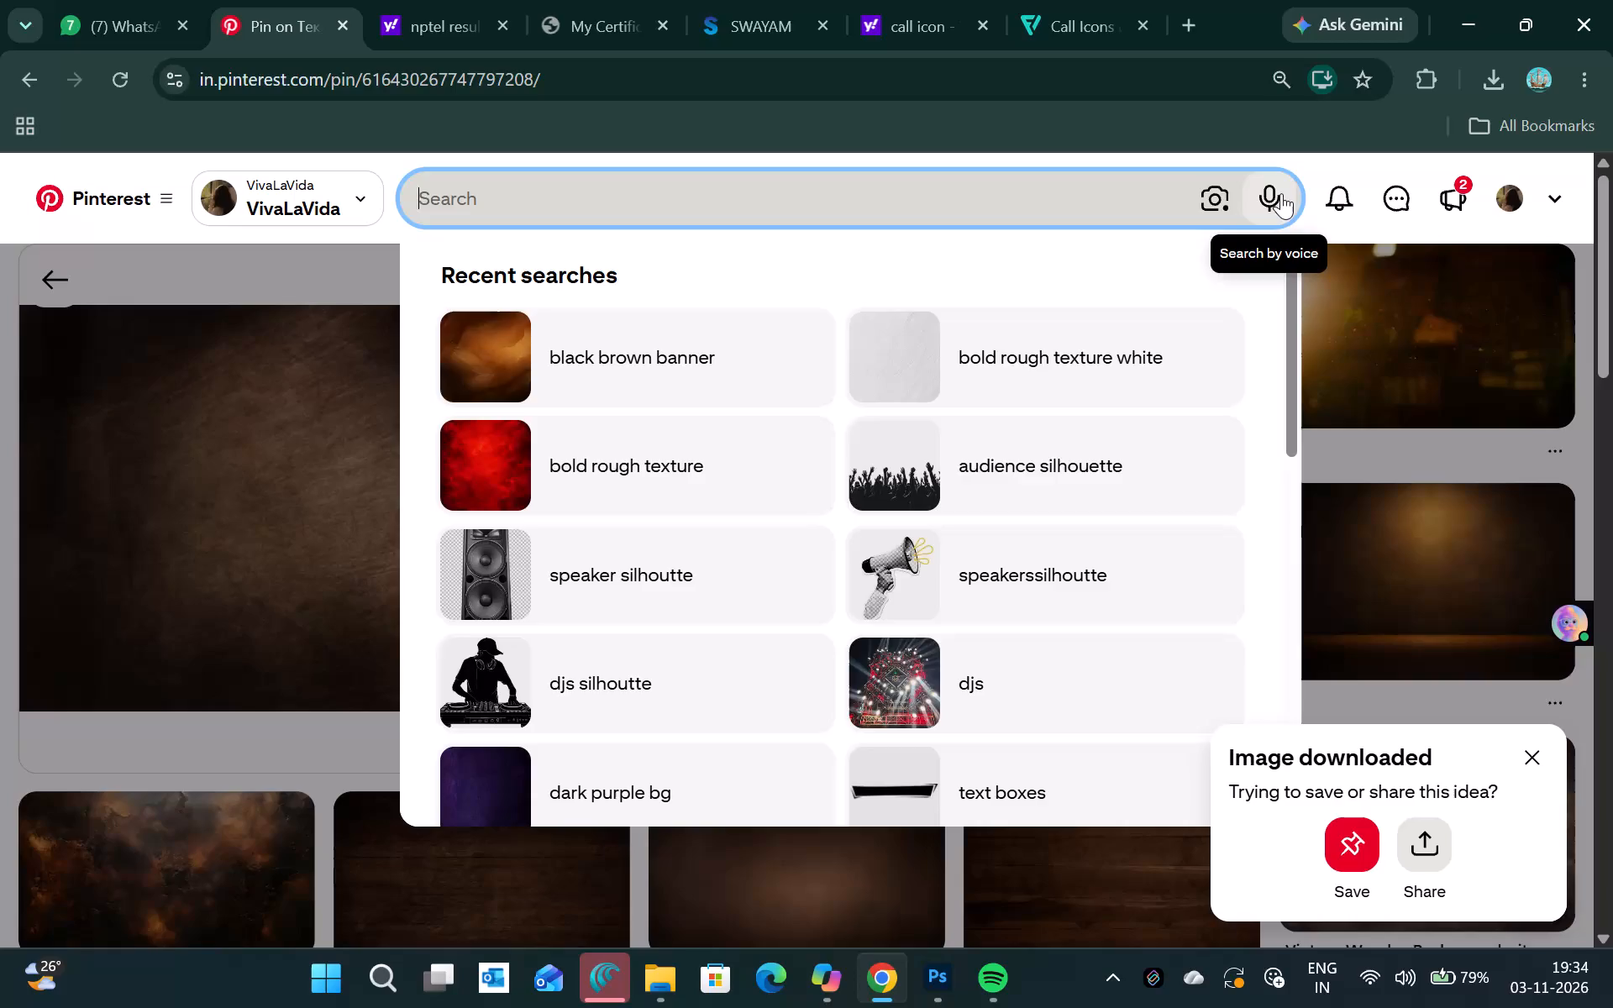
Search Pinterest for "dontation drive" and look through the results for a suitable charity image.
text(dontation drive)
key(Return)
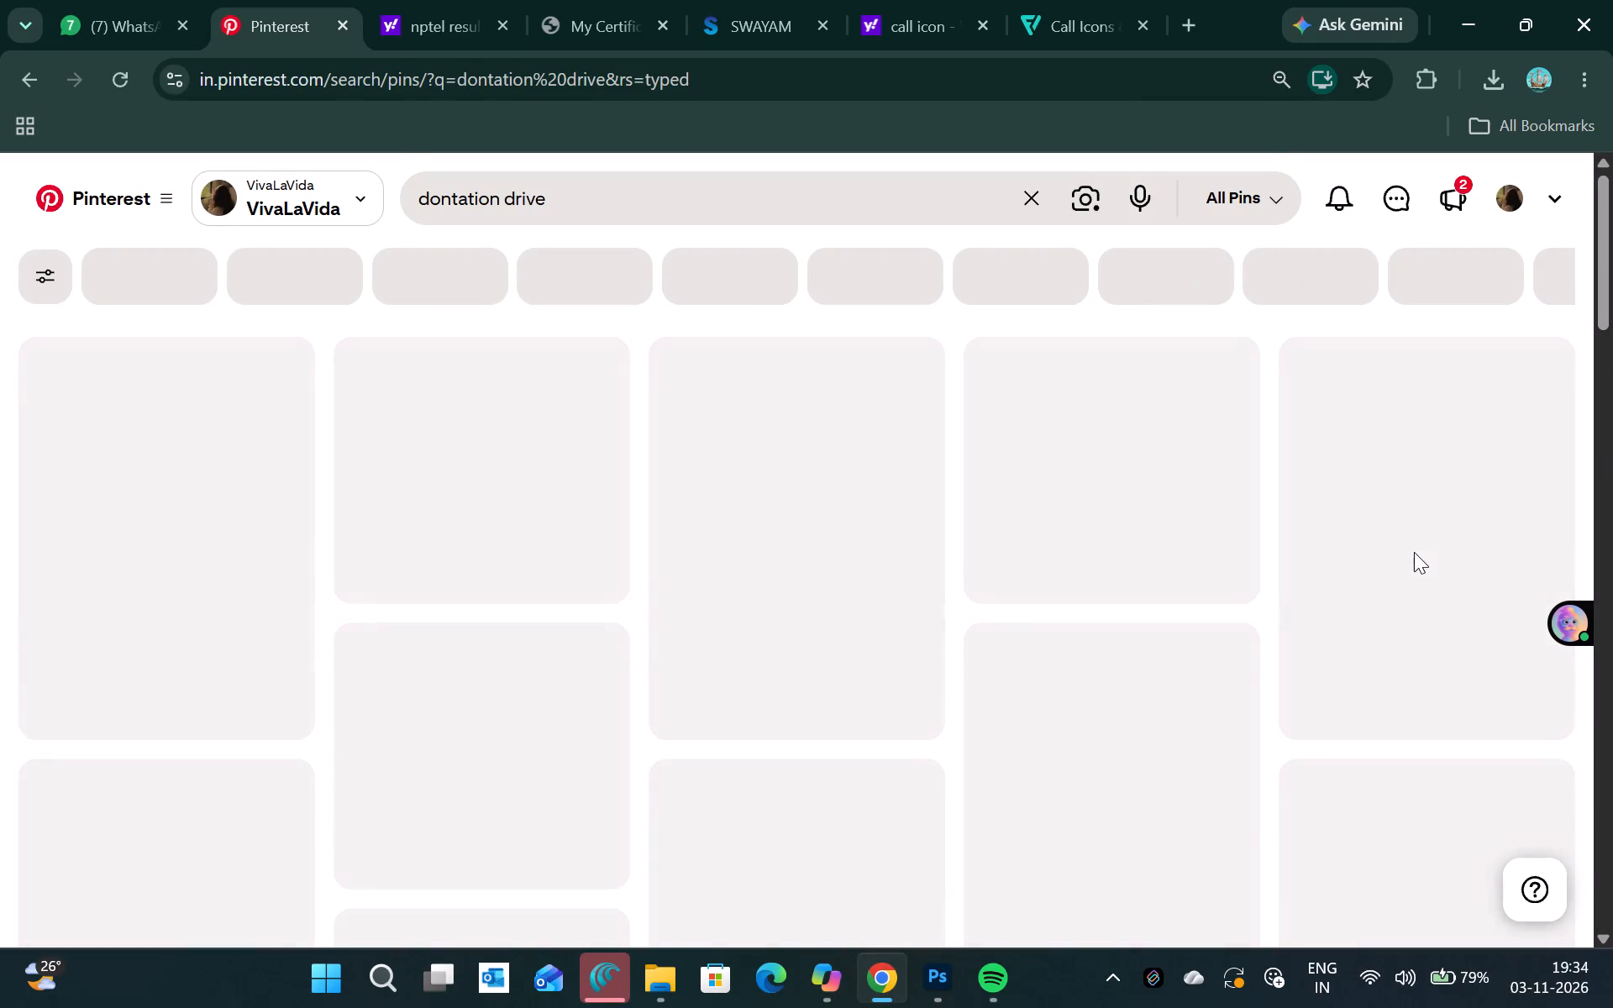
scroll(1118, 538, down, 1)
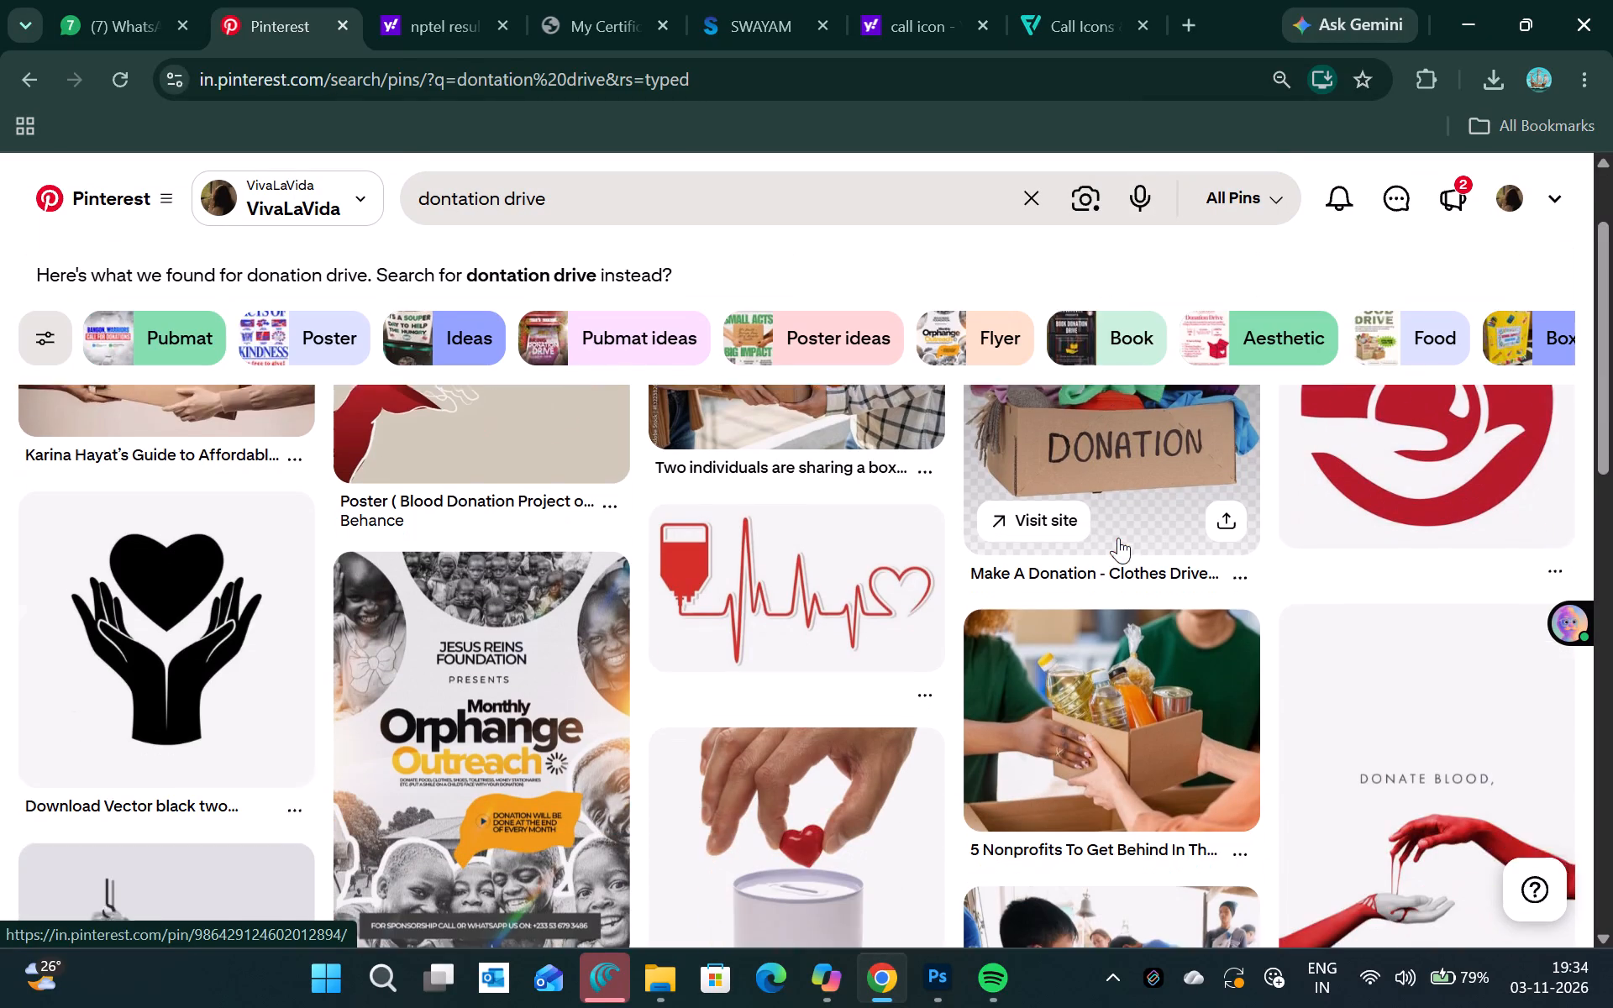
scroll(1118, 538, down, 3)
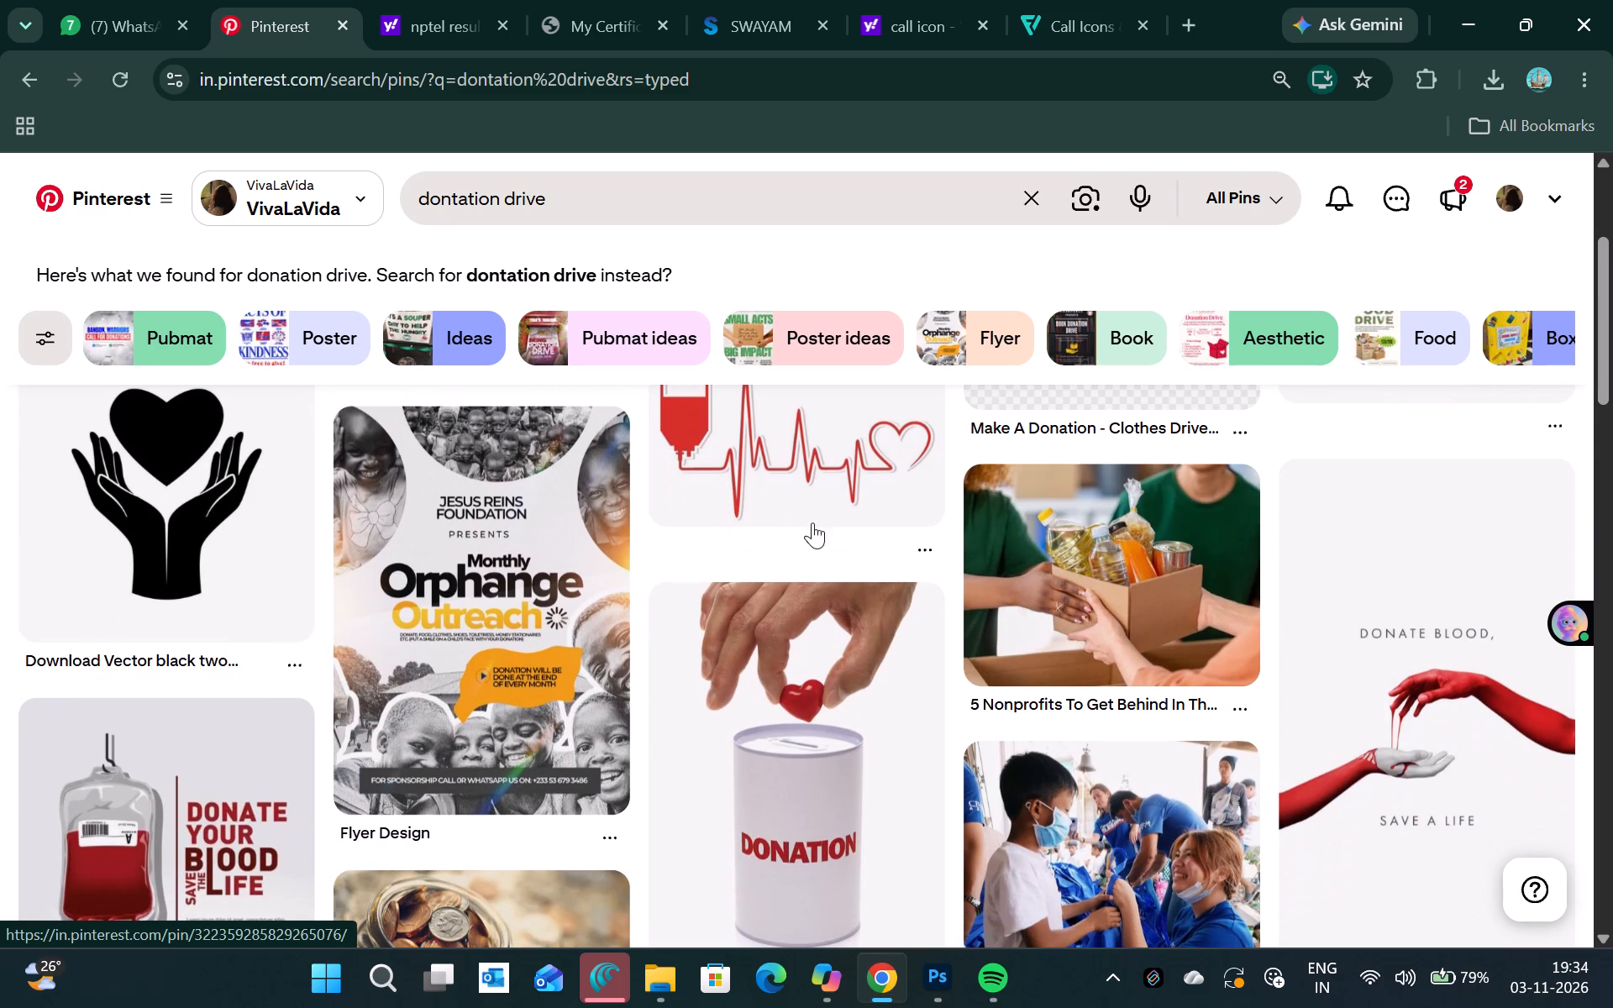
scroll(813, 669, down, 5)
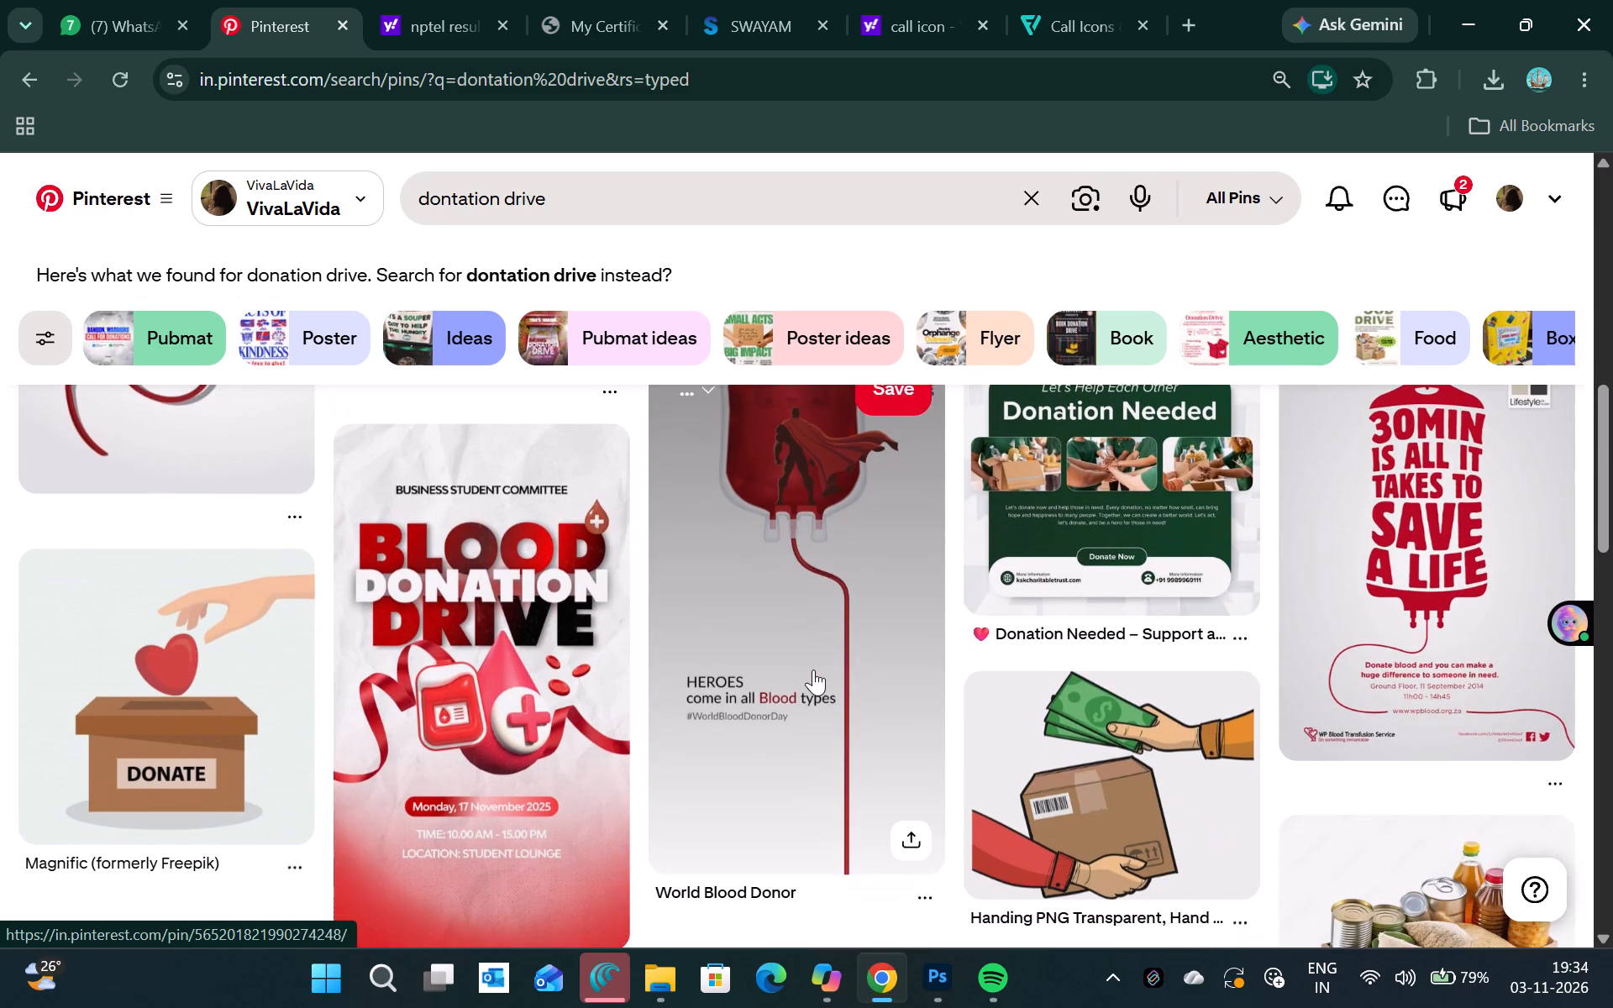
scroll(813, 669, down, 3)
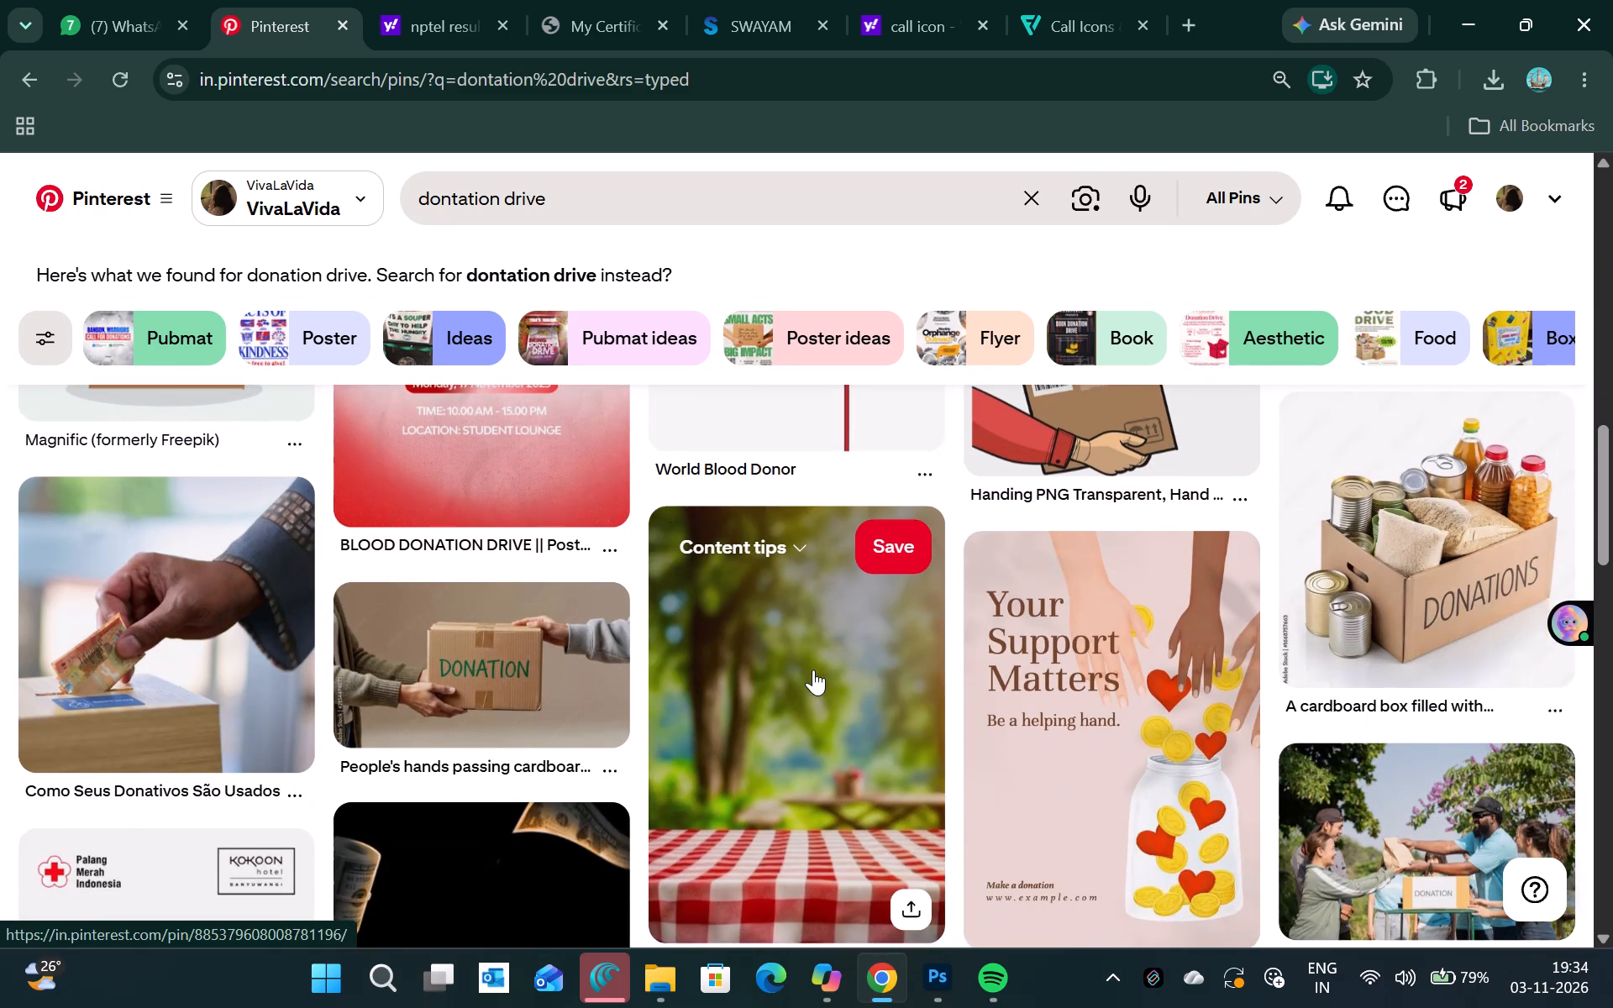
scroll(813, 669, down, 3)
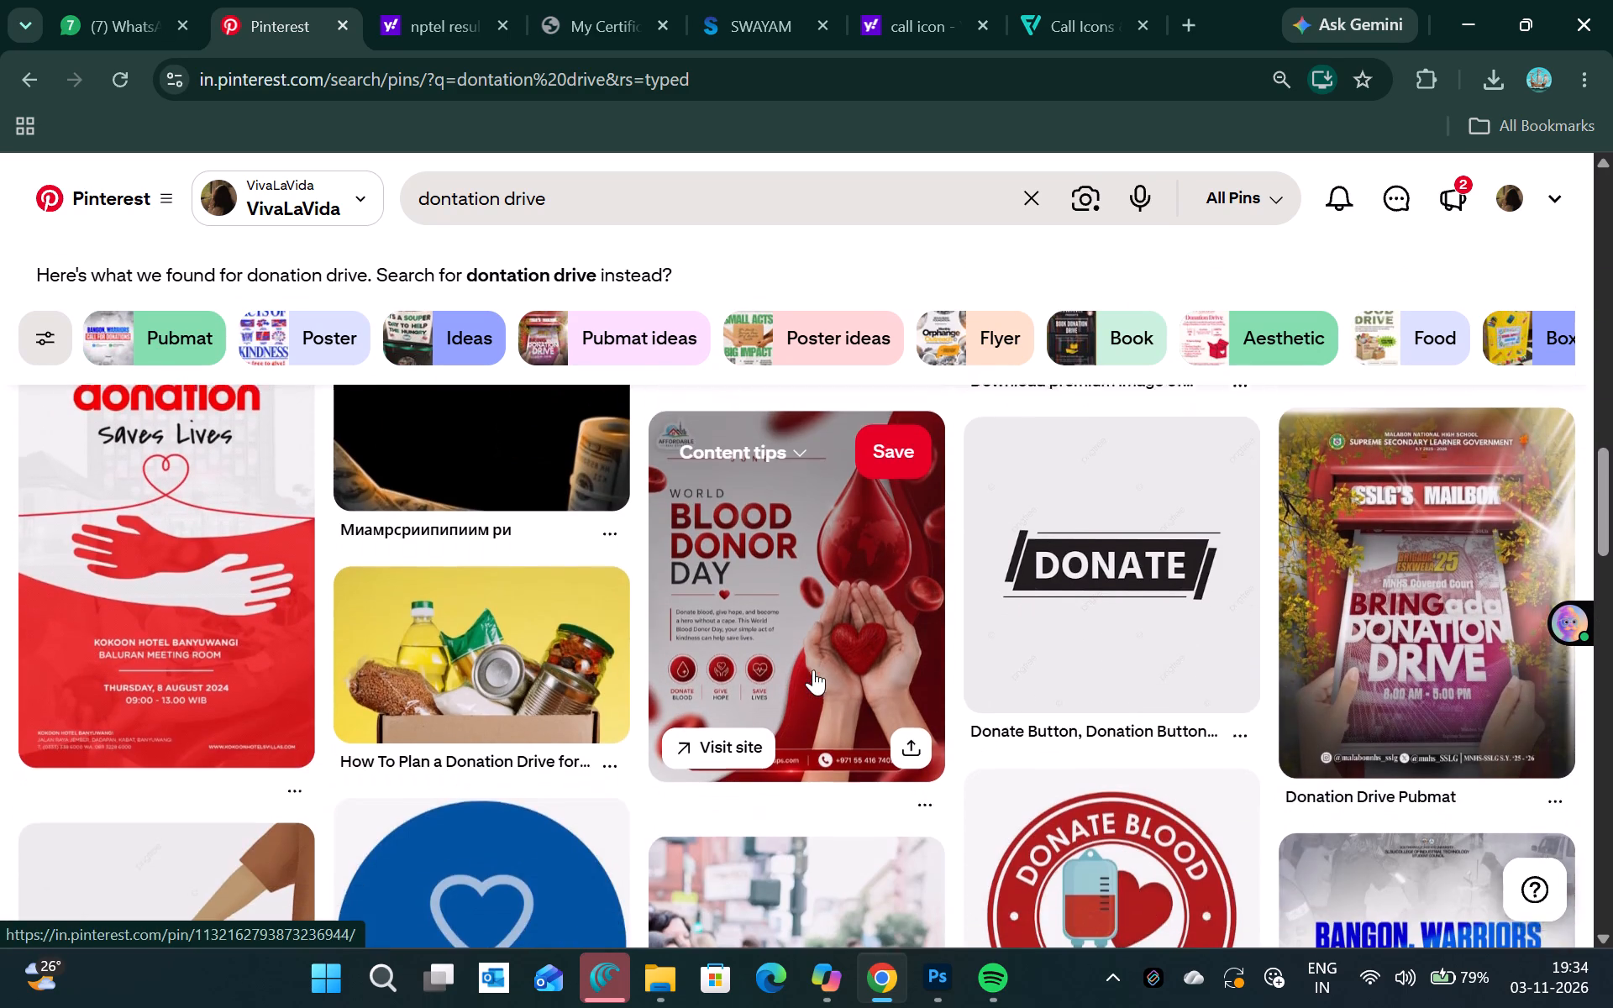
scroll(813, 669, down, 4)
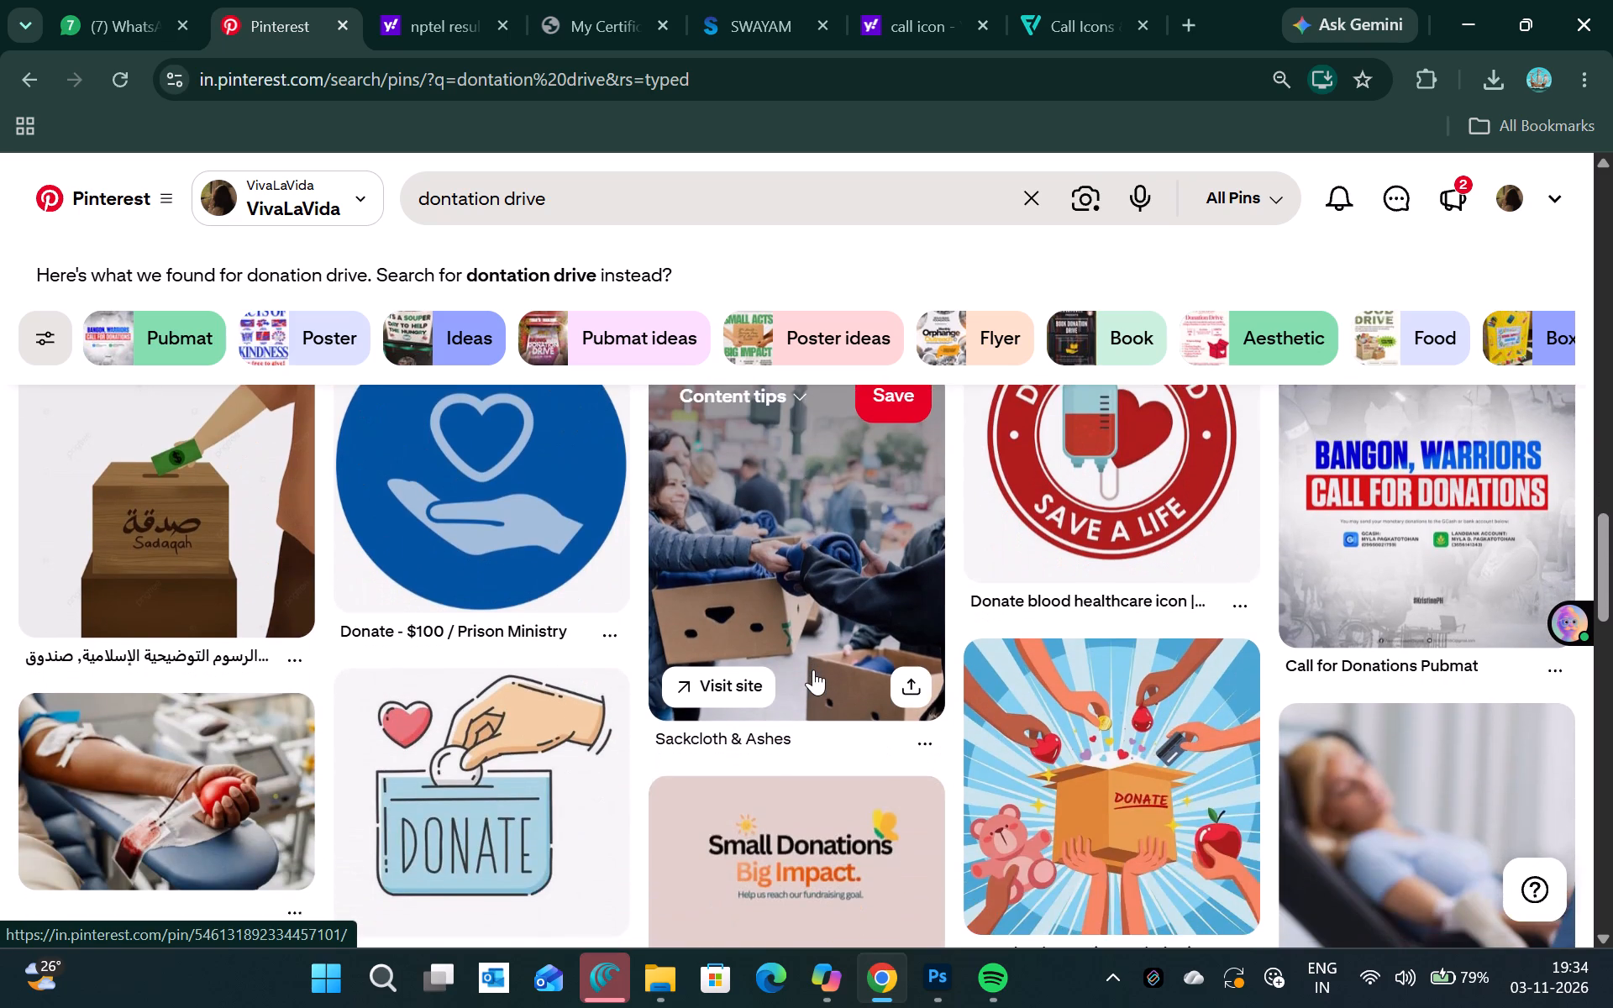
scroll(813, 669, down, 1)
scroll(1042, 692, down, 2)
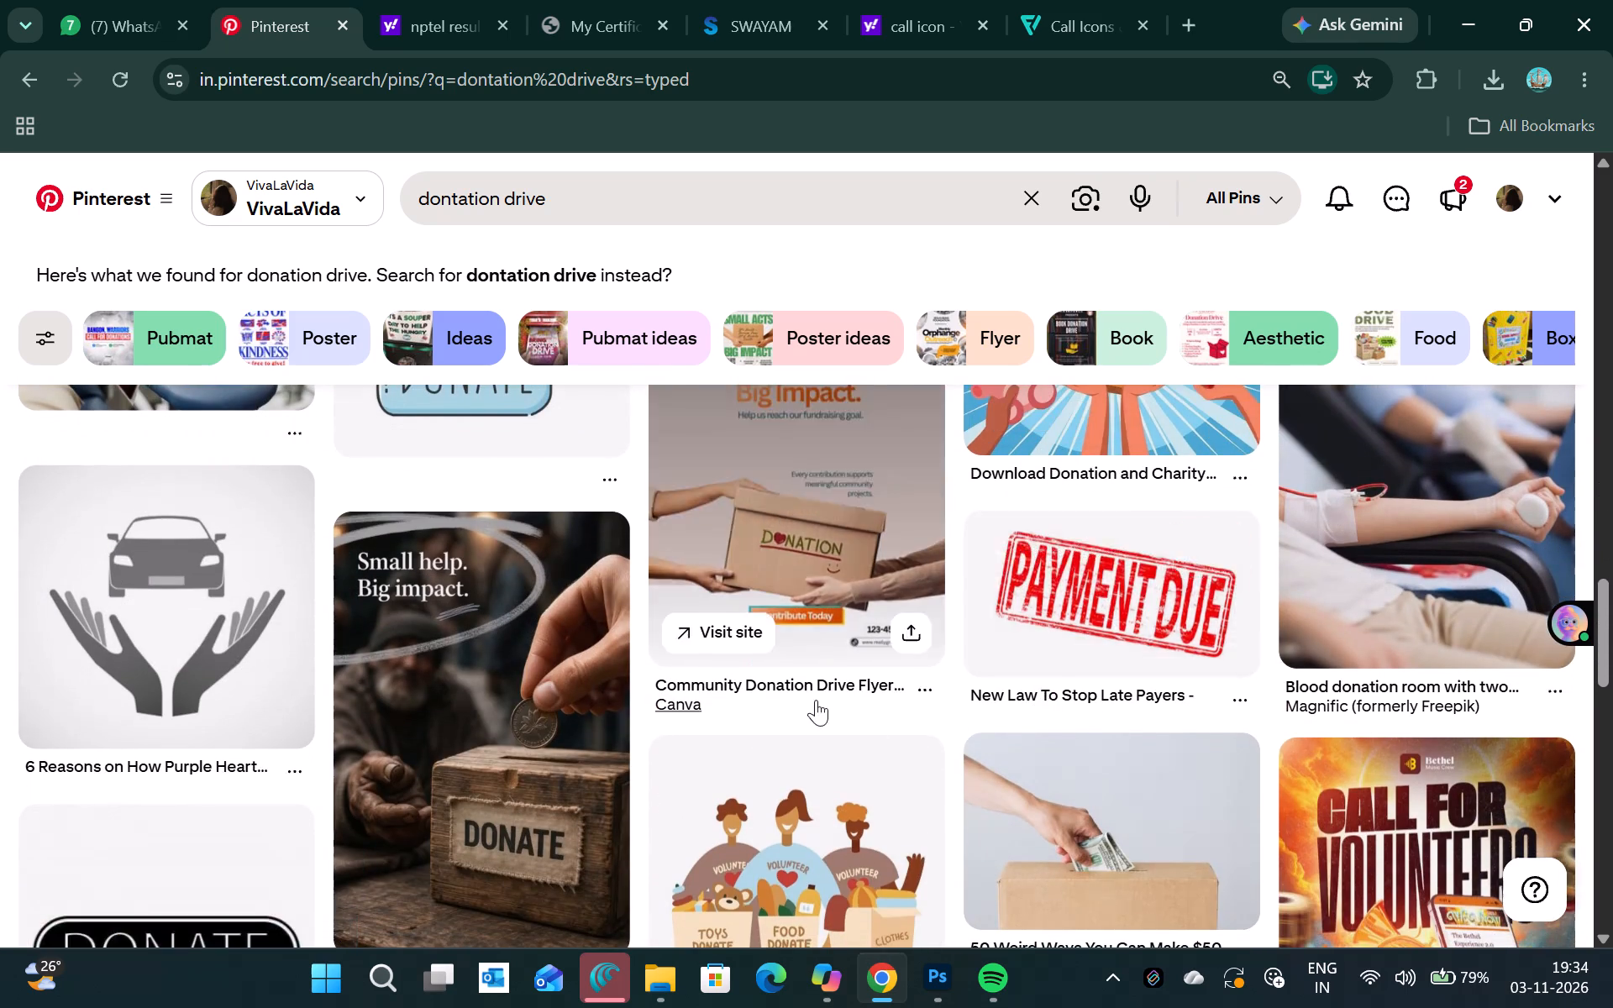
scroll(816, 700, up, 4)
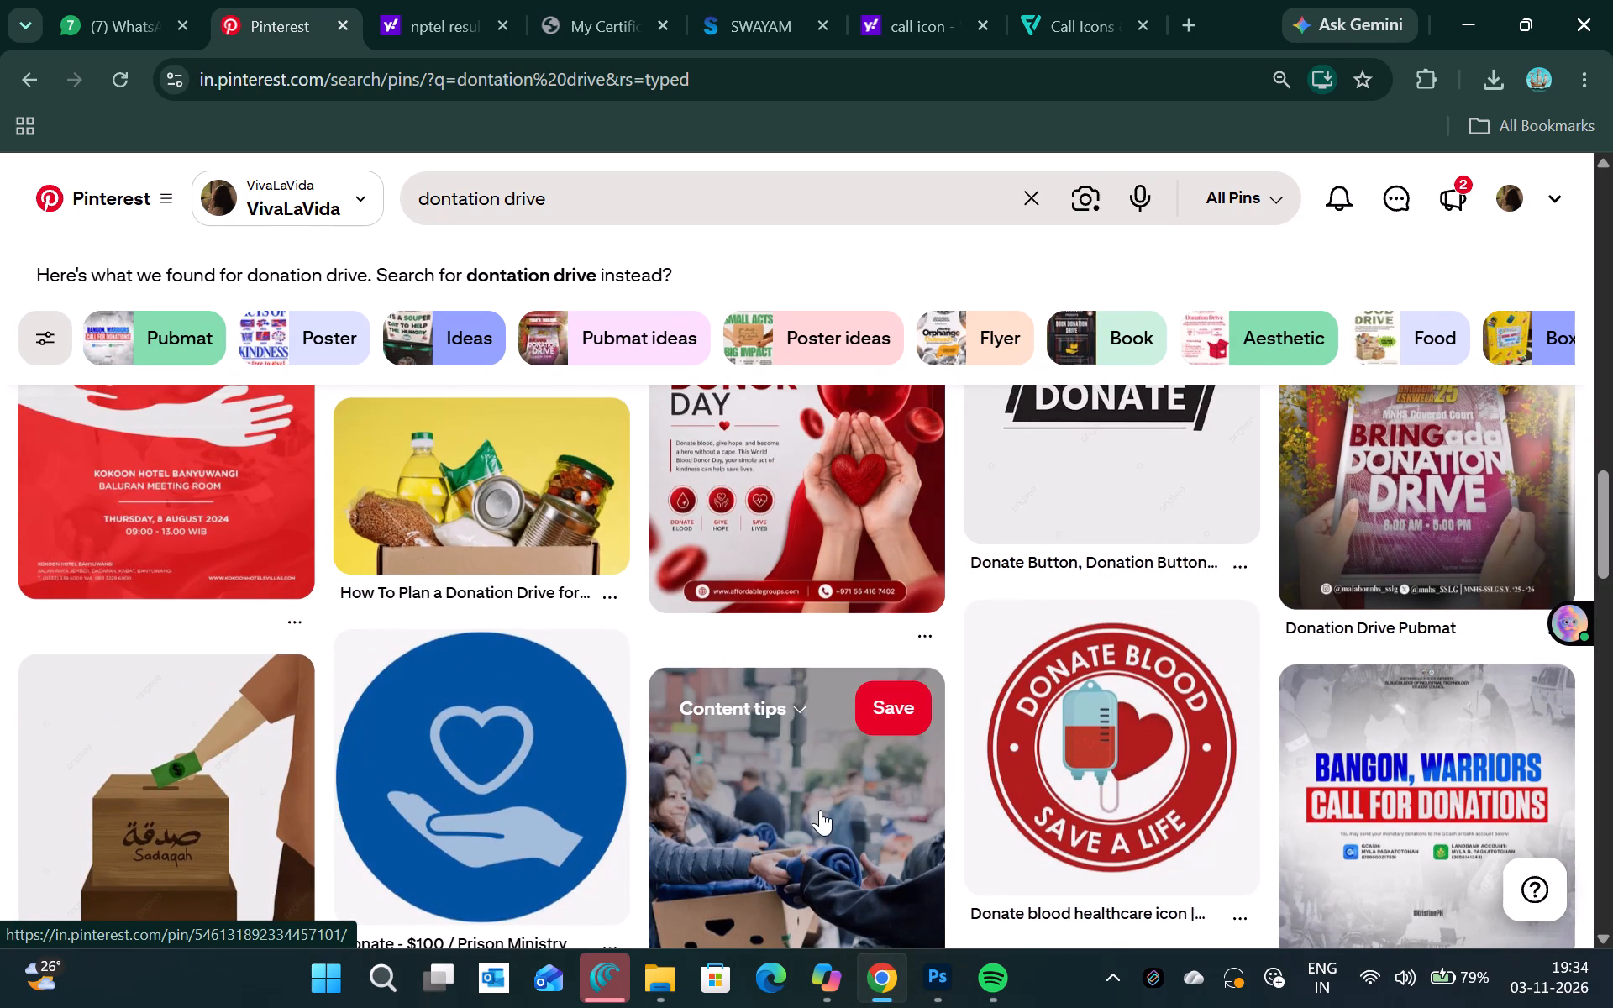
Open the Sackcloth & Ashes pin of people handing out blankets from boxes and look through its related images.
click(847, 789)
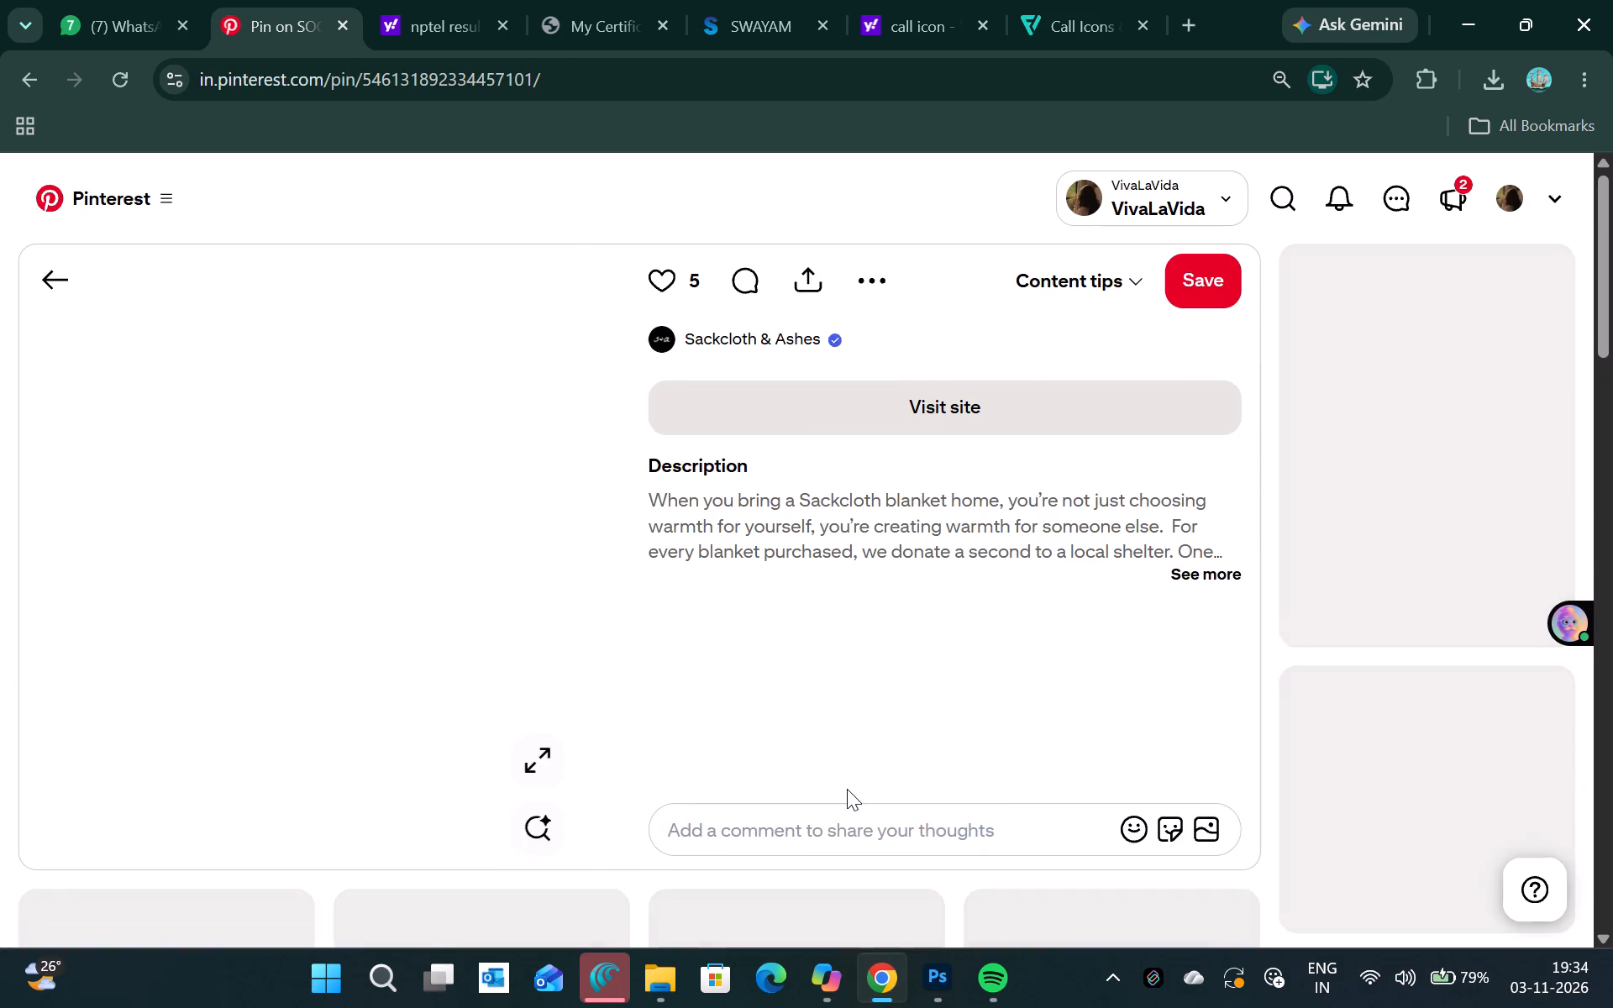
scroll(847, 789, down, 4)
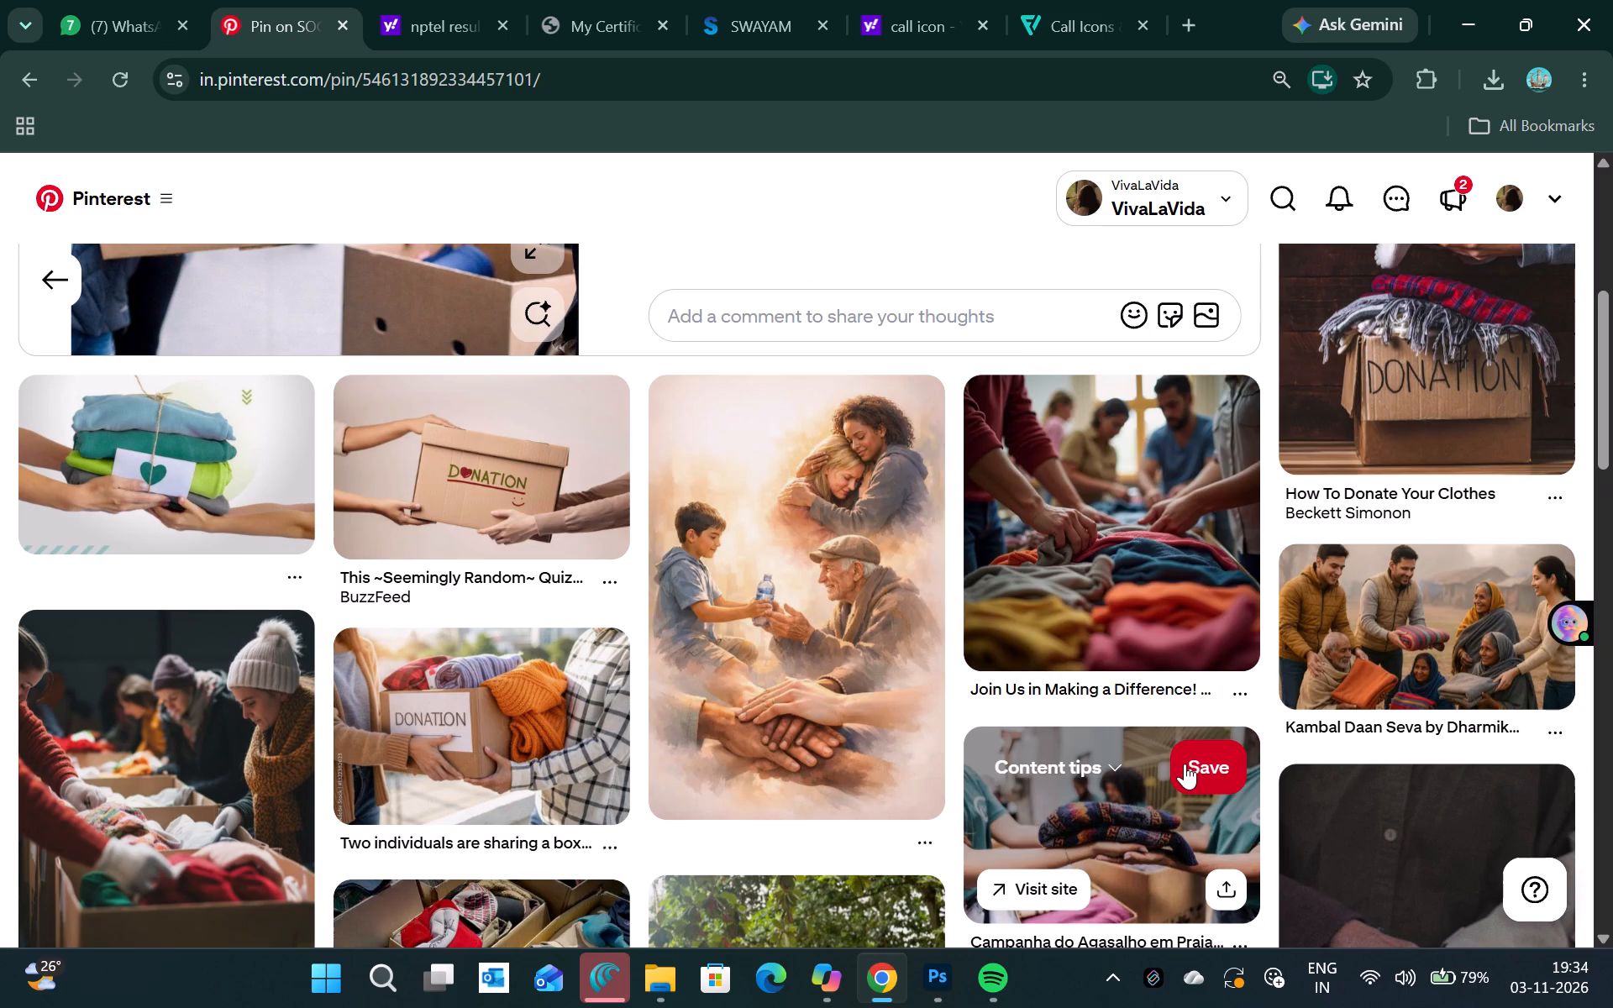
scroll(1147, 611, down, 1)
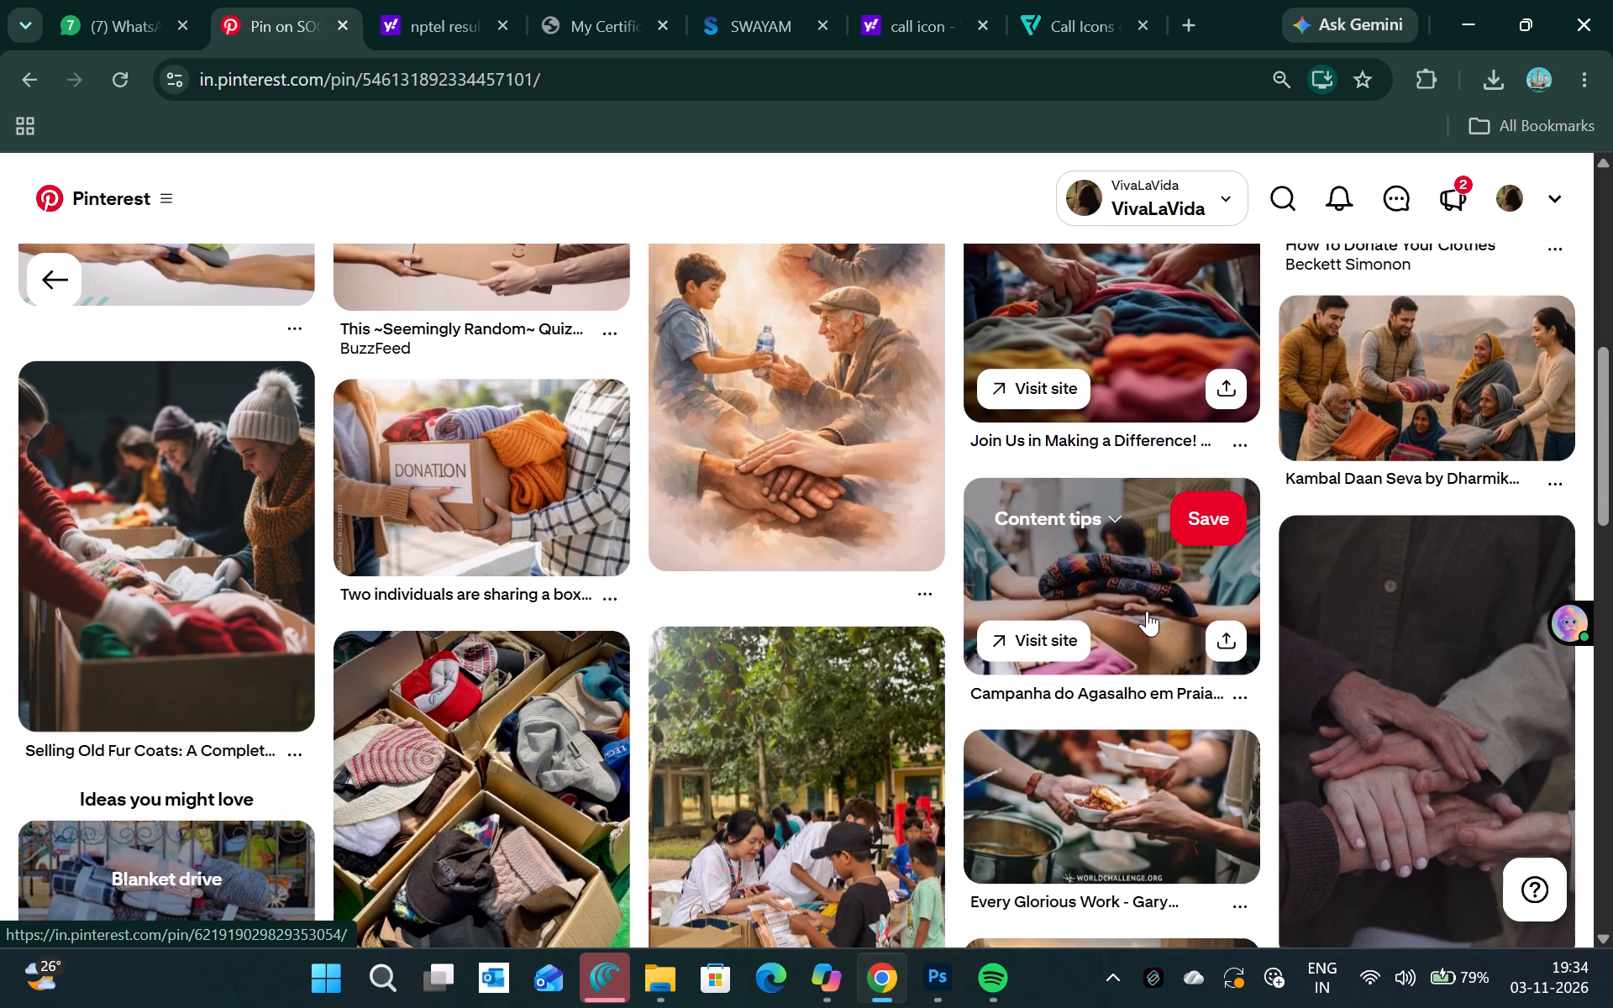
scroll(1015, 612, down, 1)
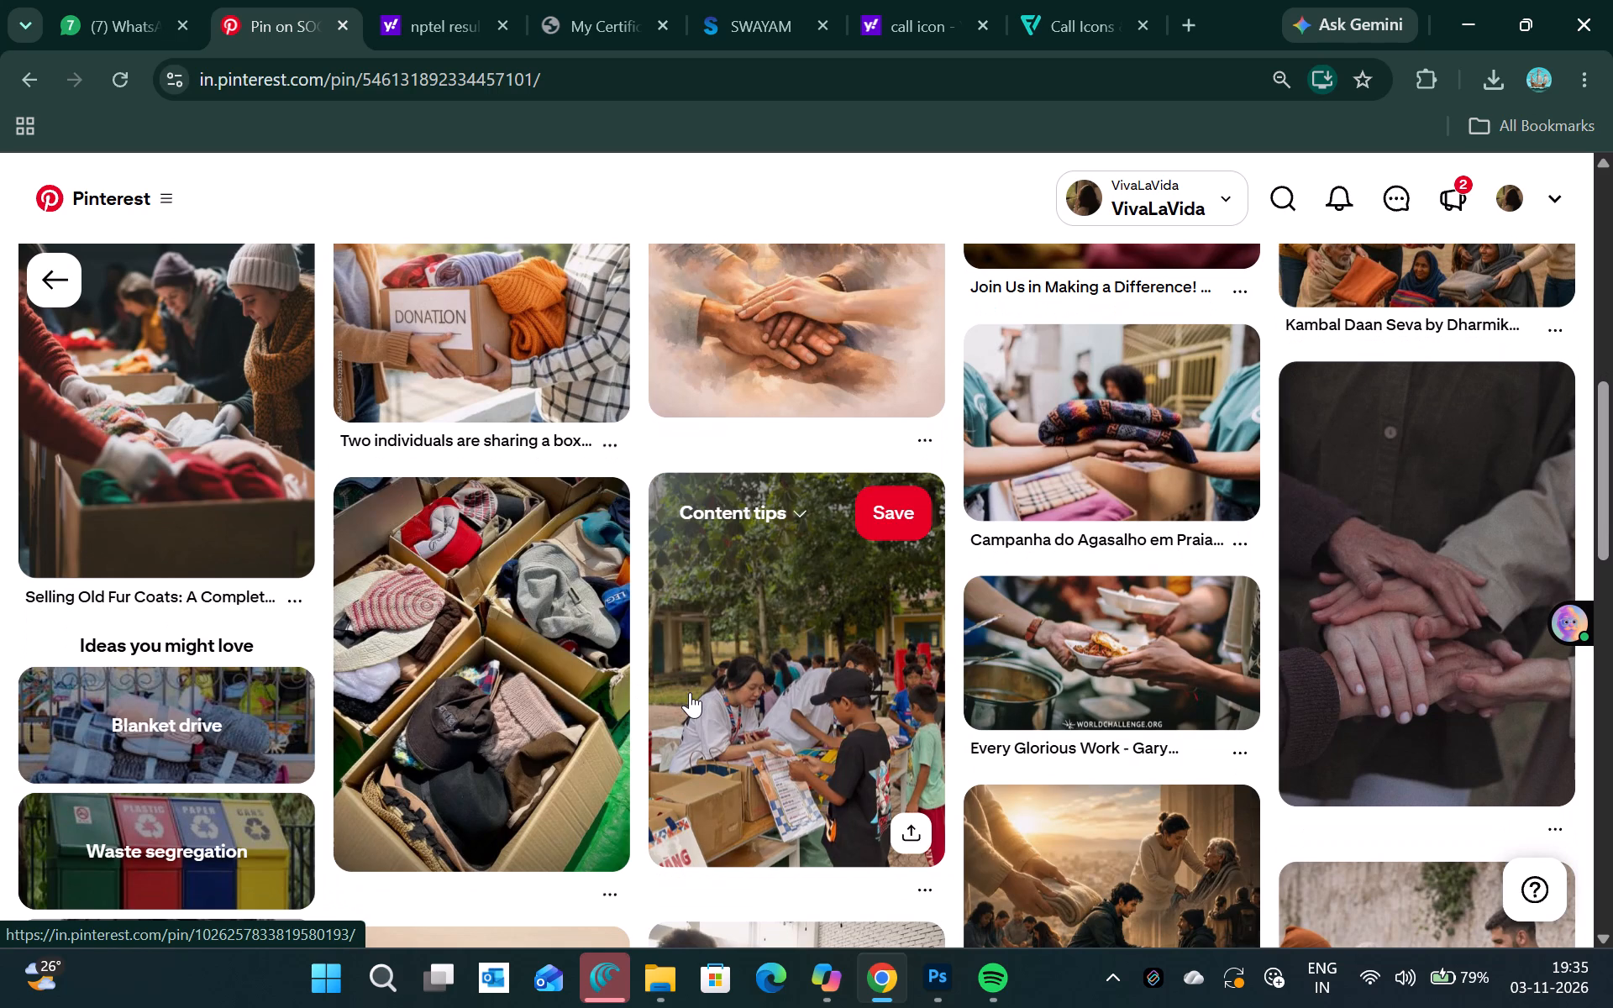
Open the pin of cardboard boxes filled with caps and clothes, examine its related images, and return to the search results.
click(516, 702)
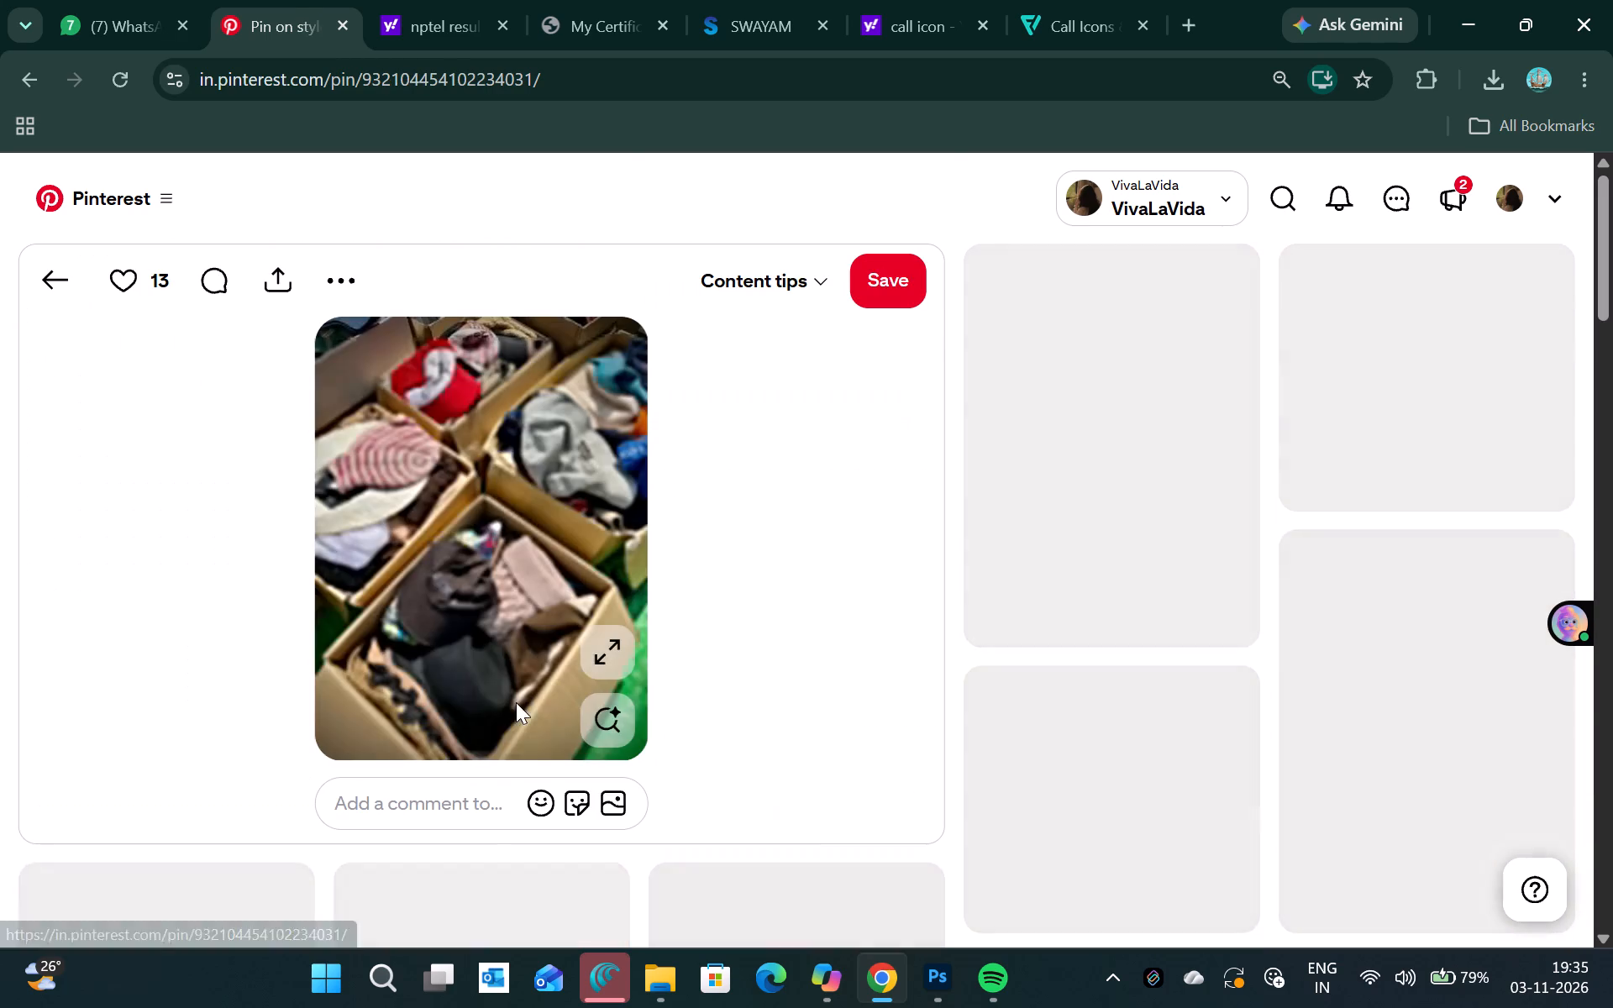
scroll(638, 453, down, 1)
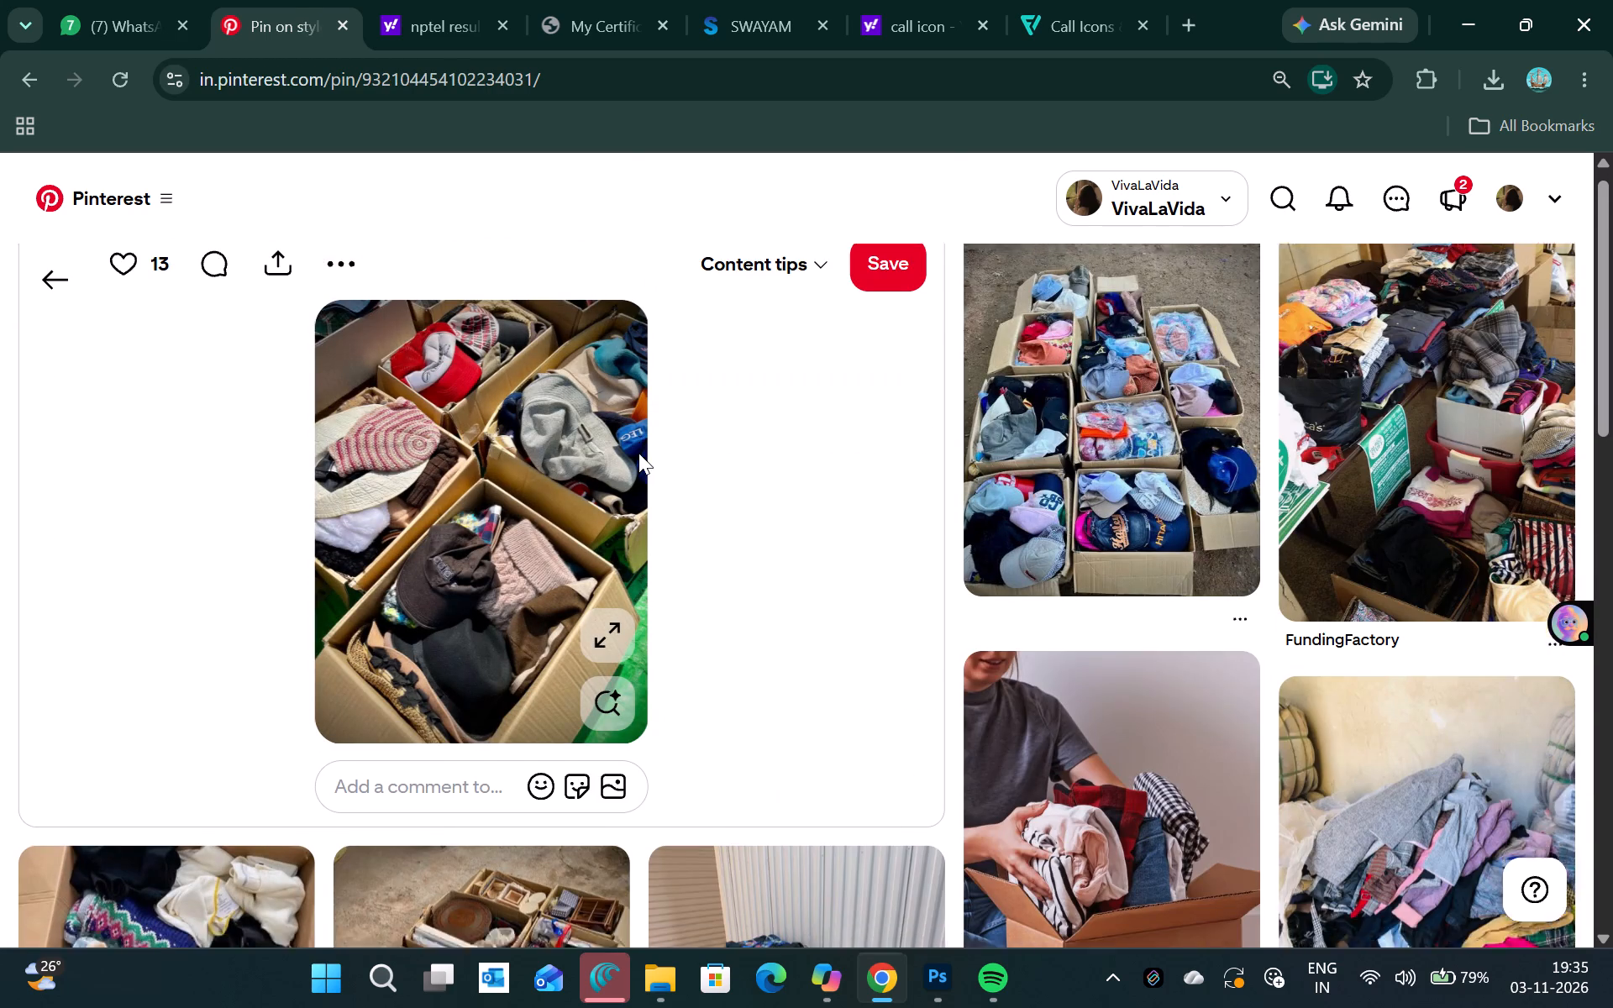
scroll(638, 453, down, 1)
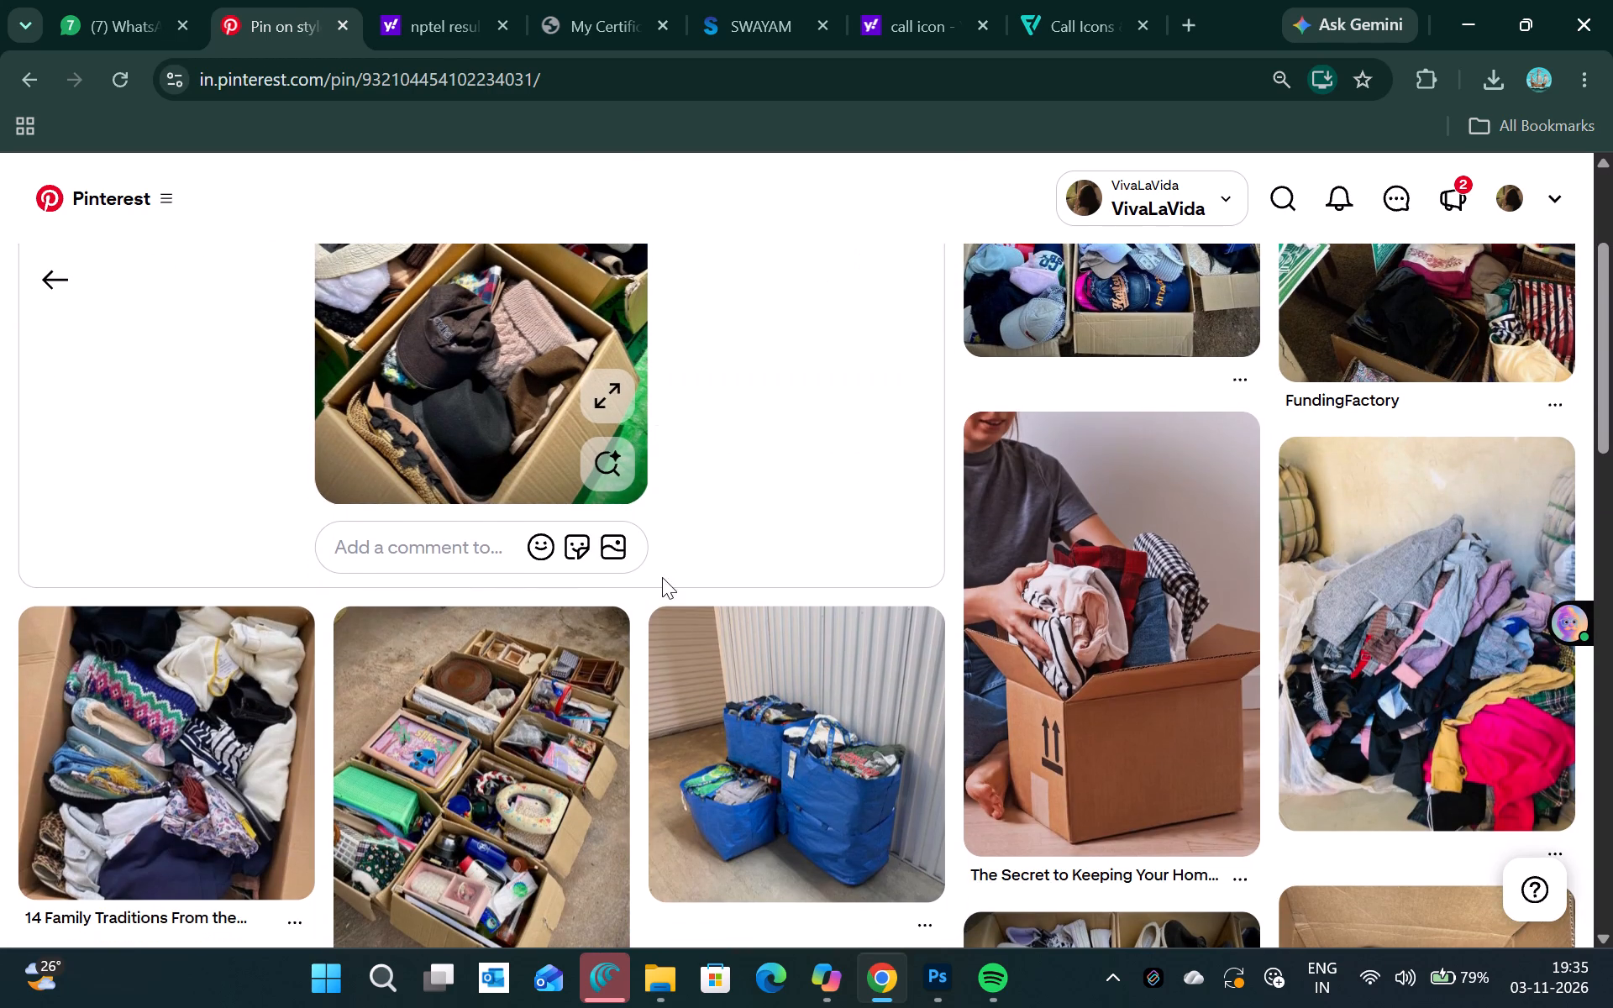
scroll(681, 453, up, 1)
scroll(600, 400, up, 2)
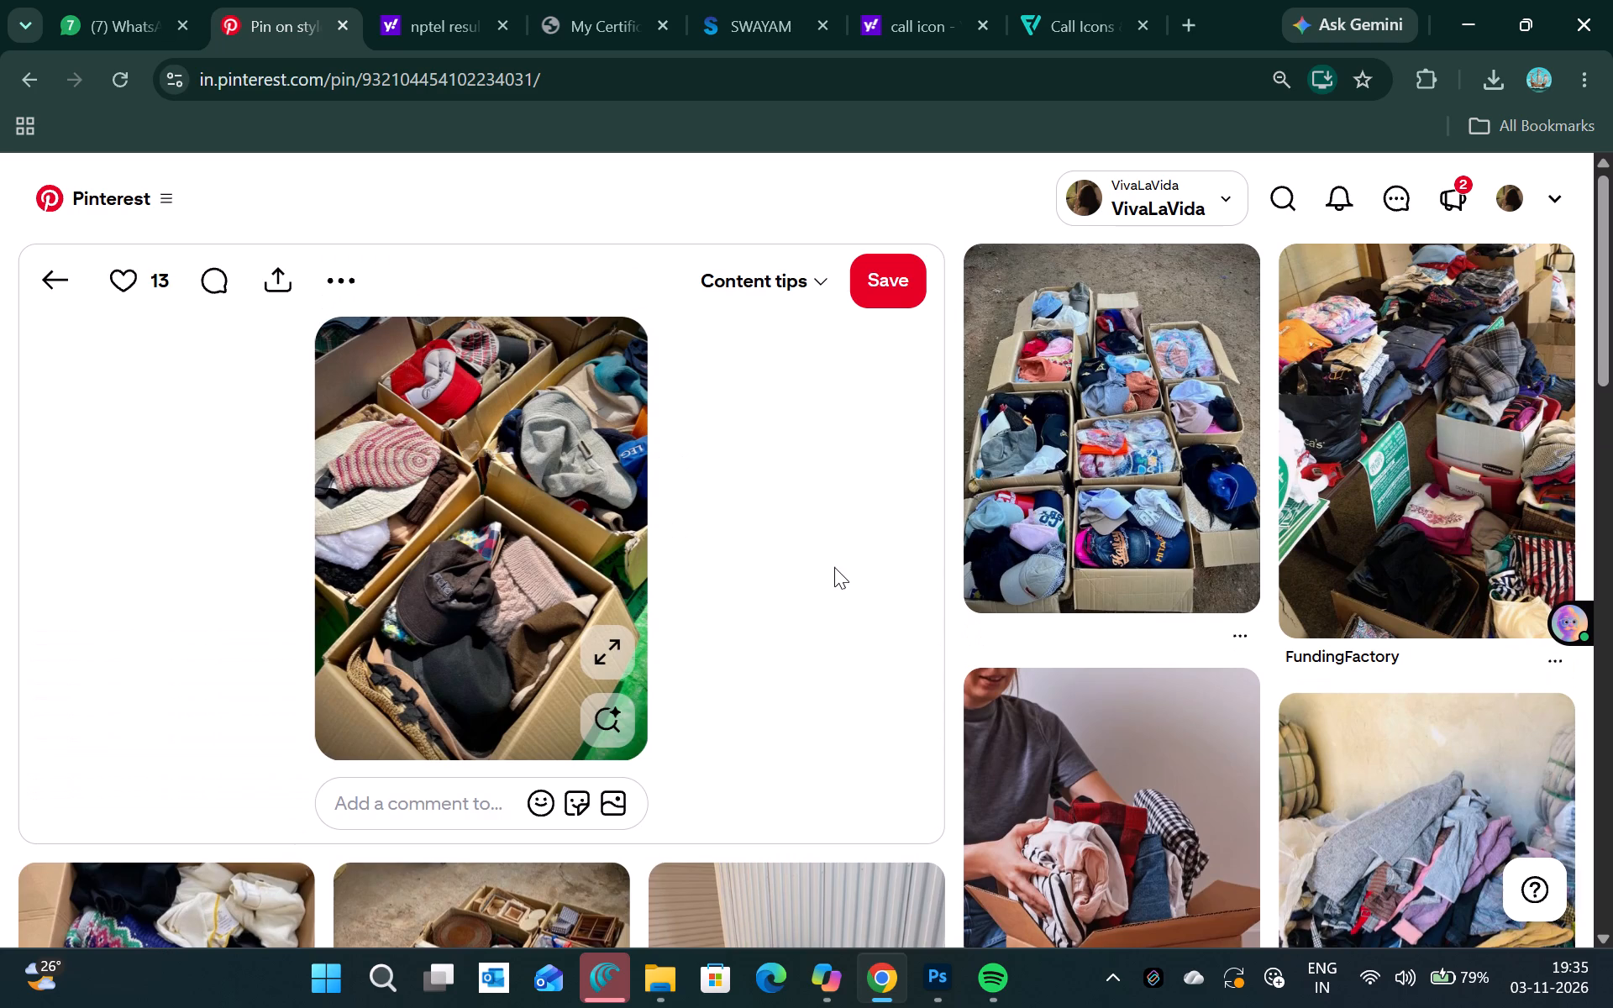
scroll(834, 567, down, 7)
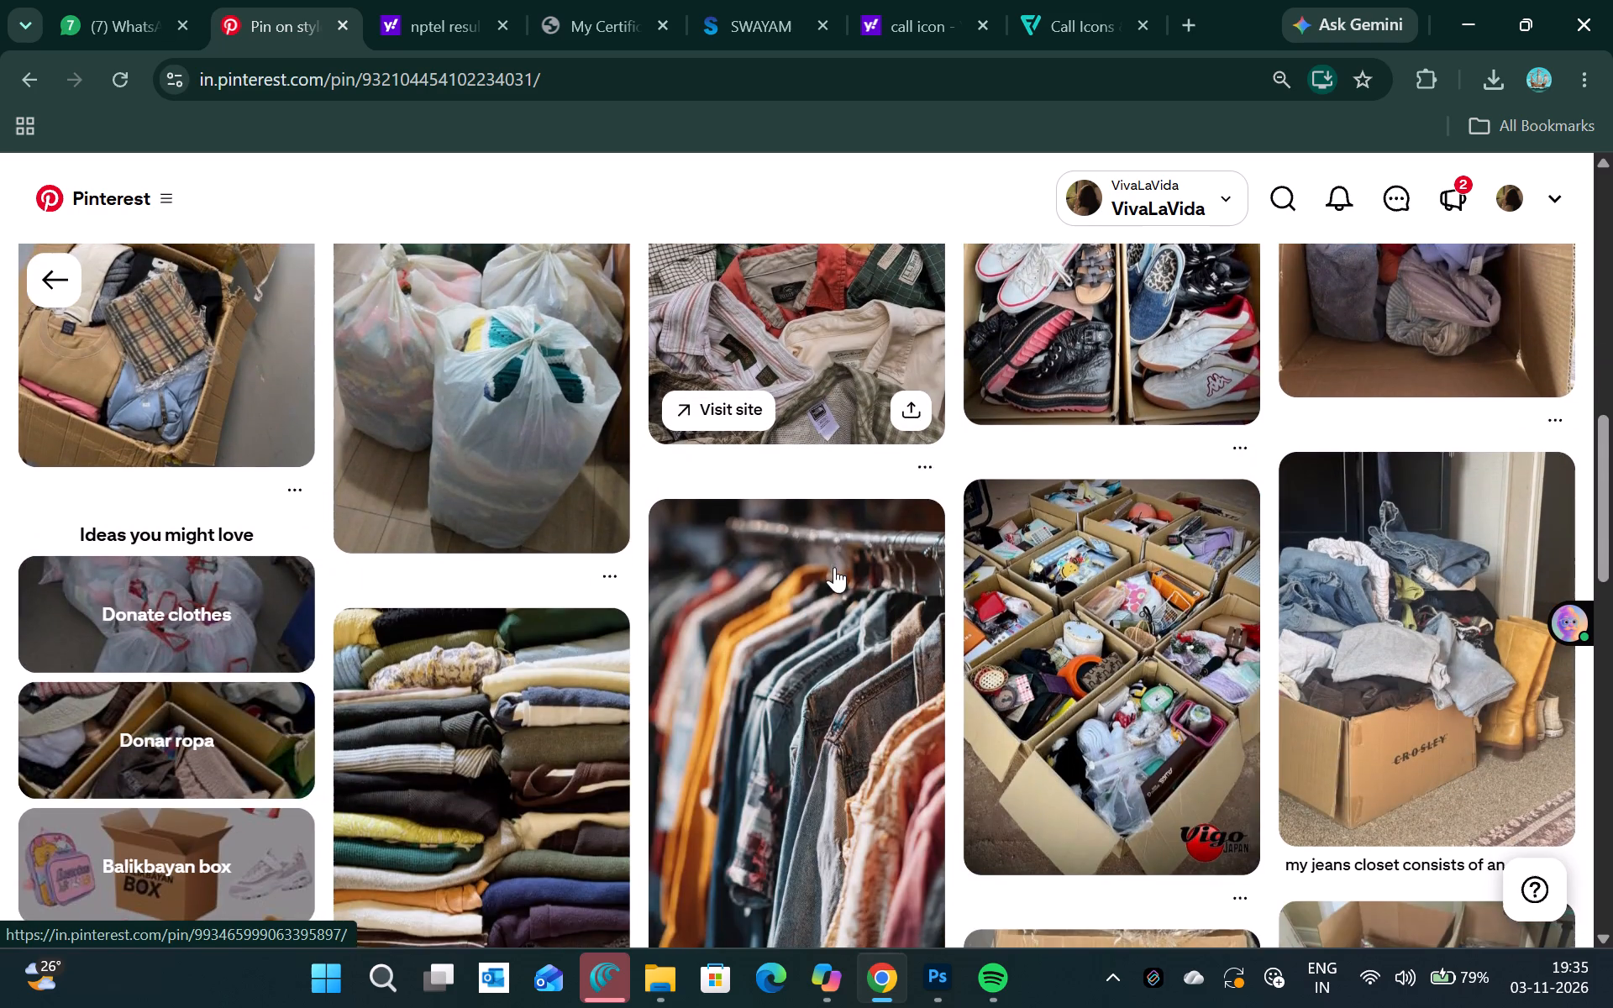
scroll(834, 567, down, 9)
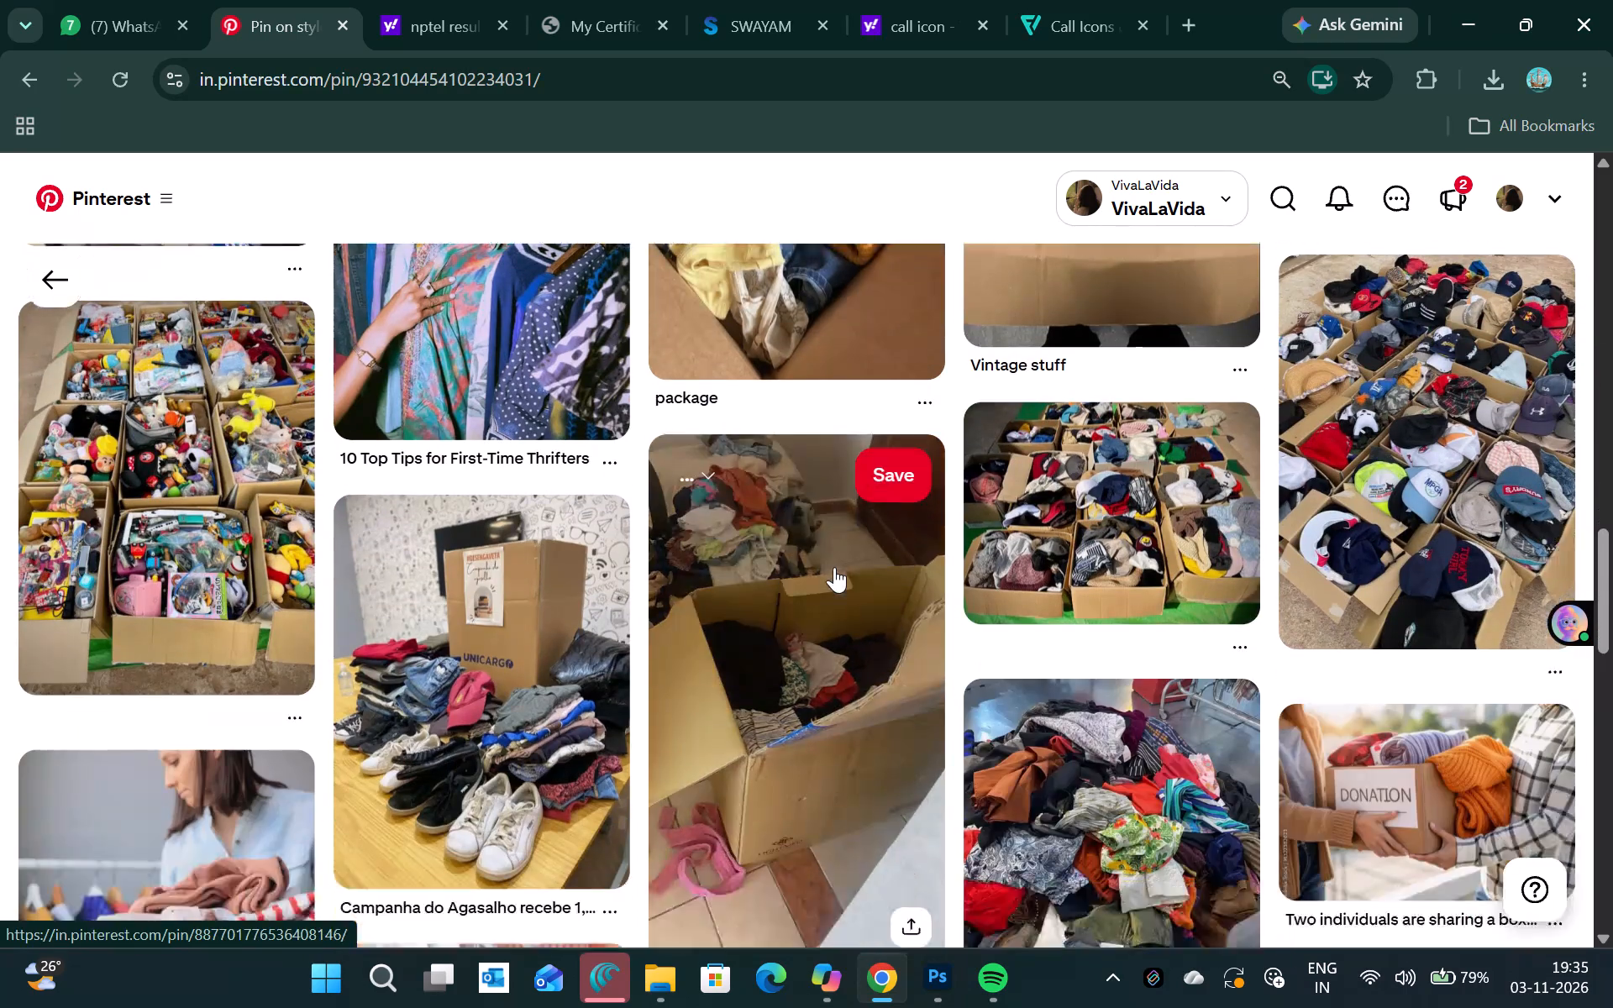
scroll(834, 567, down, 6)
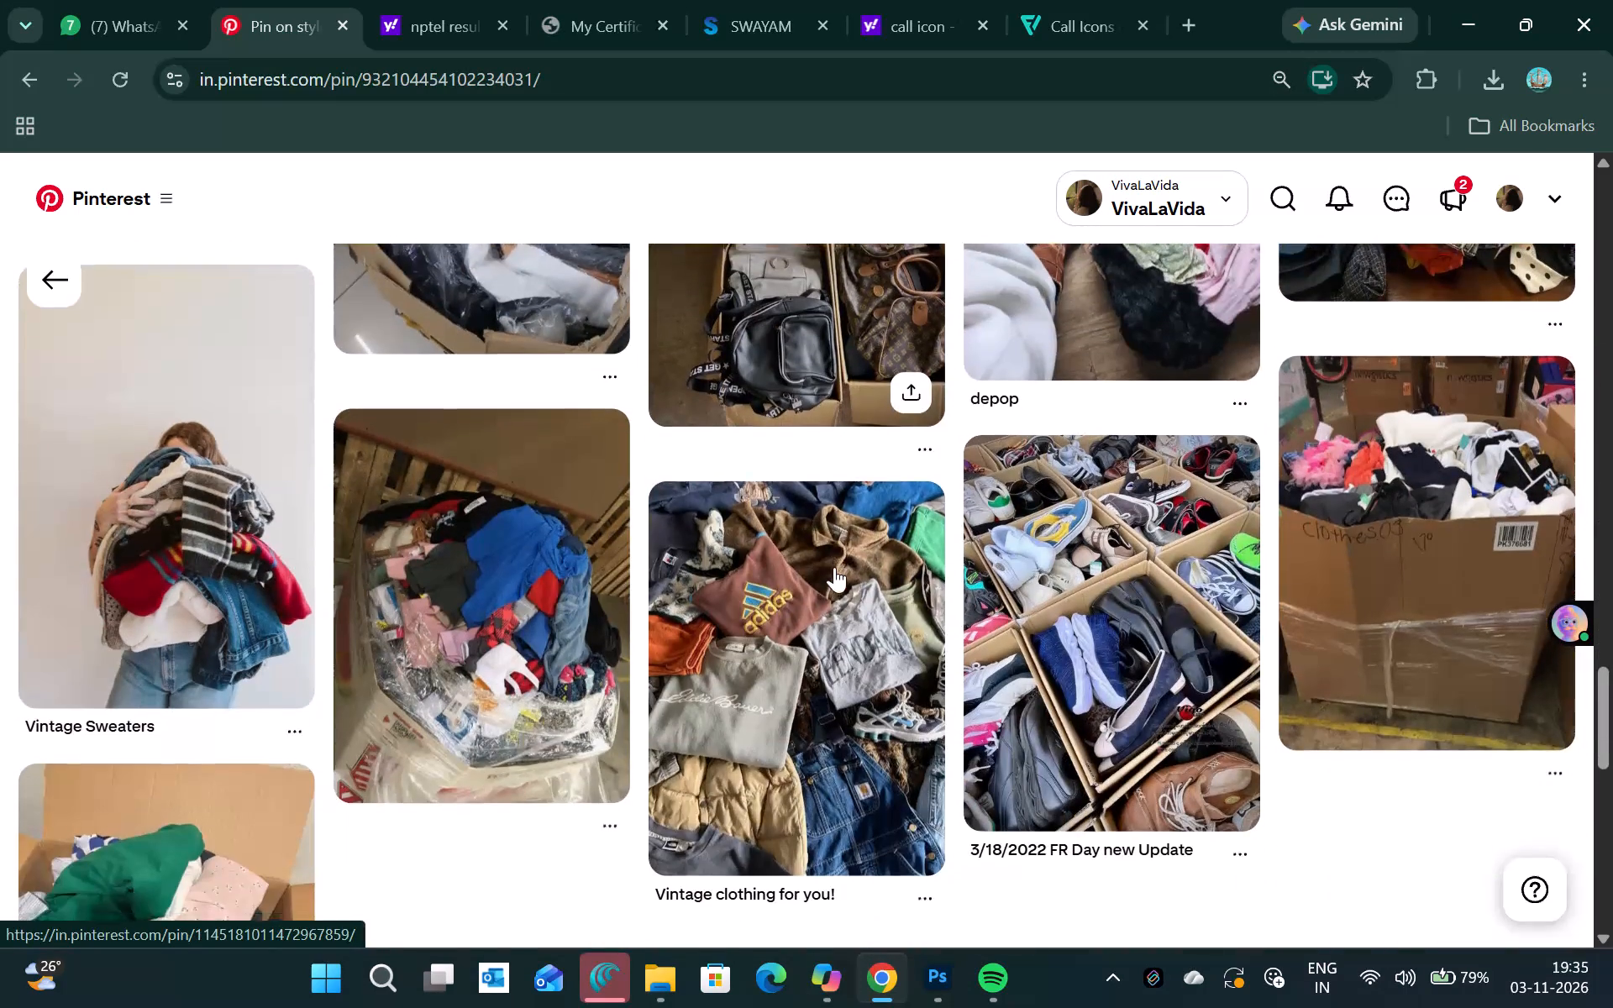
scroll(834, 567, down, 3)
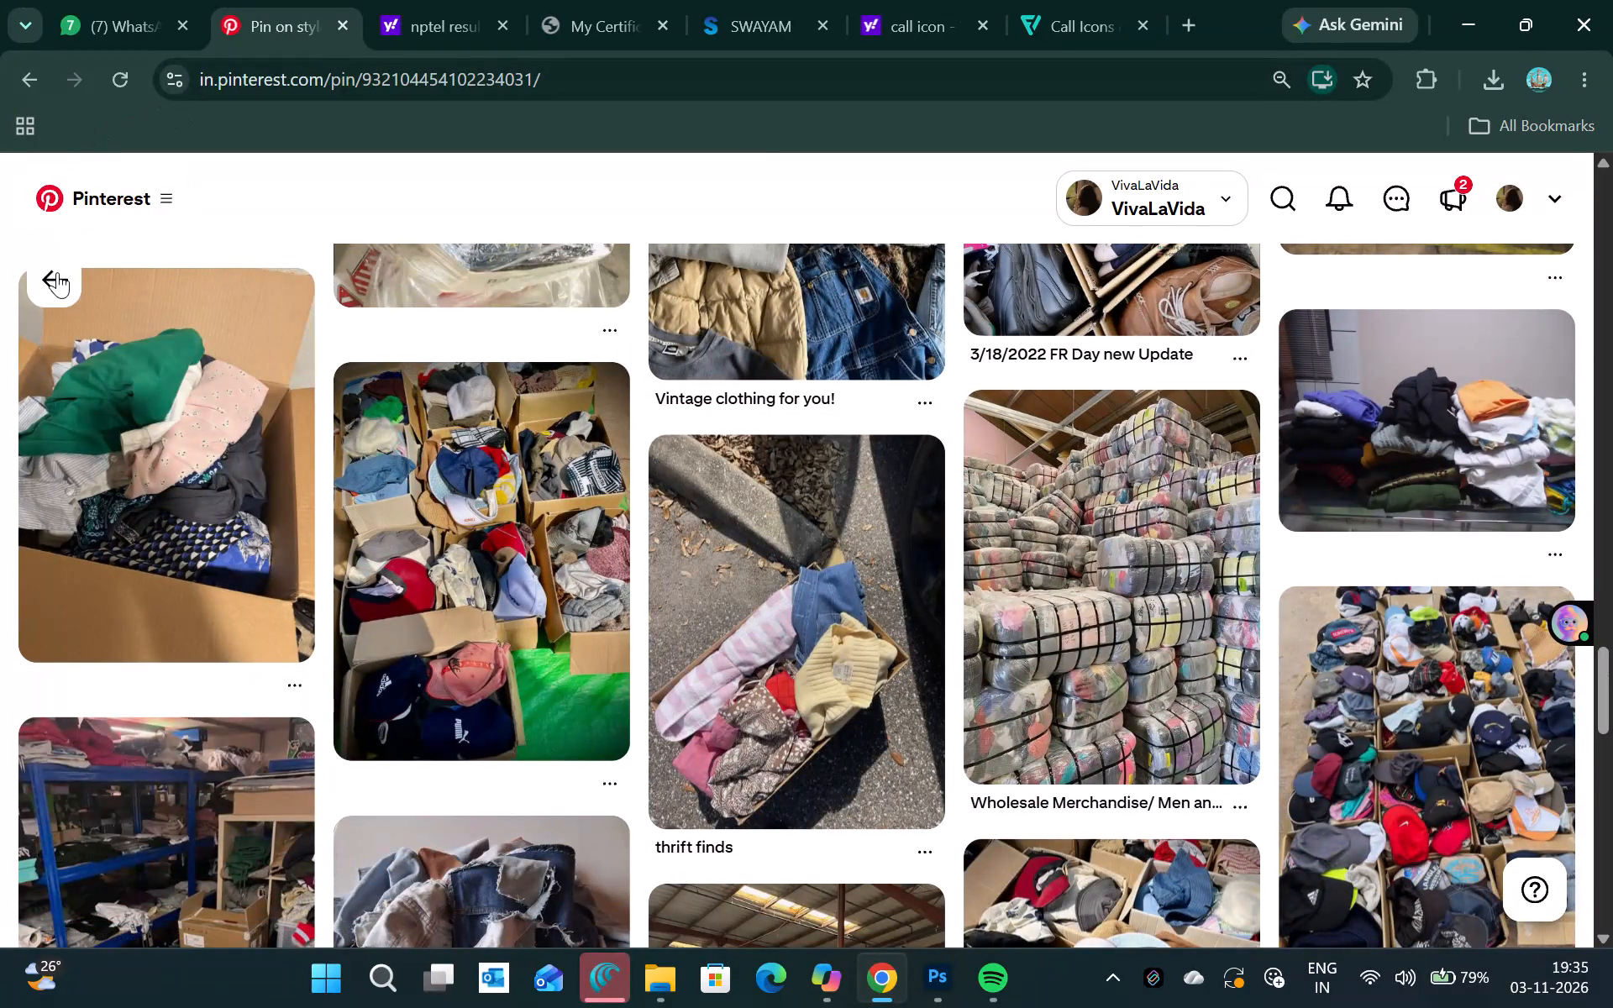
click(57, 272)
scroll(815, 470, up, 4)
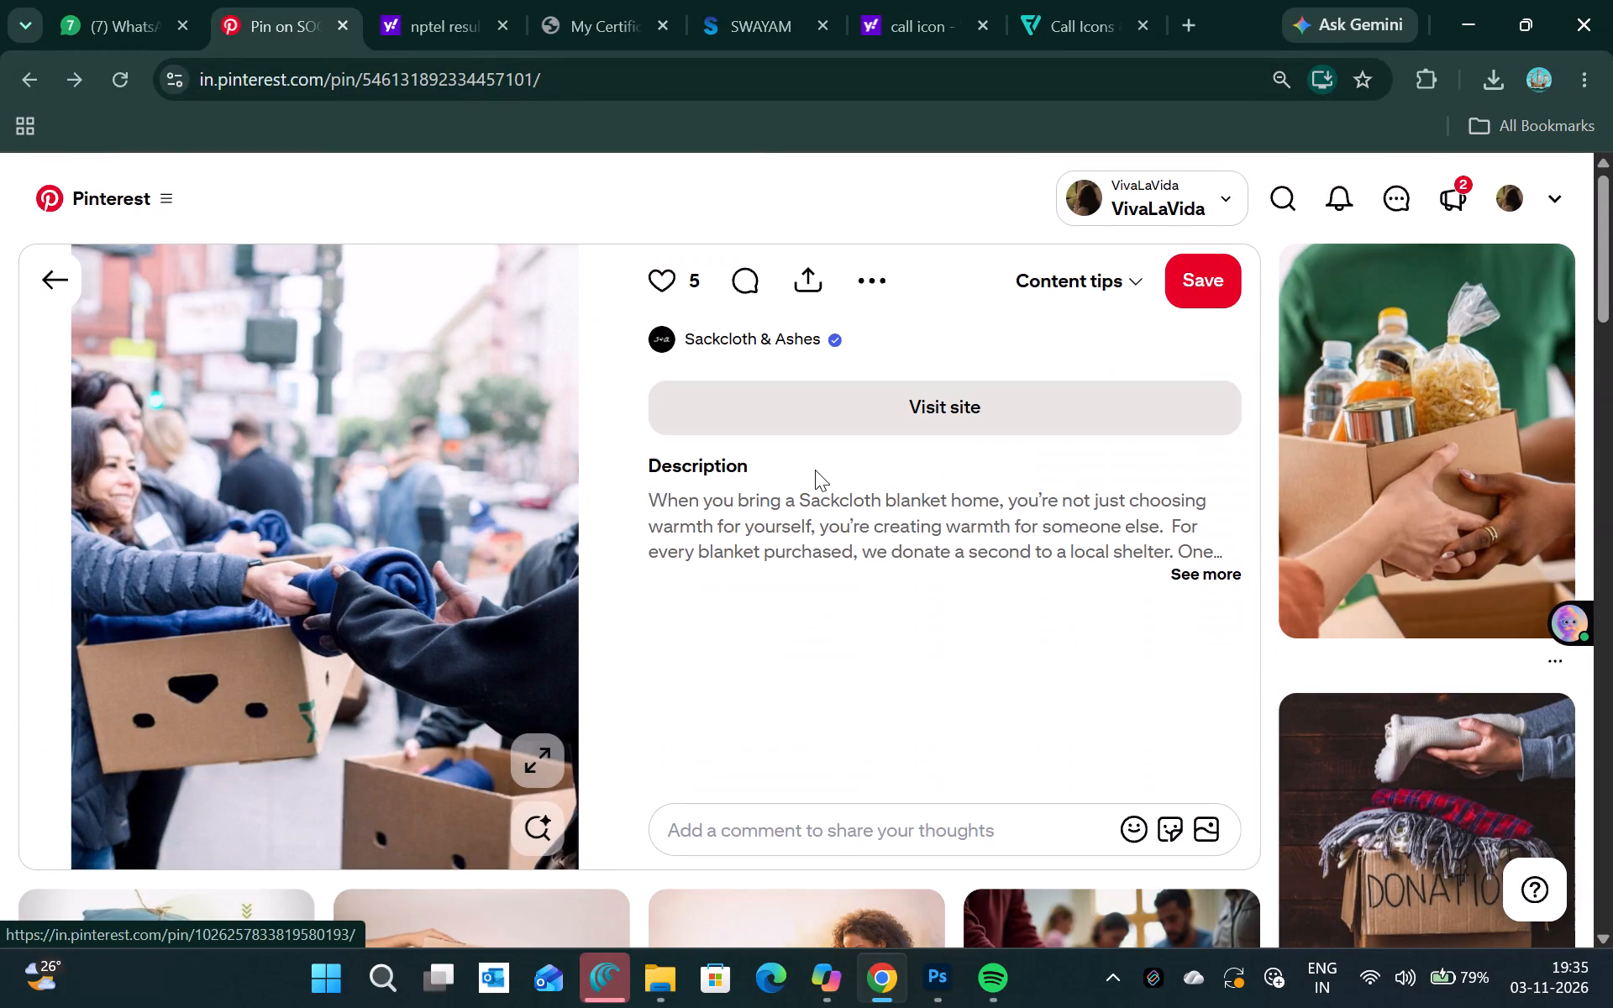
click(55, 274)
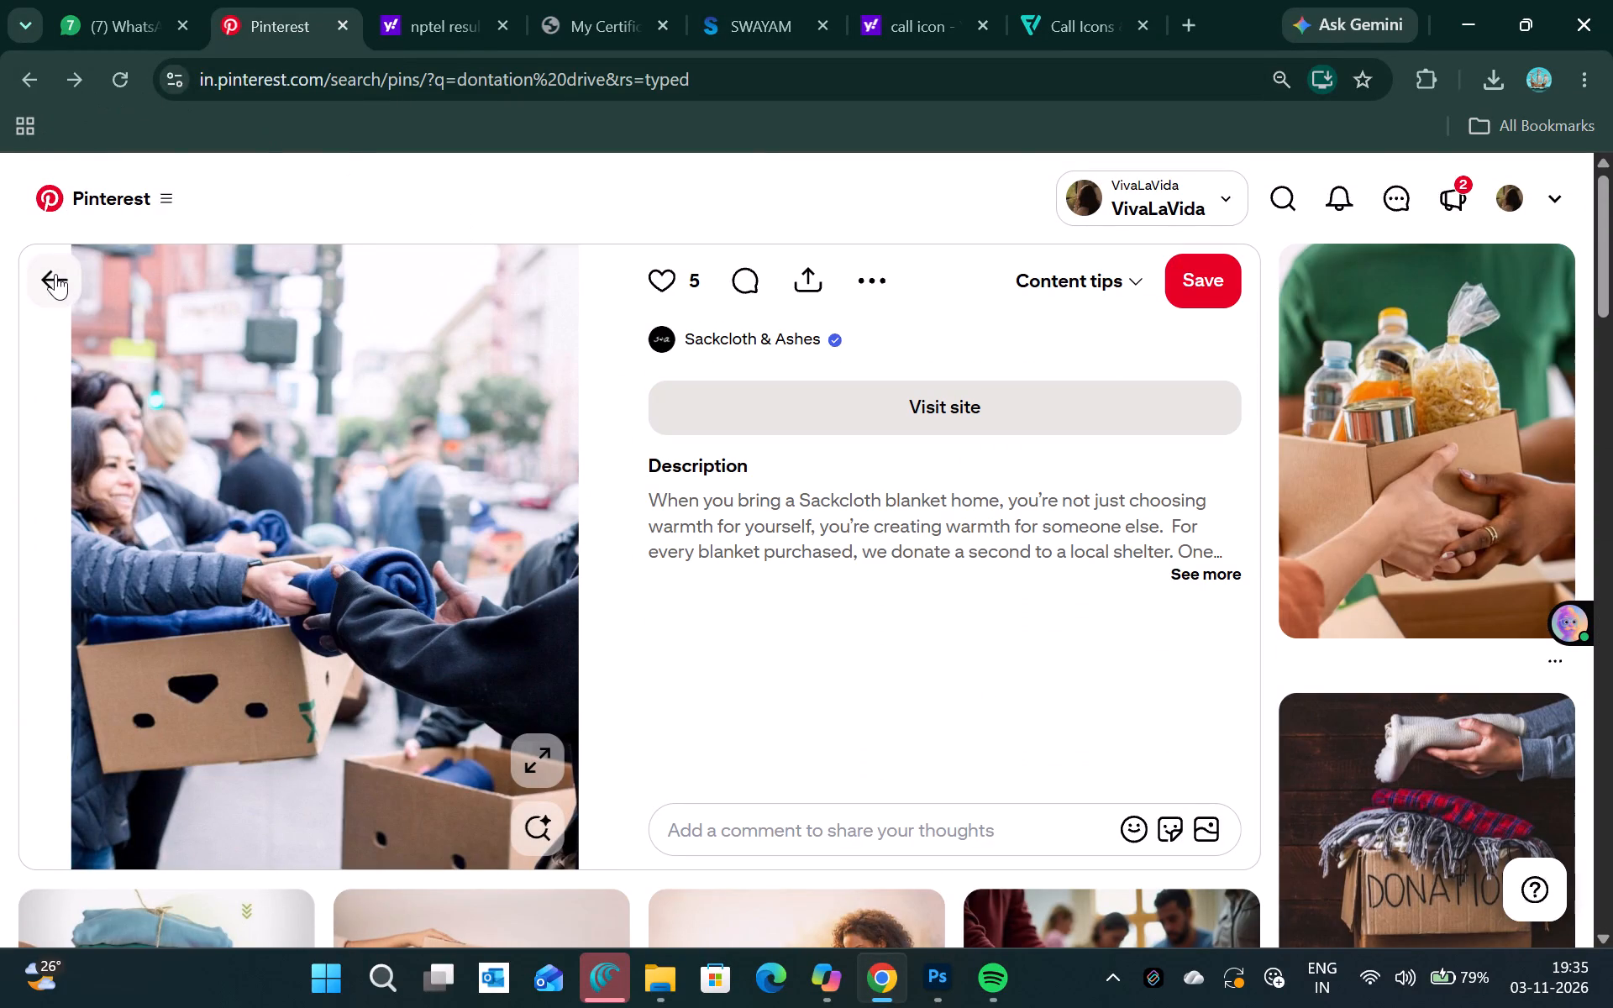
Download the black-and-white "Kids in Africa" collage from the images related to the Monthly Orphange Outreach flyer.
scroll(799, 530, up, 5)
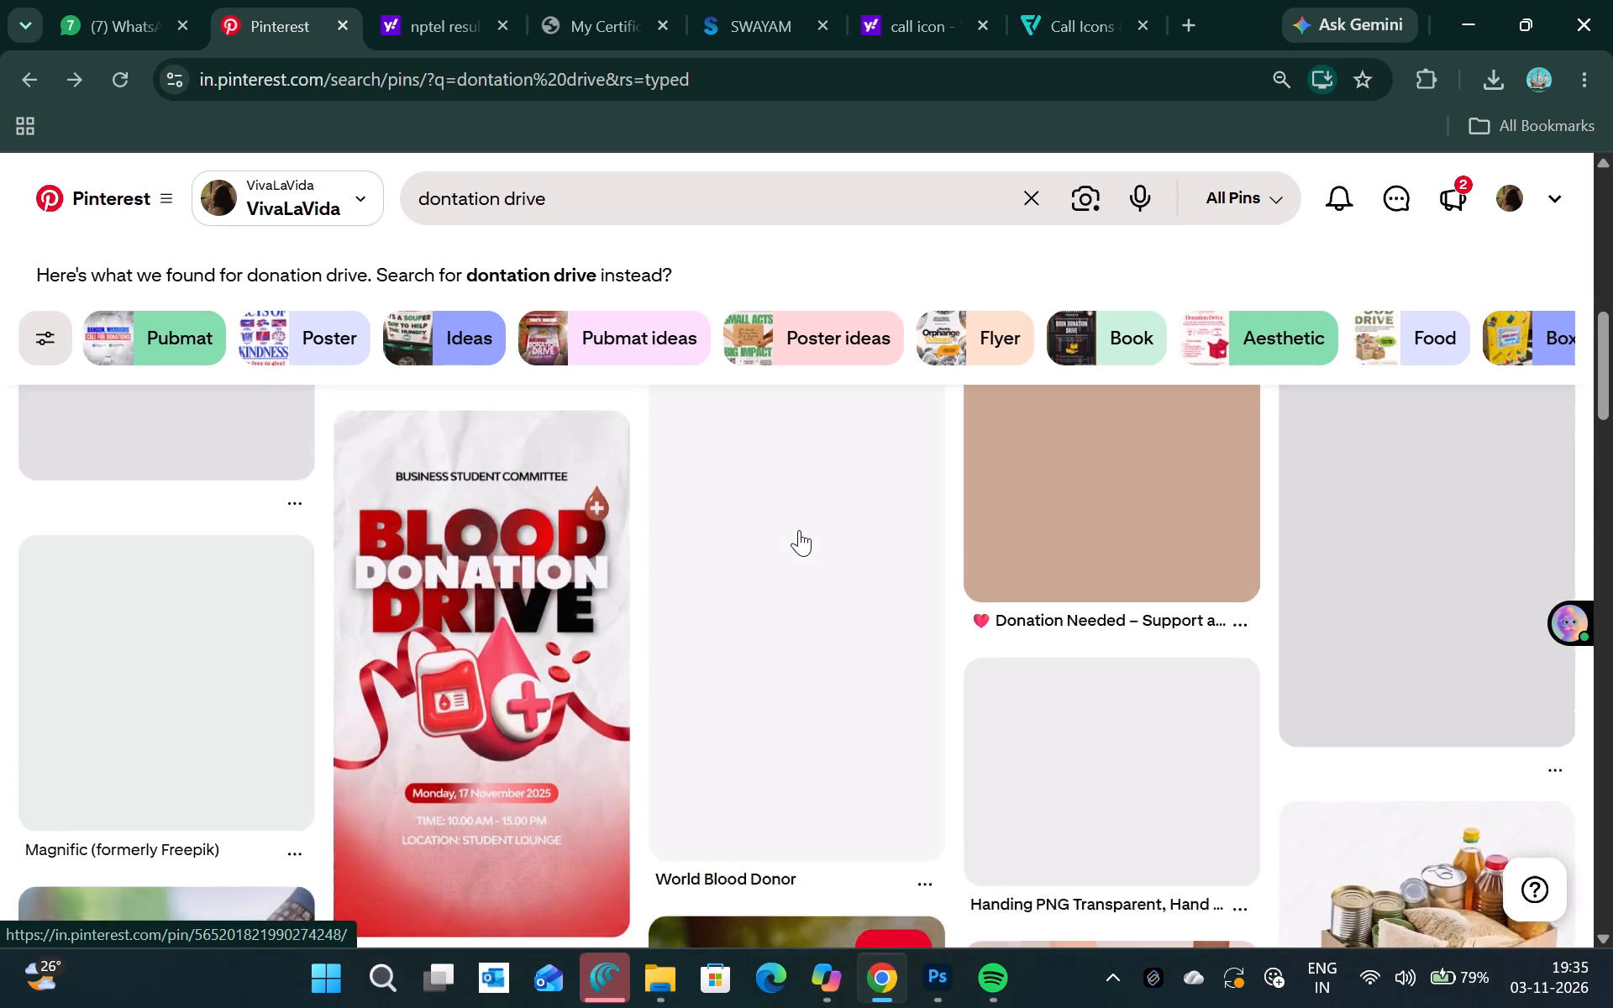
scroll(799, 530, up, 3)
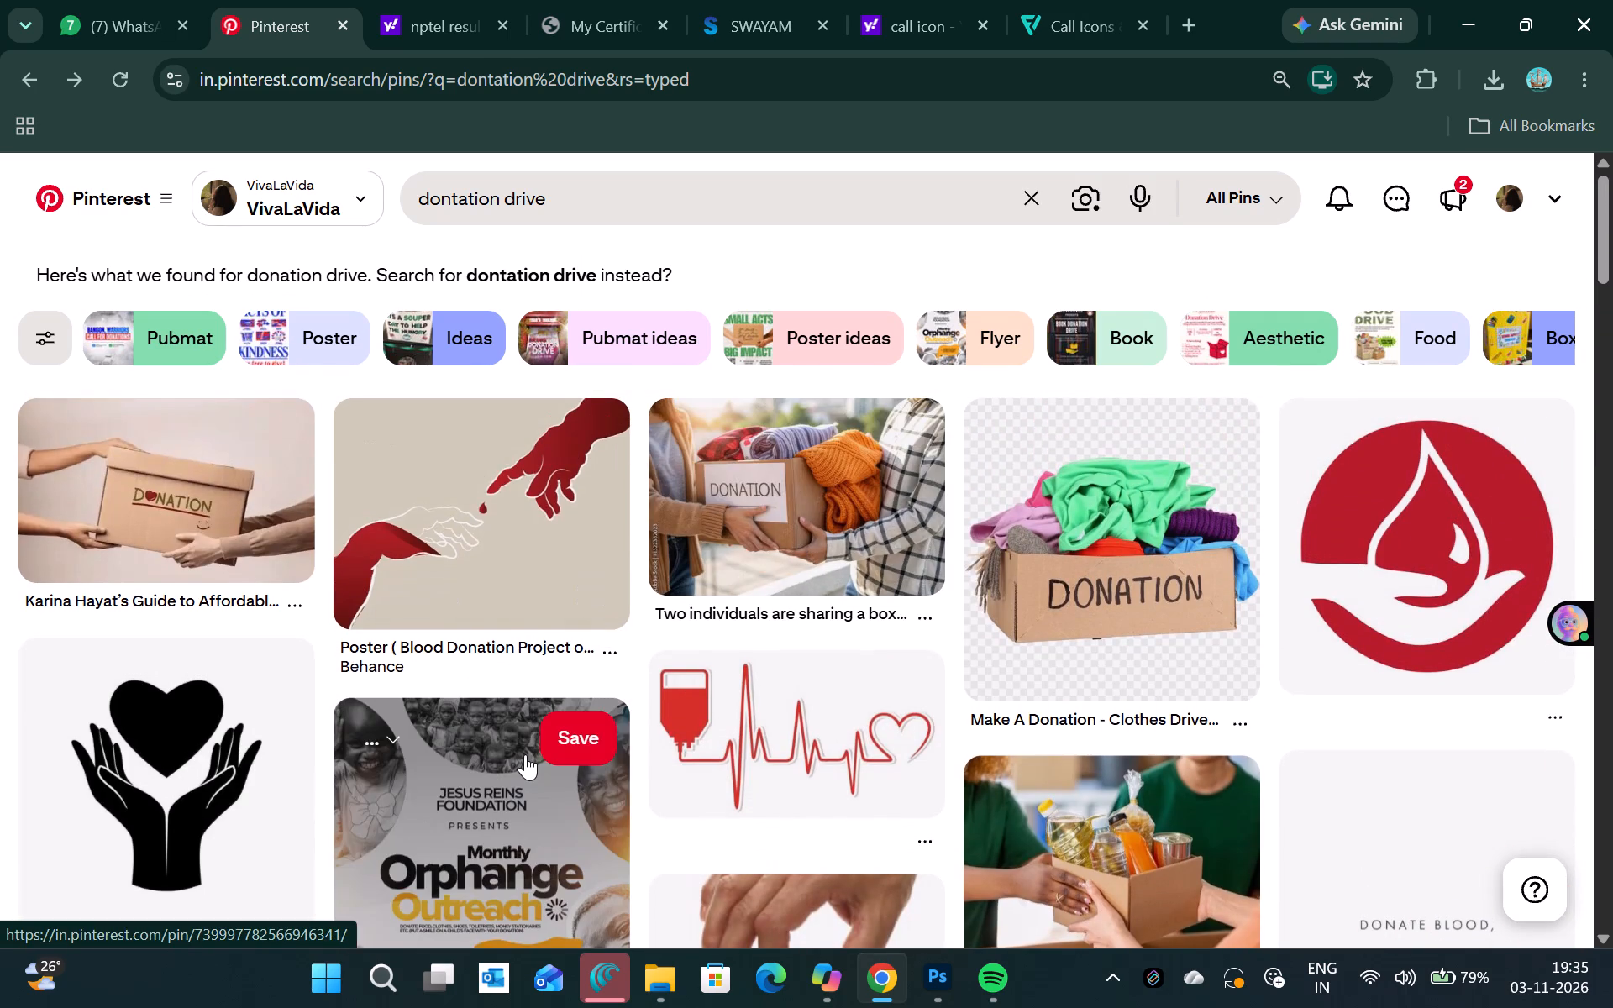
click(525, 754)
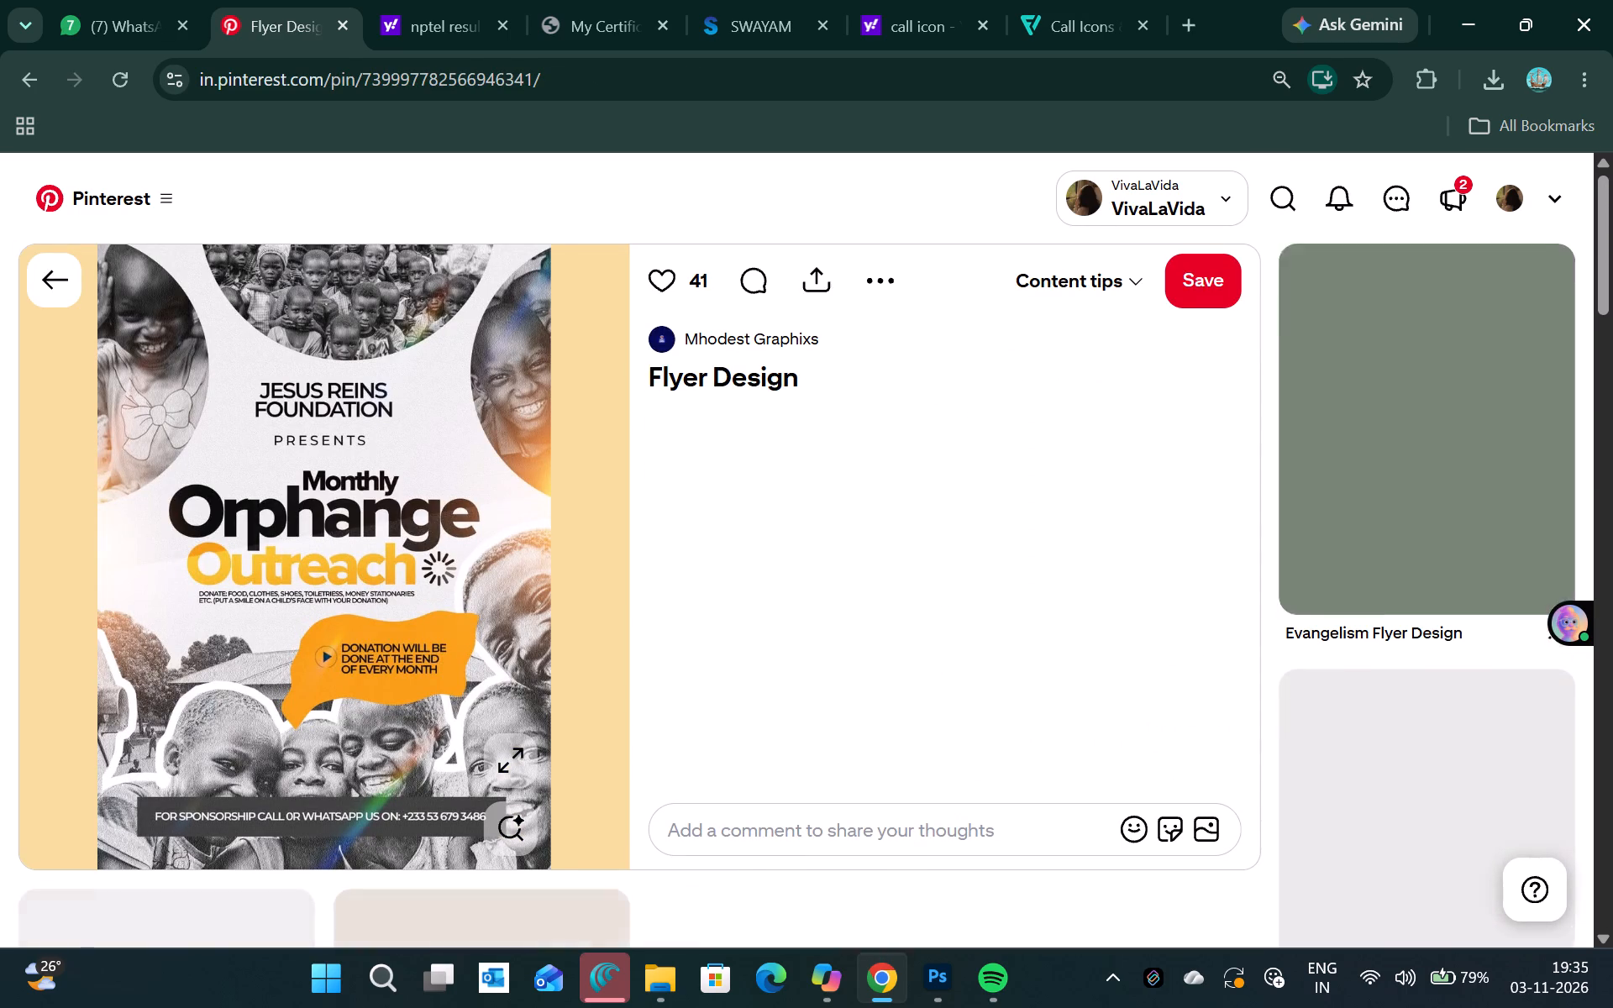
scroll(791, 832, down, 3)
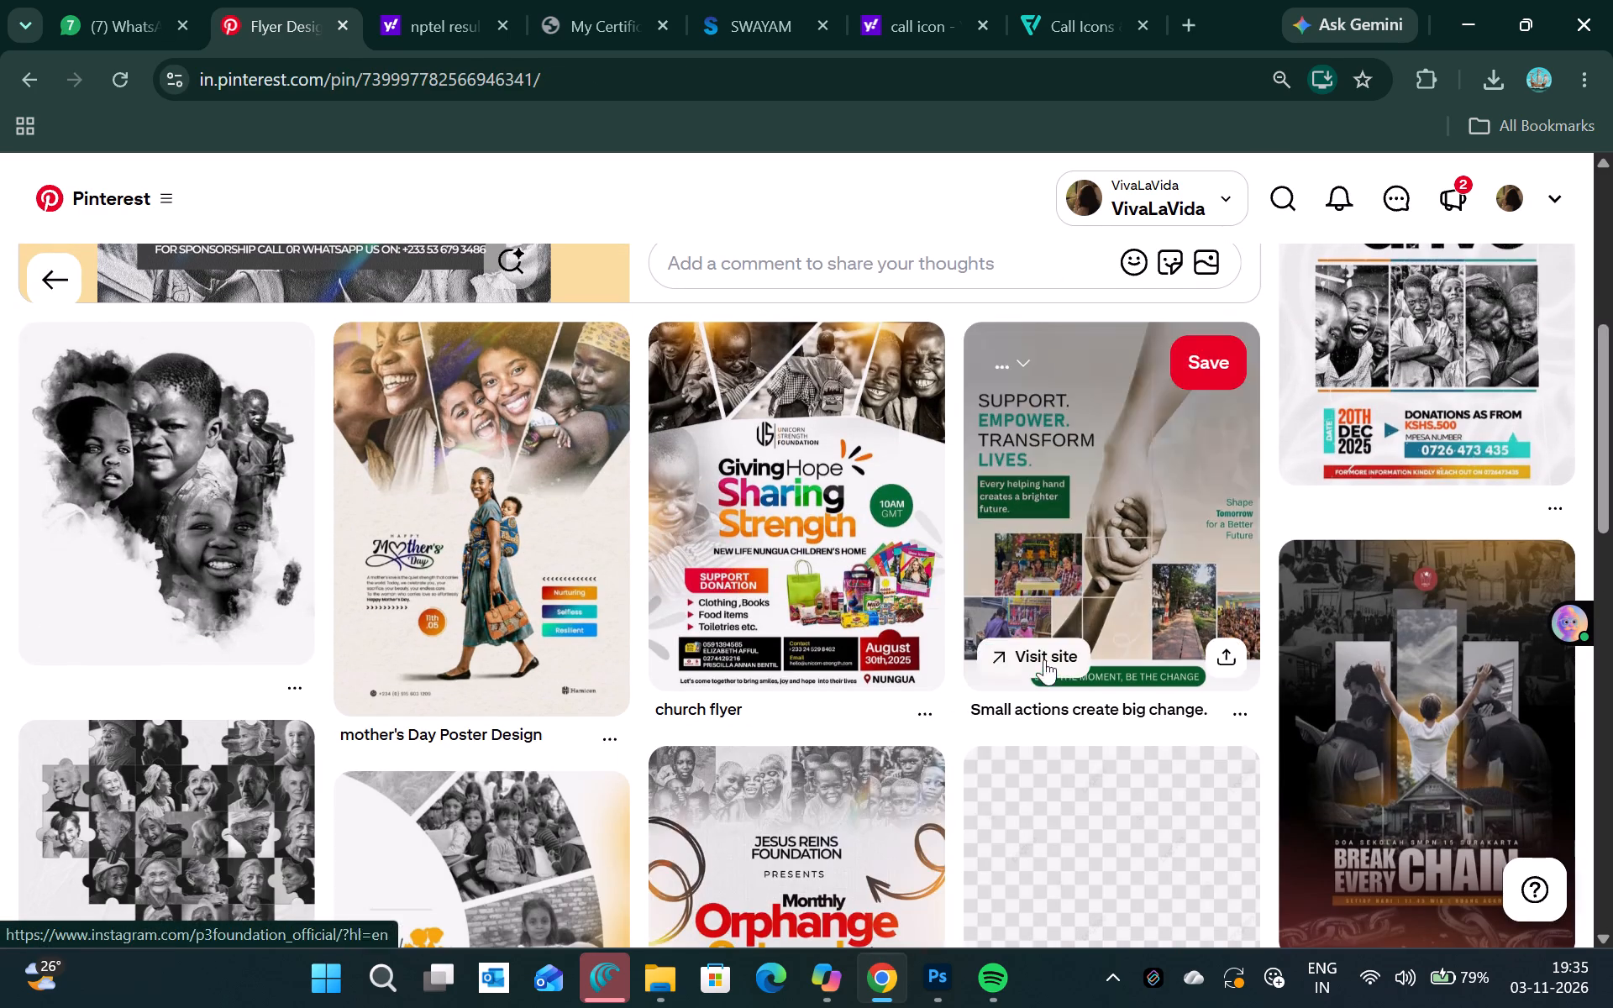
click(128, 528)
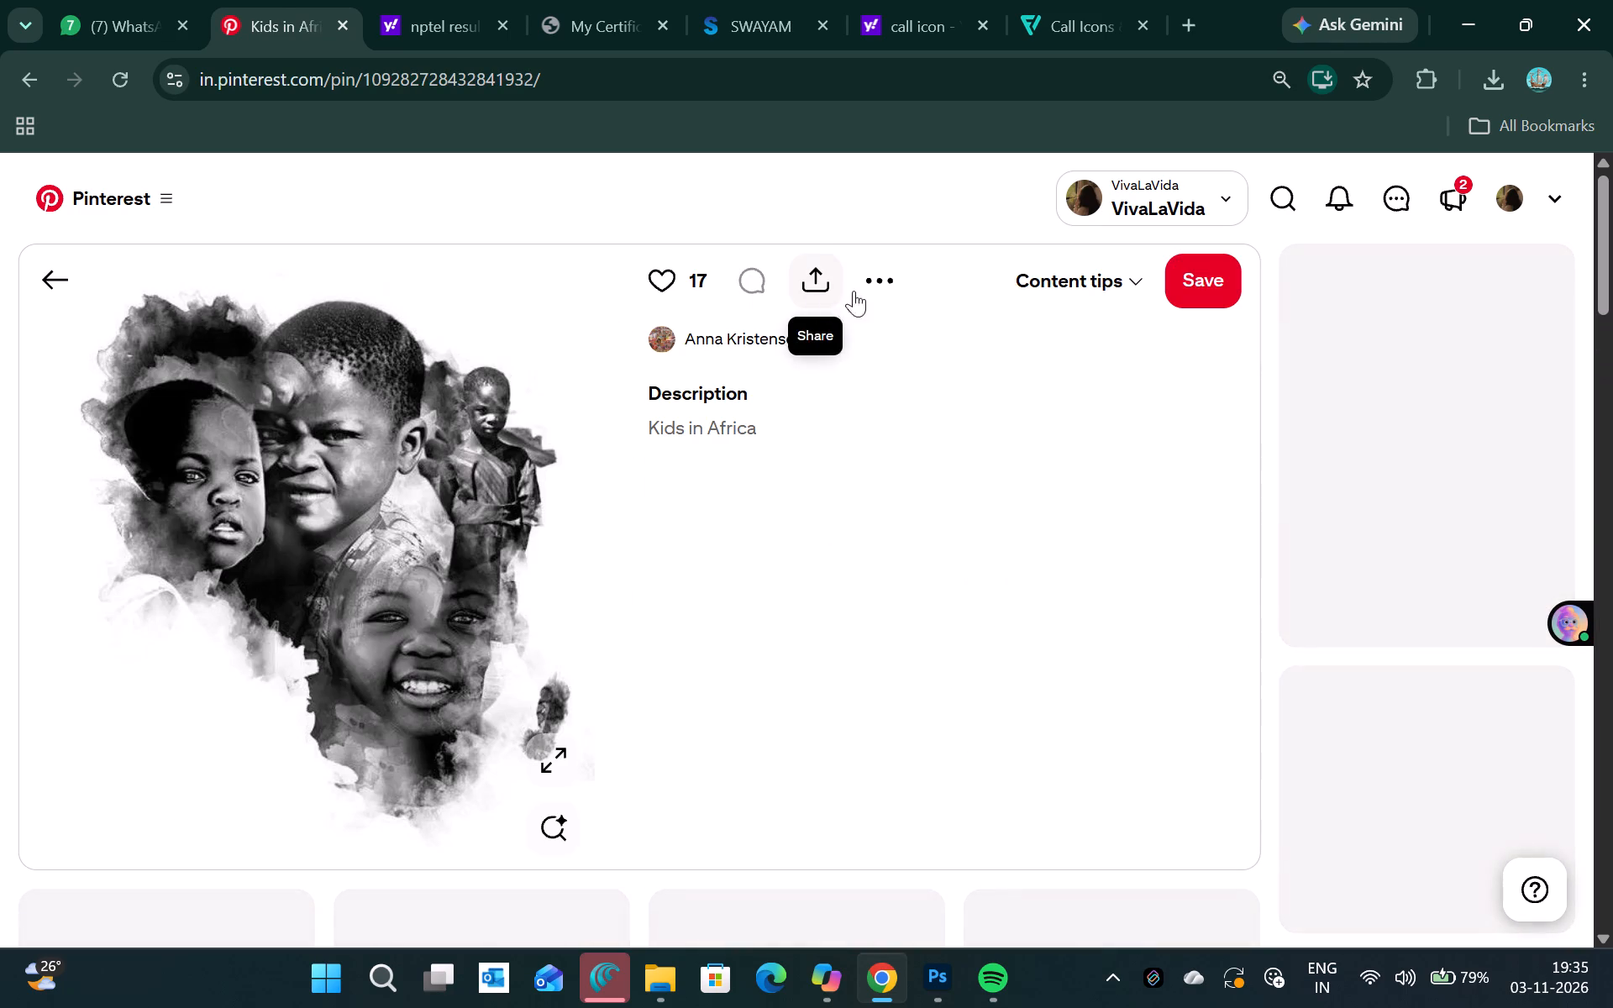
click(869, 281)
click(819, 336)
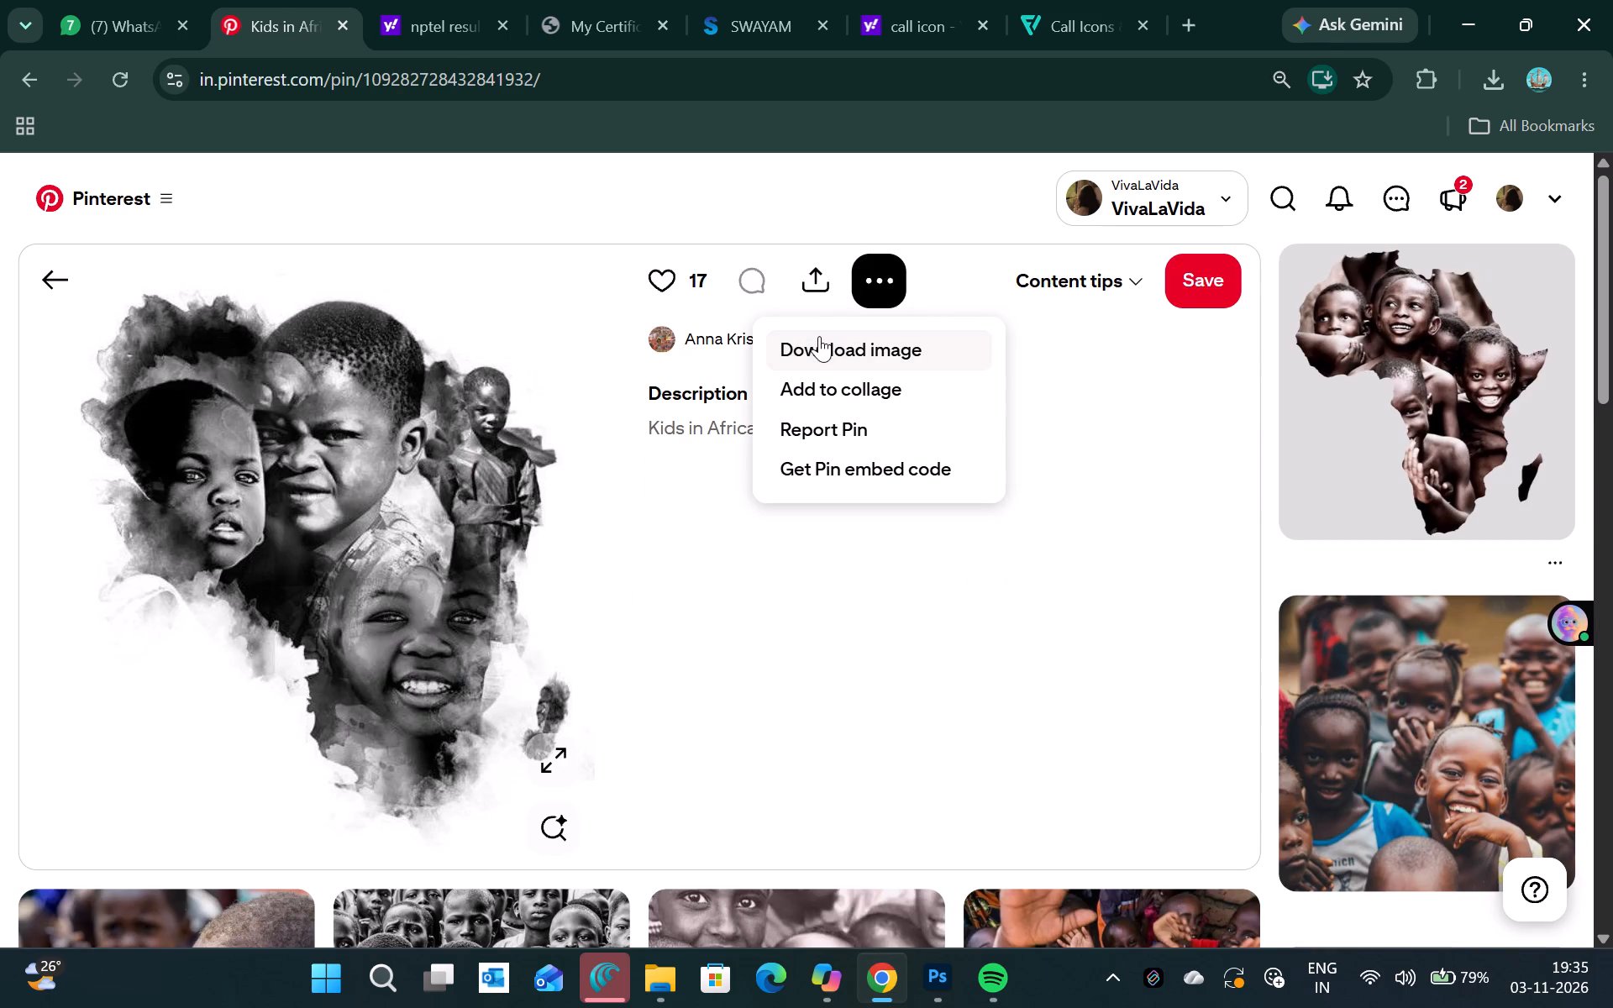
Find and download the related photo of smiling people gathered in a circle against the blue sky.
scroll(806, 615, down, 4)
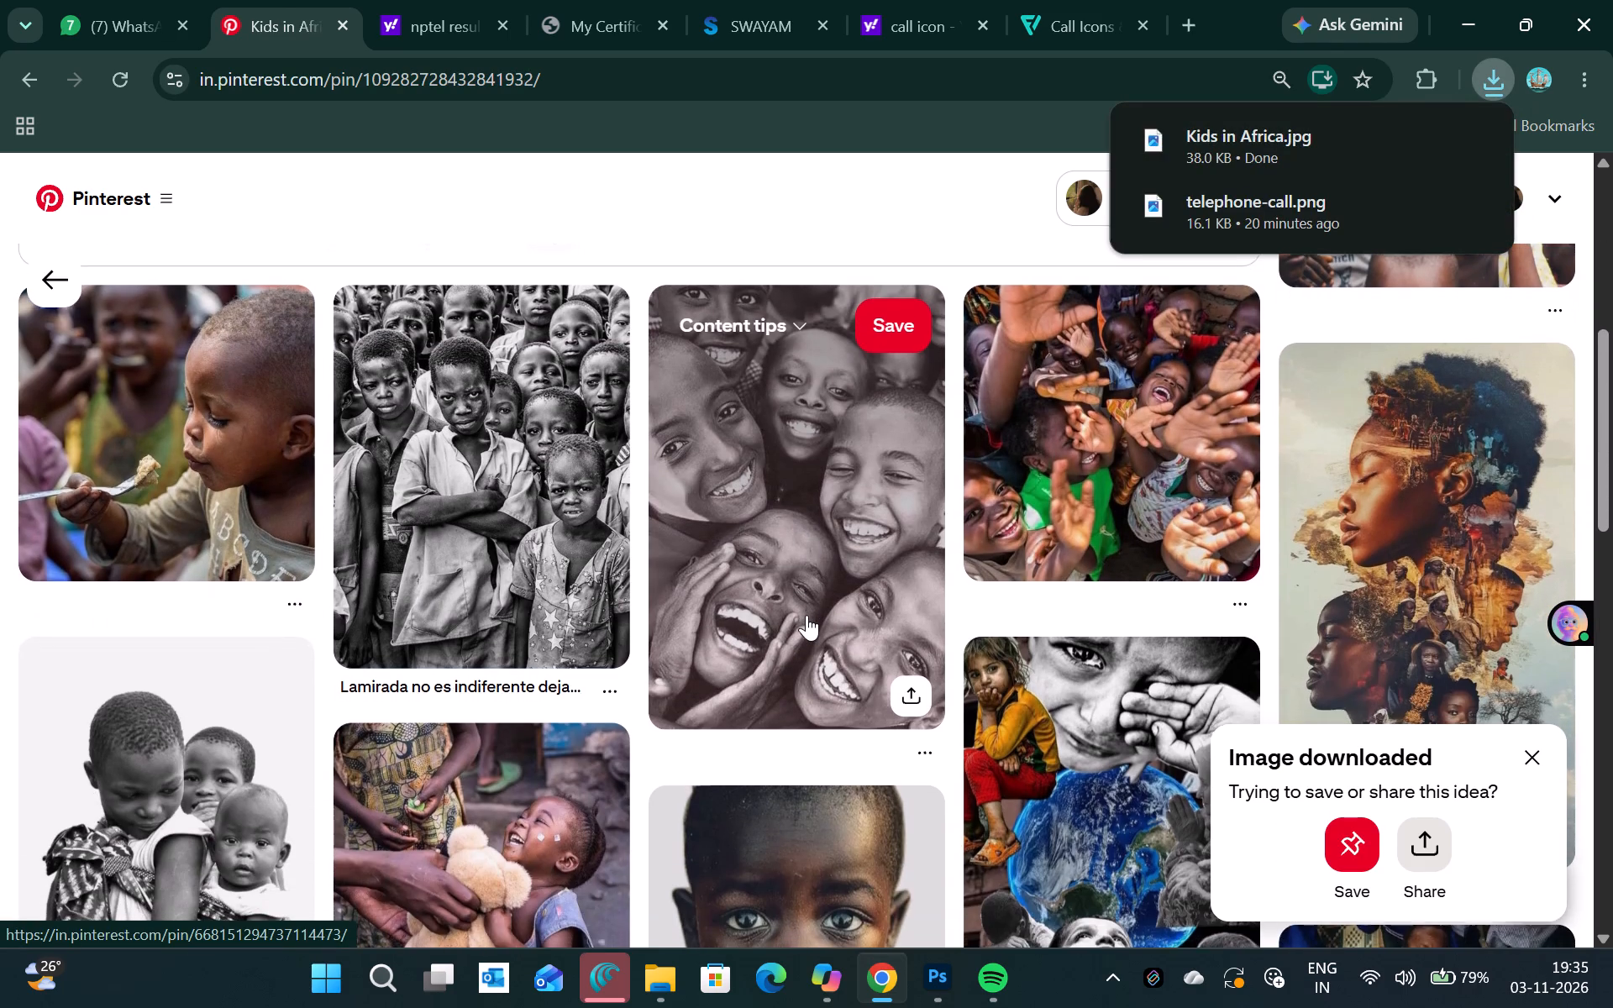
scroll(806, 615, down, 2)
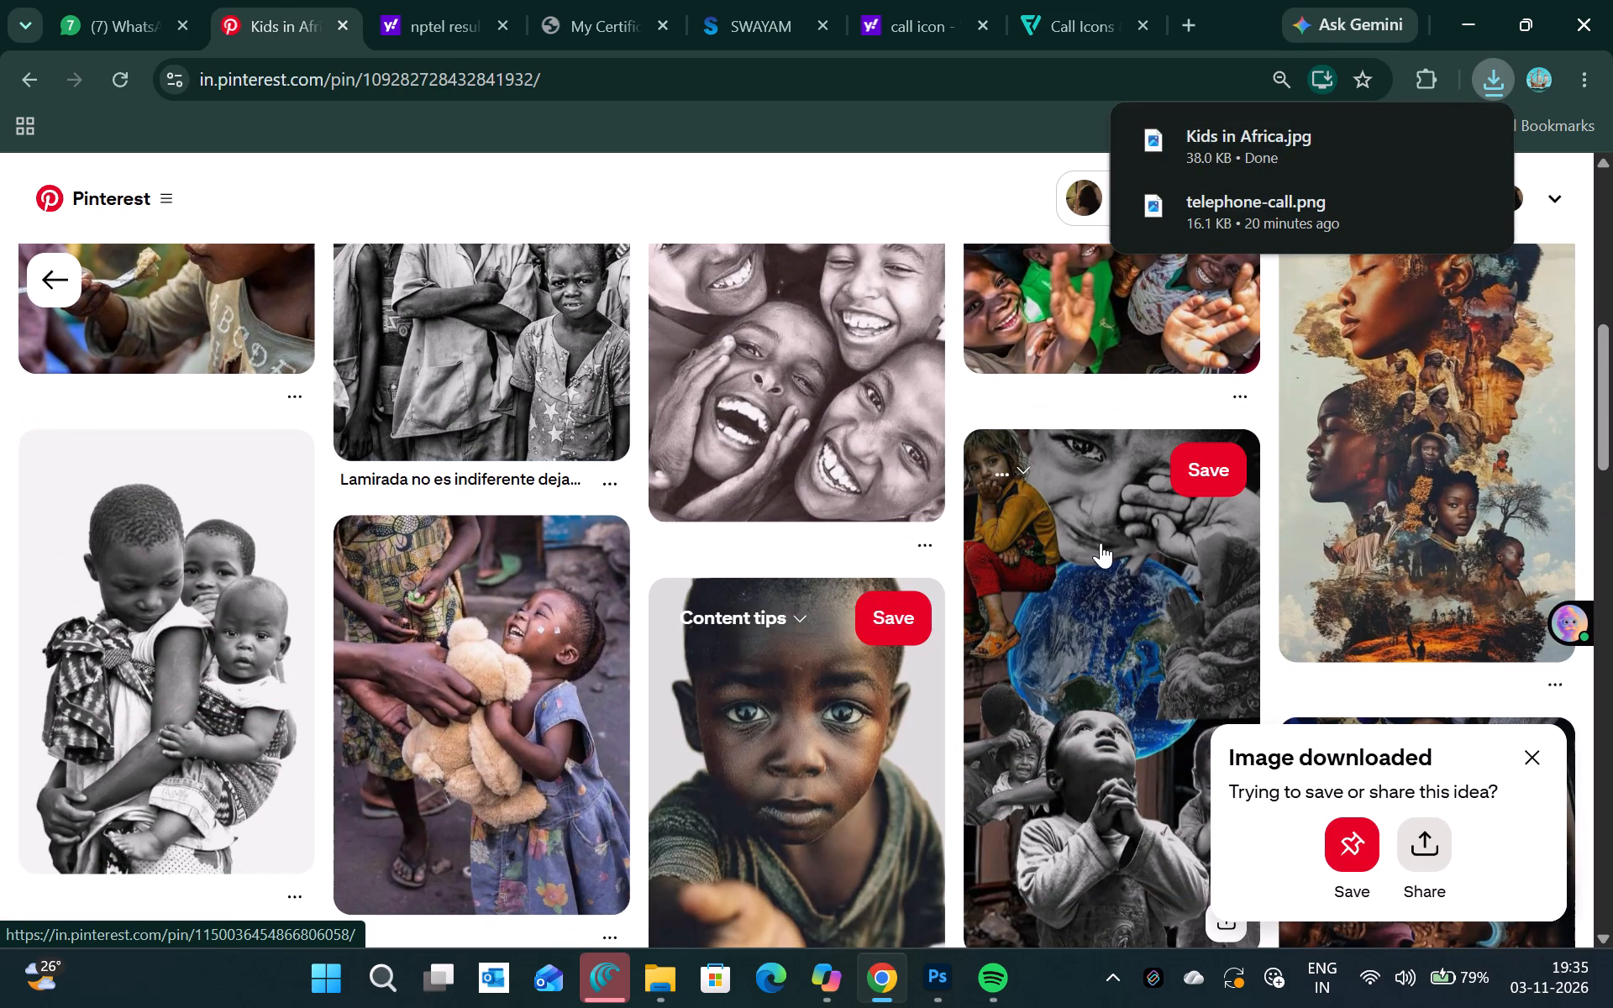
scroll(1101, 543, down, 5)
click(215, 536)
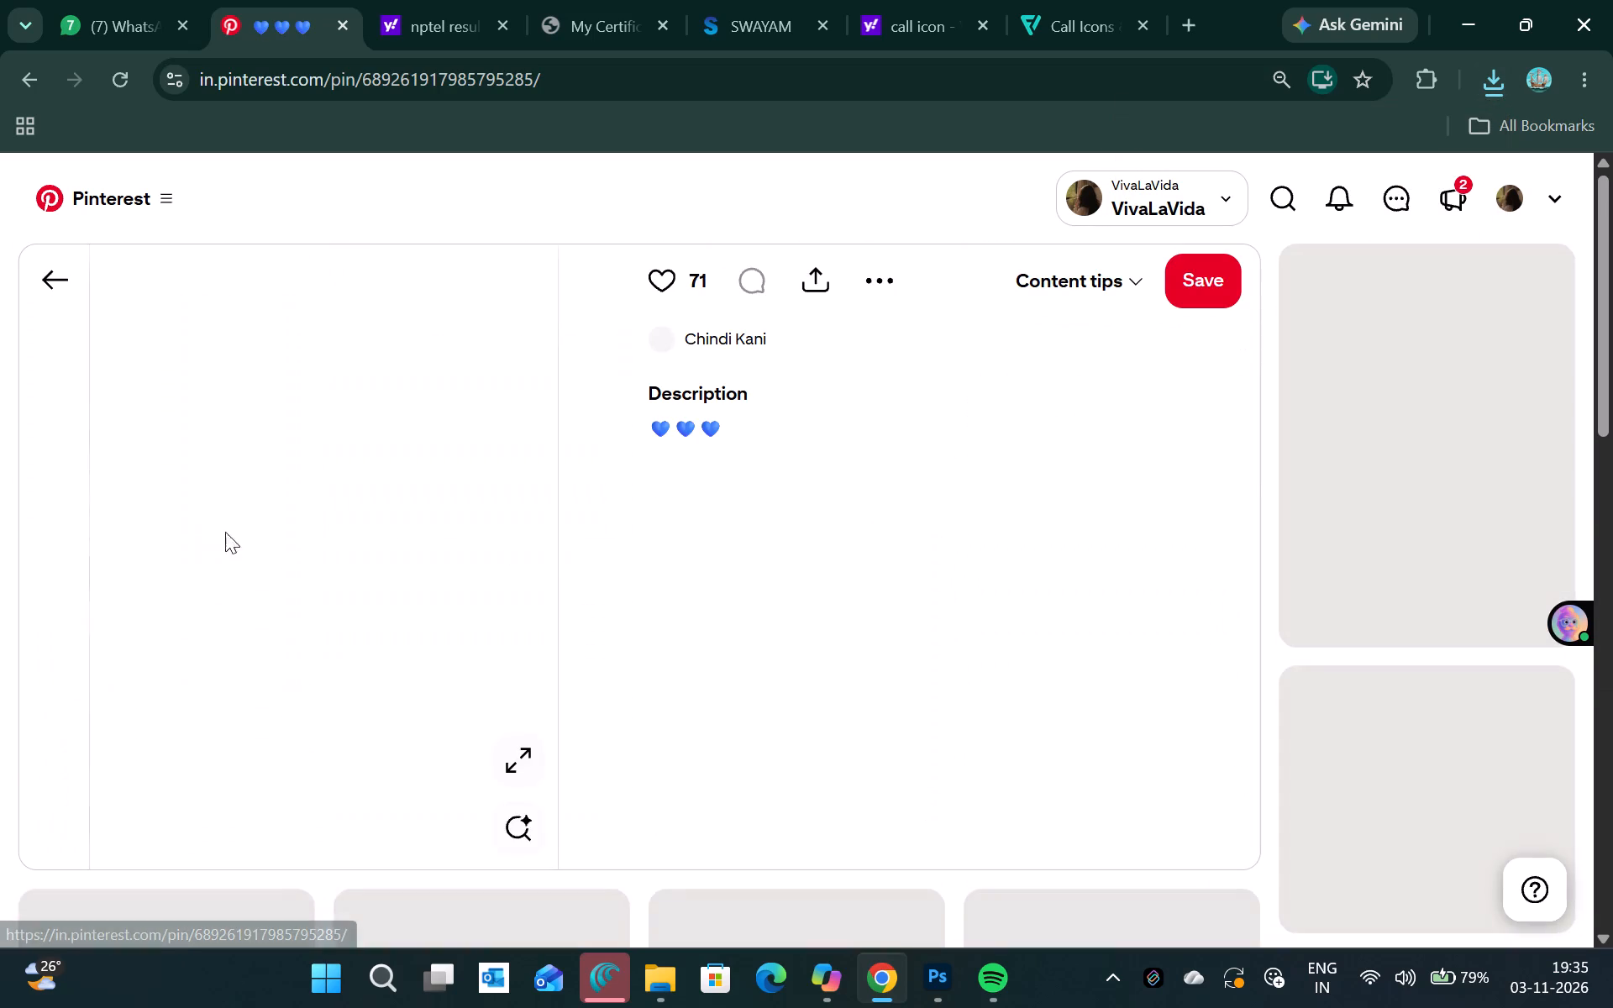
click(852, 281)
click(866, 341)
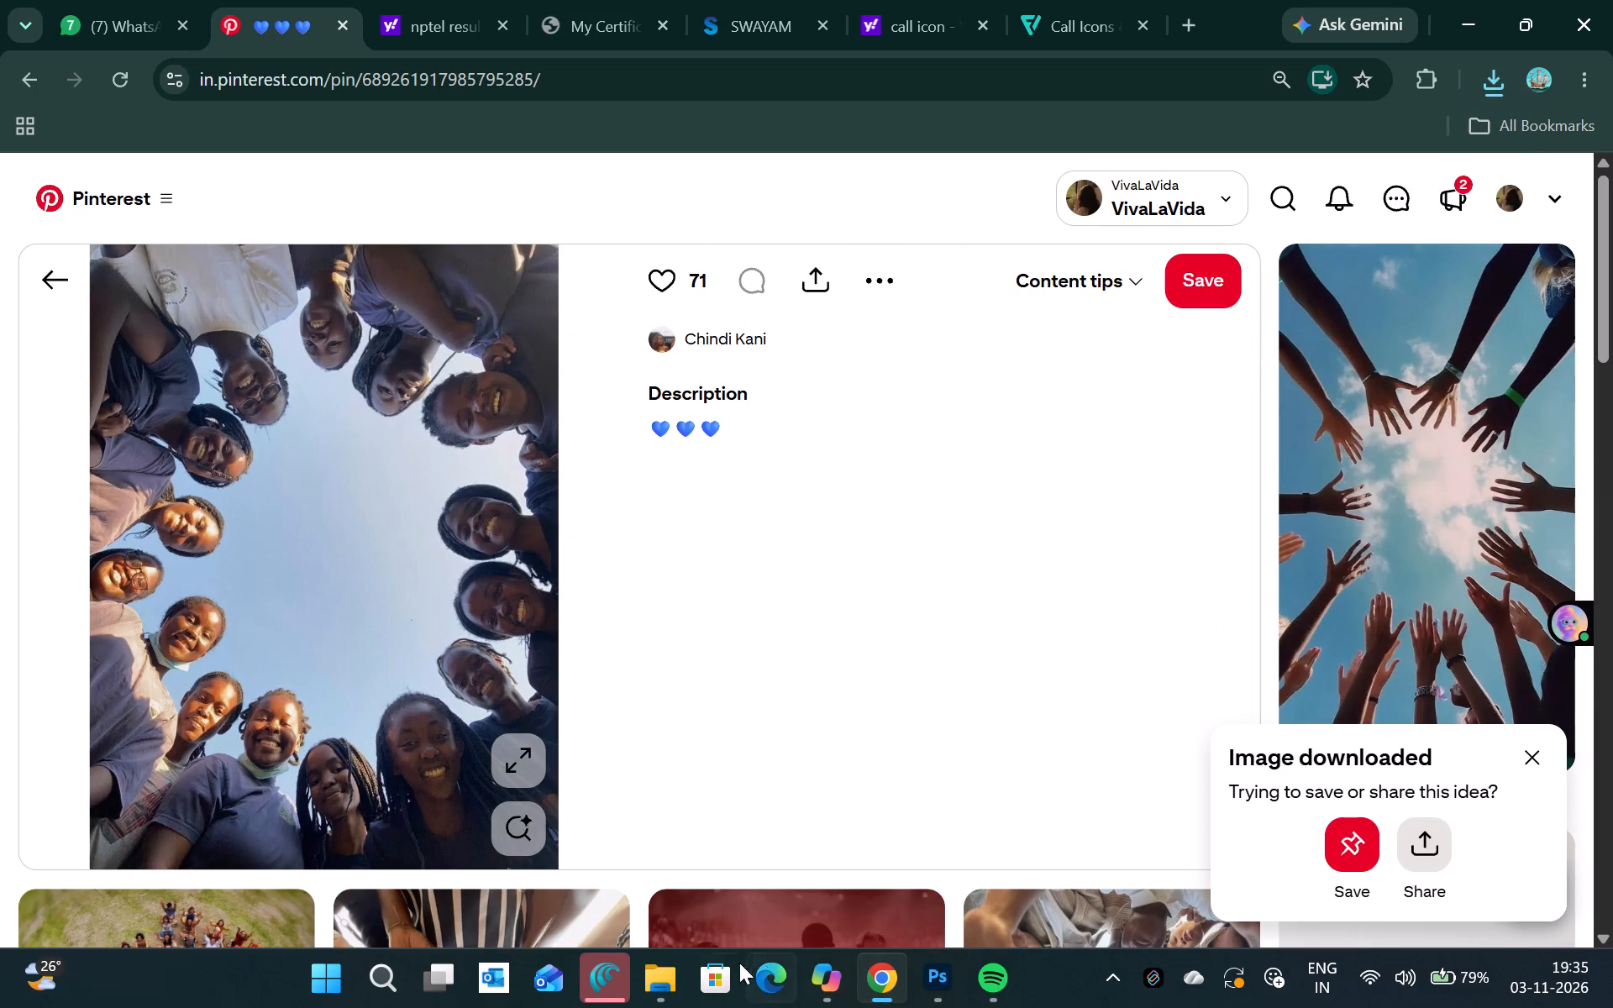
Place the downloaded photo of people gathered in a circle from the Downloads folder into the Flash banner in Photoshop.
click(664, 986)
drag(451, 350, 972, 681)
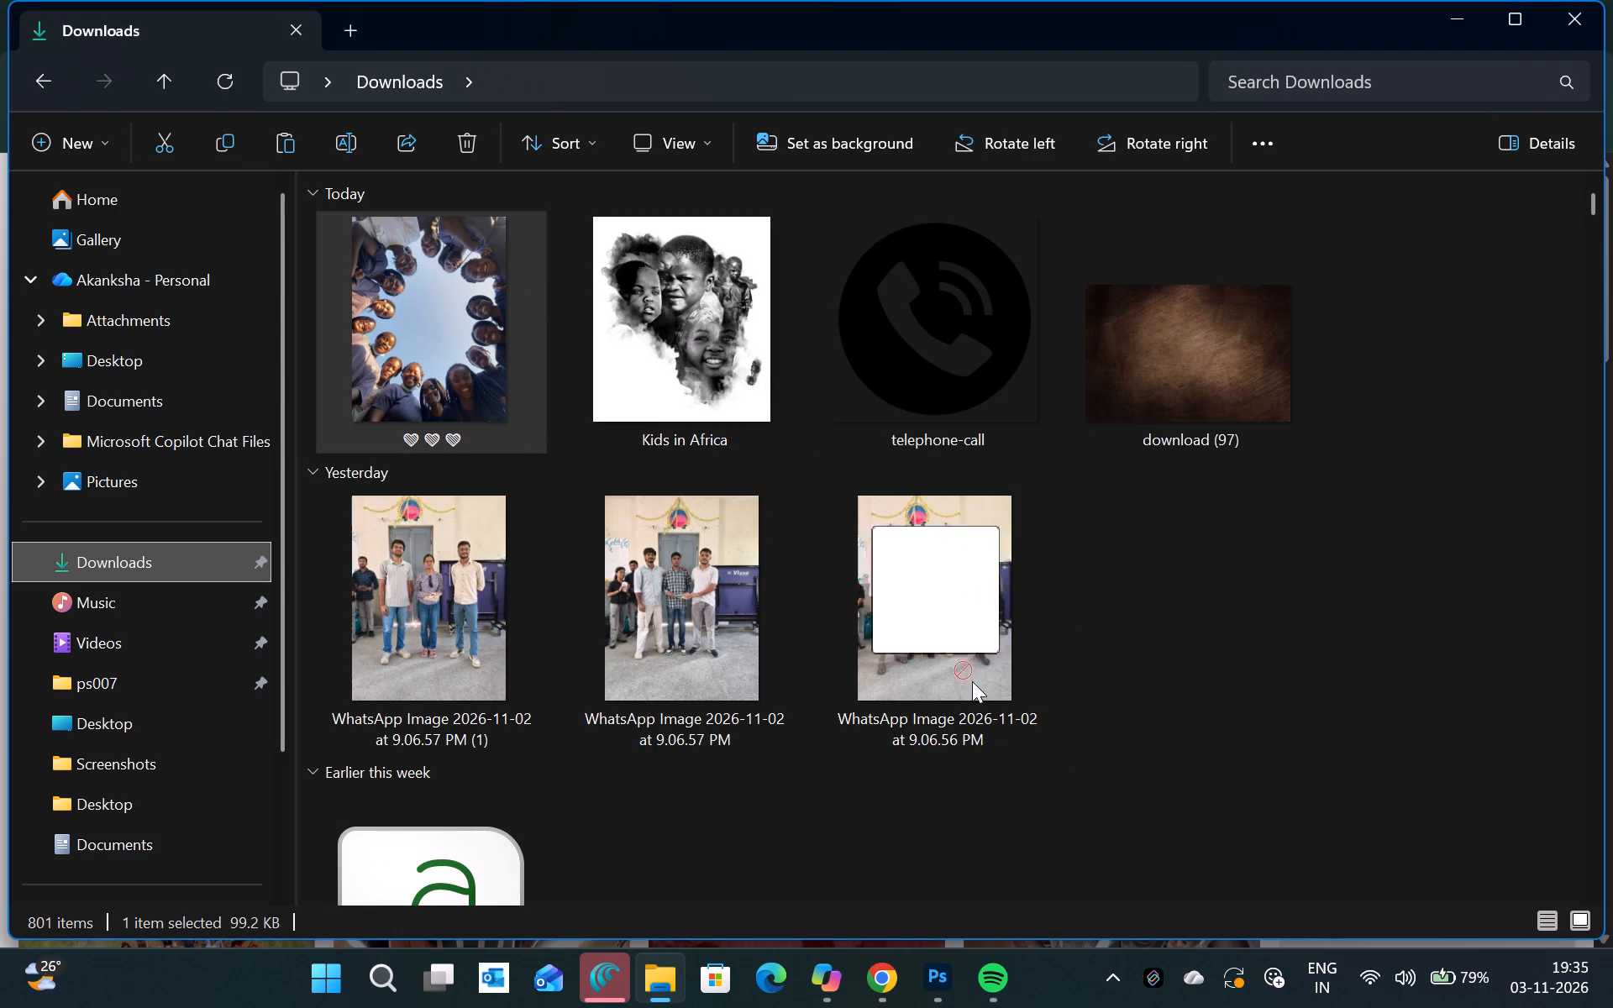
drag(972, 681, 859, 587)
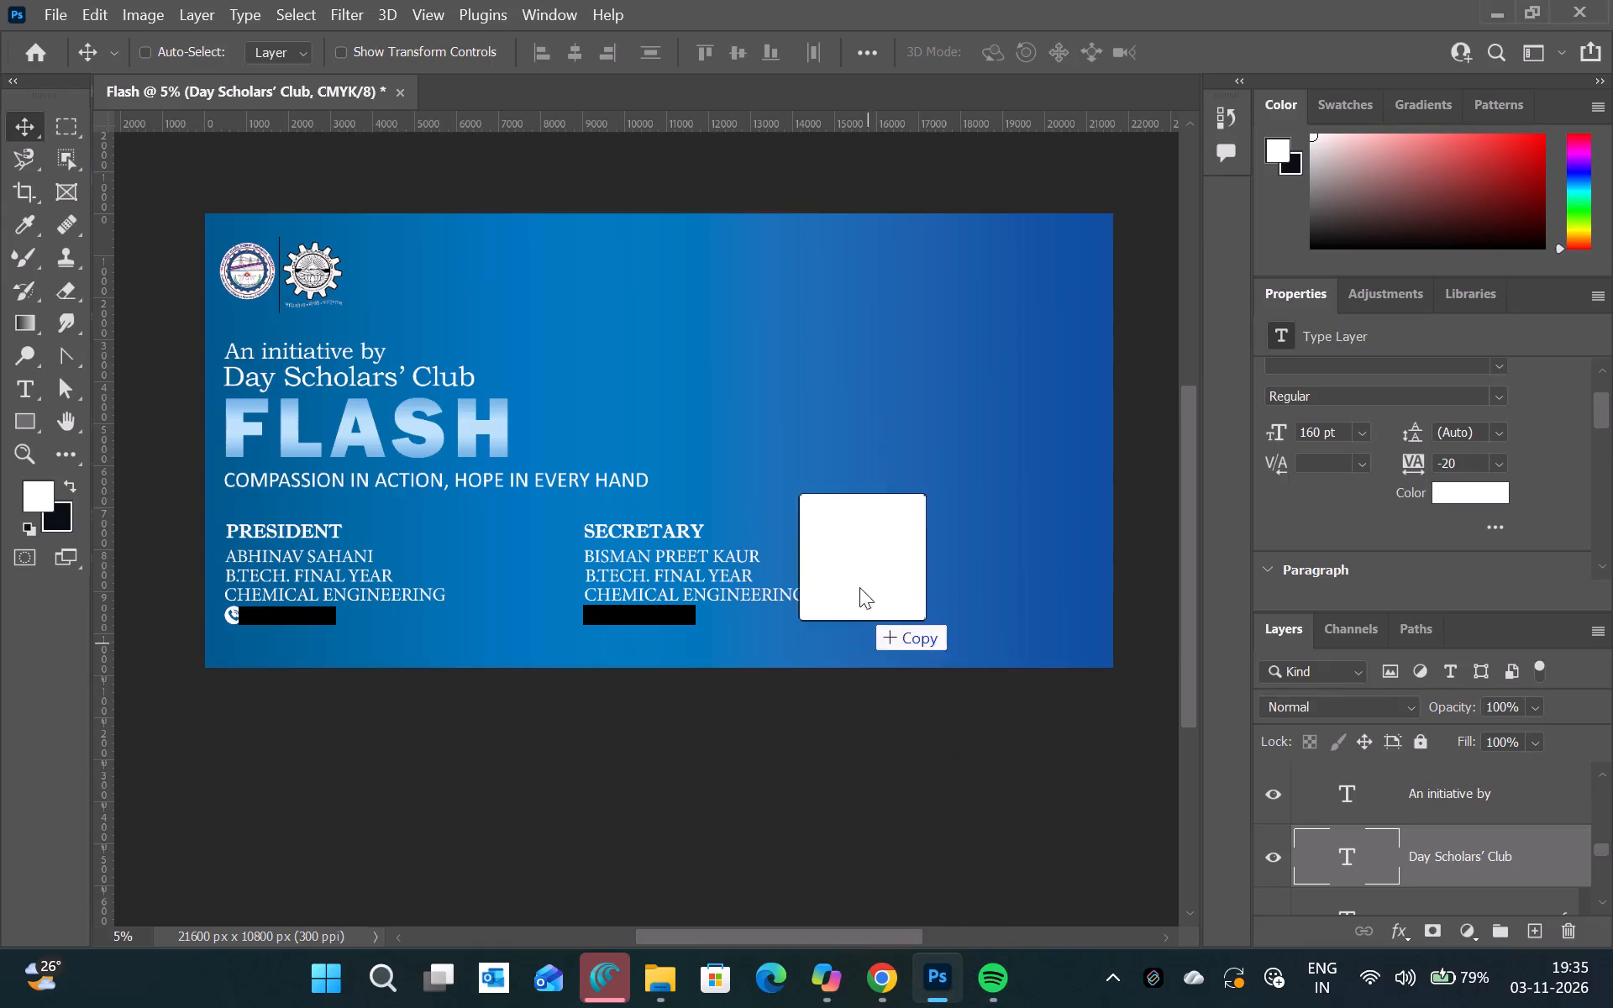
drag(859, 587, 857, 564)
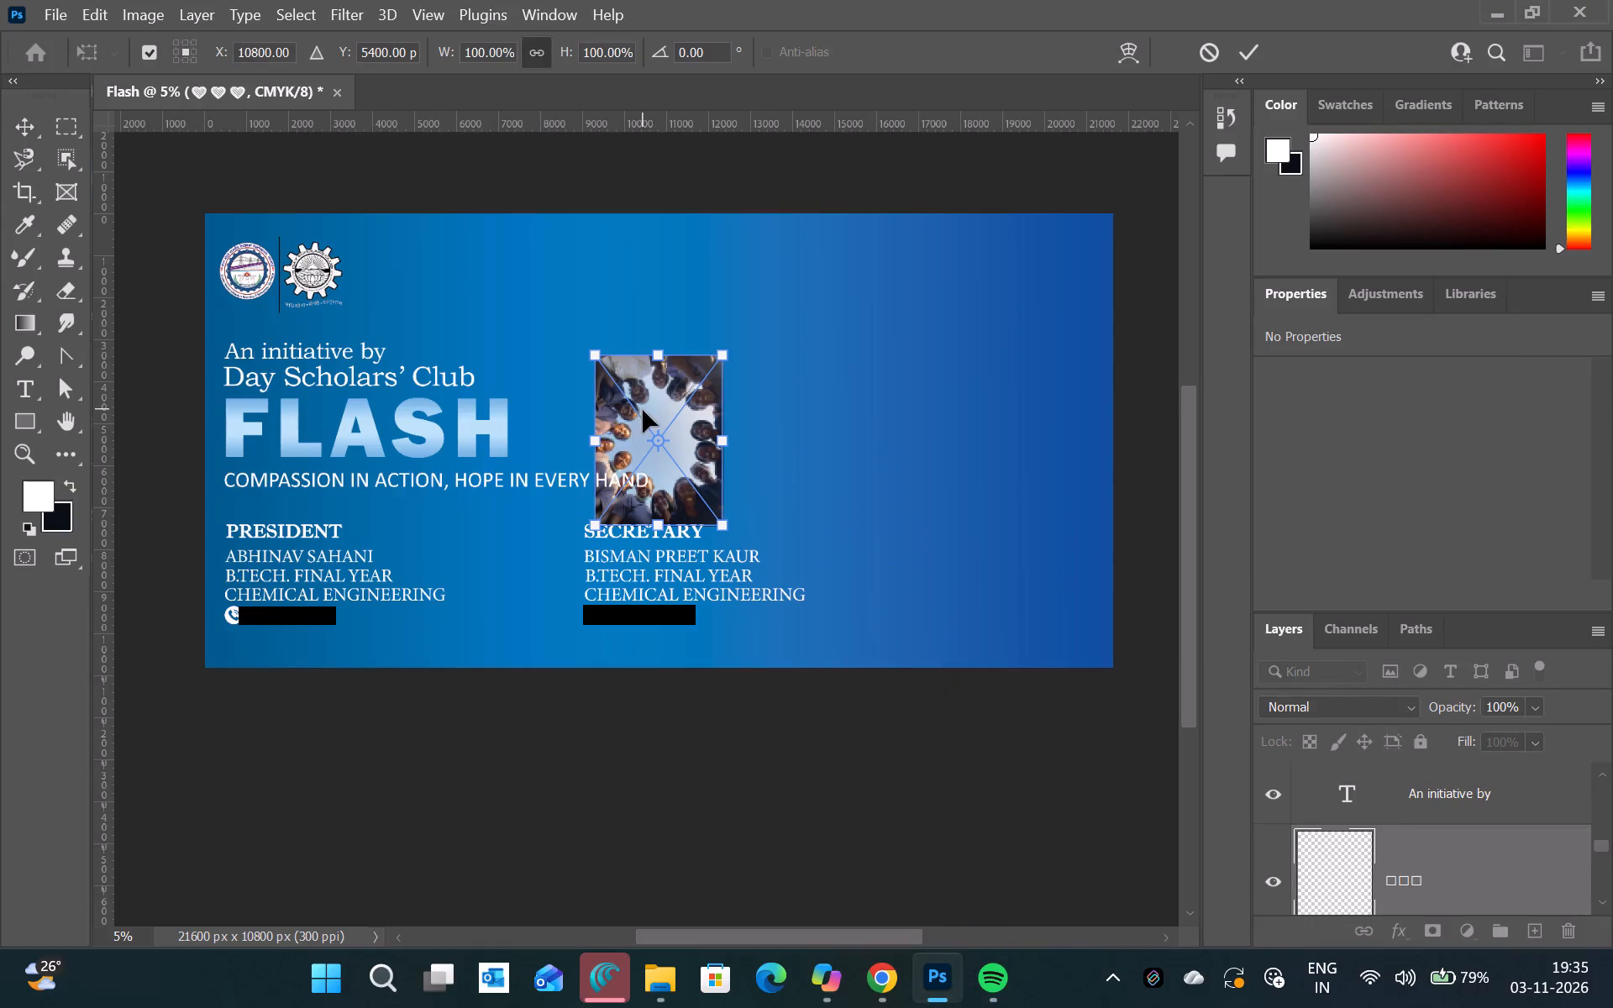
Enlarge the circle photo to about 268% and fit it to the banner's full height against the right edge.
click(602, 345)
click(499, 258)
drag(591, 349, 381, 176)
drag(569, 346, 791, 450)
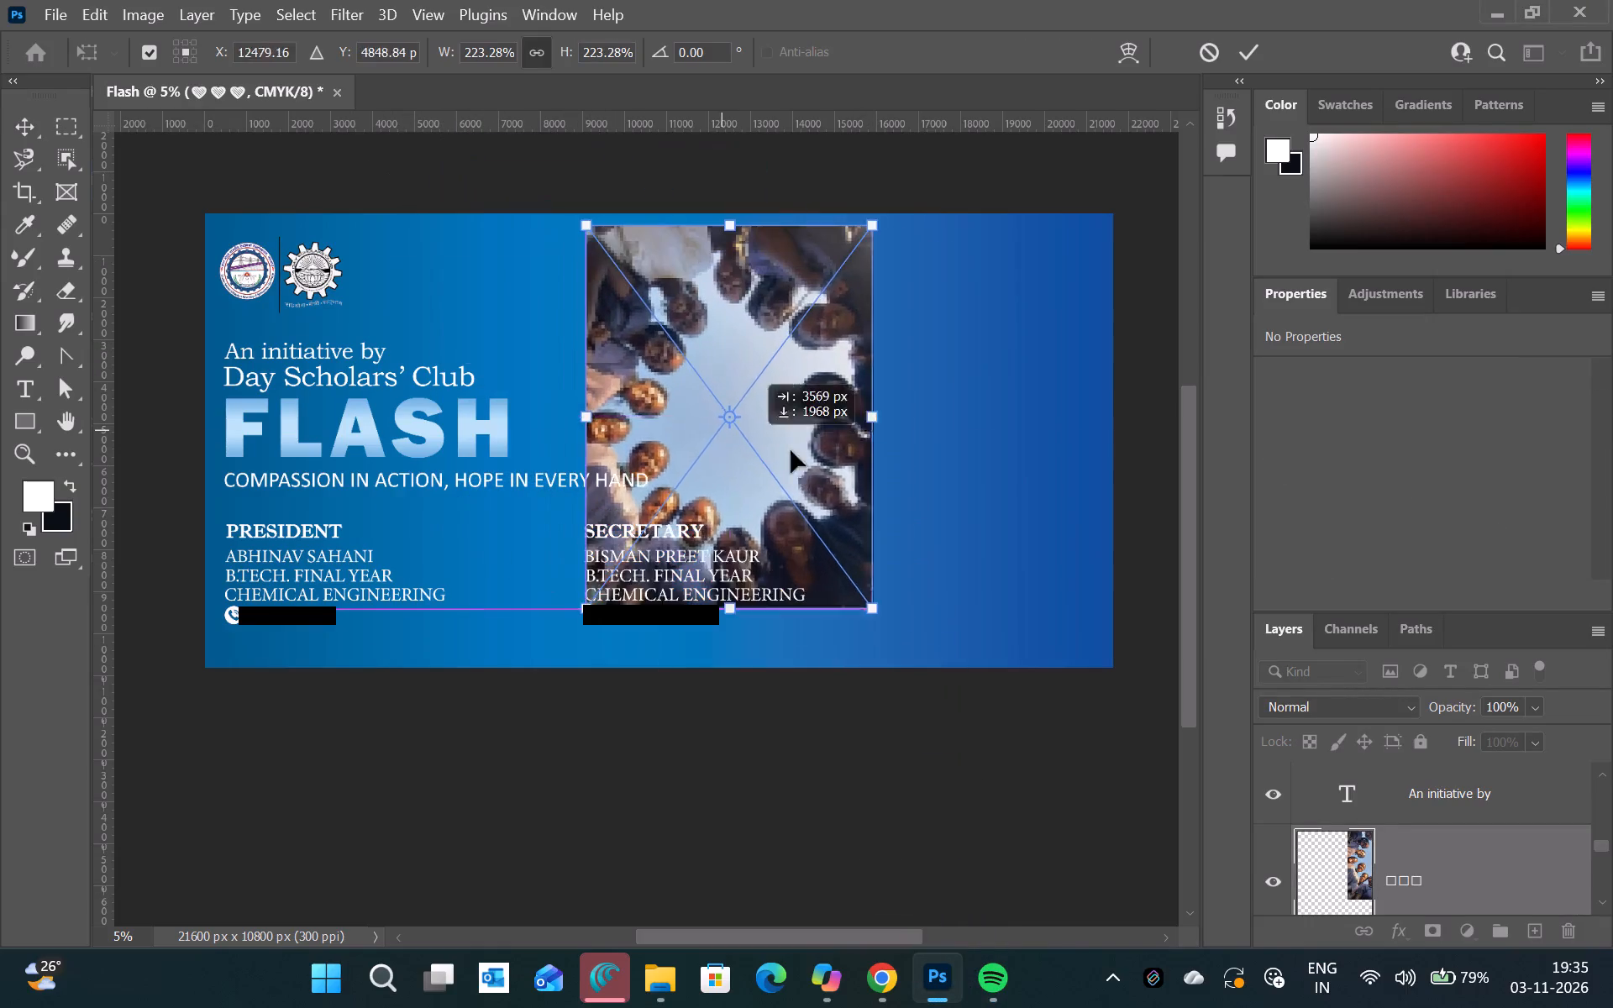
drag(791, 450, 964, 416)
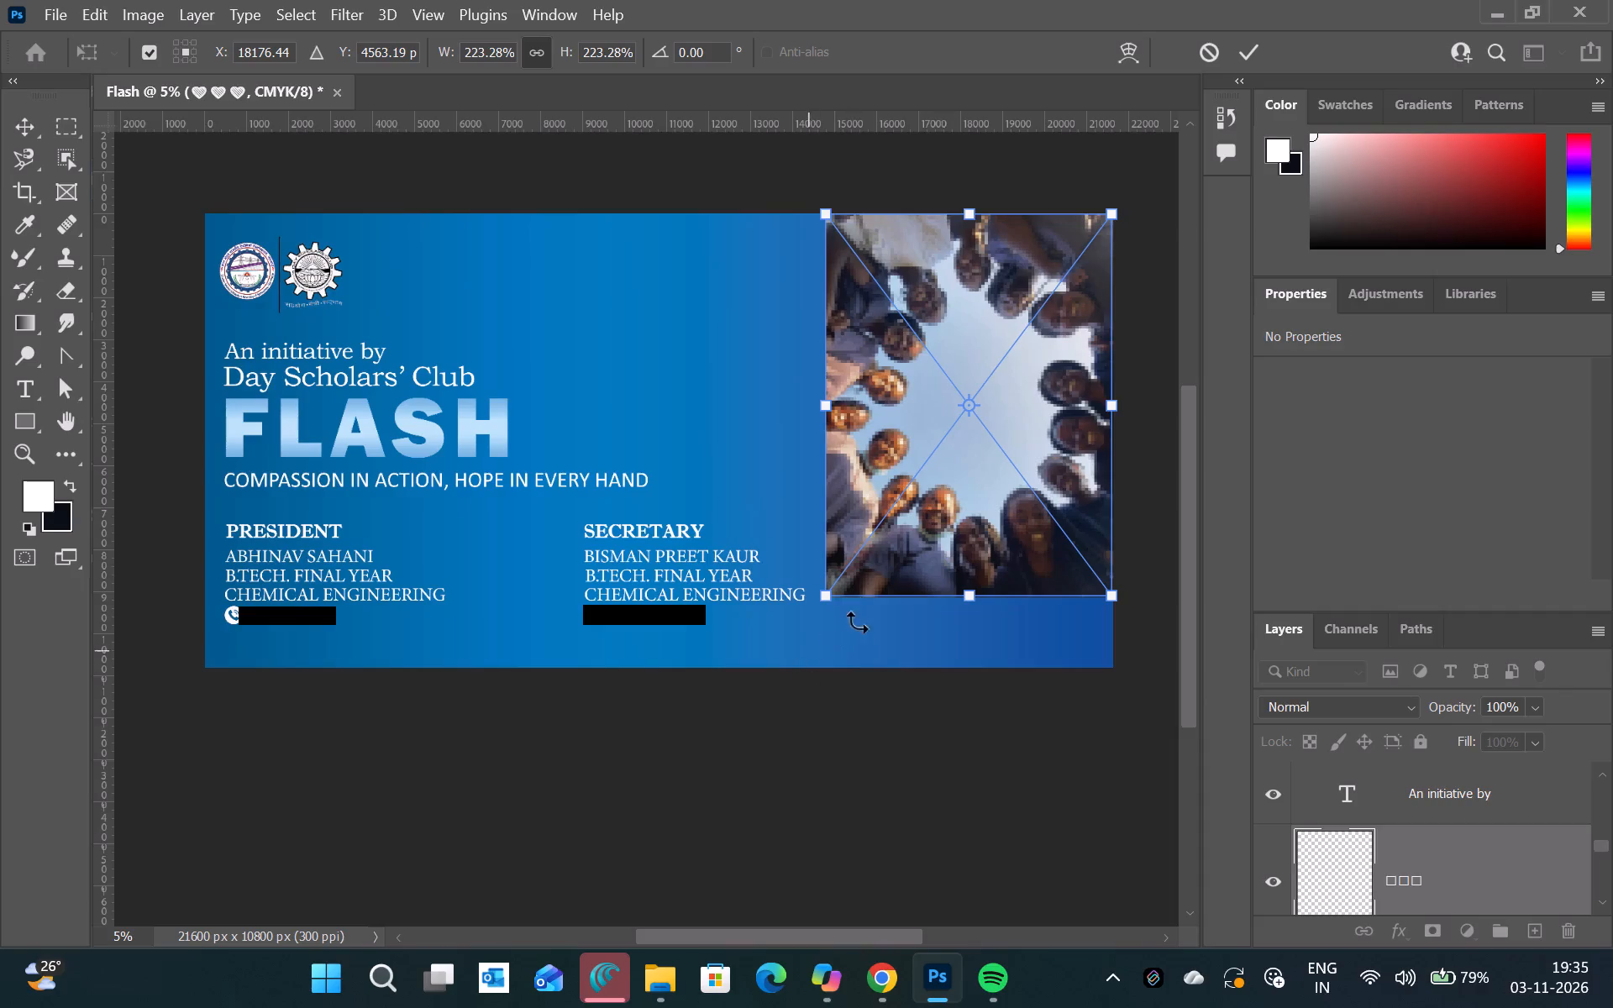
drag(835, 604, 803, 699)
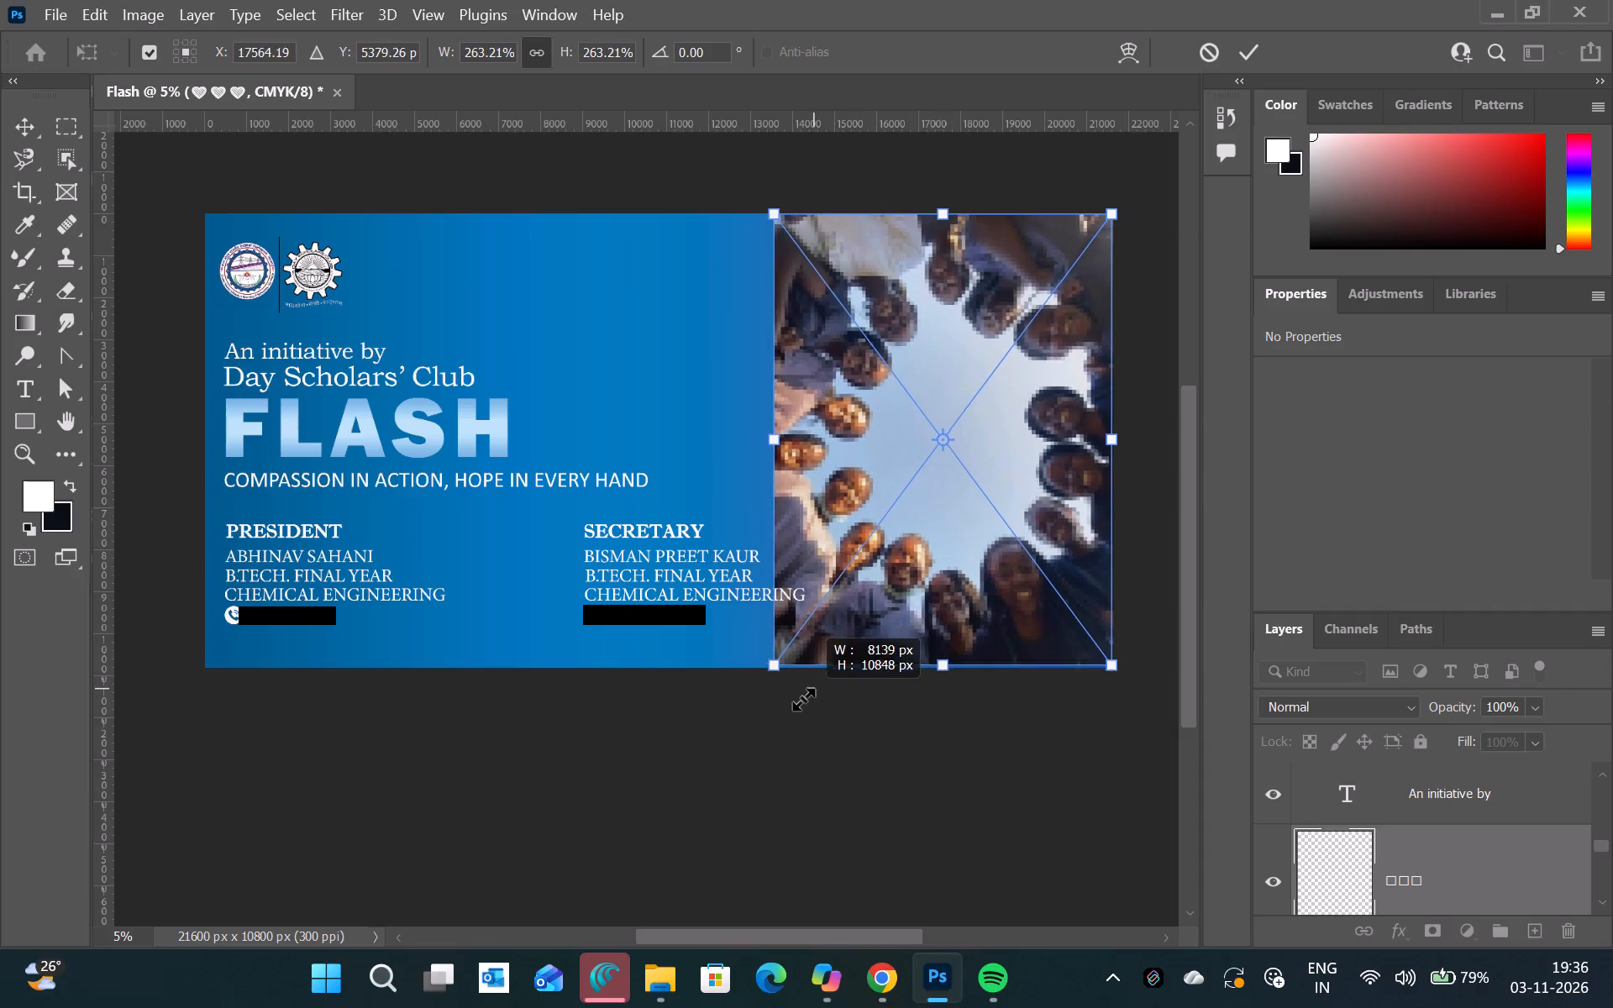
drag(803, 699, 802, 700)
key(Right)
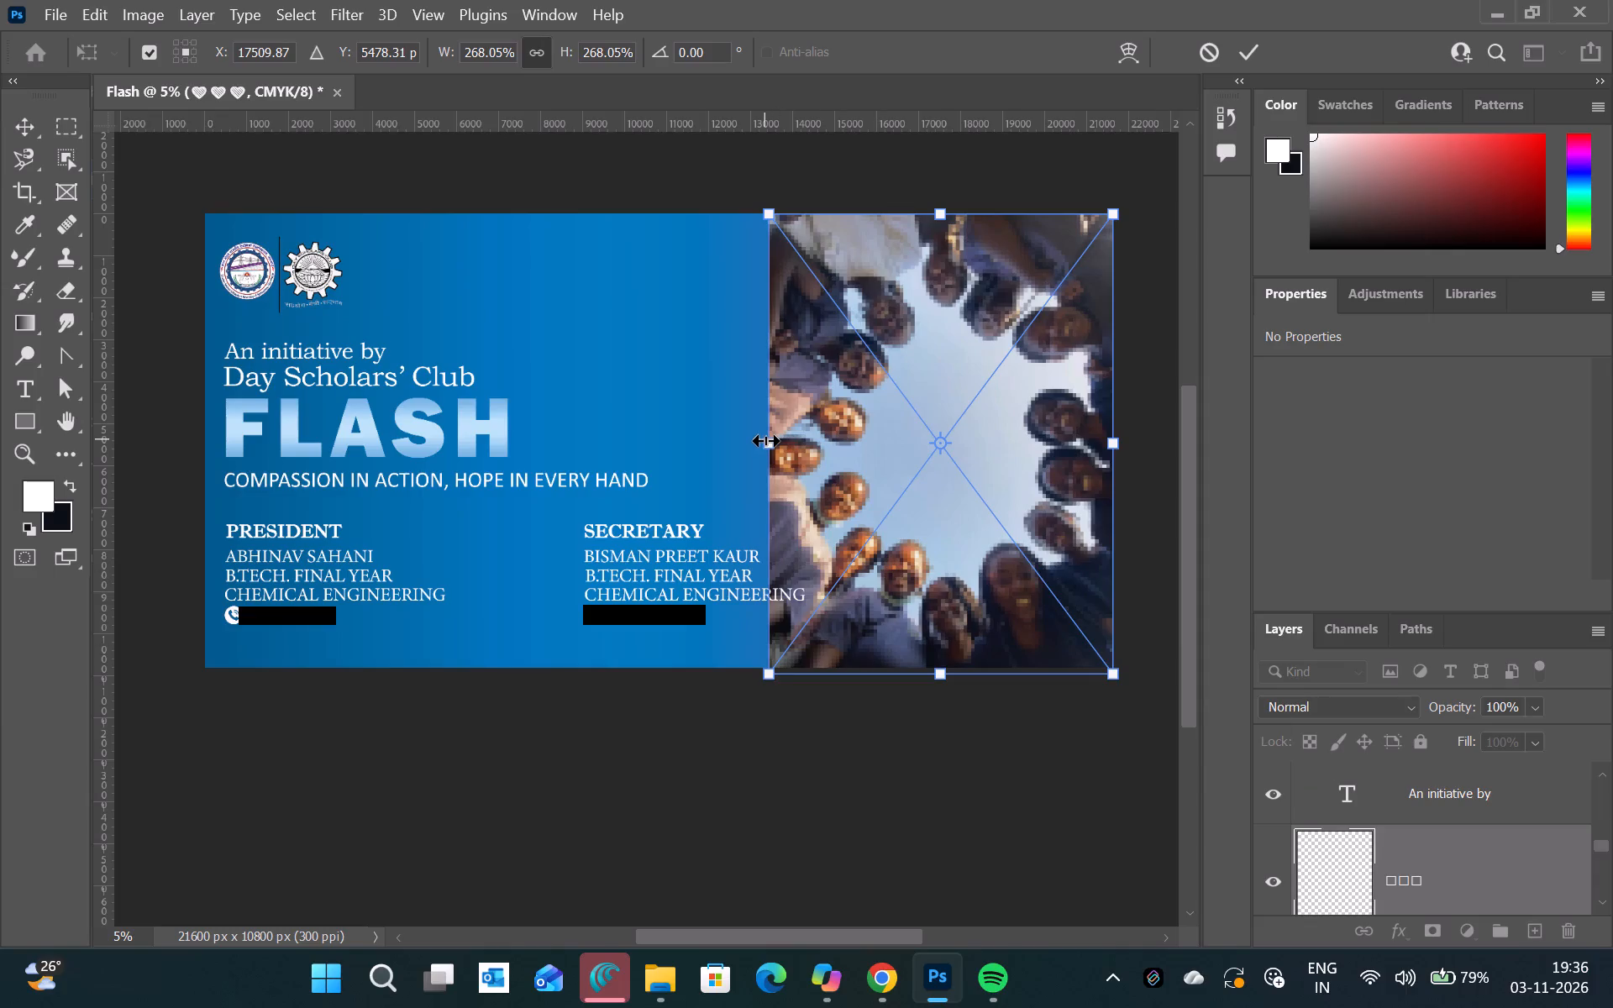
Rotate the circle photo about 90° counterclockwise and enlarge it to about 562% so it covers the whole banner.
drag(765, 440, 551, 438)
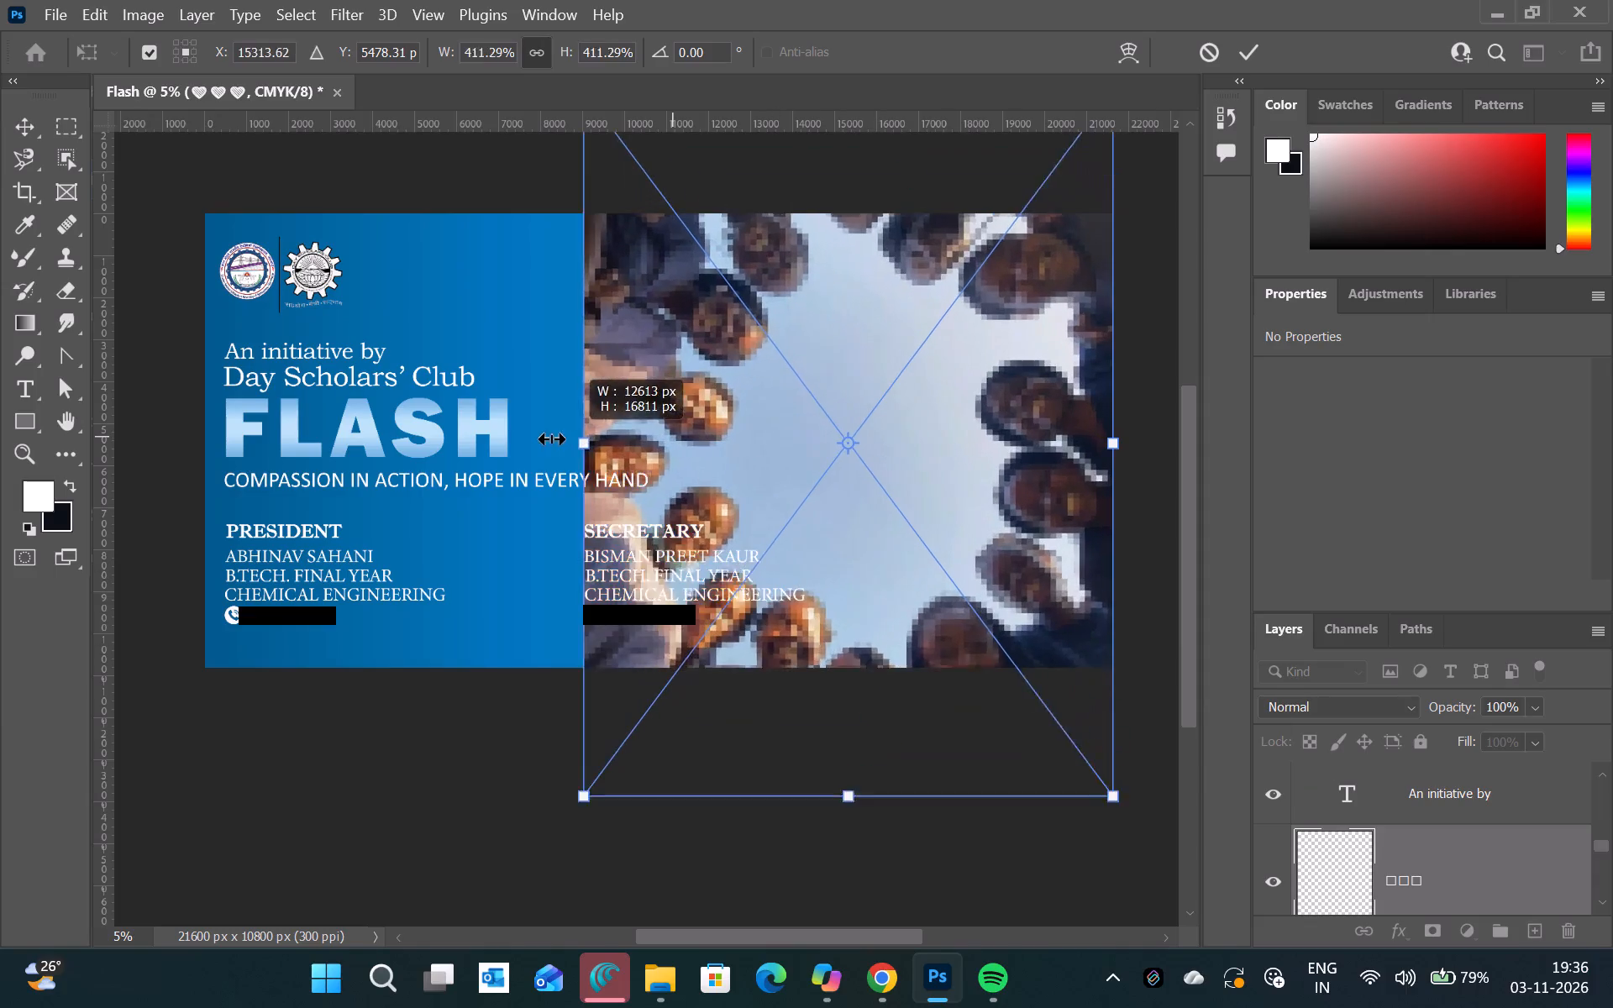
drag(551, 438, 544, 439)
drag(1143, 490, 1081, 326)
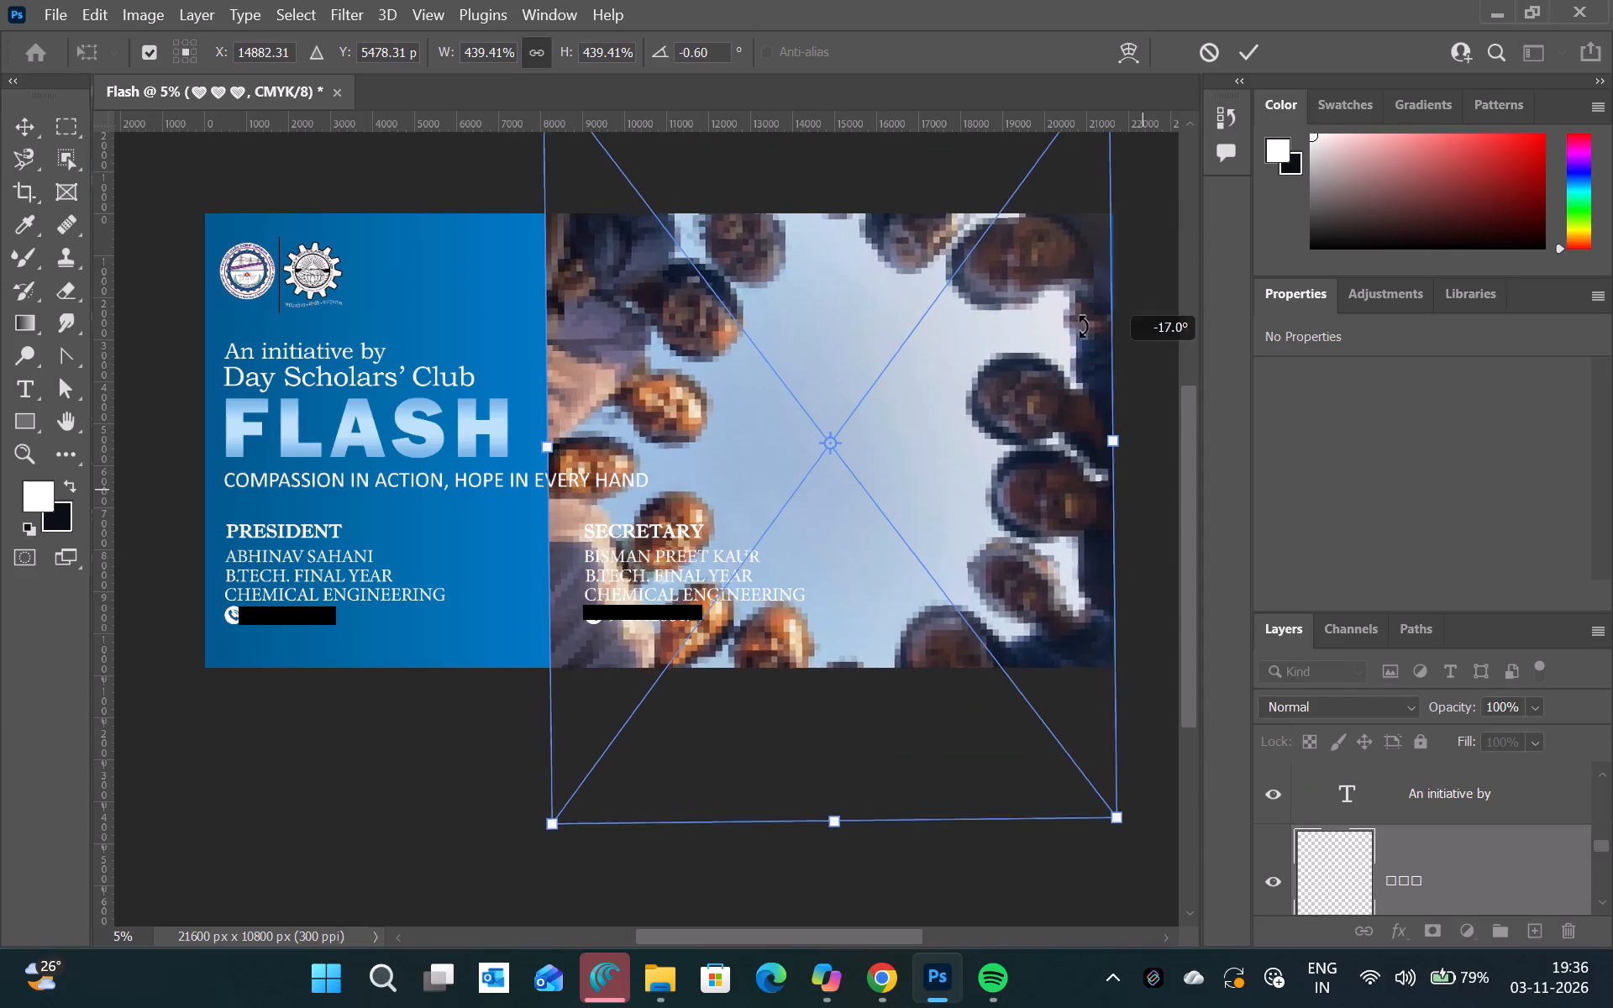
drag(1081, 326, 878, 258)
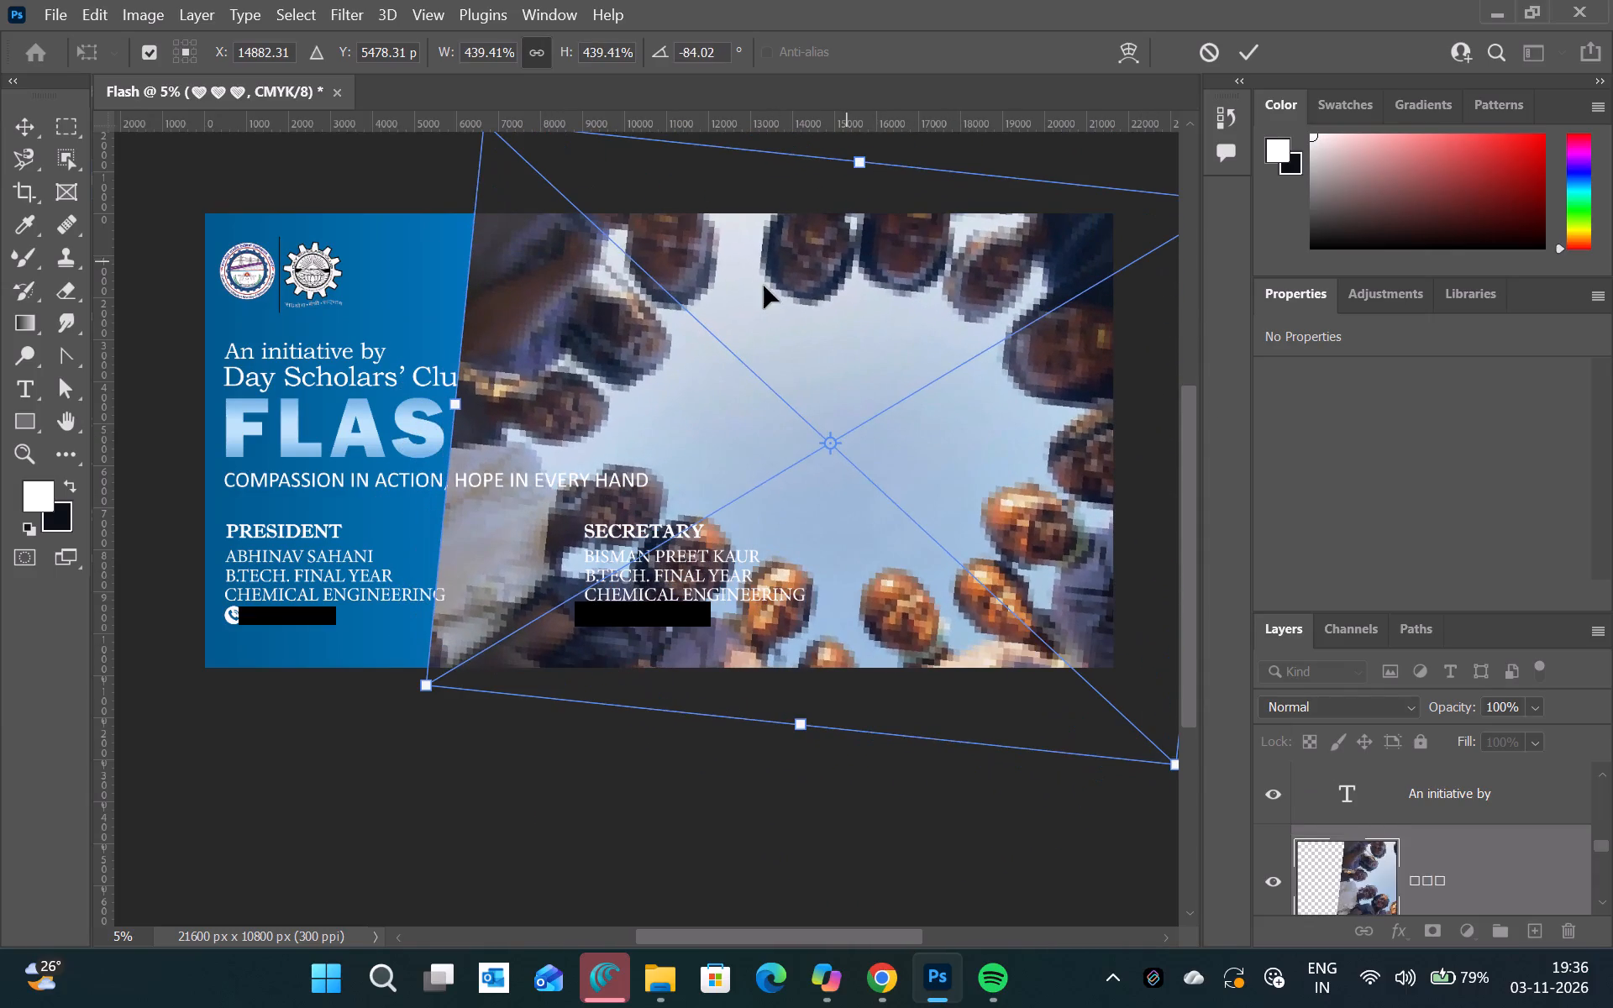
drag(758, 297, 471, 318)
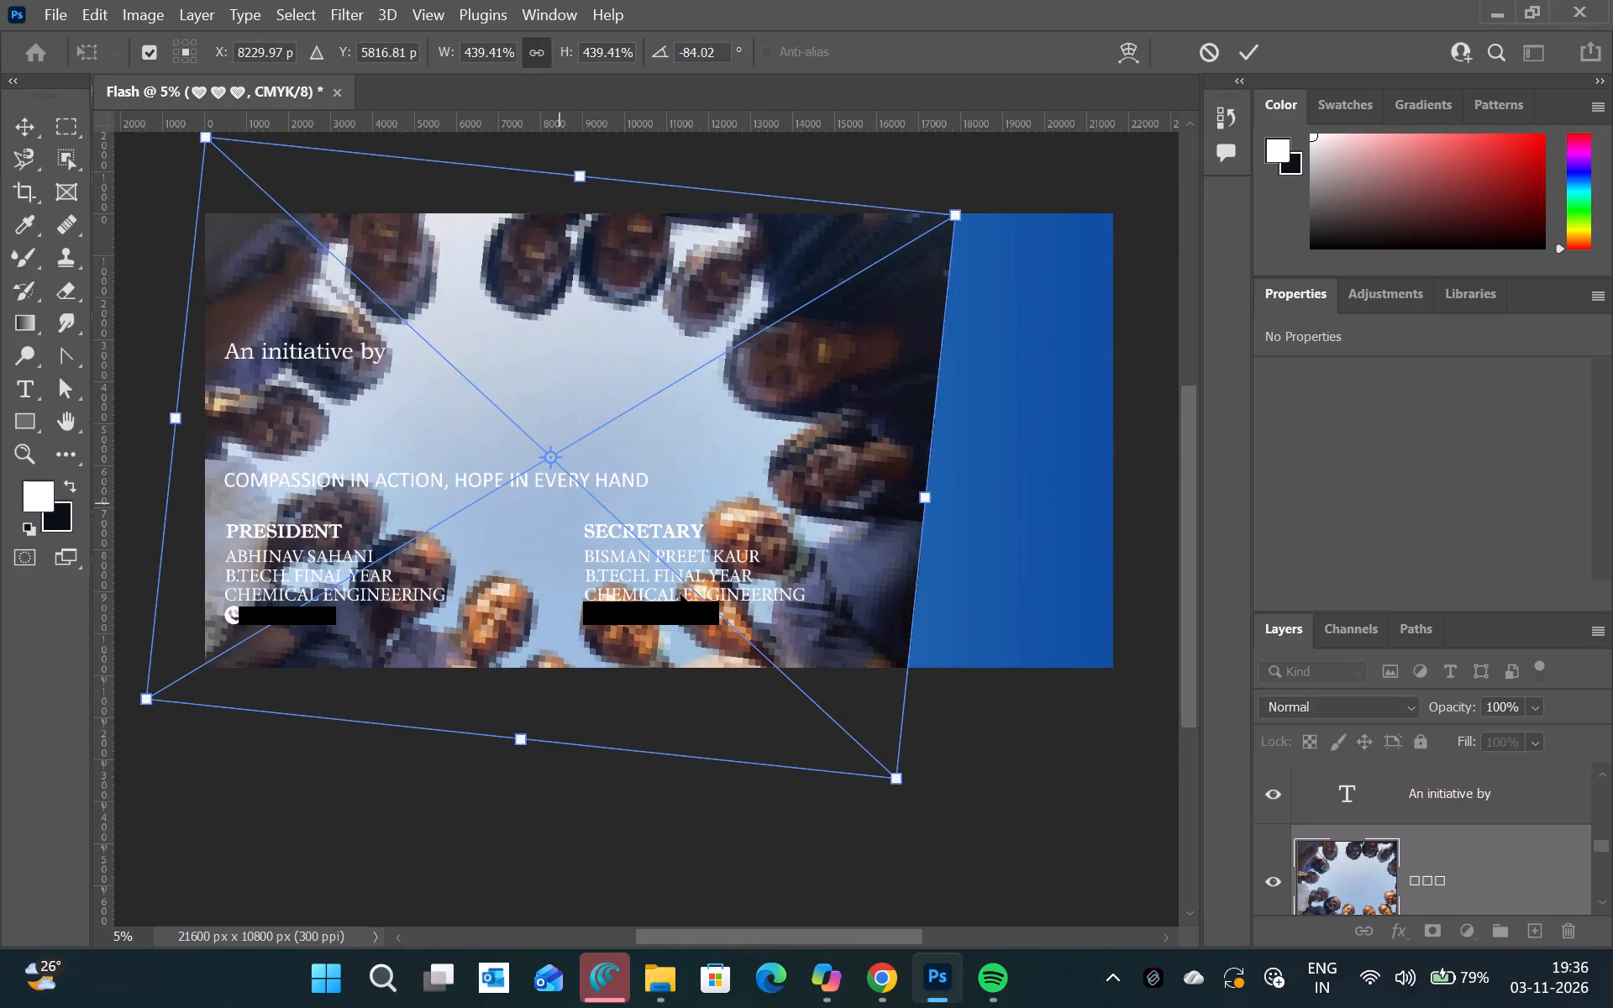
drag(917, 794, 927, 738)
drag(927, 455, 1050, 466)
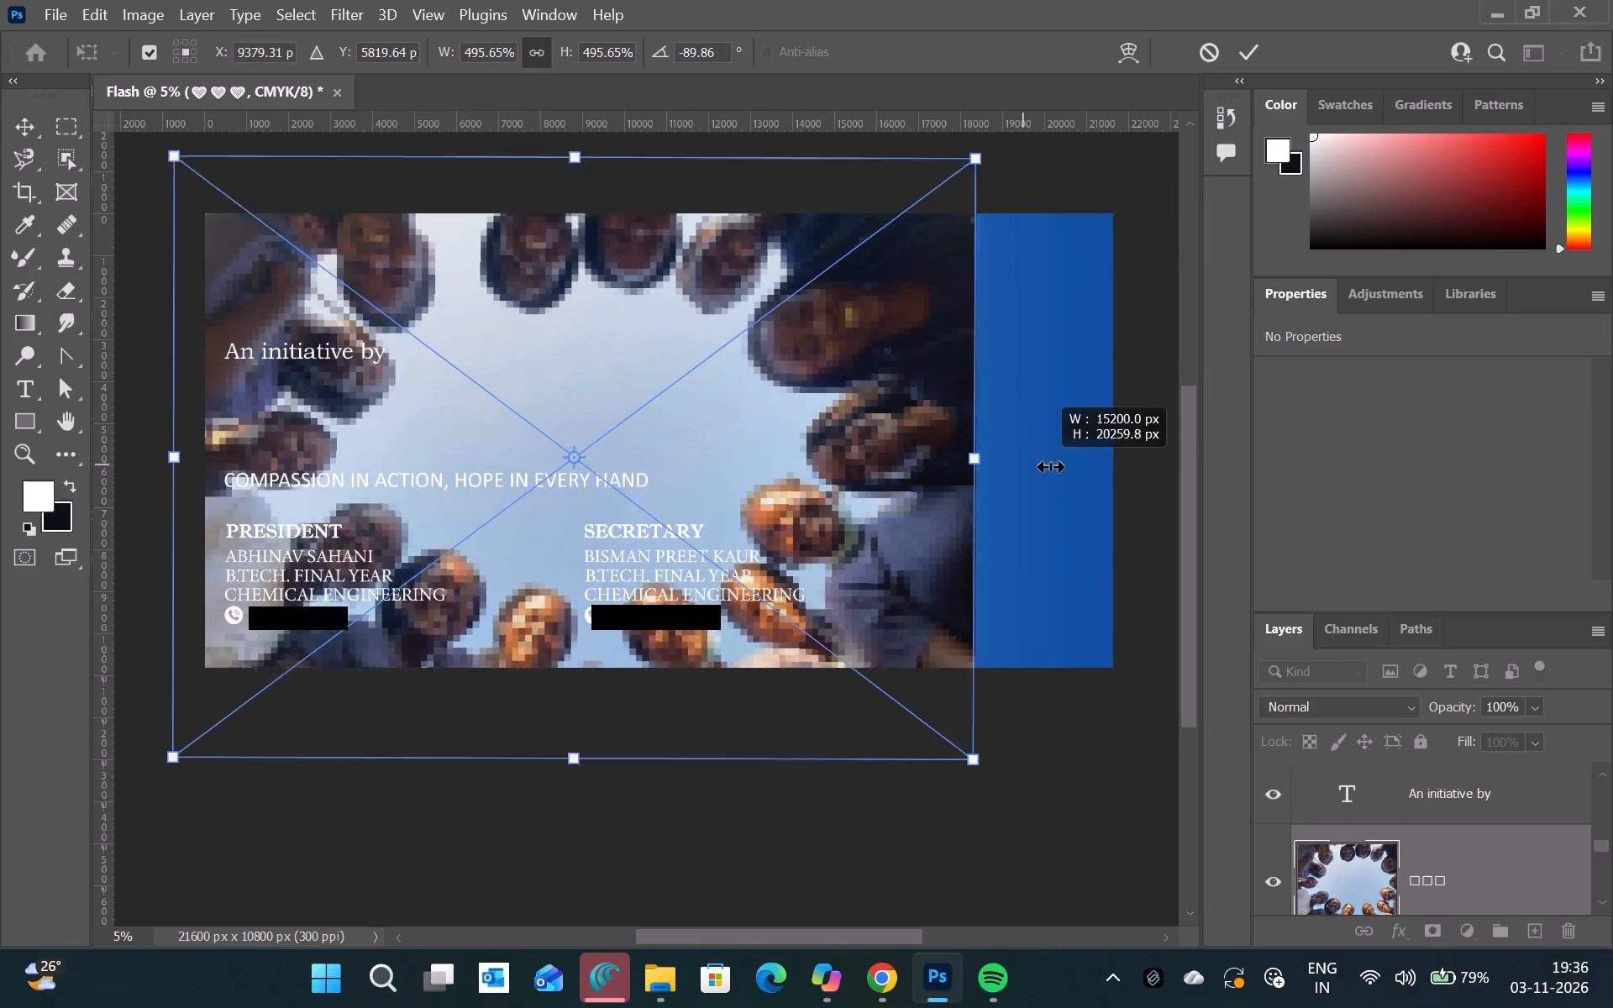
drag(1050, 466, 1138, 466)
drag(970, 444, 986, 441)
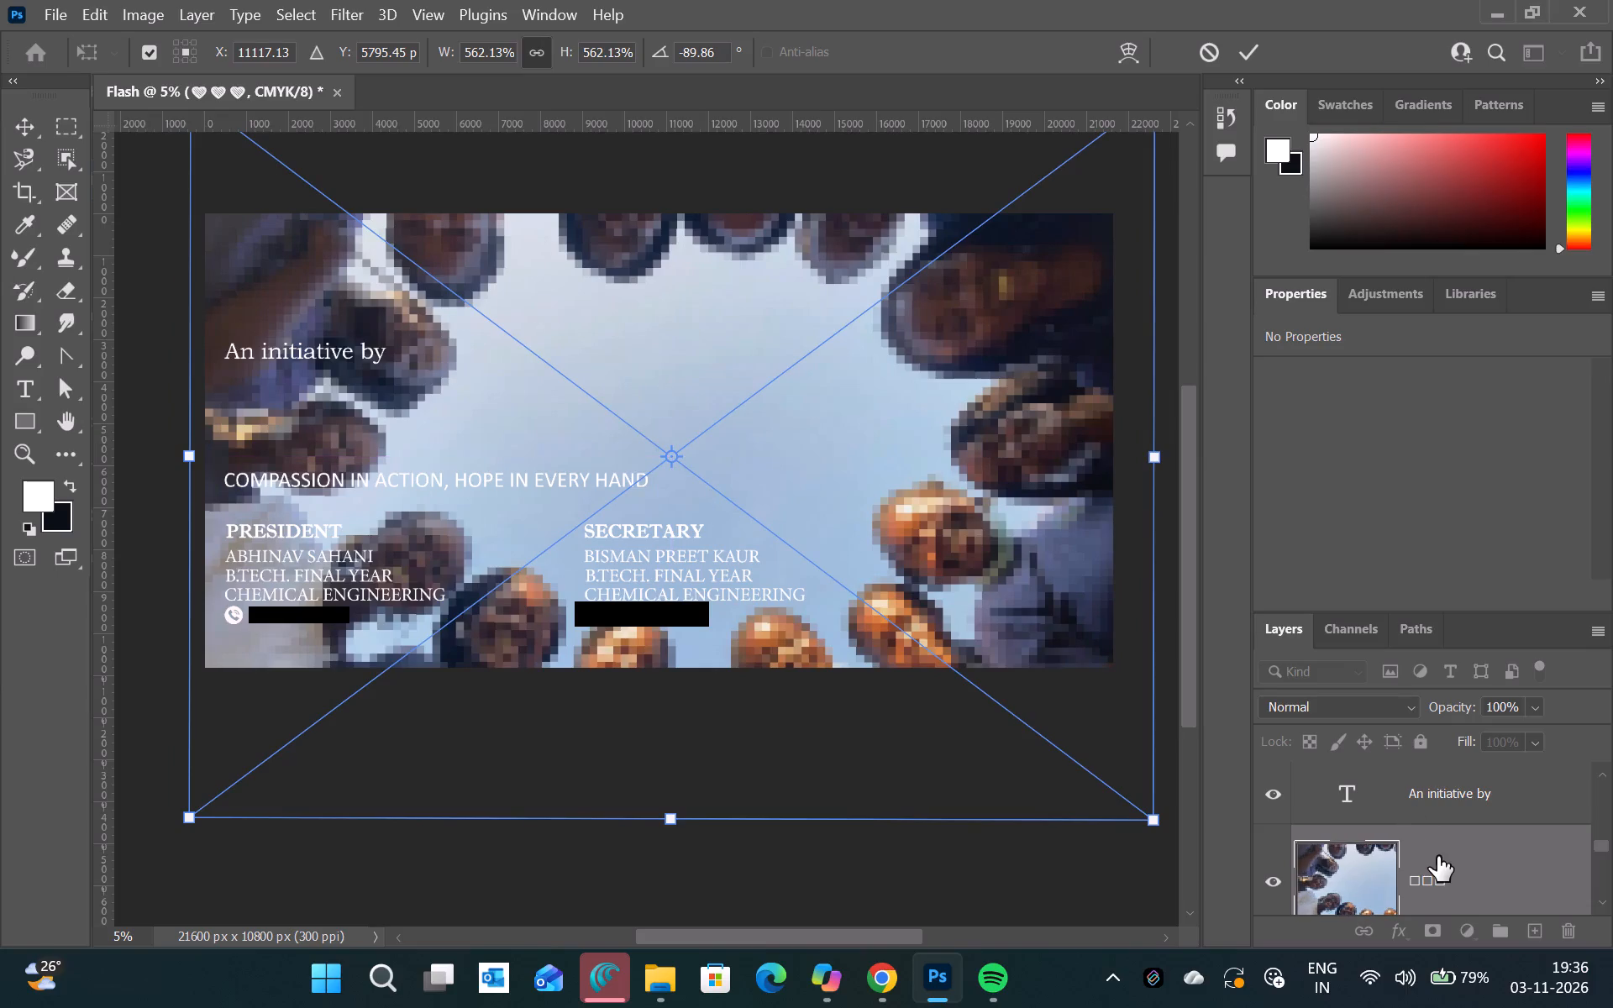
Apply the circle photo's transform and set its layer's blend mode to Overlay, comparing it with other modes.
click(1380, 704)
click(1300, 620)
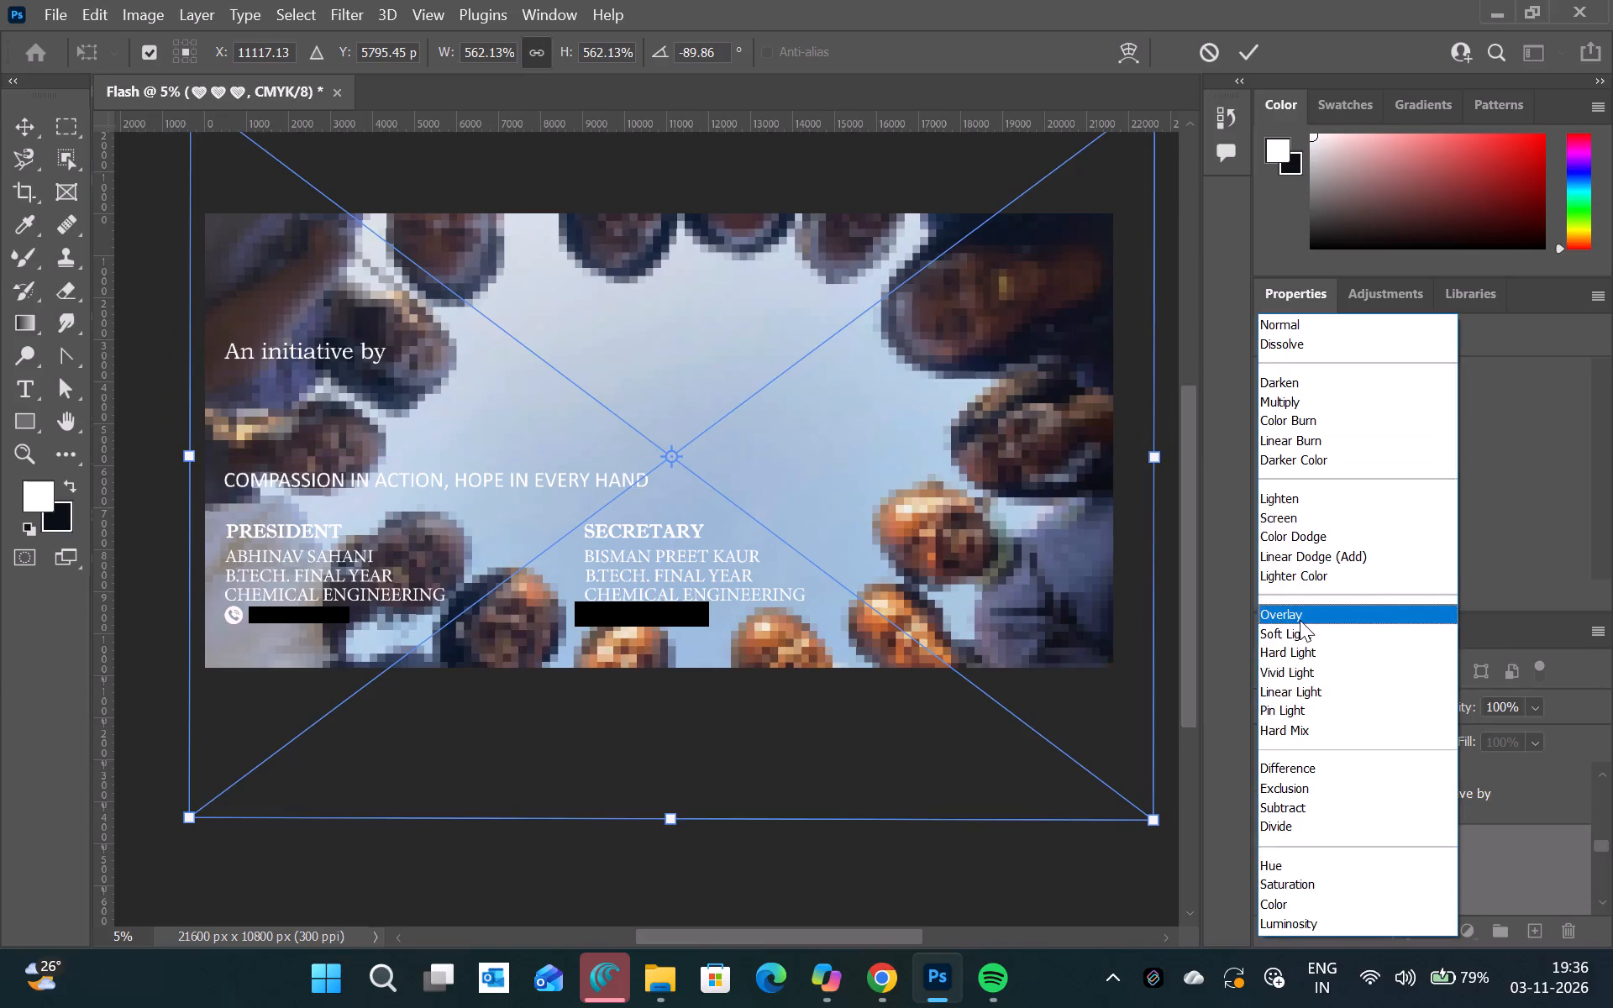
click(1231, 51)
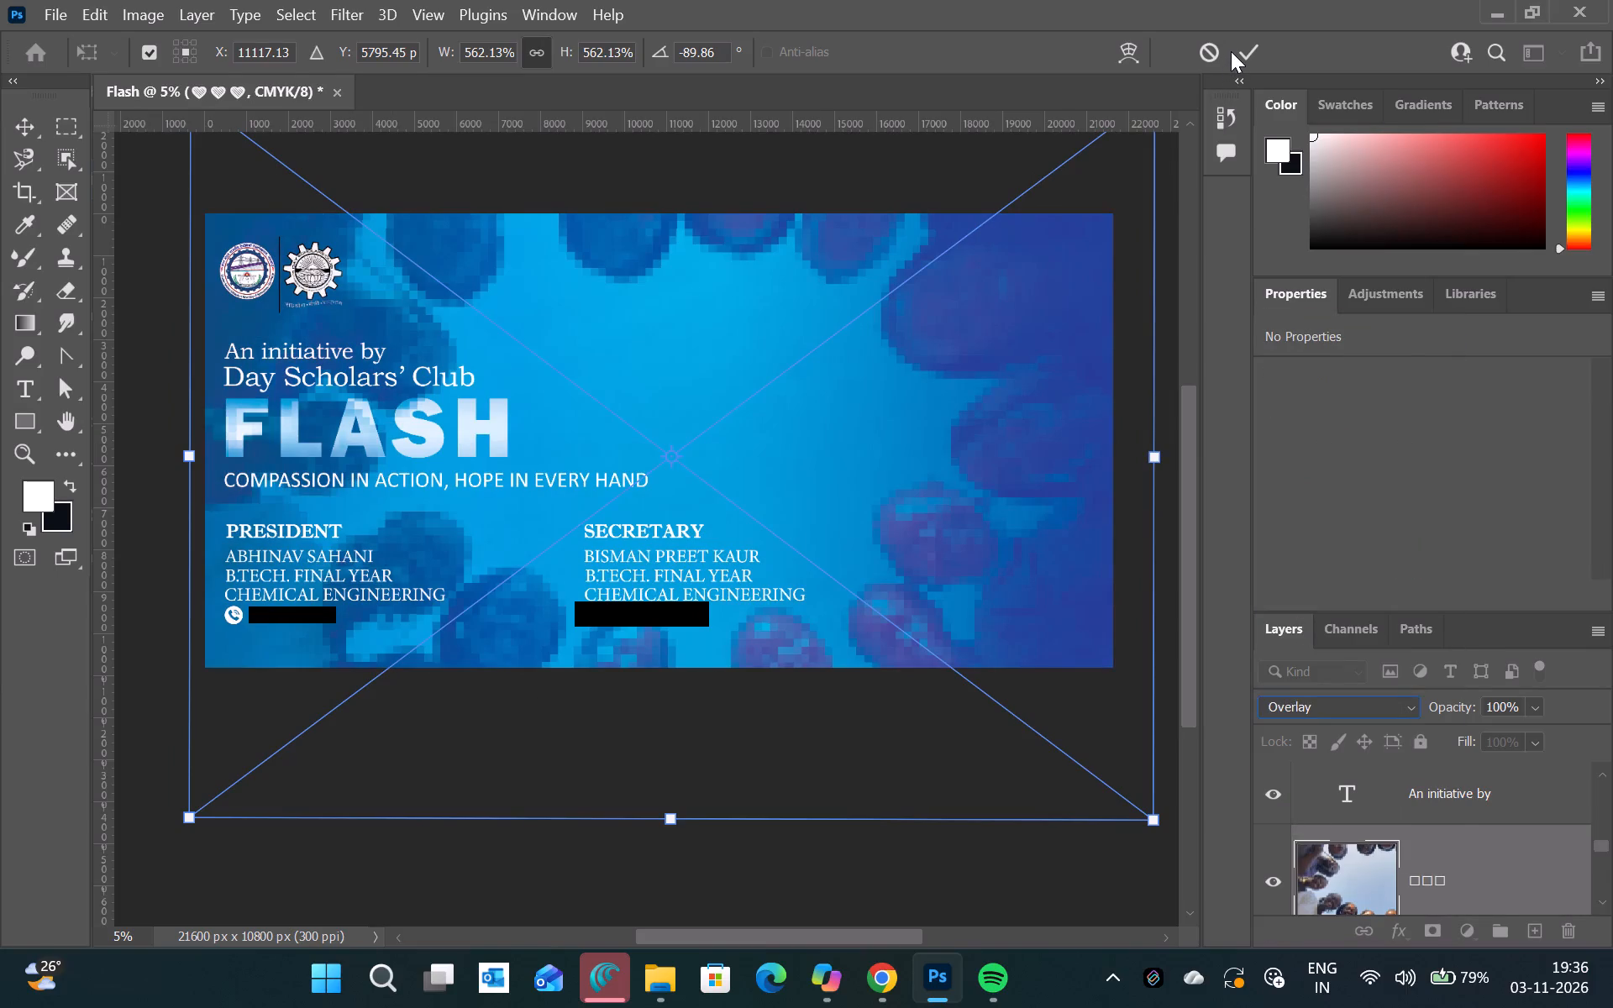
click(1241, 49)
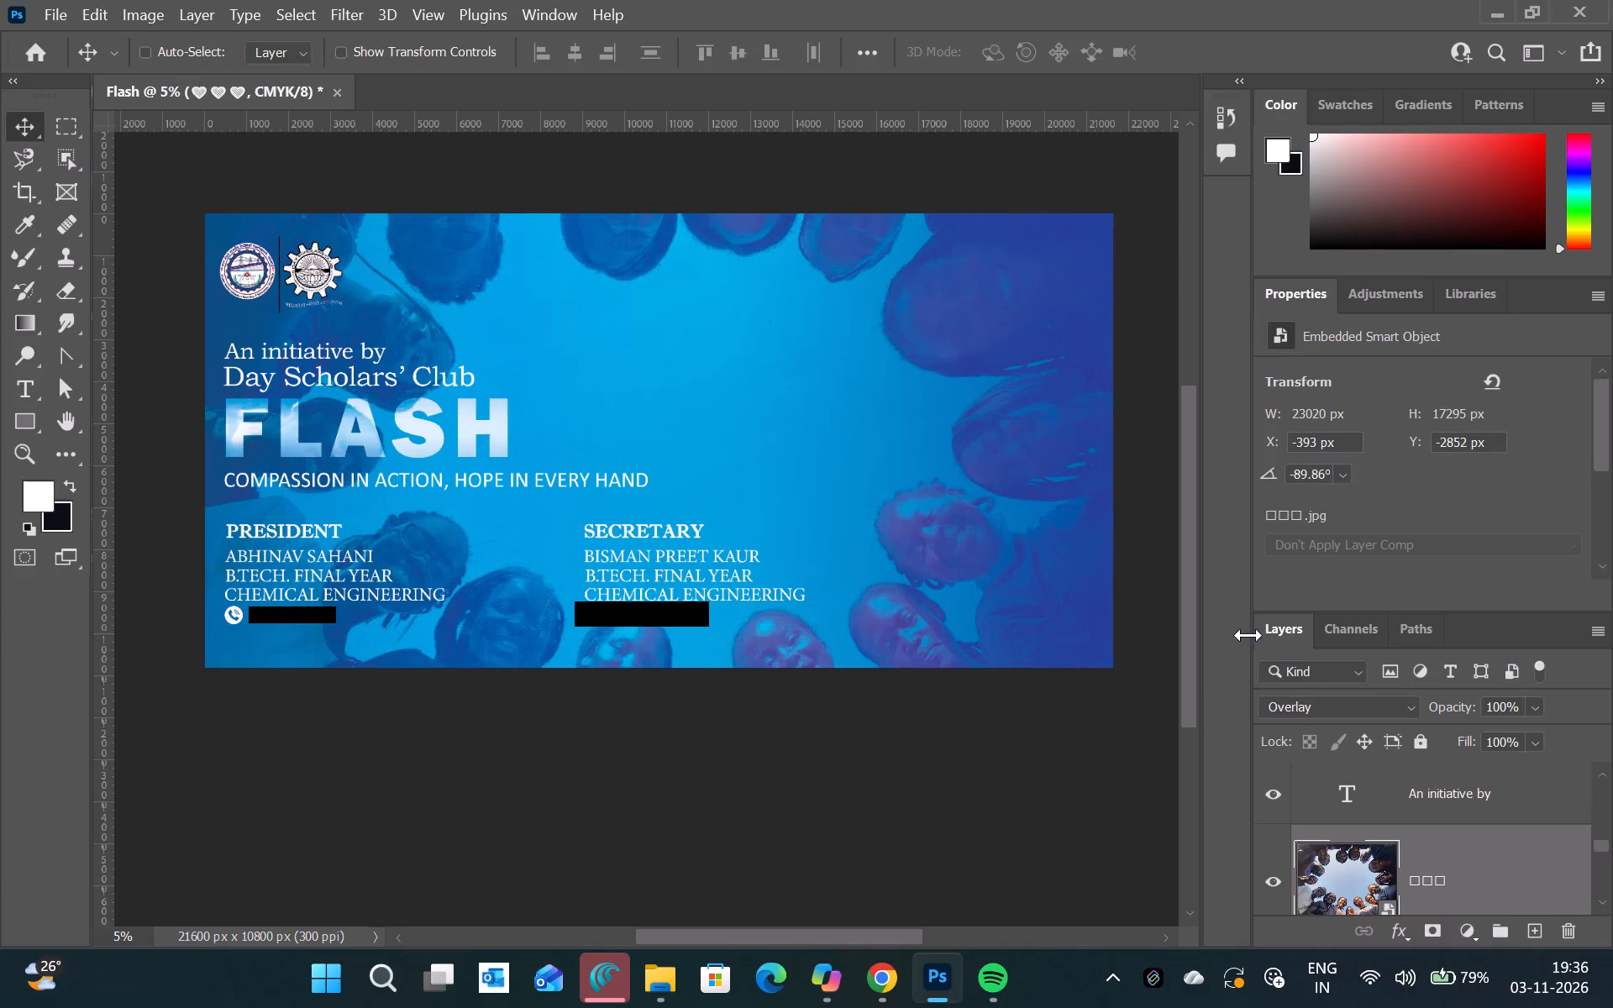
click(1369, 703)
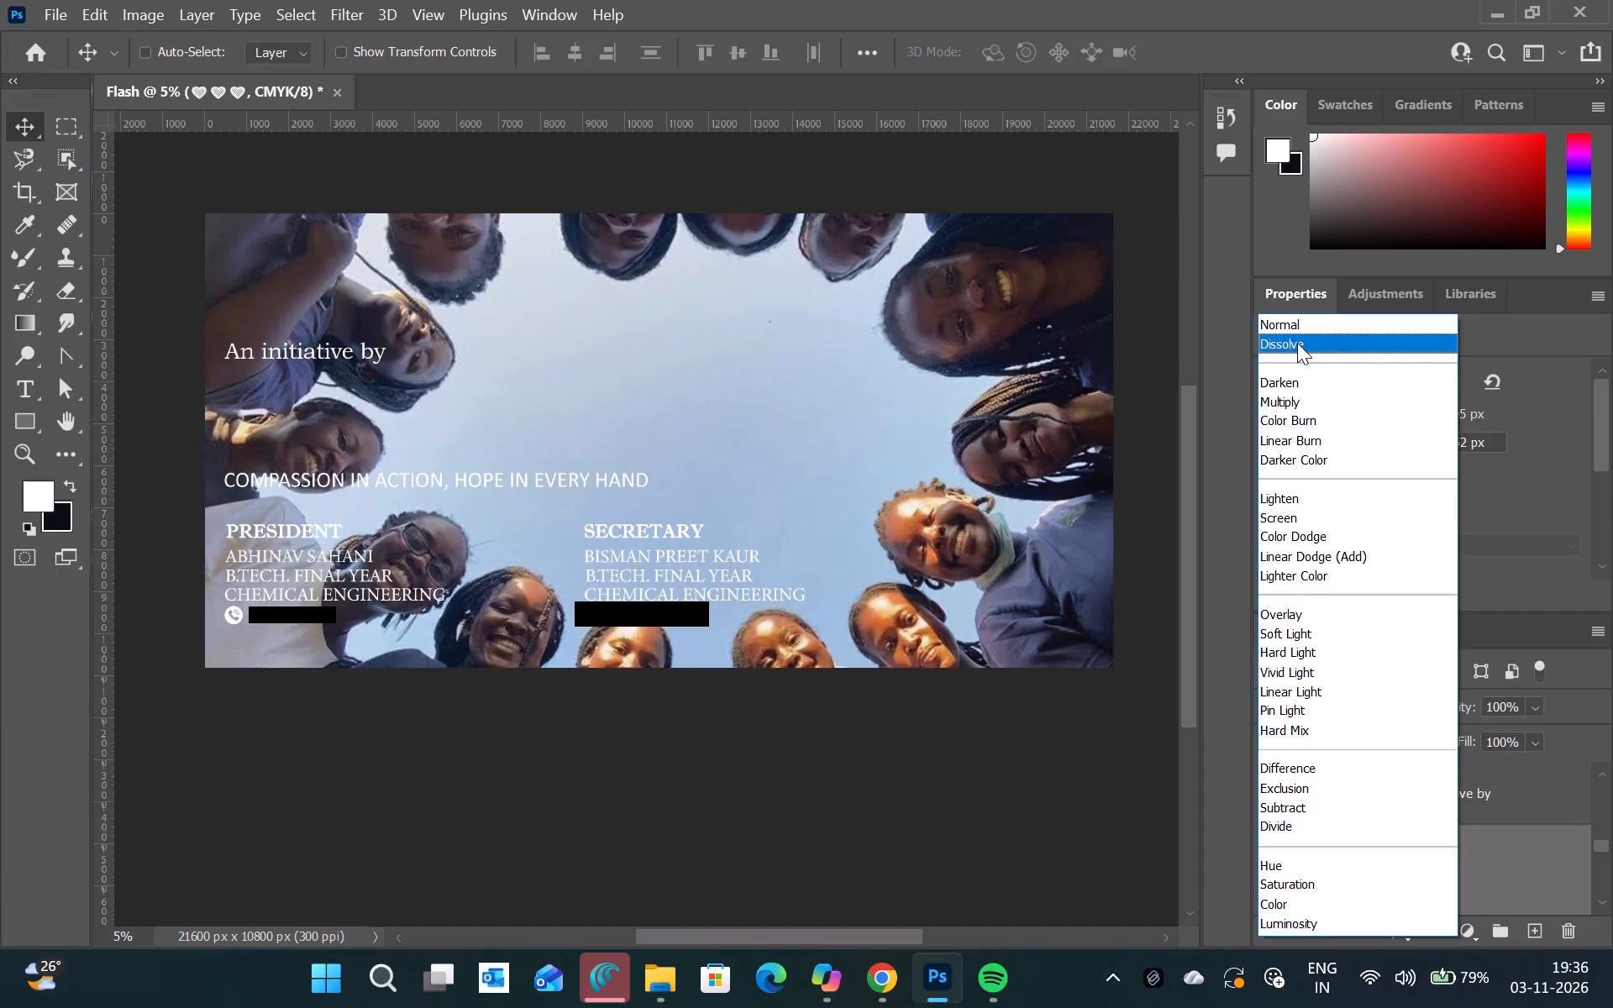
click(1286, 612)
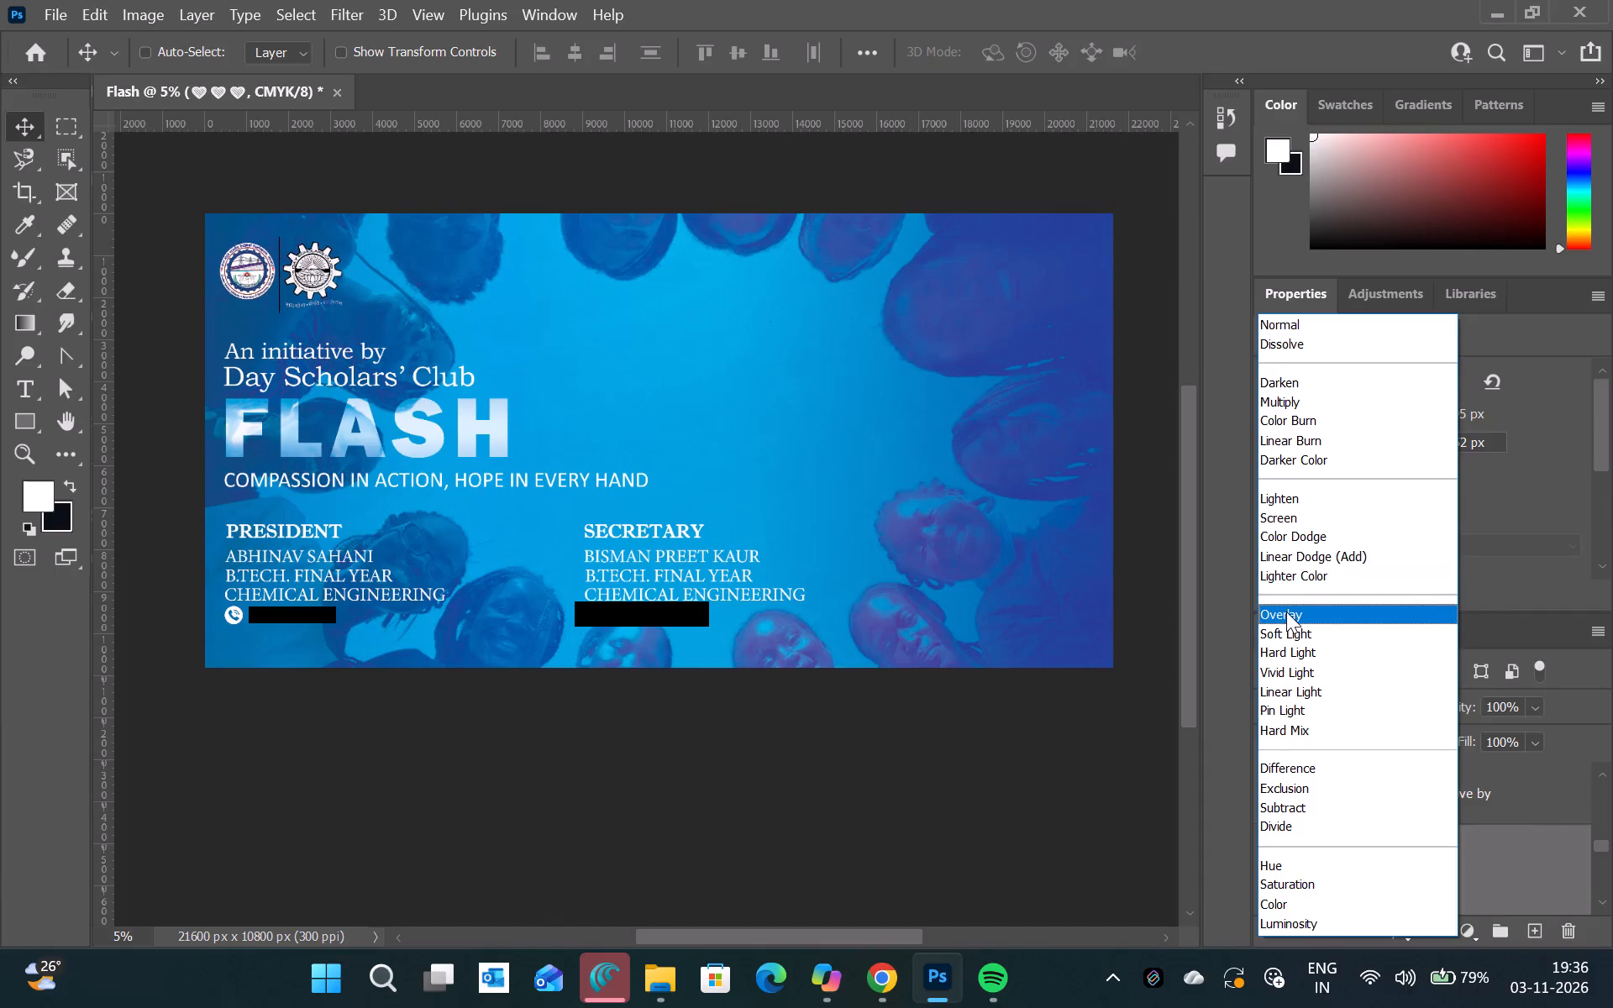
Lower the circle photo layer's opacity to 36%.
double_click(1490, 708)
key(Down)
key(Down)
key(Down)
key(Down)
key(Down)
key(Down)
key(Down)
key(Down)
key(Down)
key(Down)
key(Down)
key(Down)
key(Down)
key(Down)
key(Down)
key(Down)
key(Down)
key(Down)
key(Down)
key(Down)
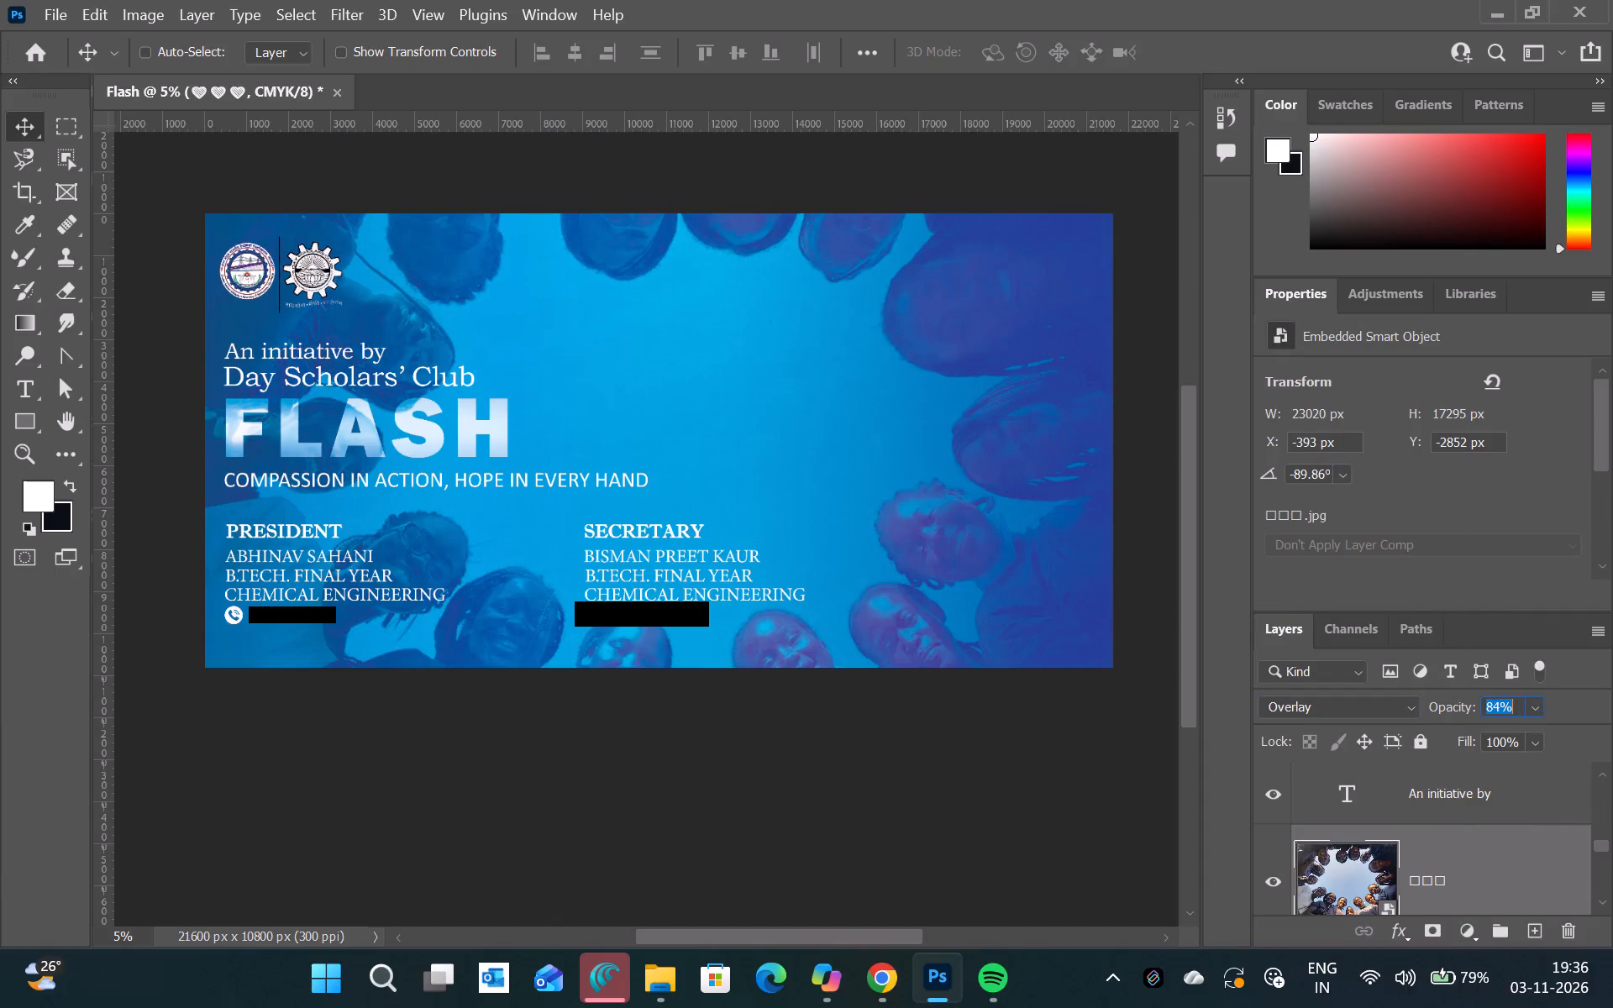
key(Down)
key(Down)
key(Down)
key(Down)
key(Down)
key(Down)
key(Down)
key(Down)
key(Down)
key(Down)
key(Down)
key(Down)
key(Down)
key(Down)
key(Down)
key(Down)
key(Down)
key(Down)
key(Down)
key(Down)
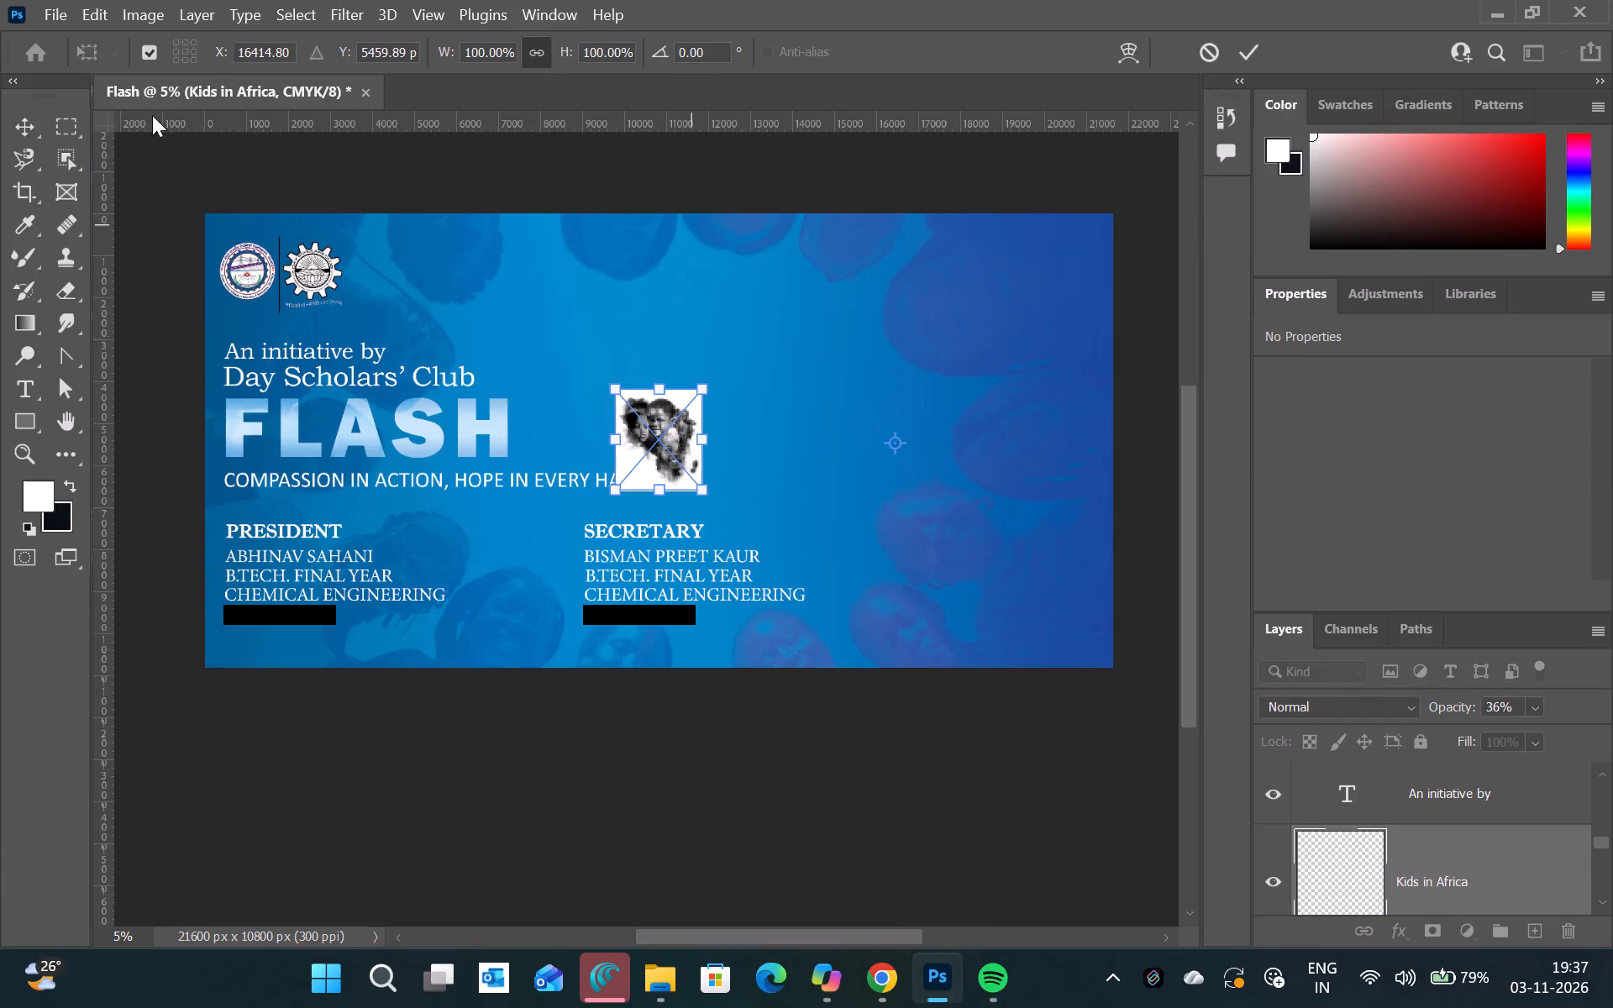
click(19, 127)
Move the Kids in Africa collage to the banner's right side and enlarge it to about 348%, beside the secretary details.
drag(649, 422, 875, 423)
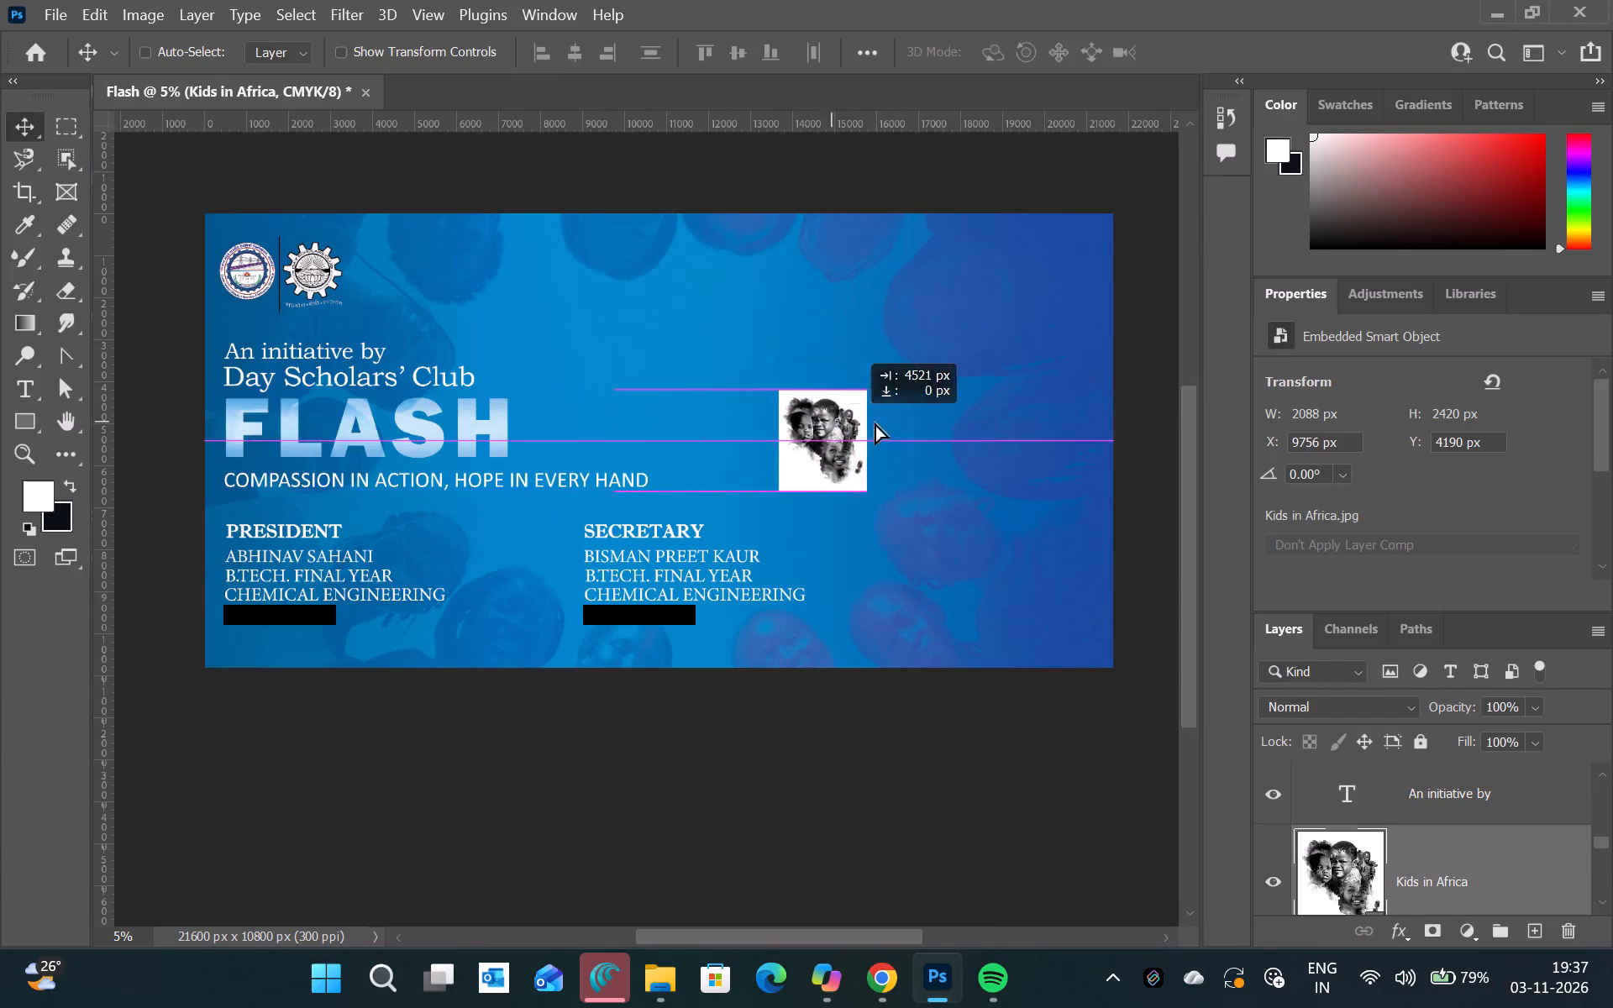
drag(875, 423, 948, 419)
key(ctrl+t)
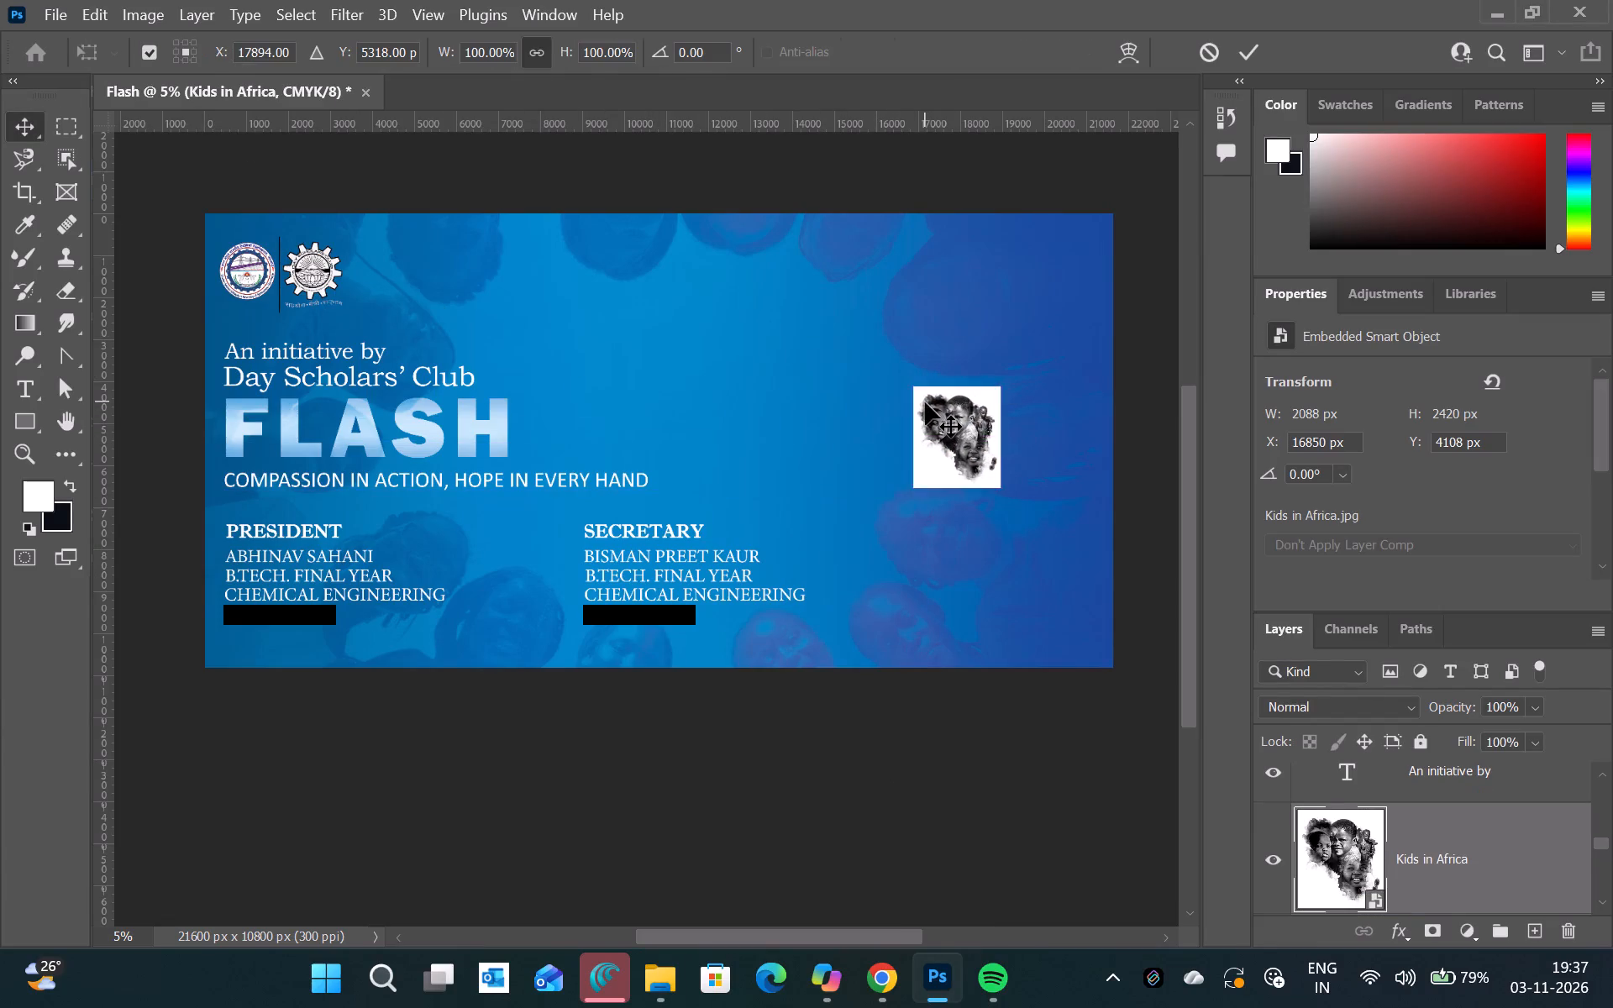
drag(915, 384, 812, 269)
drag(922, 392, 922, 407)
drag(998, 507, 1106, 649)
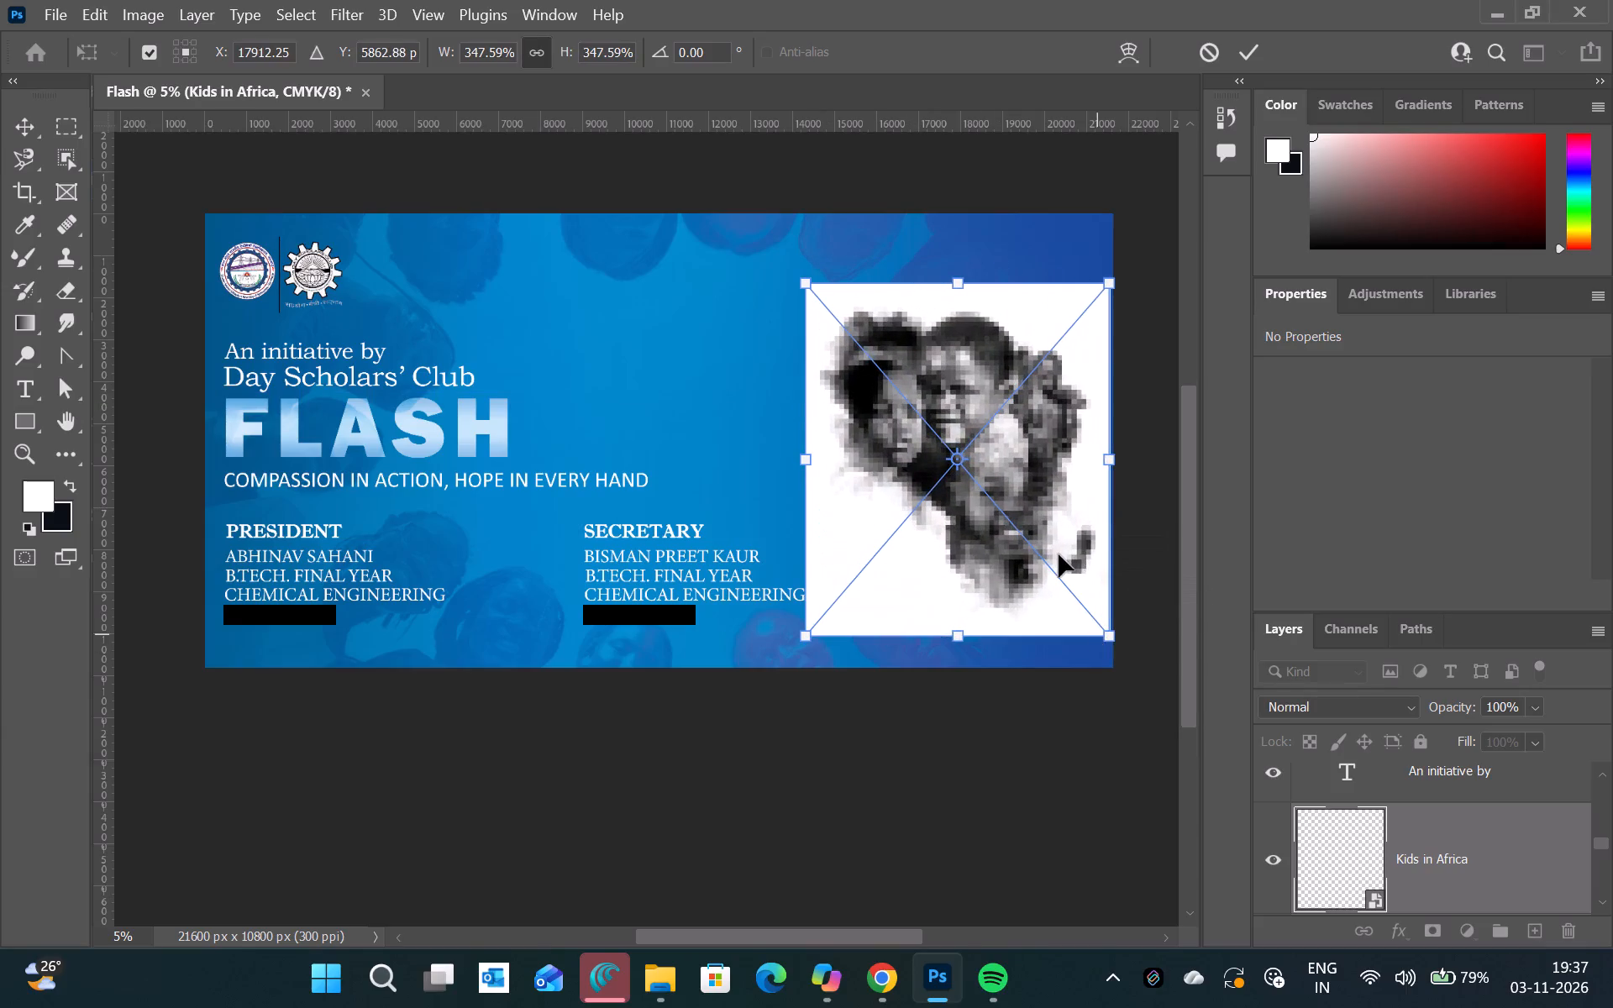
drag(1059, 554, 1040, 551)
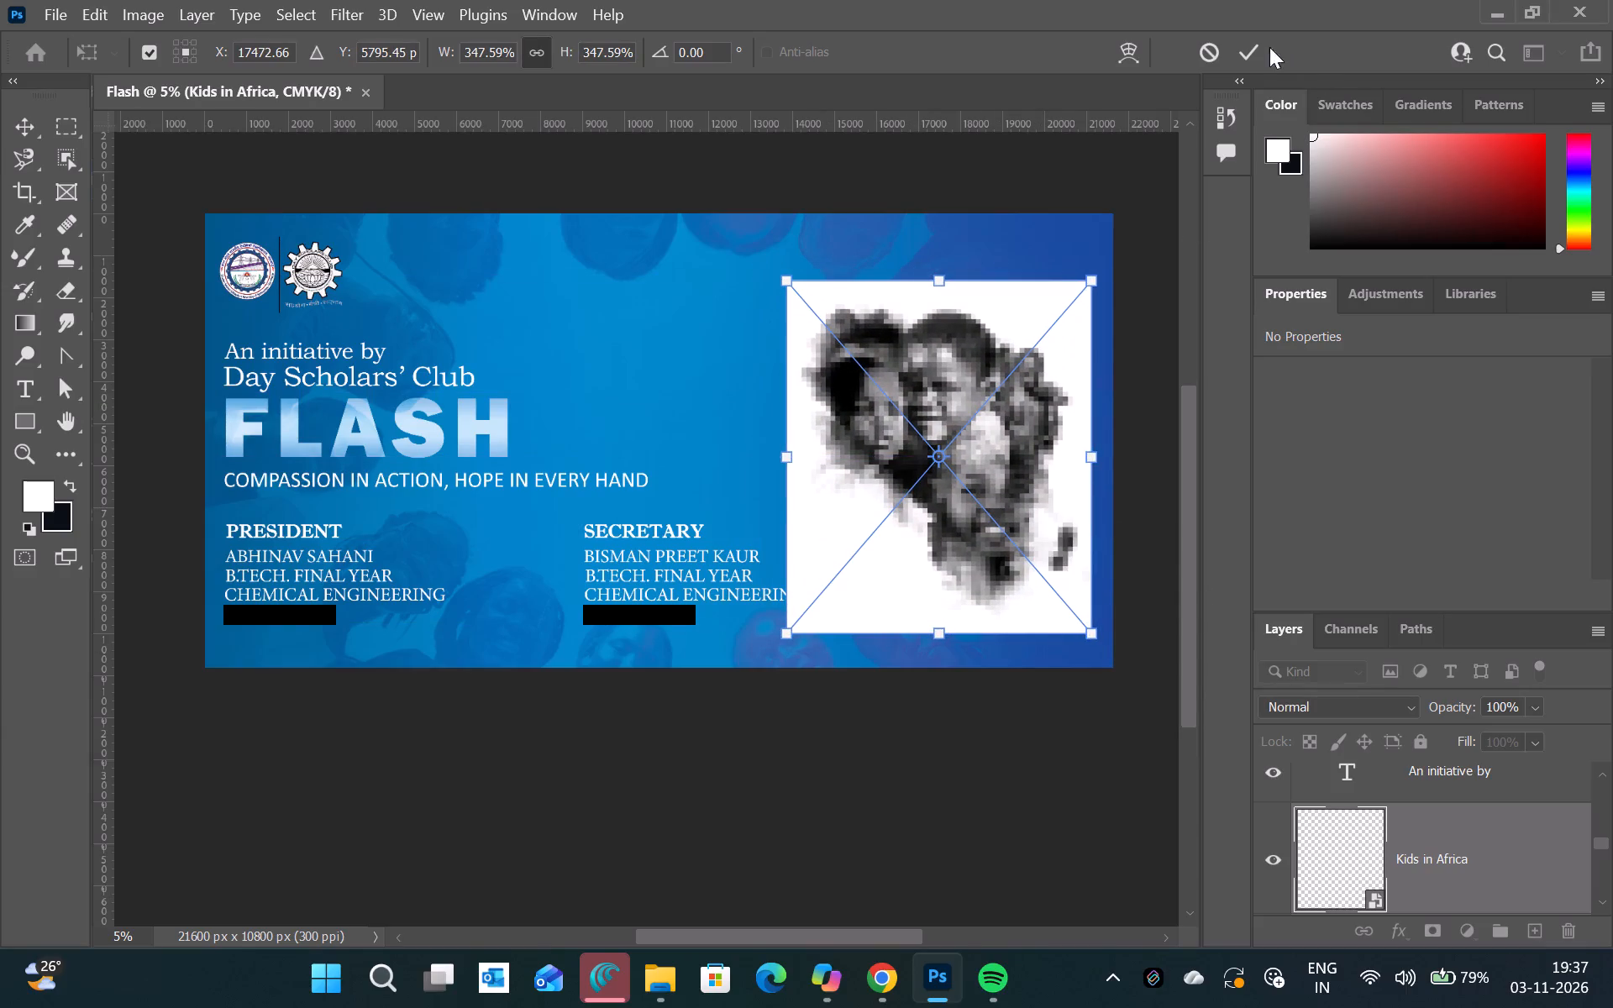
click(1243, 50)
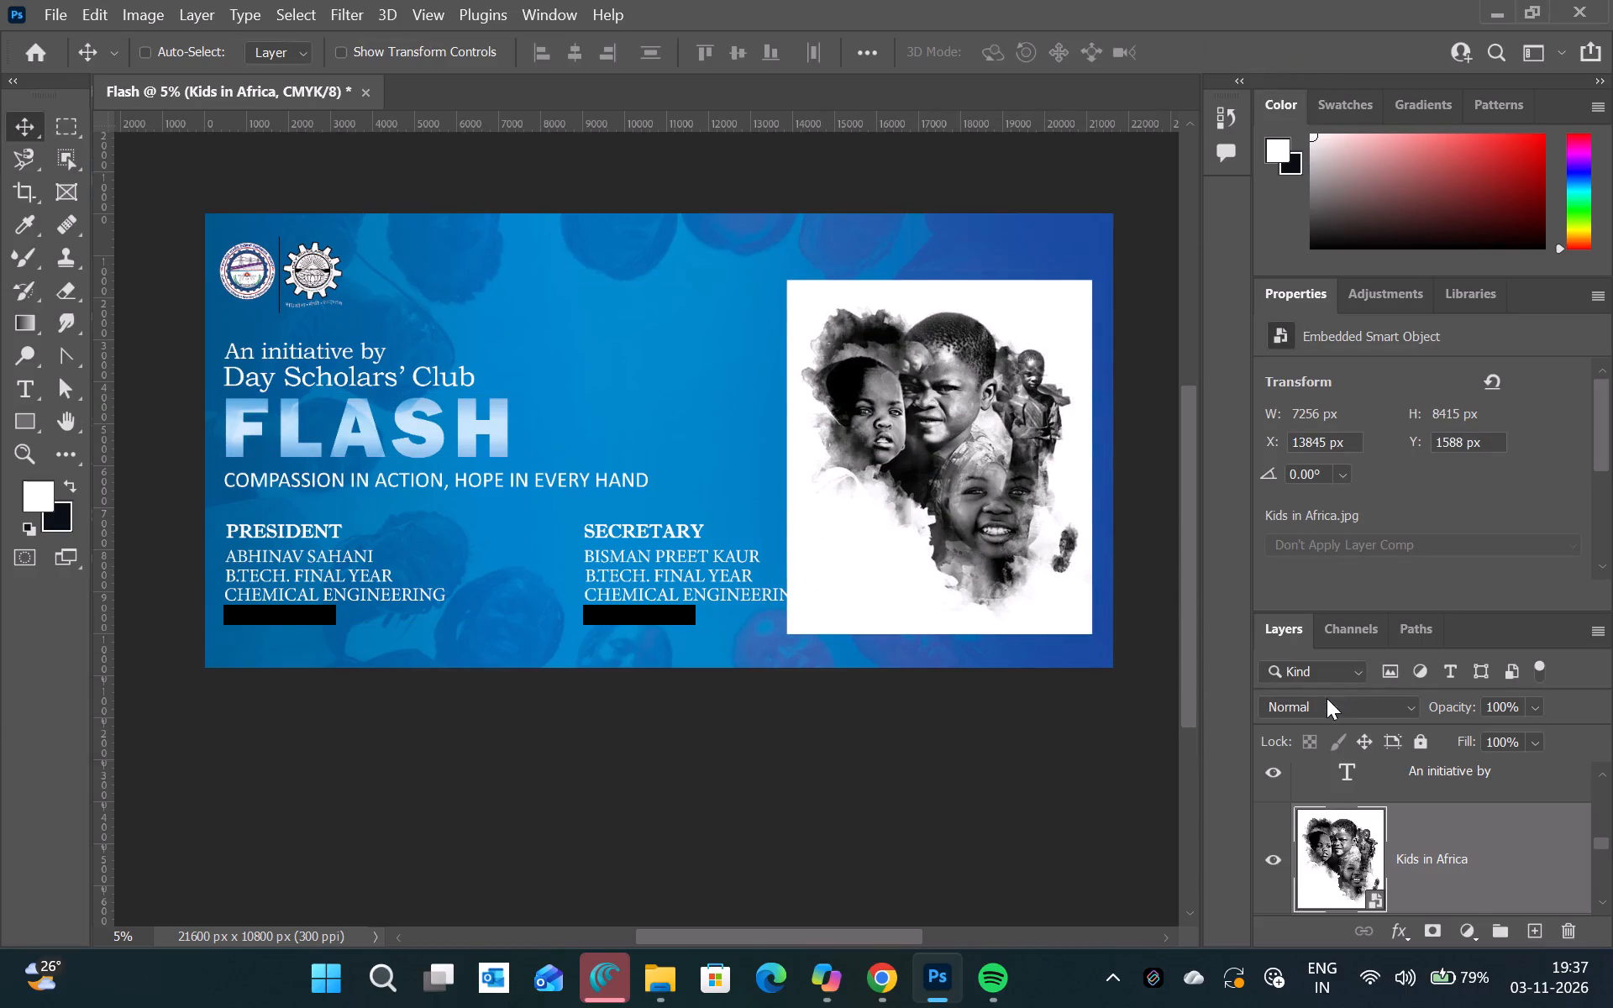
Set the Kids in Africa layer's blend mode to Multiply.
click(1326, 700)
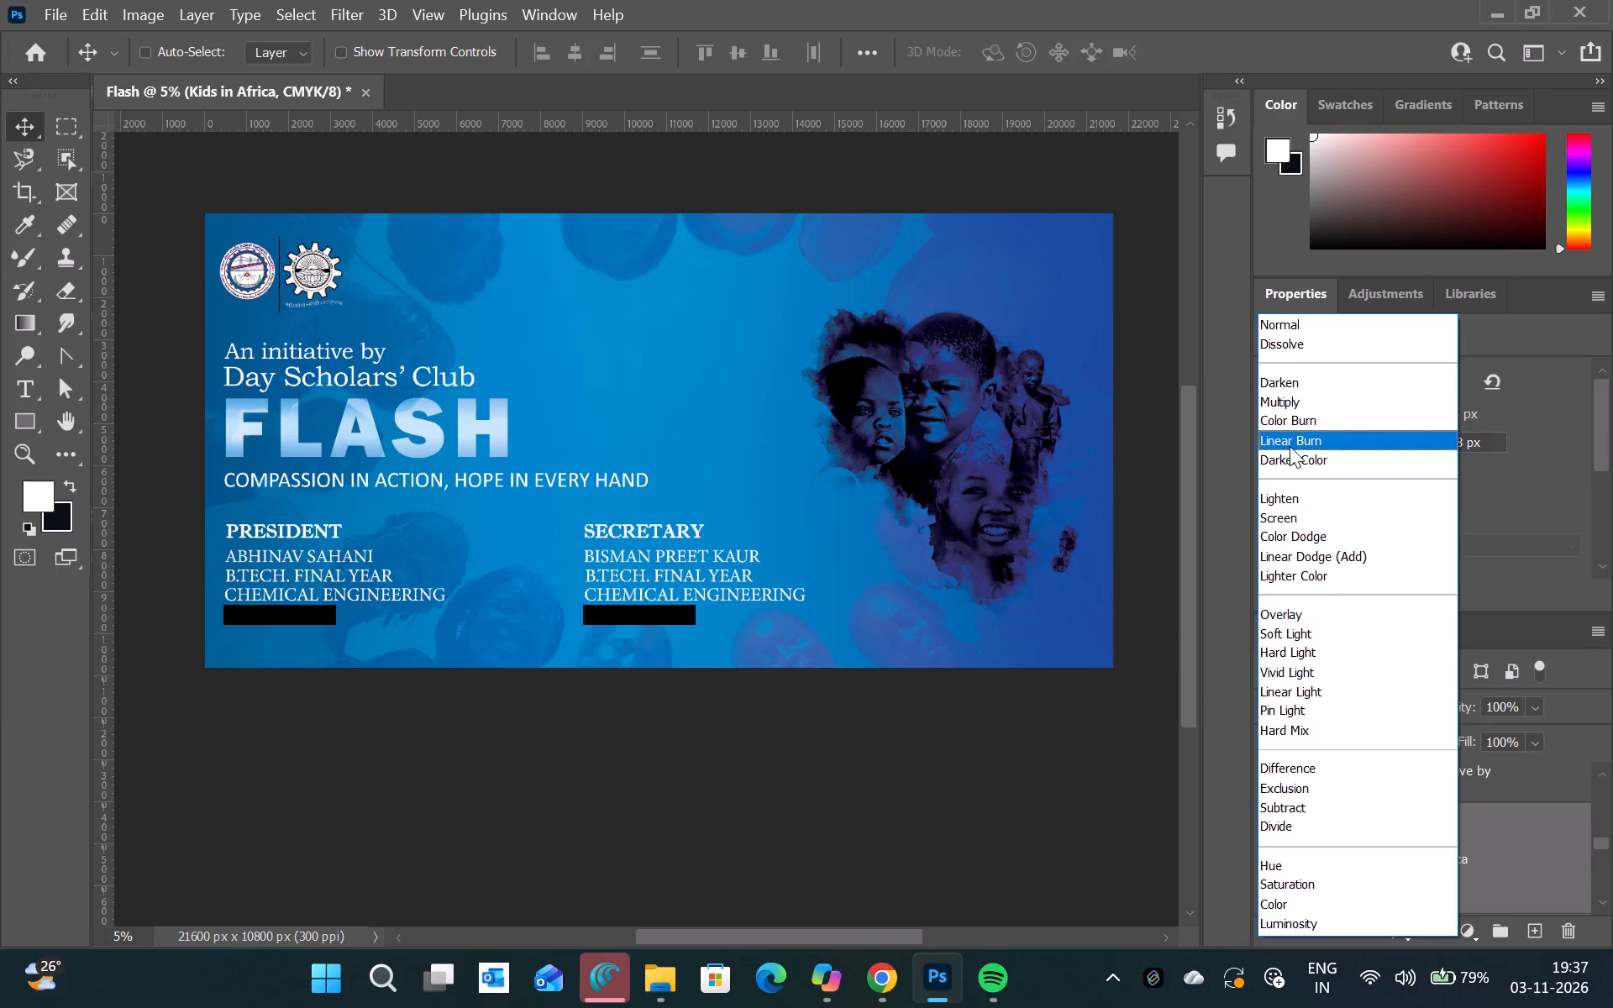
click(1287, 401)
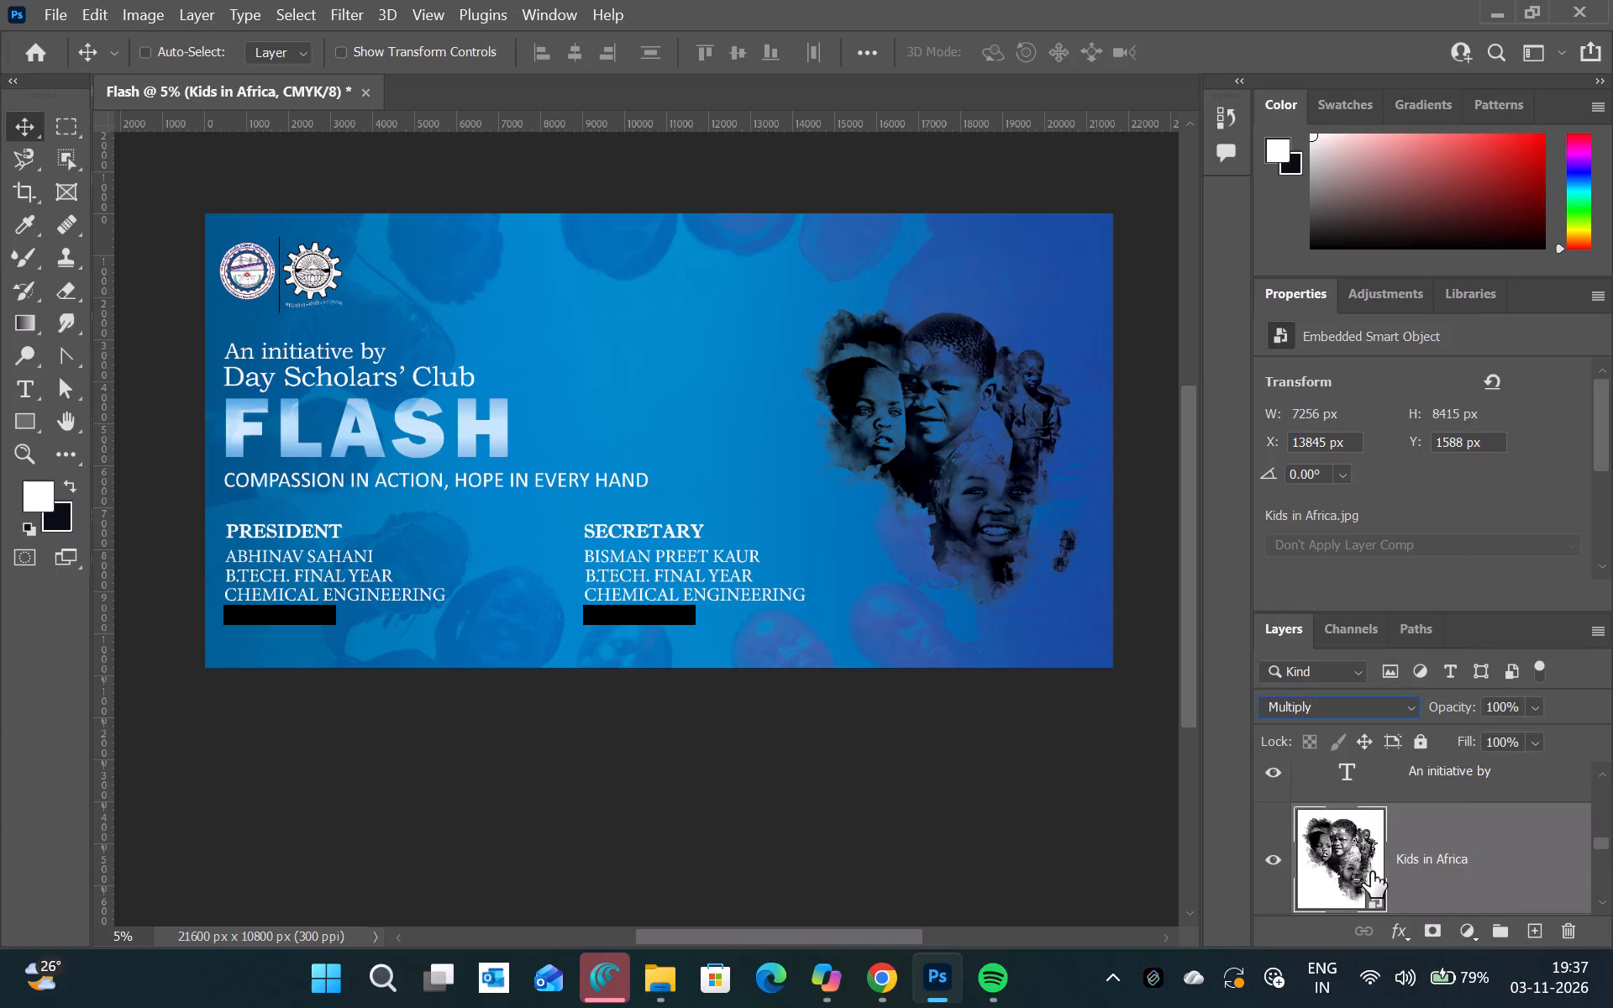
Hide the circle photo layer.
scroll(1371, 872, down, 1)
click(1276, 795)
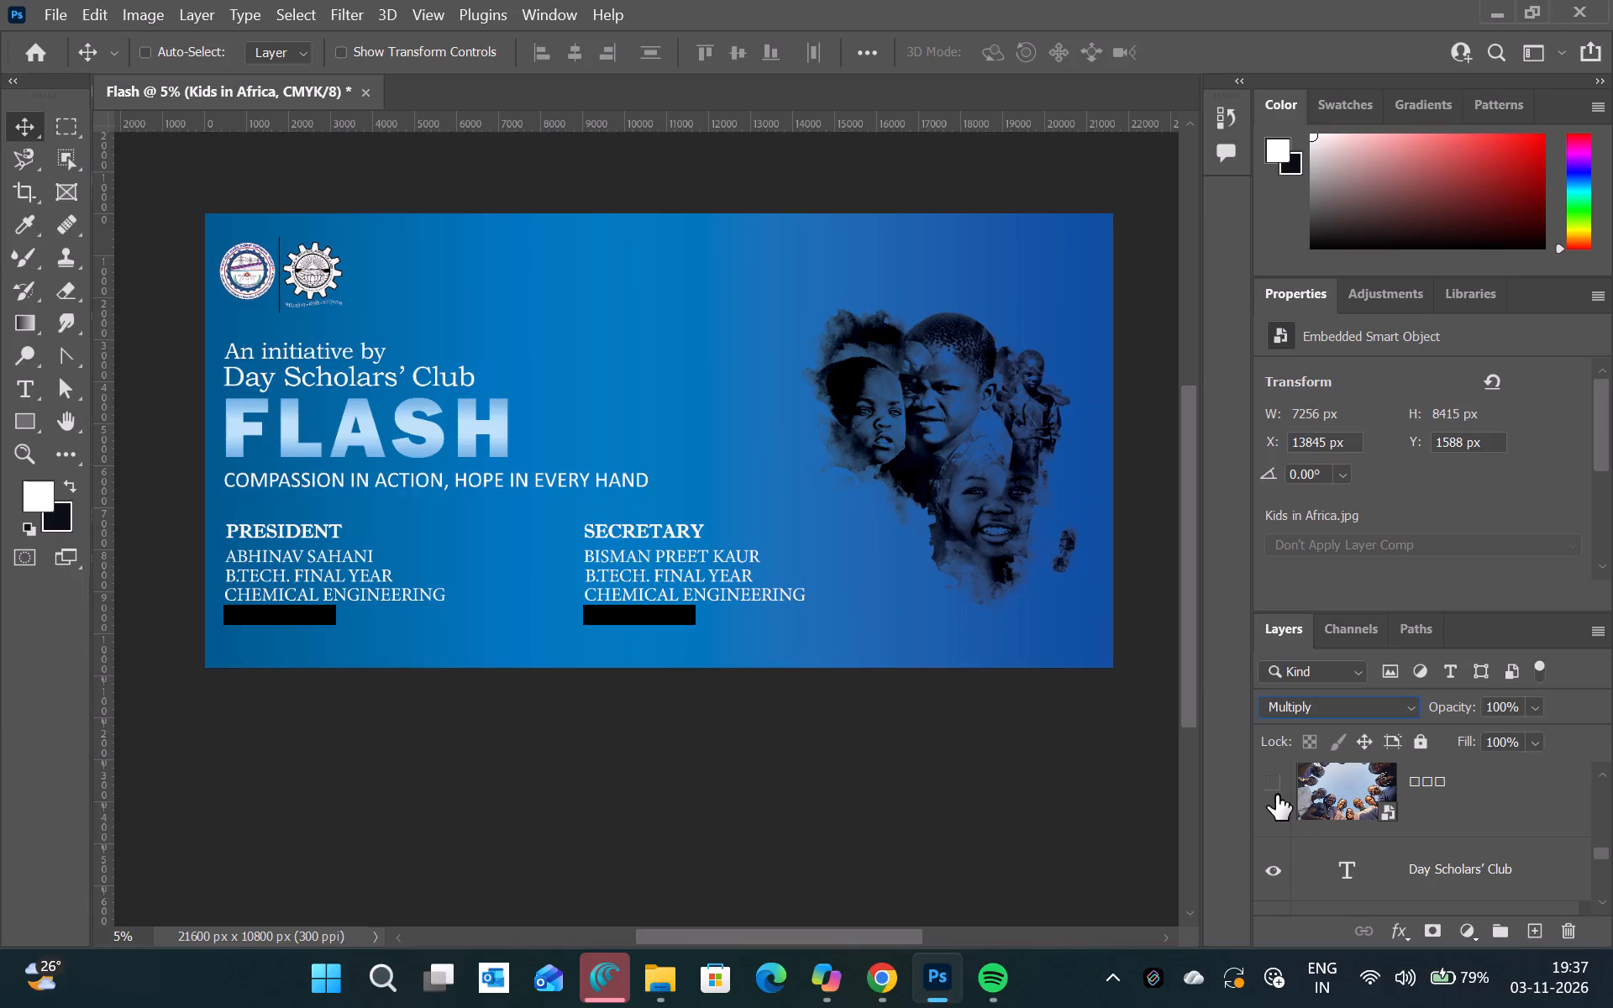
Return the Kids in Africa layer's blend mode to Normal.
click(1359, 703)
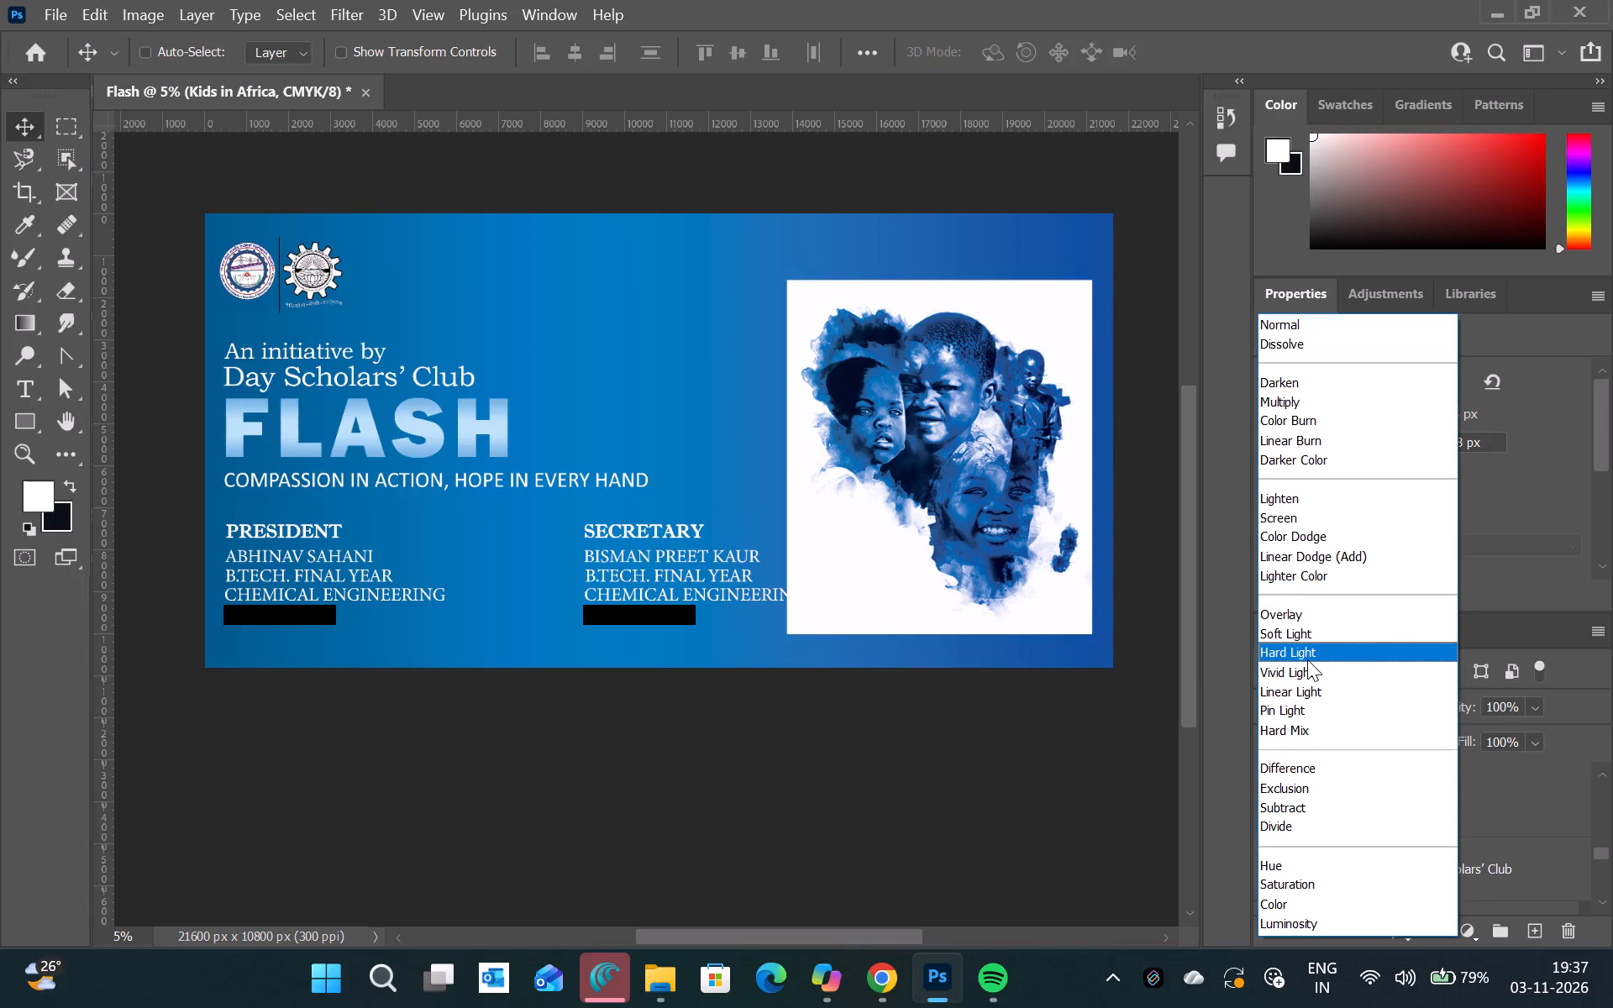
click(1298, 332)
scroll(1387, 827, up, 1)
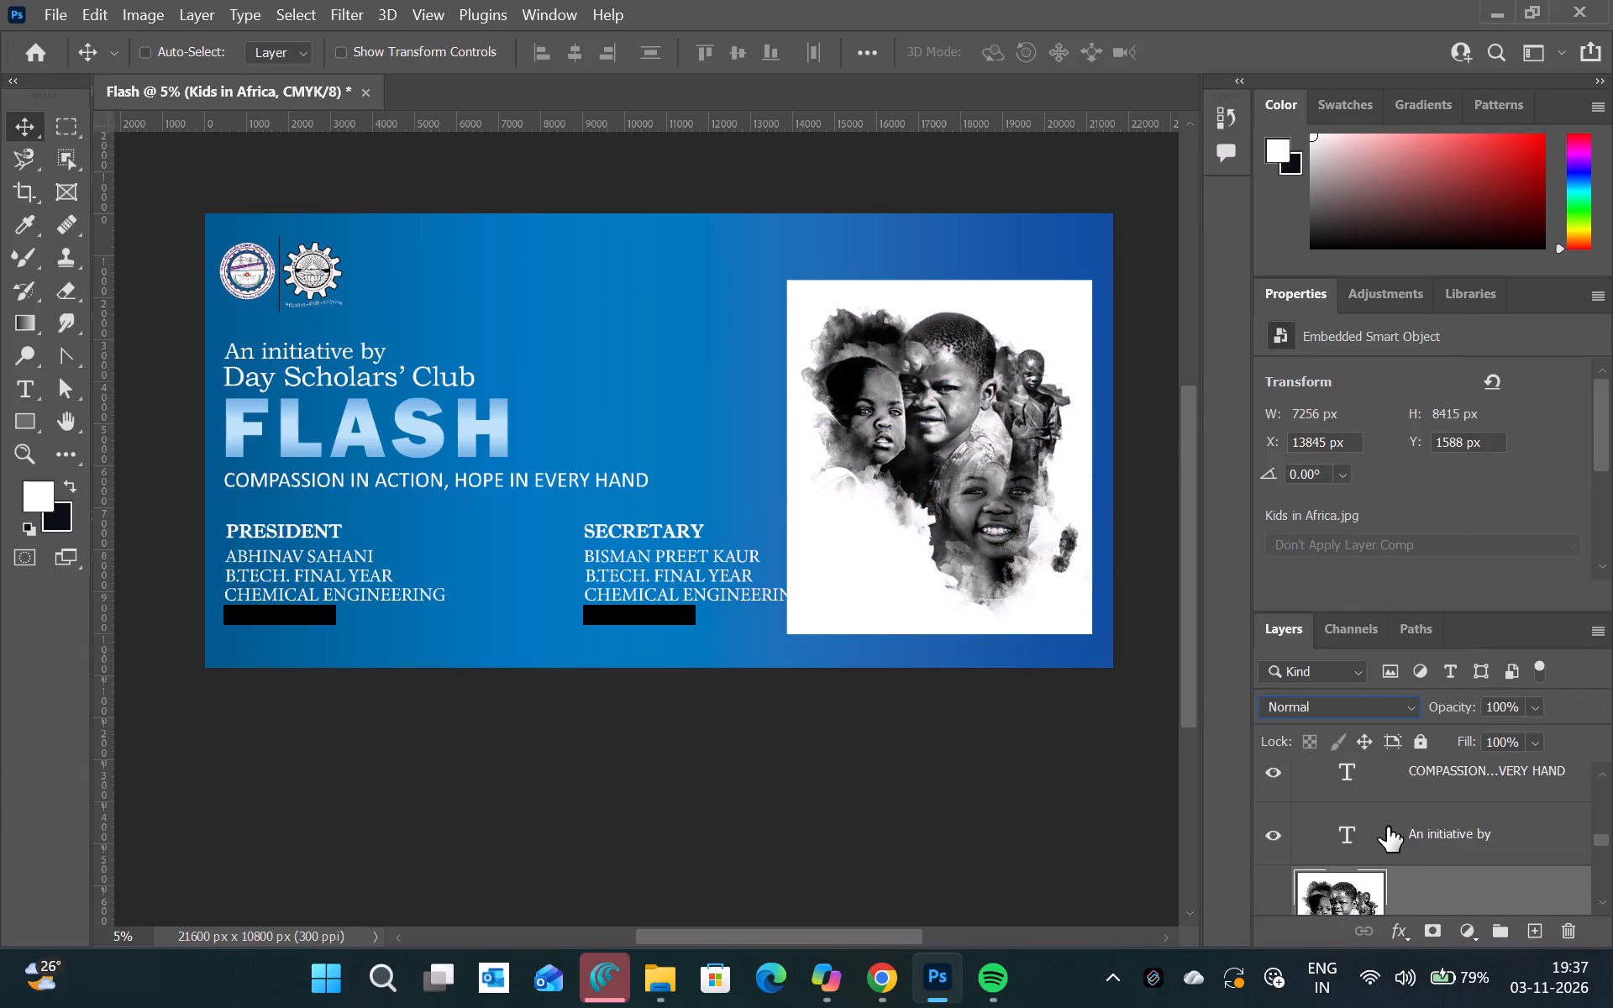
Delete the Kids in Africa layer from the banner.
click(1348, 890)
key(Delete)
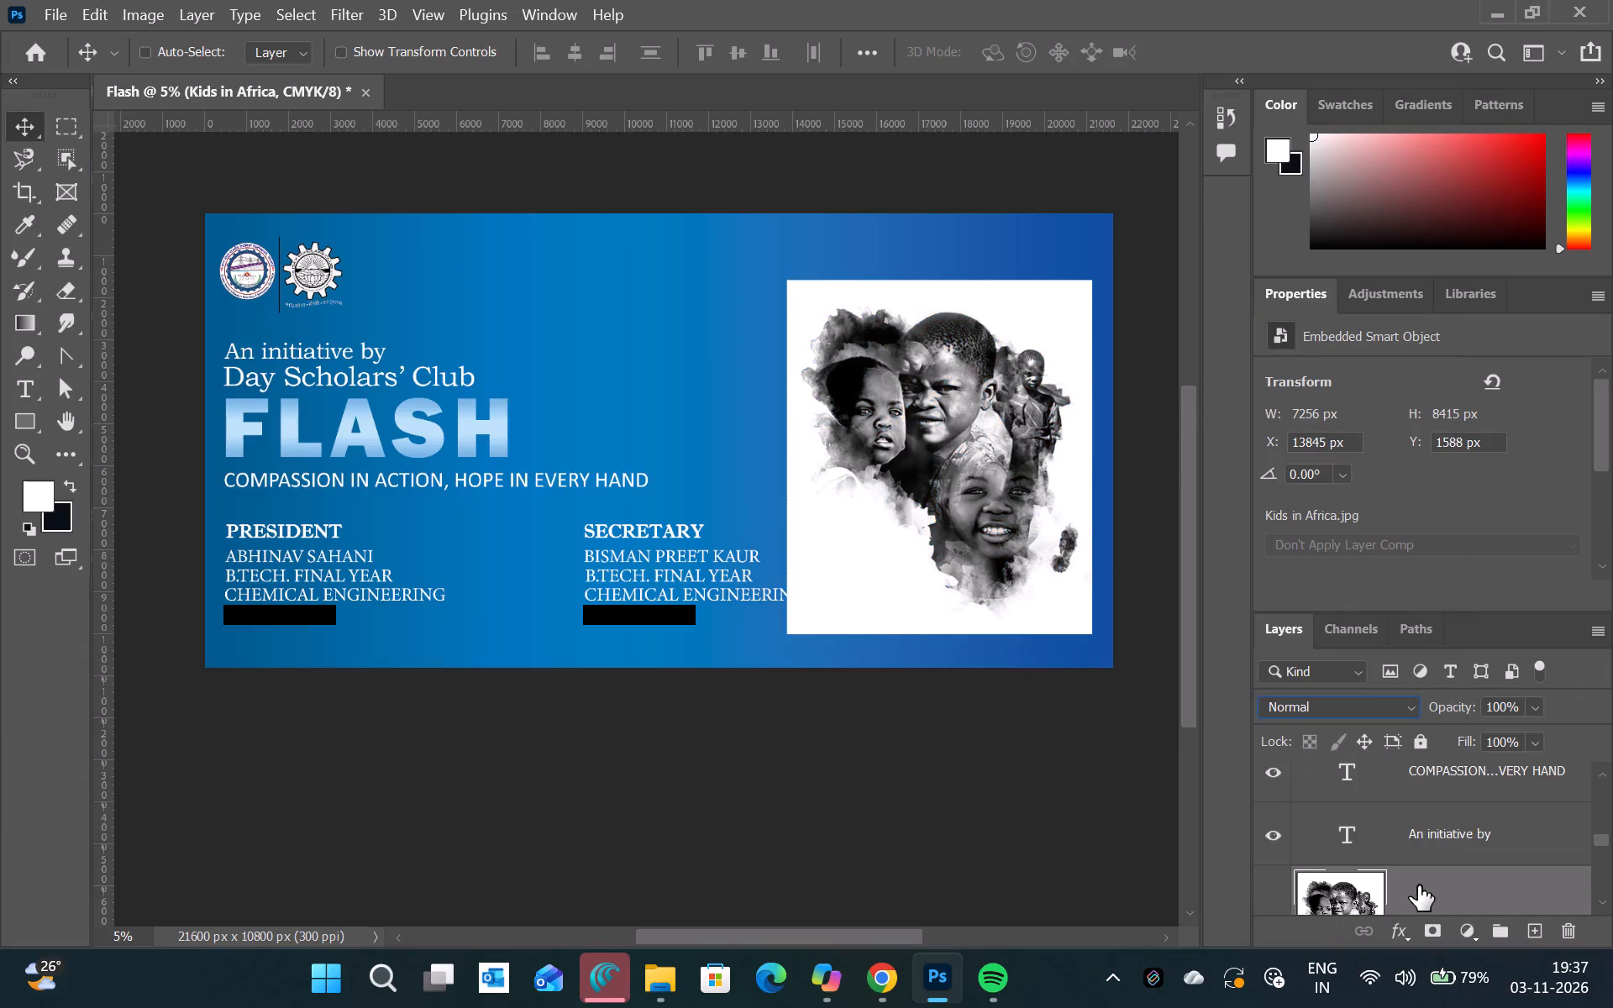
click(1418, 885)
key(Delete)
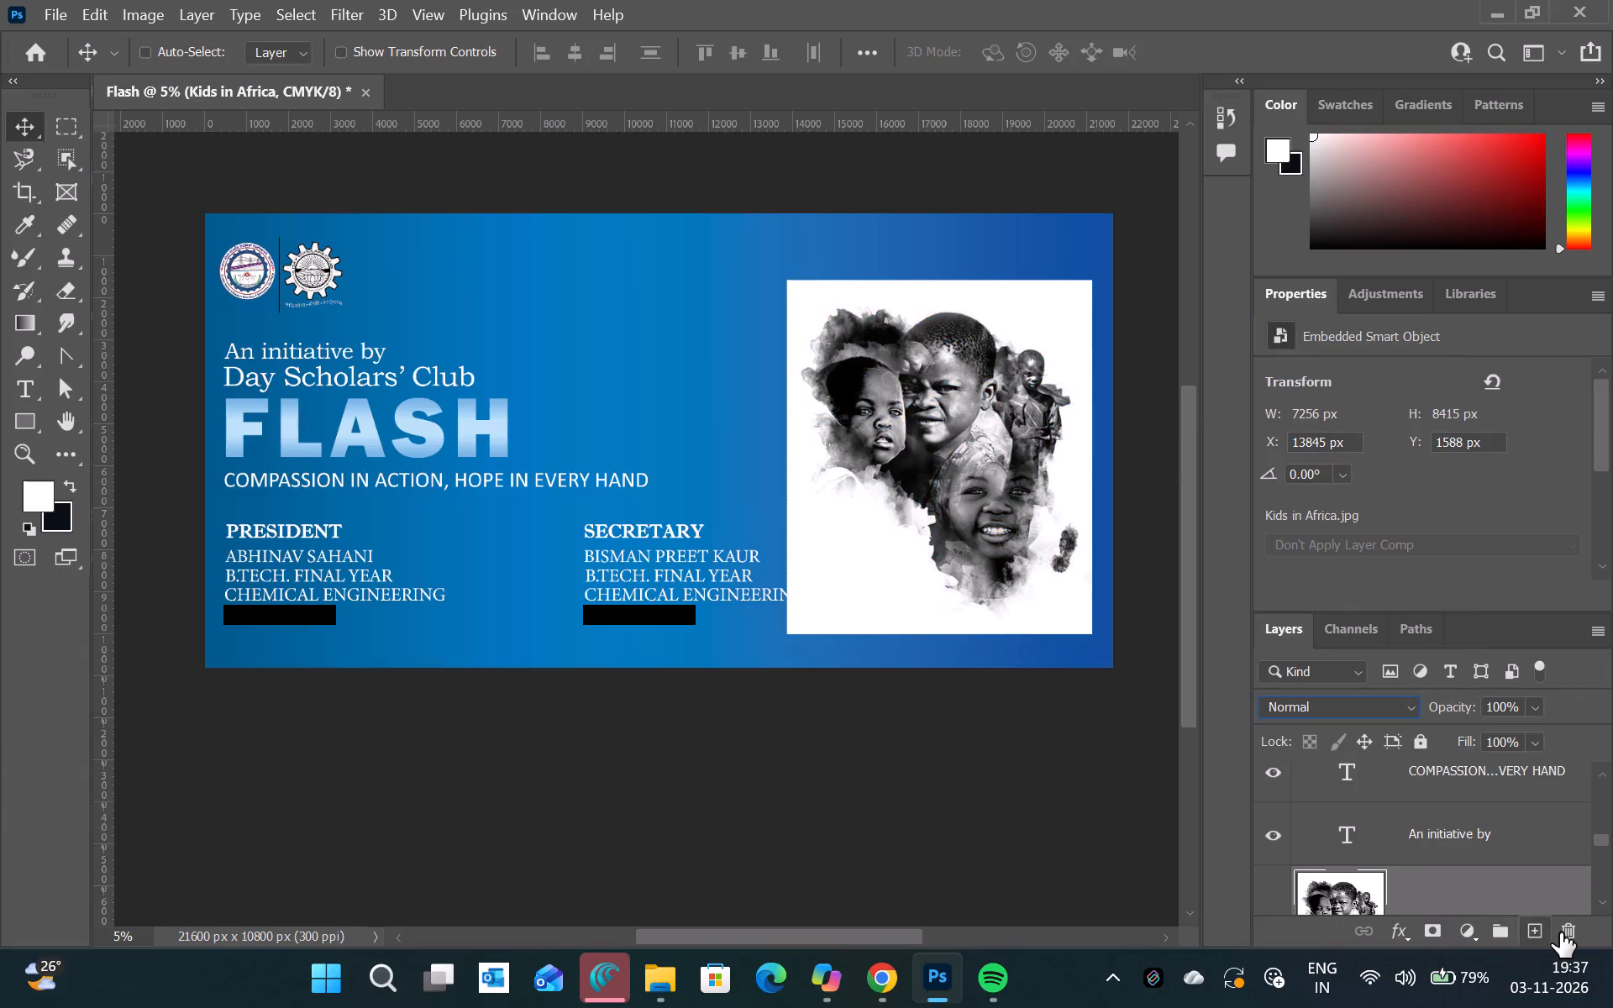
click(1563, 932)
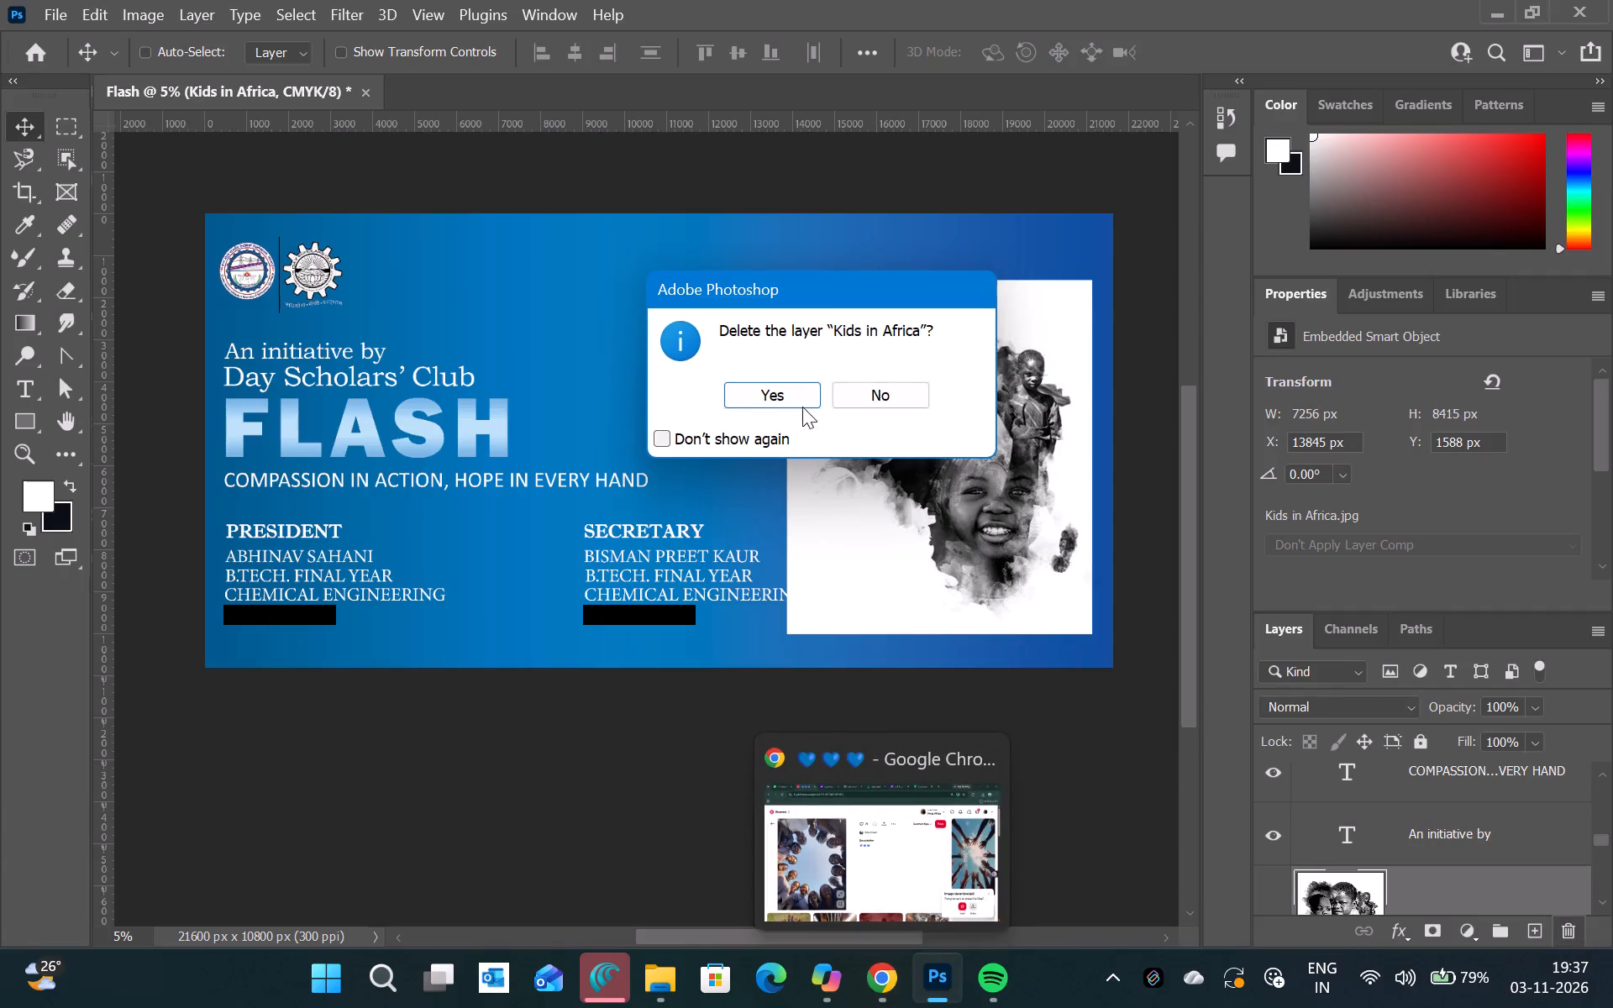
click(802, 402)
Switch to Chrome and open the remove.bg background removal site in a new tab.
click(878, 975)
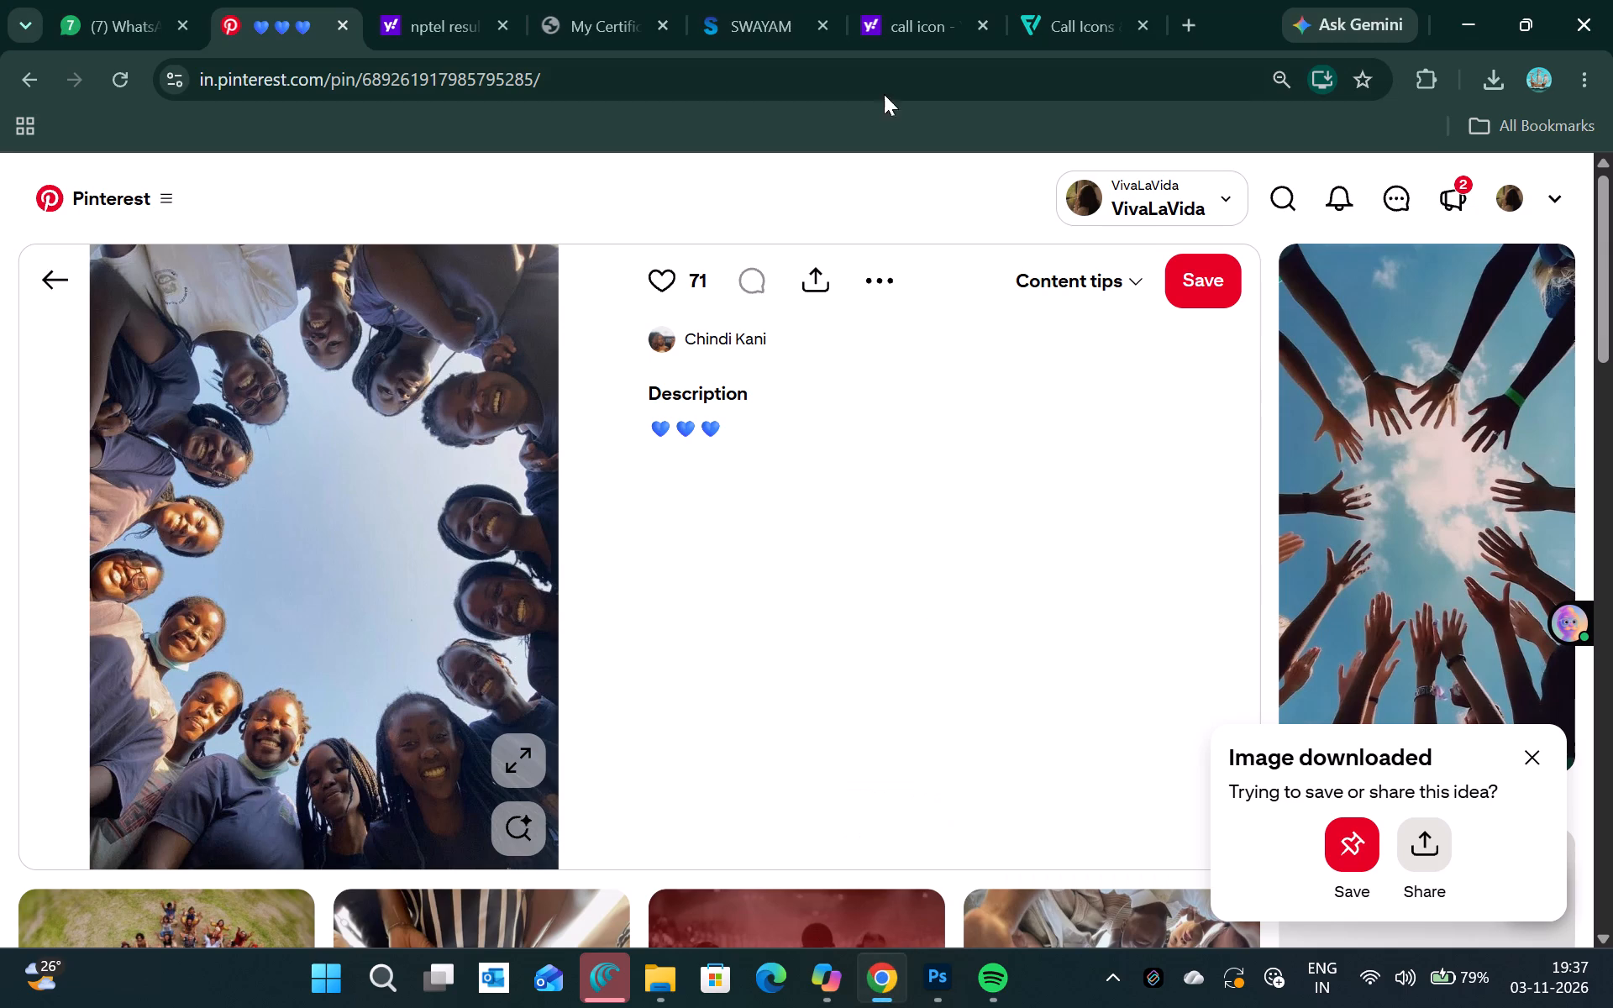
click(1188, 30)
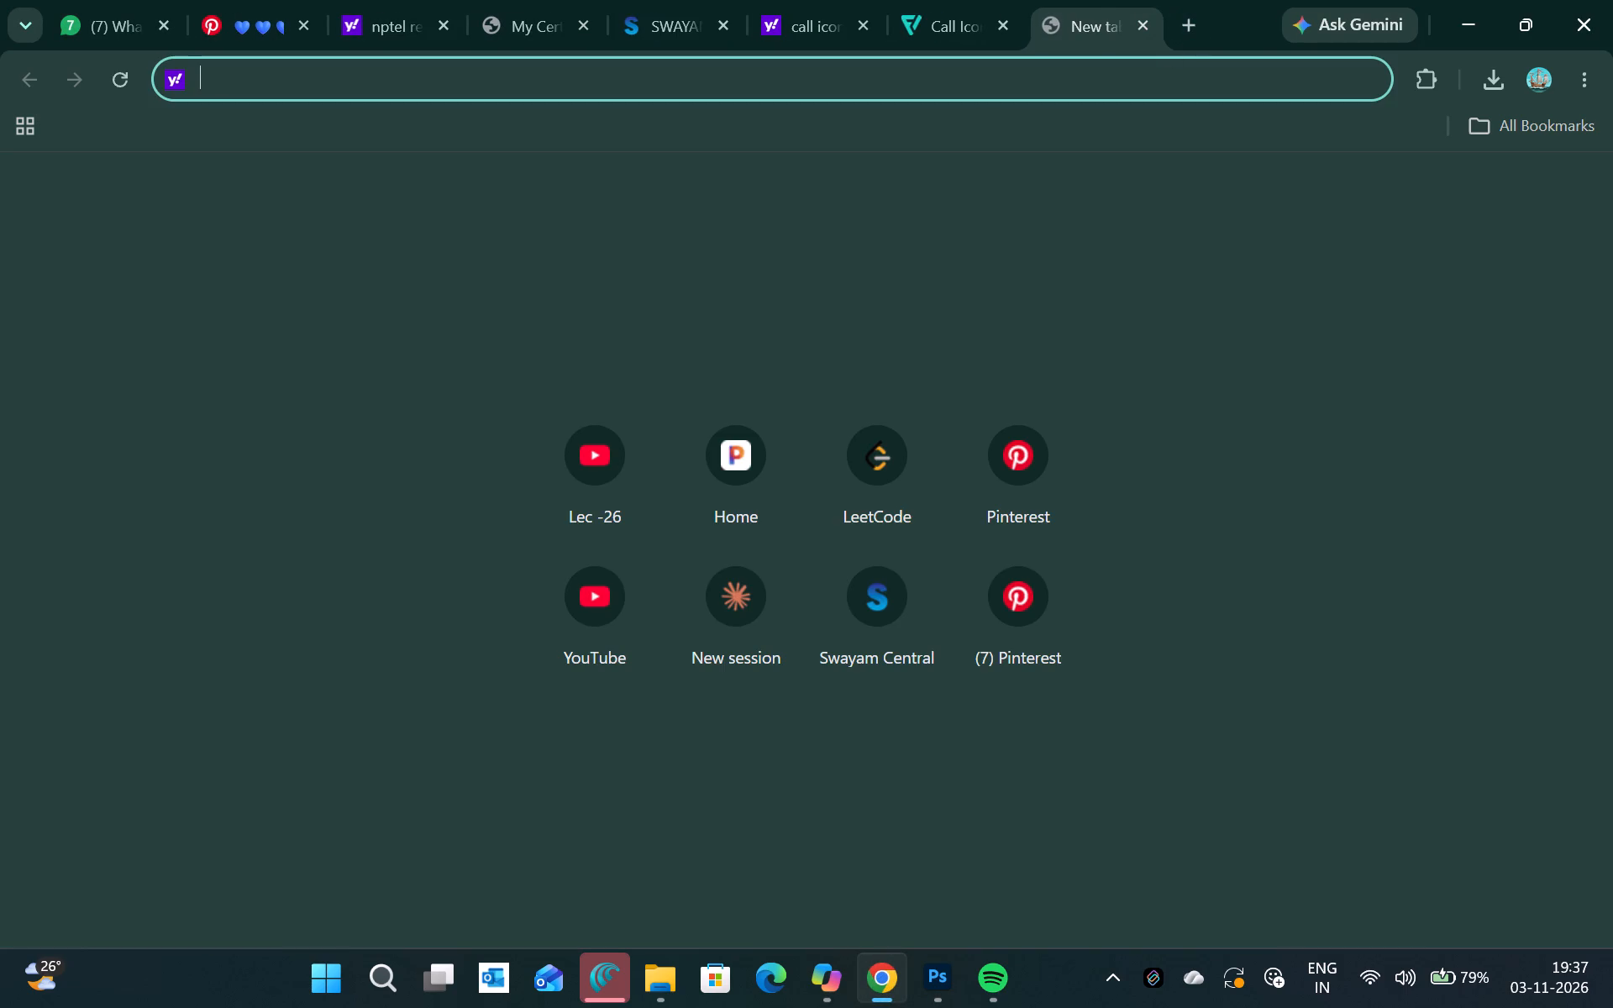
click(1055, 70)
text(remo)
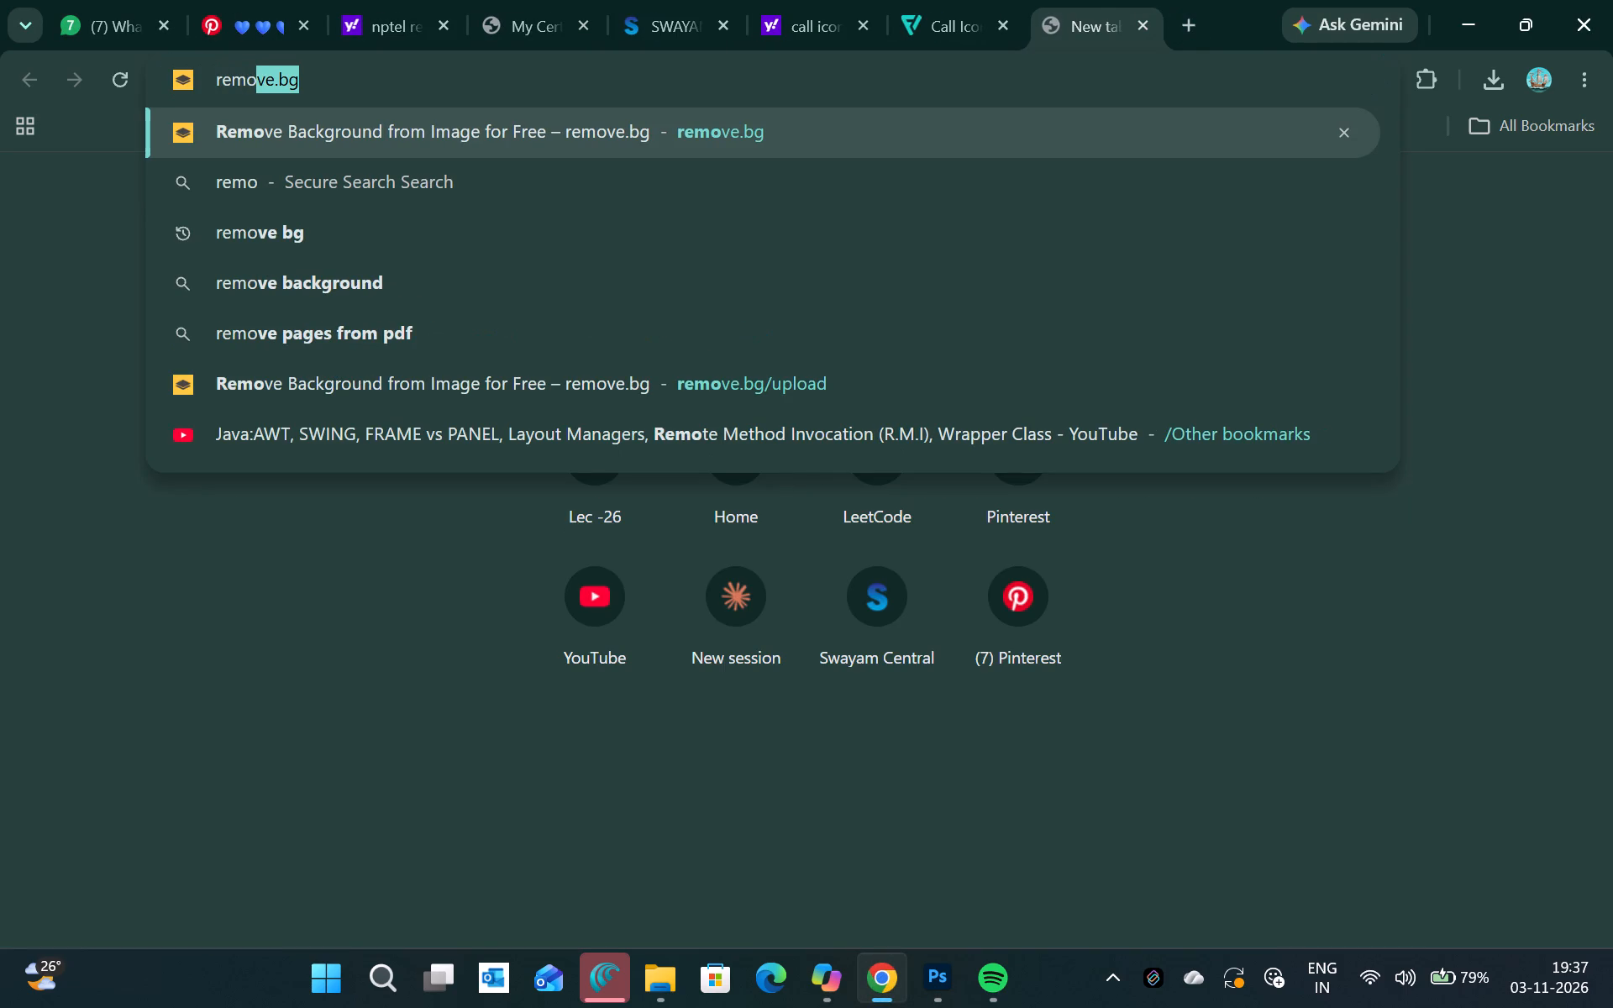
click(791, 144)
Close the call icon, SWAYAM, certificate and nptel results tabs, keeping WhatsApp, Pinterest and remove.bg open.
click(923, 8)
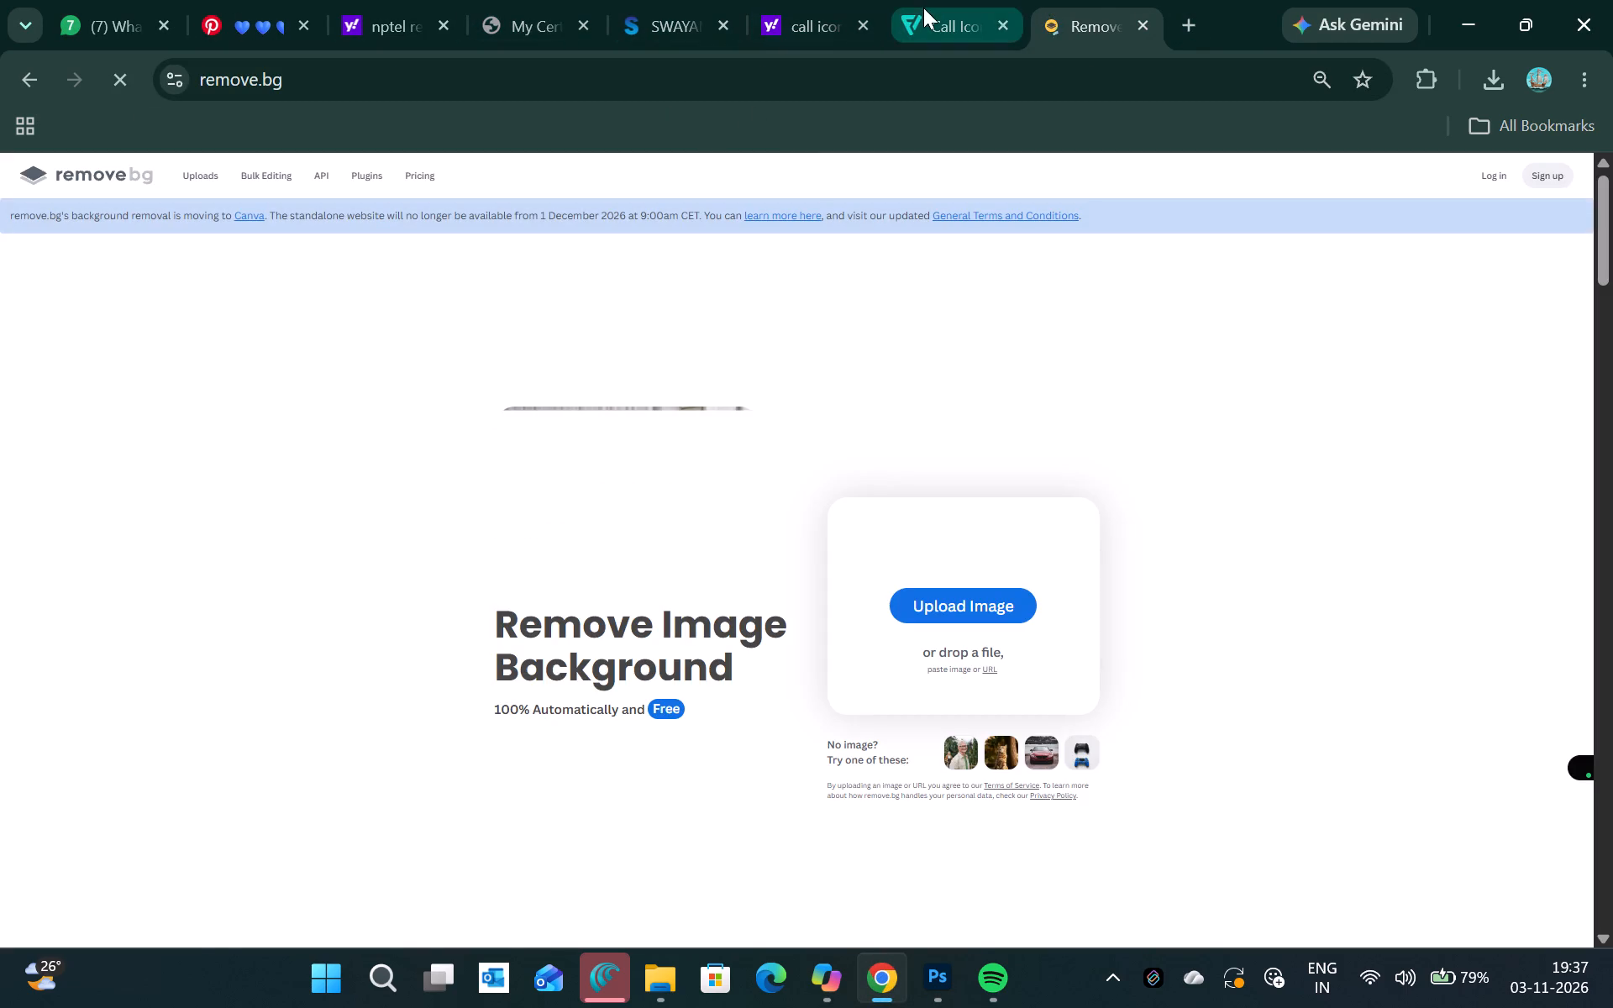
click(1004, 27)
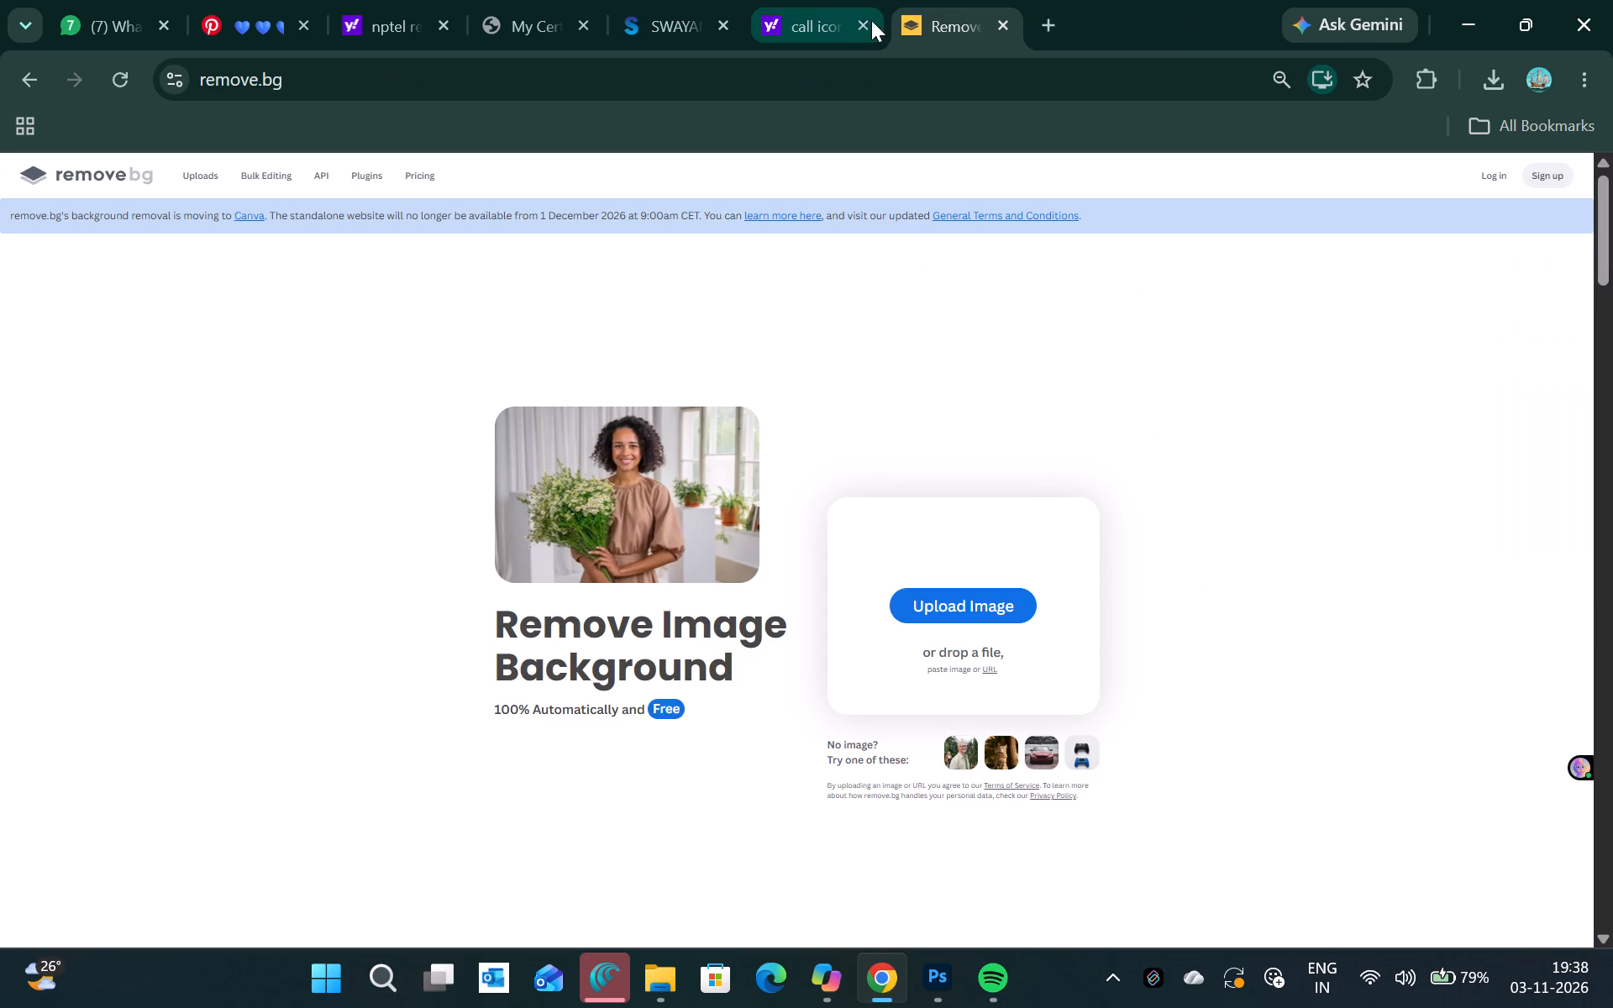
click(869, 20)
click(677, 16)
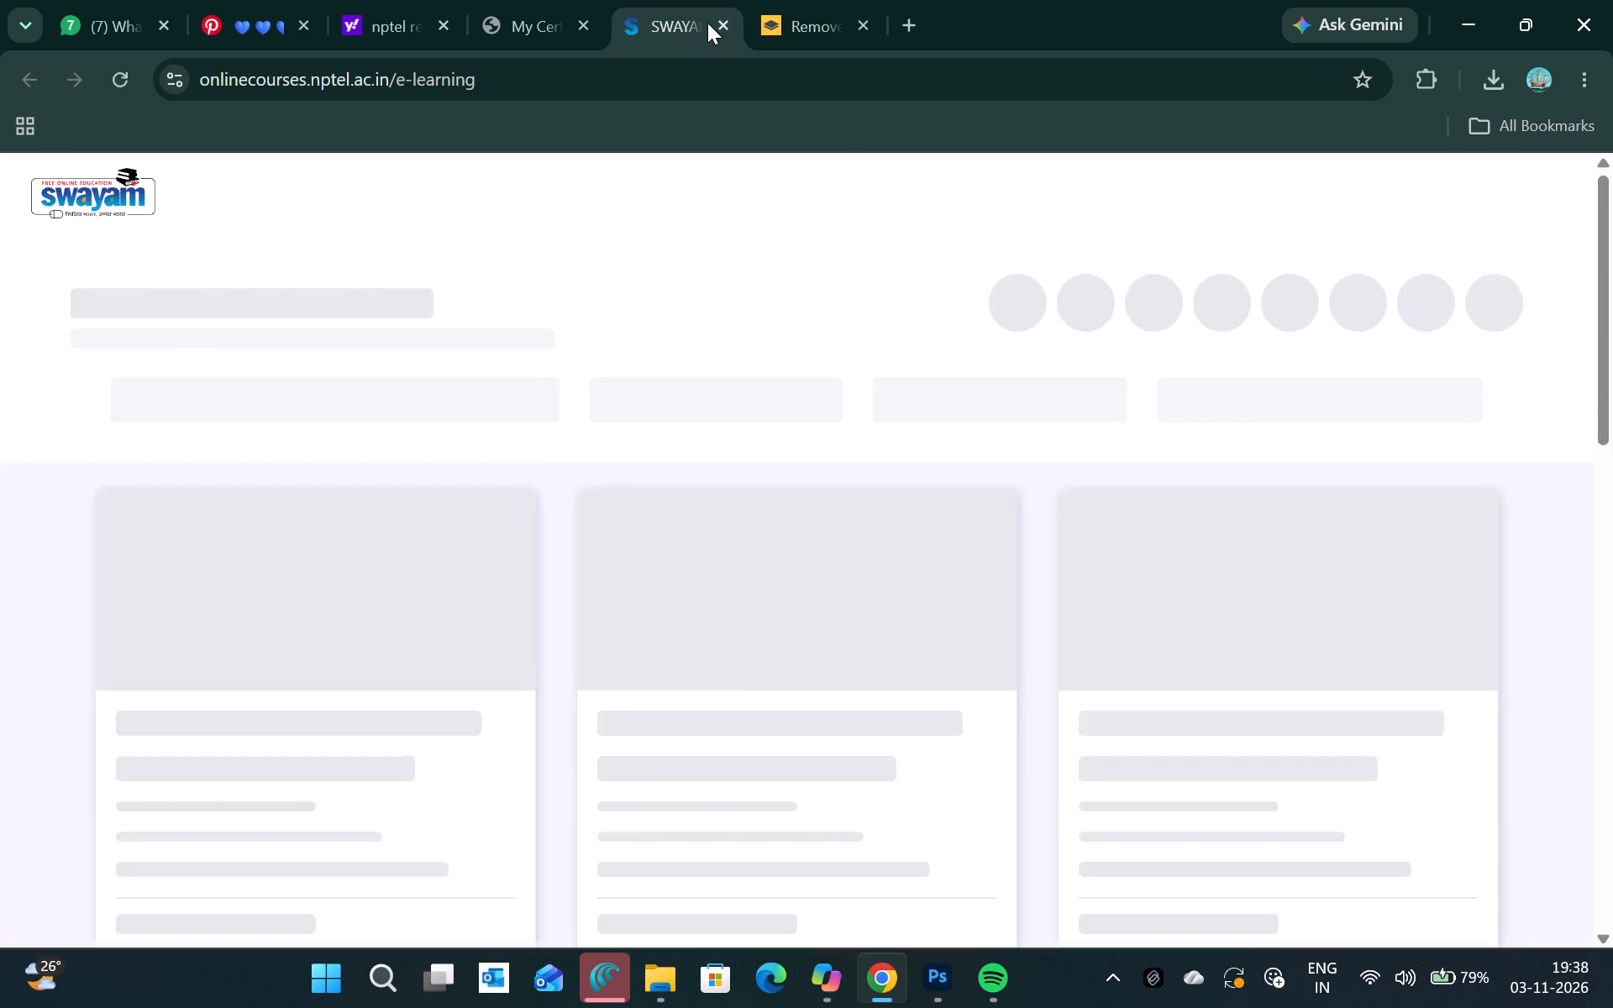
click(730, 24)
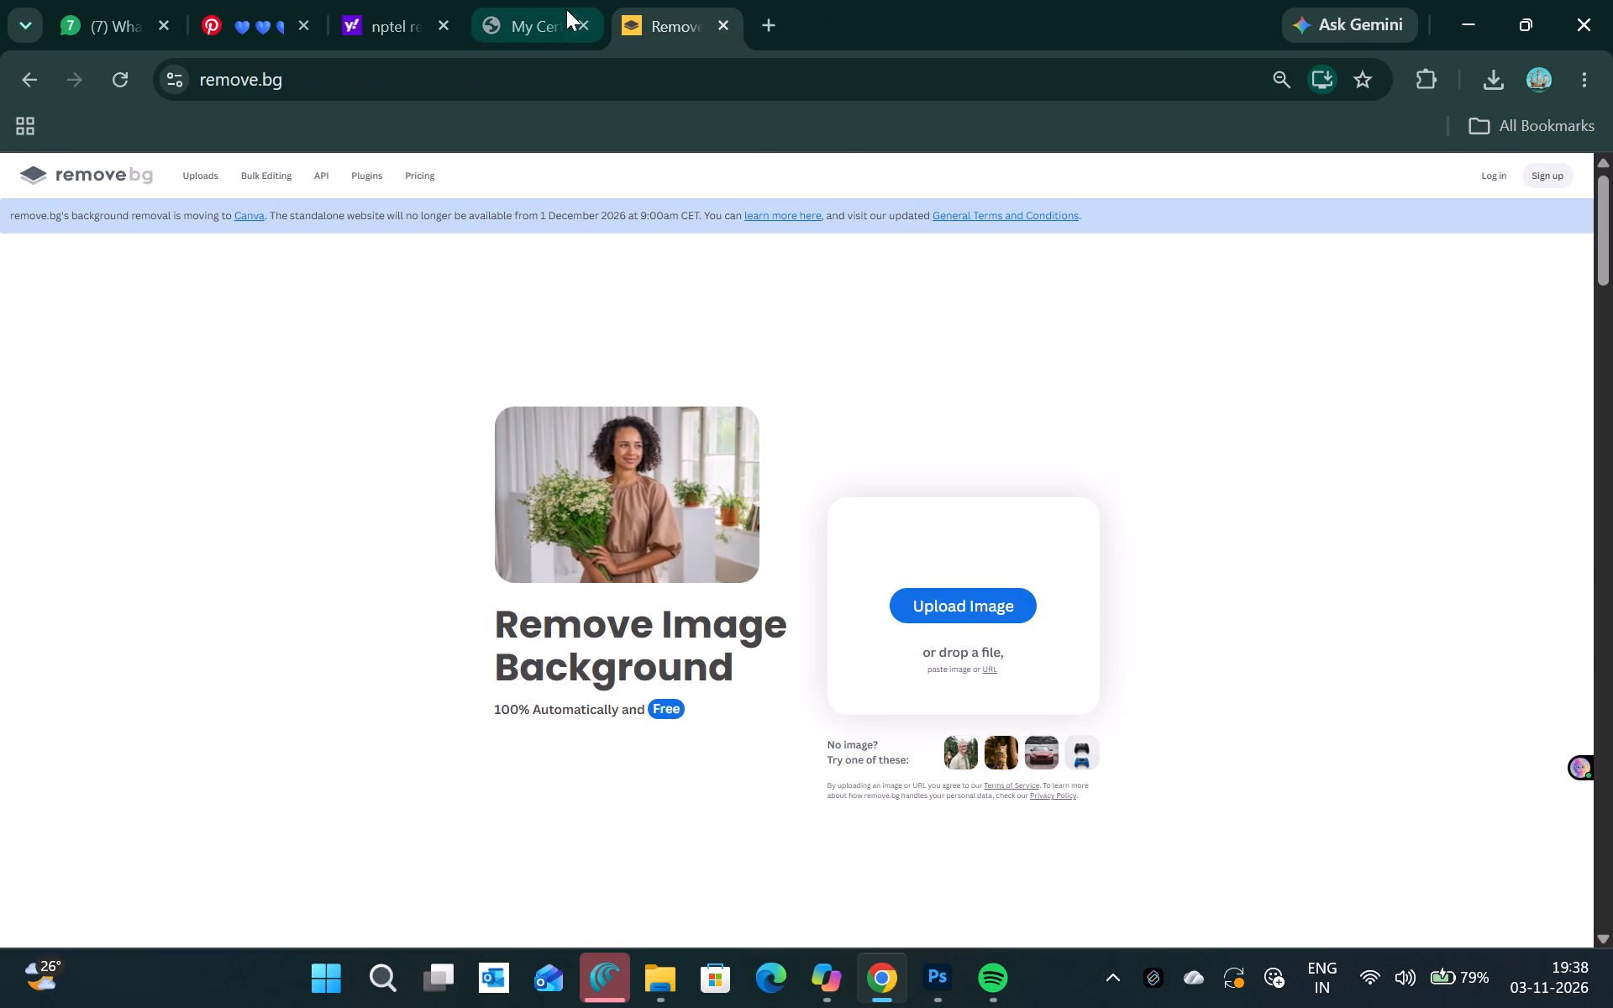
click(566, 9)
click(586, 24)
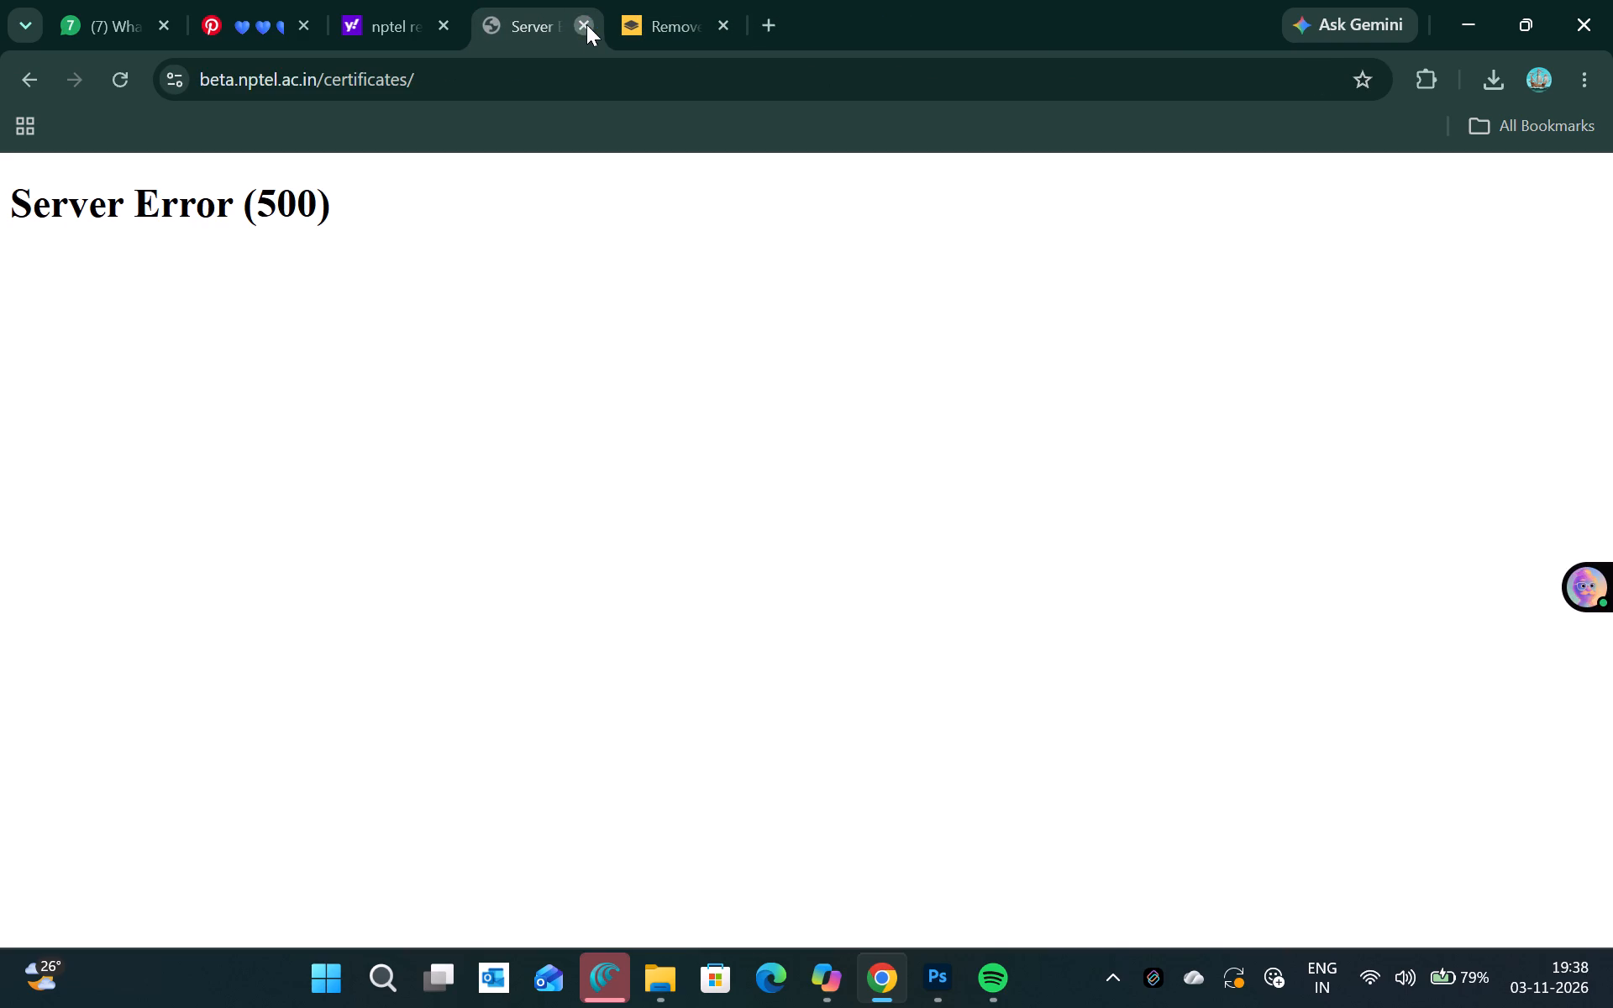
click(440, 19)
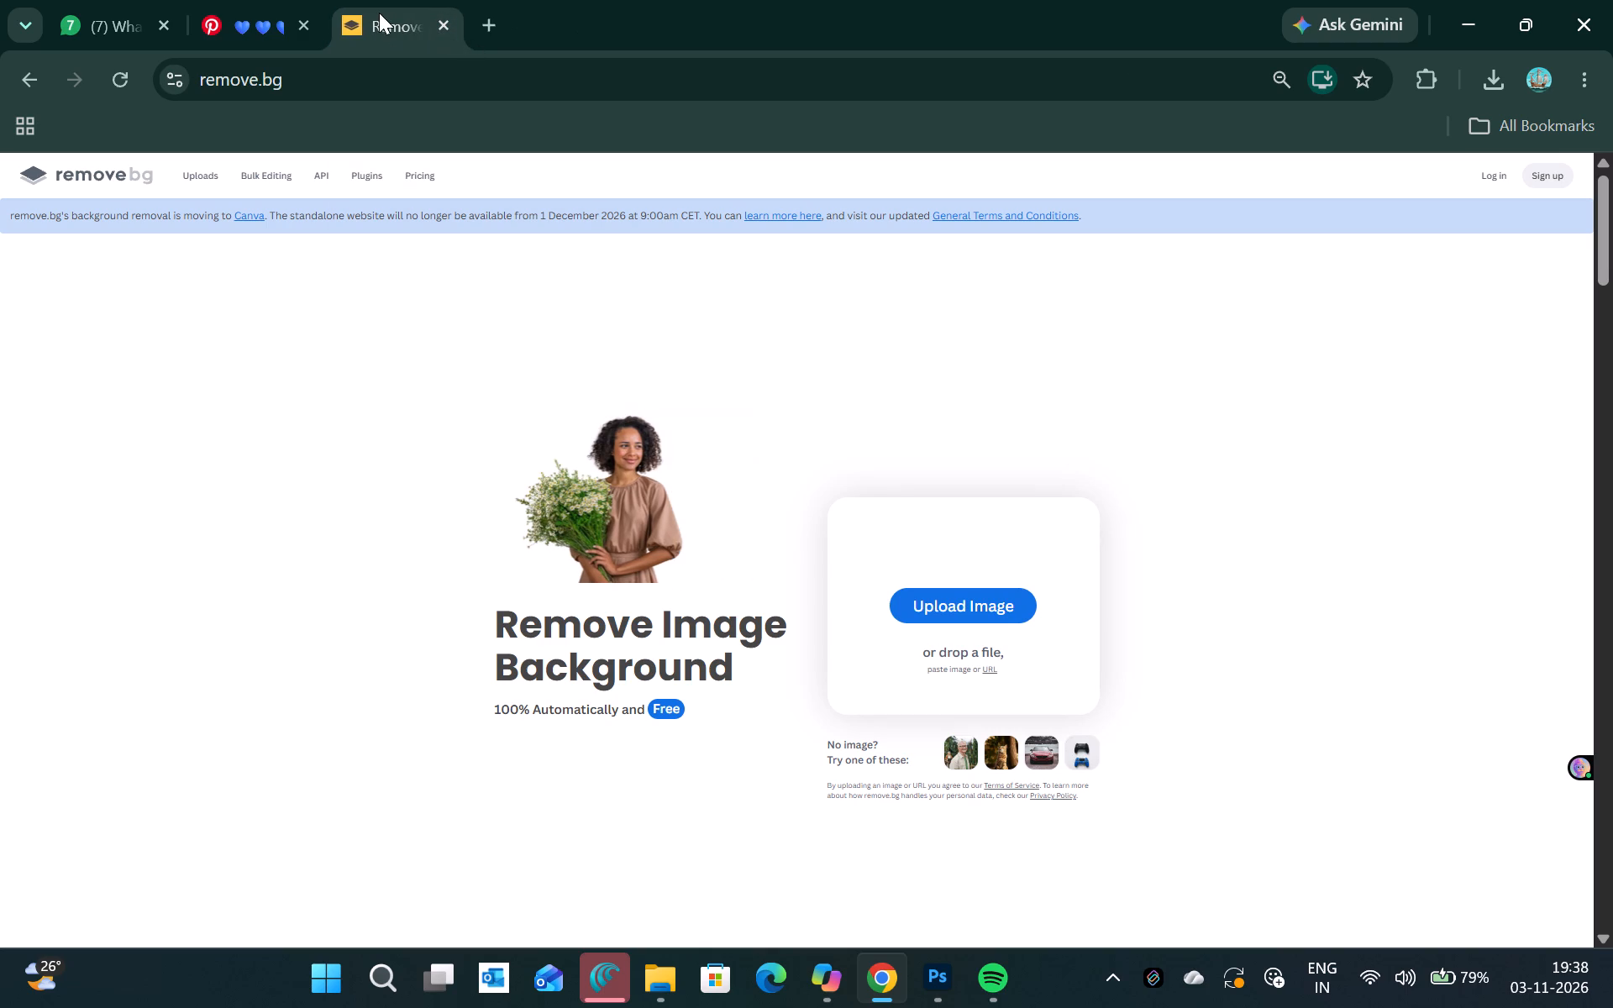
click(379, 13)
Upload the Kids in Africa image from Downloads to remove.bg for background removal.
click(957, 597)
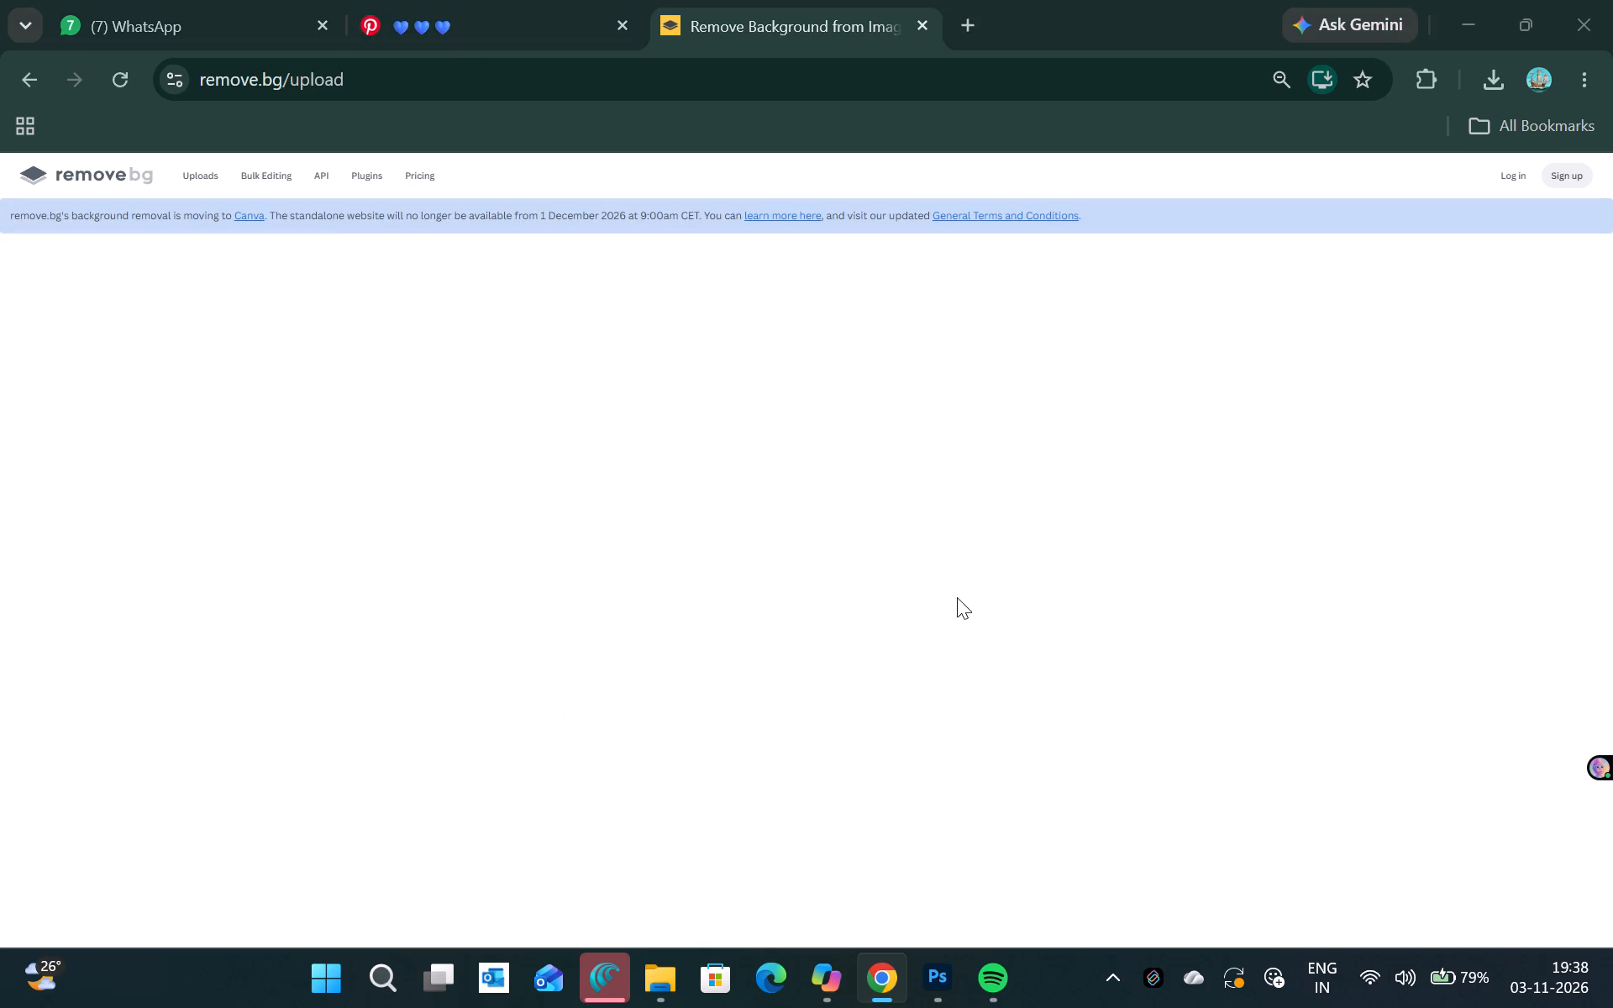
click(146, 369)
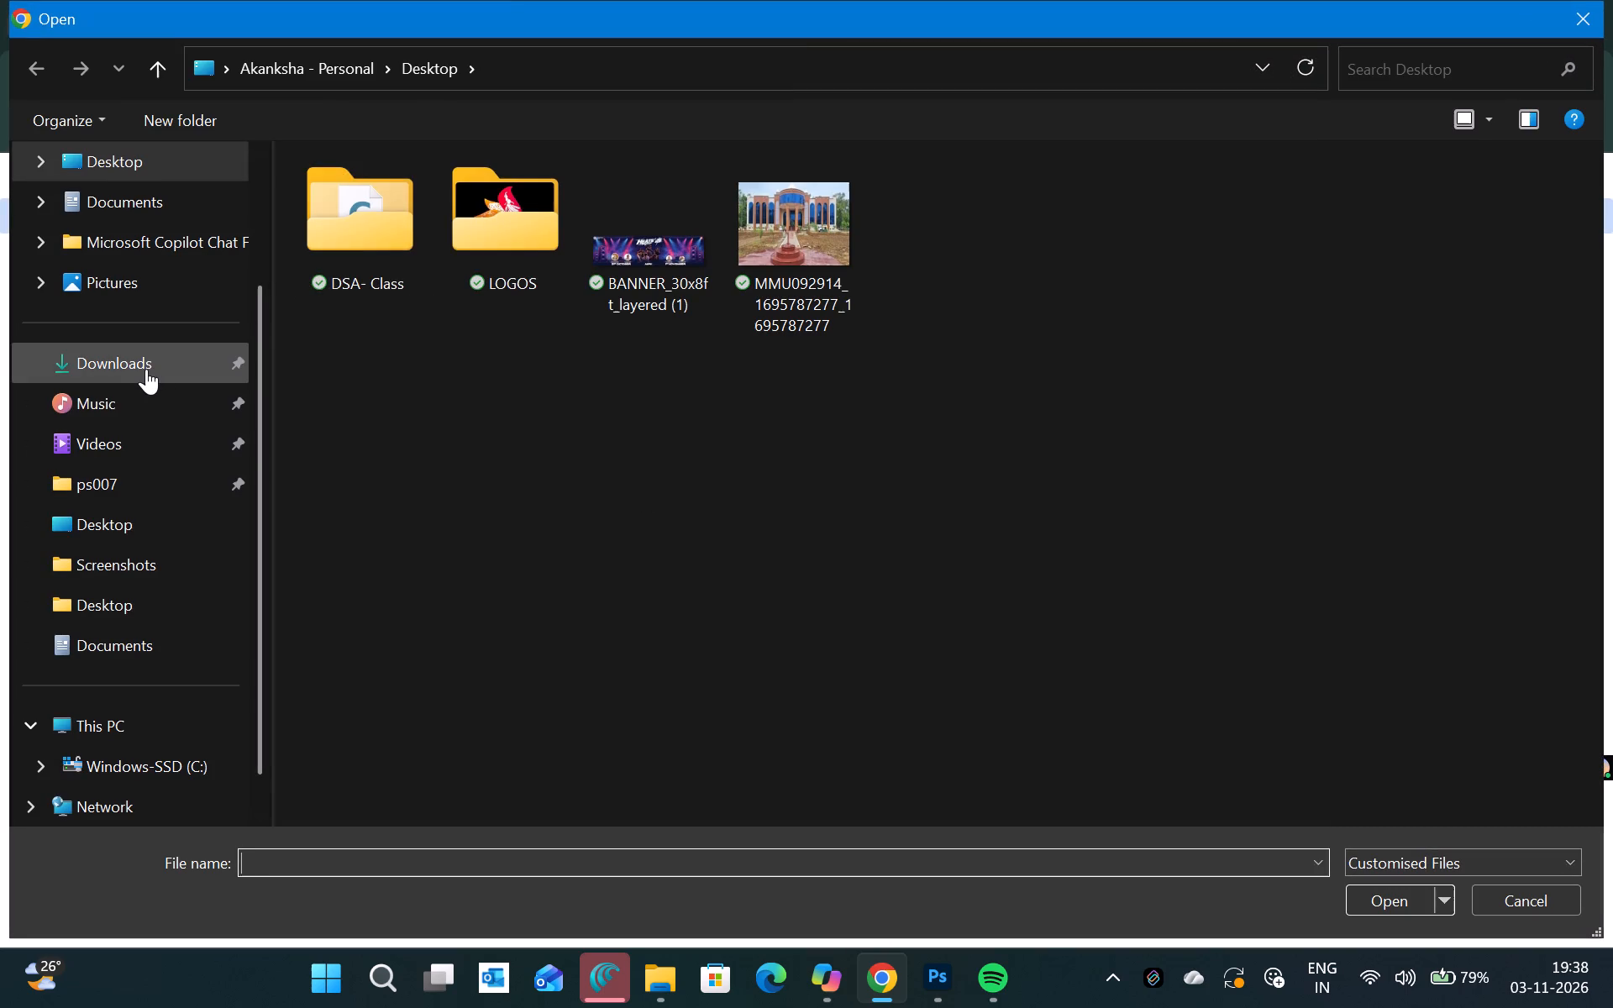
click(376, 296)
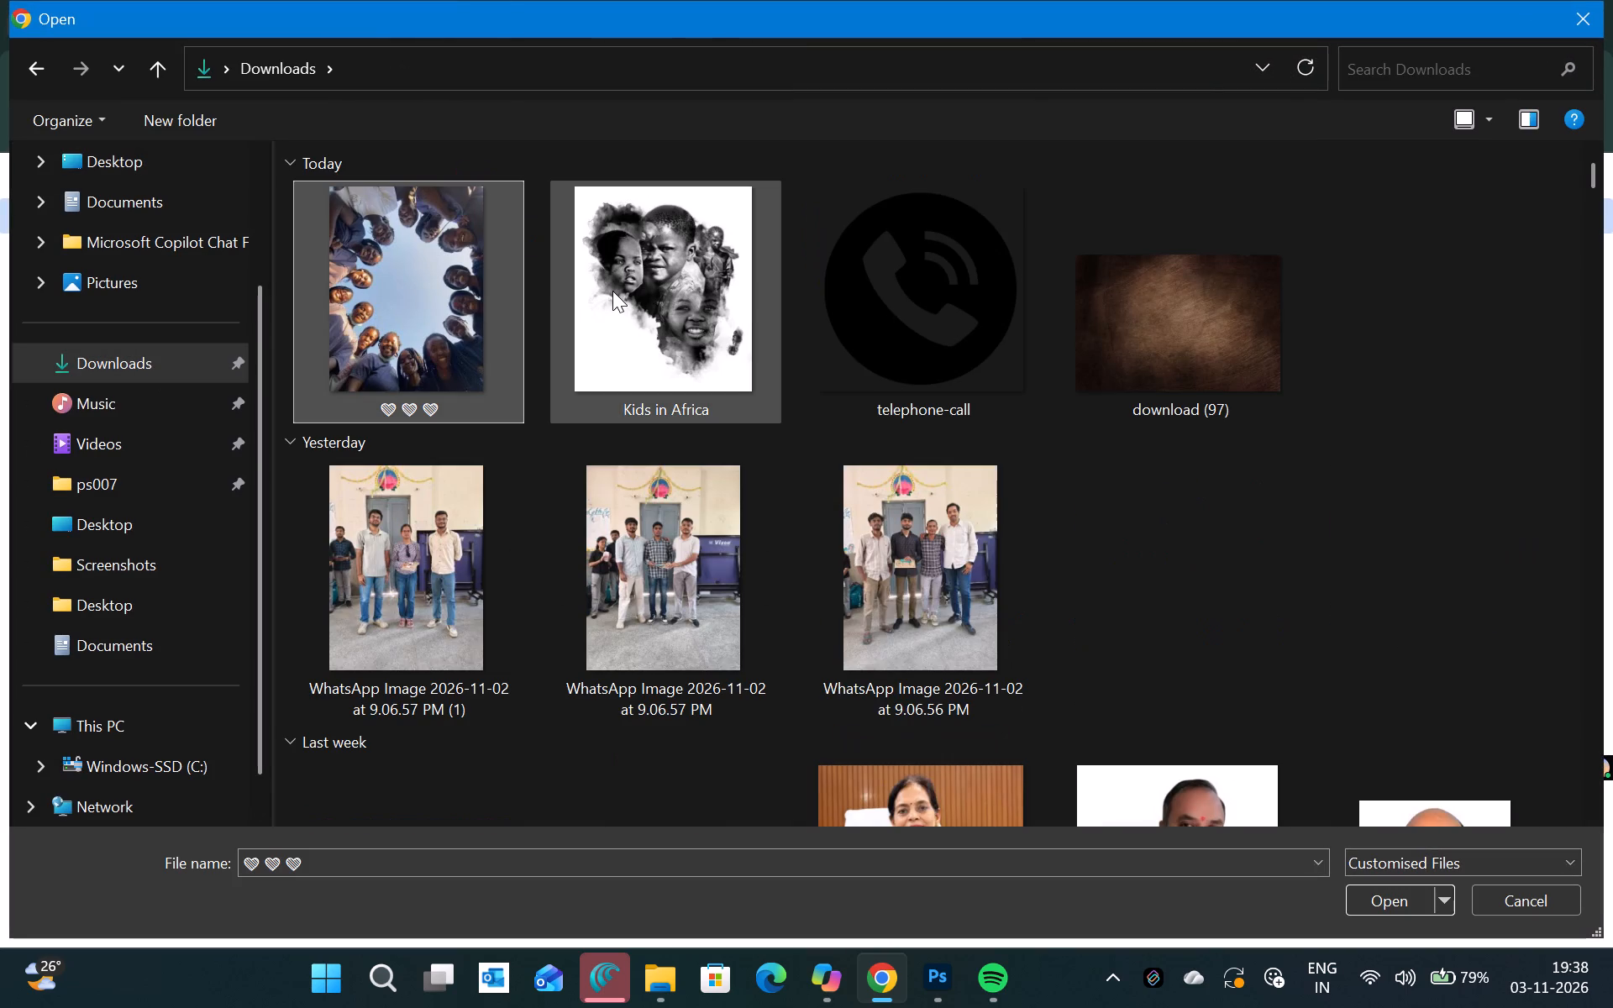
click(612, 291)
key(Return)
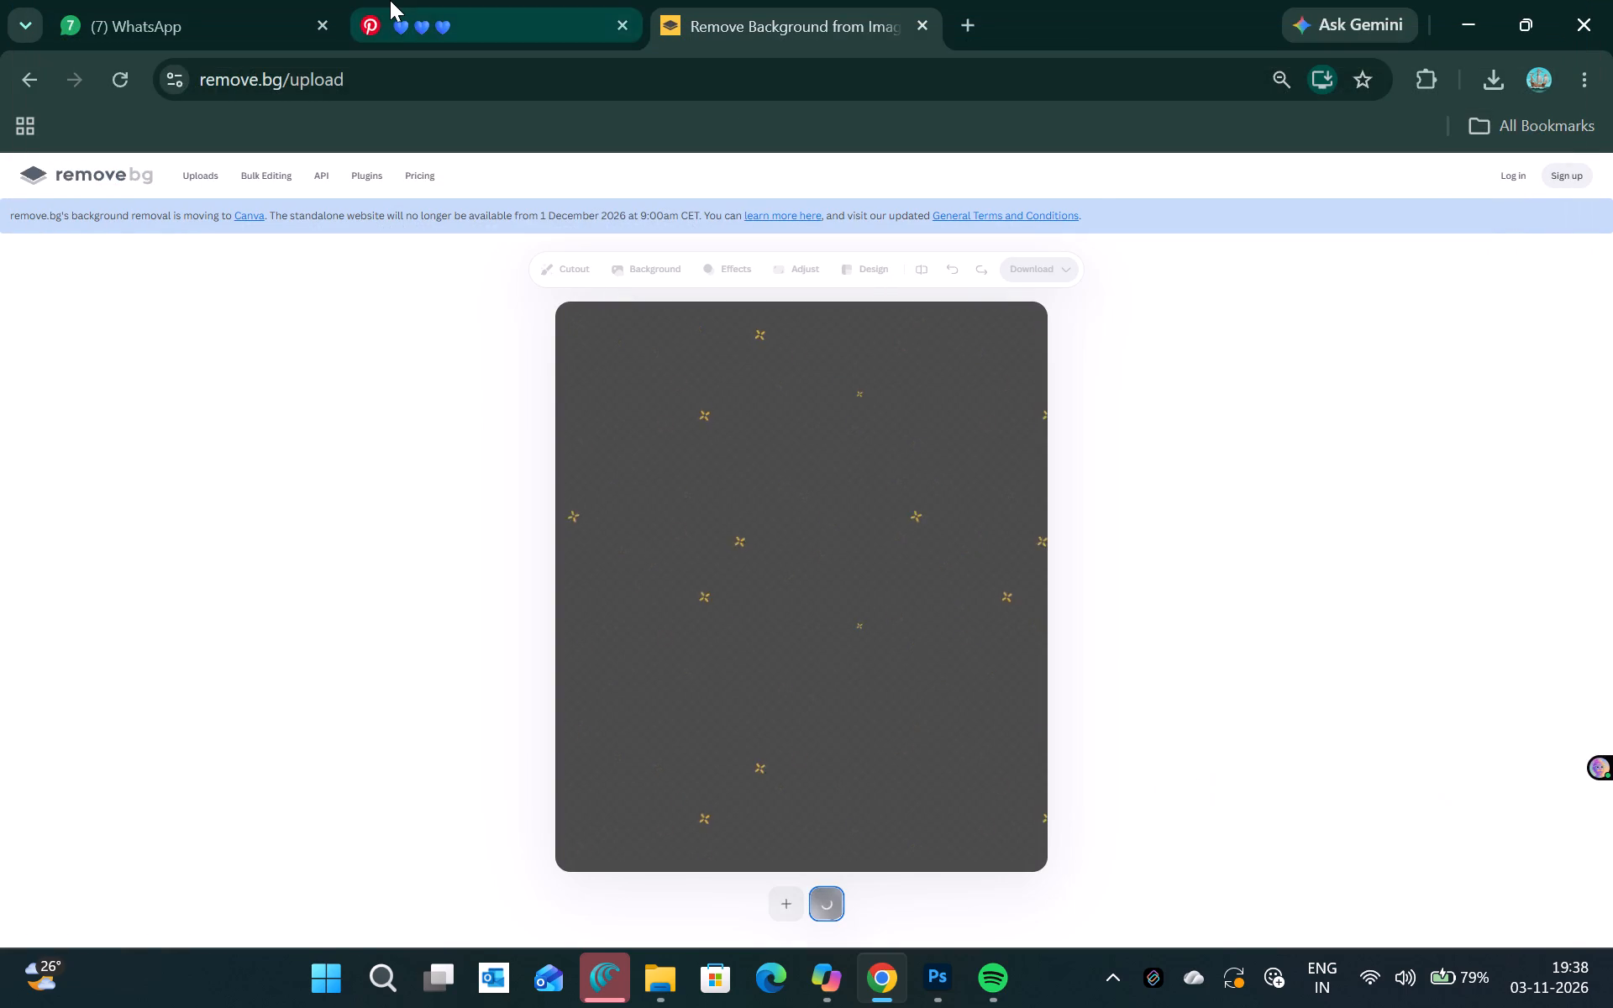
Look through the related images below the circle photo pin on Pinterest for suitable charity pictures.
click(390, 0)
scroll(787, 696, down, 4)
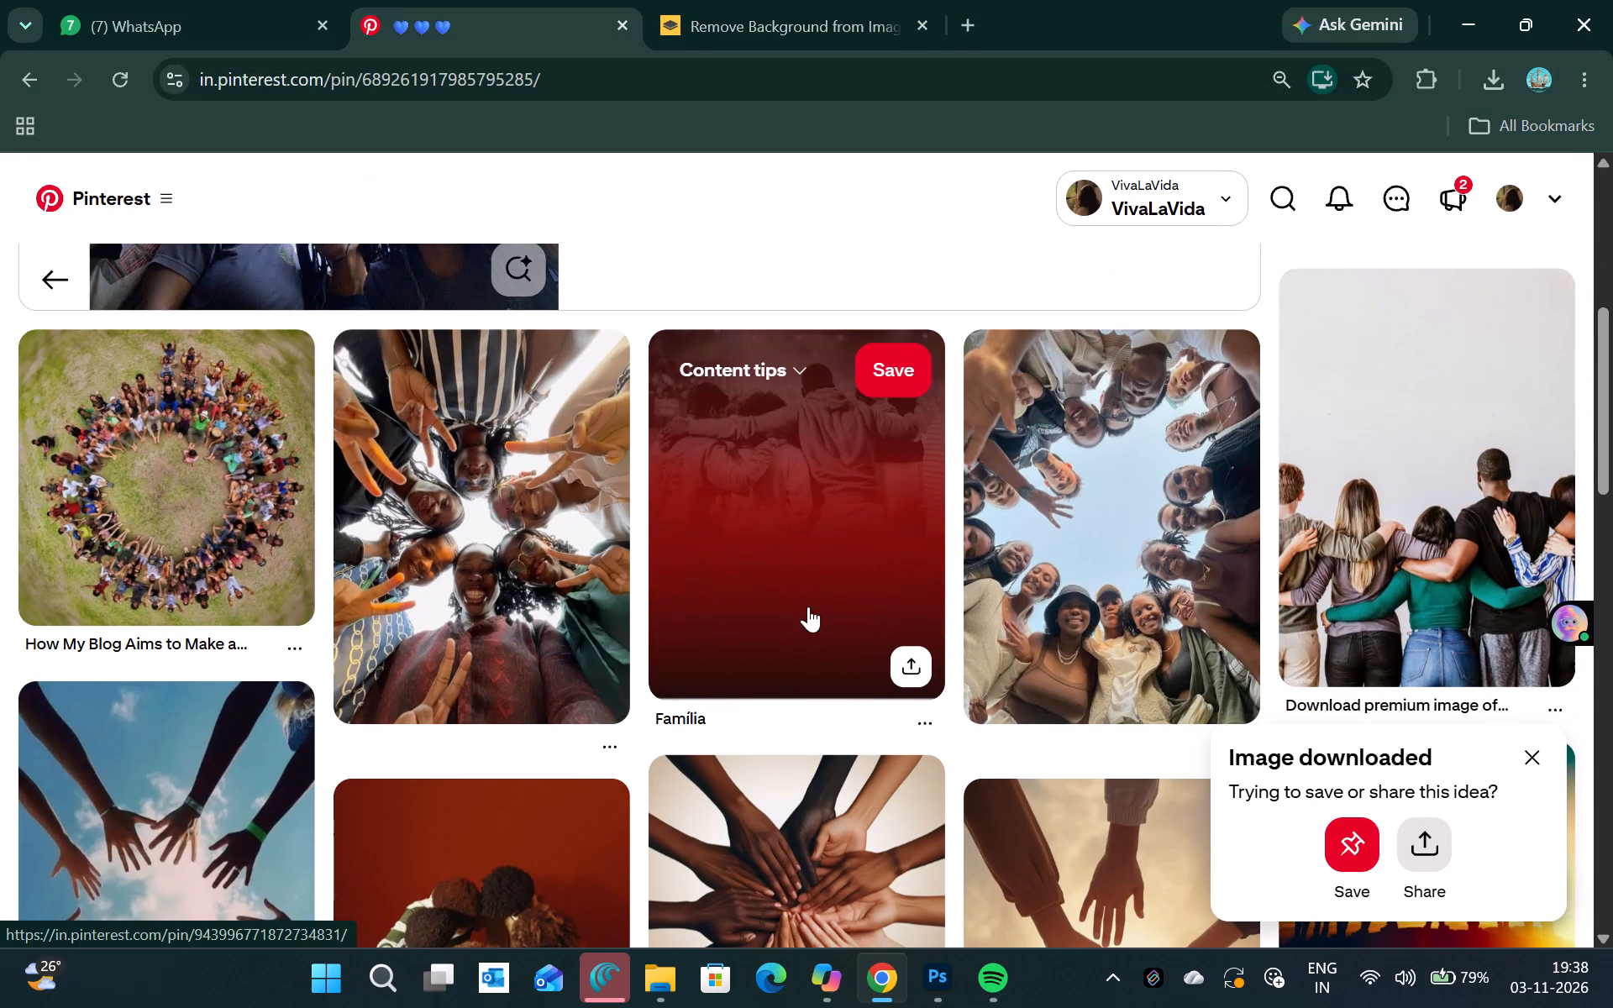
scroll(808, 606, down, 11)
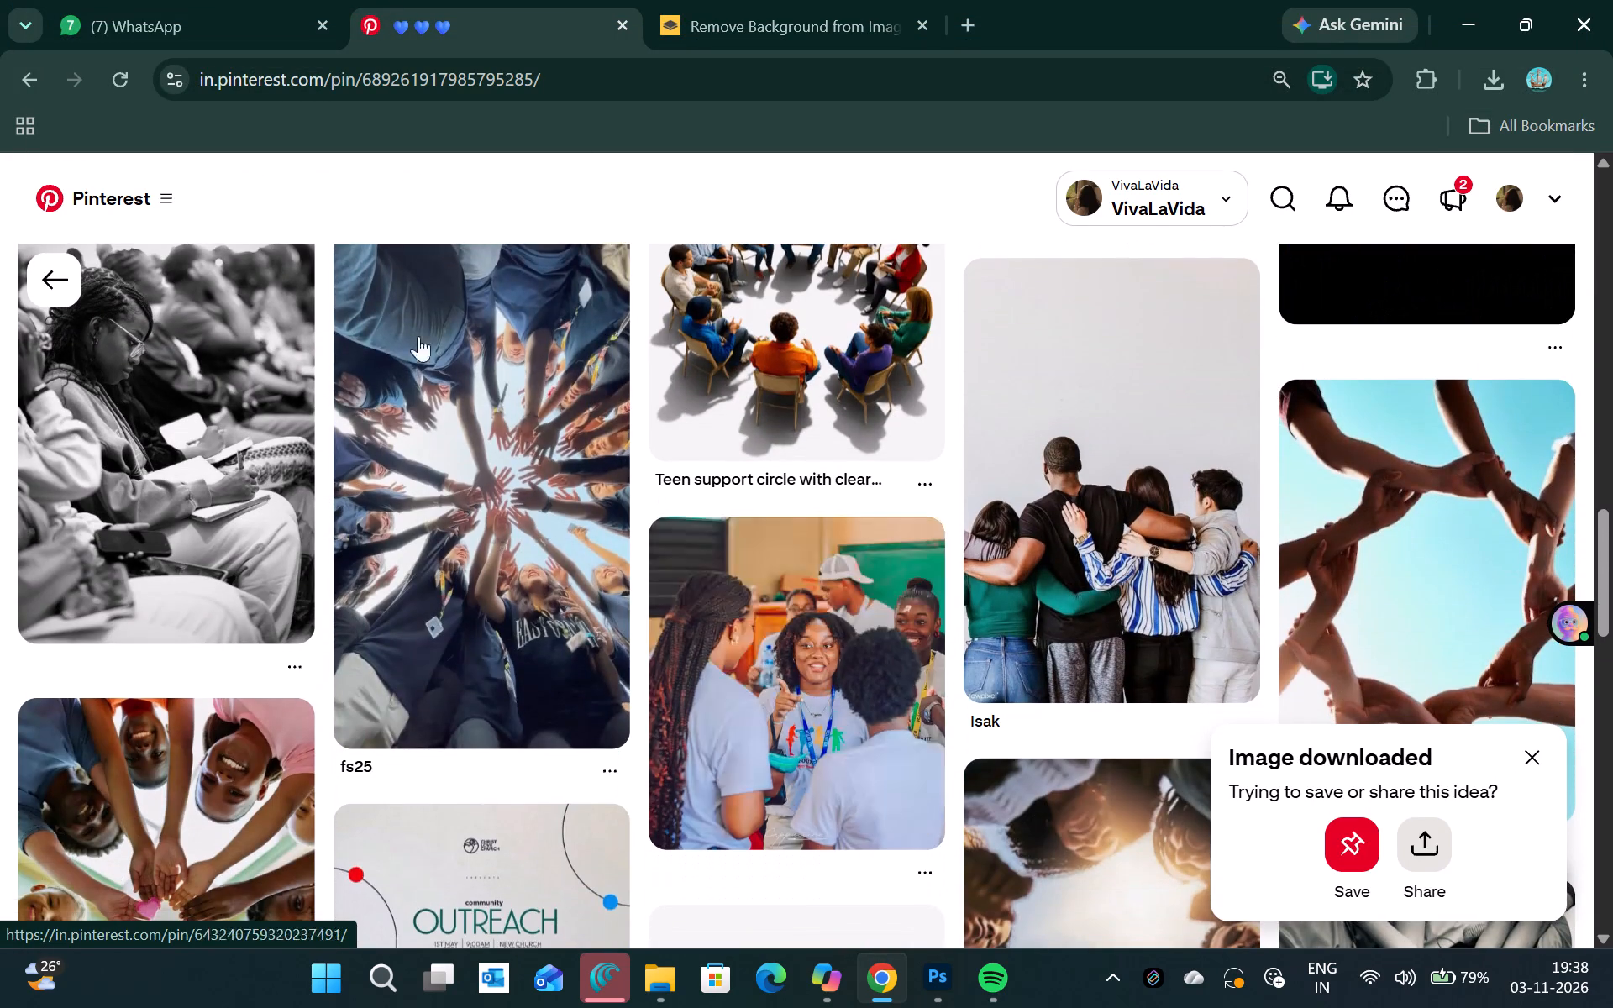
Return to the Kids in Africa pin on Pinterest and look through its related images for suitable charity pictures.
click(66, 275)
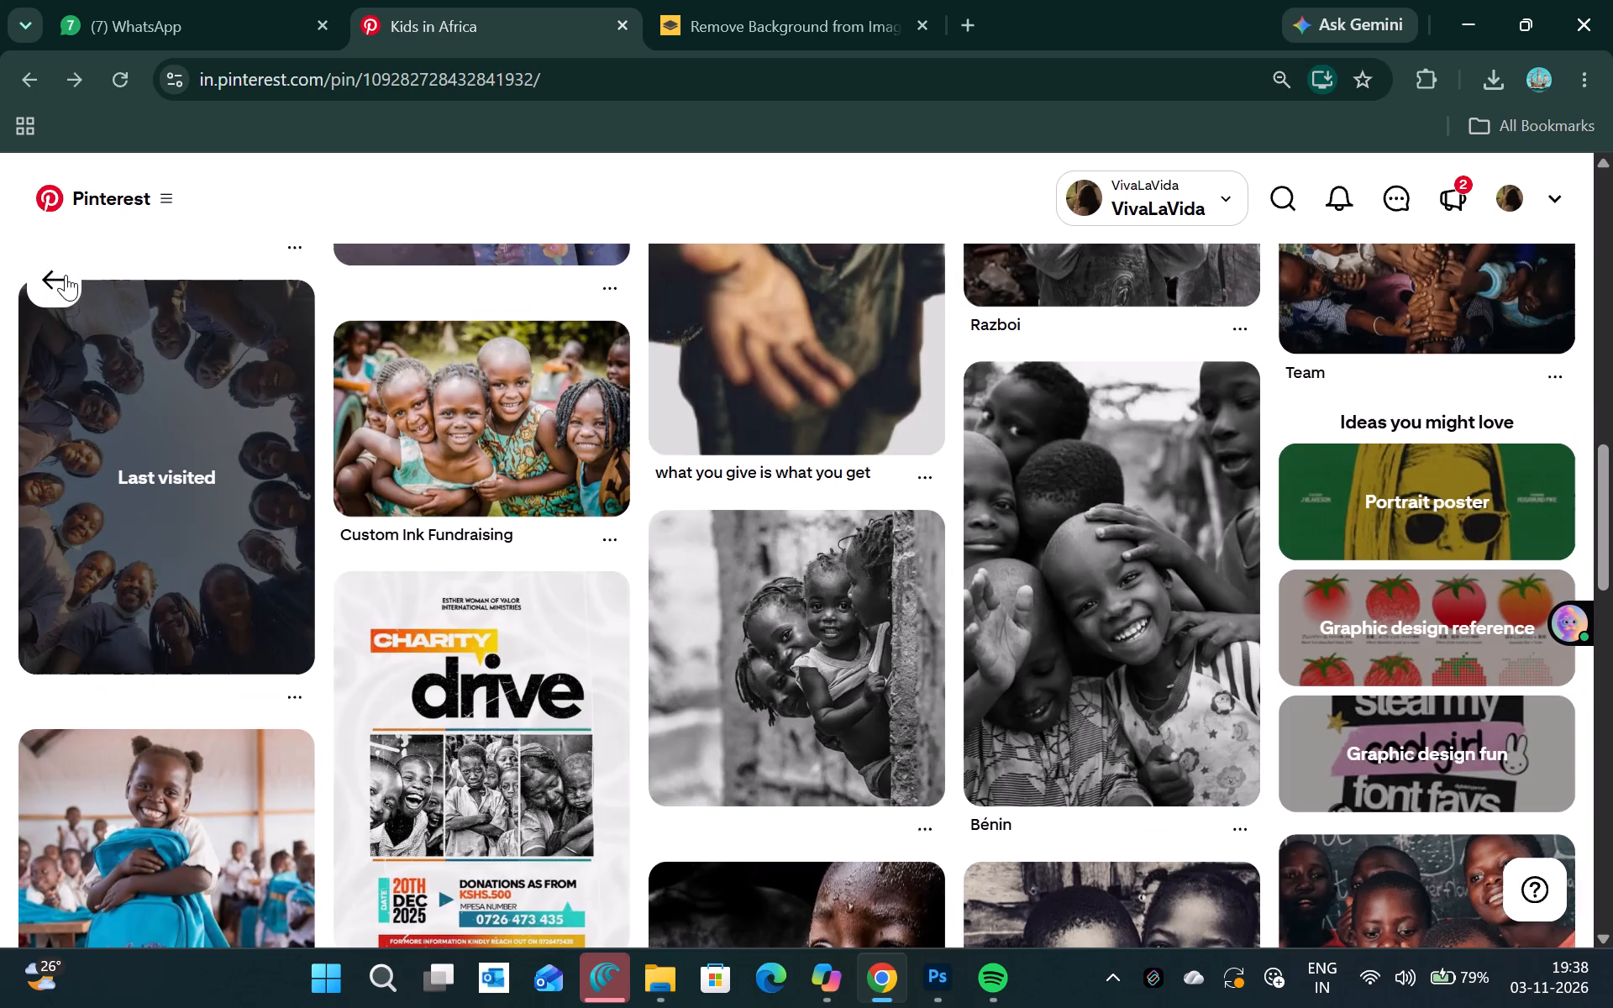
scroll(806, 738, down, 4)
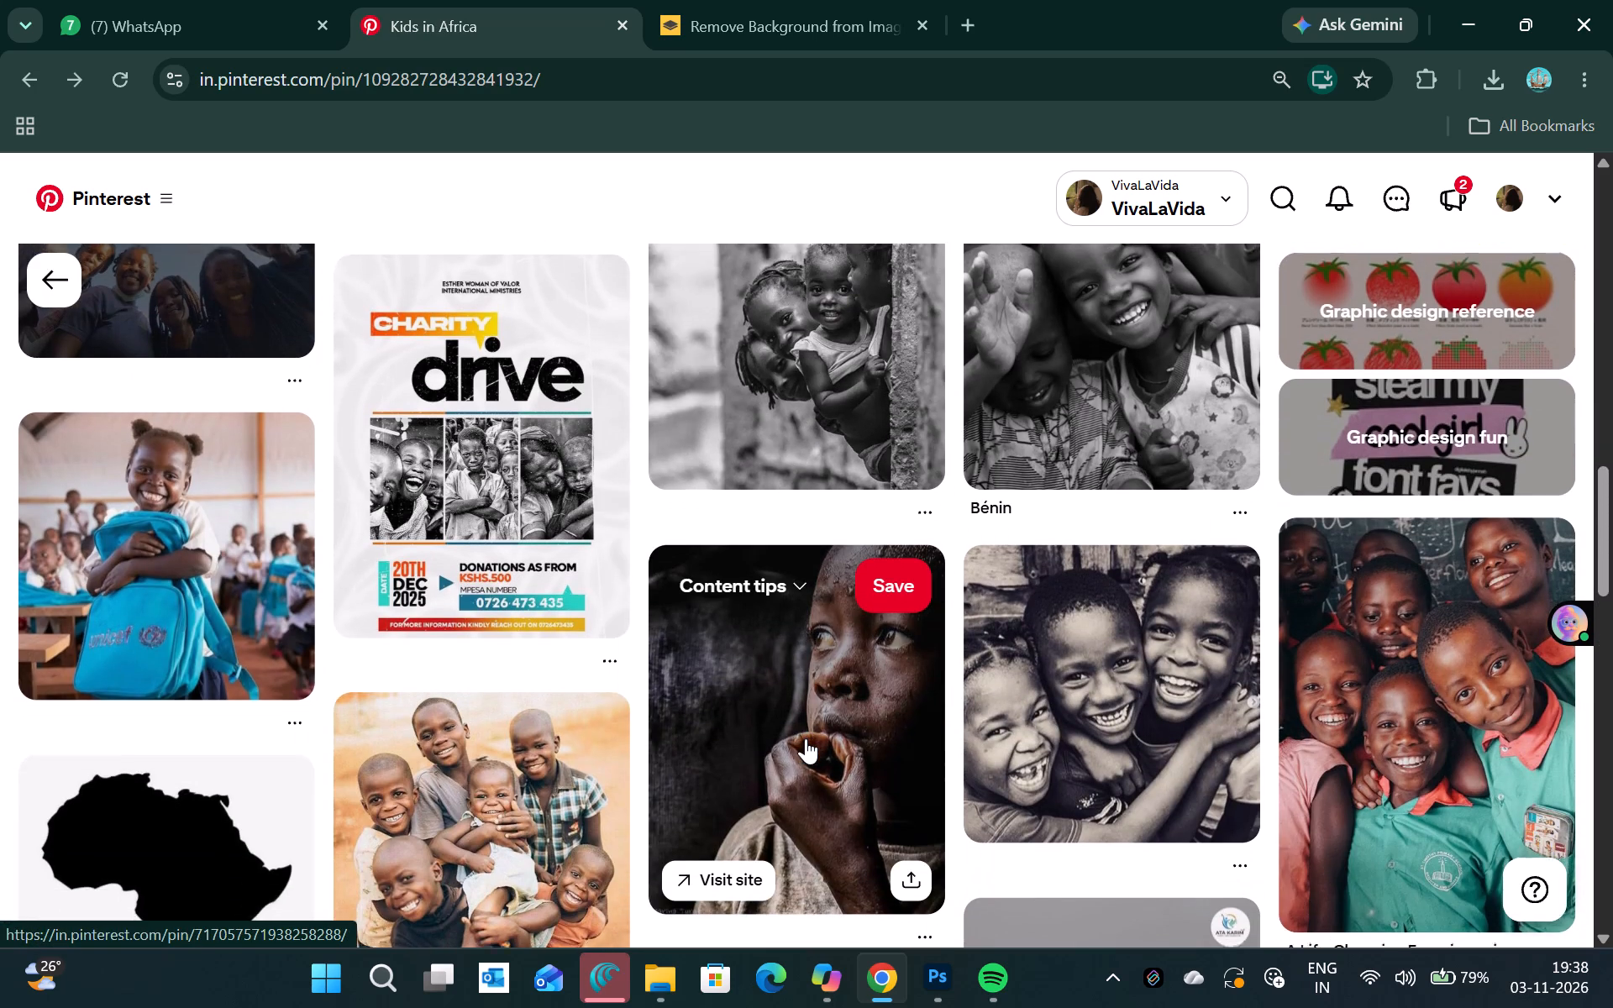
scroll(806, 738, down, 2)
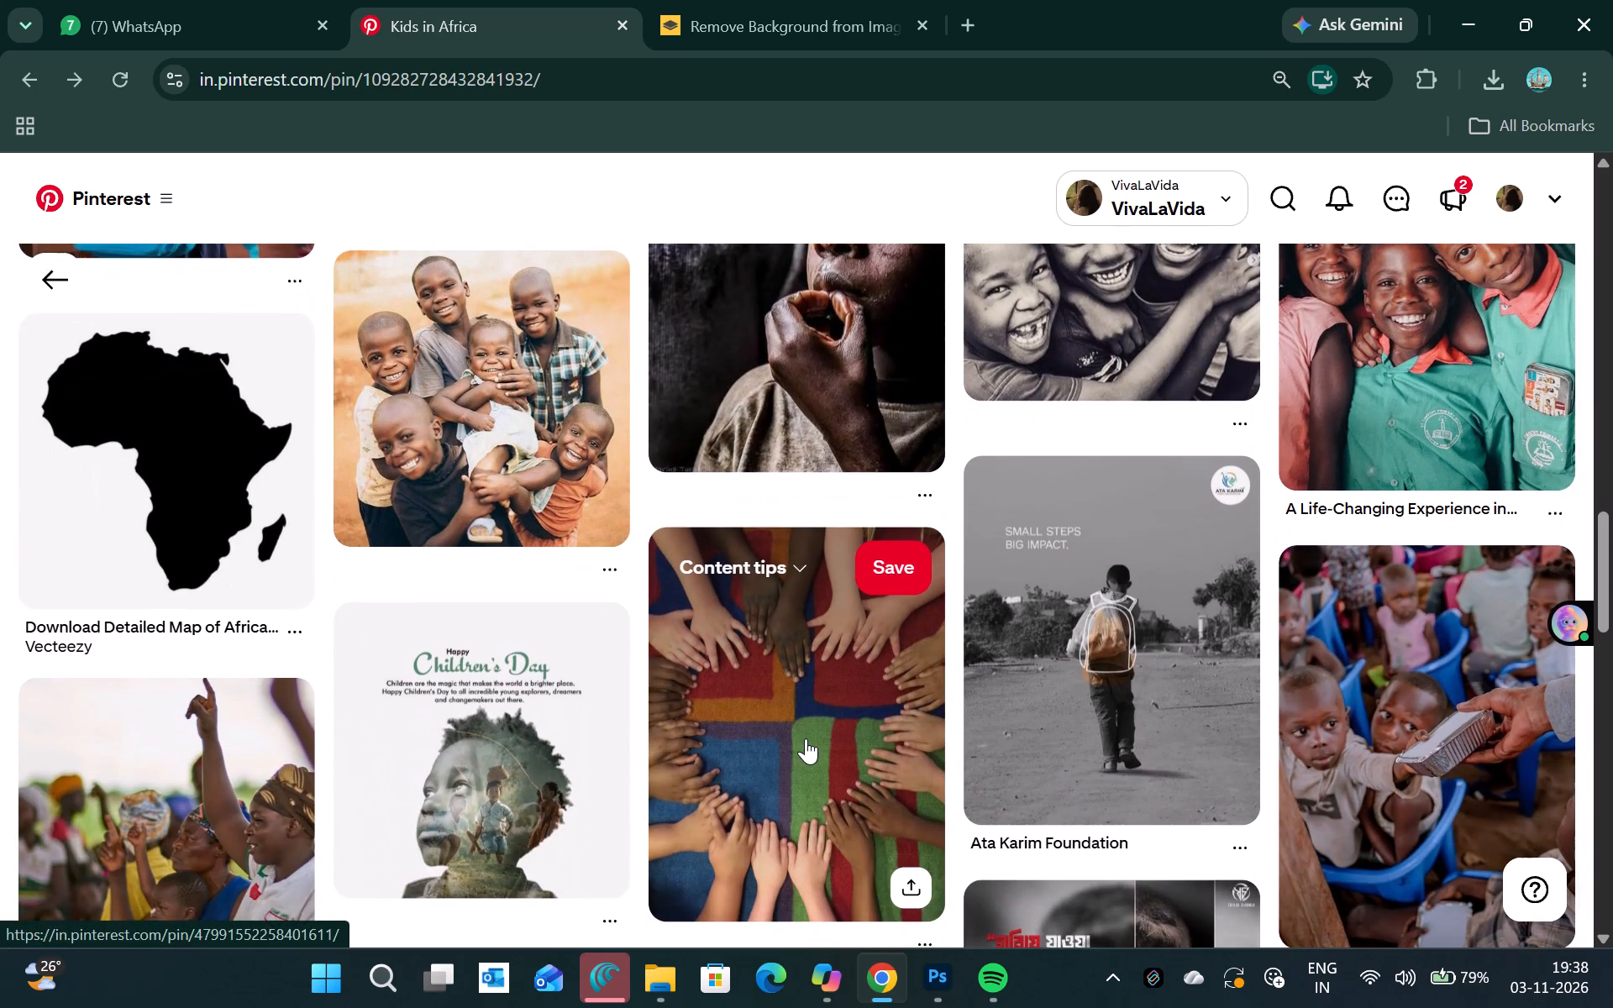
scroll(806, 738, down, 1)
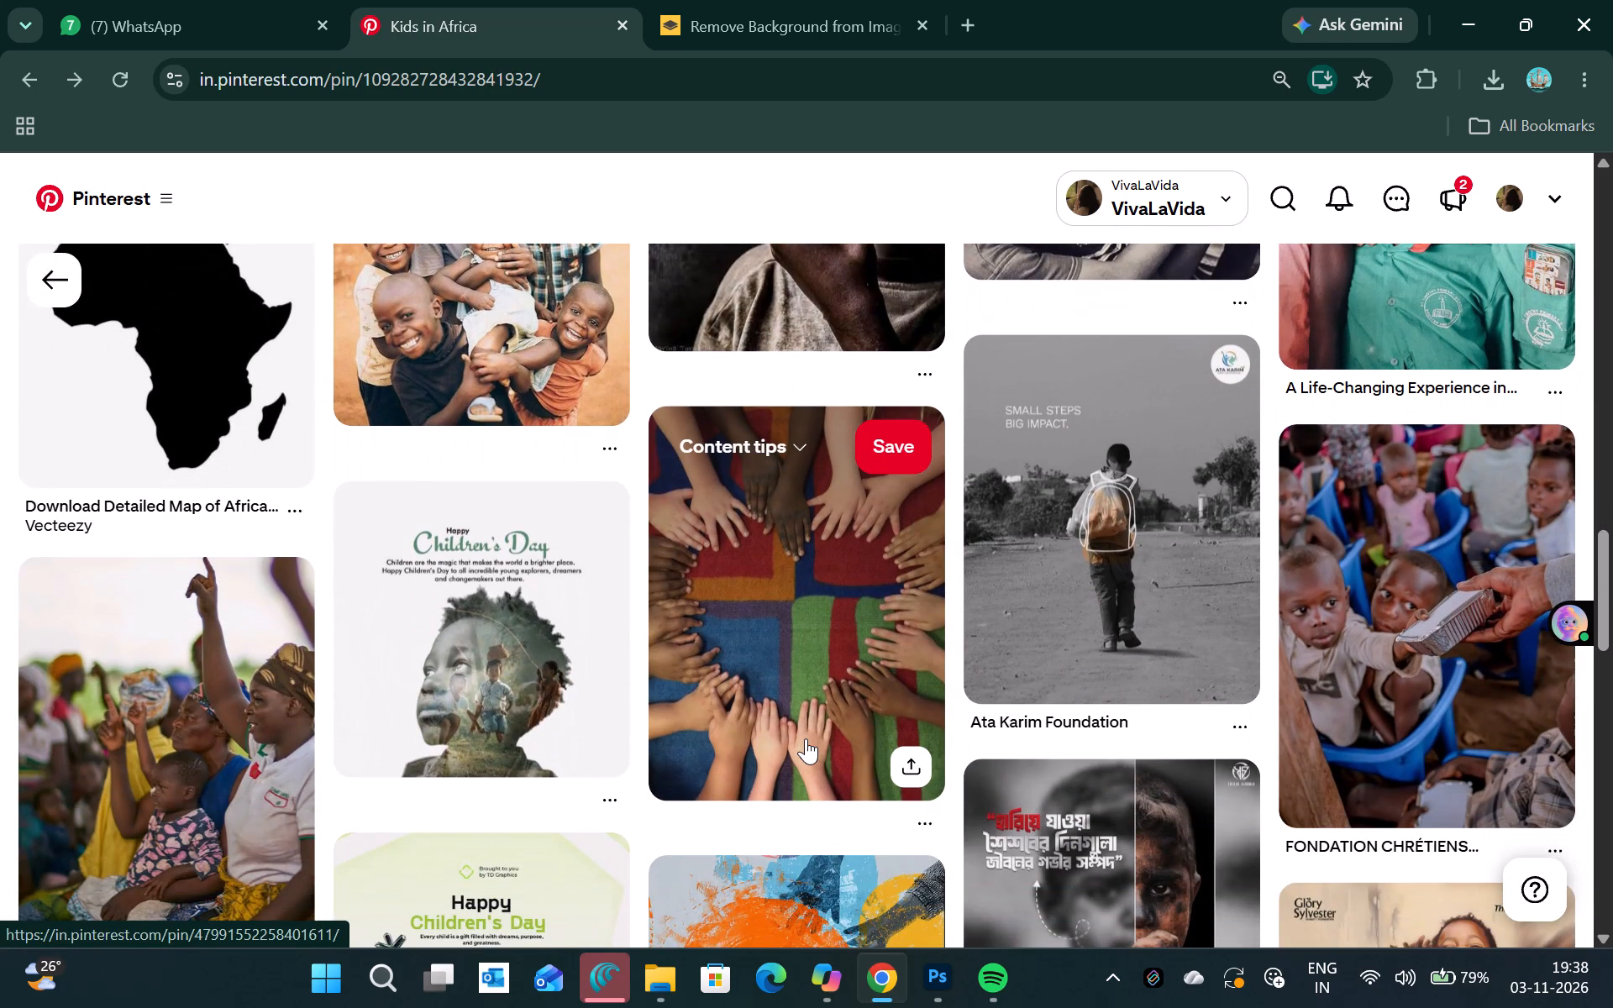
scroll(806, 738, down, 3)
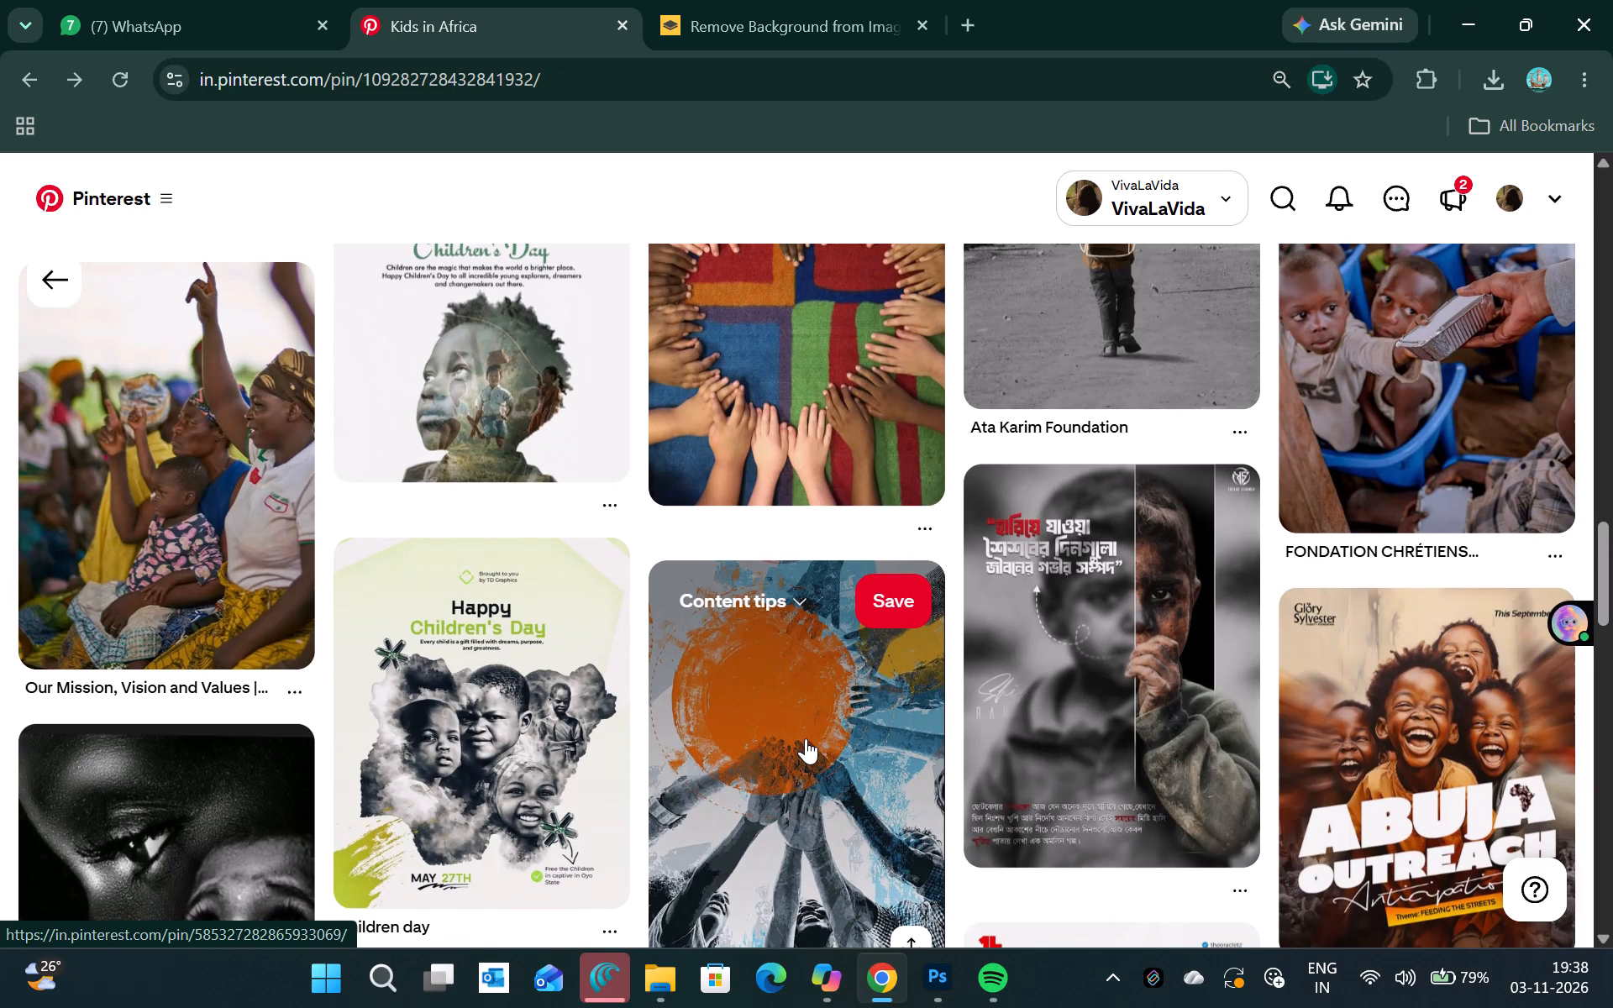
scroll(806, 738, down, 1)
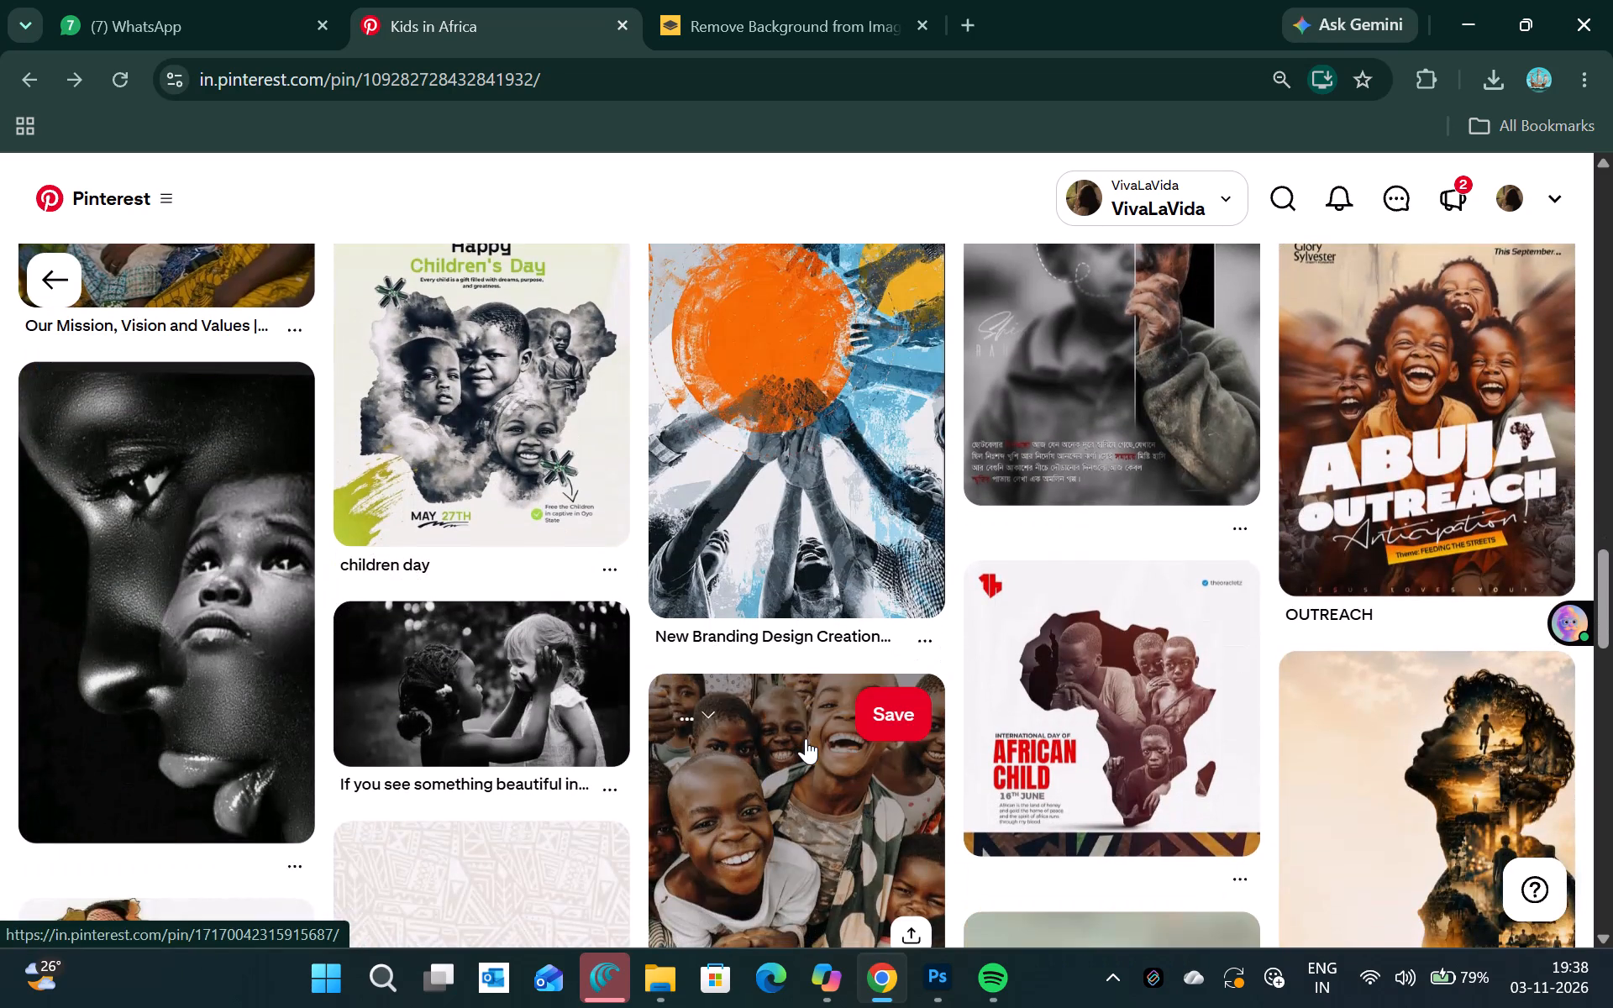
scroll(806, 738, down, 1)
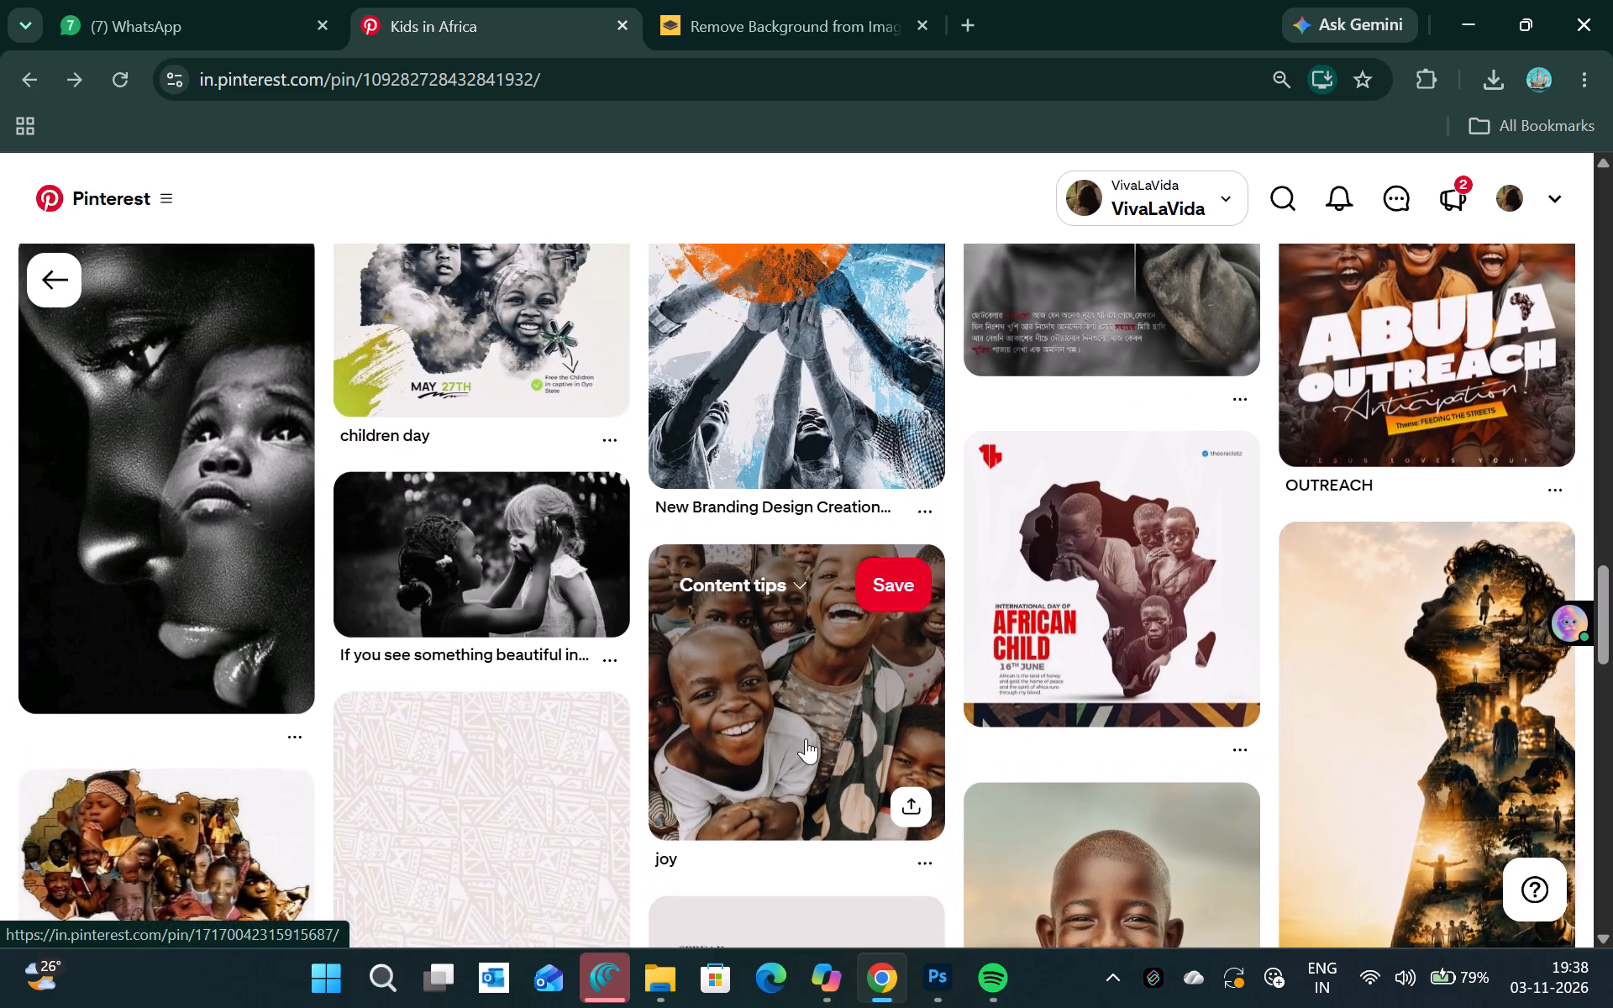
scroll(806, 738, down, 1)
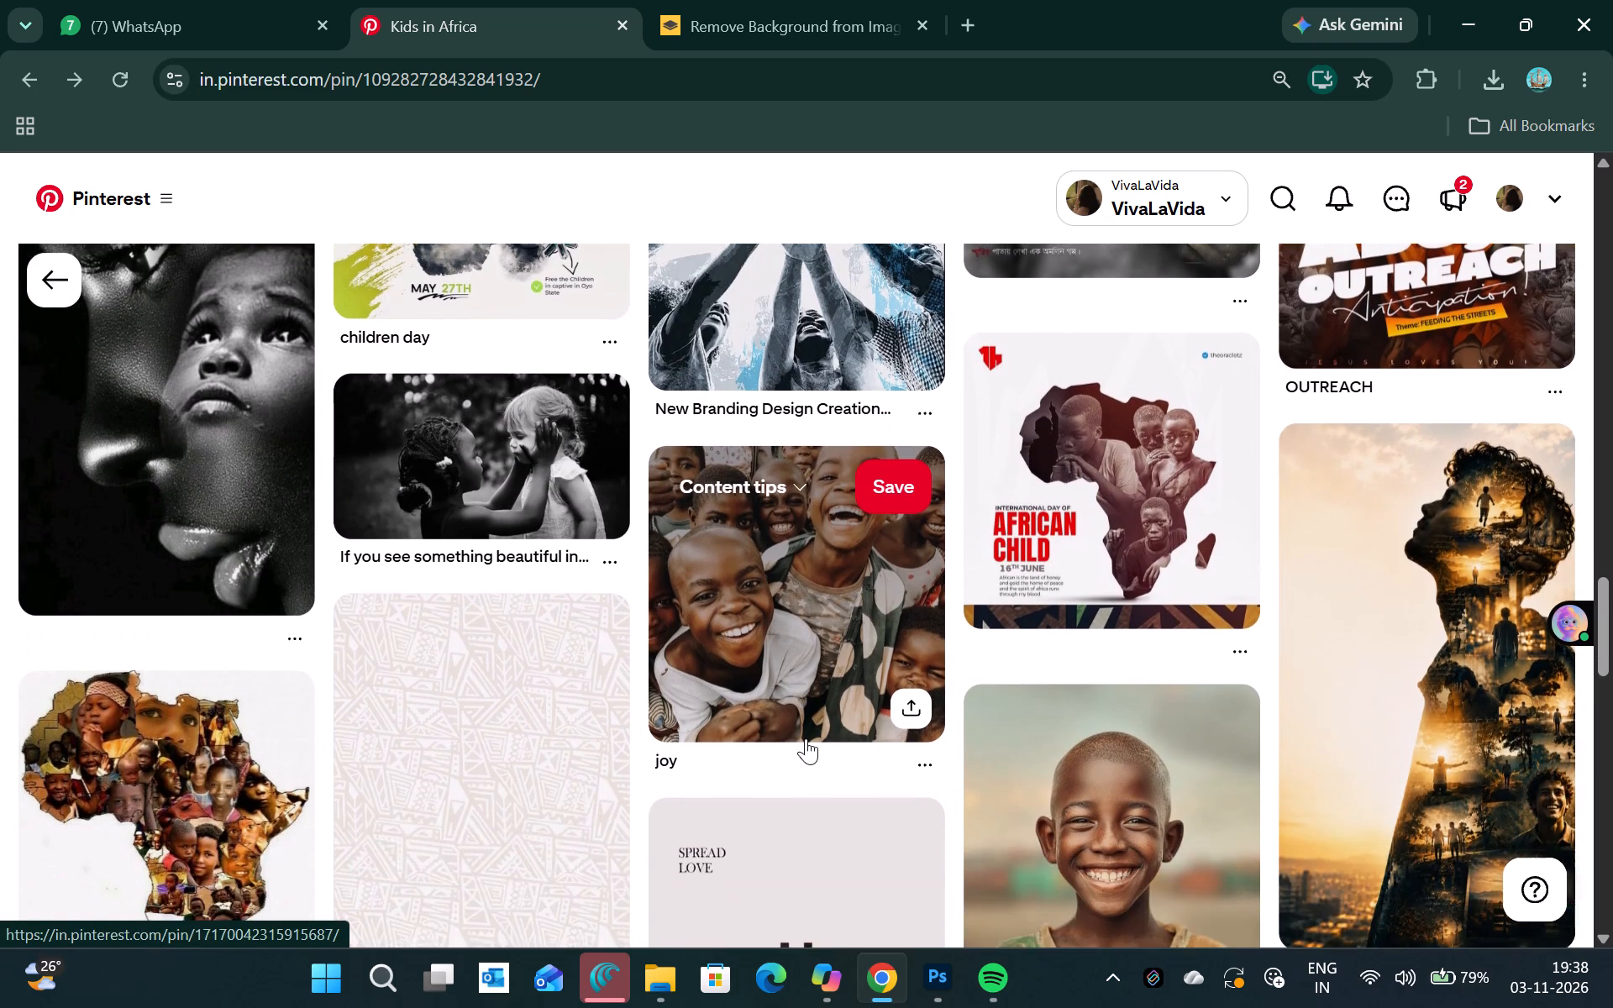
scroll(806, 738, down, 3)
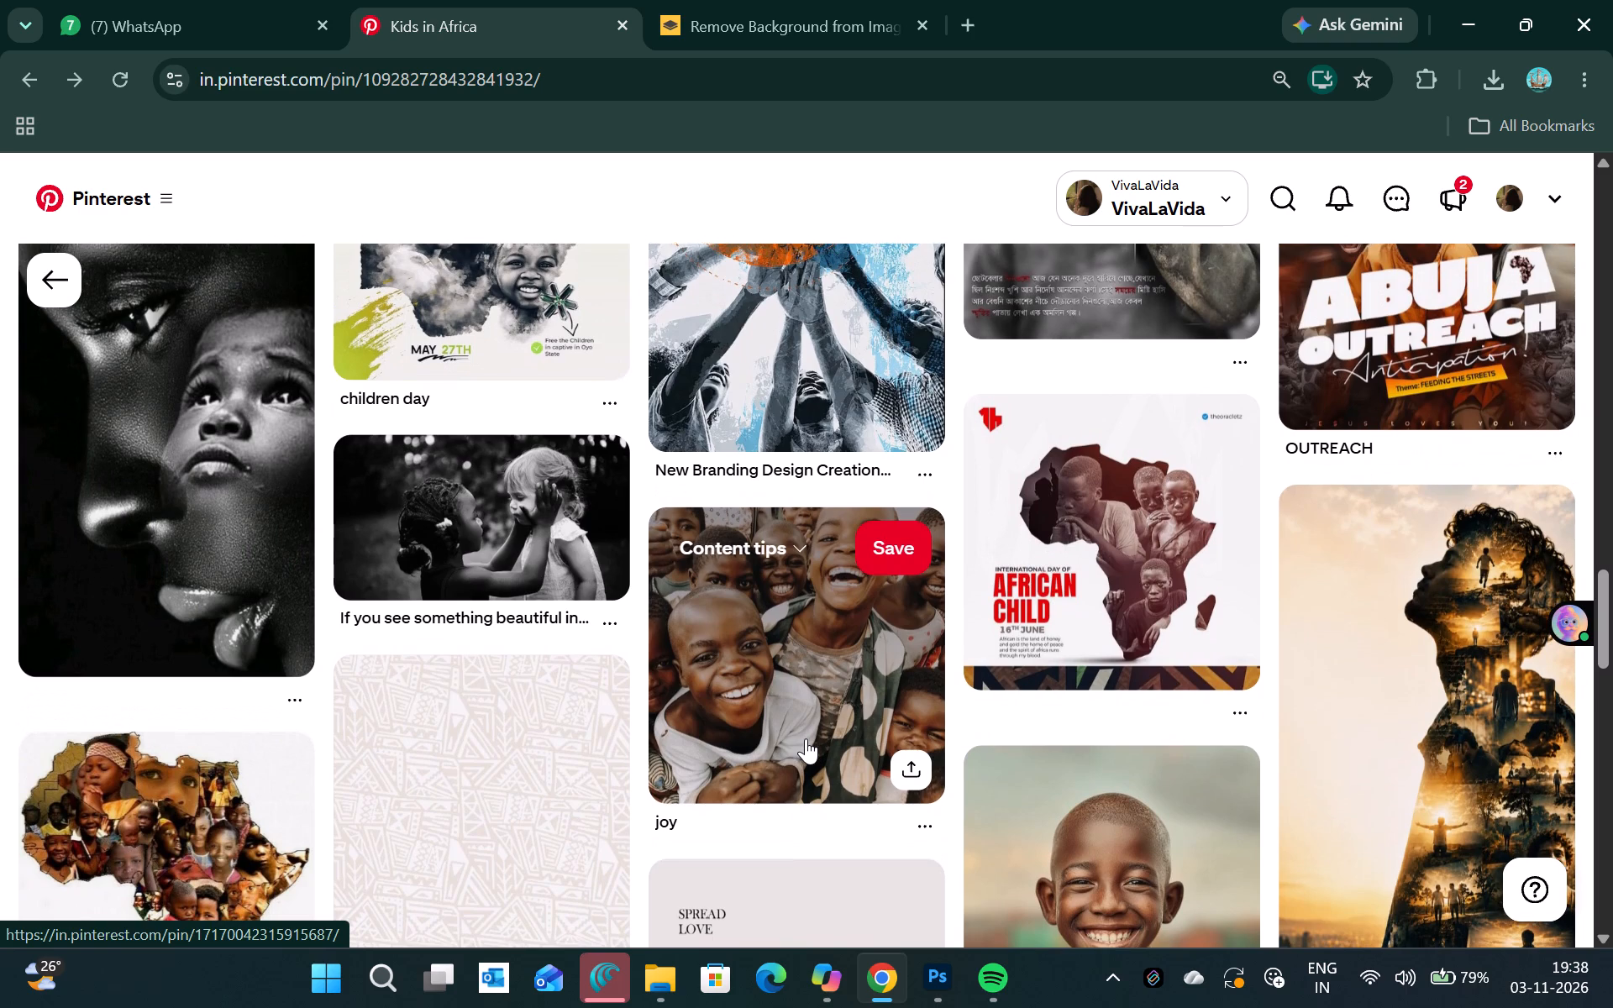
scroll(806, 738, down, 1)
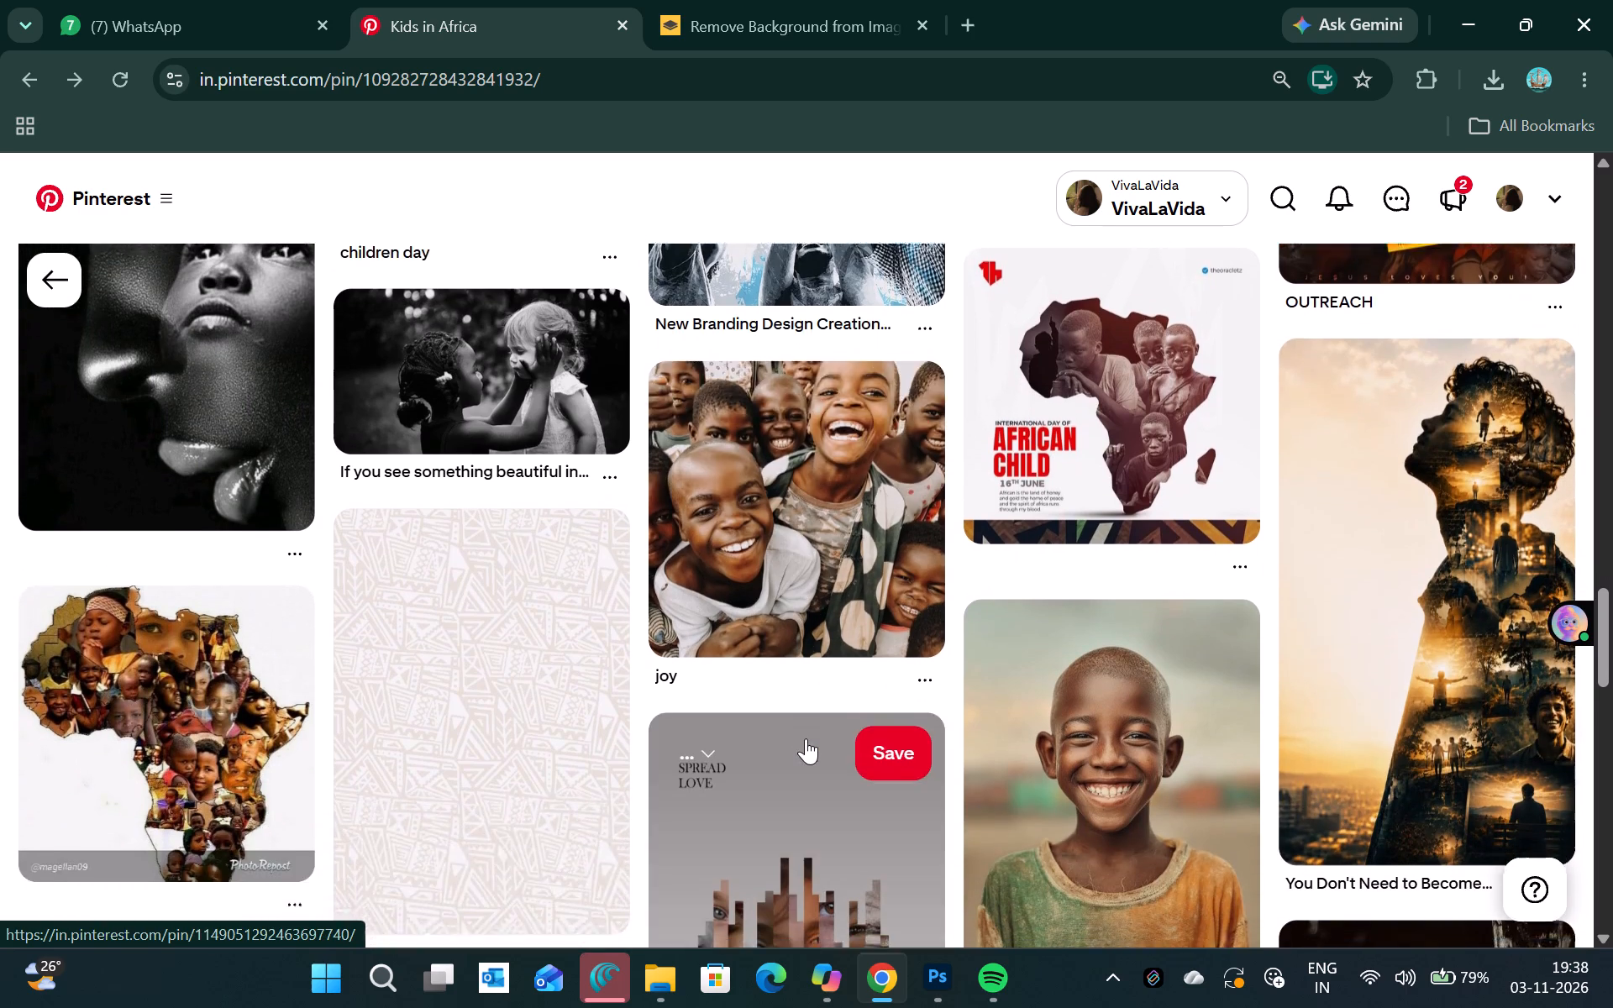
scroll(806, 738, down, 3)
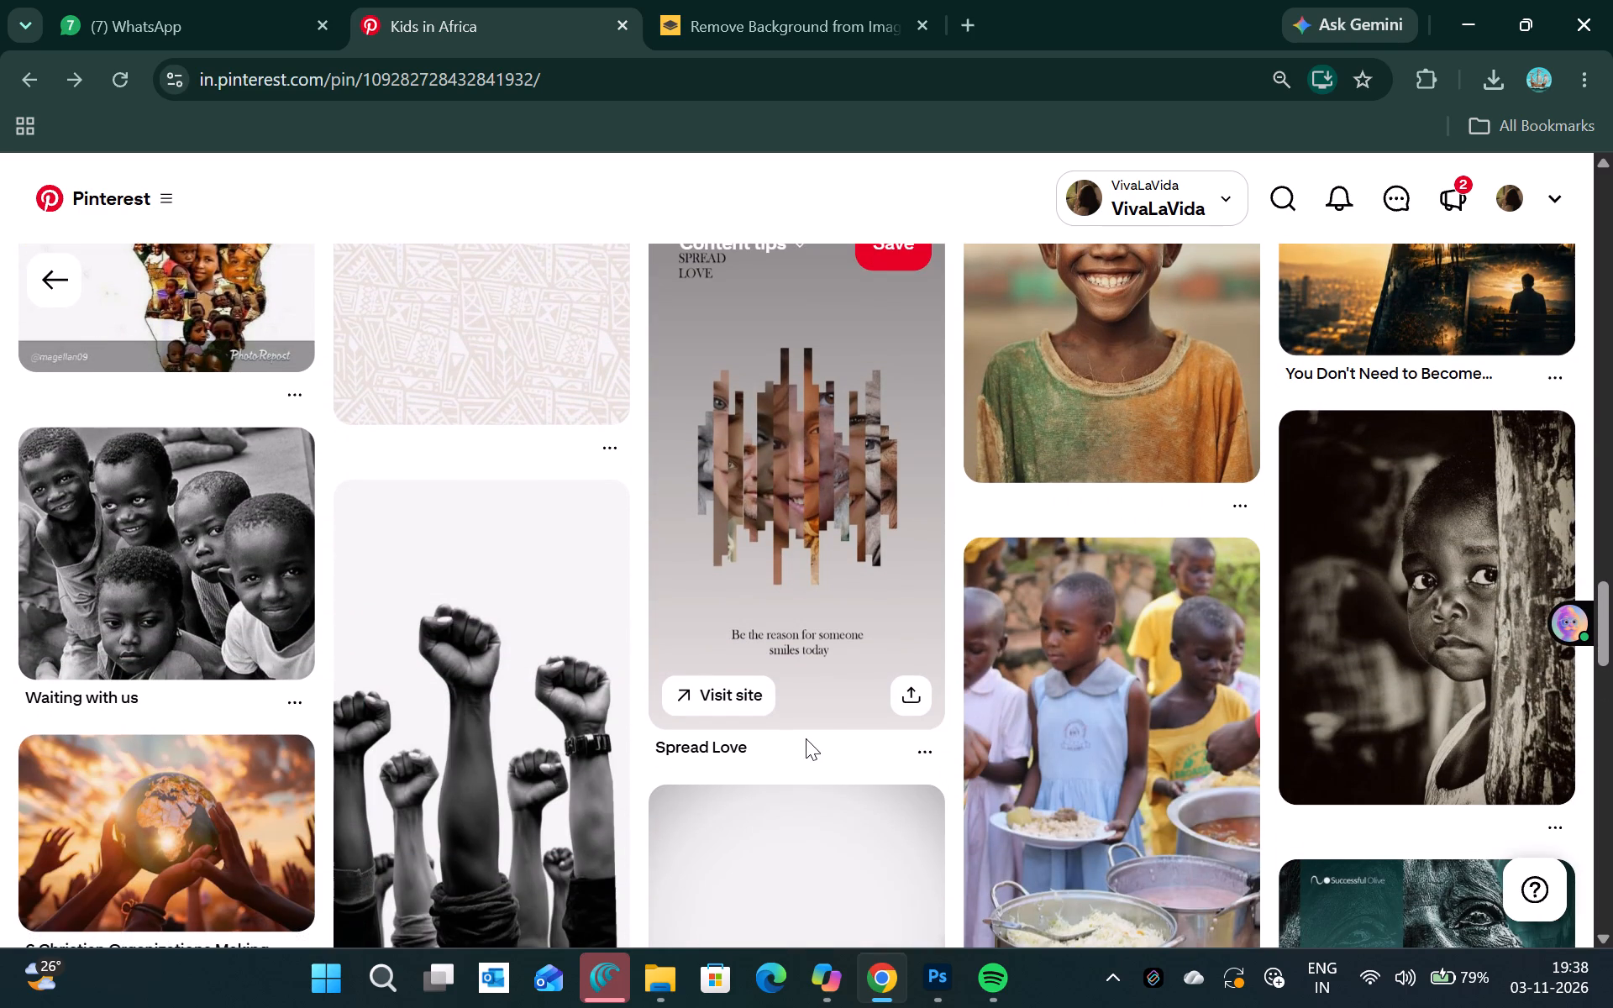
scroll(806, 738, down, 2)
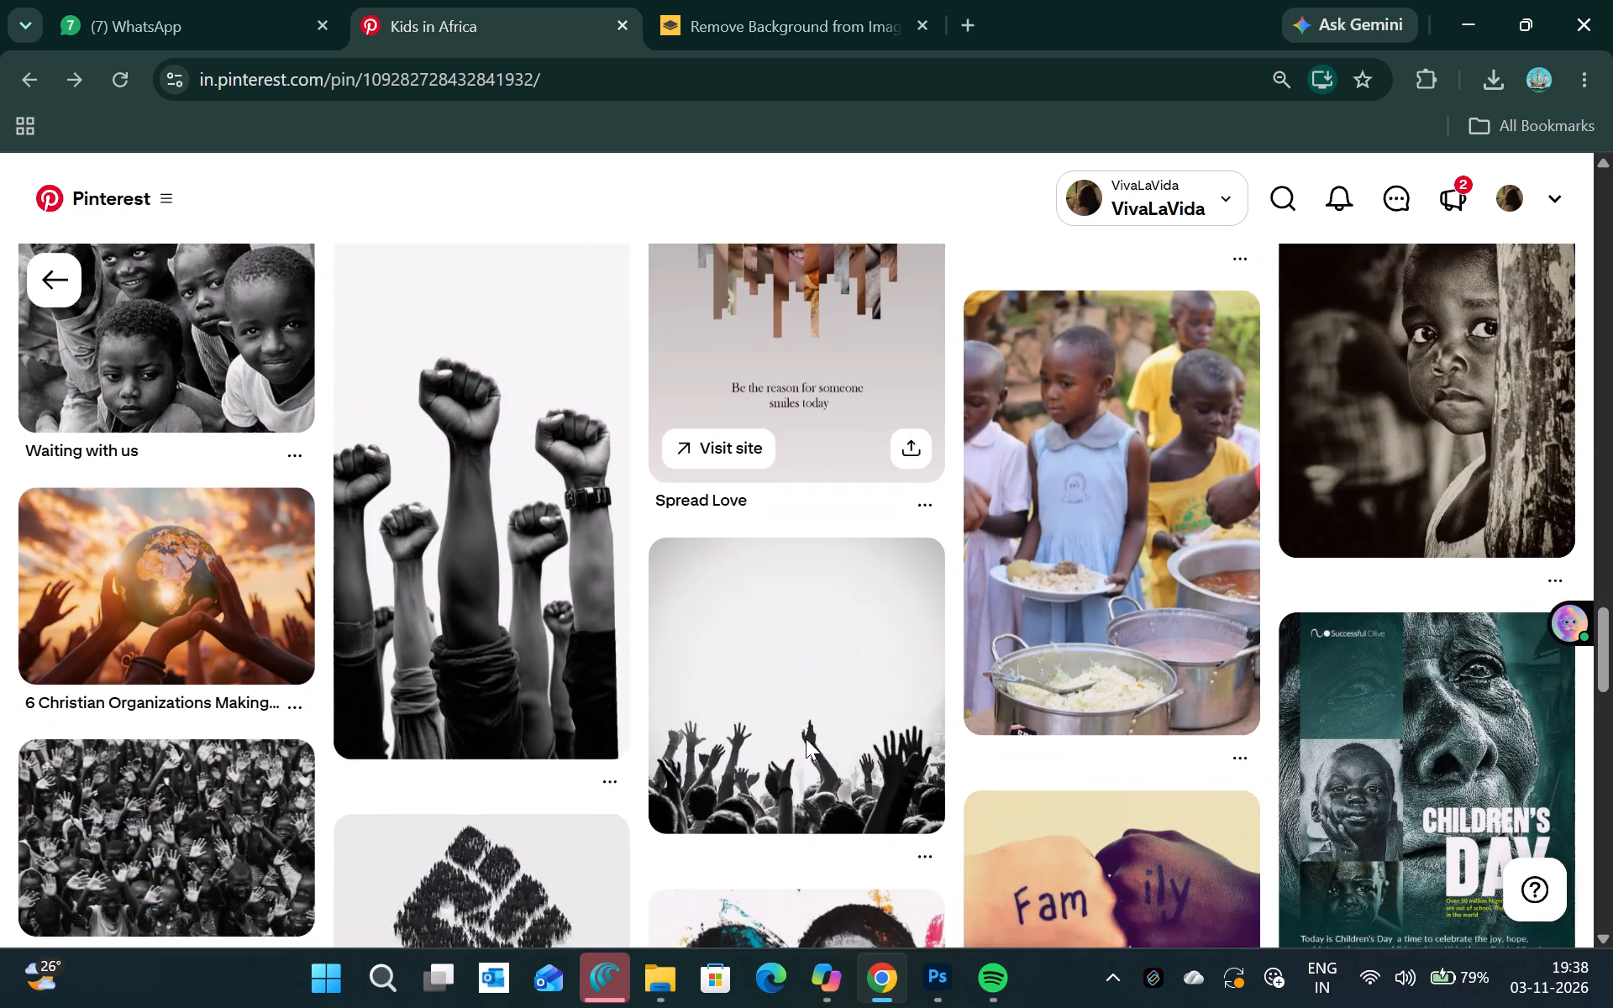
scroll(806, 738, down, 2)
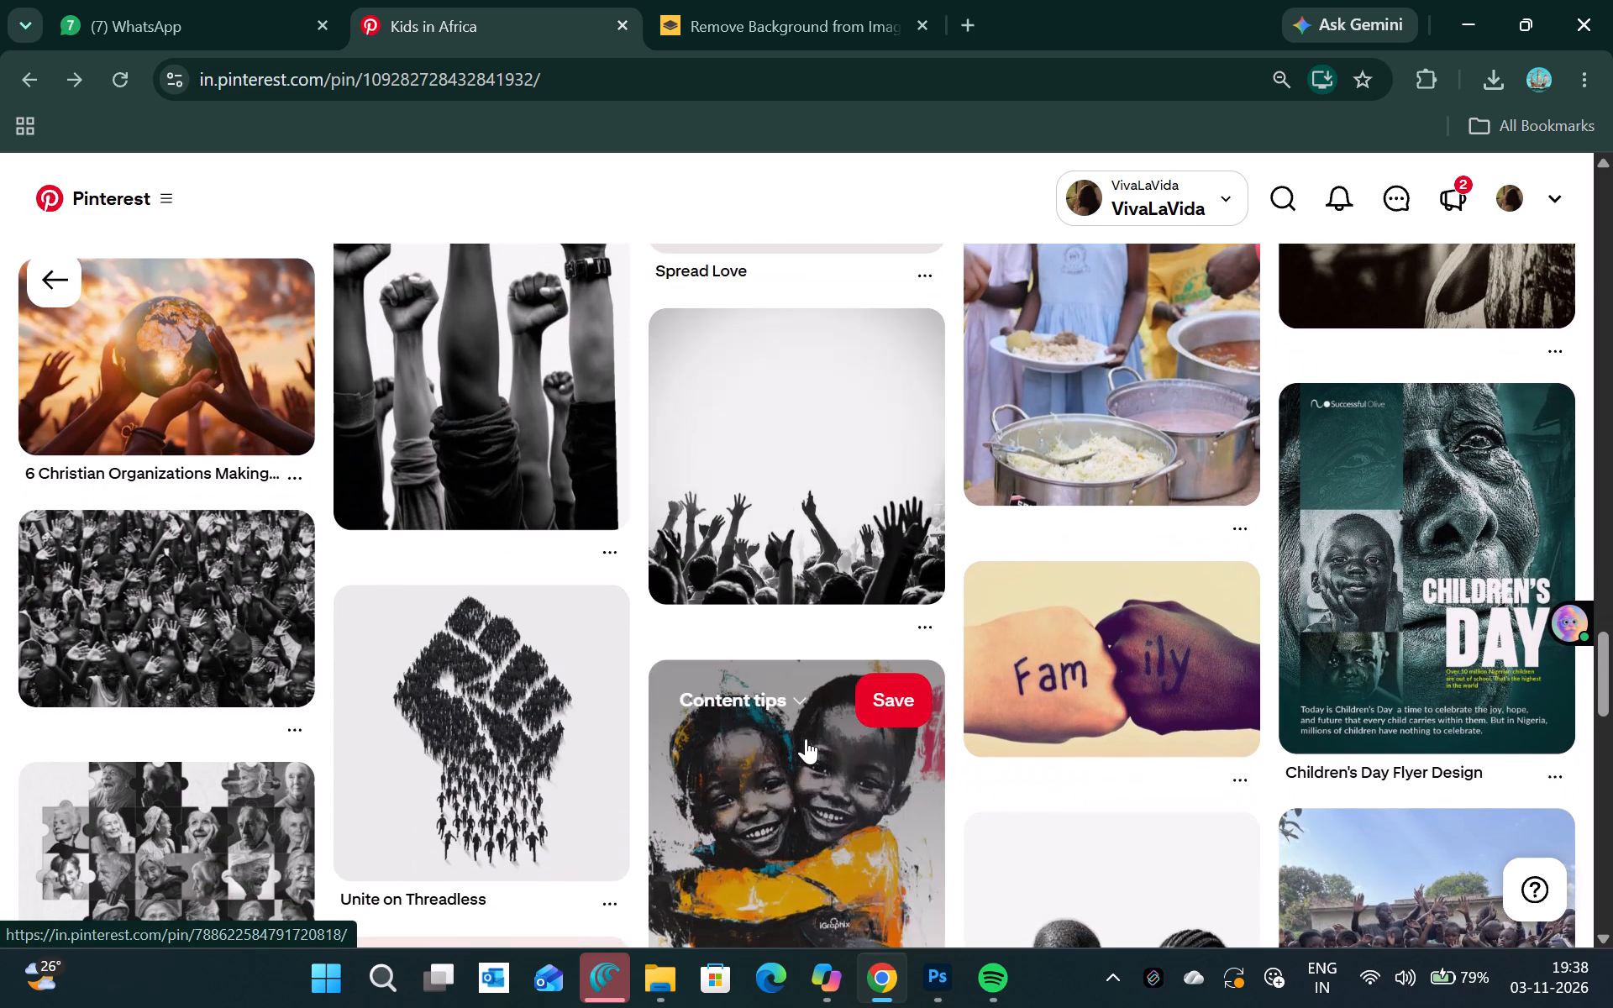
scroll(806, 738, down, 3)
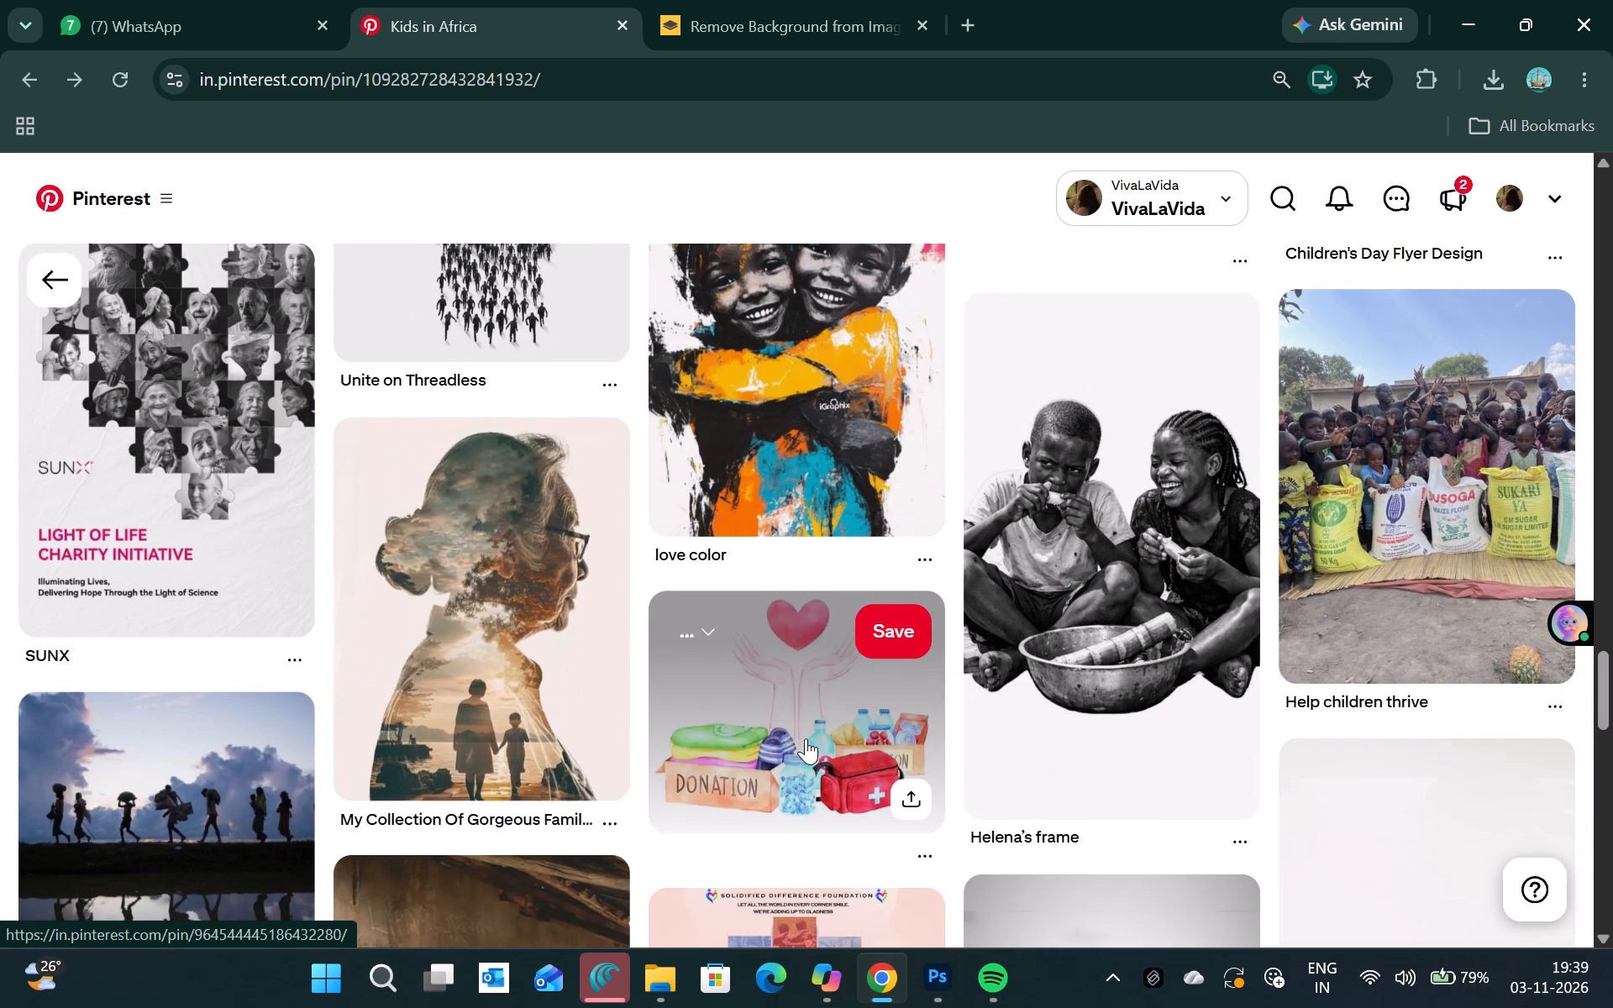
scroll(806, 738, down, 3)
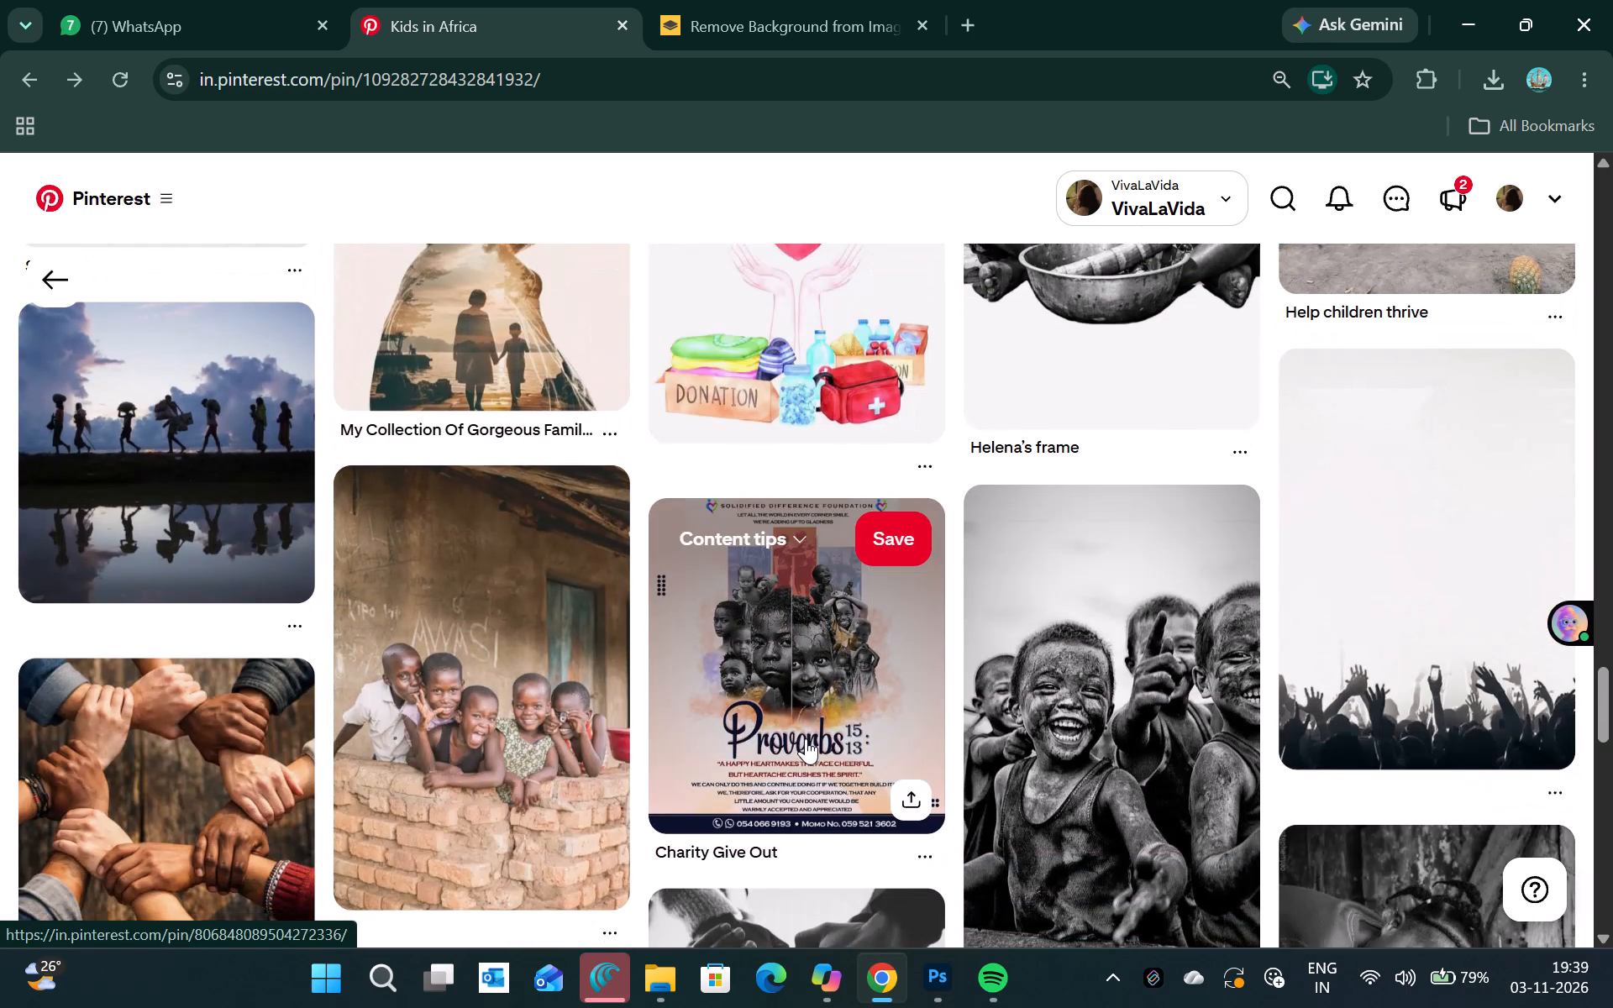
scroll(806, 738, down, 3)
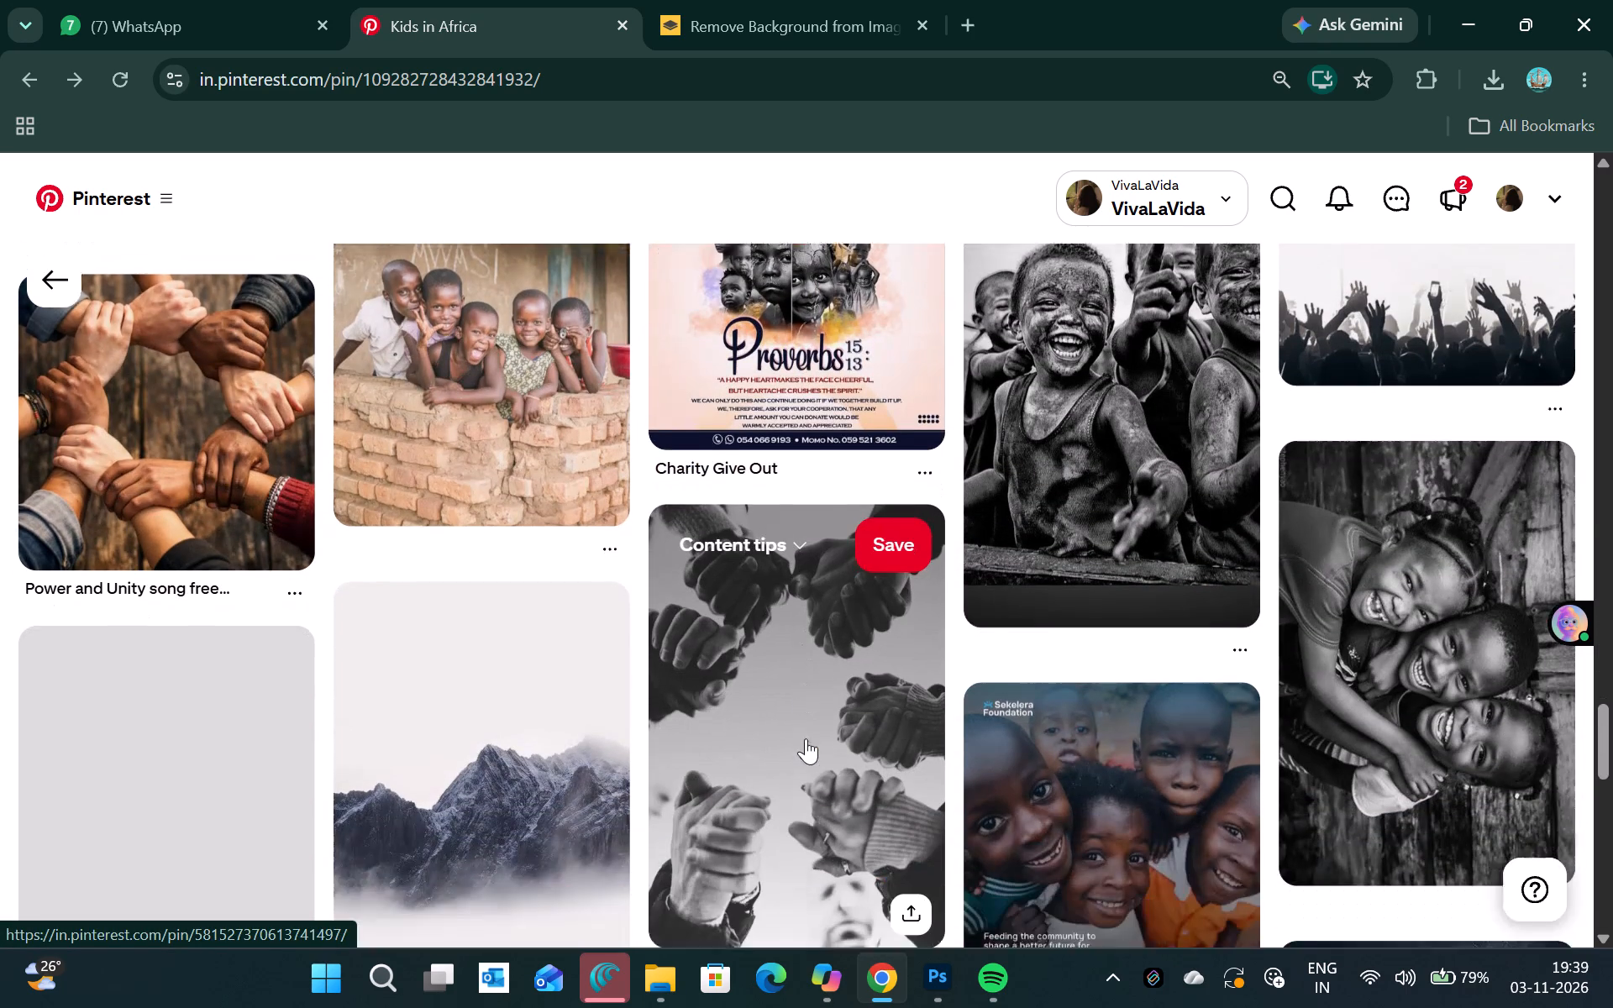
scroll(806, 738, down, 3)
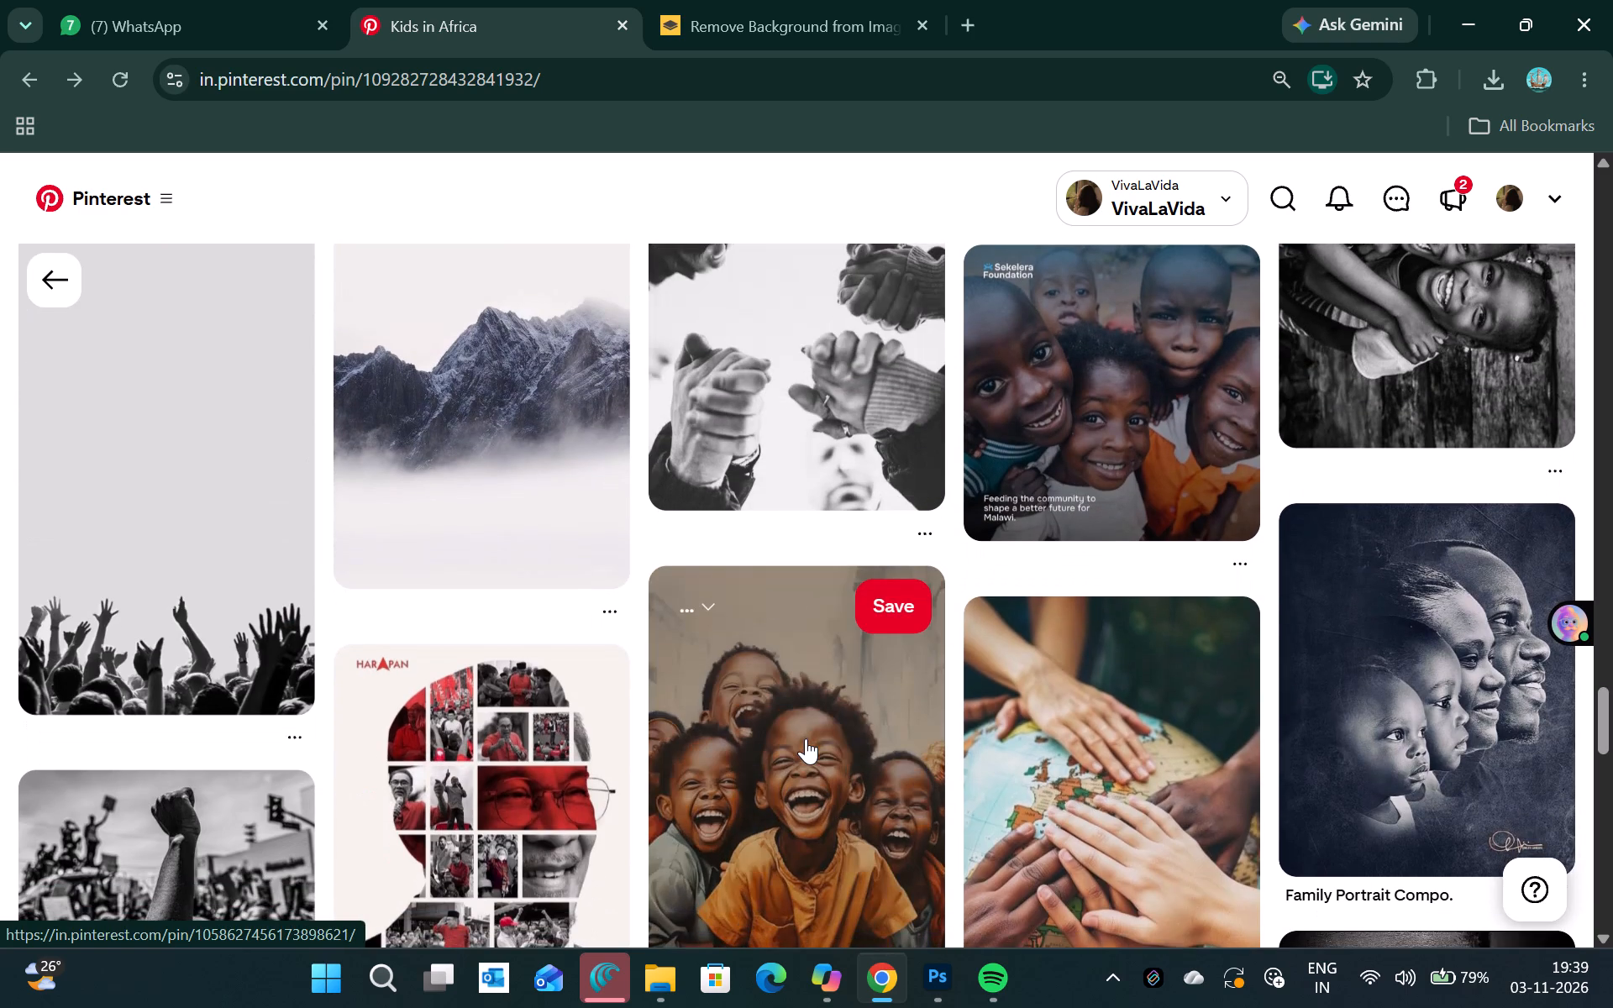
scroll(806, 738, down, 1)
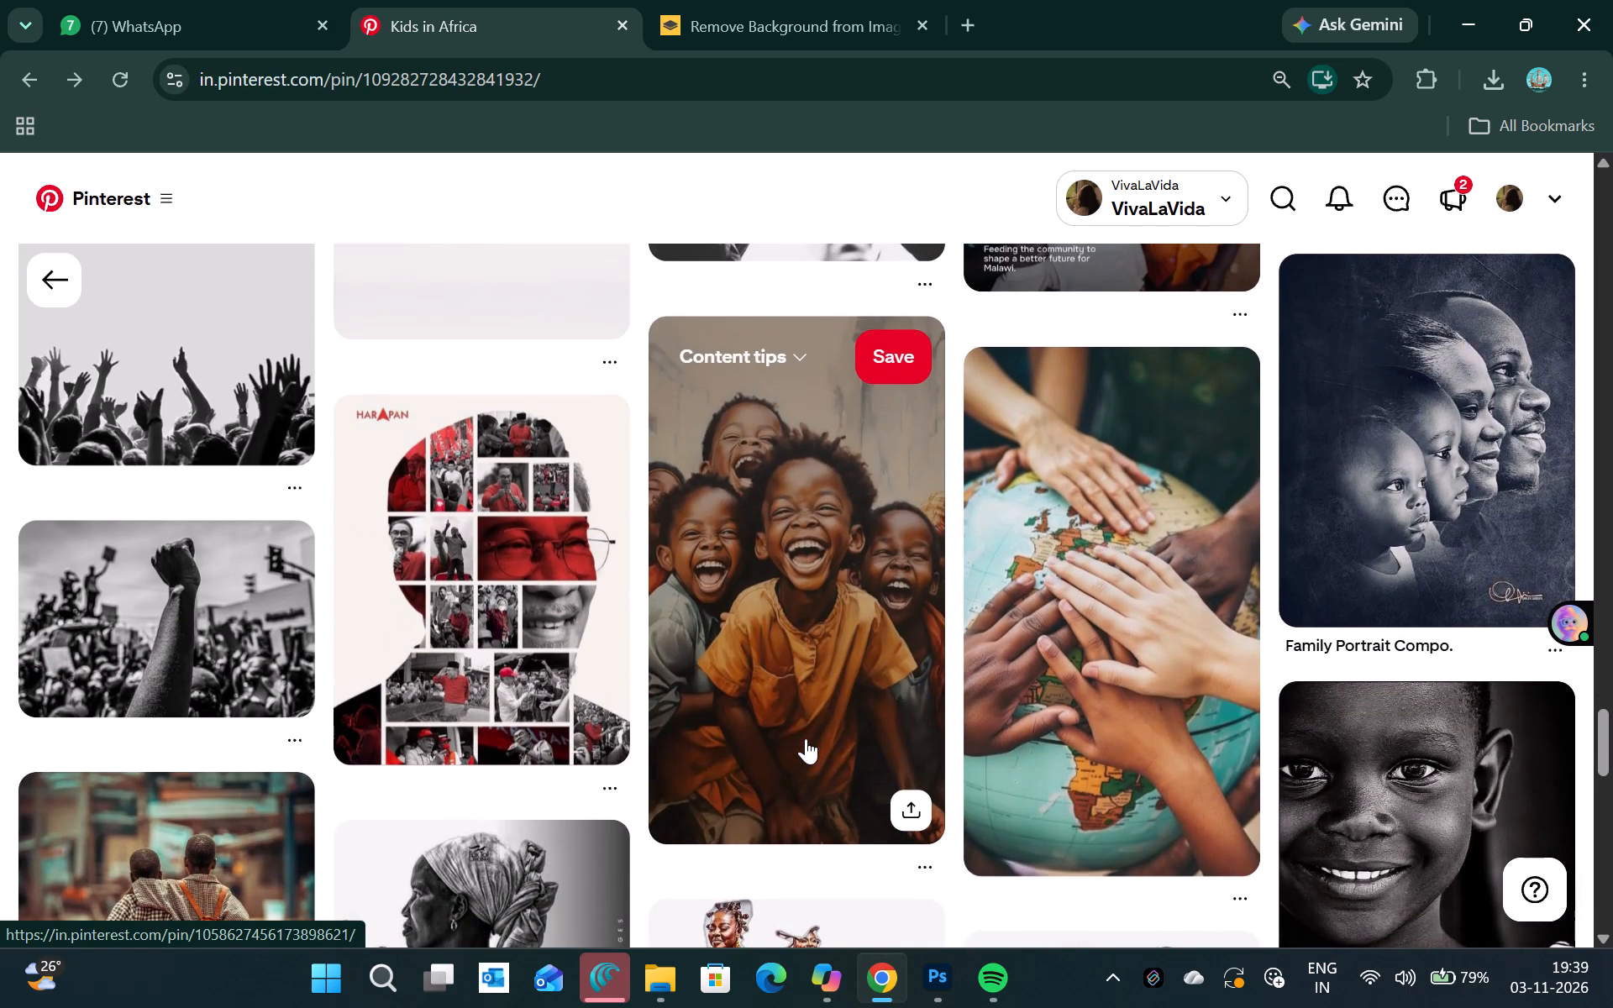
scroll(1013, 659, down, 3)
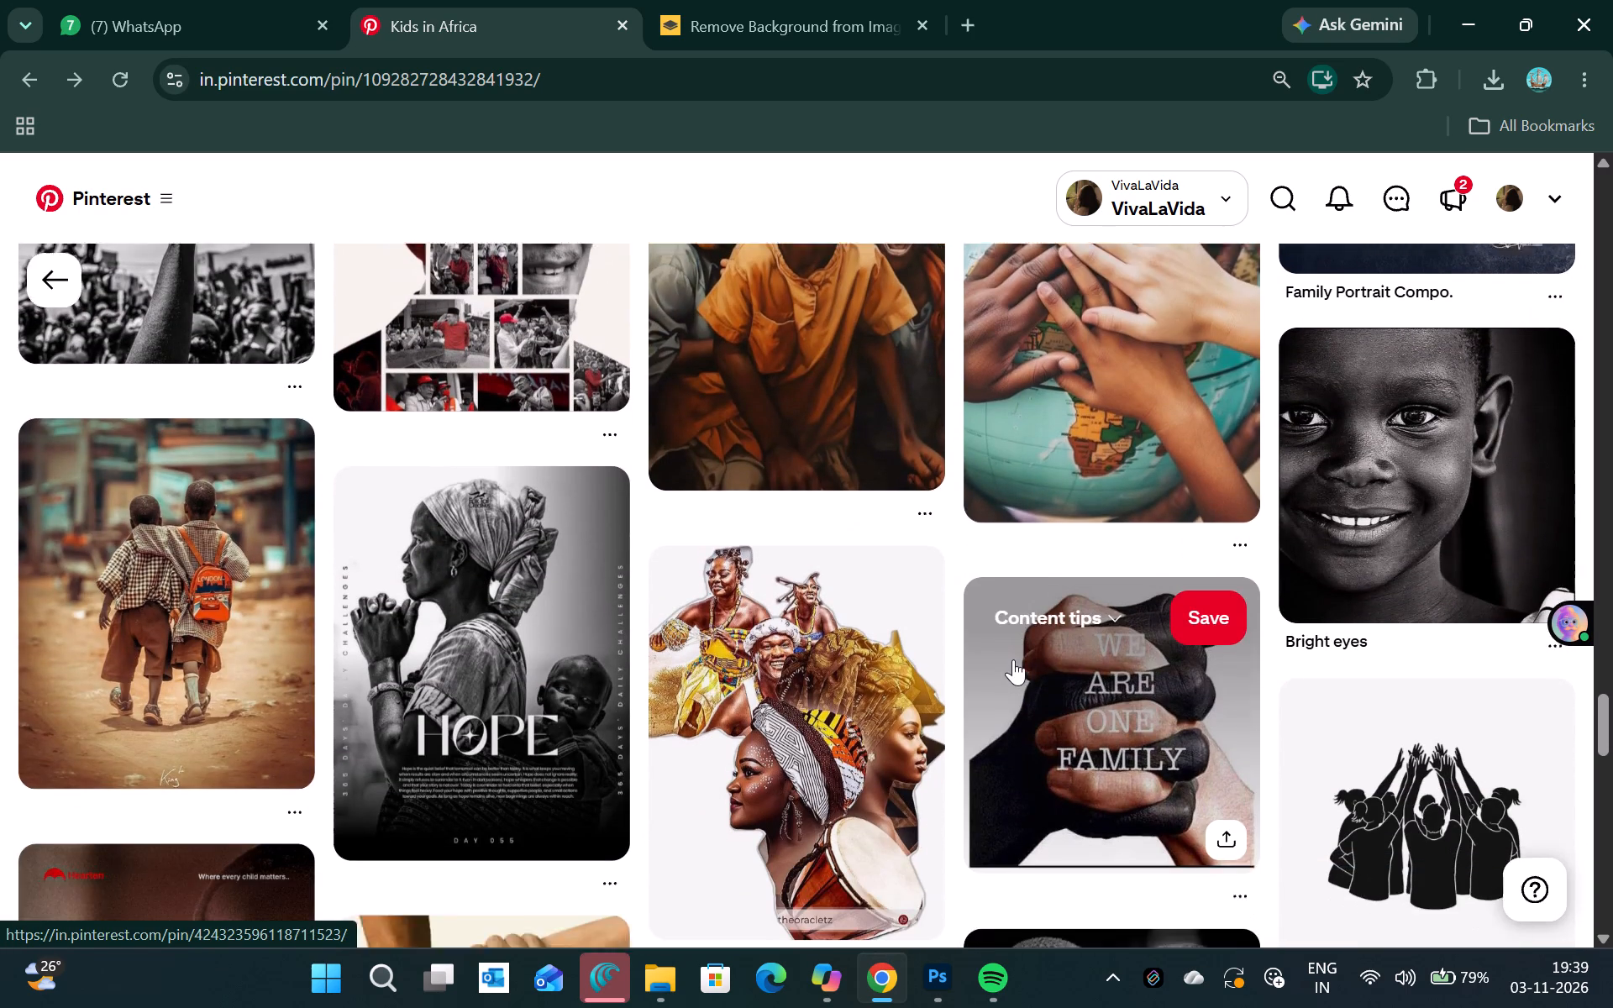
scroll(1013, 659, down, 5)
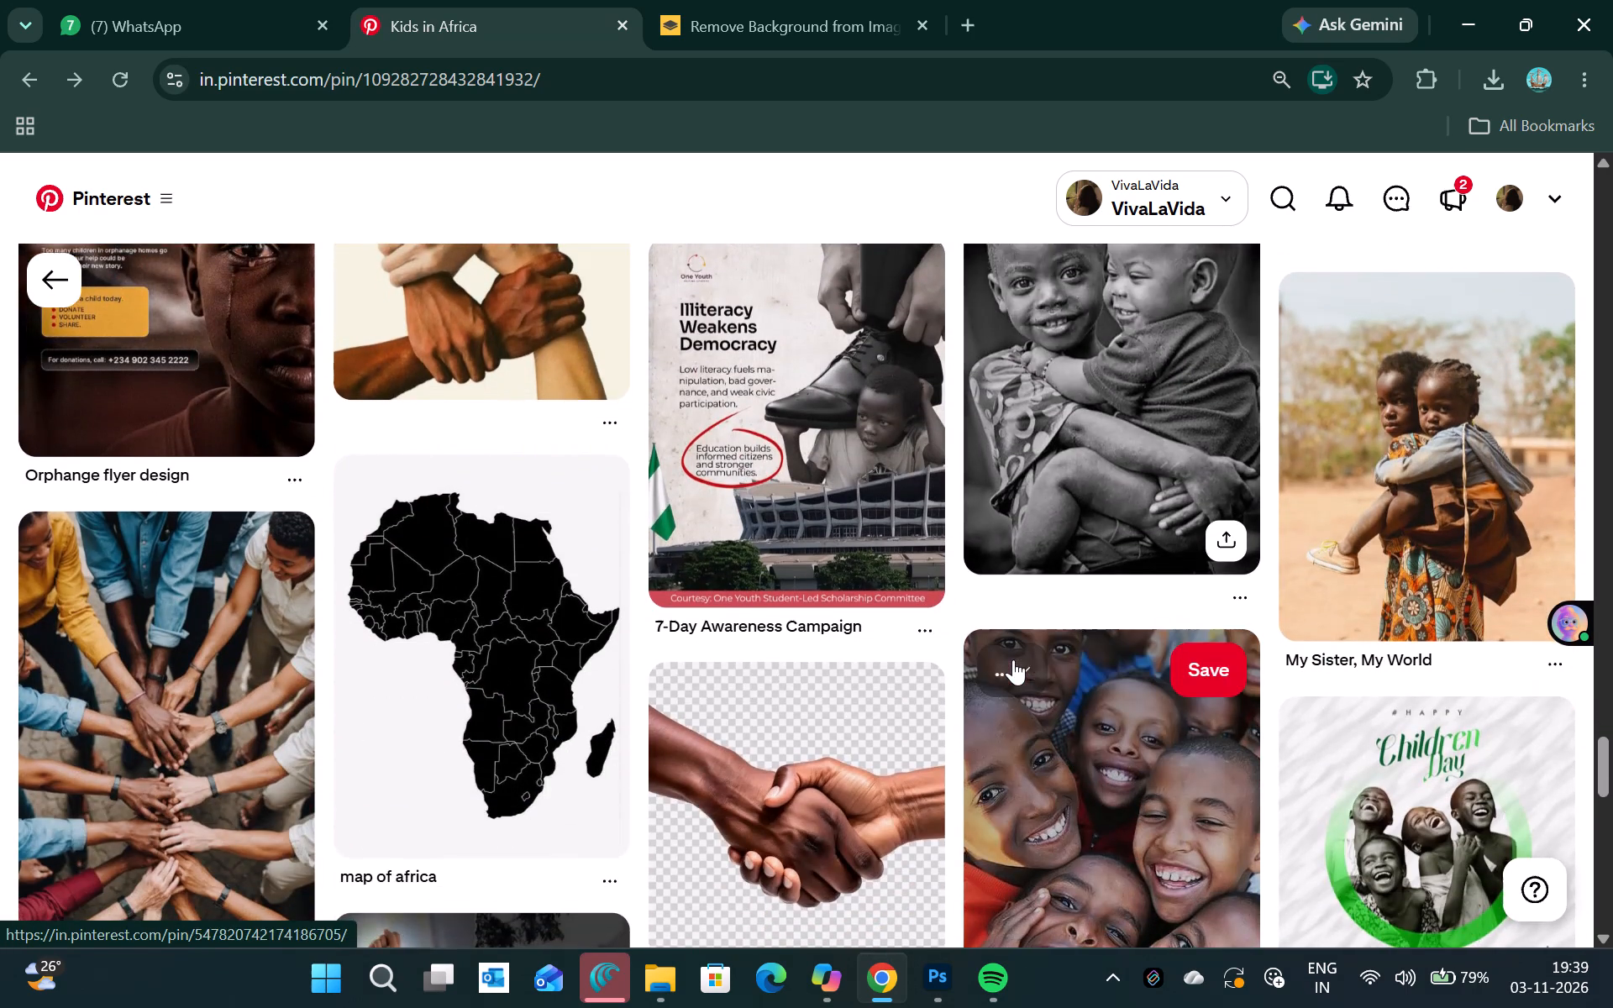
scroll(1013, 659, down, 2)
Download the free 464 x 538 preview of the Kids in Africa cutout from remove.bg.
click(962, 981)
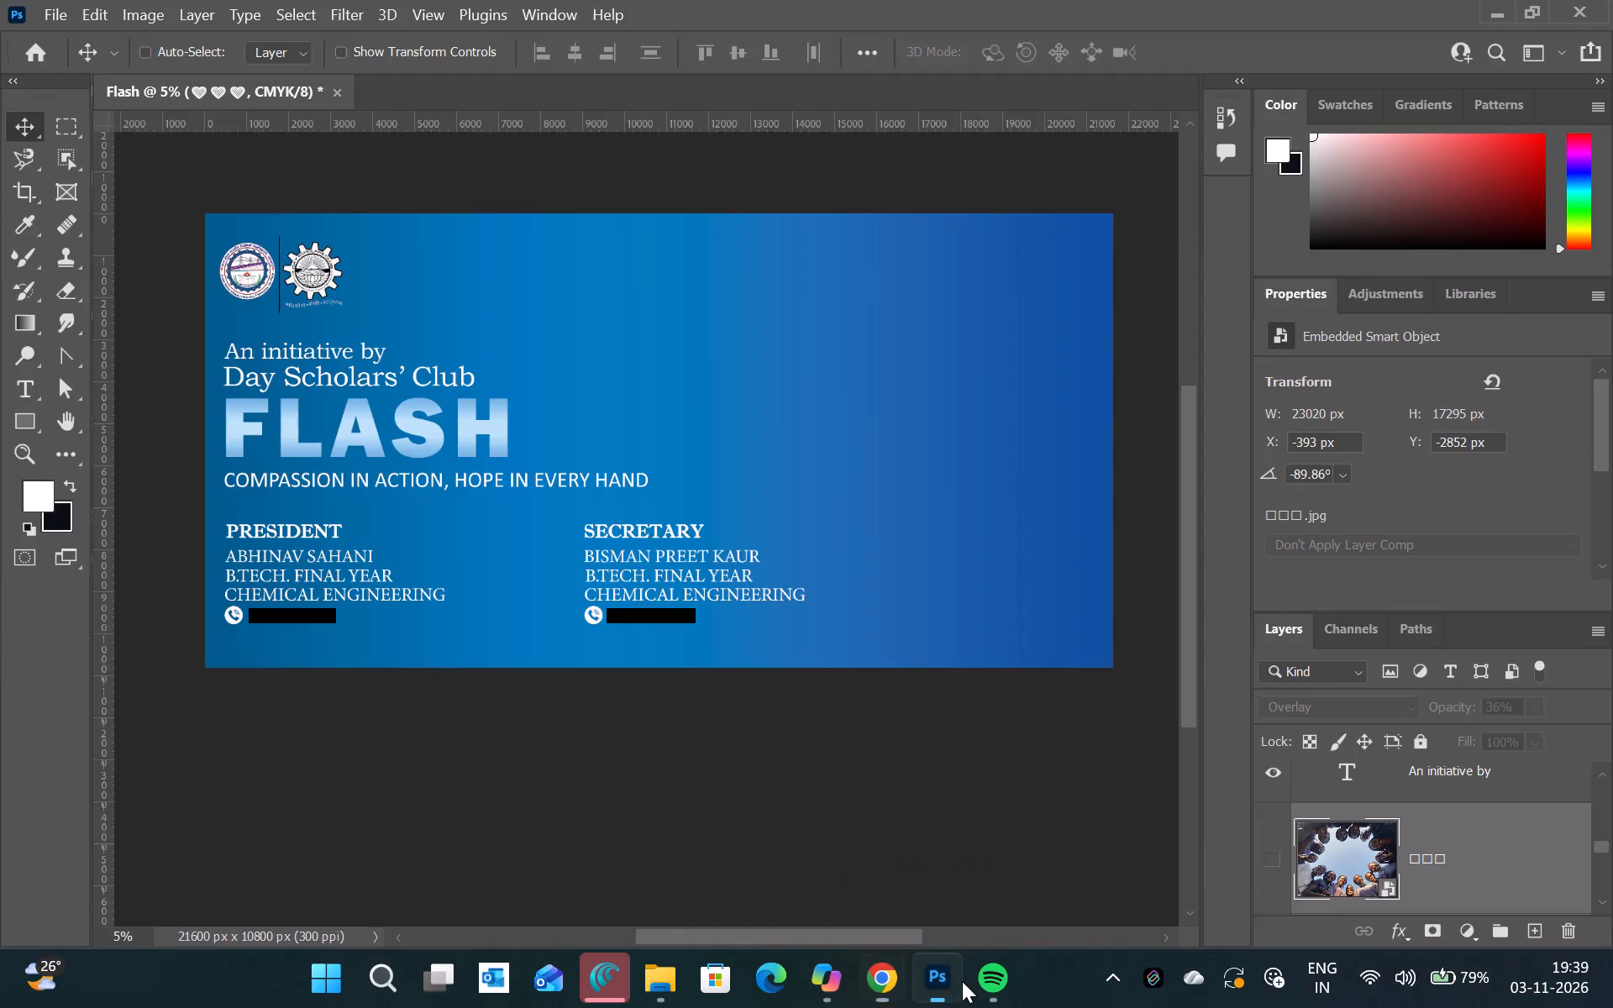
click(656, 963)
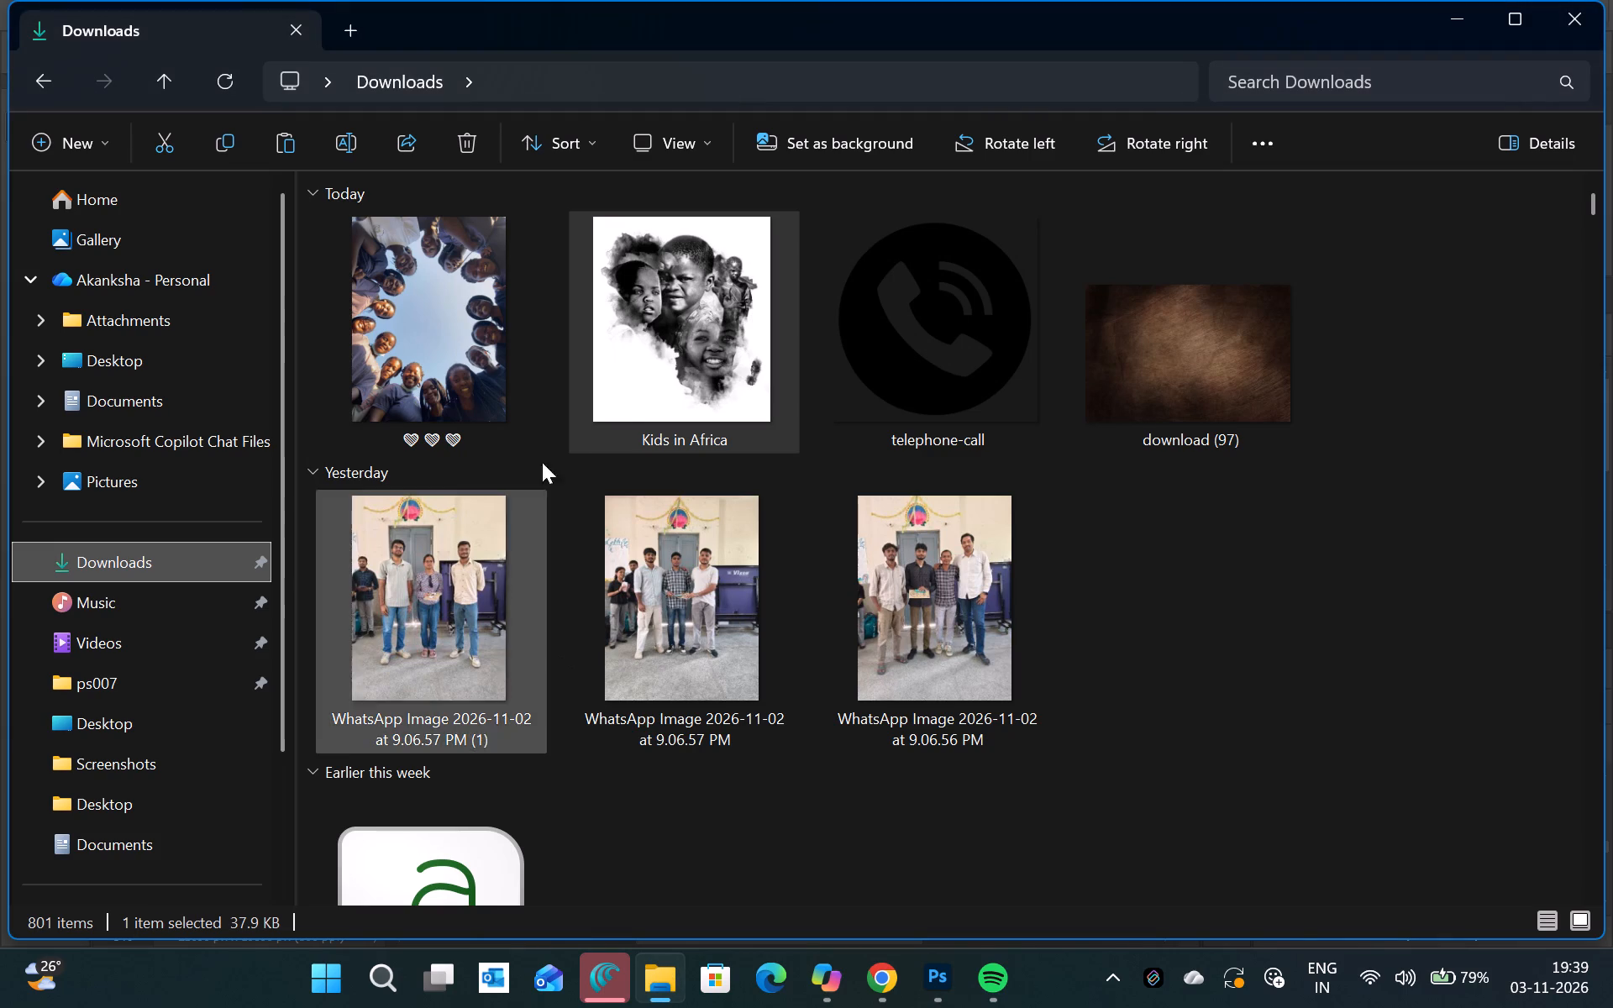
double_click(197, 567)
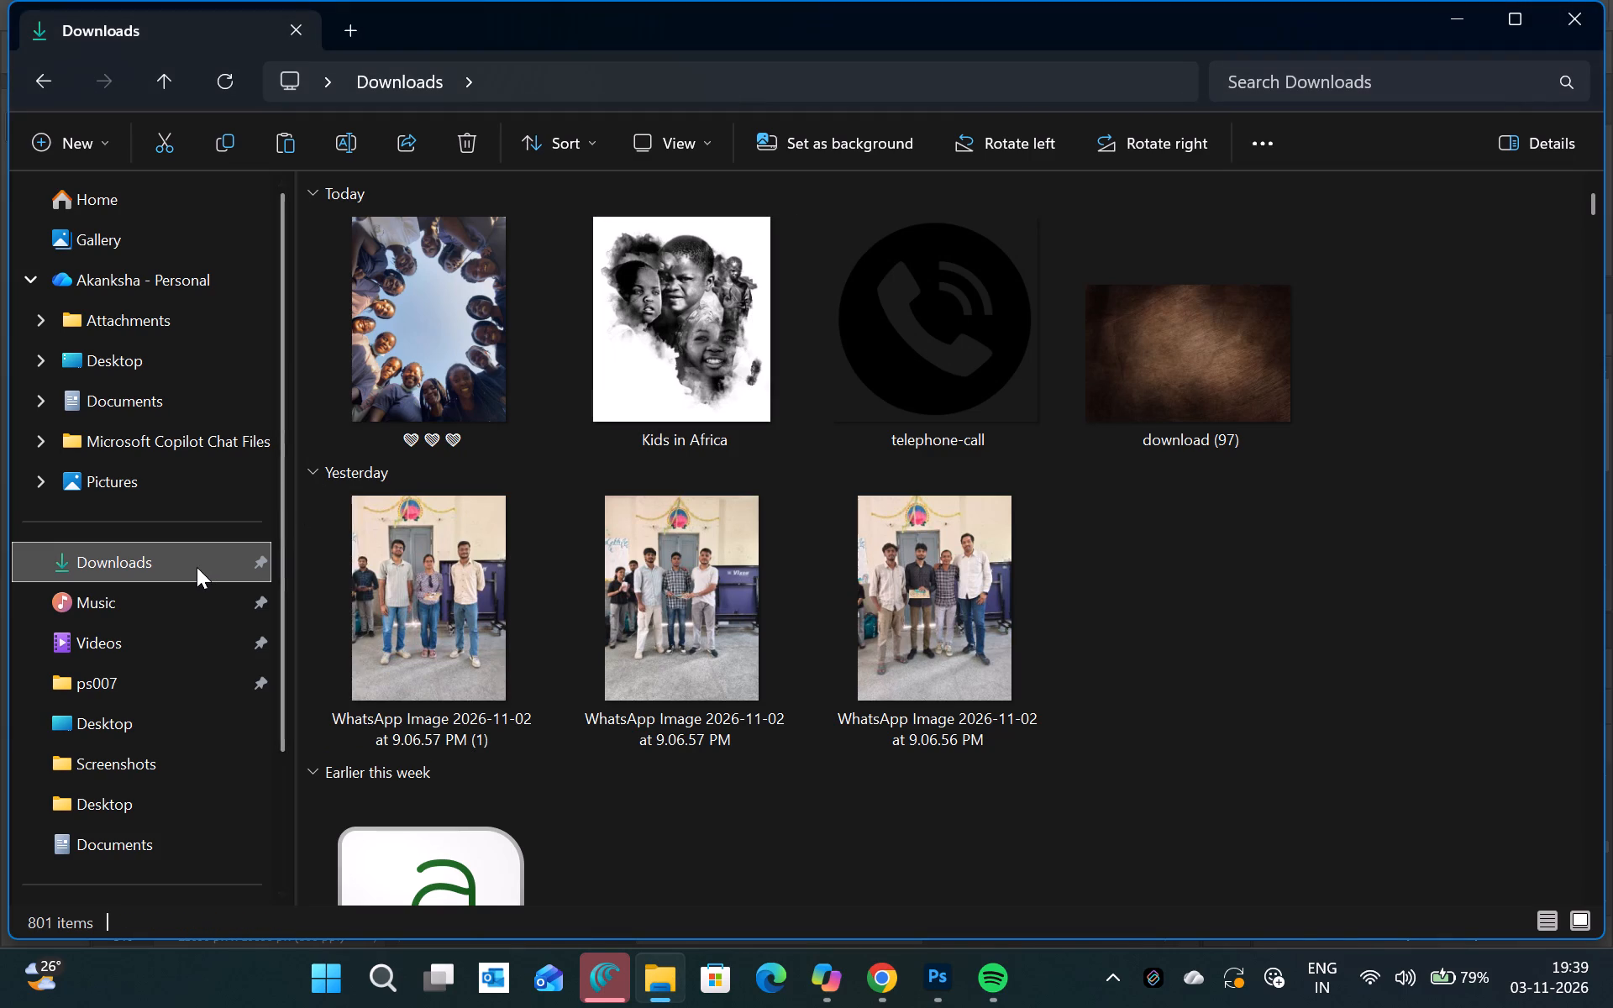
click(891, 961)
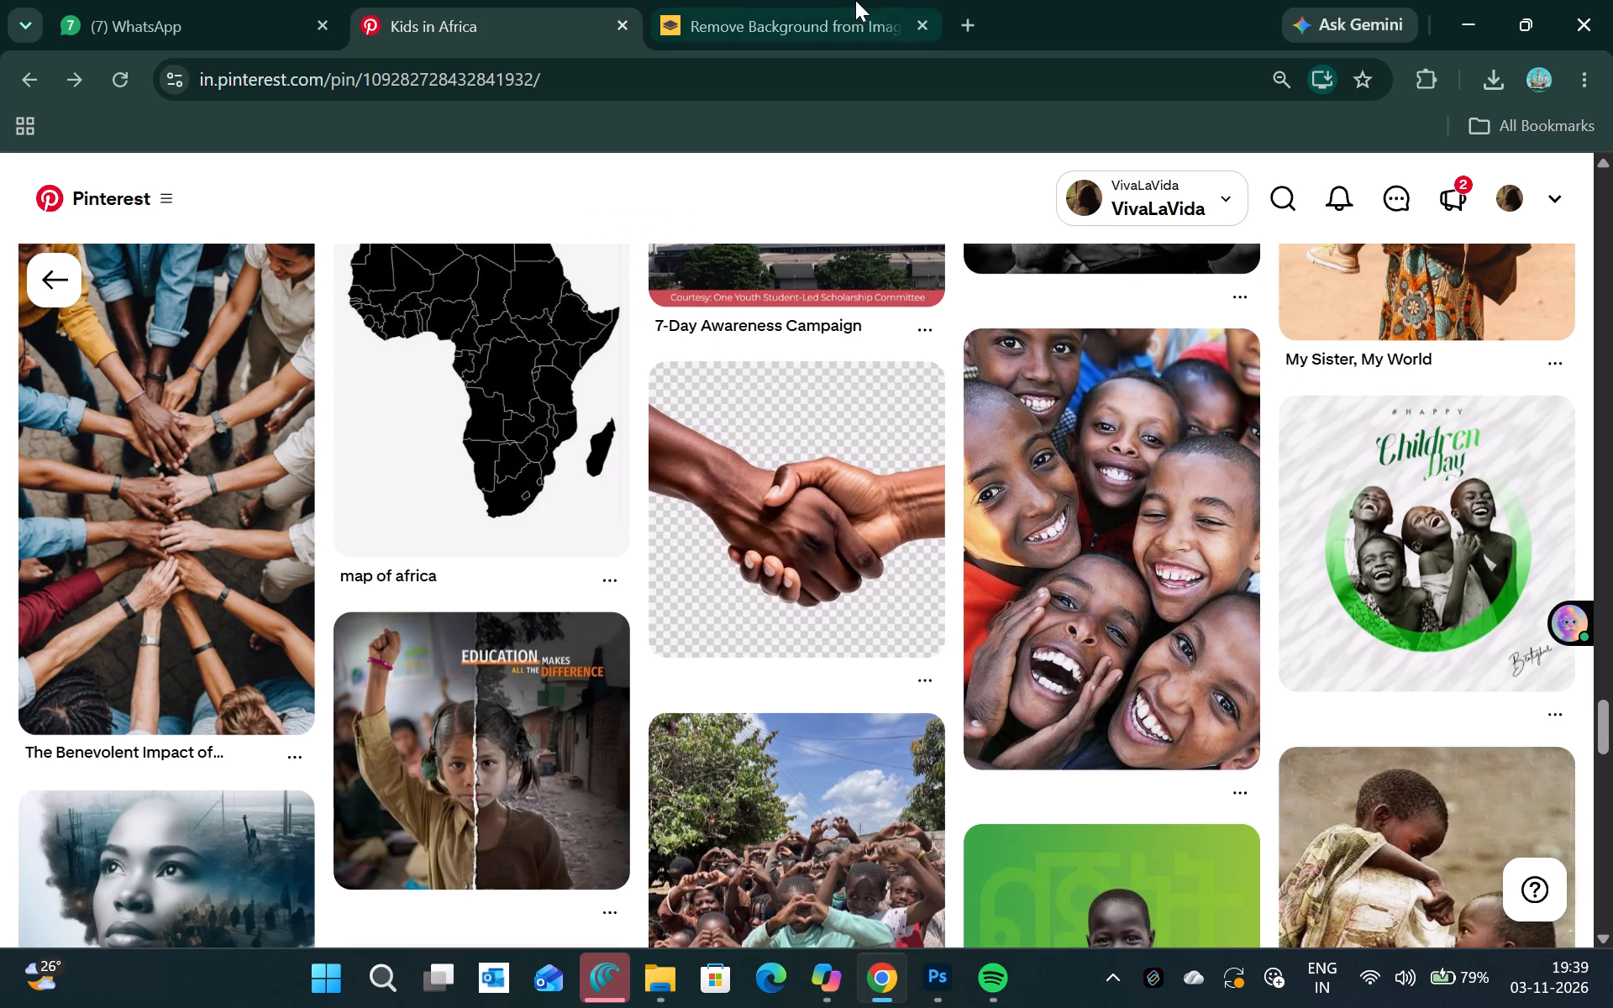
click(846, 0)
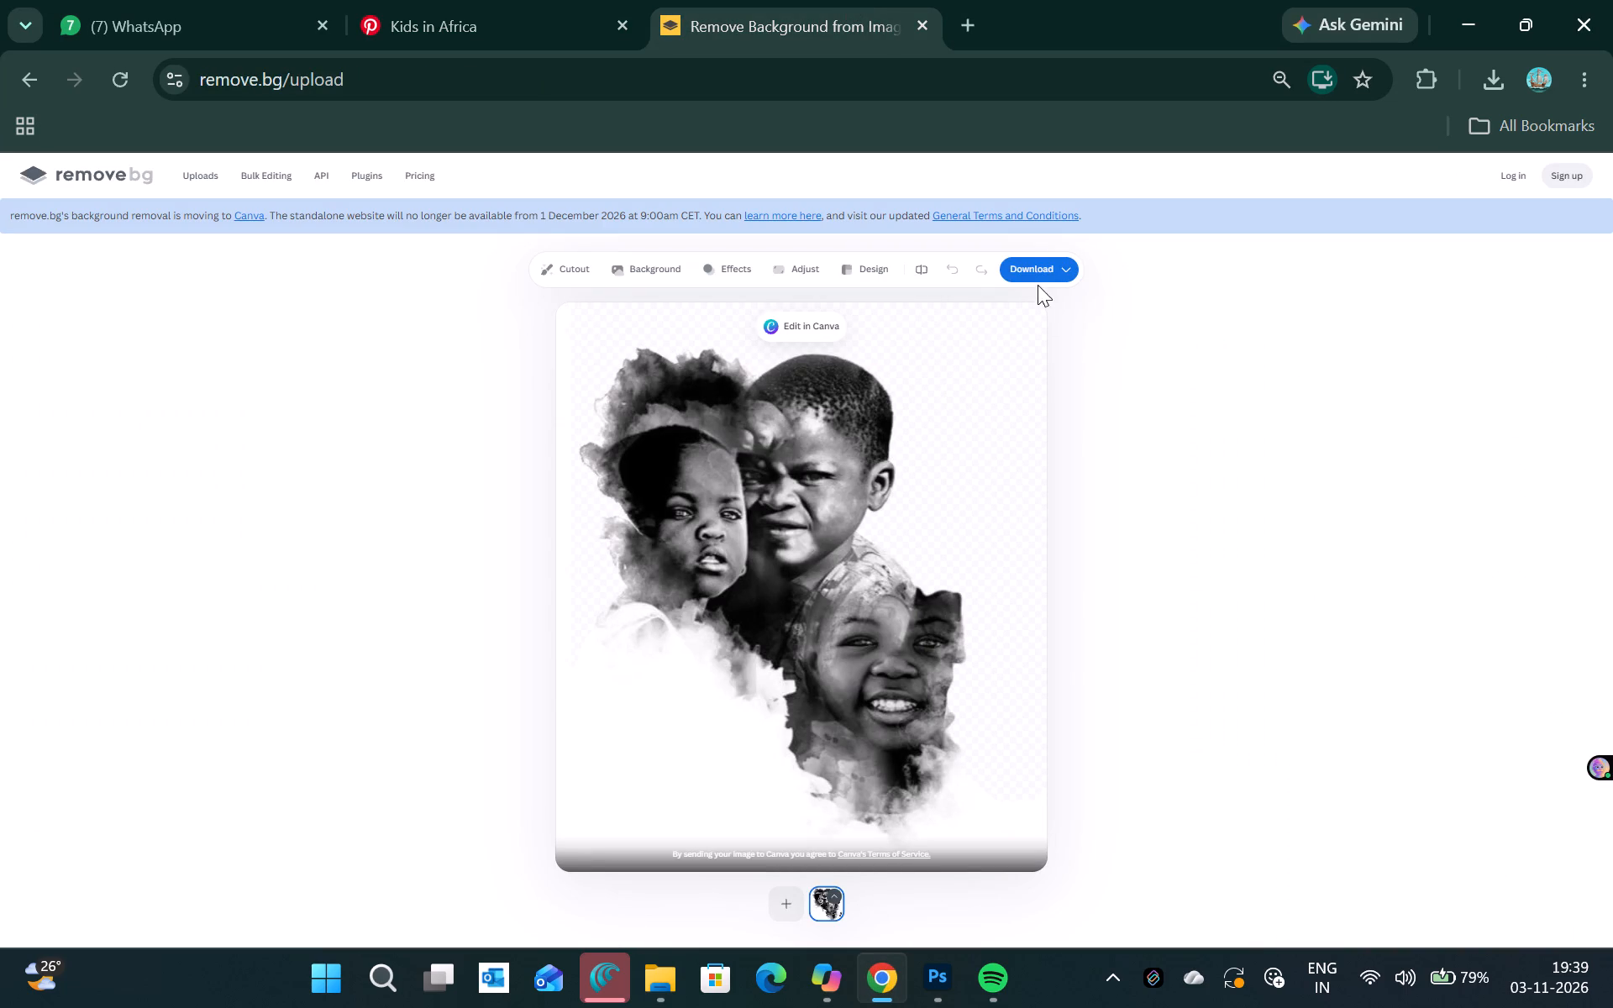
click(1042, 267)
click(1001, 302)
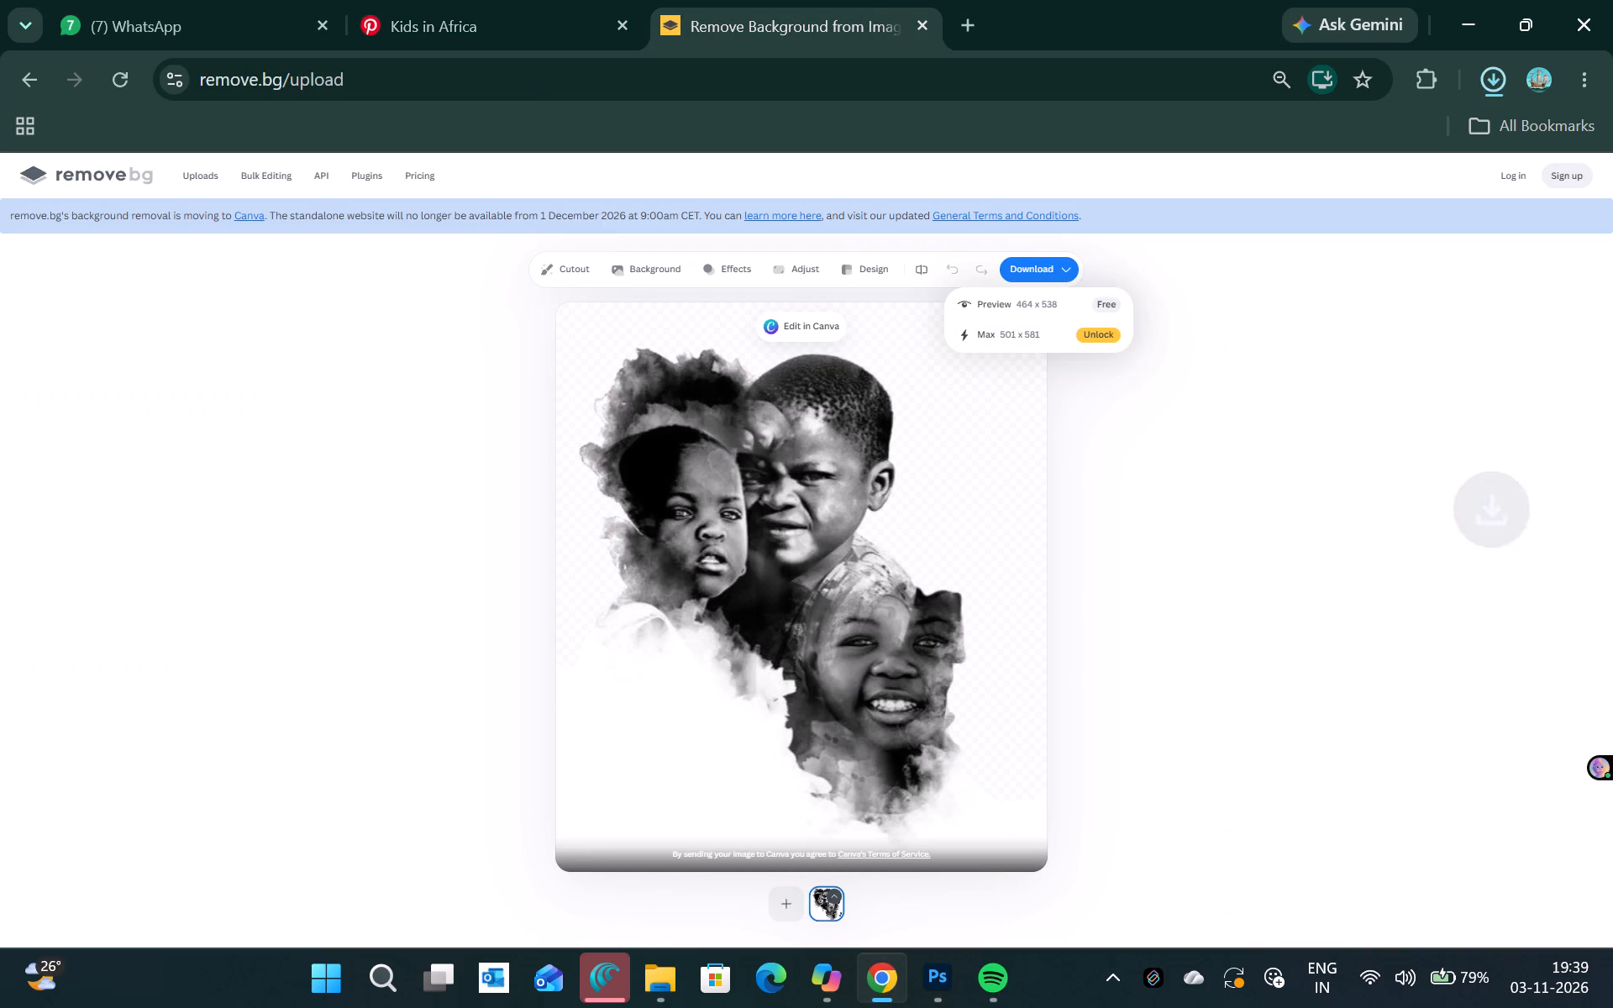
Examine the downloaded Kids_in_Africa-removebg-preview cutout in the Downloads folder.
click(939, 994)
click(660, 994)
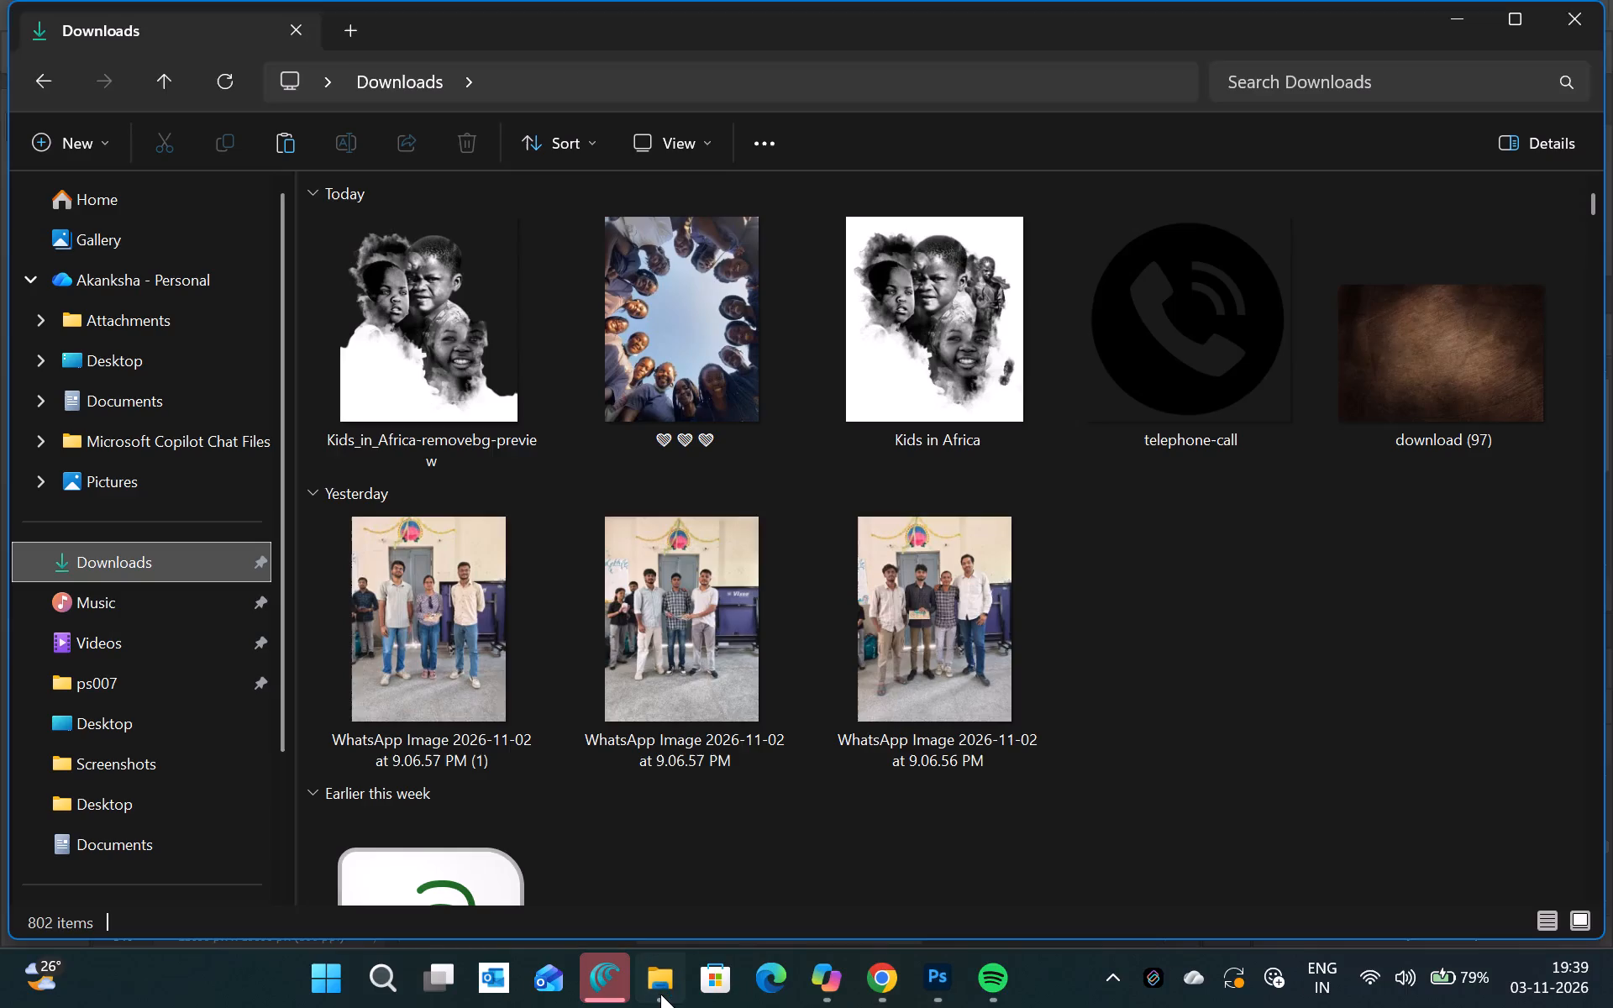
drag(398, 316, 459, 403)
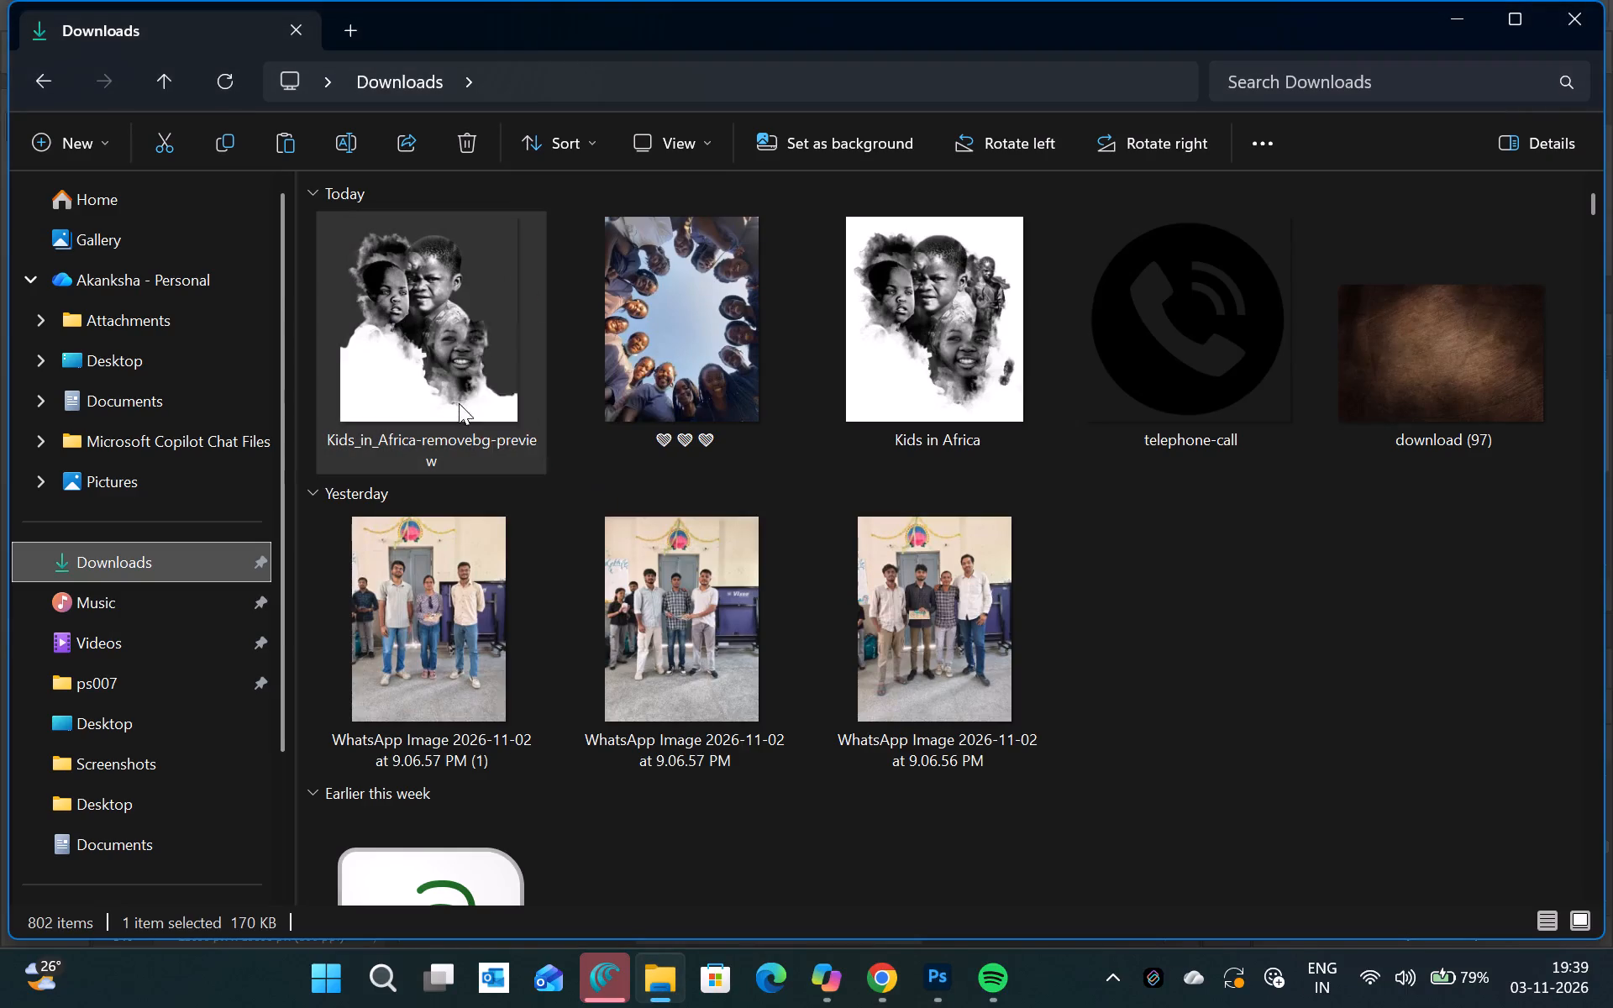
click(459, 403)
Open the Pixelcut site (pixelcut.ai/create) in a new Chrome tab and close the remove.bg tab.
click(880, 992)
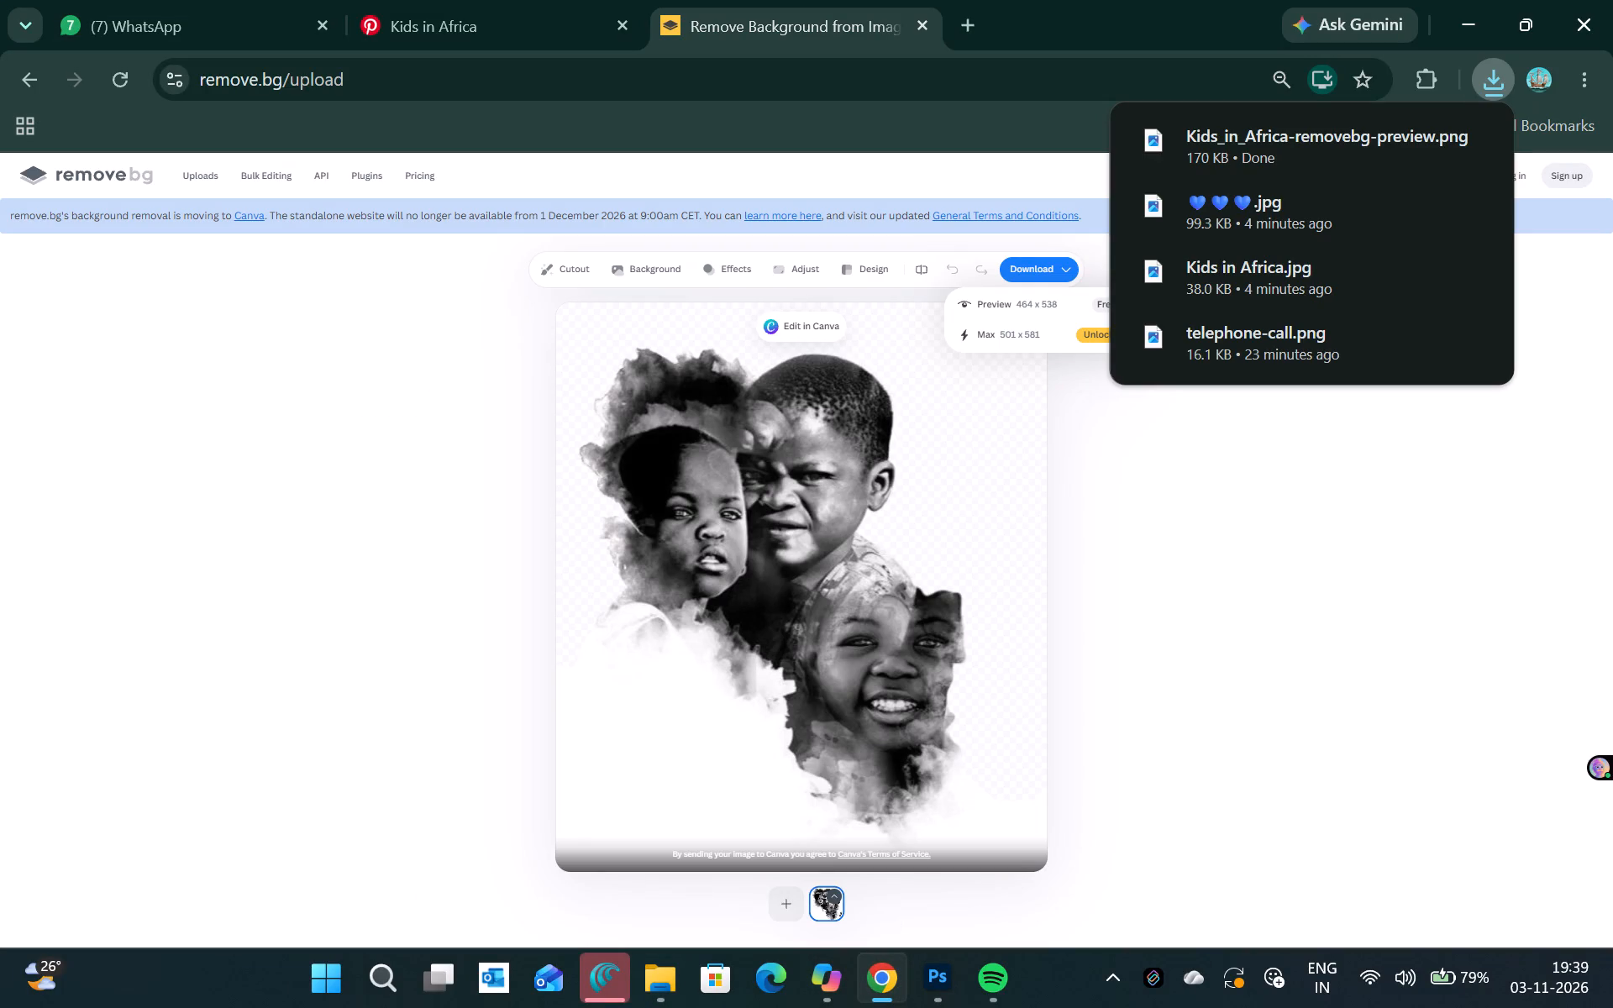
click(961, 22)
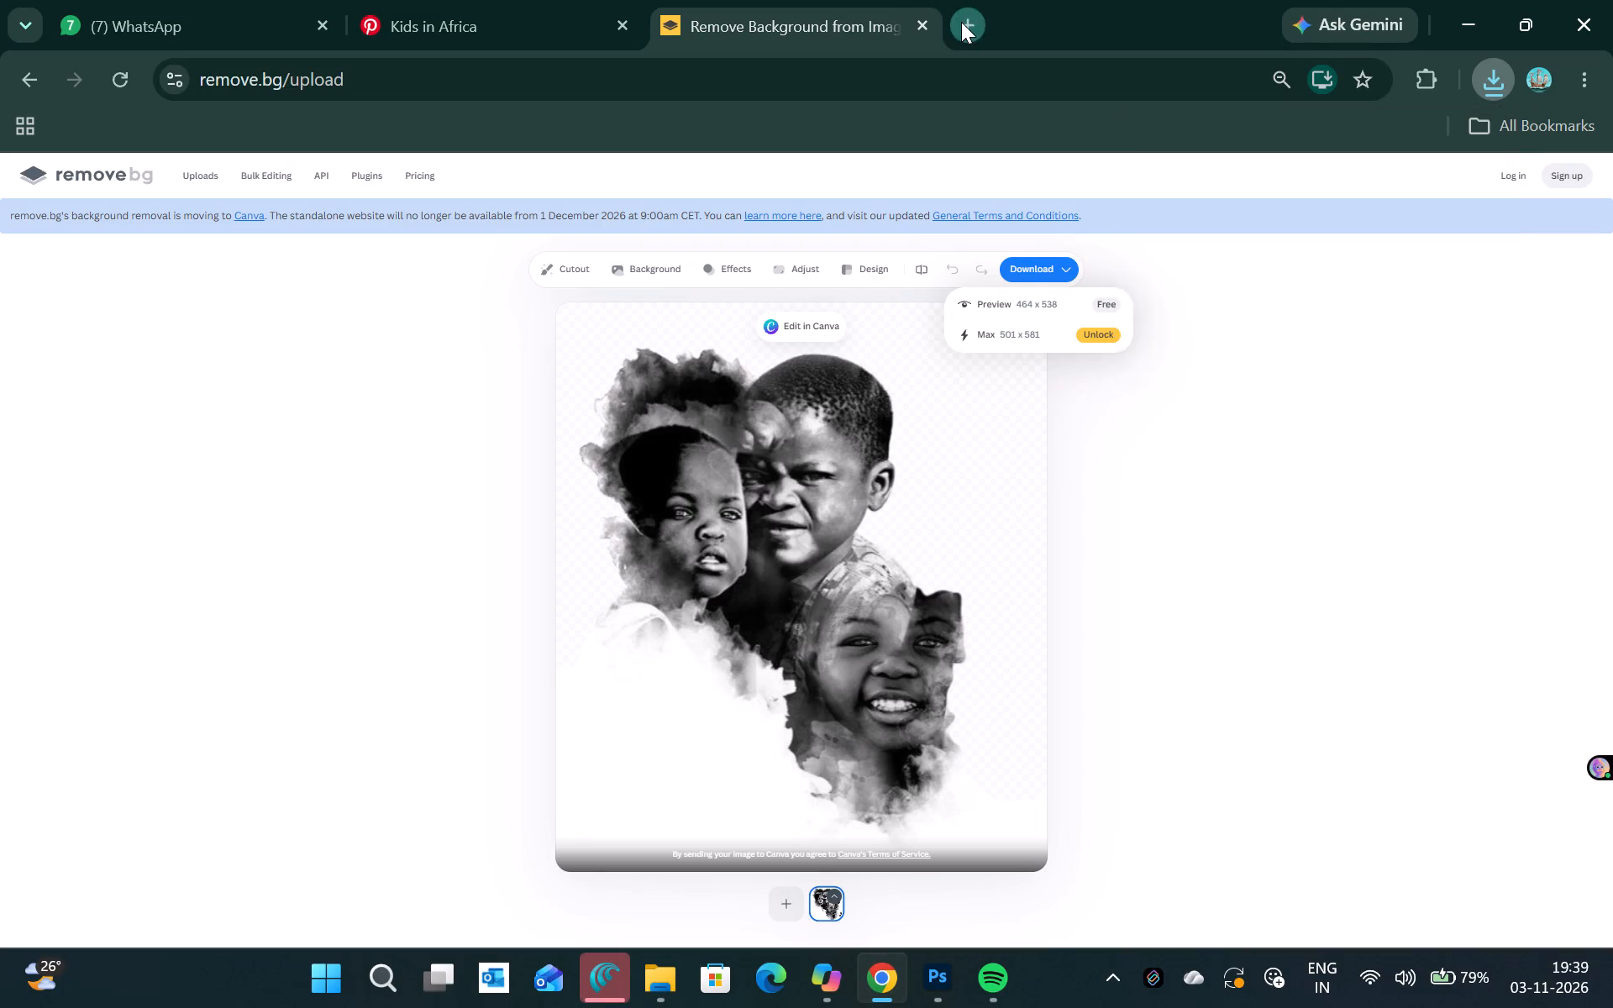
click(885, 86)
text(pi)
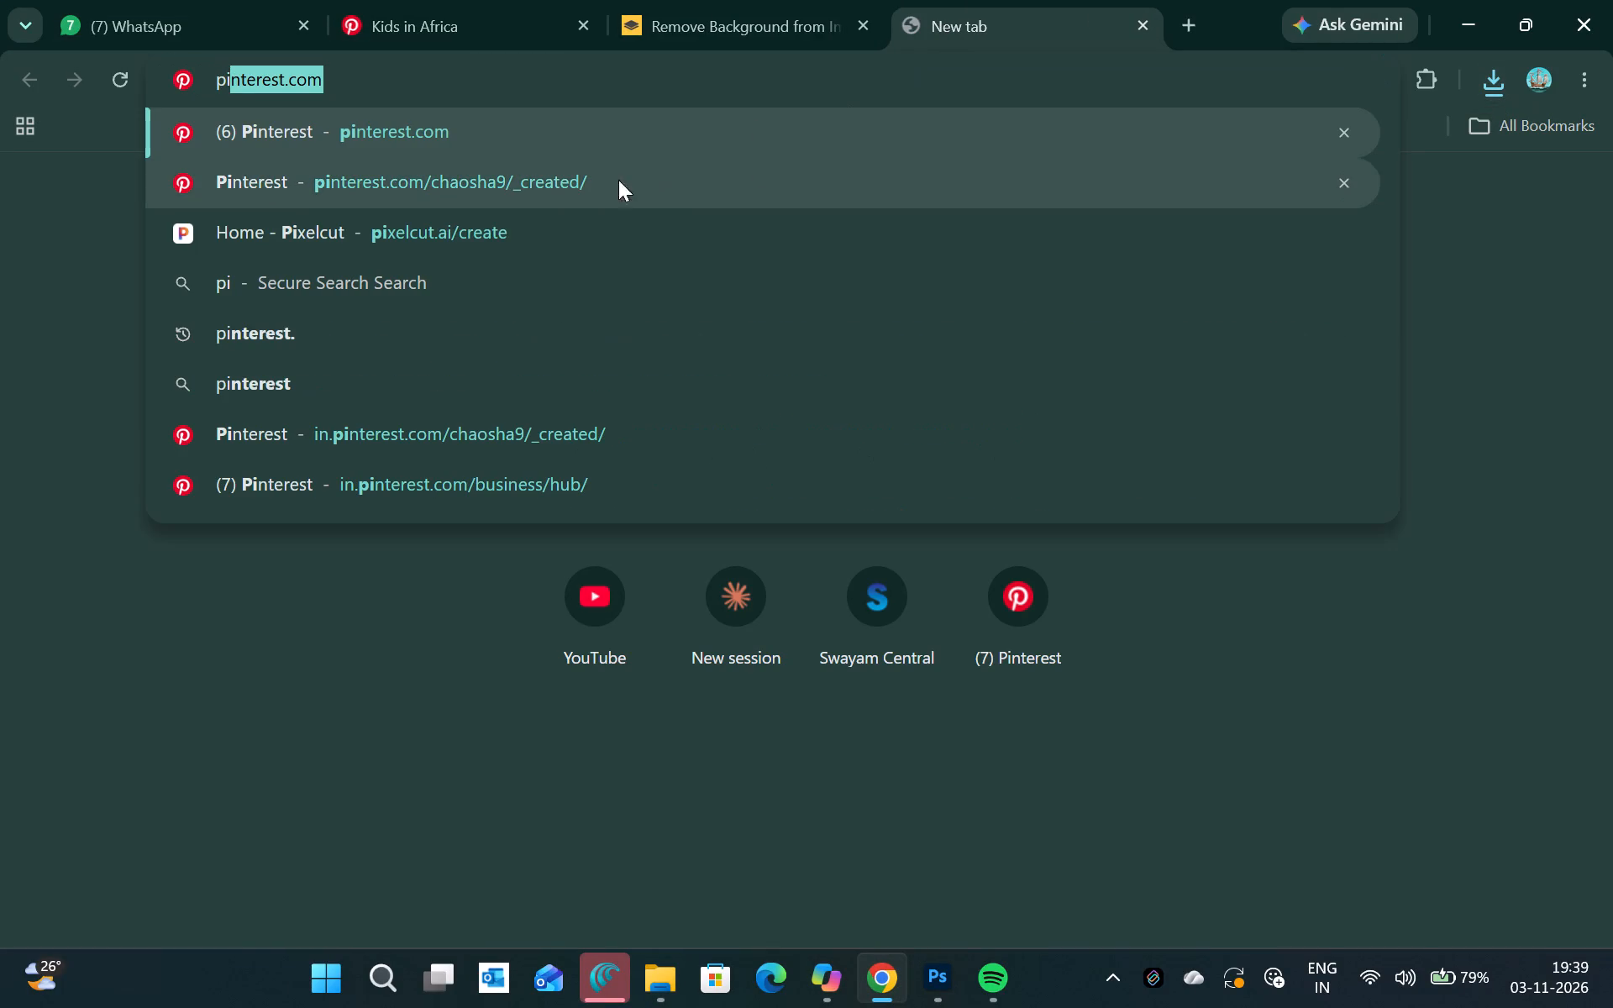
click(507, 228)
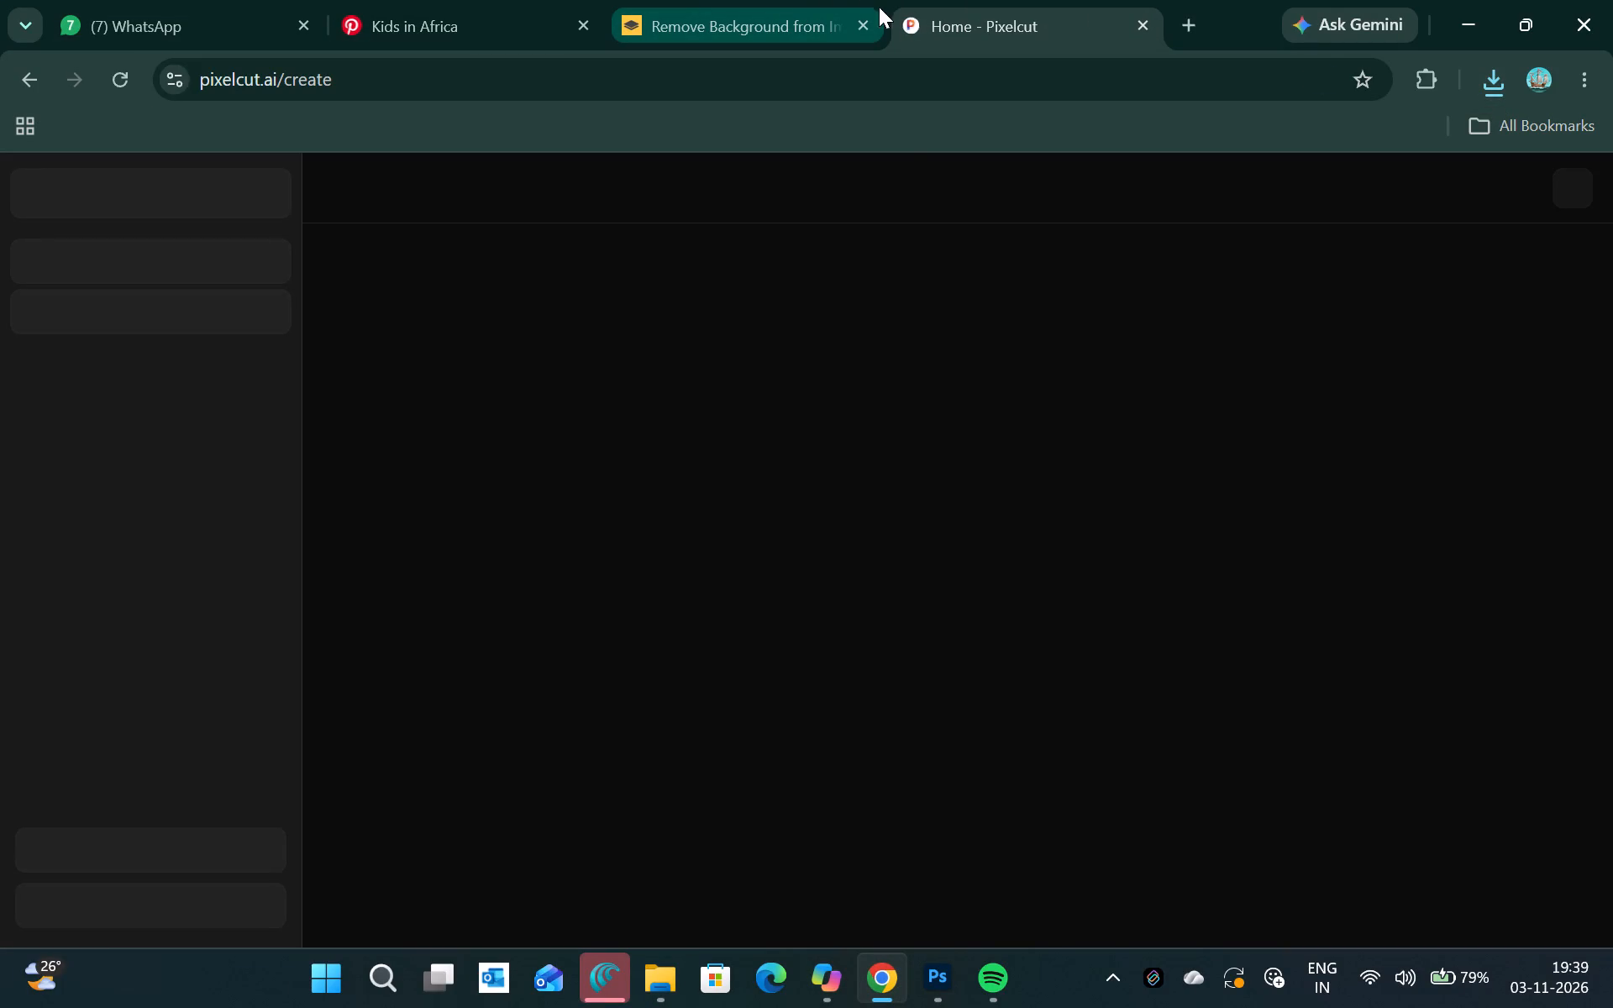
click(868, 18)
Upload the Kids in Africa image from the Downloads folder to Pixelcut's Remove BG tool.
click(633, 1003)
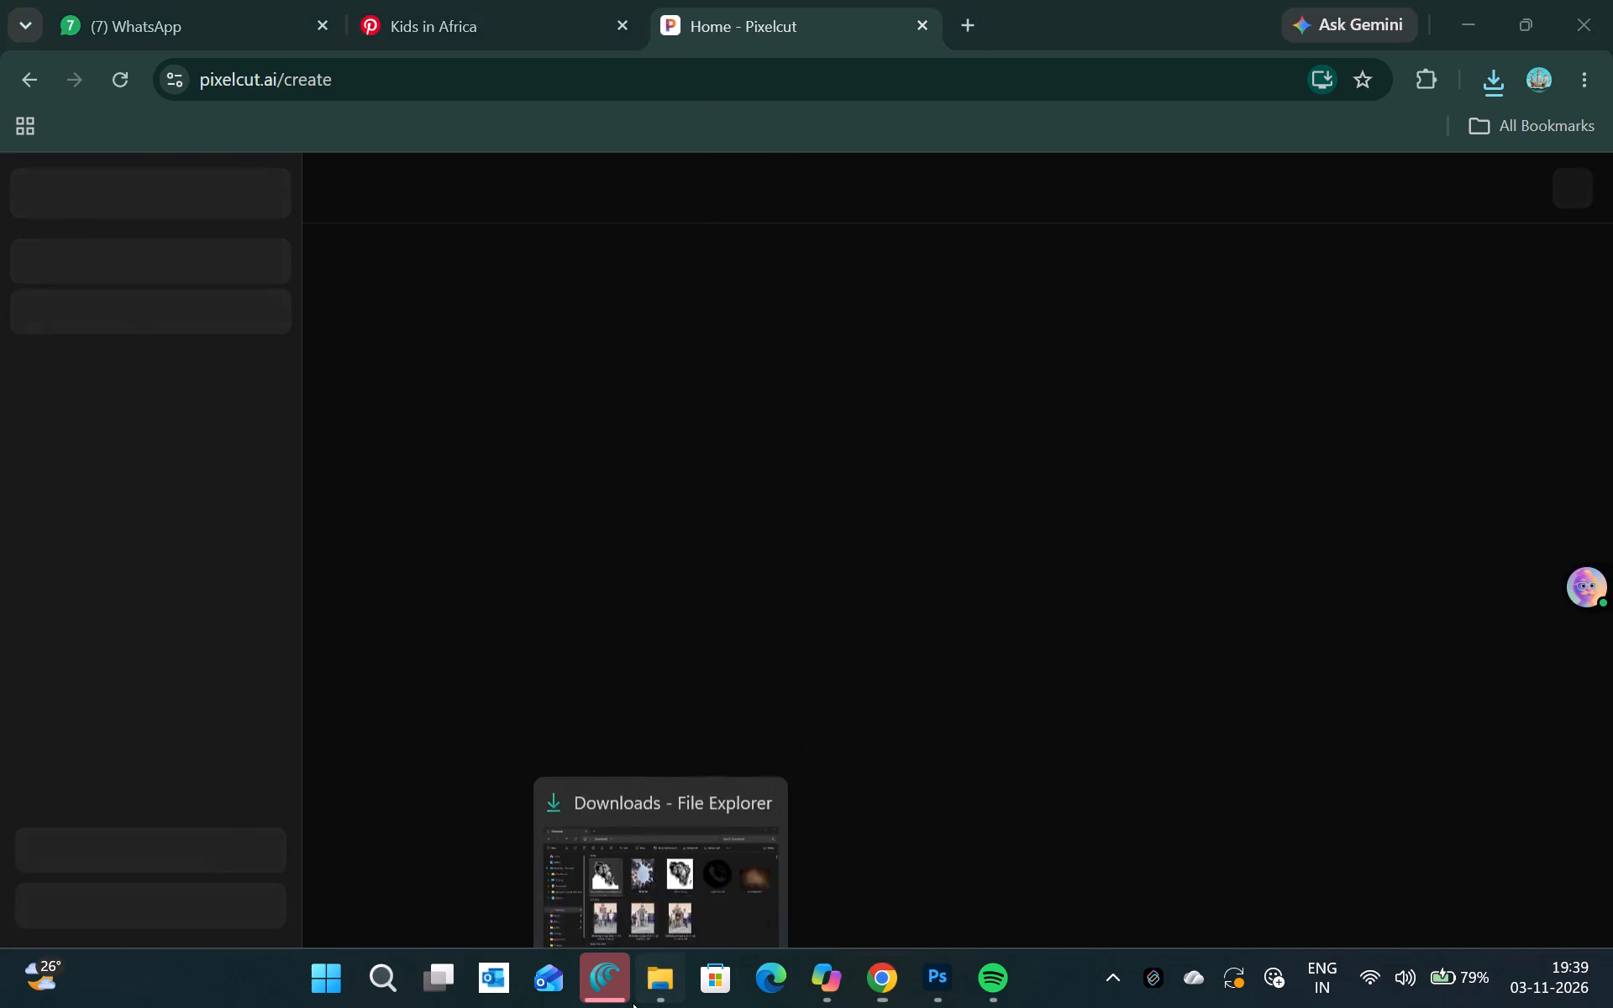
drag(981, 330, 930, 981)
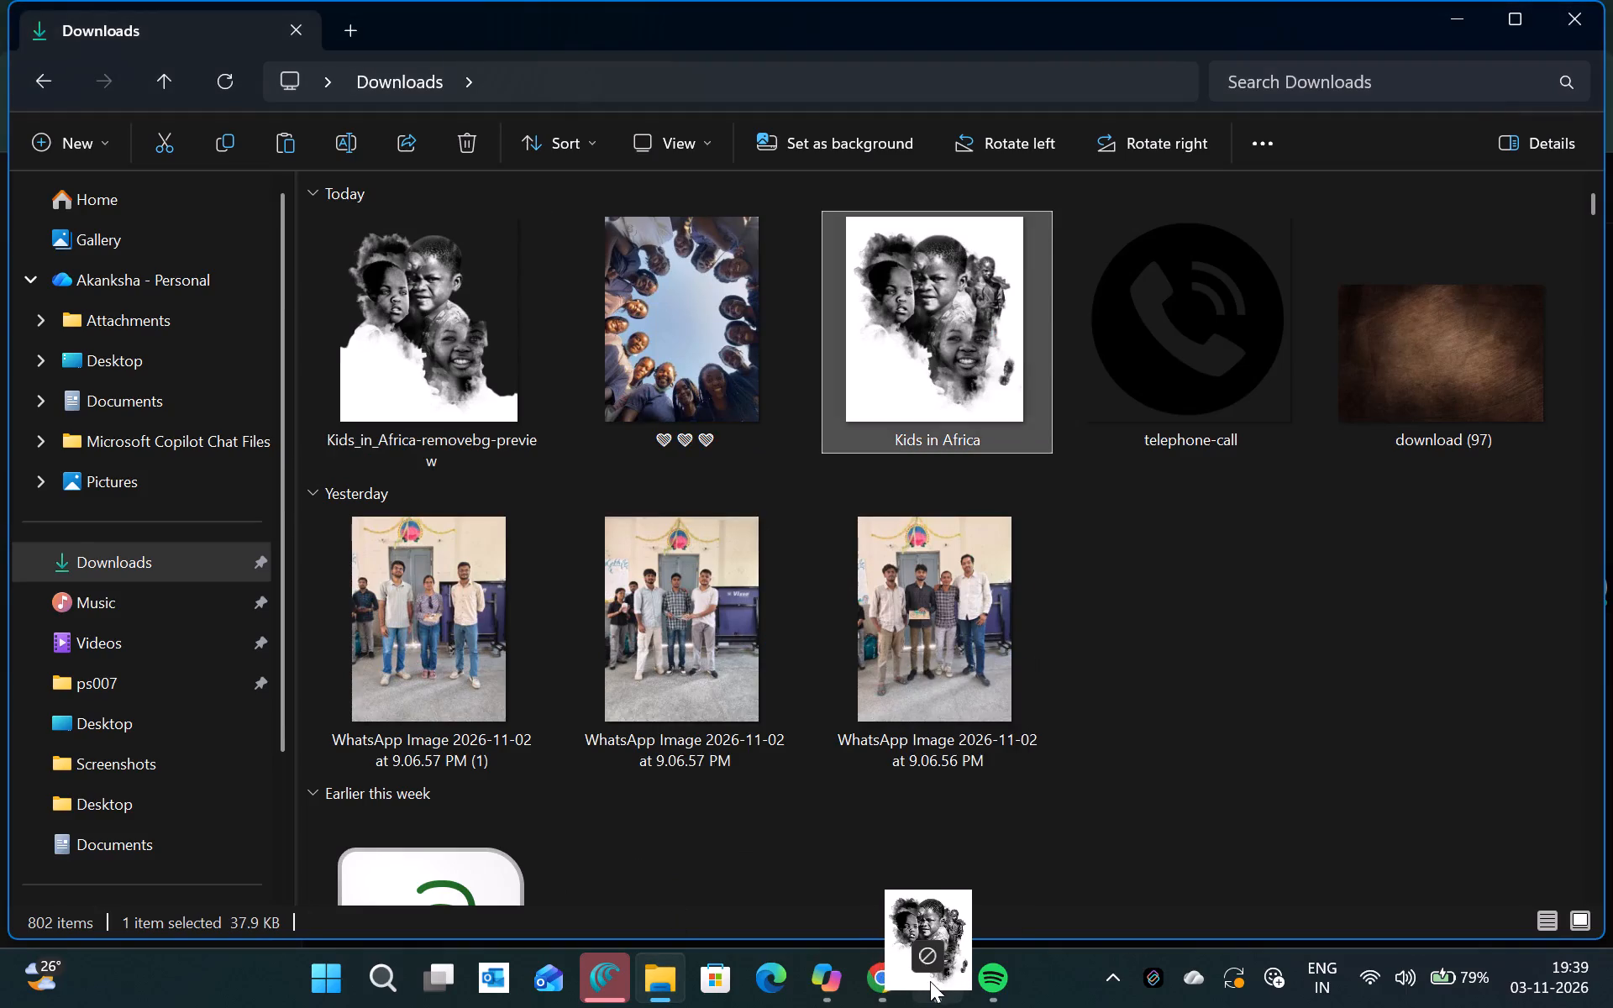
drag(930, 981, 876, 953)
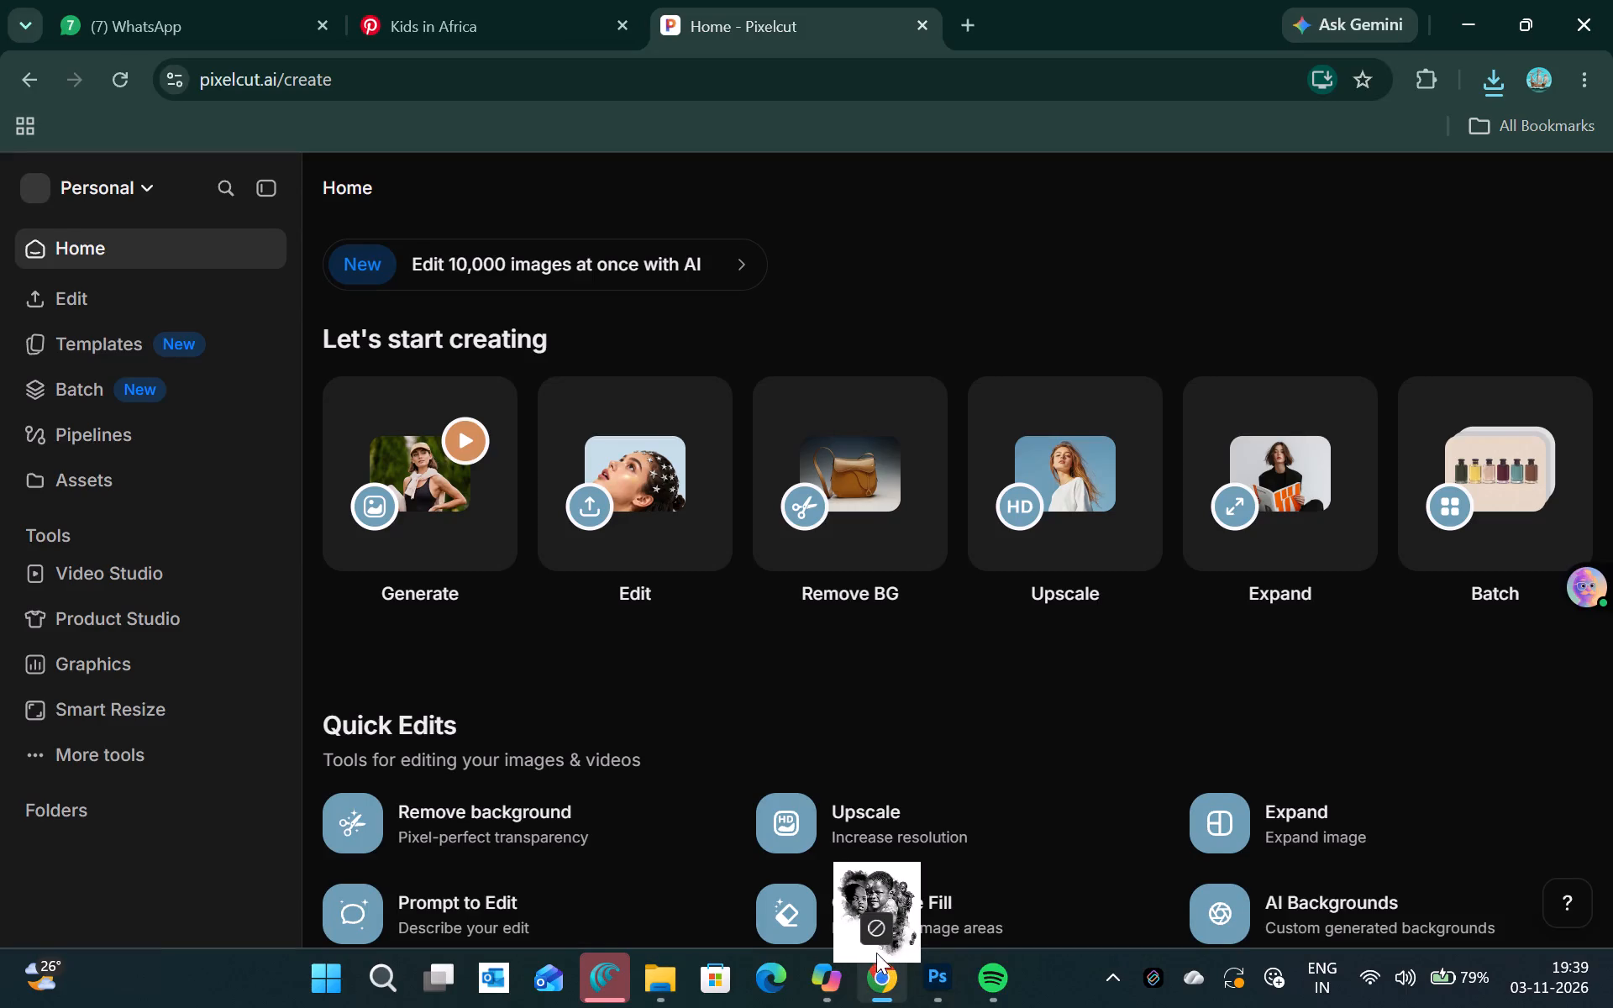
drag(876, 953, 878, 533)
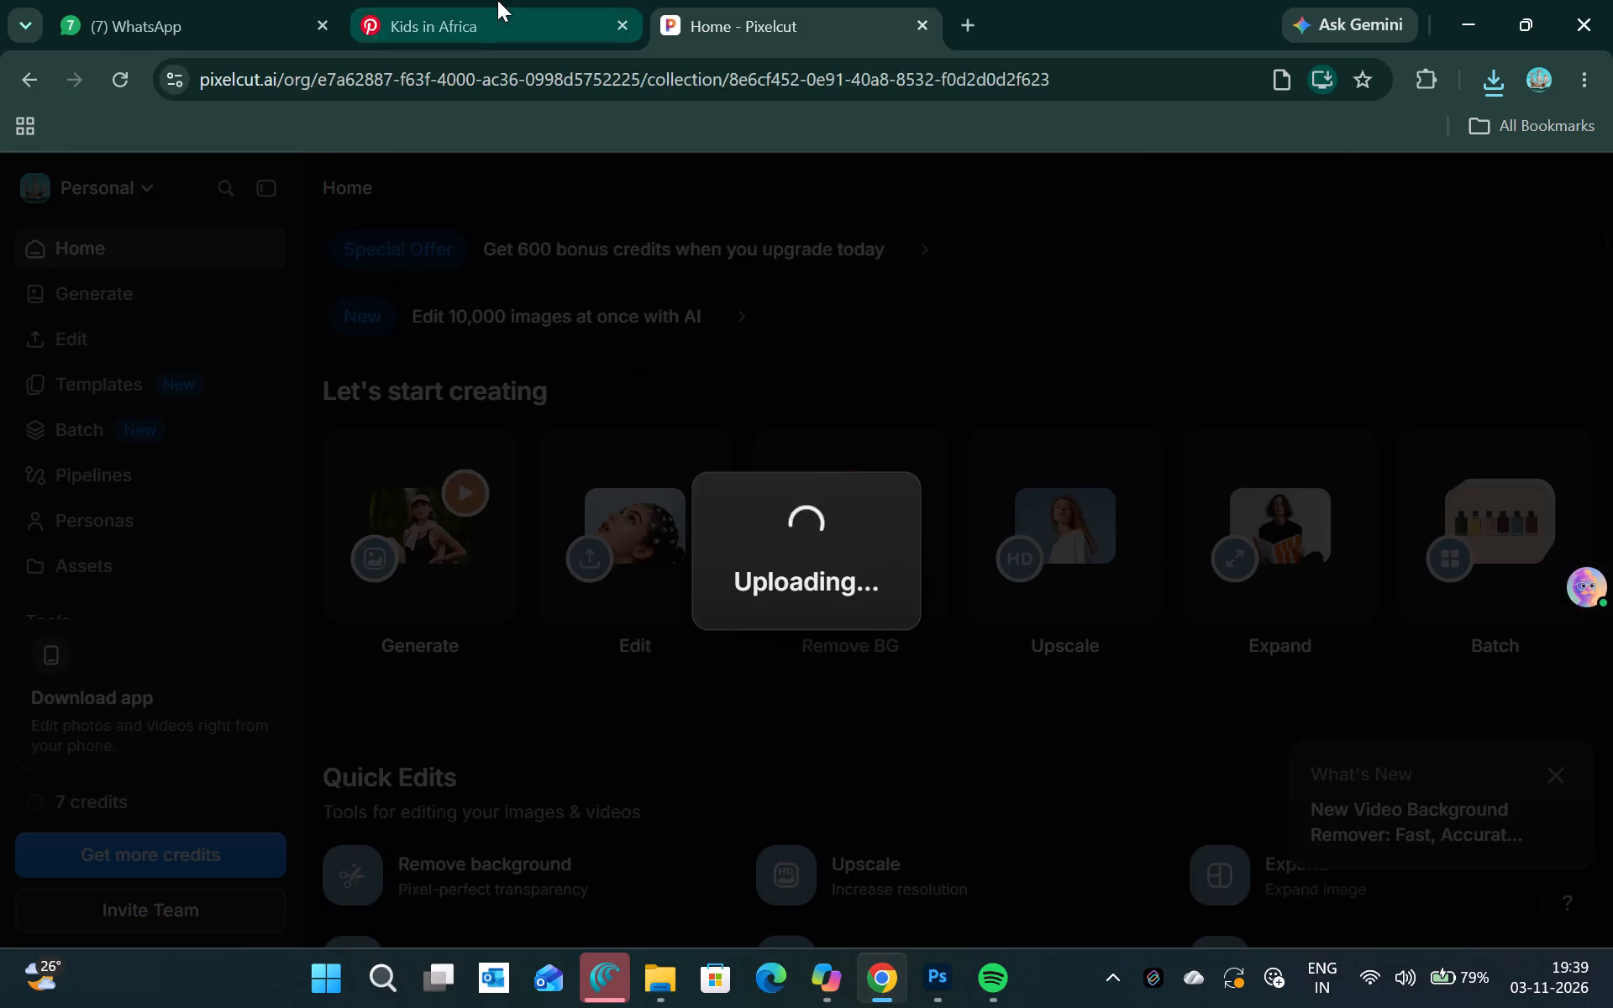
Look through more related images of the Kids in Africa pin on Pinterest while the upload runs.
click(497, 0)
scroll(917, 638, down, 3)
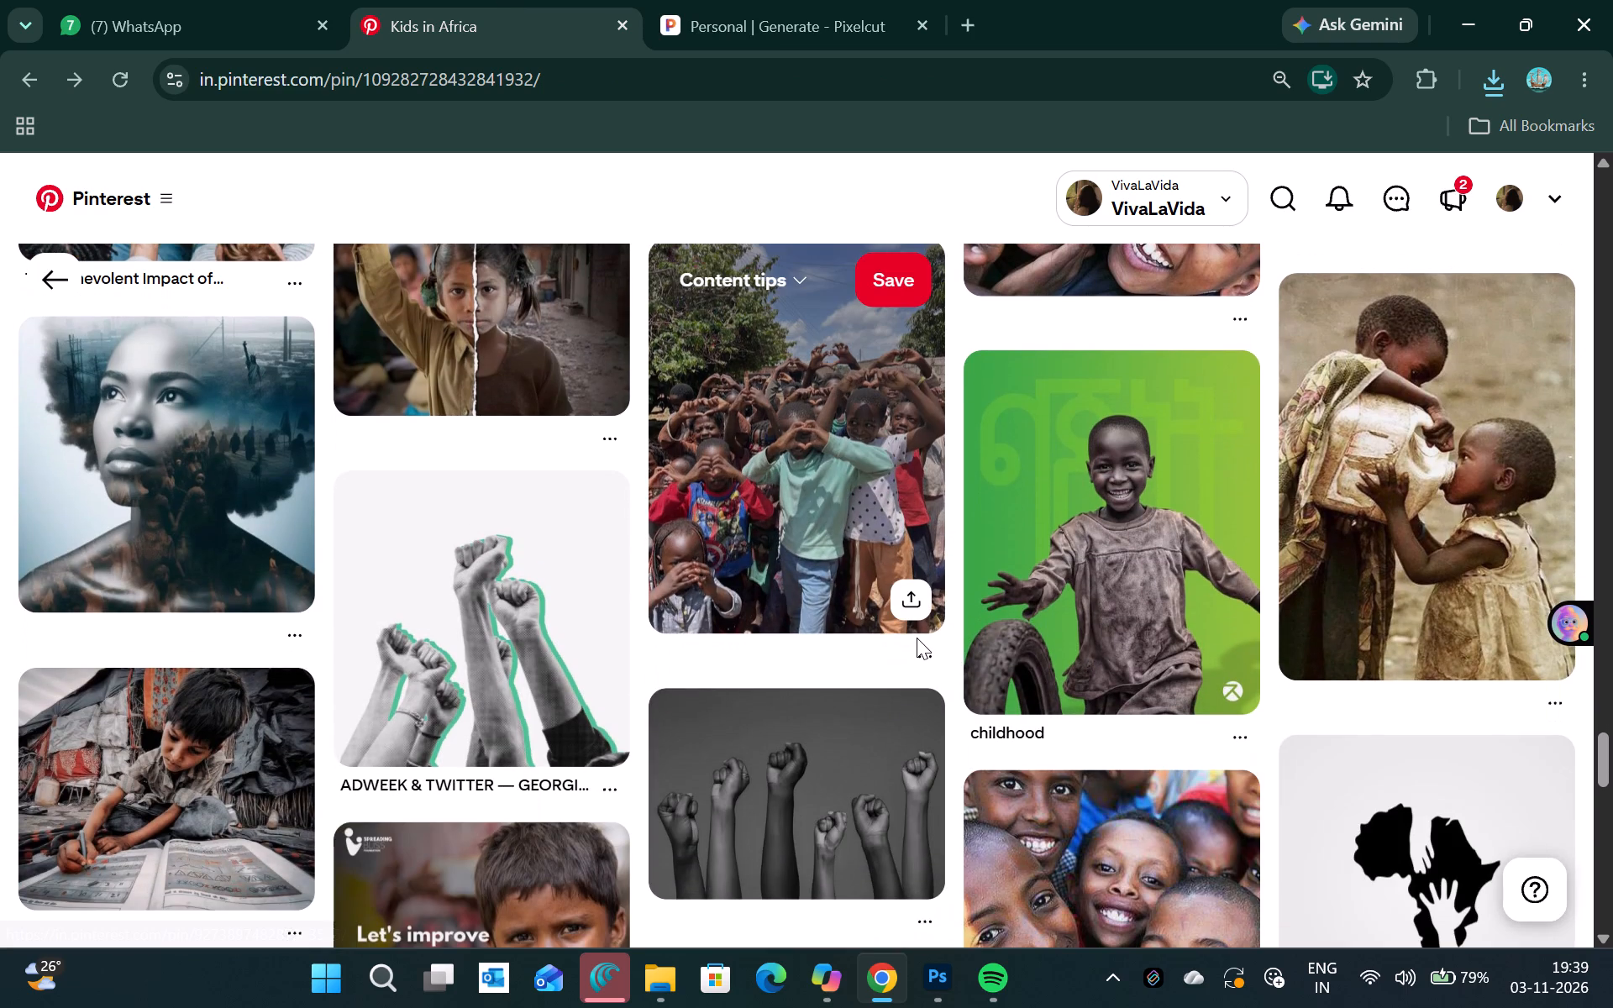
scroll(917, 638, down, 3)
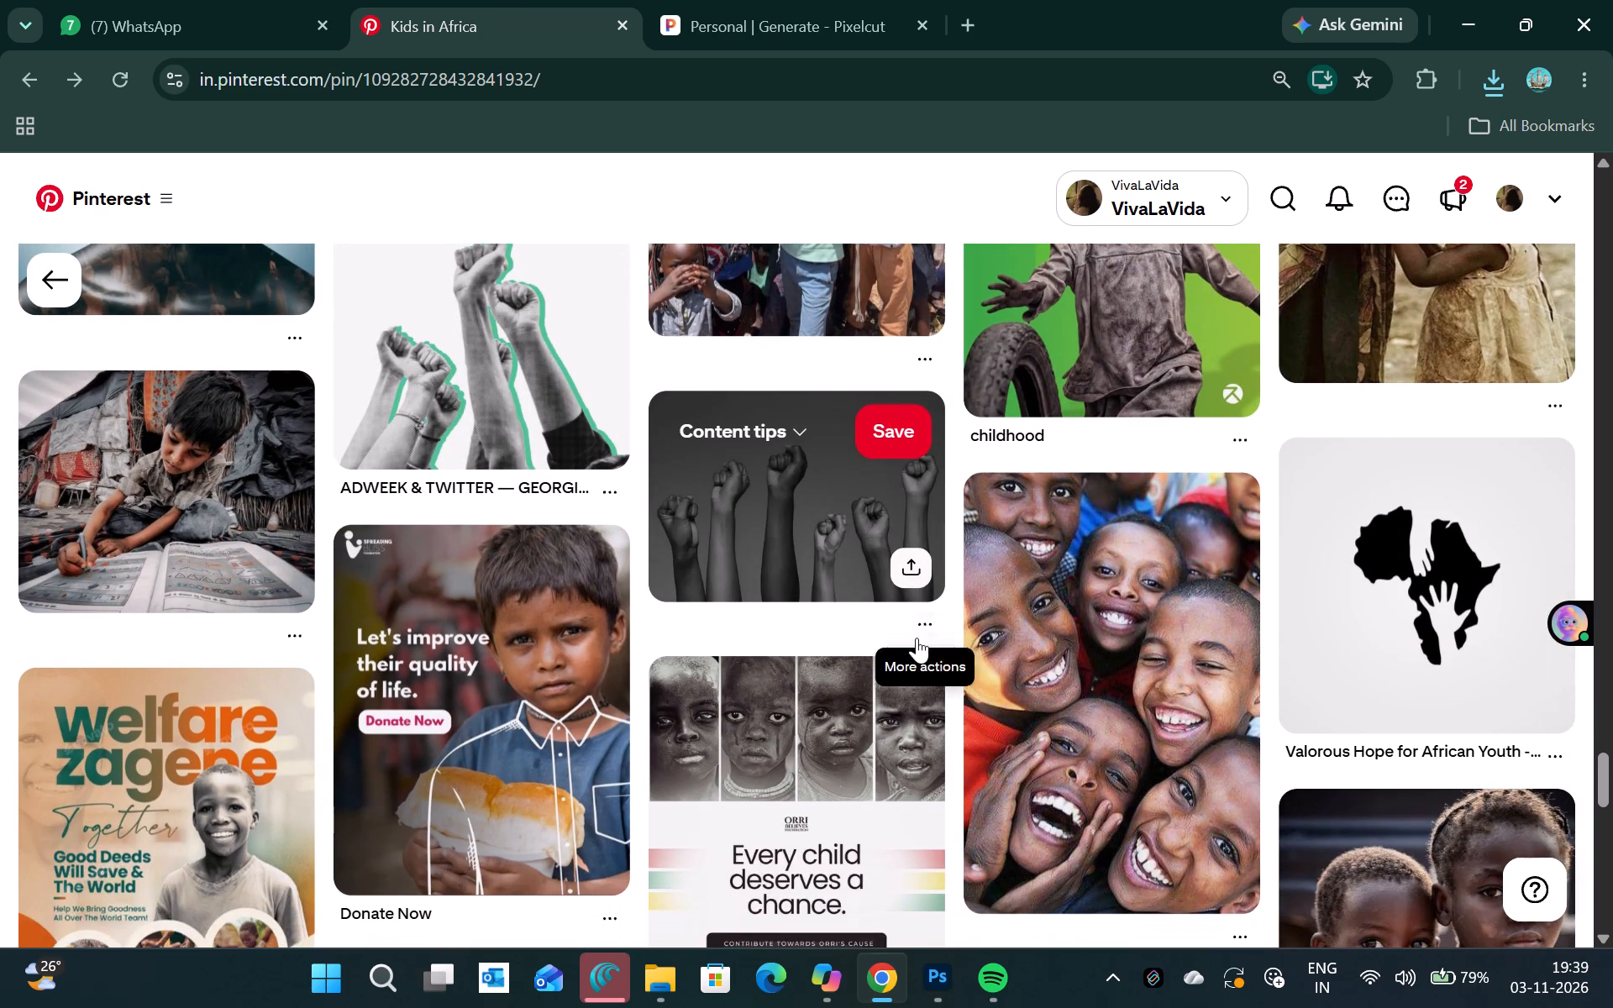
scroll(917, 638, down, 2)
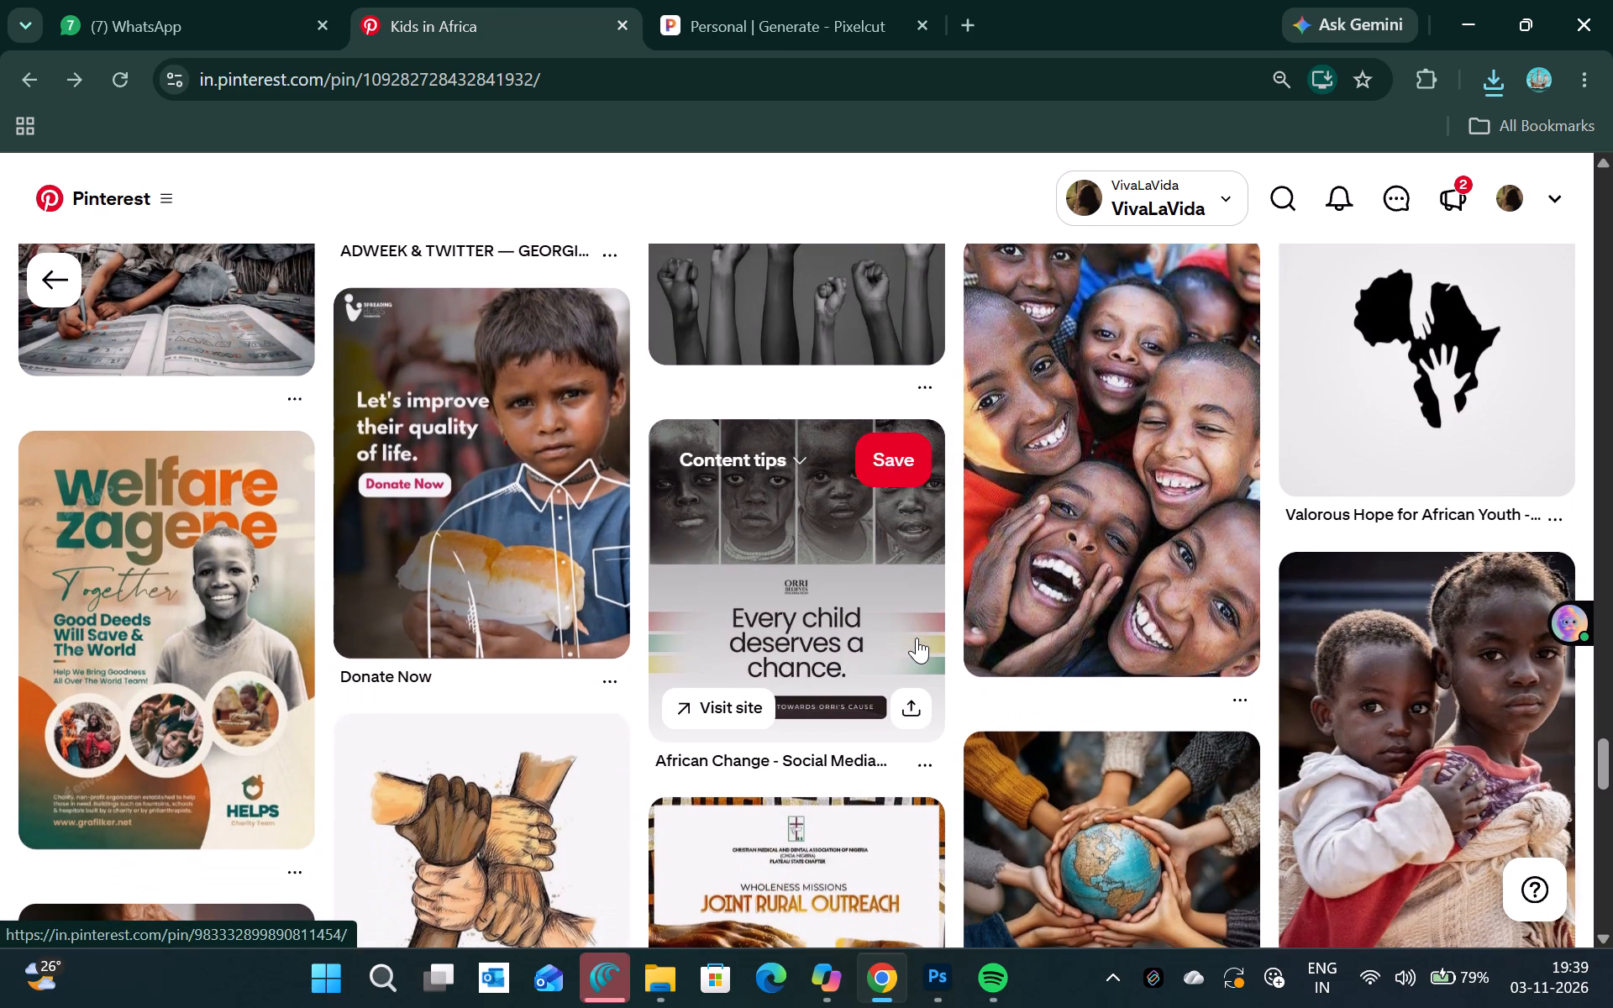
scroll(917, 638, down, 1)
Return to Pixelcut and download the background-free KidsinAfrica cutout as a transparent PNG in original quality.
click(736, 0)
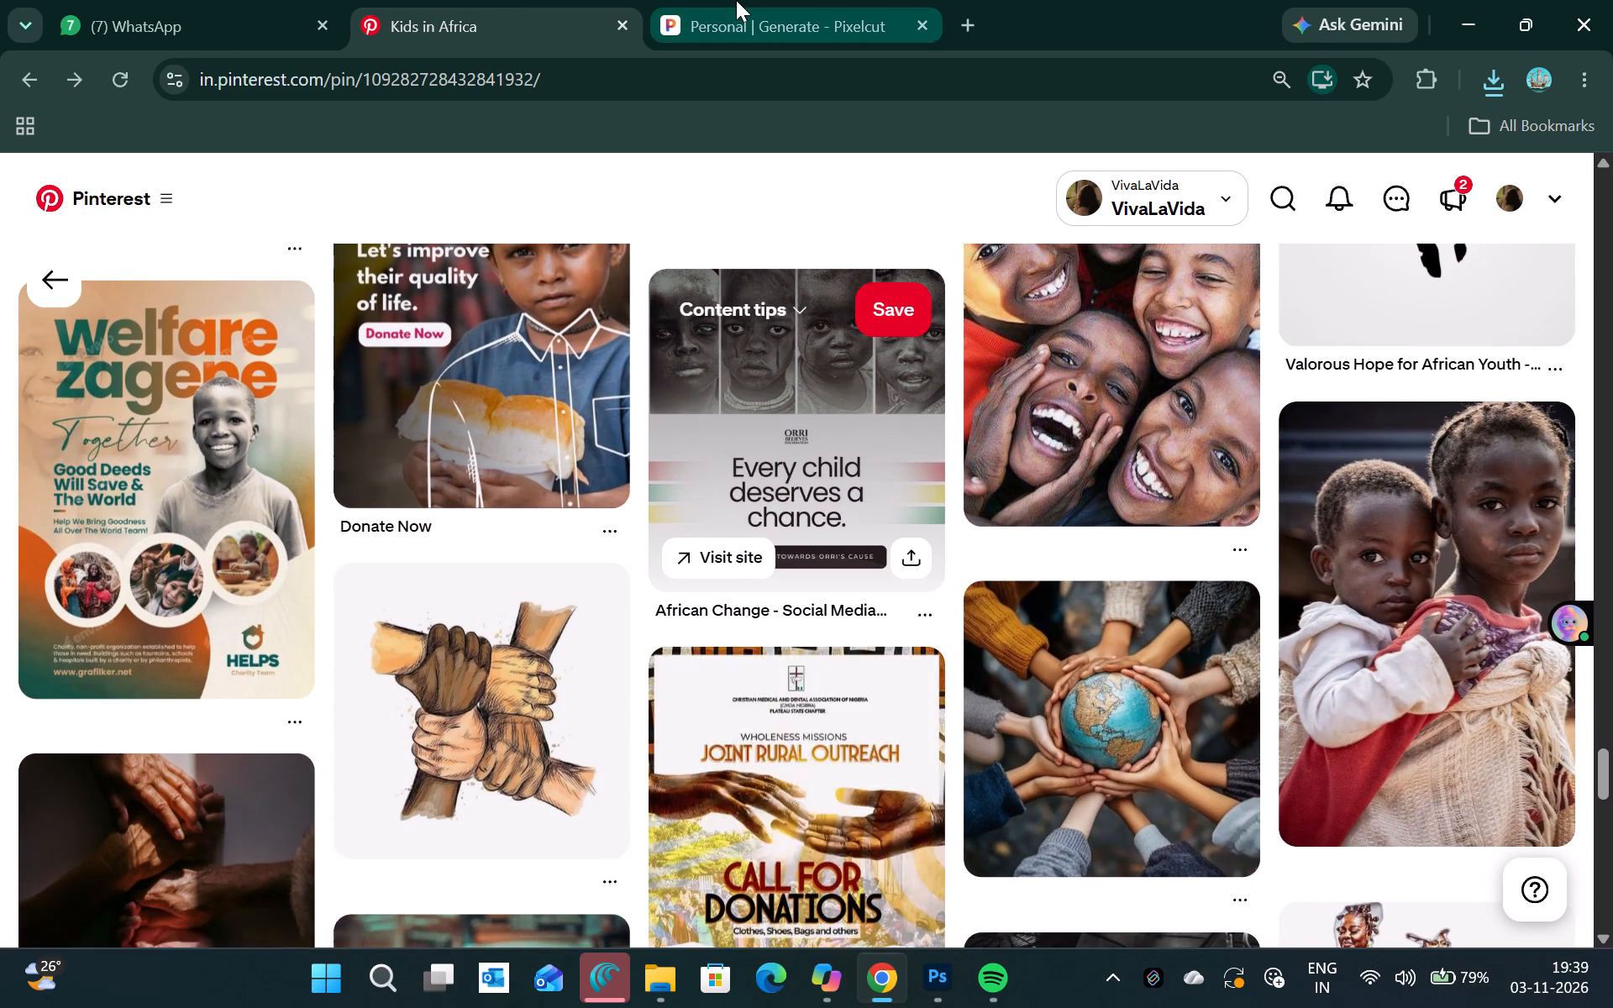
click(1311, 326)
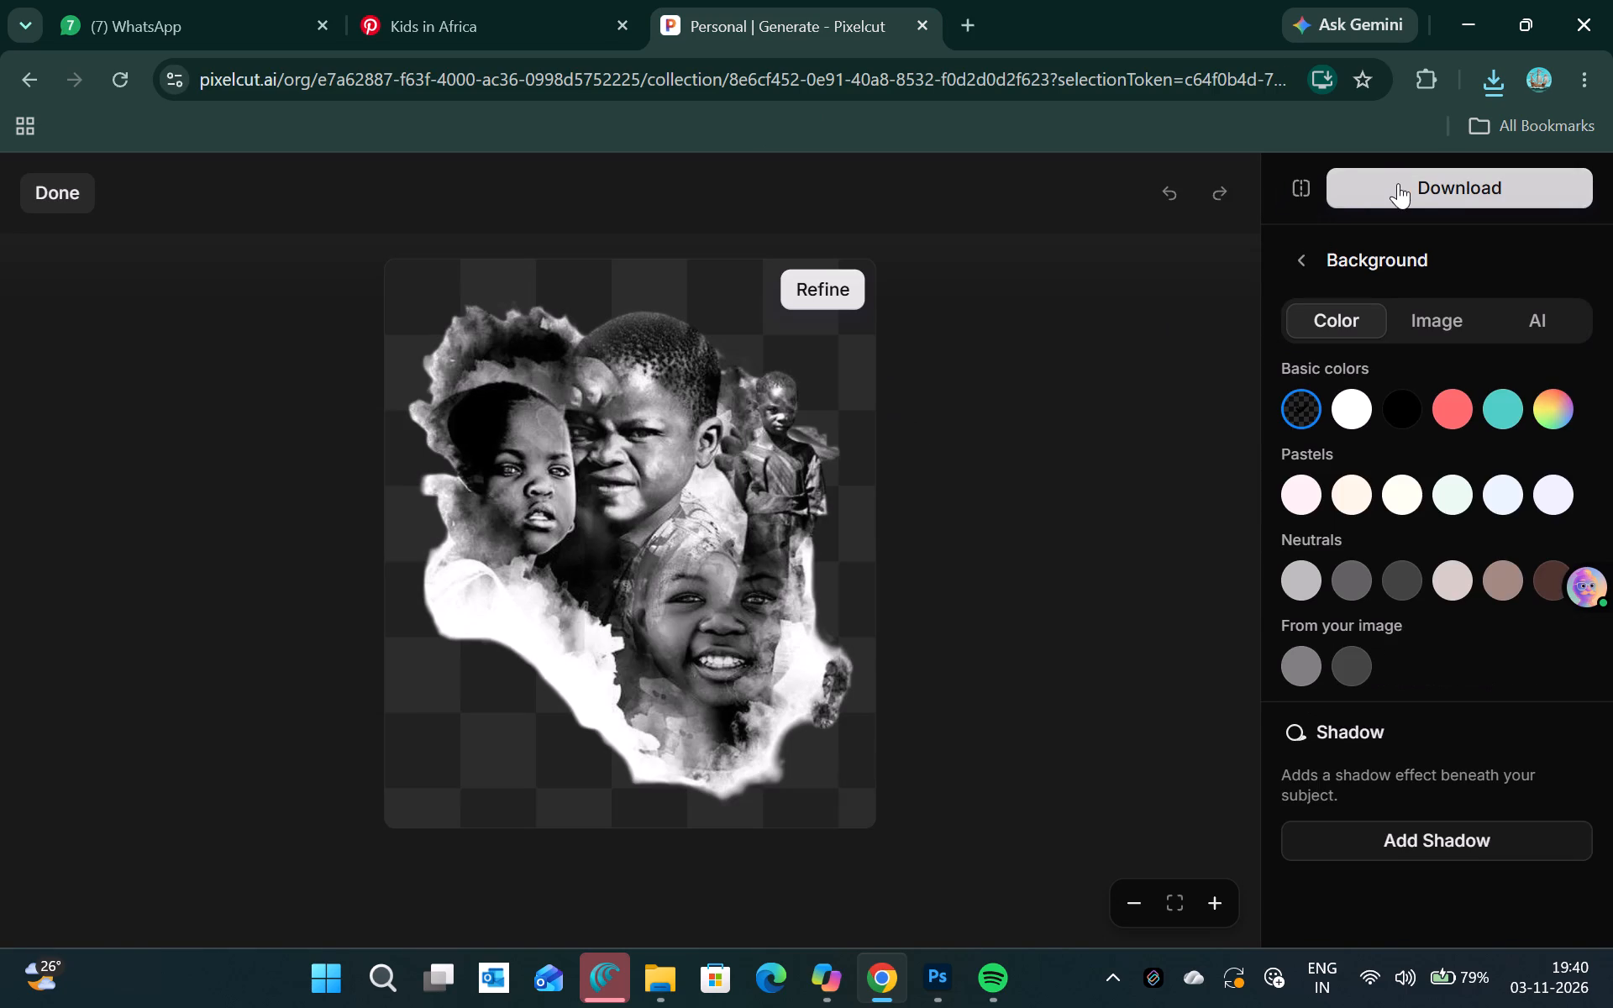
click(1416, 181)
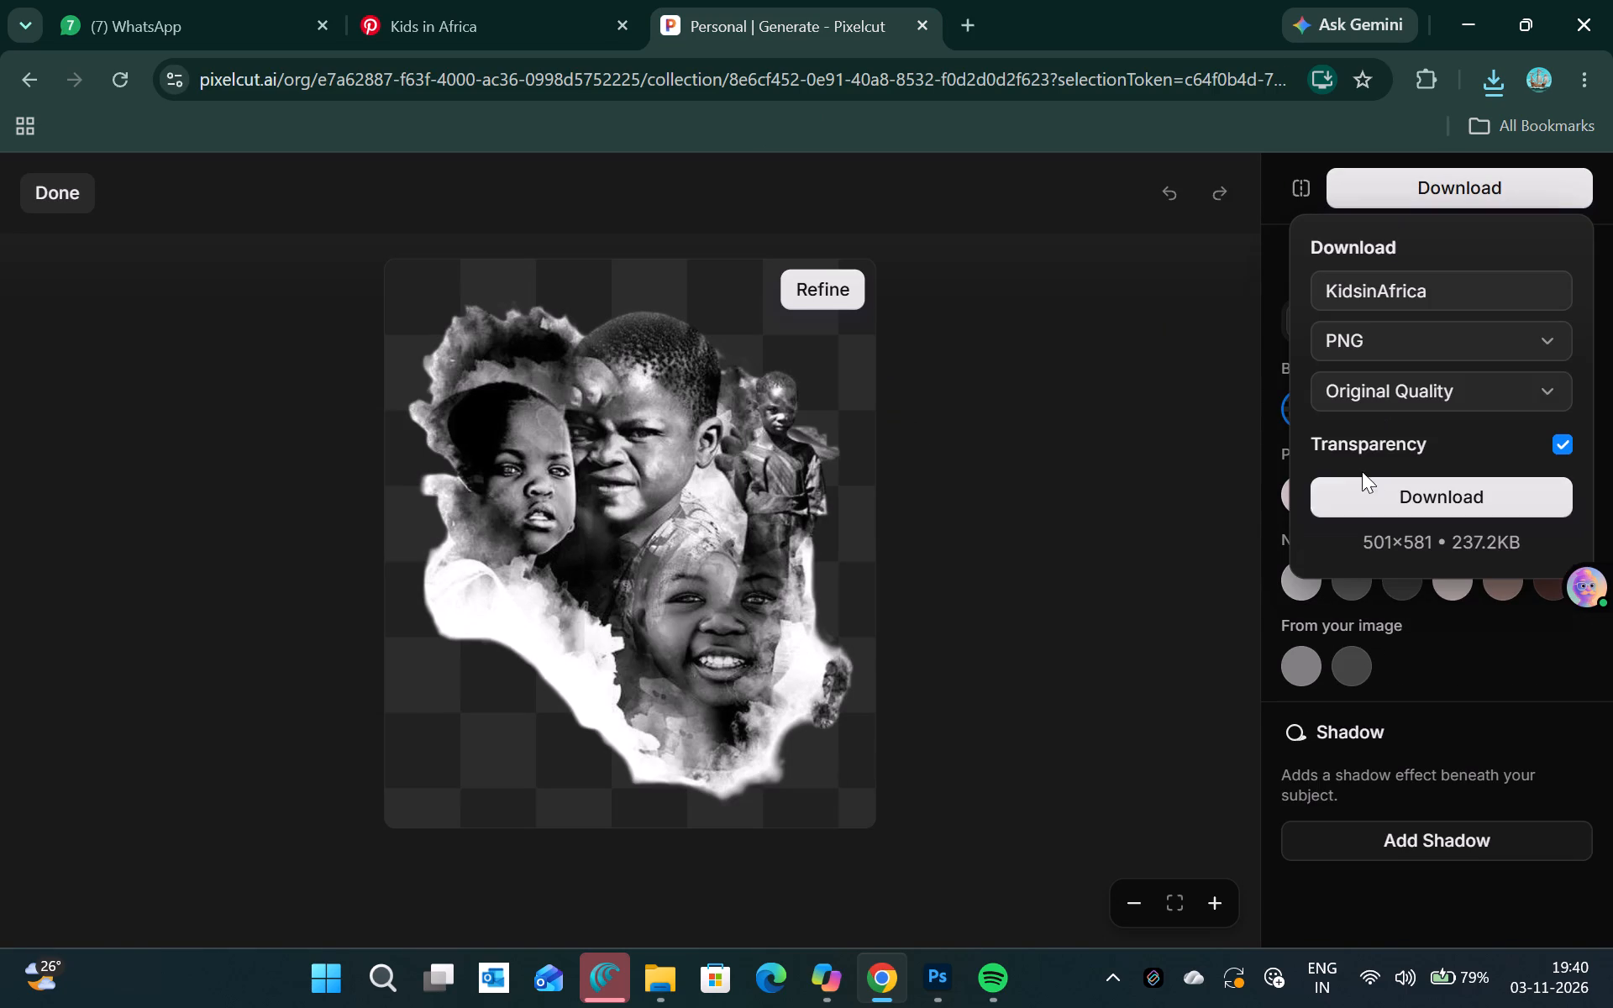
click(1354, 497)
Check the Downloads folder for the cutout and download the transparent KidsinAfrica PNG from Pixelcut once more.
click(644, 978)
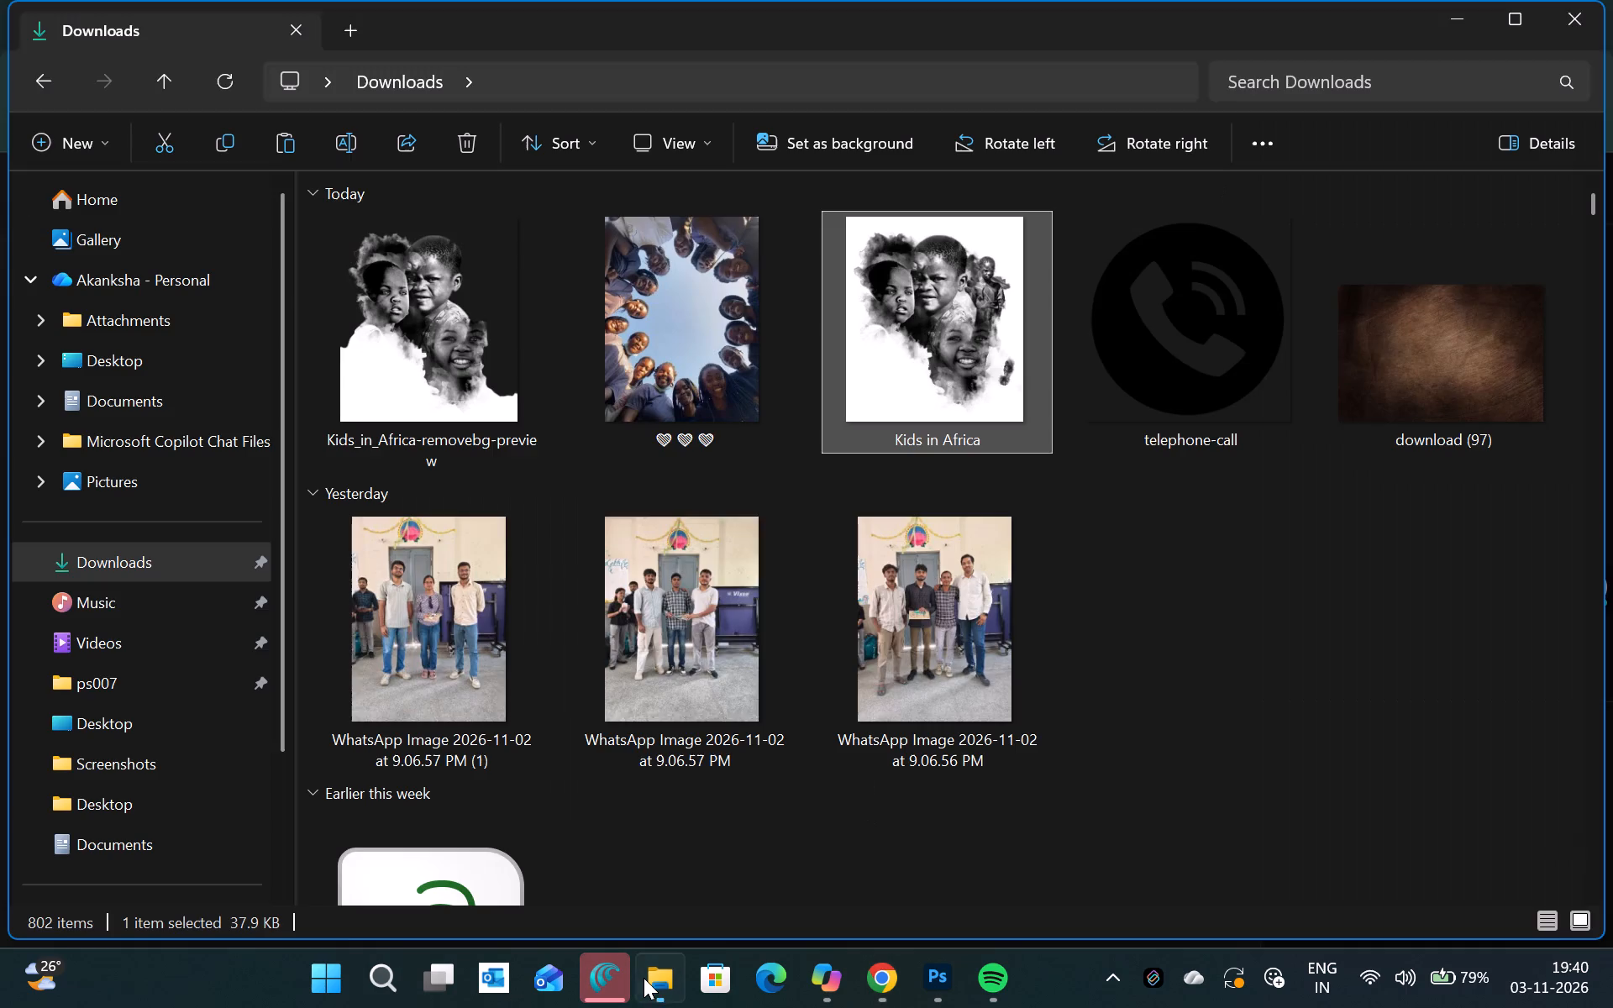
double_click(177, 567)
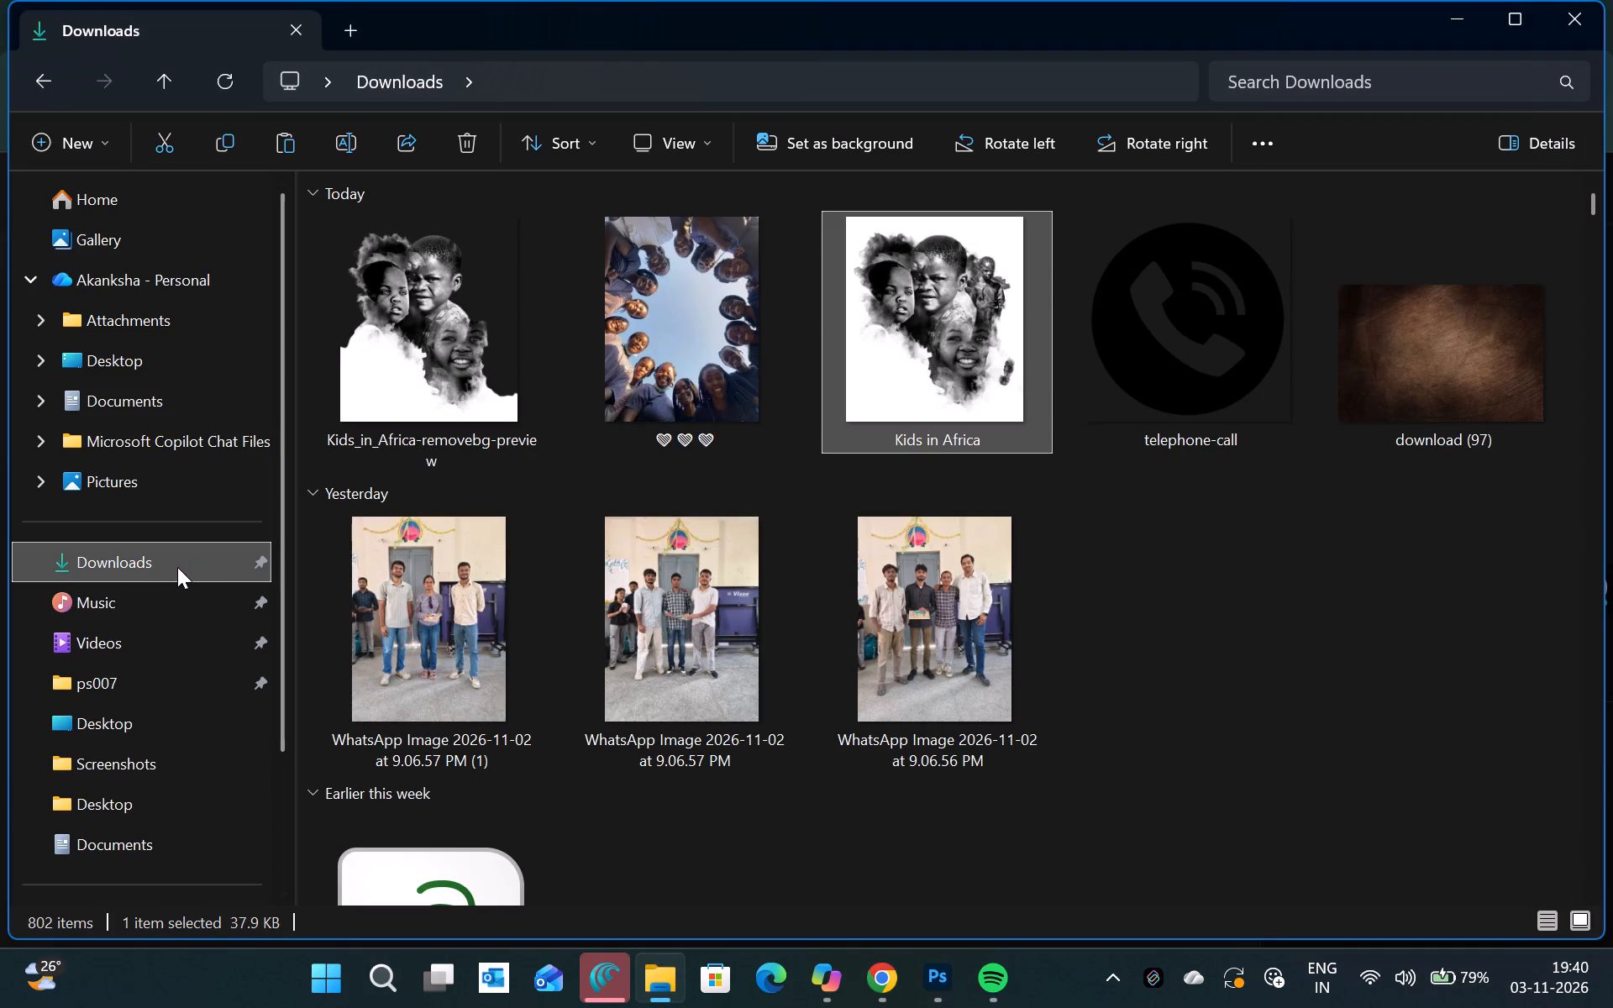
click(891, 971)
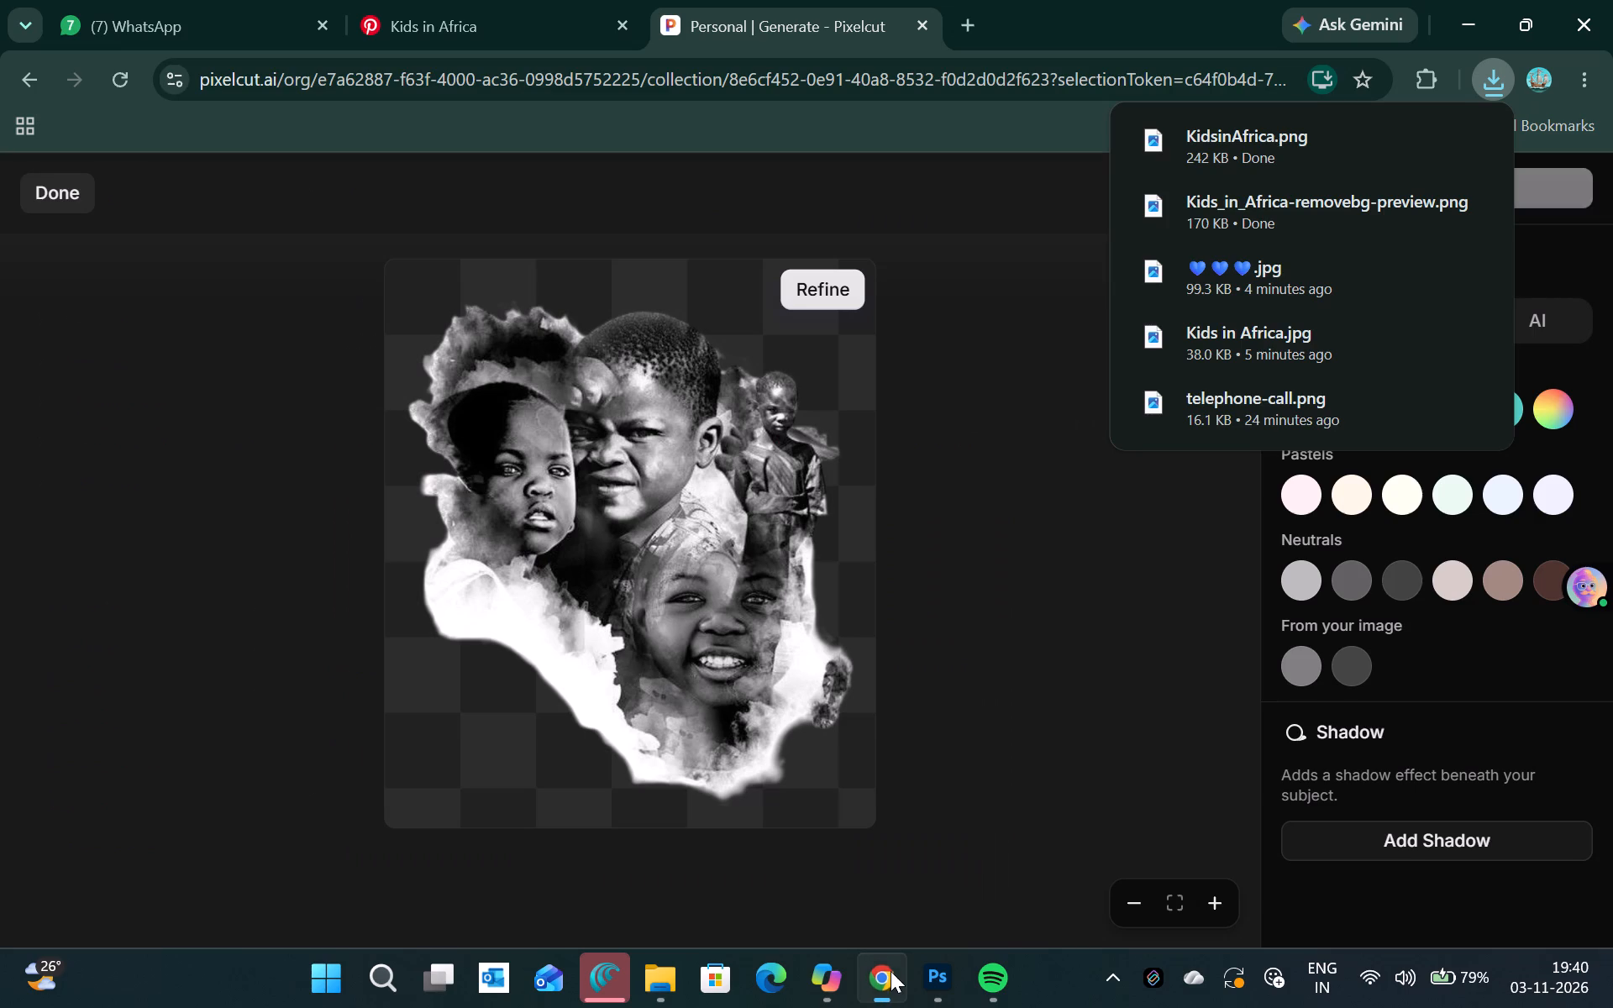
click(1138, 539)
click(1433, 198)
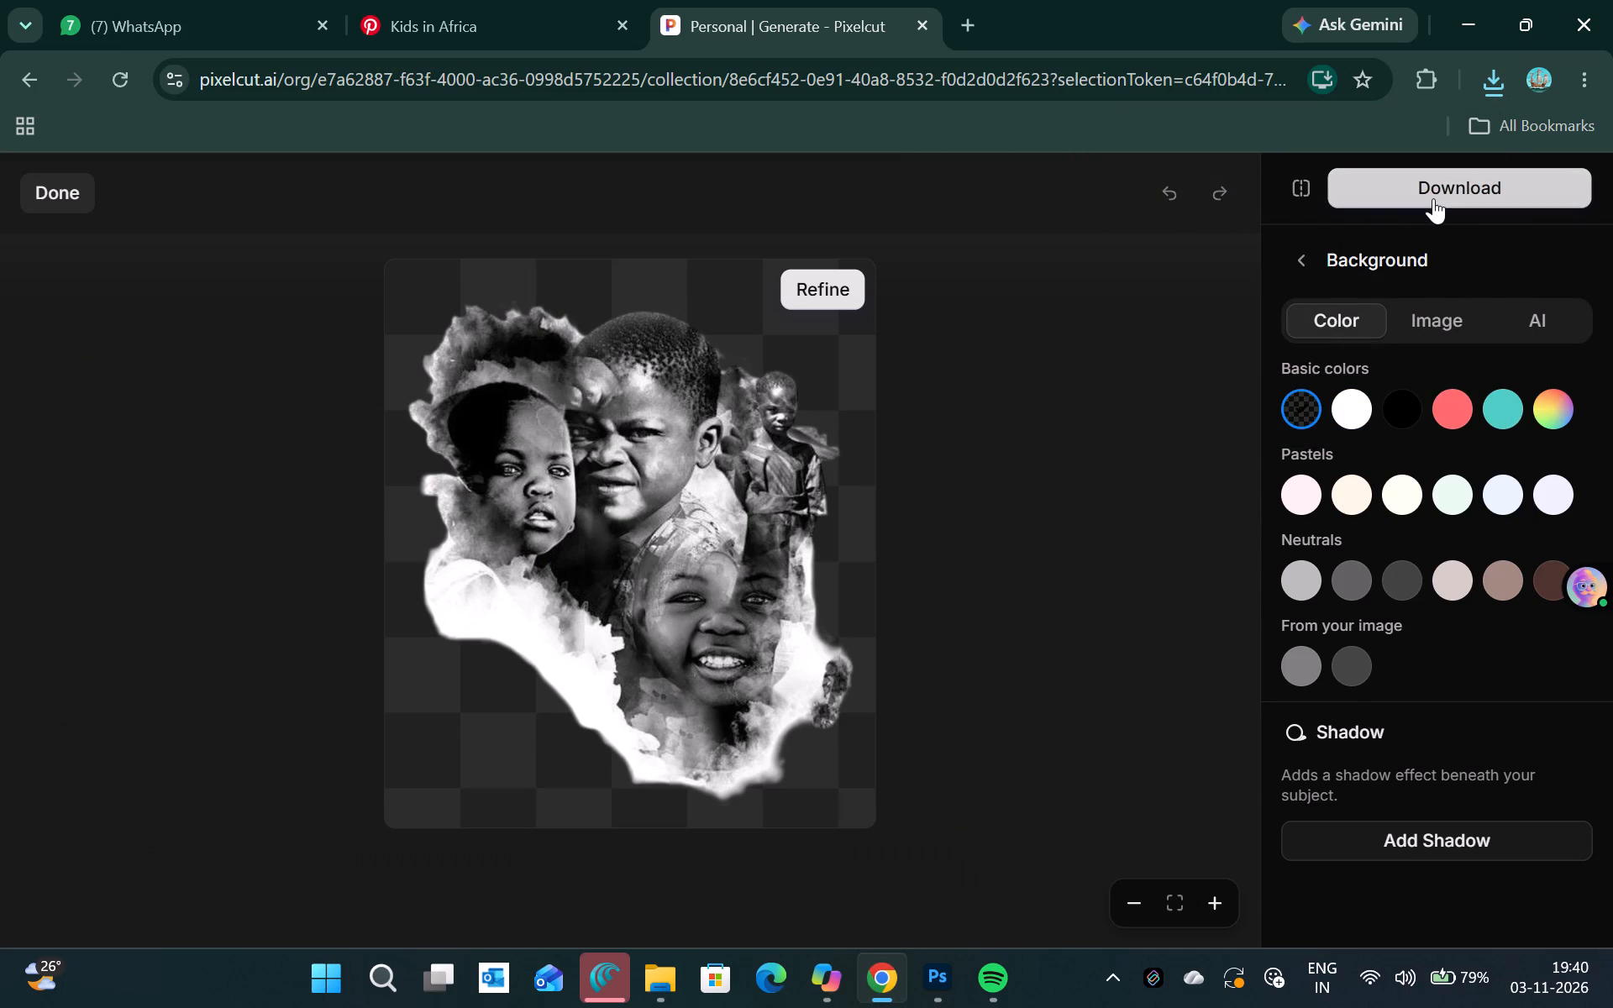
click(1376, 490)
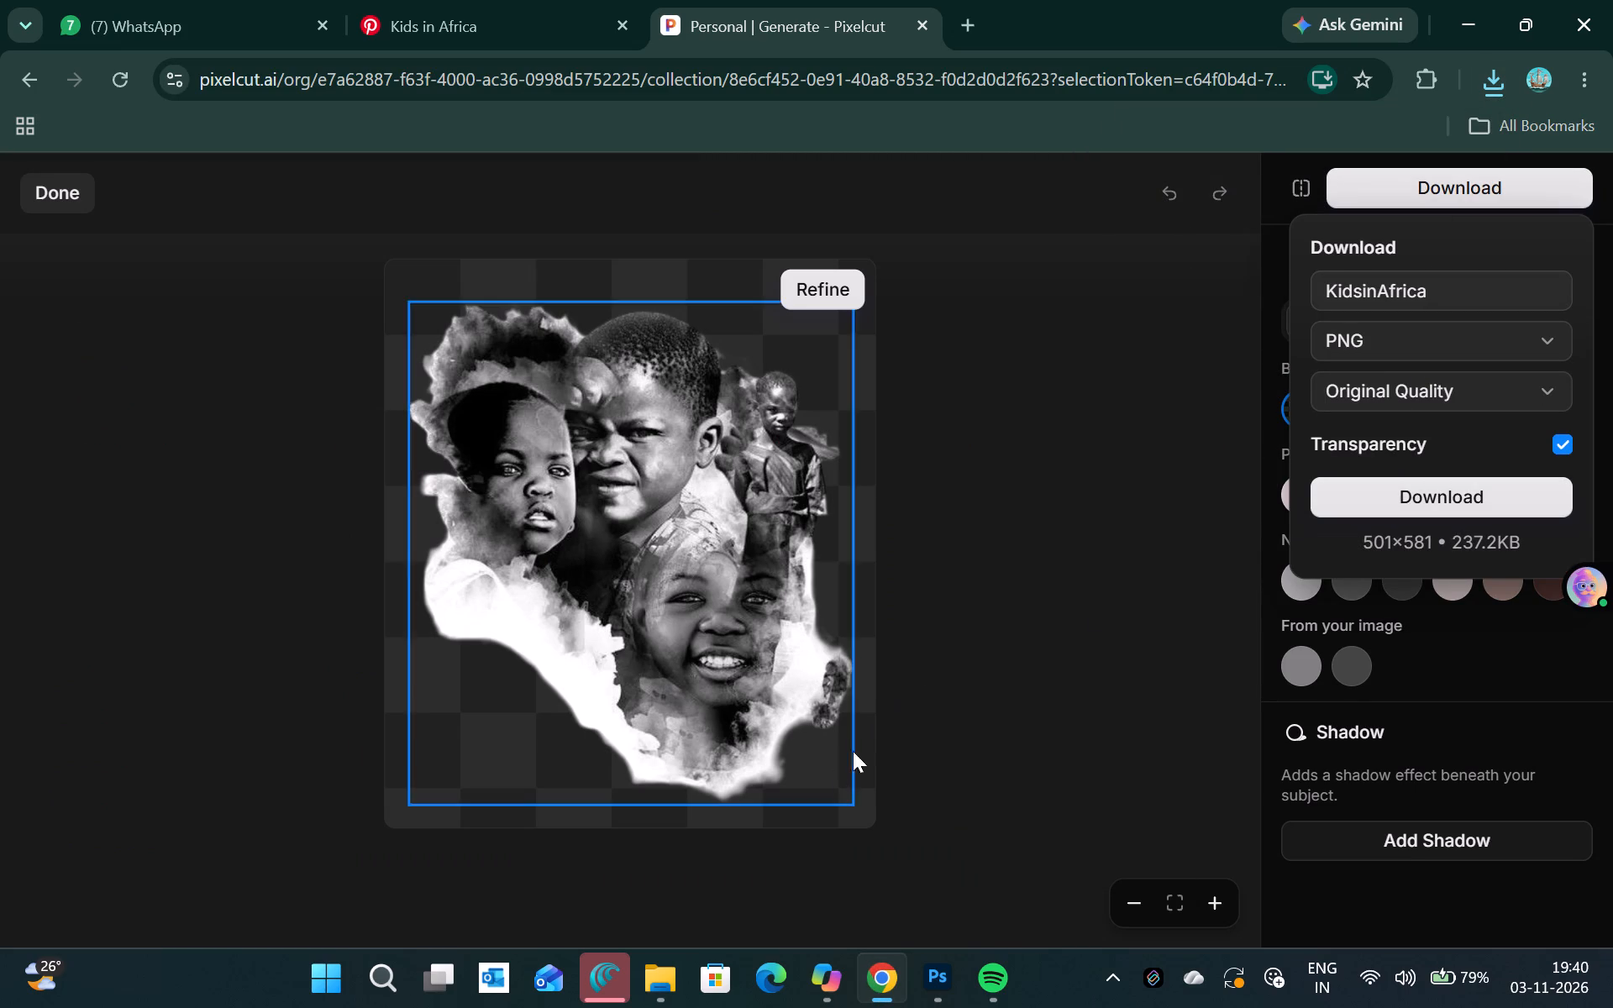
click(1416, 485)
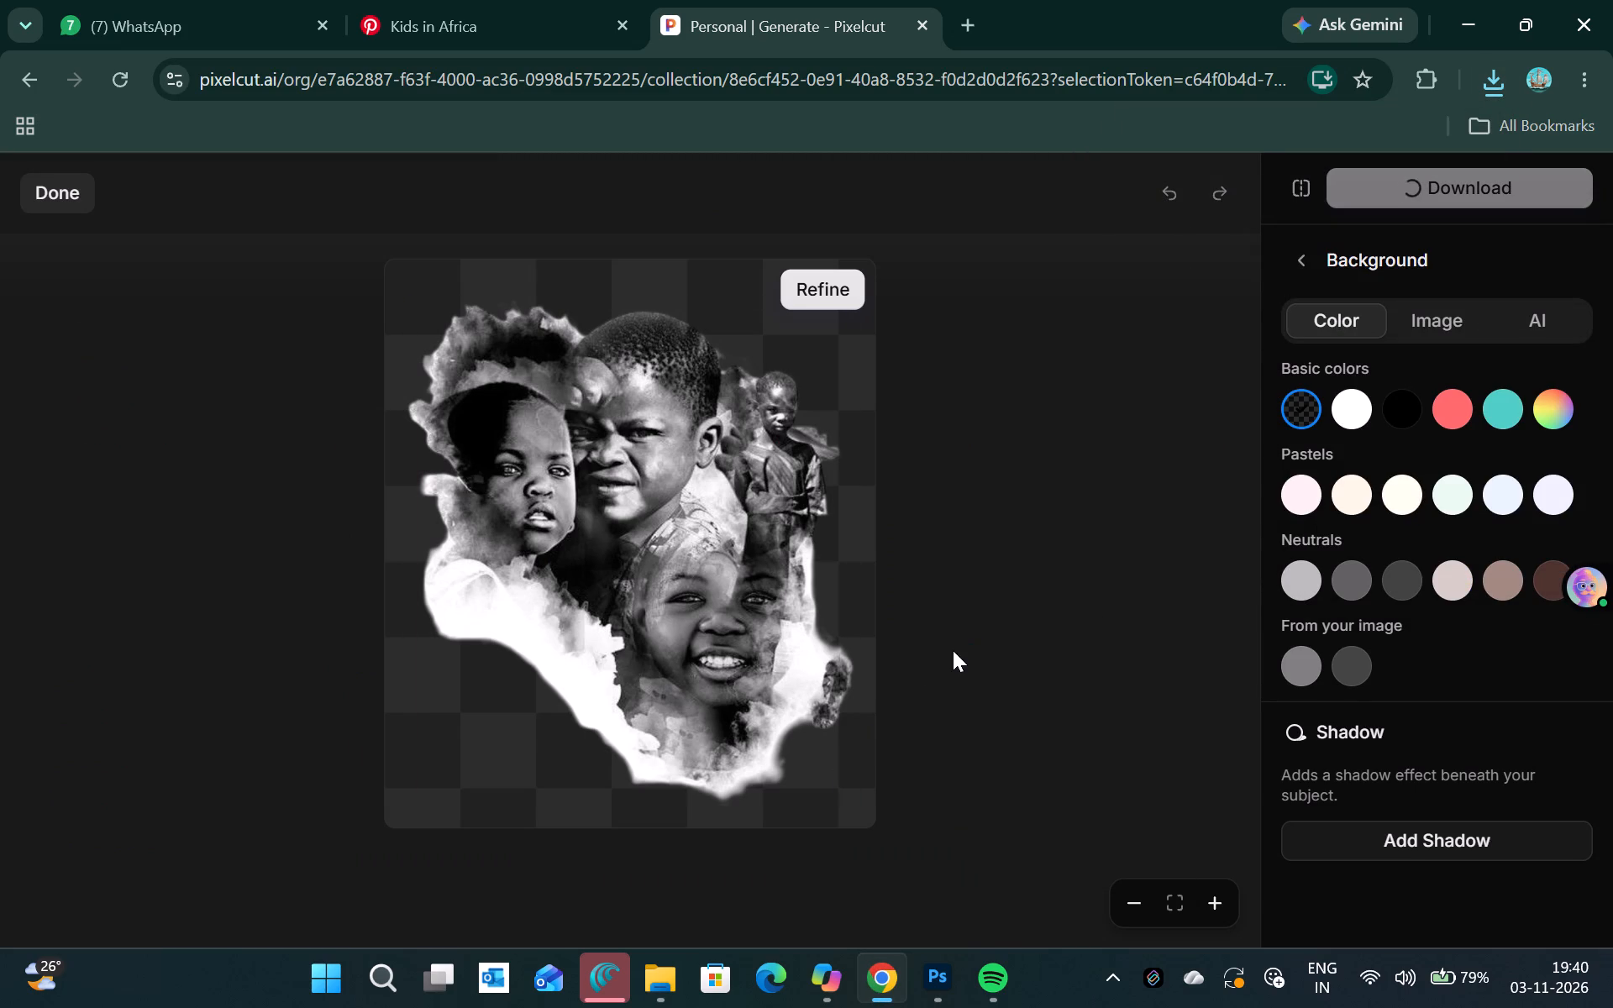
Place the newly downloaded KidsinAfrica (1) cutout from the Downloads folder into the Flash banner in Photoshop.
click(670, 960)
drag(406, 354, 714, 616)
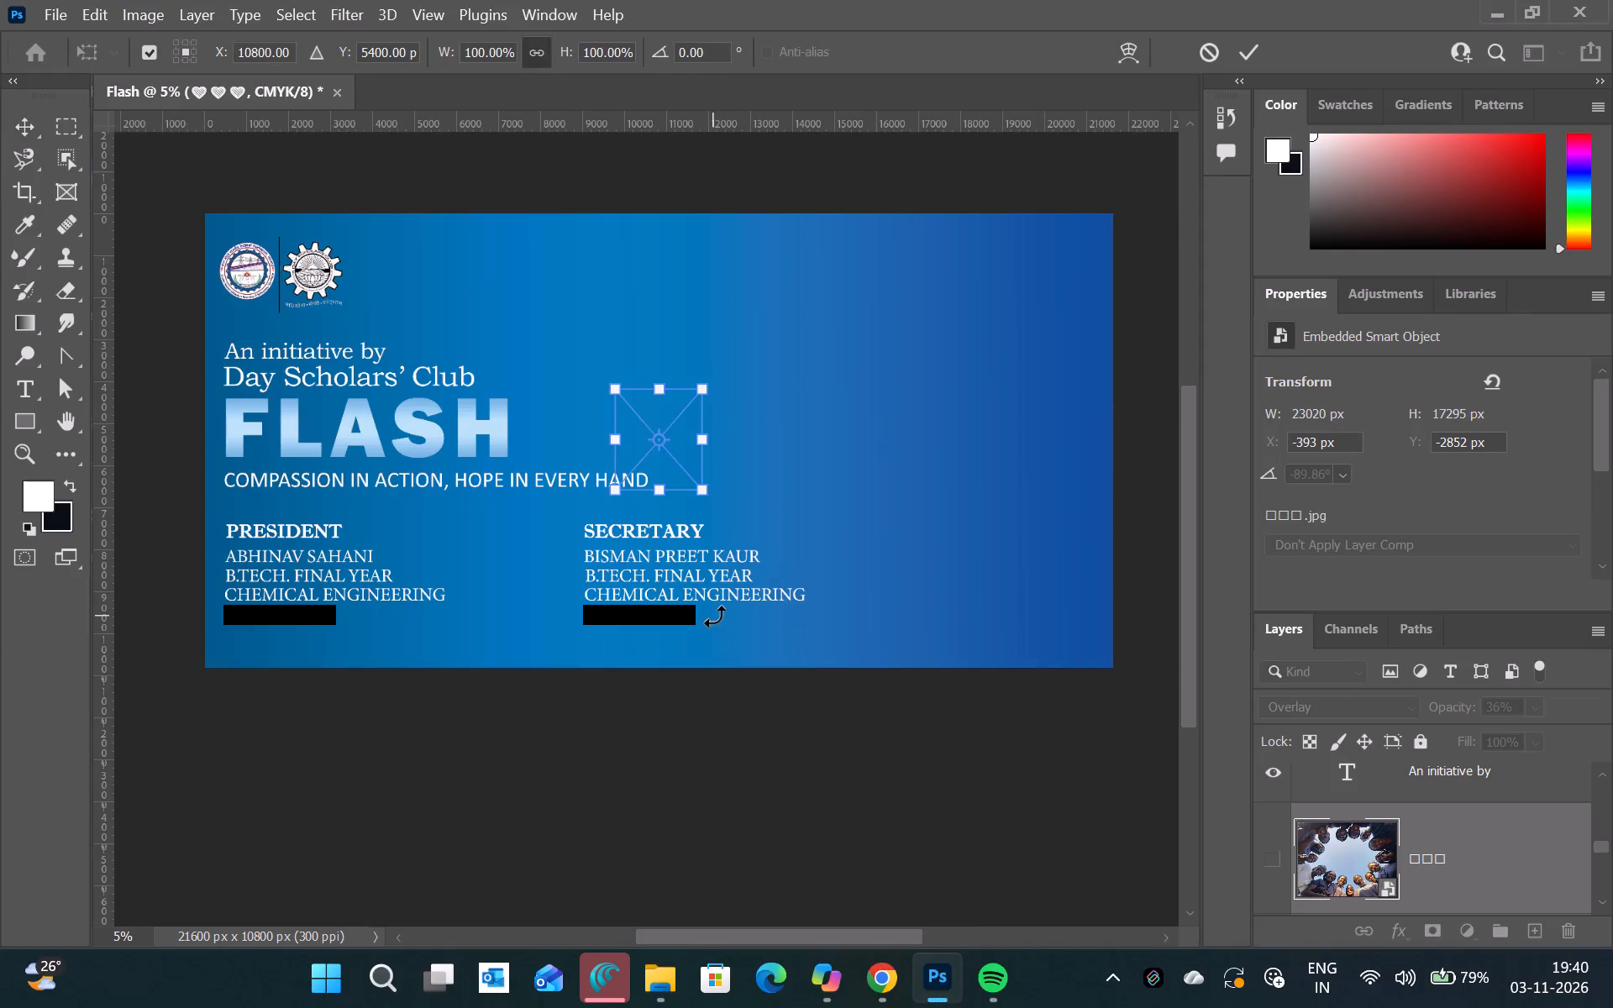
drag(651, 444, 855, 442)
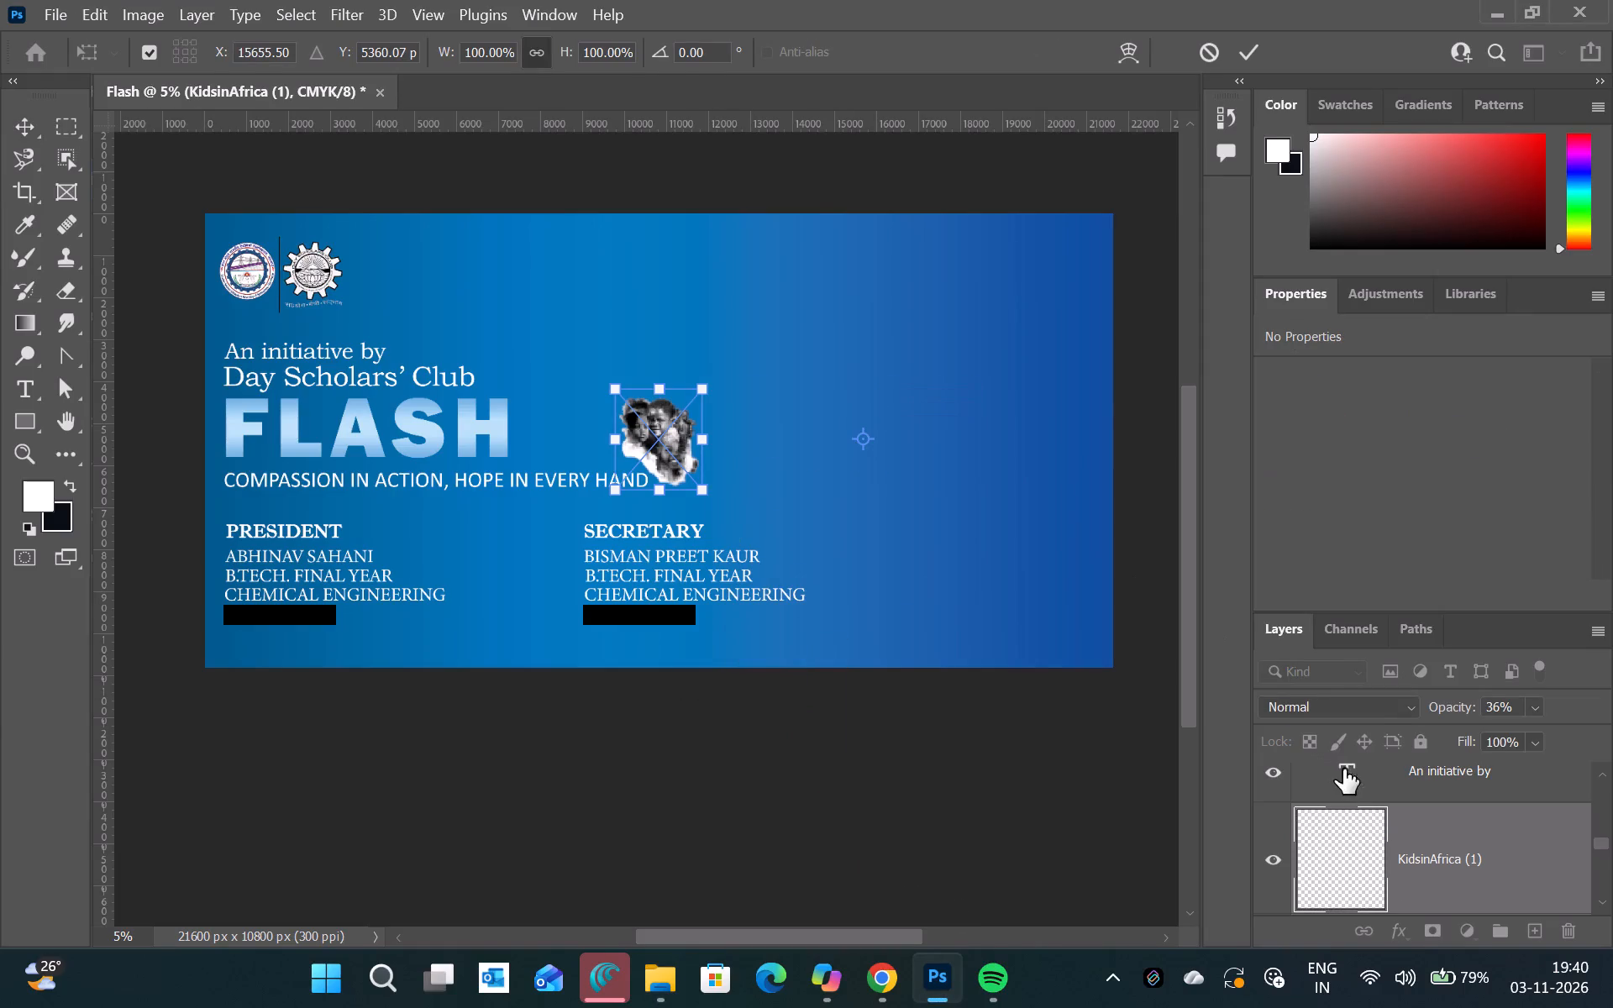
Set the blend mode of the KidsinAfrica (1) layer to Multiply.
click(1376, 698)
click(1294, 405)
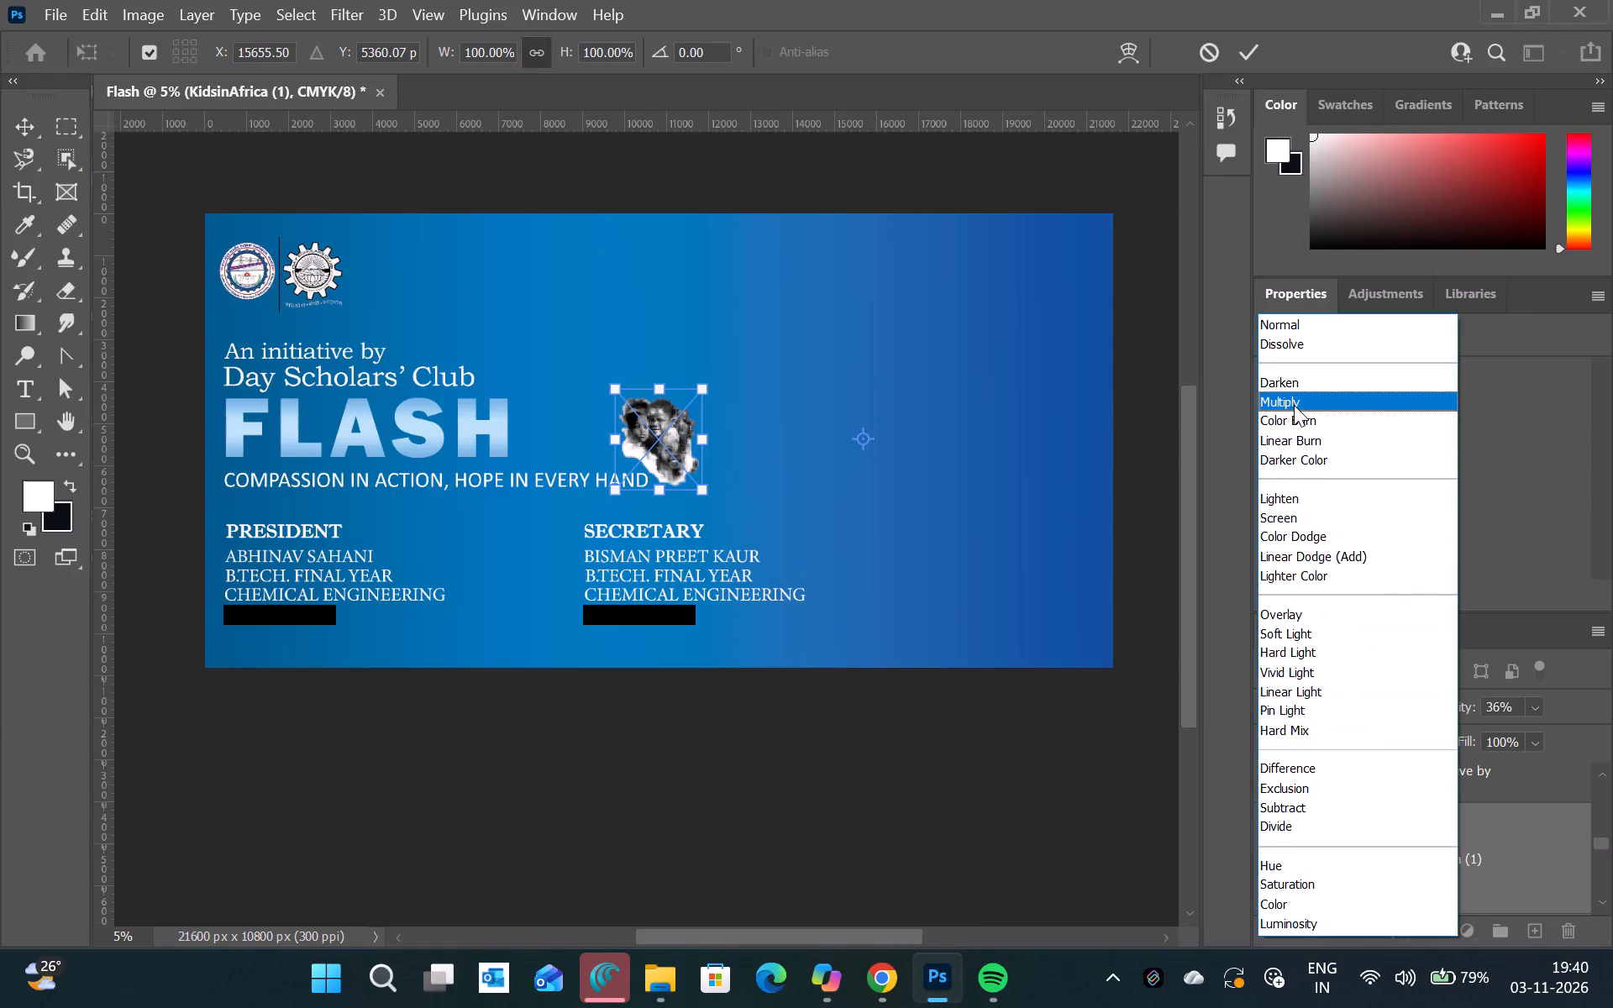
Enlarge the children cutout to about 7211 x 8157 px and position it on the banner's empty right side.
click(39, 129)
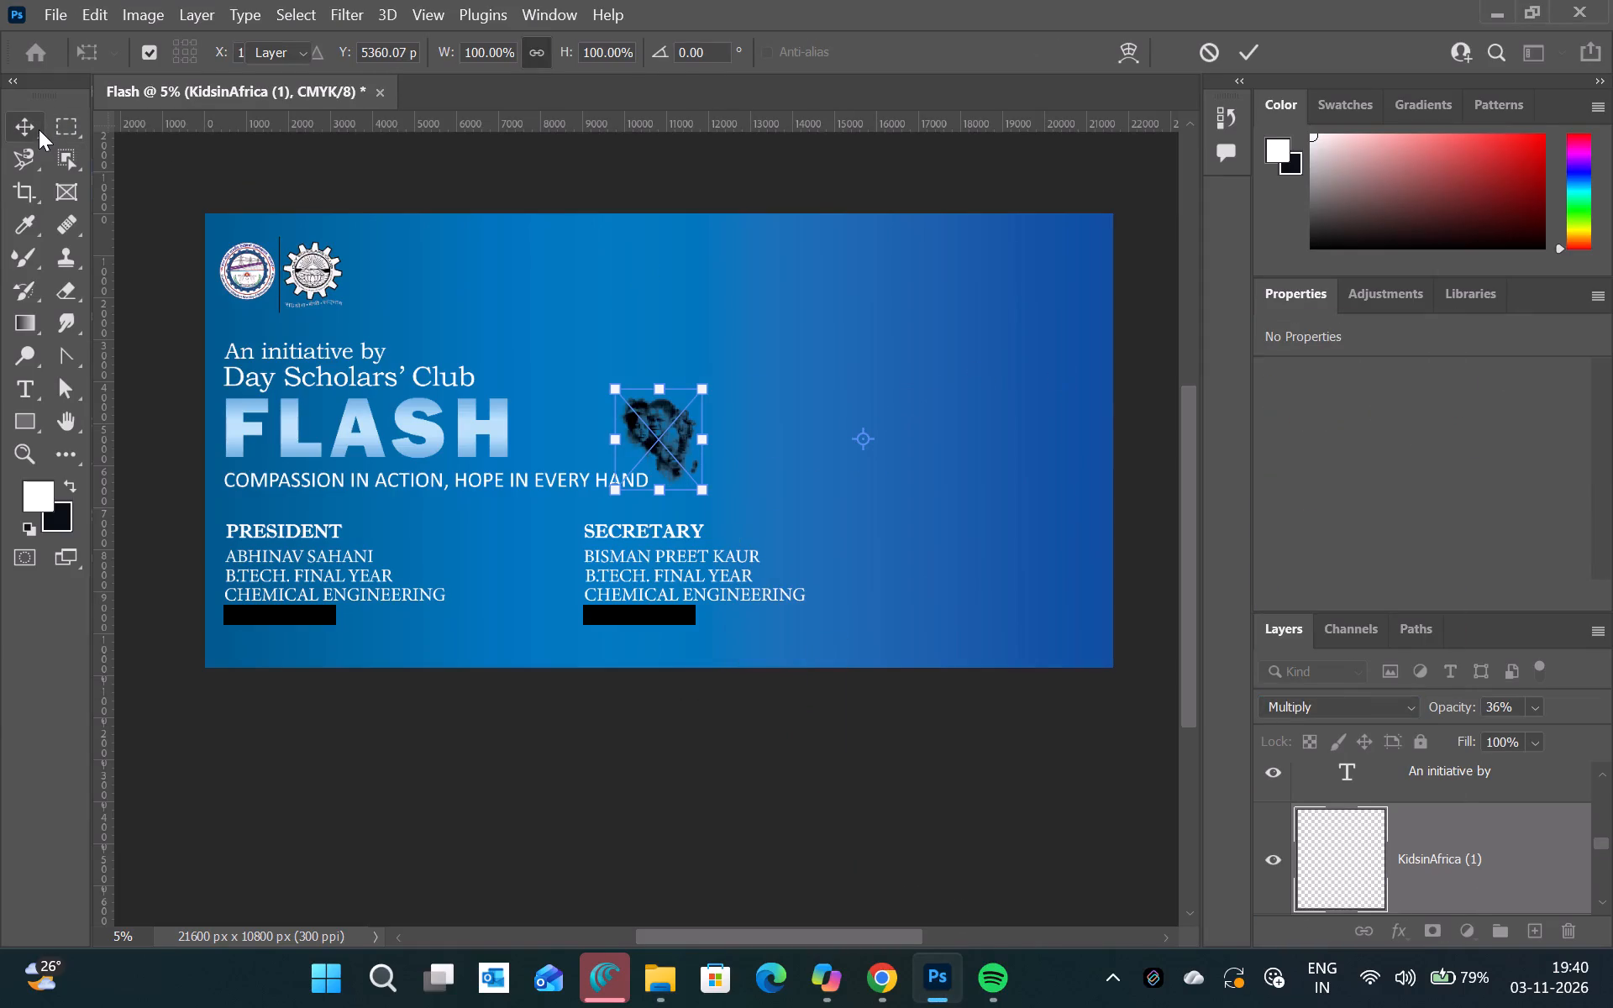
key(ctrl+t)
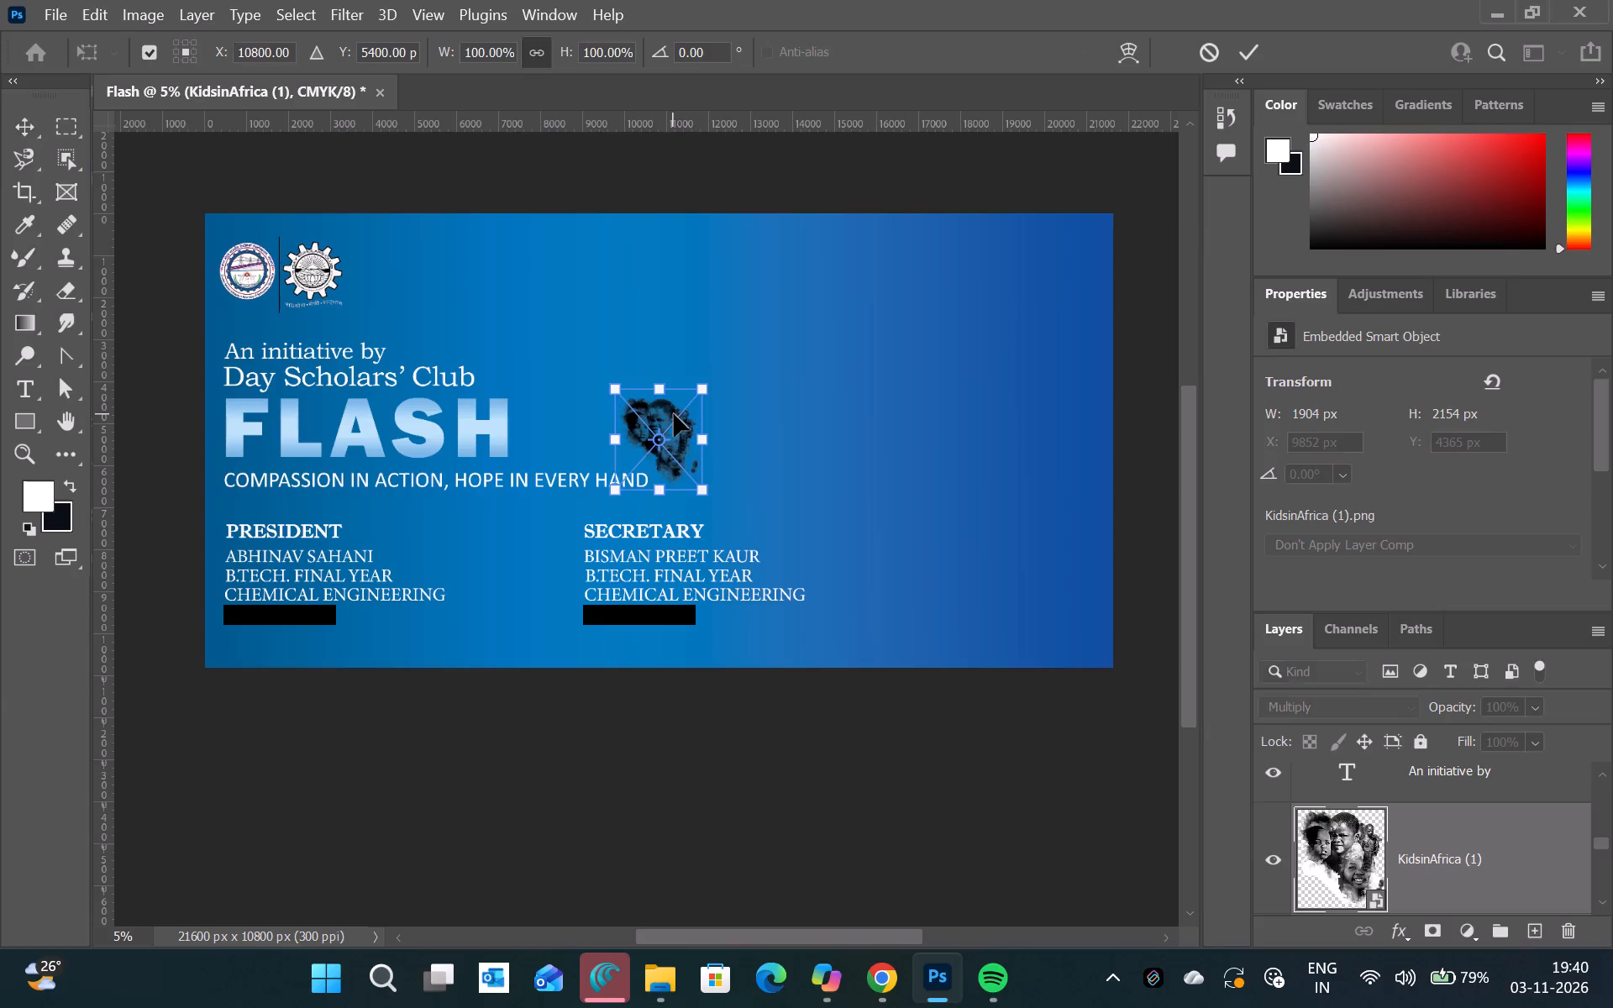
drag(706, 379, 954, 233)
drag(745, 281, 932, 402)
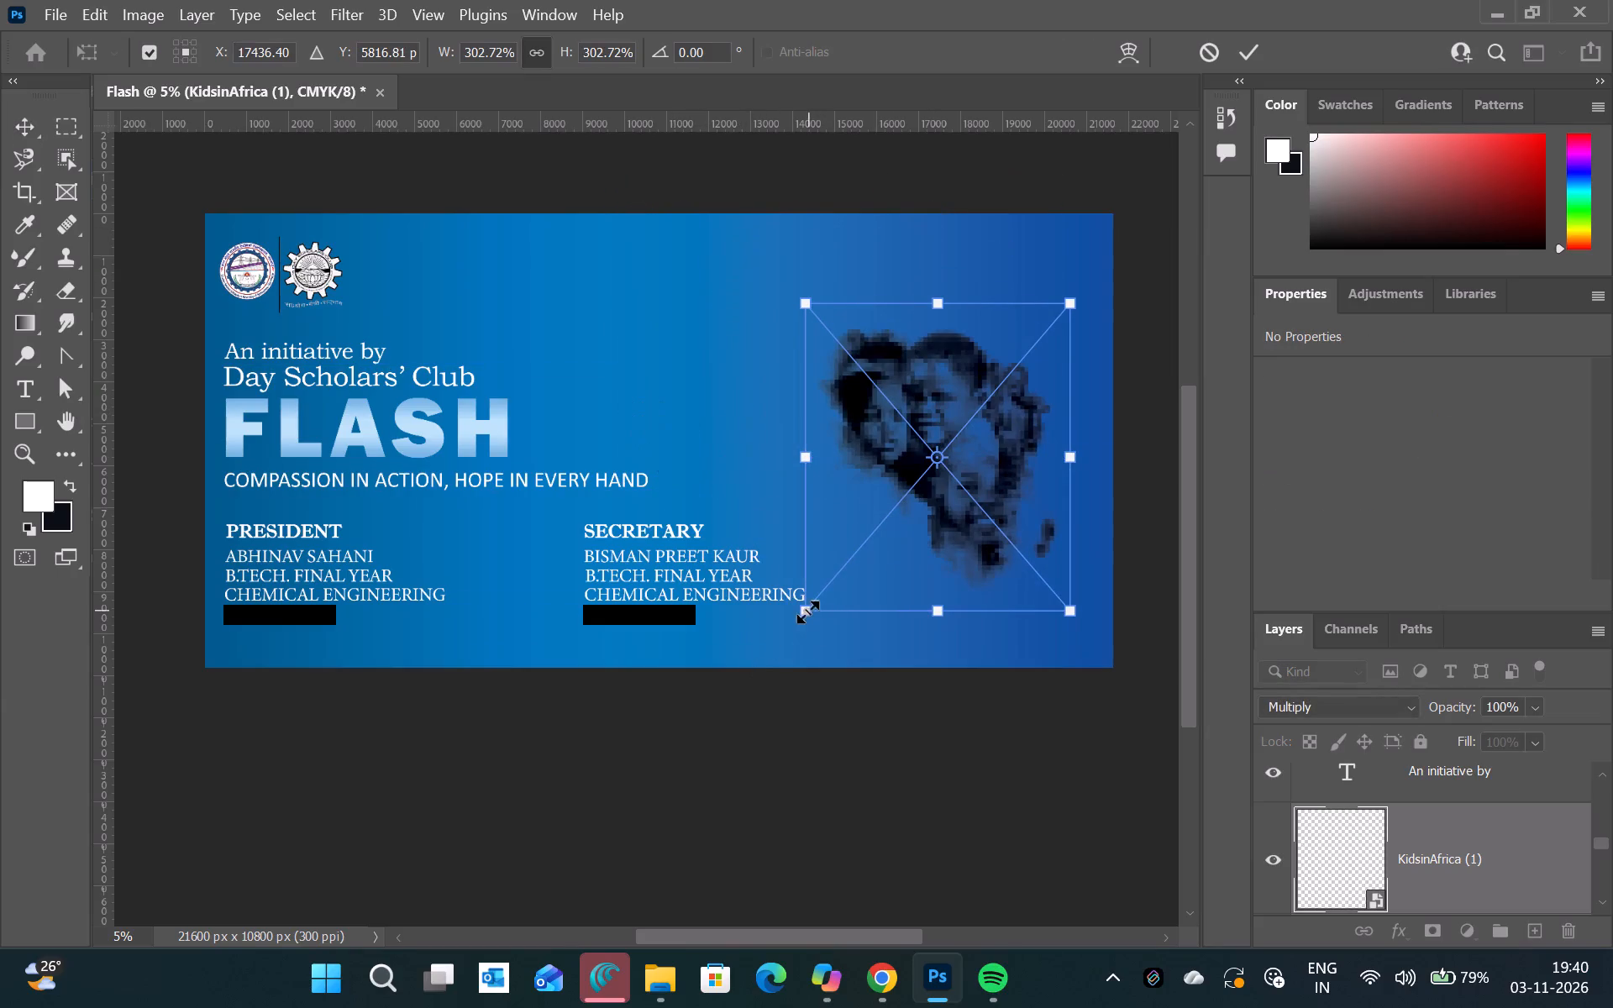
drag(807, 612, 738, 686)
drag(855, 521, 898, 492)
click(1246, 48)
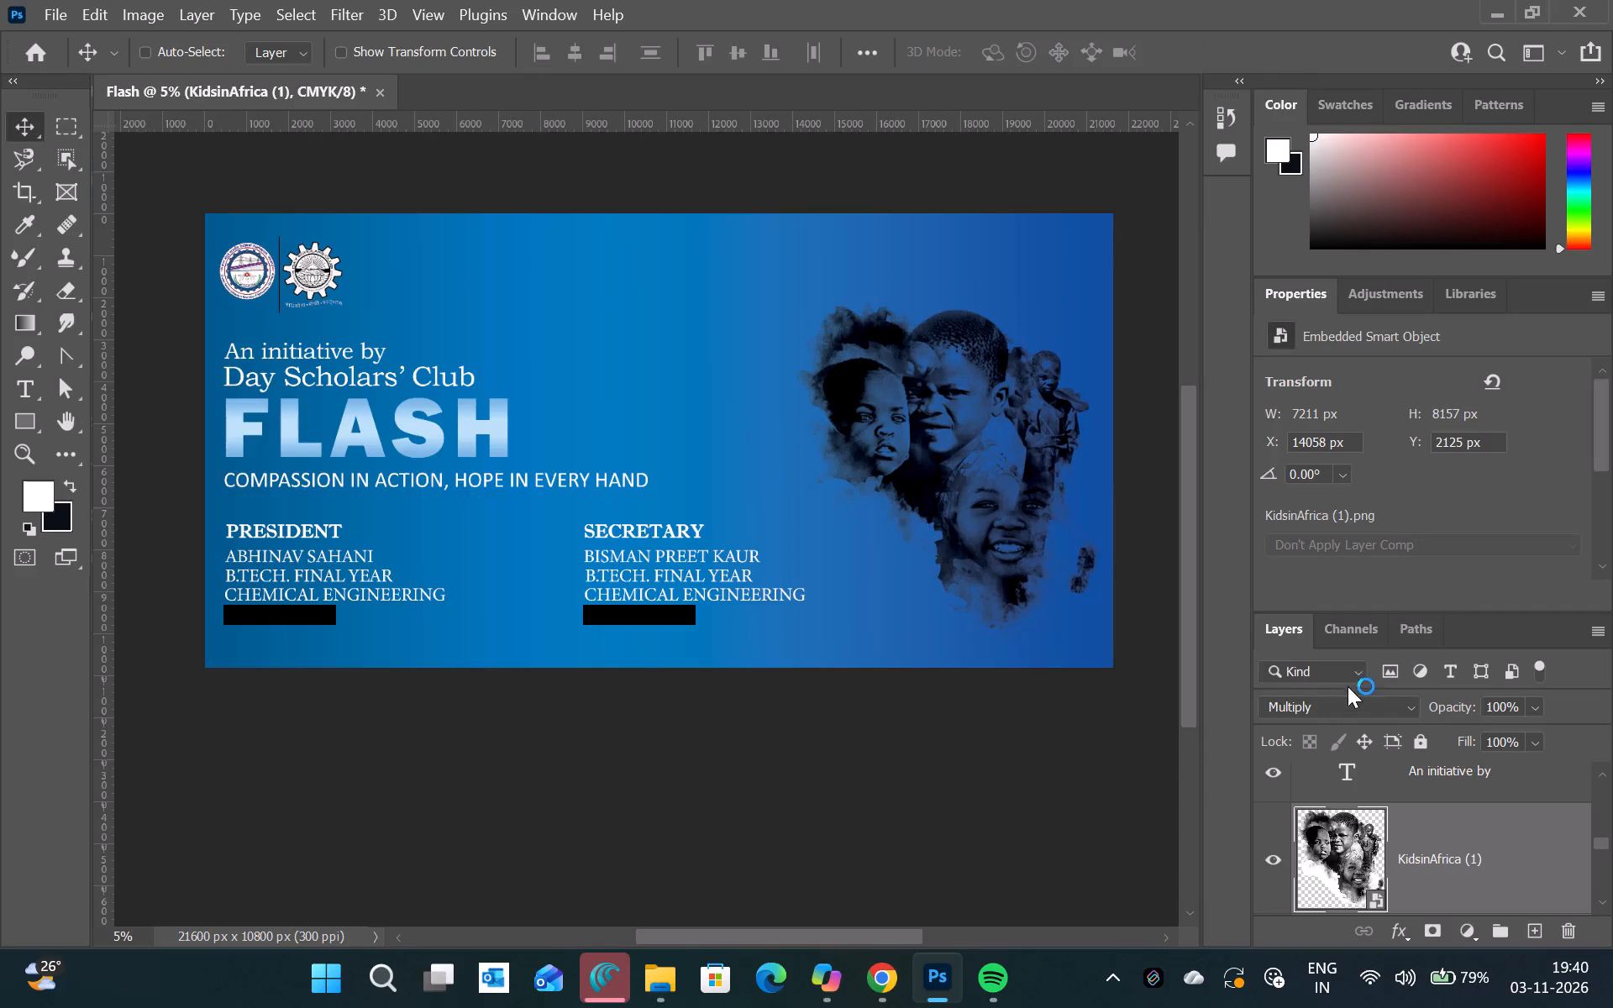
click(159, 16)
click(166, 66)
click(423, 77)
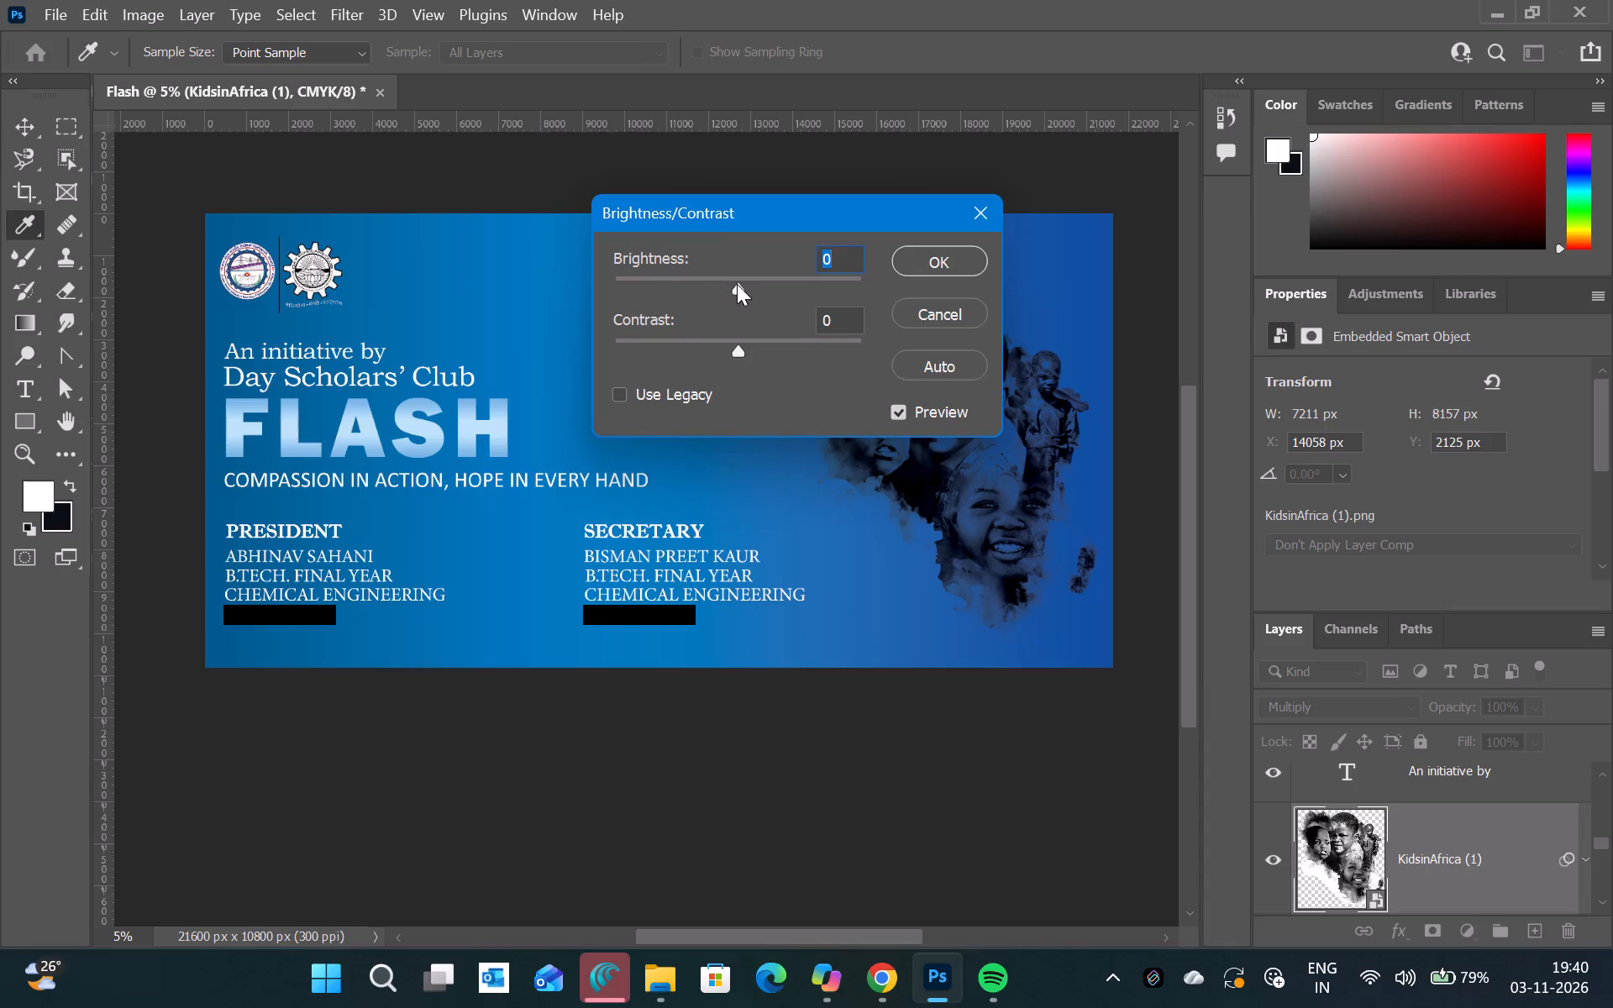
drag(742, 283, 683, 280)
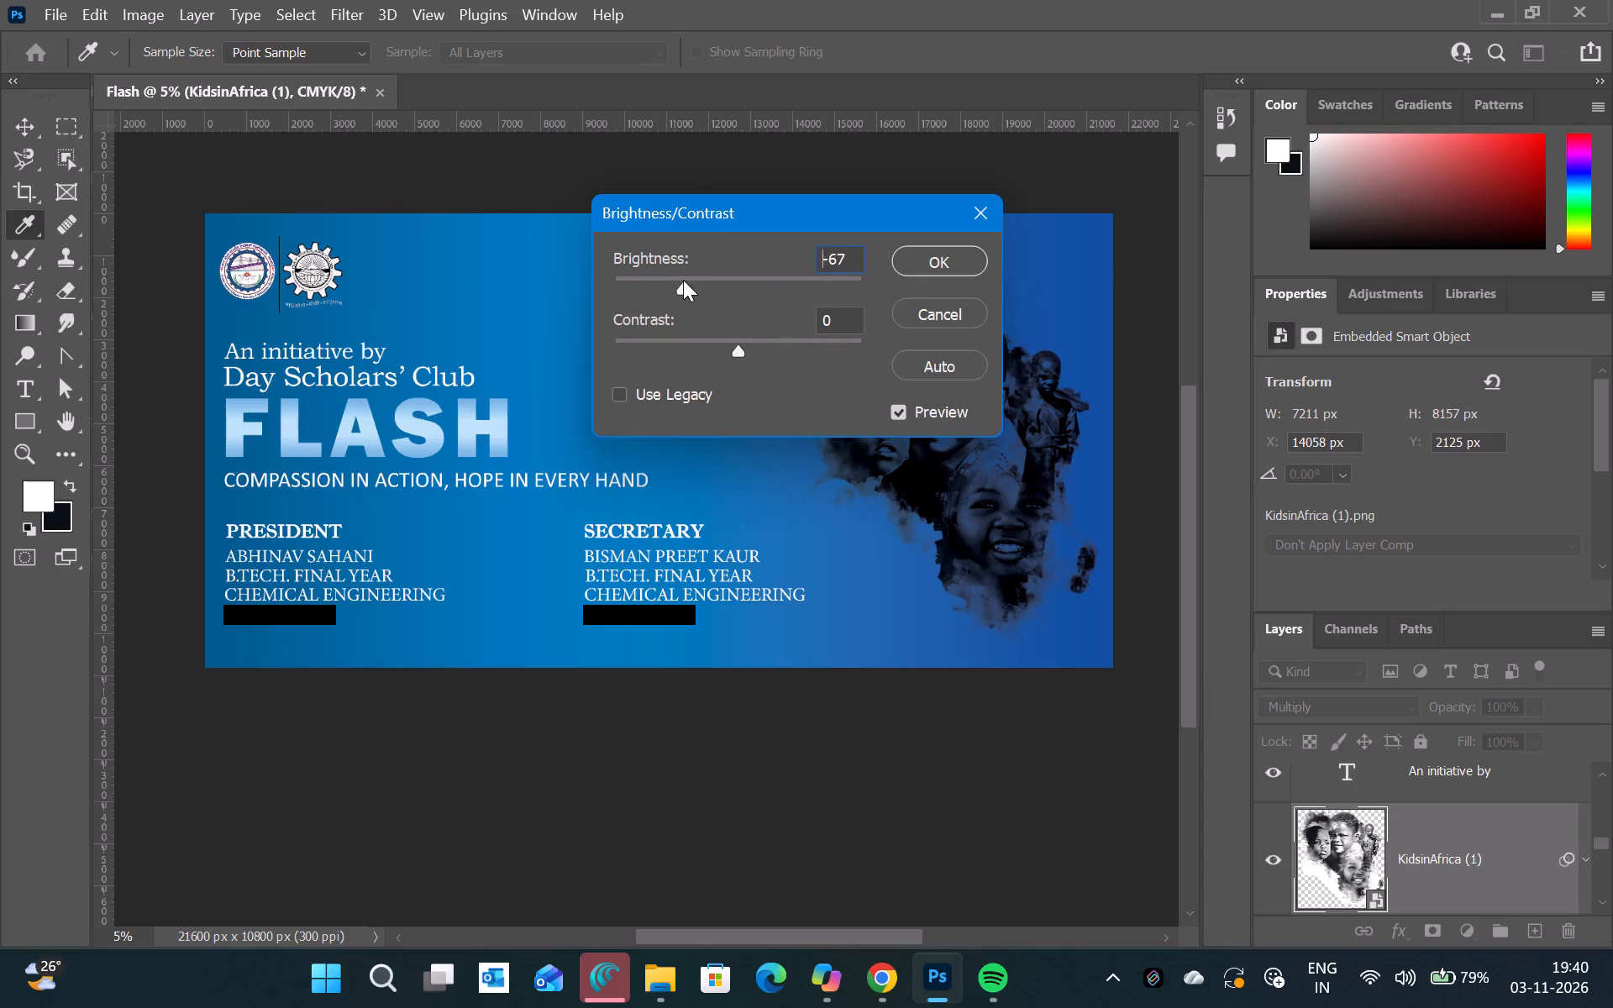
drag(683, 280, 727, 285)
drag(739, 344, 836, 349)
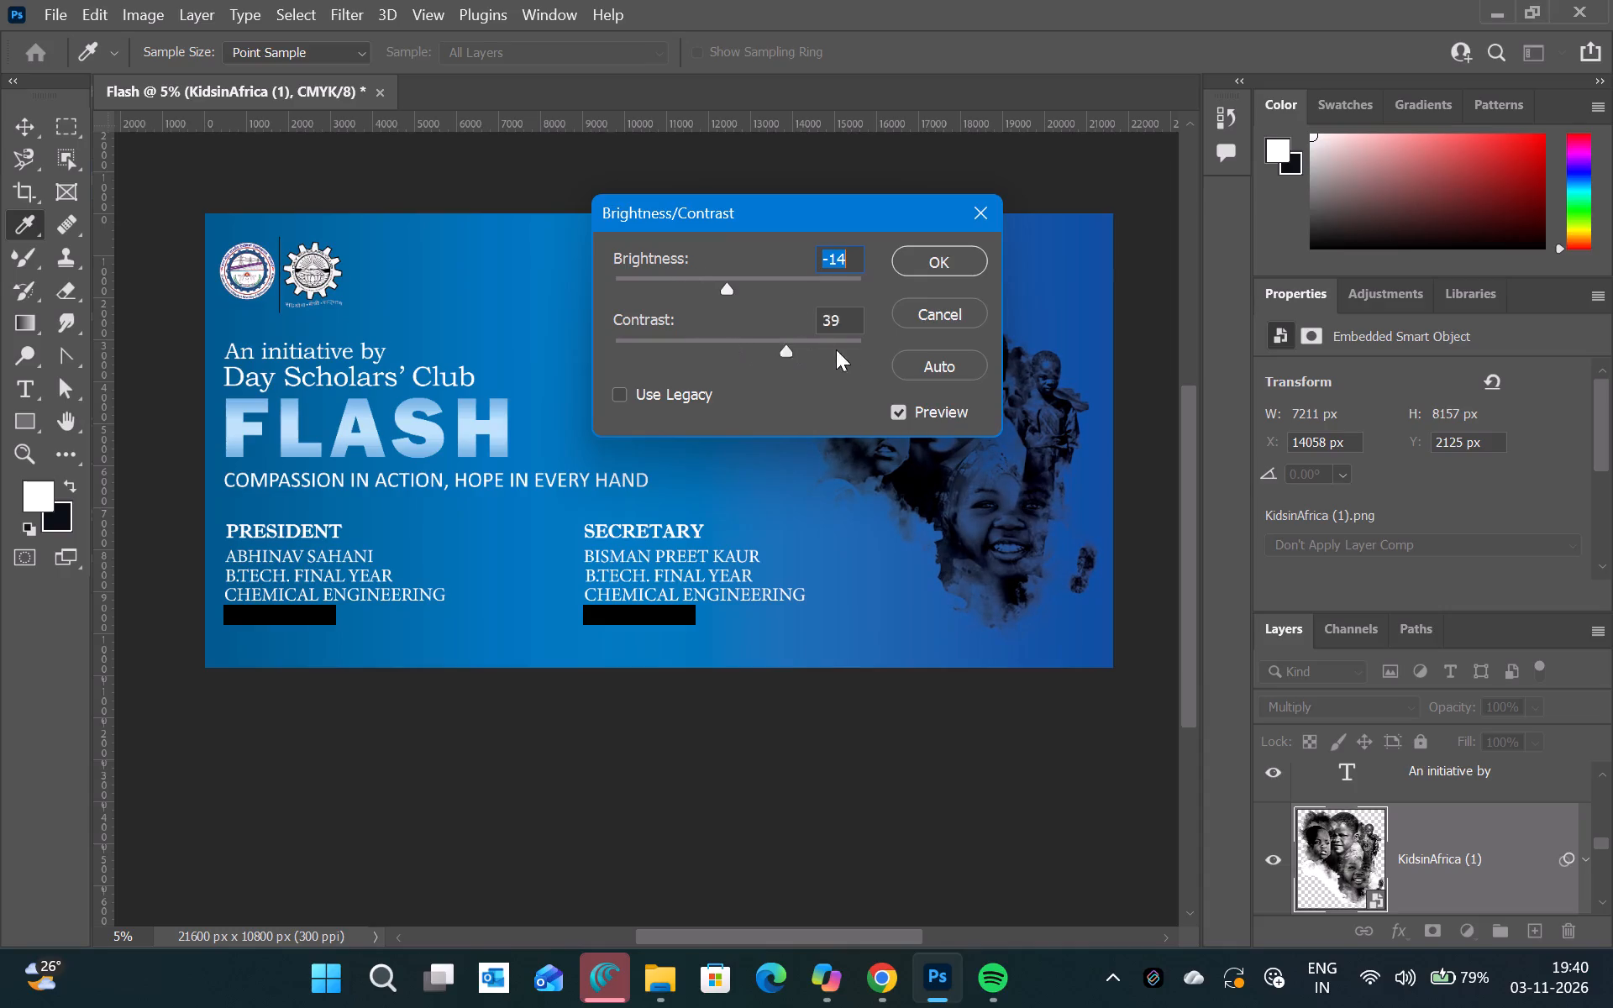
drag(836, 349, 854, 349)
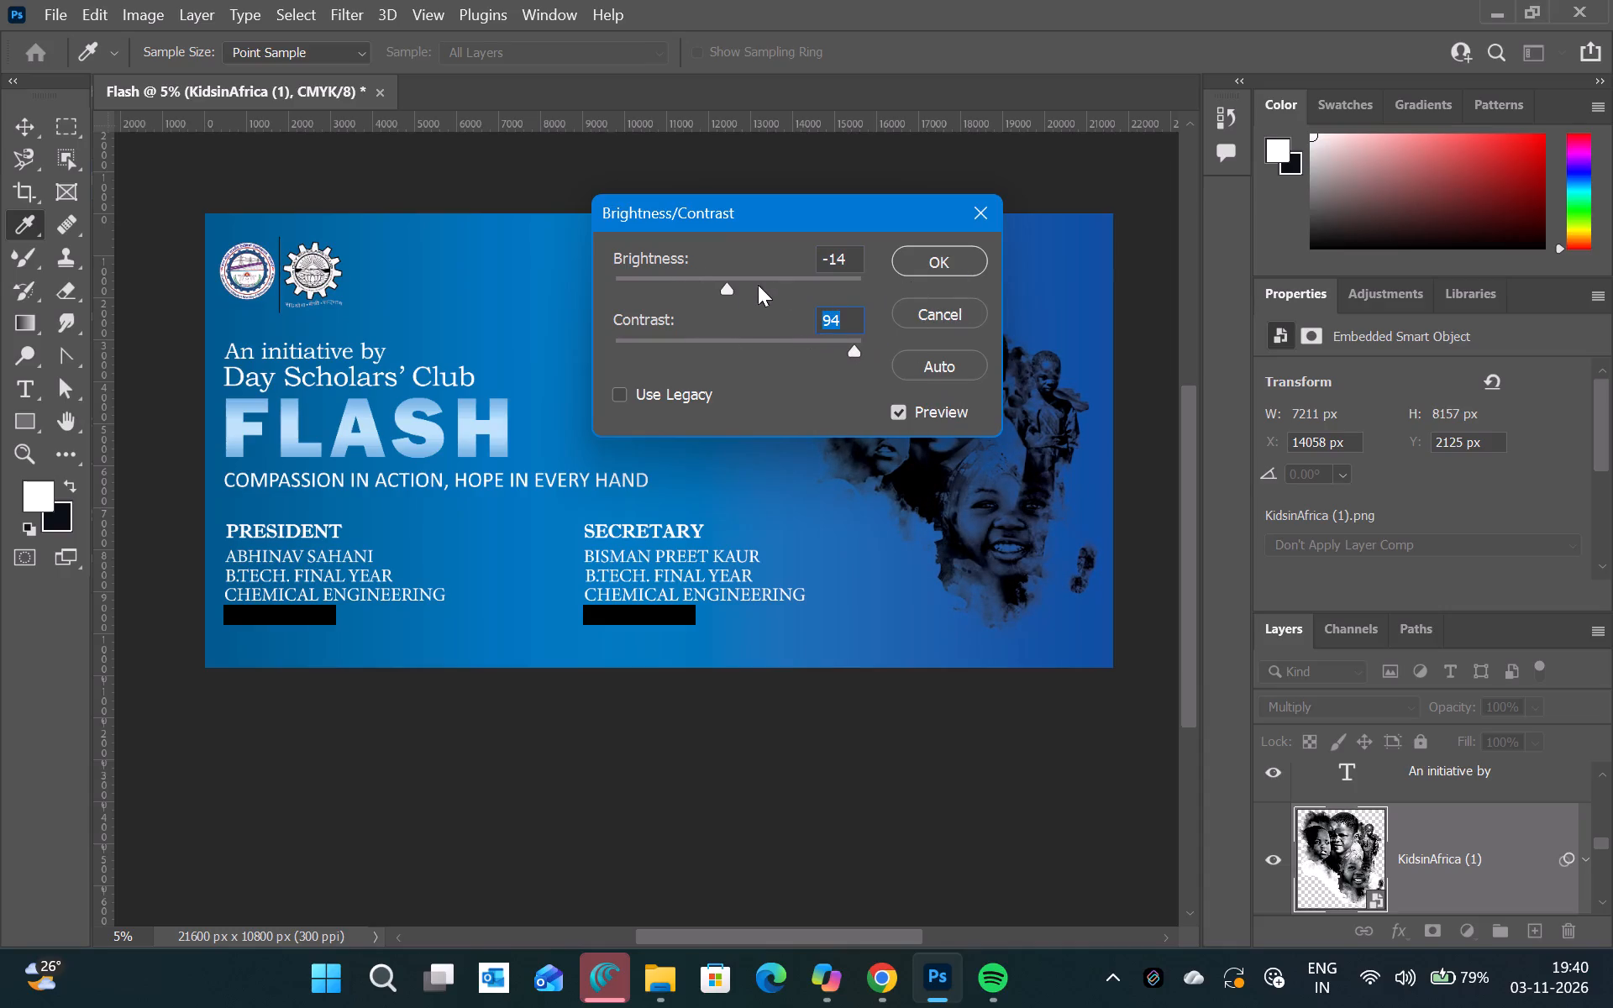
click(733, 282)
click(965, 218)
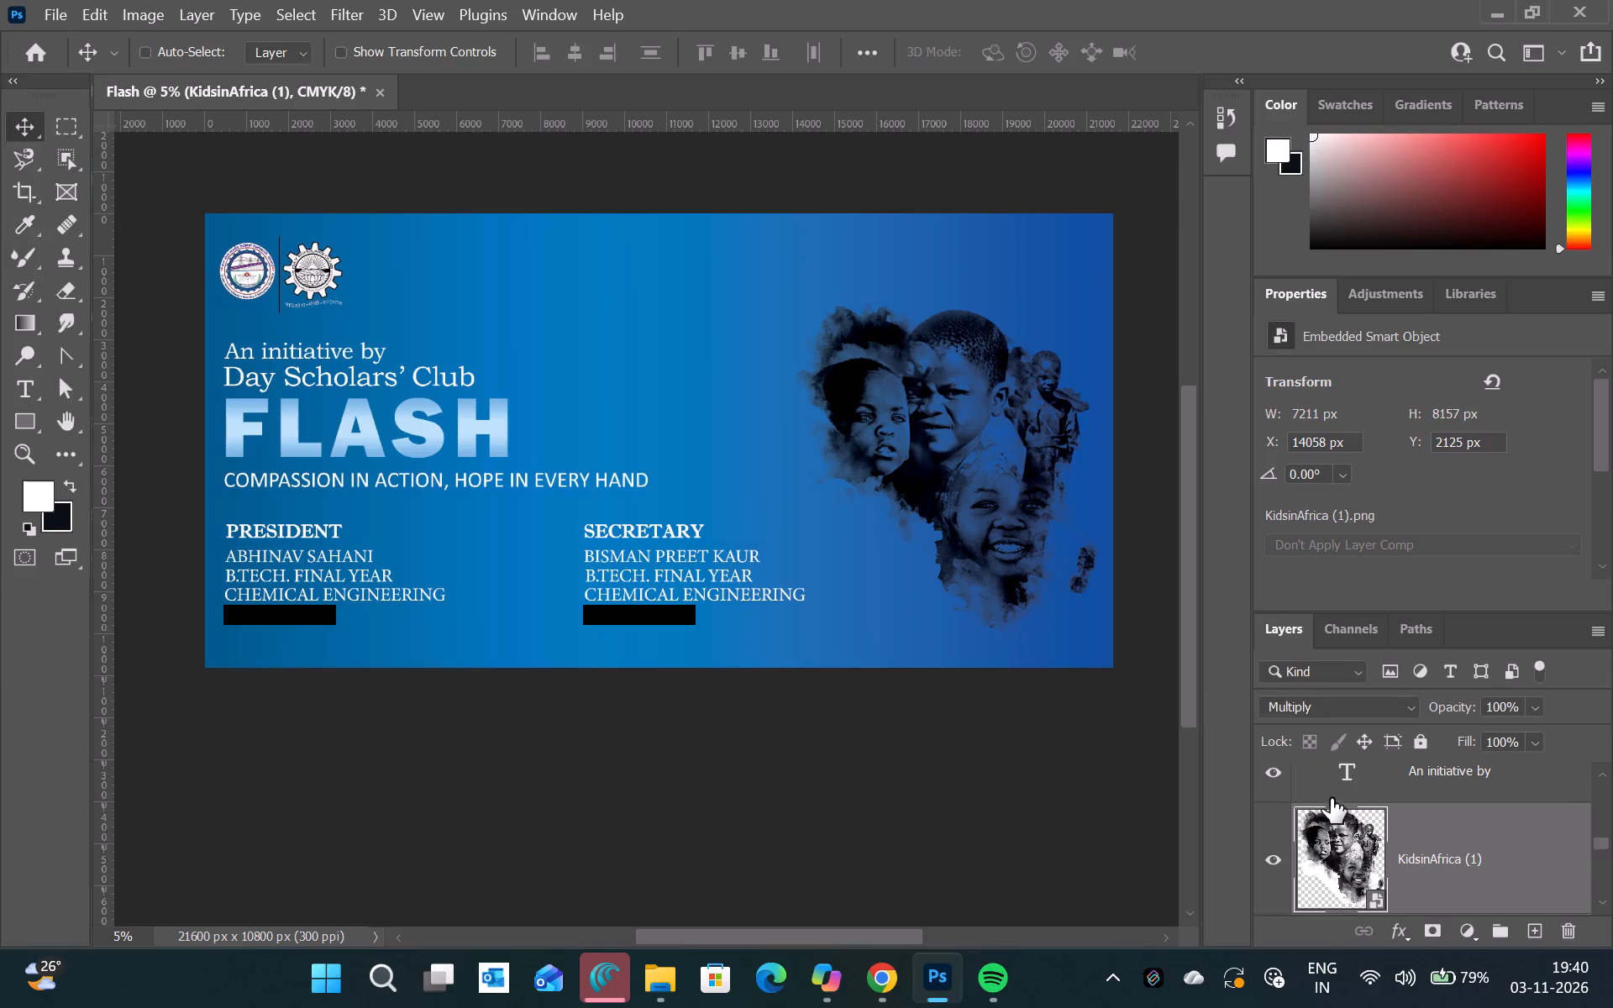
Set the blend mode of the KidsinAfrica (1) layer to Dissolve.
click(1374, 701)
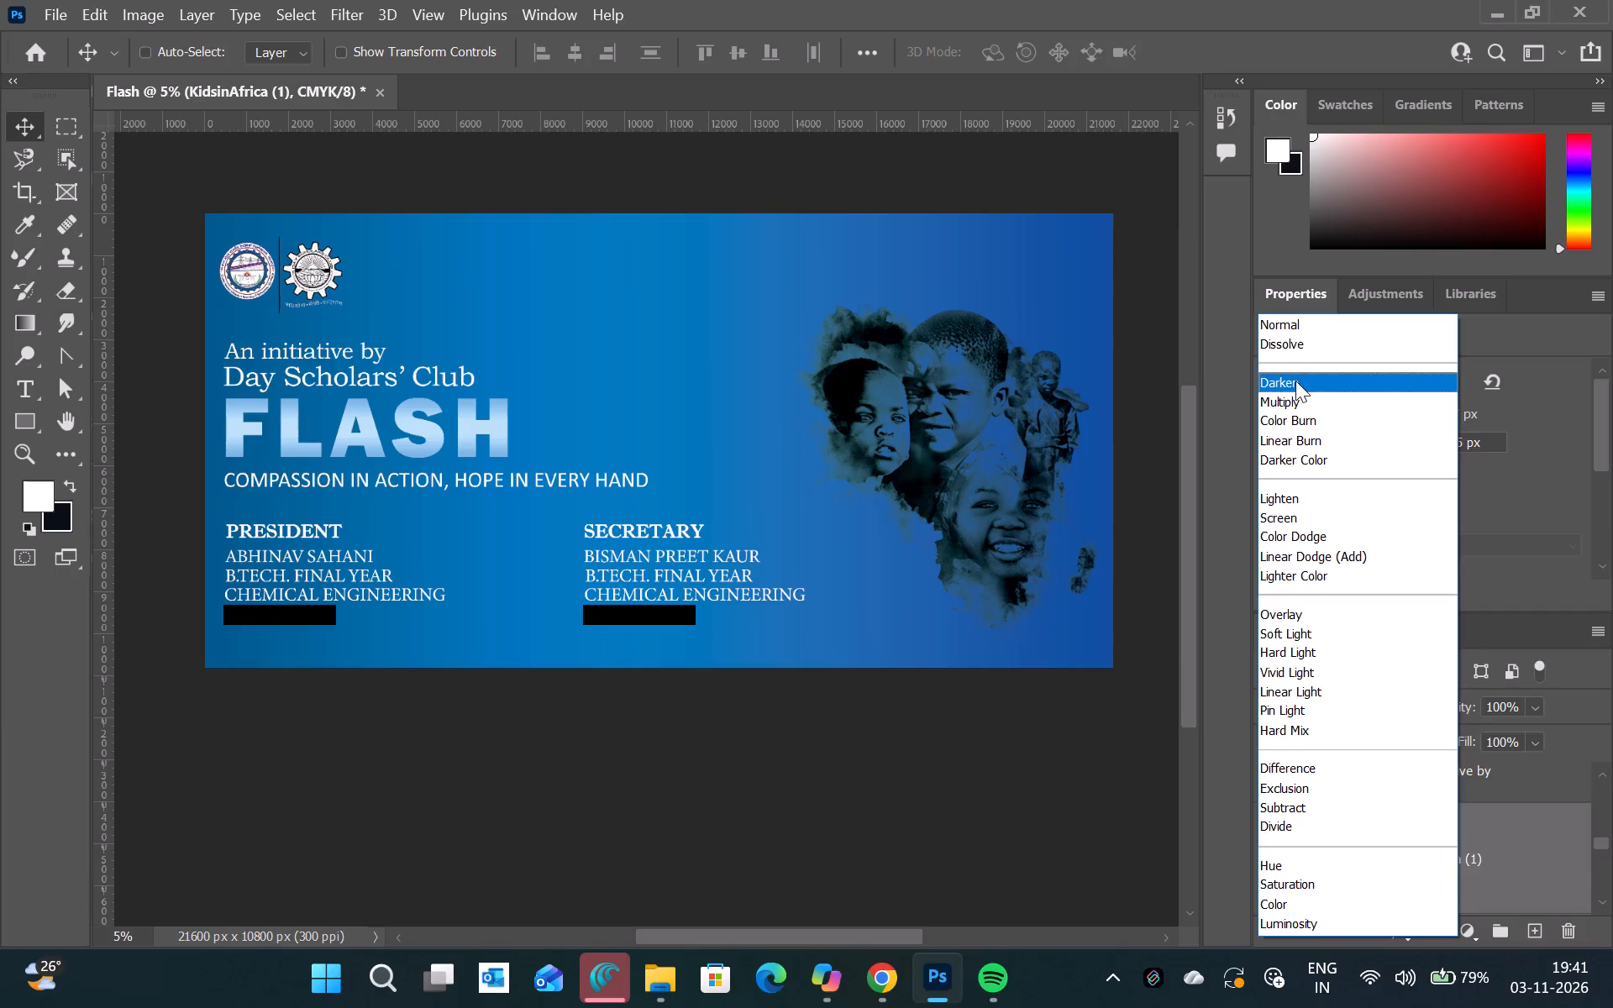
click(1304, 340)
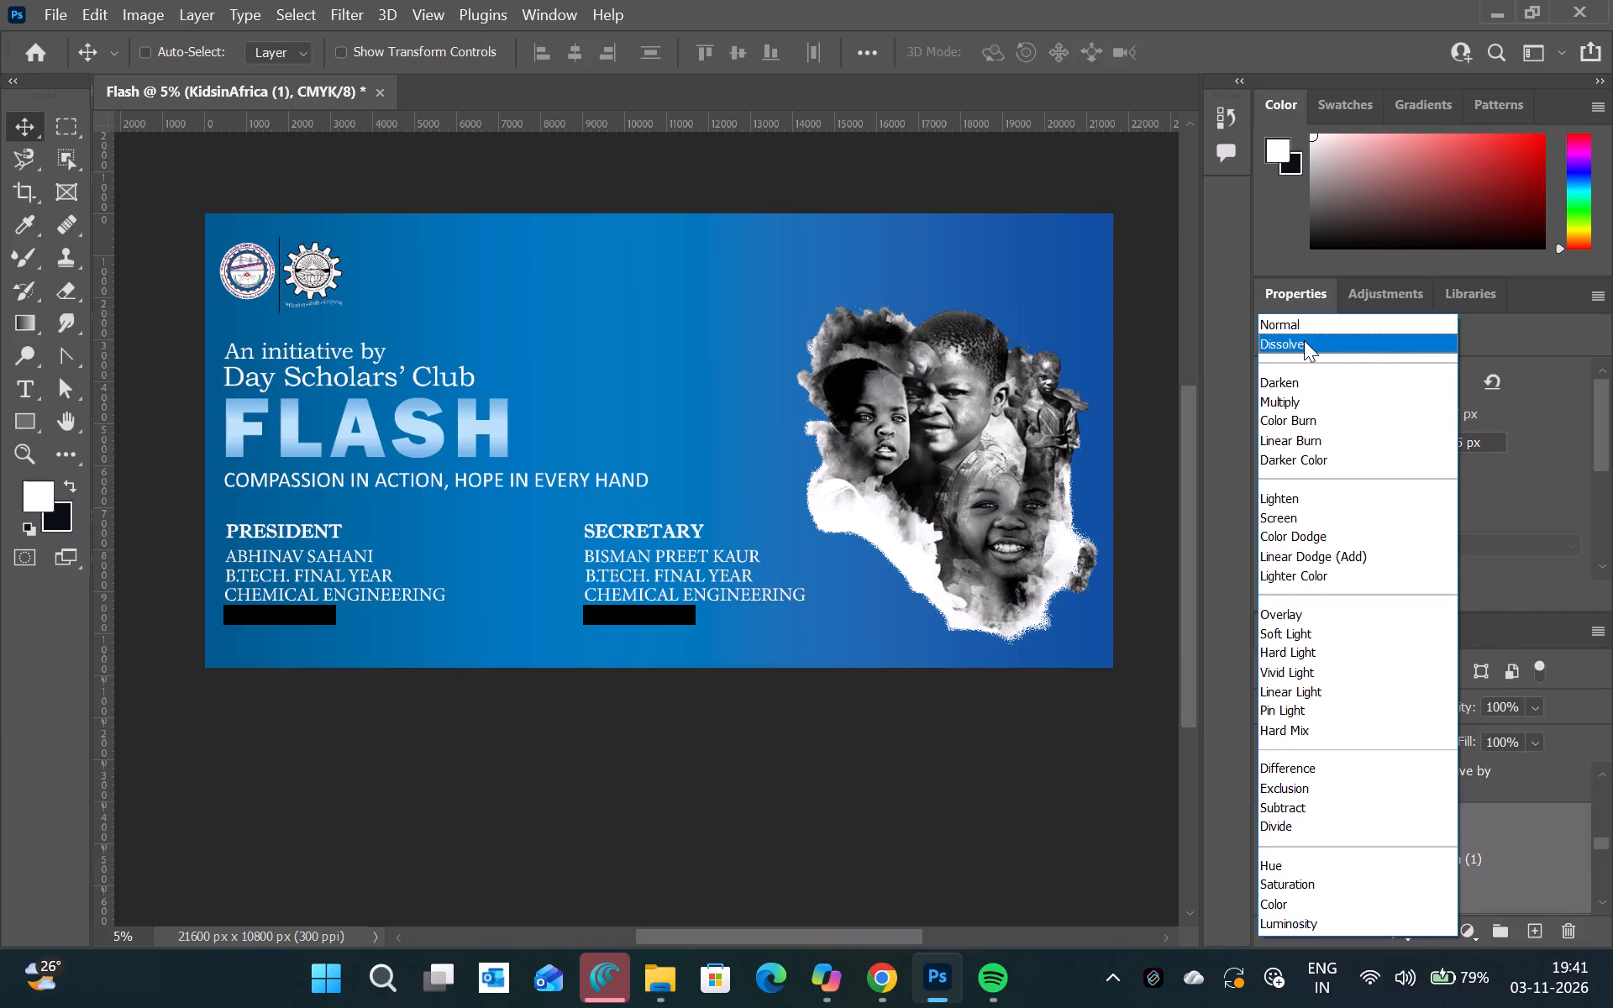
Add a layer mask to the KidsinAfrica (1) layer.
click(1370, 849)
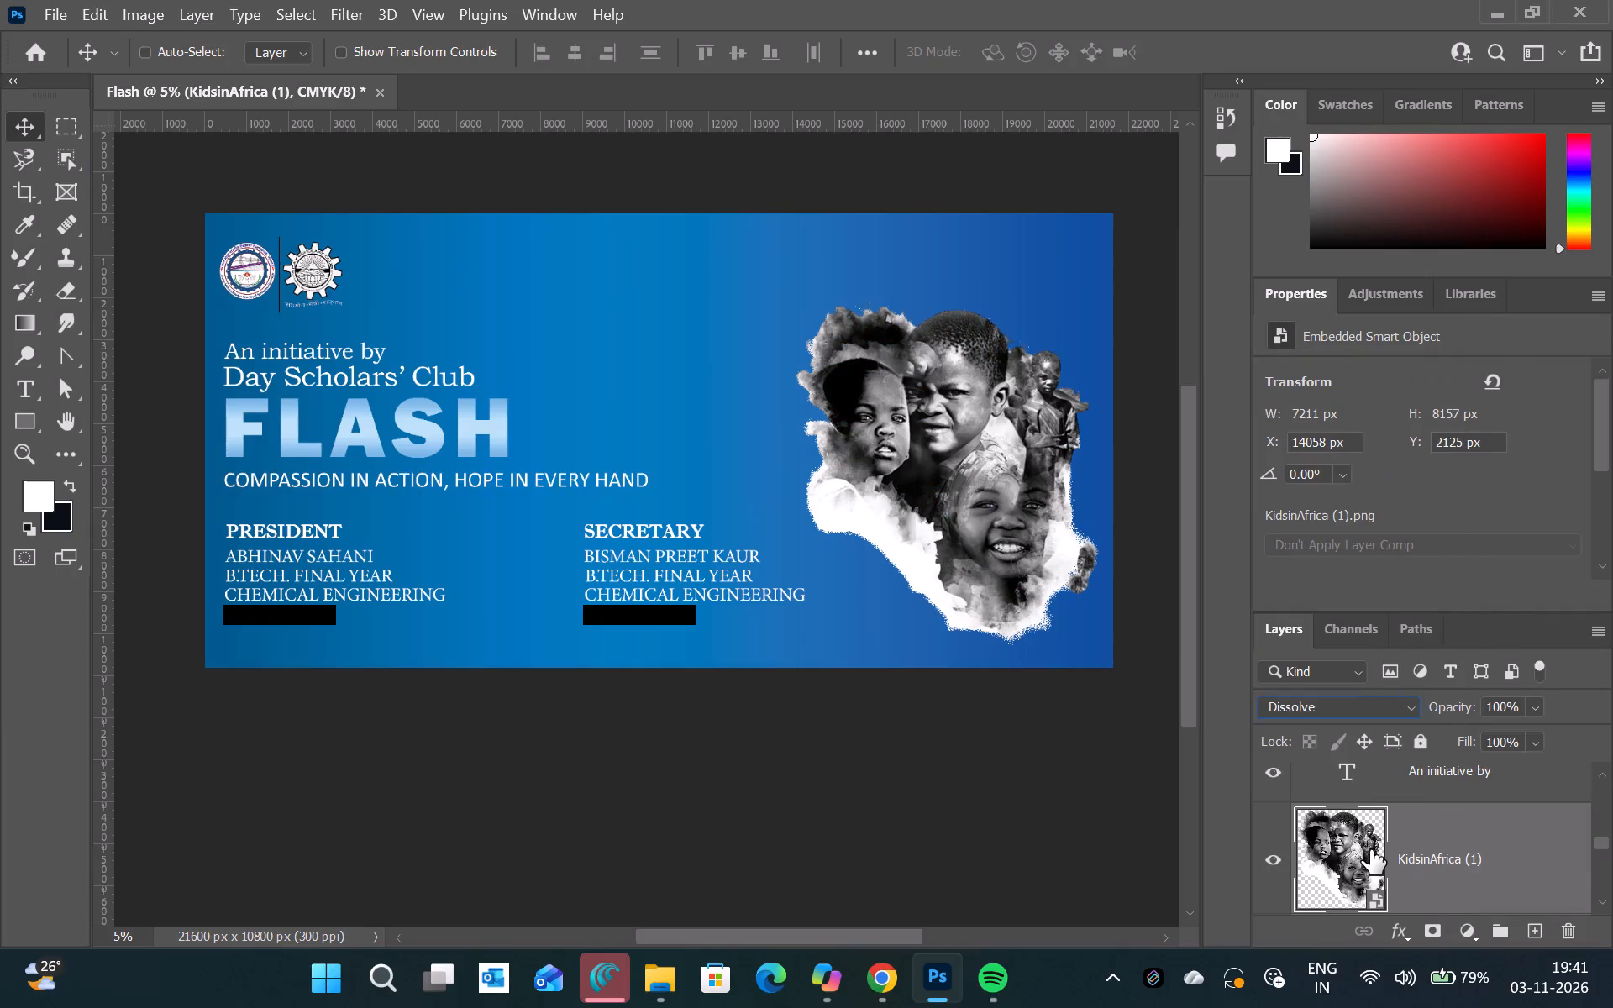
click(1433, 929)
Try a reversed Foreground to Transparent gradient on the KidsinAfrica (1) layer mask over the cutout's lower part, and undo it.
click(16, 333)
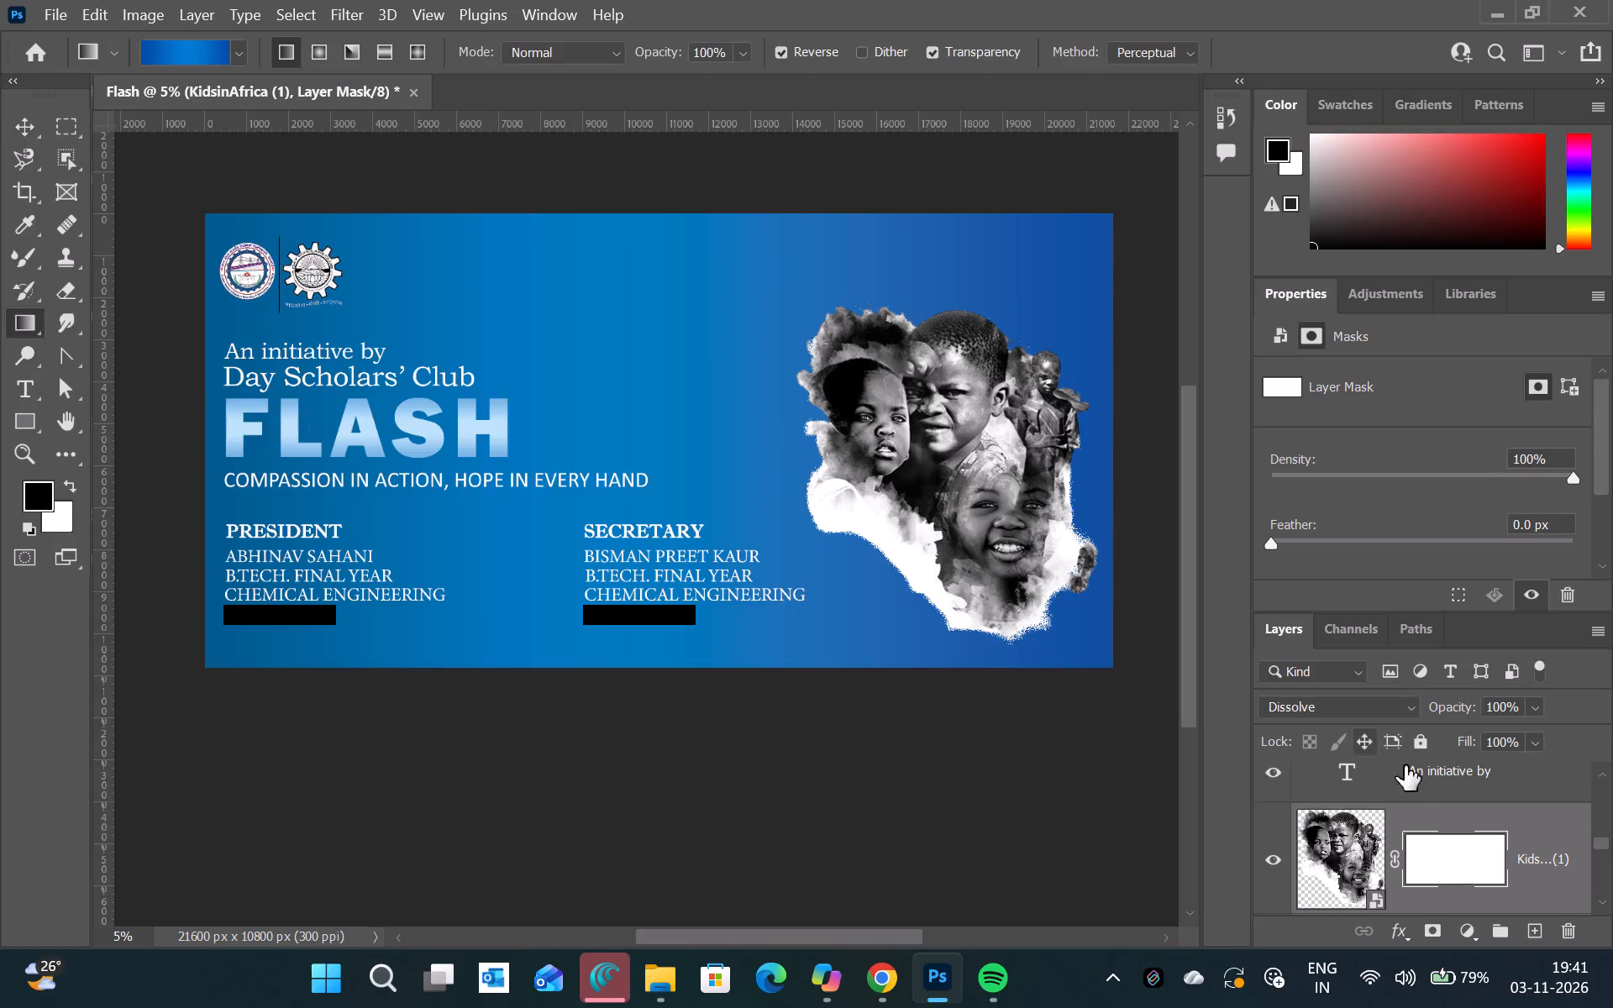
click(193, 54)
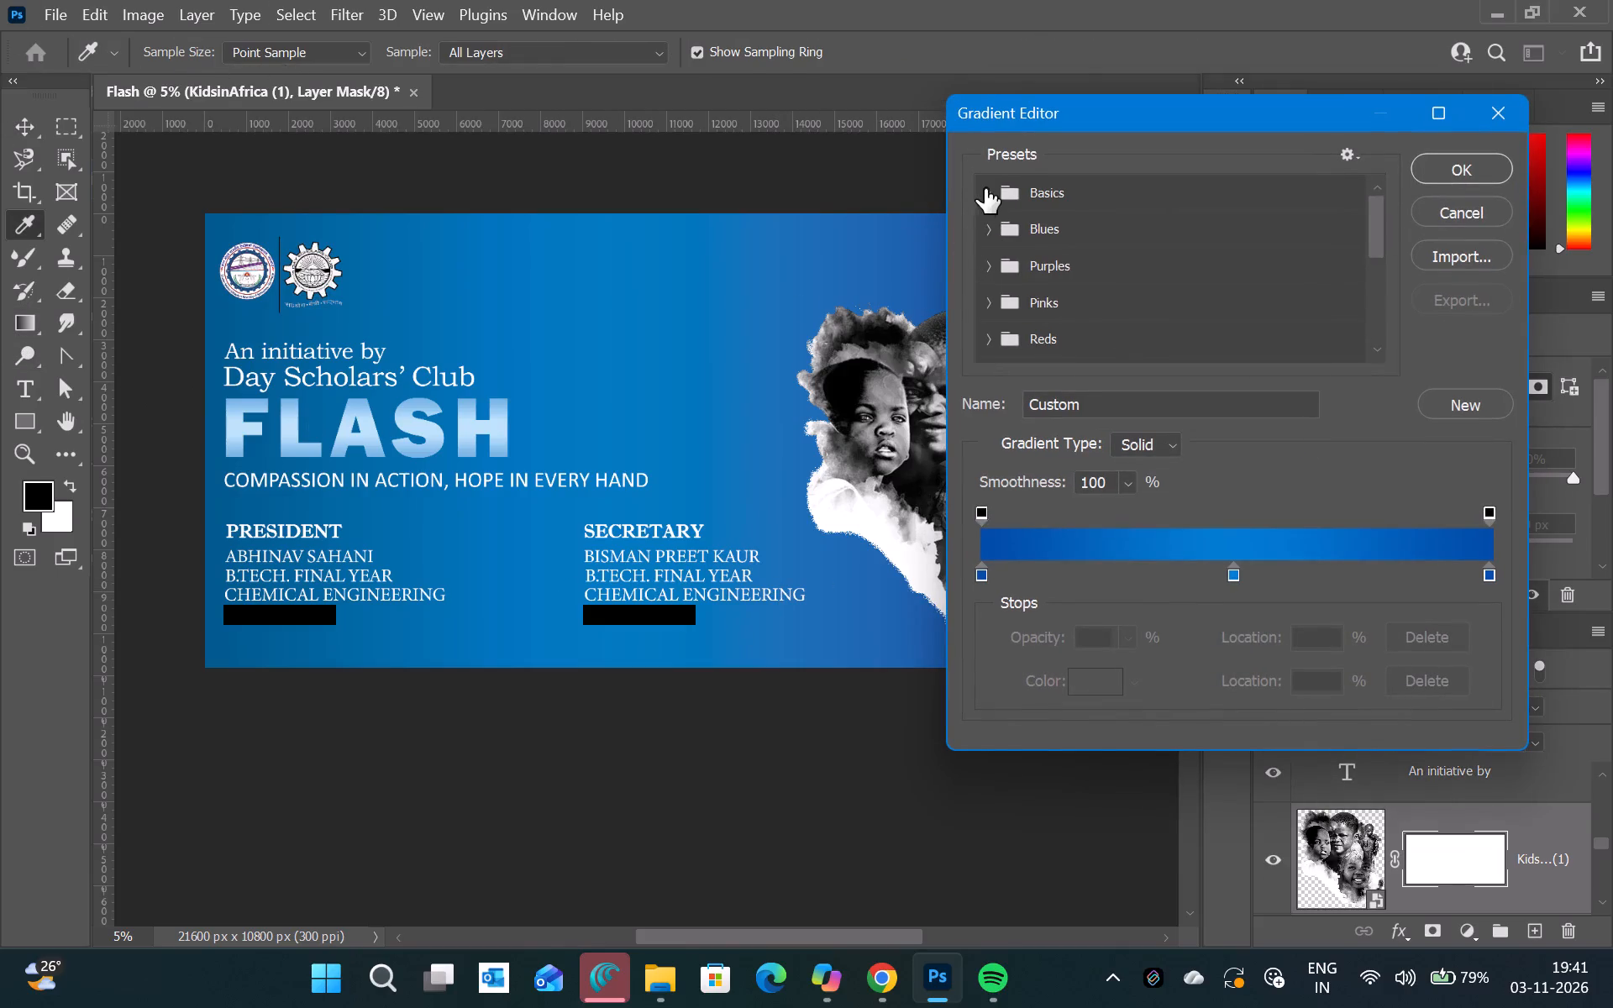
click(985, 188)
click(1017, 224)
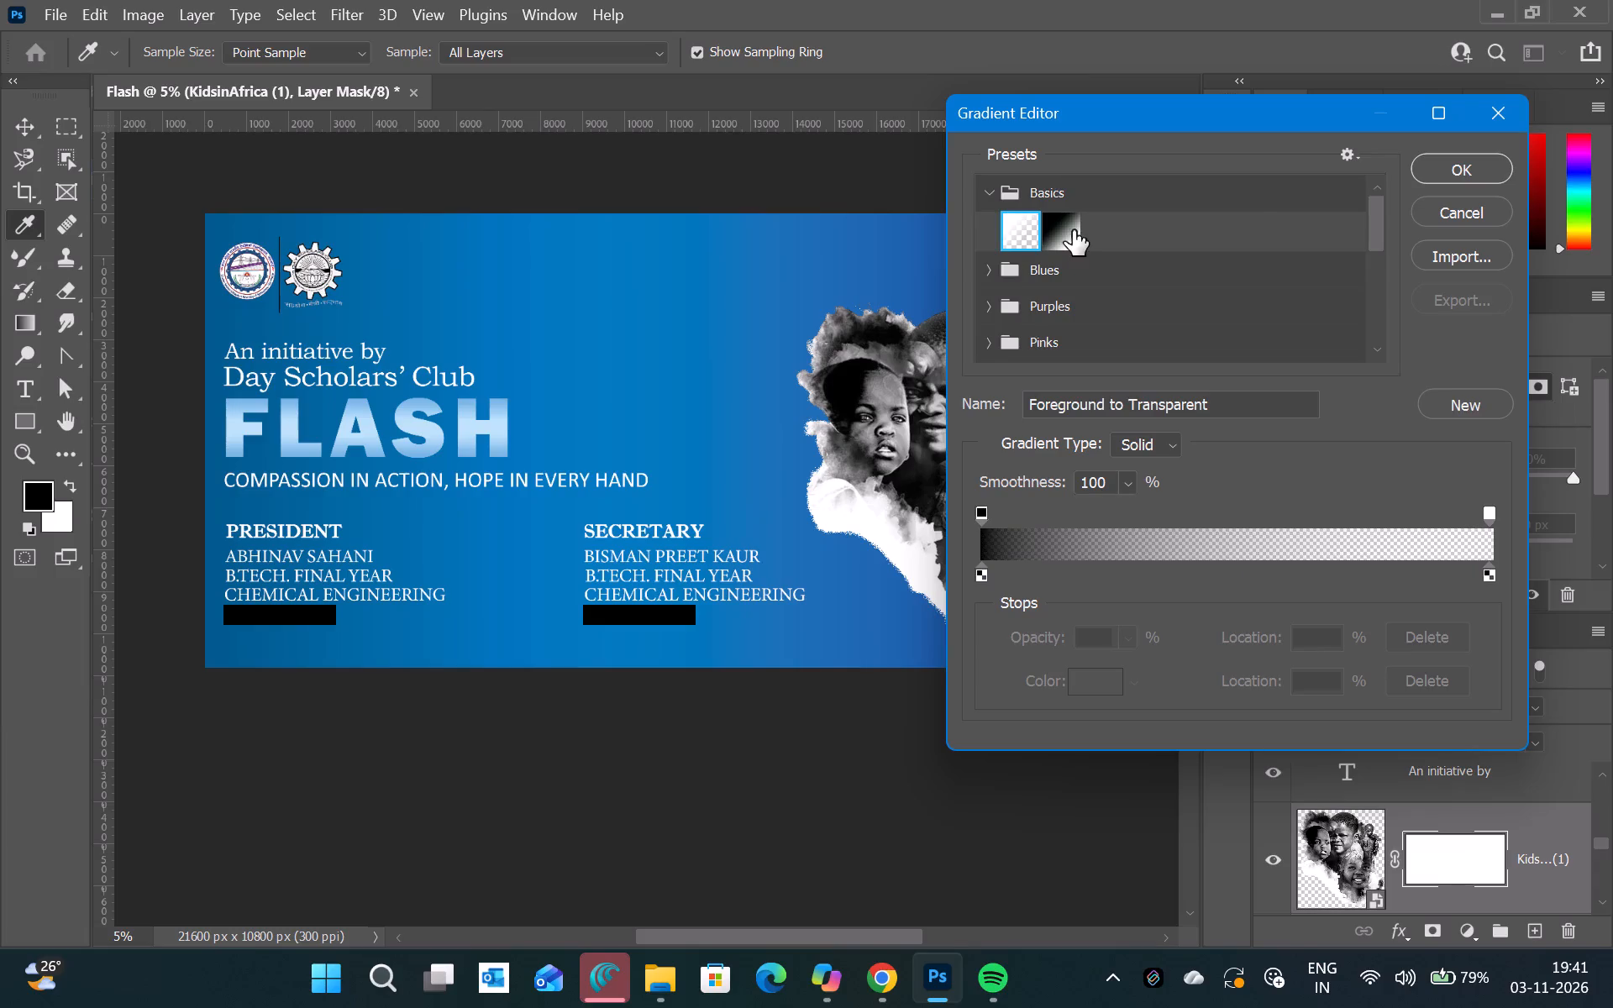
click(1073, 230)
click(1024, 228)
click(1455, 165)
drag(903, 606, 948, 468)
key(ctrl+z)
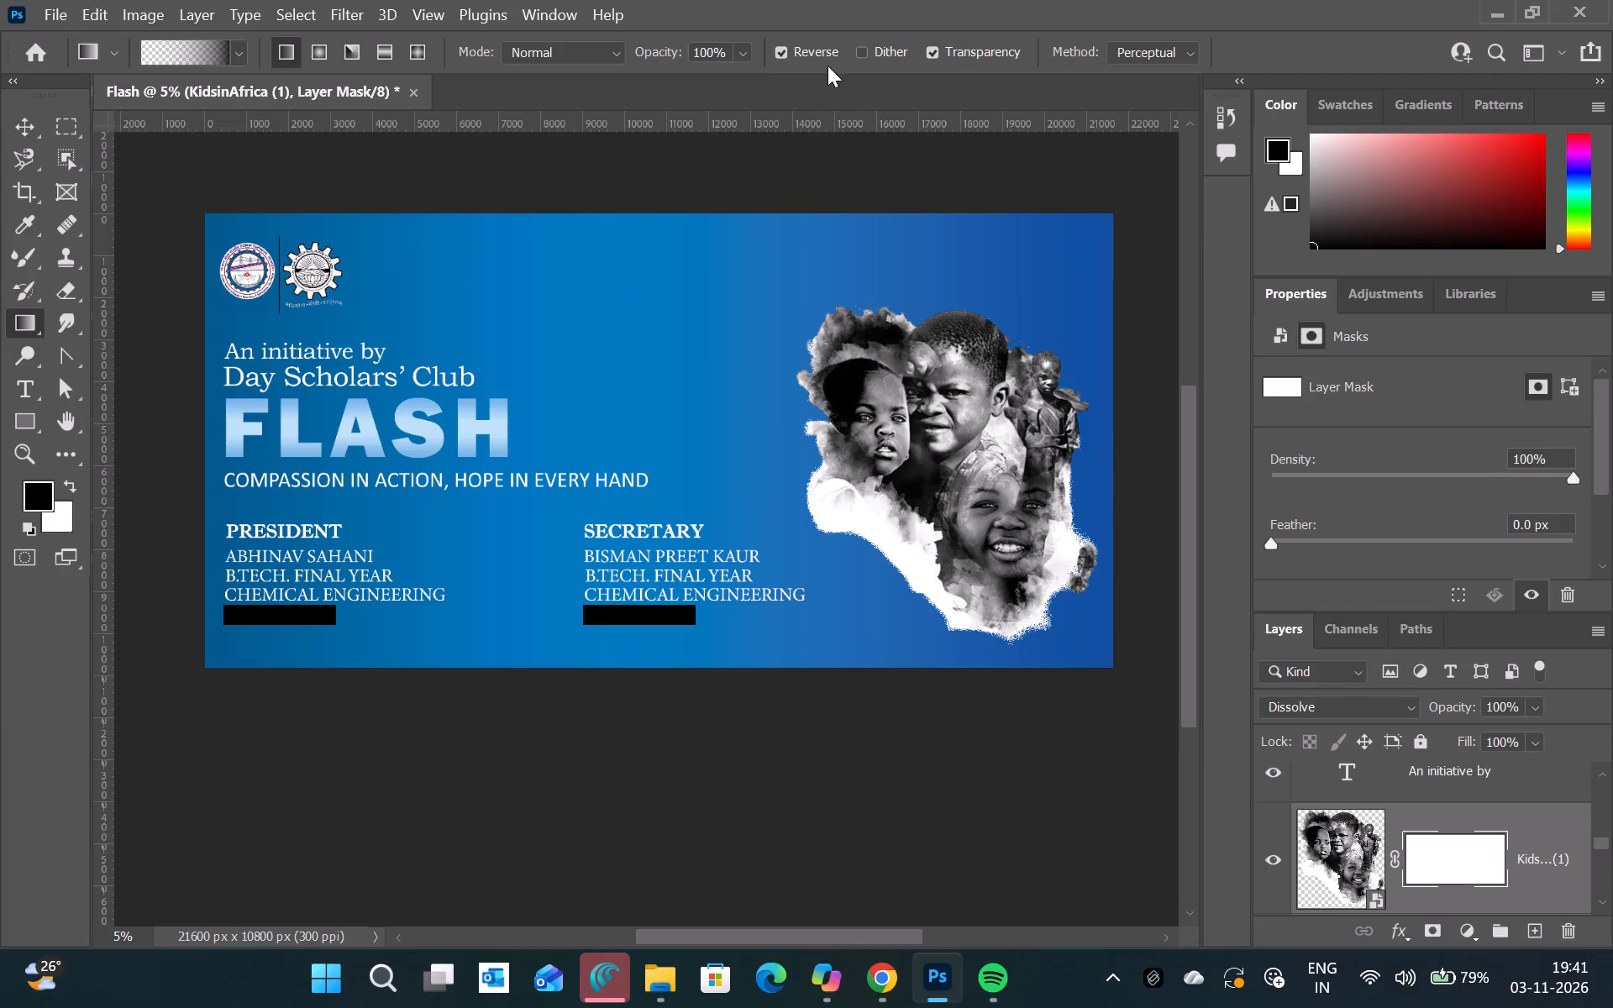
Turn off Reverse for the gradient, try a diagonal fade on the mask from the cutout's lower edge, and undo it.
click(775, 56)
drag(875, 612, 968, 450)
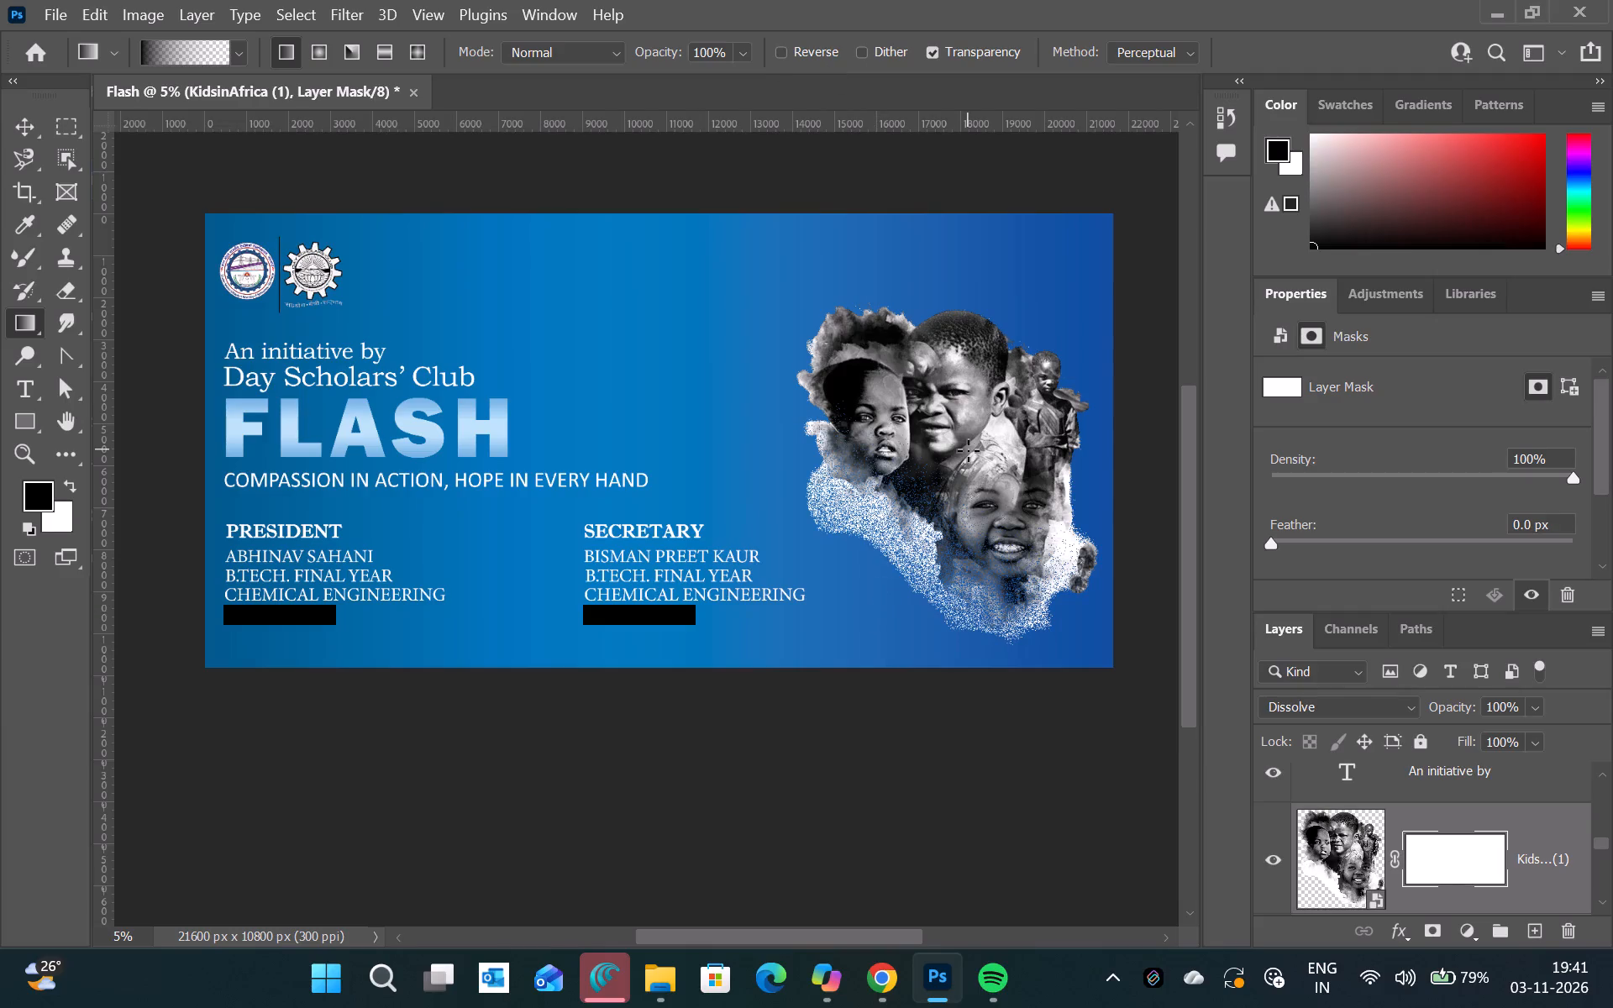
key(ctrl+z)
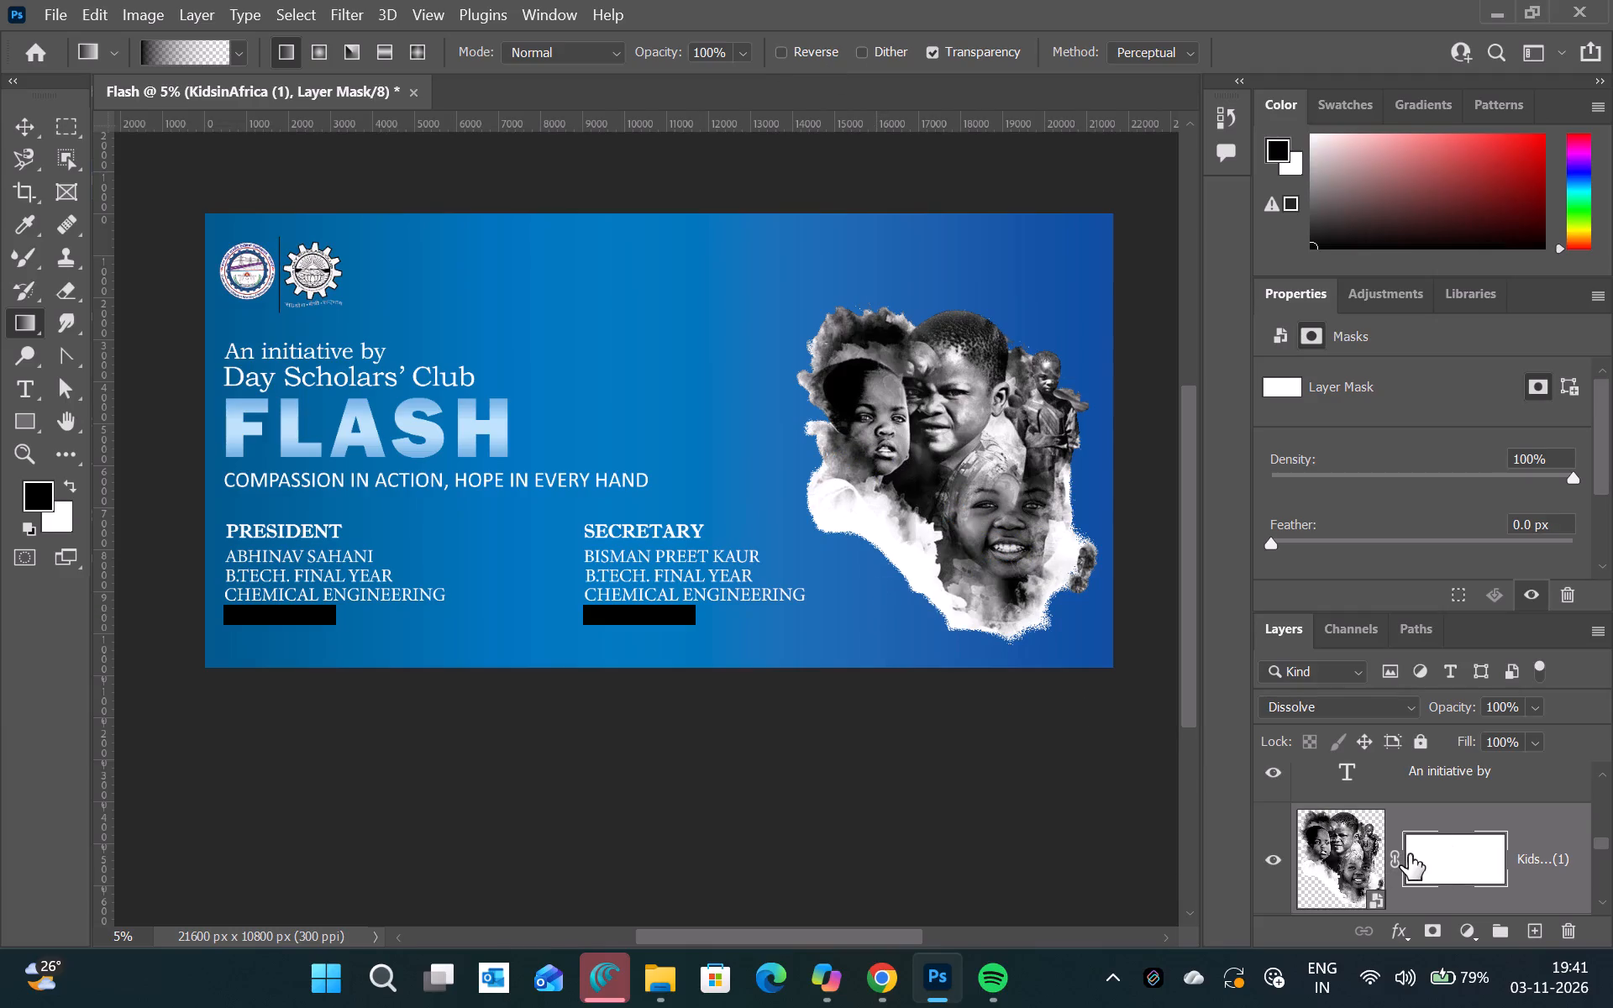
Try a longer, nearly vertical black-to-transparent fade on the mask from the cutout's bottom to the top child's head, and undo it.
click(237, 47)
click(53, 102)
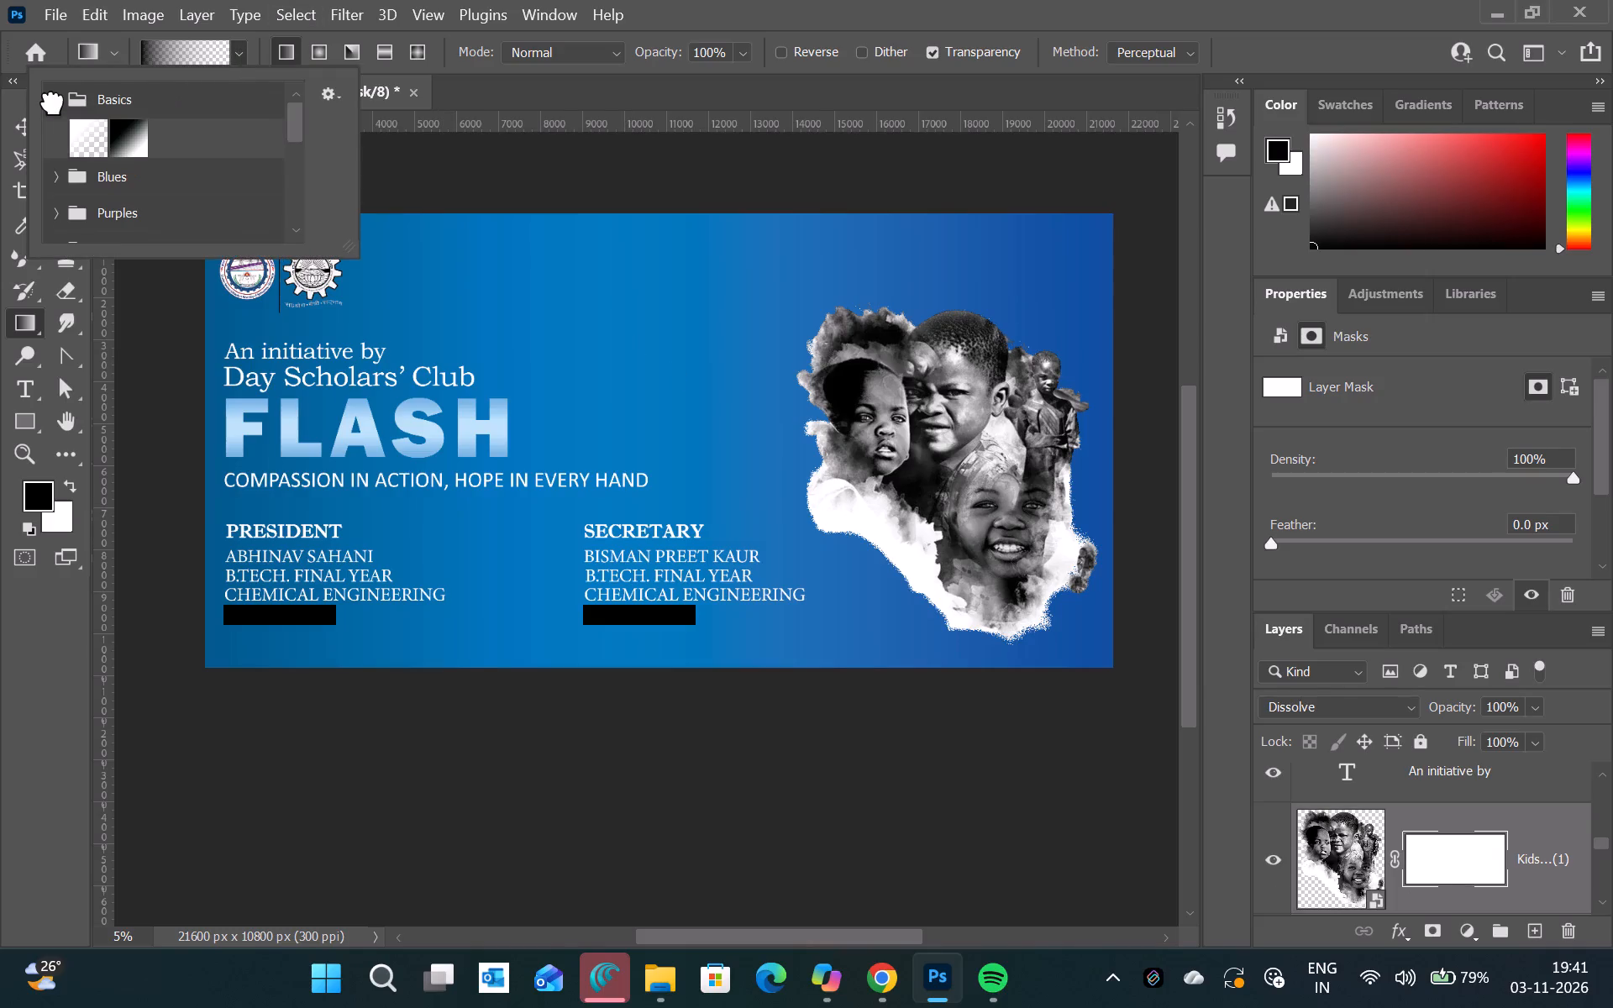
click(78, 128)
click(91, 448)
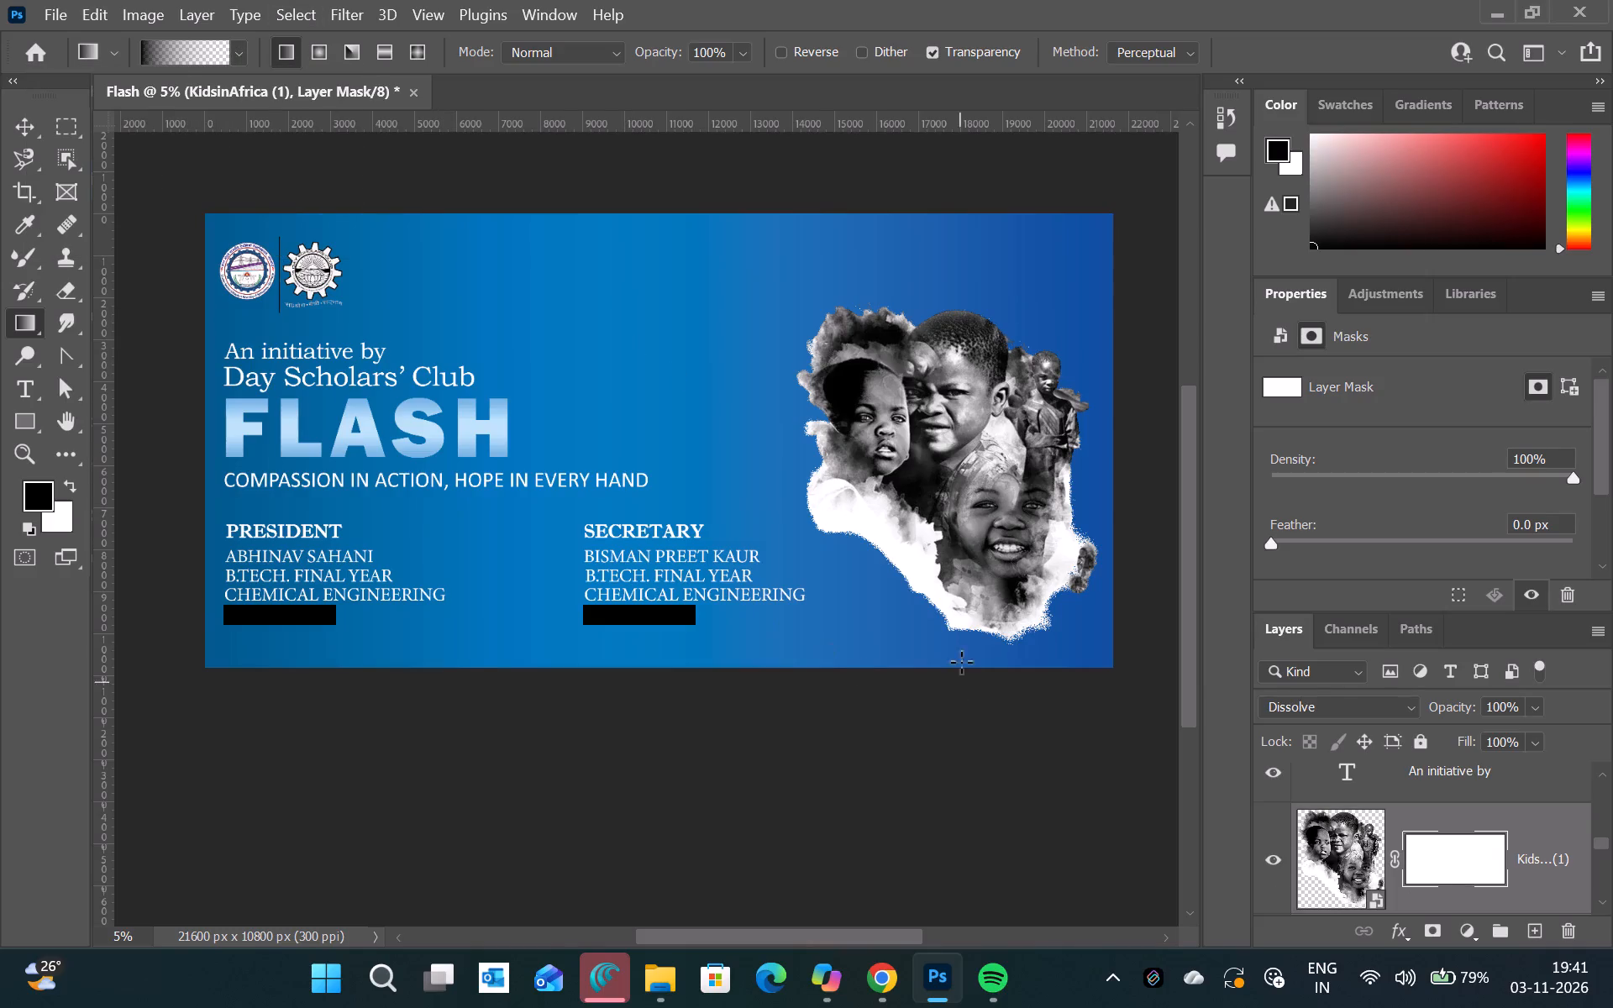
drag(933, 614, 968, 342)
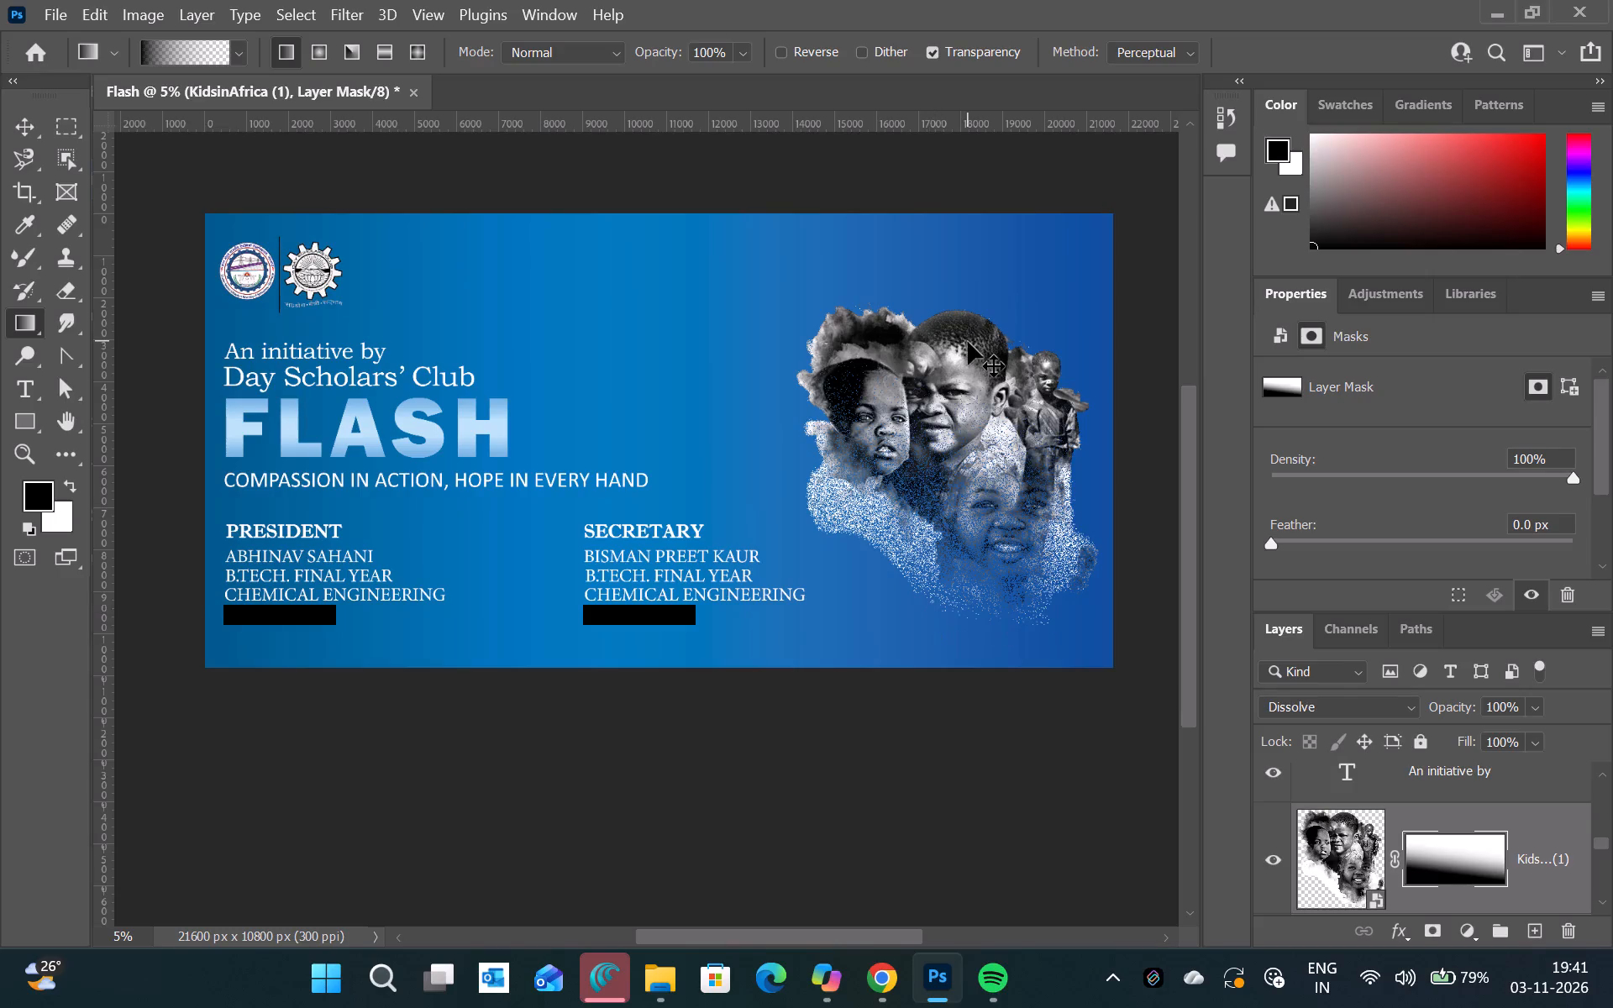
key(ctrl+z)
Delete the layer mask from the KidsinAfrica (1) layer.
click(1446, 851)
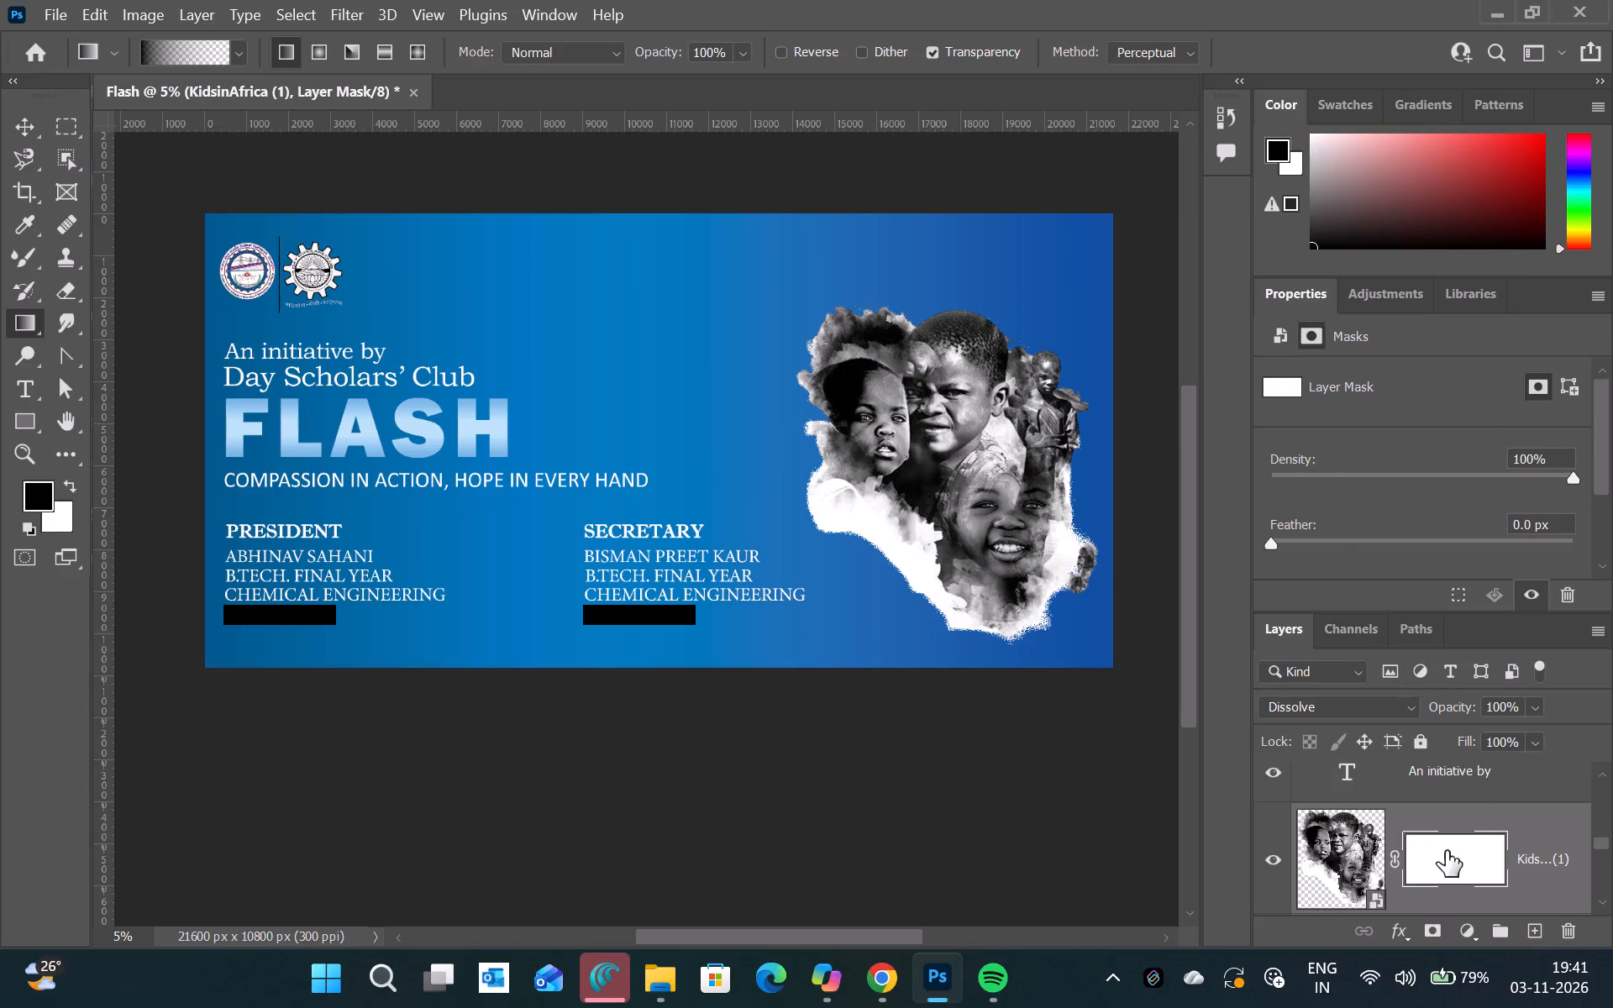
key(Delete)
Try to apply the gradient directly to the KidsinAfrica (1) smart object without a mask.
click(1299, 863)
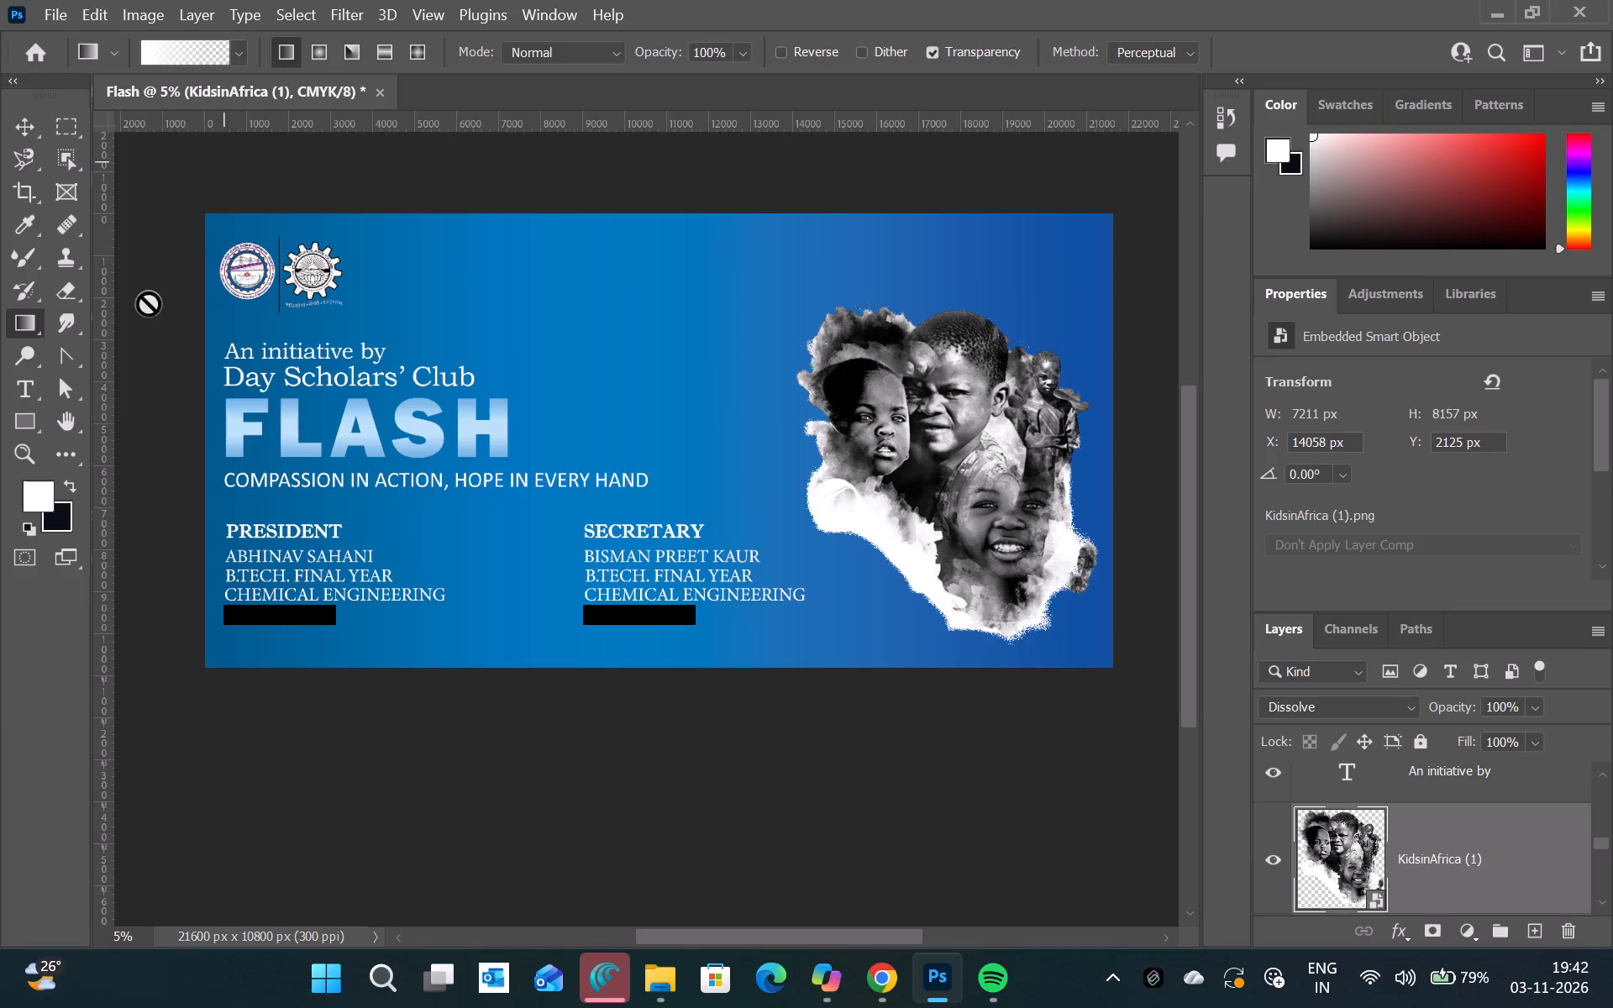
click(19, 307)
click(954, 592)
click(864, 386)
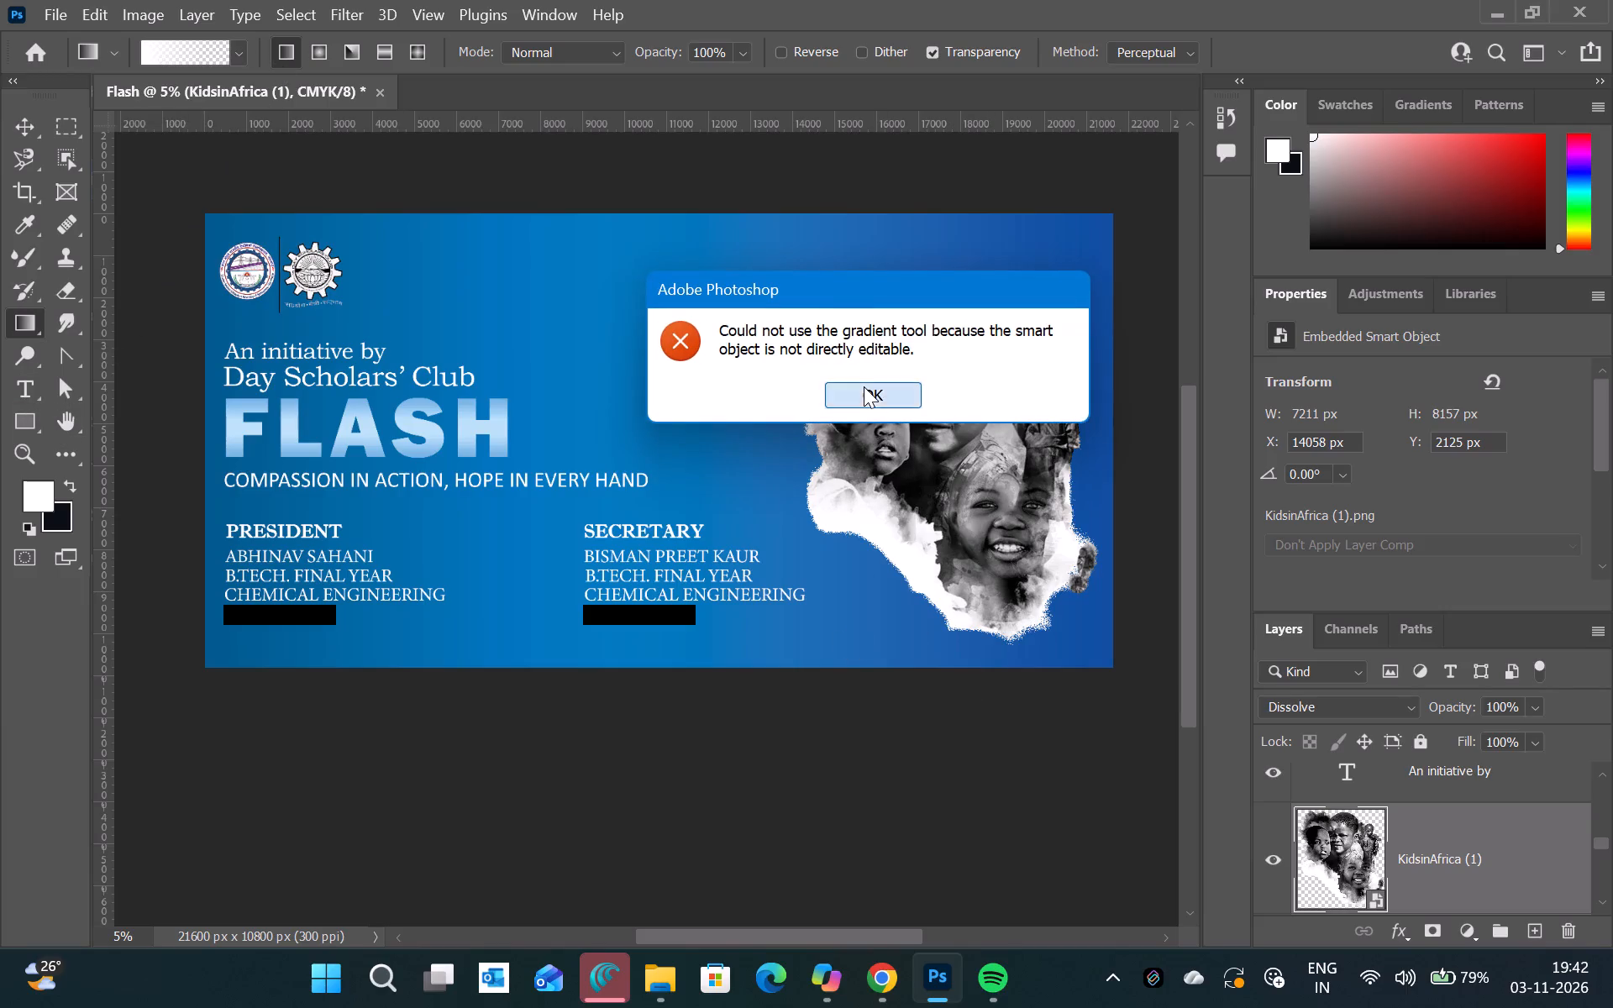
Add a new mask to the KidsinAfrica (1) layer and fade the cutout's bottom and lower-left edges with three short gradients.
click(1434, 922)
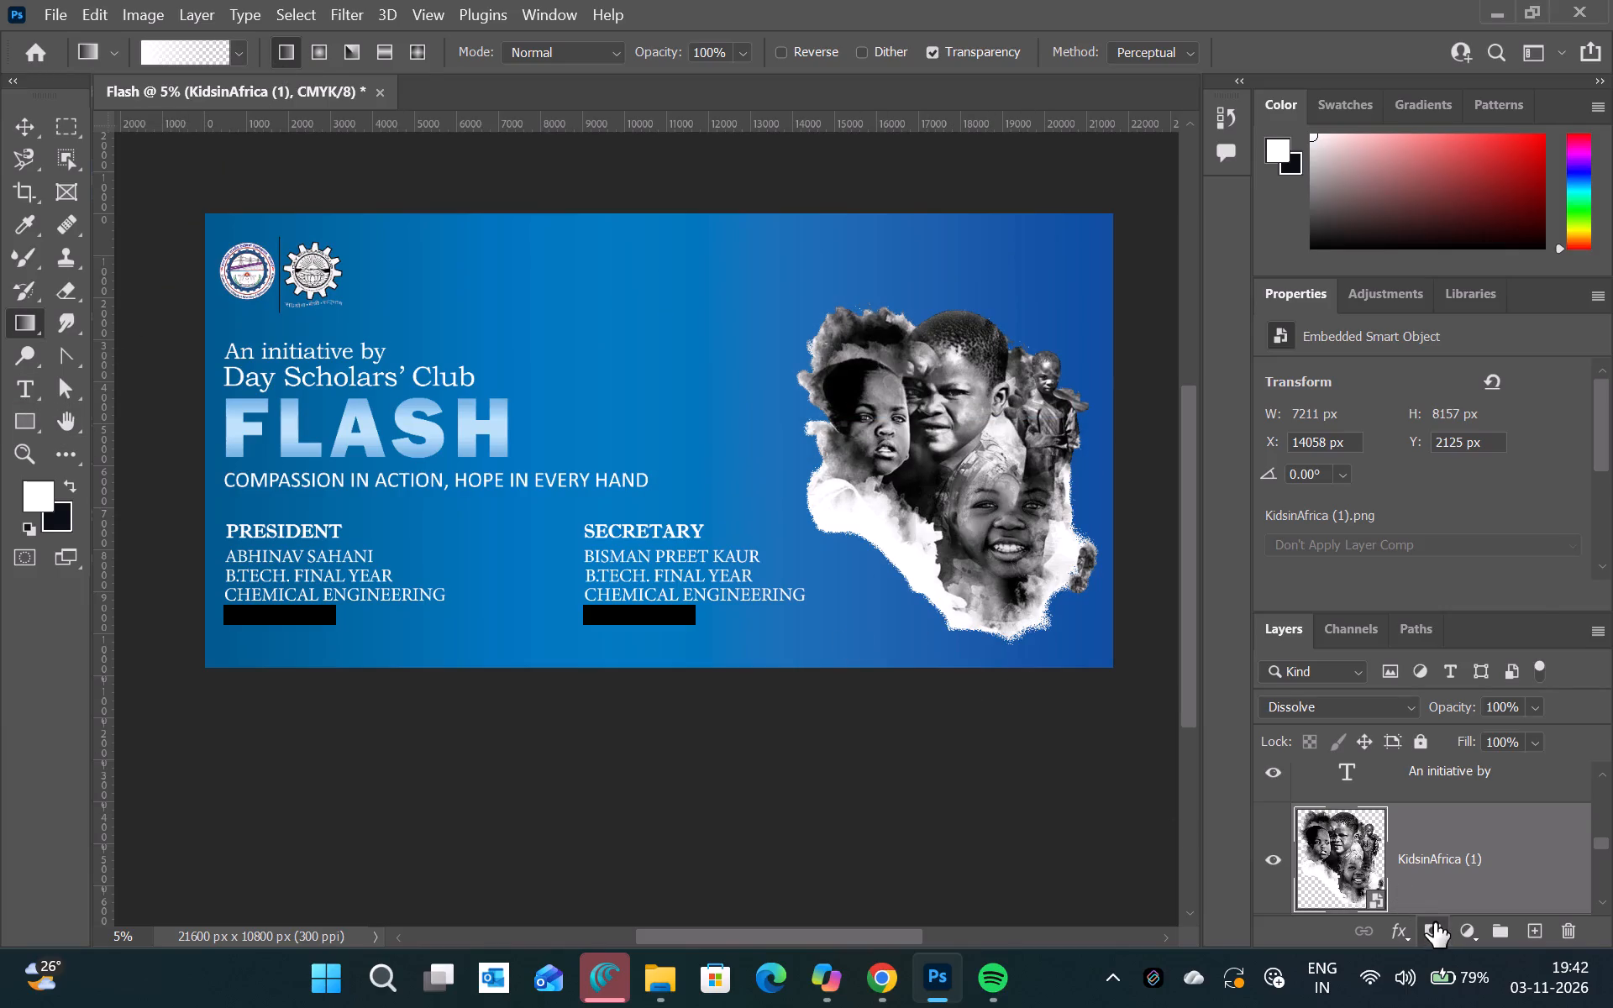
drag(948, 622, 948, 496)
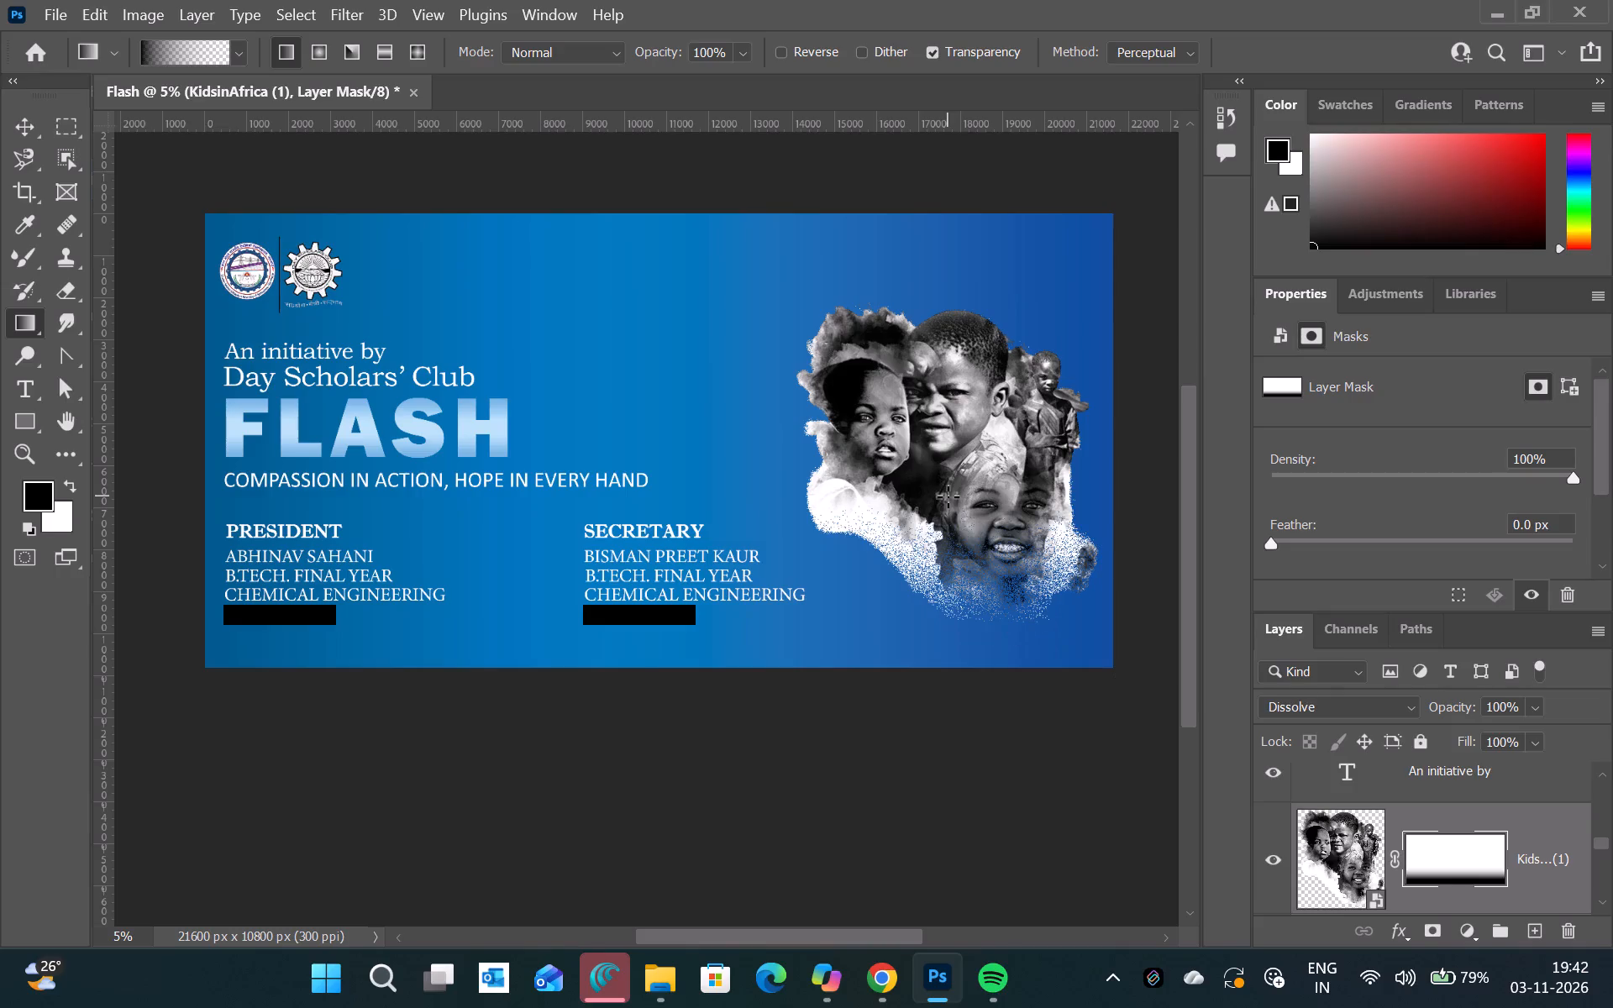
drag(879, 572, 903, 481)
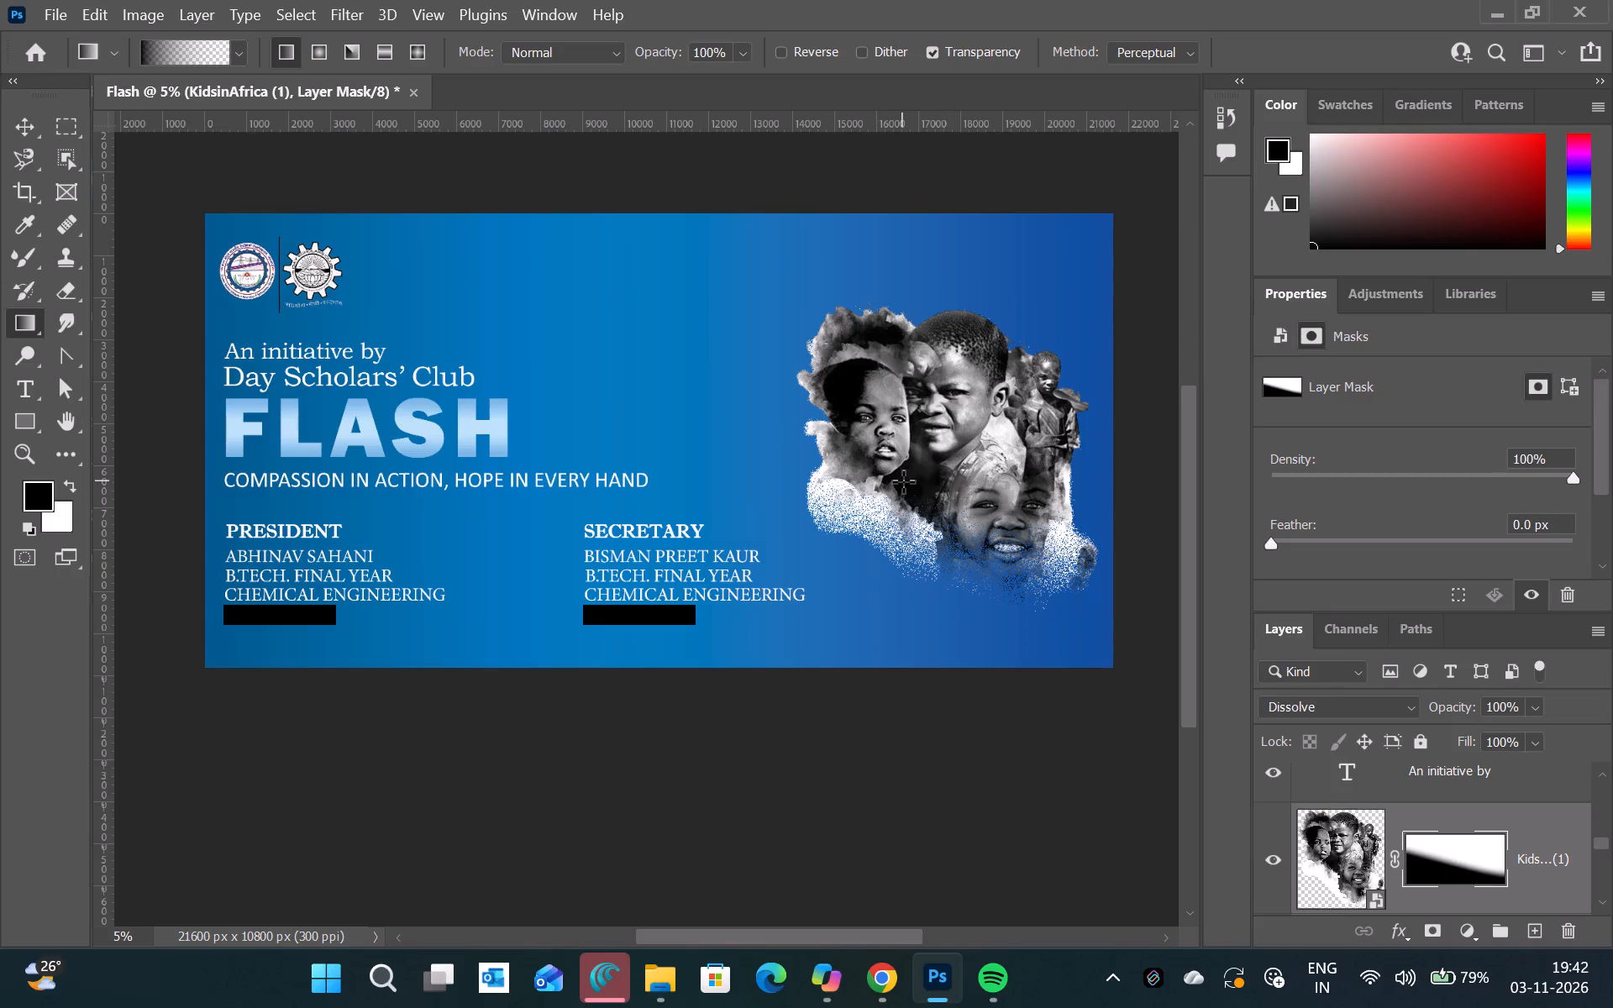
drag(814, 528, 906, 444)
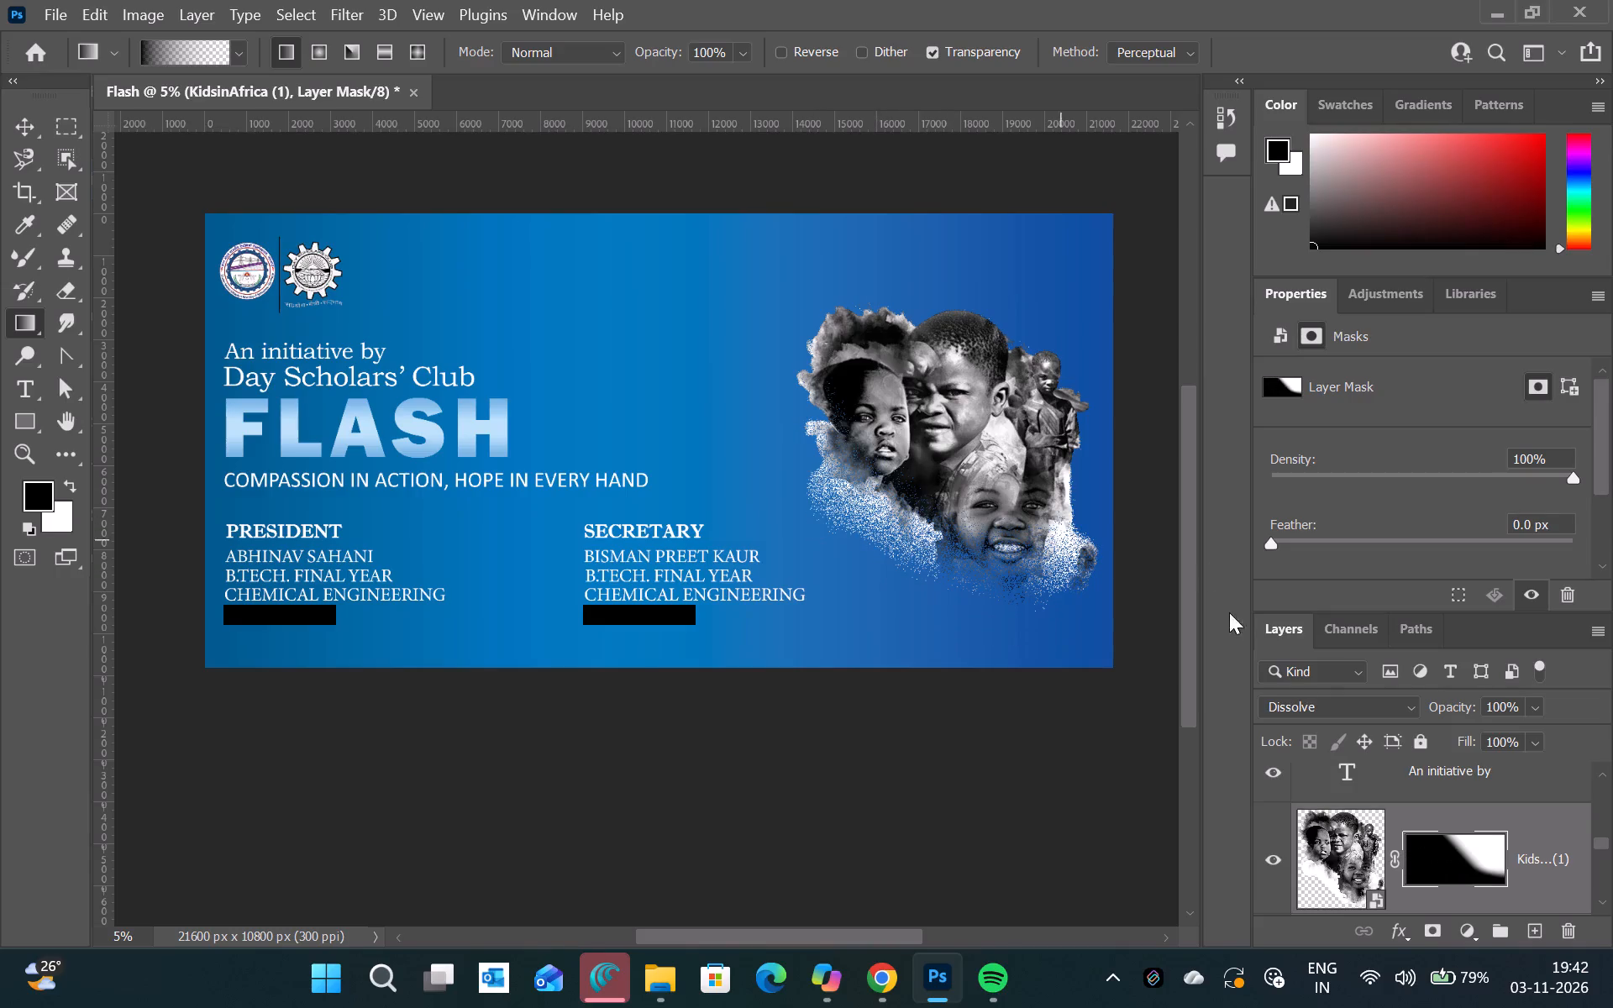
Delete the gradient mask and the KidsinAfrica (1) layer from the banner.
click(1465, 870)
key(Delete)
click(1399, 869)
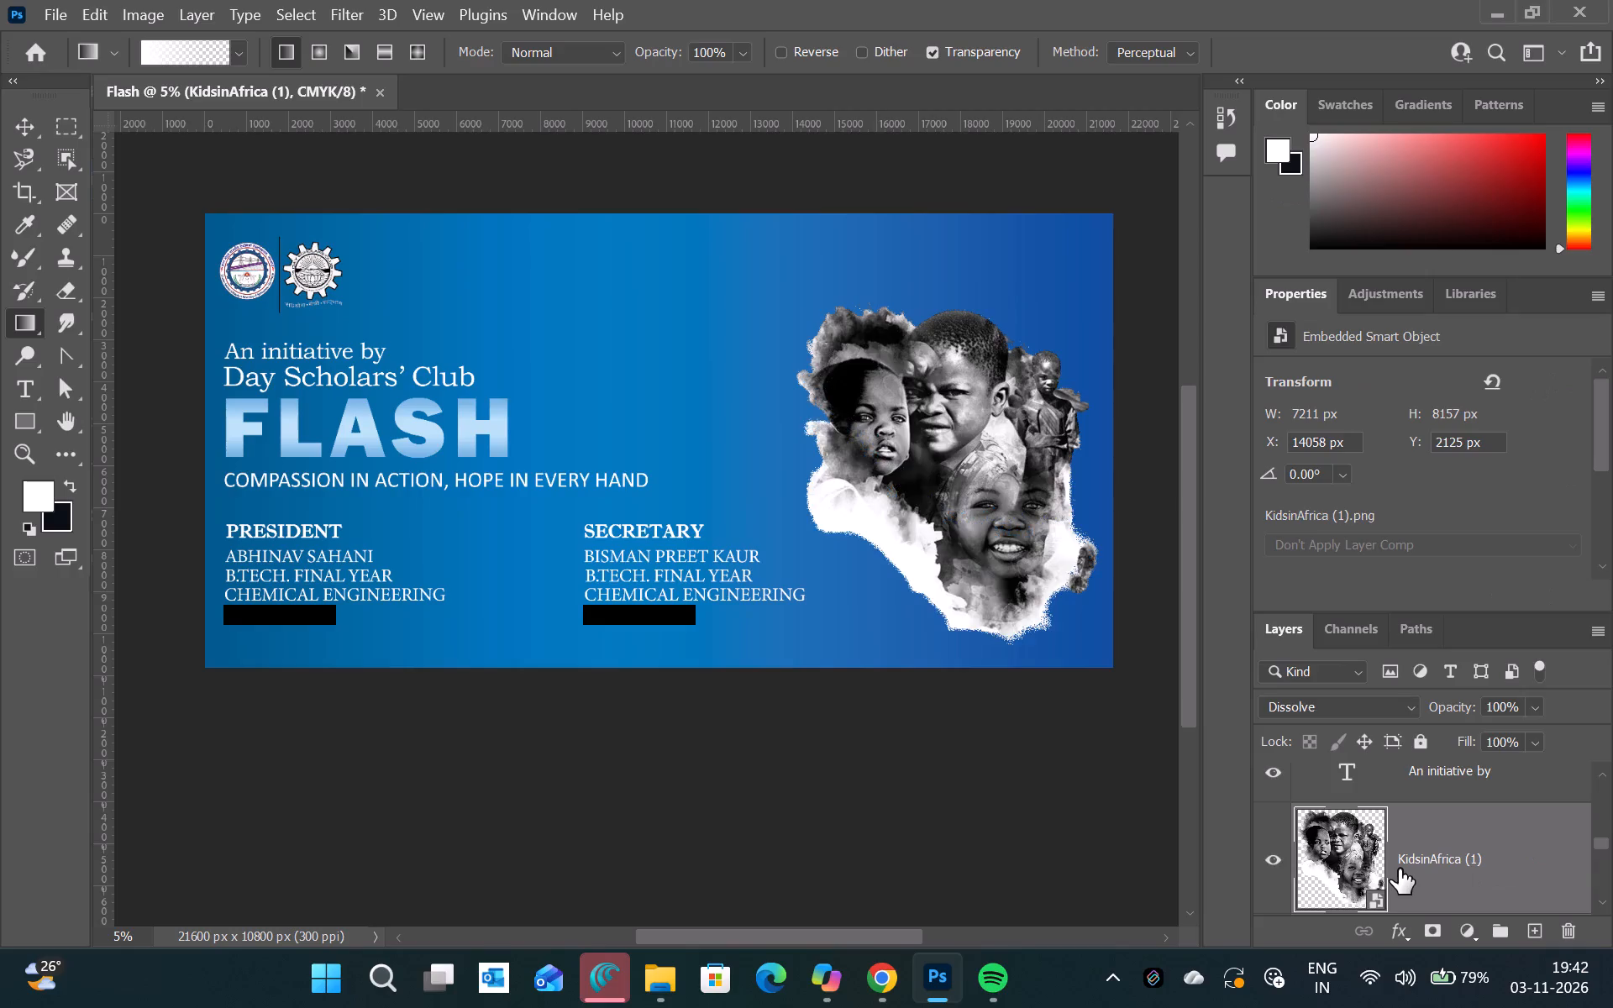
key(Delete)
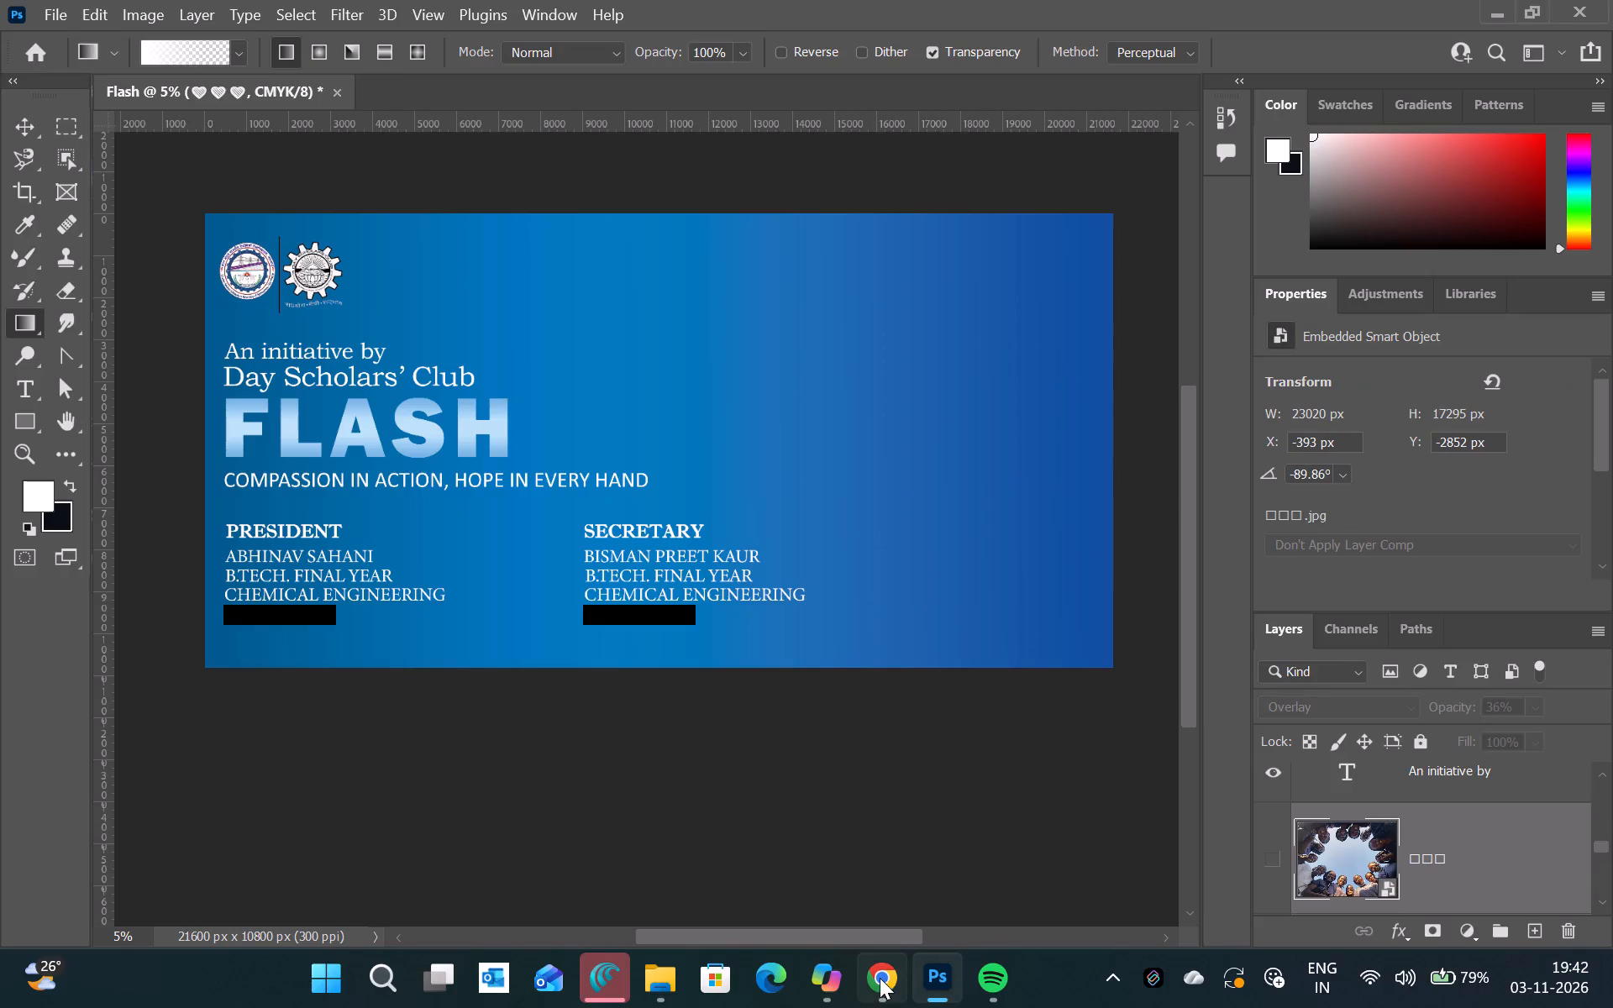
Switch to Pinterest in Chrome, look through the pins related to Kids in Africa for another image, and open the Juvenile Outreach pin.
click(880, 978)
click(428, 0)
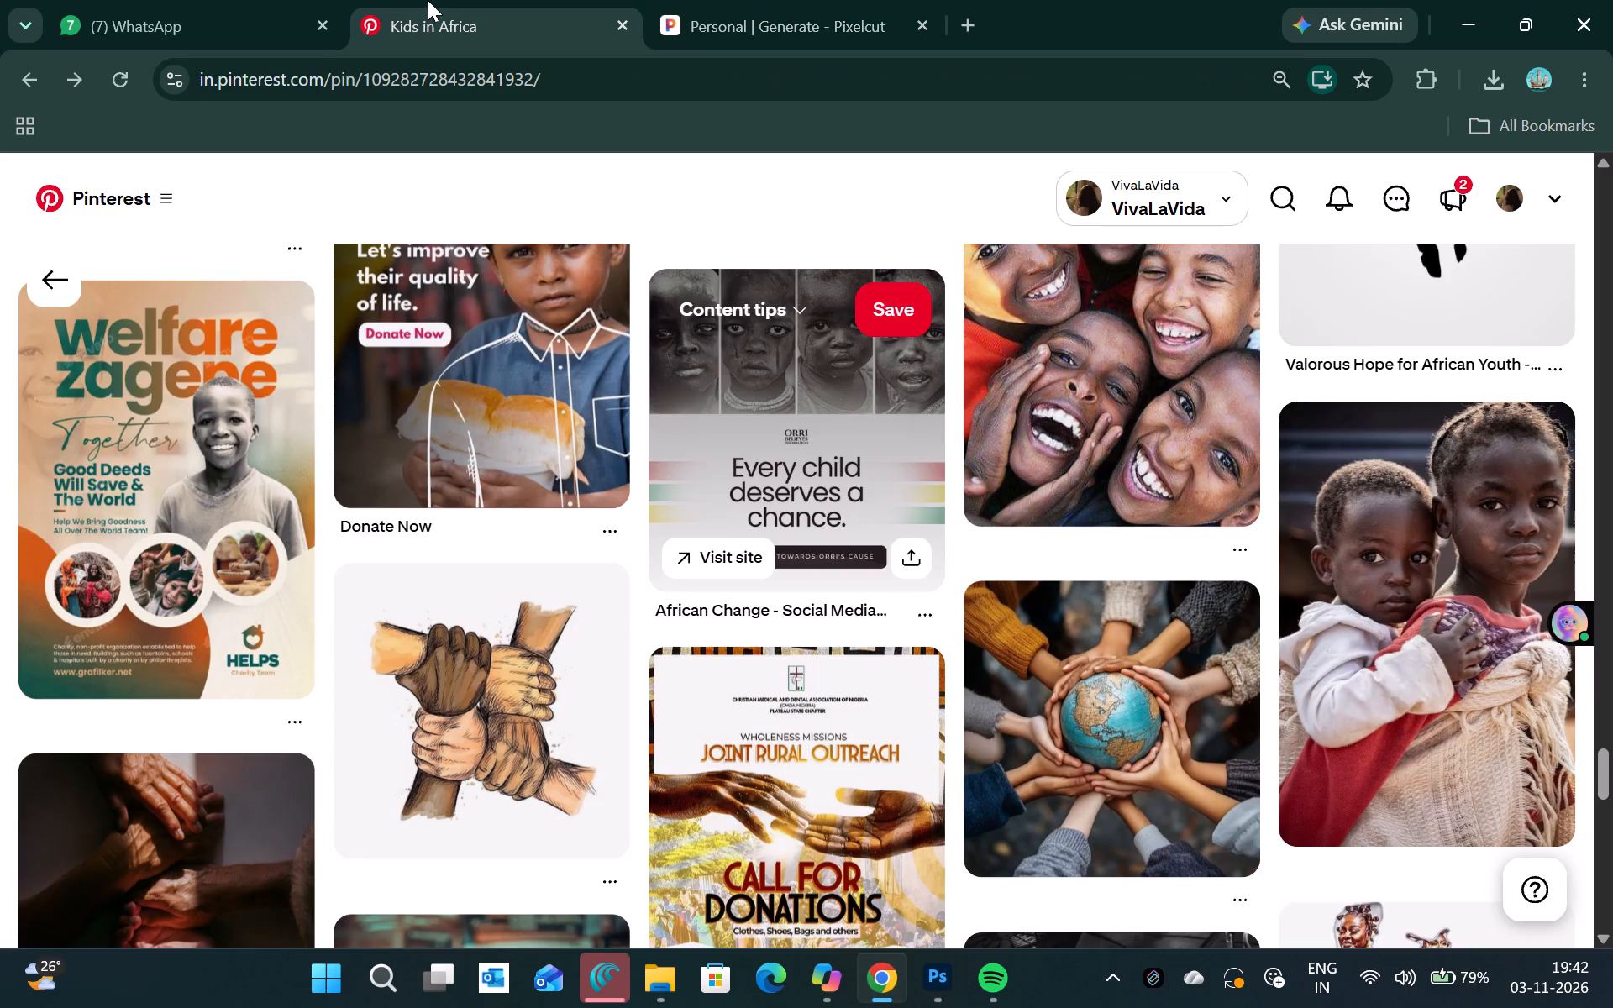
scroll(760, 519, down, 5)
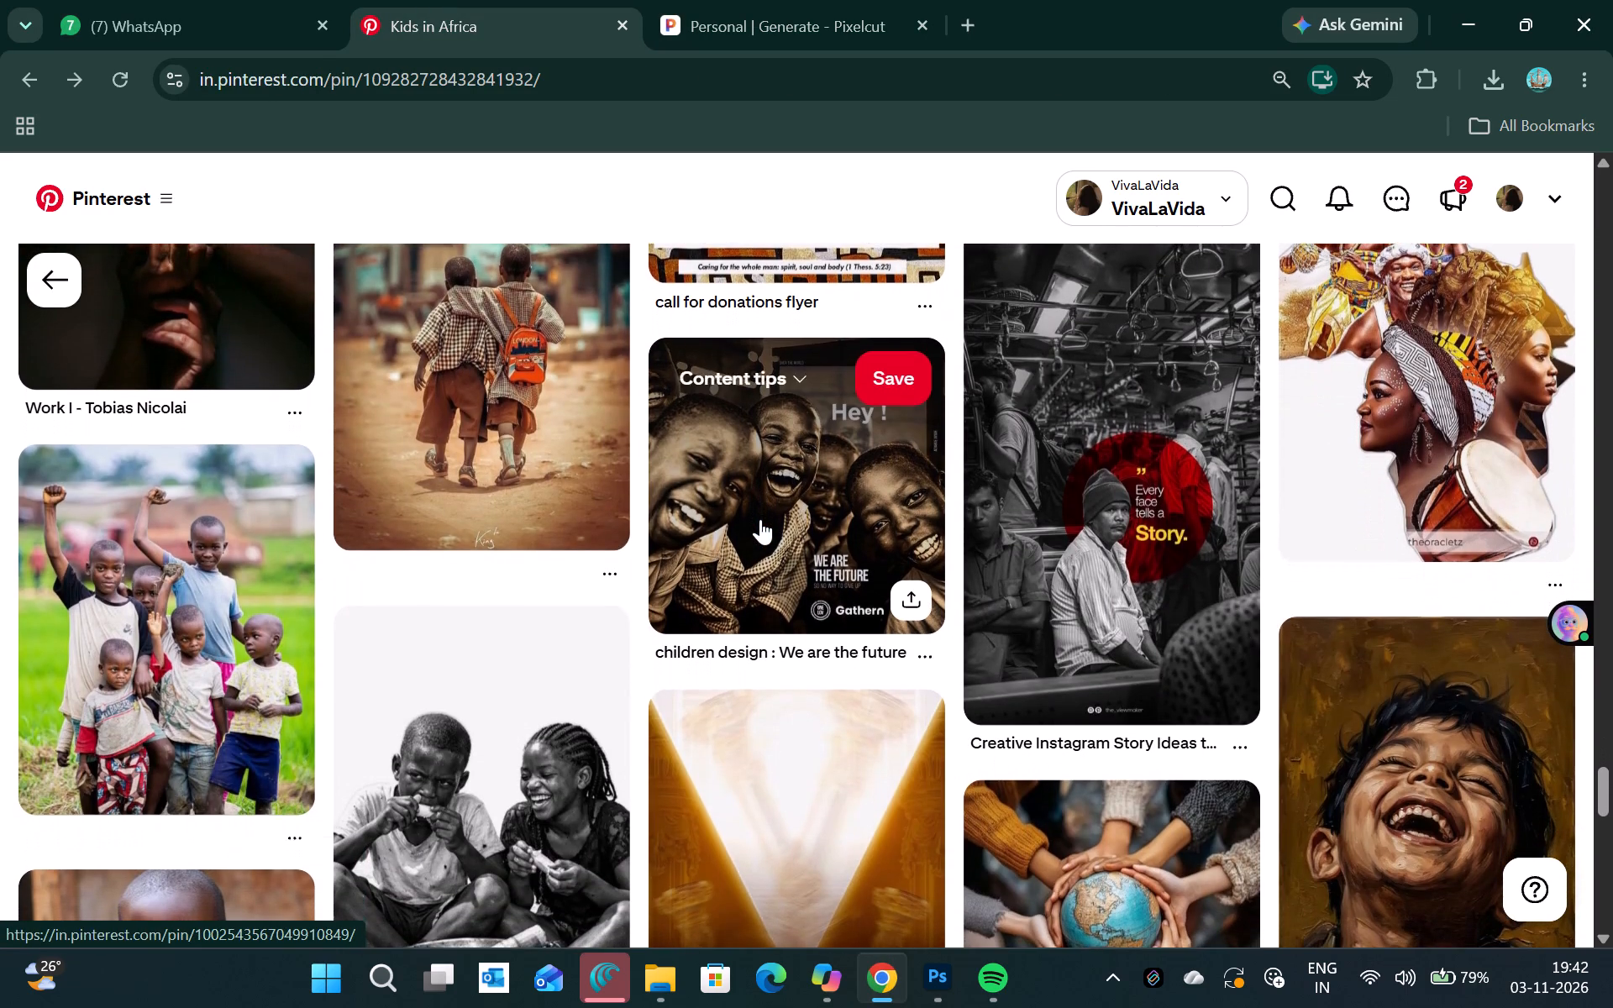
scroll(760, 519, down, 3)
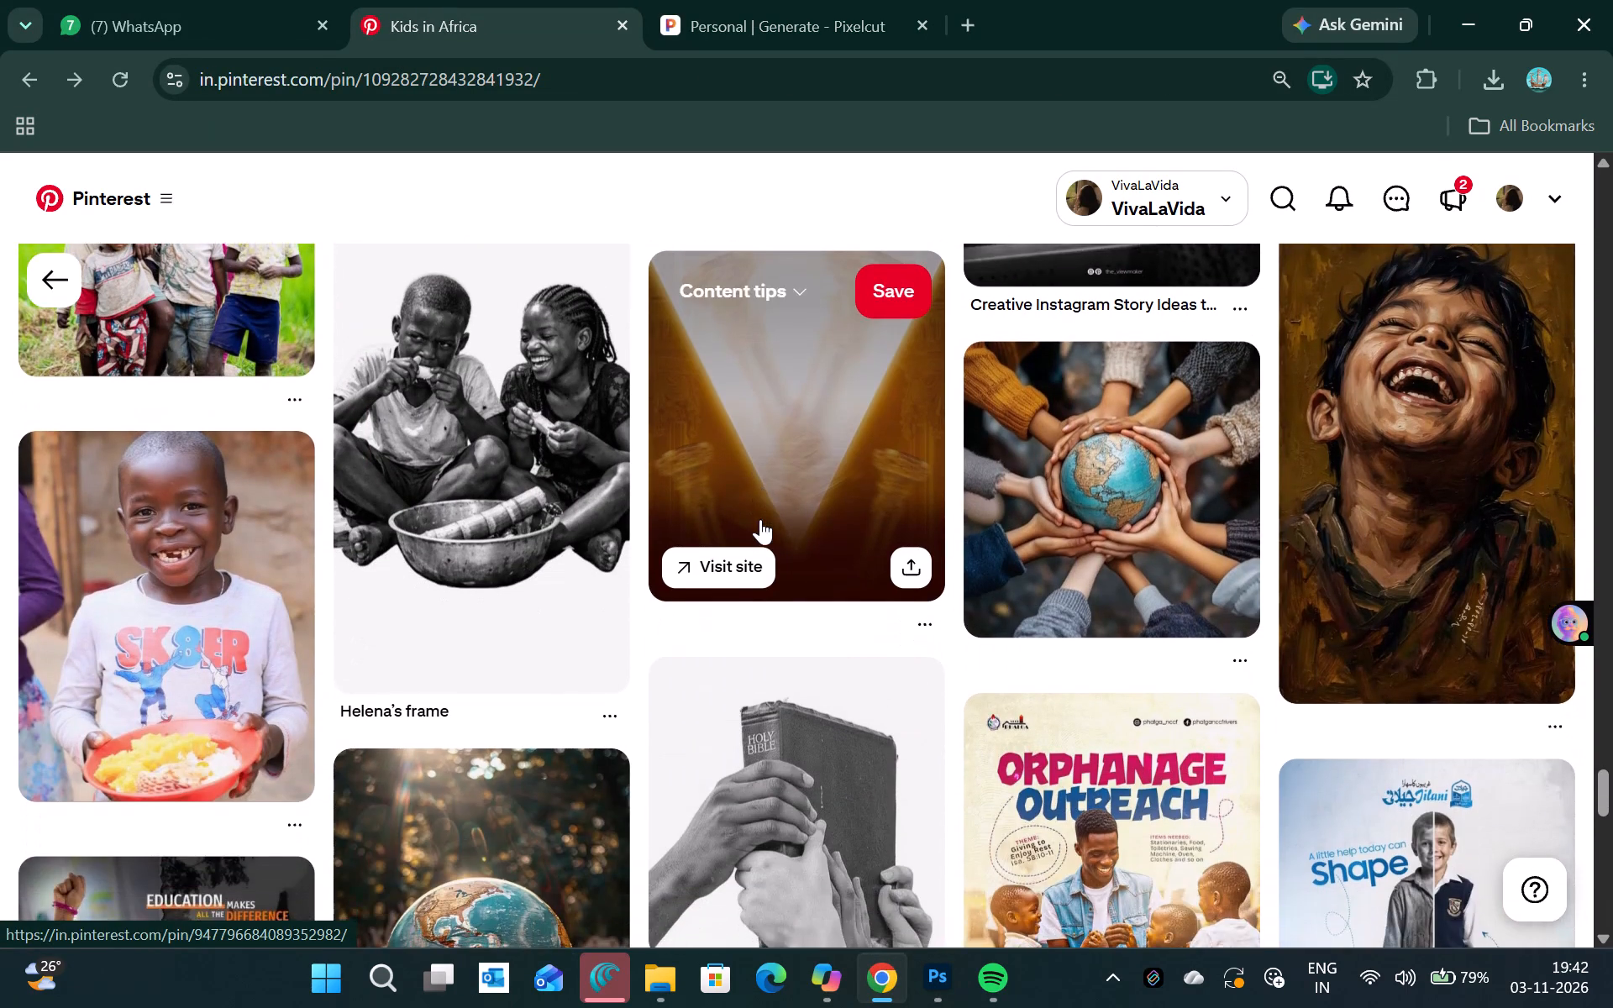
scroll(760, 519, down, 4)
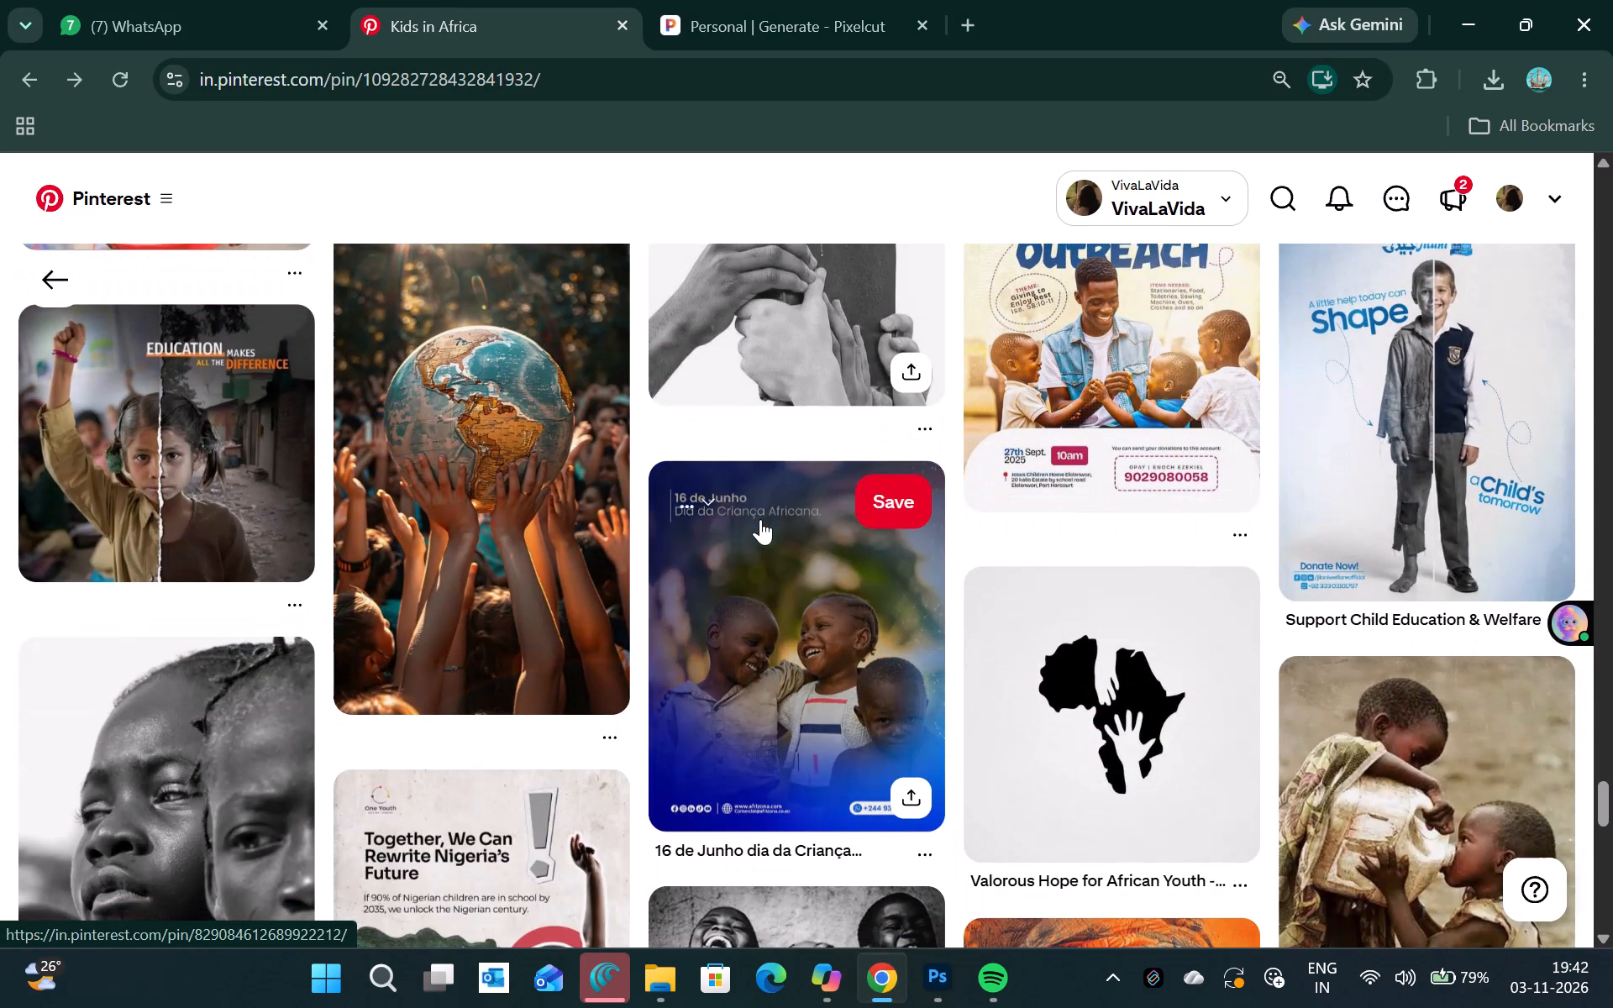
scroll(760, 519, down, 7)
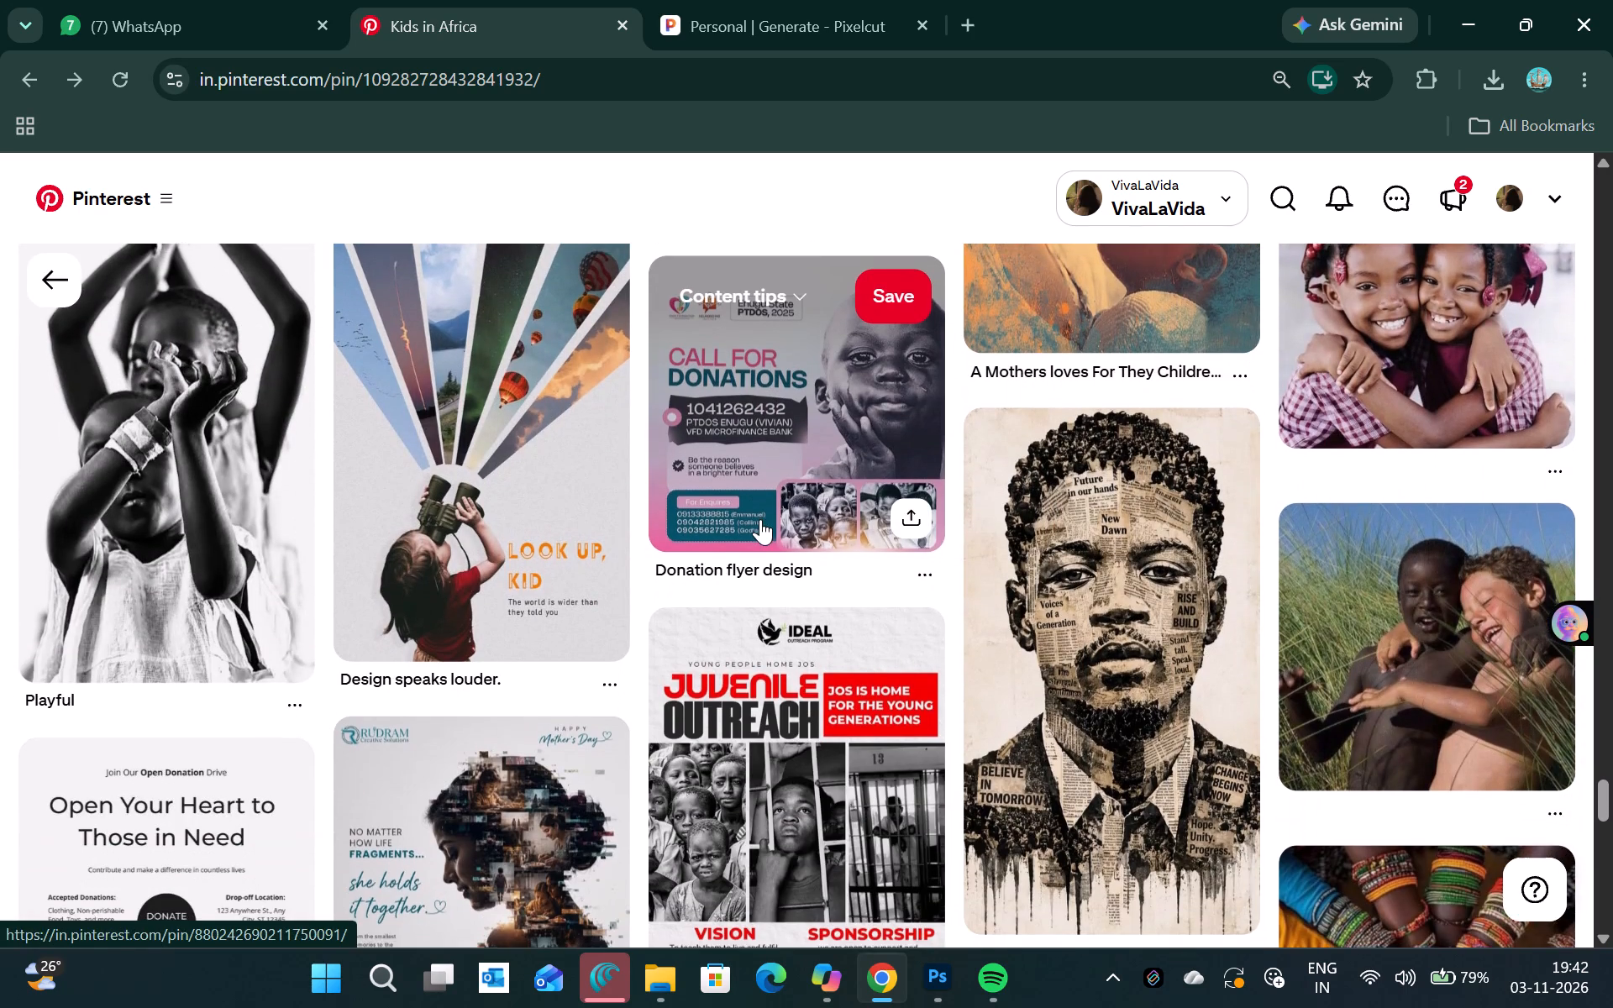
scroll(760, 519, down, 4)
click(760, 519)
scroll(760, 519, down, 2)
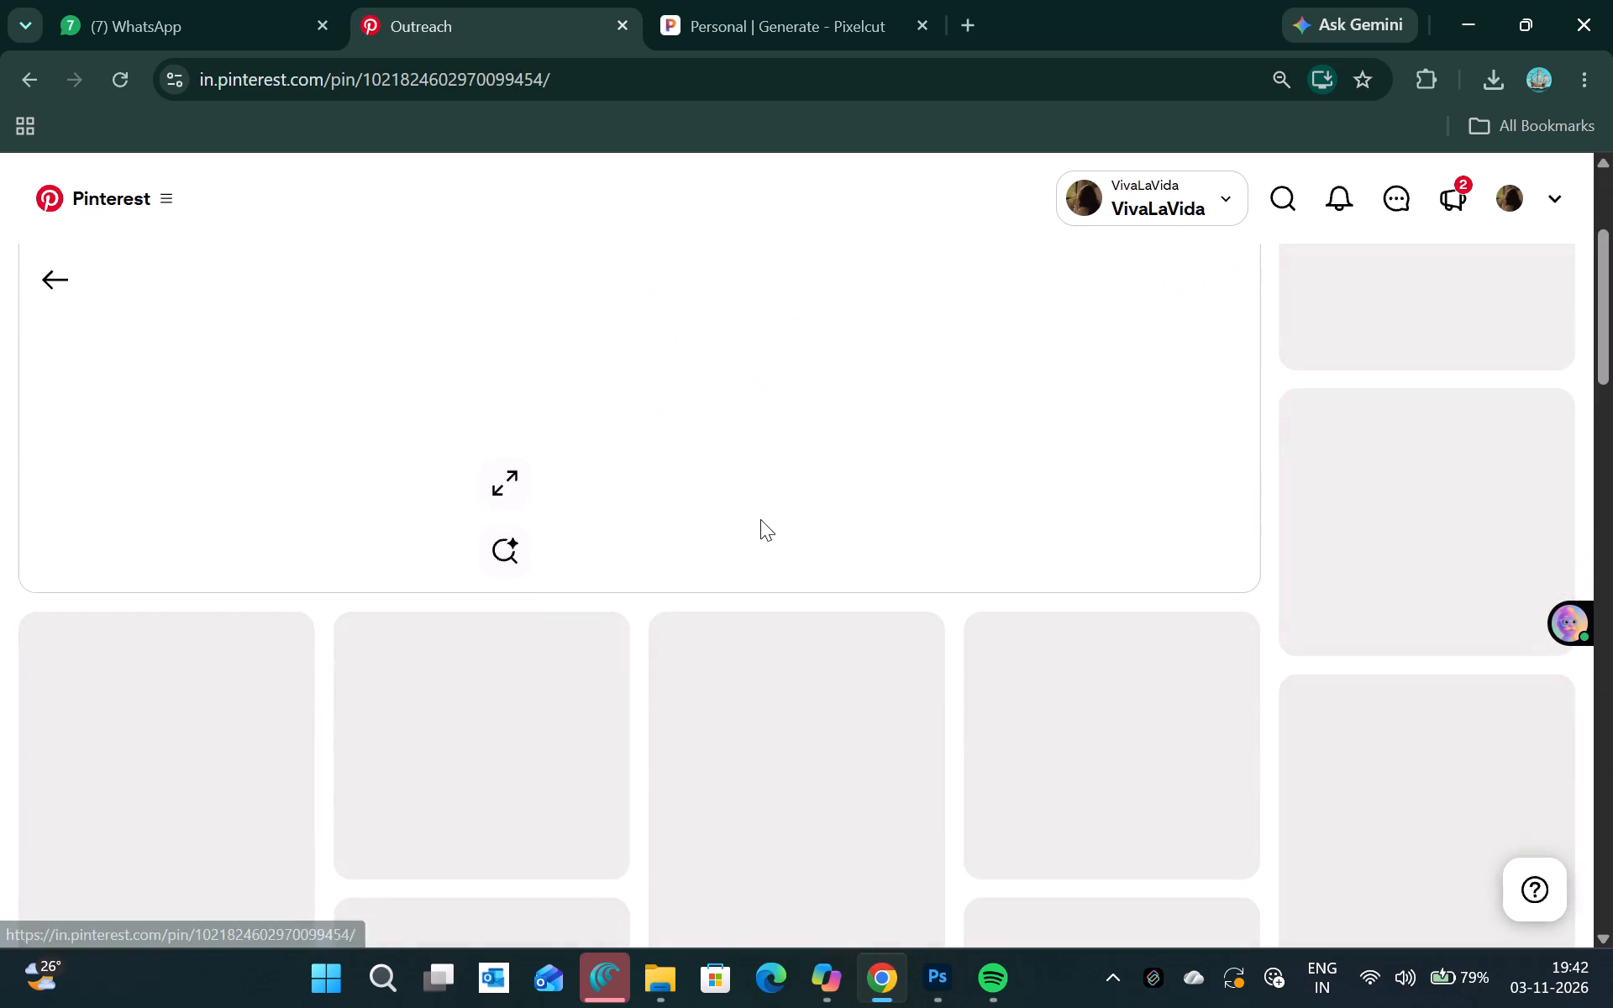
scroll(790, 374, up, 4)
Search Pinterest for "help others poster" and look through the results for a suitable banner image.
click(1275, 183)
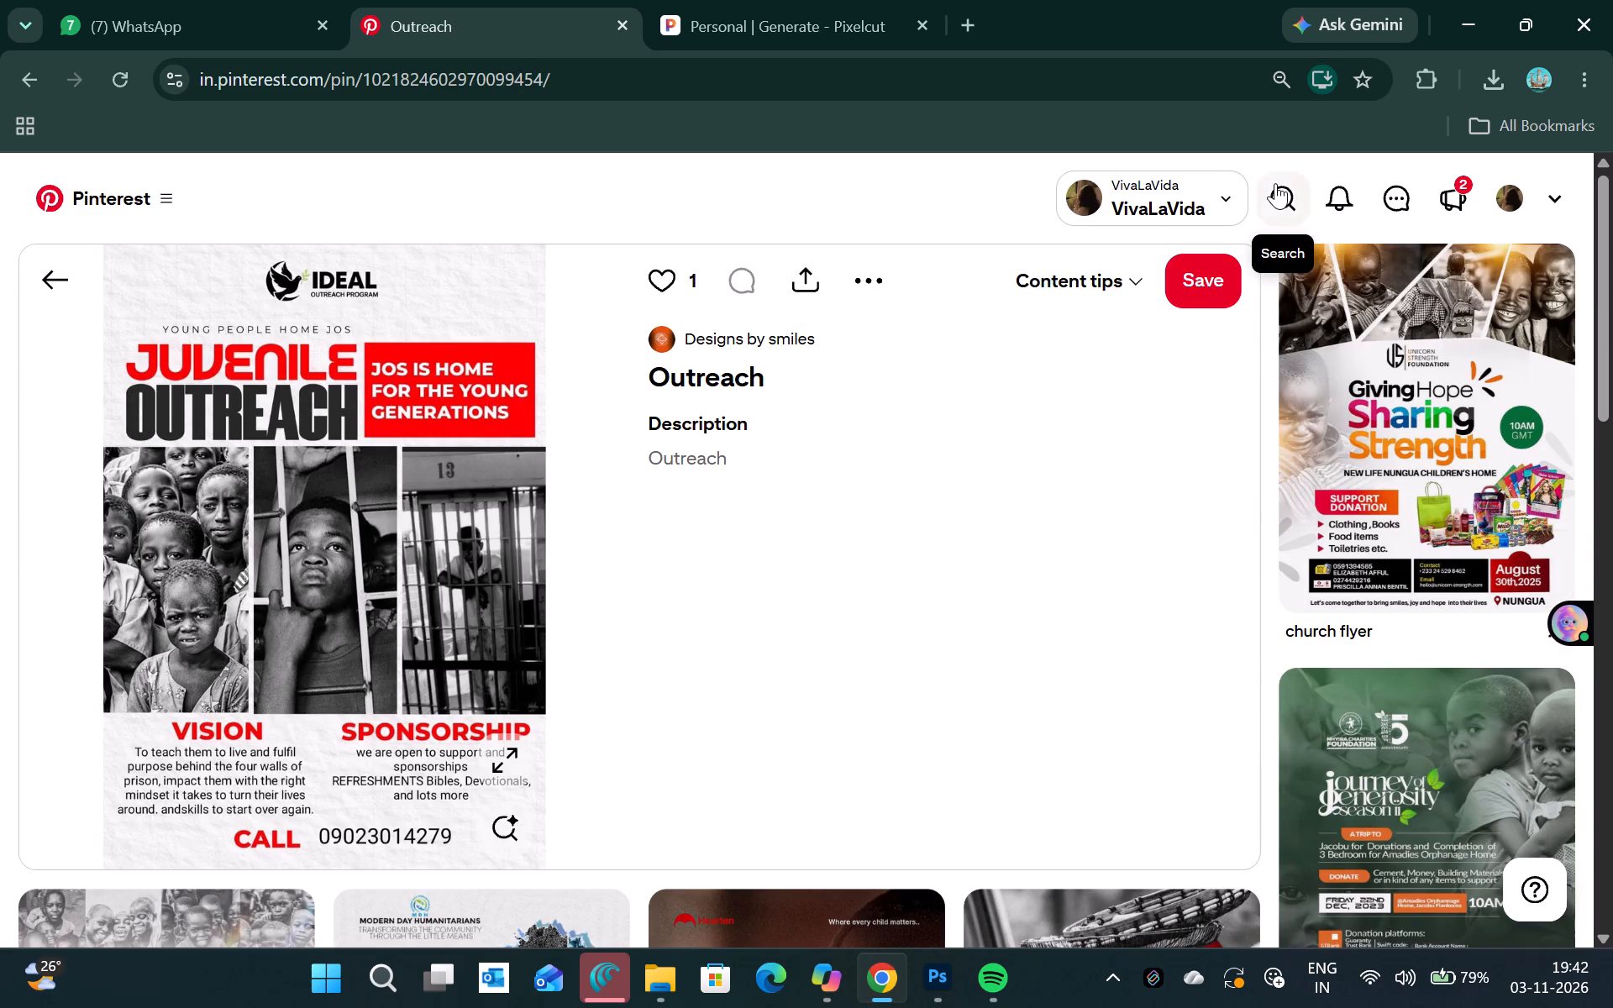
click(1055, 214)
text(help other)
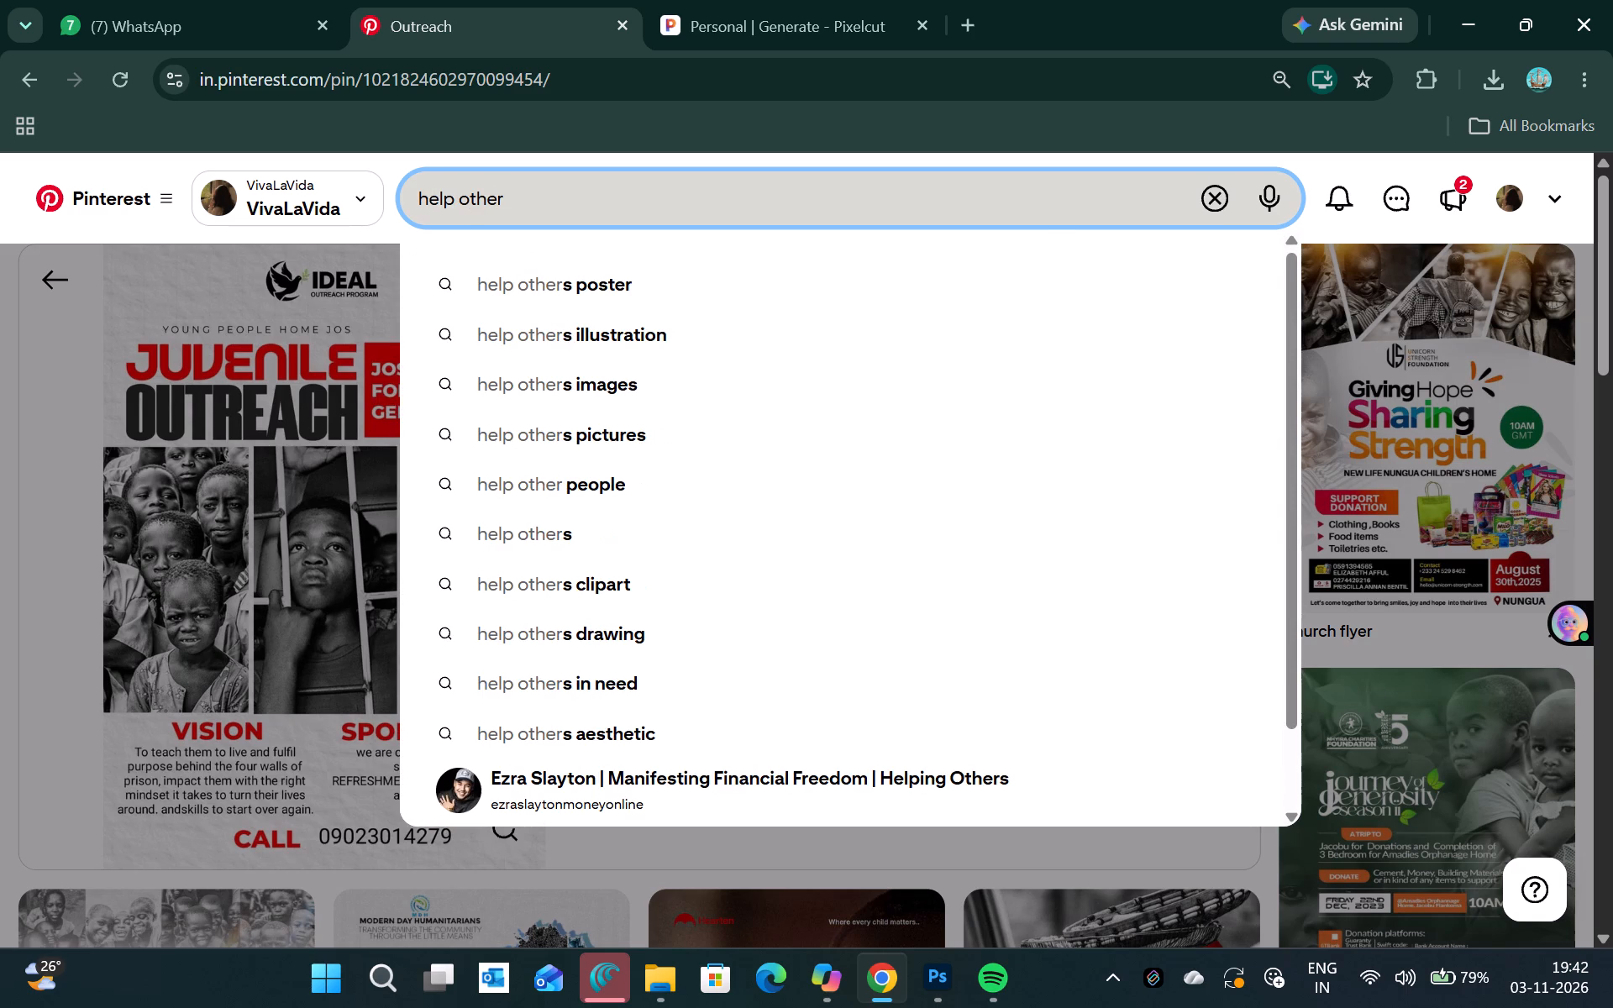
click(760, 293)
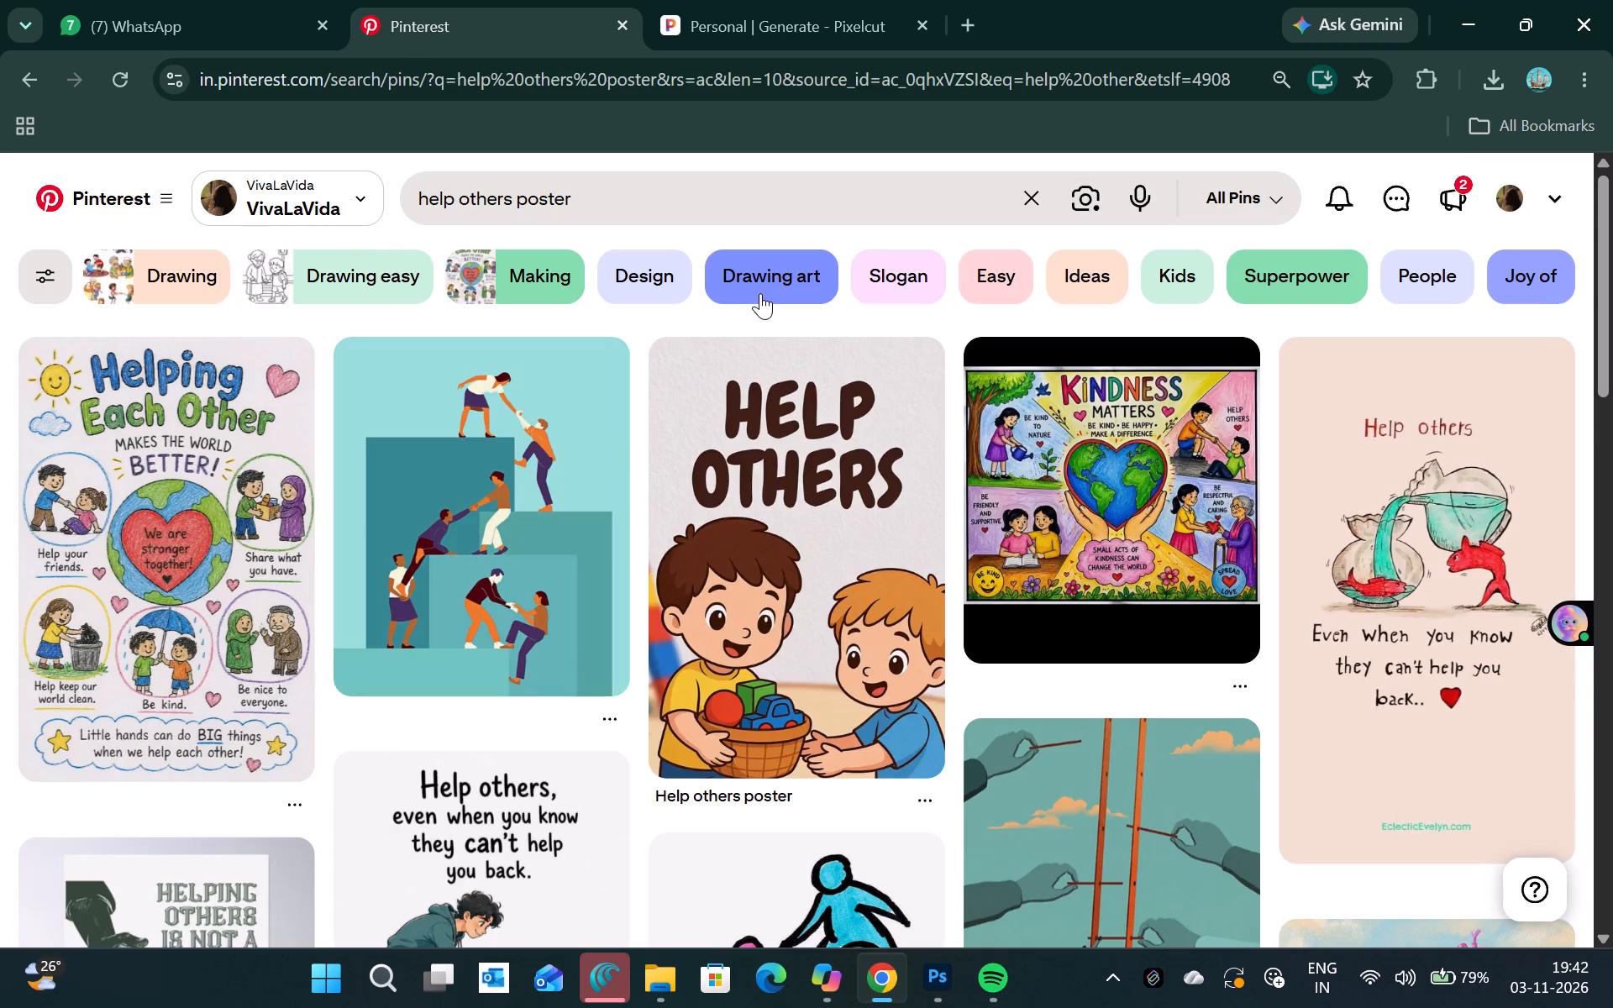
scroll(559, 457, down, 5)
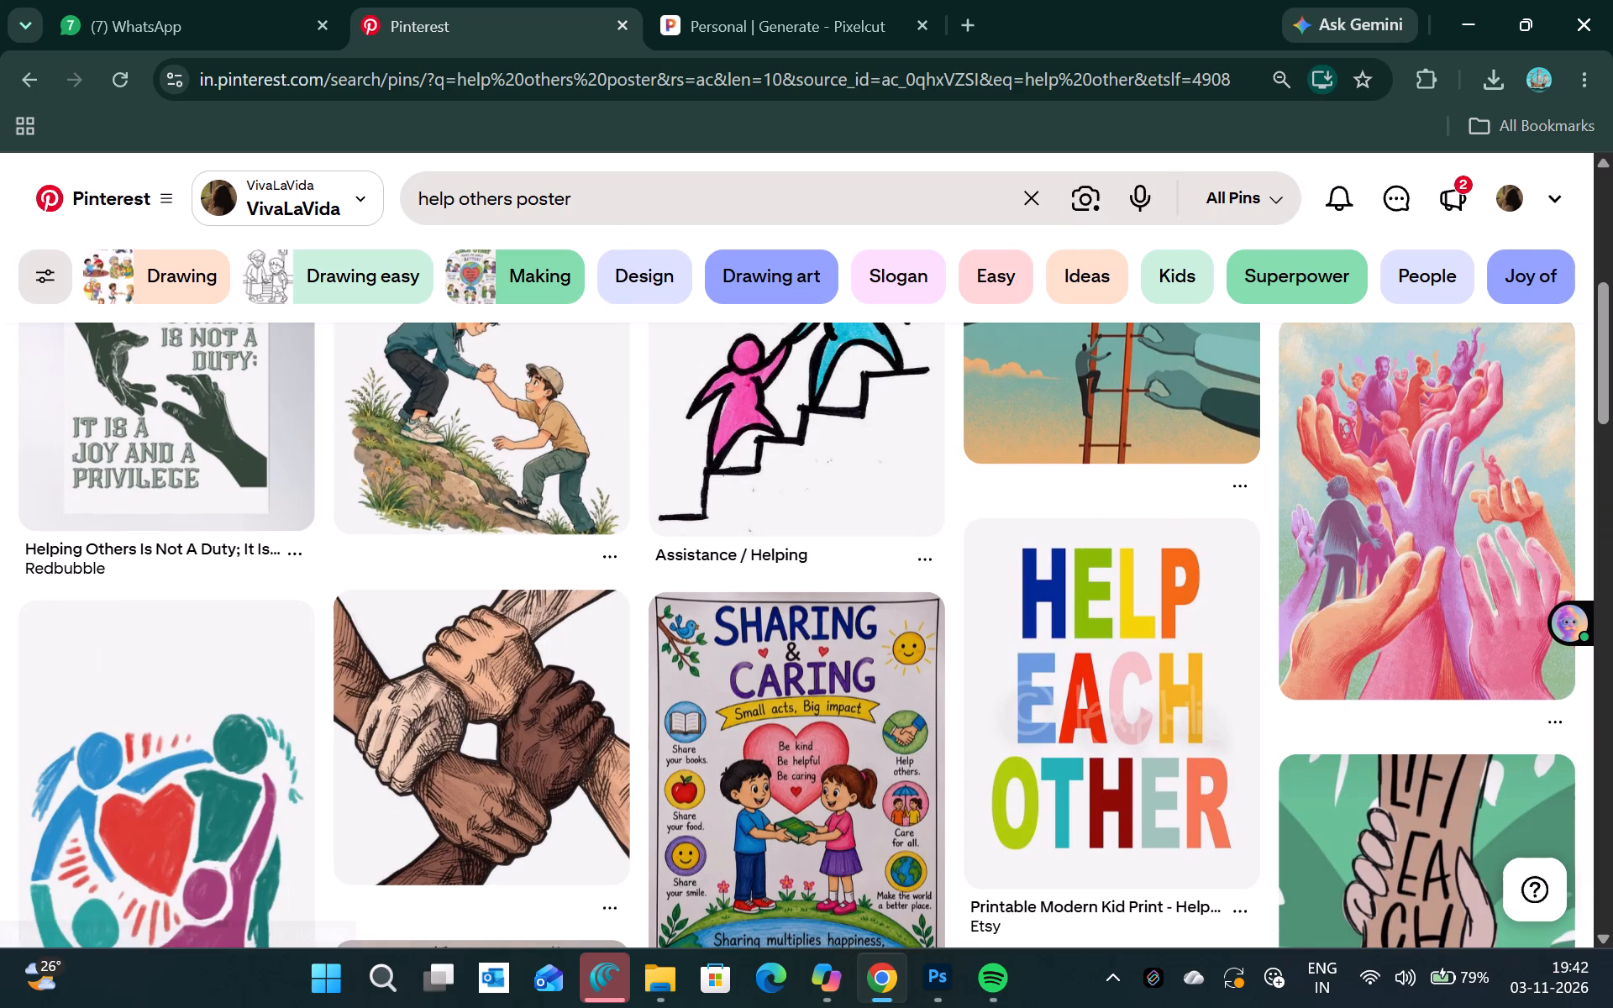
click(651, 167)
key(space)
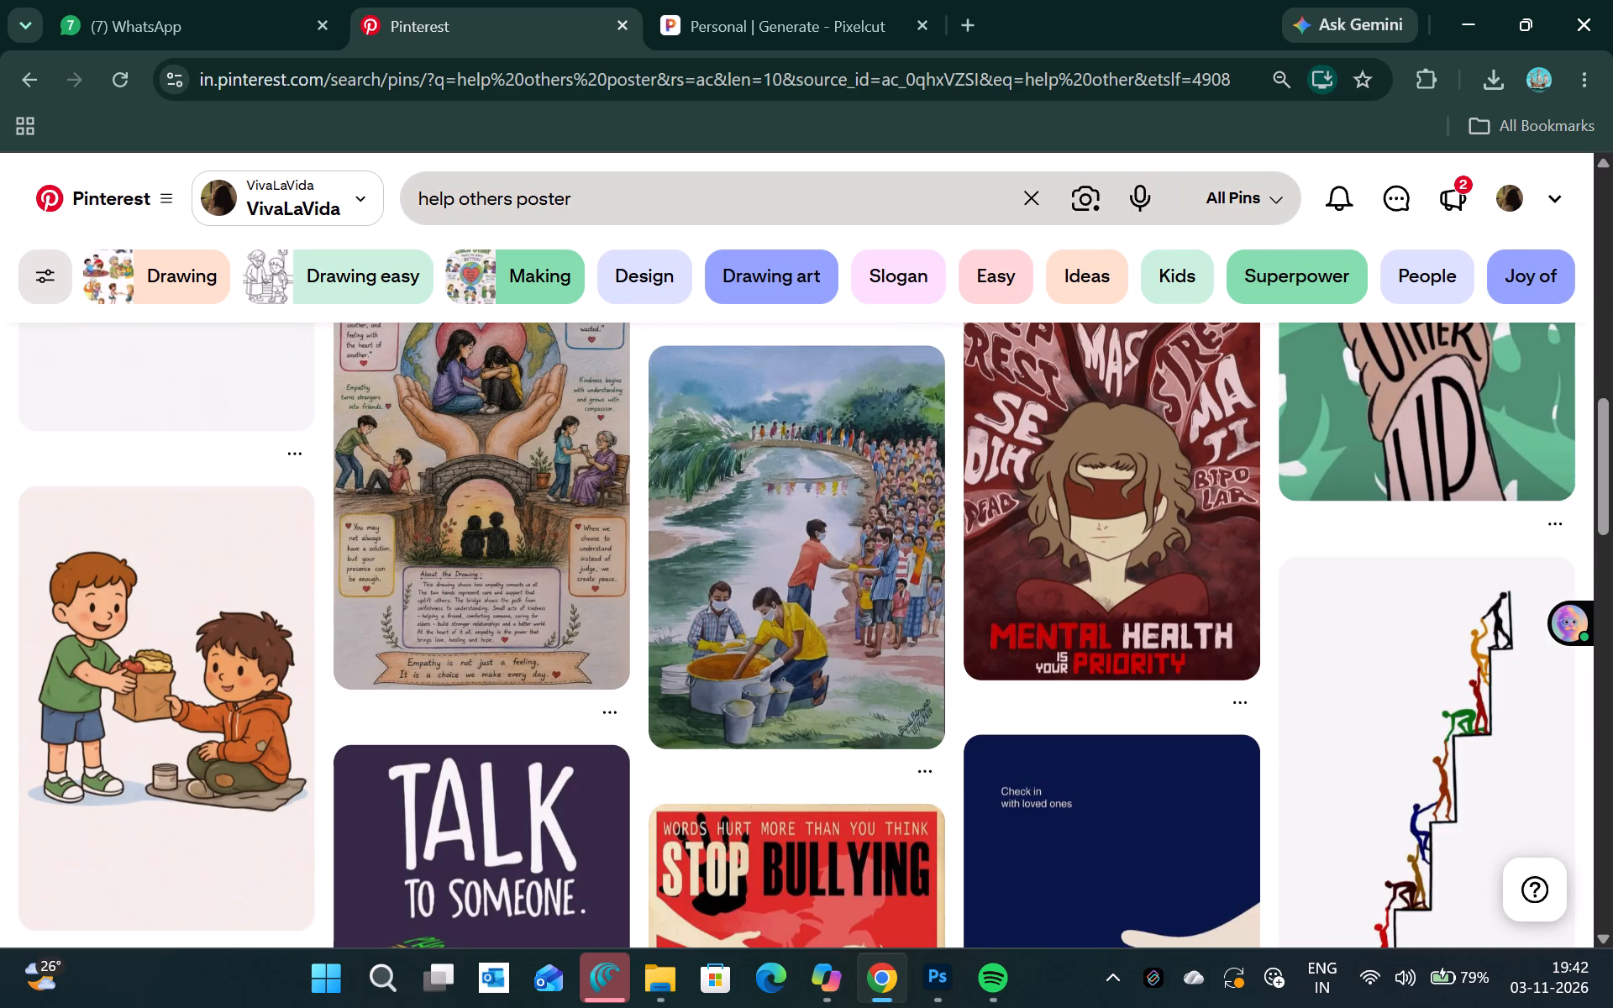
Refine the Pinterest search to "help others poster donation" and look through the results for a suitable image.
click(598, 196)
key(space)
text(don)
text(ation)
key(Return)
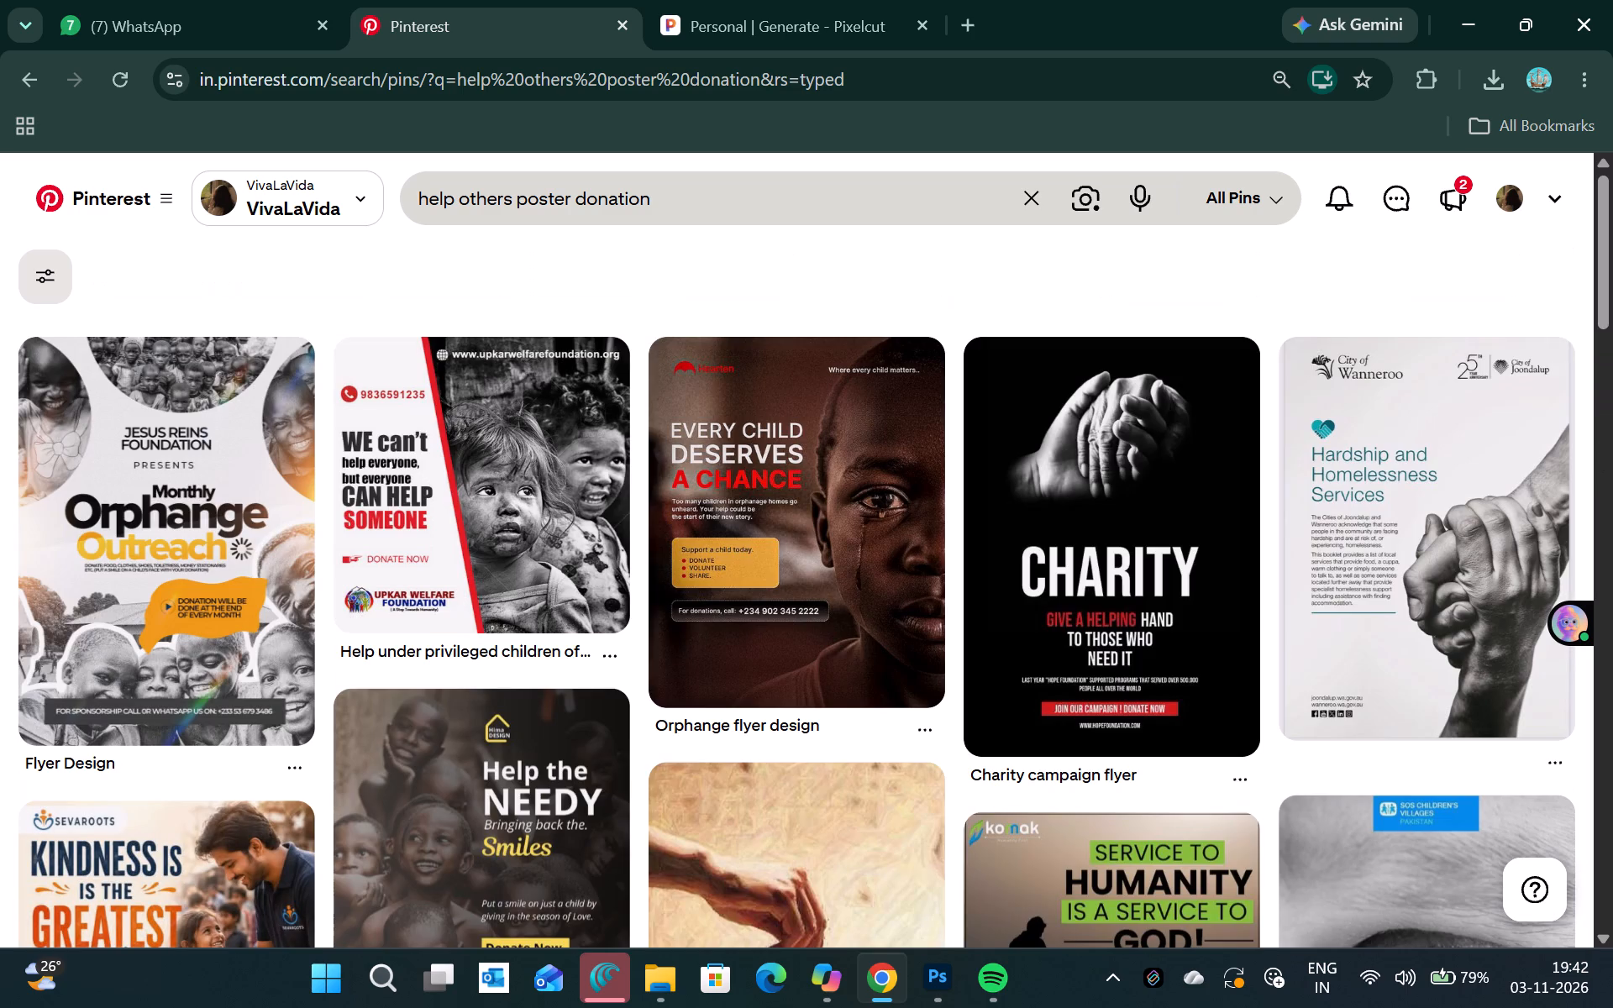
scroll(516, 549, down, 3)
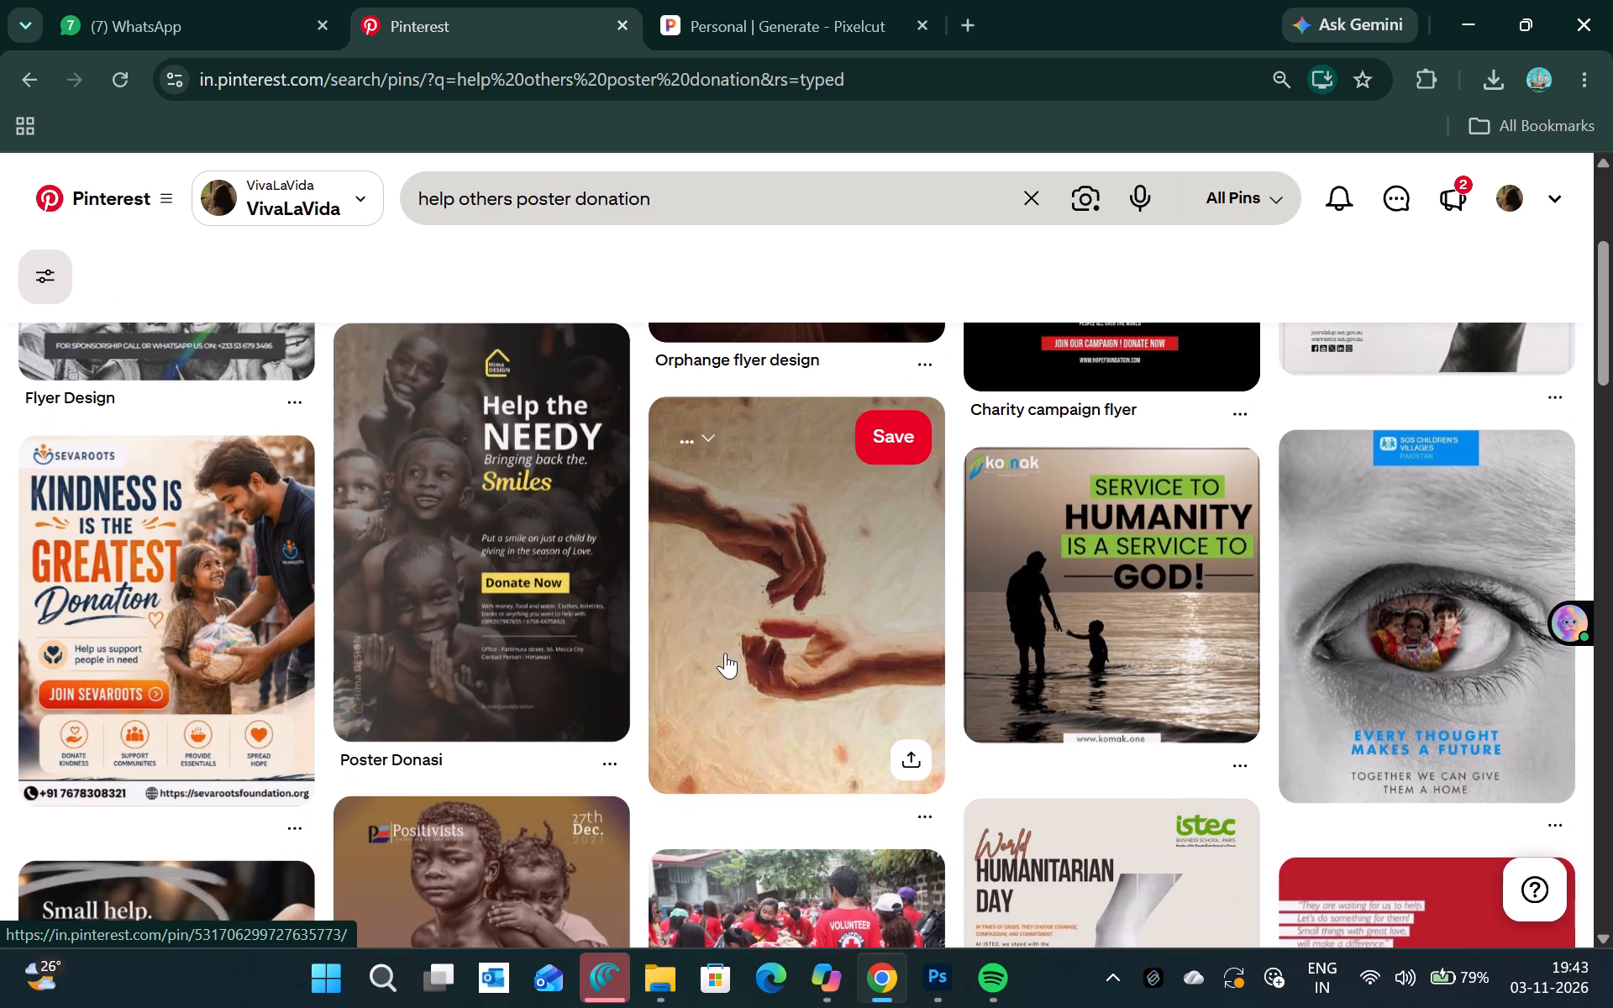
scroll(915, 701, down, 3)
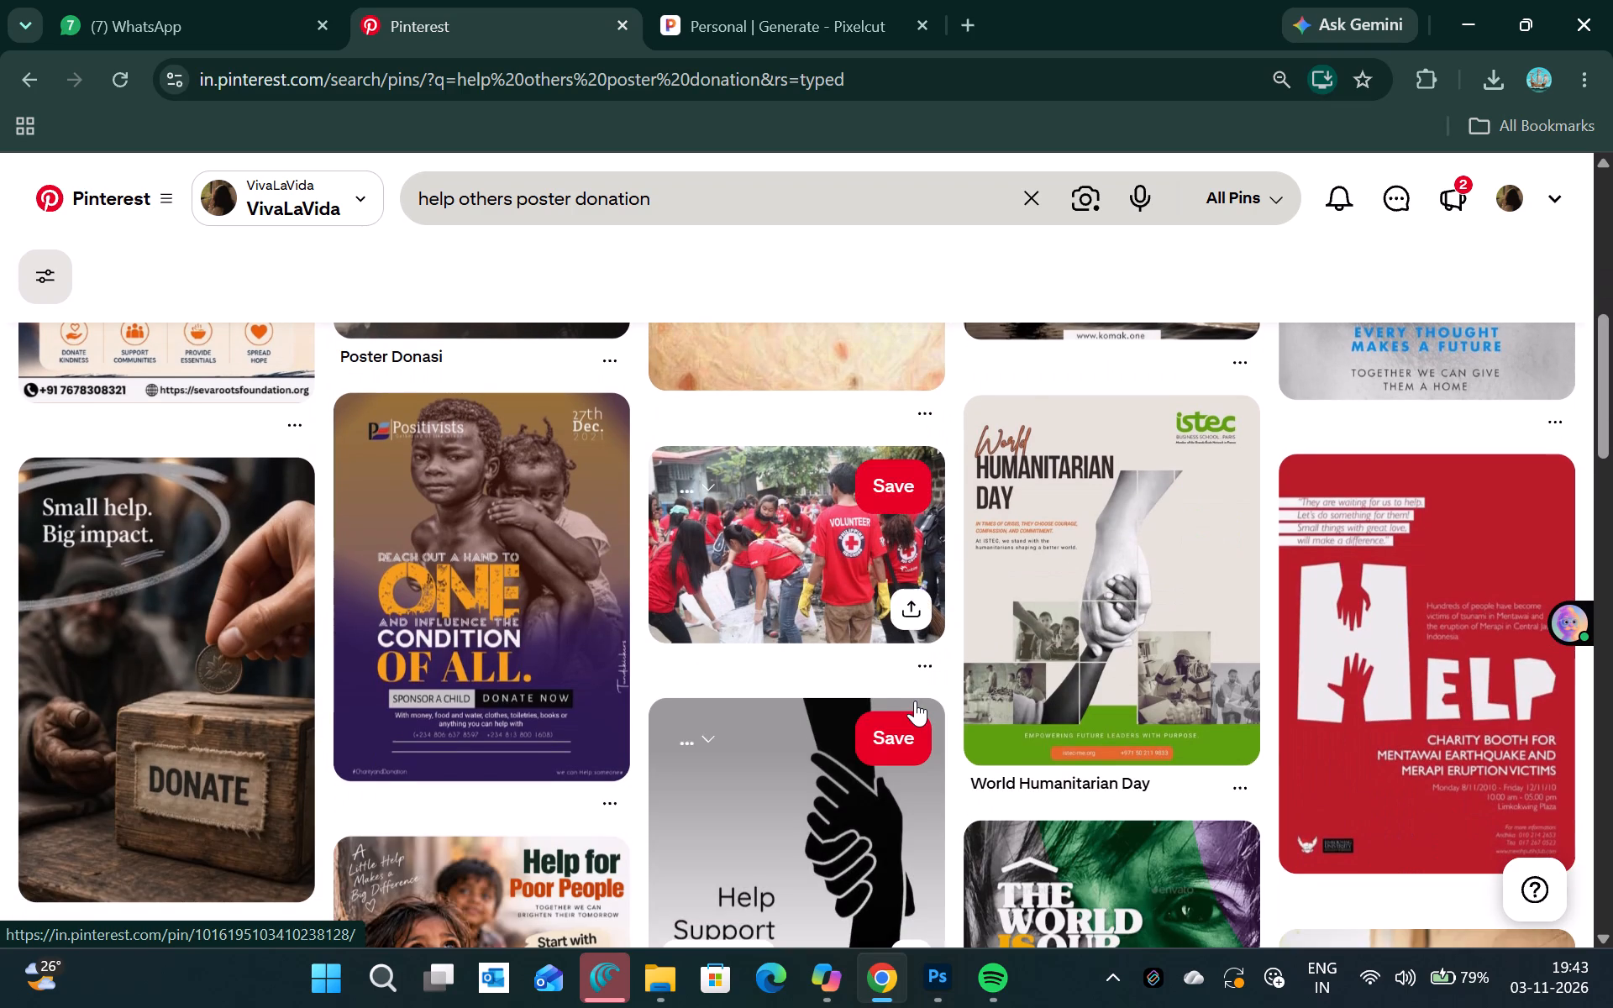
scroll(767, 832, down, 2)
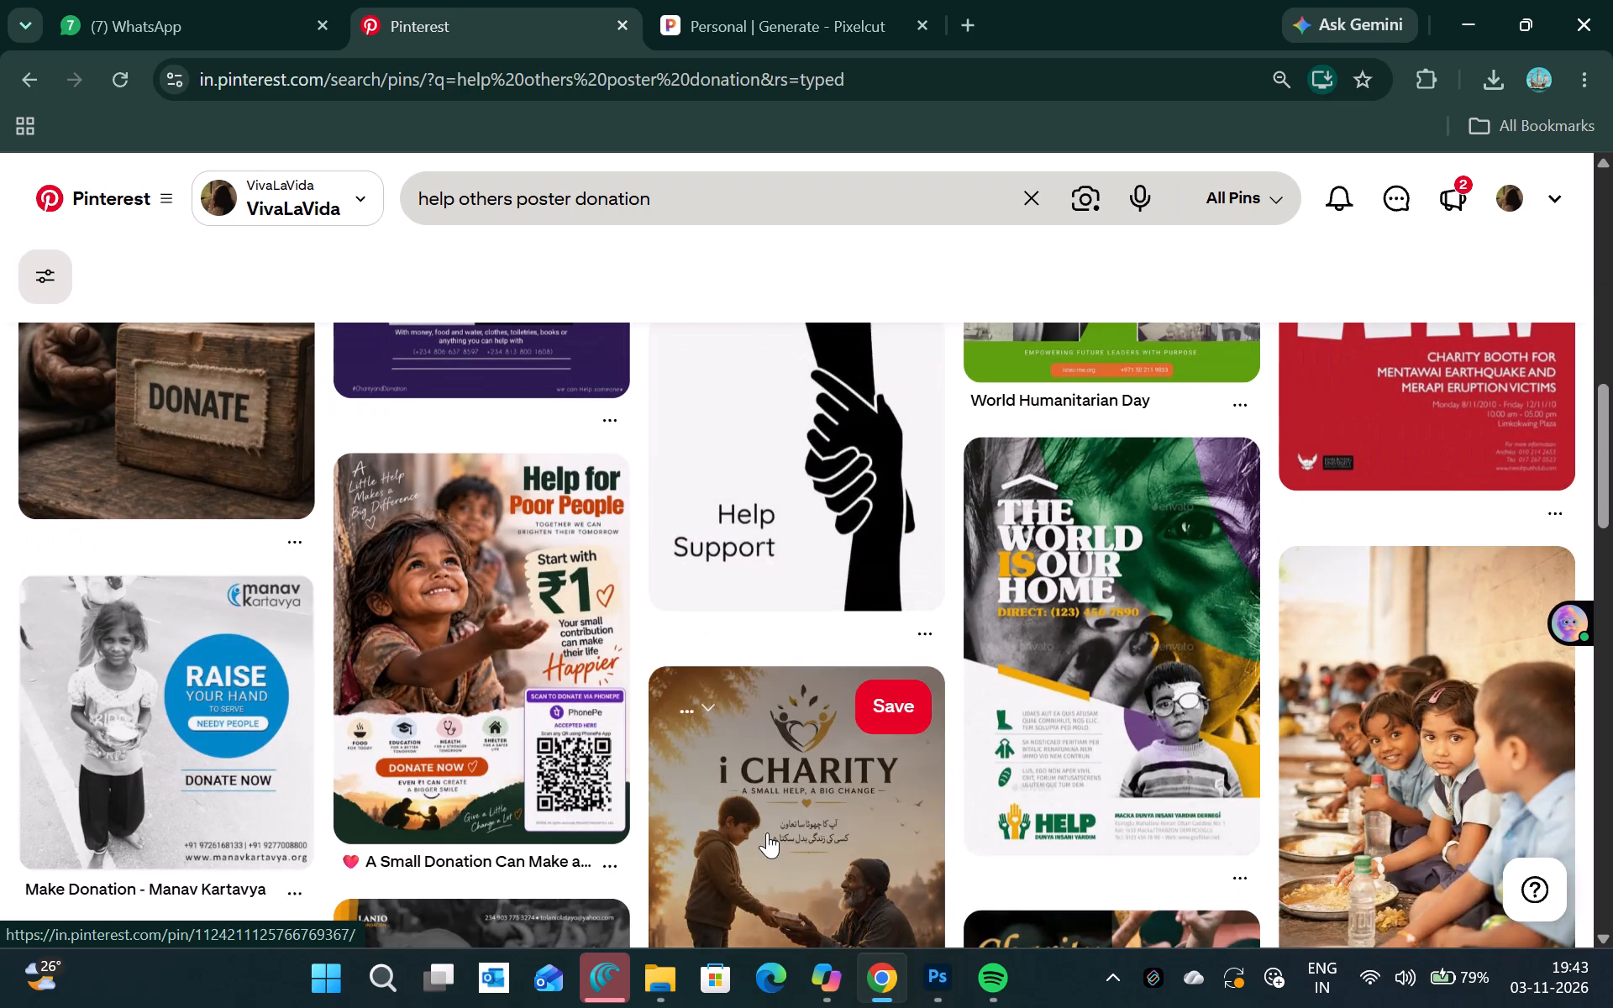
scroll(1063, 769, down, 1)
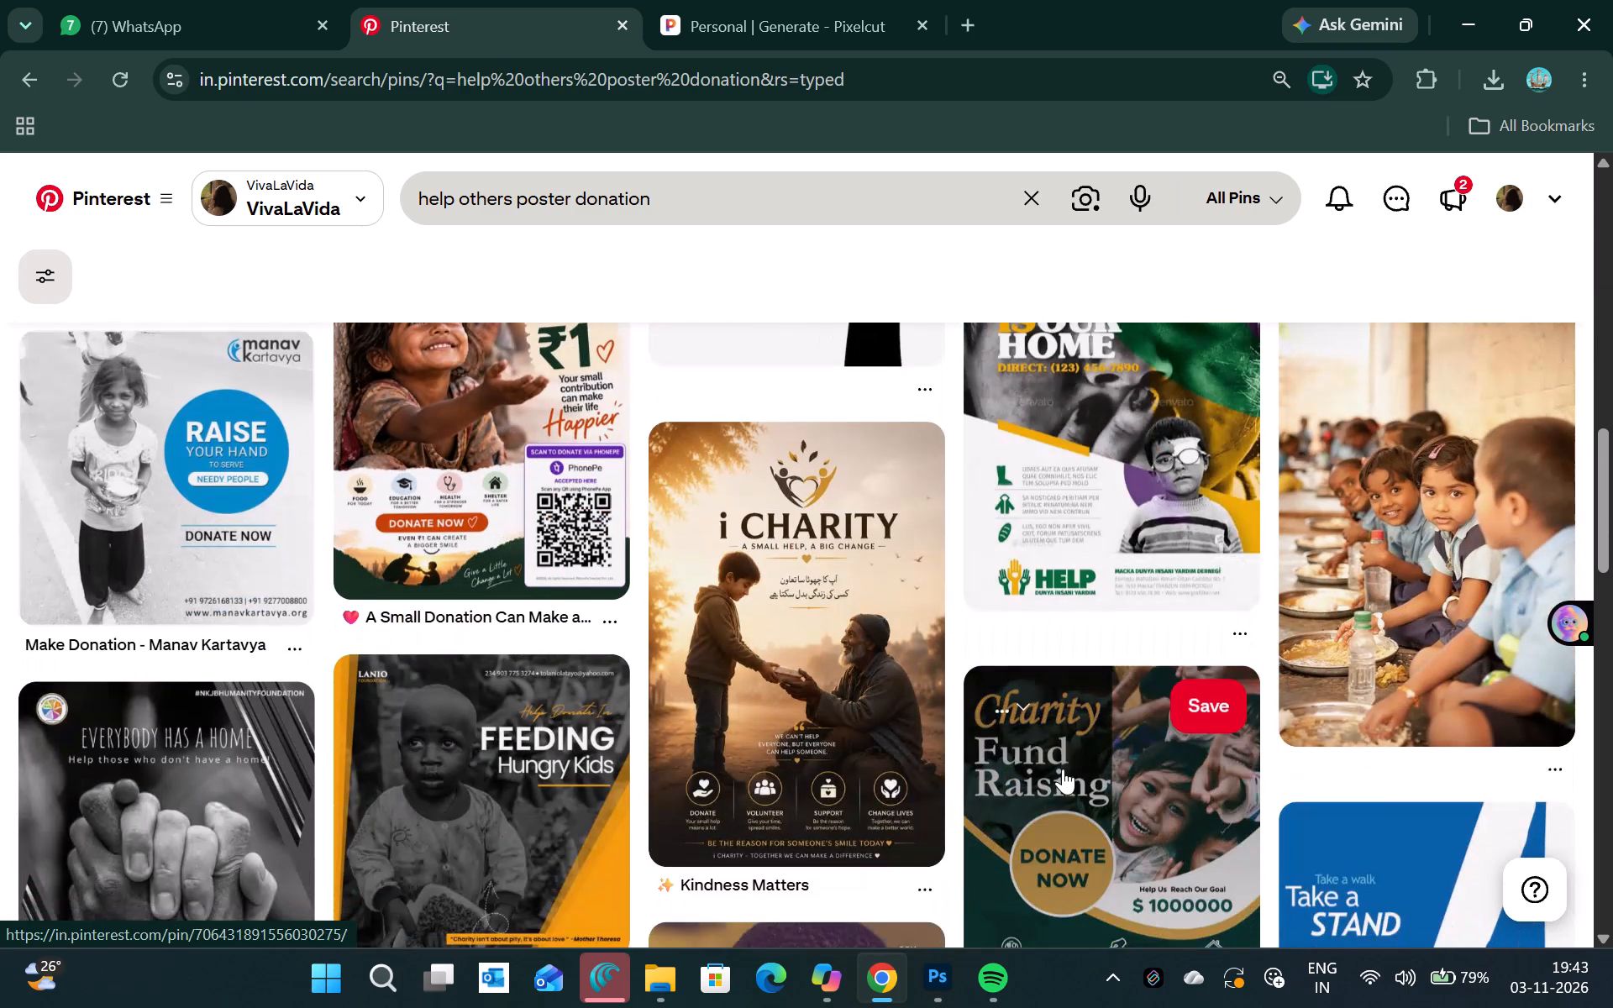
scroll(1063, 769, down, 2)
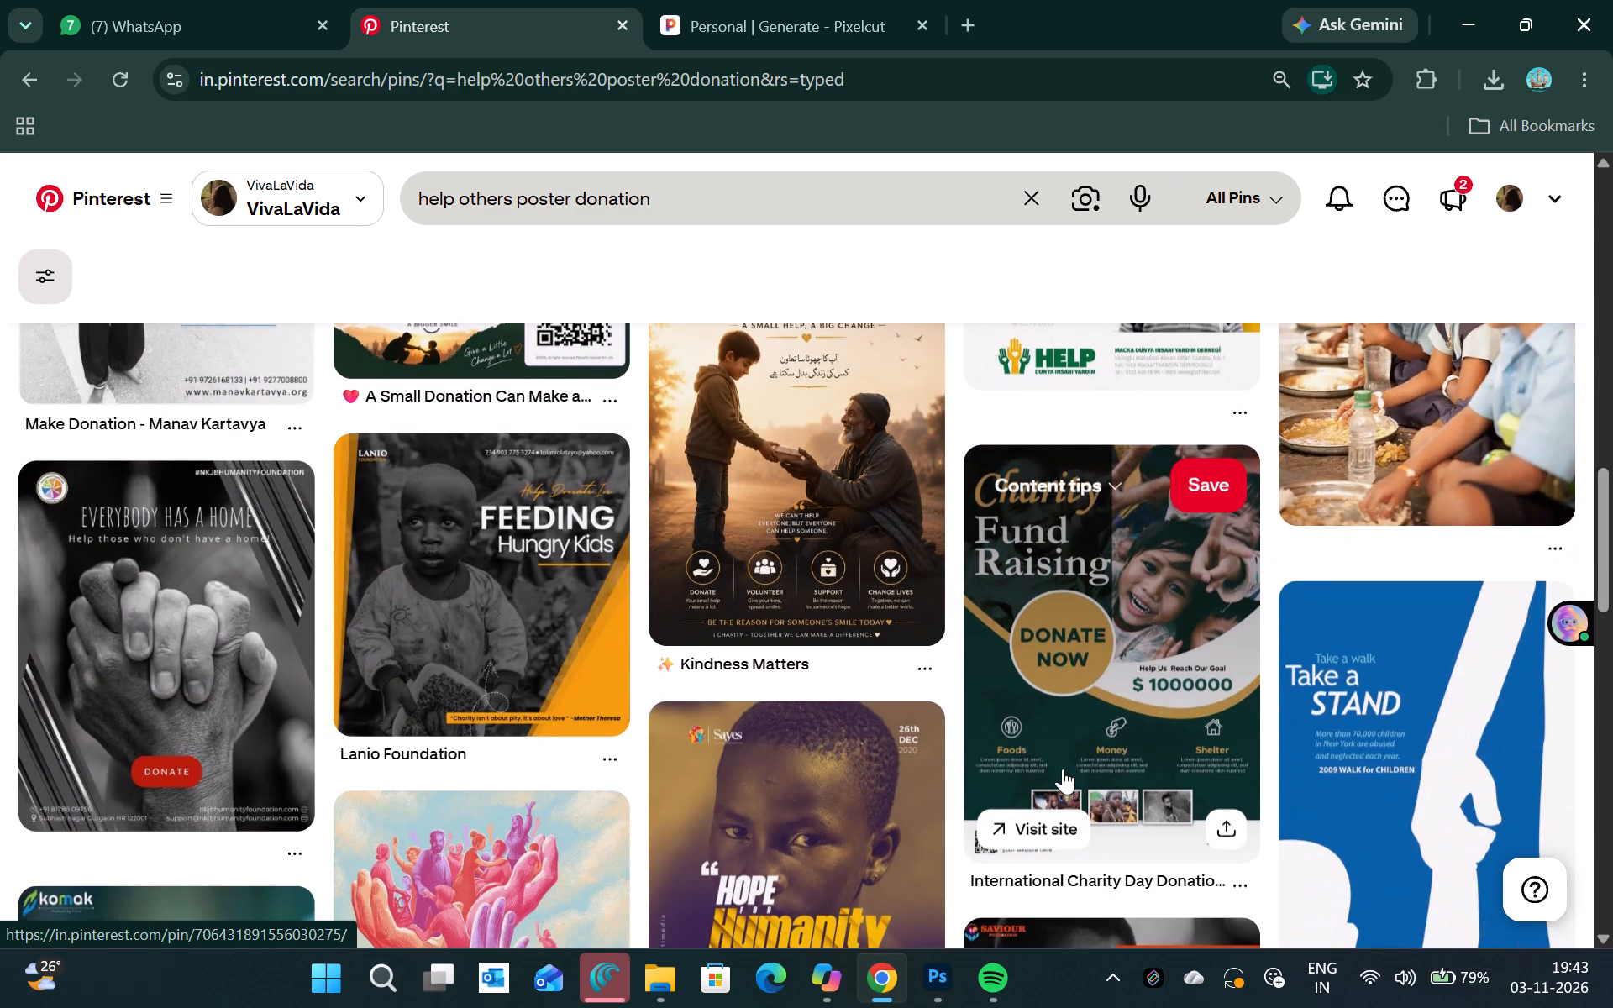
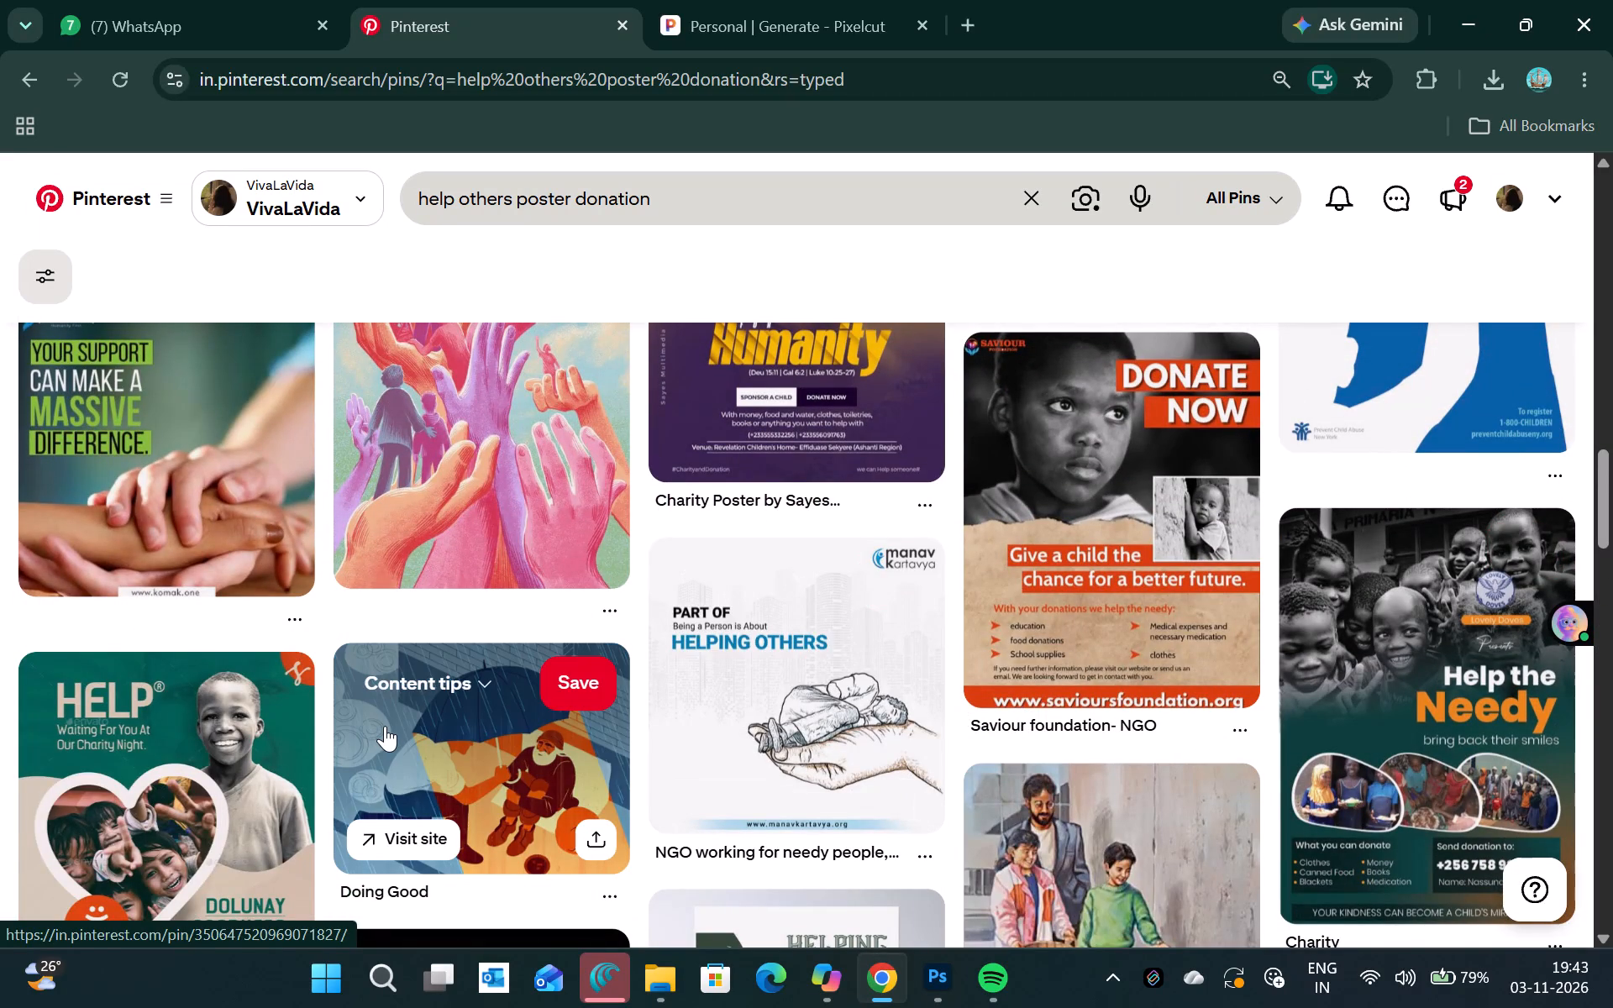
Look further through the "help others poster donation" results for a suitable image and open the World Humanitarian Day pin with clasped hands.
scroll(385, 726, down, 2)
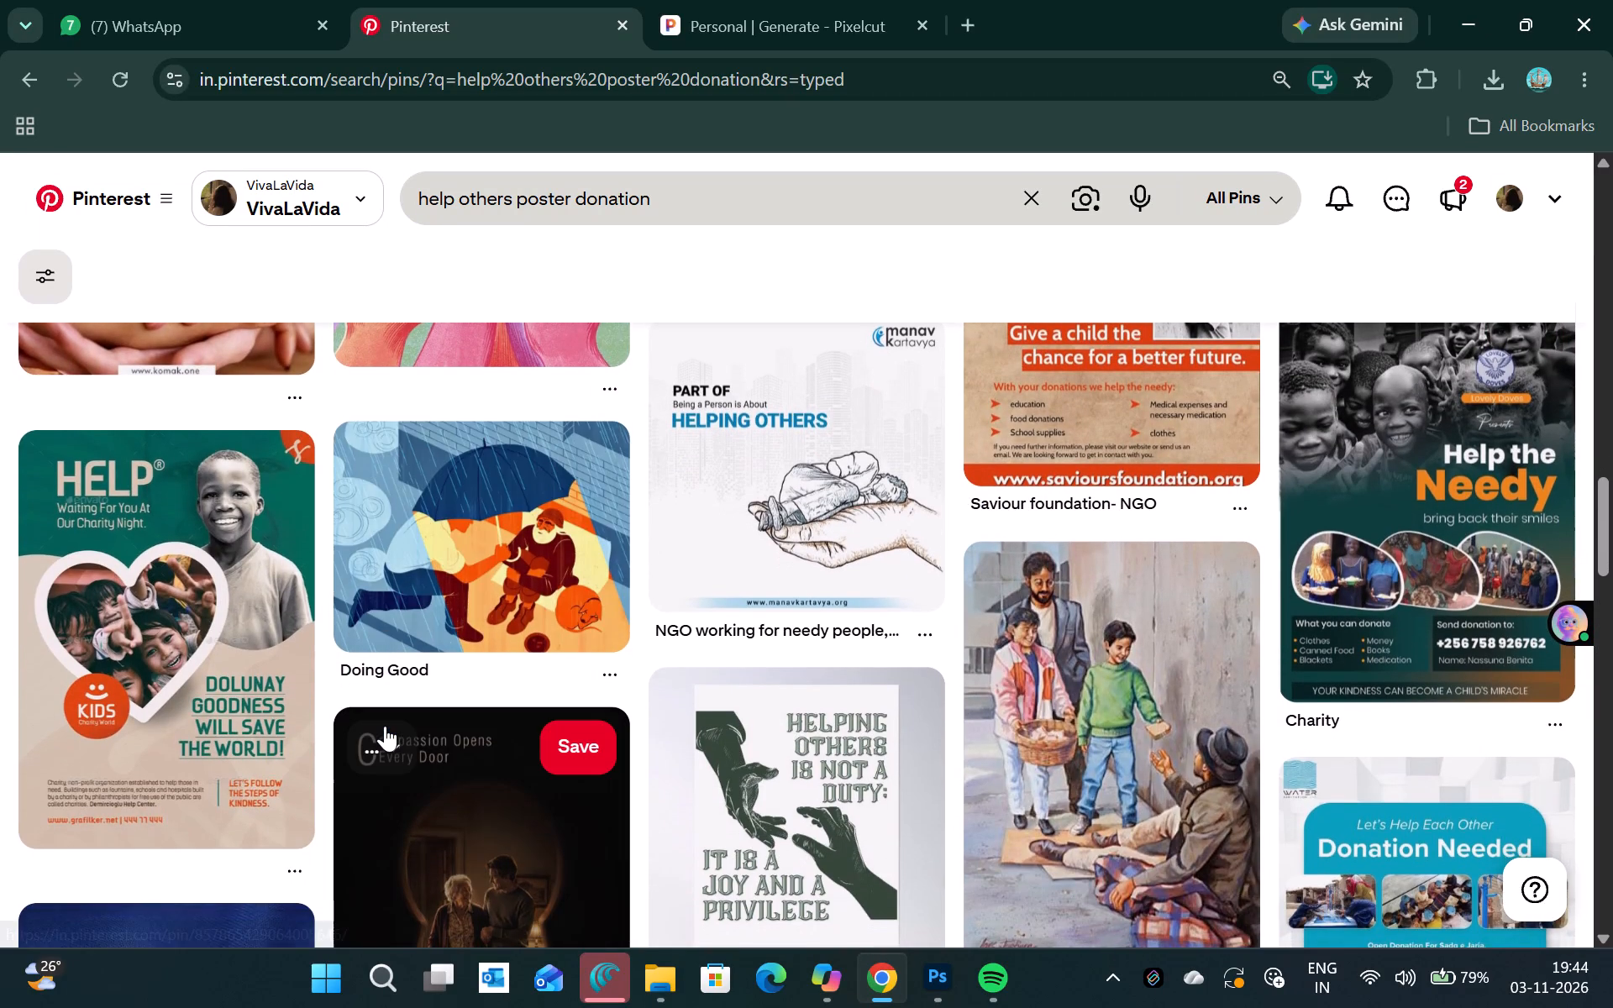
scroll(385, 726, down, 4)
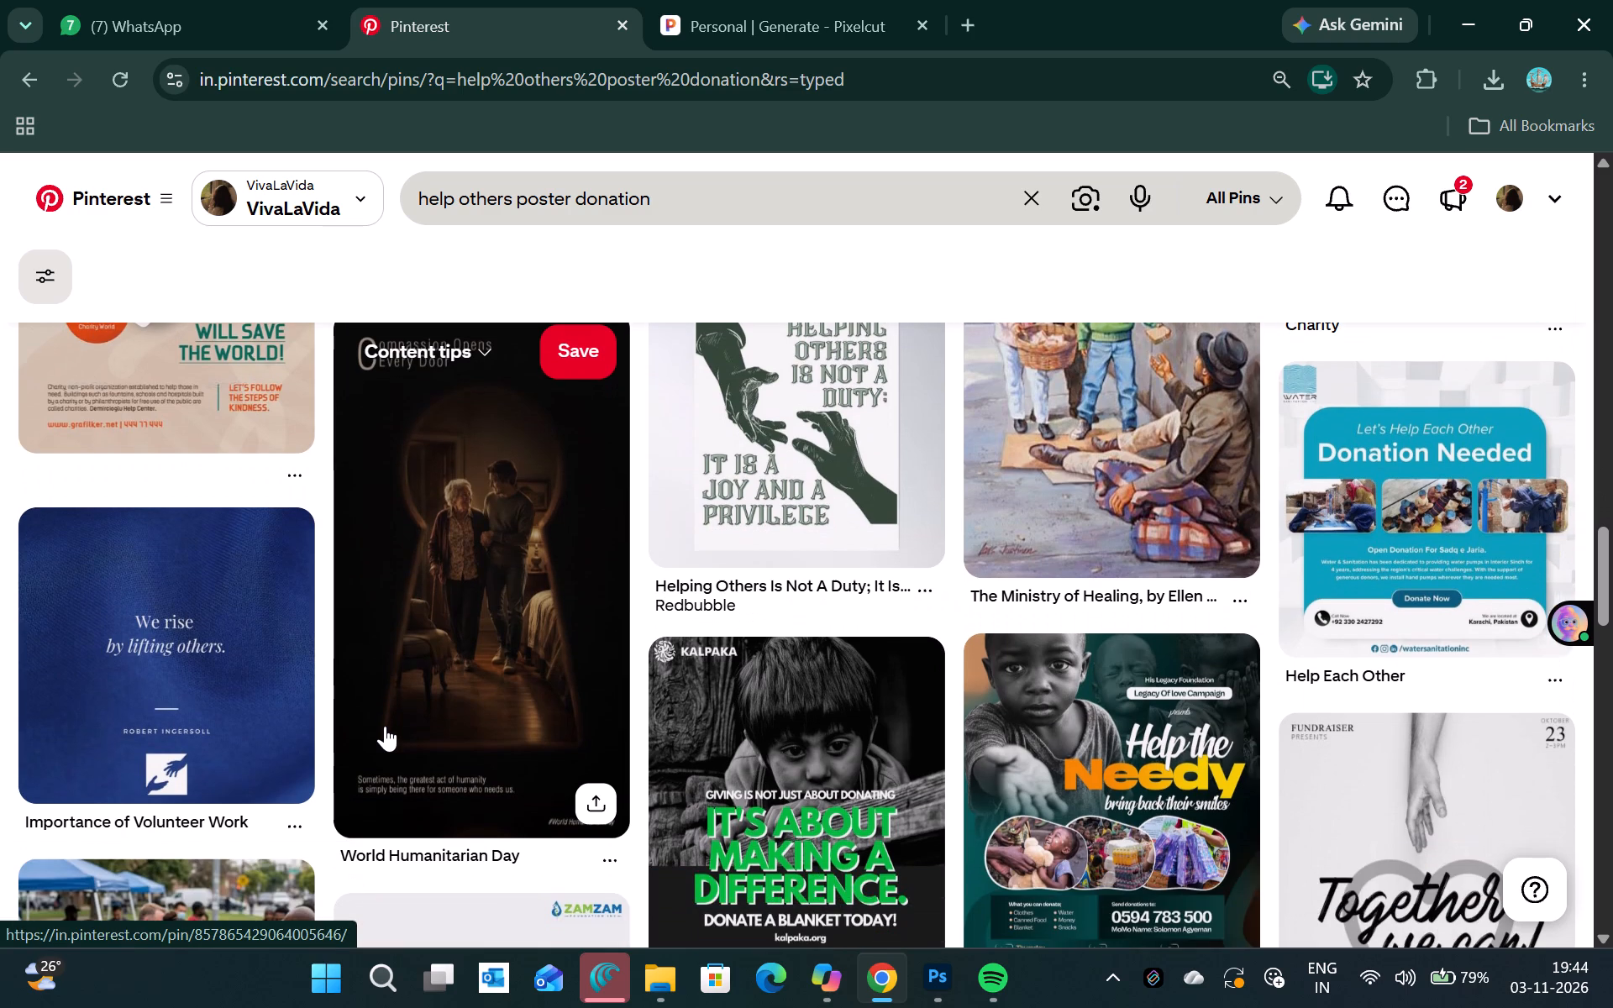
scroll(385, 726, down, 7)
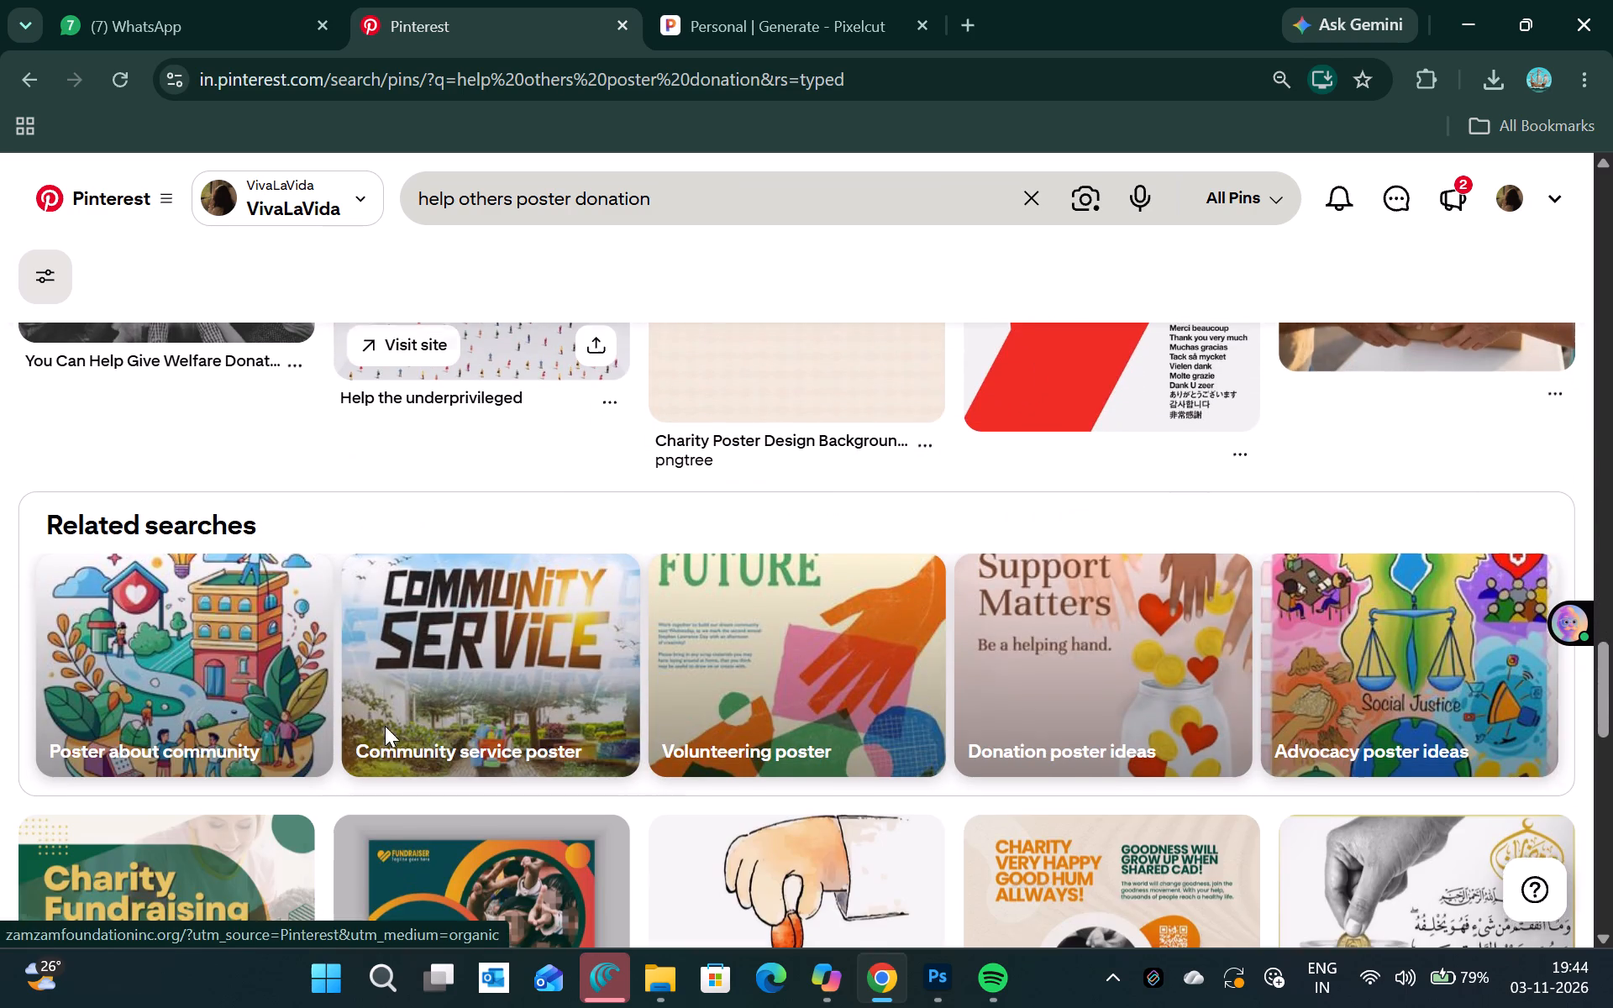
Look further through the "help others poster donation" results and open the Community Donation Drive Flyer pin with the donation box.
scroll(385, 726, down, 6)
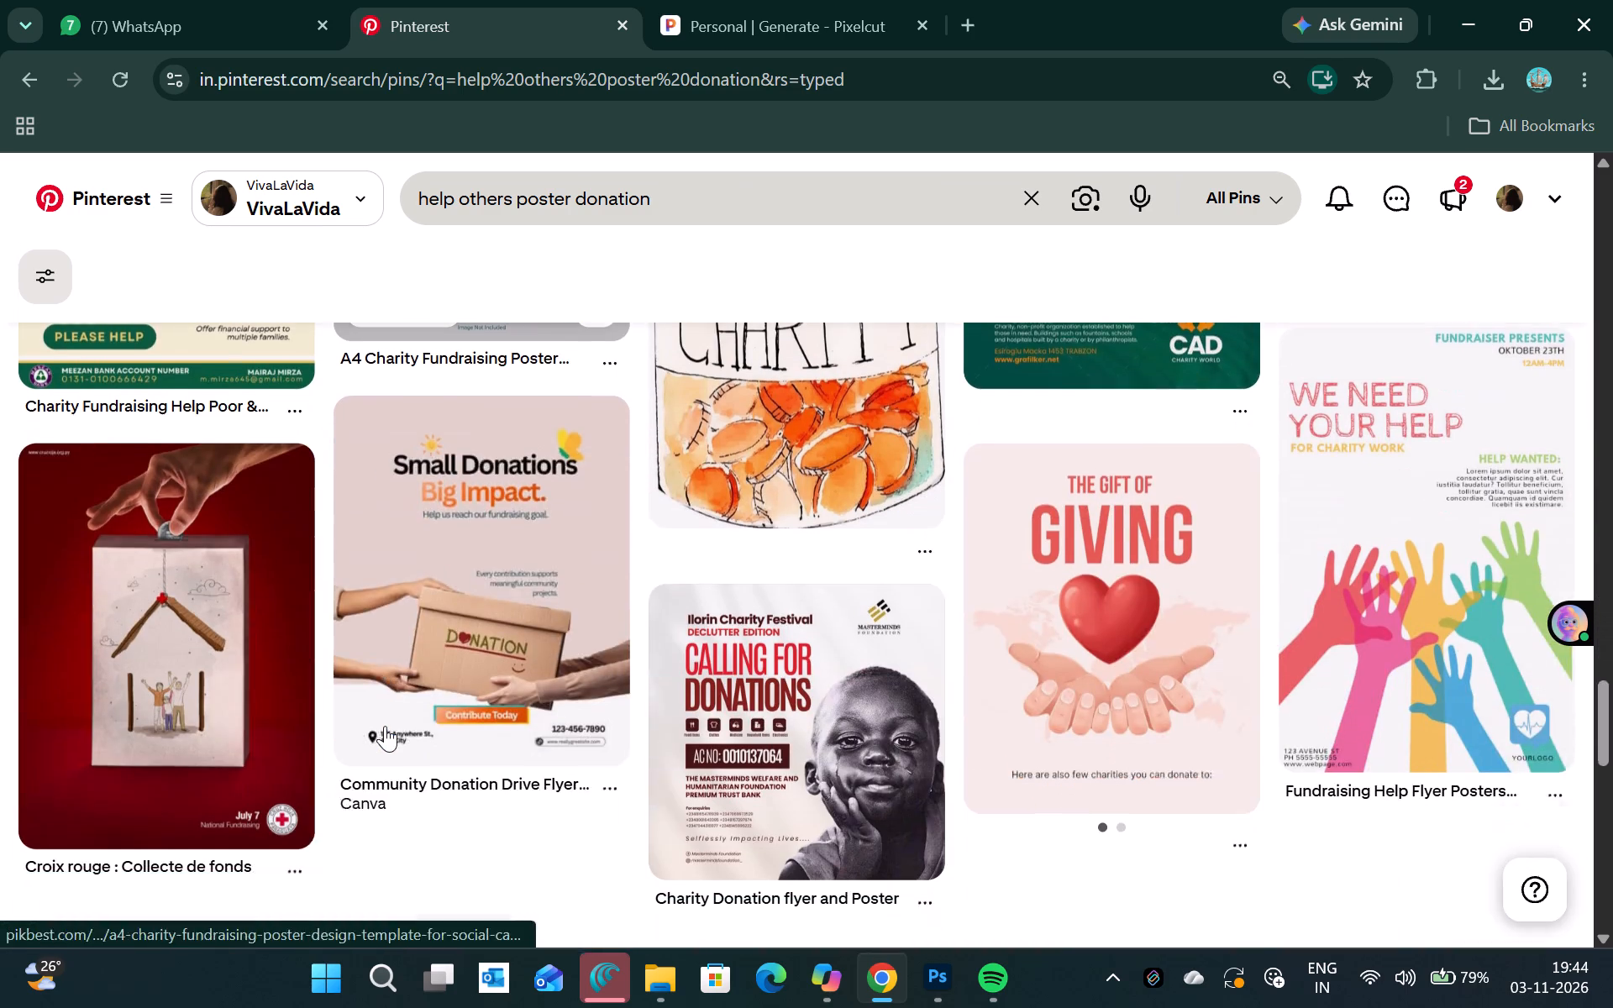
scroll(385, 726, down, 1)
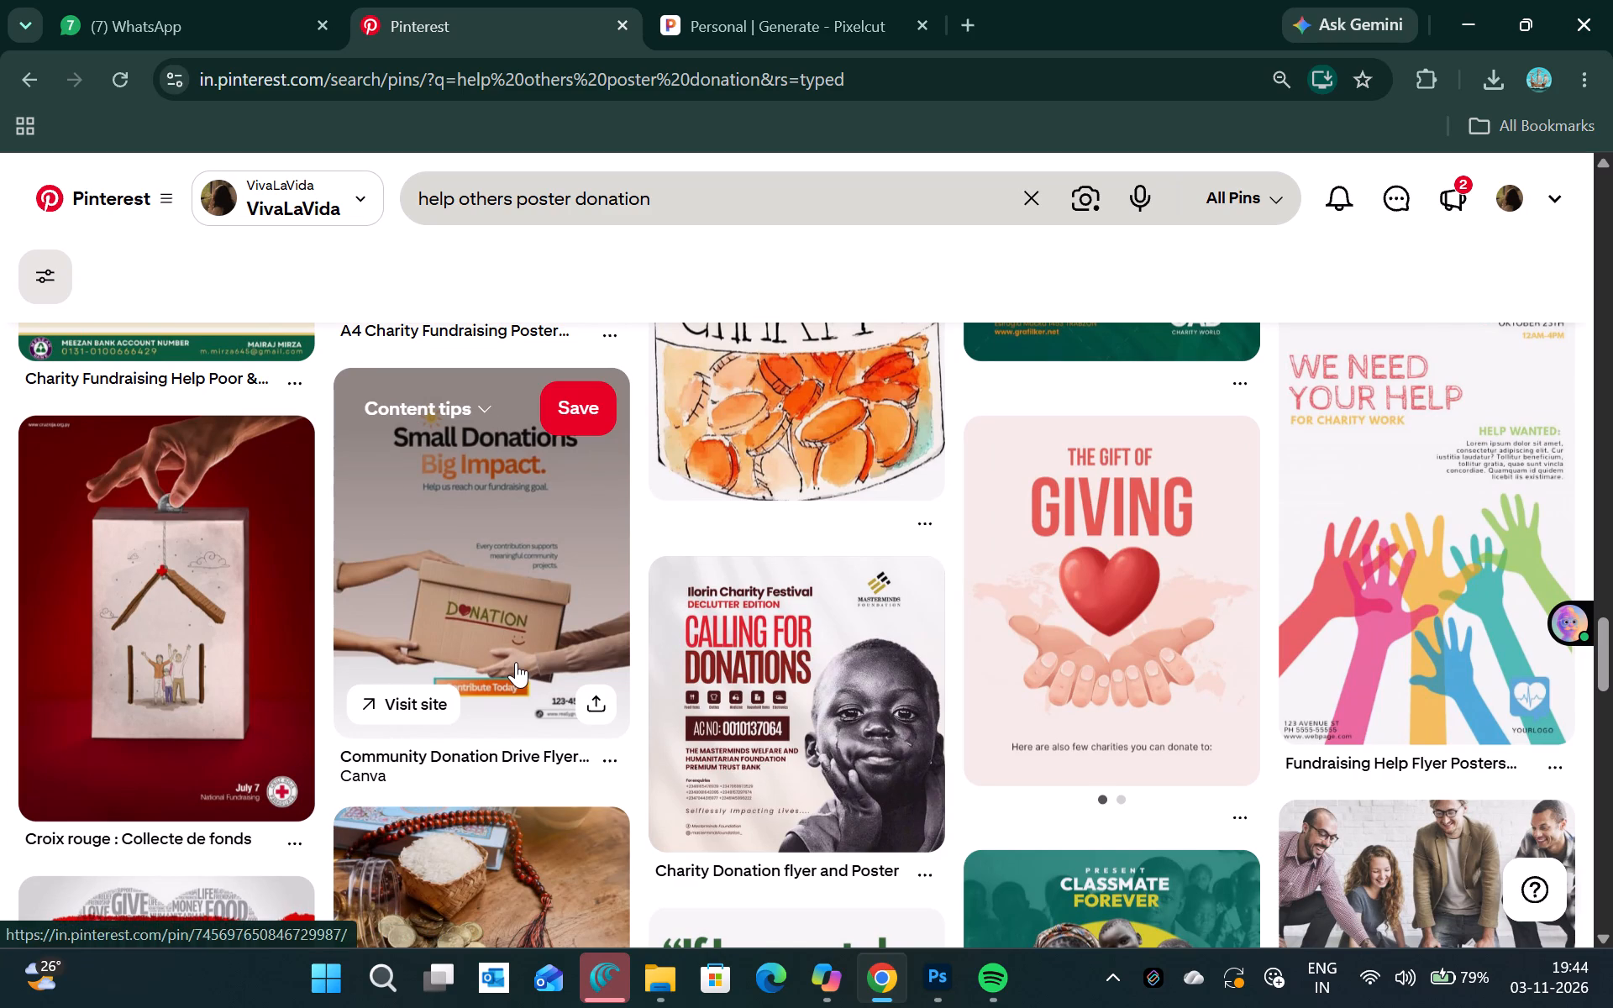
click(502, 594)
Look through the pins related to the donation box flyer for a suitable image and open the World Humanitarian Day pin.
scroll(847, 617, down, 2)
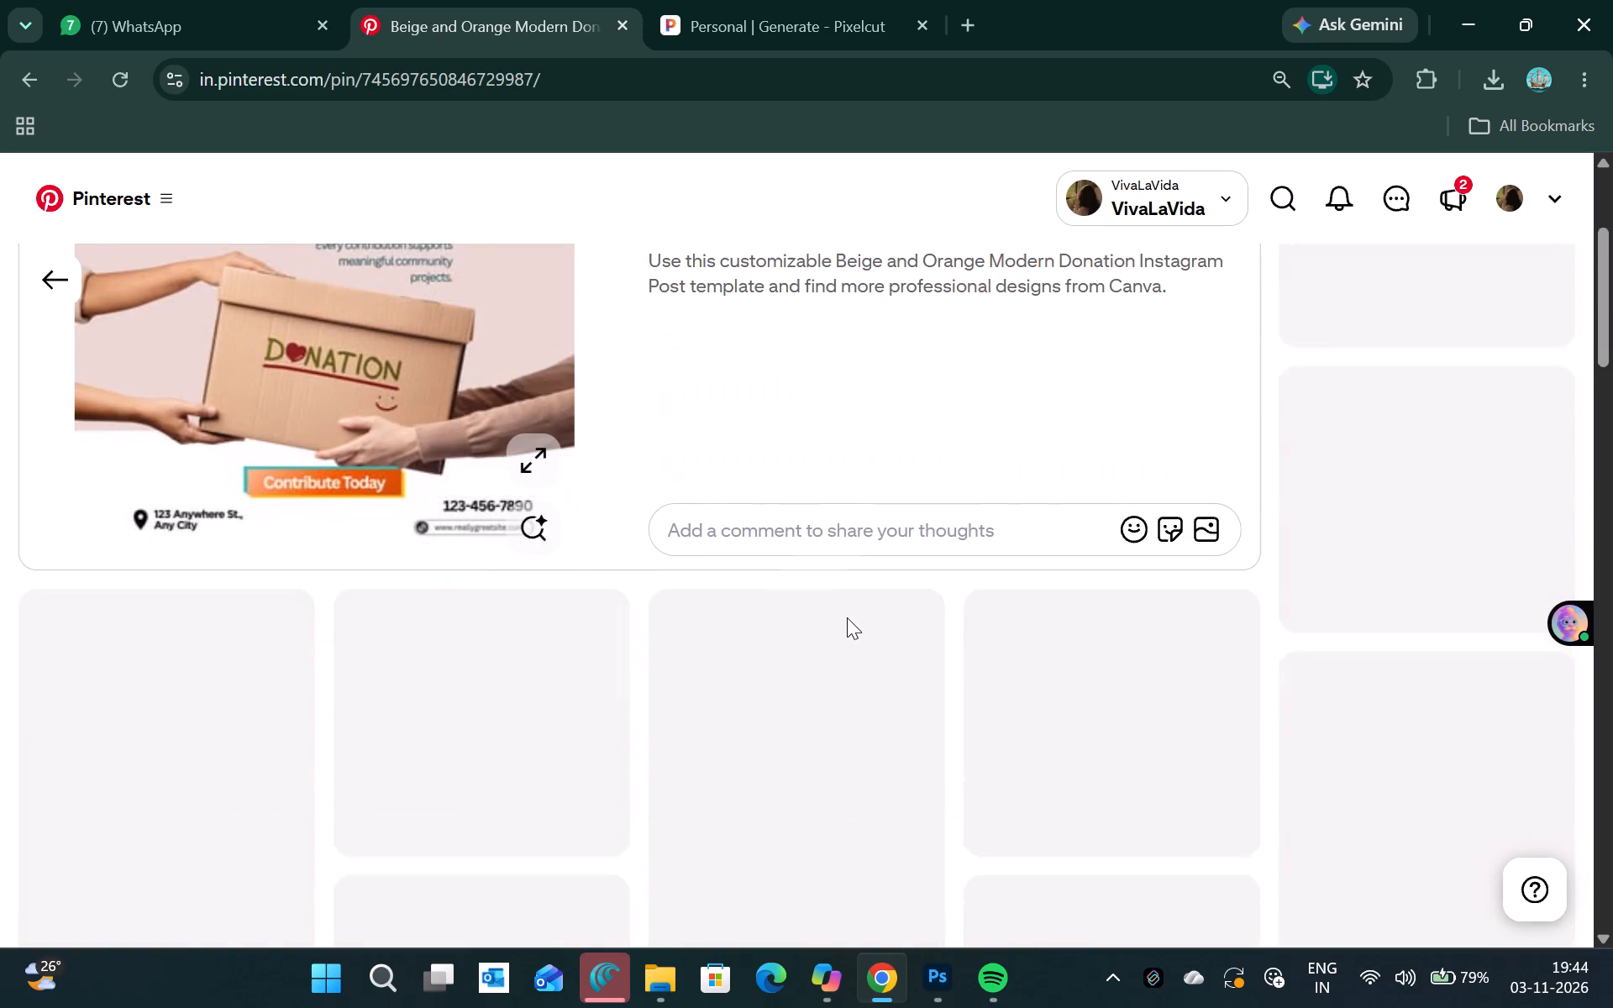
scroll(847, 617, down, 2)
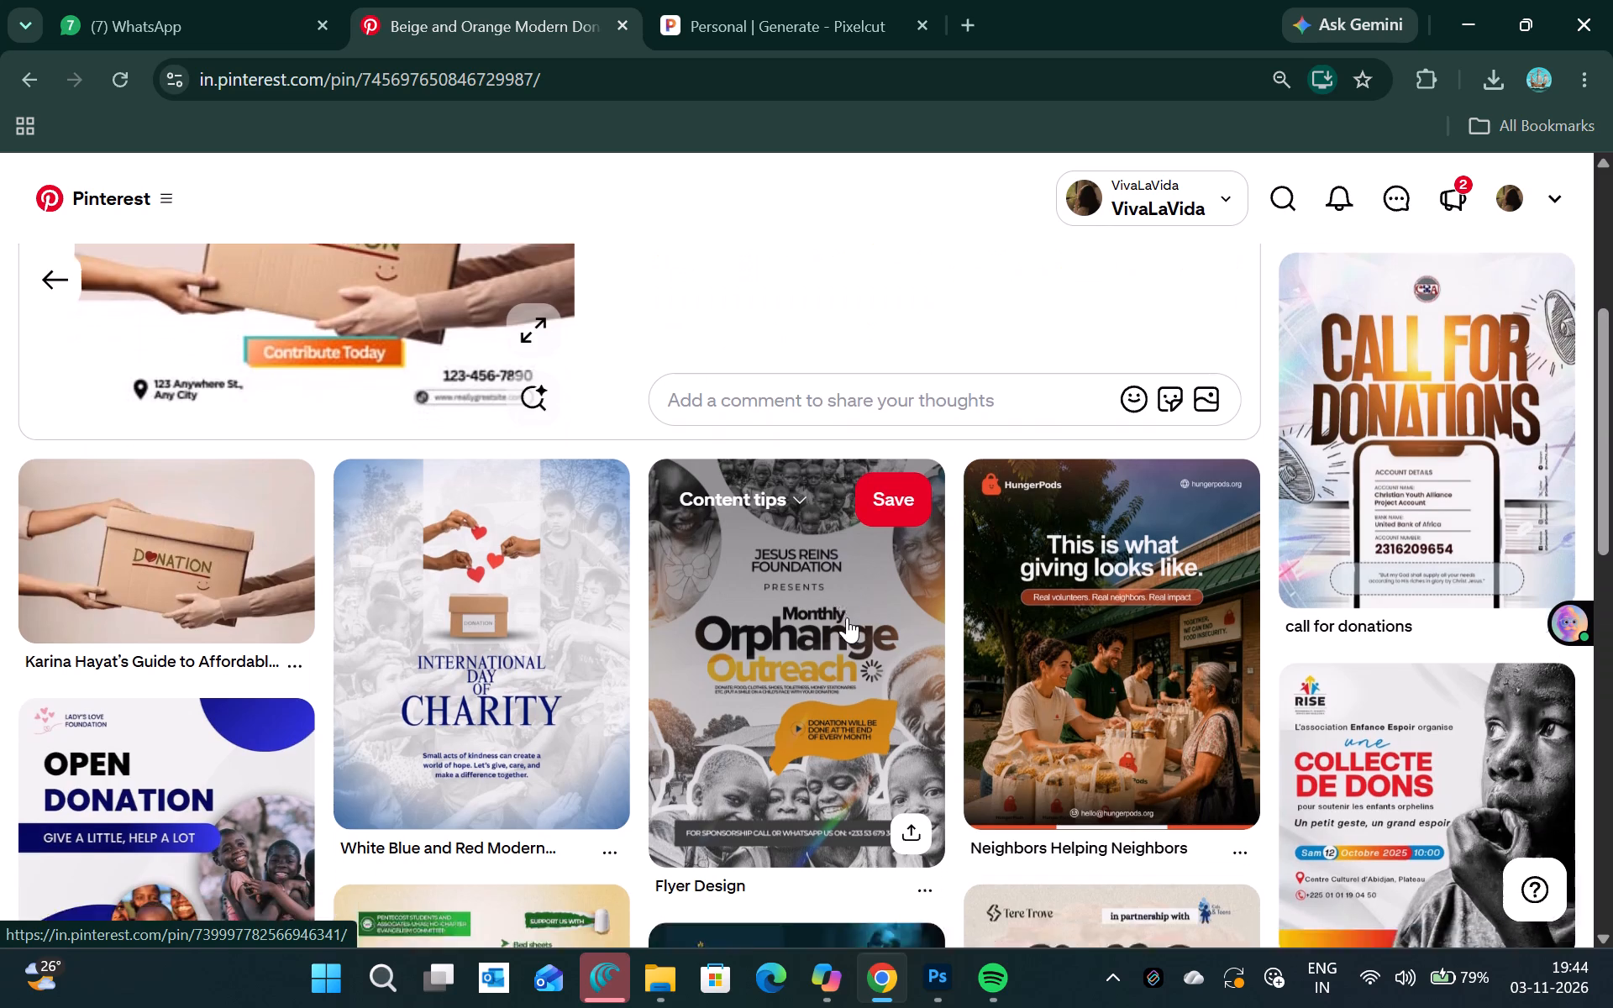
scroll(847, 617, down, 4)
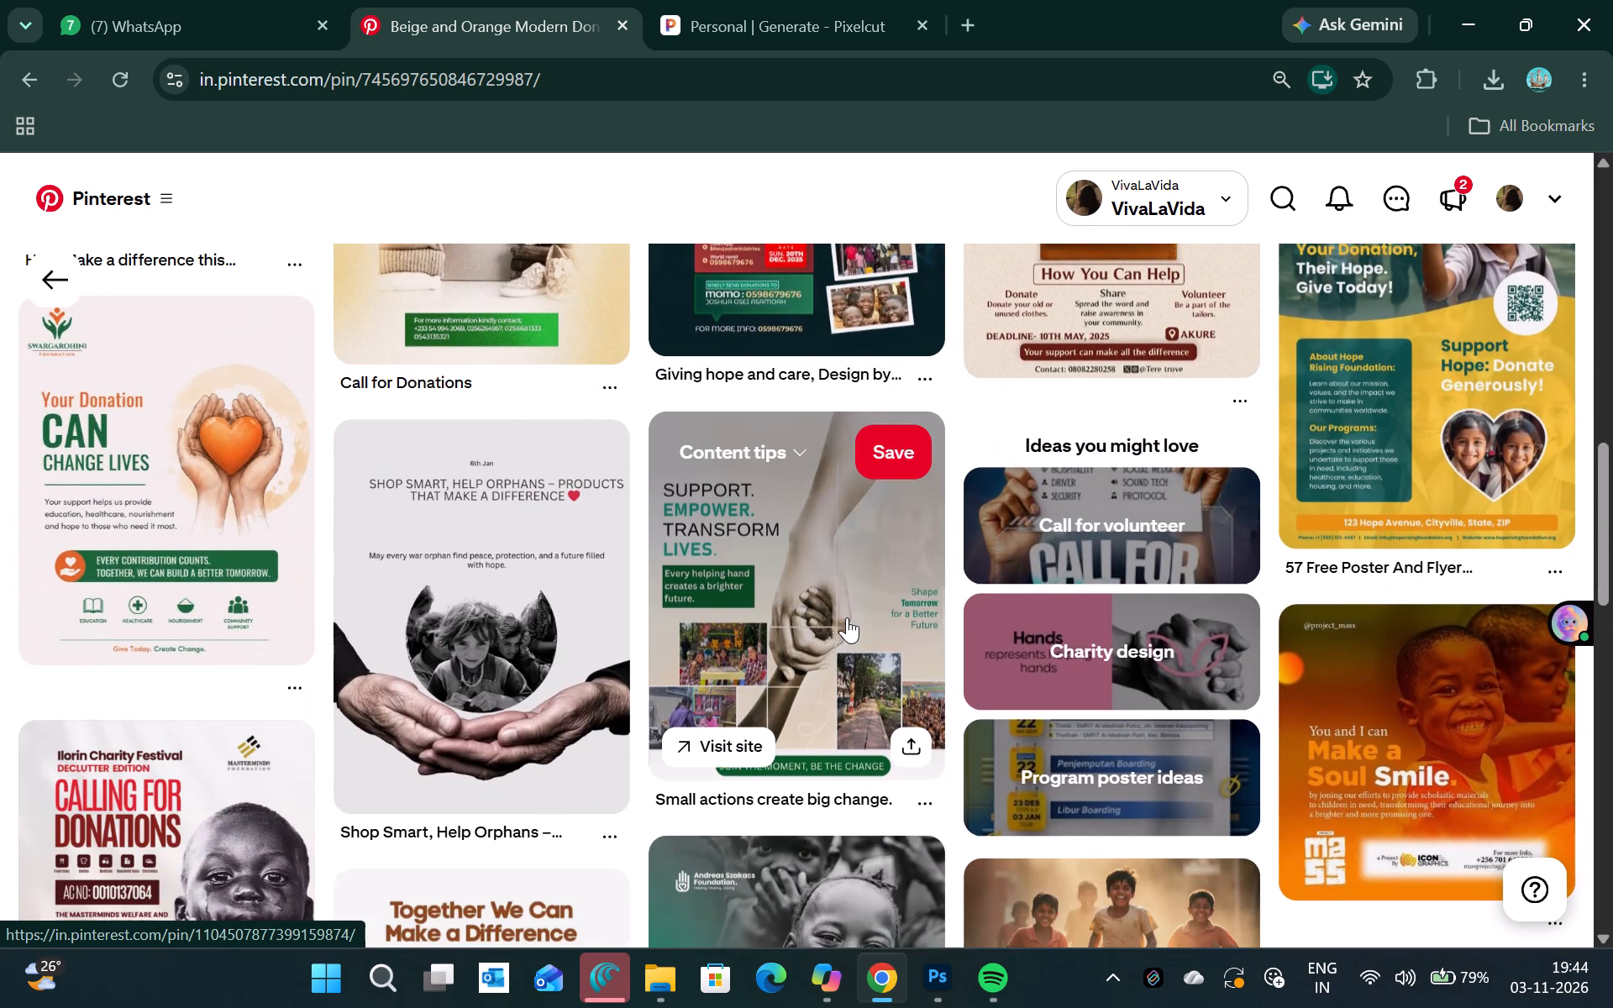
scroll(723, 654, down, 3)
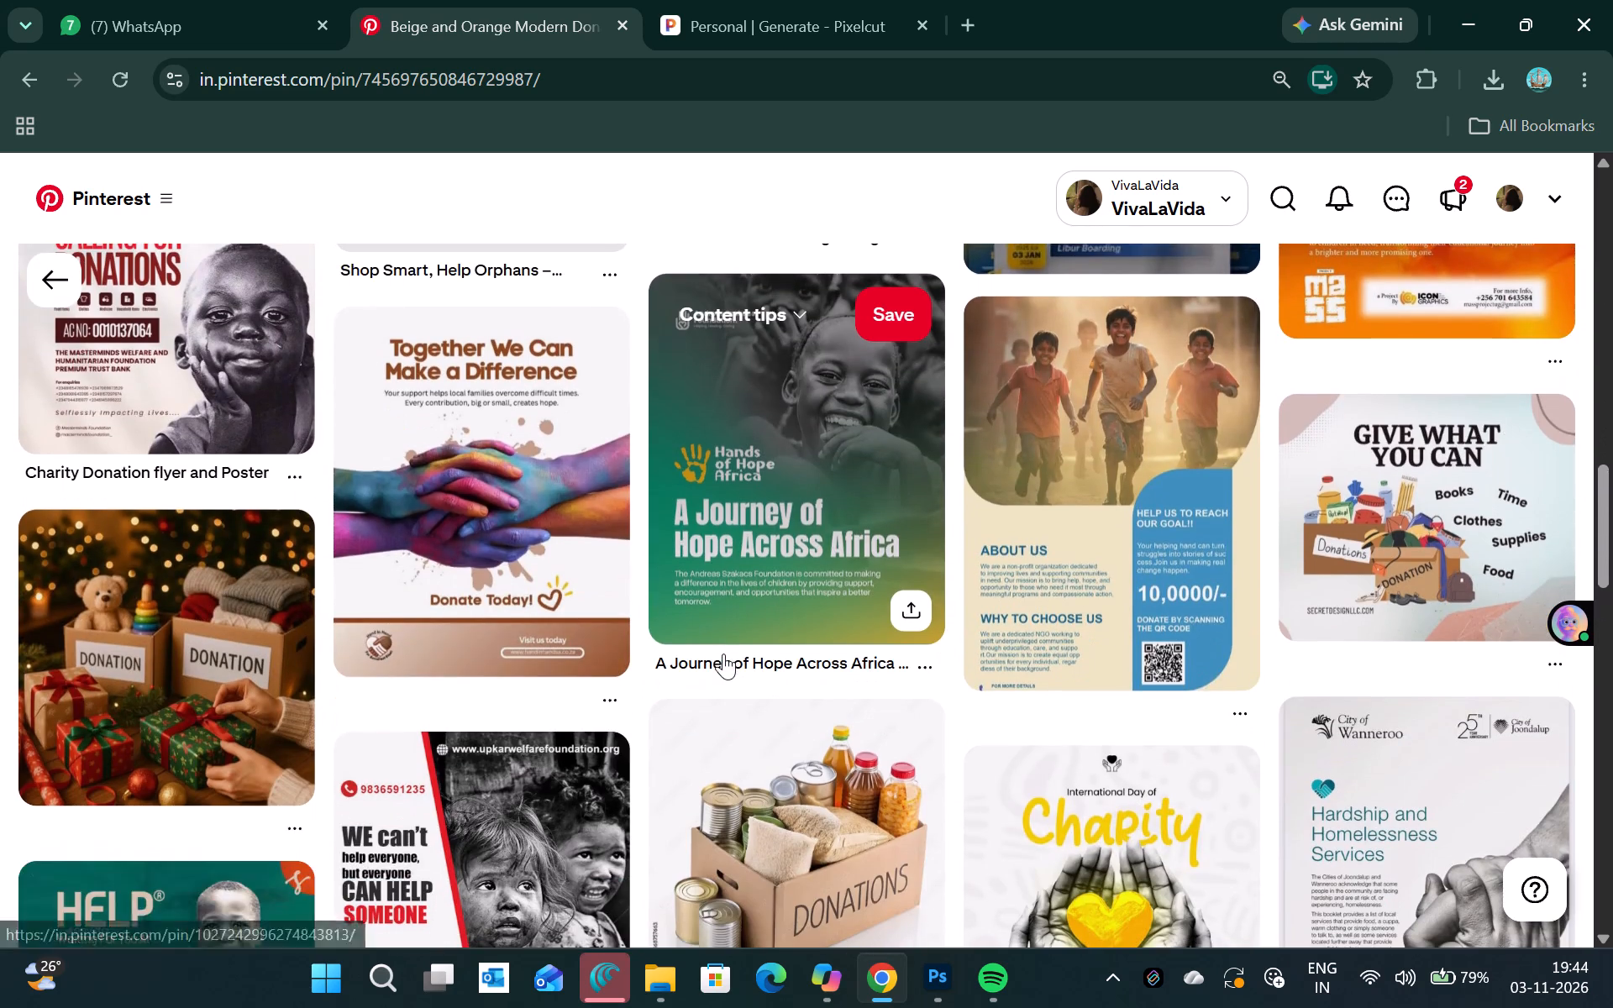
scroll(723, 654, down, 2)
scroll(872, 681, down, 1)
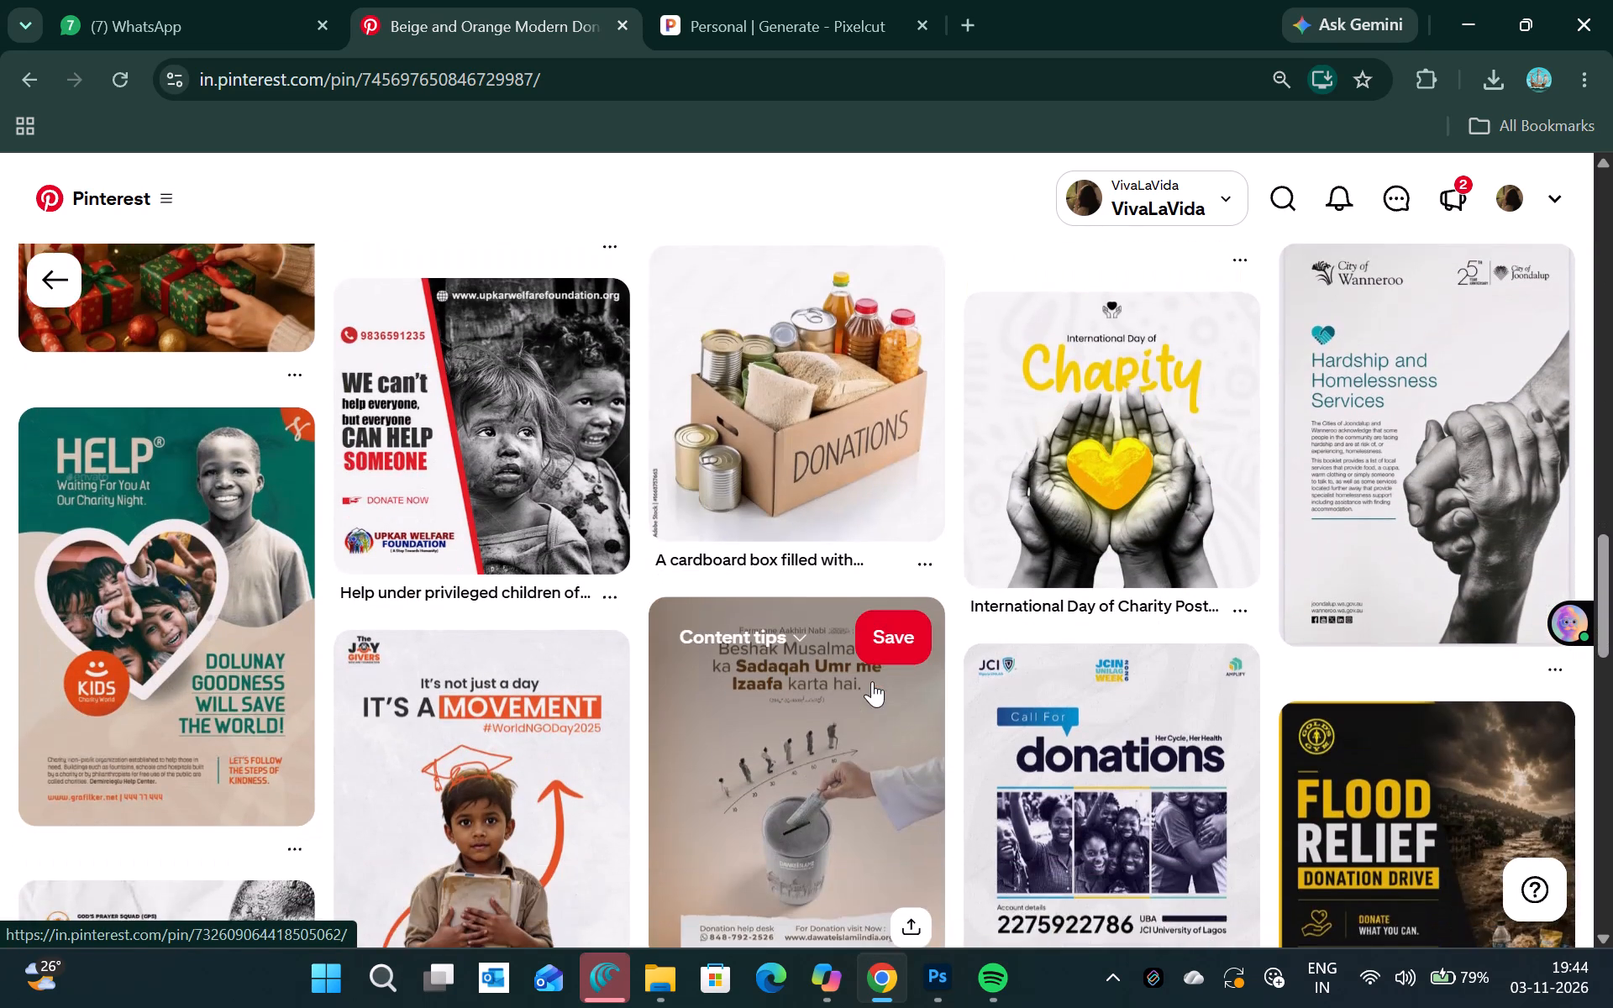
scroll(872, 681, down, 4)
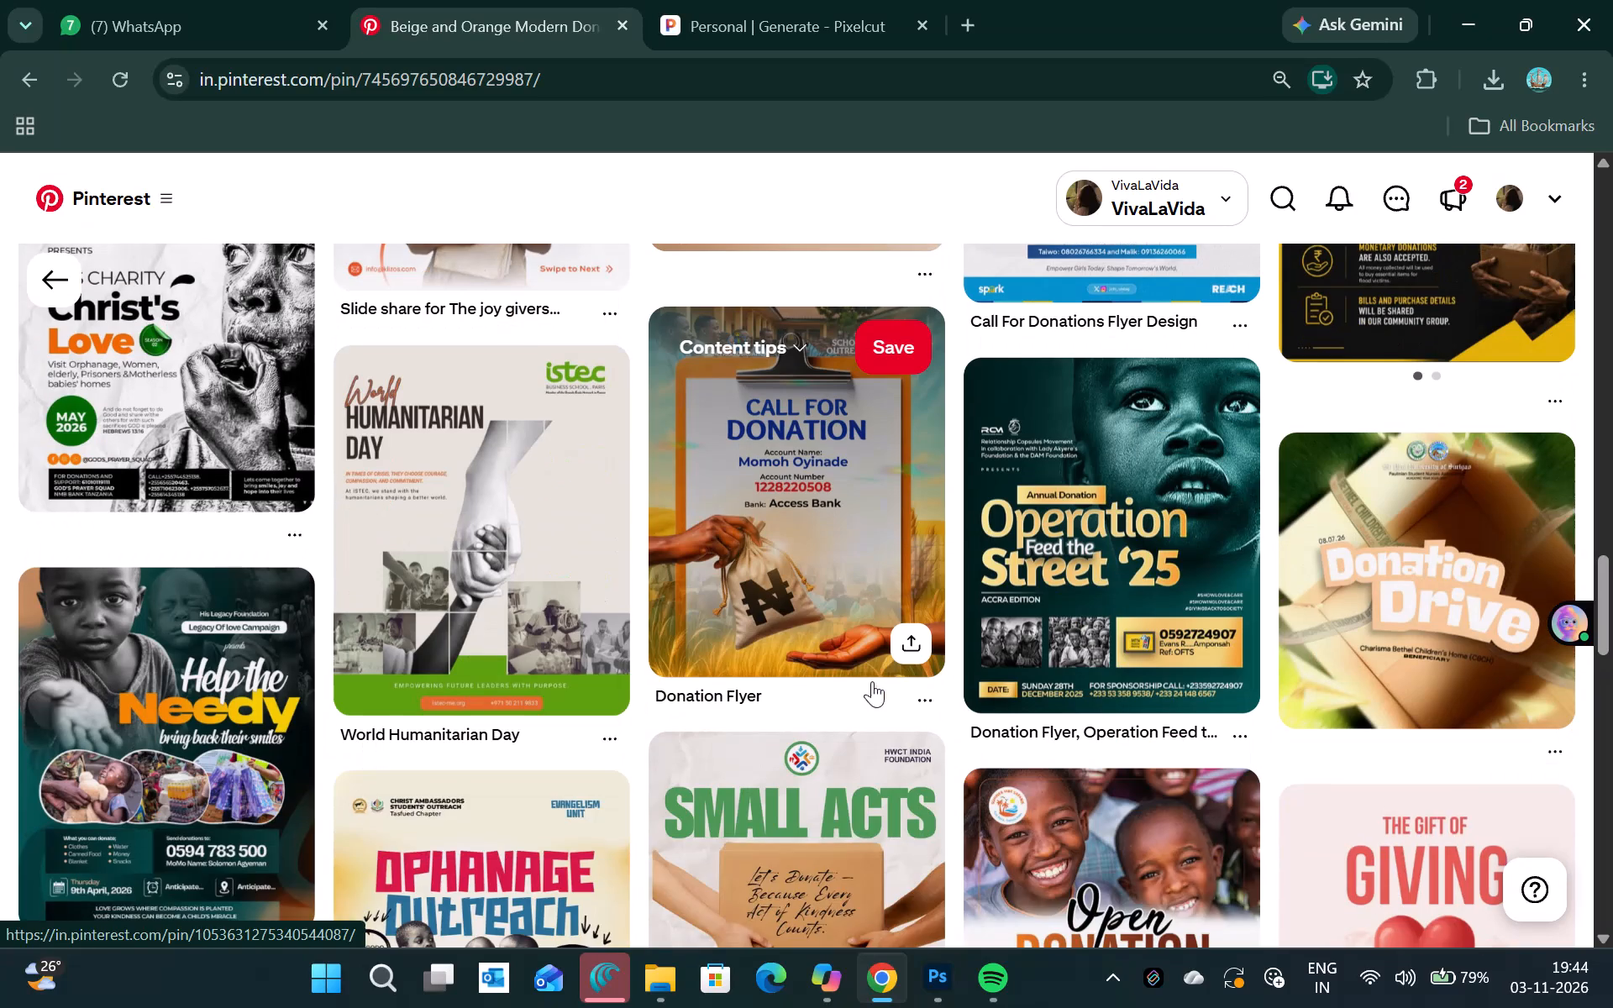
scroll(872, 681, down, 1)
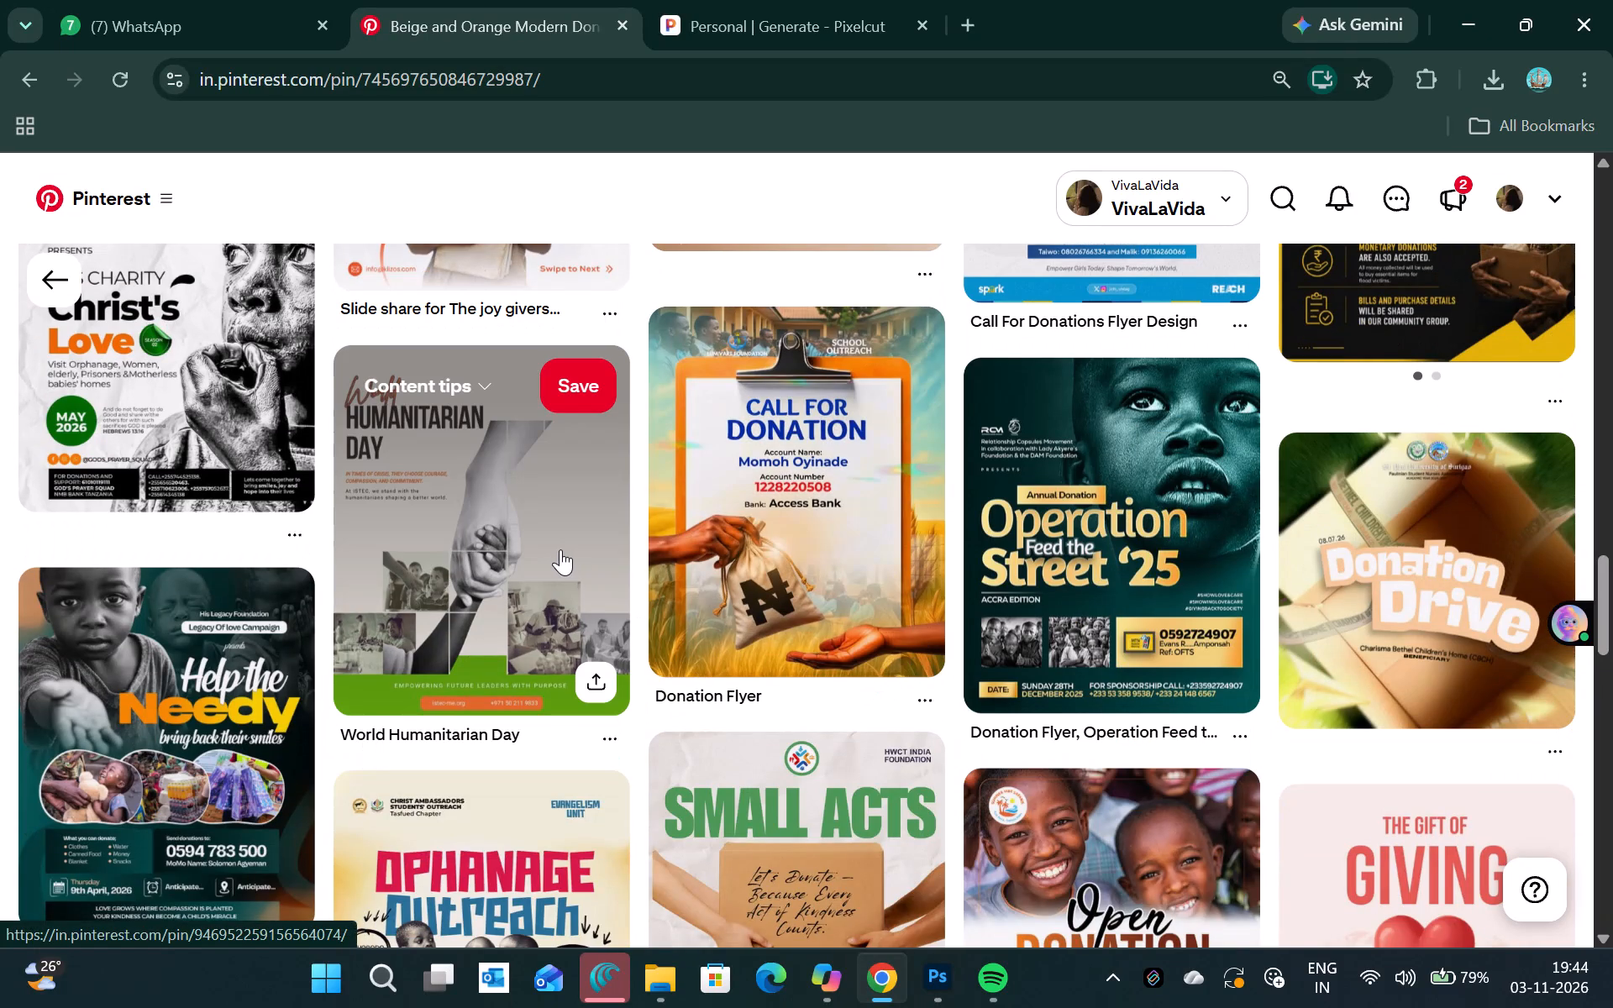
click(518, 542)
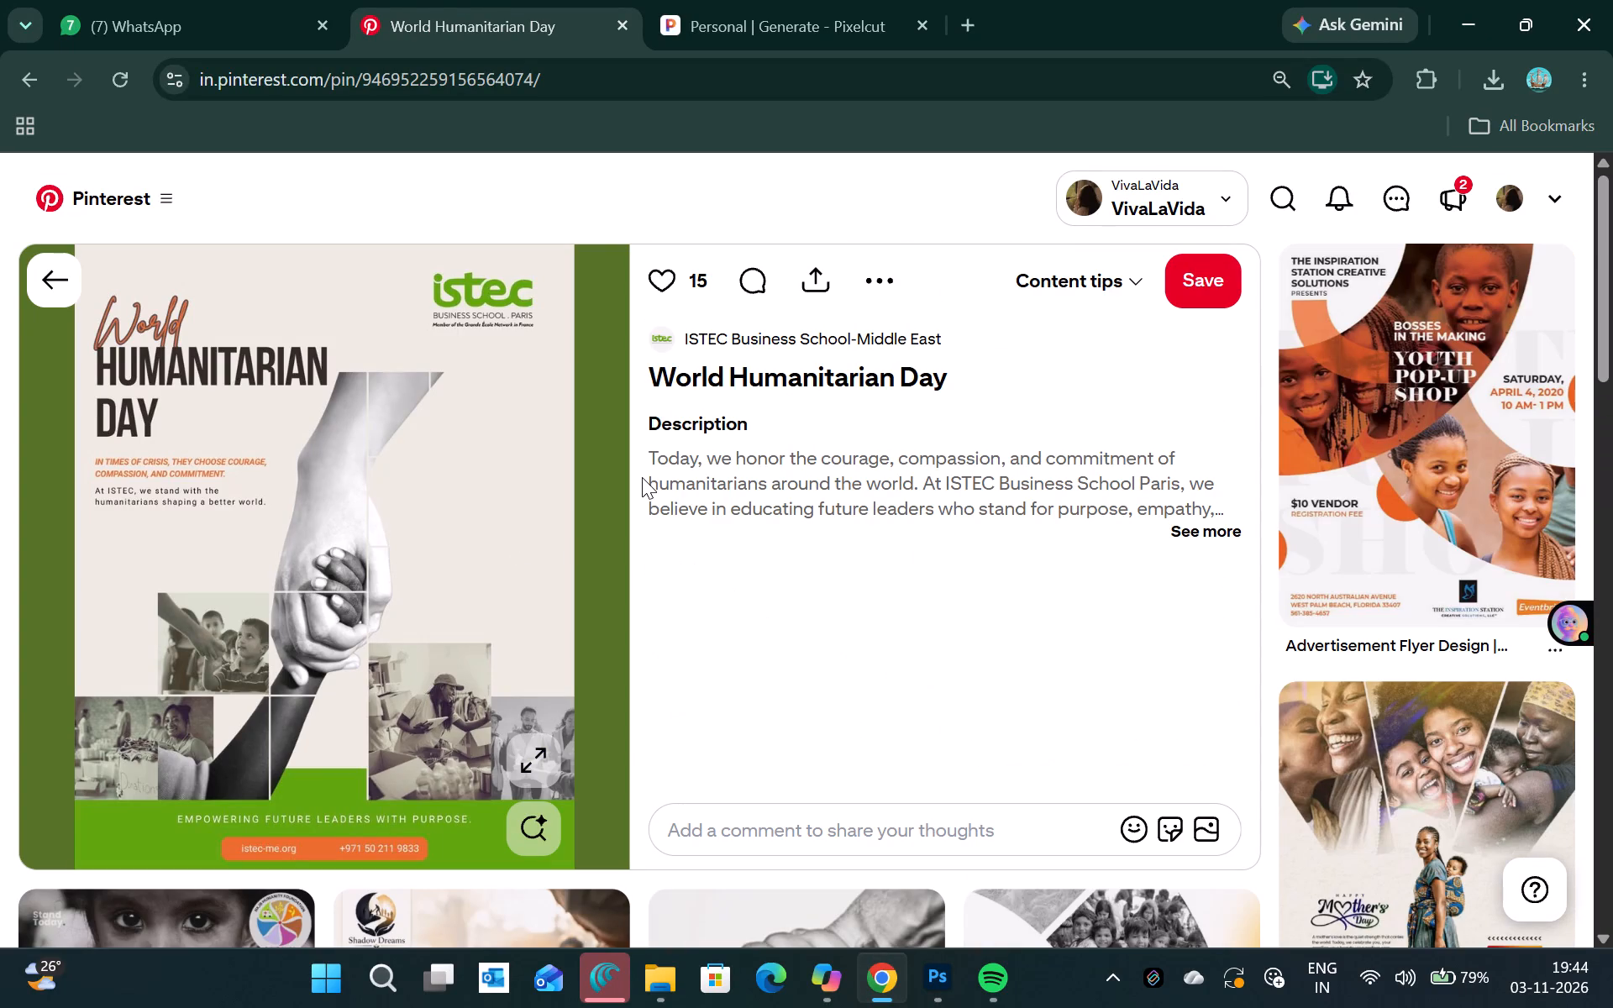
Look through the pins related to the World Humanitarian Day poster for a suitable charity image.
scroll(860, 528, down, 1)
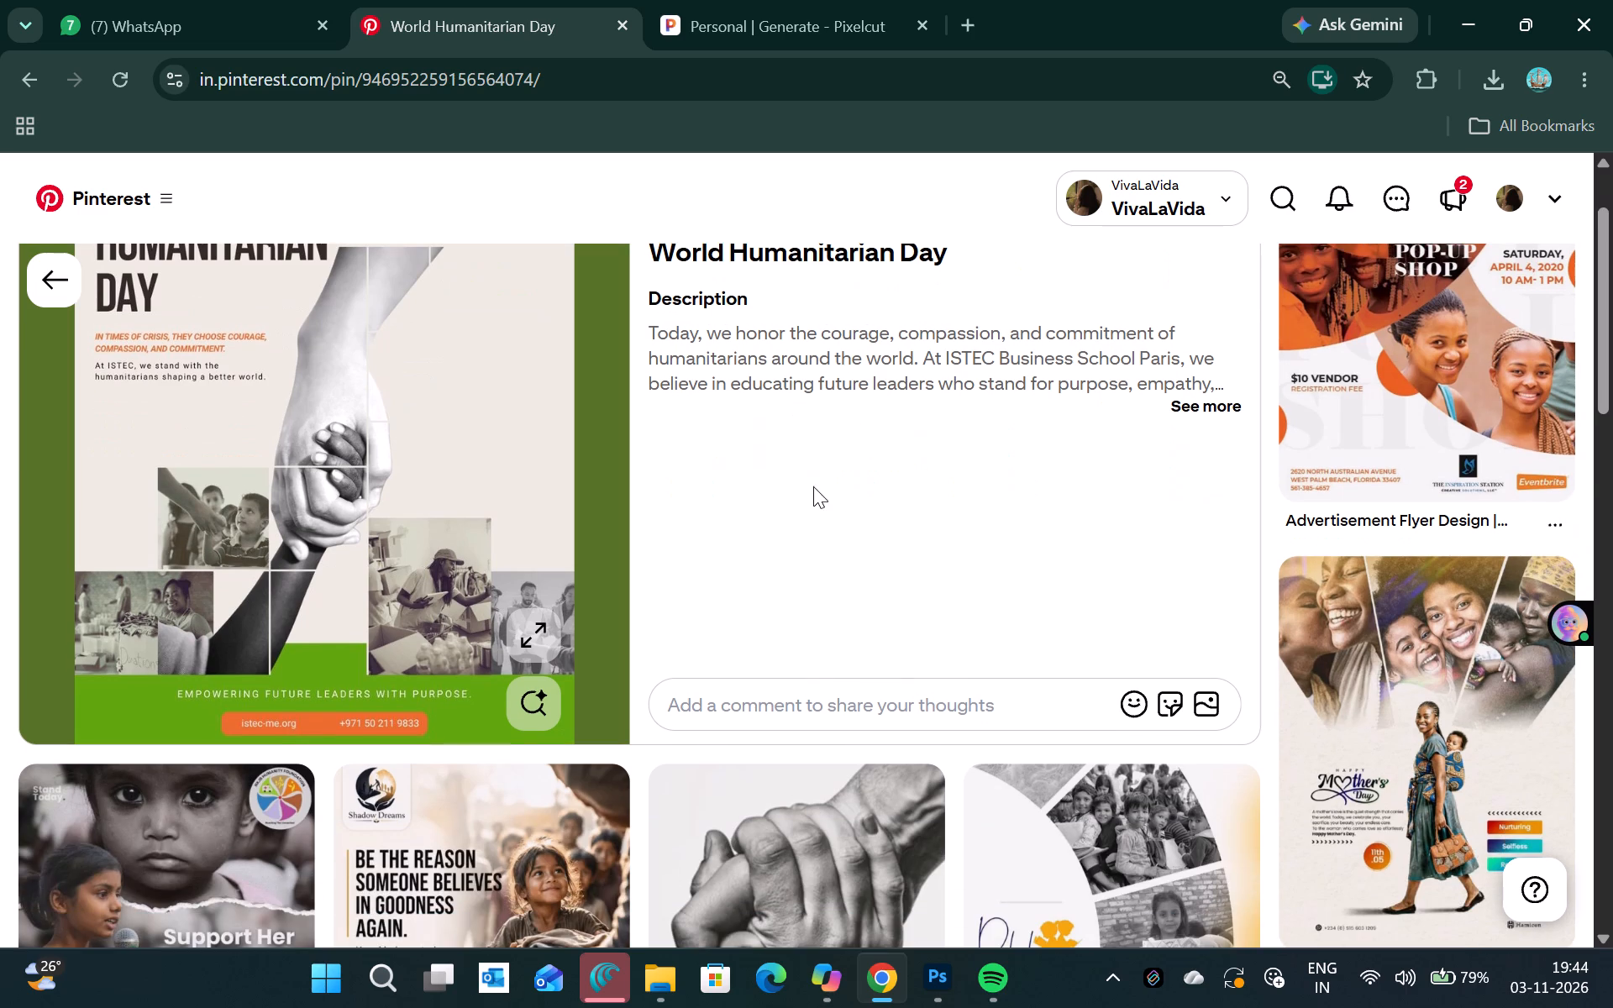
scroll(813, 486, down, 2)
scroll(869, 704, up, 2)
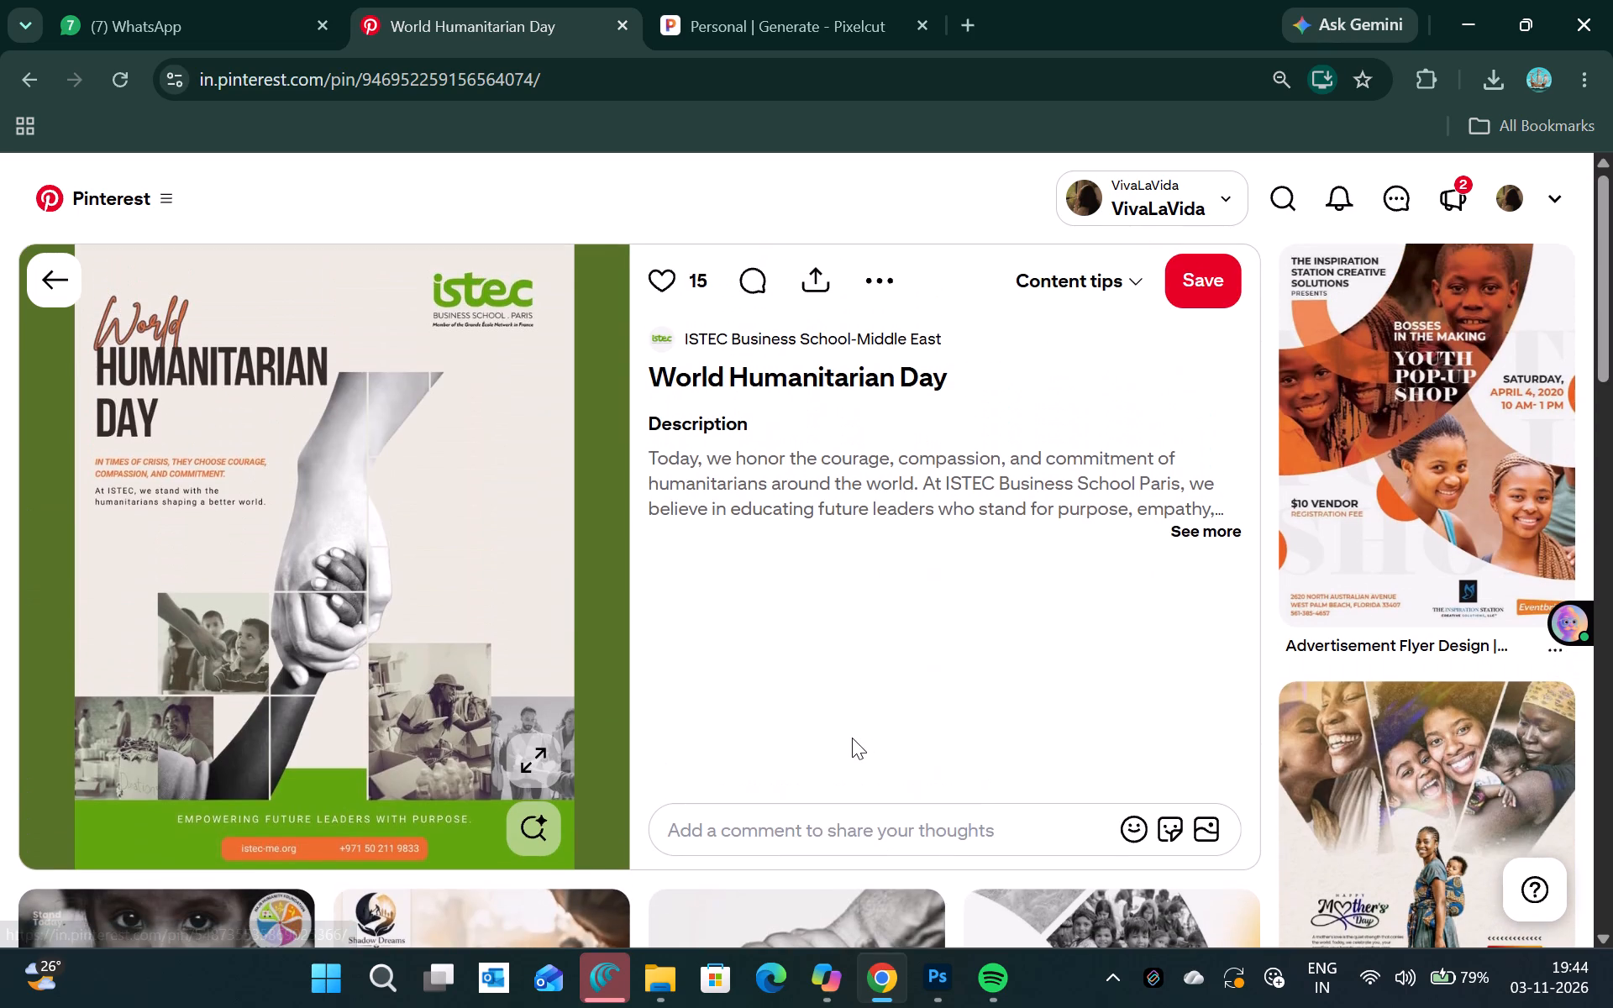
scroll(852, 738, down, 4)
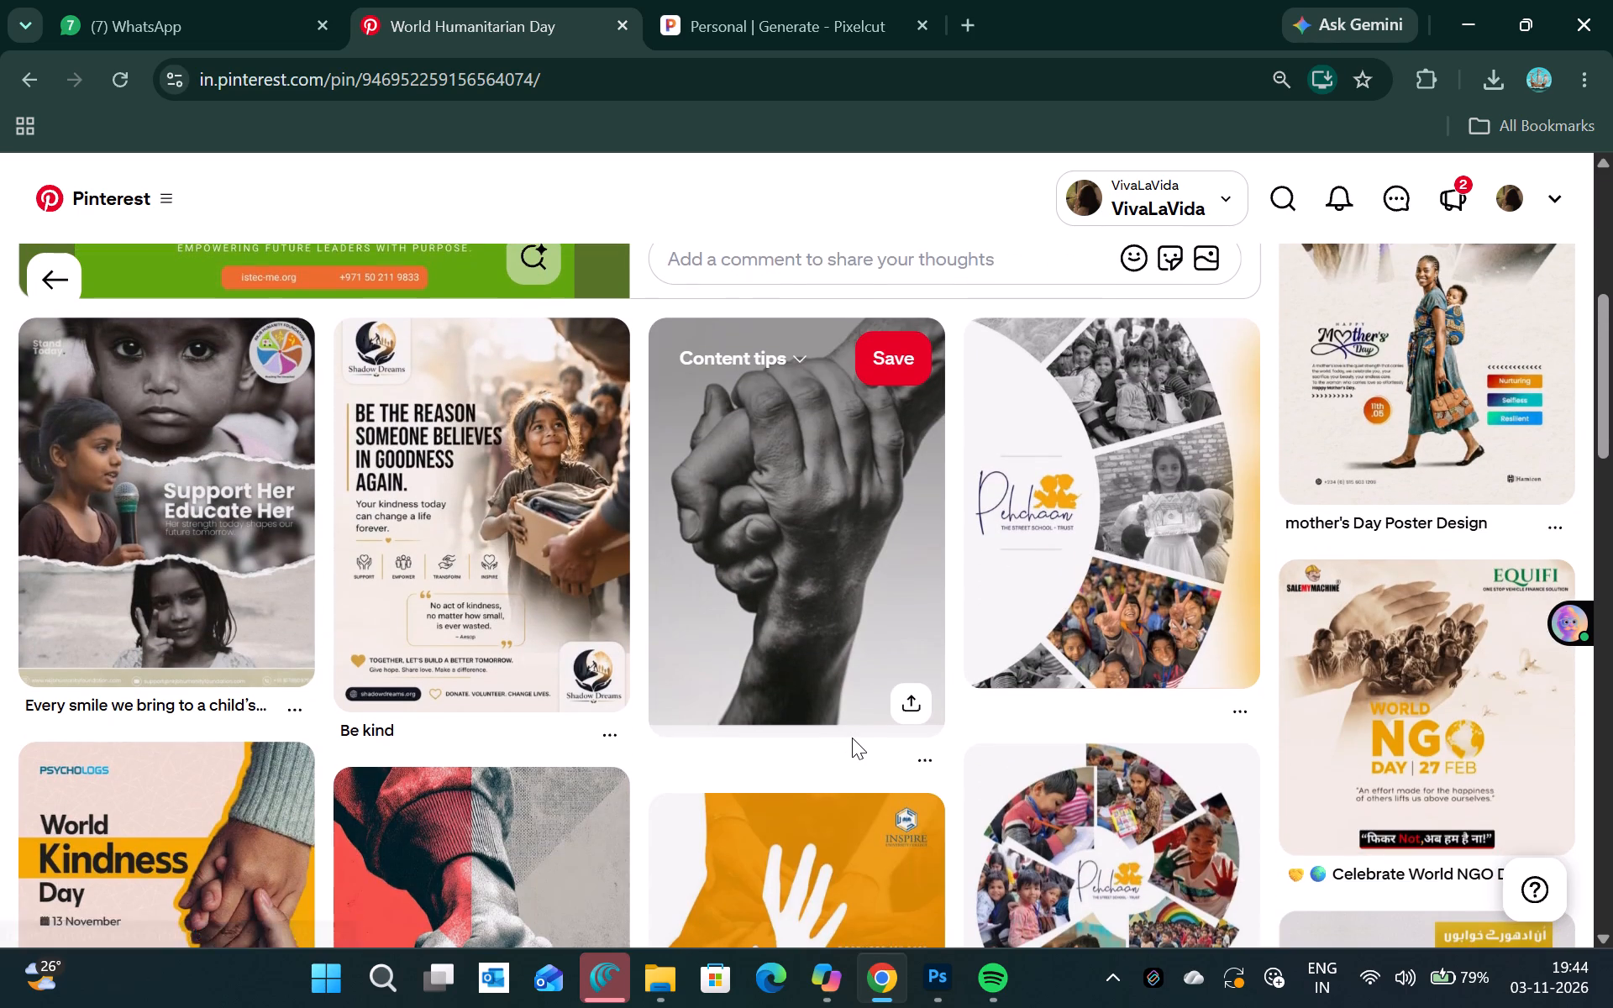
scroll(852, 738, down, 2)
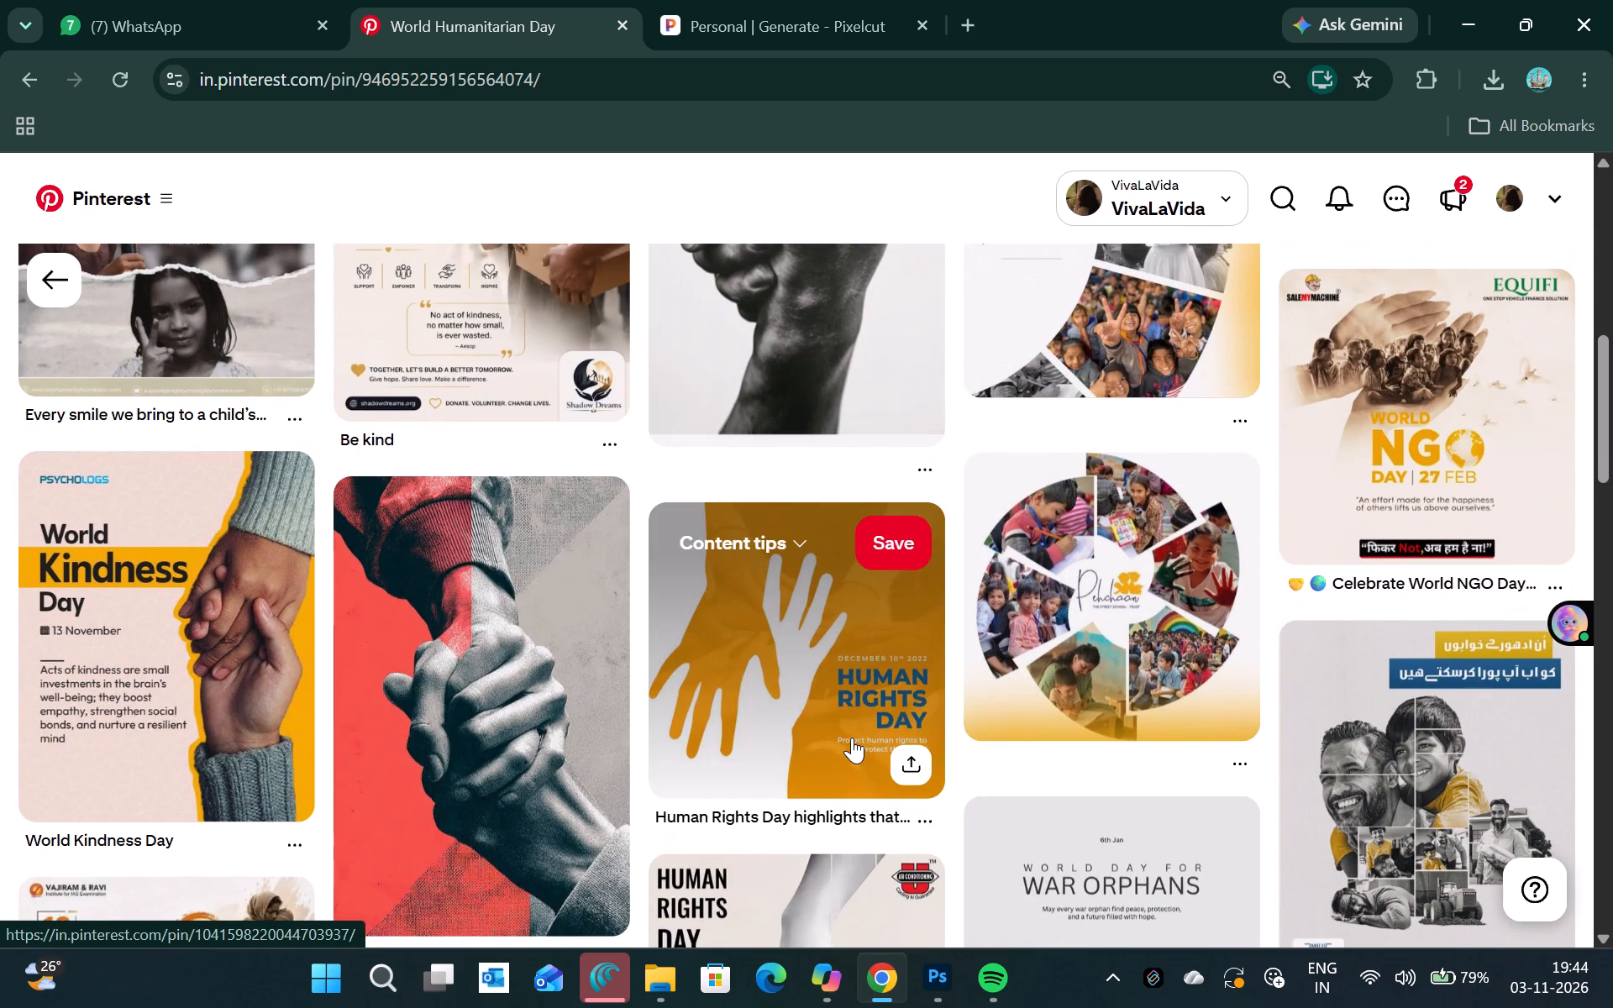
scroll(852, 738, down, 1)
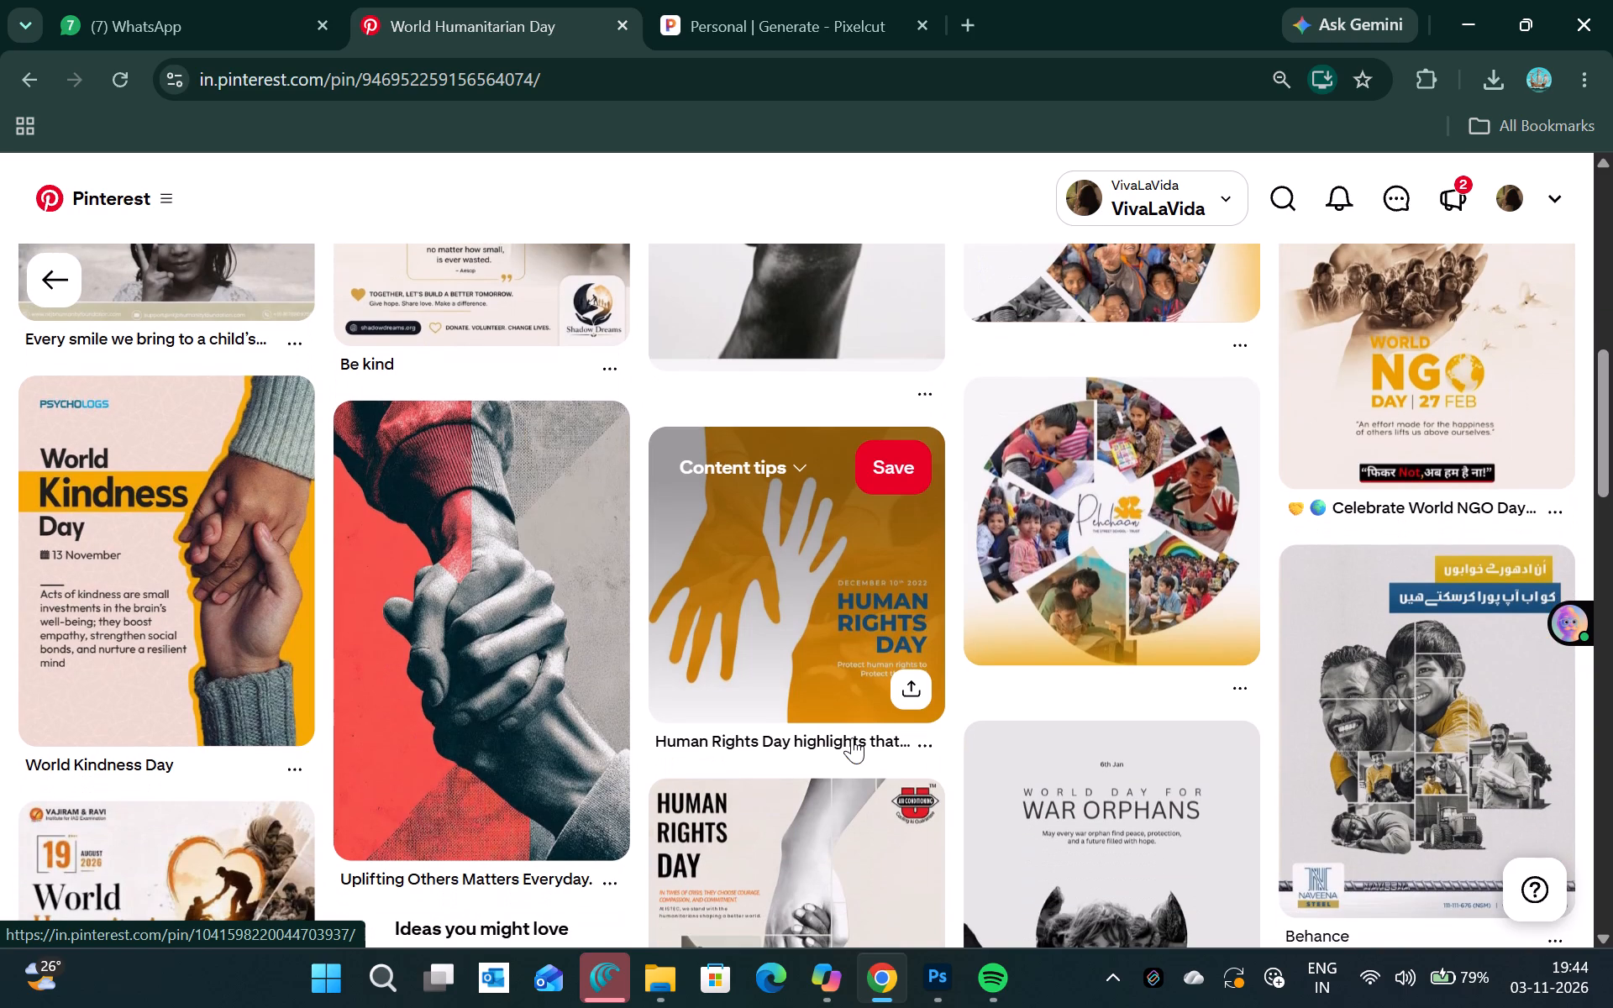
scroll(852, 738, down, 3)
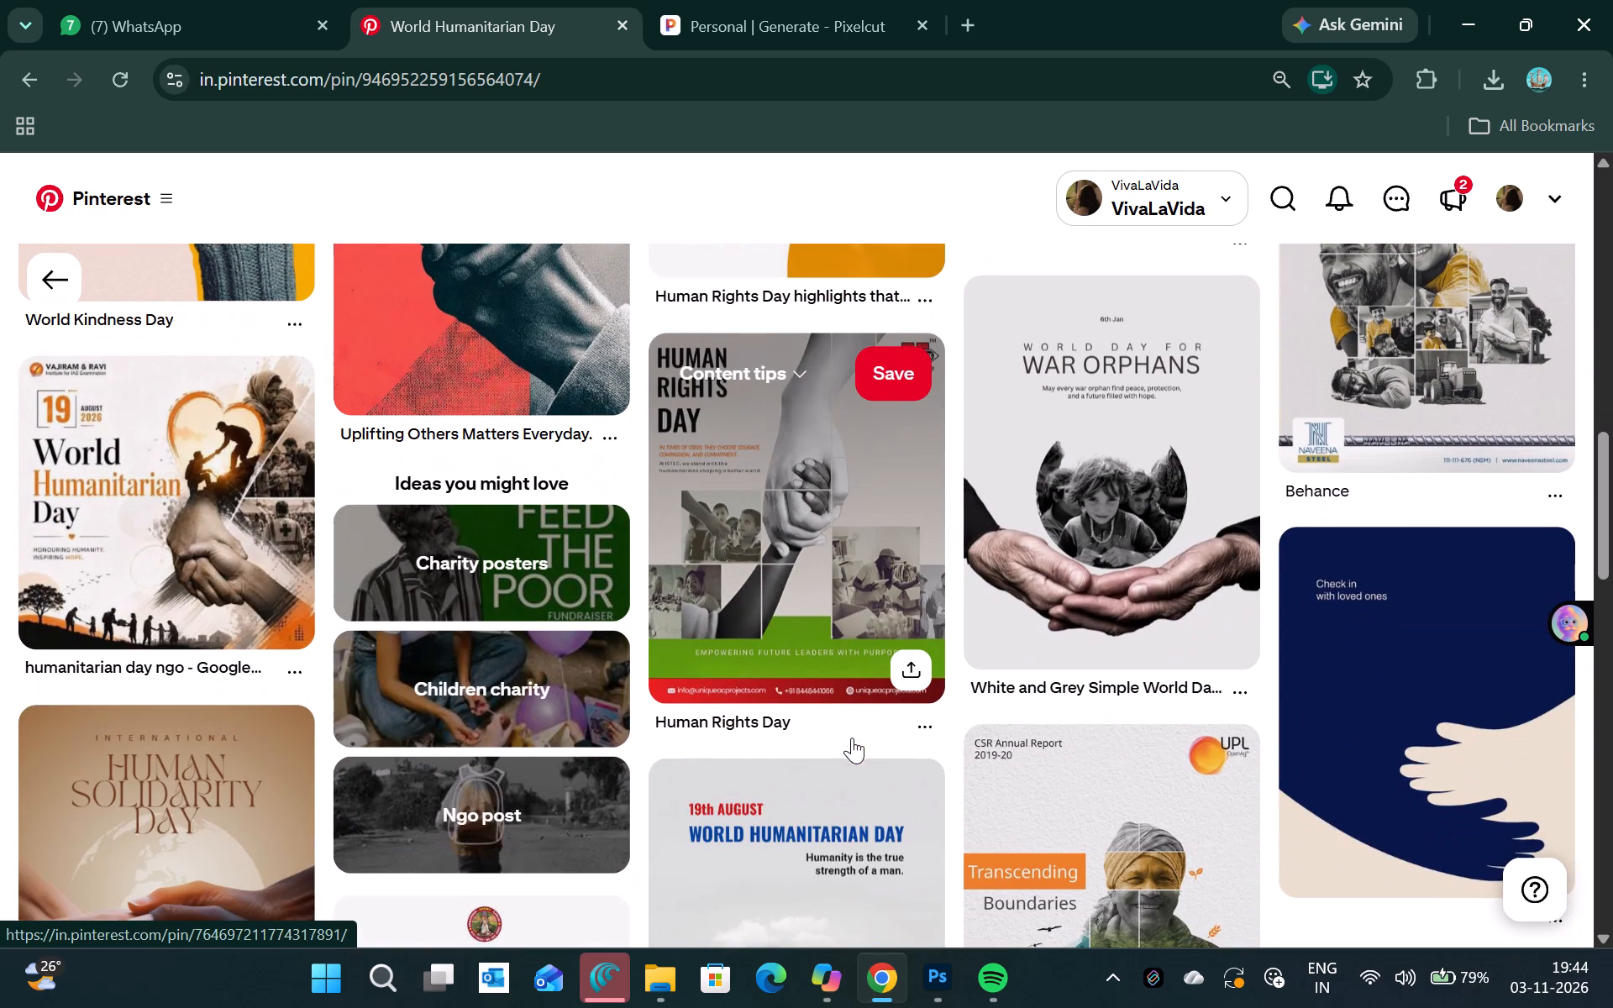
scroll(852, 738, down, 2)
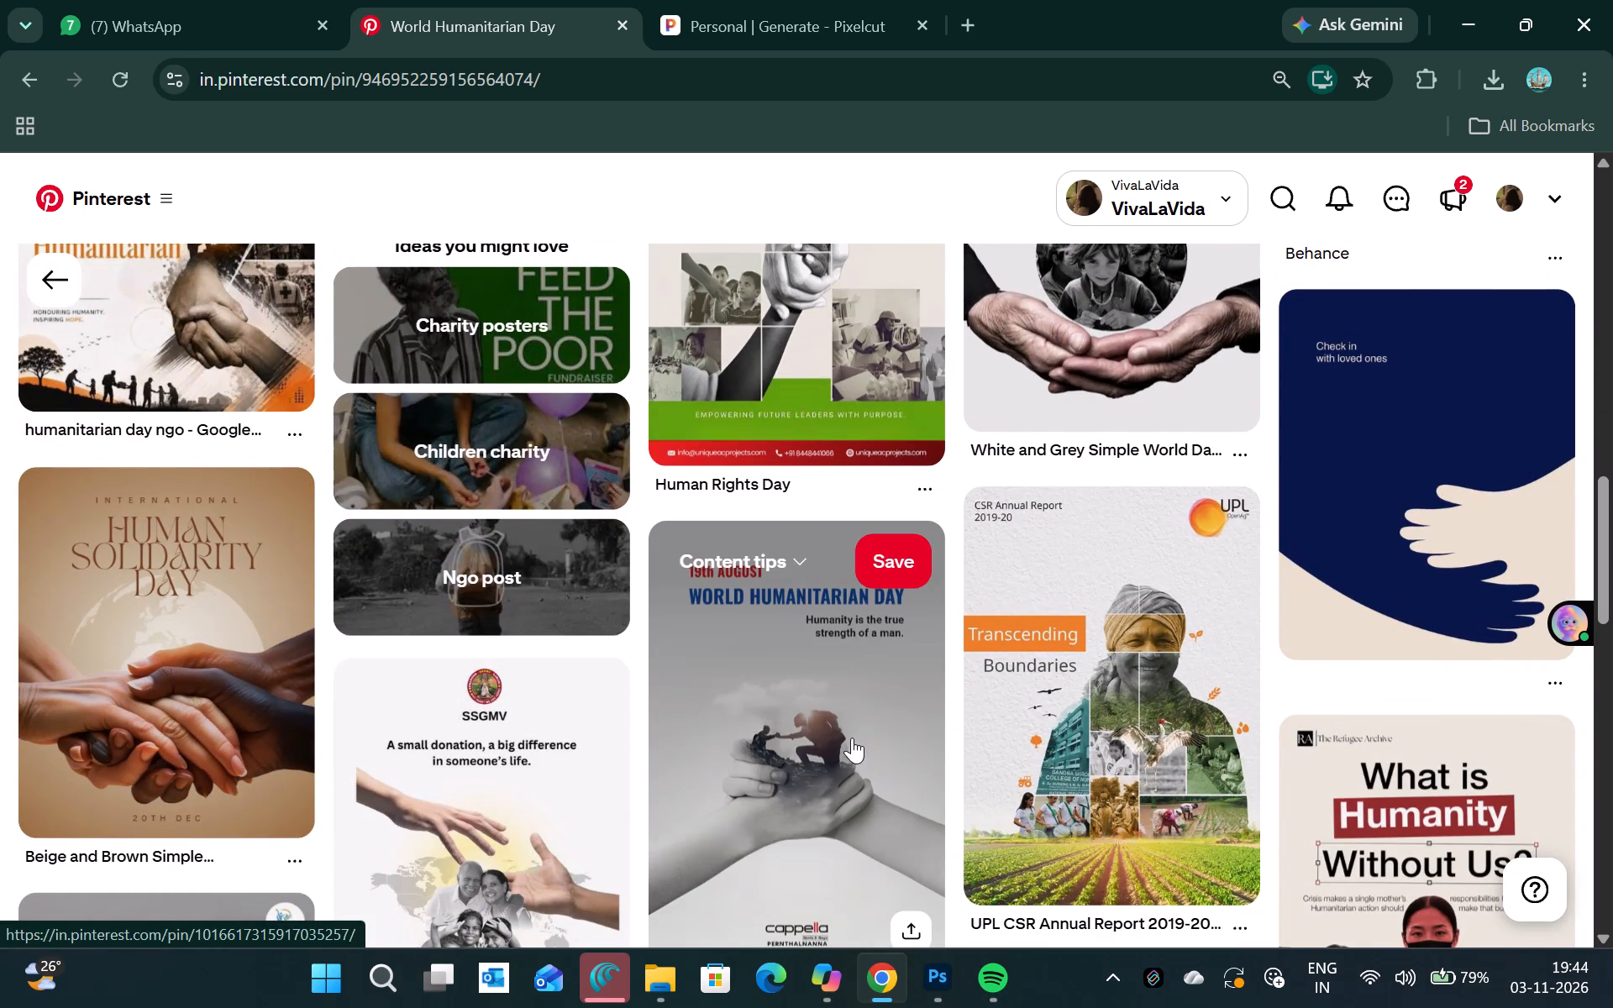
scroll(852, 738, down, 2)
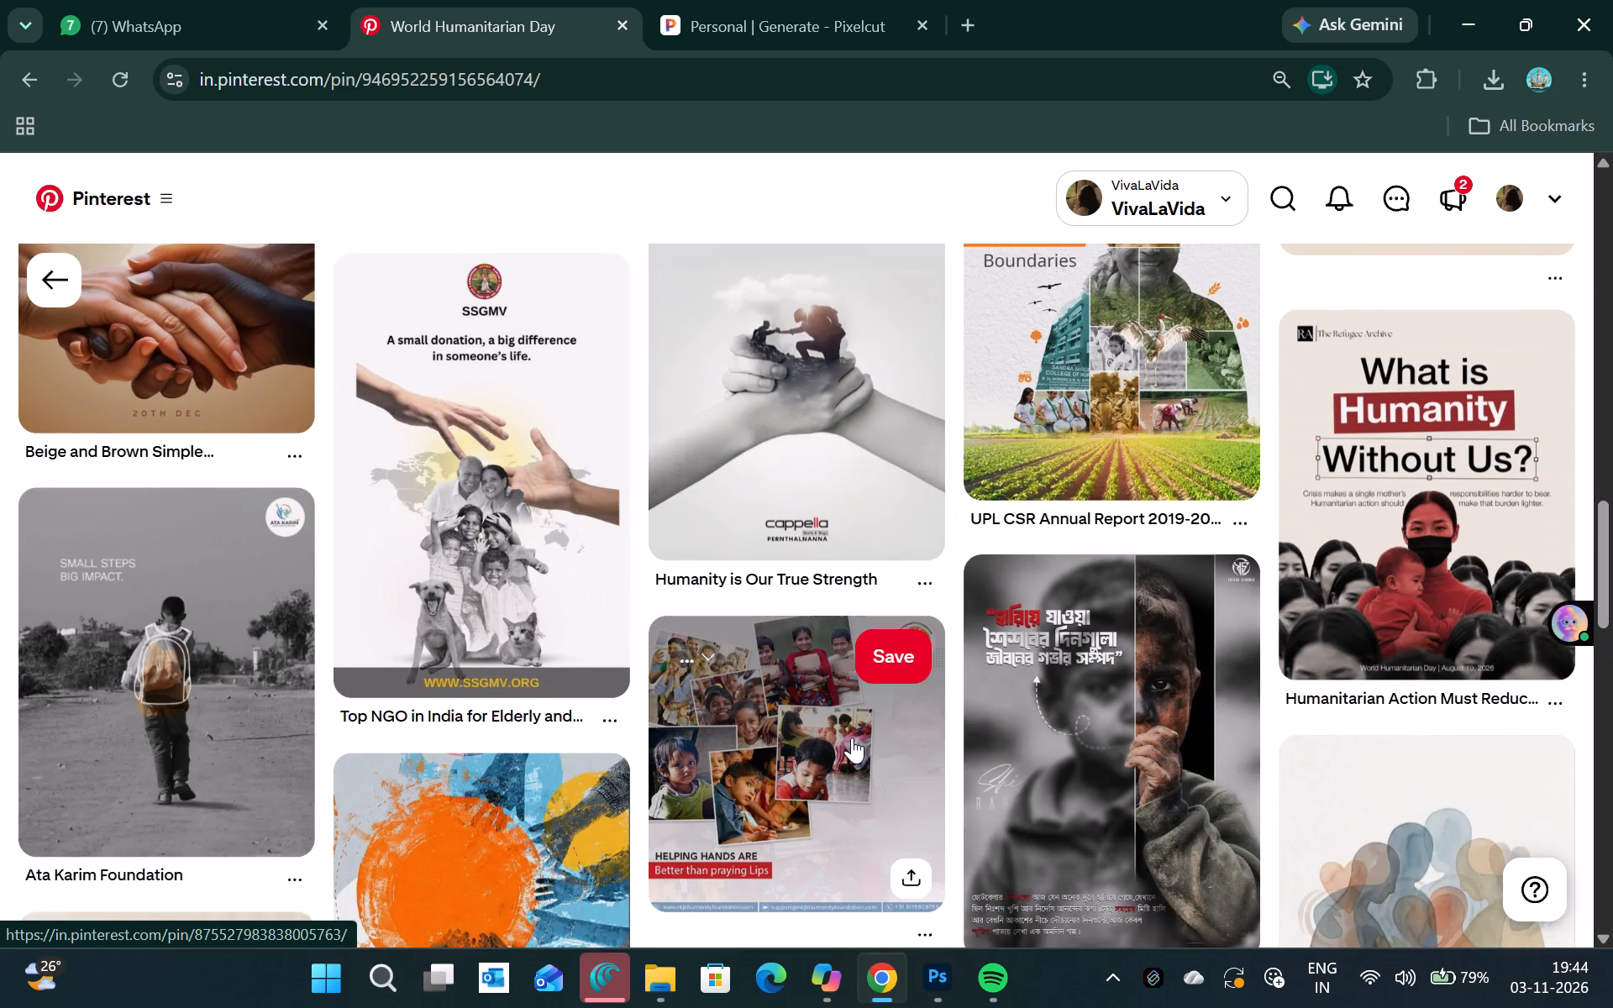
scroll(852, 738, down, 1)
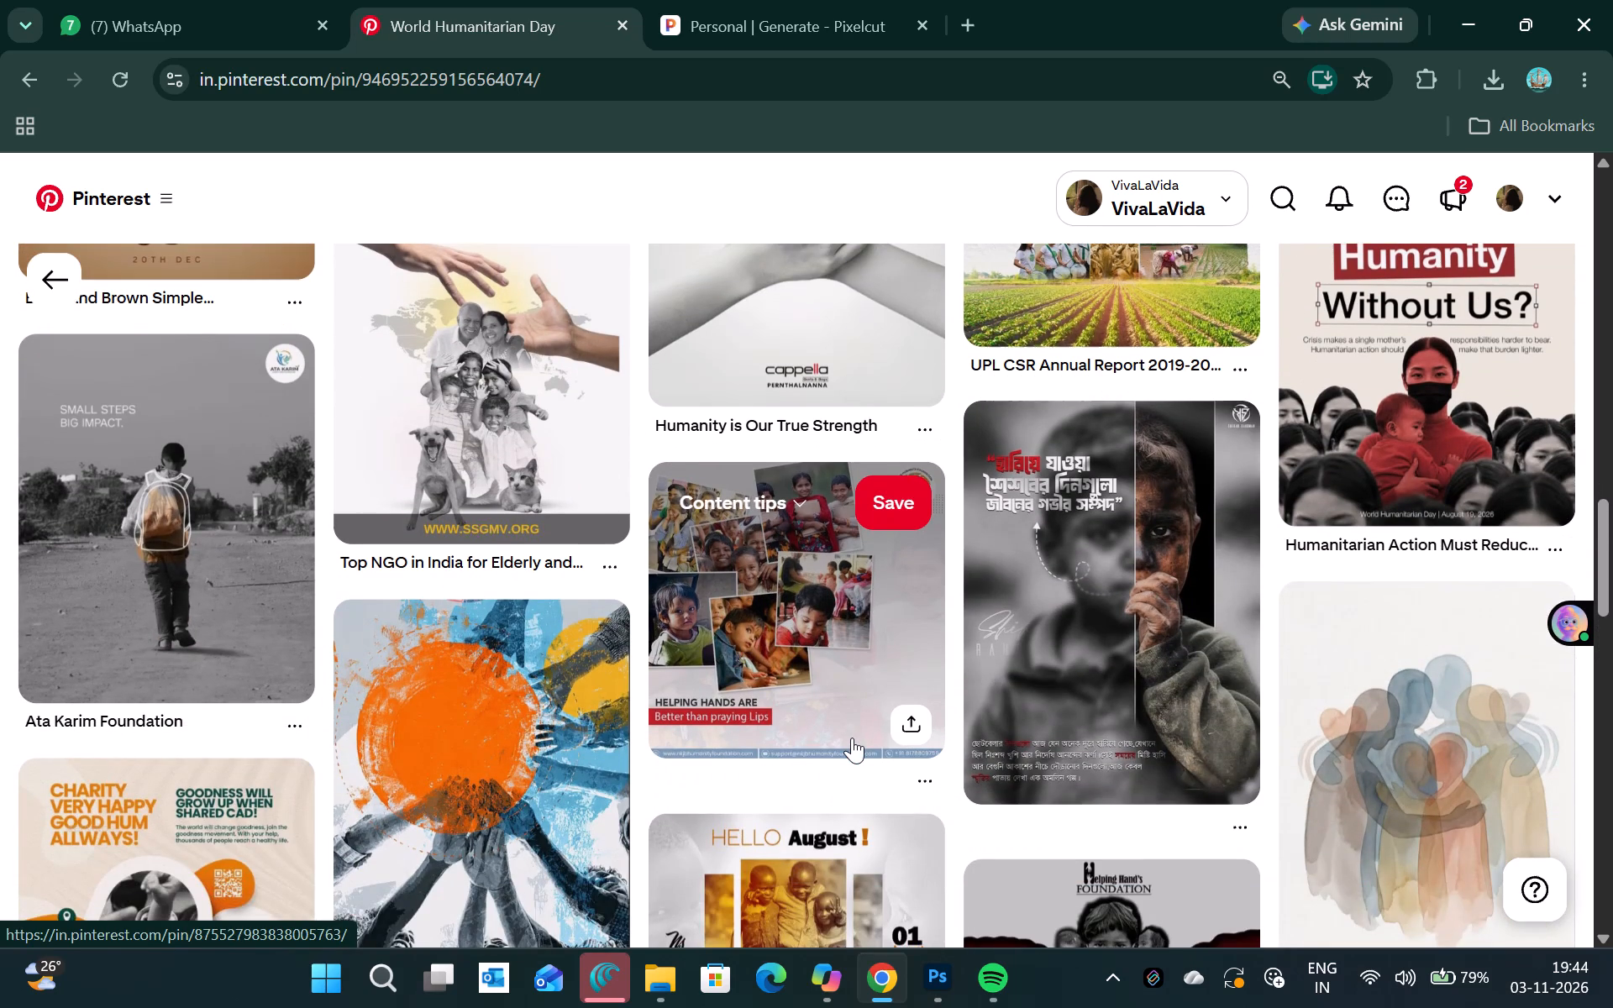
scroll(852, 738, down, 3)
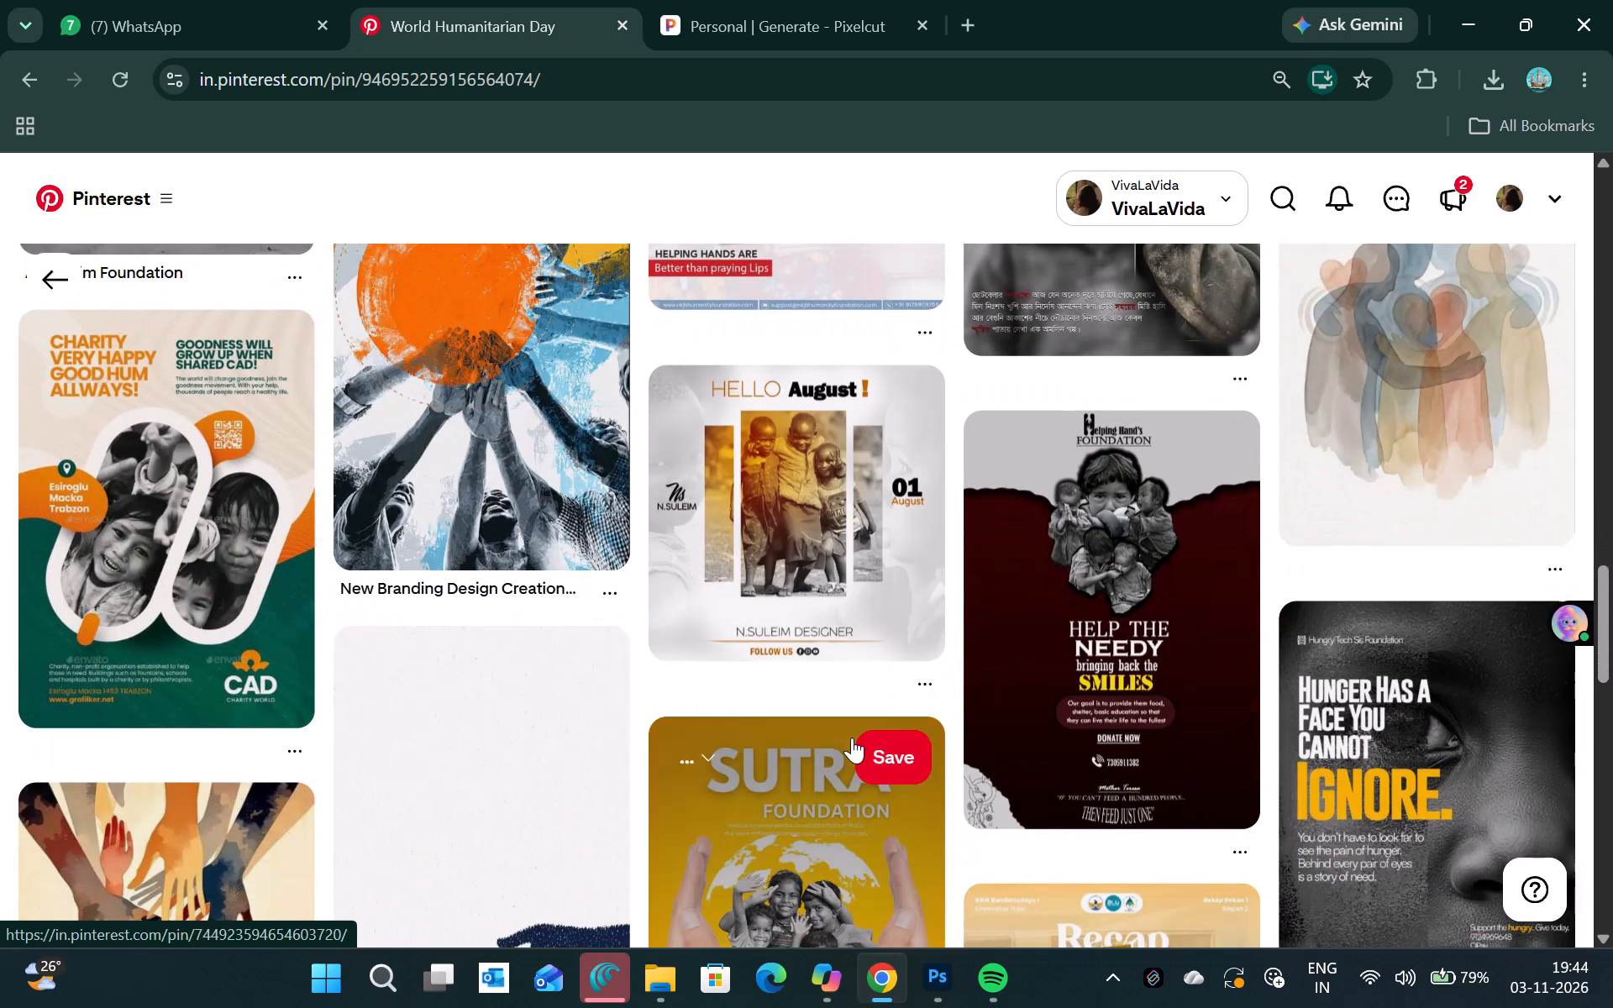
scroll(852, 738, down, 5)
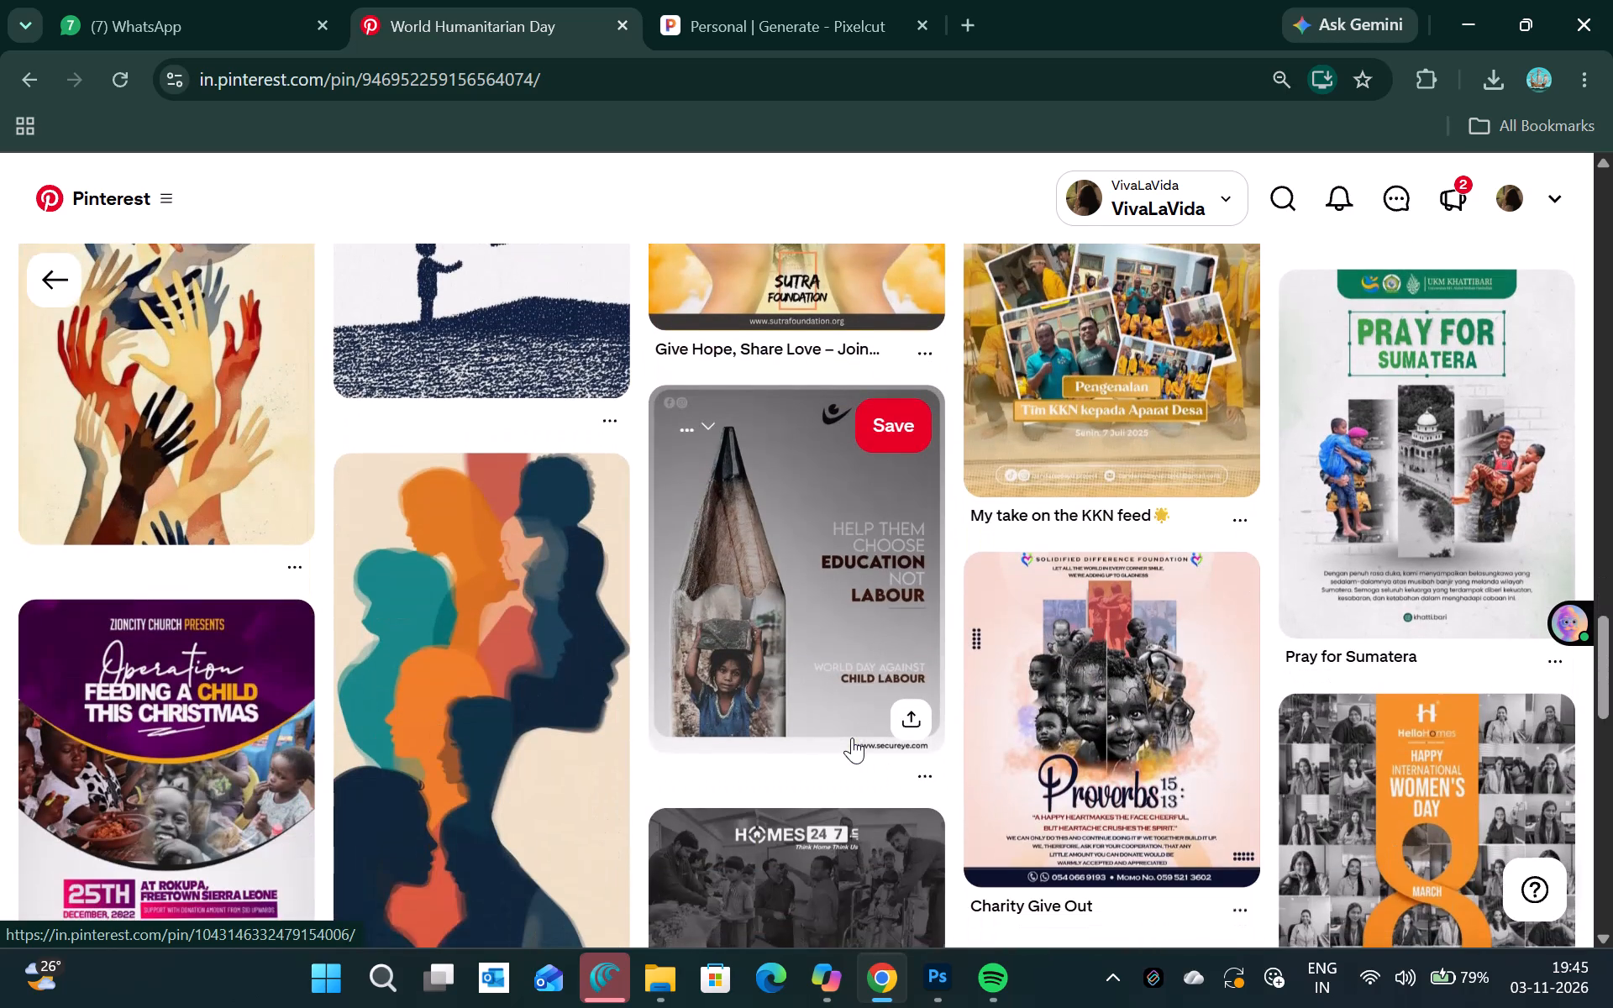
scroll(852, 738, down, 4)
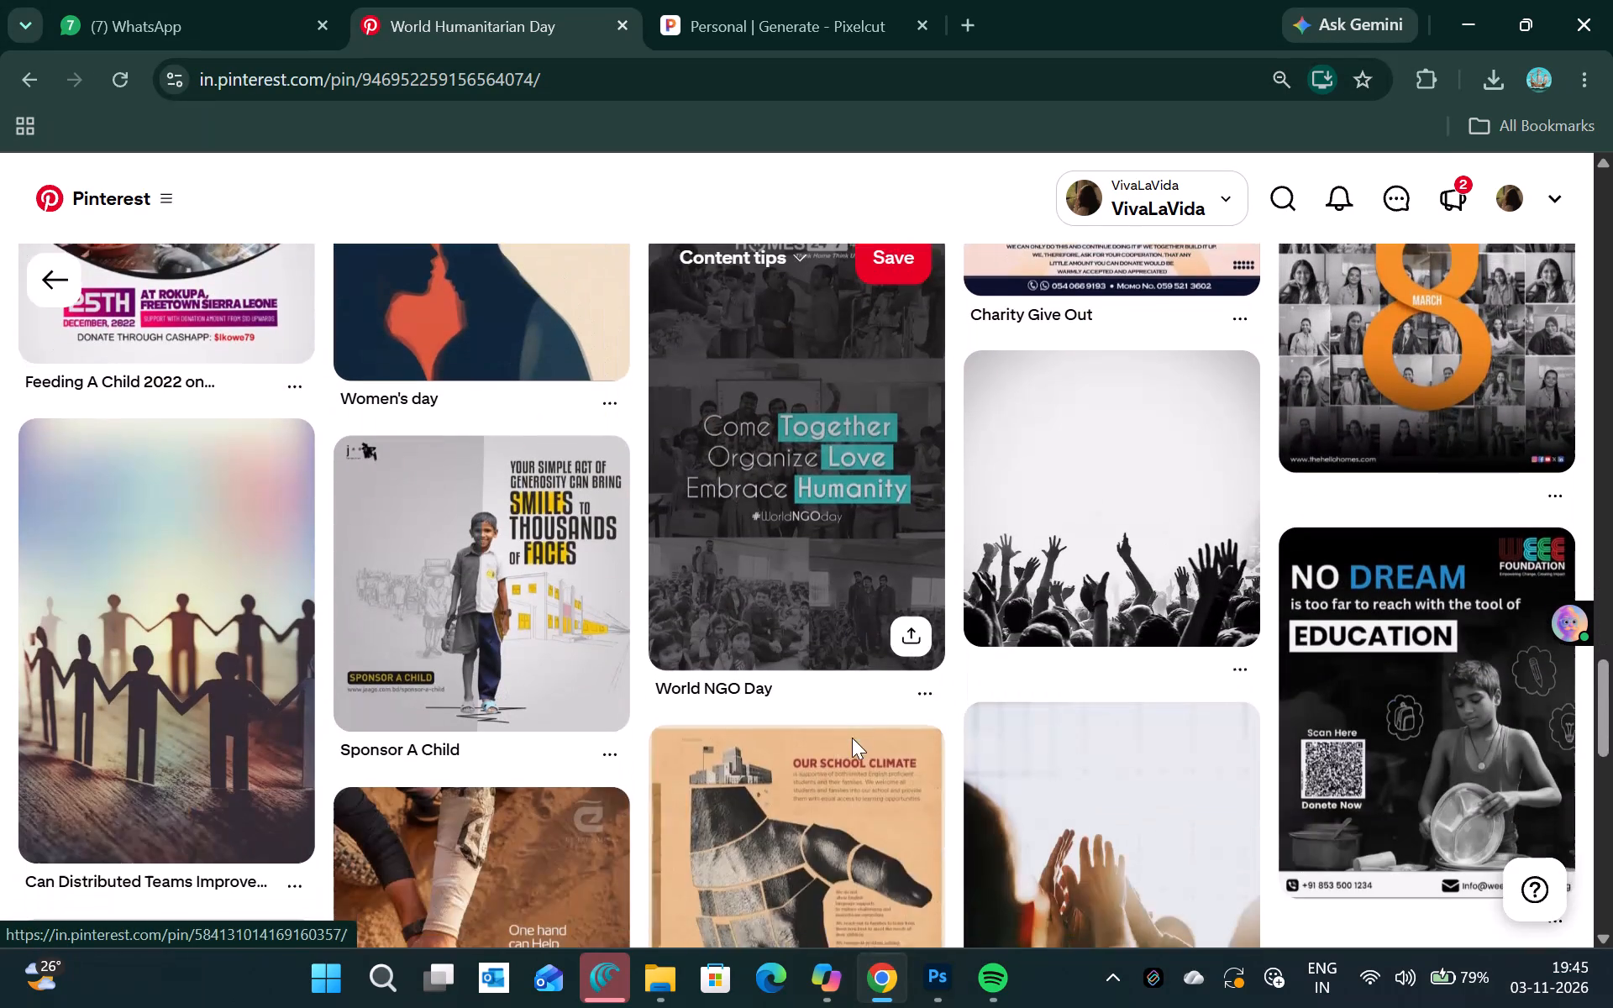
scroll(852, 738, down, 3)
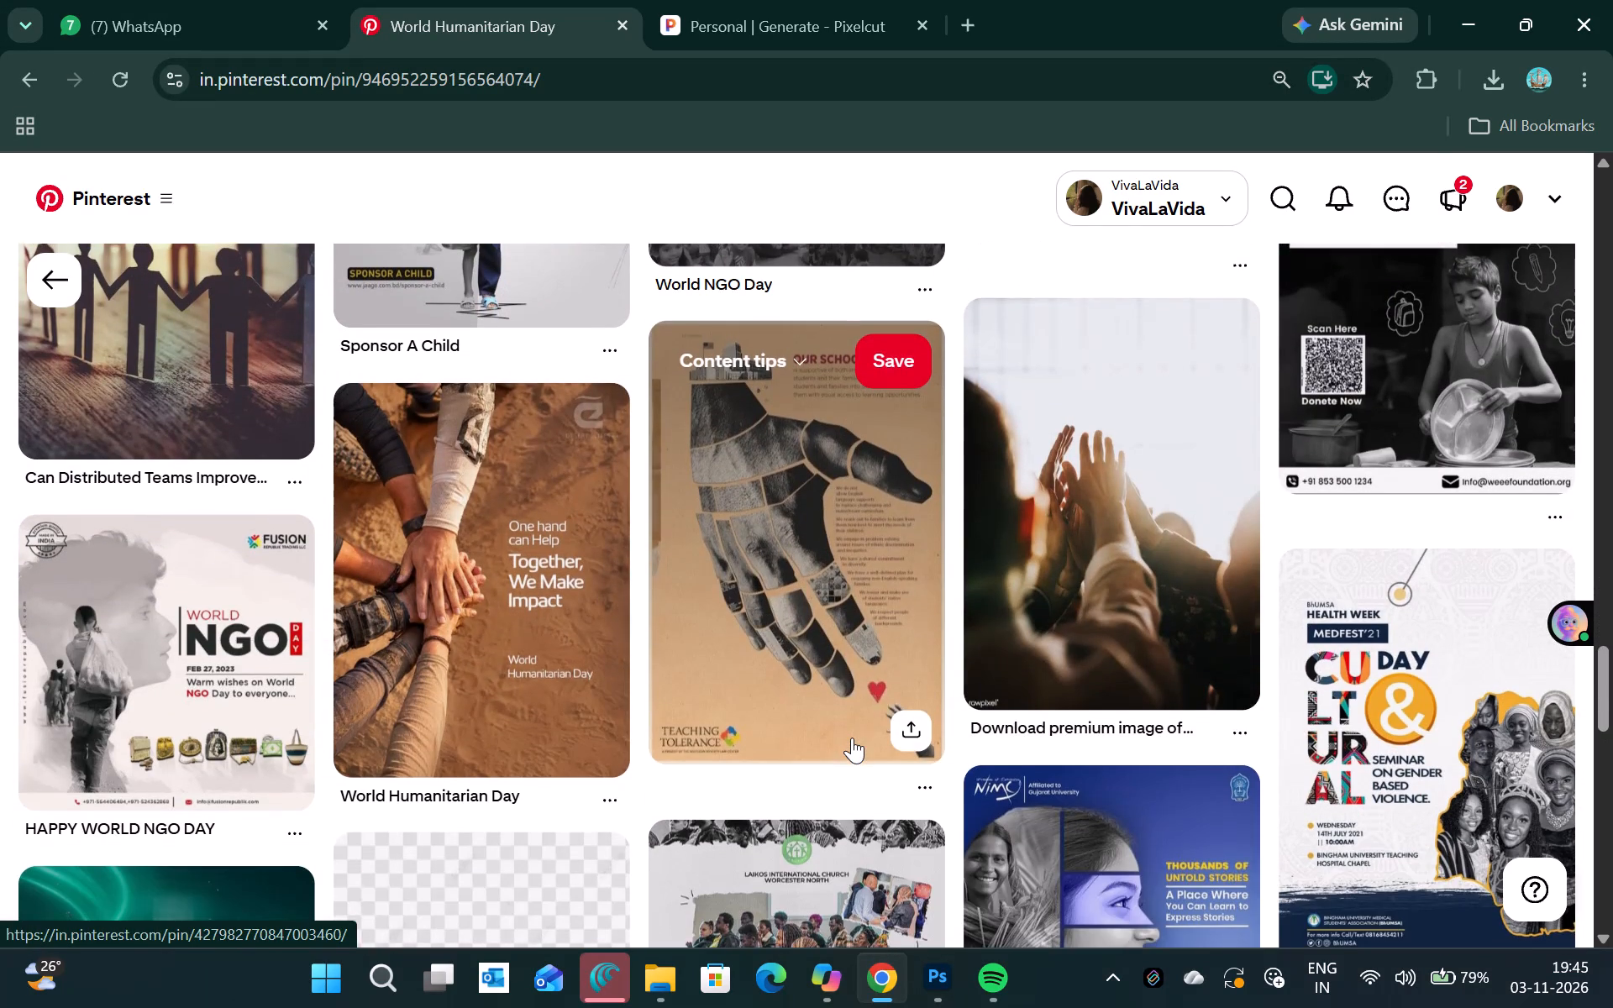
scroll(852, 738, down, 2)
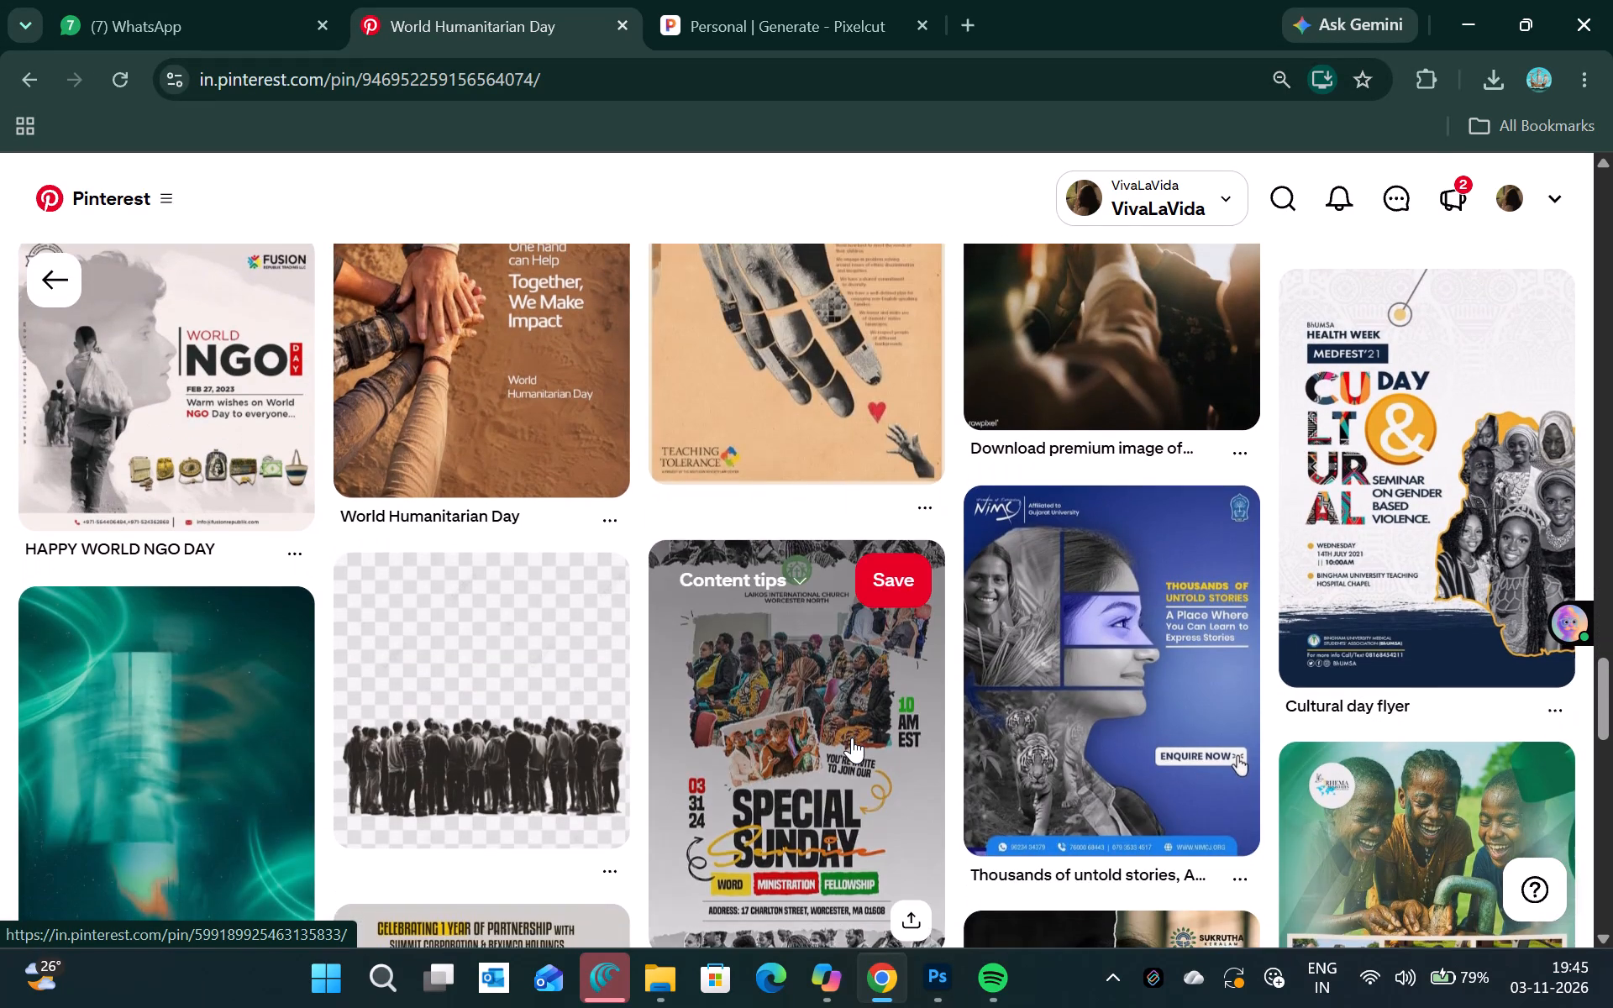
scroll(852, 738, down, 3)
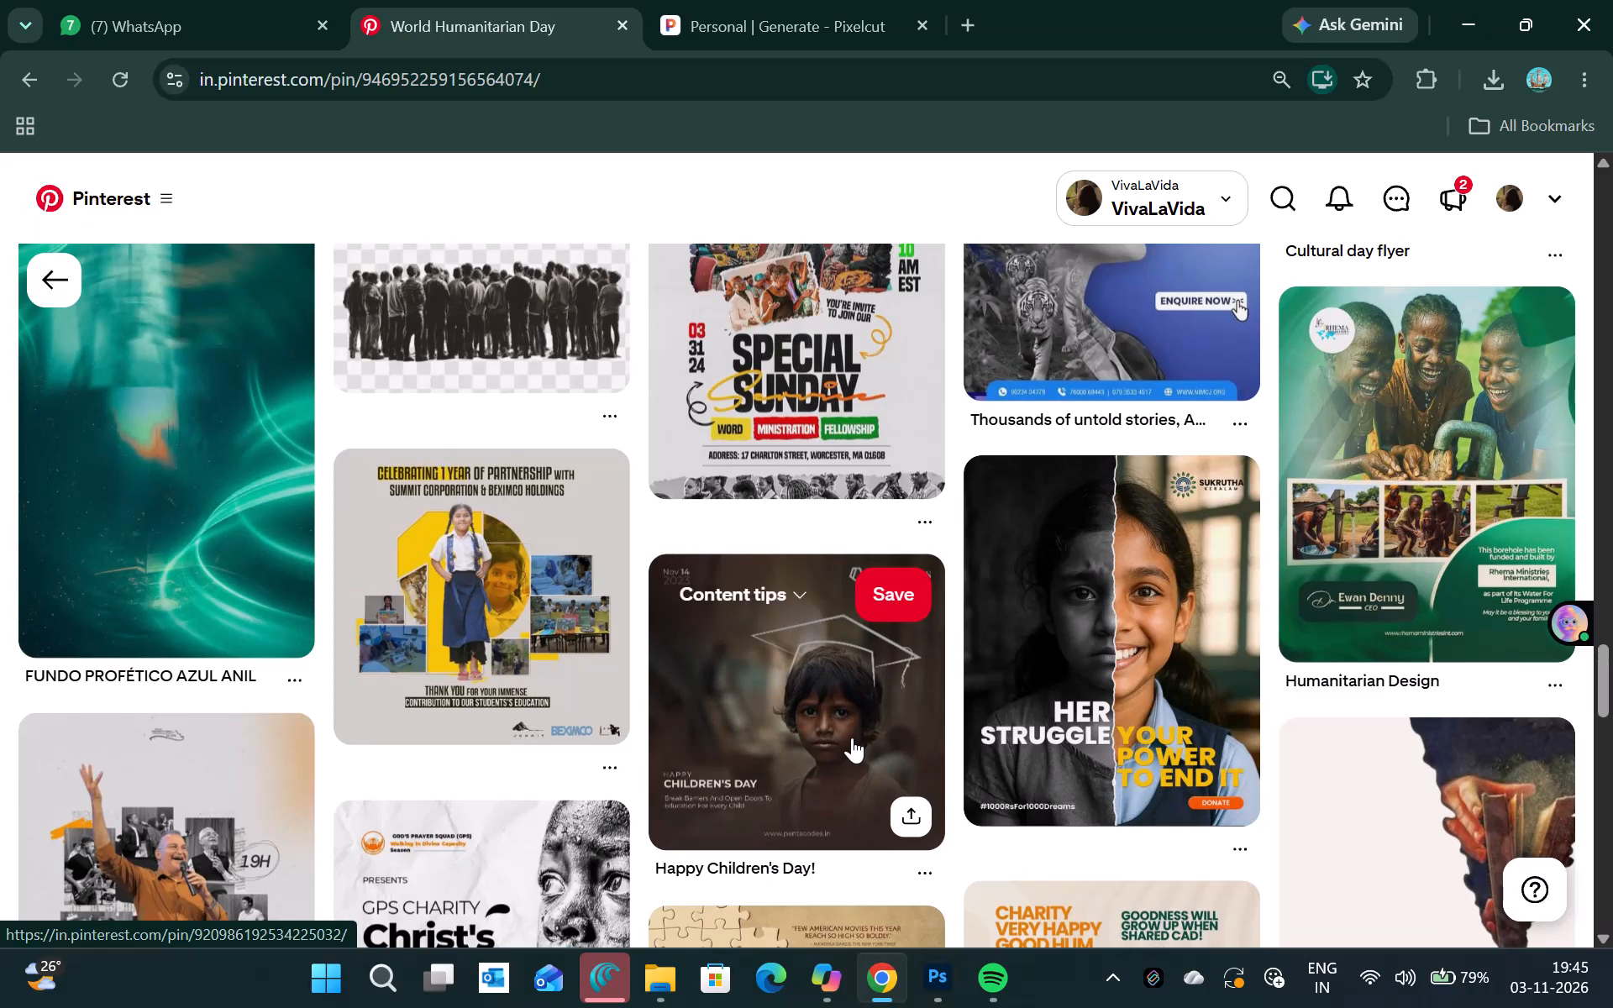
scroll(852, 738, down, 1)
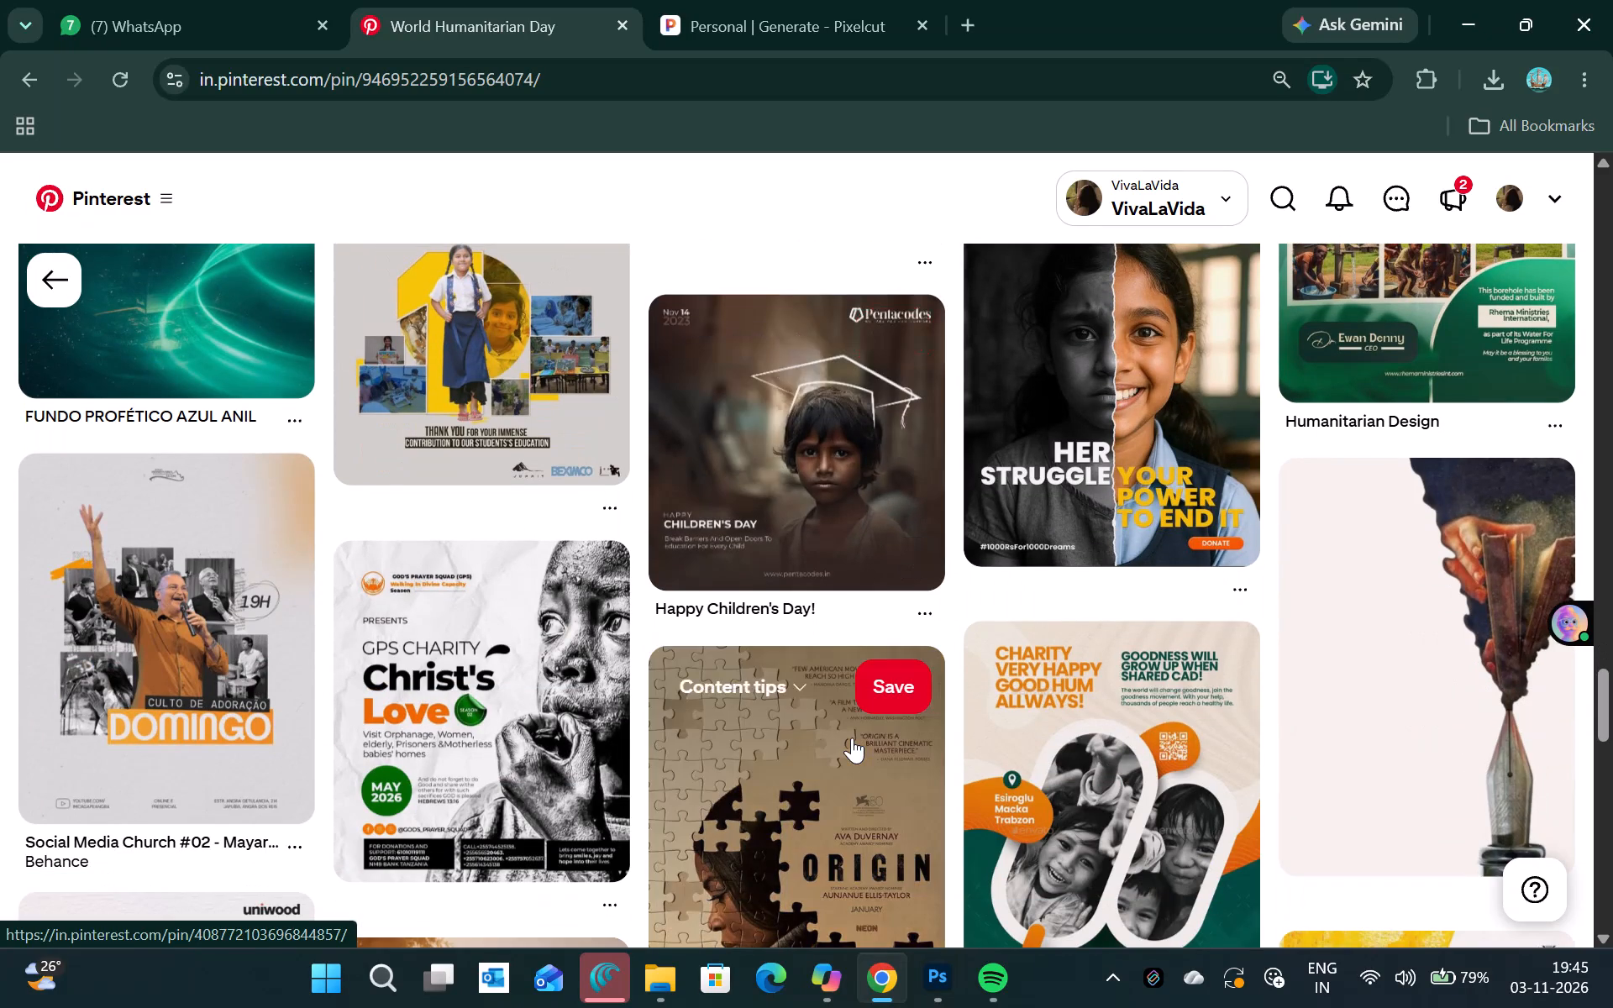
scroll(852, 738, down, 2)
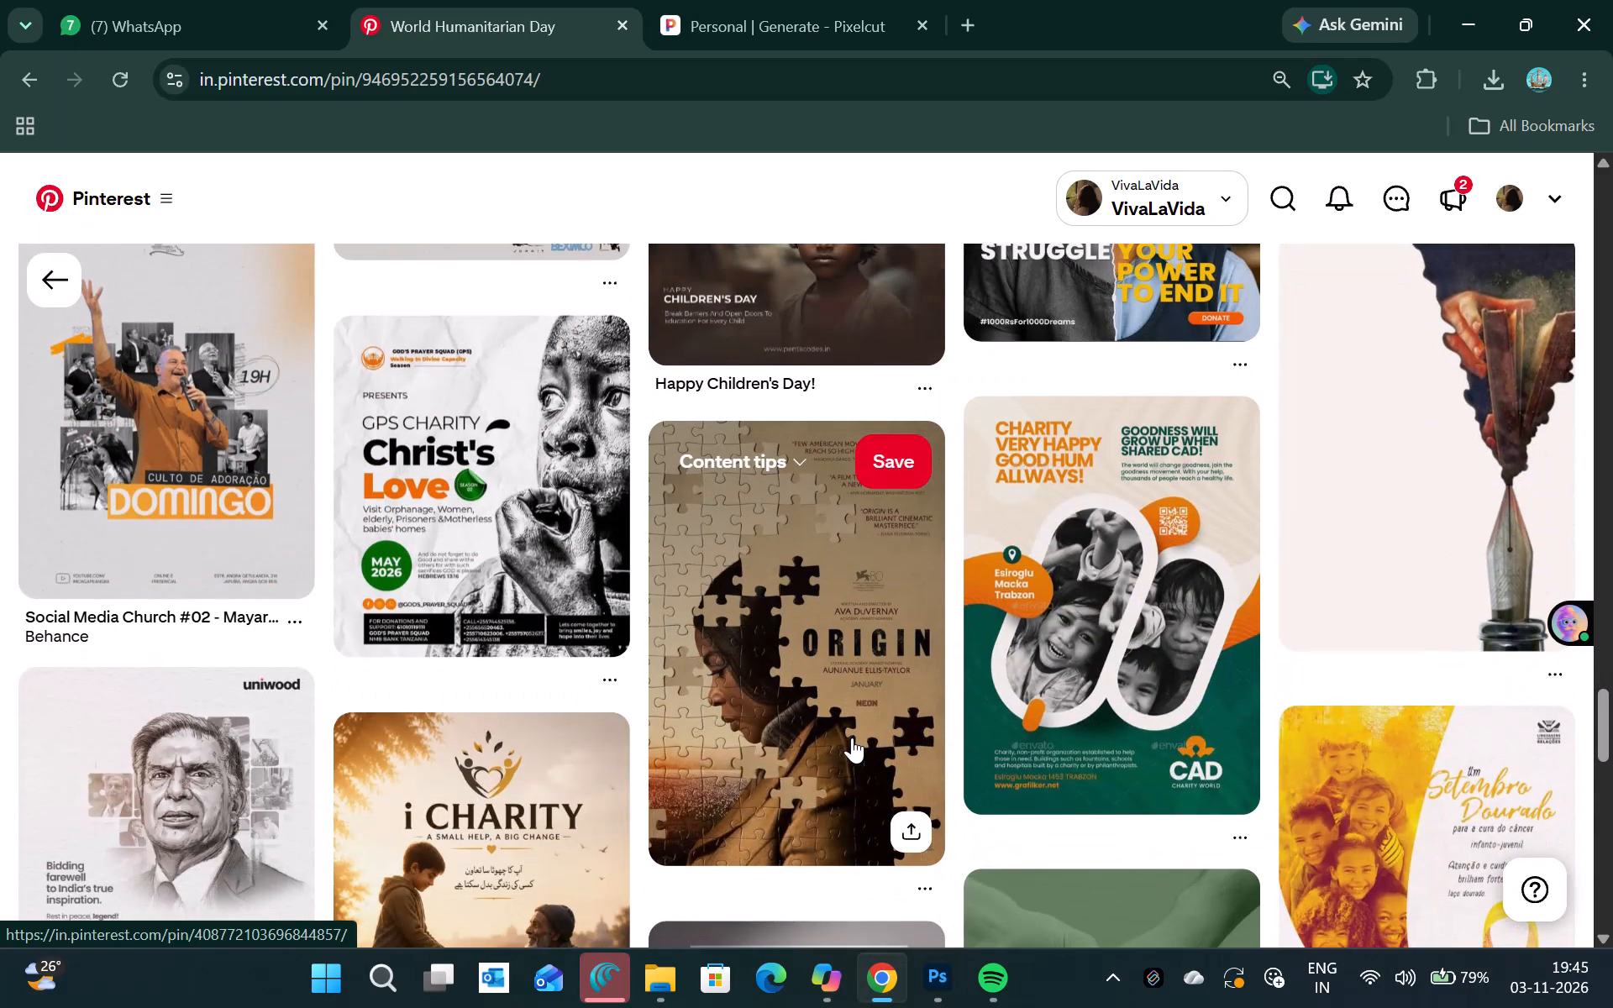
scroll(852, 738, down, 3)
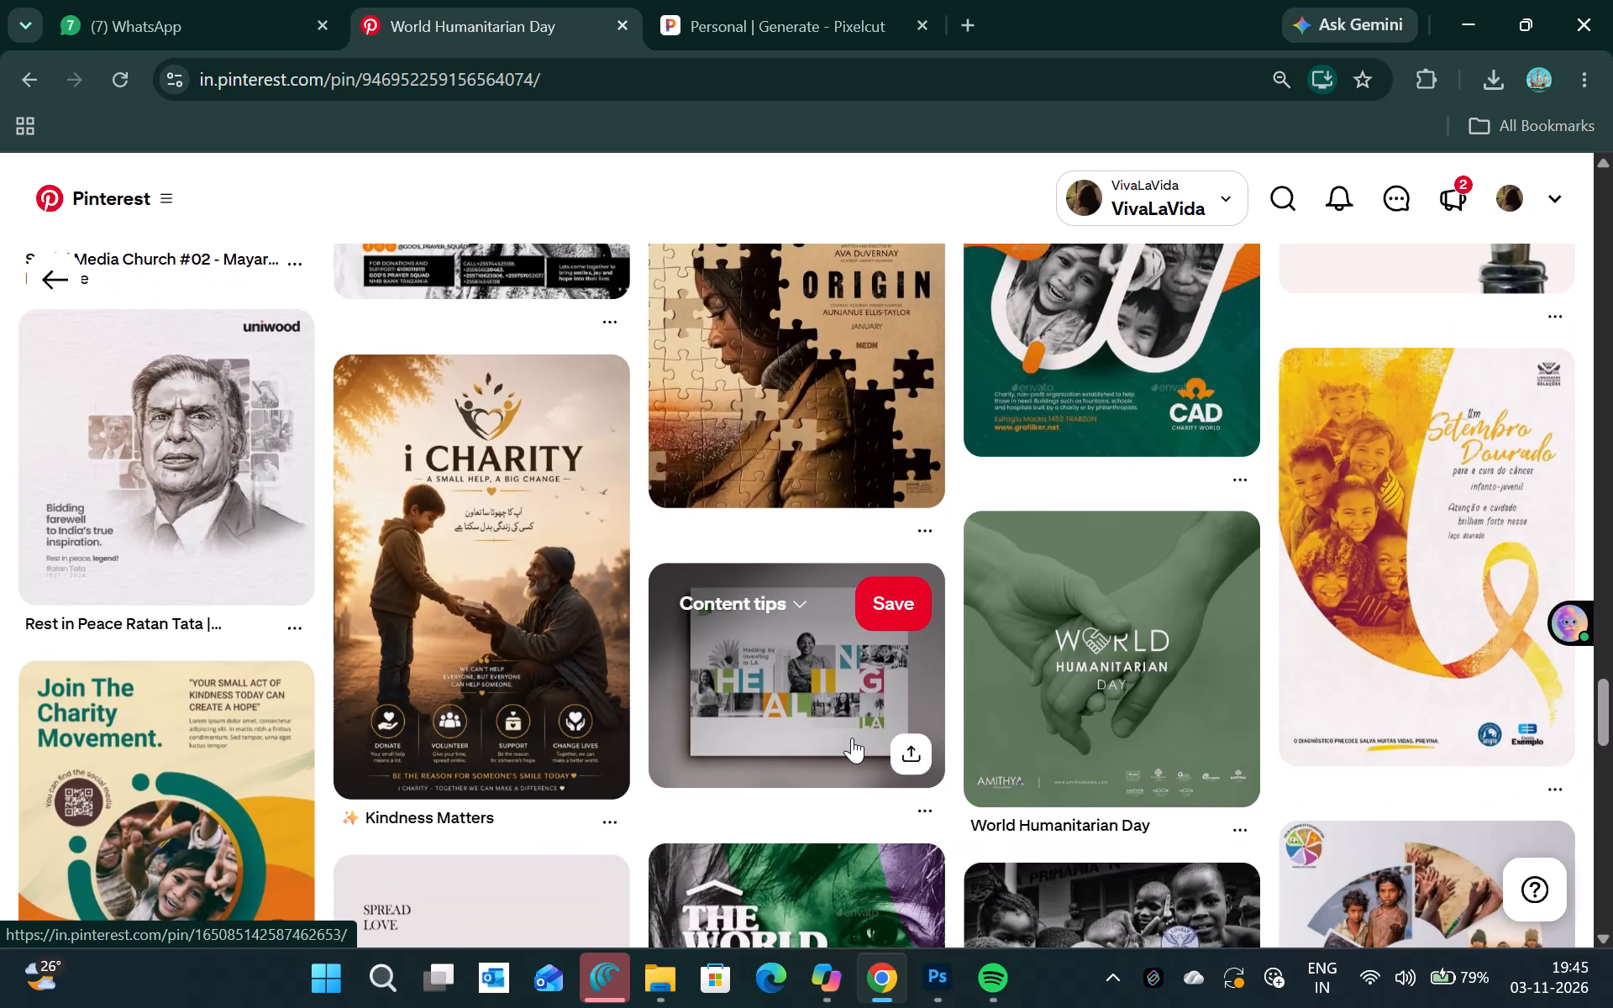
scroll(852, 738, down, 3)
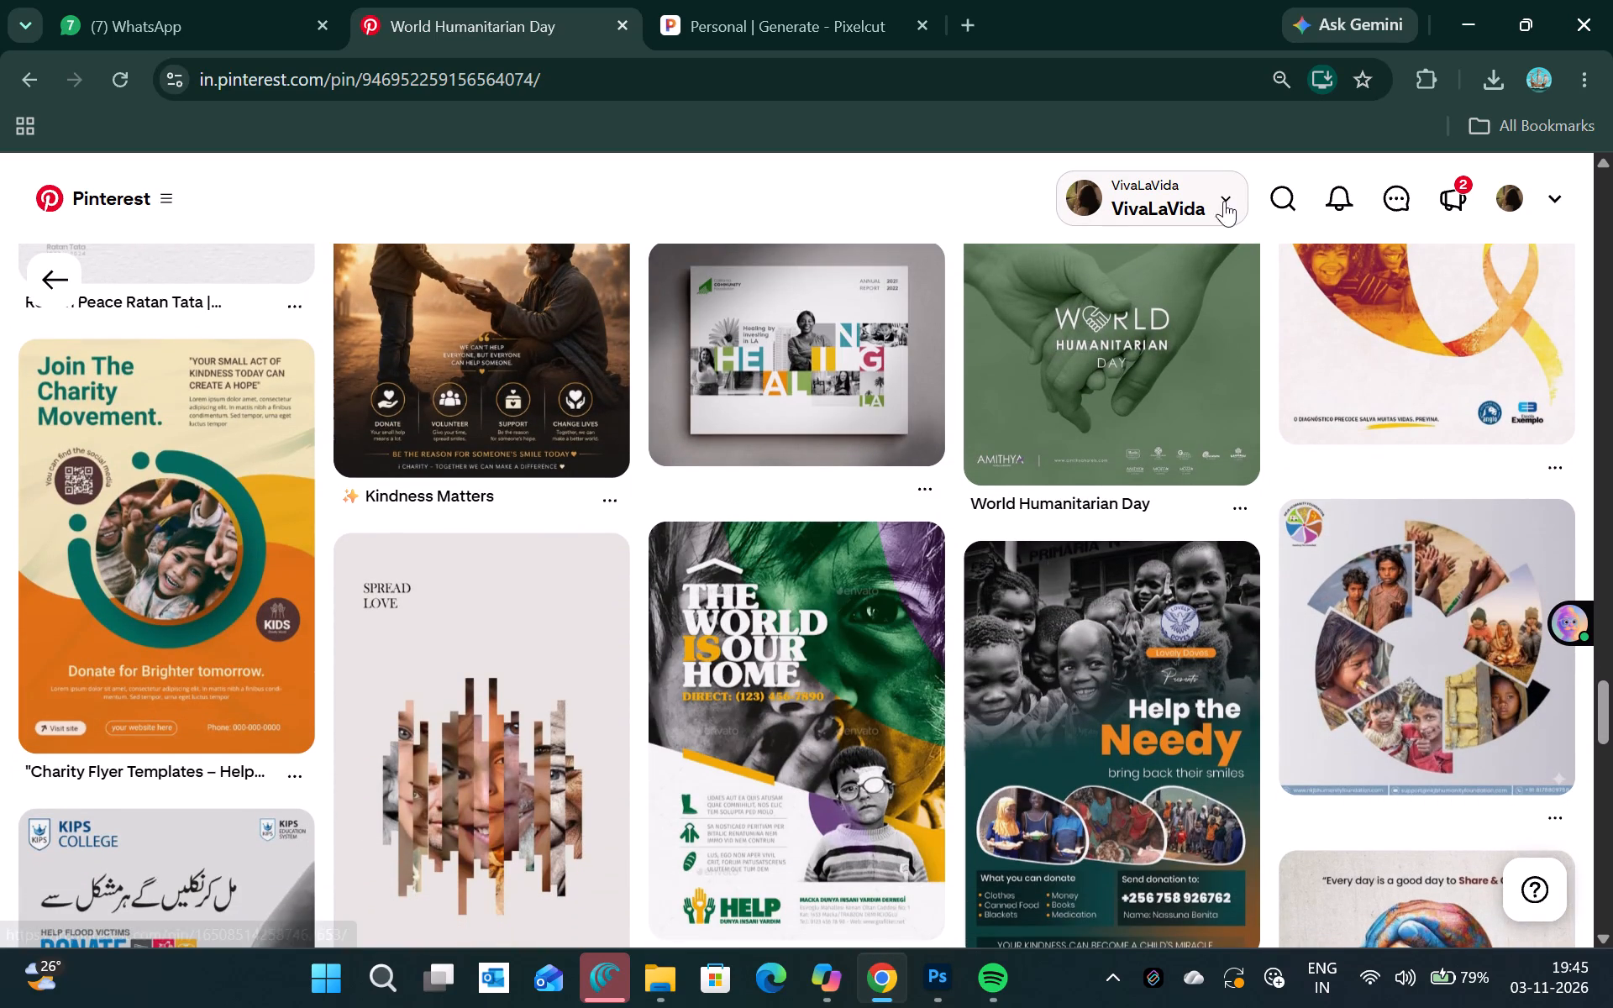
Search Pinterest for "charity poster design".
click(1269, 200)
click(1013, 198)
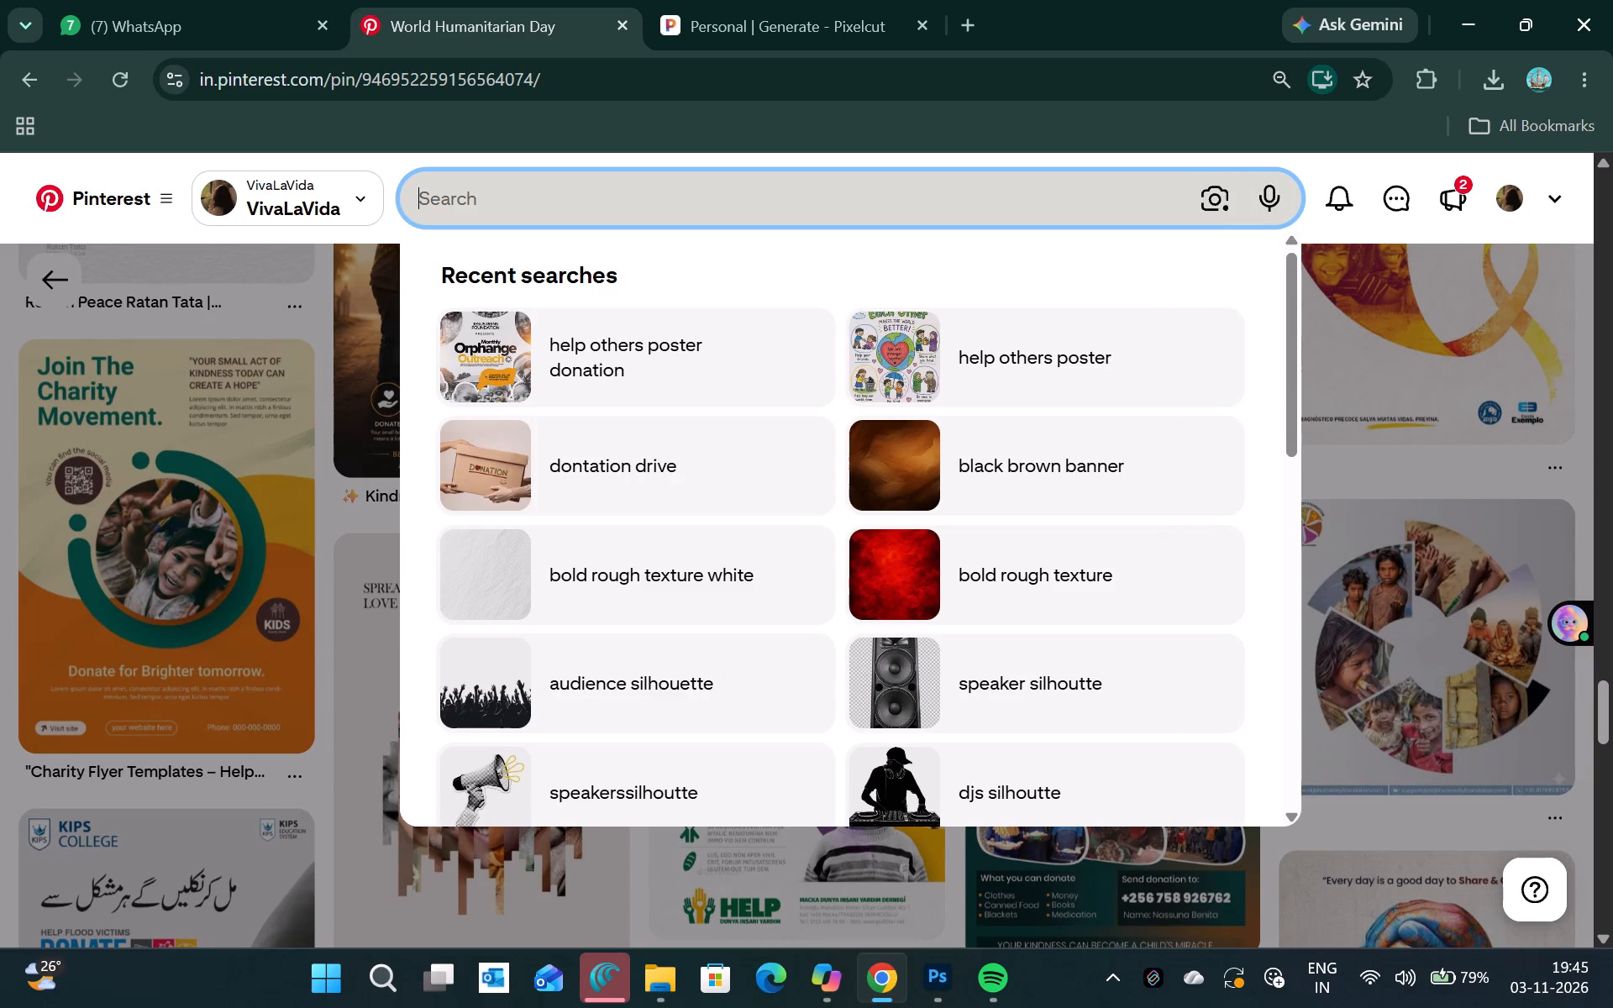
text(charity postrer)
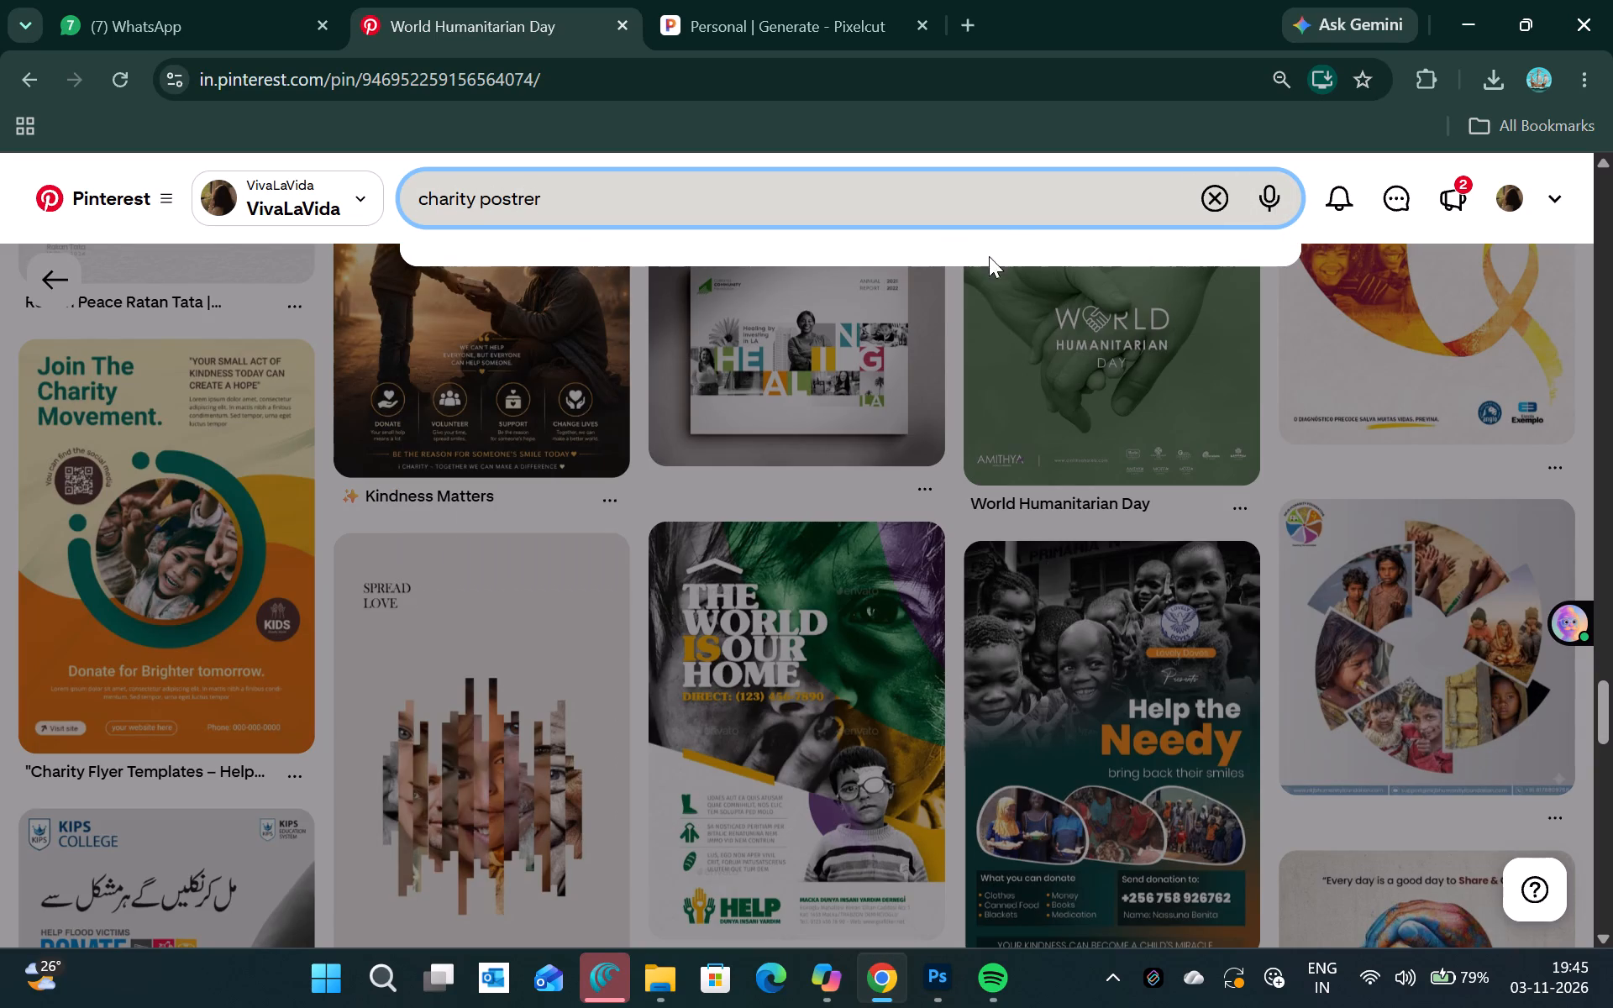
key(BackSpace)
key(BackSpace)
key(BackSpace)
click(1081, 288)
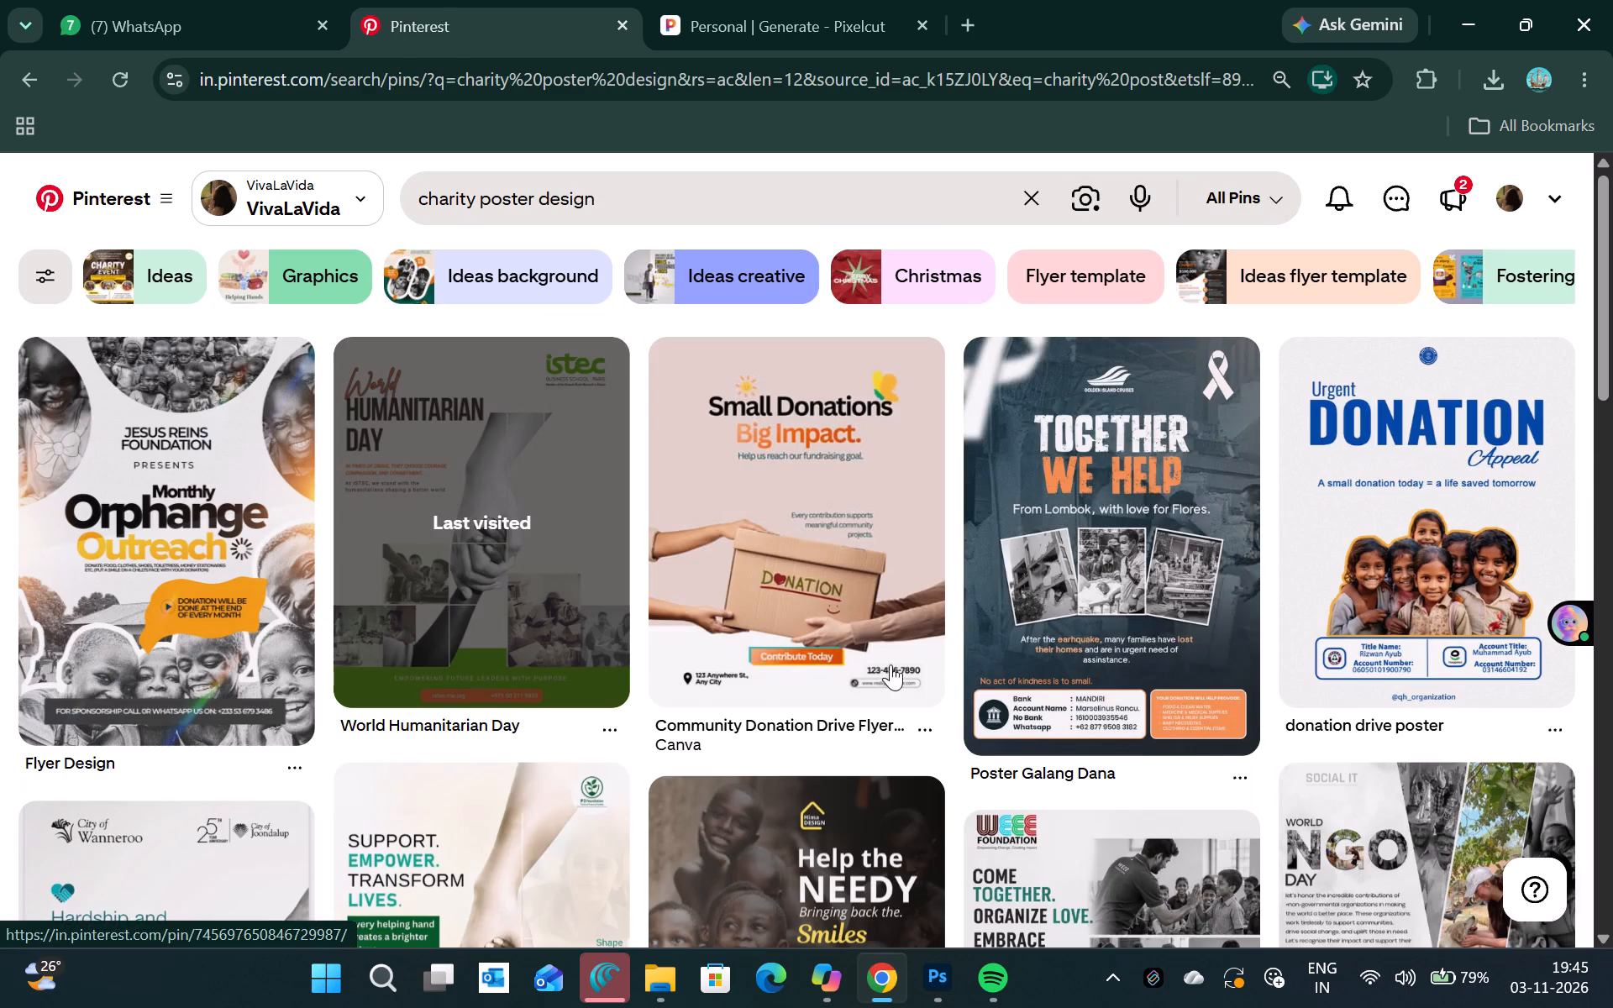
Look through the "charity poster design" results for an image that suits the banner.
scroll(873, 680, down, 4)
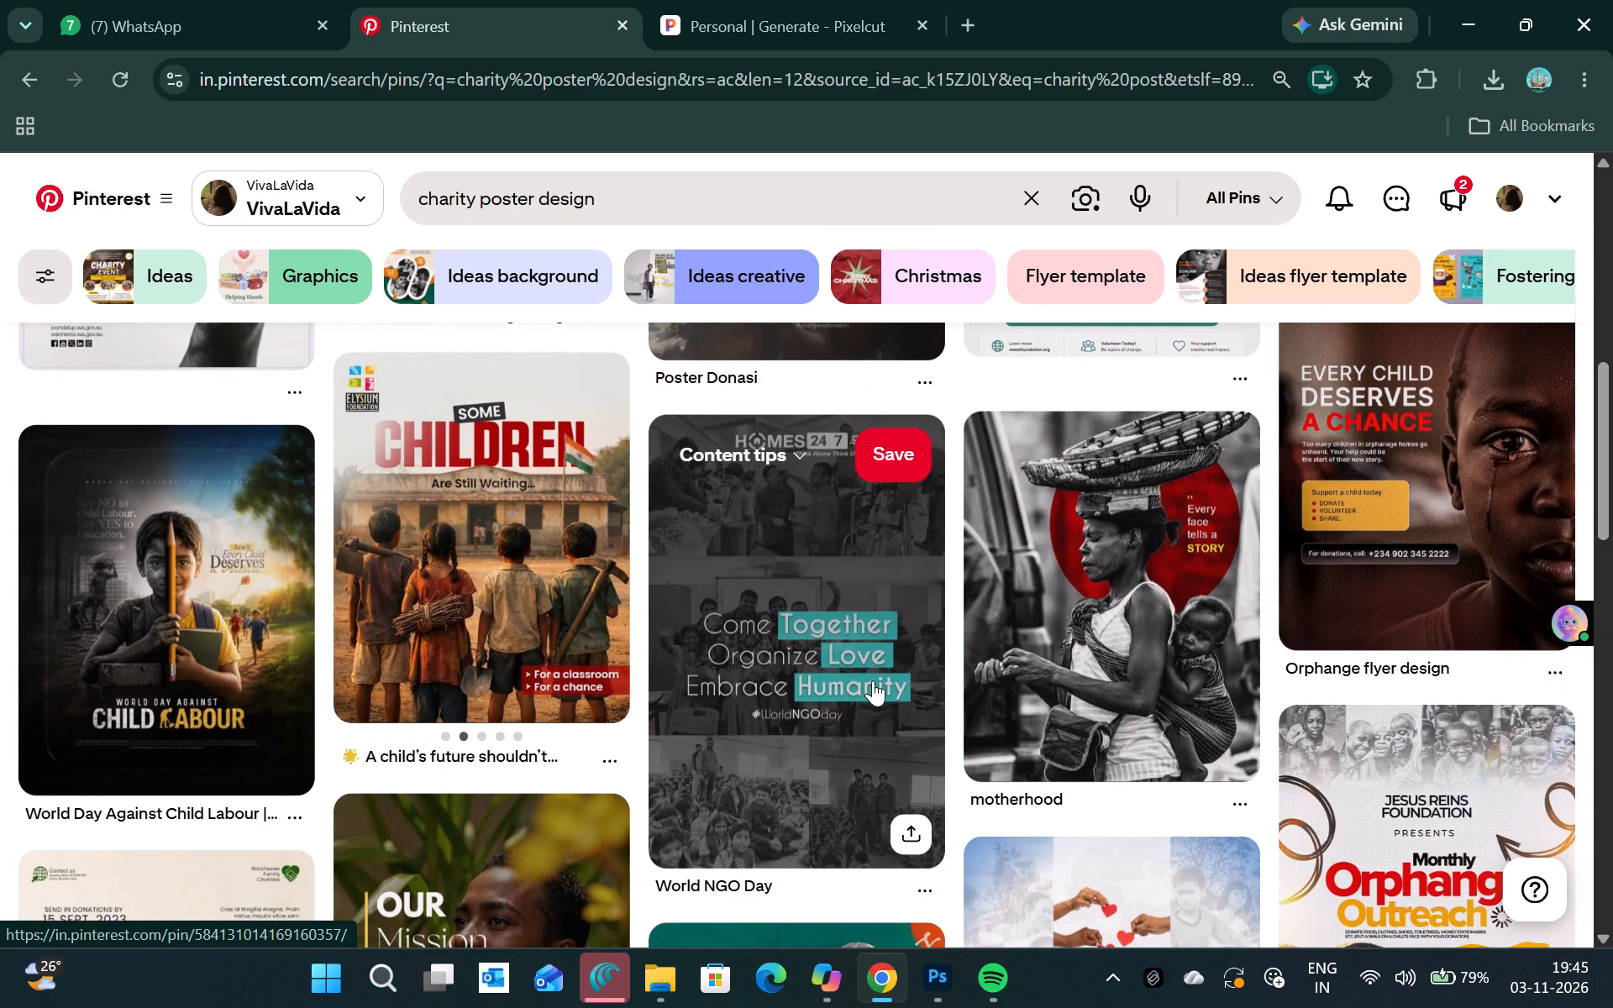
scroll(873, 680, down, 7)
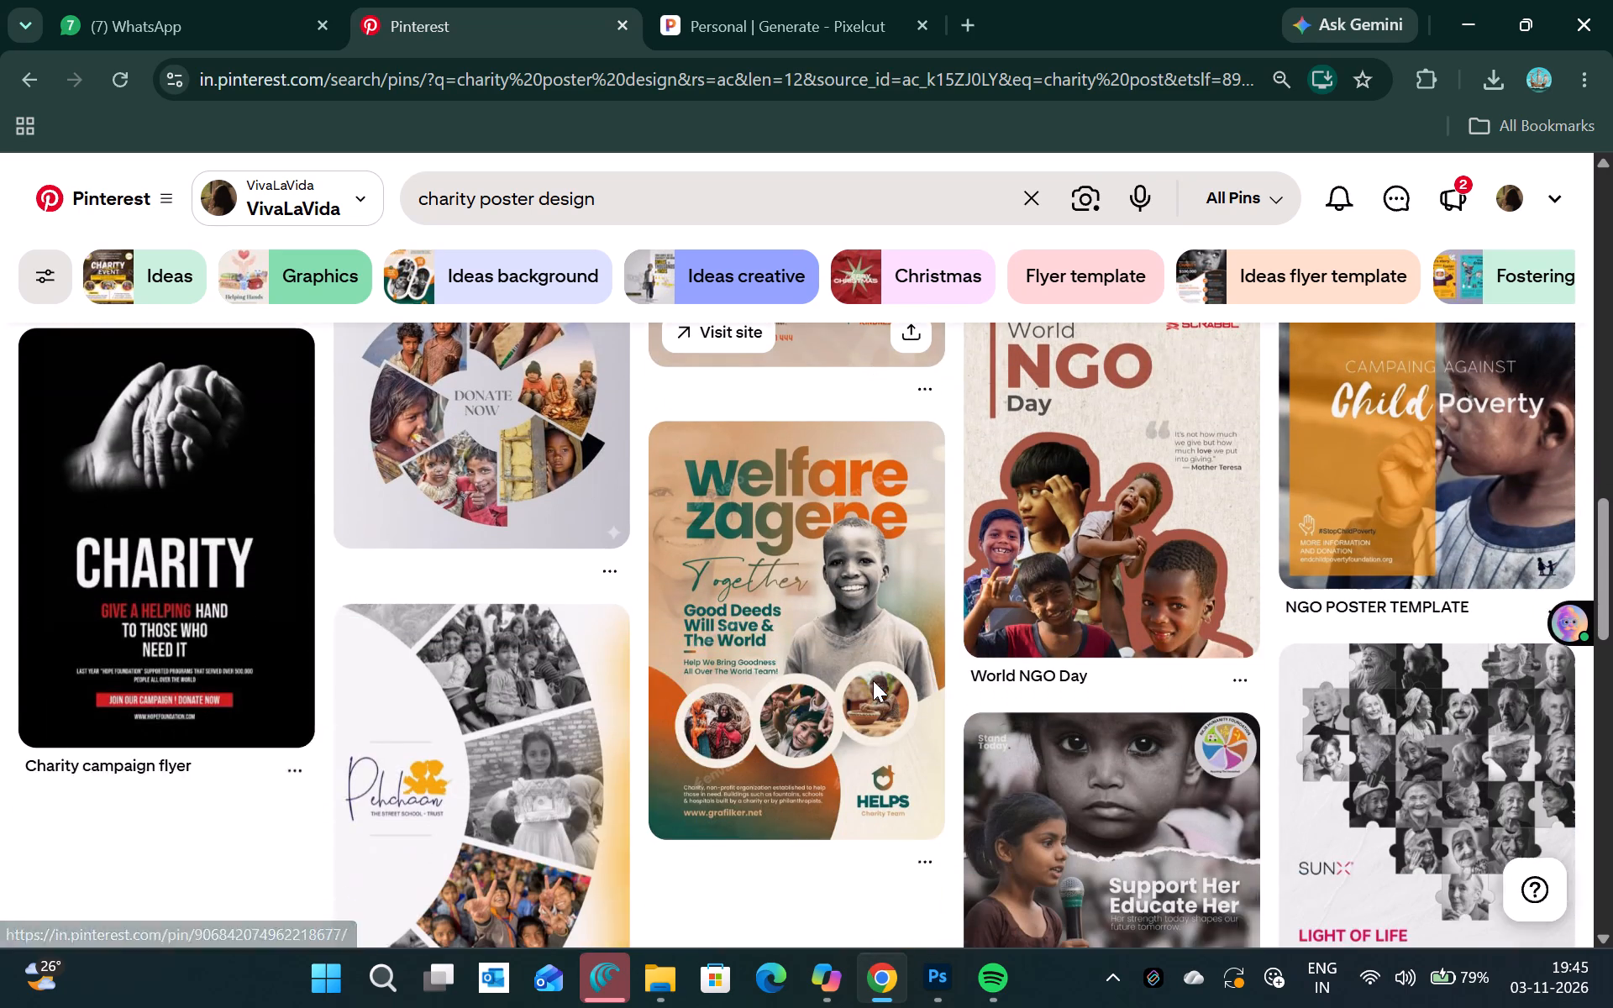
scroll(873, 680, down, 7)
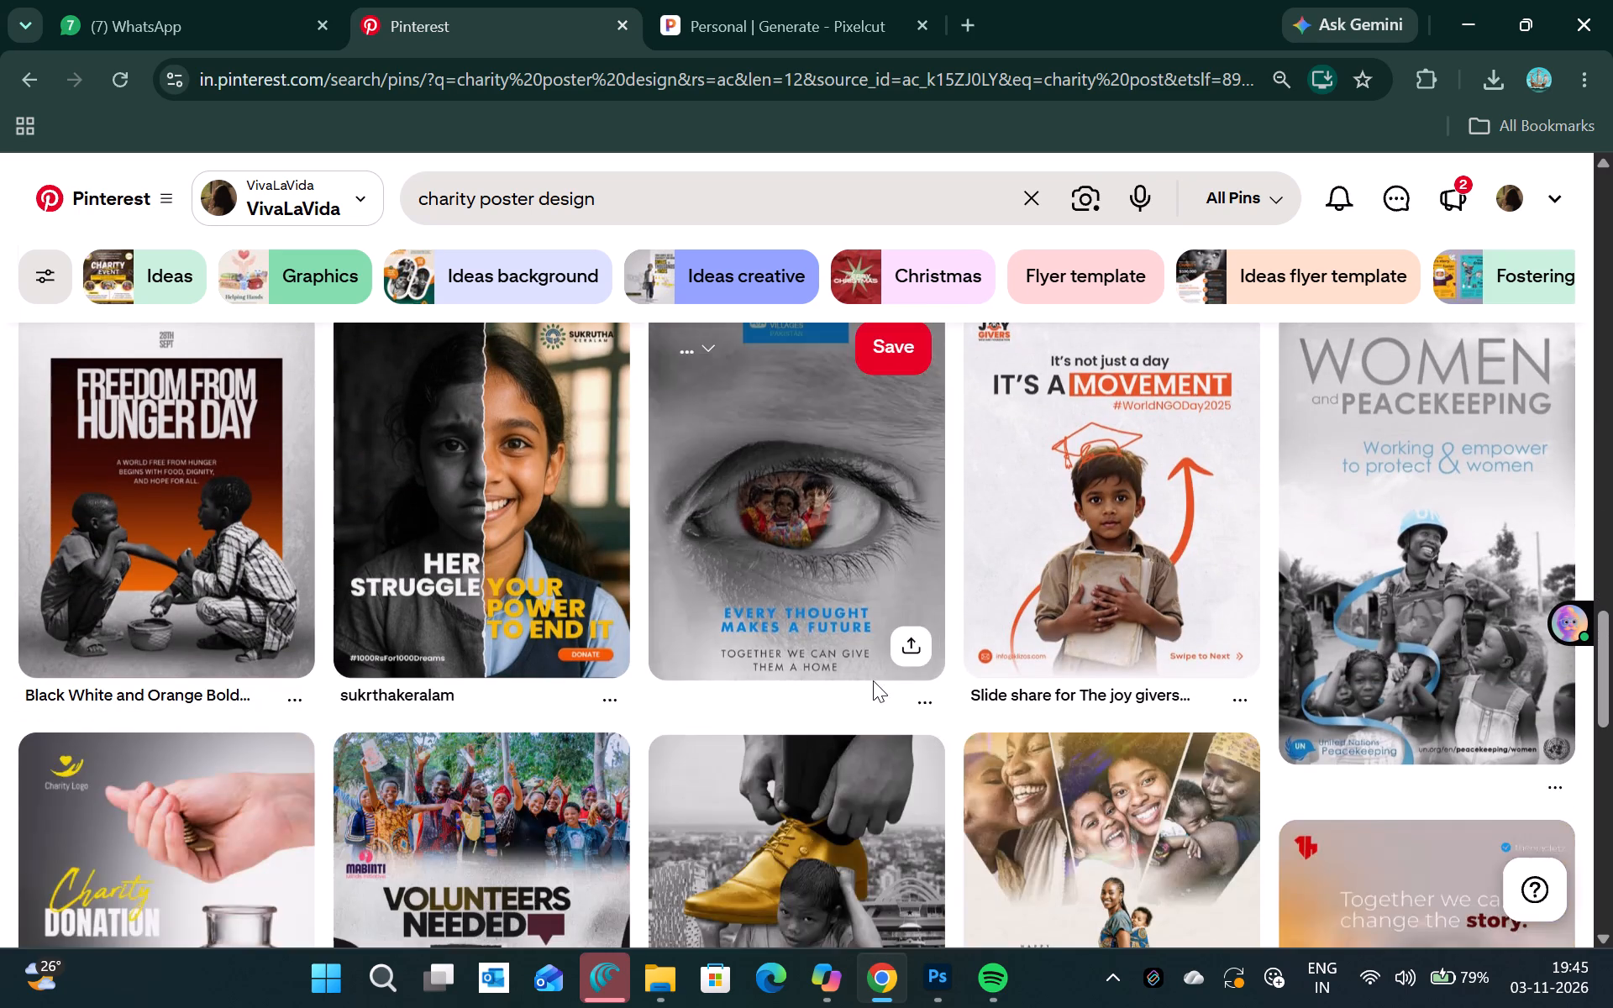
scroll(873, 680, down, 4)
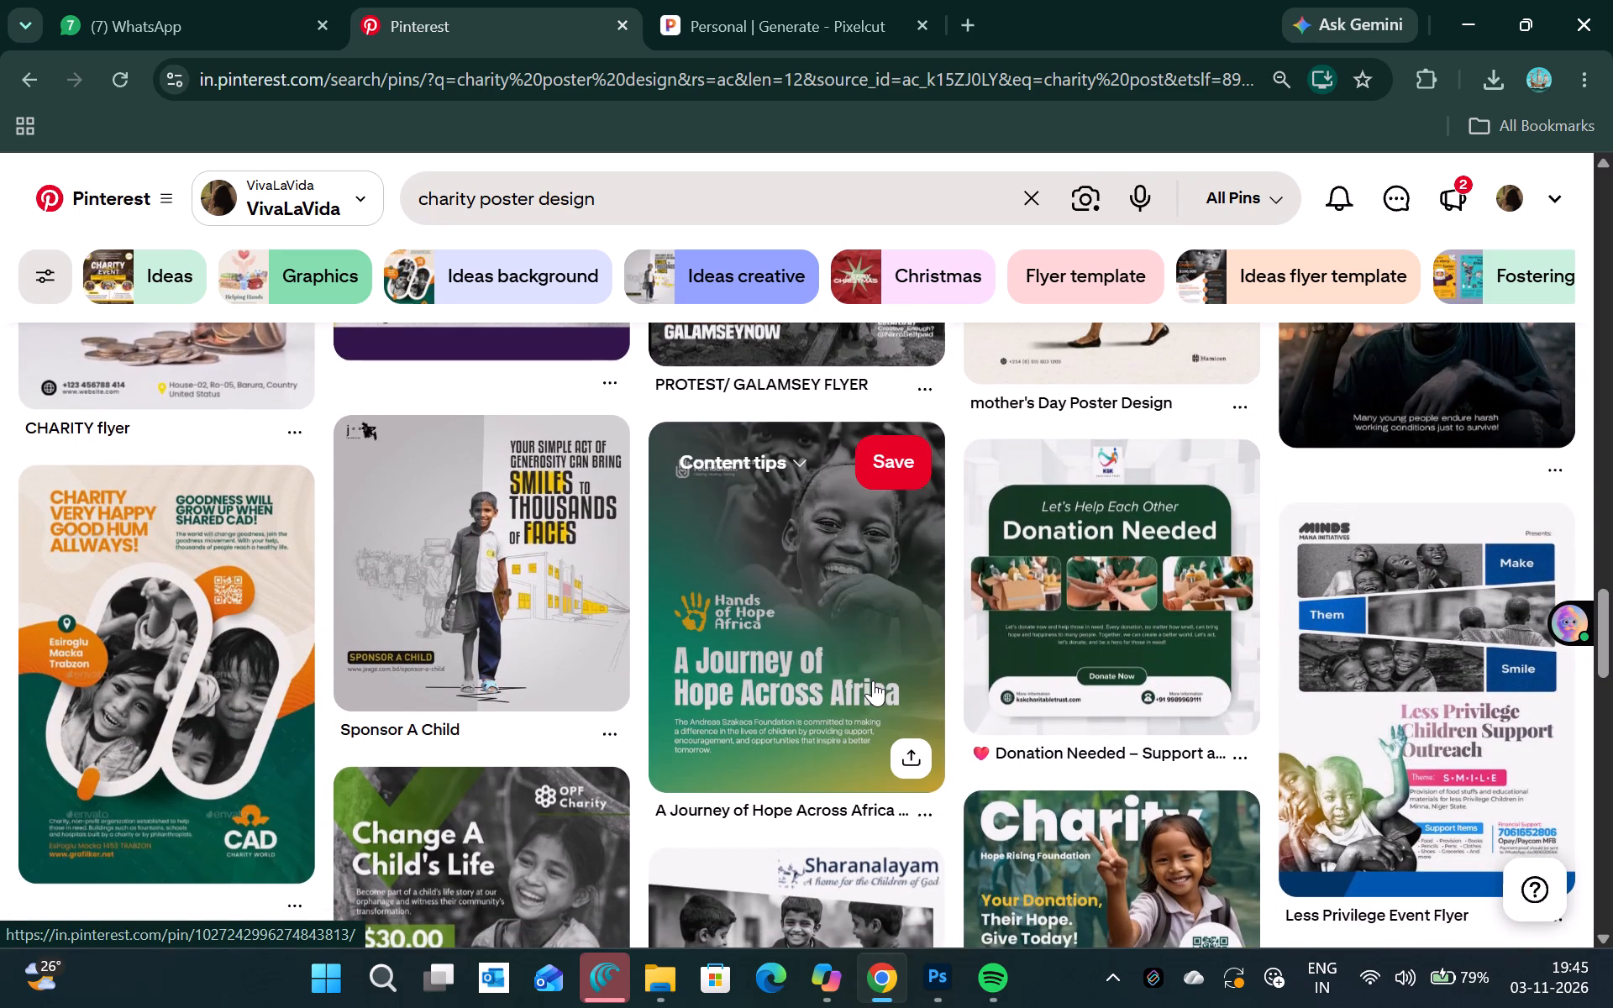
scroll(873, 680, down, 6)
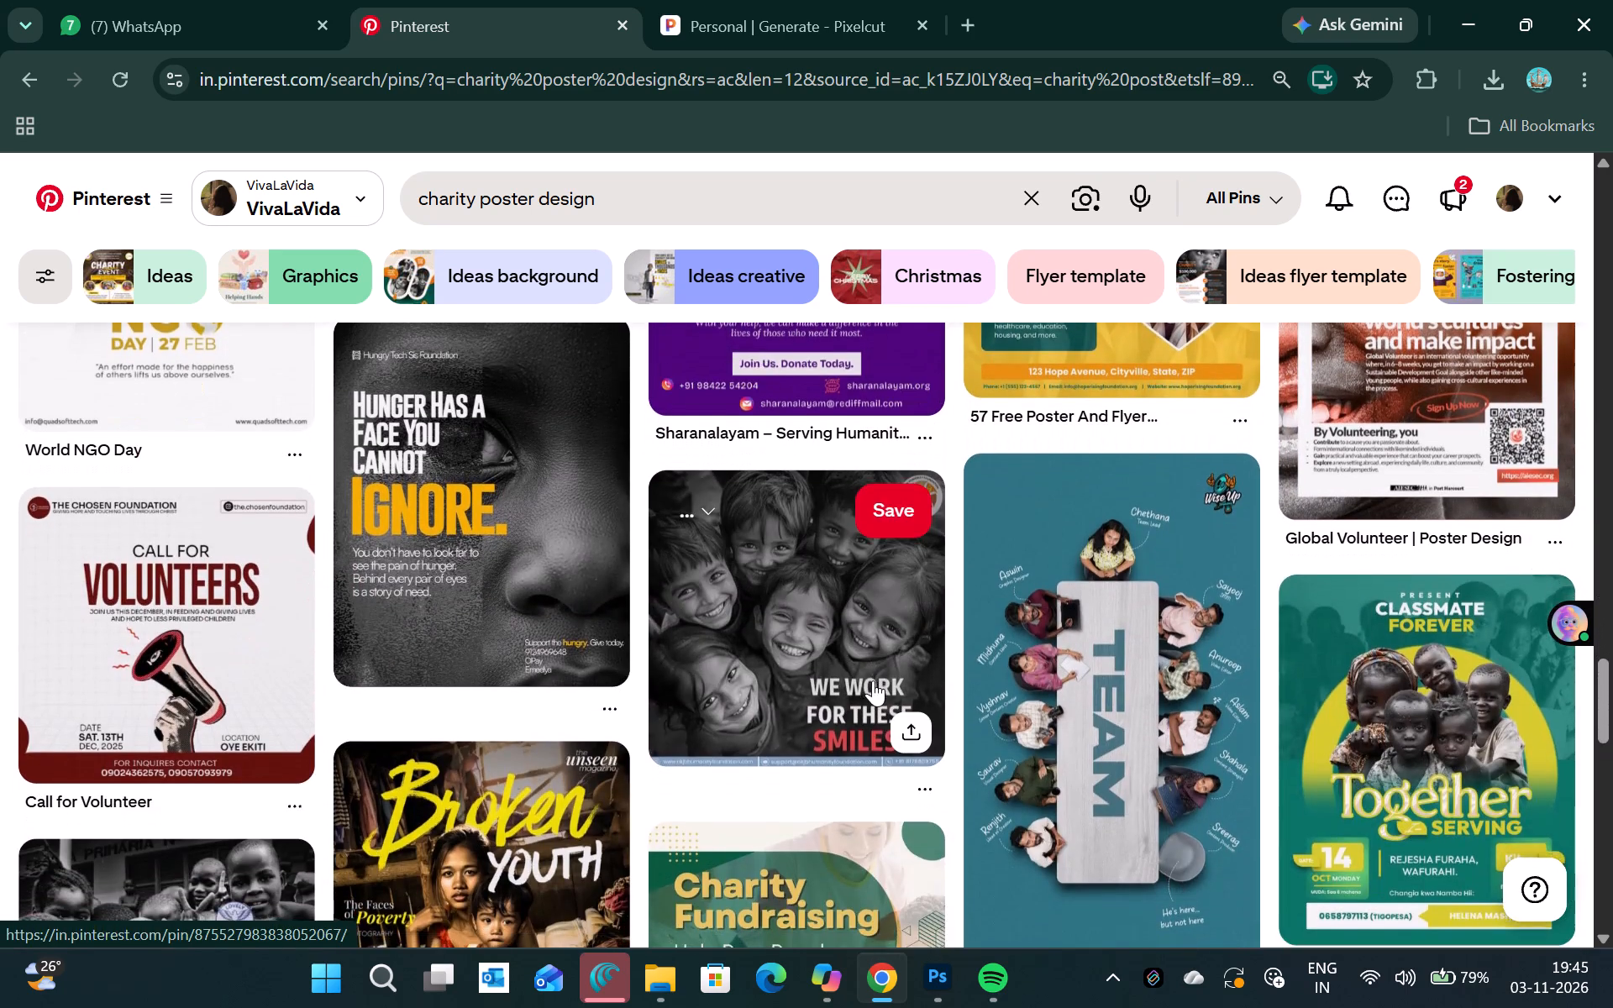
Open the Quad SoftTech World NGO Day pin showing children held in a hand and download its image.
scroll(873, 680, up, 2)
click(192, 620)
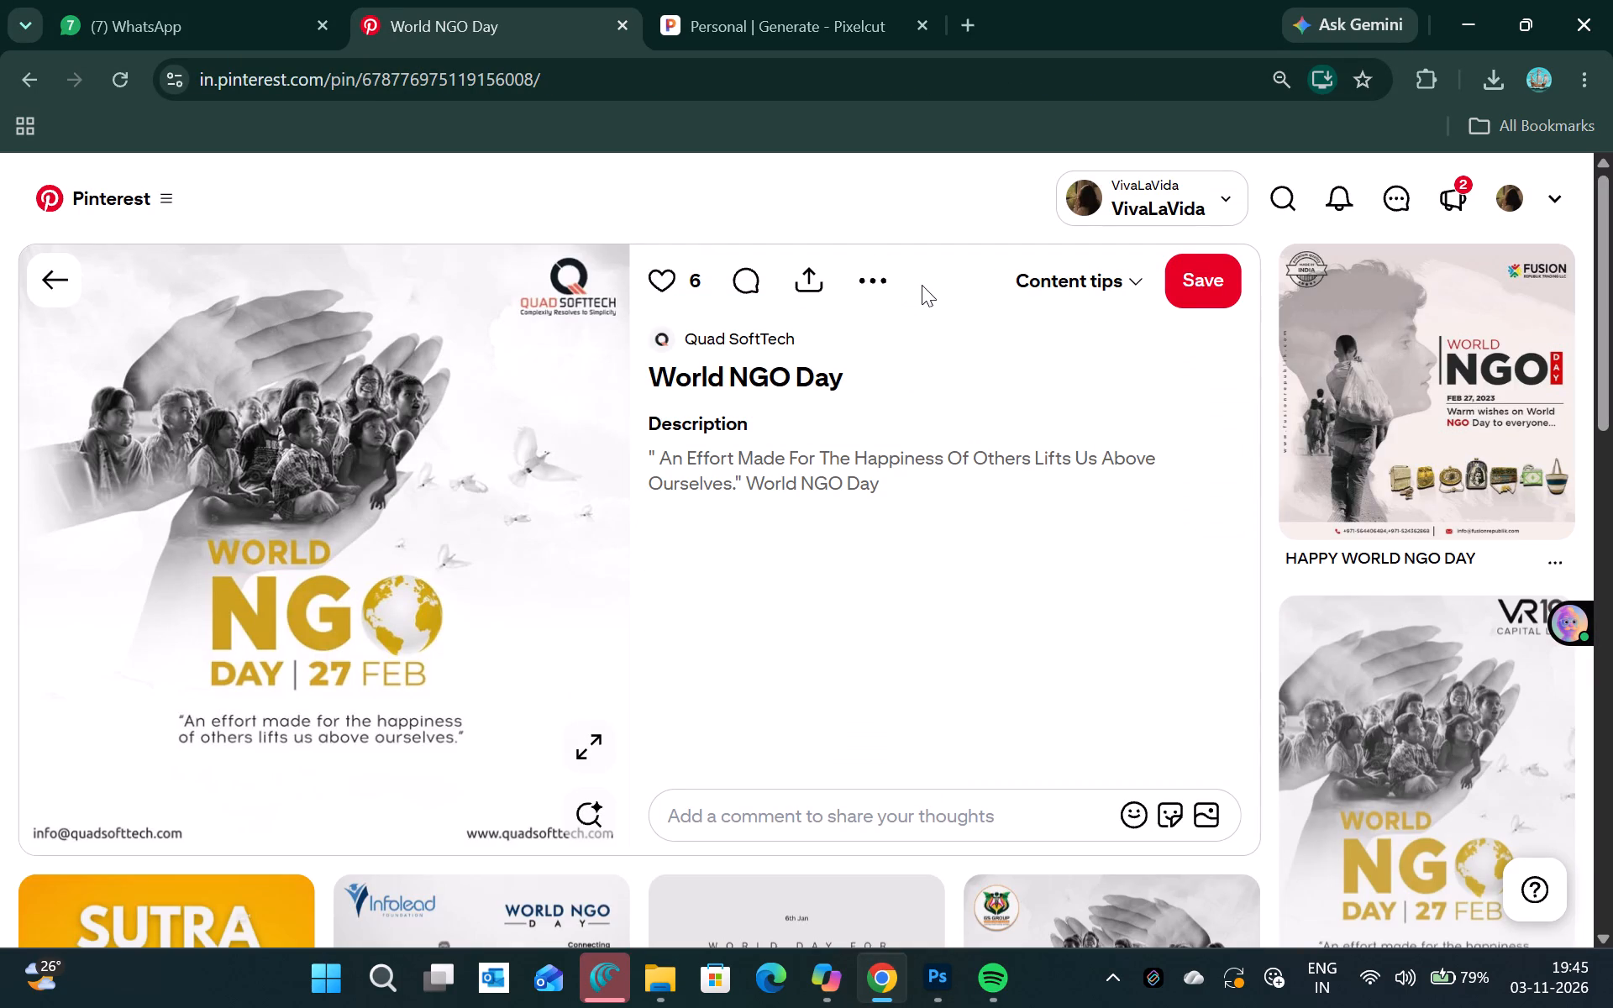
click(917, 284)
click(892, 280)
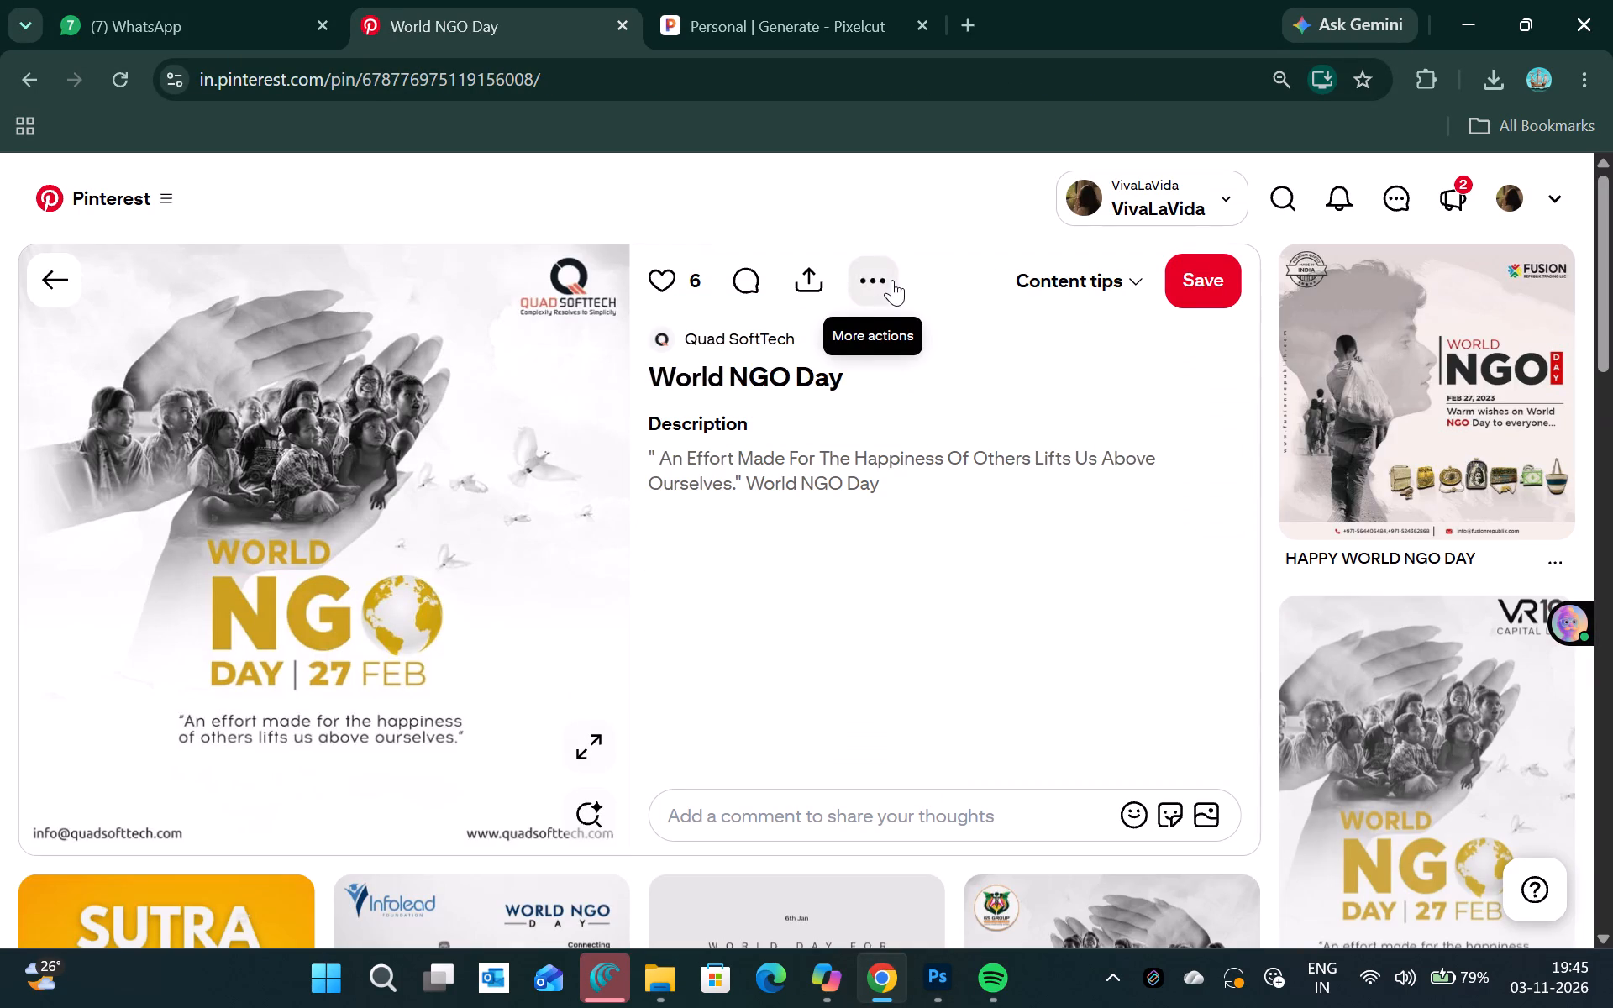
click(828, 348)
click(790, 0)
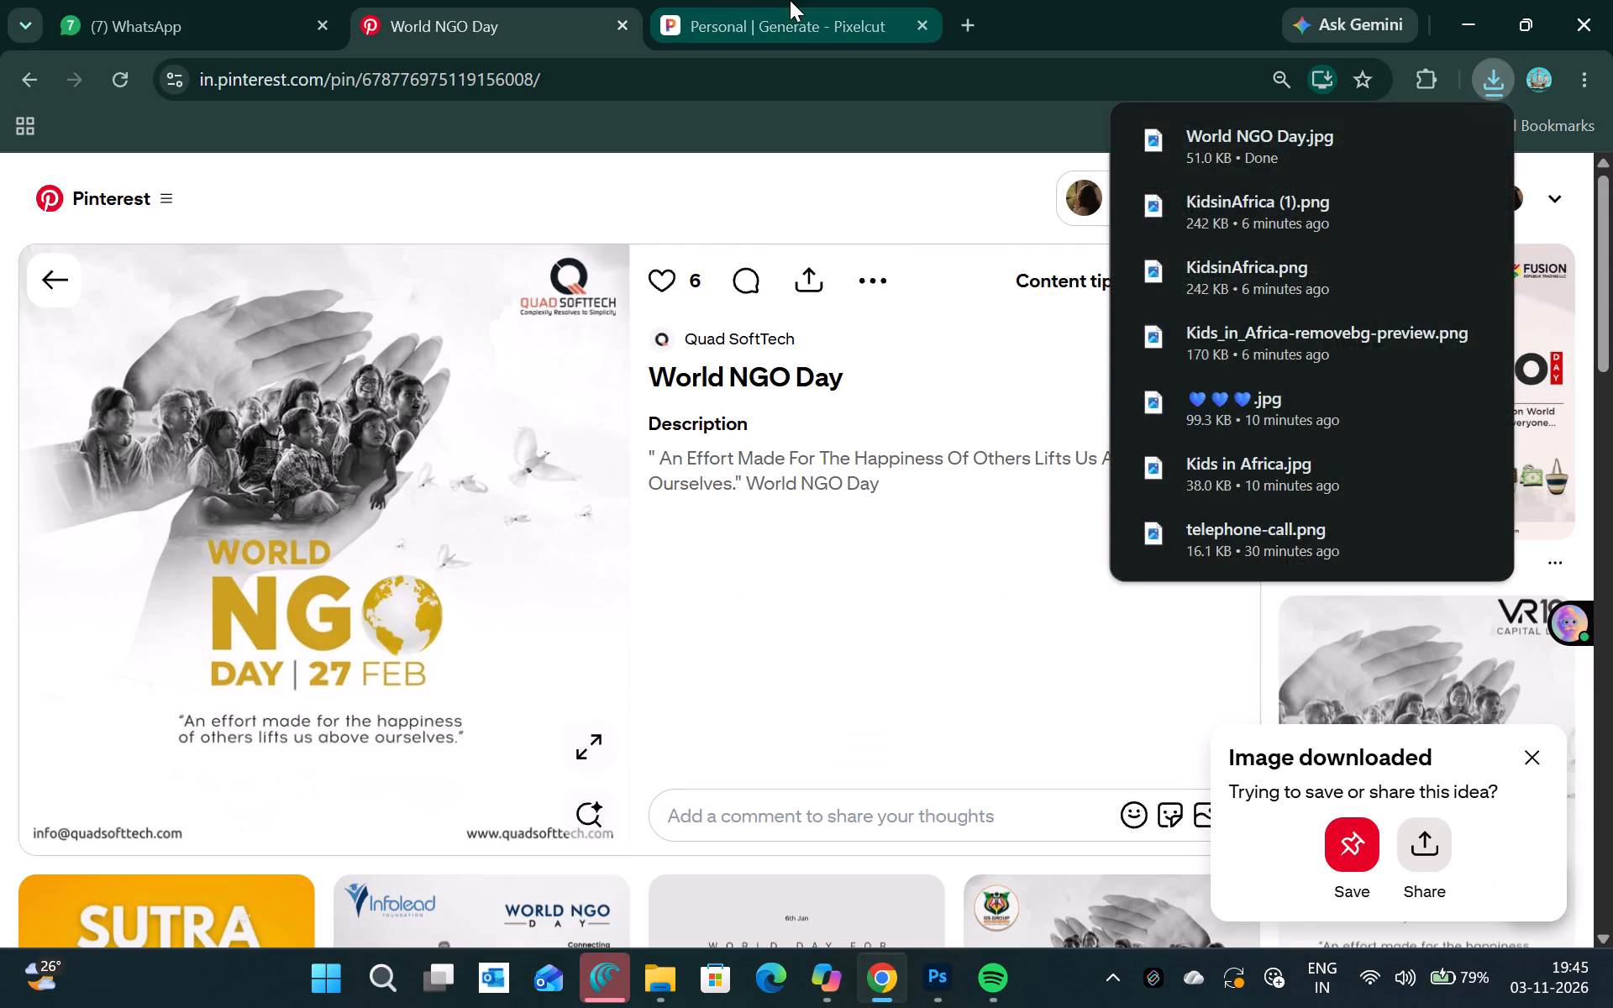
Close the earlier children cutout in Pixelcut and upload the World NGO Day image from the Downloads folder.
click(675, 976)
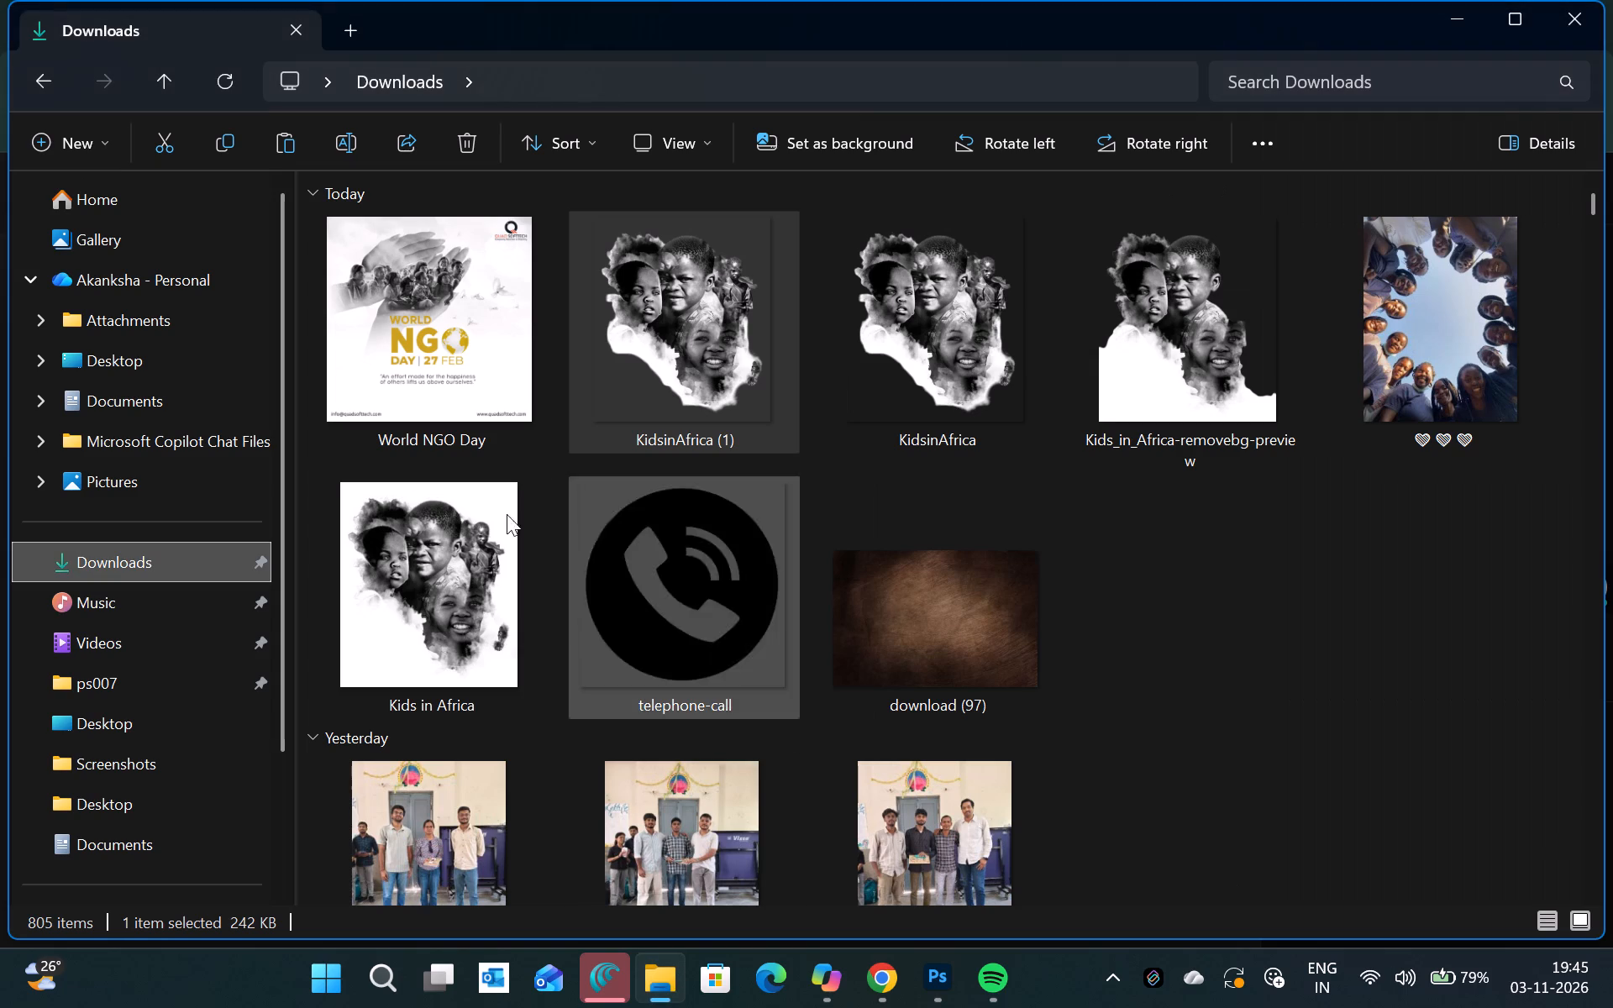
drag(406, 323, 874, 967)
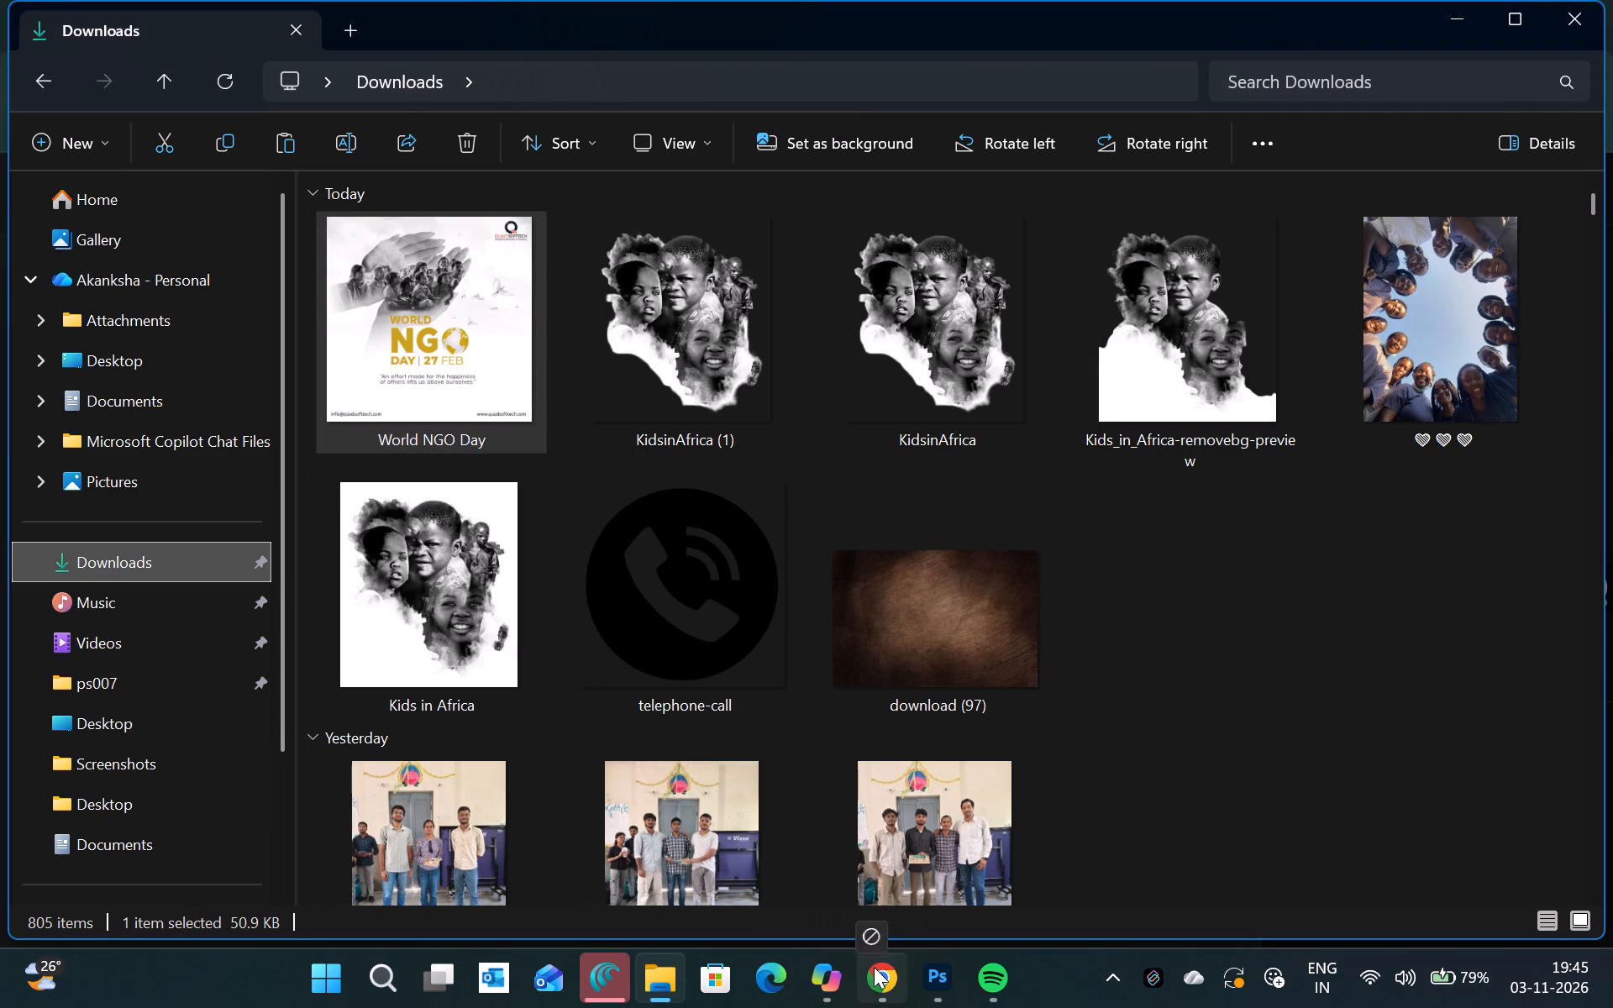
drag(874, 967, 313, 223)
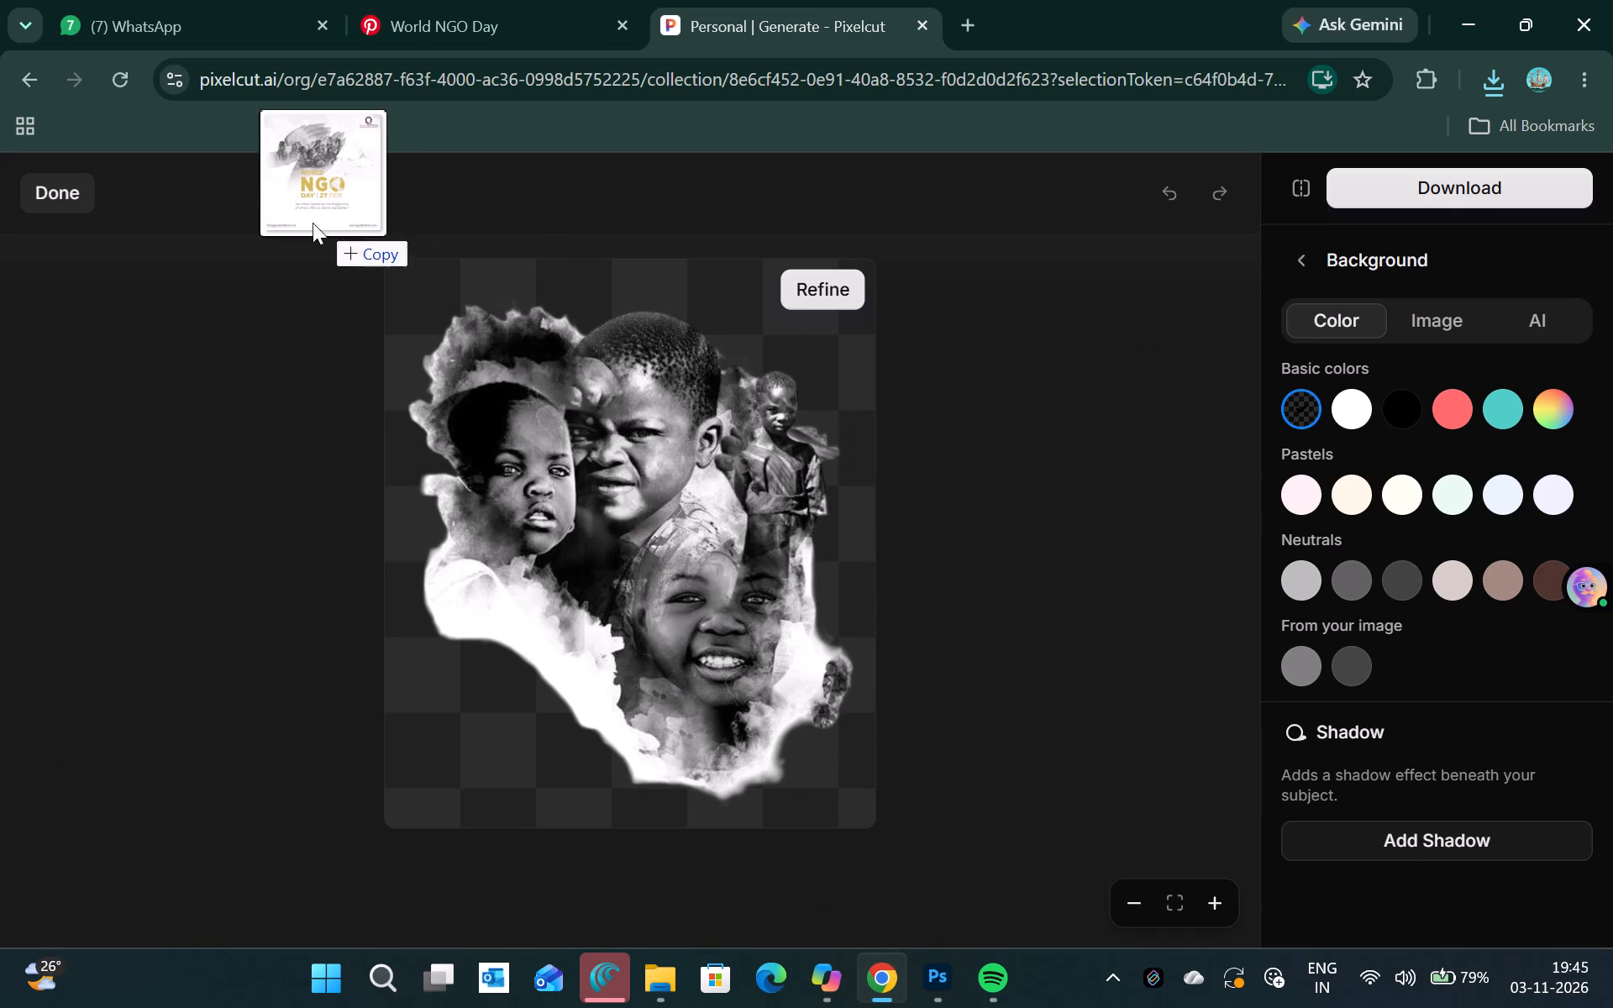
drag(313, 223, 45, 211)
click(73, 183)
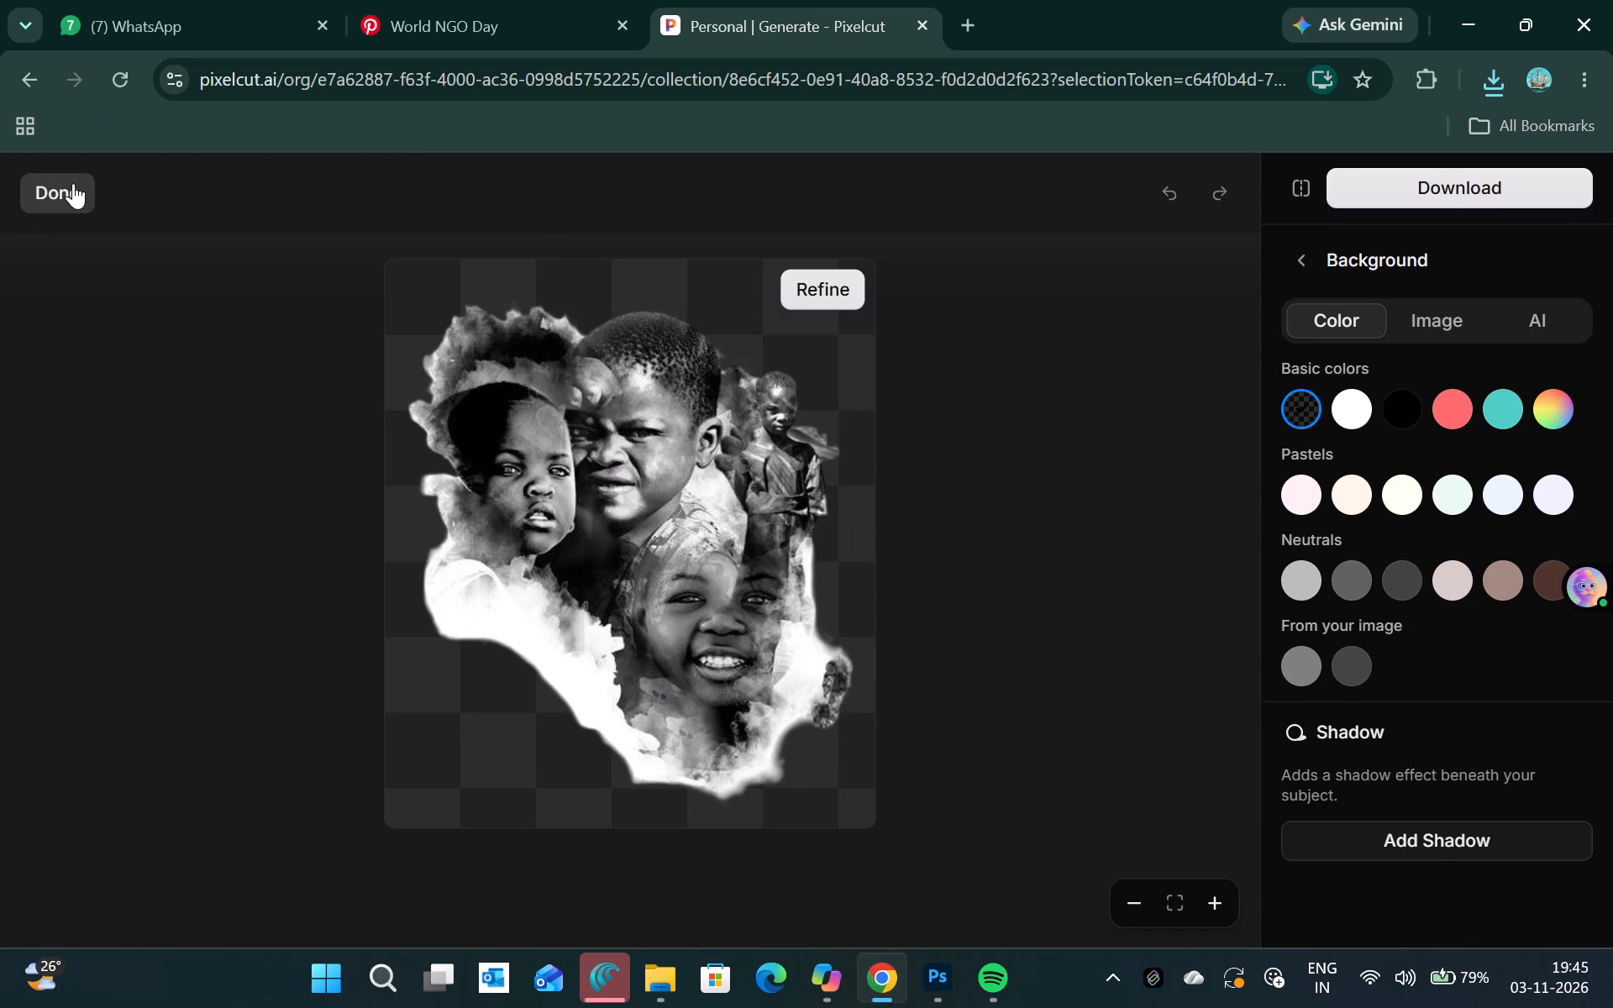
click(40, 183)
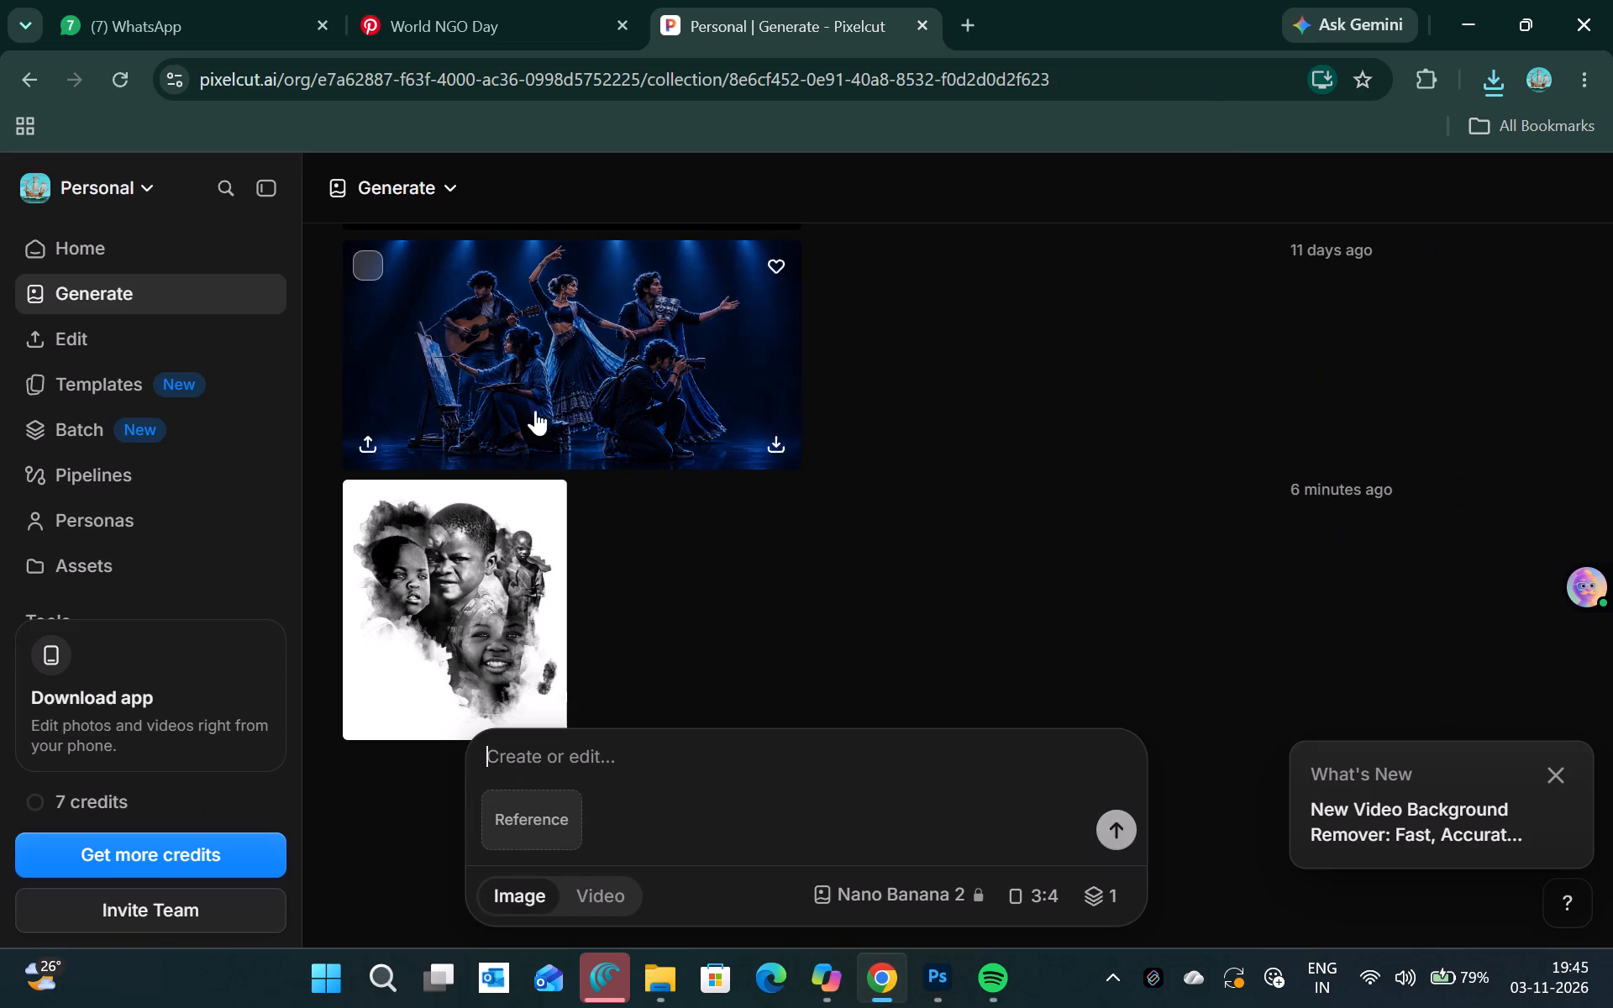
click(662, 979)
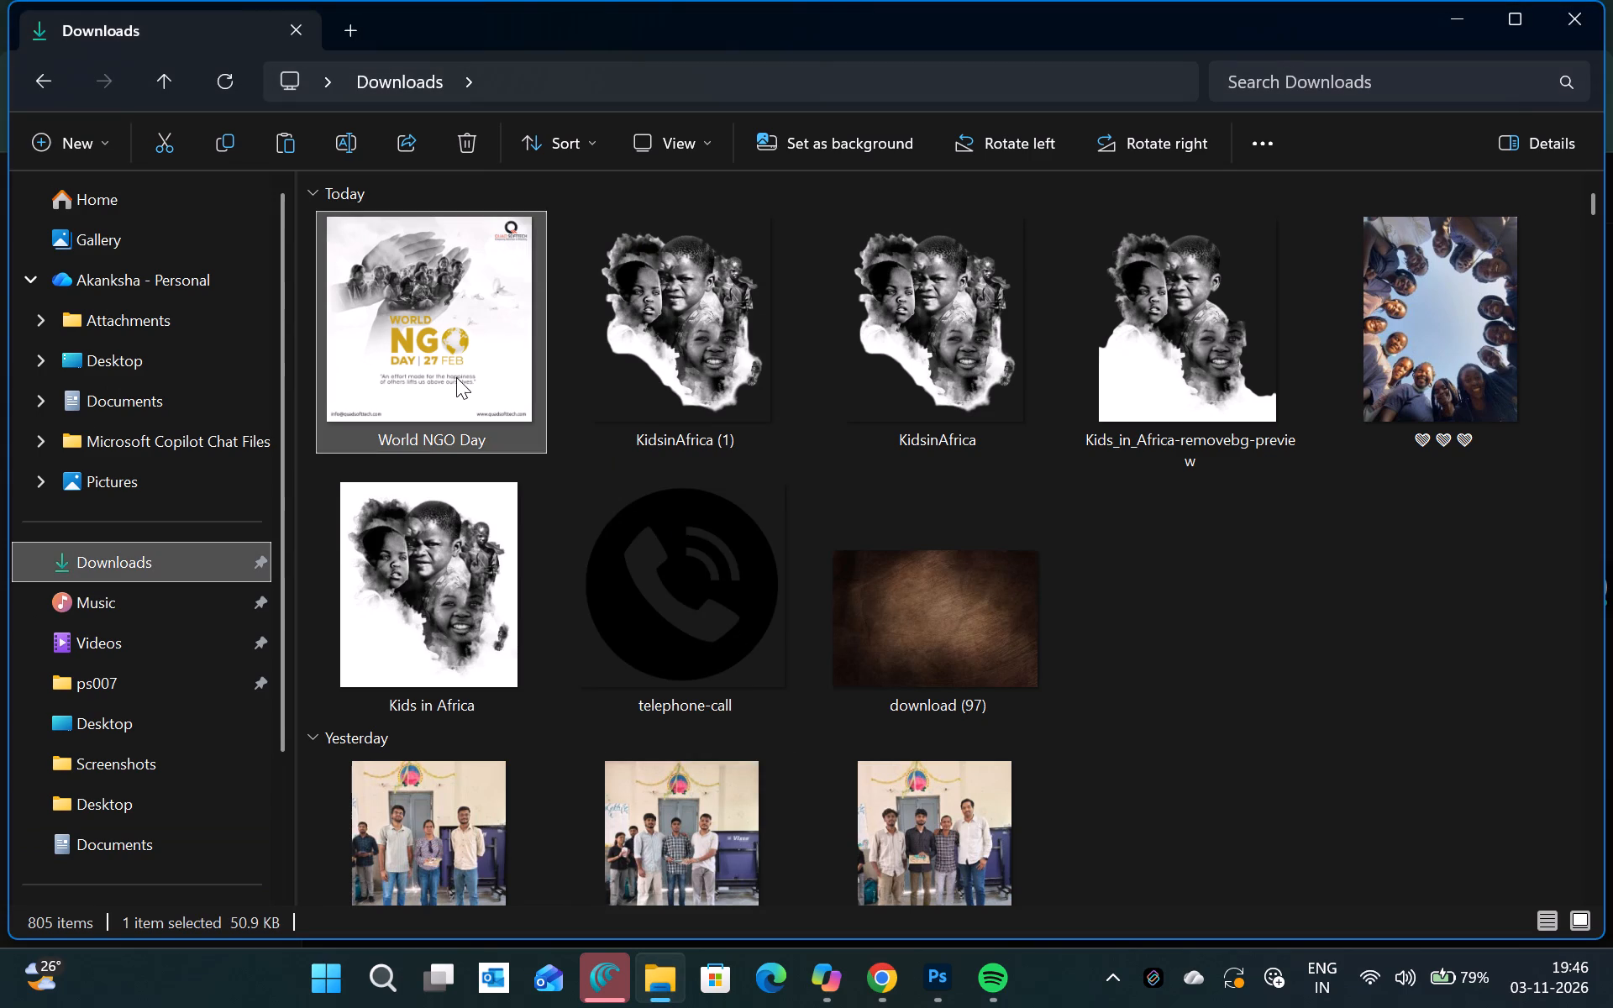
drag(456, 377, 913, 927)
drag(913, 927, 924, 953)
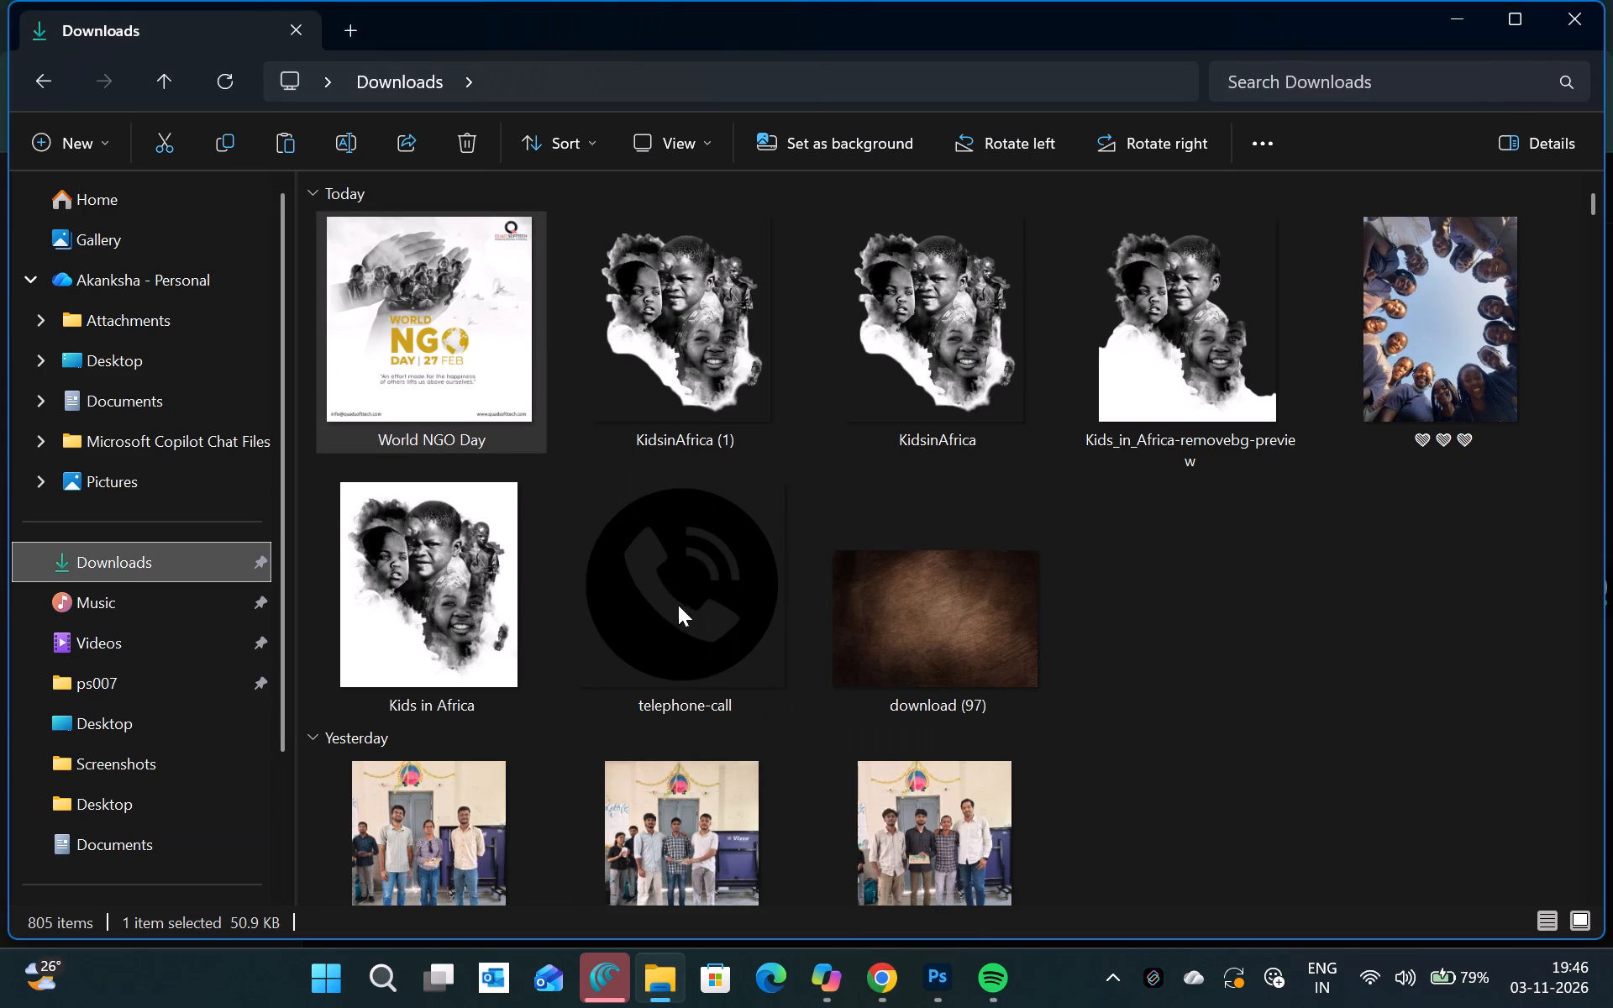
drag(406, 377, 702, 626)
drag(801, 848, 877, 927)
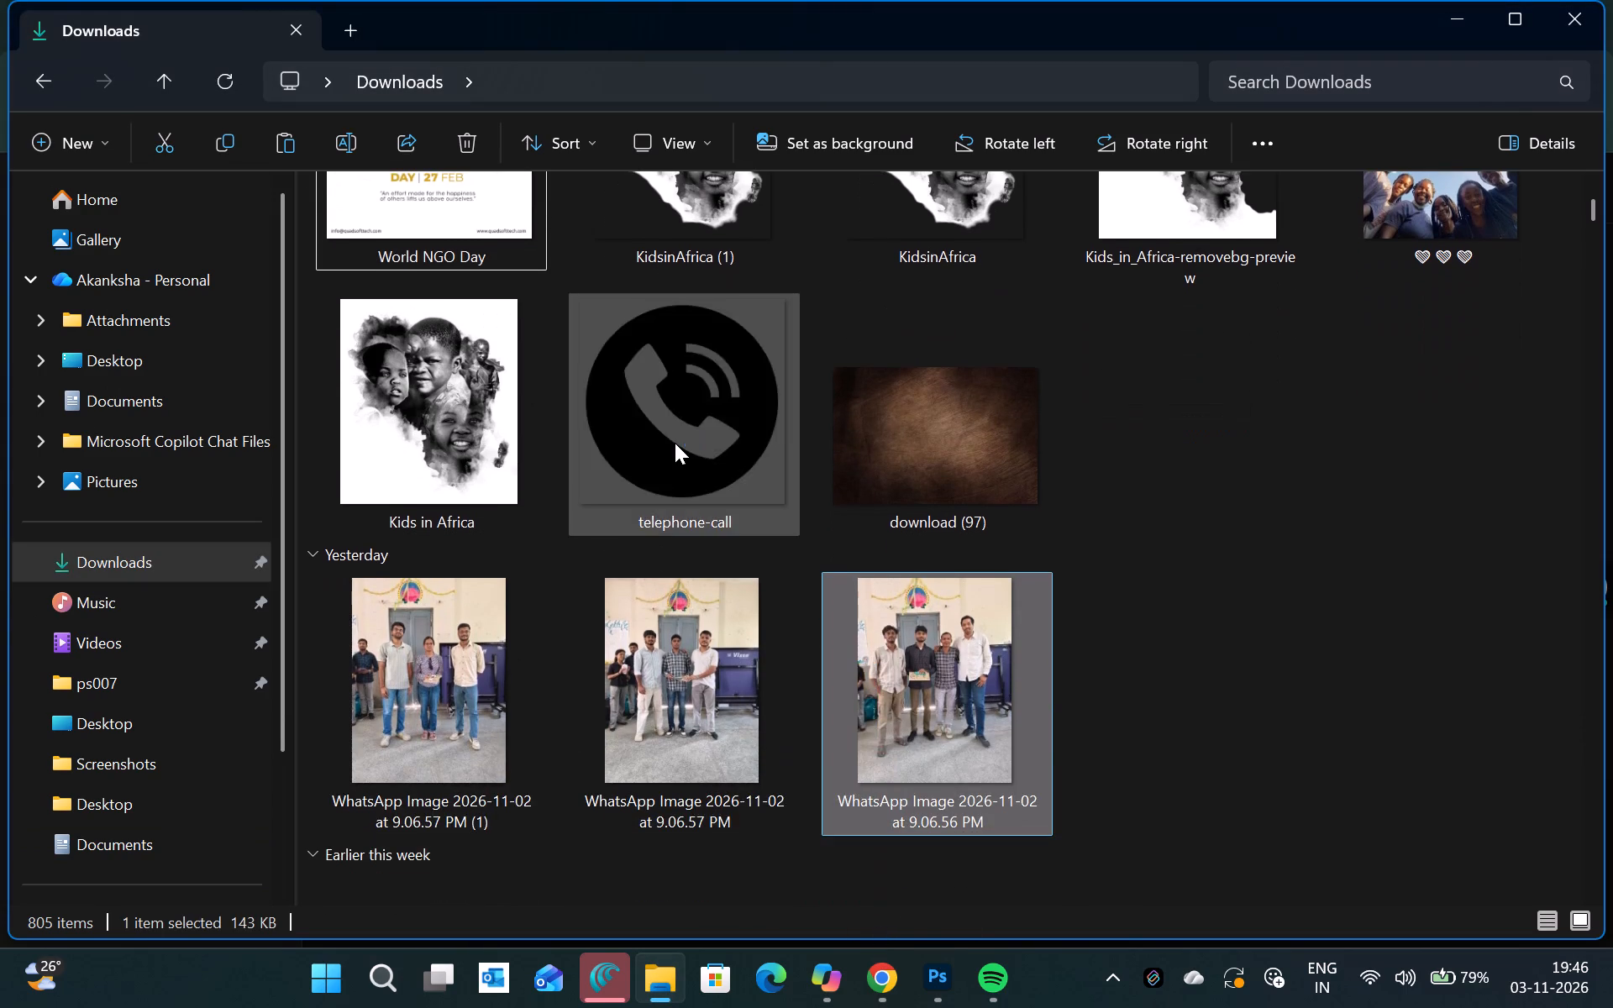
scroll(675, 443, up, 2)
drag(422, 339, 884, 980)
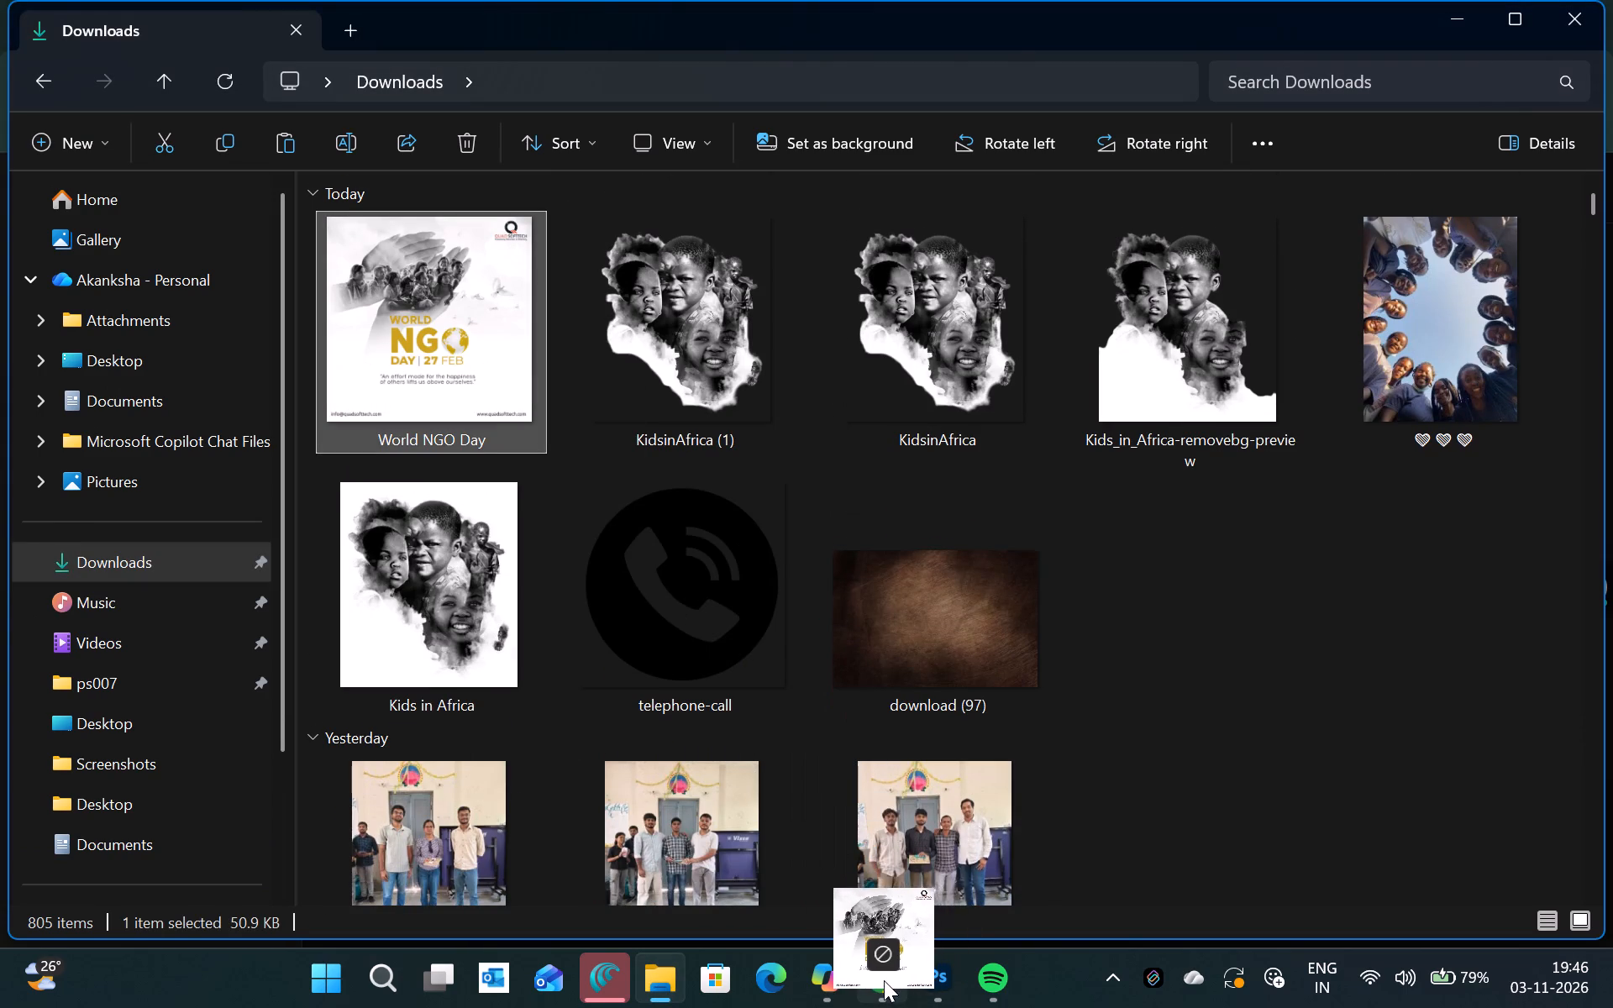
drag(884, 980, 634, 519)
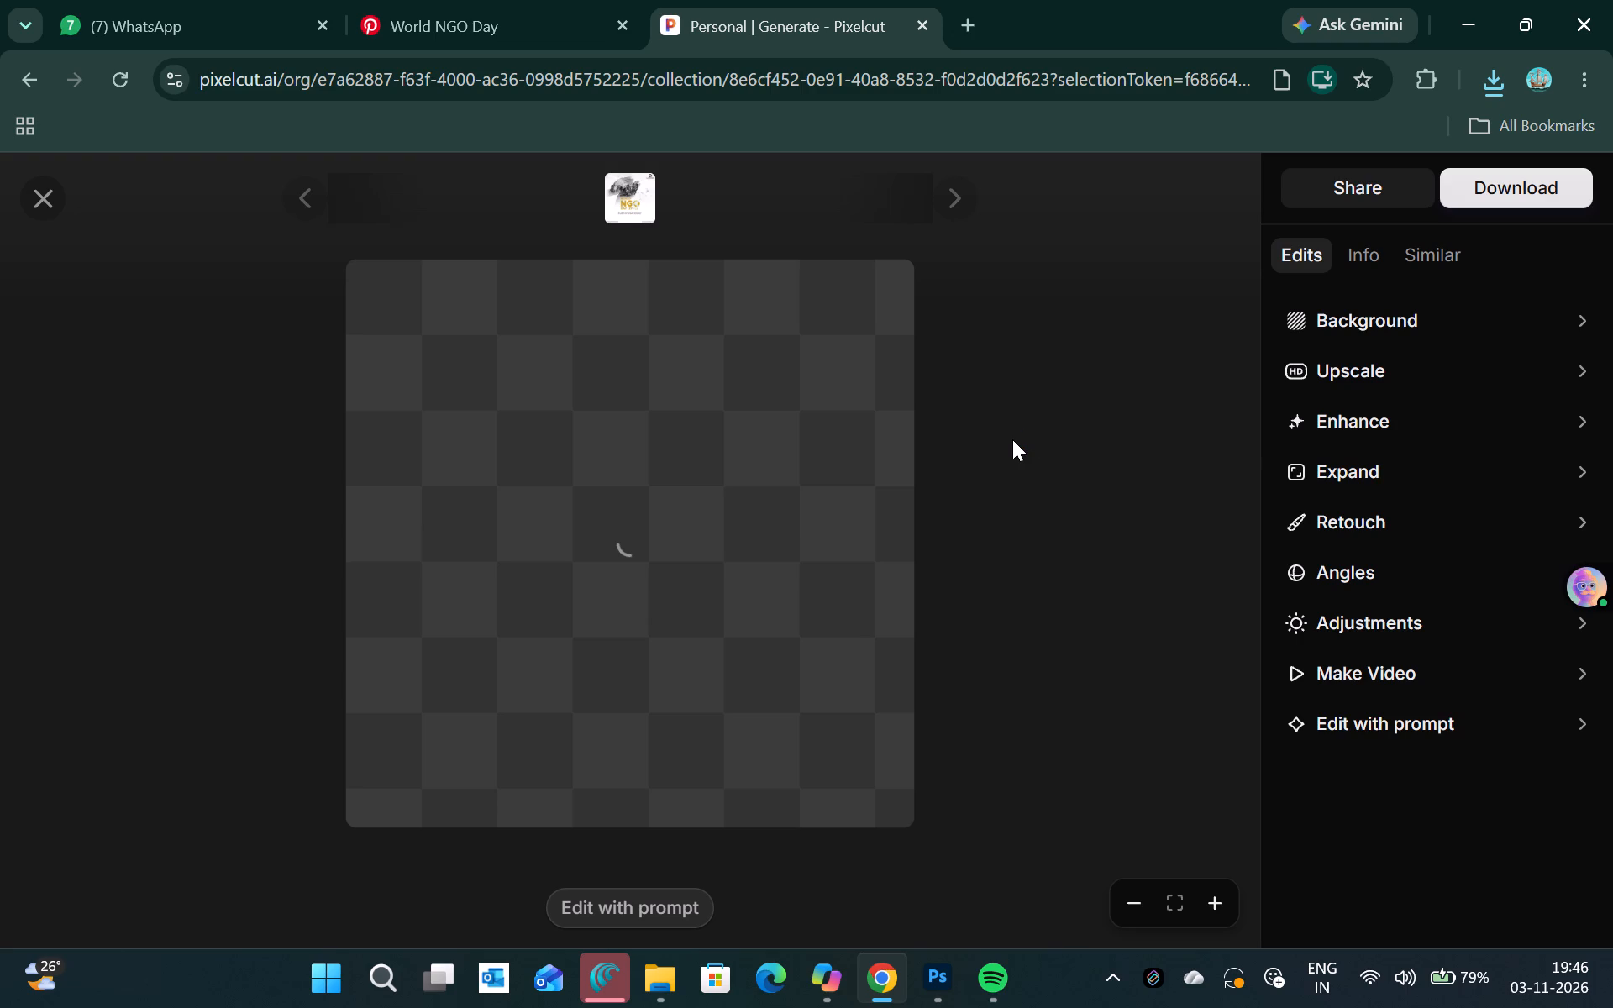
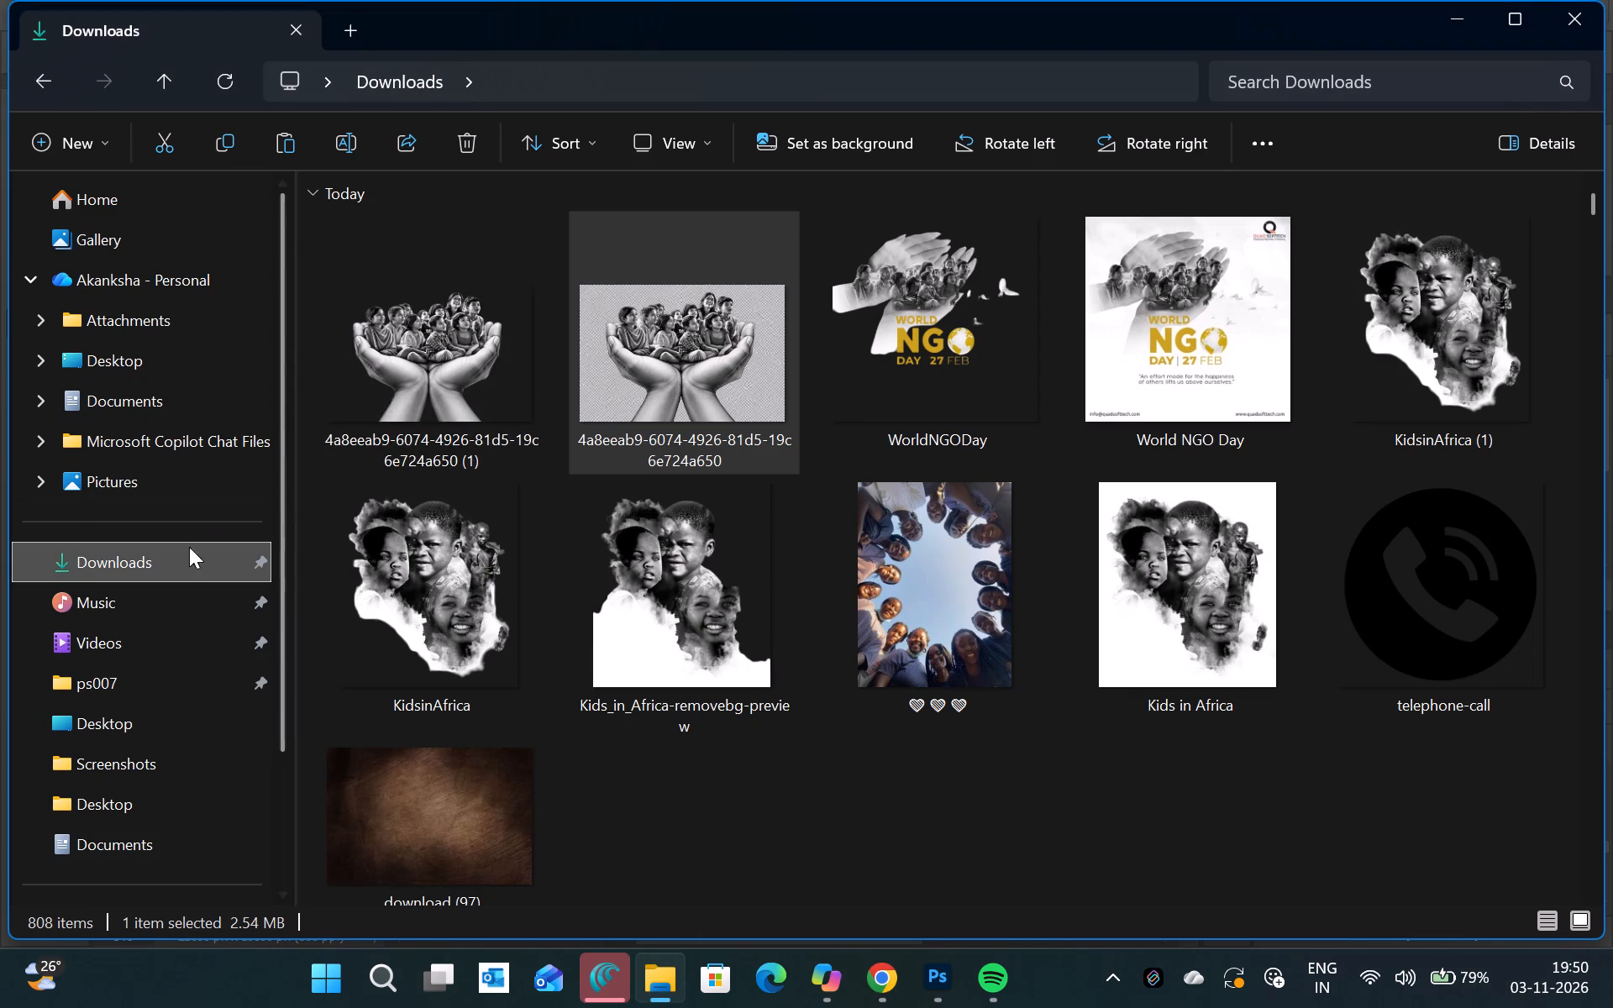
drag(436, 381, 856, 664)
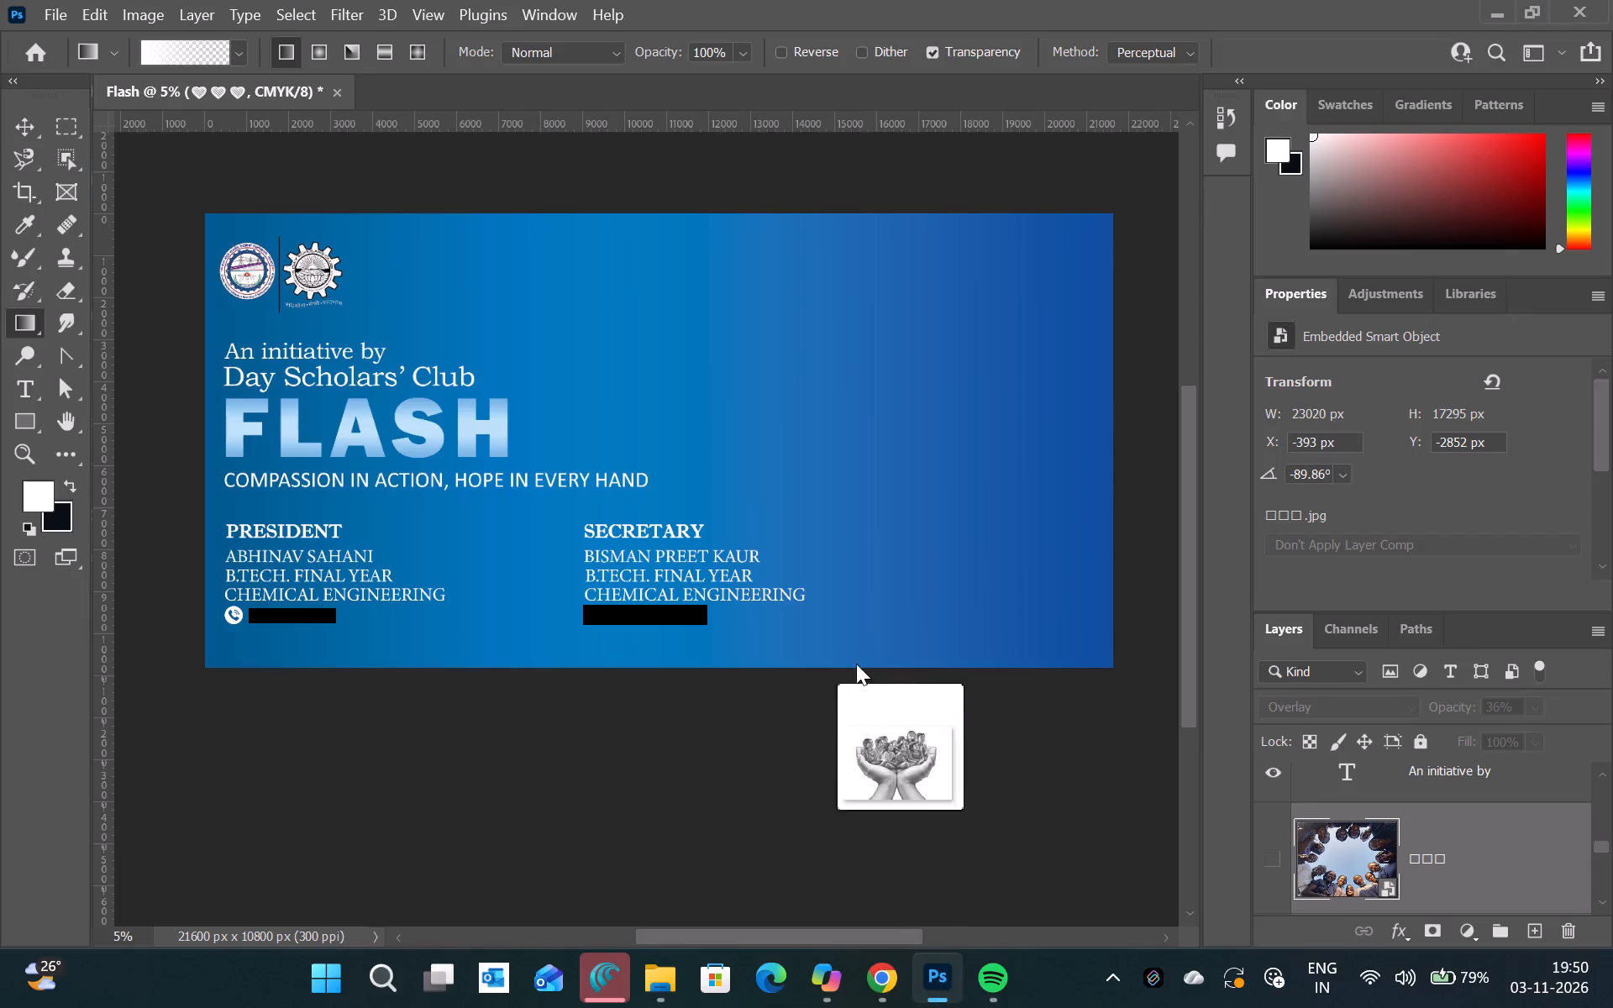
drag(856, 664, 826, 549)
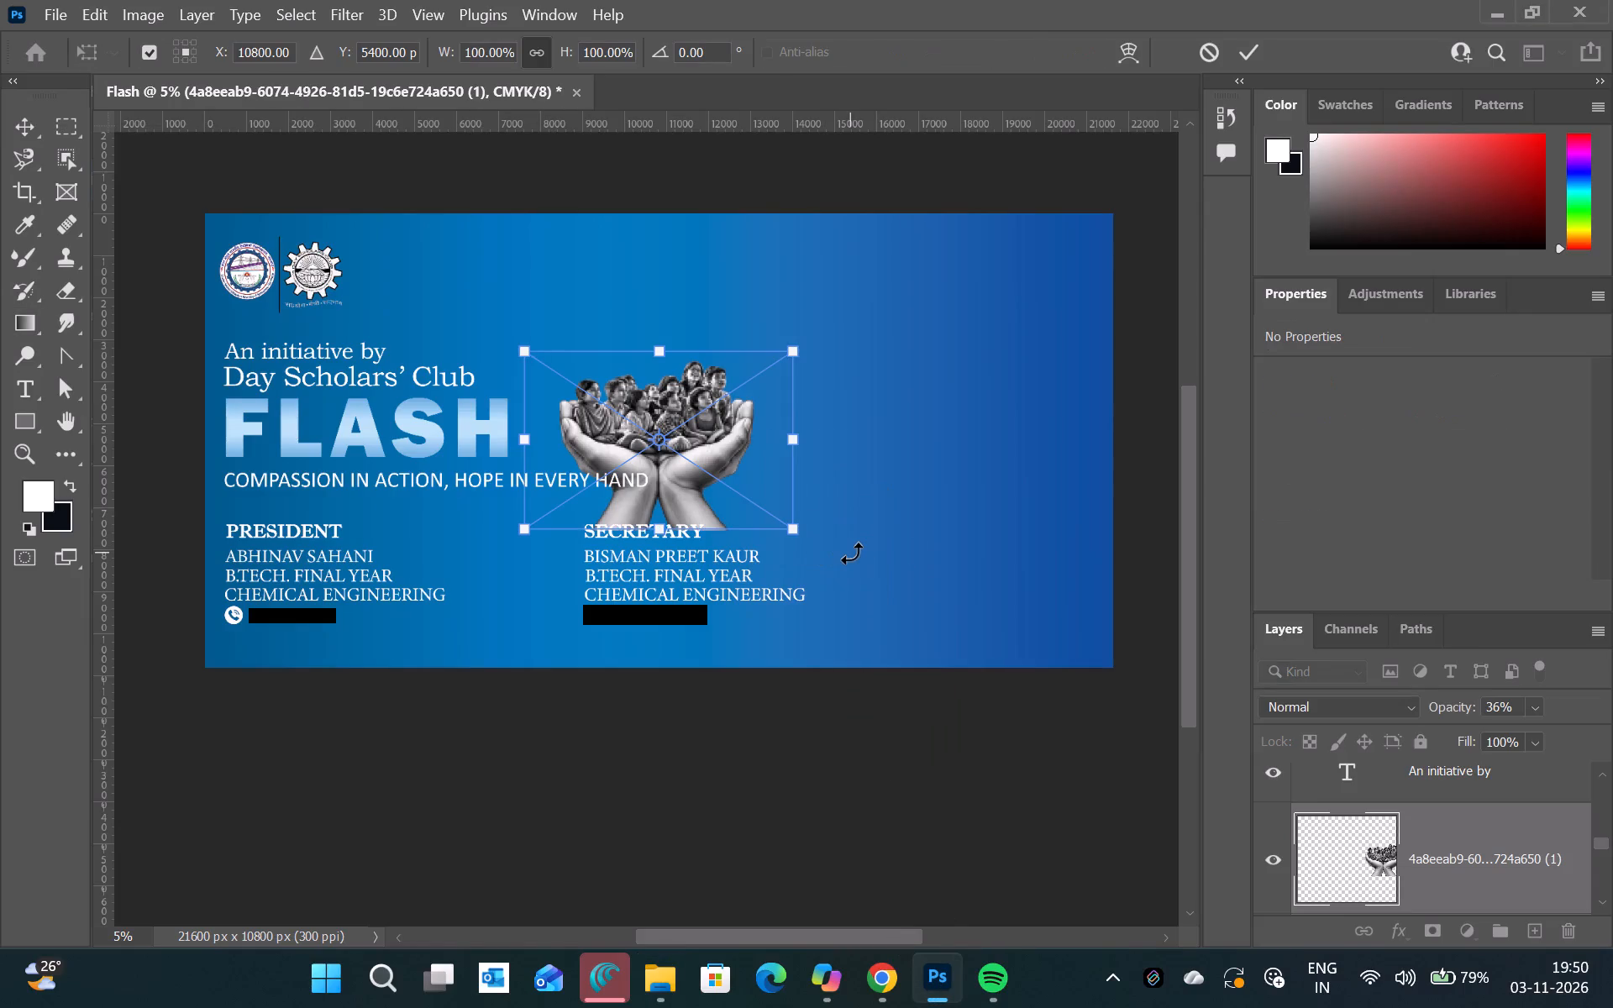
click(642, 520)
drag(655, 528, 657, 690)
drag(673, 561, 814, 575)
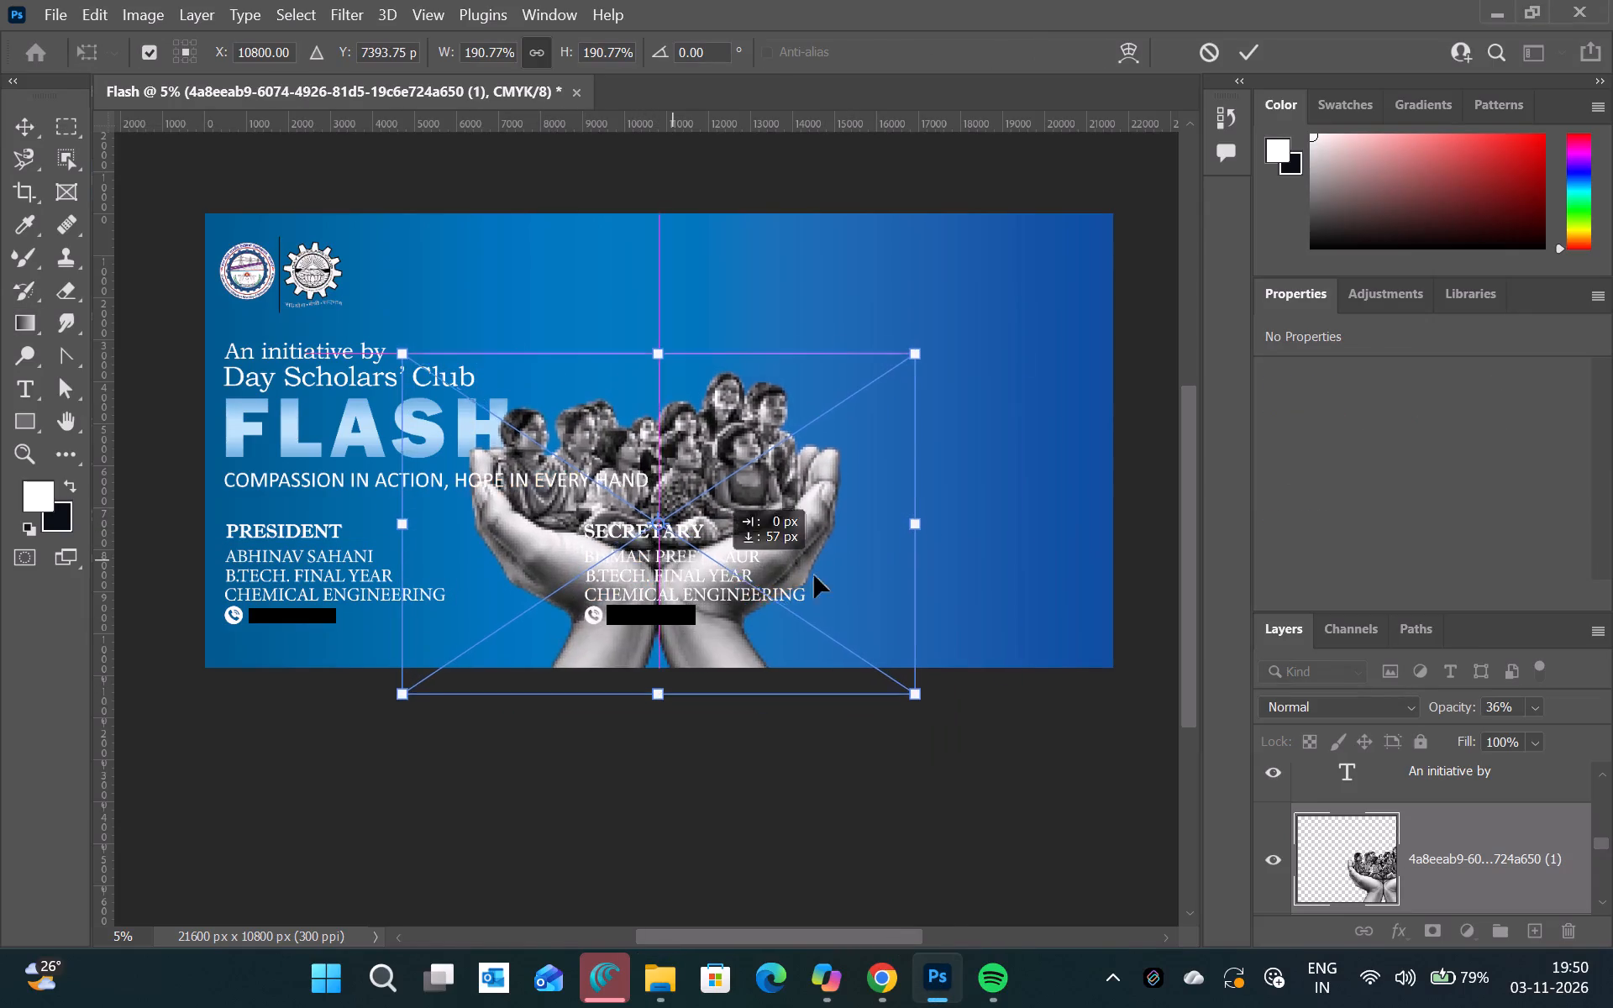
drag(814, 575, 956, 576)
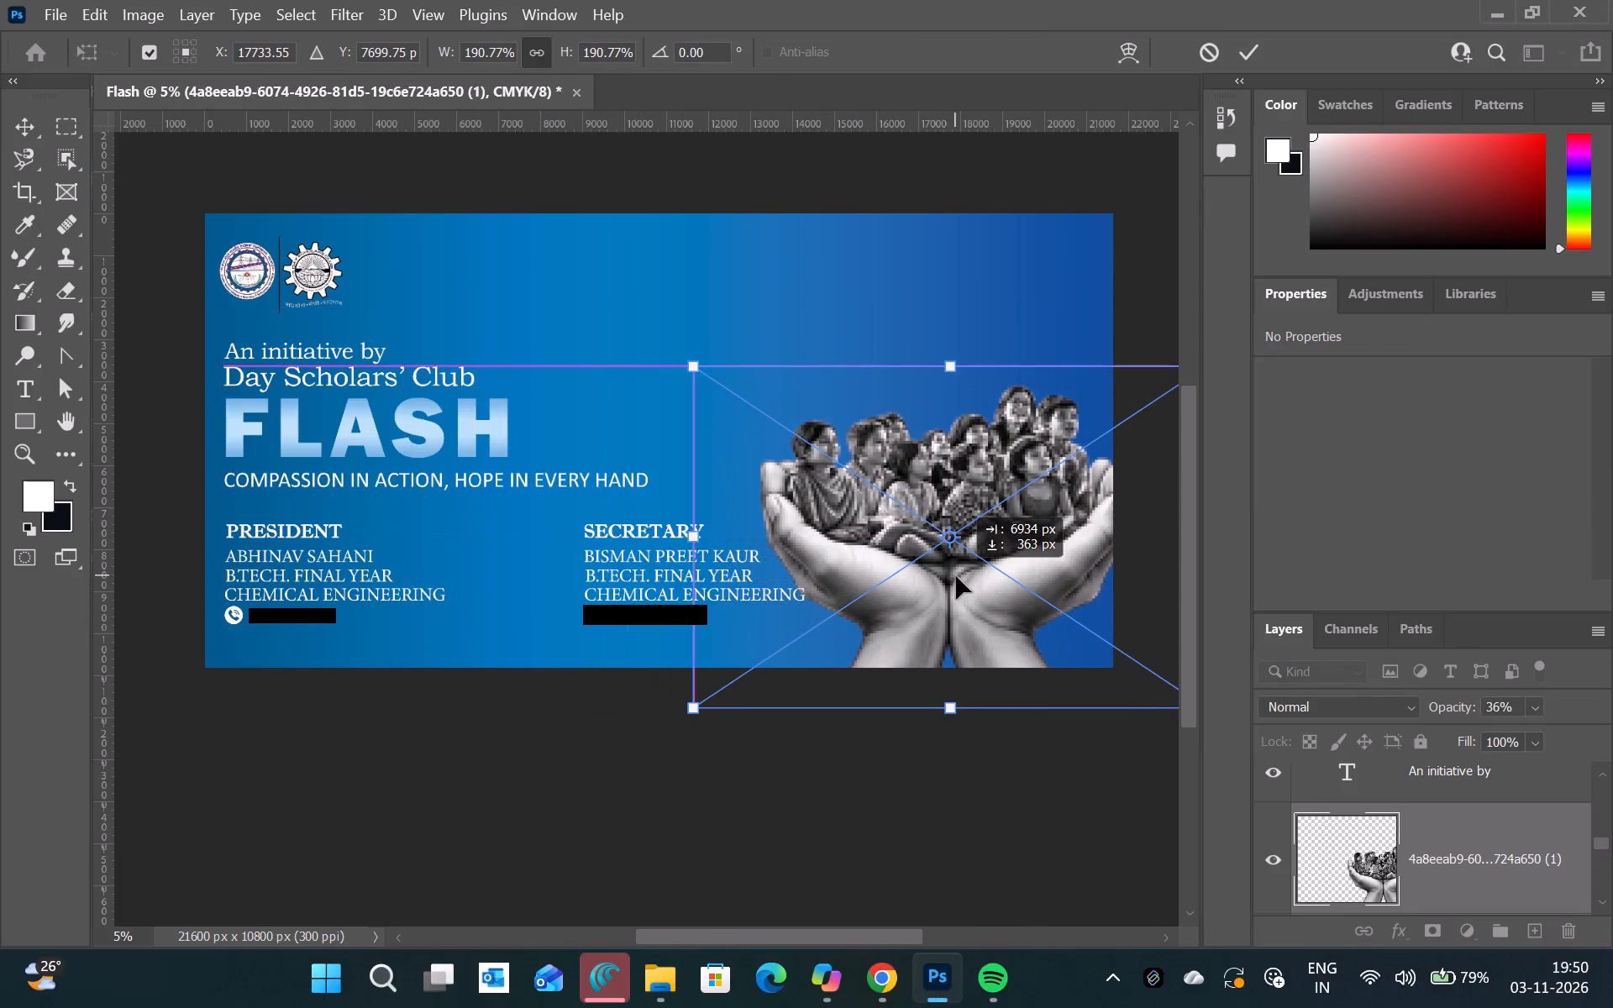
drag(956, 576, 975, 576)
Set the joined-palms layer's blend mode to Multiply and commit the placement.
click(1400, 703)
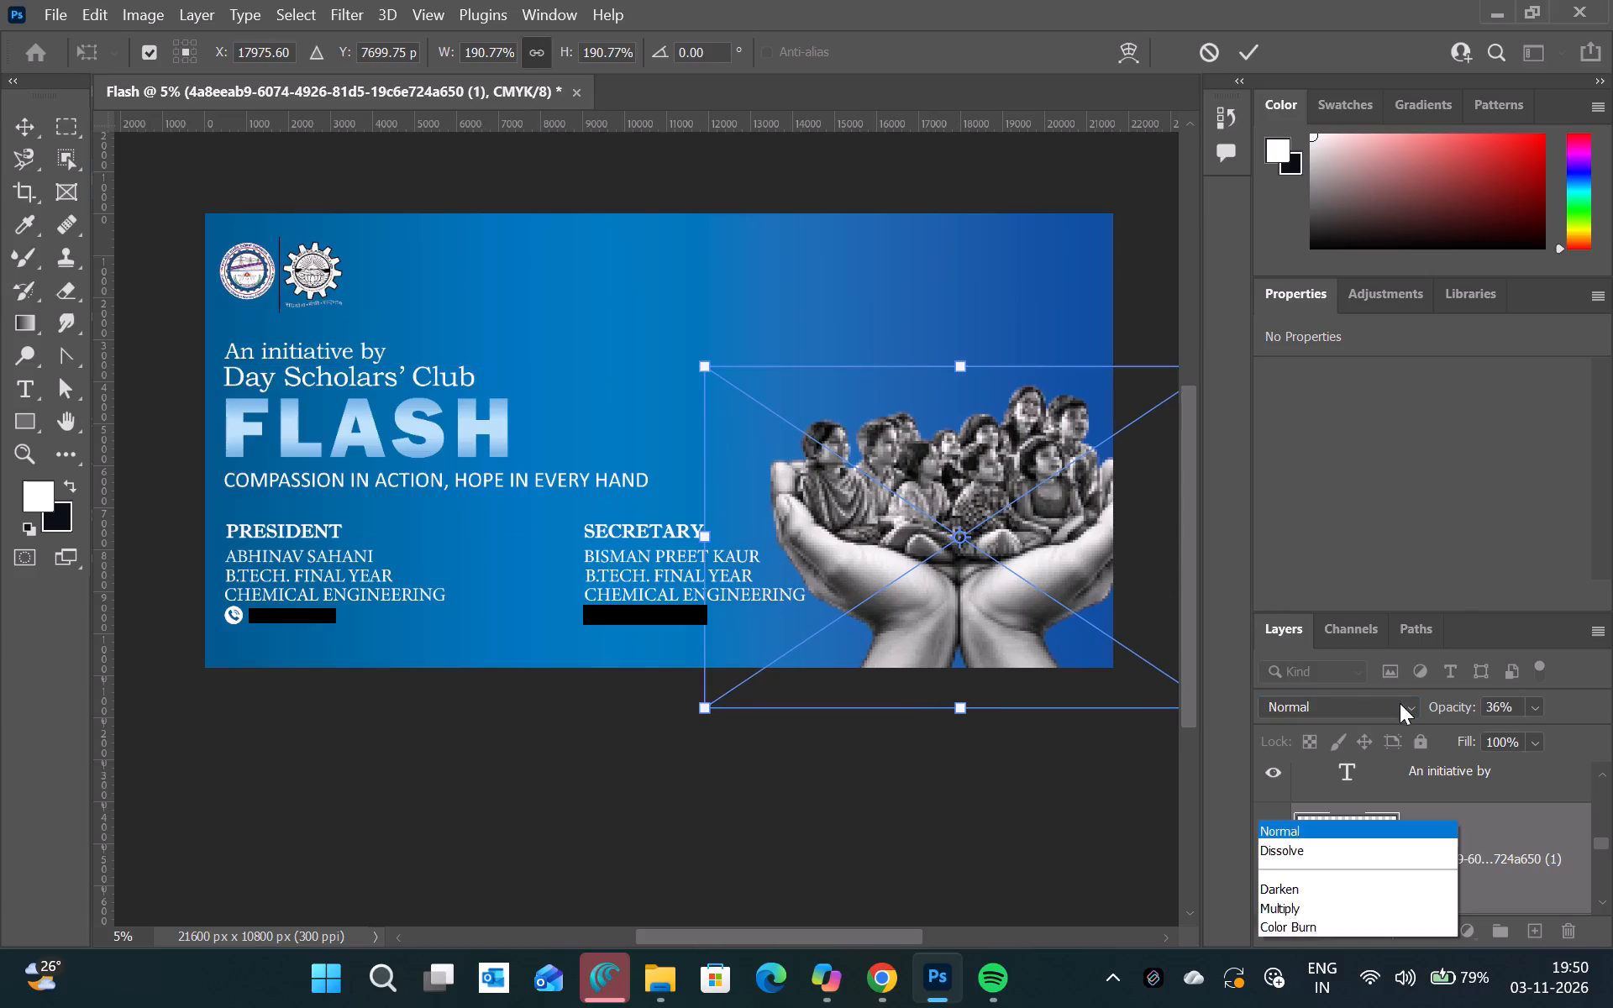
click(1310, 400)
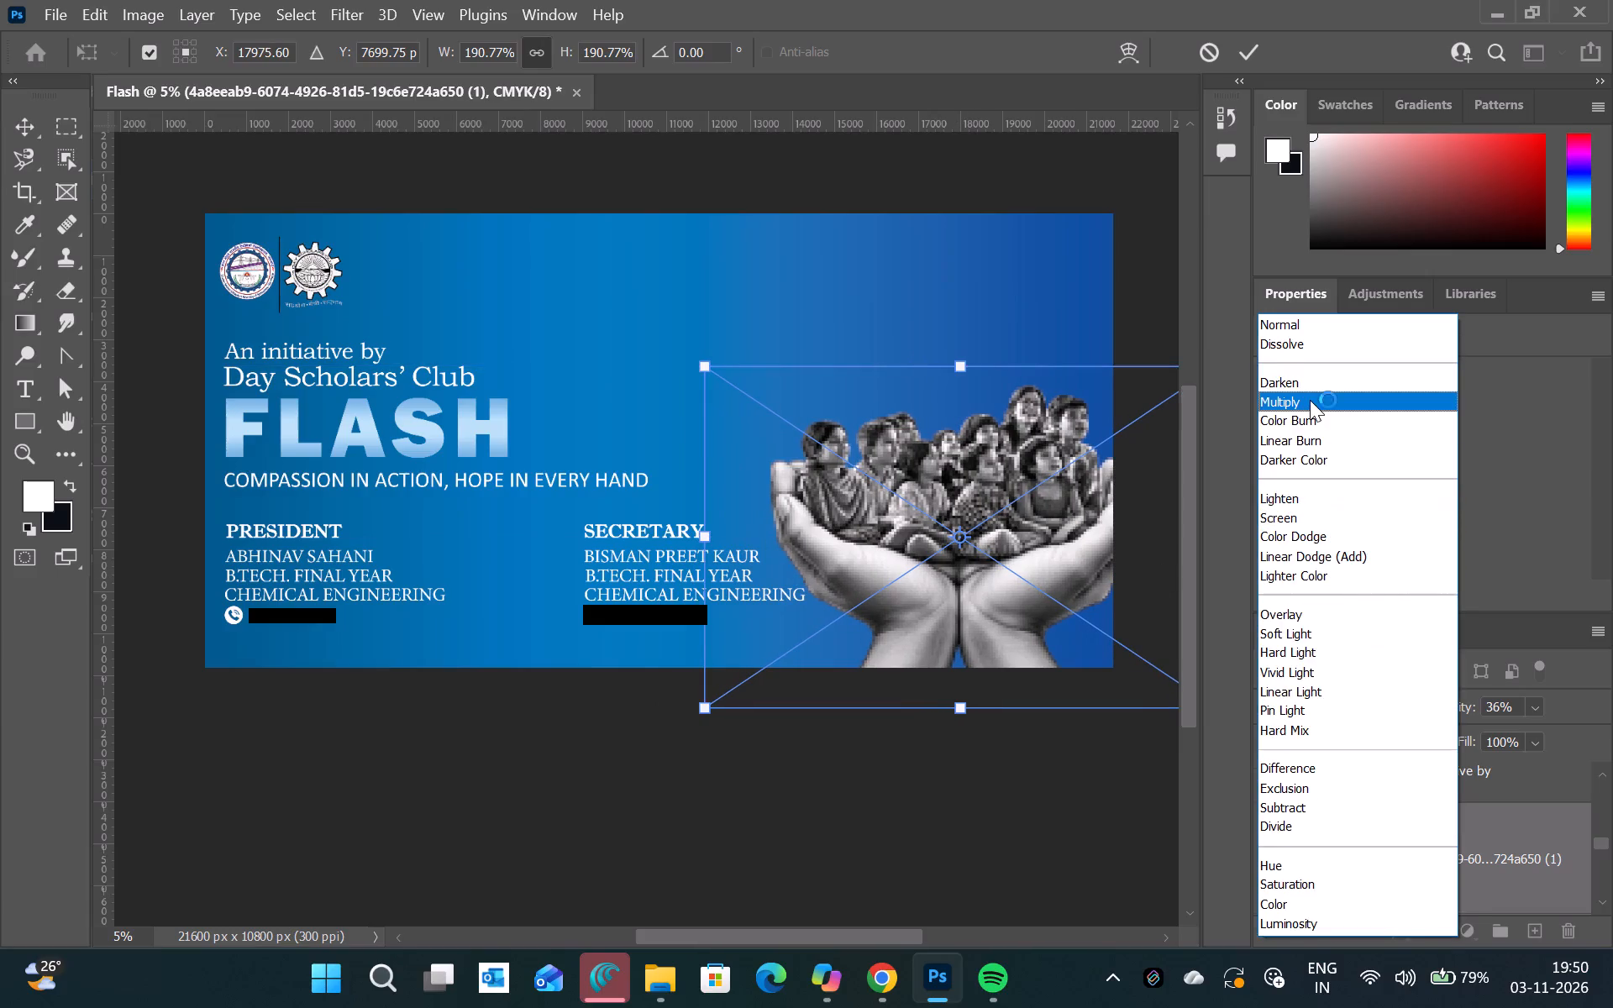
click(1247, 39)
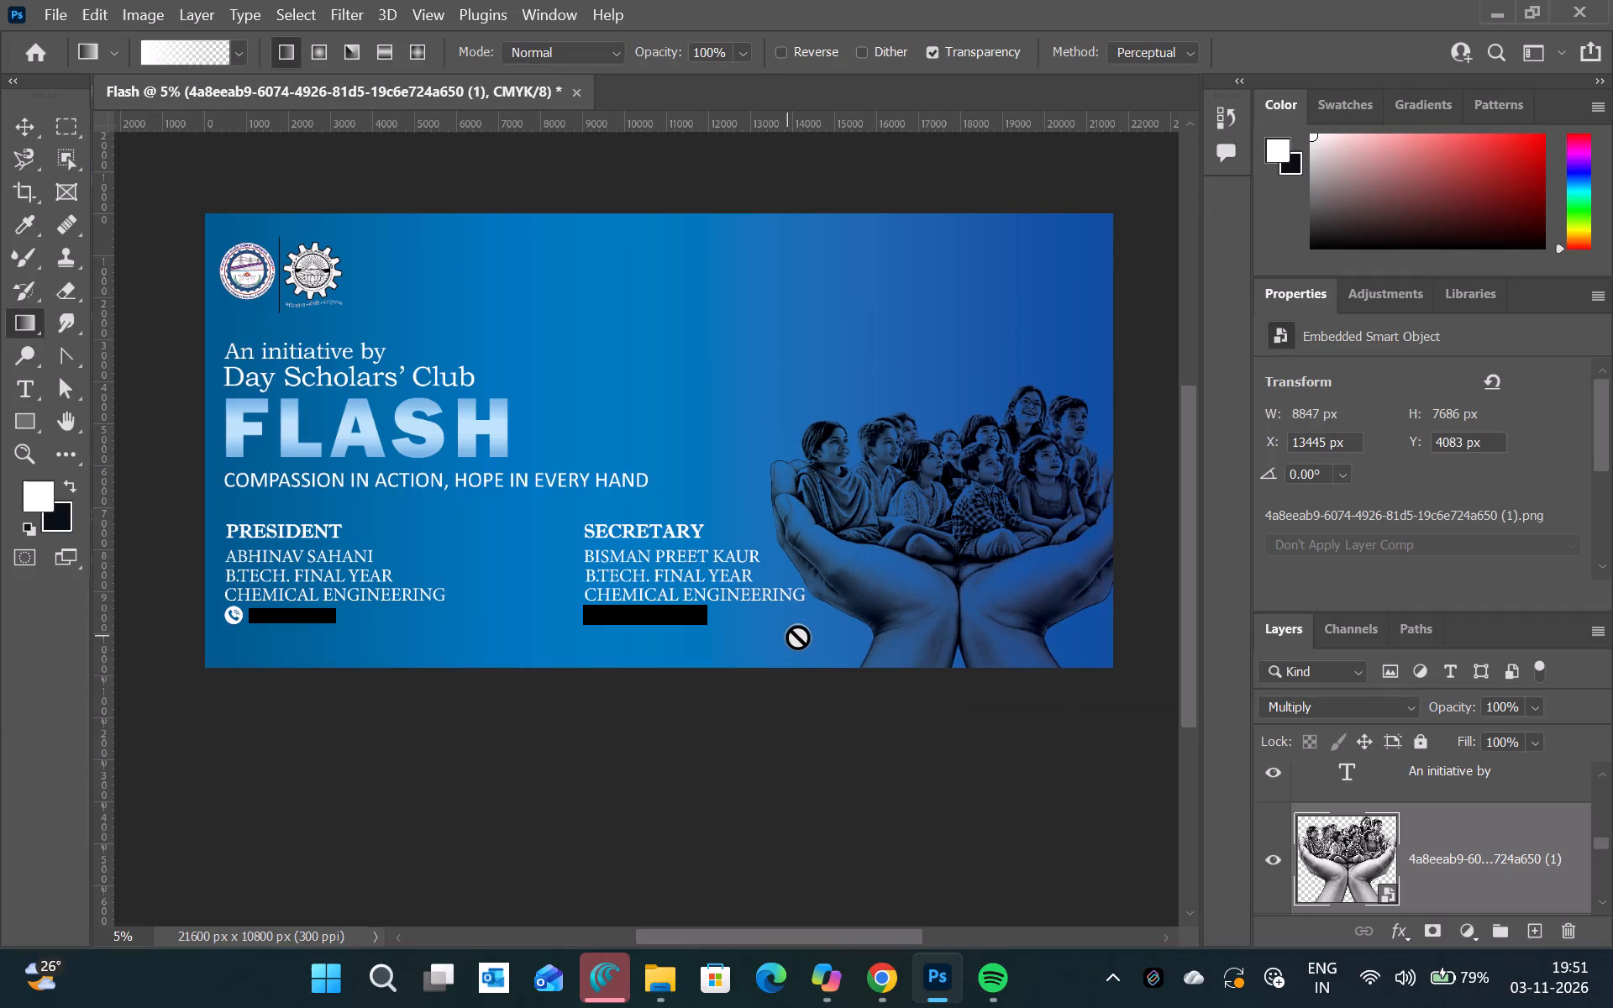
Rasterize the joined-palms smart object for use with the Smudge tool.
click(74, 335)
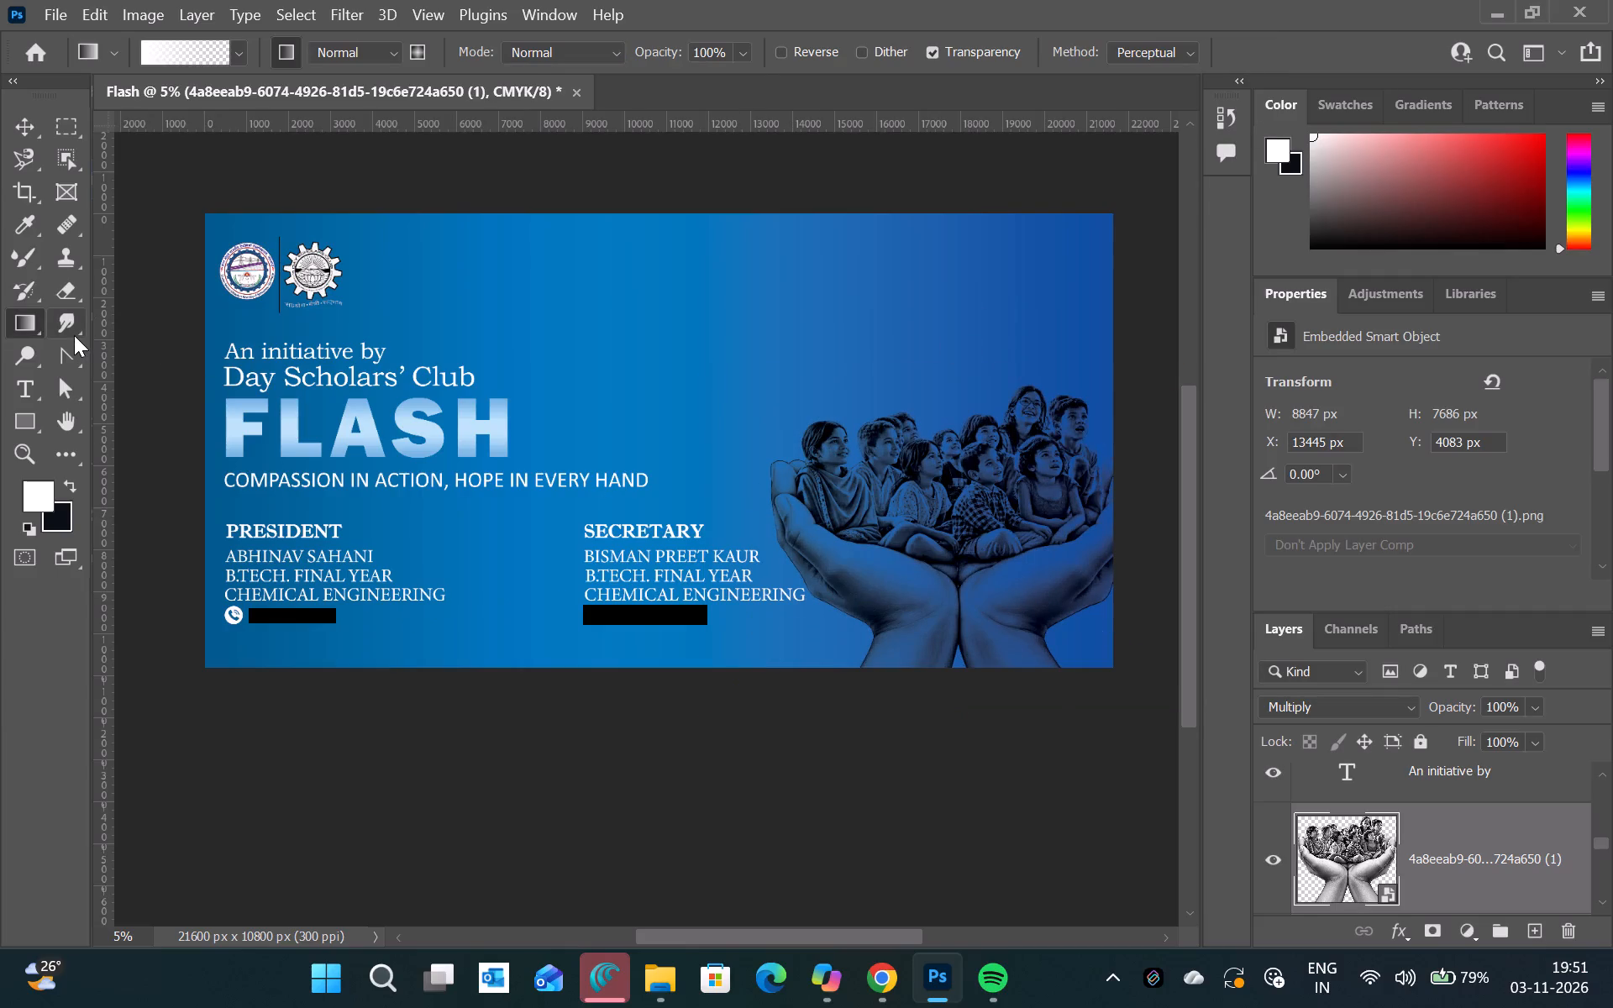
click(976, 573)
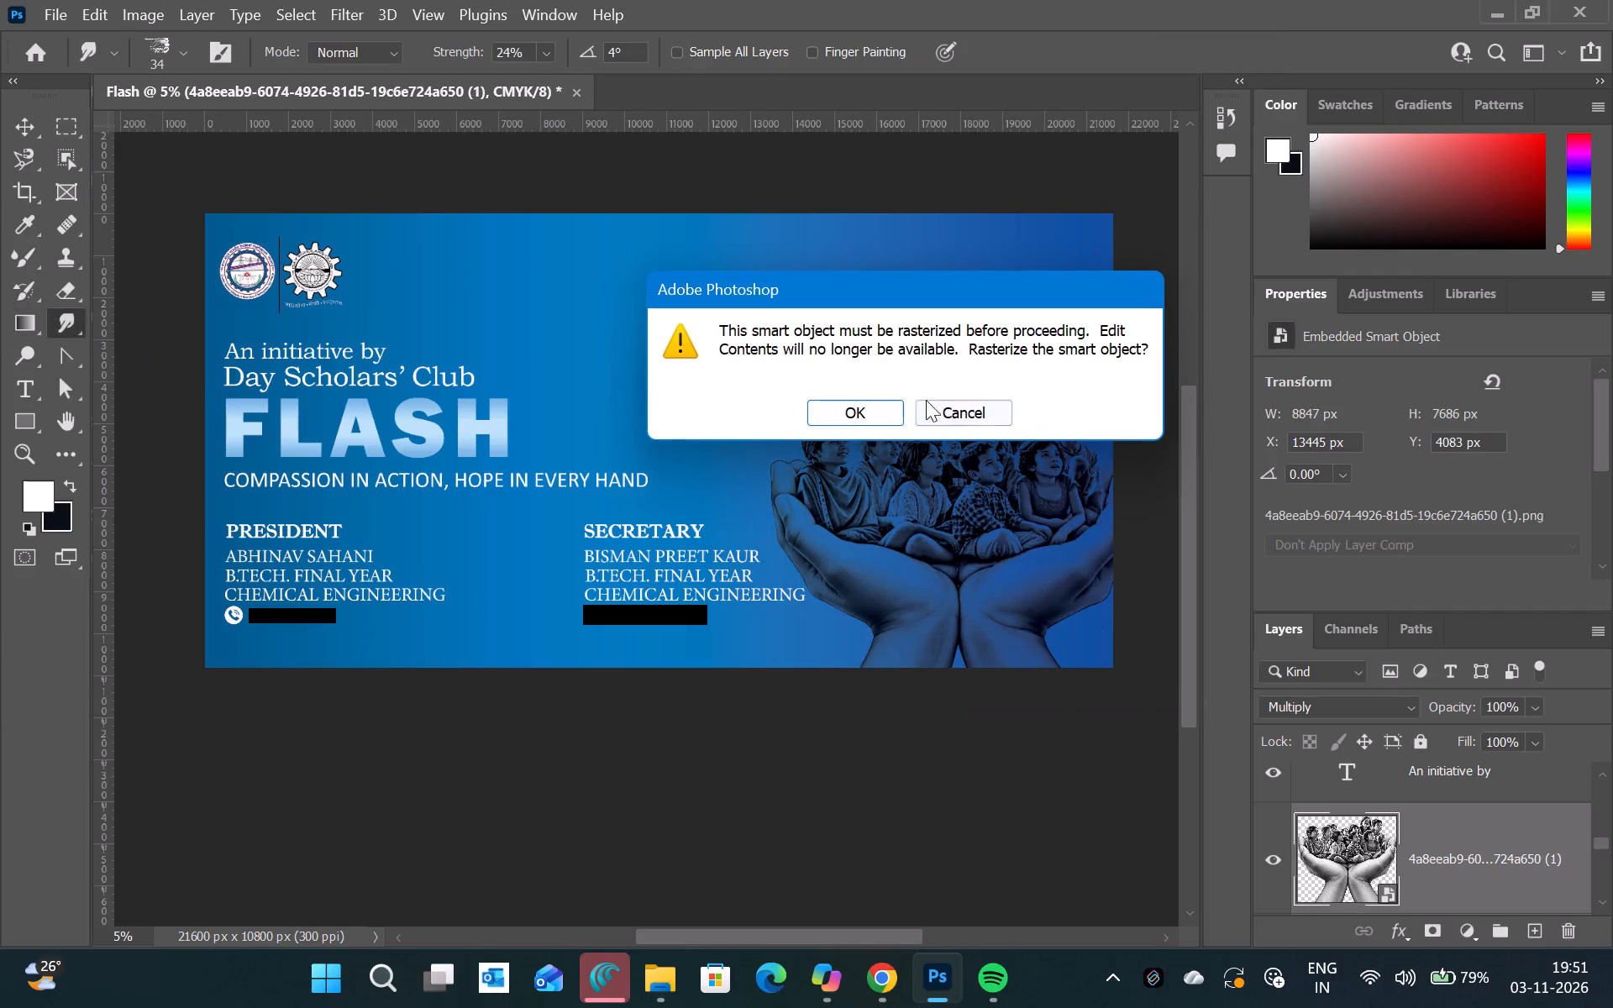
click(875, 397)
click(838, 412)
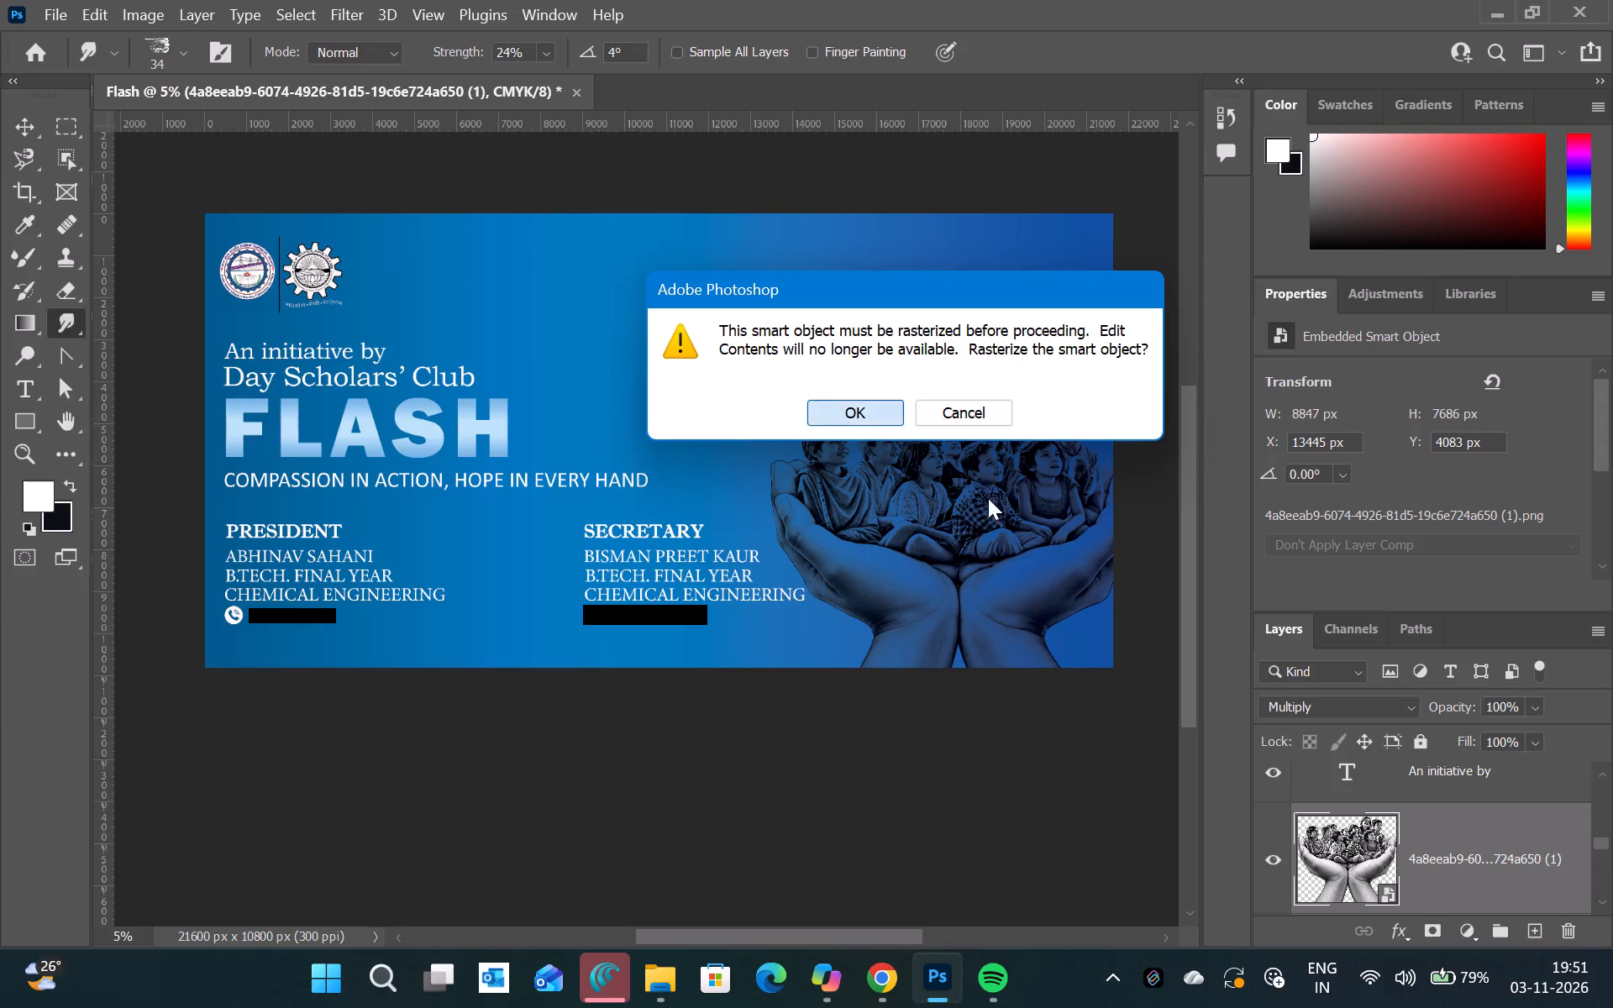
Smudge the light specks at 24% strength where the two palms meet, just below the seated kids.
click(959, 557)
drag(955, 559, 947, 570)
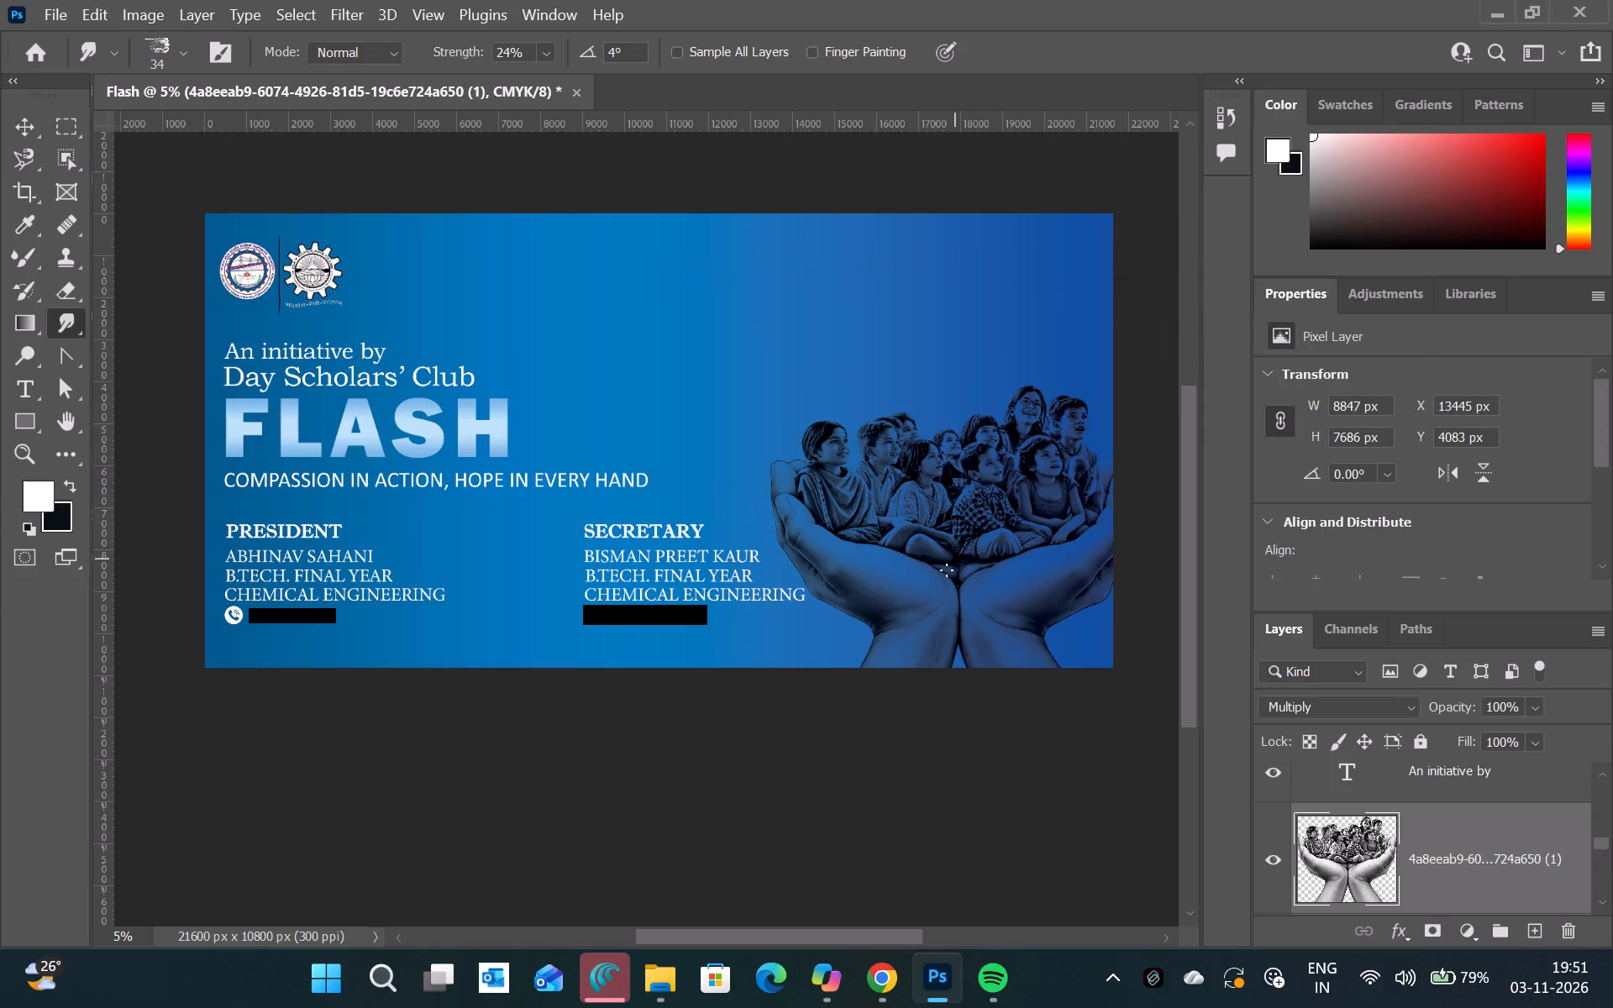
drag(947, 570, 954, 568)
key(ctrl+equal)
key(ctrl+equal)
key(ctrl+equal)
scroll(918, 580, right, 3)
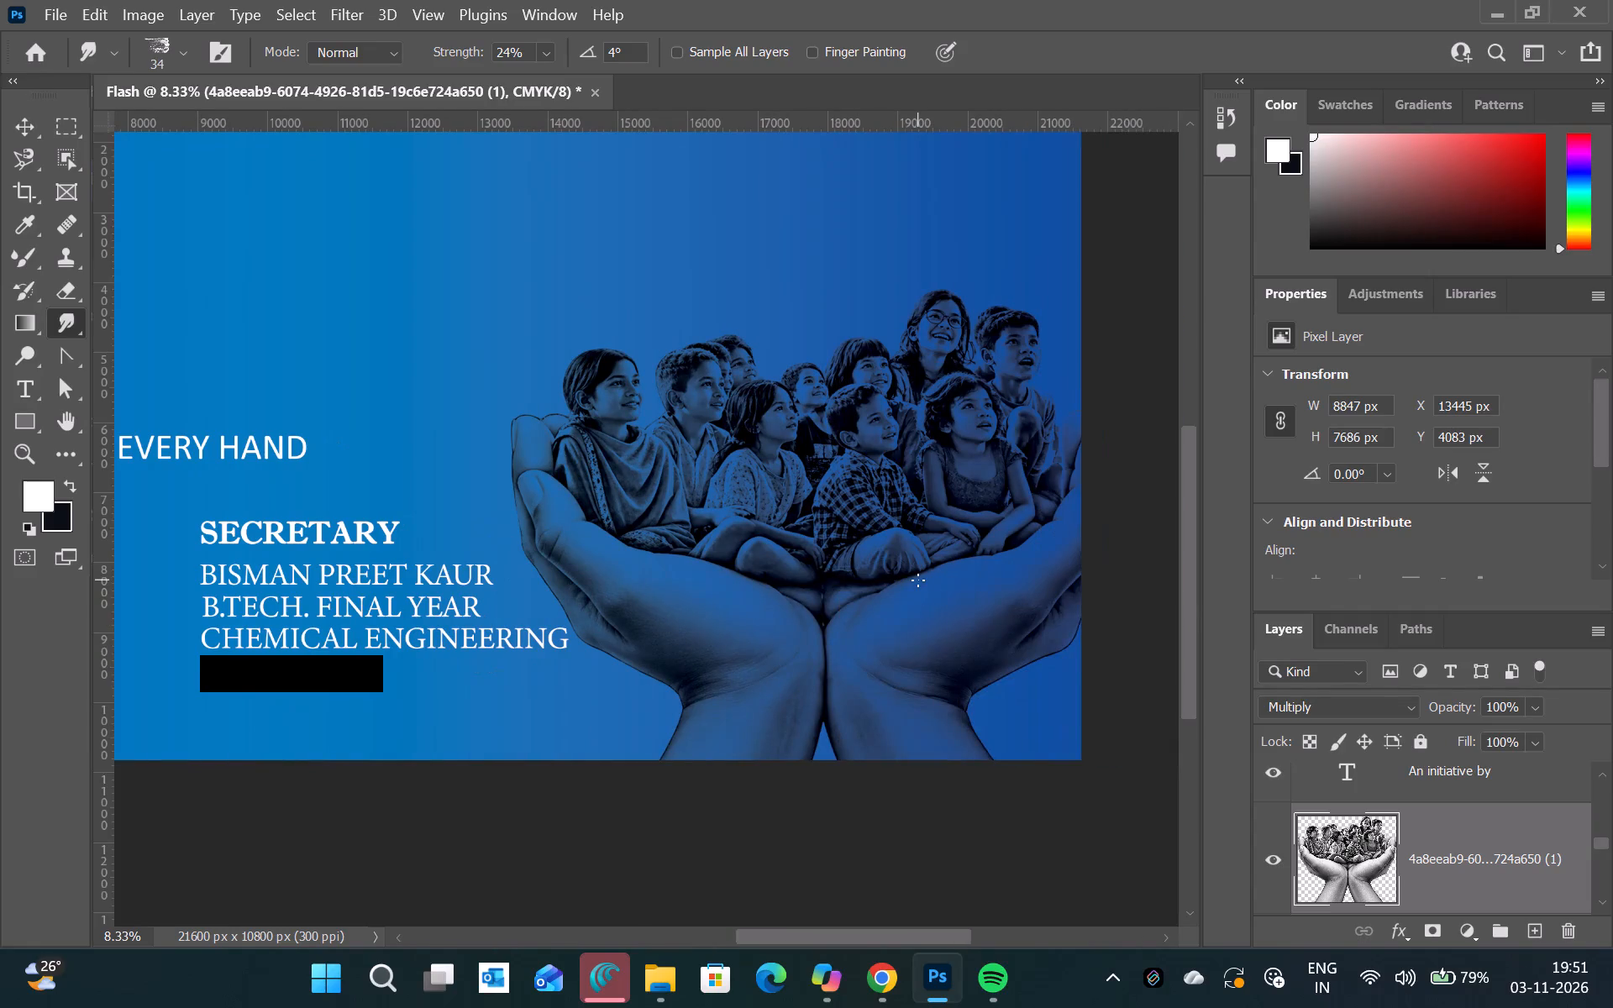
key(ctrl+equal)
key(ctrl+equal)
key(ctrl+equal)
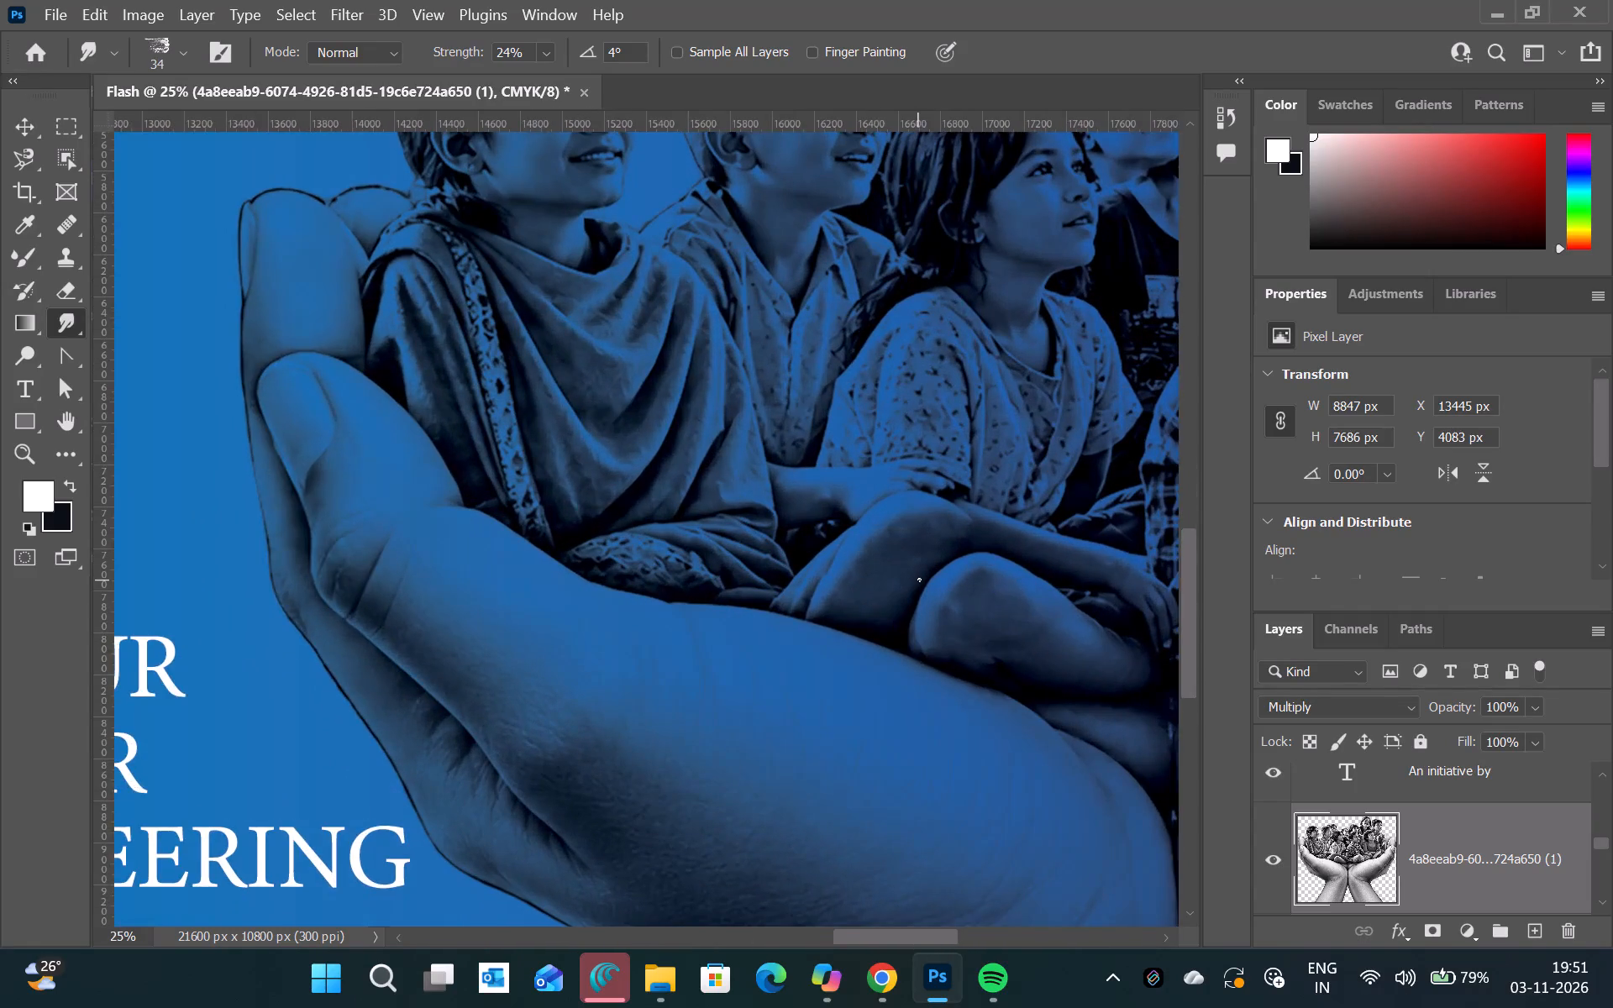
scroll(918, 580, right, 2)
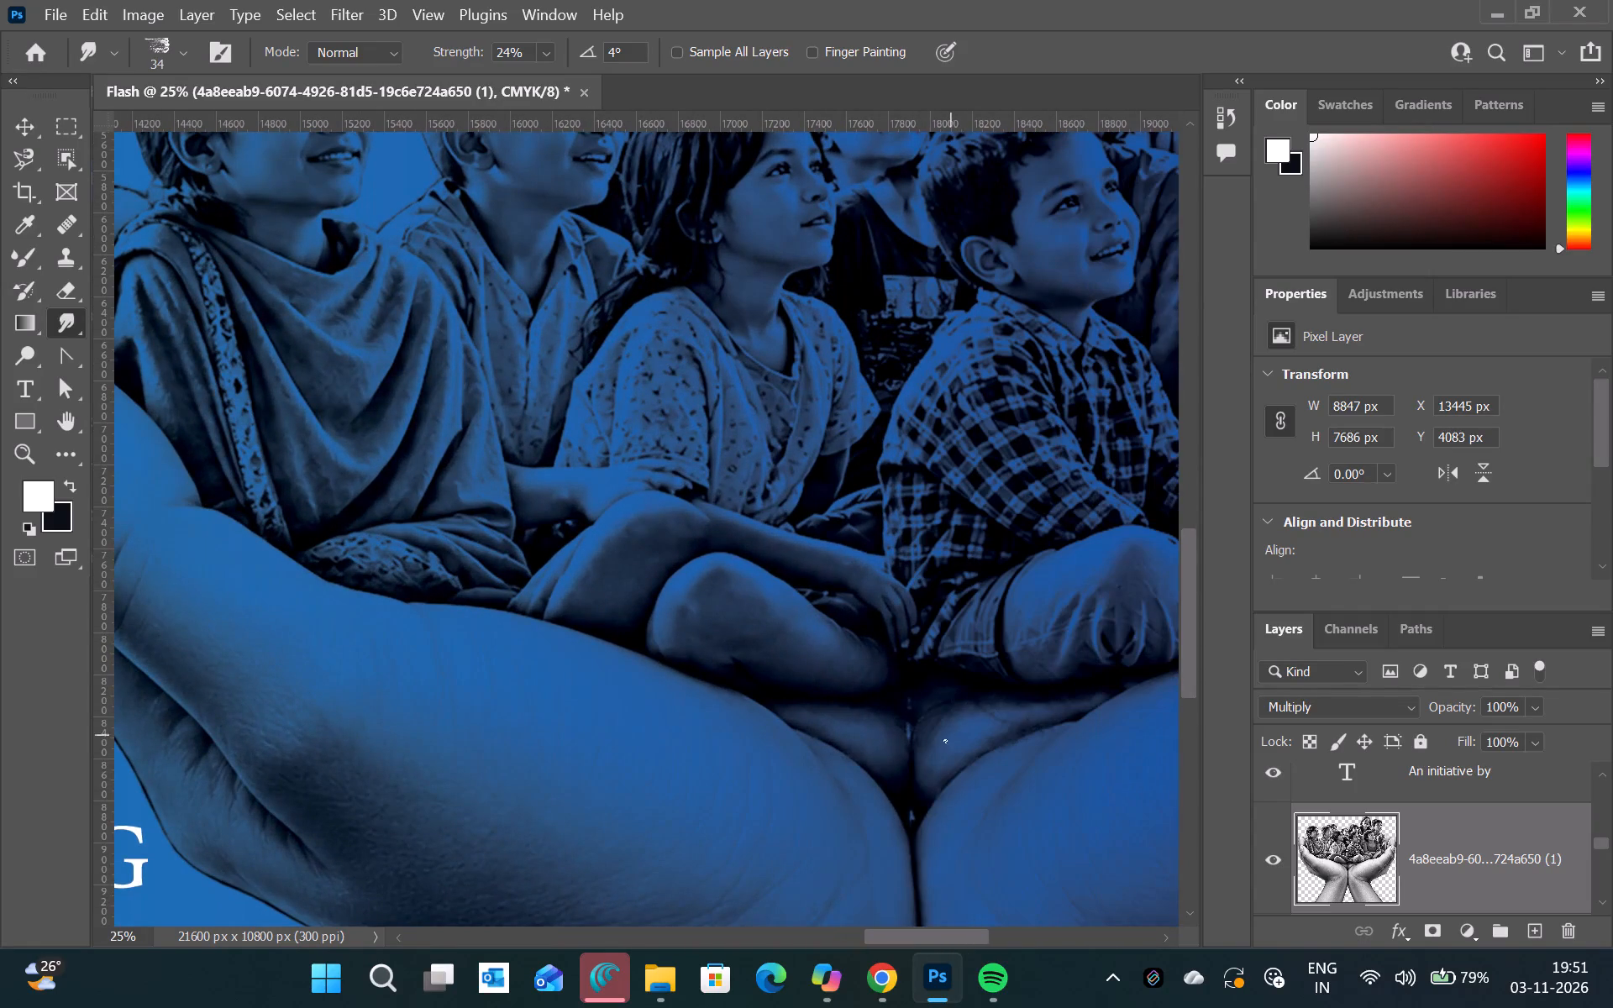
drag(943, 742, 899, 714)
drag(899, 714, 854, 763)
drag(854, 763, 875, 703)
drag(923, 780, 875, 769)
drag(875, 769, 834, 726)
Smudge the remaining speck at the top of the crease between the palms and the shadow just above it.
drag(834, 726, 914, 832)
drag(914, 832, 913, 760)
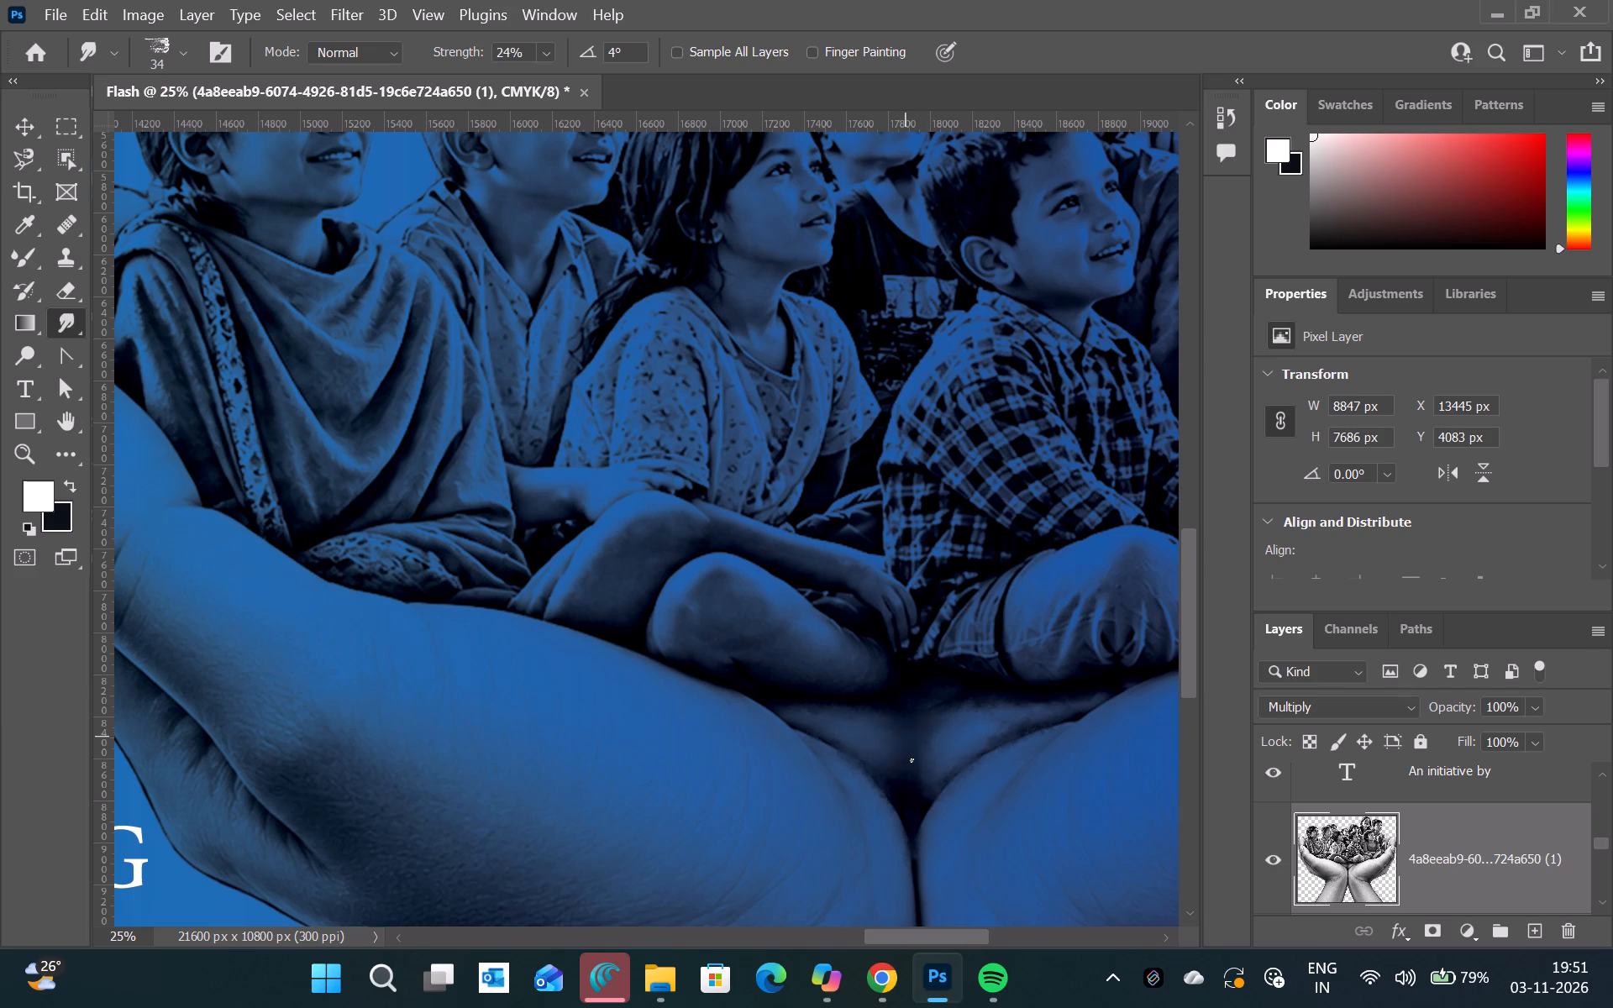
drag(940, 711, 930, 715)
drag(930, 715, 921, 711)
Soften the smudged area between the palms below the kids with the Blur tool at 50% strength.
right_click(60, 324)
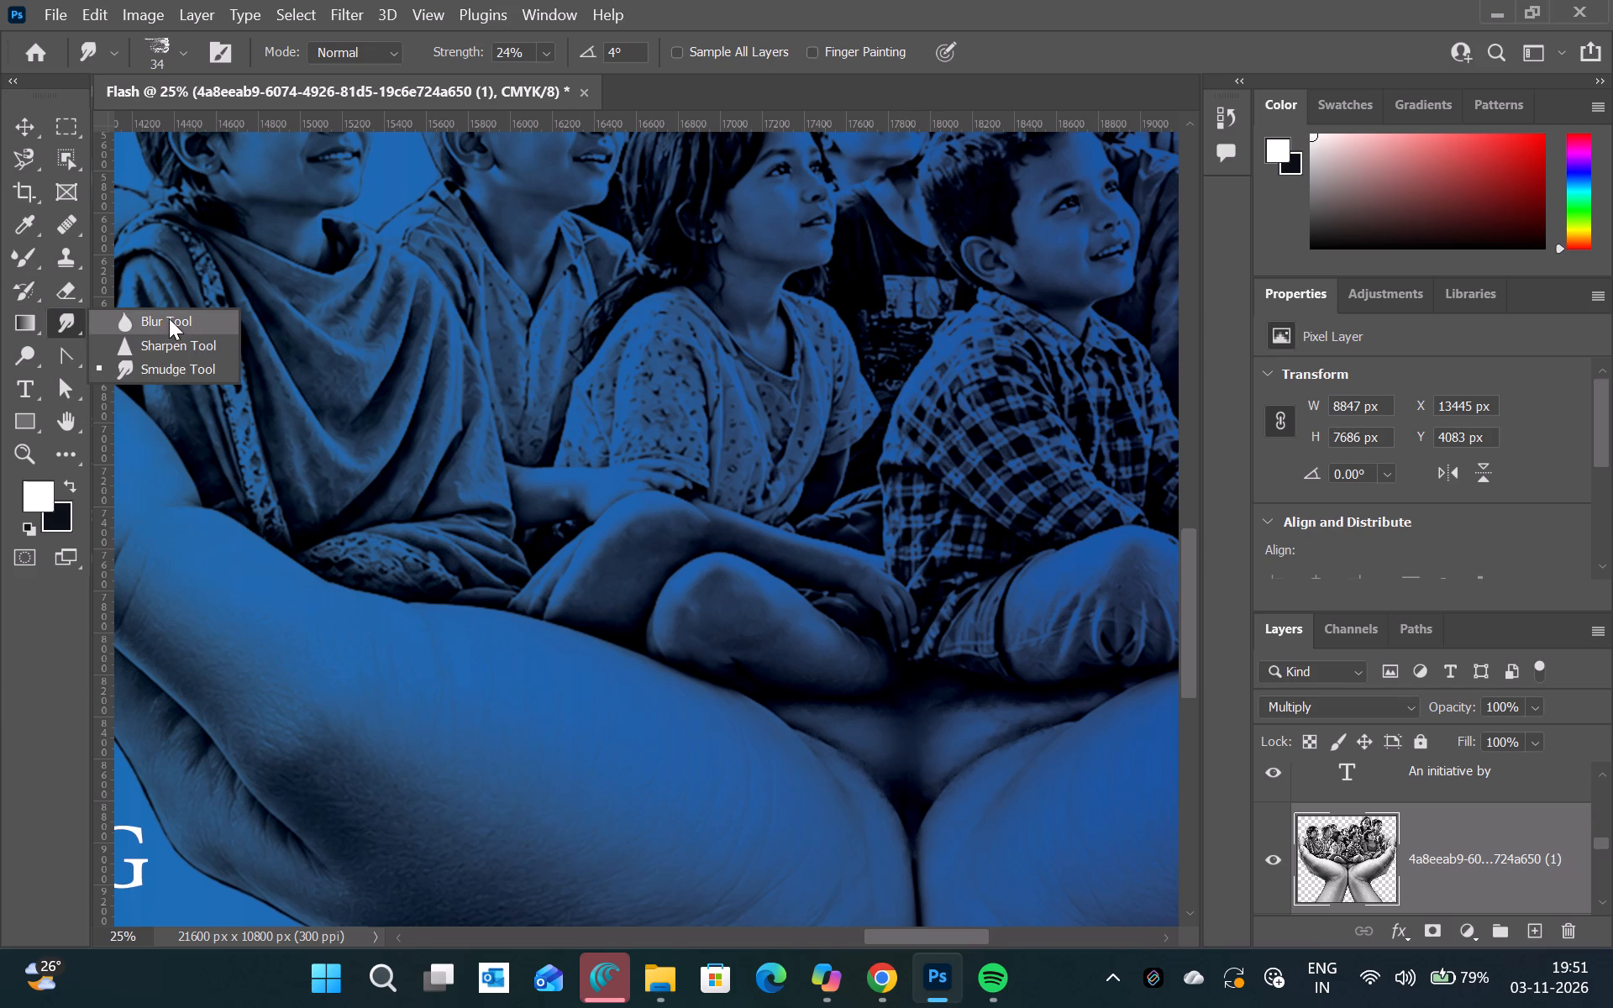
click(169, 318)
drag(891, 730, 932, 767)
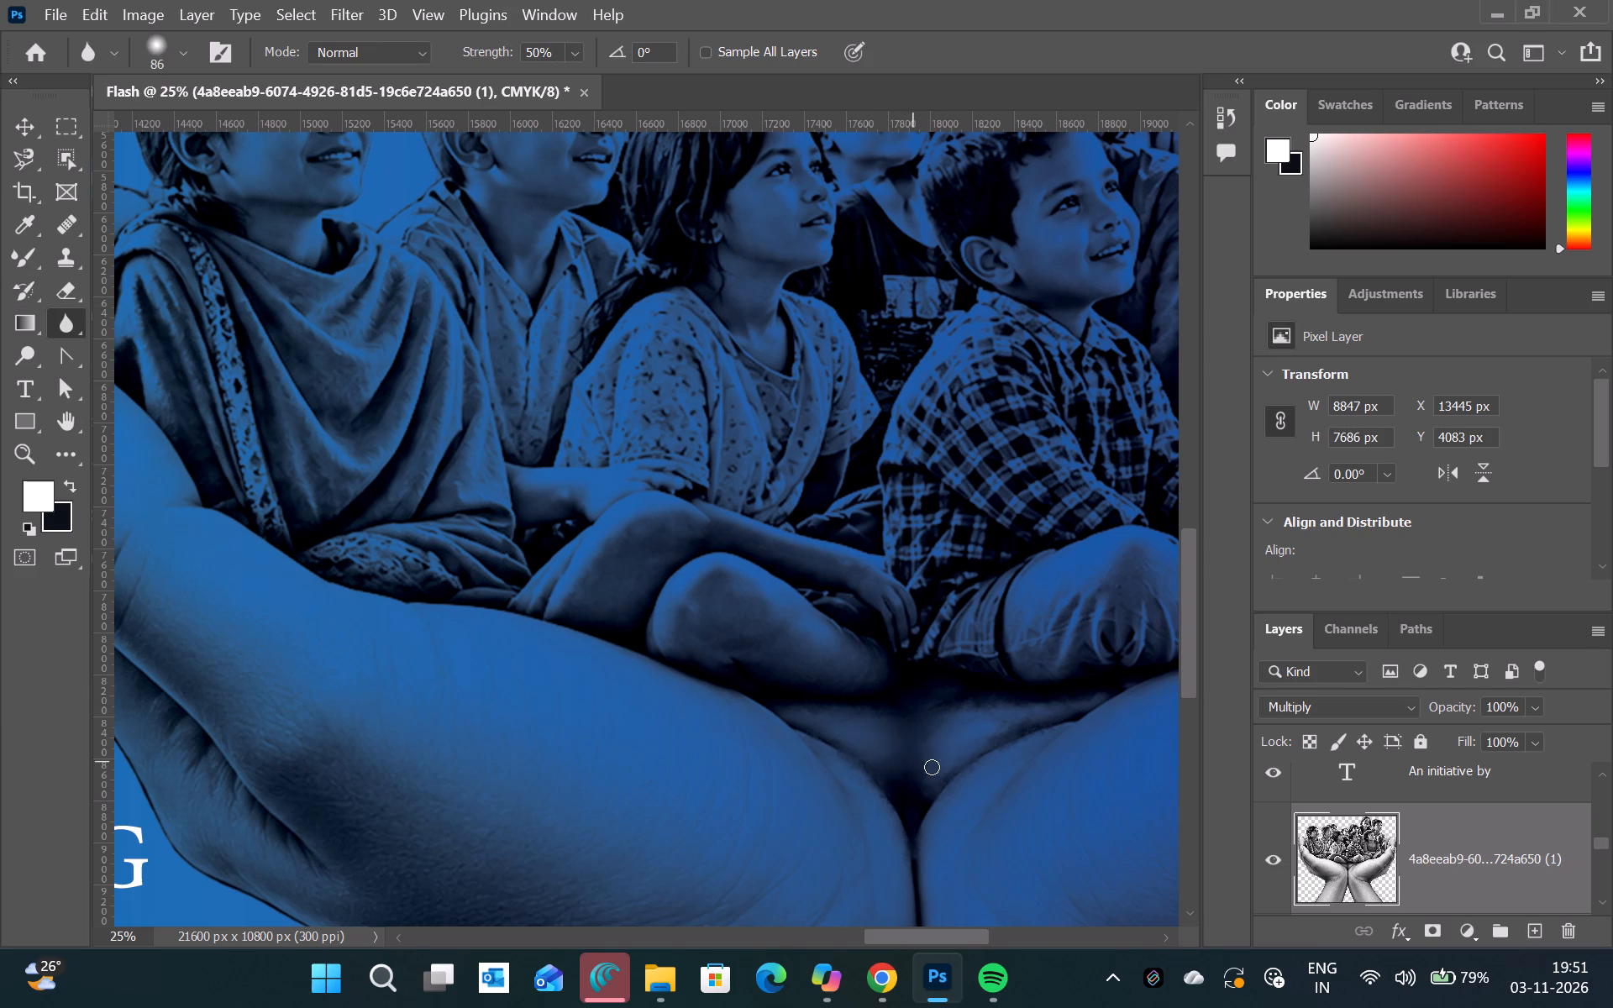
drag(932, 767, 911, 713)
drag(911, 713, 967, 747)
drag(967, 747, 921, 722)
drag(921, 722, 907, 758)
drag(917, 754, 981, 735)
drag(981, 735, 1001, 727)
click(1059, 706)
click(948, 705)
drag(940, 705, 906, 705)
drag(865, 738, 888, 748)
triple_click(912, 765)
Switch back to the Smudge tool and smudge the dark shadow just above the crease between the palms.
right_click(79, 317)
click(176, 326)
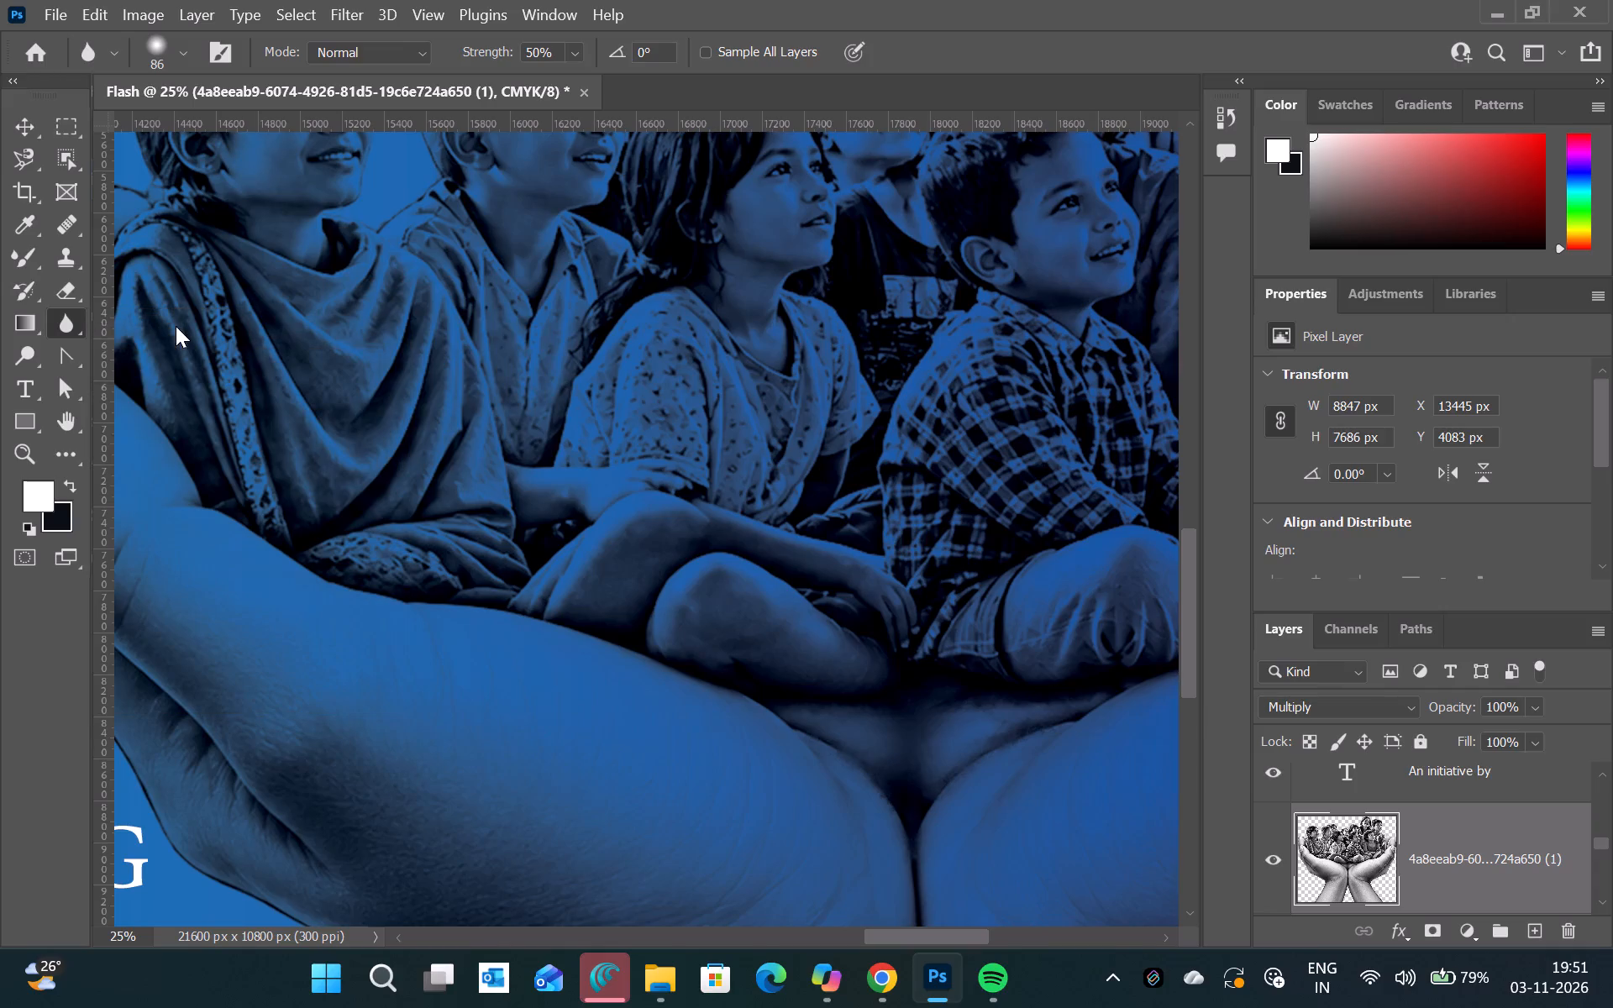
right_click(74, 313)
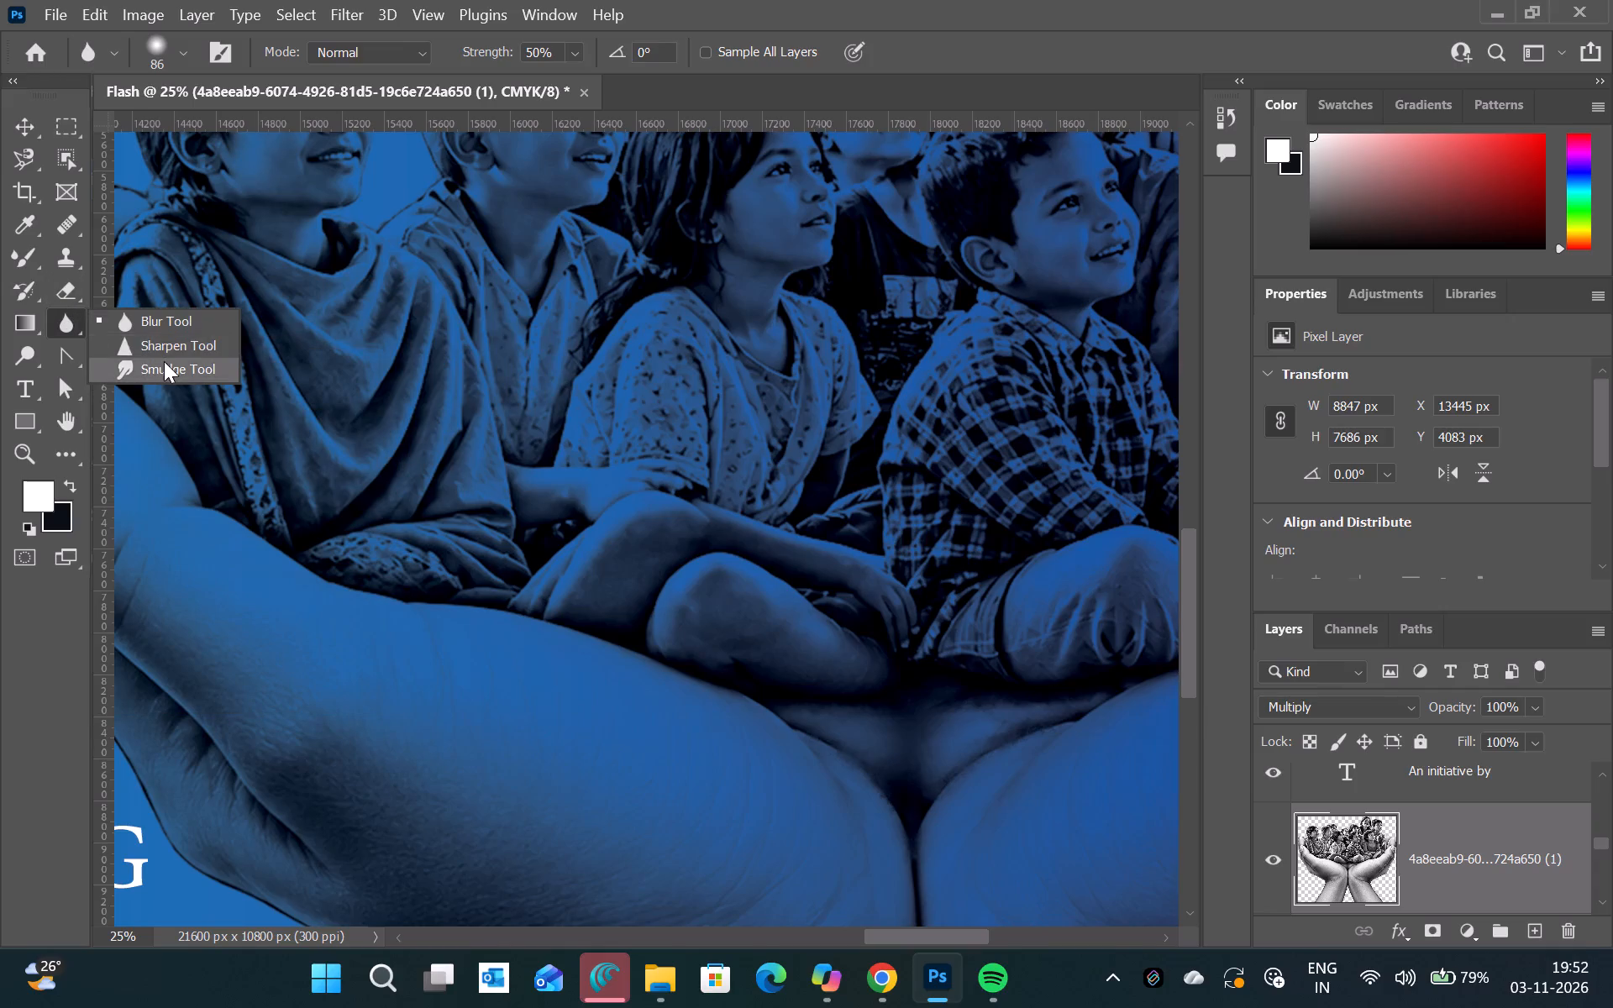
click(164, 361)
drag(917, 747, 922, 764)
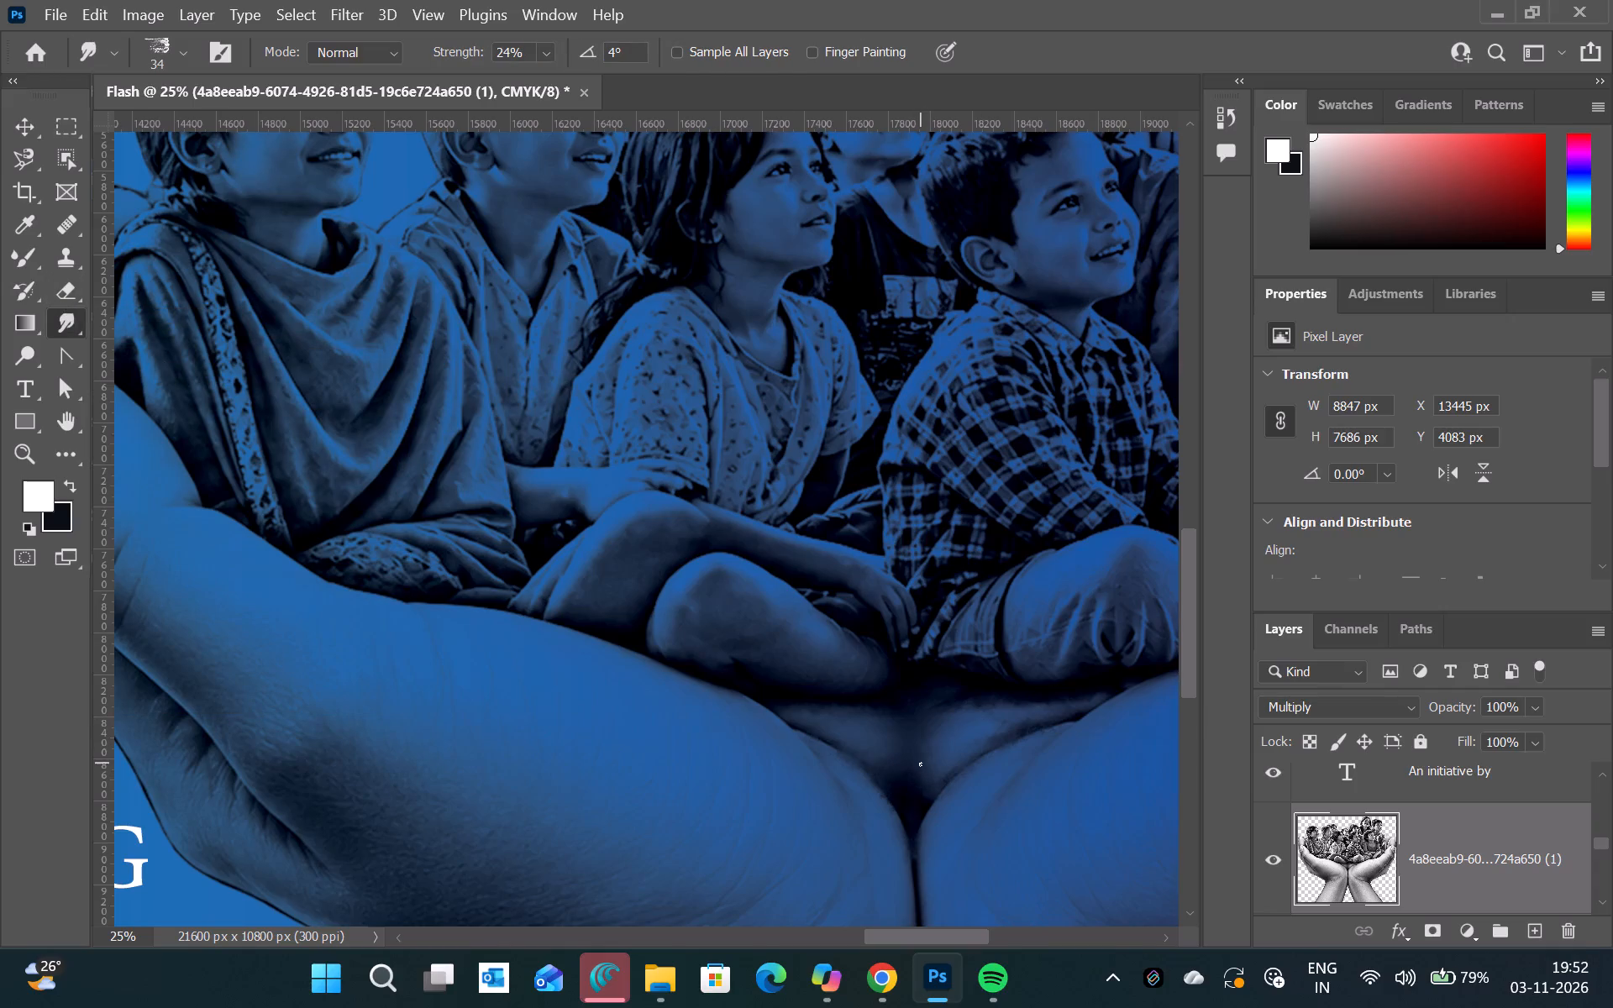
Review the retouched joined-palms artwork in the context of the whole banner.
key(ctrl+minus)
key(ctrl+minus)
key(ctrl+minus)
key(ctrl+minus)
key(ctrl+minus)
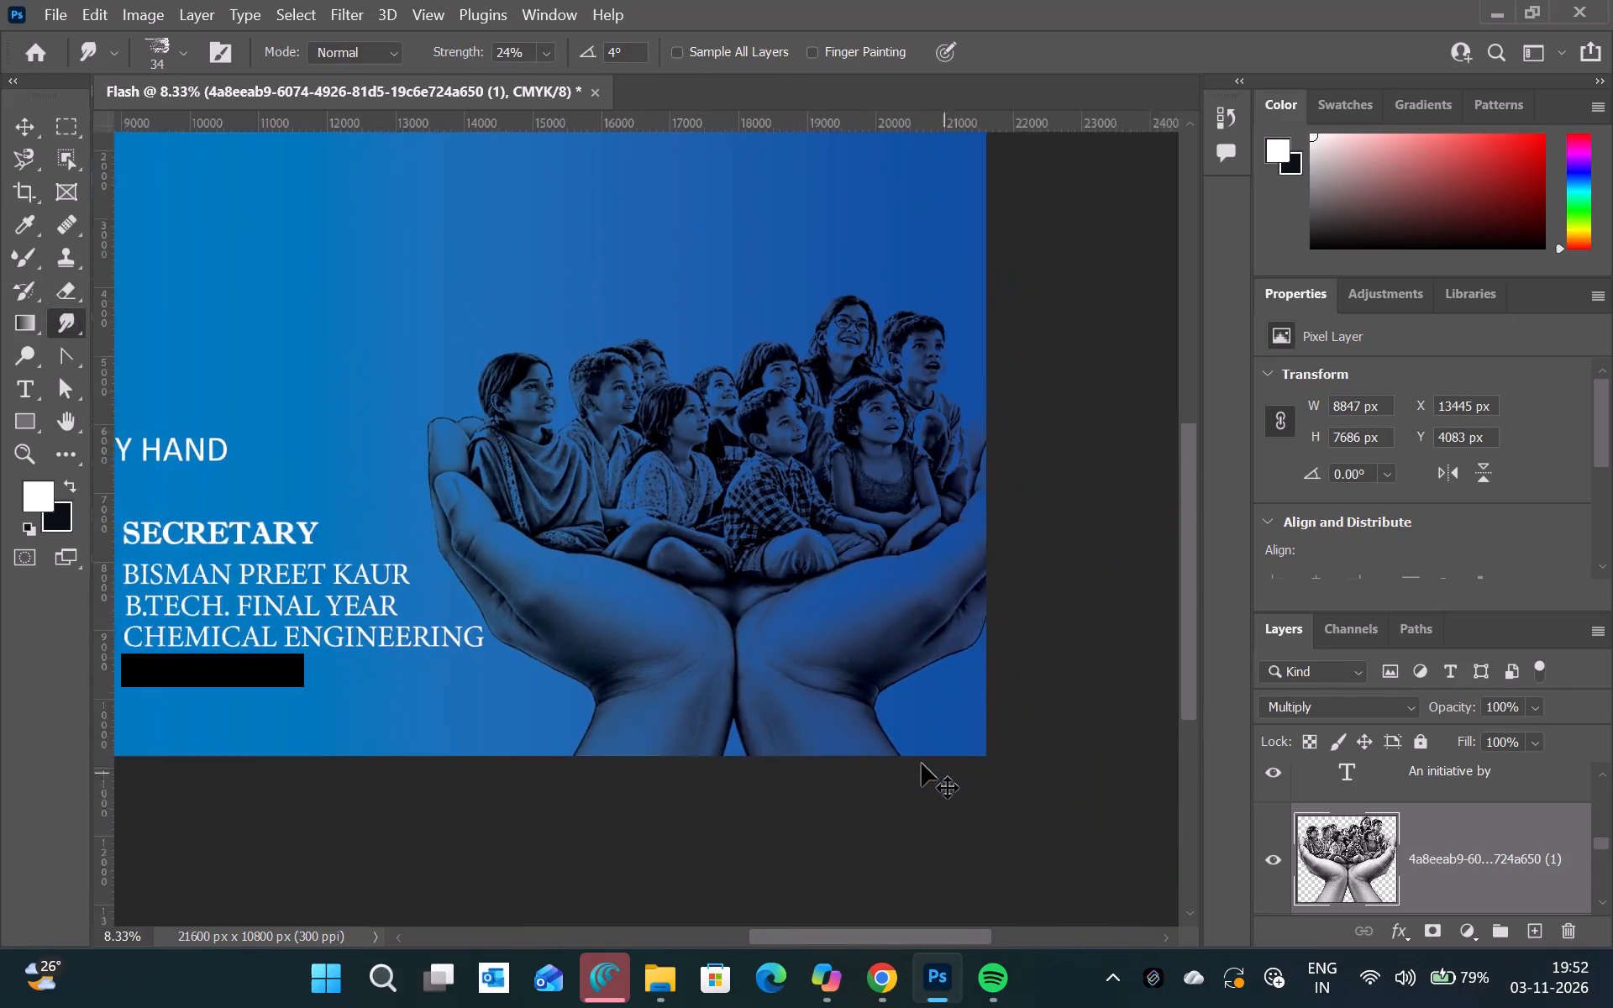
key(ctrl+minus)
scroll(740, 696, left, 1)
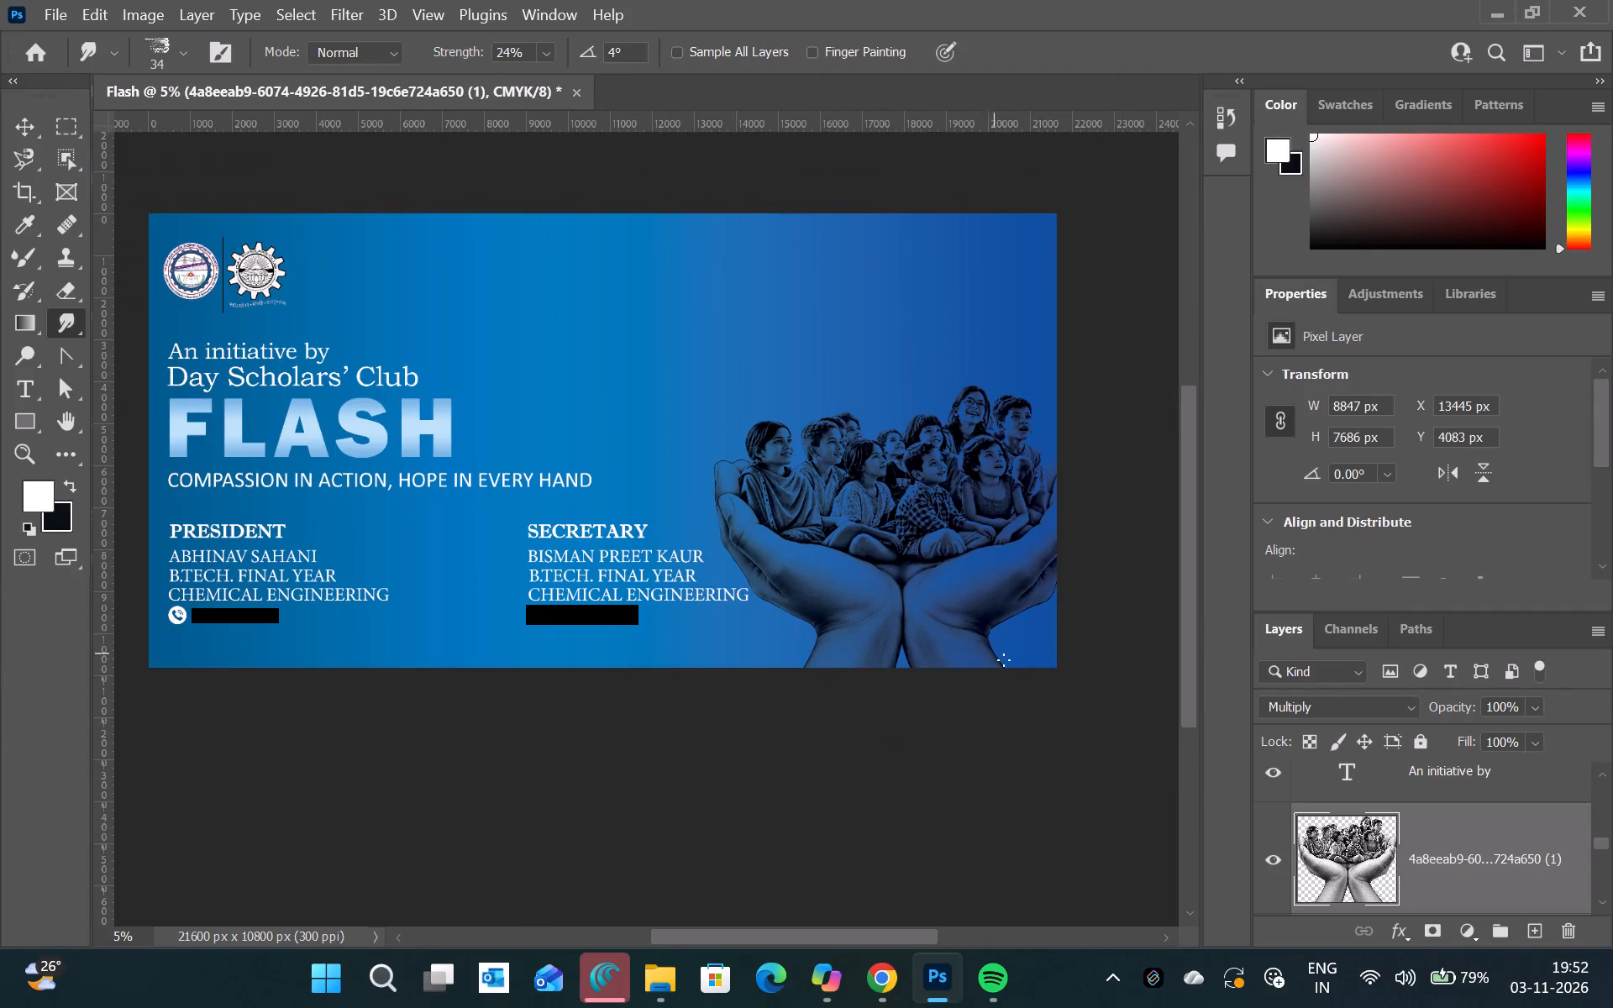
Switch to Chrome, browse the pins related to World NGO Day on Pinterest, and open the "We work for these smiles!" pin.
click(880, 990)
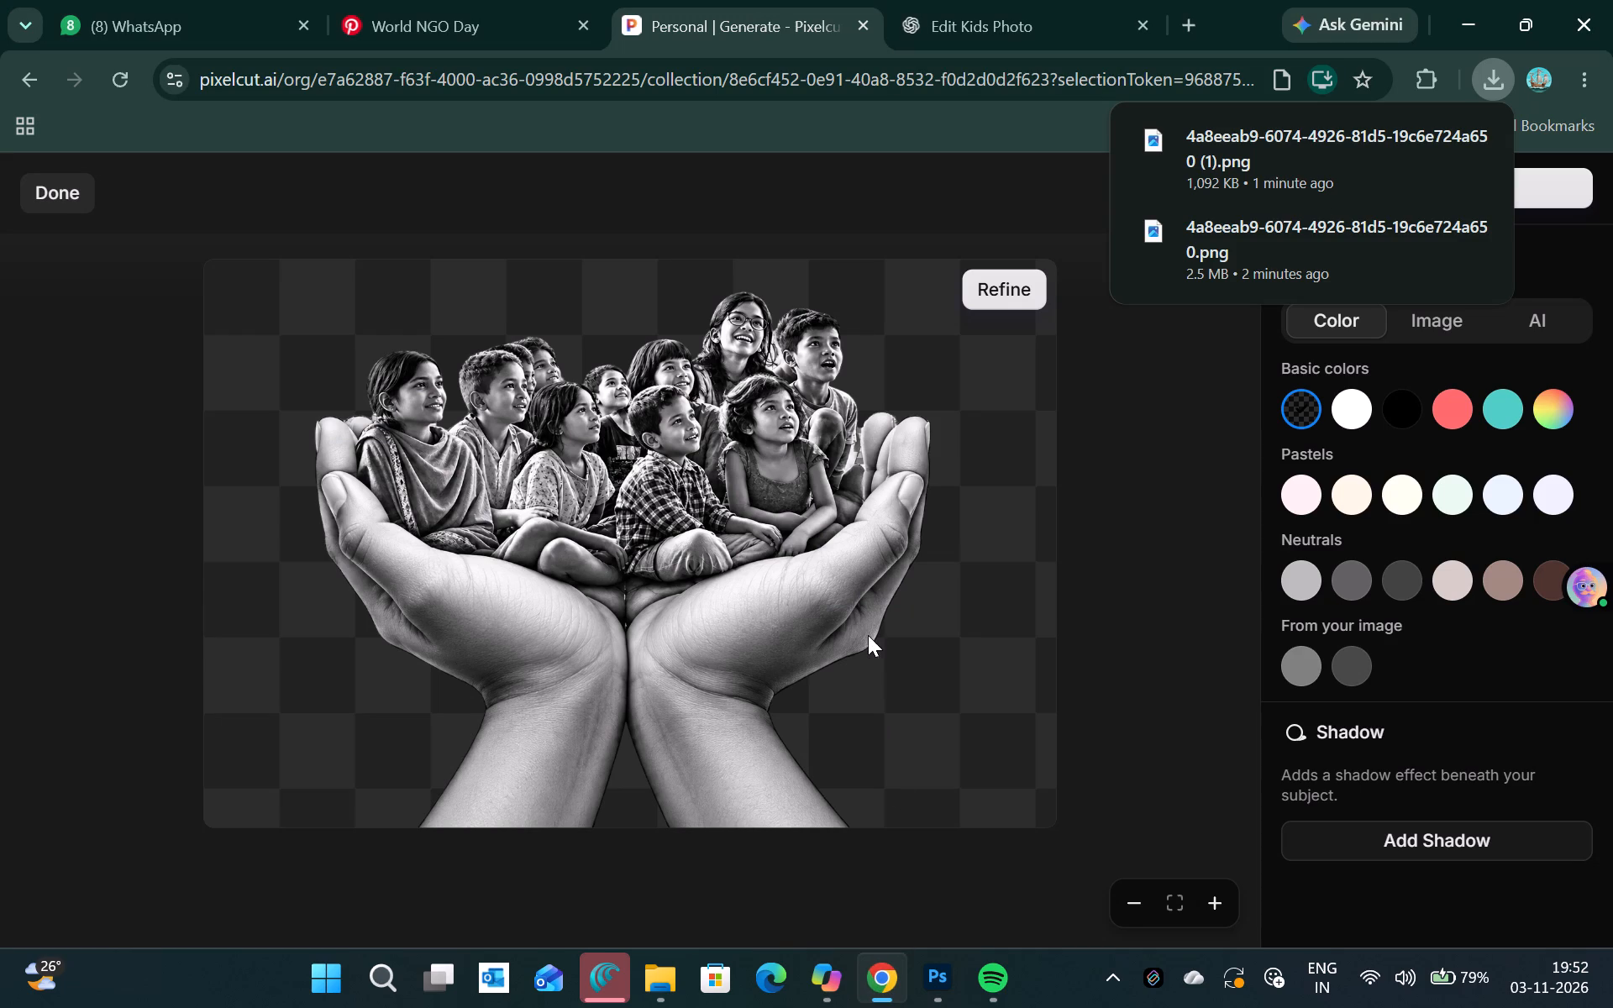
click(339, 0)
scroll(960, 427, down, 4)
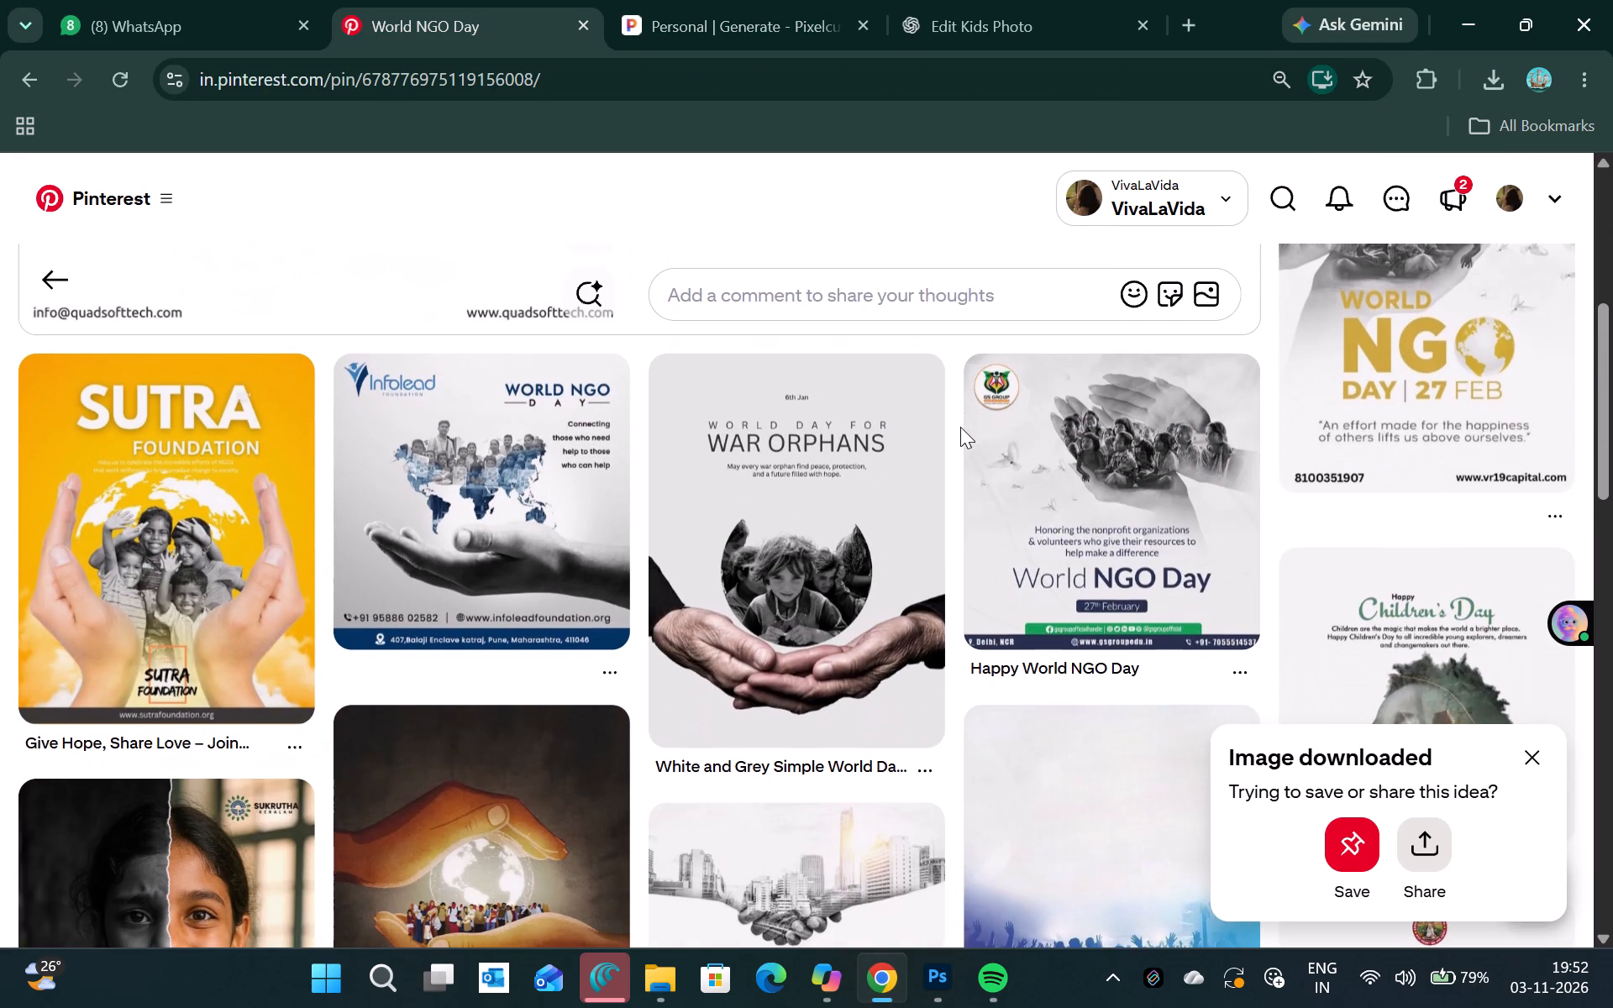
scroll(993, 634, down, 4)
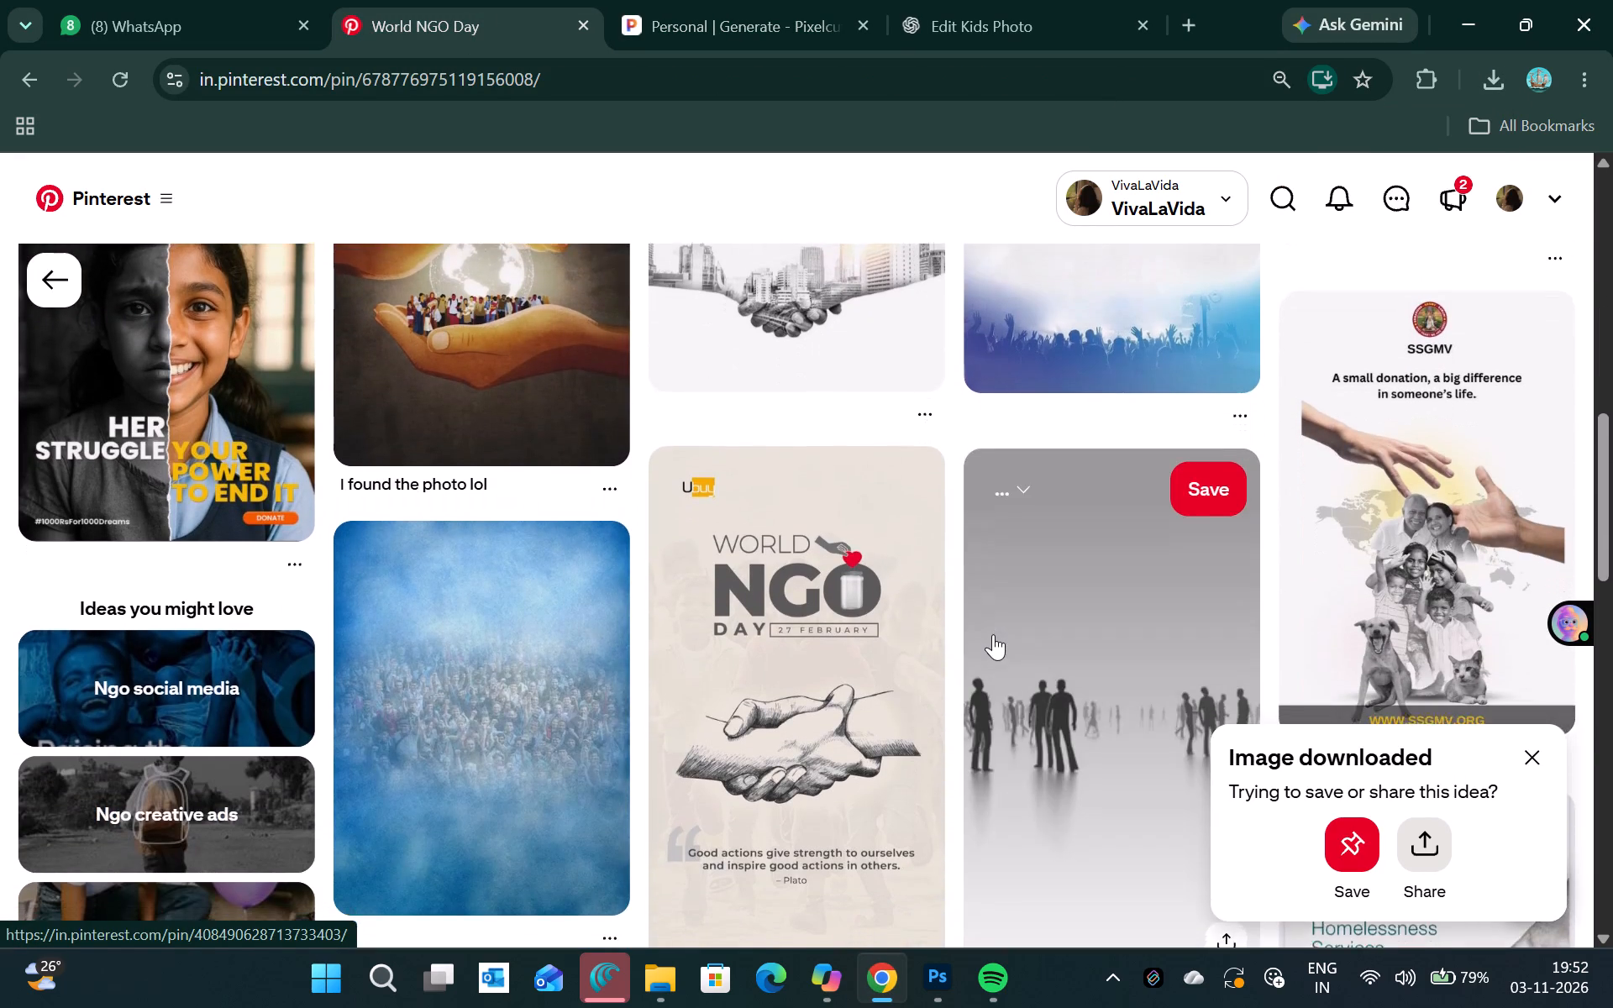
scroll(993, 634, down, 6)
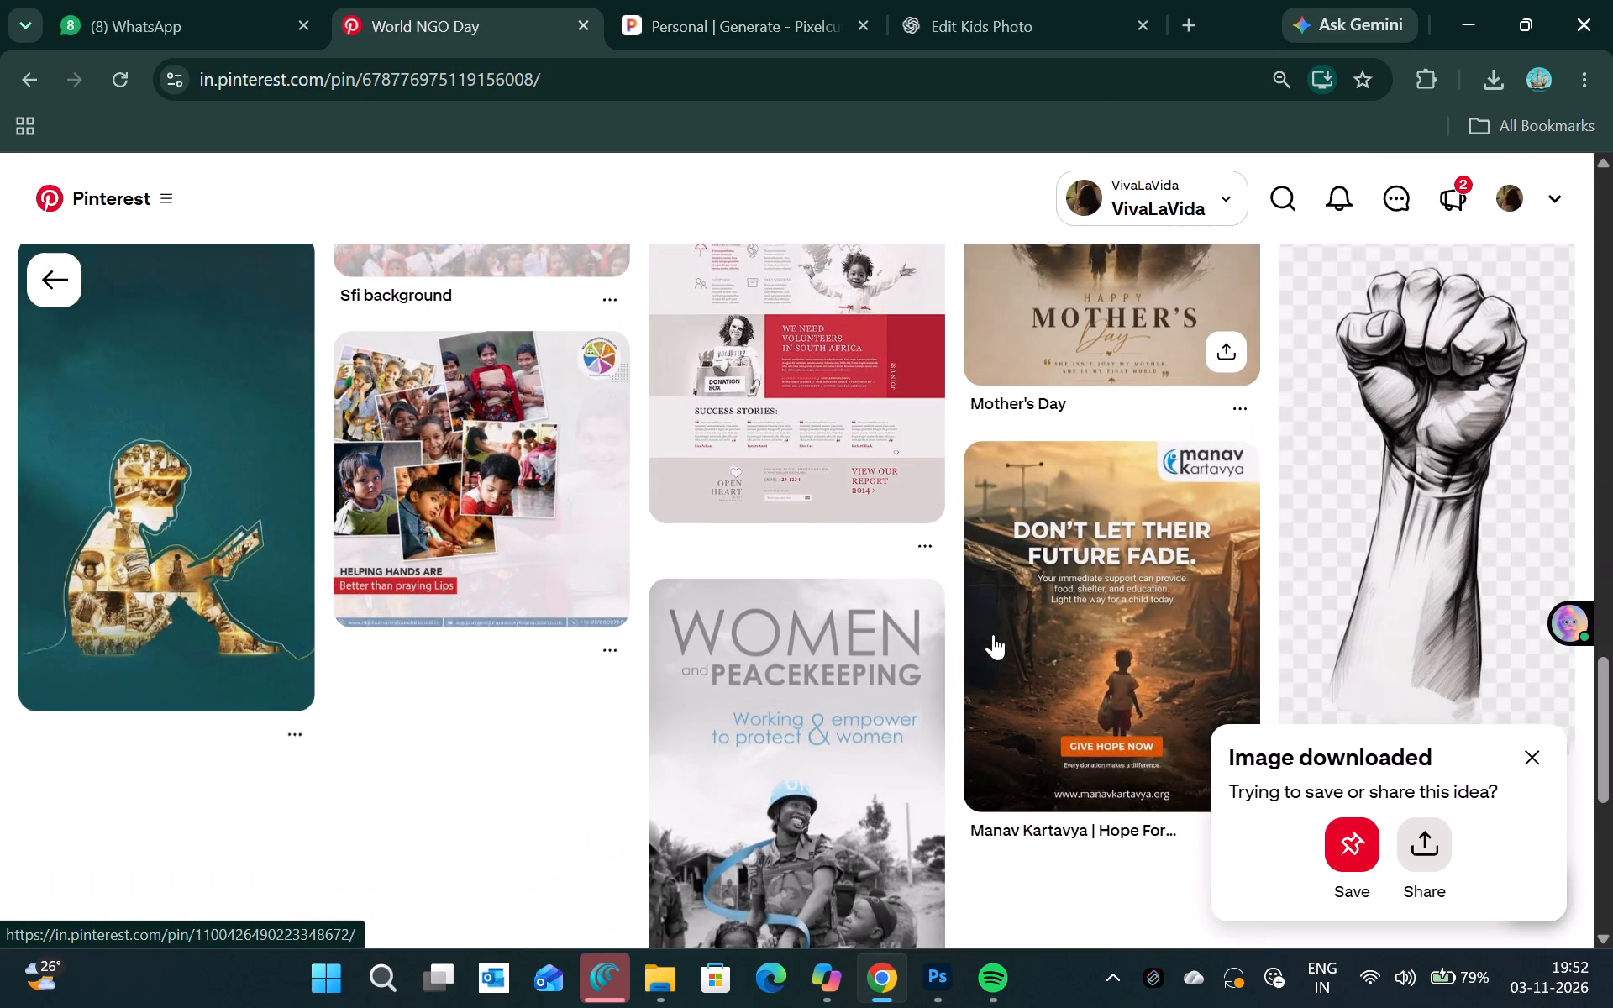
scroll(993, 634, up, 1)
scroll(1230, 489, up, 1)
scroll(1115, 478, down, 4)
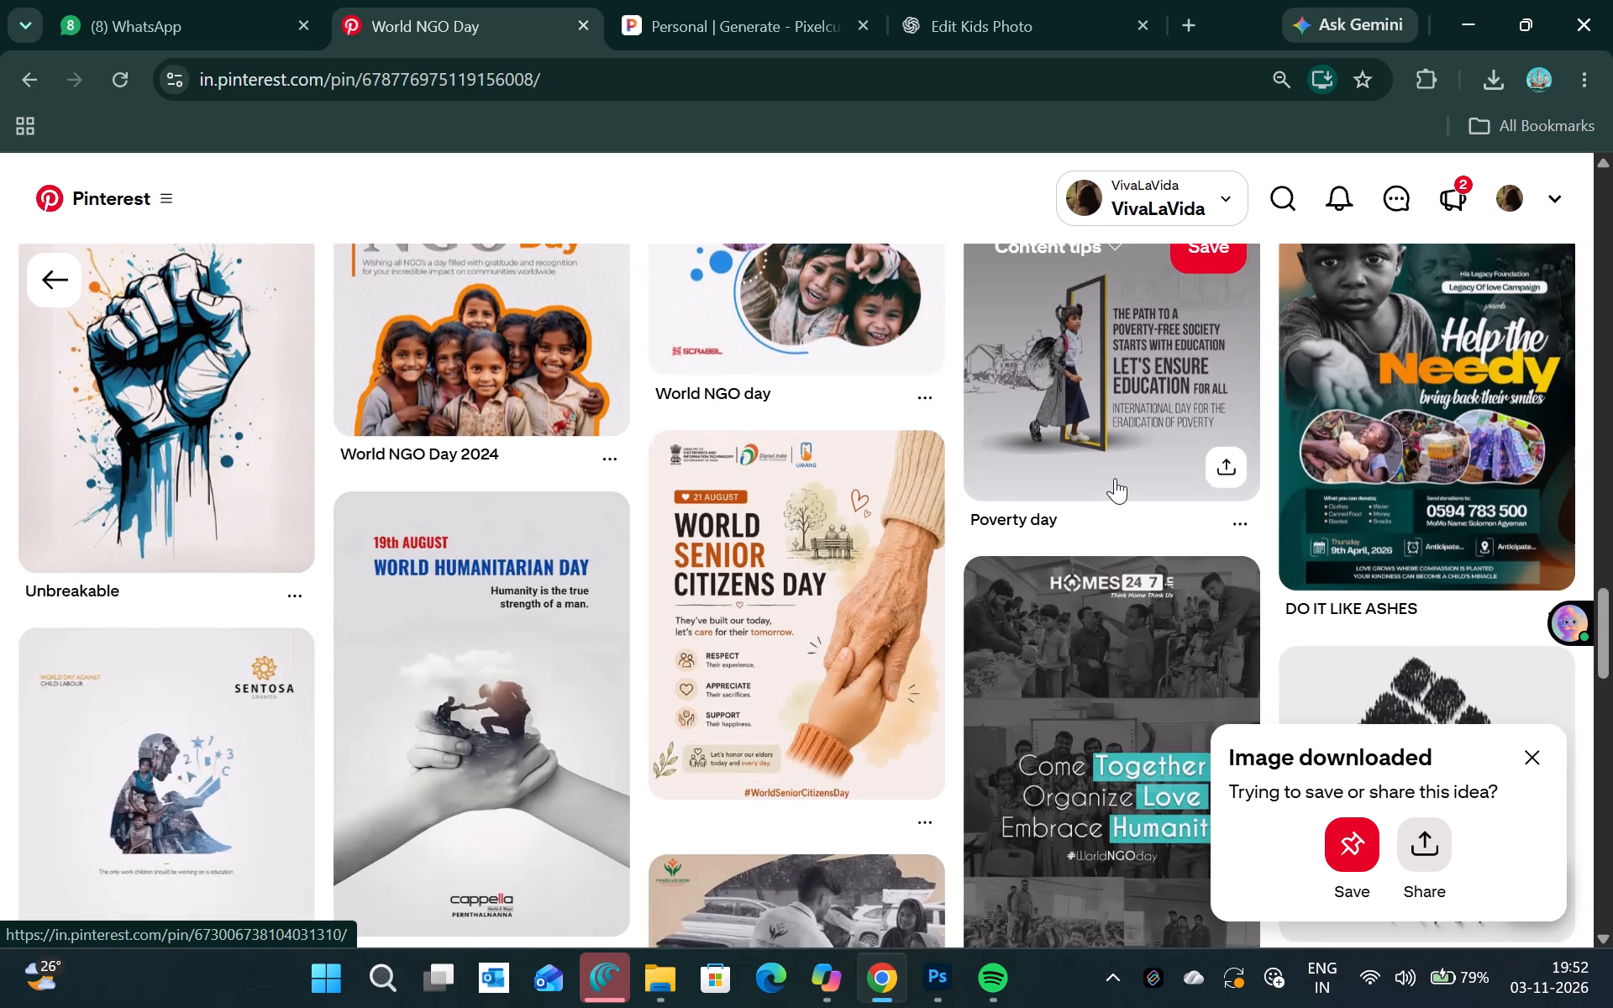
scroll(765, 527, down, 2)
scroll(883, 689, down, 1)
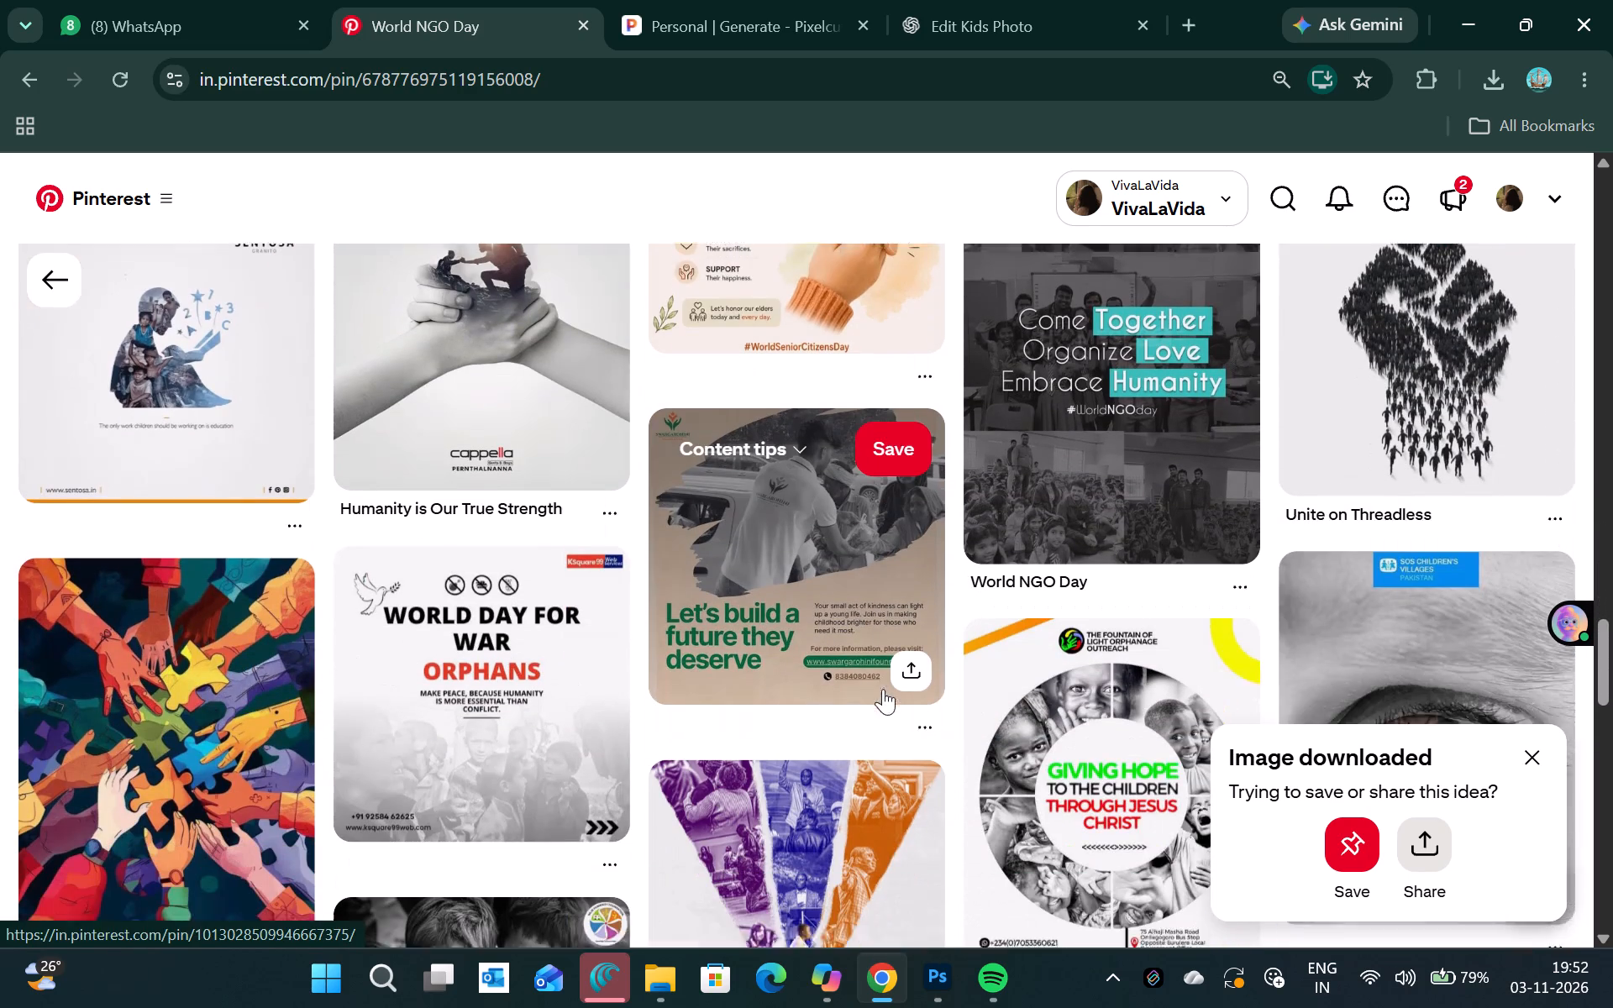
scroll(883, 689, down, 5)
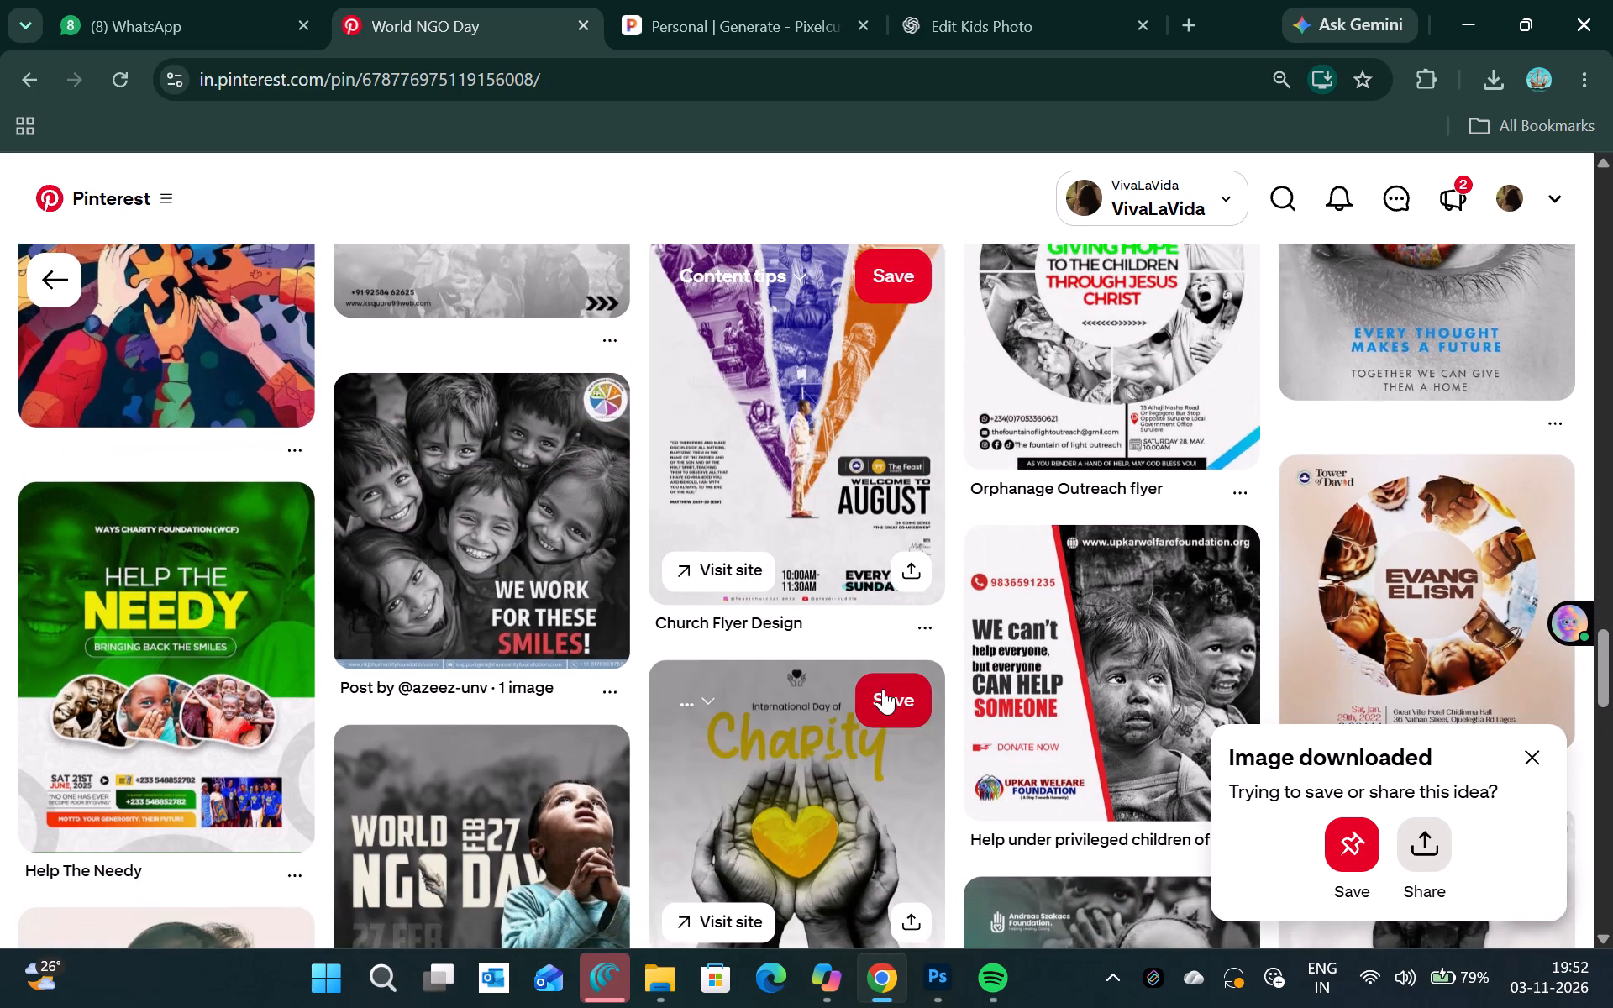
click(456, 549)
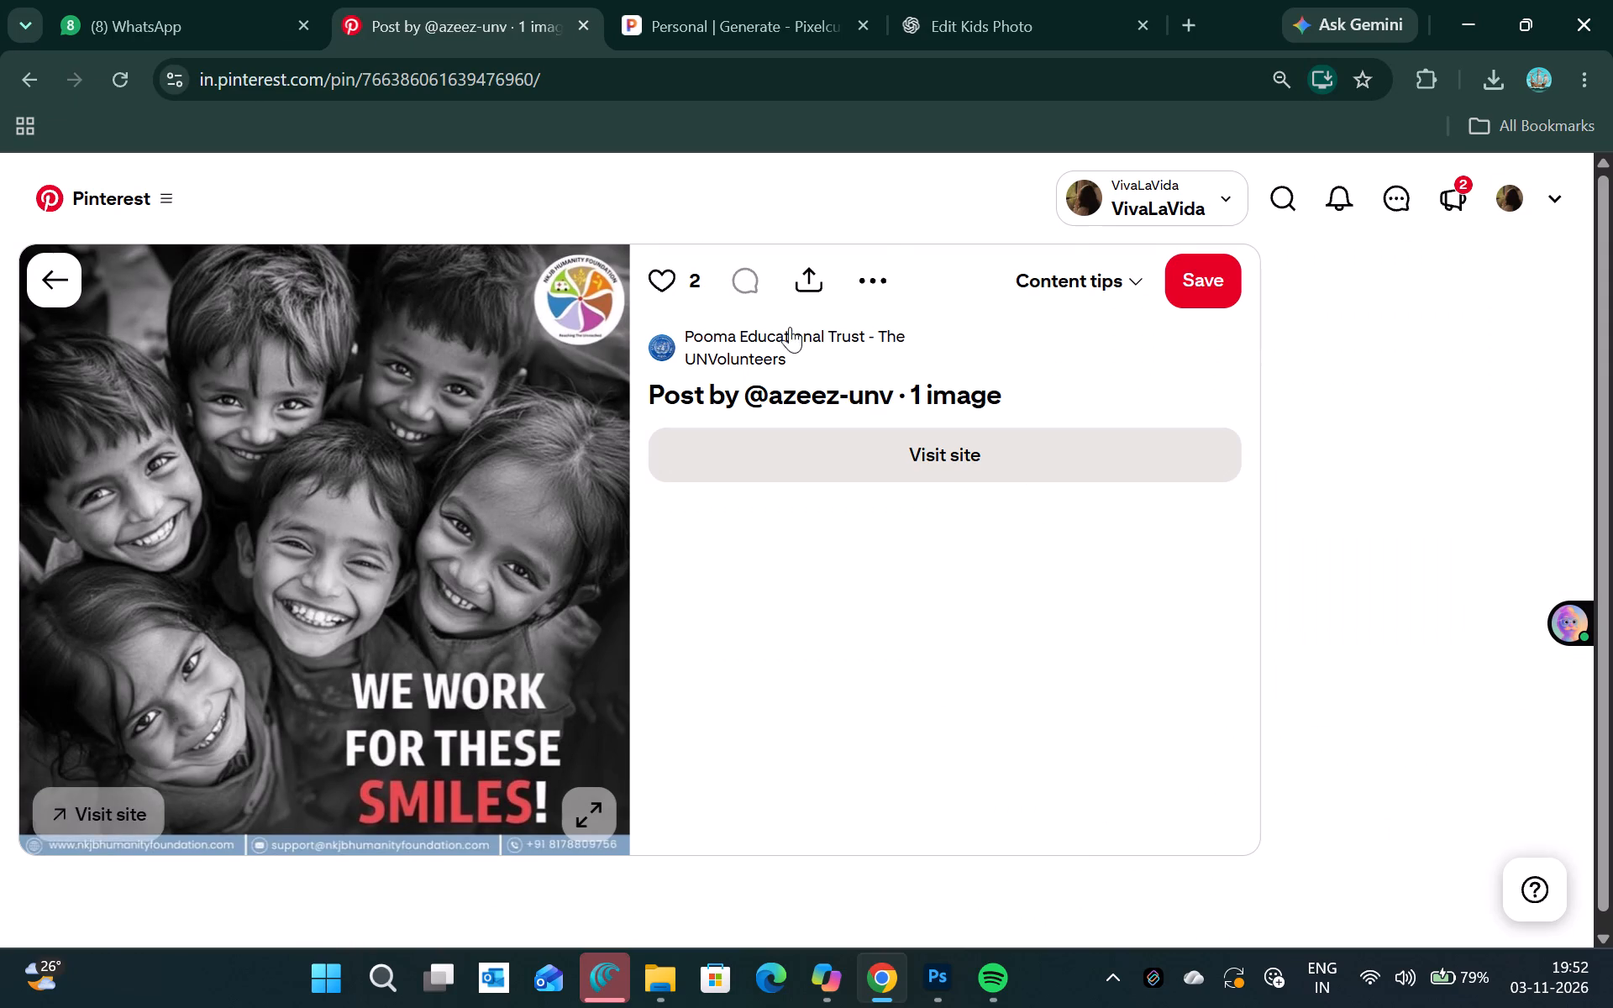
Open the related sepia pin showing a group of laughing children's faces and download its image.
click(854, 290)
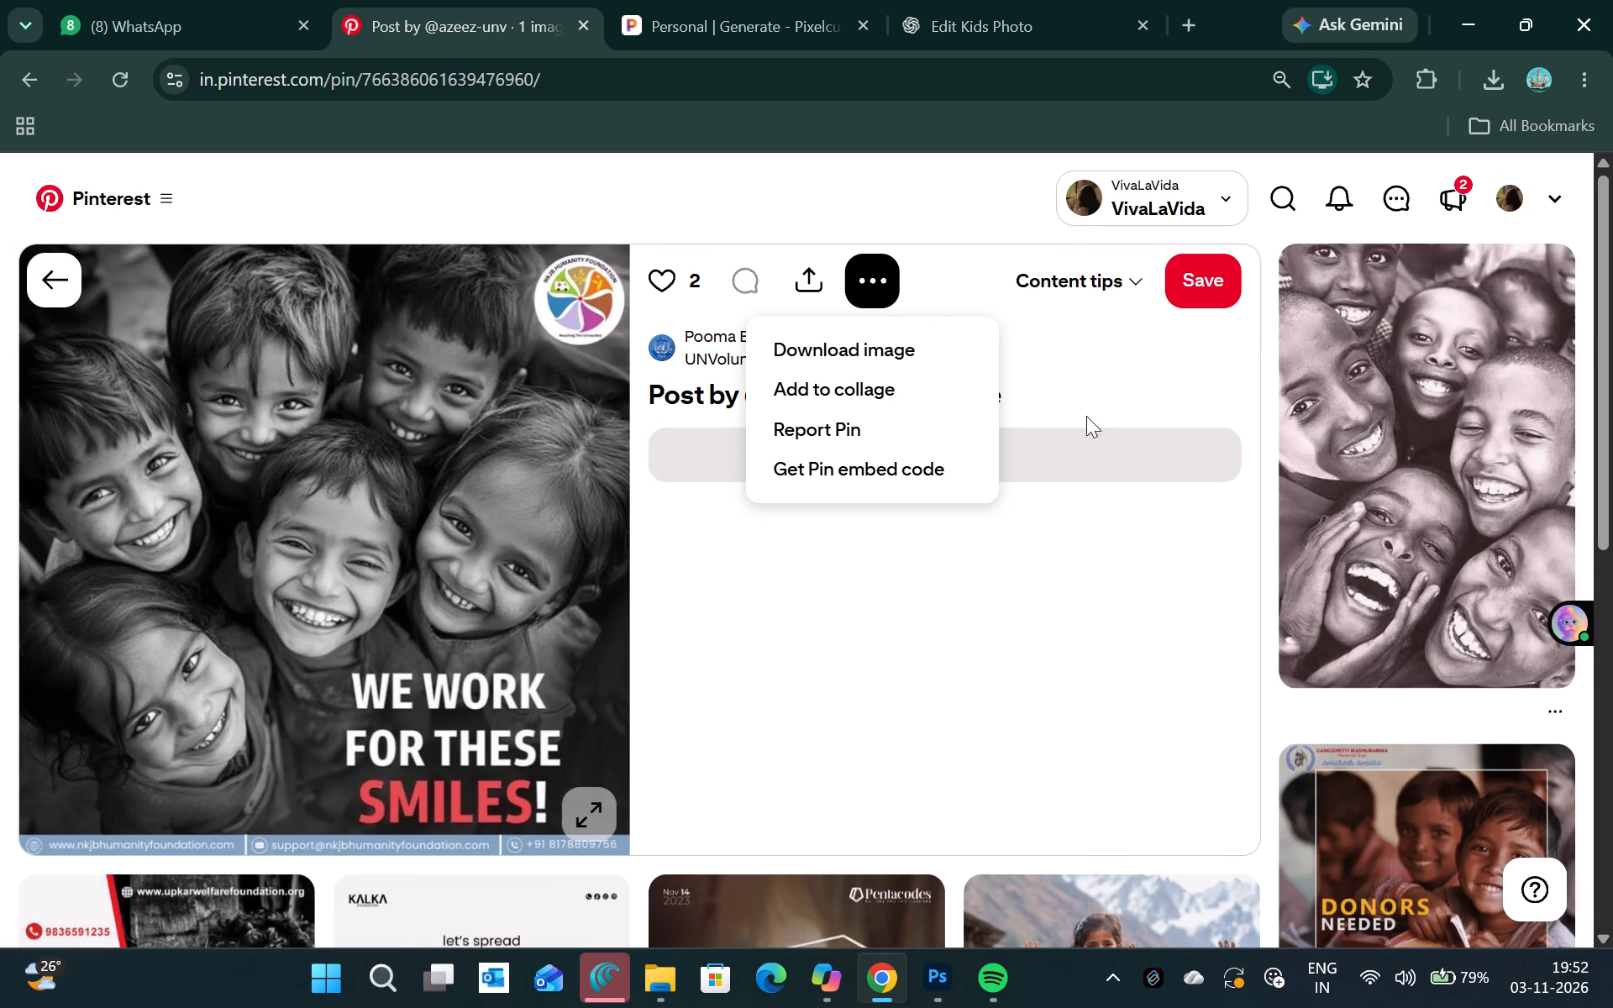
click(1393, 492)
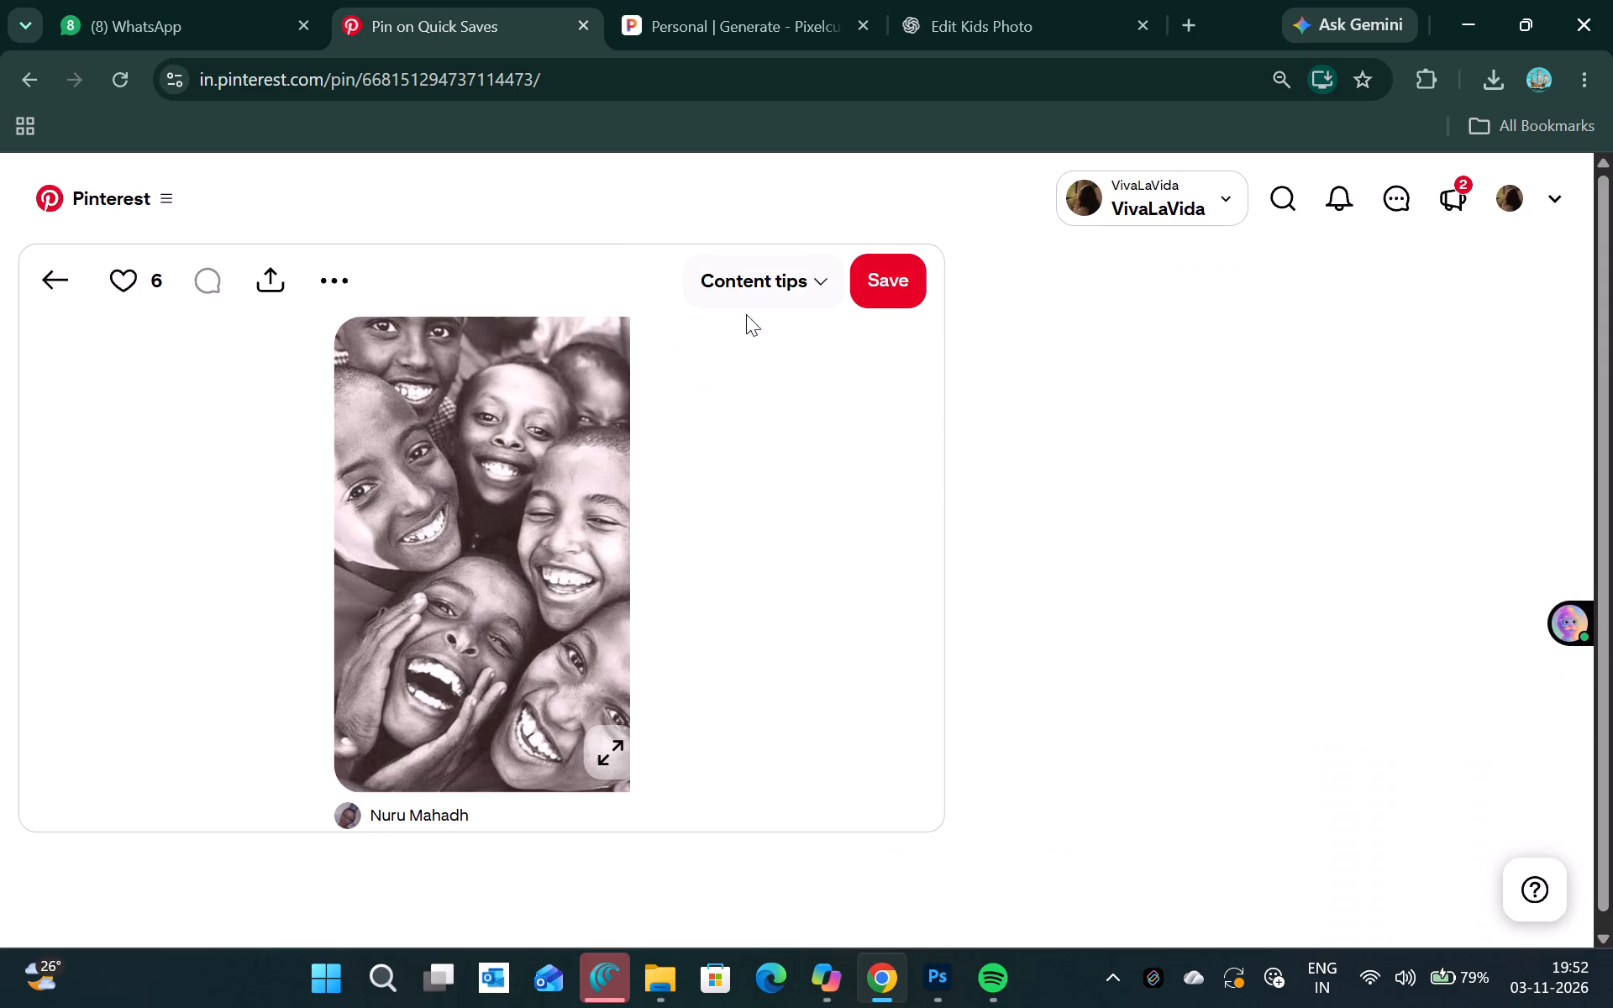
click(322, 267)
click(318, 351)
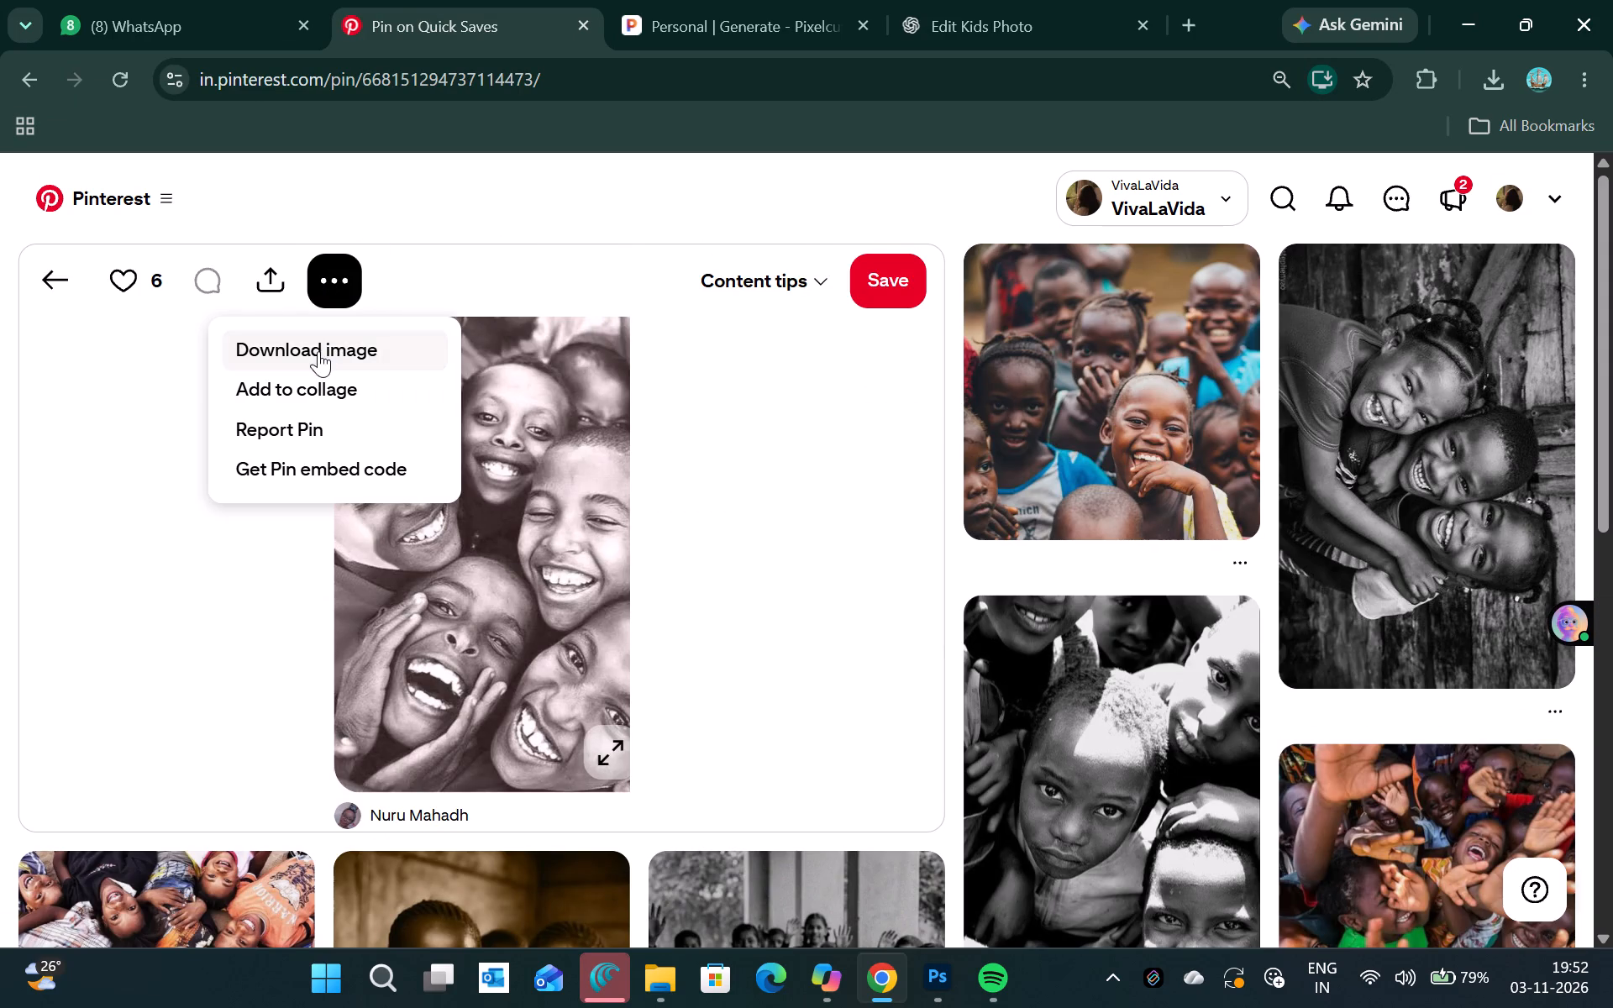
Place download (98) from the Downloads folder into the Photoshop banner and scale it to about 473% over the kids-in-hands artwork.
click(646, 994)
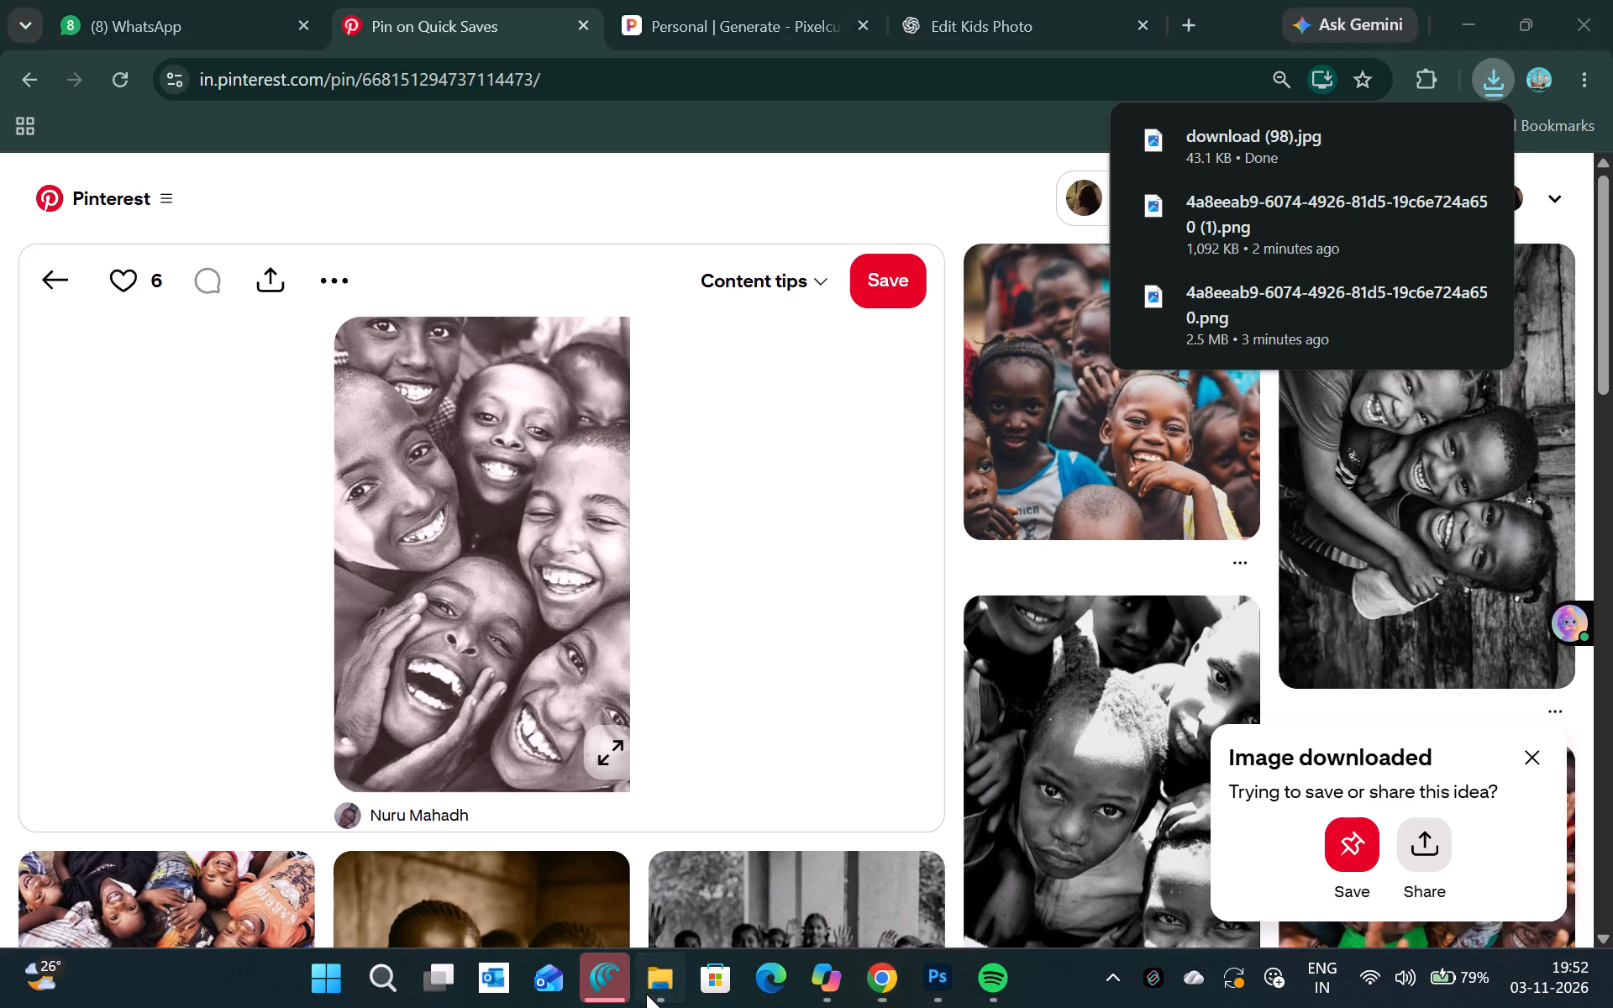
drag(378, 378, 922, 980)
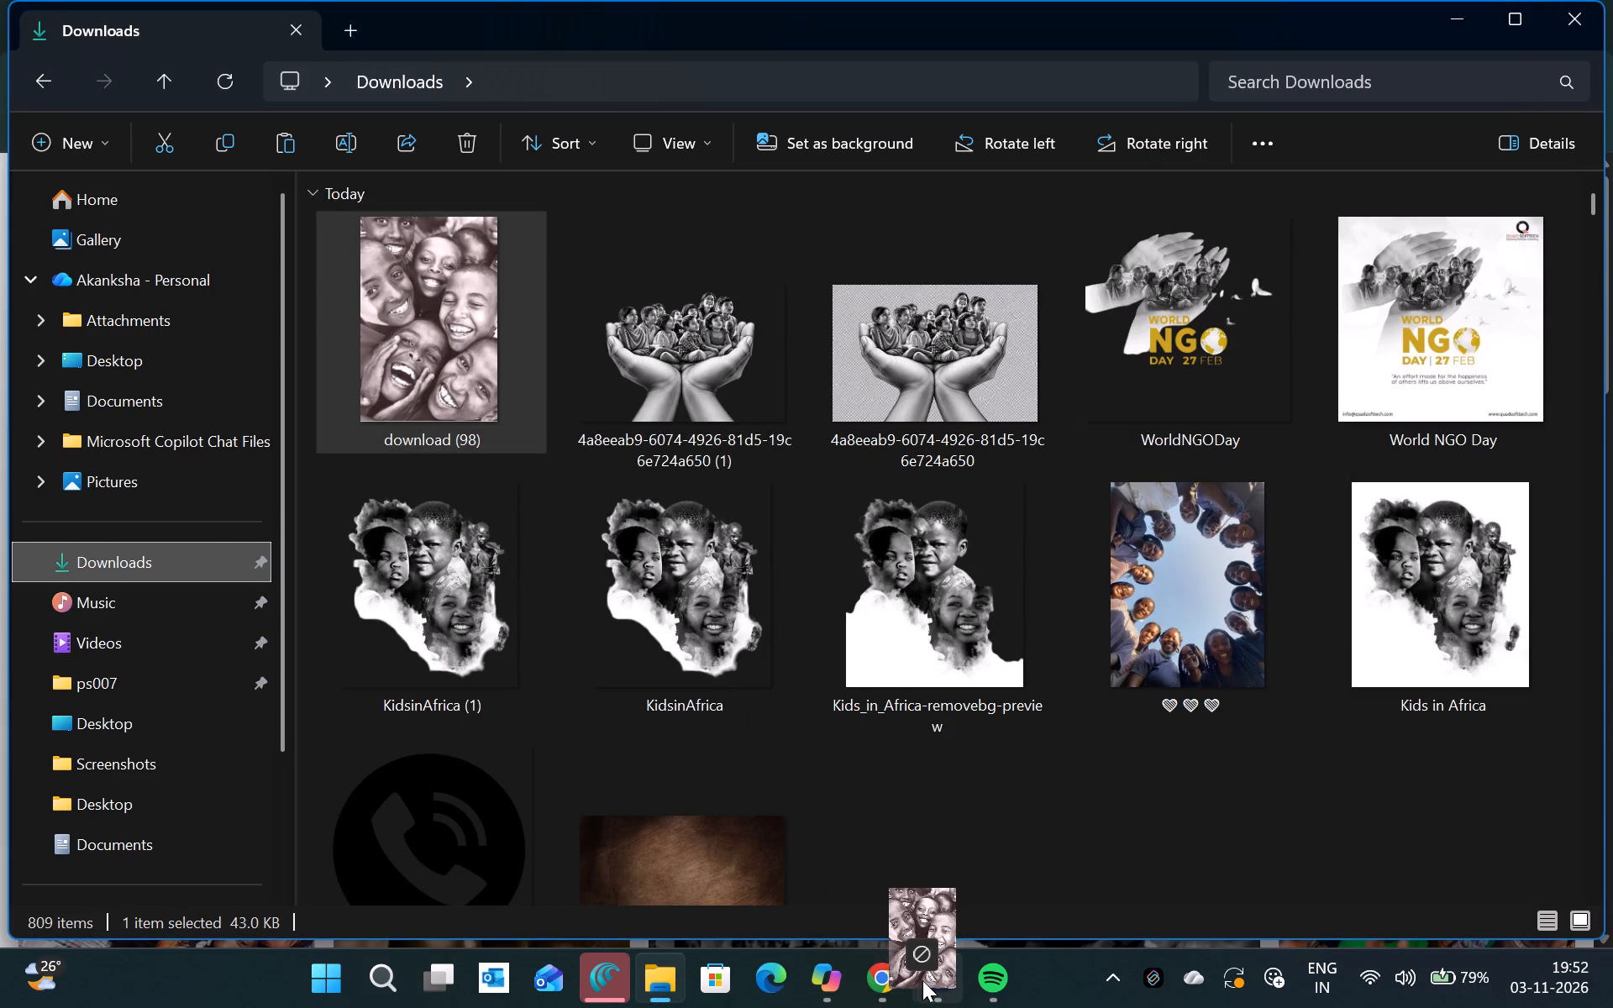
drag(922, 980, 860, 553)
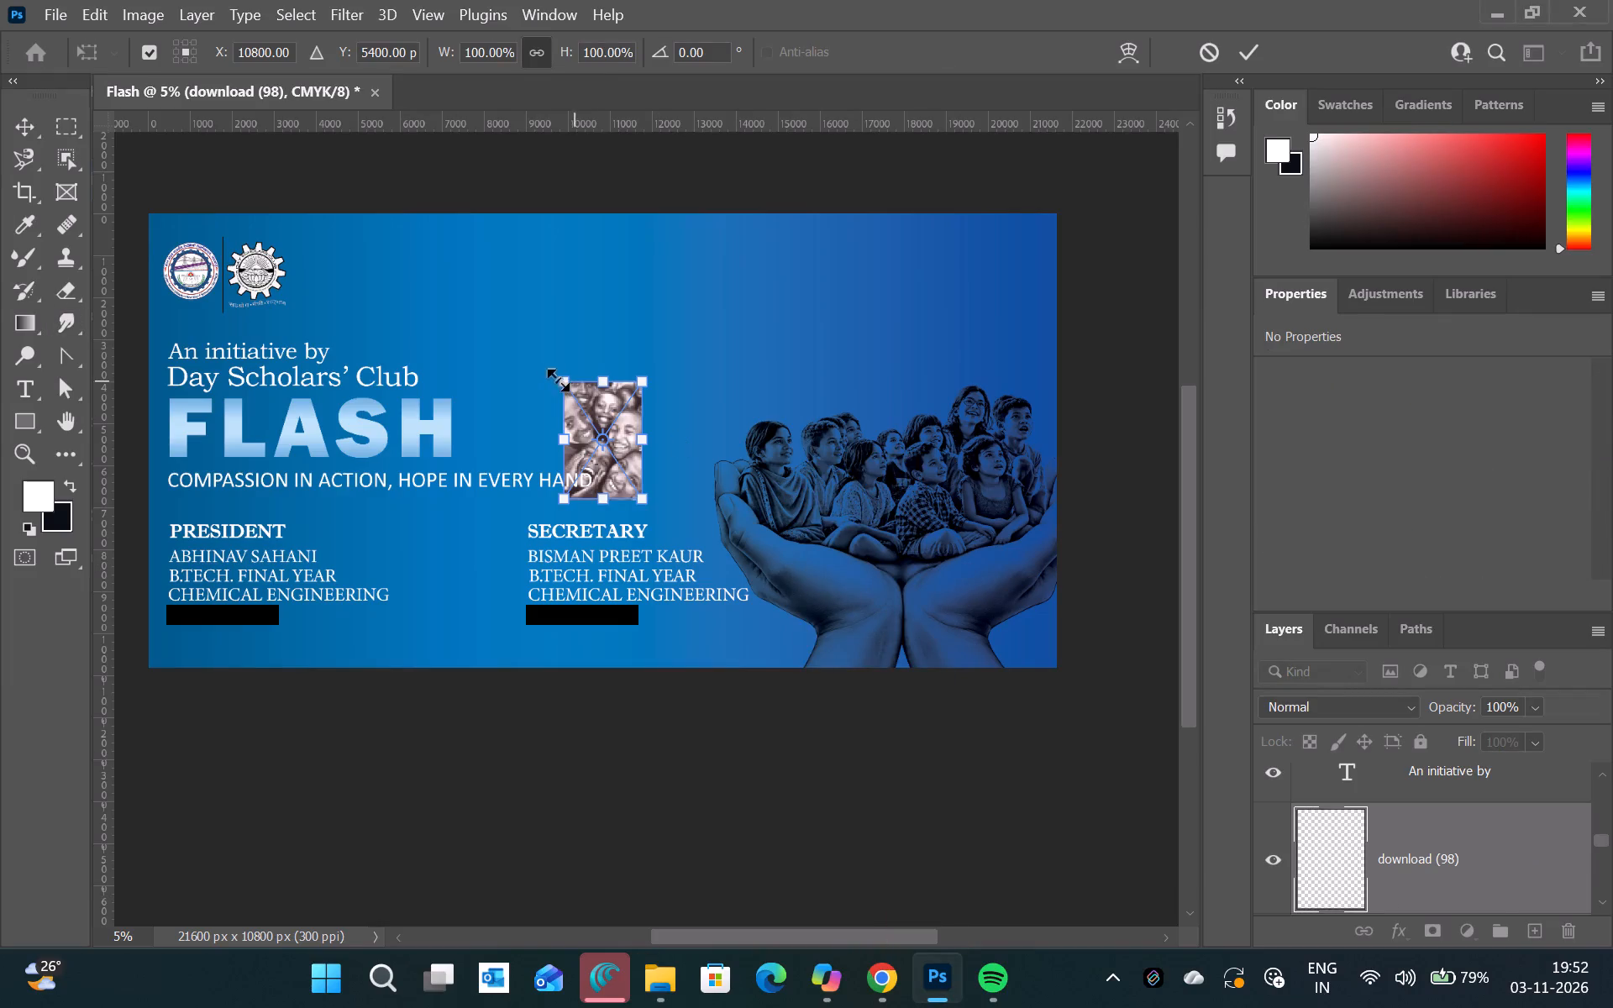
drag(551, 374, 367, 161)
drag(638, 386, 465, 496)
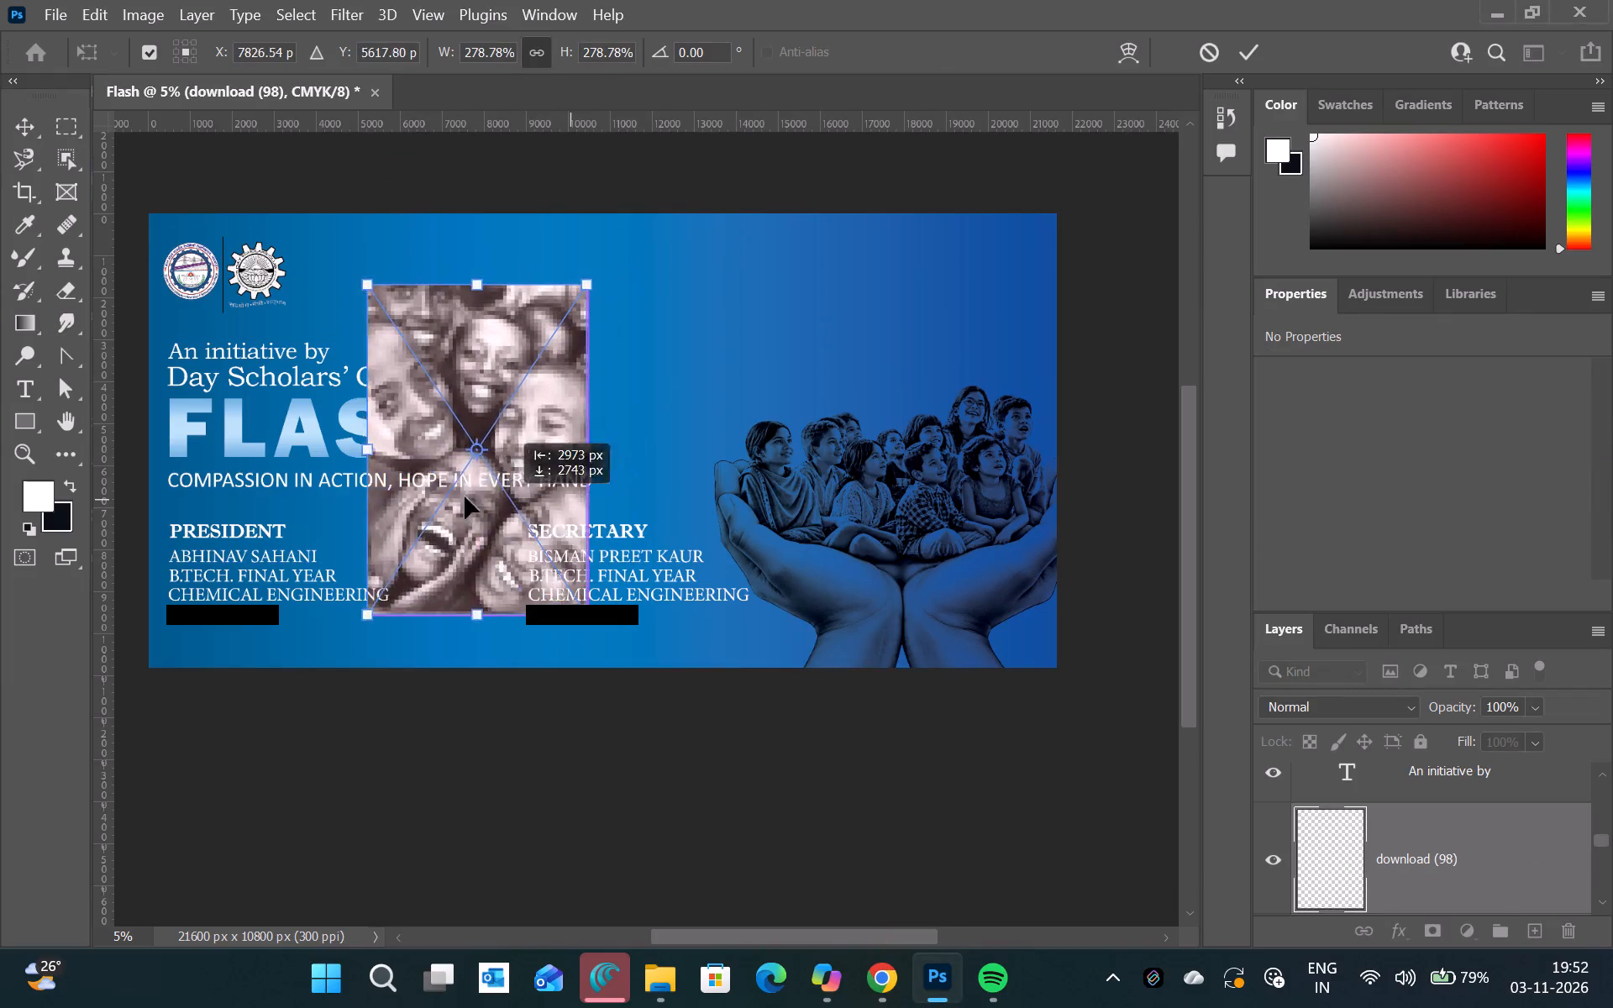
drag(465, 496, 285, 407)
drag(357, 511, 644, 652)
drag(486, 574, 1081, 578)
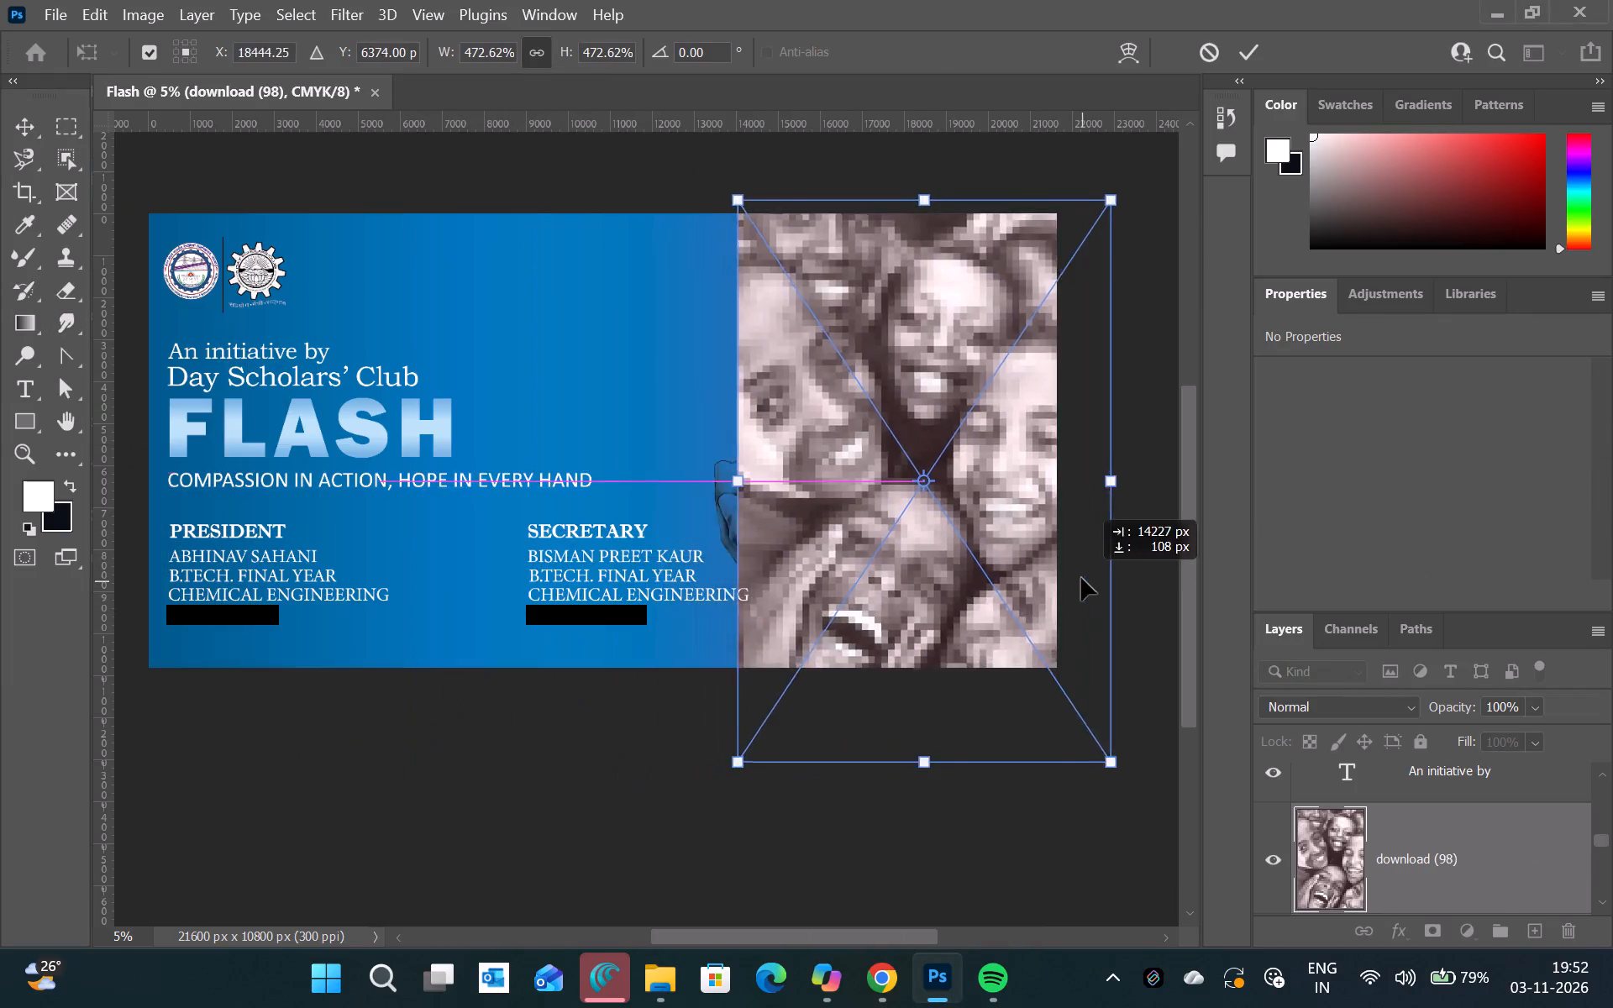
drag(1081, 578, 1066, 575)
drag(1017, 575, 1064, 577)
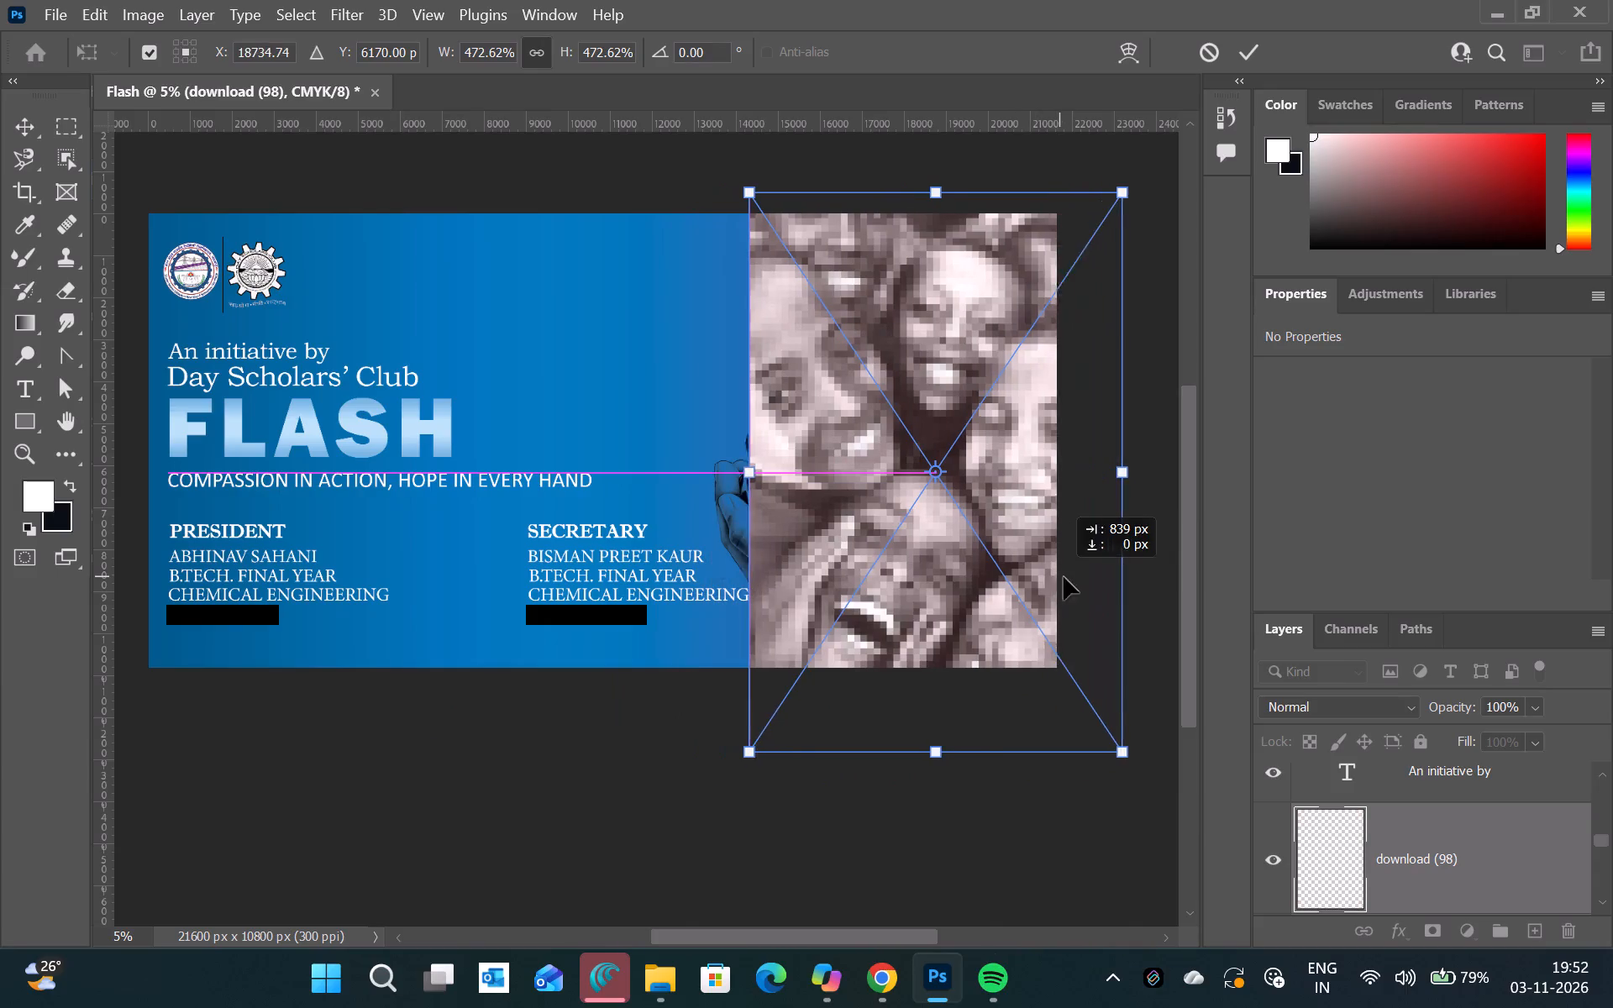
drag(1064, 577, 1057, 578)
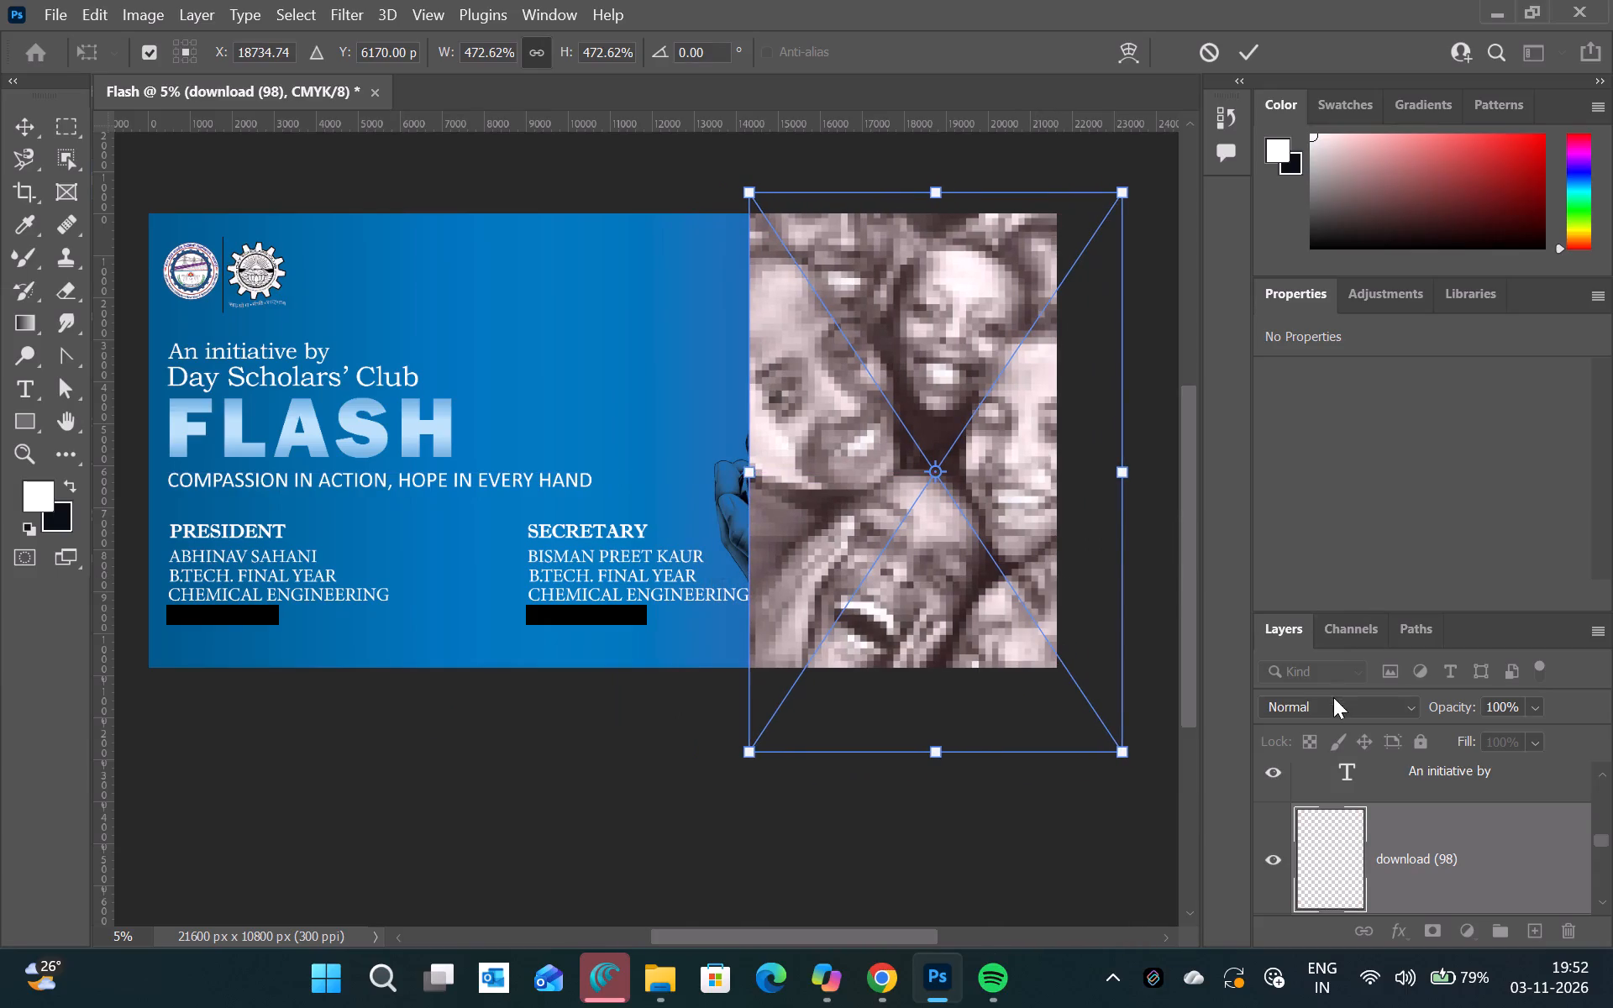
Commit the placed children's photo and change its blend mode, trying Color Burn before settling on Multiply.
click(1322, 708)
click(1328, 414)
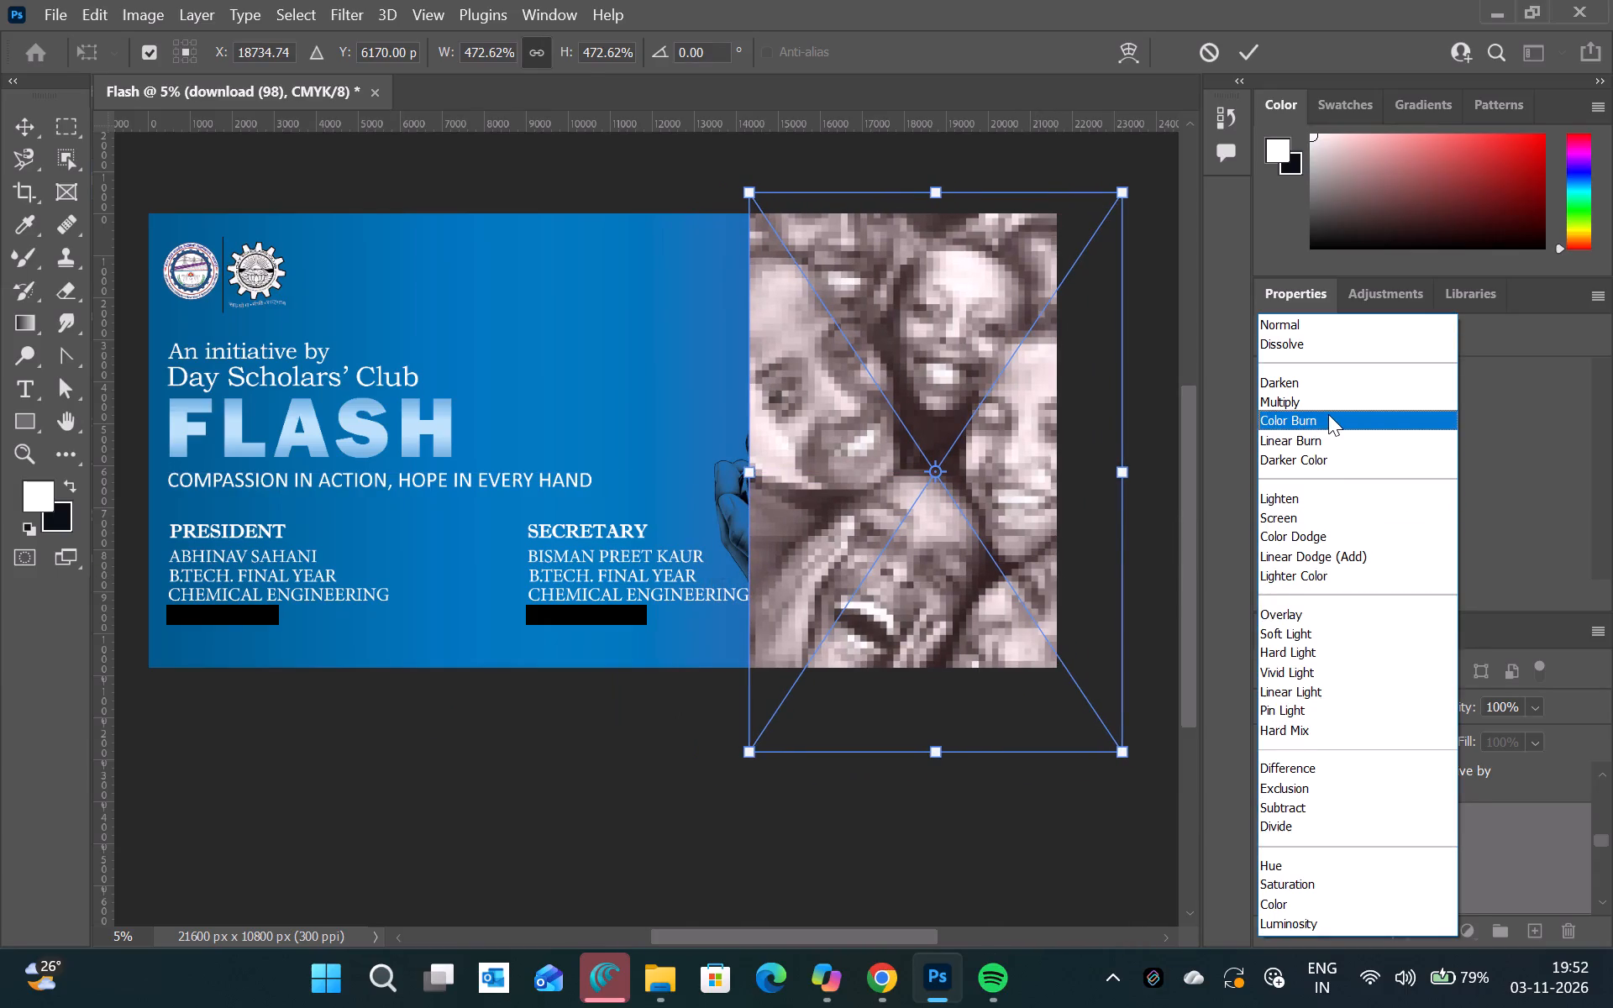
click(1252, 38)
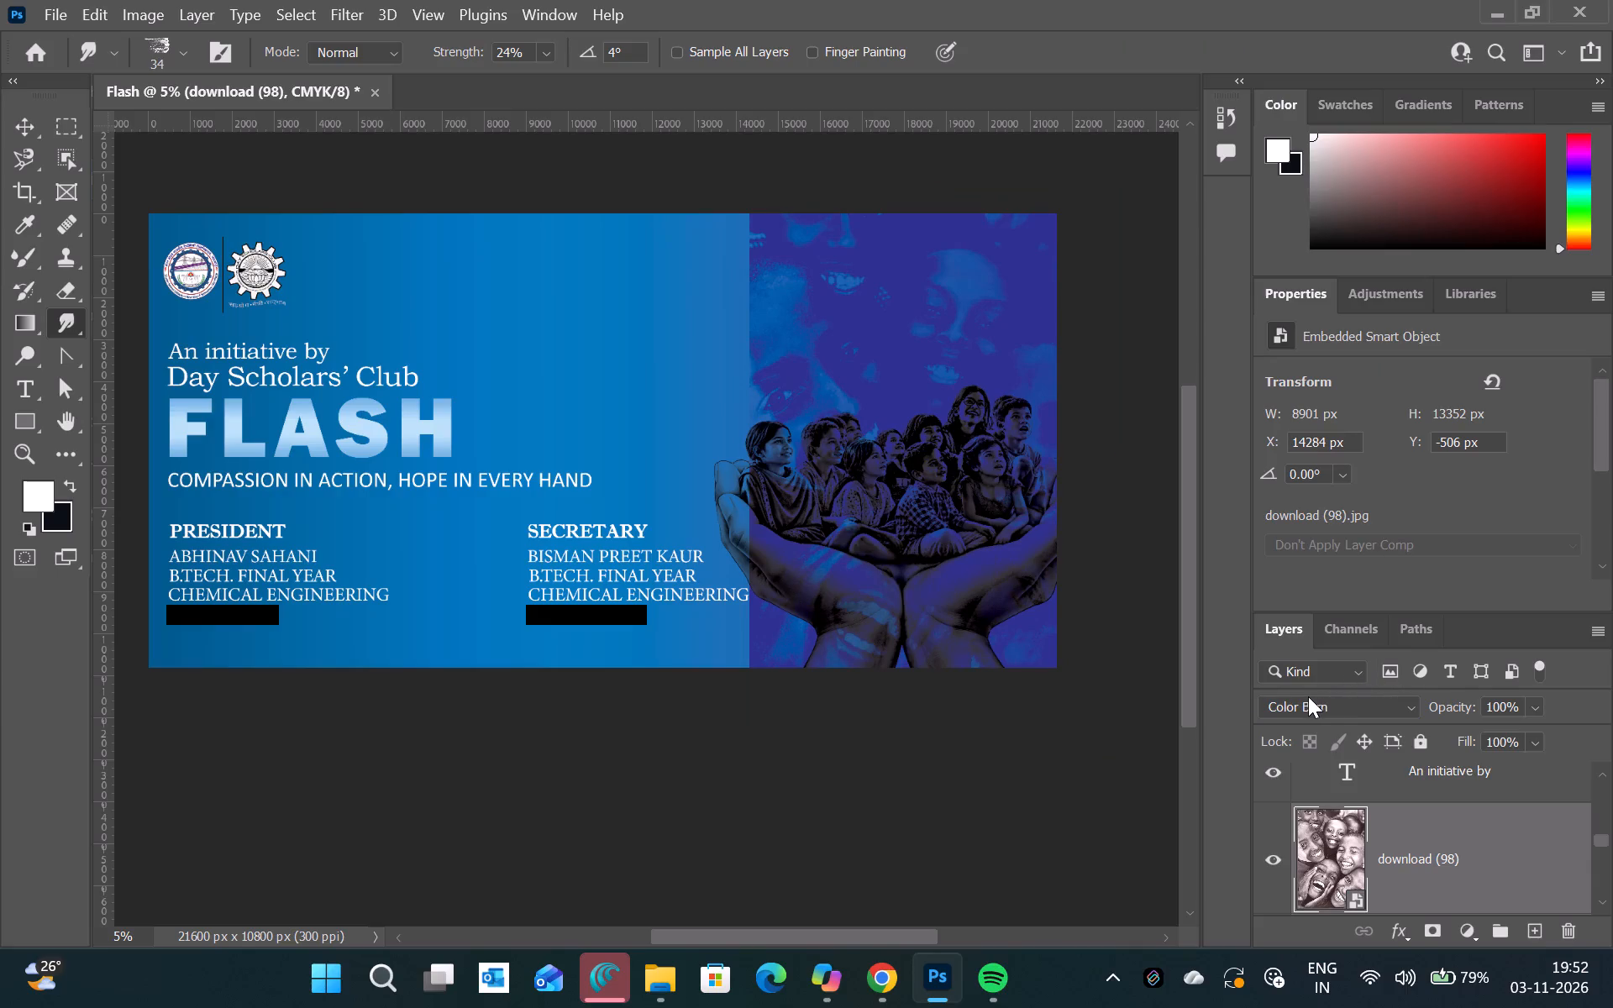
click(1355, 707)
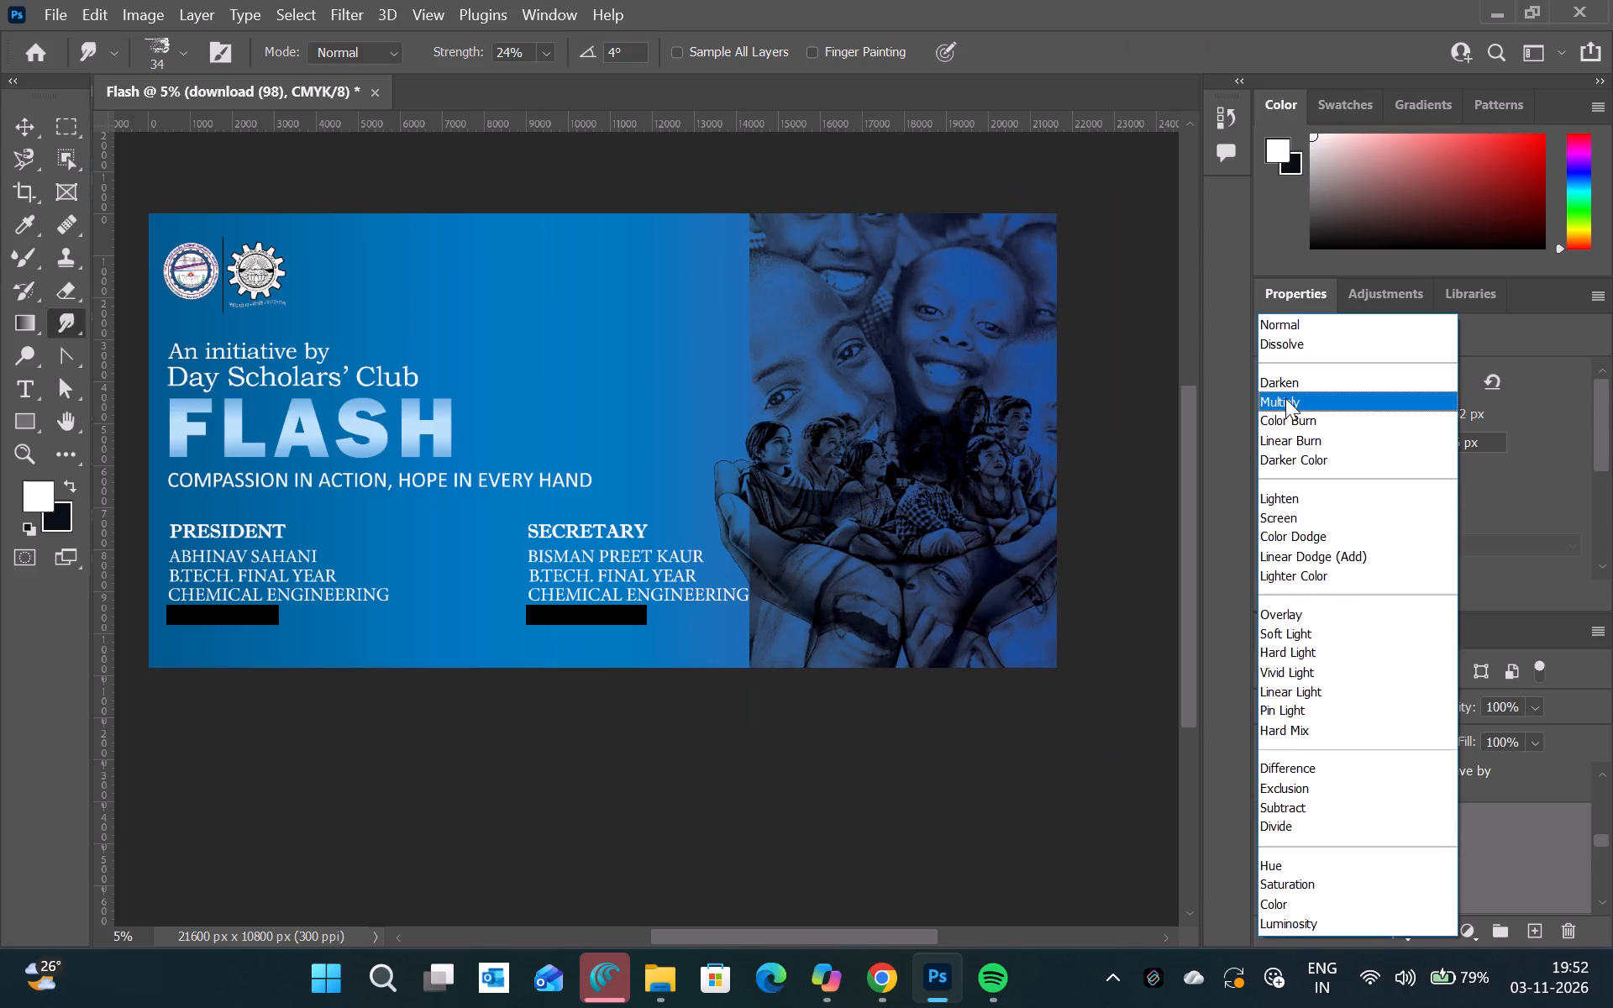
click(1285, 398)
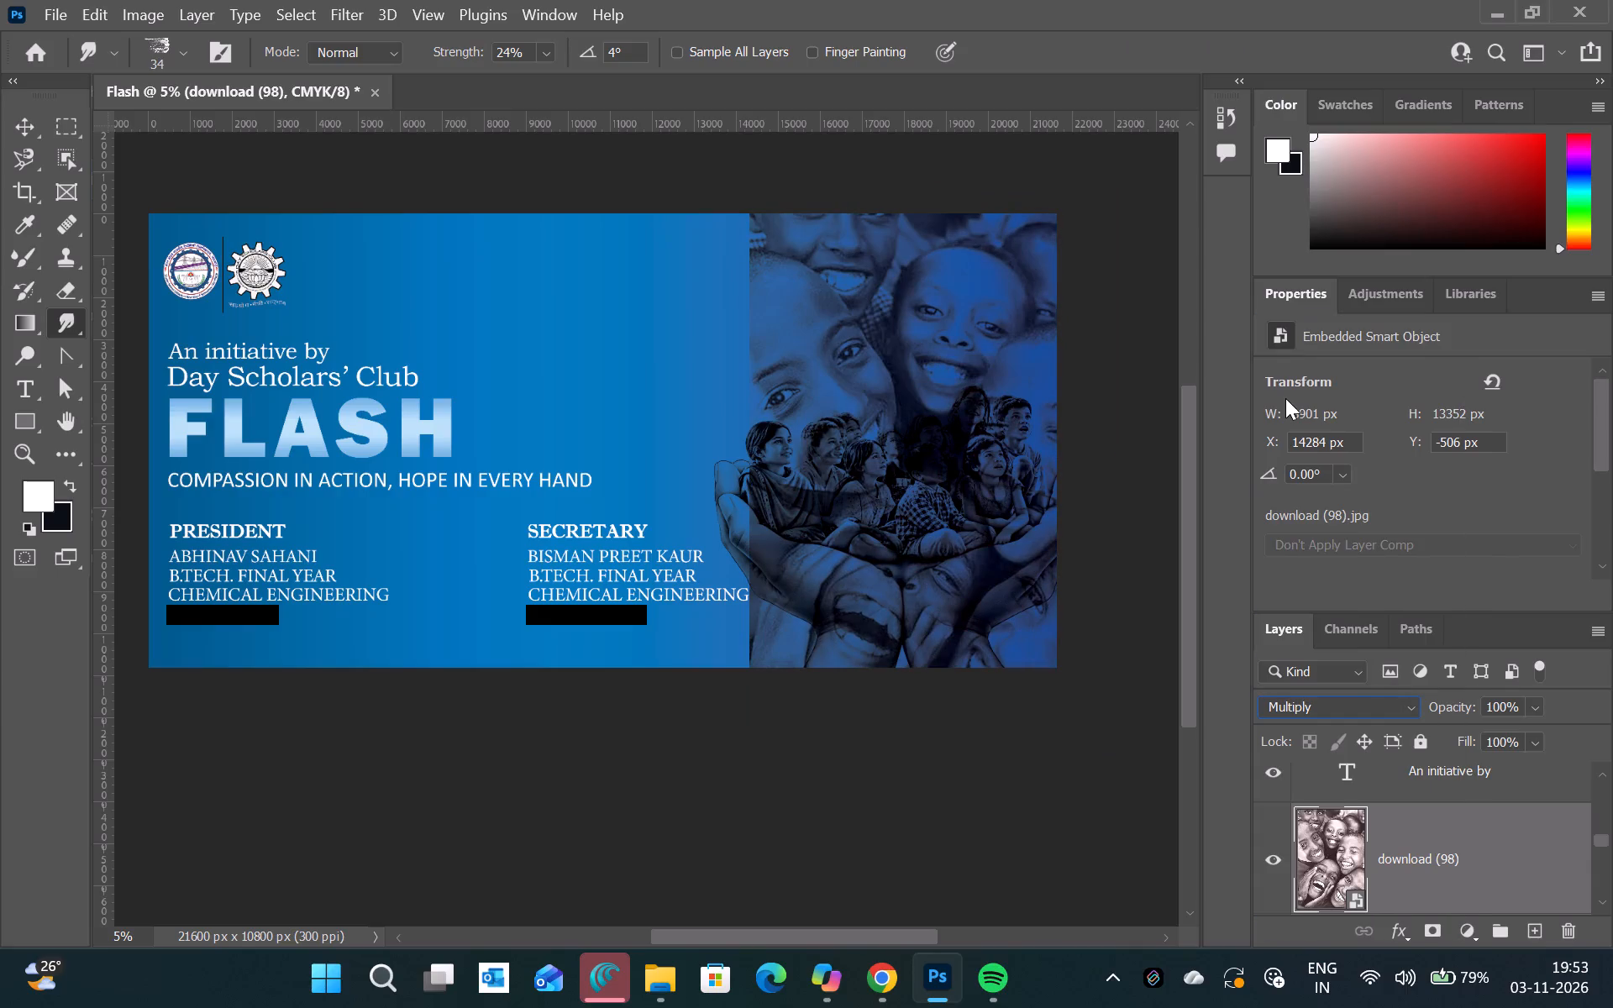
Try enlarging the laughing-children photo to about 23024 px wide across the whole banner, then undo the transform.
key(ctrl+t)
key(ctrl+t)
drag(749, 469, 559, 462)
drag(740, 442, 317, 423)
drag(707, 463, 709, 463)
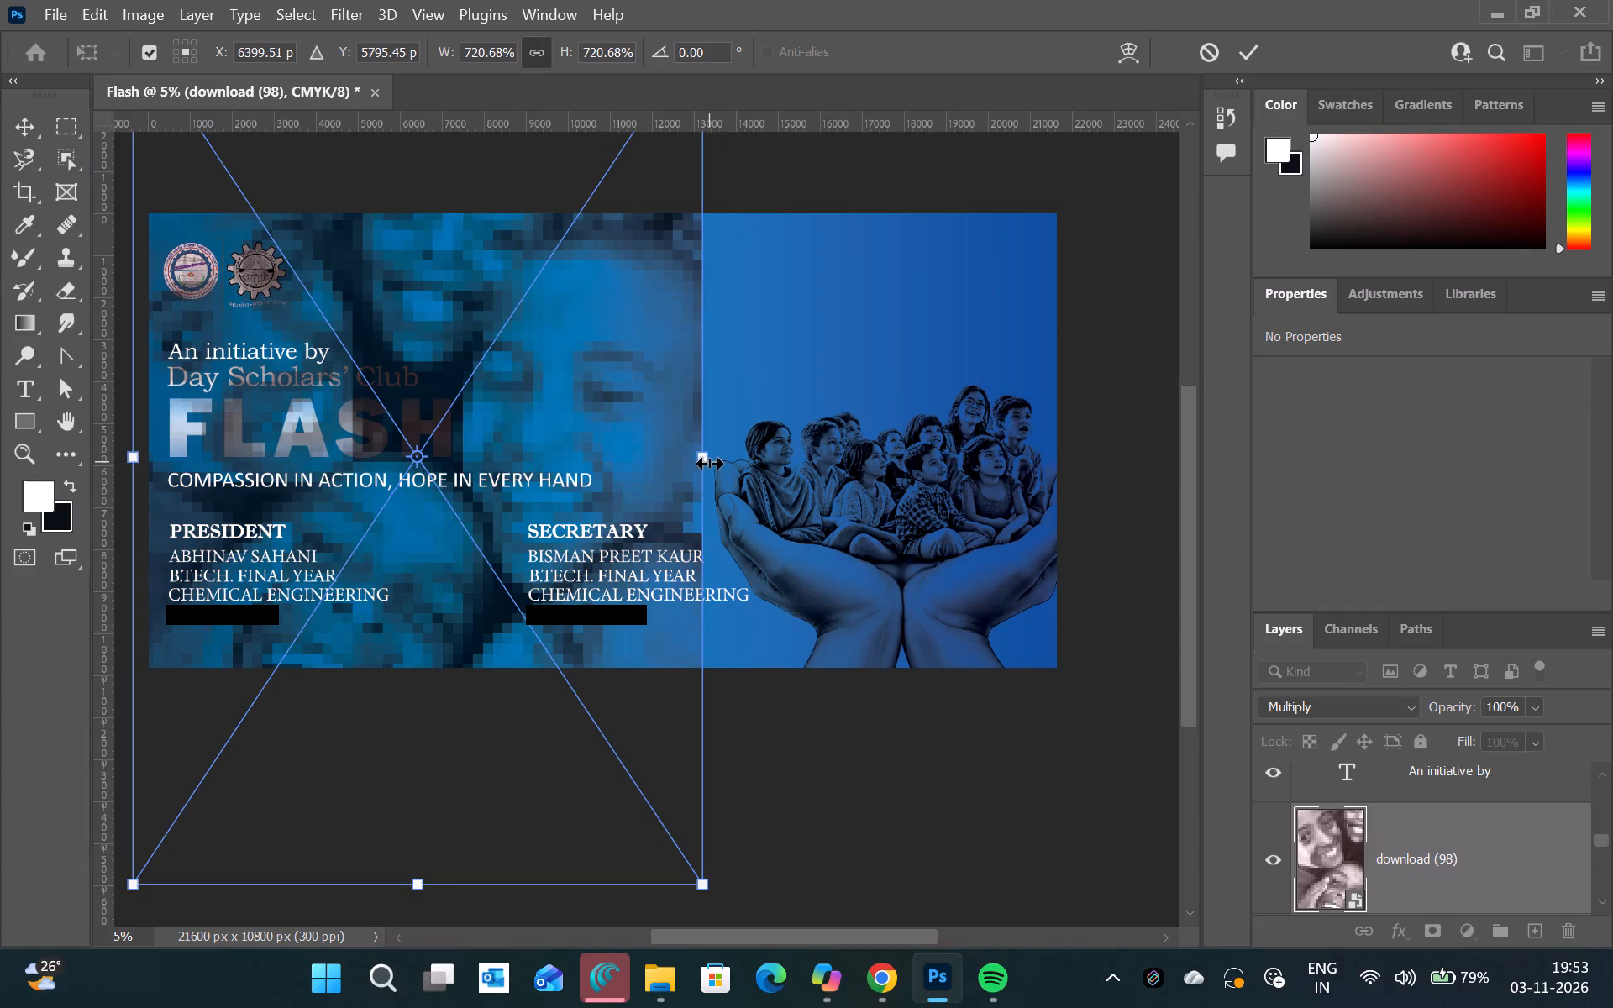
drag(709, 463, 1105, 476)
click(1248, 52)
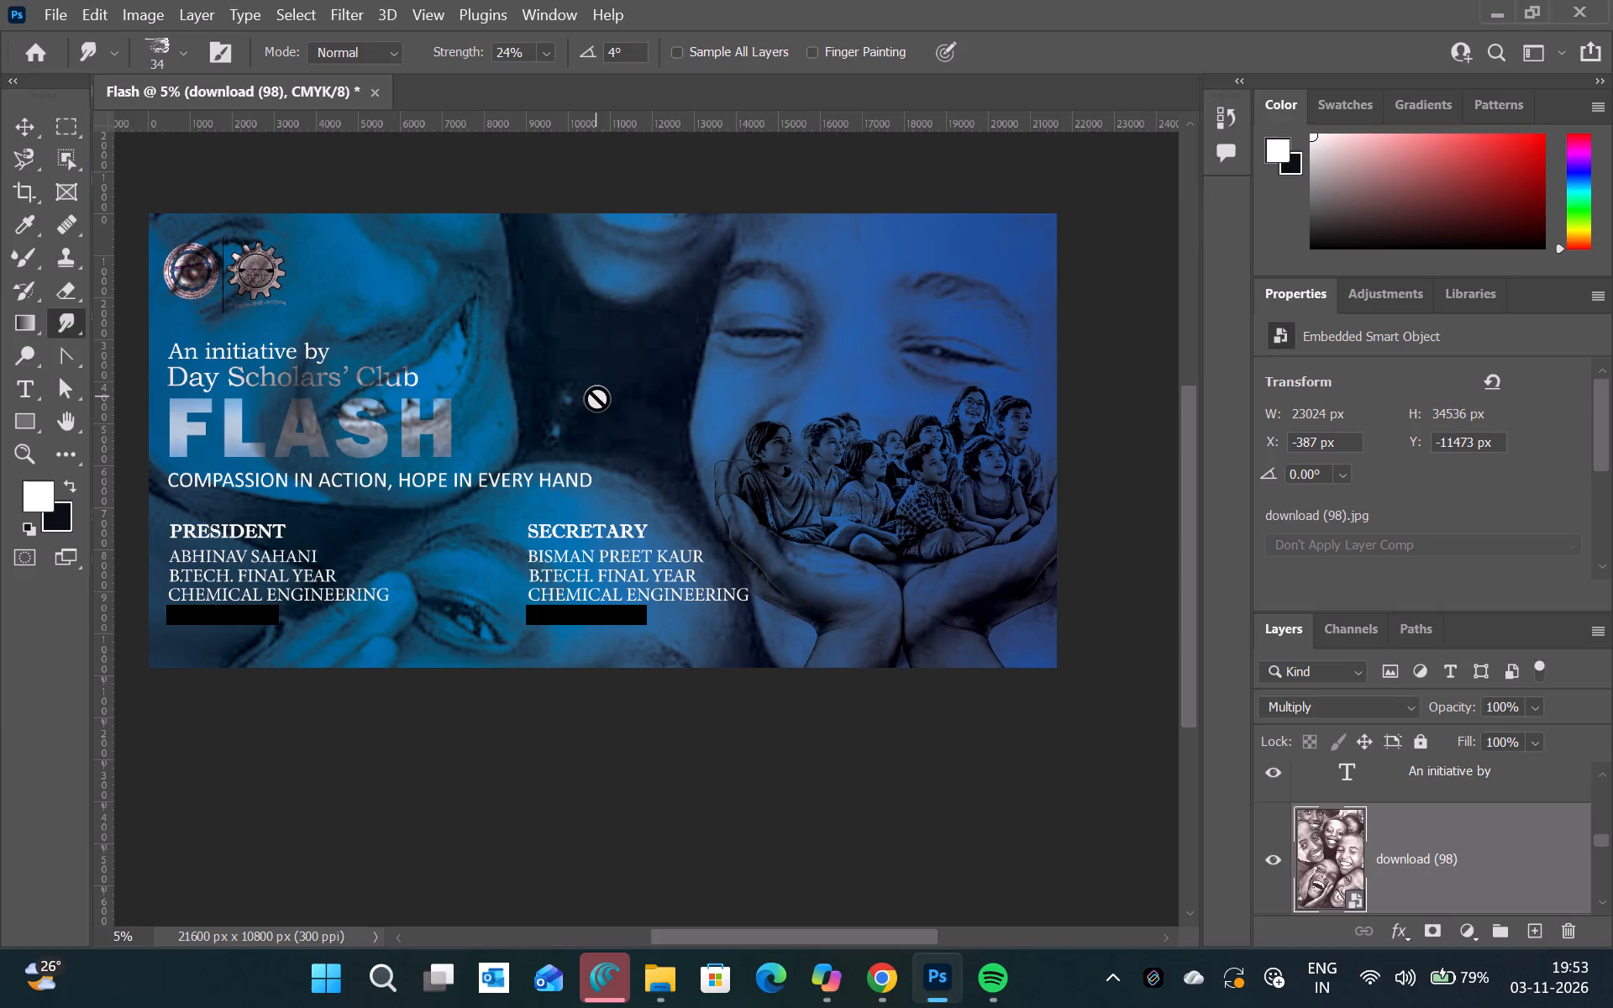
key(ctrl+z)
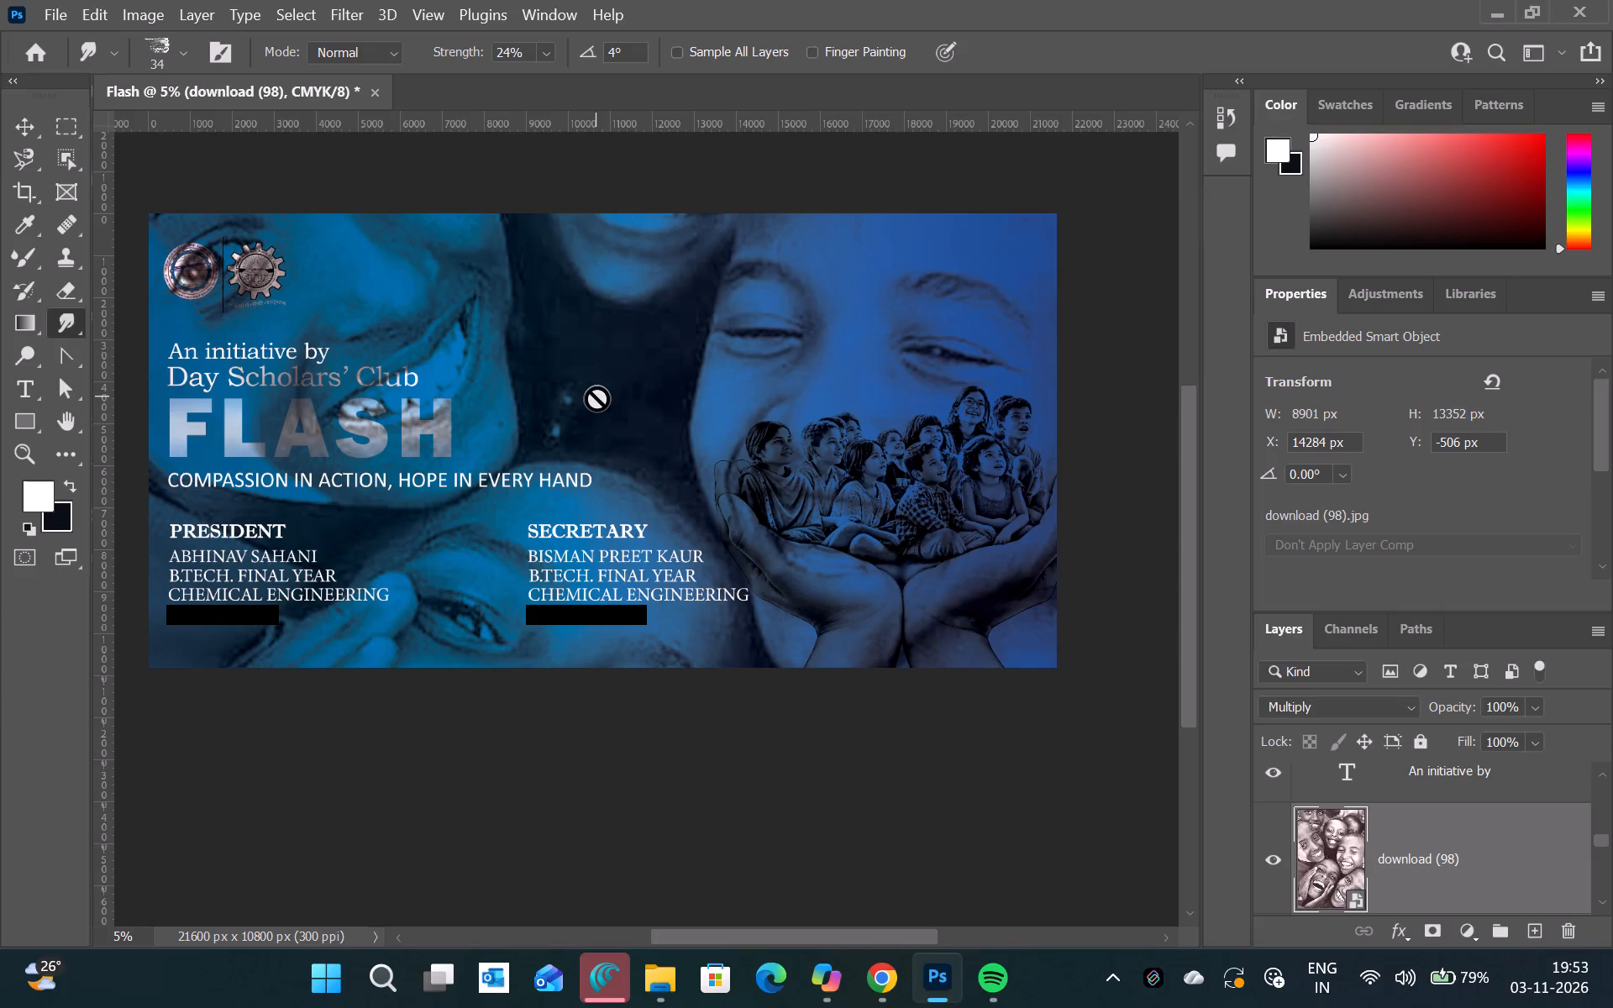
Shift the laughing-children photo to about X 12699 px, Y -859 px so its right edge meets the banner's right edge.
key(ctrl+t)
click(866, 435)
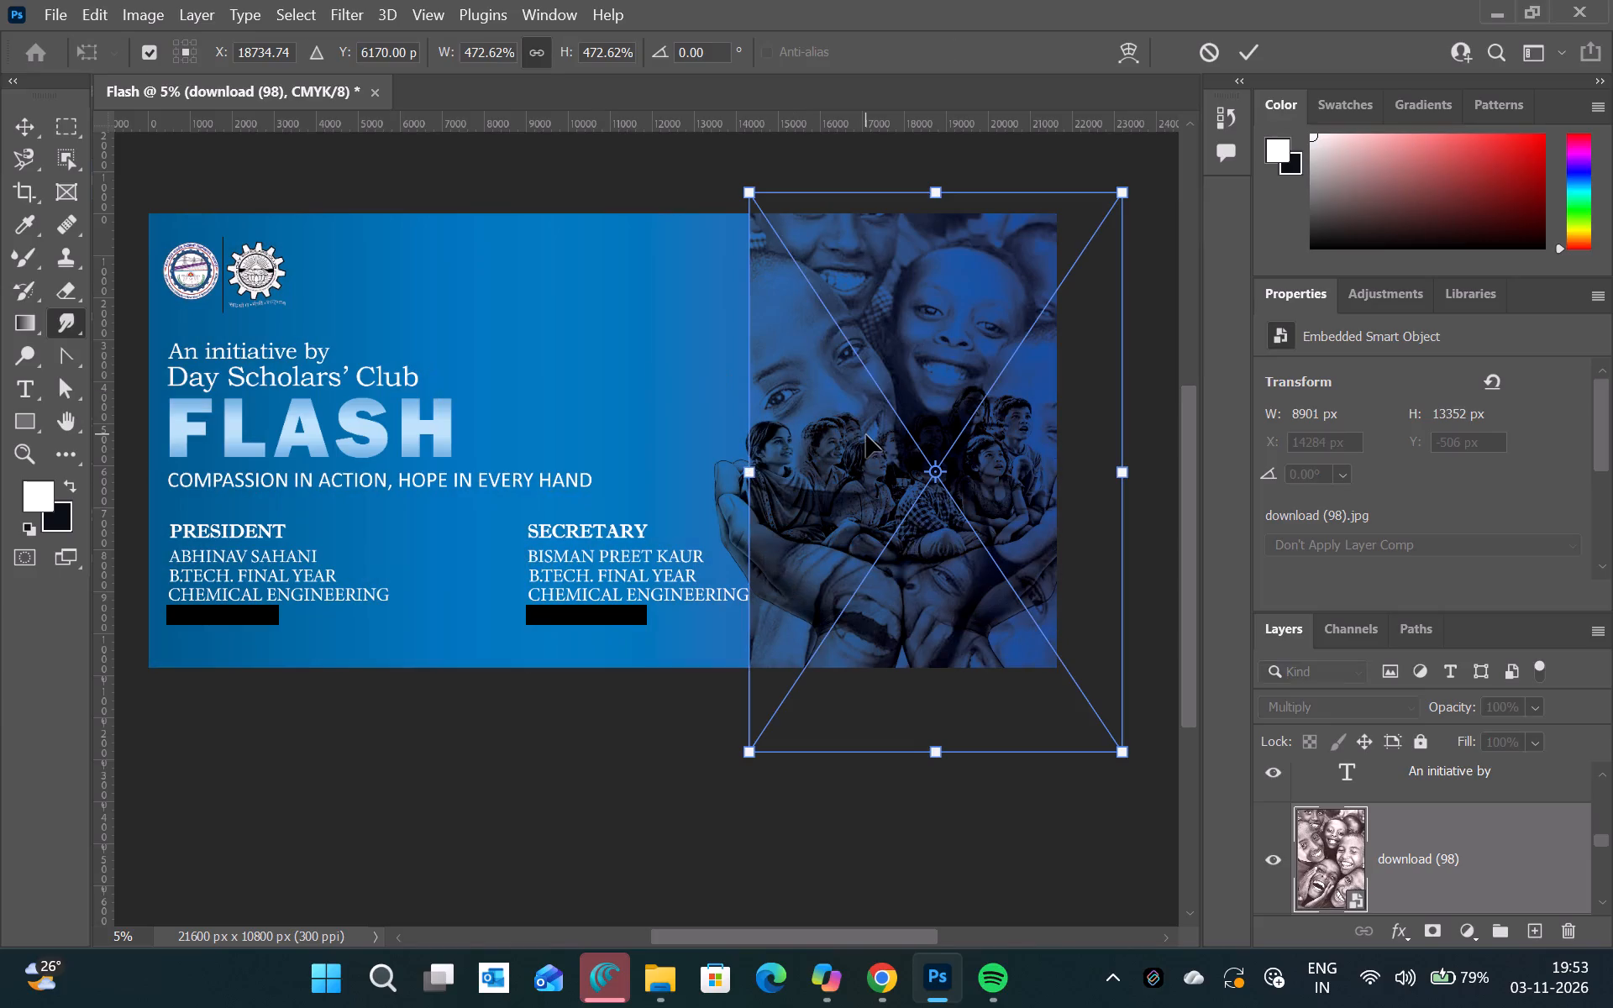
drag(865, 521, 837, 524)
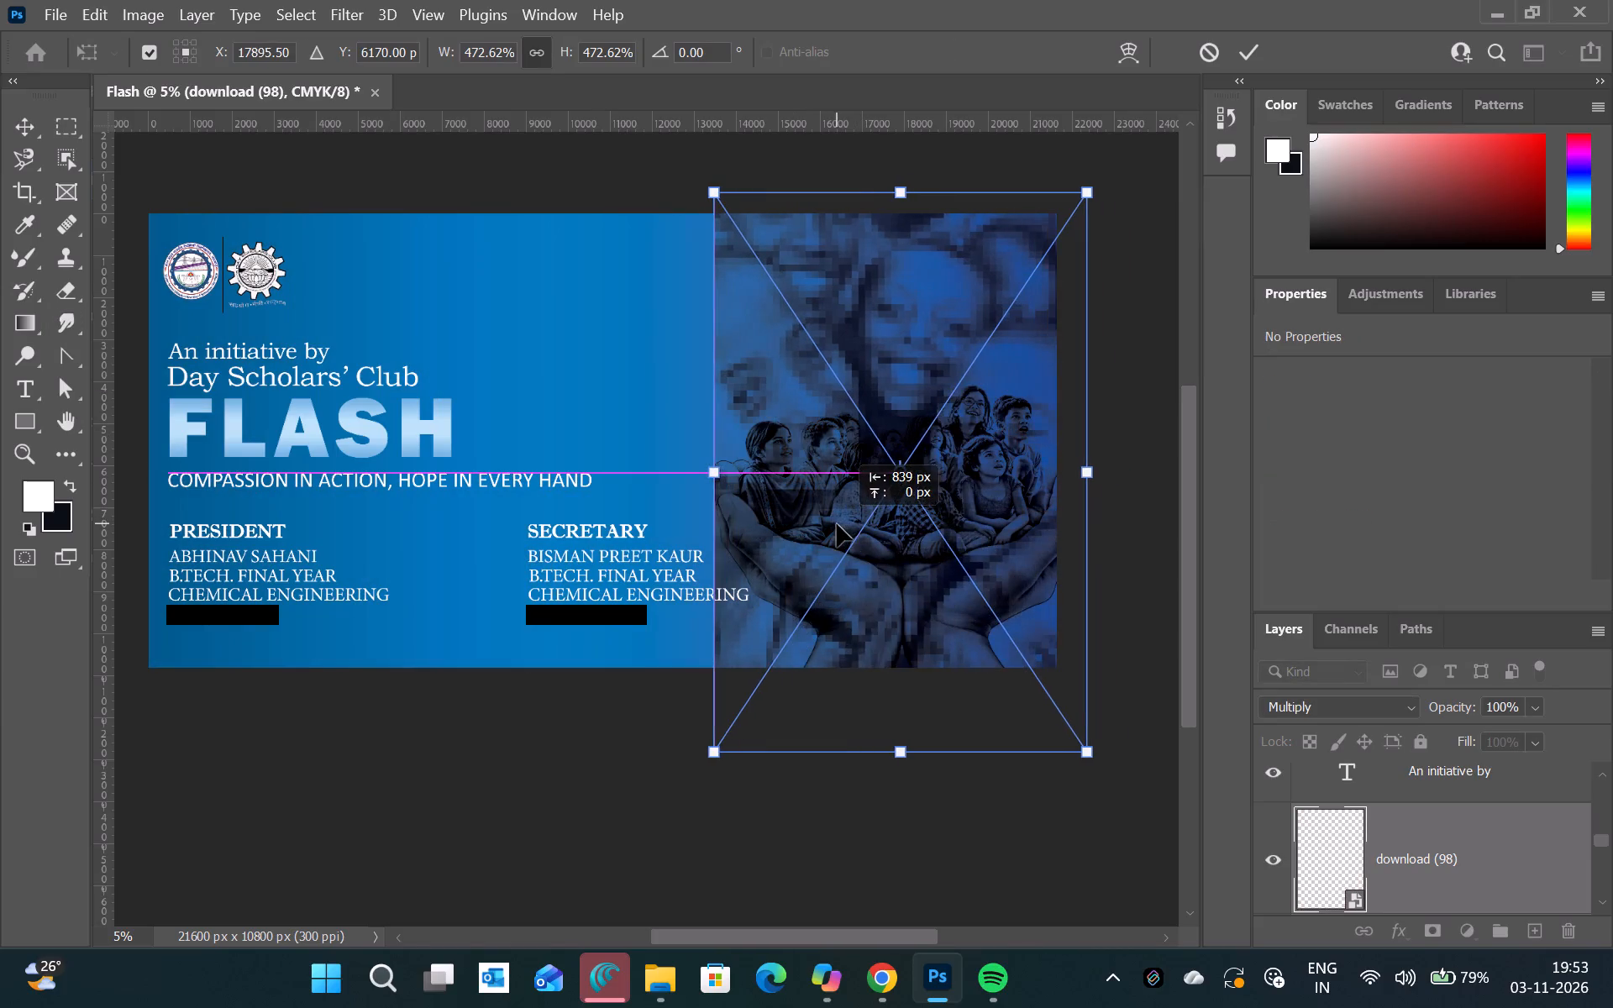
drag(837, 524, 811, 512)
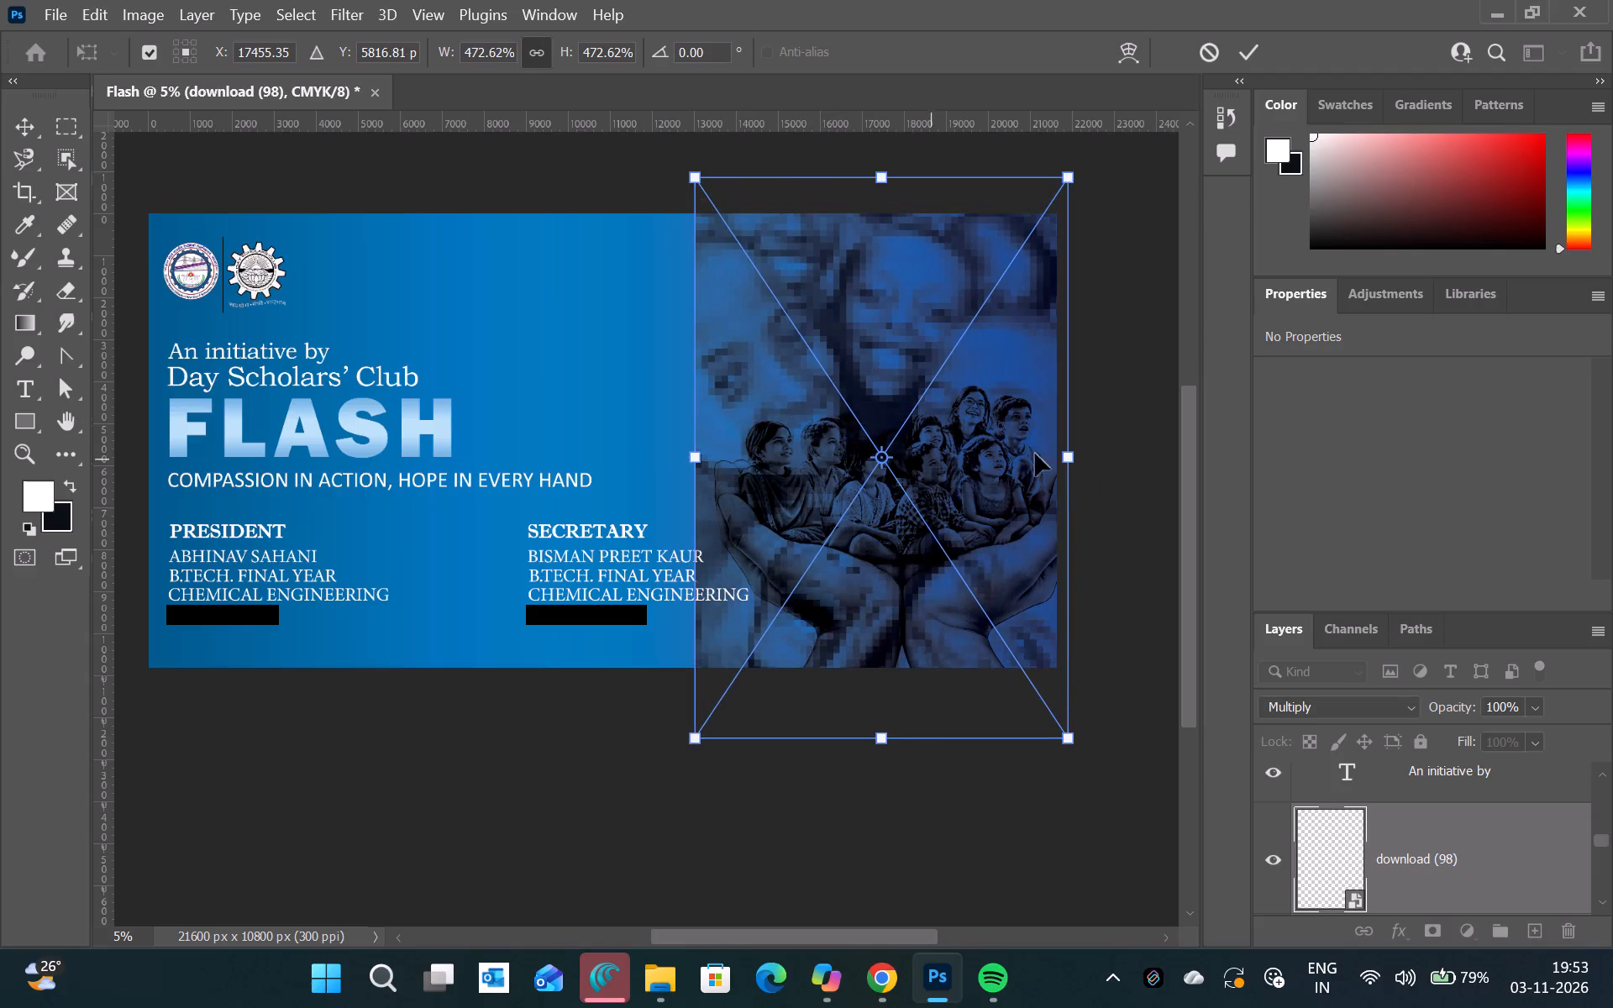
drag(1012, 445, 1001, 445)
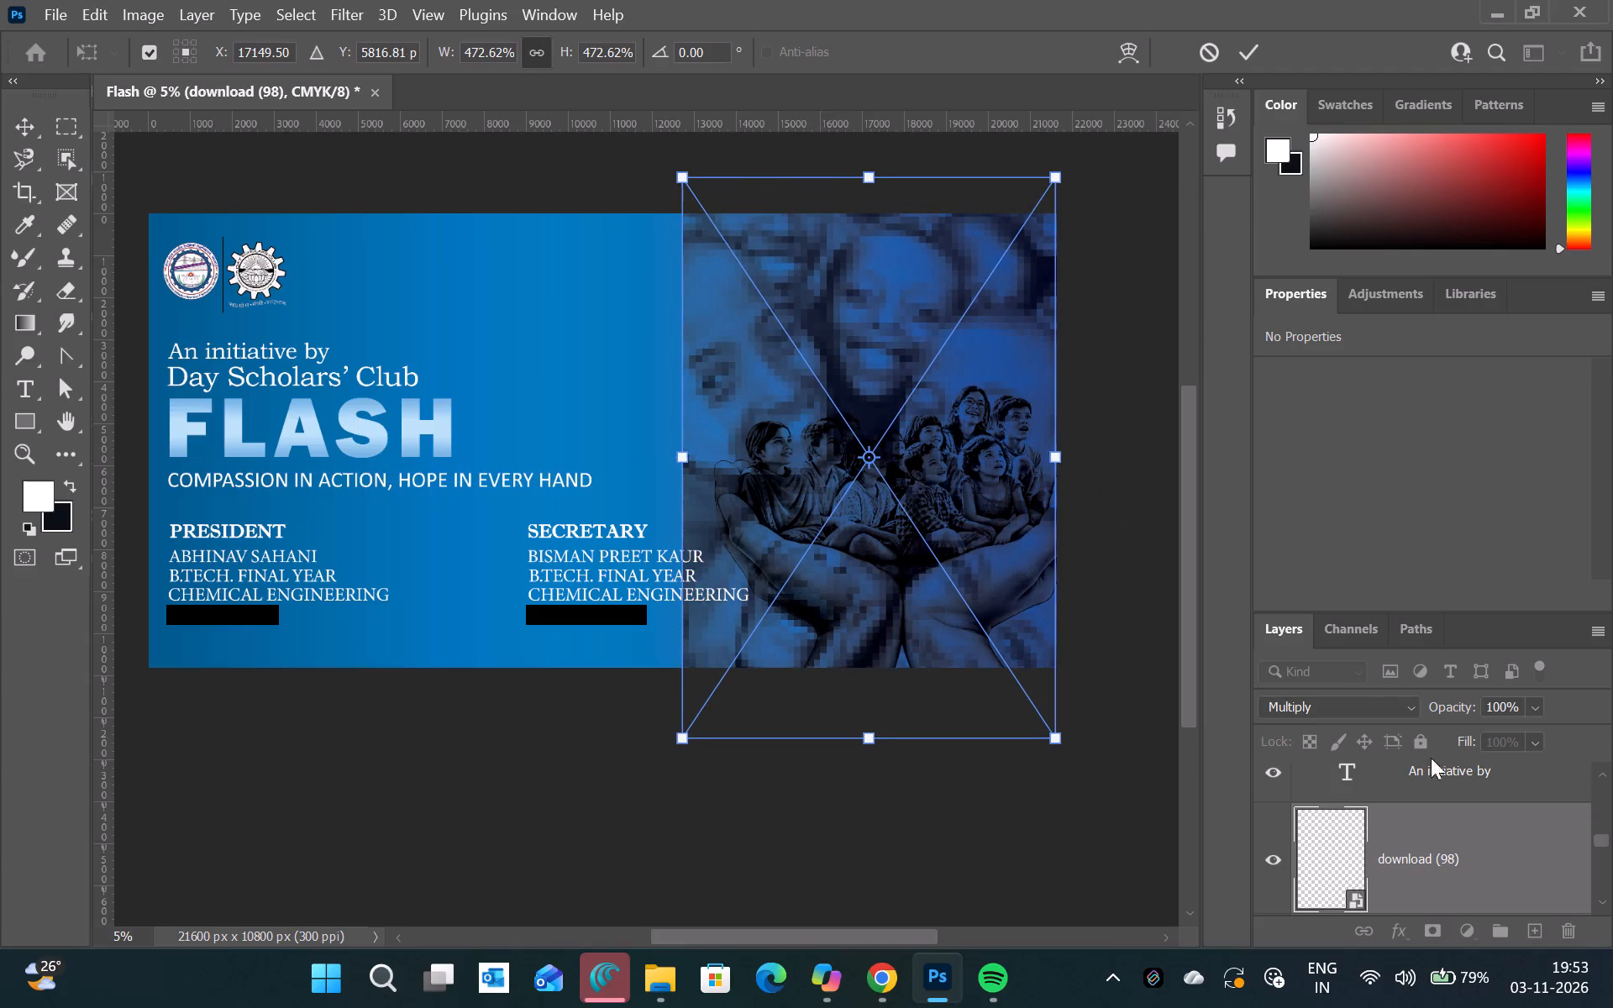
click(1411, 817)
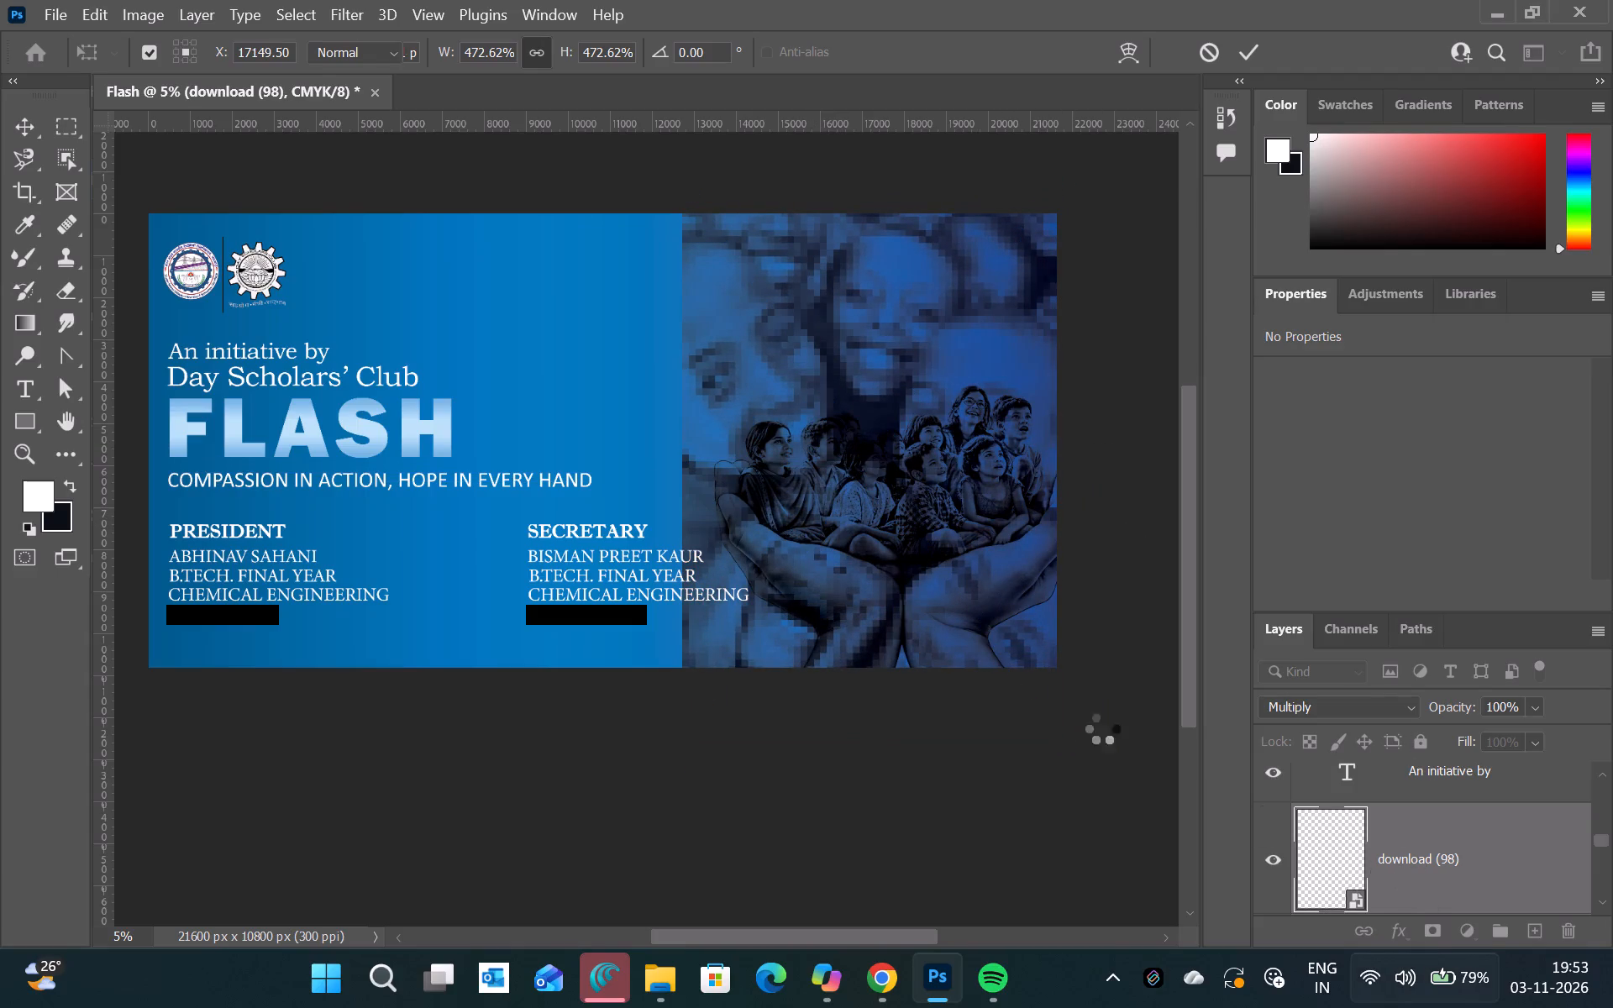
Rasterize the download (98) layer and fade the photo's left edge into the blue background with white-to-transparent gradients.
click(33, 314)
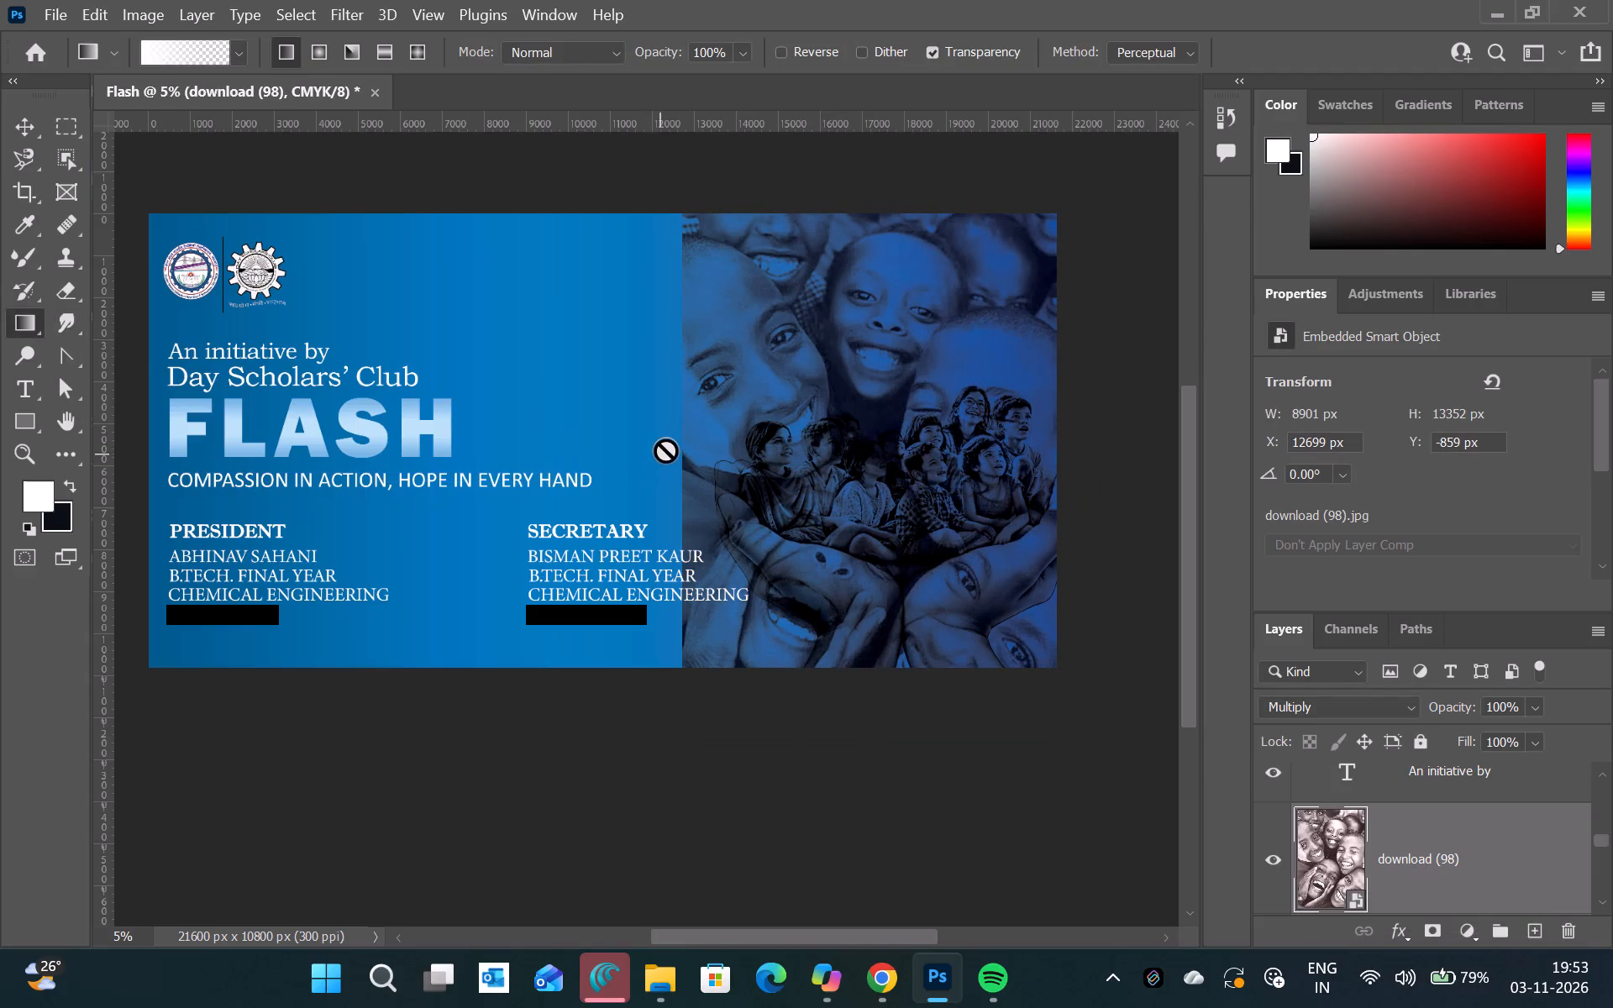
click(665, 449)
click(867, 392)
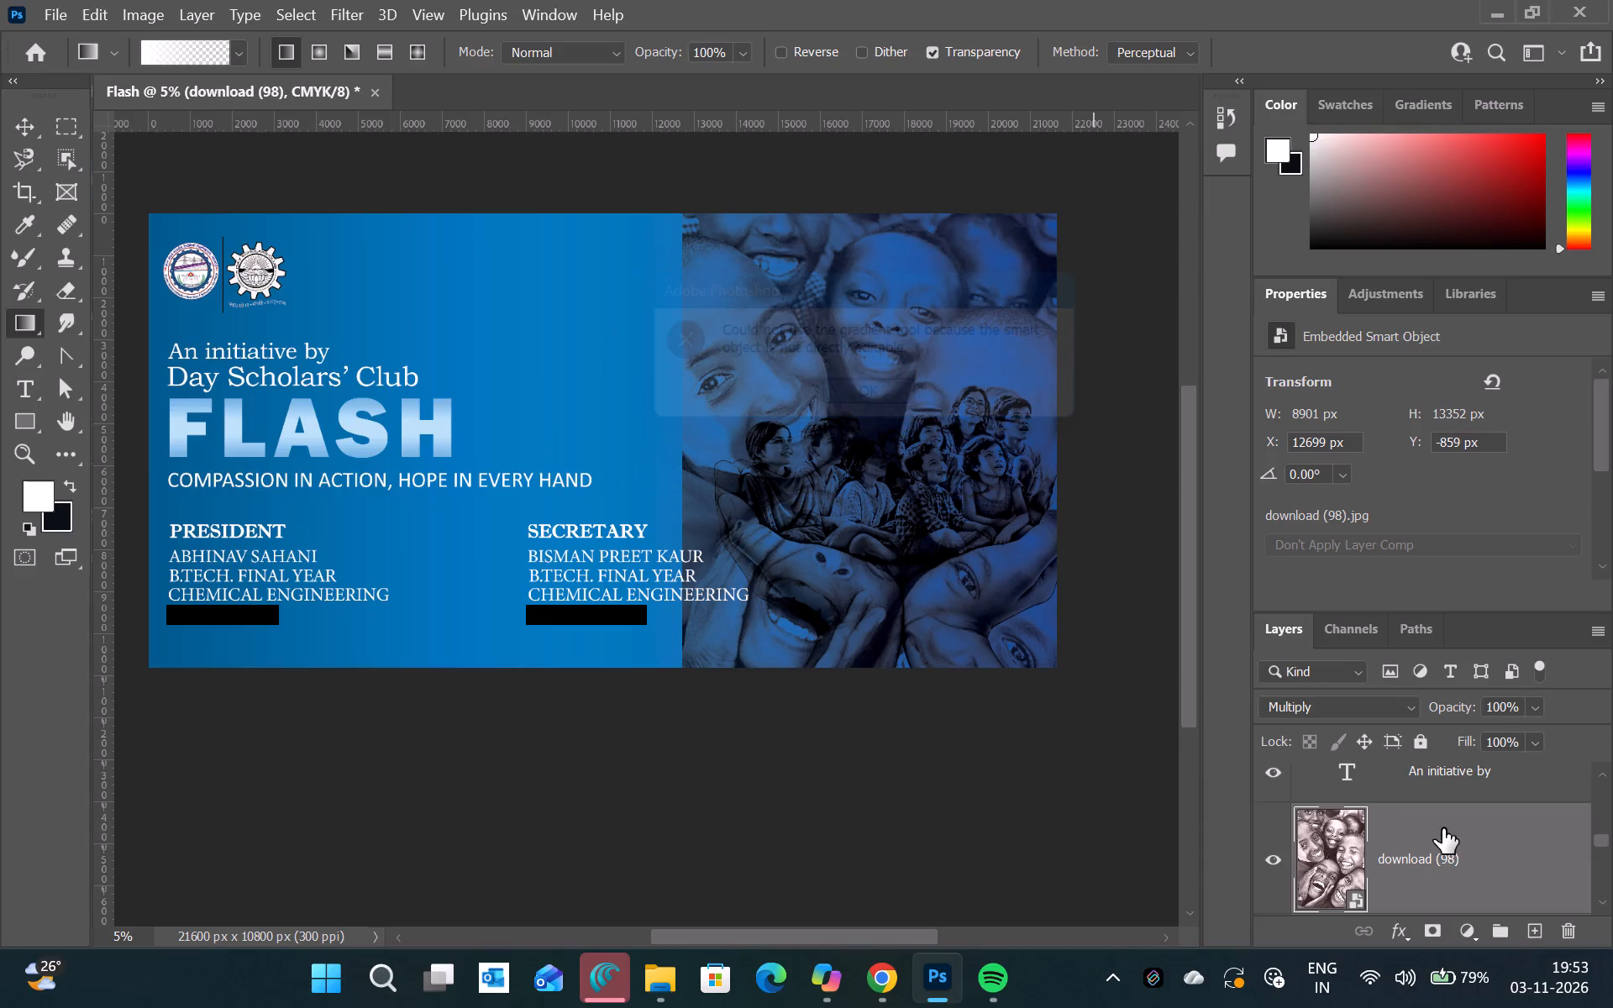
right_click(1442, 828)
click(1165, 532)
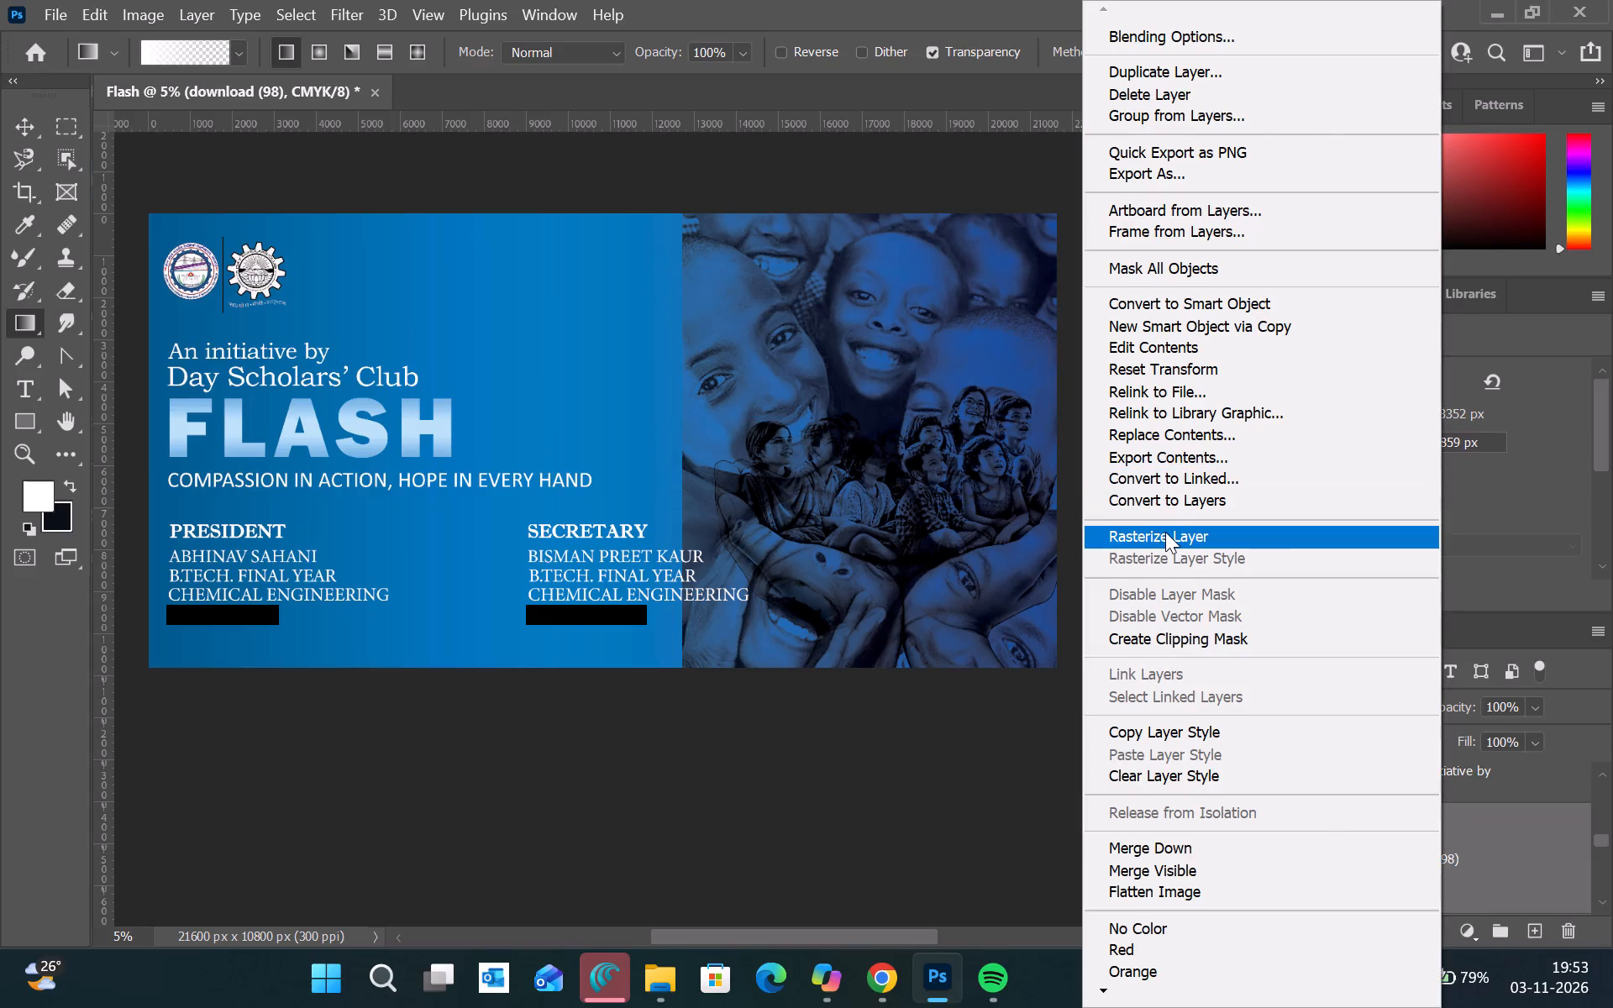
drag(642, 451, 864, 461)
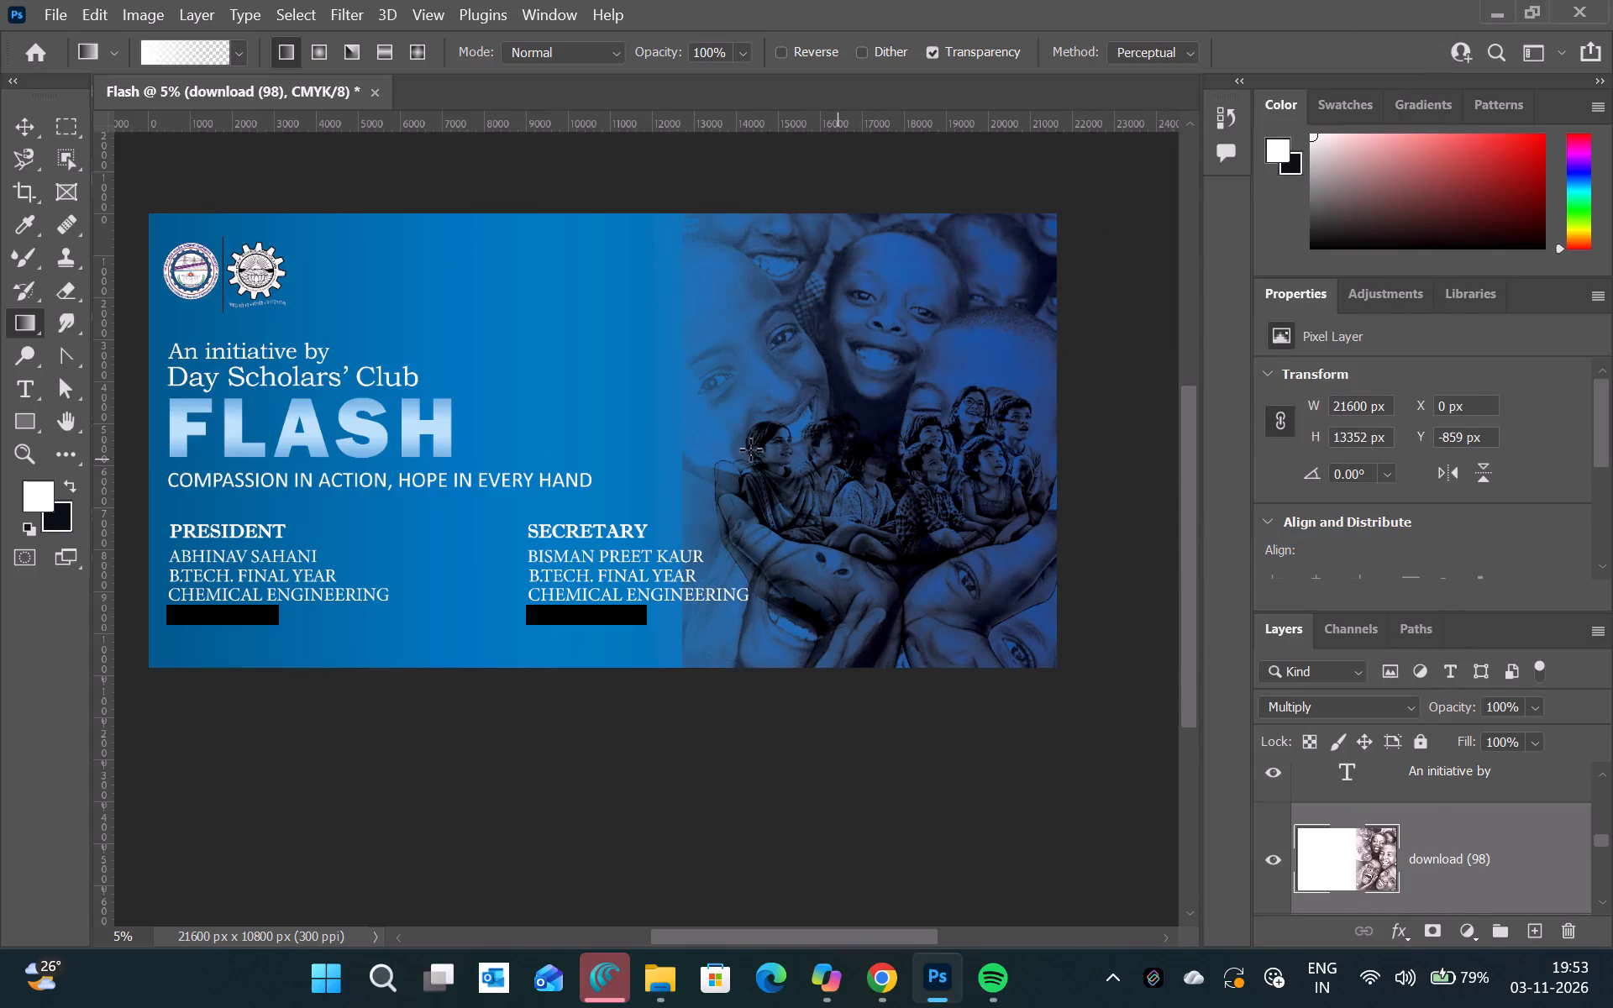
drag(691, 443, 916, 428)
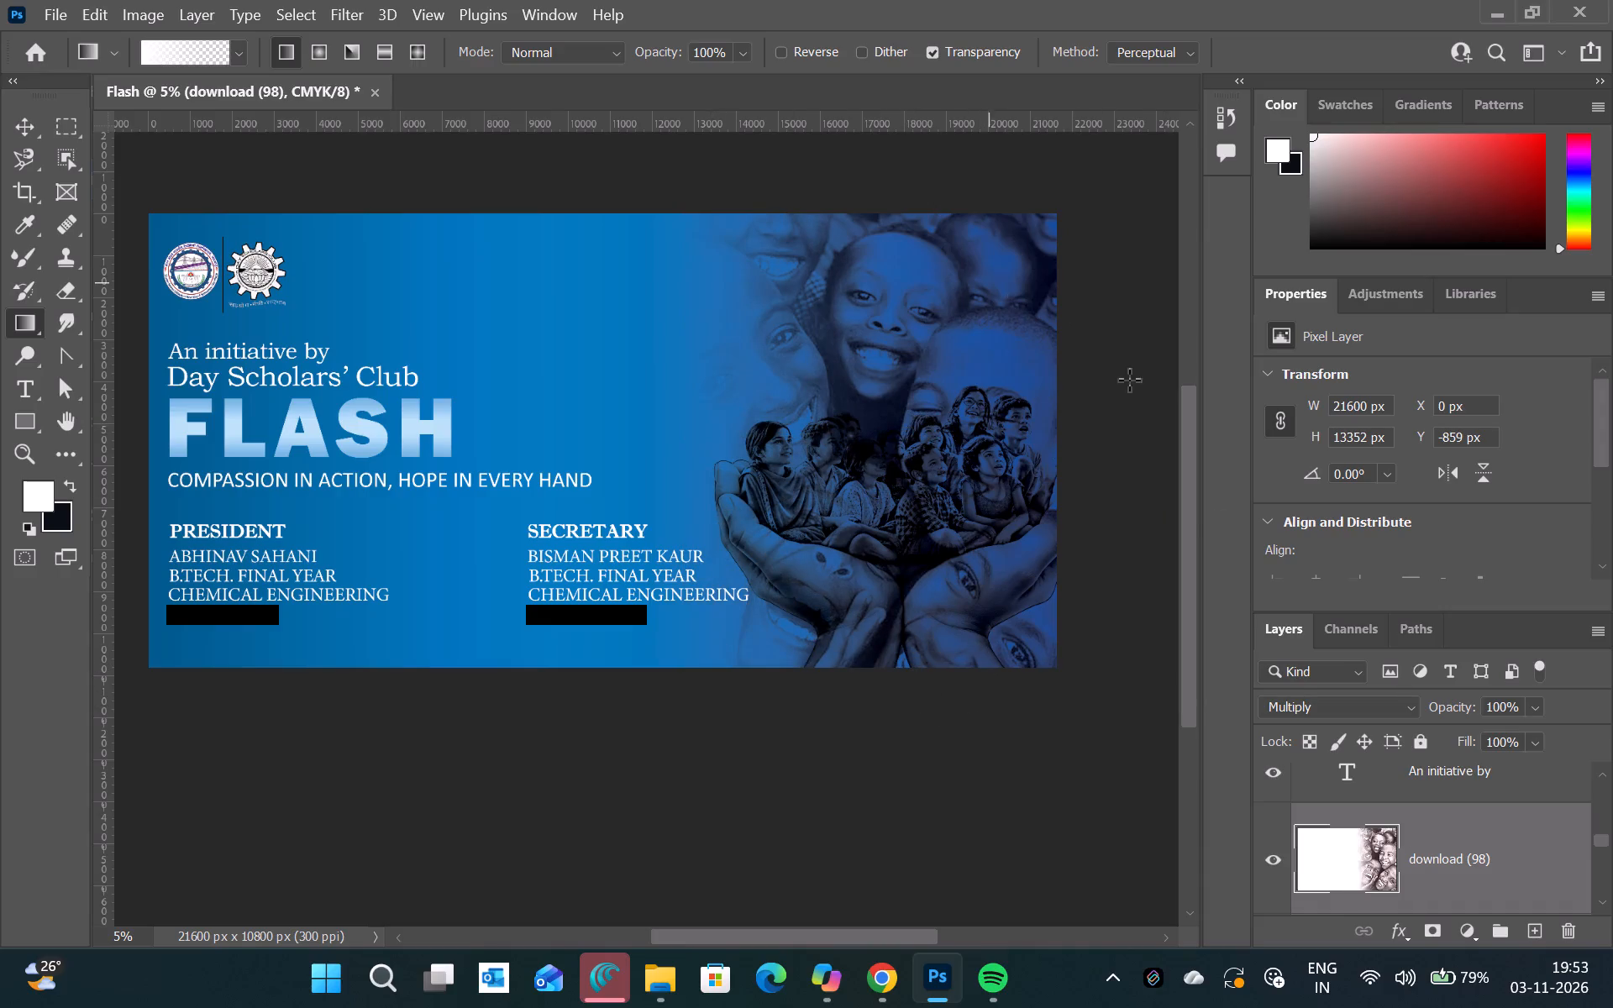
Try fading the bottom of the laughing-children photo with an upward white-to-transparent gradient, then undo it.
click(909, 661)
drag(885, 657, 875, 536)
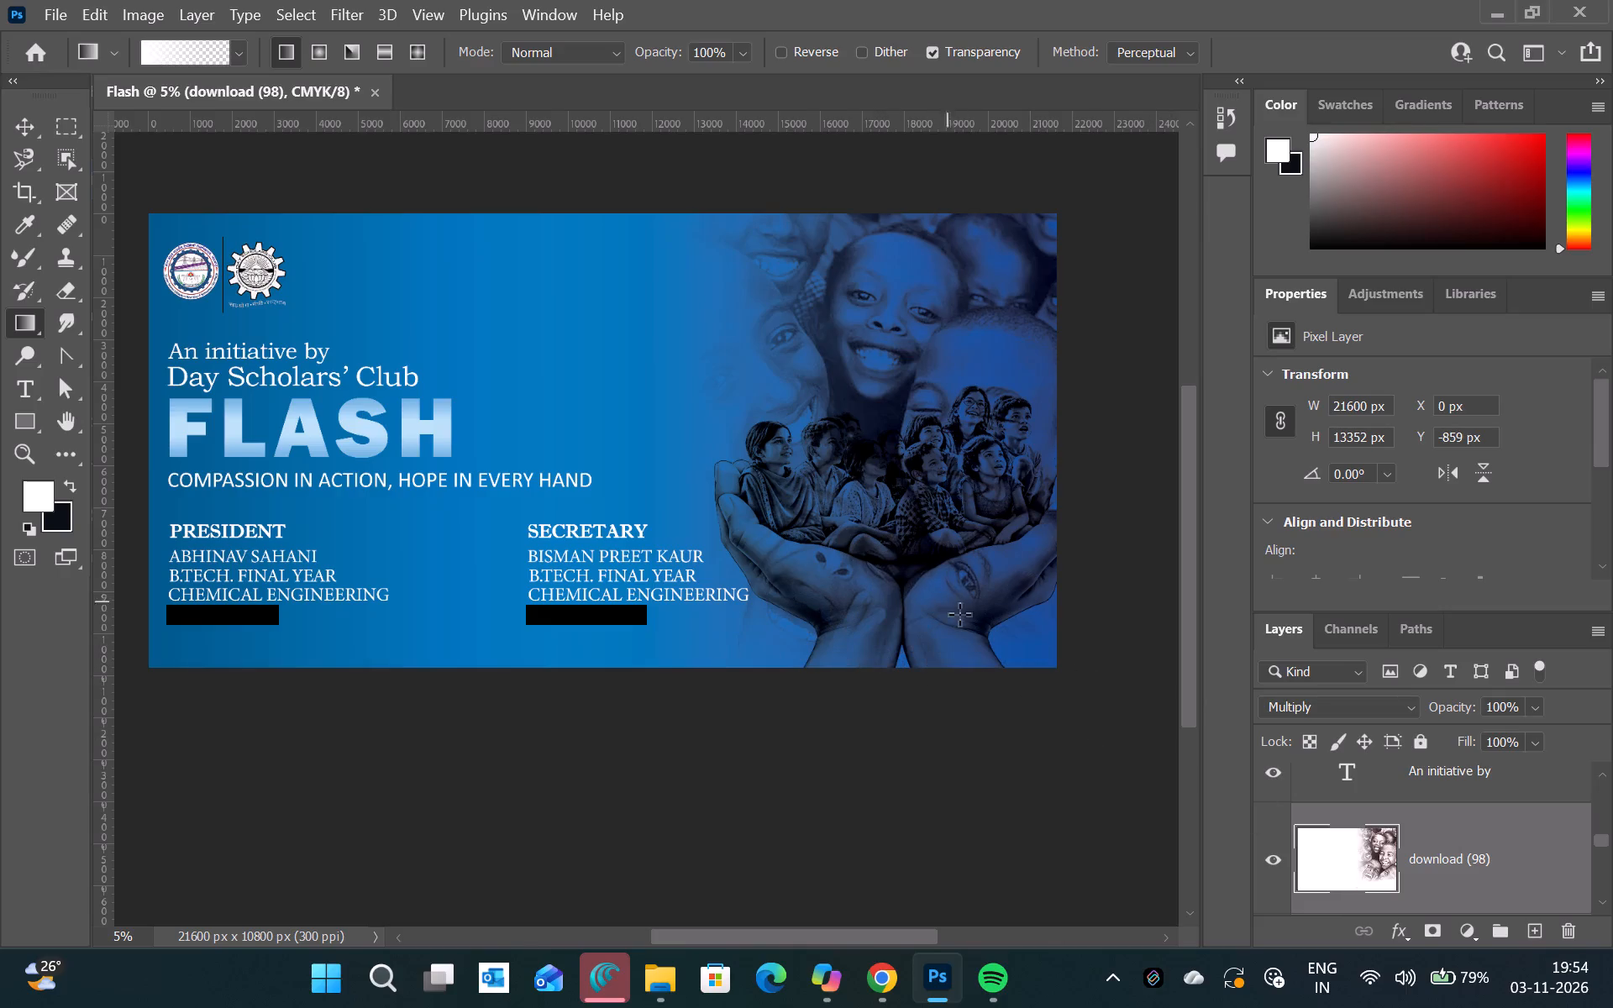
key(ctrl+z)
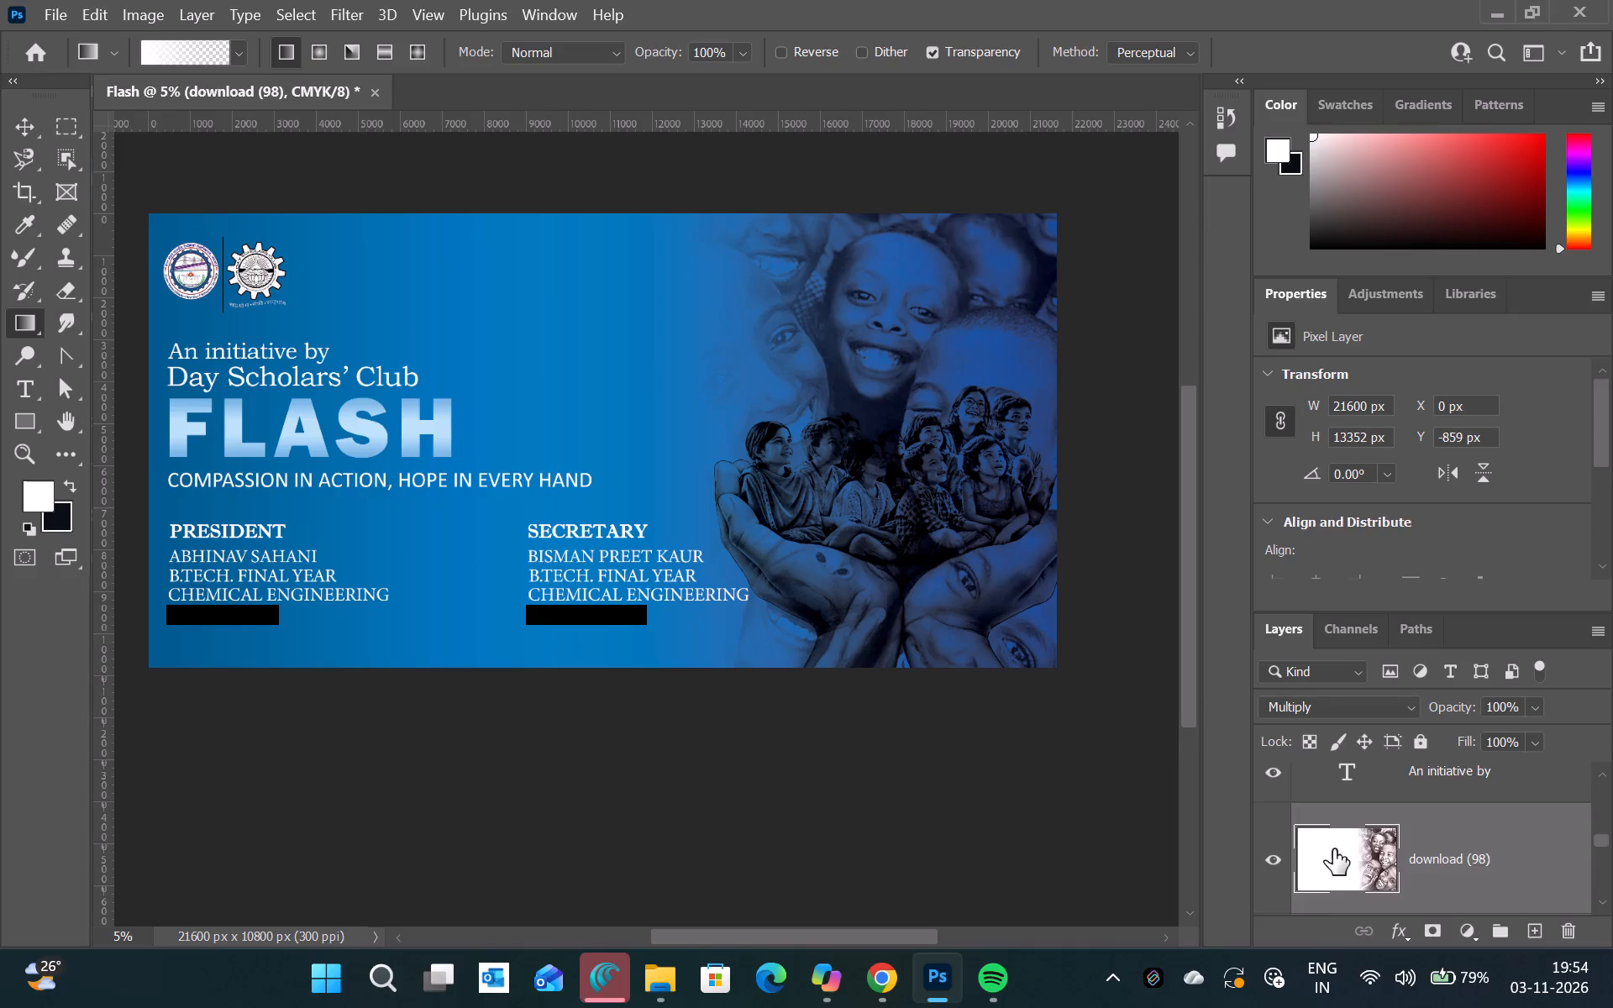
Select the kids-in-hands cutout layer and fade its joined hands from the bottom upward with two white-to-transparent gradients.
scroll(1333, 849, up, 1)
scroll(1333, 849, down, 1)
scroll(1333, 849, up, 1)
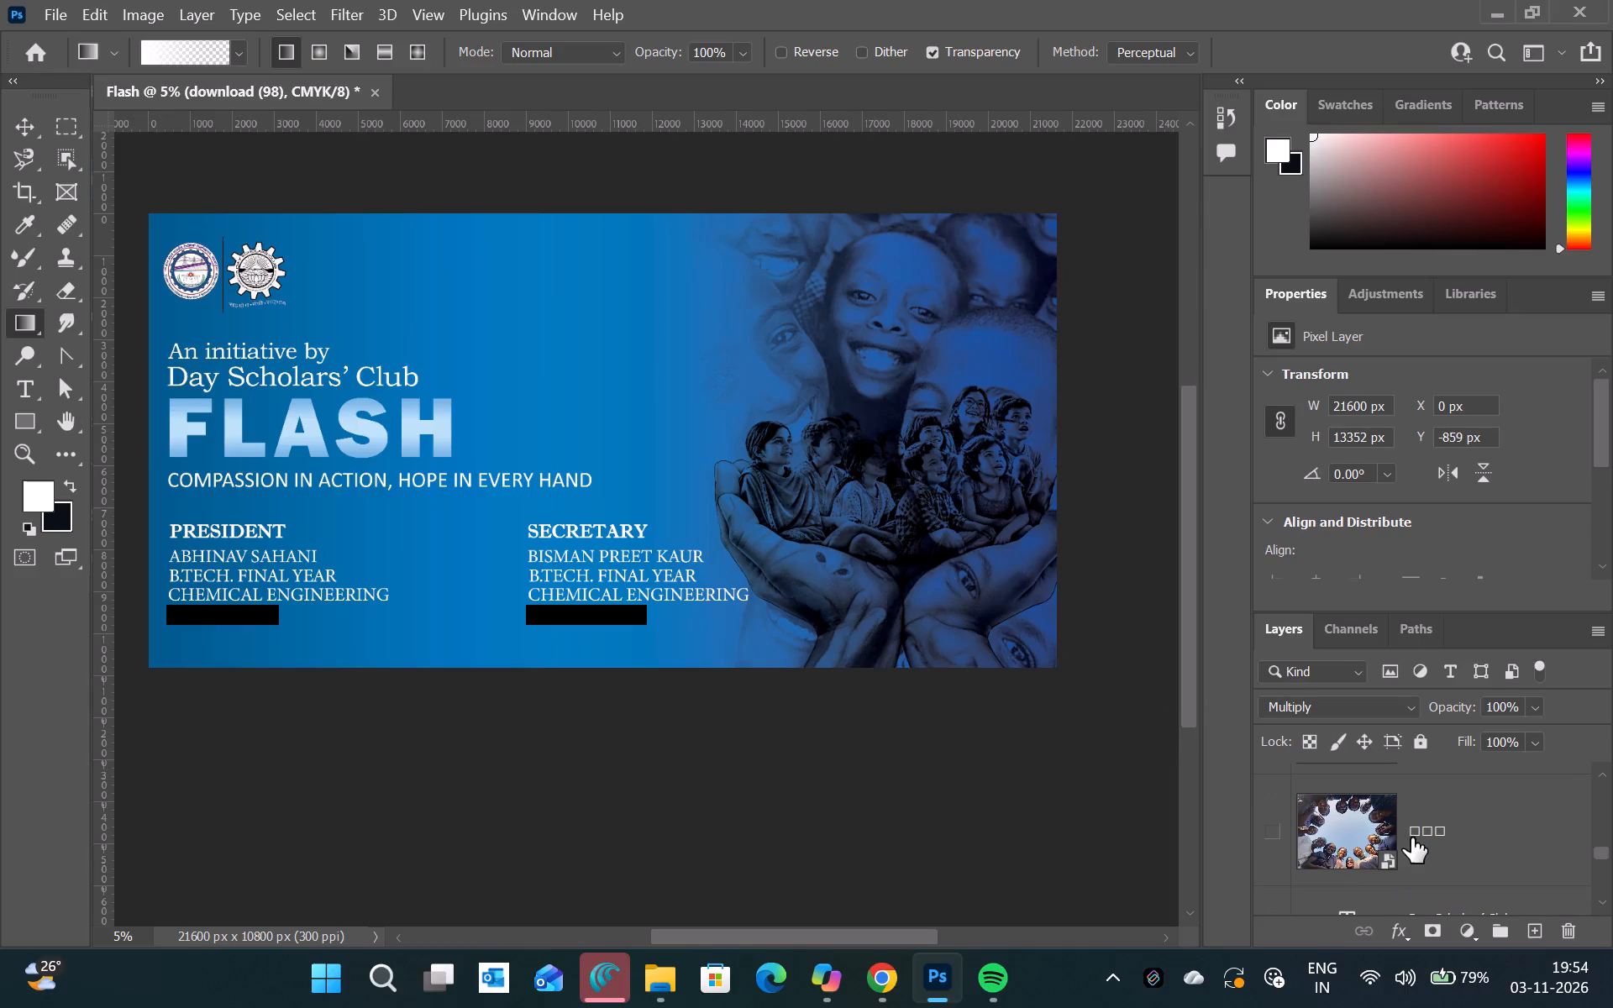
scroll(1411, 837, up, 1)
scroll(1419, 869, down, 1)
click(1363, 880)
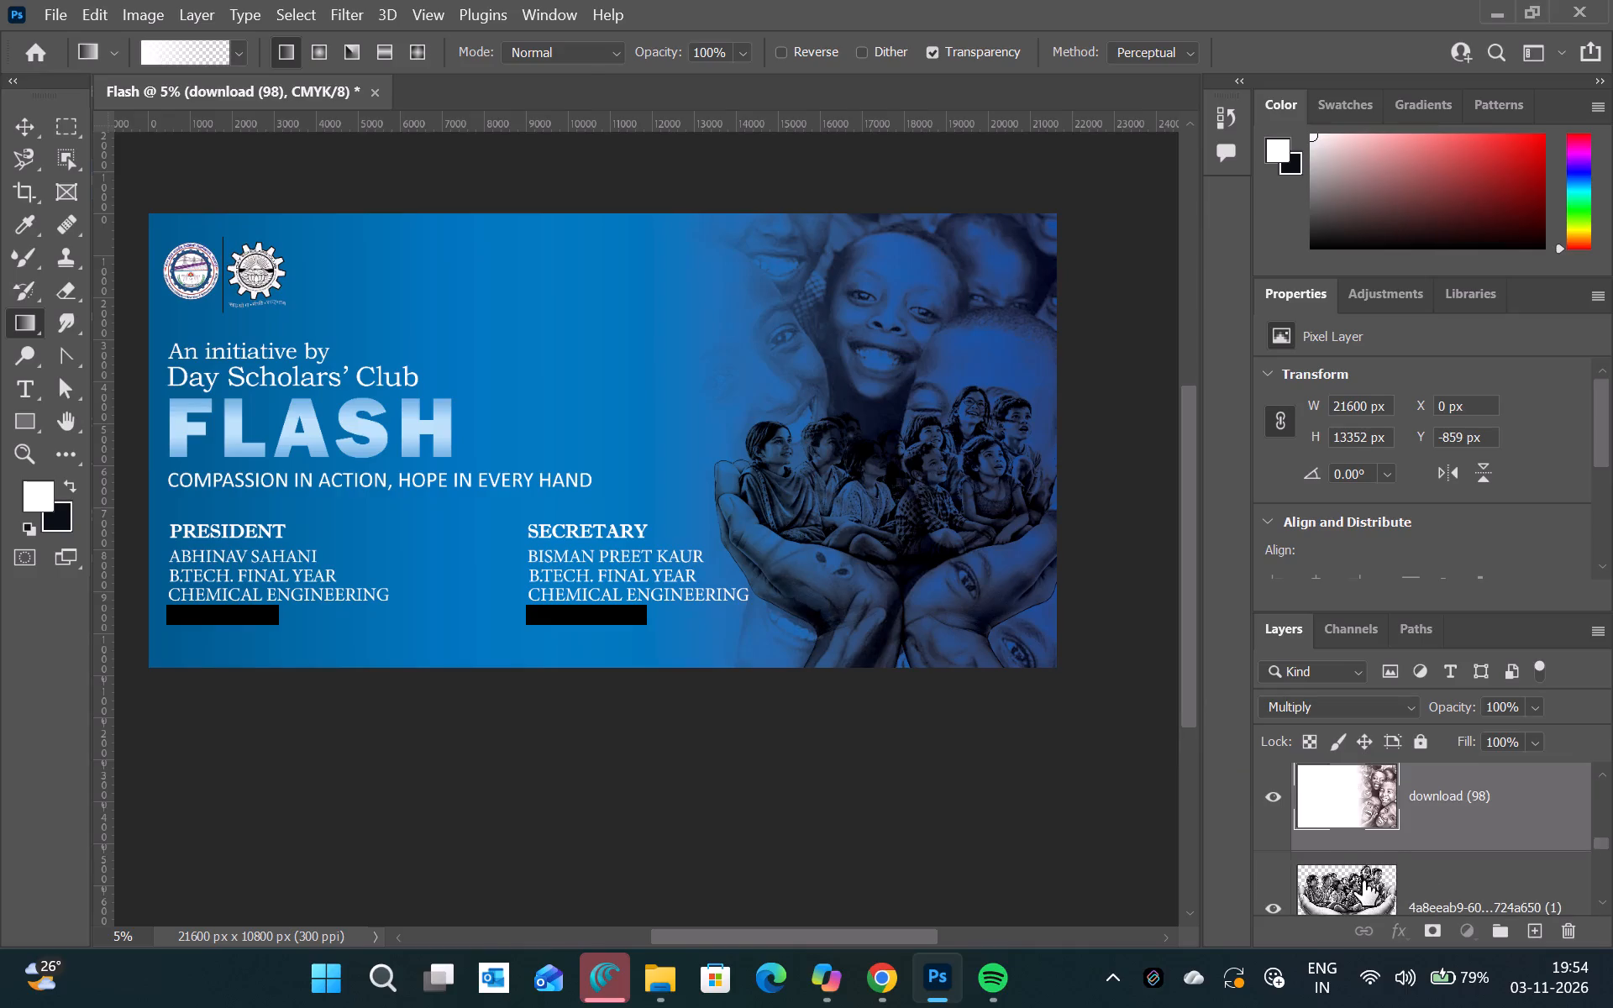
drag(869, 680, 879, 538)
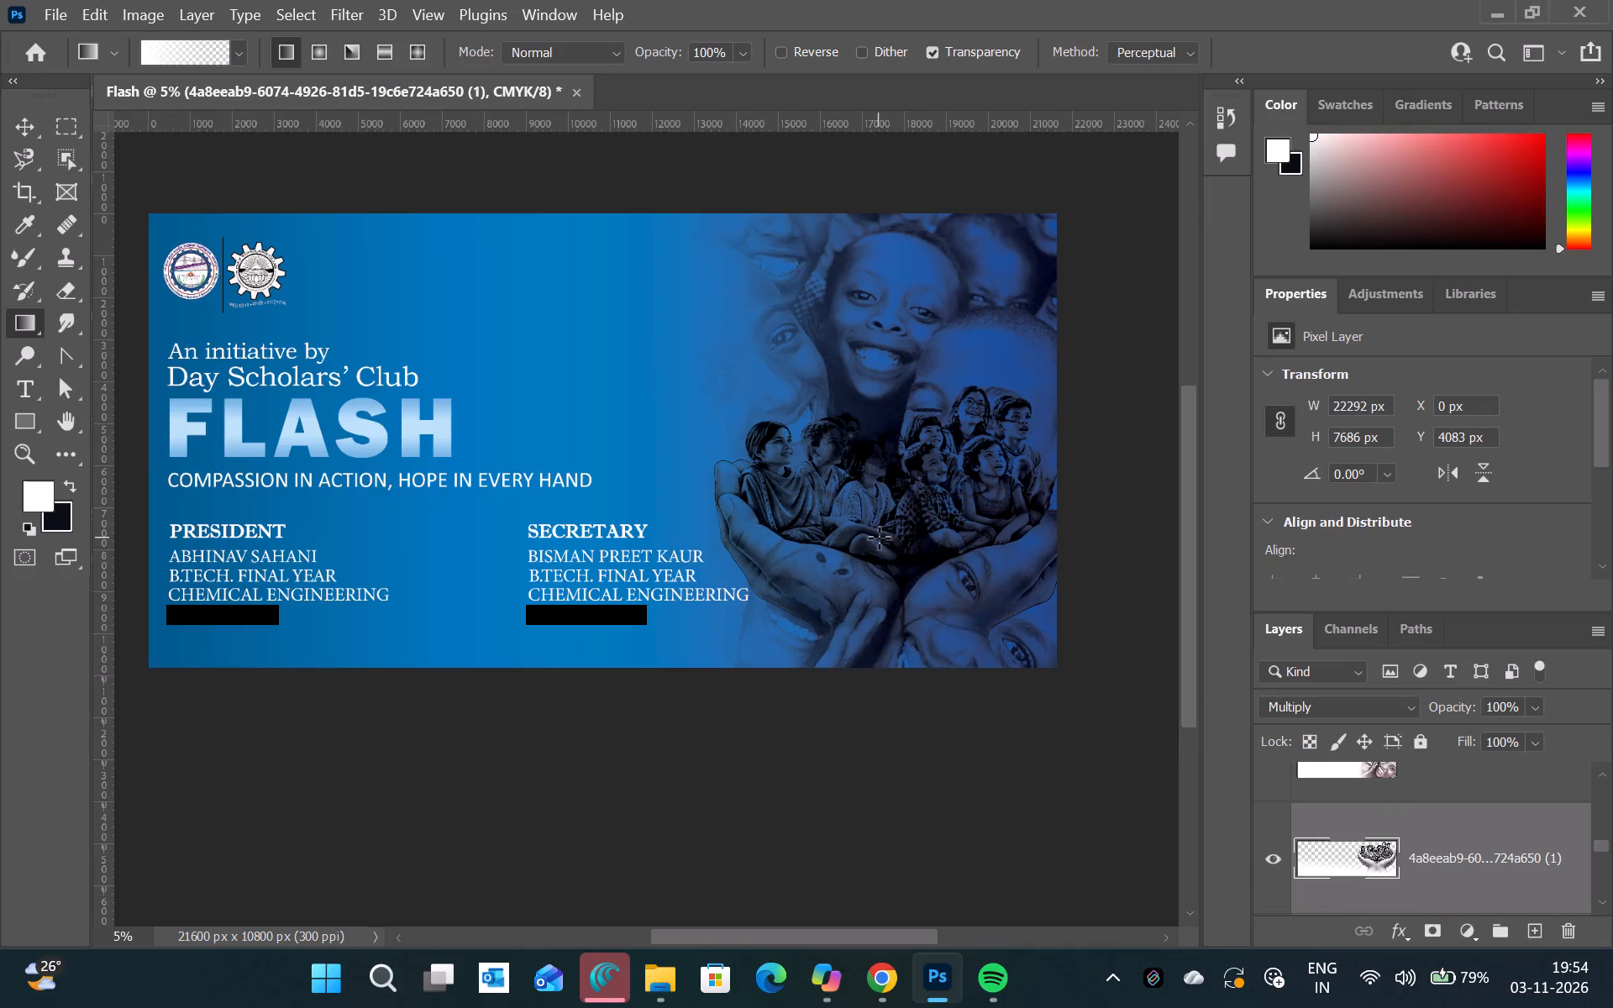
drag(879, 654, 886, 470)
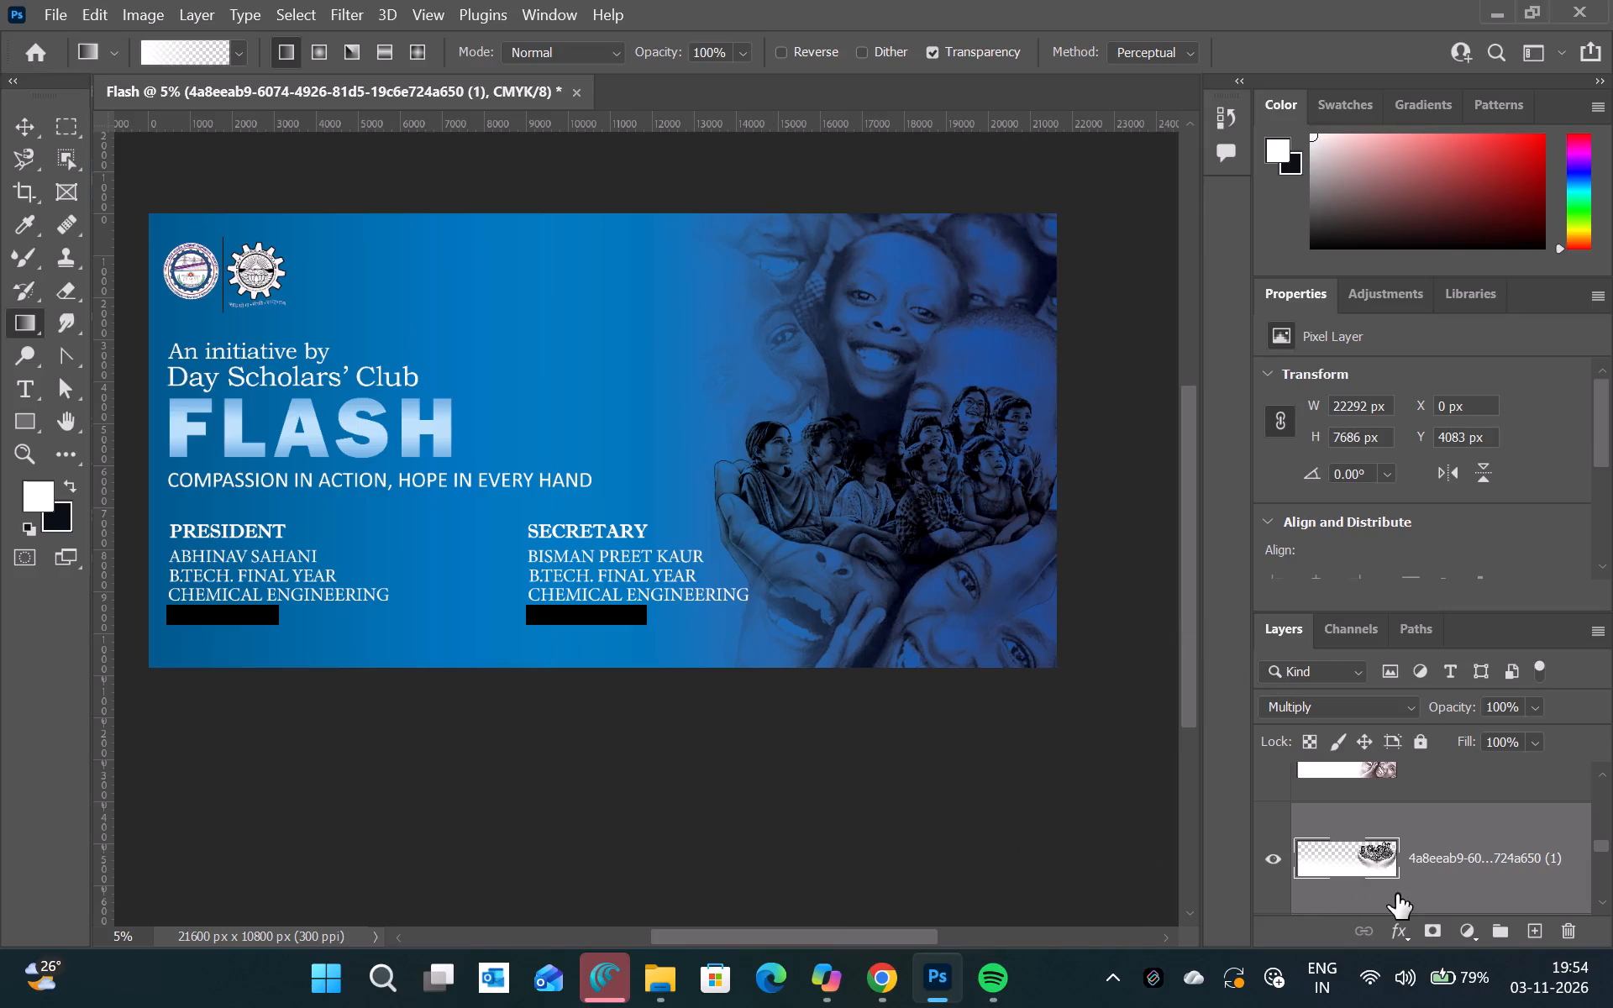
Switch to Chrome and browse the Pinterest pins related to the laughing-children photo for further charity imagery.
click(882, 980)
scroll(775, 695, down, 1)
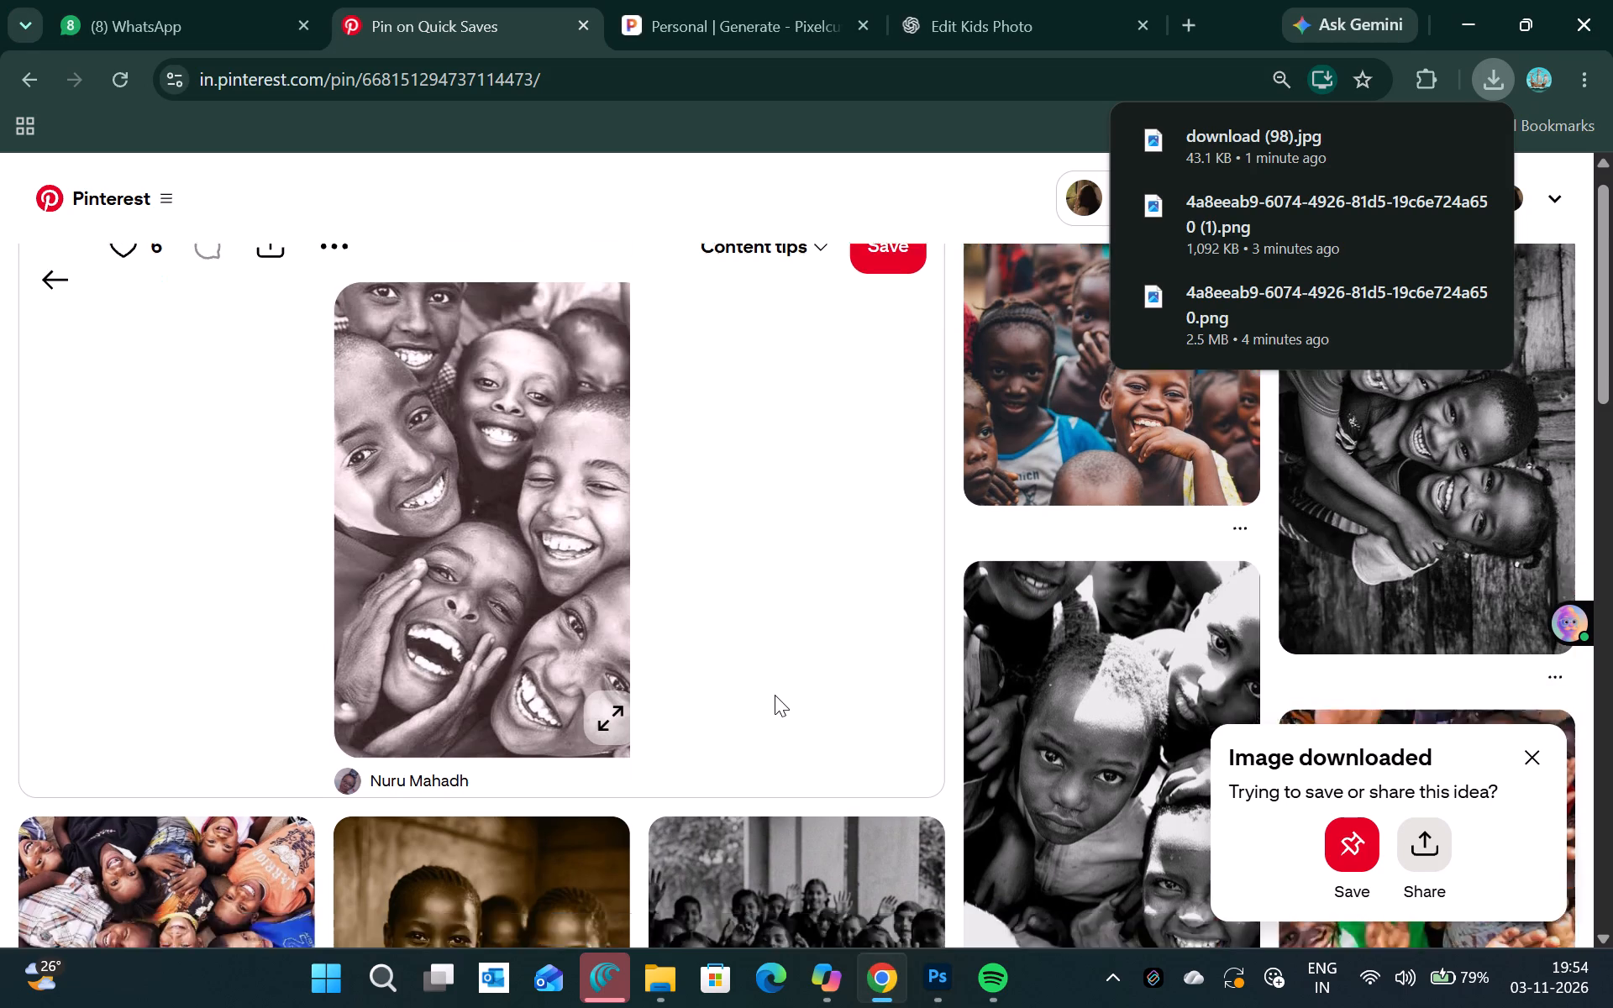
scroll(775, 695, down, 9)
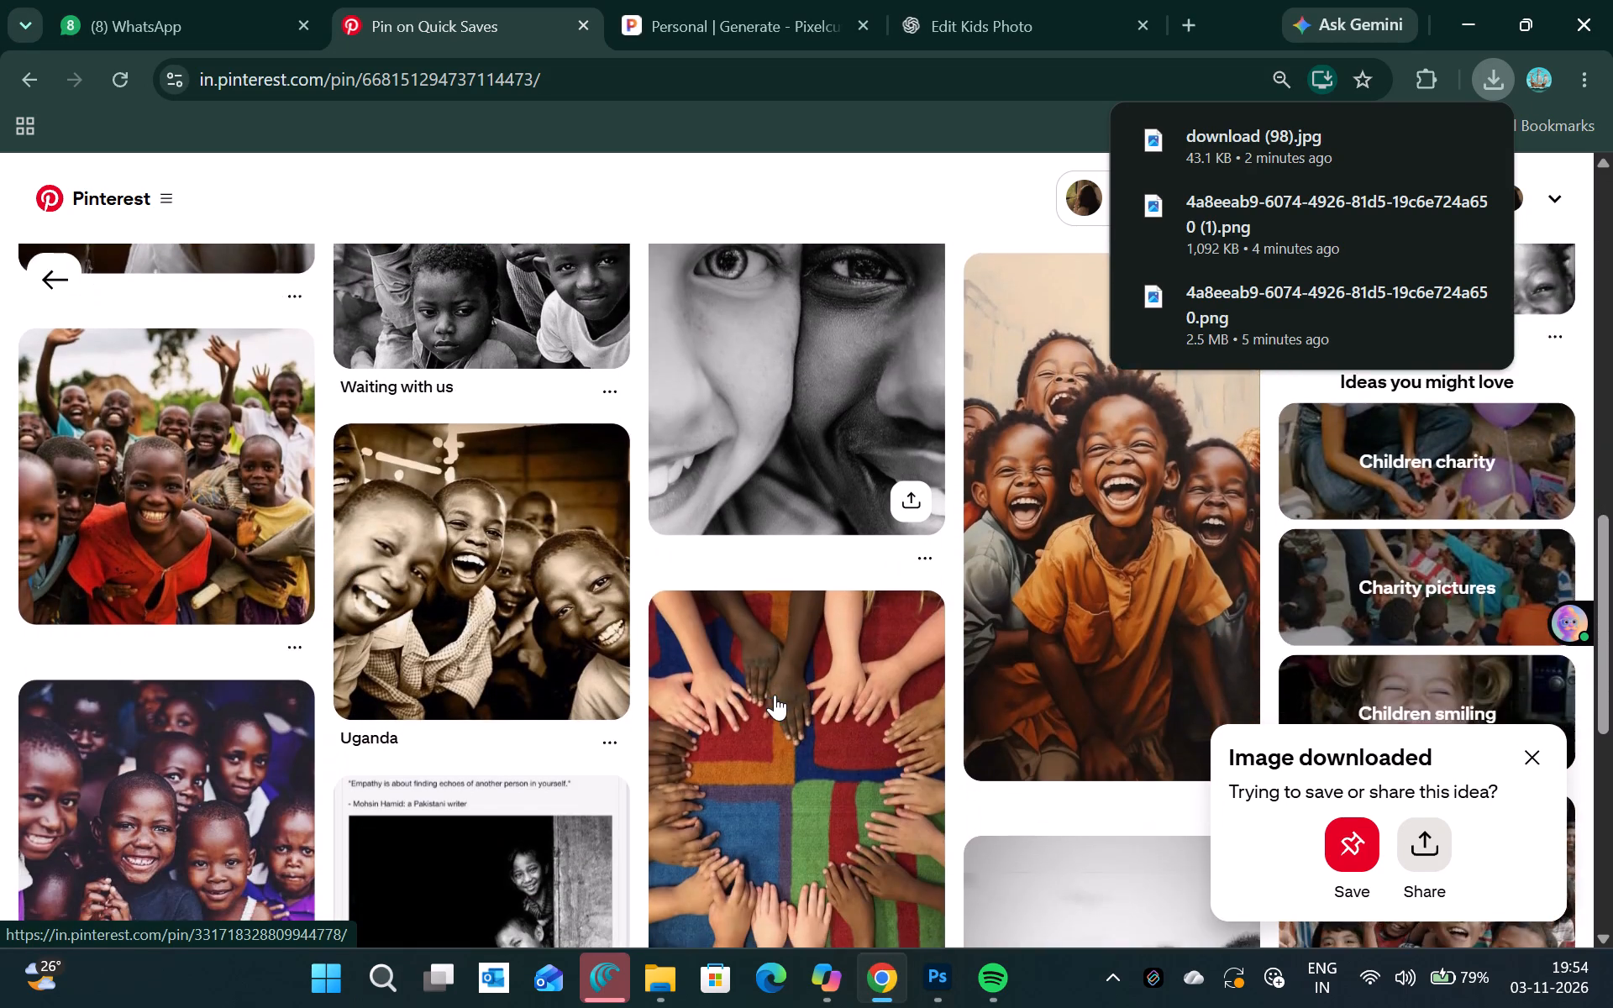
scroll(775, 695, down, 7)
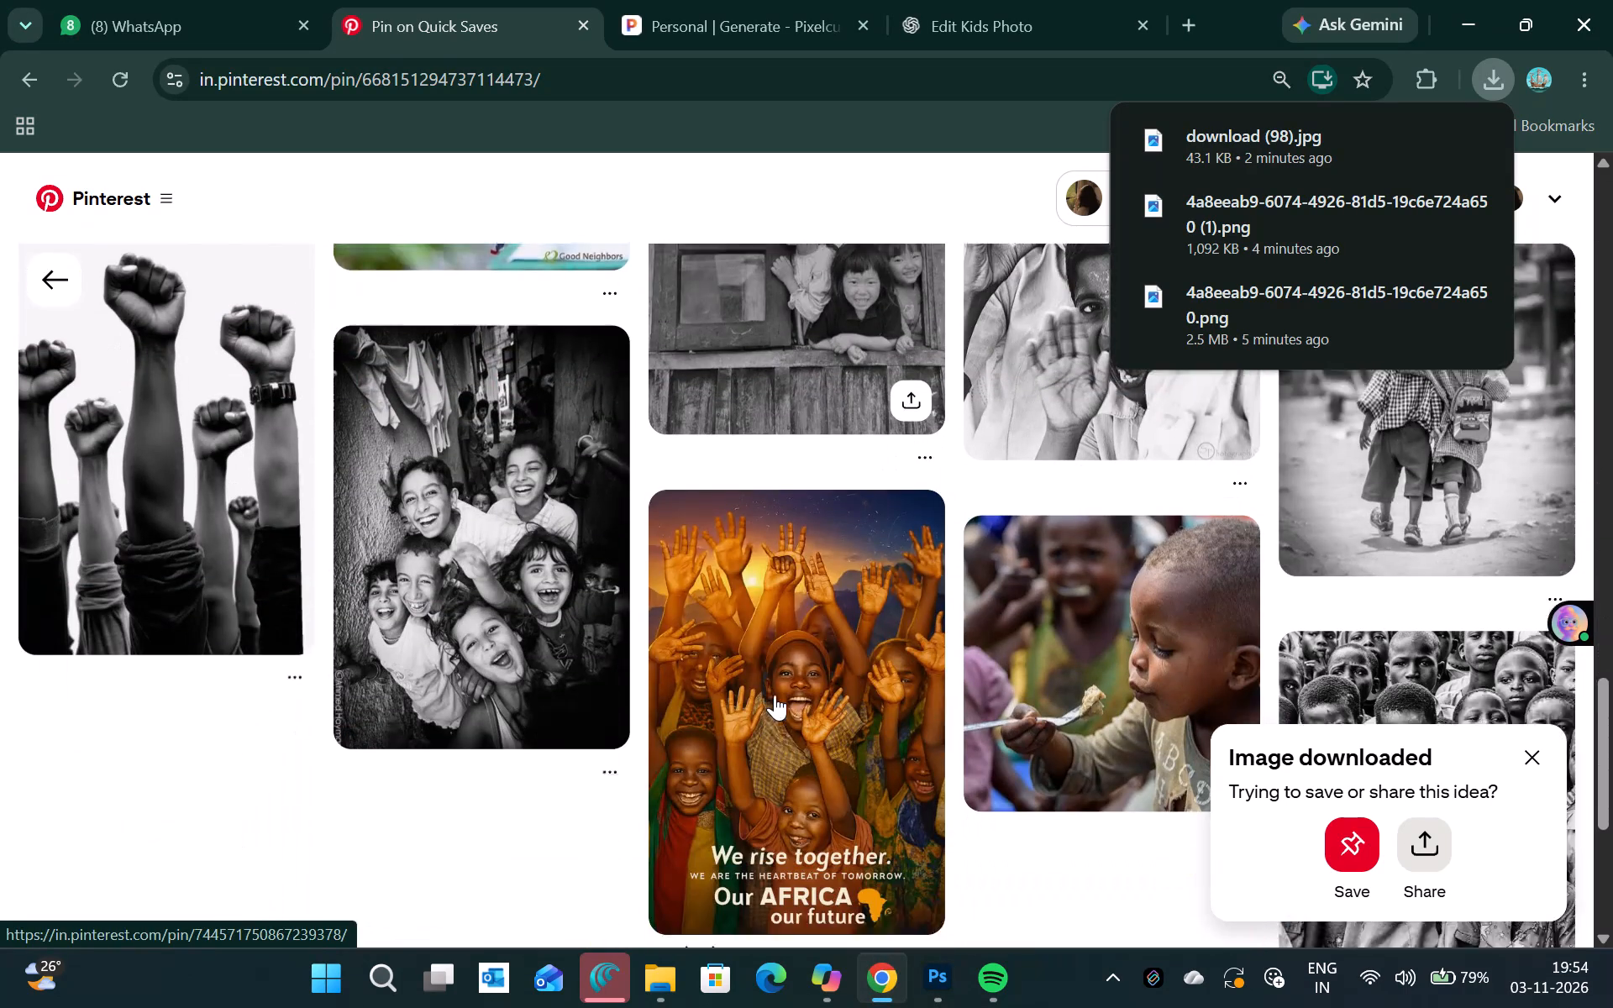
scroll(775, 695, down, 7)
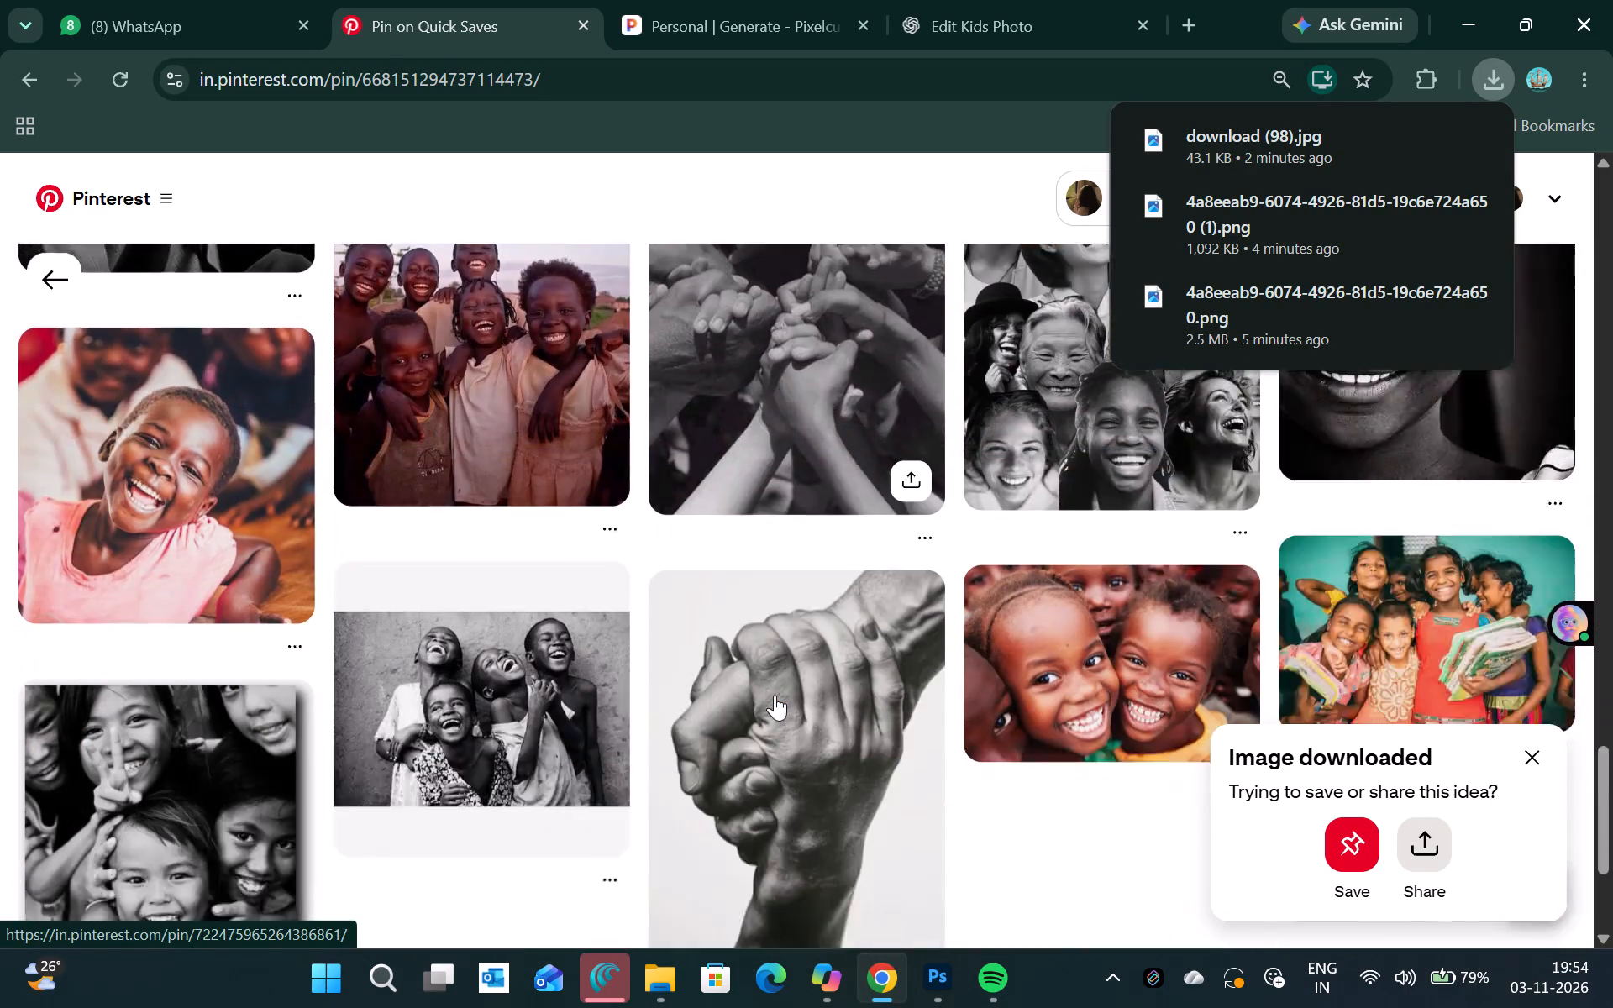
scroll(775, 695, down, 2)
Open the black-and-white clasped-hands pin on the grey background and look through its related helping-hands images.
click(825, 447)
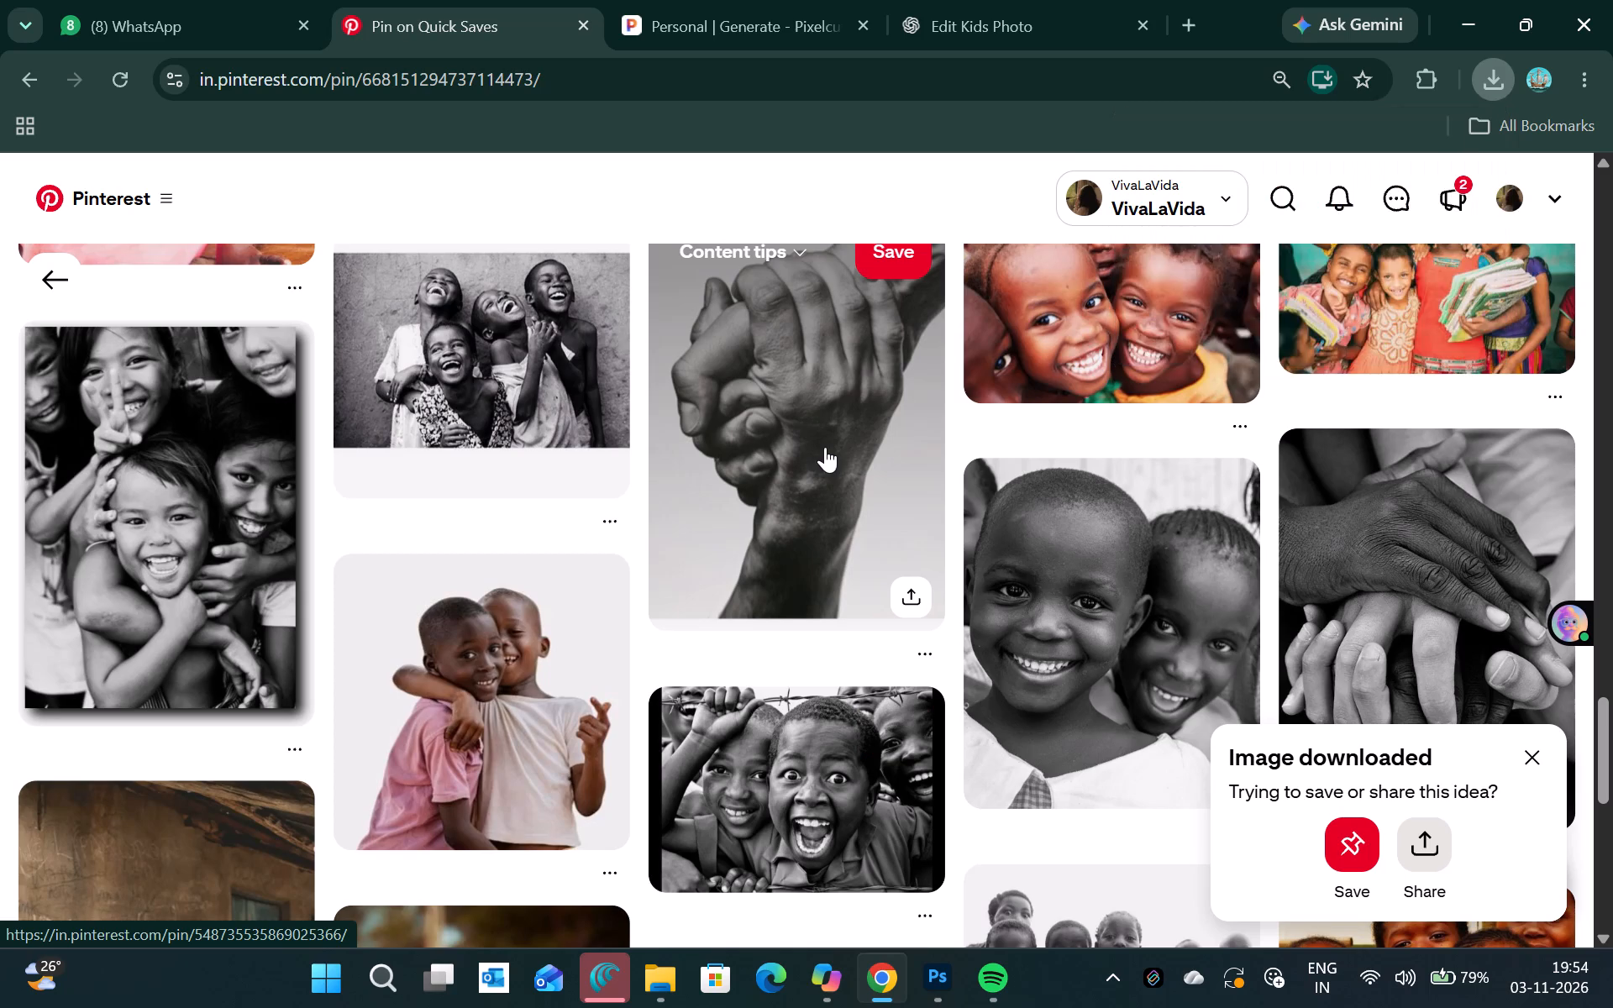
click(338, 277)
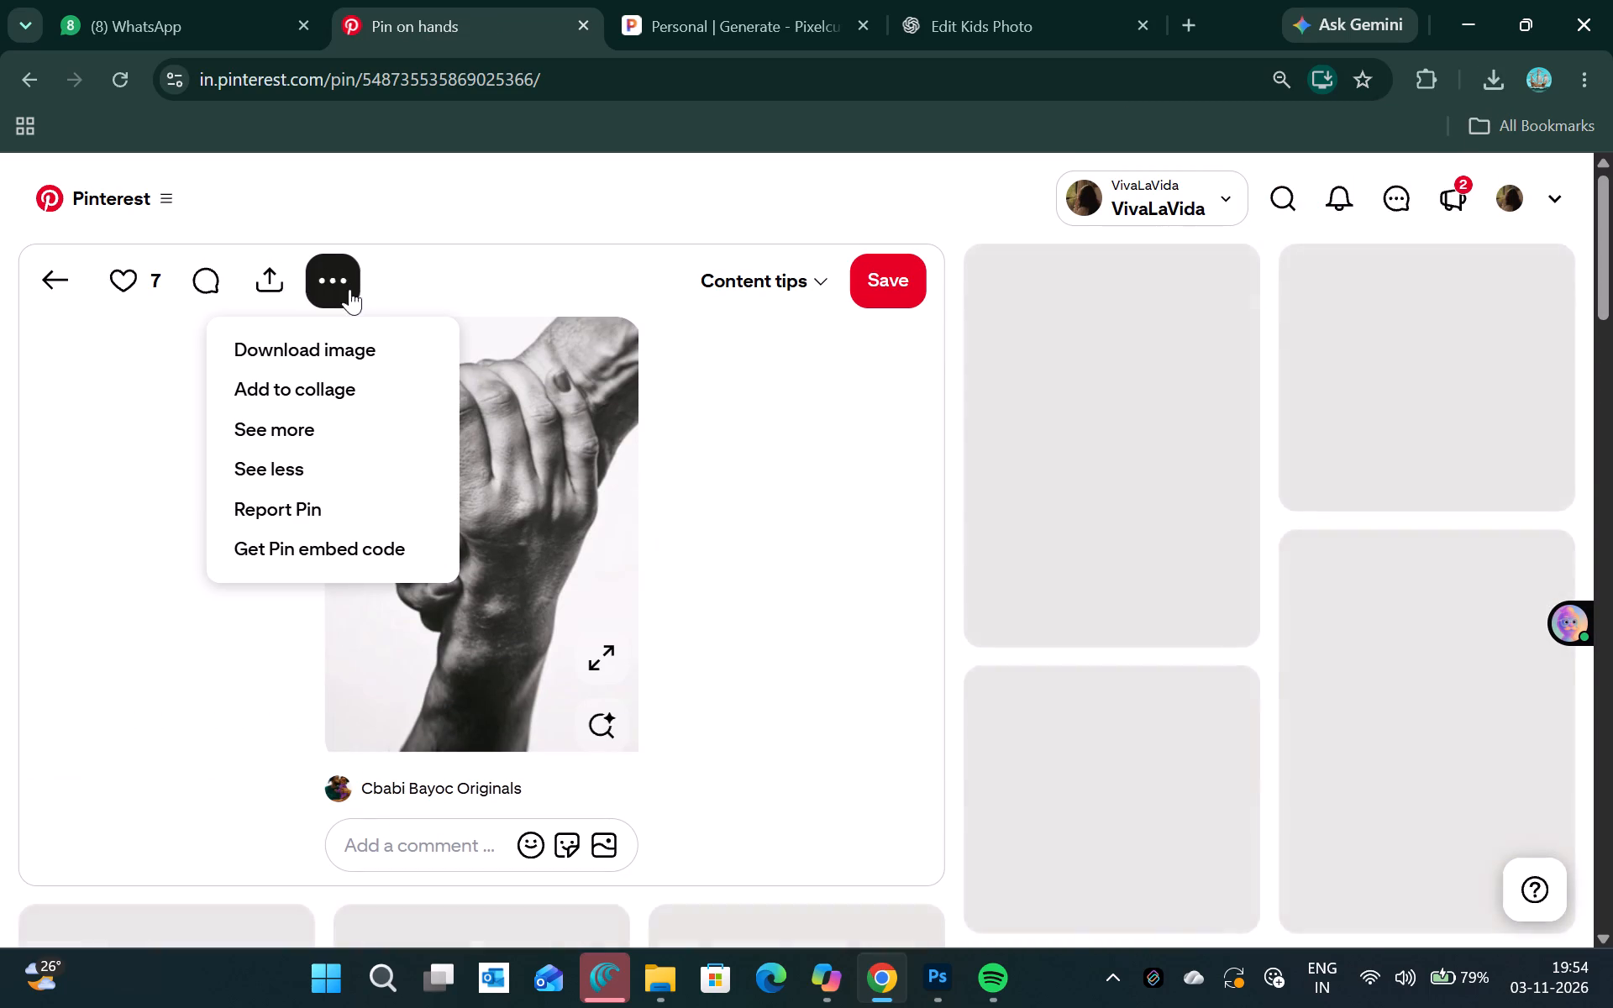
scroll(955, 606, down, 3)
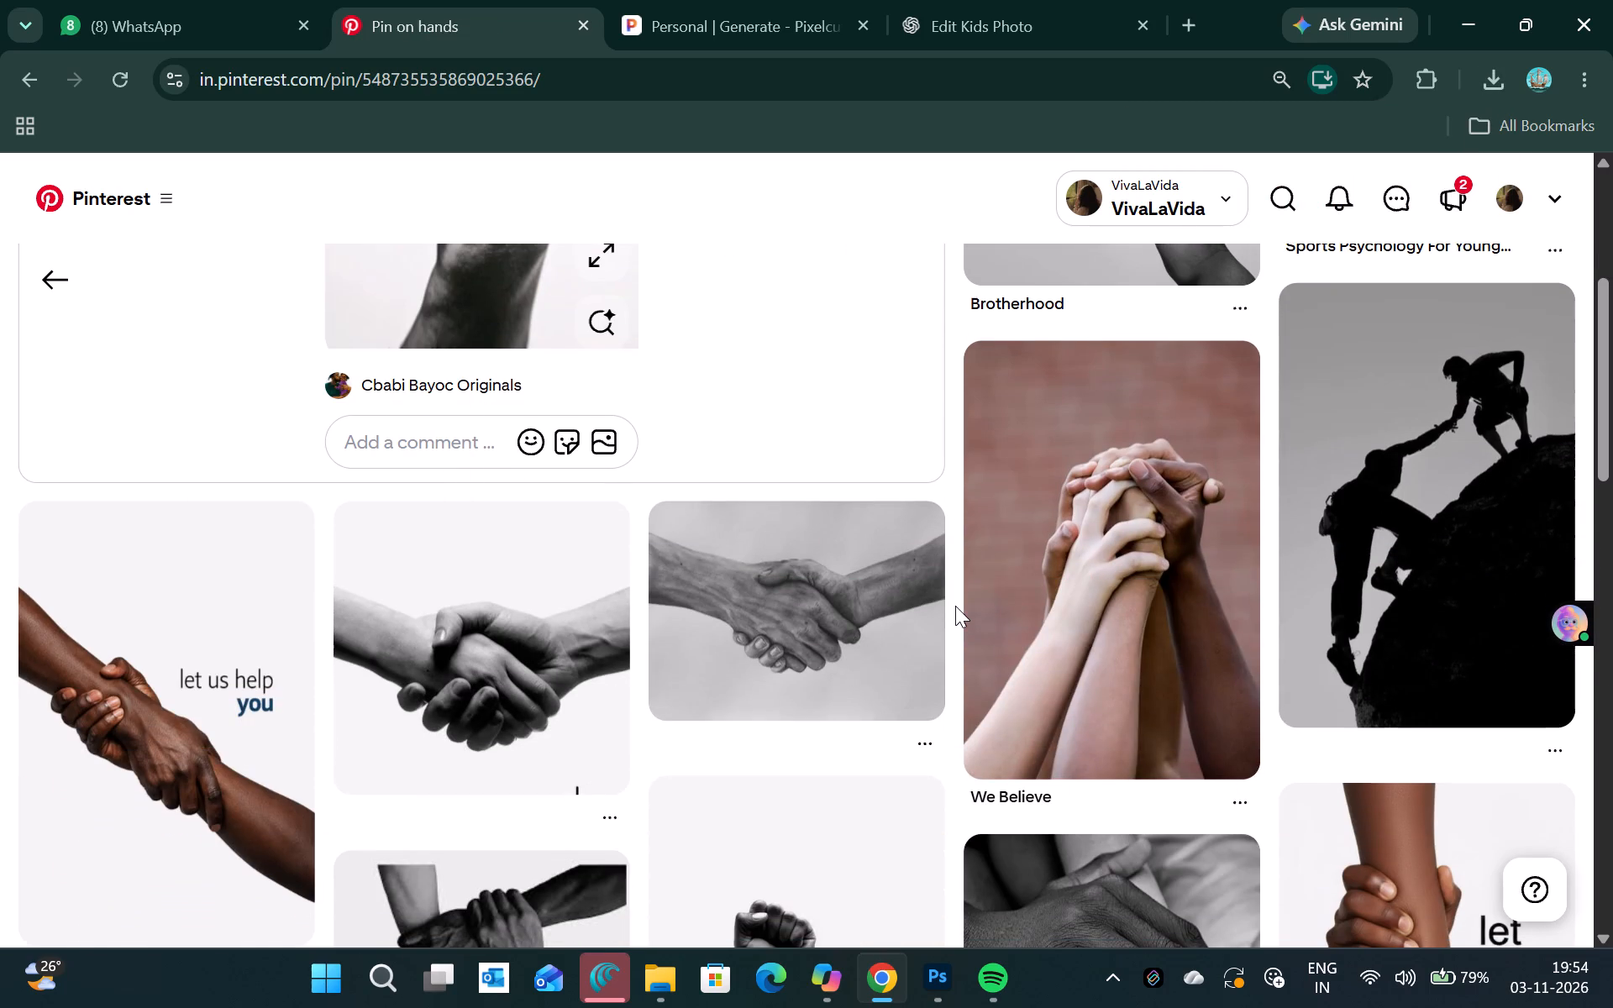
scroll(844, 752, down, 3)
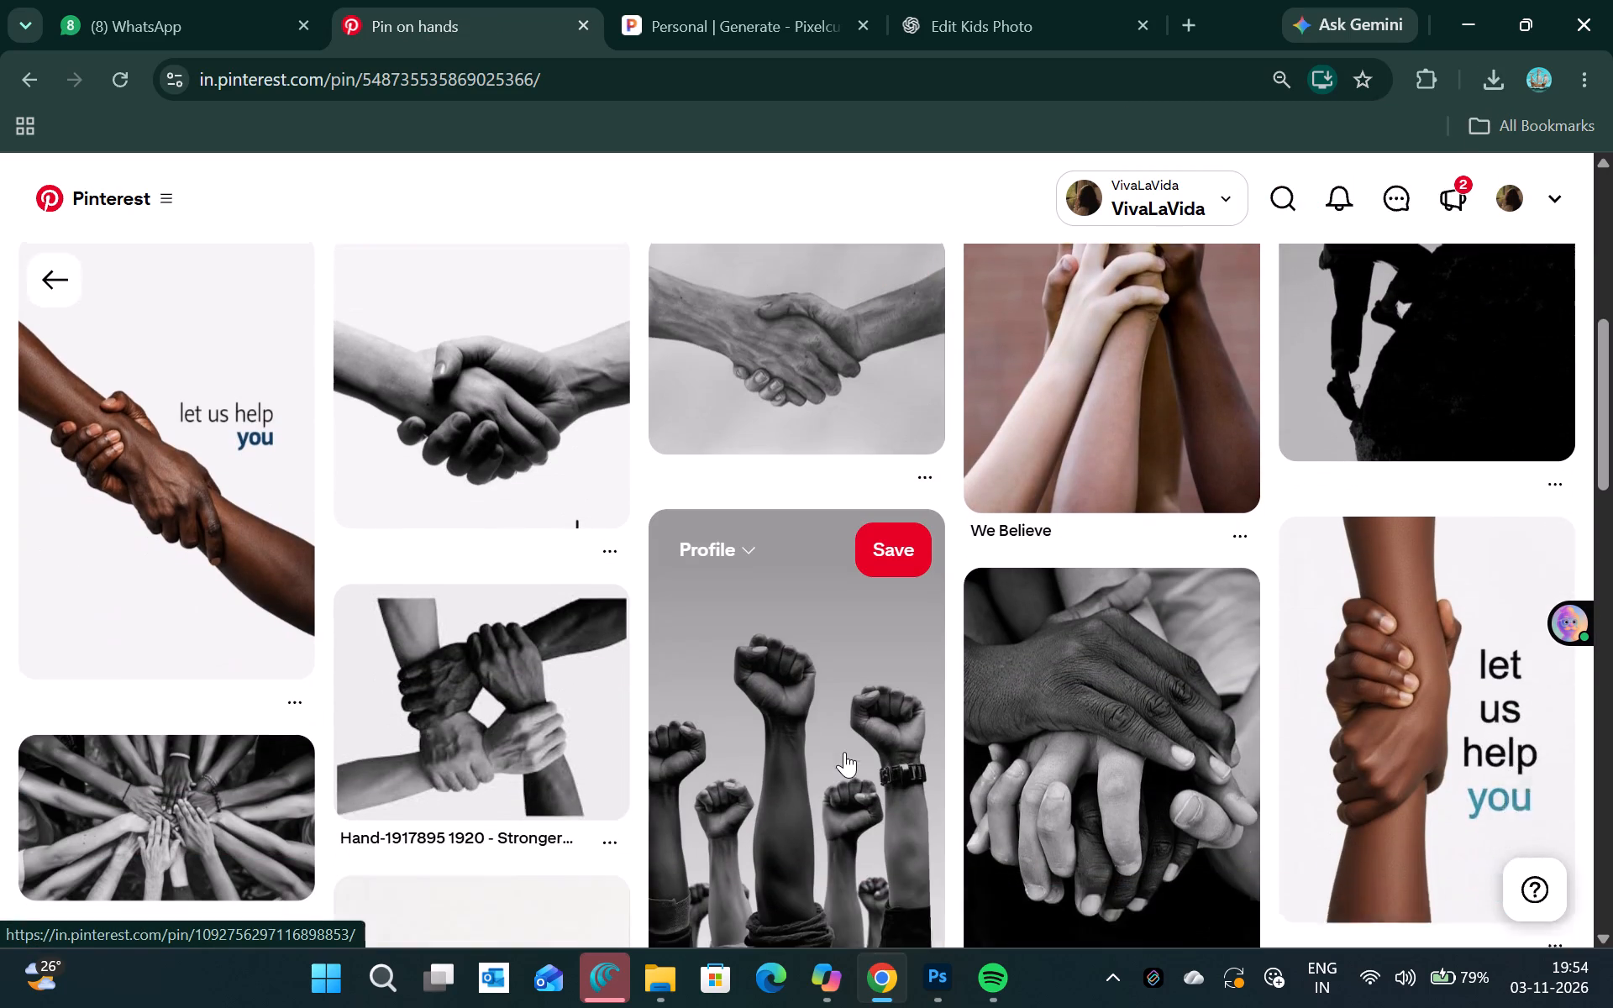
scroll(844, 752, down, 3)
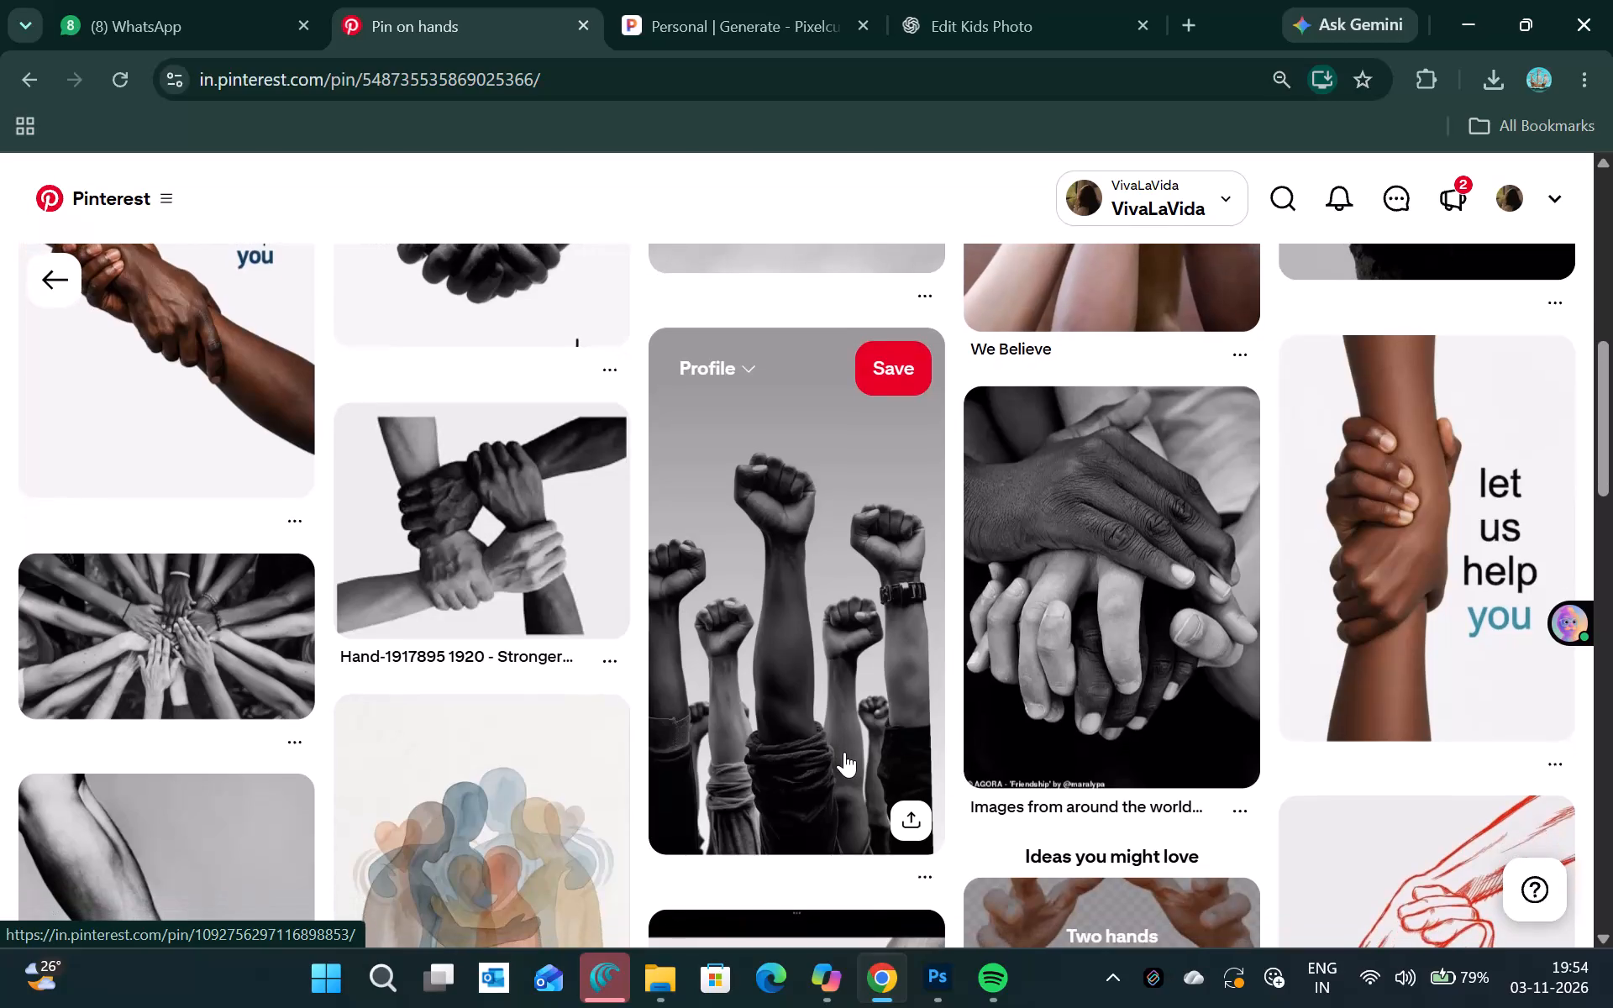
scroll(704, 748, down, 2)
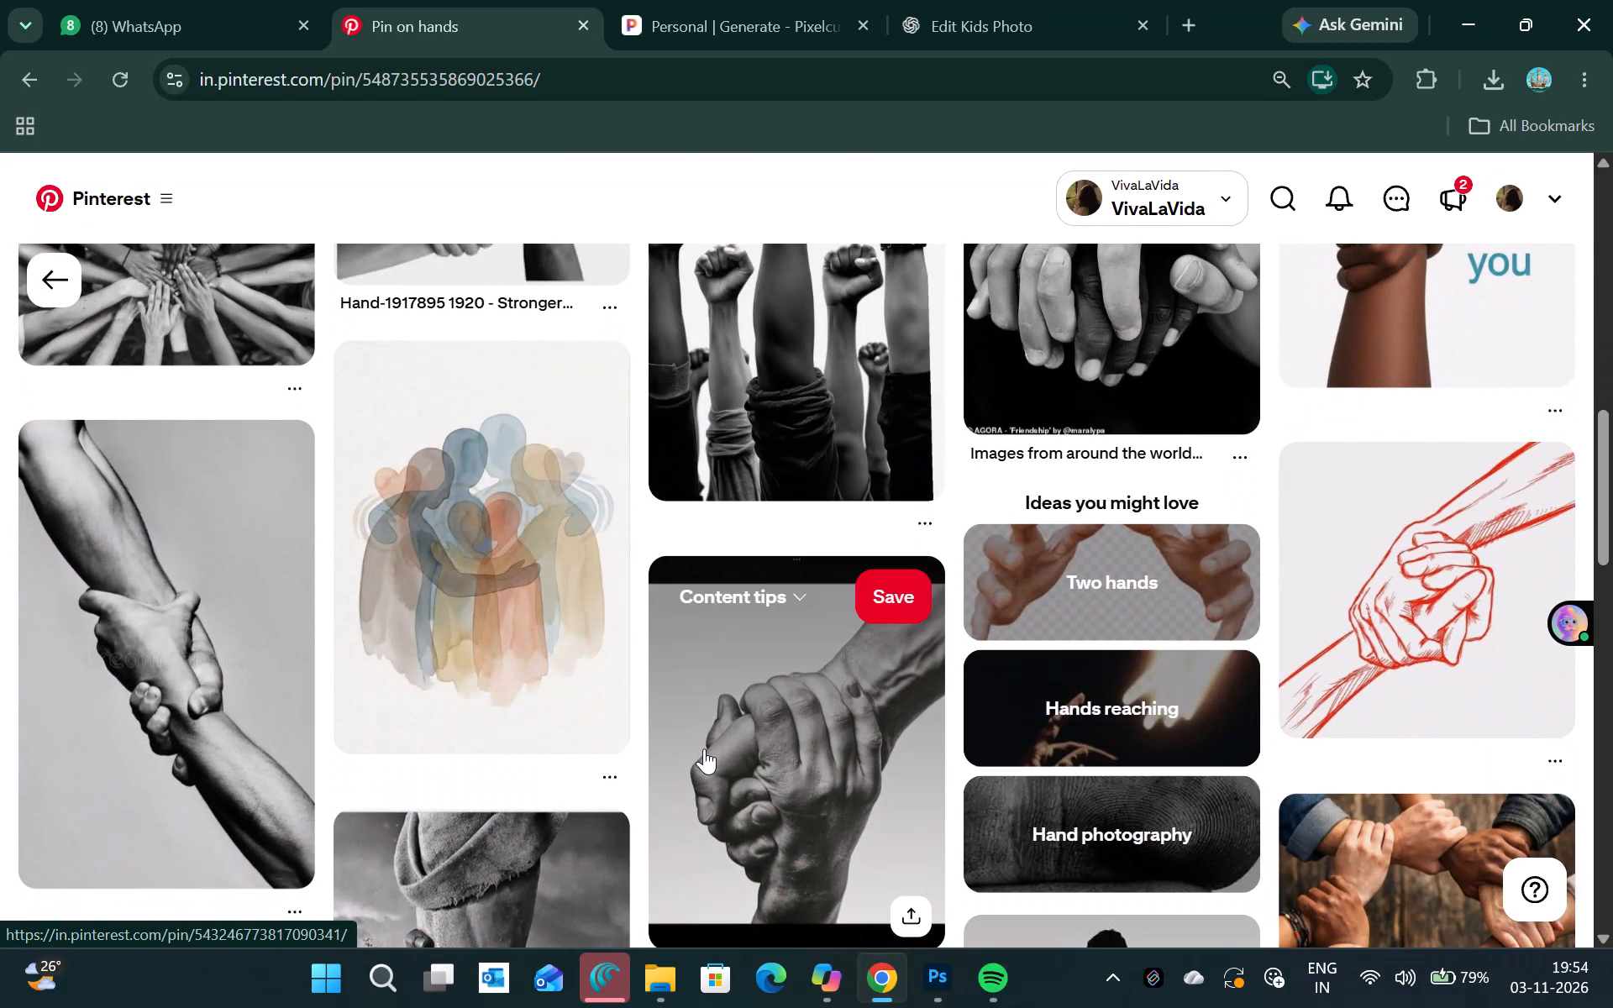
scroll(628, 825, down, 3)
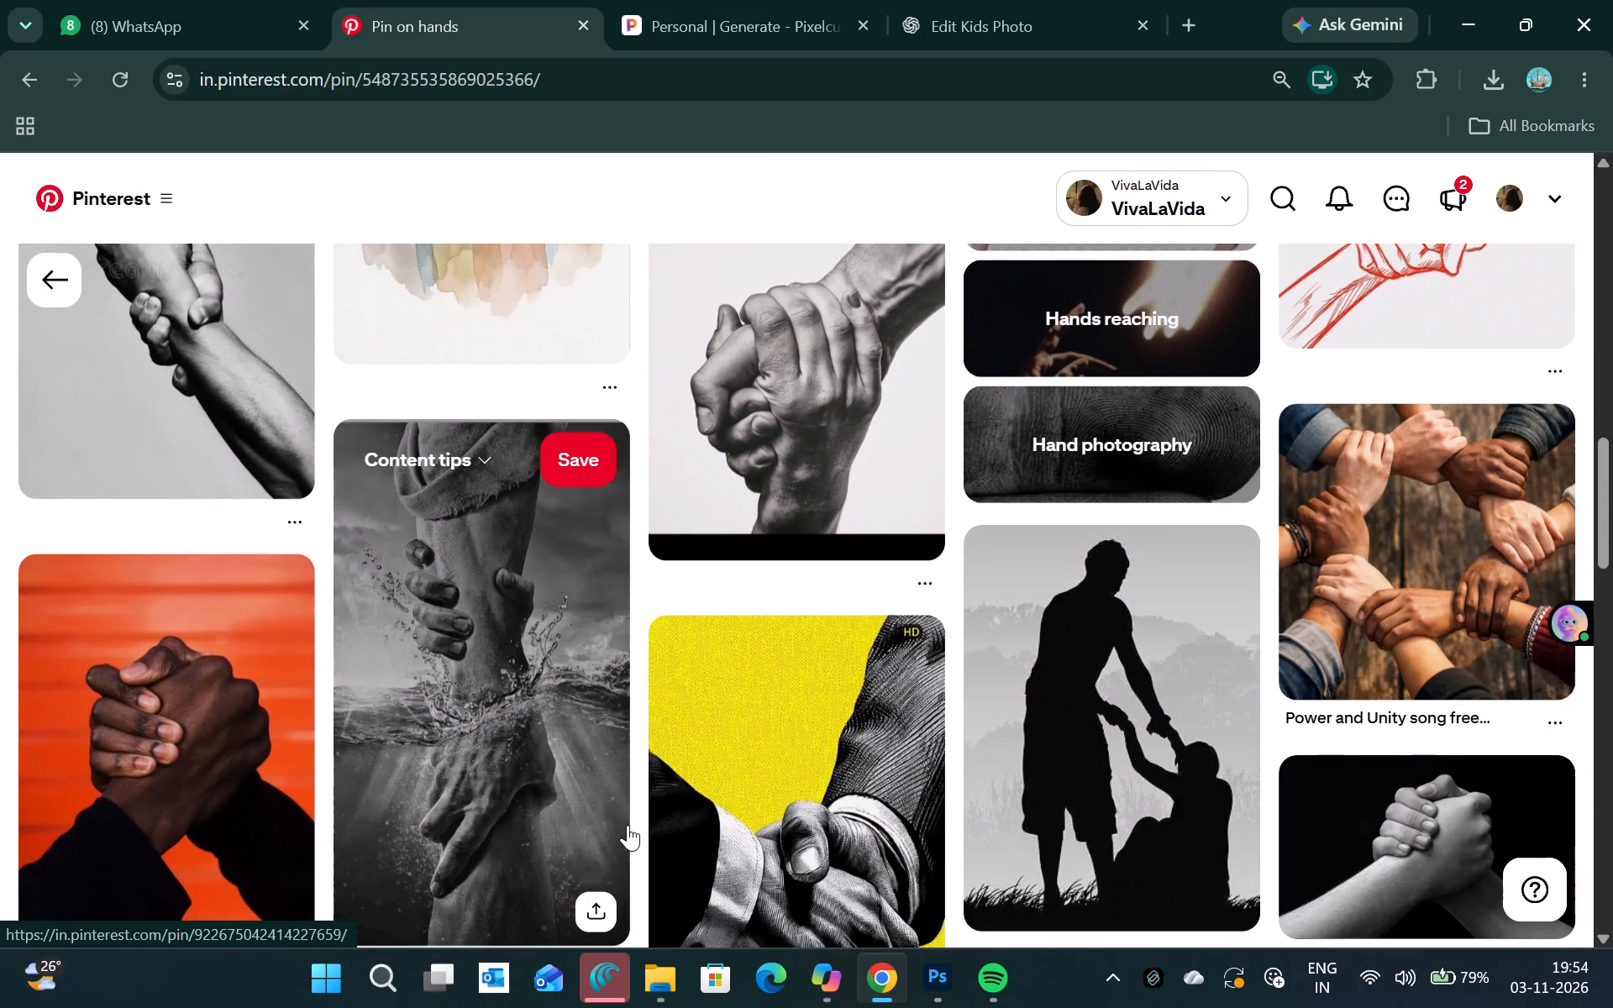
scroll(628, 825, down, 3)
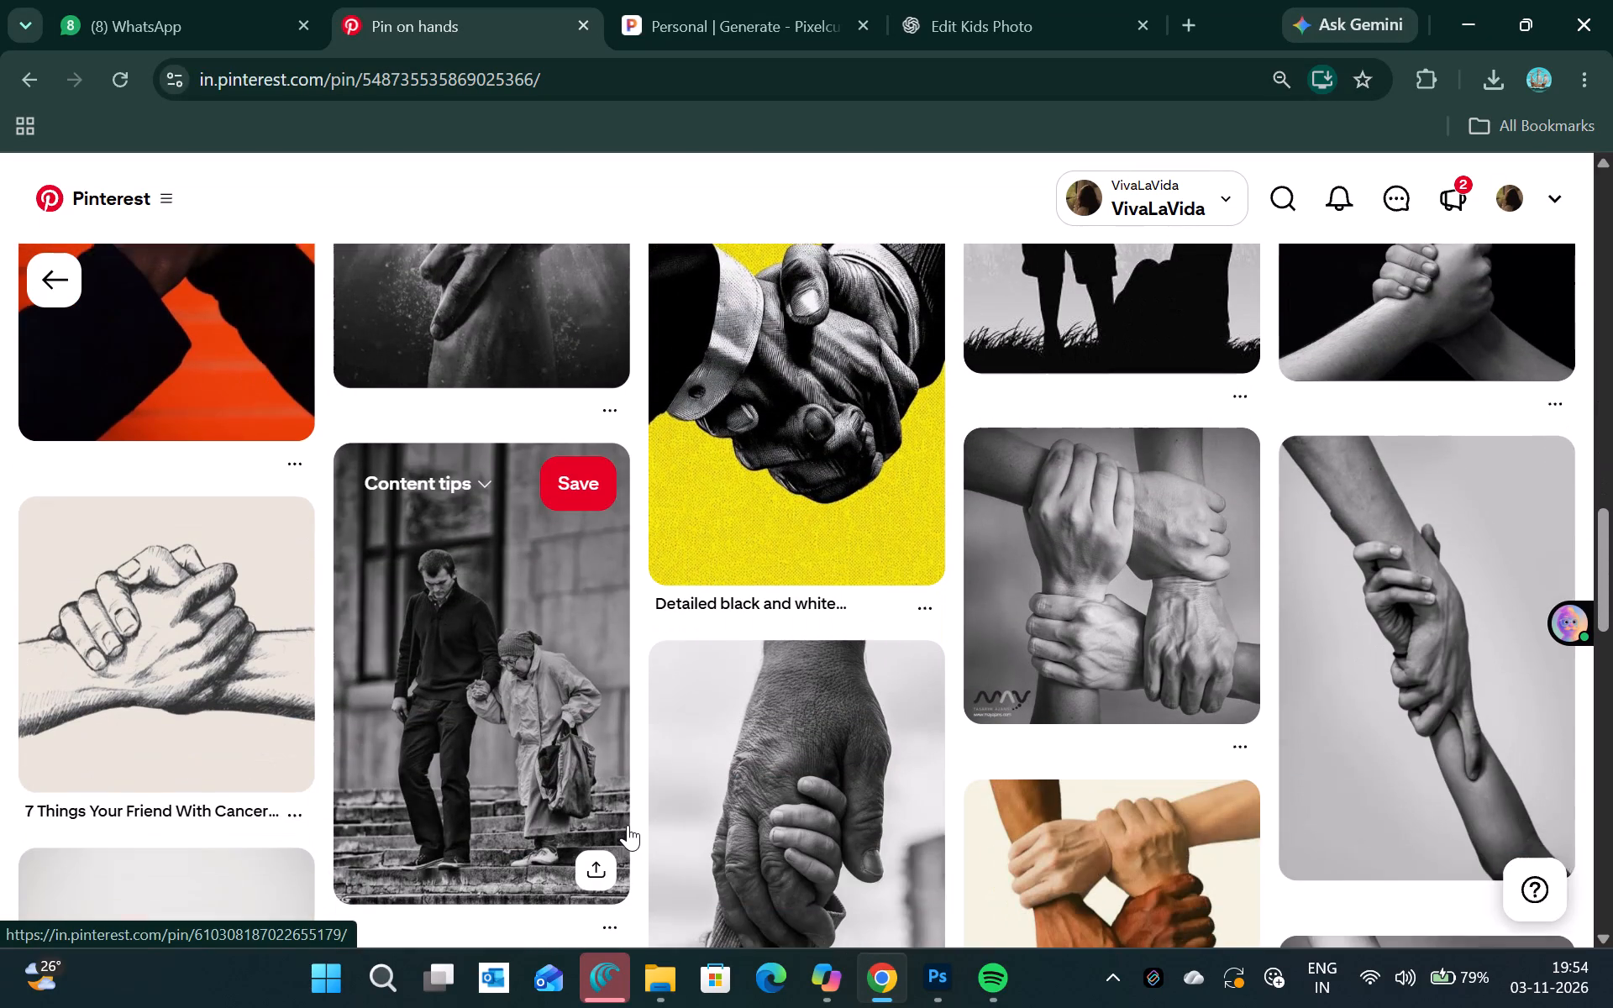
scroll(628, 825, down, 4)
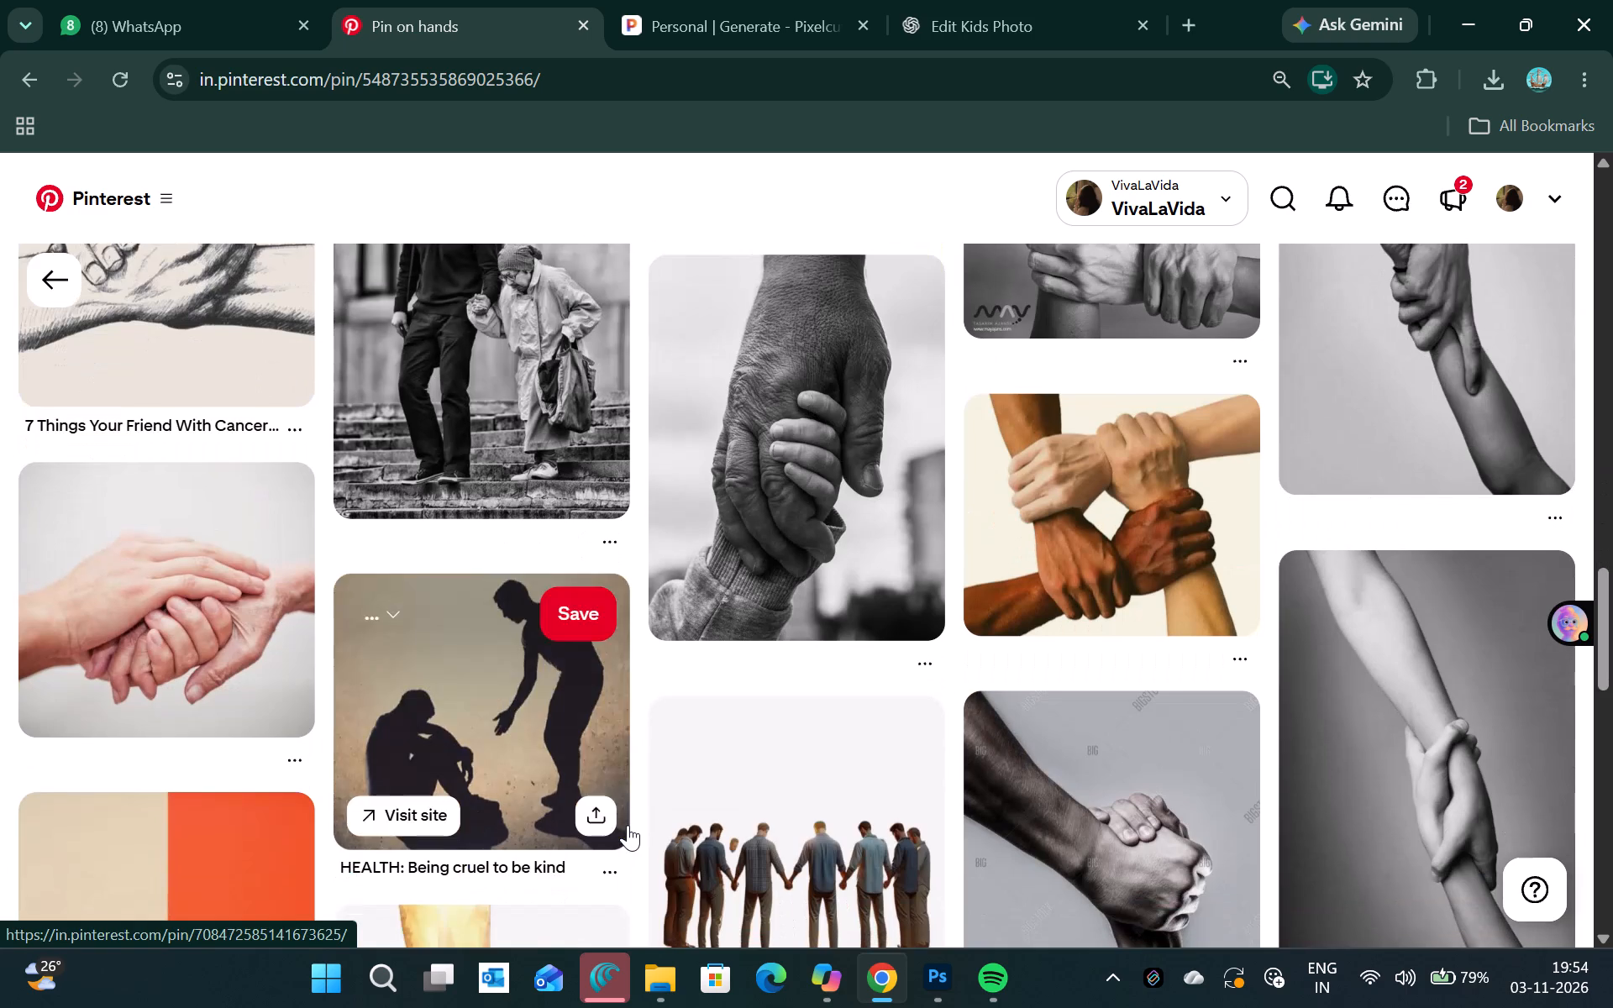
scroll(774, 818, down, 4)
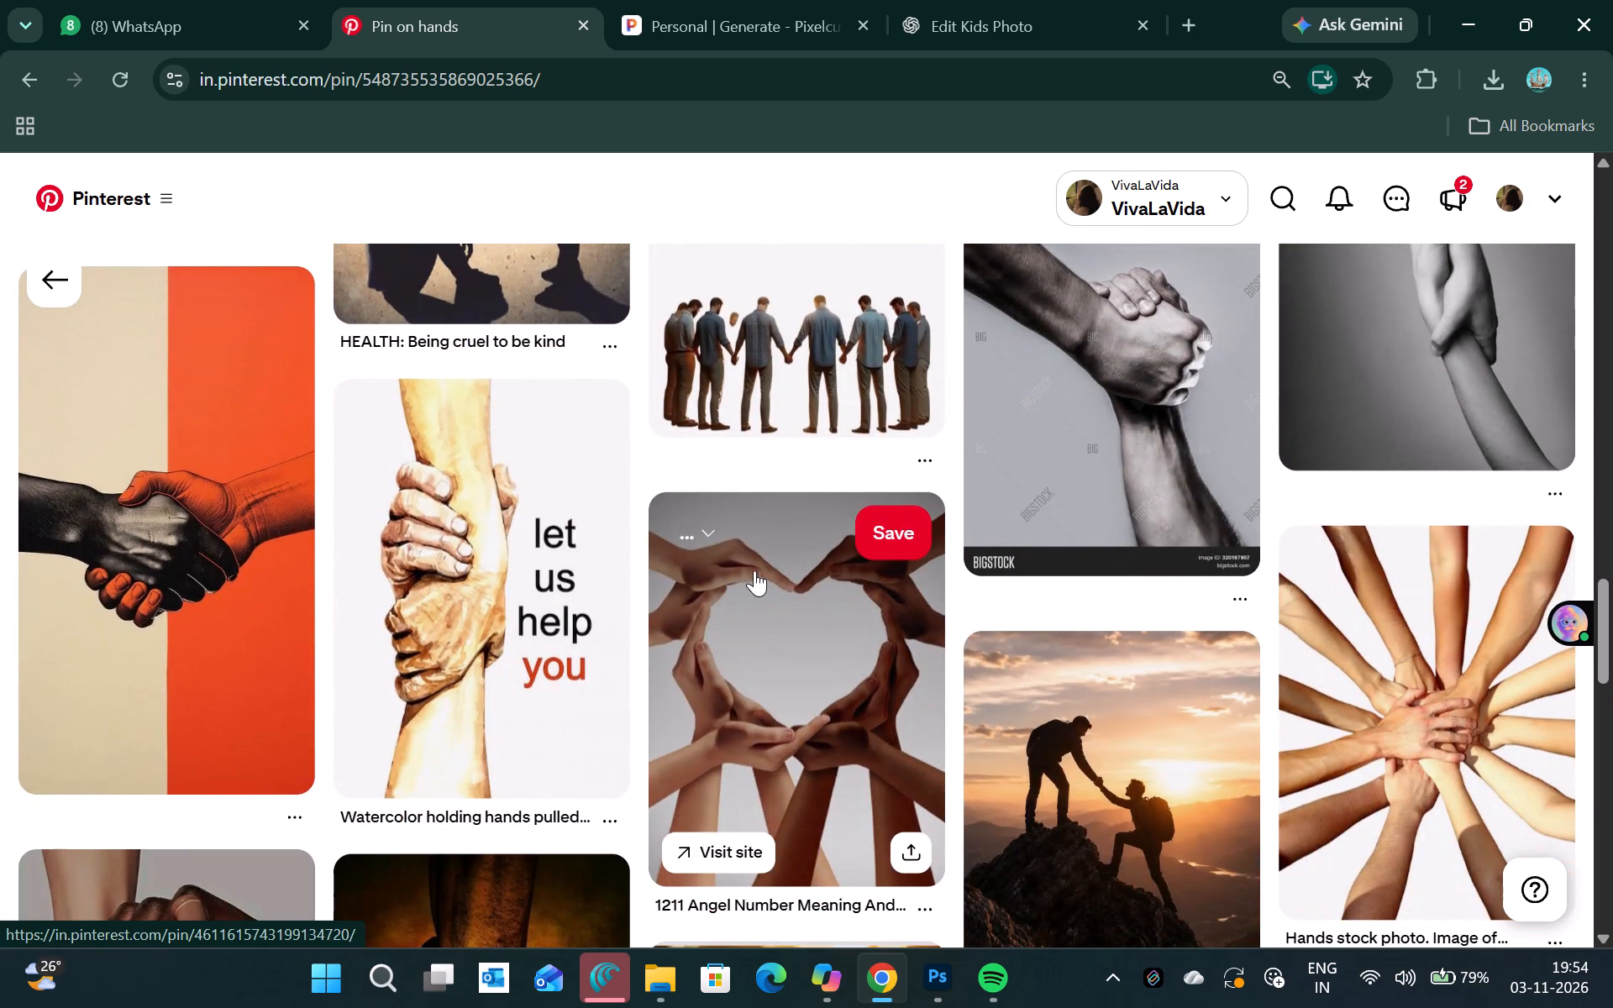
scroll(754, 570, down, 4)
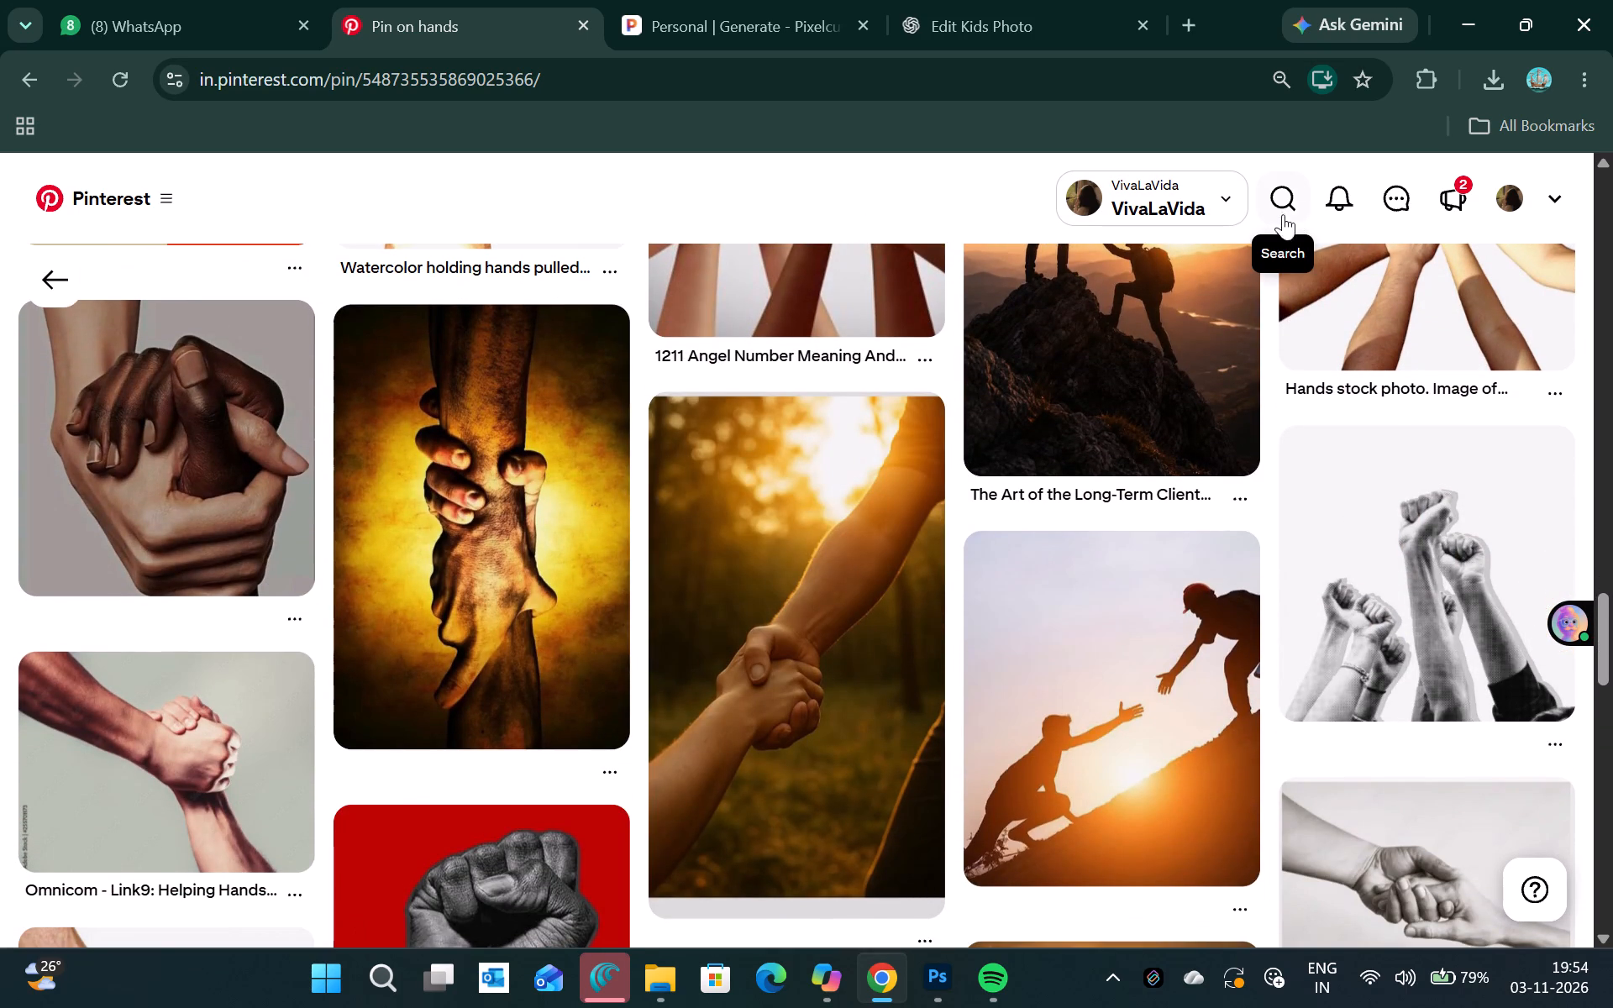
Search Pinterest for "donation poster" and browse the results for layout references.
click(1300, 195)
text(dona)
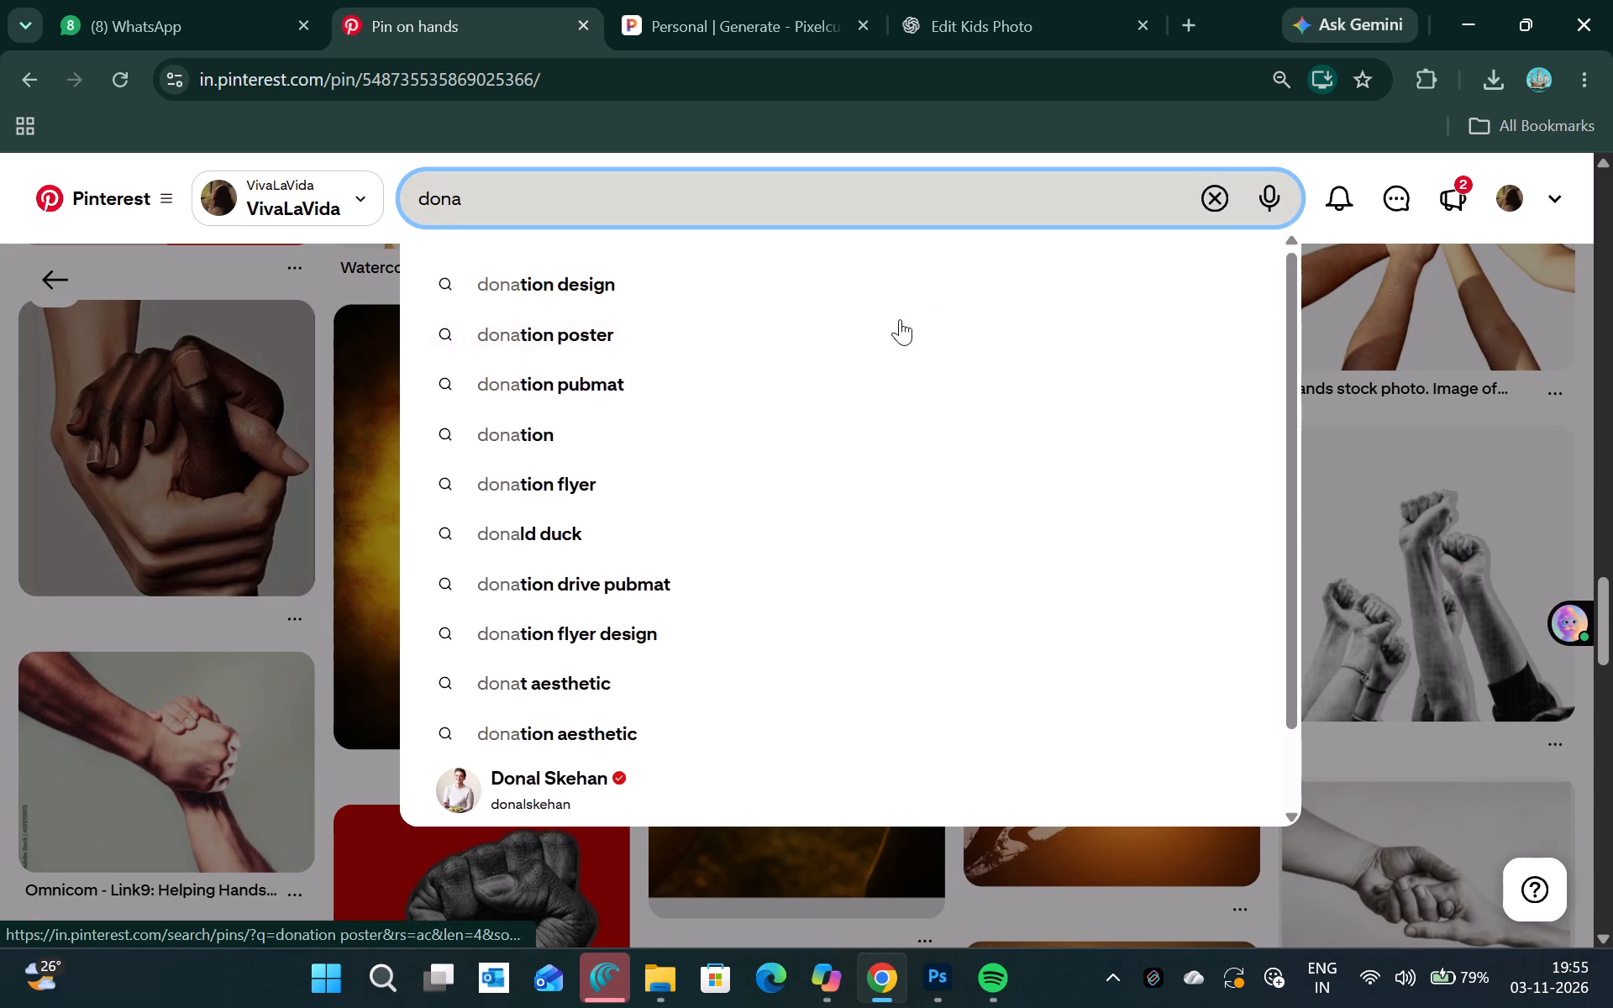
click(853, 330)
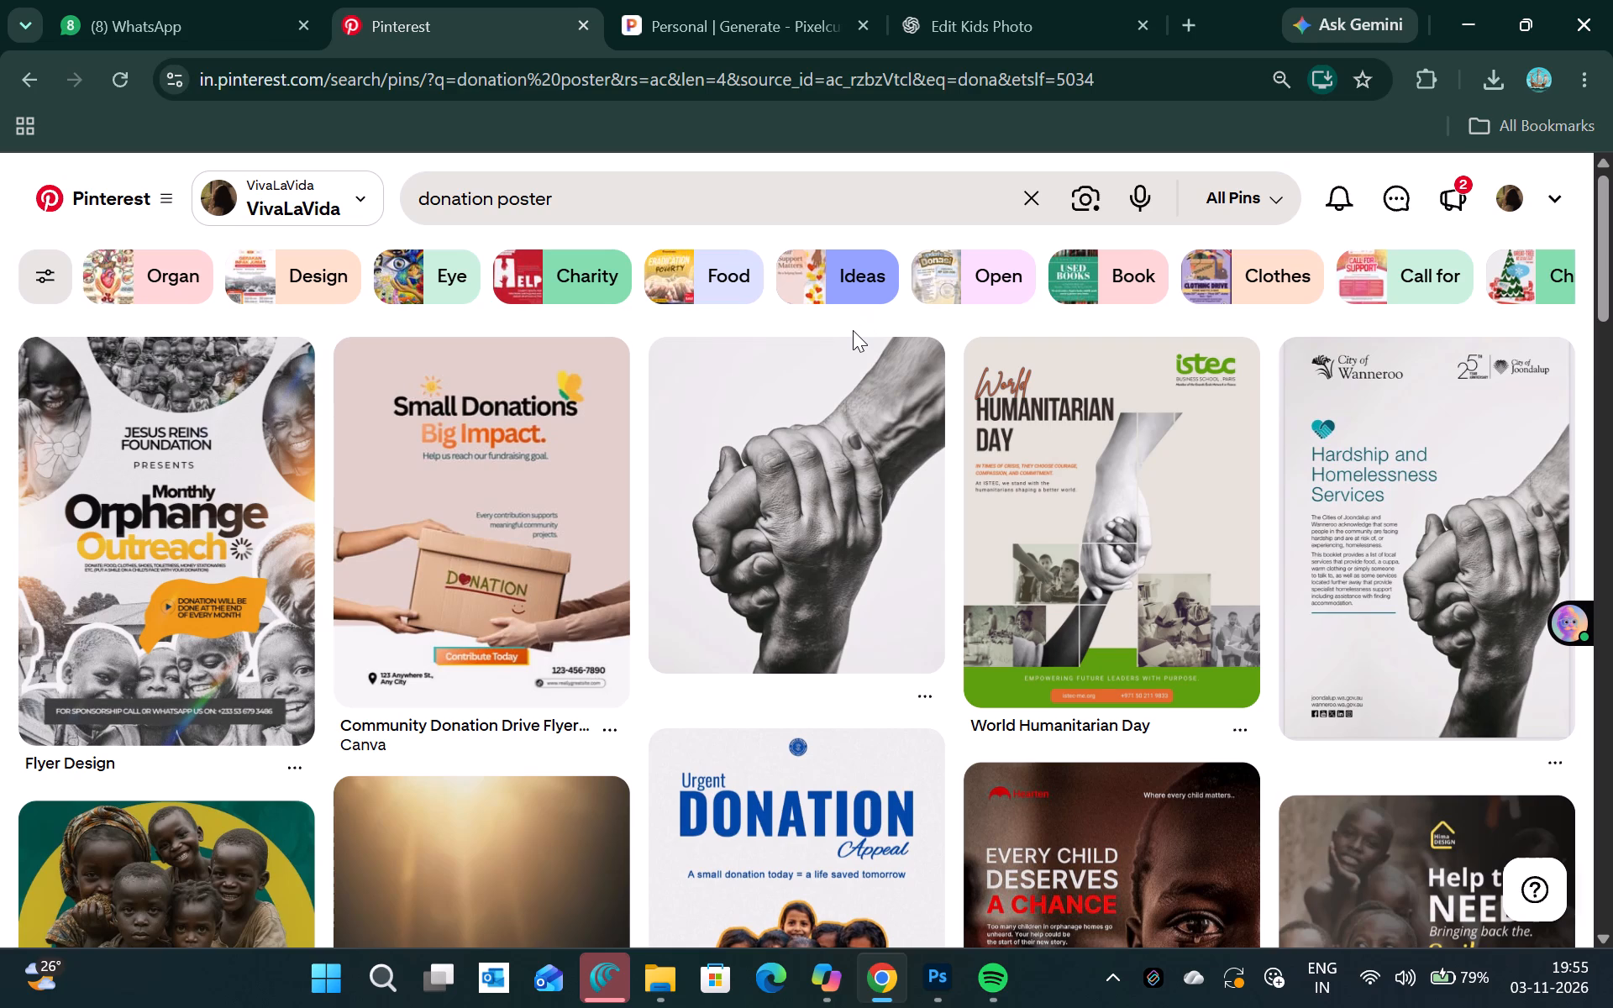
scroll(780, 355, down, 3)
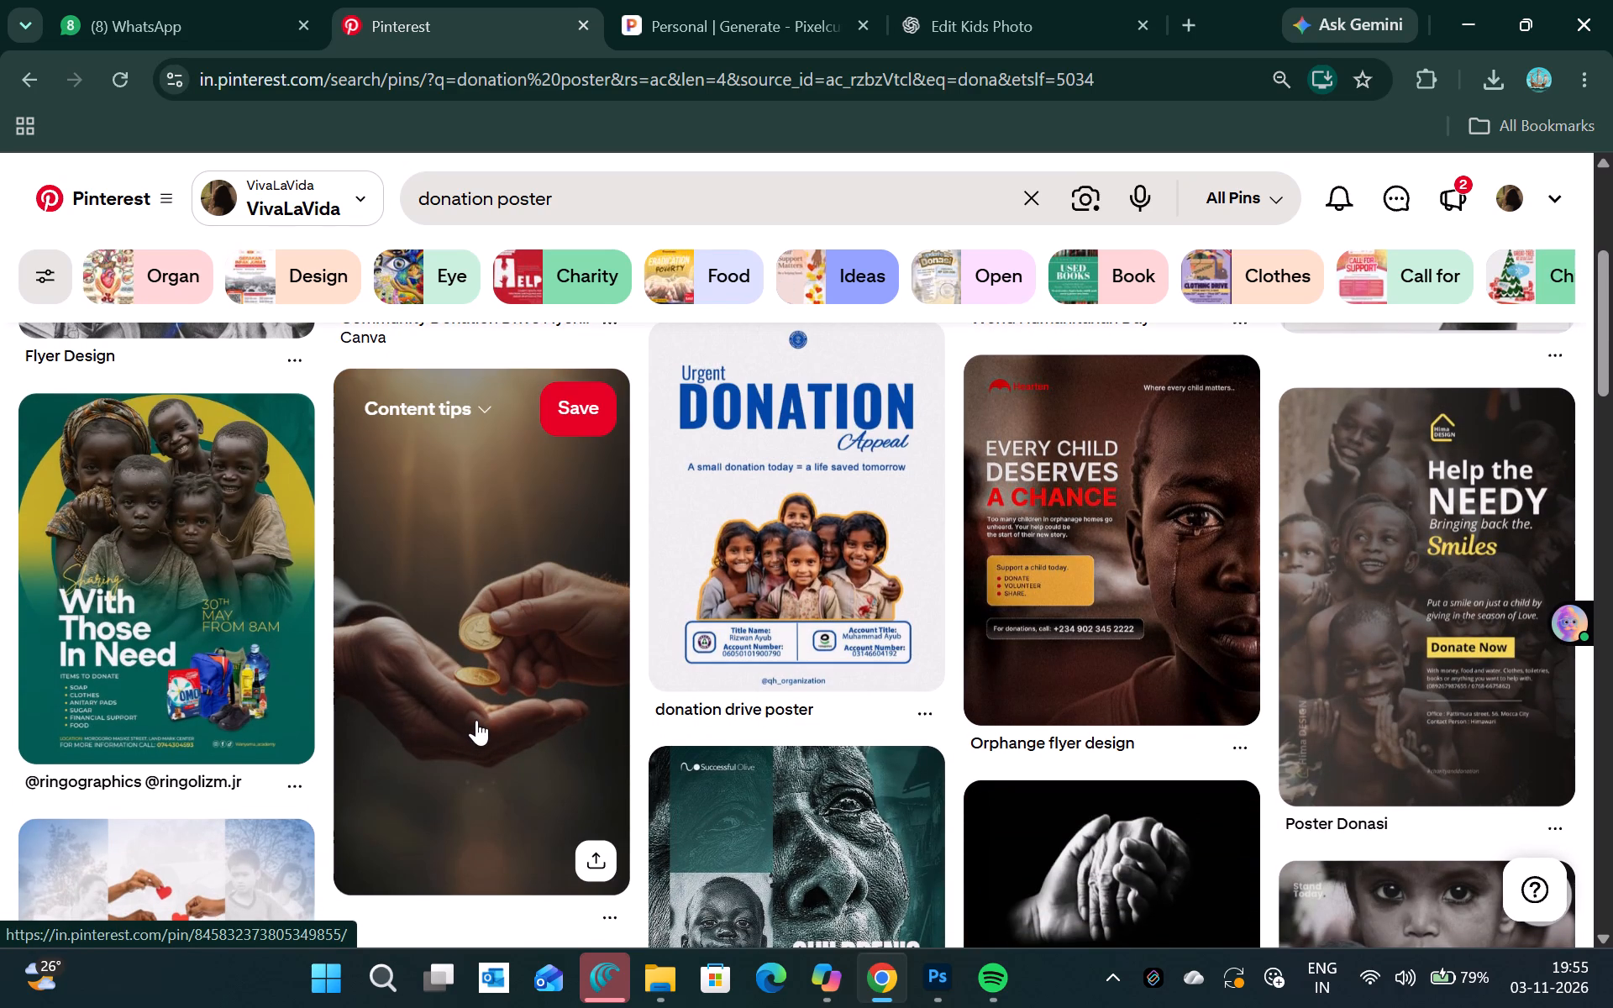
scroll(589, 758, down, 1)
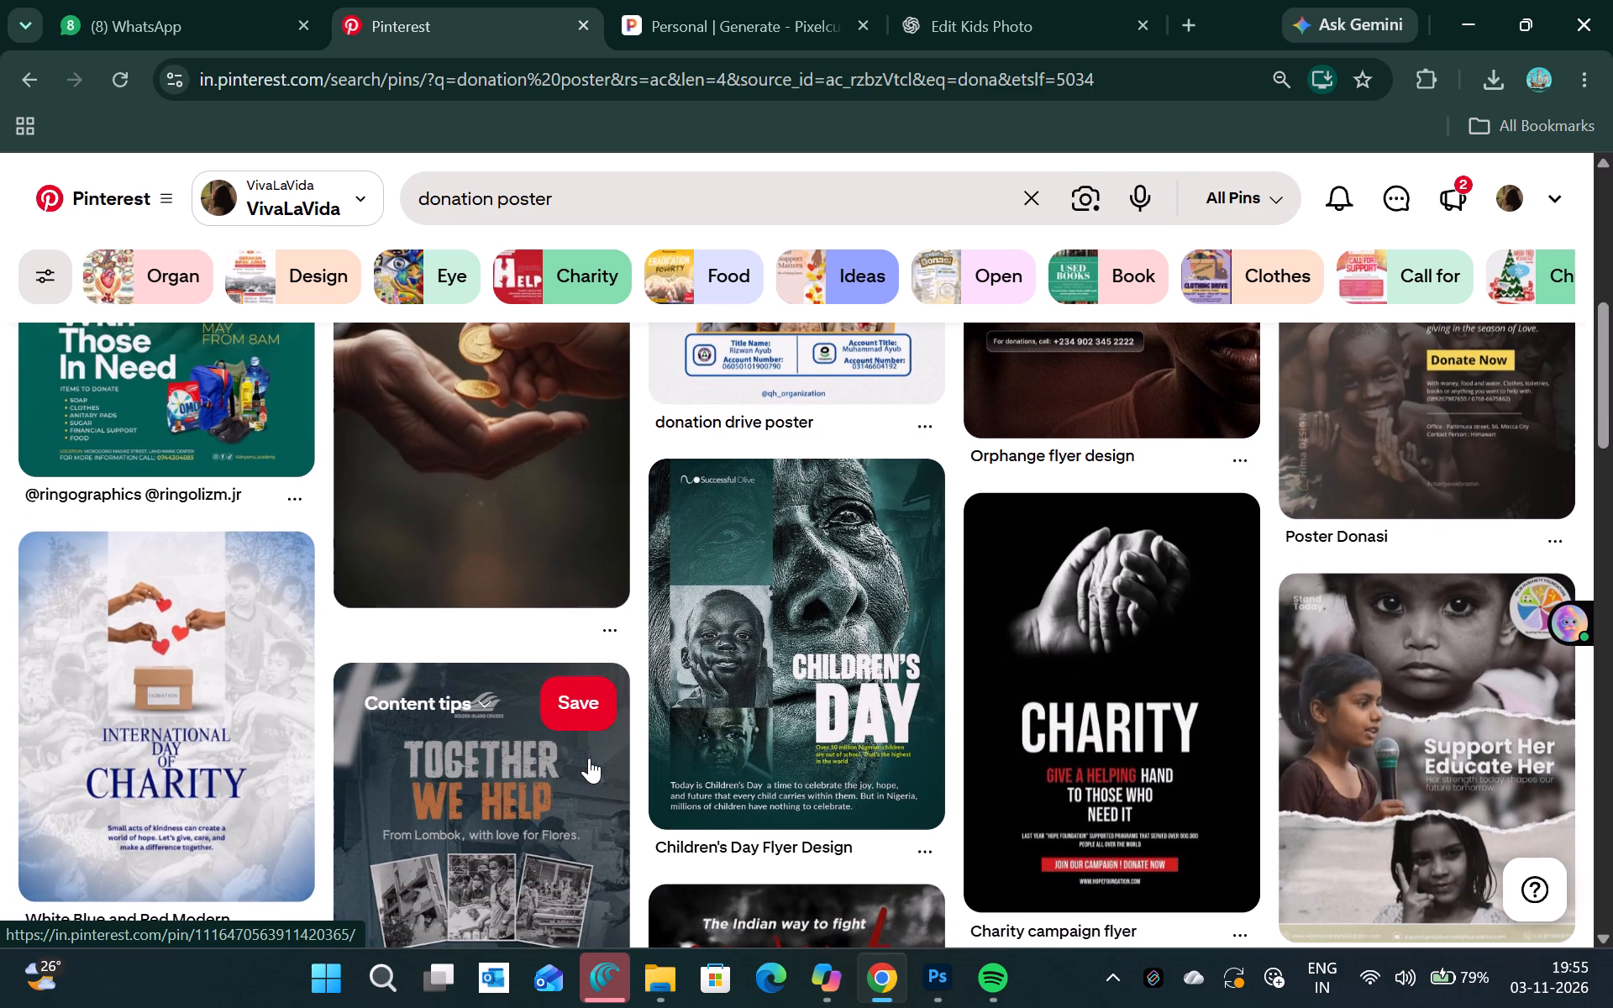
scroll(589, 758, down, 3)
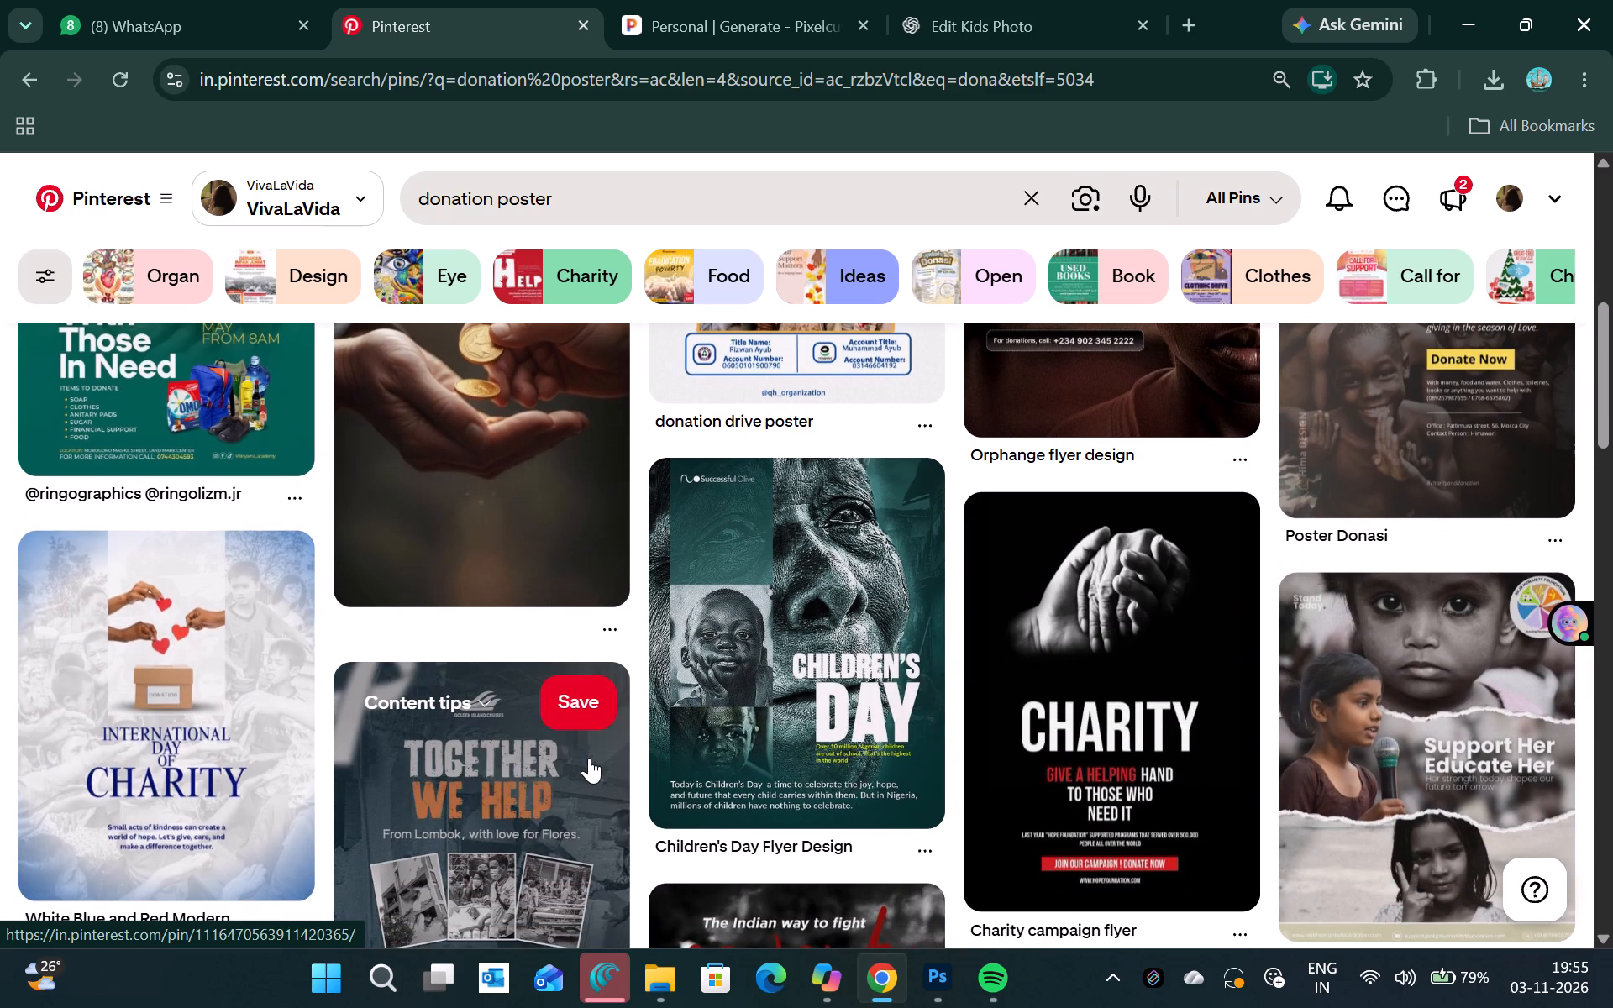
scroll(589, 758, down, 2)
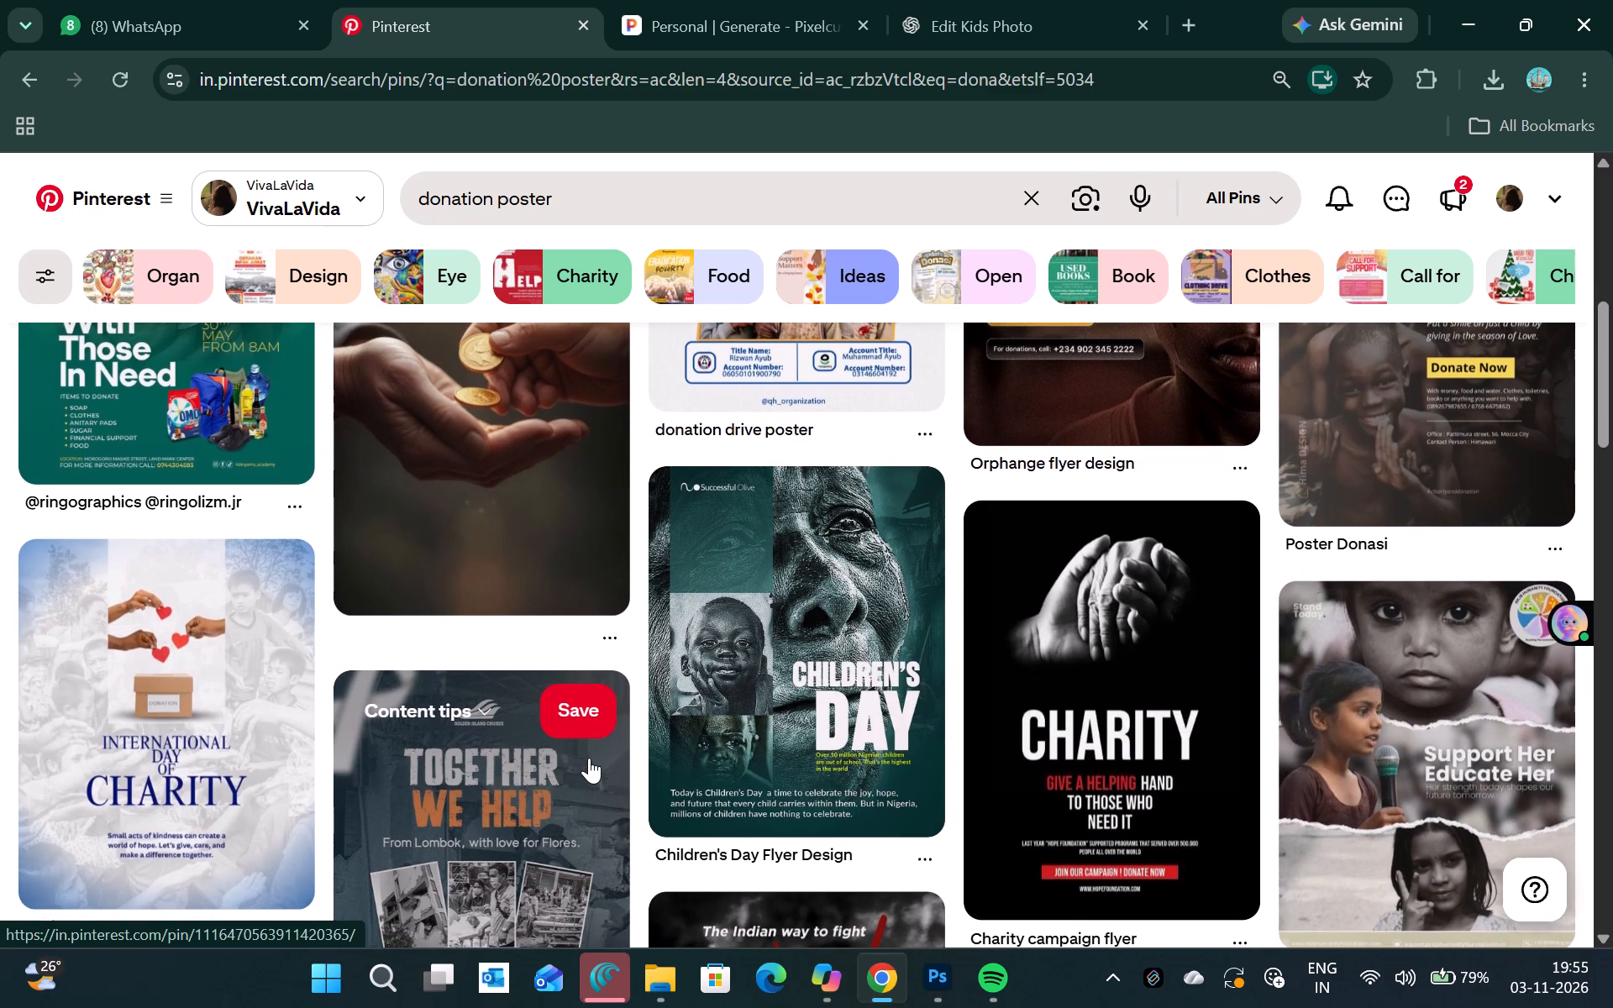
scroll(589, 758, down, 2)
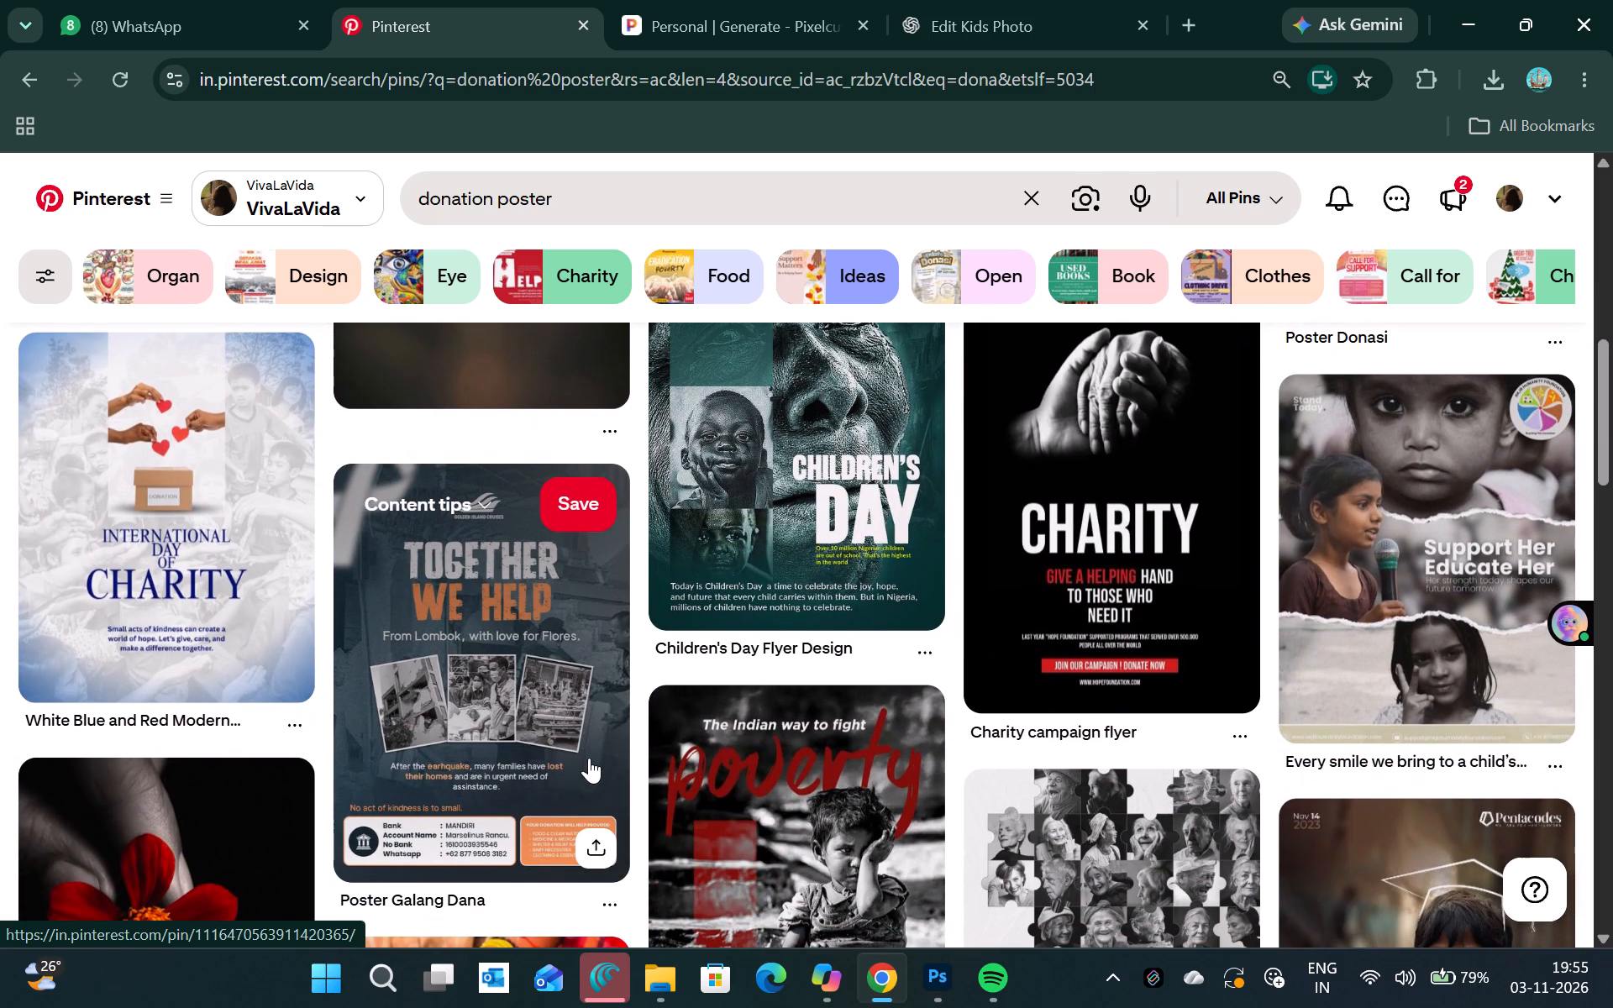
scroll(589, 758, down, 2)
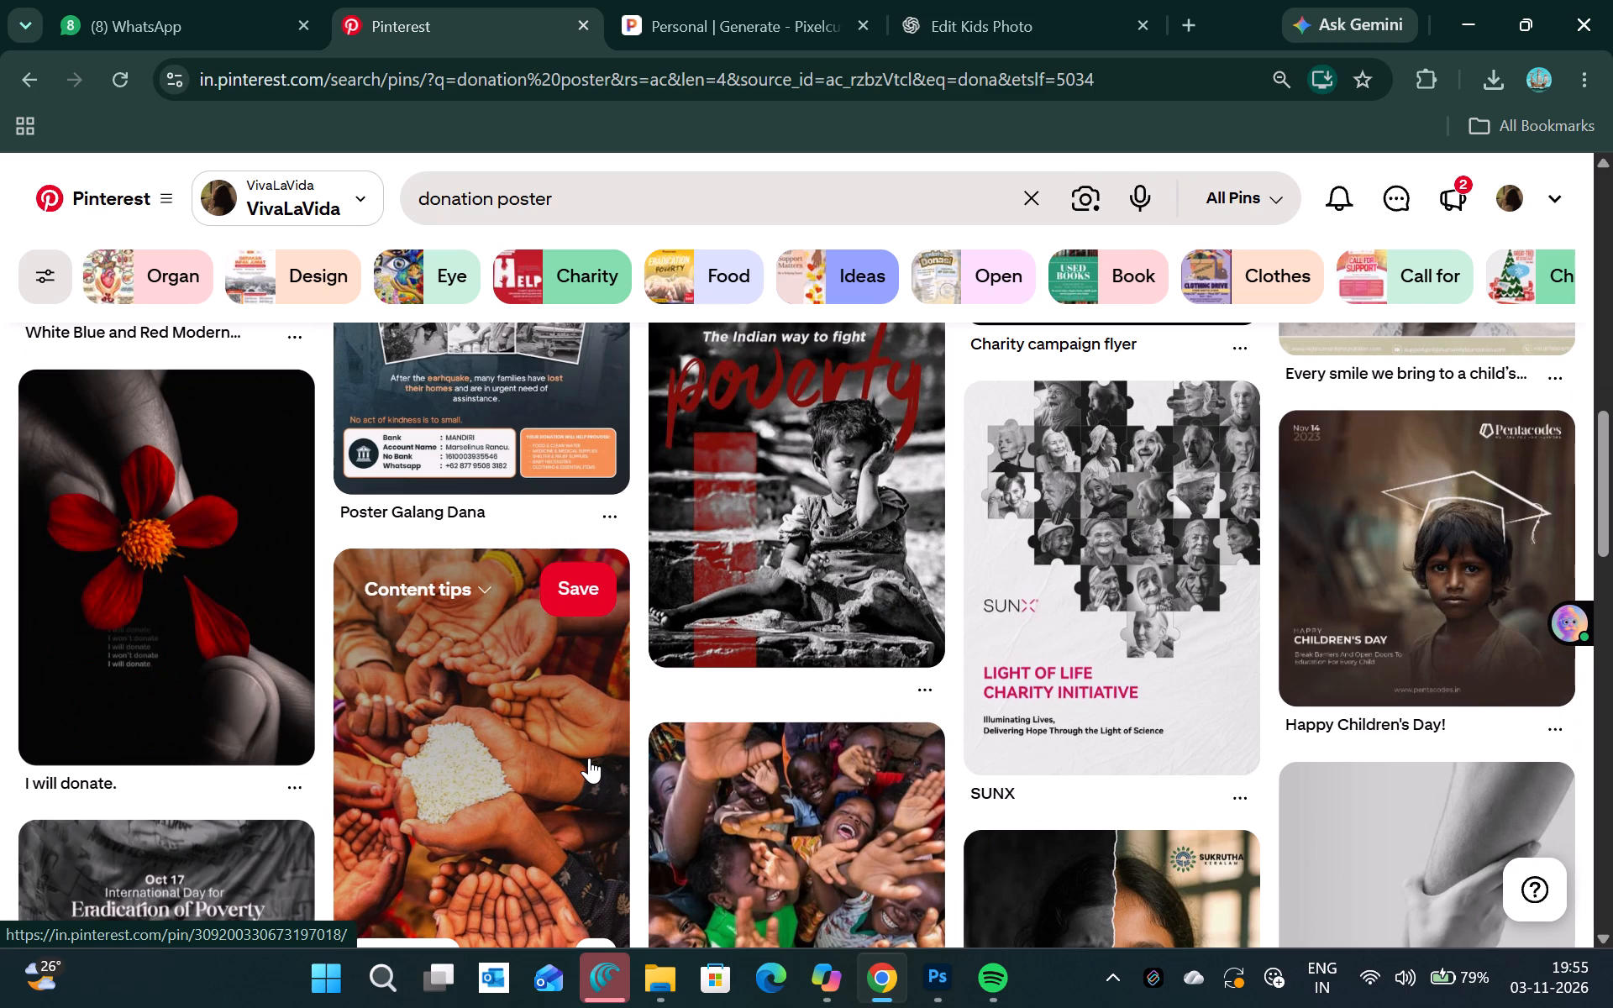
Return to the green "Sharing With Those In Need" poster, open it and examine the related charity flyer designs.
scroll(728, 584, up, 2)
scroll(421, 475, up, 1)
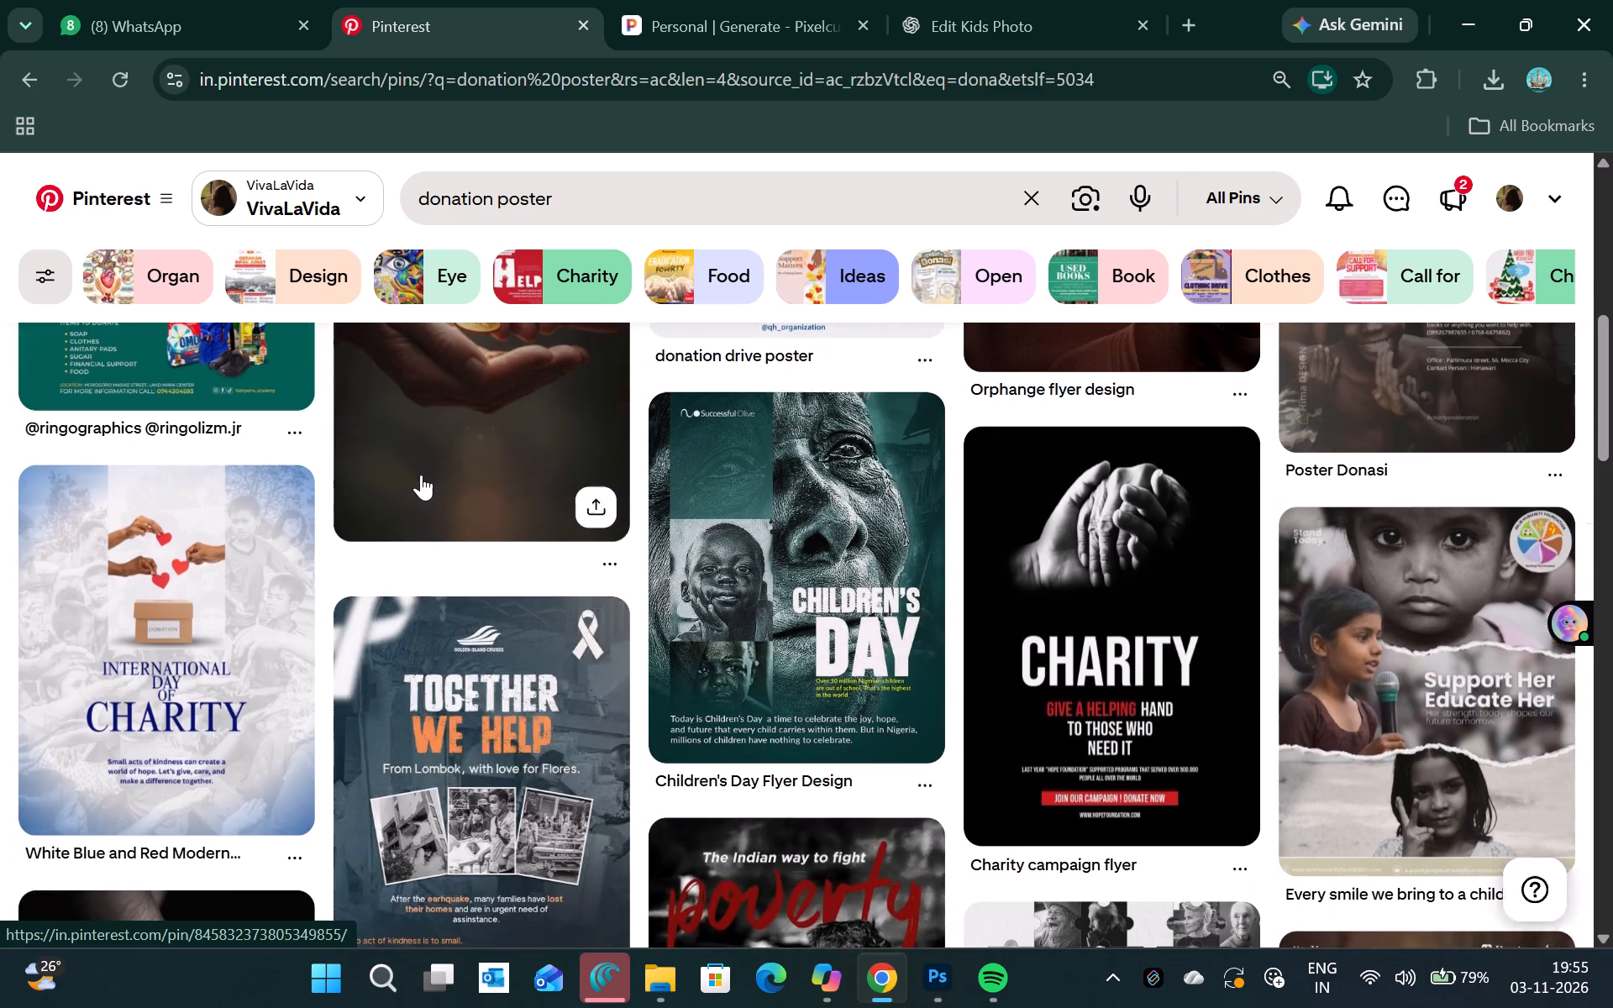
scroll(421, 475, up, 1)
scroll(202, 475, up, 1)
click(150, 575)
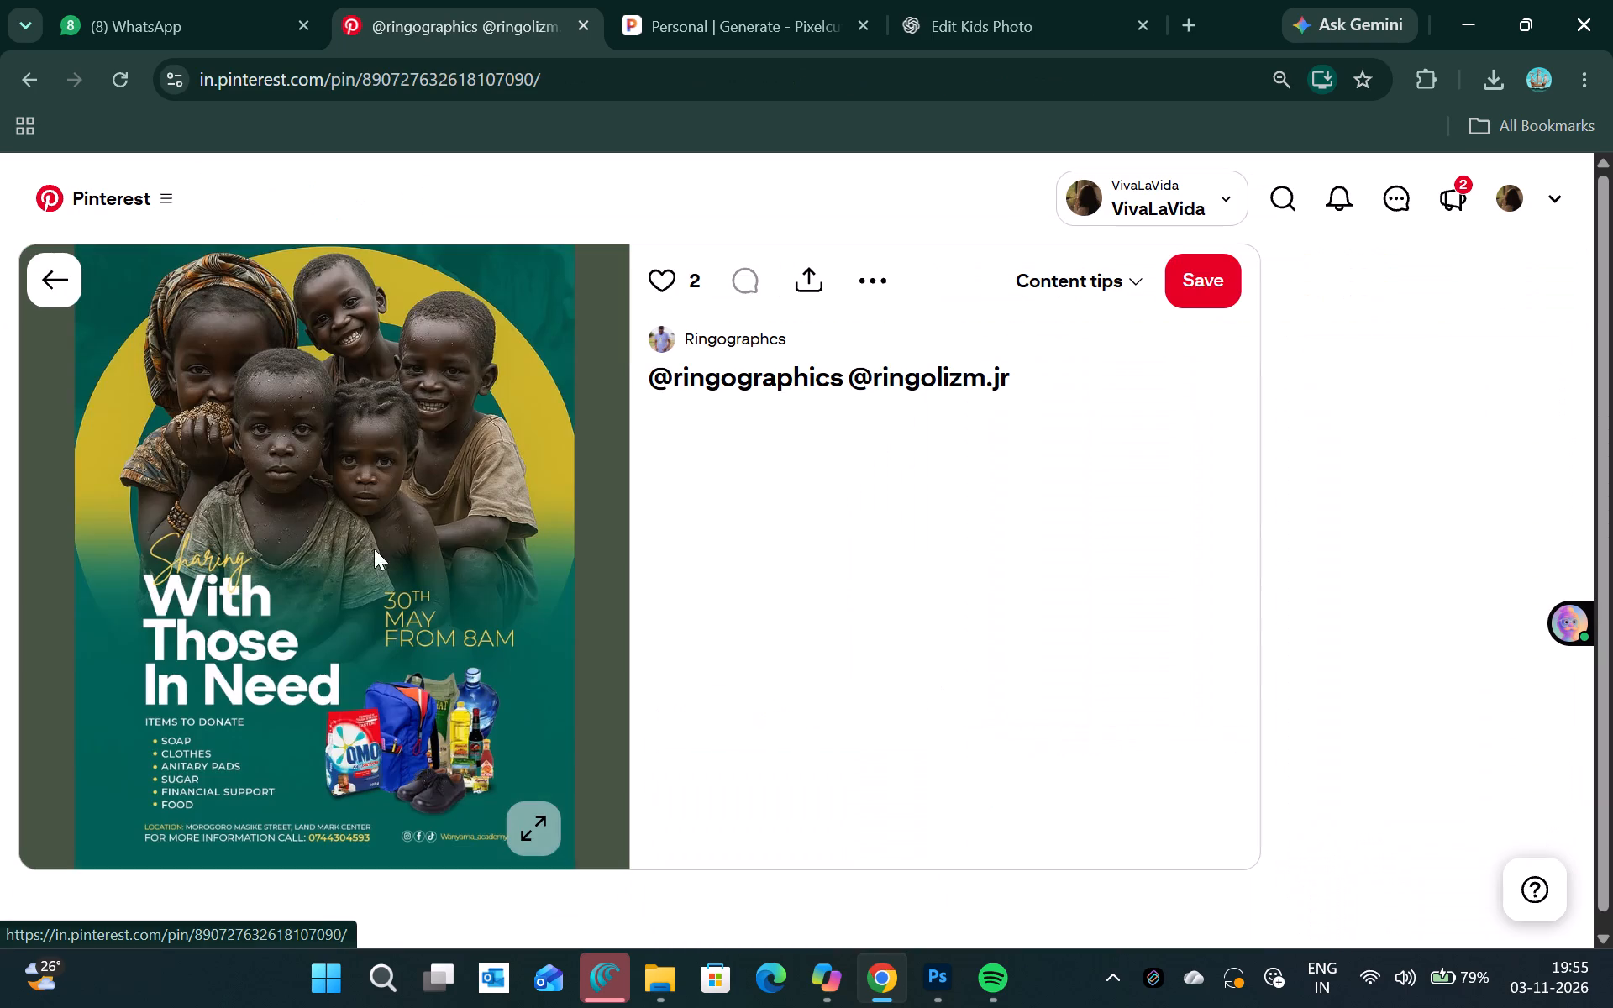
scroll(712, 568, down, 3)
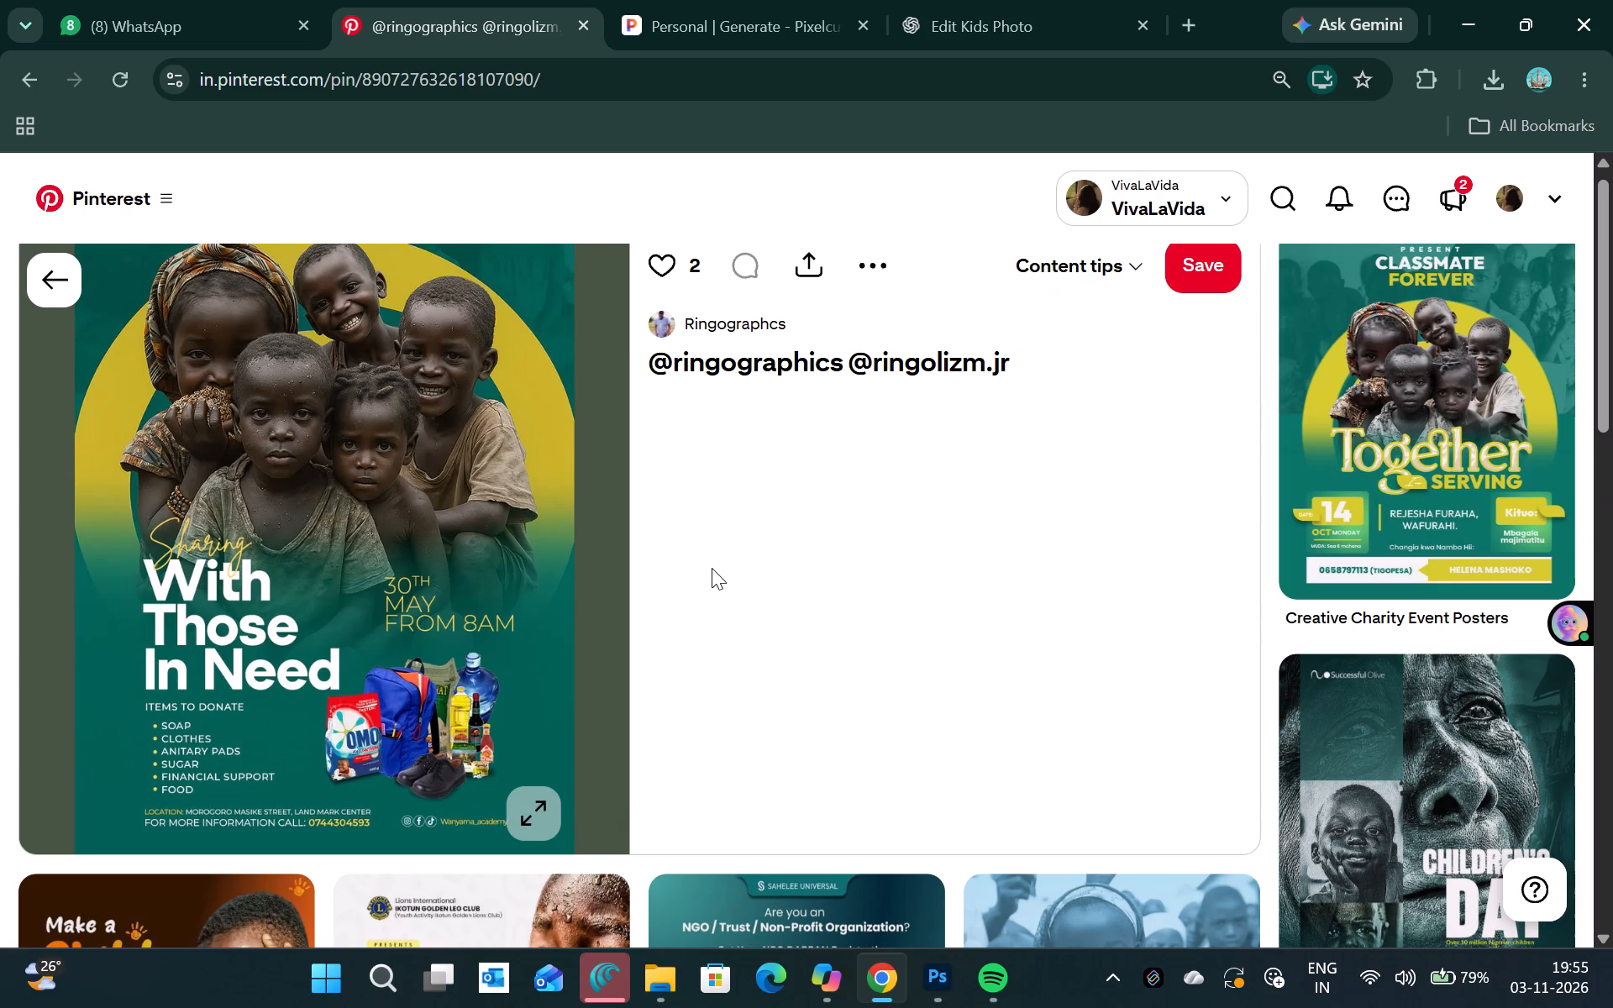
scroll(712, 568, down, 2)
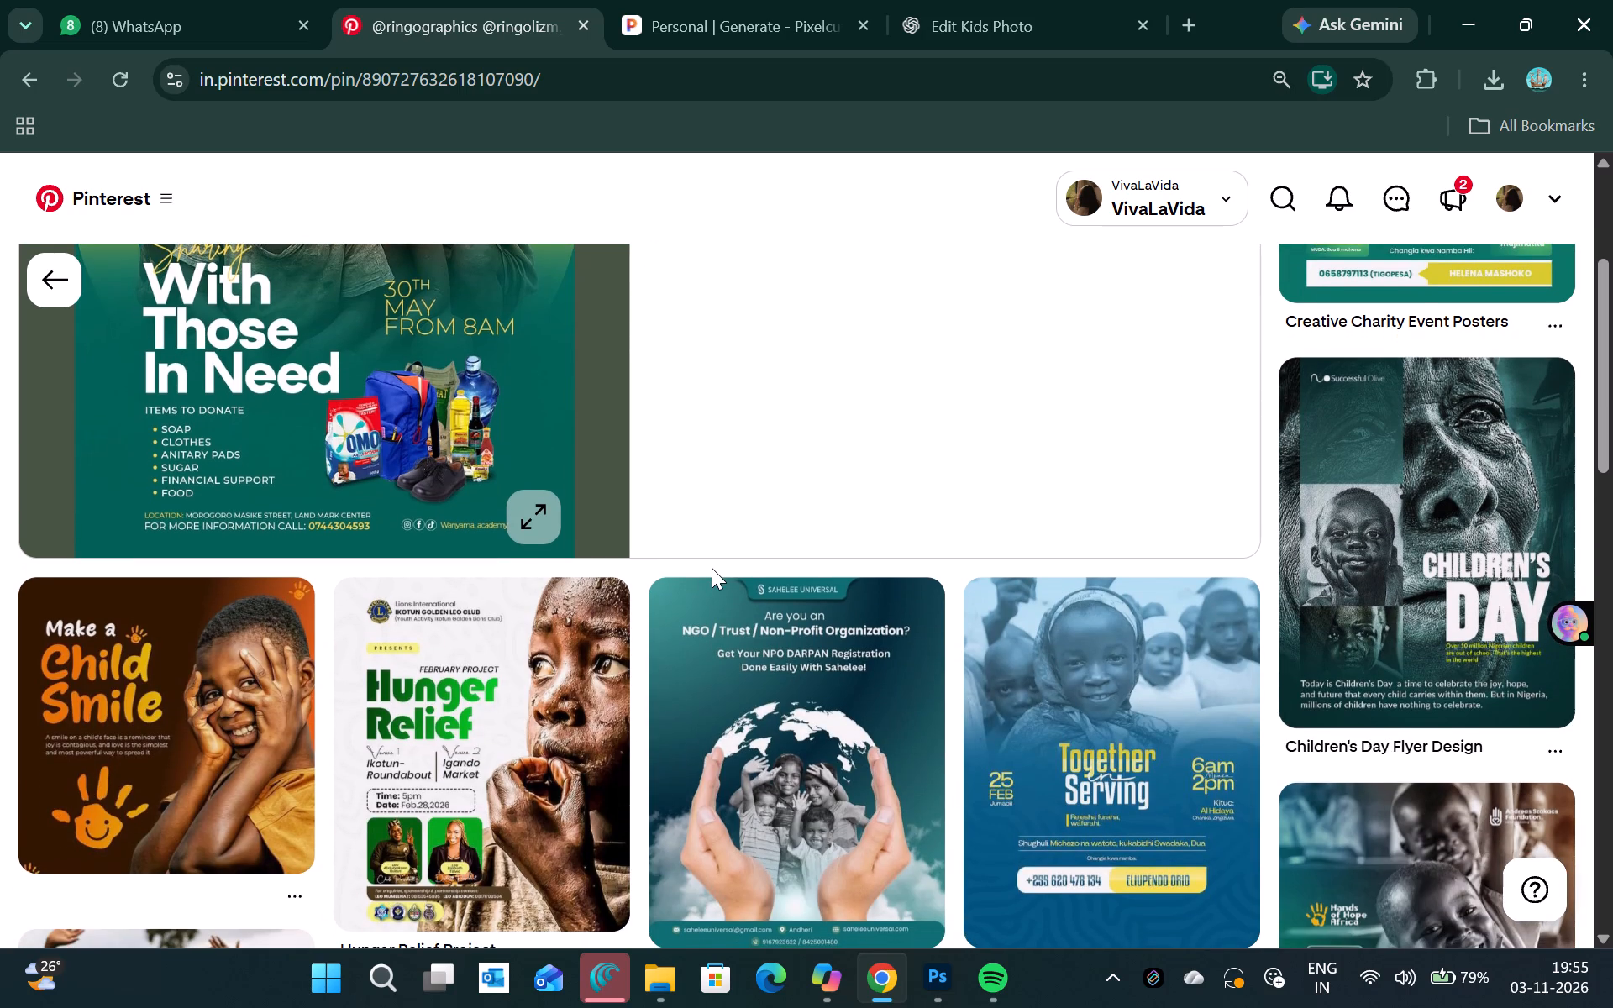
scroll(712, 568, down, 4)
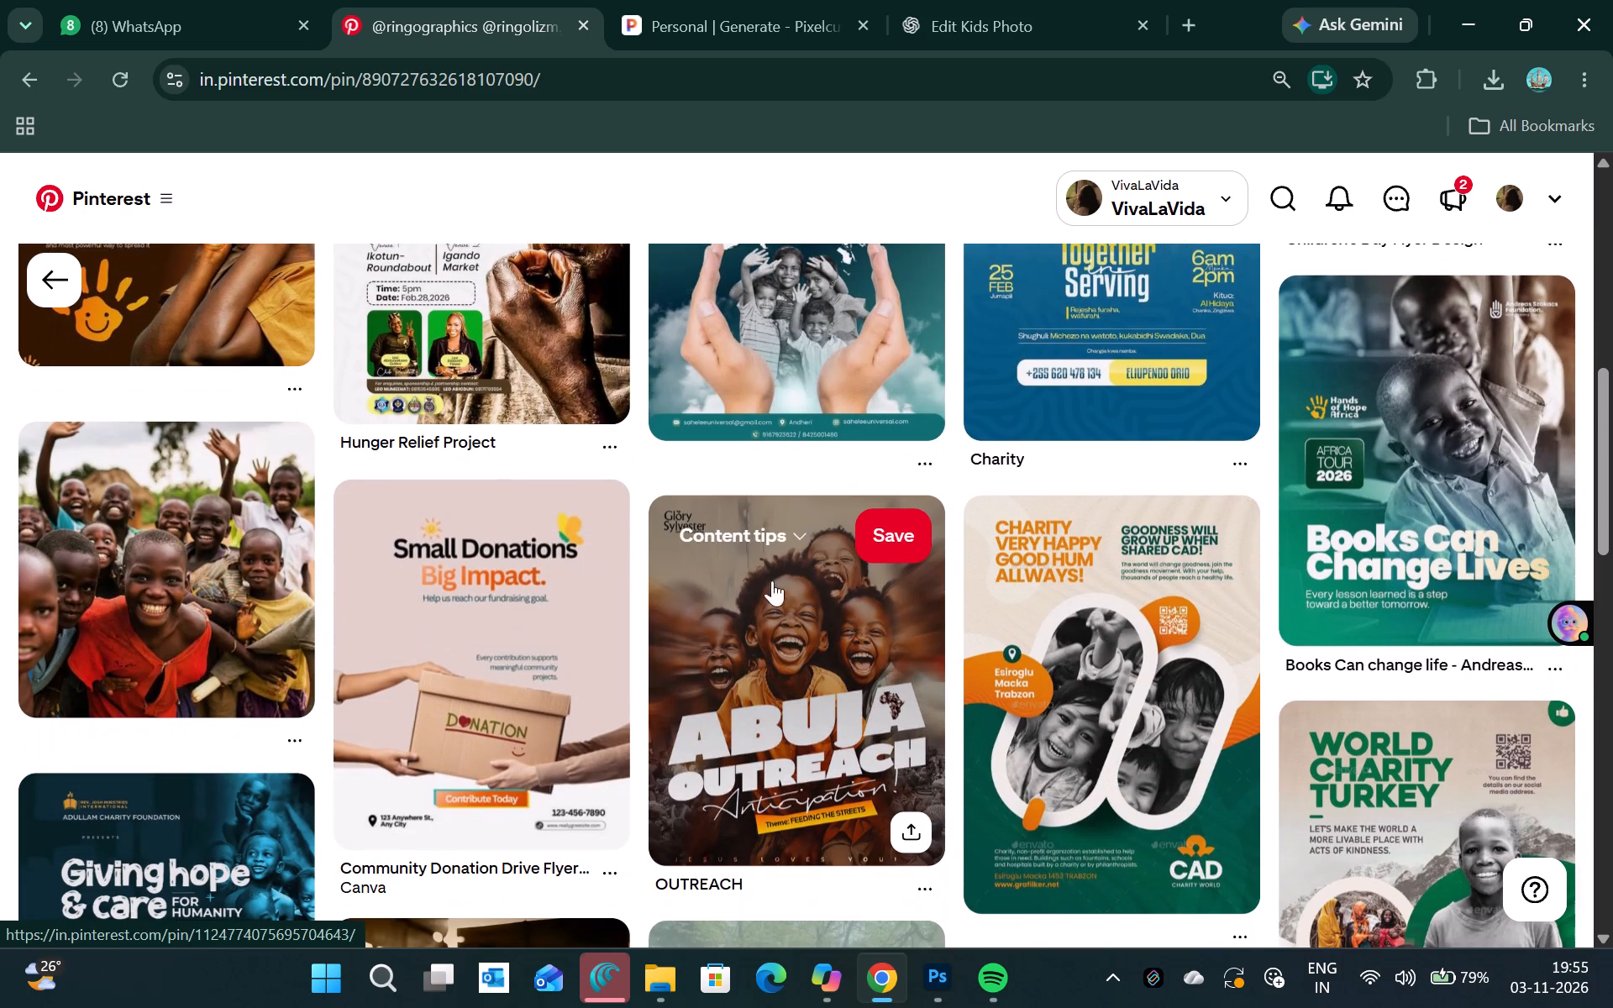
scroll(824, 664, down, 2)
scroll(824, 664, right, 1)
scroll(824, 664, down, 5)
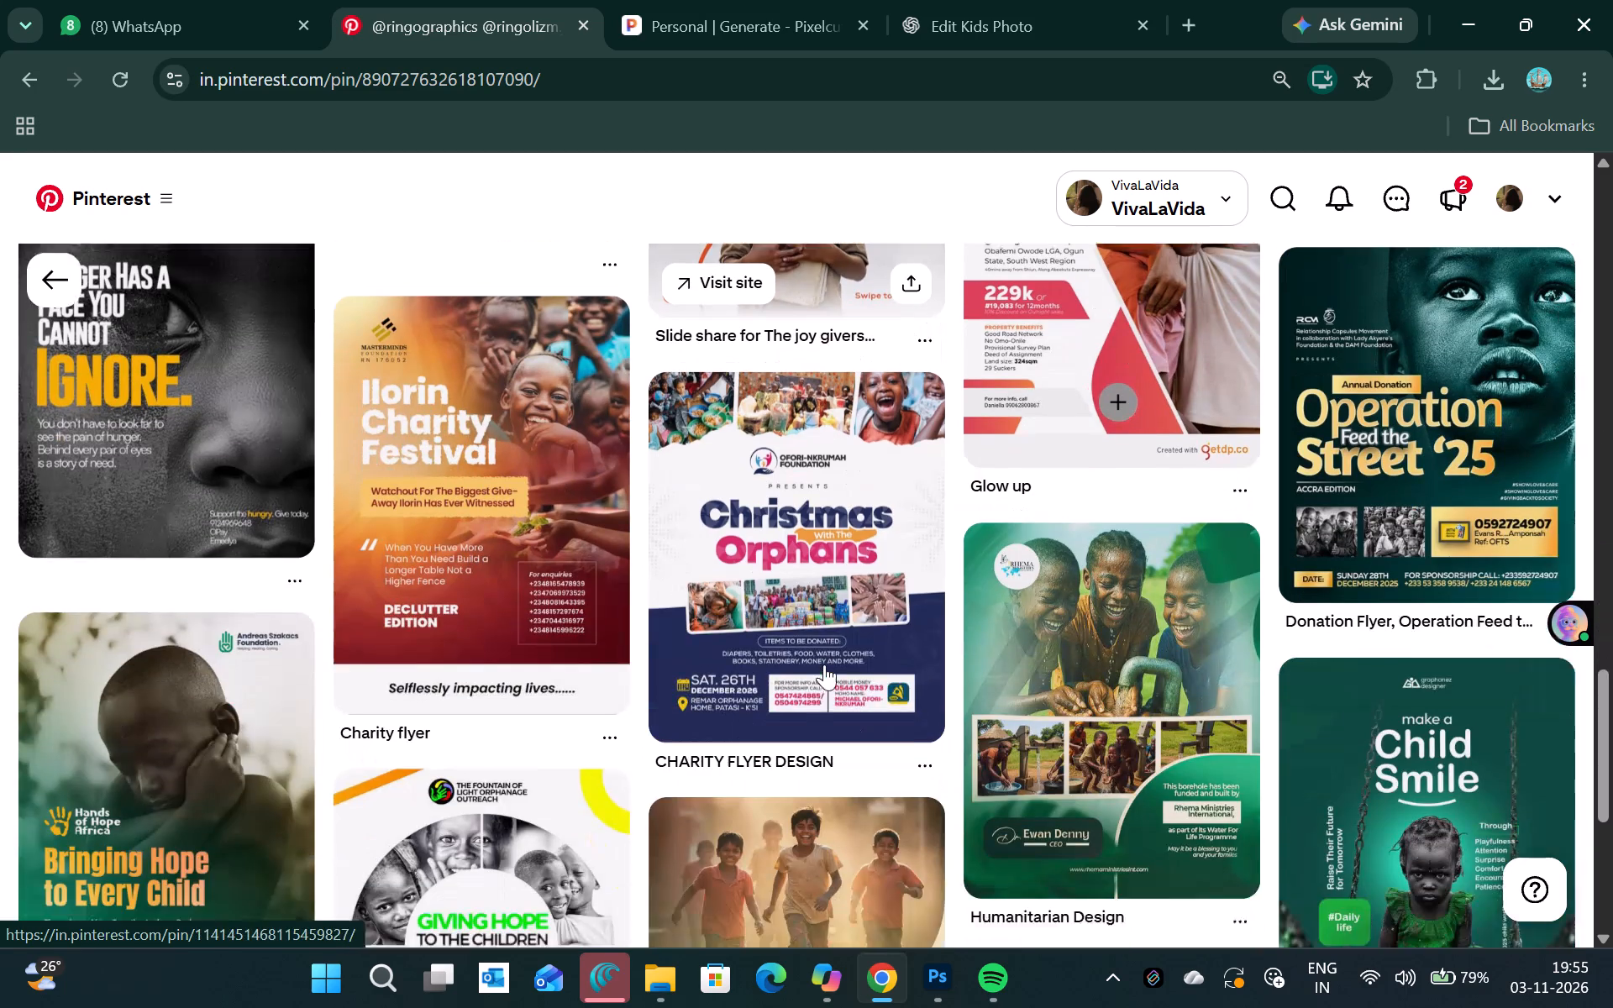
scroll(824, 664, down, 6)
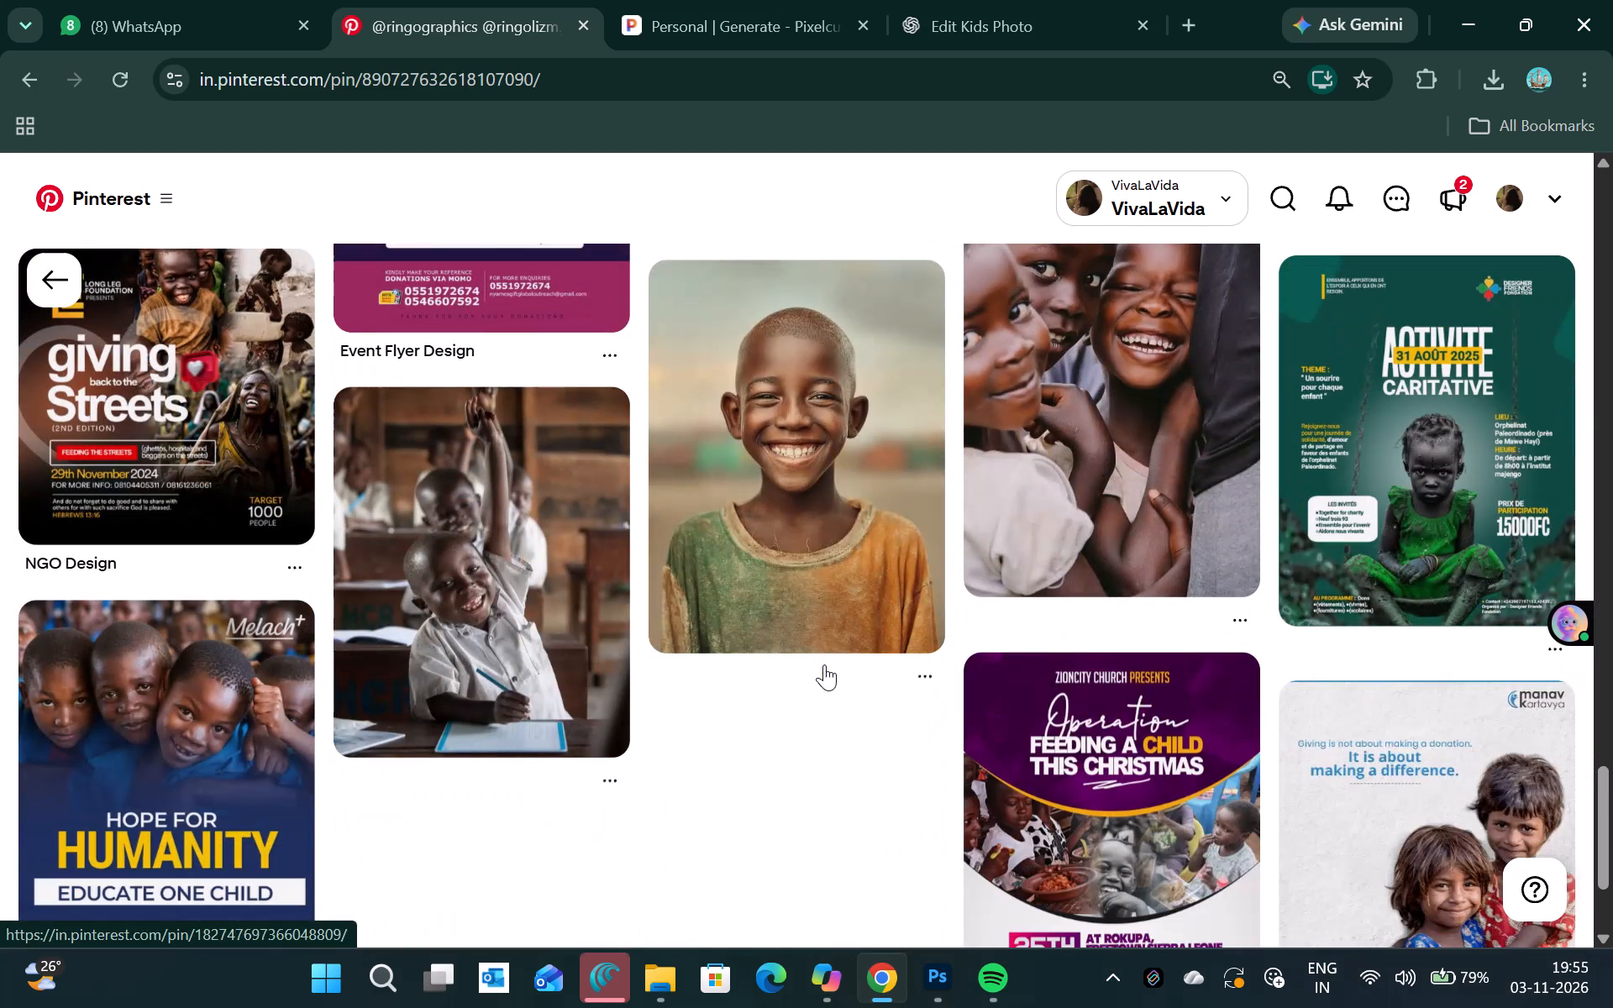
scroll(824, 664, down, 2)
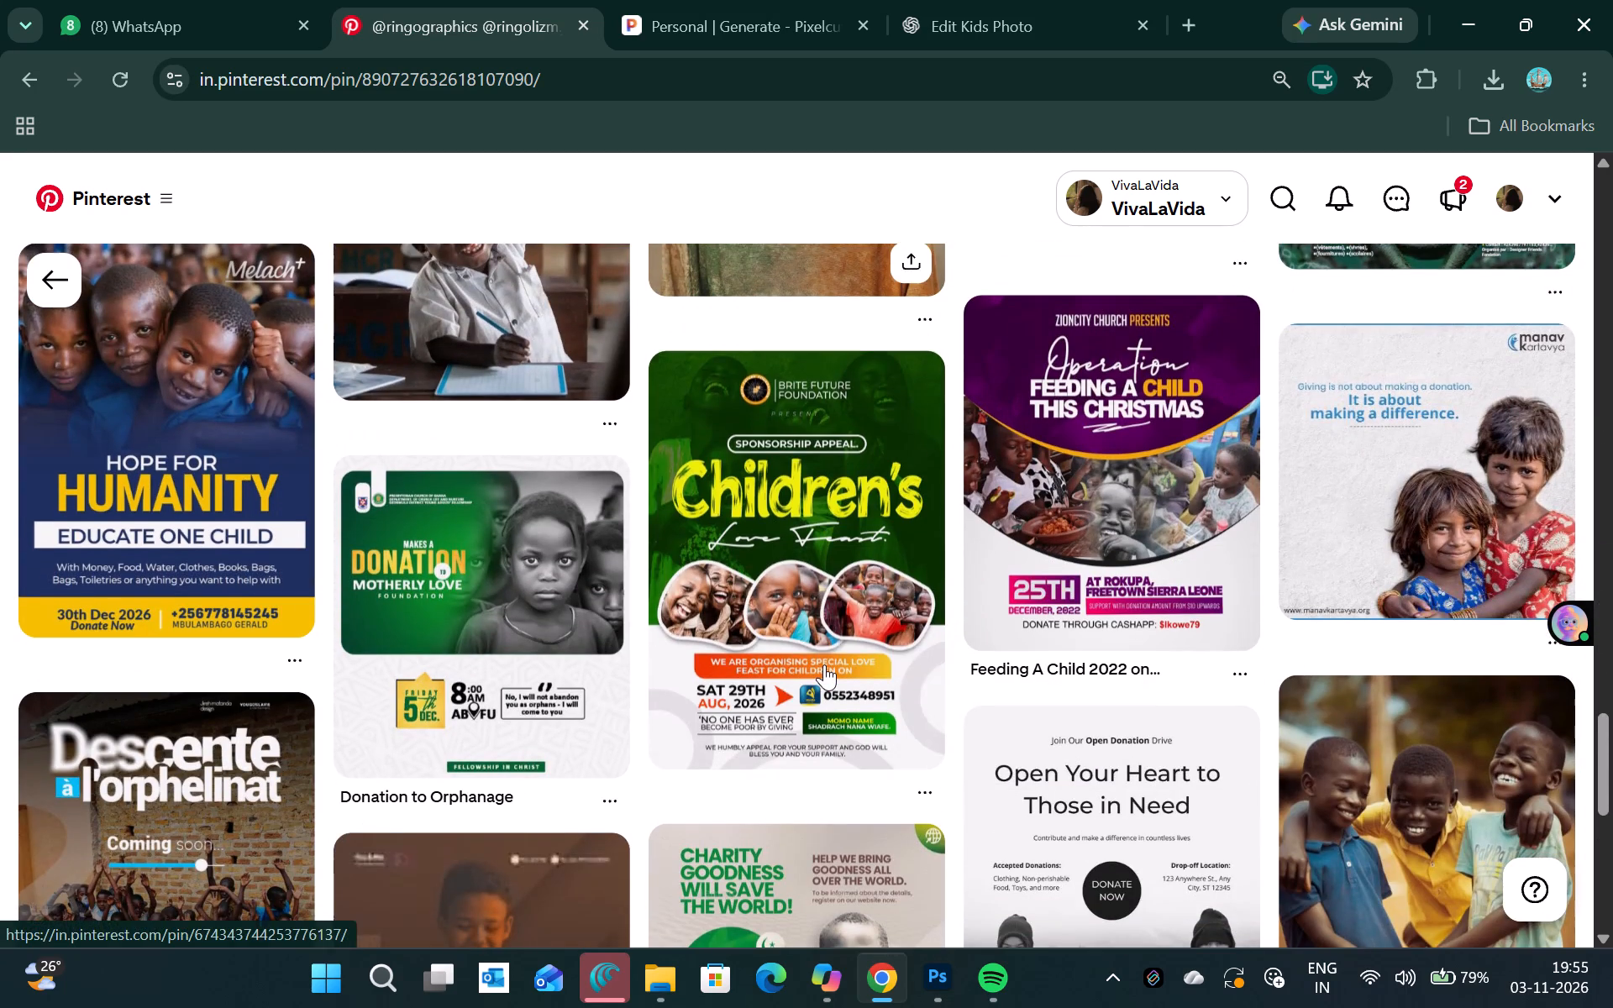
scroll(824, 664, down, 2)
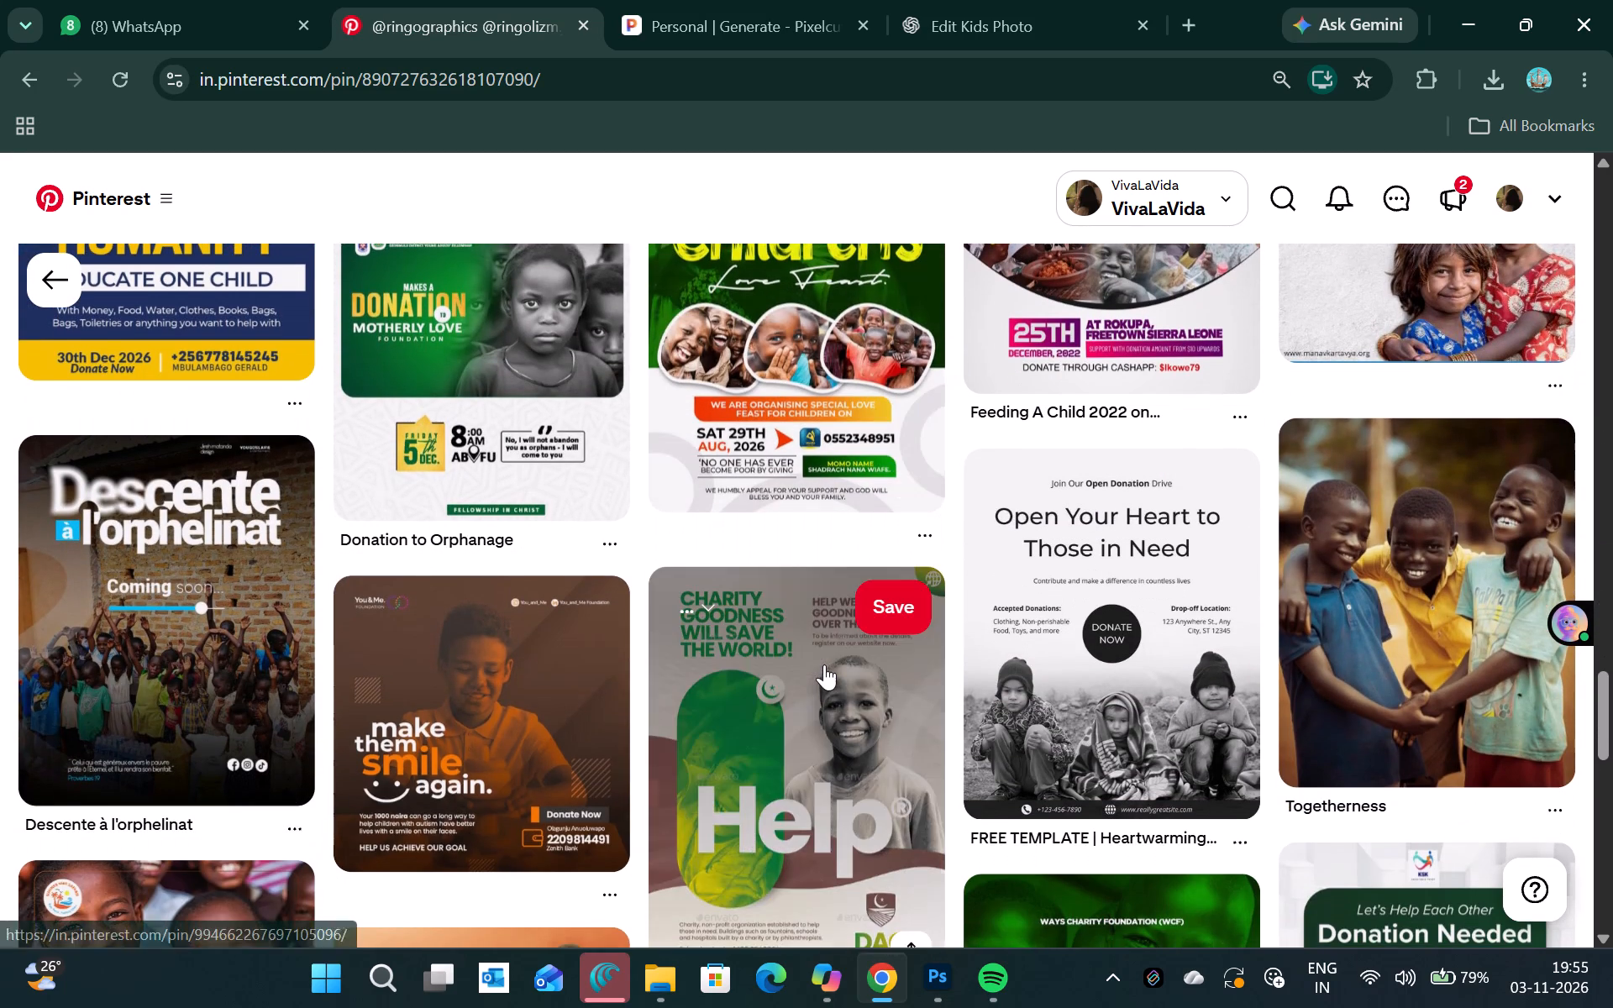
Open the "Descente à l'orphelinat" poster pin and look through its related orphanage and charity flyer designs.
click(176, 595)
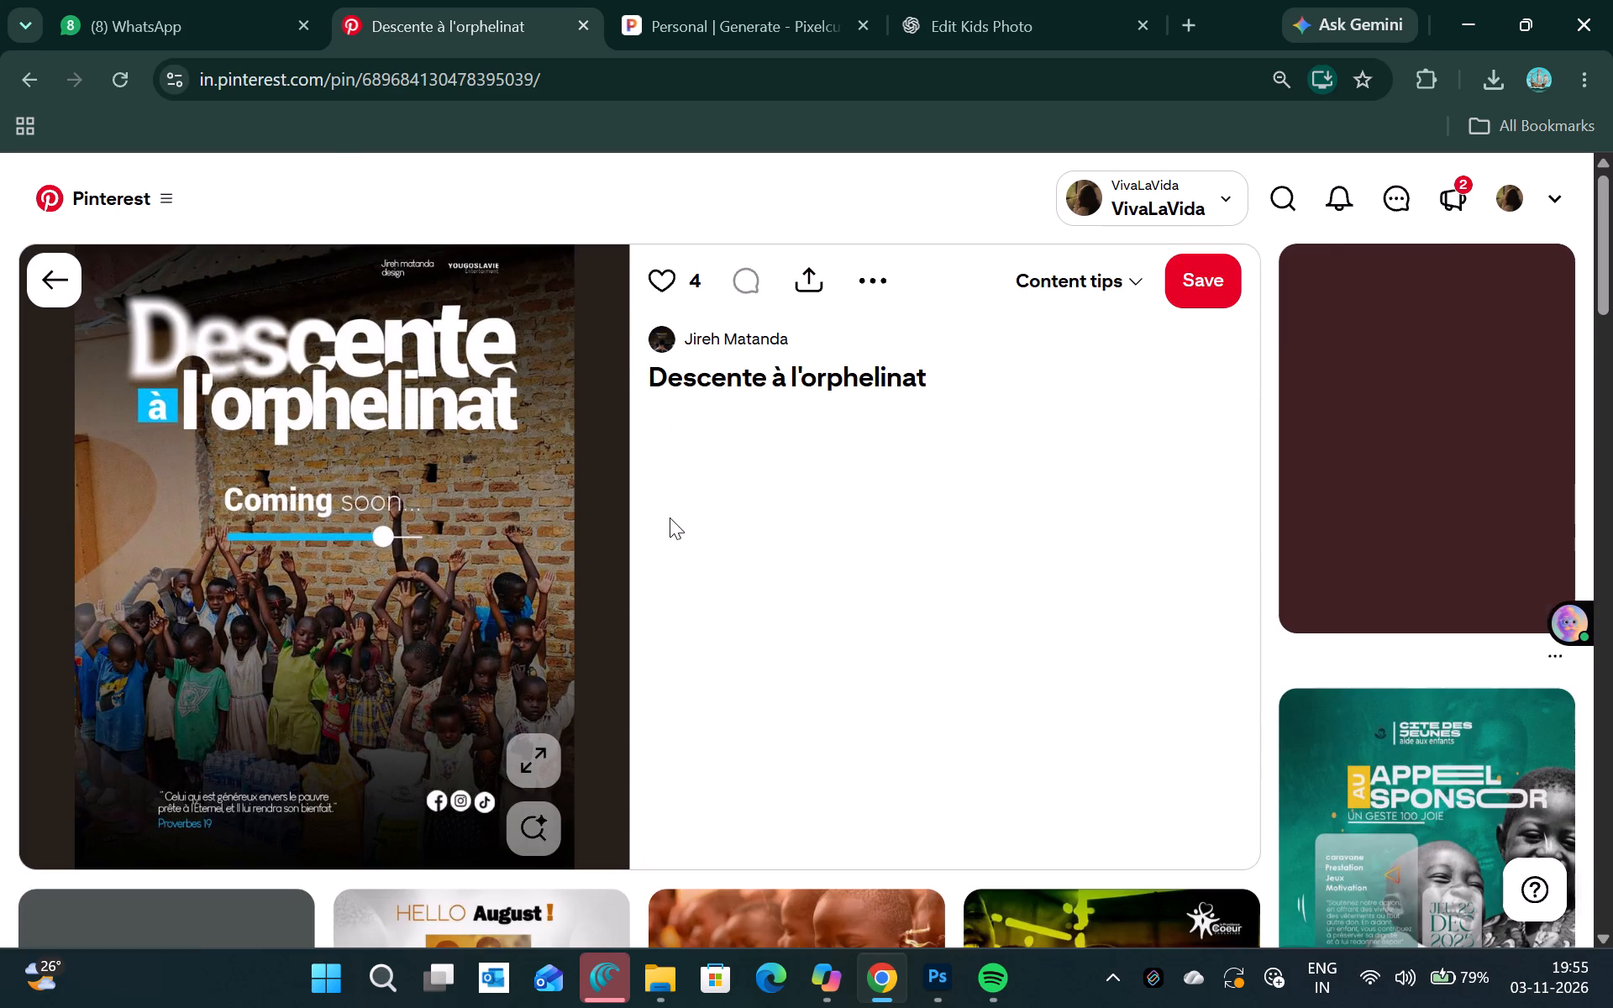
scroll(935, 610, down, 2)
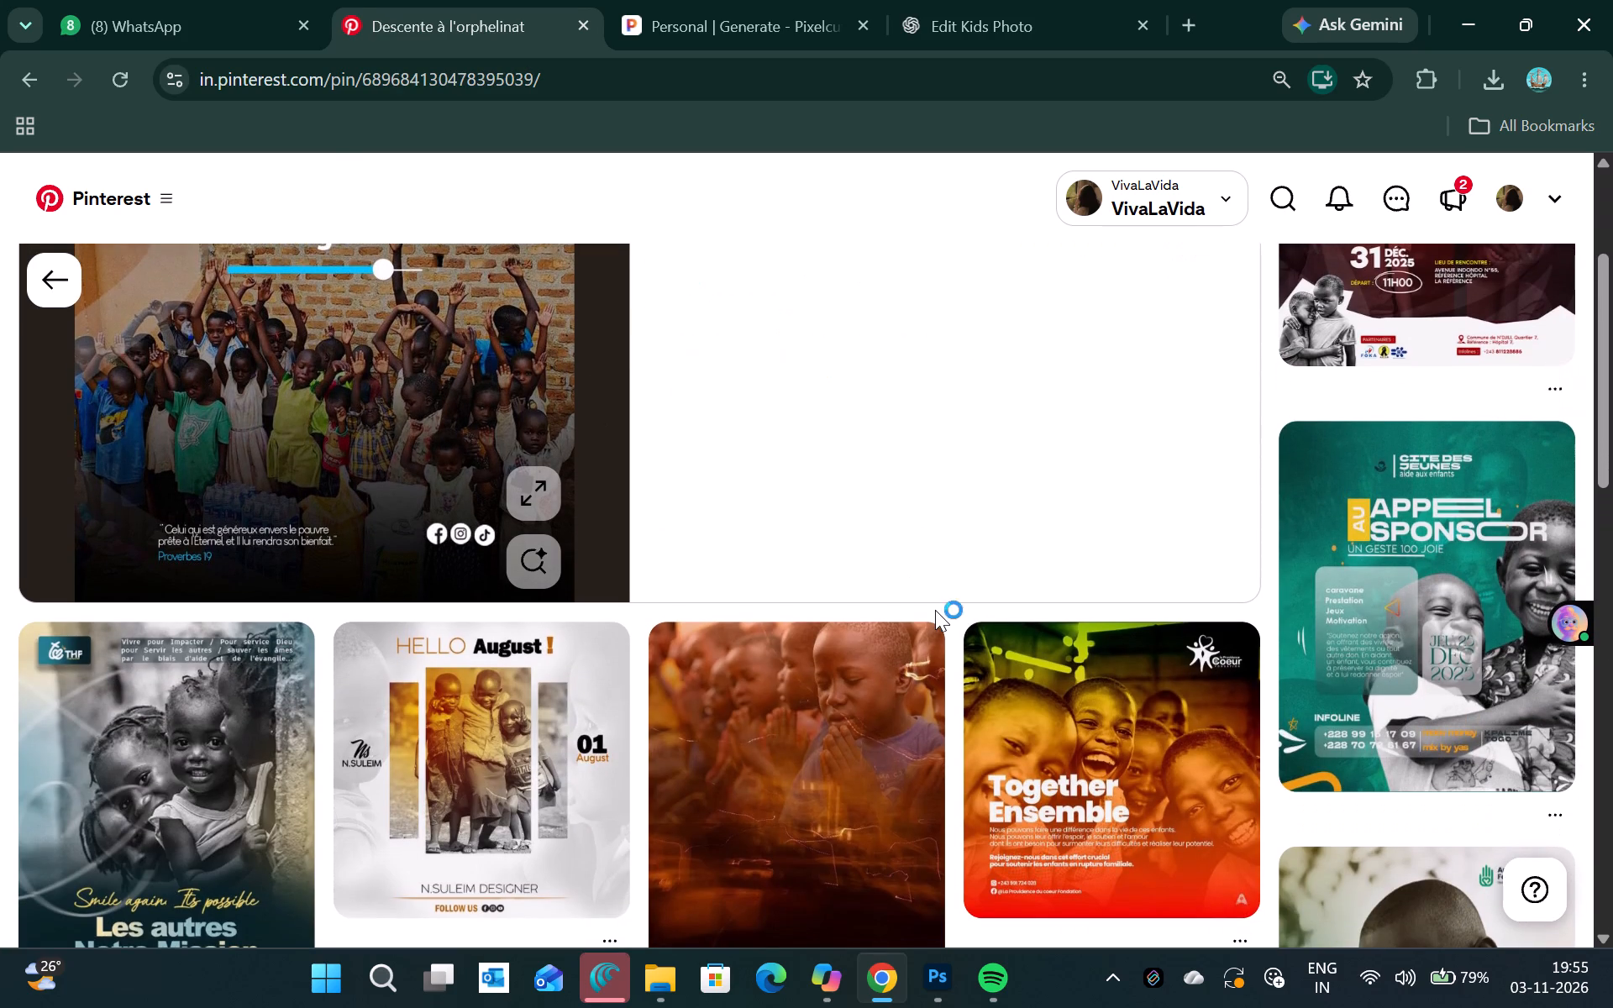
scroll(935, 610, down, 1)
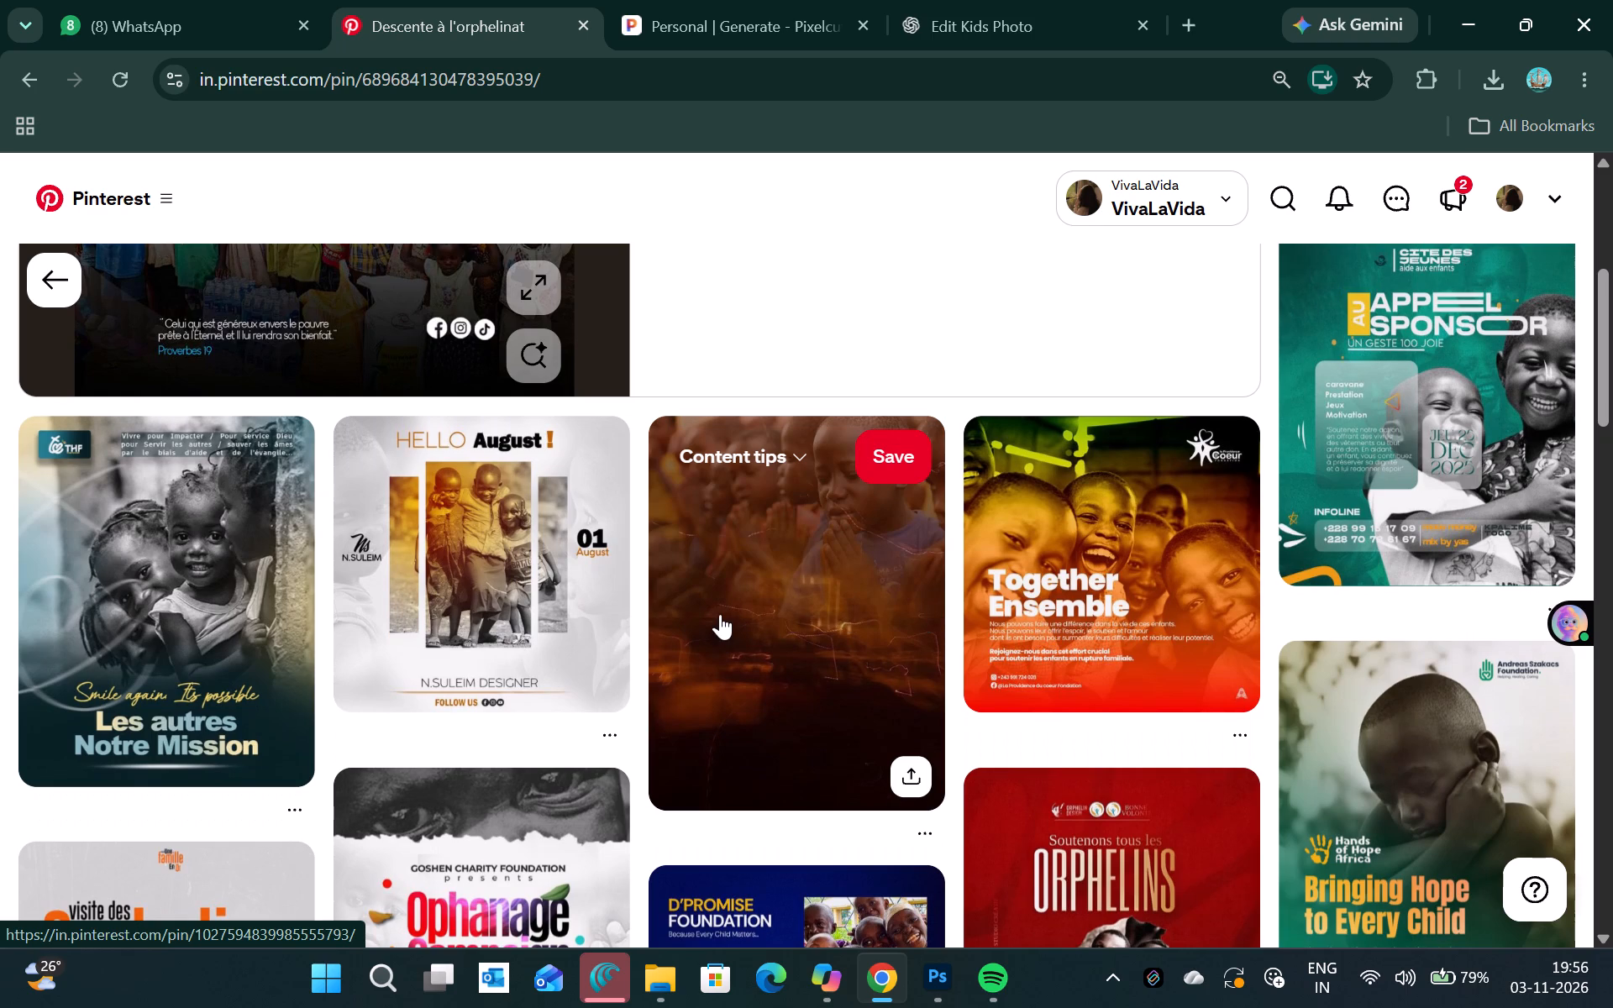
scroll(720, 614, down, 4)
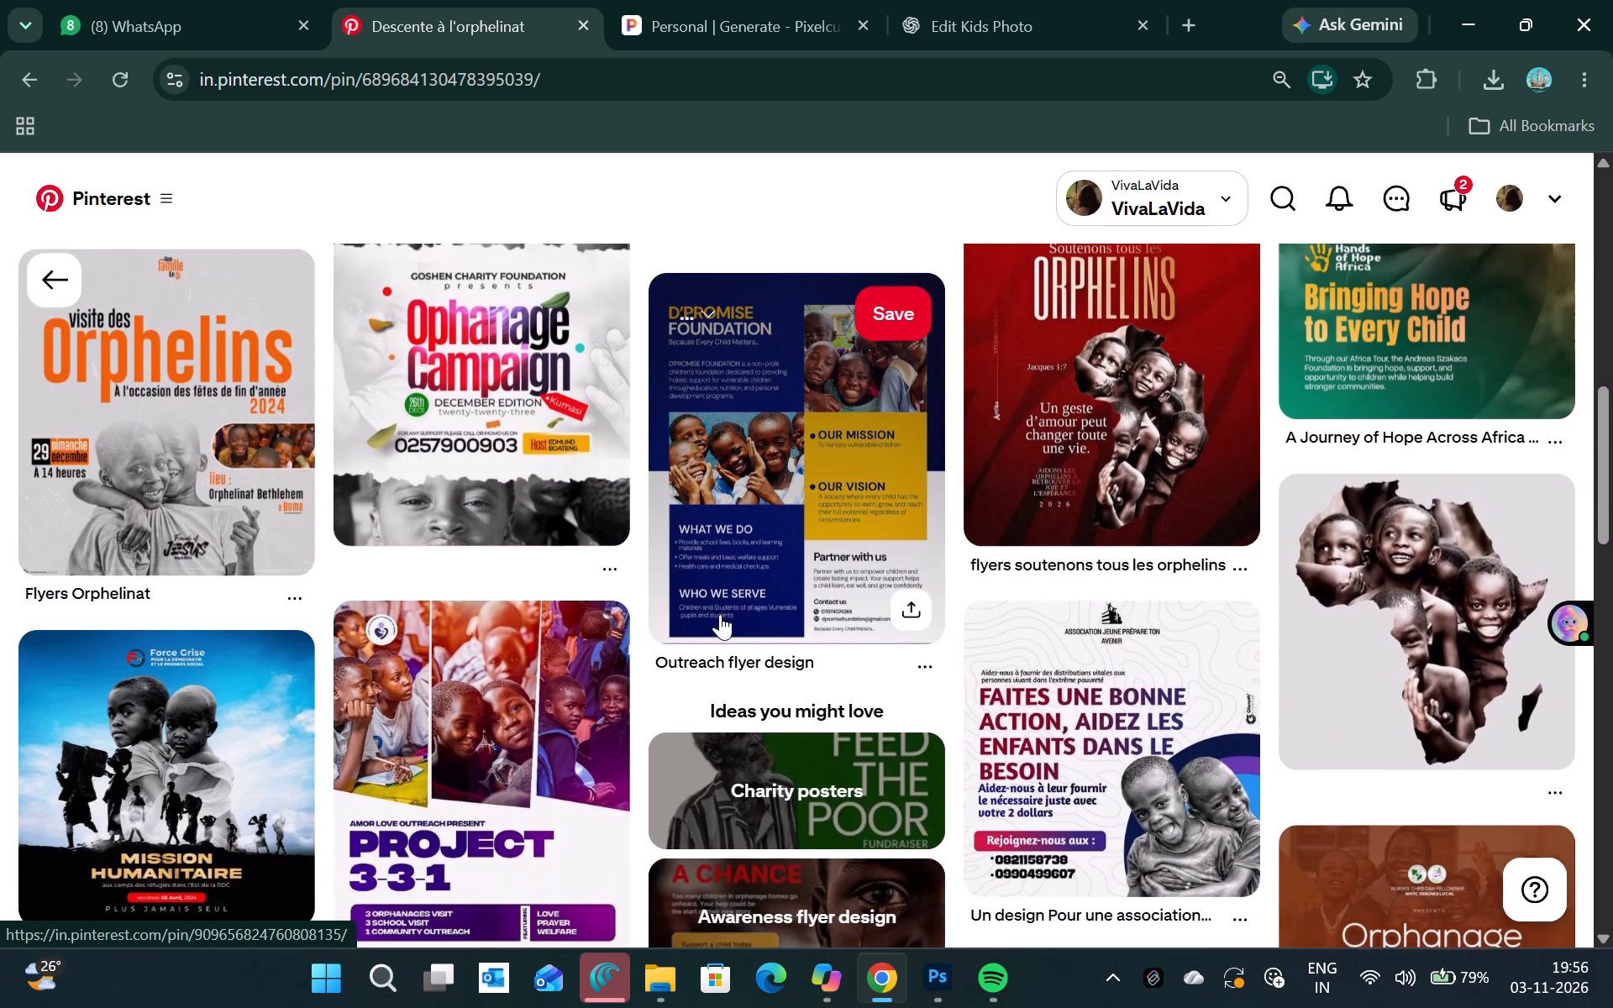
scroll(720, 614, down, 2)
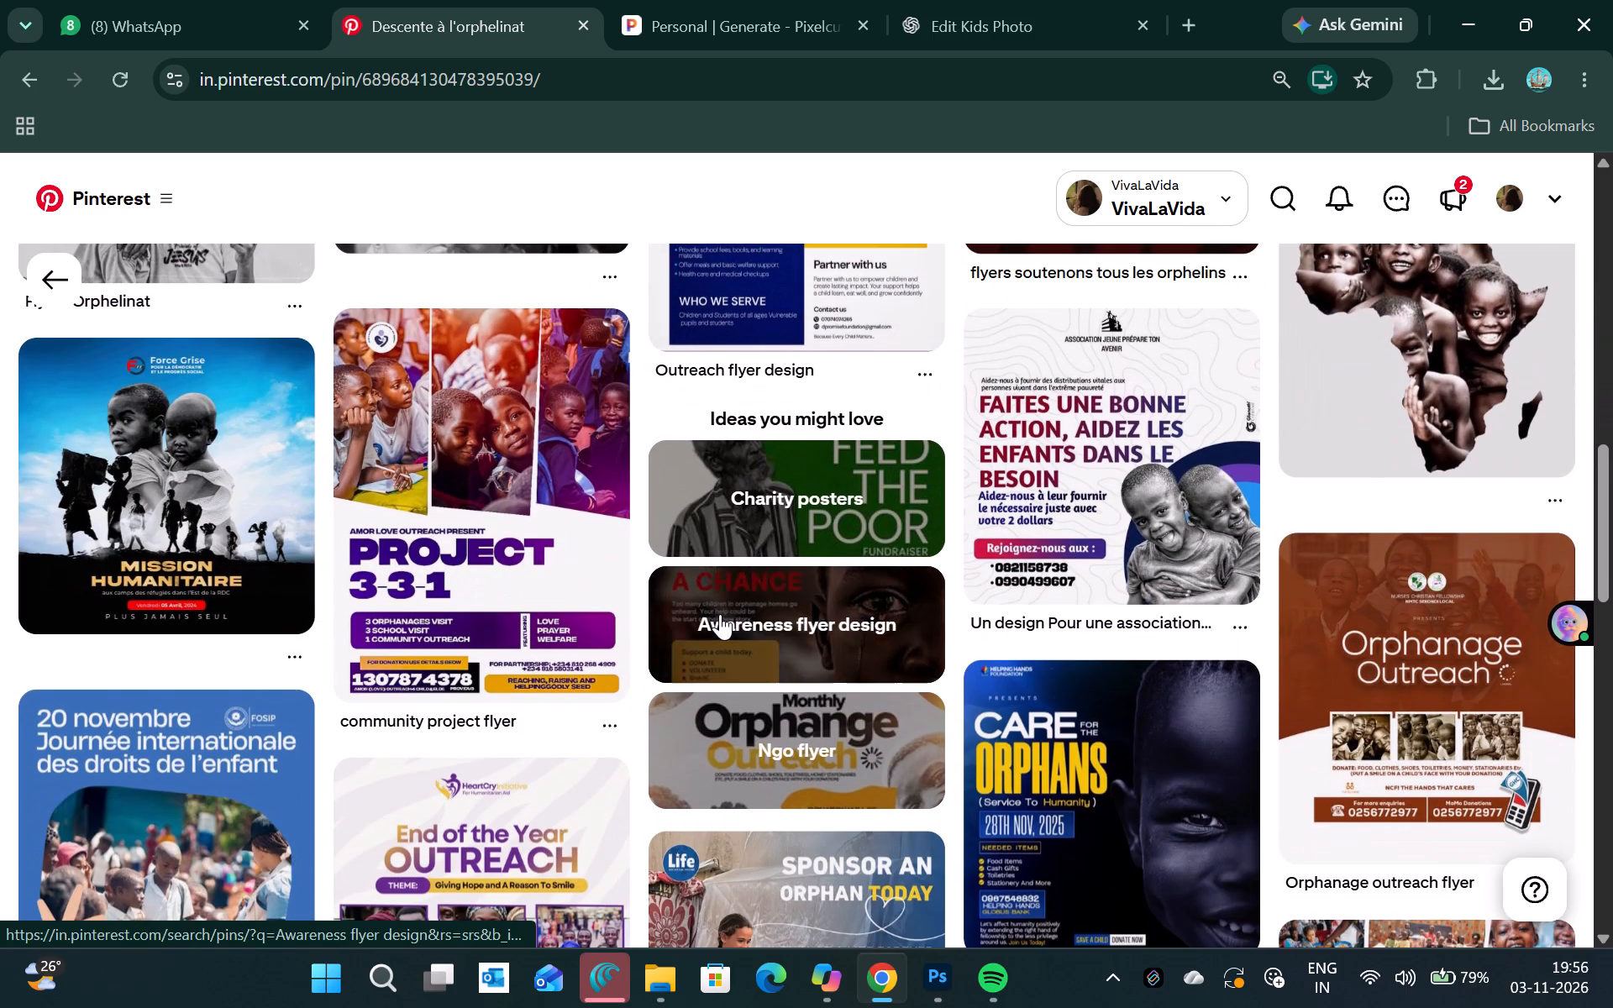
scroll(720, 614, down, 6)
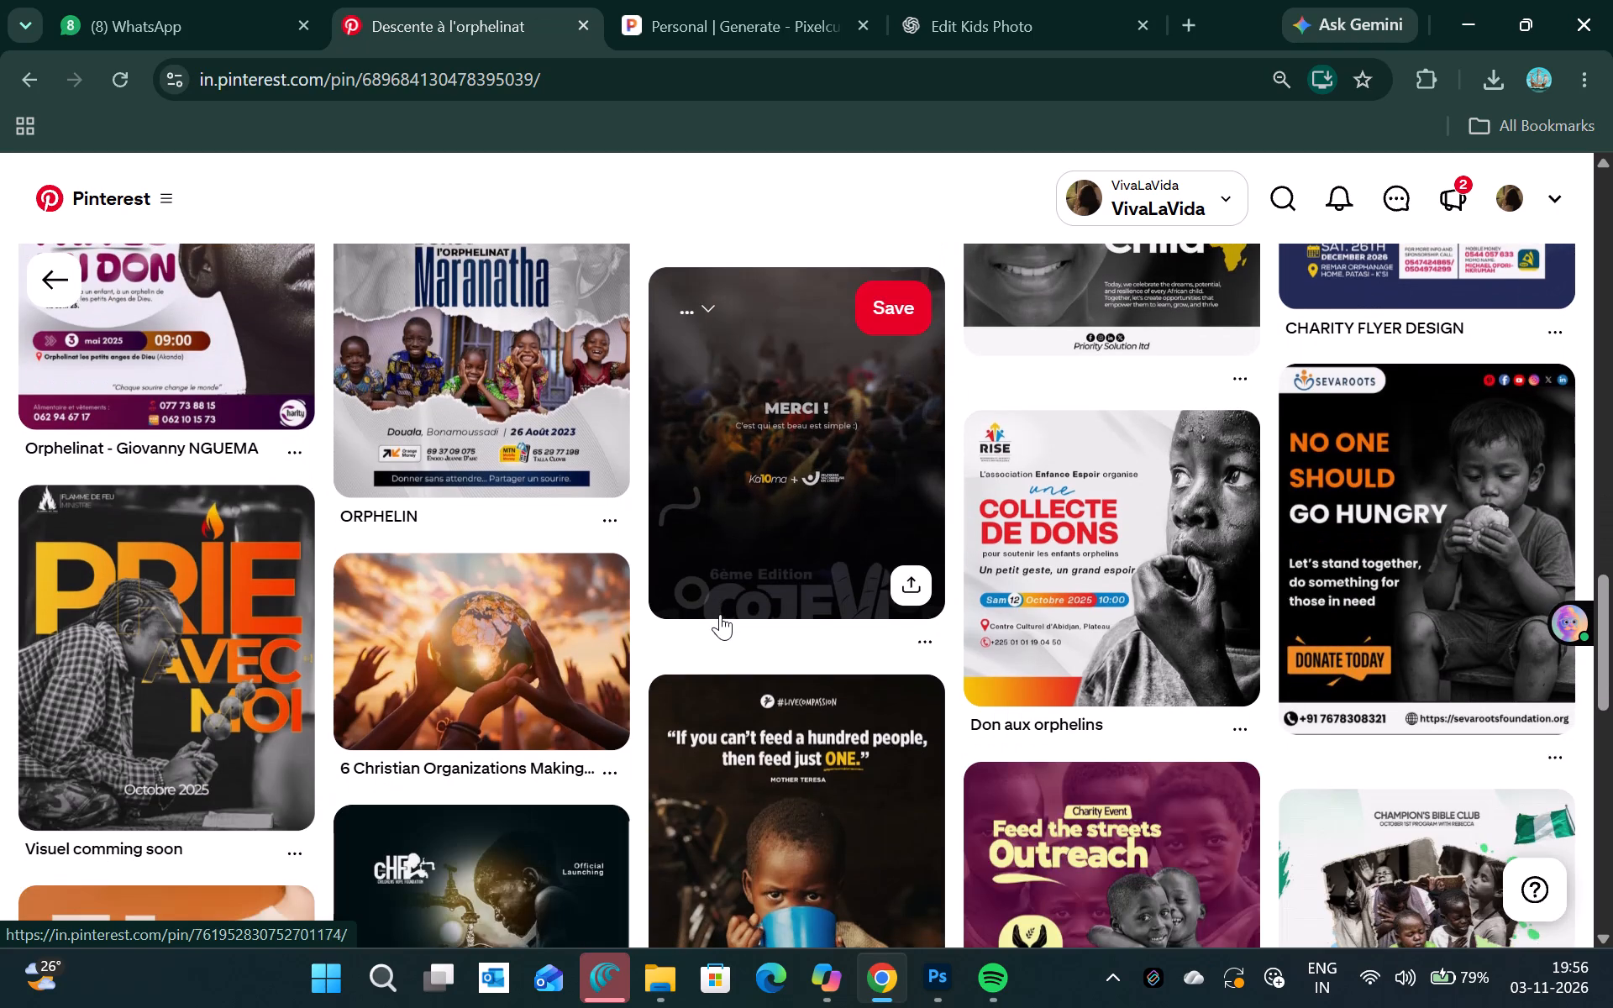
scroll(720, 614, down, 2)
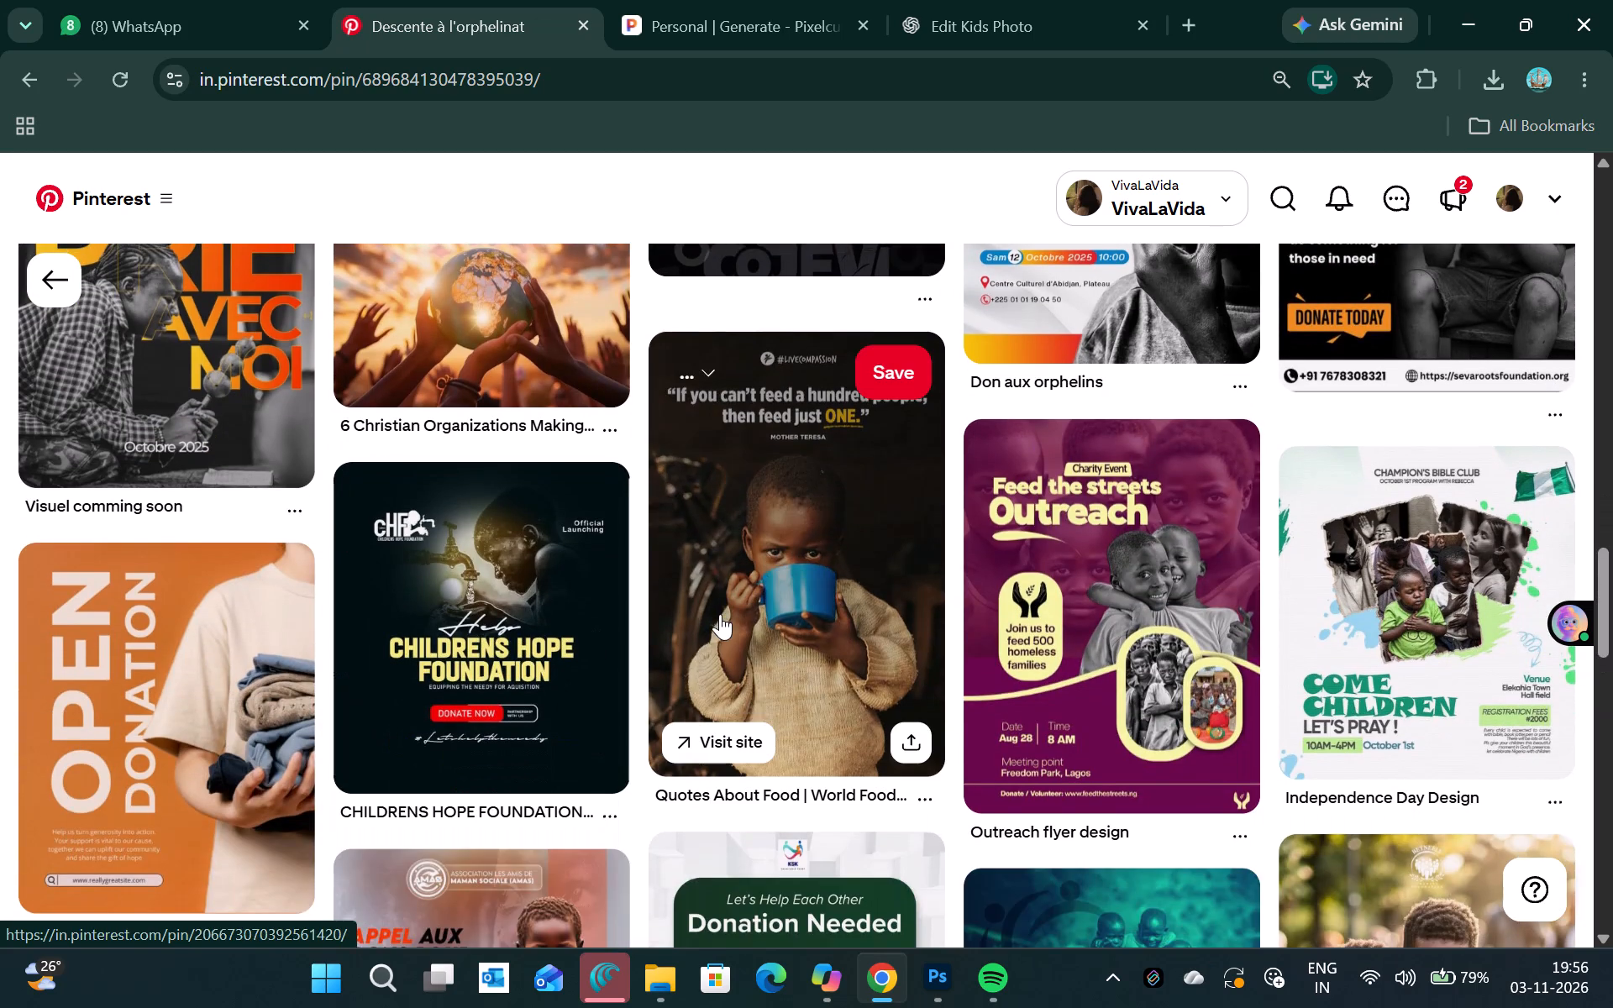
scroll(720, 614, down, 3)
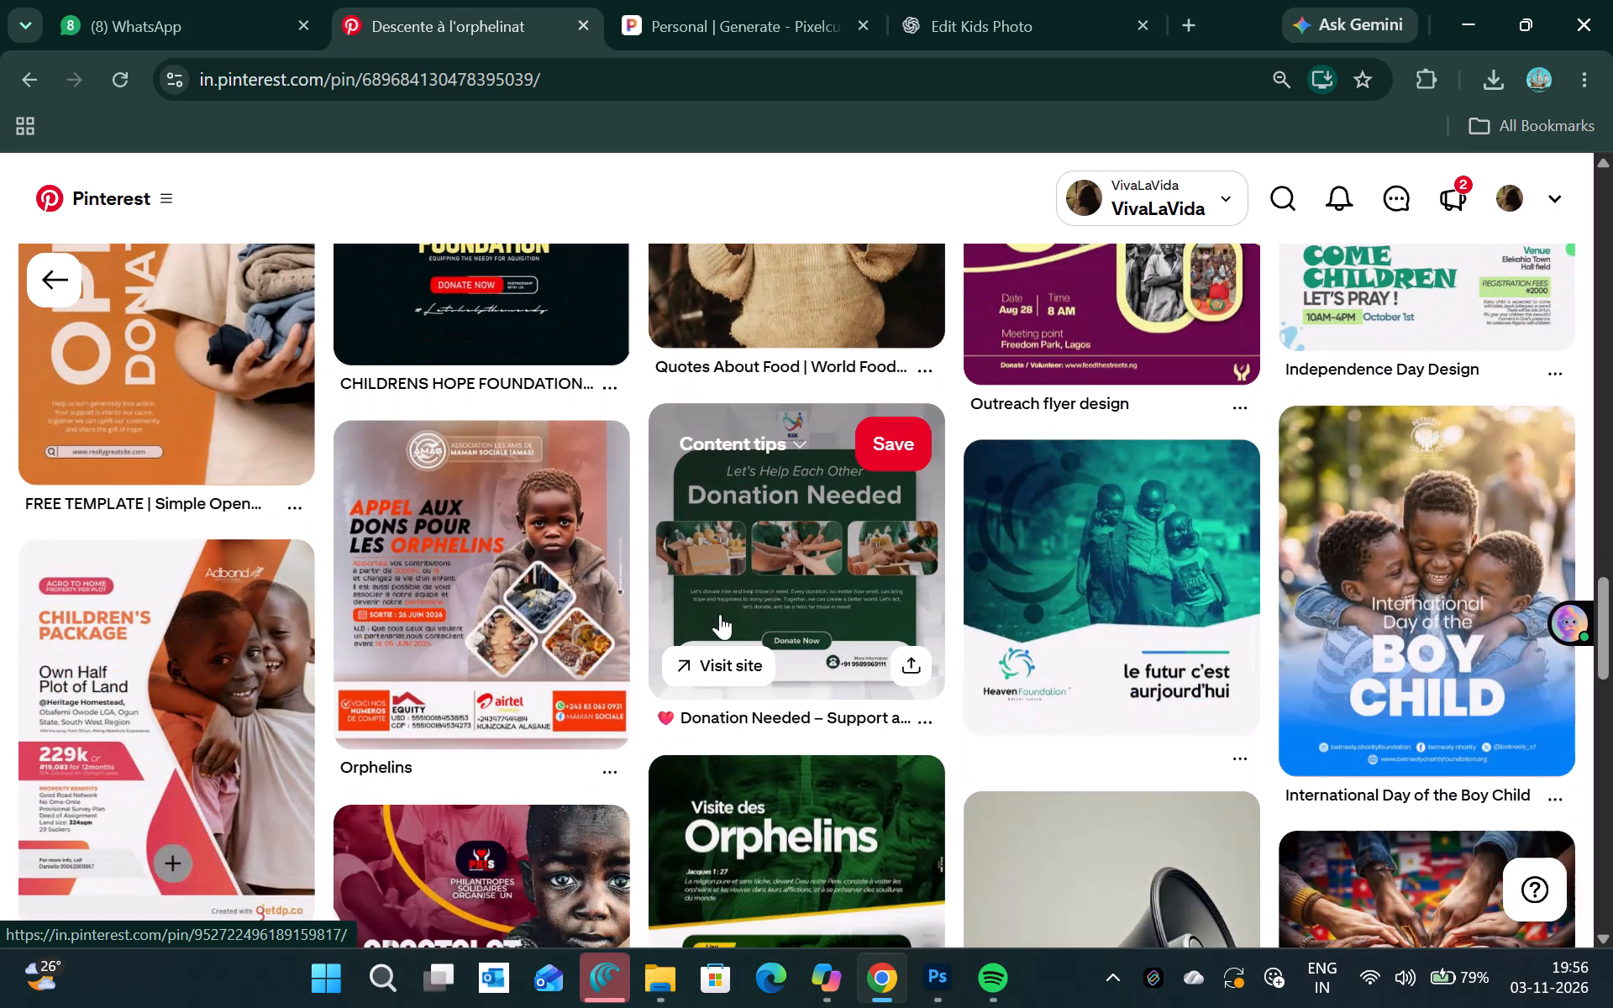
Open the orange "Open Donation" template pin and examine the related clothing-drive and donation posters for layout ideas.
scroll(205, 381, up, 1)
click(207, 534)
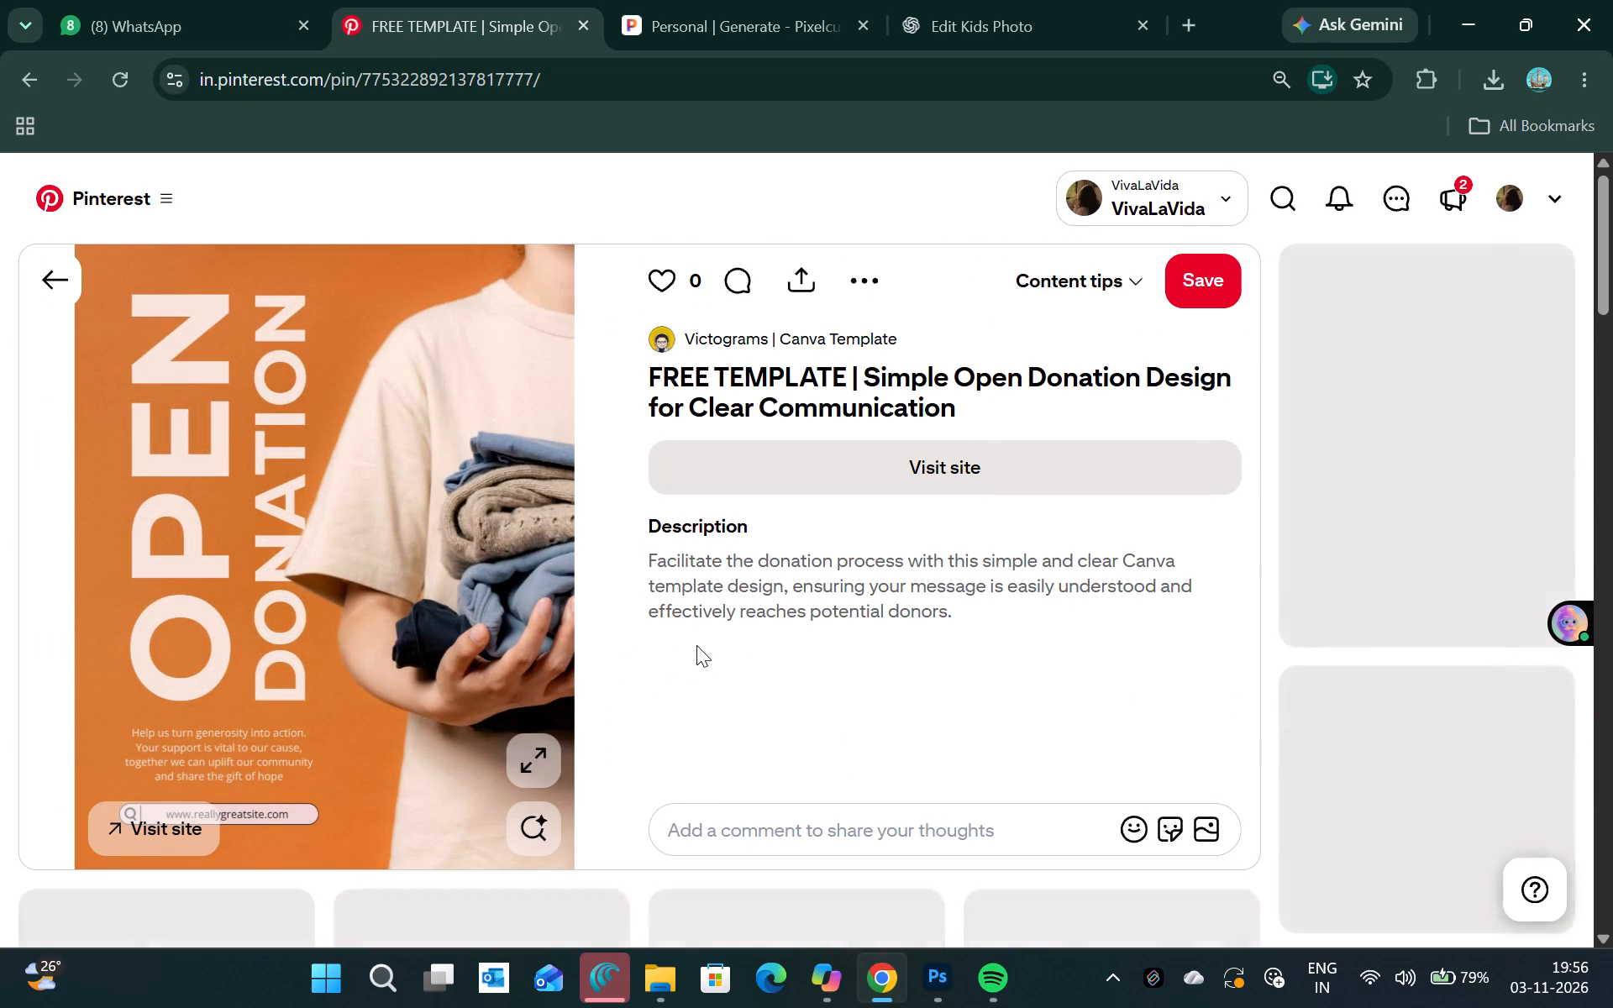
scroll(696, 645, down, 3)
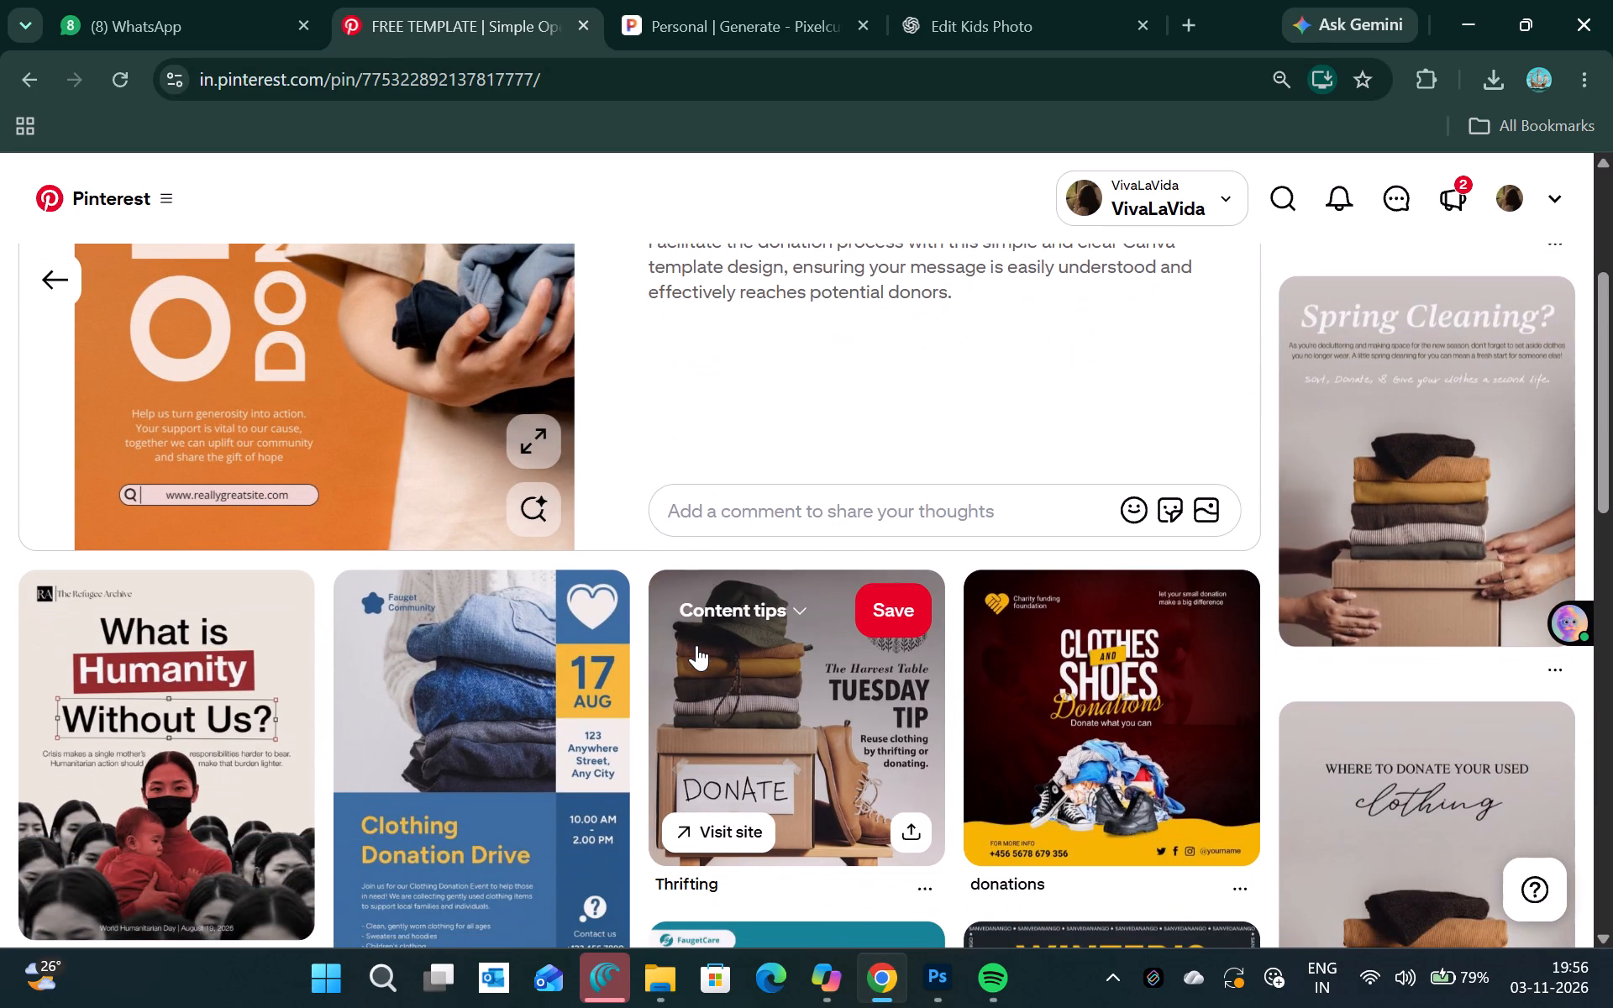
scroll(696, 645, down, 1)
scroll(922, 744, down, 1)
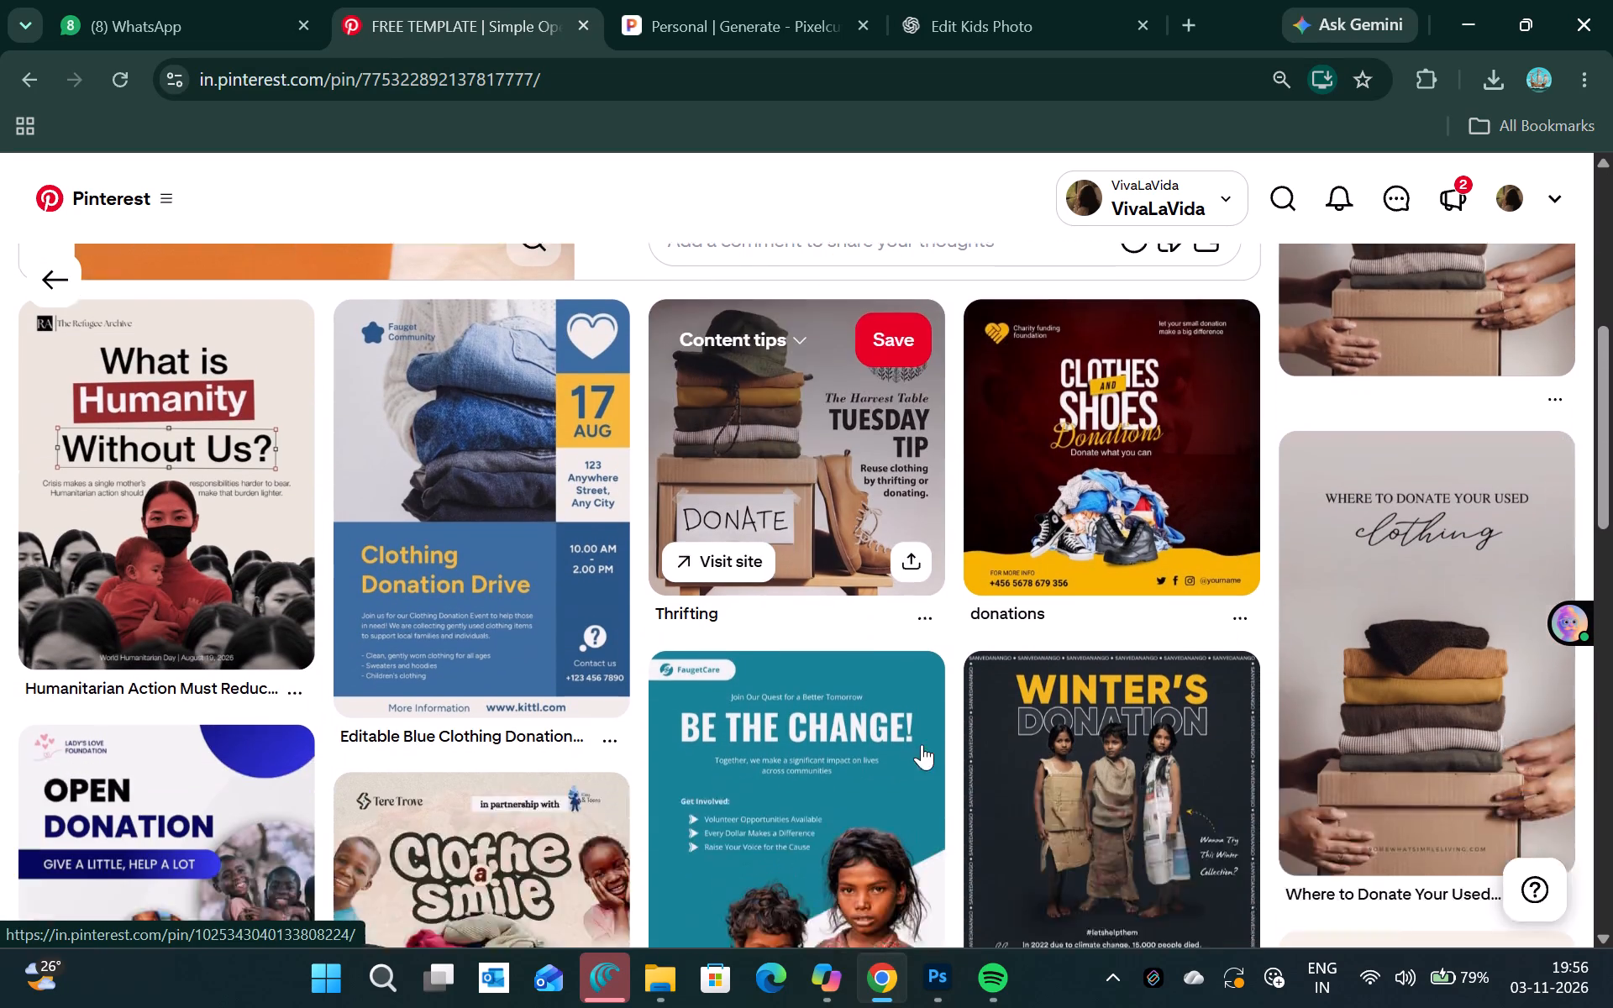
scroll(922, 744, down, 1)
scroll(1106, 734, down, 1)
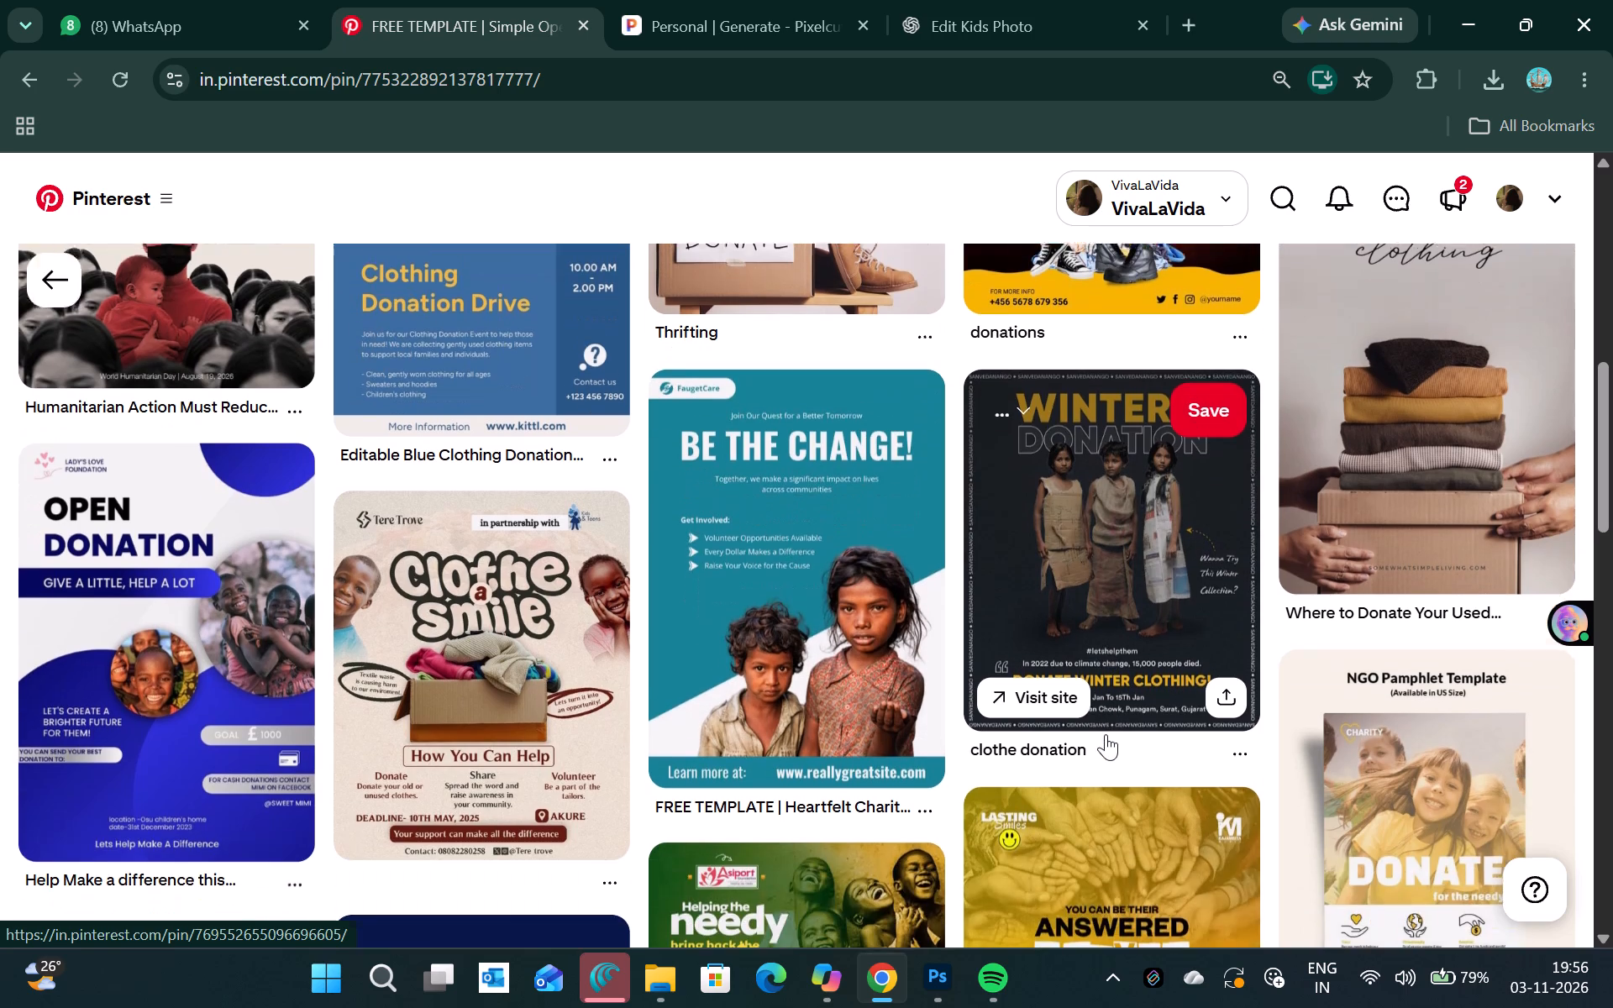
scroll(1106, 734, down, 2)
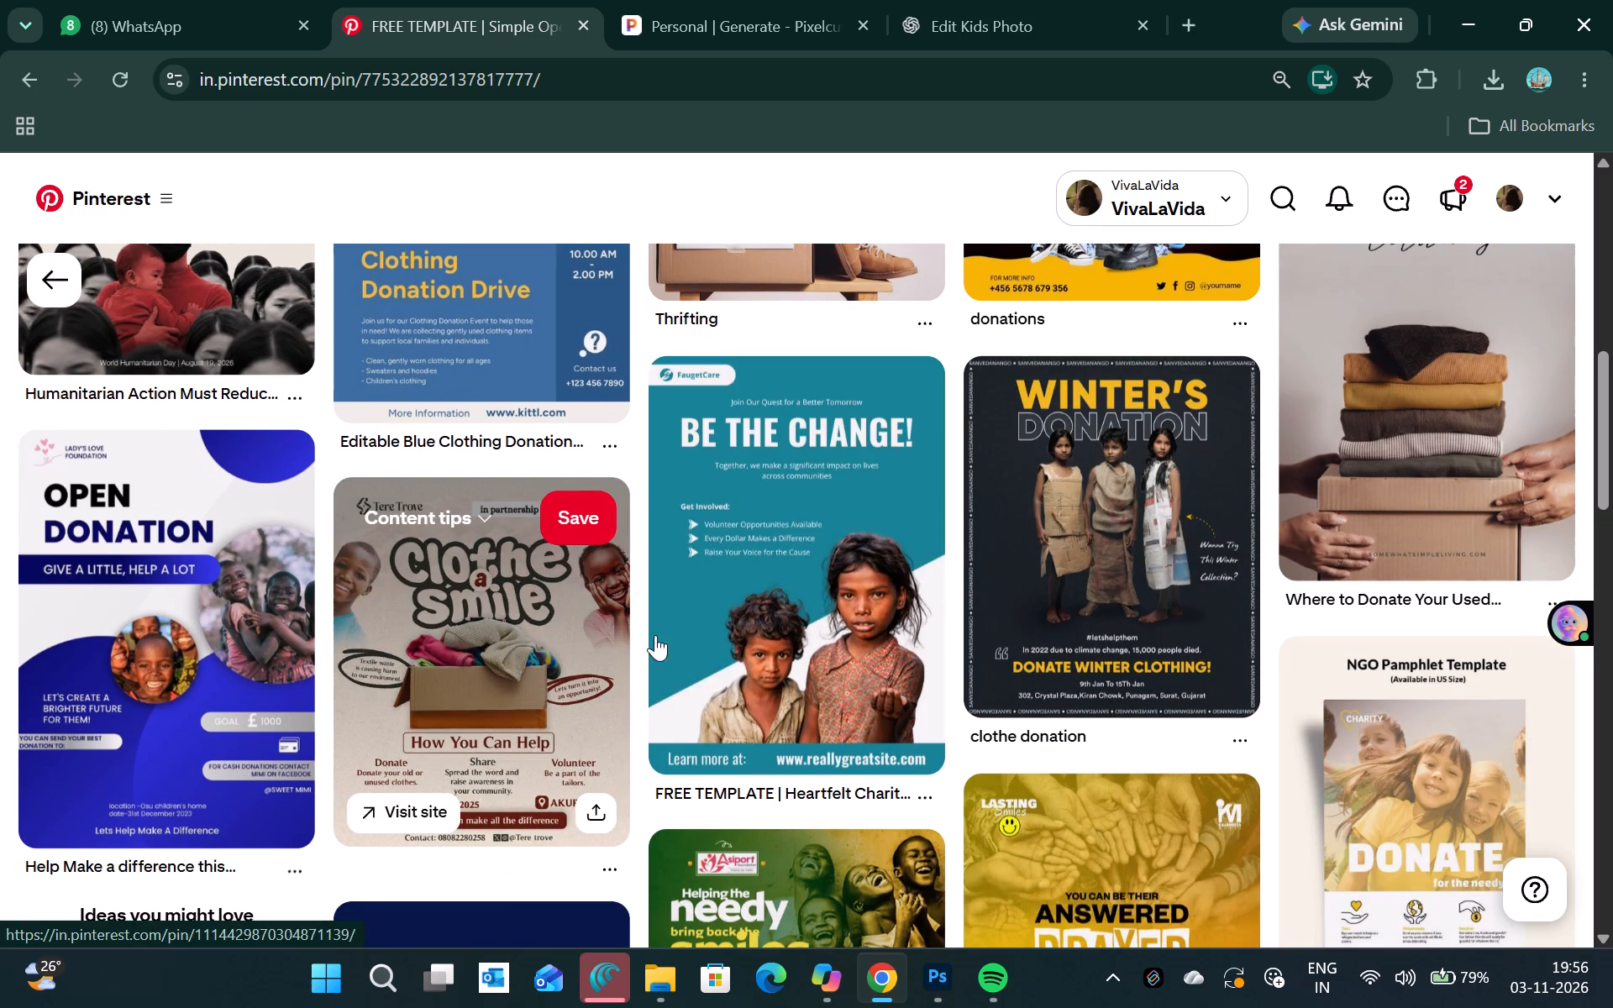
scroll(794, 681, down, 4)
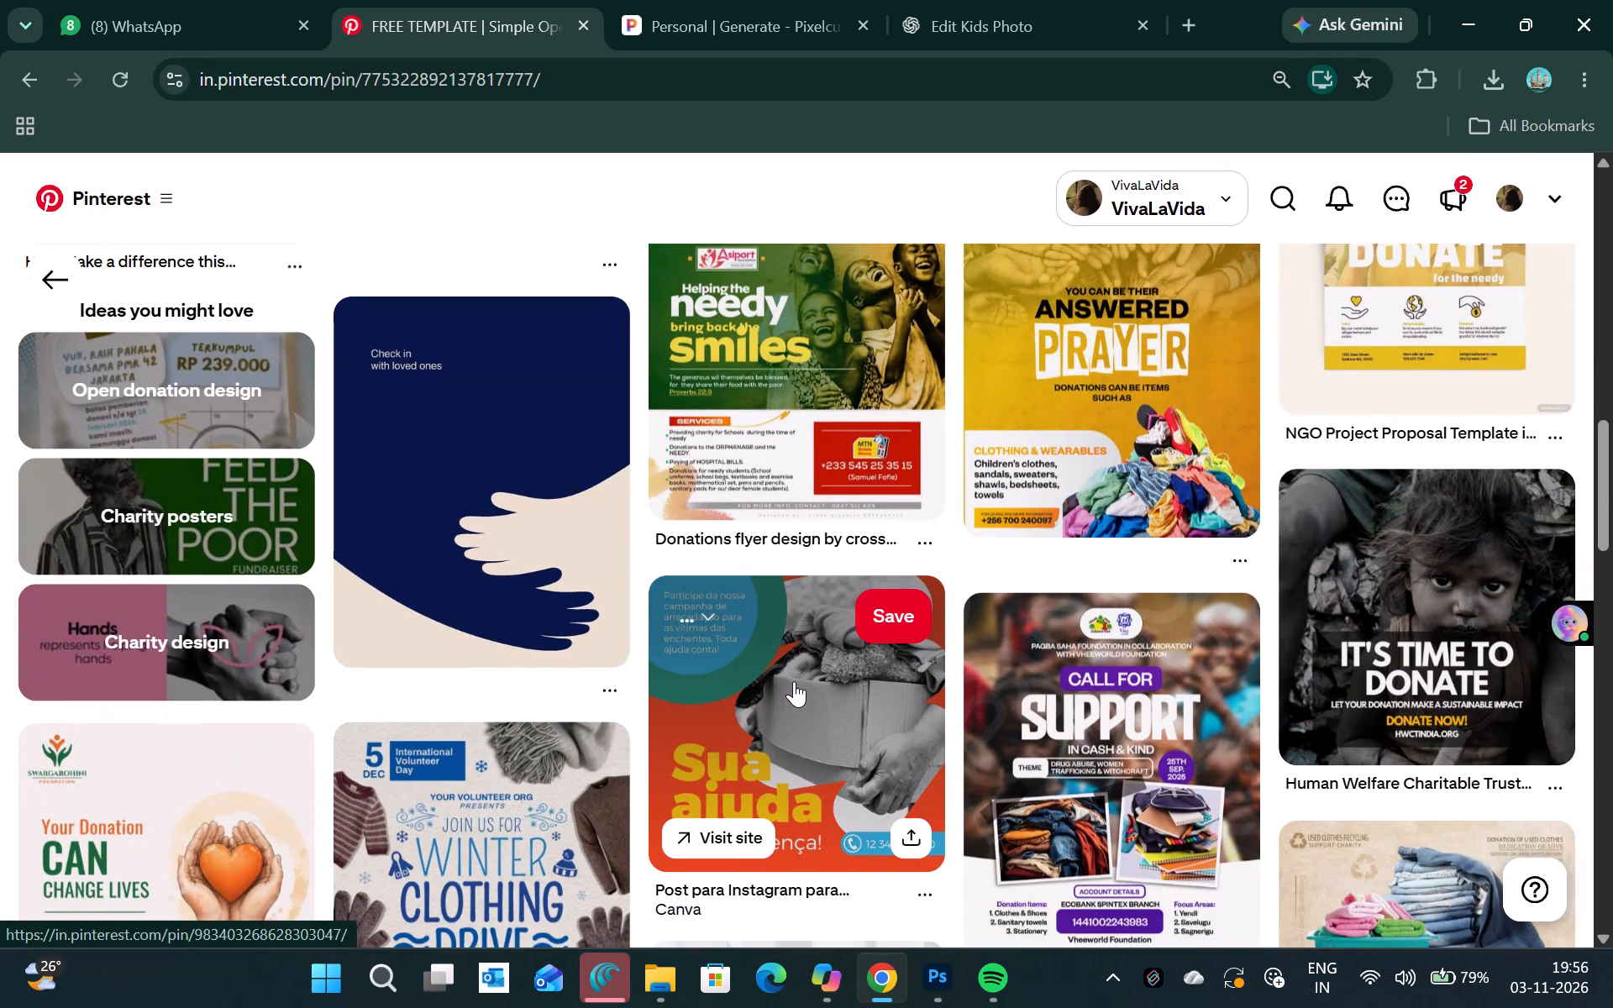
scroll(794, 681, down, 4)
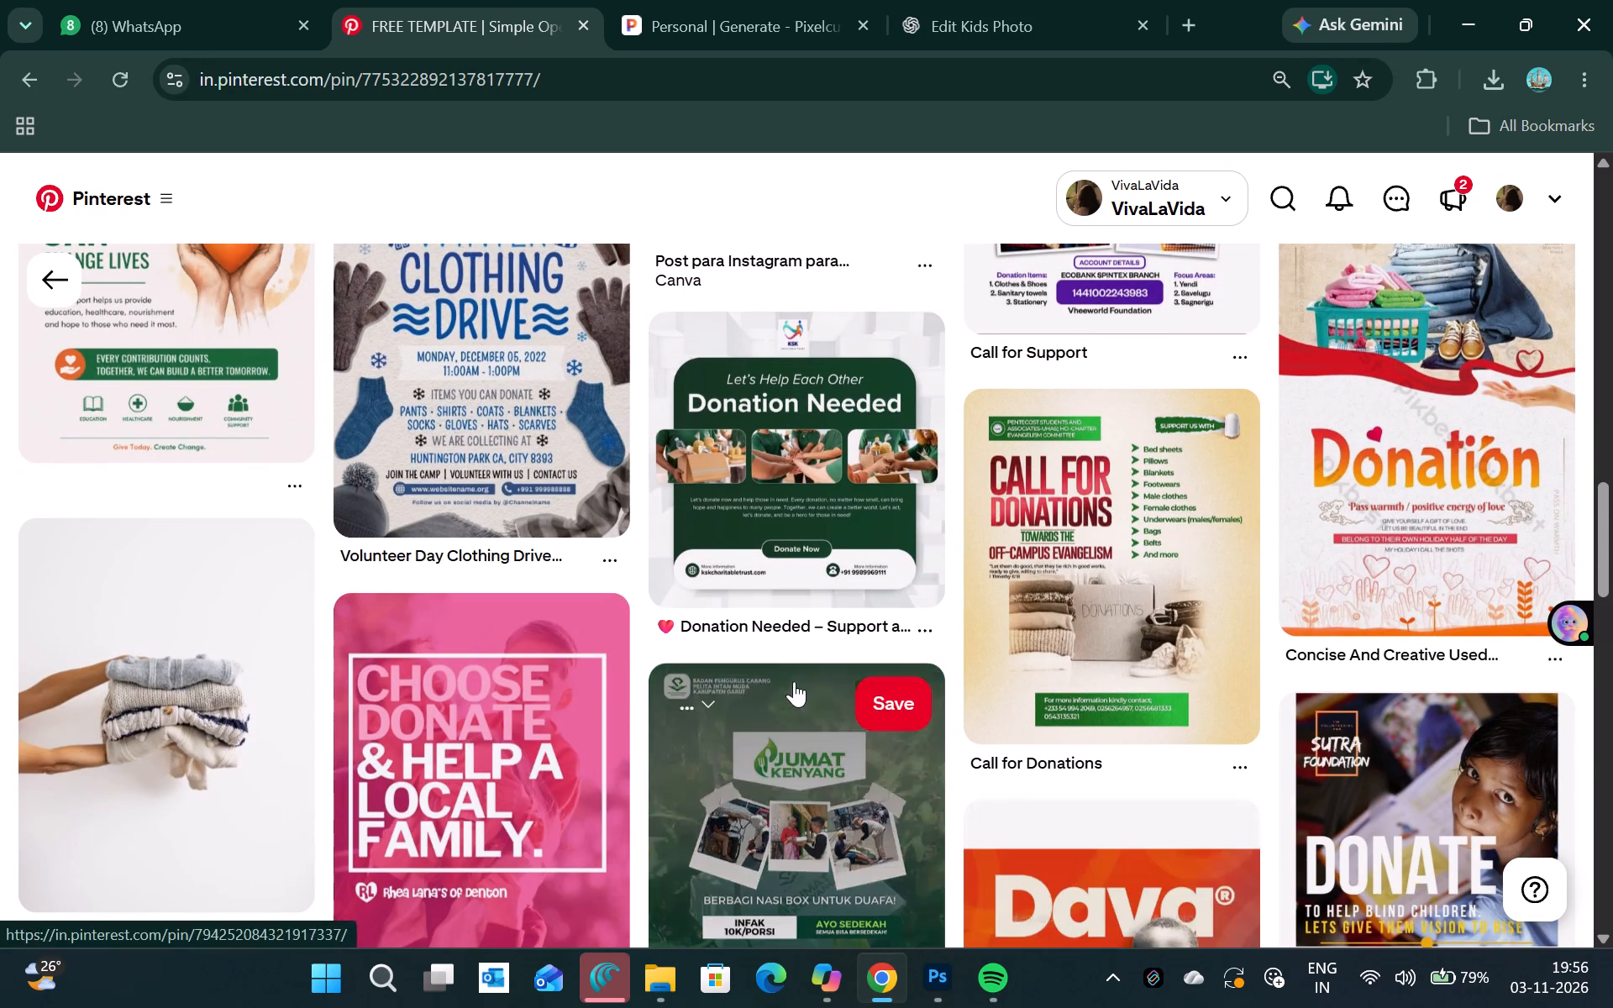
scroll(794, 681, down, 4)
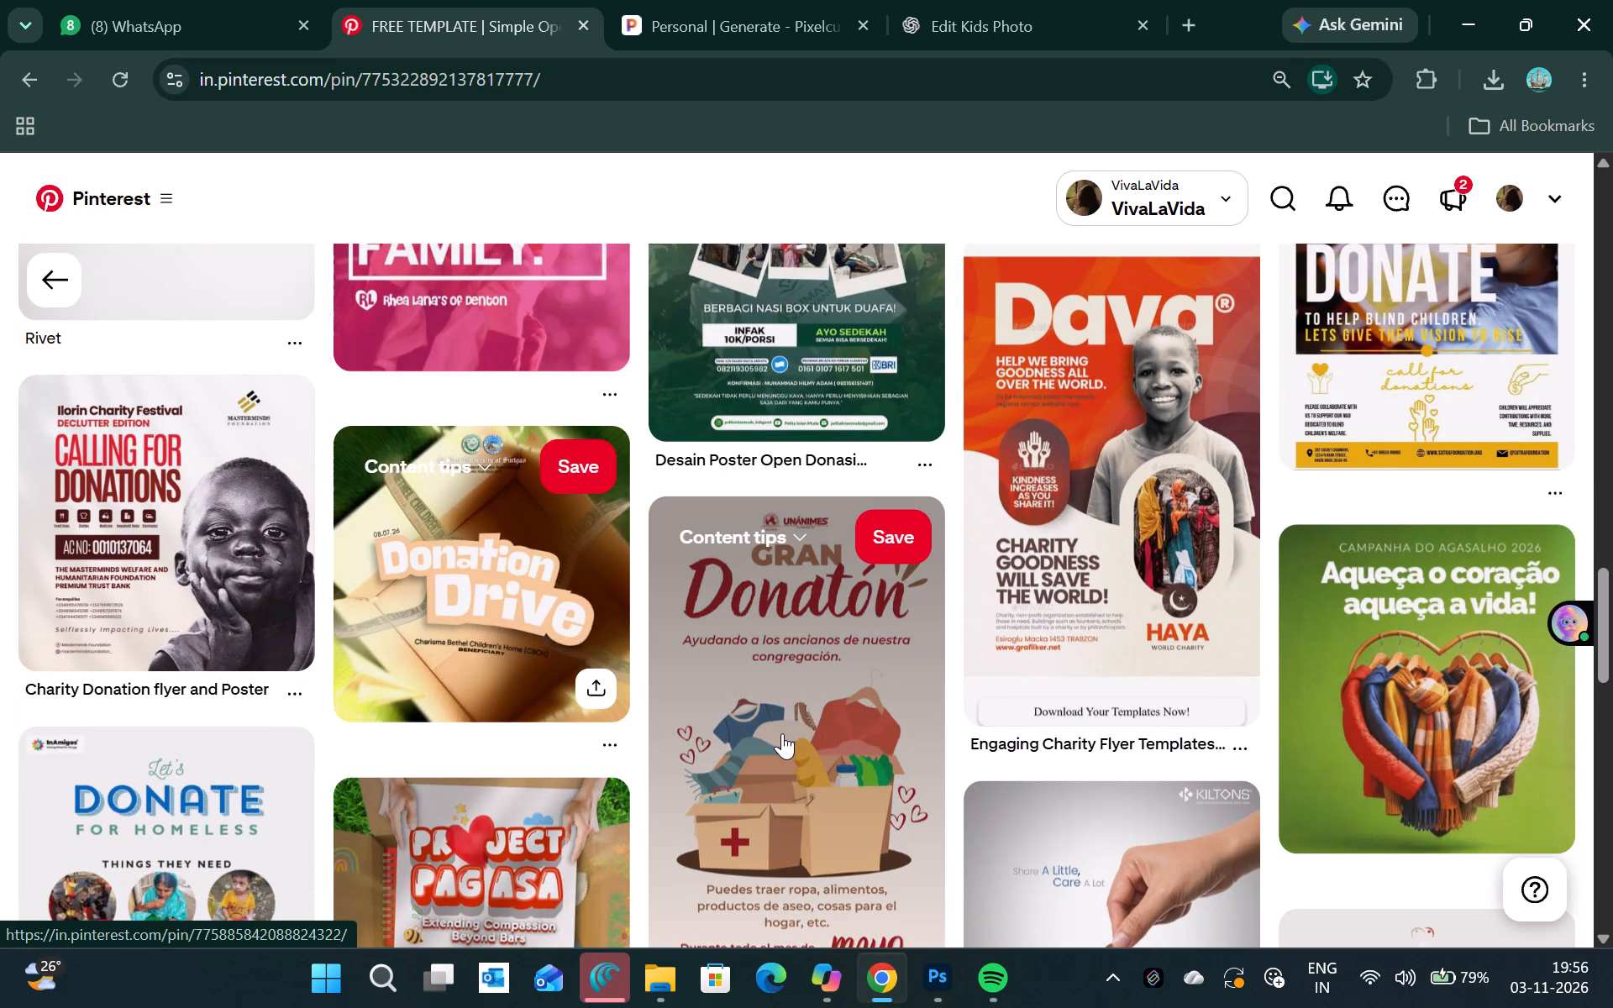
Open the "Gran Donatón" poster pin and look through its related food and clothes donation designs.
click(782, 733)
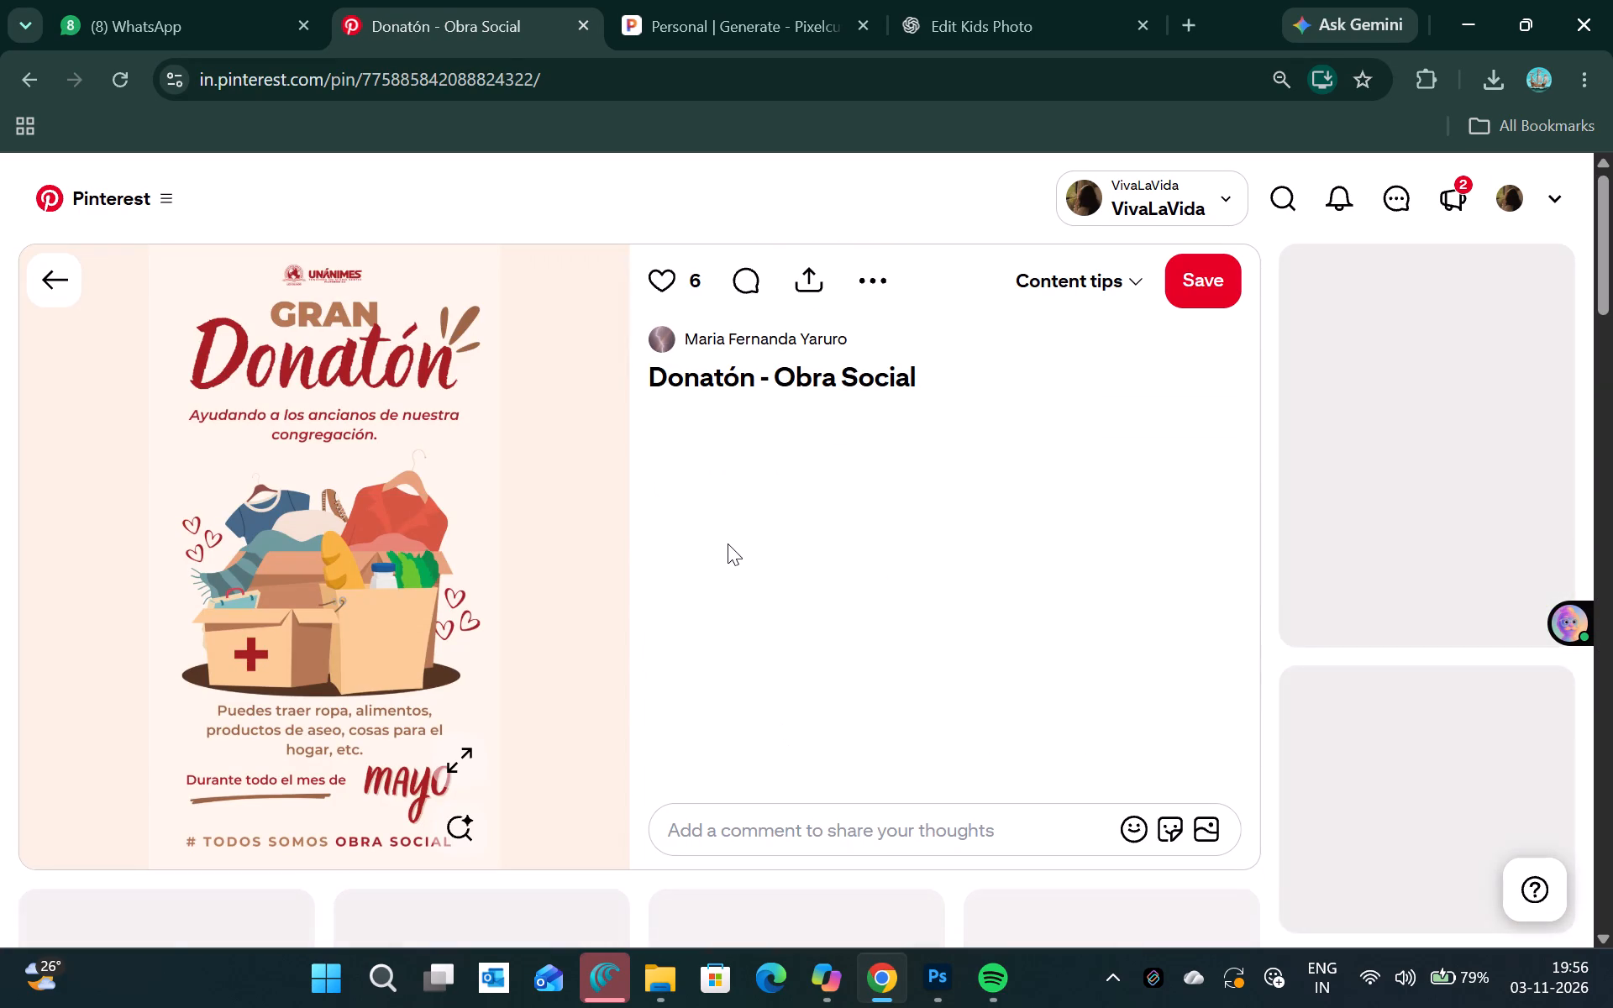
scroll(728, 543, down, 2)
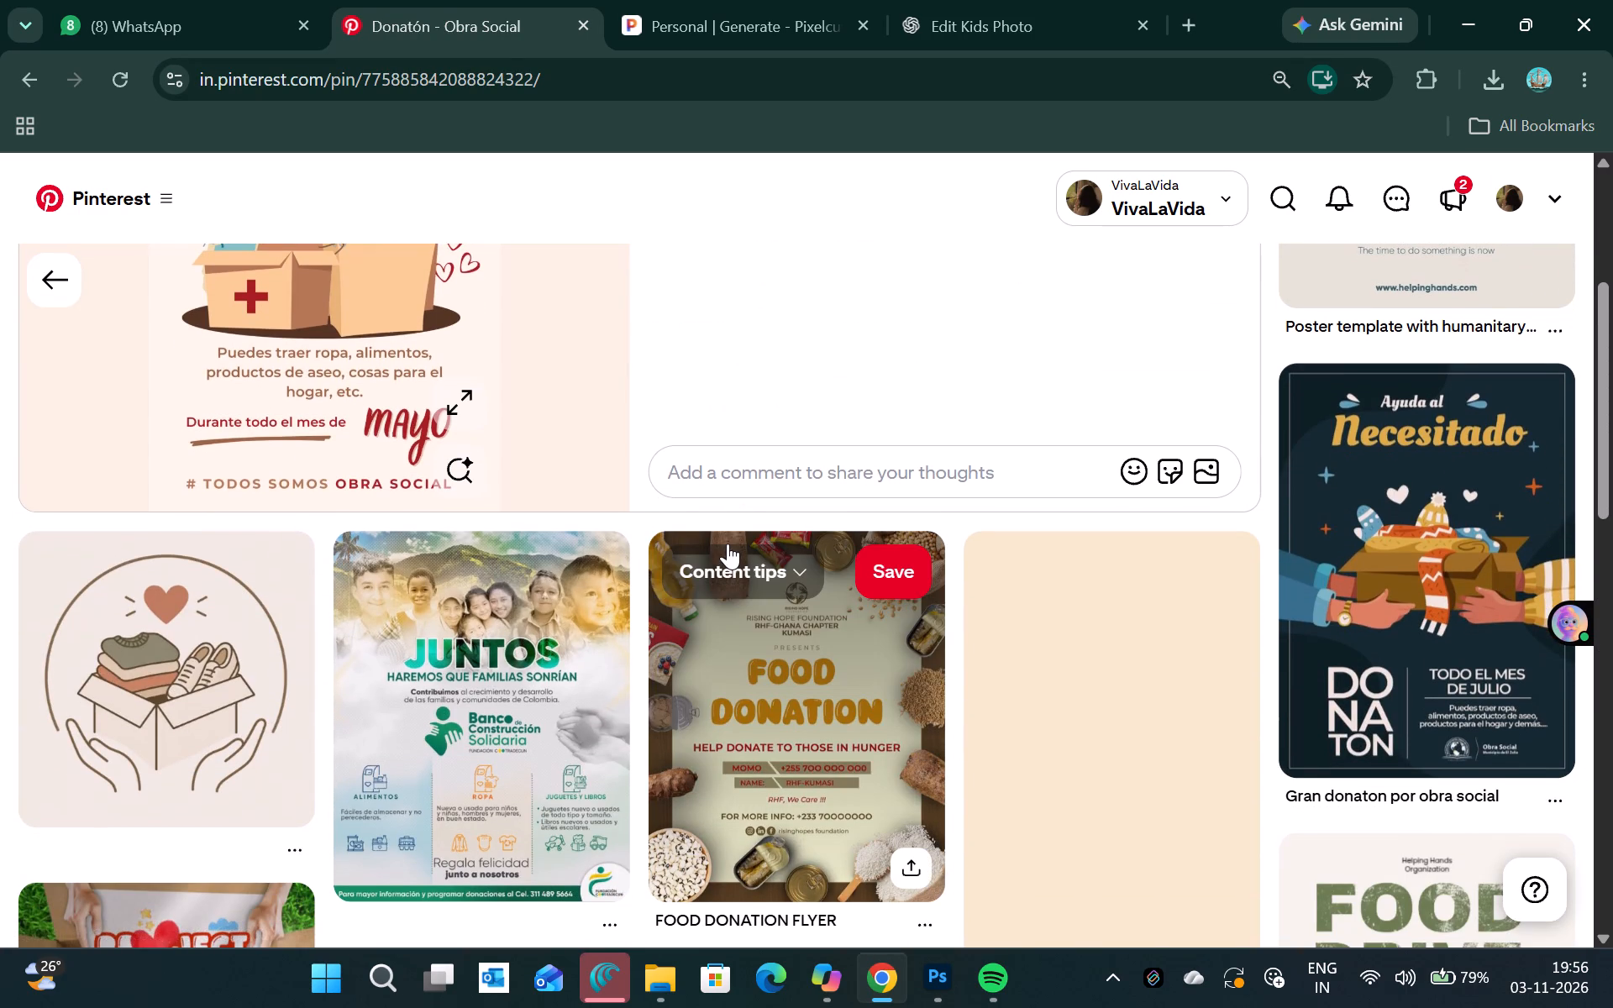
scroll(942, 553, down, 3)
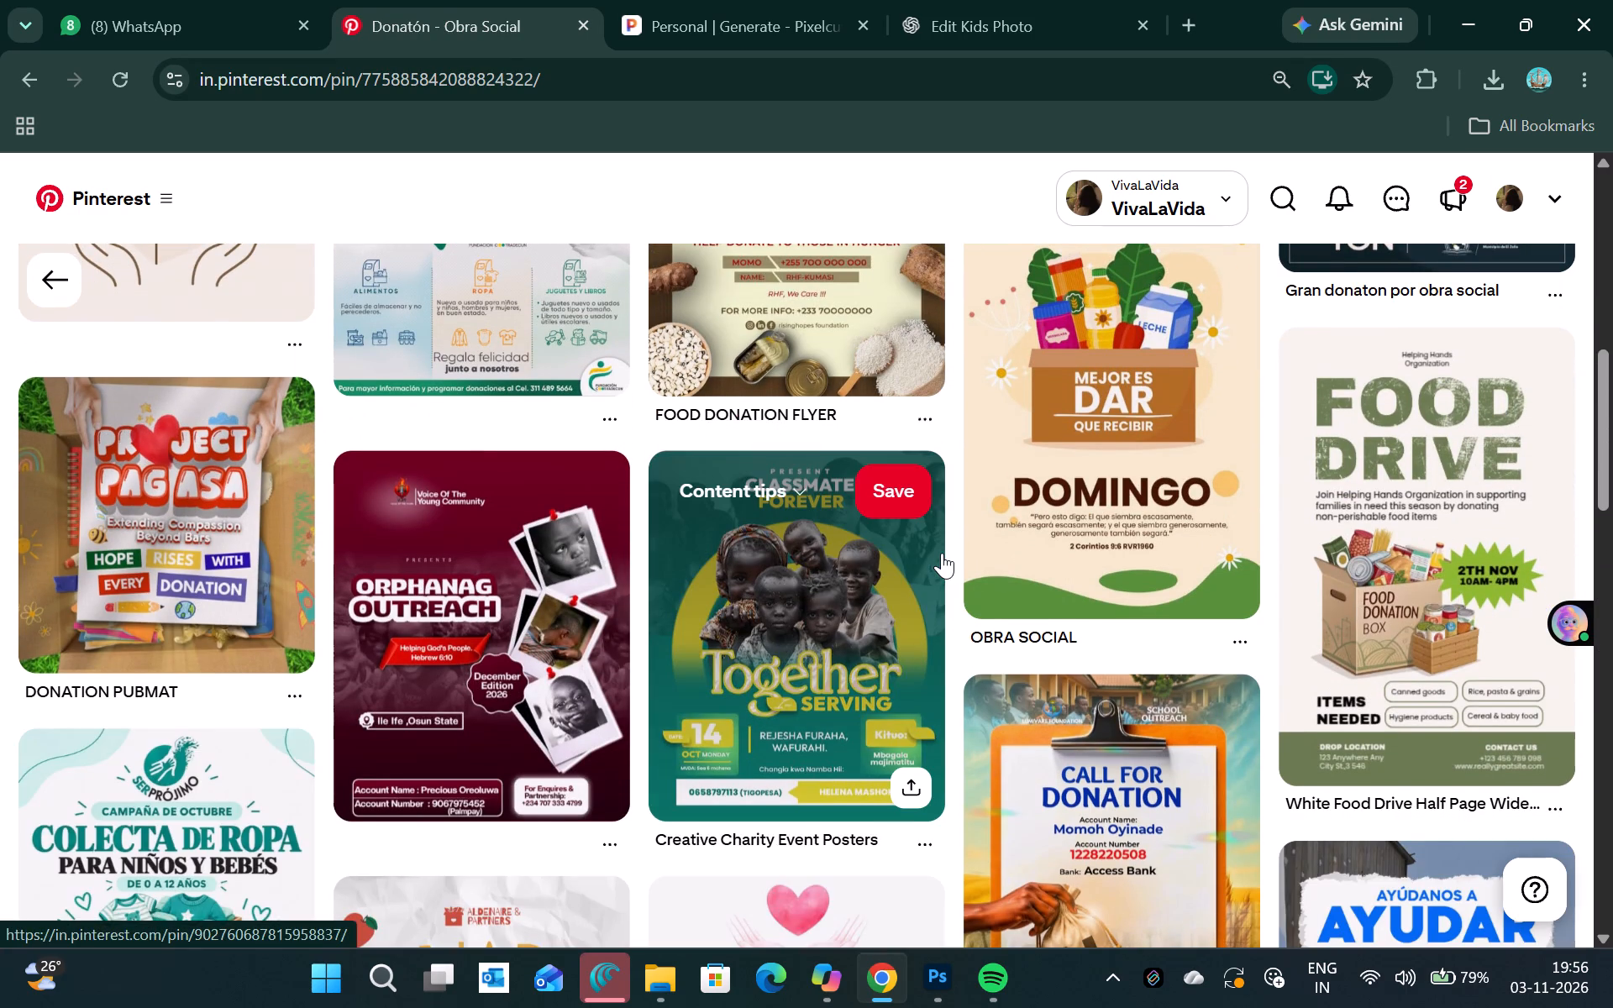
scroll(942, 553, down, 3)
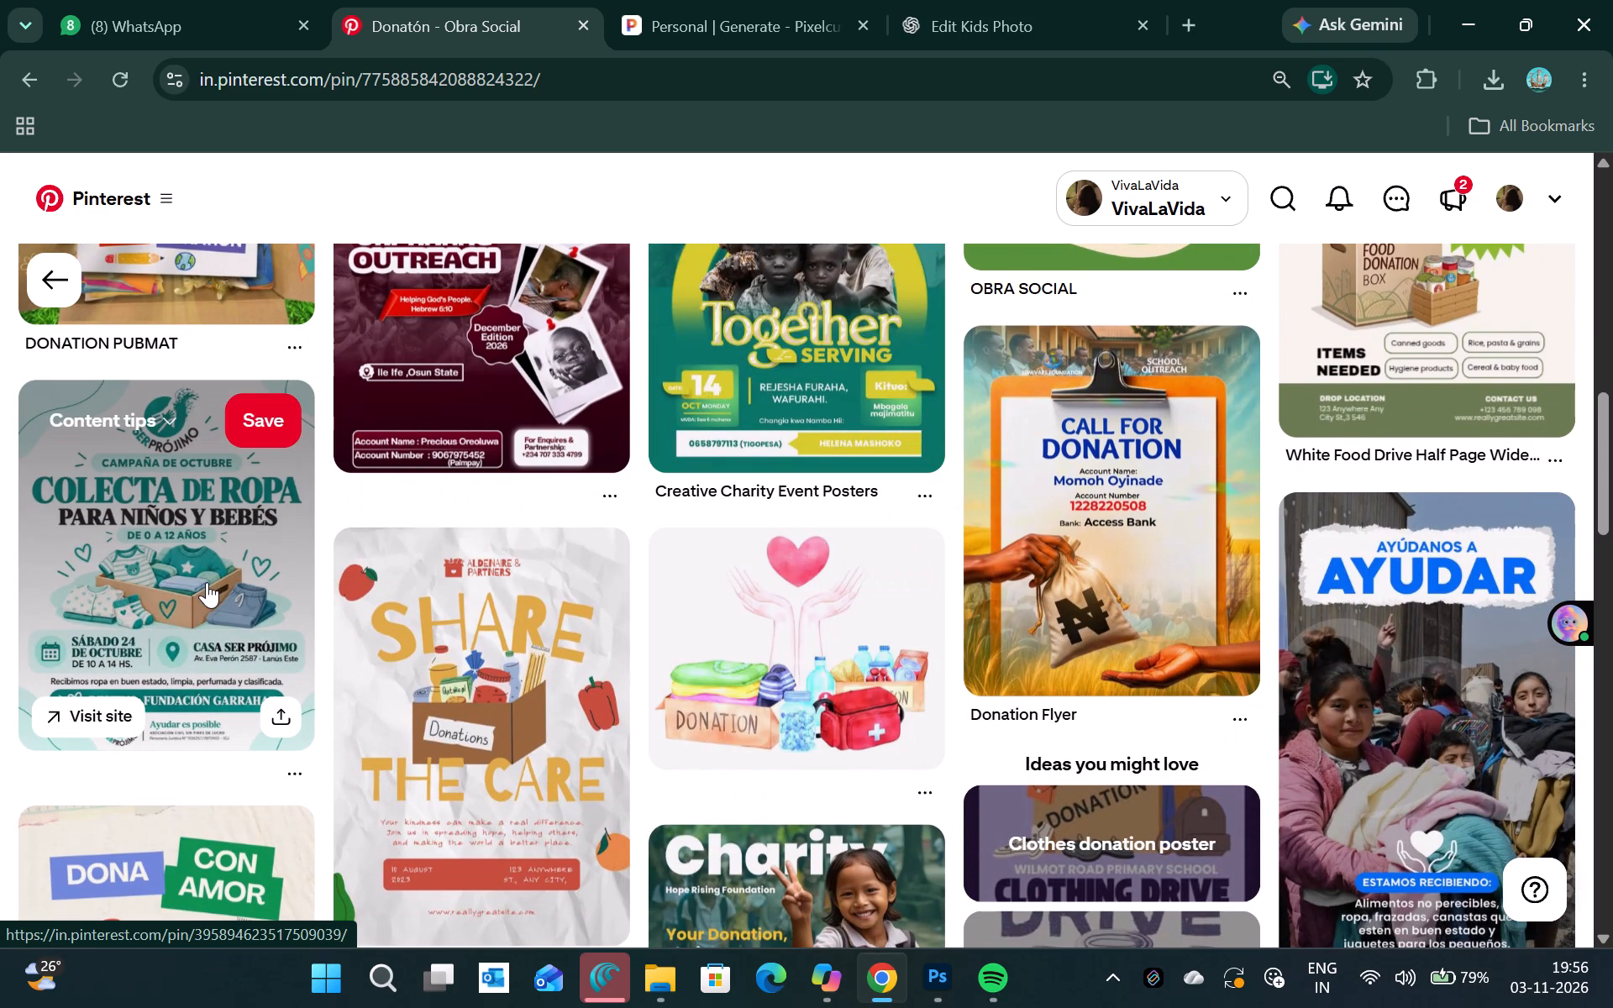
scroll(515, 630, down, 1)
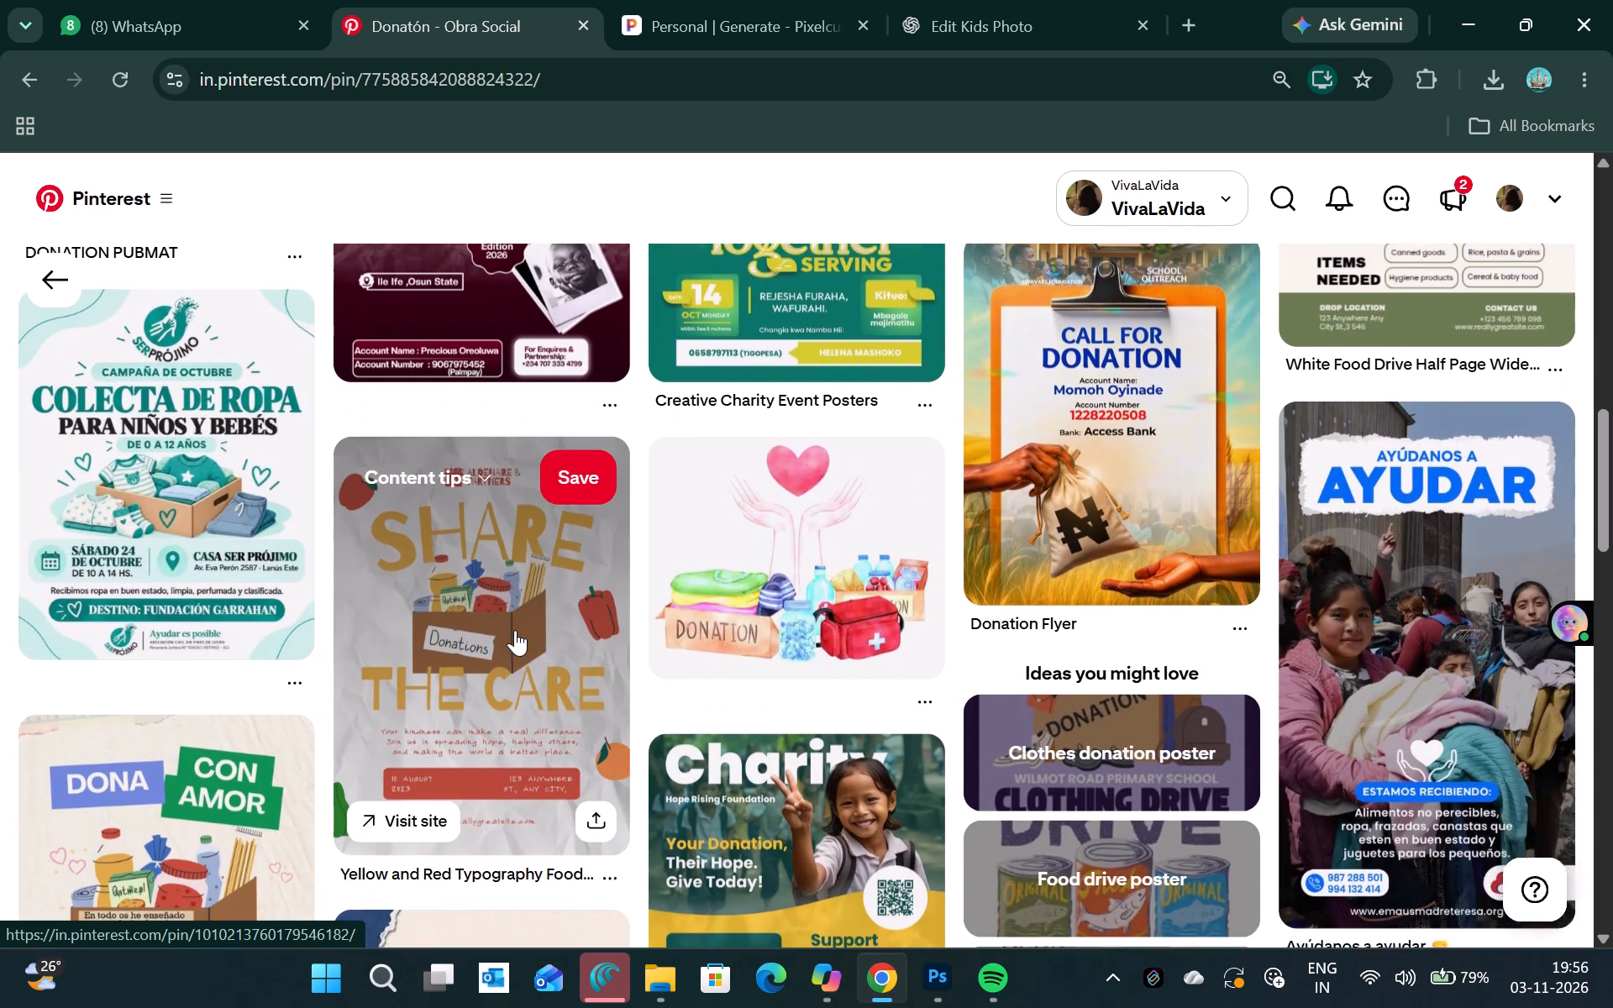
scroll(515, 630, down, 2)
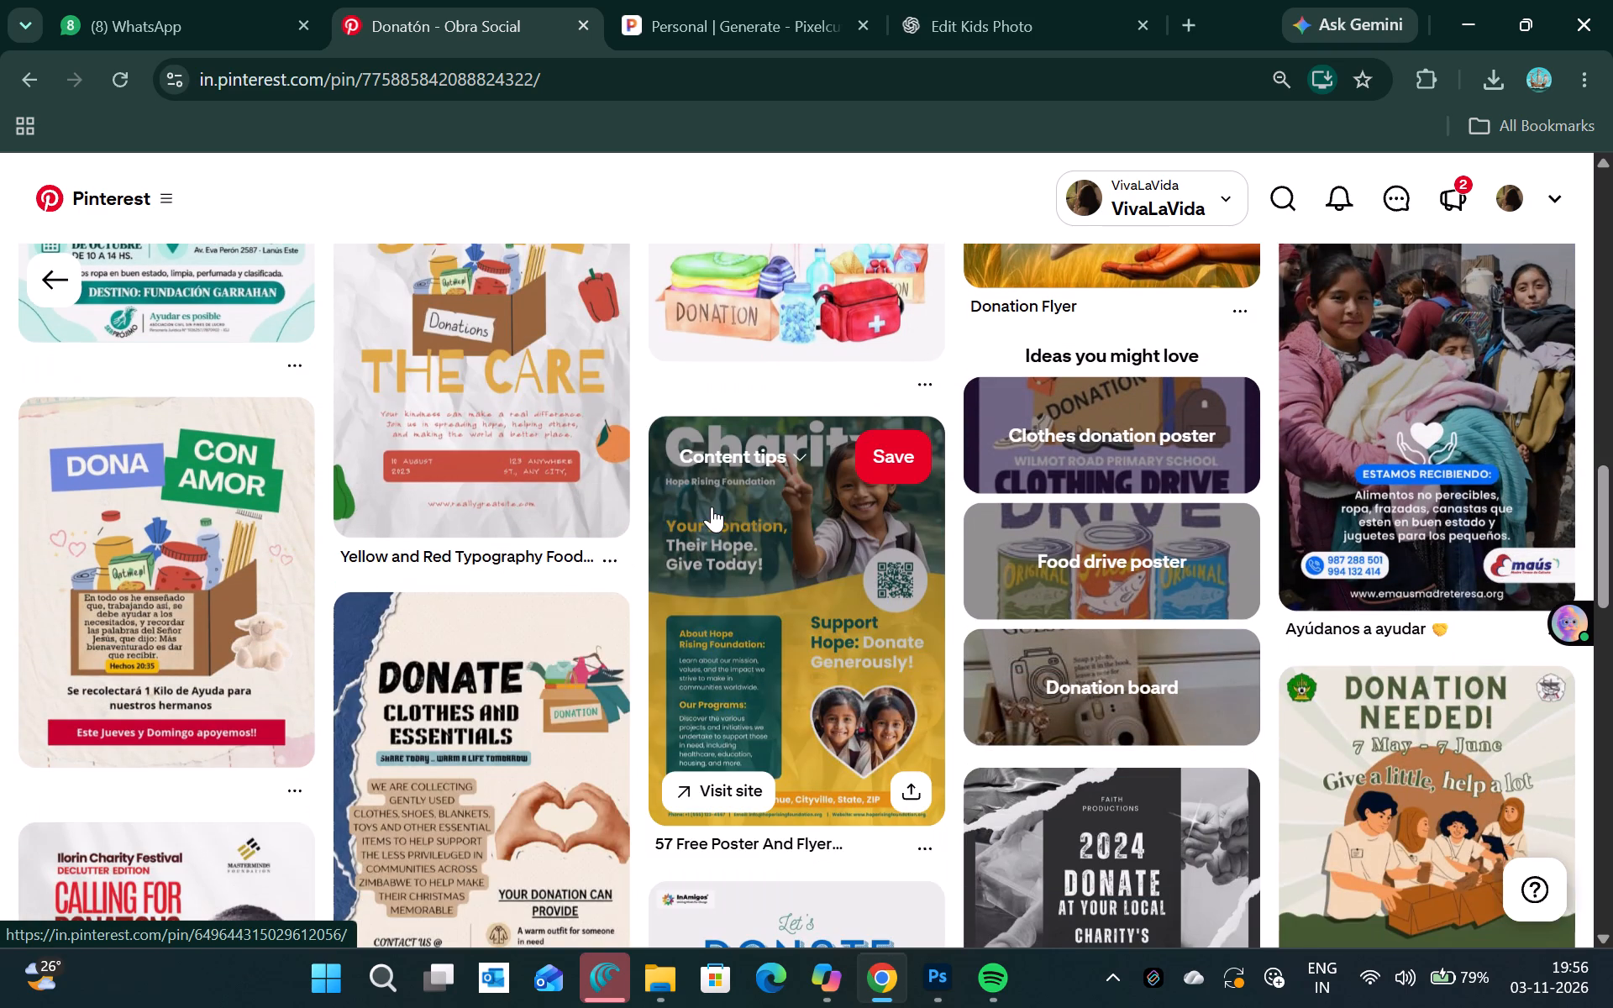
Return to the watercolor "Helping Hands" poster among the related pins, open it and browse its similar donation posters.
scroll(712, 507, up, 6)
scroll(978, 443, up, 2)
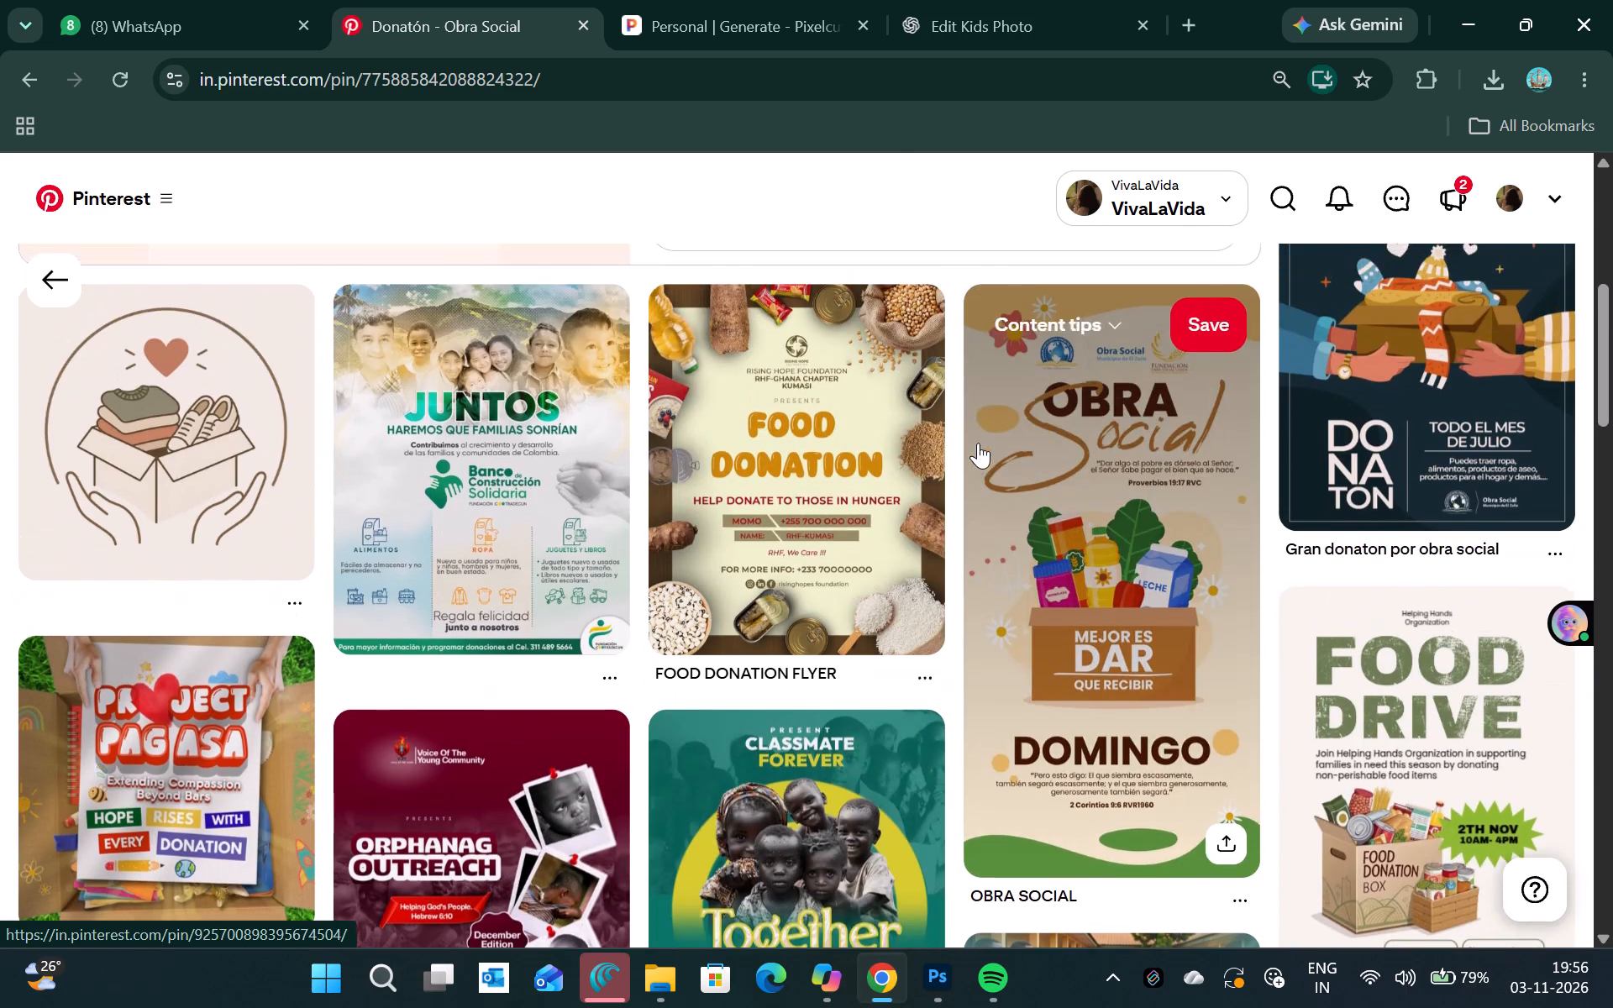
scroll(978, 443, up, 2)
scroll(1290, 562, down, 1)
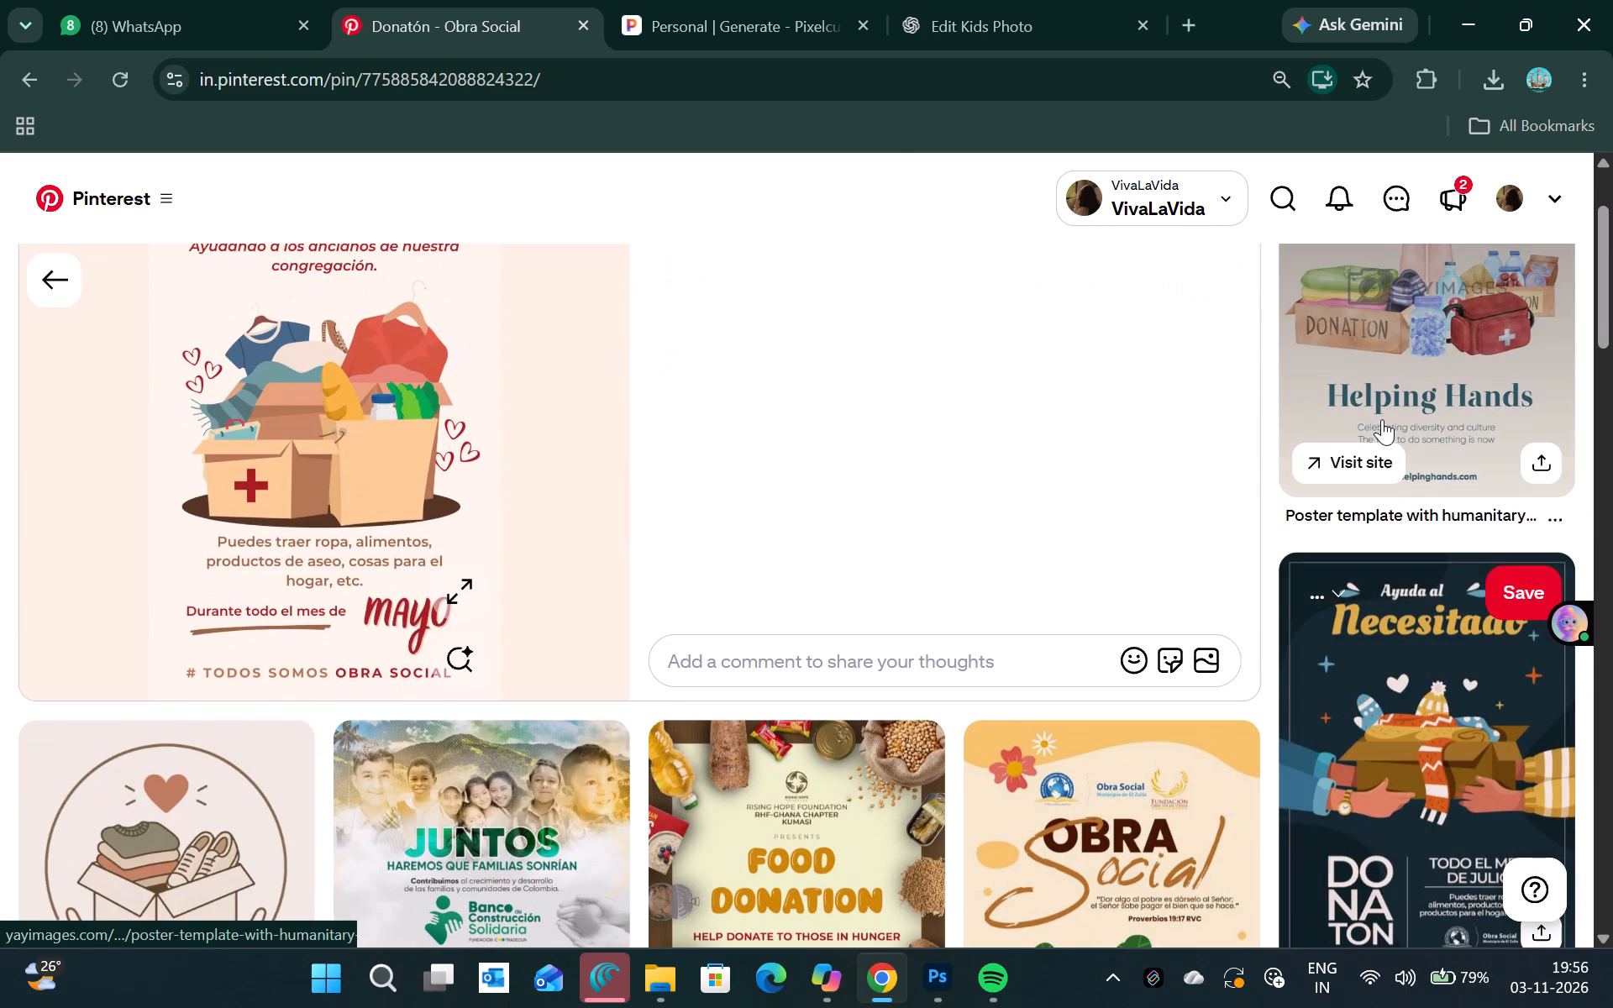
click(1382, 419)
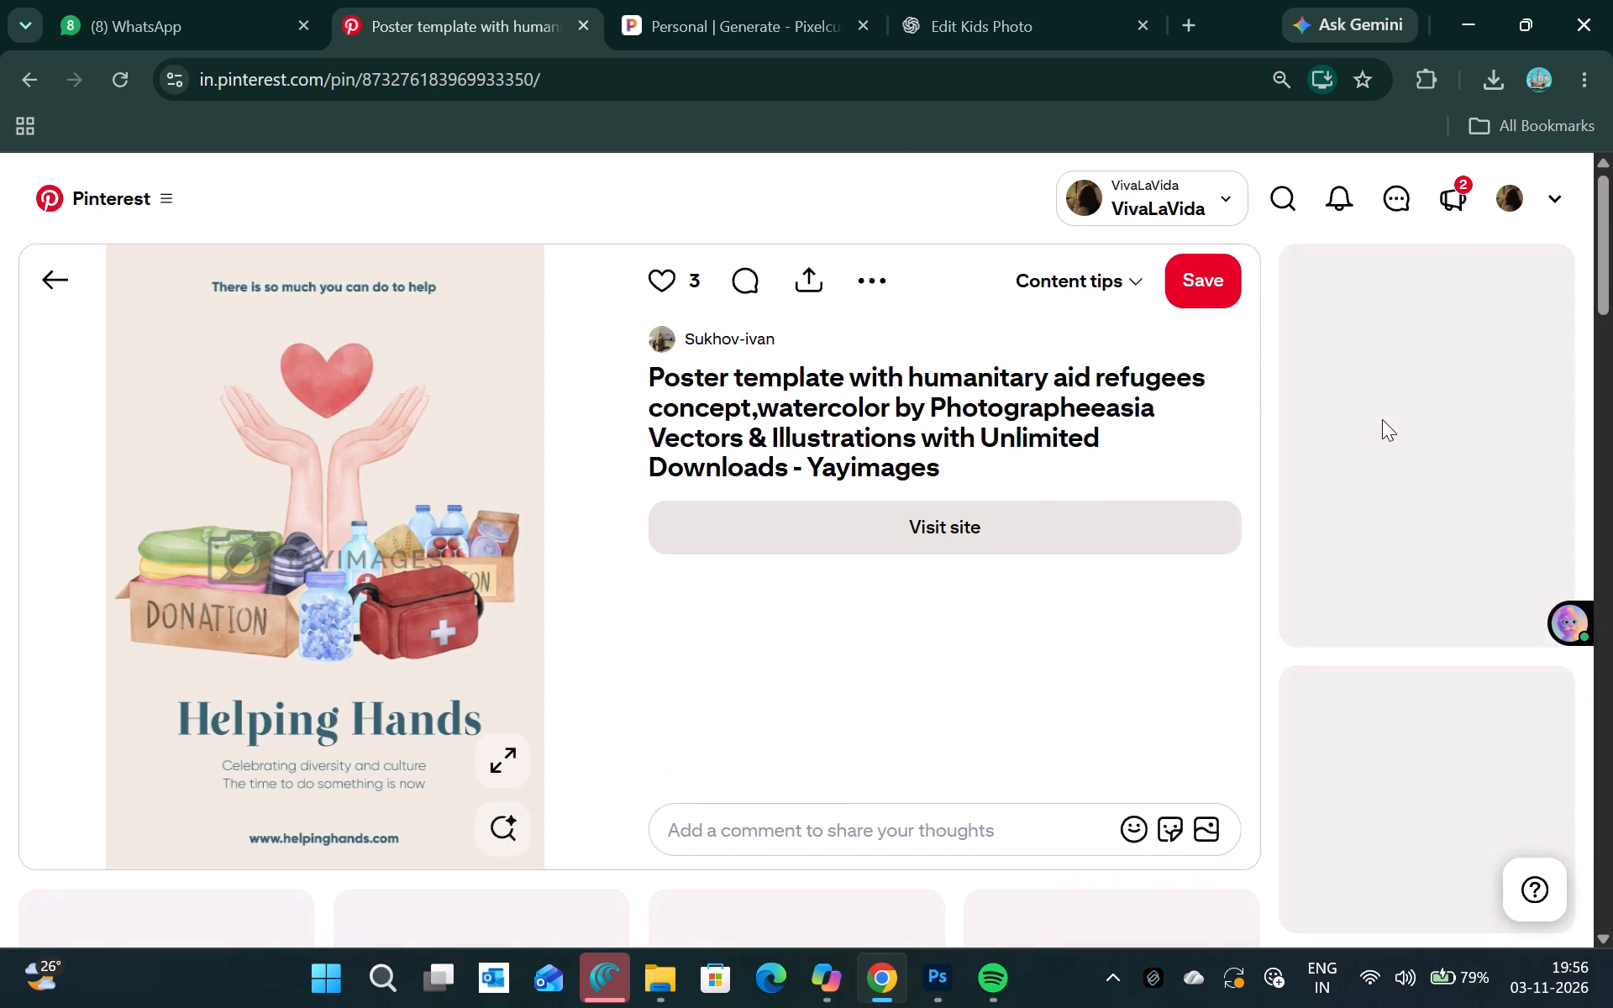
scroll(1269, 488, down, 2)
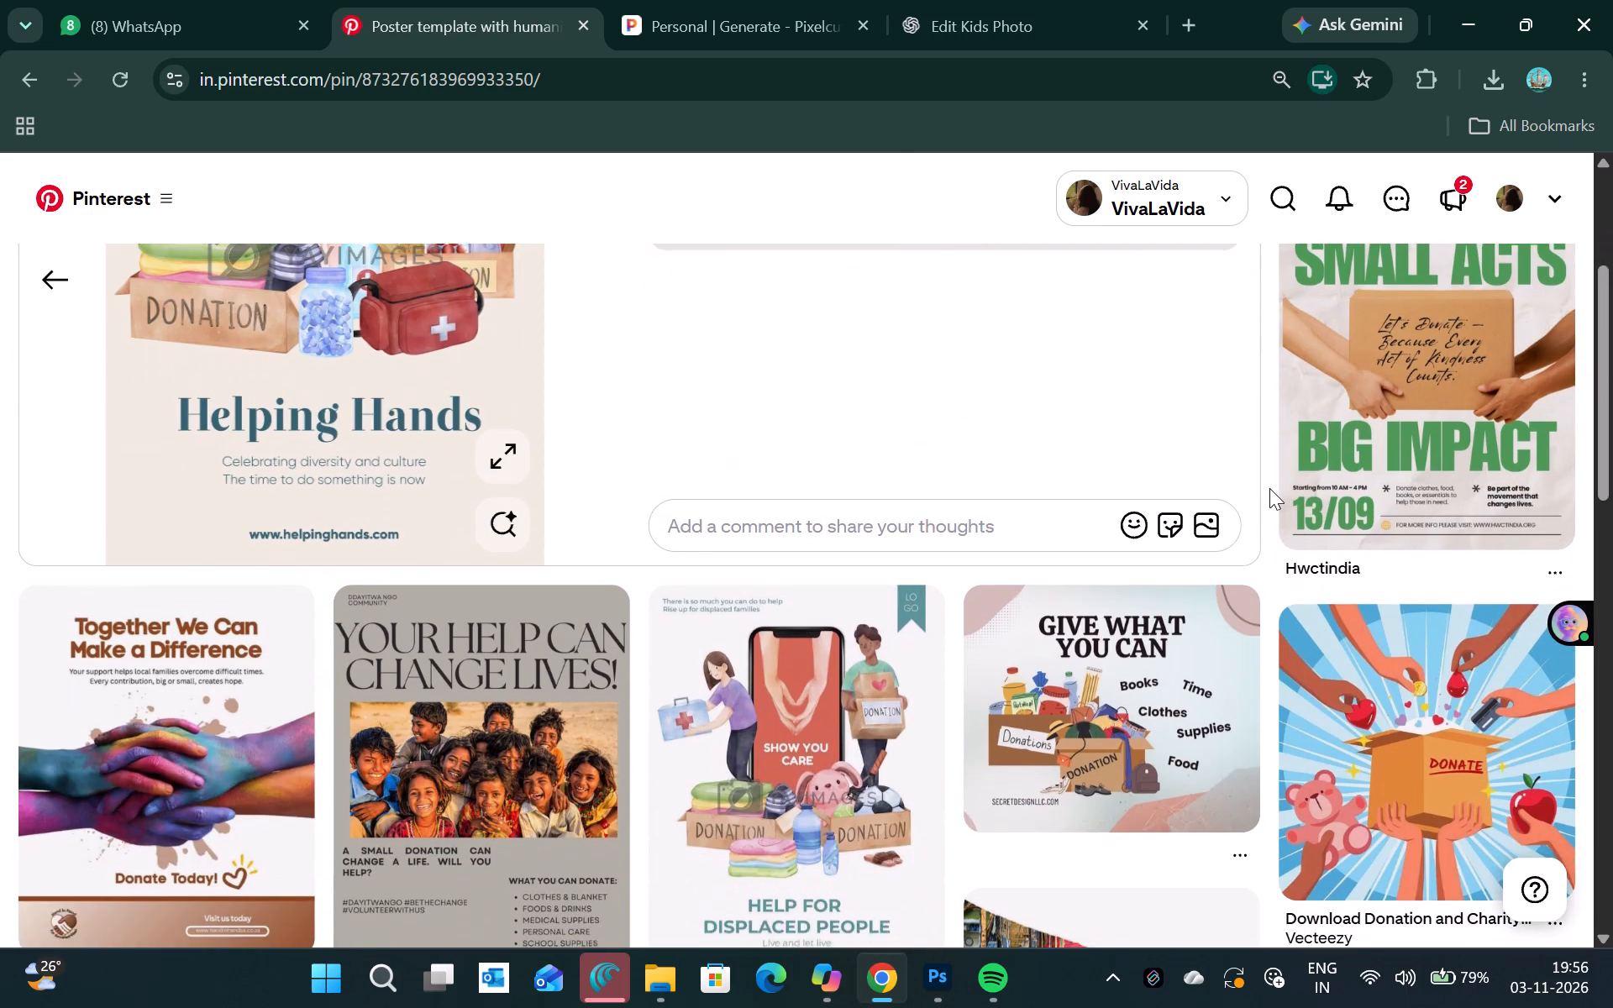
scroll(1269, 488, down, 1)
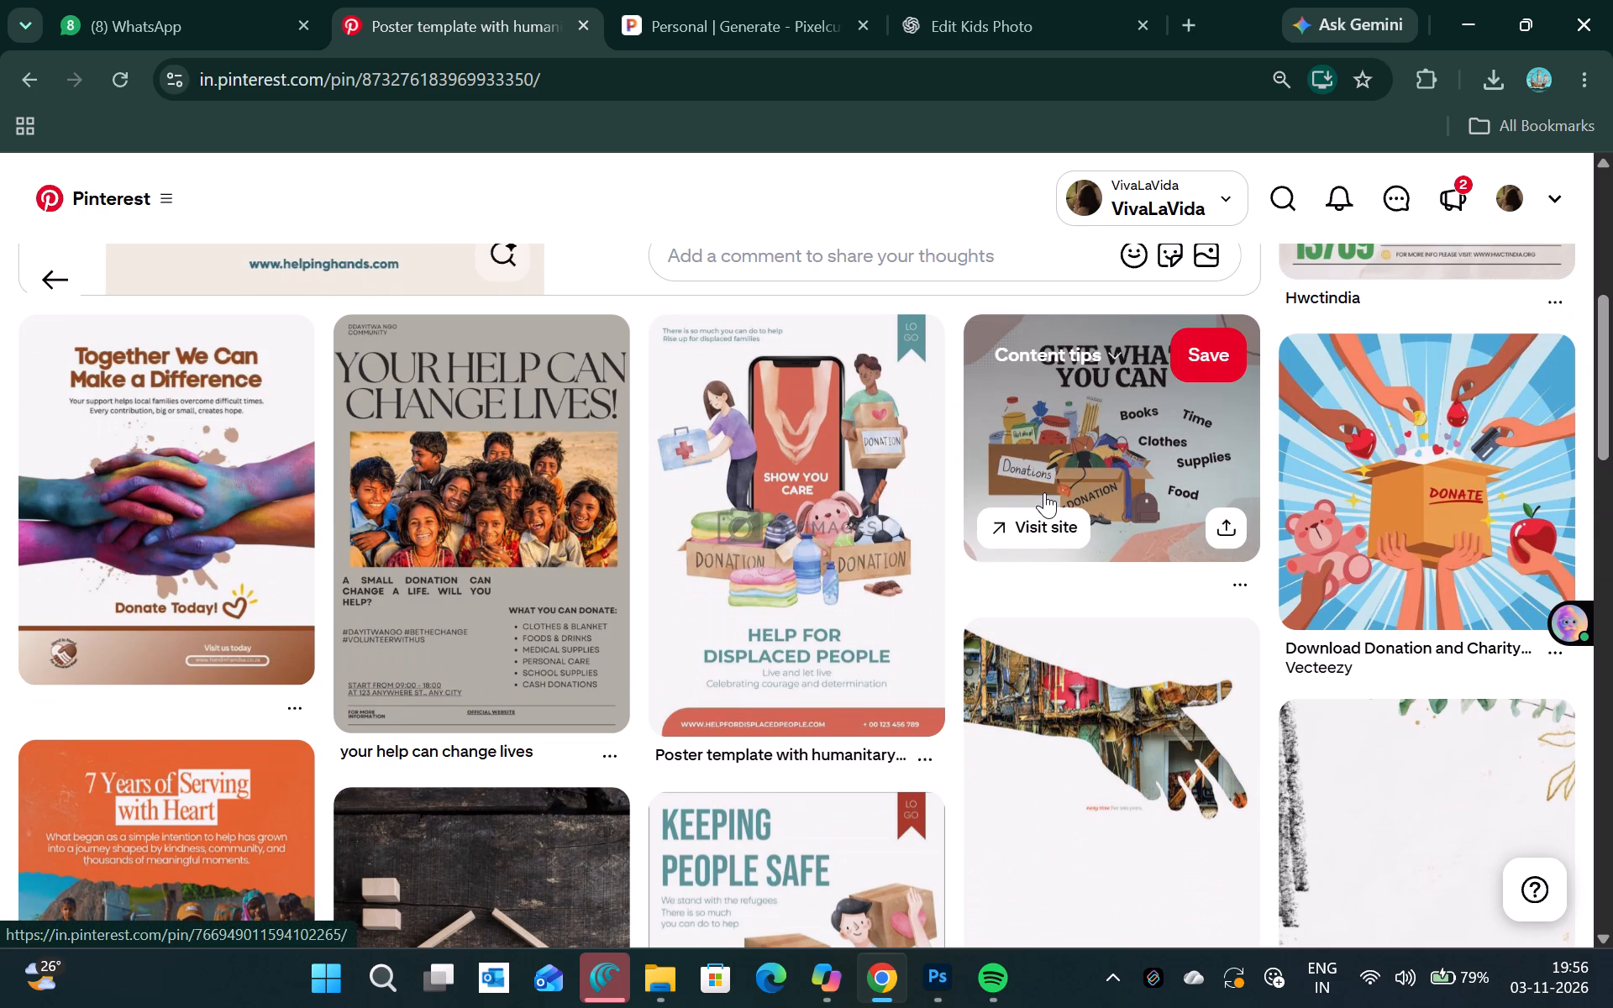
Open the "Your Help Can Change Lives!" poster with the group of smiling children and download its image.
click(515, 453)
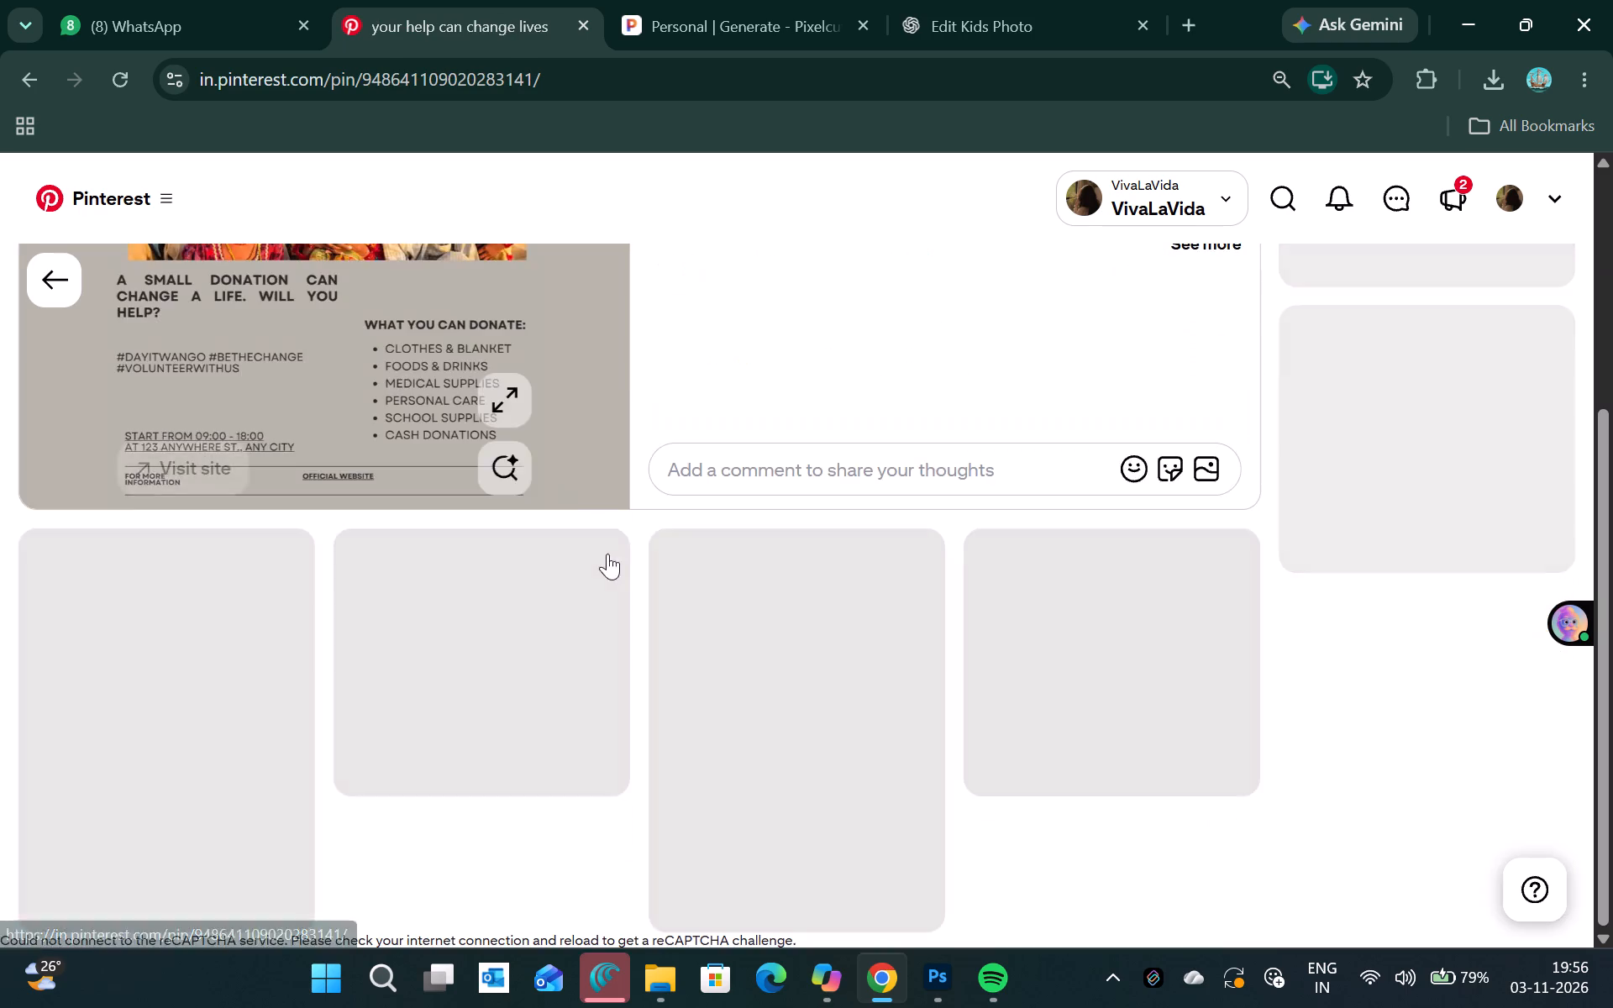
click(869, 279)
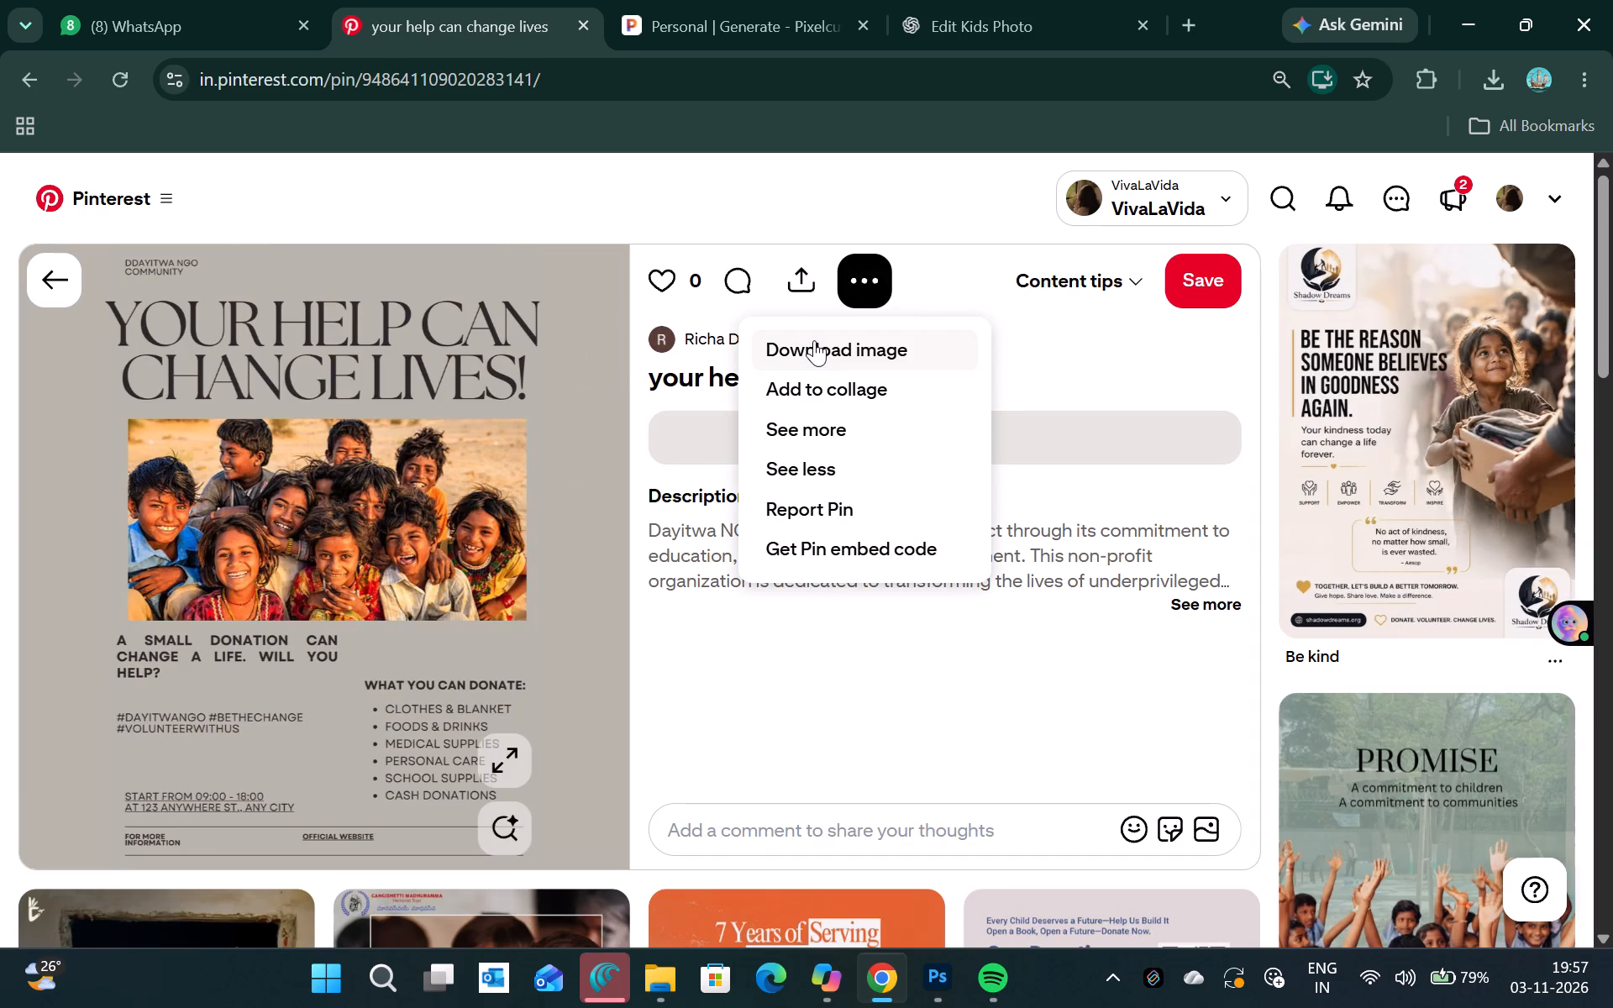
click(814, 340)
Browse the NGO and child-charity designs related to the downloaded poster, and go back to the "Helping Hands" pin.
scroll(867, 616, down, 5)
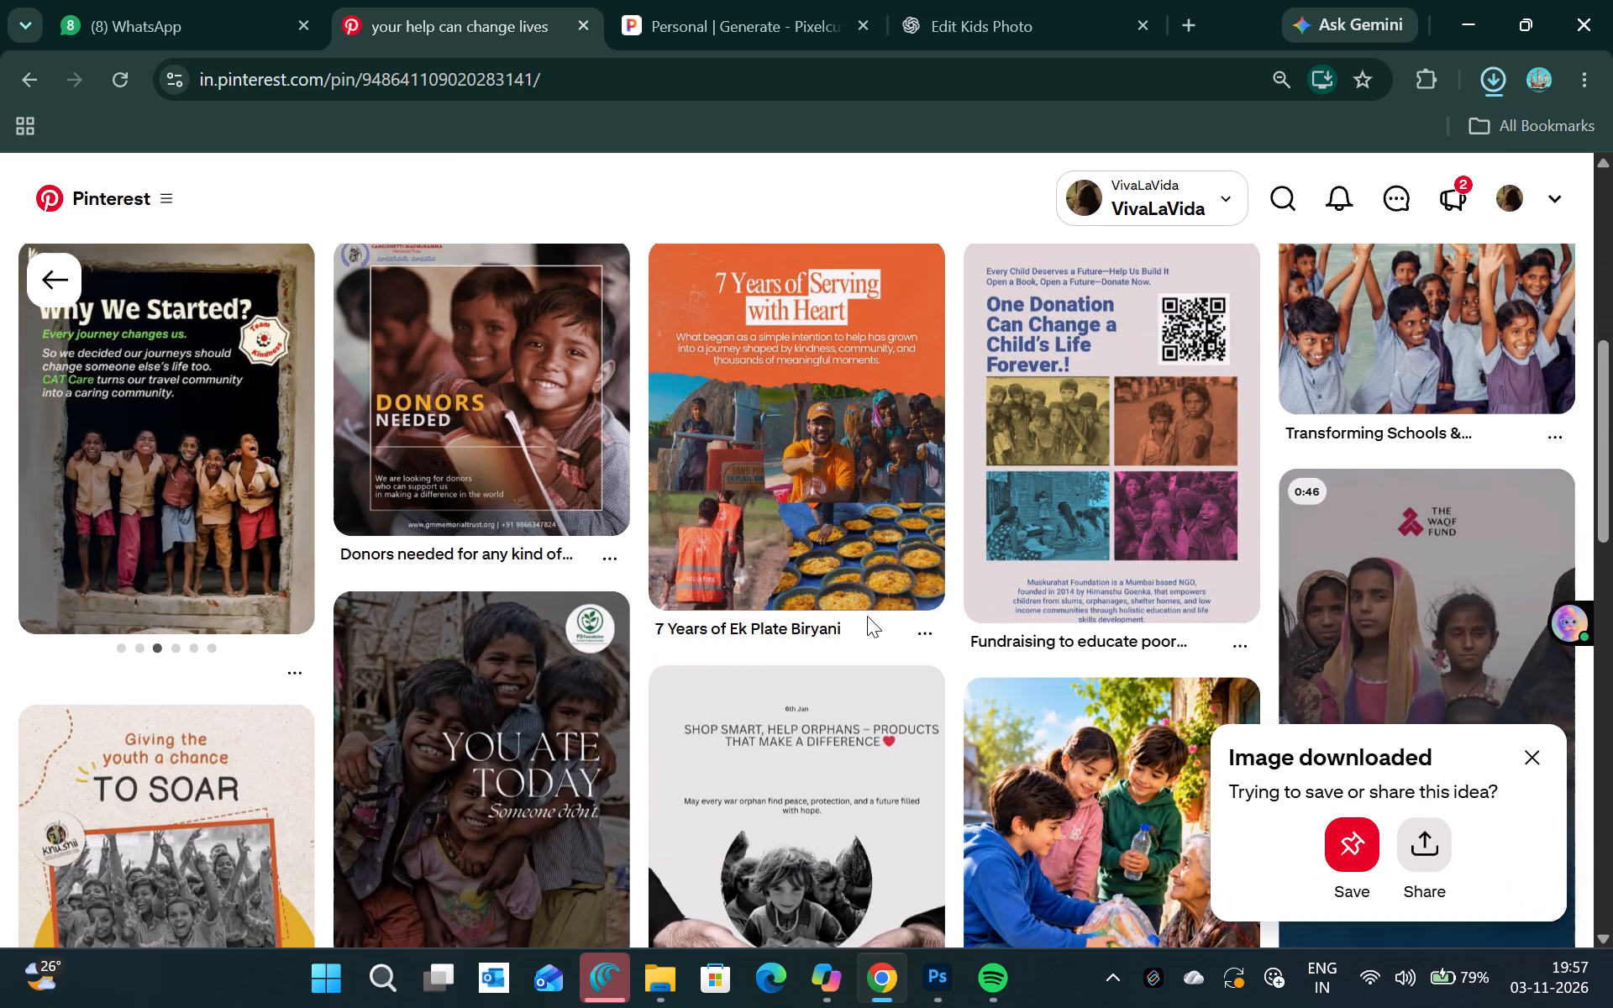
scroll(867, 616, down, 2)
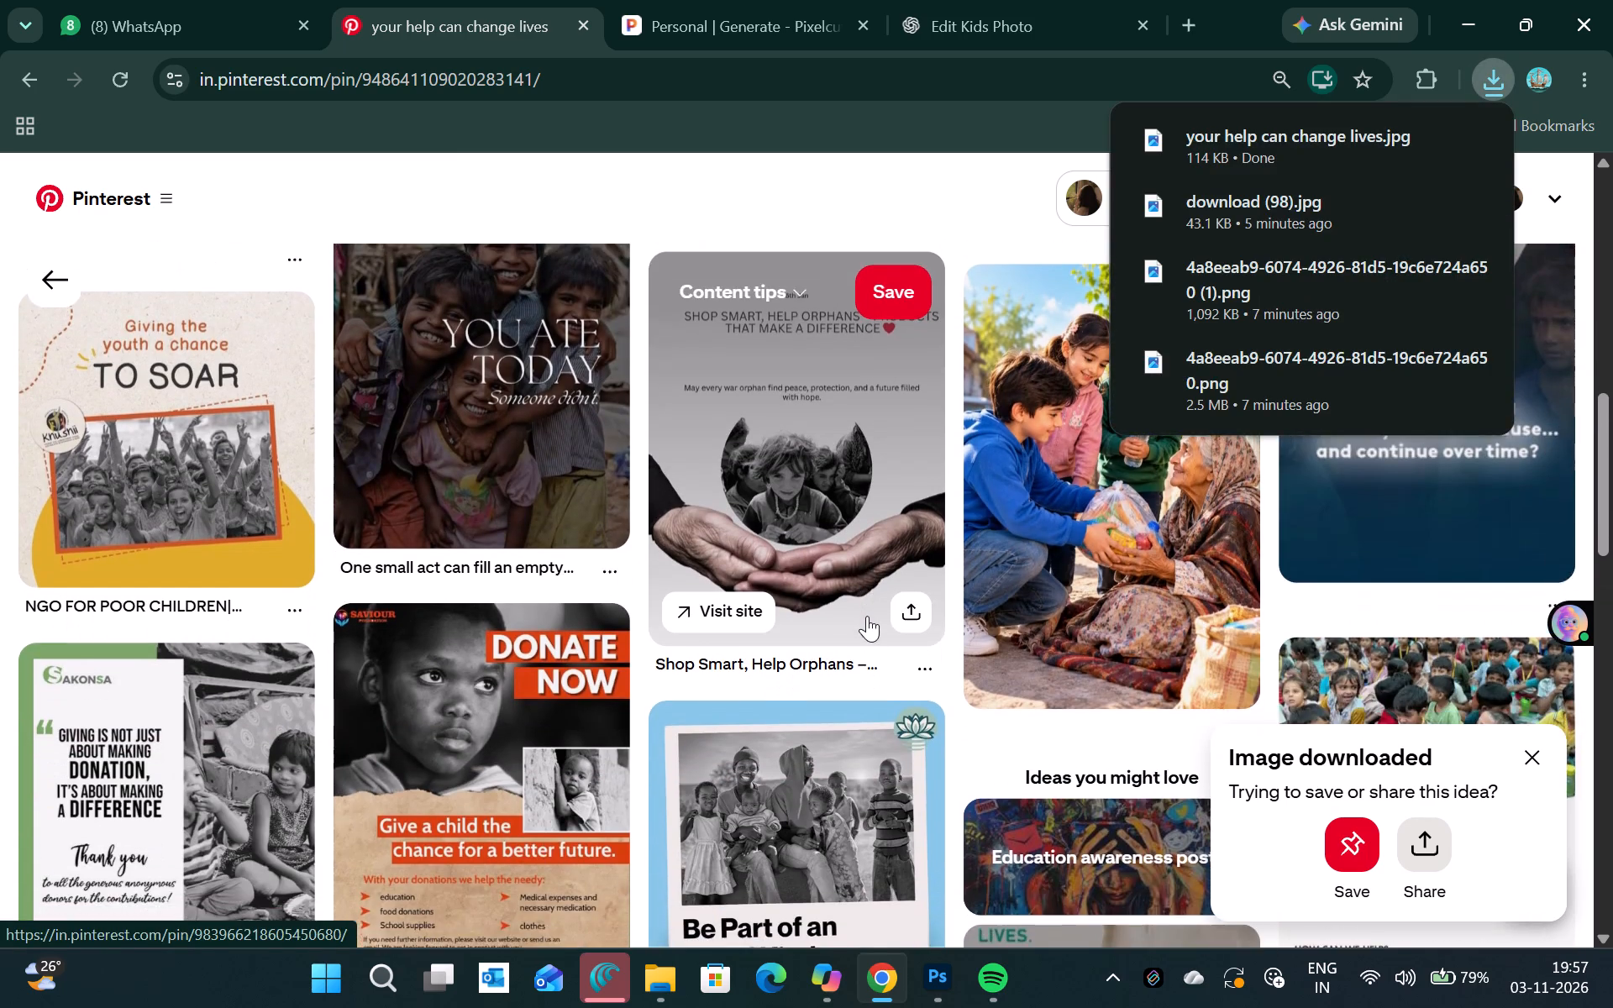
scroll(867, 616, down, 4)
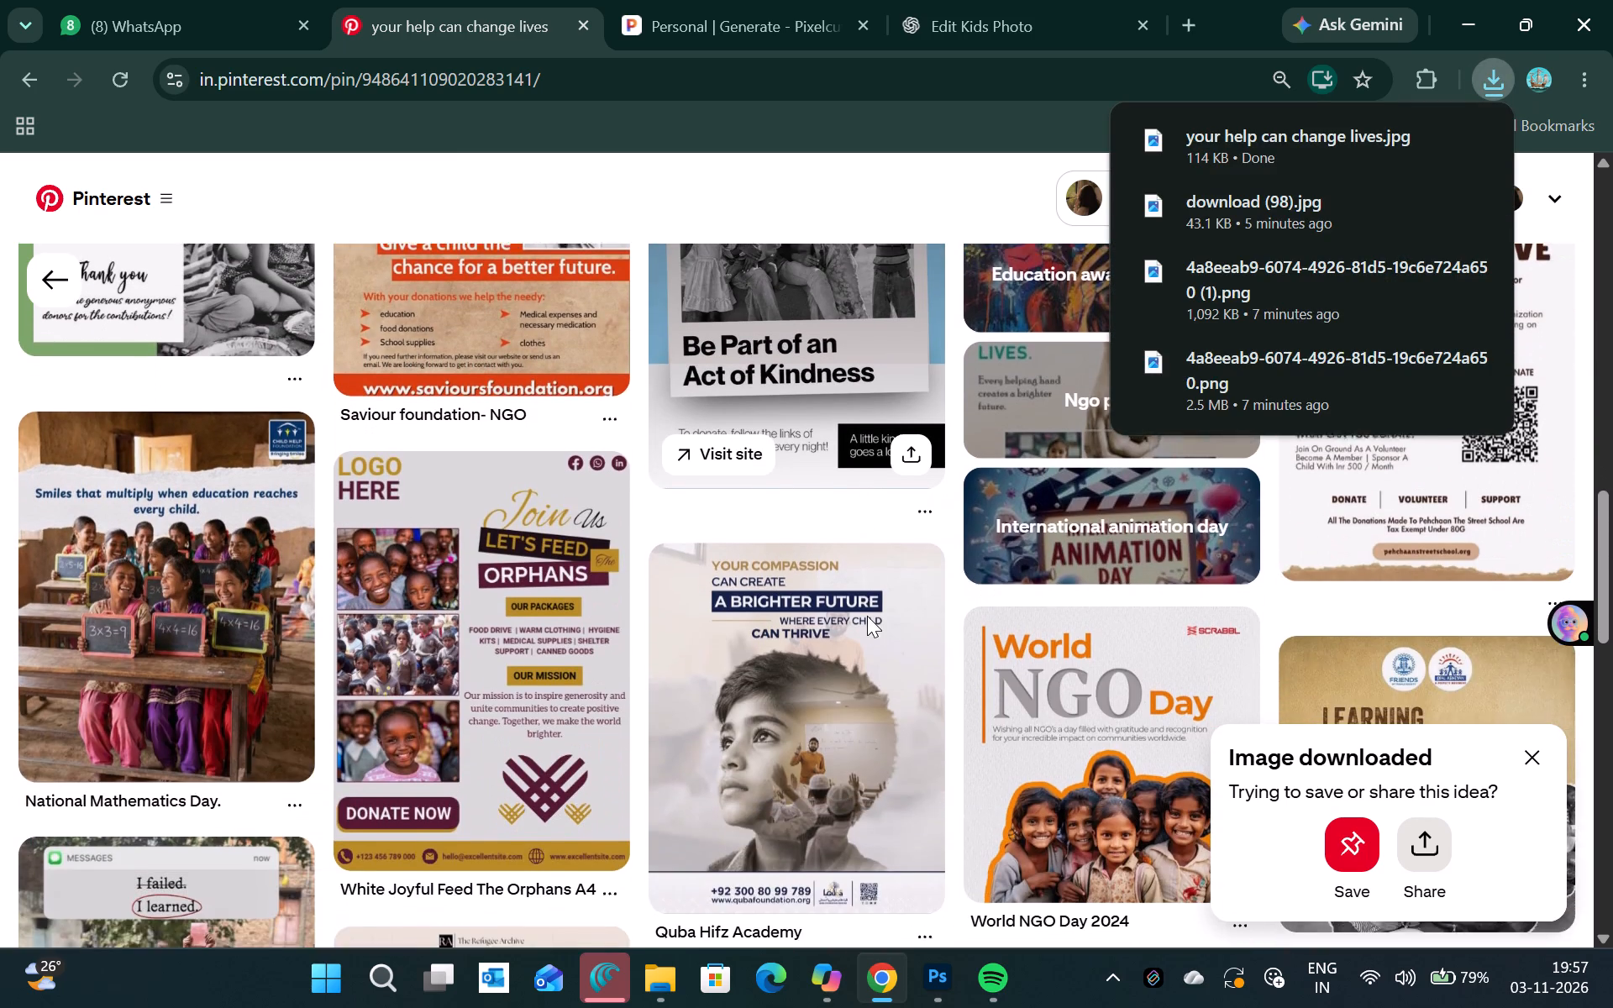
scroll(867, 616, down, 5)
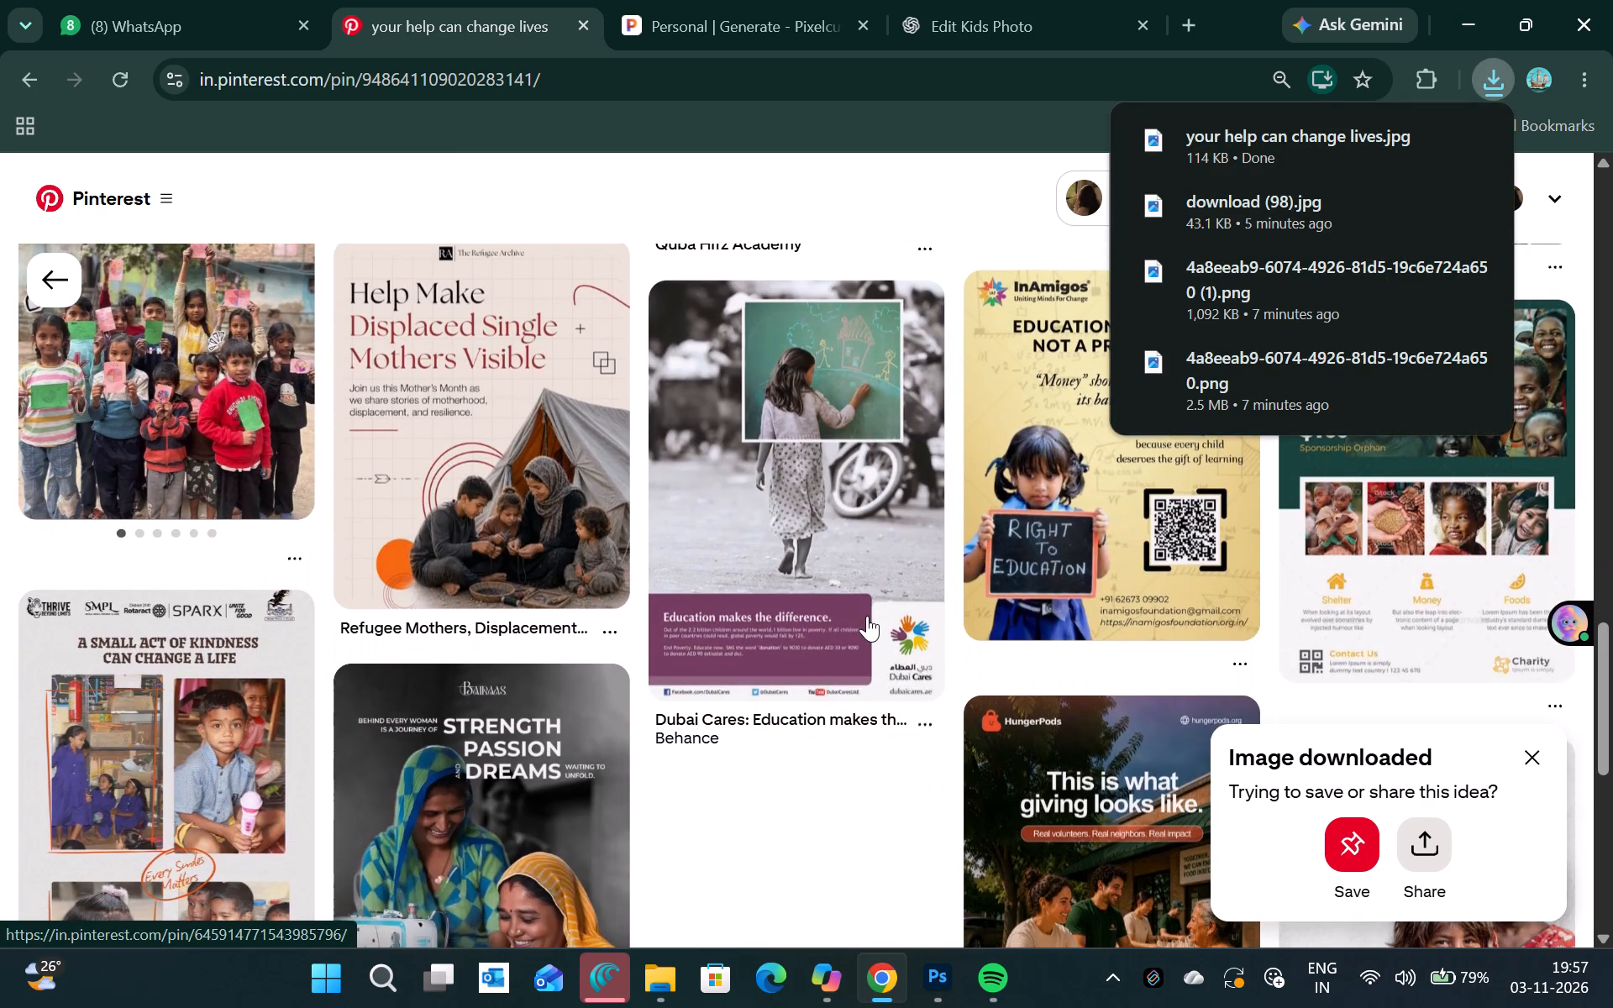
scroll(867, 616, down, 7)
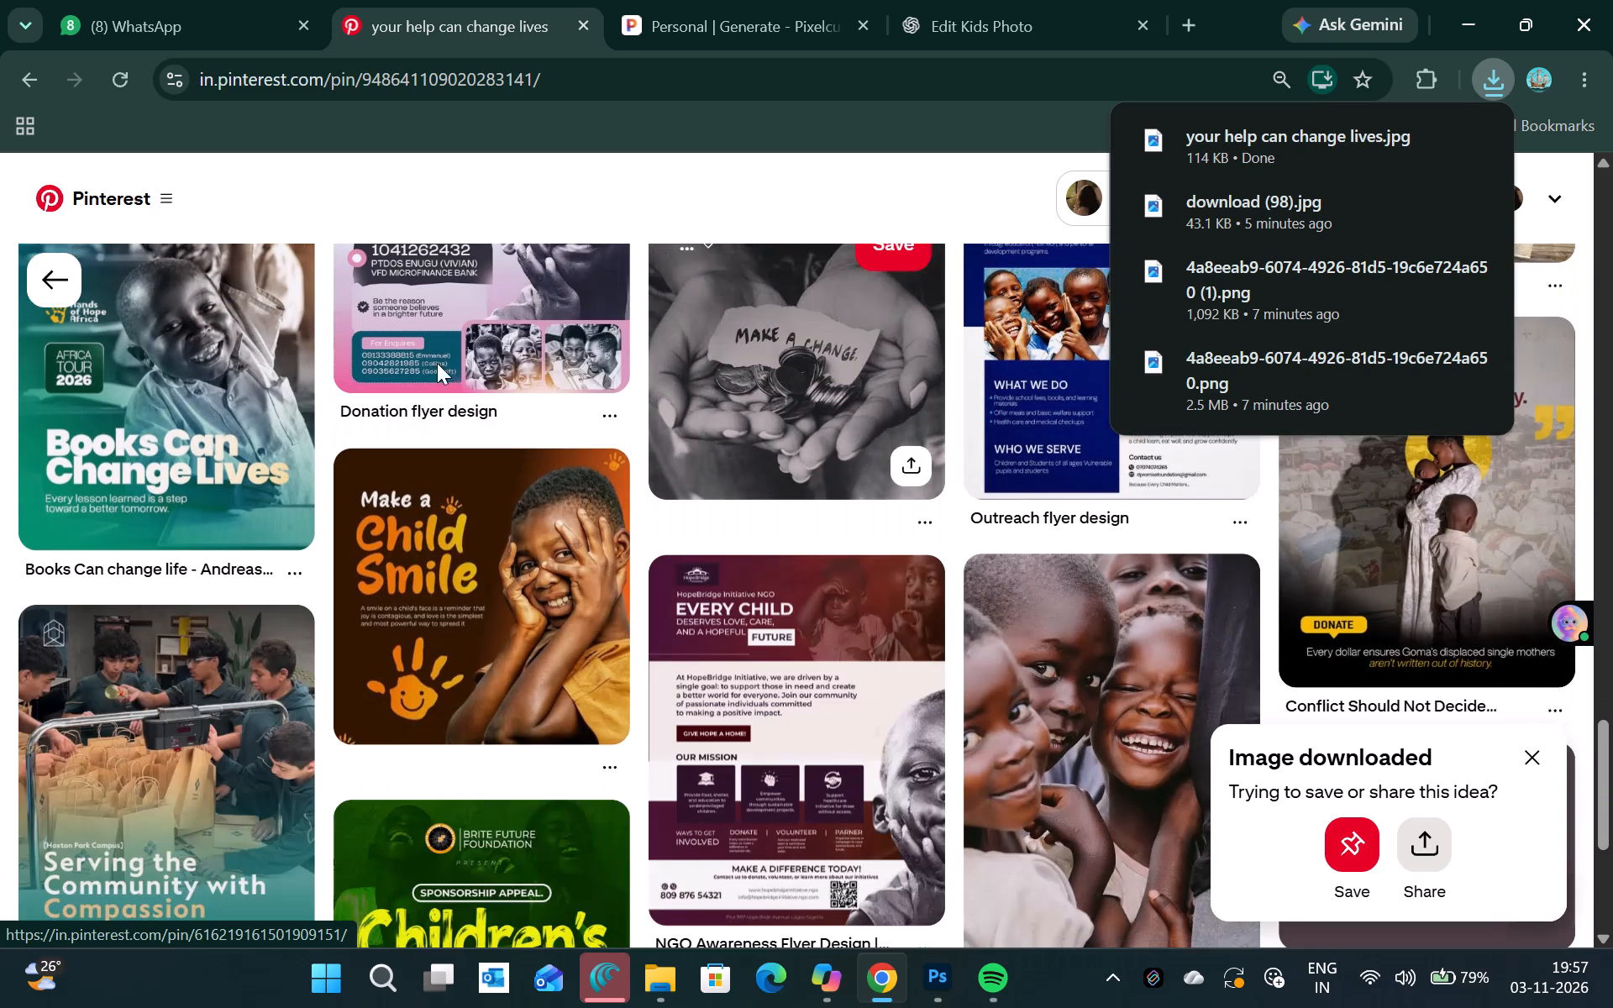
click(70, 298)
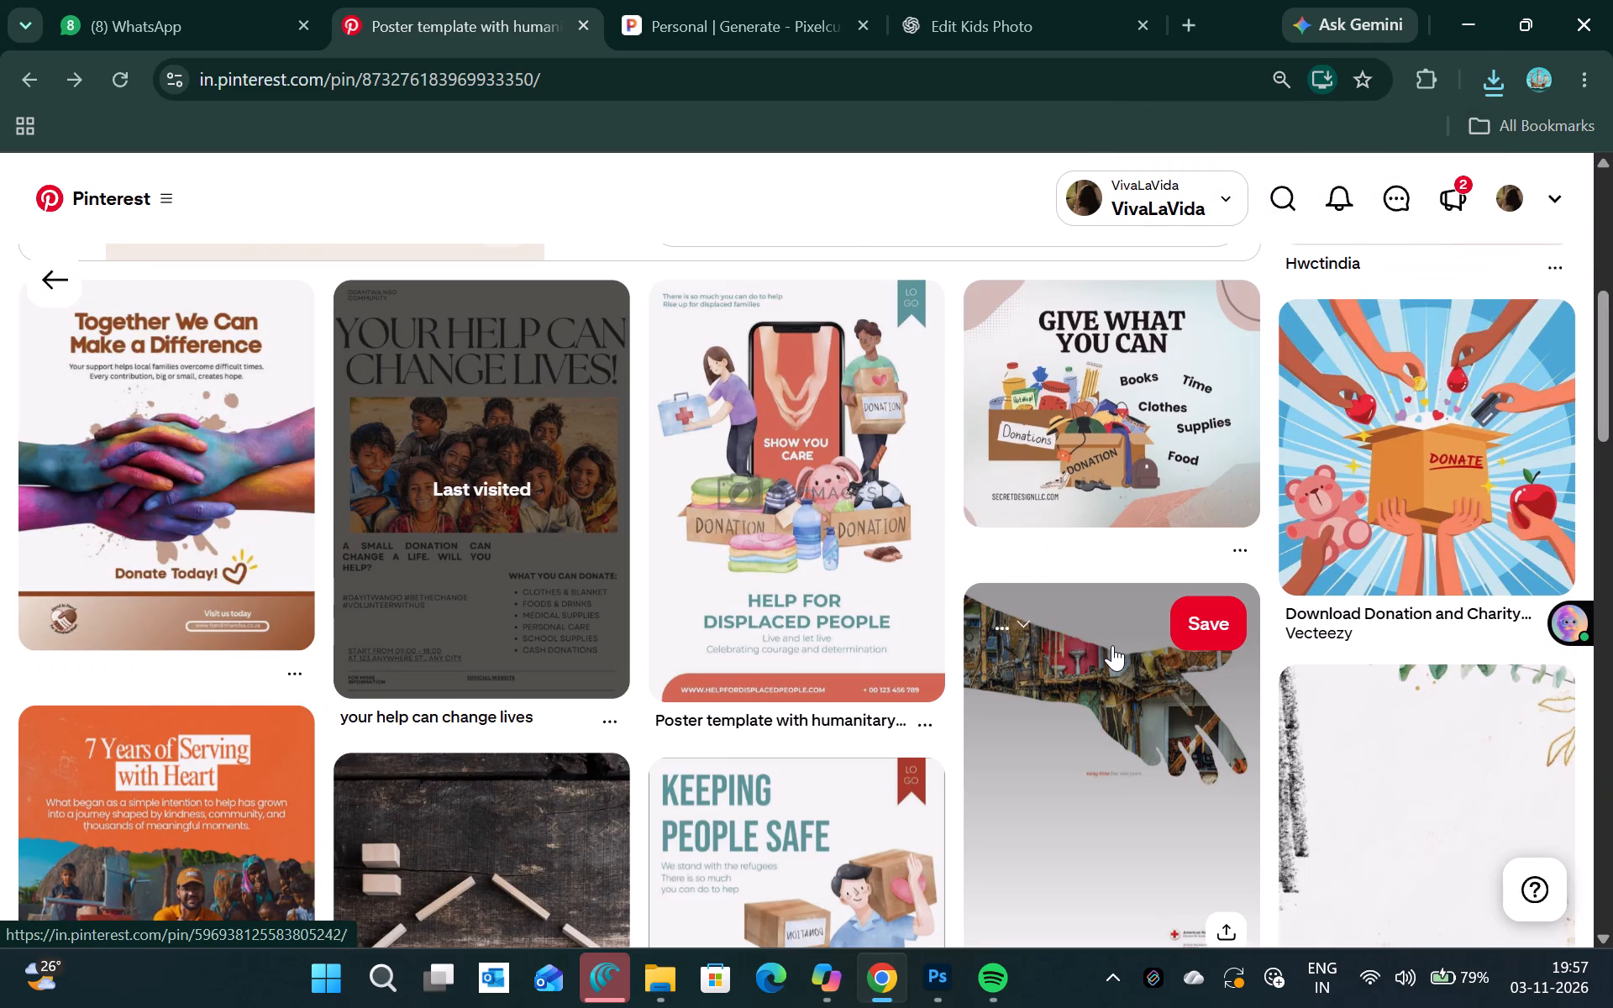
Open the "Help for Displaced People" poster pin and browse its related donation and charity designs.
scroll(1167, 731, down, 1)
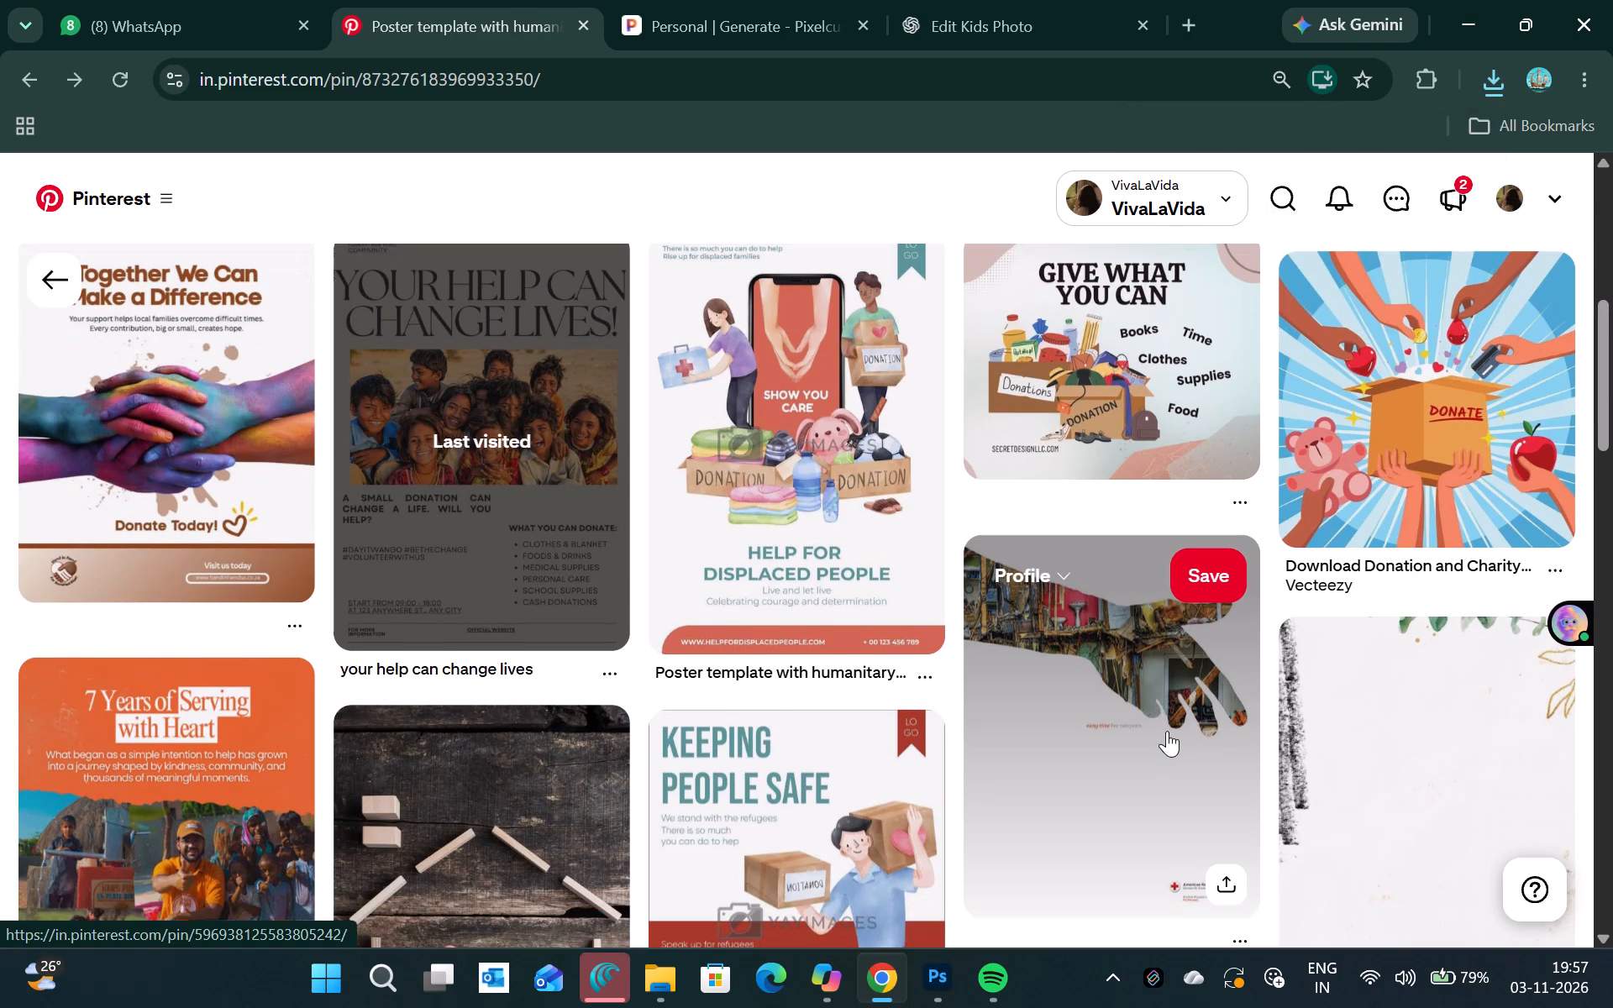
scroll(1167, 731, down, 1)
click(859, 485)
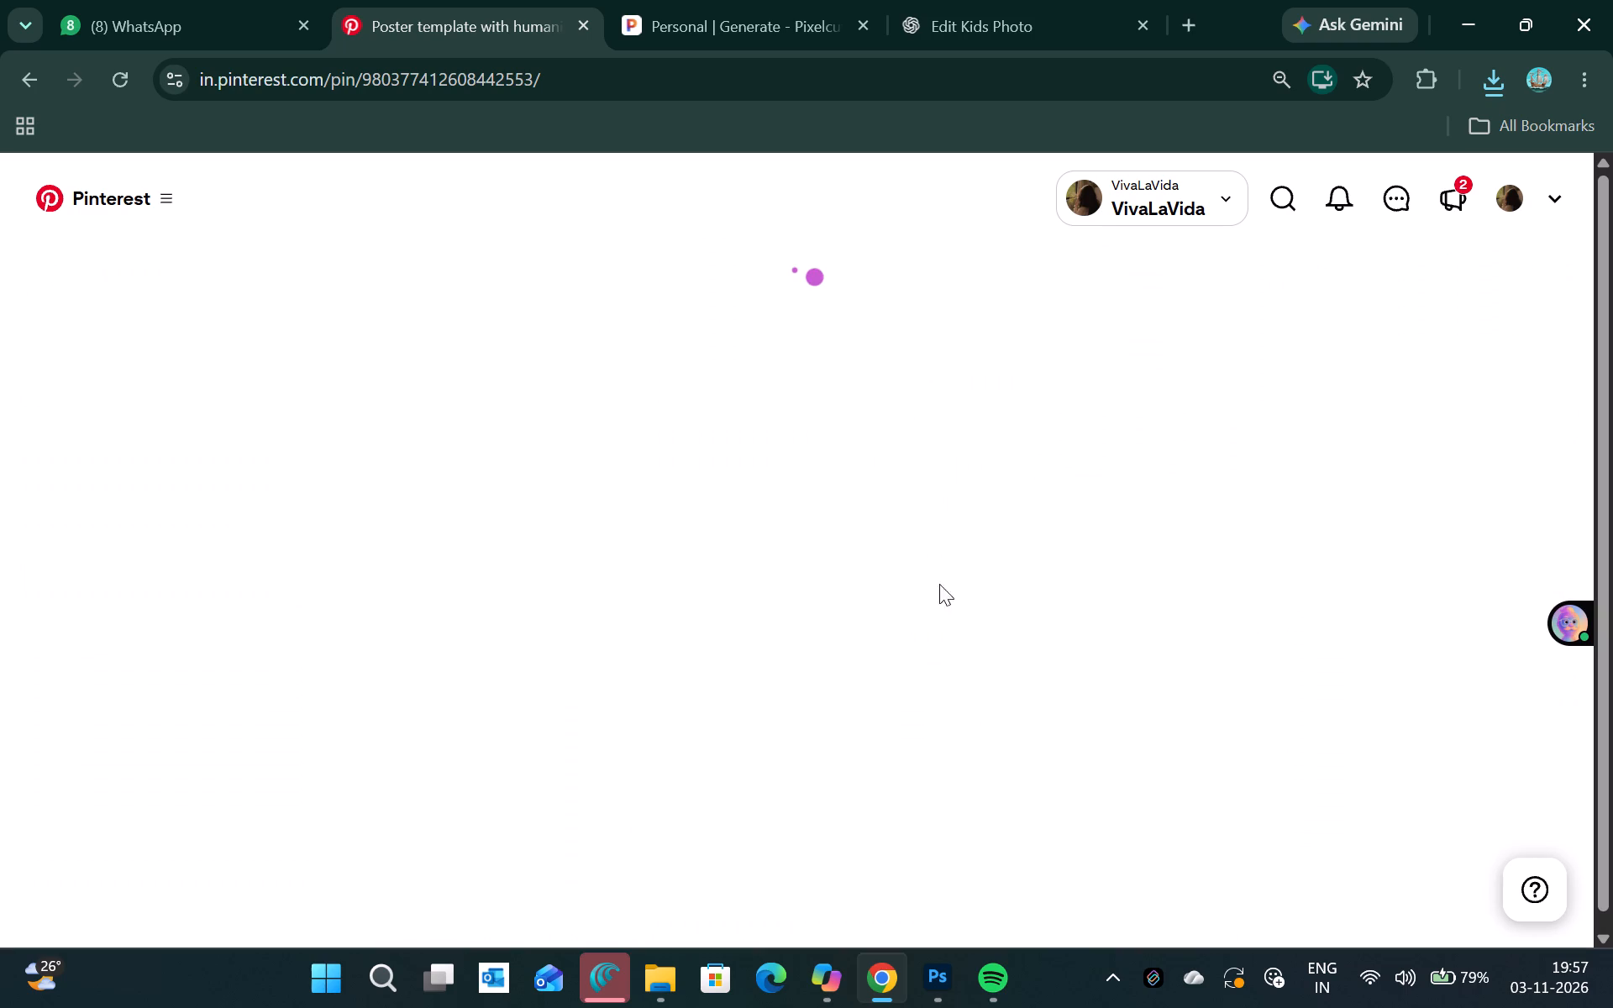
scroll(1021, 710, down, 2)
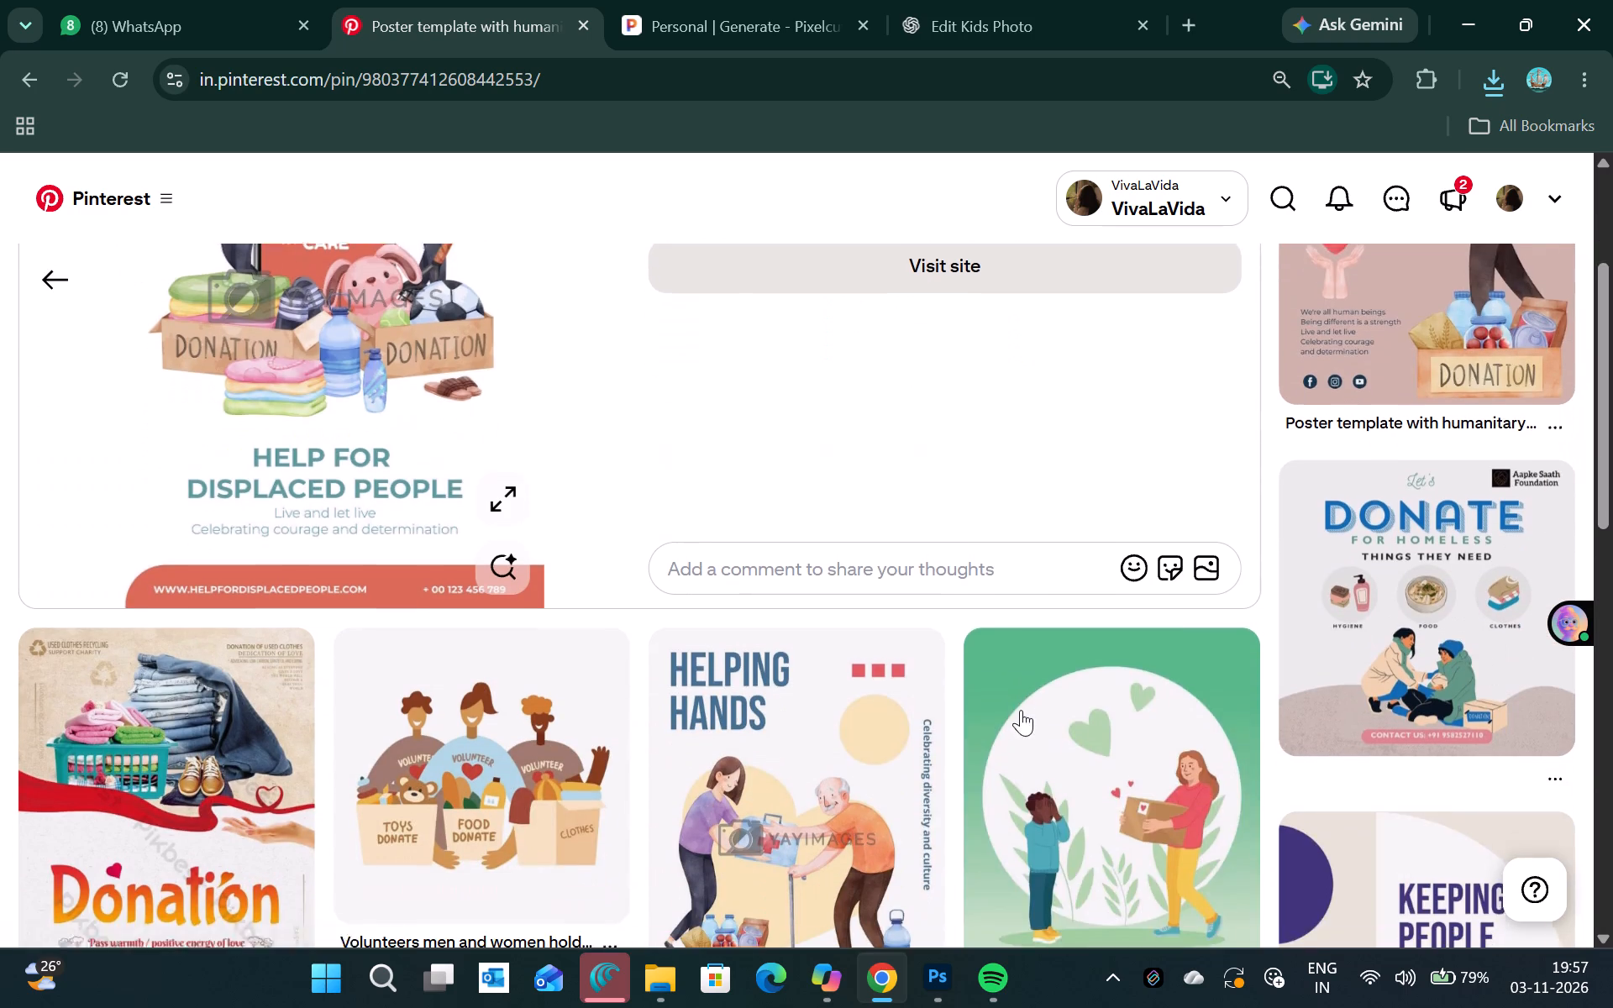
scroll(1021, 710, down, 1)
scroll(812, 690, down, 2)
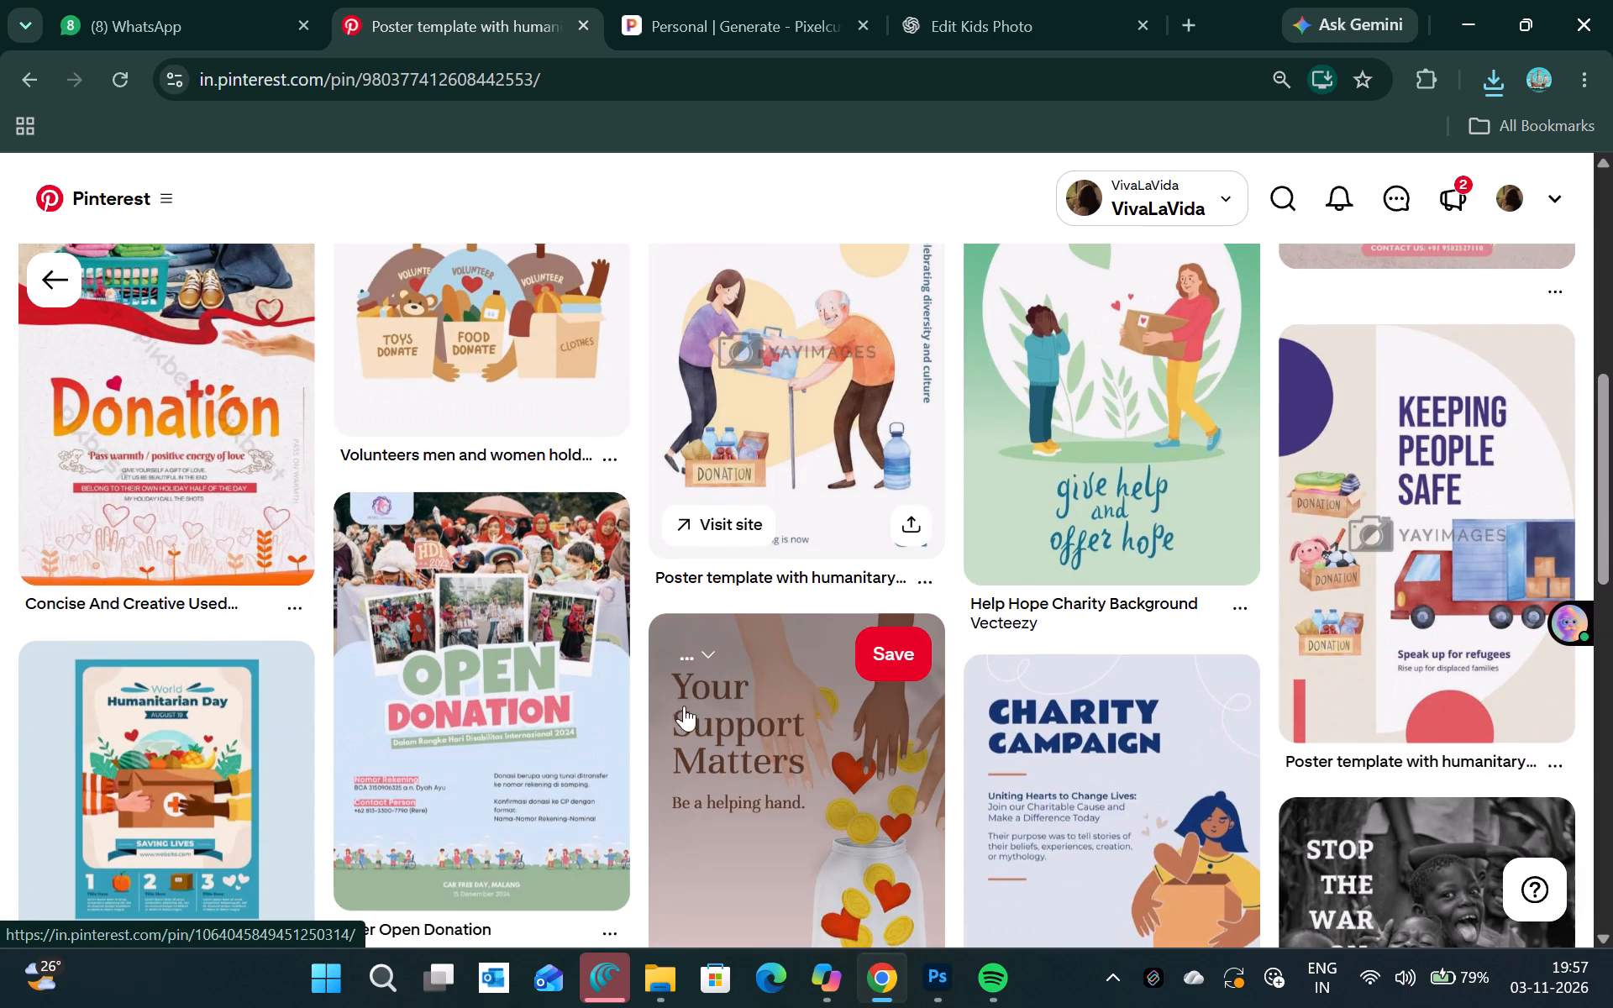
scroll(660, 713, down, 3)
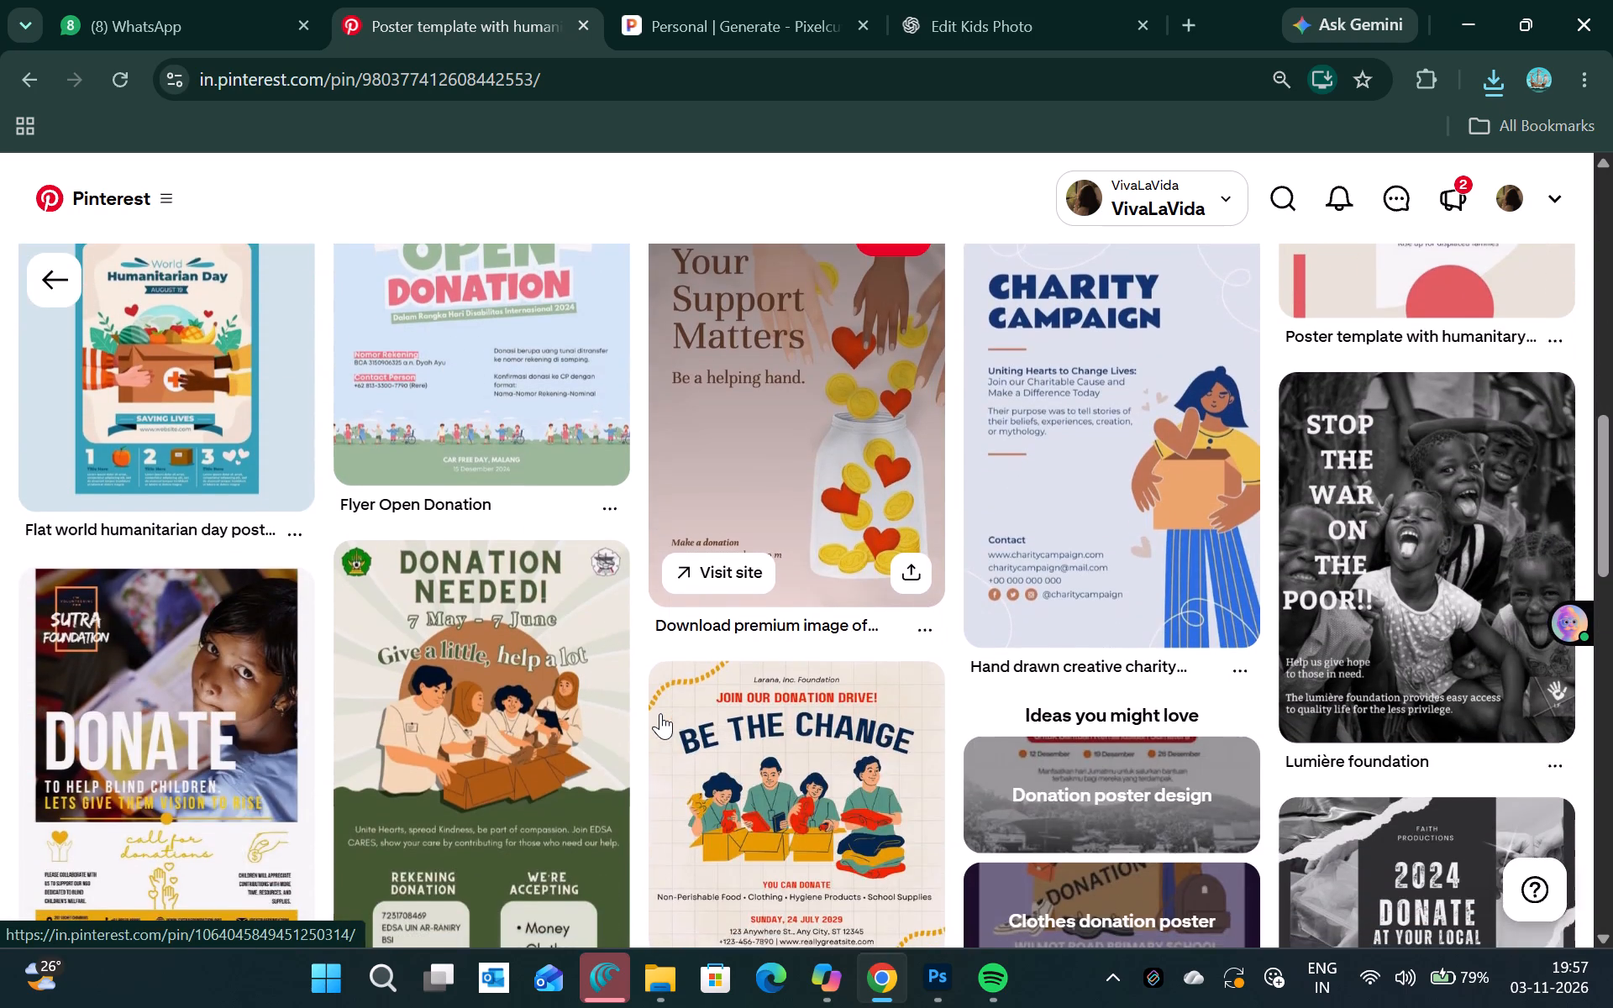
scroll(660, 713, down, 4)
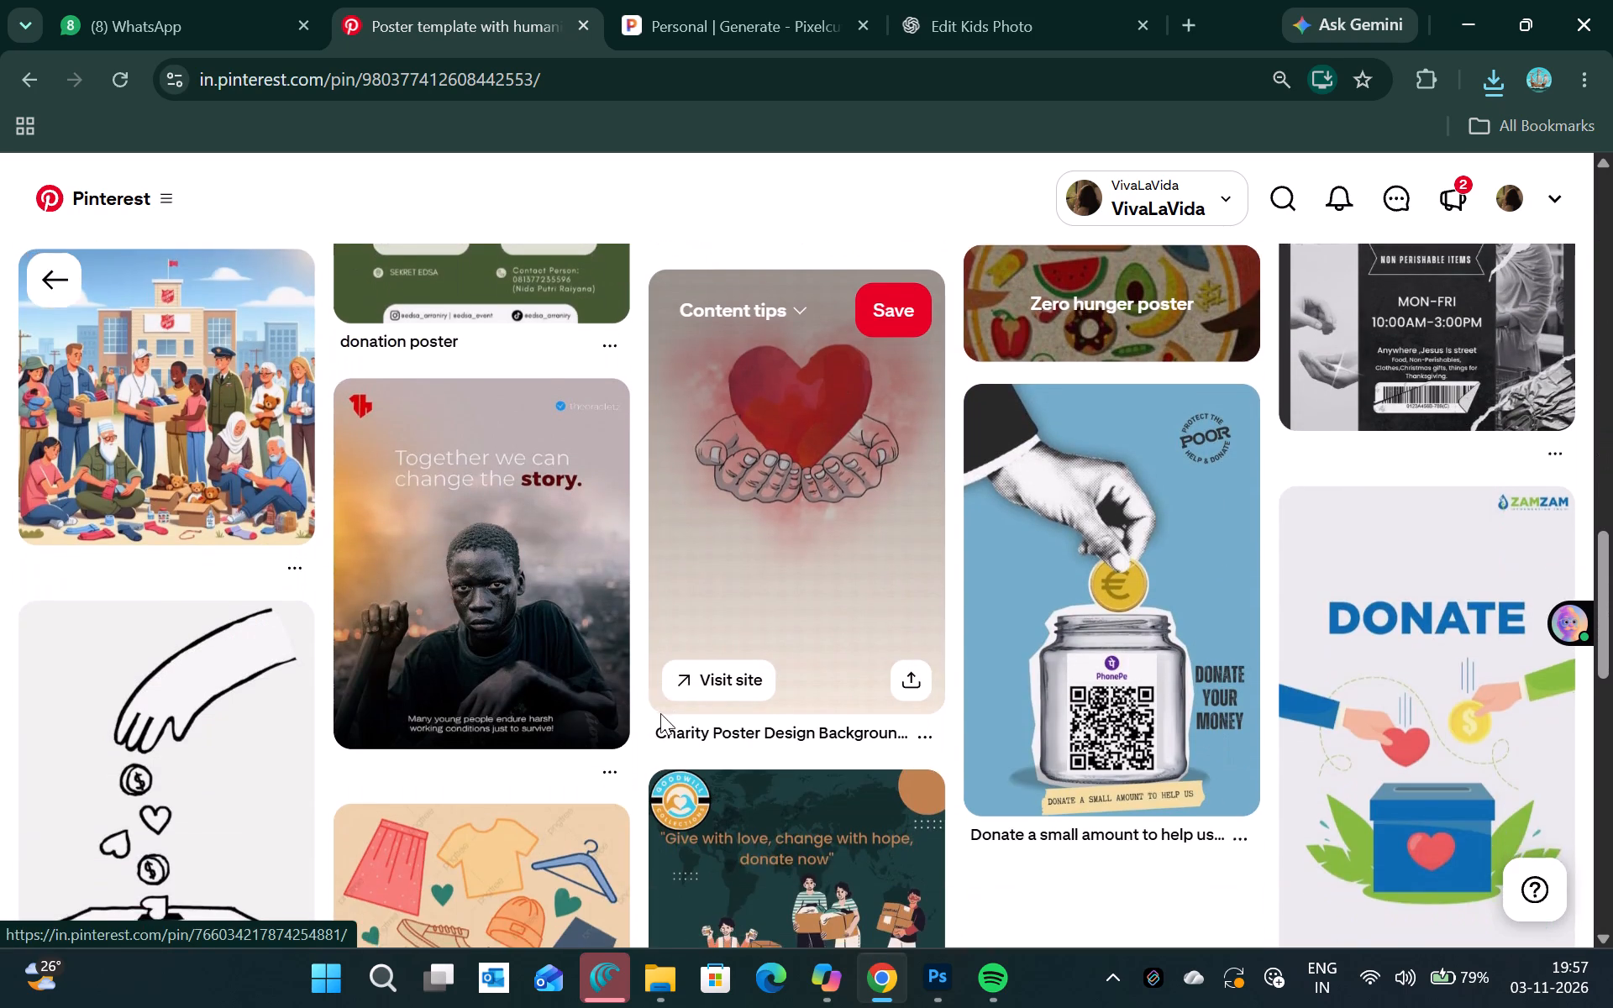
scroll(660, 713, down, 4)
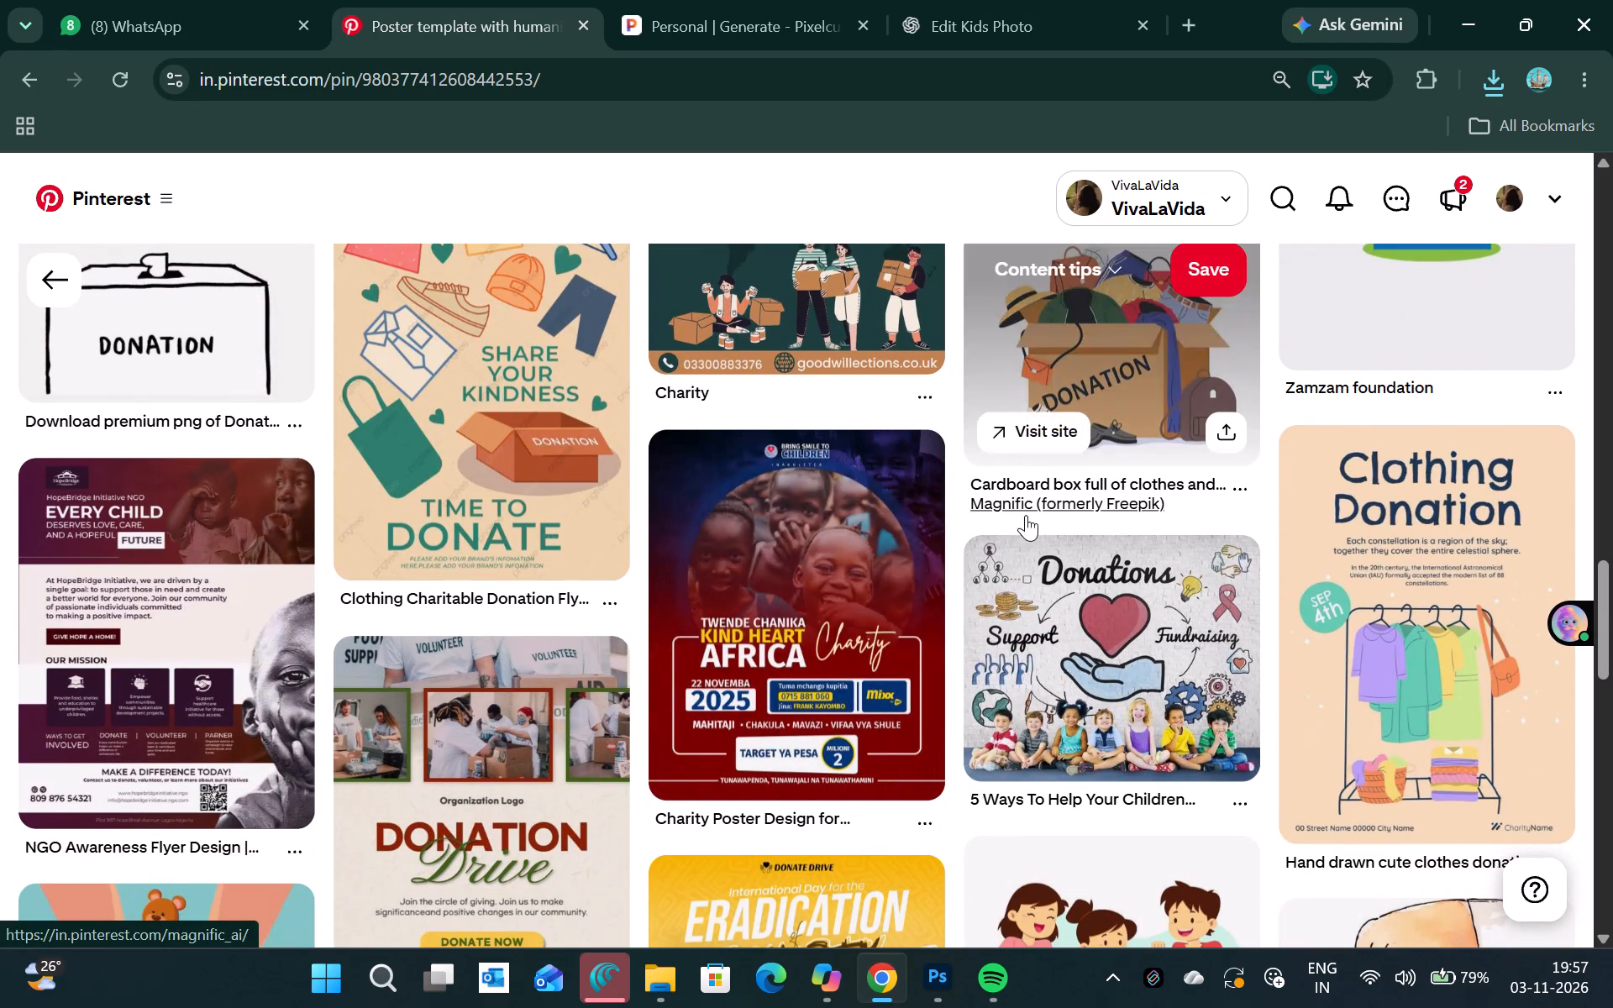
Open the "Cardboard box full of clothes and accessories" pin and download its image.
click(1114, 328)
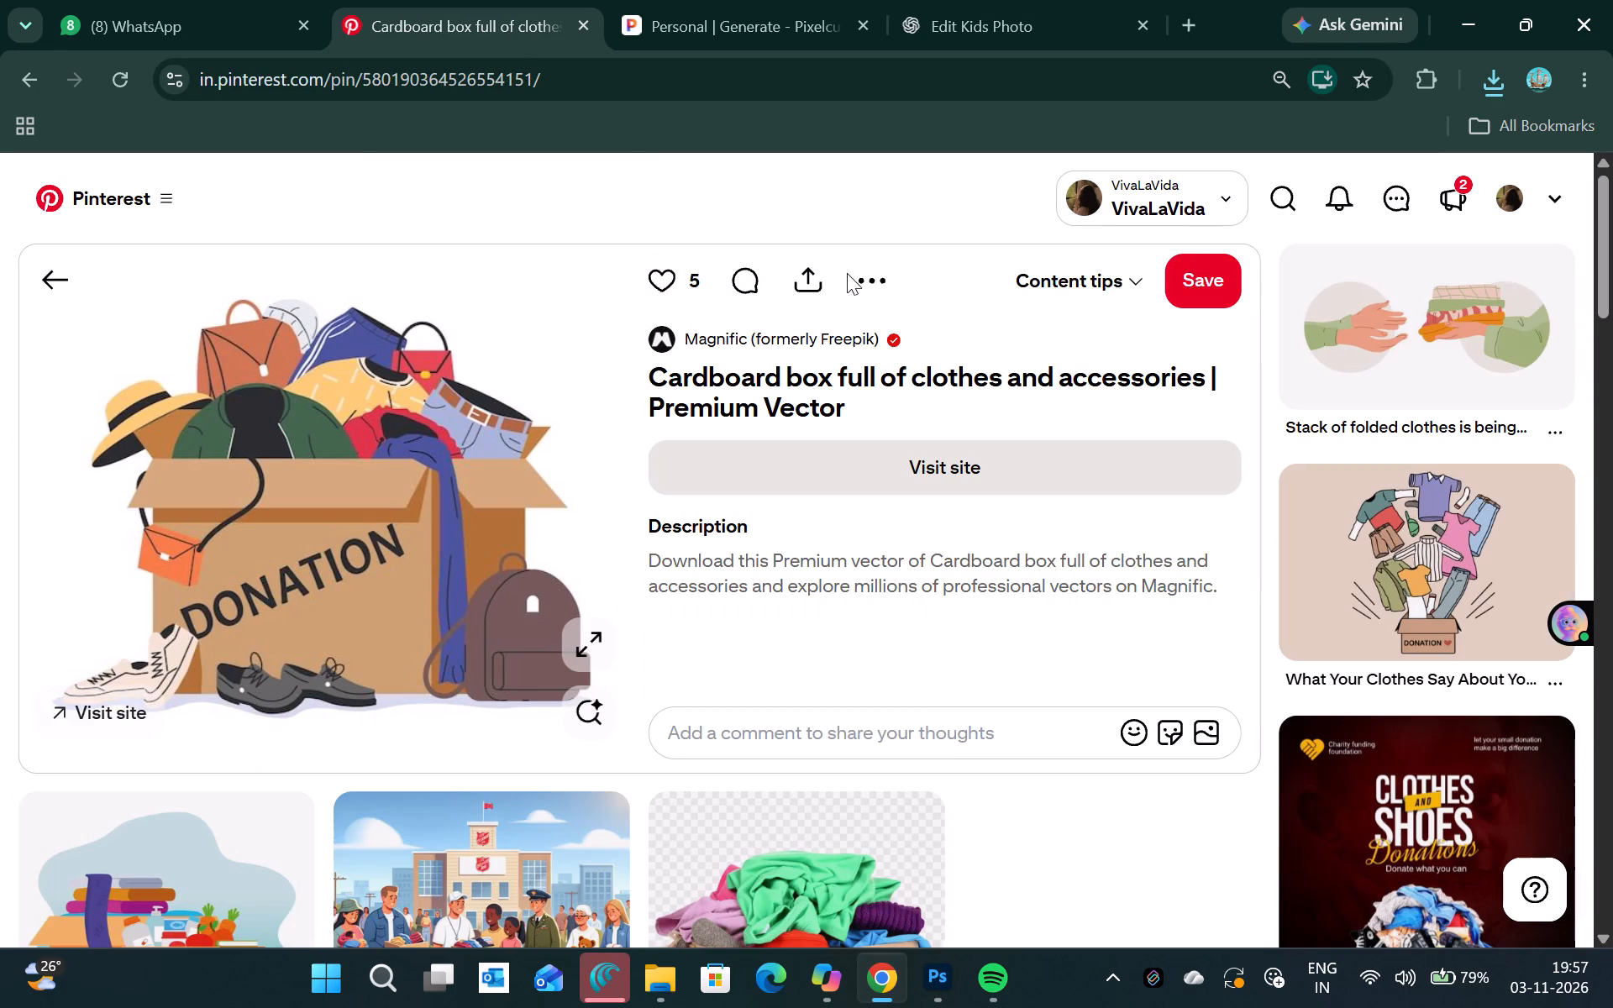
click(854, 272)
click(796, 351)
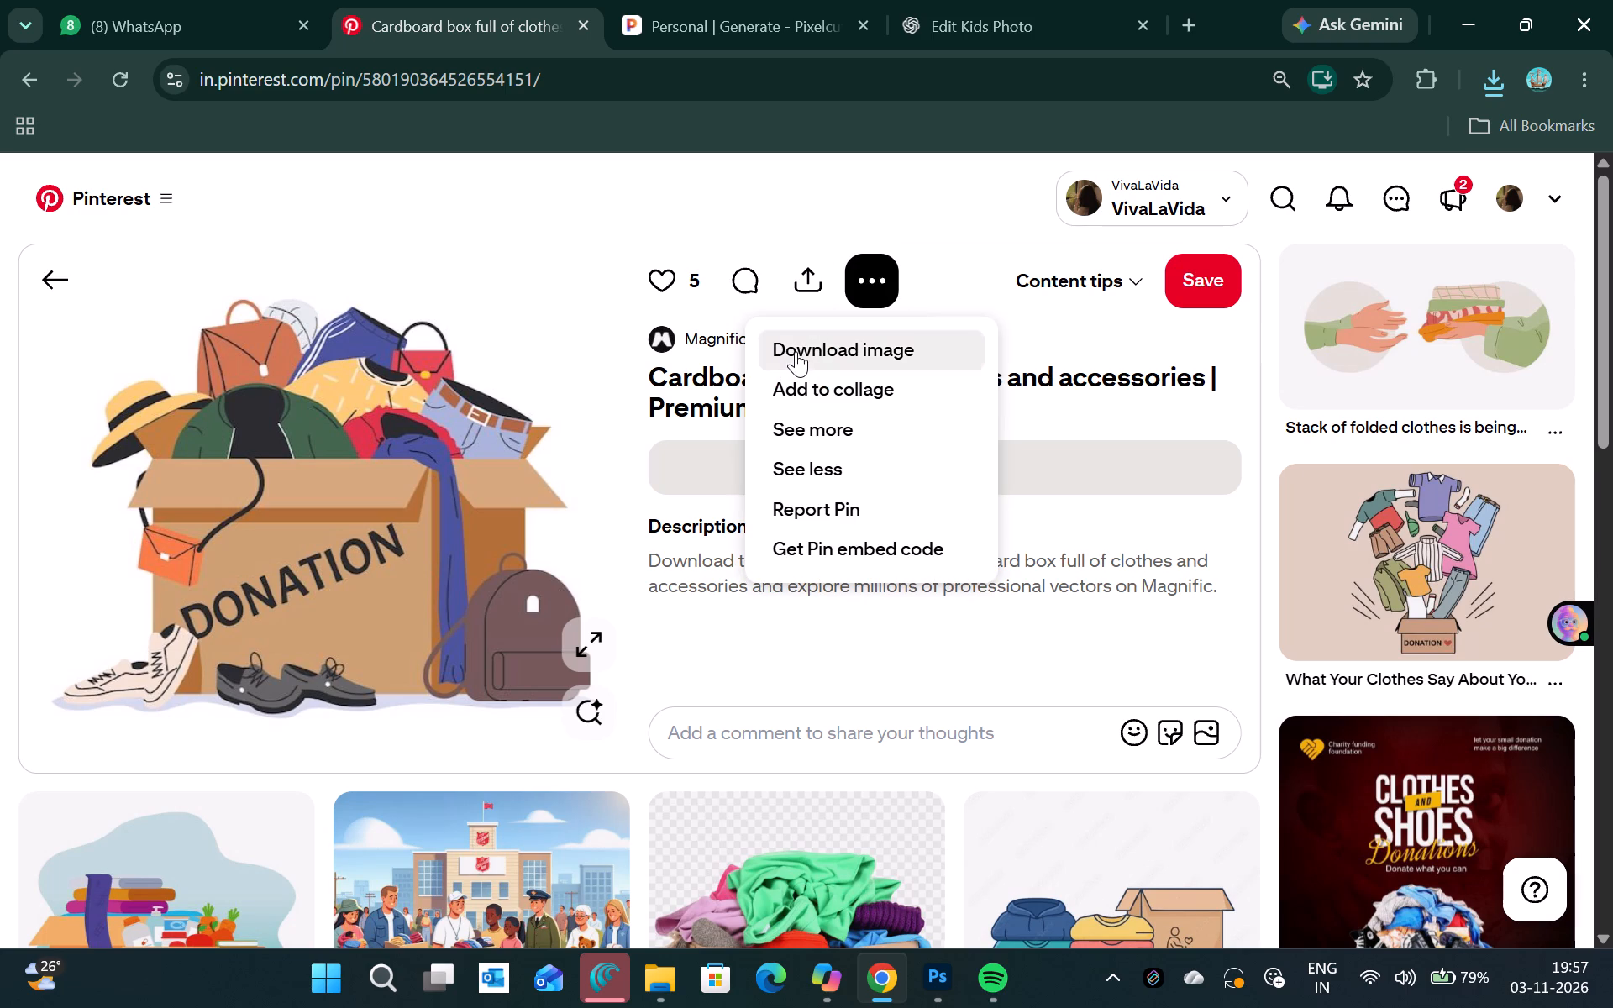
Place the downloaded cardboard donation box image from the Downloads folder into the Flash banner in Photoshop.
click(659, 1000)
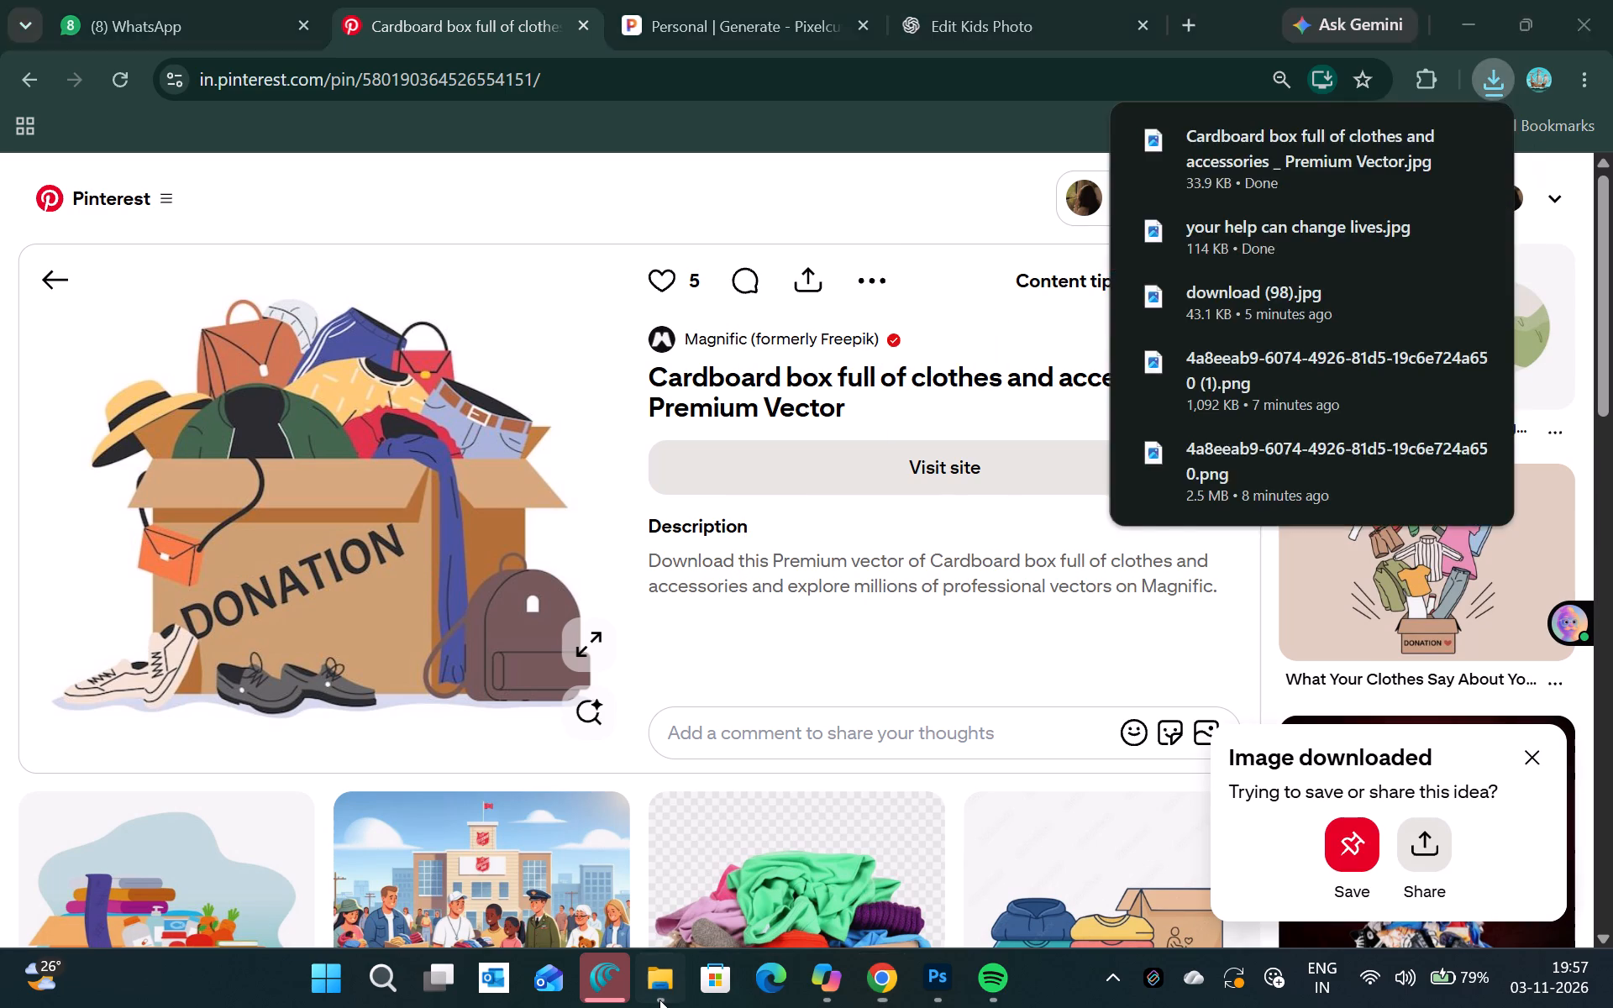
drag(433, 396, 940, 961)
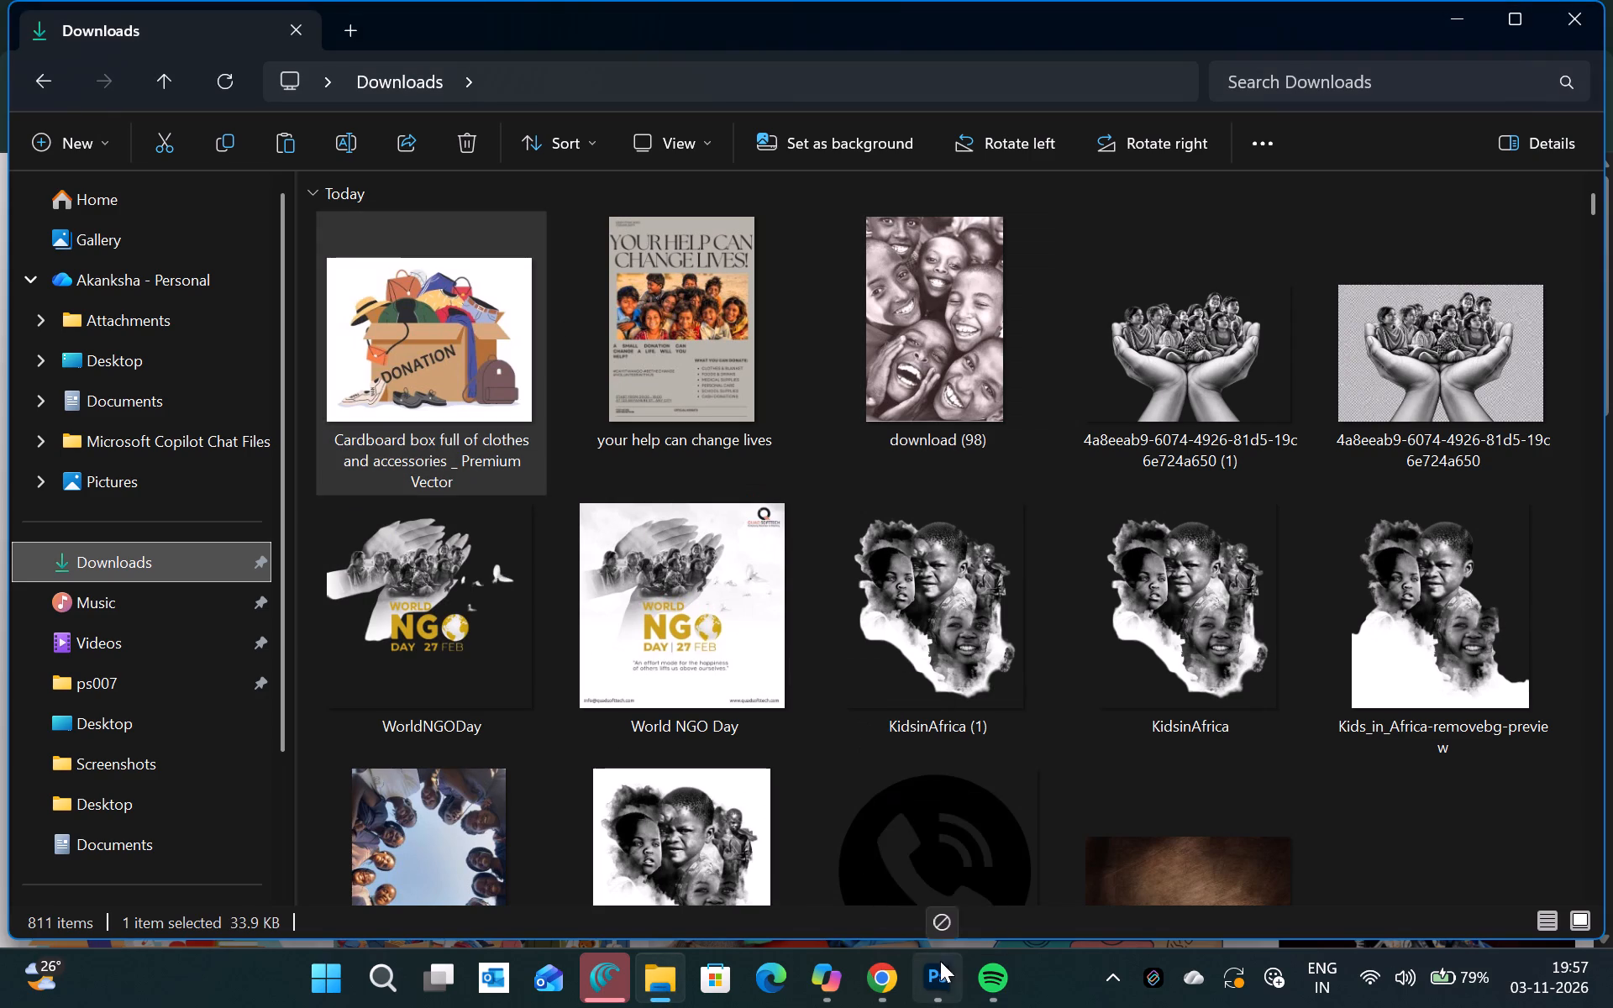
drag(940, 961, 909, 658)
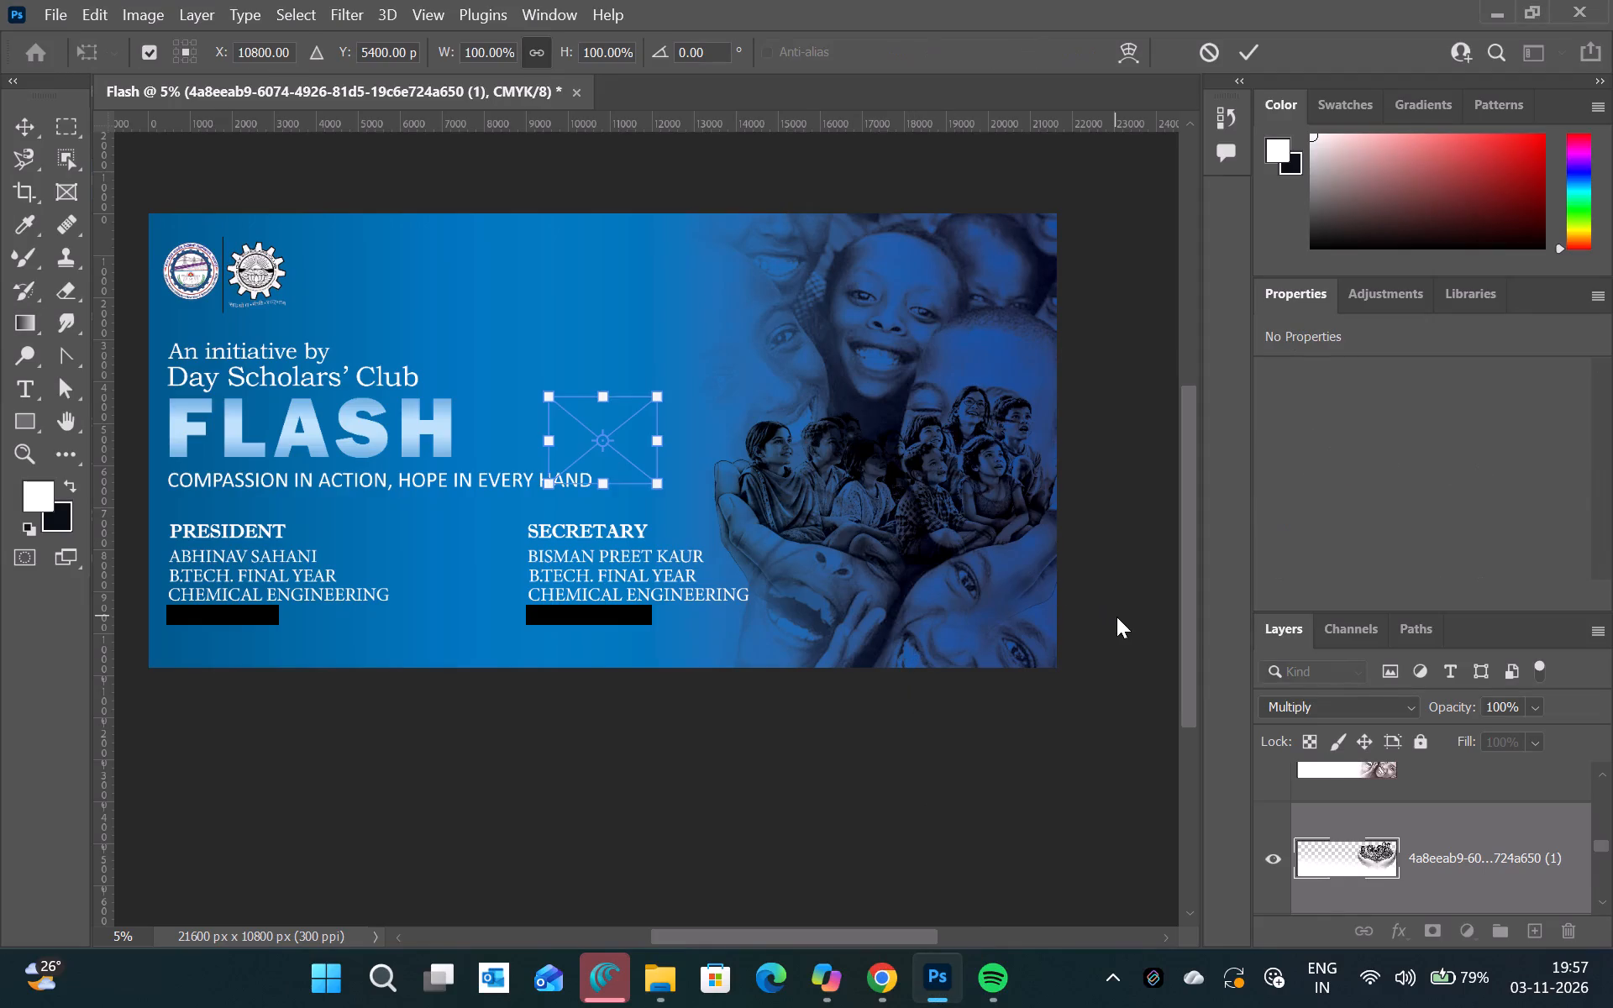
Try another blend mode on the placed box image, settle on Multiply, and place it between the FLASH title and the children.
click(1343, 708)
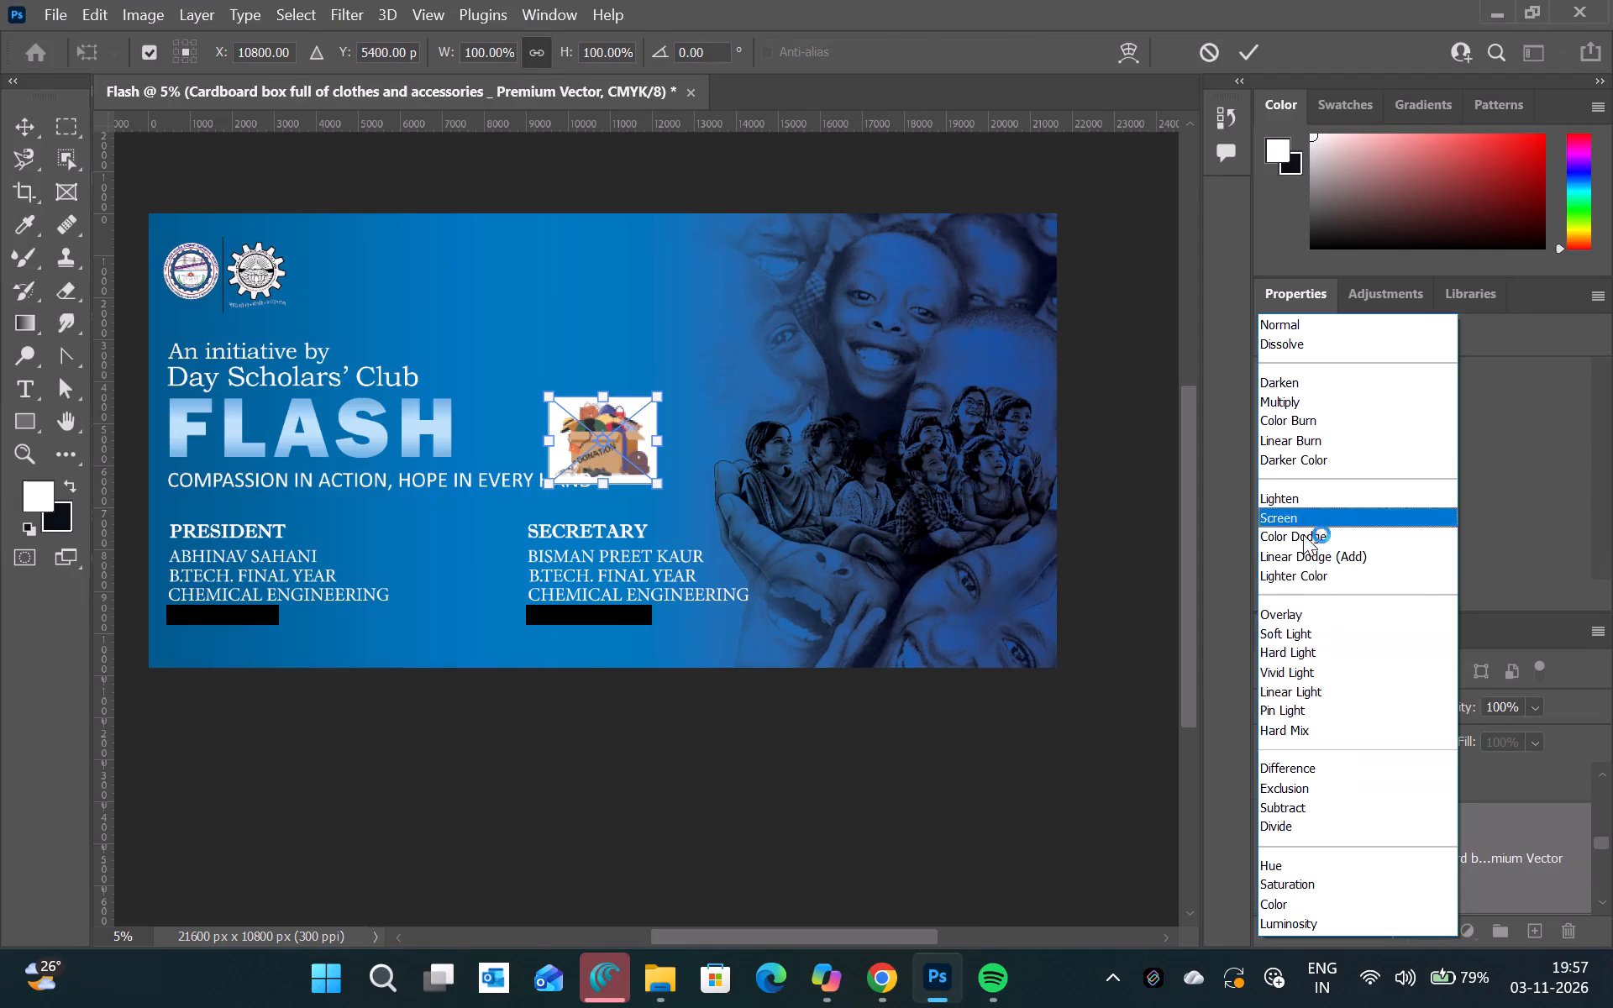
click(1309, 628)
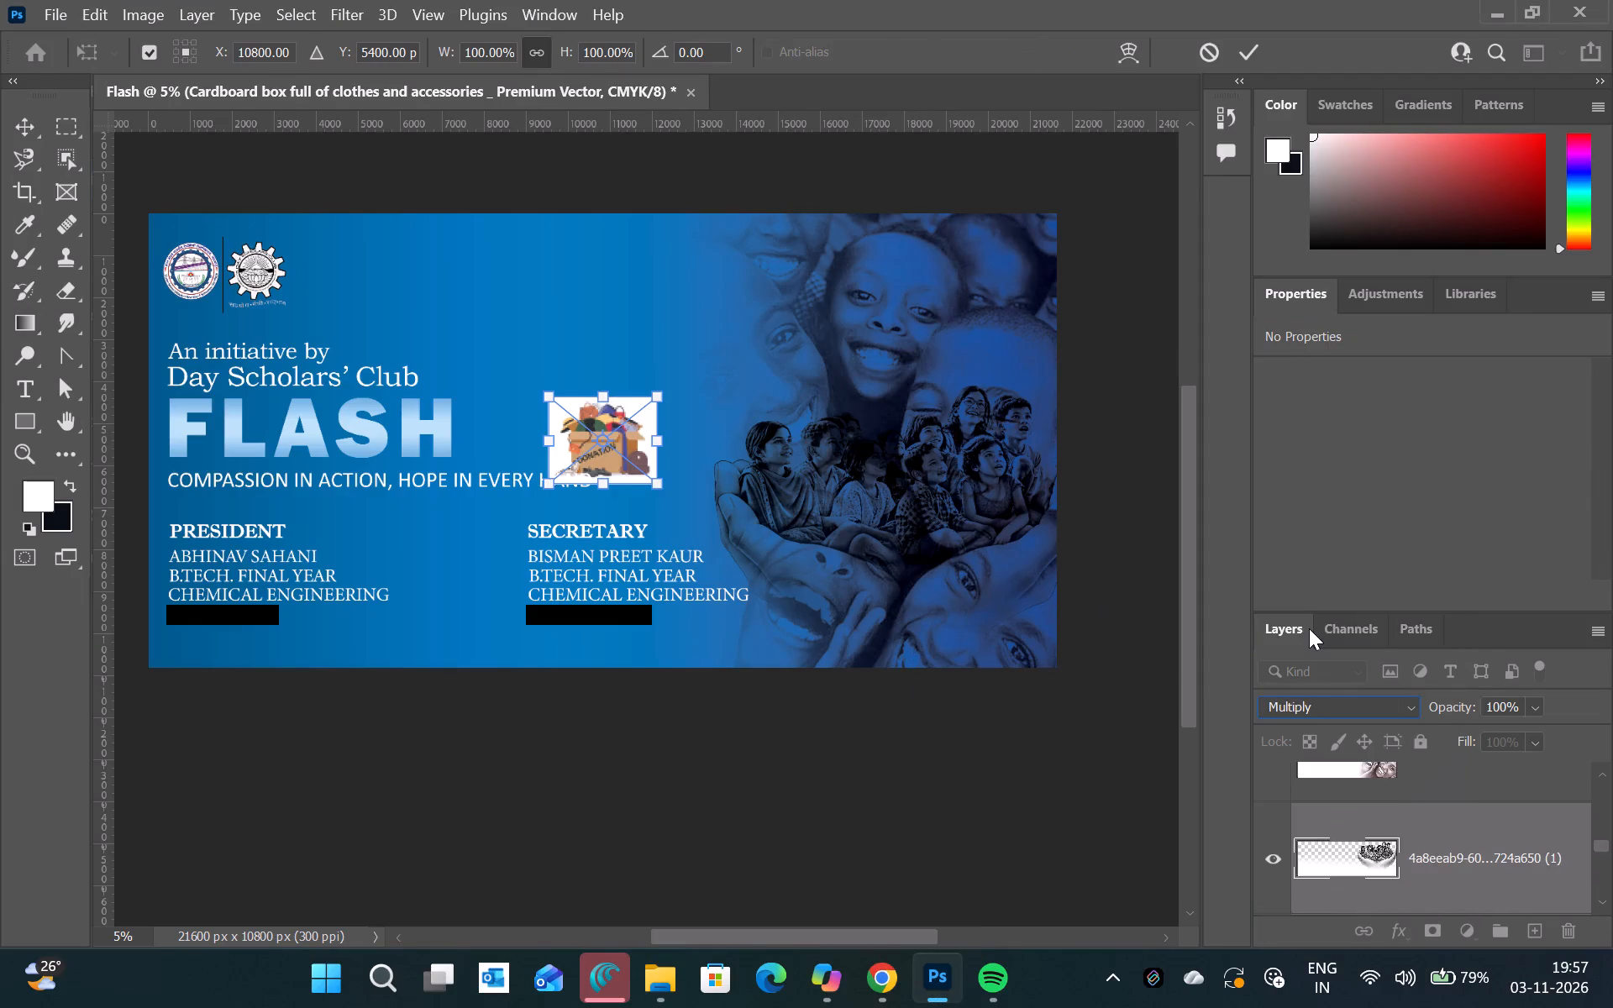
click(1336, 709)
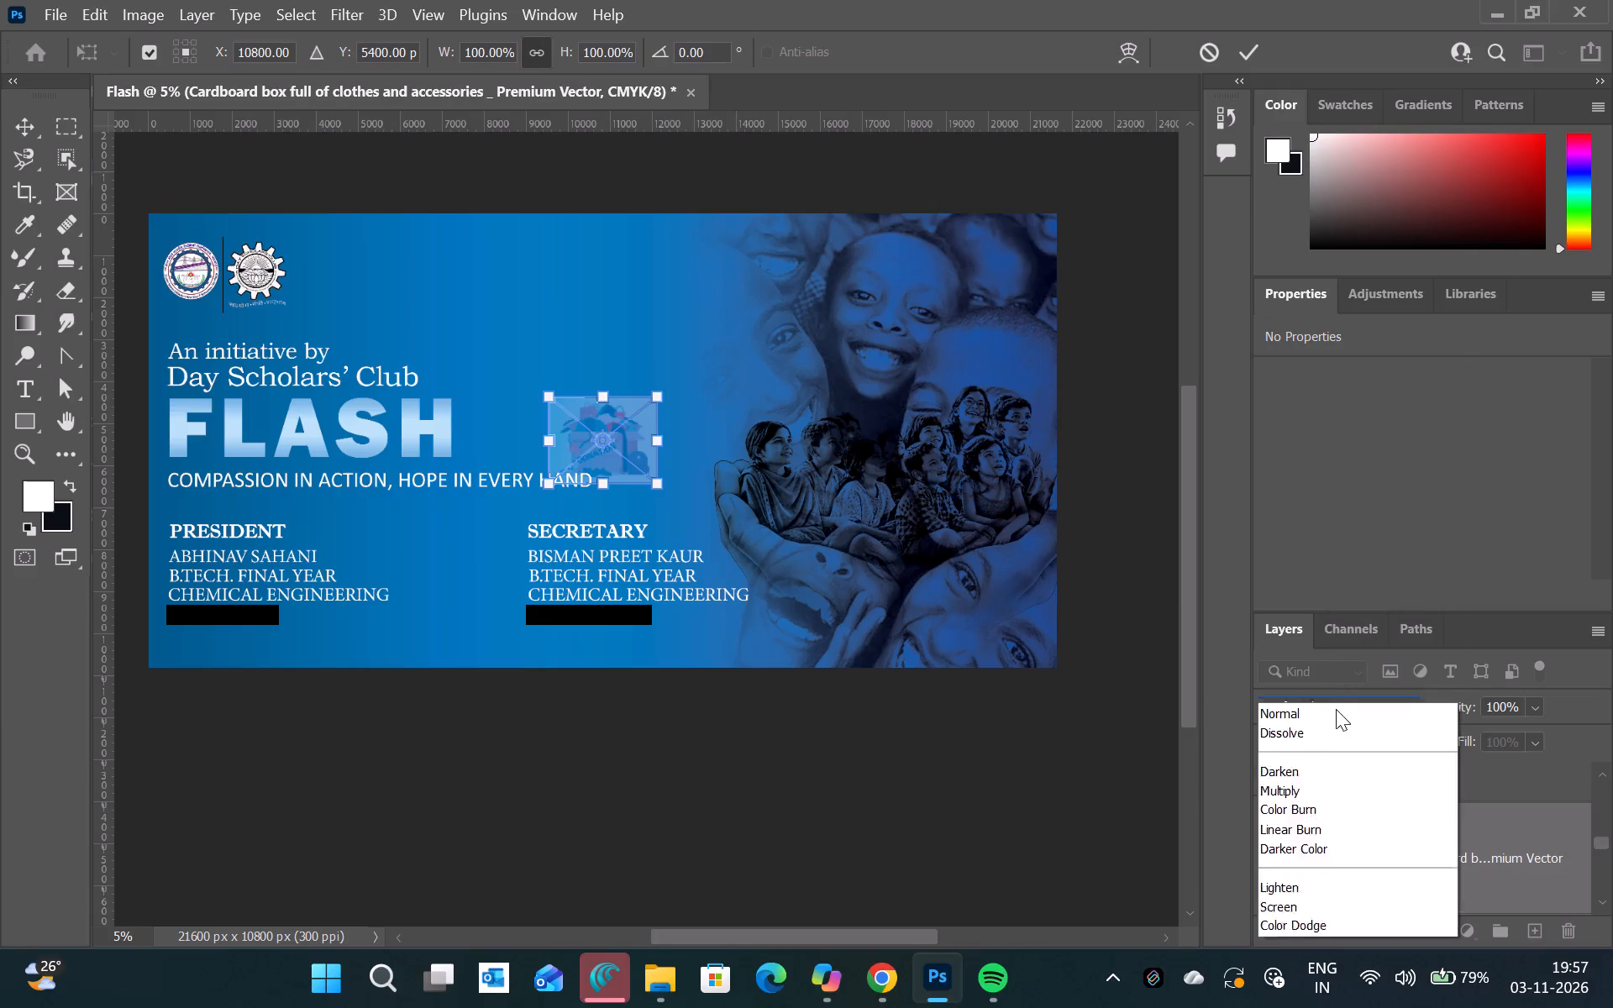
click(1307, 404)
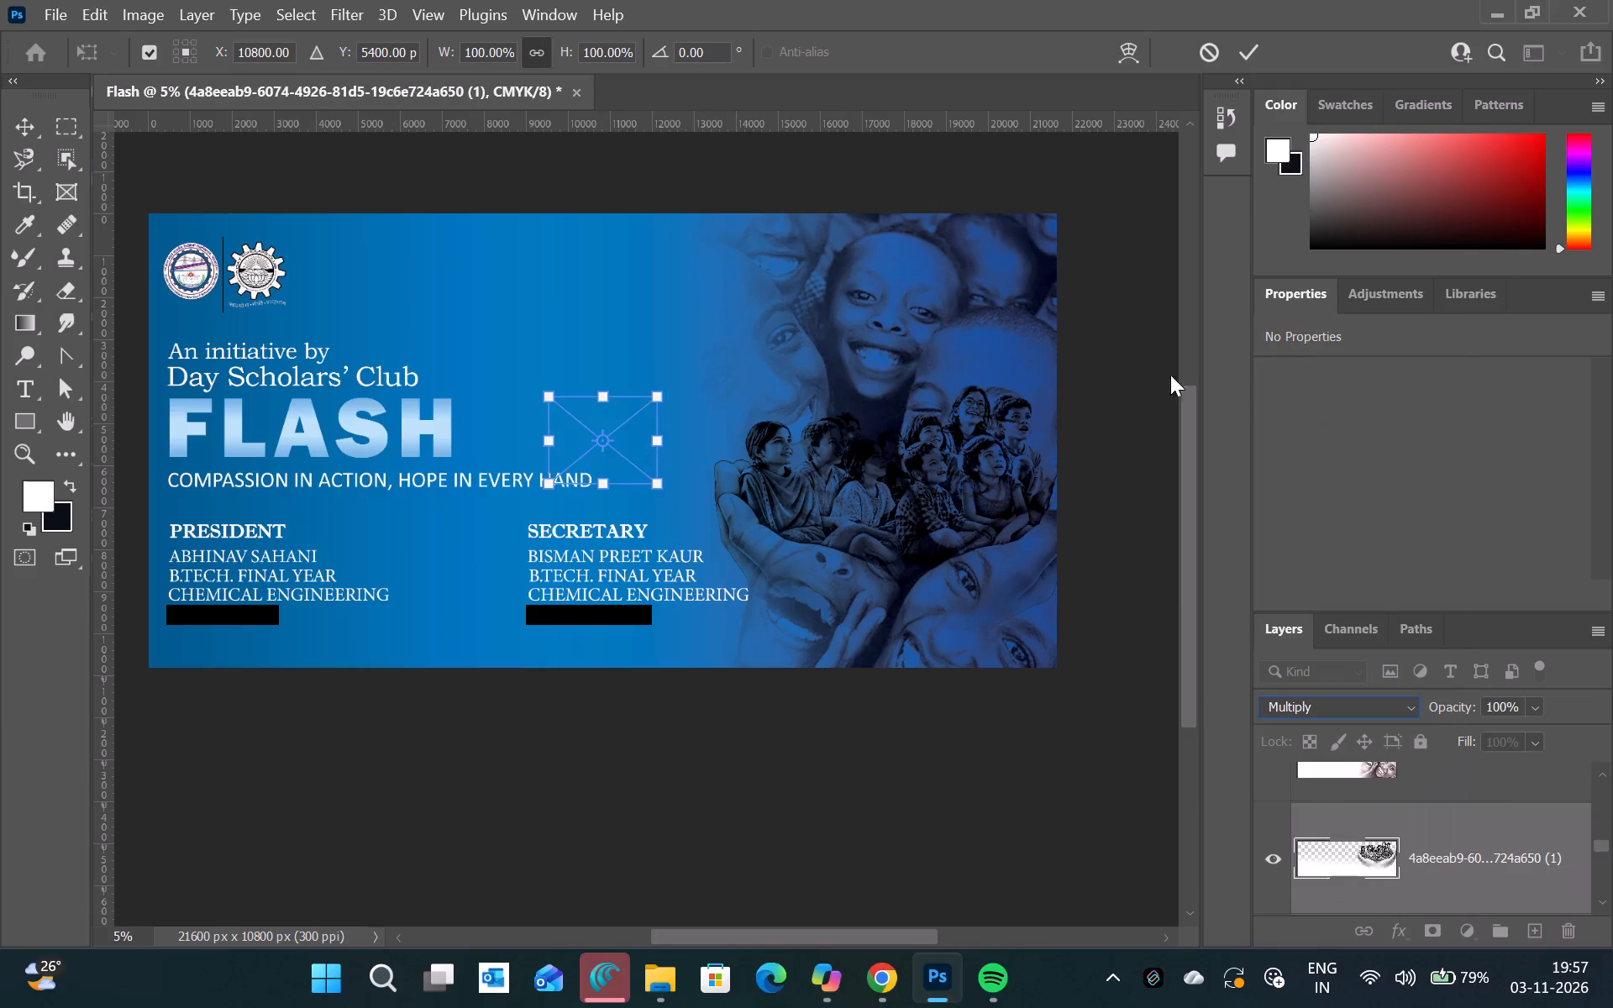
drag(630, 429, 707, 404)
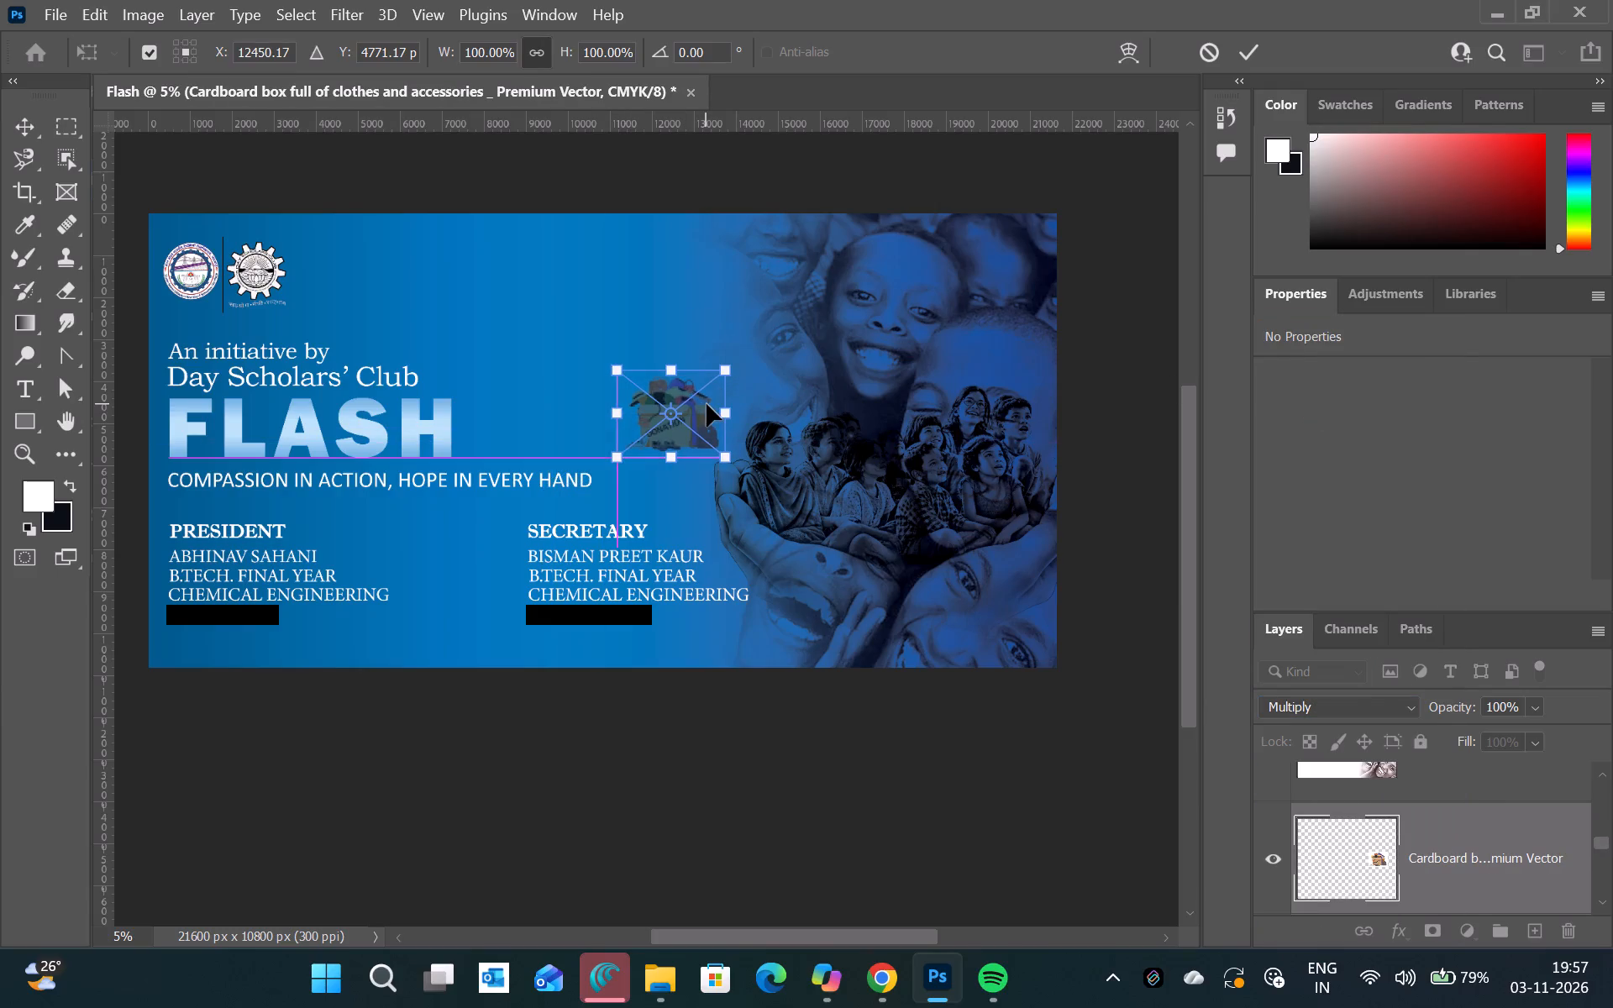
click(25, 118)
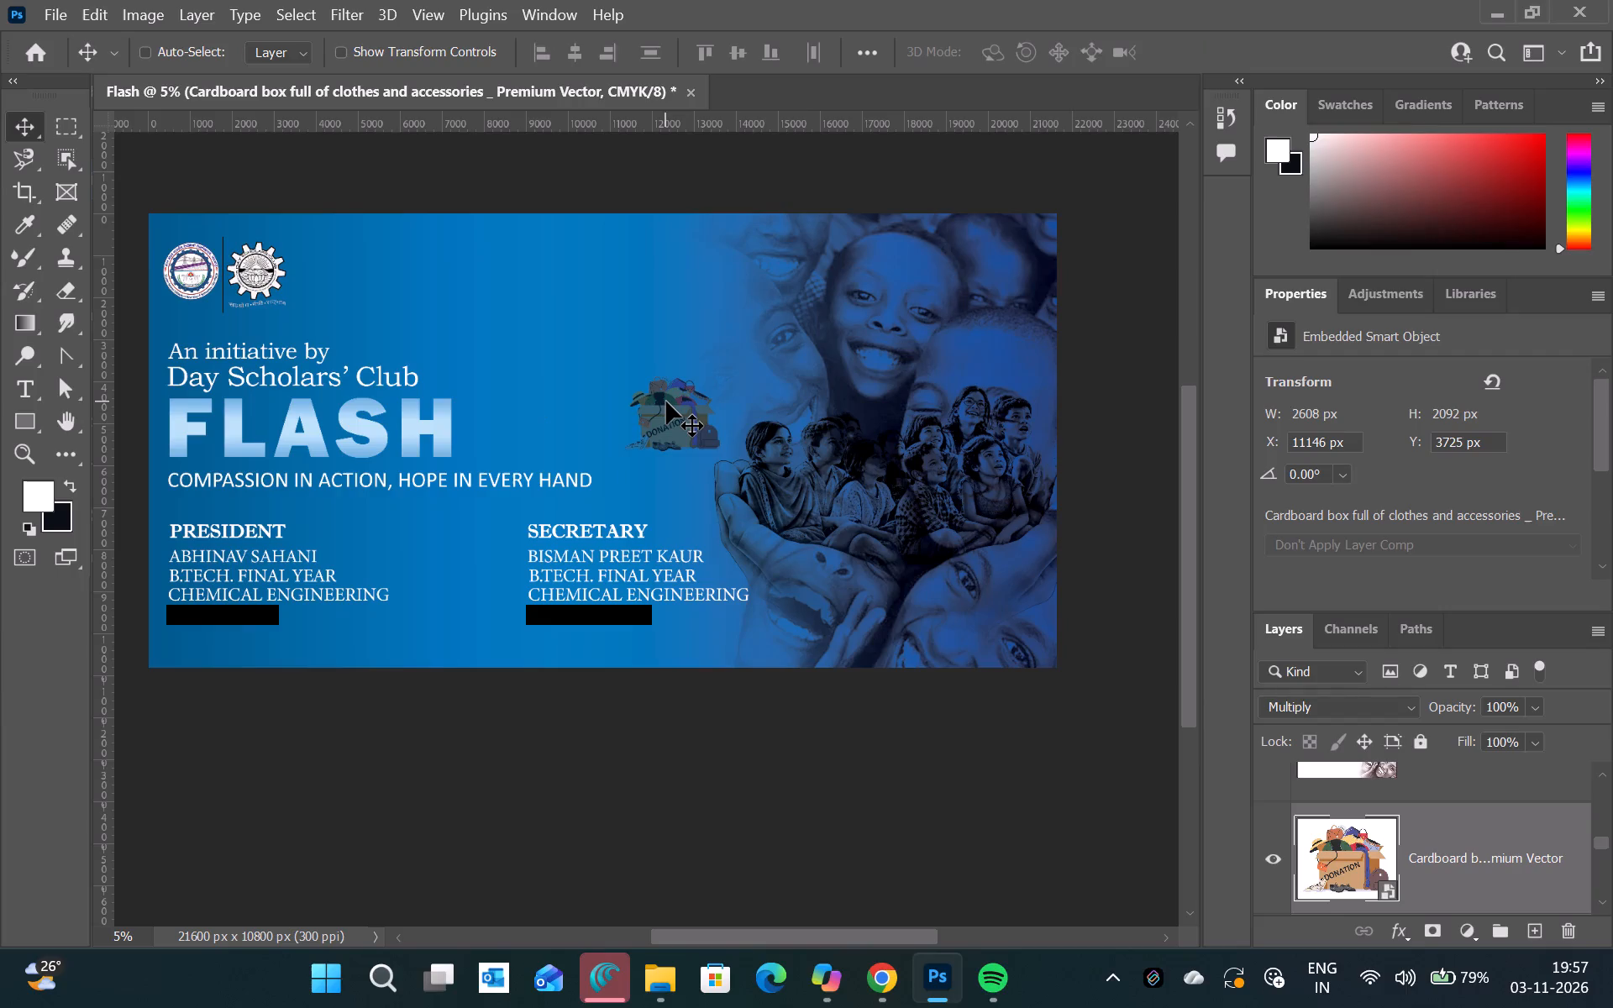
Scale the donation box image to about 285% and position it at the banner's upper middle, overlapping the children's faces.
key(ctrl+t)
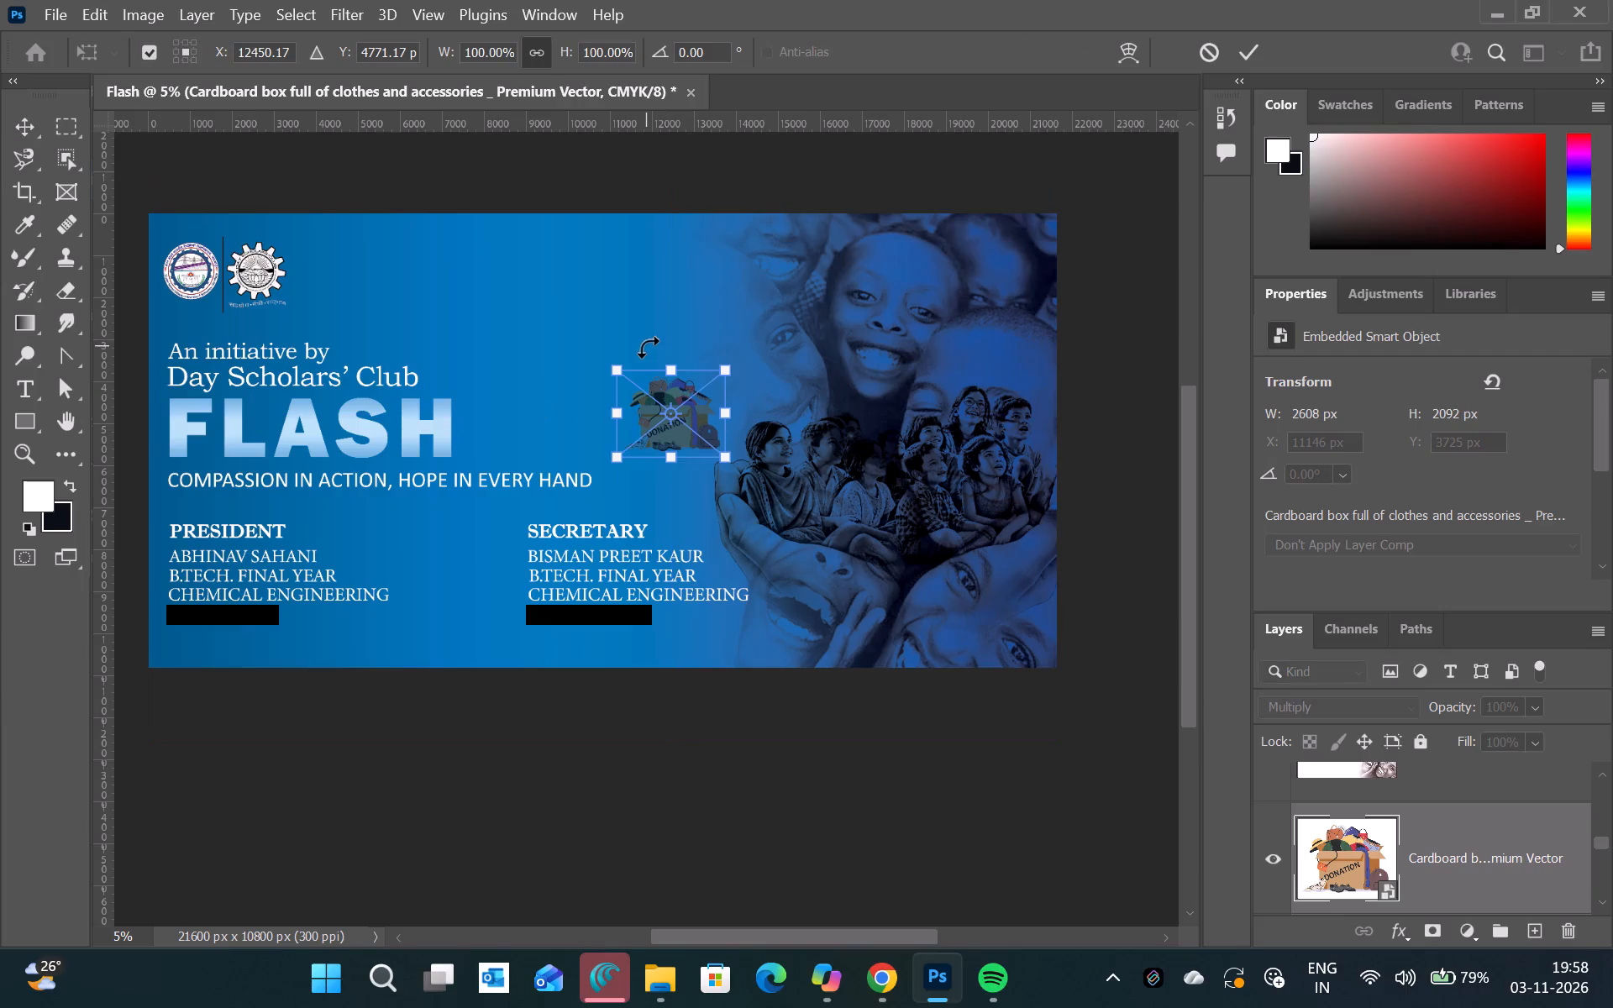
drag(610, 361, 541, 171)
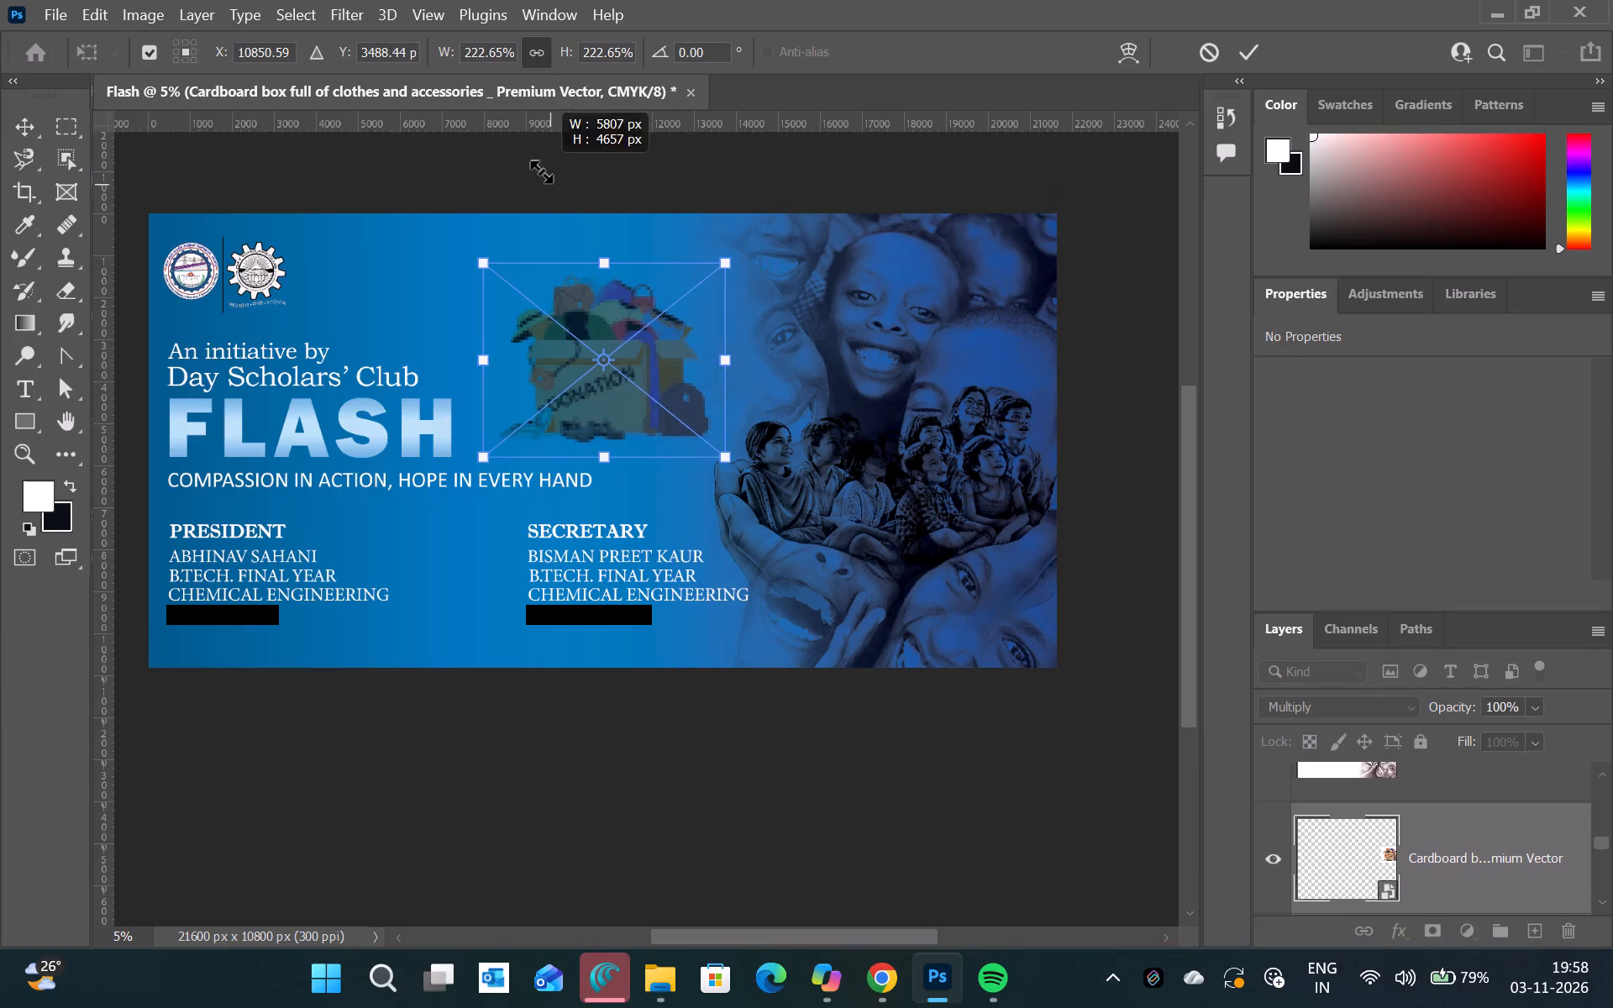
drag(655, 328, 741, 306)
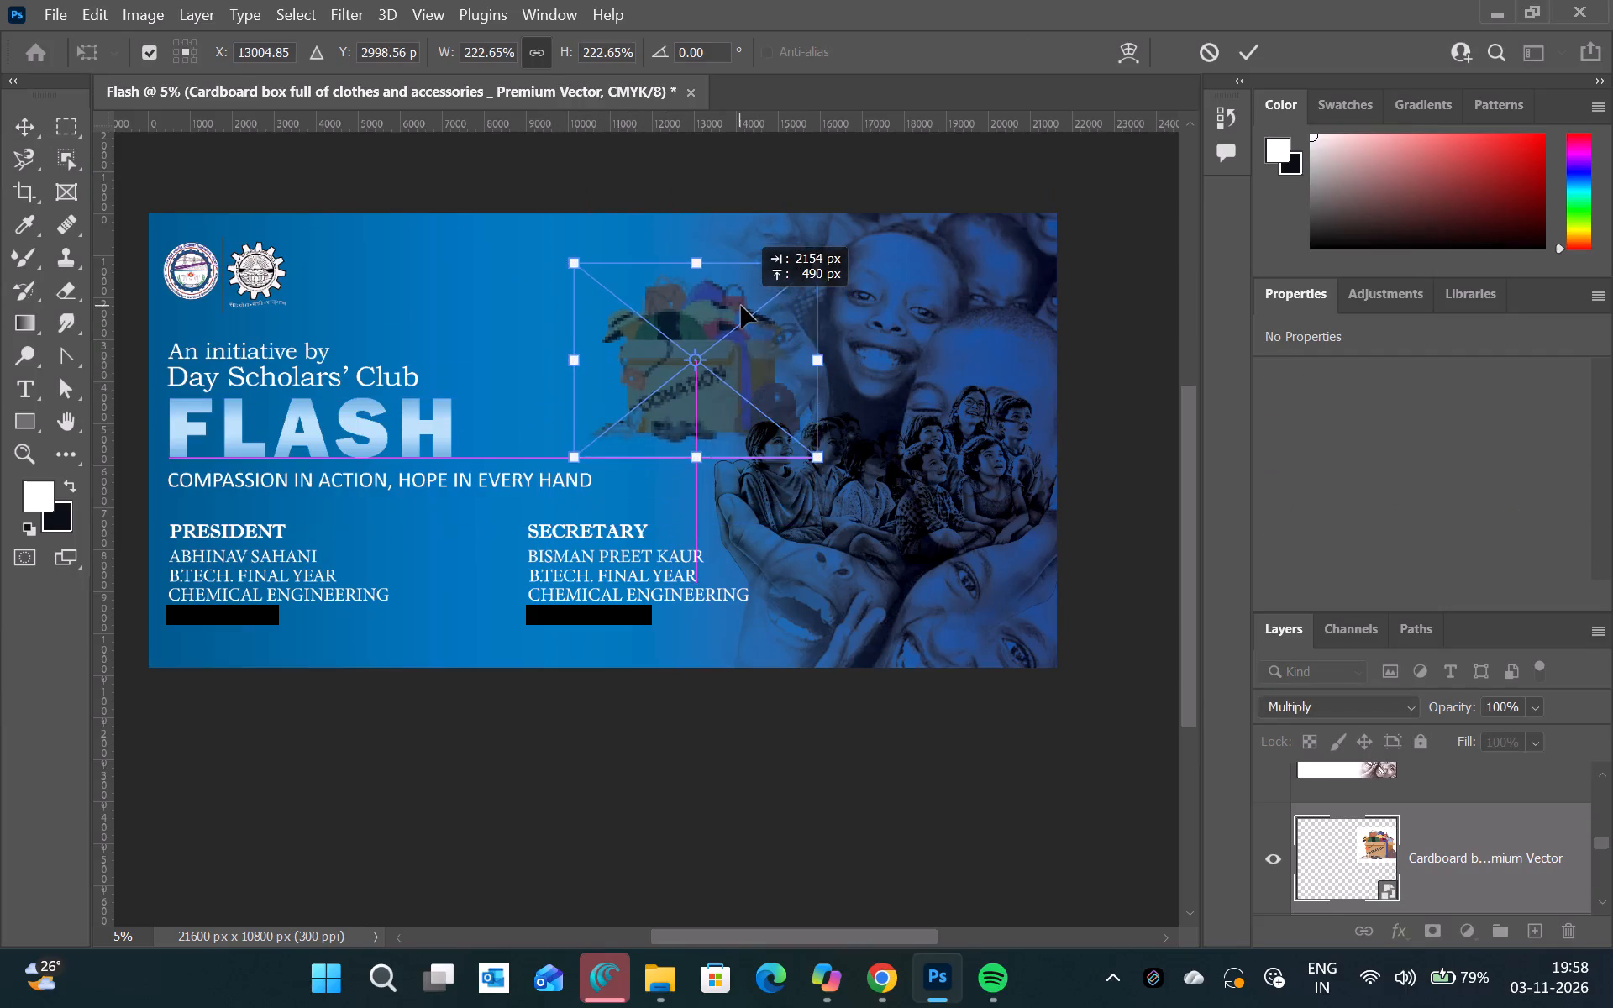
drag(741, 306, 734, 281)
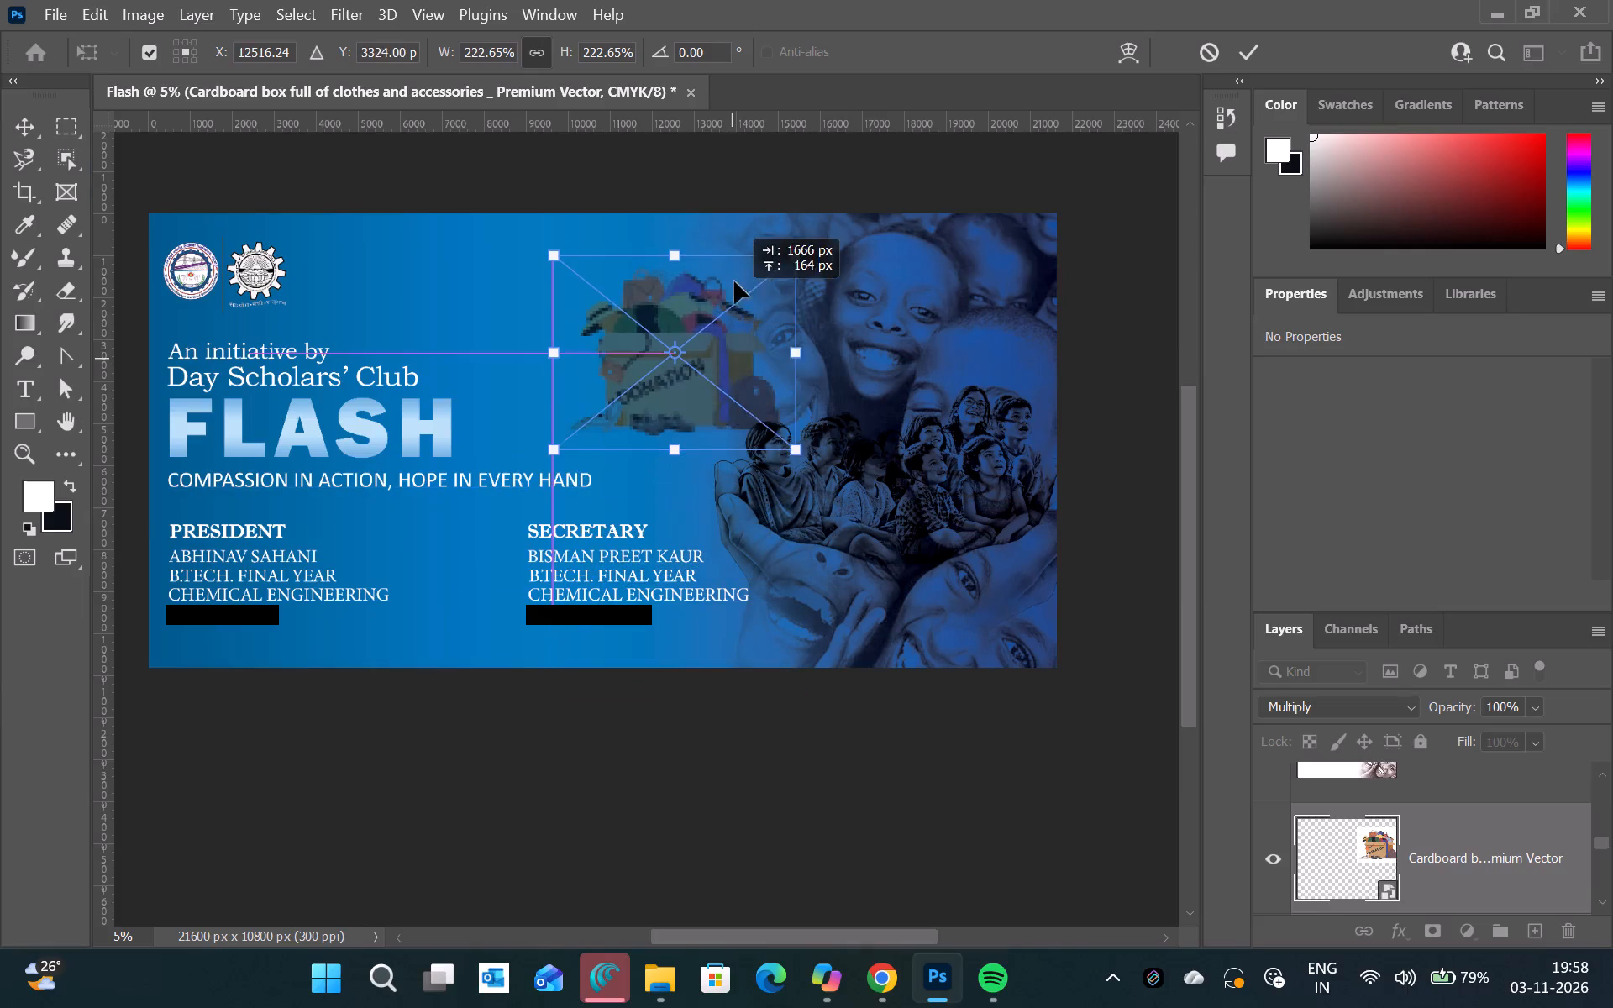
drag(734, 281, 738, 318)
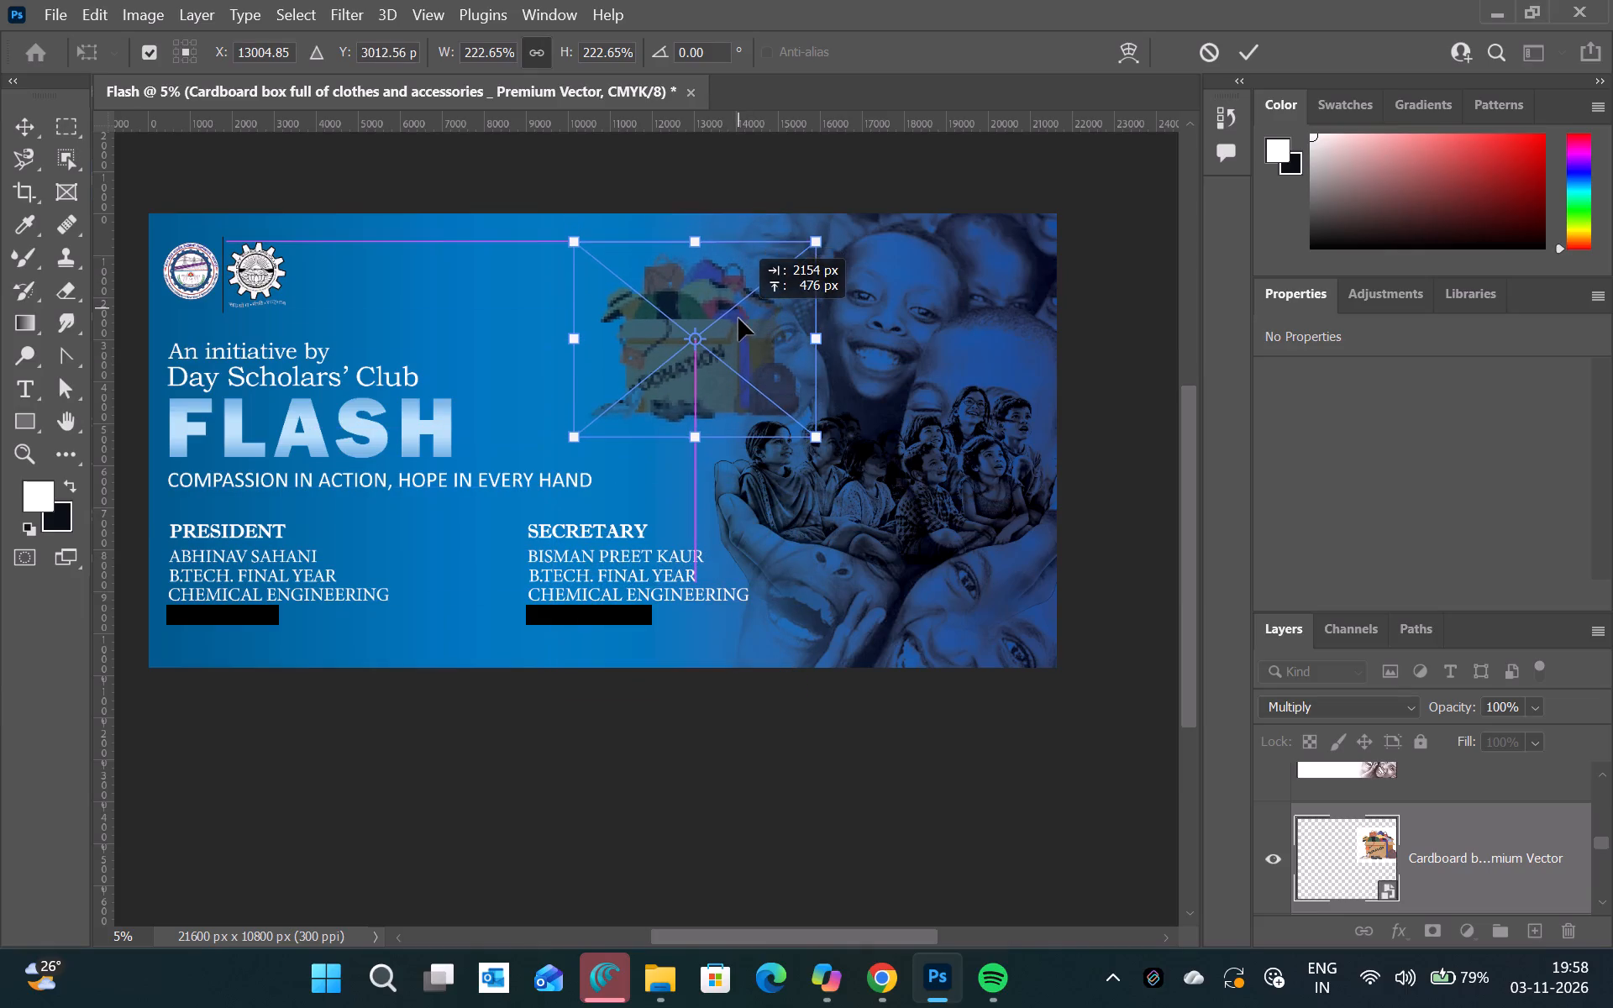
drag(738, 318, 740, 322)
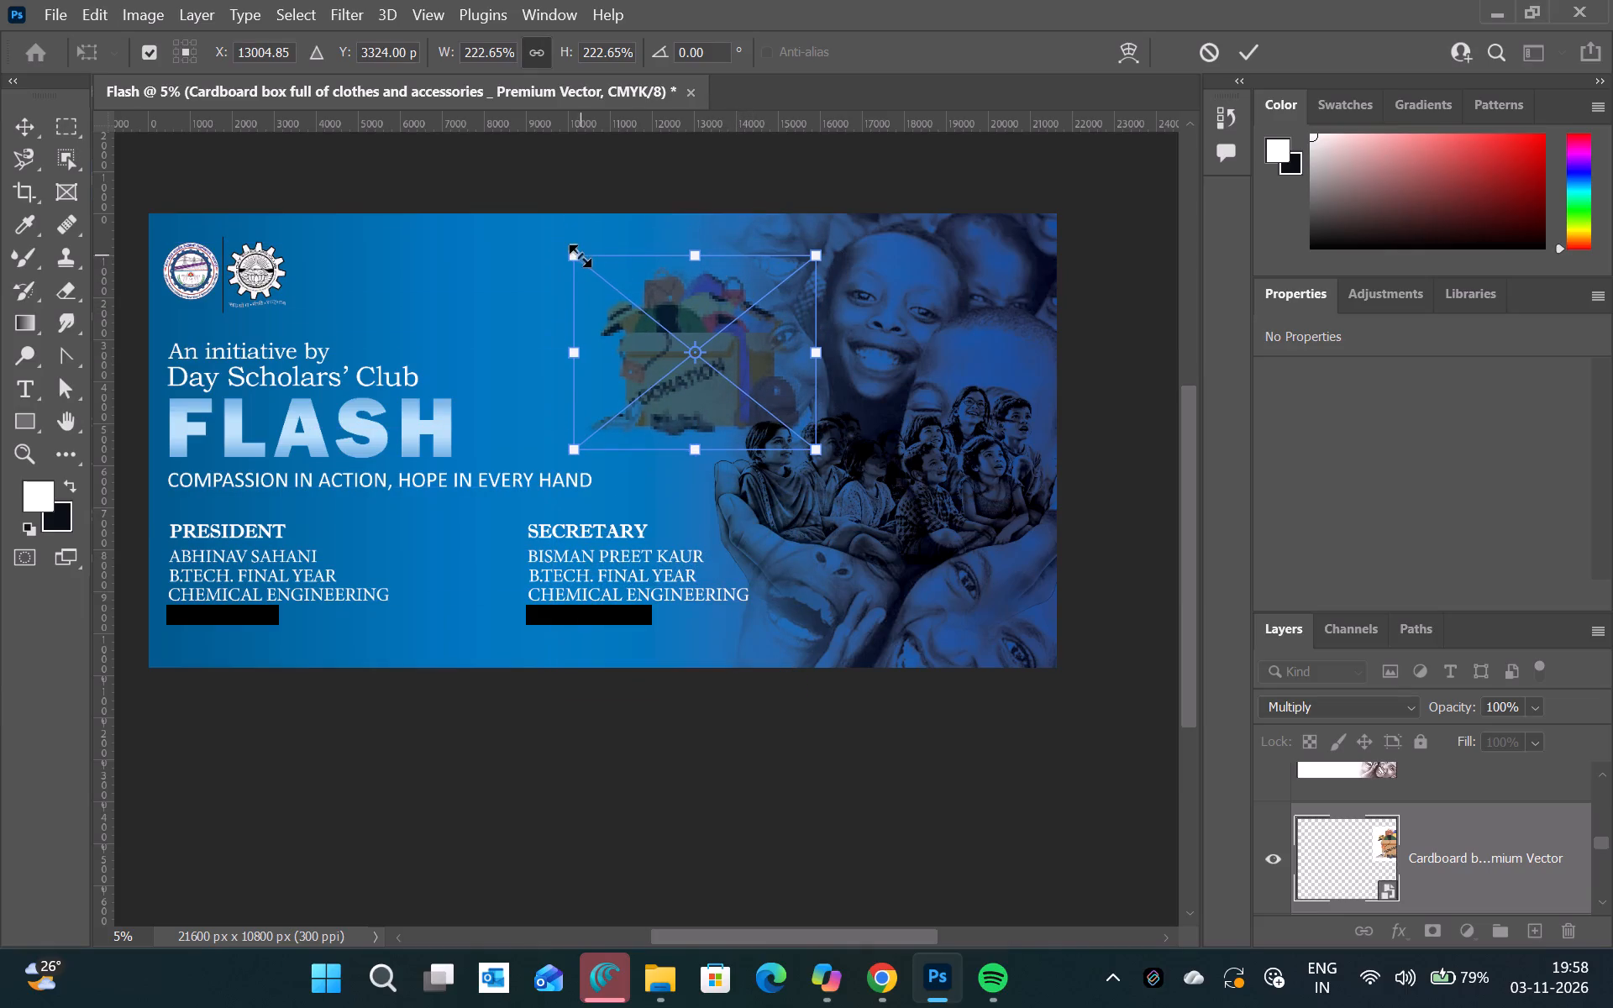
drag(580, 254, 536, 167)
drag(647, 260, 692, 259)
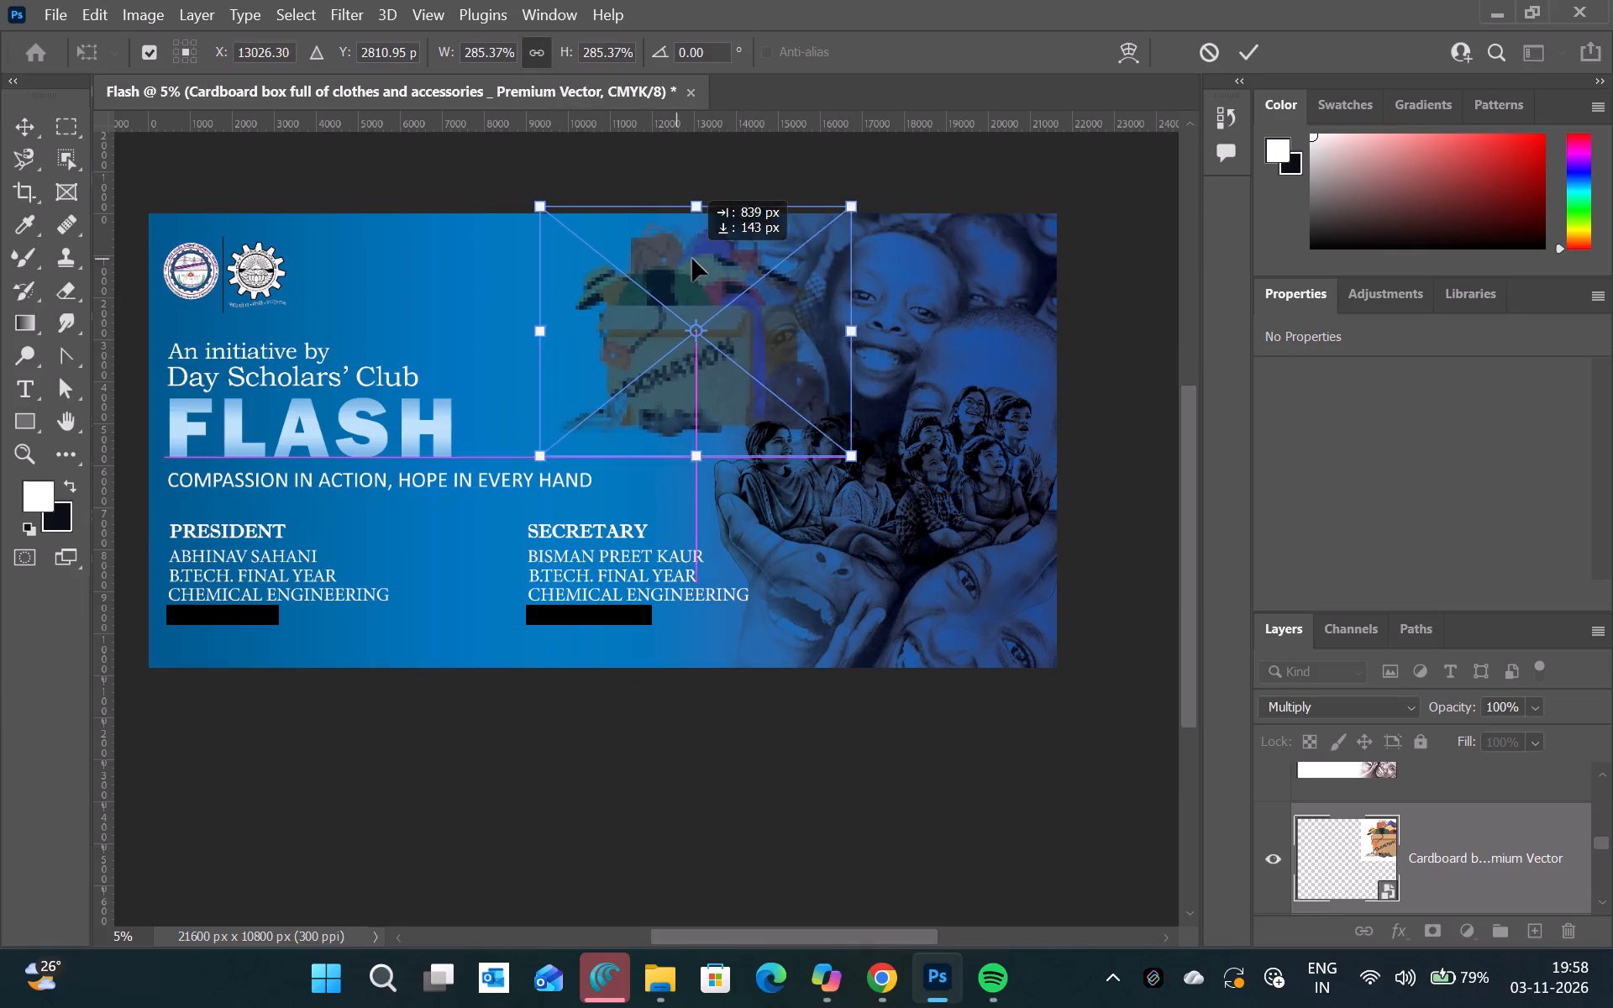
drag(692, 259, 744, 249)
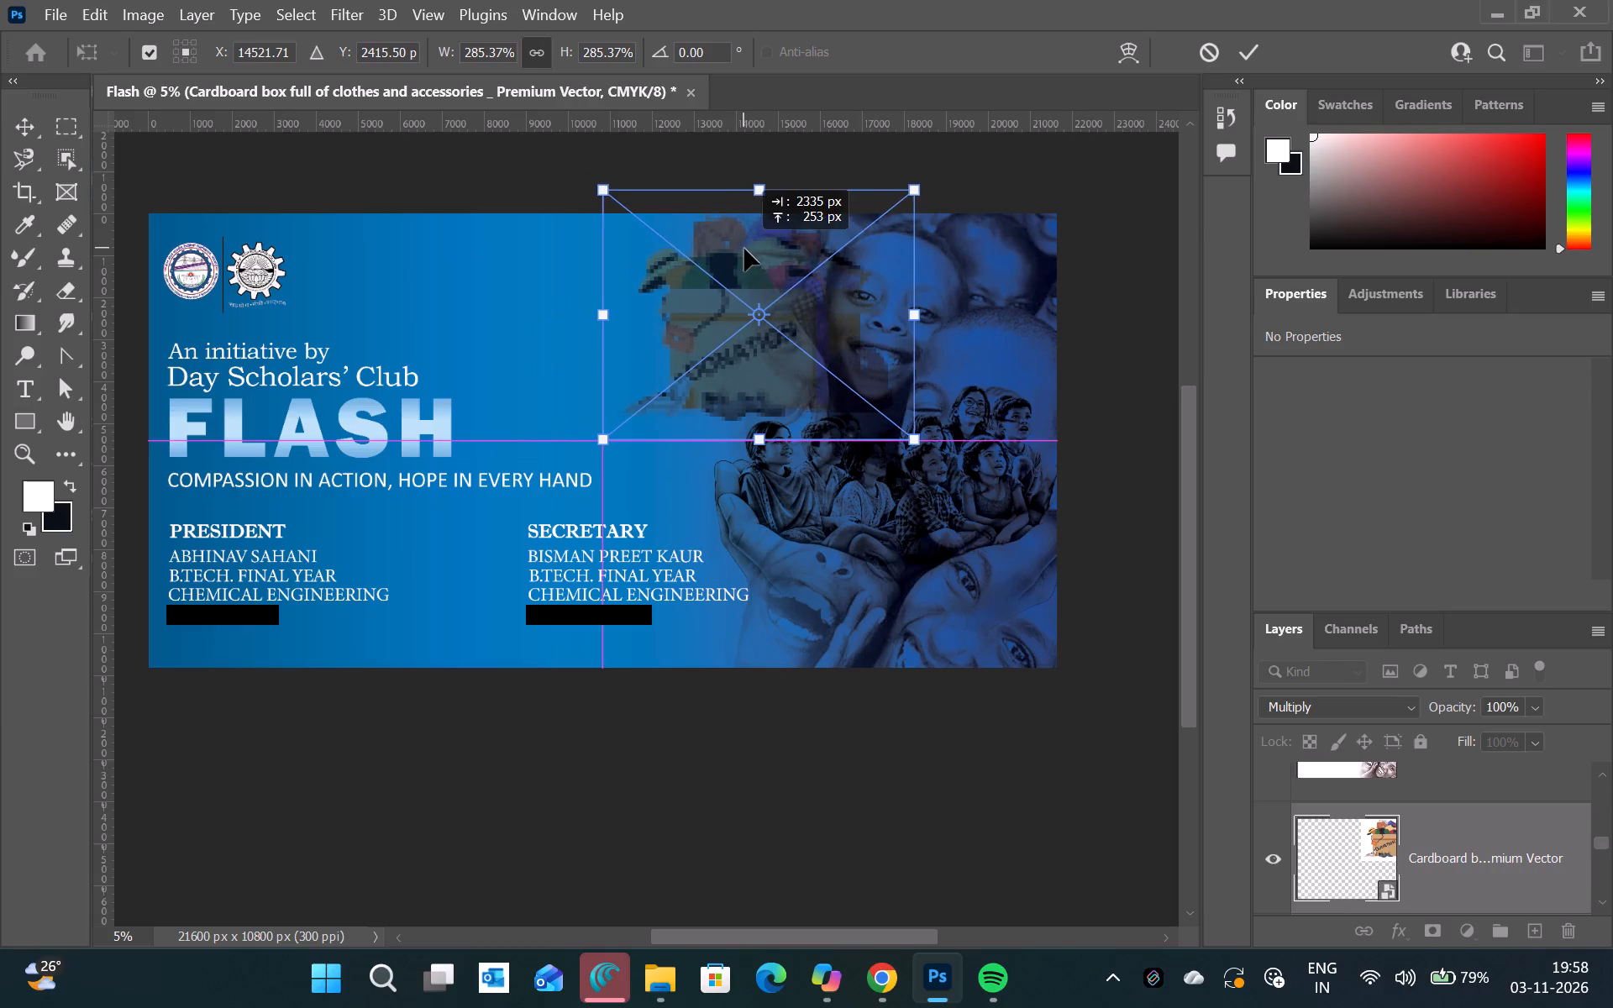
drag(744, 249, 750, 262)
click(1242, 47)
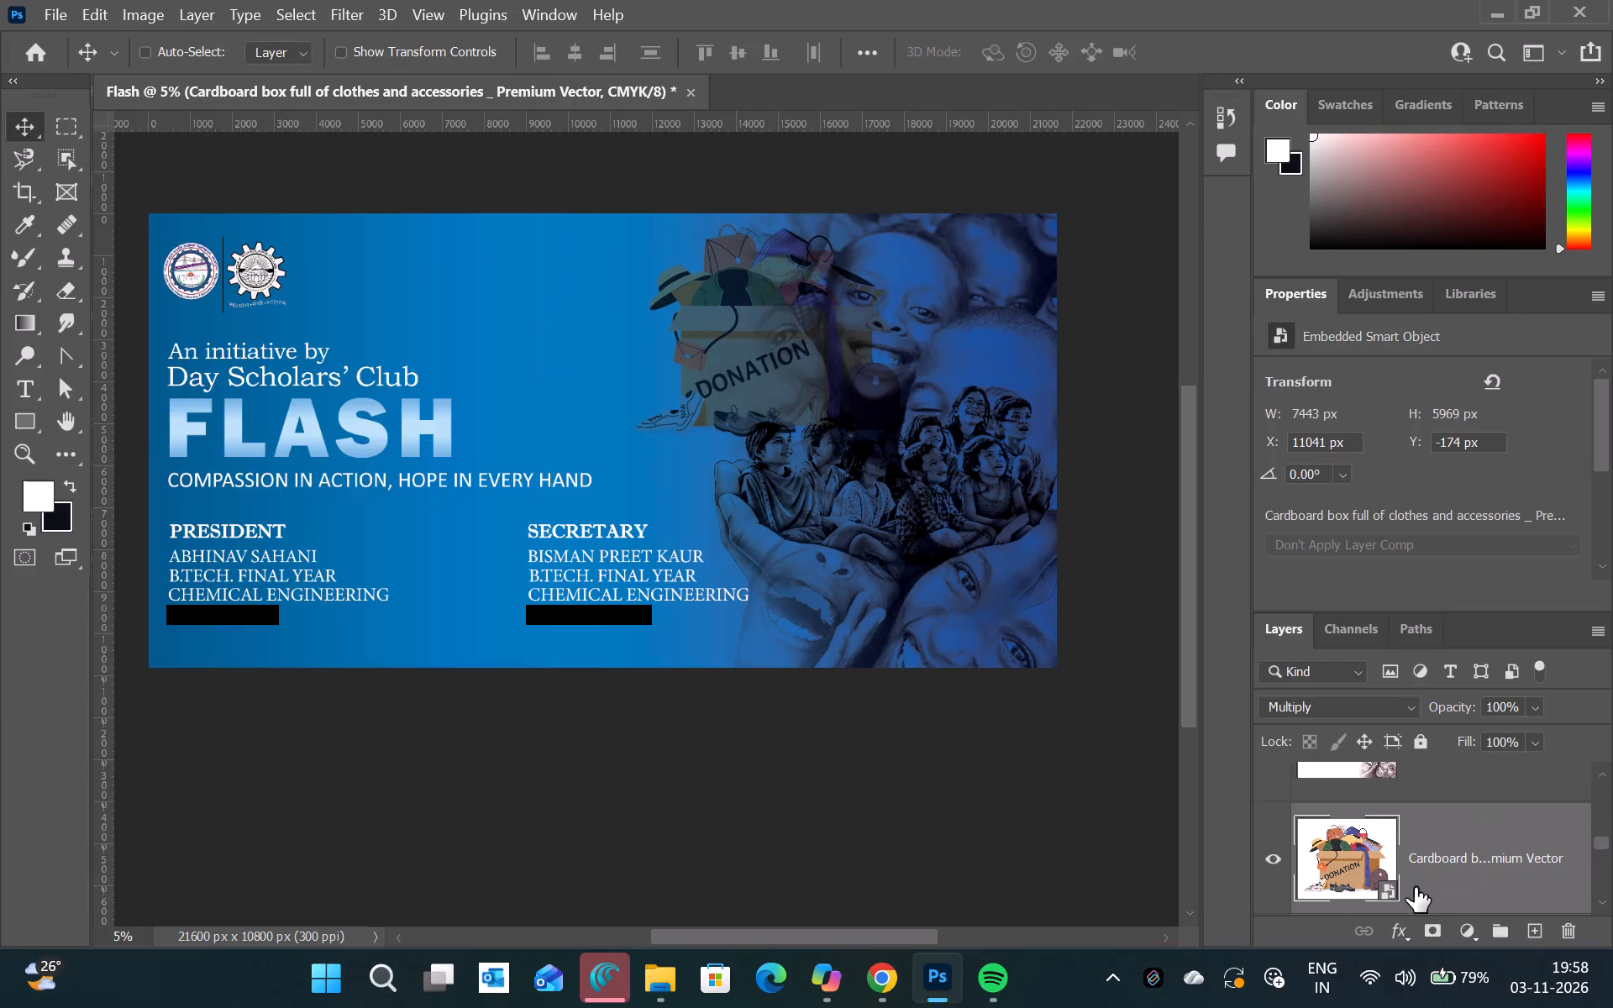
Rasterize the donation box layer and fade its sides into the blue background with white-to-transparent linear gradients.
click(1384, 869)
click(37, 326)
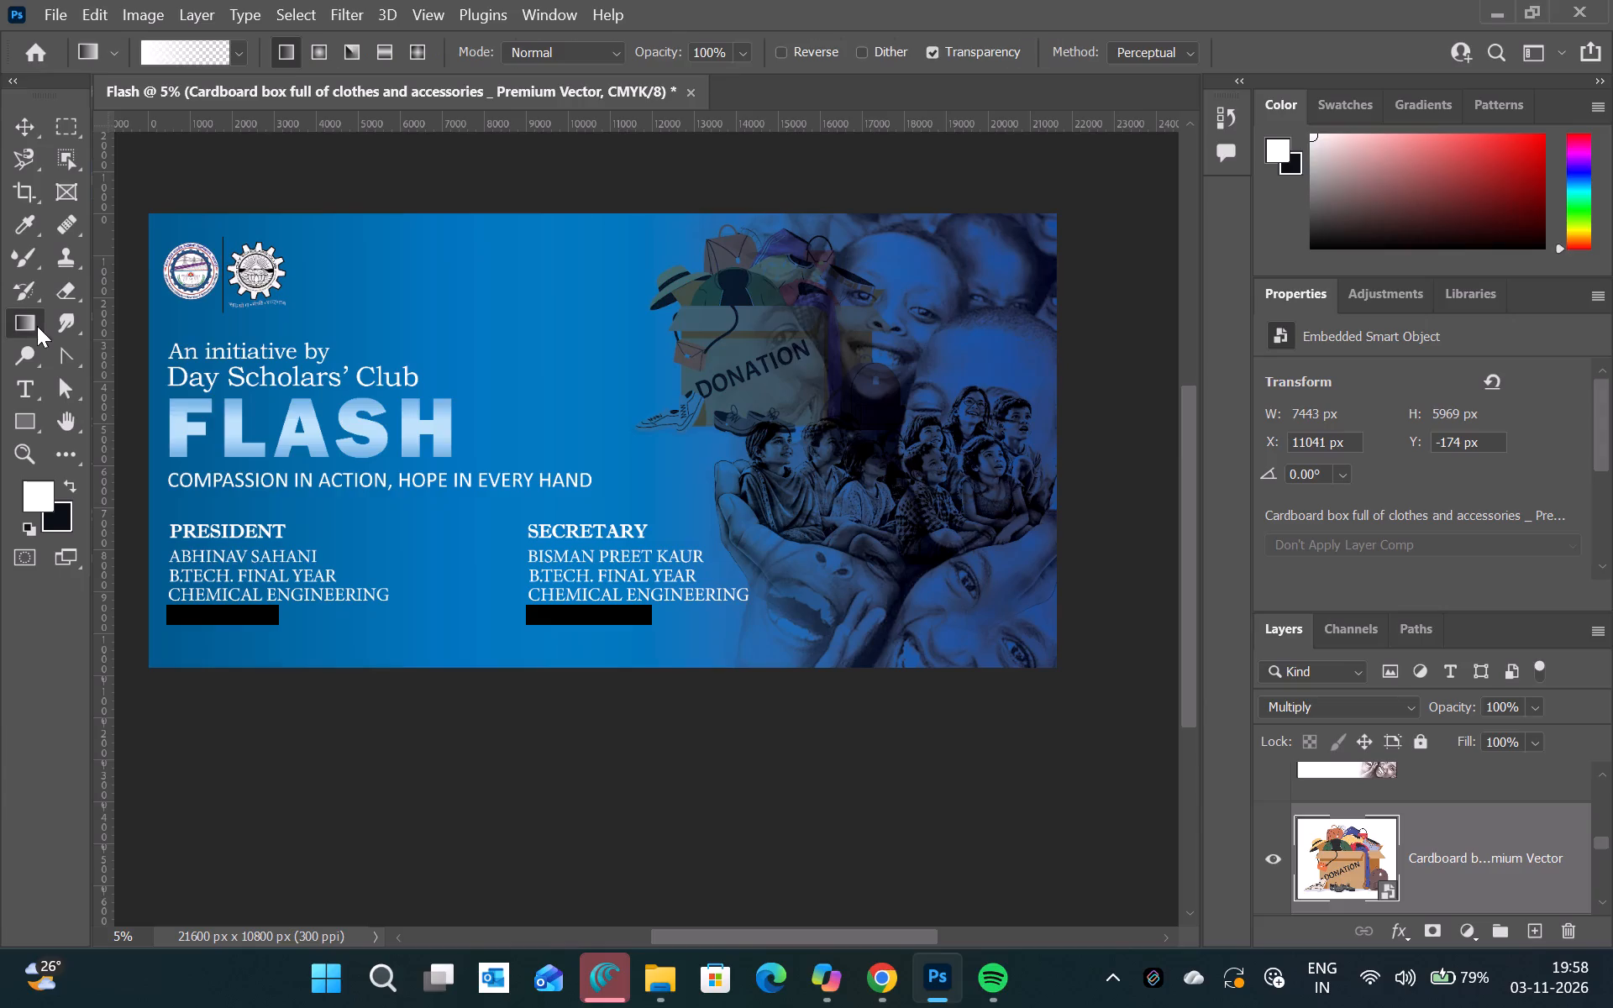
right_click(1431, 832)
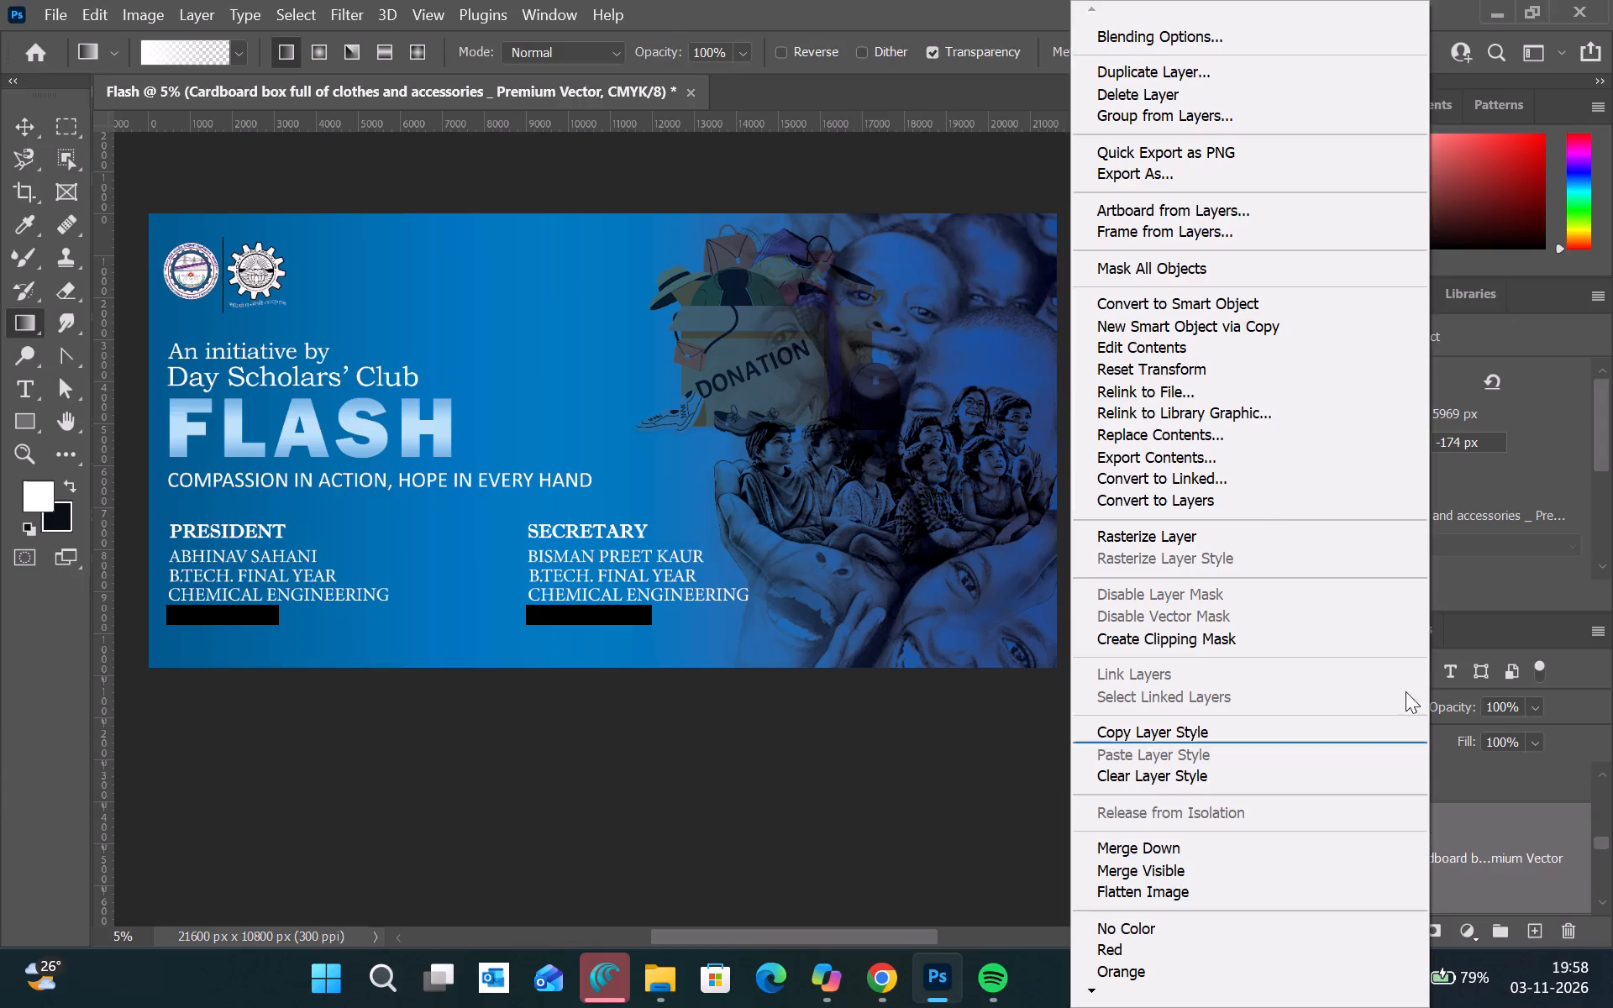
click(1099, 537)
drag(863, 323, 780, 315)
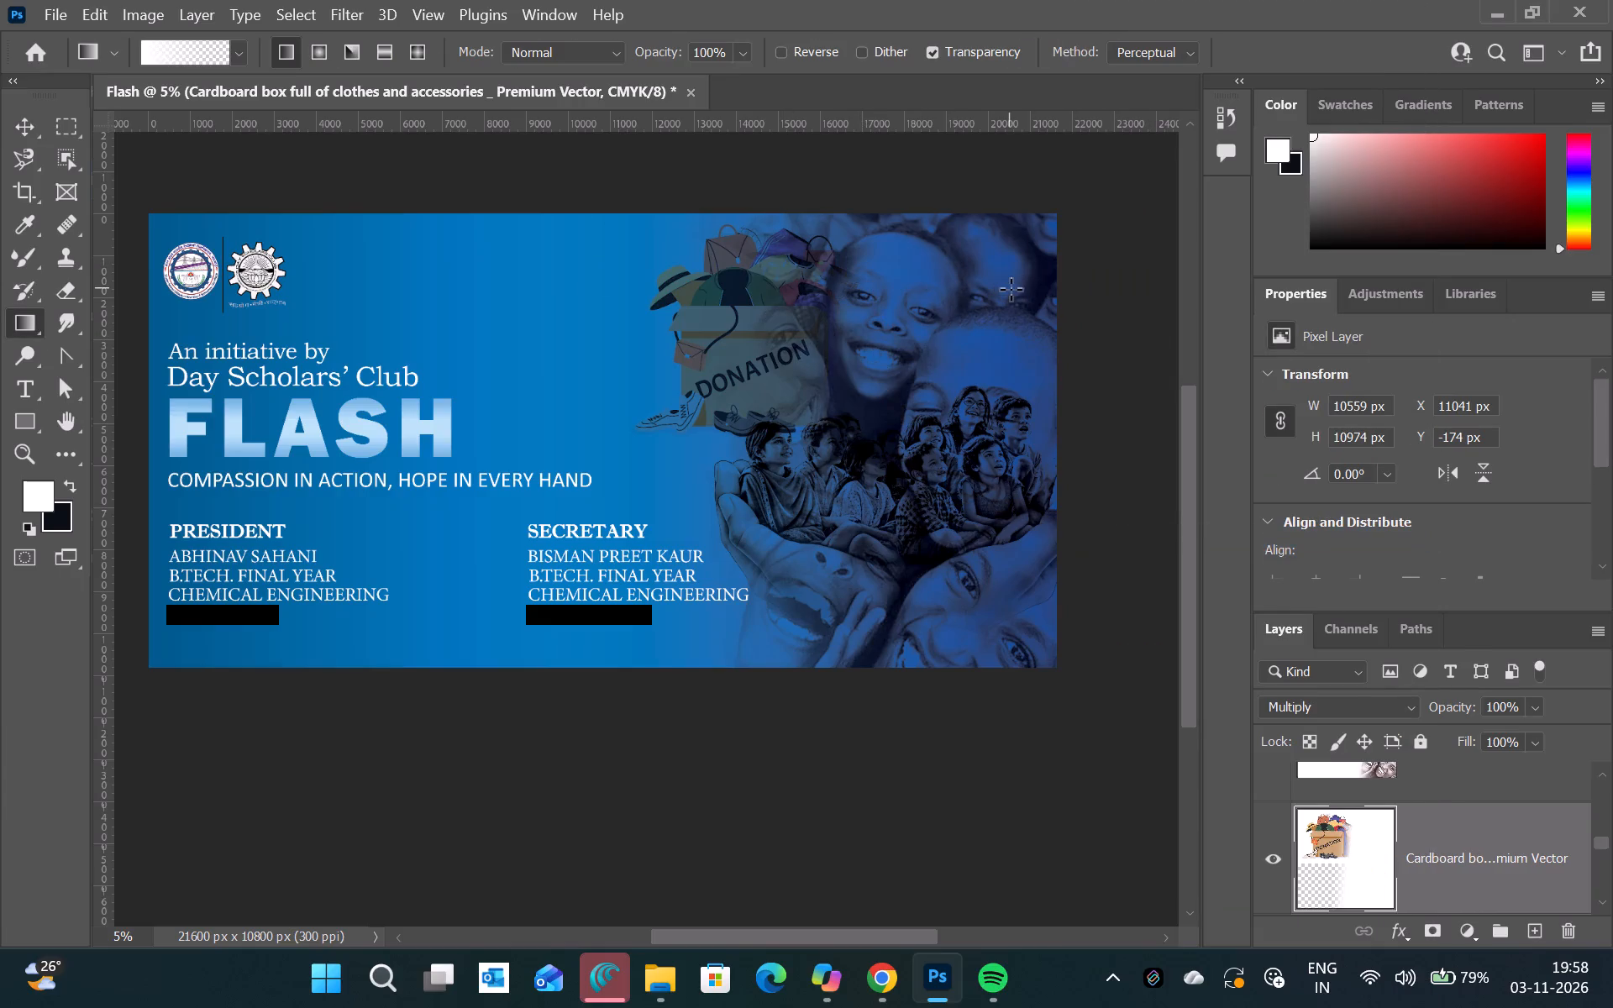
drag(860, 265, 749, 300)
drag(625, 441, 863, 354)
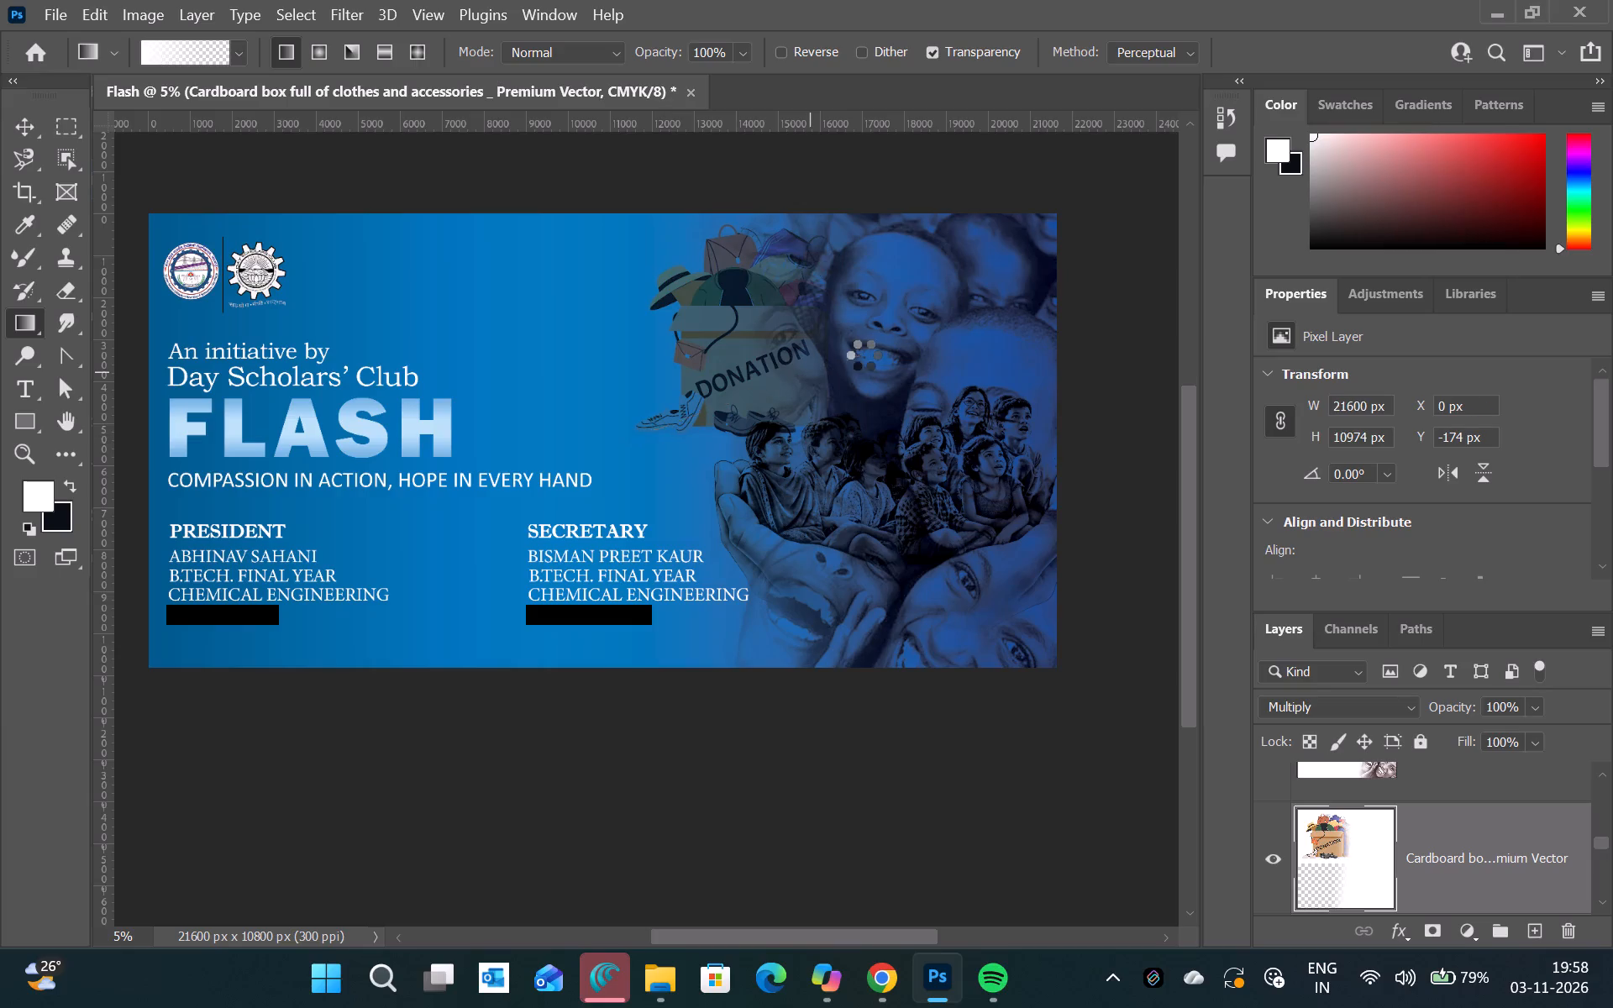
drag(696, 425, 814, 283)
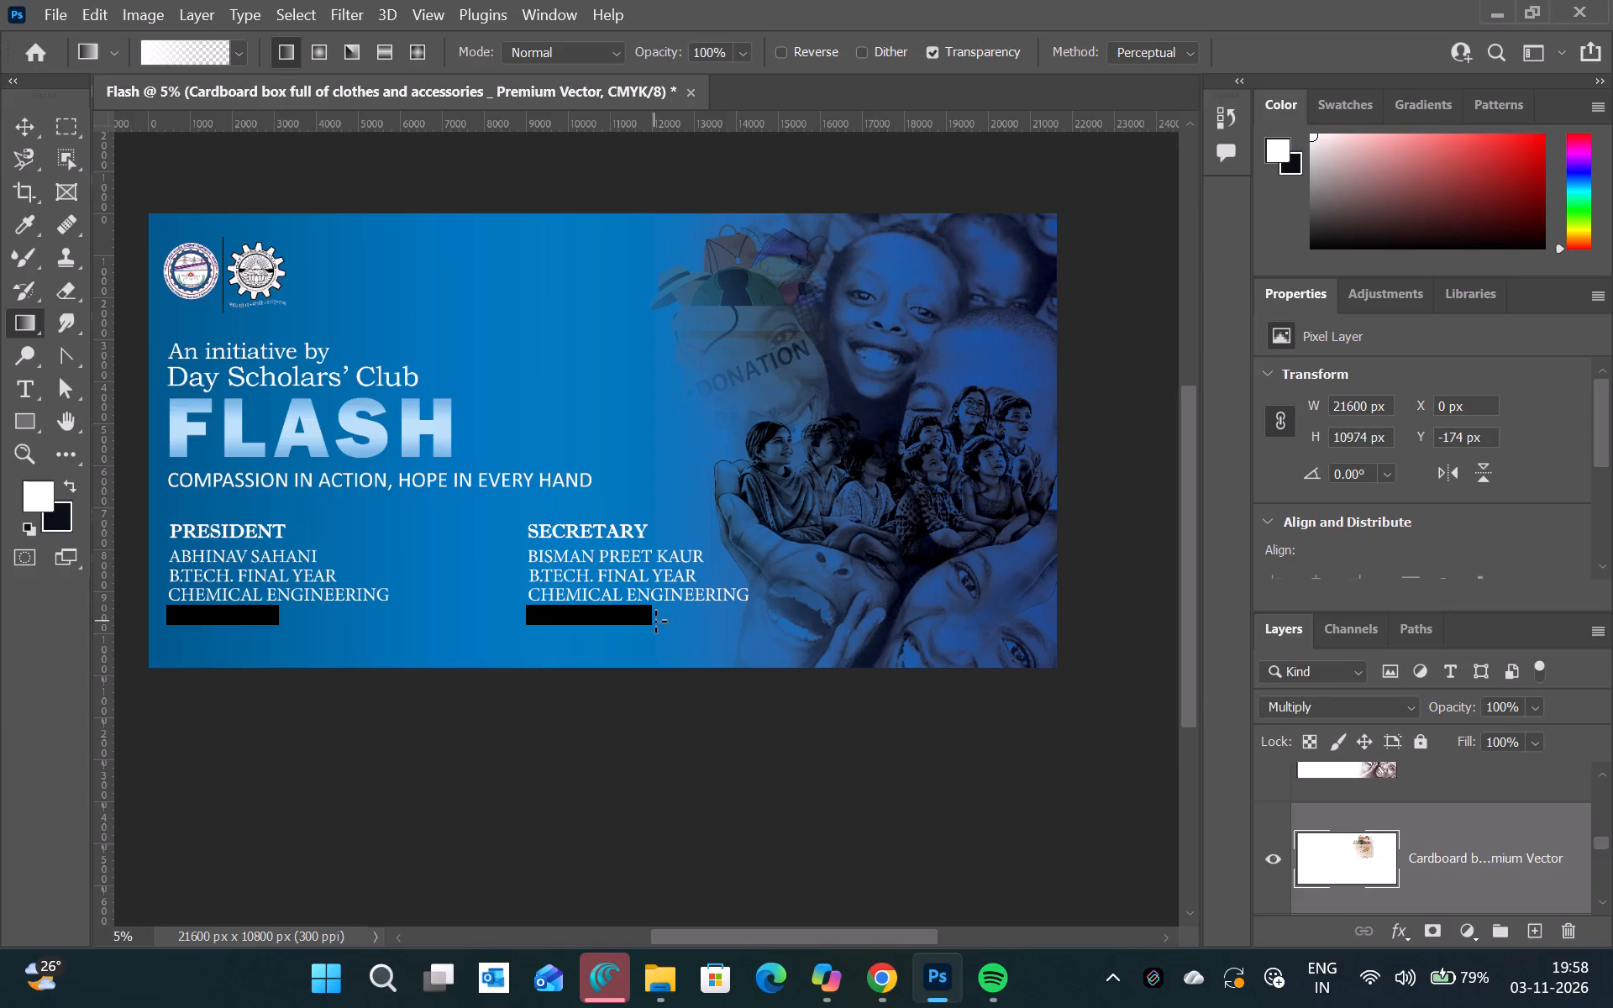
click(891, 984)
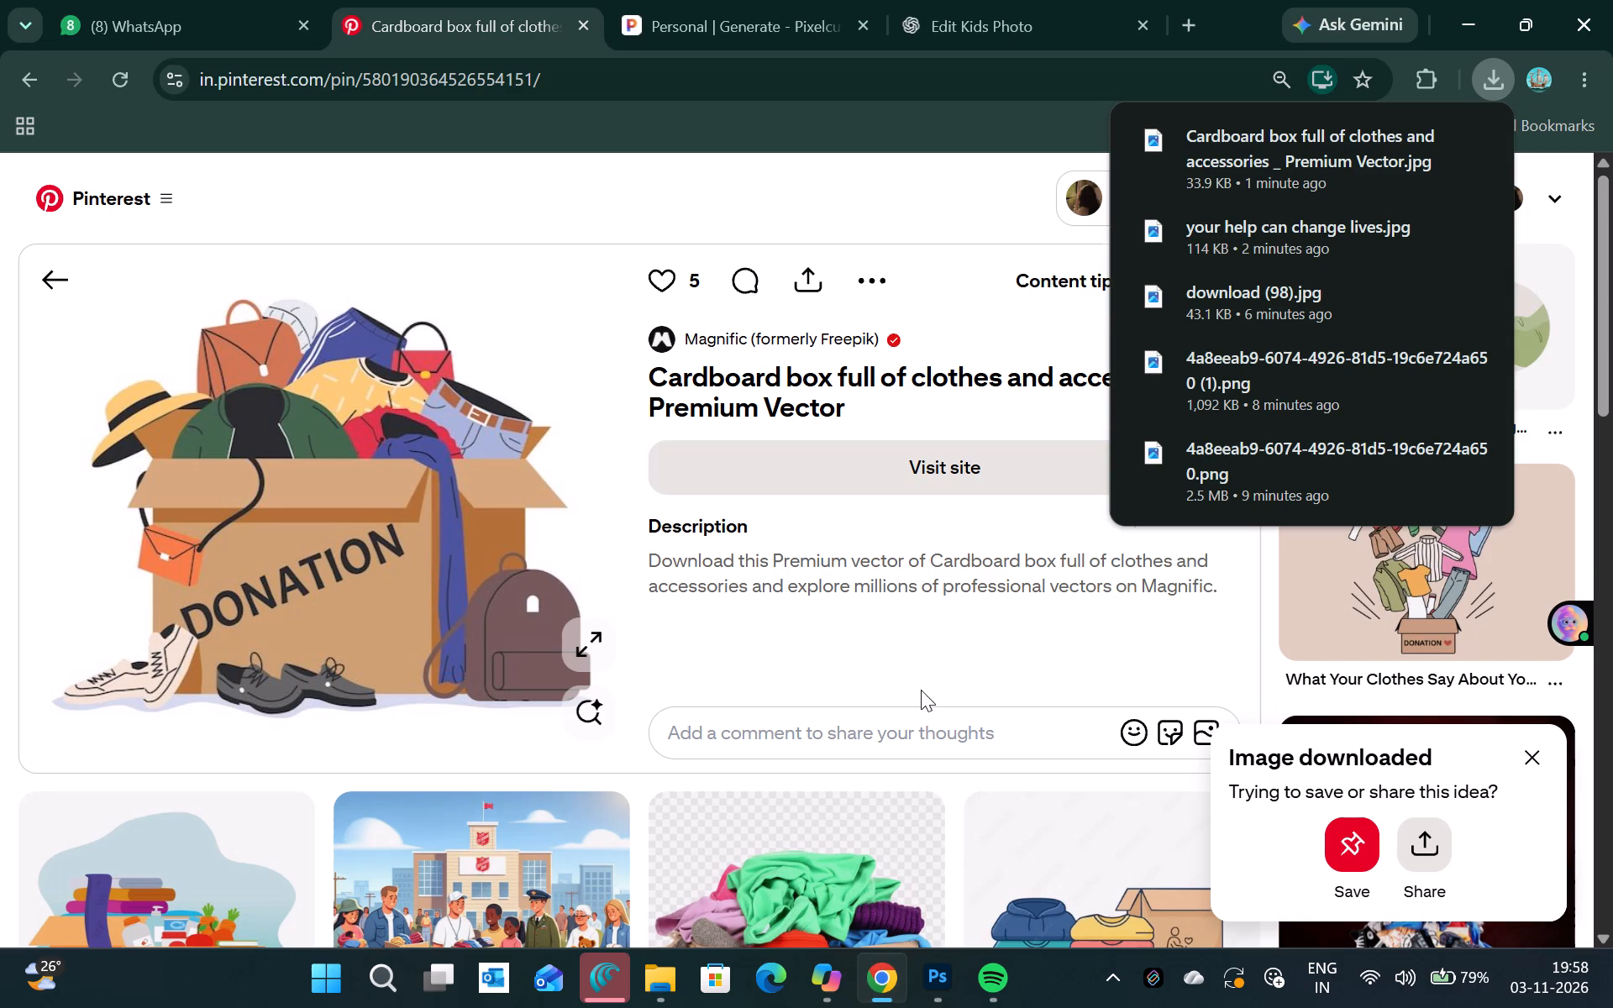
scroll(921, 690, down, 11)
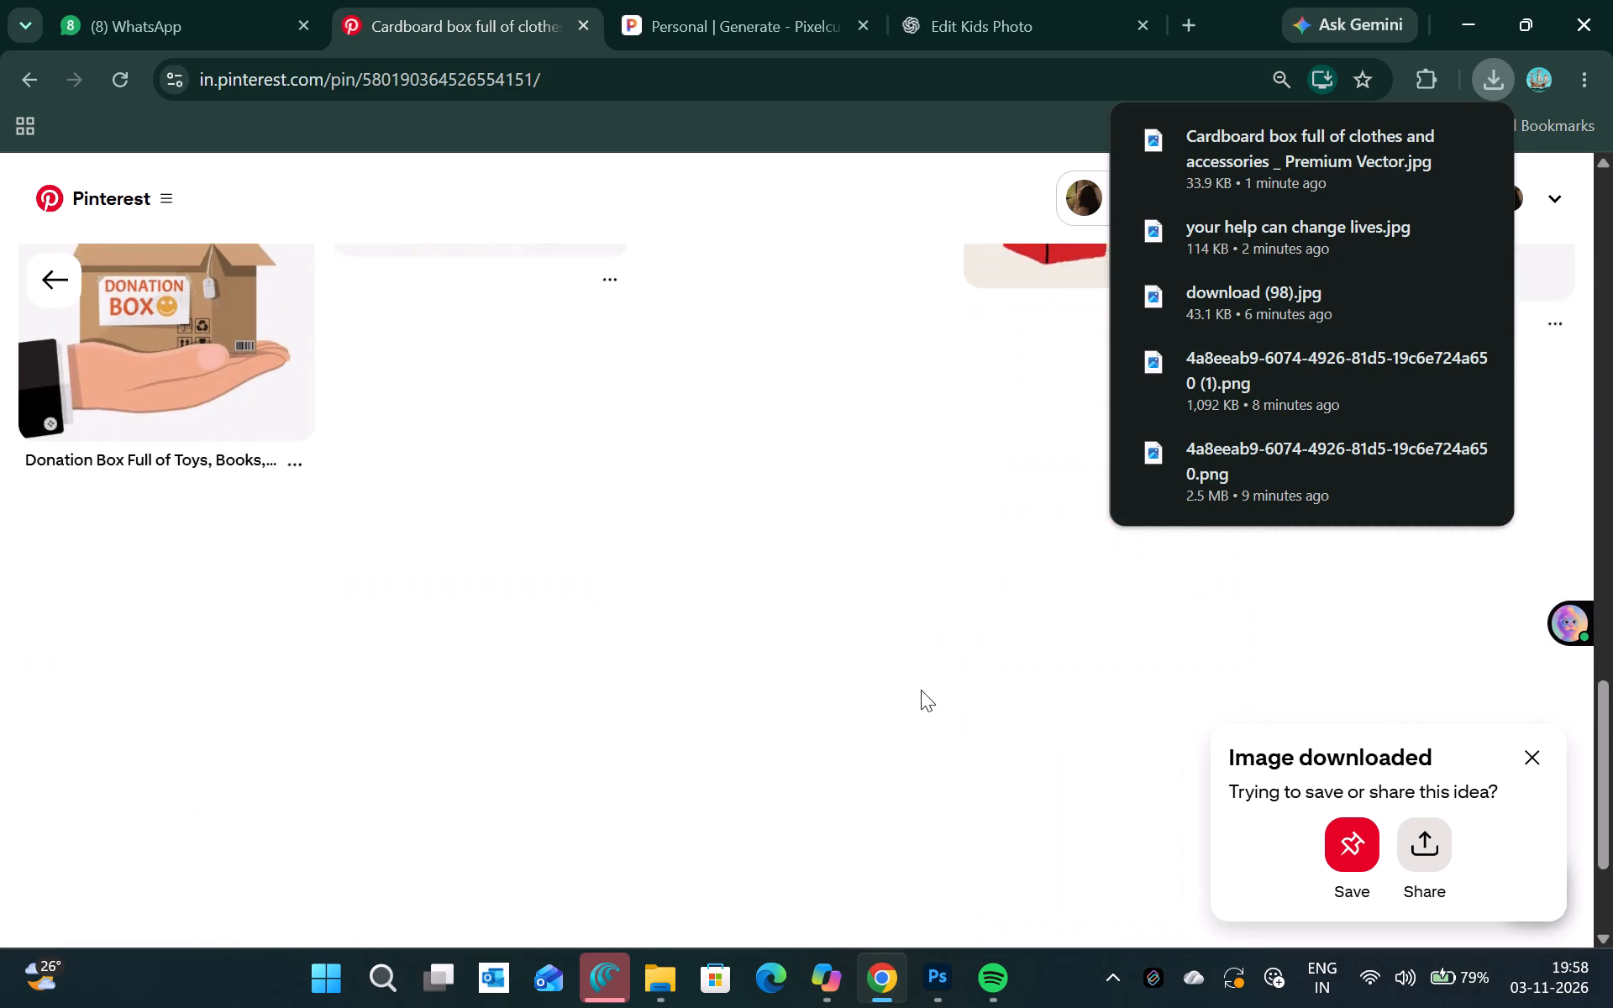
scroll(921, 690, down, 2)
Place the "your help can change lives" poster from the Downloads folder into the Flash banner in Photoshop.
click(663, 974)
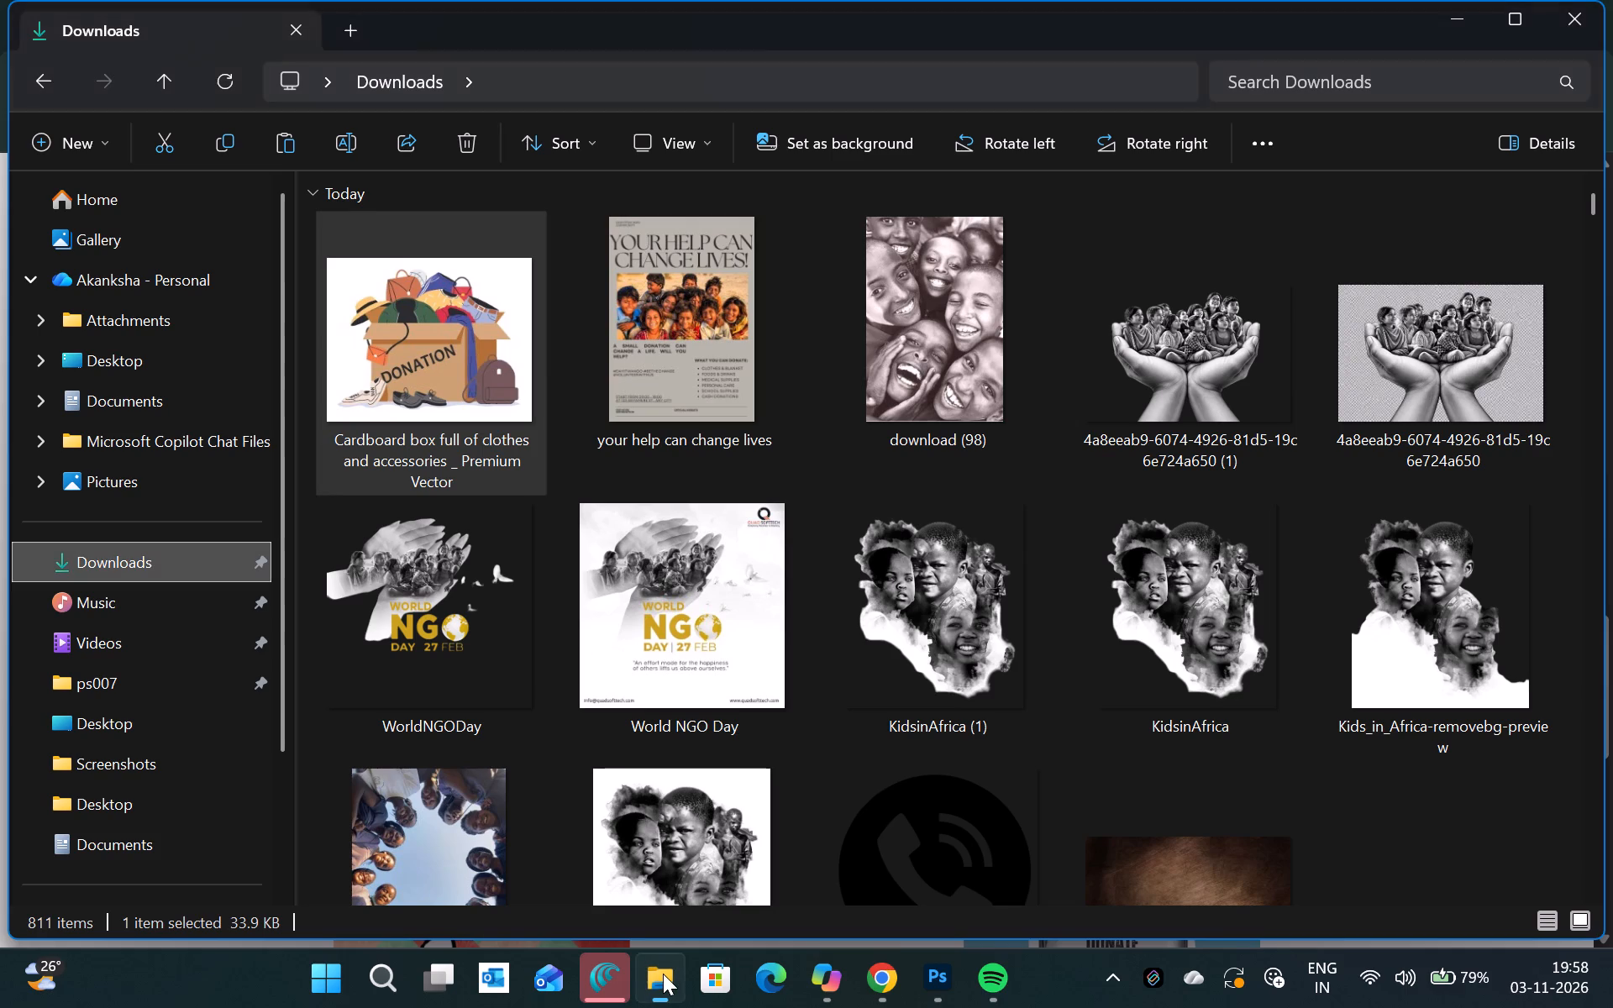
drag(705, 315, 928, 568)
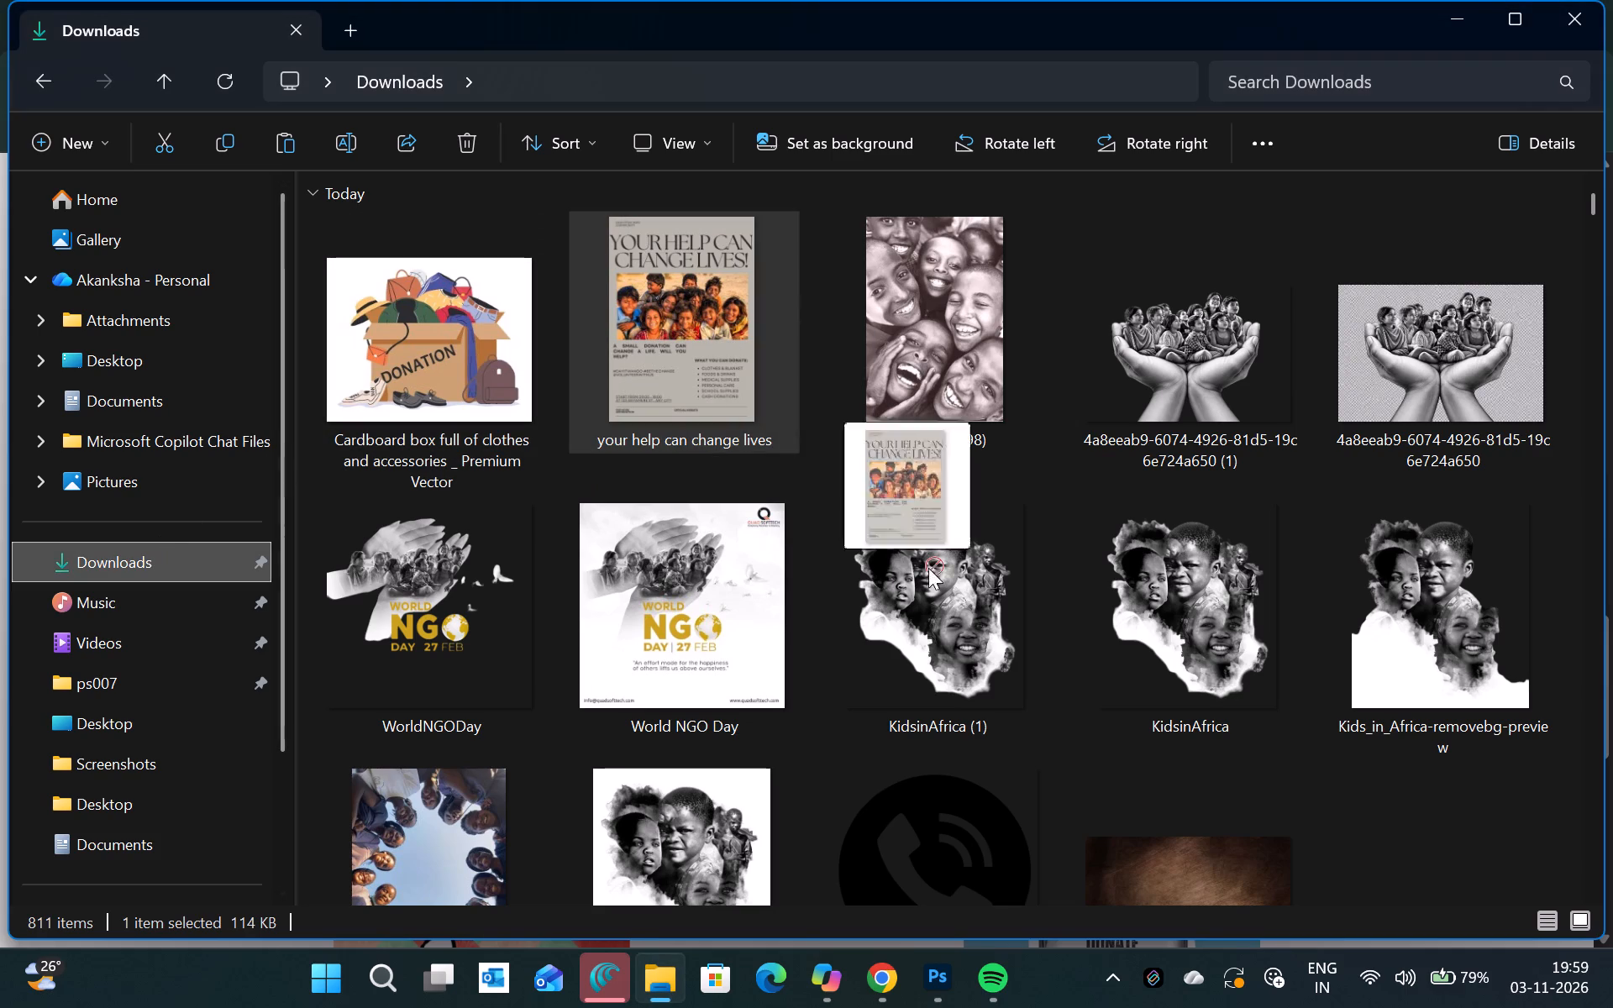
drag(928, 568, 689, 557)
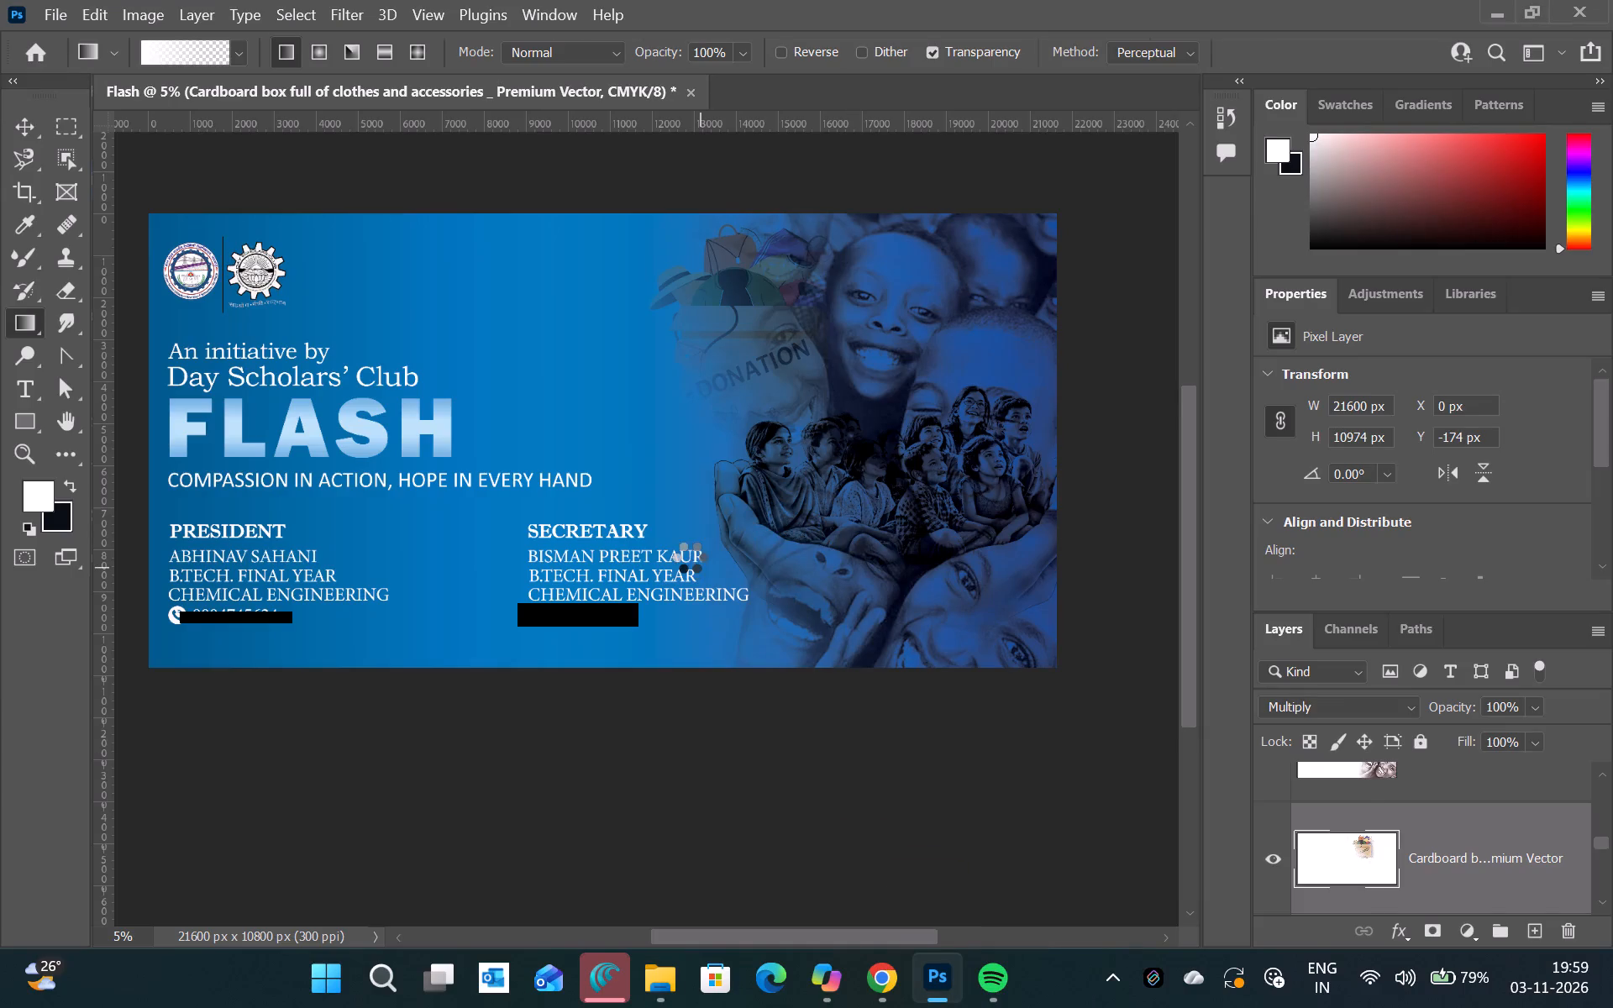
Scale the placed poster up to about 680% so its children's photo spreads over the banner's left and middle.
drag(534, 427, 274, 365)
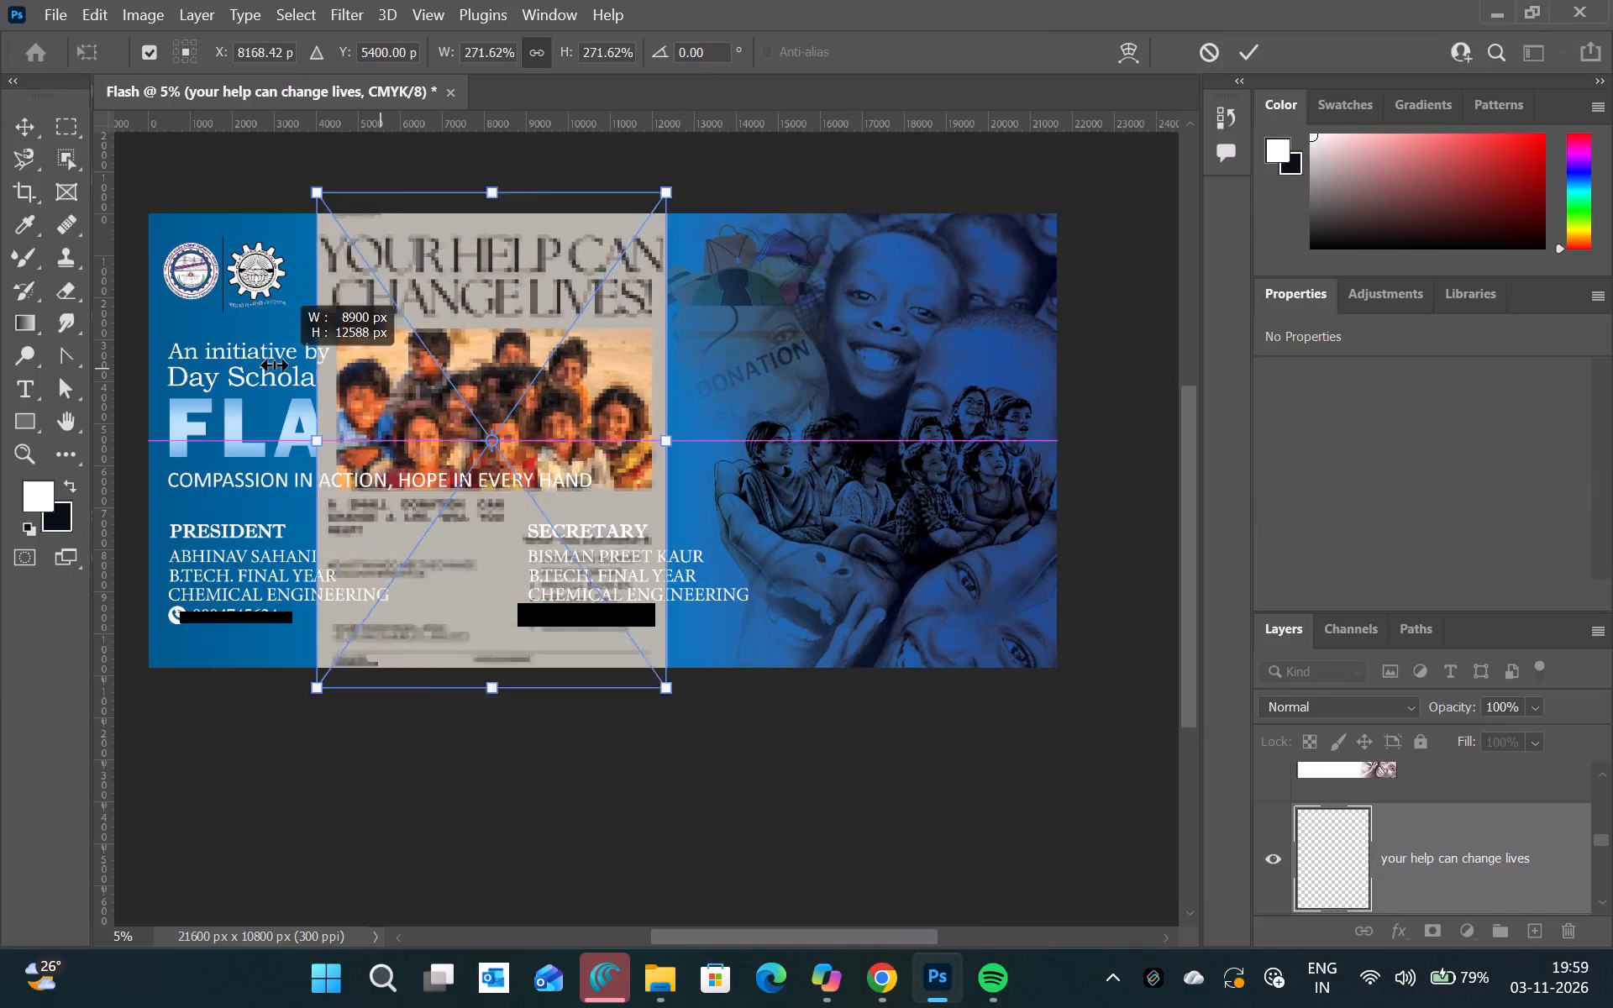
drag(274, 365, 66, 370)
drag(384, 417, 478, 410)
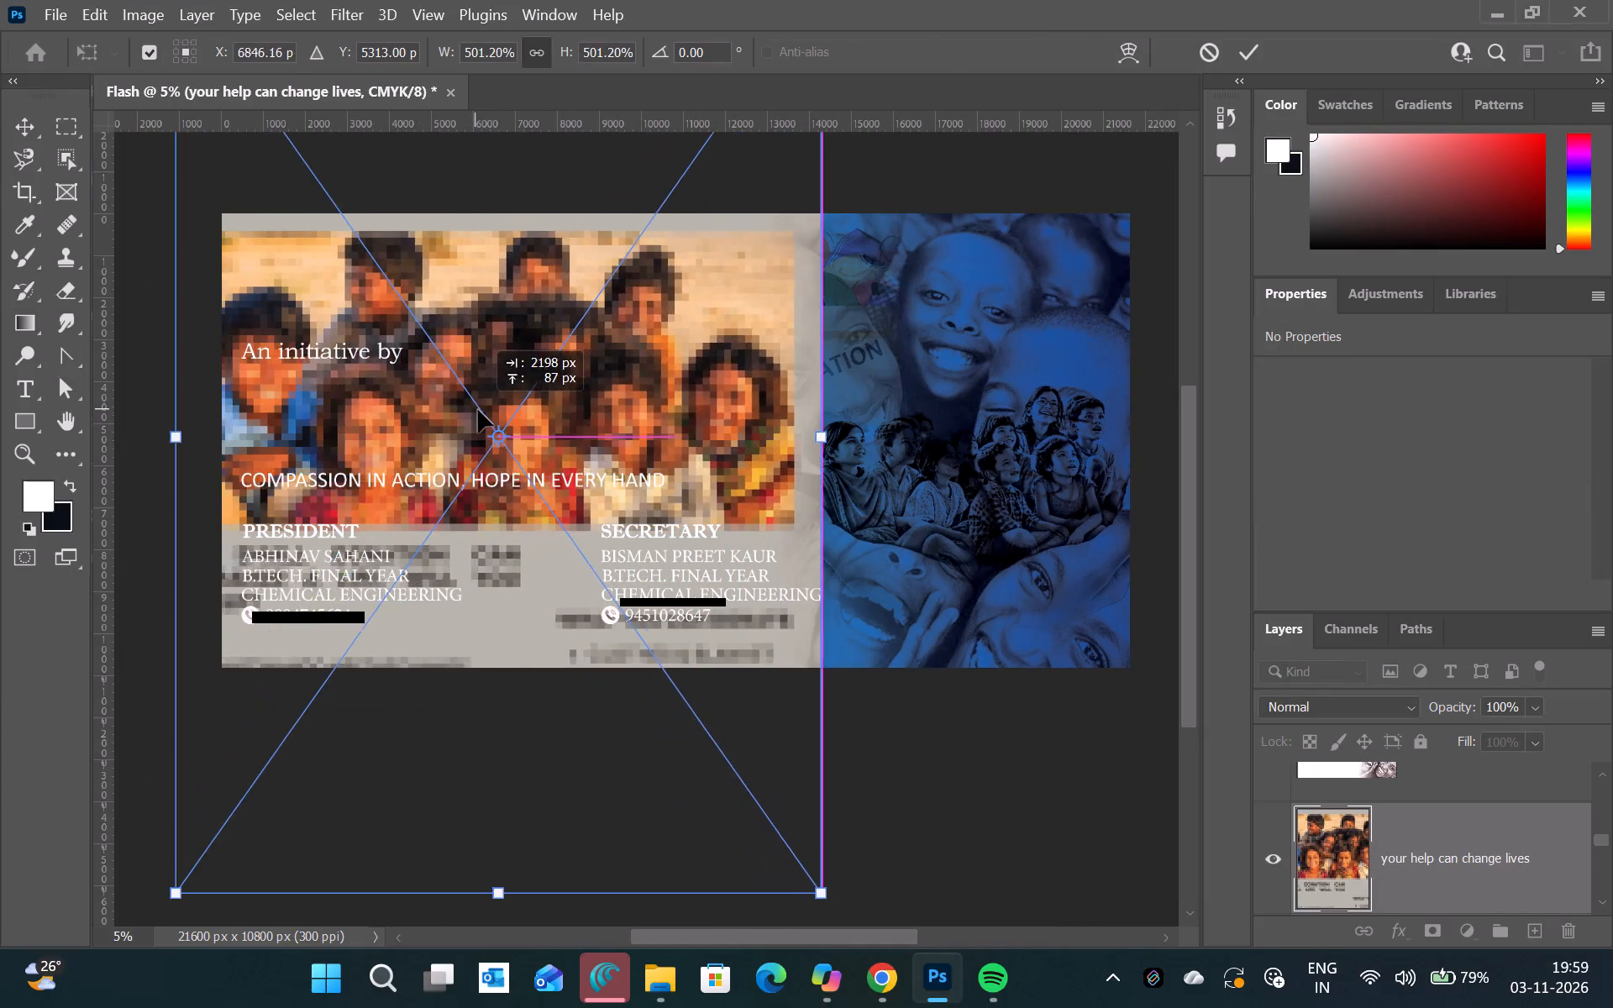
drag(478, 410, 471, 392)
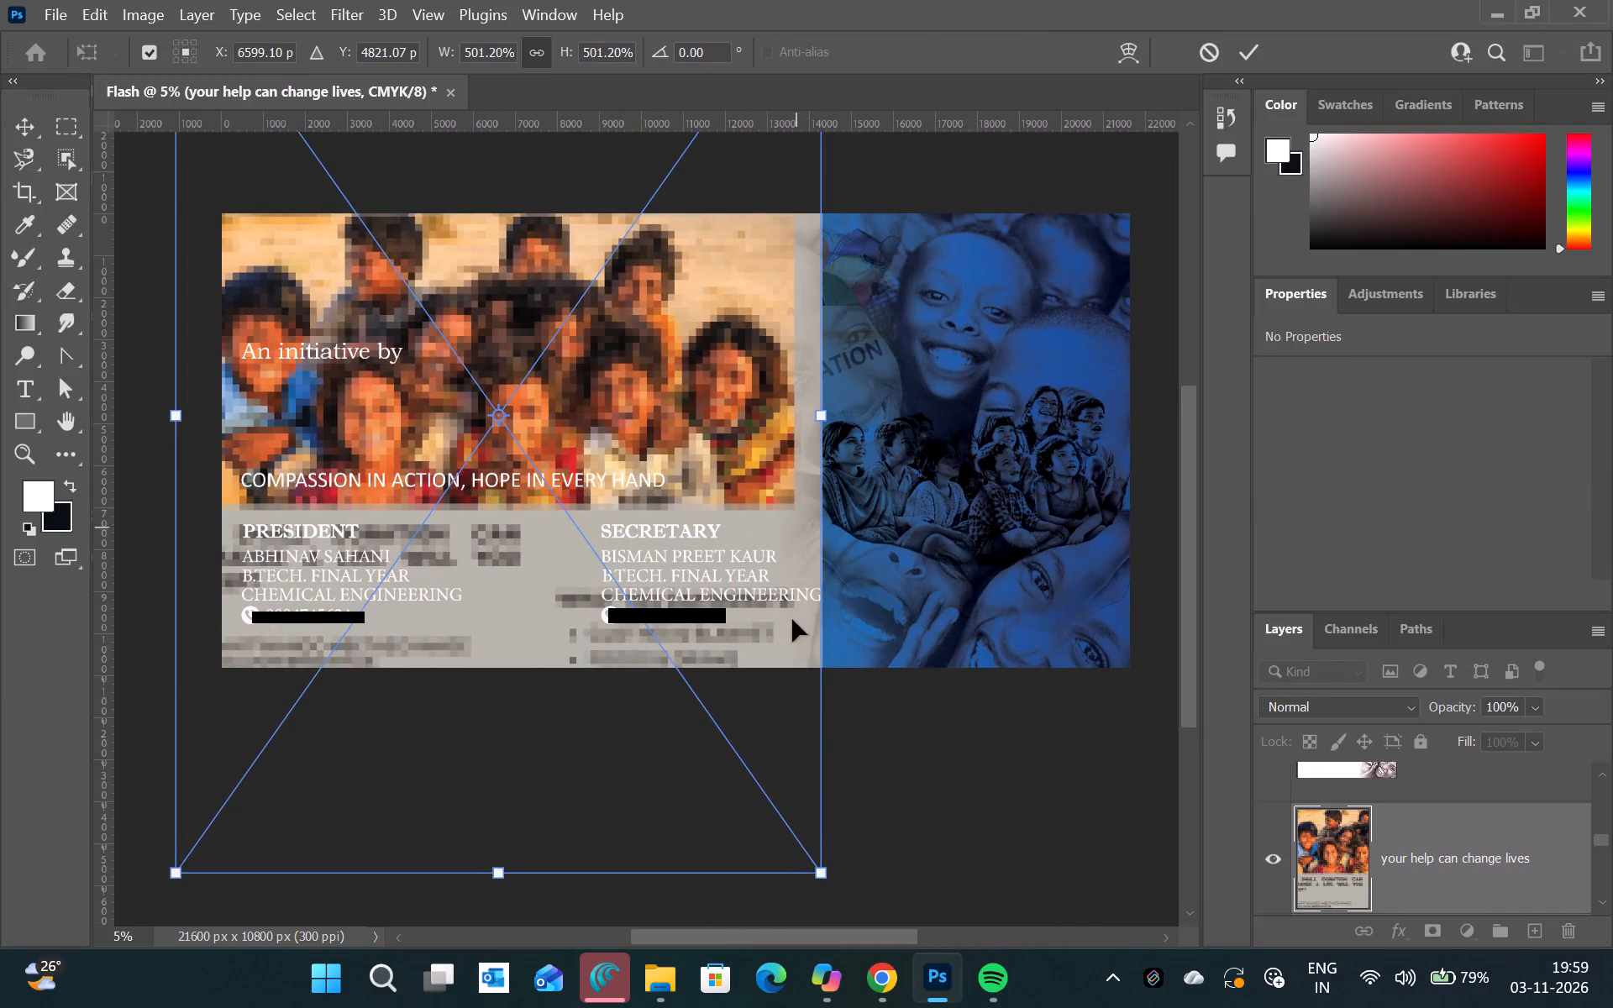
drag(822, 871, 887, 1007)
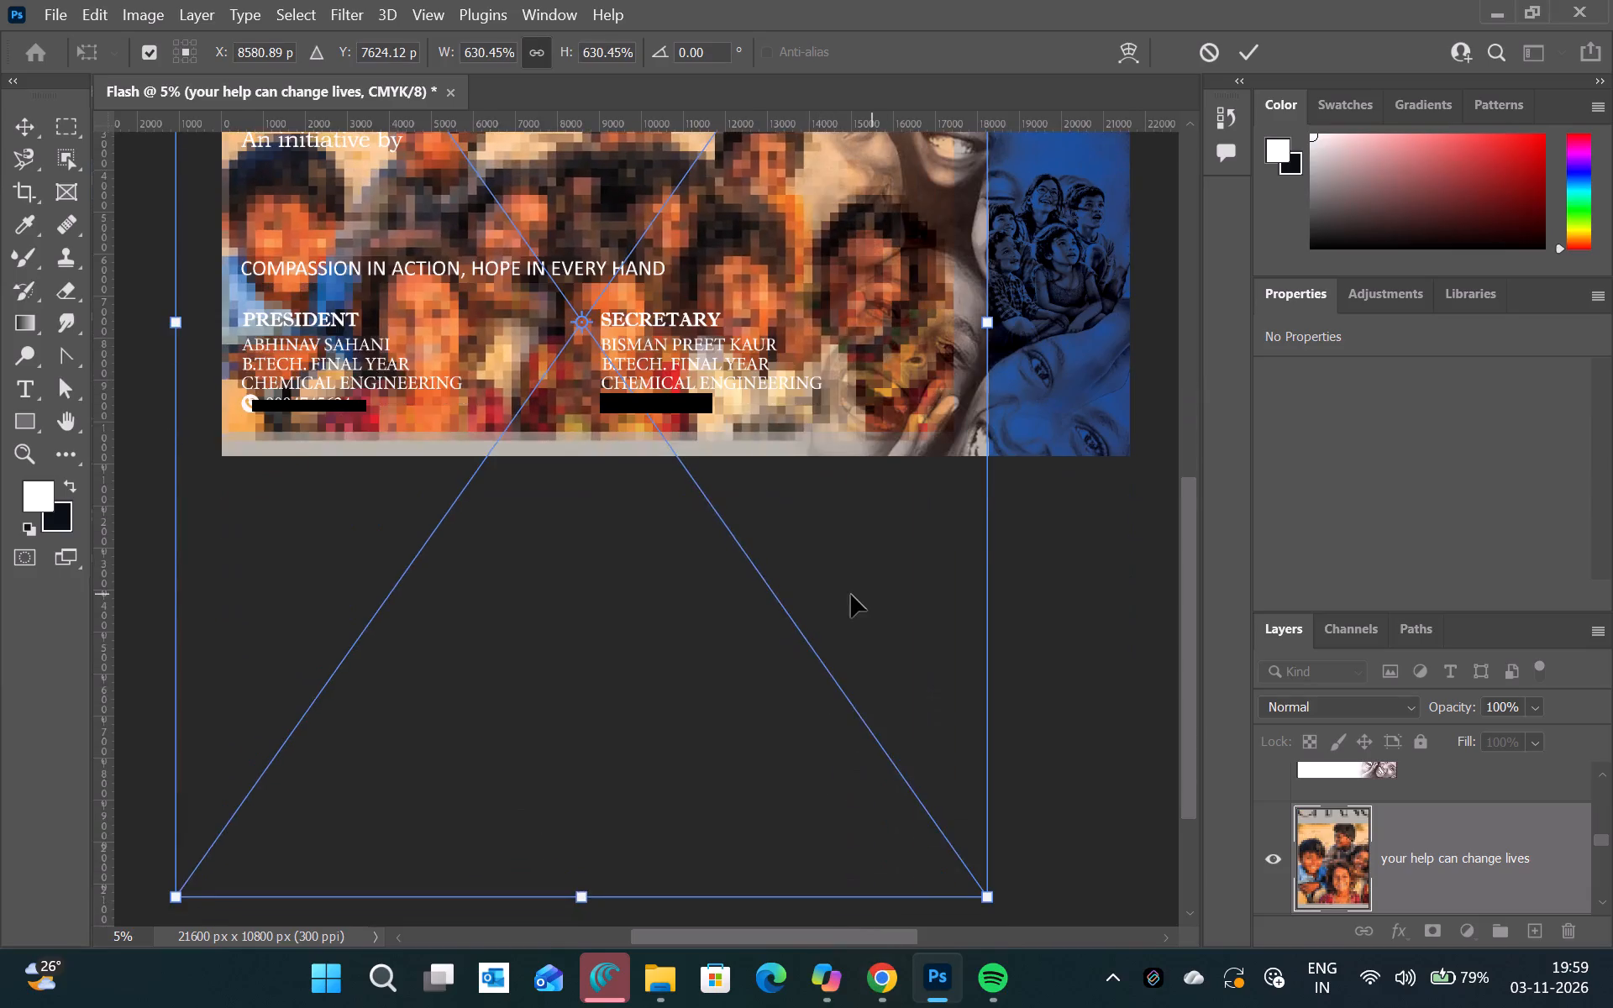
scroll(851, 595, up, 2)
drag(841, 544, 712, 459)
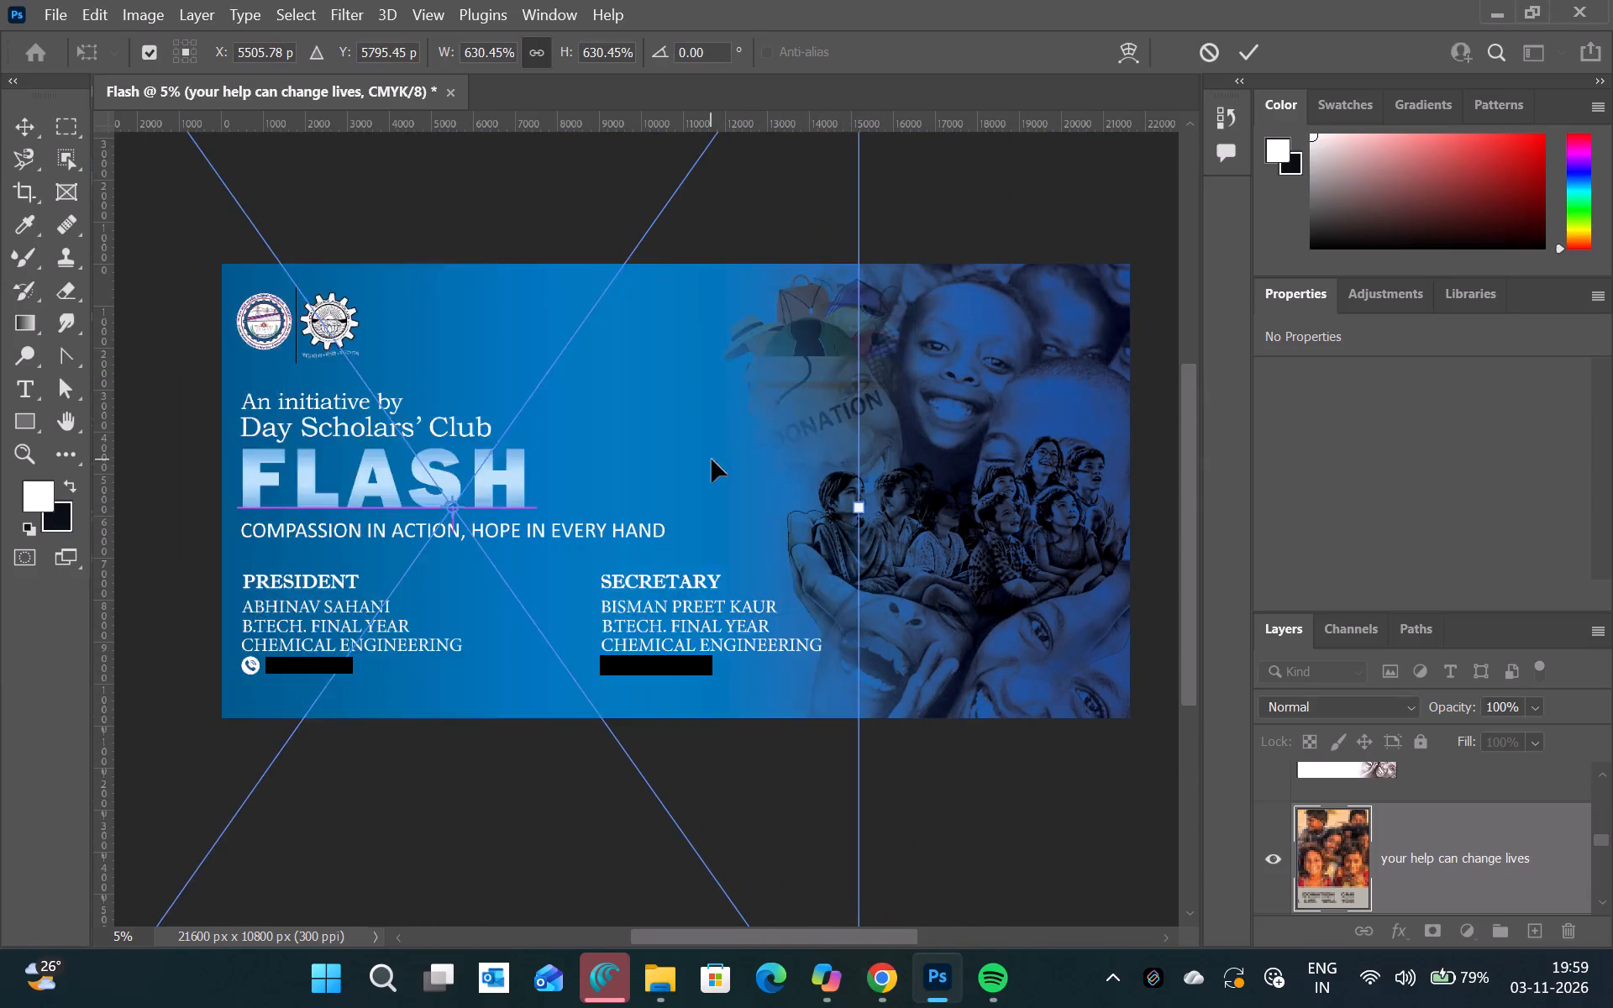
scroll(887, 769, down, 2)
drag(841, 855, 895, 898)
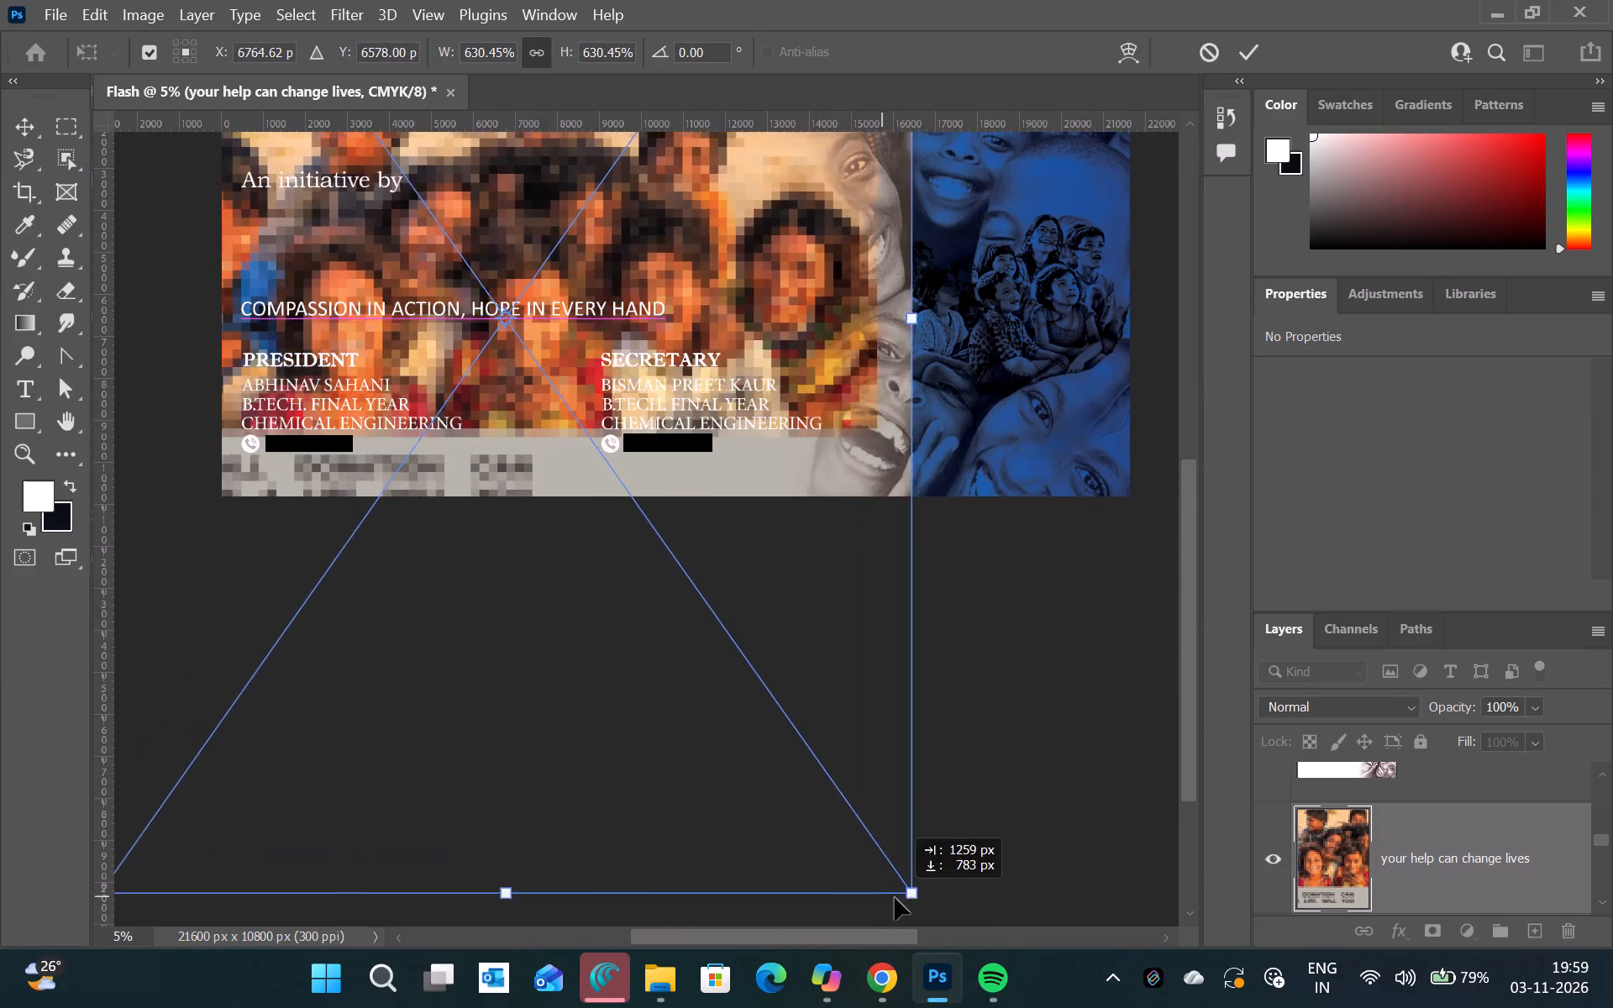
drag(895, 898, 906, 910)
scroll(839, 692, down, 1)
drag(941, 753, 951, 768)
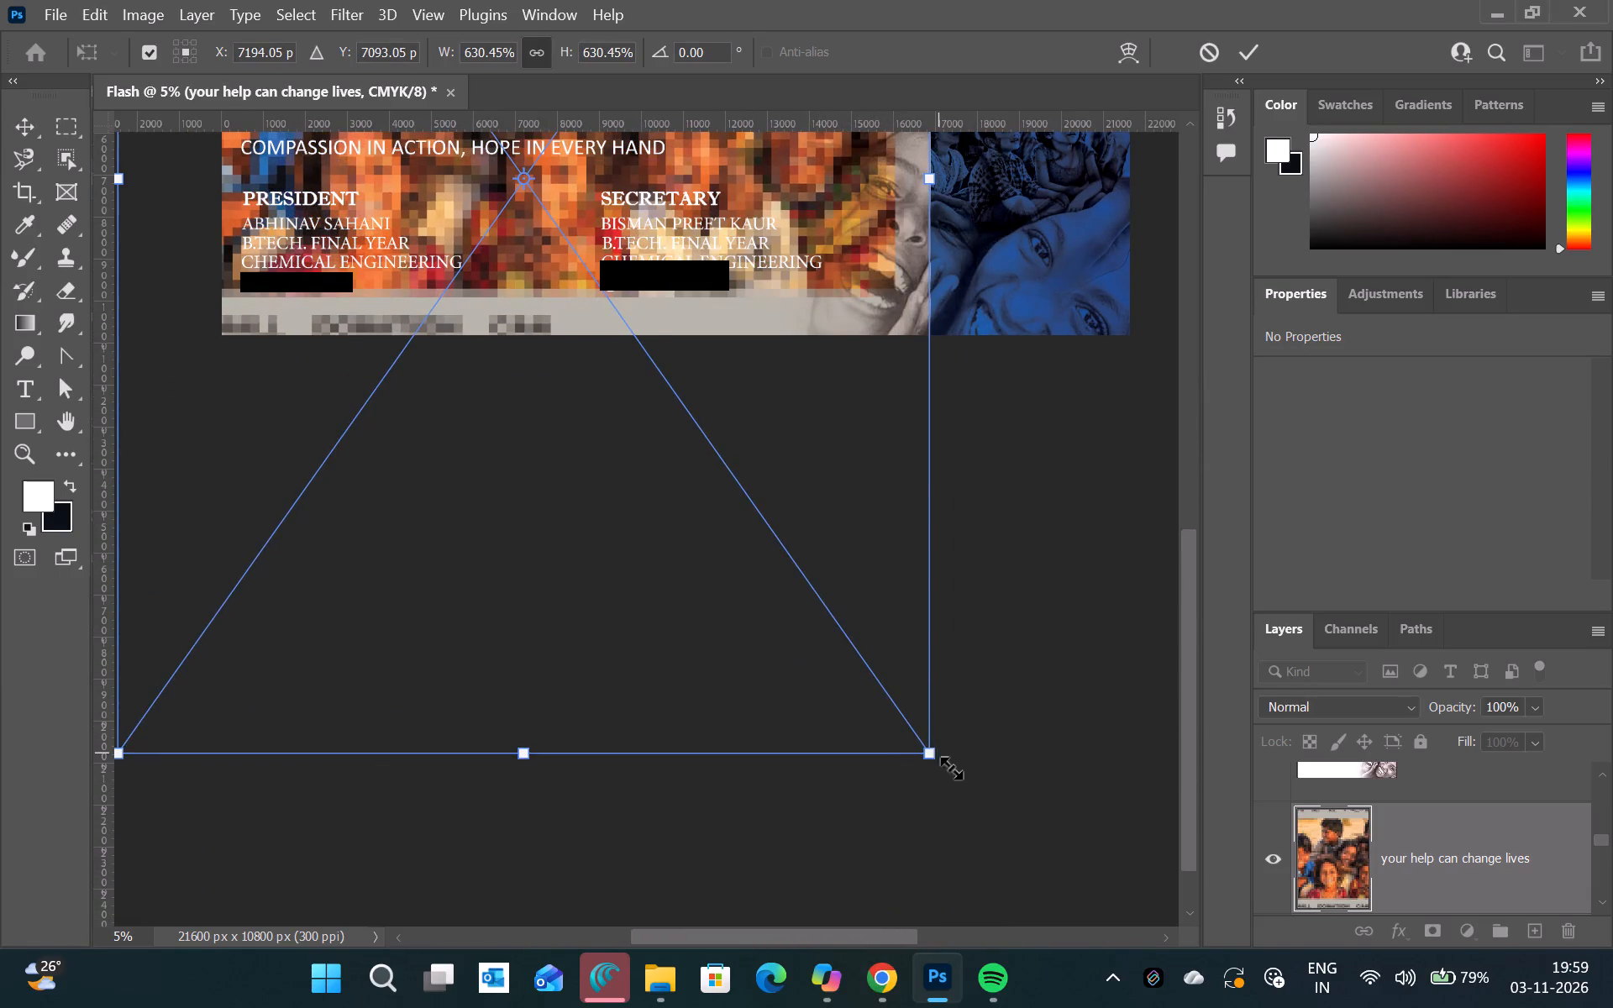
drag(951, 768, 1007, 843)
Shift the poster upward over the banner and enlarge it further to about 821%, covering nearly the full banner width.
scroll(963, 722, up, 2)
scroll(831, 710, up, 1)
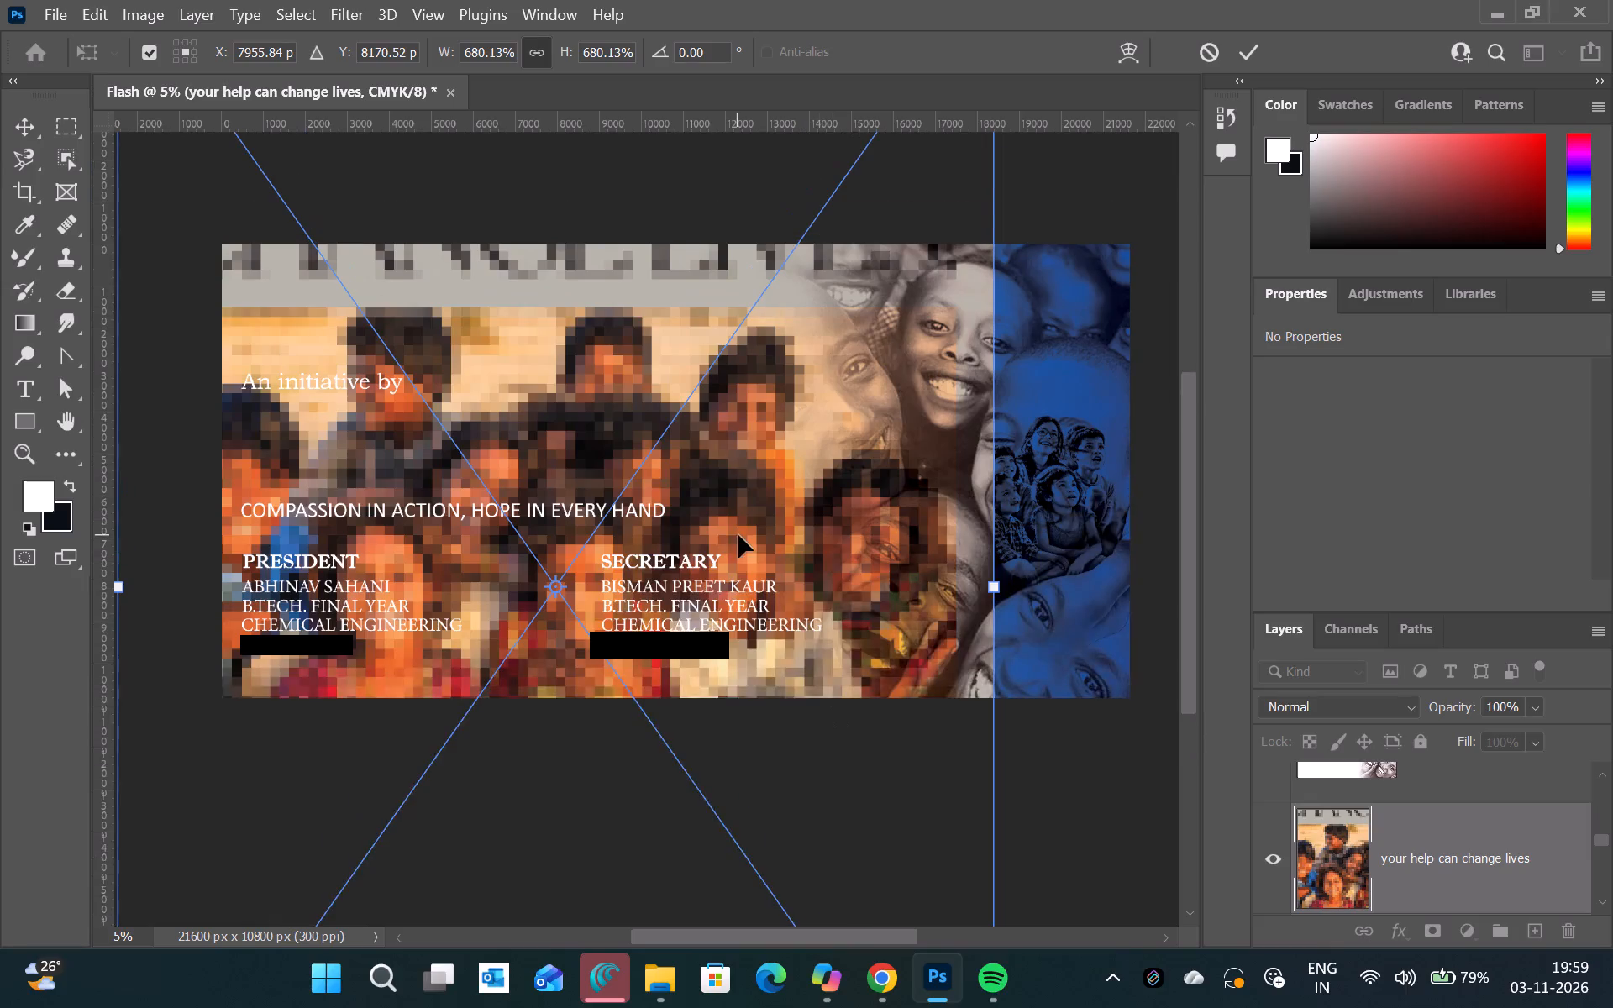
scroll(738, 525, up, 1)
drag(738, 549, 720, 497)
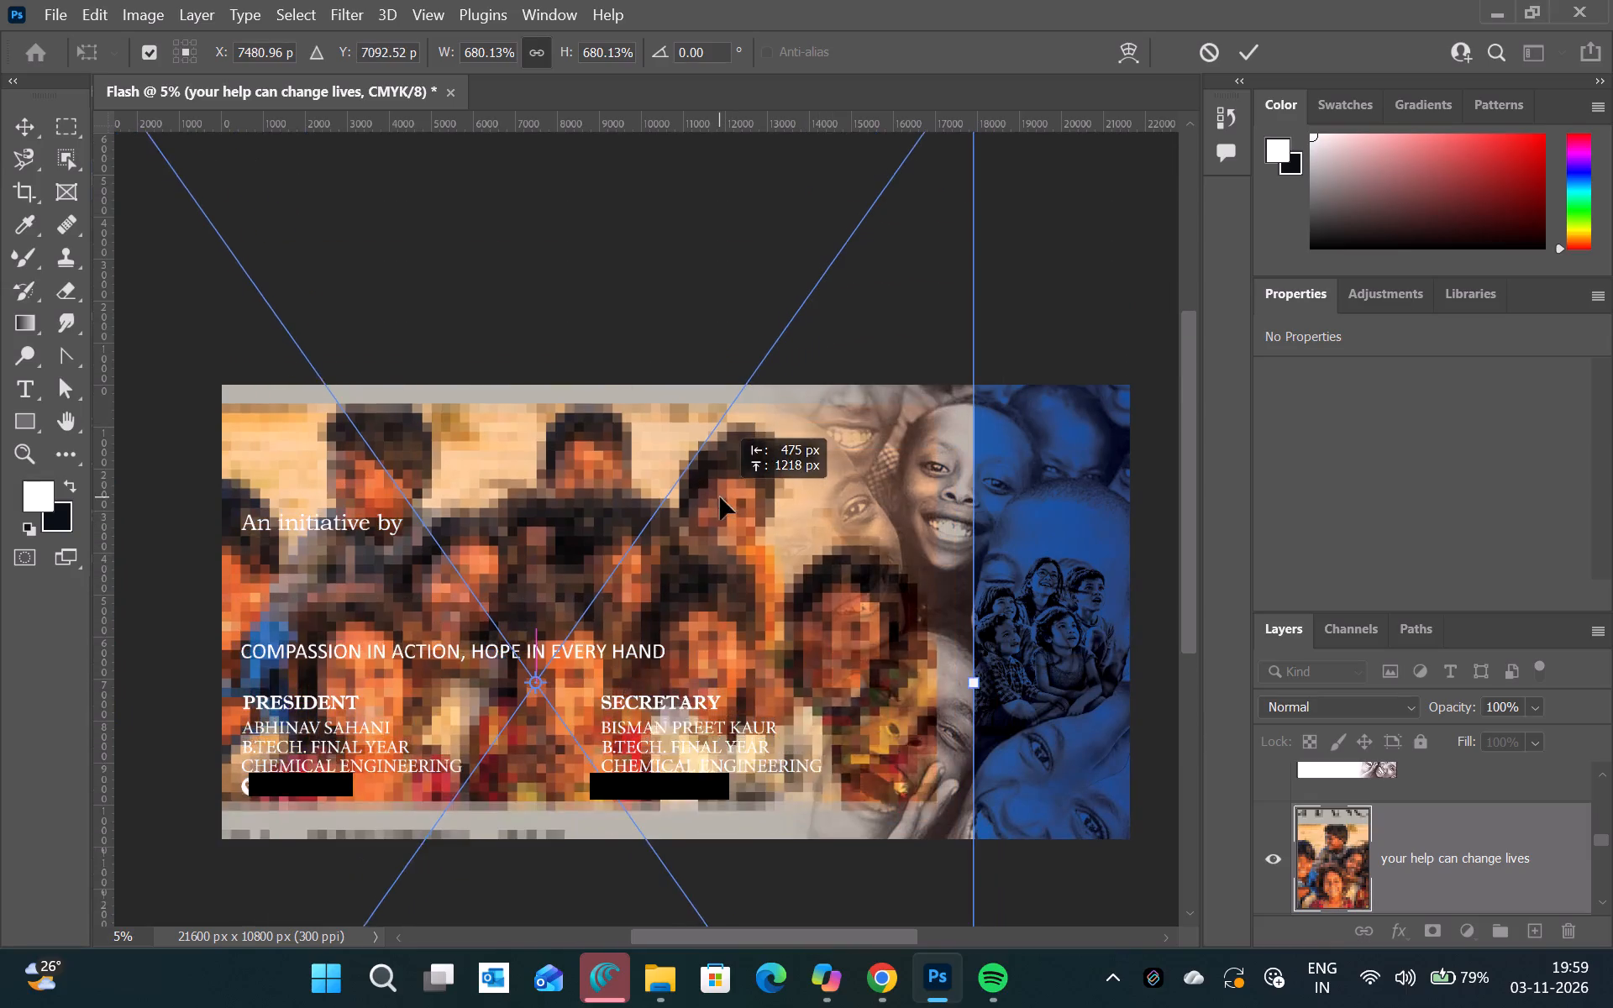
drag(720, 497, 717, 469)
scroll(717, 469, down, 3)
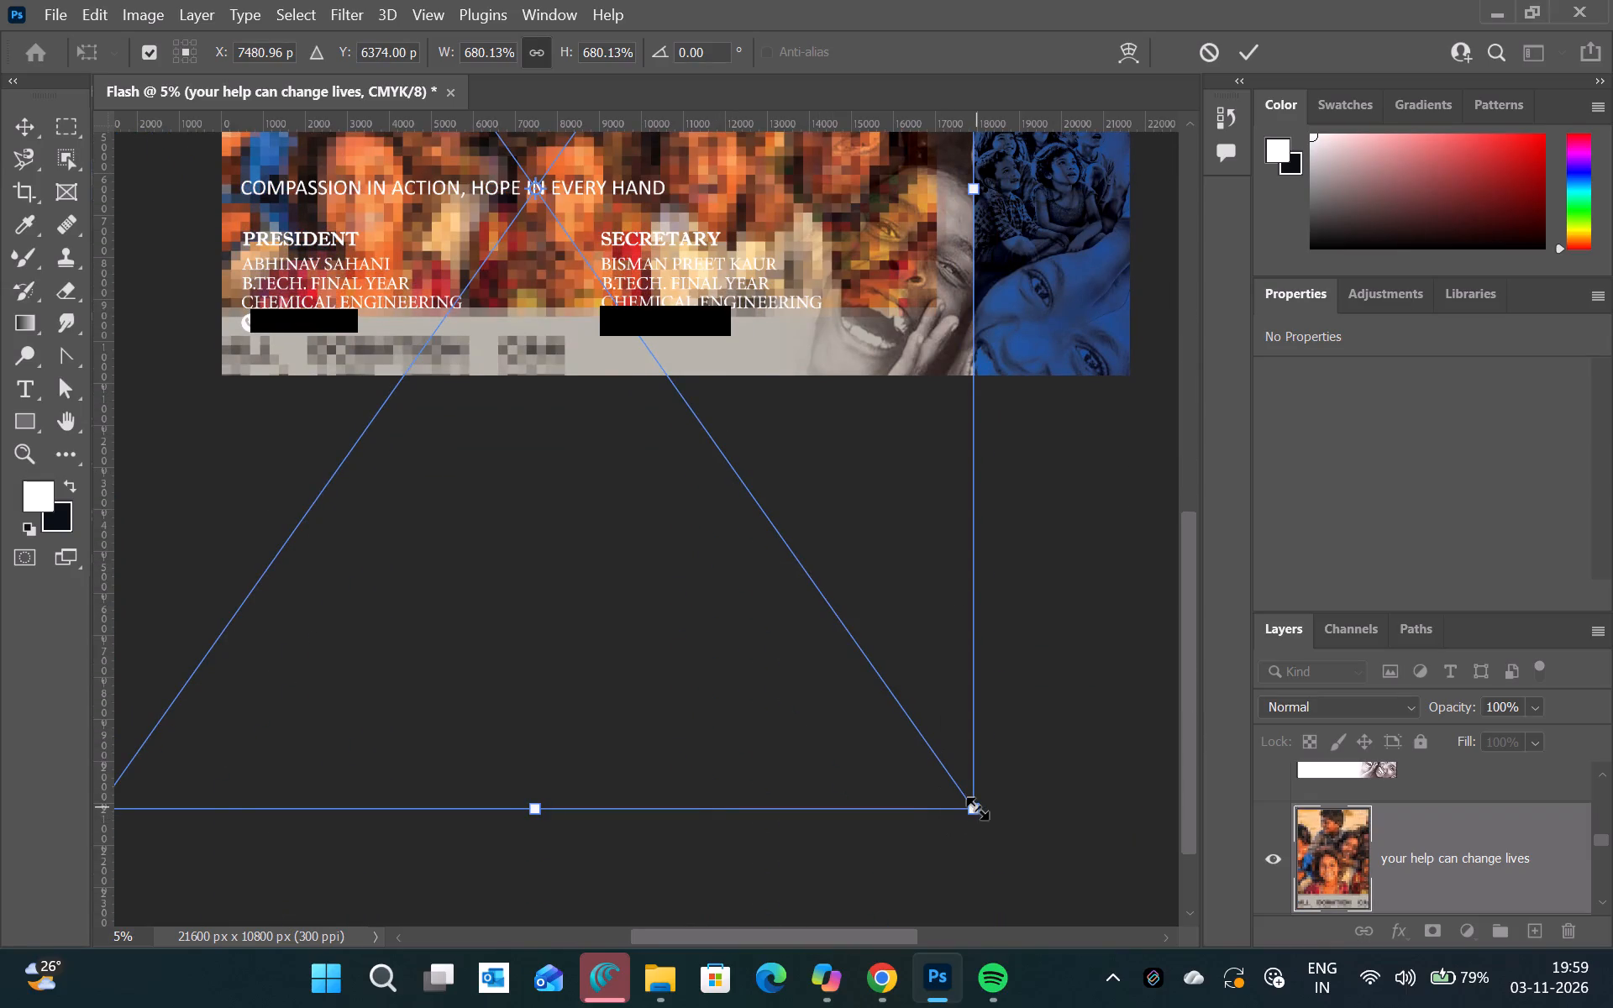
drag(977, 808, 1050, 943)
scroll(964, 653, up, 3)
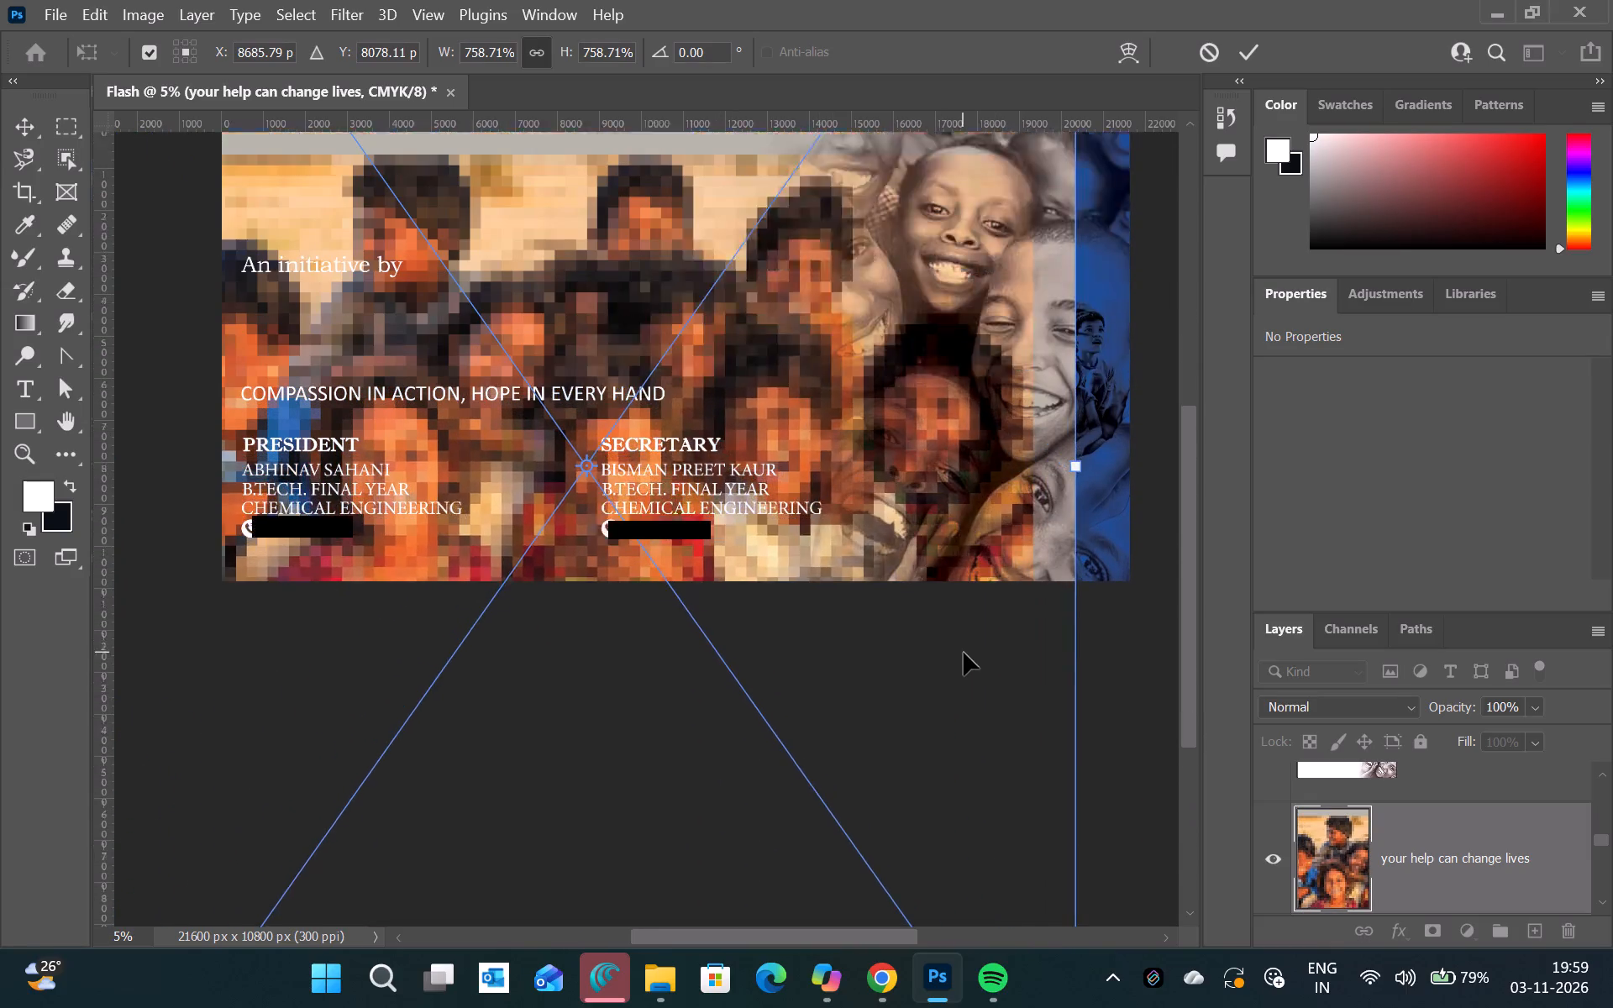
scroll(749, 217, up, 2)
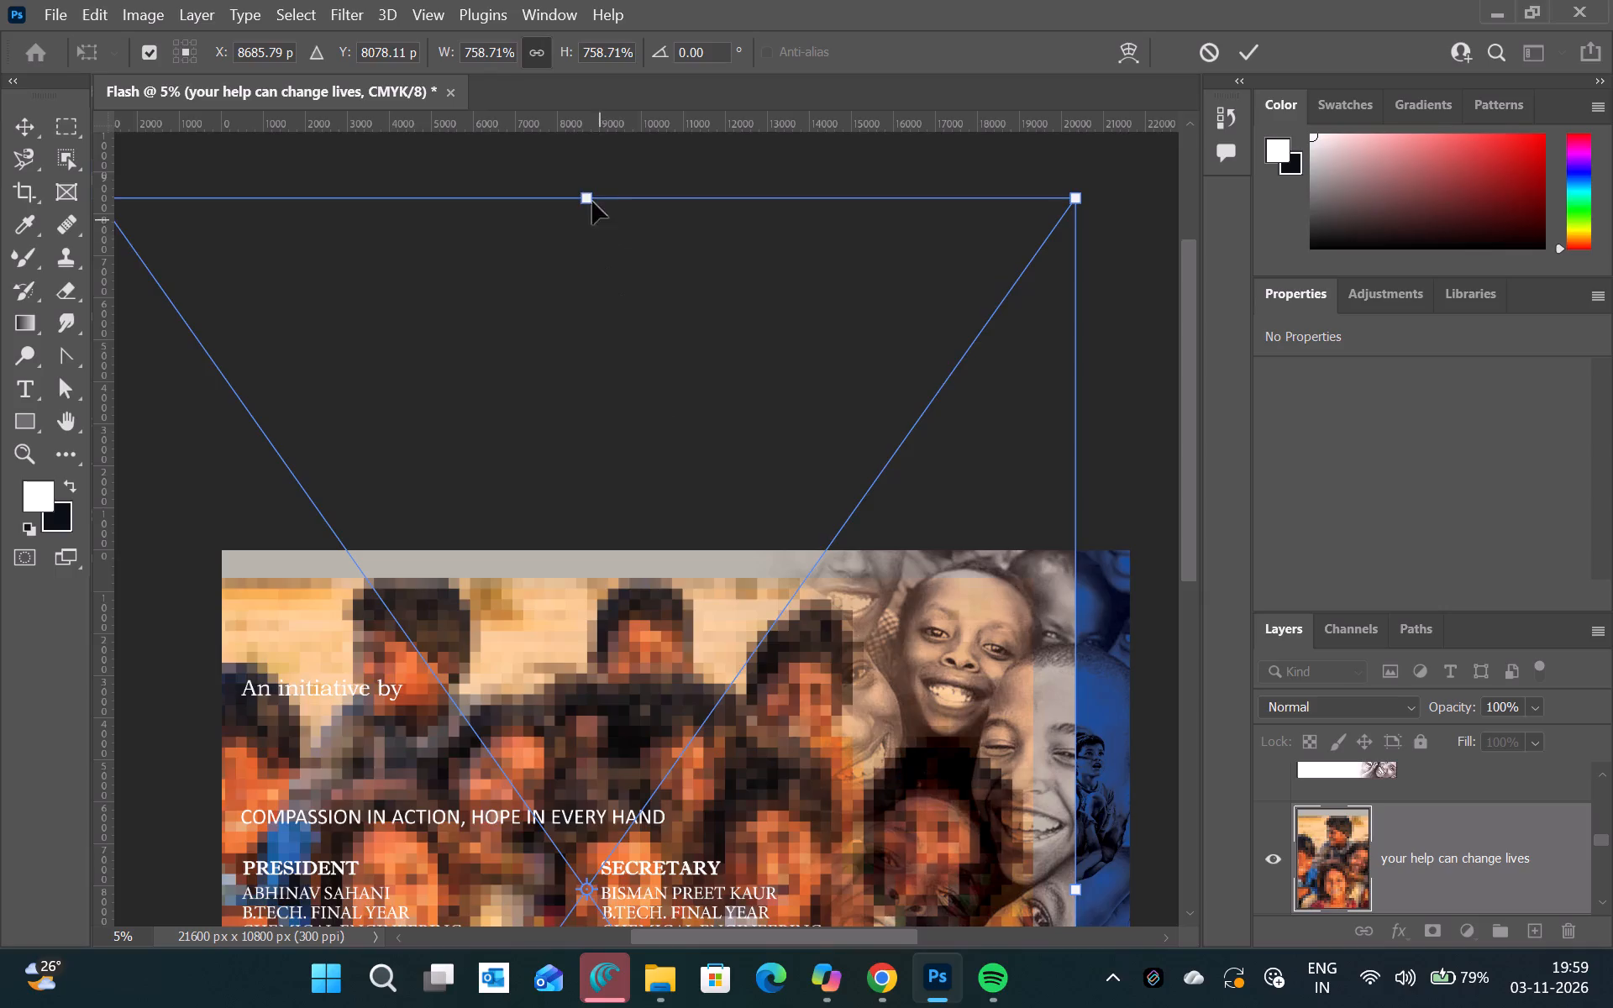
drag(586, 192, 575, 123)
scroll(656, 272, down, 2)
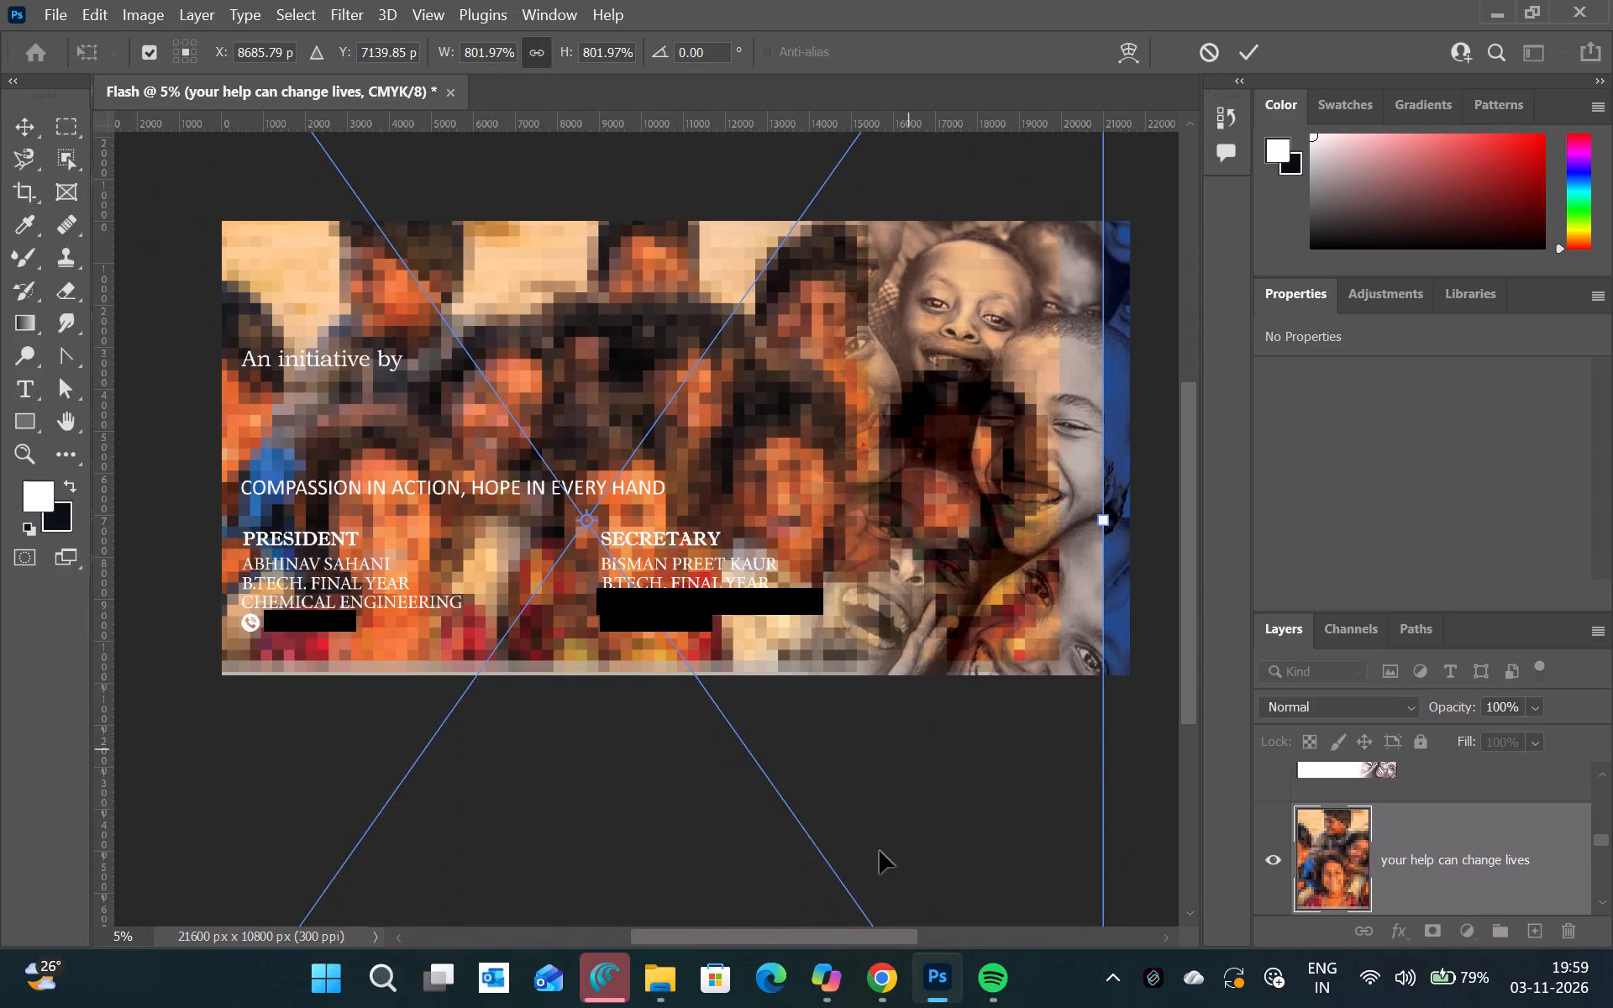
scroll(849, 890, down, 3)
drag(584, 879, 588, 913)
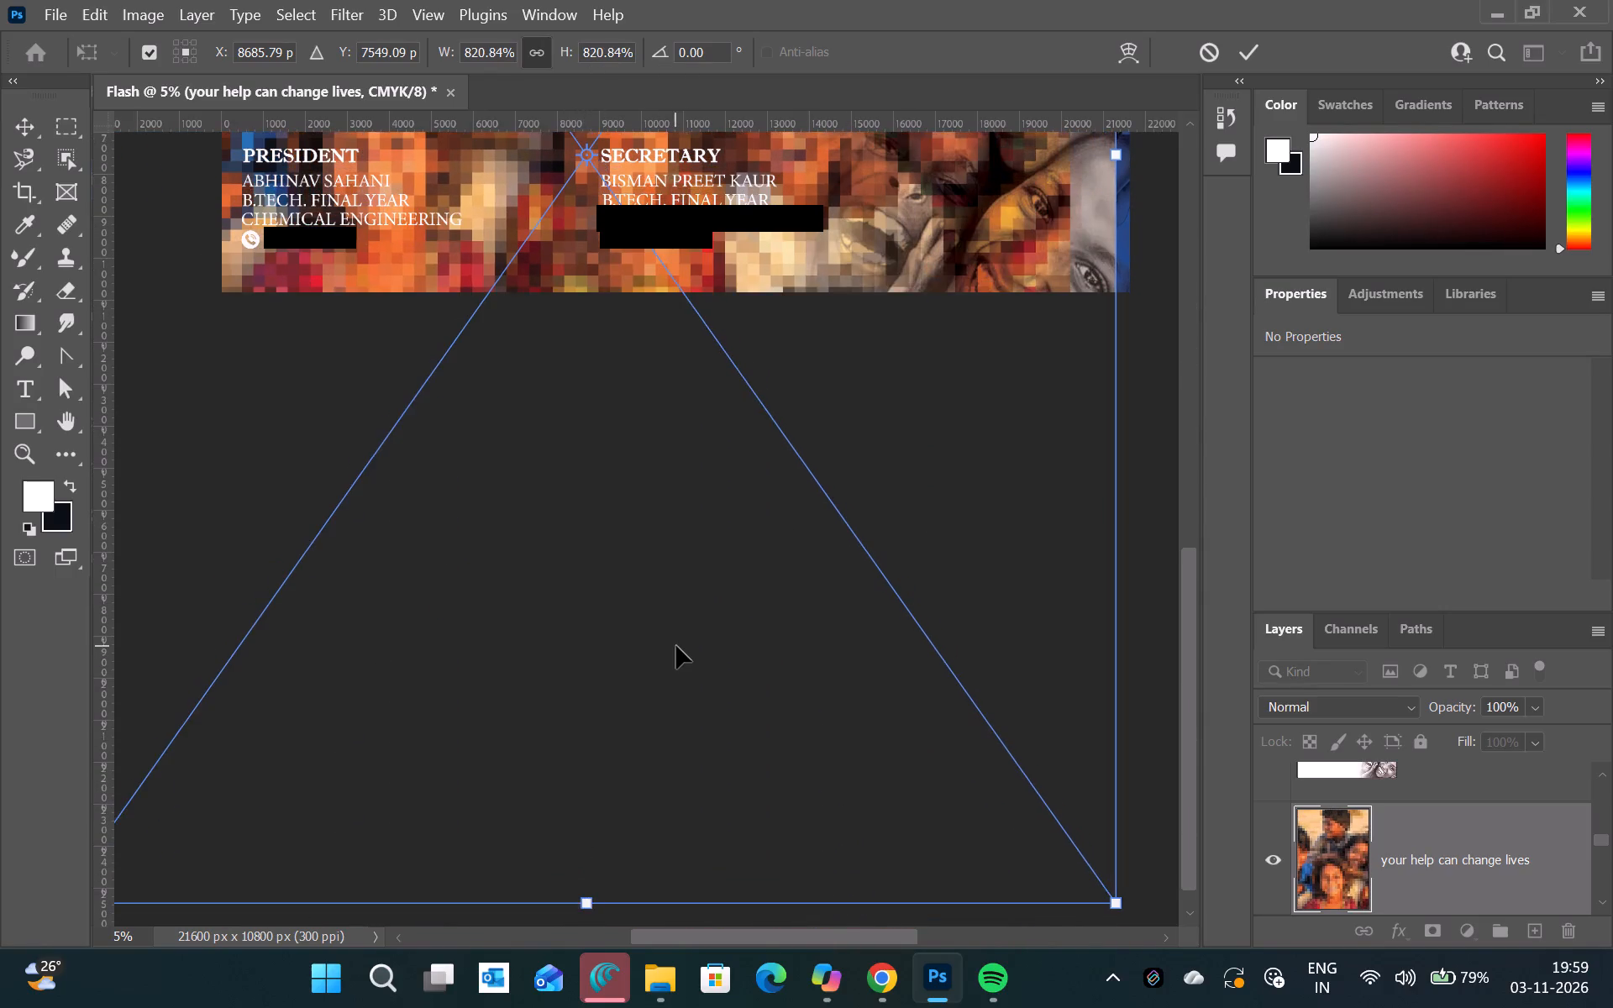
Move the enlarged poster left so its photo fills the banner's left and middle up to the hands artwork, and commit the placement.
scroll(676, 646, up, 1)
drag(843, 711, 631, 721)
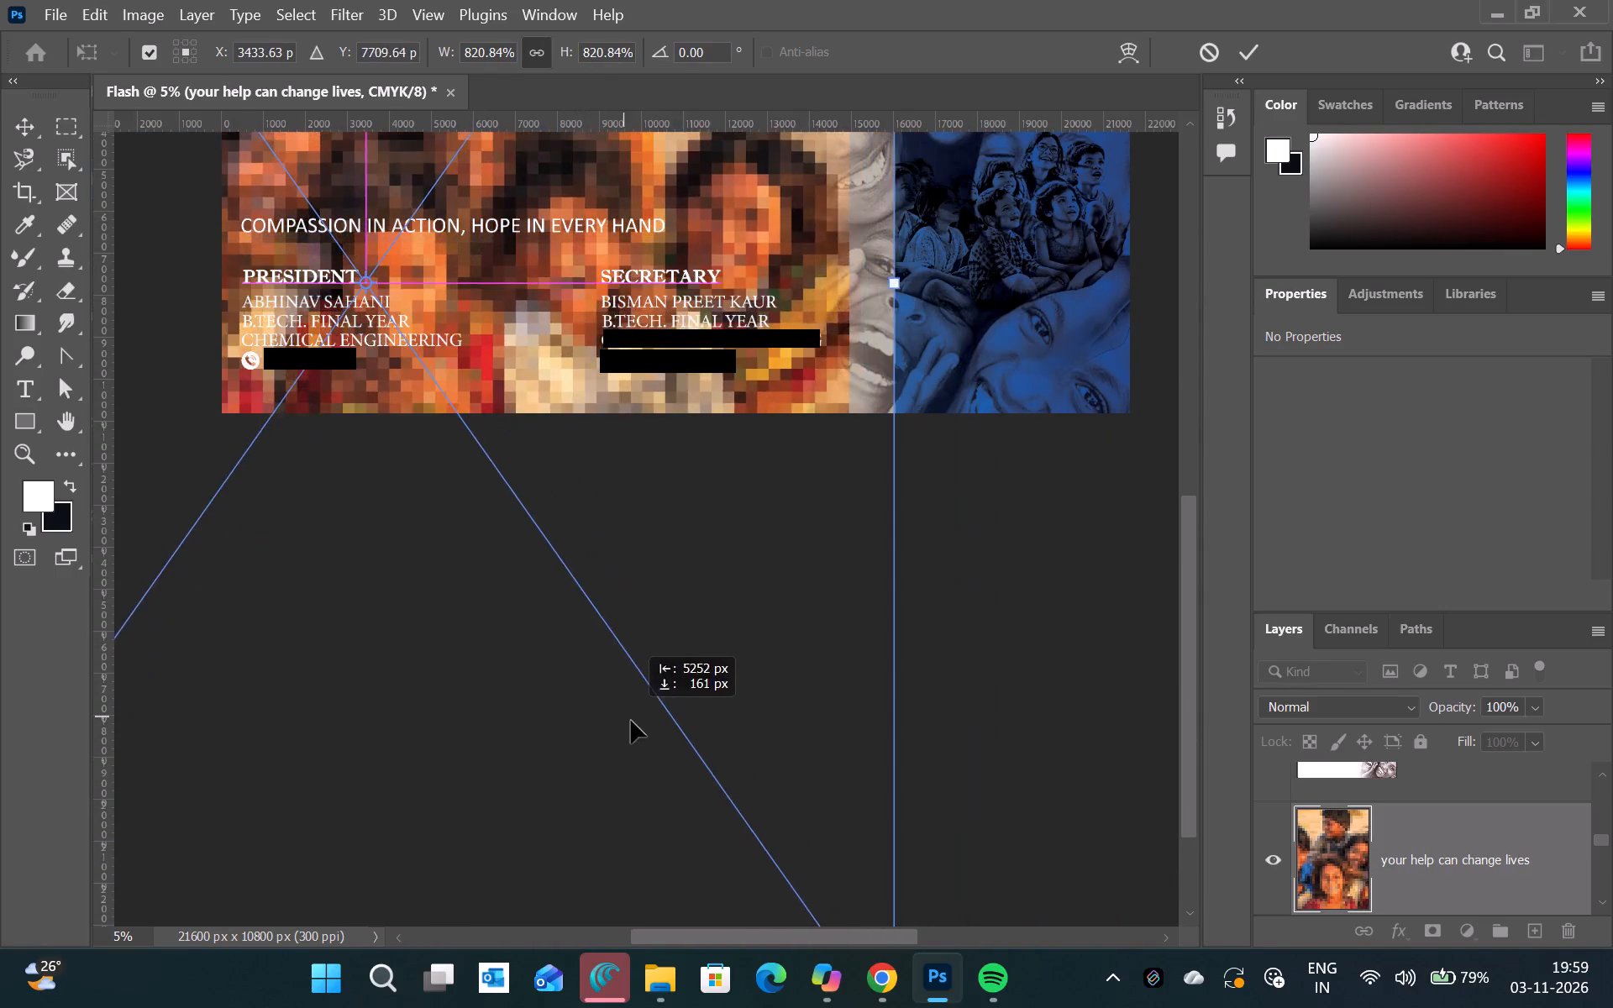
drag(631, 721, 636, 742)
scroll(636, 742, up, 1)
drag(807, 544, 822, 543)
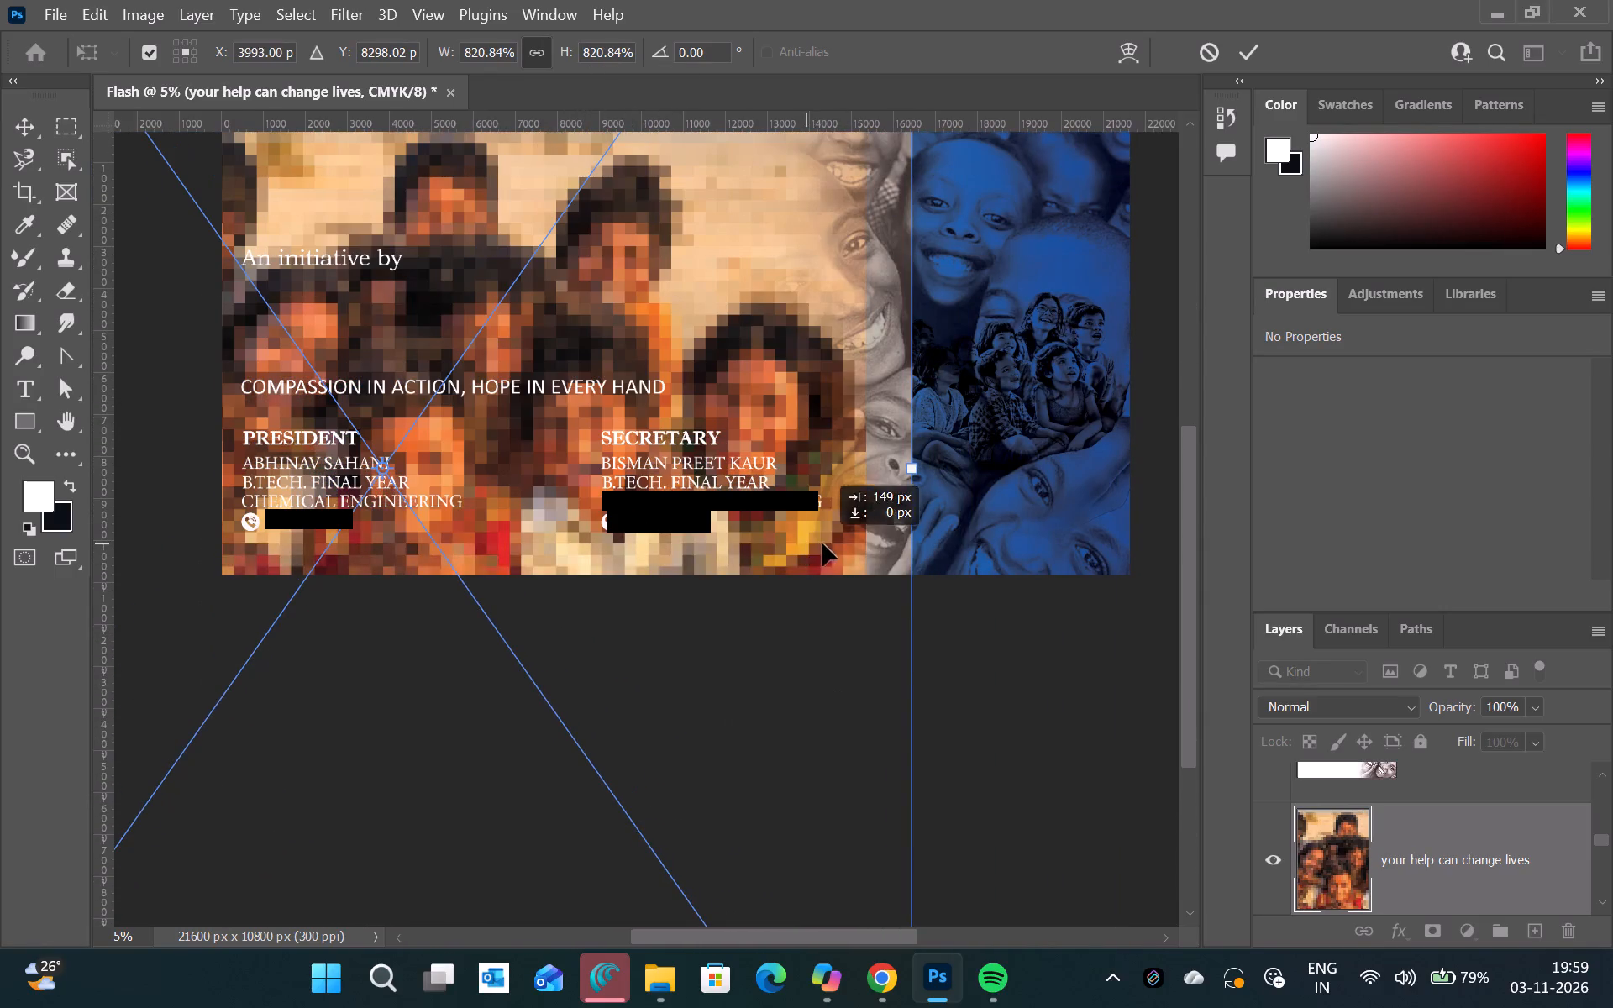
drag(822, 543, 861, 538)
scroll(861, 538, up, 1)
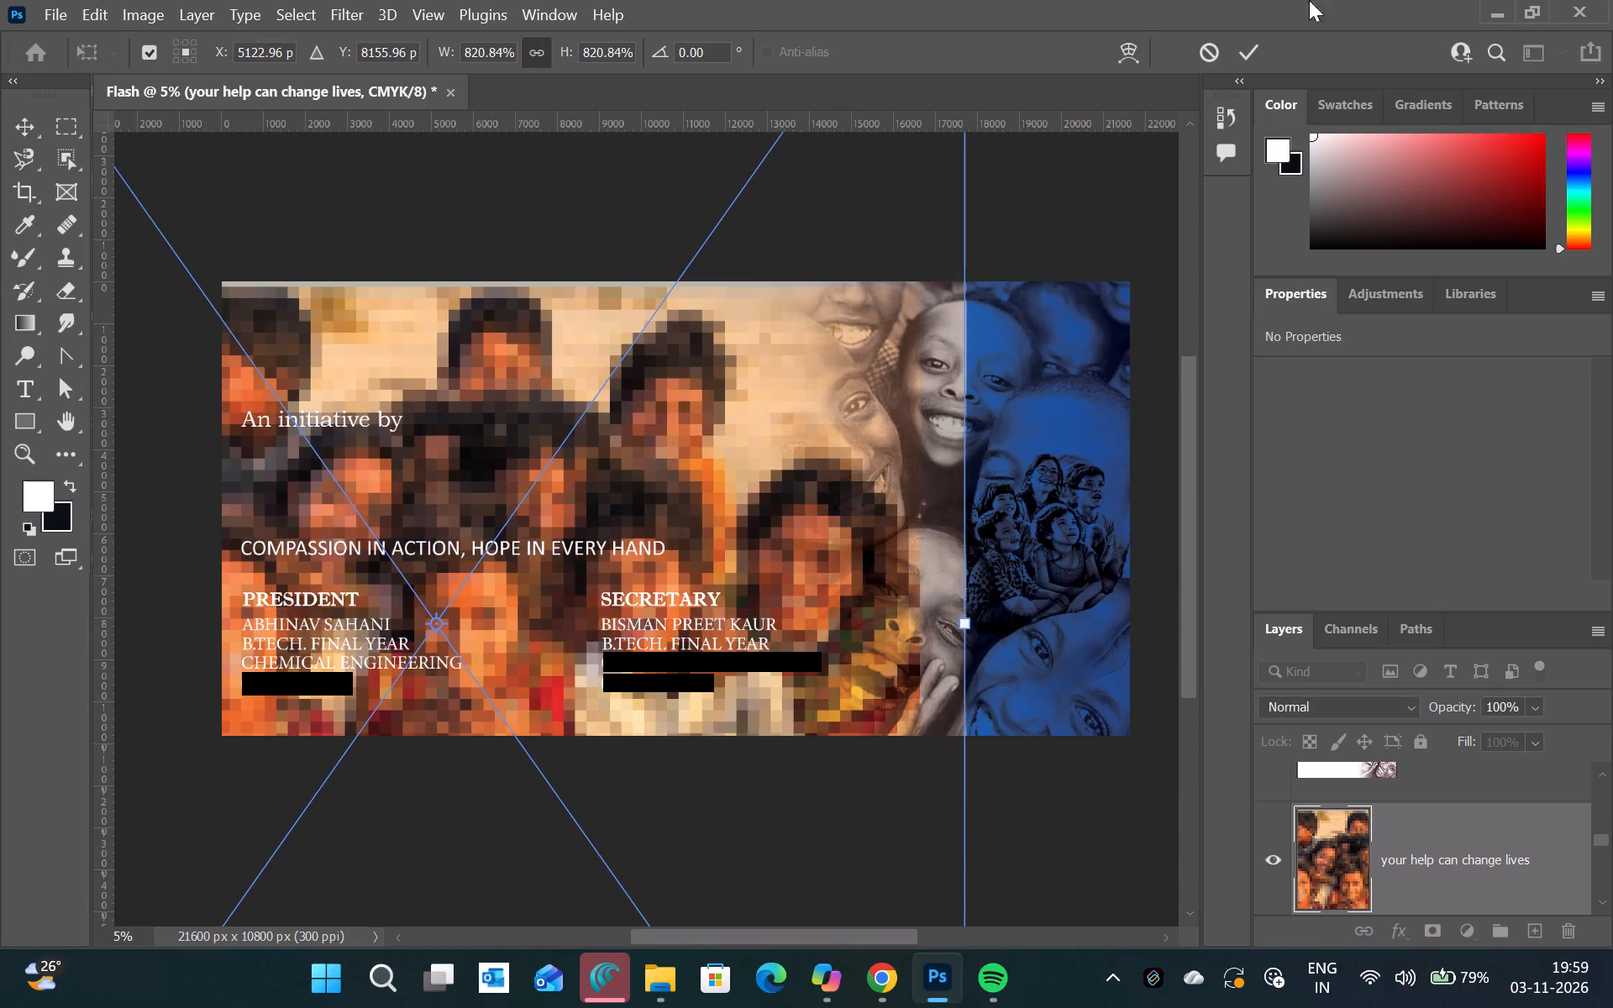
drag(885, 329, 885, 312)
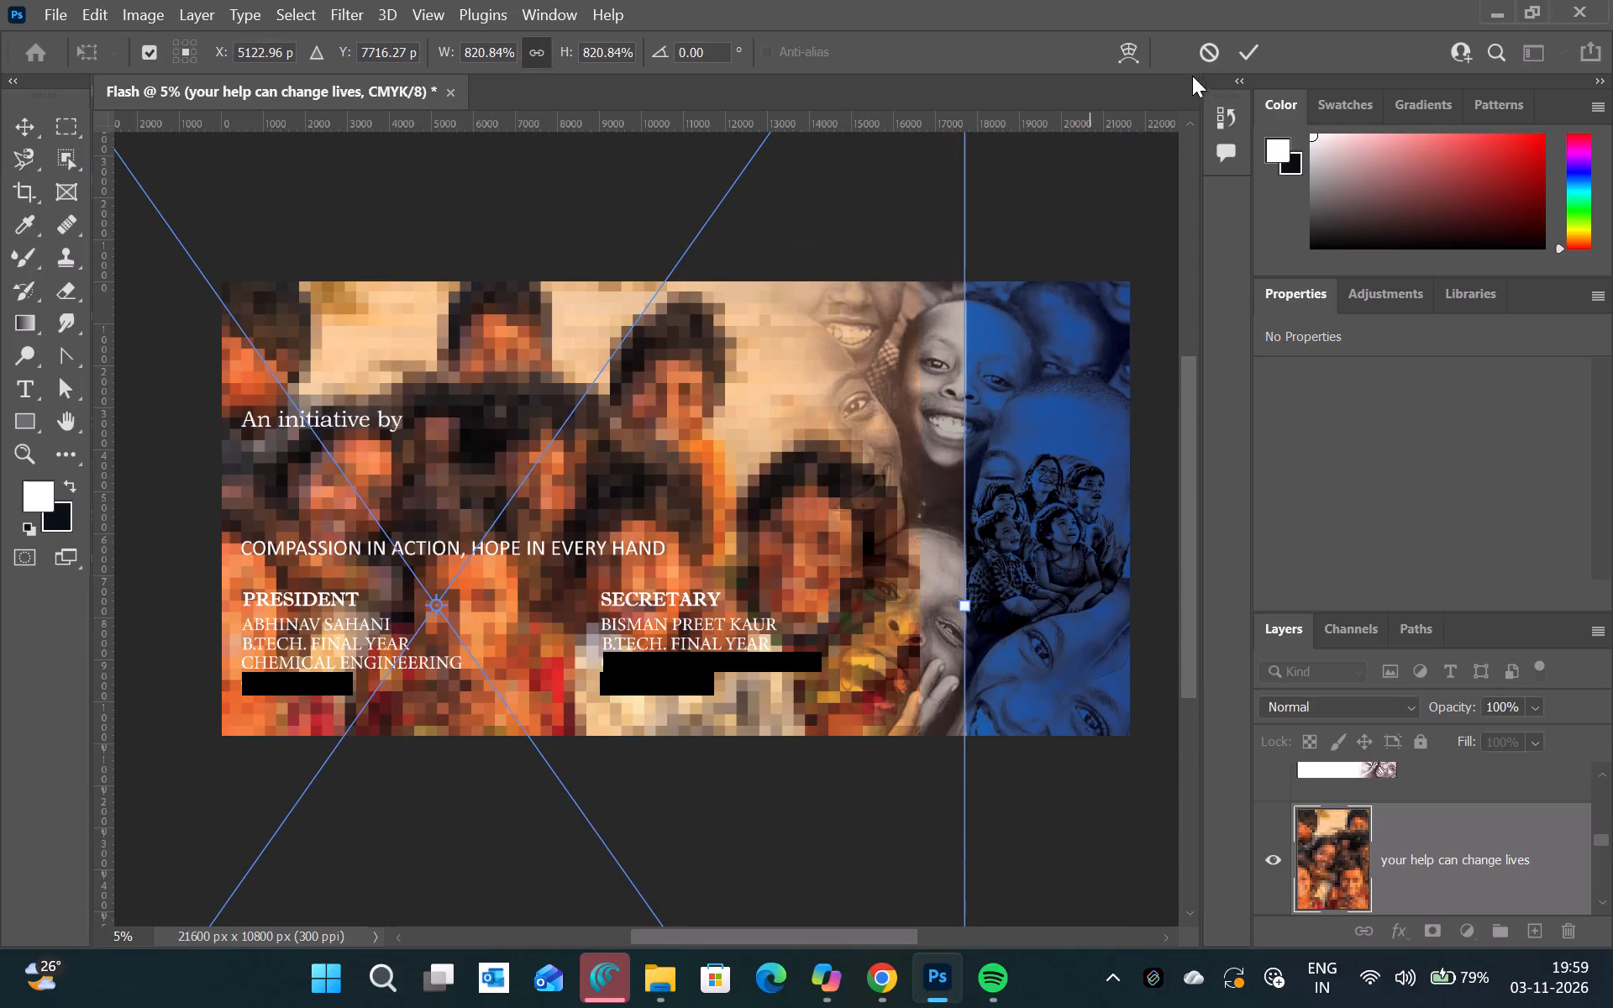
click(1249, 50)
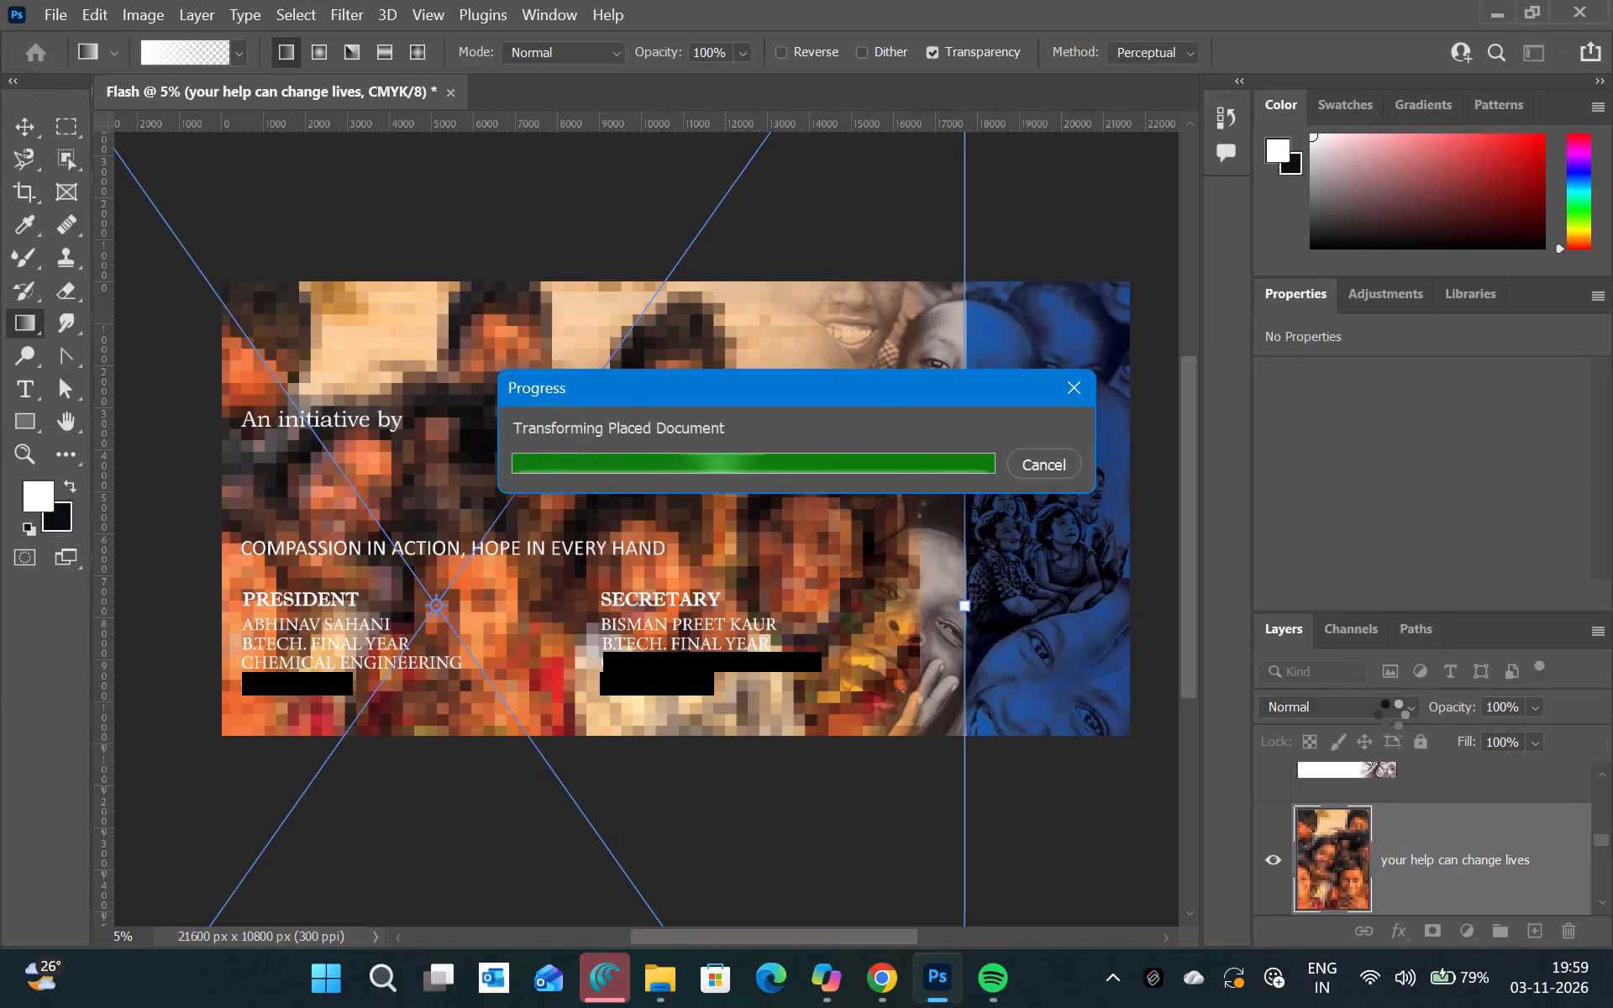
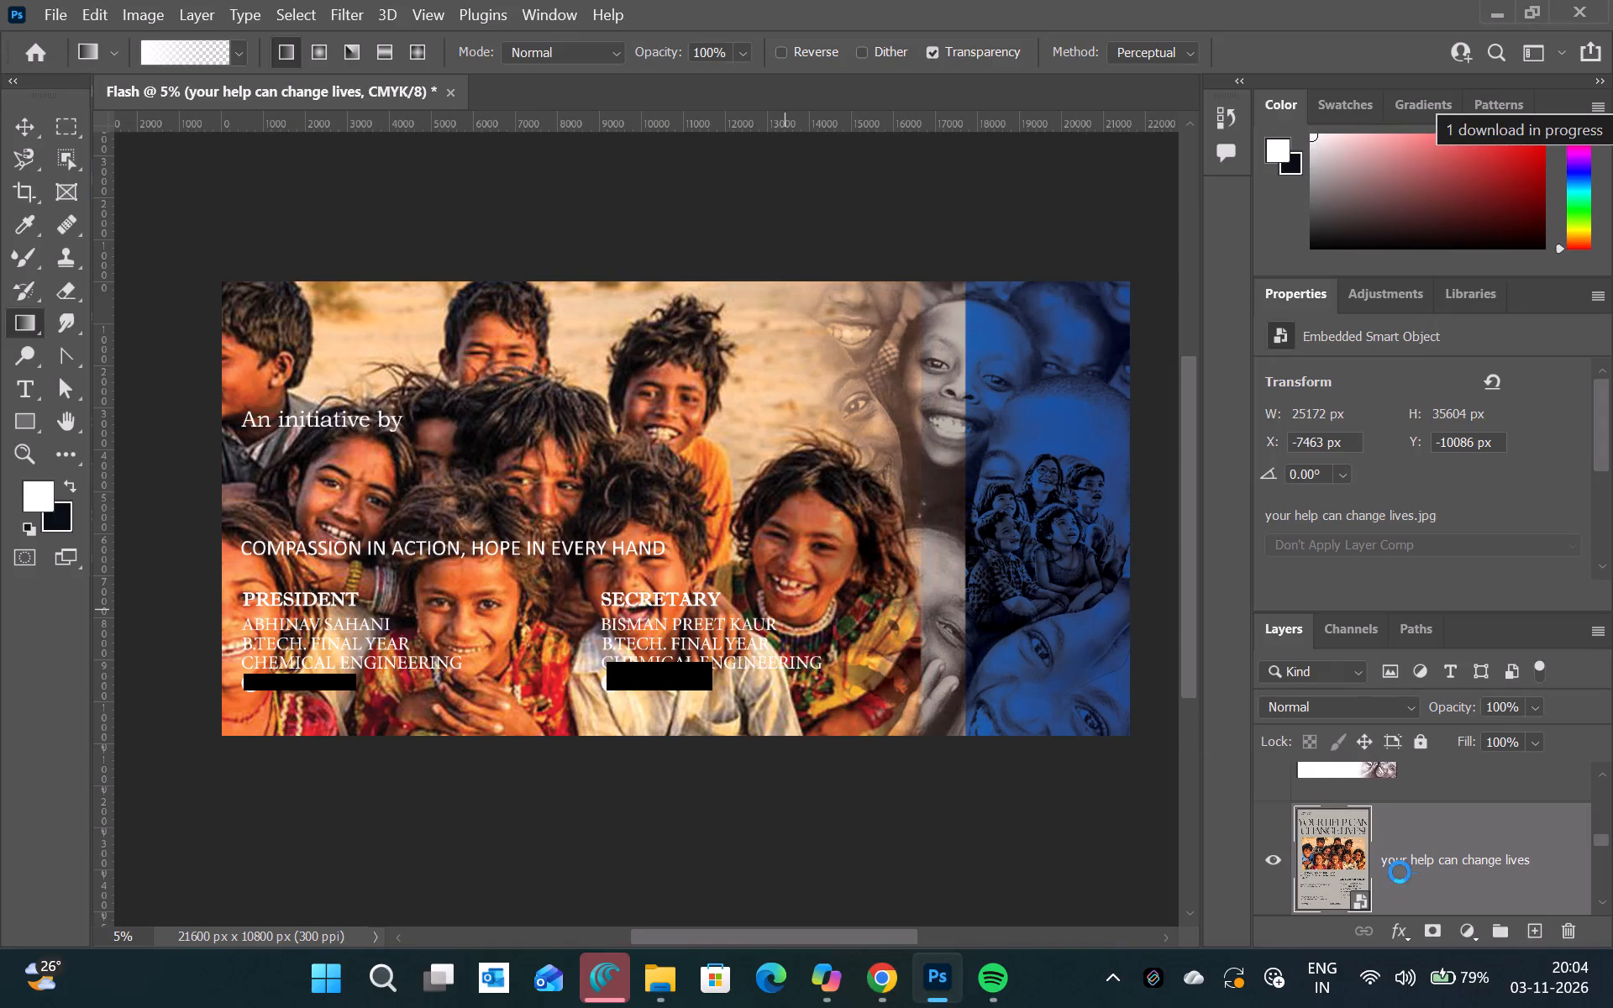
click(1436, 894)
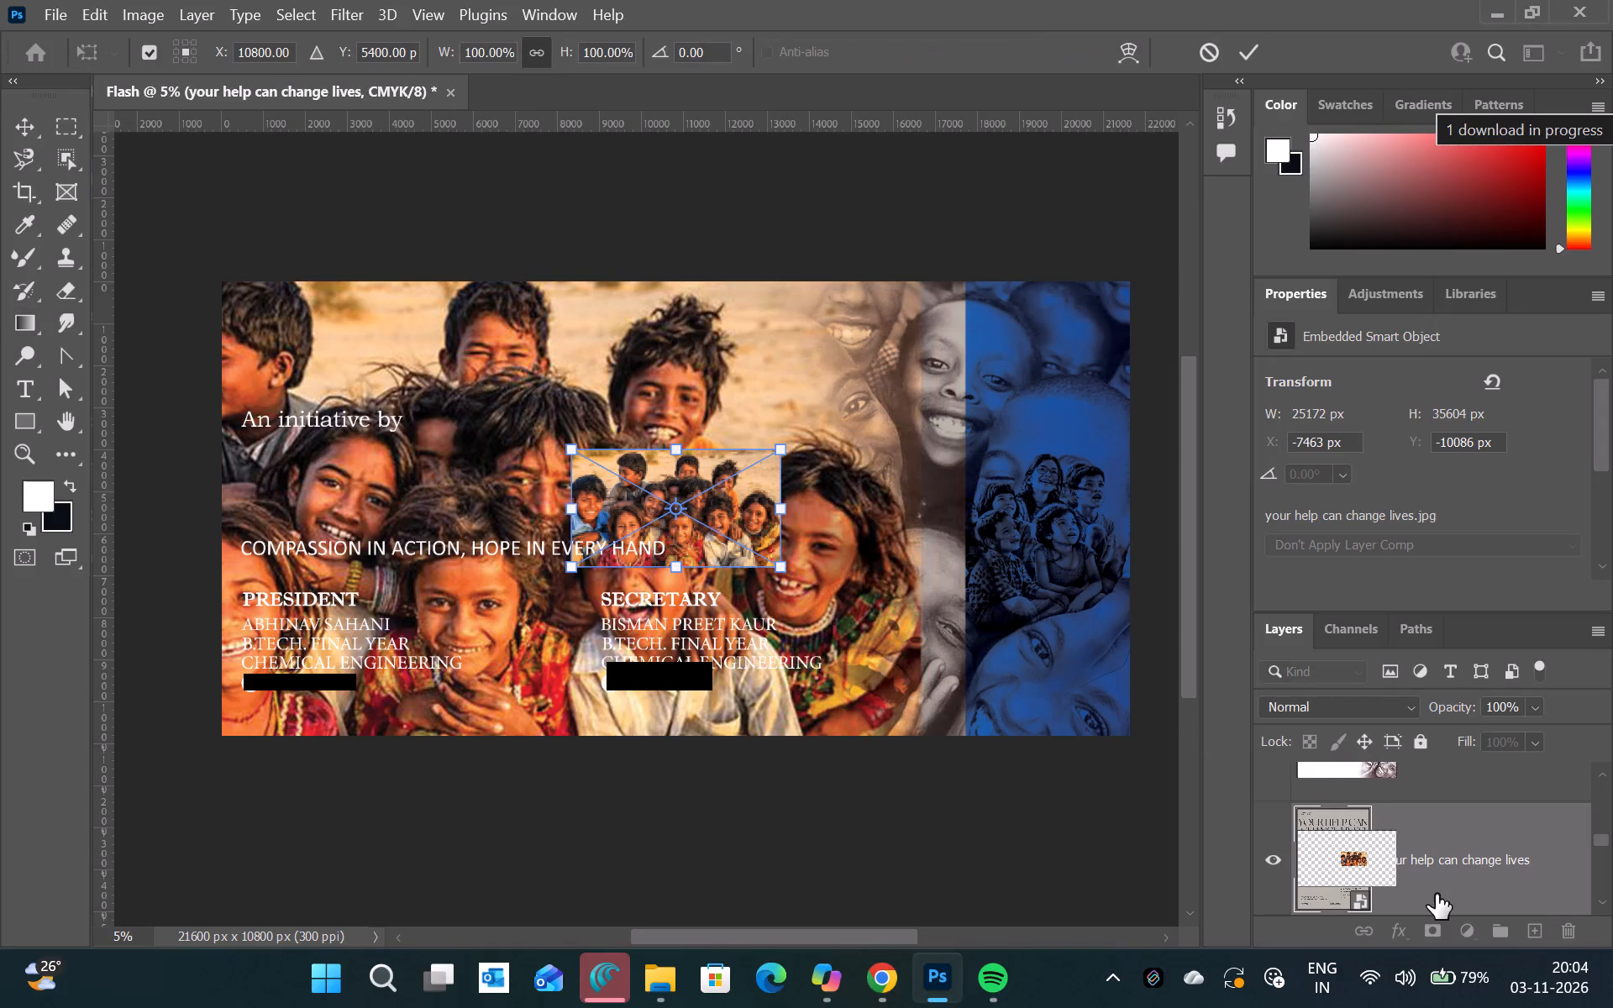
Delete the oversized "your help can change lives" layer from the banner.
scroll(1436, 894, down, 2)
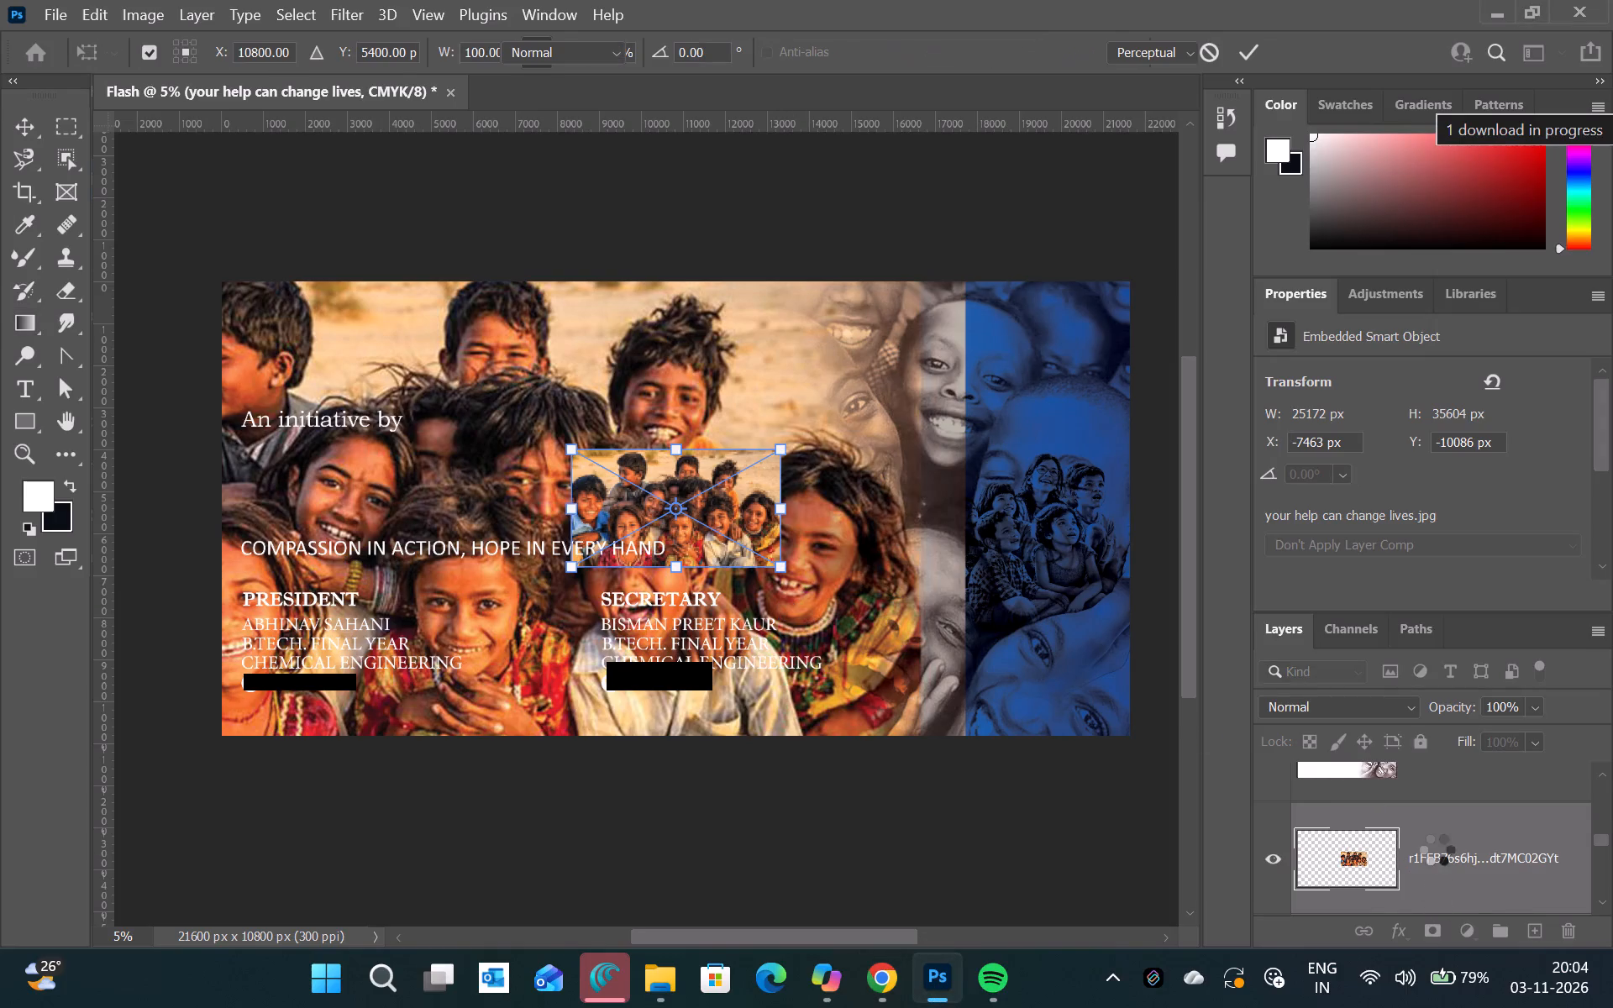
scroll(1436, 849, down, 1)
scroll(1436, 849, up, 1)
scroll(1436, 849, down, 2)
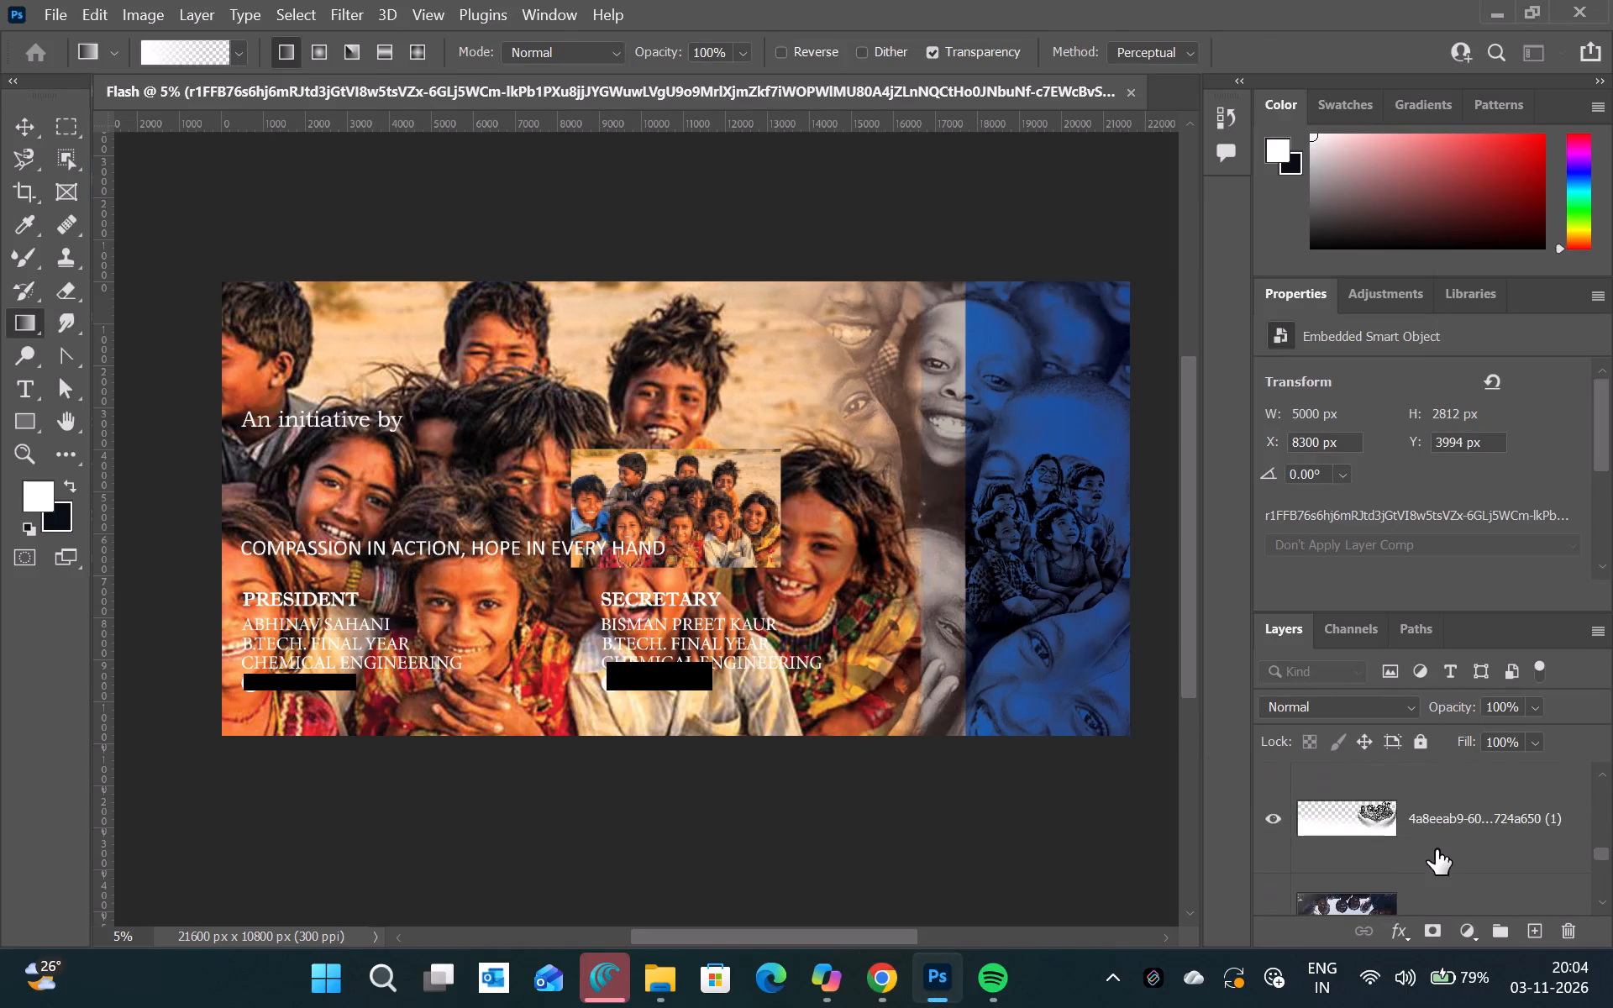
scroll(1436, 849, up, 1)
click(1436, 849)
key(Delete)
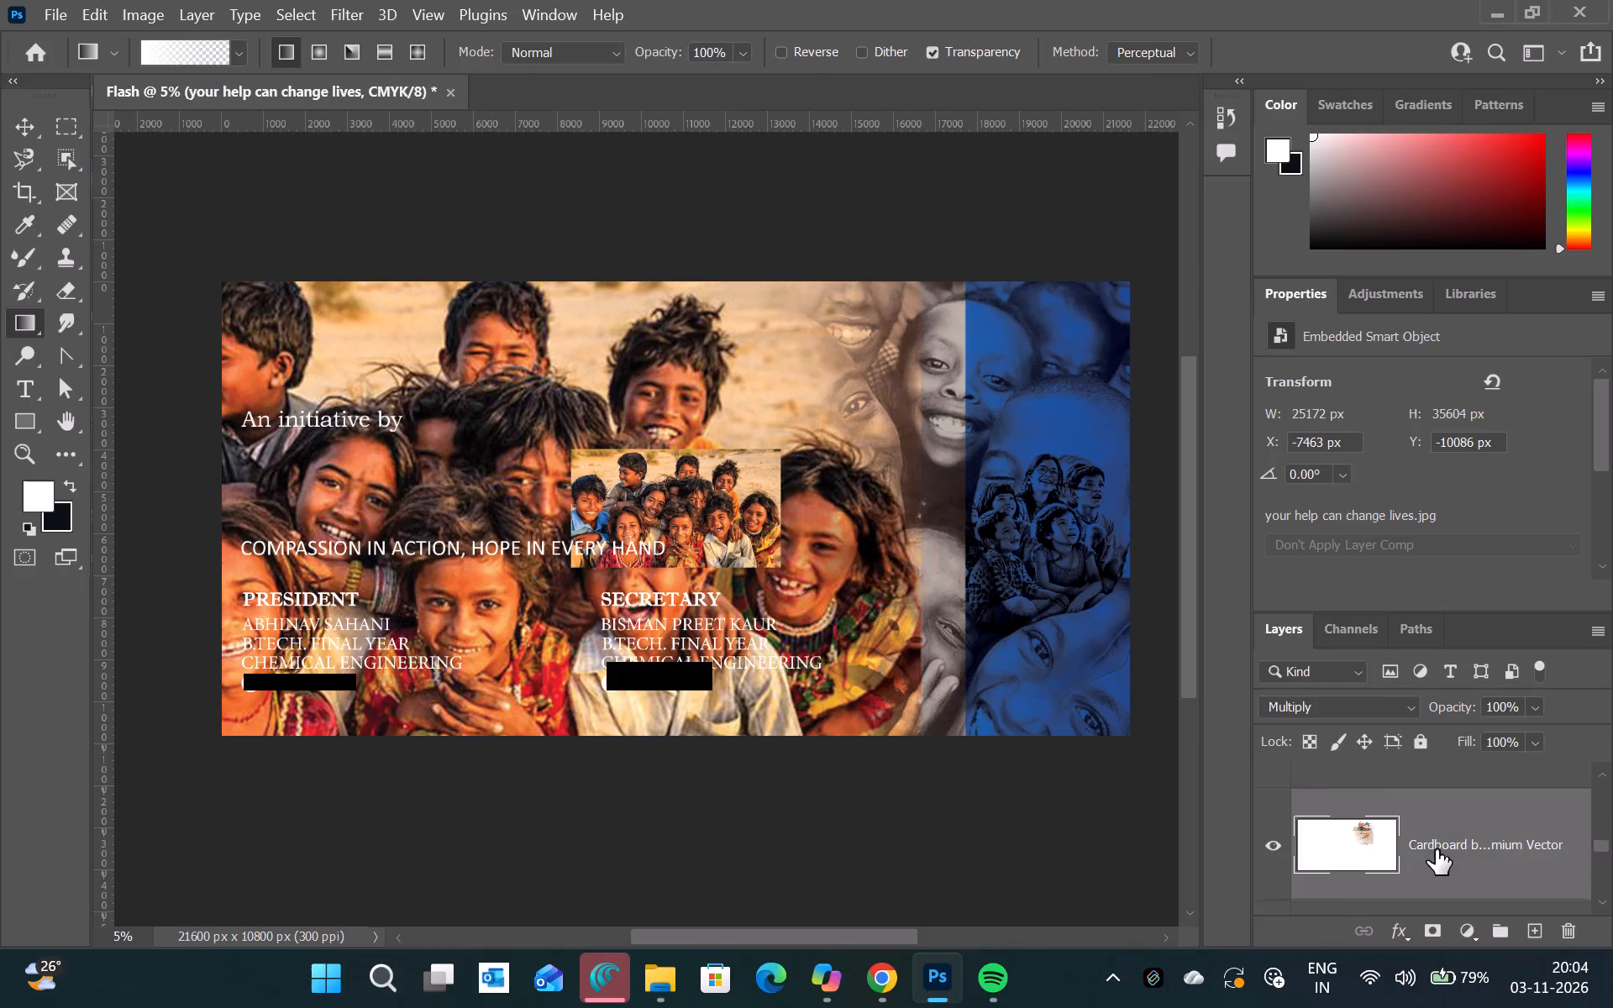
Scale the placed children's photo to about 388% and align it with the banner's top-left corner, covering the full banner height.
click(1395, 858)
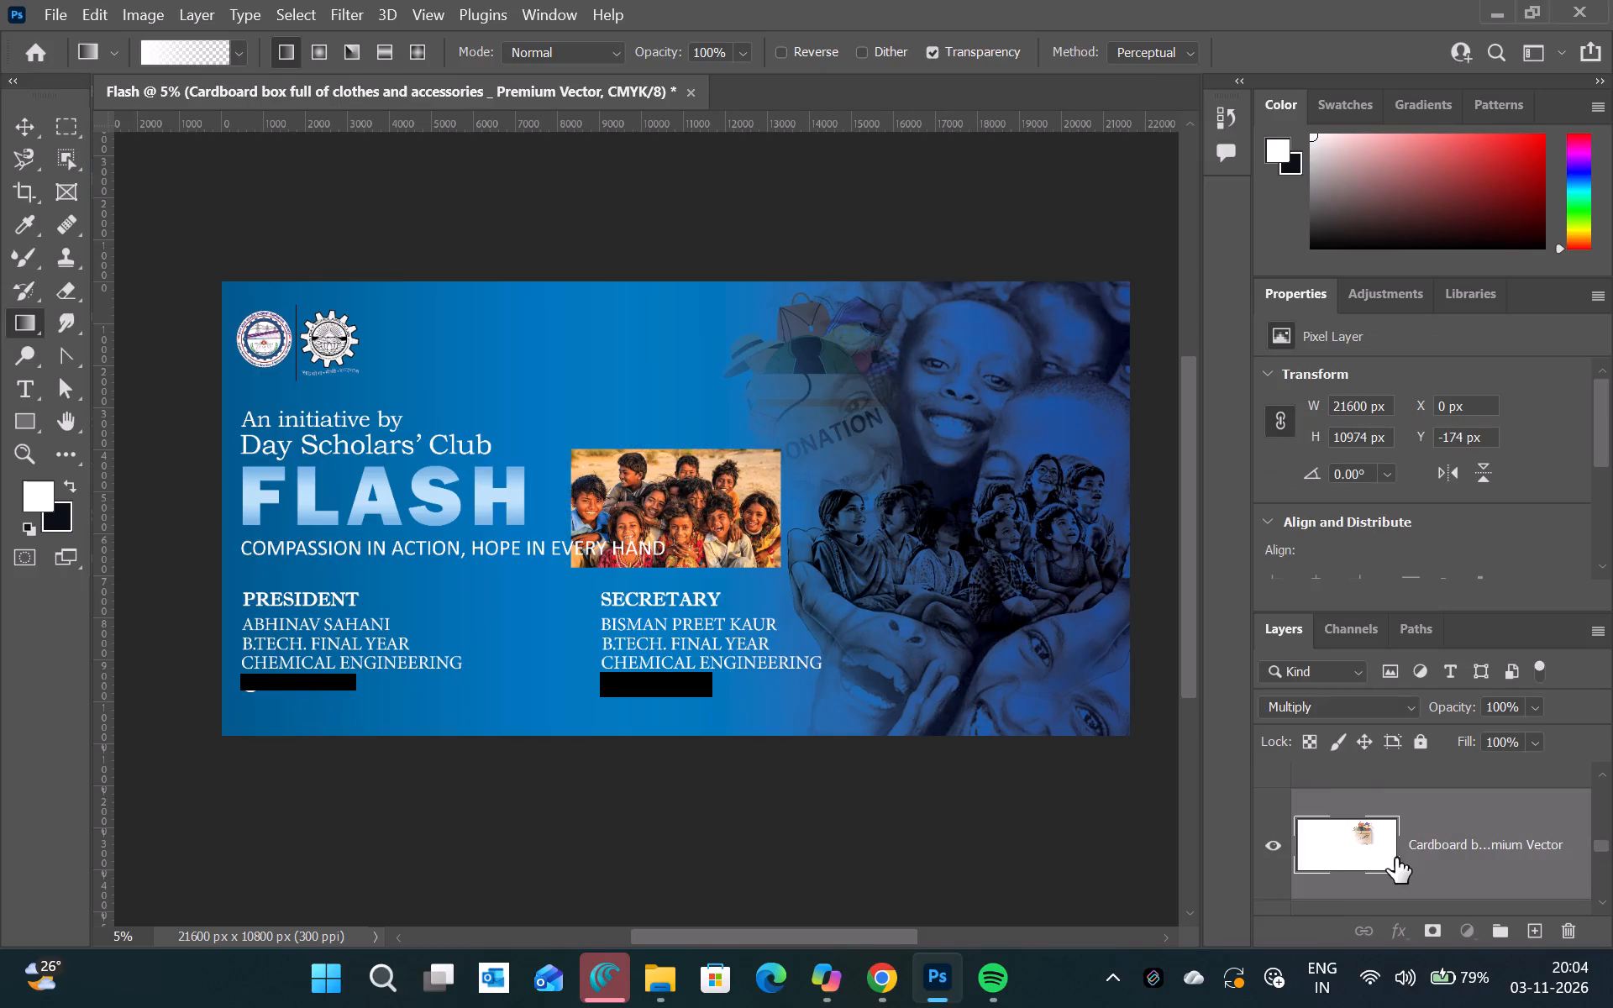
scroll(1395, 858, up, 1)
click(1395, 858)
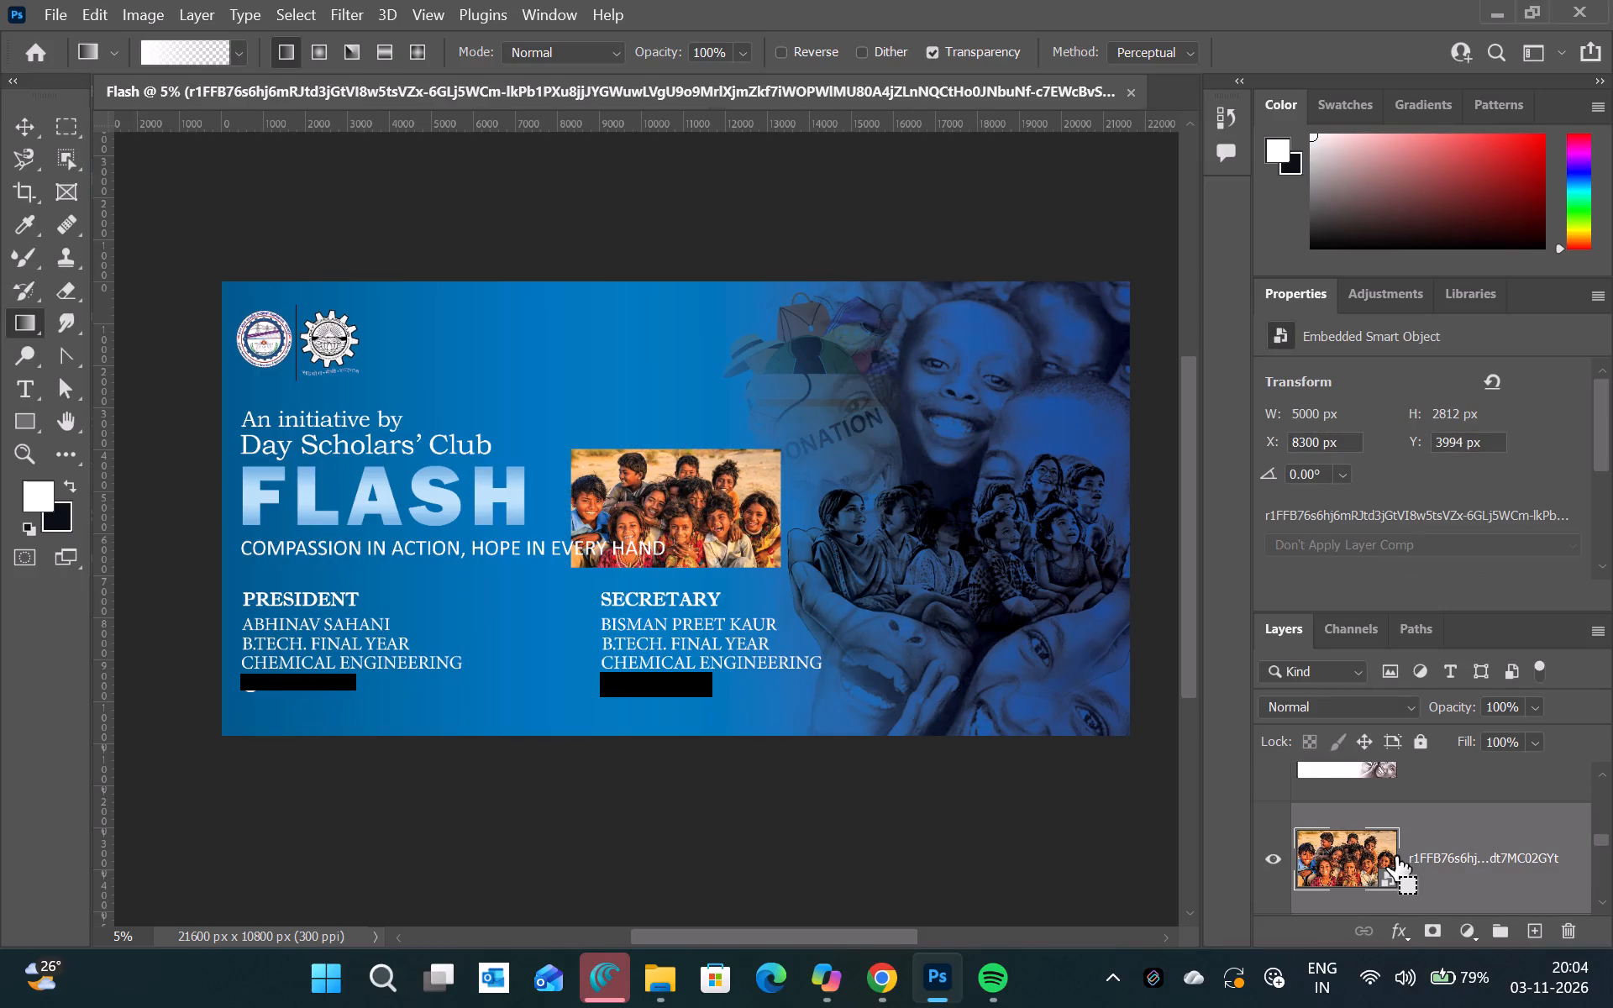
key(ctrl+t)
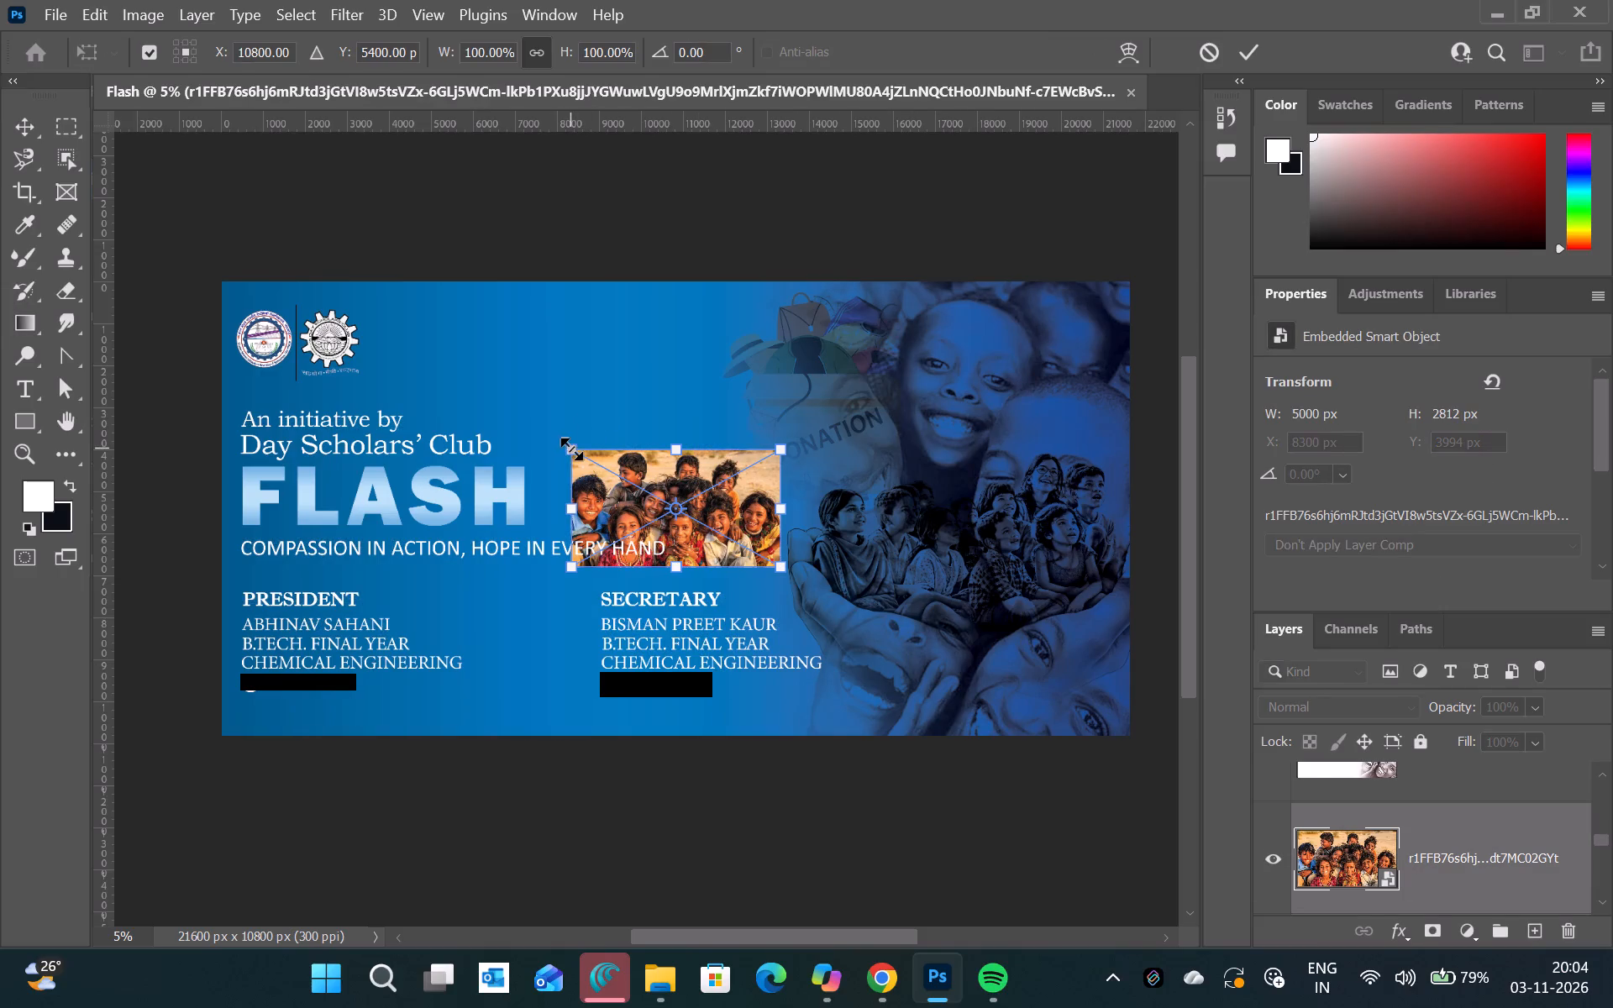
drag(571, 449, 288, 293)
drag(597, 448, 500, 454)
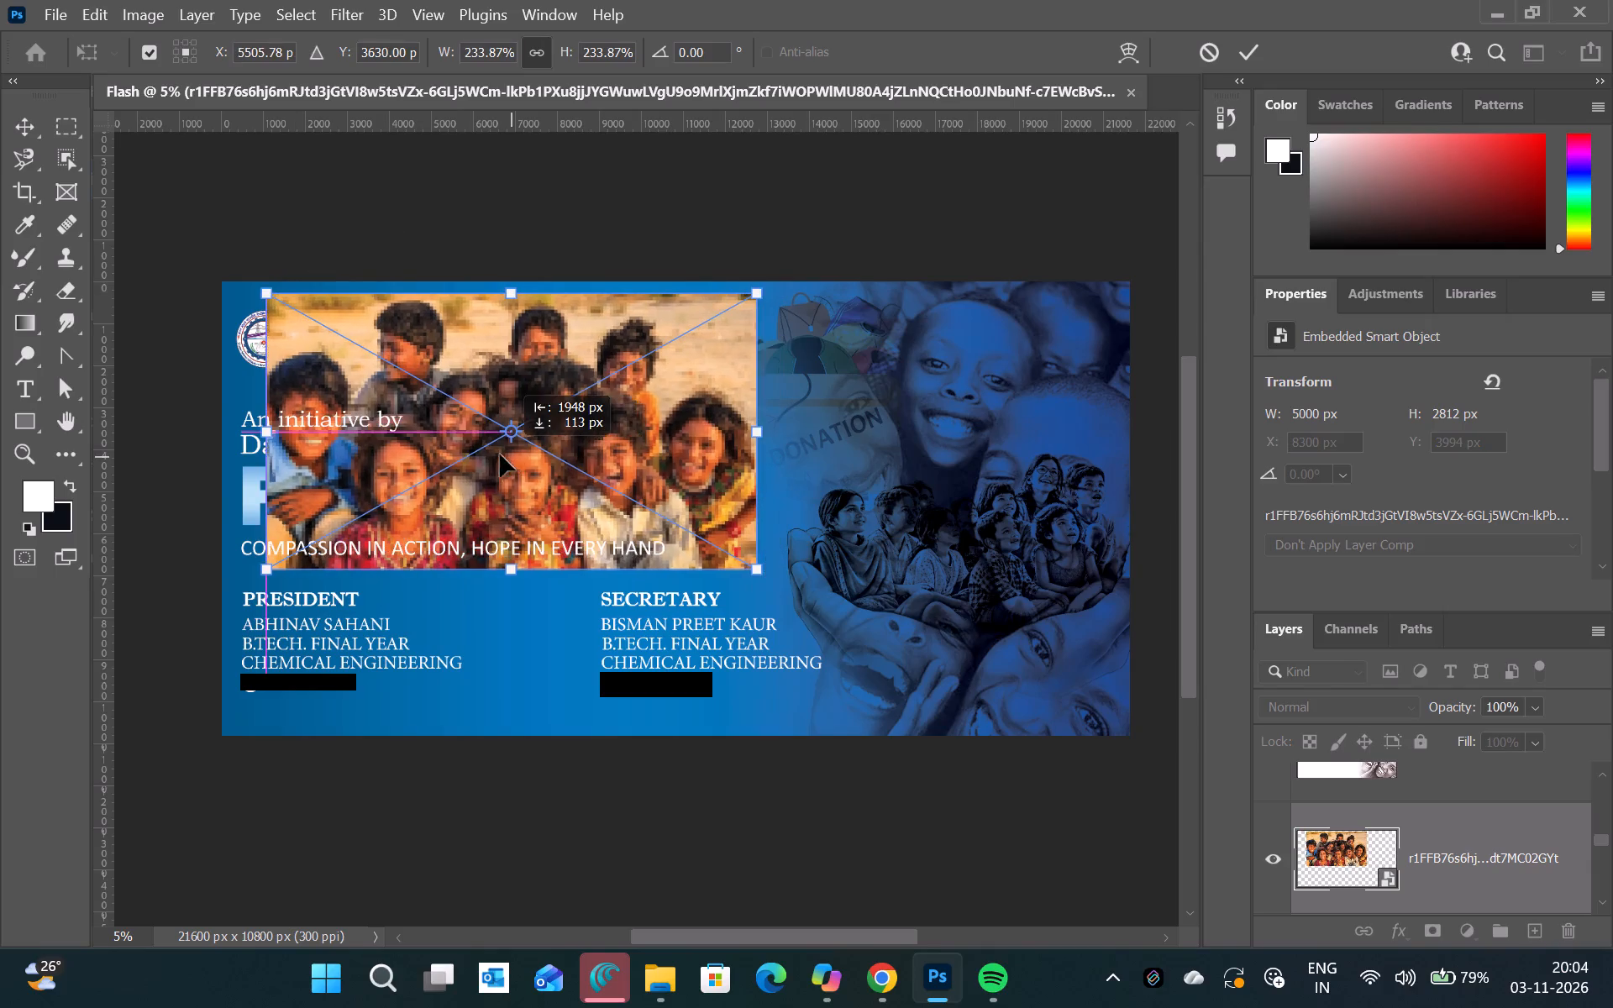
drag(500, 454, 518, 444)
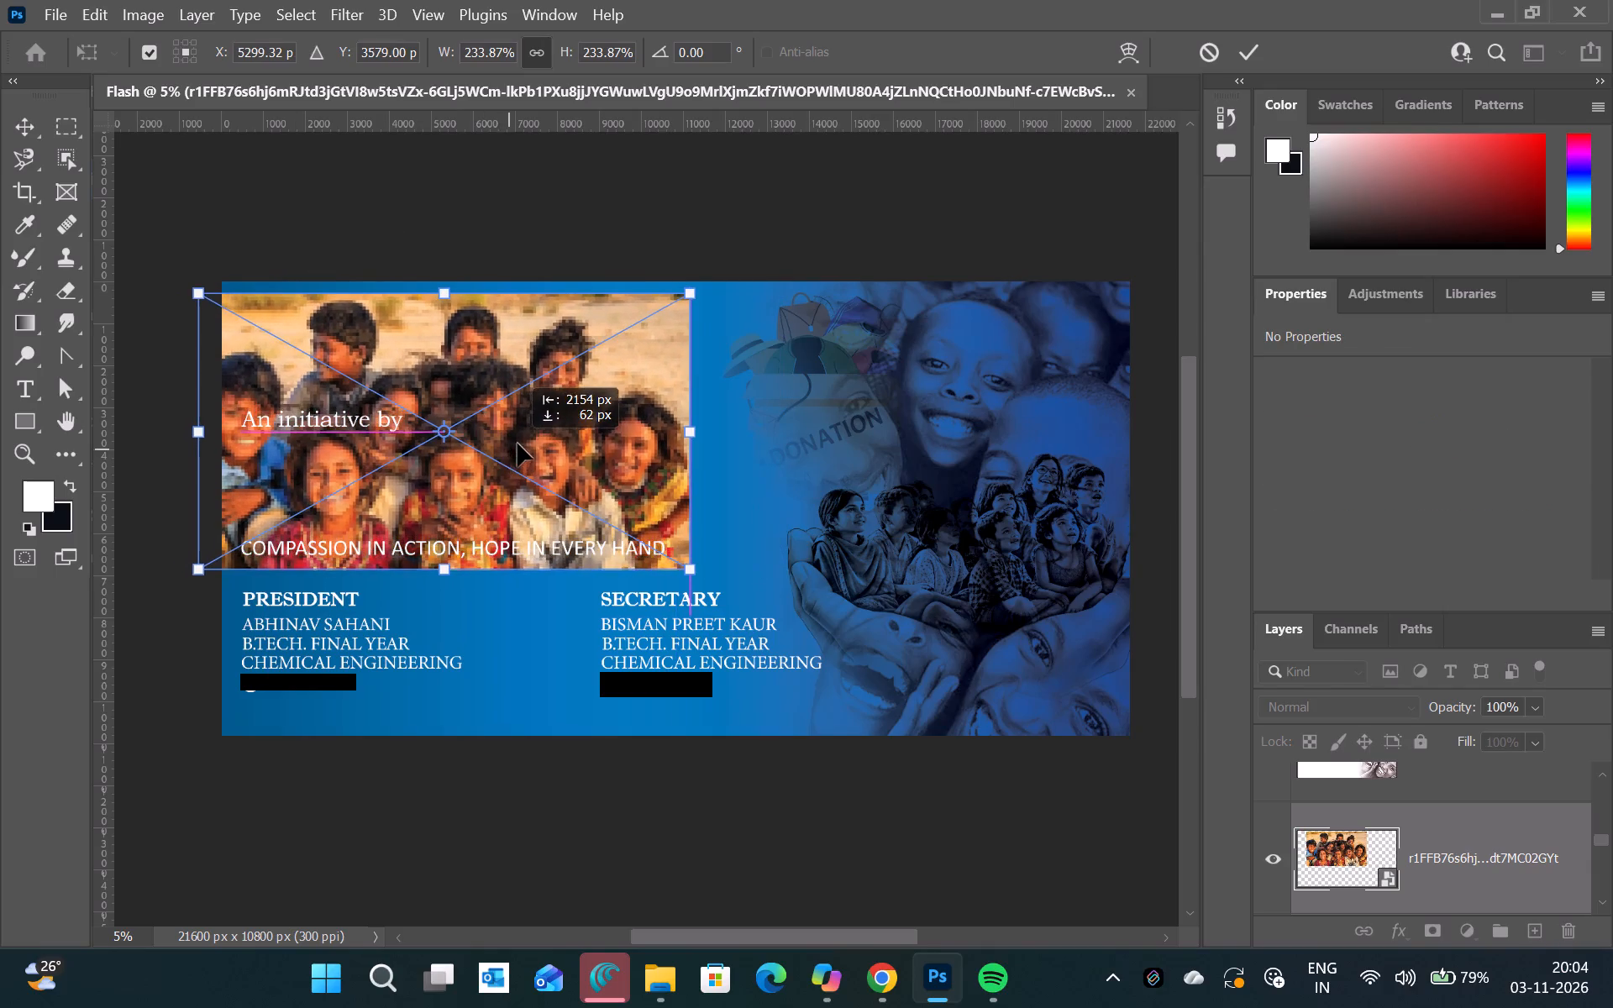
drag(518, 444, 533, 438)
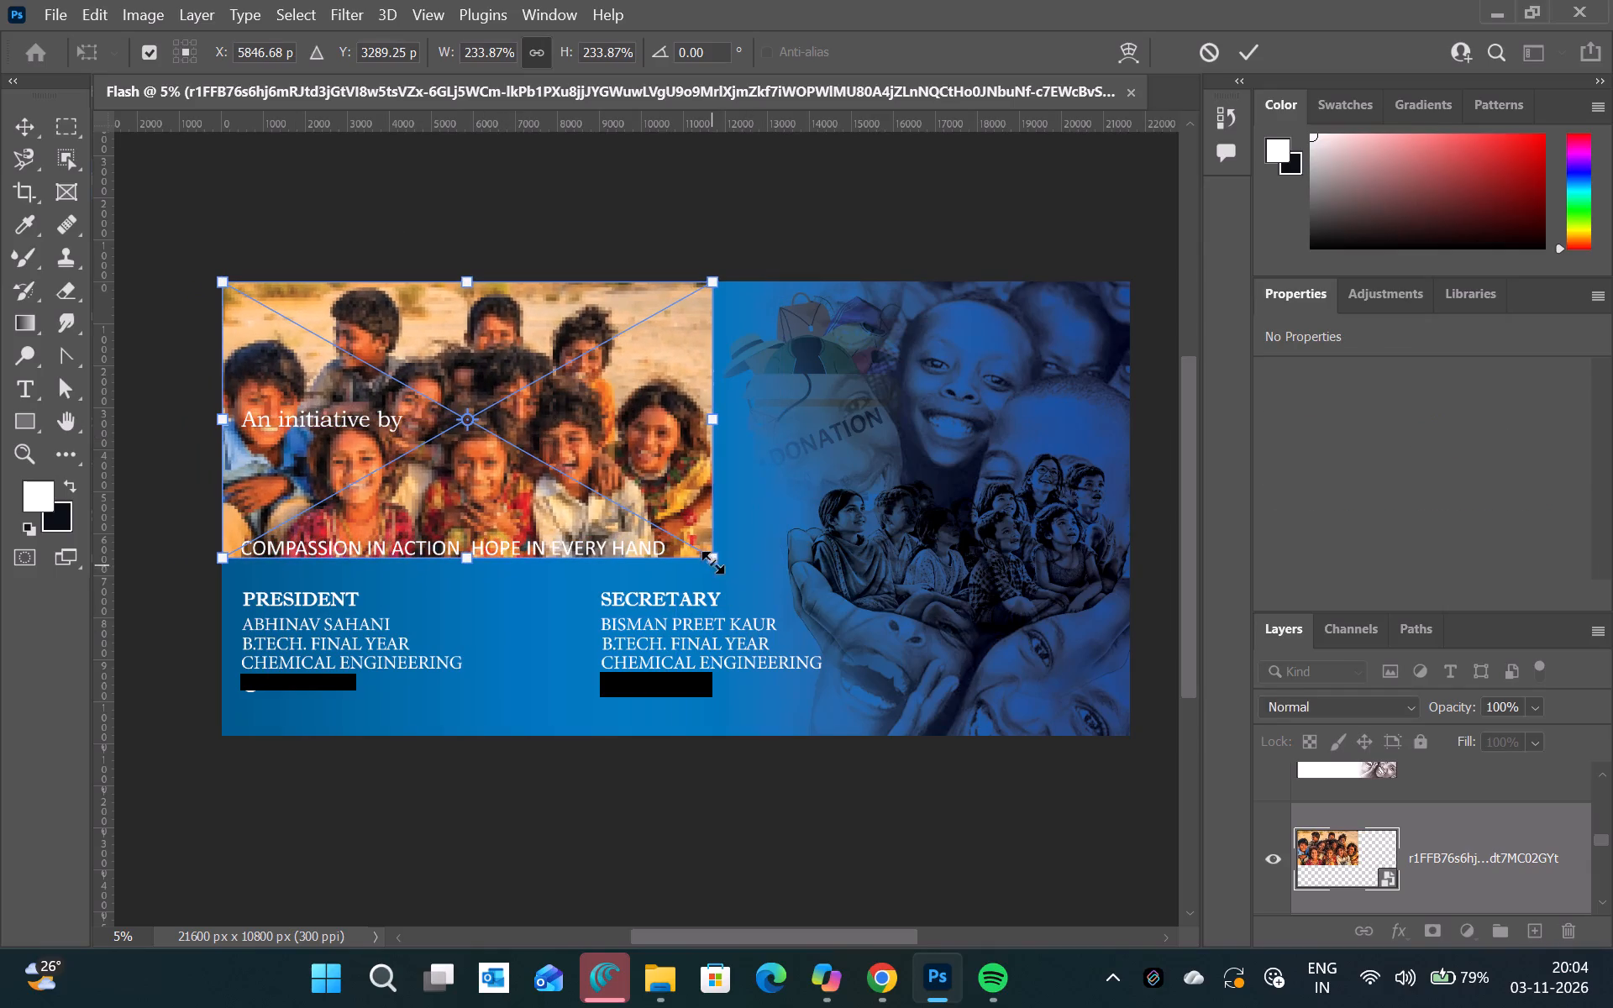
drag(712, 562, 1095, 743)
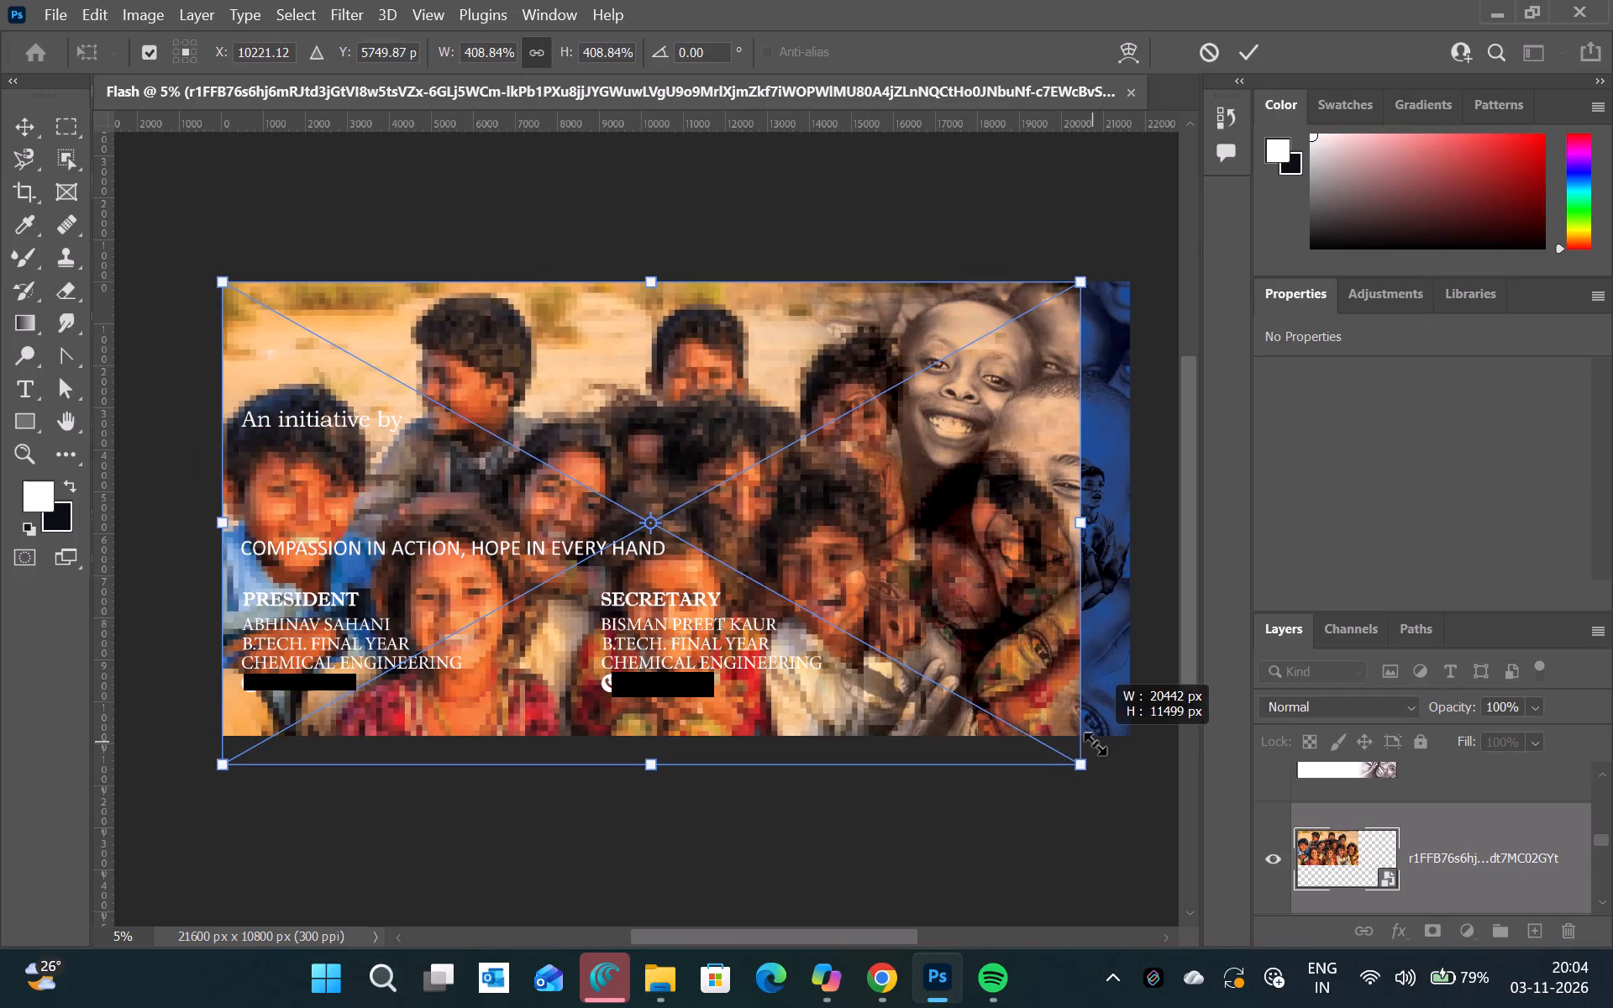
drag(1095, 743, 1036, 676)
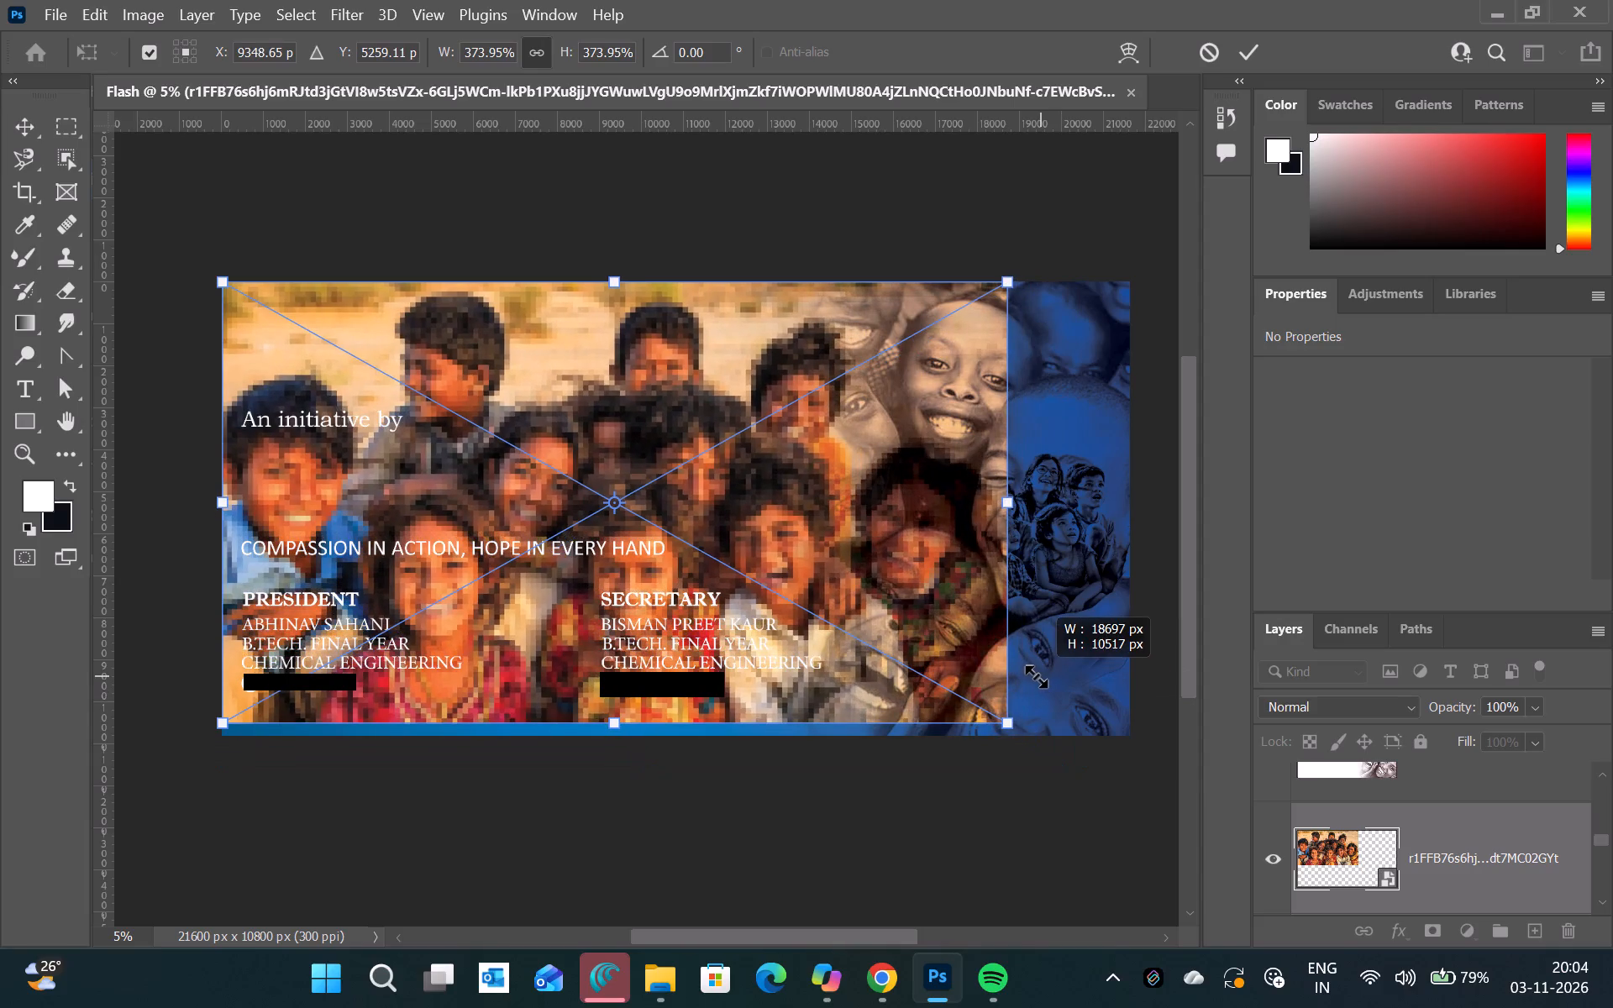
drag(1036, 676, 1062, 697)
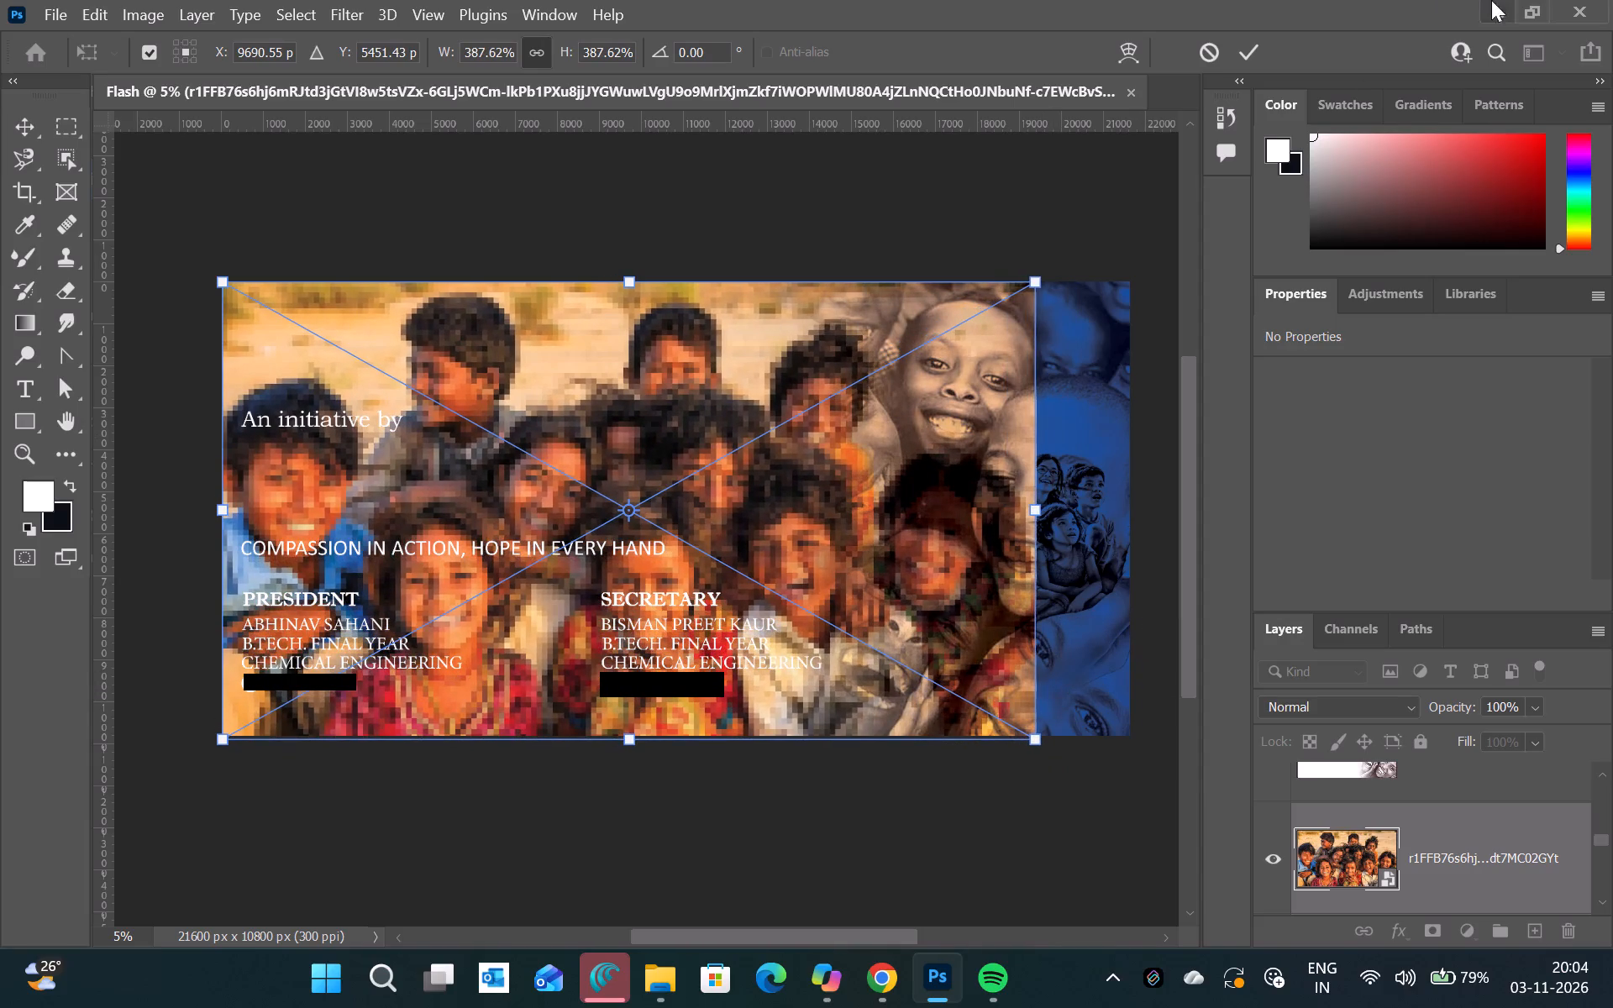
click(1269, 44)
click(1252, 44)
Set the children's photo layer's blend mode to Multiply.
click(1394, 711)
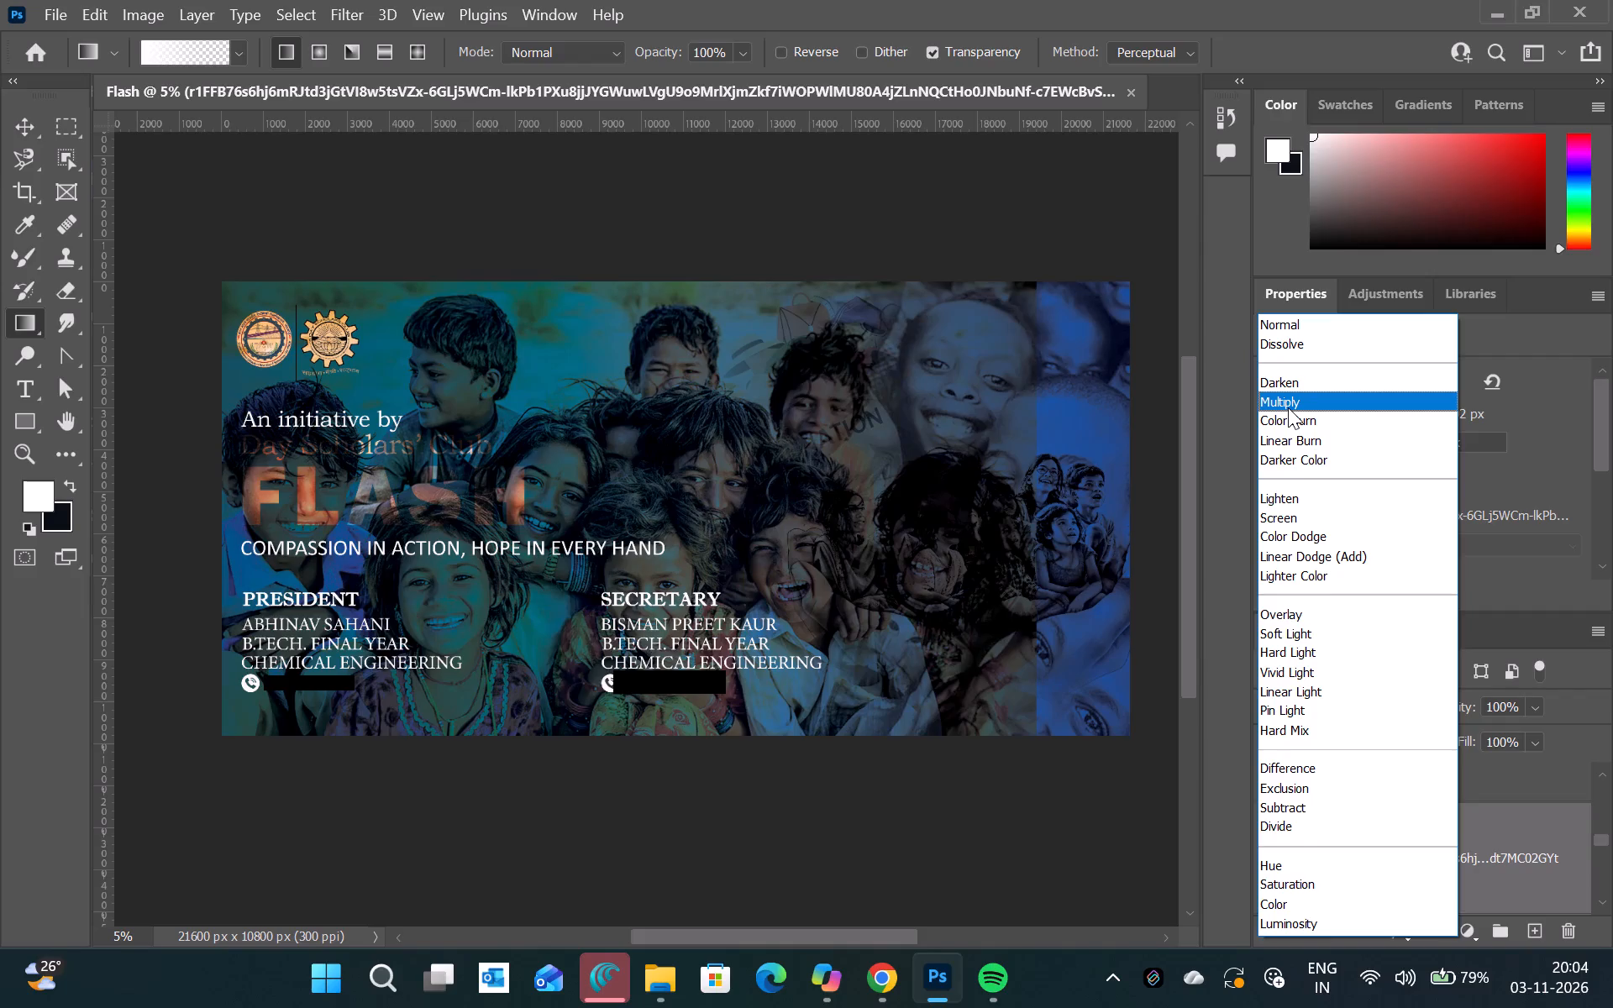
click(1288, 407)
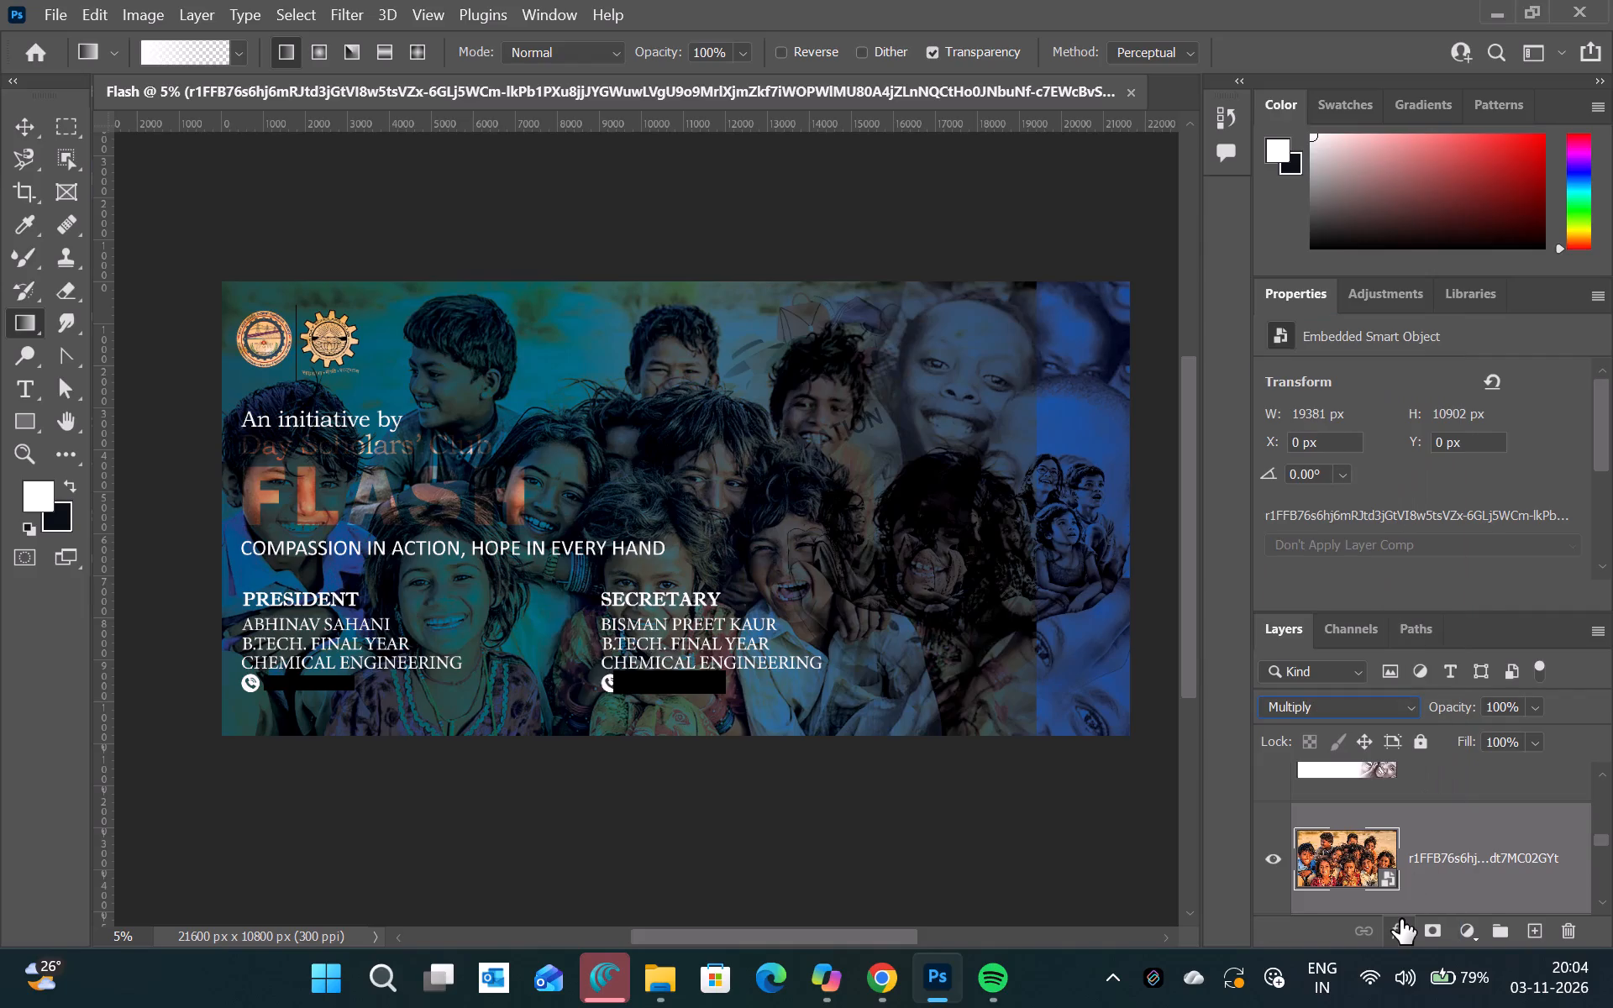
Rasterize the children's photo layer.
right_click(1396, 845)
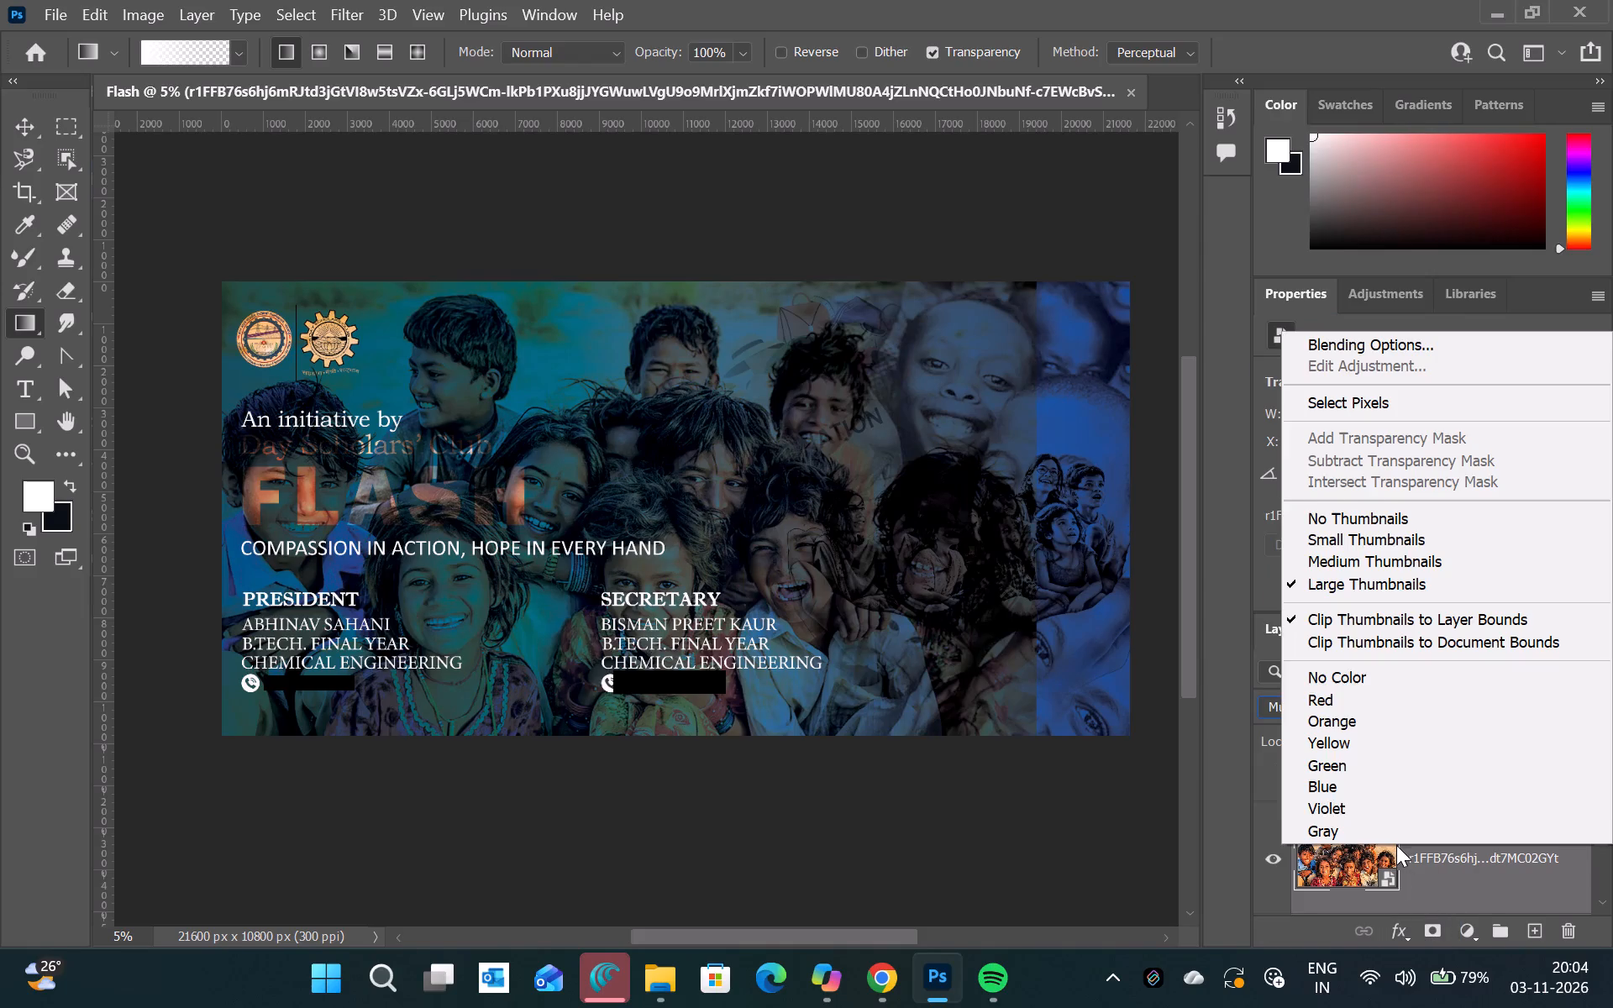
click(1507, 890)
right_click(1507, 890)
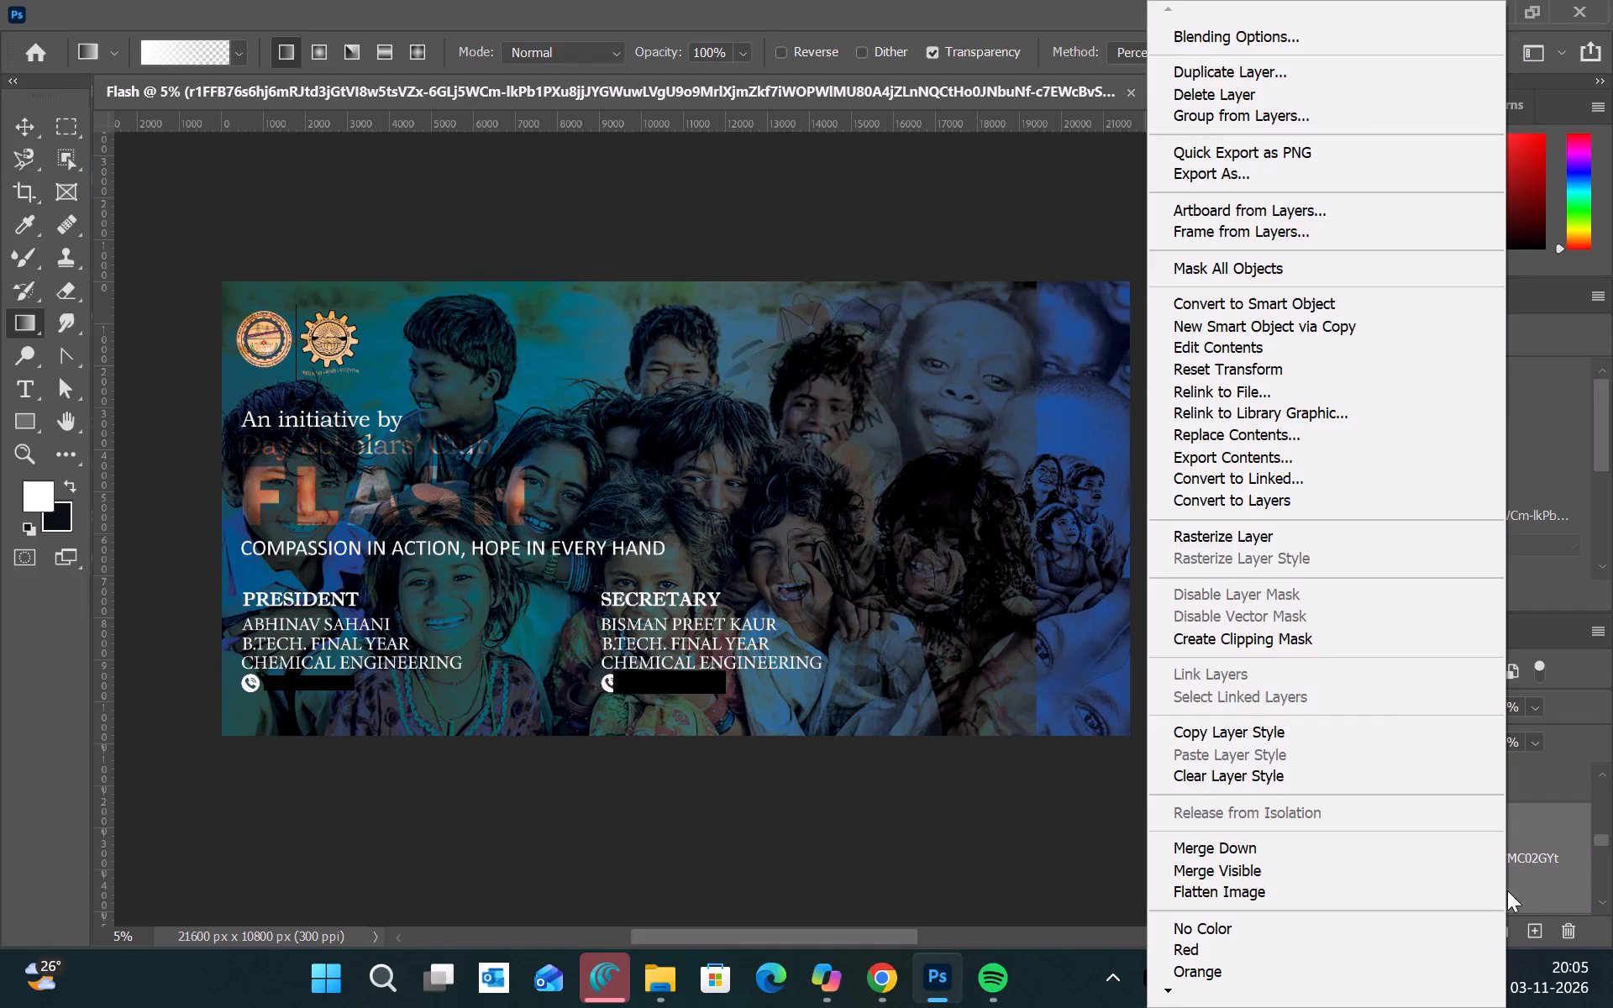
click(1220, 540)
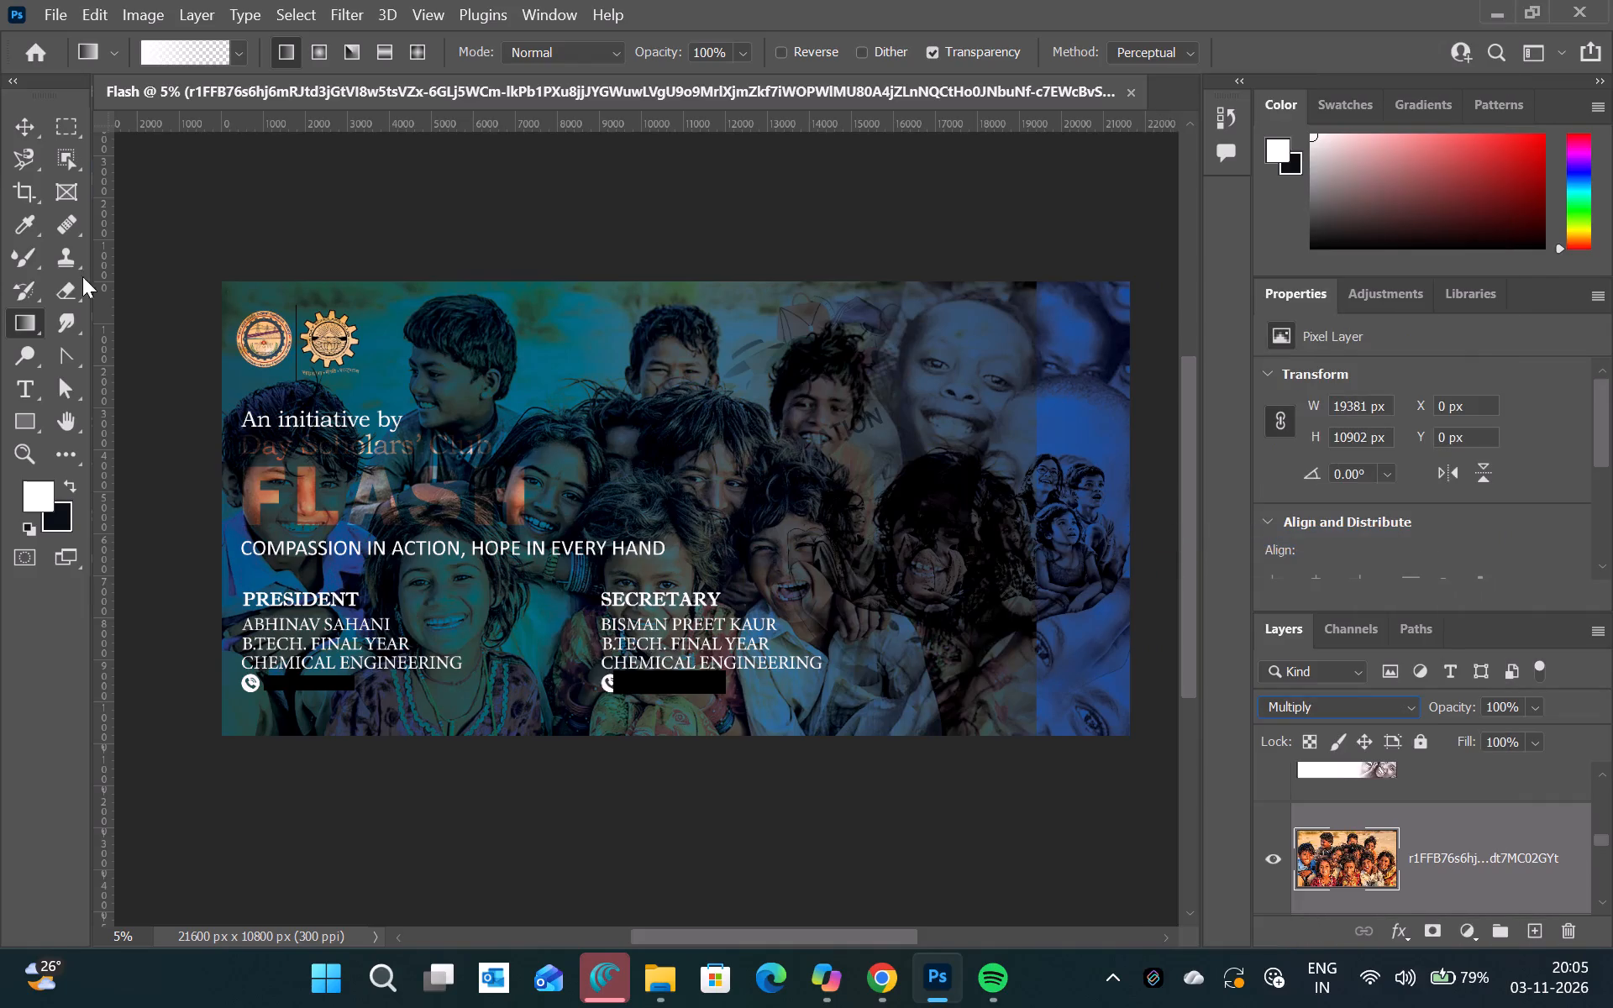
Fade the children's photo's right edge with a white-to-transparent linear gradient drawn inward towards the banner's centre.
drag(1028, 517, 725, 535)
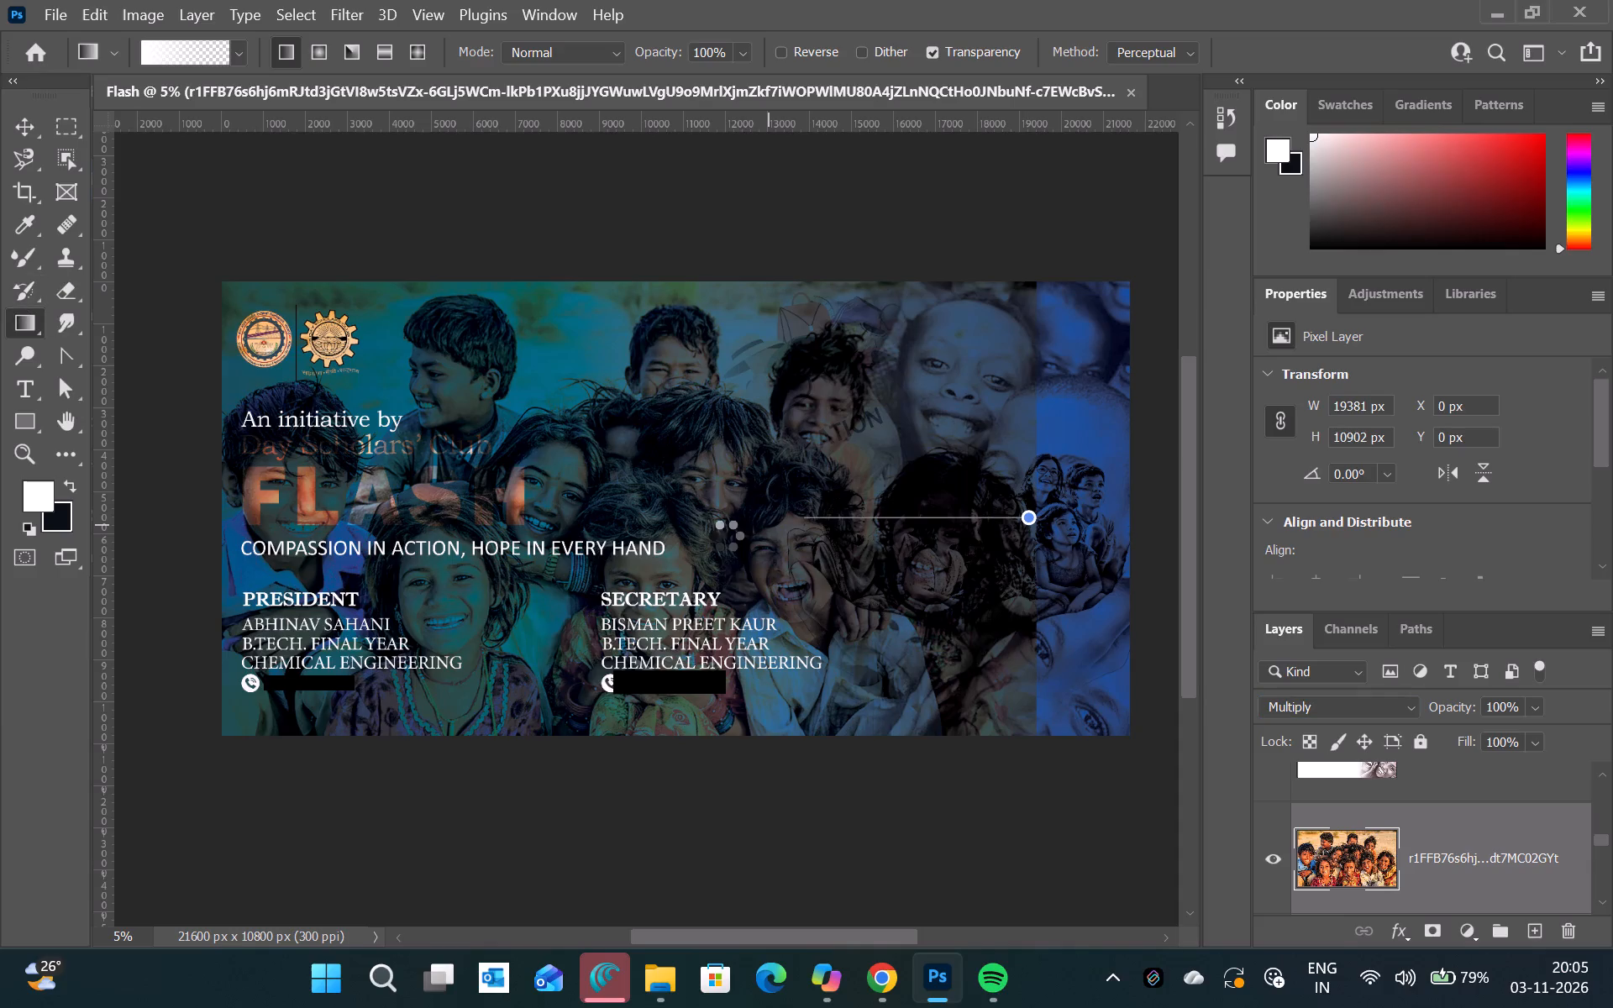
click(871, 559)
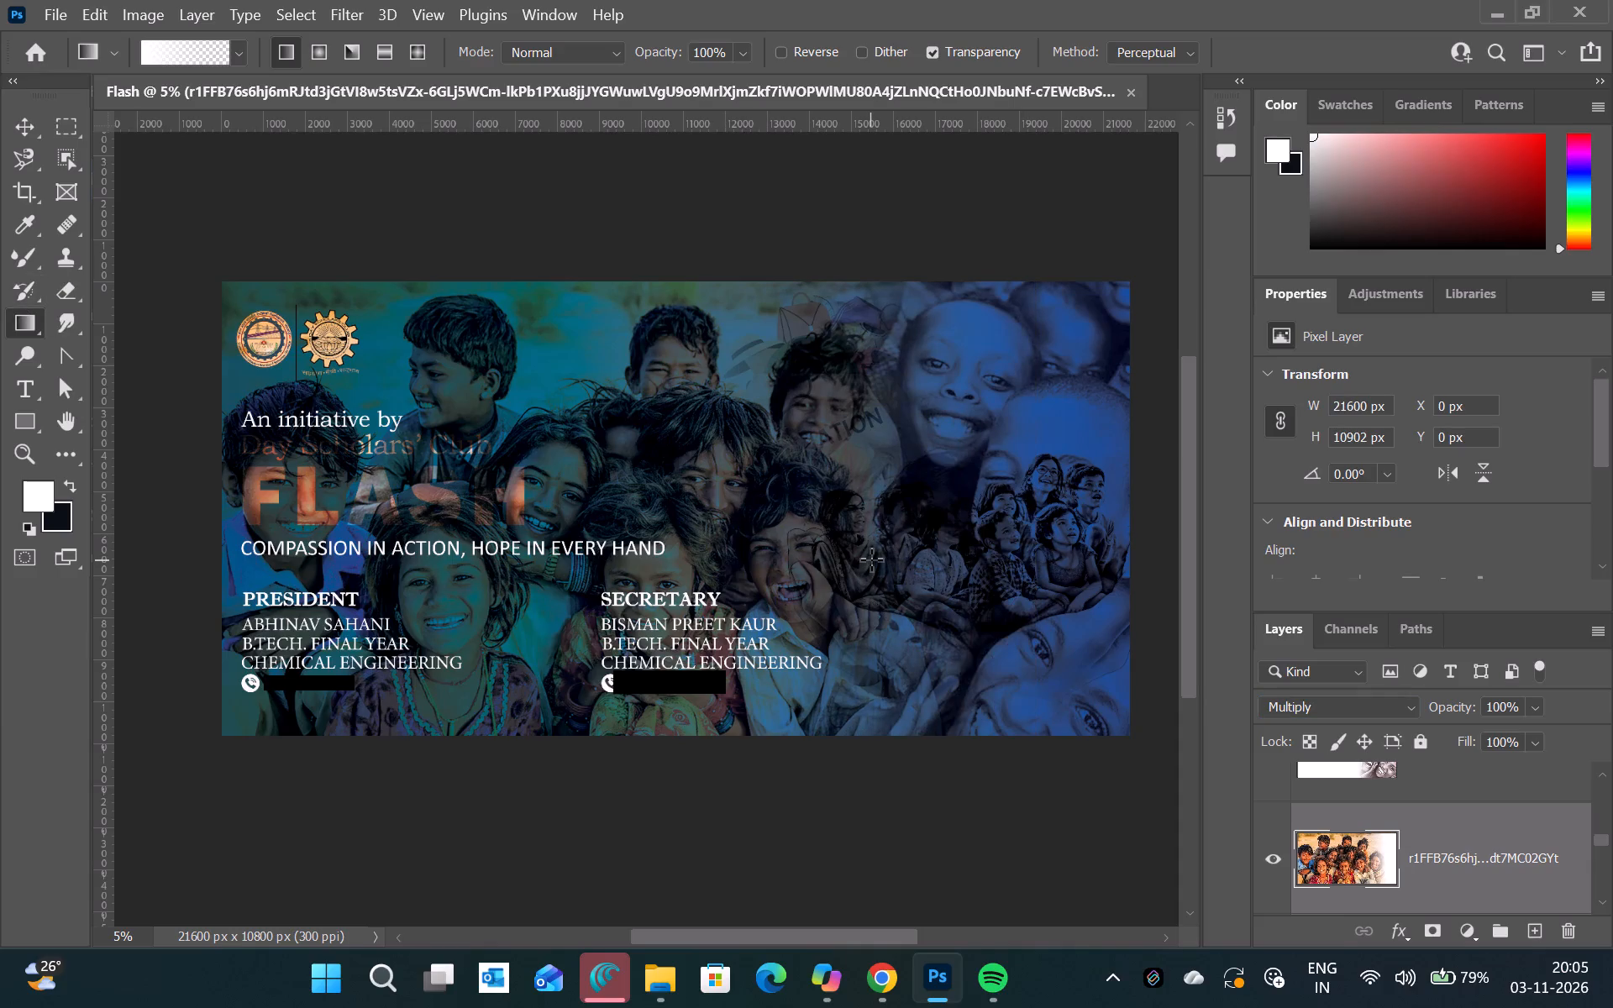
Extend the children's photo's fade with two more white-to-transparent linear gradients, one drawn leftward and one diagonally down from the top edge.
drag(937, 506, 240, 460)
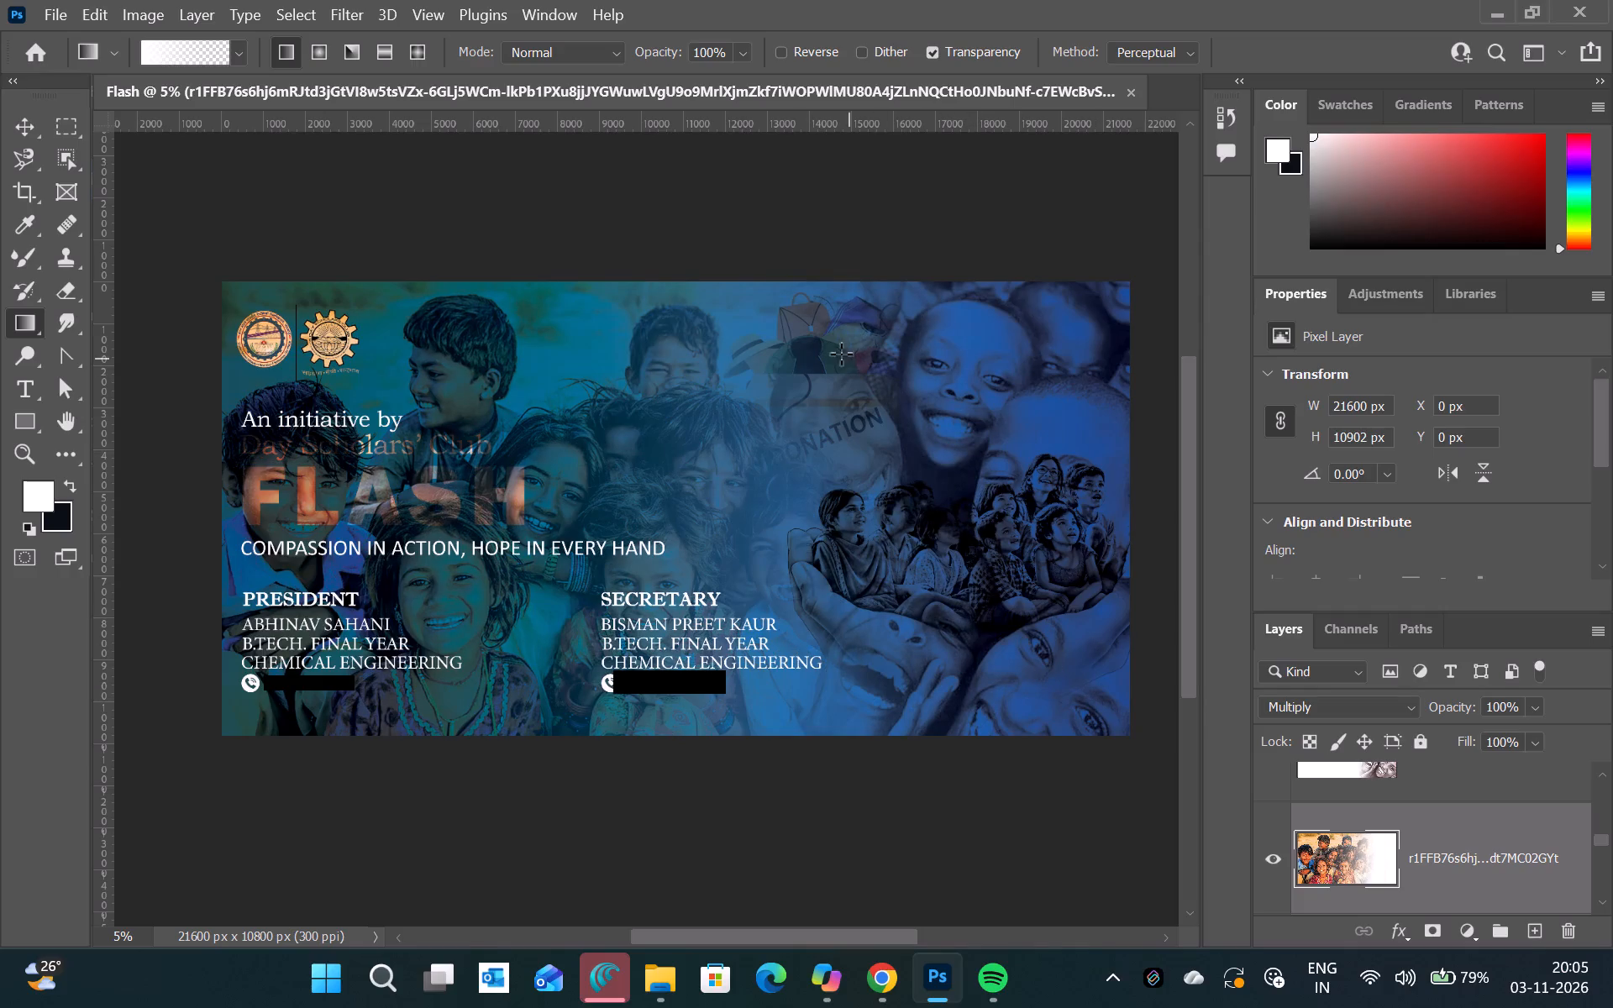
drag(859, 281, 551, 412)
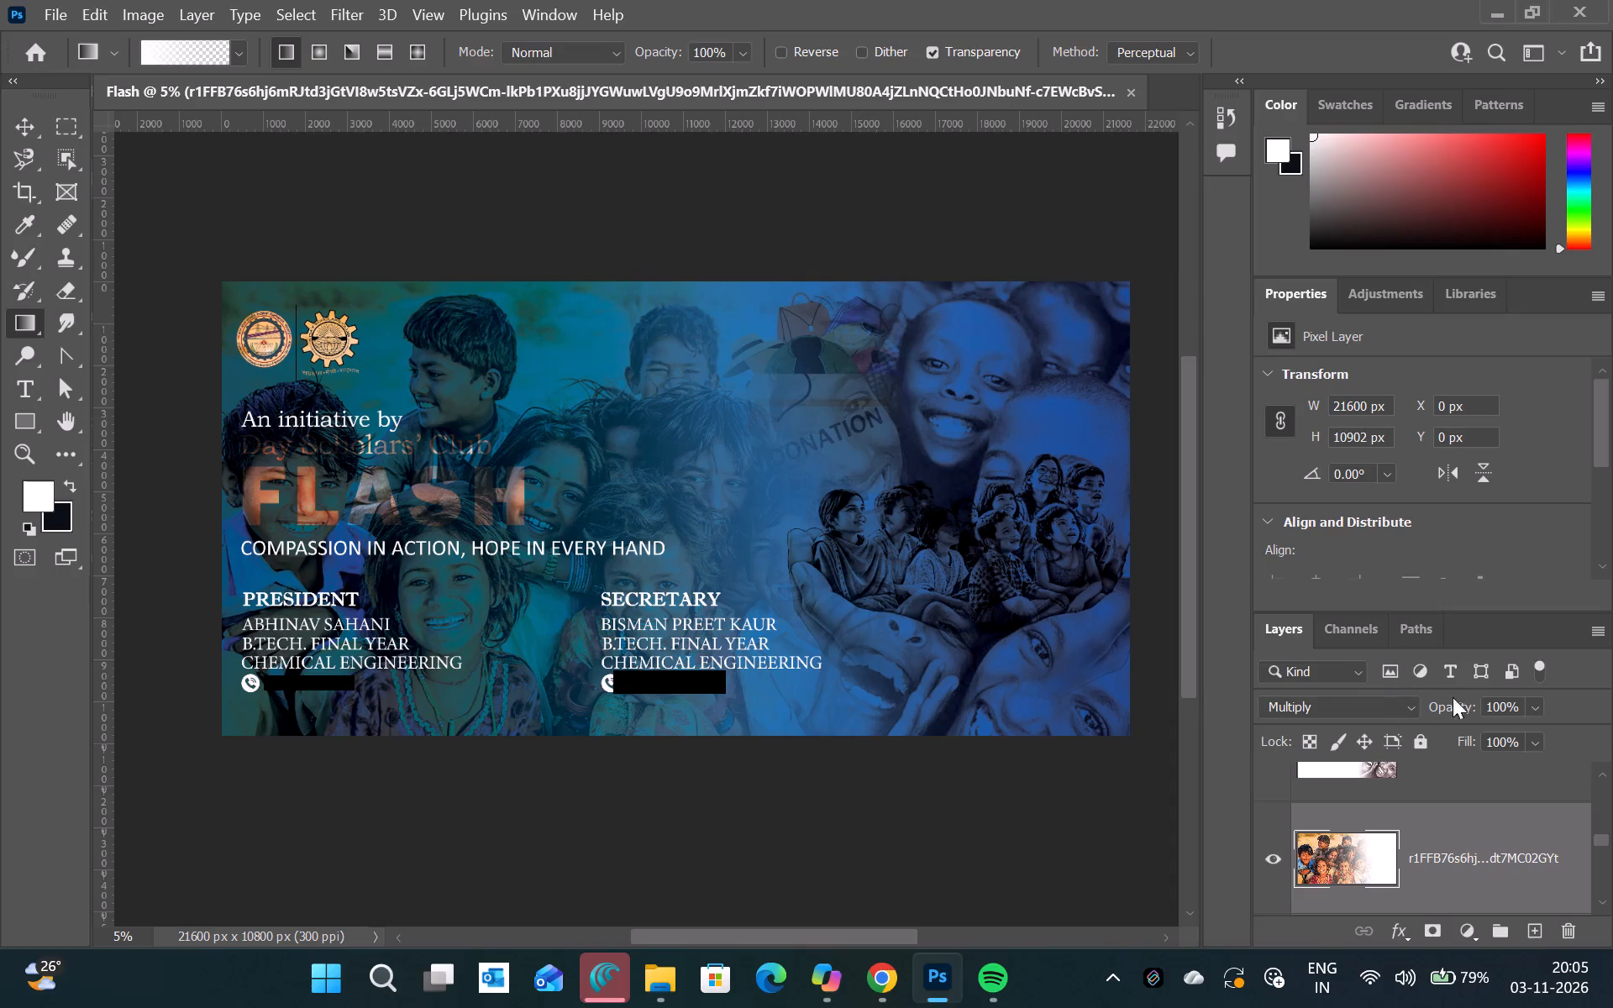
Lower the children's photo layer's opacity to 45%.
double_click(1501, 750)
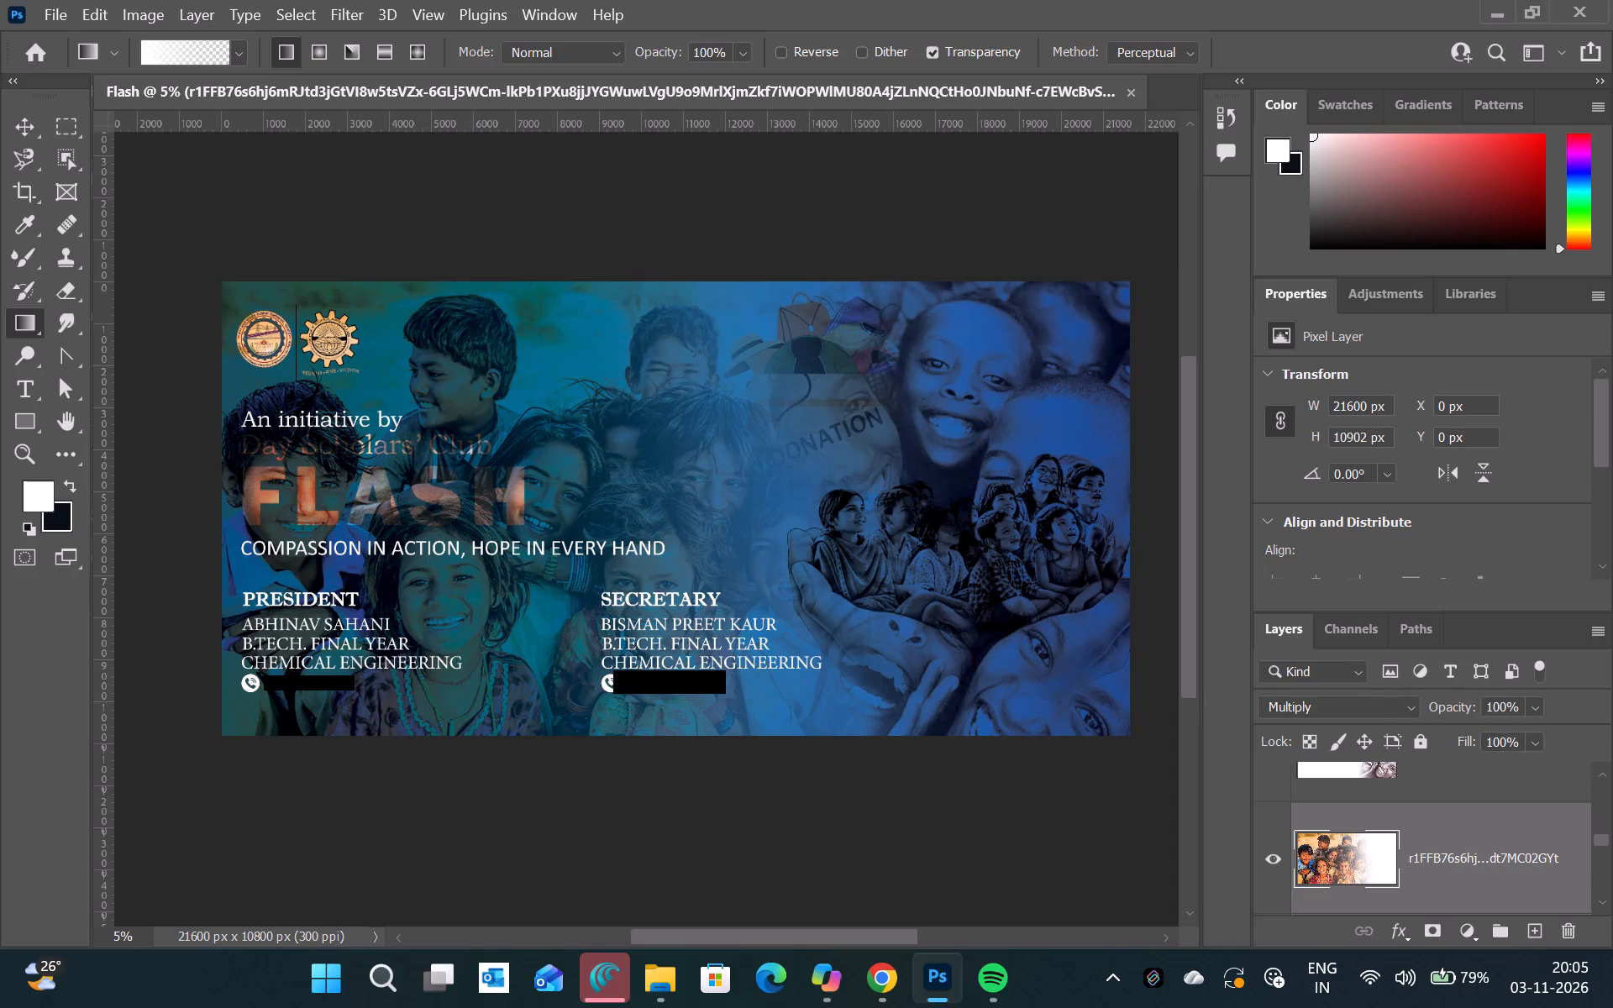
double_click(1495, 711)
key(Down)
key(Down)
key(Down)
key(Down)
key(Down)
key(Down)
key(Down)
key(Down)
key(Down)
key(Down)
key(Down)
key(Down)
key(Down)
key(Down)
key(Down)
key(Down)
key(Down)
key(Down)
key(Down)
key(Down)
key(Down)
key(Down)
key(Down)
key(Down)
key(Down)
key(Down)
key(Down)
key(Down)
key(Down)
key(Down)
key(Down)
key(Down)
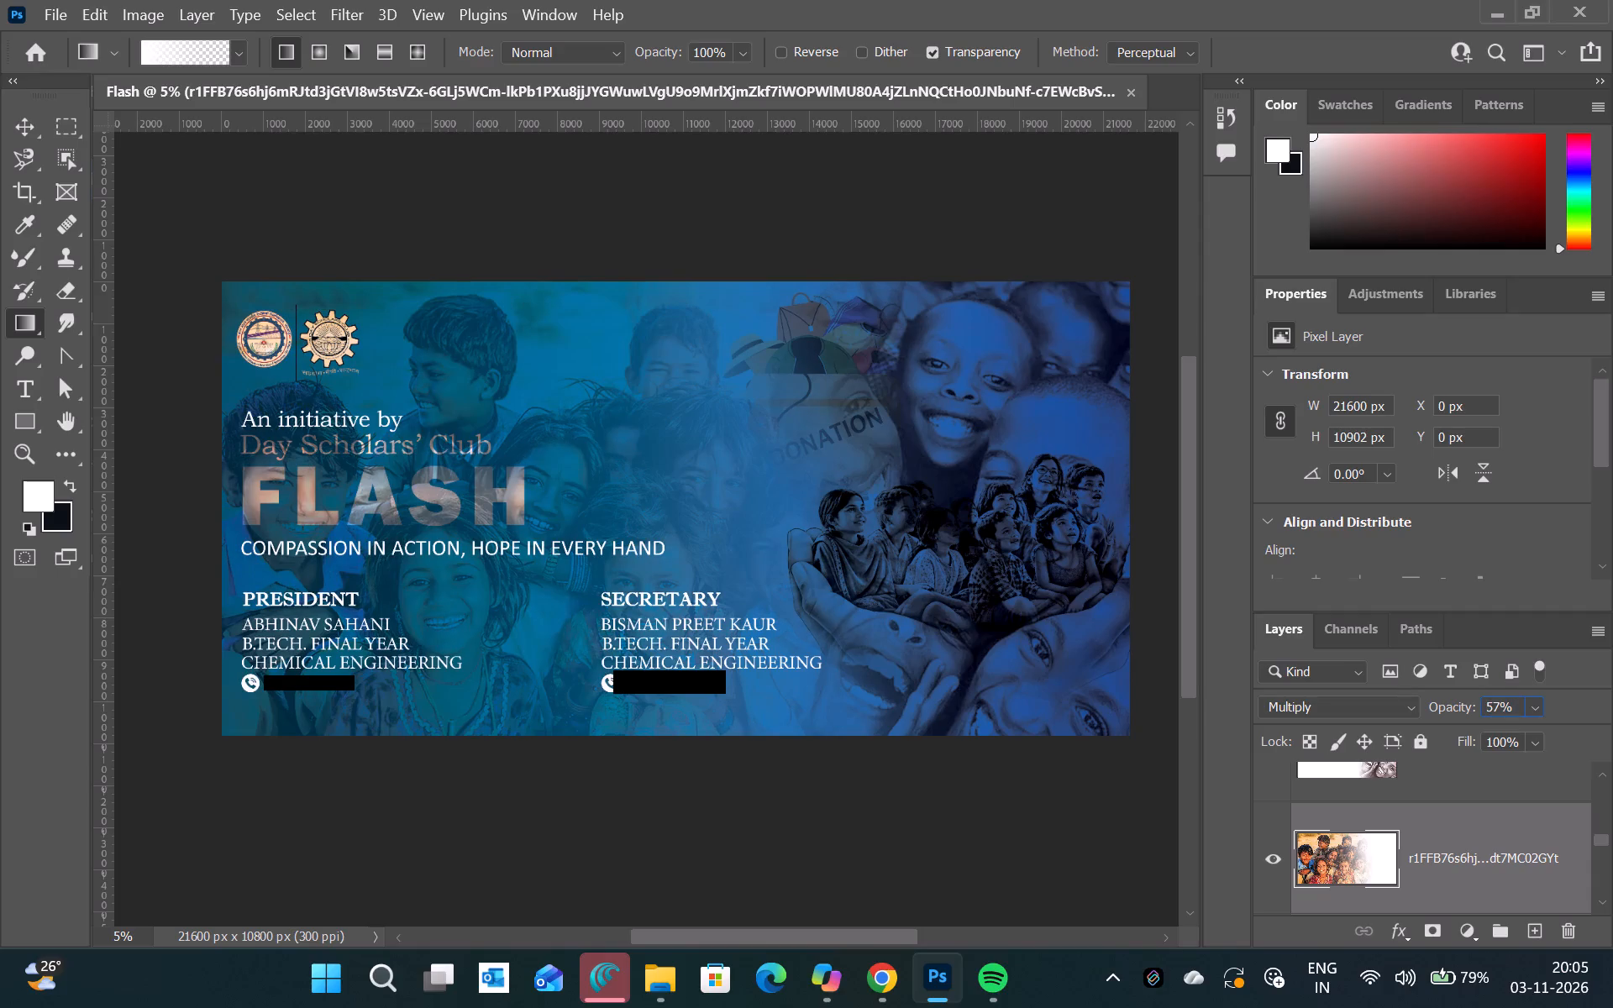
key(Down)
key(Down)
key(Down)
key(Down)
key(Down)
key(Down)
key(Down)
key(Down)
key(Up)
key(Up)
key(Up)
key(Up)
key(Up)
key(Up)
key(Up)
key(Up)
key(Up)
key(Up)
key(Up)
key(Up)
key(Down)
key(Down)
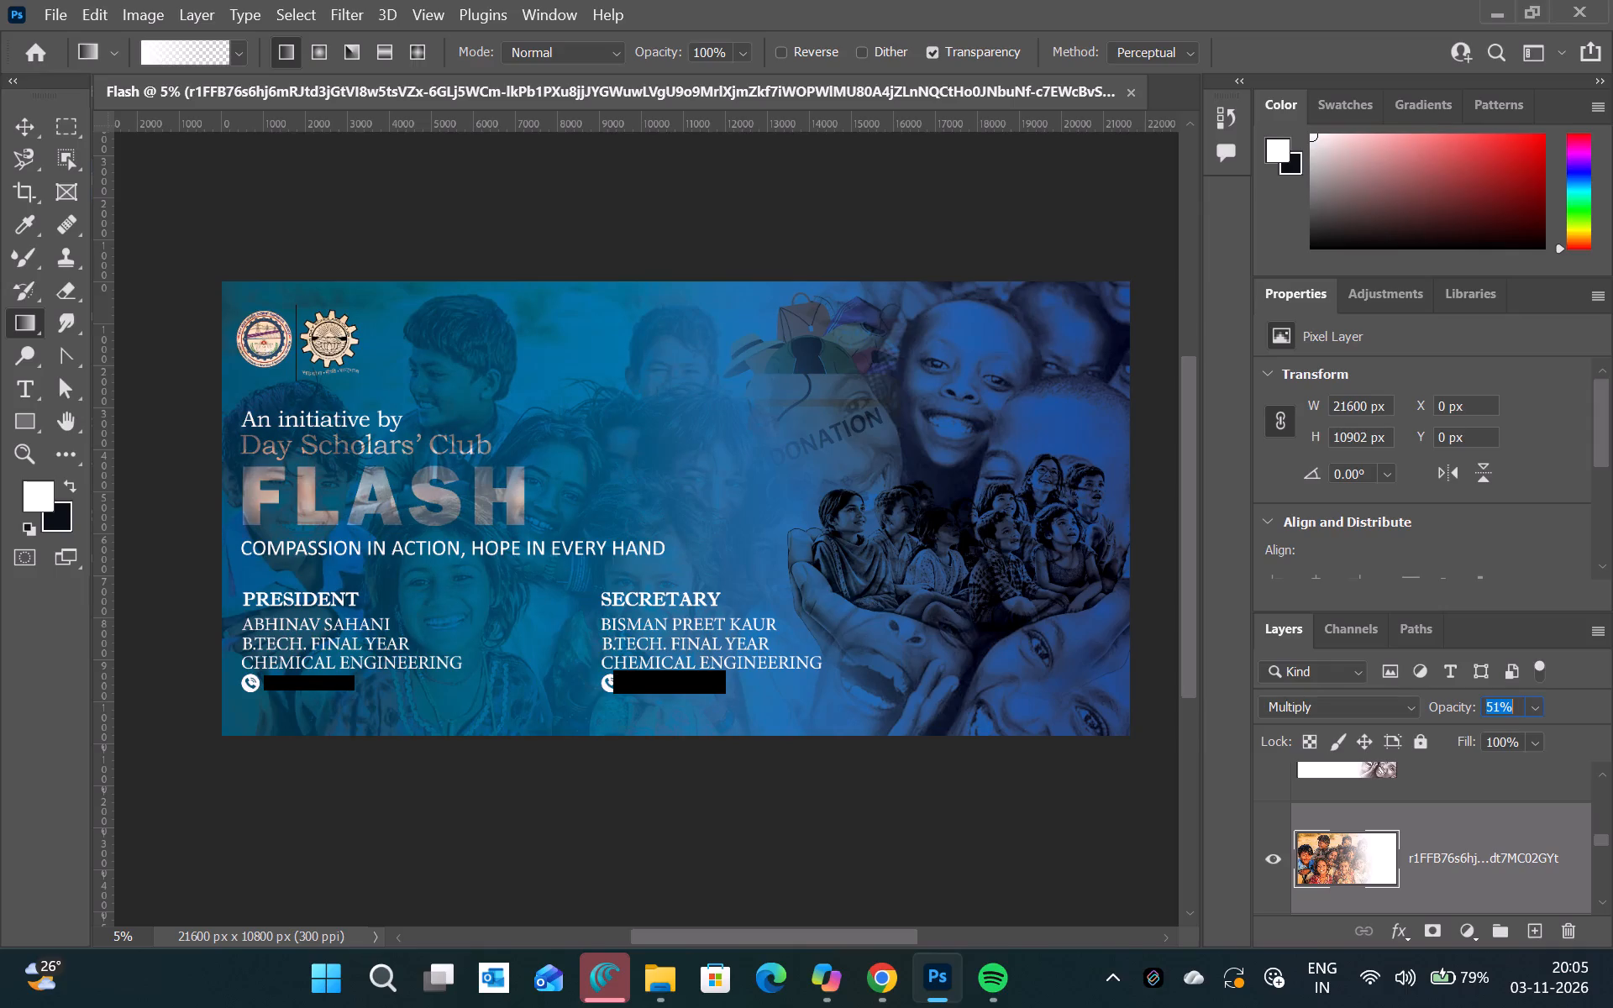
key(Down)
key(Down)
key(Down)
key(Down)
key(Down)
key(Down)
key(Down)
Enlarge the children's photo proportionally to about 109%, keeping its left edge on the banner's left edge.
click(1426, 840)
key(ctrl+t)
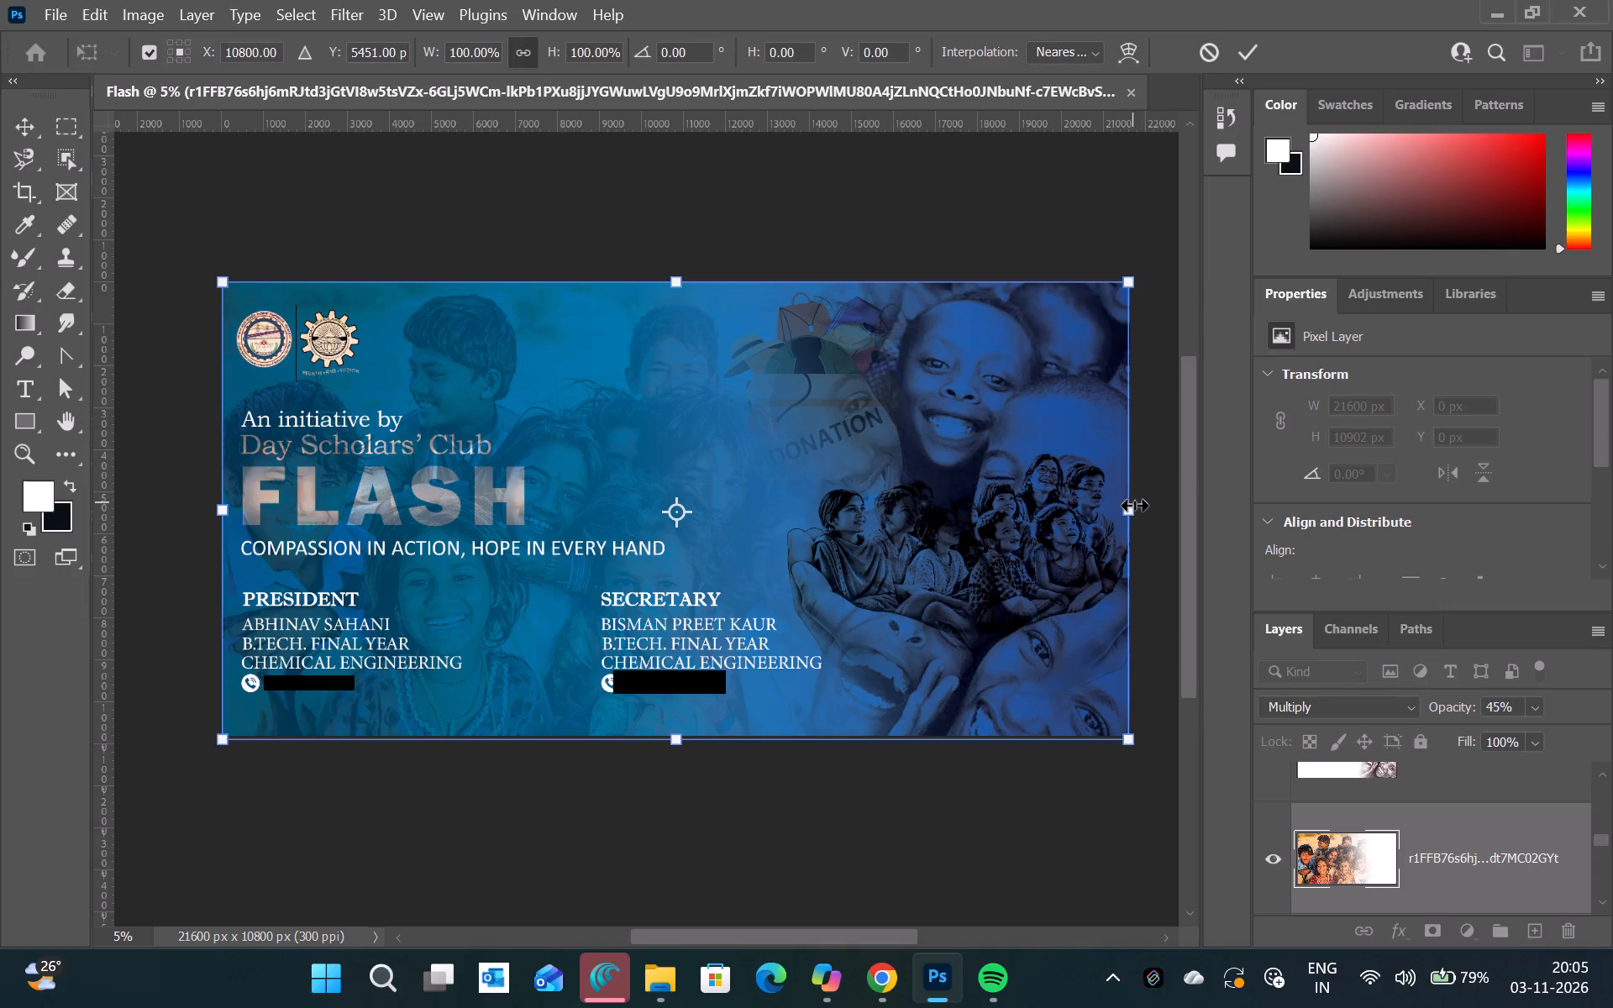
drag(1136, 506, 1195, 496)
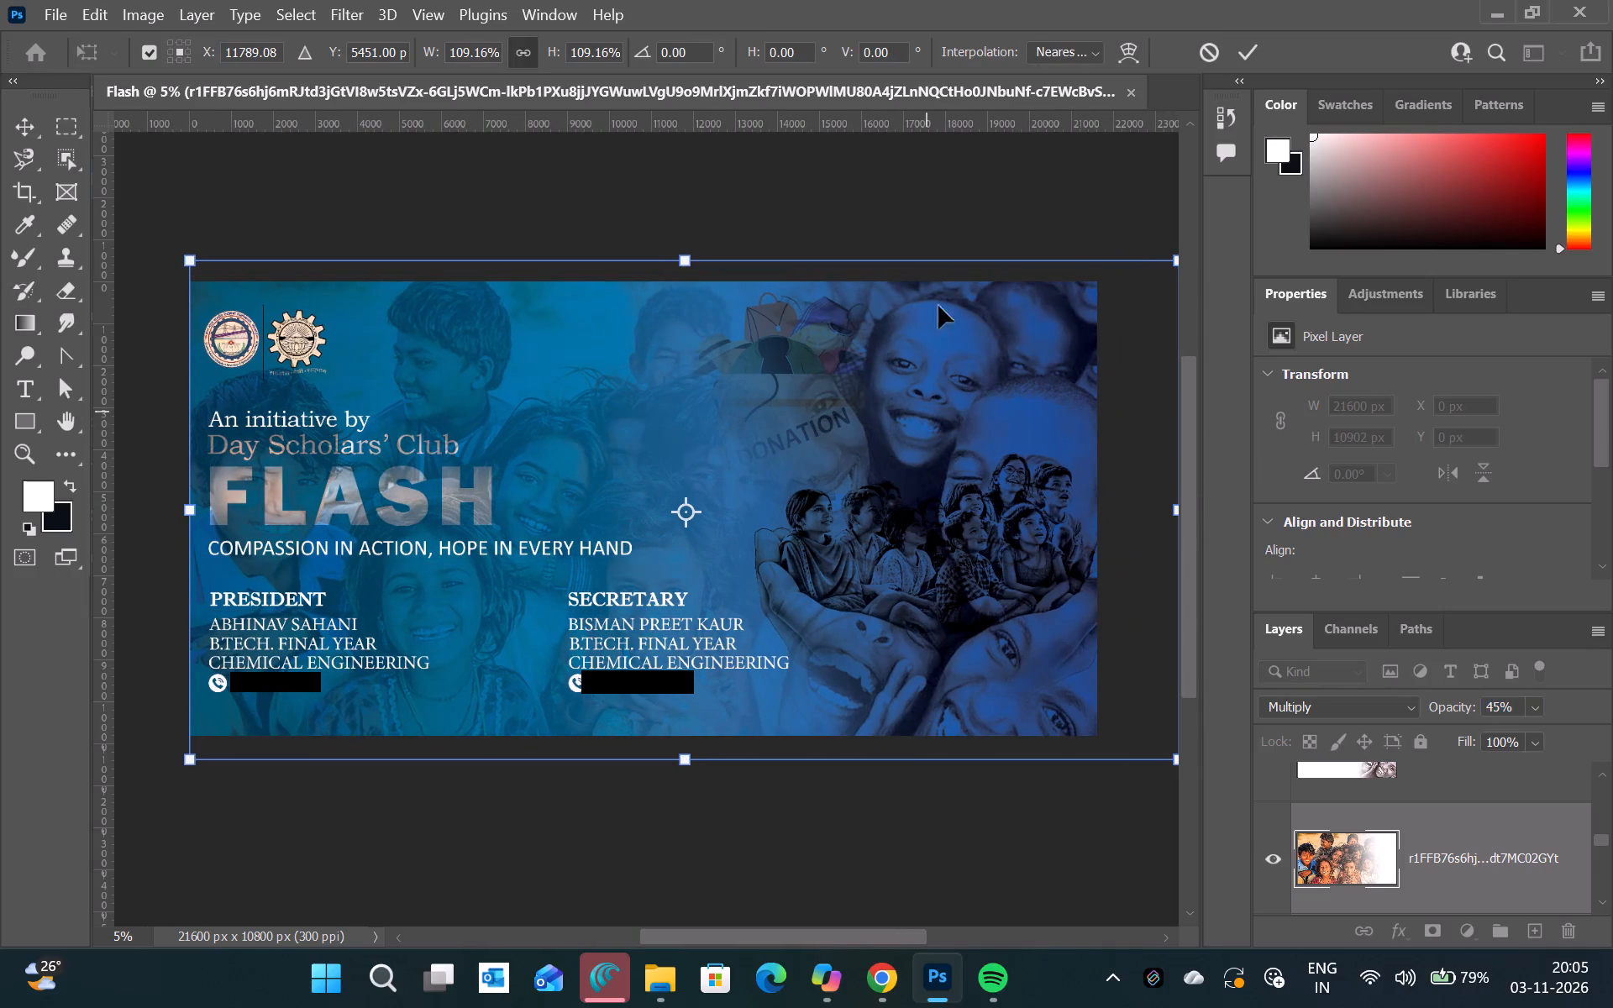
click(1243, 50)
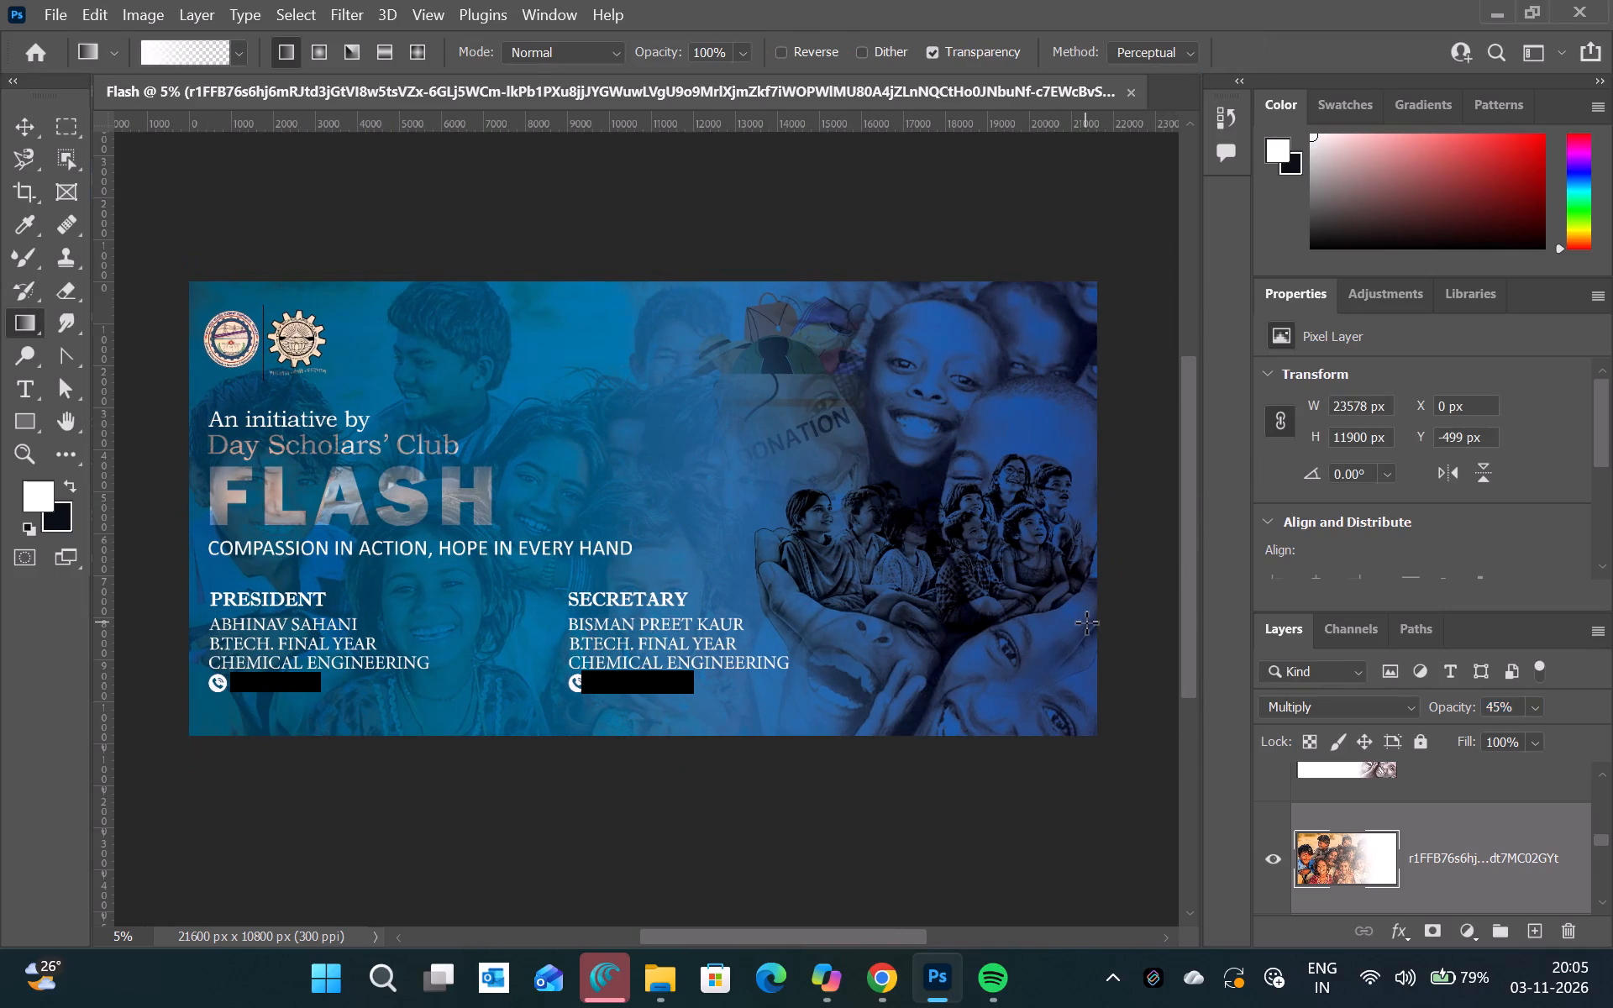
Undock the layer list and lengthen it so that more layers show at once.
scroll(1477, 870, down, 1)
scroll(1477, 870, up, 1)
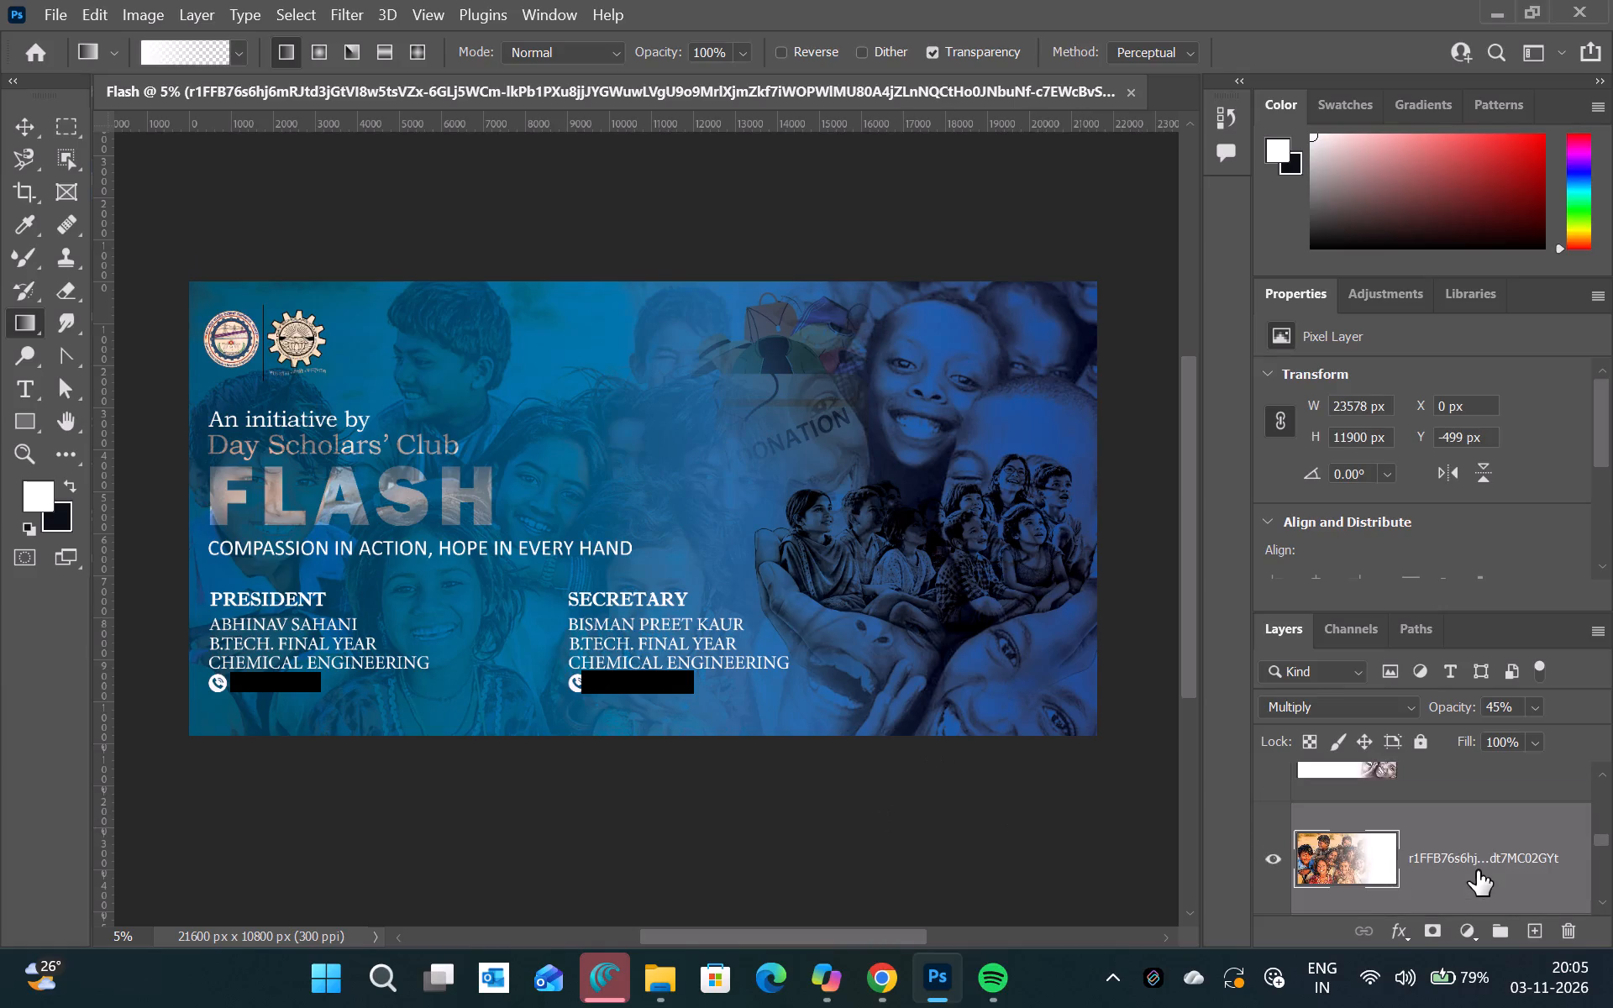
scroll(1477, 870, up, 1)
scroll(1477, 870, down, 4)
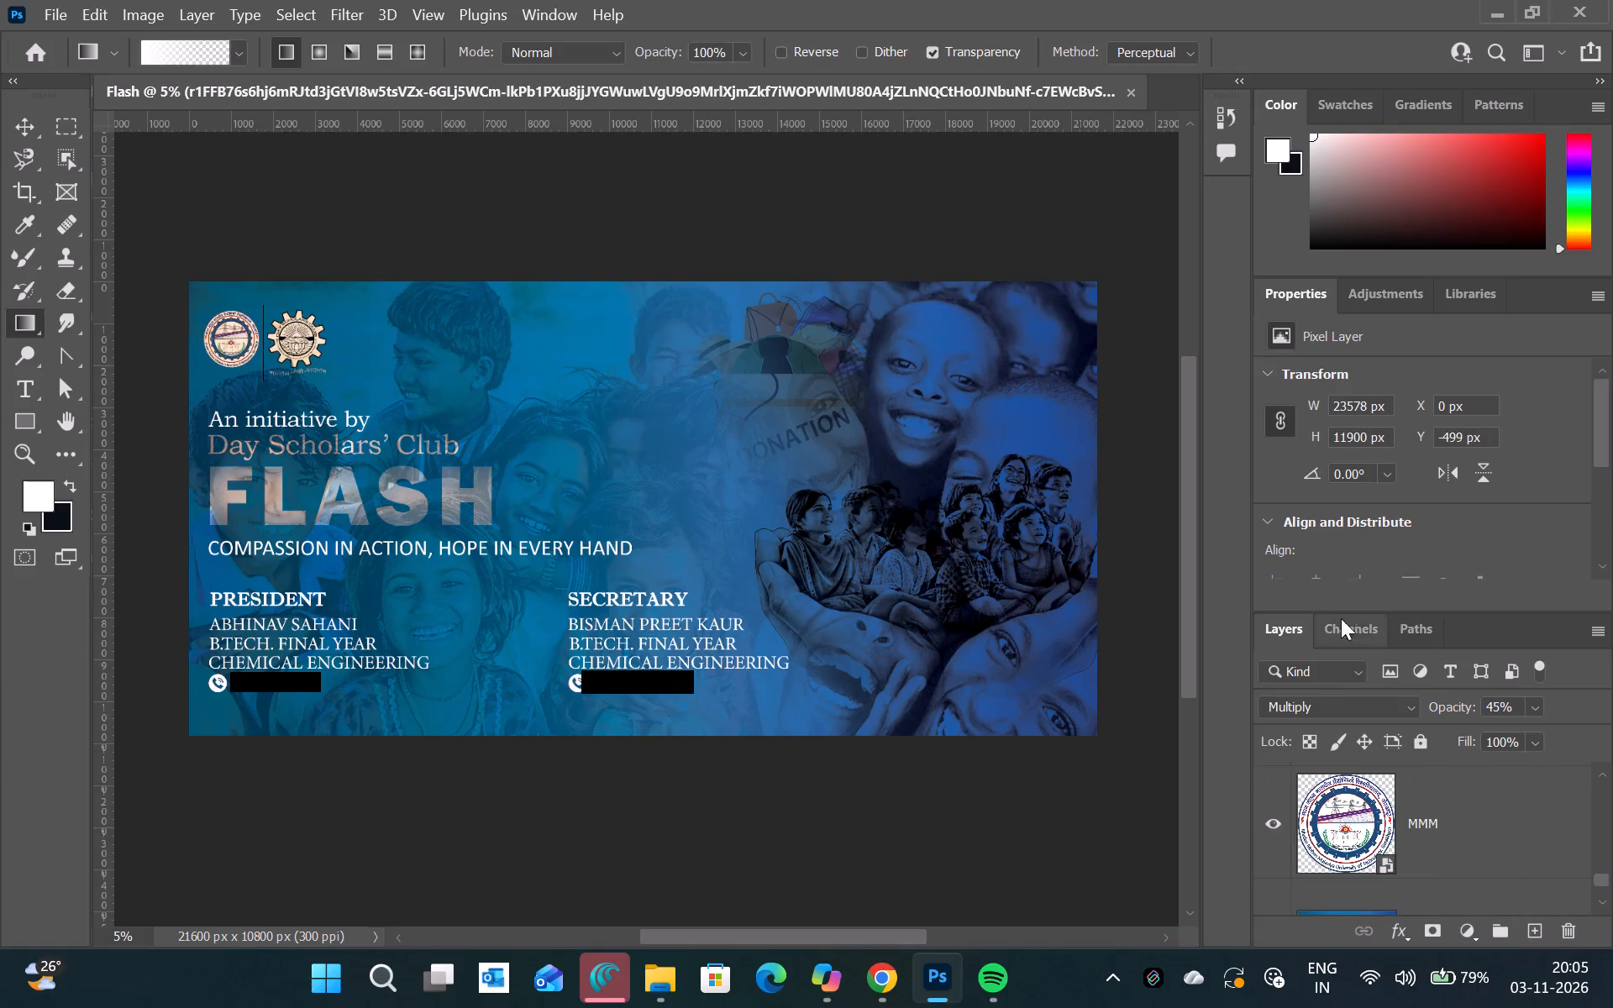
drag(1304, 627, 1164, 150)
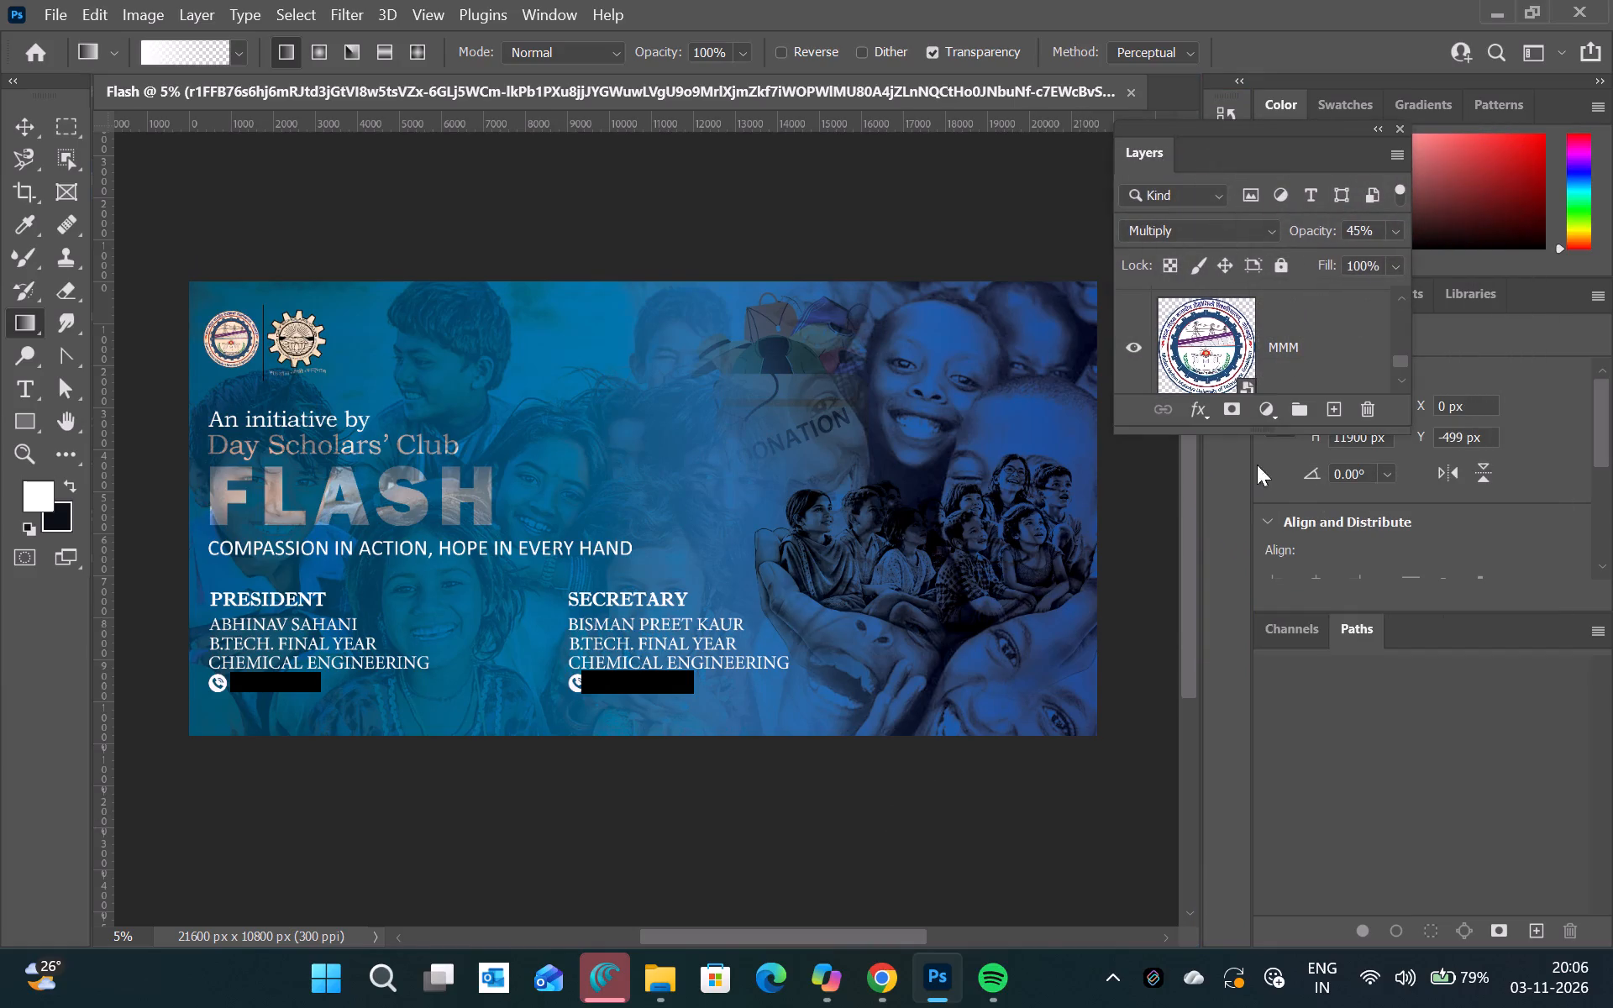
drag(1265, 432, 1262, 899)
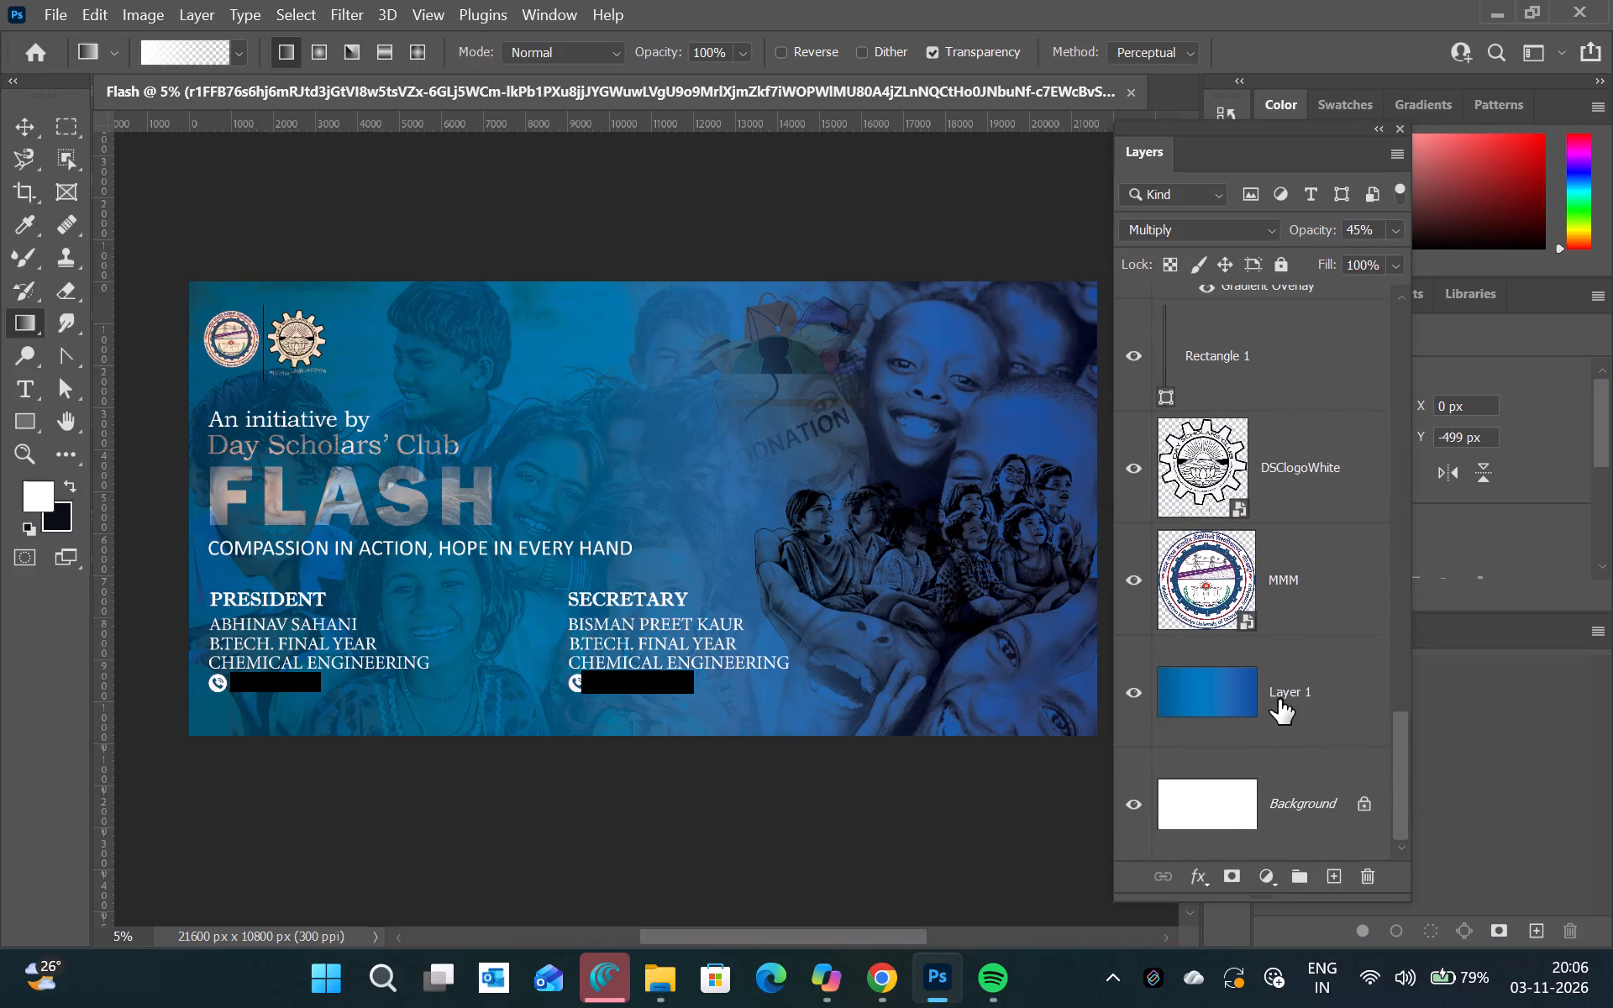
Move the five photo and artwork layers together beneath the FLASH and Day Scholars' Club text, directly above the DSClogoWhite layer.
scroll(1279, 699, down, 2)
scroll(1279, 699, up, 2)
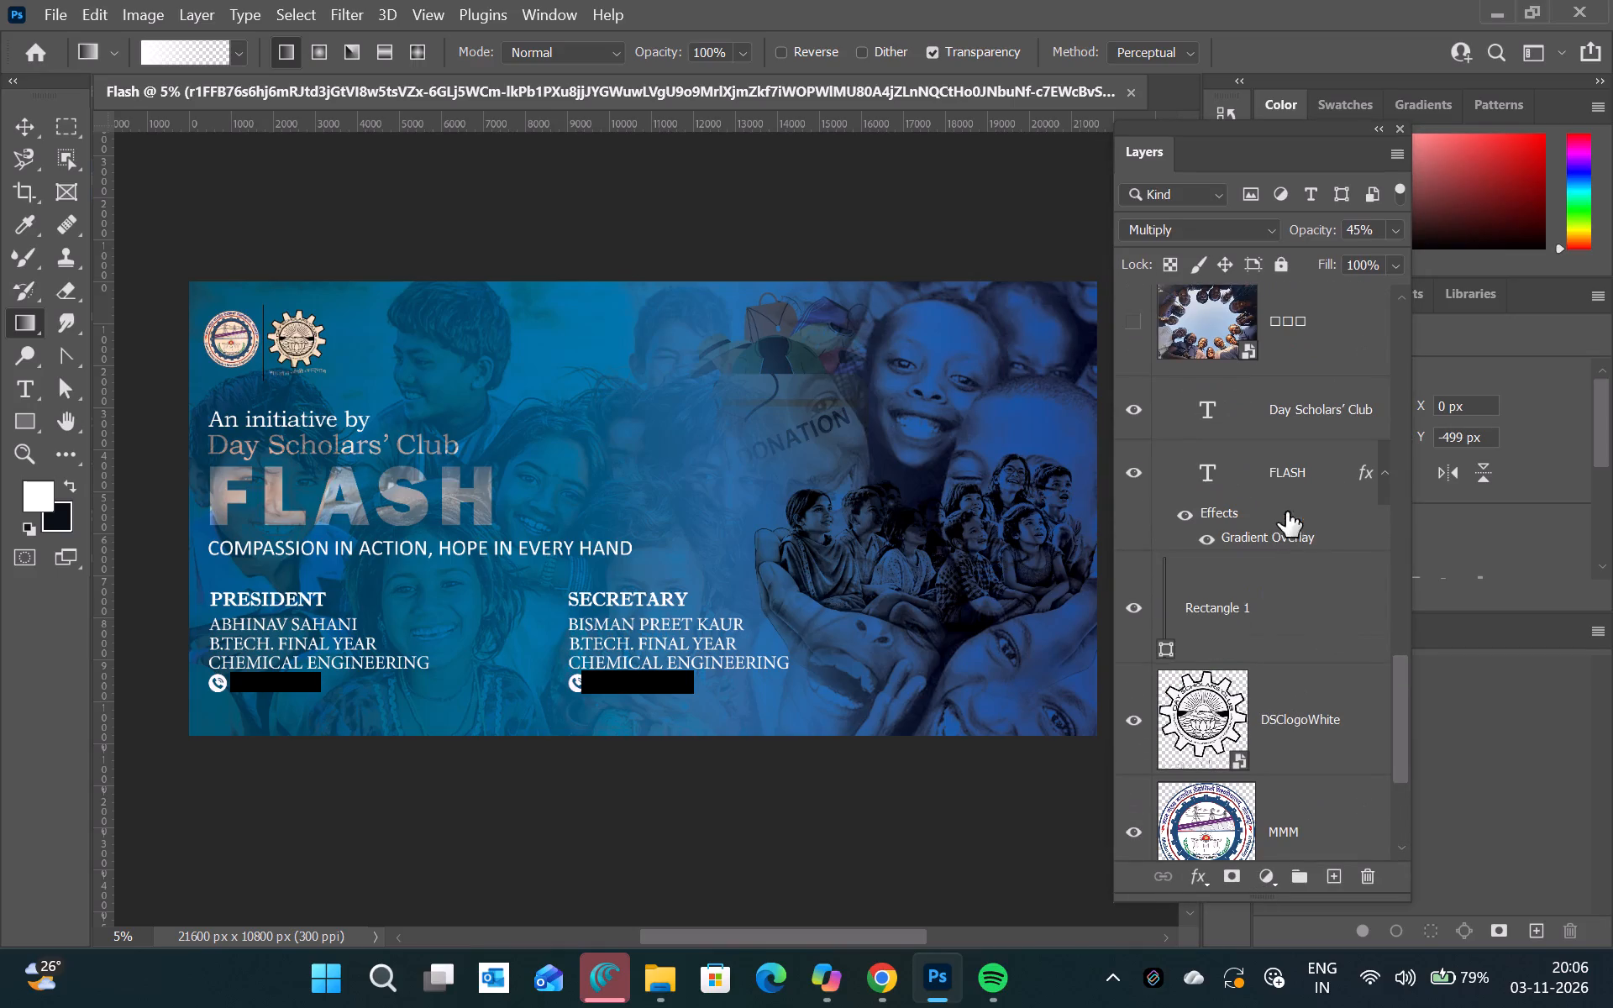
click(1309, 481)
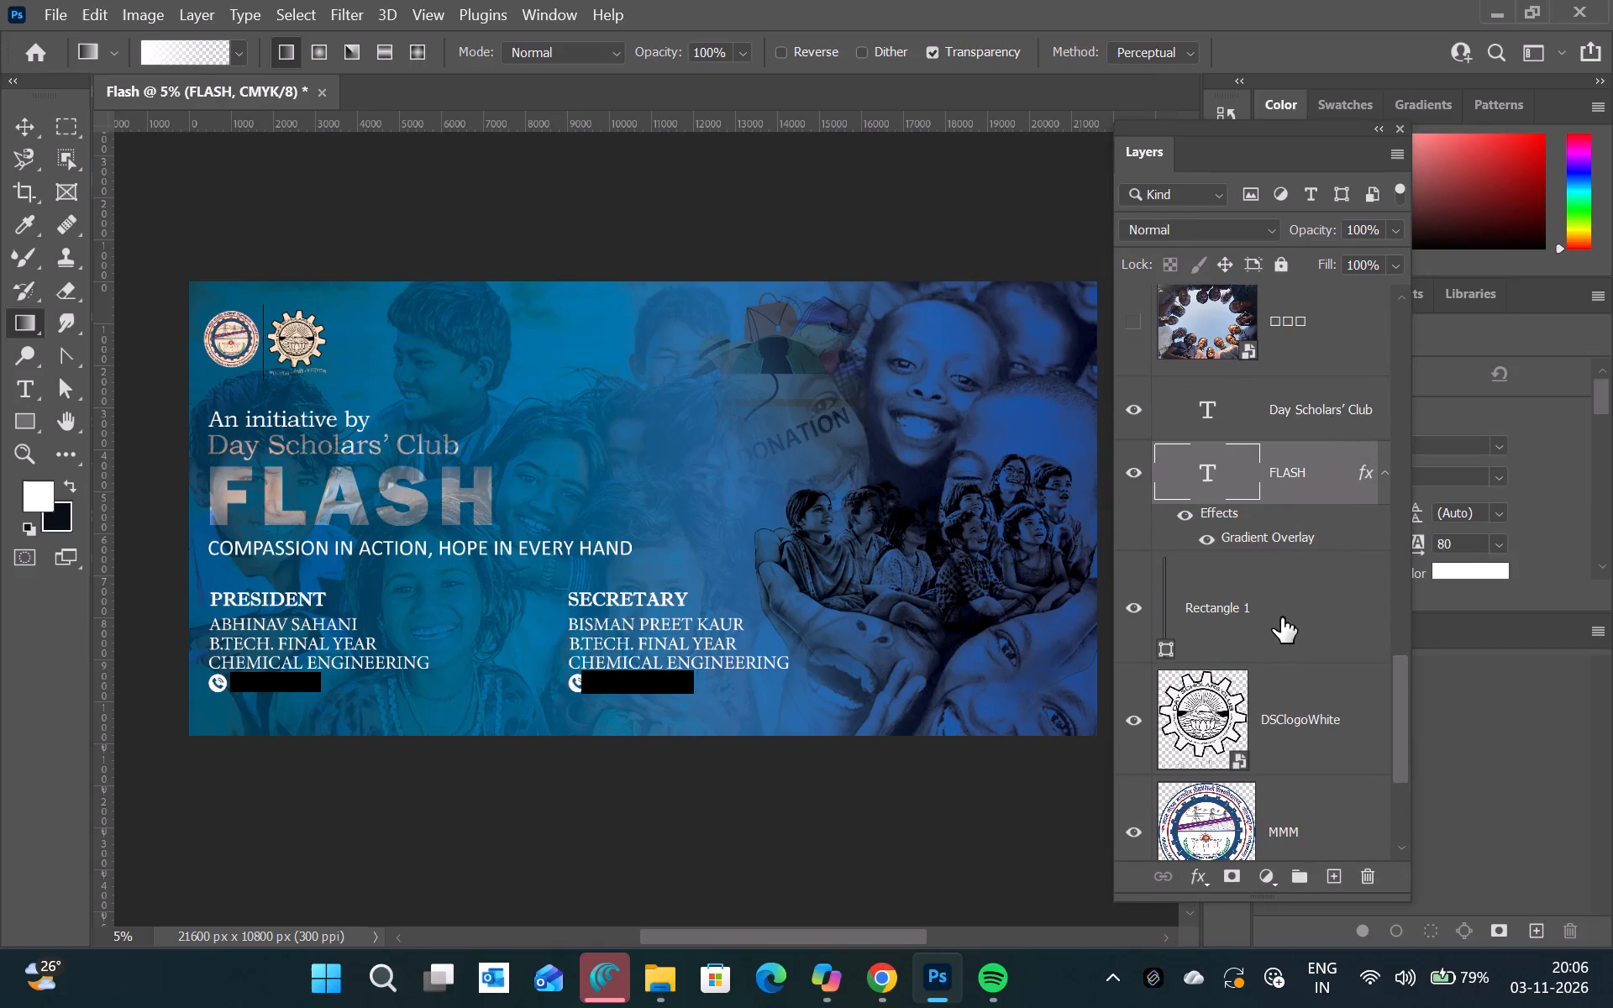
scroll(1281, 617, up, 1)
click(1271, 548)
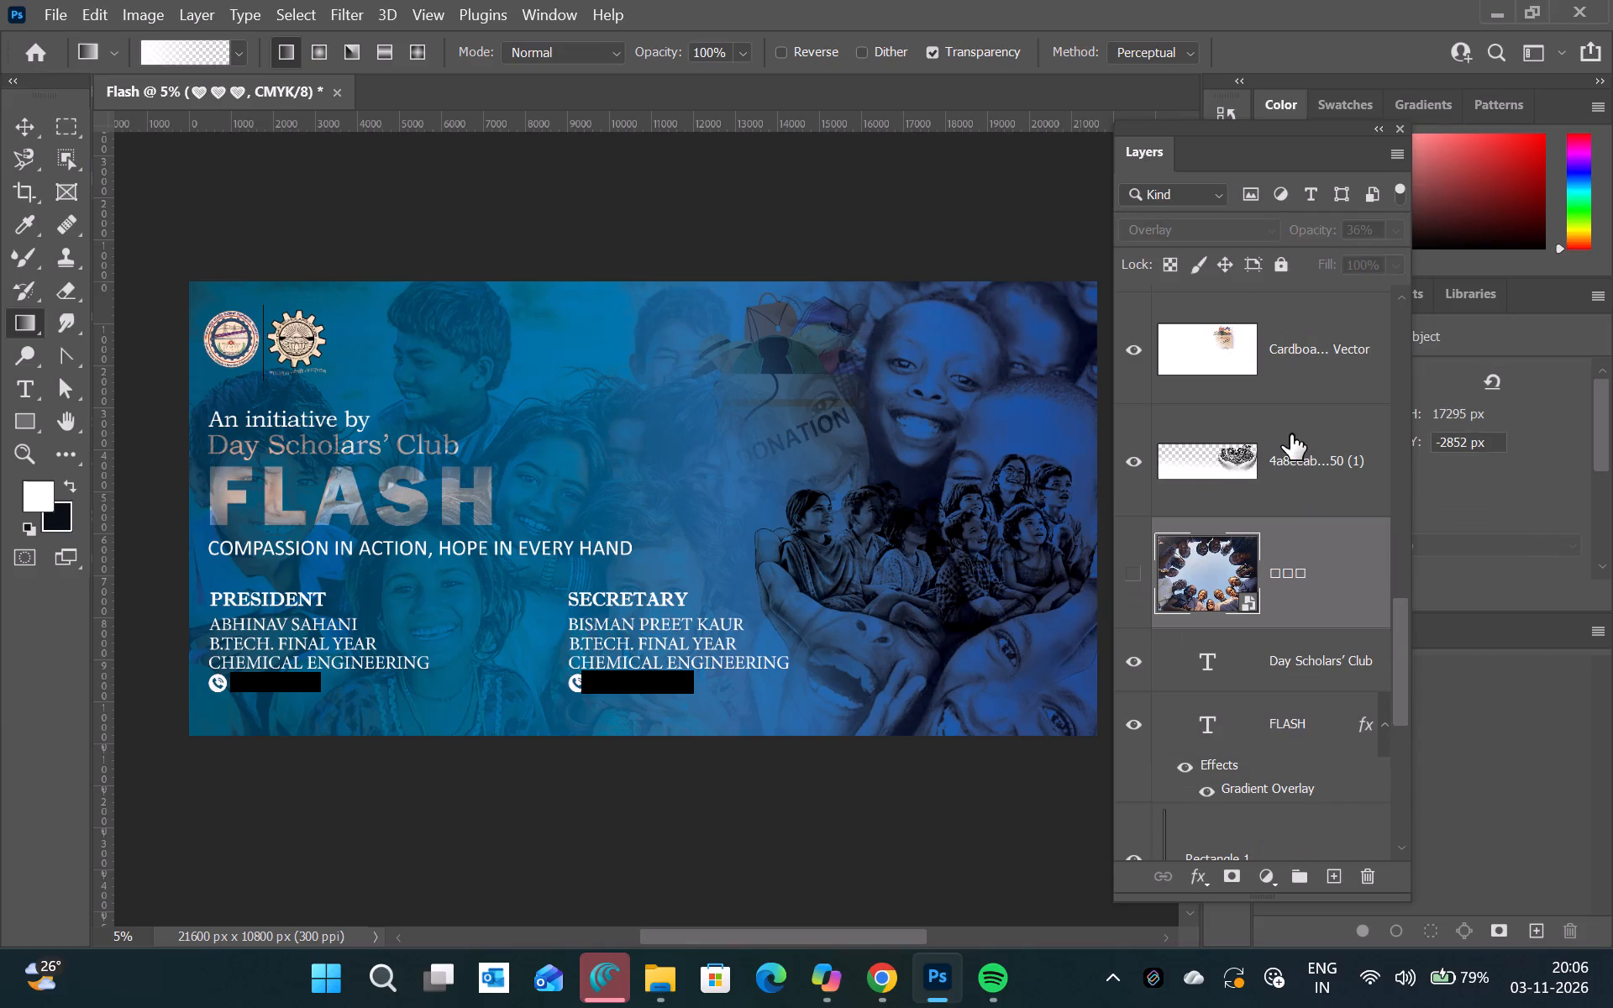
ctrl+click(1290, 434)
ctrl+click(1314, 326)
scroll(1314, 326, up, 1)
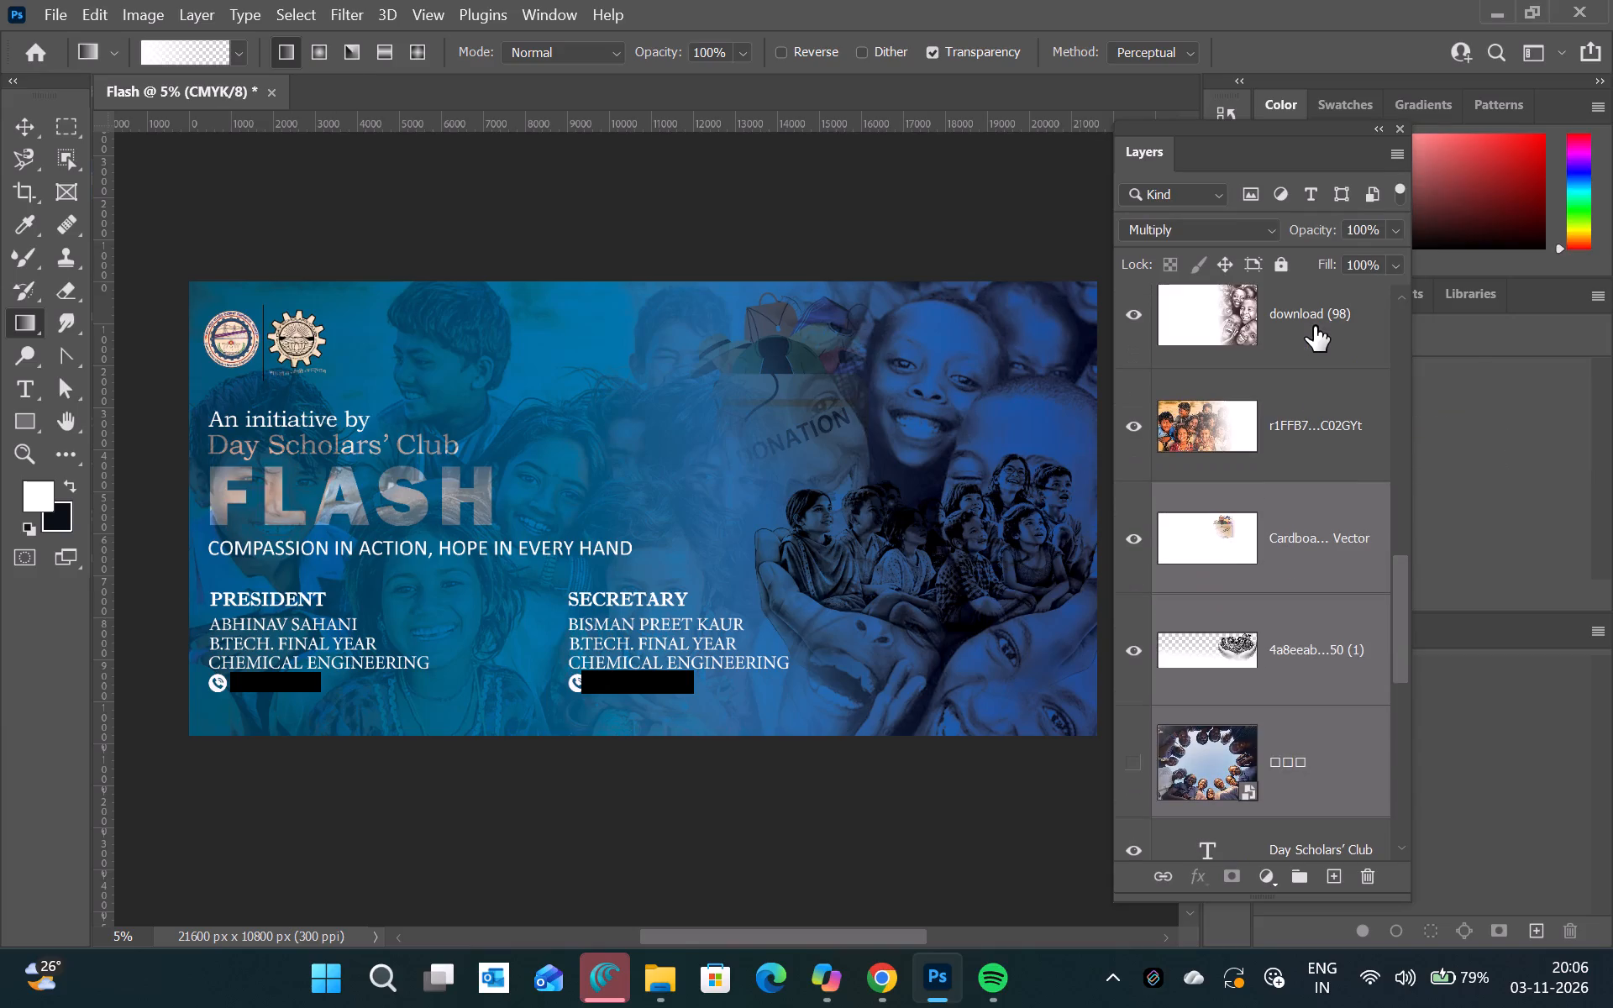
ctrl+click(1283, 412)
ctrl+click(1312, 323)
scroll(1312, 323, up, 1)
scroll(1312, 323, down, 2)
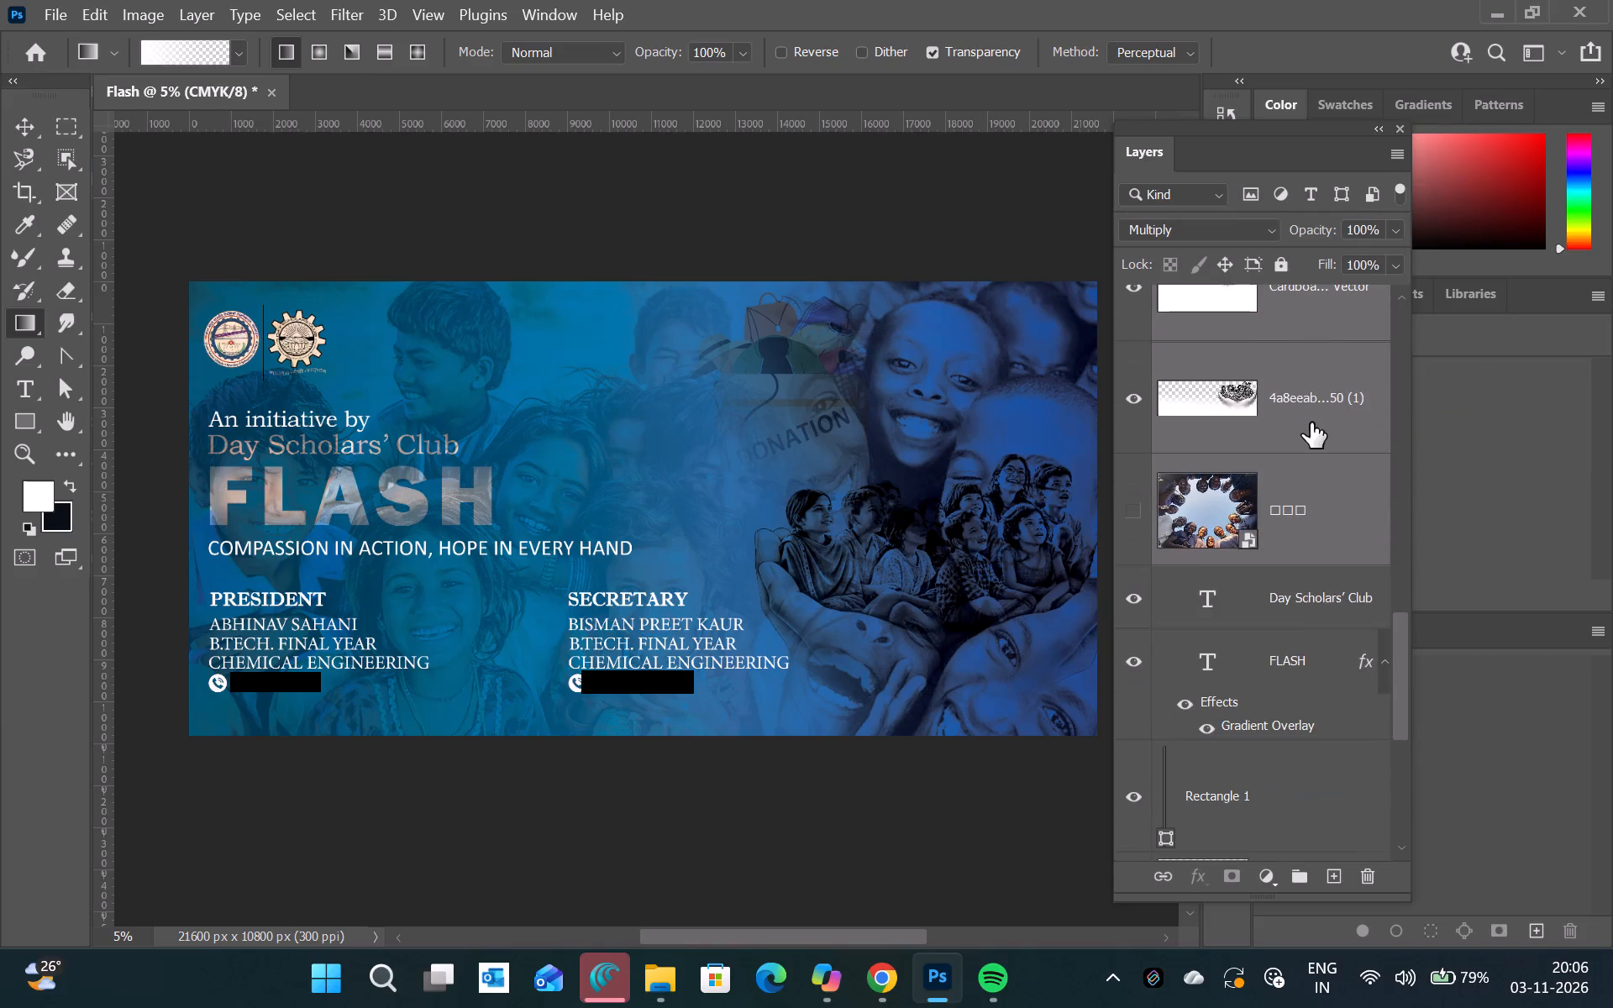
drag(1311, 423, 1290, 670)
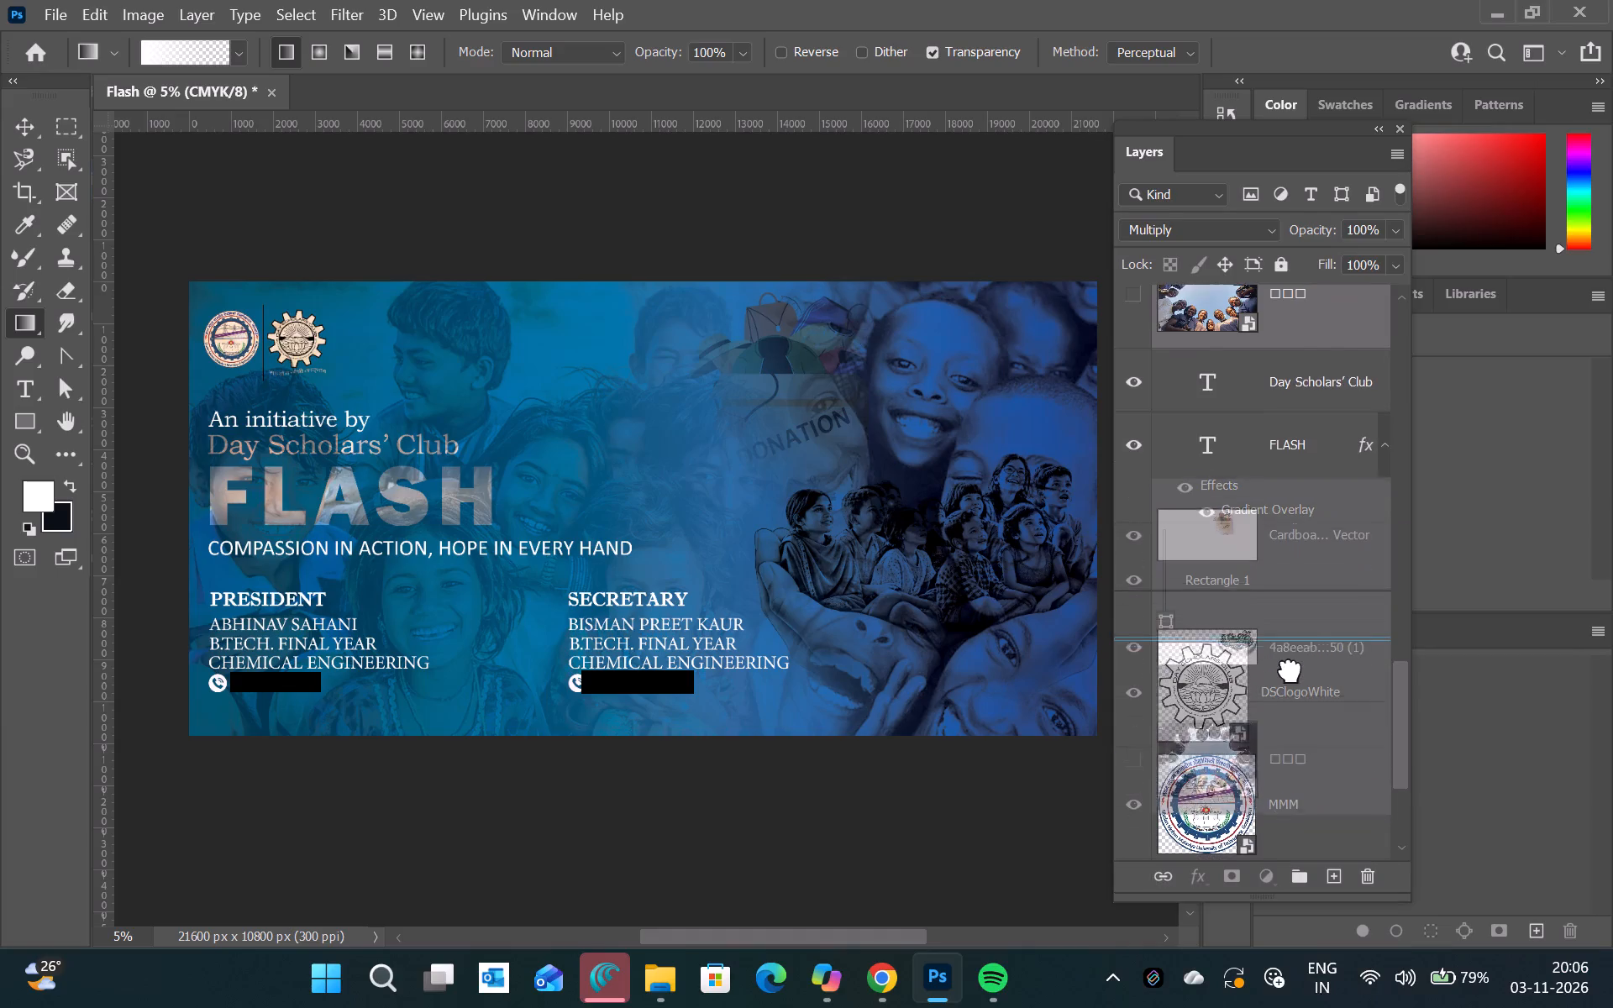
drag(1290, 670, 1290, 667)
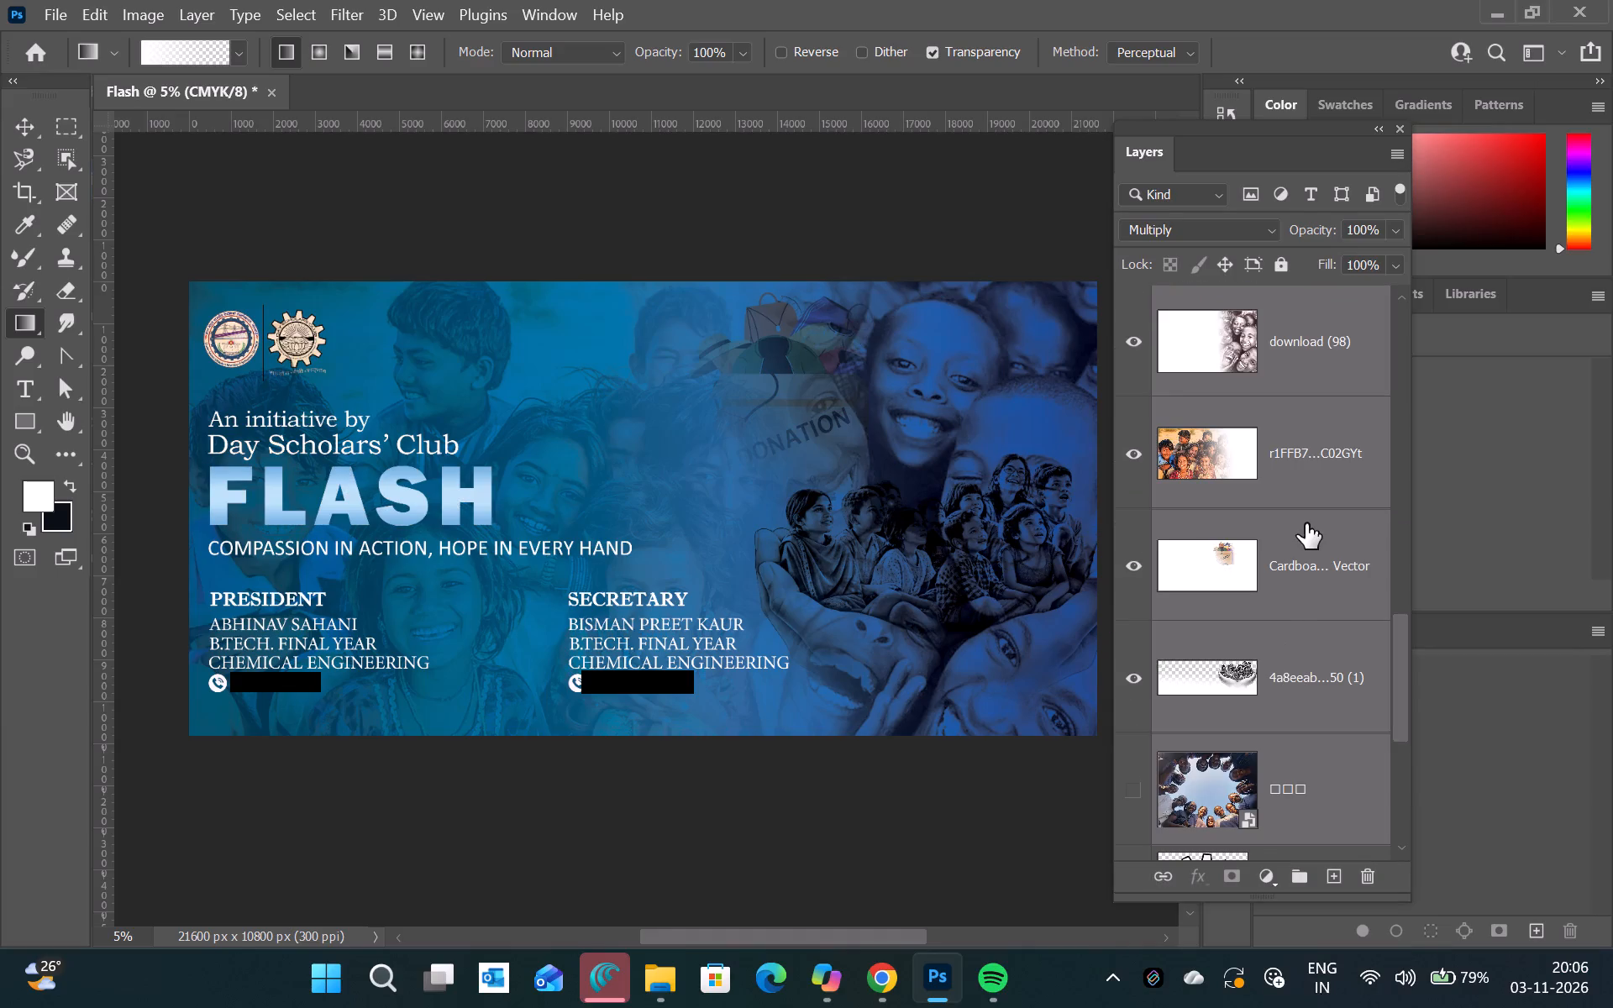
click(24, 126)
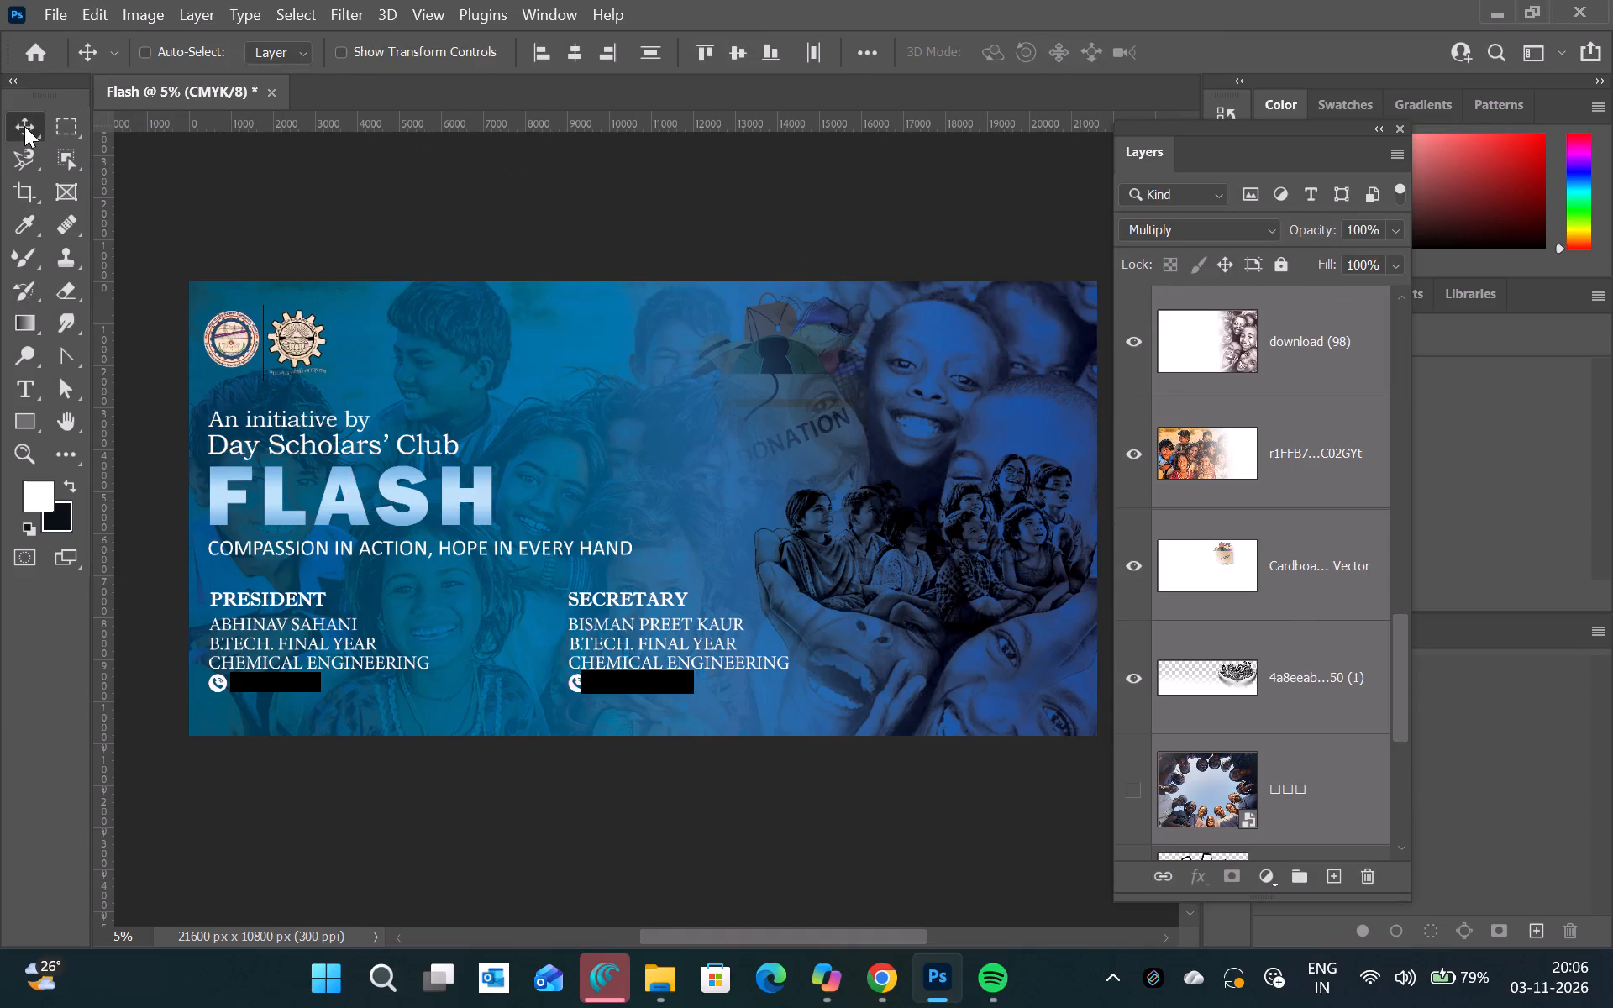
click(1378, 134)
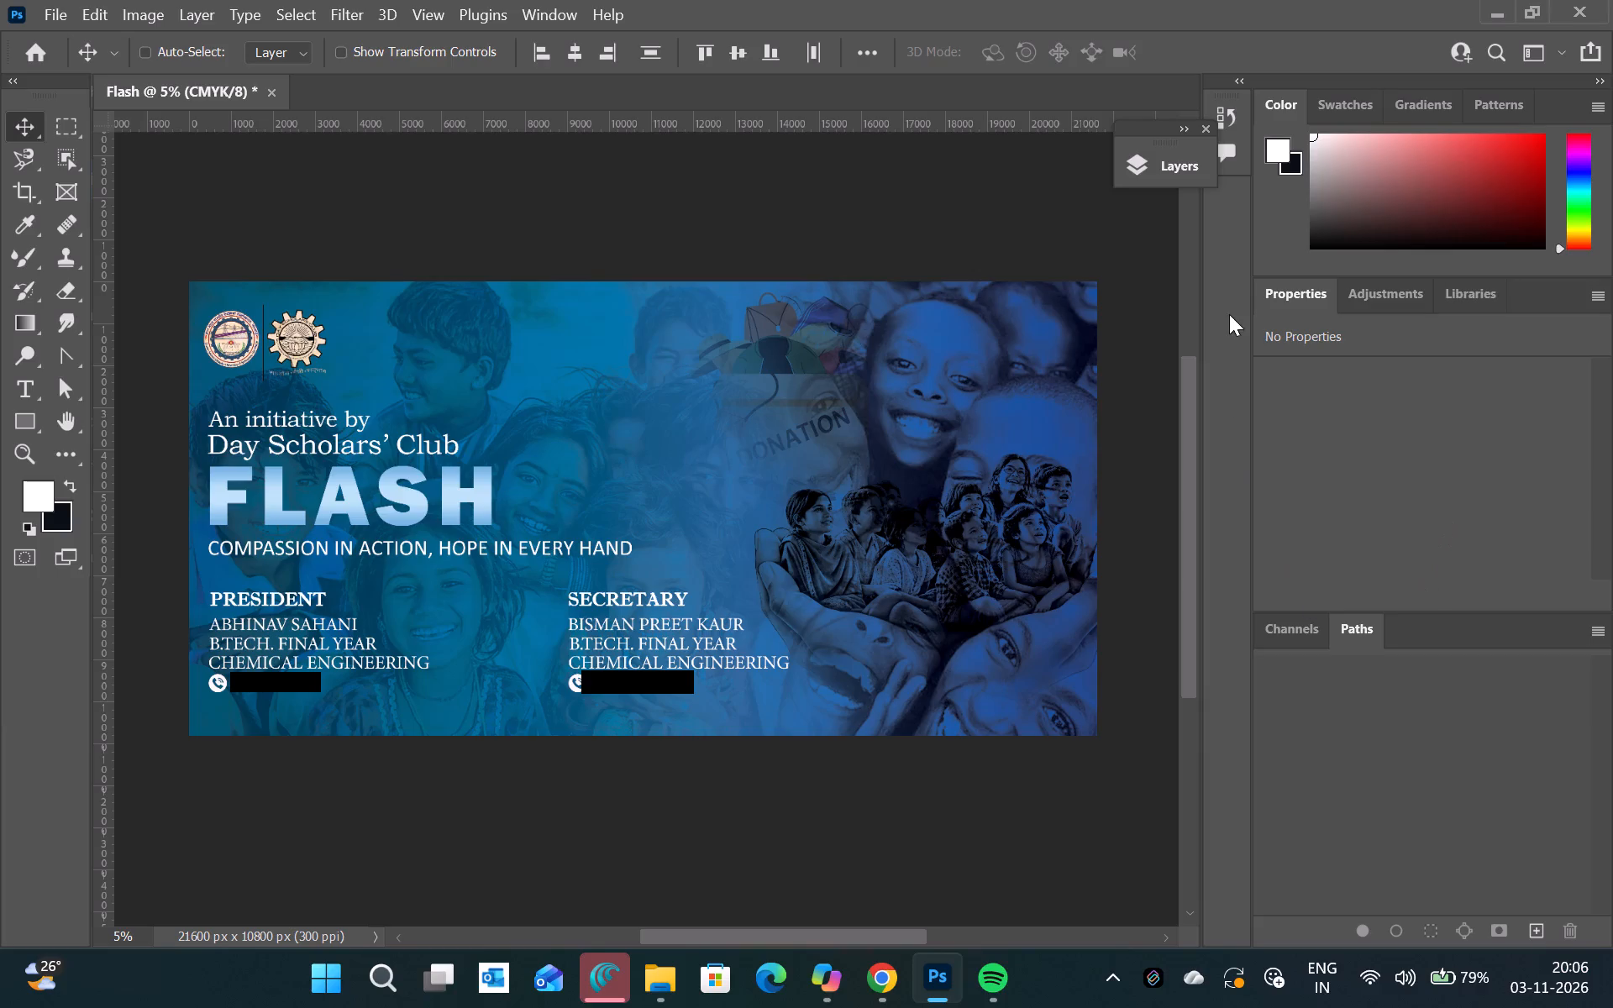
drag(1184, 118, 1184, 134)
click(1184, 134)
Lower the opacity of the artwork layer showing children seated in cupped hands to 83%.
scroll(1278, 582, down, 1)
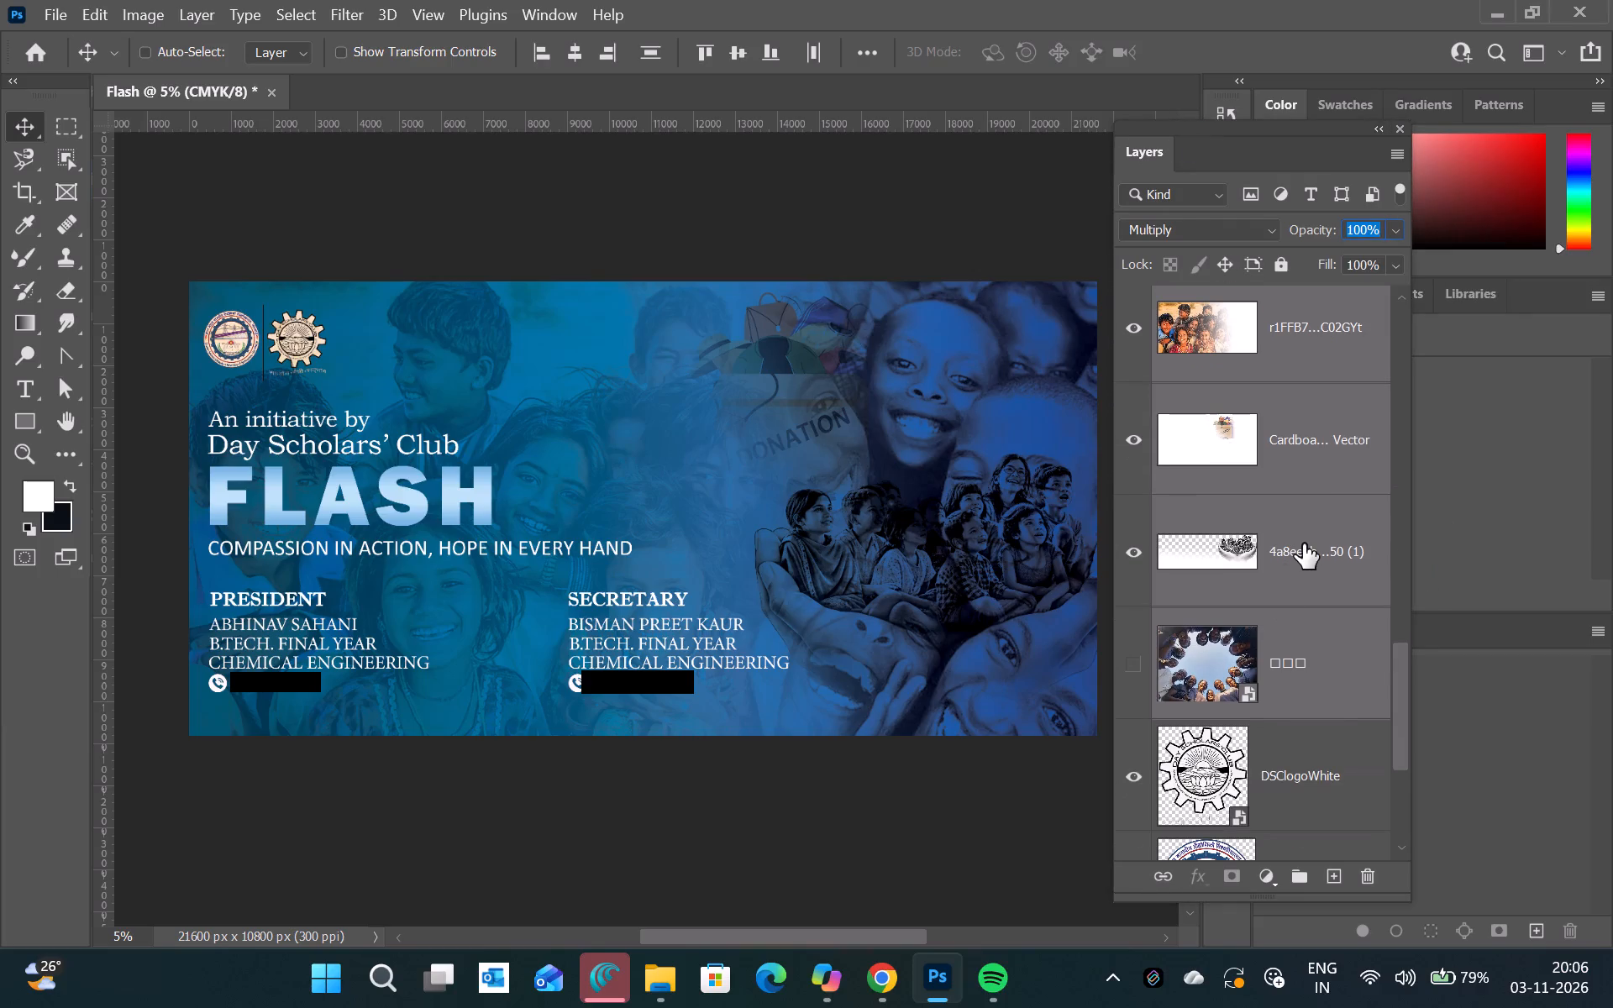
click(1303, 543)
double_click(1360, 223)
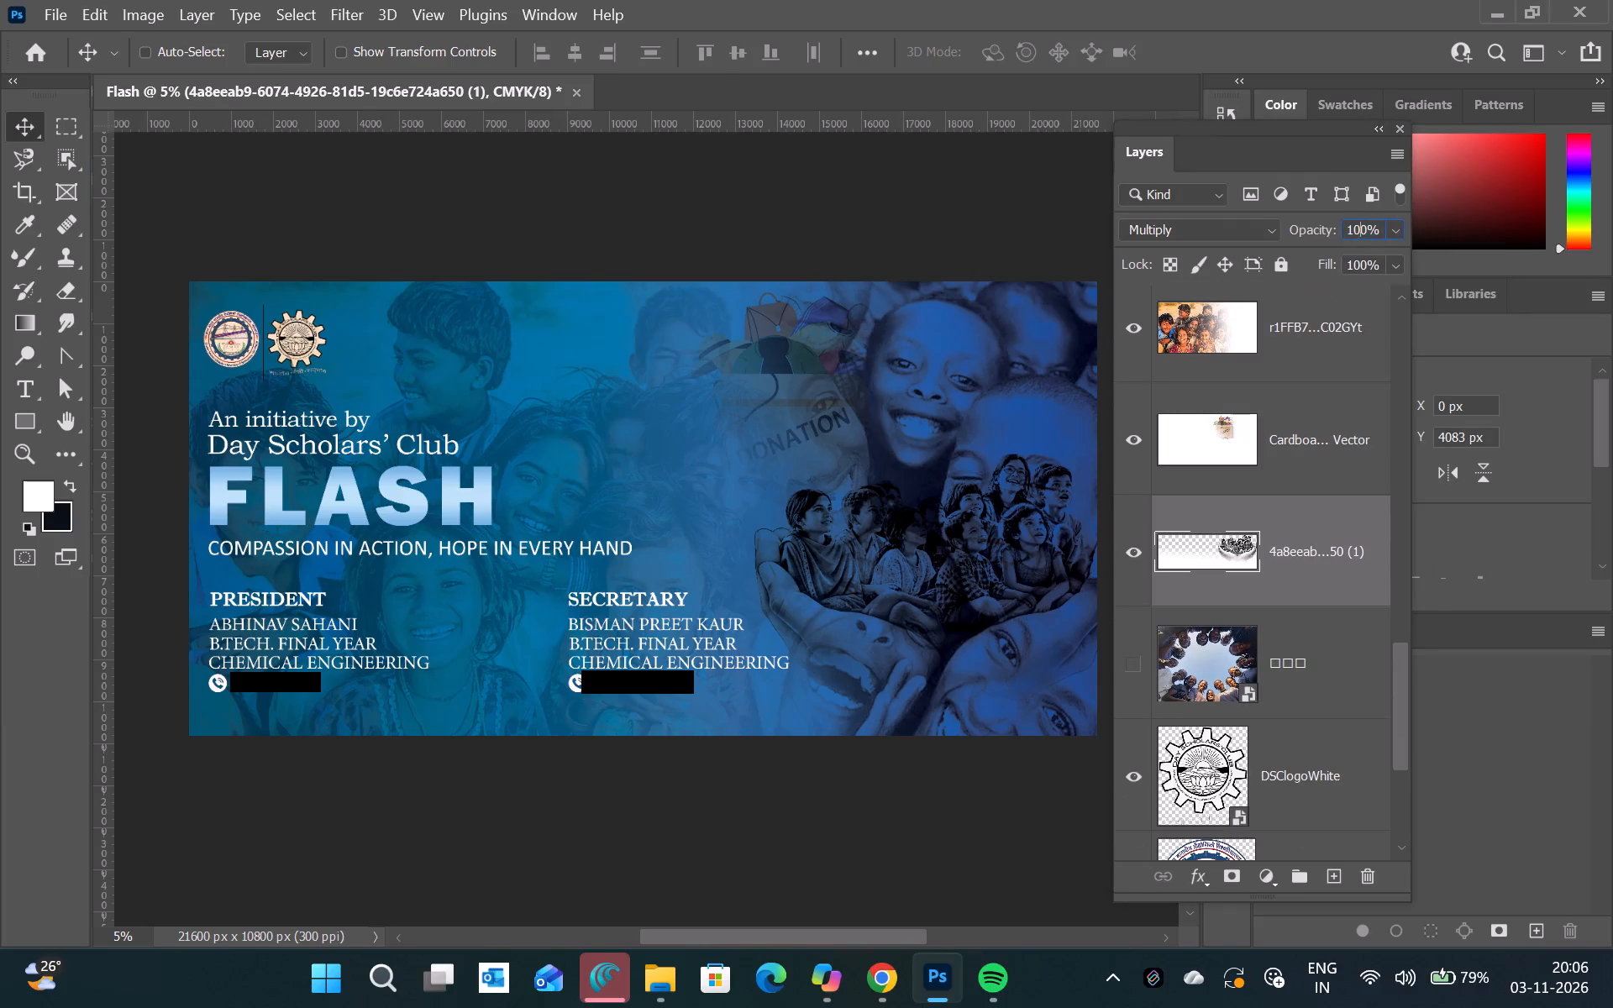
key(Down)
key(Down)
key(Down)
key(Down)
key(Down)
key(Down)
key(Down)
key(Down)
key(Down)
key(Down)
key(Down)
key(Down)
key(Down)
key(Down)
key(Down)
key(Down)
key(Down)
key(Down)
key(Down)
key(Down)
key(Down)
key(Down)
key(Down)
key(Down)
key(Down)
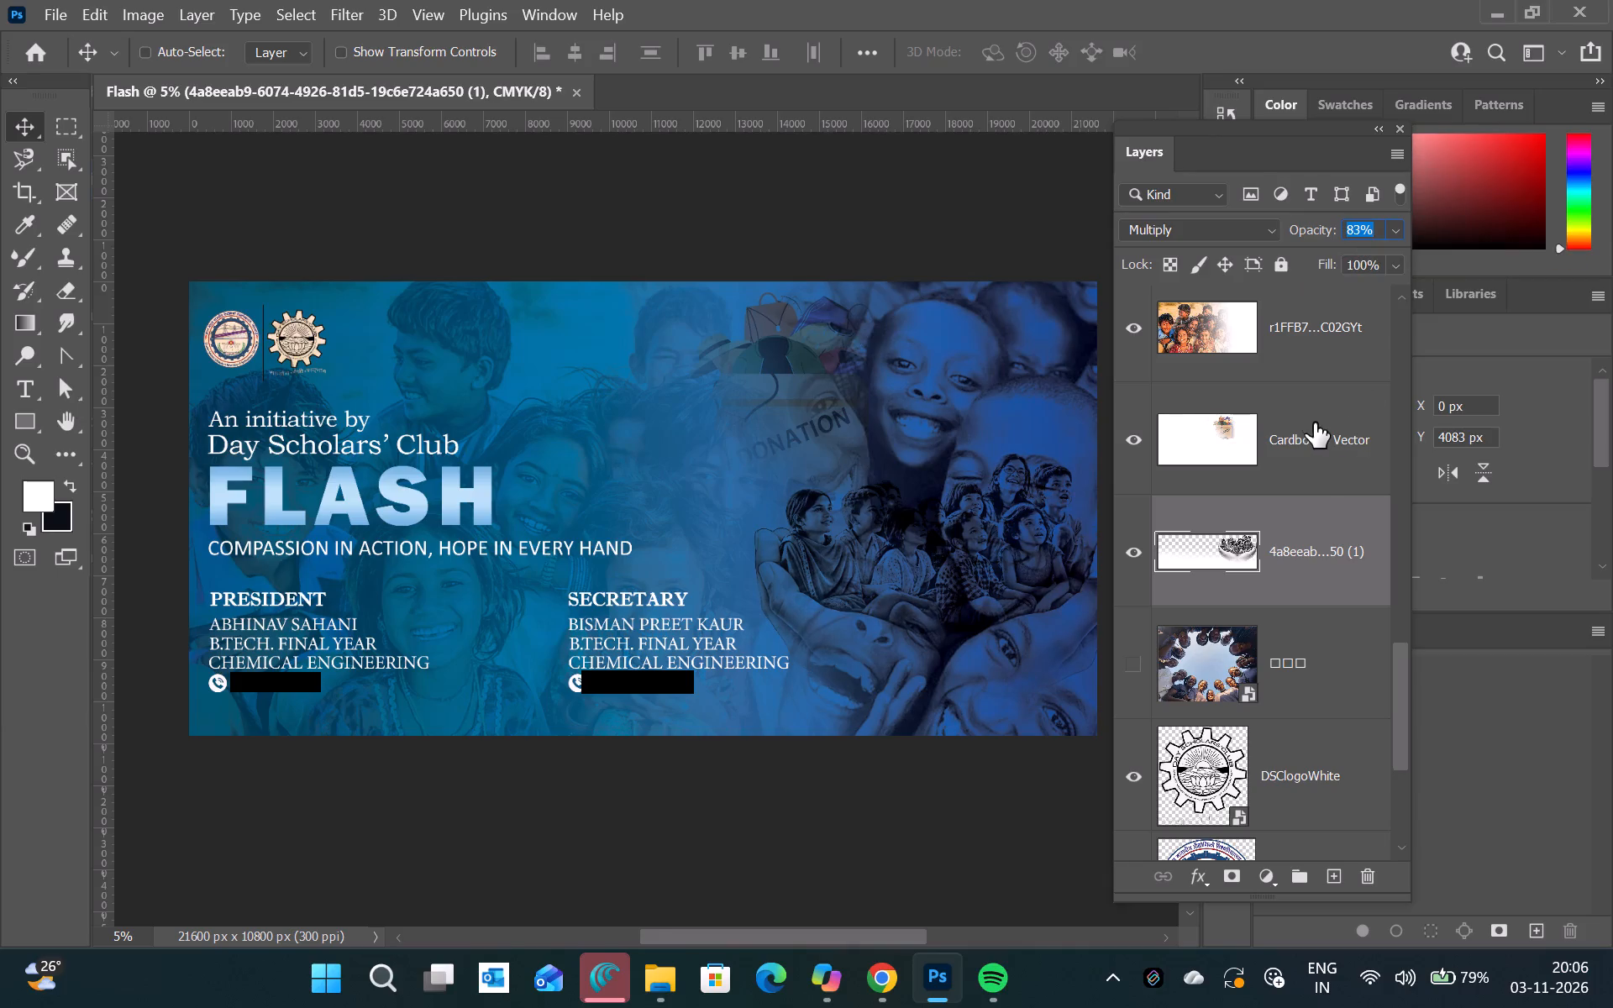
Lower the cardboard donation box artwork layer's opacity to about 82%.
click(1312, 418)
double_click(1364, 227)
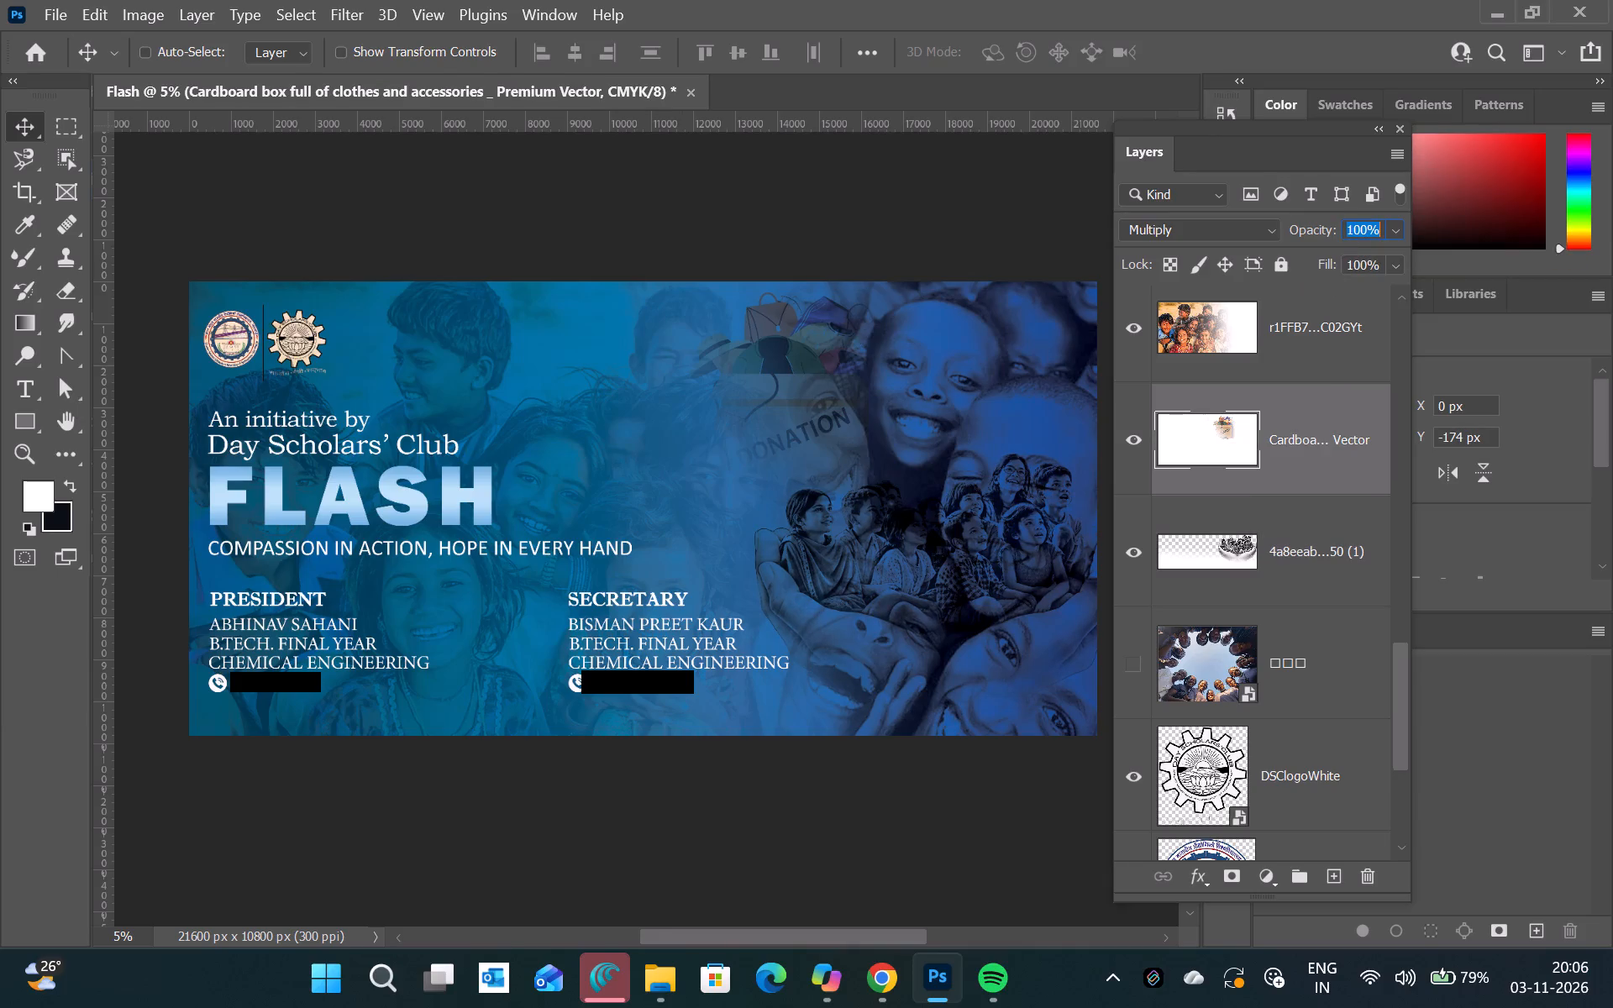
key(Down)
key(Down)
key(Down)
key(Down)
key(Down)
key(Down)
key(Down)
key(Down)
key(Down)
key(Down)
key(Down)
key(Down)
key(Down)
key(Down)
key(Down)
key(Down)
key(Down)
key(Down)
key(Down)
key(Down)
Delete the hidden photo layer of people gathered in a circle.
click(1315, 343)
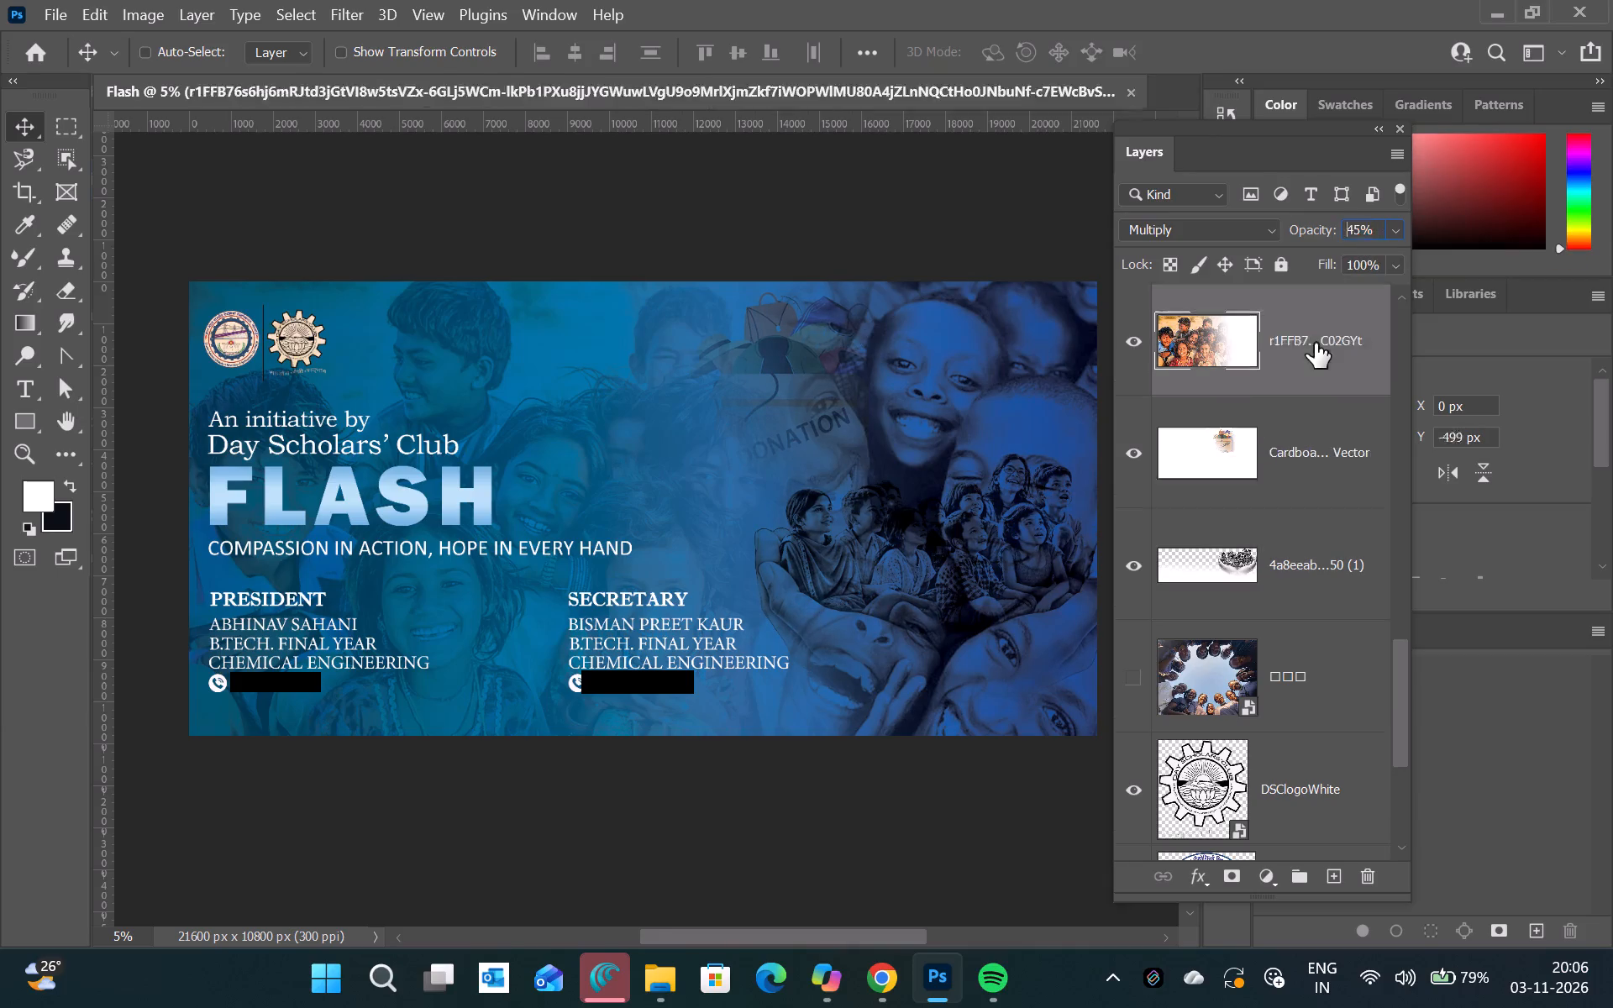
click(1249, 636)
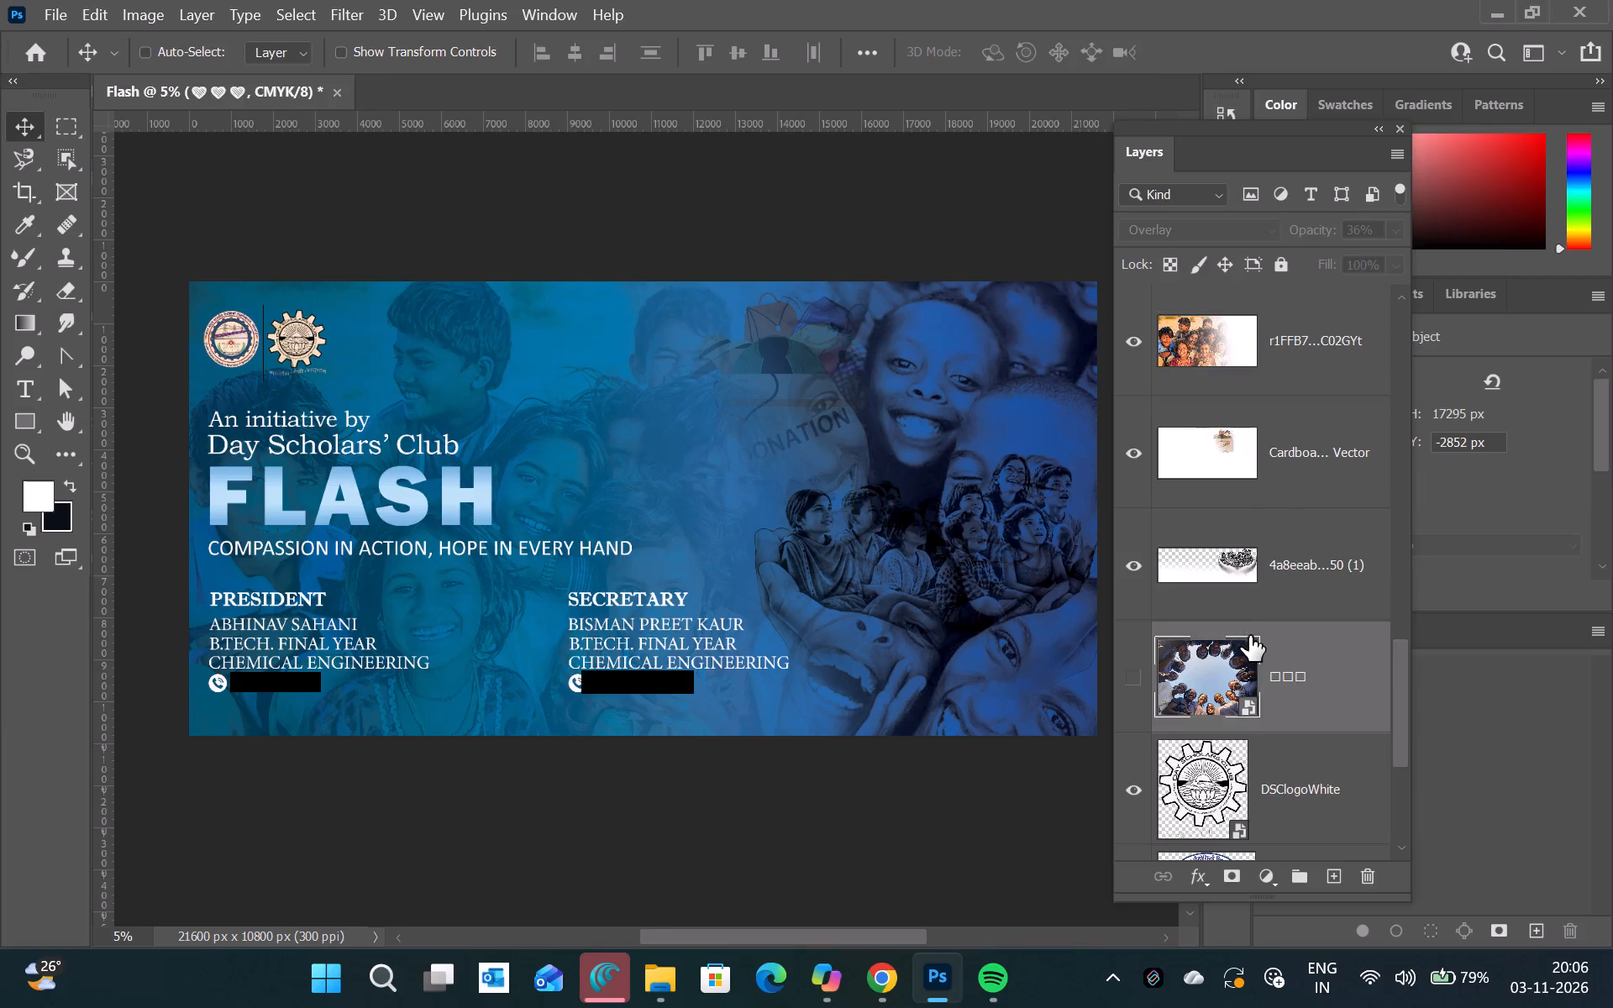
key(Delete)
scroll(1249, 636, up, 1)
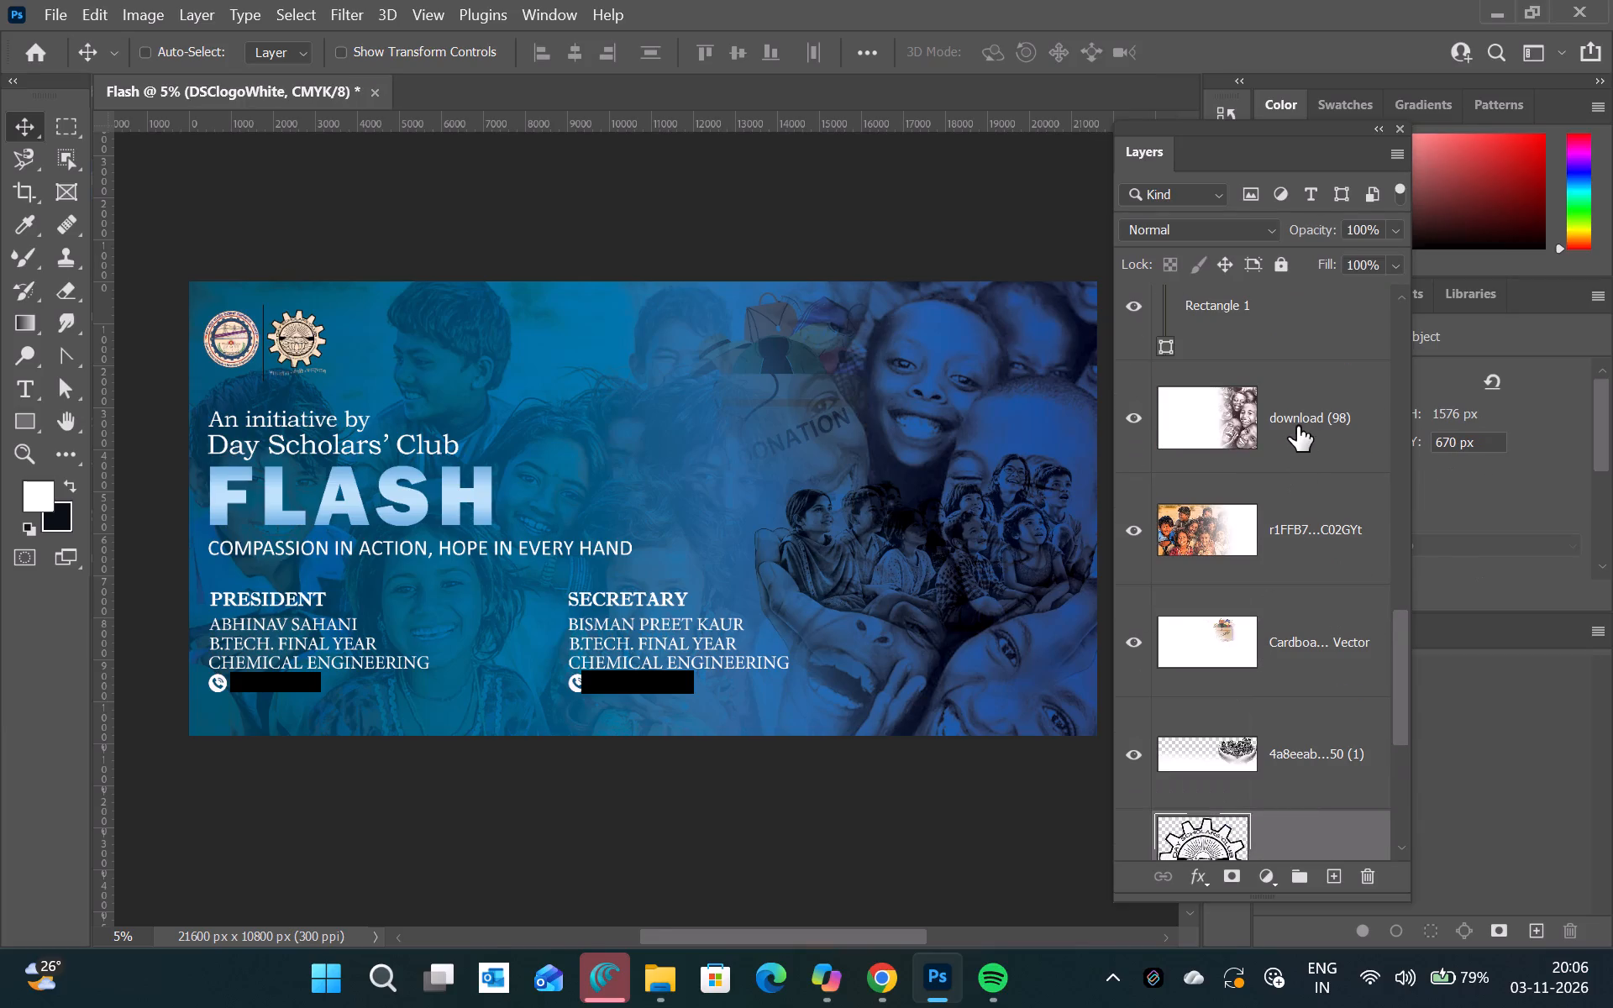
Lower the opacity of the download (98) layer of smiling children's faces to about 82%.
click(1297, 426)
double_click(1353, 234)
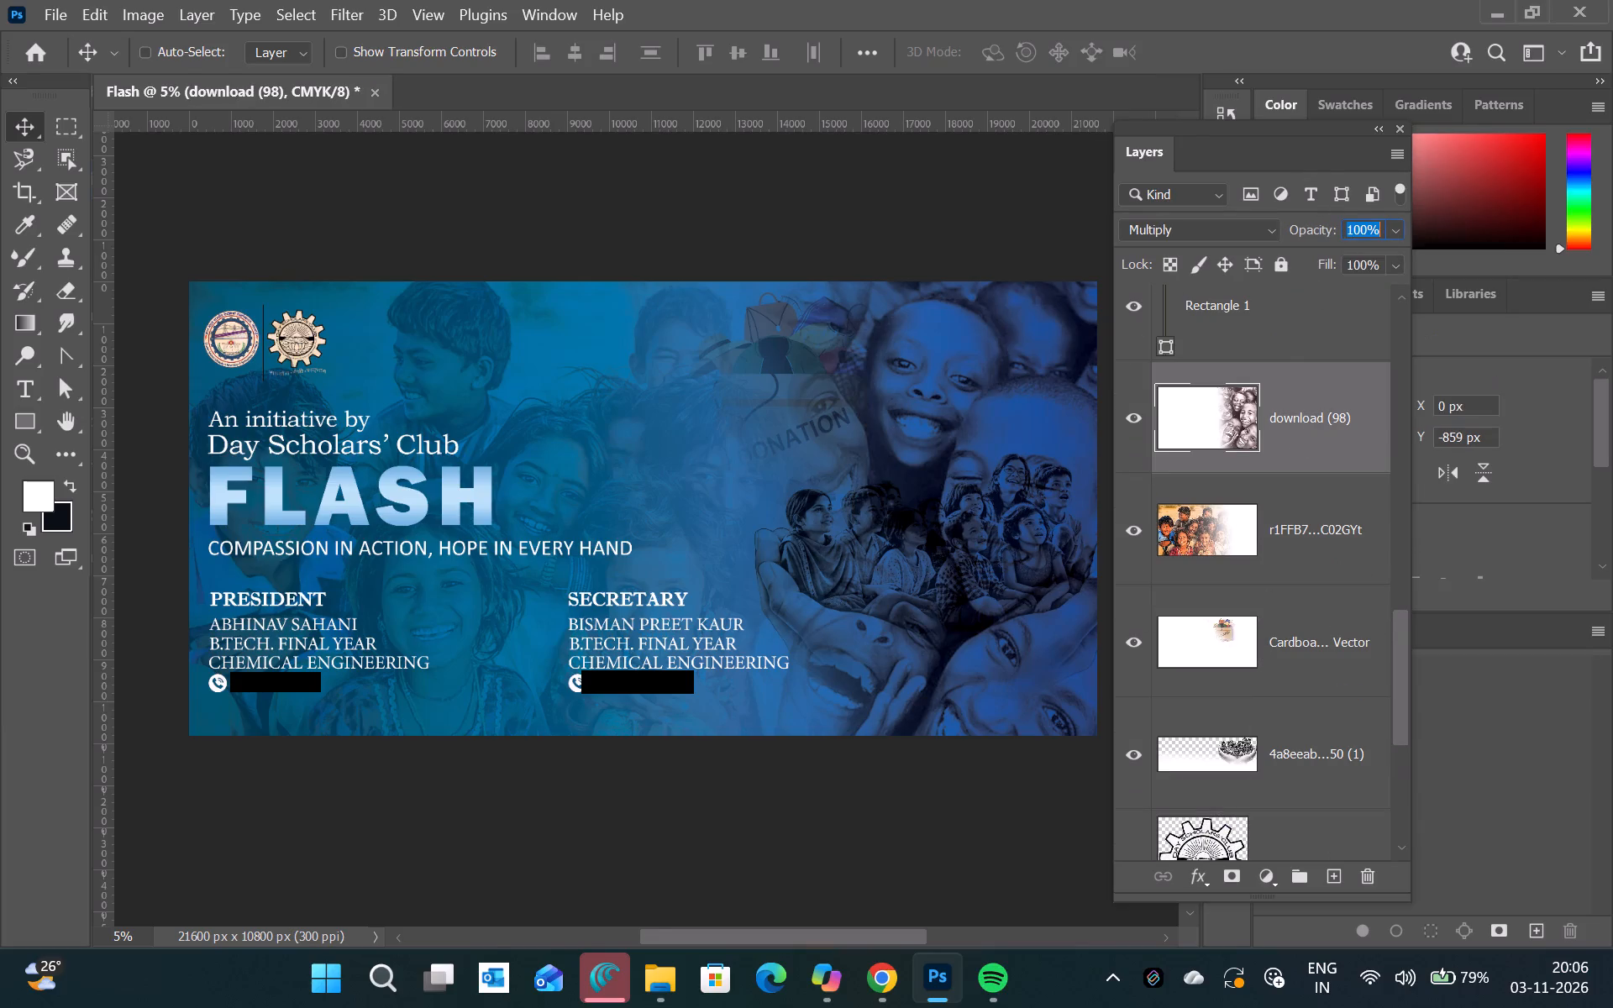
key(Down)
key(Down)
key(Down)
key(Down)
key(Down)
key(Down)
key(Down)
key(Down)
key(Down)
key(Down)
key(Down)
key(Down)
key(Down)
key(Down)
key(Down)
key(Down)
key(Down)
key(Down)
key(Down)
key(Down)
key(Down)
key(Down)
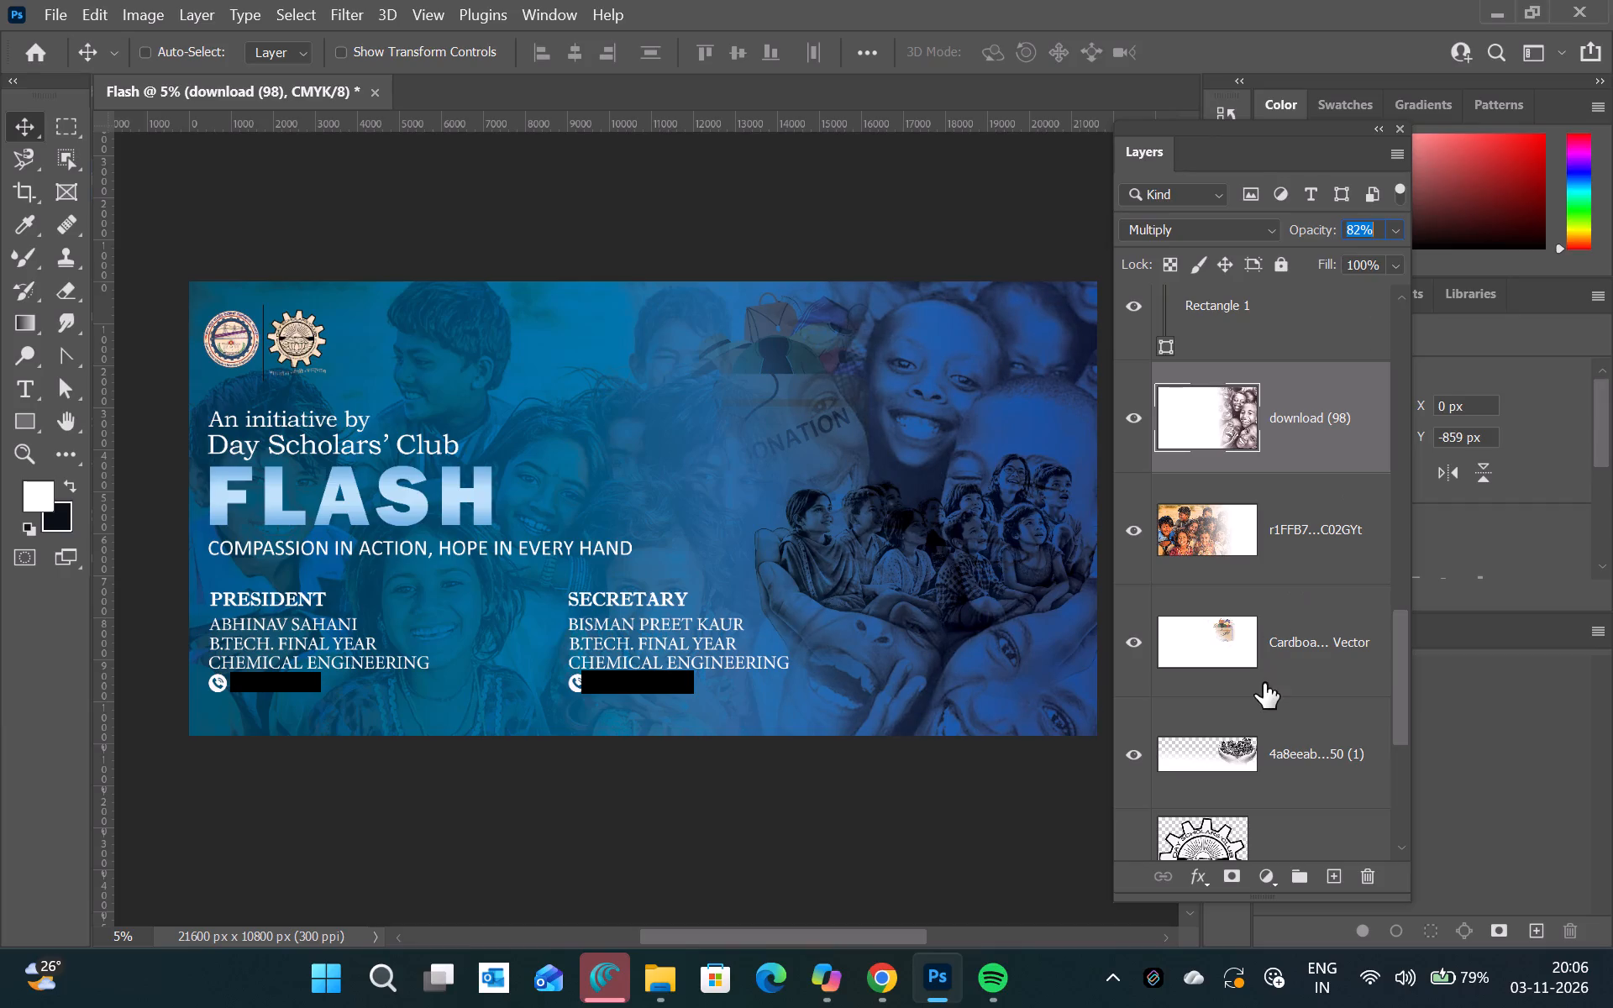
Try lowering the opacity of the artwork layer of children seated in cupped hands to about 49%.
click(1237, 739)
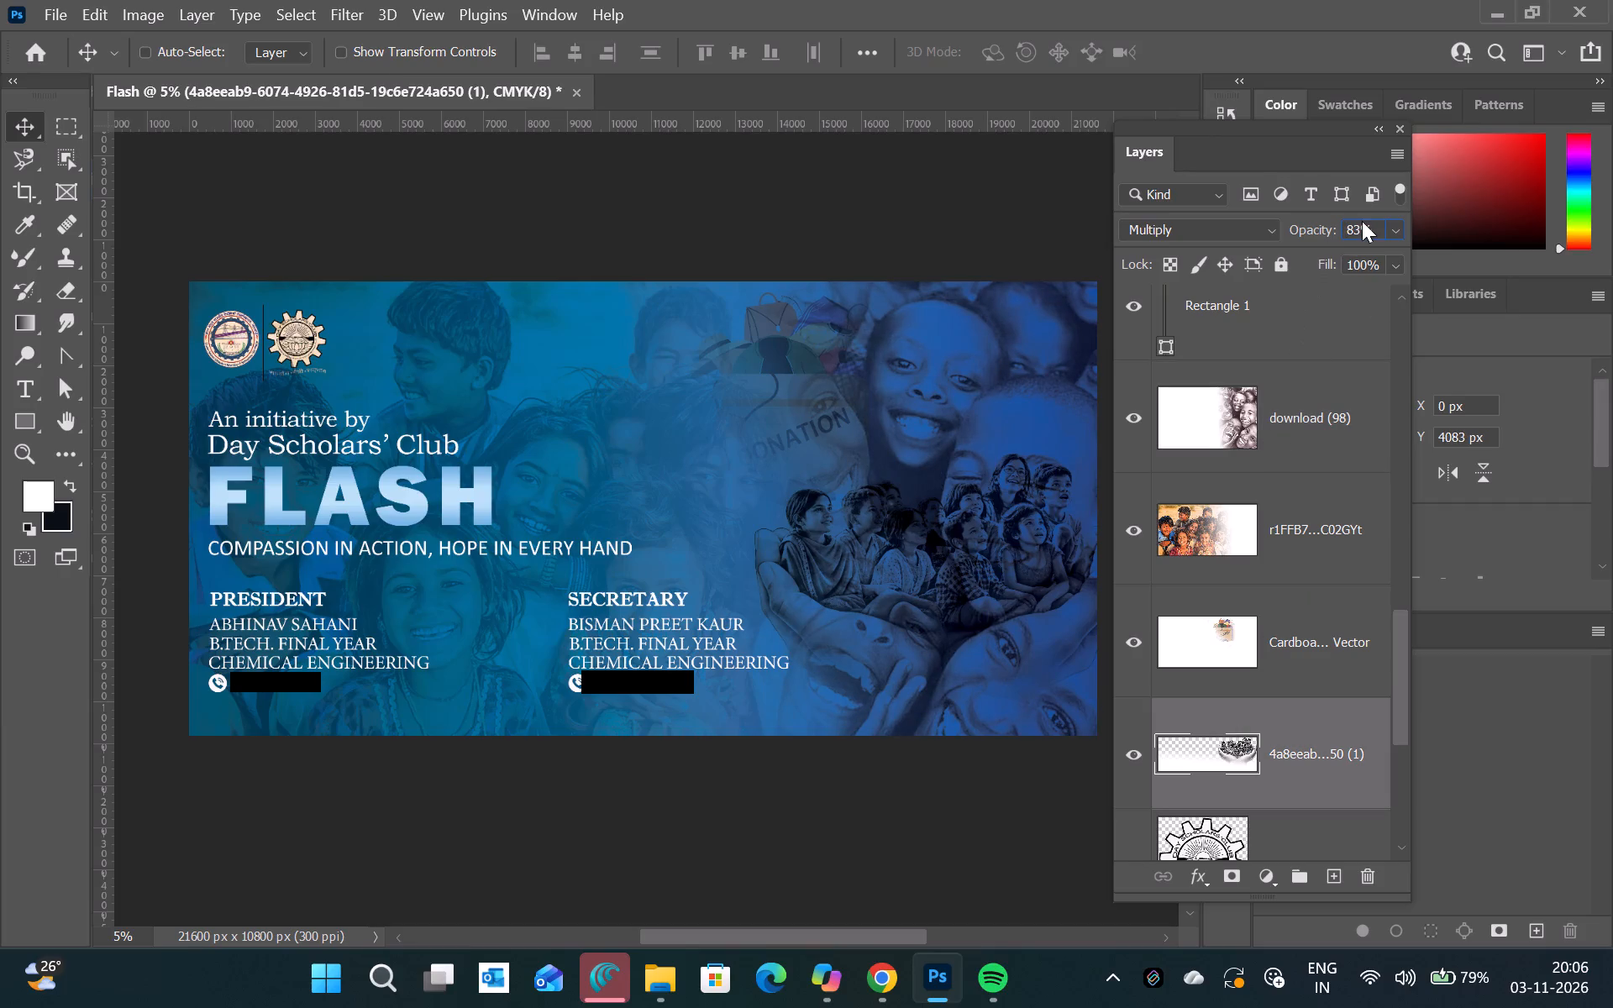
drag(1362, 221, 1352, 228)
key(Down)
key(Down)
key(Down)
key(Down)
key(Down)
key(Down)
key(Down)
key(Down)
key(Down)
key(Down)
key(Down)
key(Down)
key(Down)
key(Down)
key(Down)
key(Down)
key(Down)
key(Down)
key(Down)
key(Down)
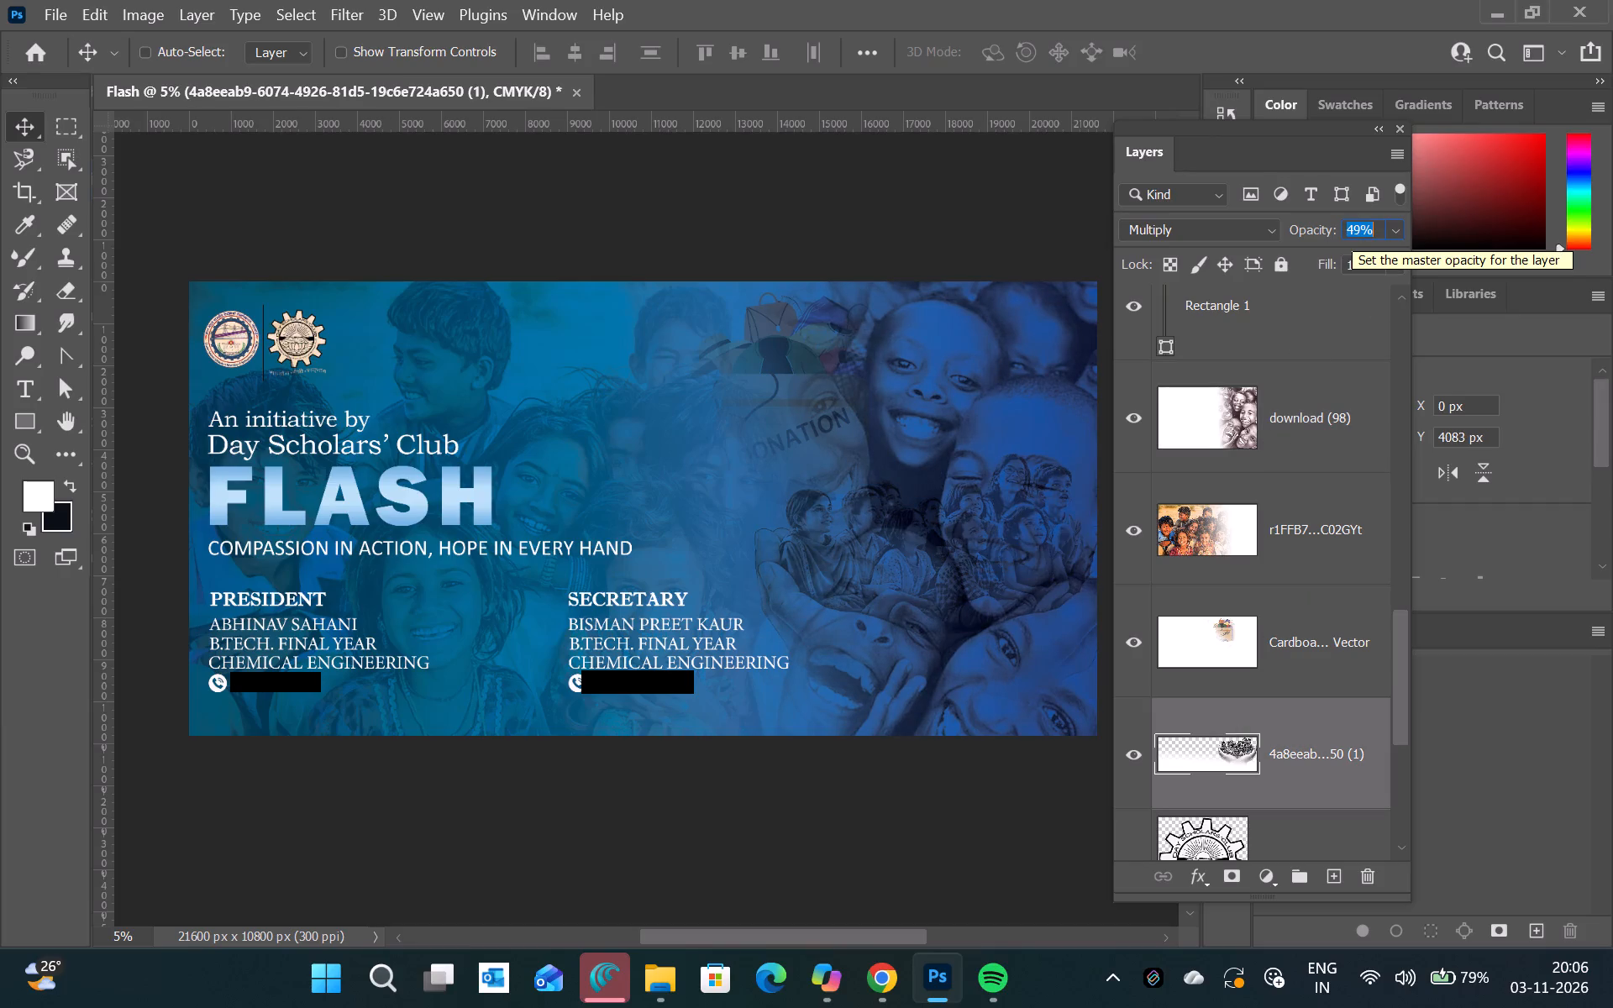
Raise the opacity of the cupped hands artwork layer to 100%.
key(Up)
key(Up)
key(Up)
key(Up)
key(Up)
key(Up)
key(Up)
key(Up)
key(Up)
key(Up)
key(Up)
key(Up)
key(Up)
key(Up)
key(Up)
key(Up)
key(Up)
key(Up)
key(Up)
key(Up)
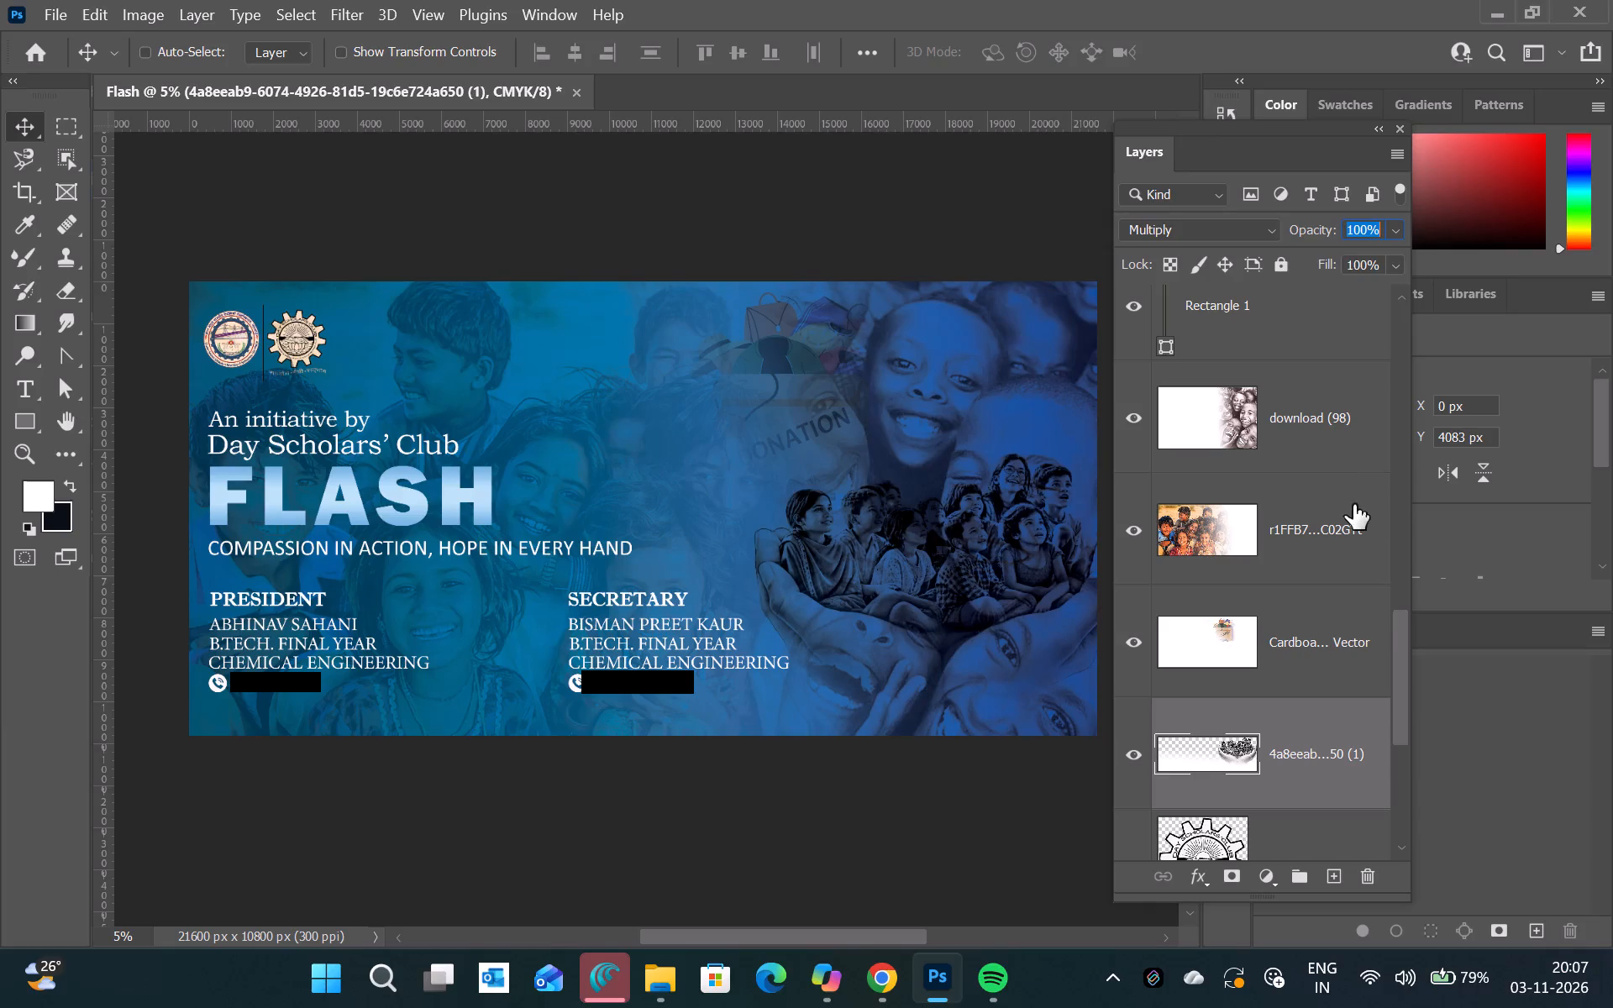
Raise the opacity of the cardboard donation box artwork layer to 100%.
click(1267, 633)
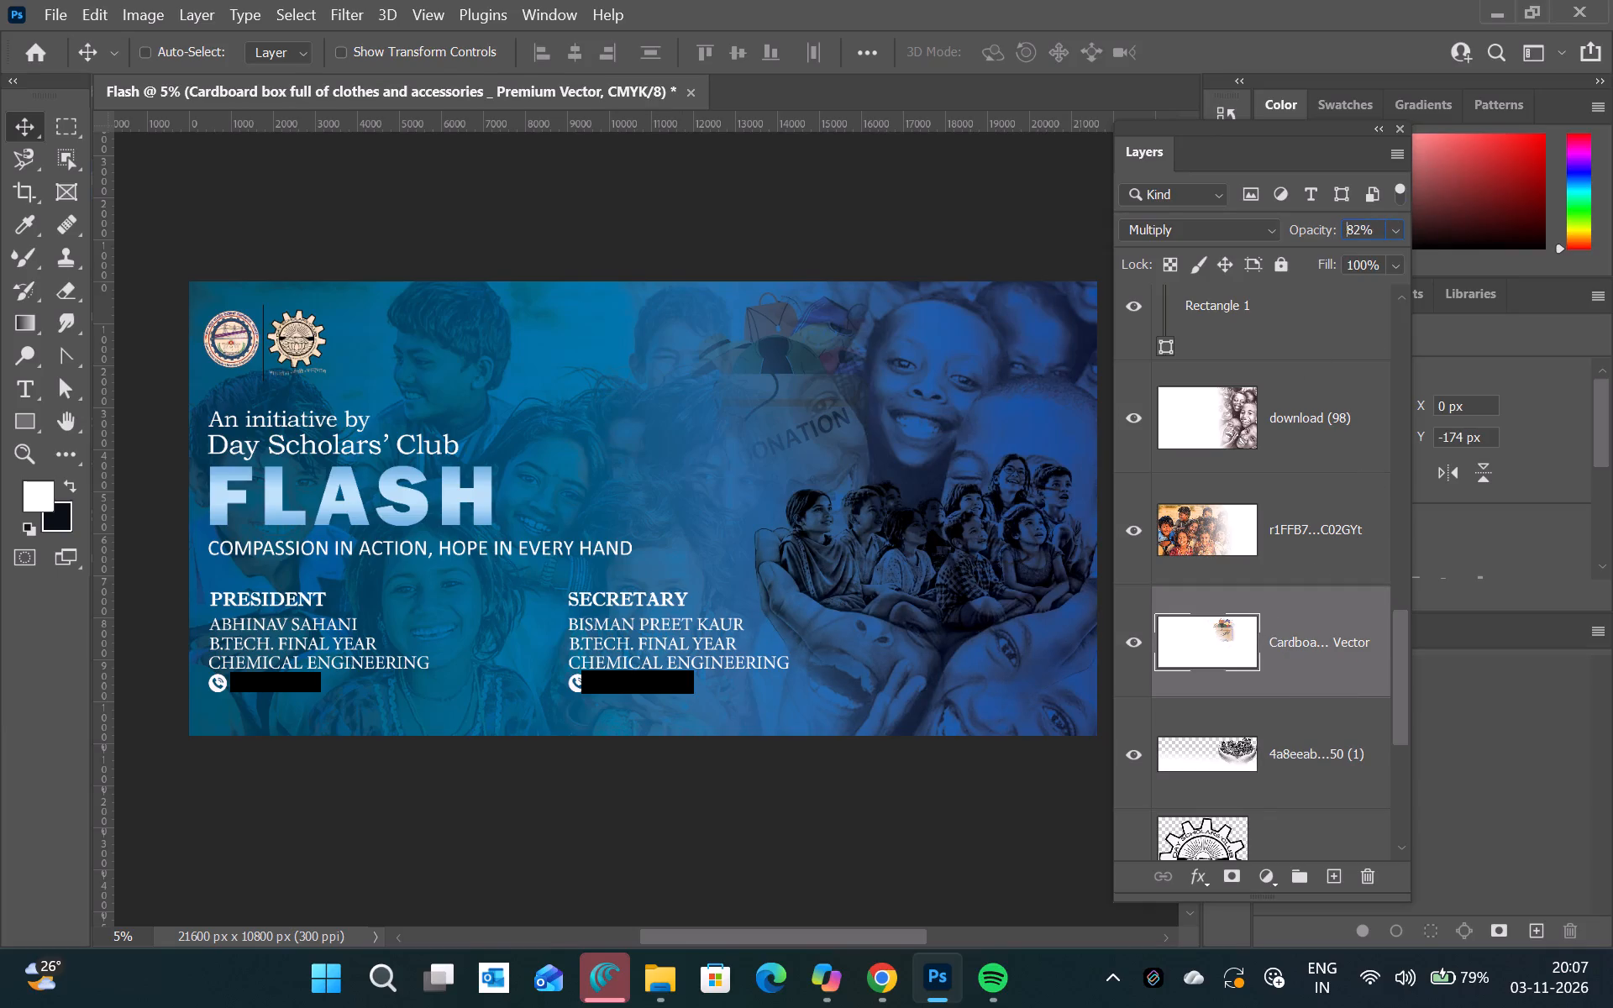
double_click(1357, 228)
key(Up)
key(Up)
key(Up)
key(Up)
key(Up)
key(Up)
key(Up)
key(Up)
key(Up)
key(Up)
key(Up)
key(Up)
key(Up)
key(Up)
key(Up)
key(Up)
key(Up)
key(Up)
key(Up)
key(Up)
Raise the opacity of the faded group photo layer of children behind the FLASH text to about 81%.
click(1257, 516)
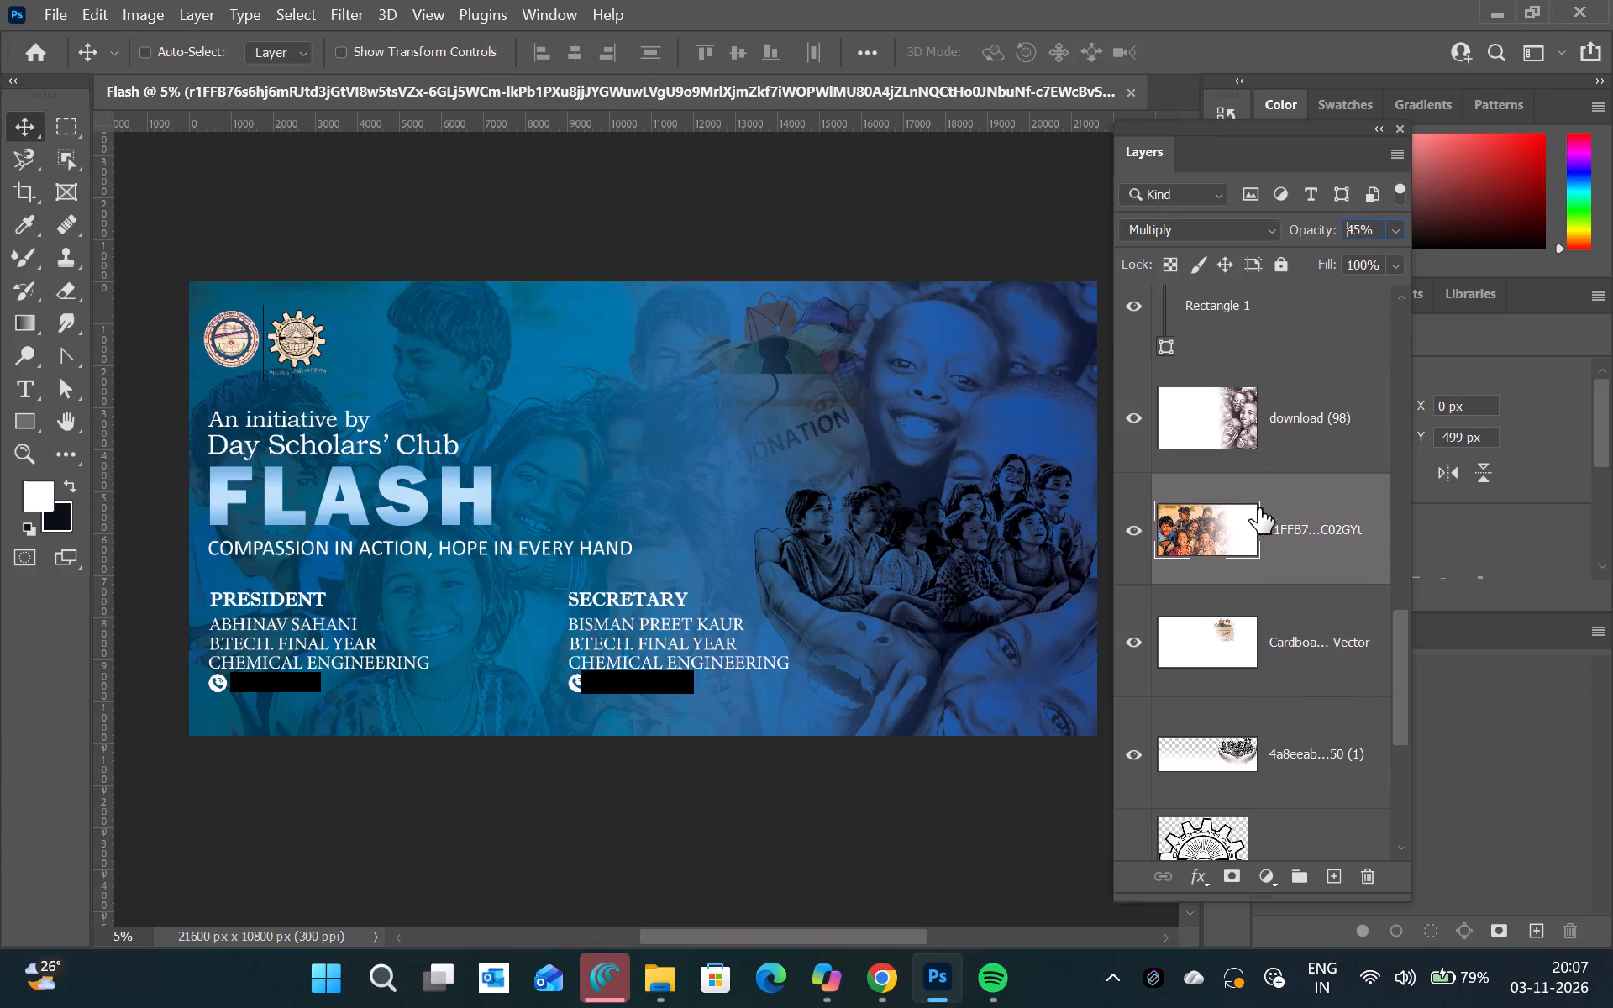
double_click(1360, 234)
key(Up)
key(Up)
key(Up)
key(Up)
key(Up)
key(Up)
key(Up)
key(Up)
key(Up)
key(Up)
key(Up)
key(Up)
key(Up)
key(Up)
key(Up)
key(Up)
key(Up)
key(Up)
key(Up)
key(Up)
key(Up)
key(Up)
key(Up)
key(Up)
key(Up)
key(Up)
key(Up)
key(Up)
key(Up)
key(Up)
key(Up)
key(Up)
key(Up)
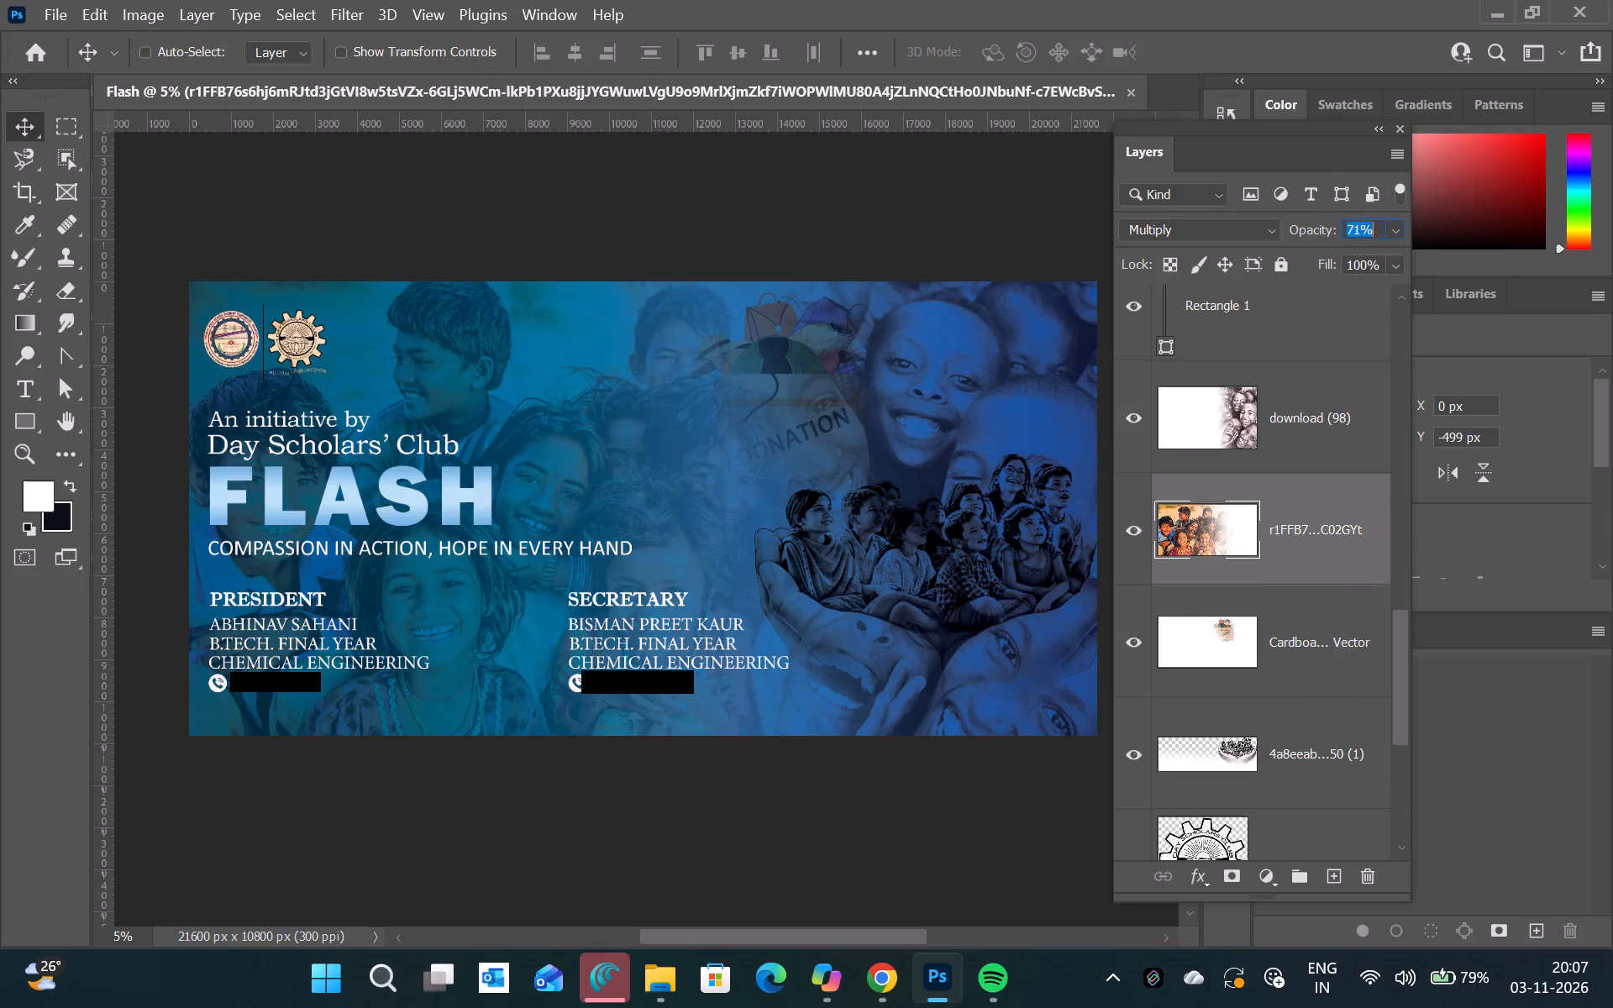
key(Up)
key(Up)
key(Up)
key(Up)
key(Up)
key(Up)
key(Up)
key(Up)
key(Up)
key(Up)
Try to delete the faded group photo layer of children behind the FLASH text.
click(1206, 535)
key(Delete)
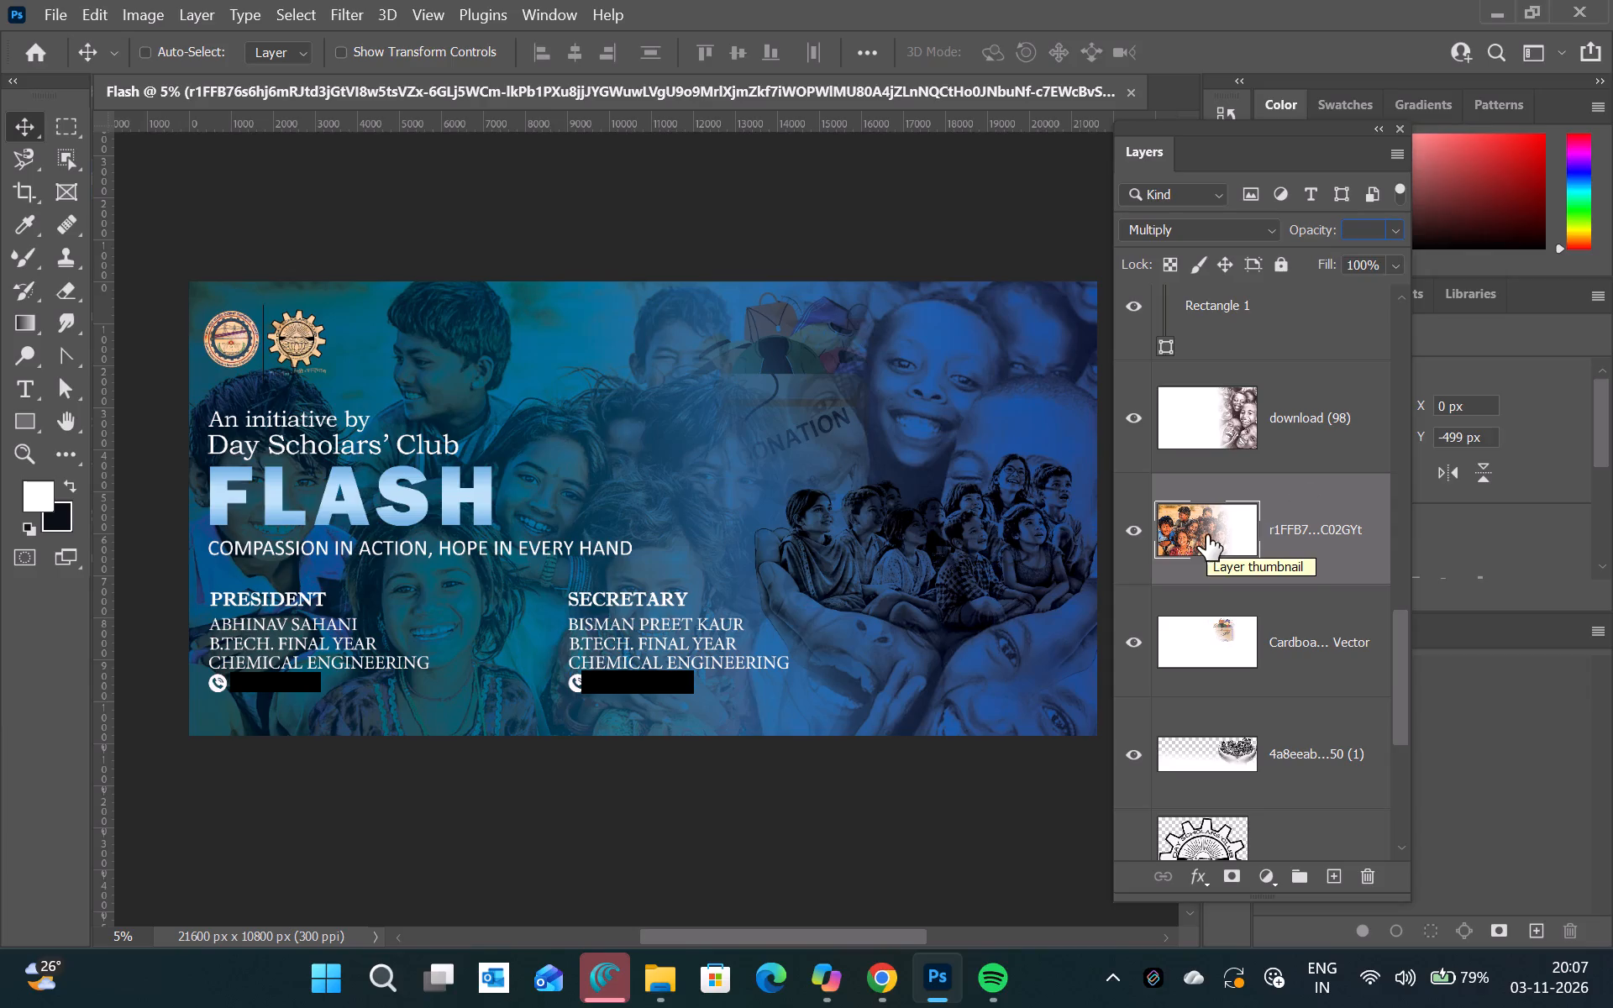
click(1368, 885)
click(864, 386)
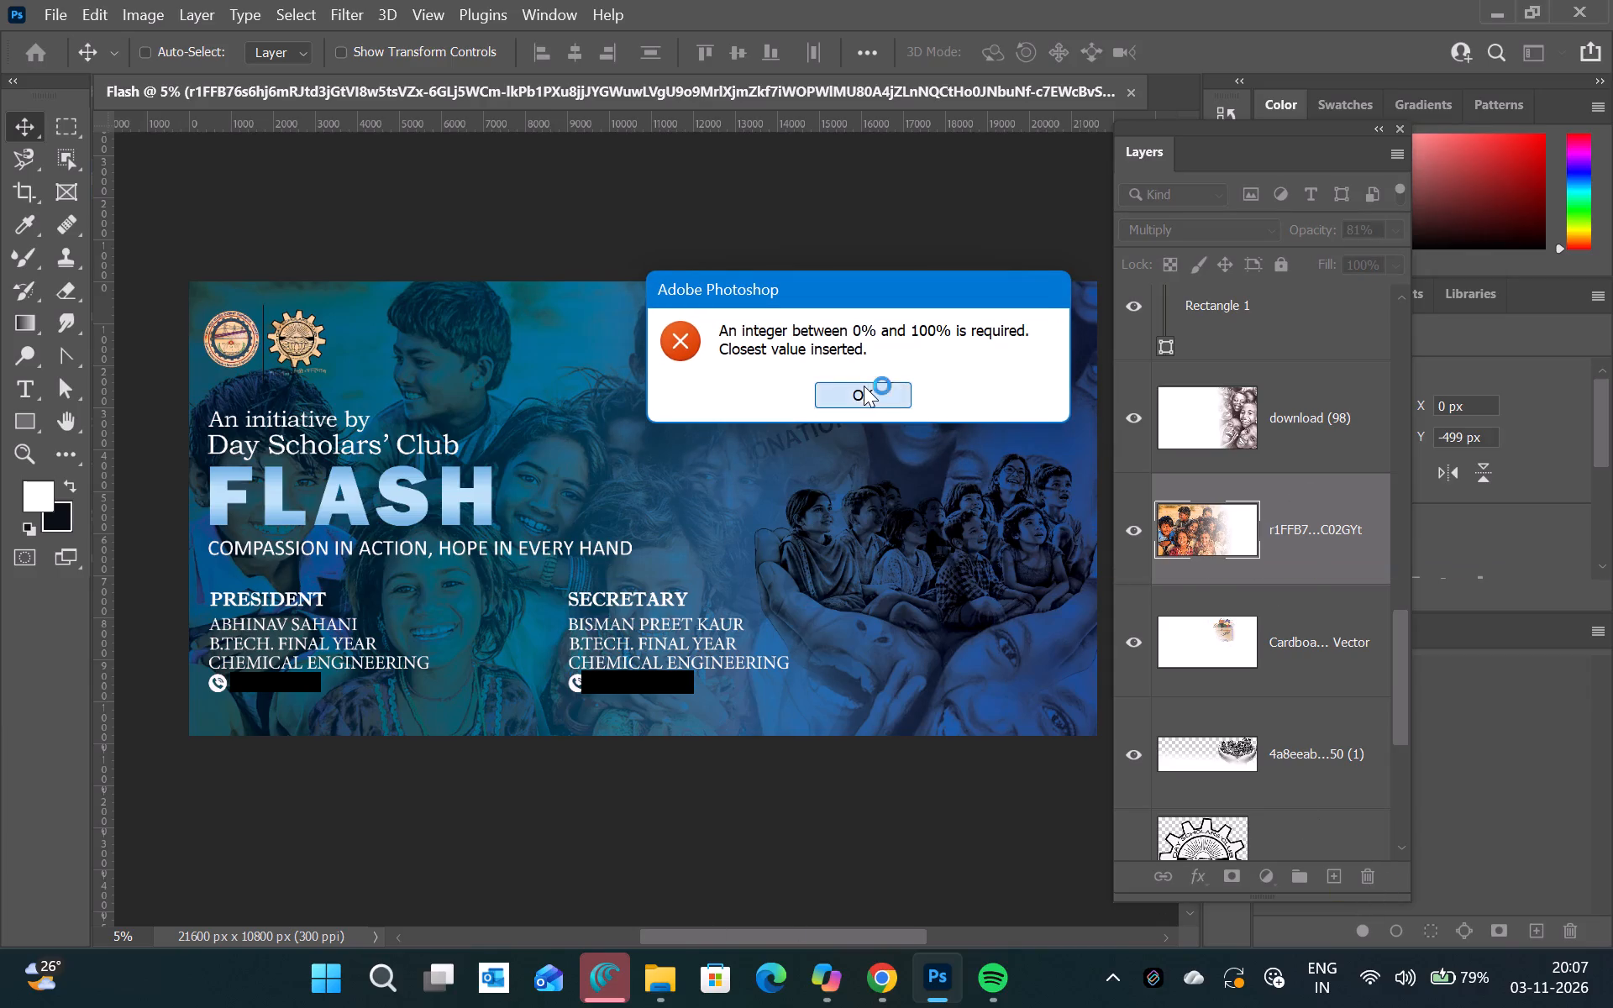
Place a fresh copy of the children's group photo from File Explorer into the banner.
click(651, 975)
drag(502, 415, 843, 629)
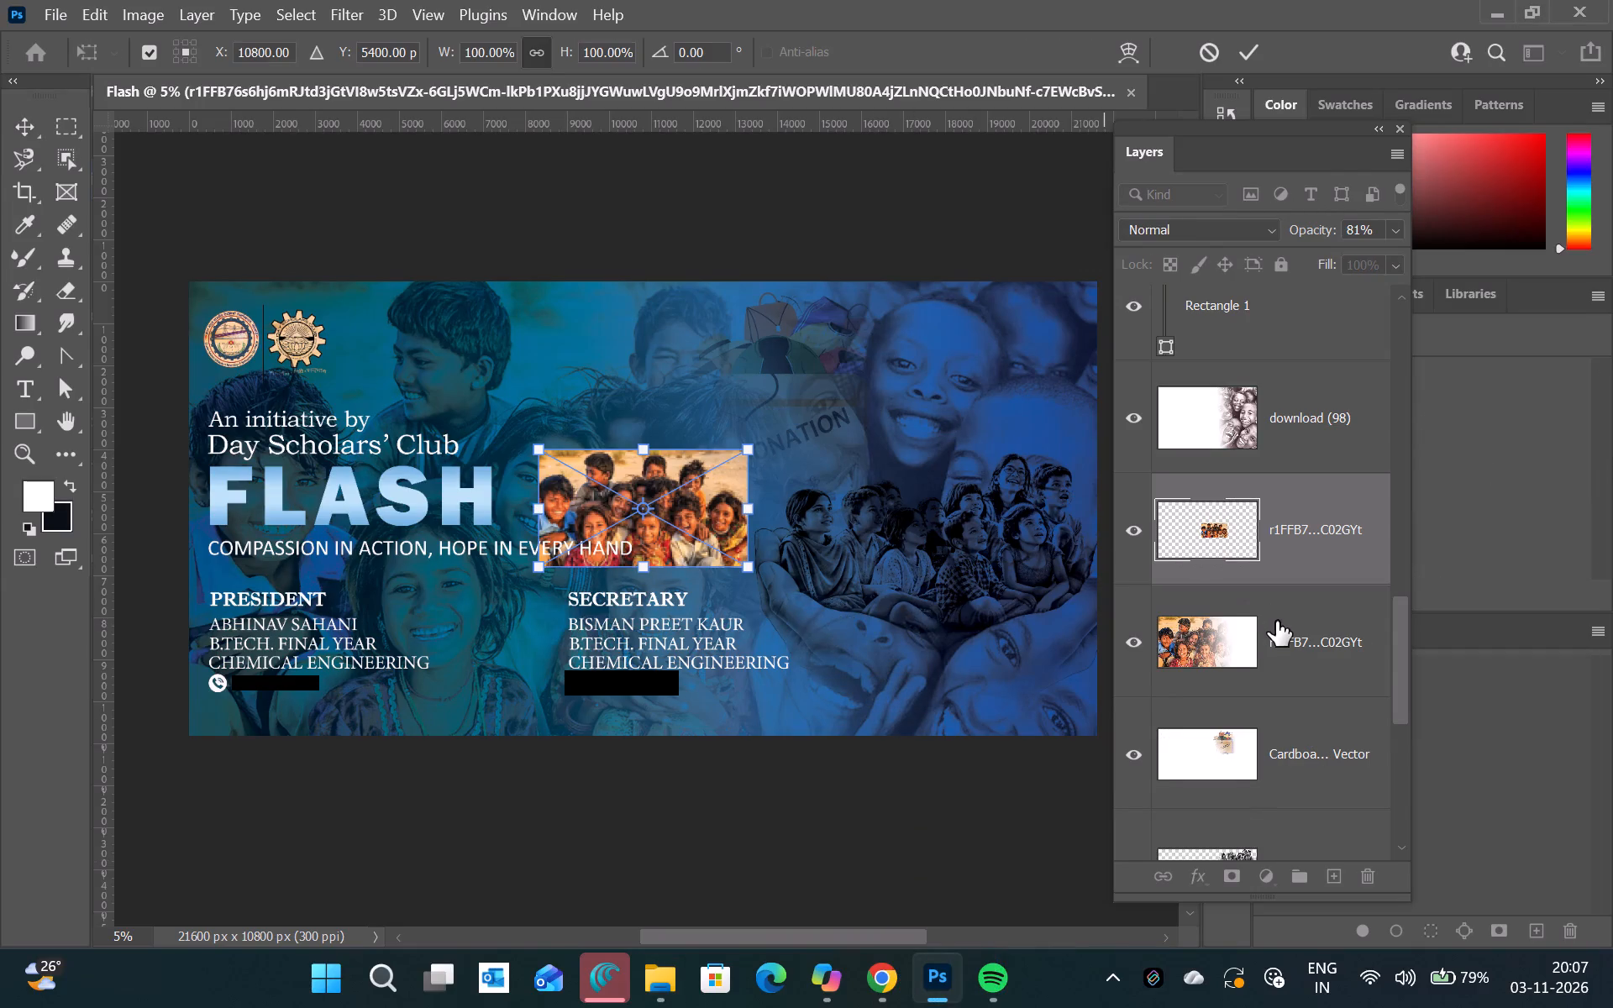
Delete the old faded group photo layer beneath the newly placed copy.
click(1276, 621)
key(Delete)
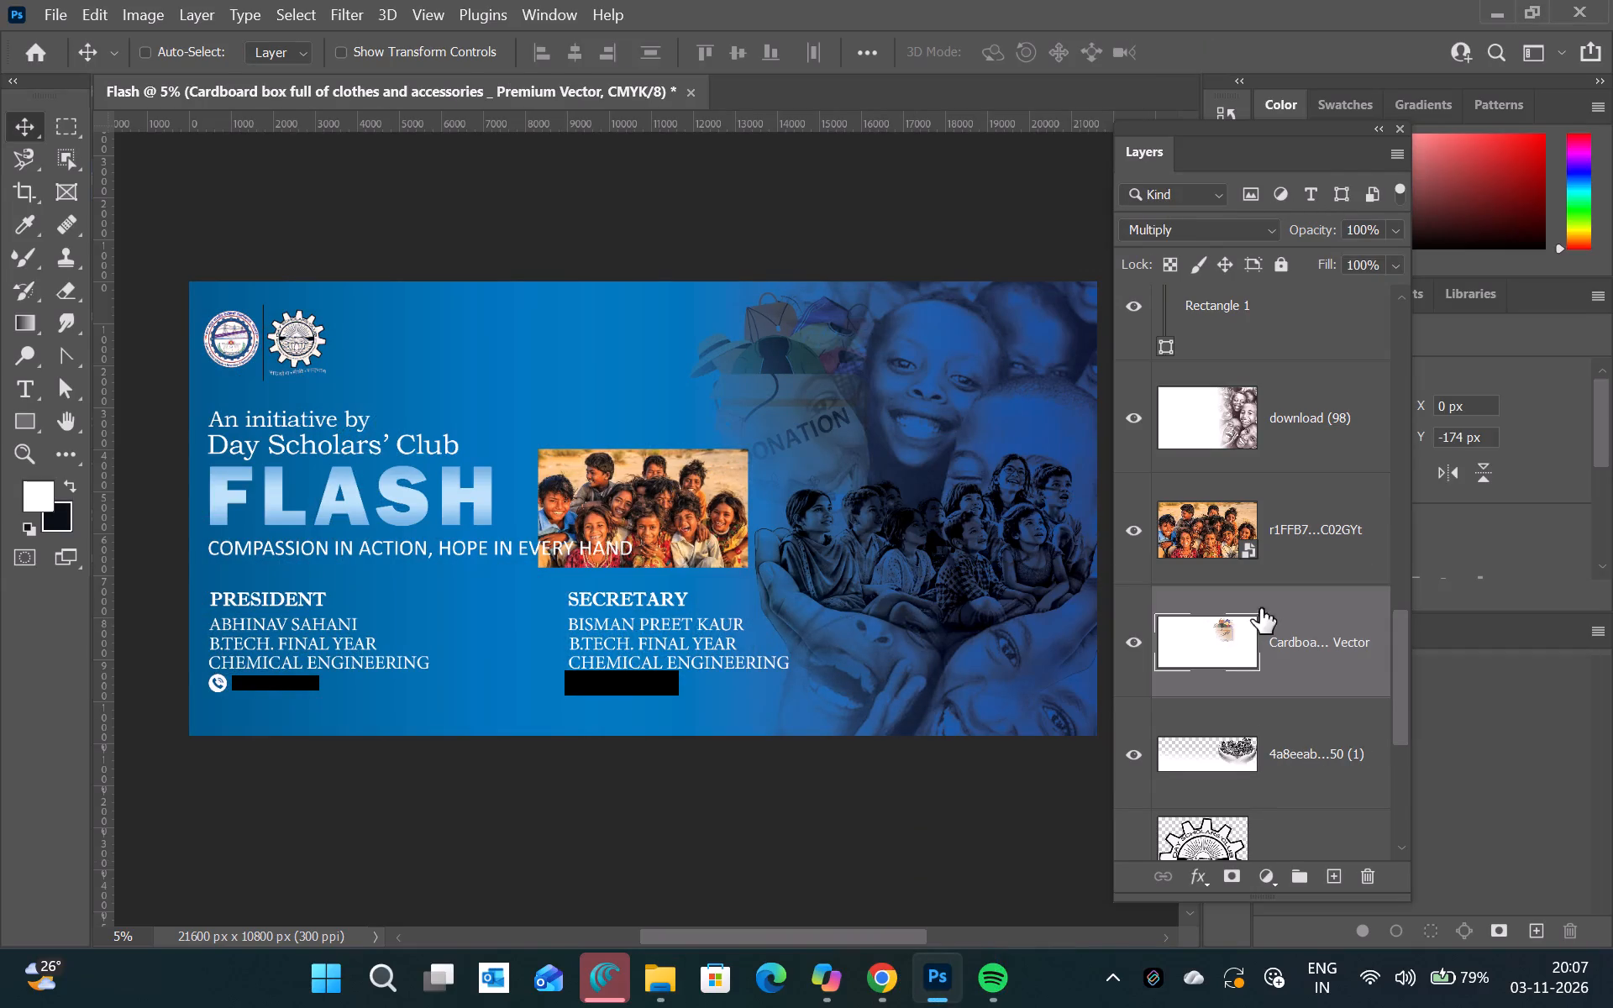
Scale the newly placed group photo to about 389% and align it with the banner's left edge, covering its full height.
key(ctrl+t)
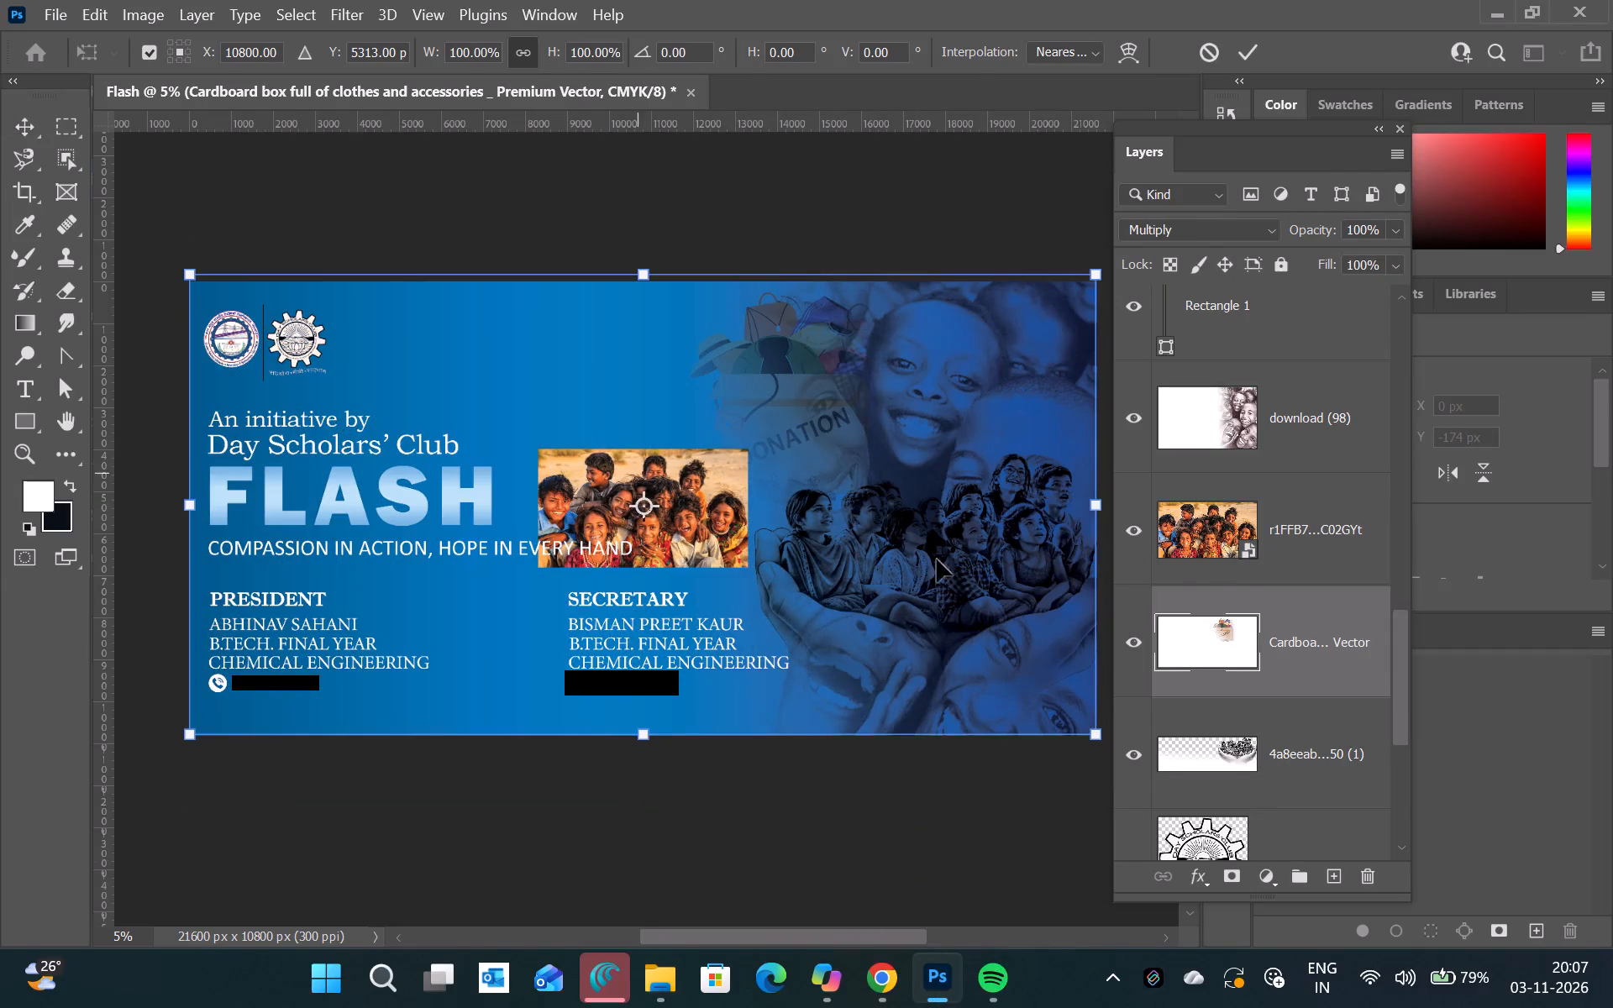
click(1260, 543)
key(ctrl+t)
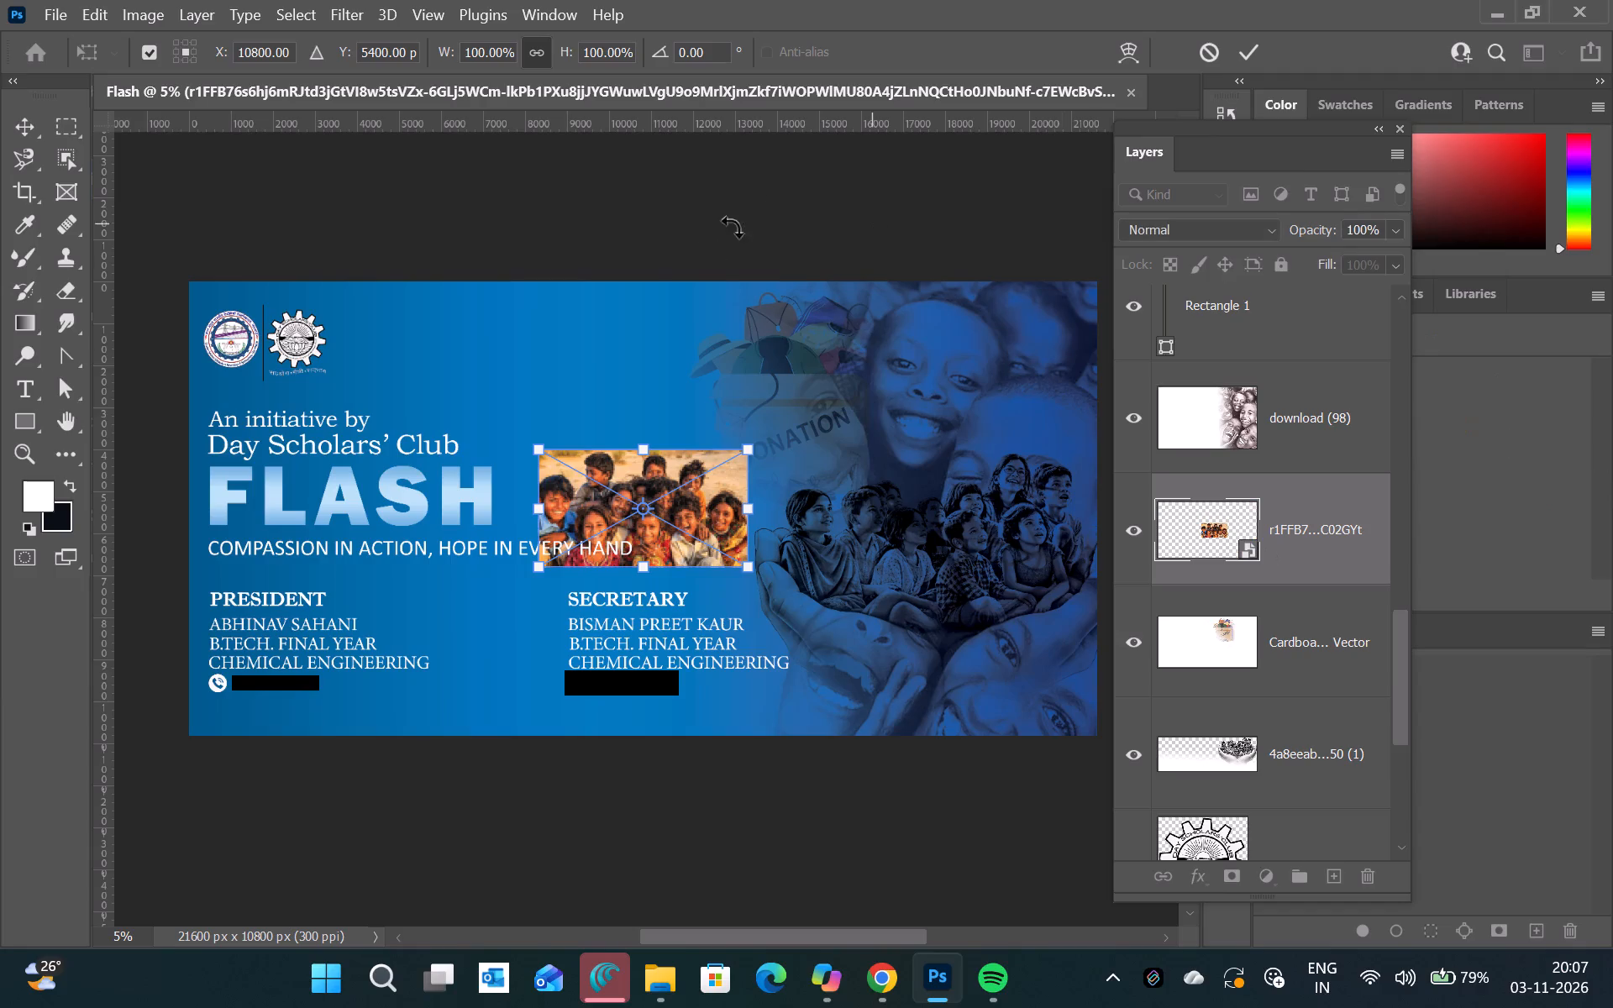
drag(538, 450, 239, 299)
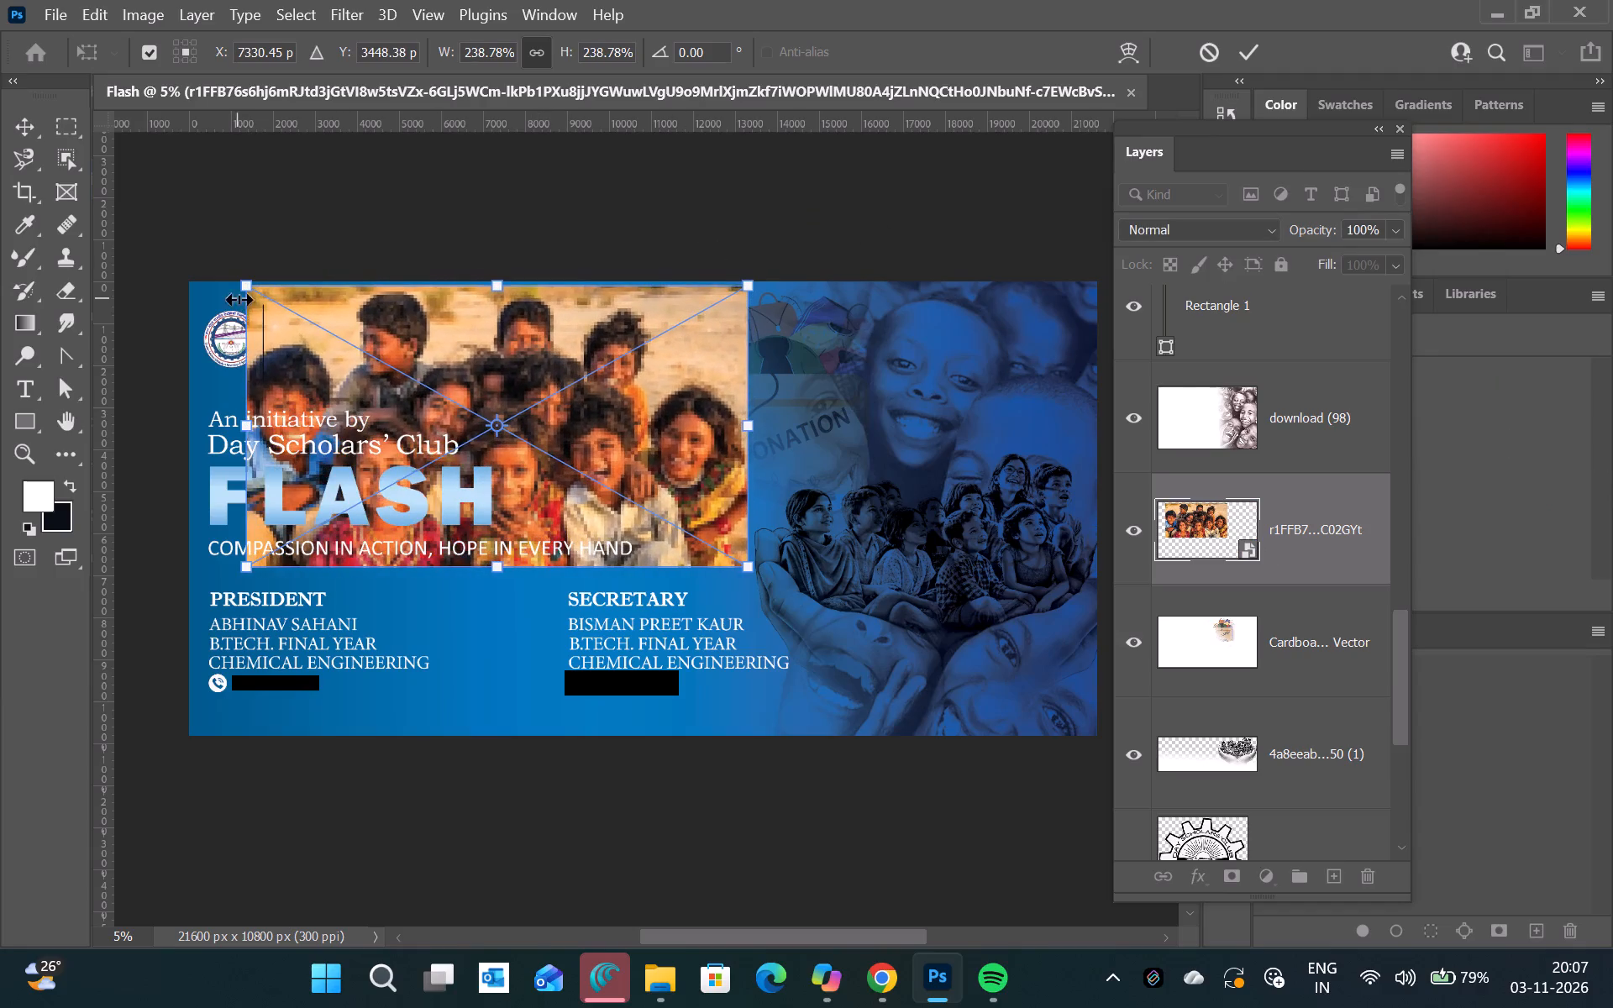
drag(349, 360, 292, 354)
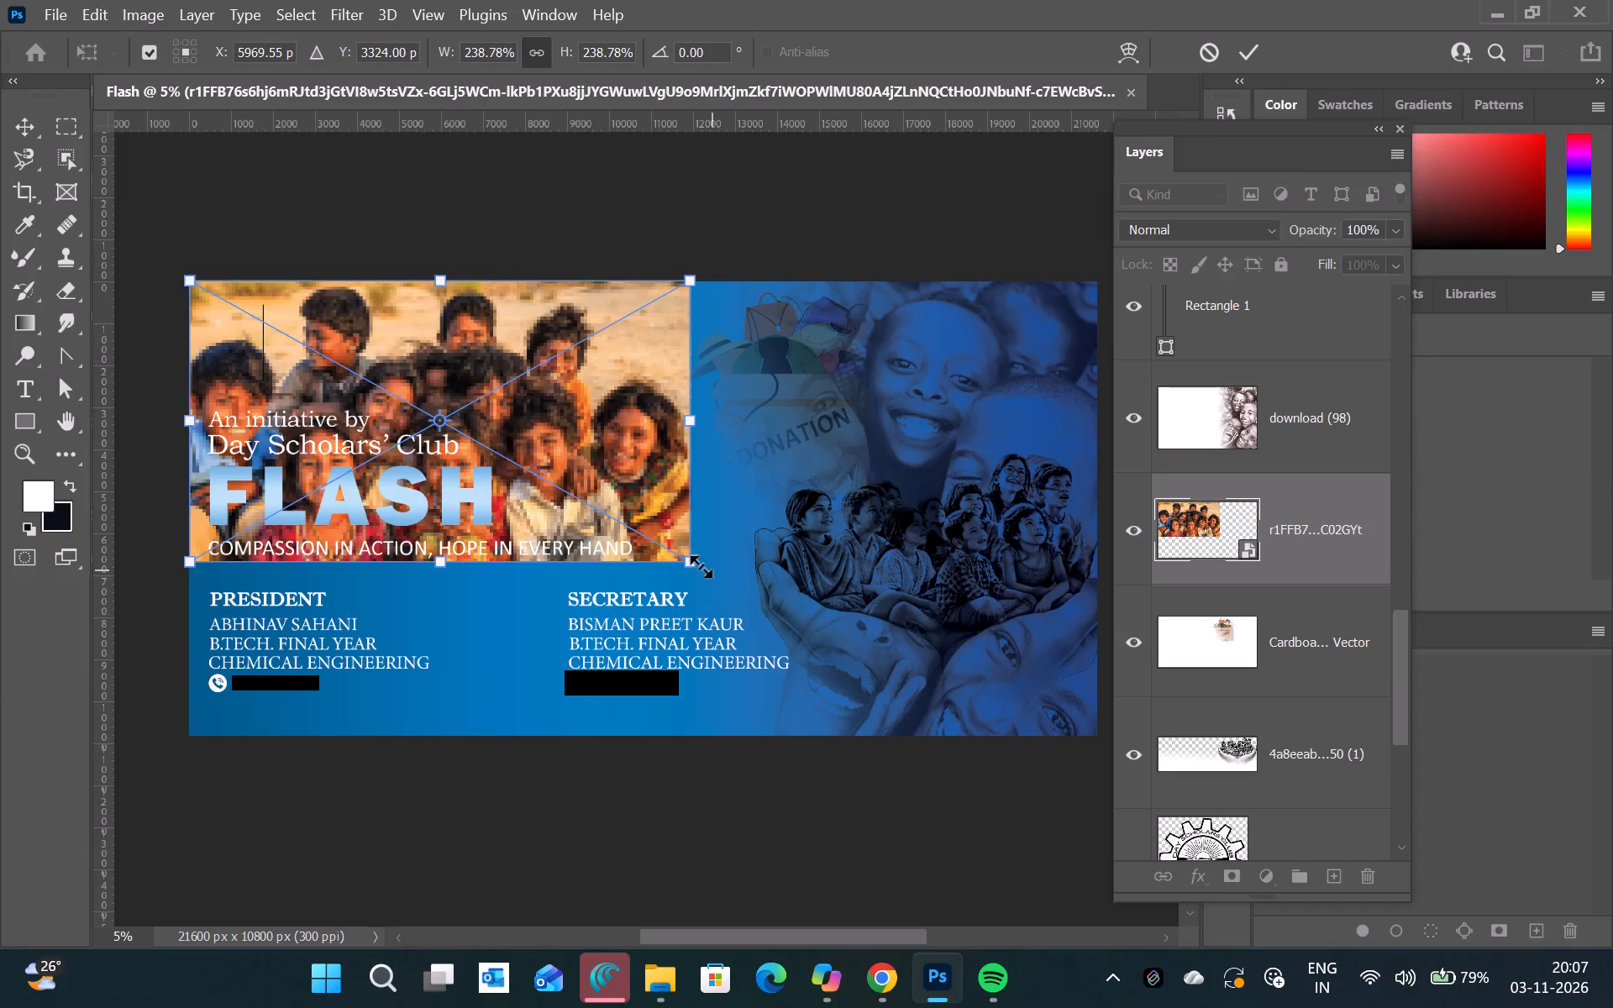
drag(690, 560, 1001, 746)
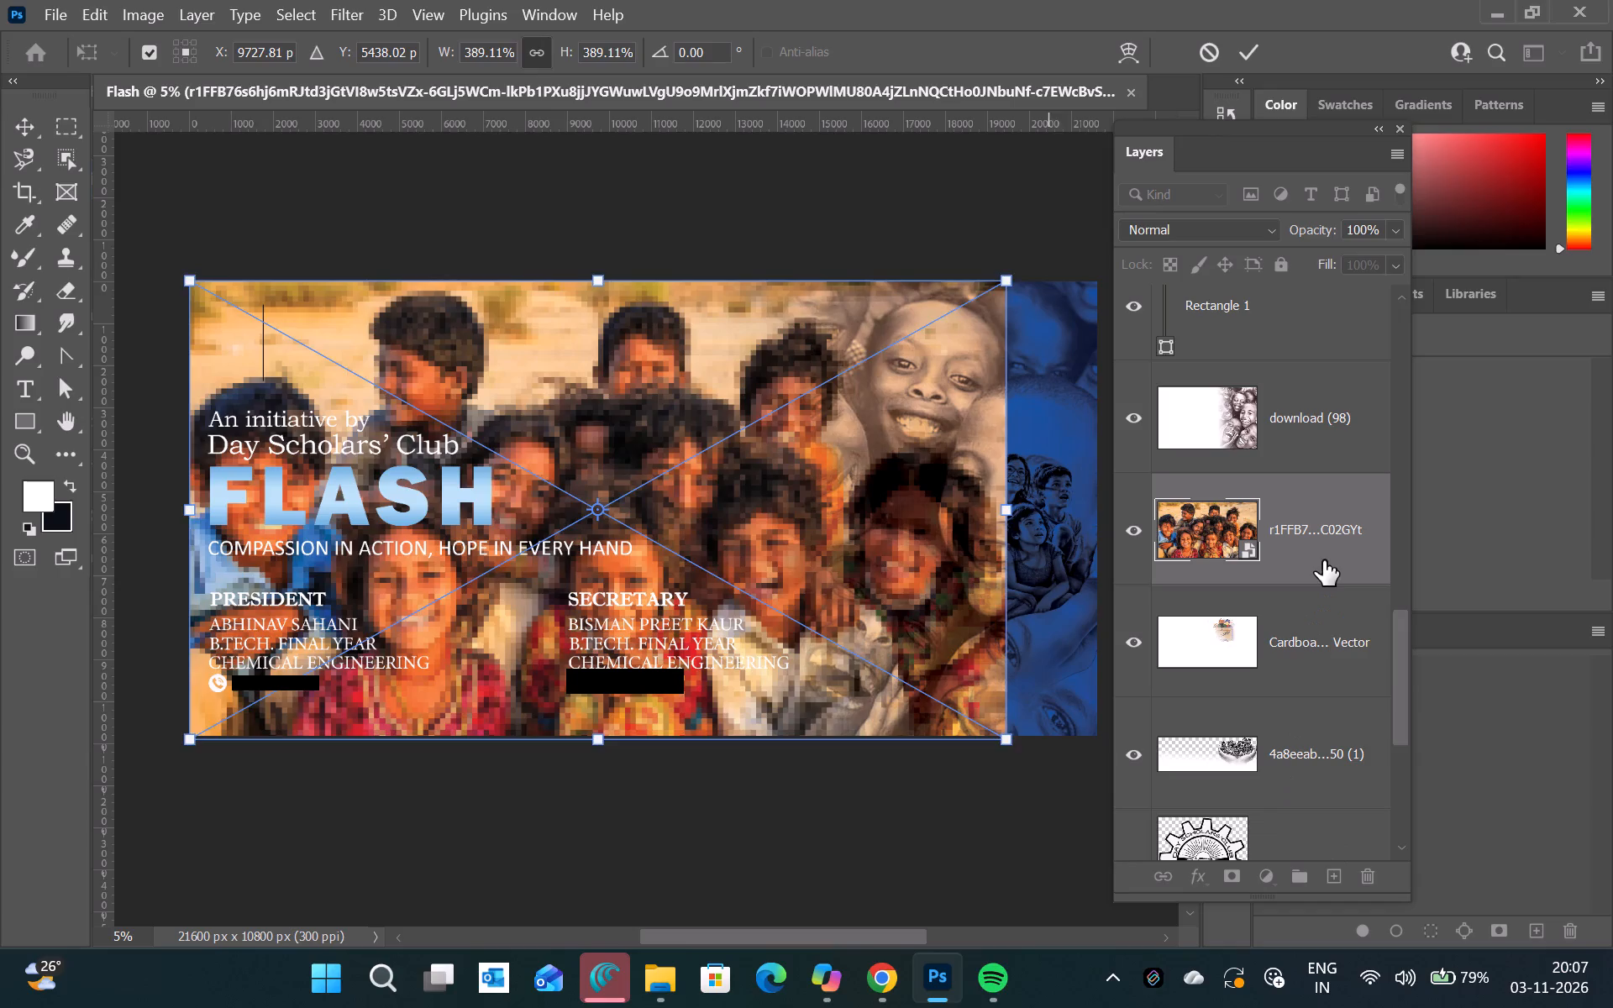
right_click(1323, 560)
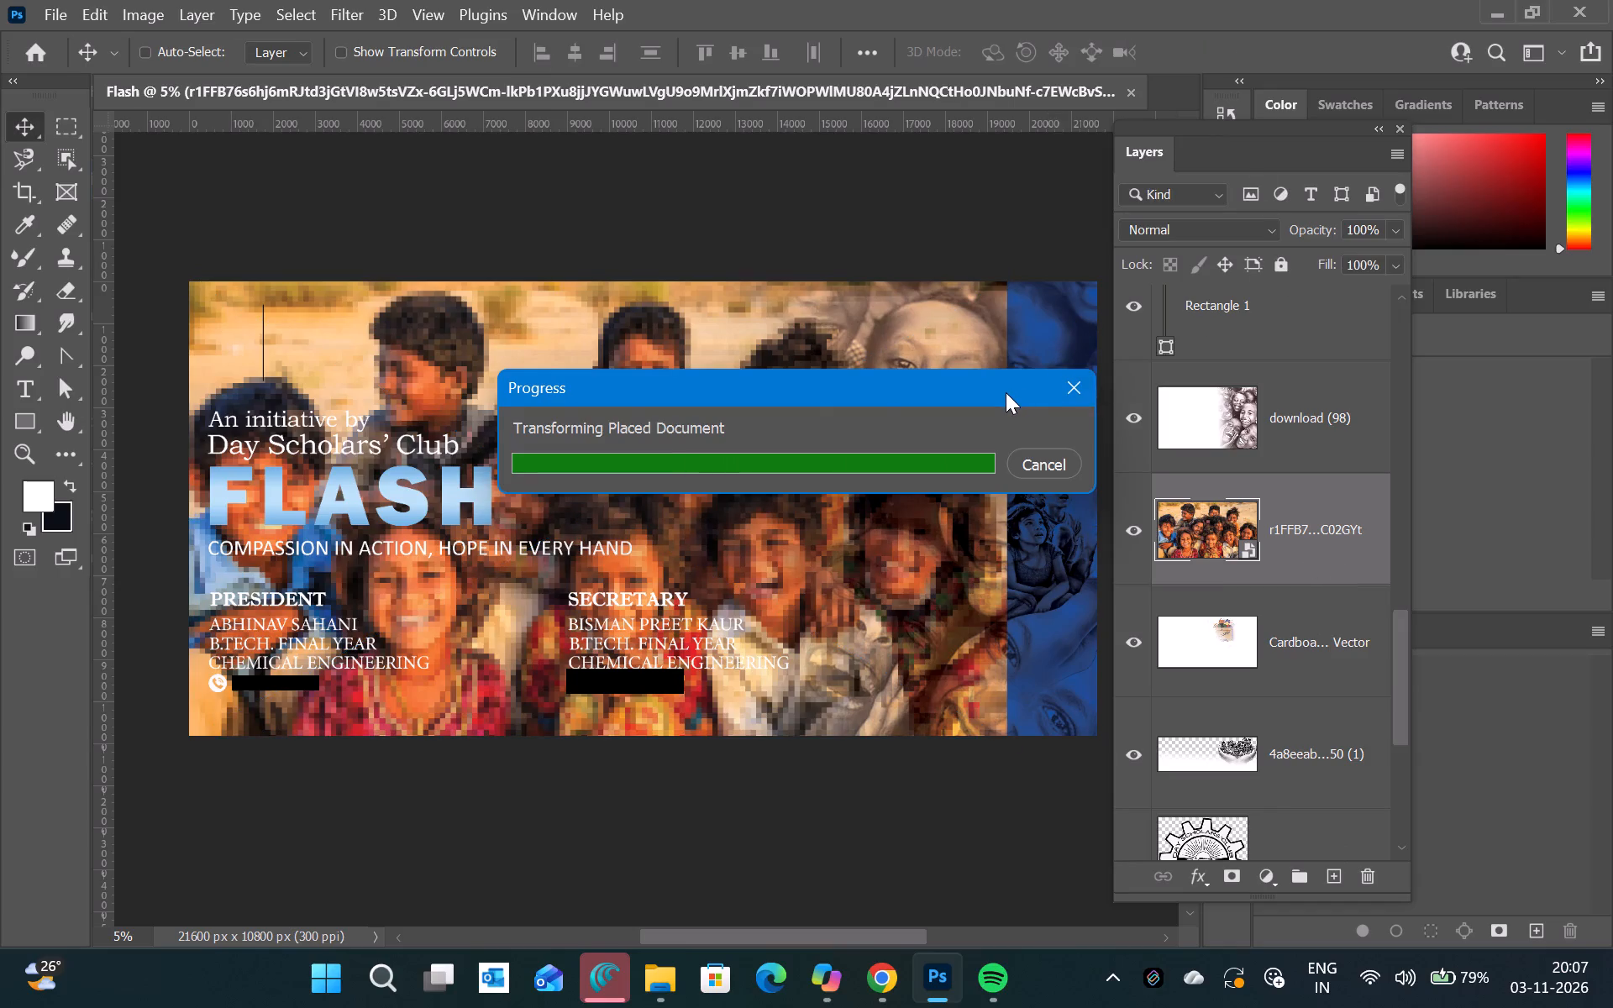
Rasterize the enlarged group photo layer.
right_click(1295, 518)
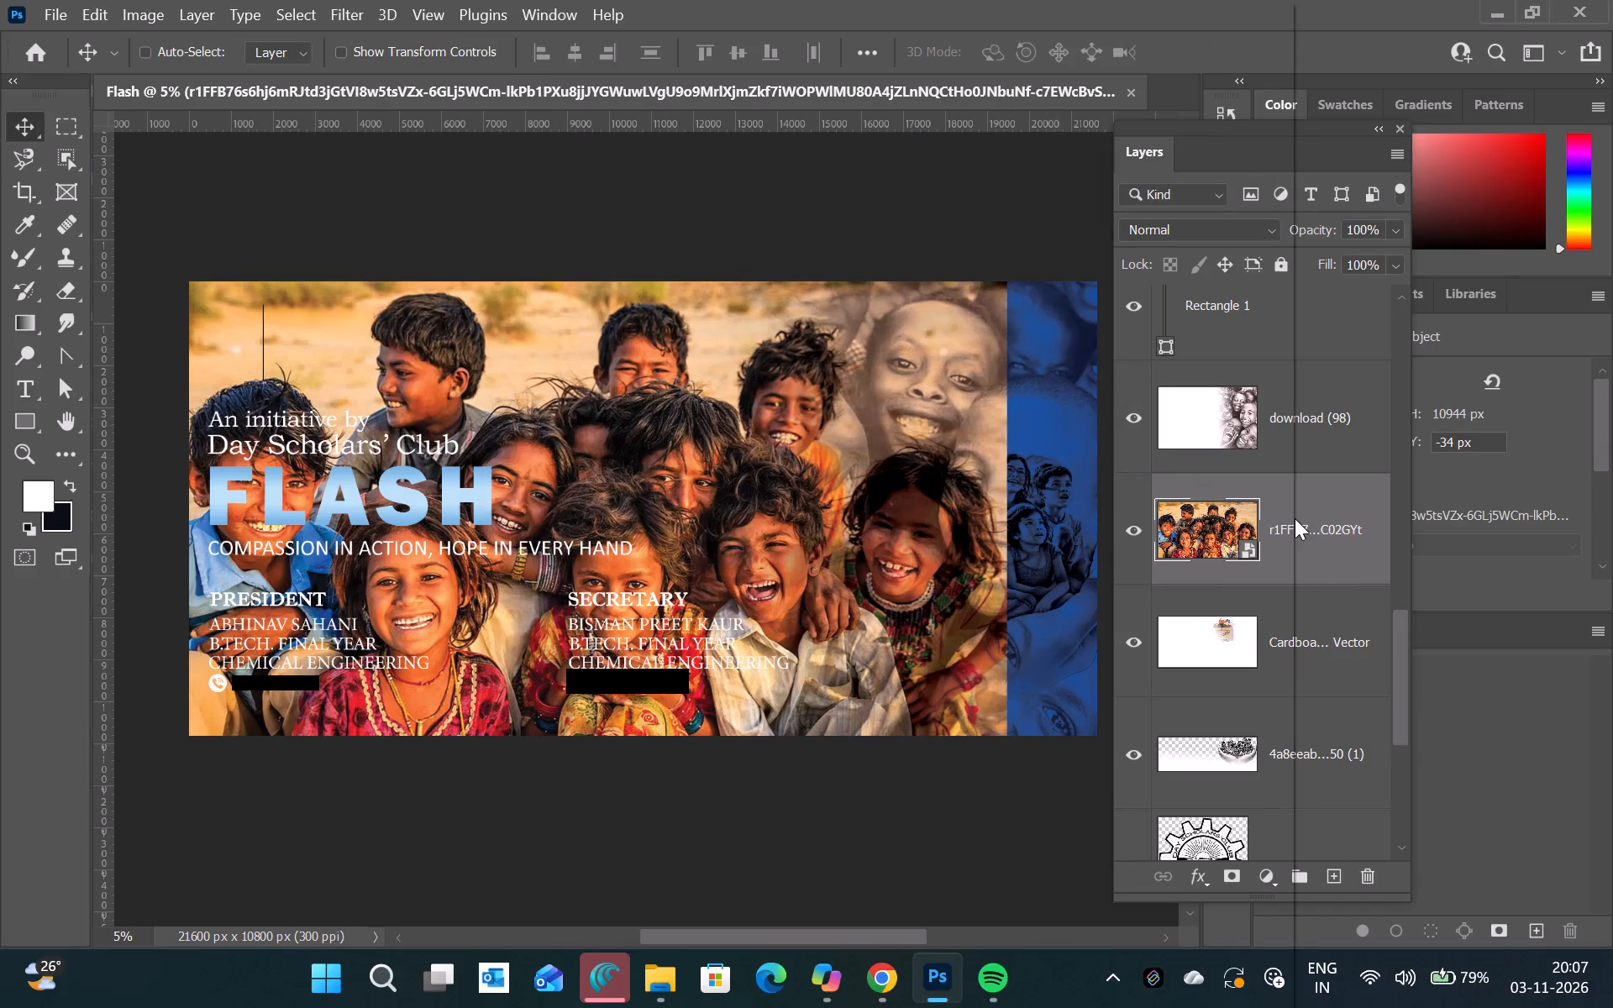
click(1016, 528)
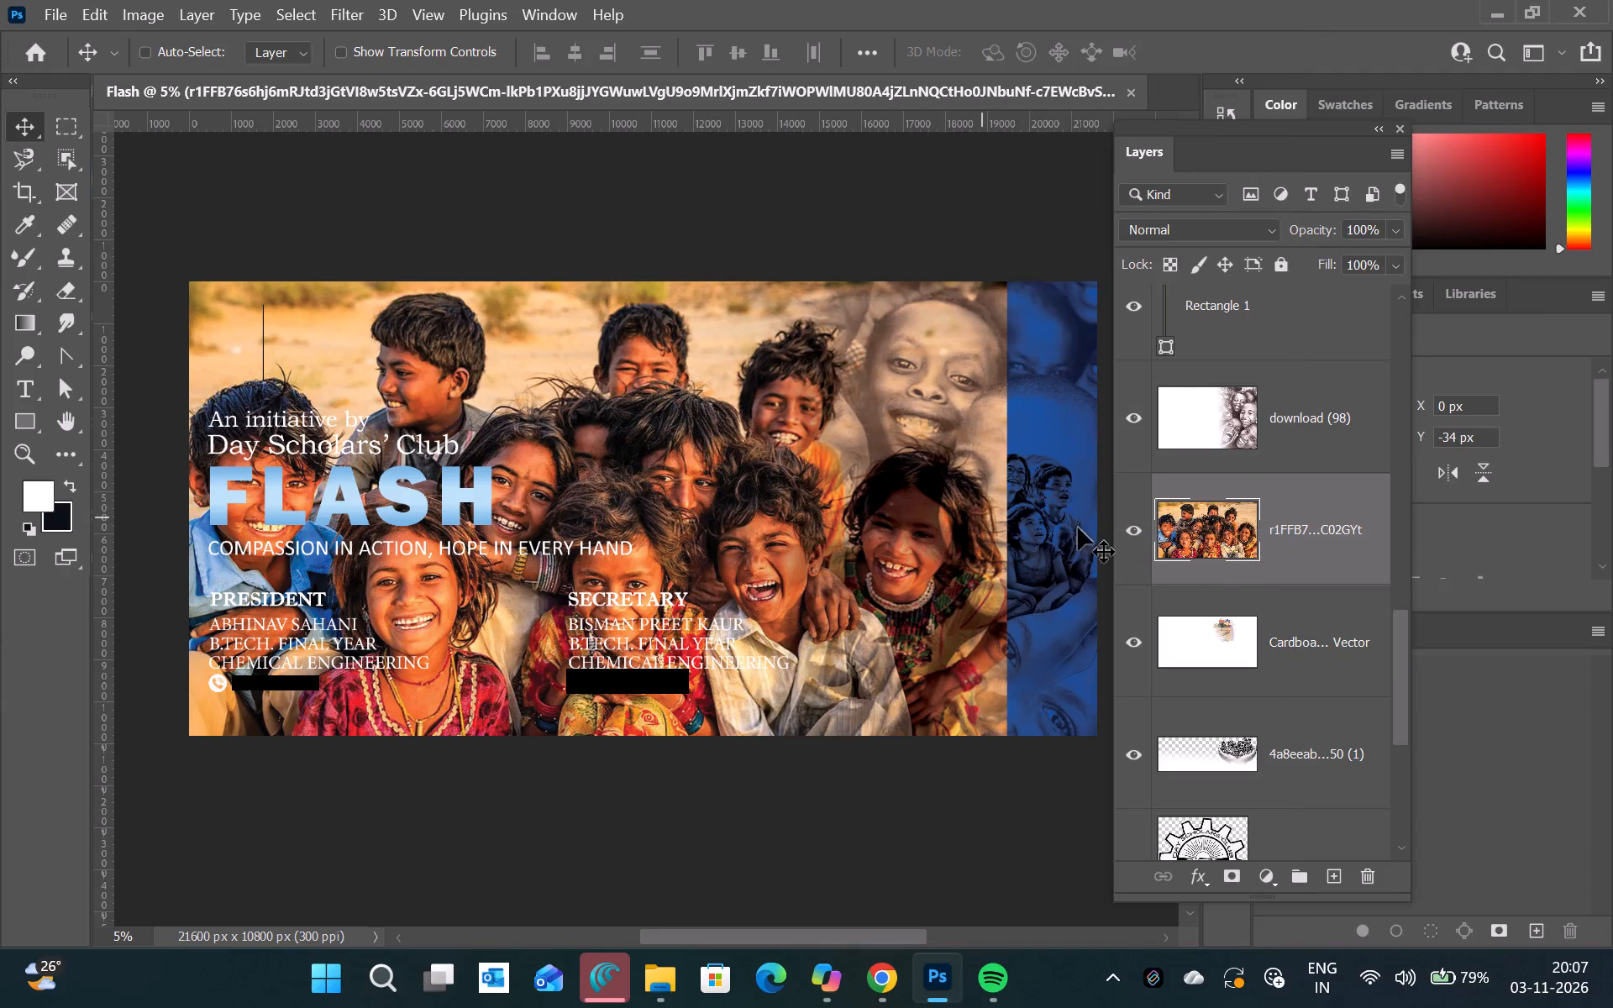
Fade the group photo's right side with a white-to-transparent linear gradient running from its right edge to beside the FLASH text.
click(28, 335)
drag(1003, 521, 533, 497)
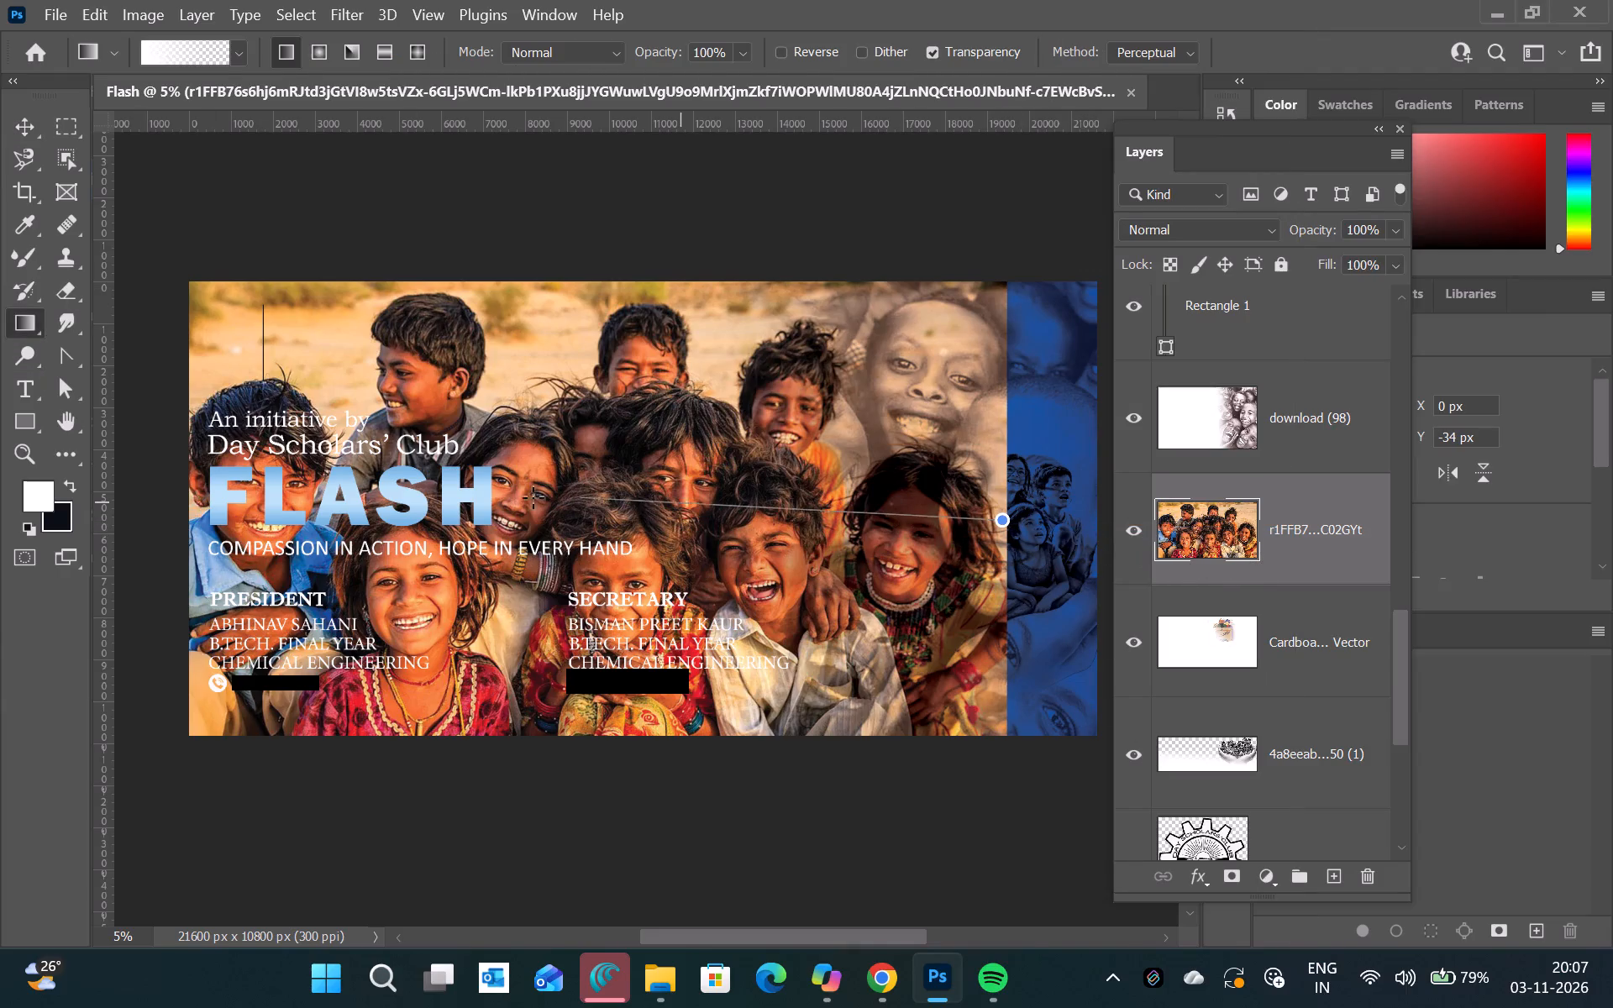
drag(533, 497, 532, 497)
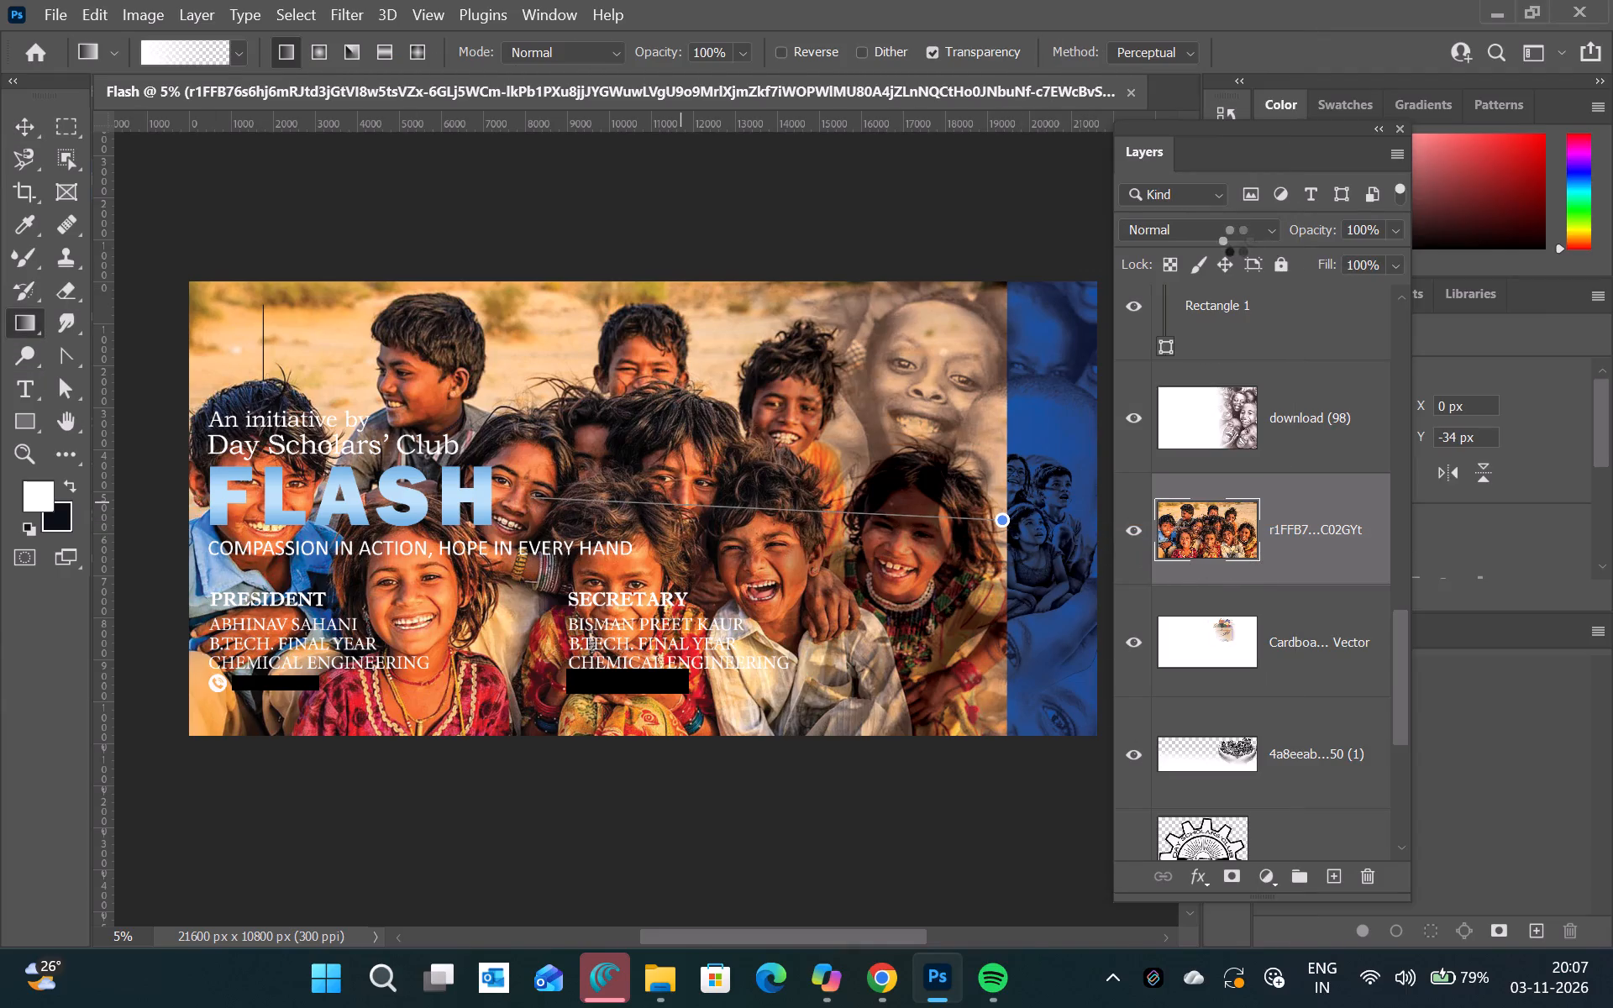
Set the group photo layer's blending mode to Multiply.
click(1253, 227)
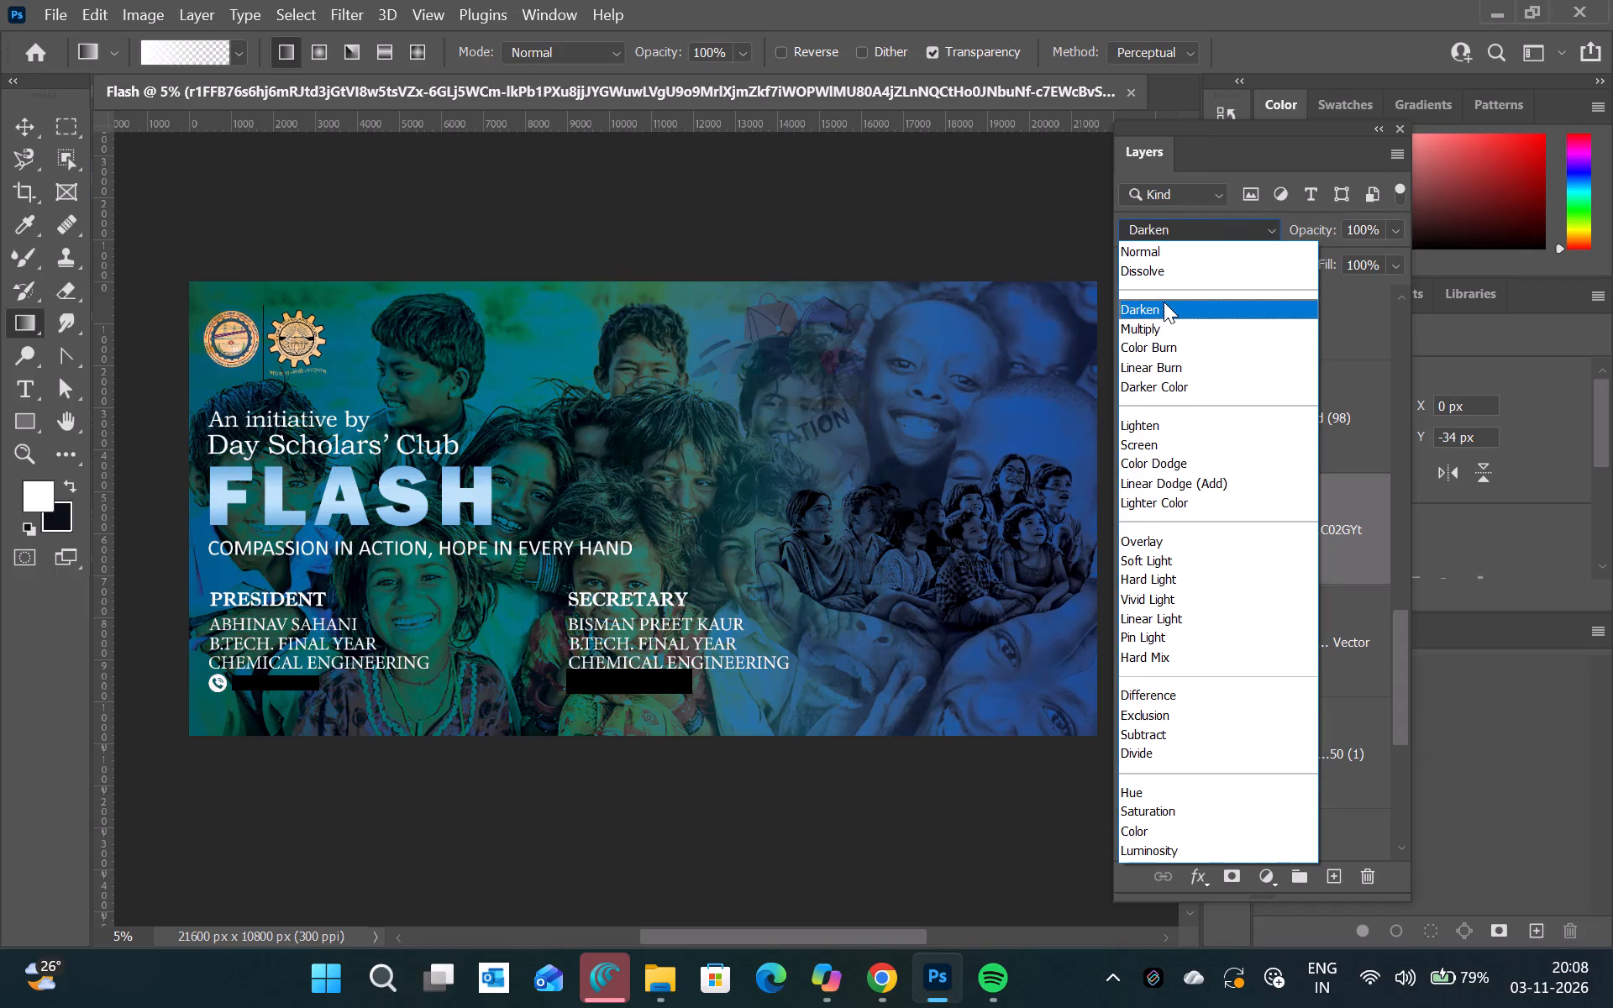
click(1132, 322)
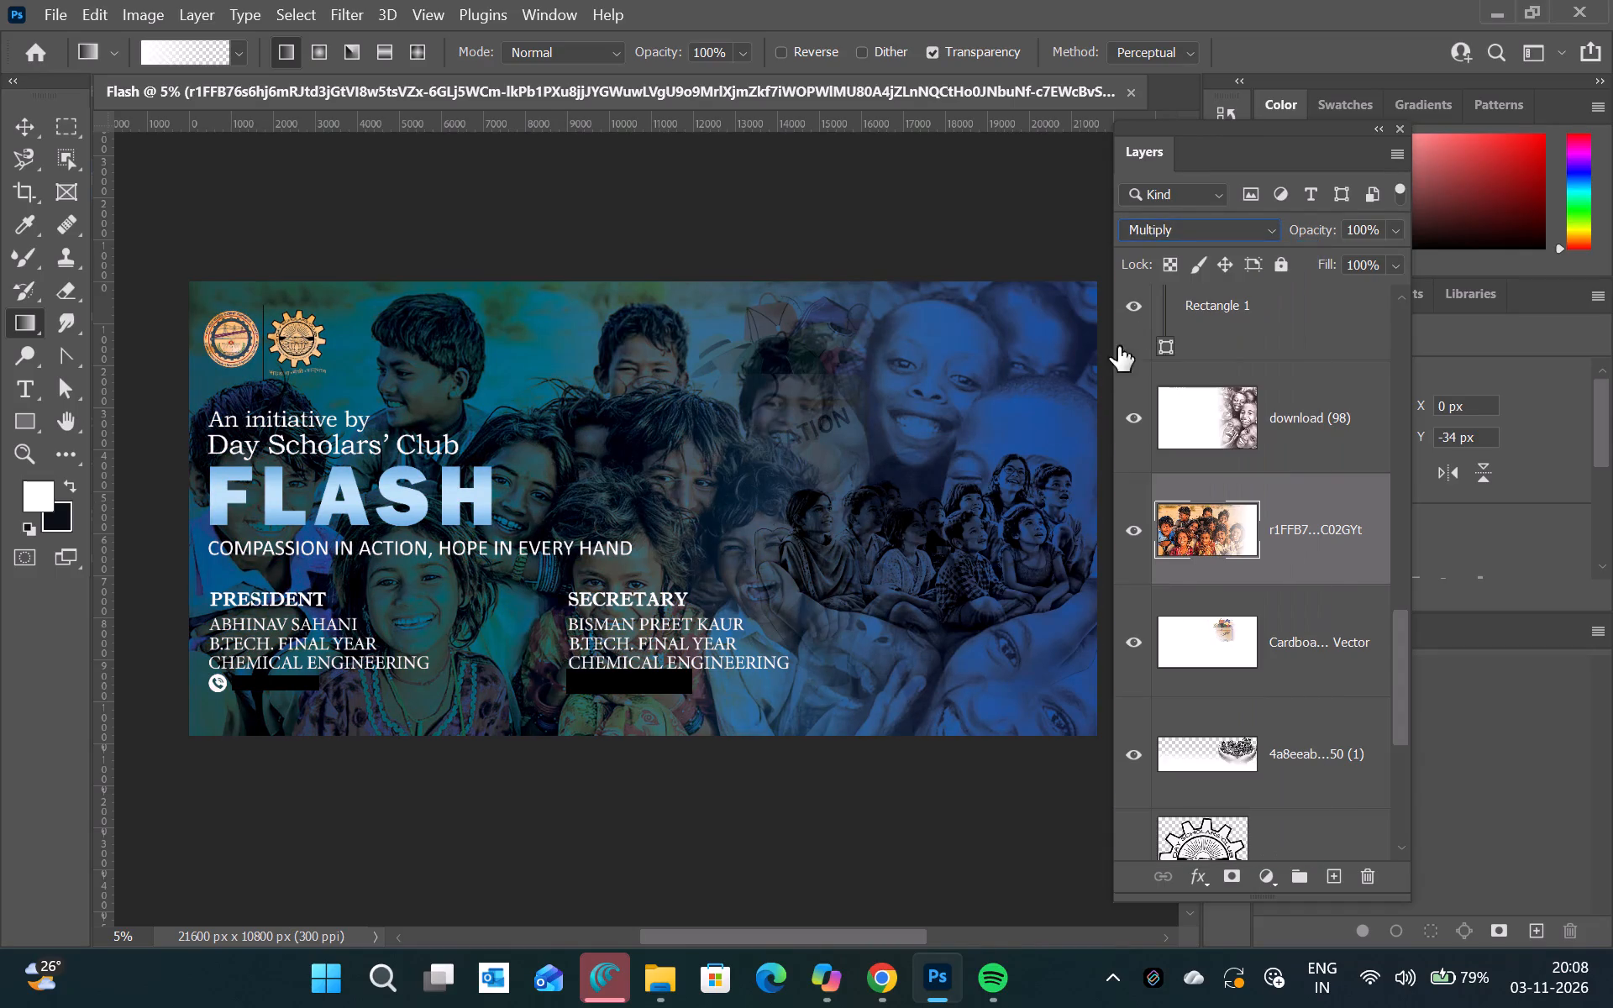
Fade the group photo further with a linear gradient from the seated children toward the middle of the banner.
drag(928, 520, 686, 520)
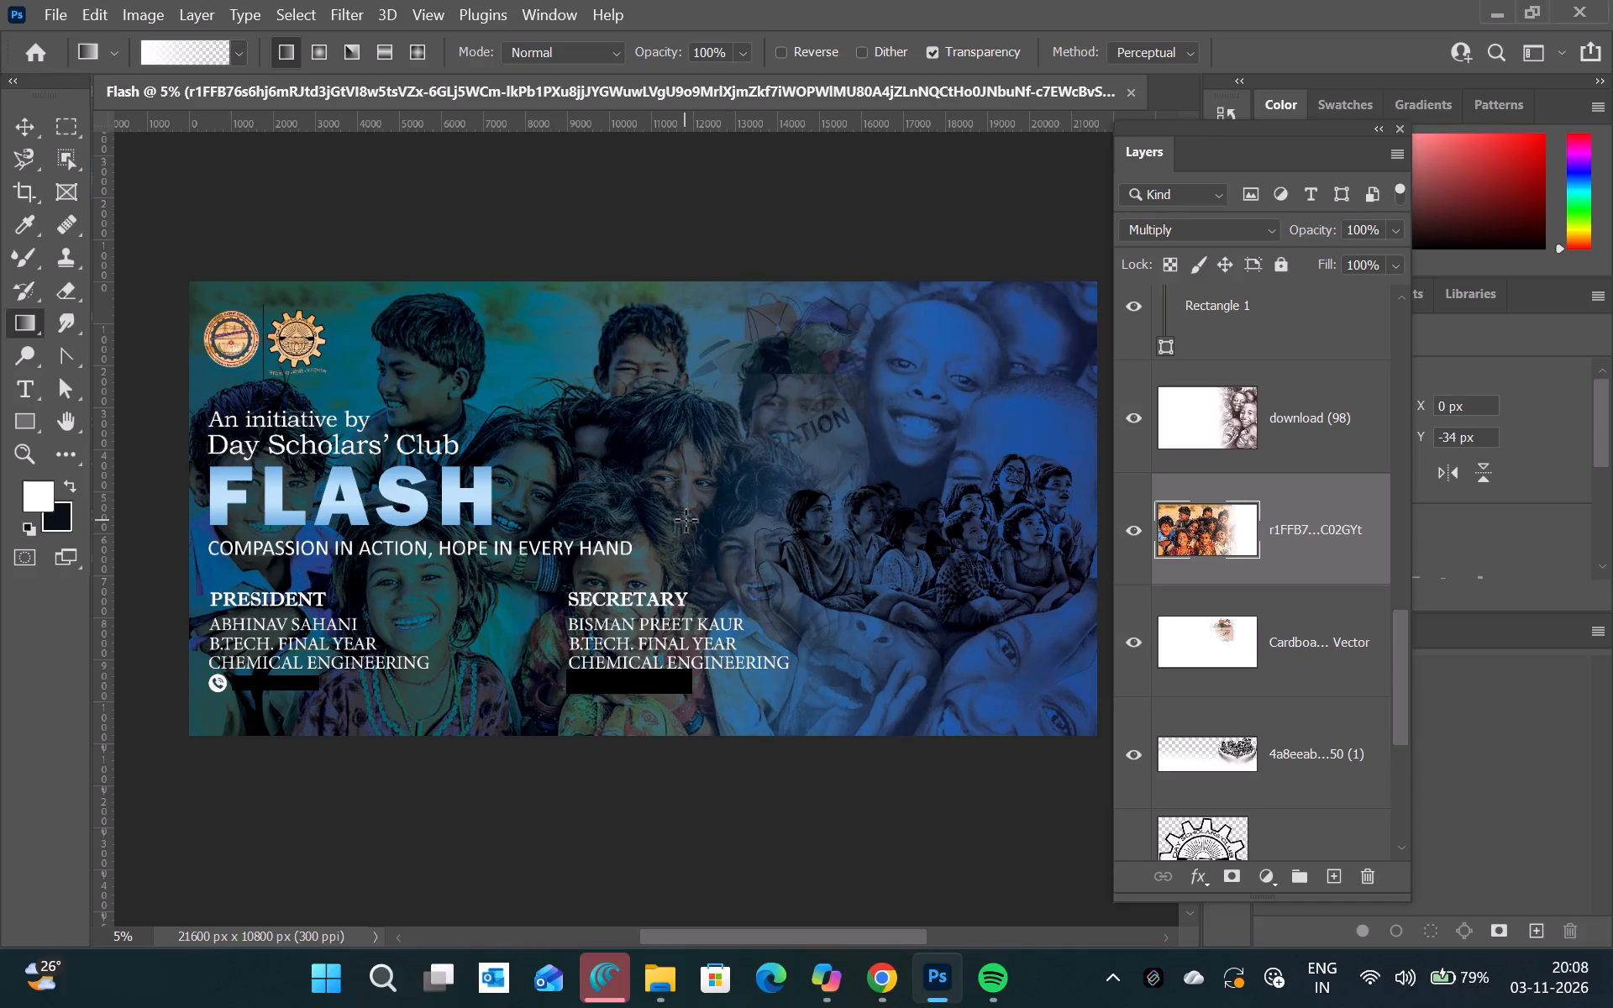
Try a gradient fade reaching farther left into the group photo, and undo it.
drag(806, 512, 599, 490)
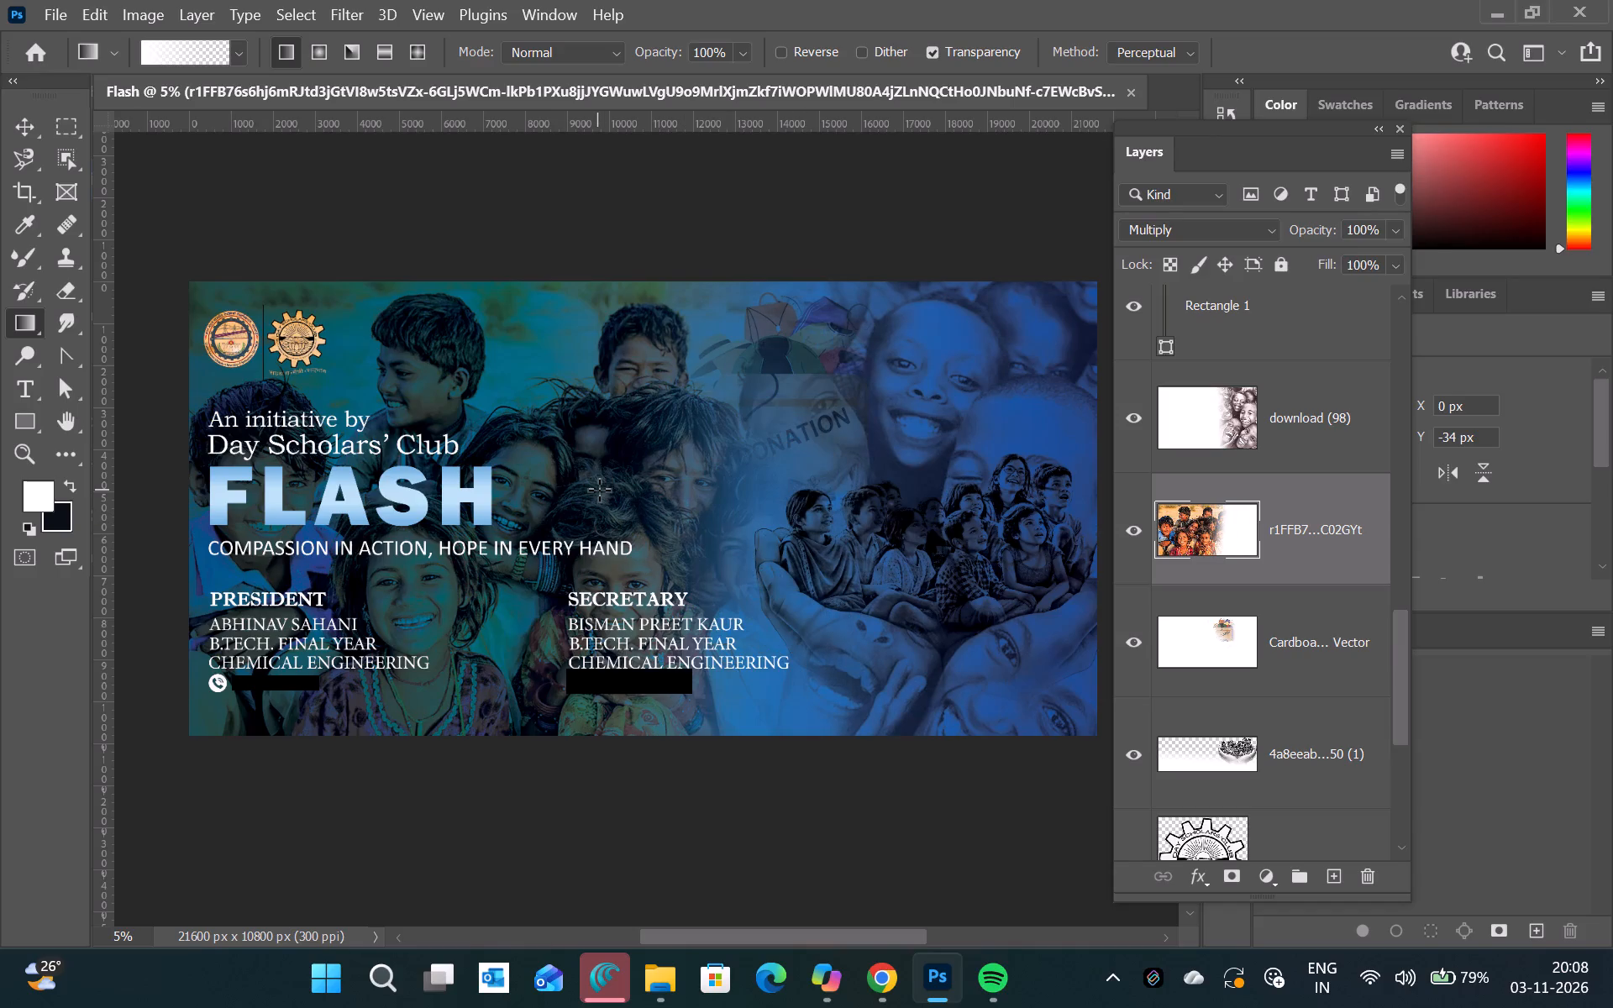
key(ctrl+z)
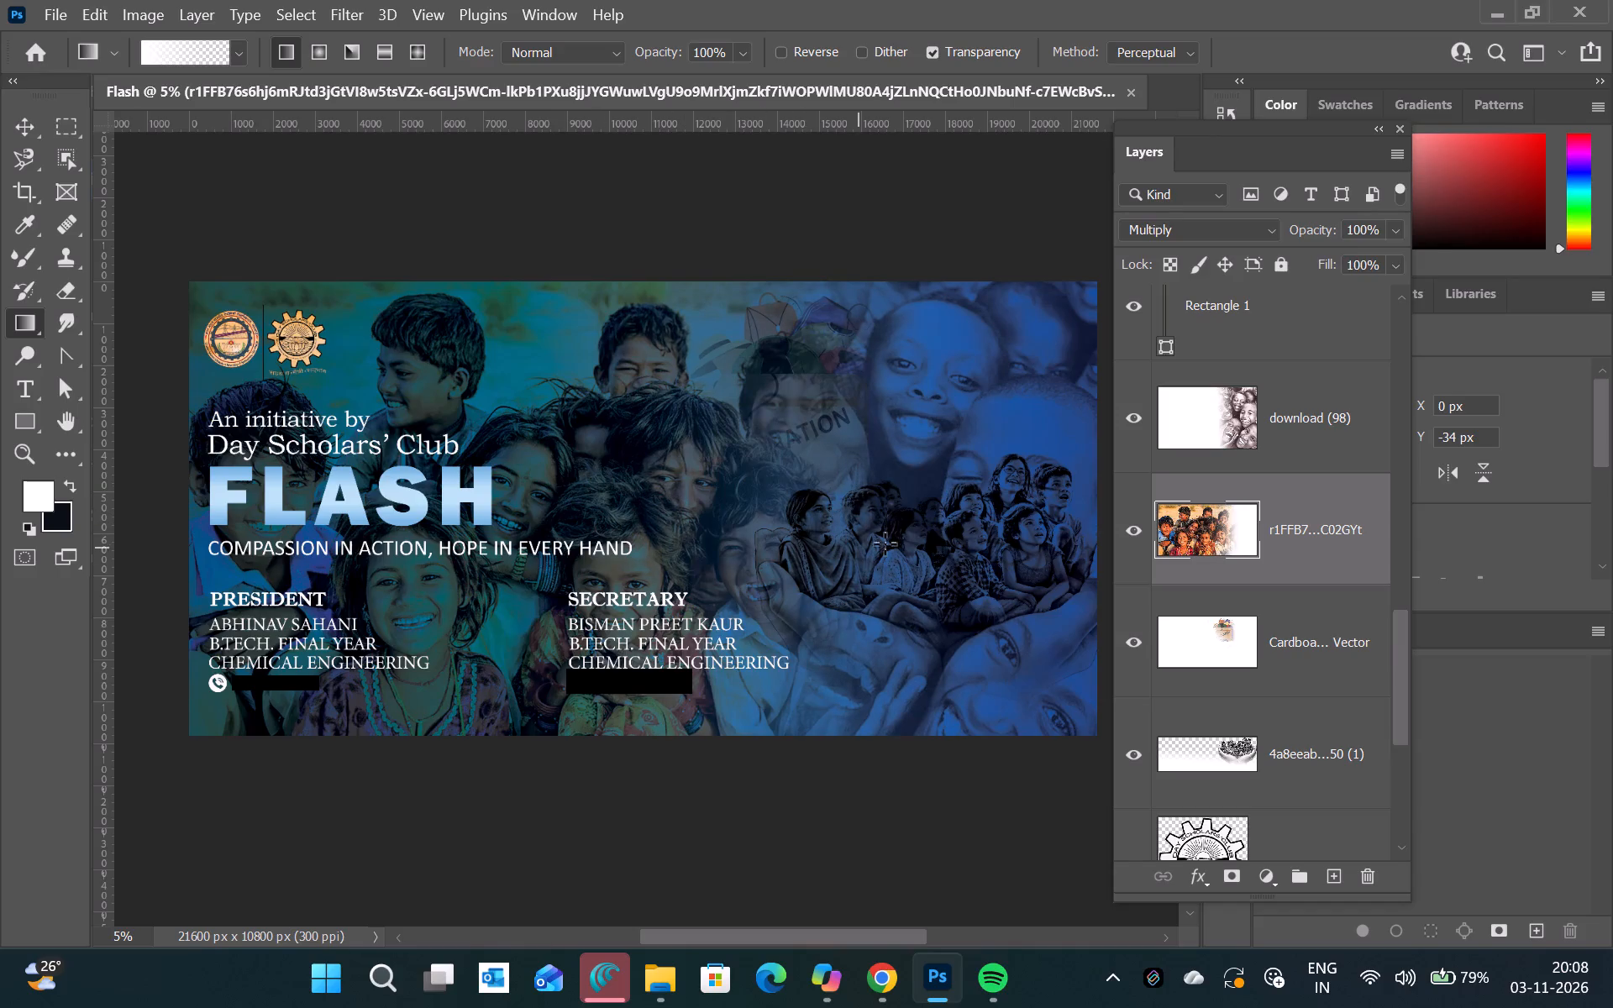
Add two short gradient fades to the group photo's right part, over the lower faces and the seated children.
drag(885, 683, 771, 632)
drag(914, 513, 794, 483)
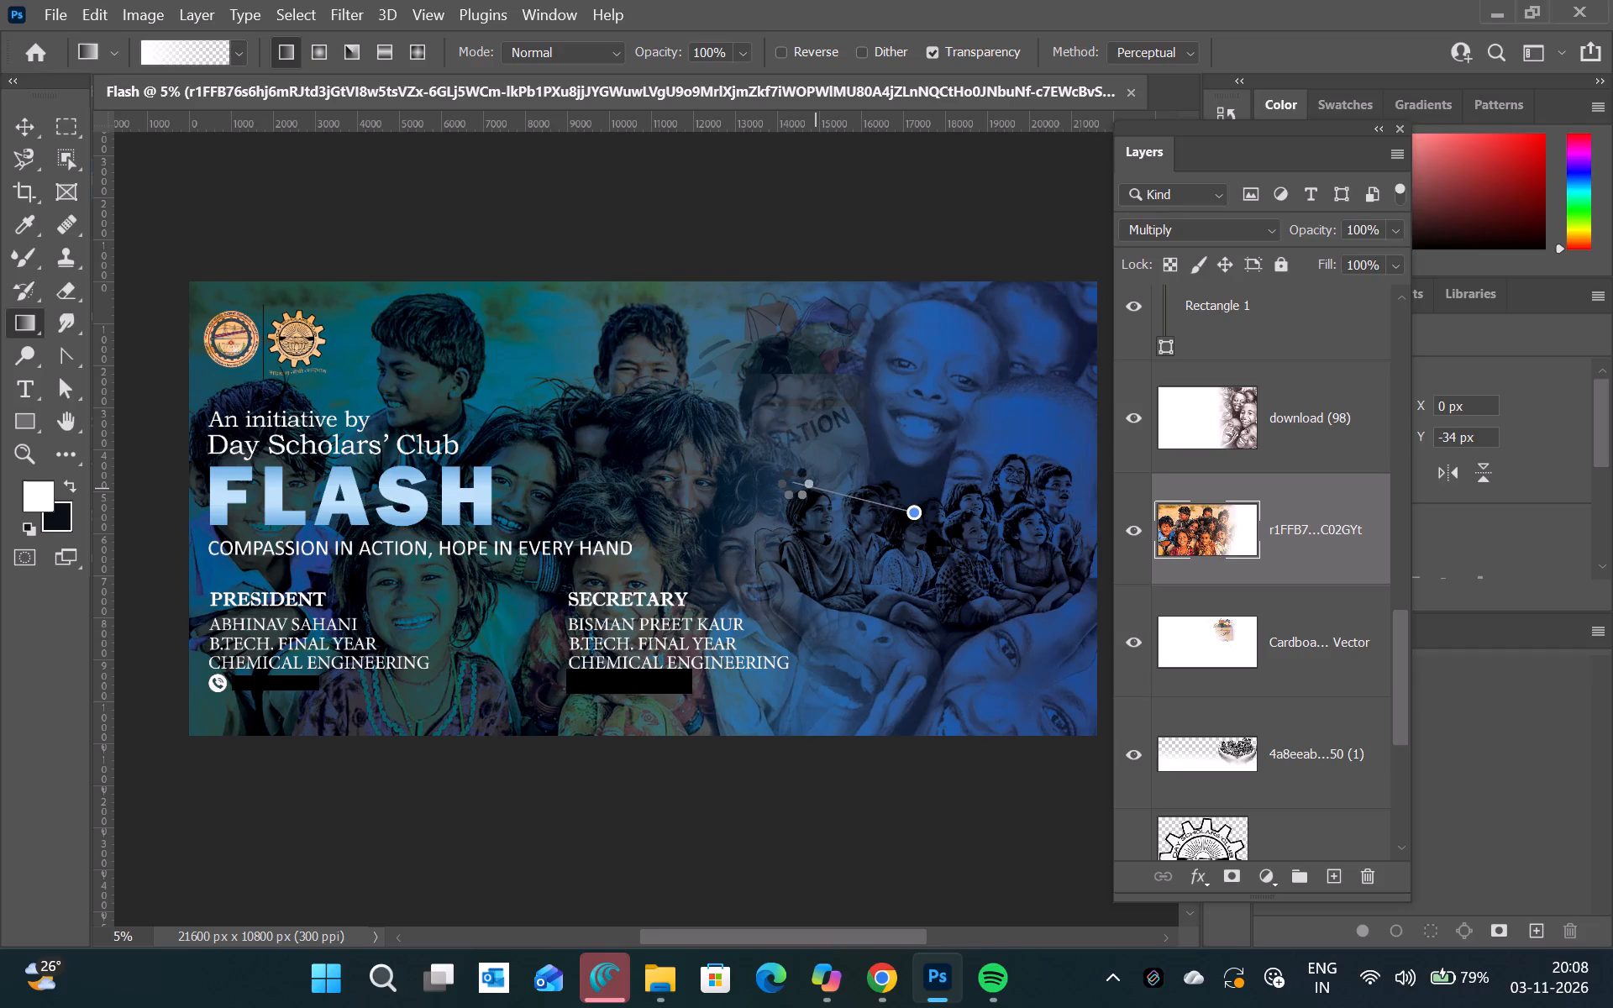
Add two short leftward gradient fades to the group photo, across the donation artwork near the banner's top edge.
drag(924, 336, 826, 344)
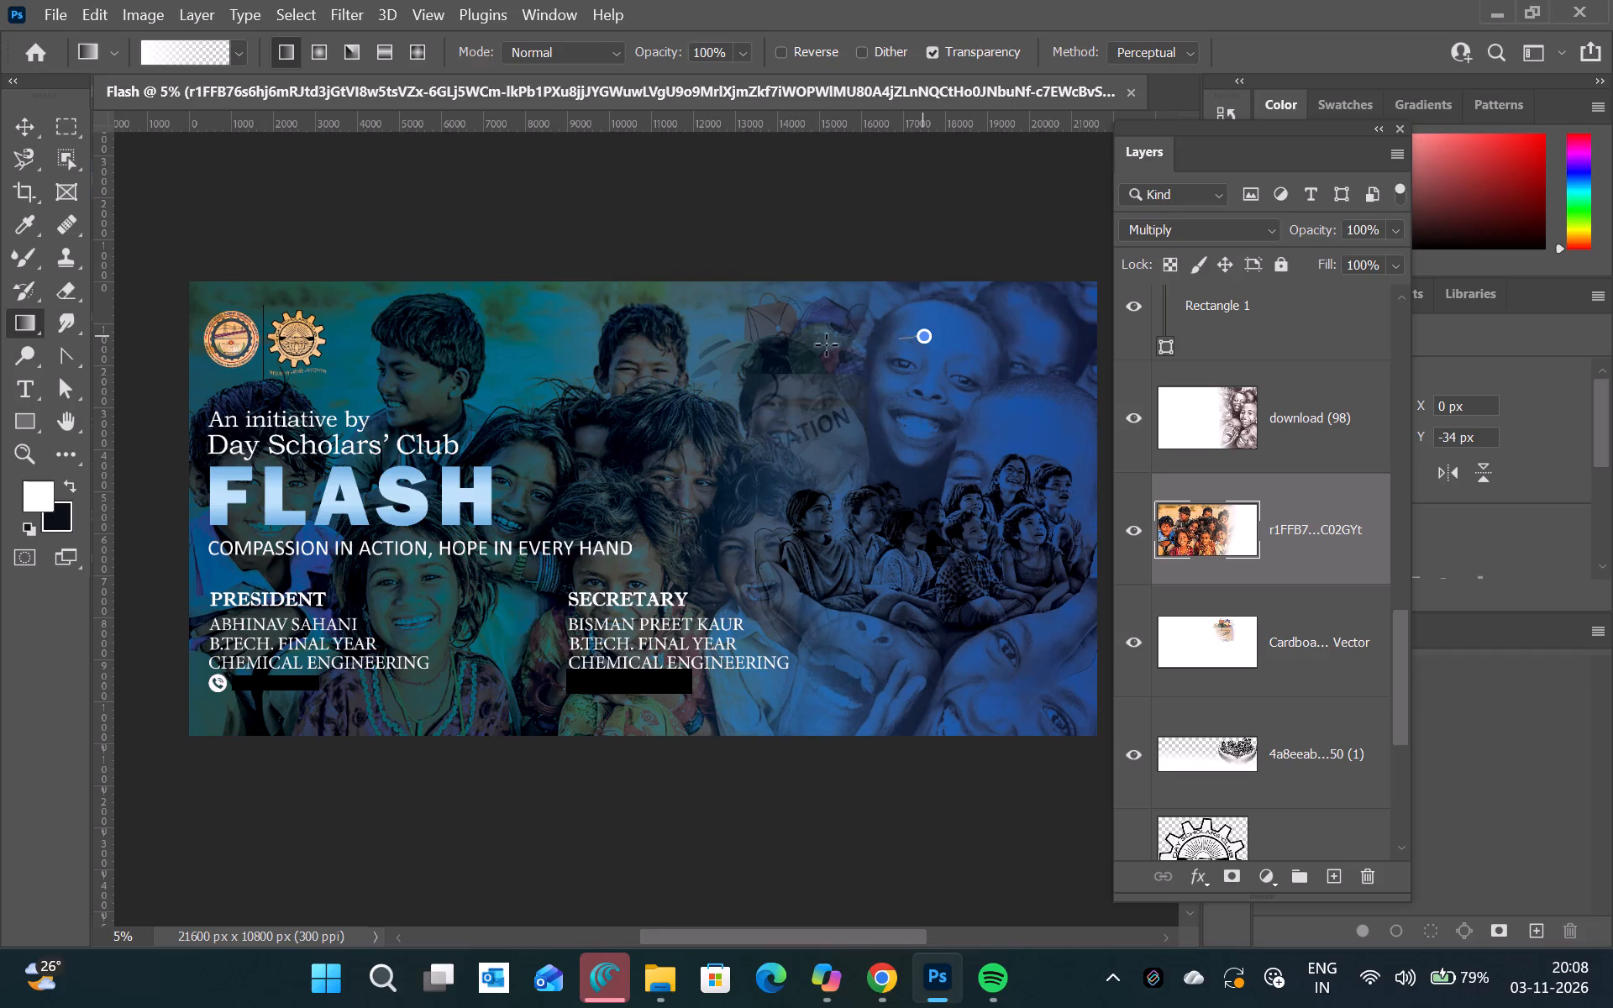
drag(826, 344, 784, 351)
drag(862, 312, 739, 314)
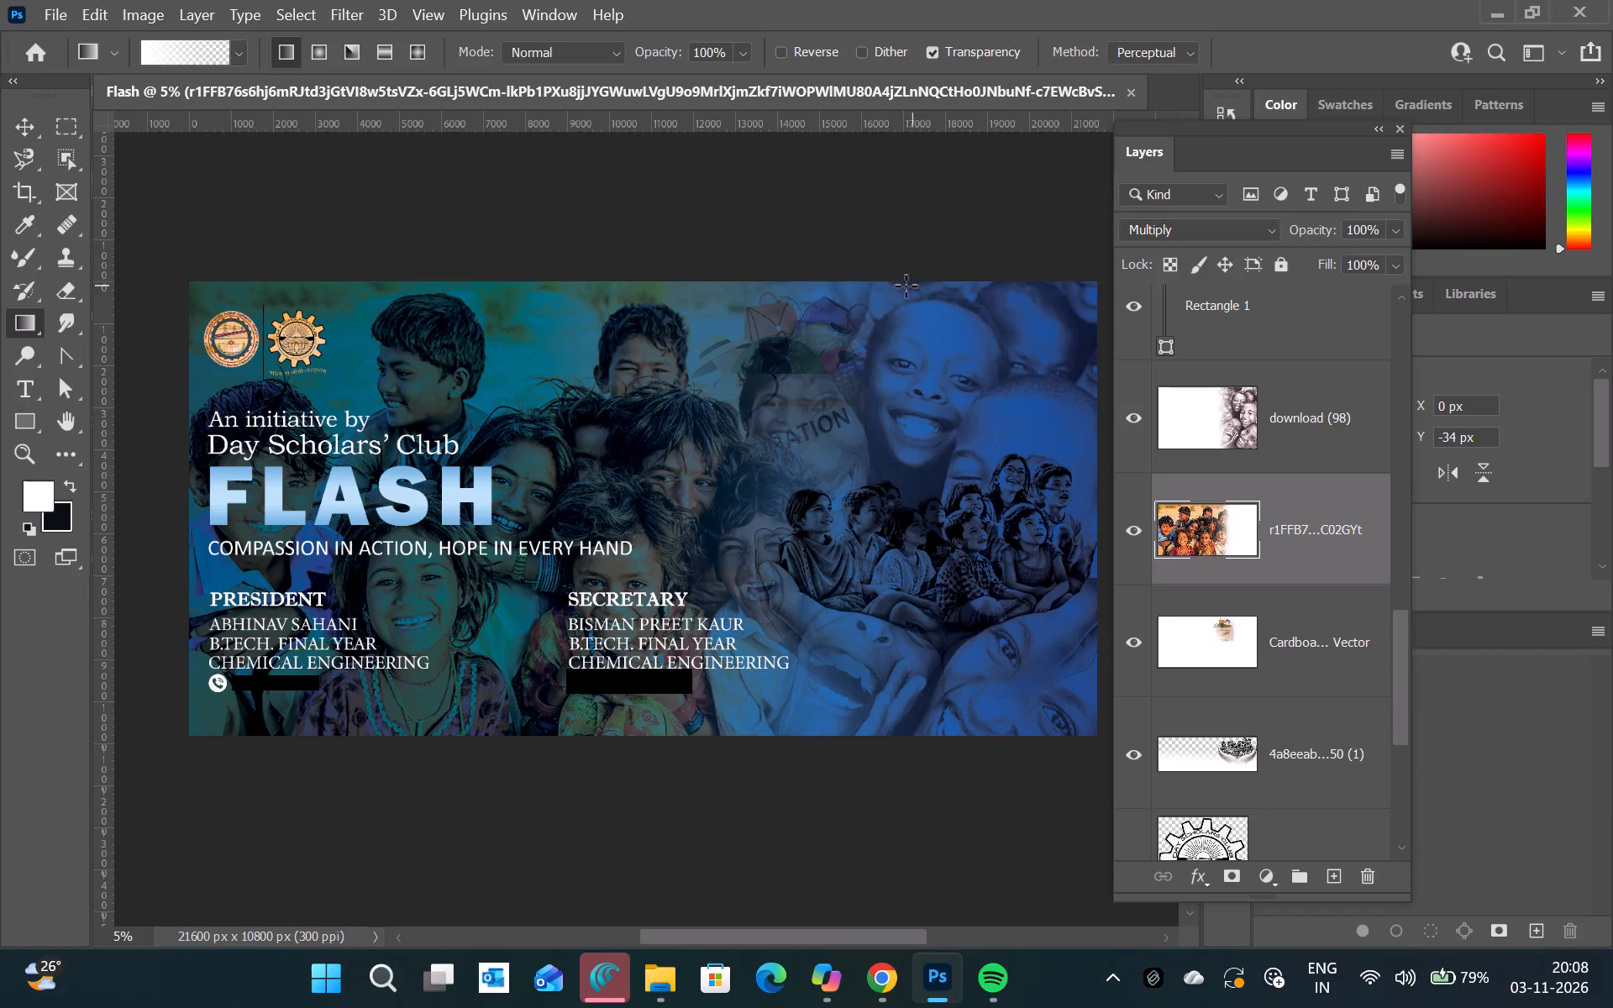
Apply Hue/Saturation to the group photo with saturation -100 and lightness -6.
click(153, 23)
click(221, 71)
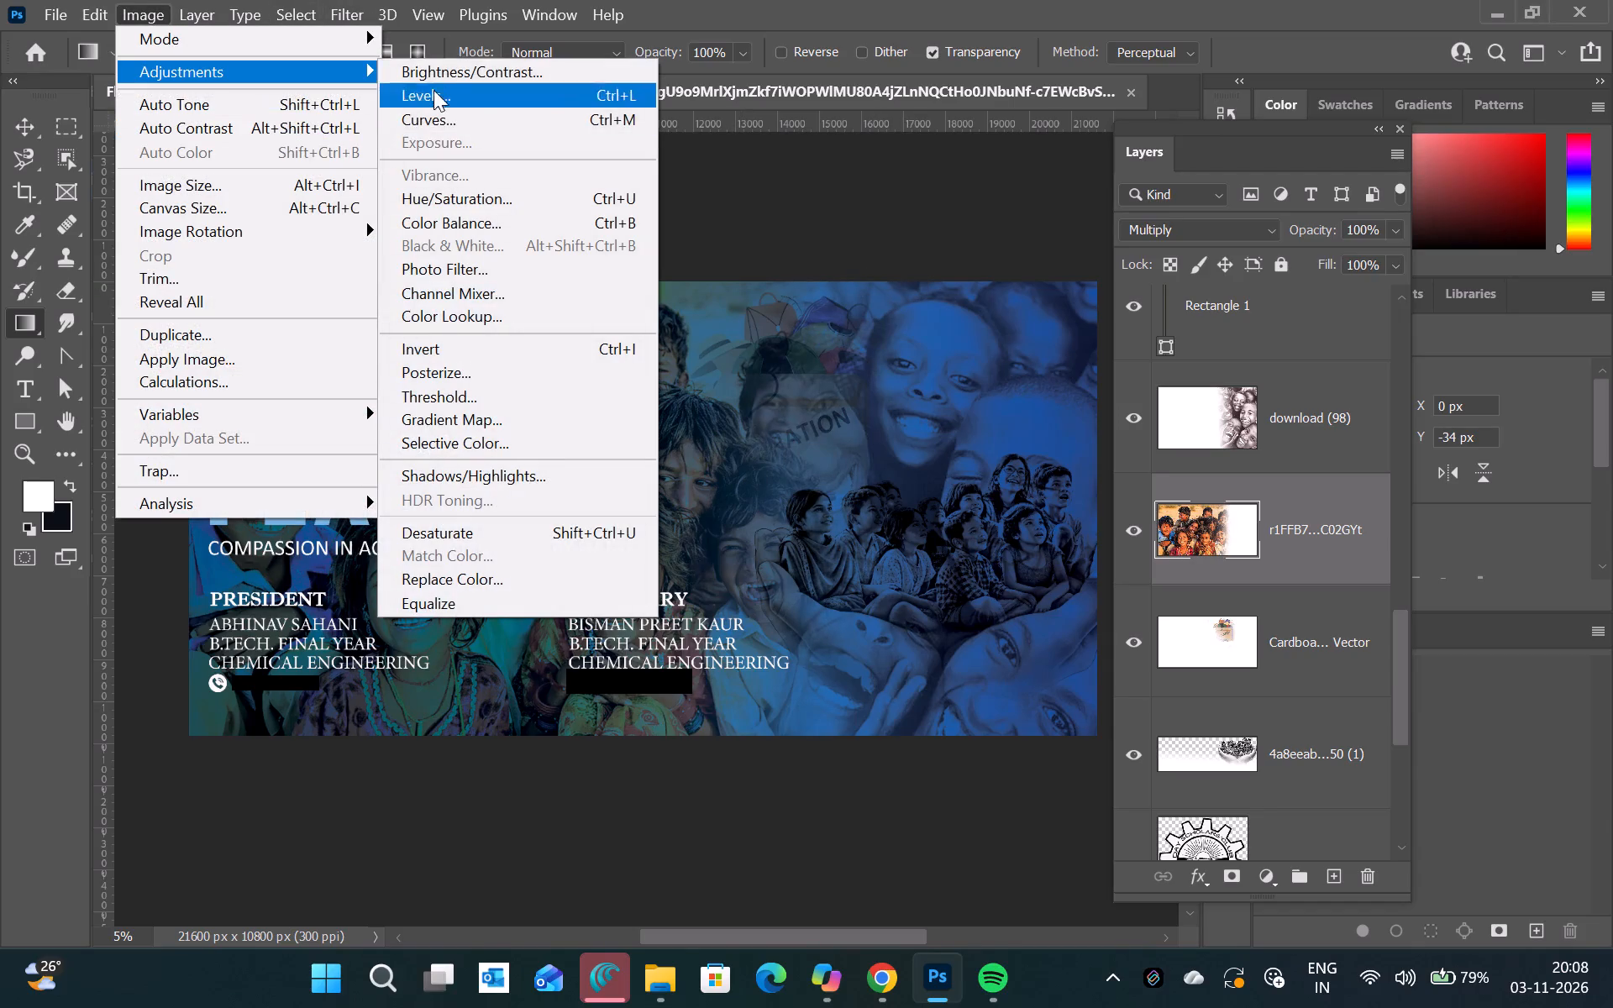
click(435, 201)
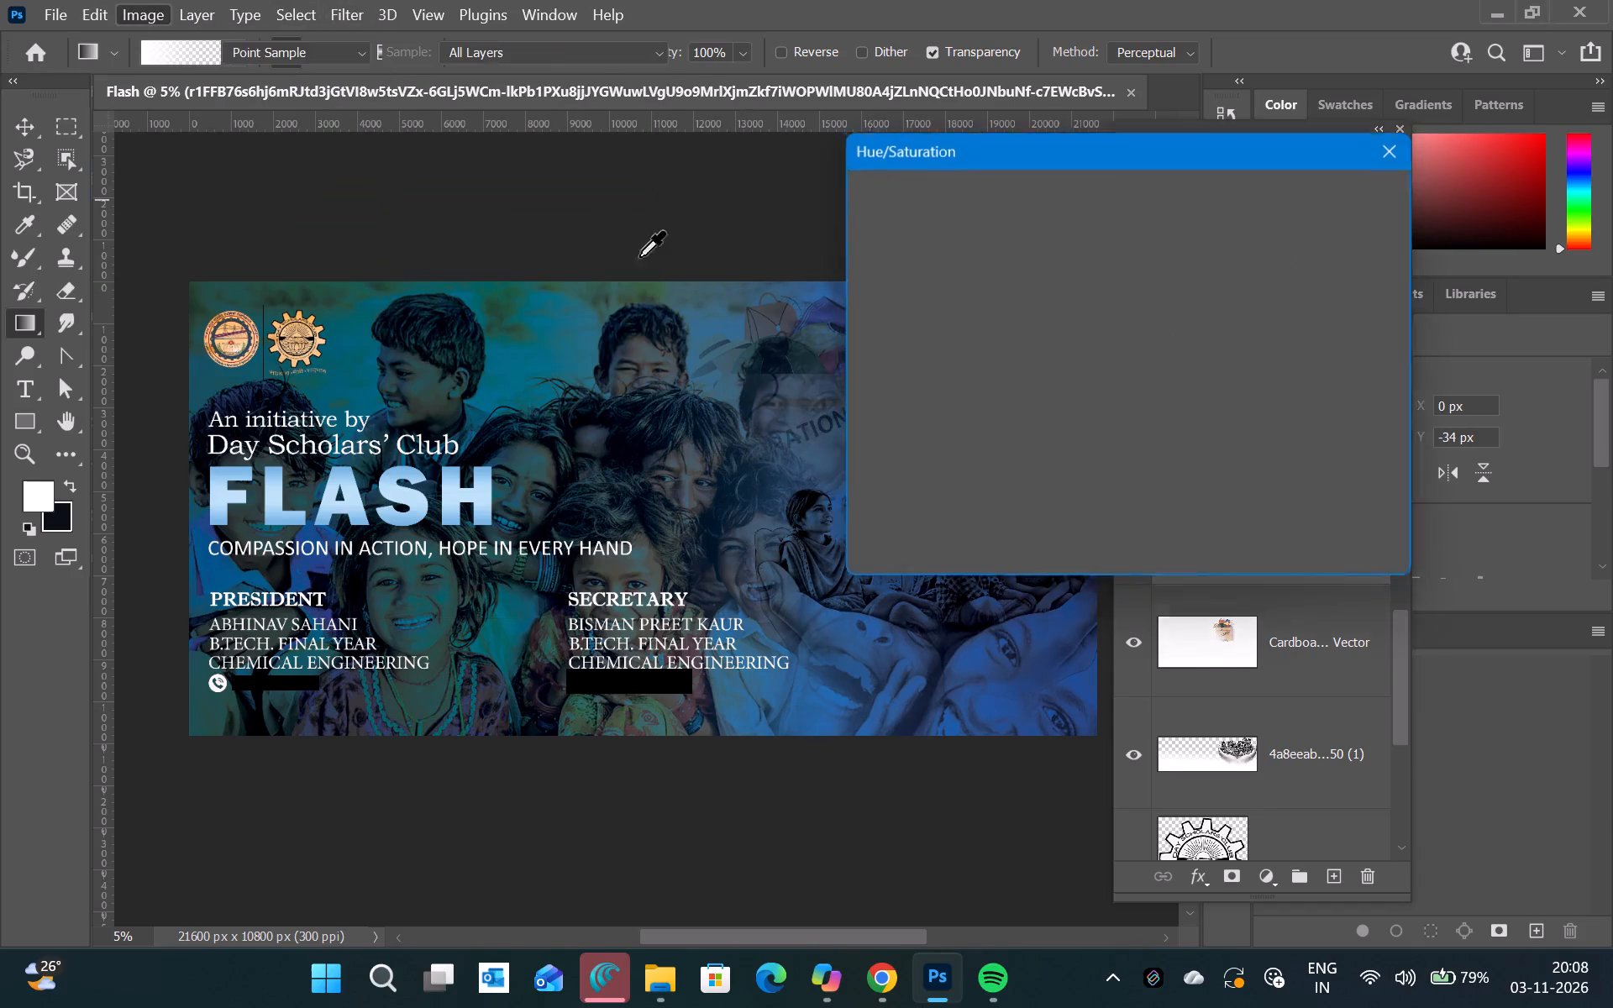
click(1069, 448)
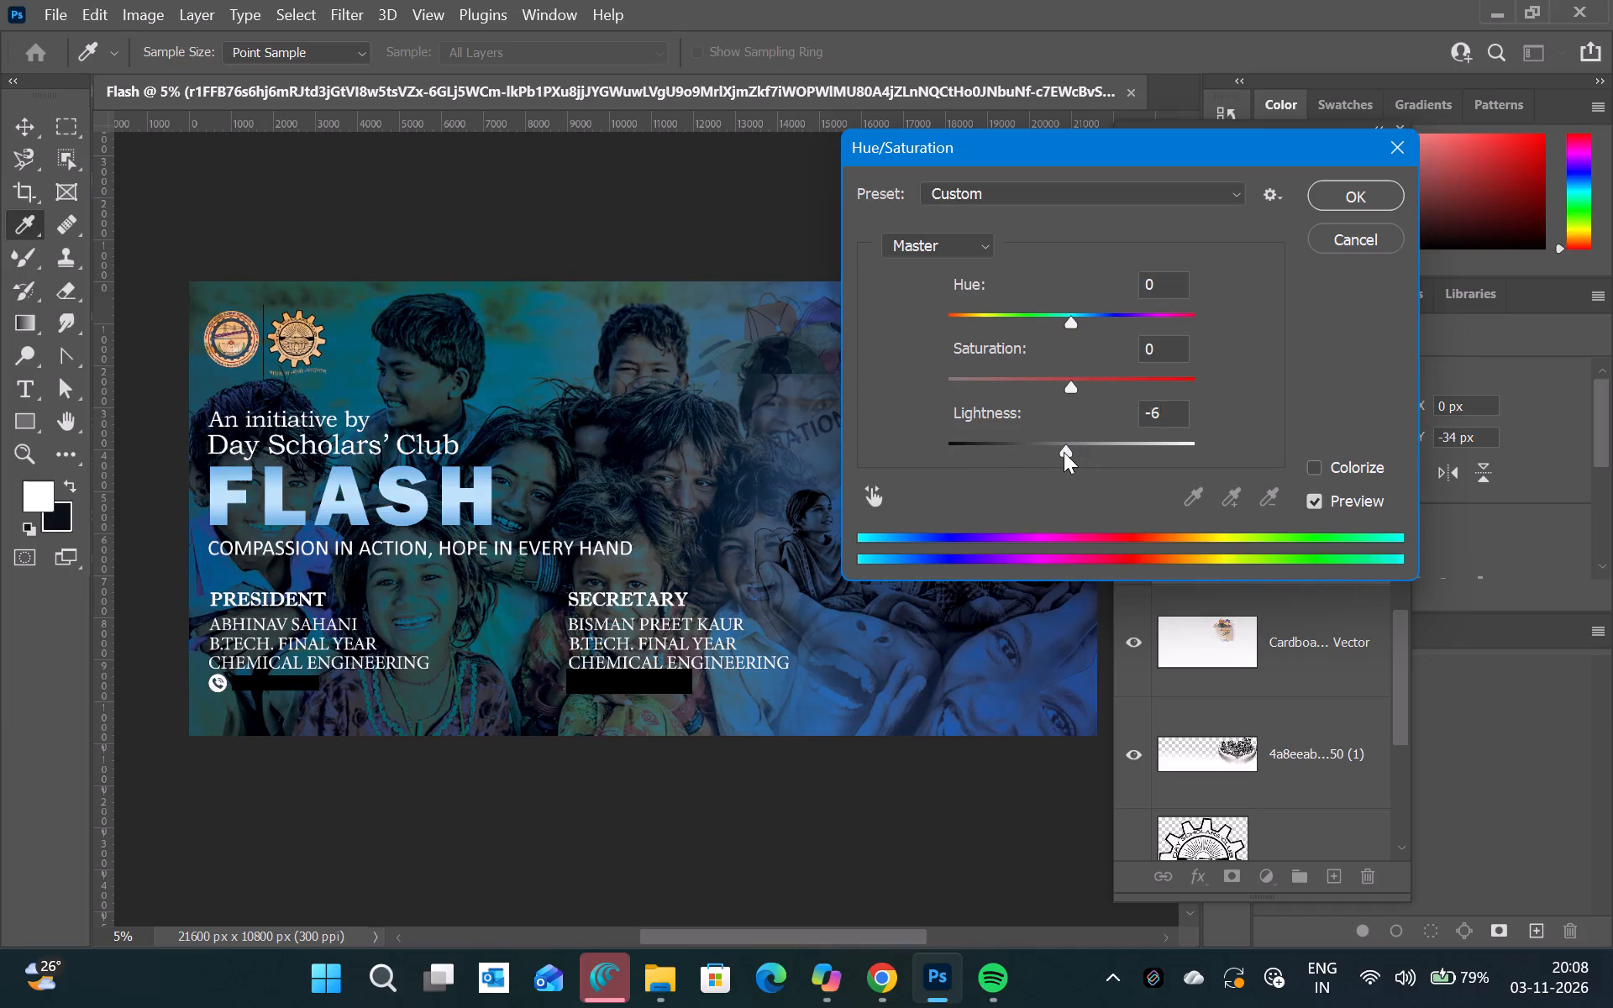
drag(1068, 385, 906, 390)
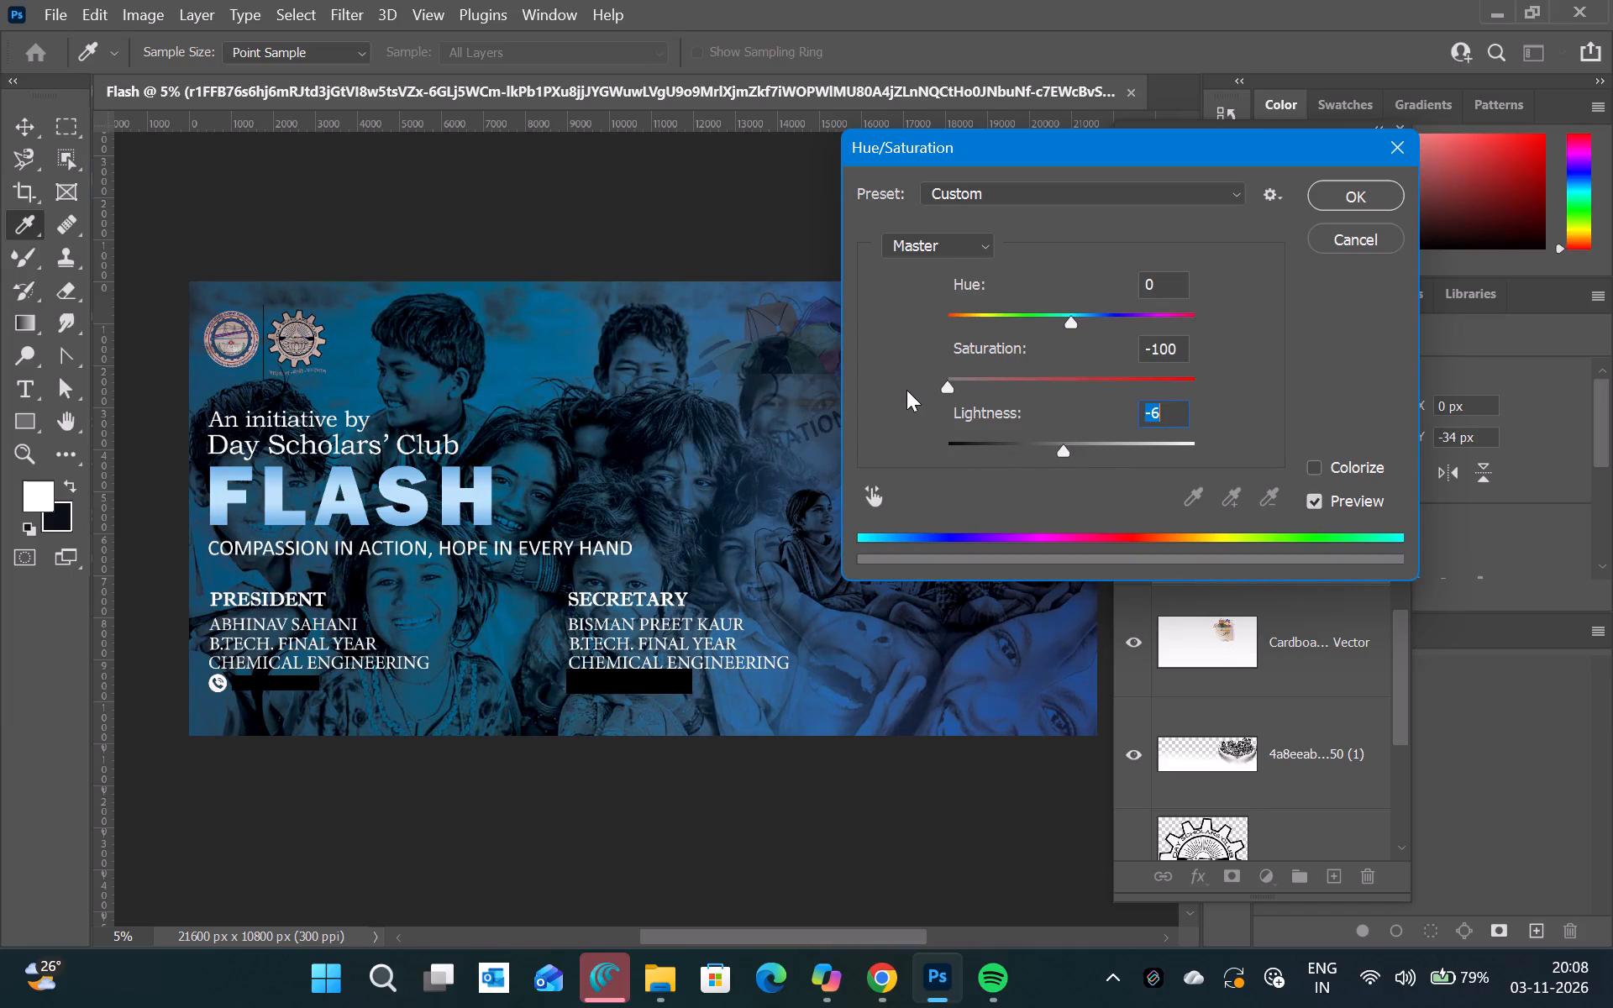
drag(906, 390, 833, 396)
click(1337, 190)
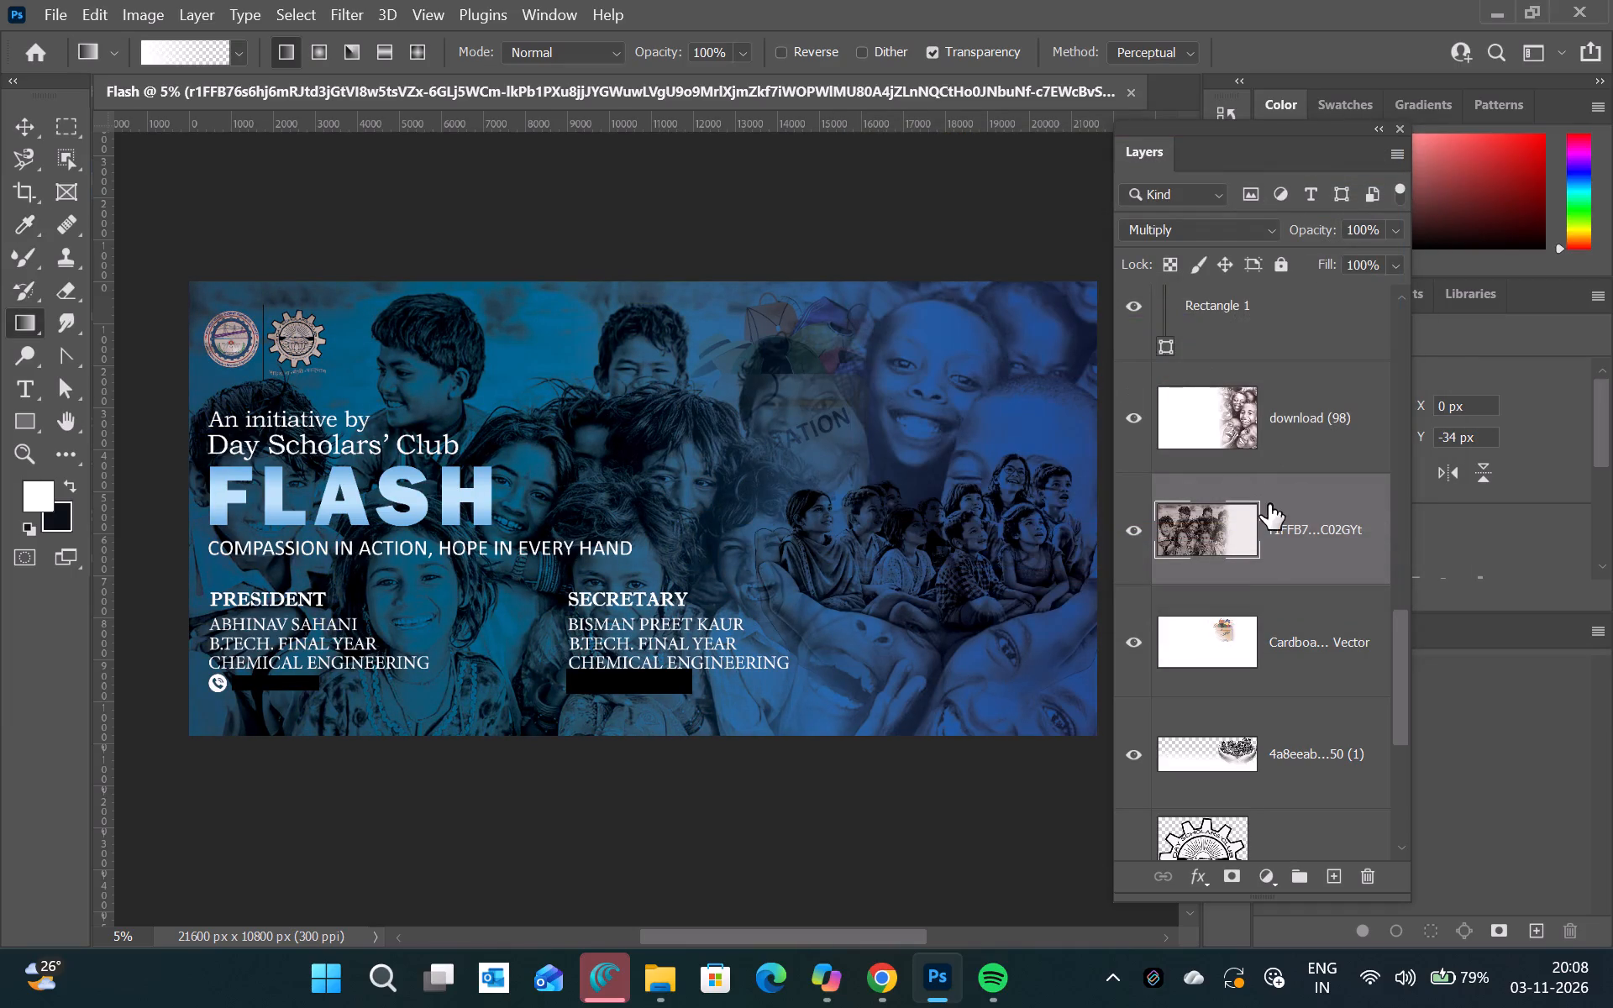
Fade the group photo with two longer gradients, from the seated children and the donation artwork toward the middle of the banner.
click(1151, 138)
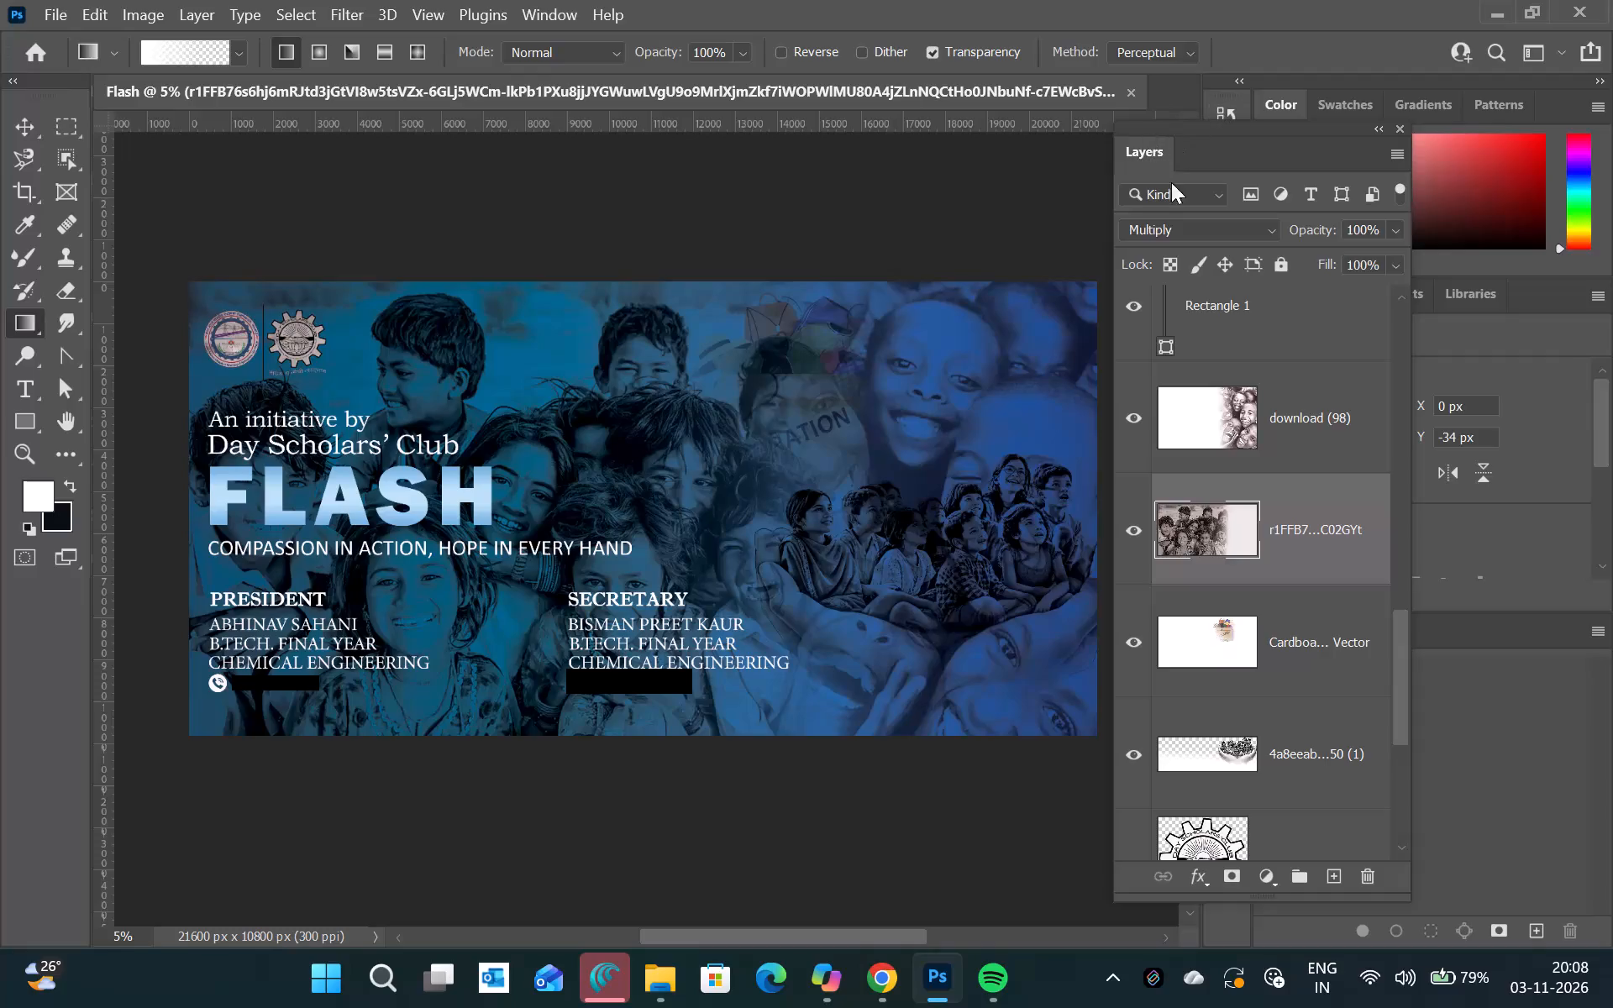
click(1205, 536)
drag(935, 513, 618, 483)
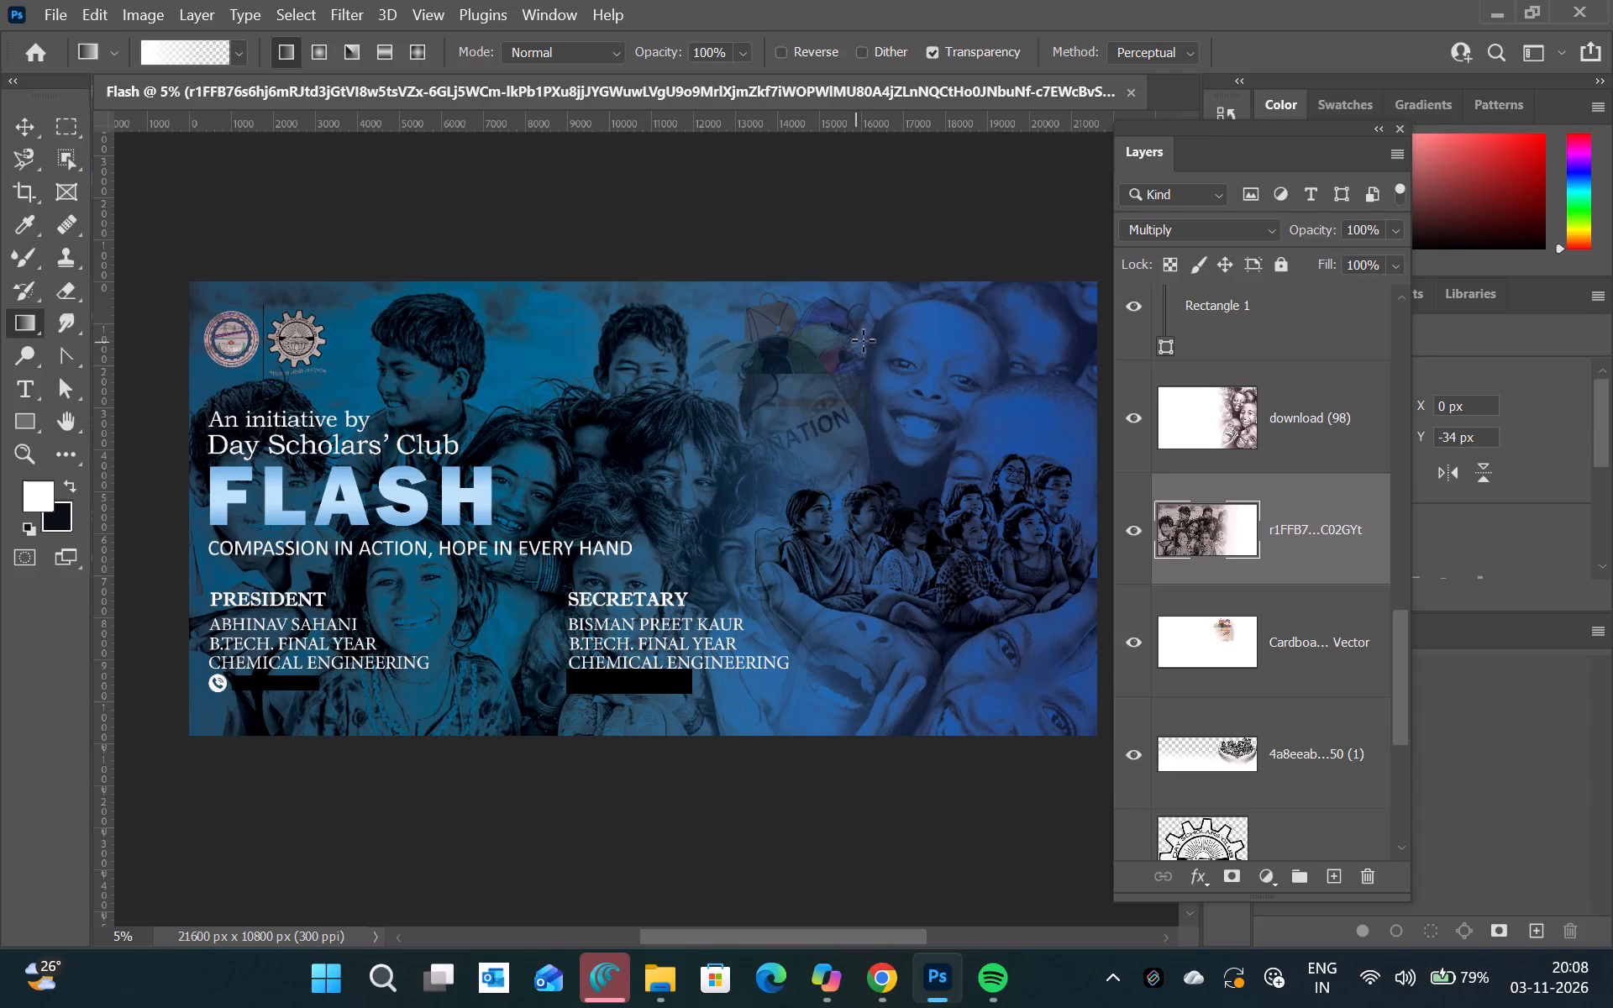
drag(863, 340, 631, 356)
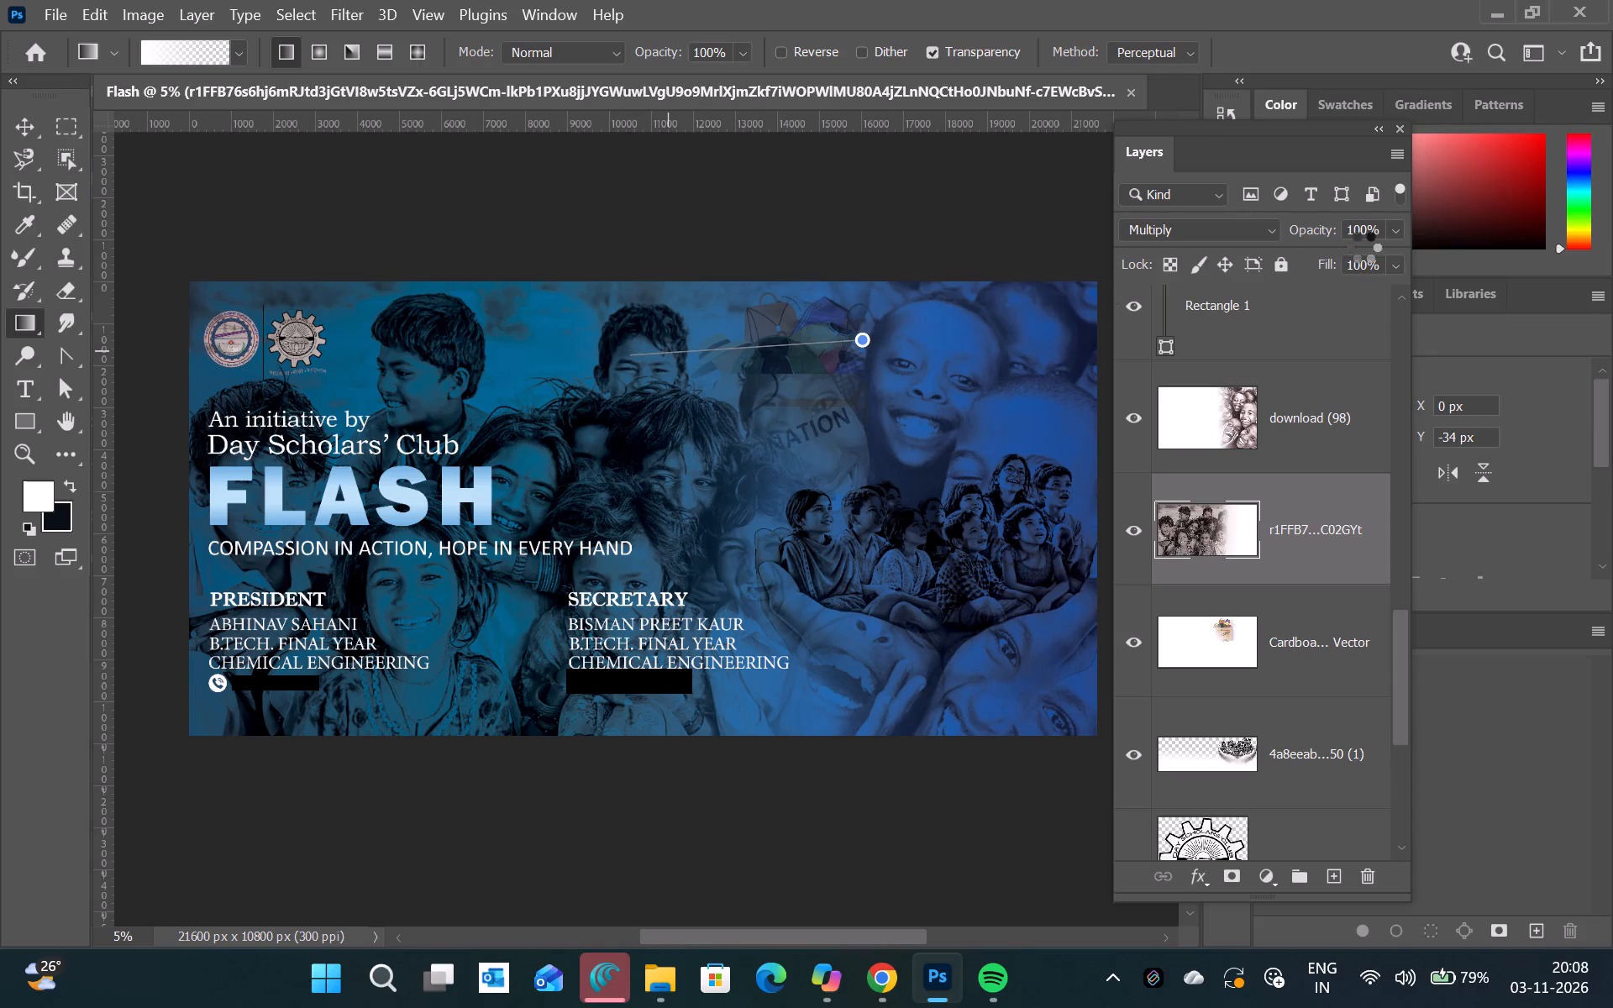
Lower the group photo layer's opacity to 68%.
double_click(1358, 233)
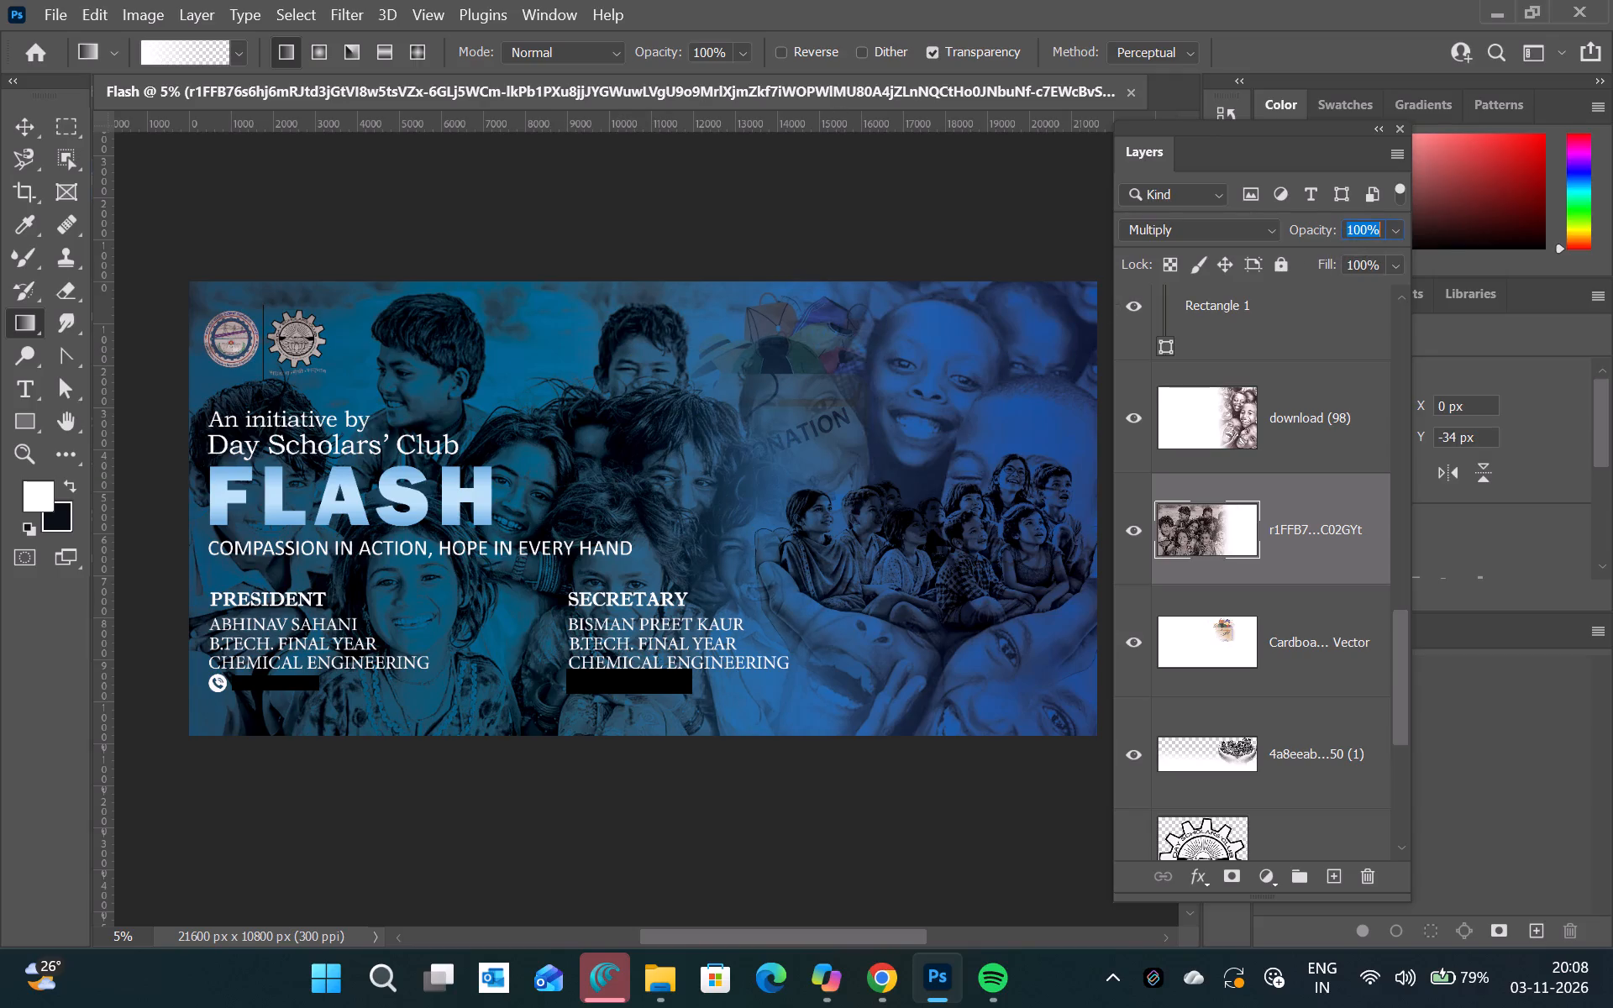
key(Down)
key(Down)
key(Down)
key(Down)
key(Down)
key(Down)
key(Down)
key(Down)
key(Down)
key(Down)
key(Down)
key(Down)
key(Down)
key(Down)
key(Down)
key(Down)
key(Down)
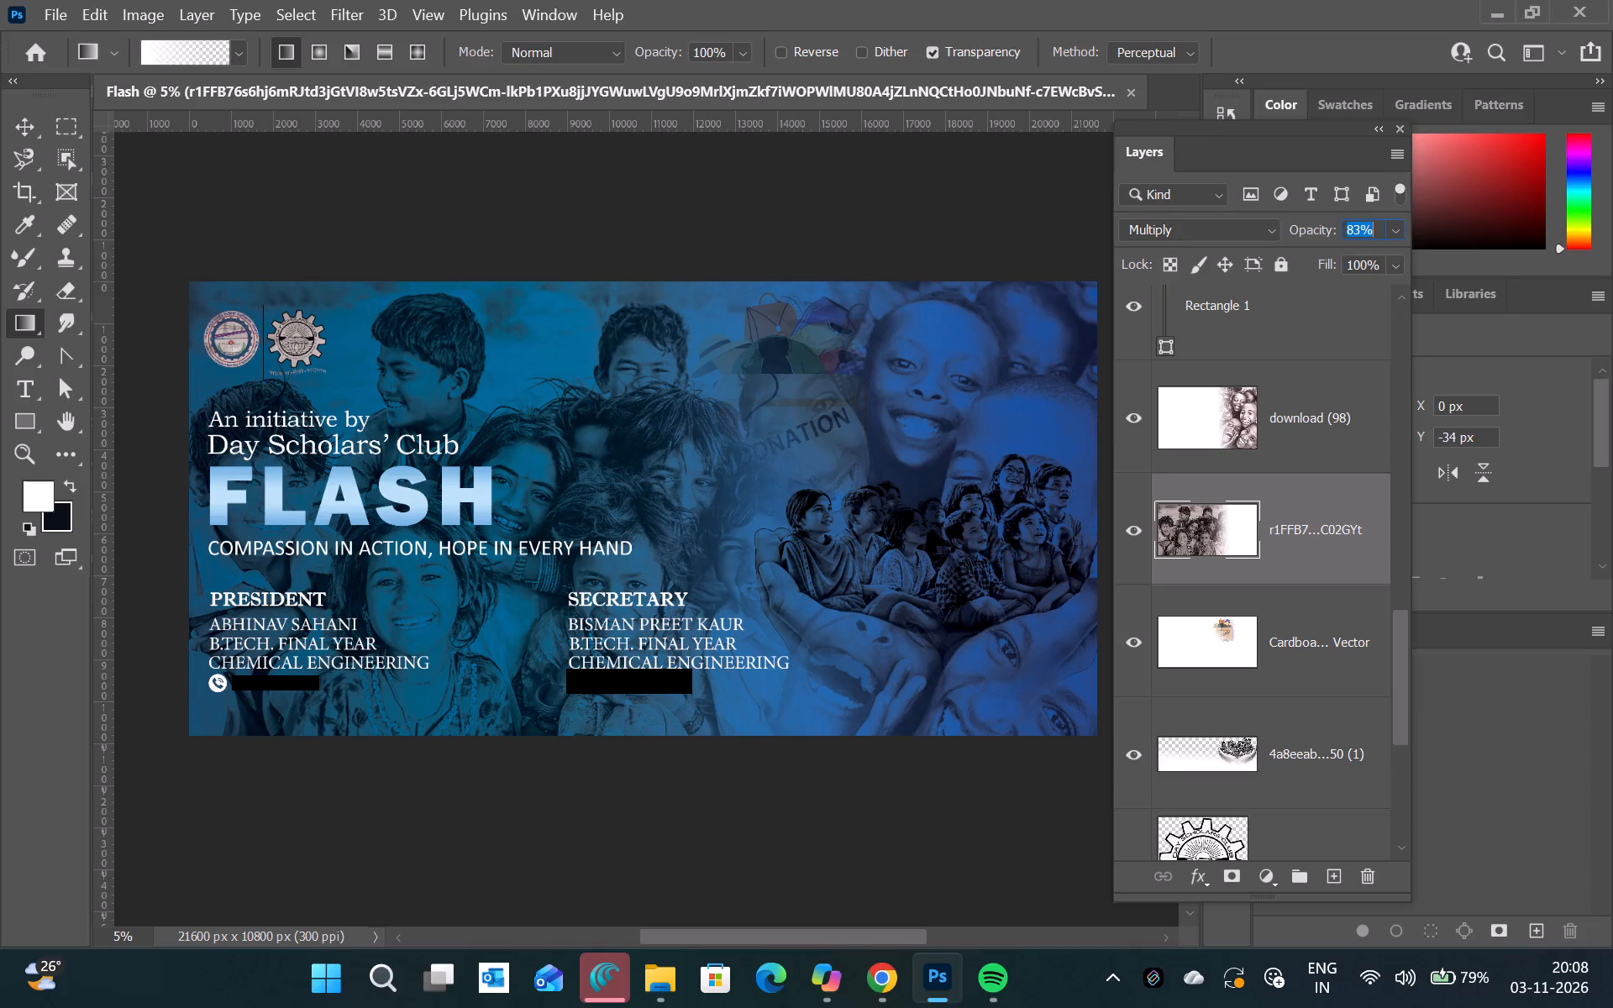
key(Down)
key(Down)
key(Down)
key(Down)
key(Down)
key(Down)
key(Down)
key(Down)
key(Down)
key(Down)
key(Down)
key(Down)
key(Down)
key(Down)
key(Down)
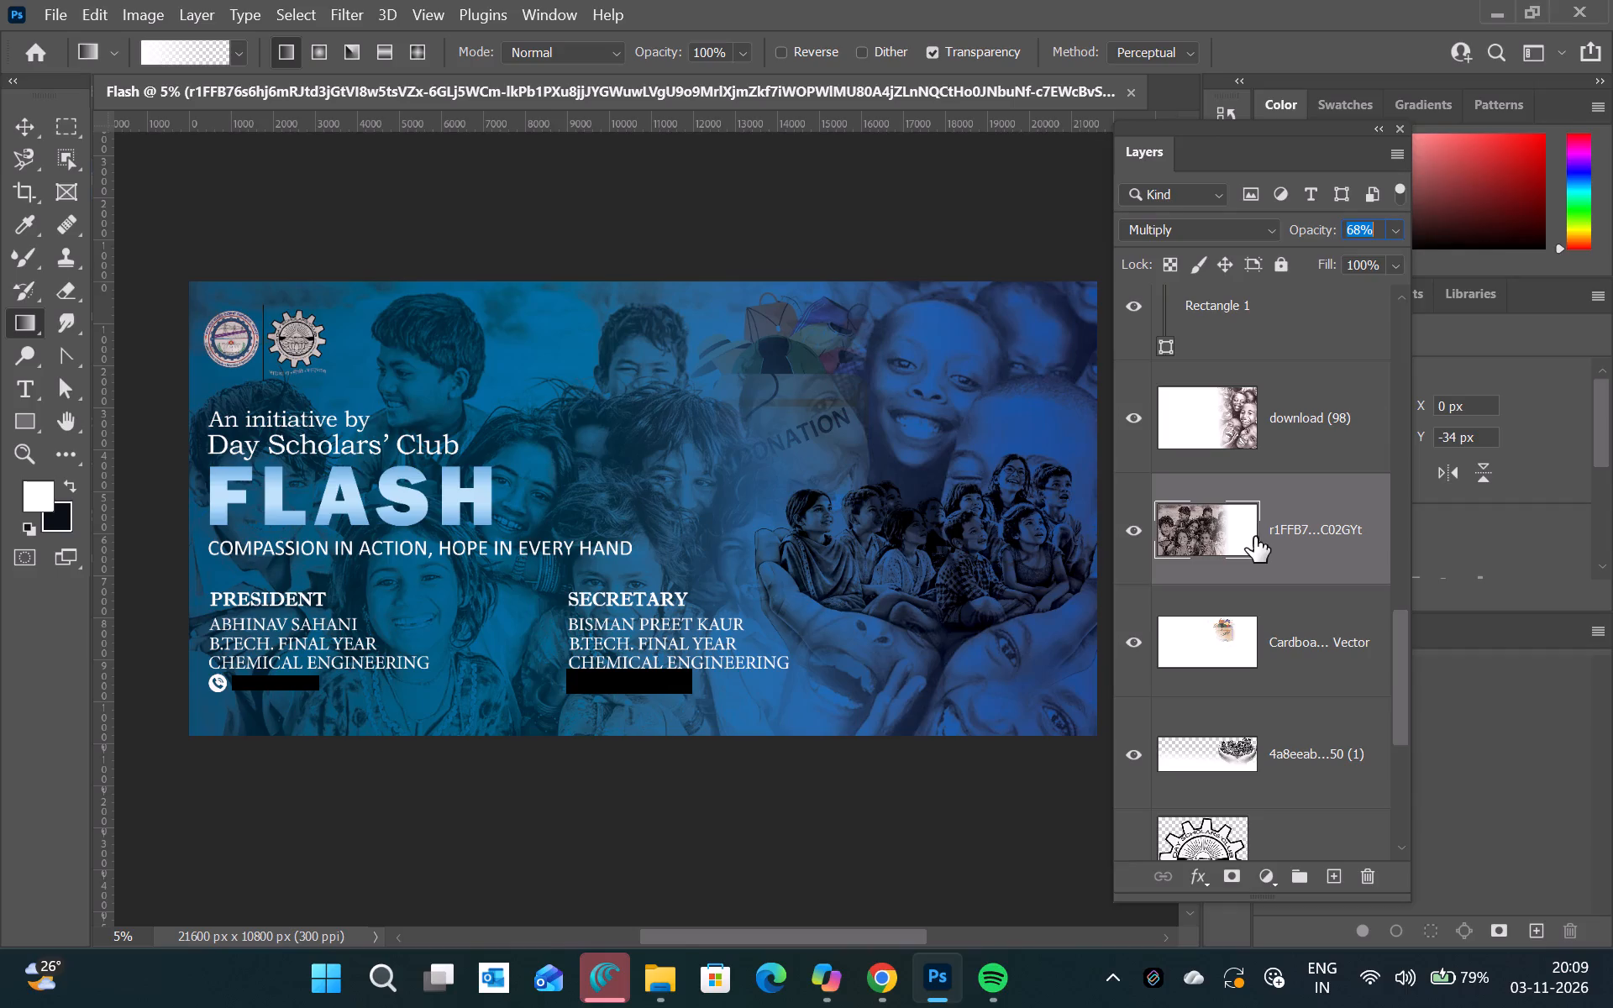
Colorize the group photo in a blue hue with Hue/Saturation, at saturation 25 and lightness 0.
click(117, 8)
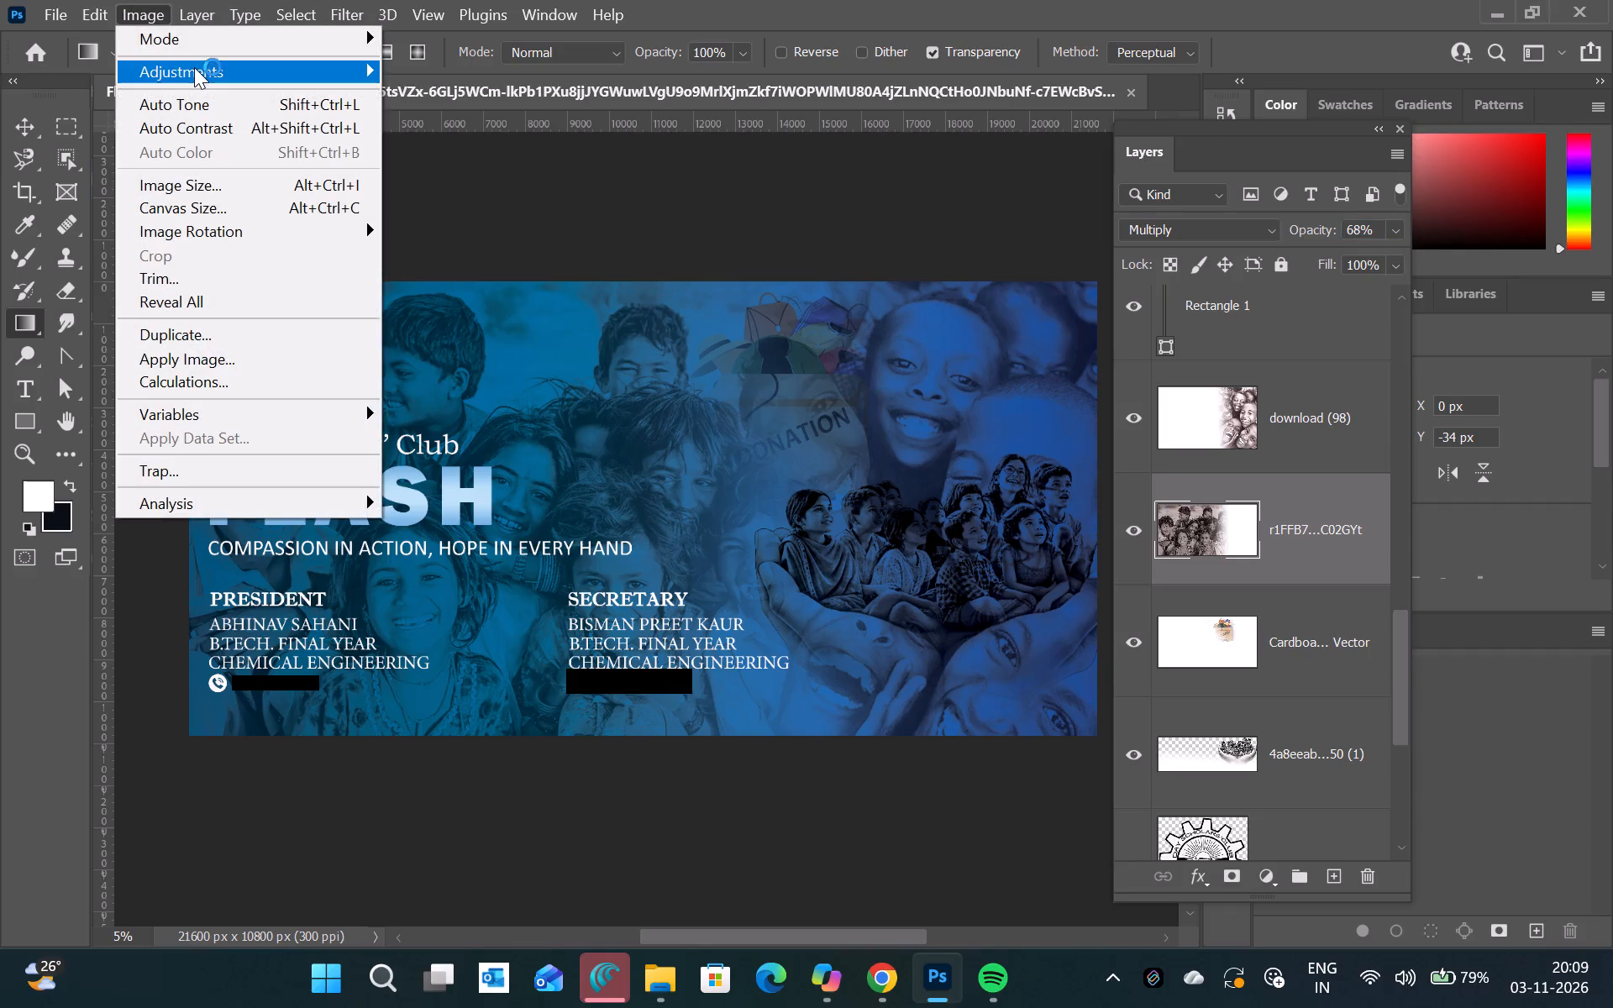
click(194, 67)
click(429, 200)
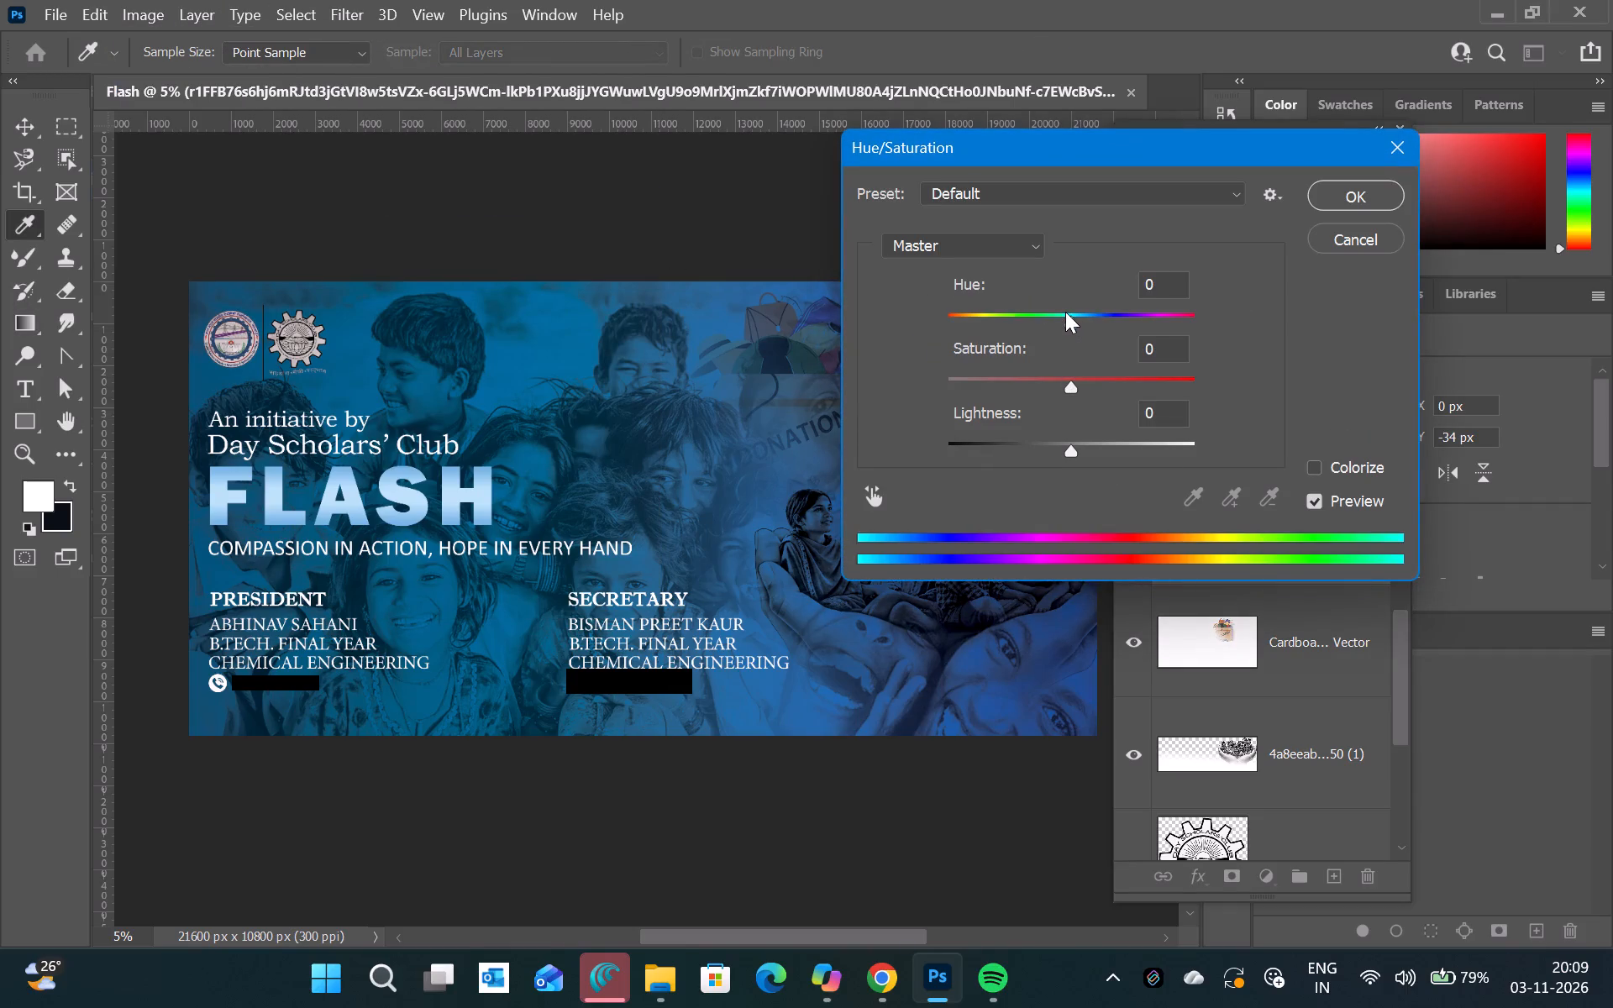
drag(1065, 312, 1074, 319)
click(1311, 466)
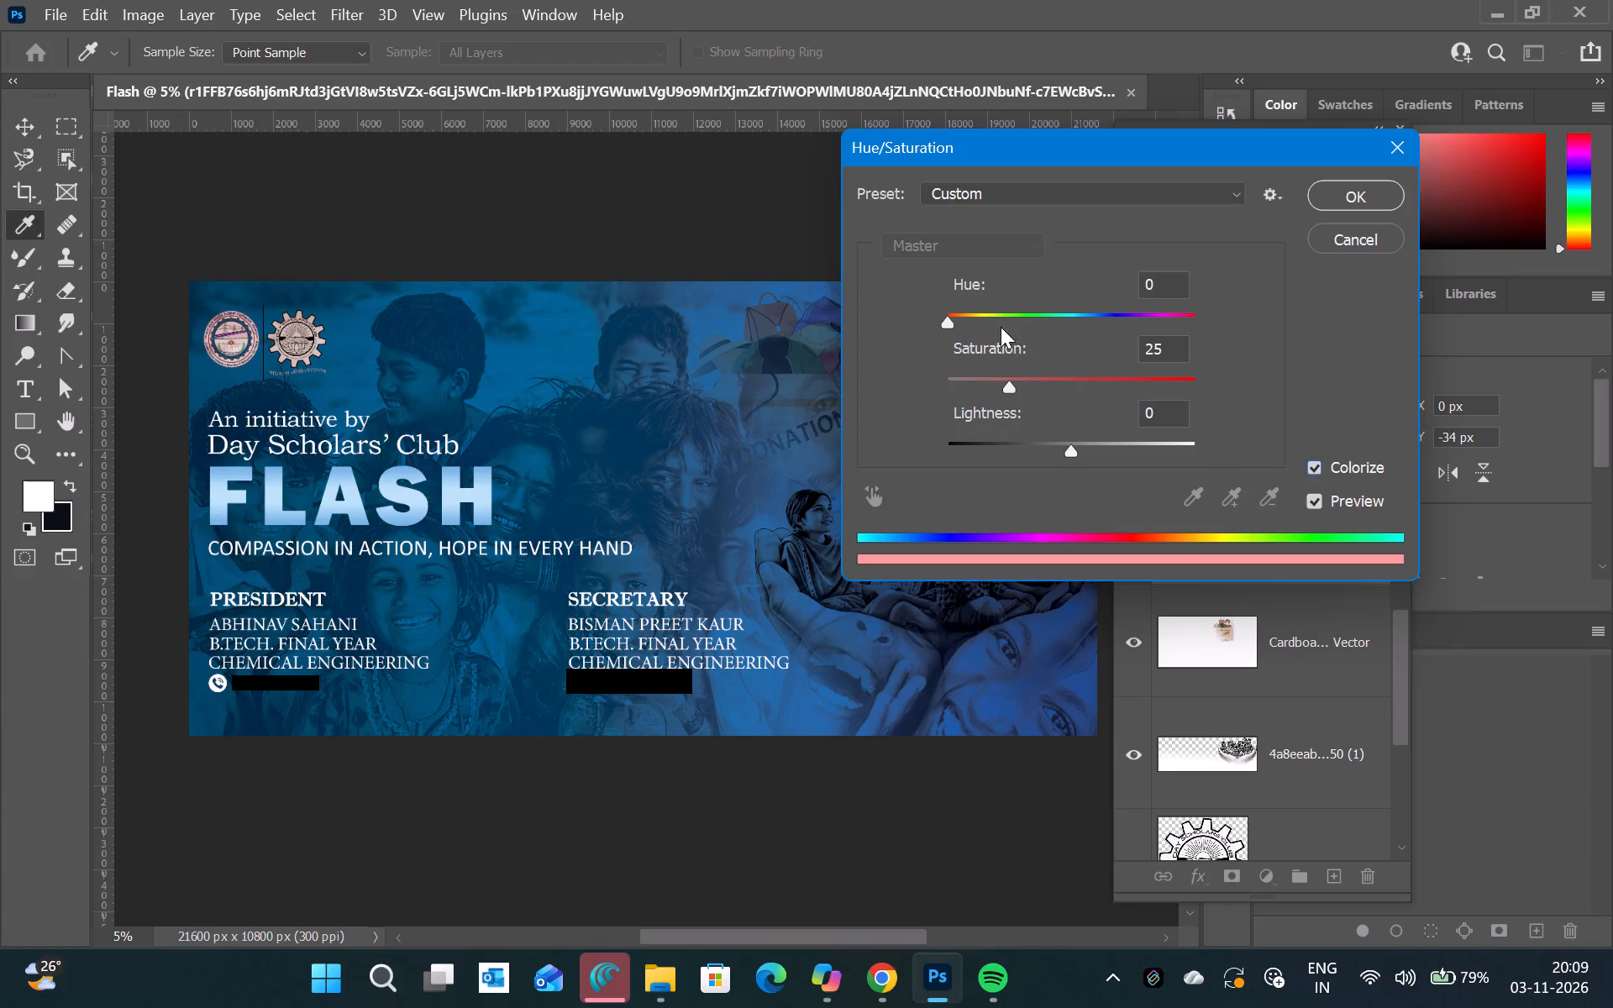
drag(950, 326, 1092, 323)
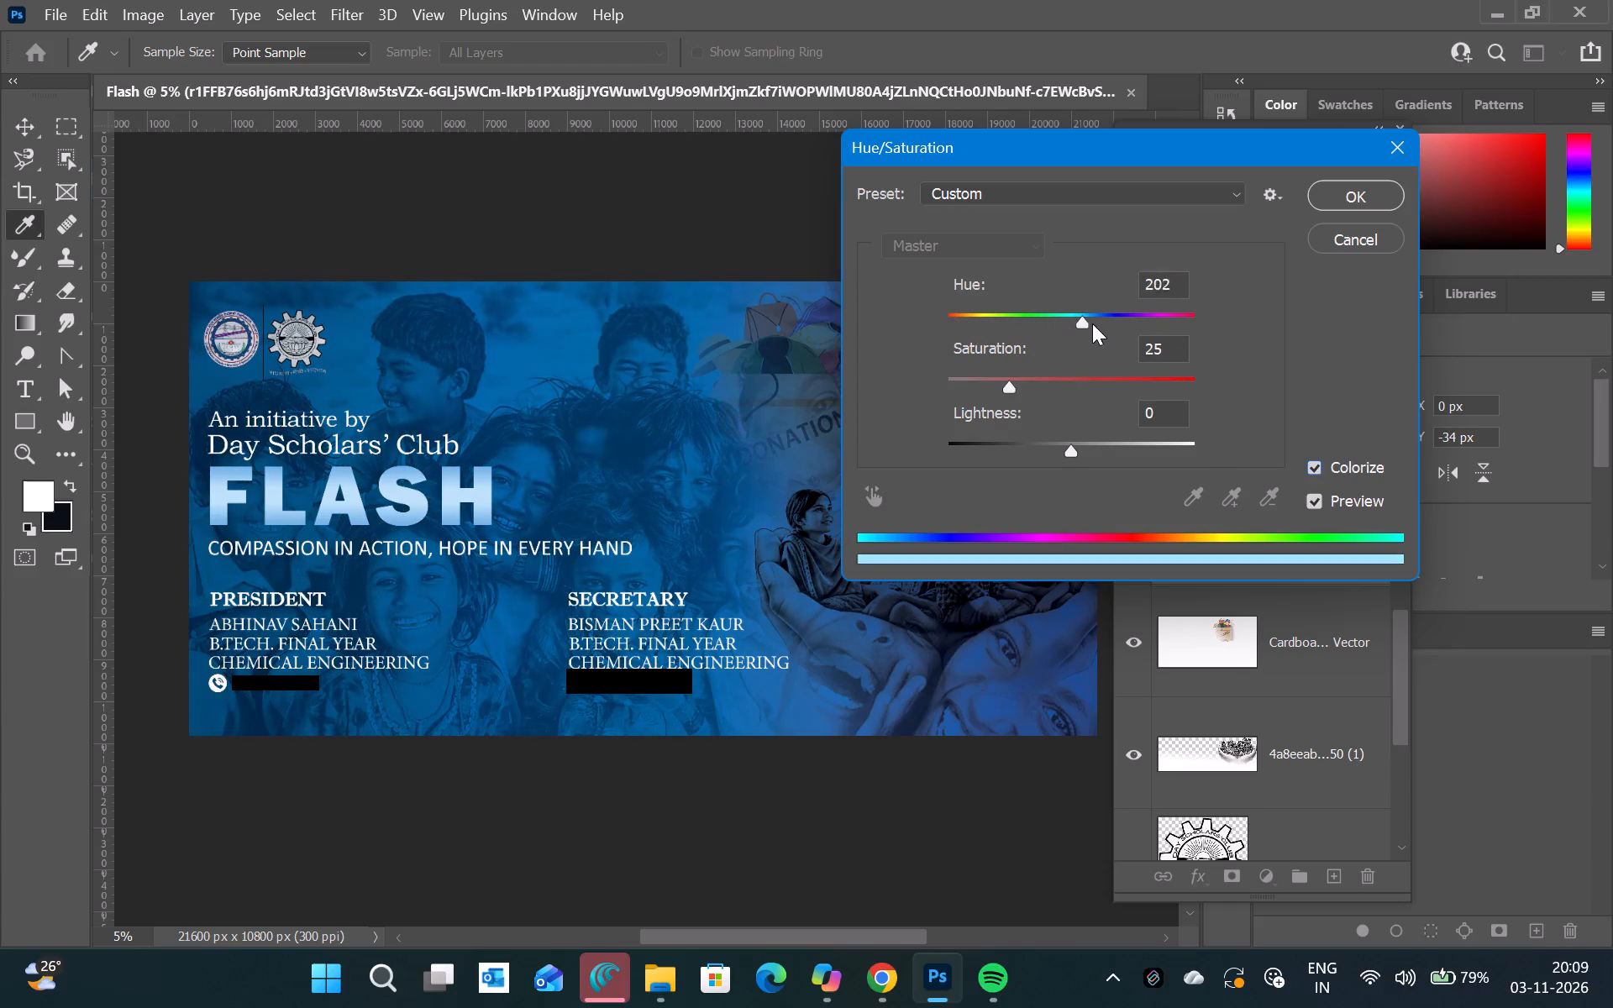
drag(1092, 323, 1098, 322)
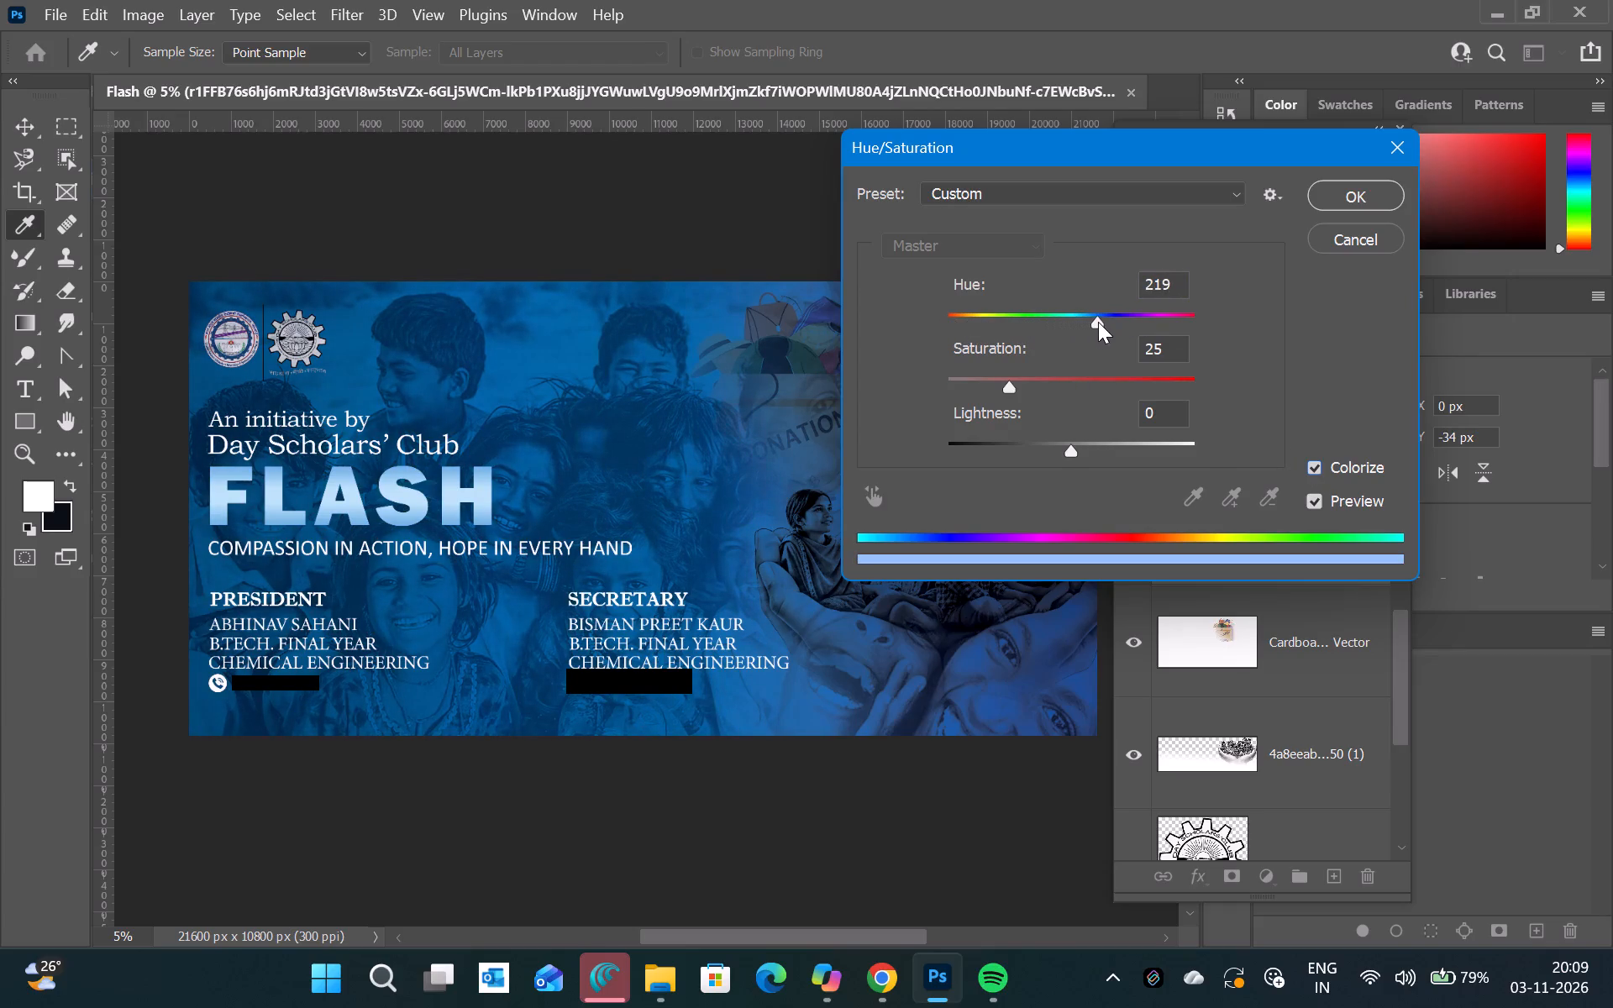
drag(1098, 322, 1113, 320)
click(1364, 191)
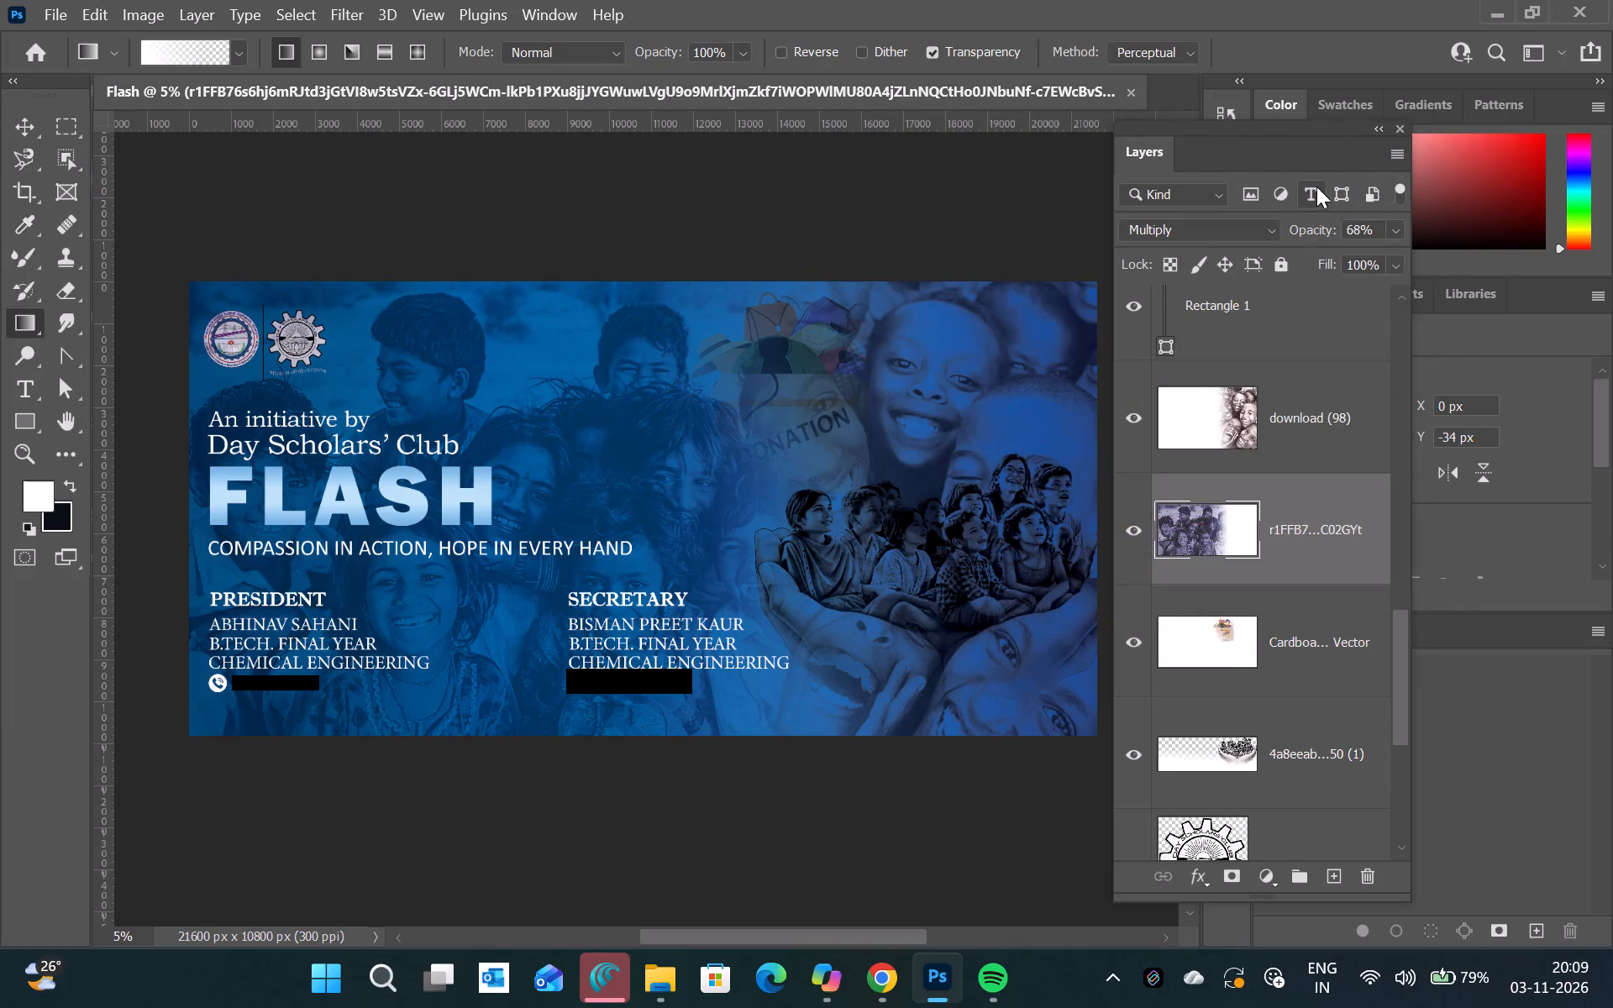
click(1060, 180)
Colorize the cardboard donation box layer in a matching blue hue with Hue/Saturation, at saturation 25 and lightness 0.
click(1221, 639)
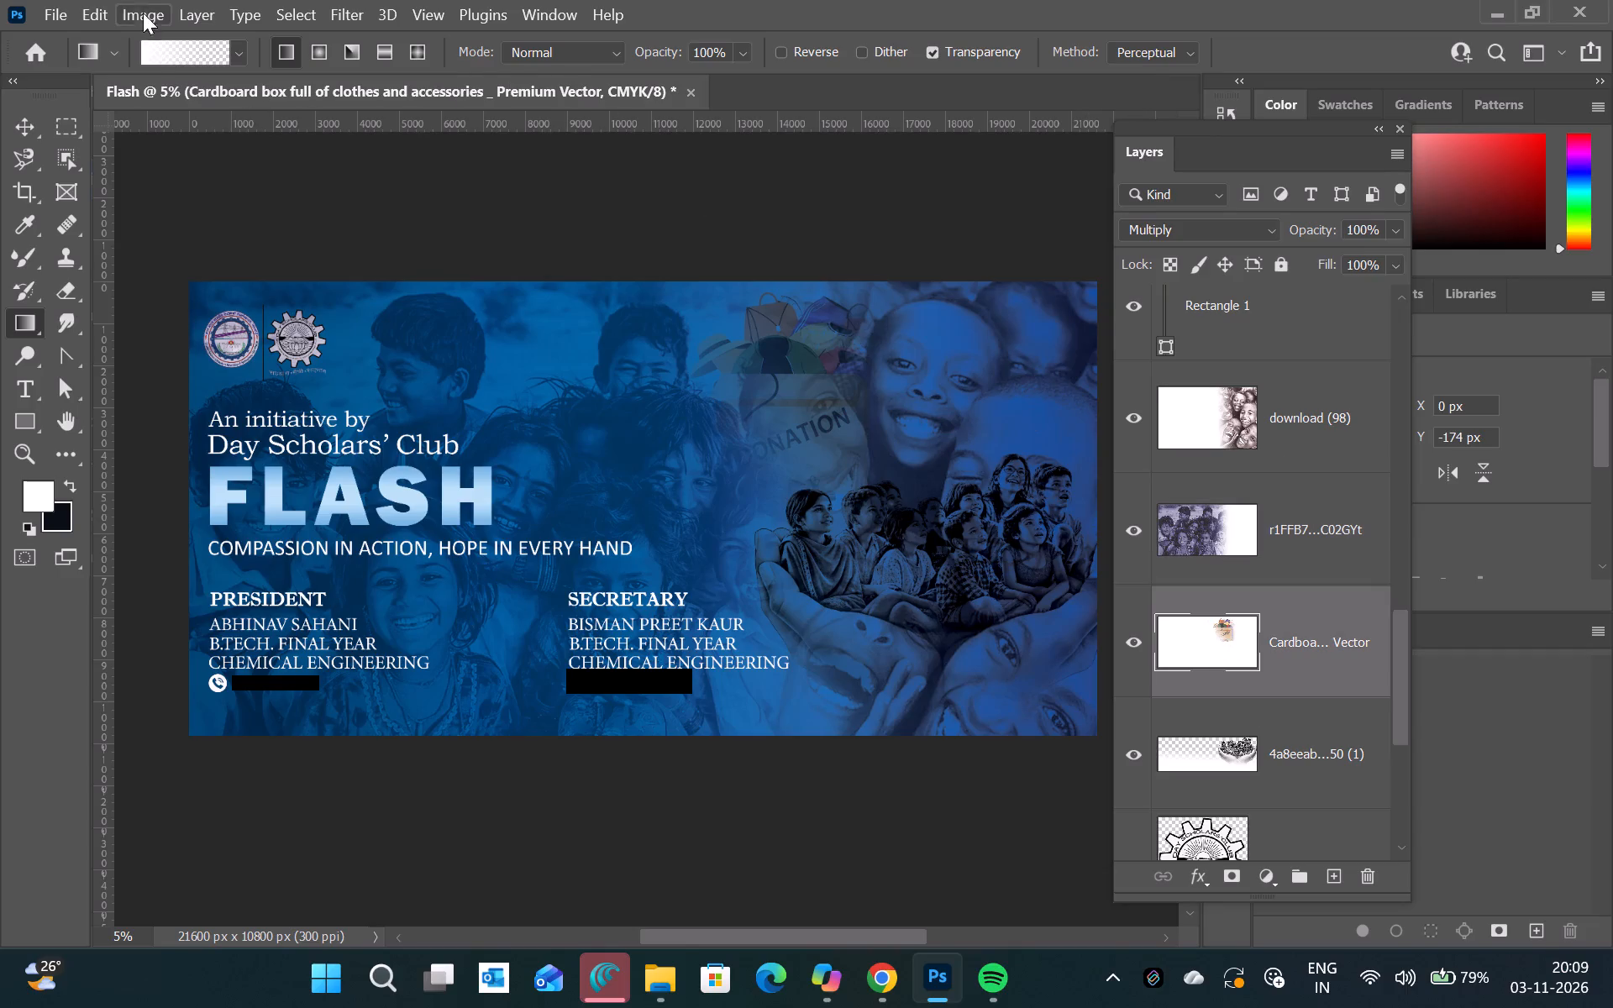
click(126, 8)
click(186, 73)
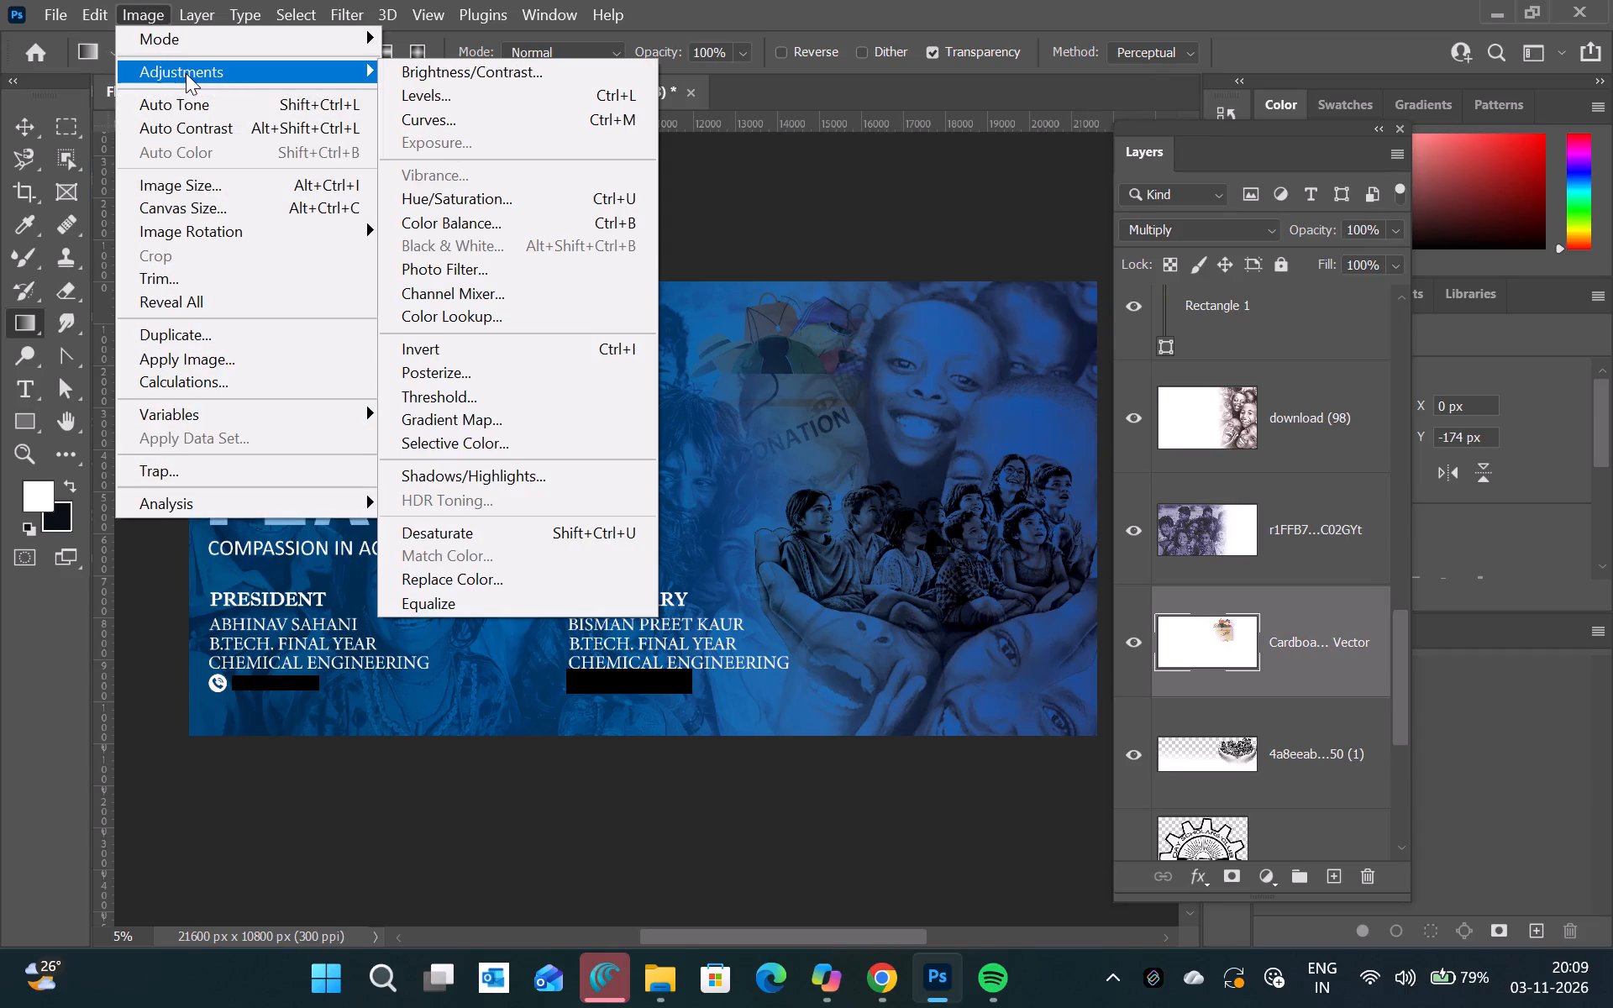
click(490, 197)
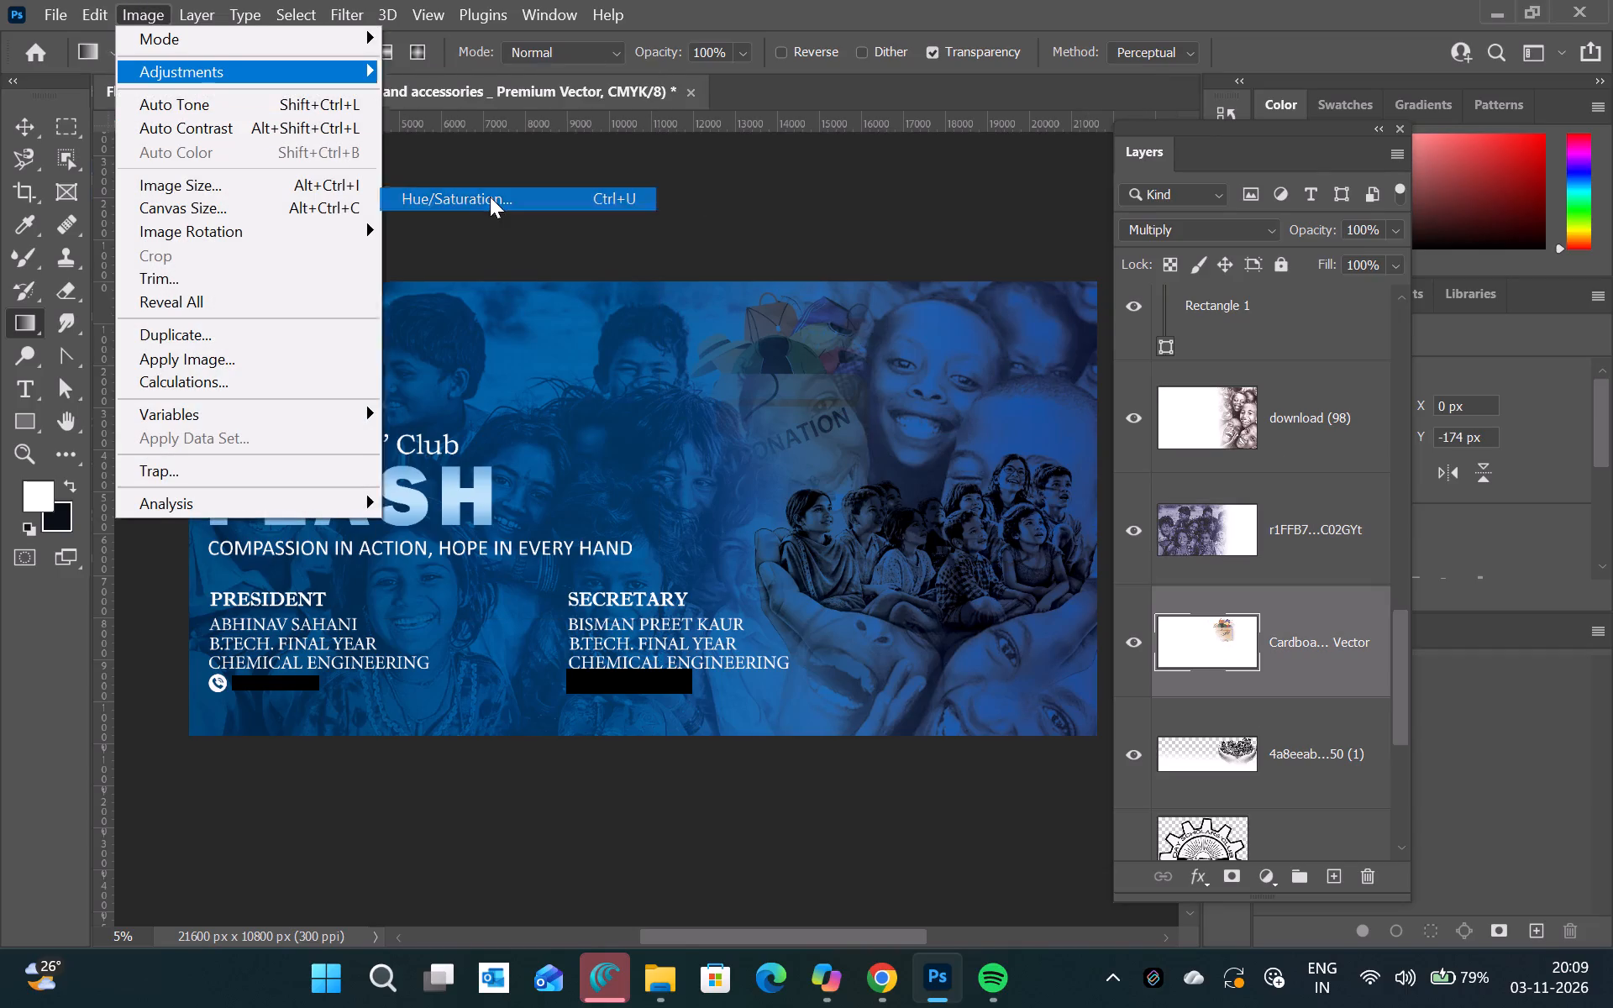
drag(1068, 382, 999, 382)
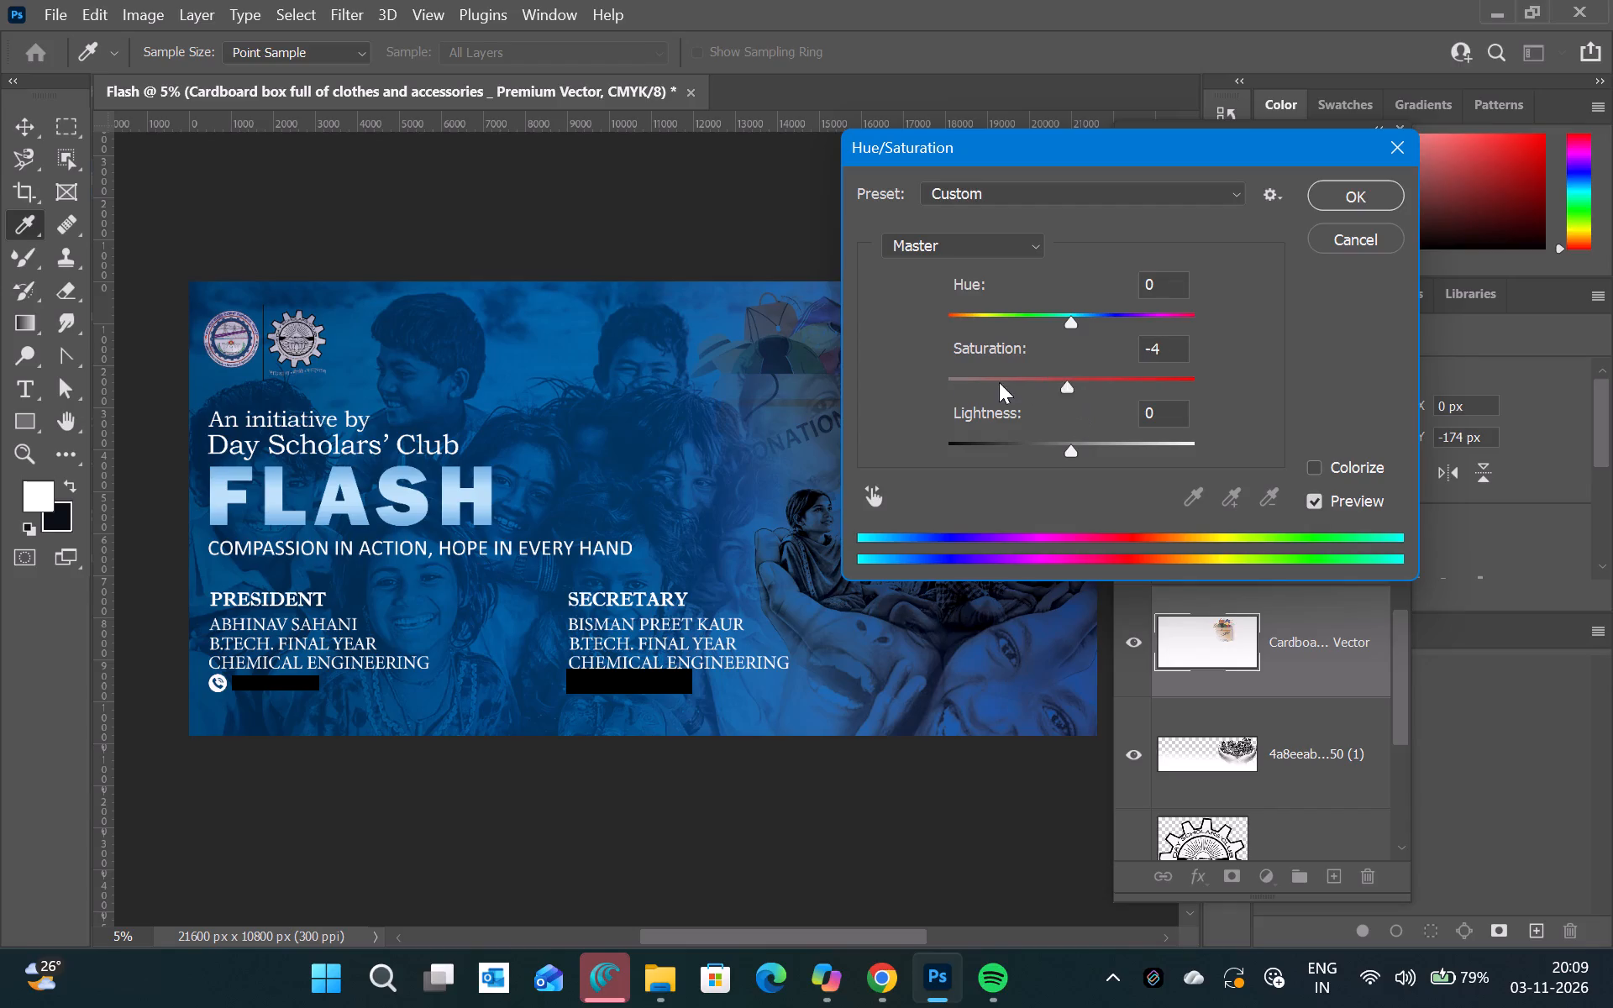
drag(999, 382, 938, 388)
click(1074, 318)
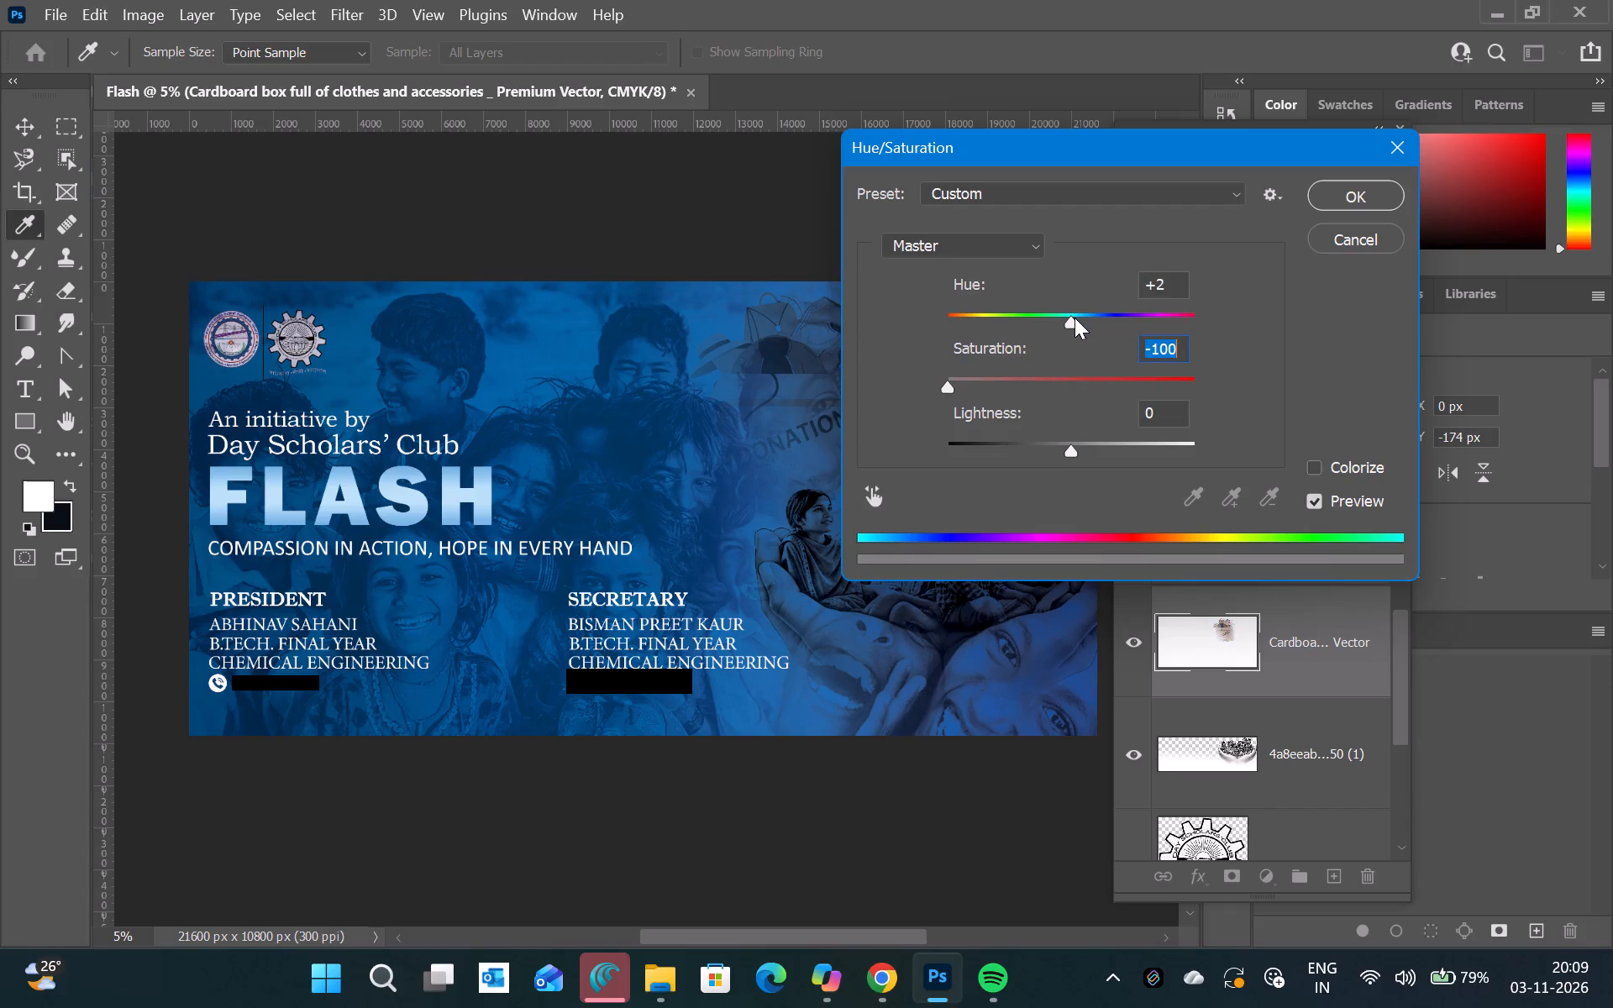
click(1314, 469)
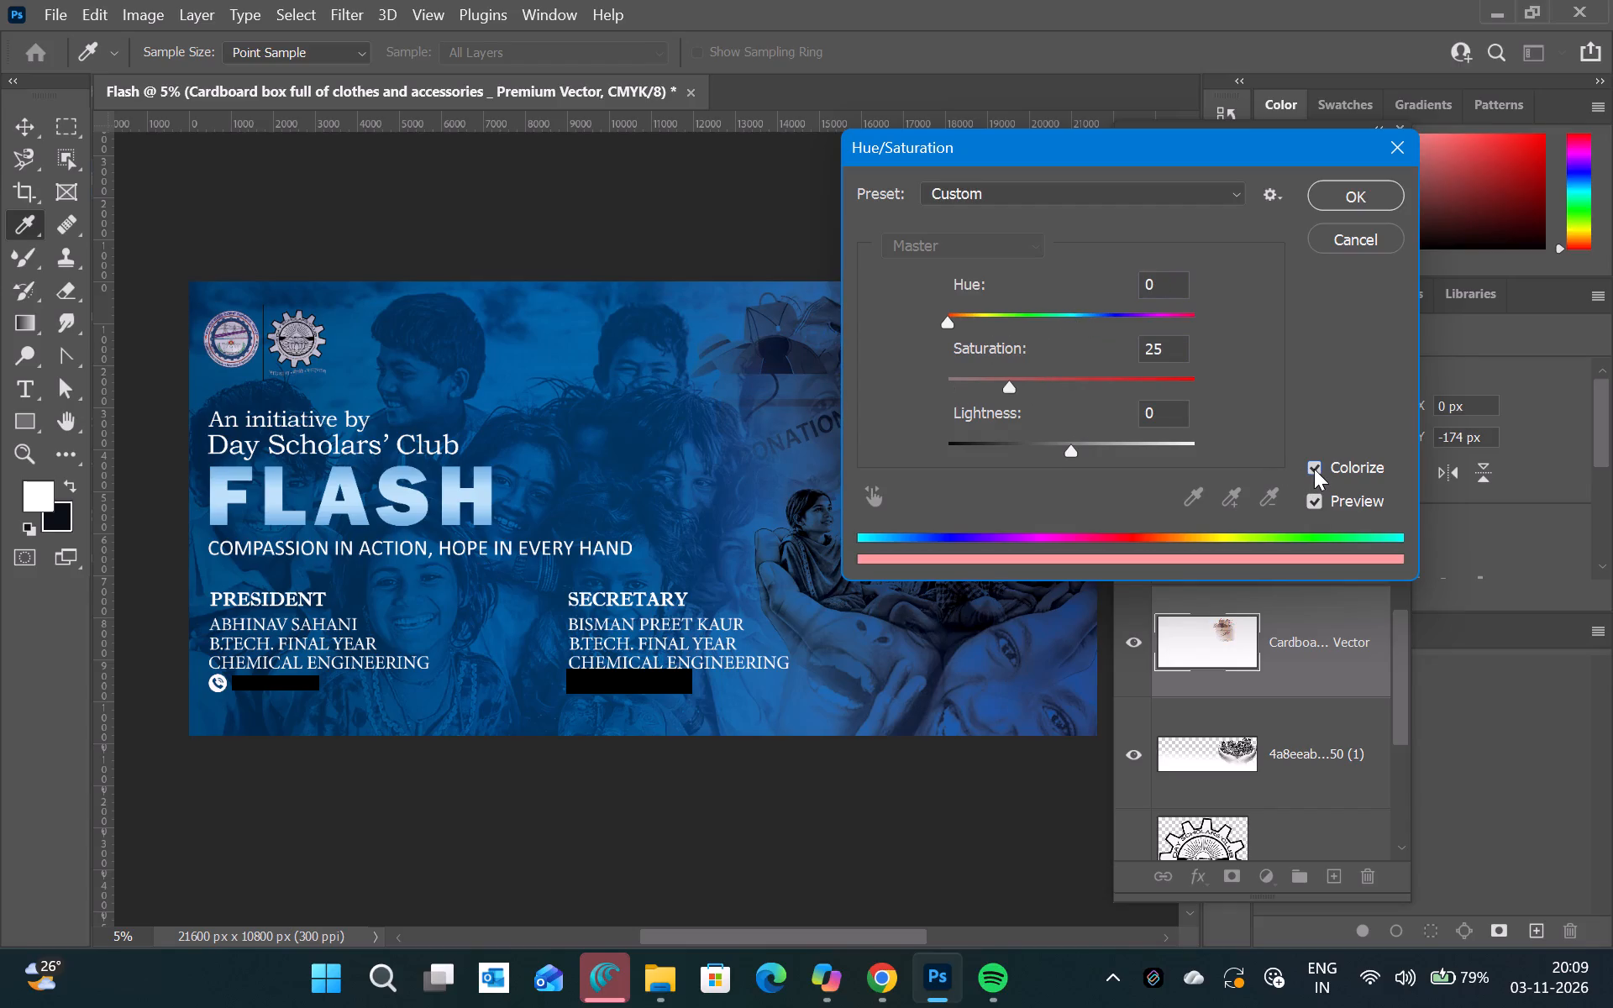
drag(947, 318, 1086, 321)
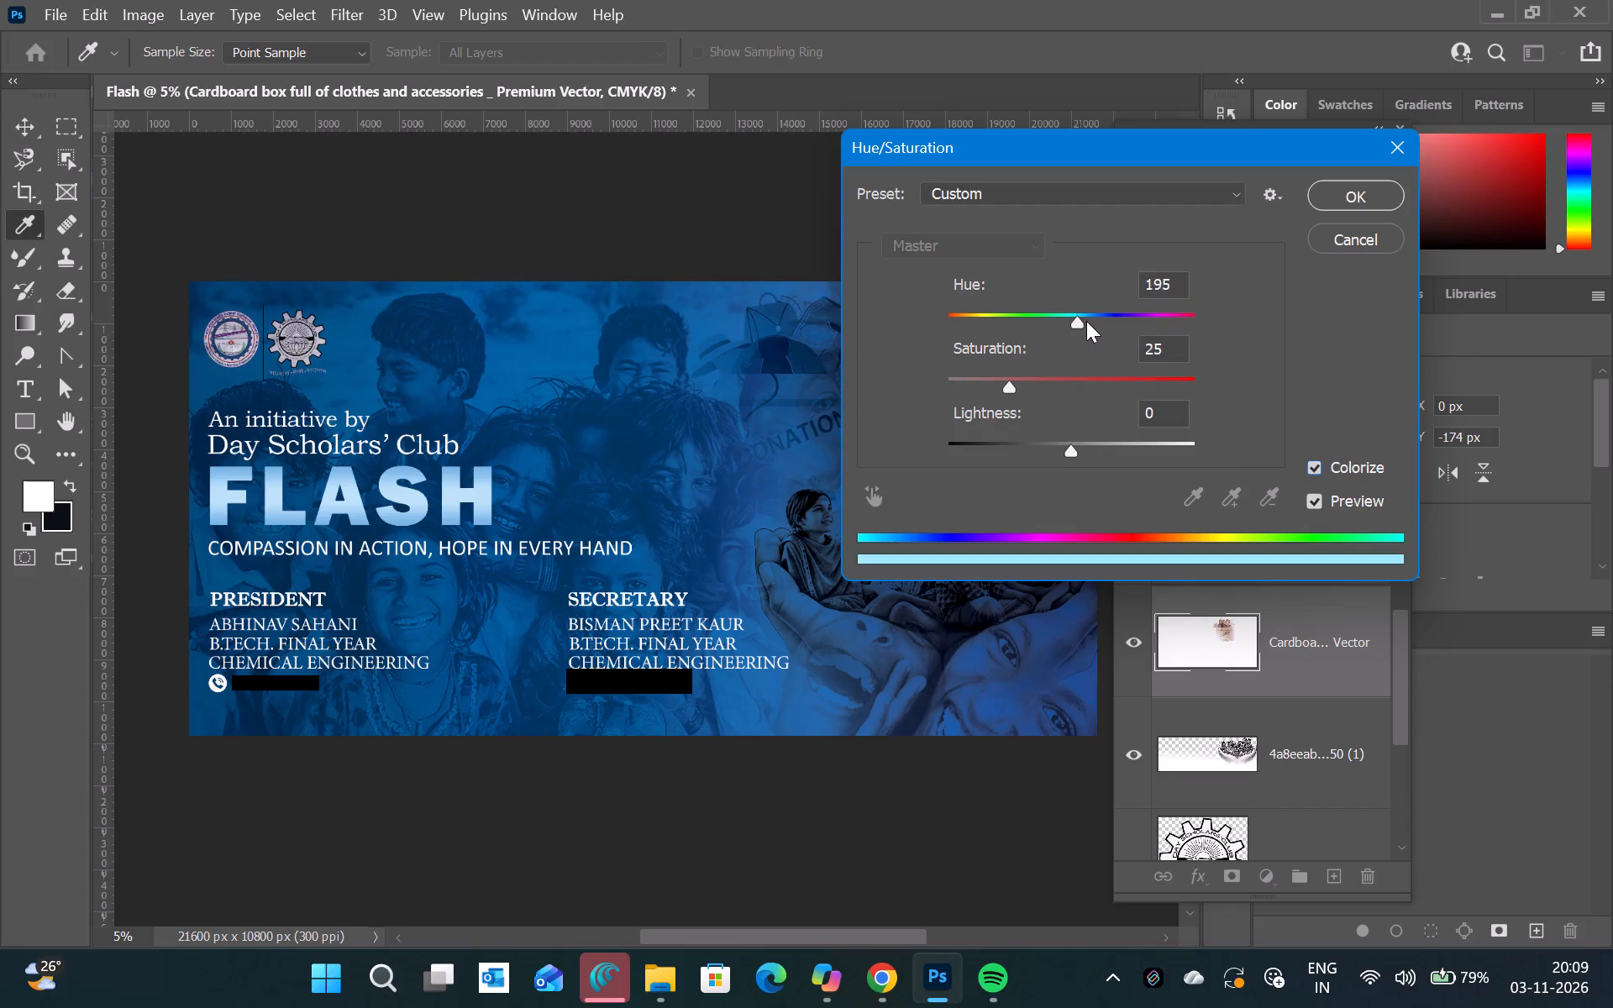
drag(1086, 321, 1119, 319)
click(1364, 192)
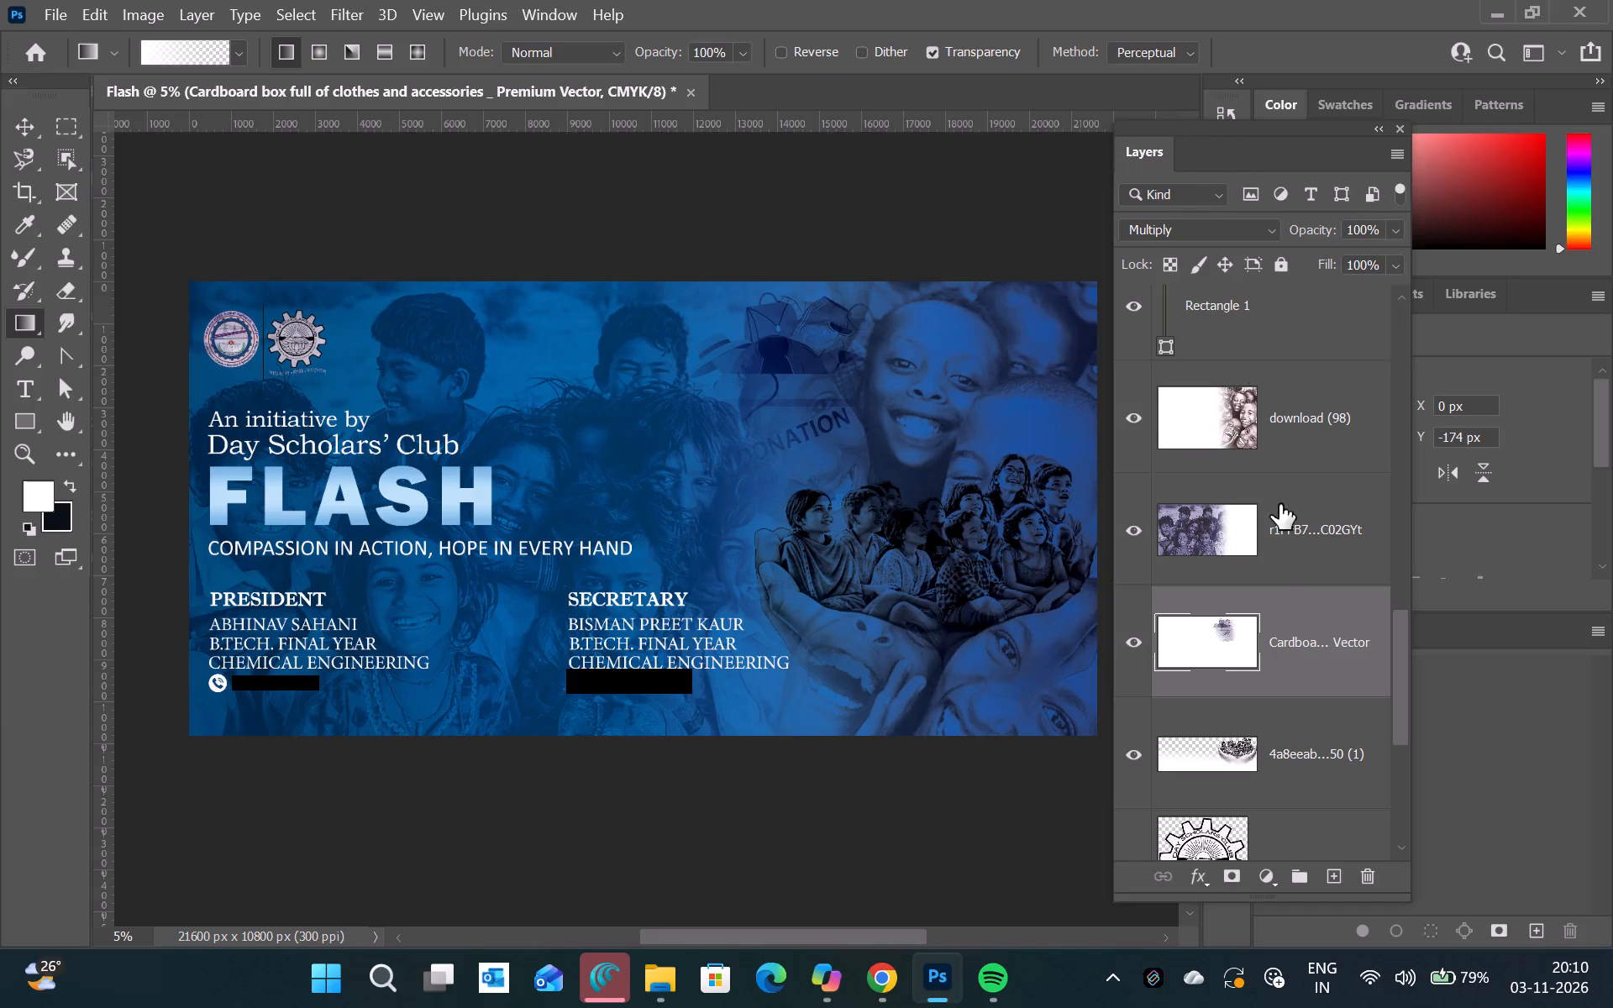
Move the seated children and hands layer above the group photo and the download (98) layer, directly beneath Rectangle 1.
scroll(1274, 670, down, 1)
drag(1284, 670, 1270, 526)
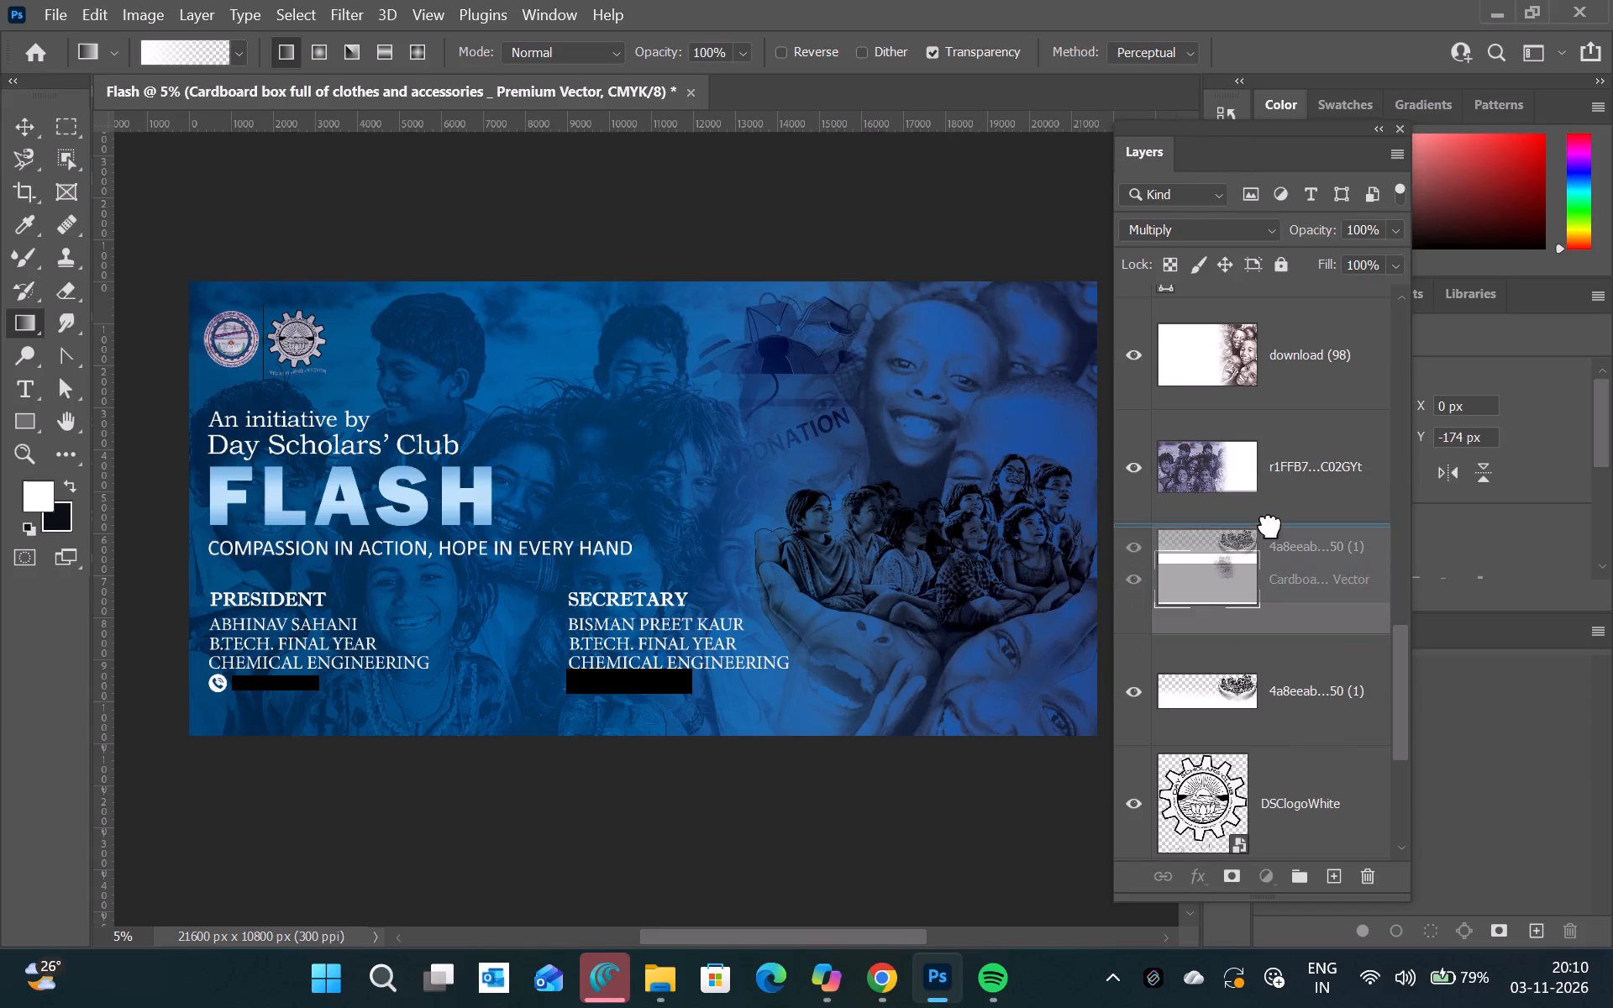
drag(1270, 526, 1262, 419)
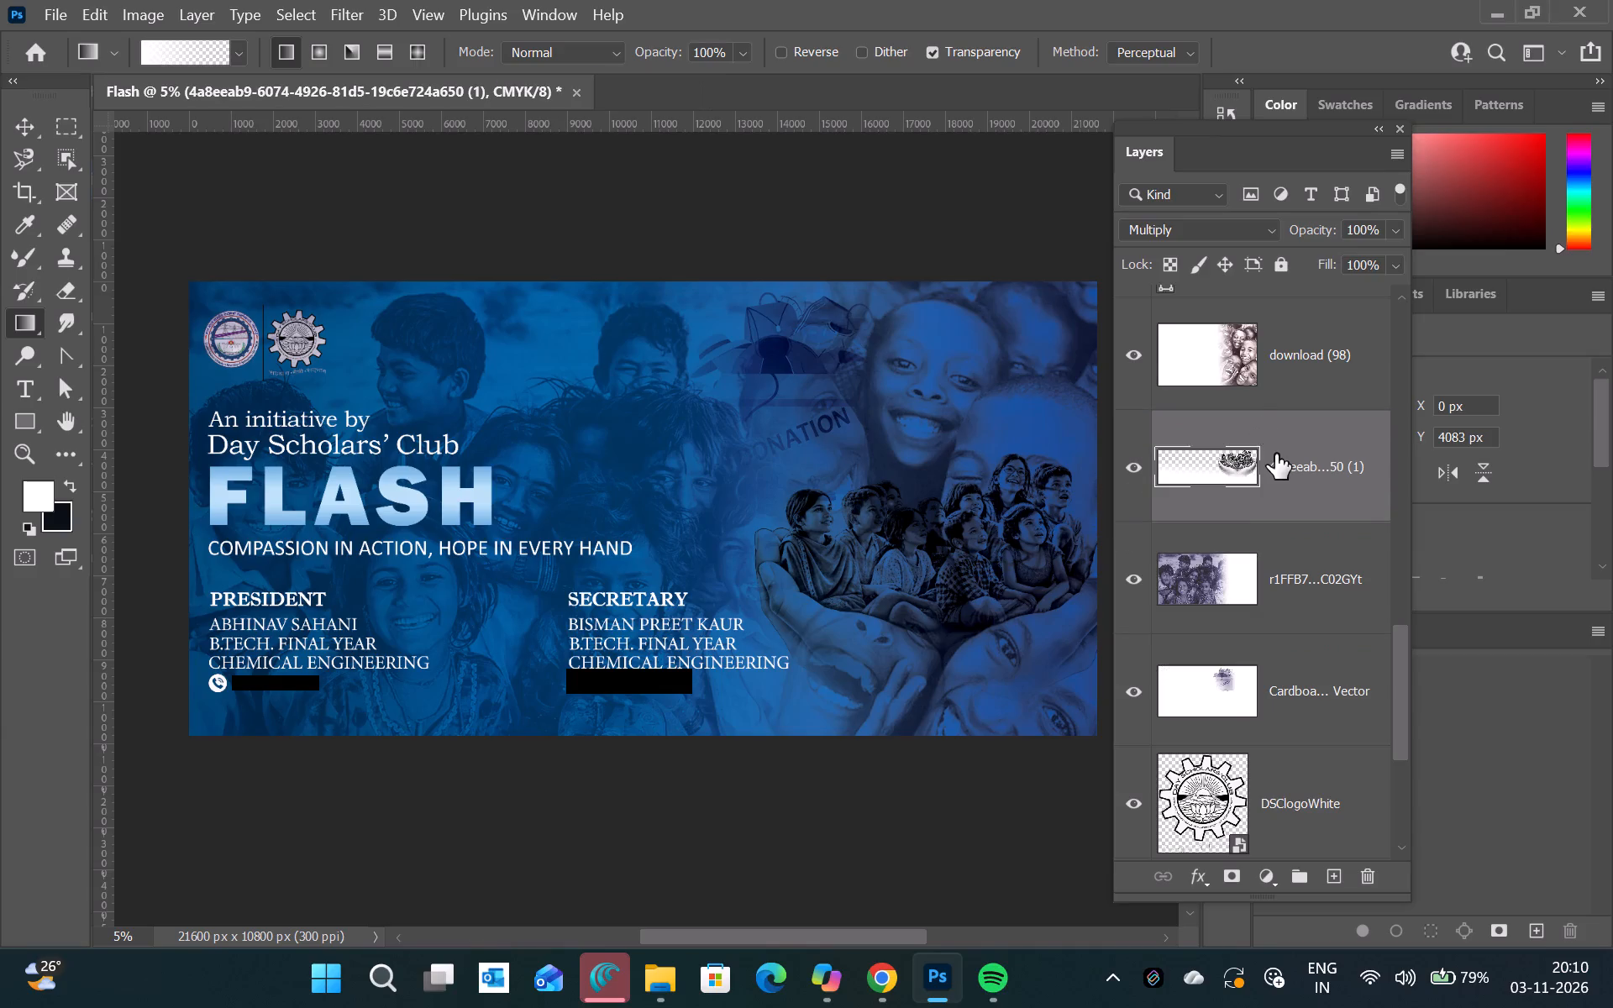
drag(1275, 454, 1278, 326)
scroll(1282, 379, up, 1)
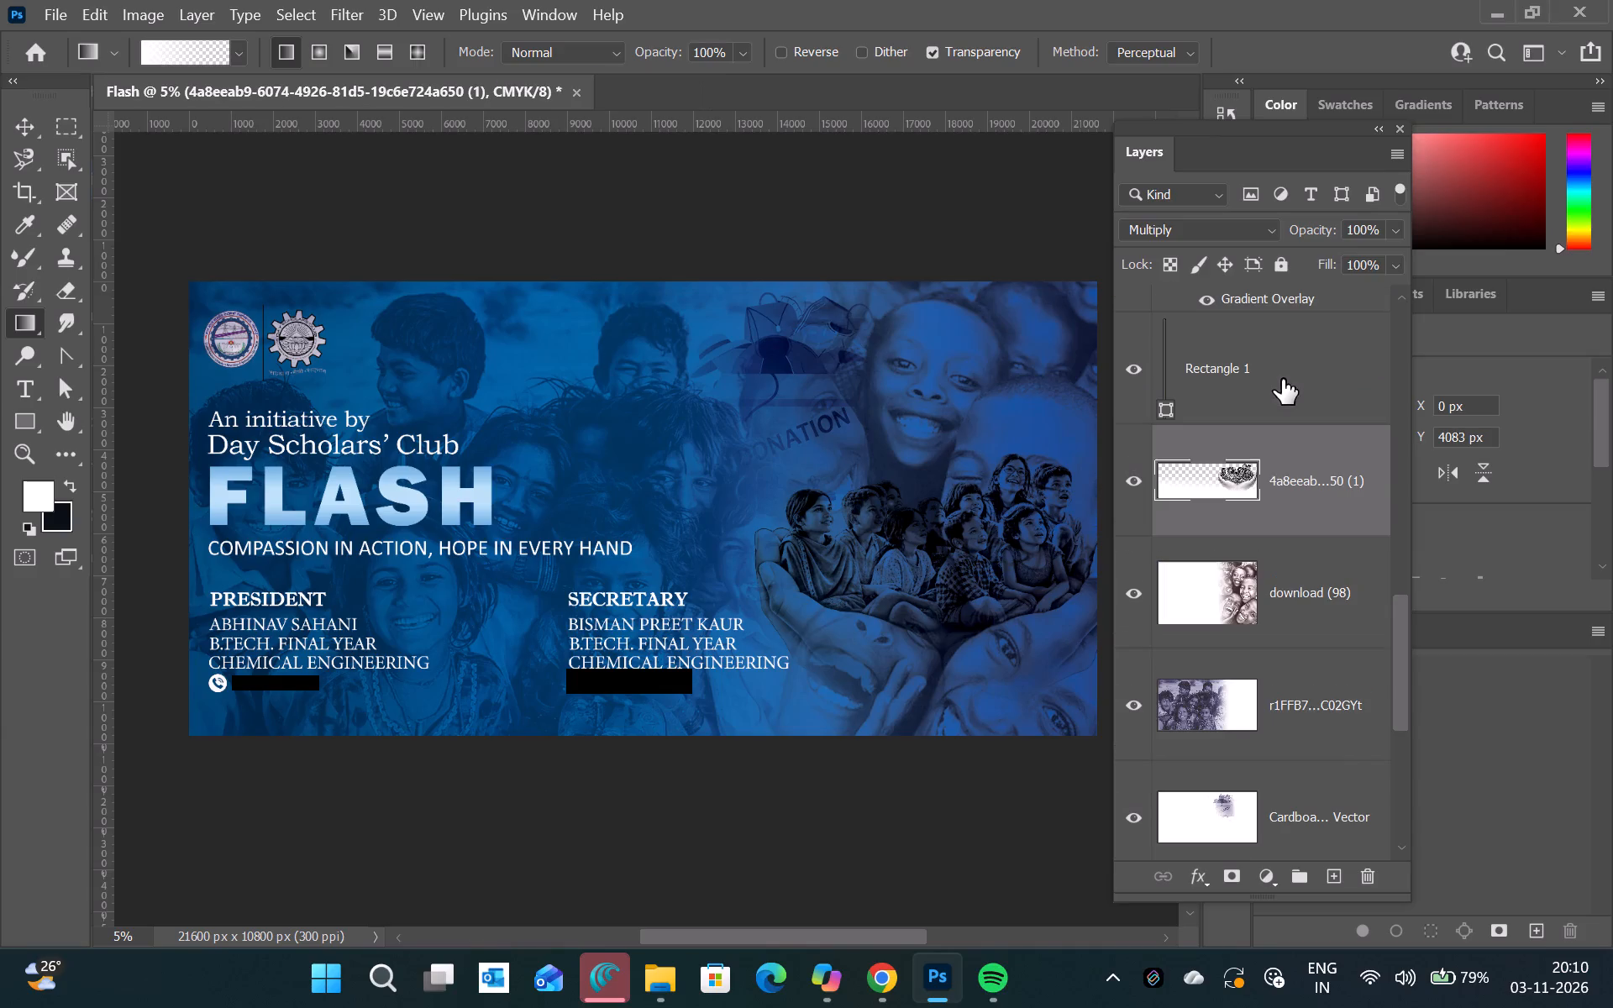
Set the blend mode of the seated children and hands layer to Normal.
scroll(1282, 379, up, 1)
click(1249, 496)
click(1261, 231)
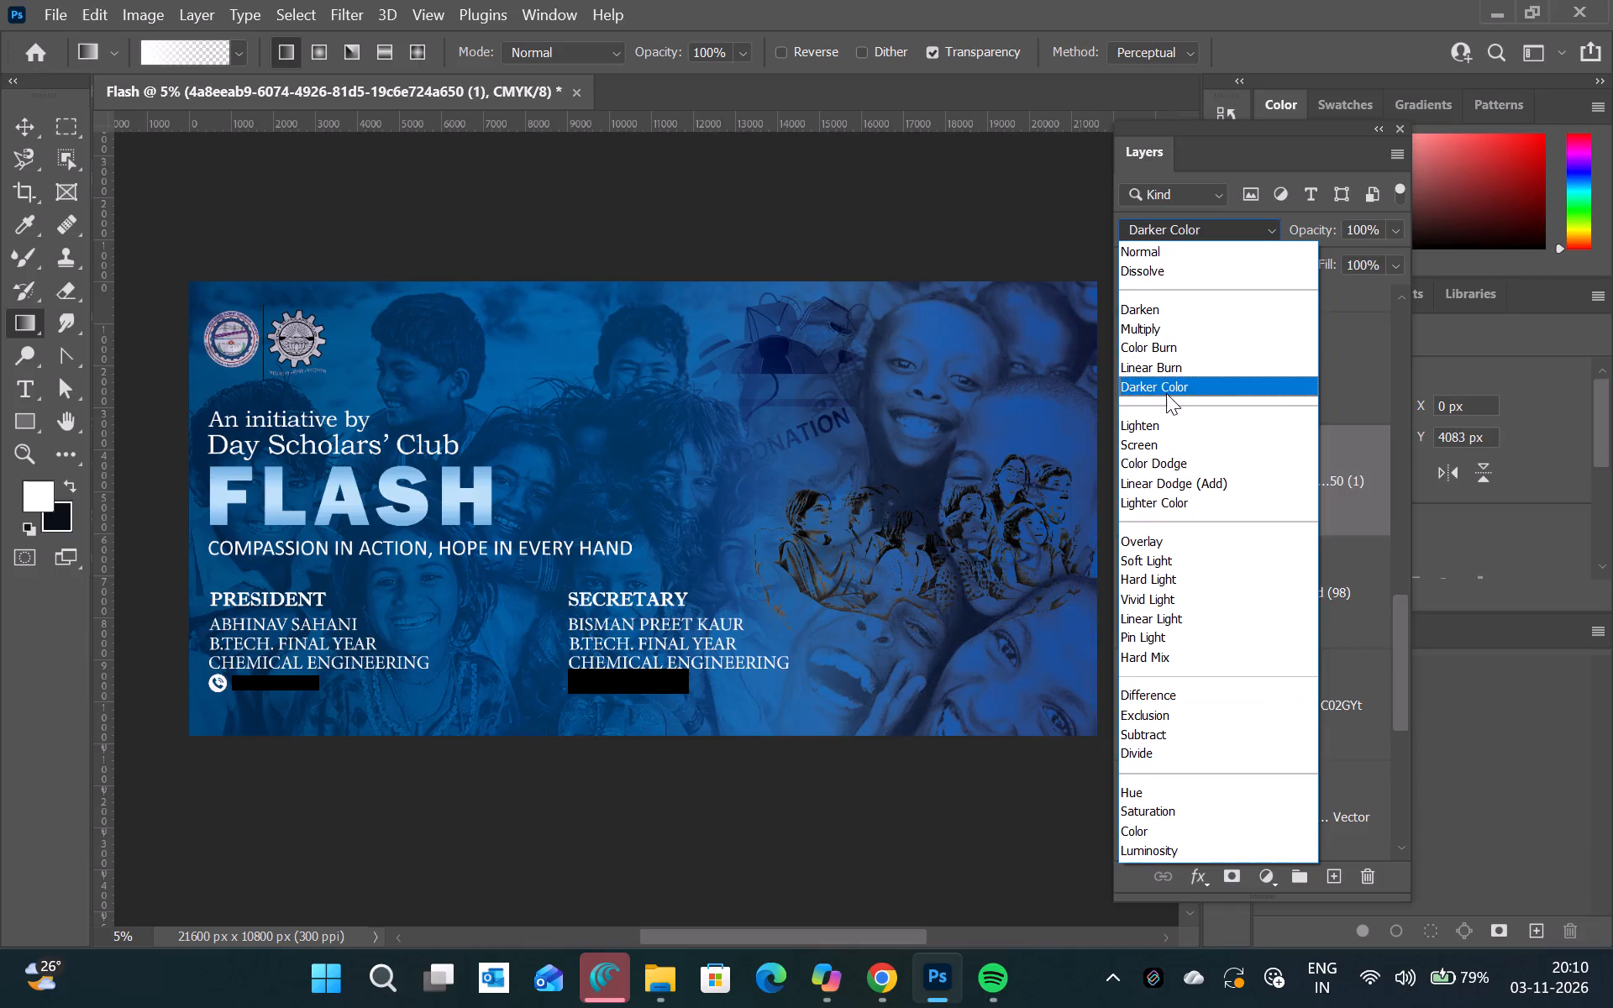
click(1195, 245)
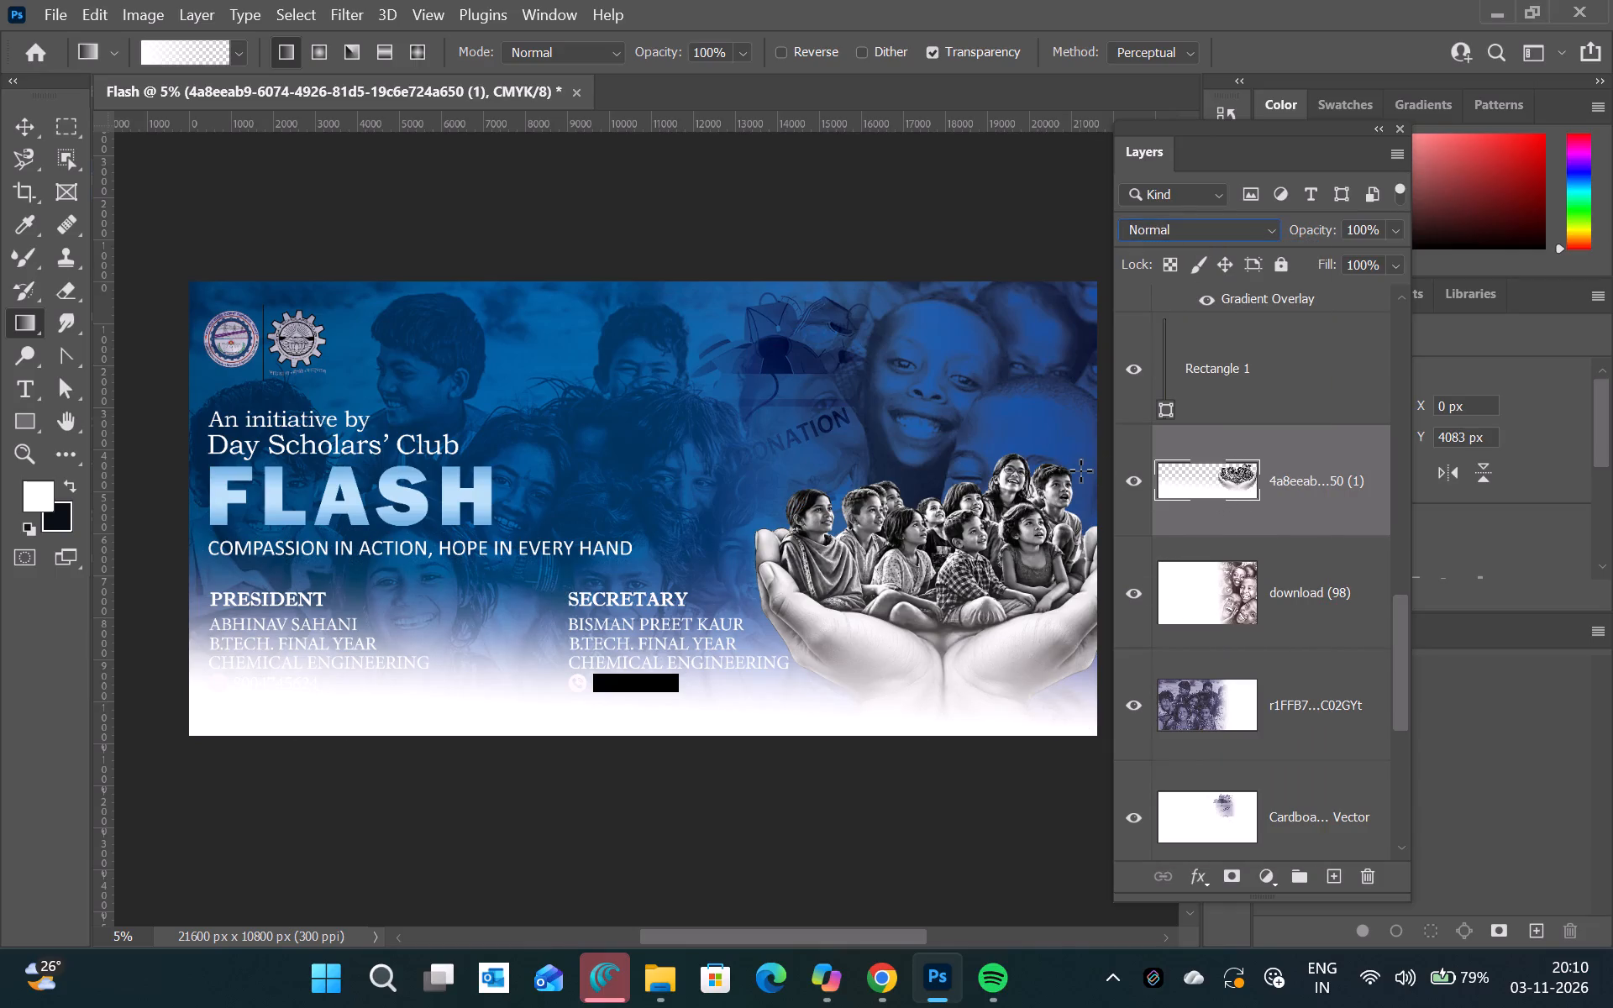
Erase the layer's white fade behind the President and Secretary details along the banner's bottom, enlarging the eraser to 2165 px.
click(66, 295)
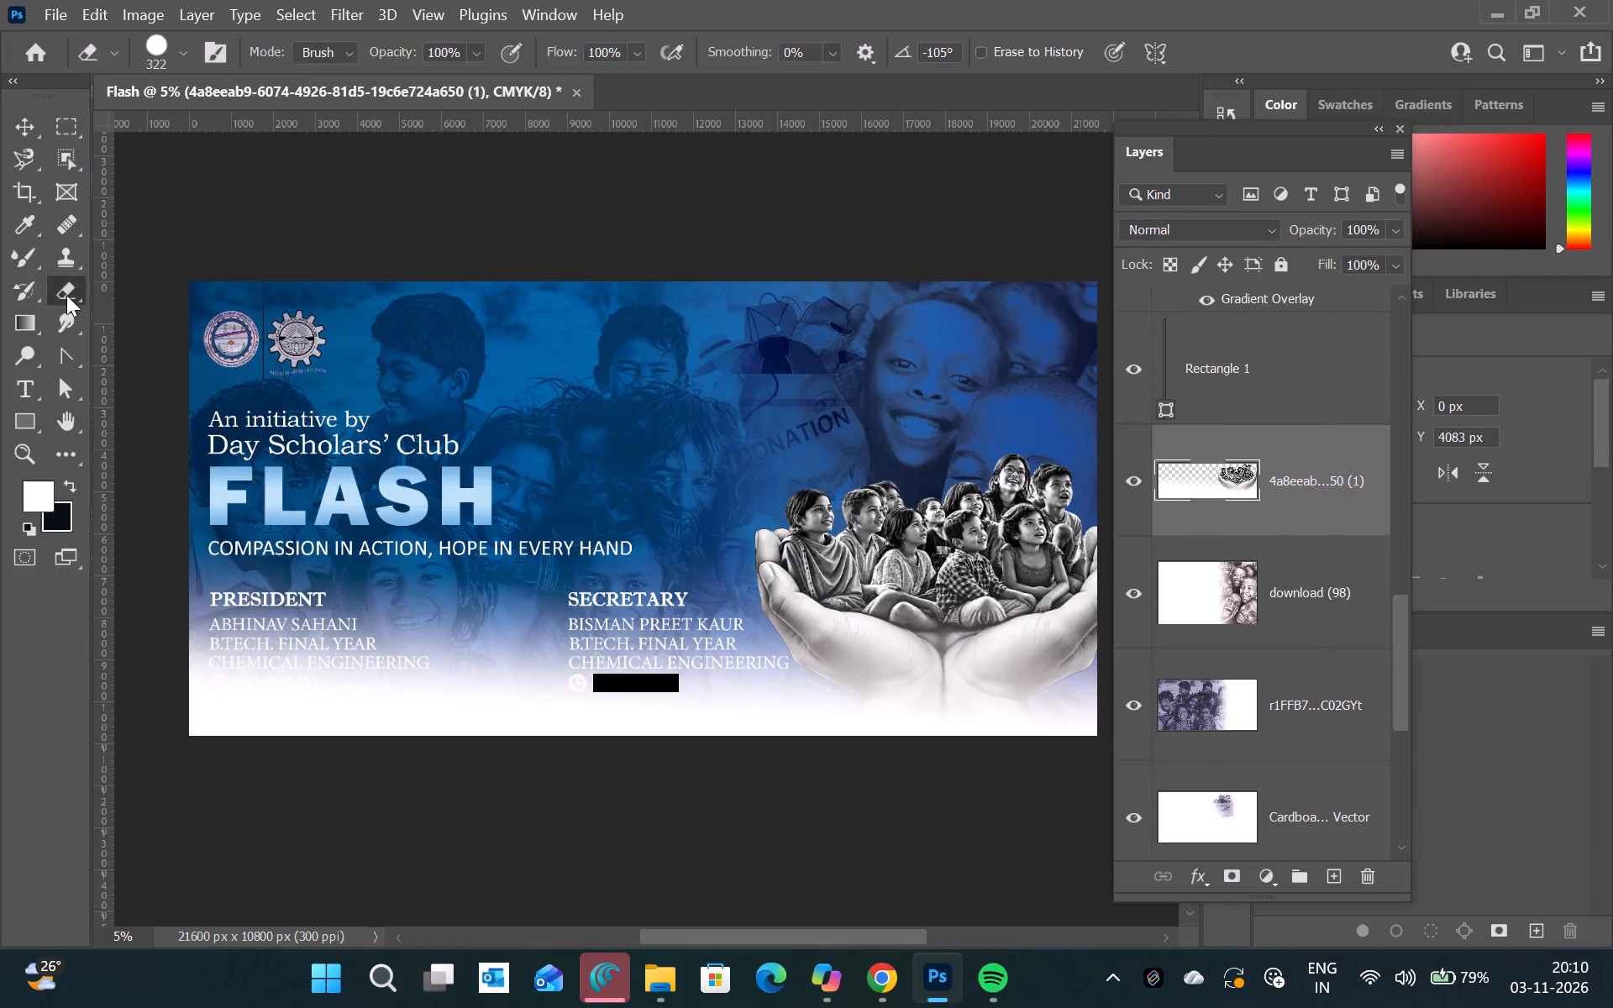
drag(280, 692, 445, 584)
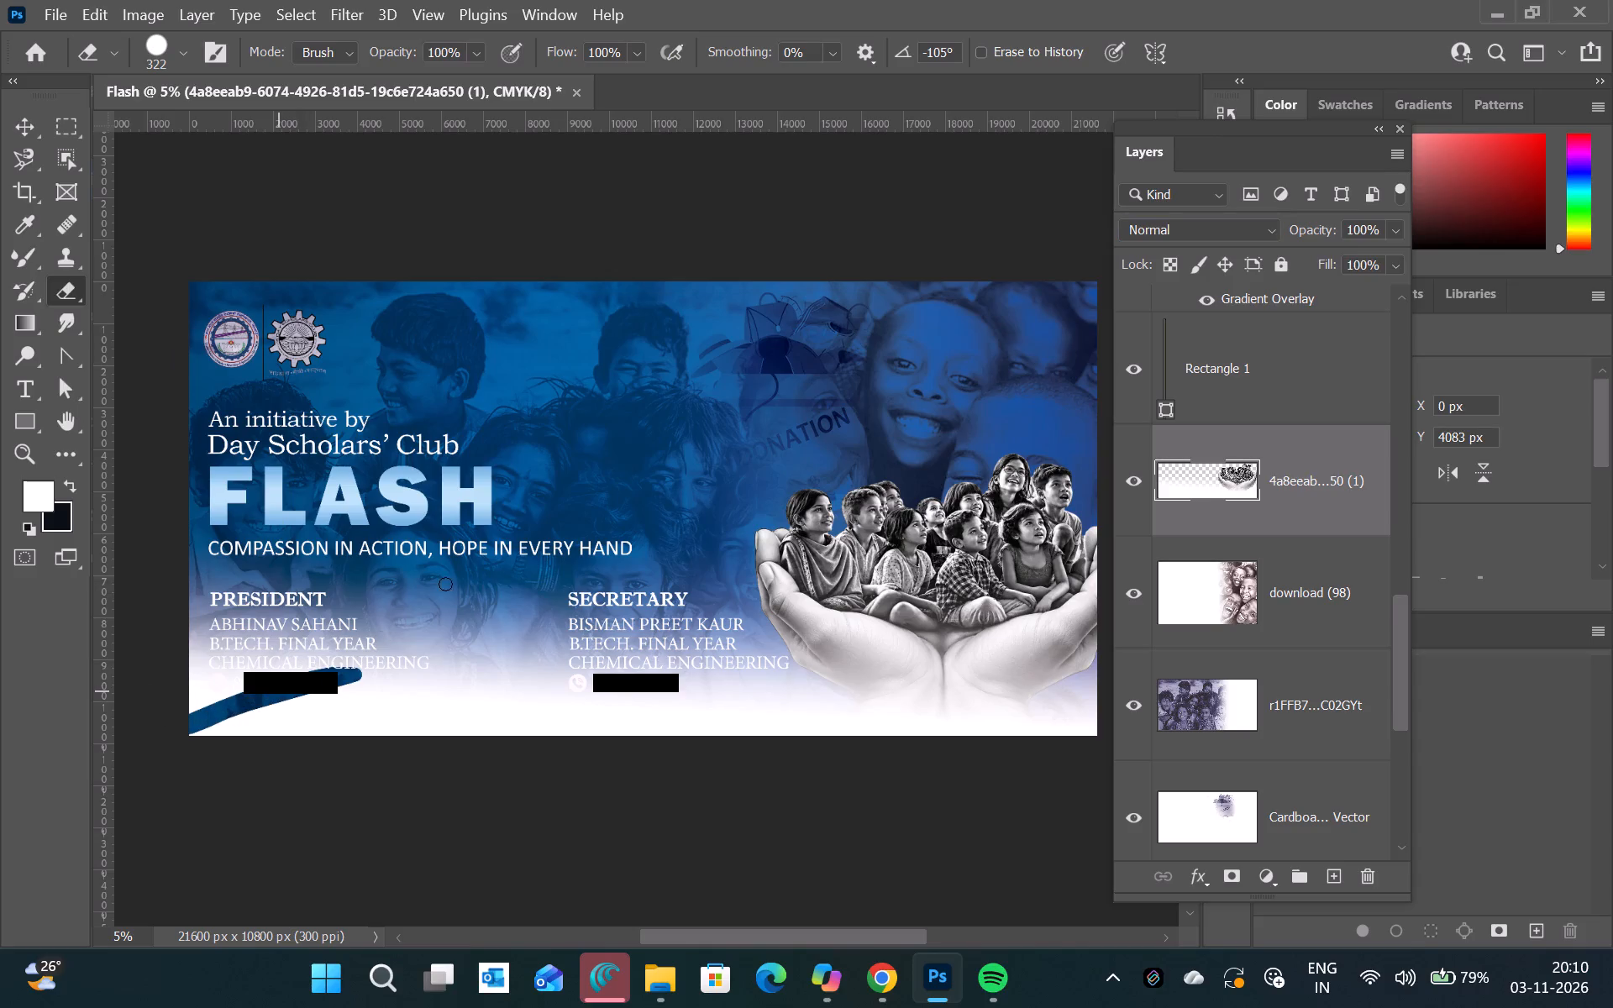
drag(445, 584, 233, 645)
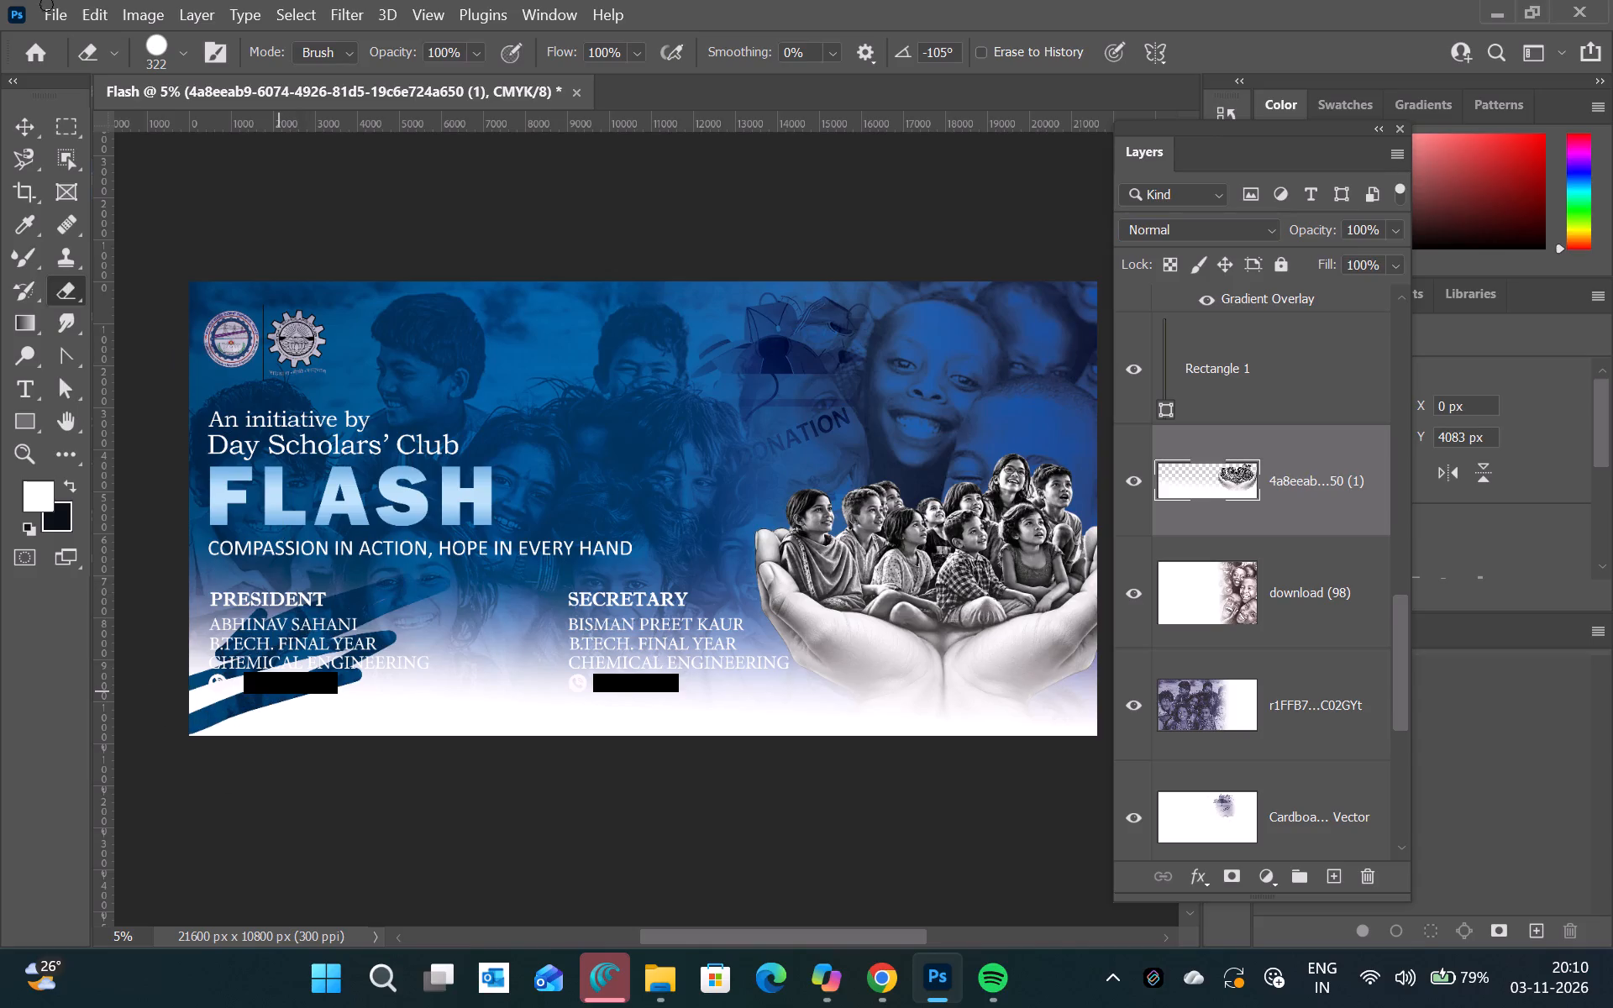
click(179, 53)
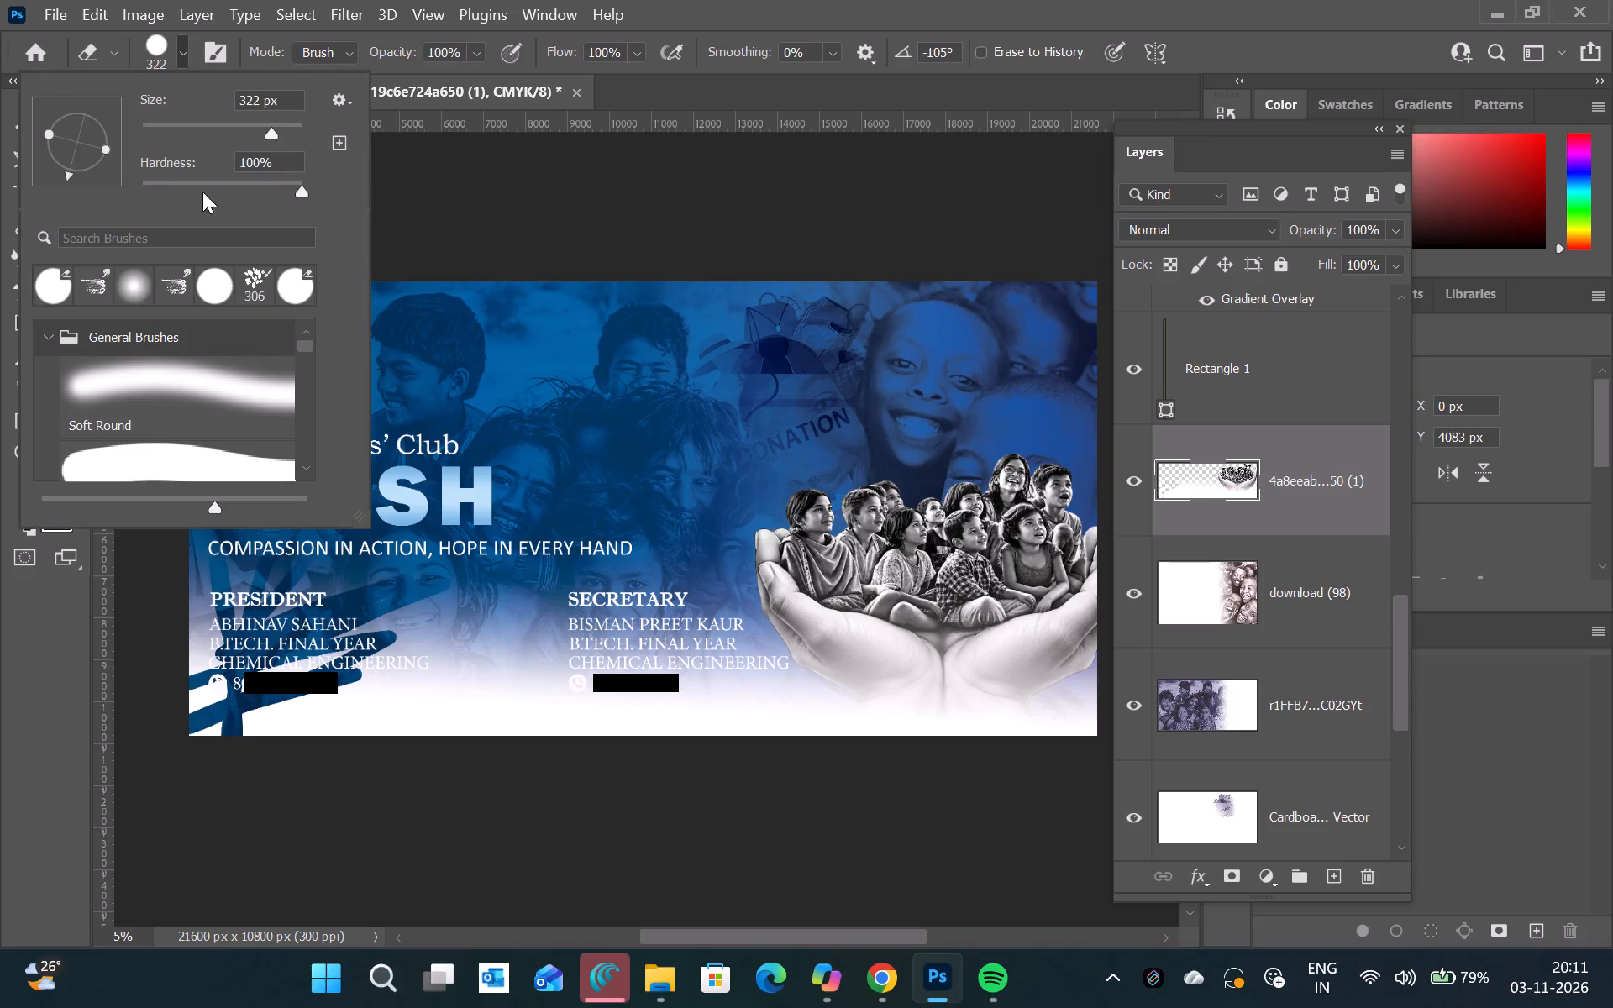
click(282, 125)
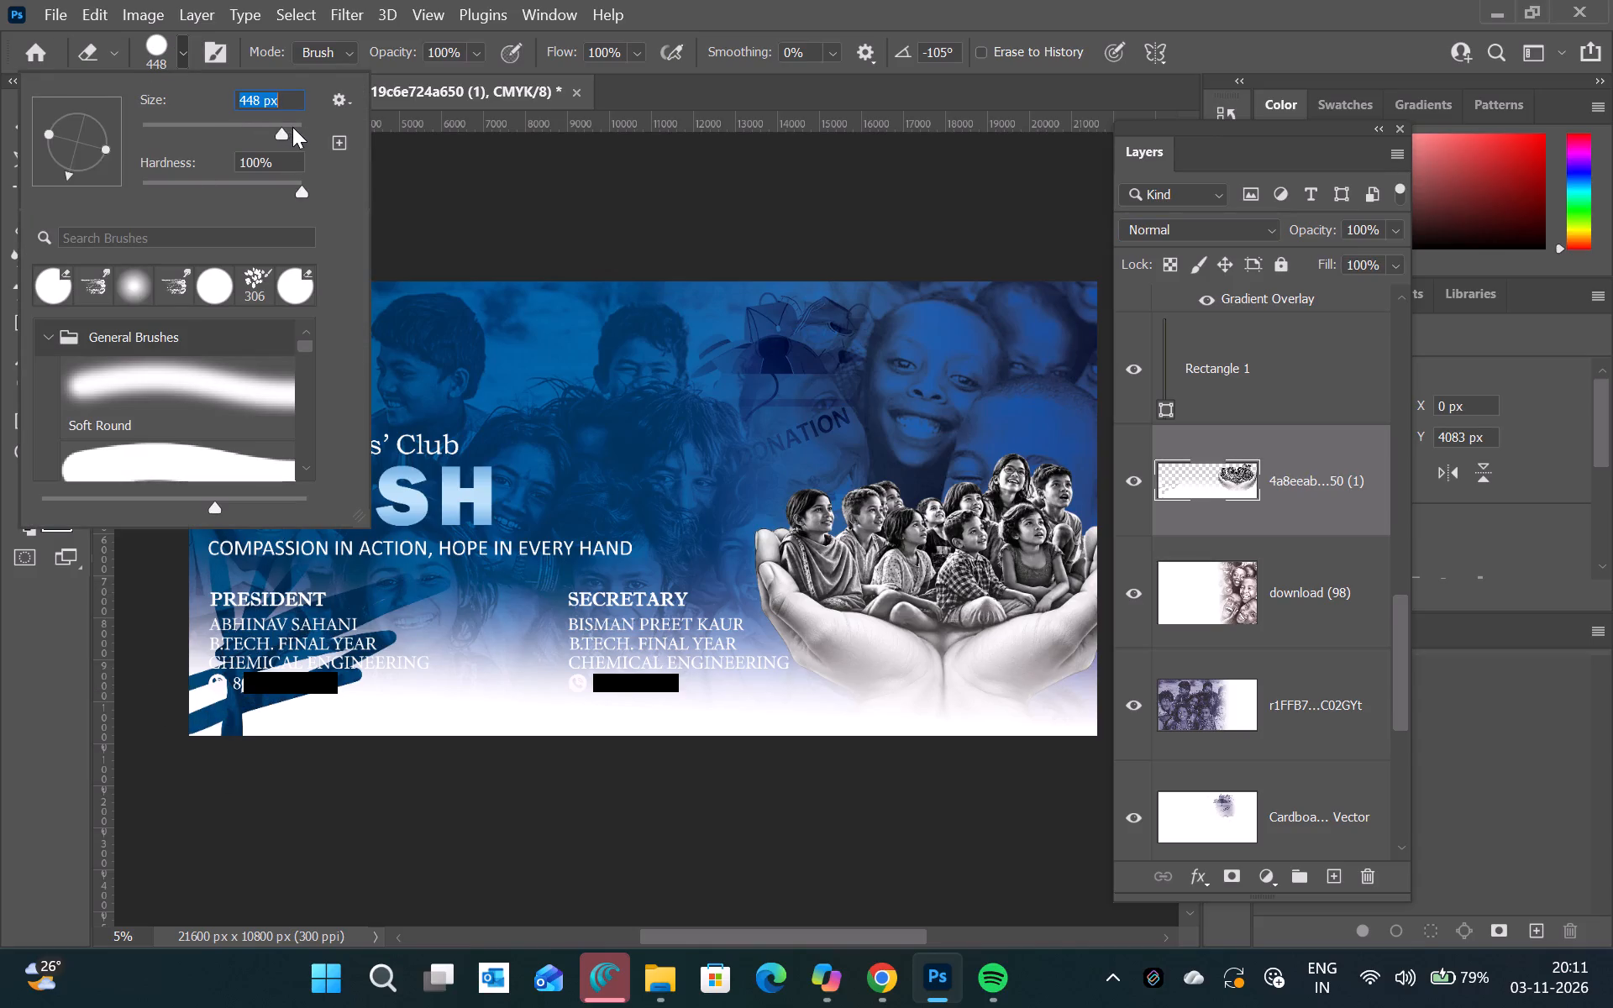
click(292, 127)
drag(407, 671, 162, 530)
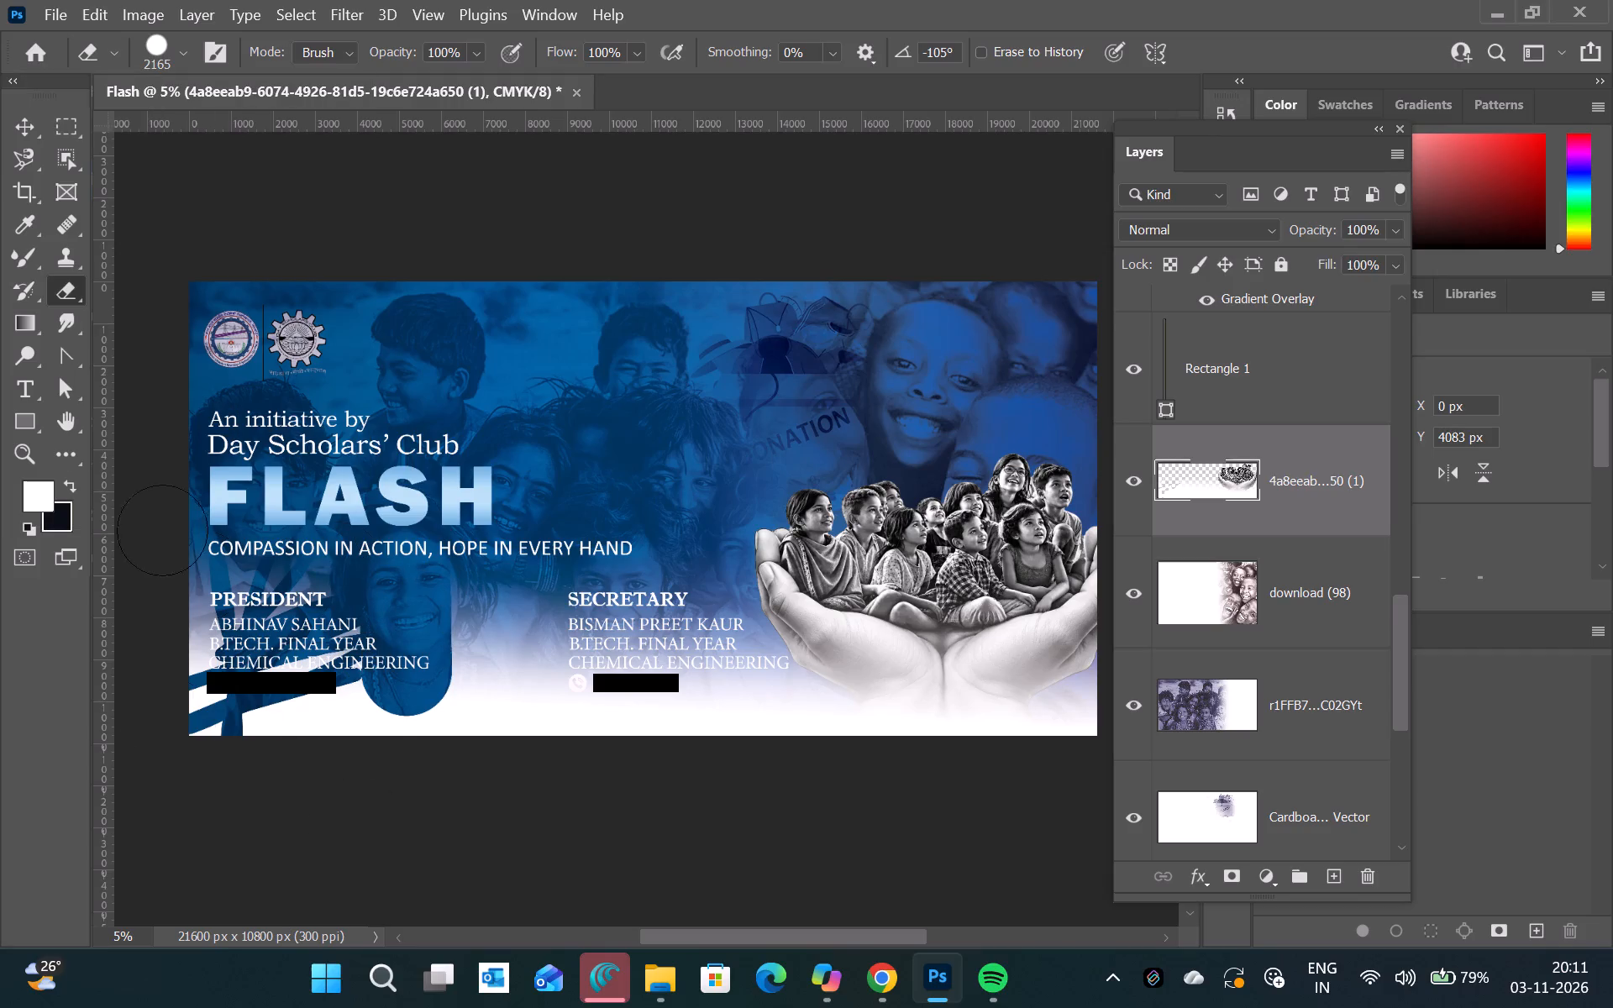
drag(162, 530, 572, 676)
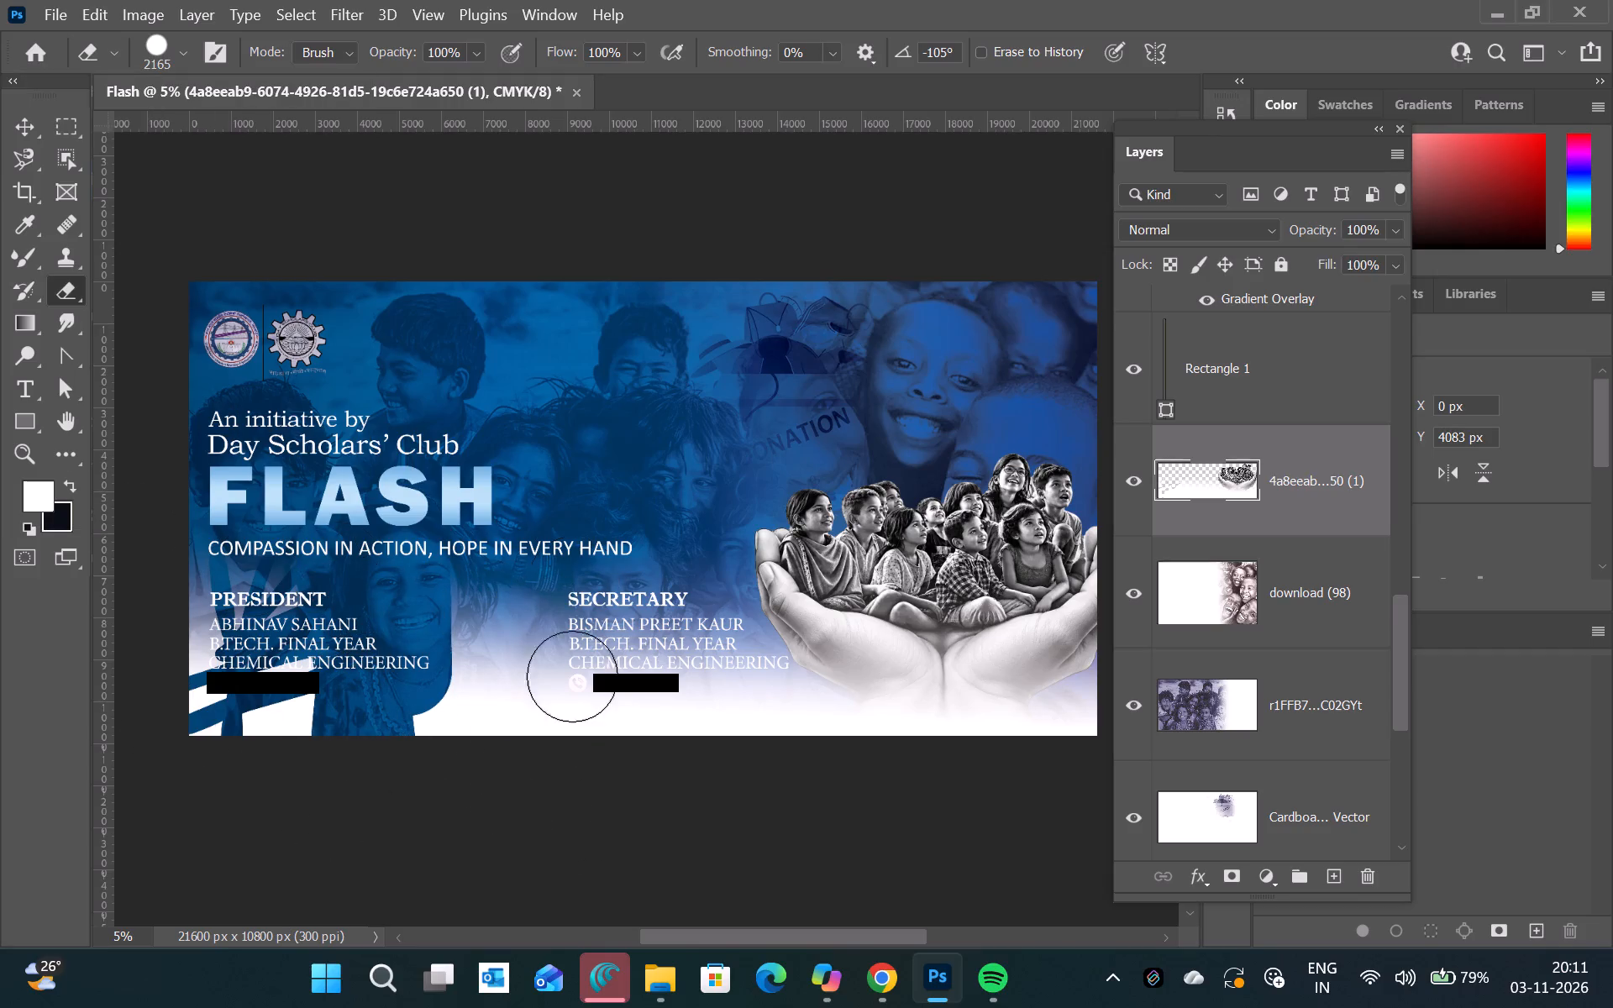
drag(572, 676, 455, 617)
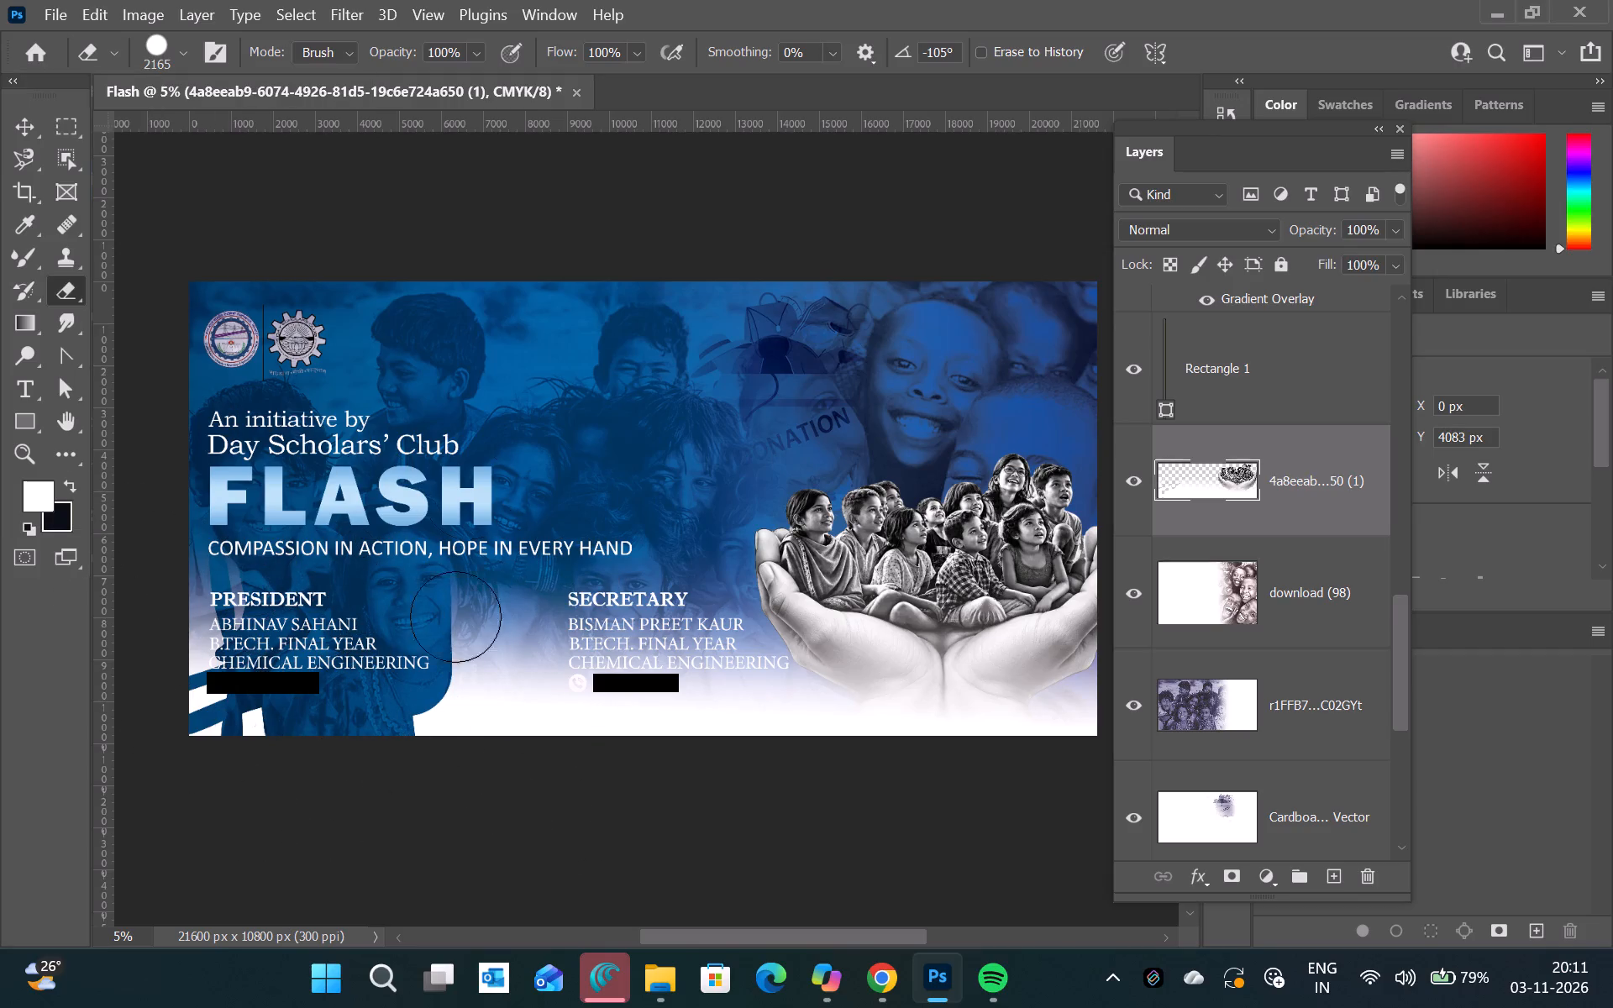
drag(455, 617, 606, 711)
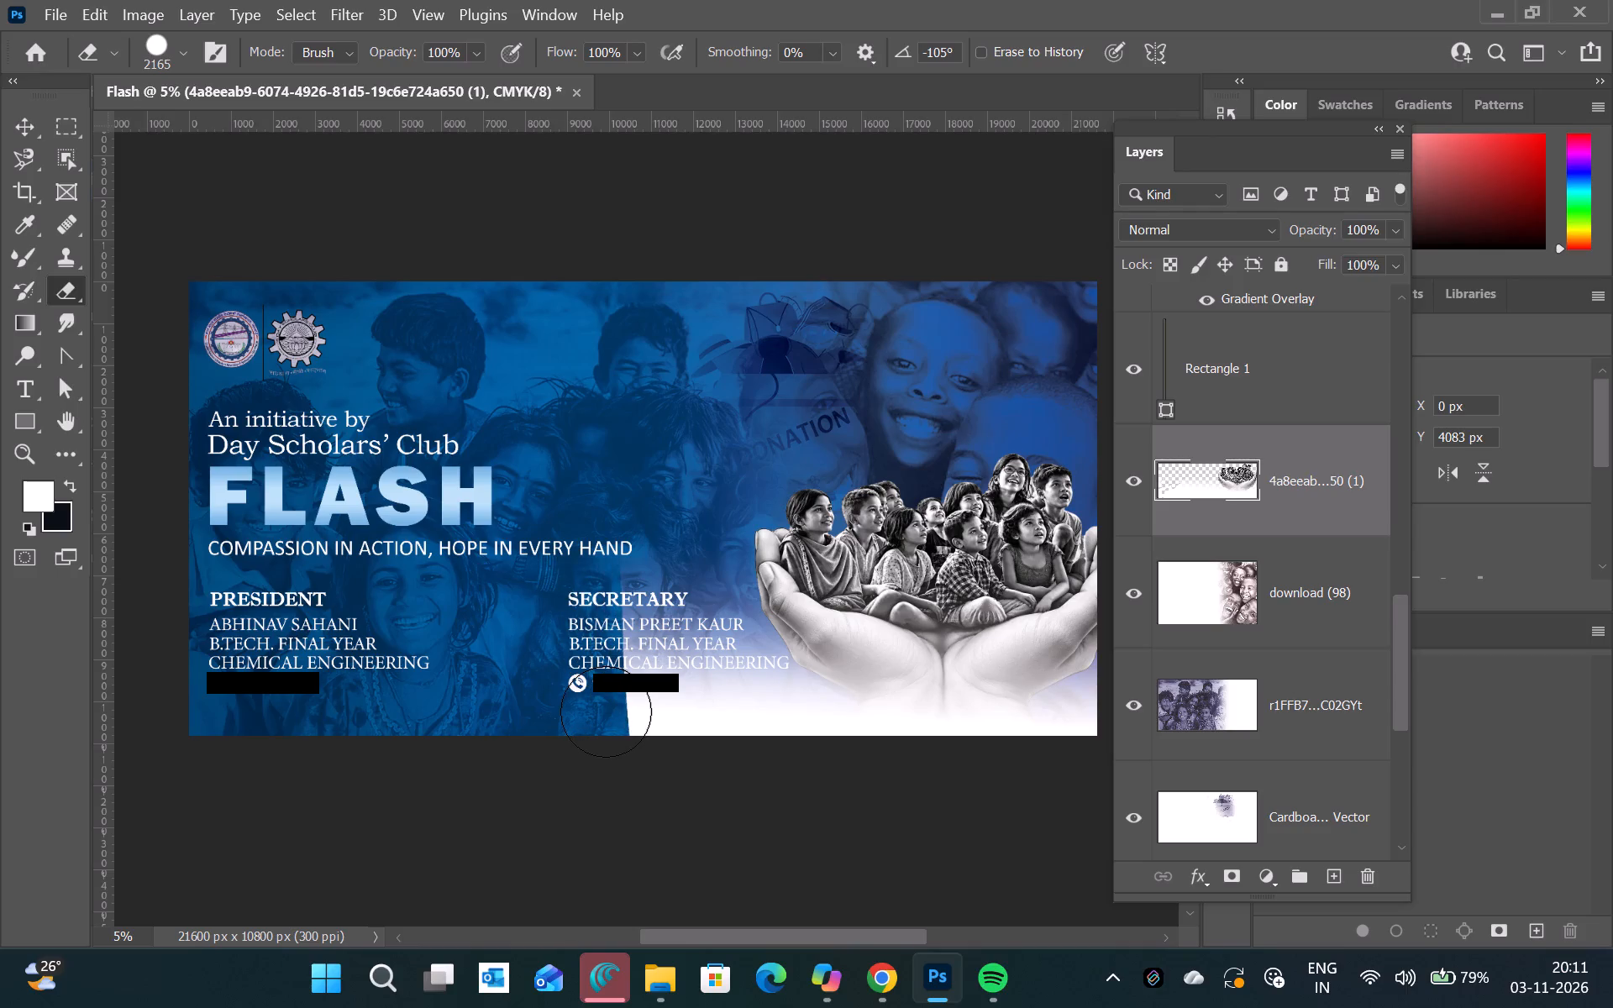
drag(700, 684, 693, 721)
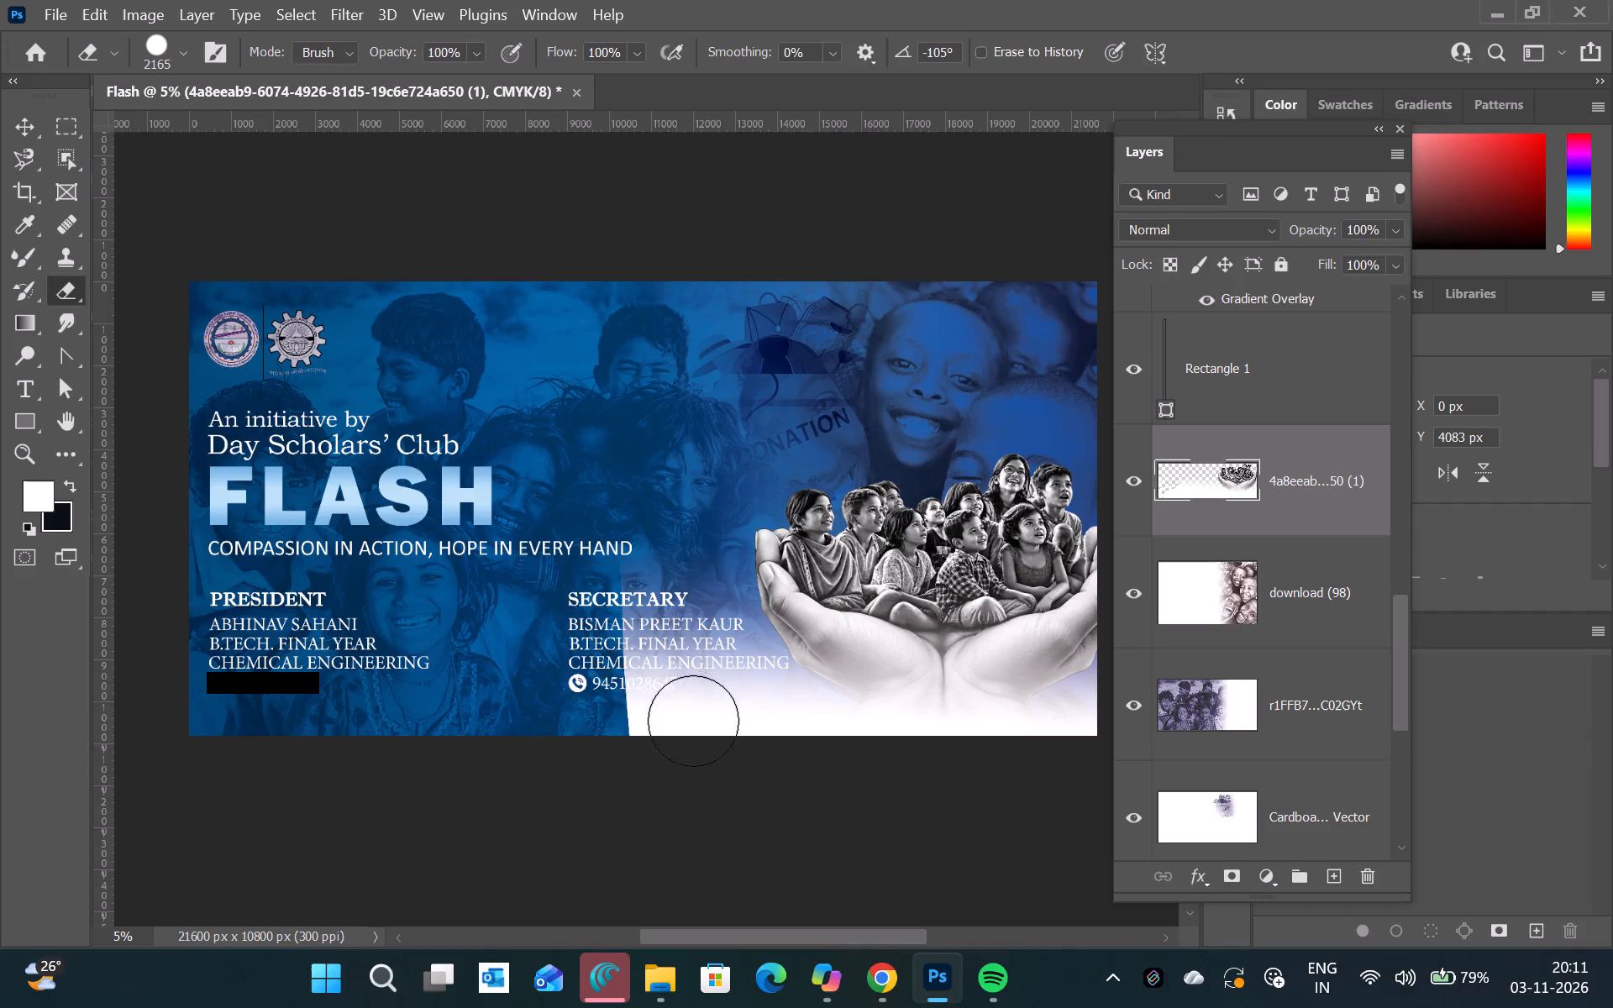
drag(693, 721, 787, 716)
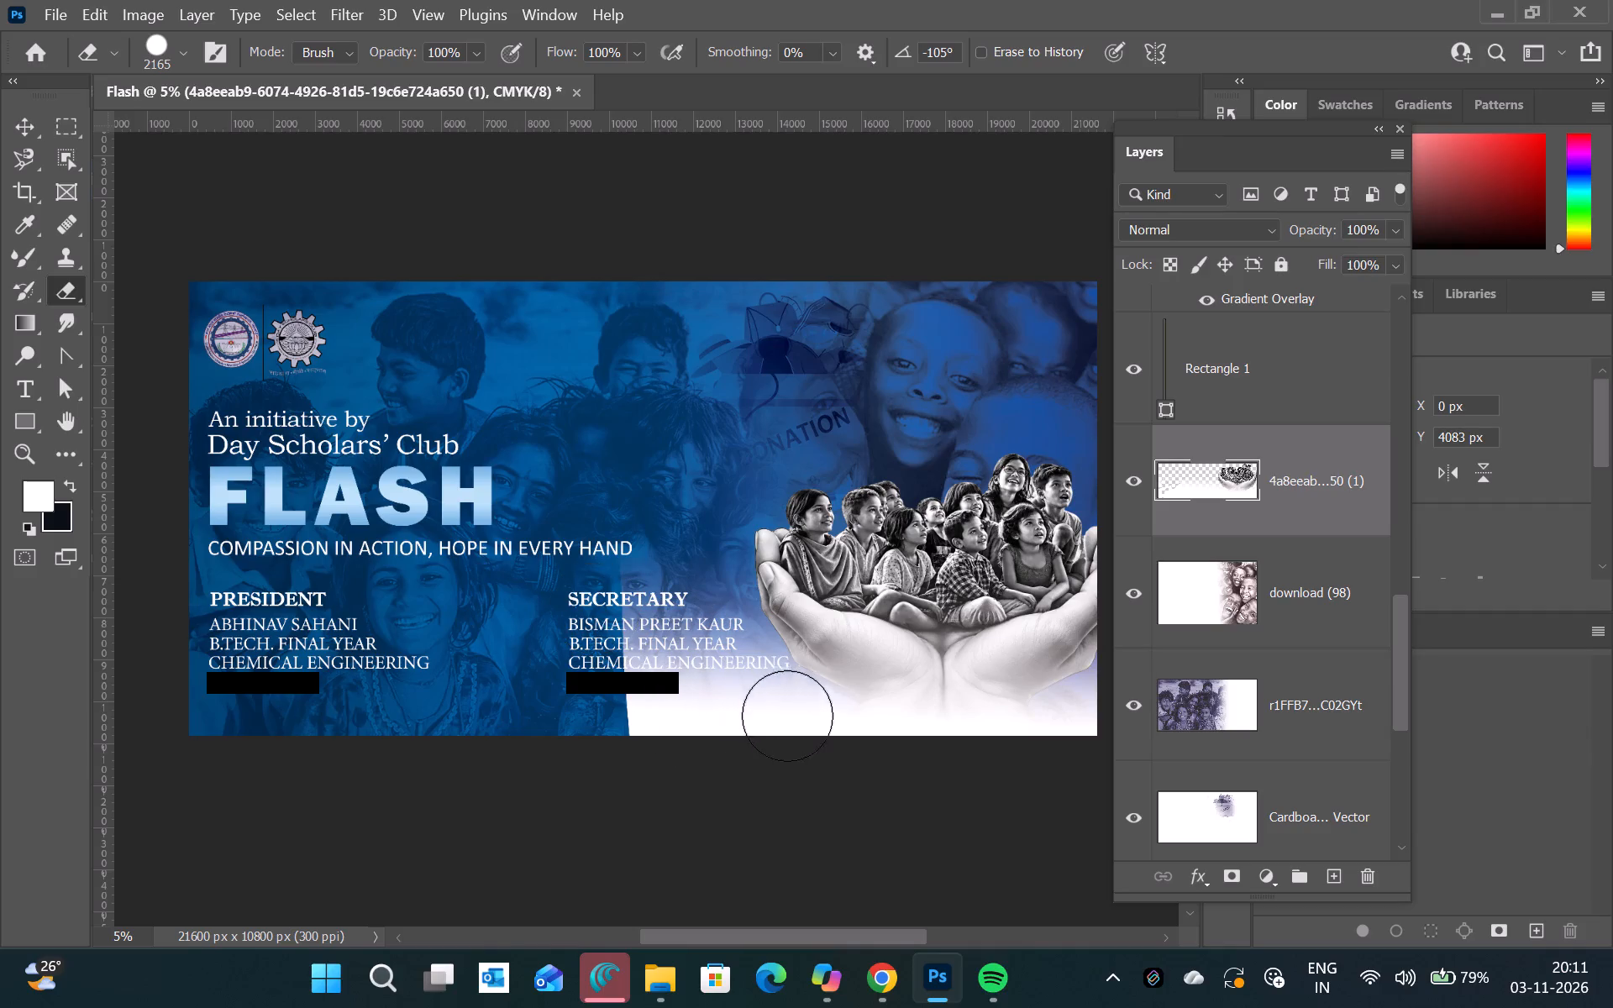
drag(787, 716, 769, 873)
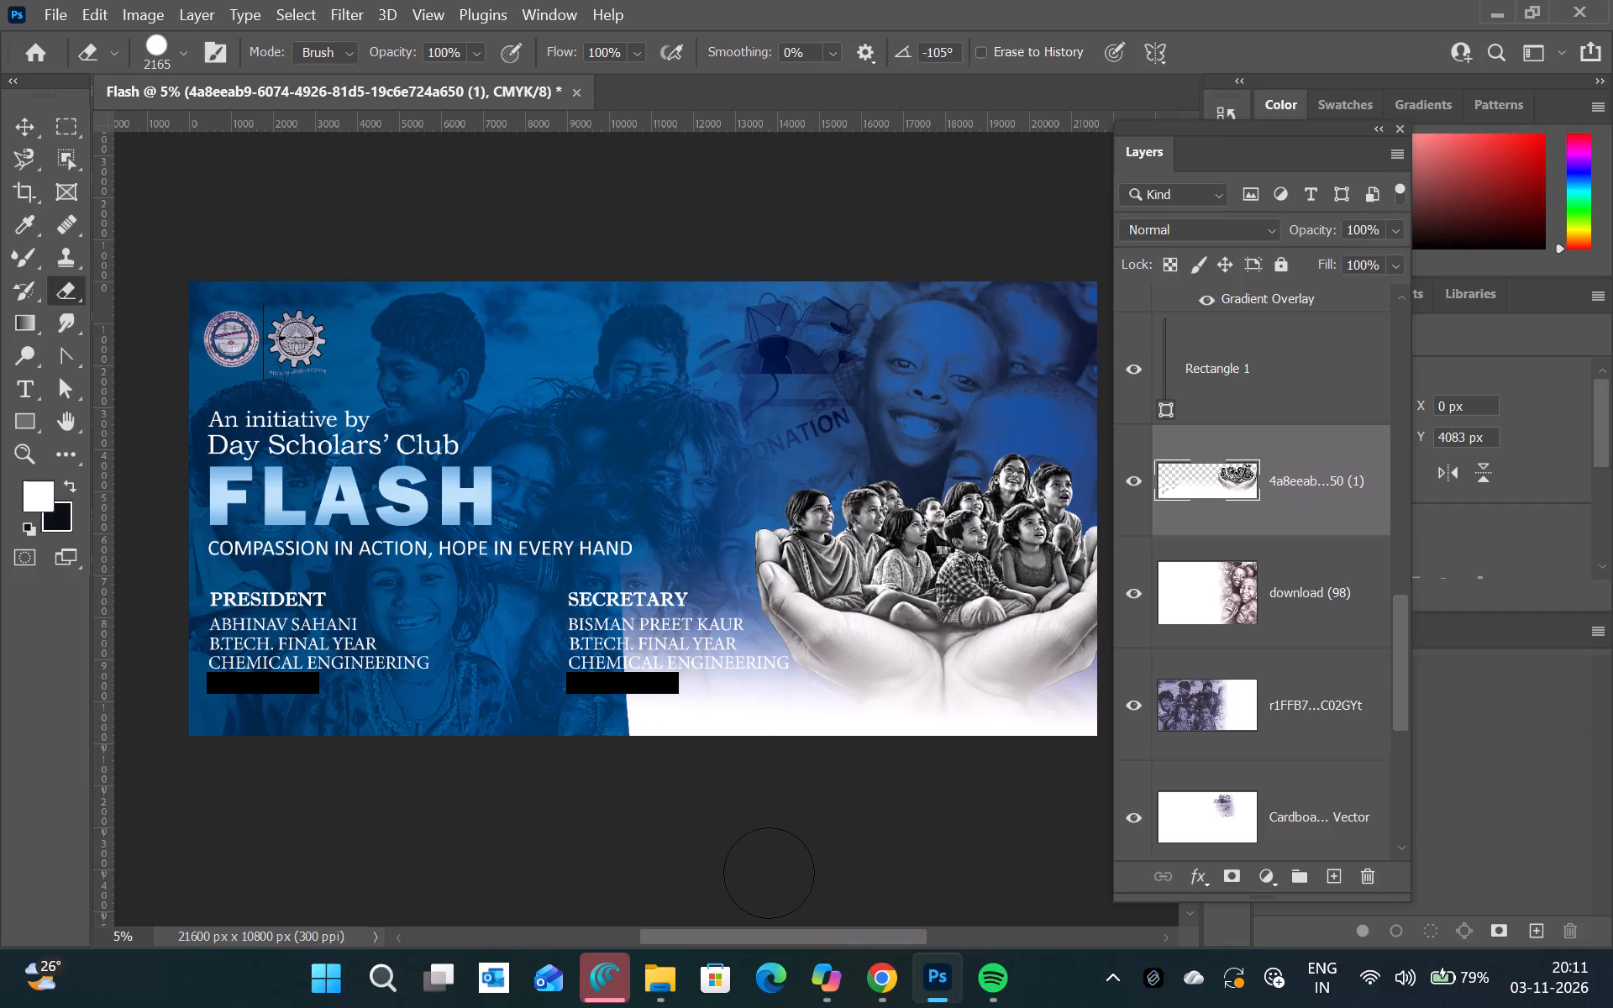
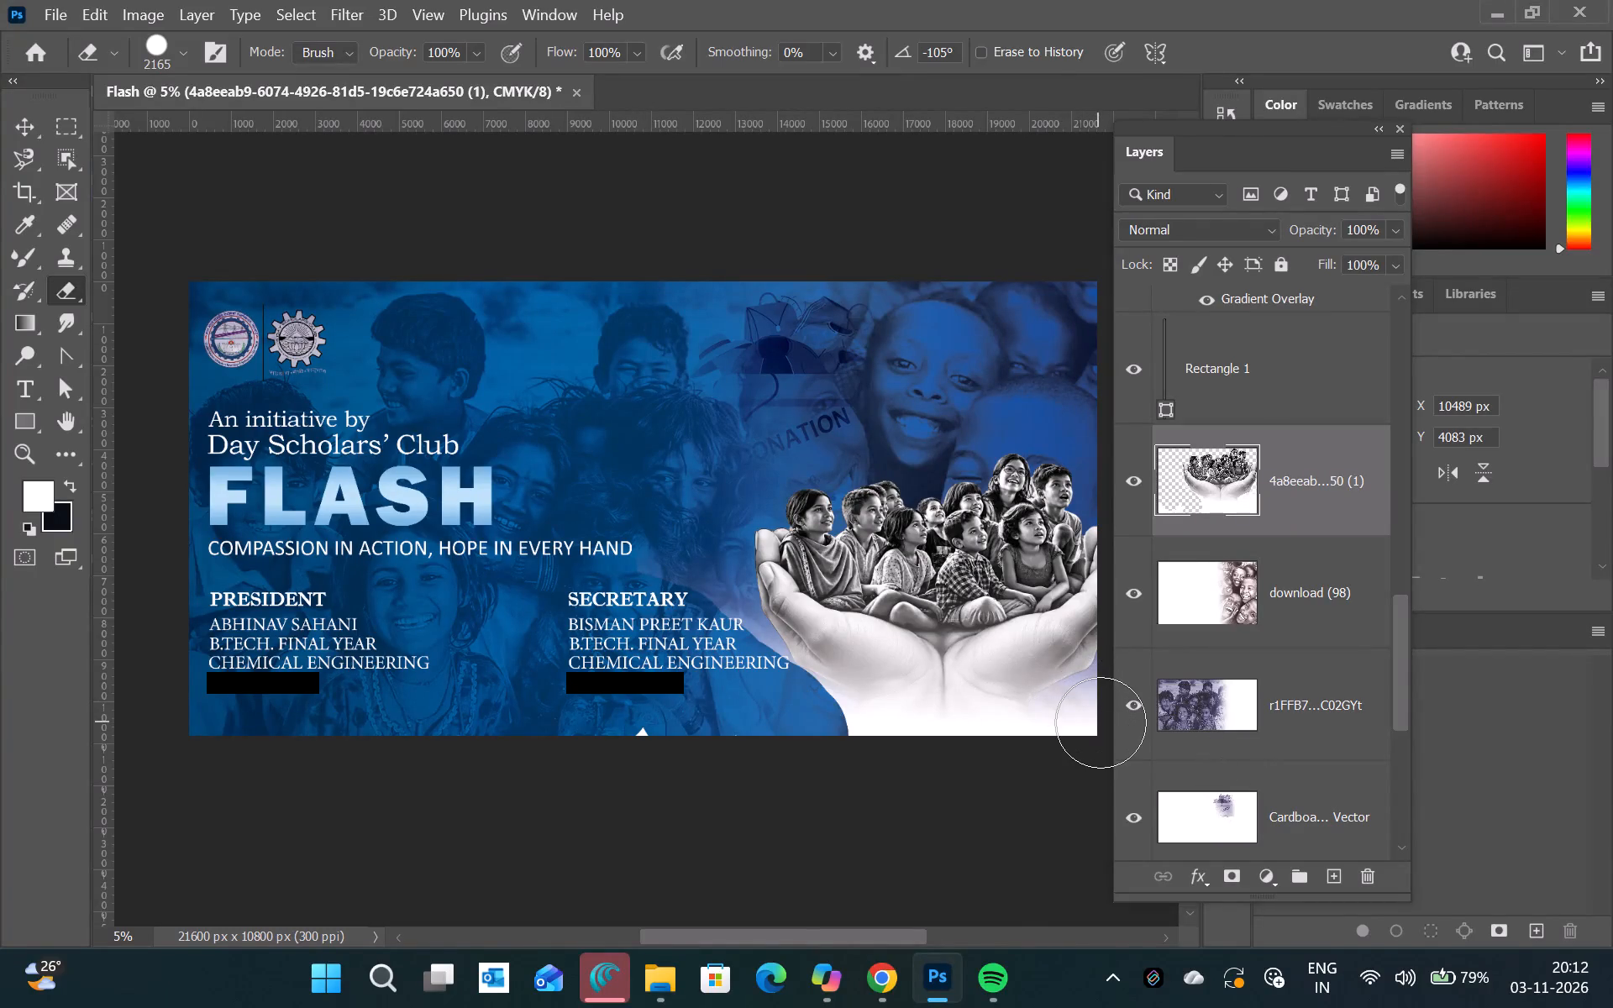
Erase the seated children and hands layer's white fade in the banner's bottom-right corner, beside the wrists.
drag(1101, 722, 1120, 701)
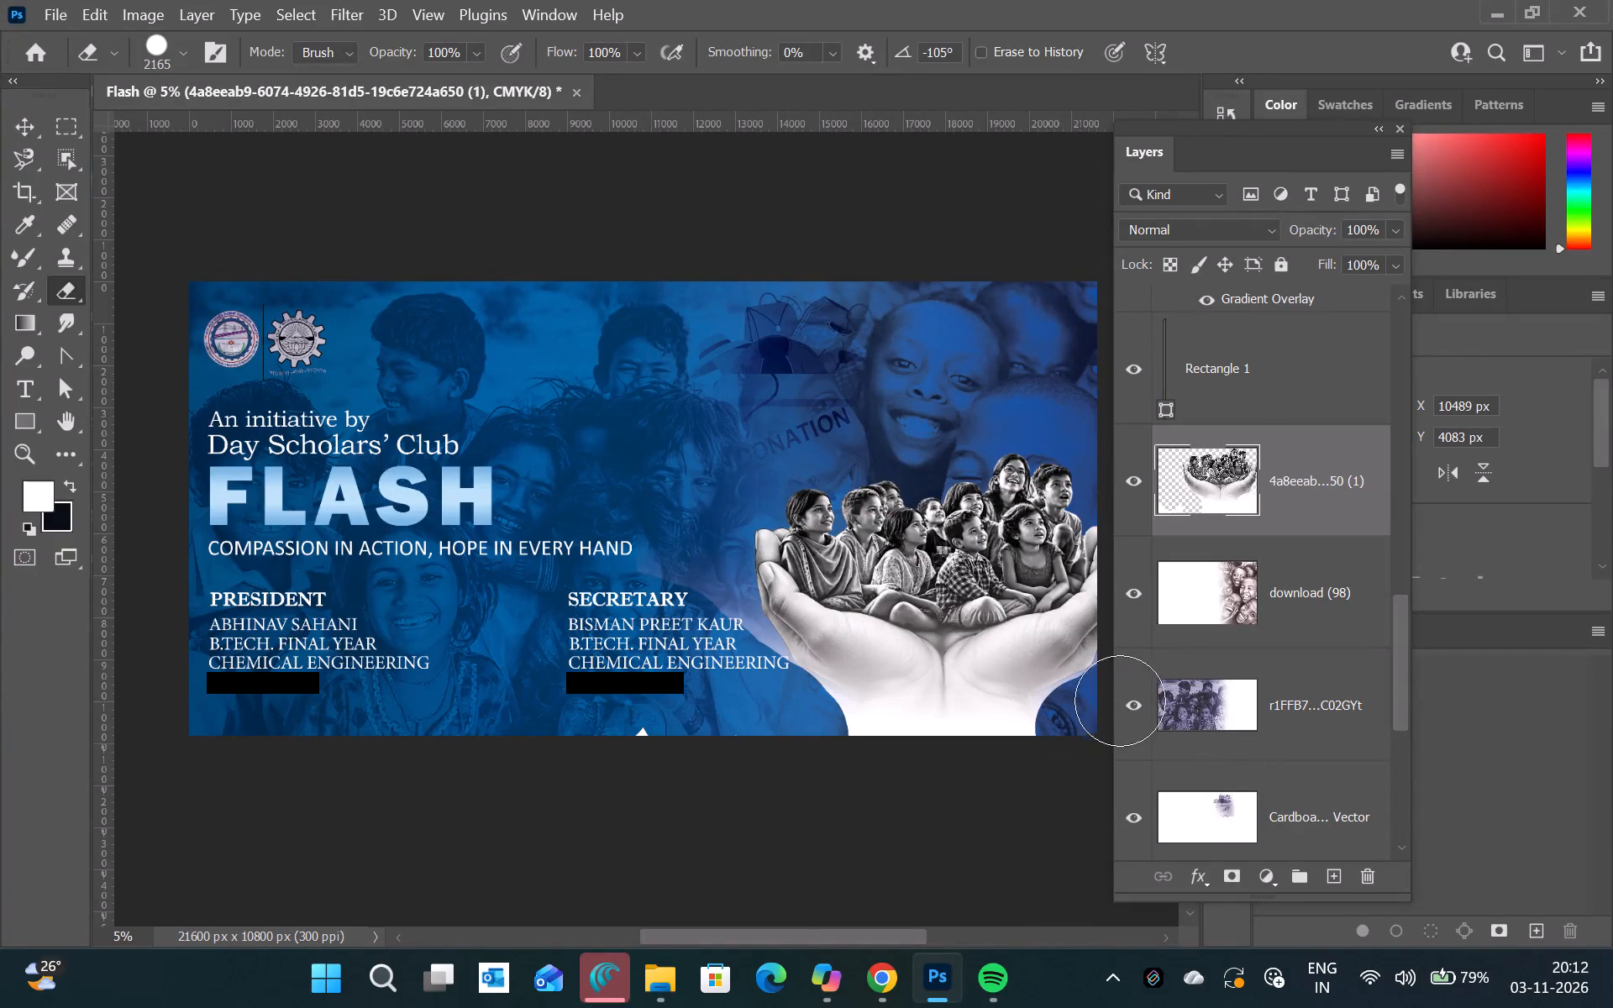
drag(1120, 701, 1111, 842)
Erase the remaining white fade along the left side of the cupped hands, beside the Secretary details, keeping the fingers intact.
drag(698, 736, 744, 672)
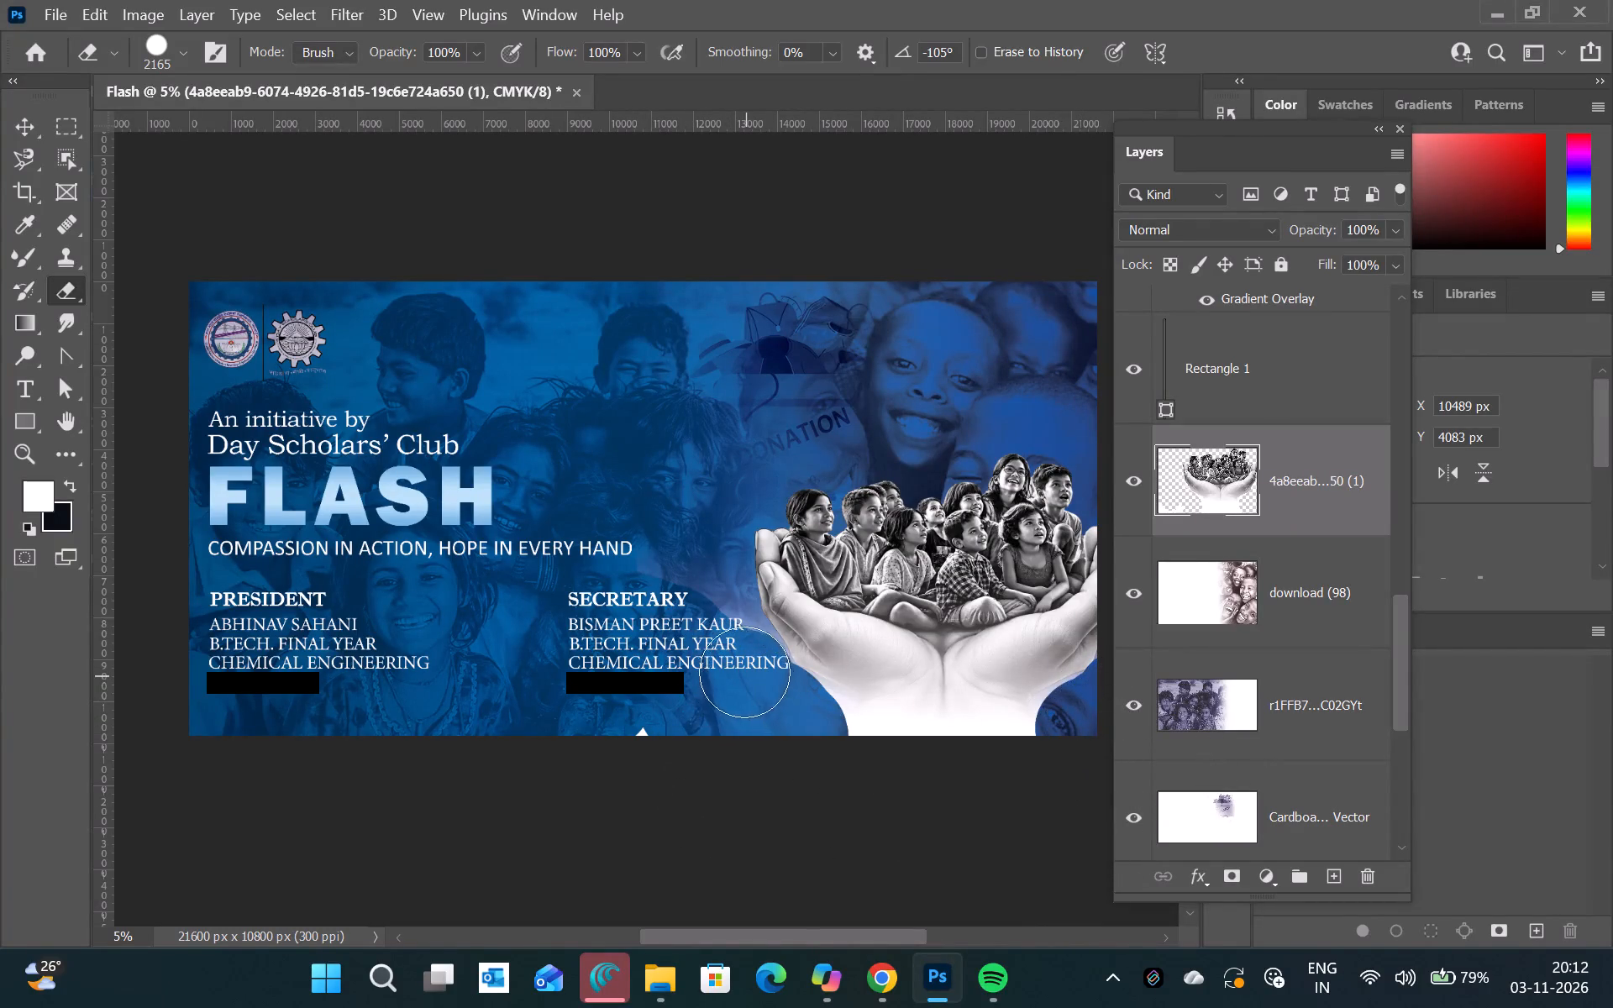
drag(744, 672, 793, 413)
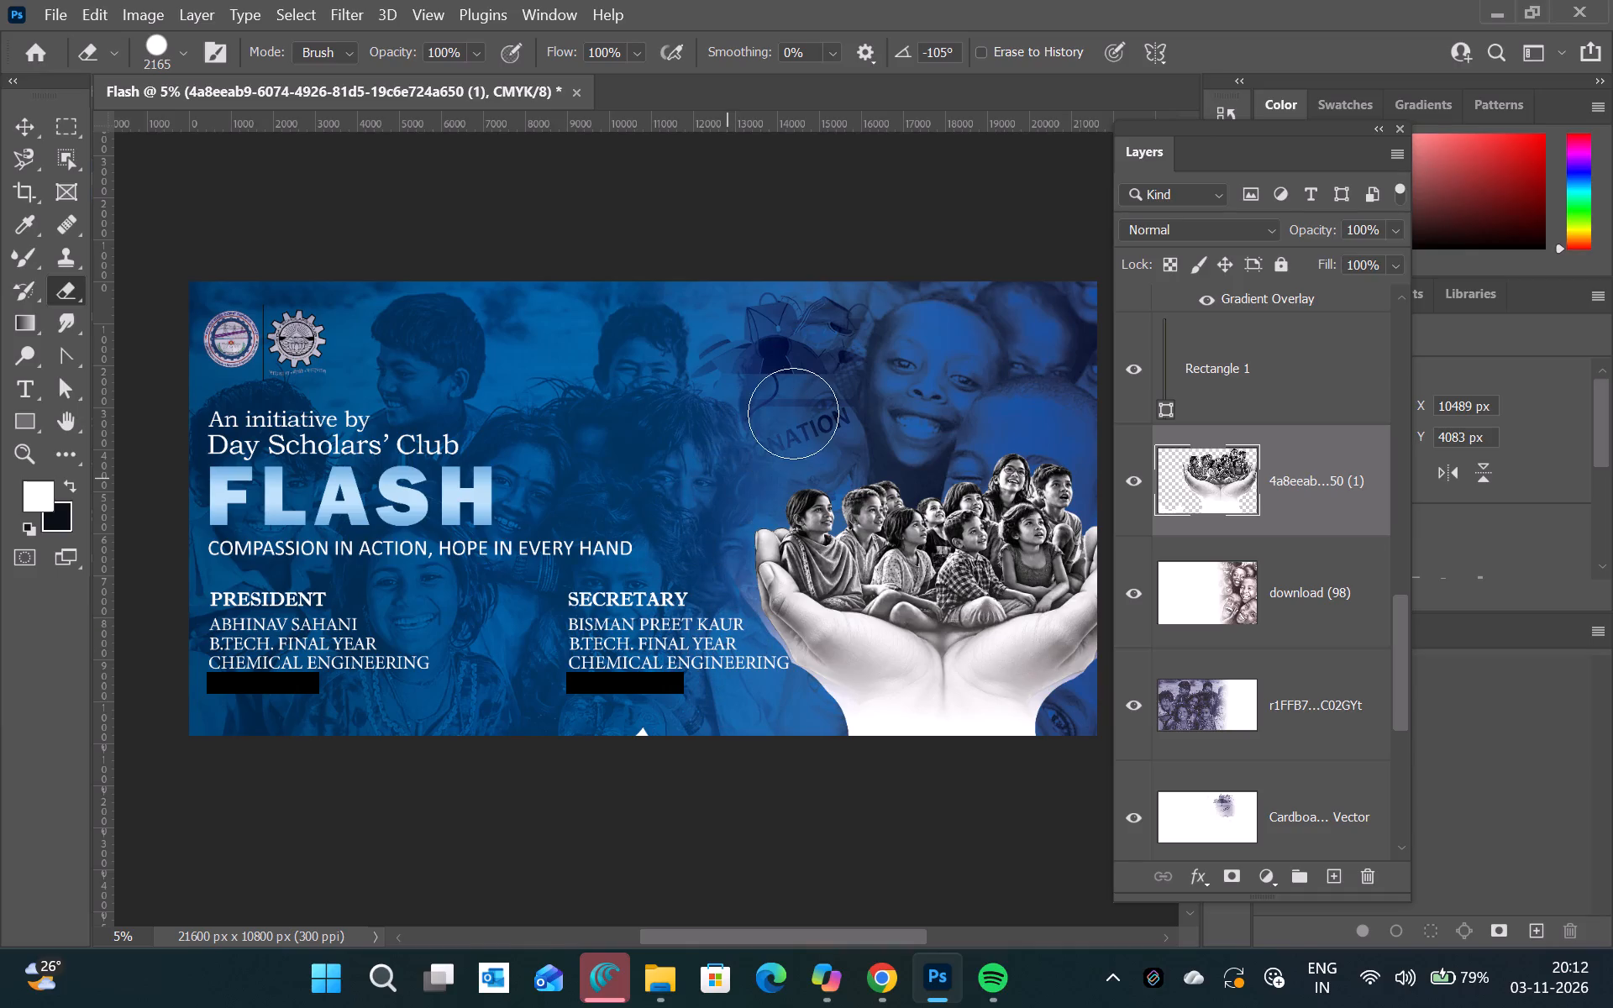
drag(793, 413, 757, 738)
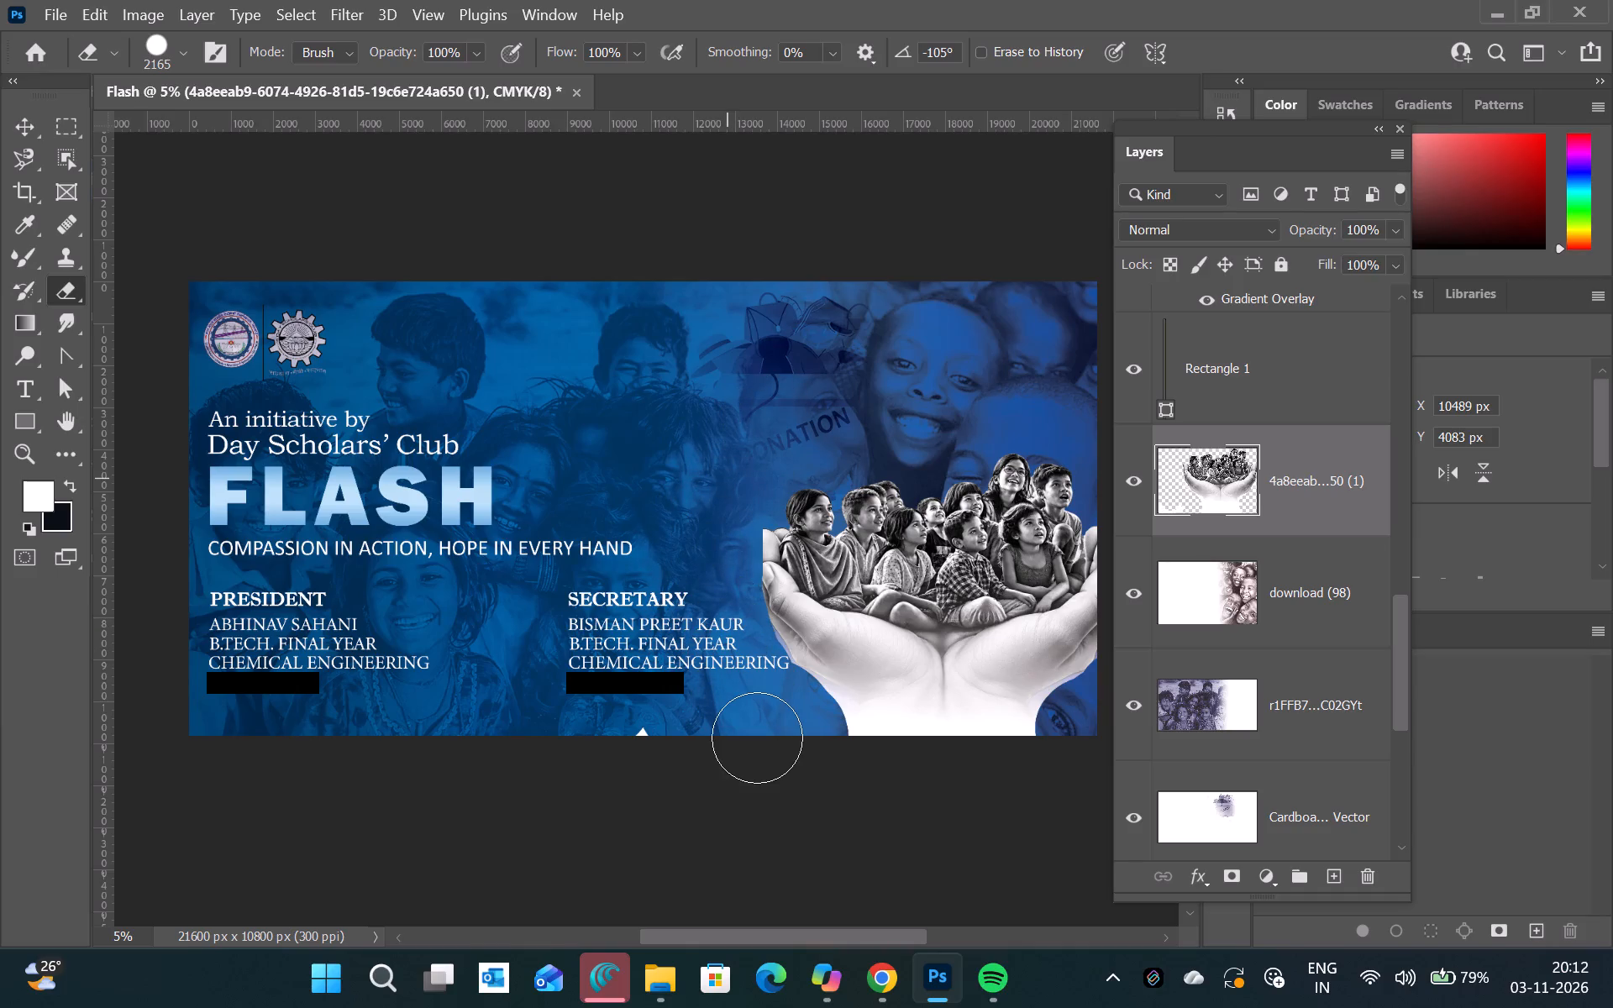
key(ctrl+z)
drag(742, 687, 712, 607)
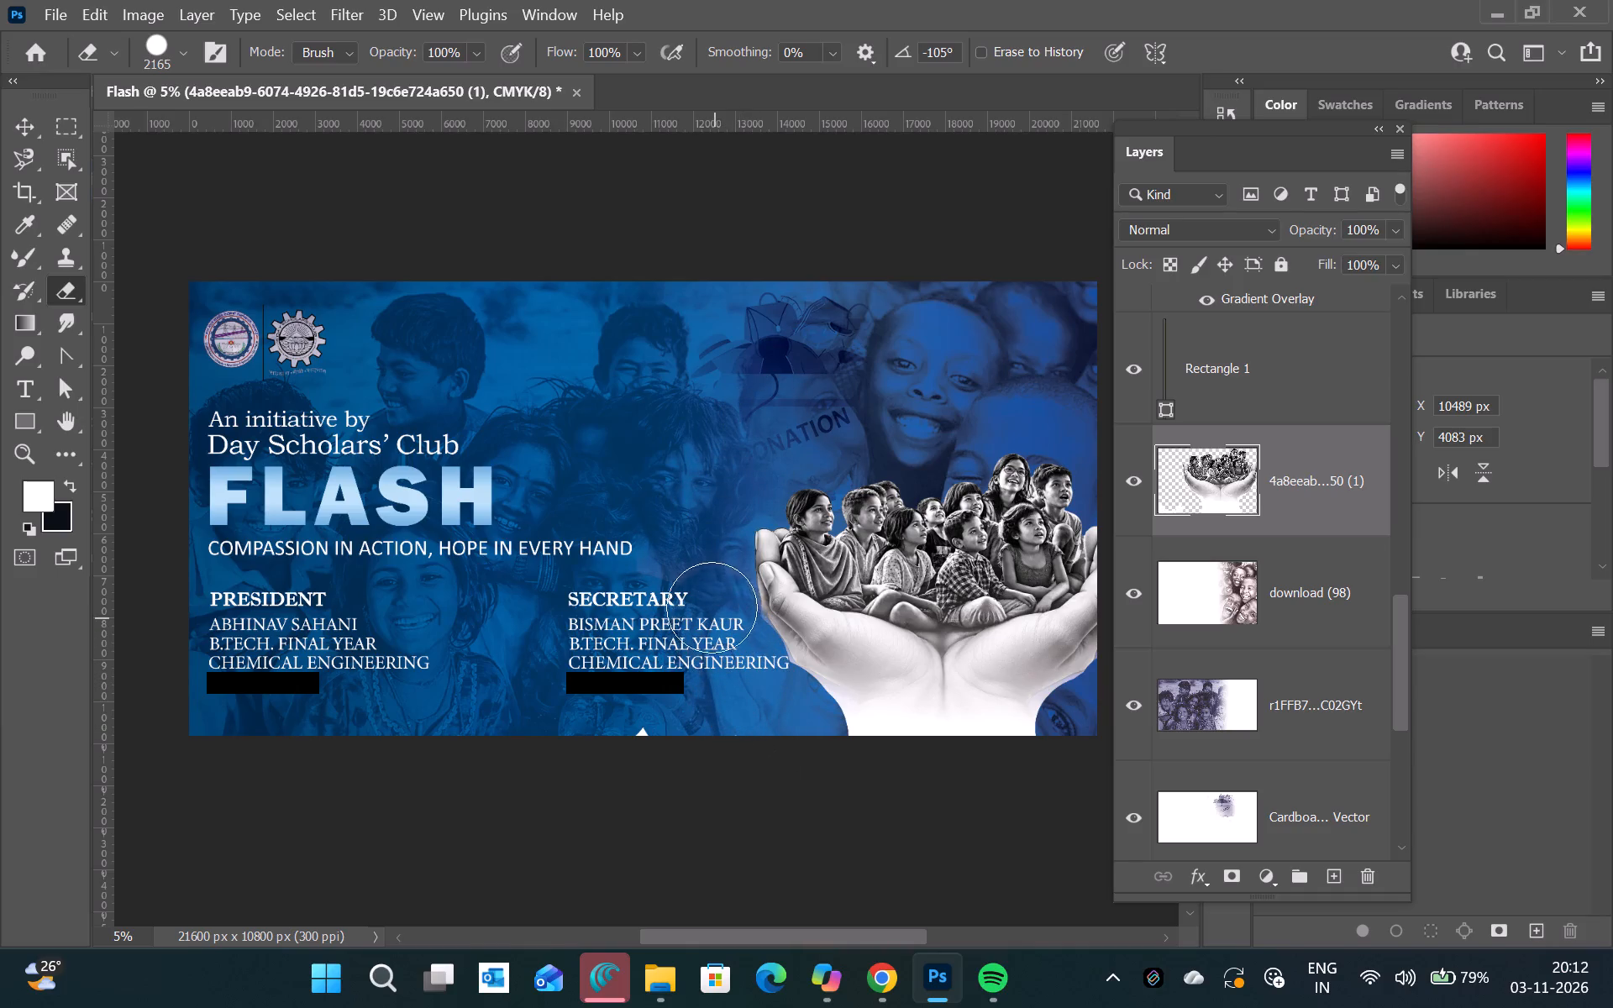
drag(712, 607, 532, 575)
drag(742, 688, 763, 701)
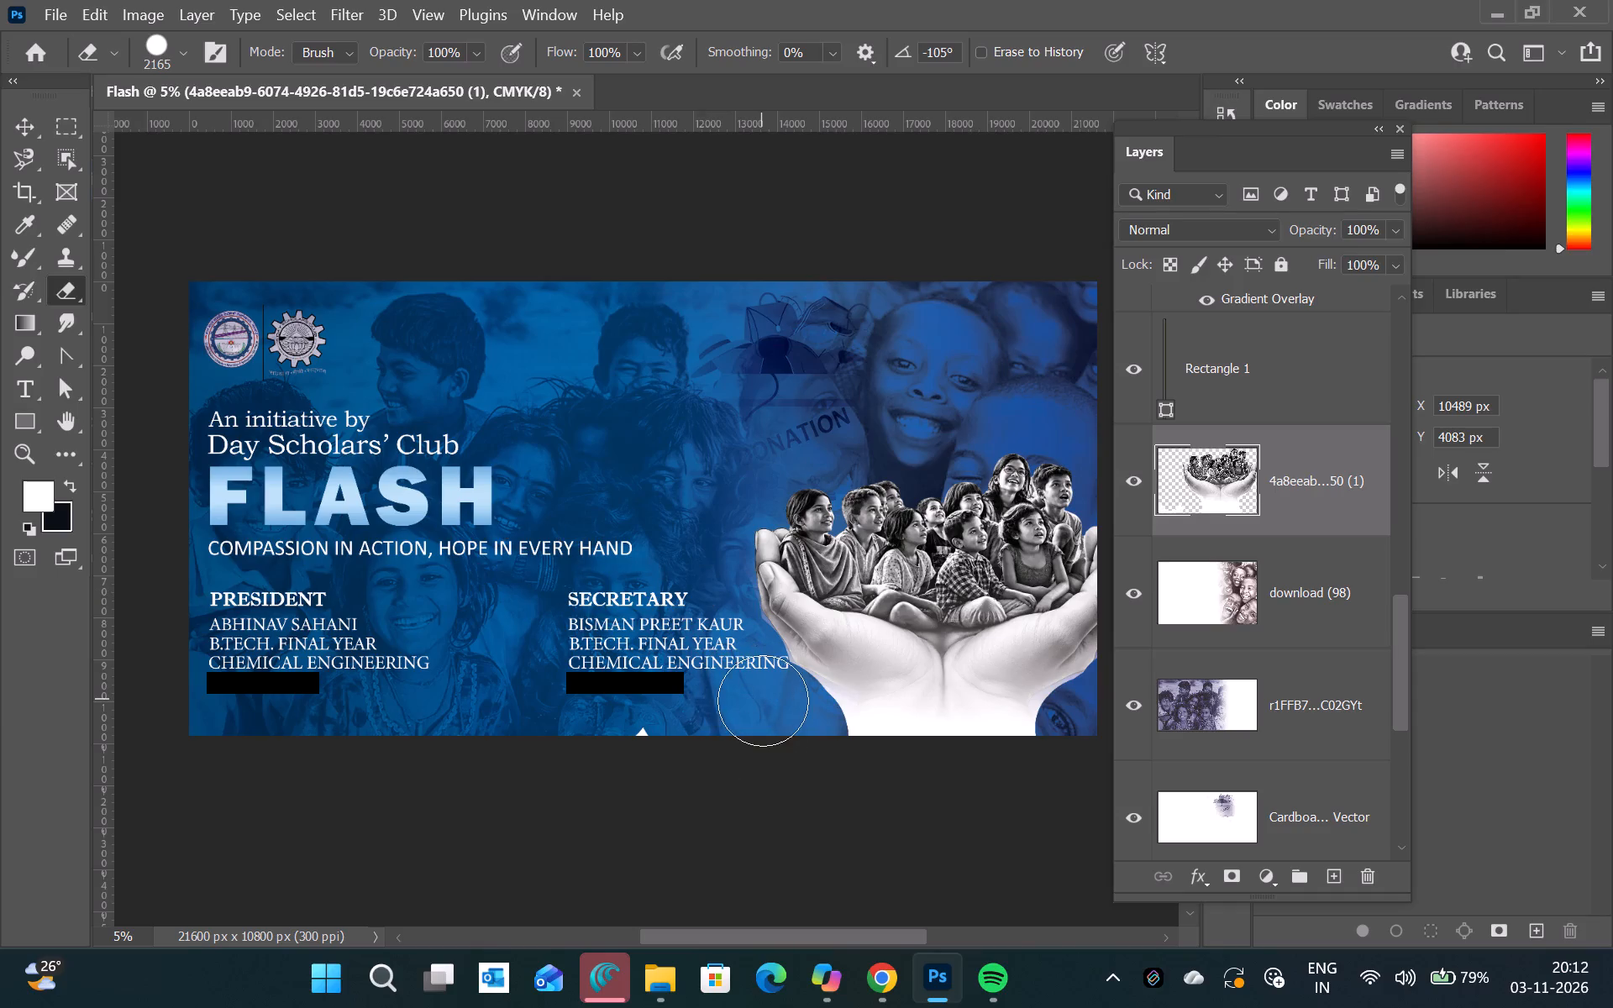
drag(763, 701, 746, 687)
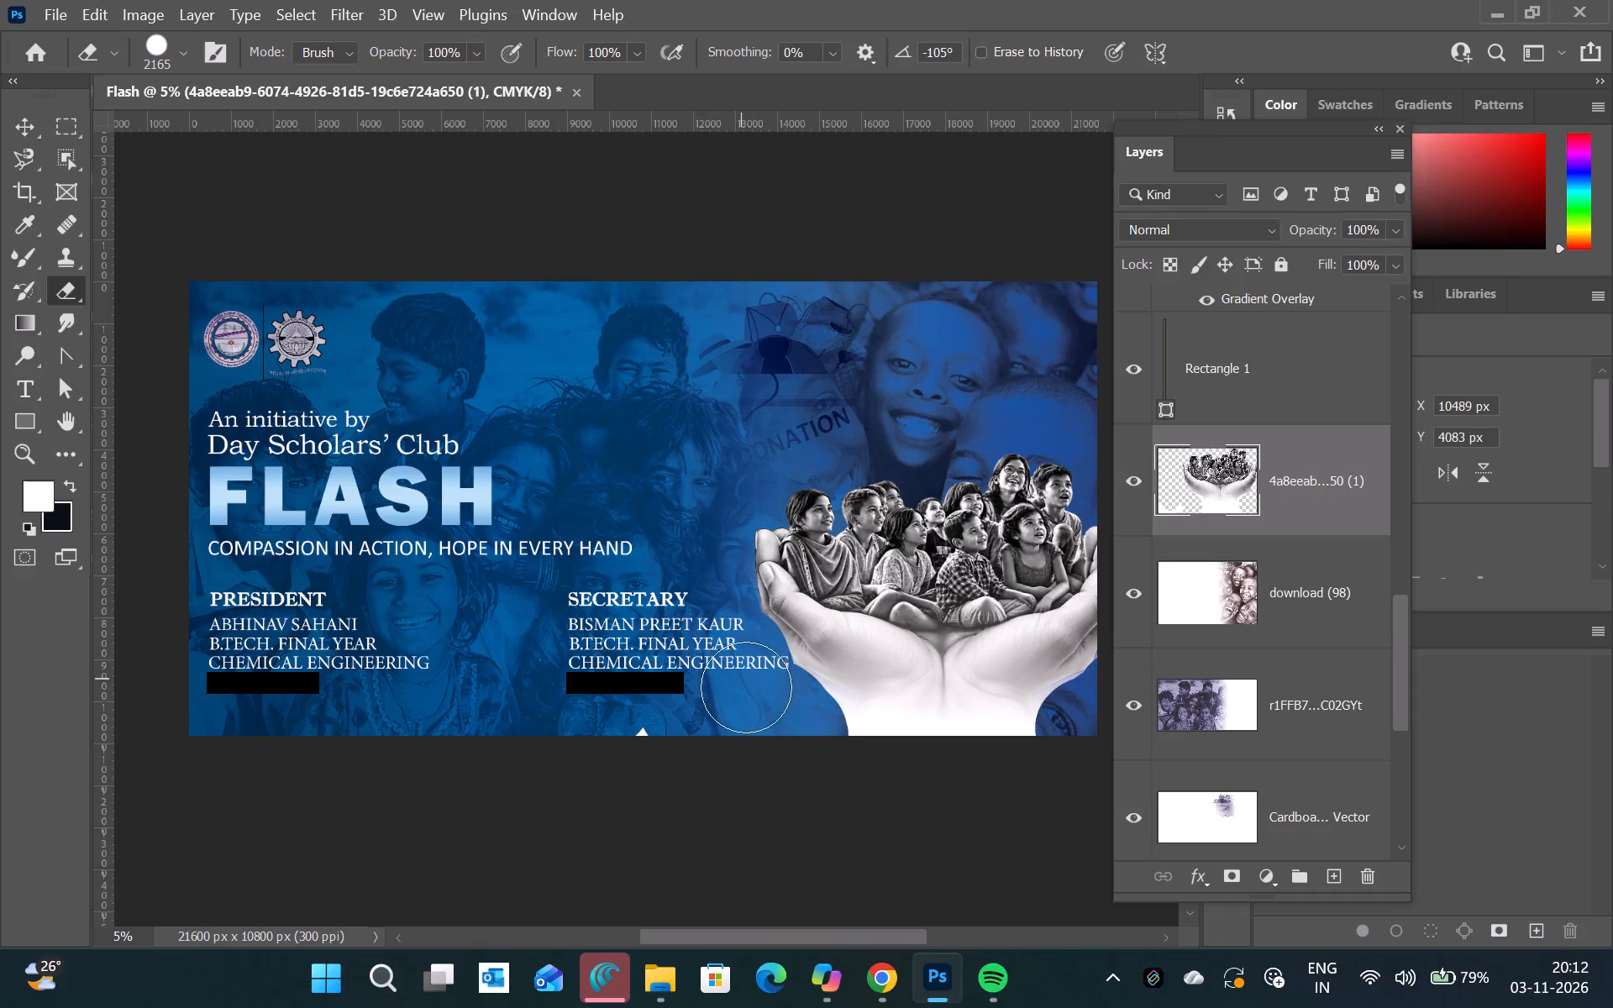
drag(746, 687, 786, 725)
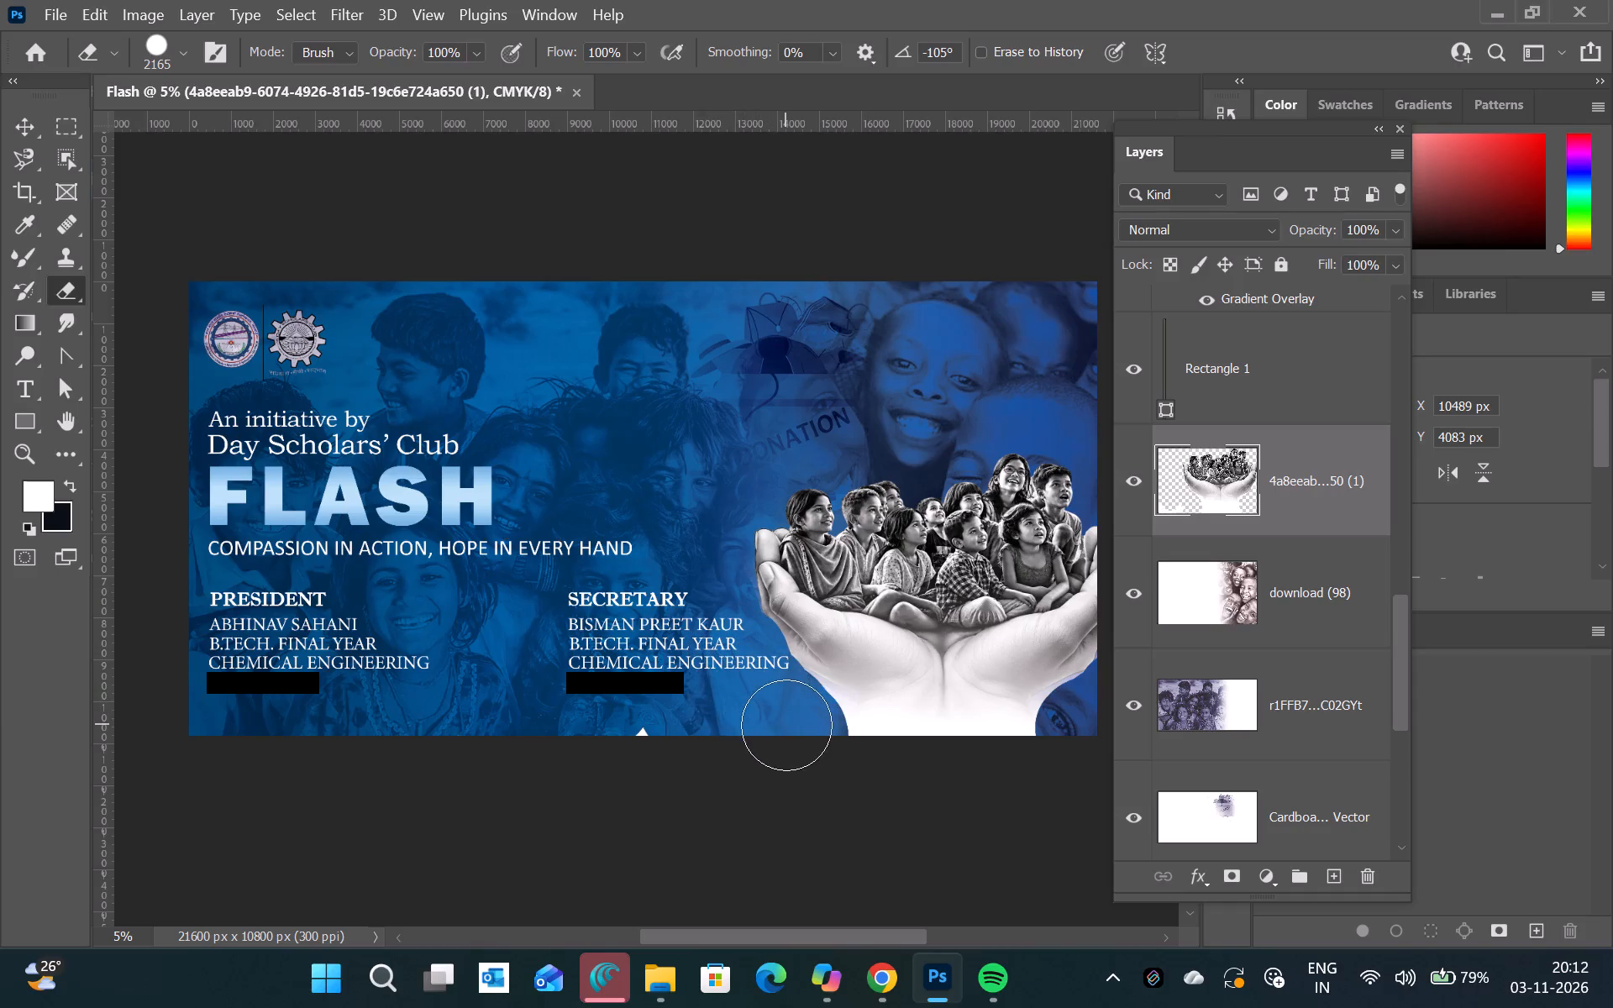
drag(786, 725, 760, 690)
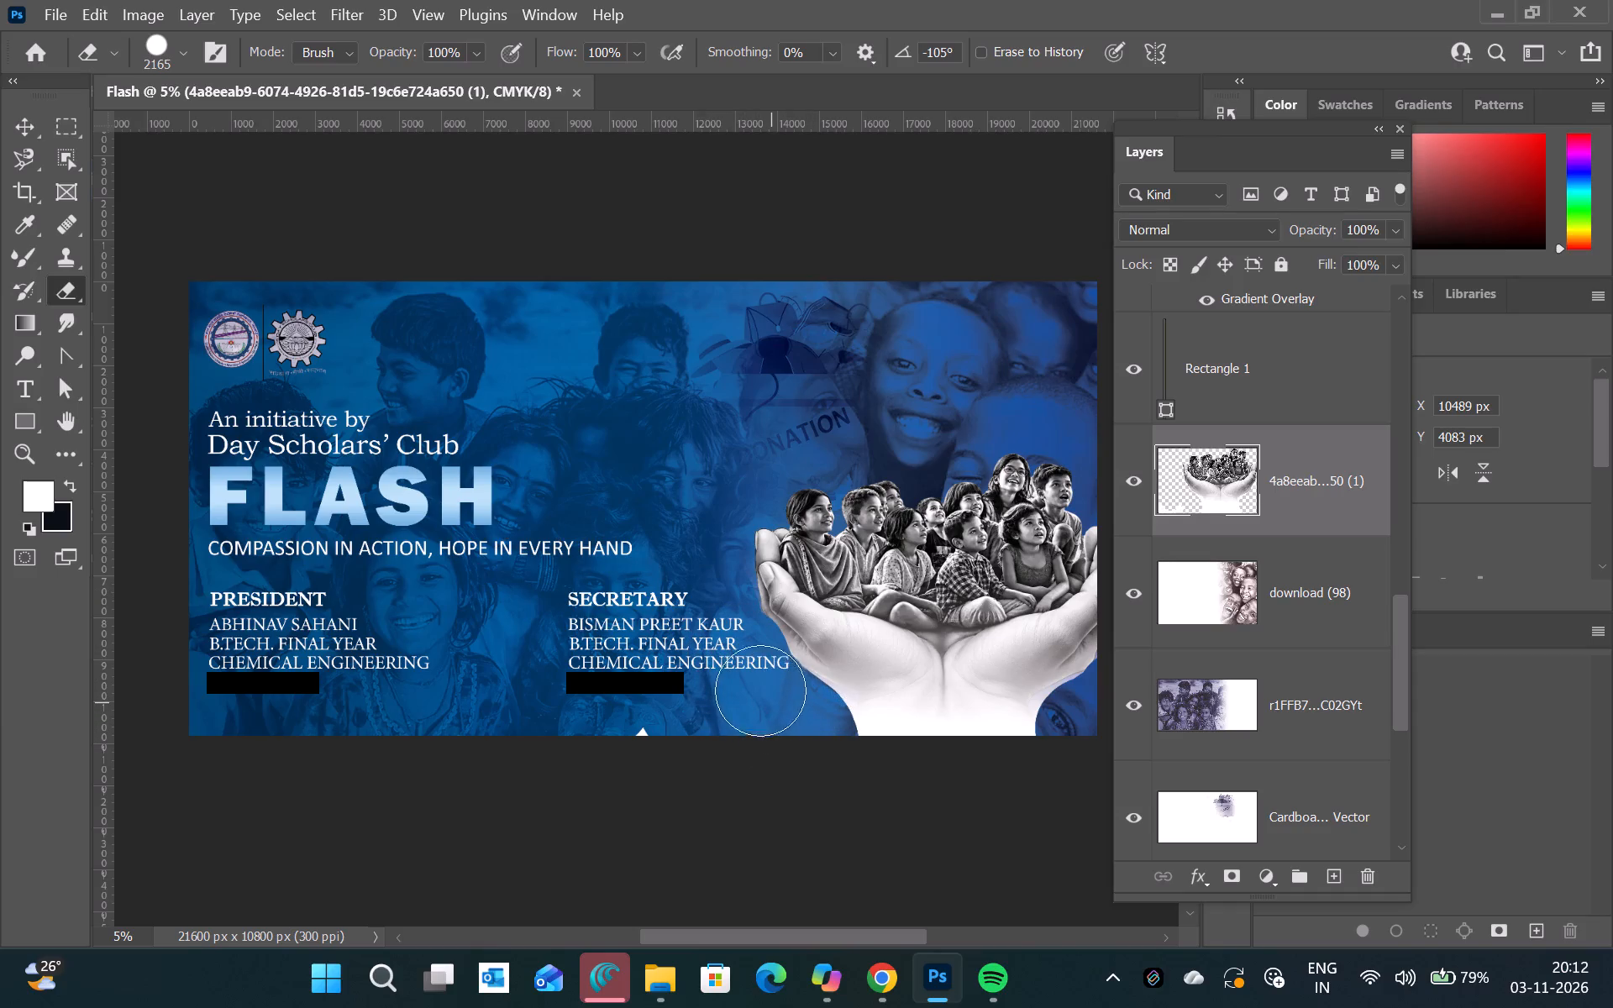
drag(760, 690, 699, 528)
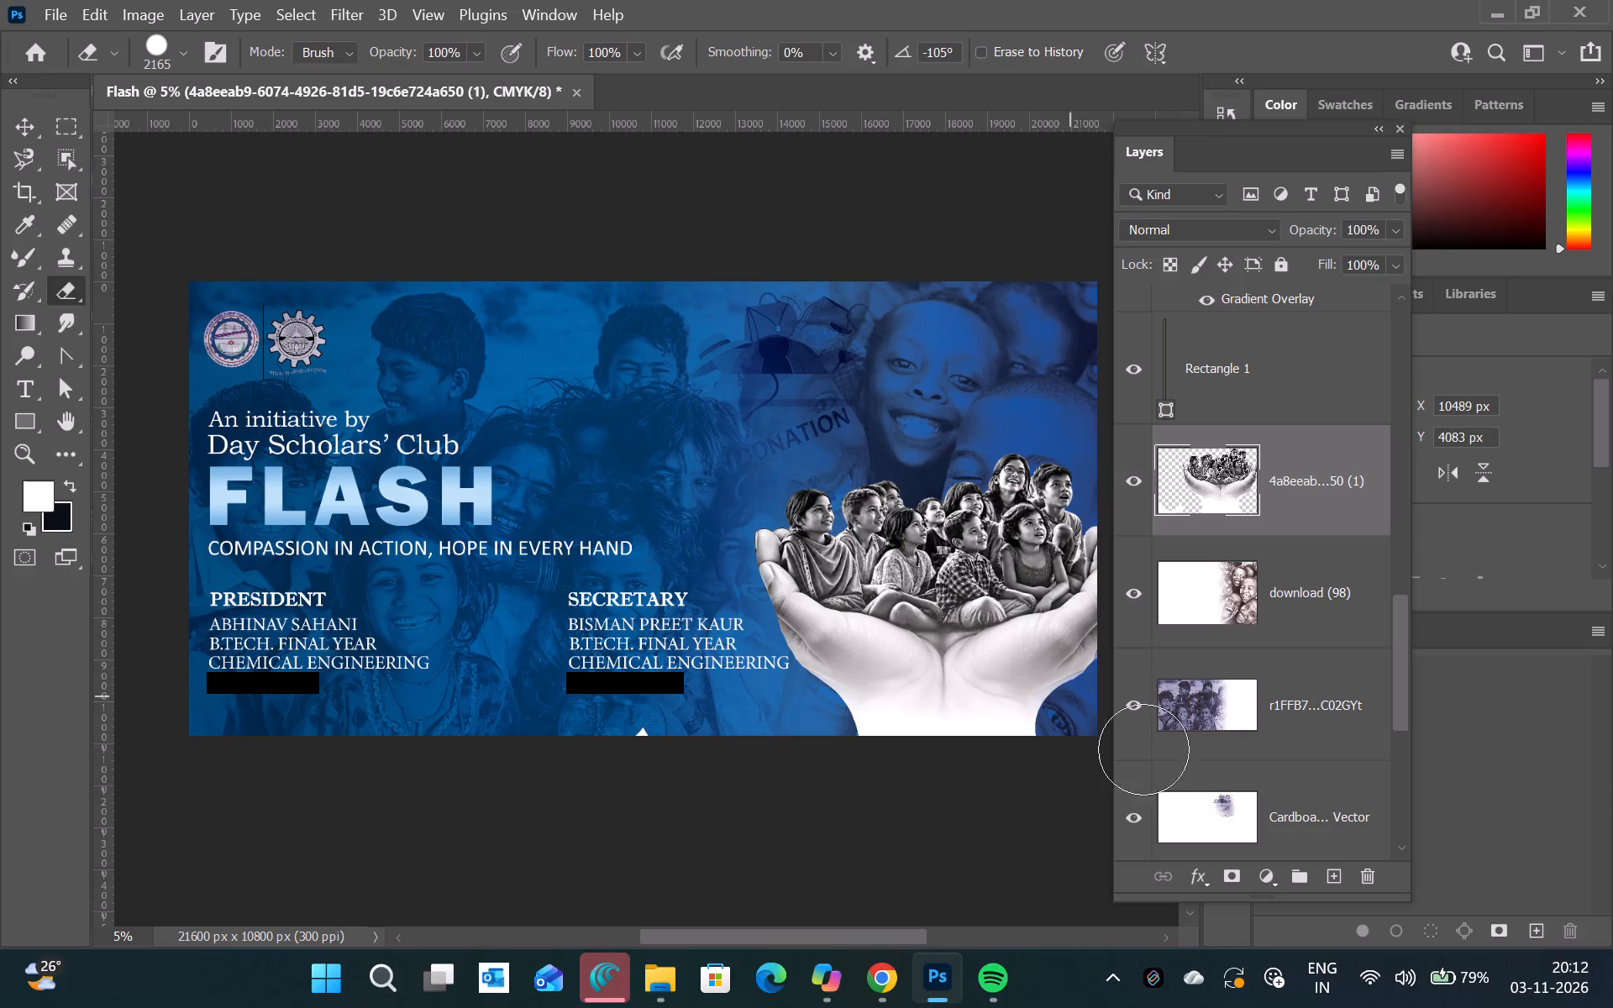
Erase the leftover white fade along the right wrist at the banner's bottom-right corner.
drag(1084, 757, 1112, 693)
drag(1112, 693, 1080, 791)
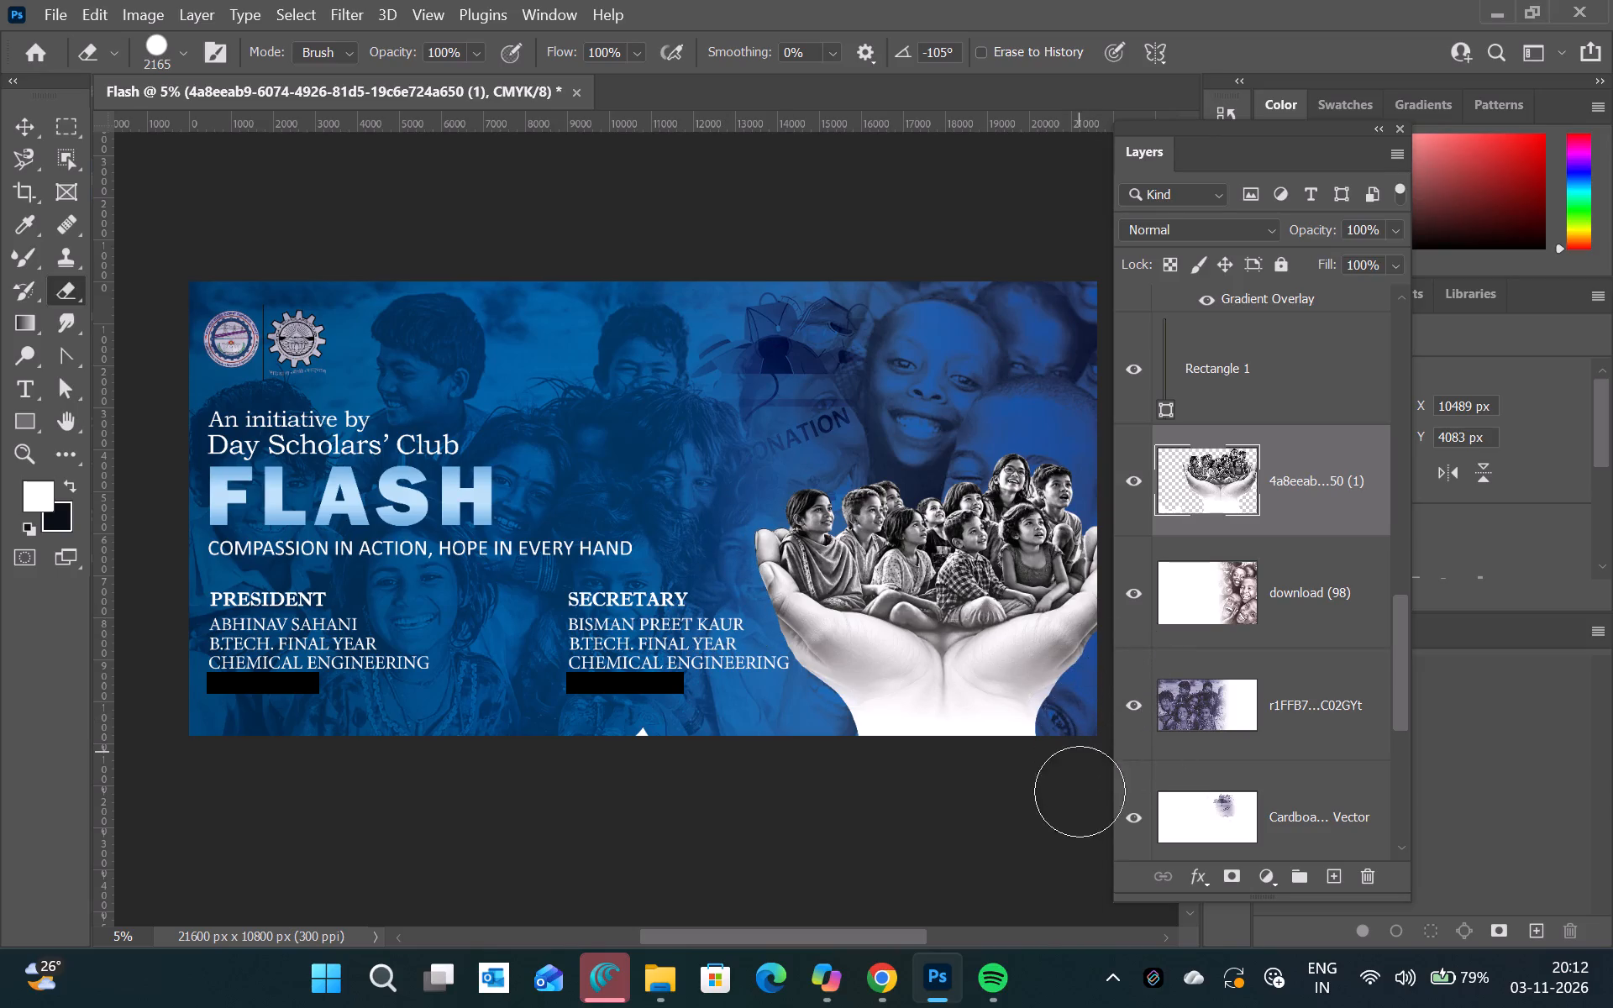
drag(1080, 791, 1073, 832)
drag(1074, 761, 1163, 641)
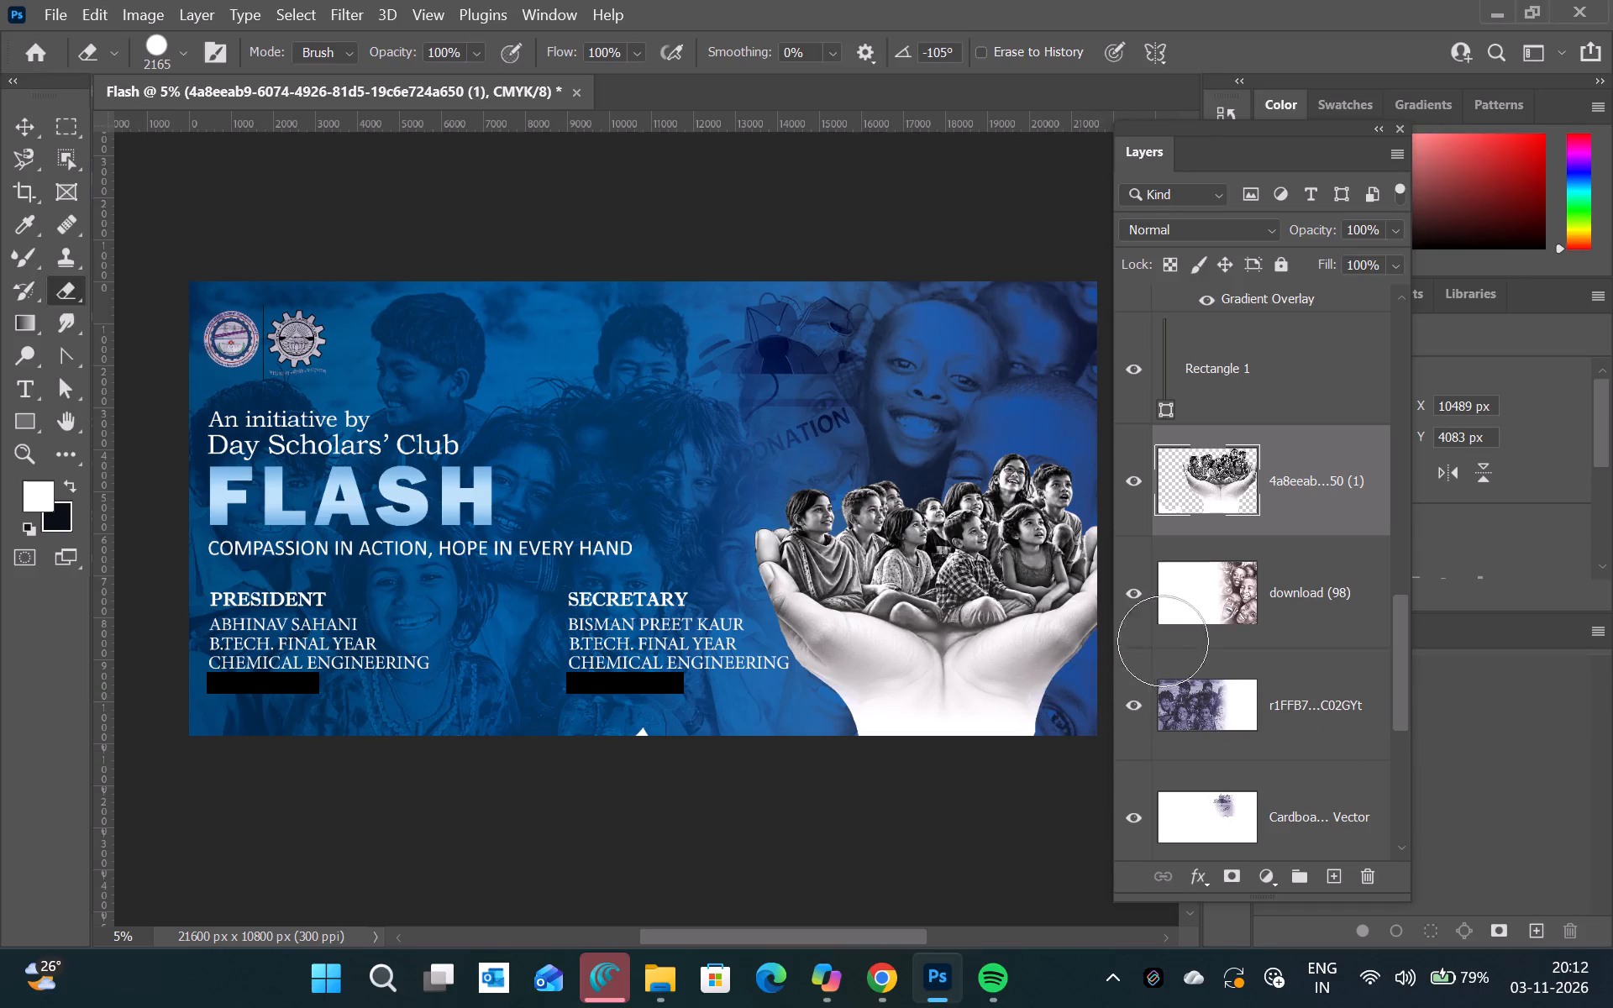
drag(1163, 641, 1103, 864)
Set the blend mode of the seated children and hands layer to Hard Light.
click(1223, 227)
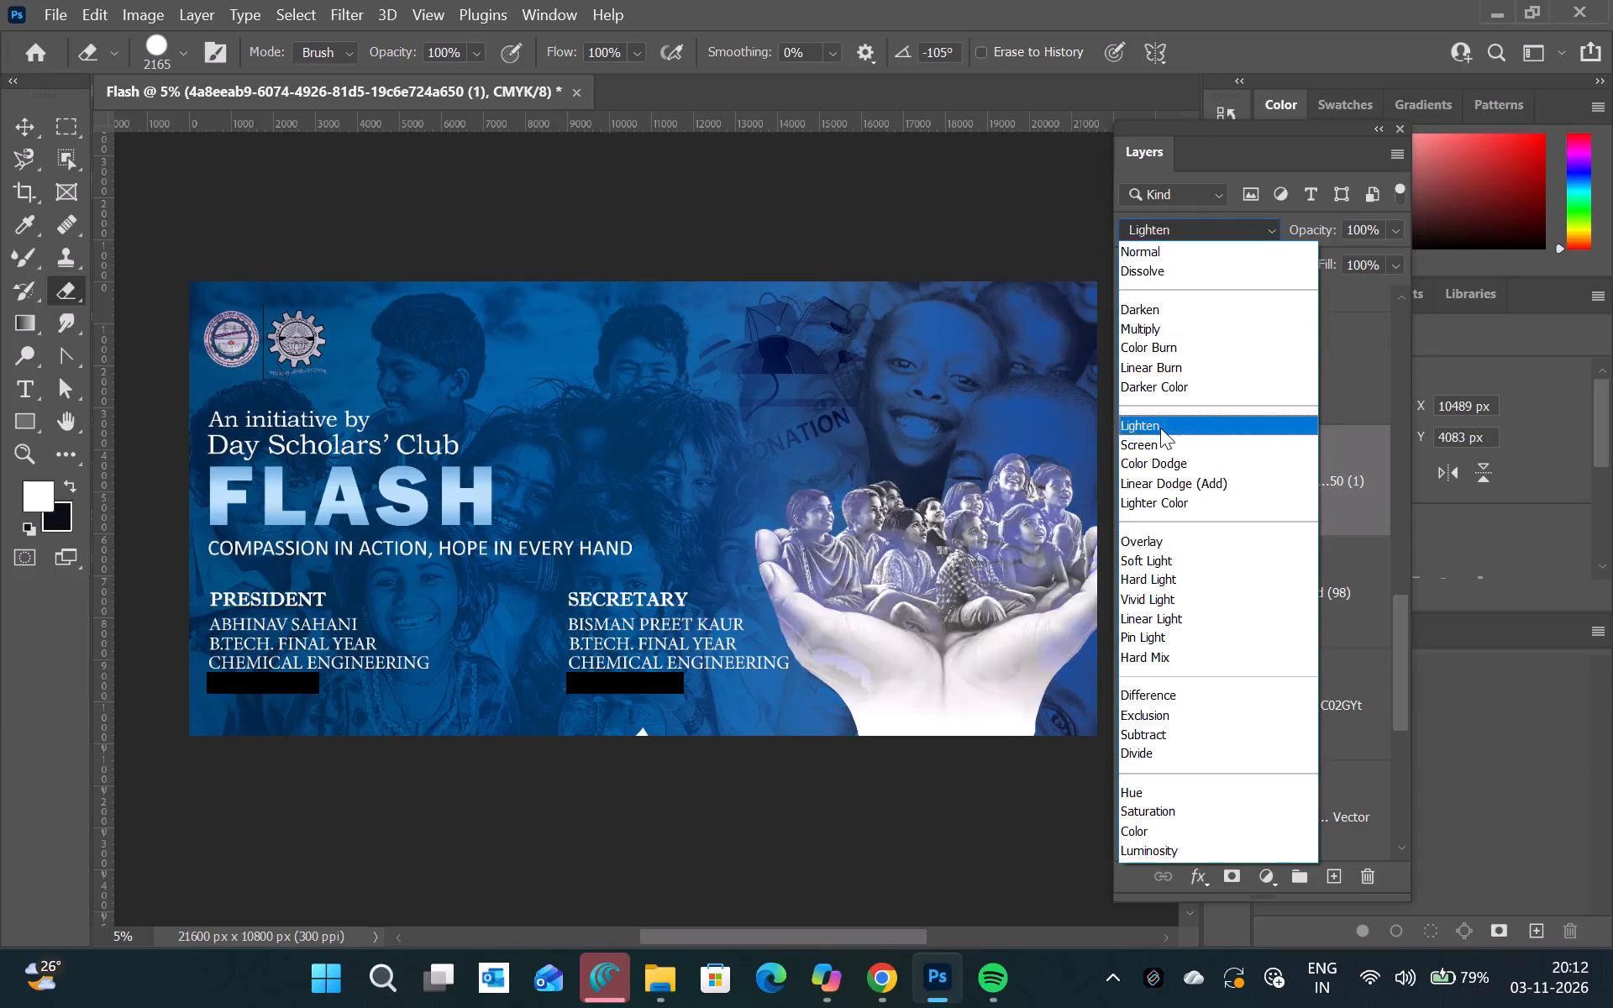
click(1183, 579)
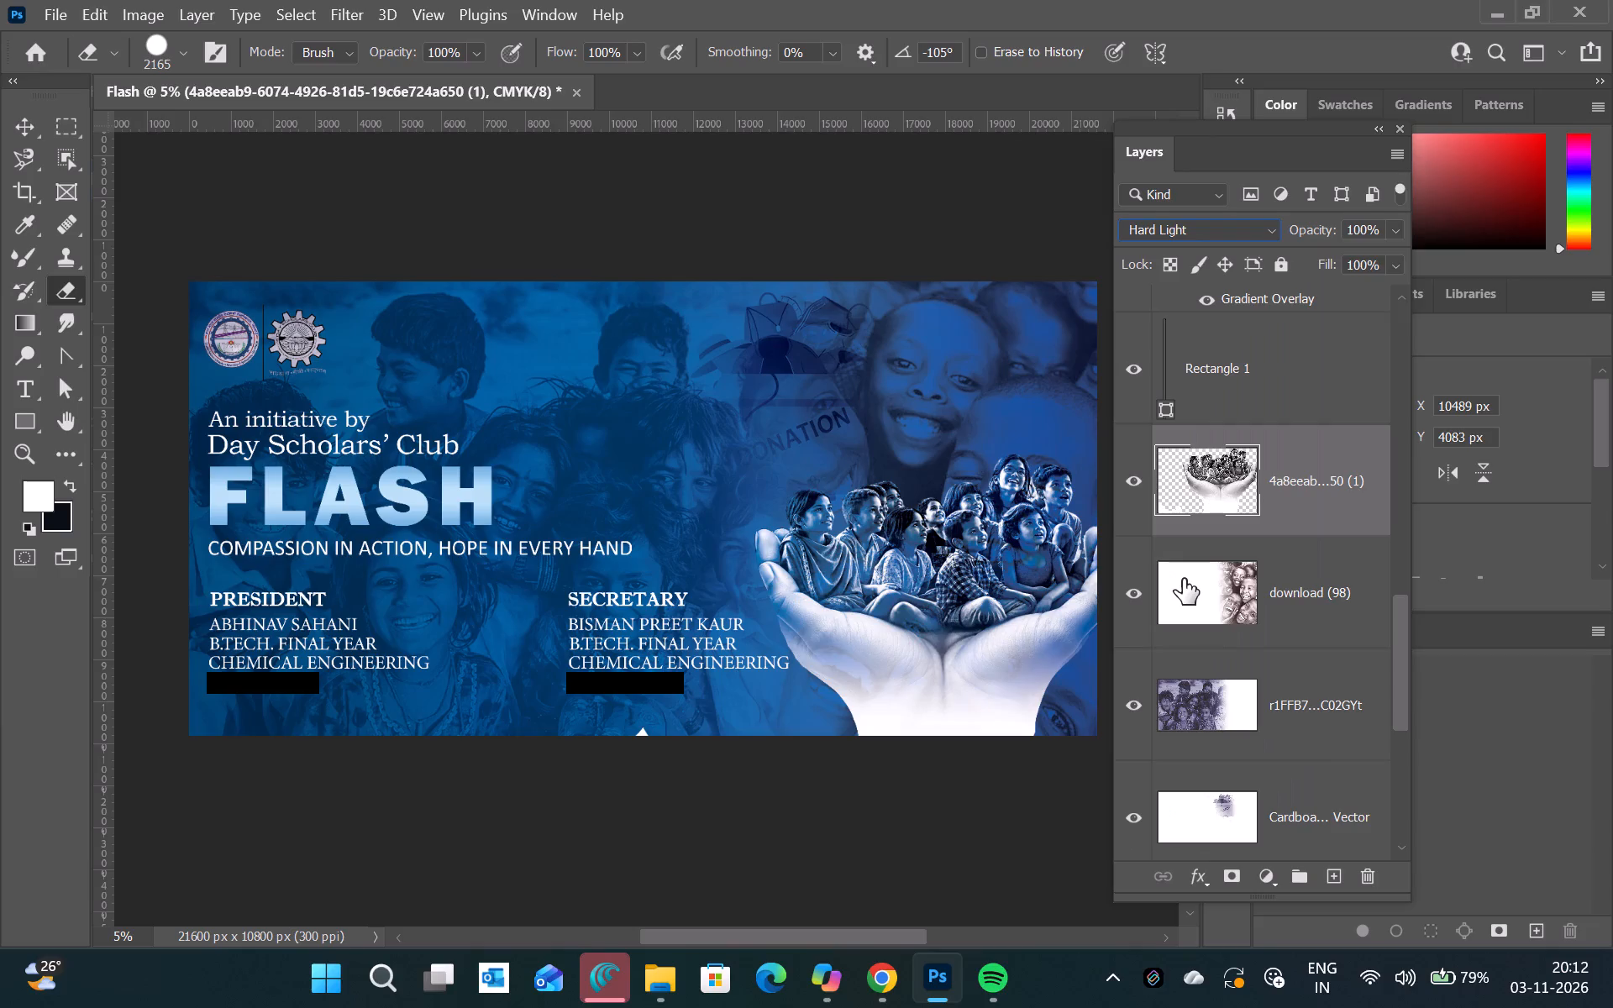
Check the banner without the seated children and hands layer, and delete that layer.
click(1279, 509)
key(Delete)
click(1127, 485)
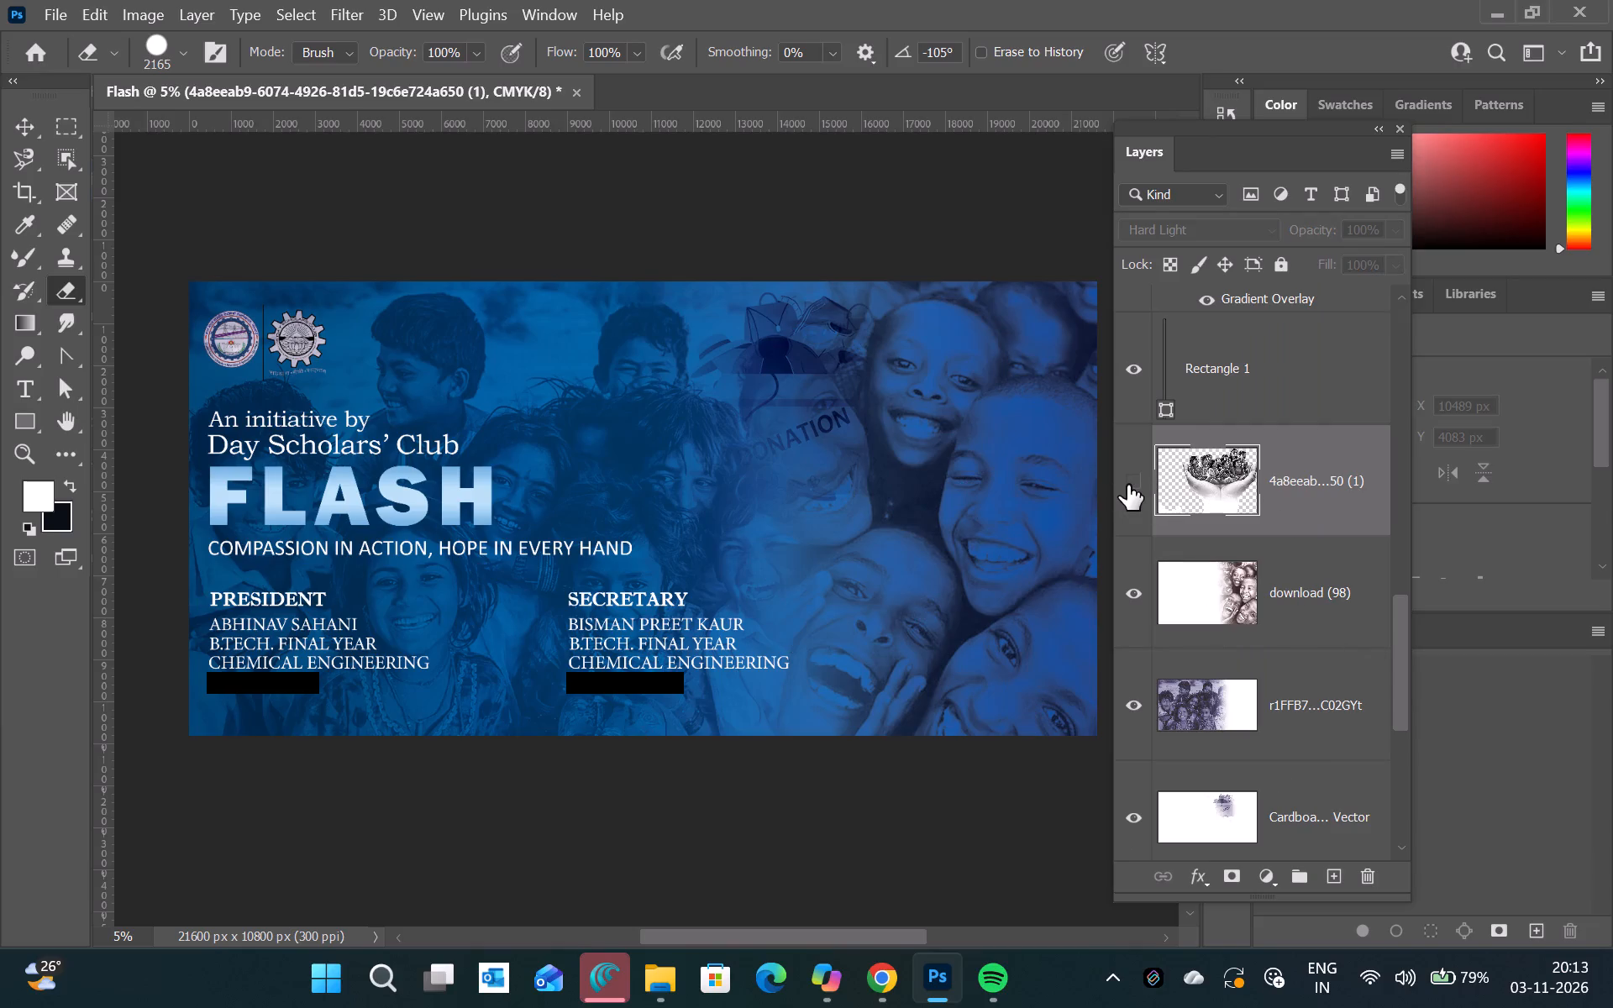
click(1127, 485)
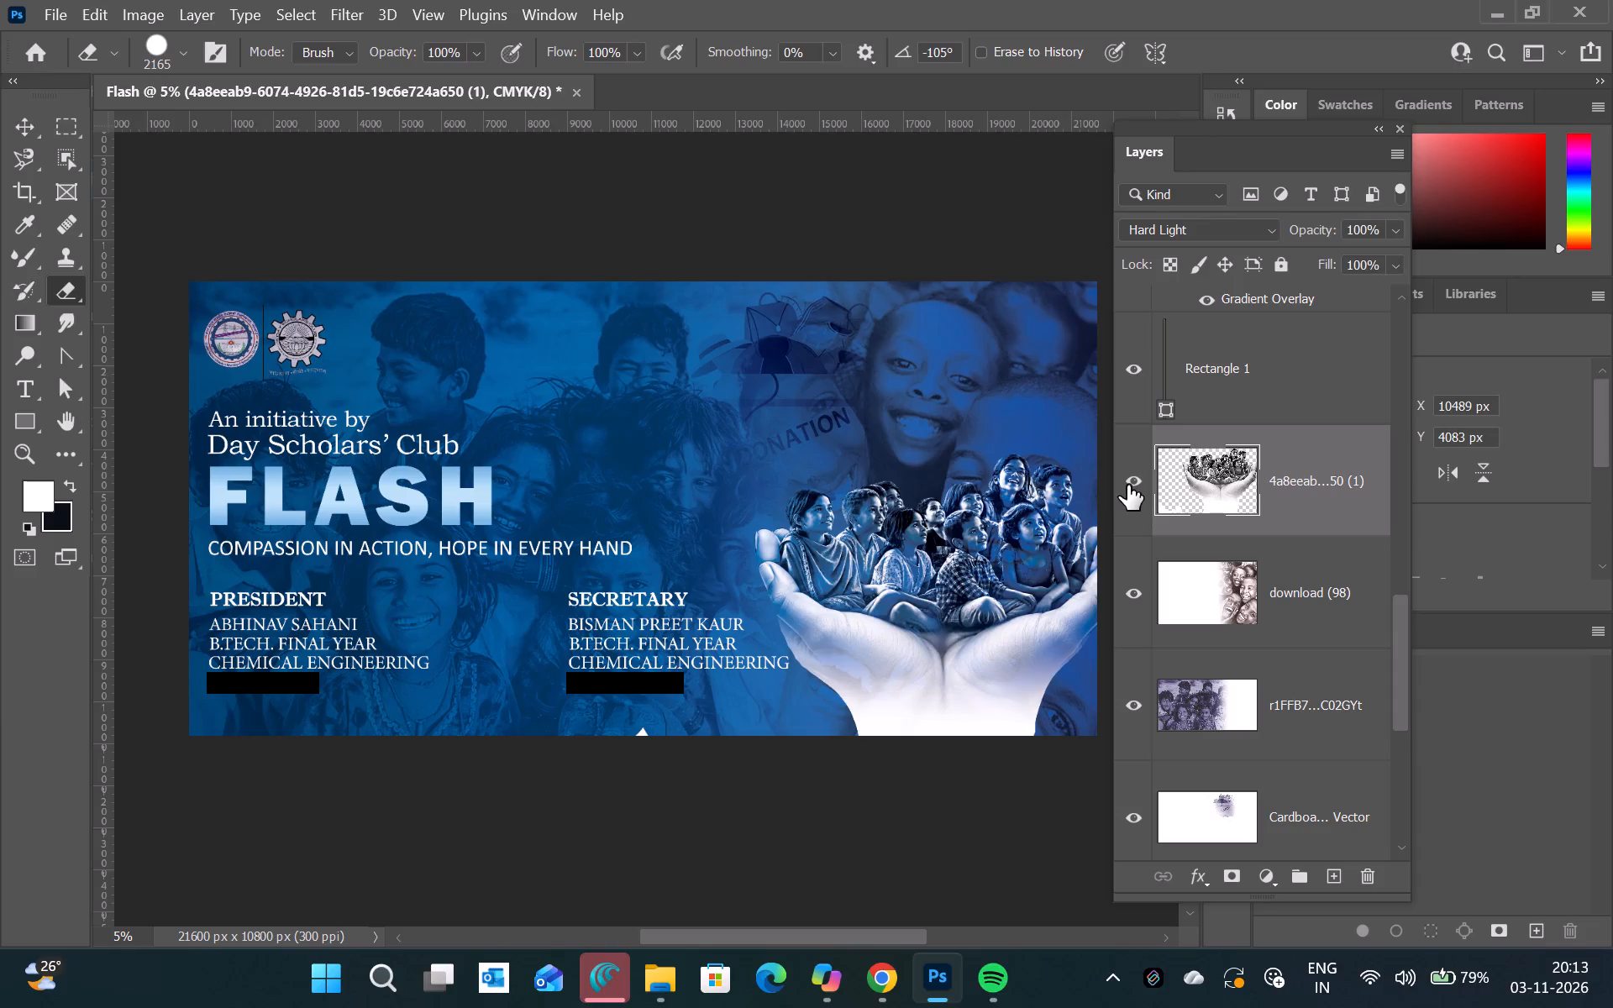
click(1326, 527)
key(Delete)
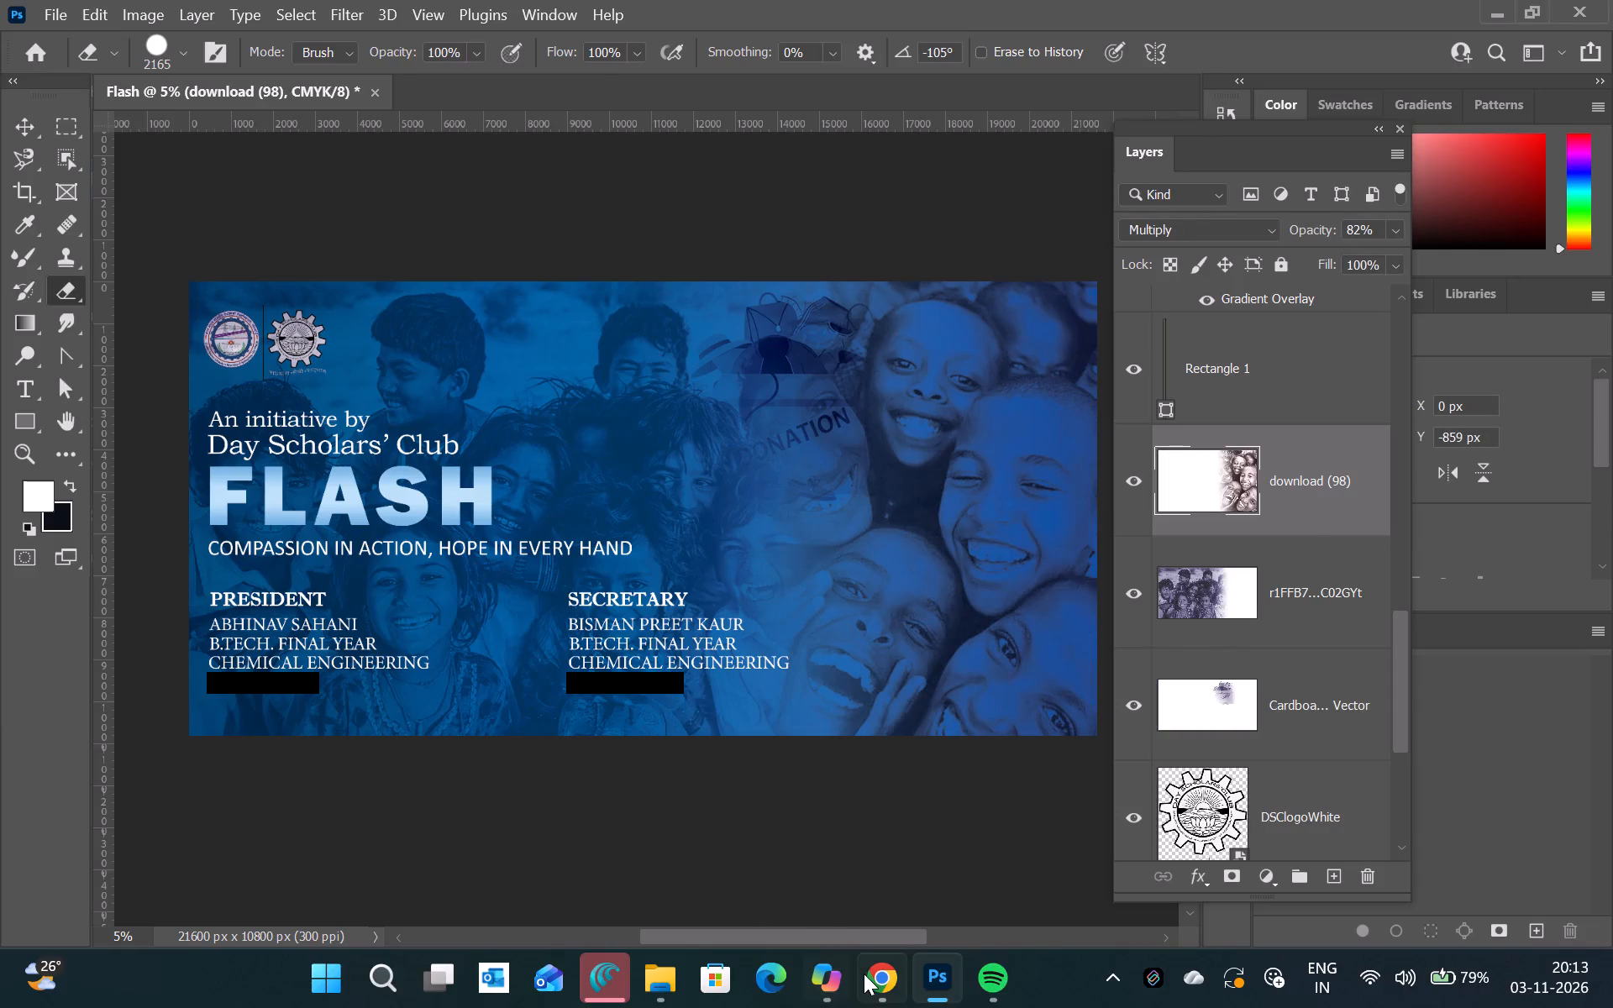
In Chrome, remove the background from the children and hands image in Pixelcut and download it as an original-quality transparent PNG.
click(864, 974)
click(731, 0)
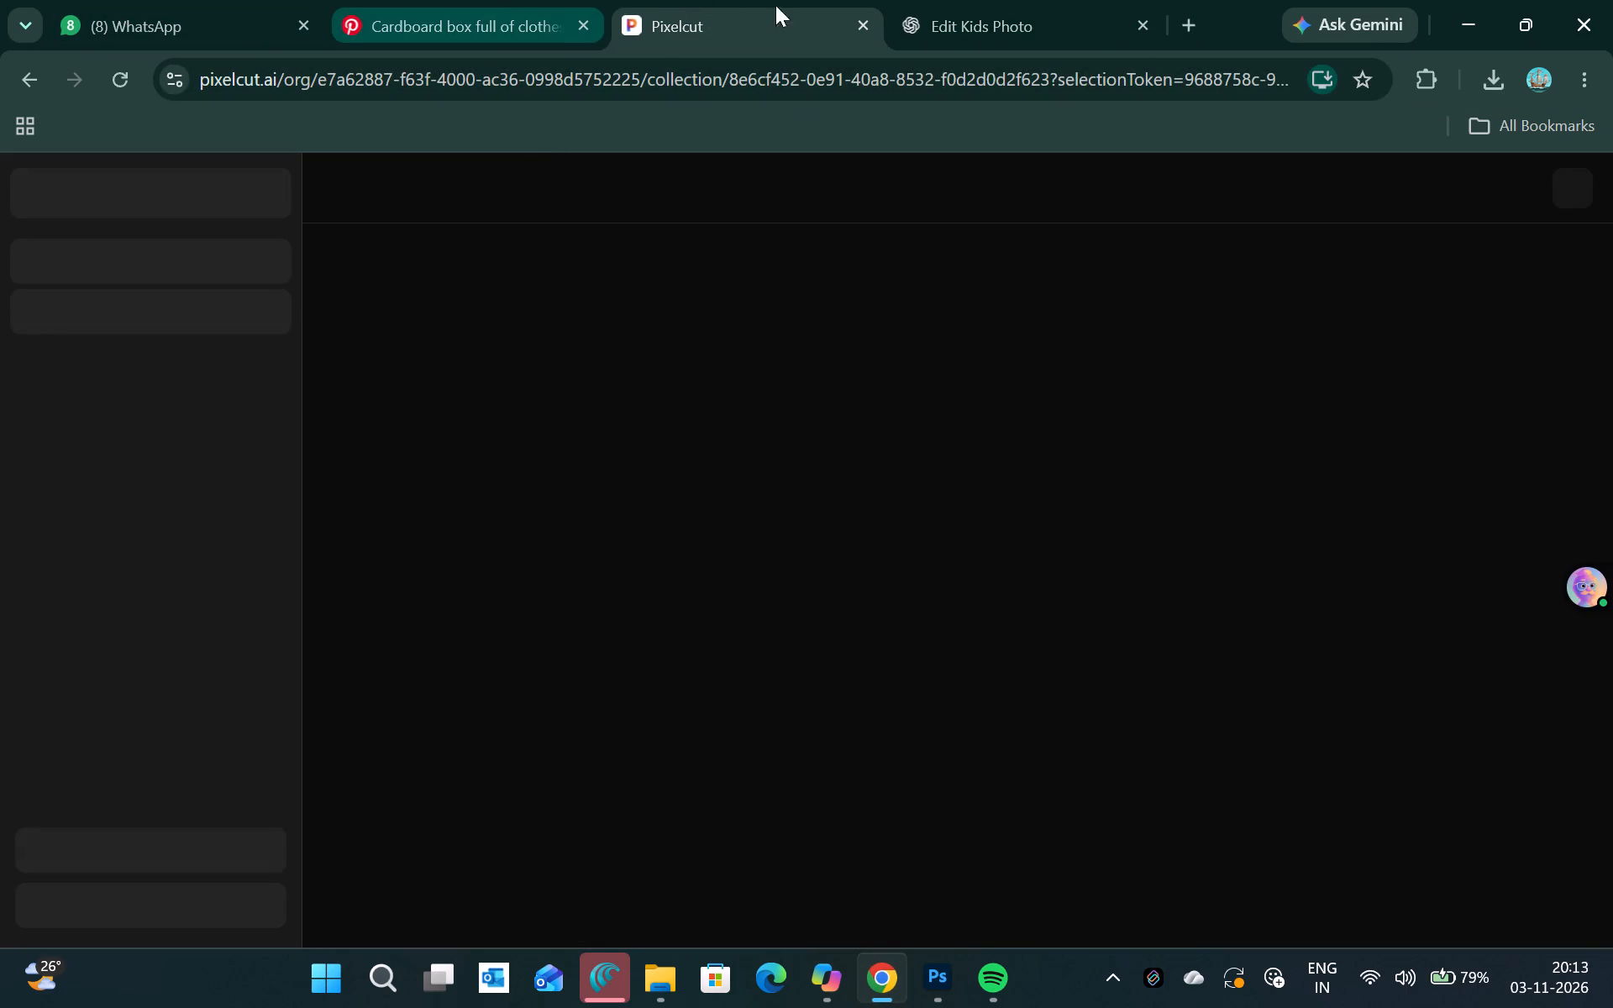
click(516, 0)
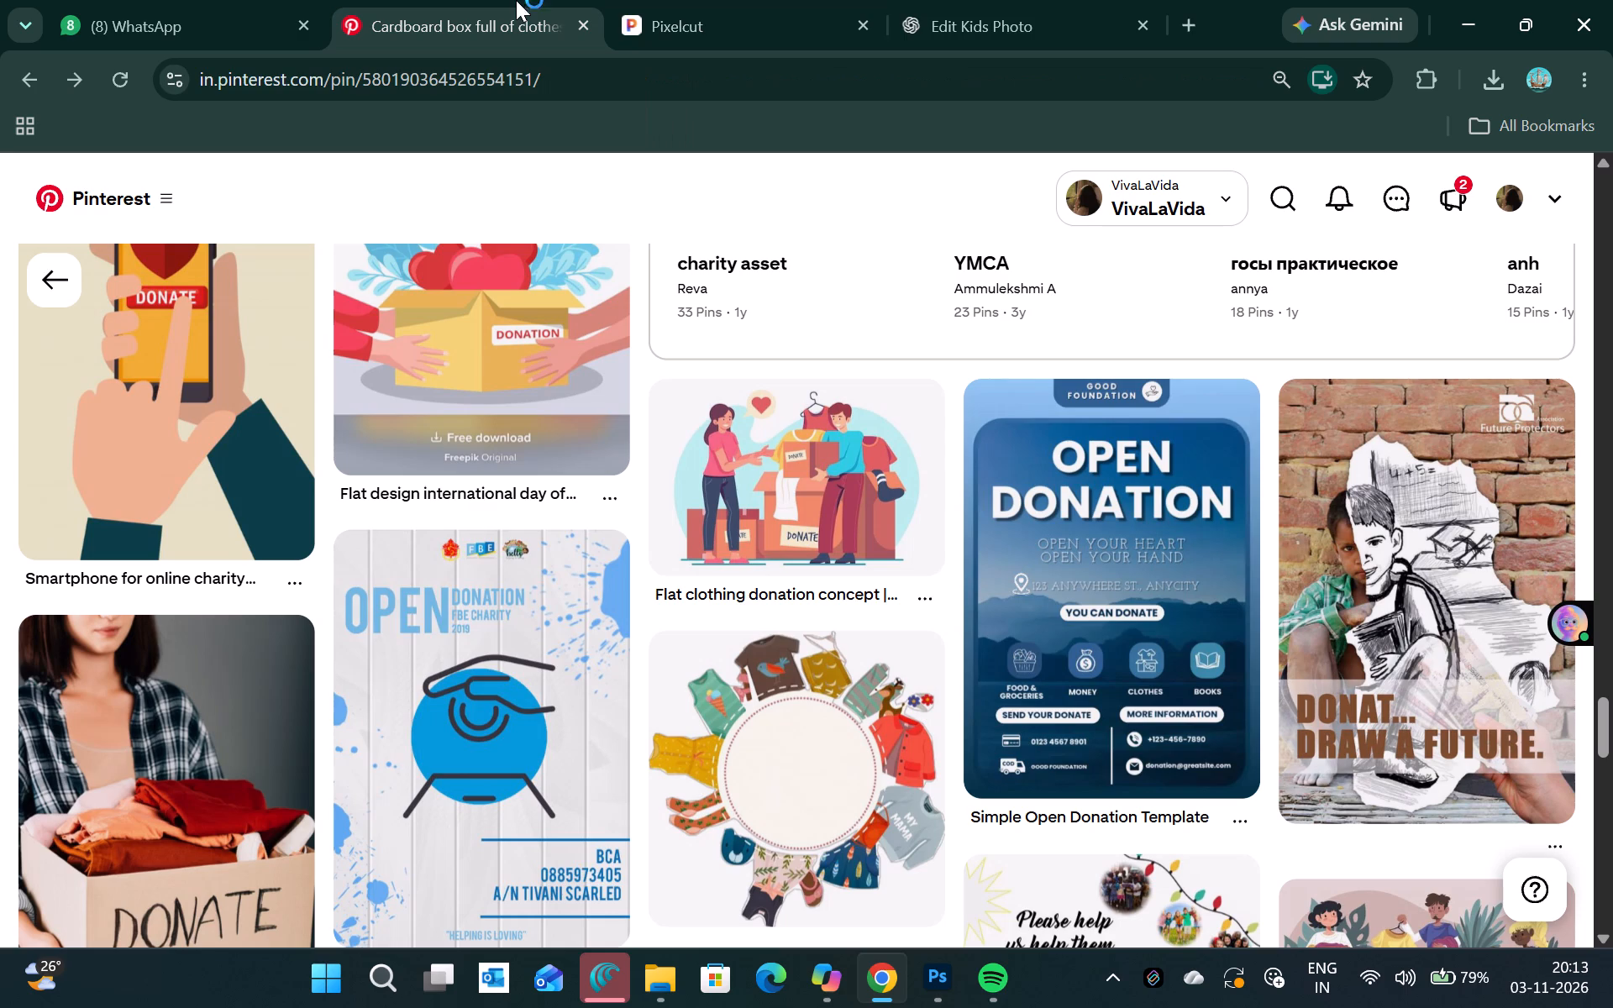
click(725, 0)
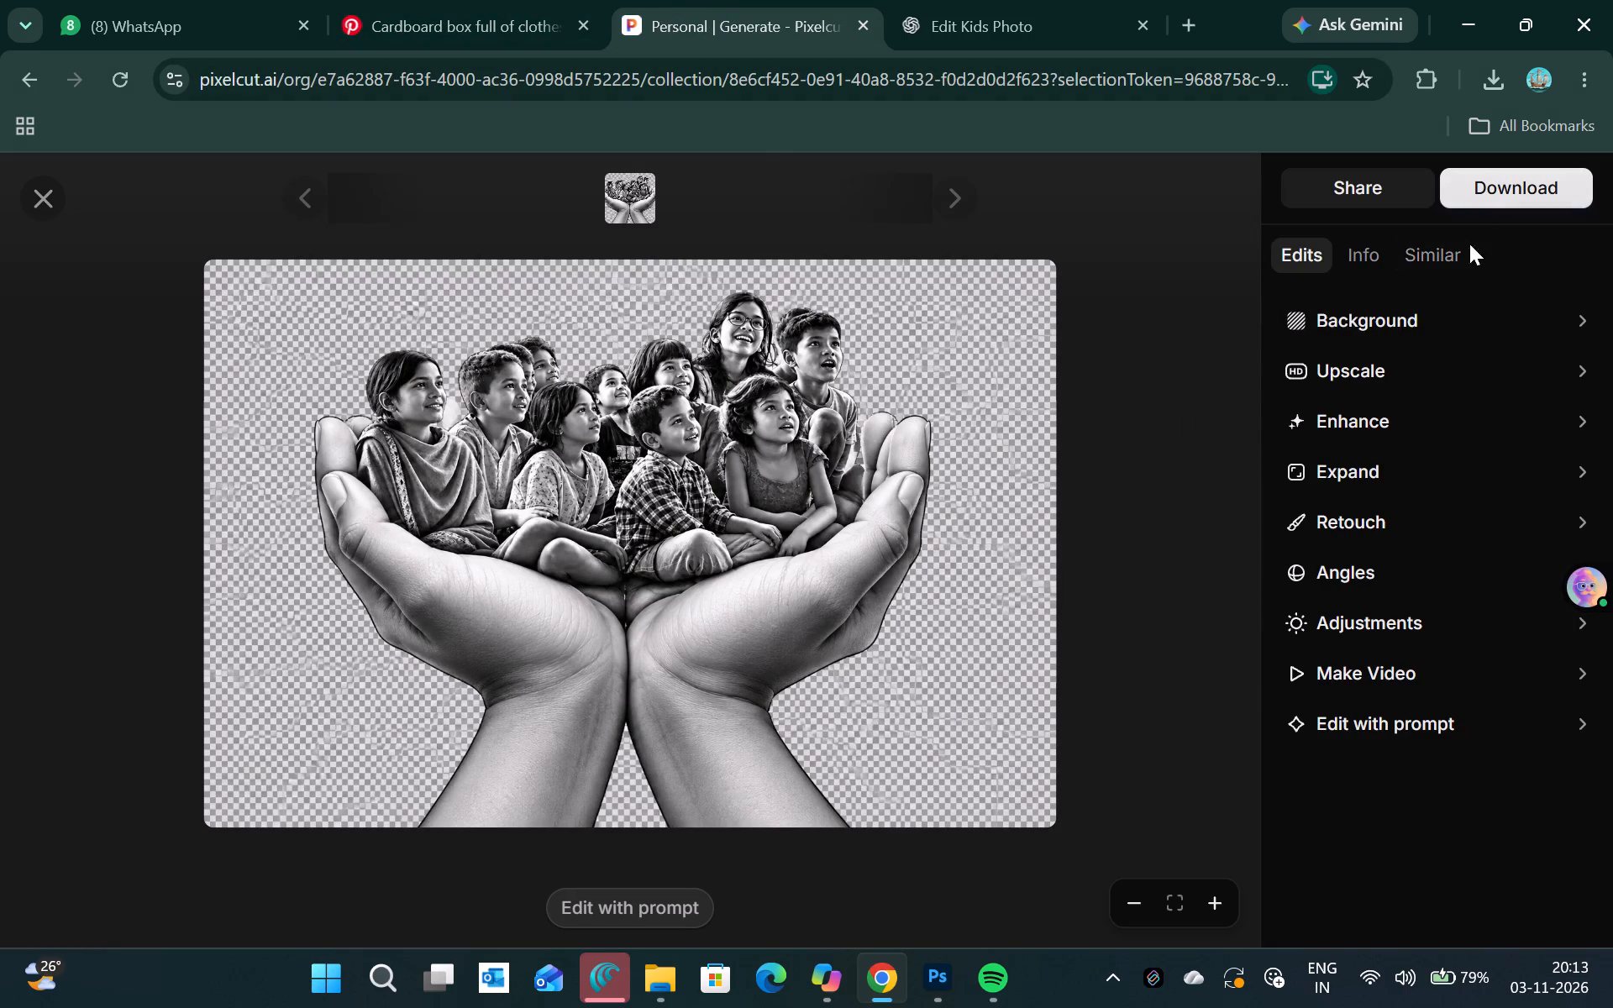
click(1367, 315)
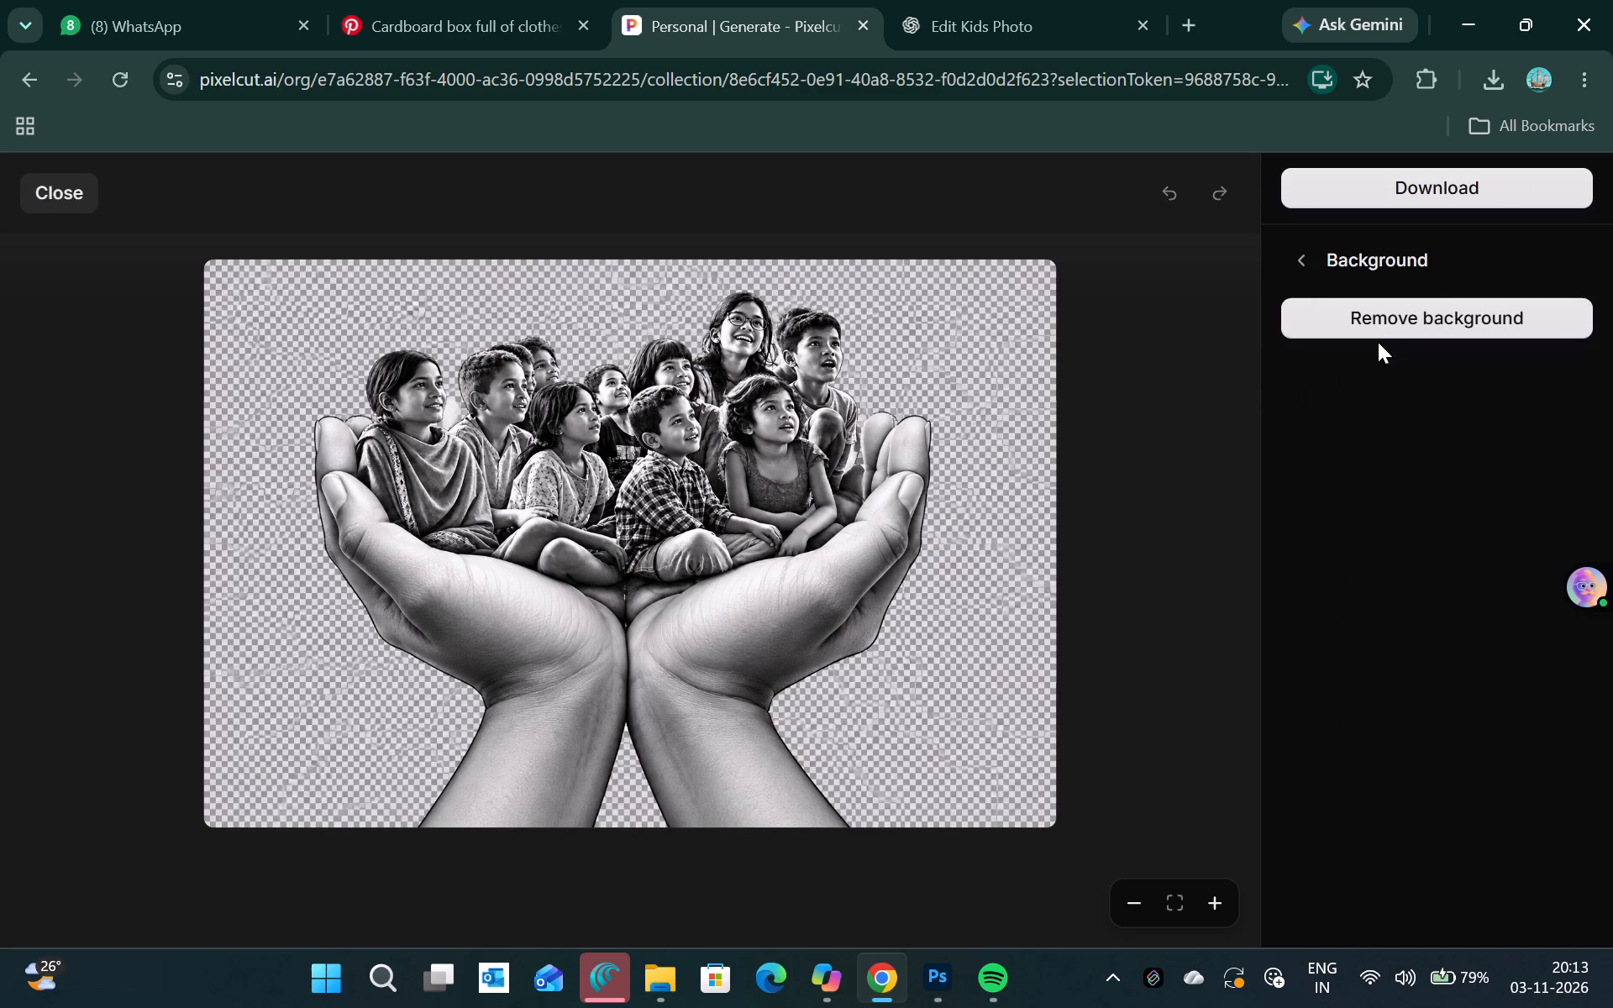
click(1407, 319)
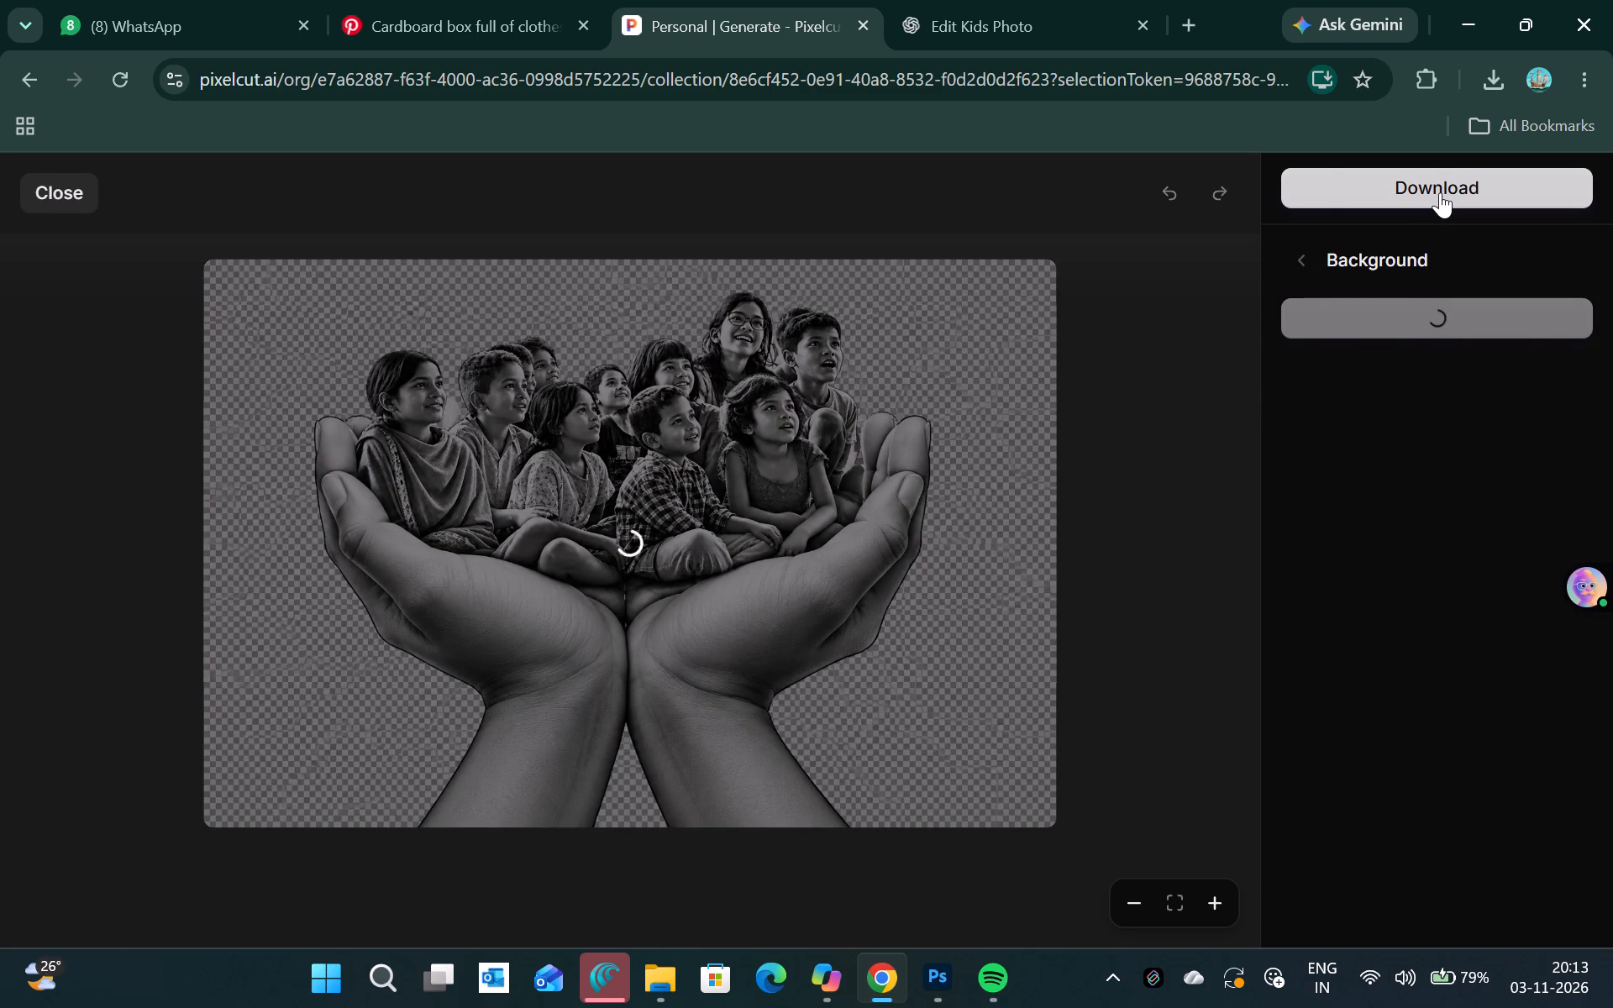
click(1440, 192)
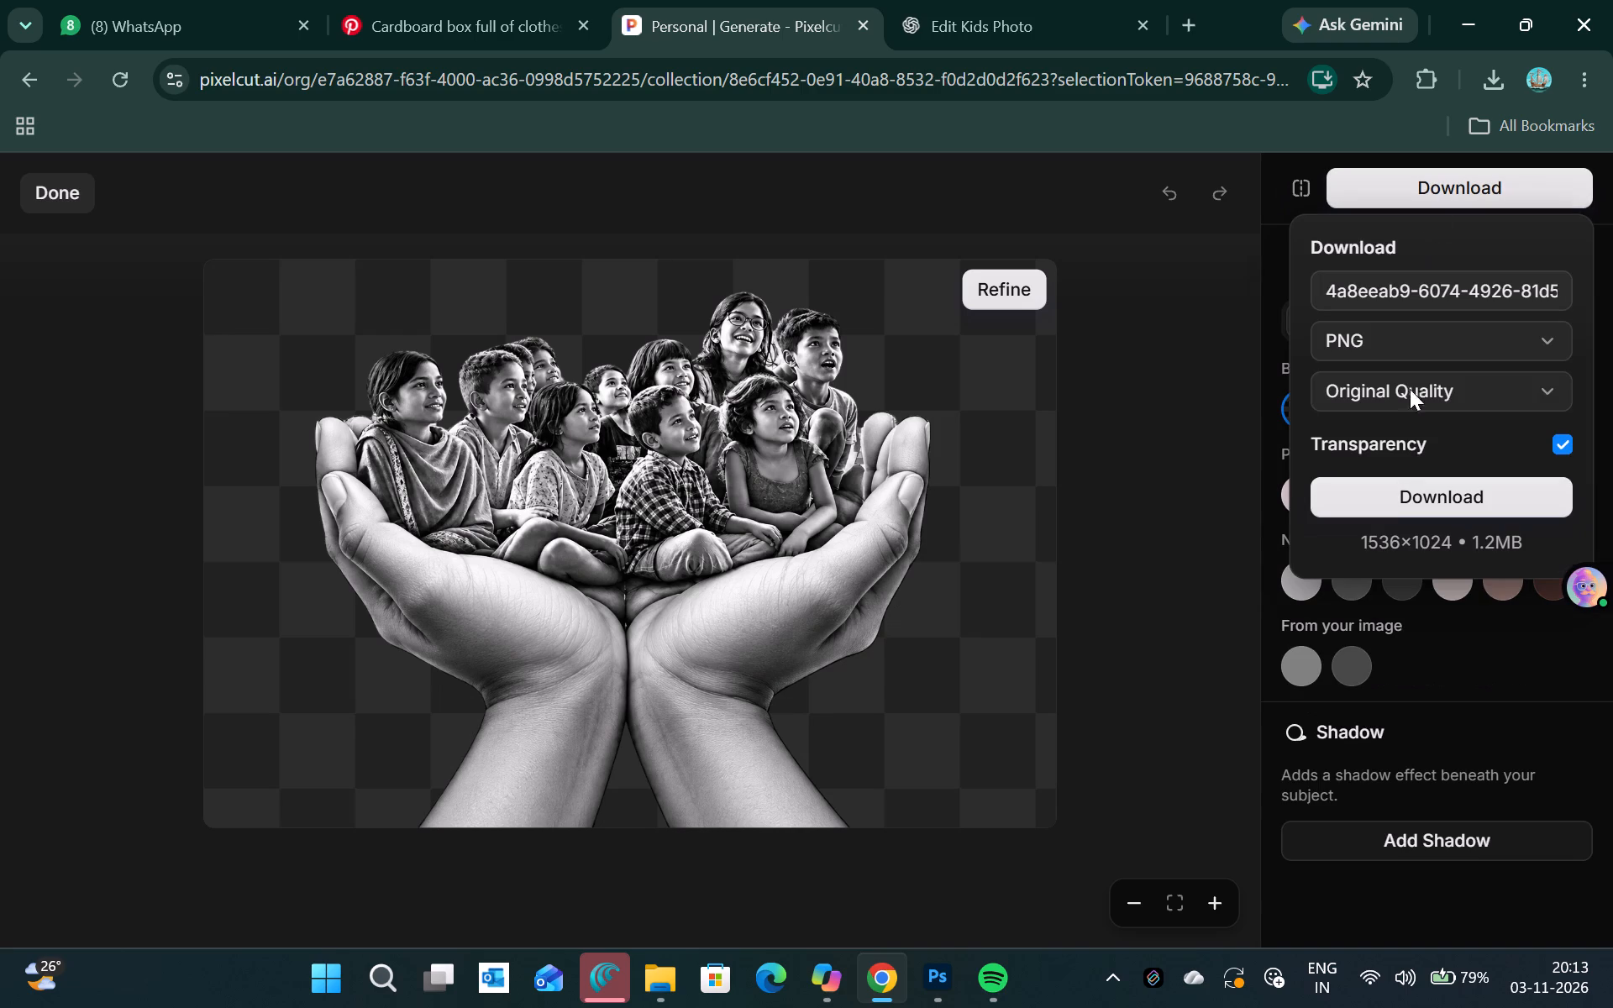
click(1360, 491)
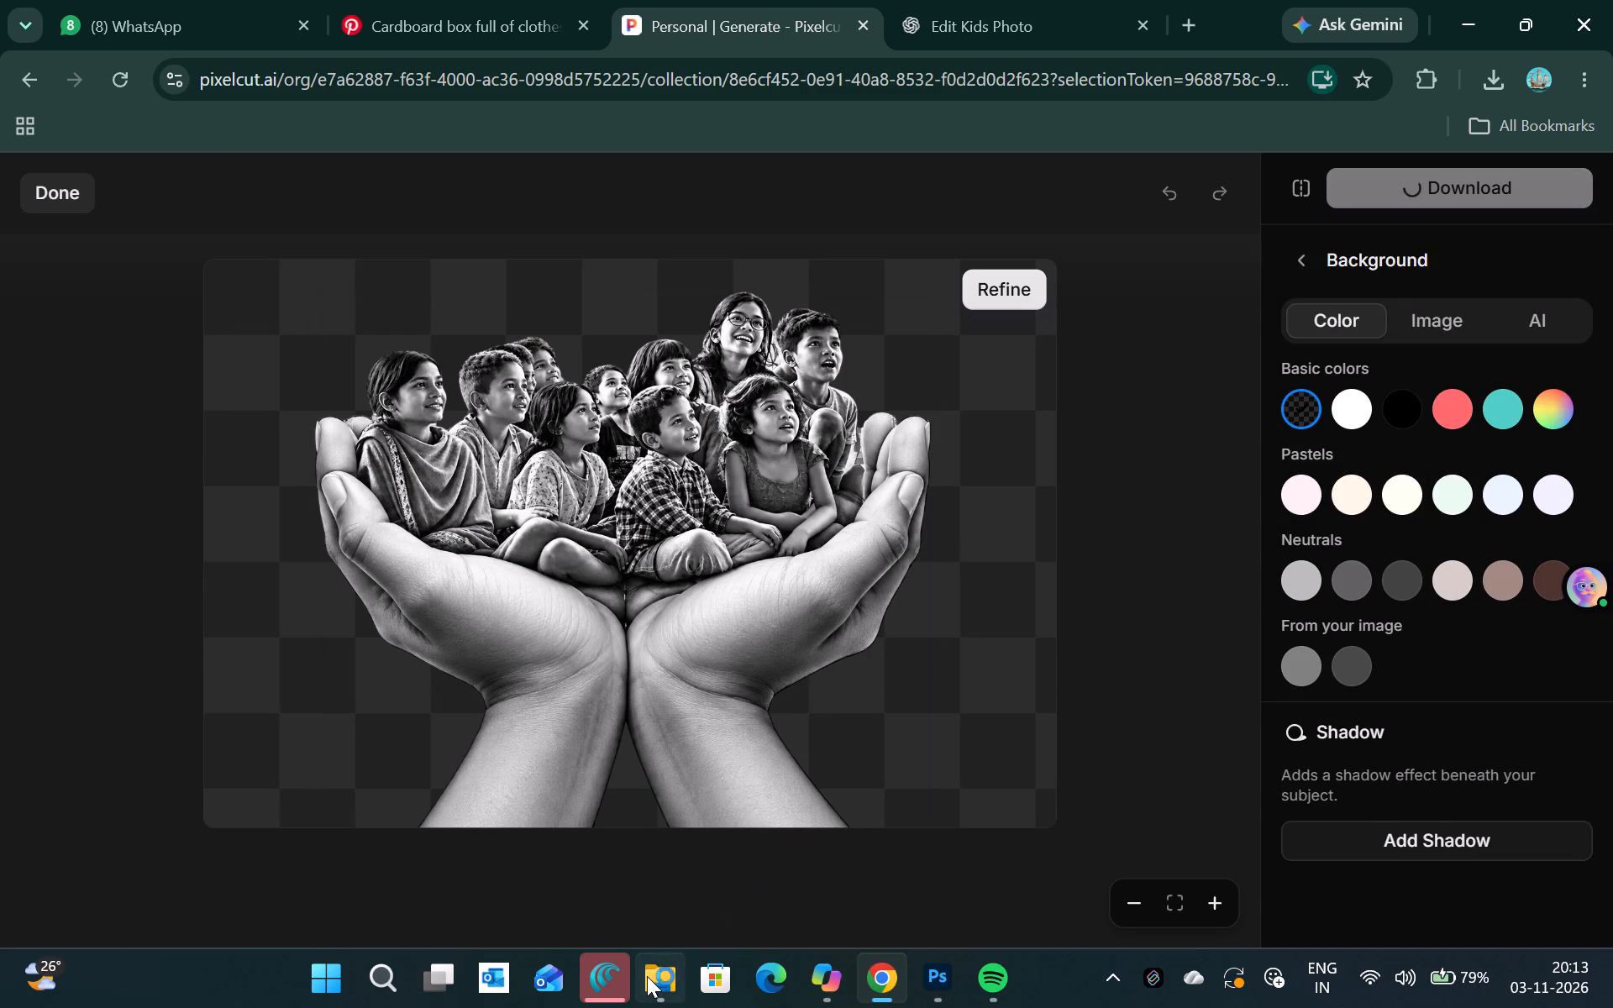
click(647, 976)
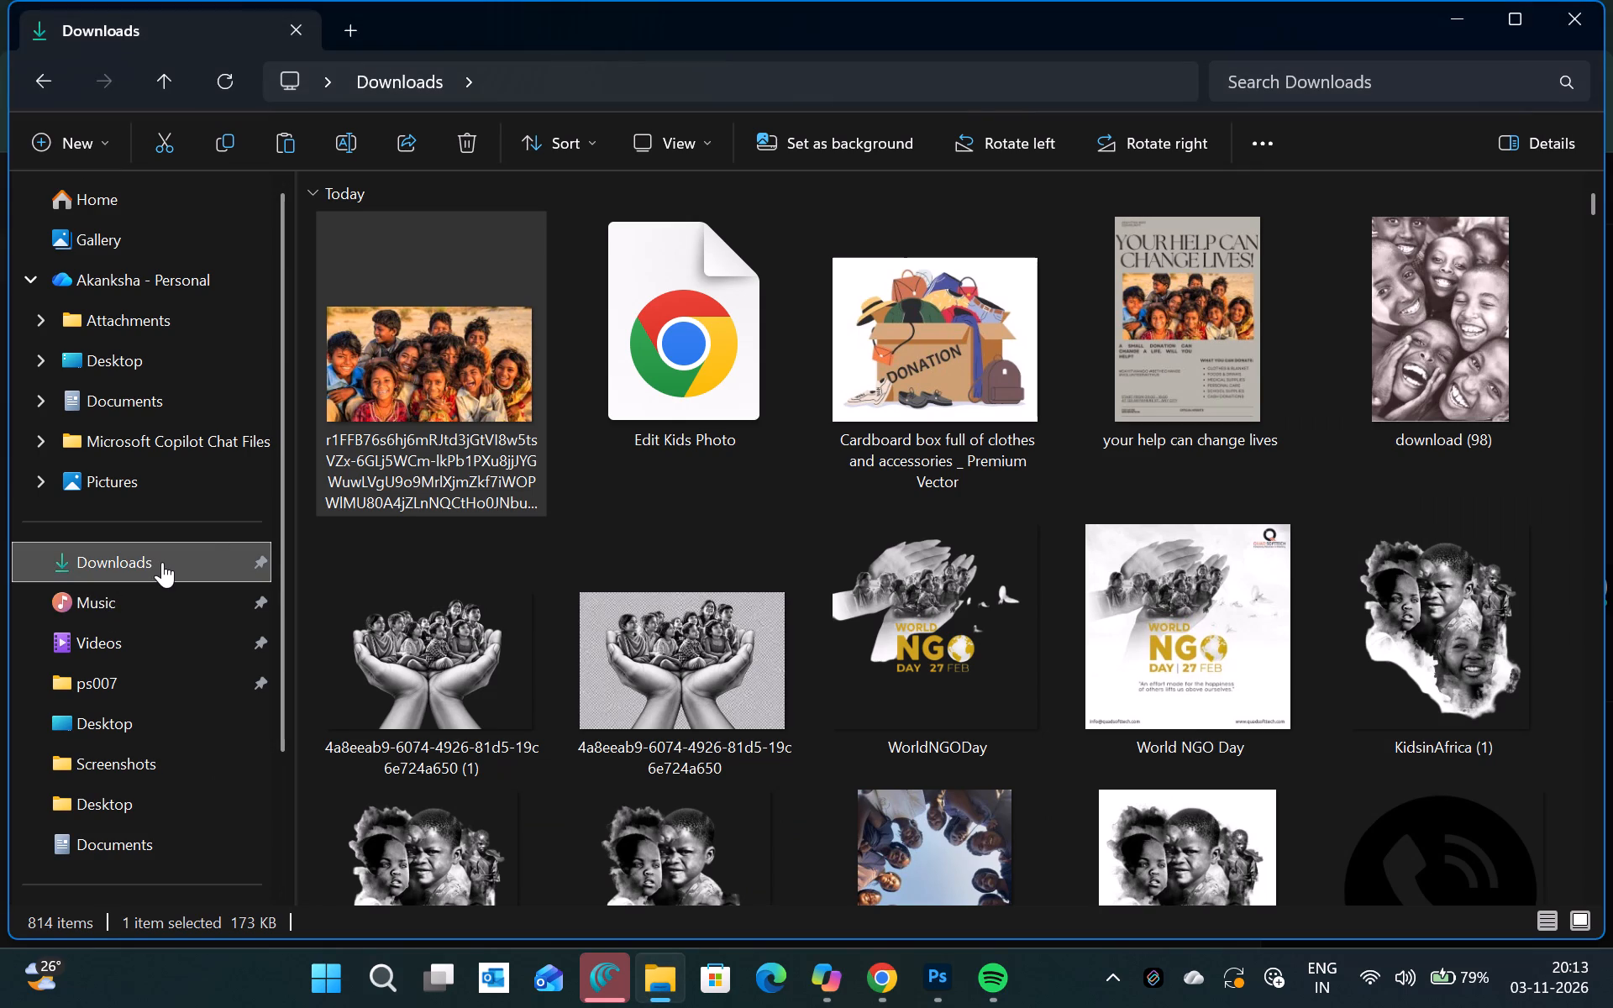
double_click(162, 562)
drag(483, 640, 954, 934)
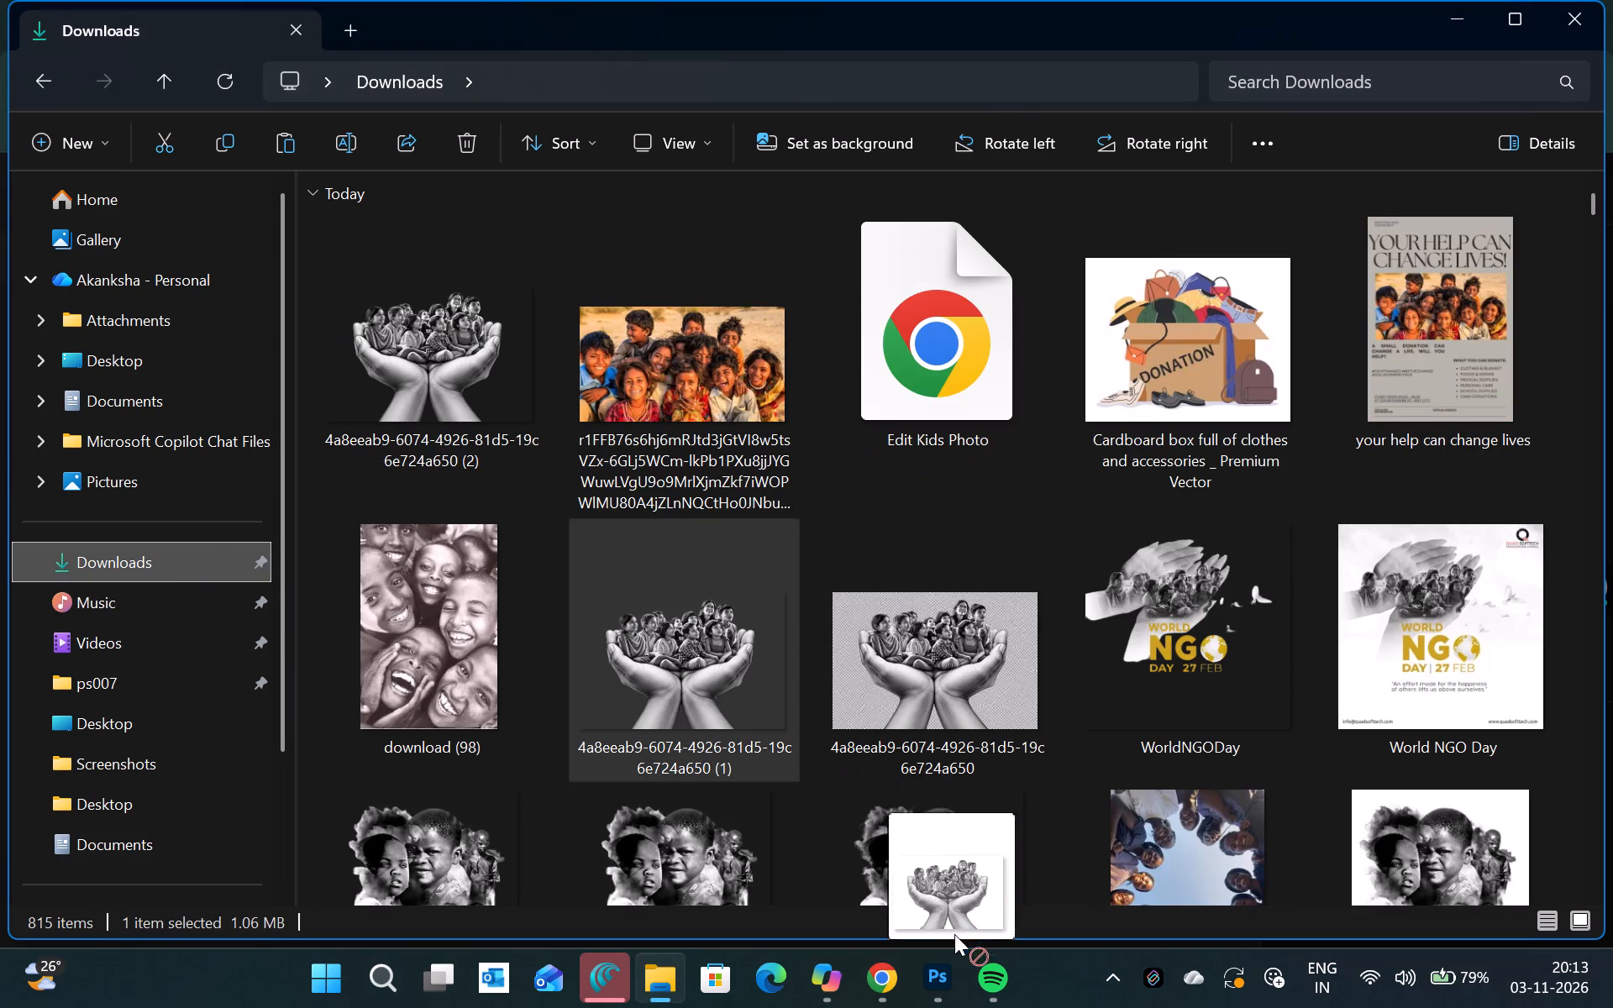
drag(954, 934, 722, 614)
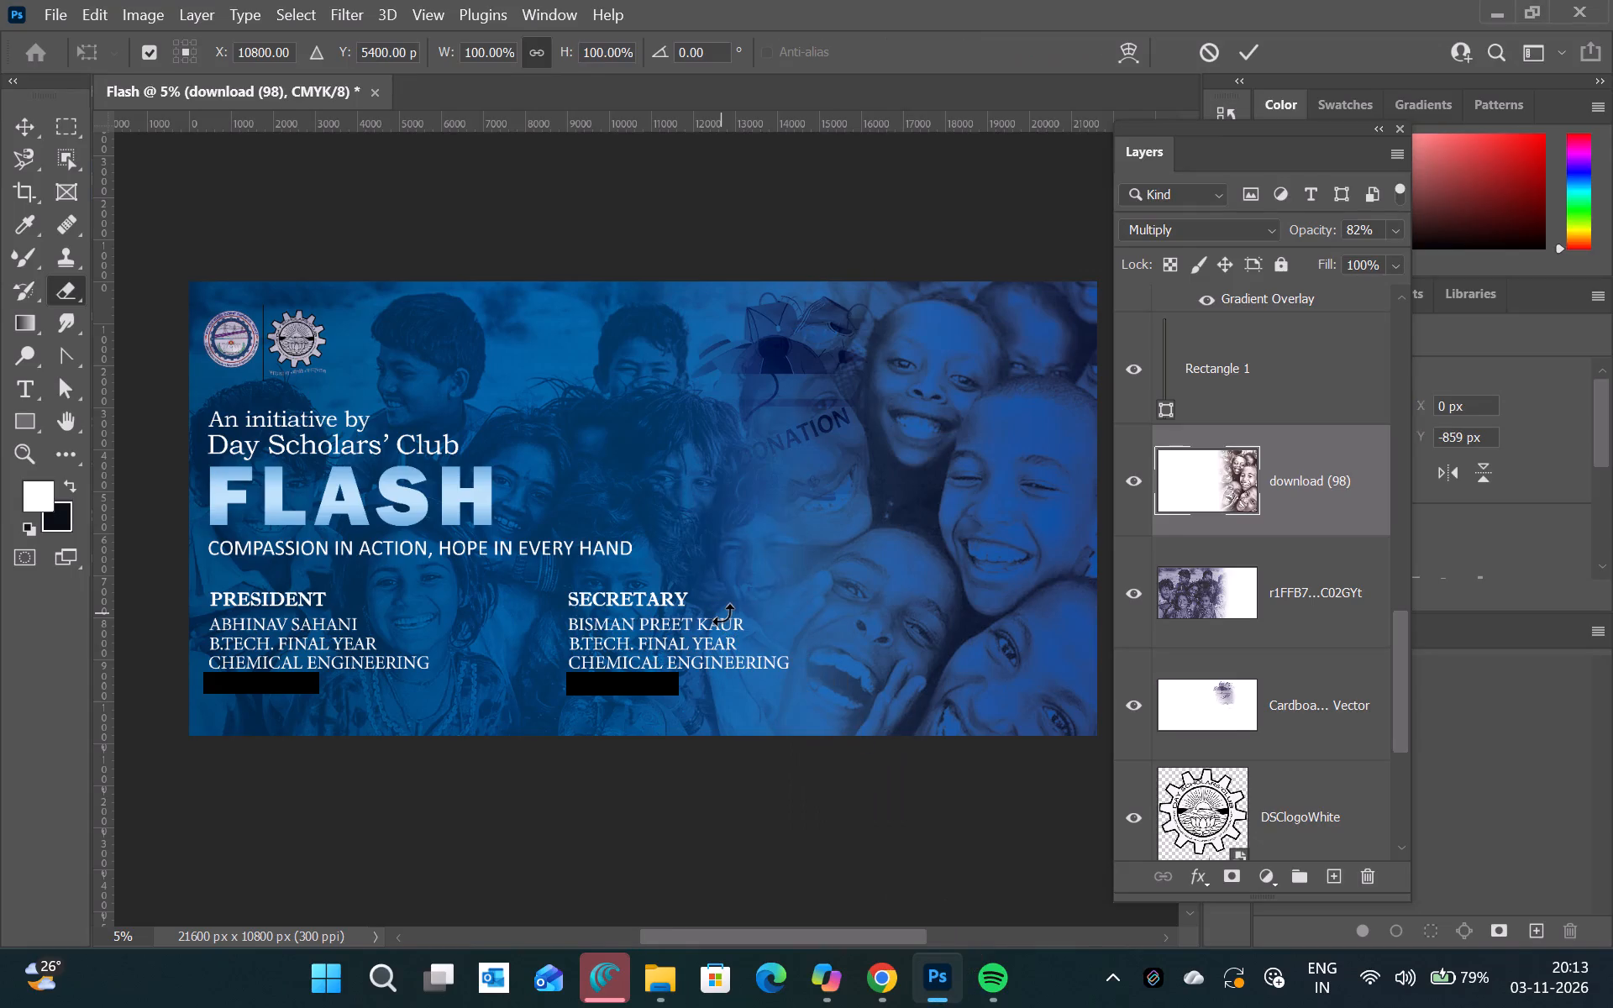
Scale the placed children and hands image to about 153% and move it to the banner's lower right.
drag(507, 593, 372, 703)
drag(516, 618, 880, 673)
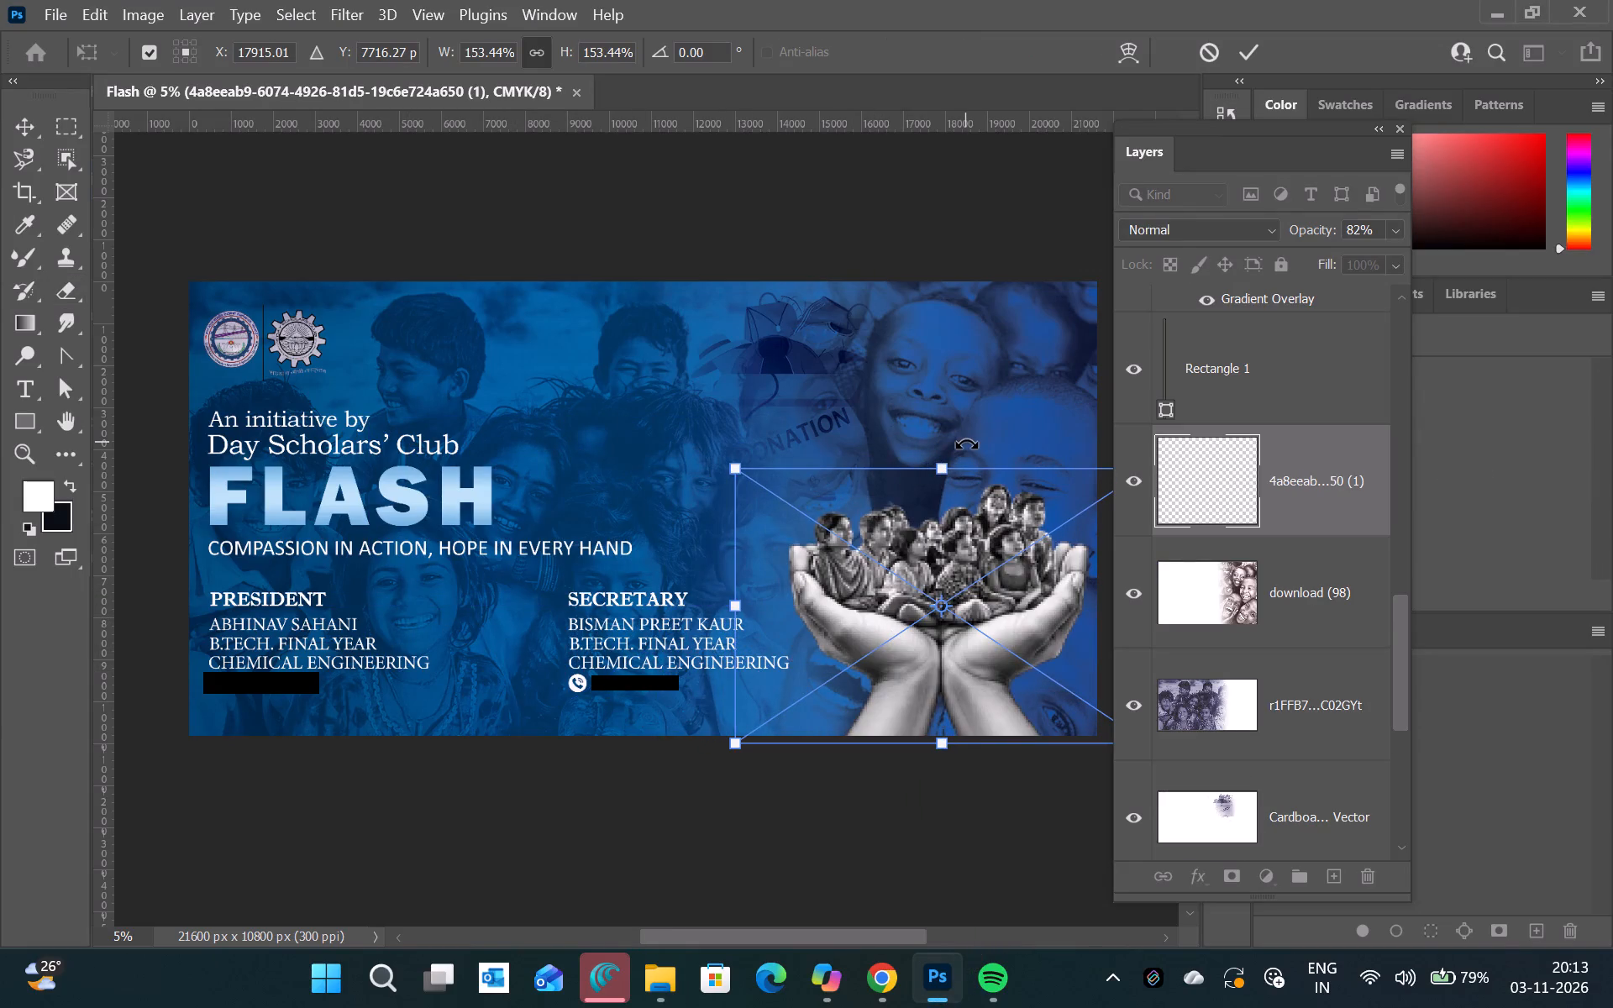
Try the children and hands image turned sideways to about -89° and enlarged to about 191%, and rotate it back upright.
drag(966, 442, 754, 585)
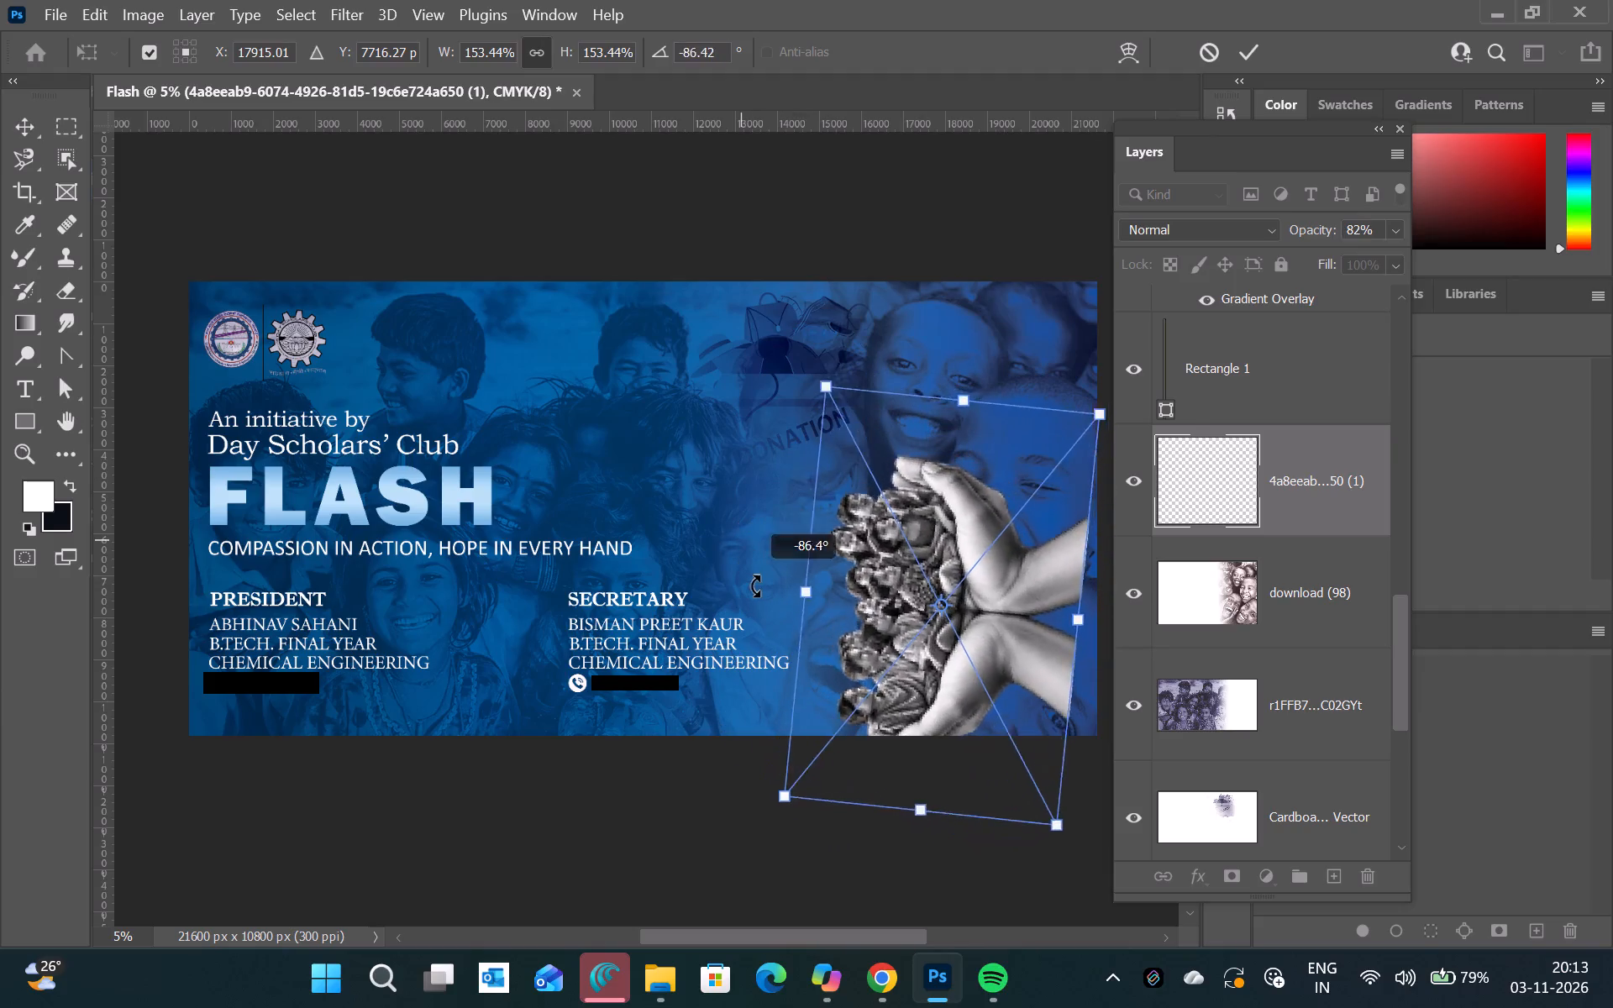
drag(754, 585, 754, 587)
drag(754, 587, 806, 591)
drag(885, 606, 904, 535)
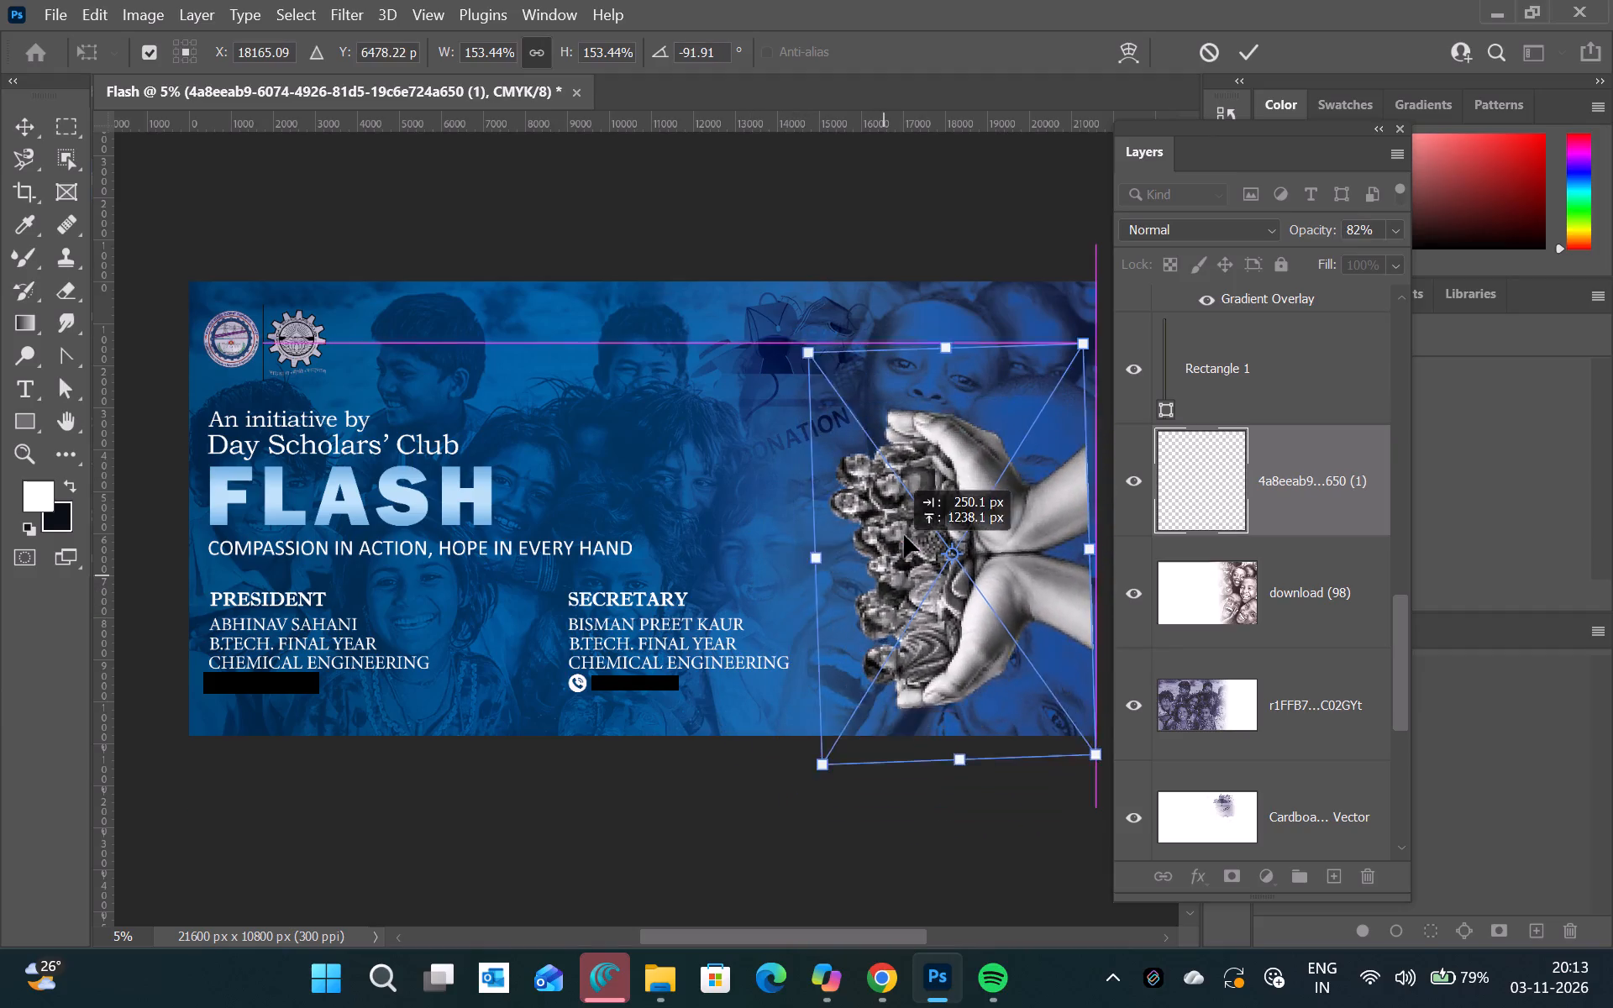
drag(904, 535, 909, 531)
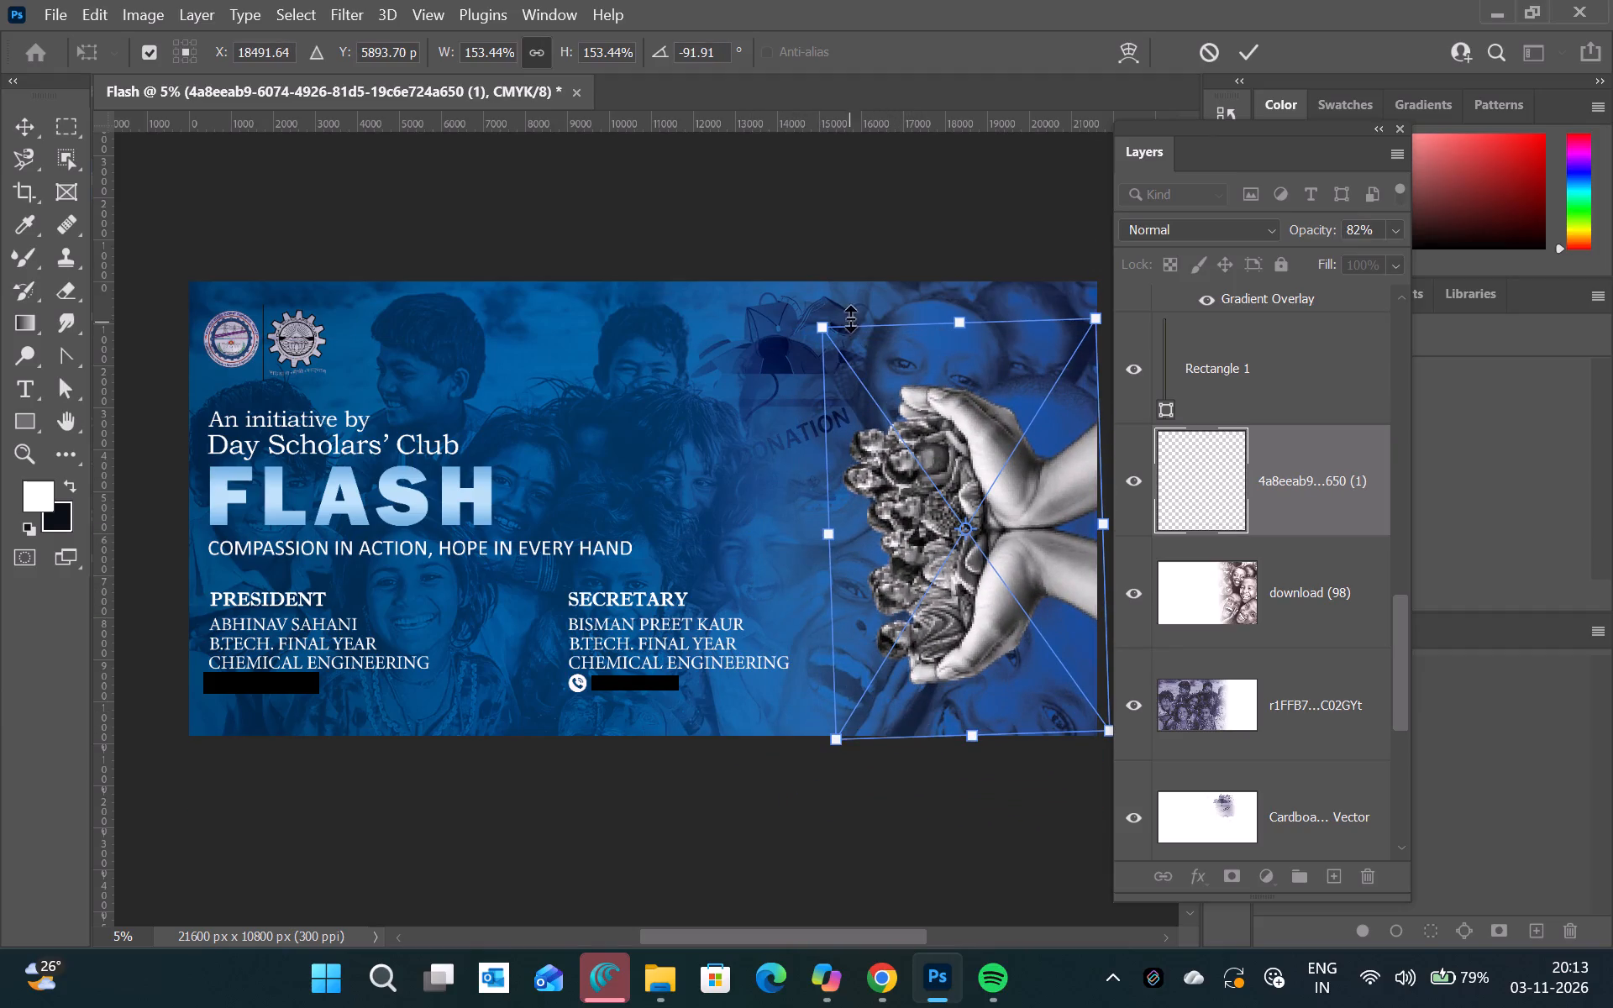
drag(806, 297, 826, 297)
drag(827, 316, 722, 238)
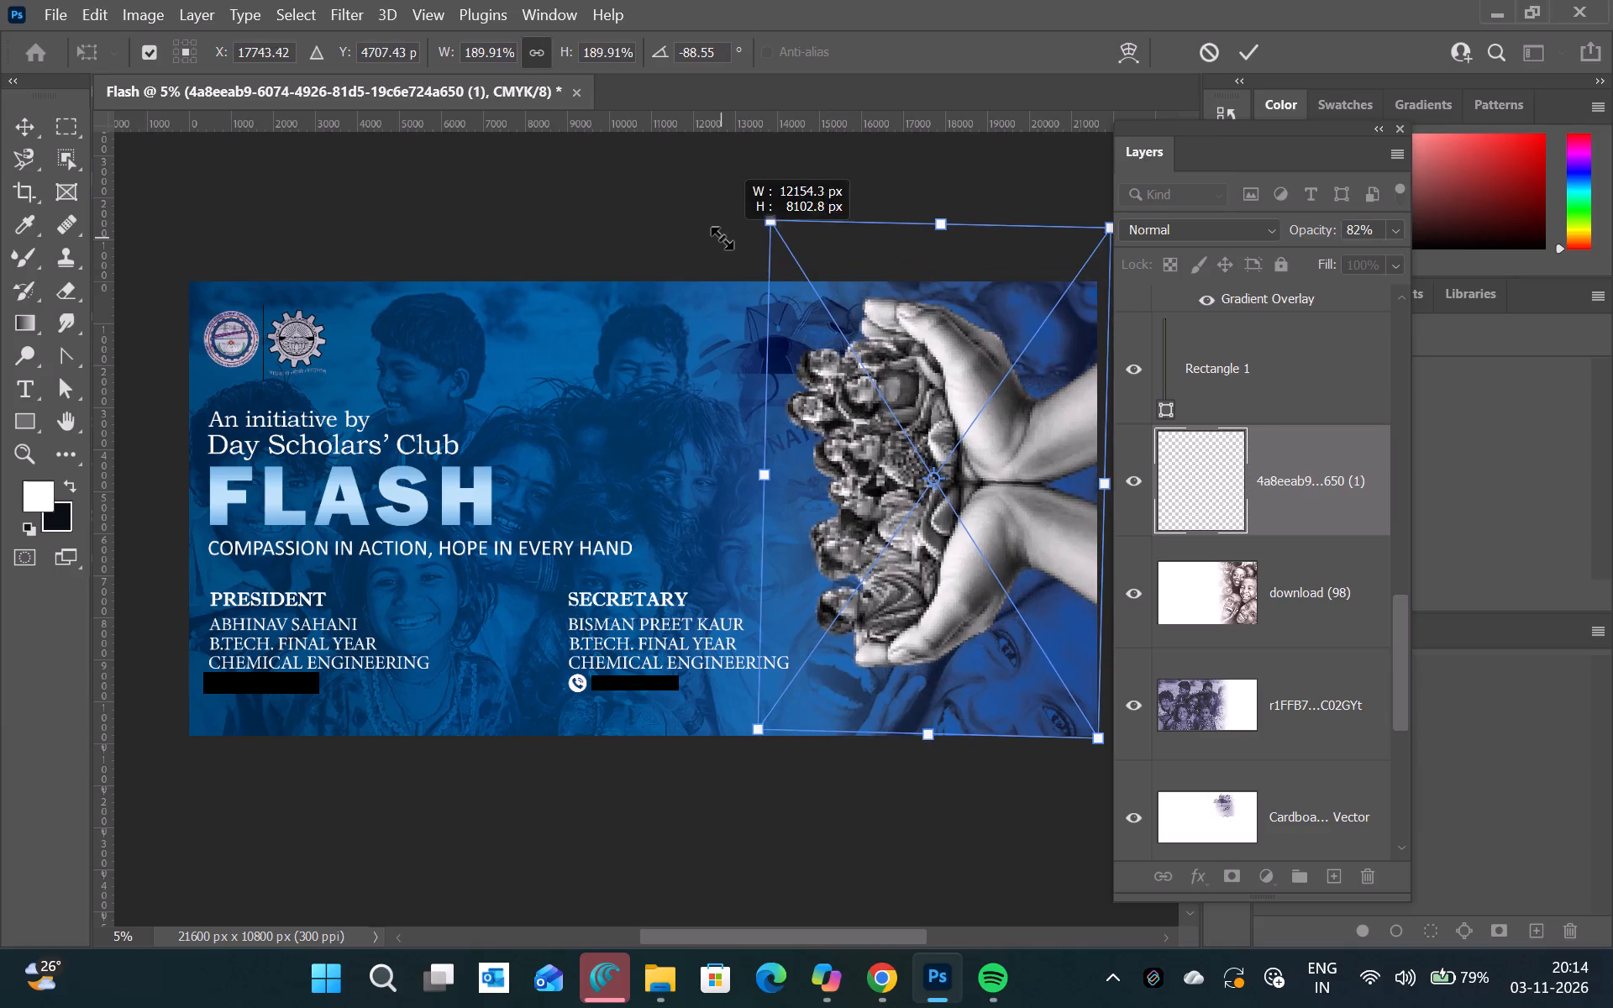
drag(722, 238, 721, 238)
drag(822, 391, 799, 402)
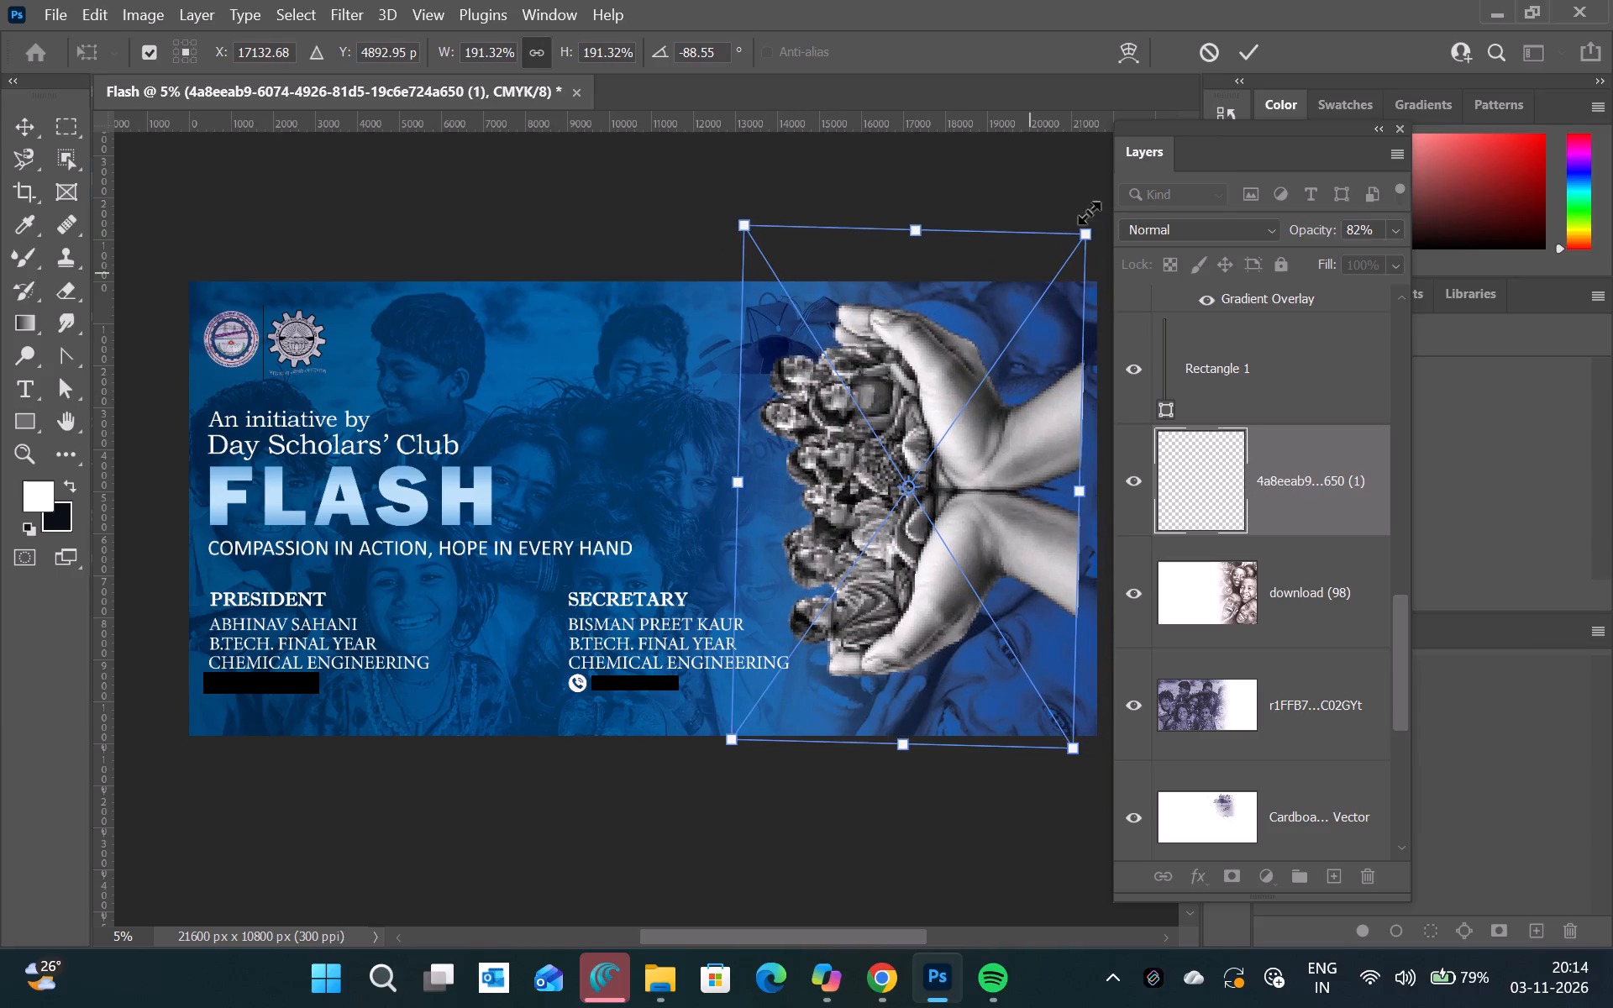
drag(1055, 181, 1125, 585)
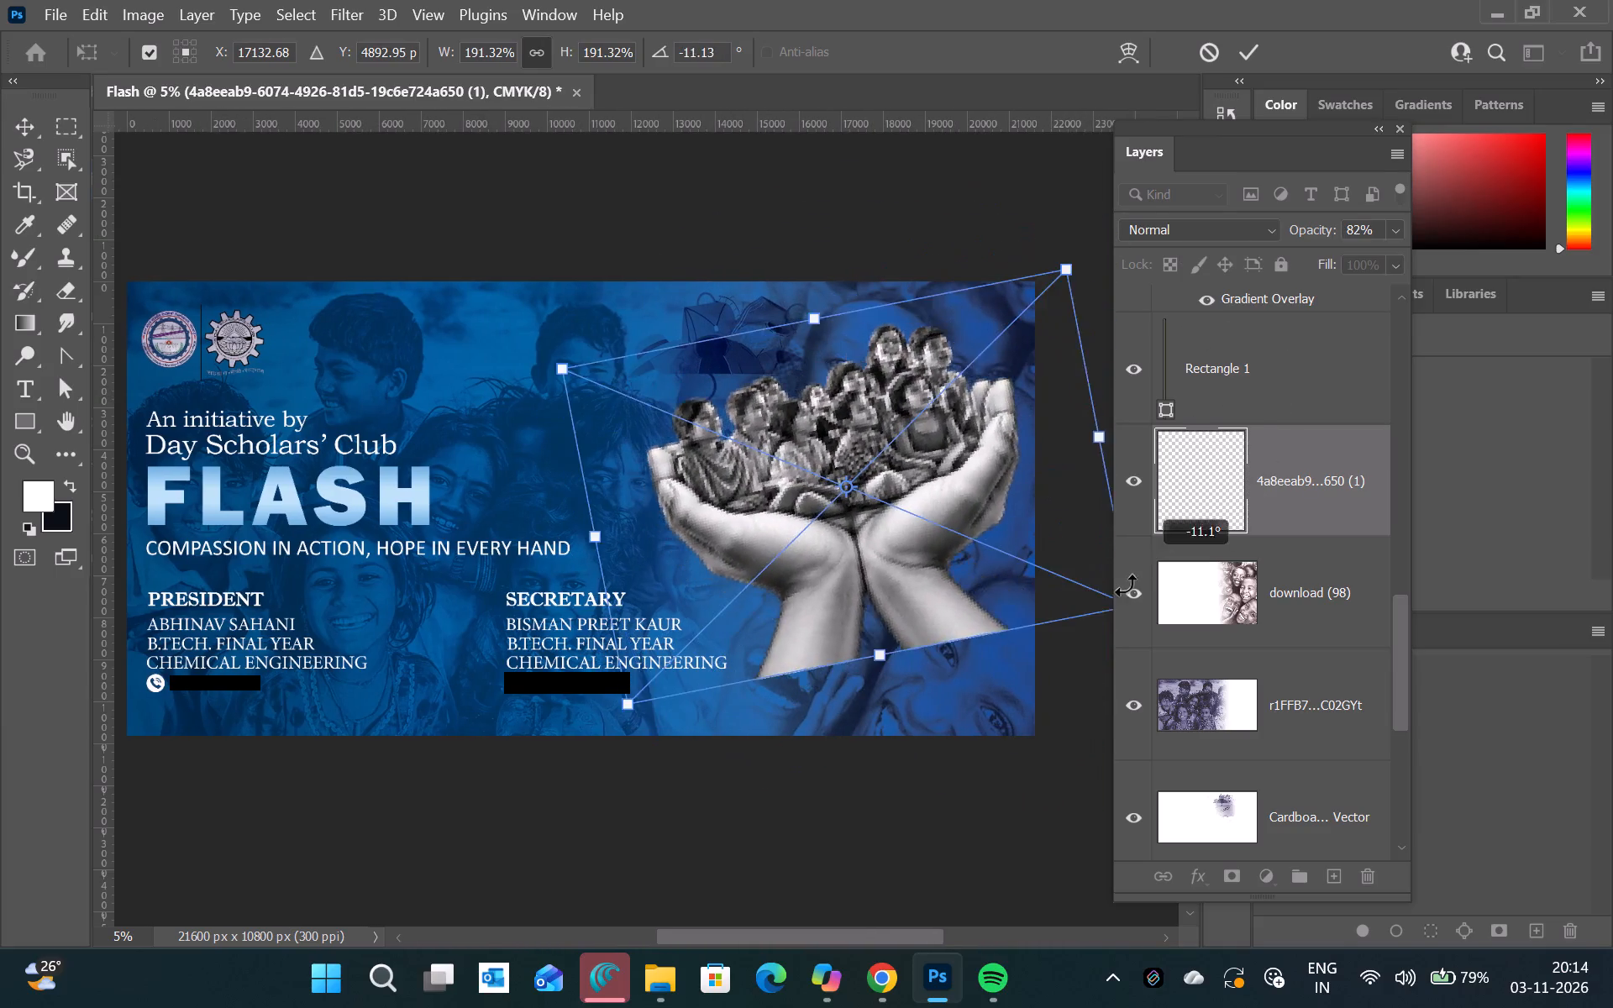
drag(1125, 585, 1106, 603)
Scale the children and hands image to about 206%, rest its wrists on the banner's bottom edge at the lower right, and commit the placement.
drag(1021, 503, 1038, 579)
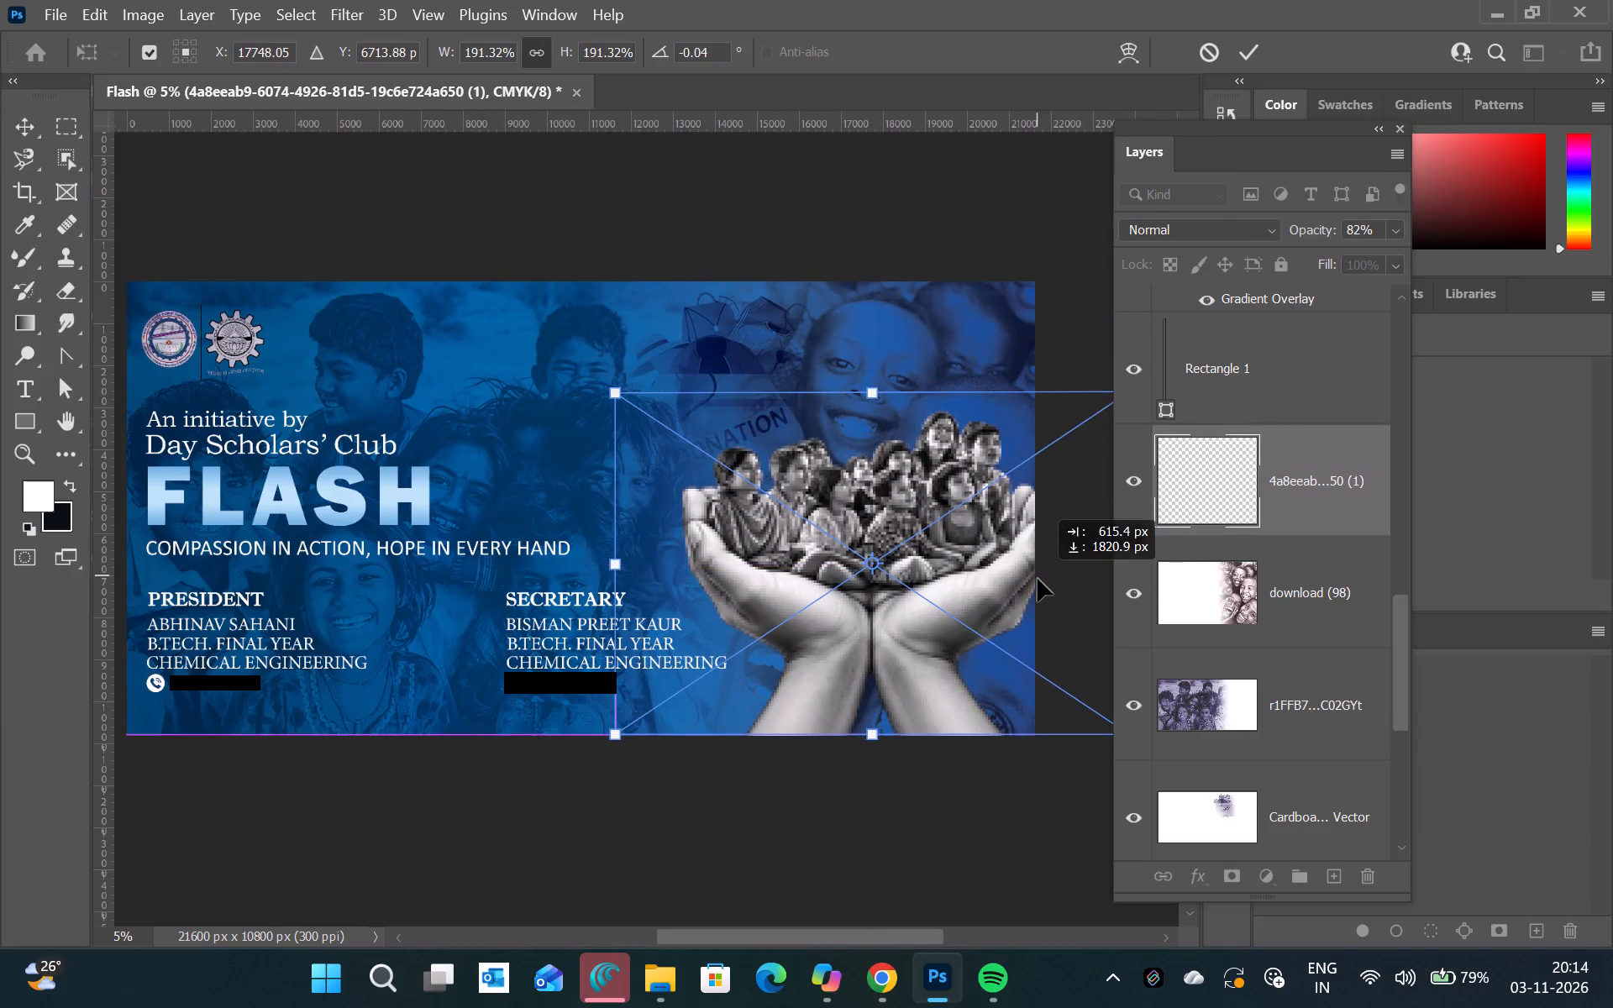
drag(1038, 579, 1041, 584)
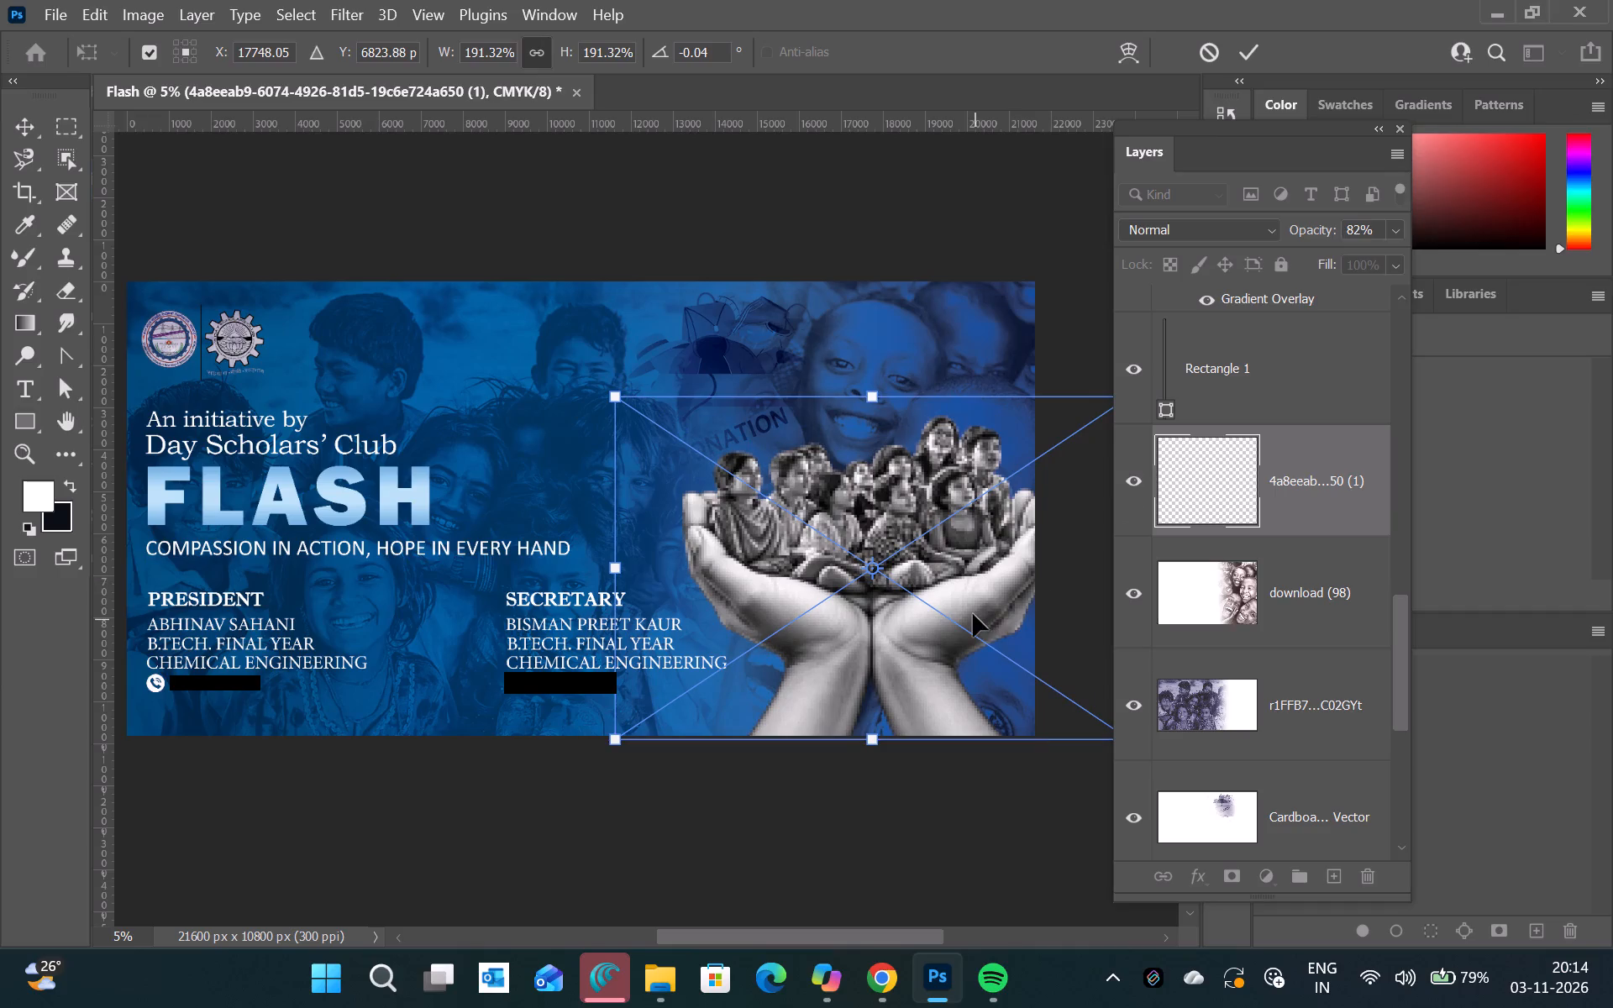
drag(973, 614, 971, 633)
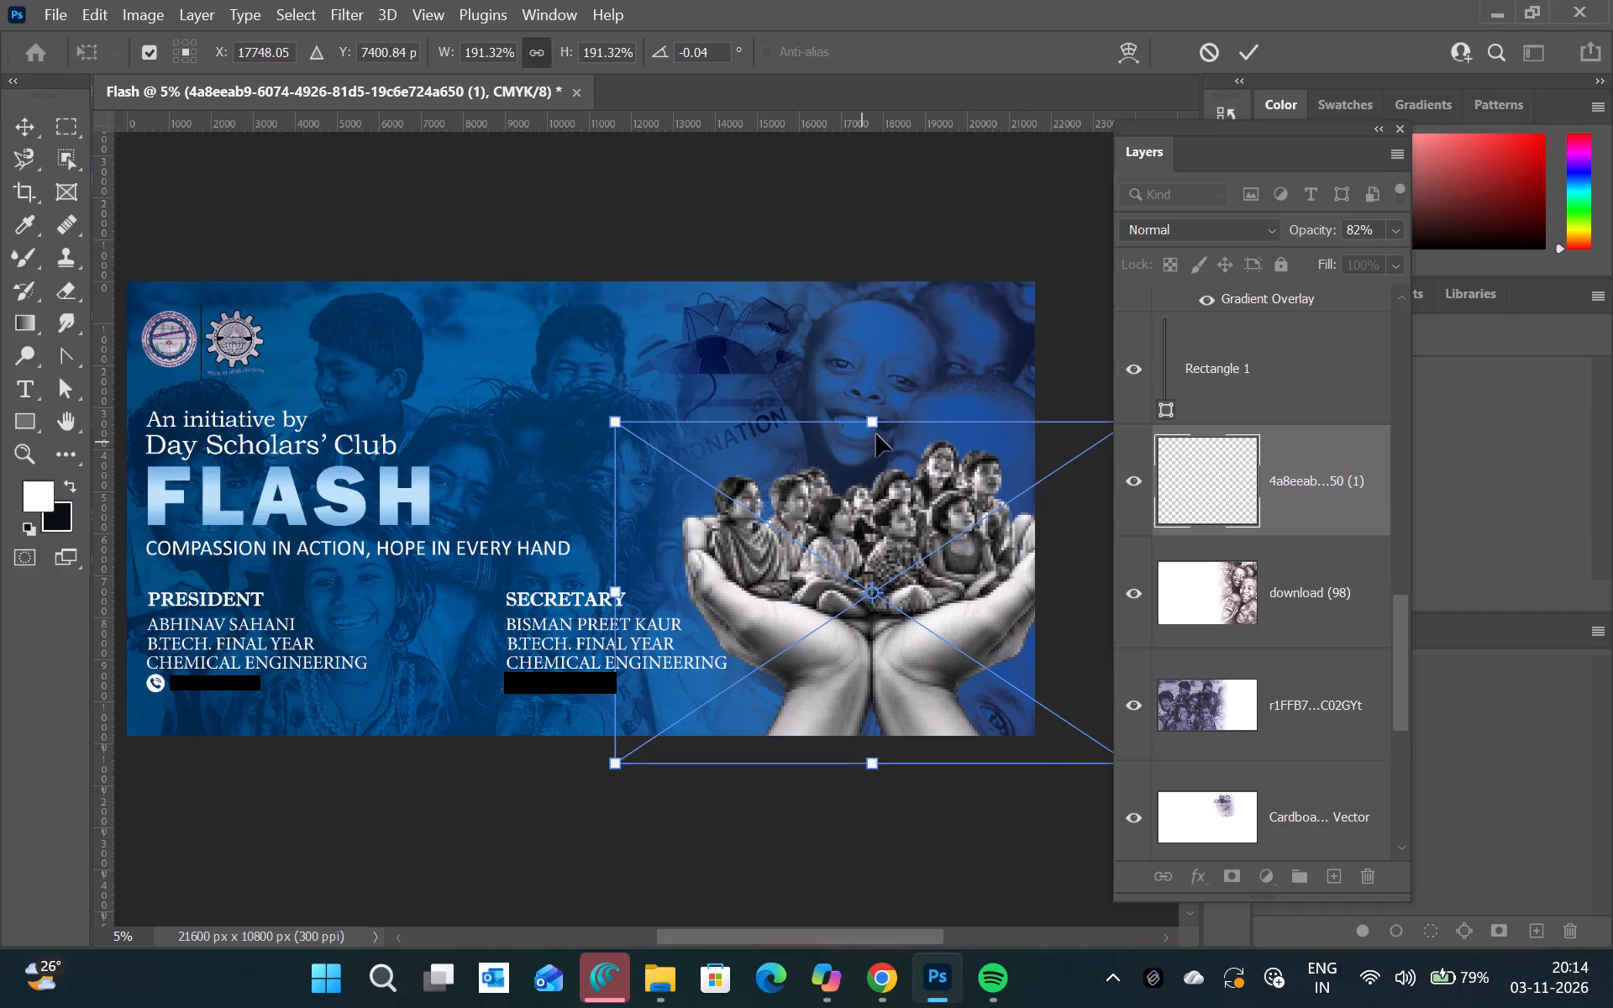
drag(880, 430, 874, 403)
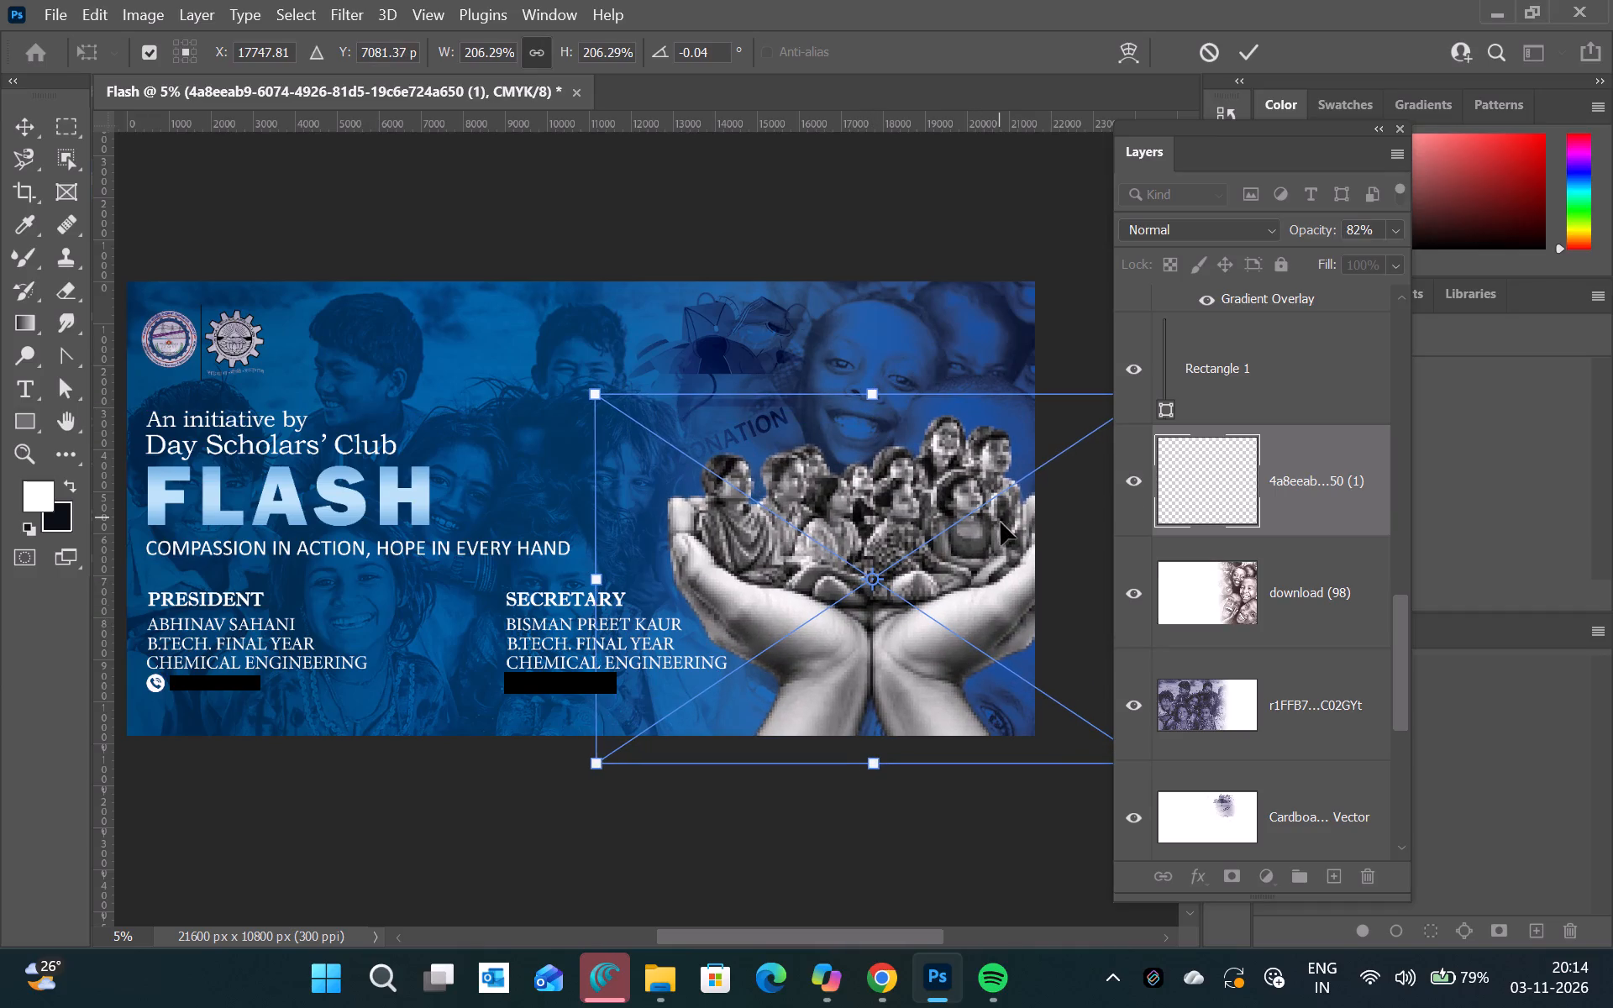
drag(1001, 522, 1000, 494)
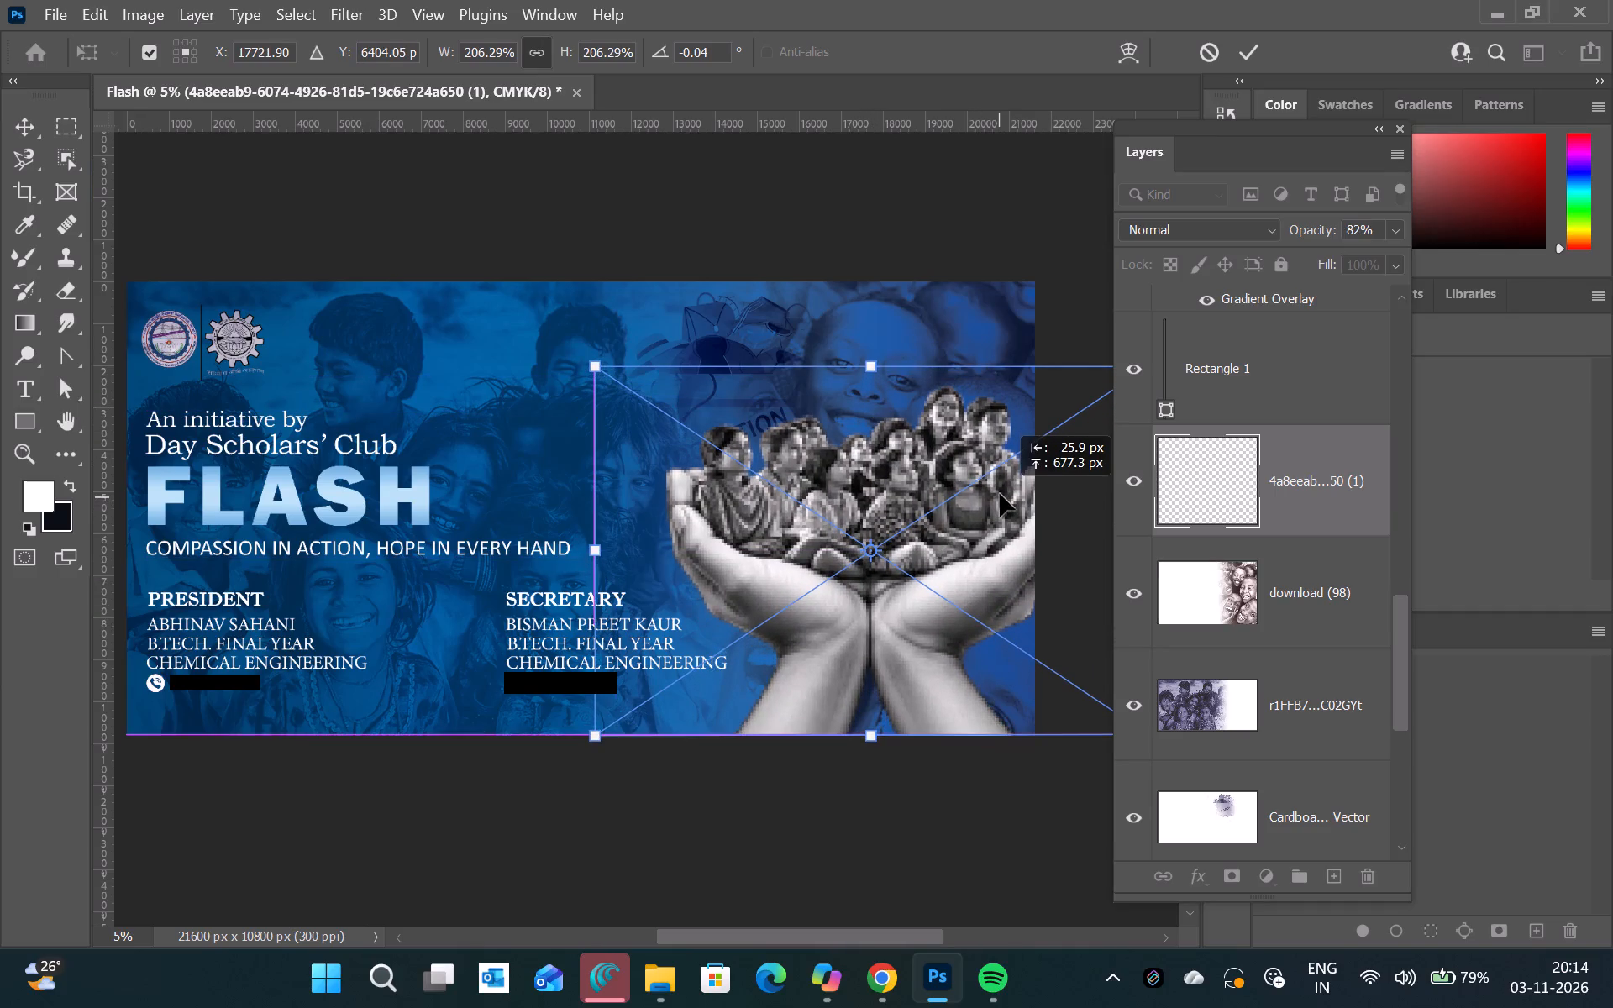
drag(1000, 494, 999, 492)
click(1246, 44)
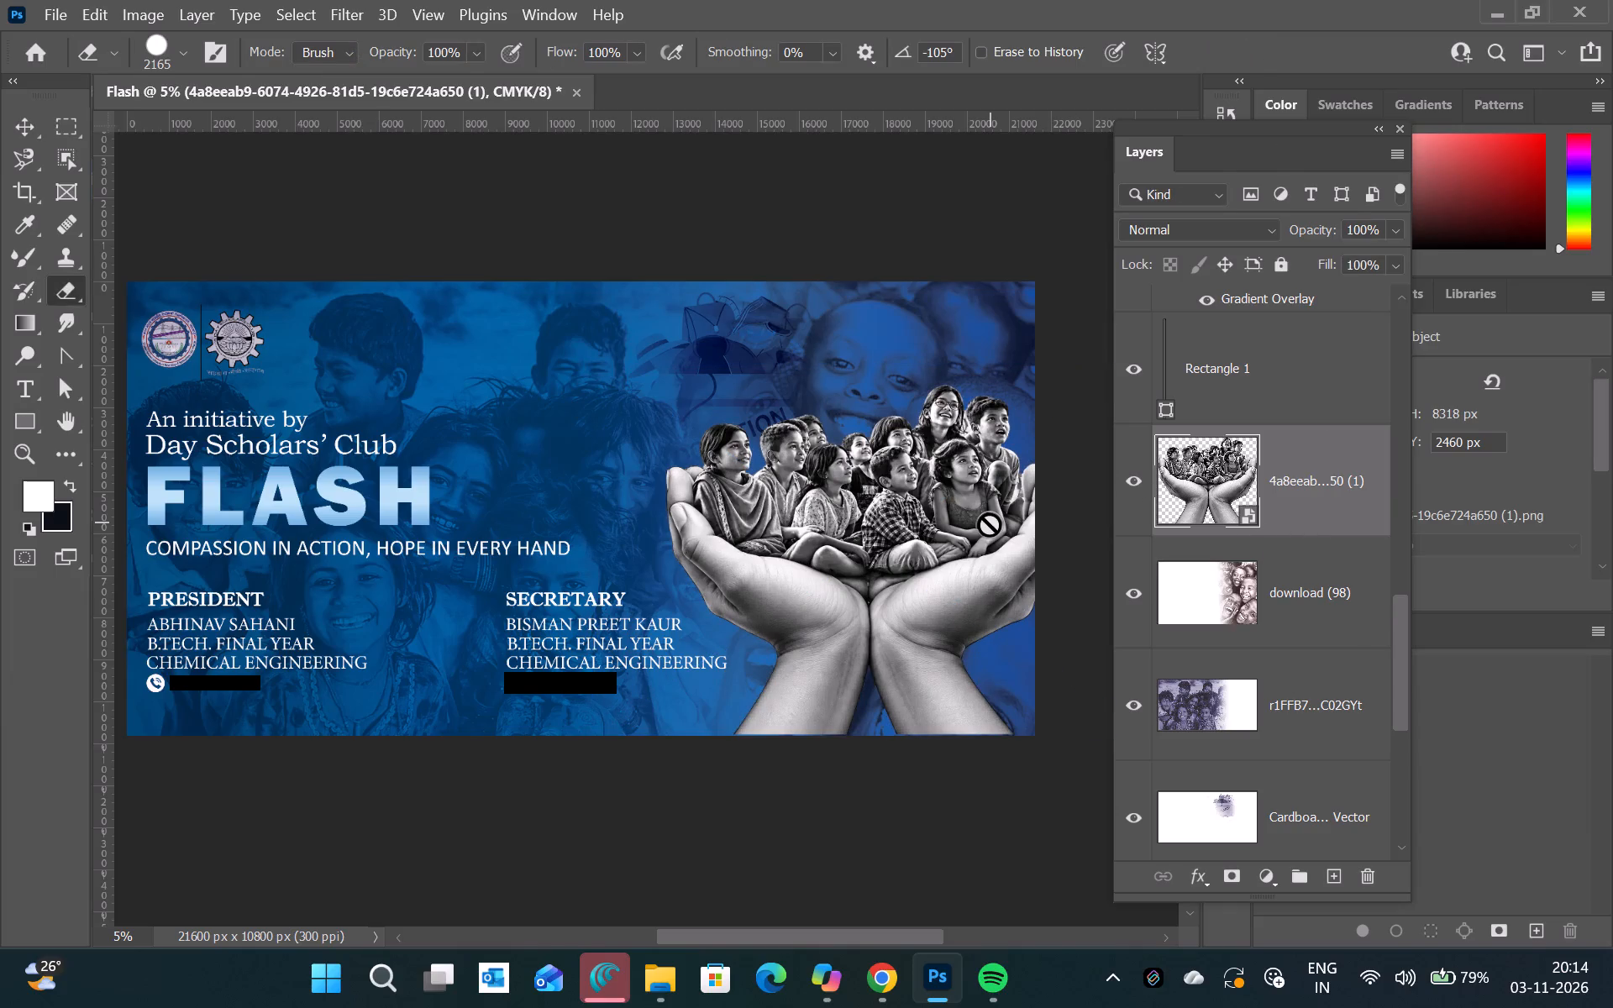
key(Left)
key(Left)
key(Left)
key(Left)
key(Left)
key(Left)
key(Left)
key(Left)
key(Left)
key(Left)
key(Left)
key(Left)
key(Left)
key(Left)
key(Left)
Nudge the children and hands image left with Free Transform to an X position of about 16715 px and commit it.
key(ctrl+t)
key(Left)
key(Left)
key(Left)
key(Left)
key(Left)
key(Left)
key(Left)
key(Left)
key(Left)
key(Left)
key(Left)
key(Left)
key(Left)
key(Left)
key(Left)
key(Left)
key(Left)
key(Left)
key(Left)
key(Left)
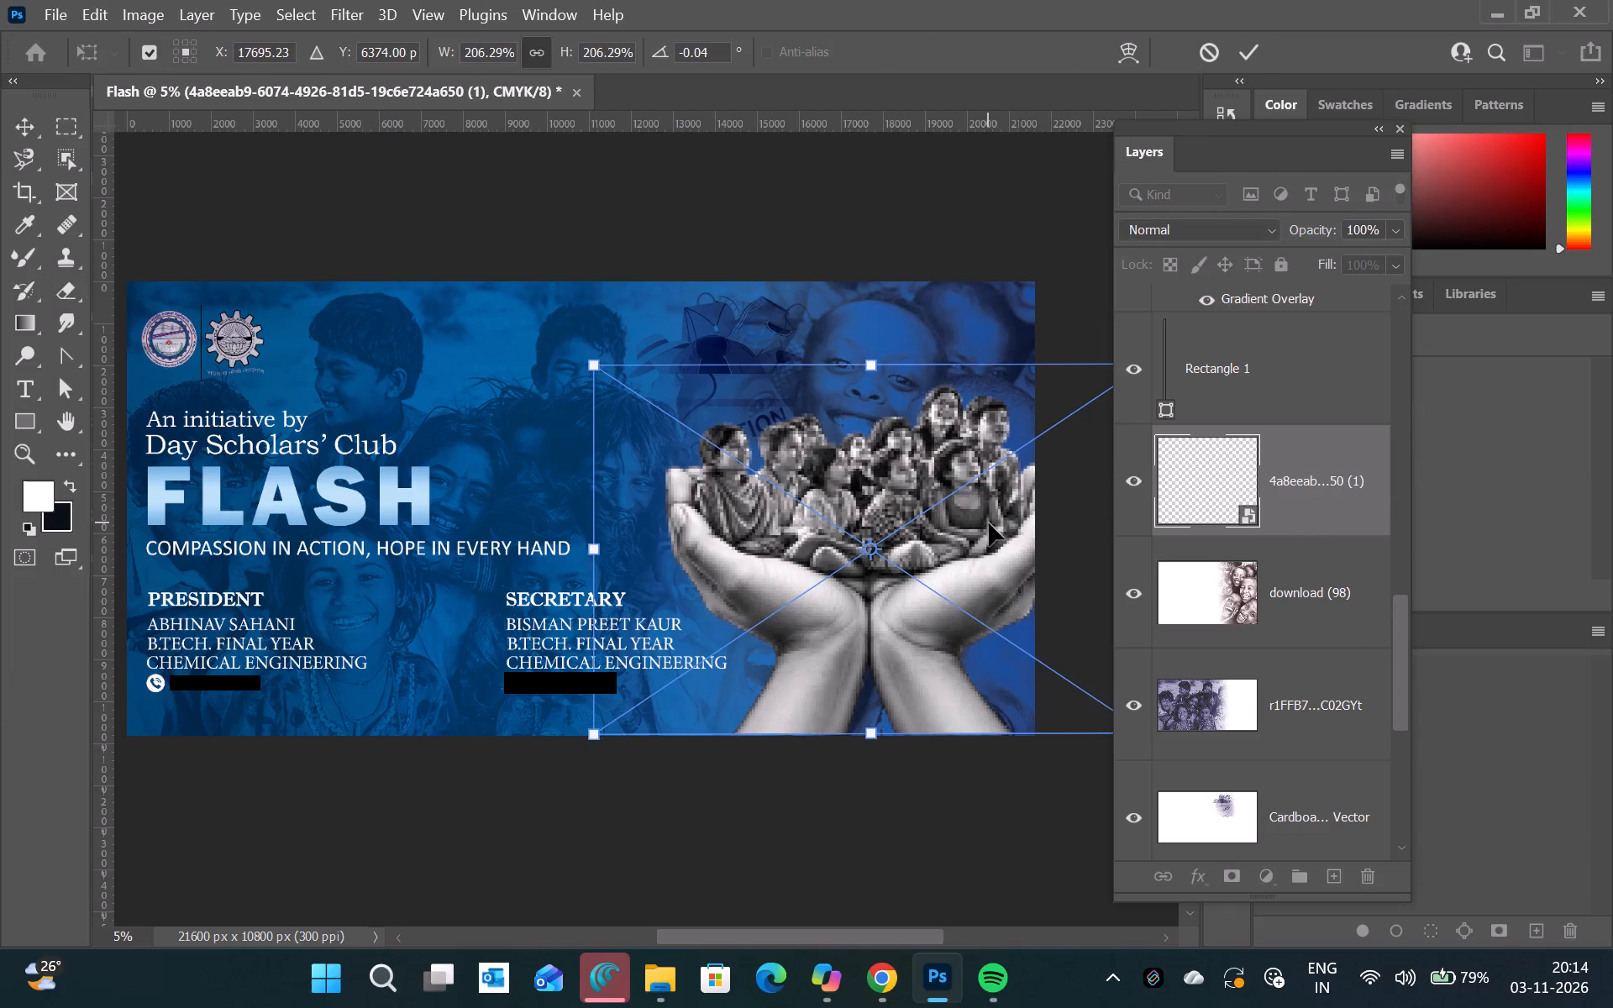
key(Left)
key(Left)
key(Left)
key(Left)
key(Left)
key(Left)
key(Left)
key(Left)
key(Left)
key(Left)
key(Left)
key(Left)
key(Left)
key(Left)
key(Left)
key(Left)
key(Left)
key(Left)
key(Left)
key(Left)
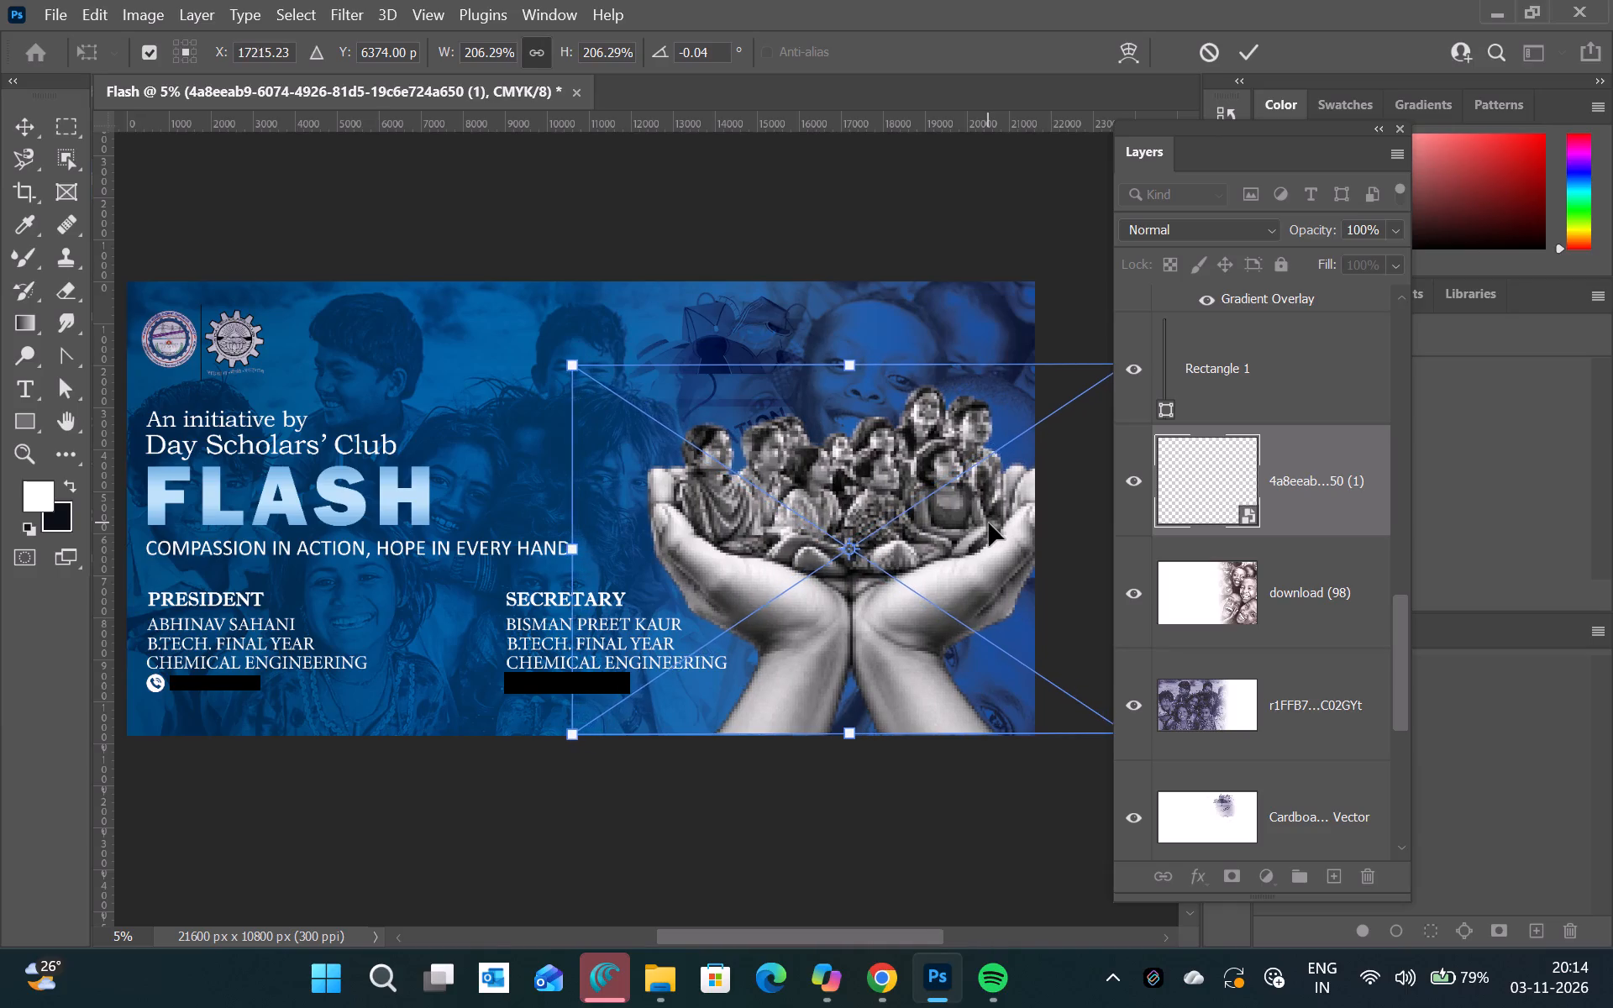
key(Left)
key(Left)
key(Left)
key(Left)
key(Left)
key(Left)
key(Left)
key(Left)
key(Left)
key(Left)
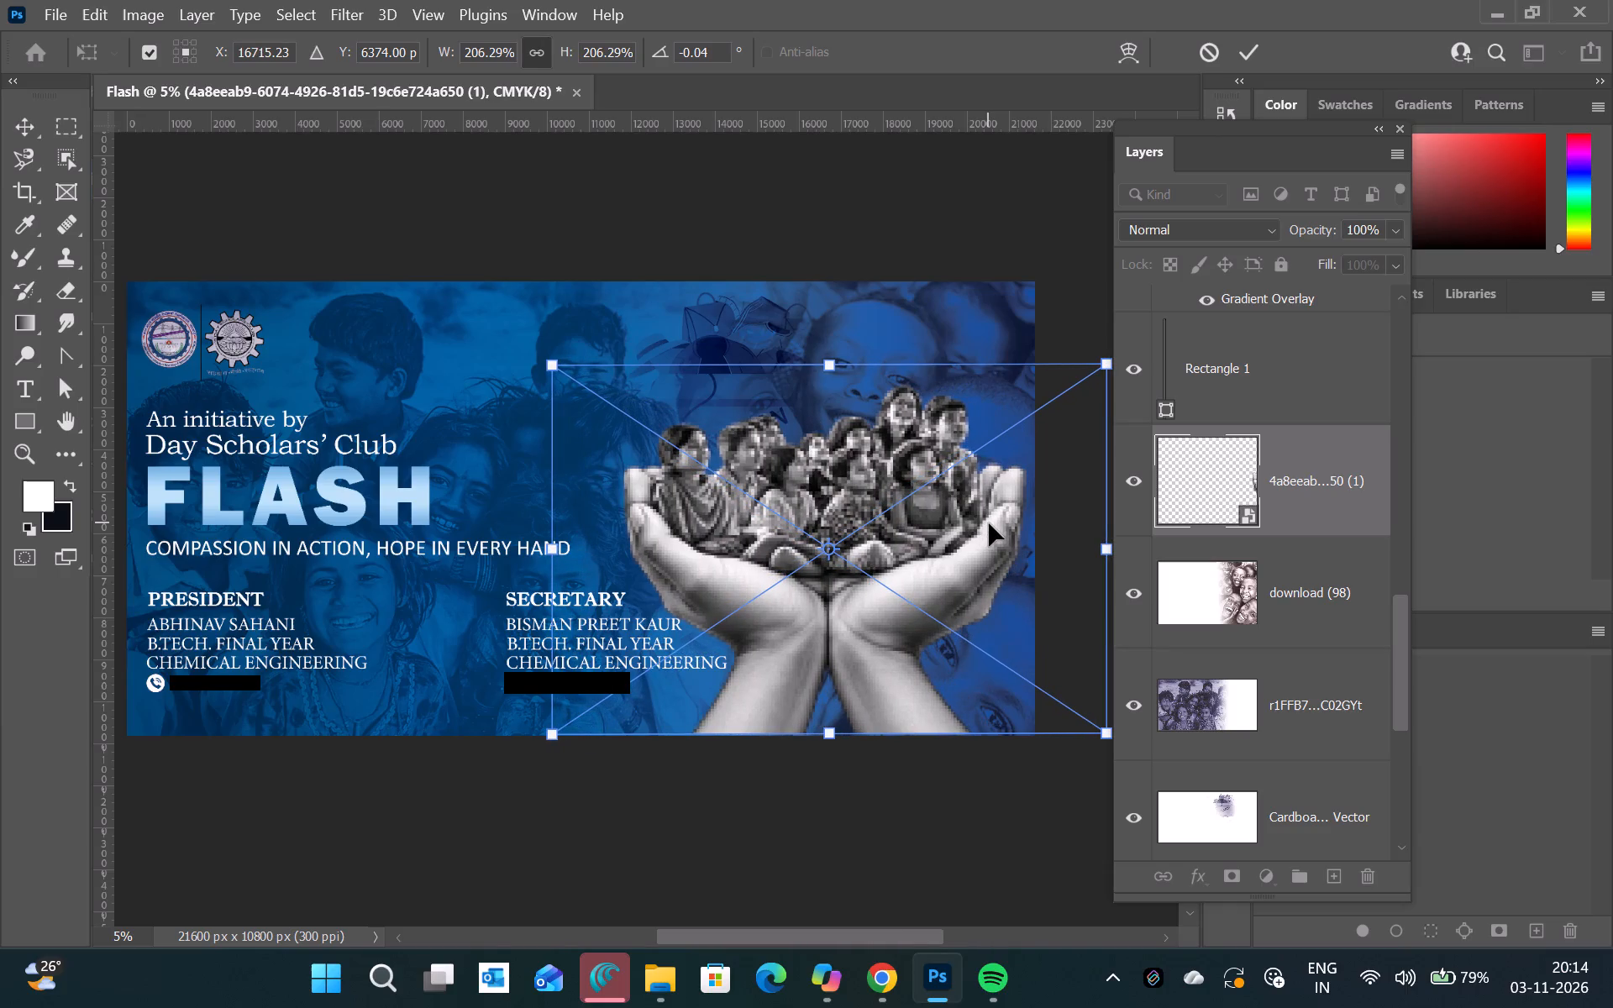
click(1258, 55)
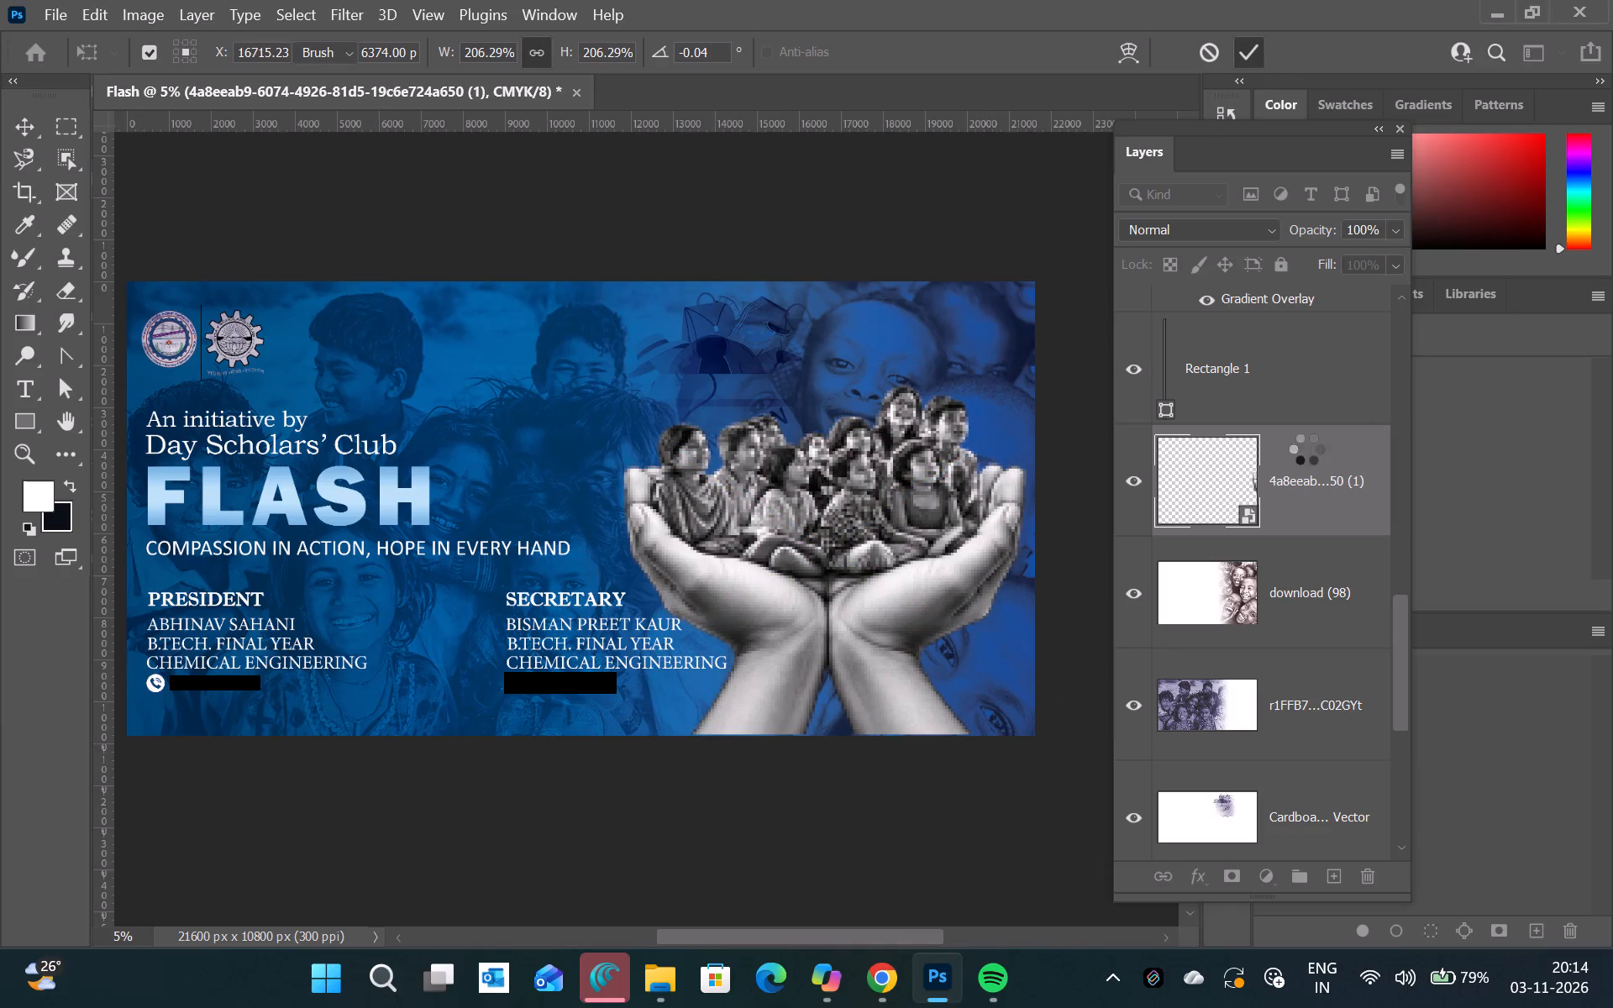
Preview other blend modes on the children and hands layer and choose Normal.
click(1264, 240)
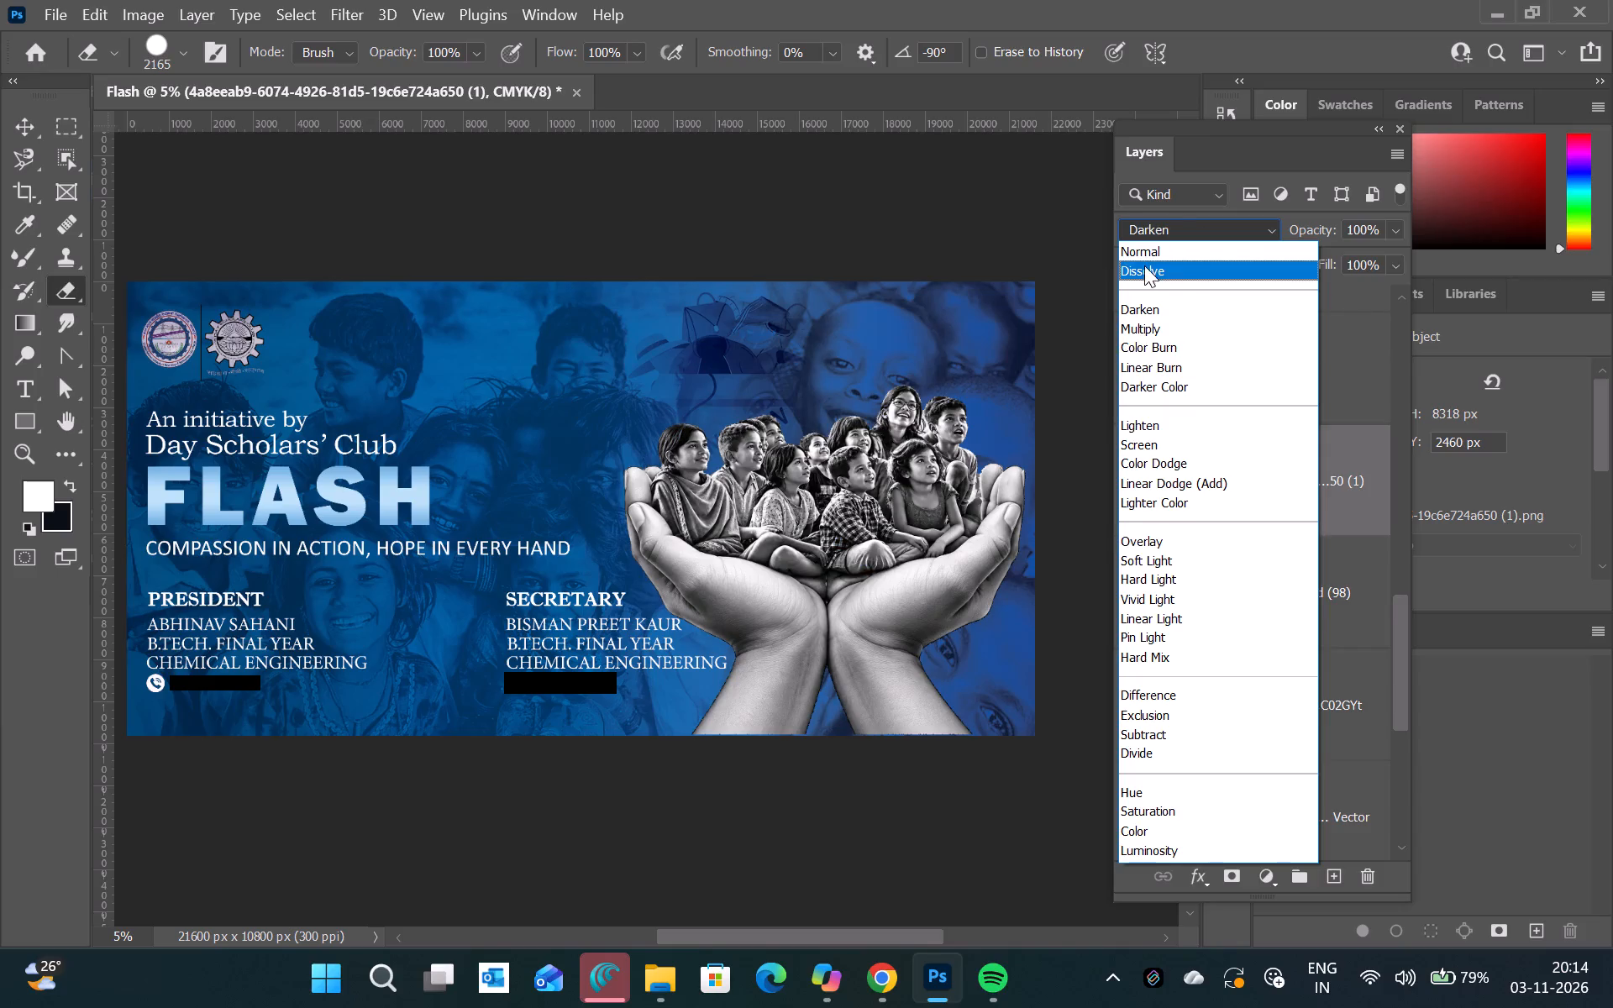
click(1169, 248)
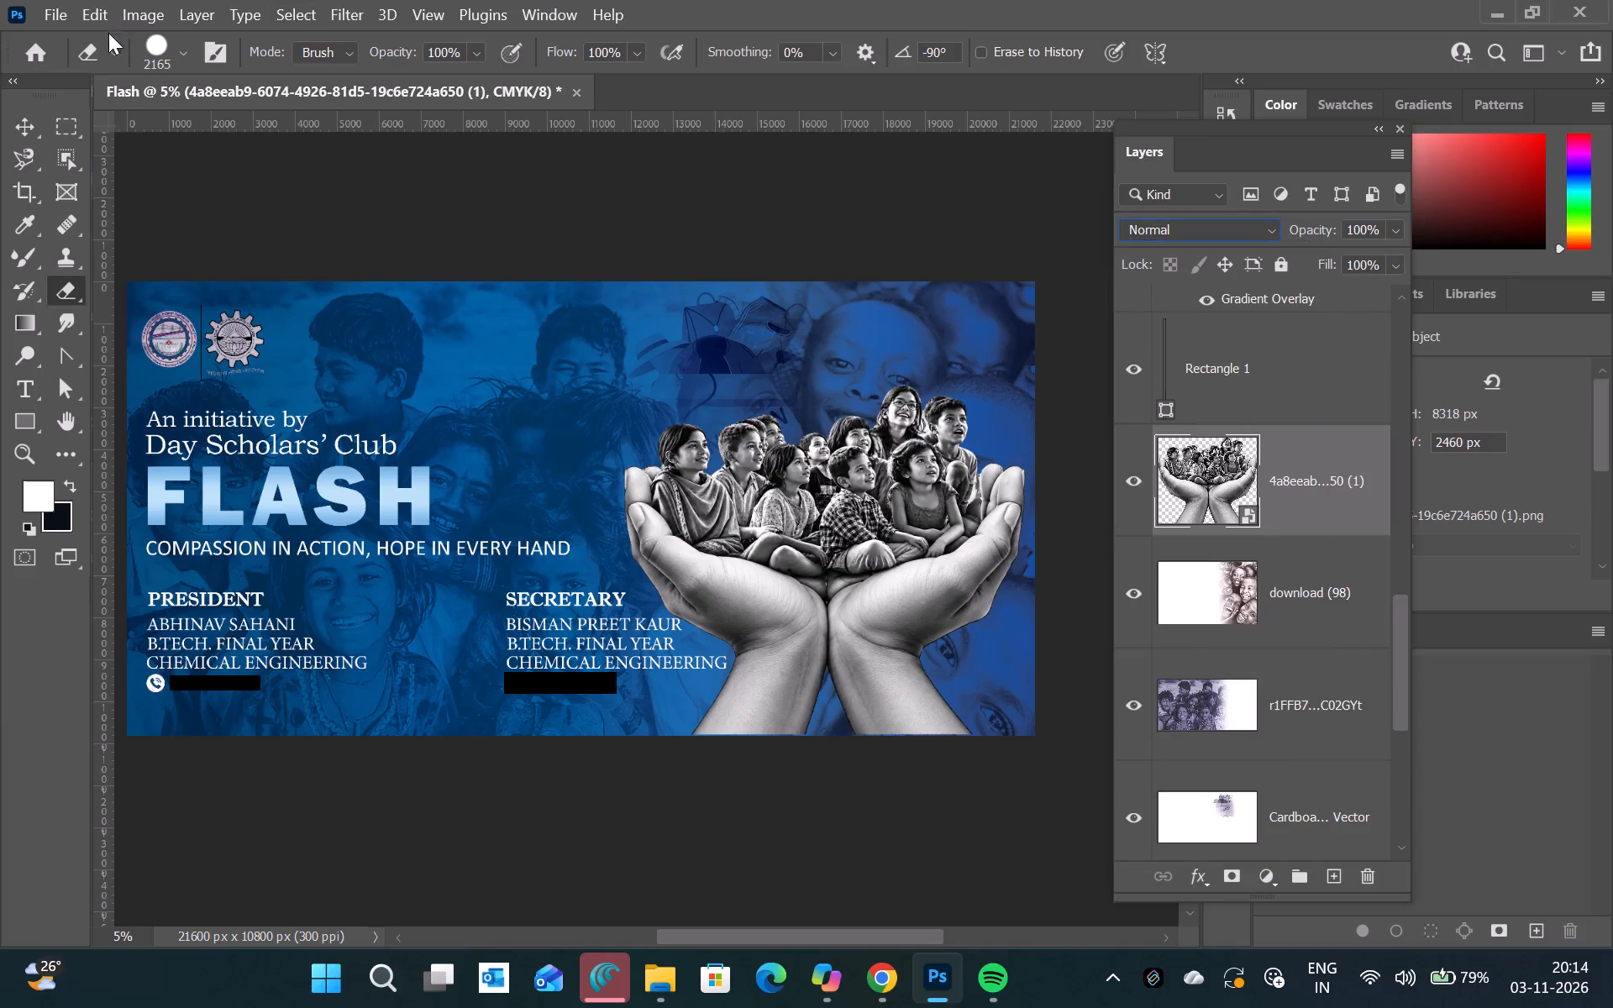
Open a Hue/Saturation adjustment for the children and hands layer and try saturation extremes, ending at hue +22 and saturation -18.
click(139, 13)
click(225, 65)
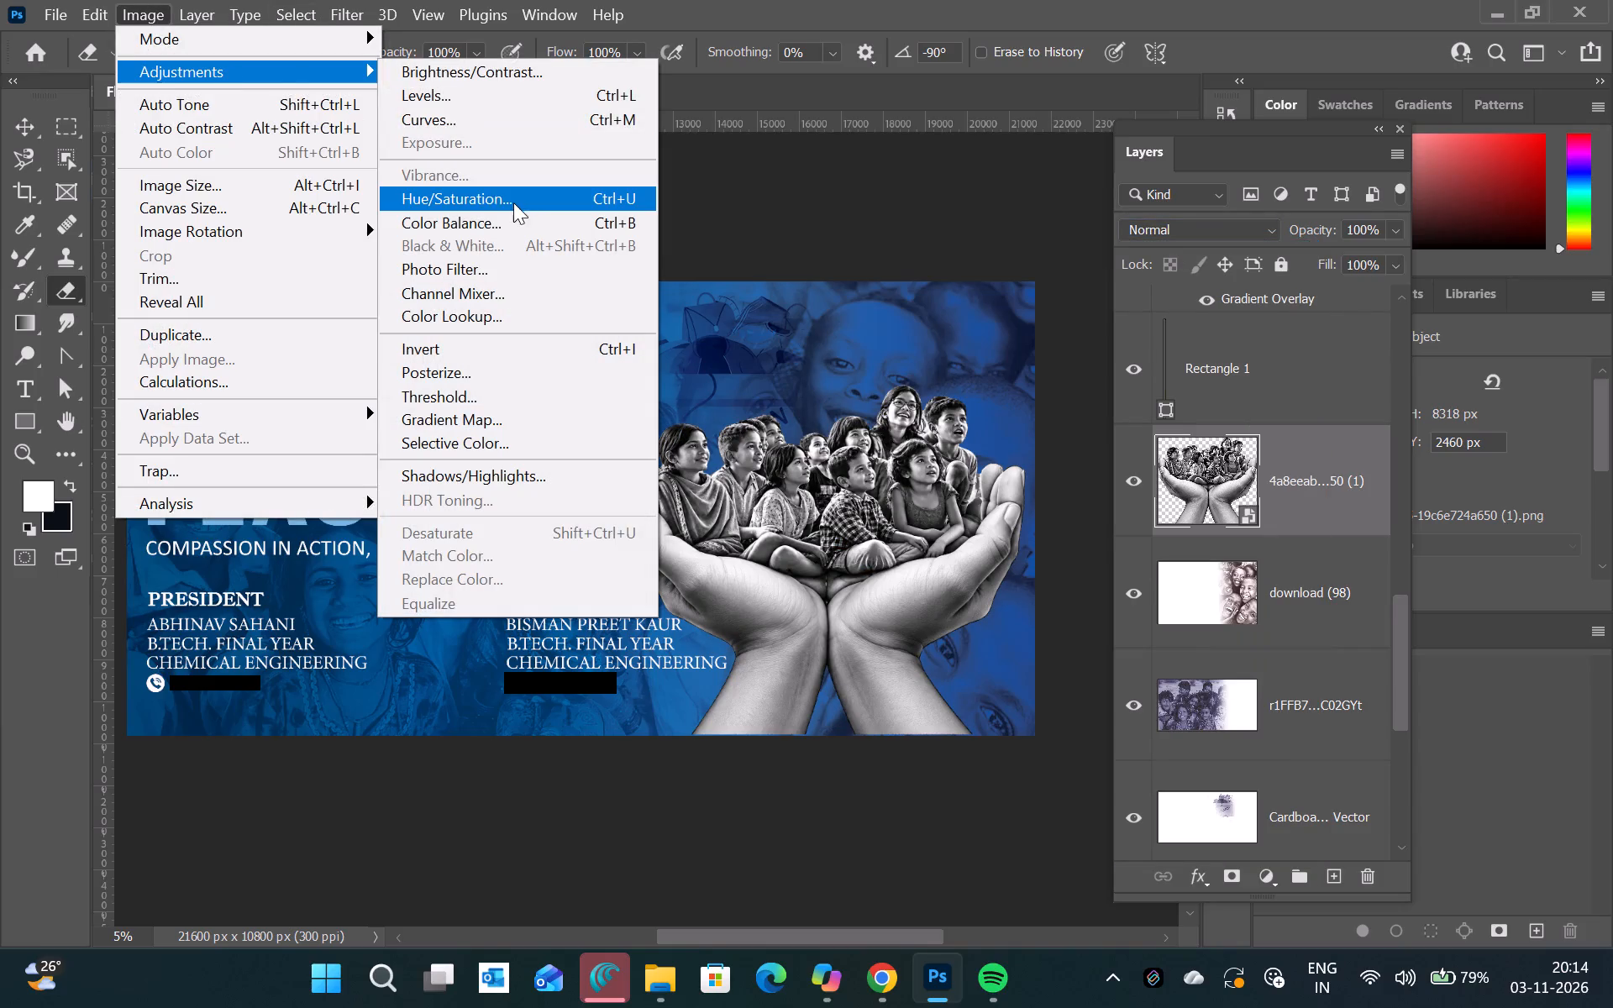
click(486, 193)
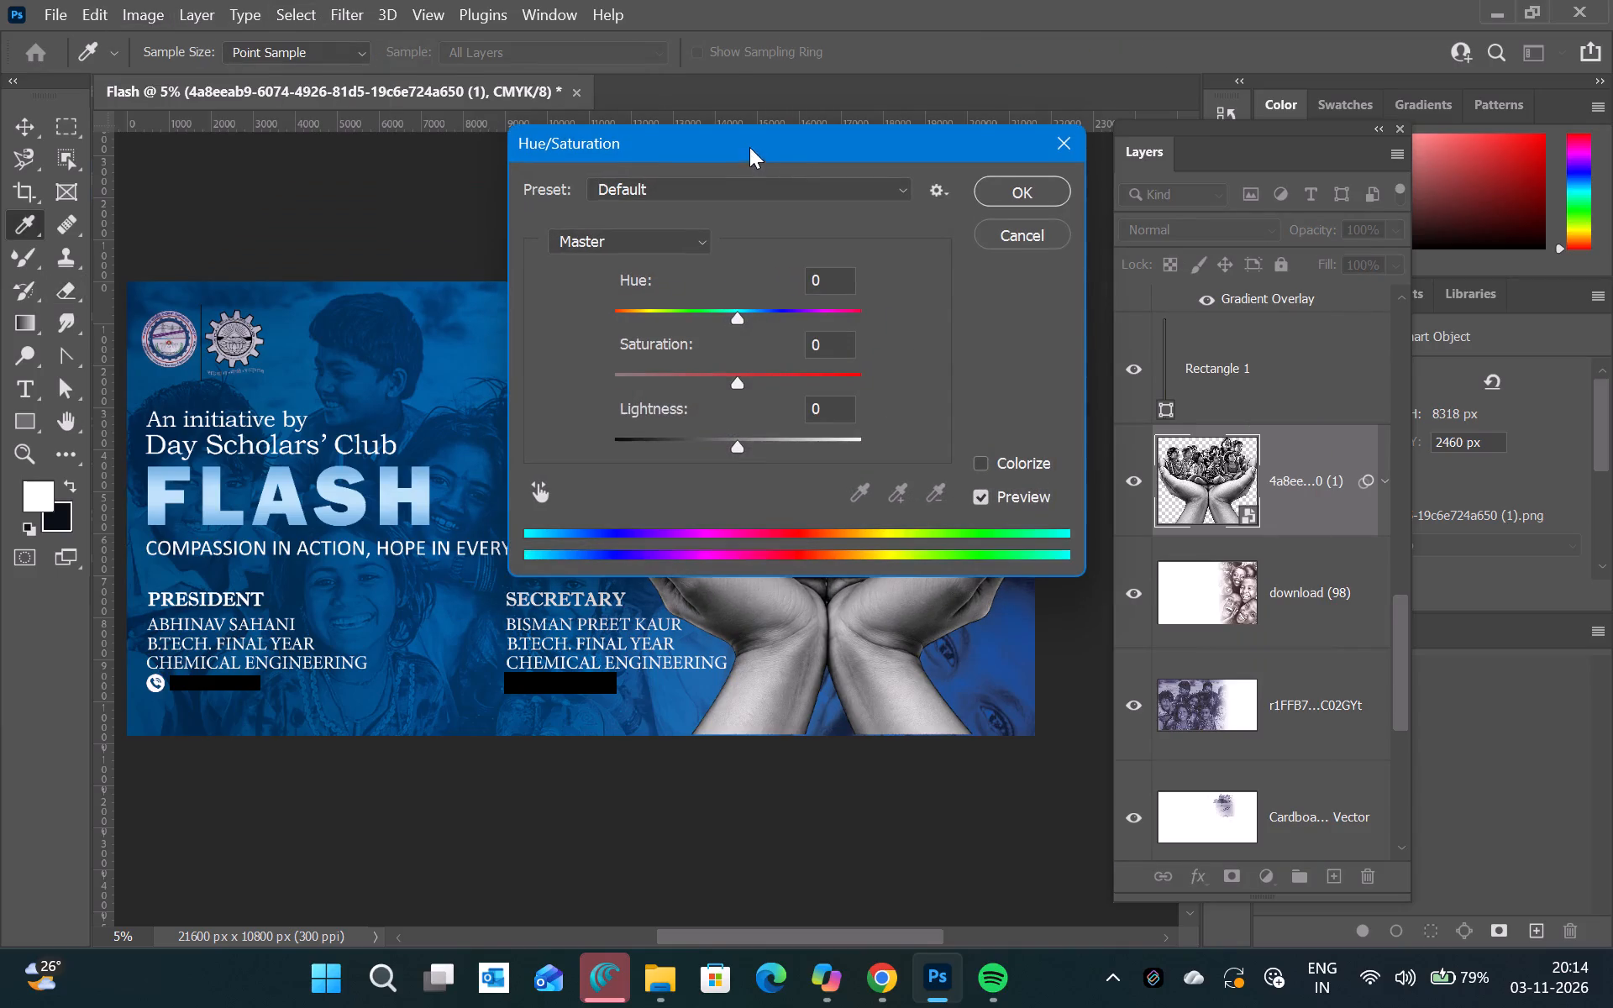
drag(749, 147, 1204, 107)
drag(1195, 333, 1065, 344)
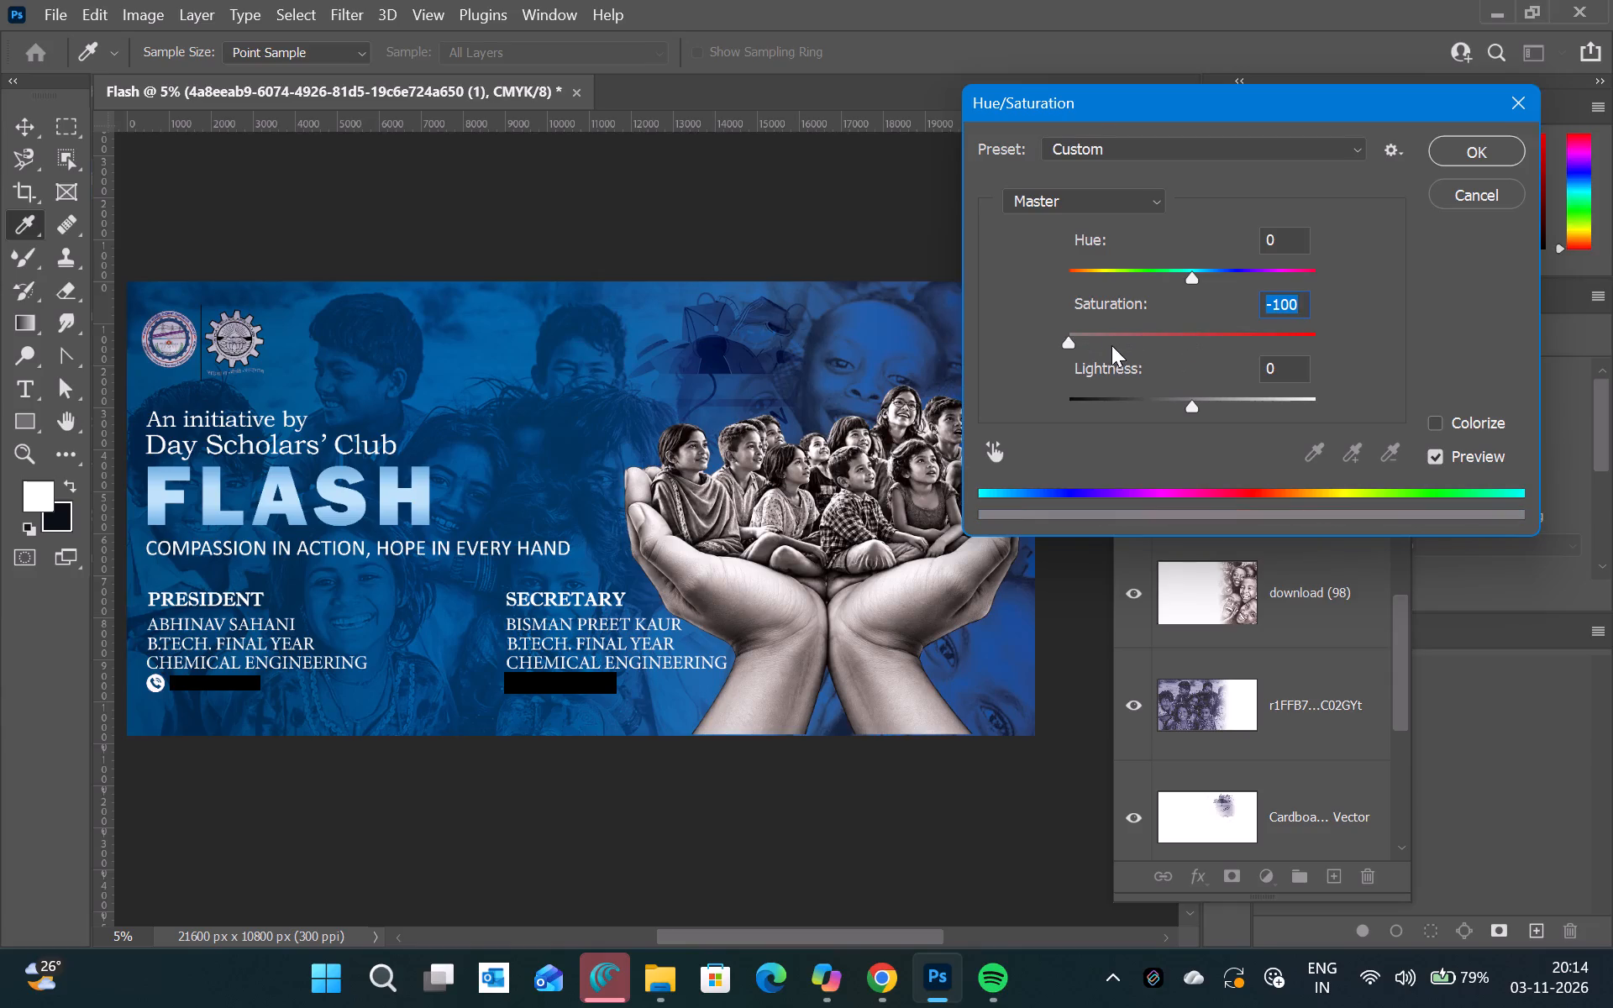
click(1092, 344)
drag(1085, 339, 1432, 386)
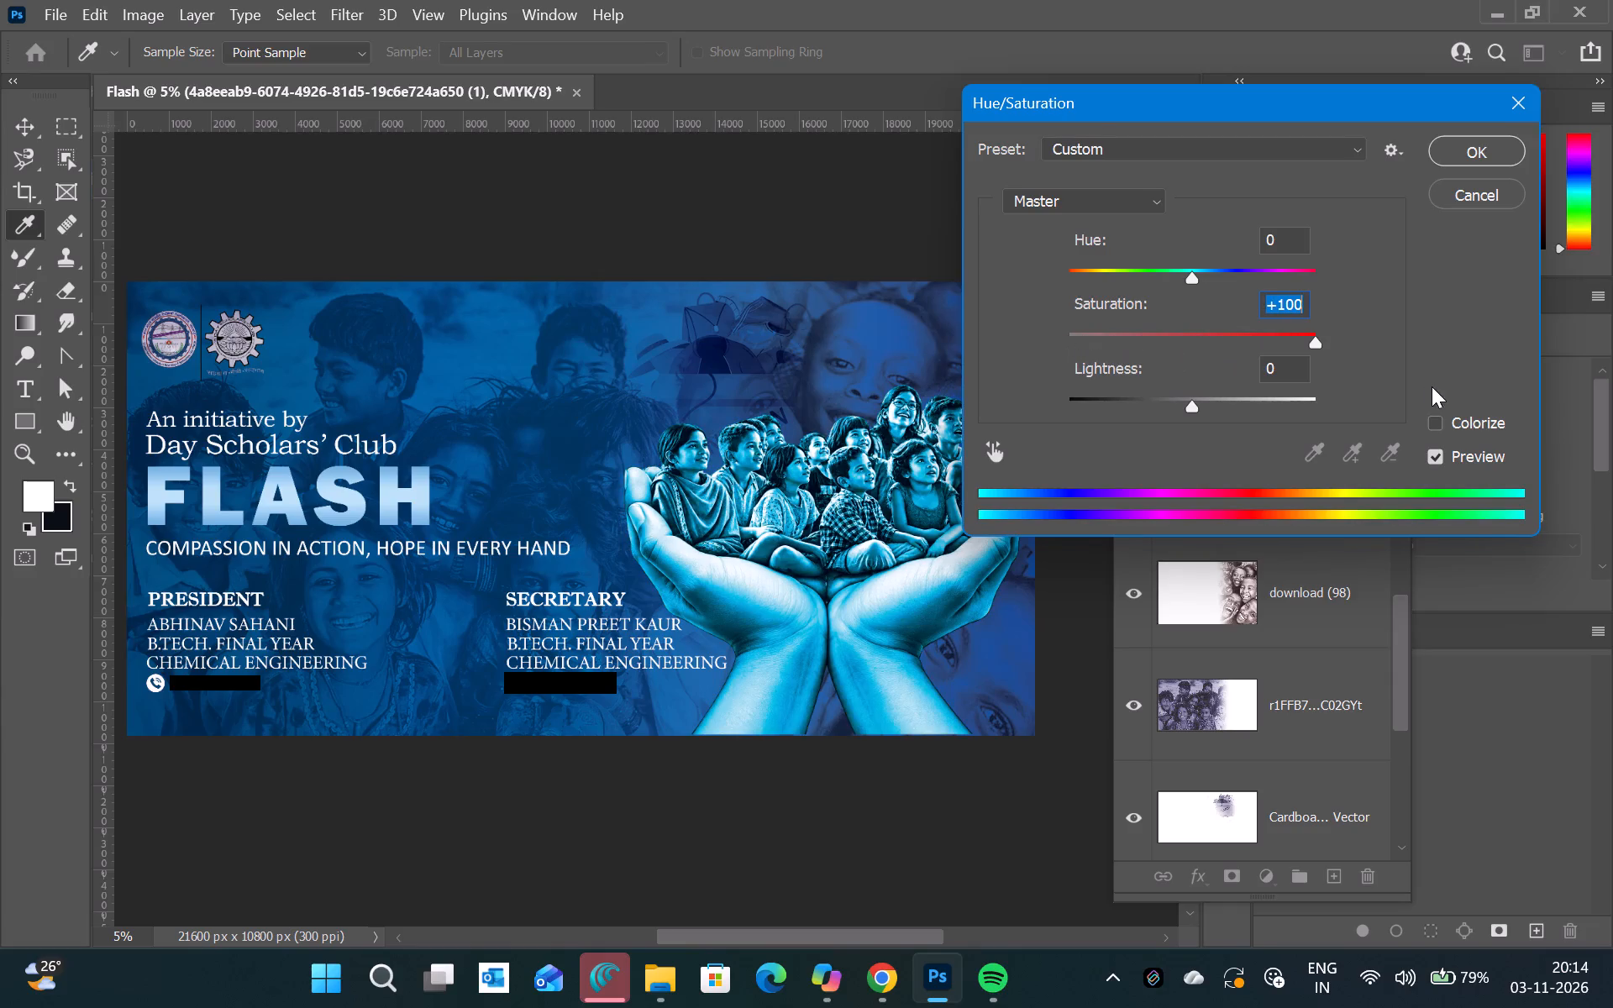
click(1311, 353)
drag(1313, 339, 1240, 338)
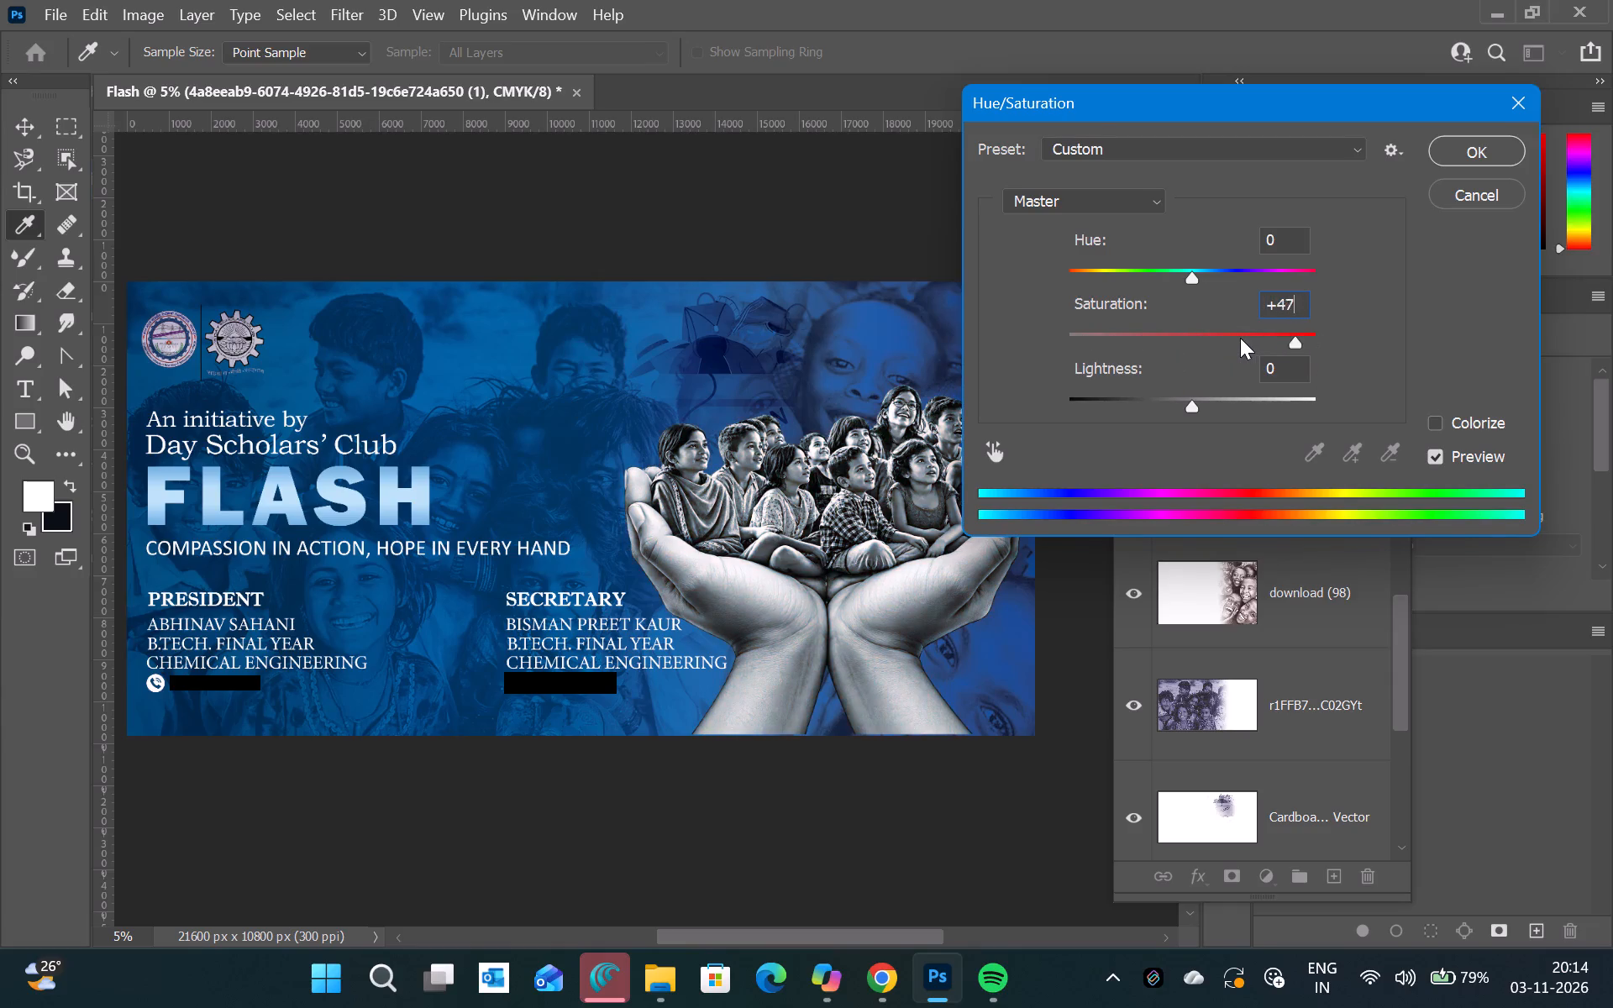
drag(1240, 338, 964, 347)
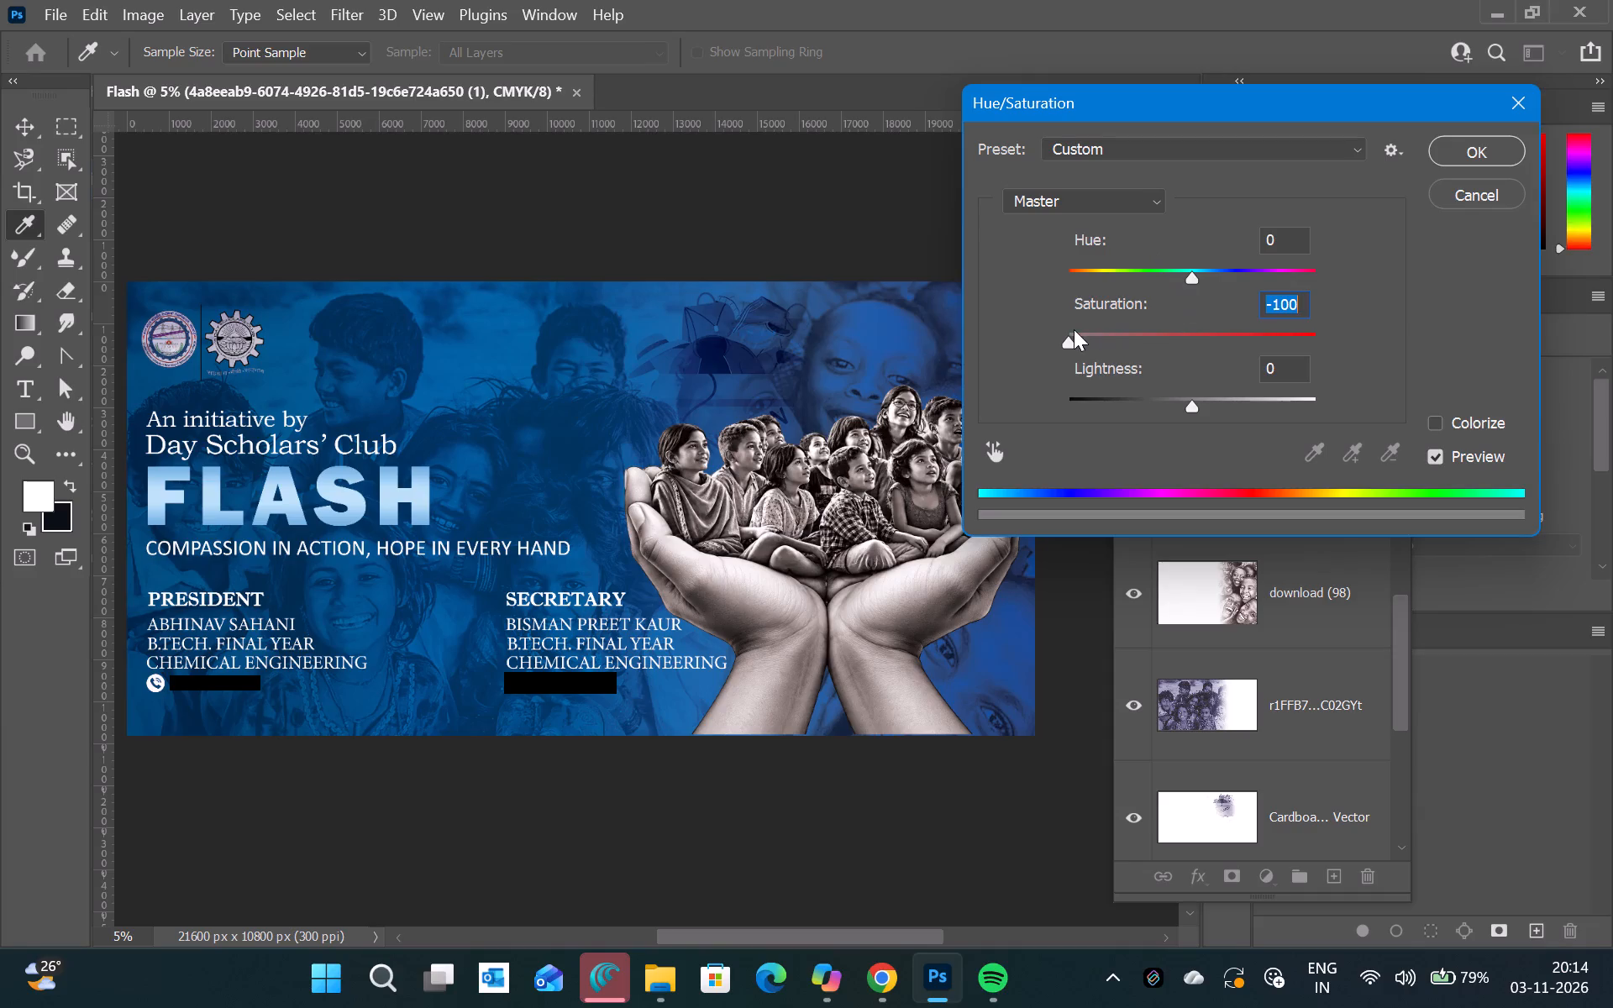
drag(1072, 329, 1170, 335)
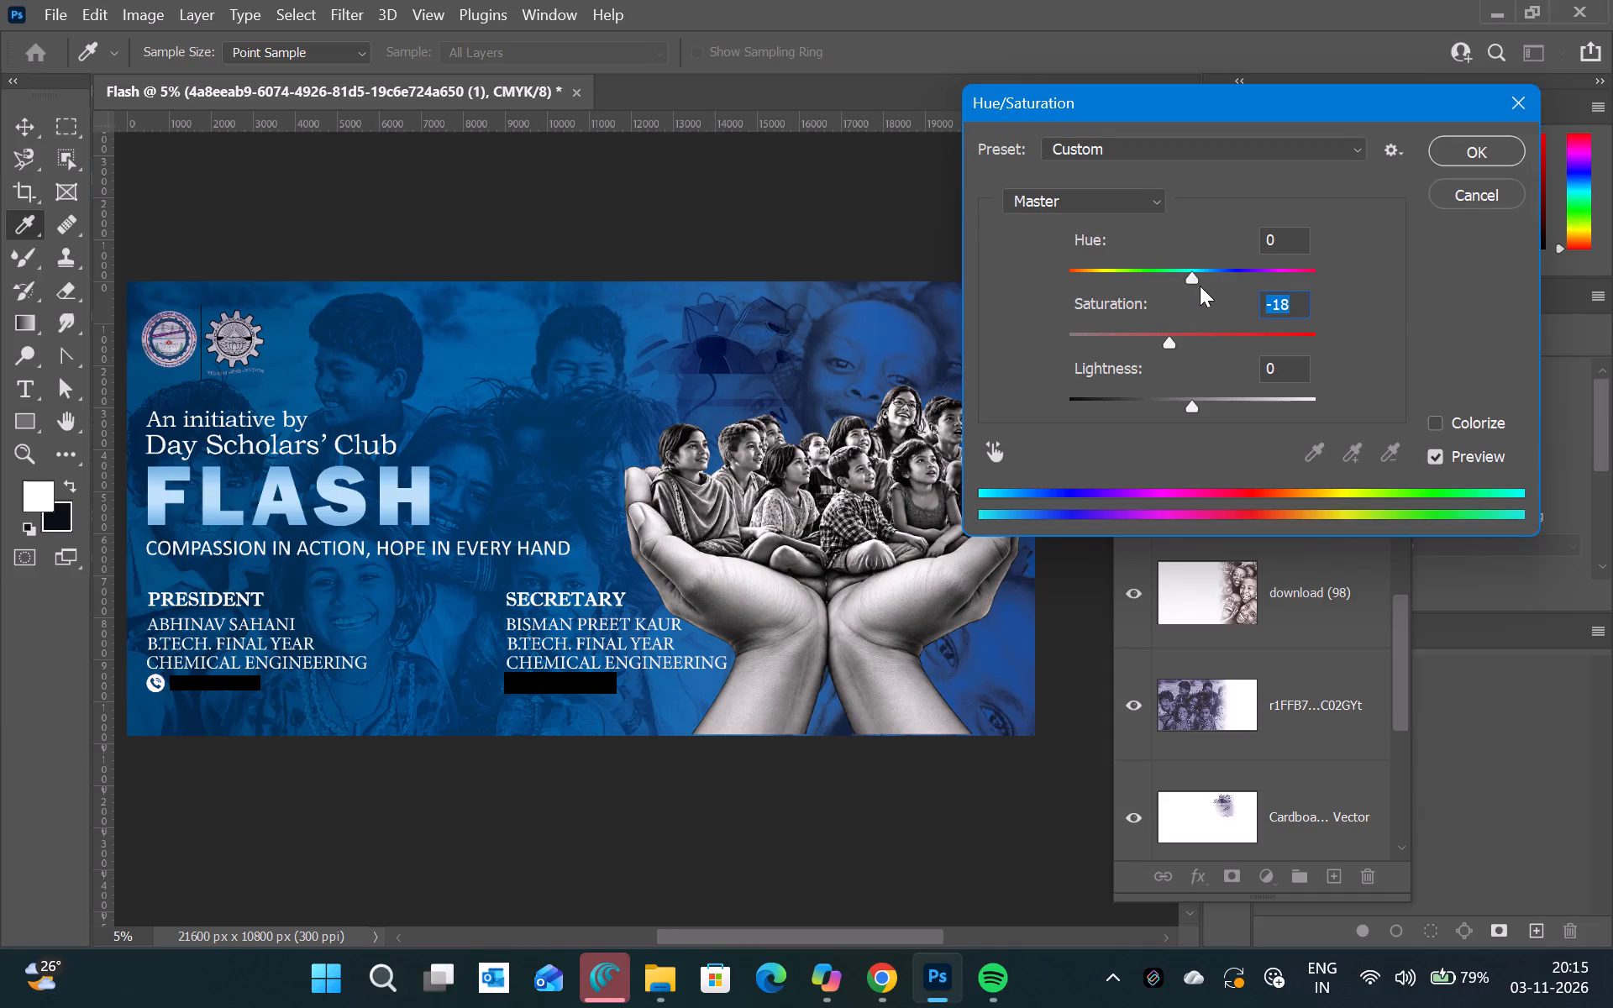
drag(1199, 281, 1220, 281)
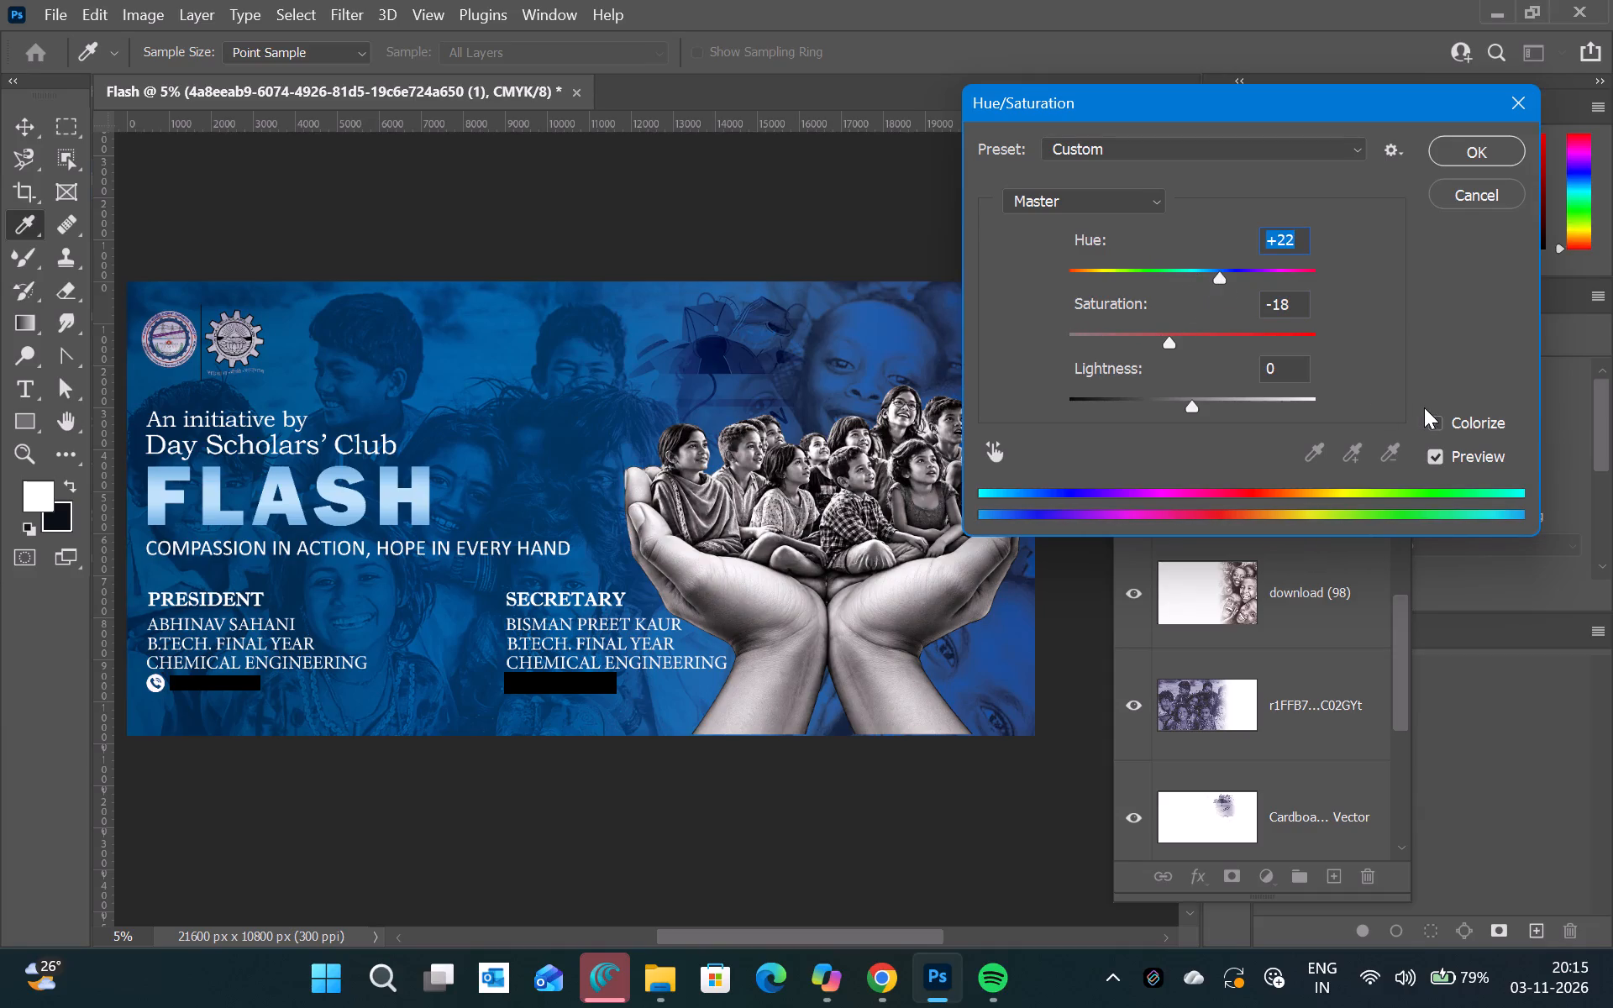
Colorize the children and hands layer blue with hue 220, saturation 42 and lightness 0, and apply the adjustment.
click(1434, 416)
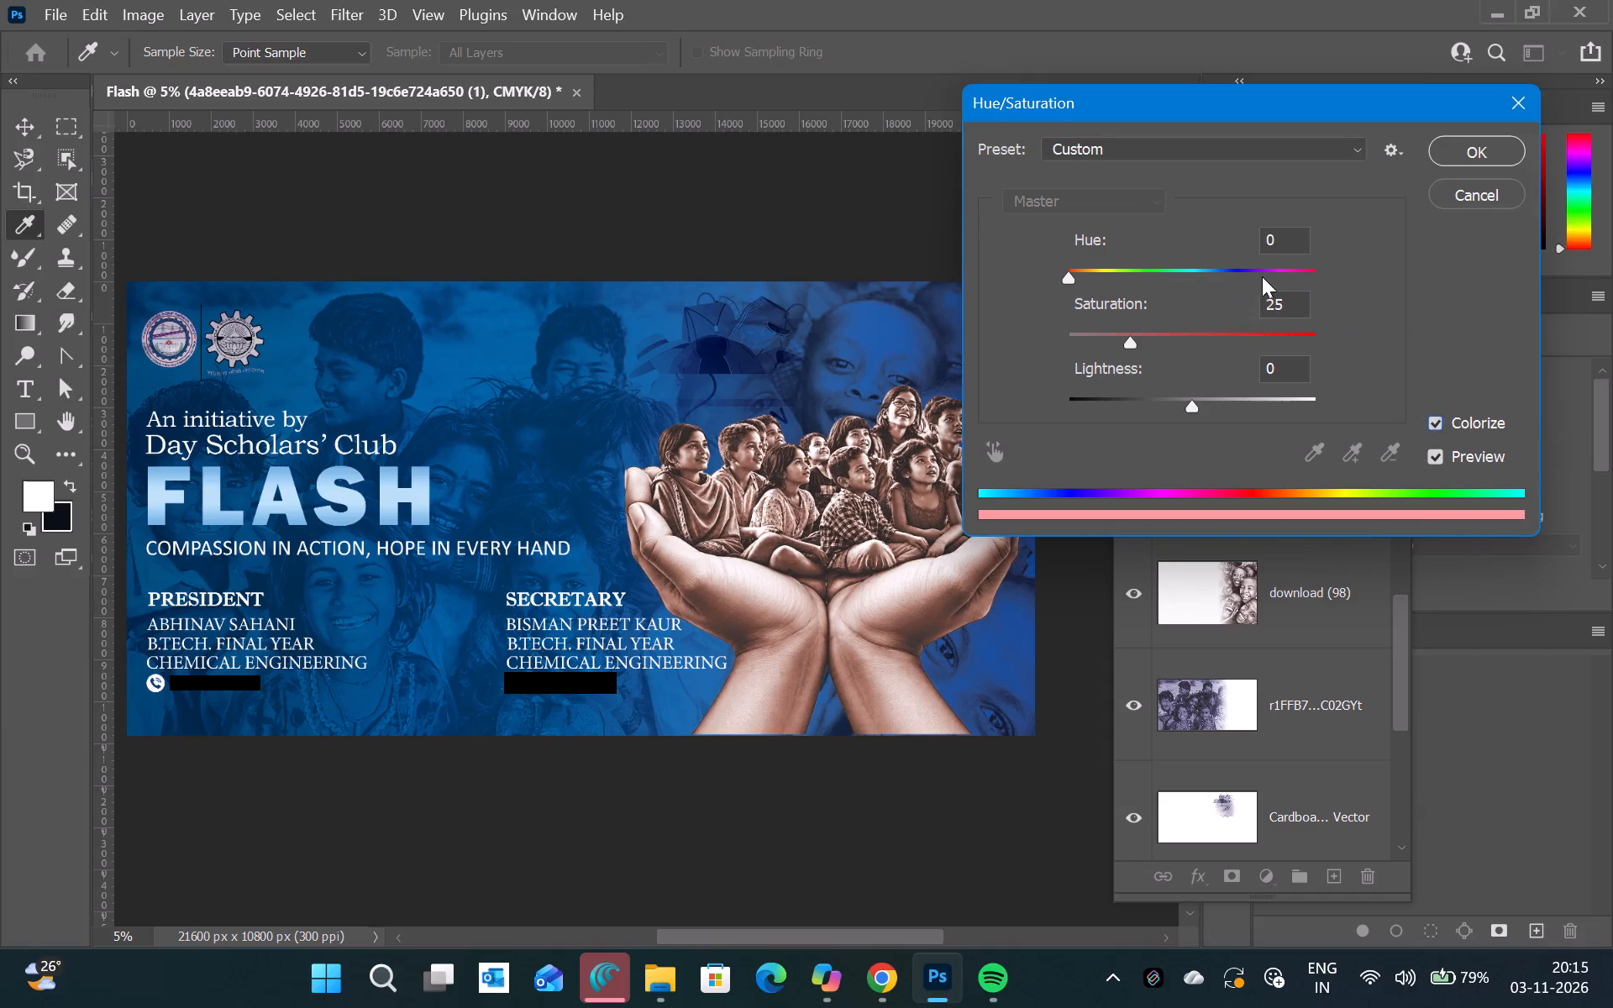
drag(1072, 275, 1239, 271)
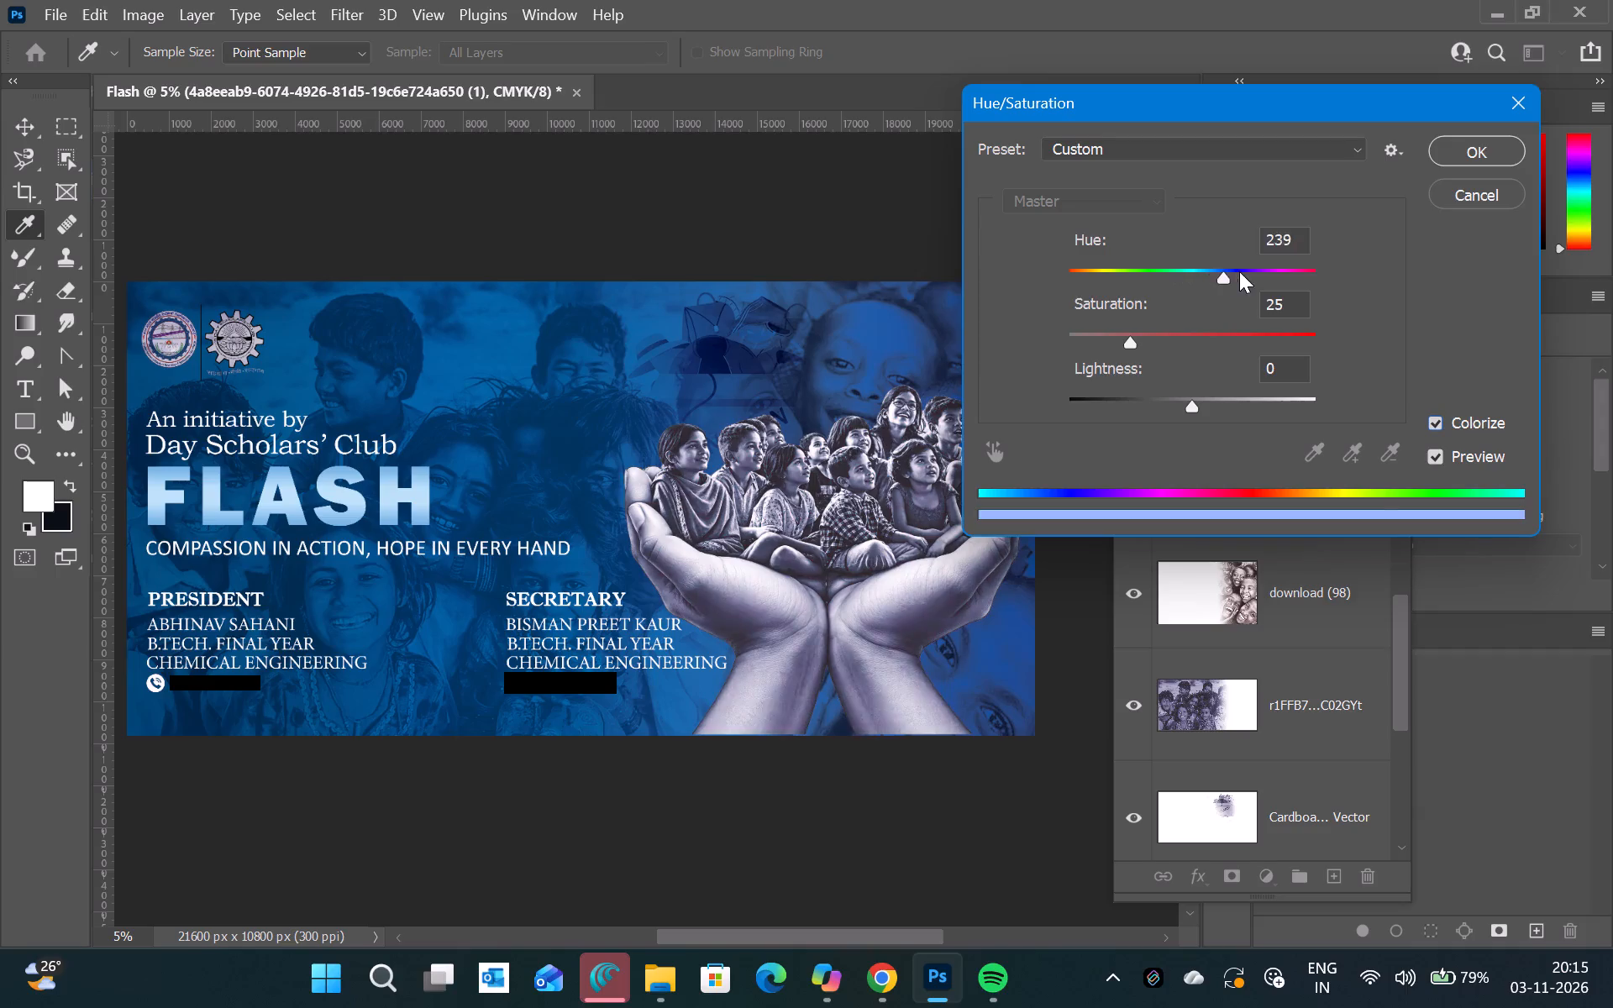
drag(1239, 271, 1235, 270)
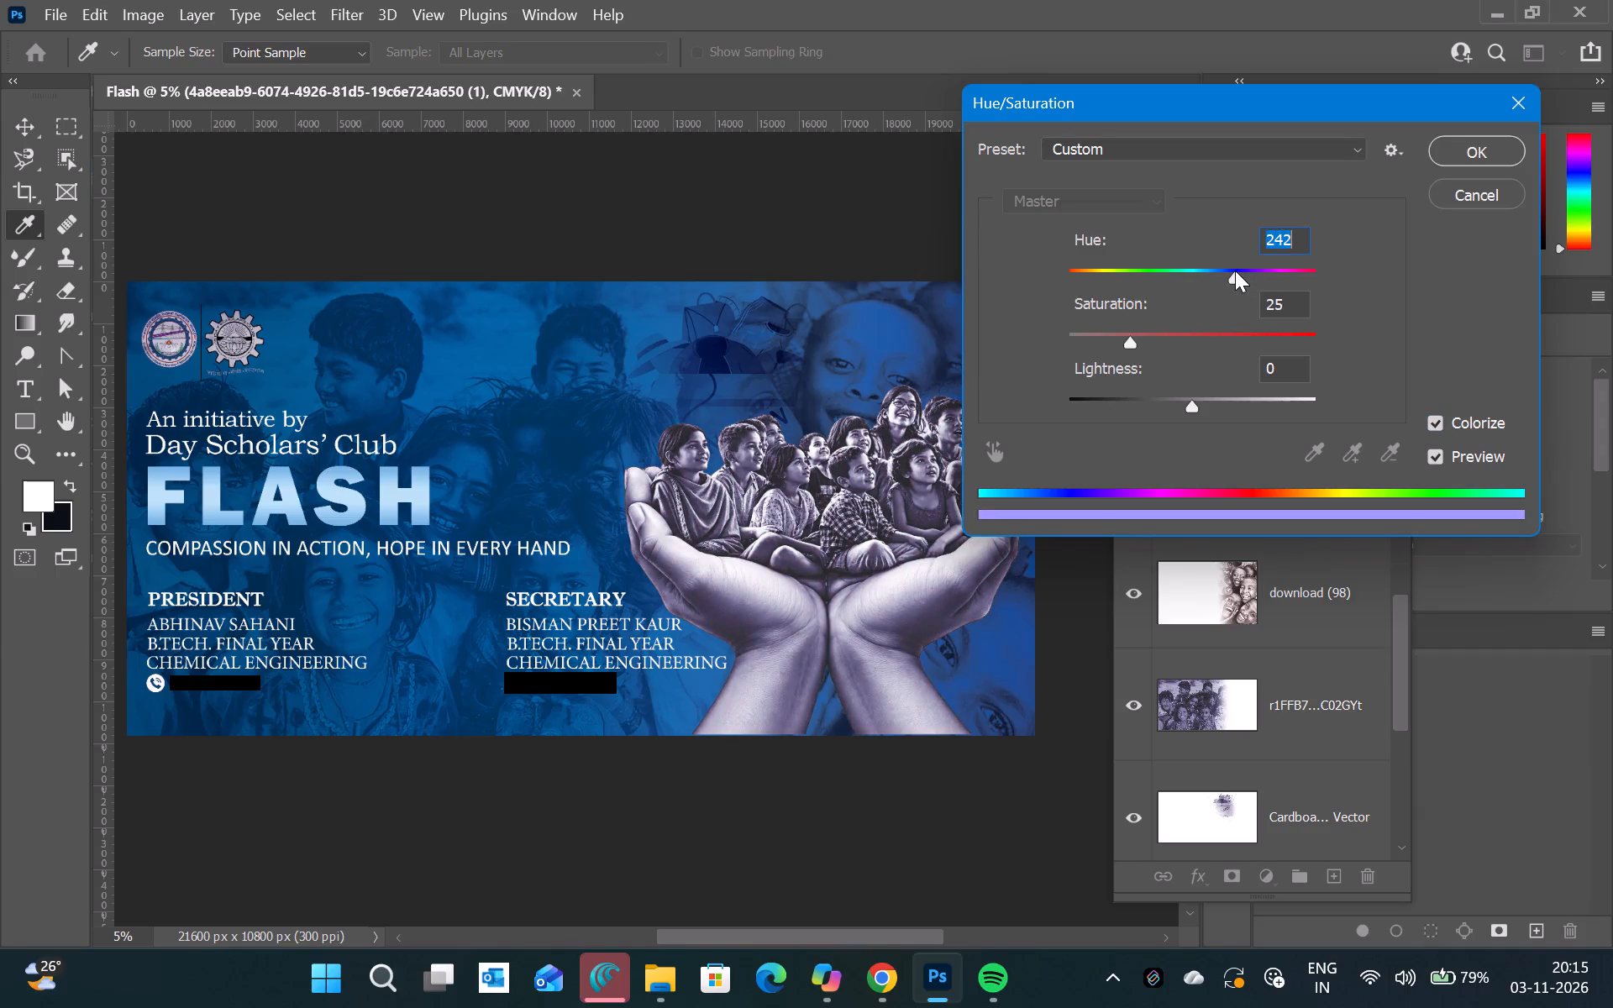
drag(1235, 270, 1222, 270)
drag(1184, 402, 1230, 400)
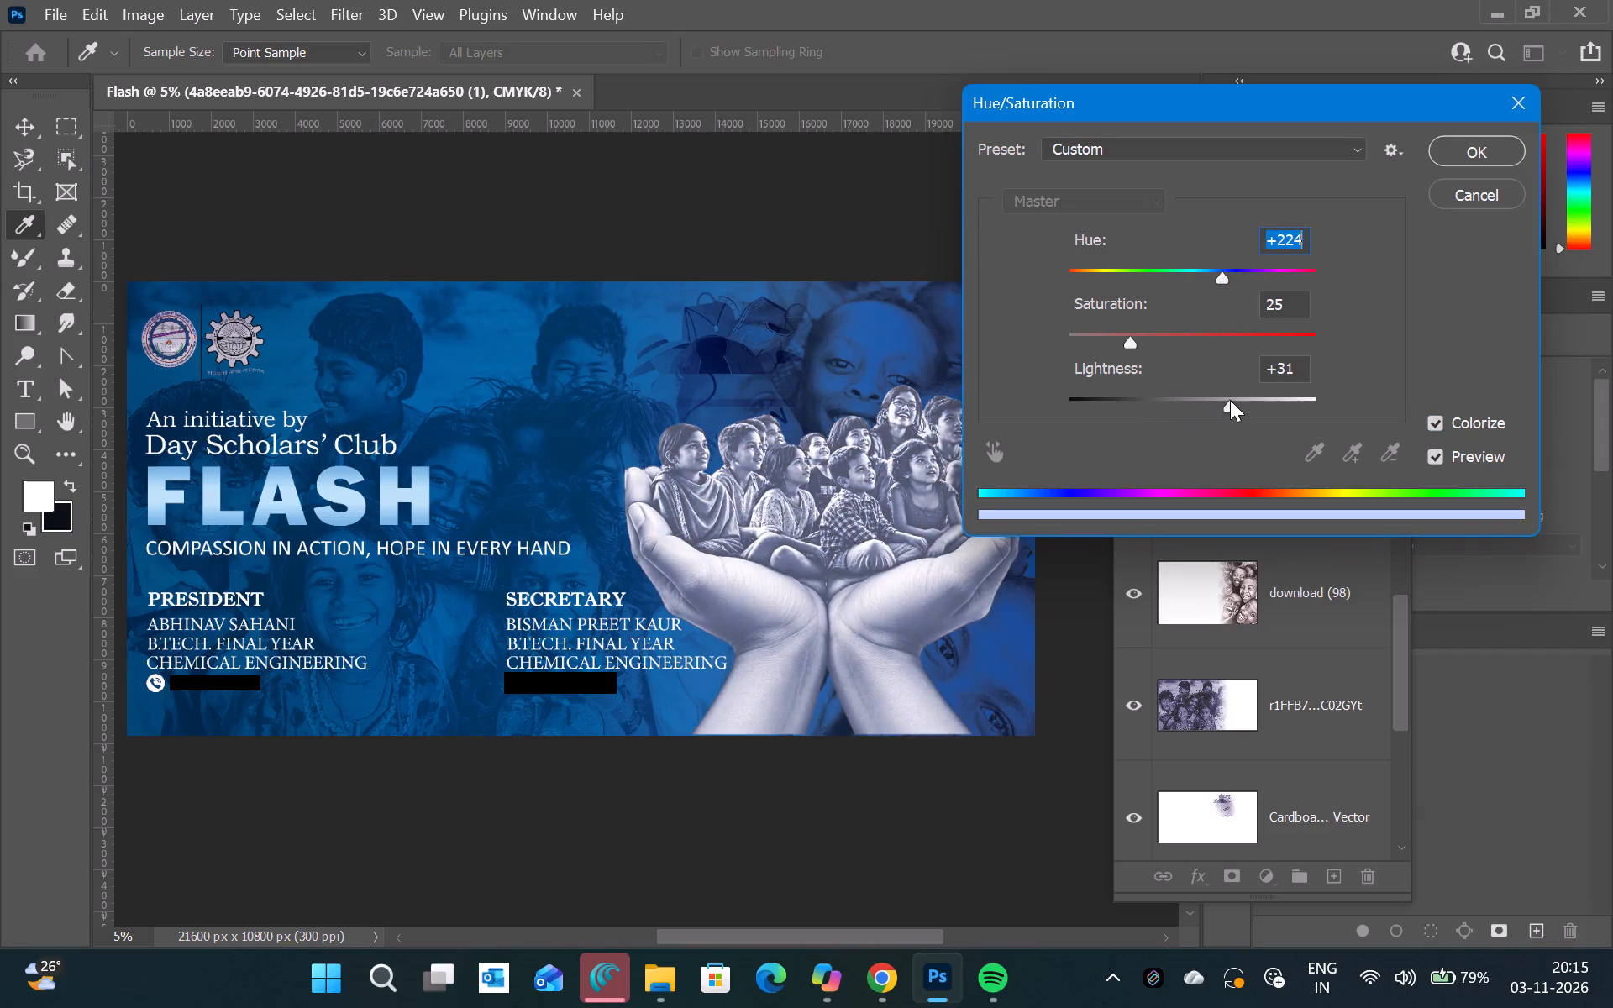
drag(1230, 400, 1193, 404)
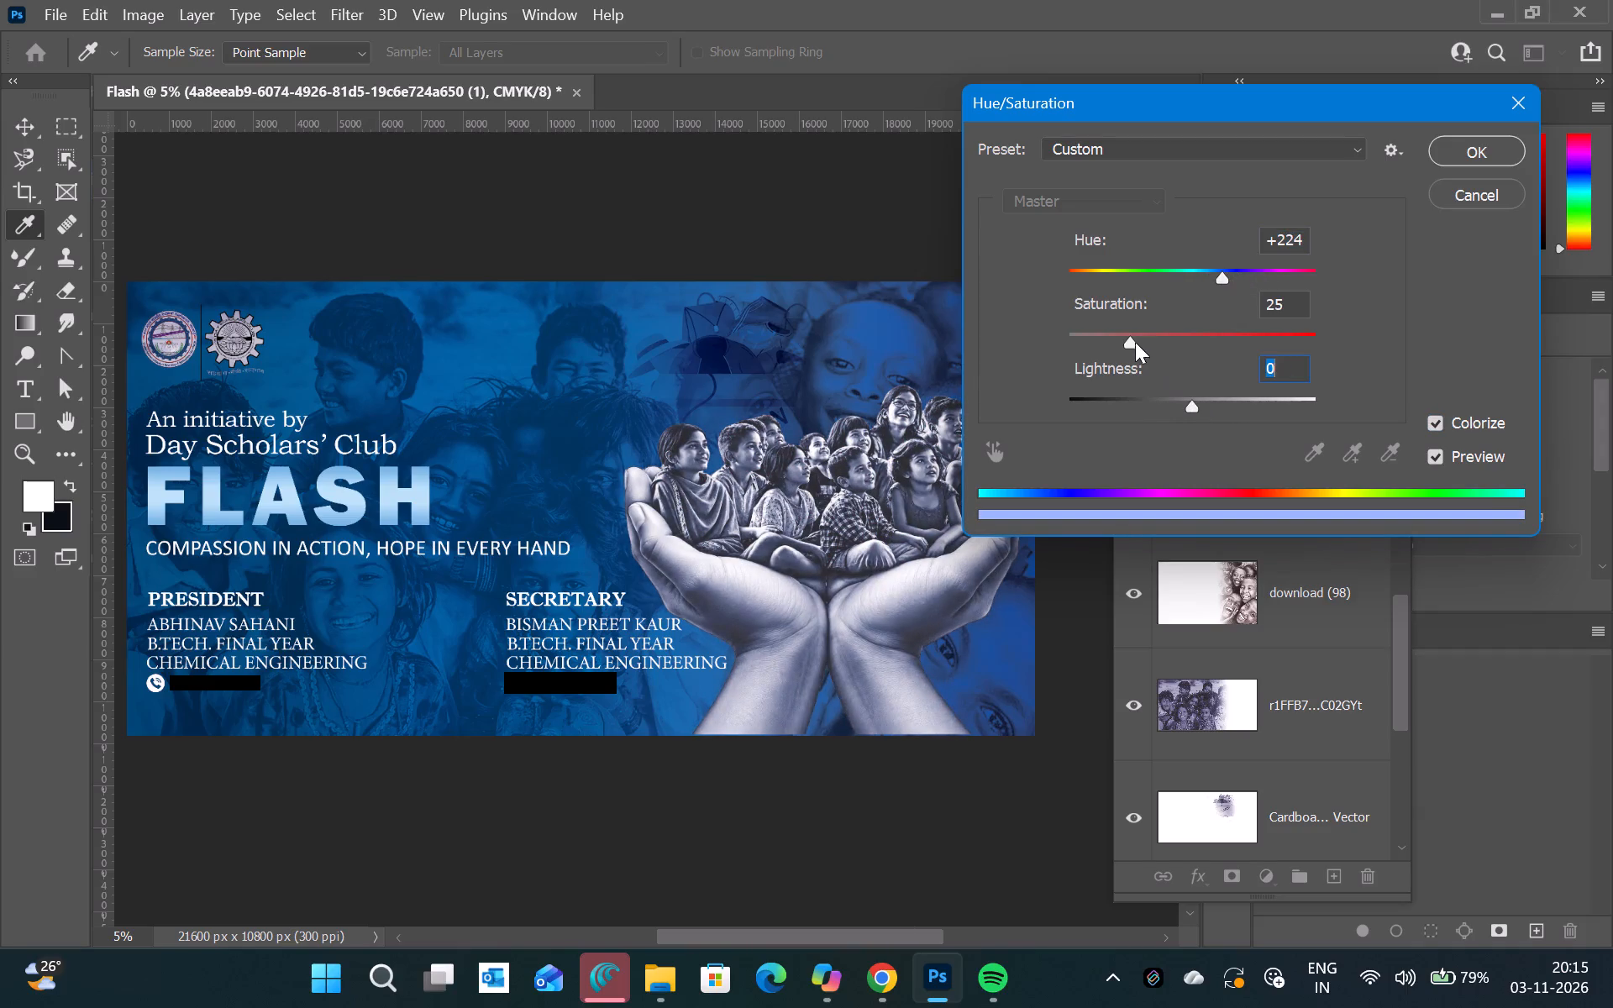
drag(1132, 340, 1173, 339)
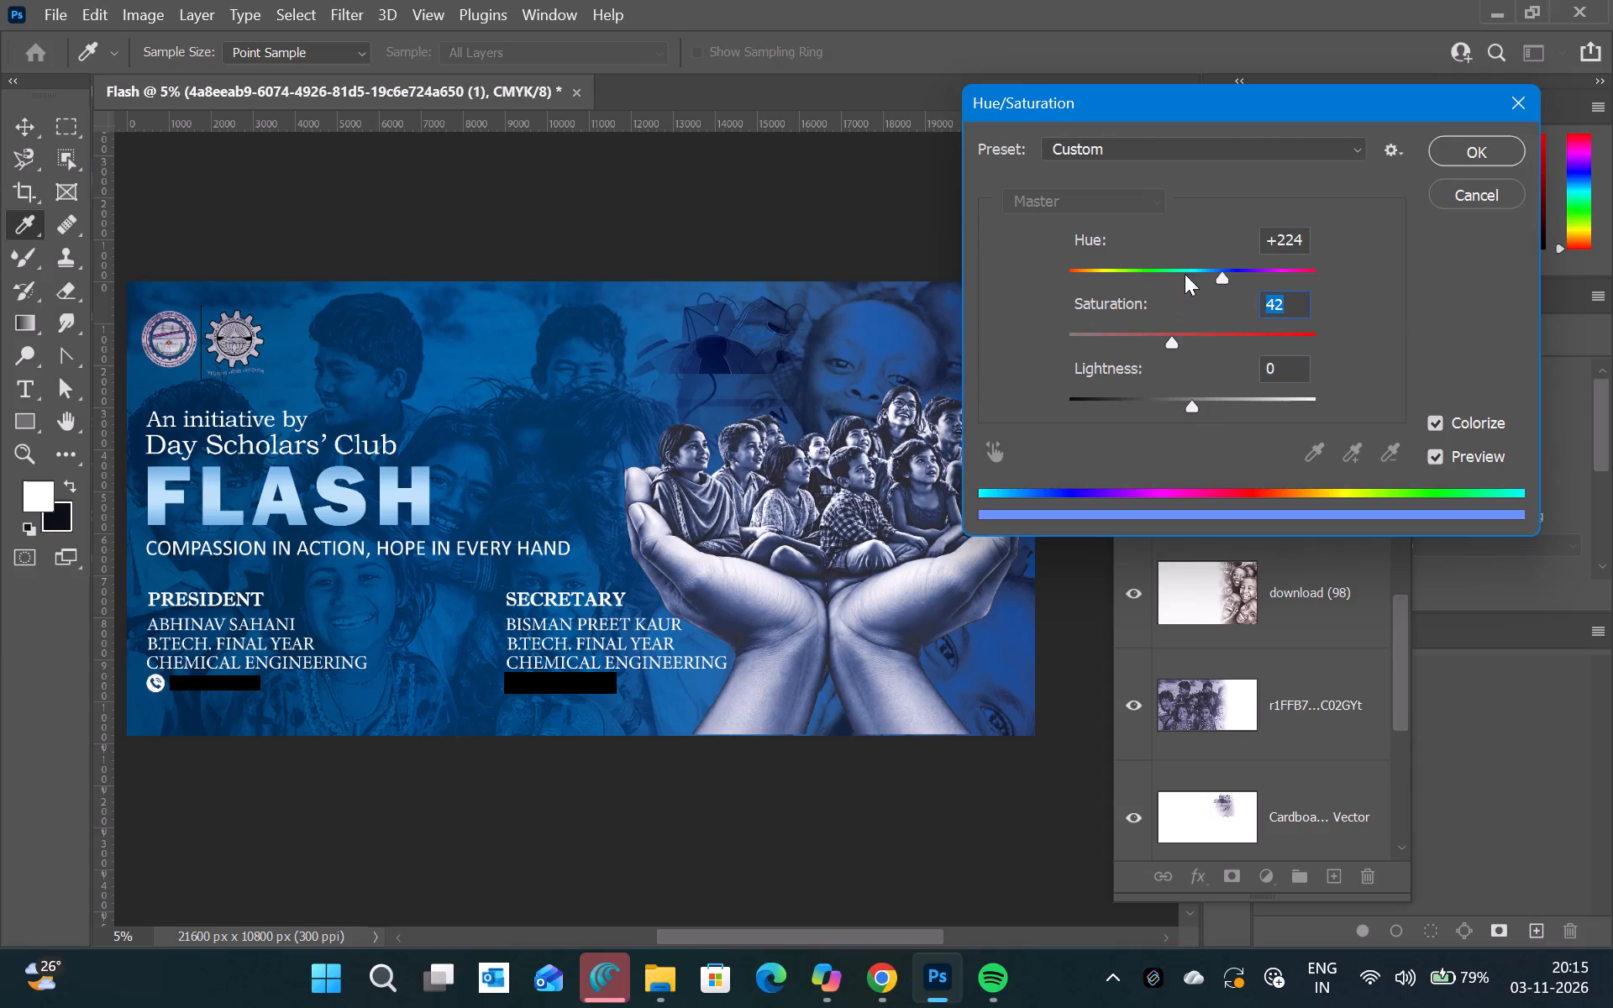
click(1223, 270)
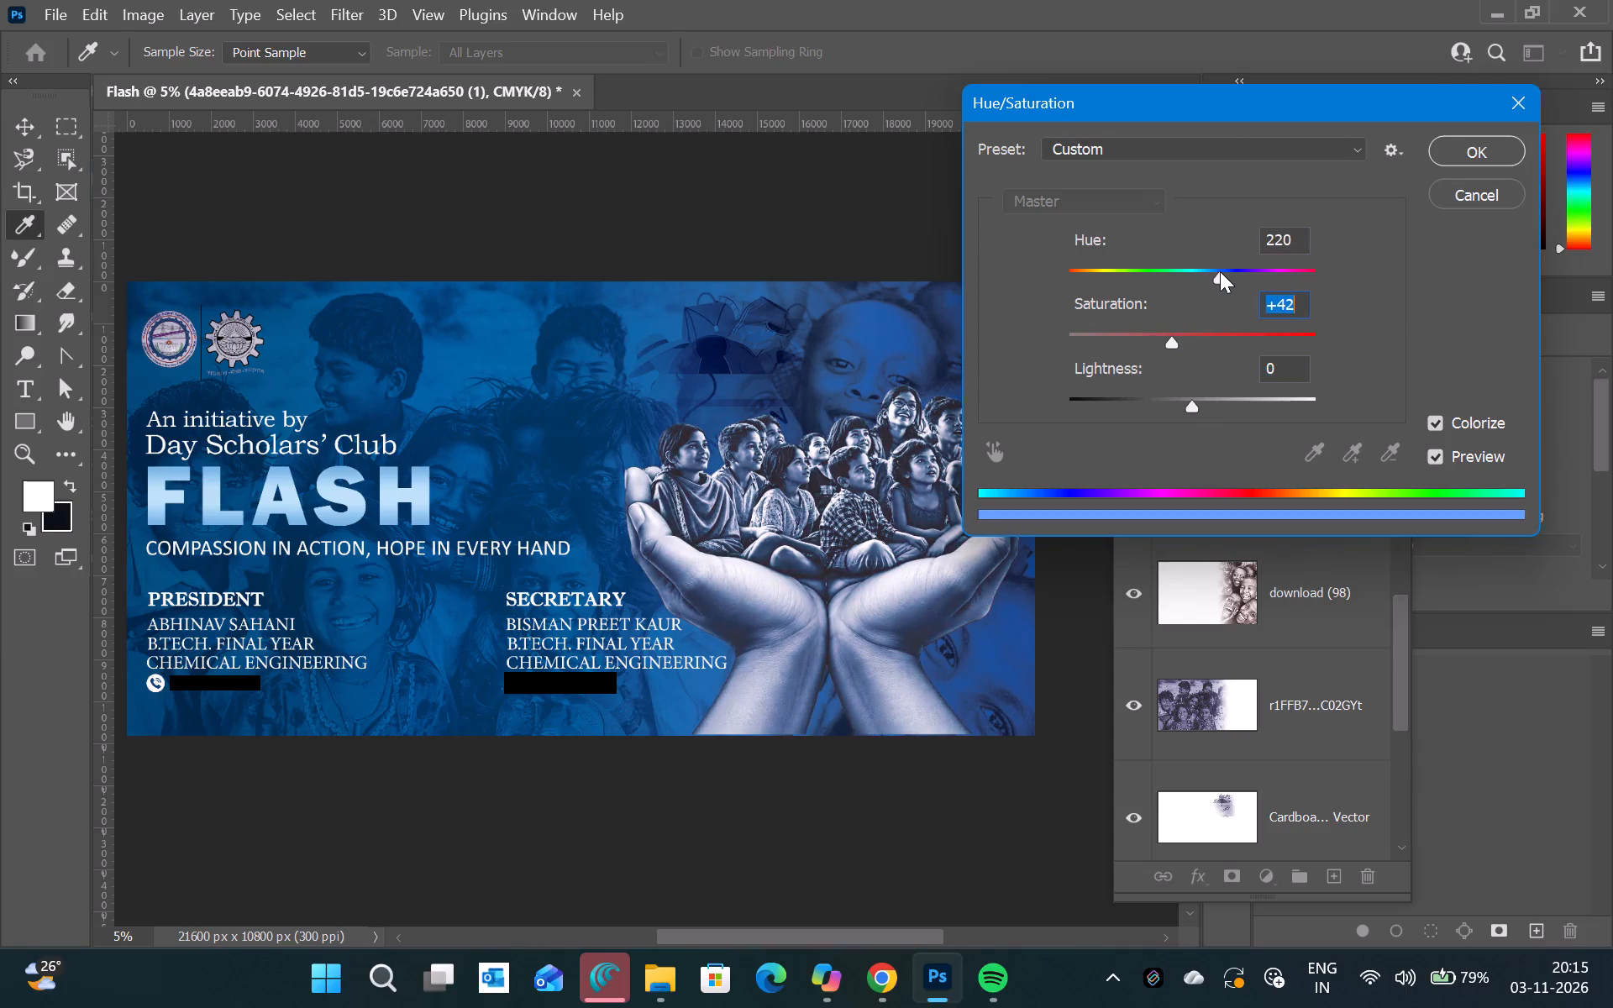
click(1465, 156)
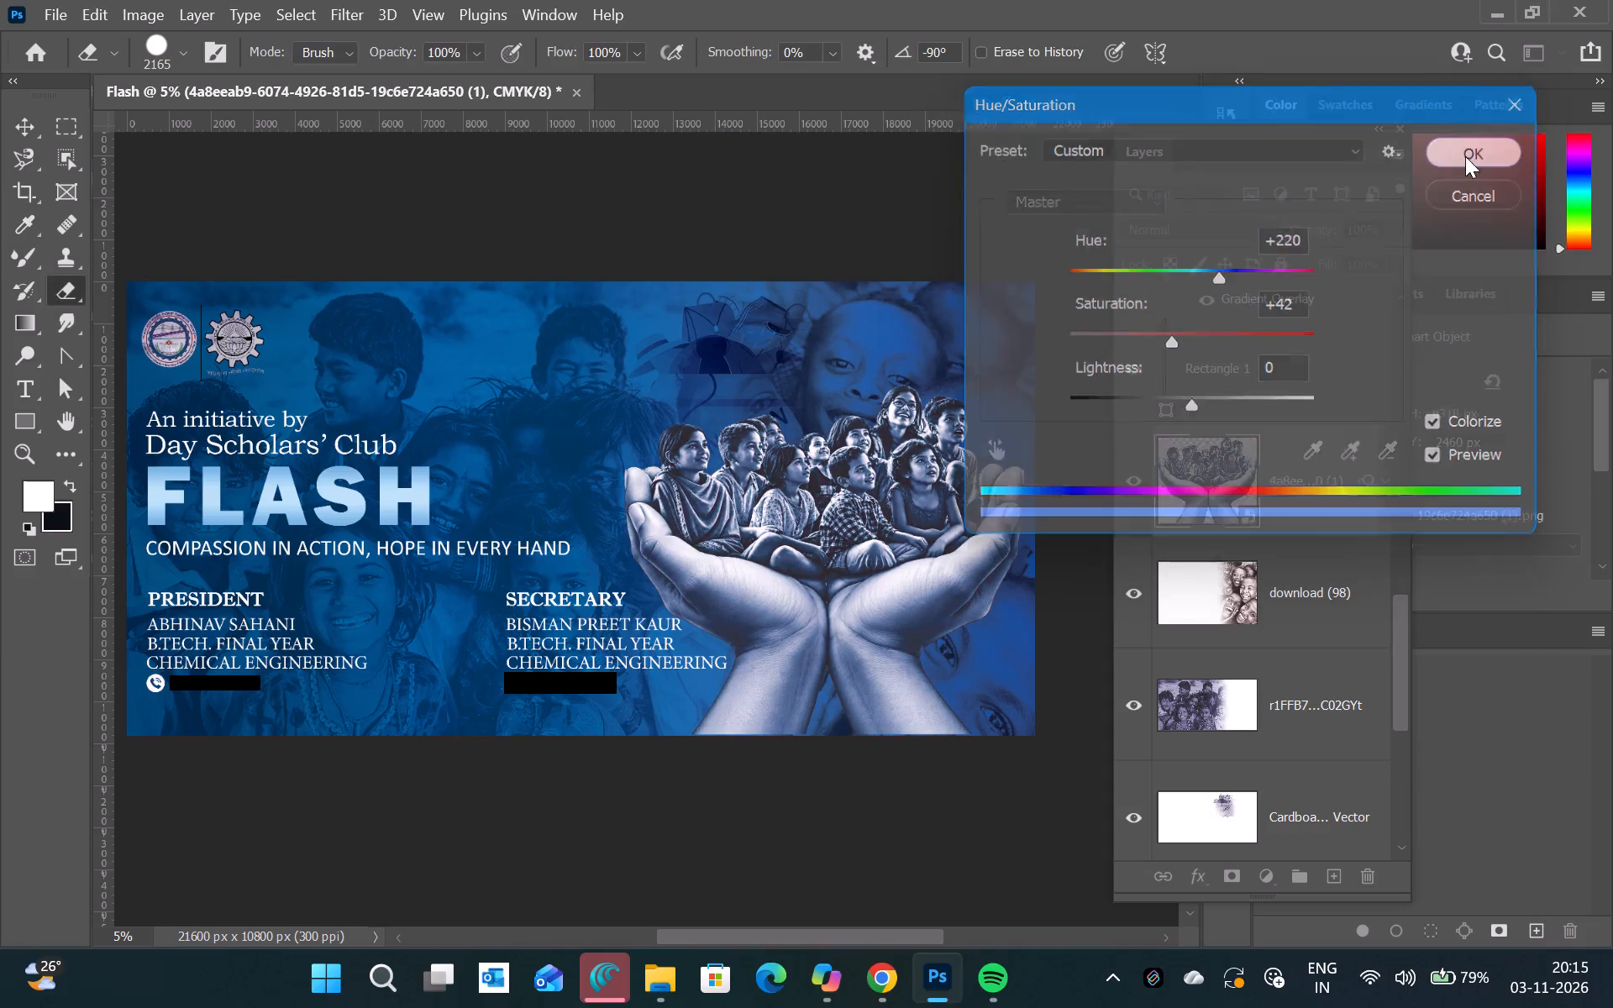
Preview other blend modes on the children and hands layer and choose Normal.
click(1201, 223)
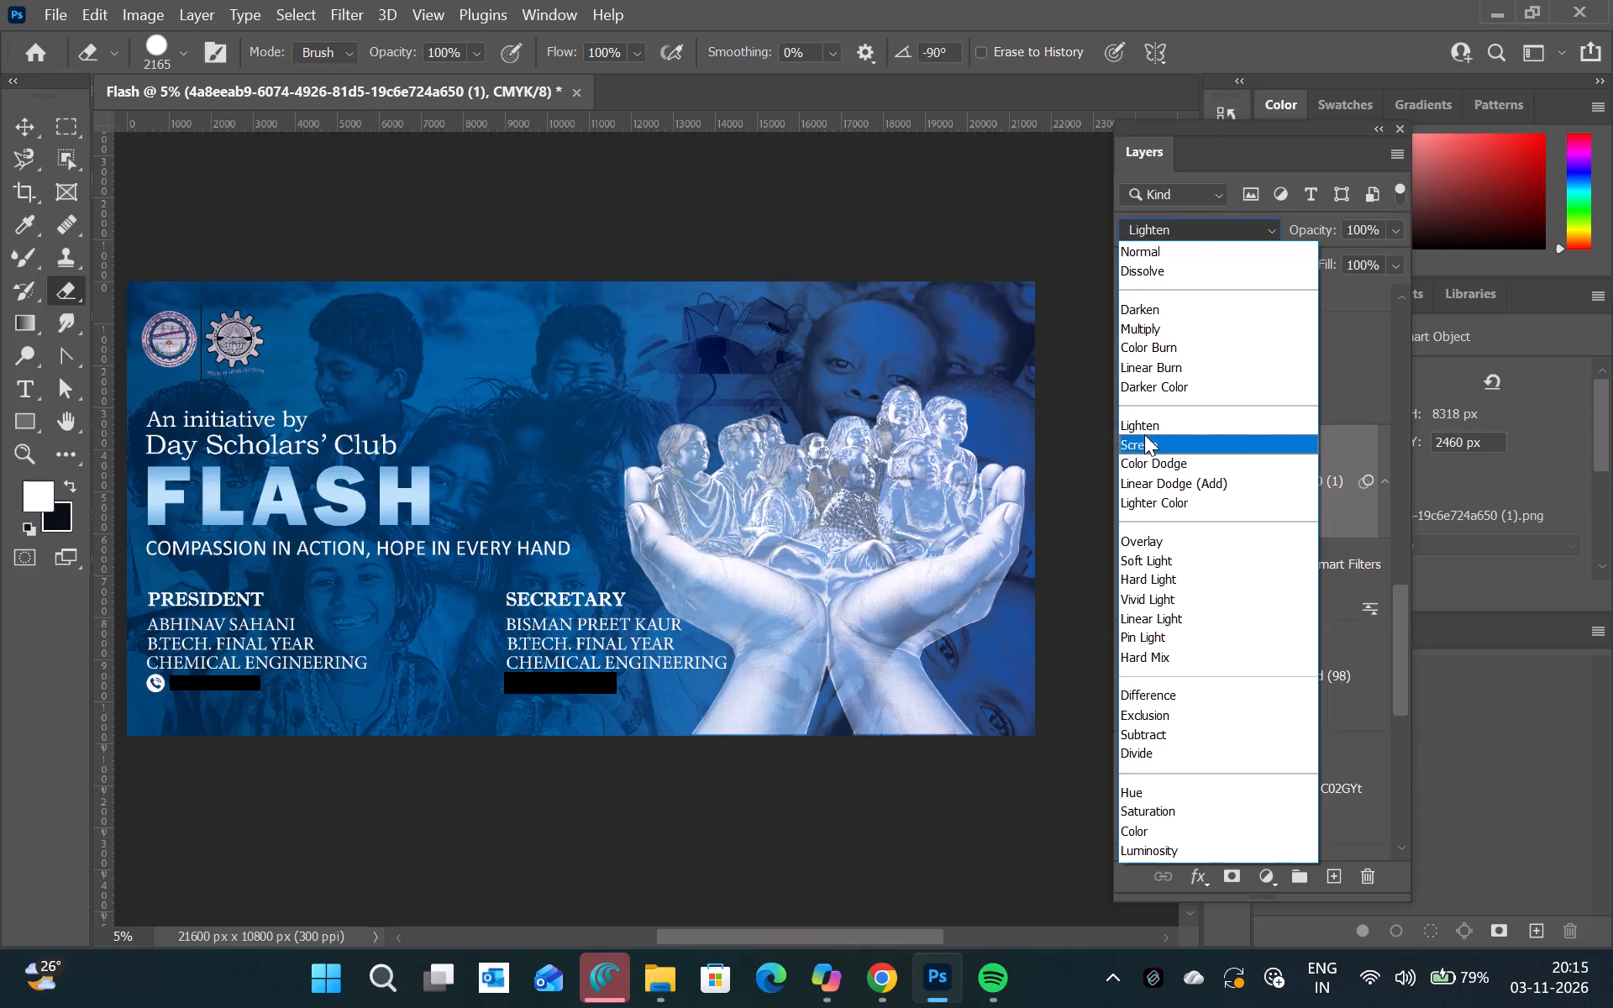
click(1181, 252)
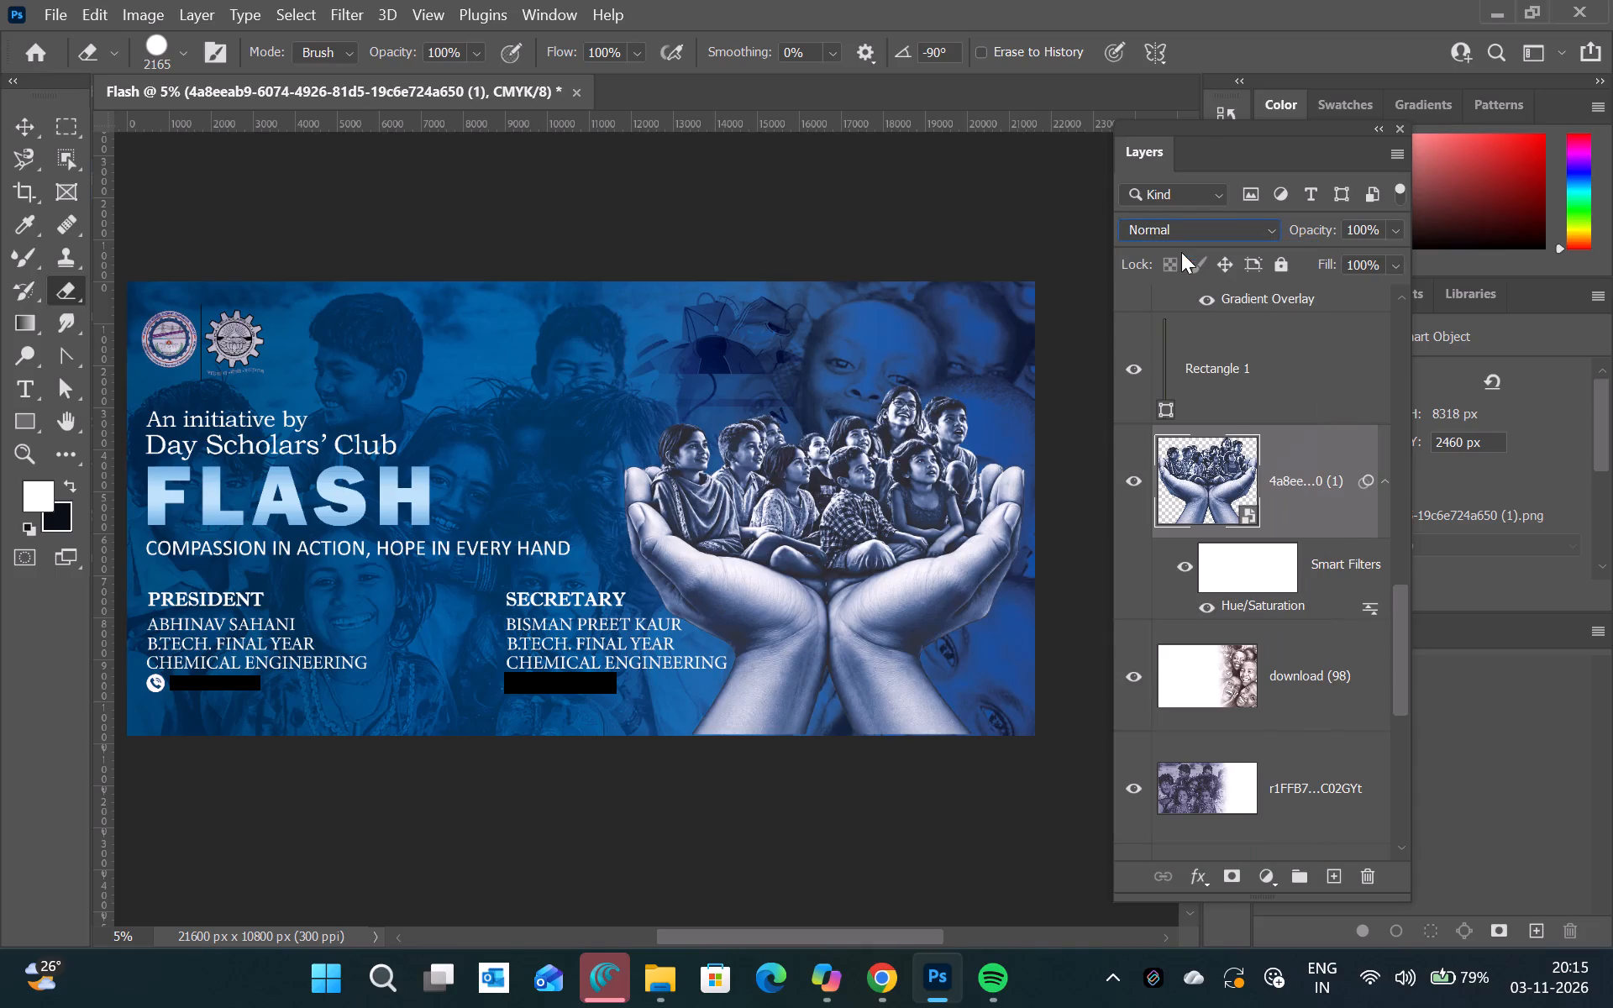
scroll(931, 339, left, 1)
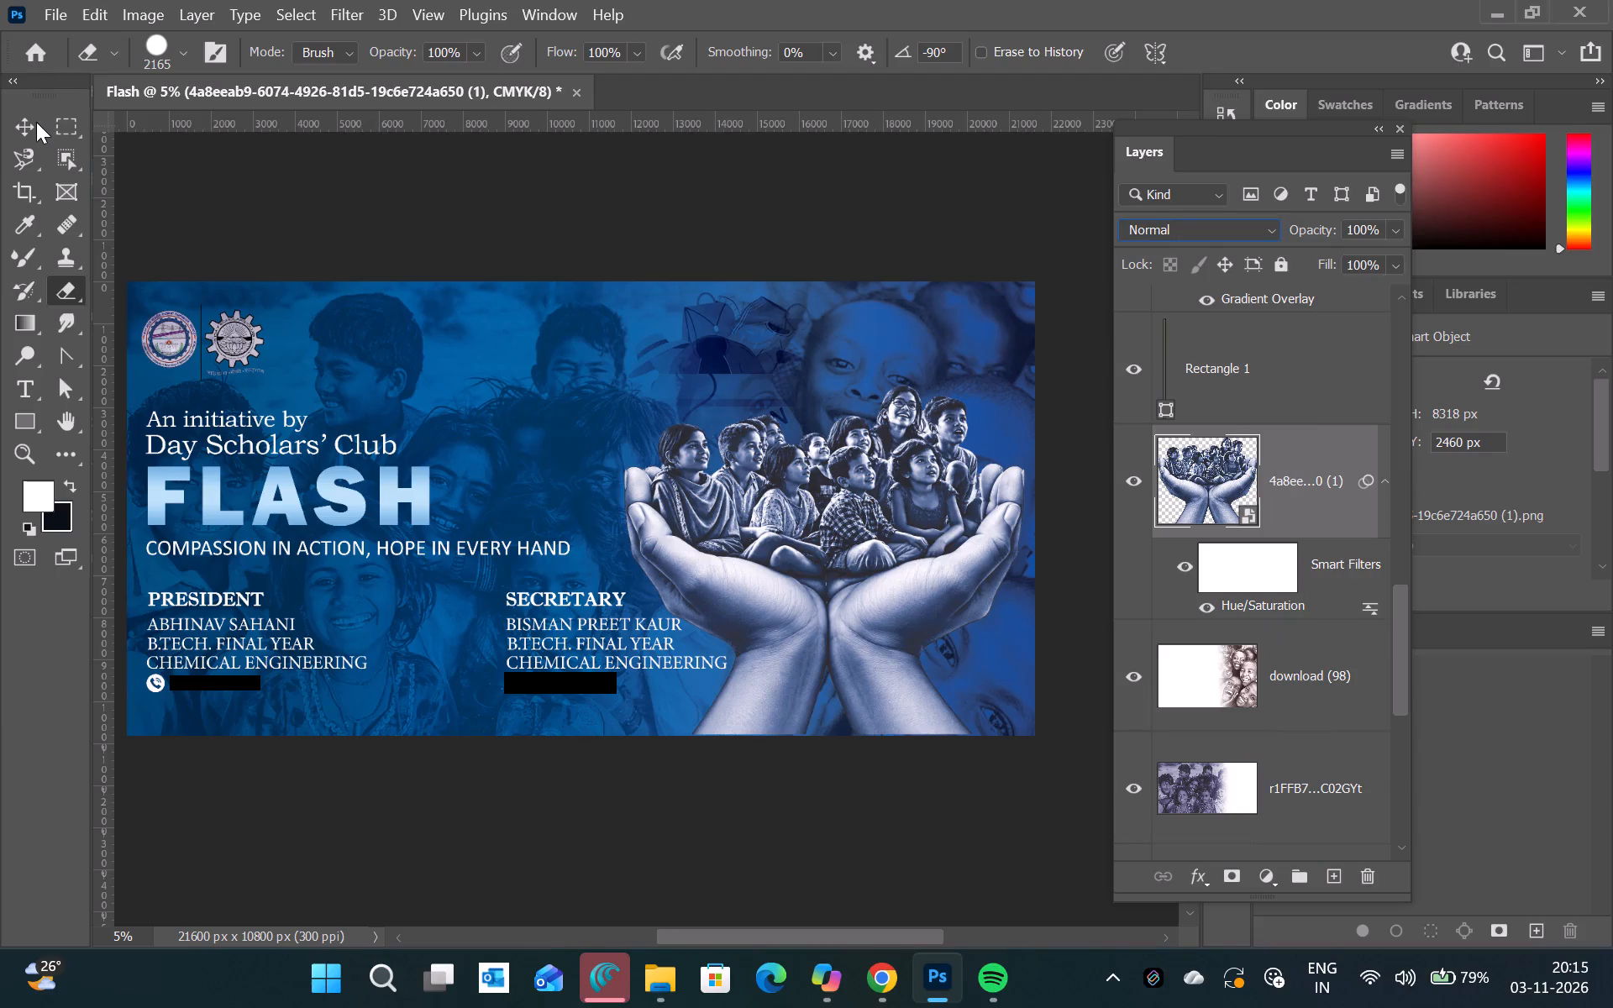
Move the DSClogoWhite and MMM logo layers together up the layer stack, directly below the telephone-call layer.
click(36, 131)
scroll(1057, 276, left, 1)
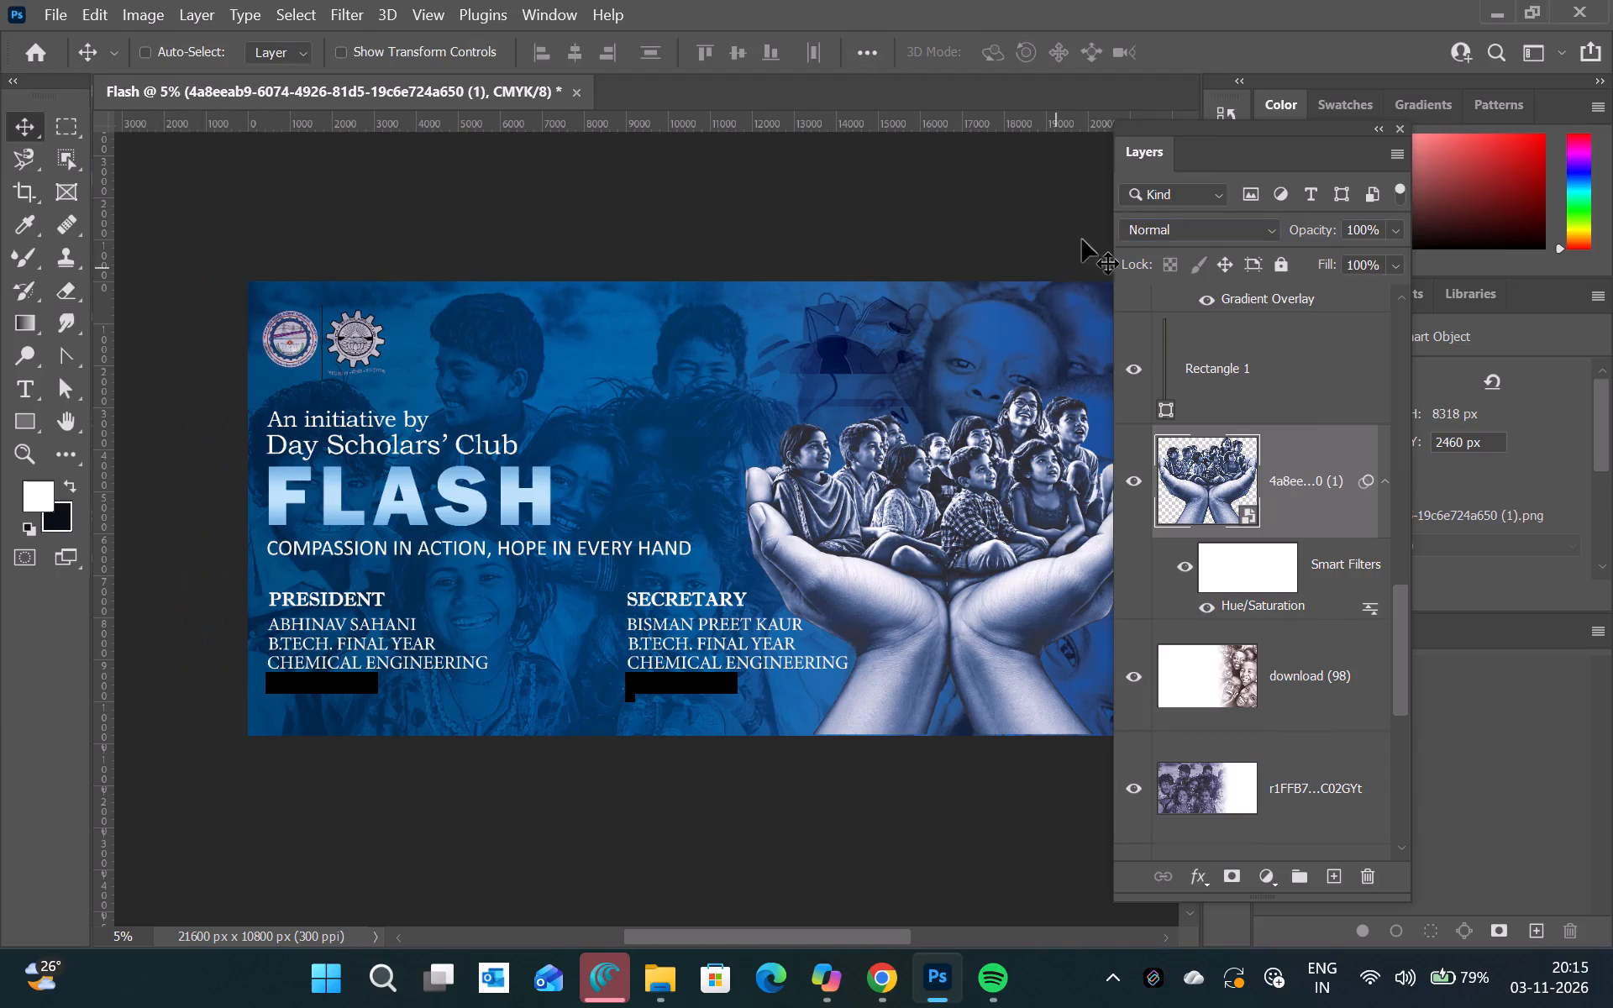
scroll(965, 159, right, 1)
scroll(1282, 659, down, 1)
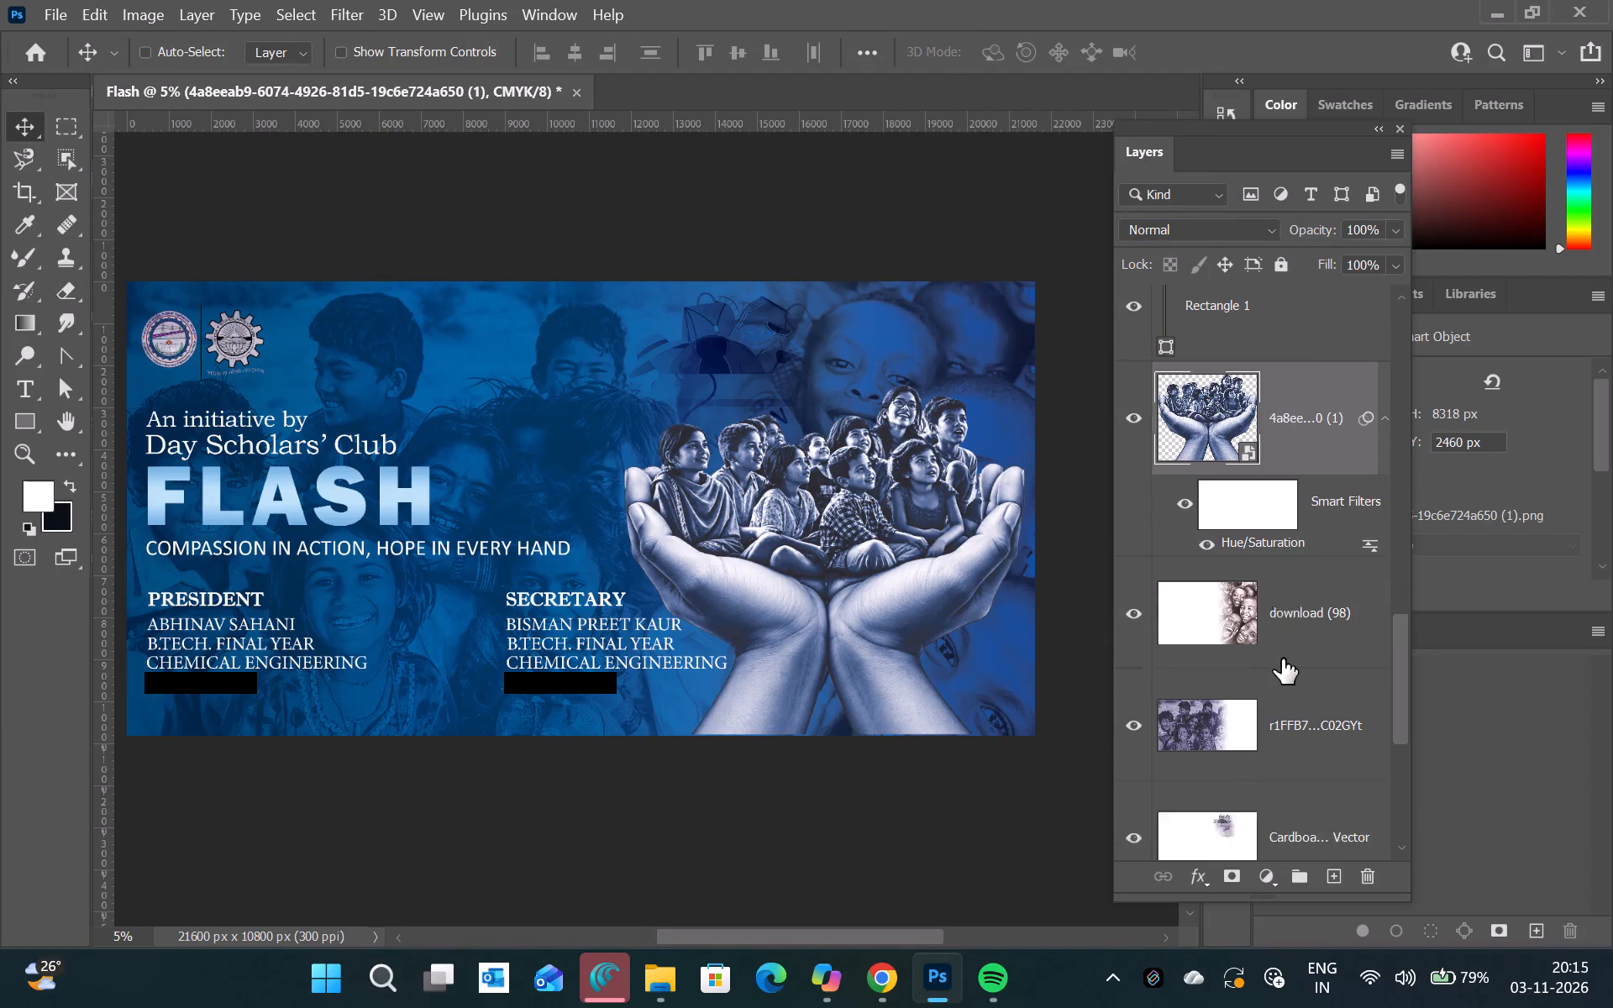
scroll(1282, 659, down, 1)
click(1321, 574)
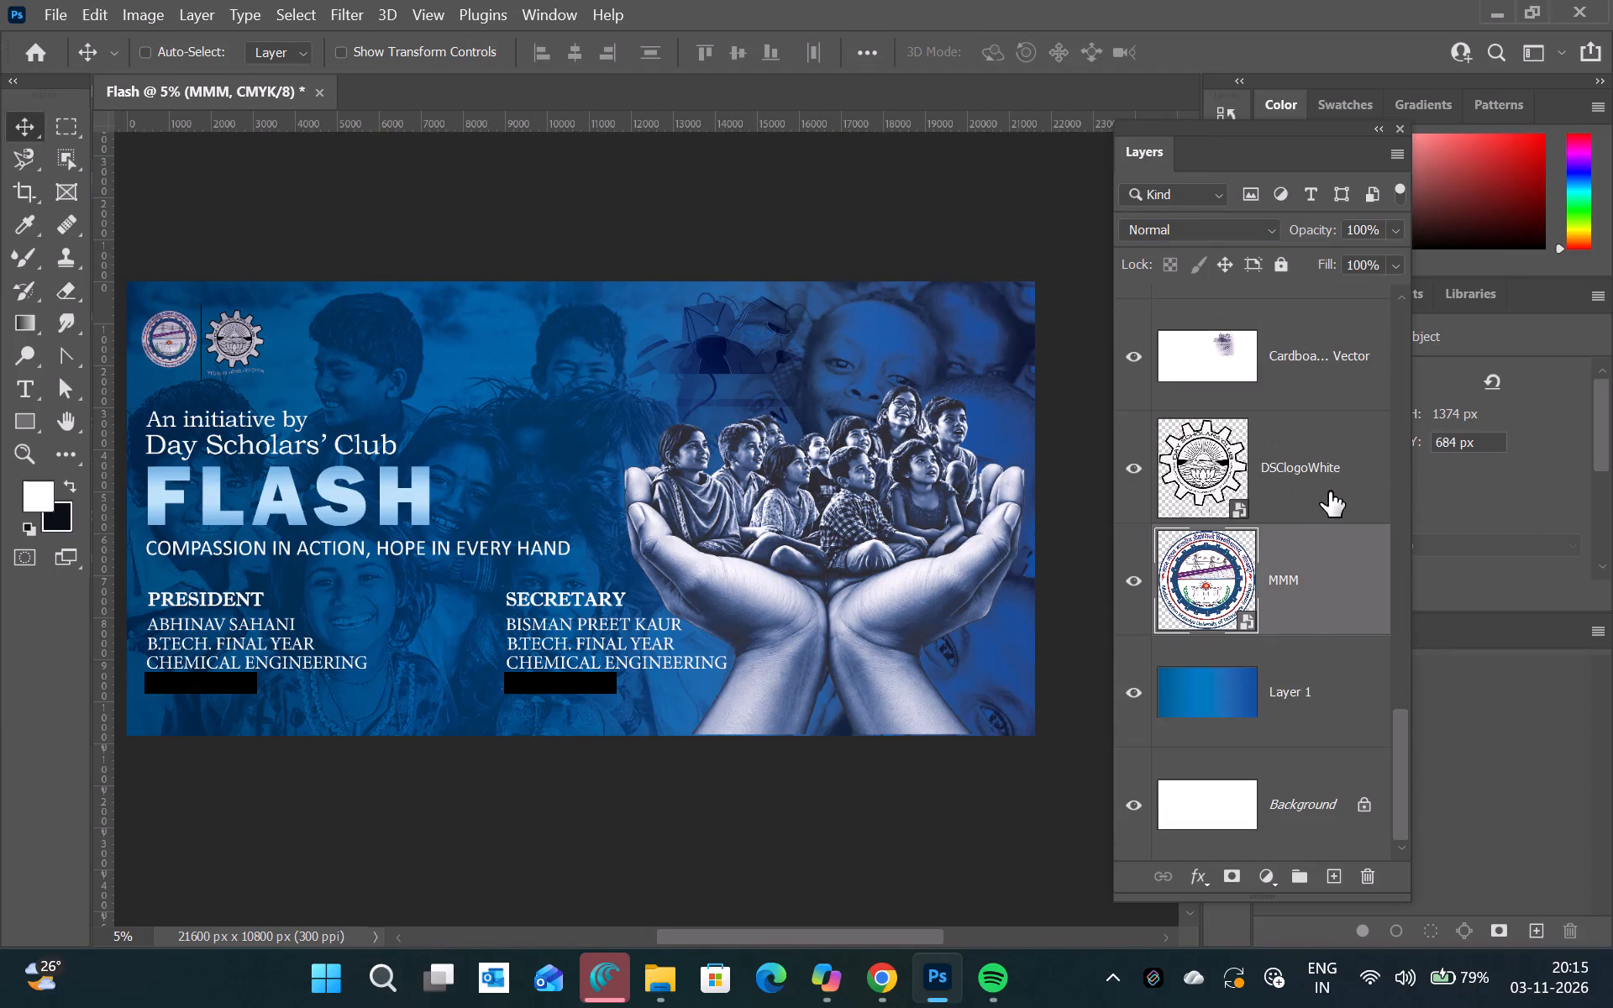
ctrl+click(1329, 491)
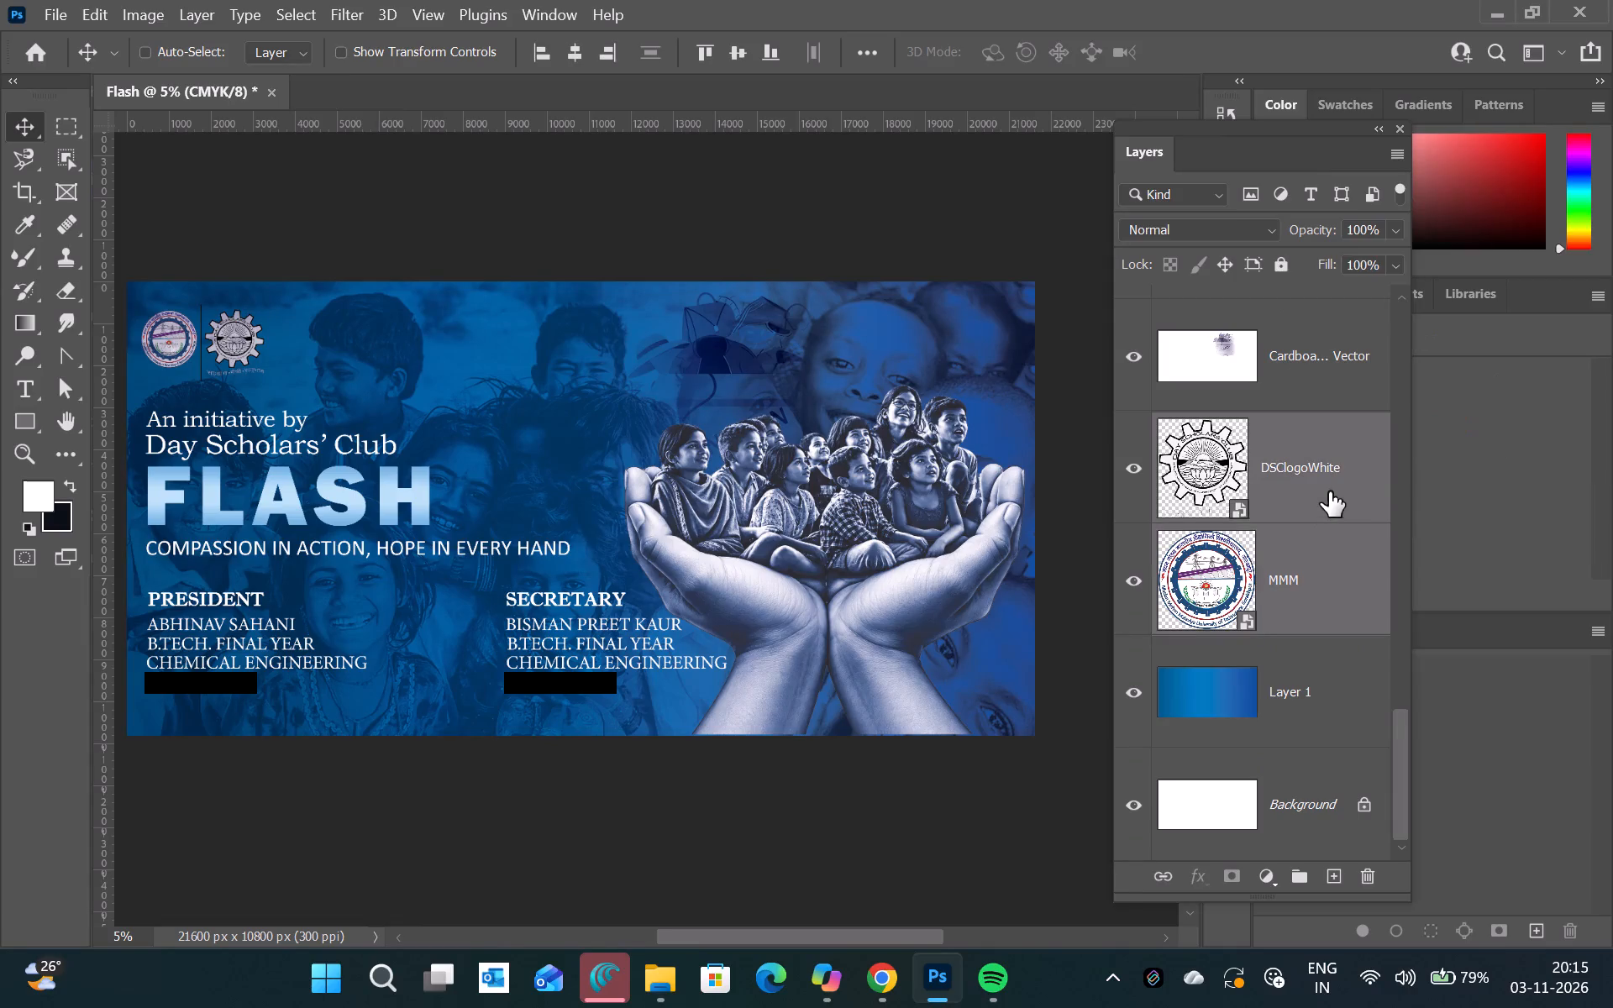
drag(1329, 491, 1334, 173)
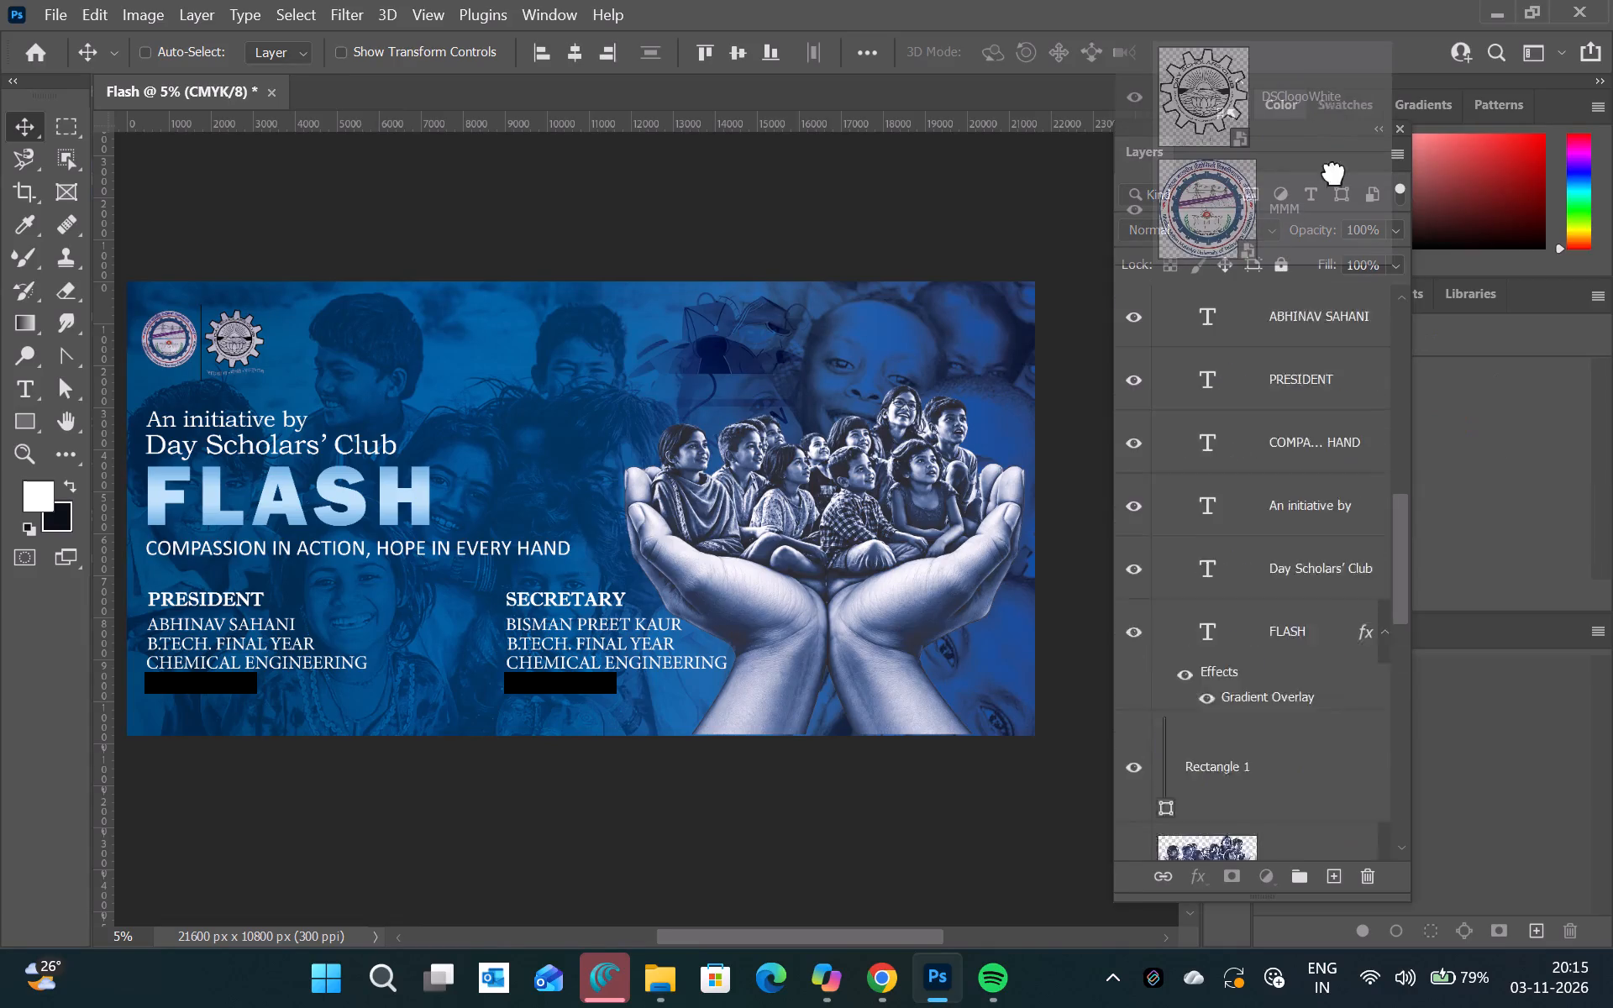
drag(1334, 173, 1325, 428)
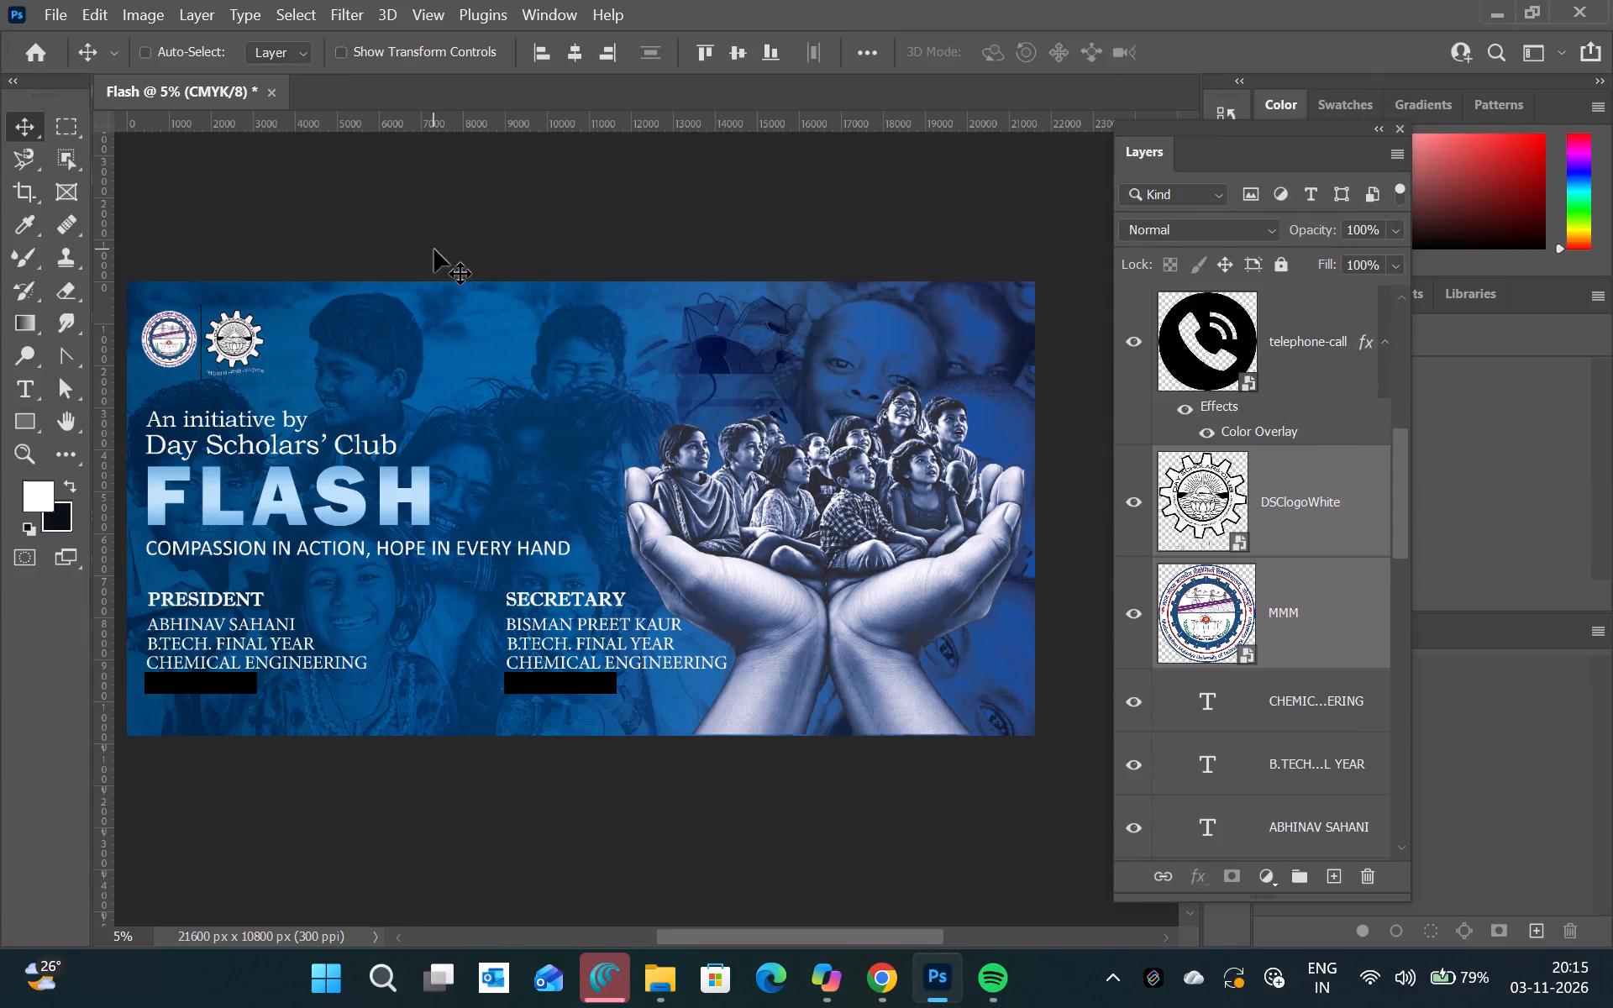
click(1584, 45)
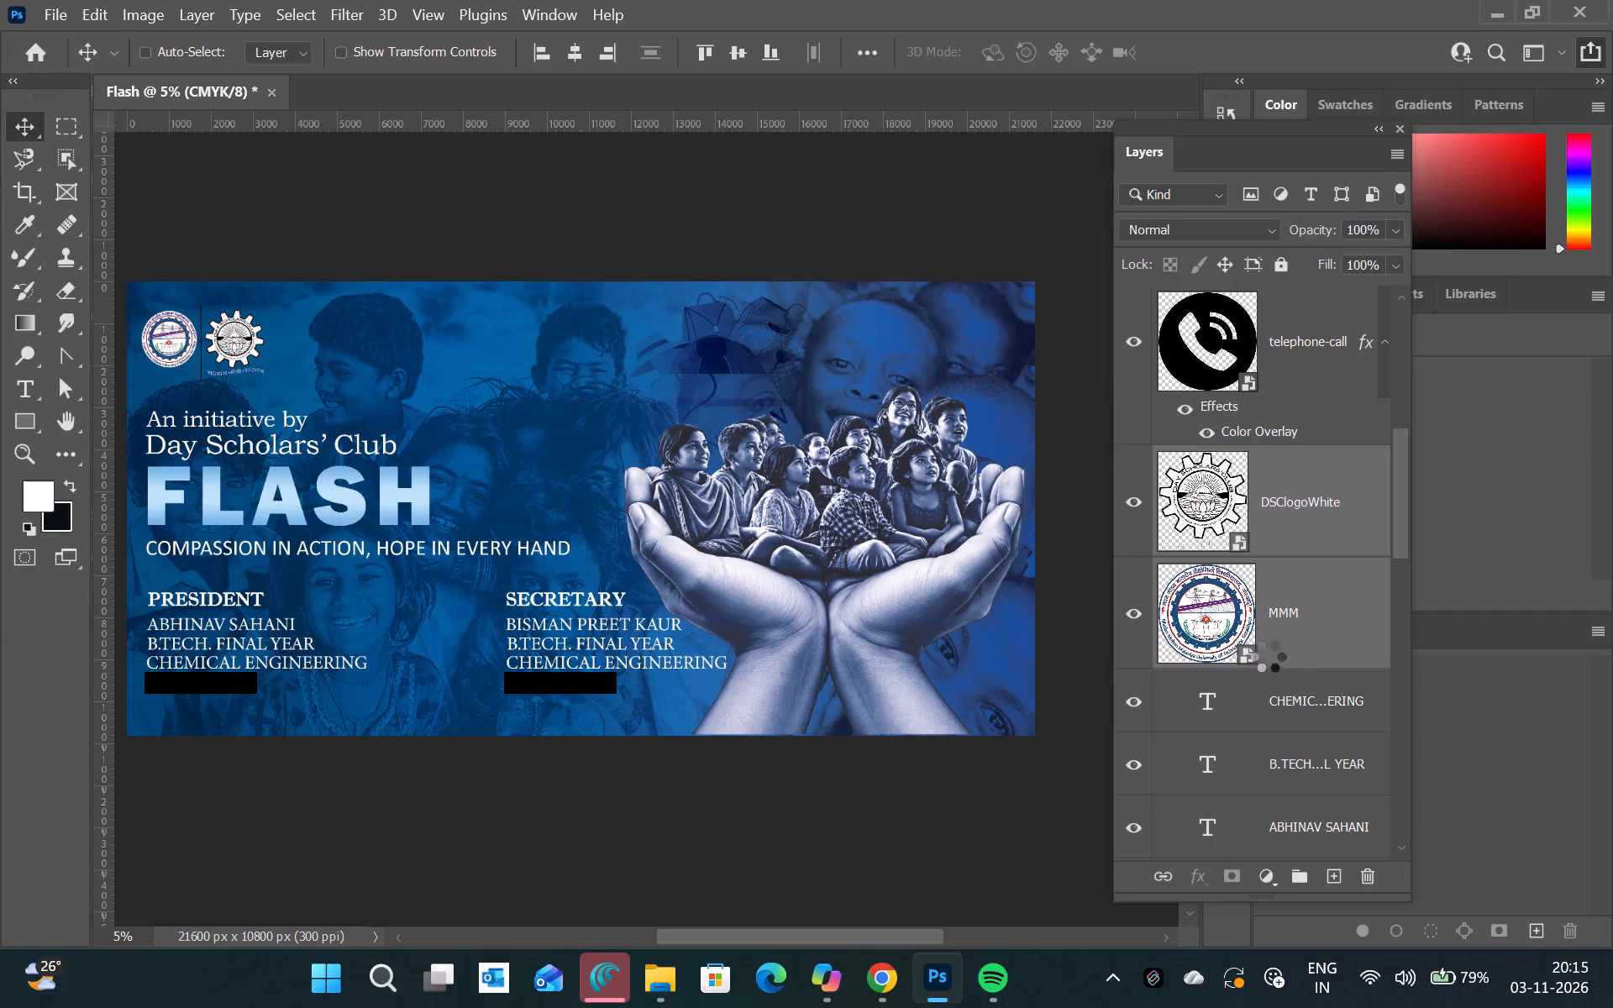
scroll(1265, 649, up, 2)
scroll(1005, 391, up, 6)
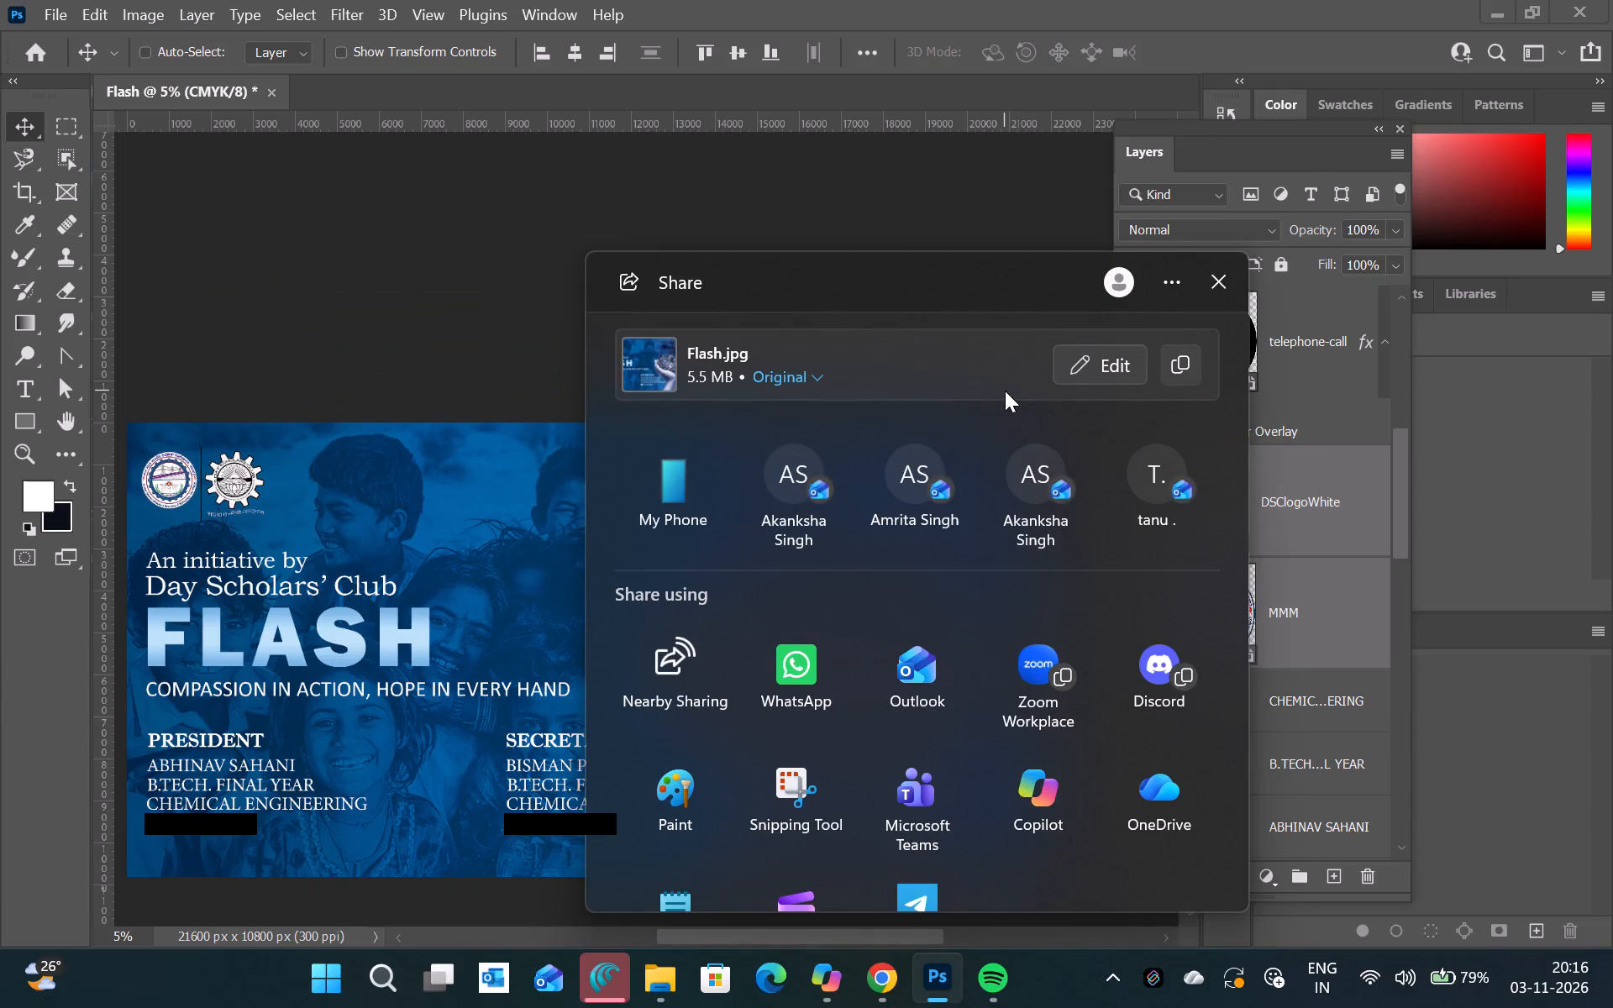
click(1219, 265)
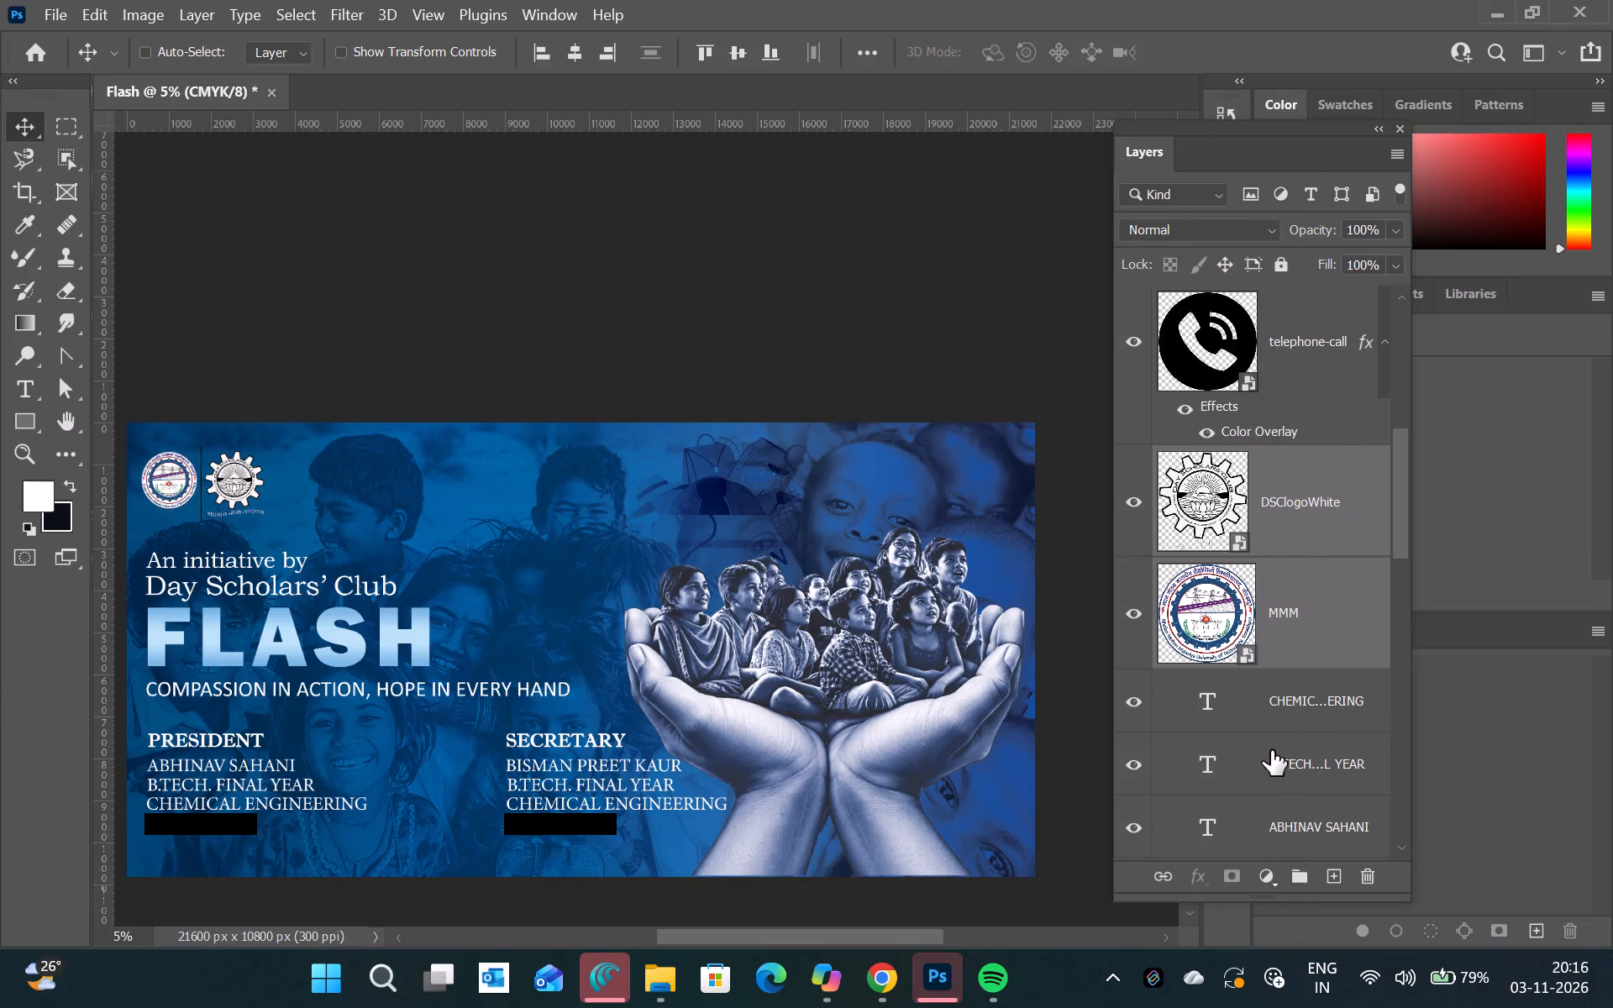
Rasterize the children and hands smart object layer.
scroll(1336, 459, up, 2)
scroll(1336, 459, down, 6)
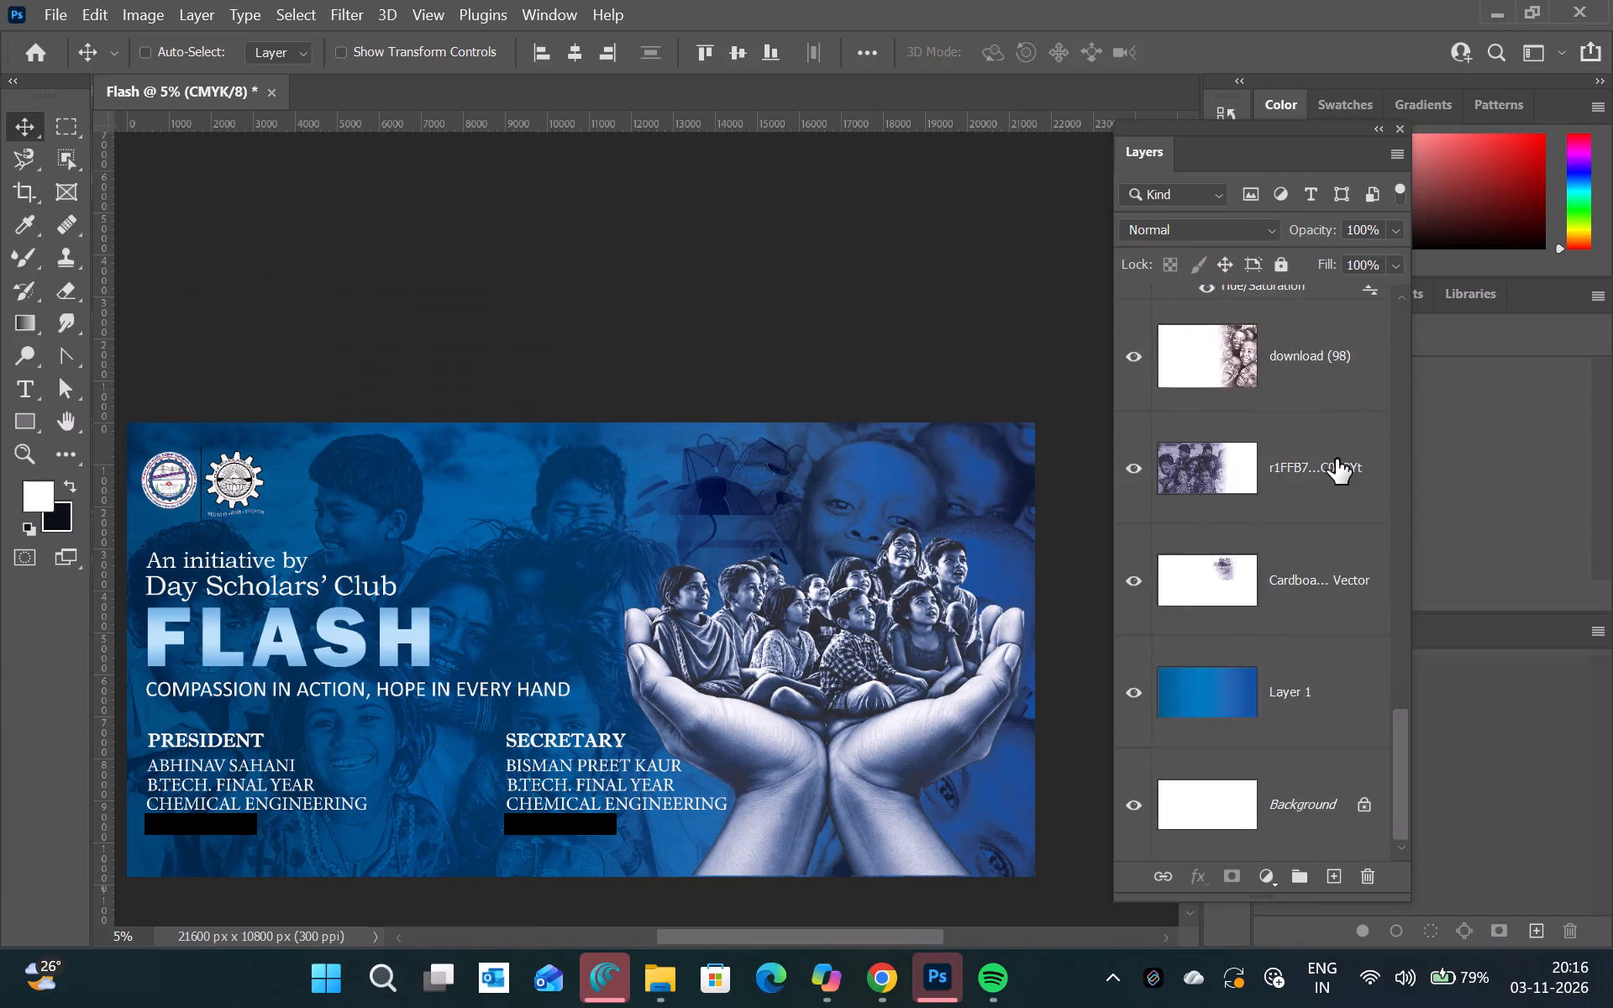
scroll(1336, 459, up, 1)
right_click(1296, 515)
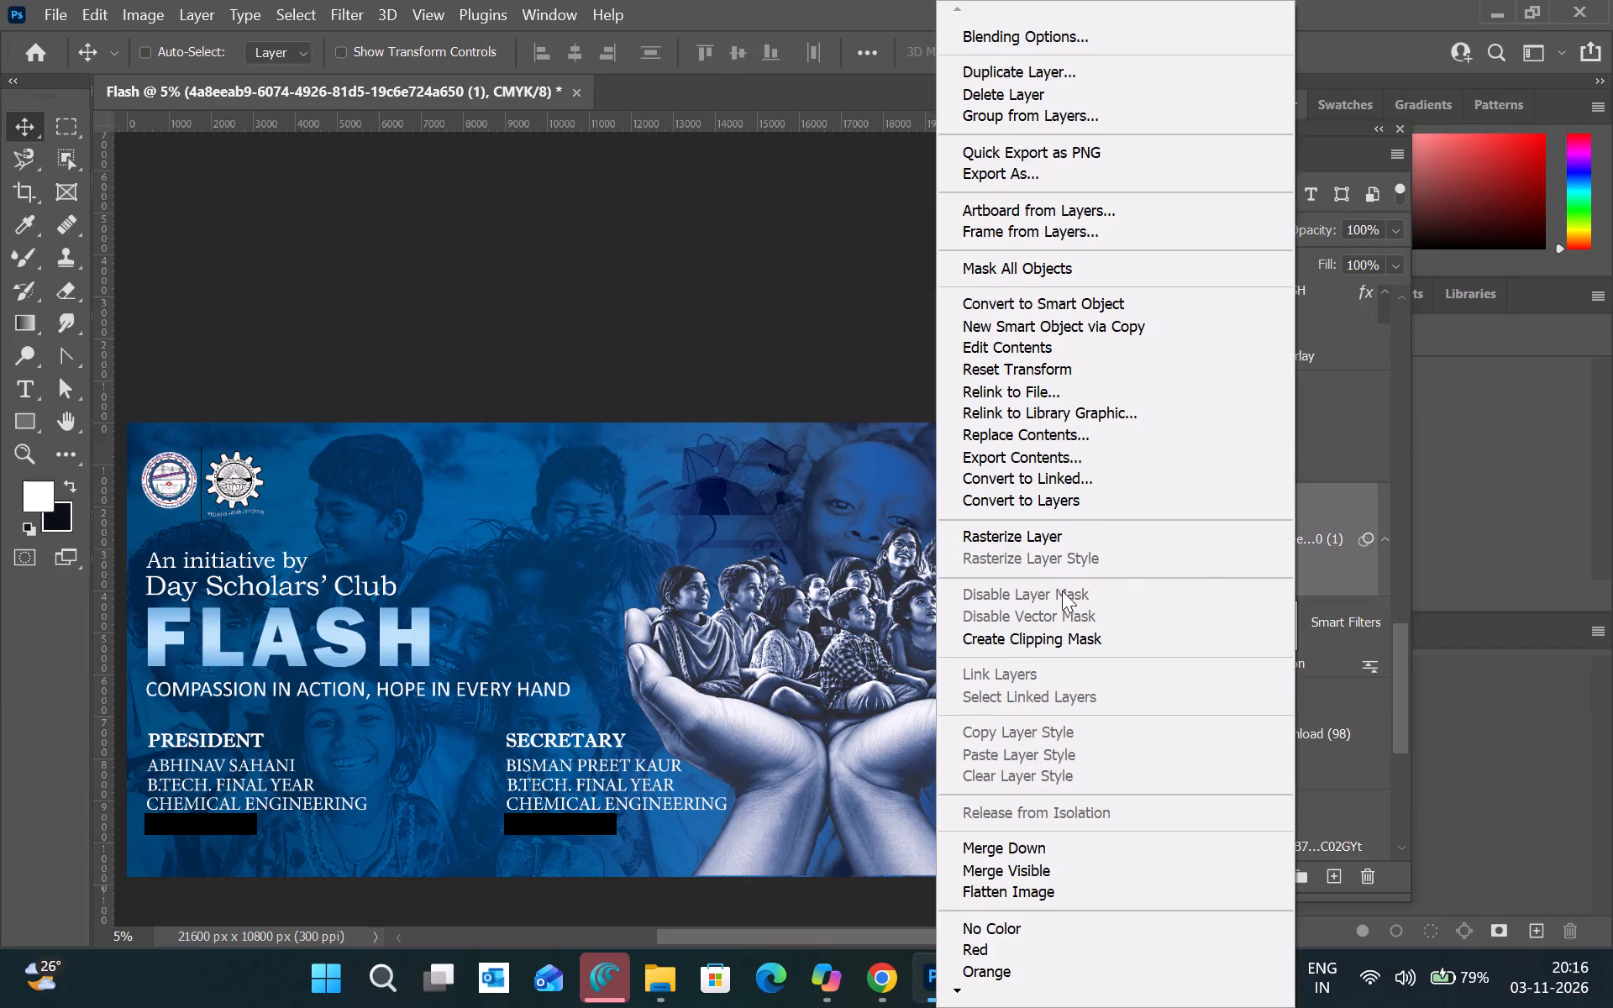
click(1022, 527)
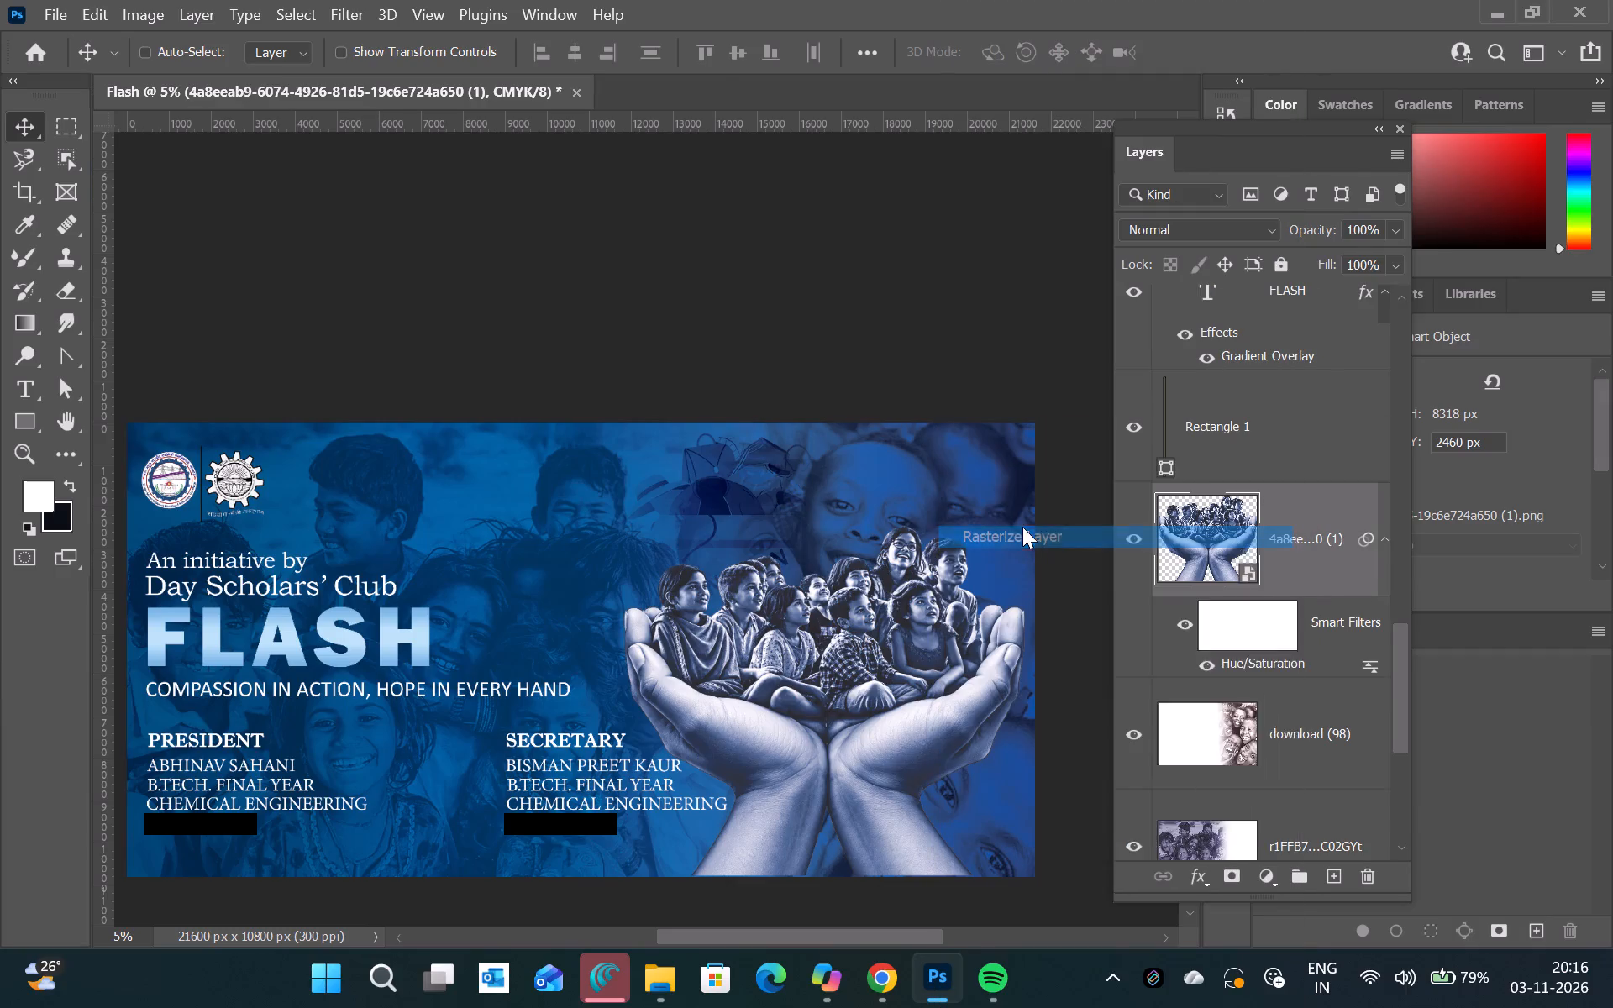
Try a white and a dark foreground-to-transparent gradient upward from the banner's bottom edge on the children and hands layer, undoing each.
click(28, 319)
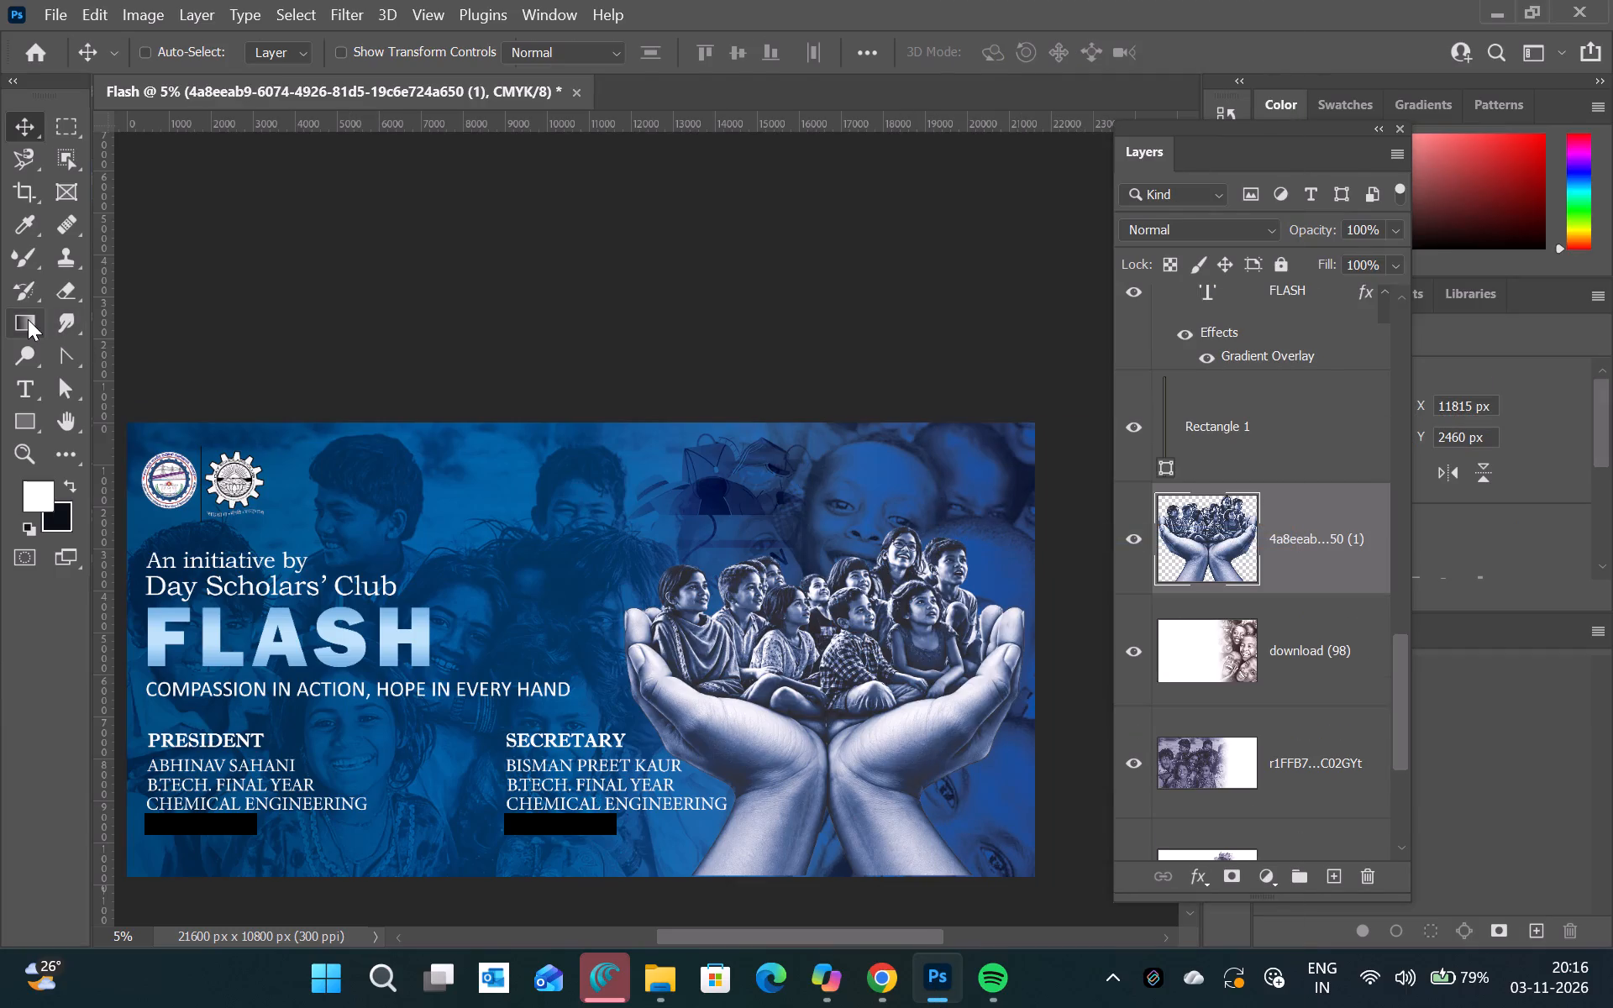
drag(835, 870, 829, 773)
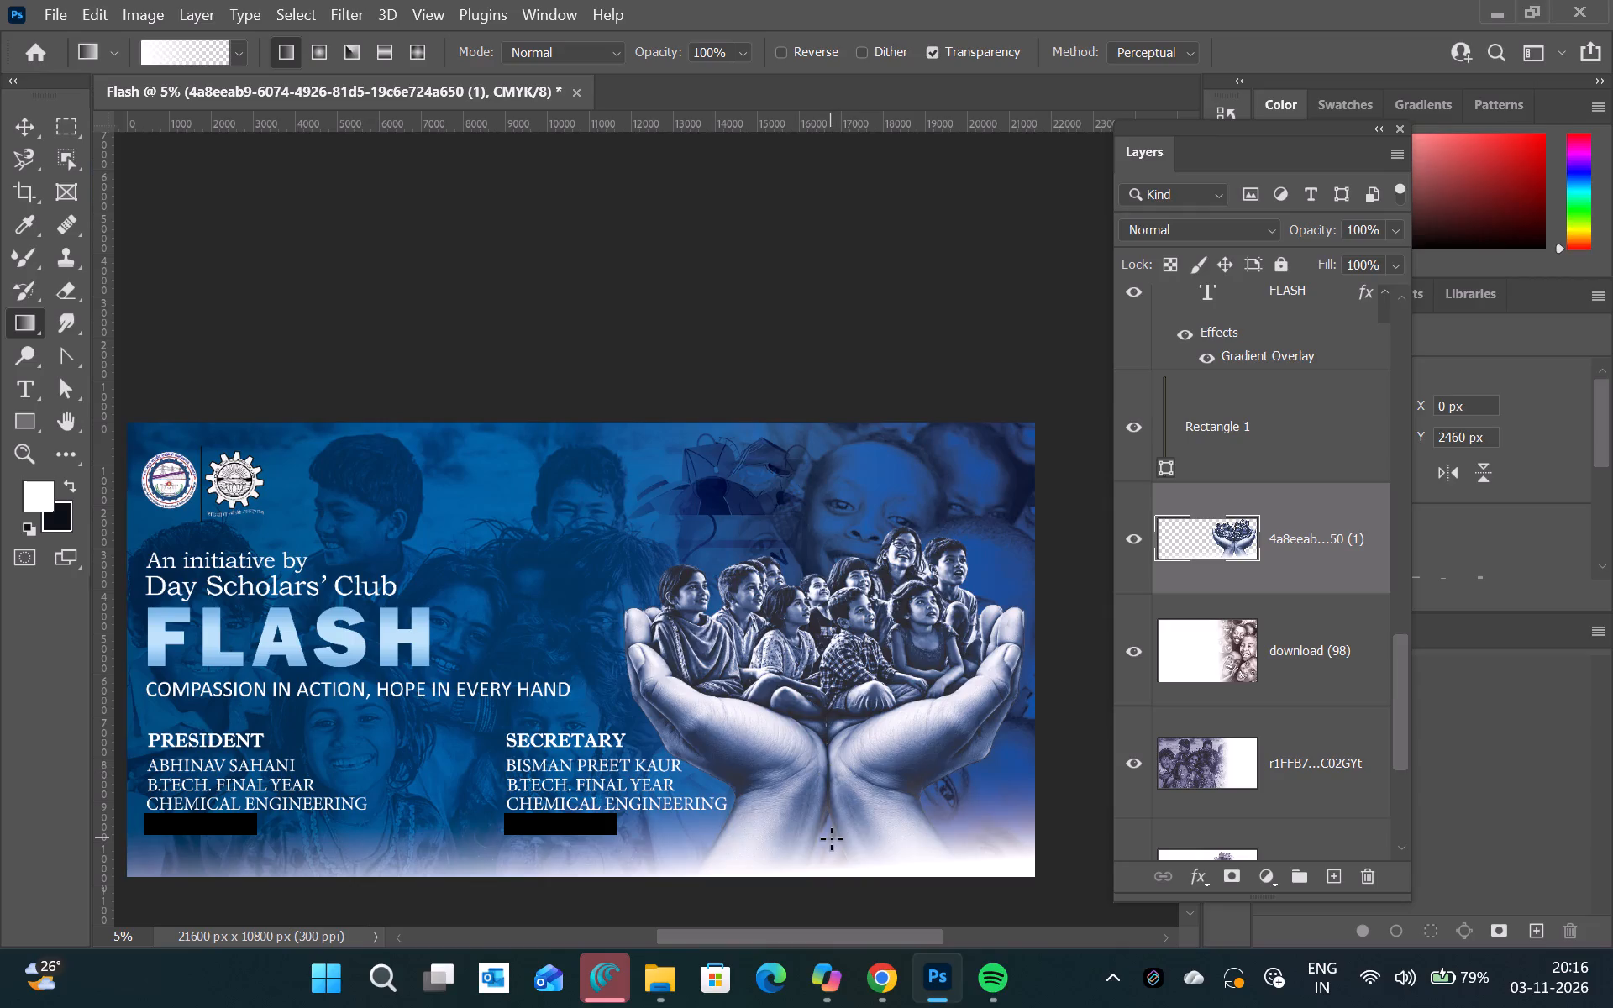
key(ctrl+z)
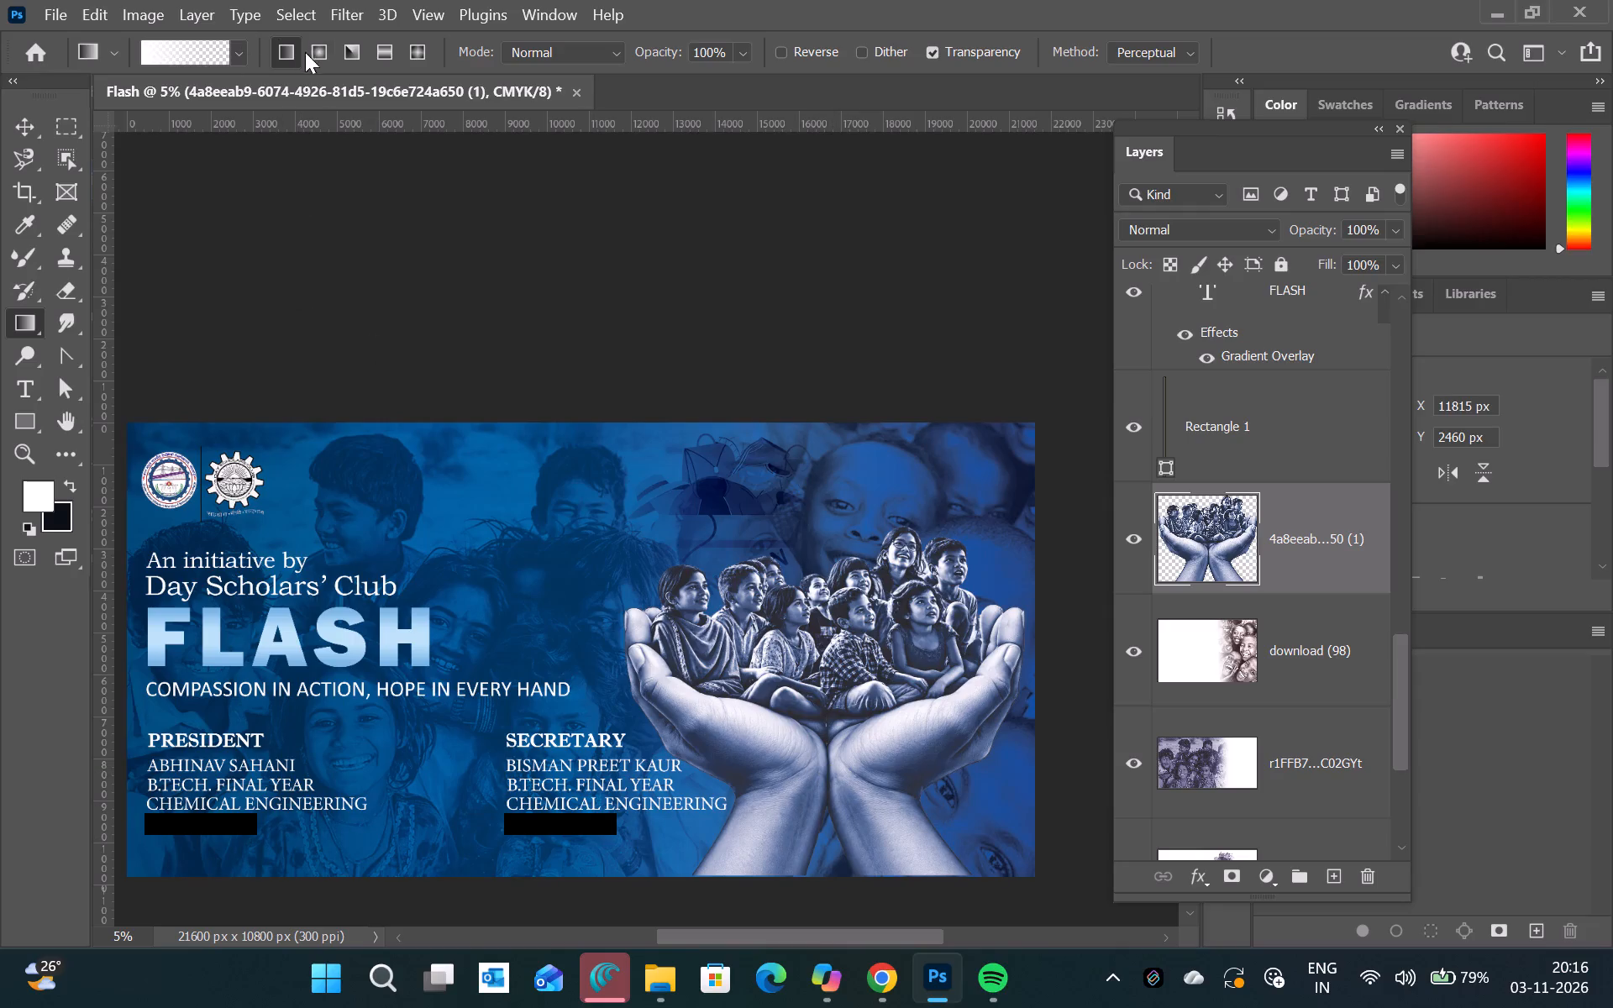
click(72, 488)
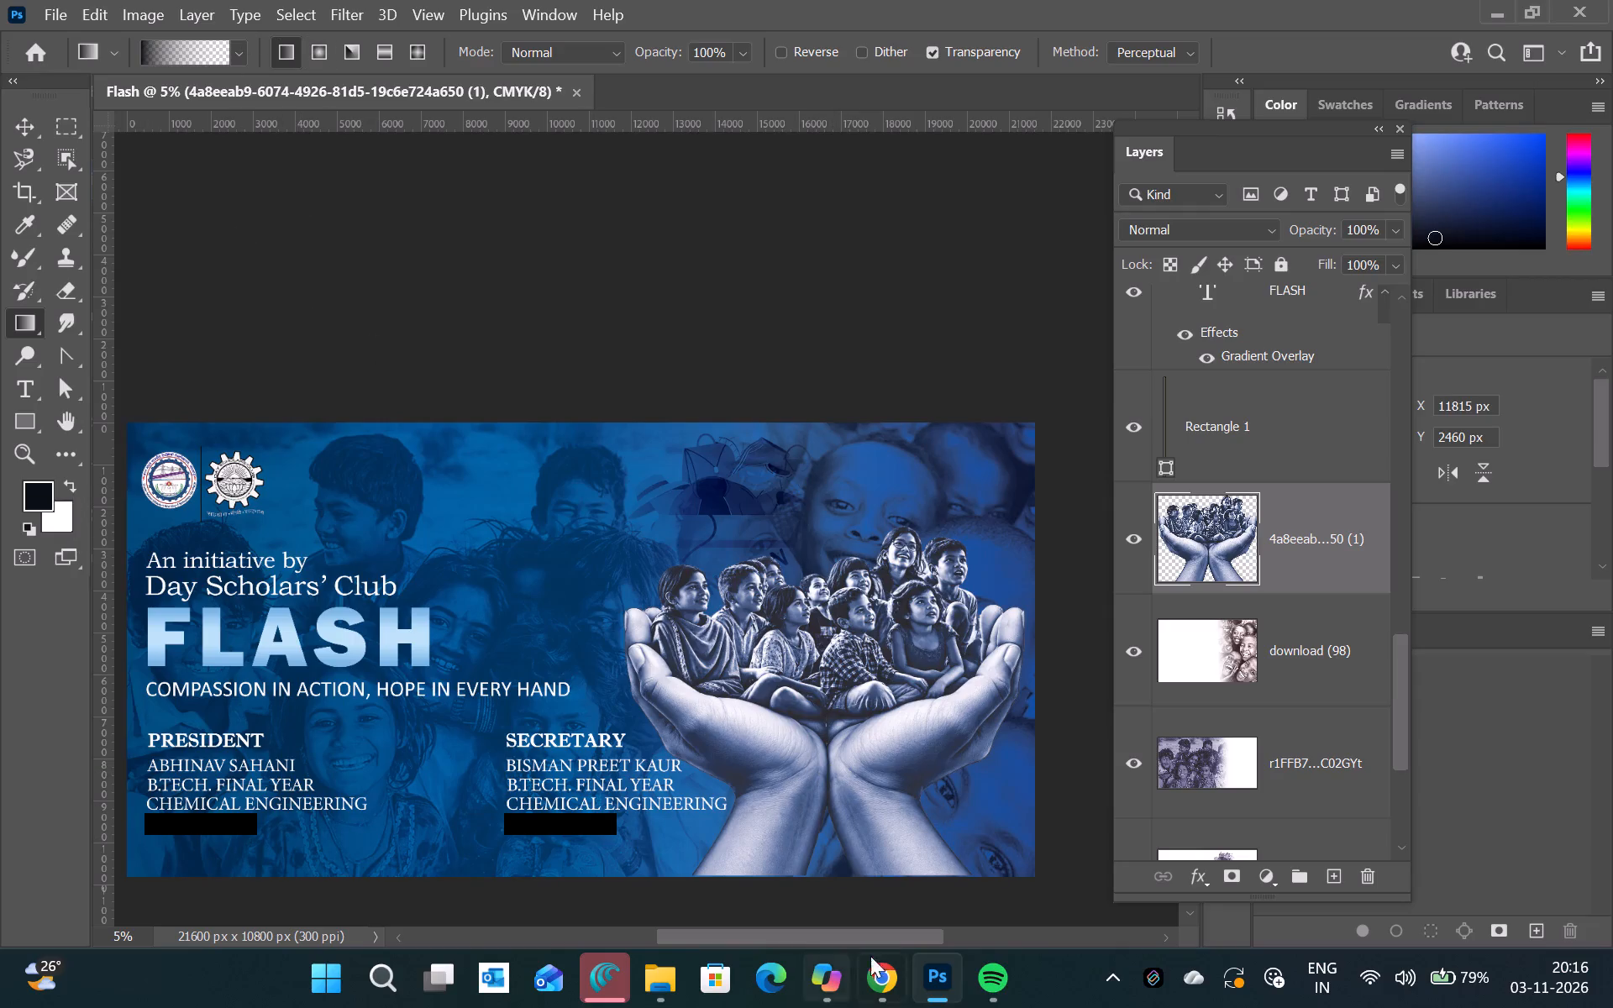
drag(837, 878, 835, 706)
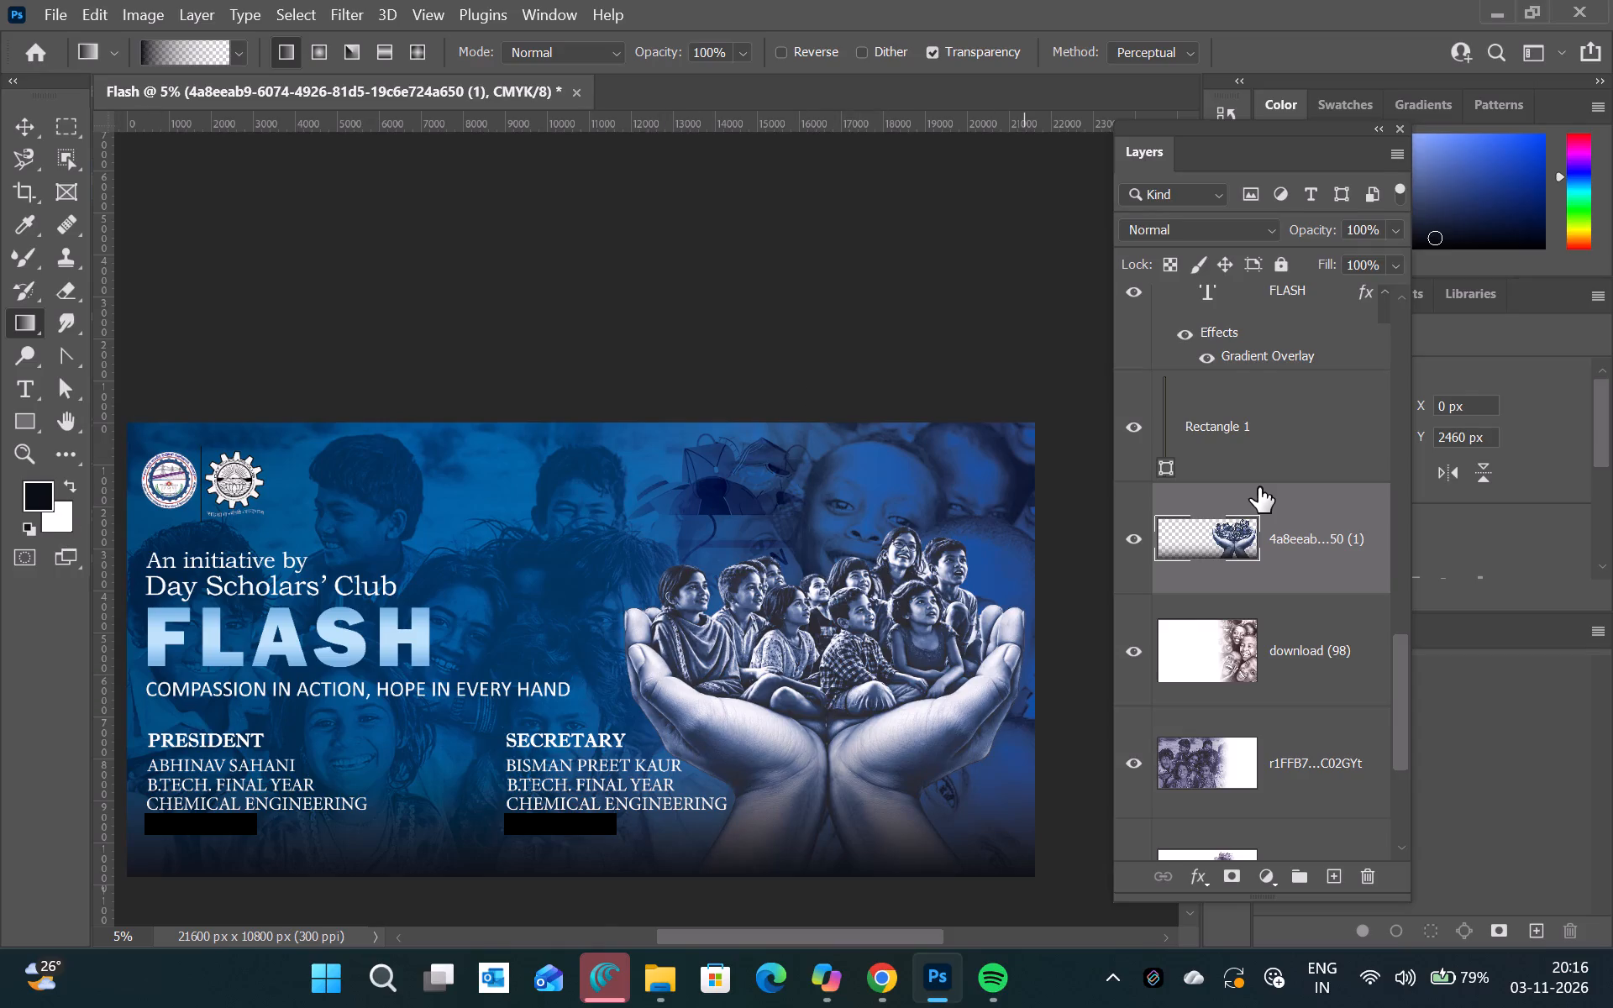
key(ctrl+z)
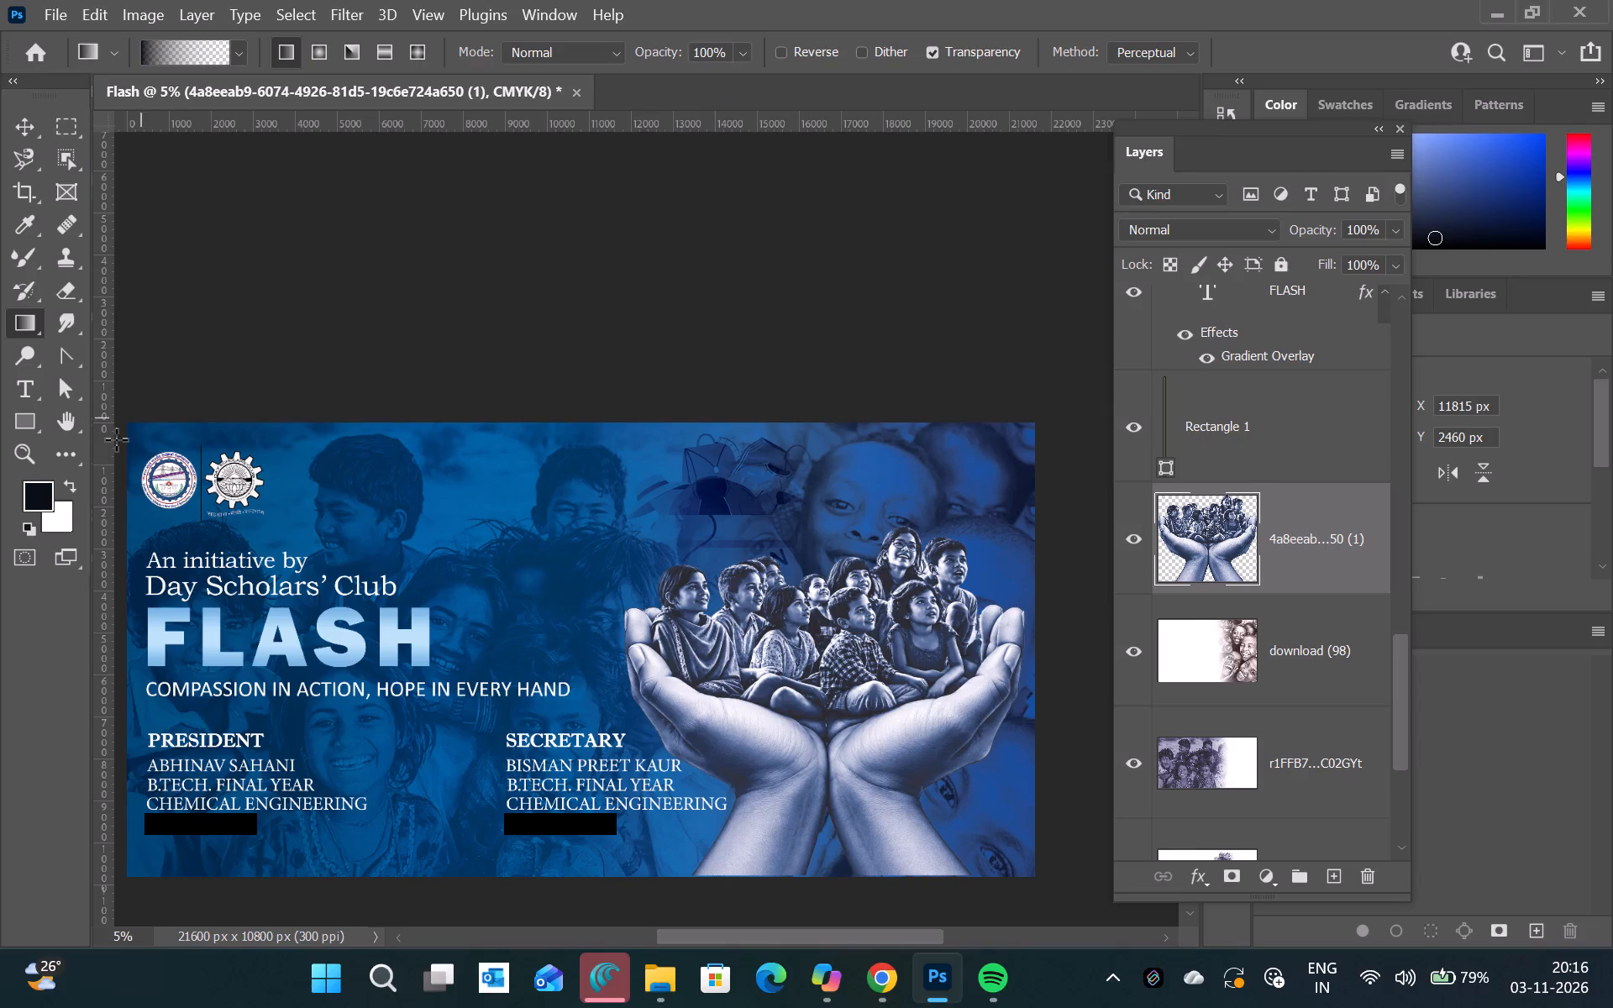
Set the foreground colour to the very dark teal 001717.
click(37, 491)
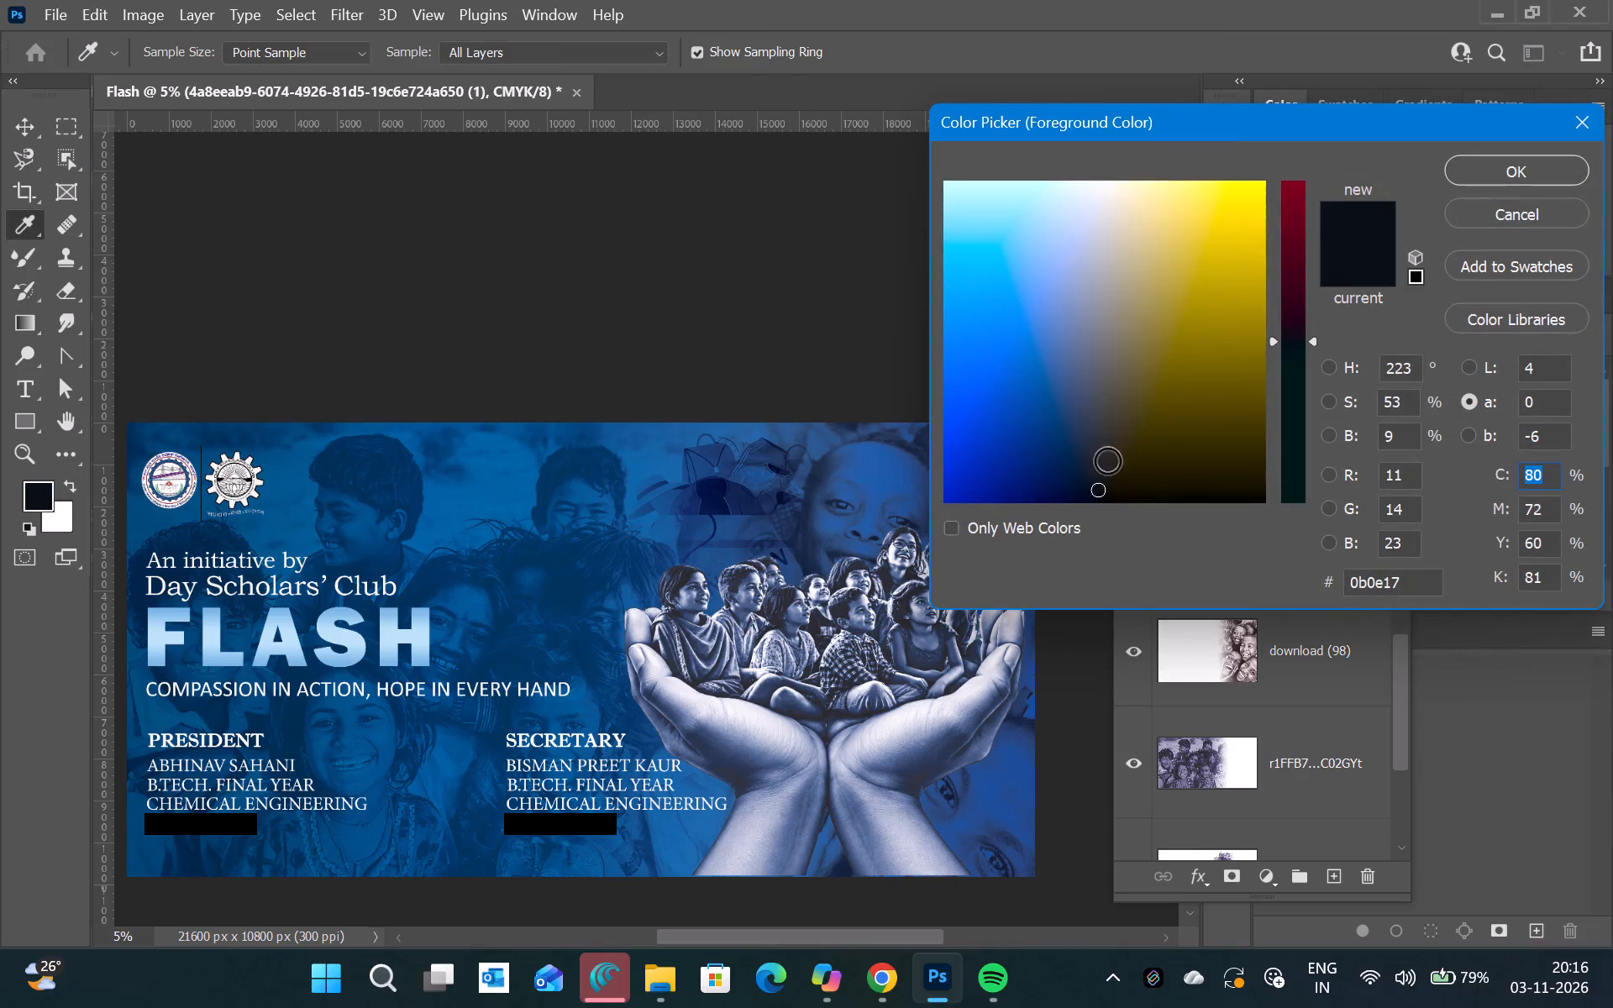
click(1299, 426)
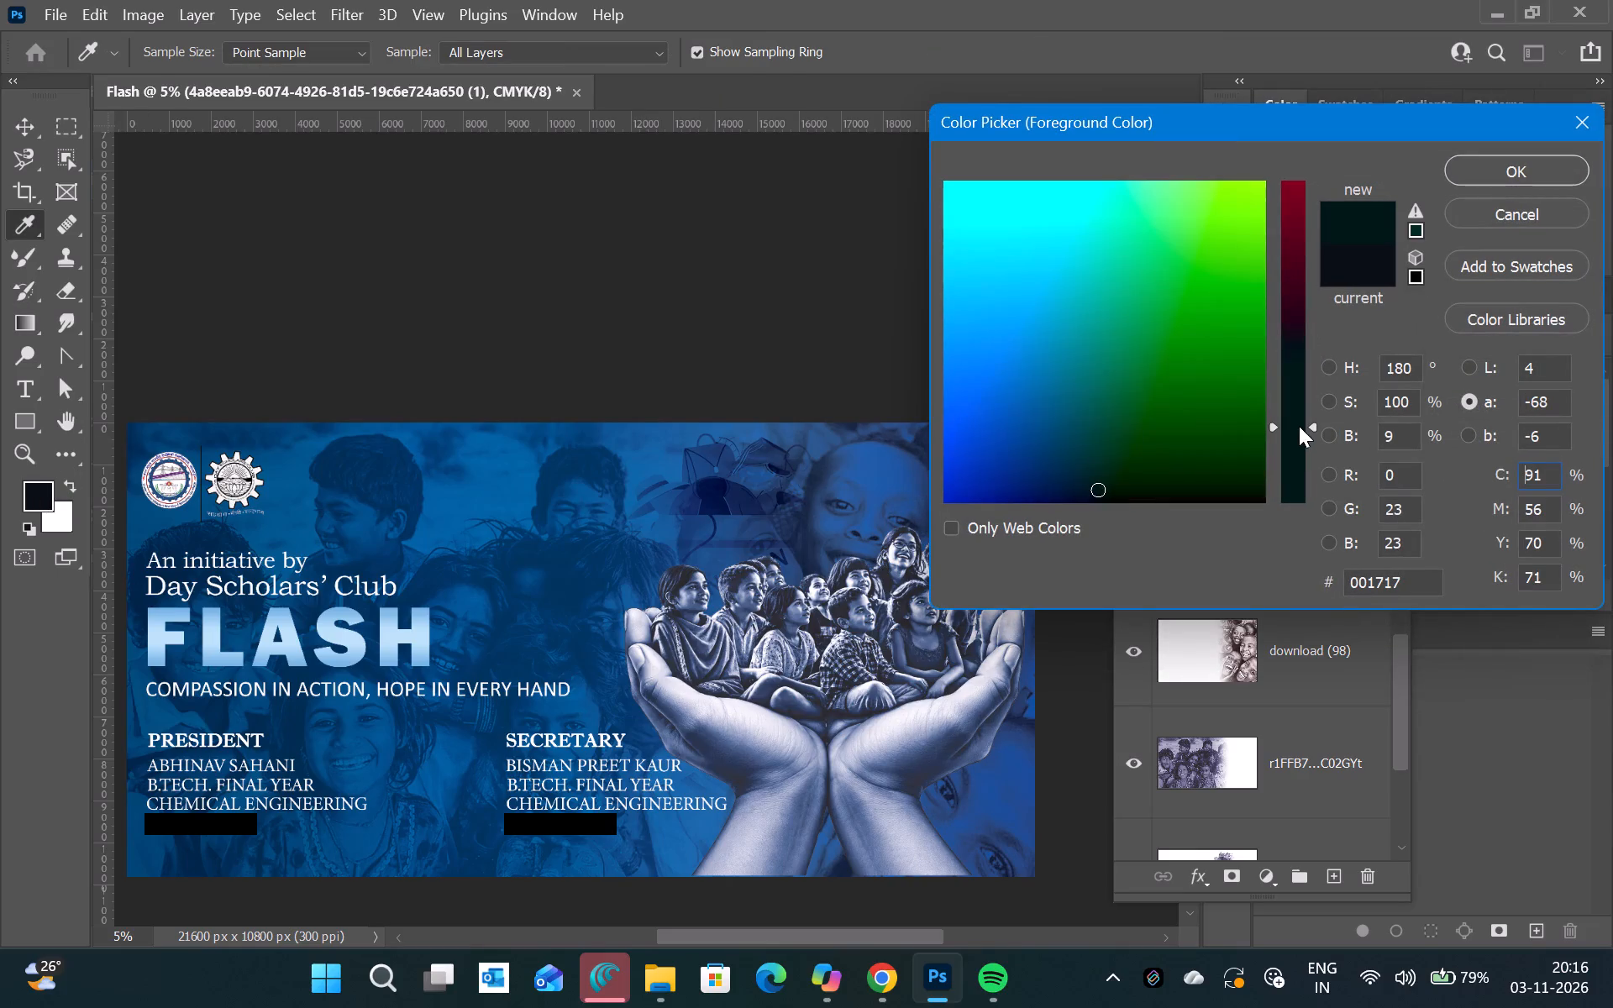
click(1517, 164)
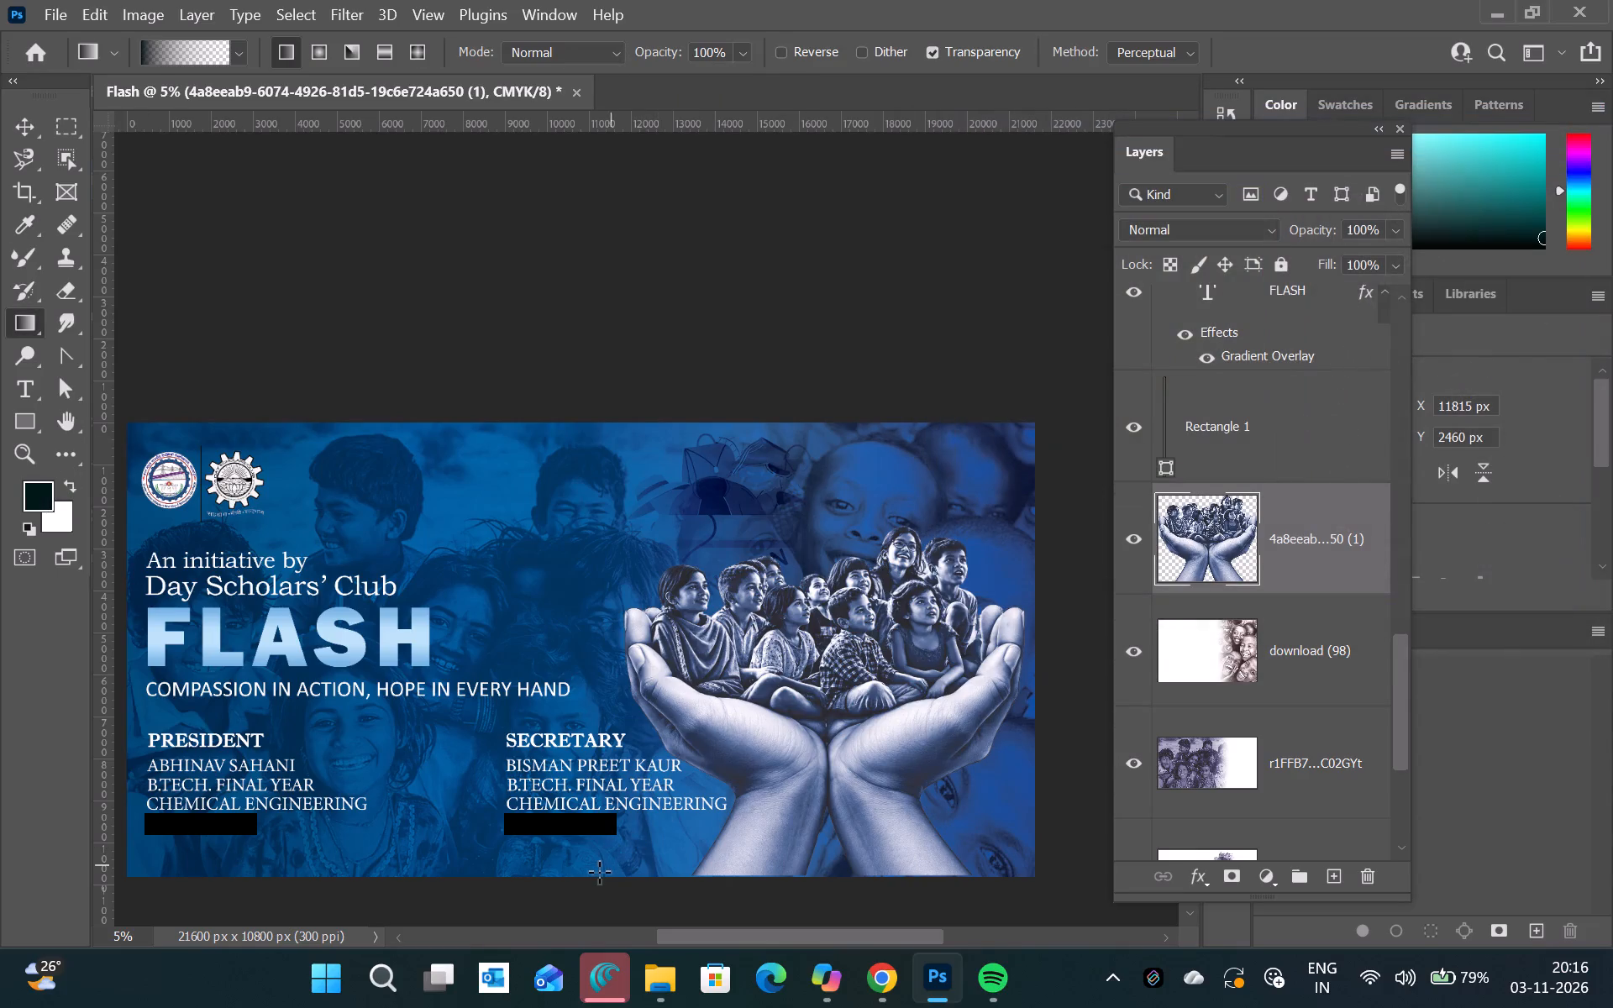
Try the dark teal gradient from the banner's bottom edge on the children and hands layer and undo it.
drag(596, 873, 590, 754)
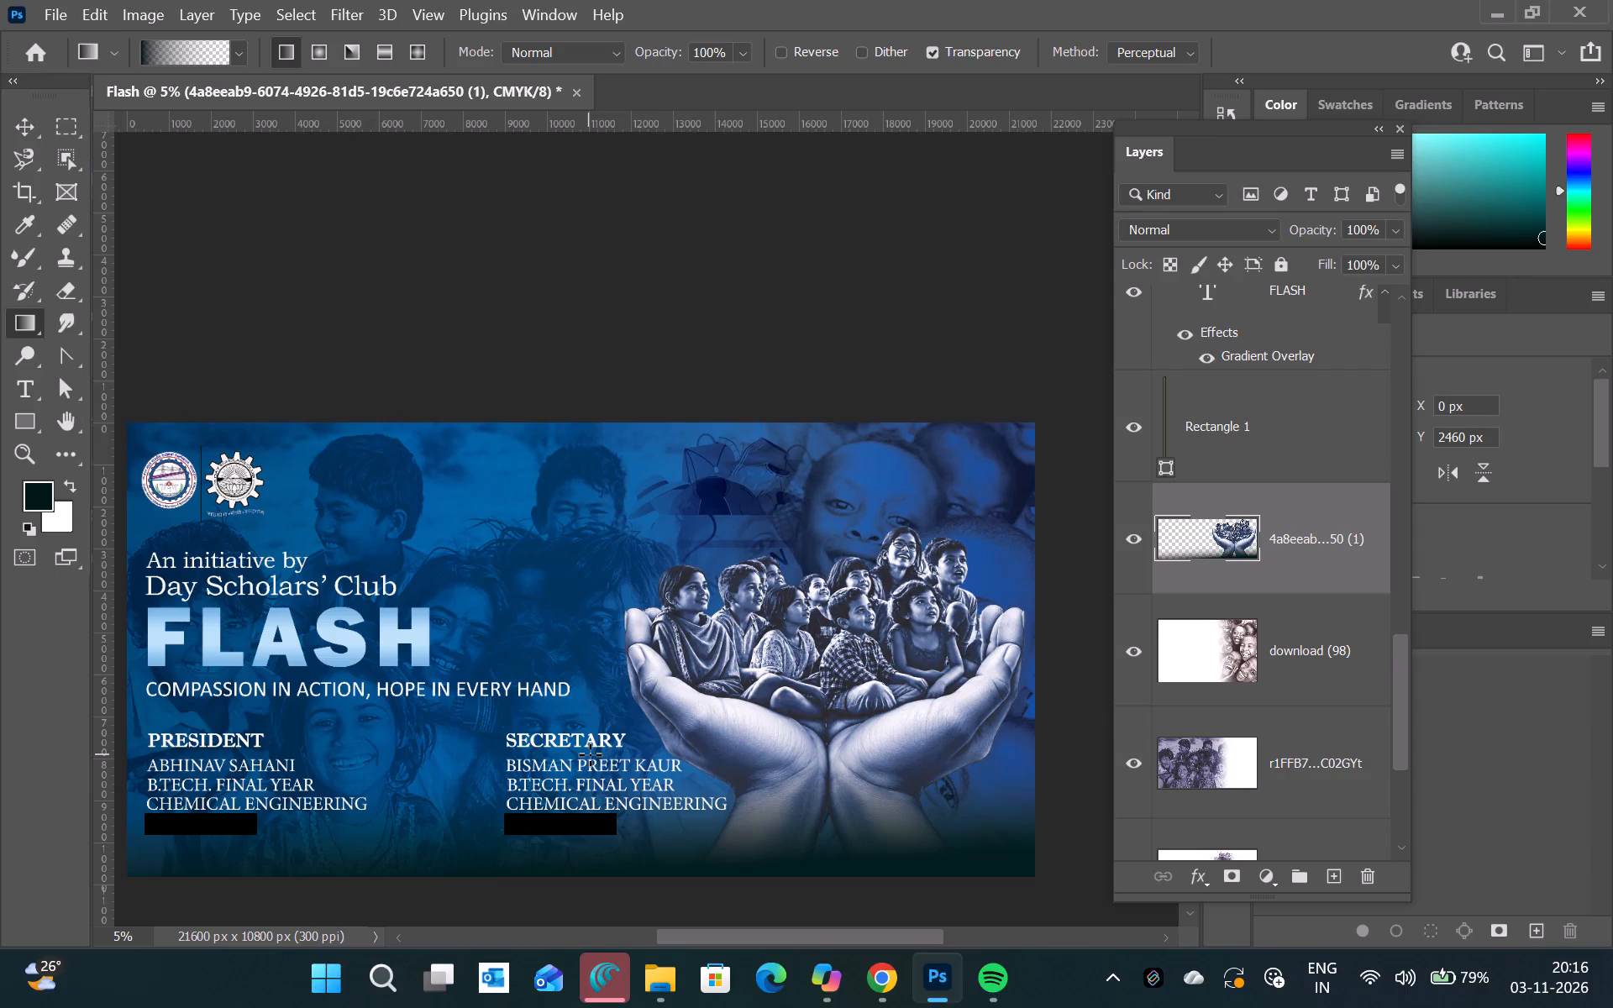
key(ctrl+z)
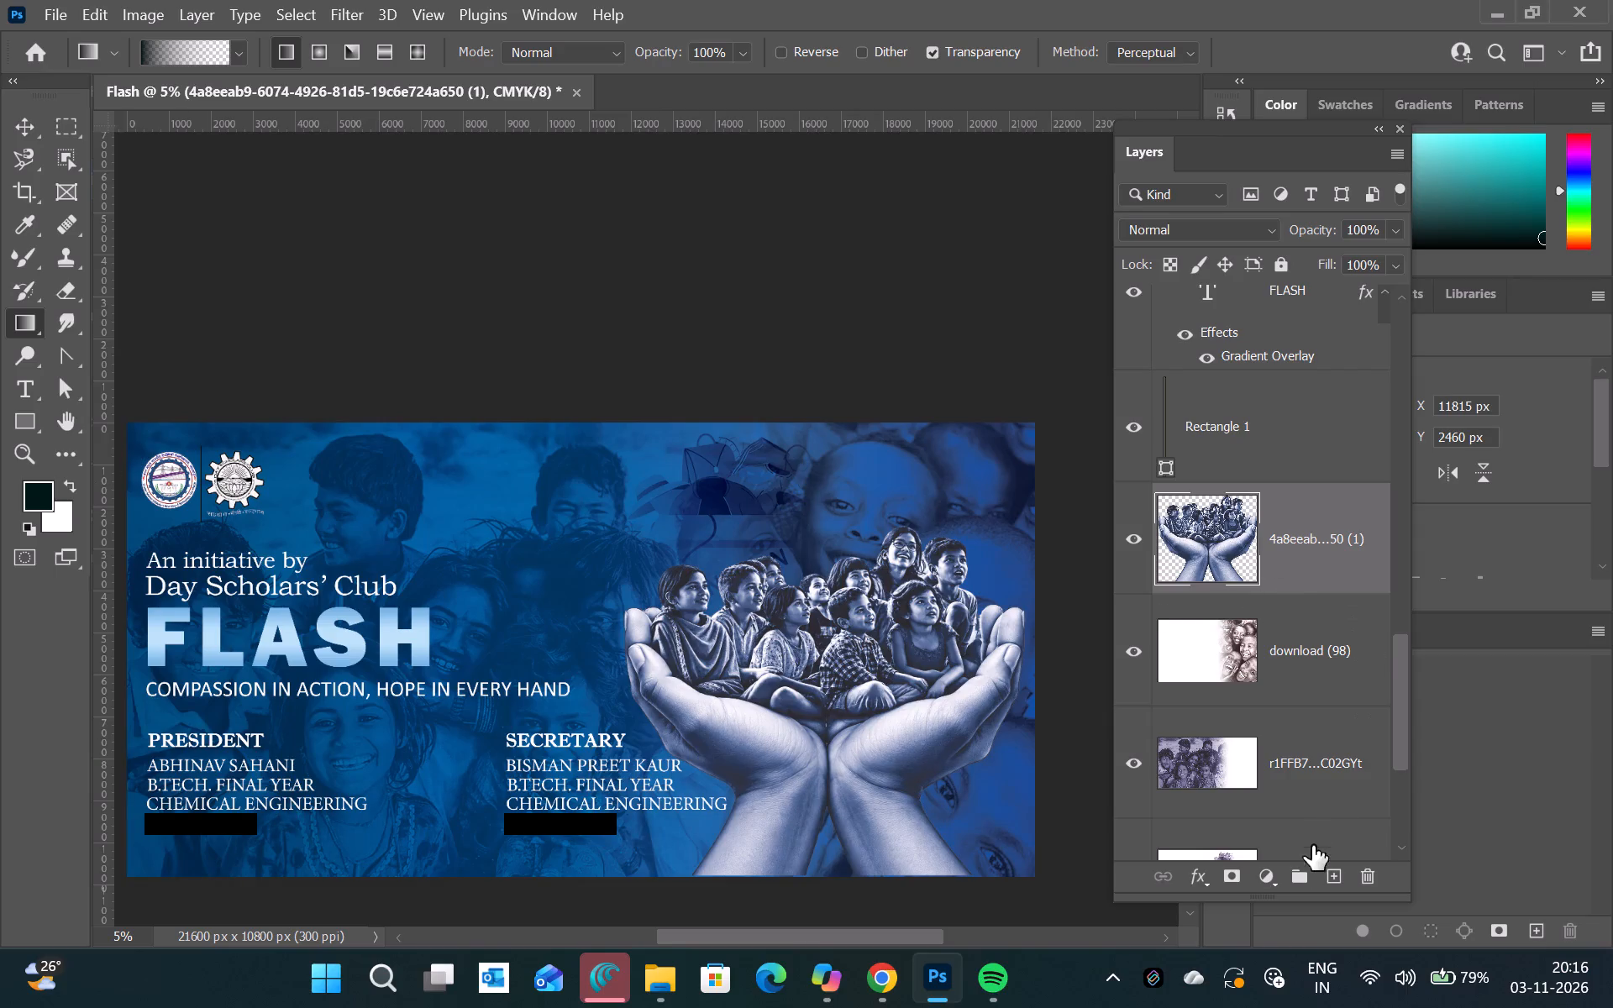
Add a new layer above the children and hands and draw a dark teal fade from the banner's bottom edge up to about Y 6900 px.
click(1323, 874)
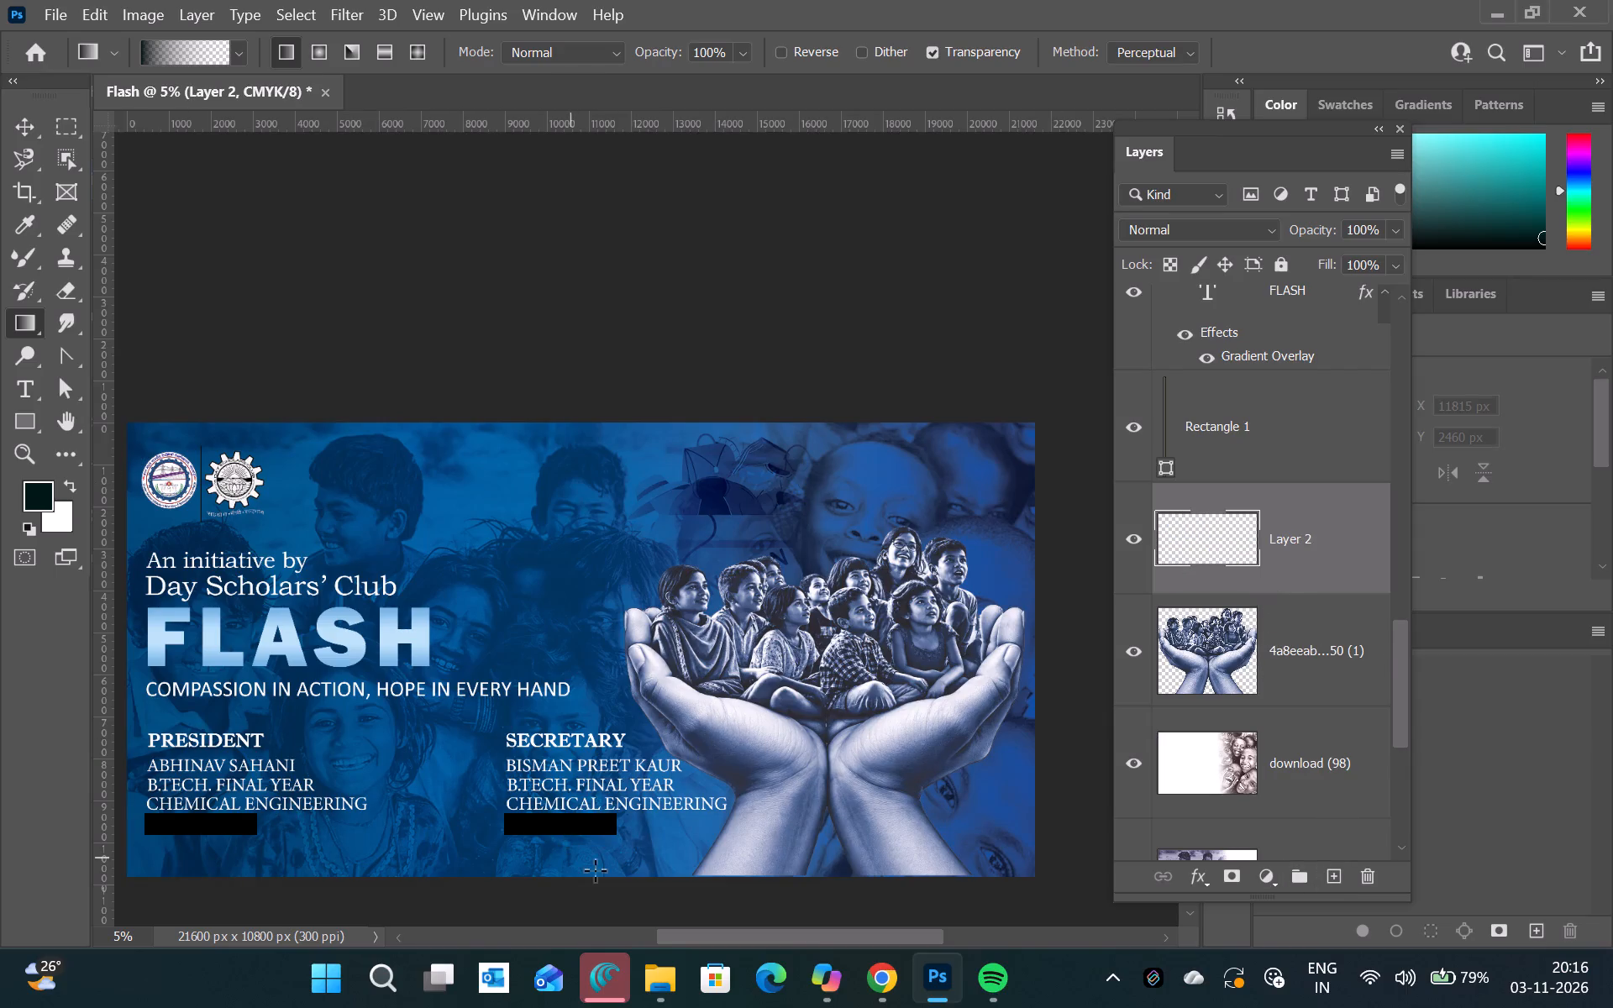
drag(628, 874, 626, 706)
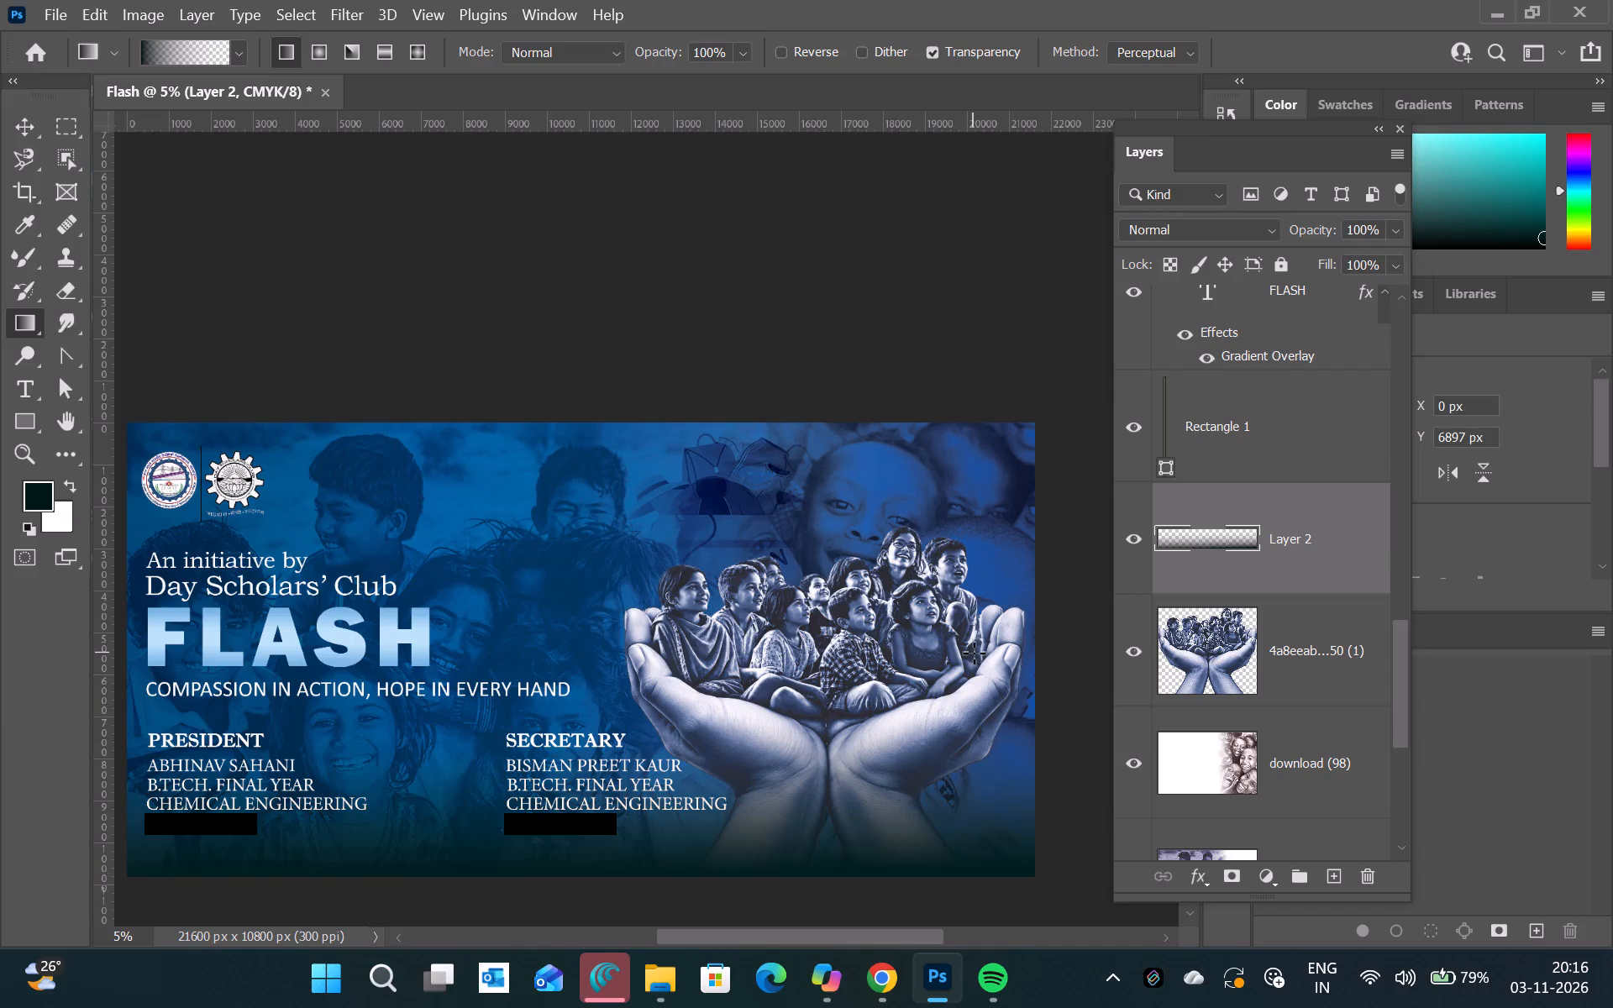
Apply a Color Overlay to the bottom fade on Layer 2, trying several colours and choosing dark blue 001954.
right_click(1237, 530)
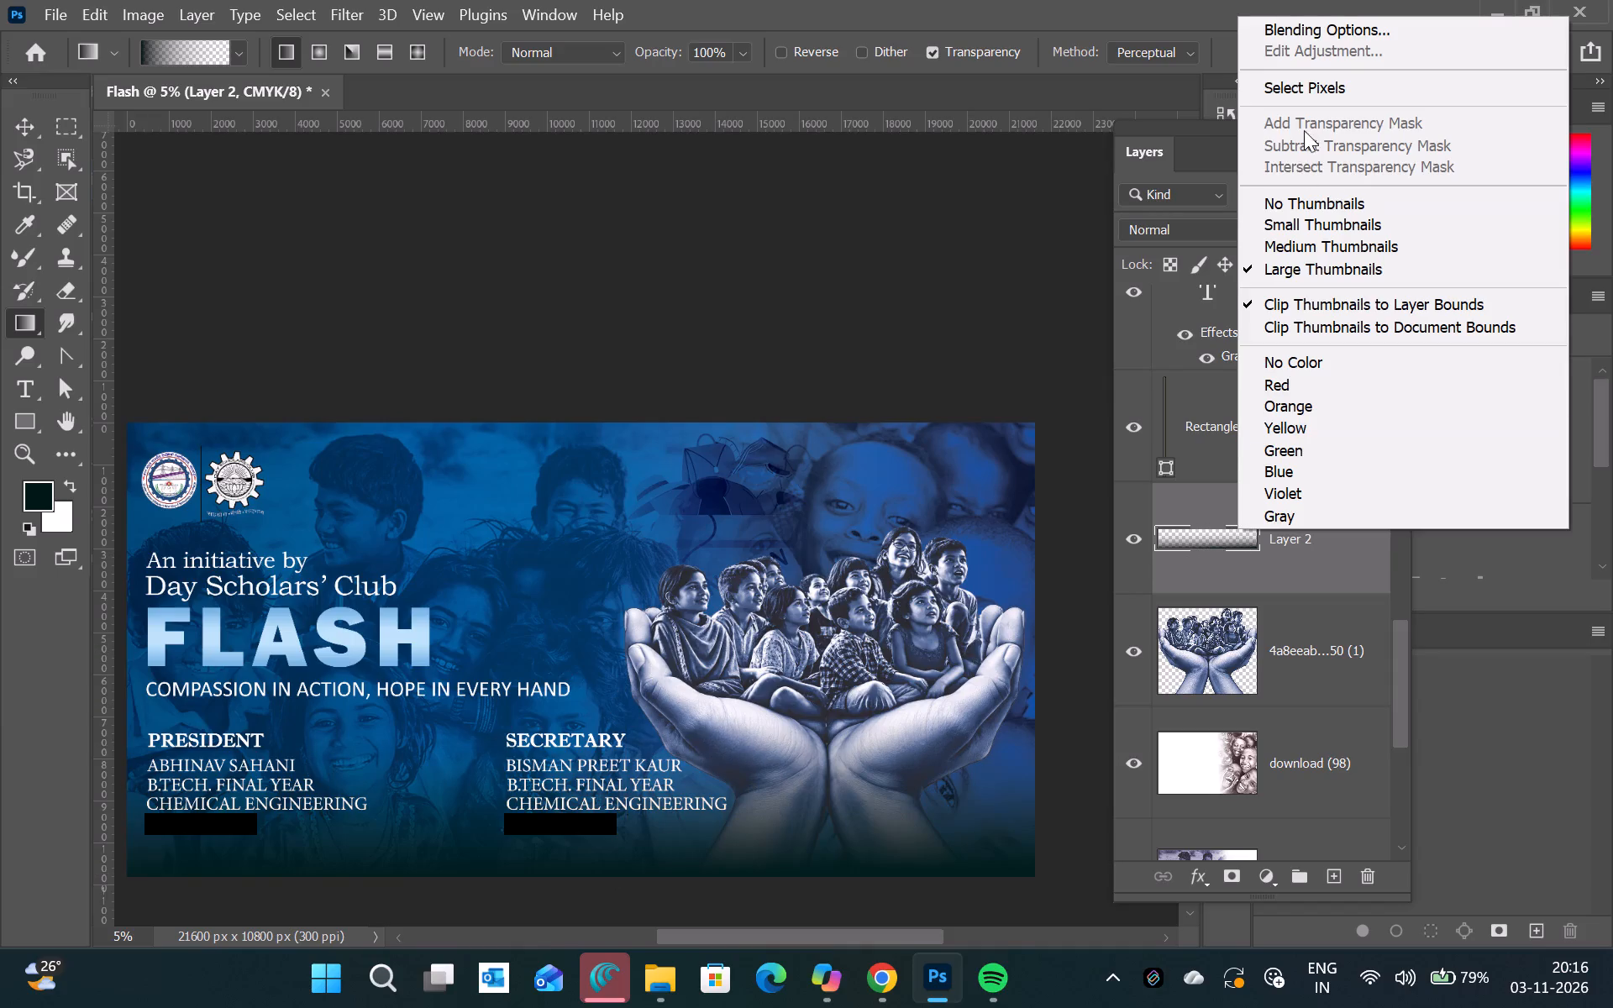
click(1320, 33)
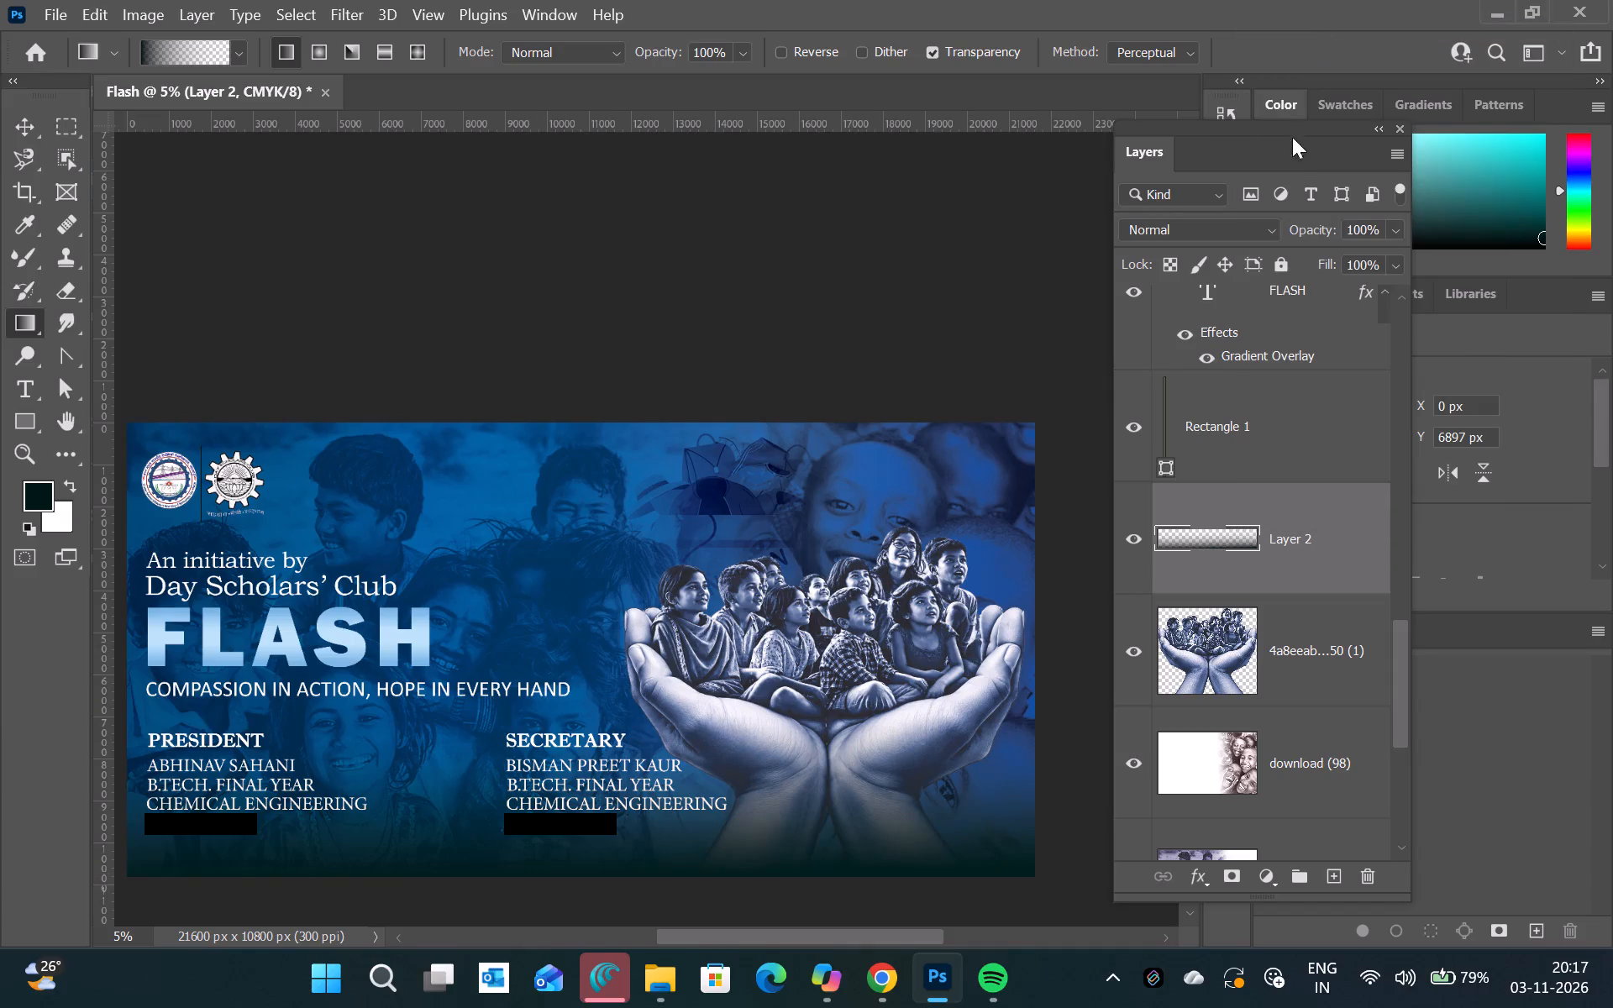
click(706, 637)
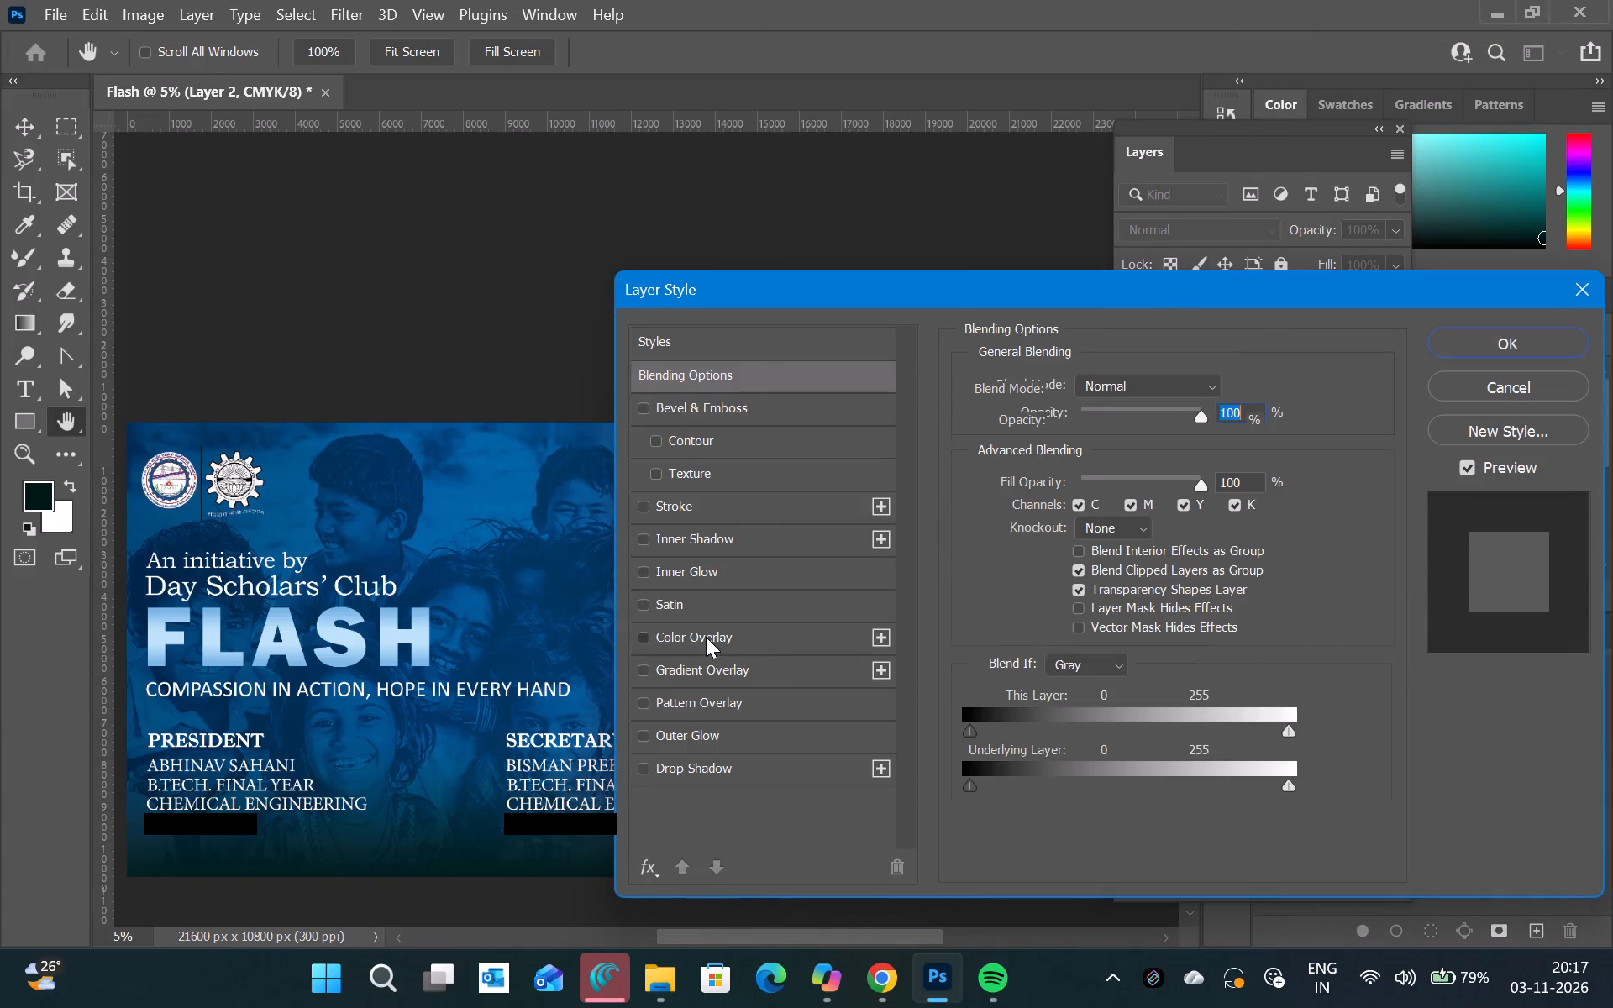
drag(782, 290, 991, 246)
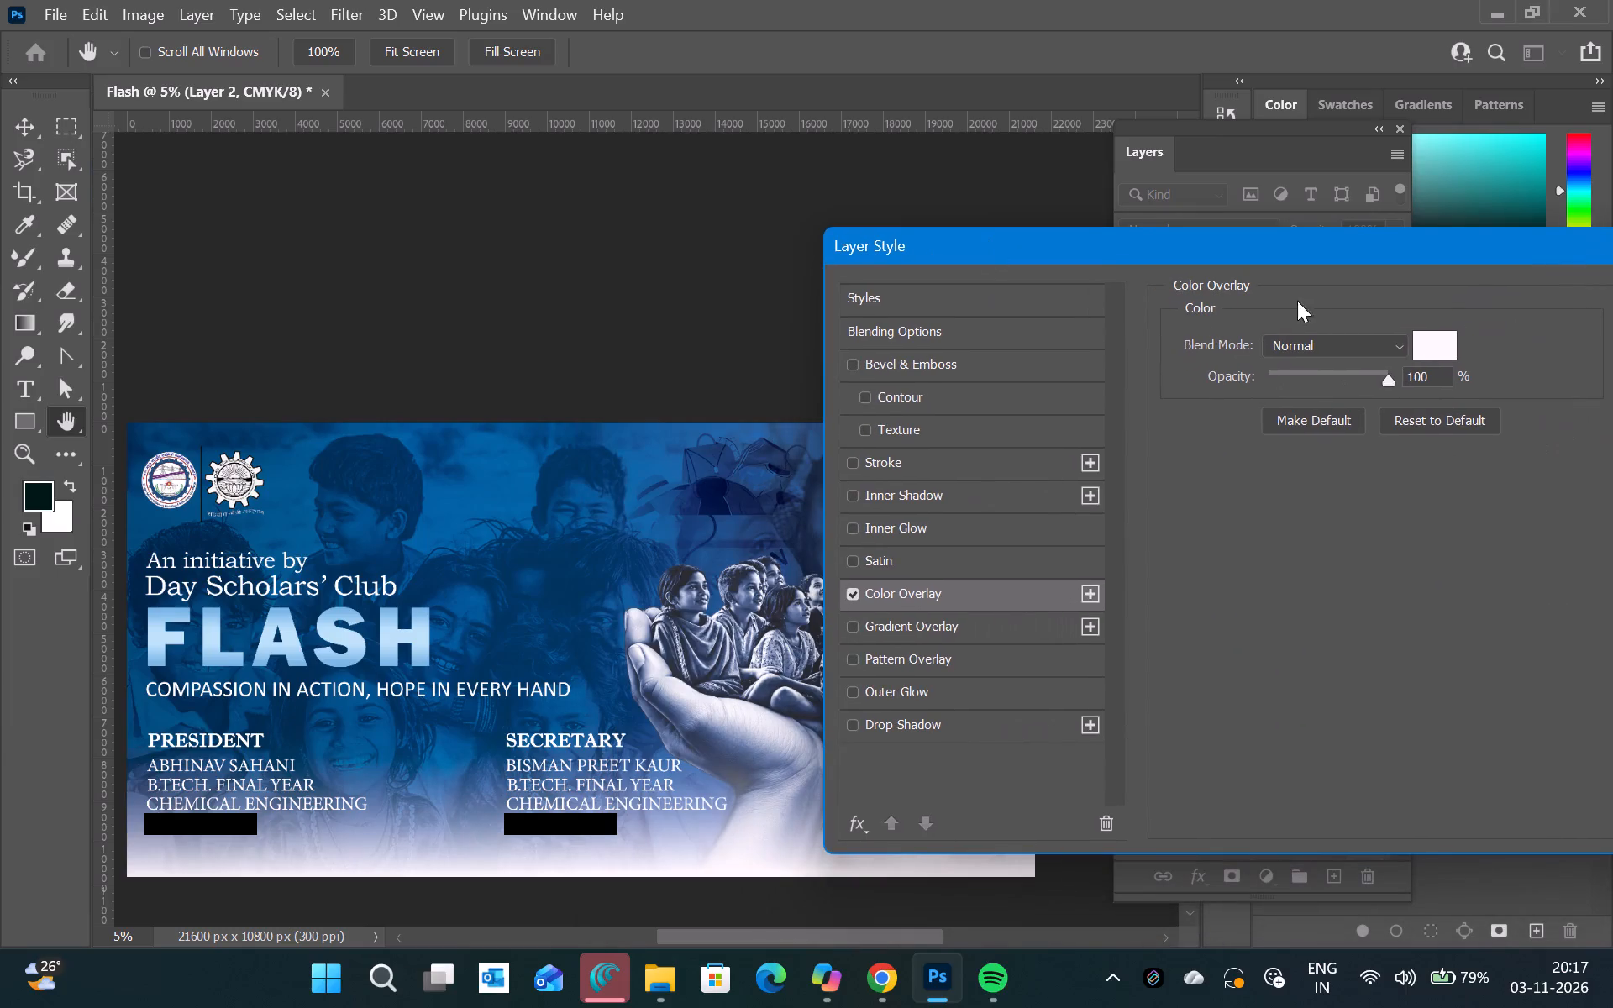
click(1448, 352)
click(1174, 378)
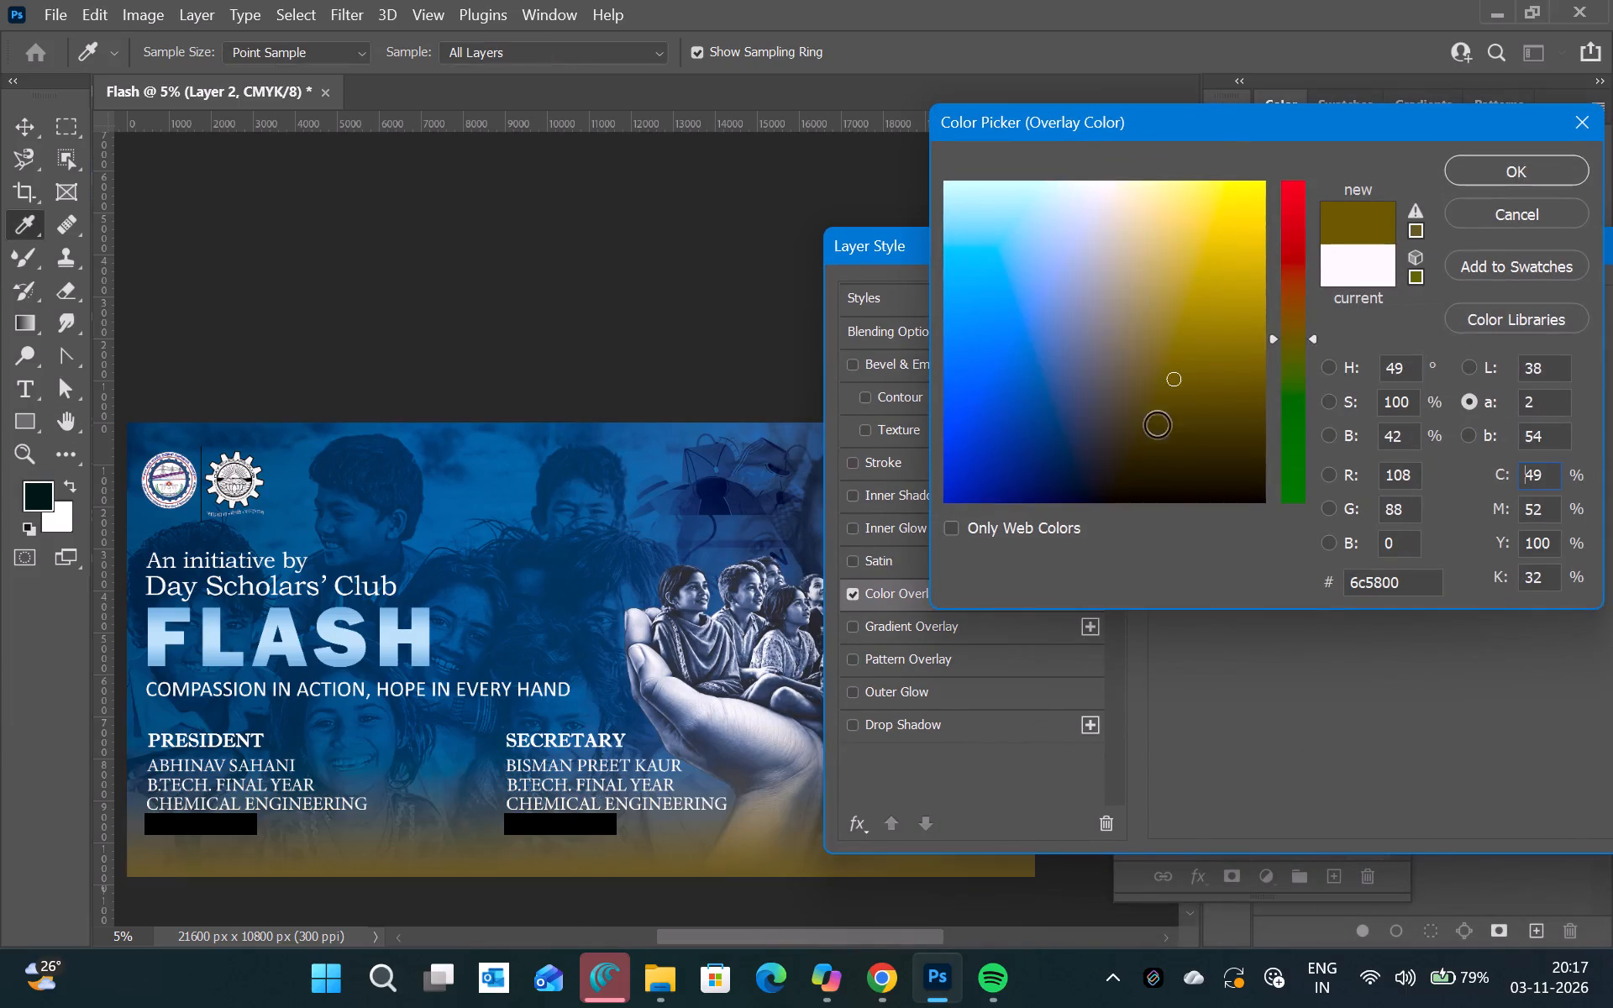
click(1150, 440)
click(1134, 454)
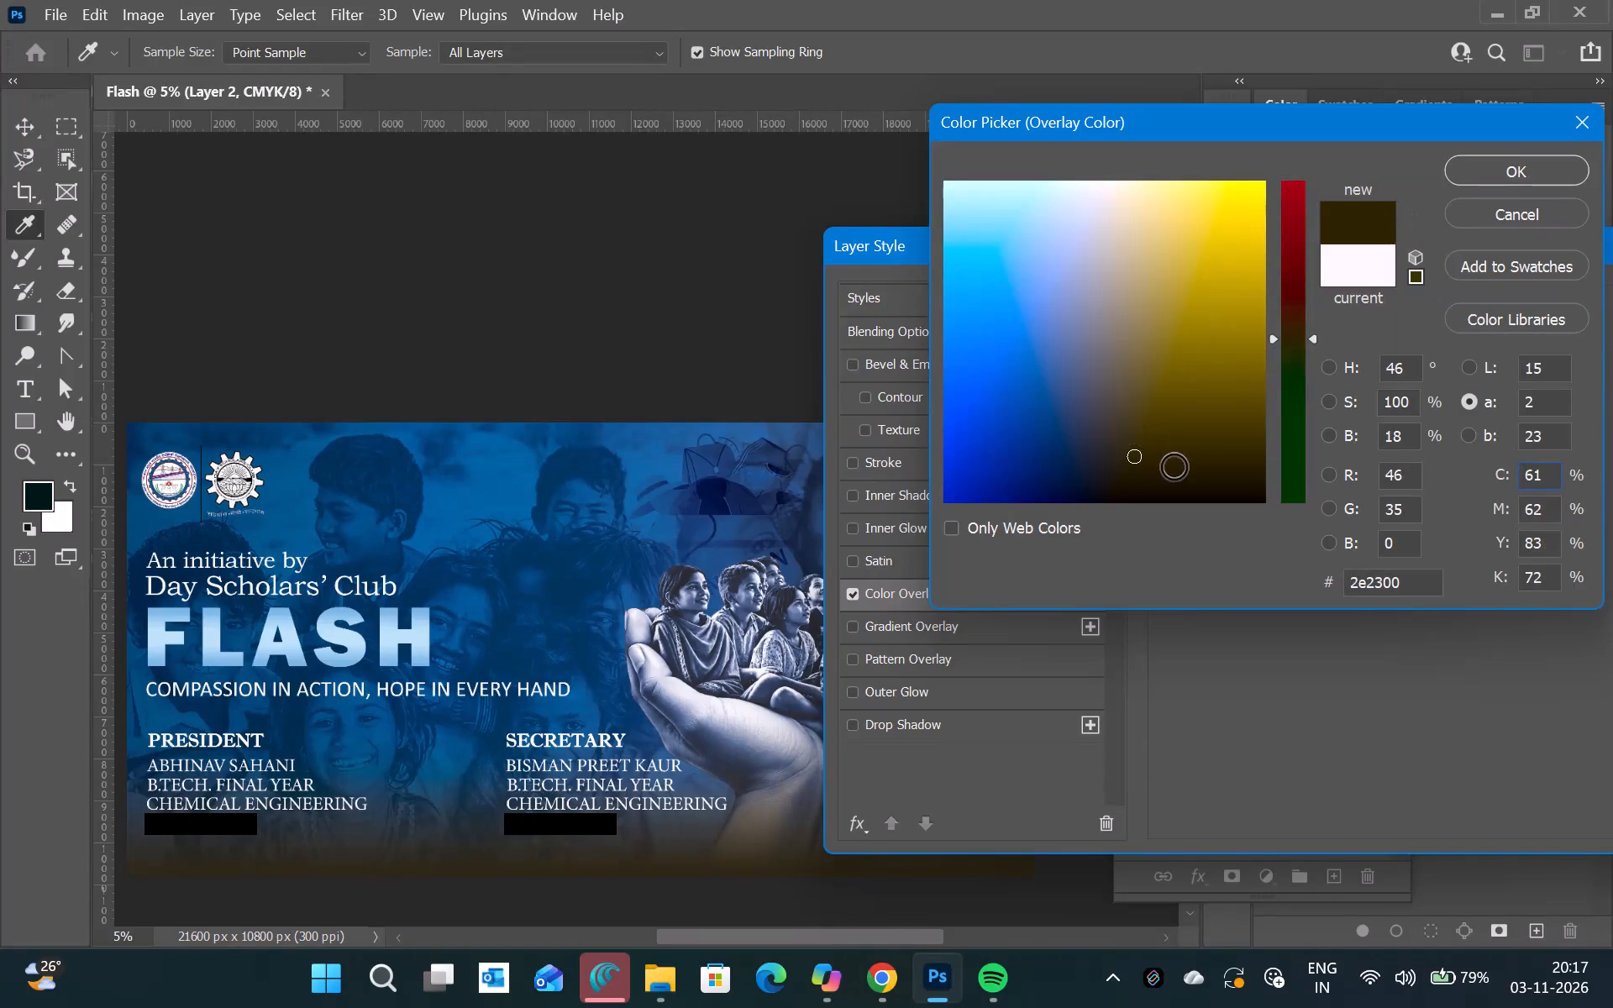
click(1184, 467)
drag(1184, 467, 1206, 498)
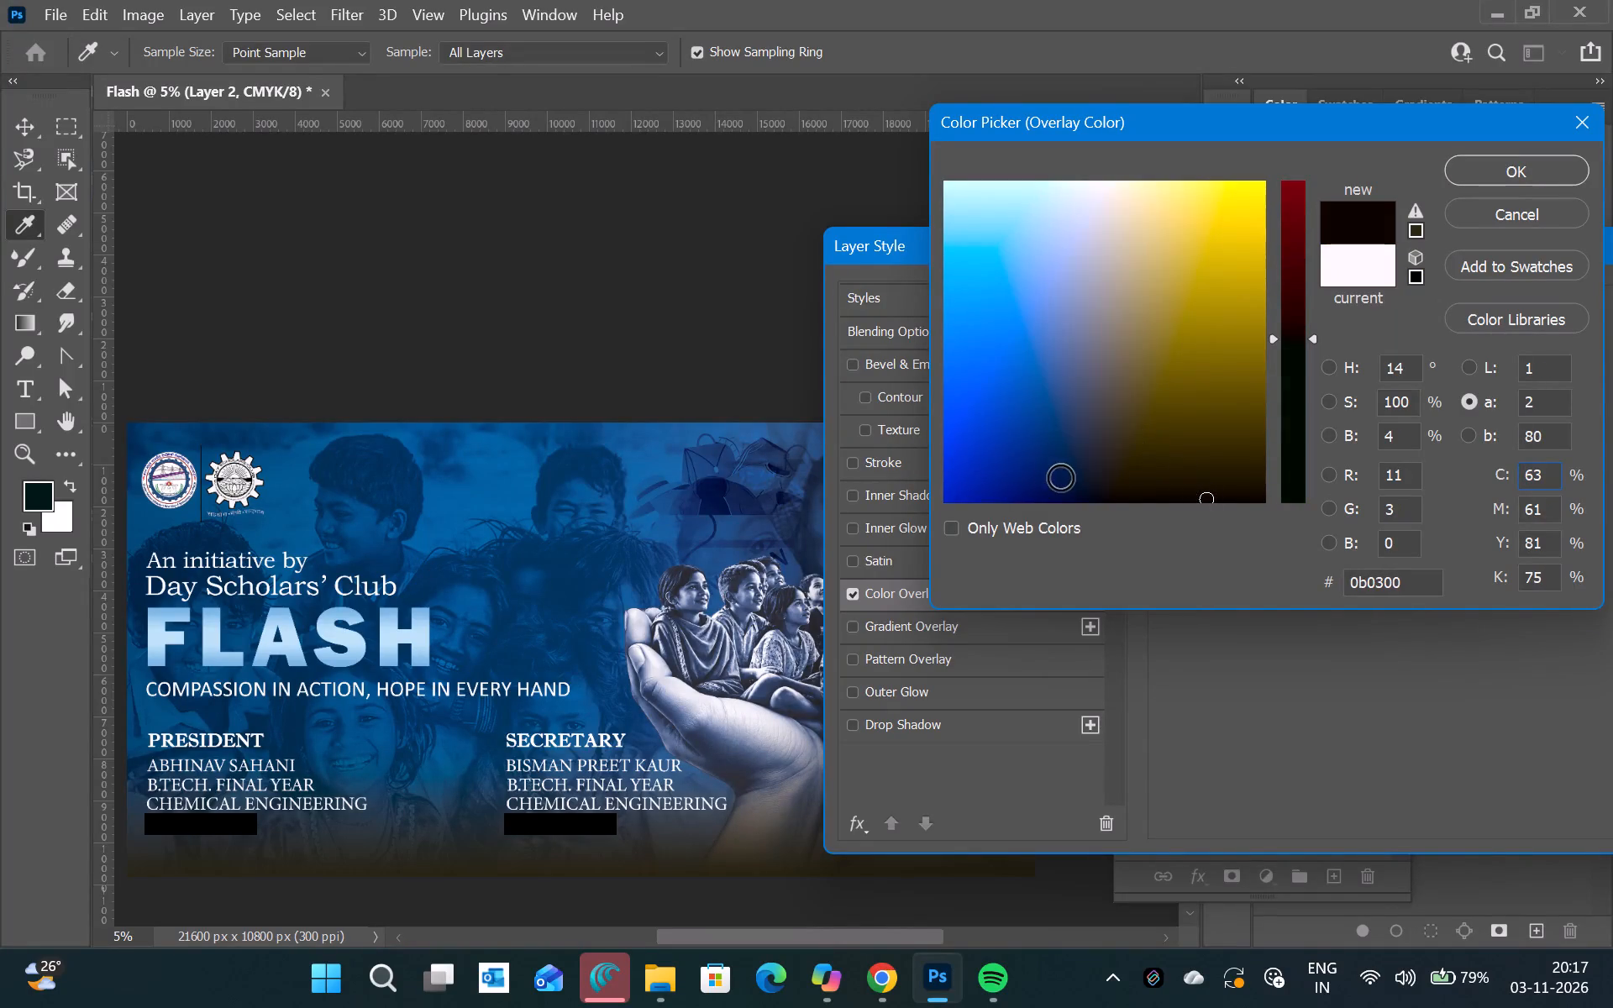
click(1048, 477)
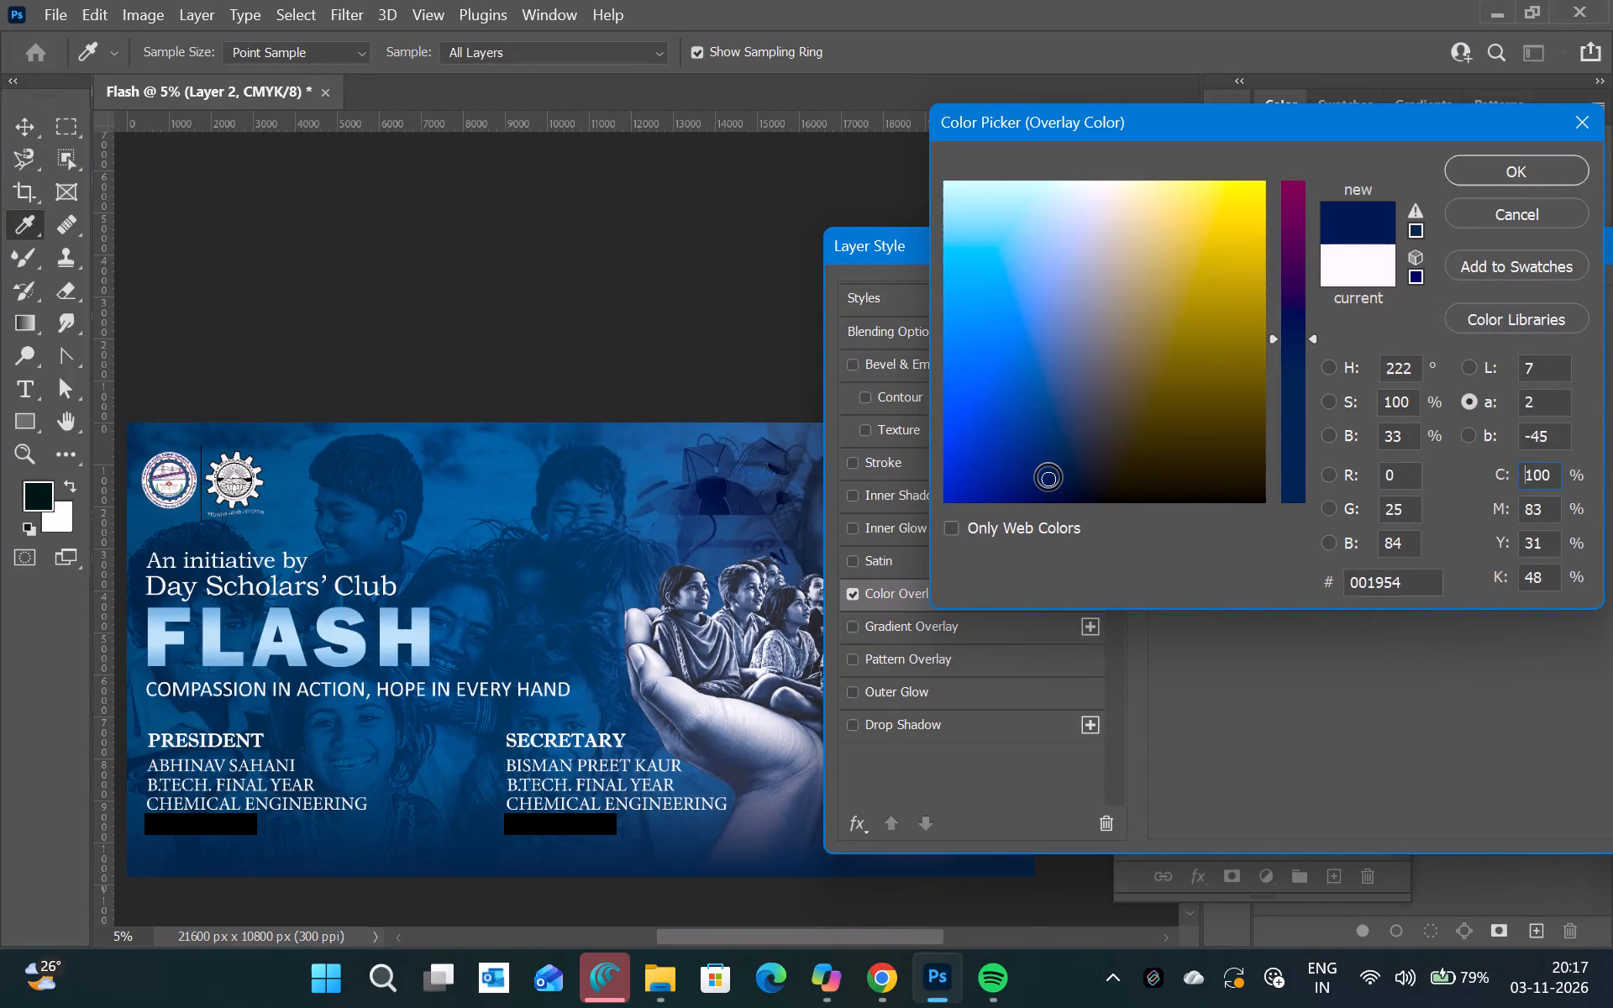
click(1516, 173)
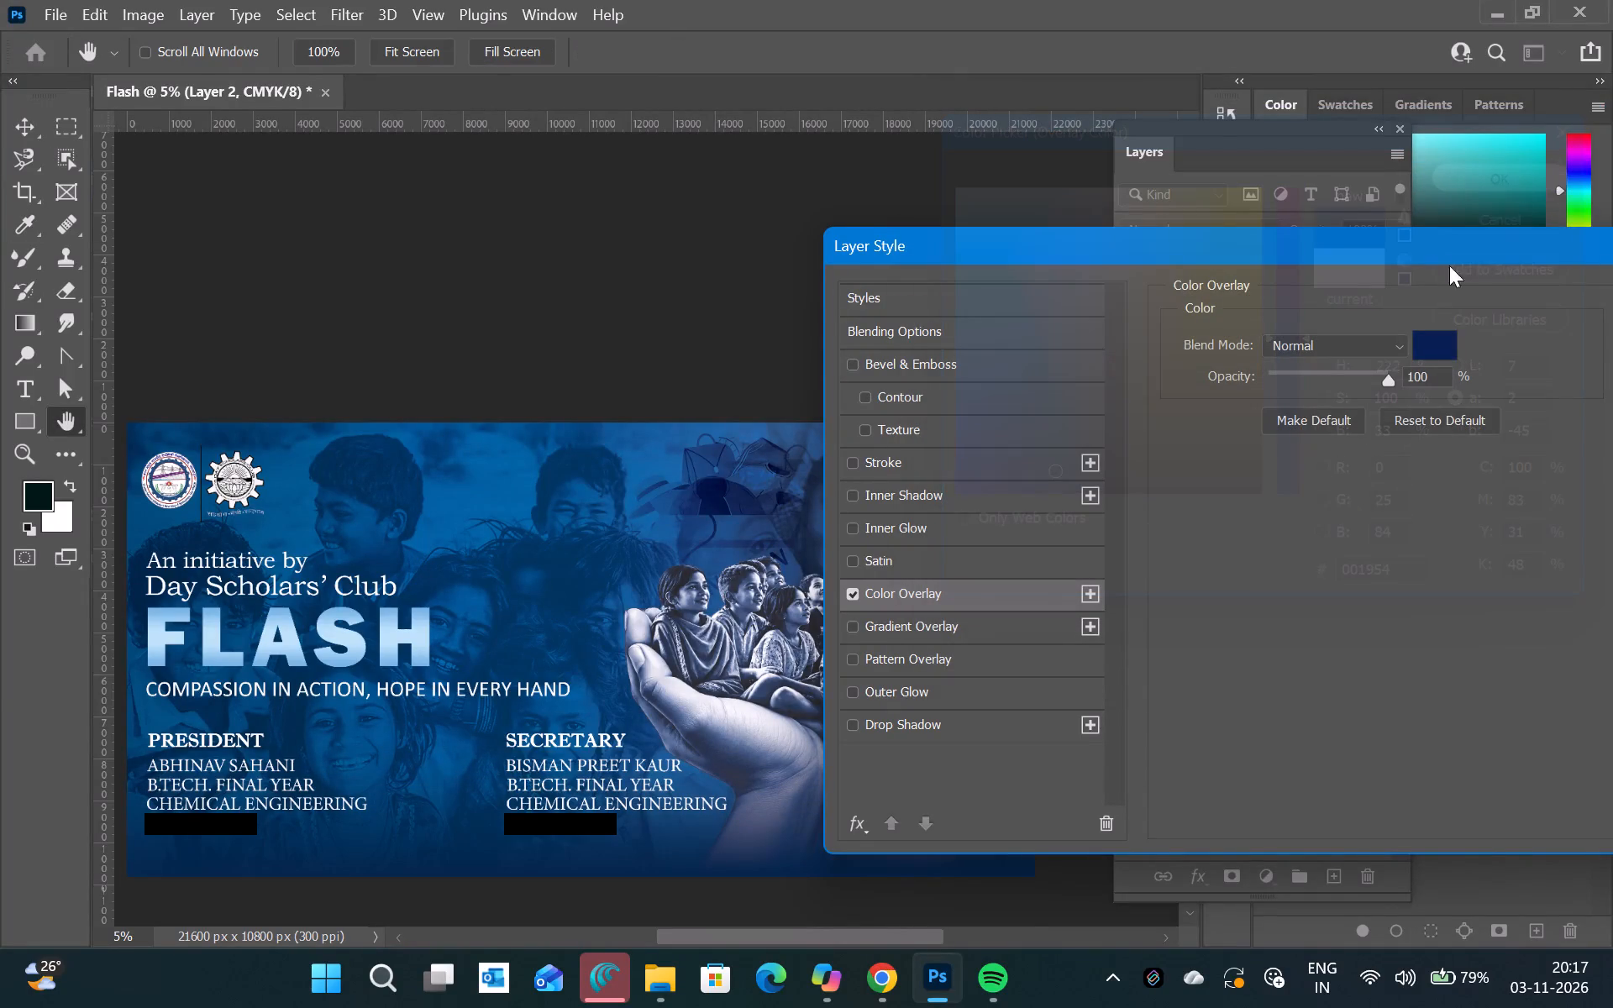
drag(1434, 237, 1207, 250)
click(1529, 312)
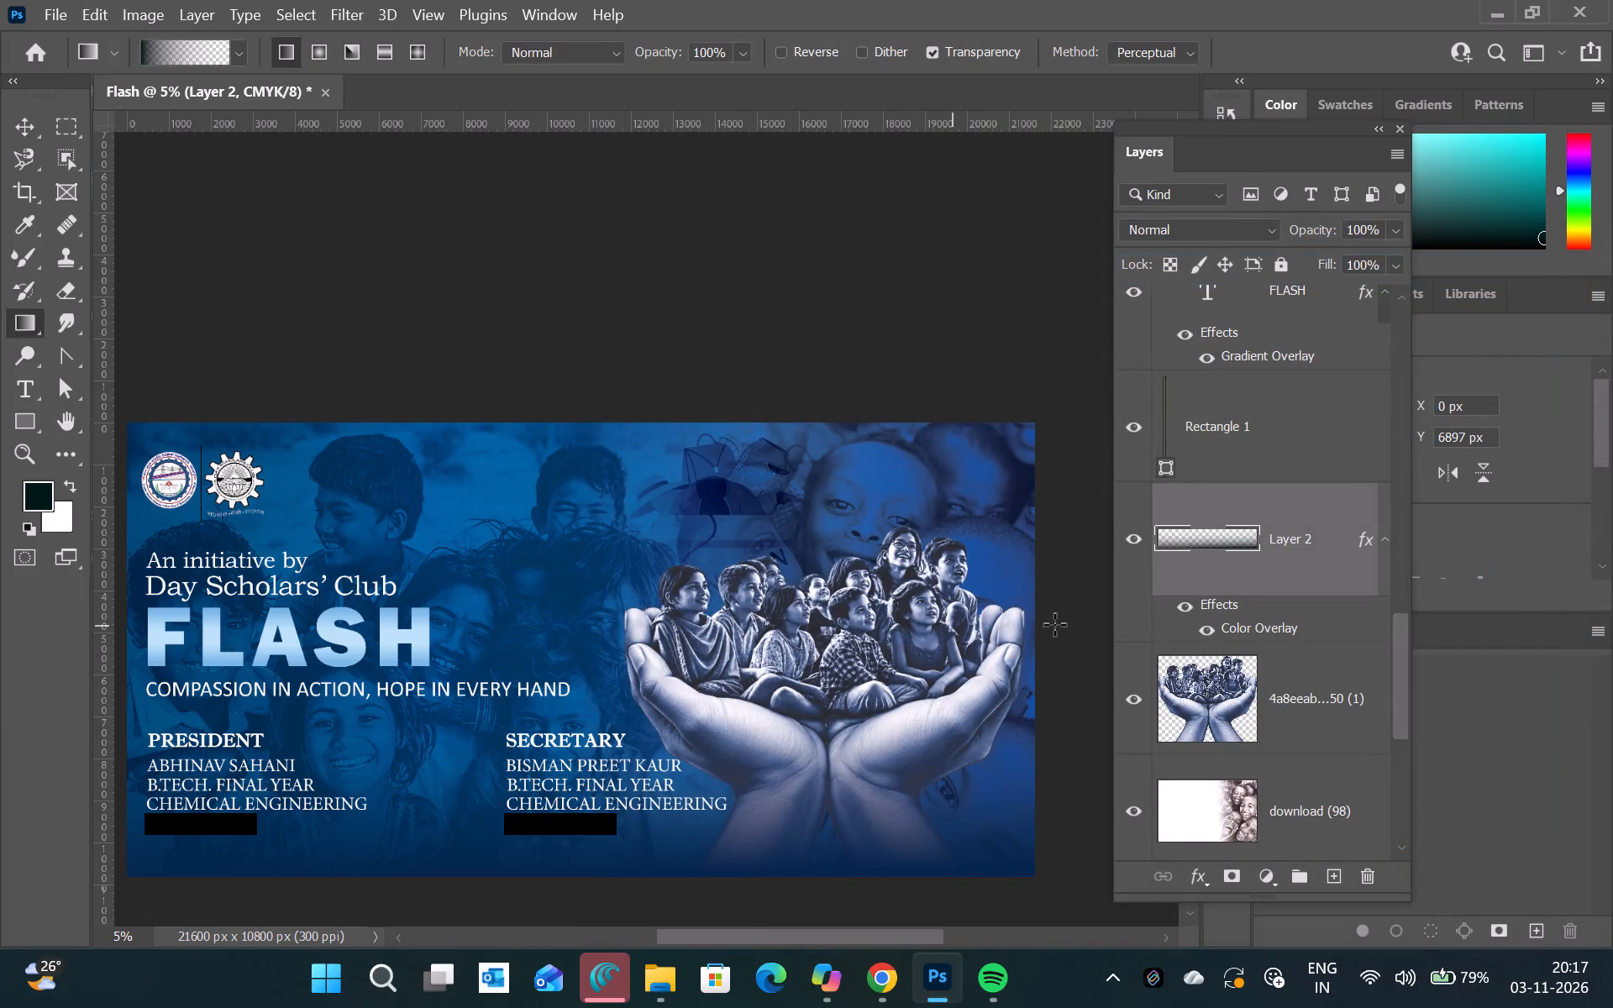
Select the children and hands layer for further editing.
click(1196, 687)
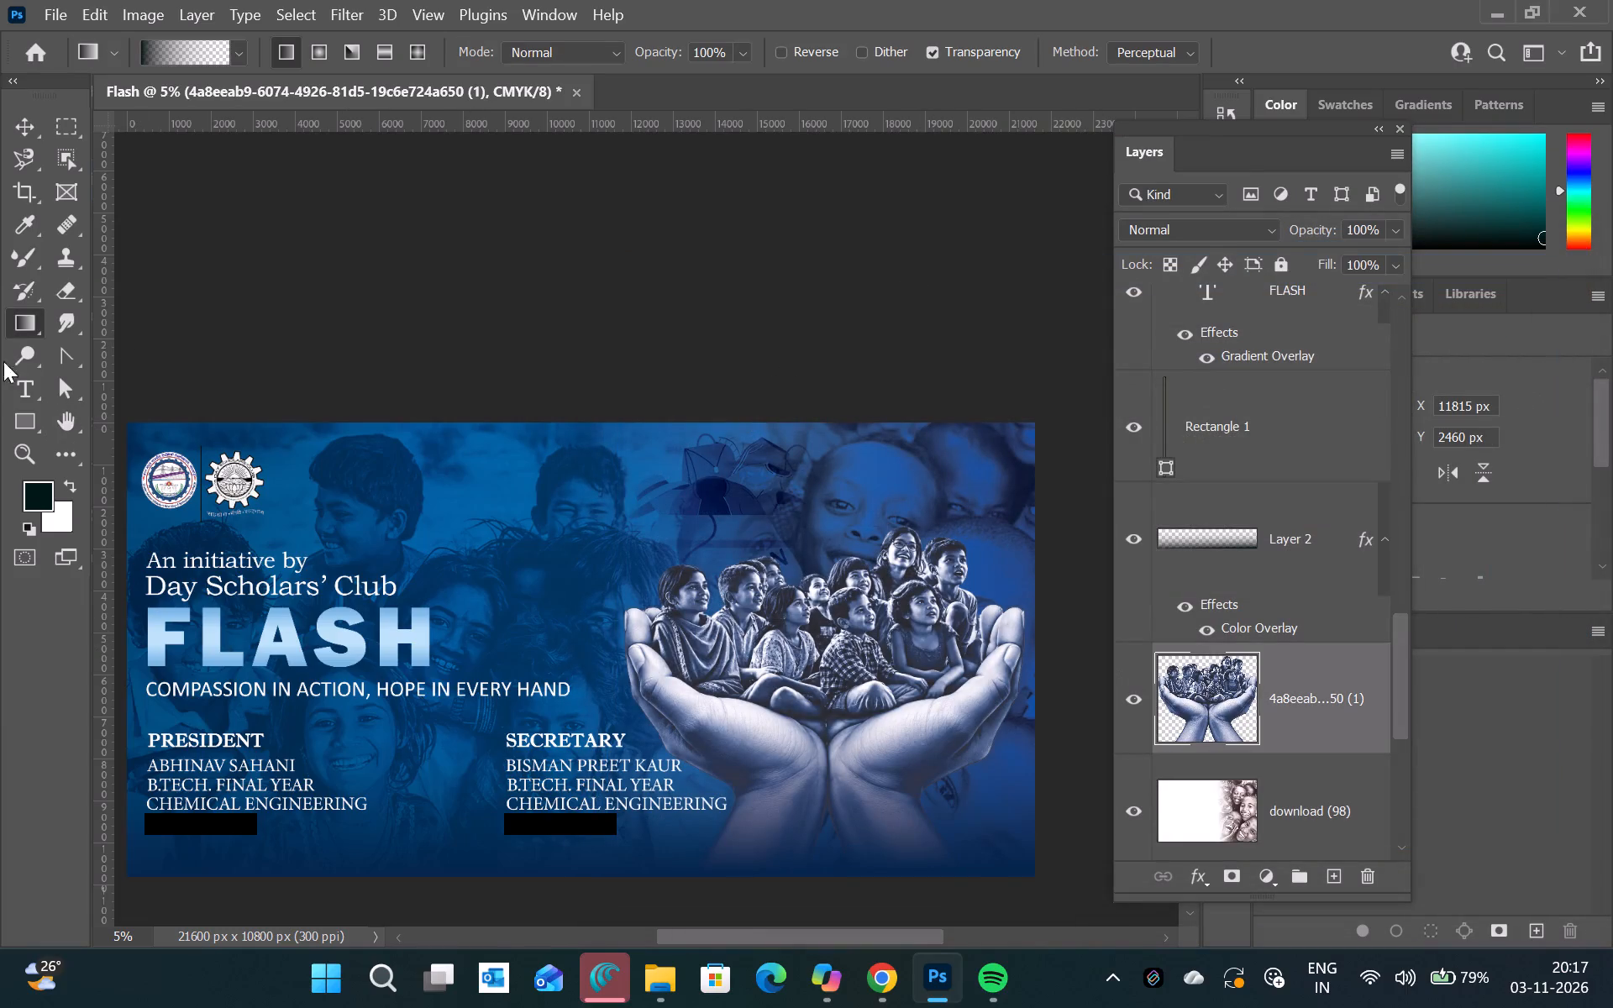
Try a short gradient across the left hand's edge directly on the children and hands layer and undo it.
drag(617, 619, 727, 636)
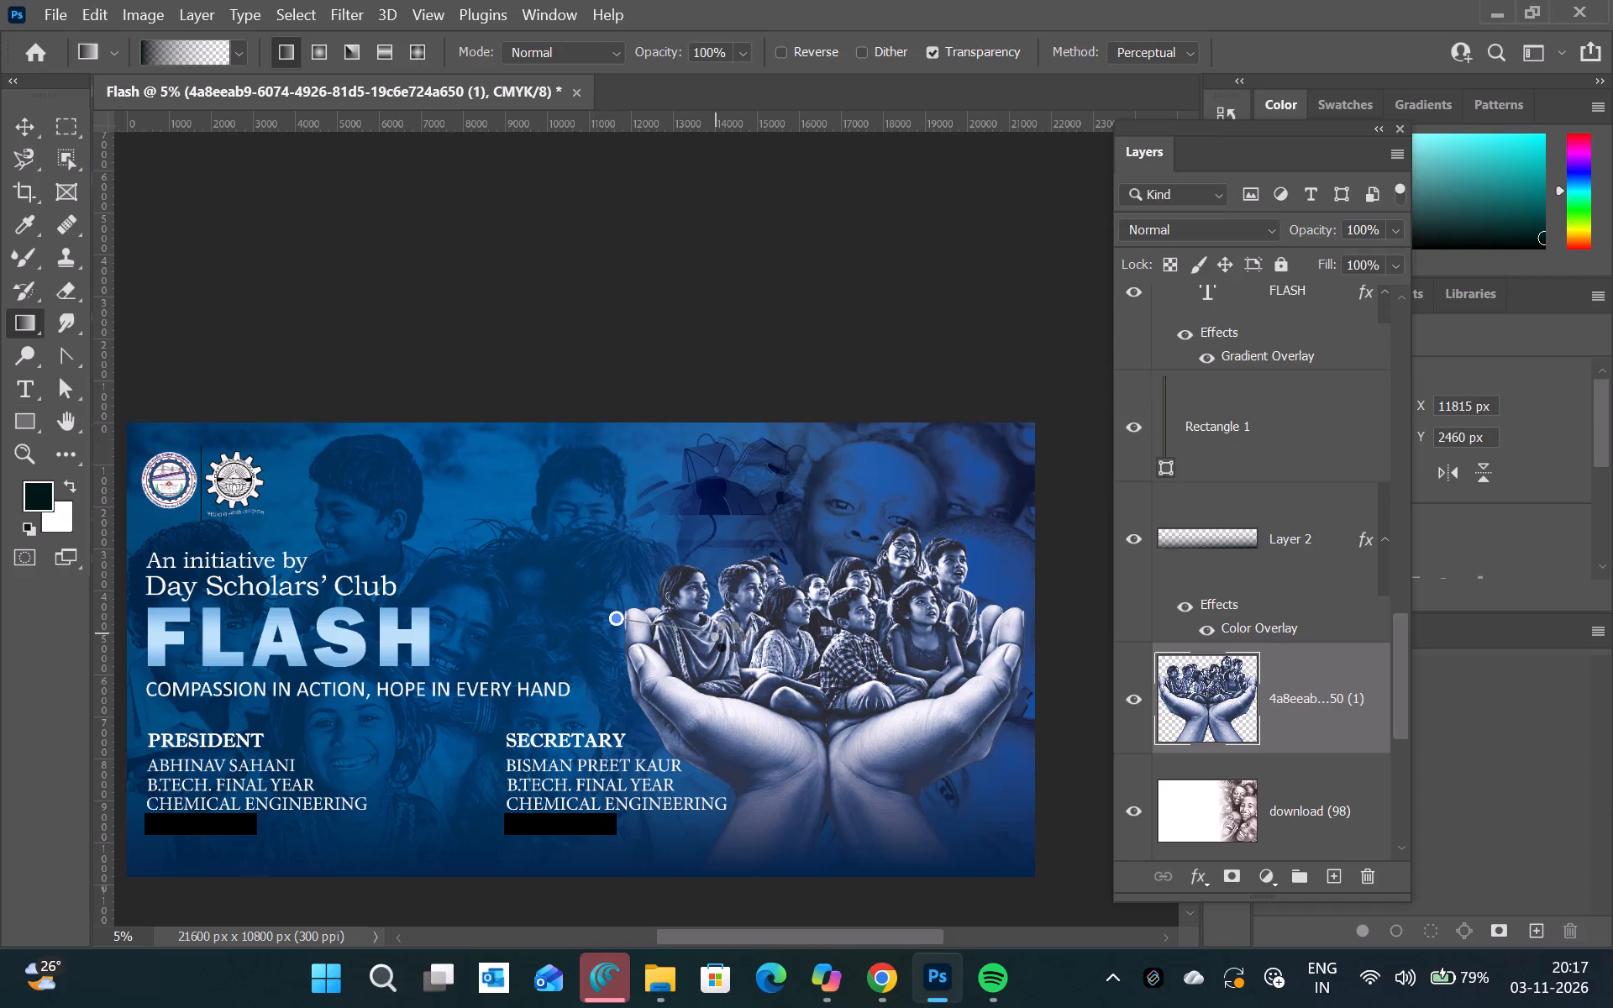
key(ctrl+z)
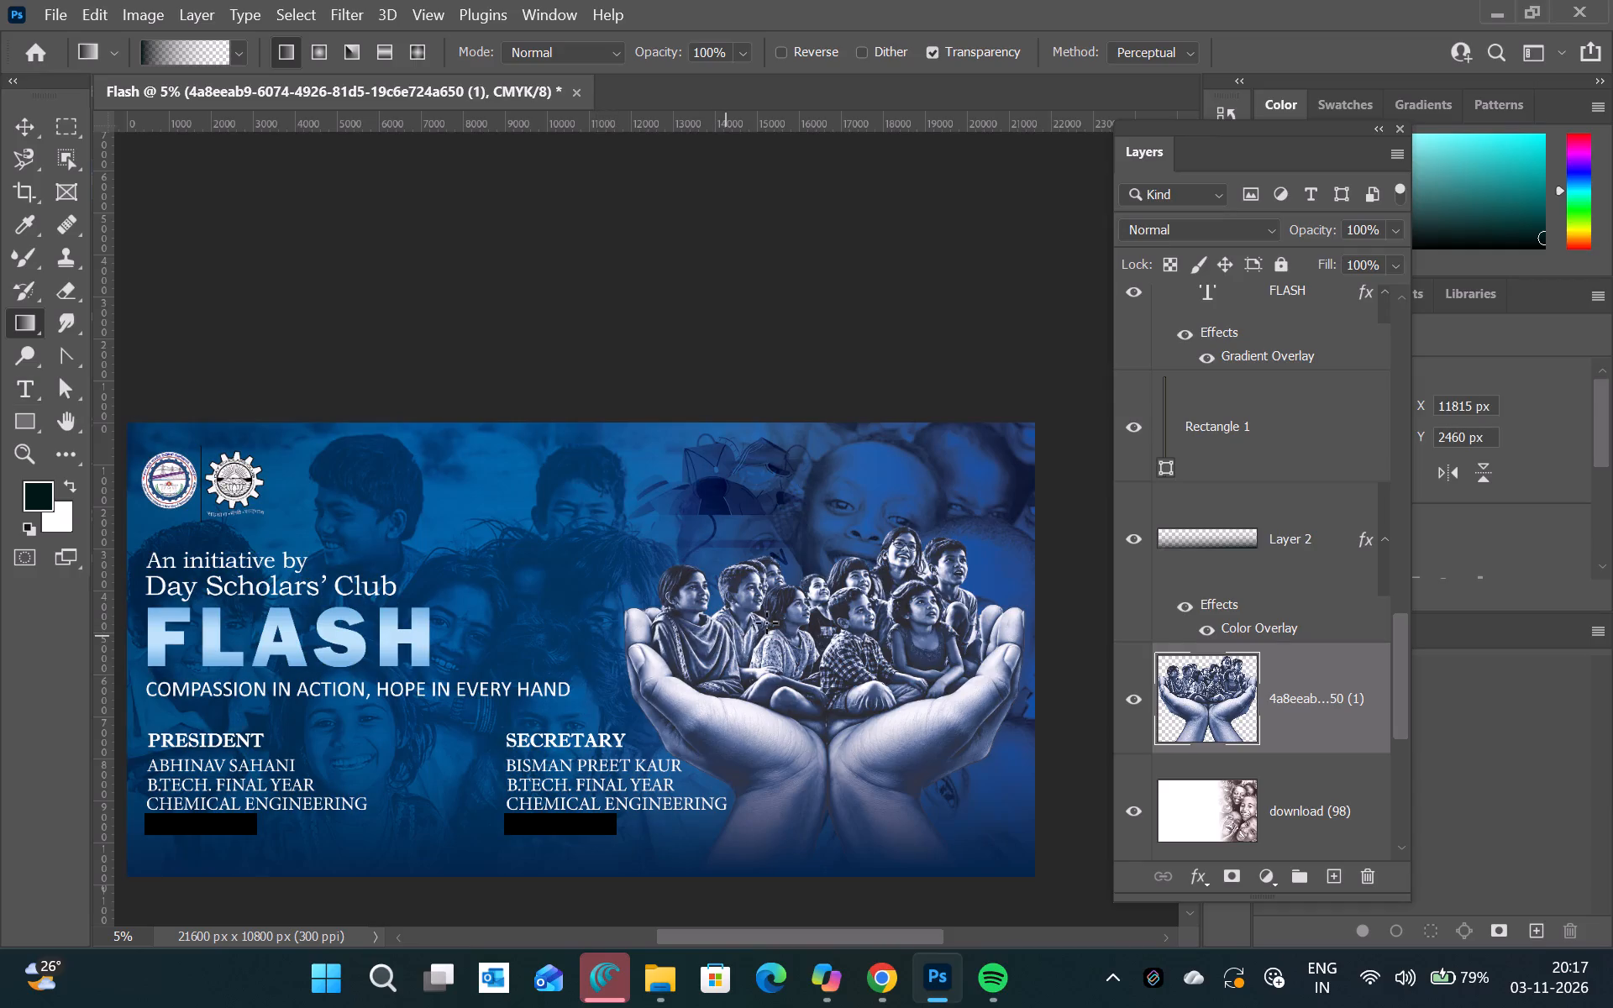
Add a layer mask to the children and hands layer.
click(1254, 706)
click(1236, 879)
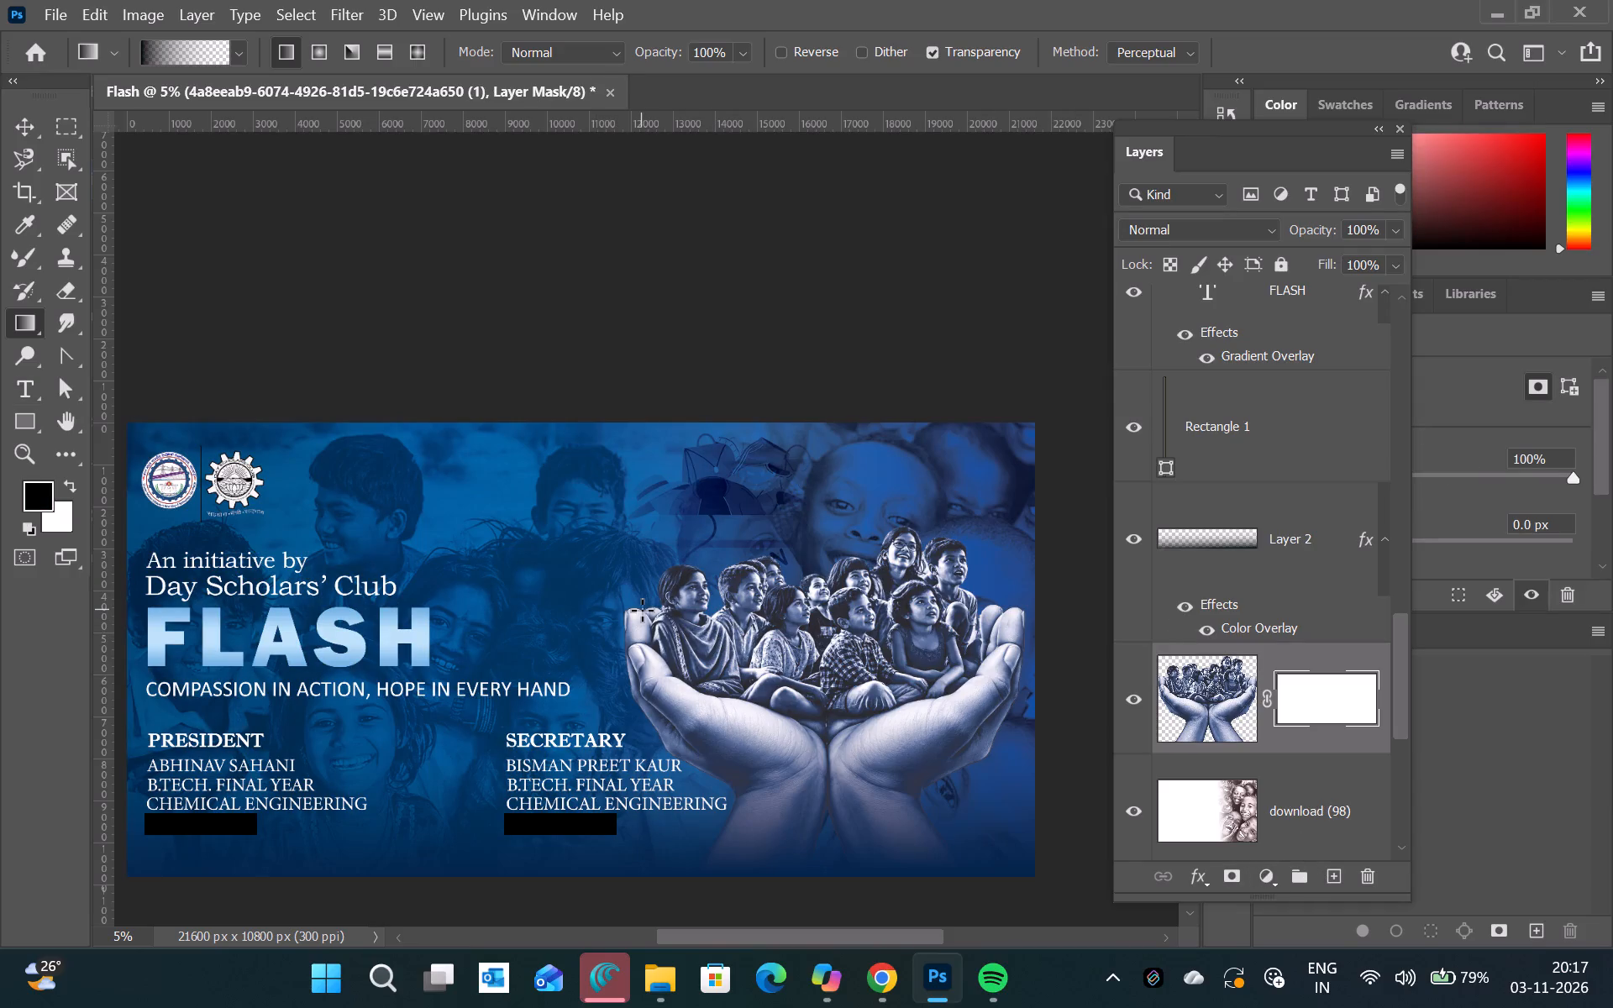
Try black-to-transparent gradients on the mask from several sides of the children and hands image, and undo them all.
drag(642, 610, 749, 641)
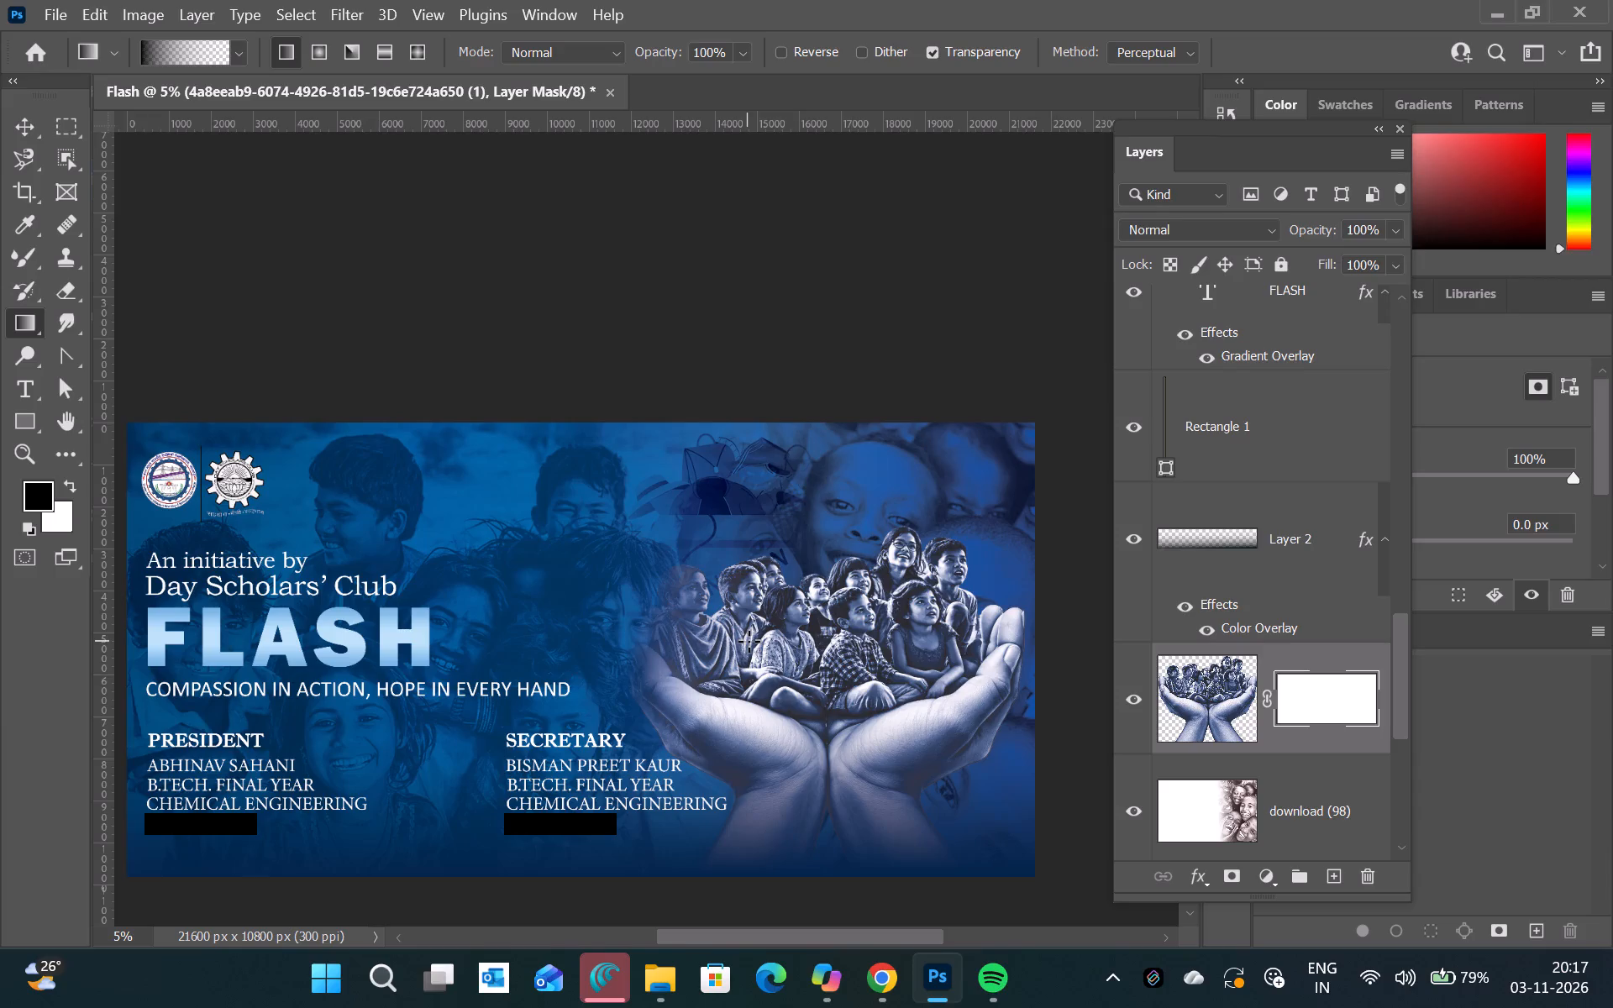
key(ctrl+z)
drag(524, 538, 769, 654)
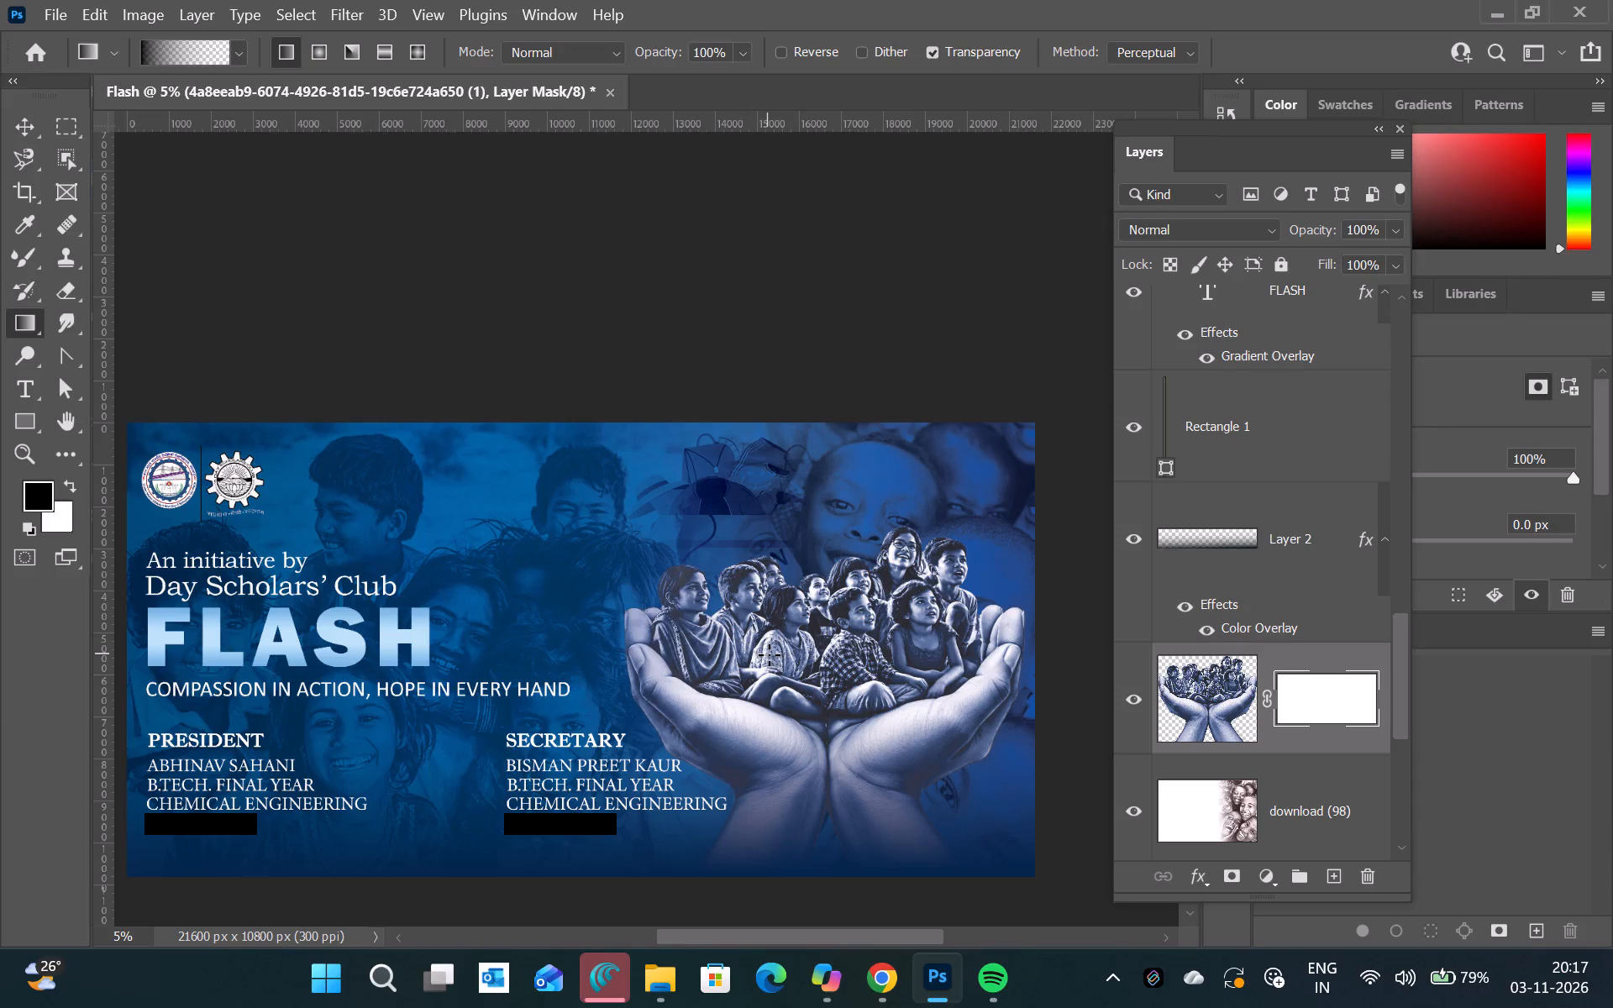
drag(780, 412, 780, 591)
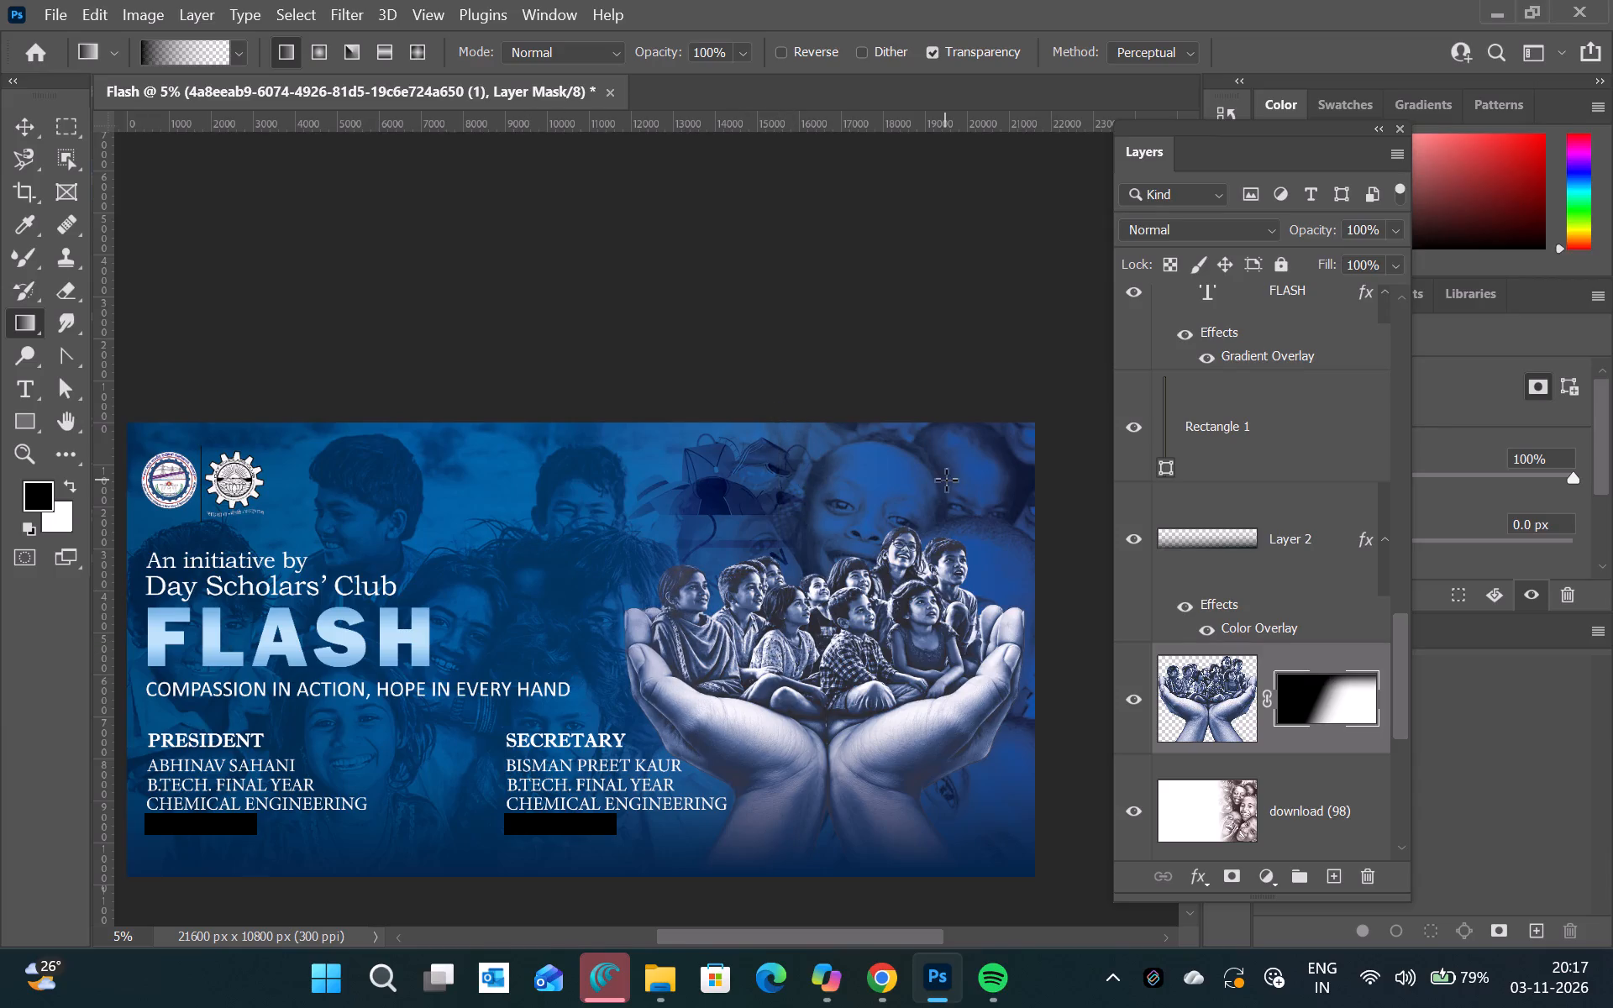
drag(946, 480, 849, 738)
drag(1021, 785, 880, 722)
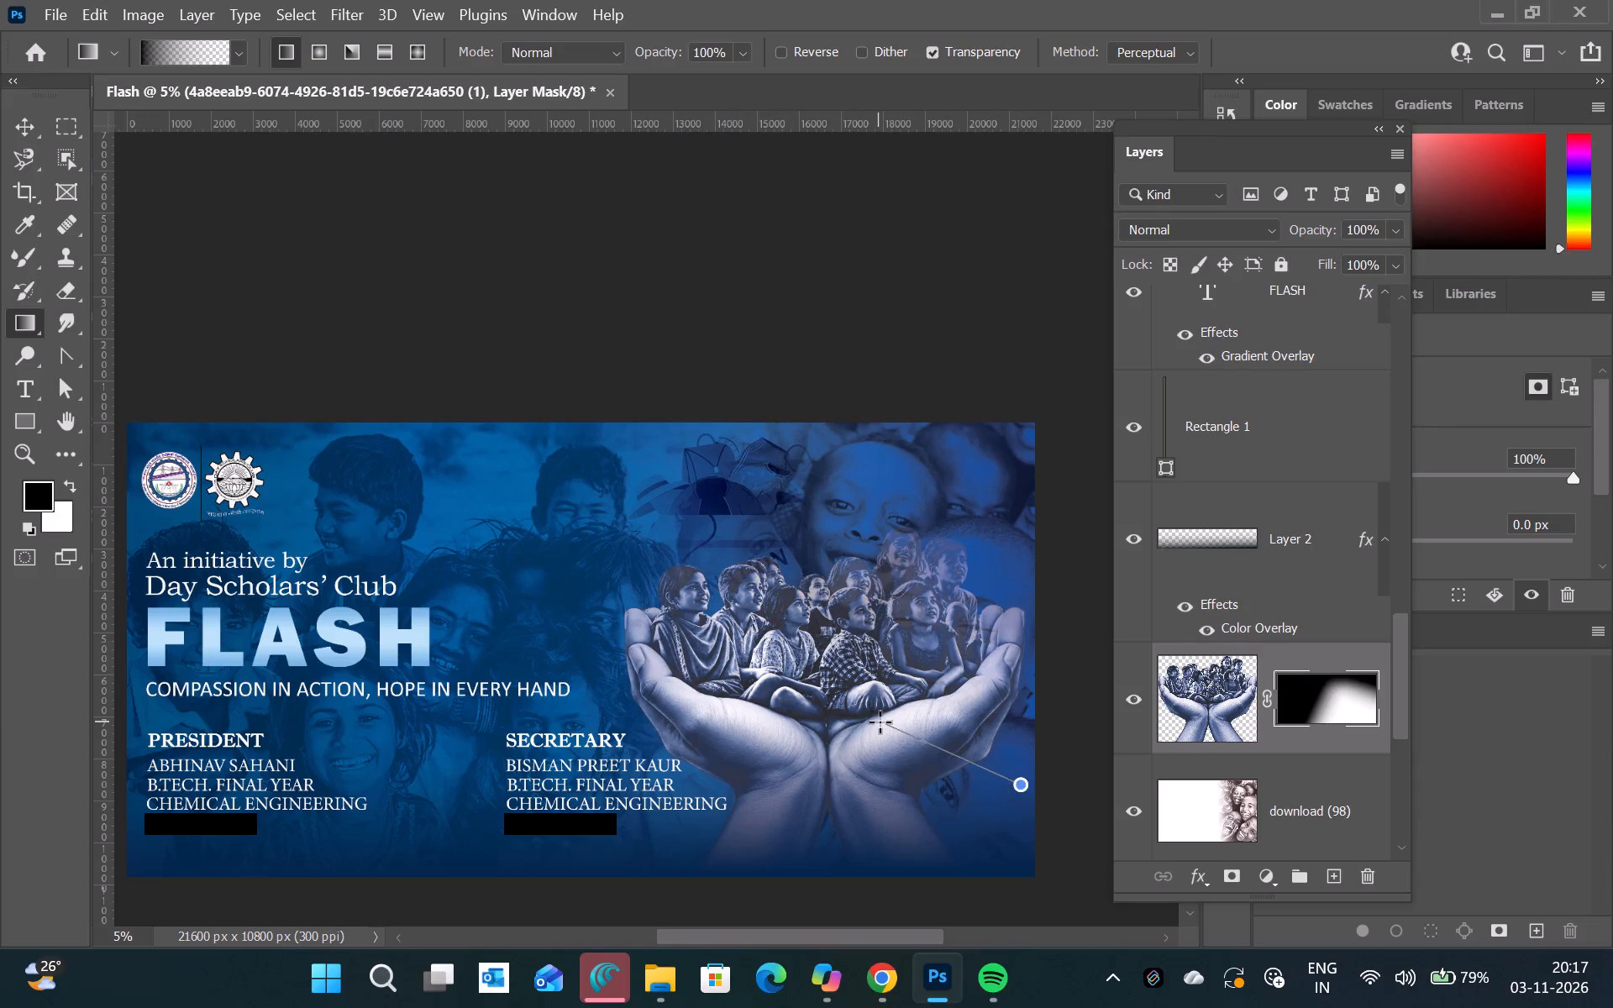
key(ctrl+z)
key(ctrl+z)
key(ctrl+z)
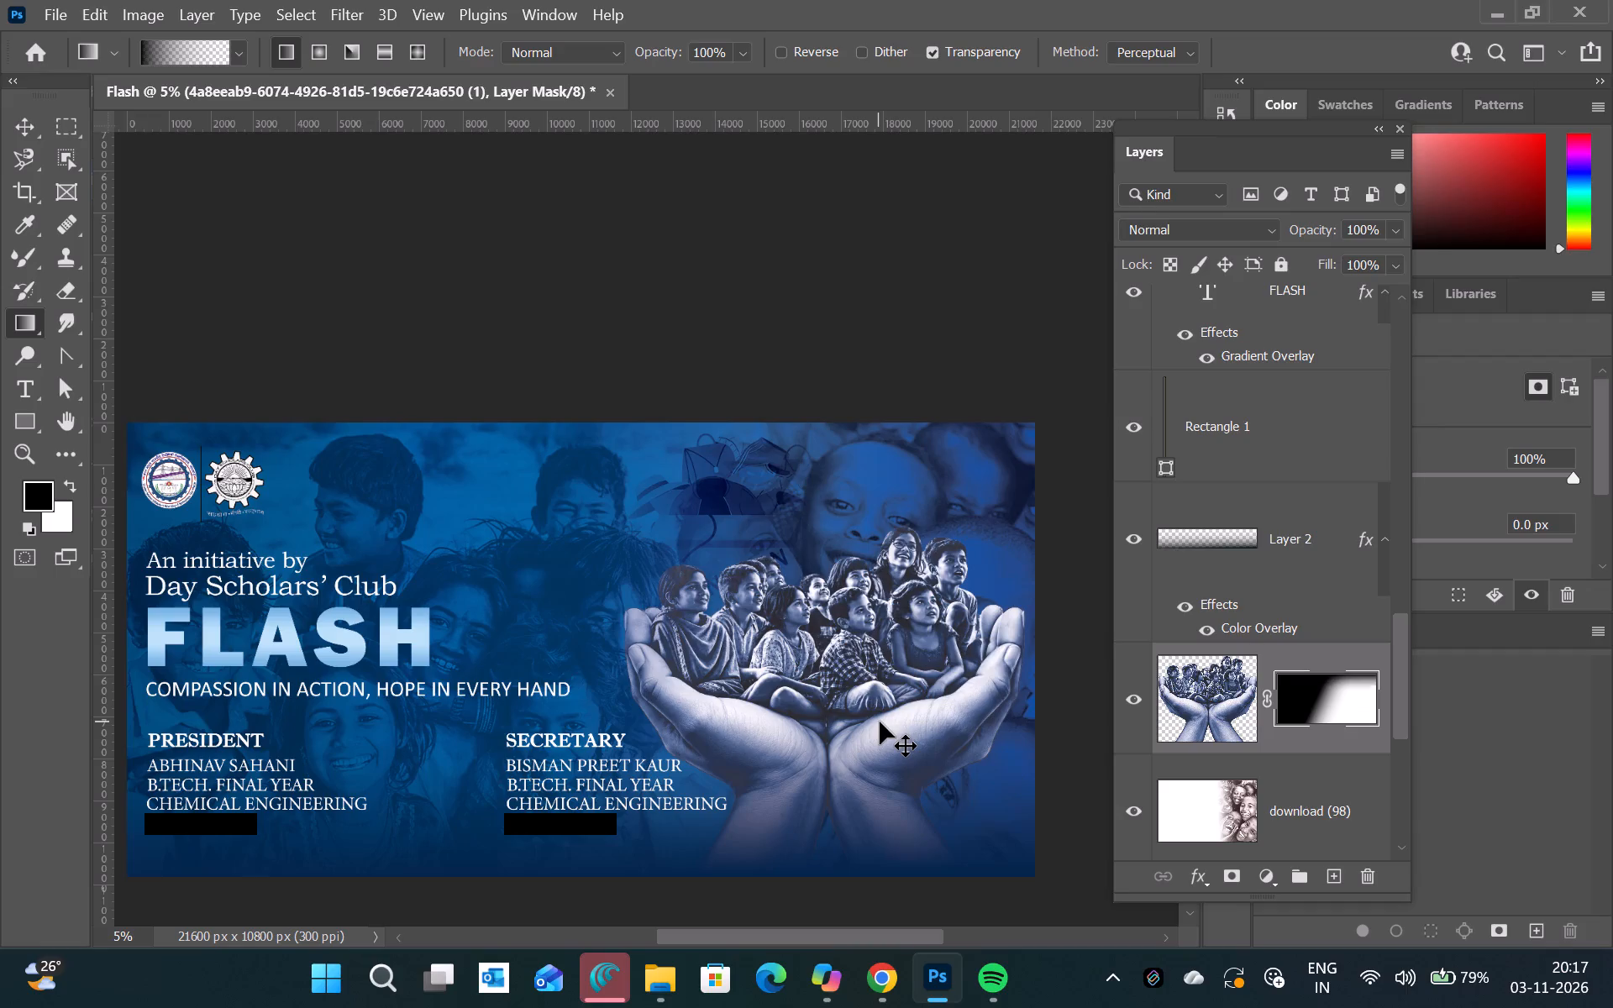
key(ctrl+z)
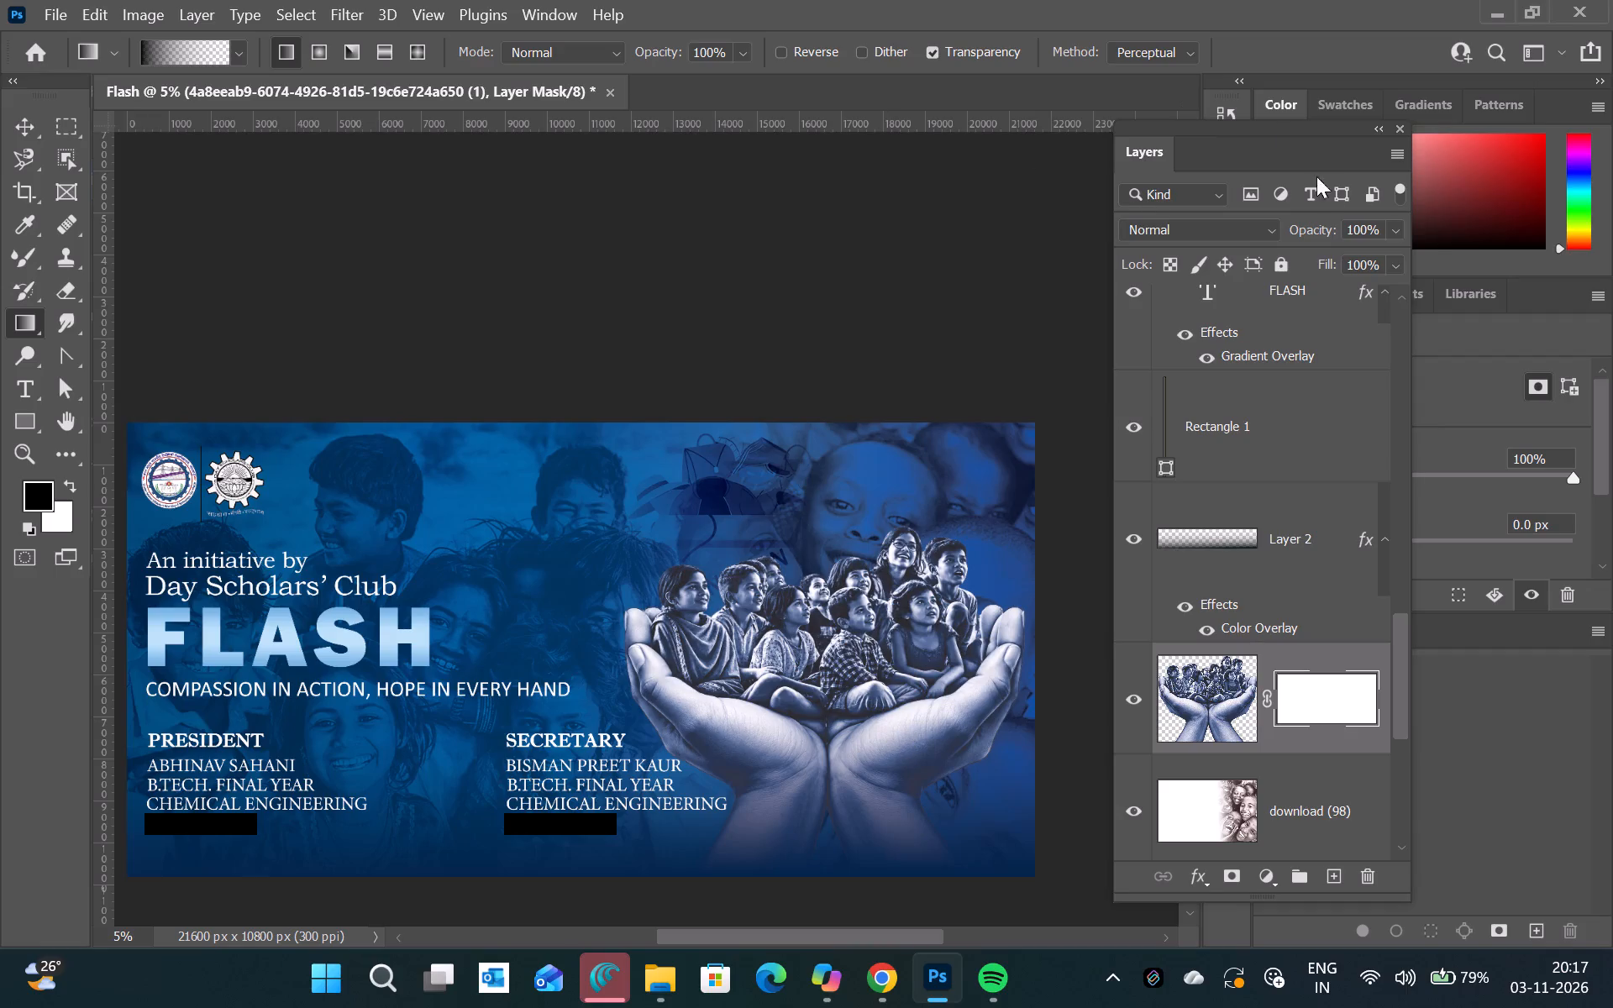
Share the banner as an image and copy the Flash.jpg file.
click(1584, 66)
click(1178, 344)
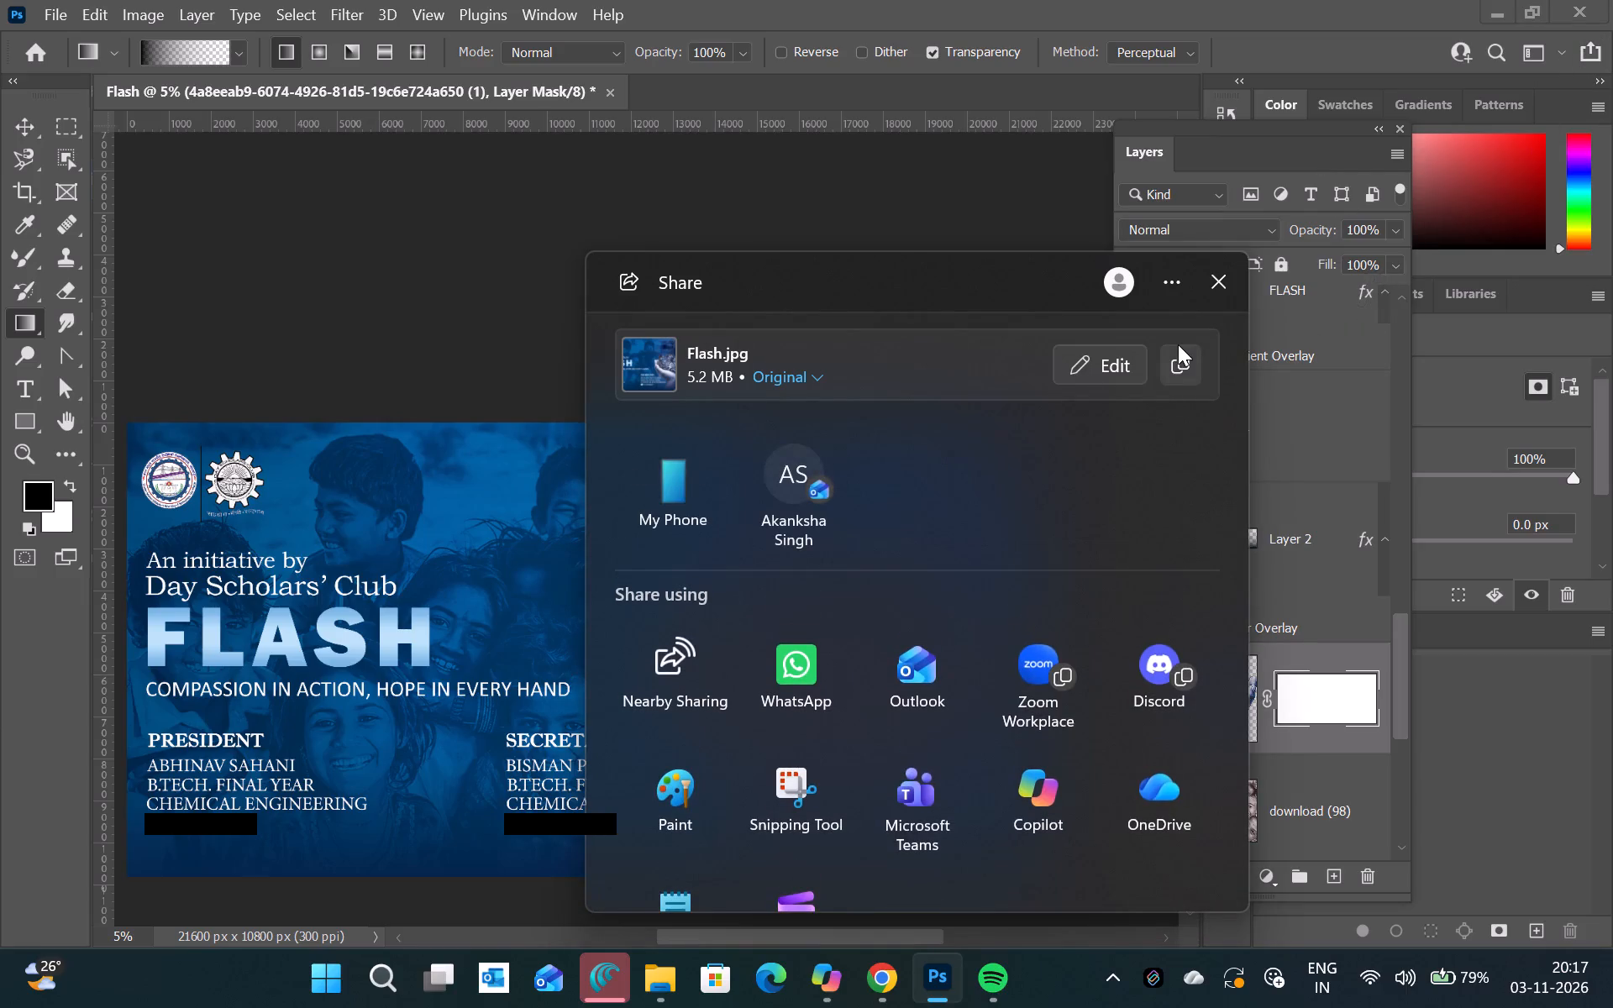
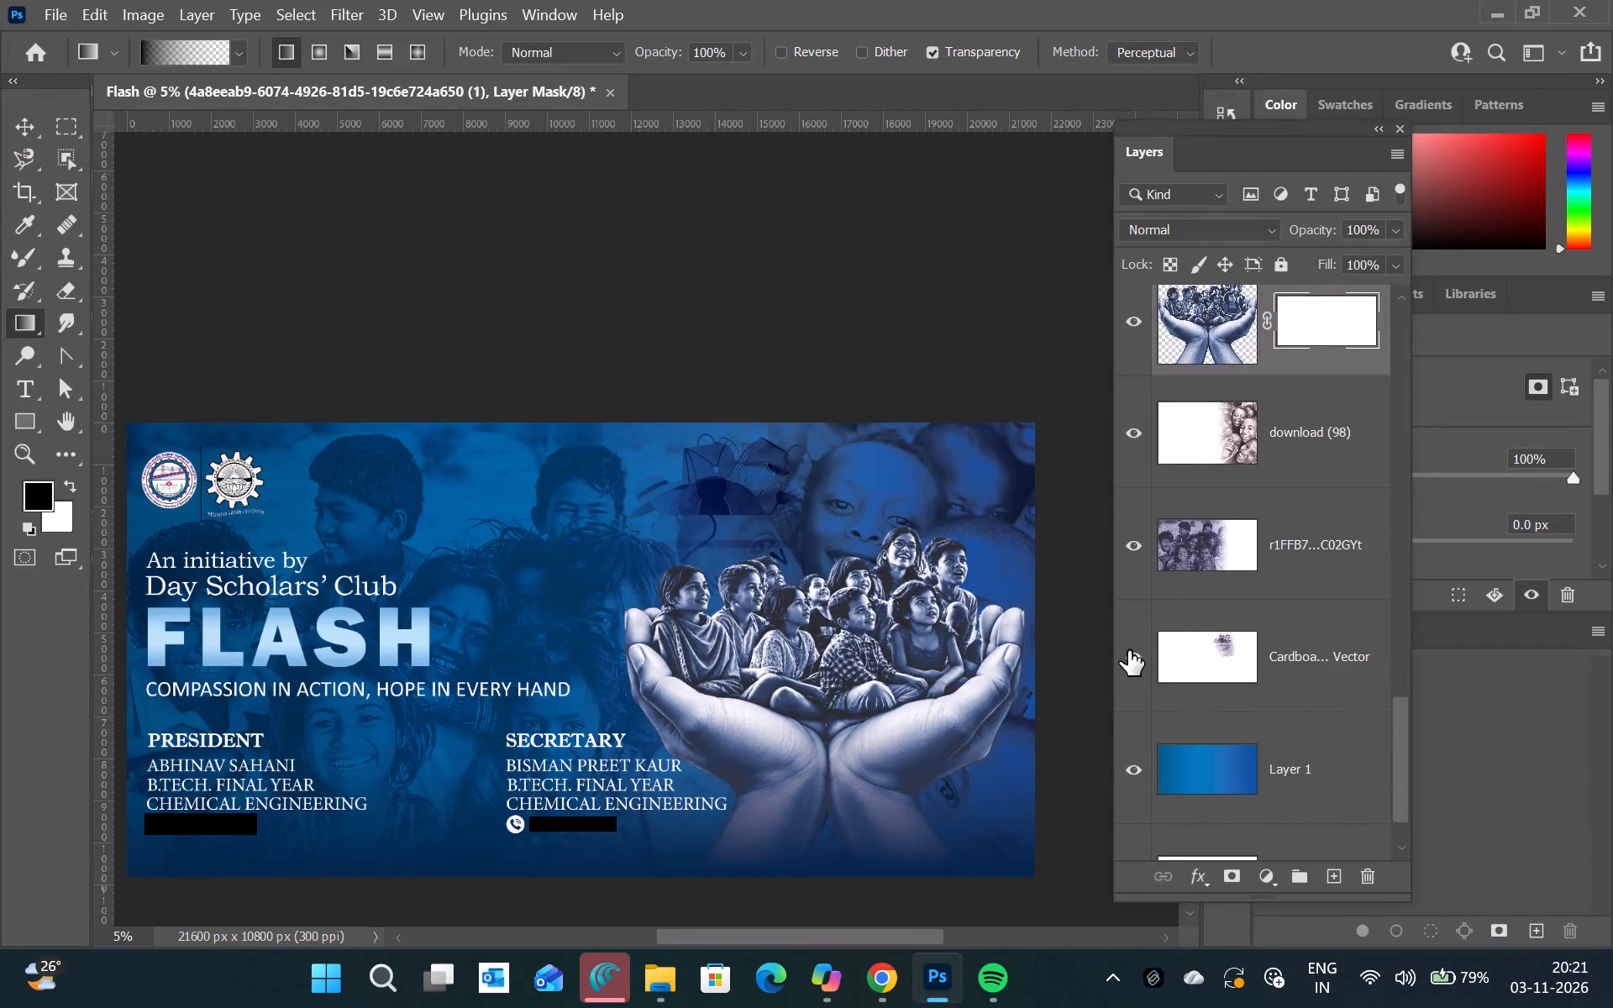
Hide the Cardboard Vector layer so its picture no longer shows behind the children and hands.
click(1128, 650)
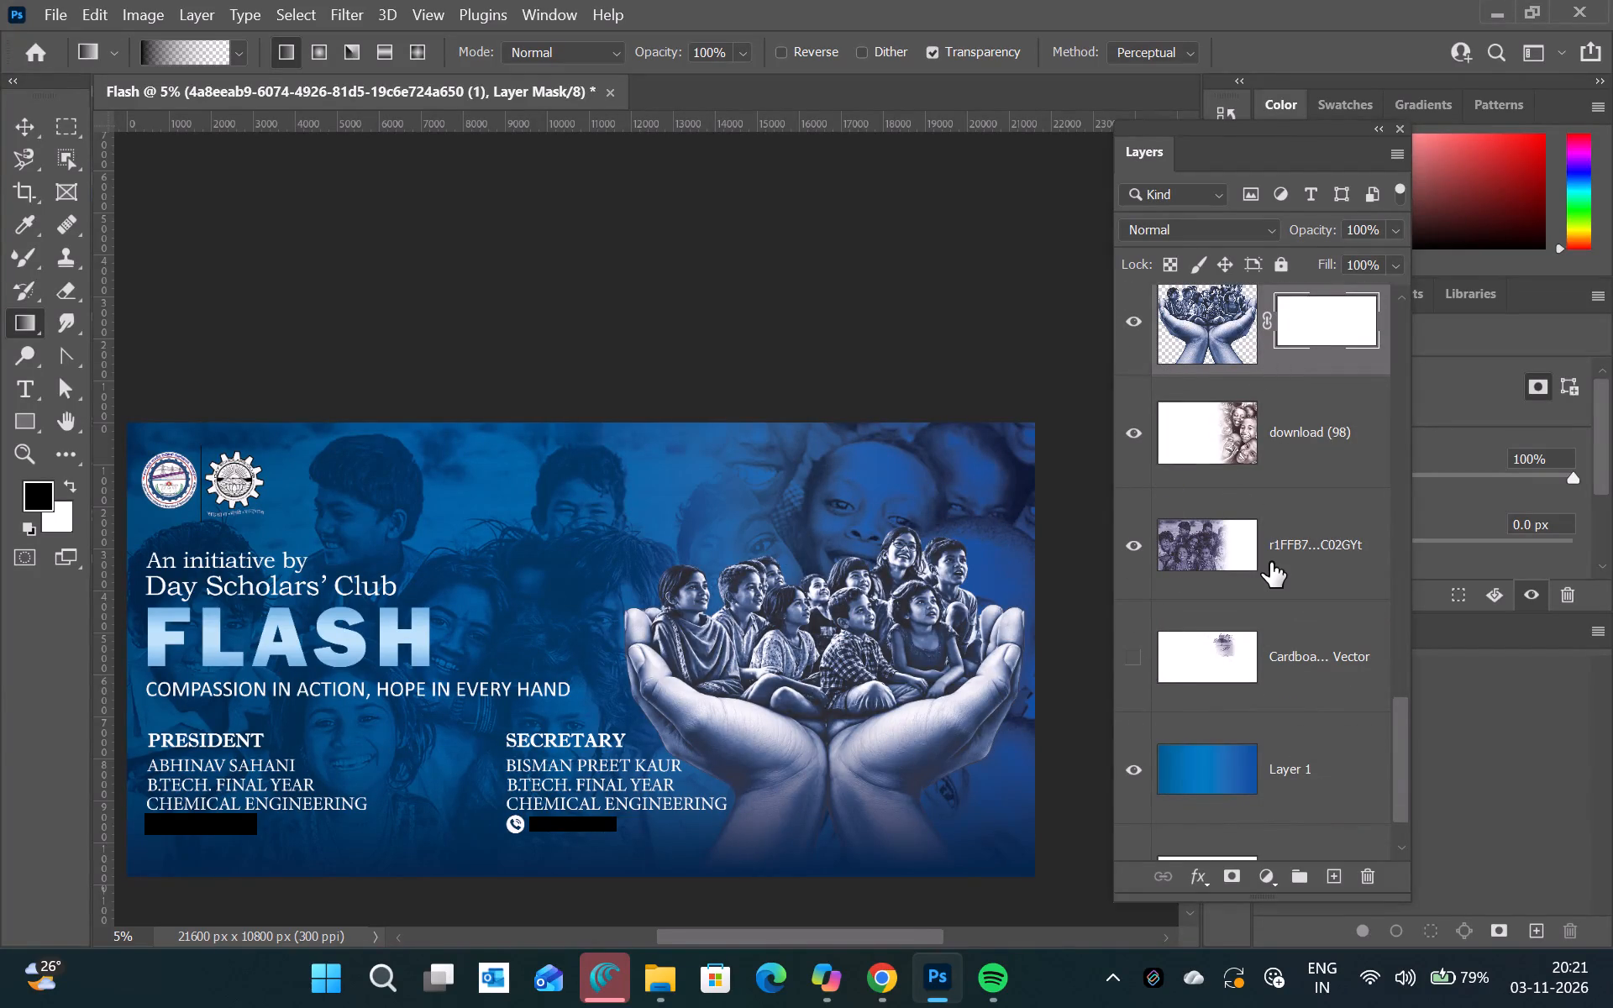
Open the sharing options for the Flash banner.
click(1606, 45)
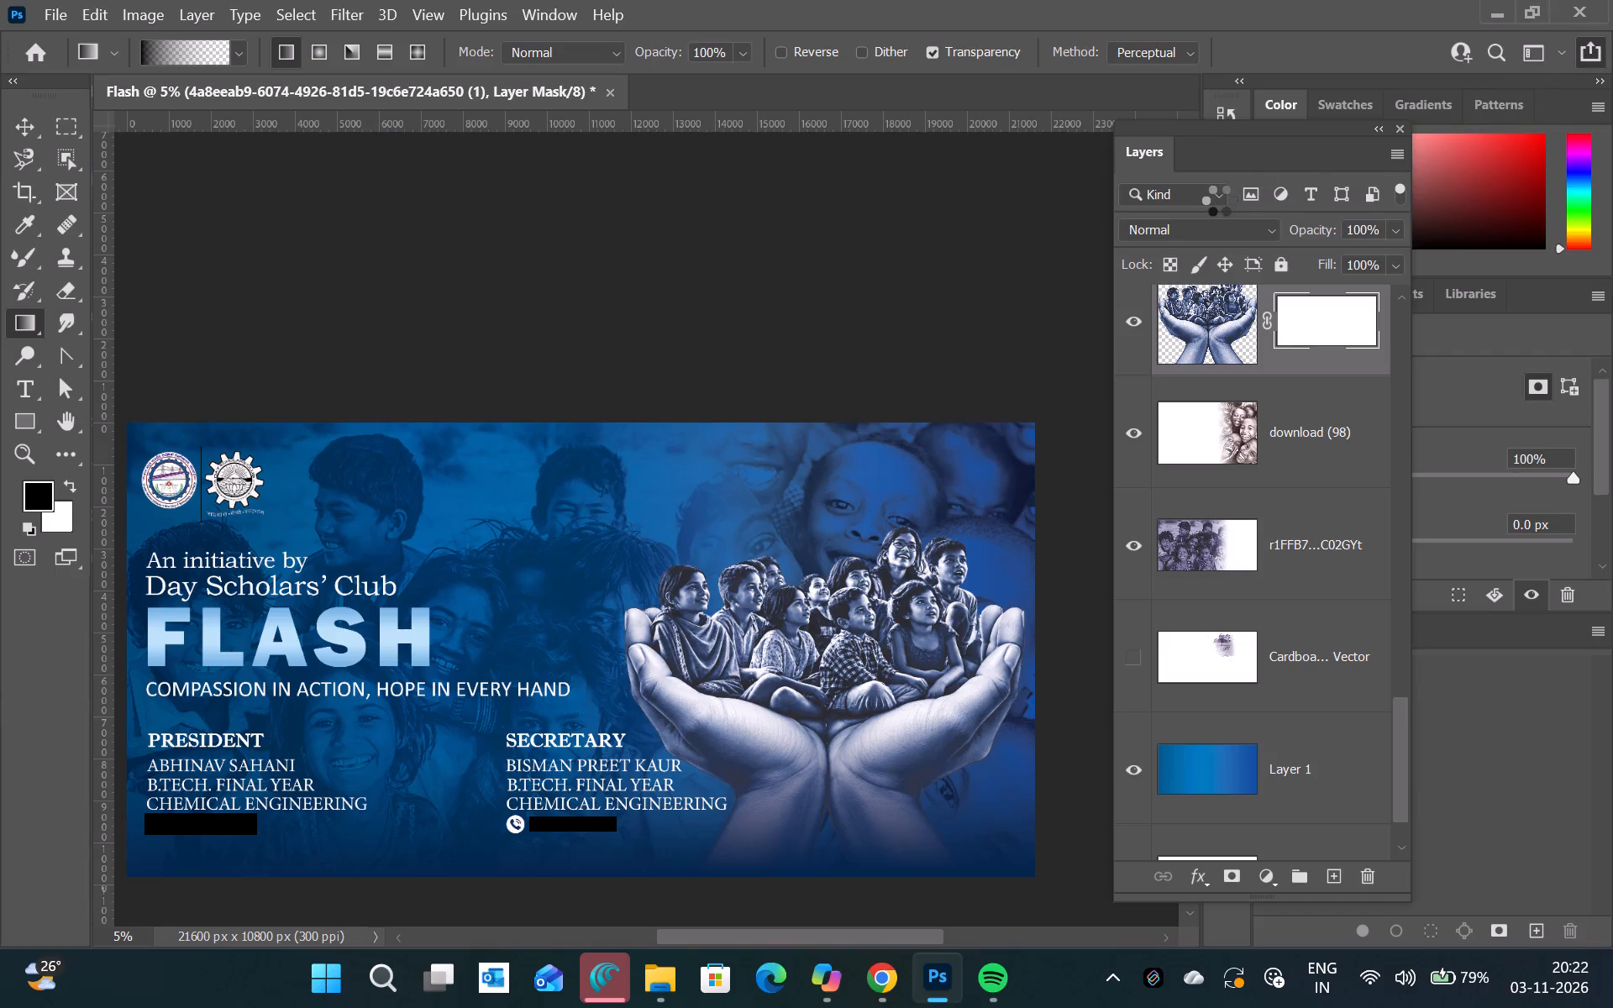
click(1211, 344)
click(1211, 314)
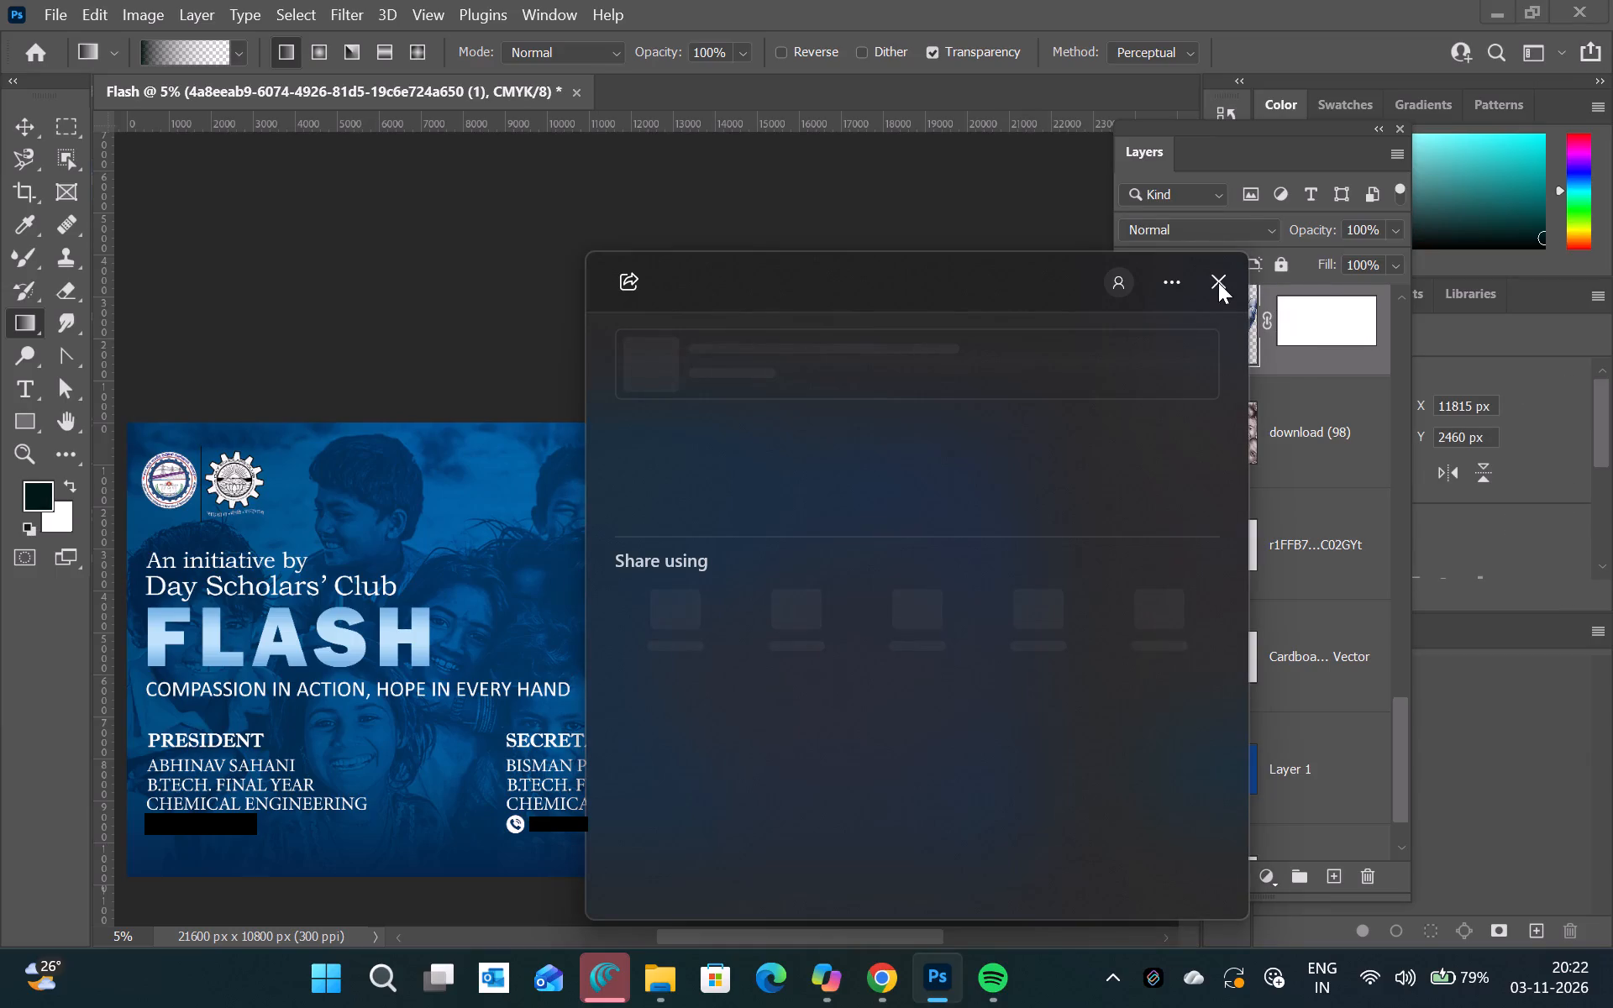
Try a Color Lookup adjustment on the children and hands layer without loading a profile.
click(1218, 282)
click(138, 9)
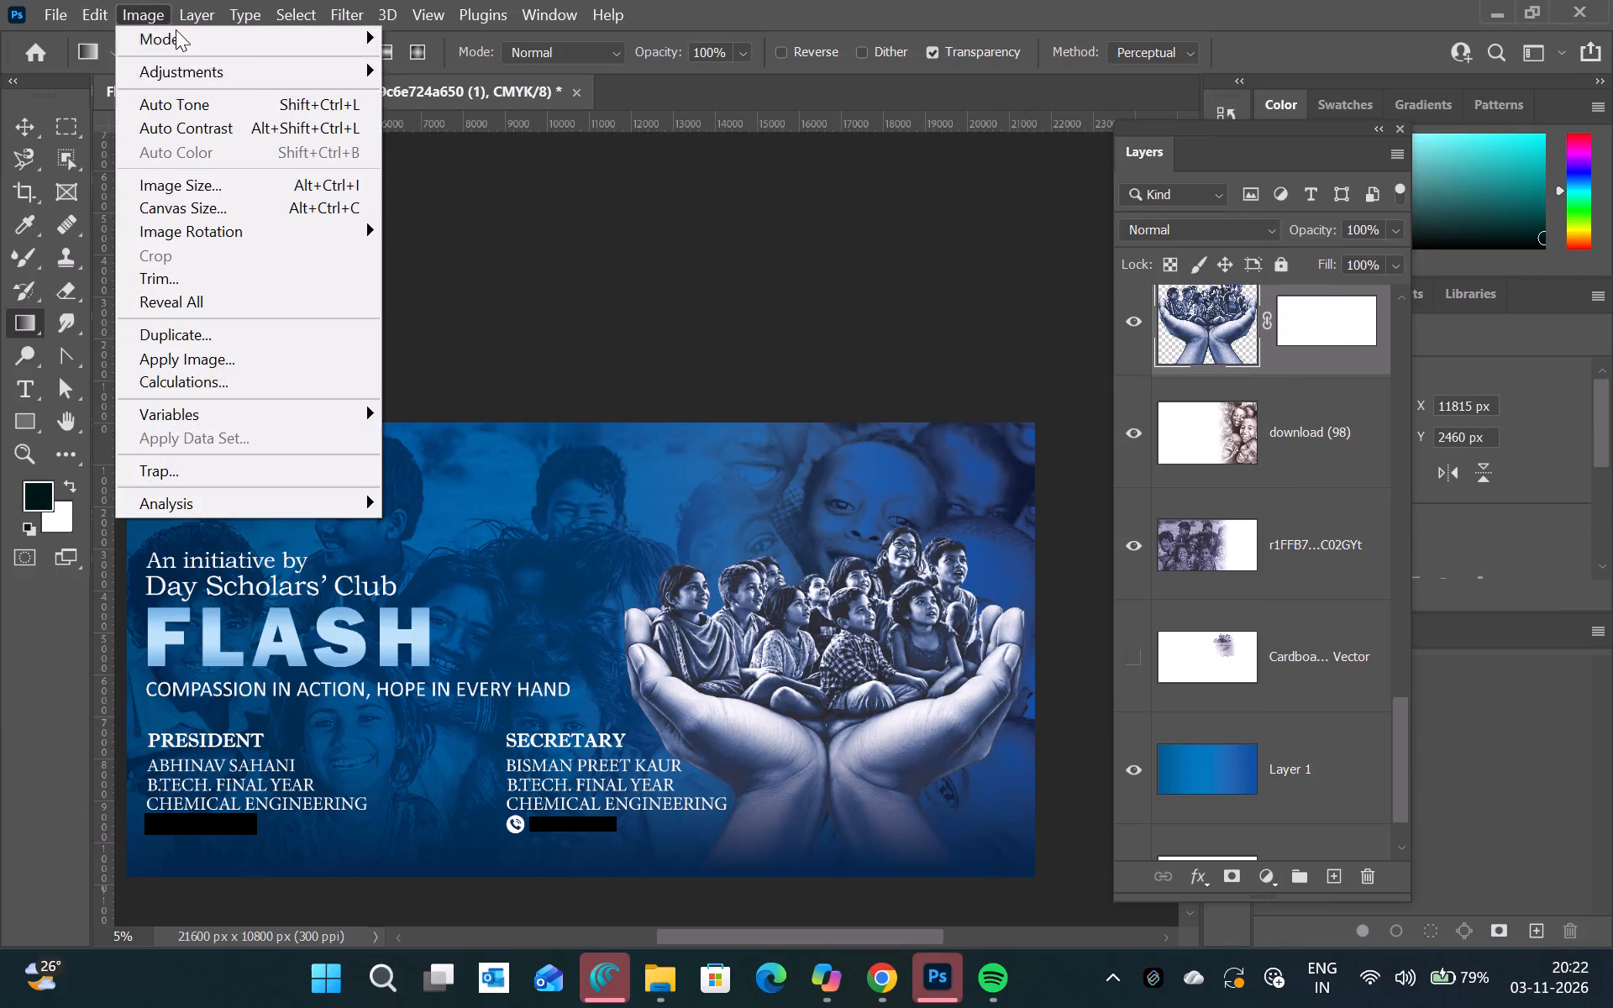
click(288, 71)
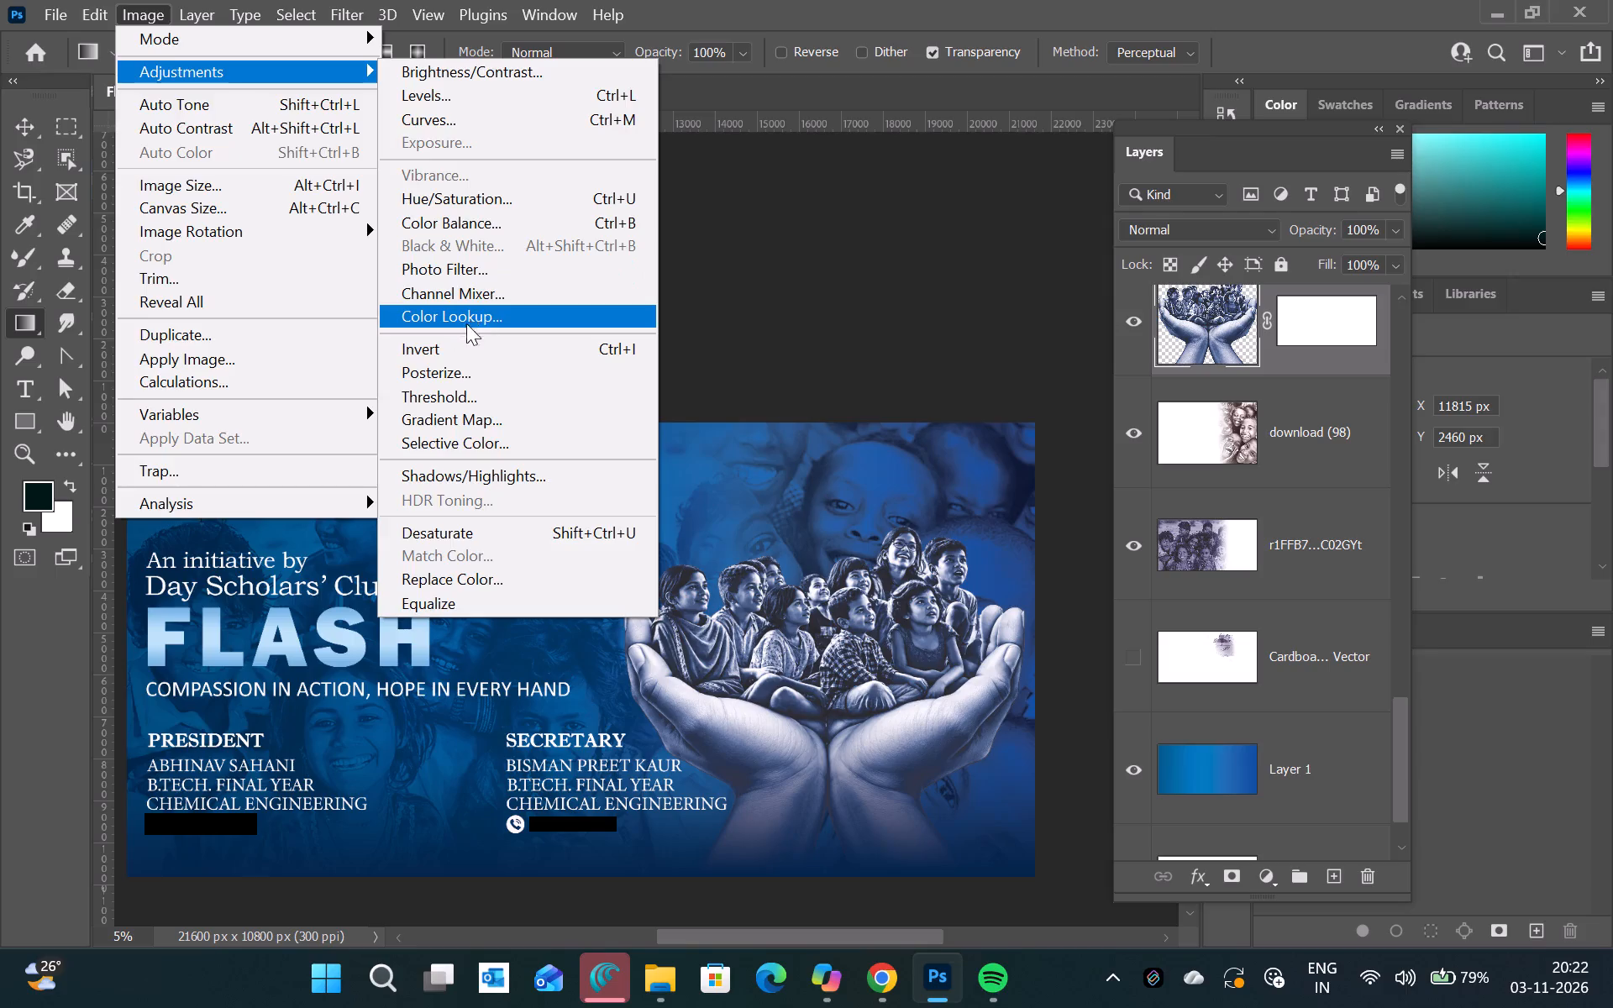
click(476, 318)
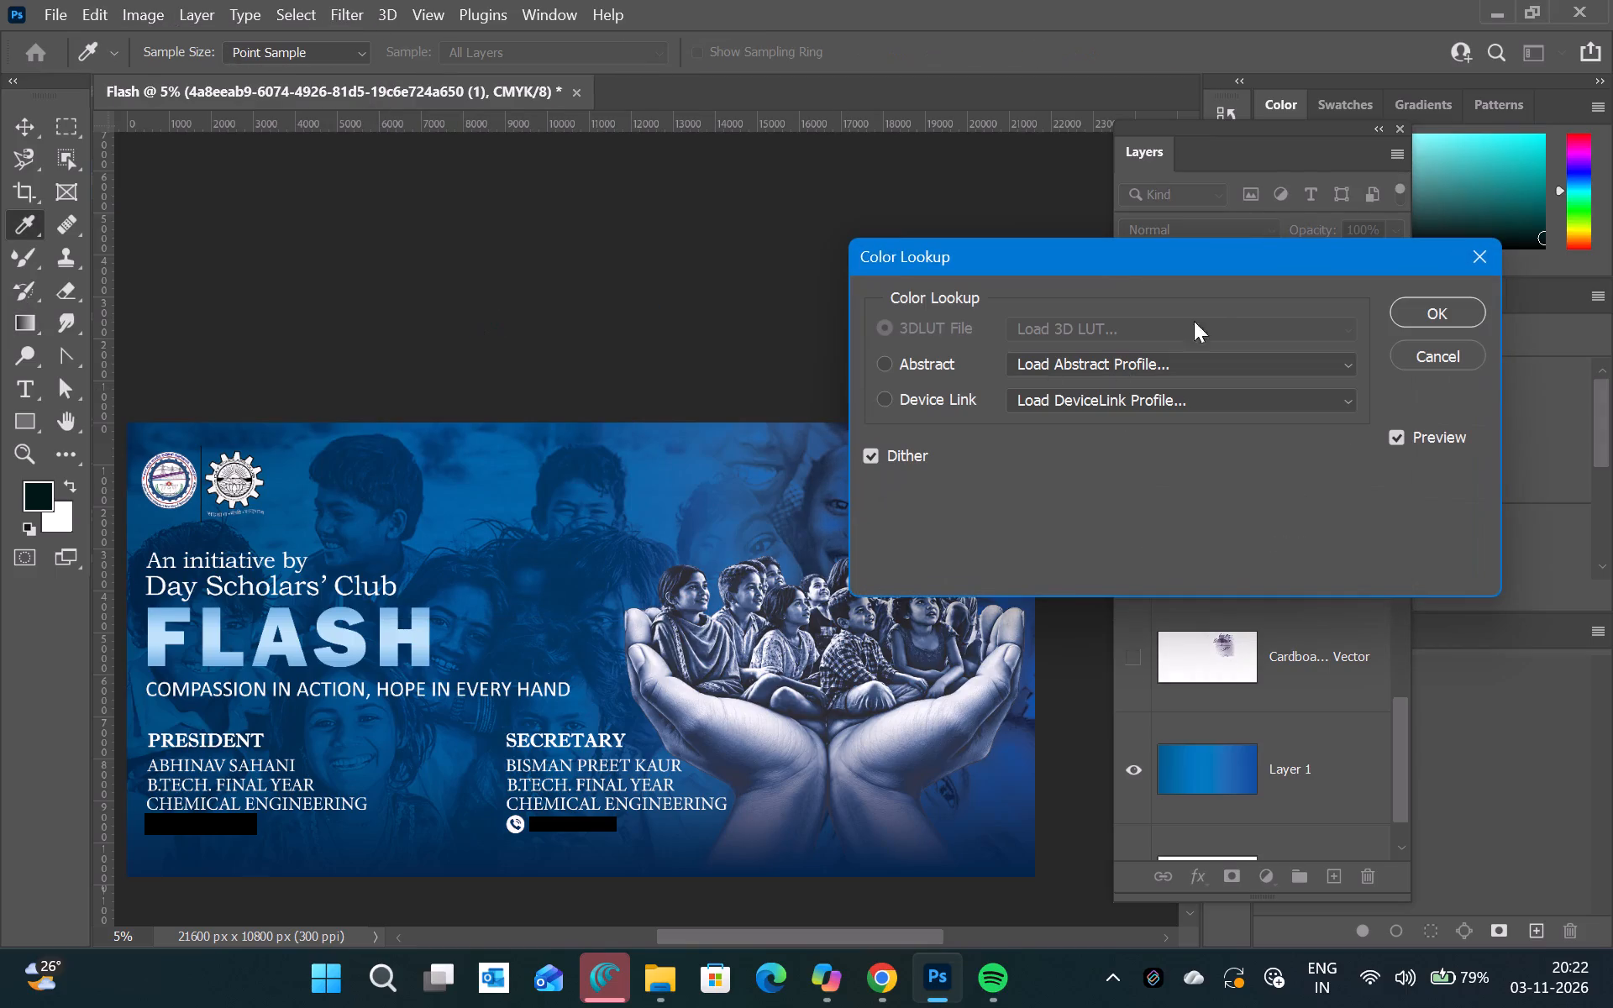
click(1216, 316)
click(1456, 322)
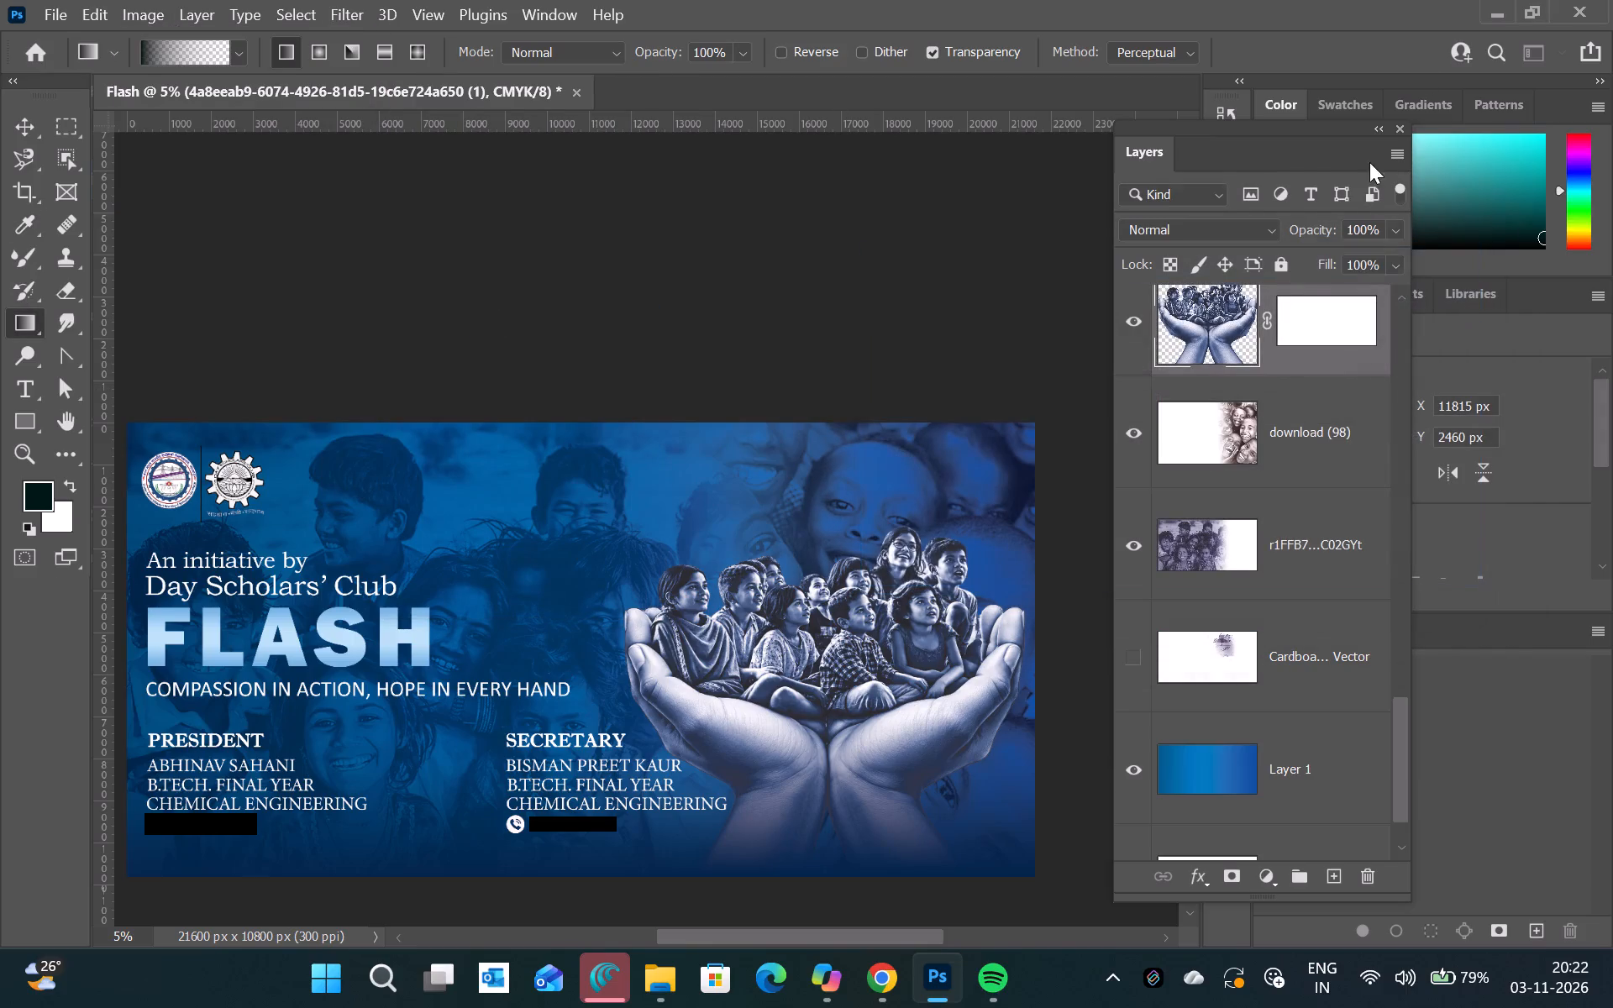
Convert the children and hands layer to a smart object.
right_click(1207, 312)
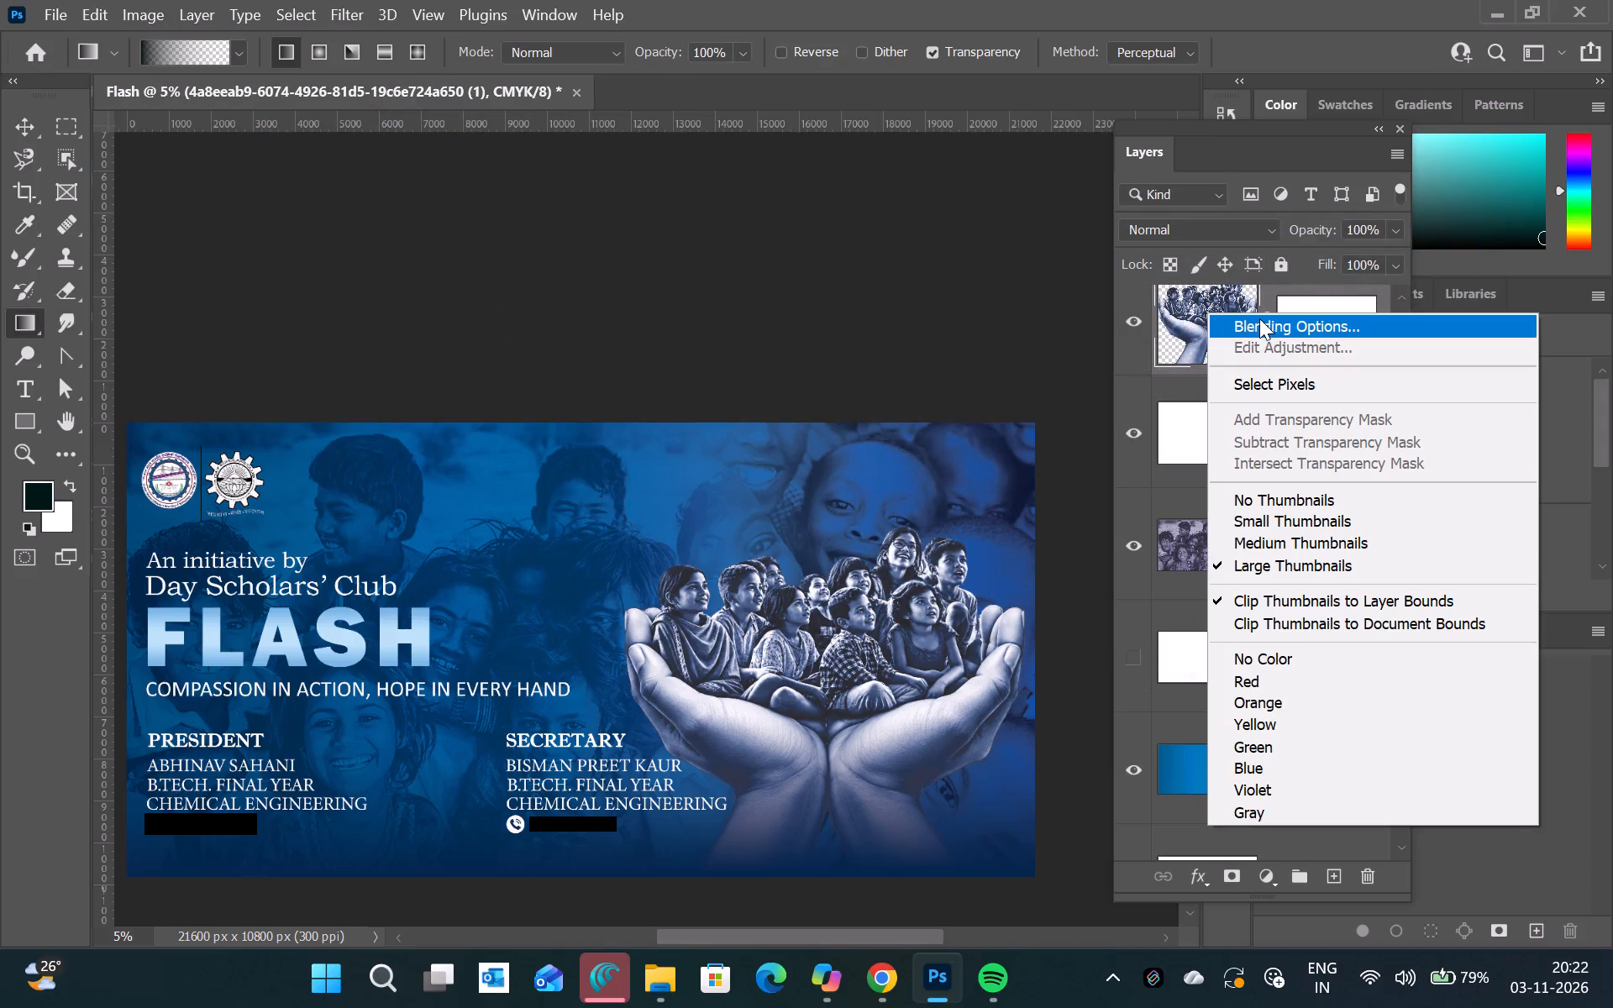
click(1201, 323)
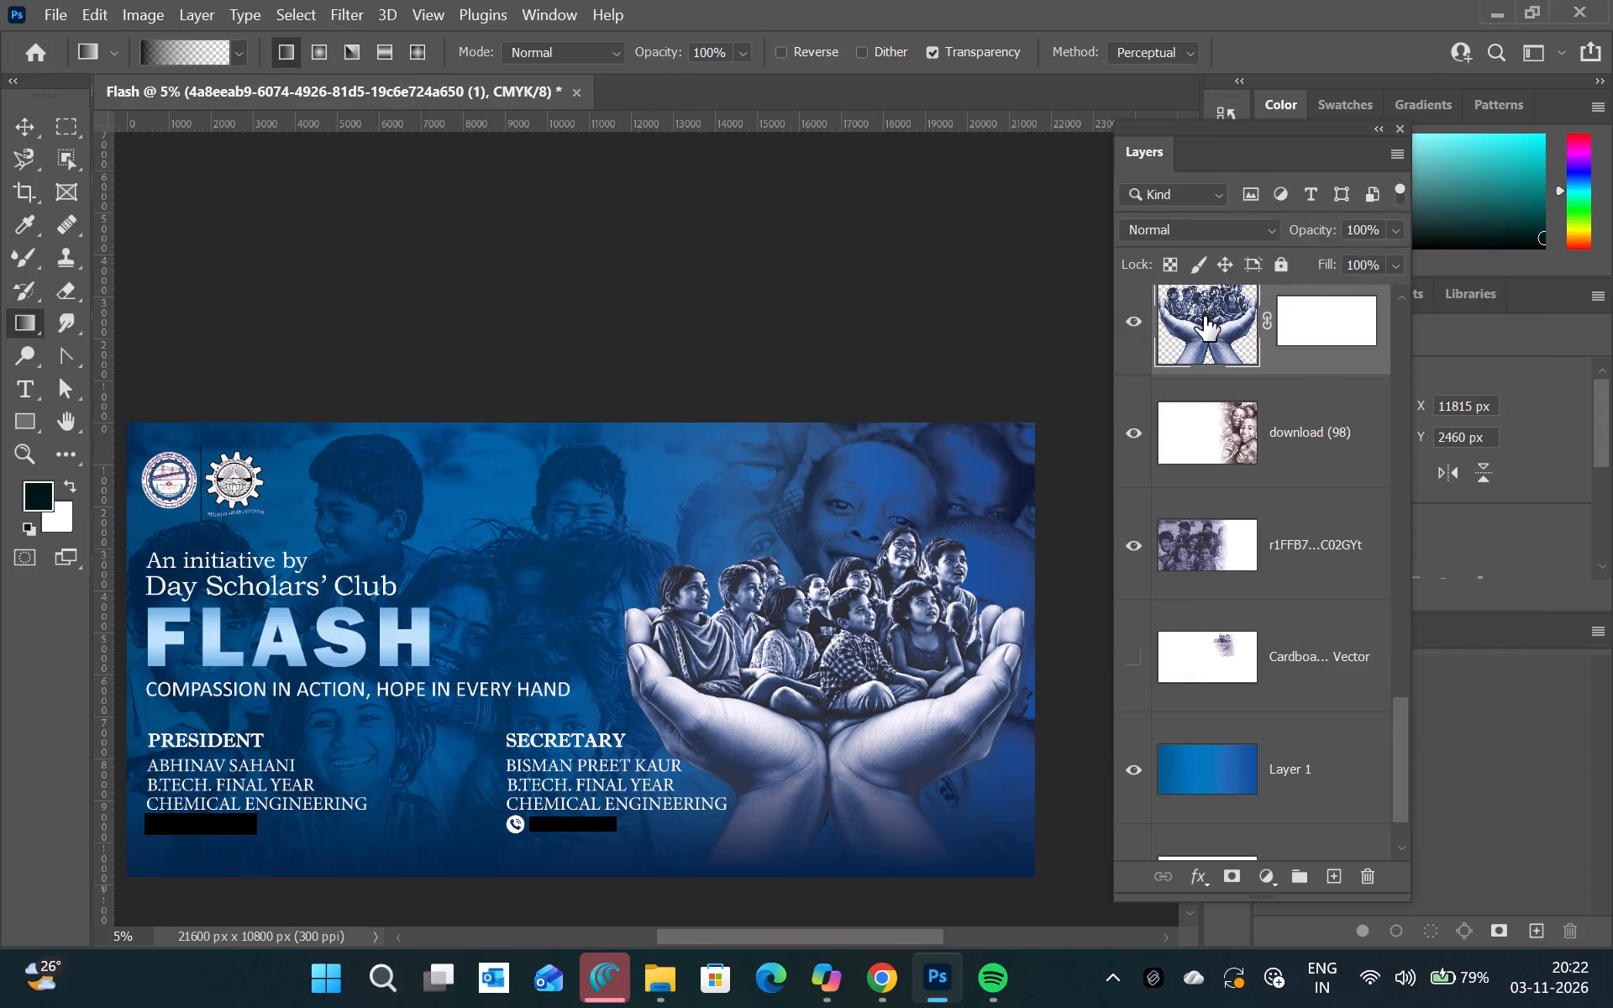
right_click(1204, 316)
drag(1153, 281, 1358, 369)
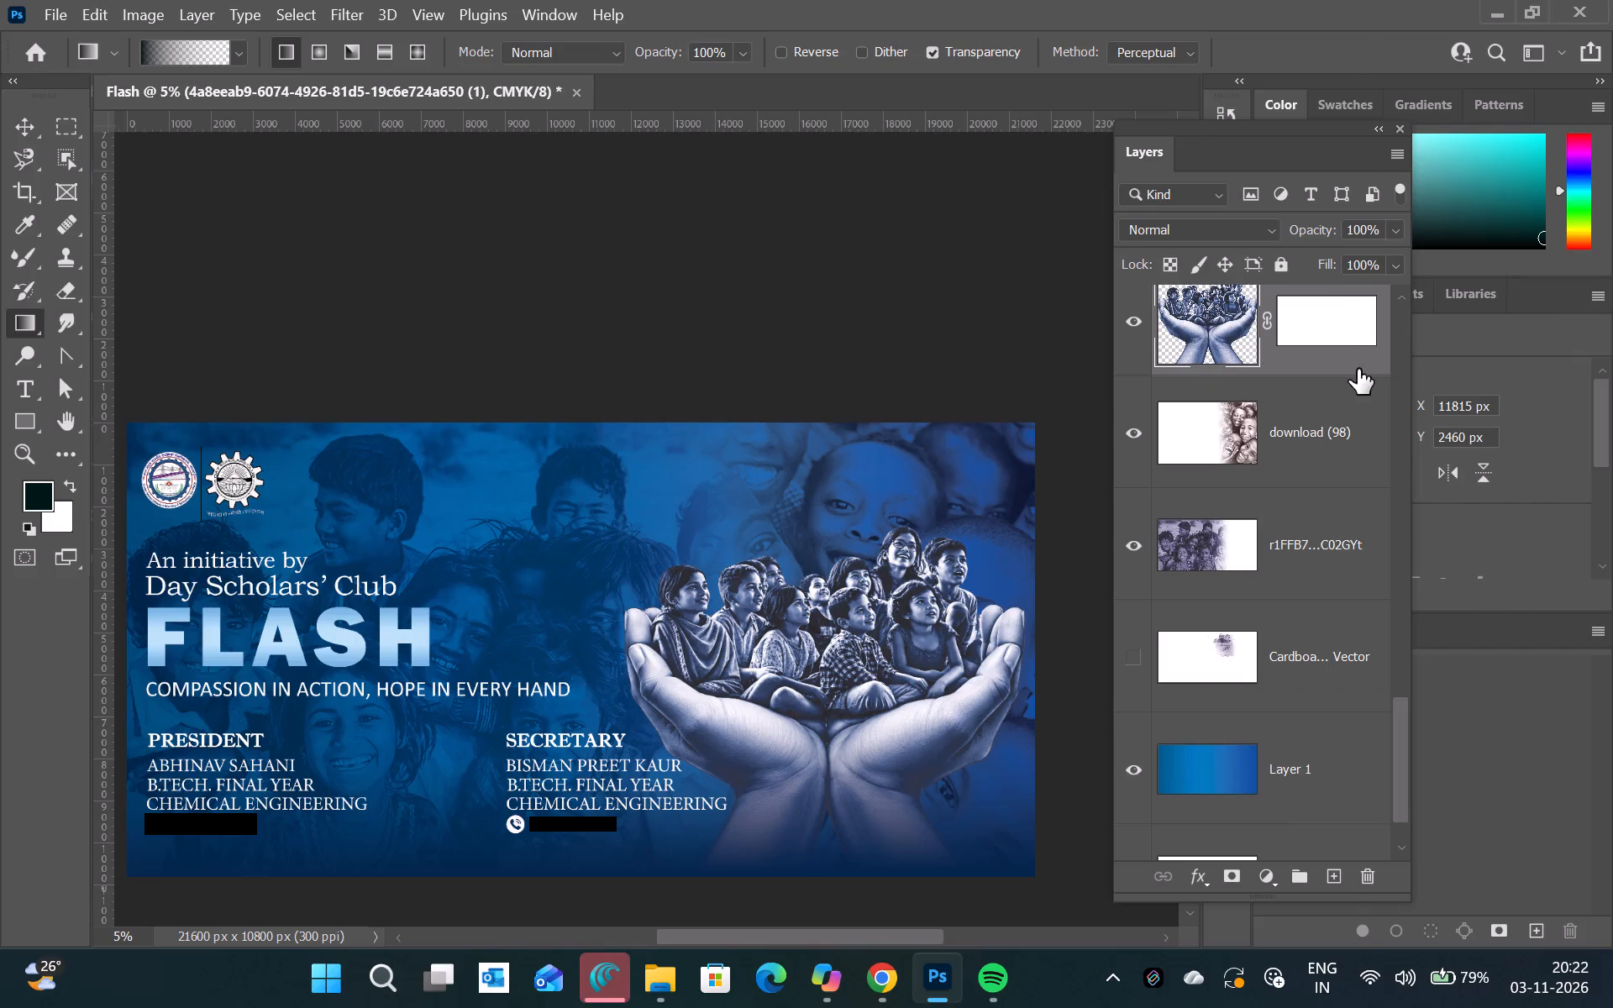
right_click(1358, 369)
click(1076, 395)
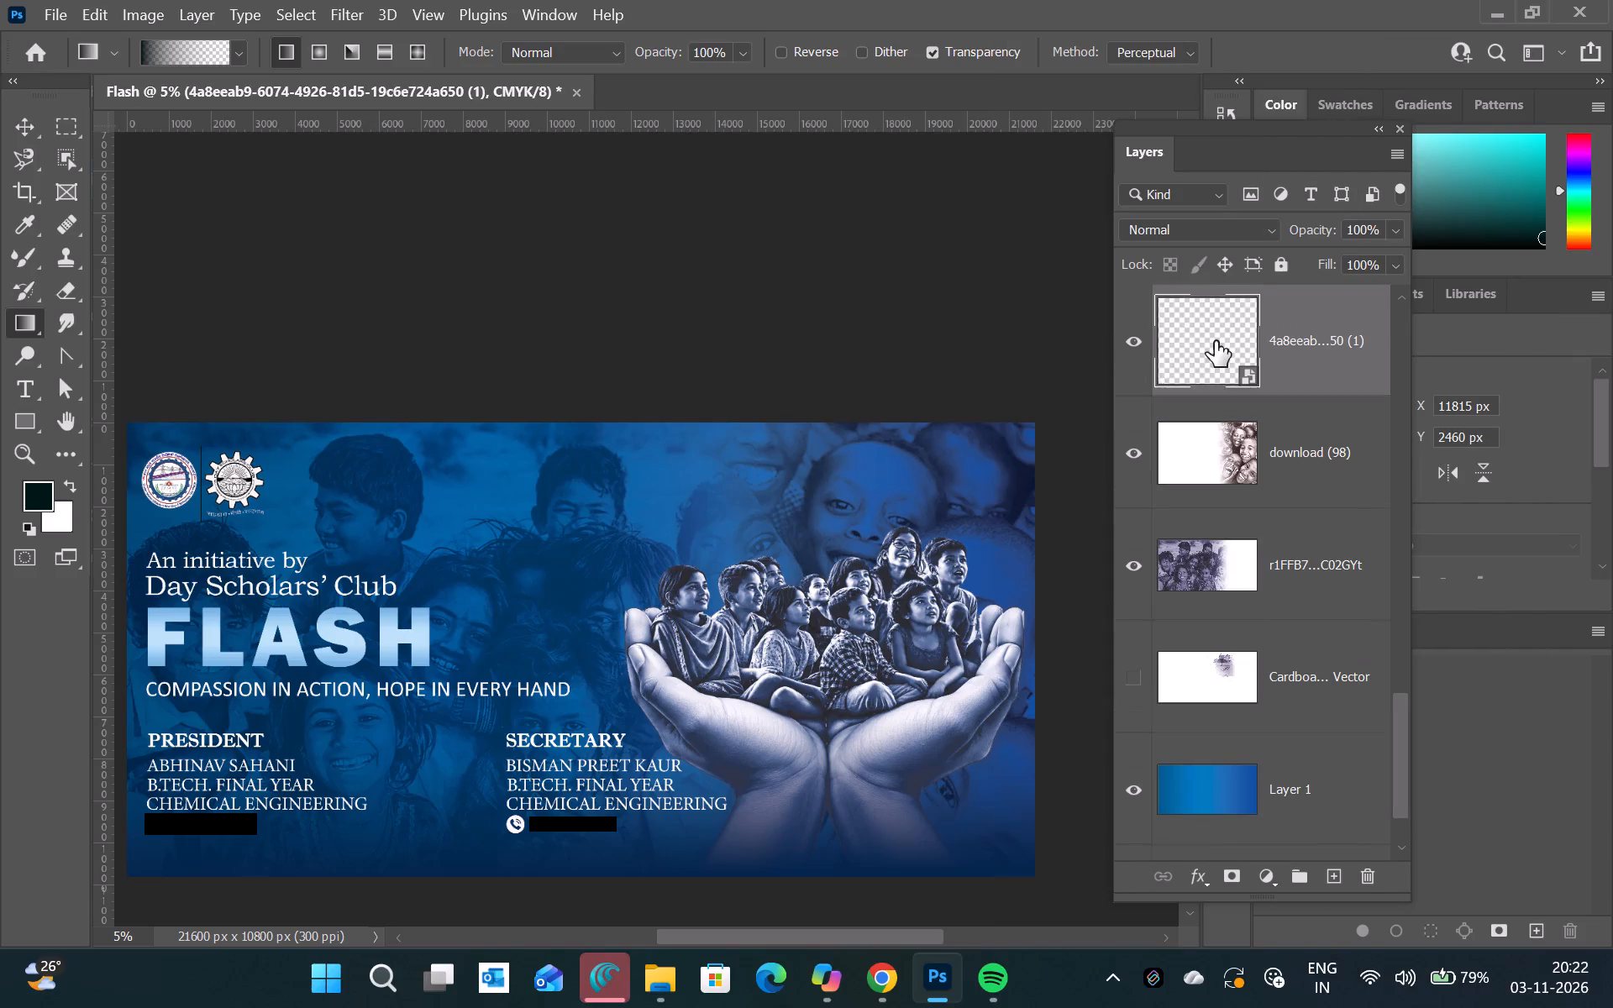
Apply Color Lookup as a smart filter to the children and hands smart object, keeping the default settings.
click(1215, 341)
click(210, 3)
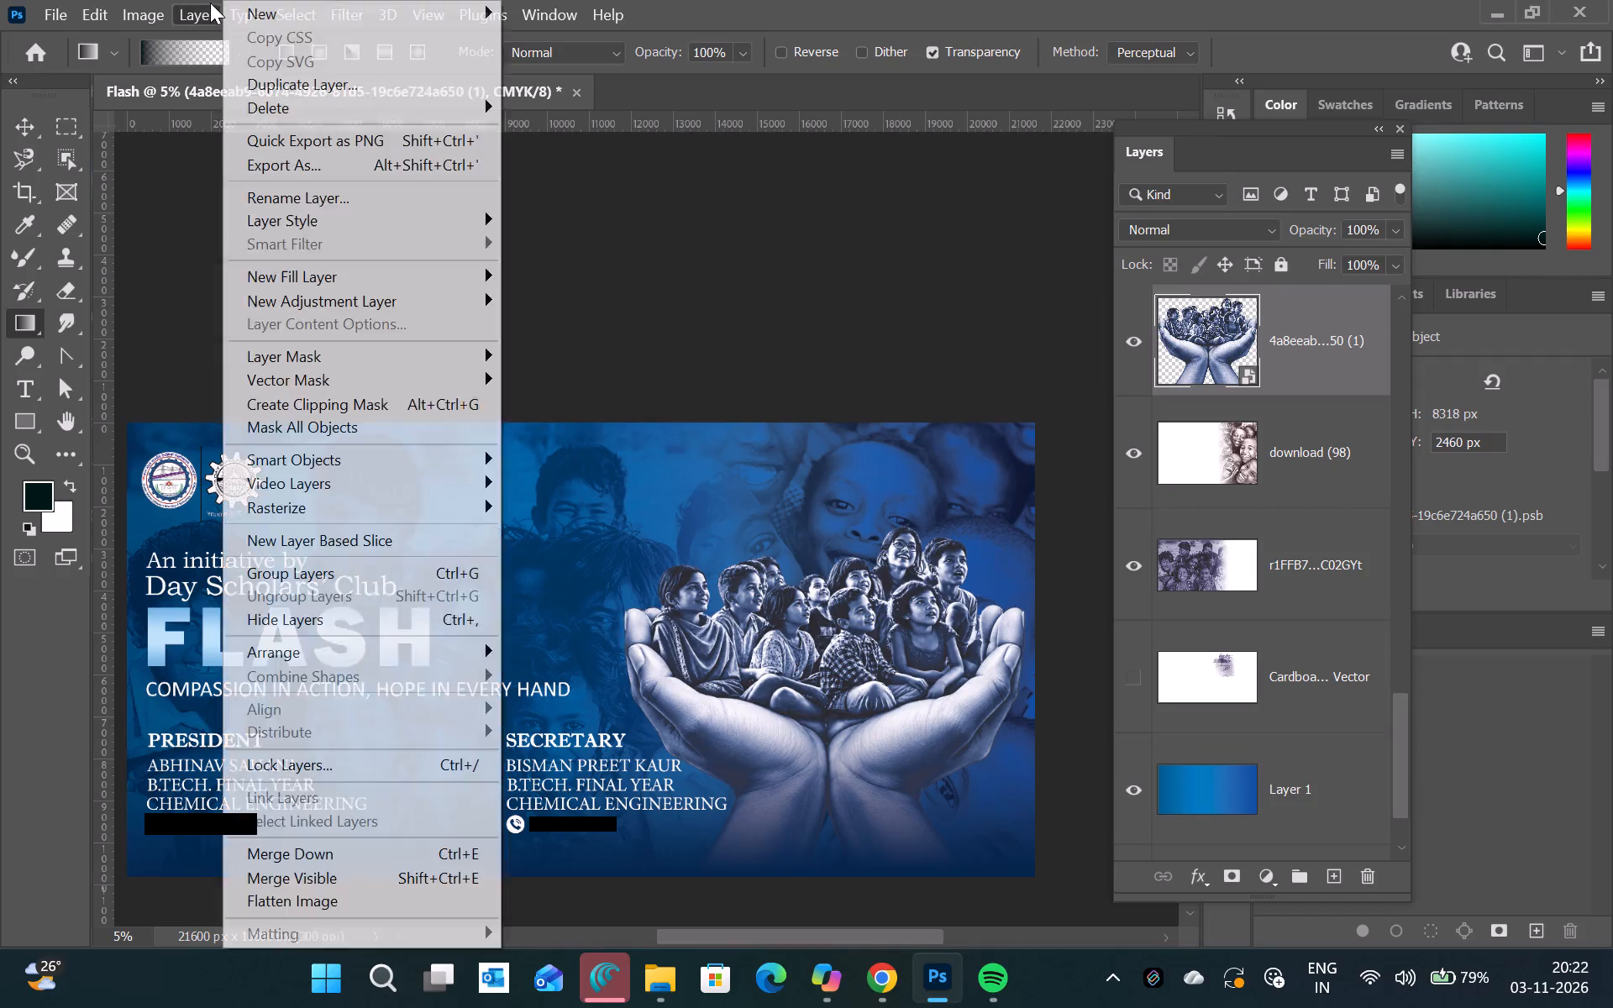
click(165, 15)
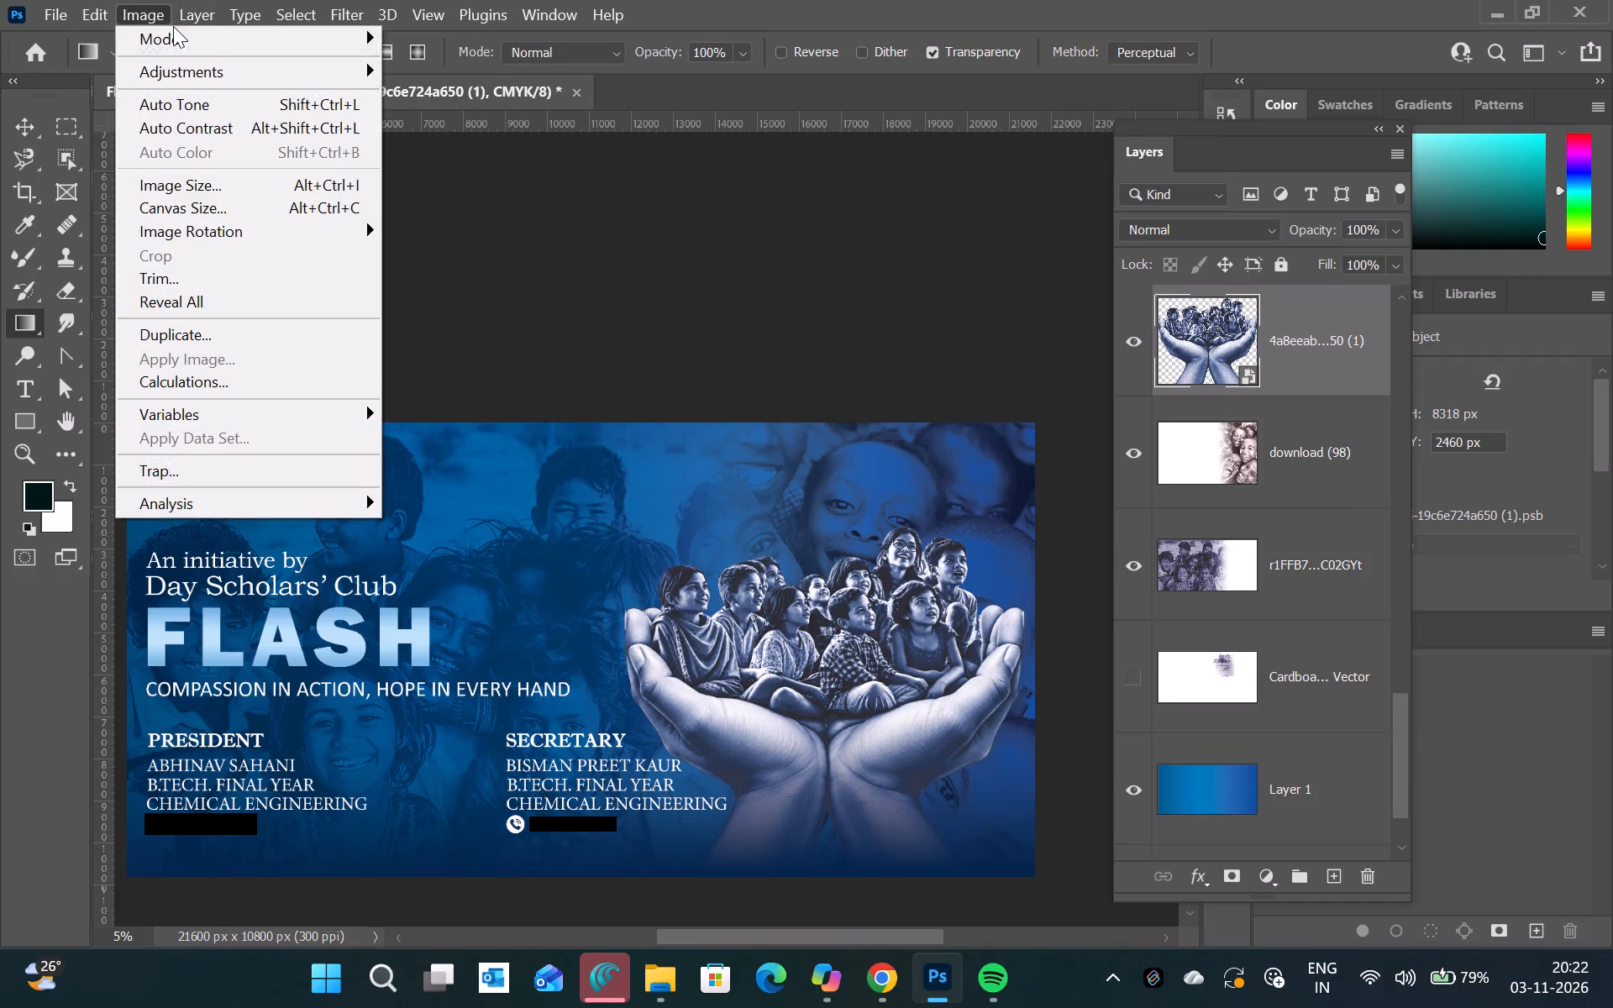
click(204, 64)
click(463, 312)
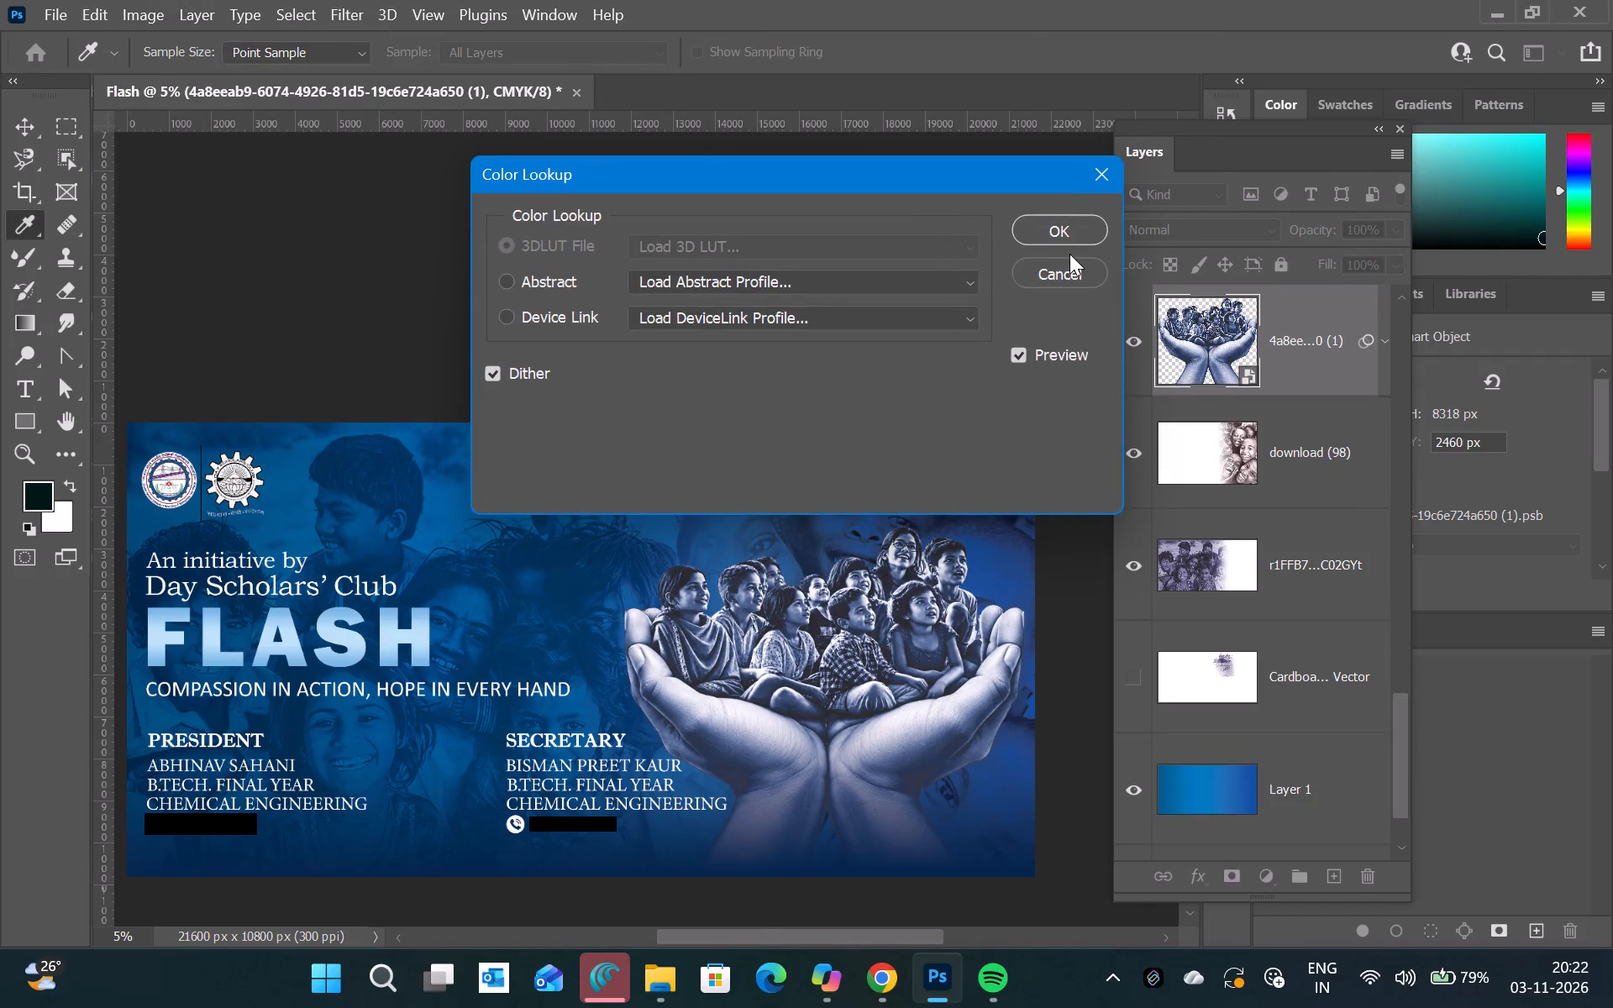
click(1077, 240)
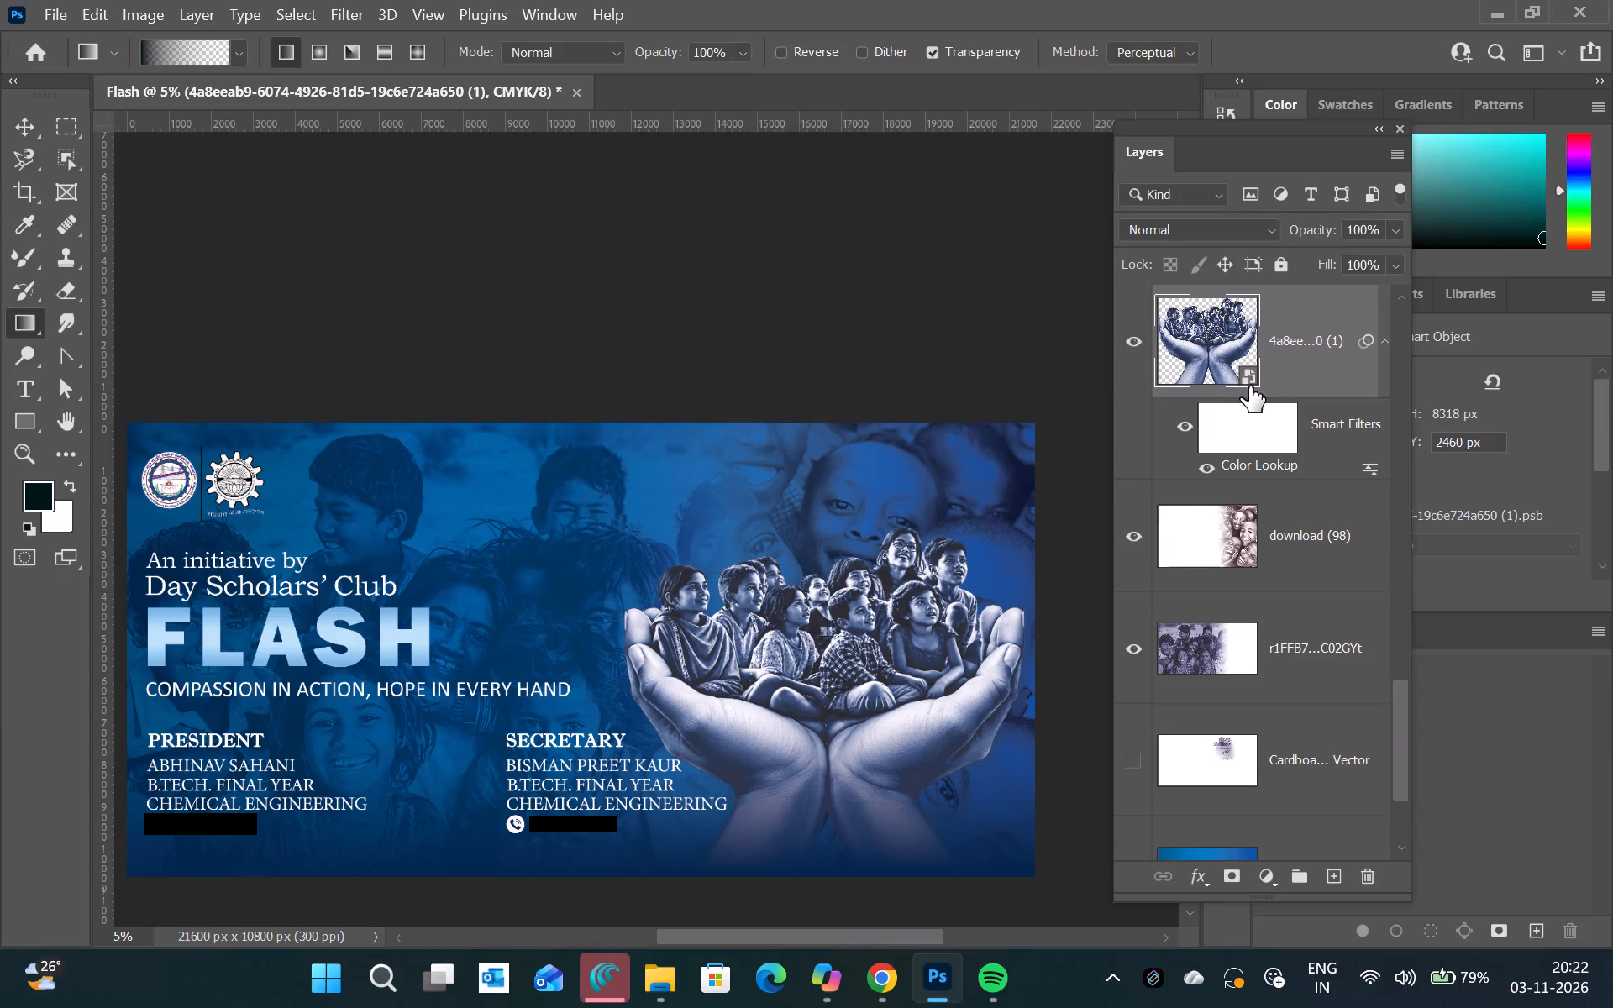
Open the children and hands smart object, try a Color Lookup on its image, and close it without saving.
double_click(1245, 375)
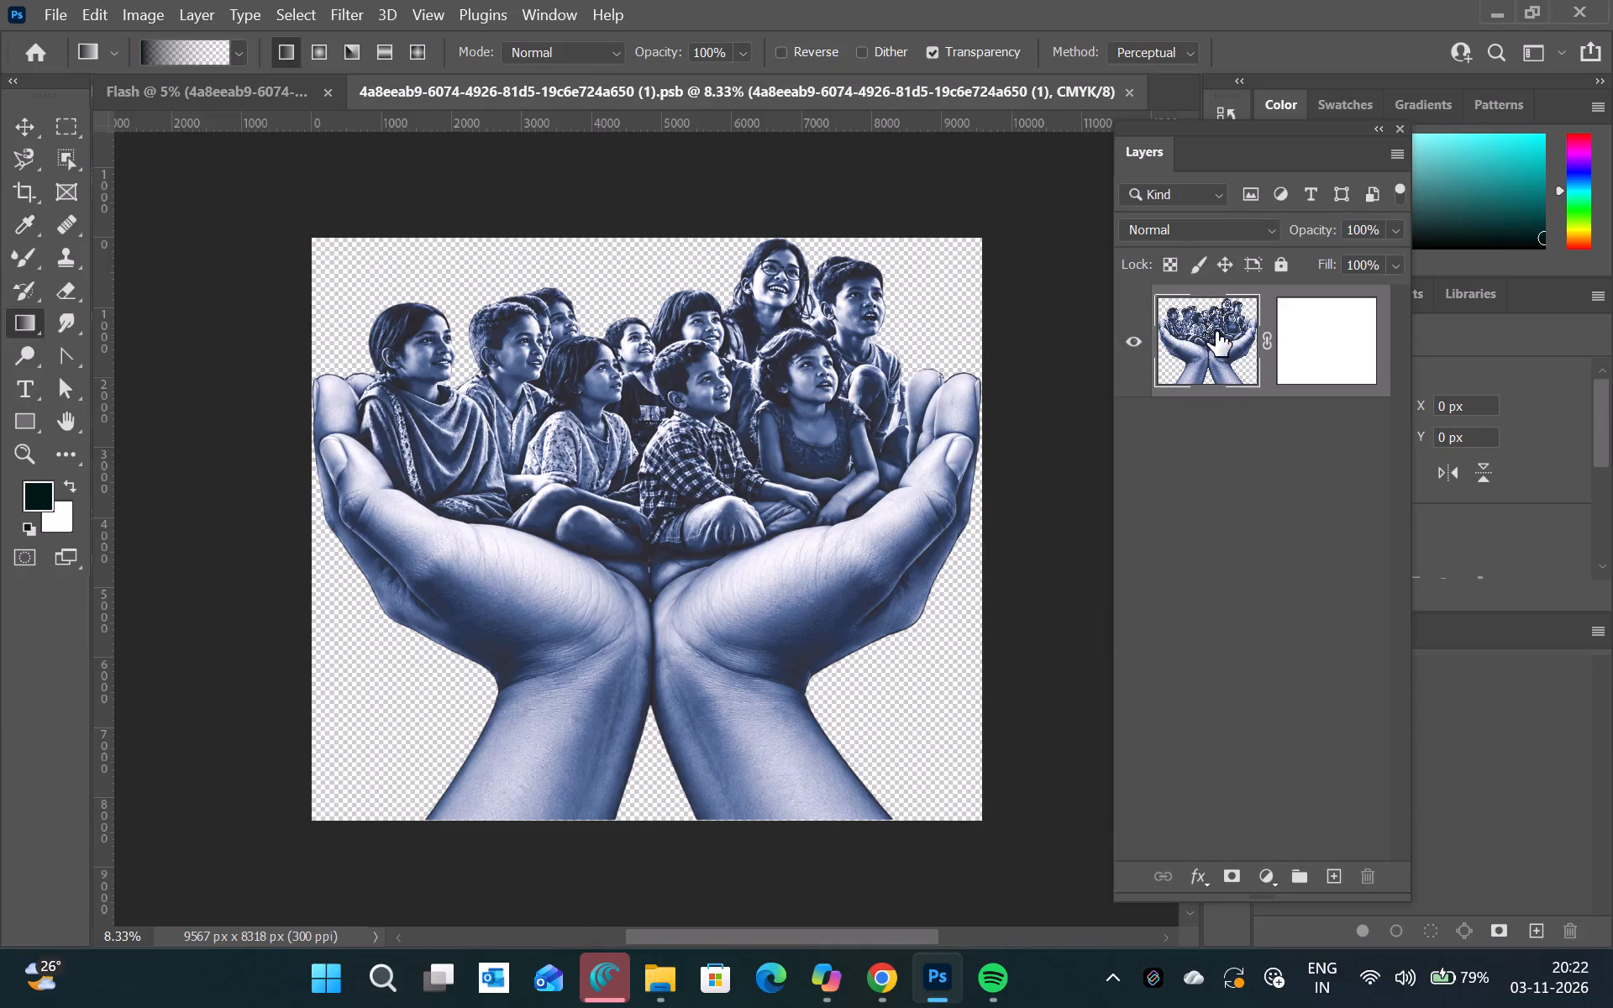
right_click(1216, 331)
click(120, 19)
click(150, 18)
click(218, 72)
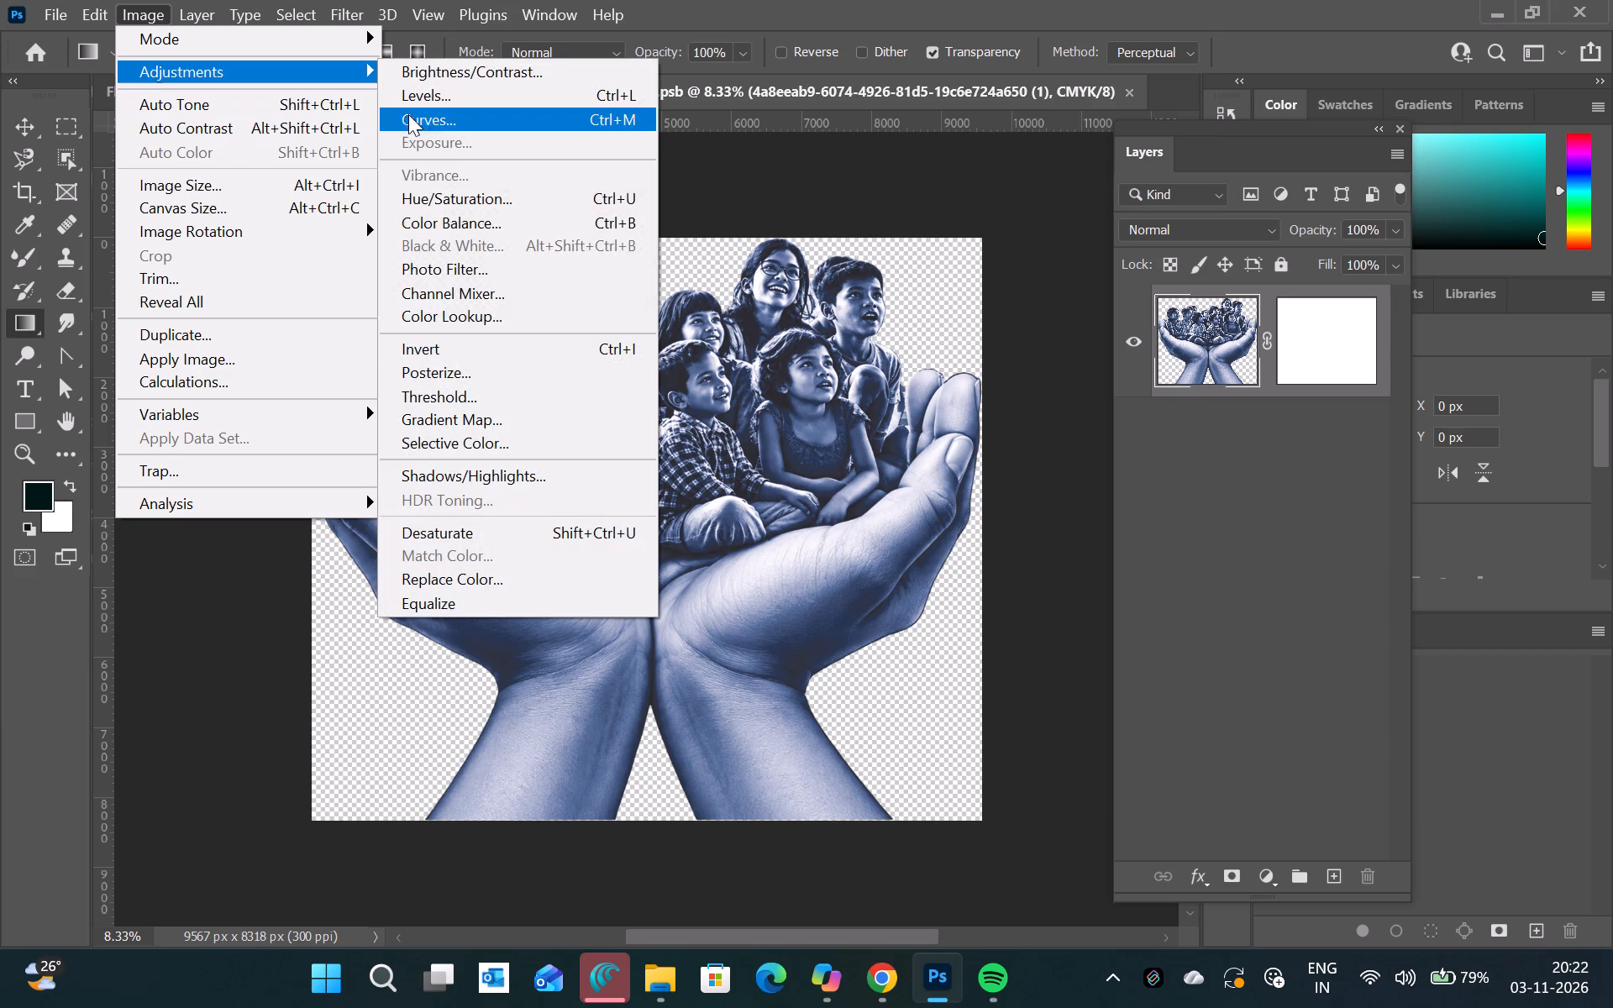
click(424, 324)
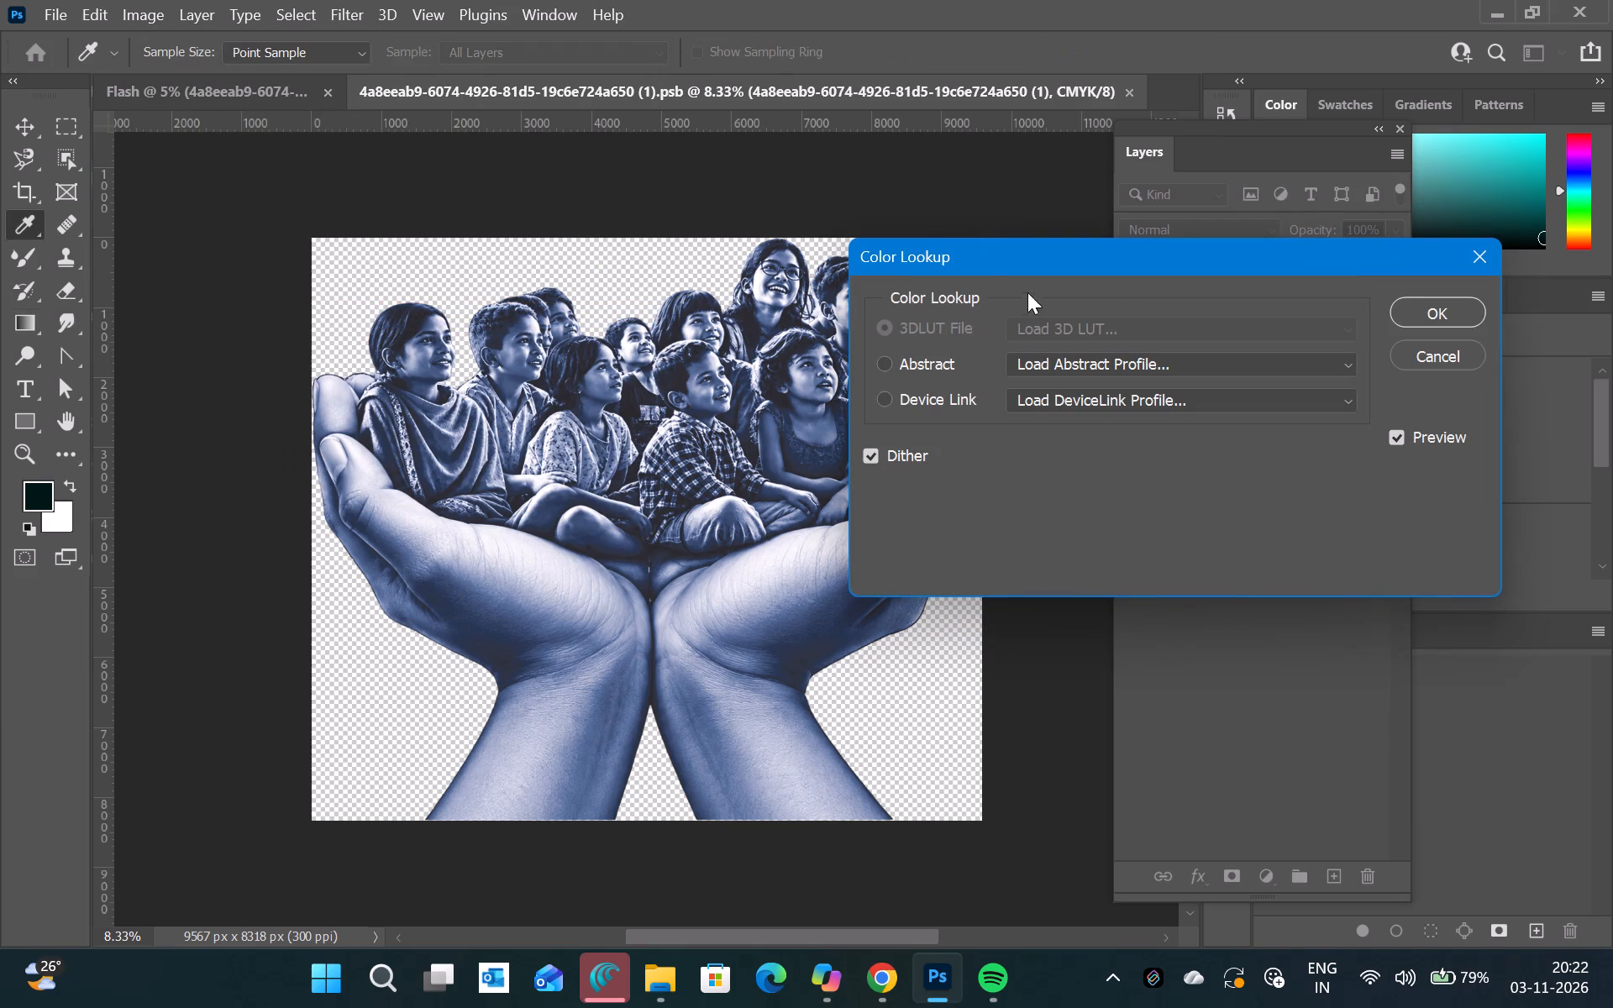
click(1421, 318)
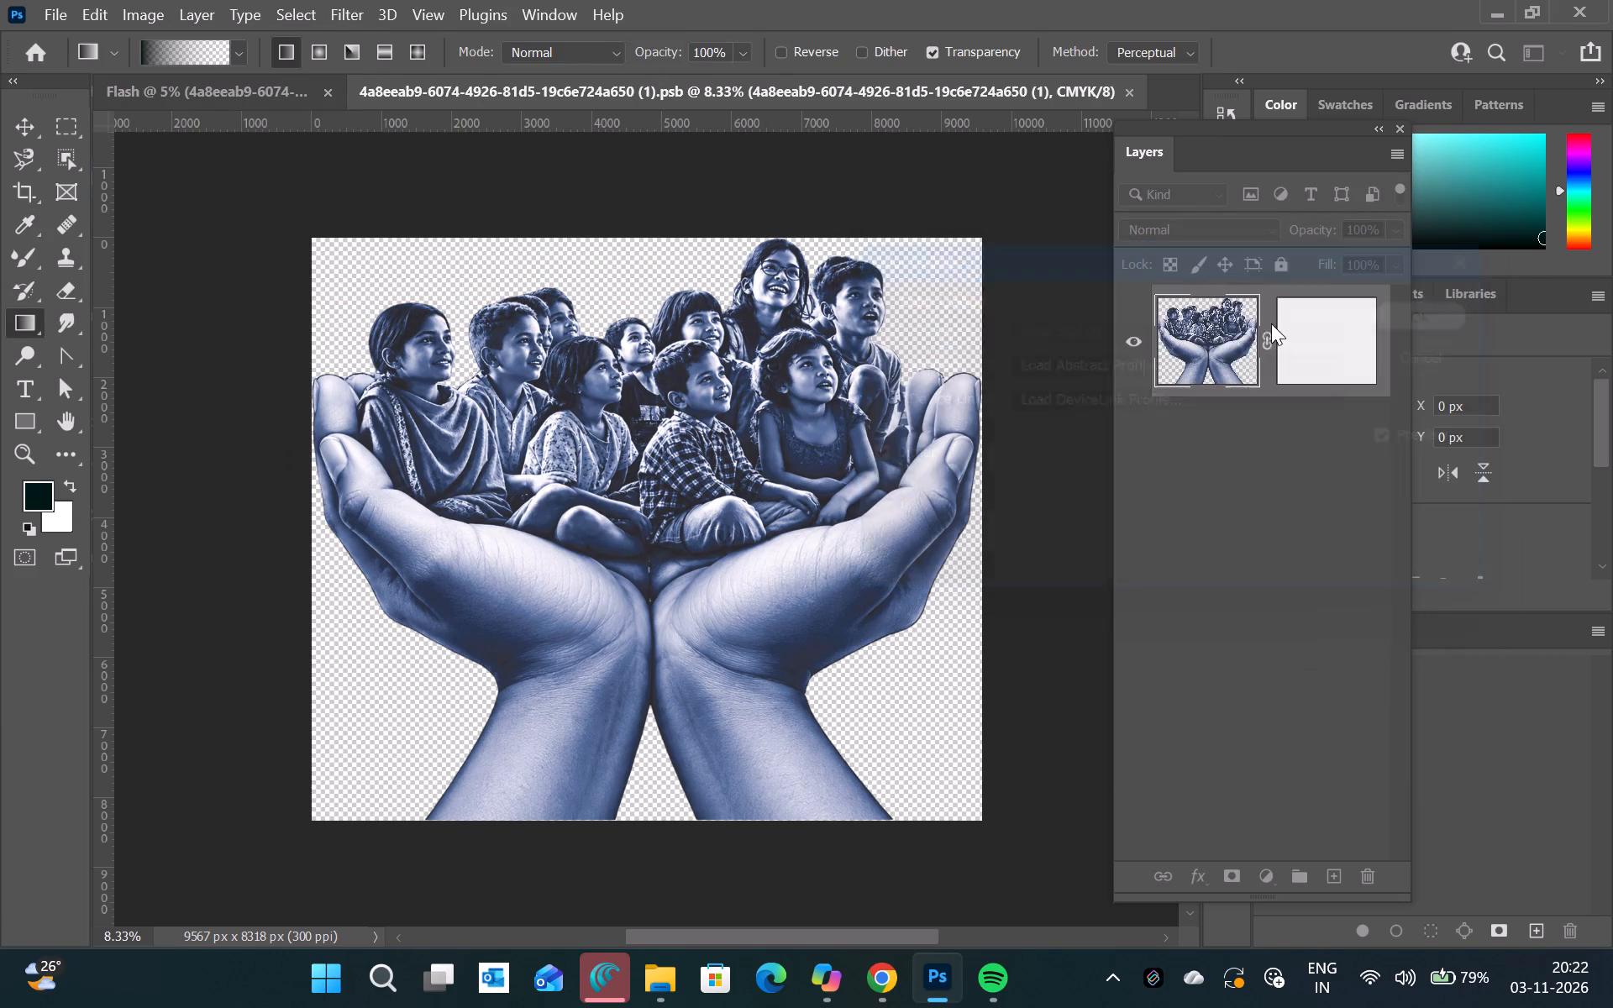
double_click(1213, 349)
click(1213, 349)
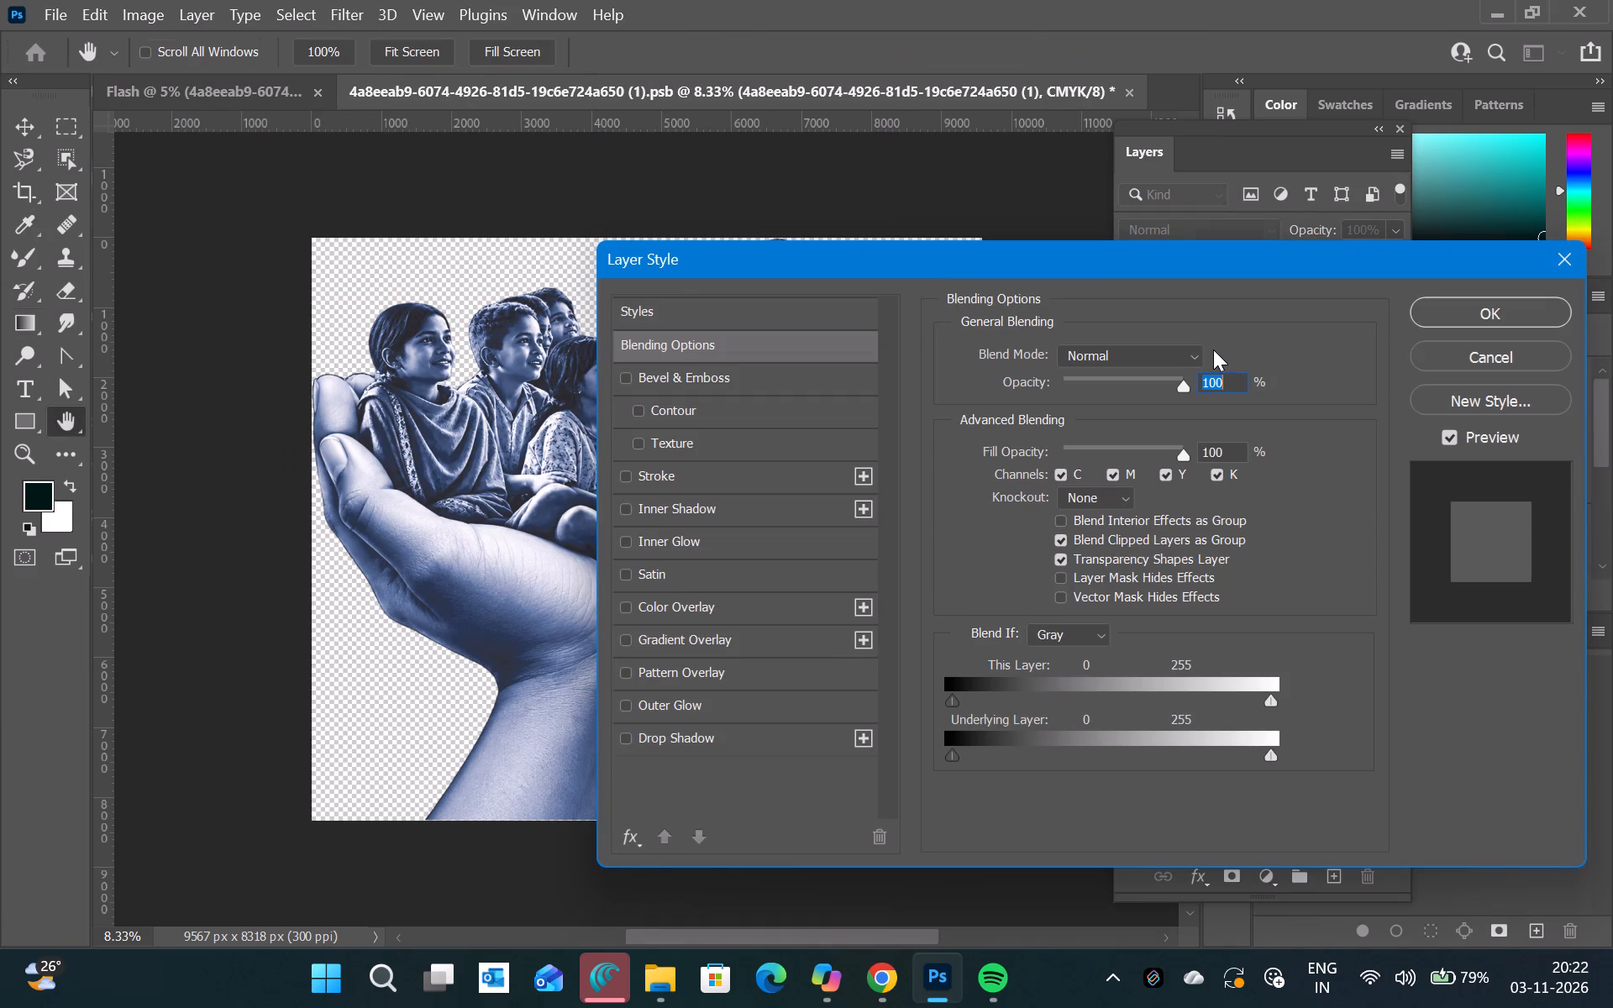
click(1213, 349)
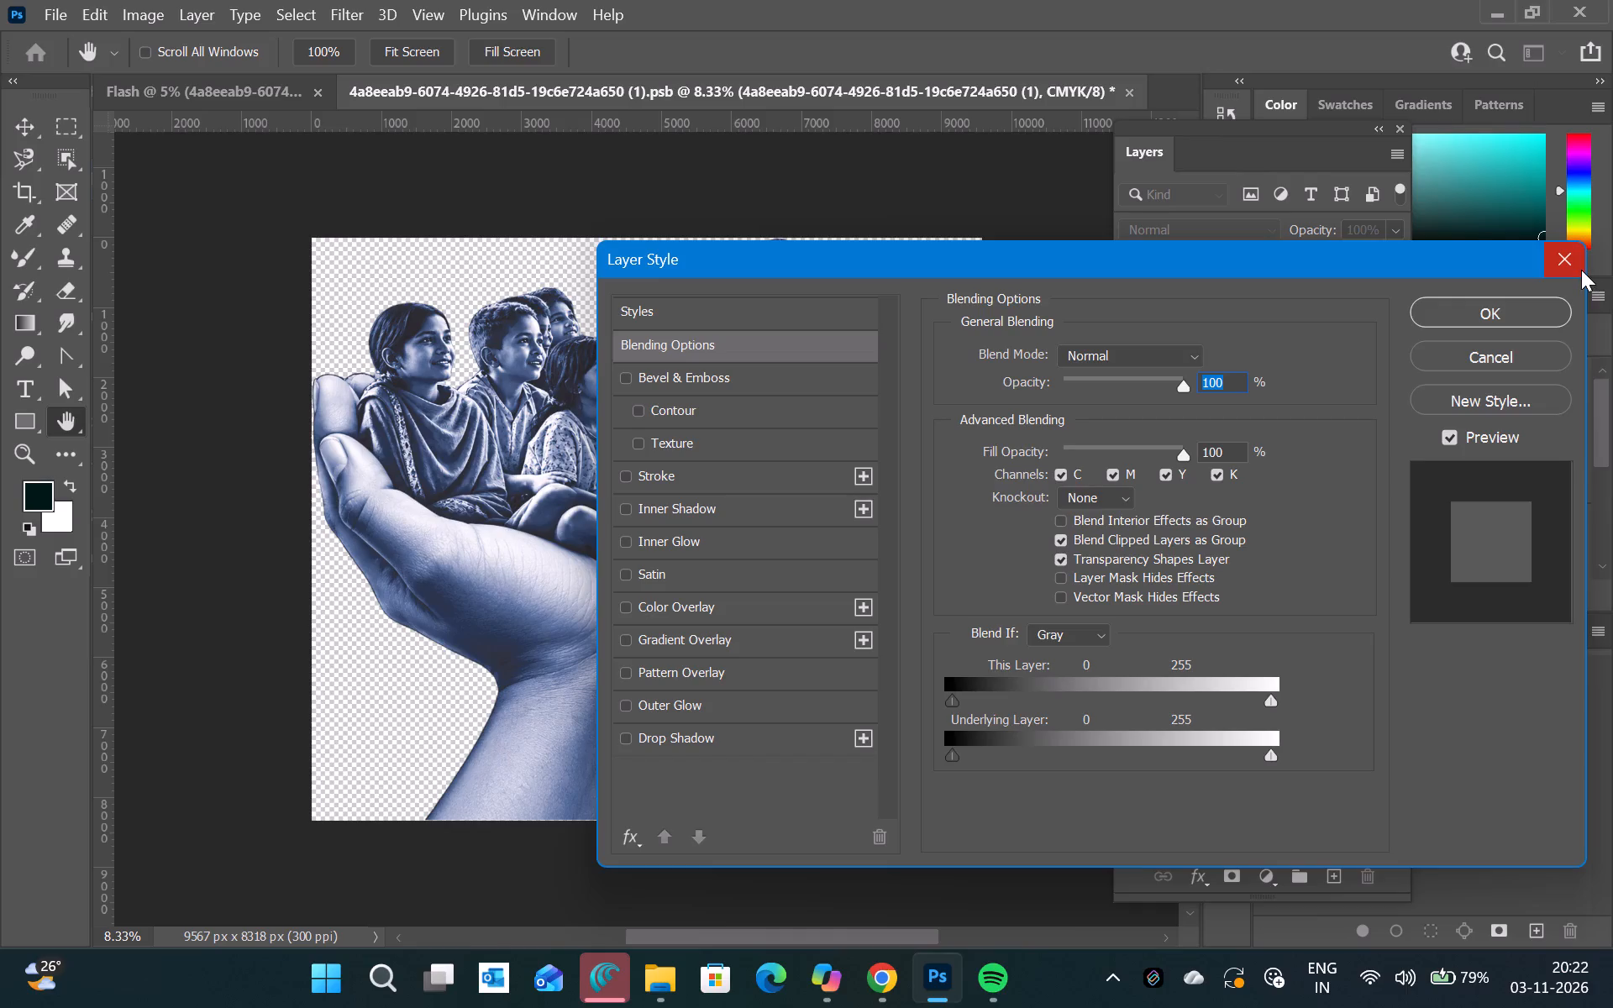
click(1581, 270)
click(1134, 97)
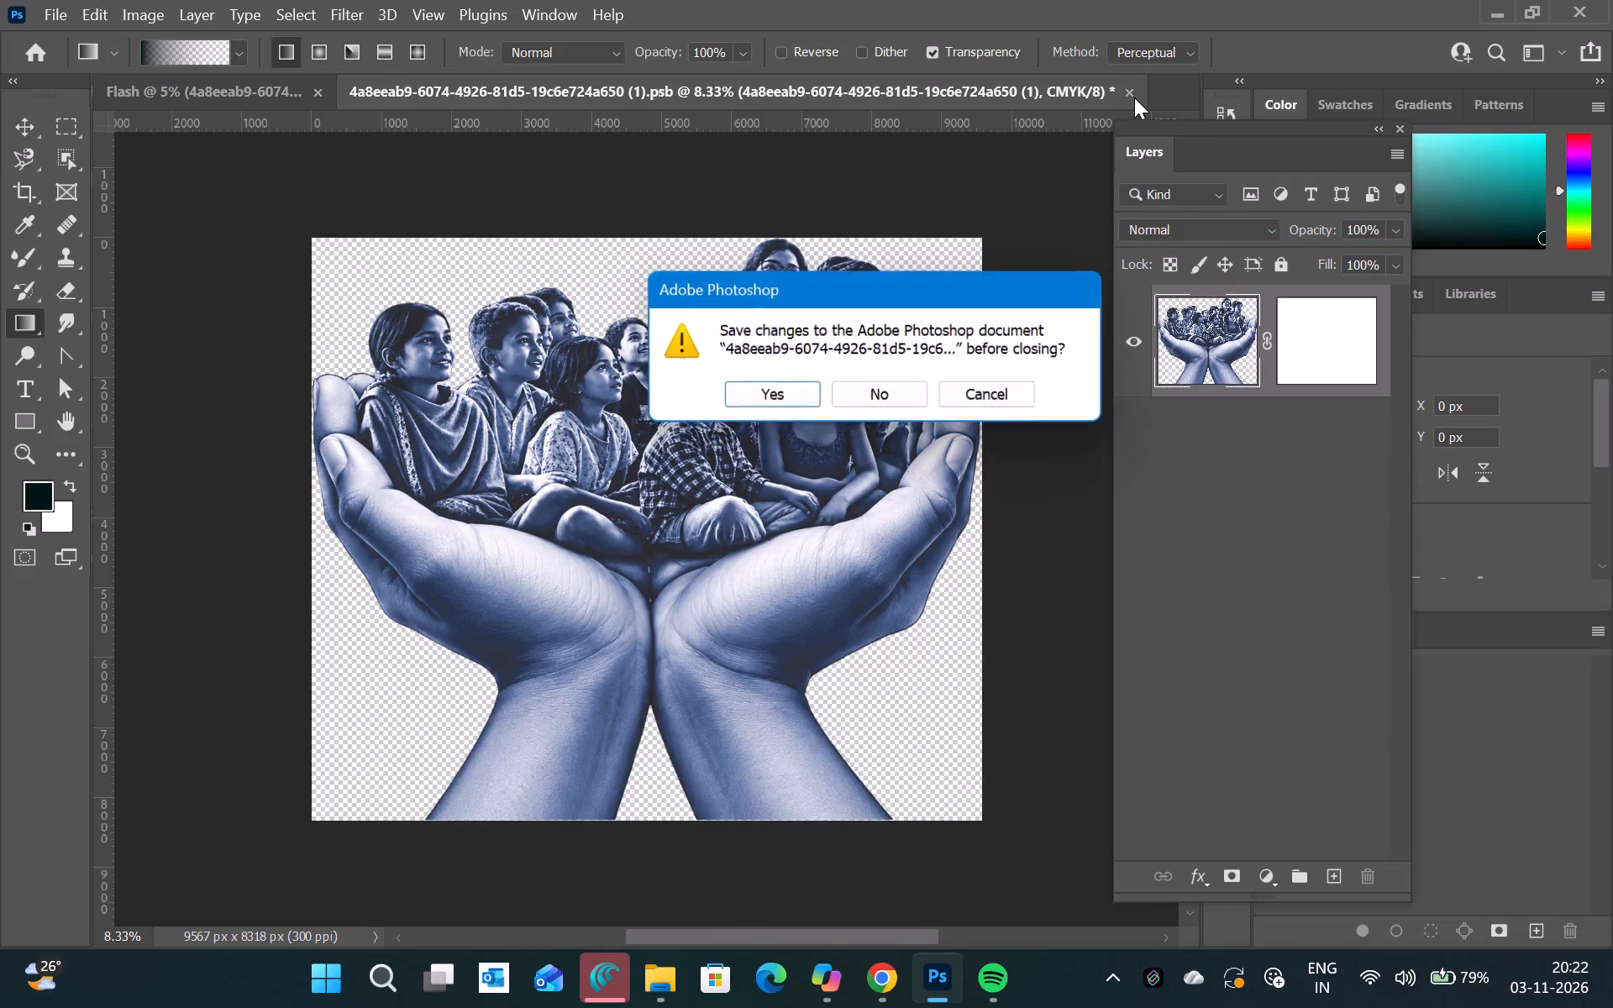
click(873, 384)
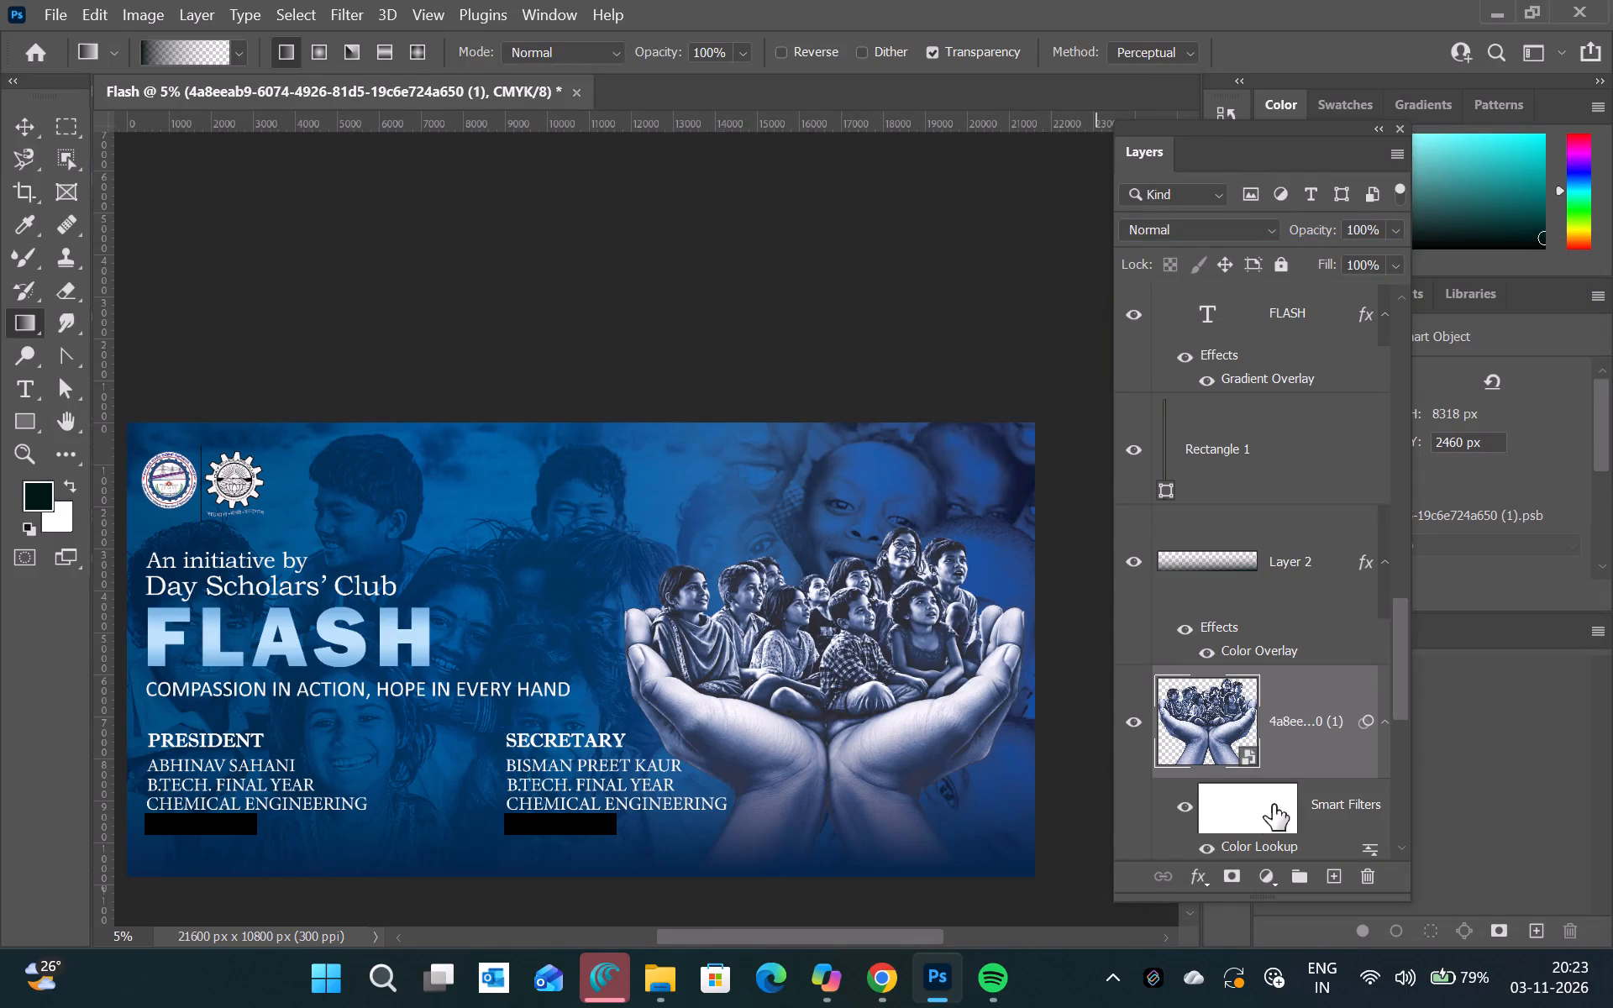
Edit the Color Lookup smart filter, trying the Abstract and Device Link profile options and turning off Dither.
double_click(1241, 845)
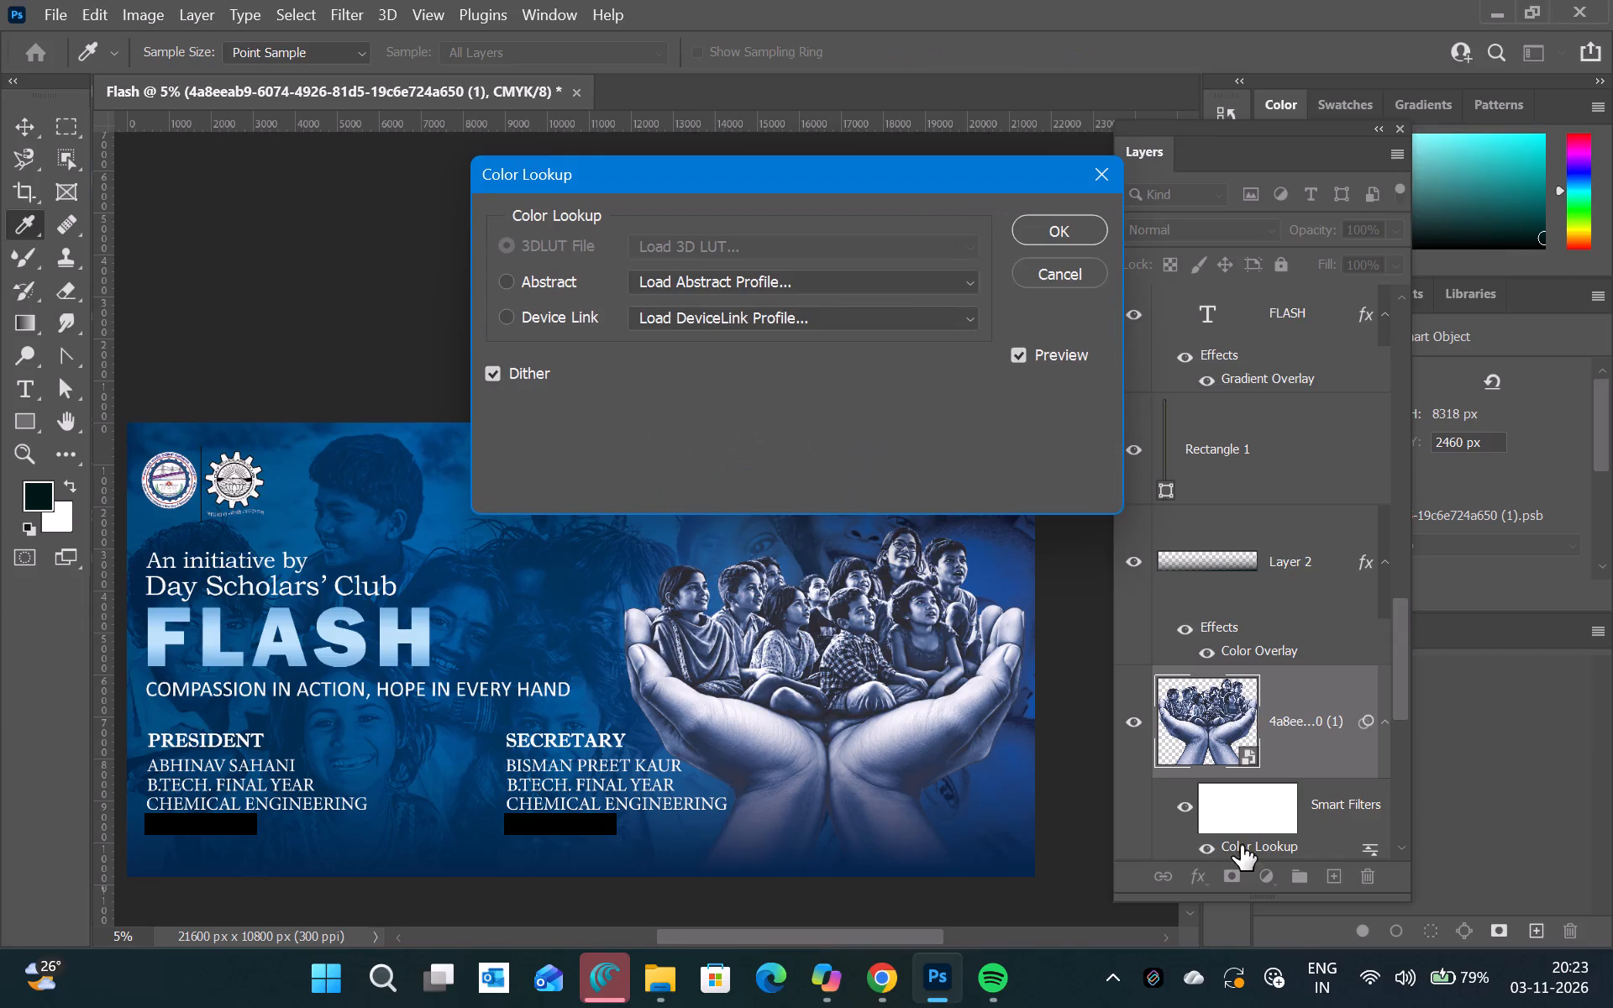
click(927, 273)
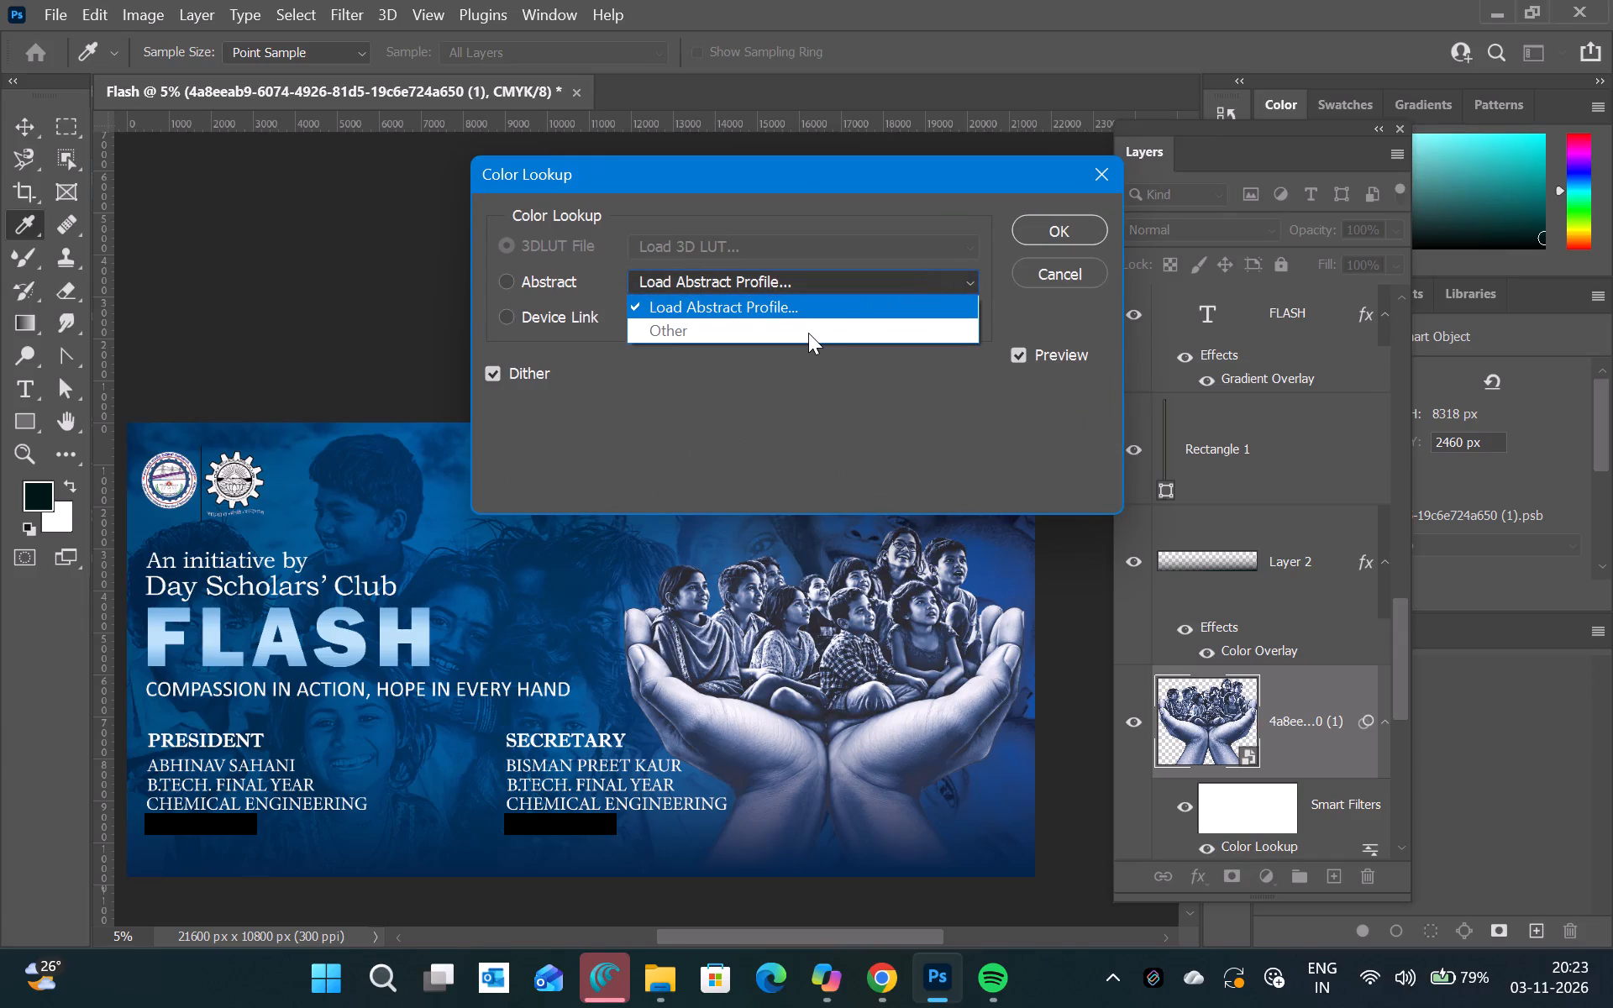
click(808, 333)
click(808, 333)
click(808, 333)
drag(723, 312, 764, 297)
click(764, 297)
click(751, 316)
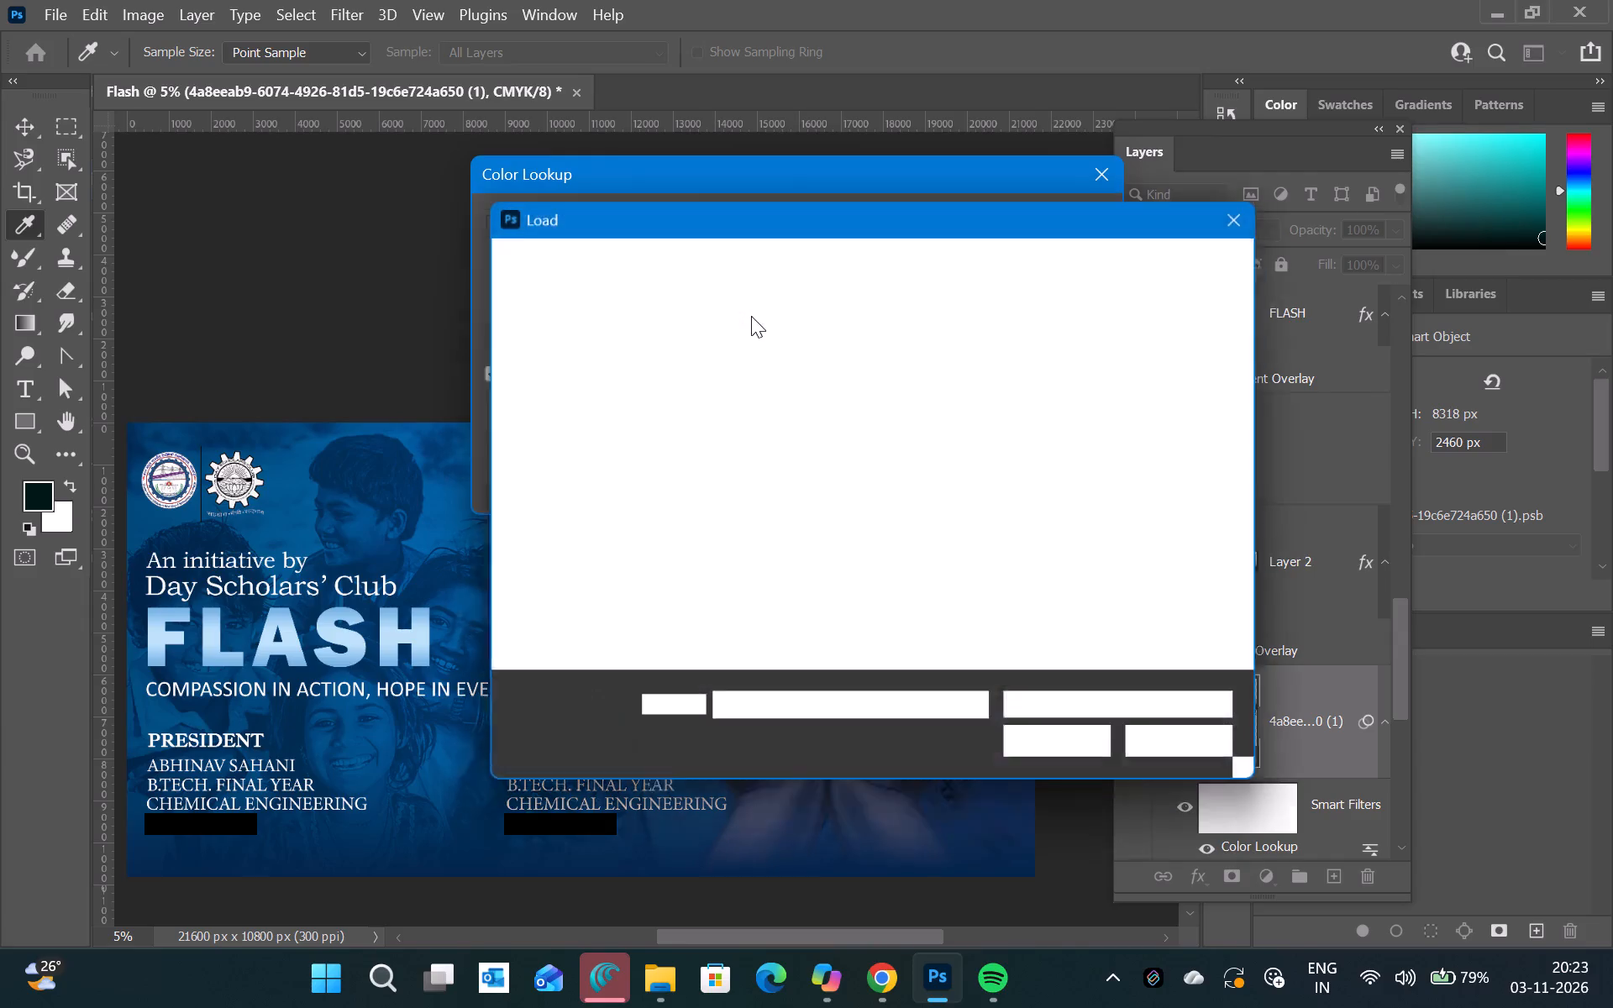
click(1237, 208)
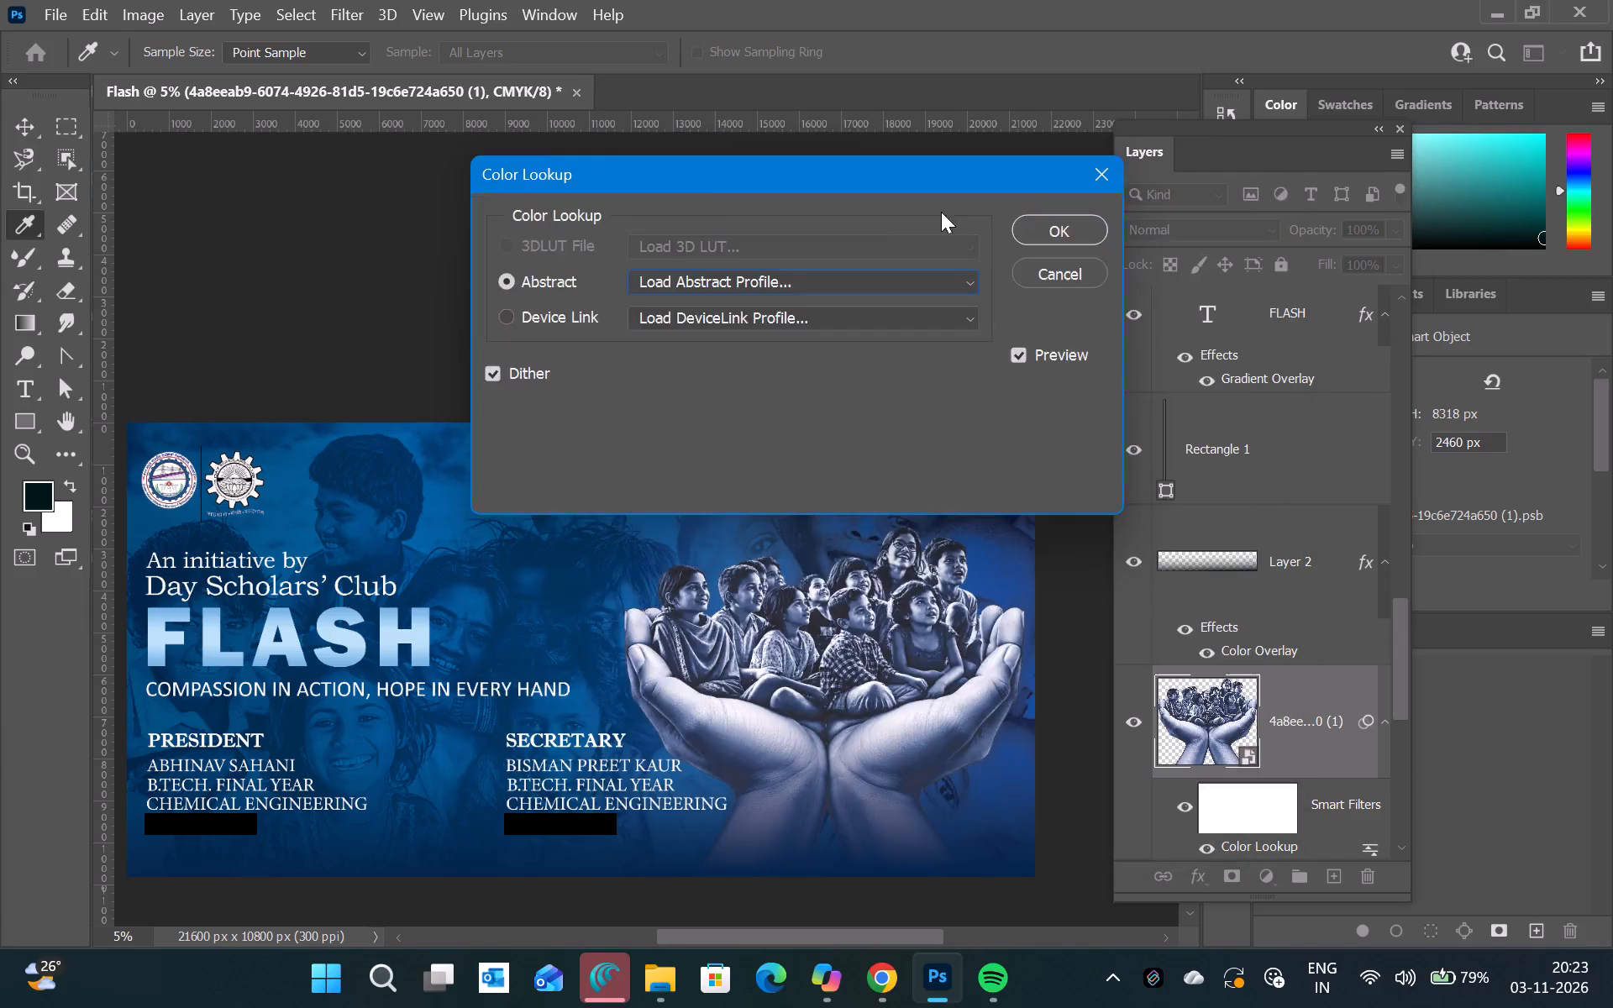
click(507, 316)
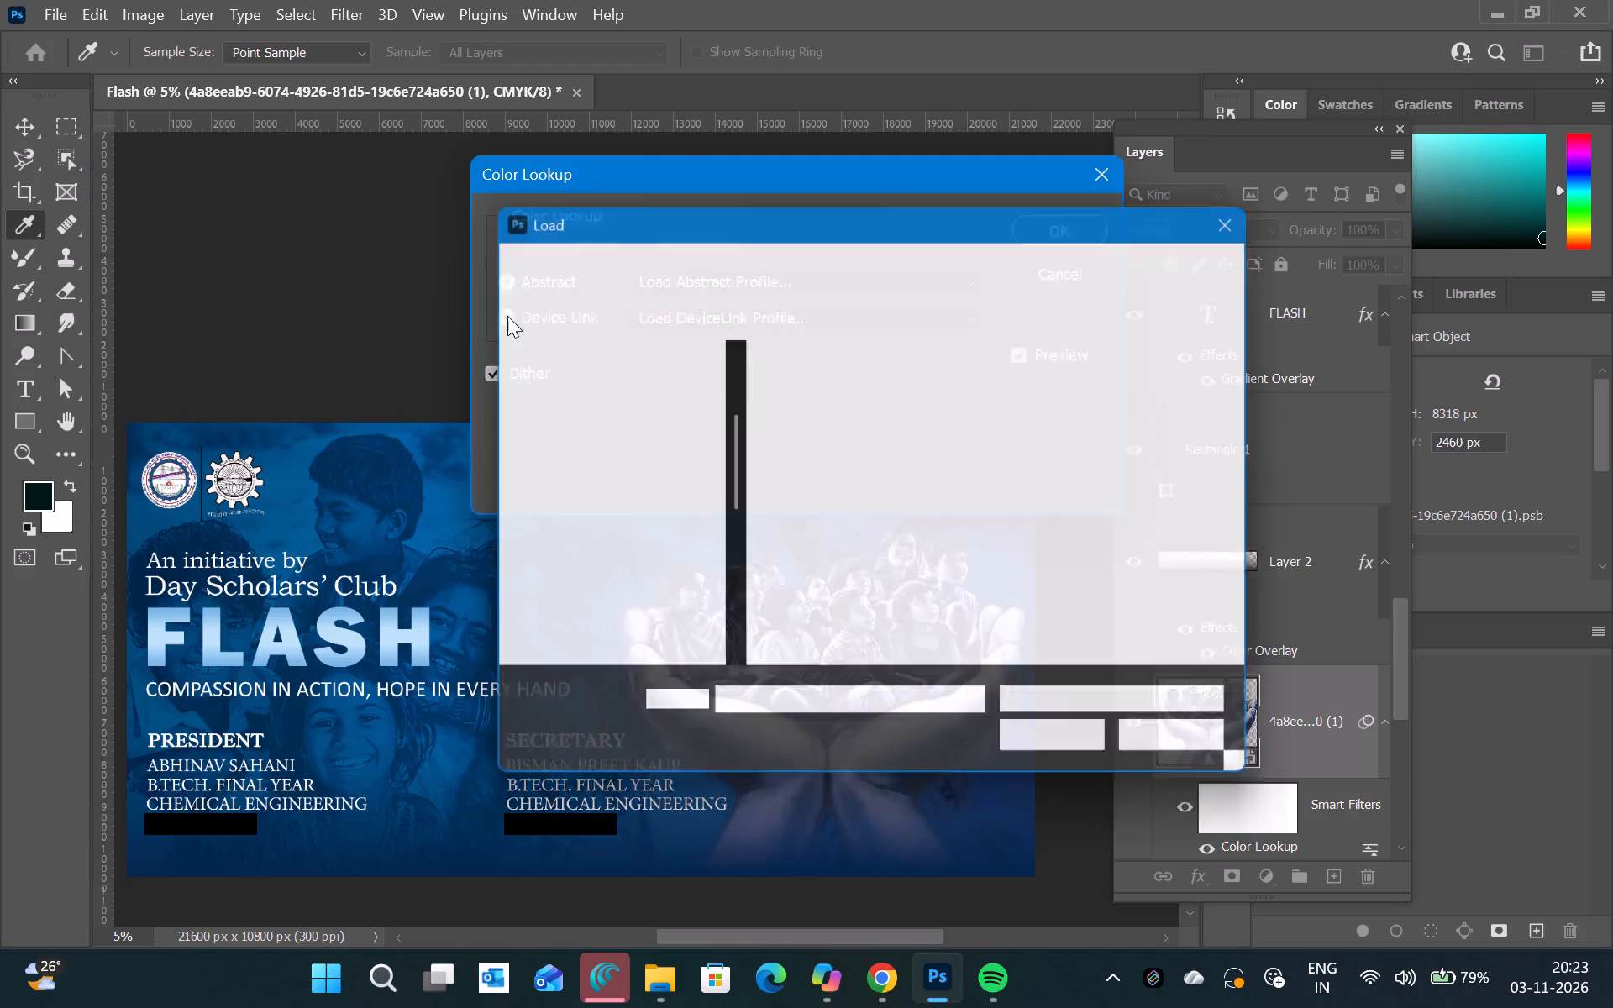
click(1252, 214)
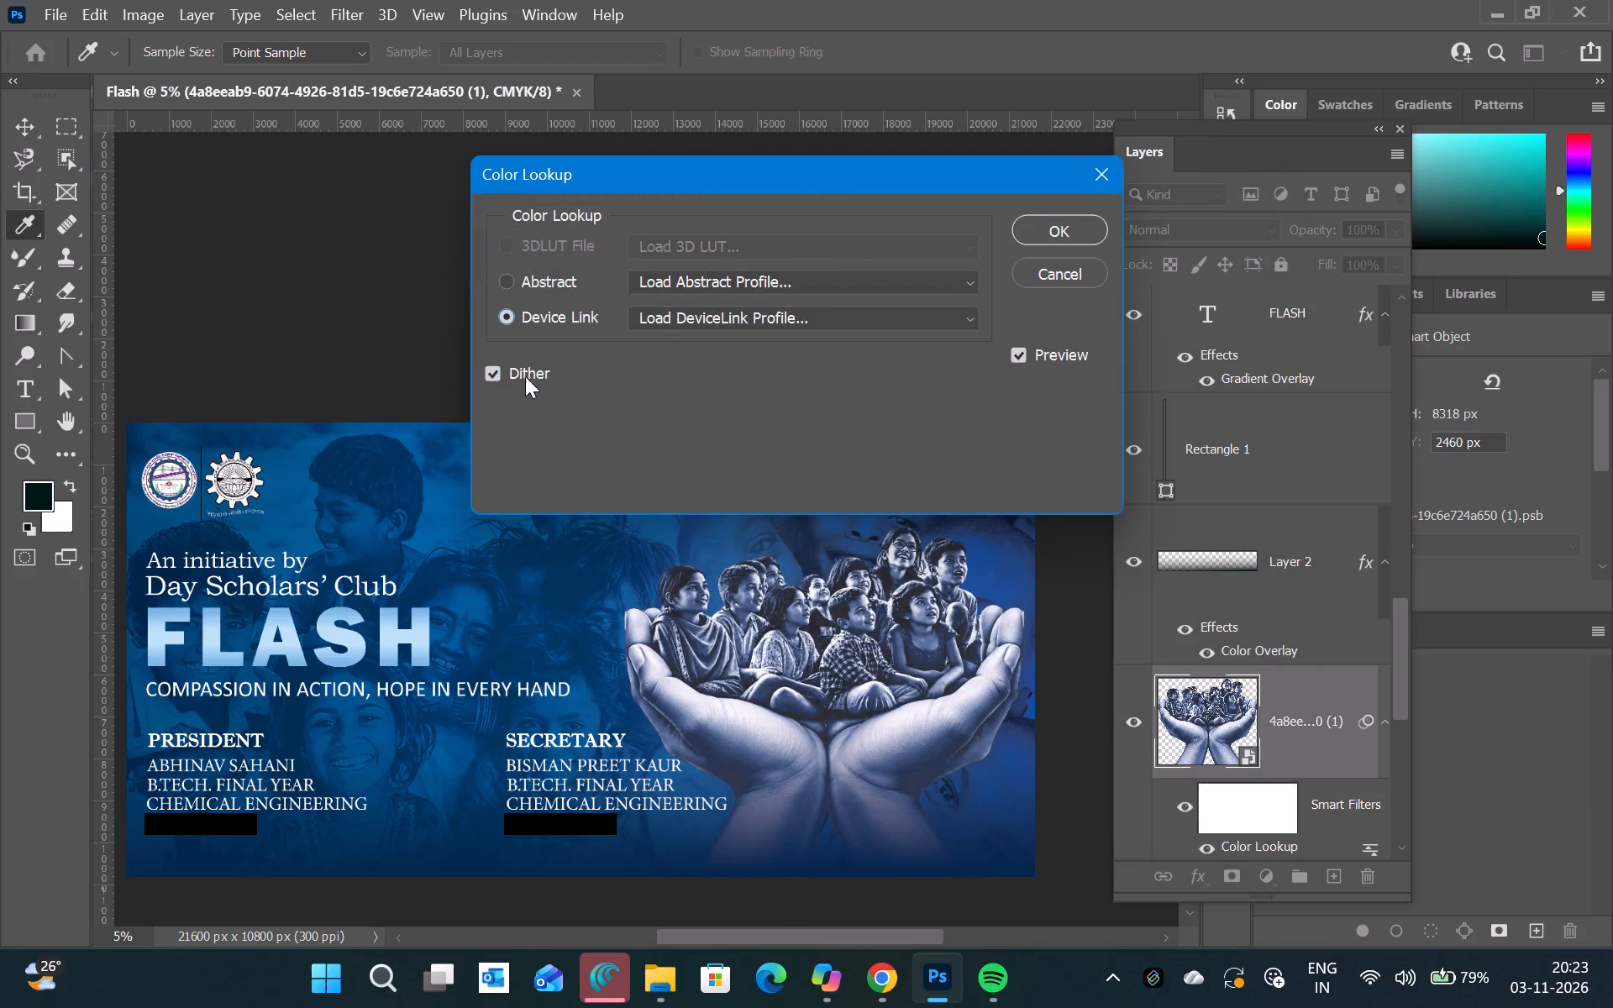
click(496, 377)
Apply the Color Lookup smart filter edit with Device Link selected and Dither on.
click(1063, 220)
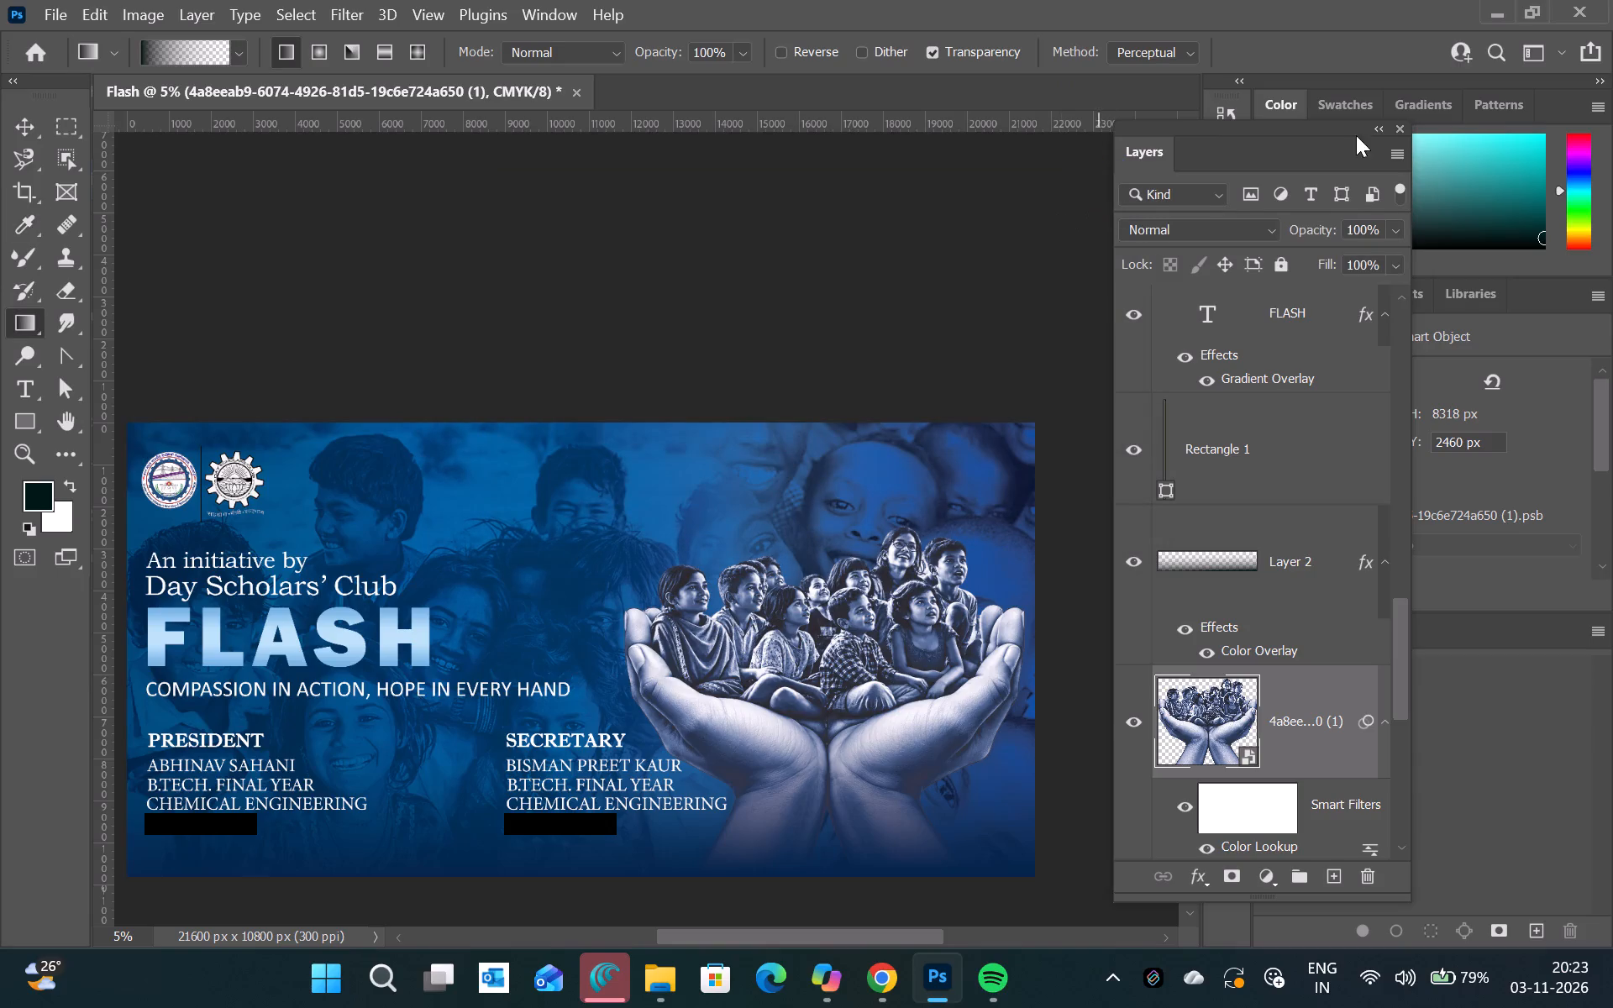
Open the sharing options for the Flash banner.
click(1591, 53)
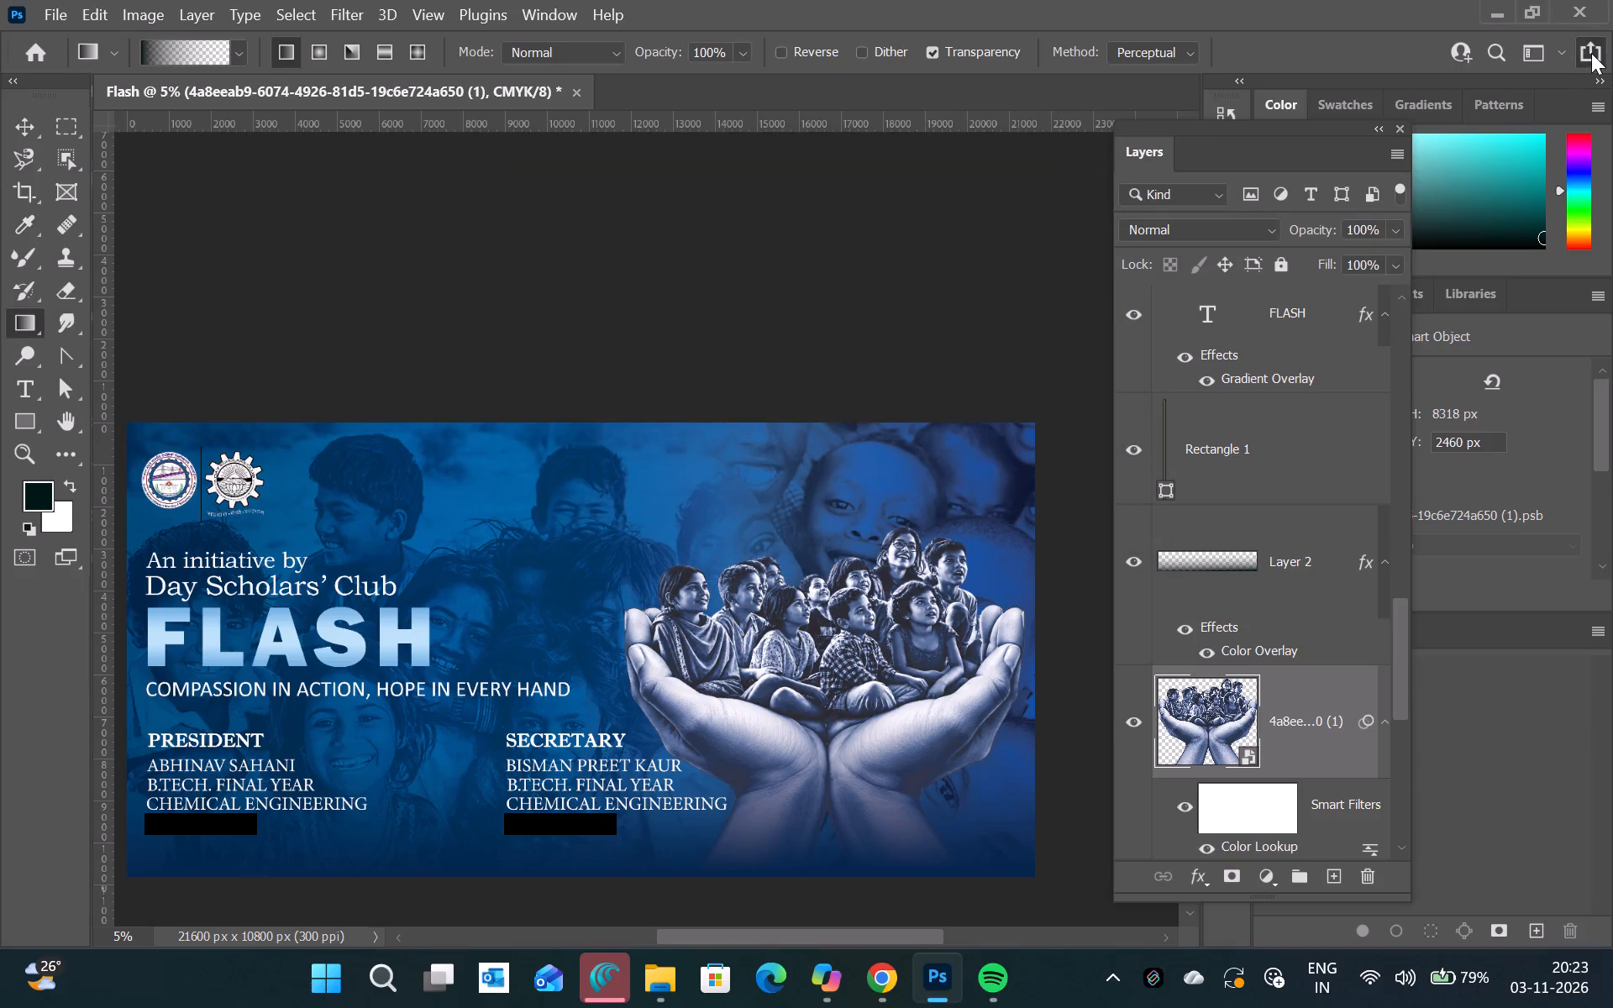
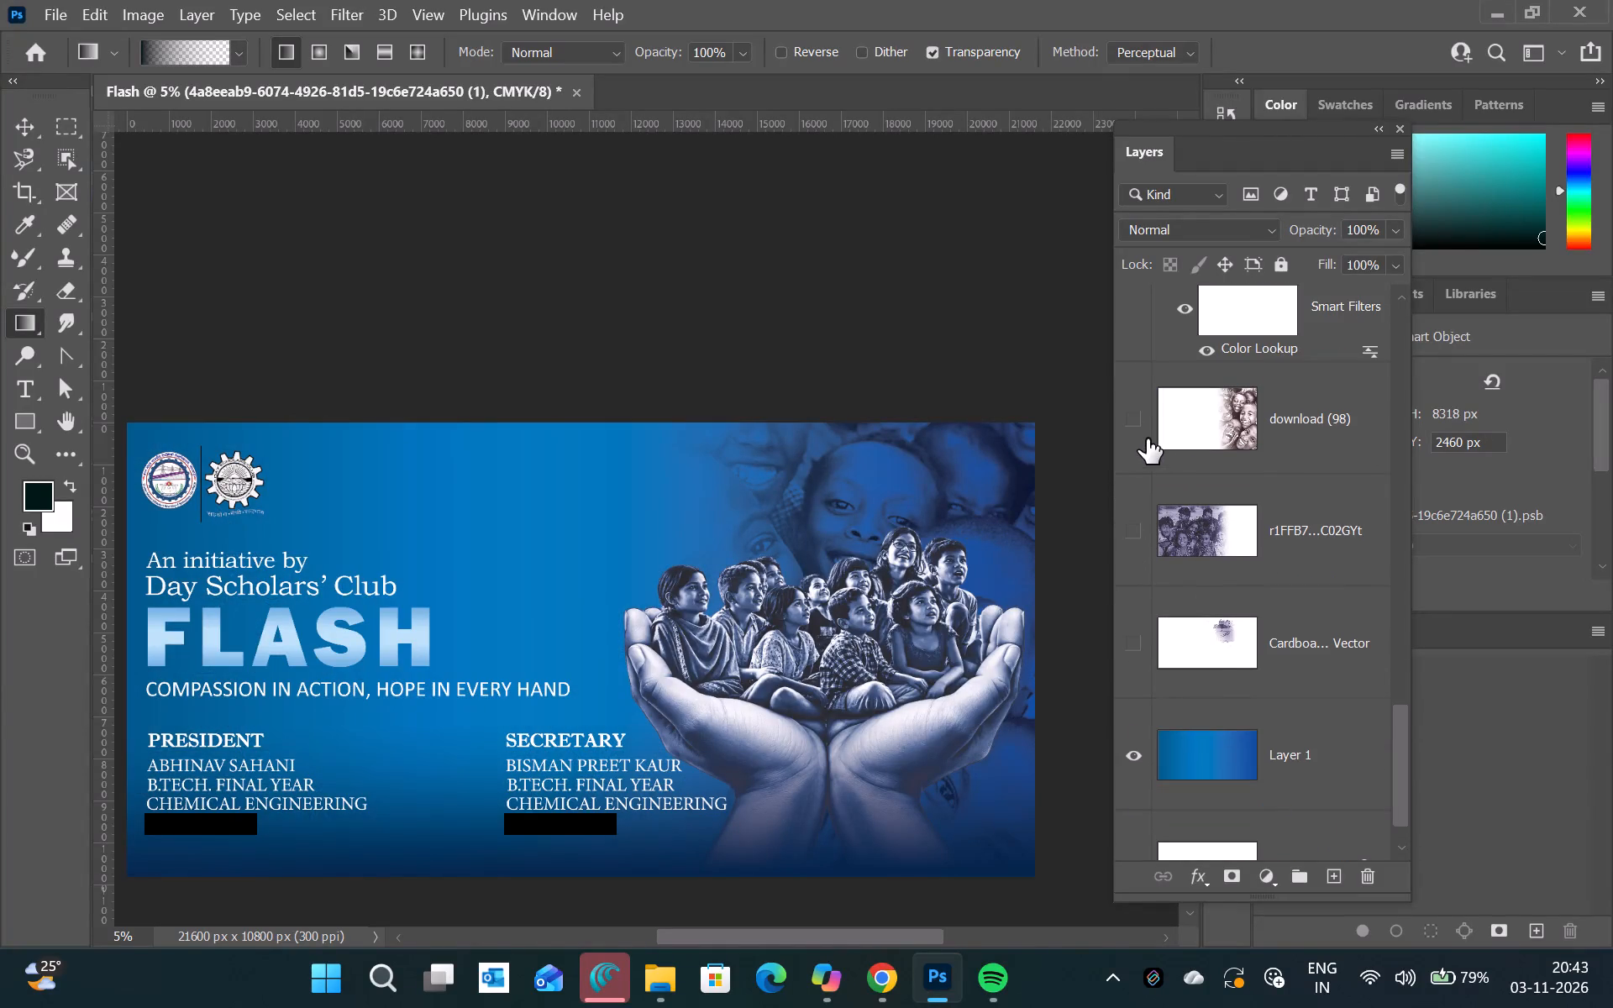
Preview the r1FFB7...C02GYt children photo layer on the banner, then hide it again.
click(1137, 517)
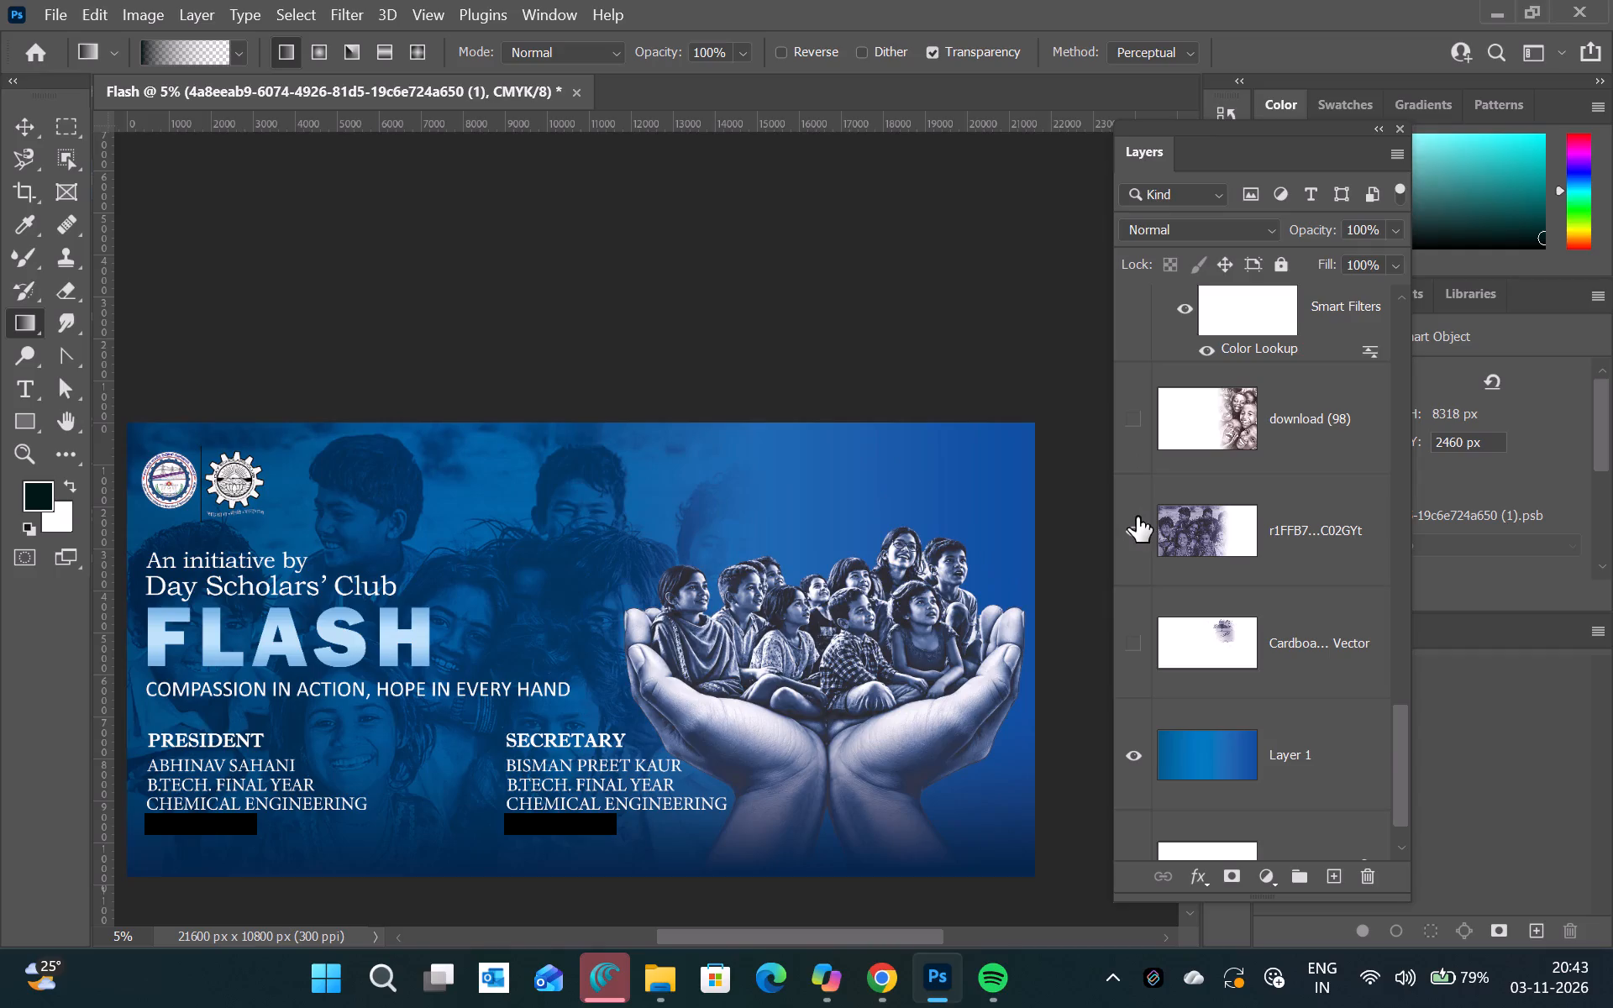
click(1137, 517)
Hide the children and hands smart object layer so only the text, logos and blue background show.
scroll(1137, 517, up, 1)
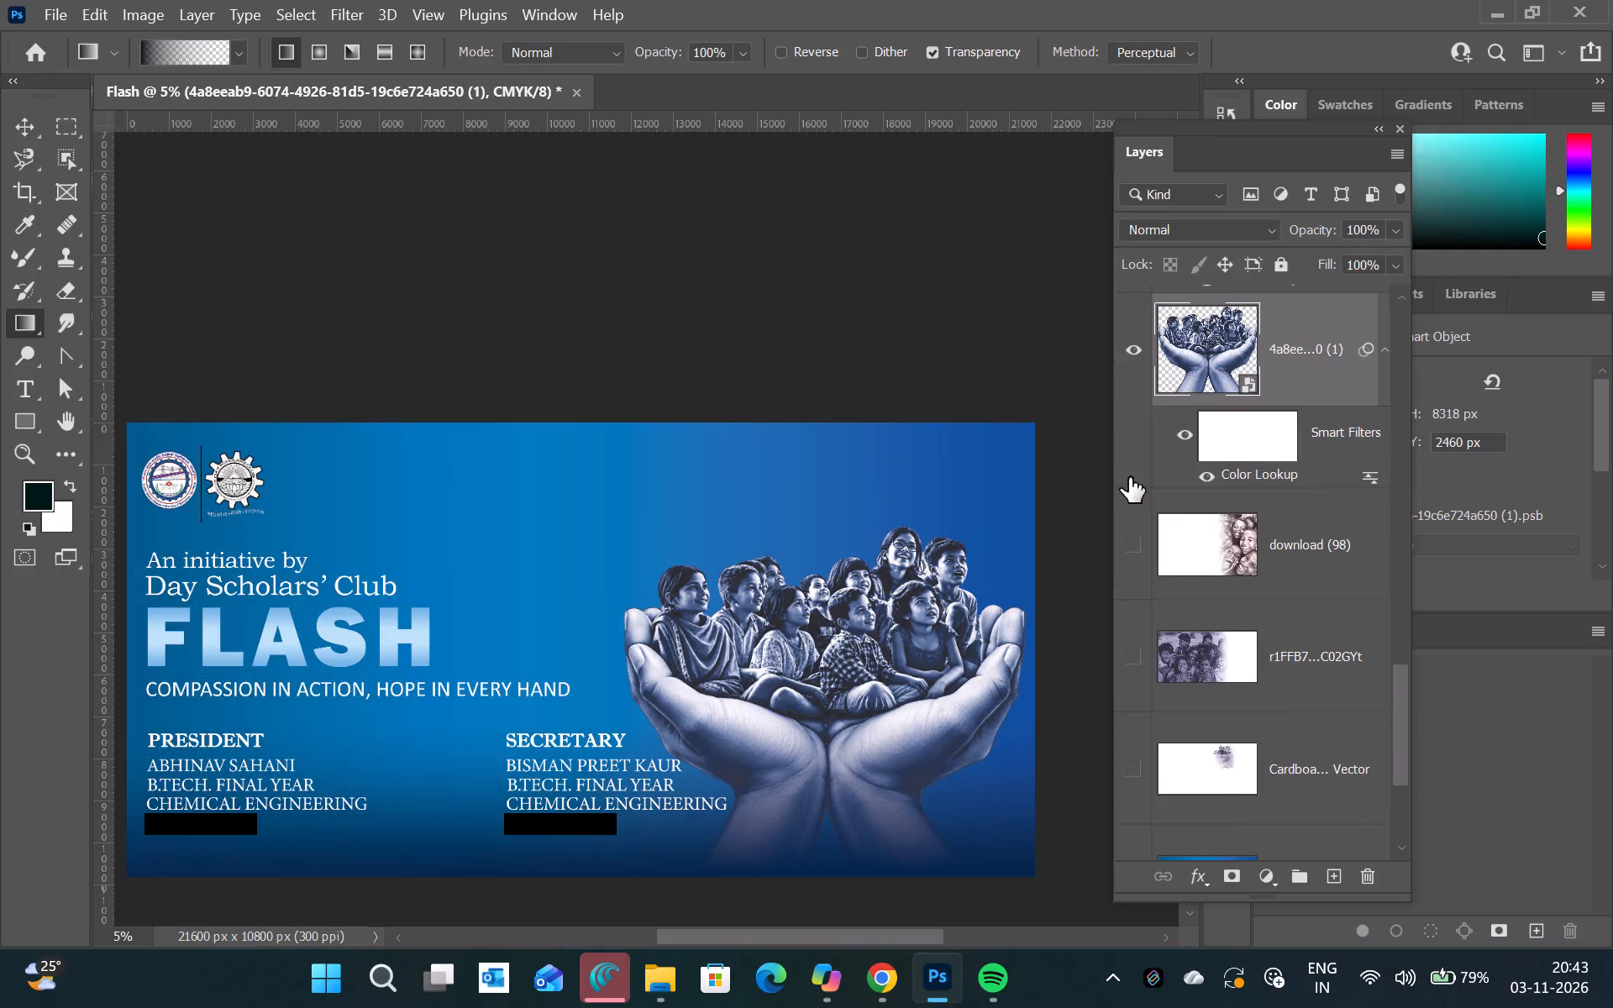
click(1129, 477)
scroll(1180, 611, down, 1)
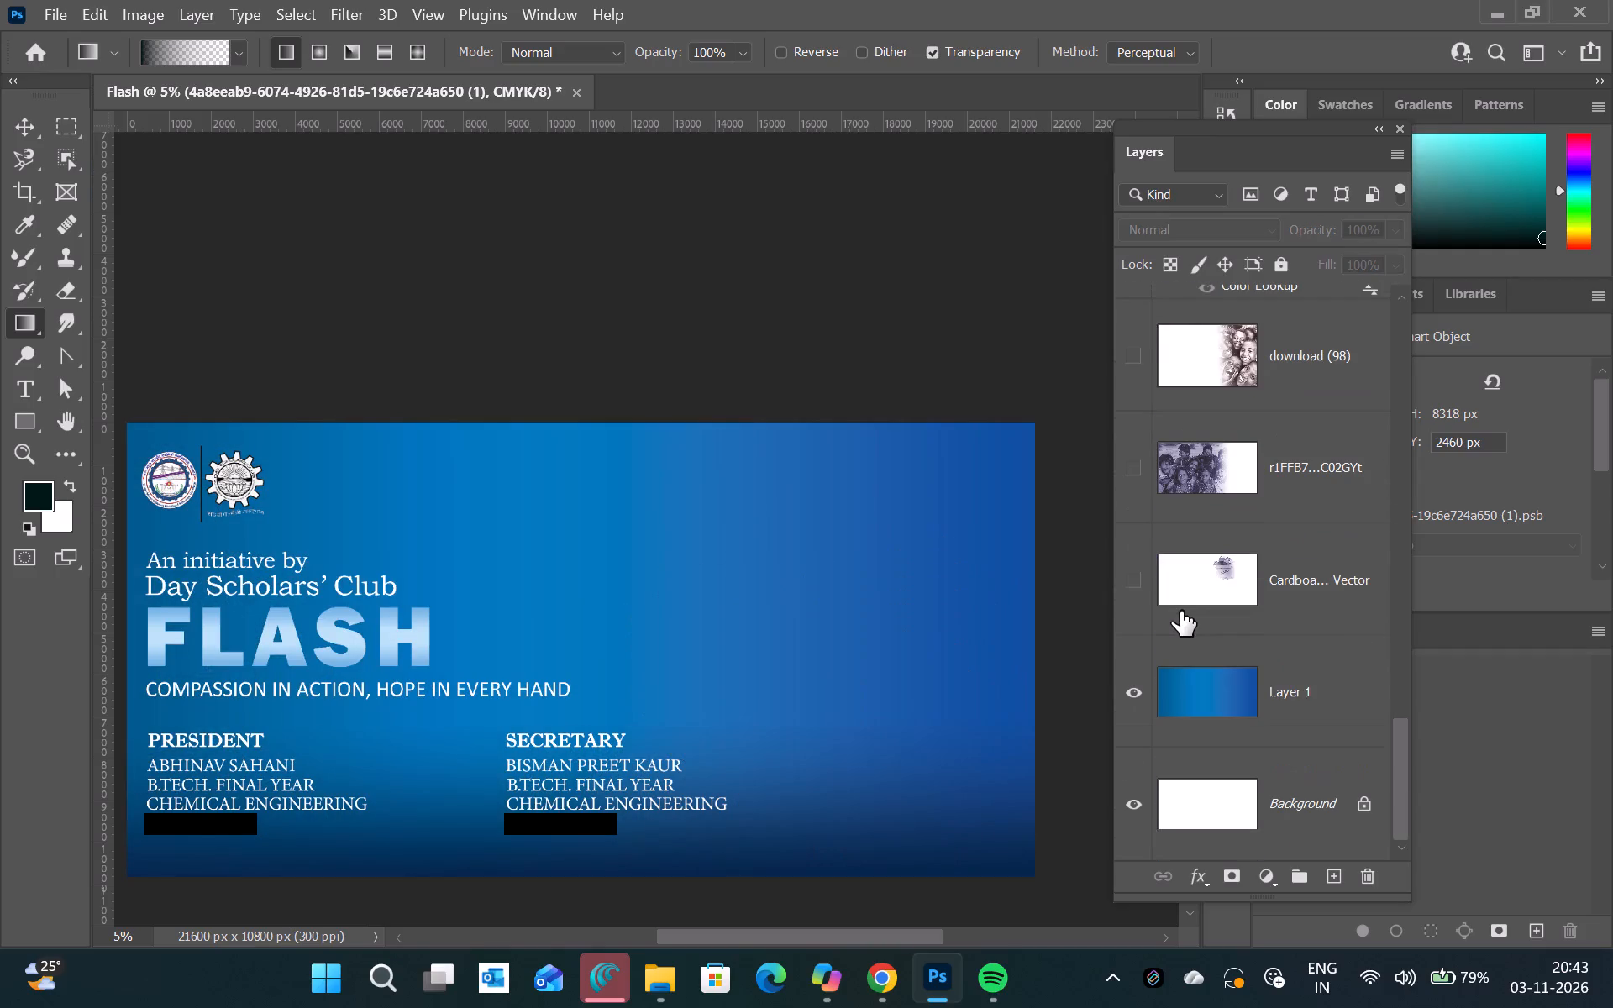
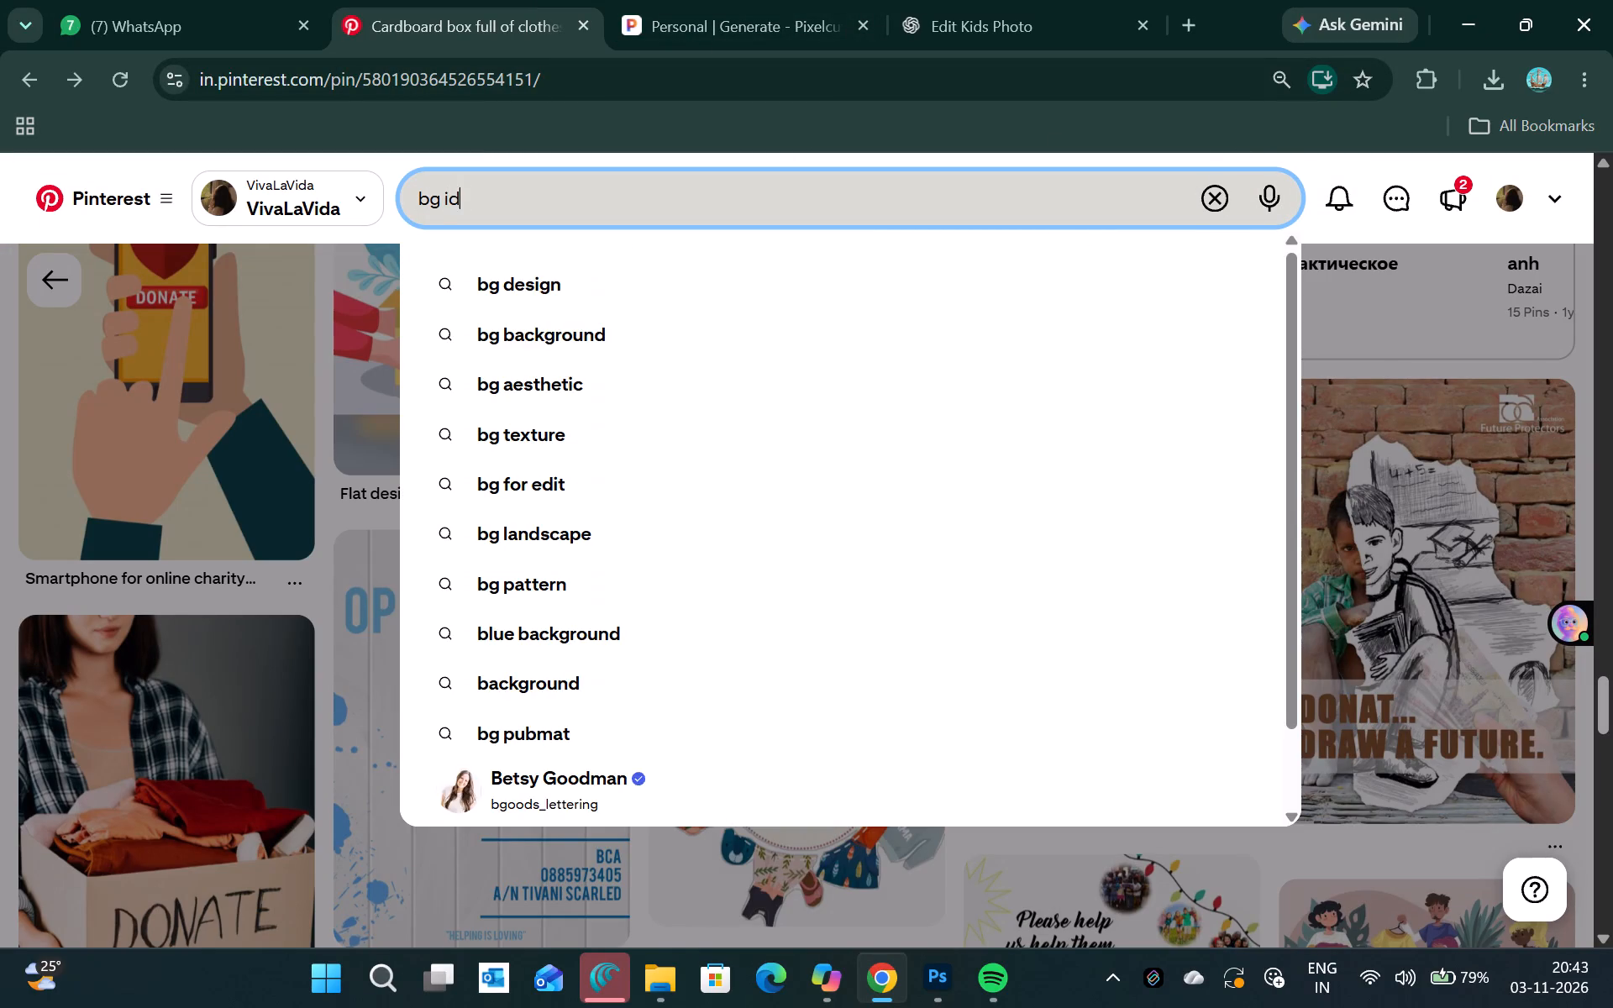
Search Pinterest for "bg ideas" and open an abstract wallpaper pin from the results.
text(eas)
key(Return)
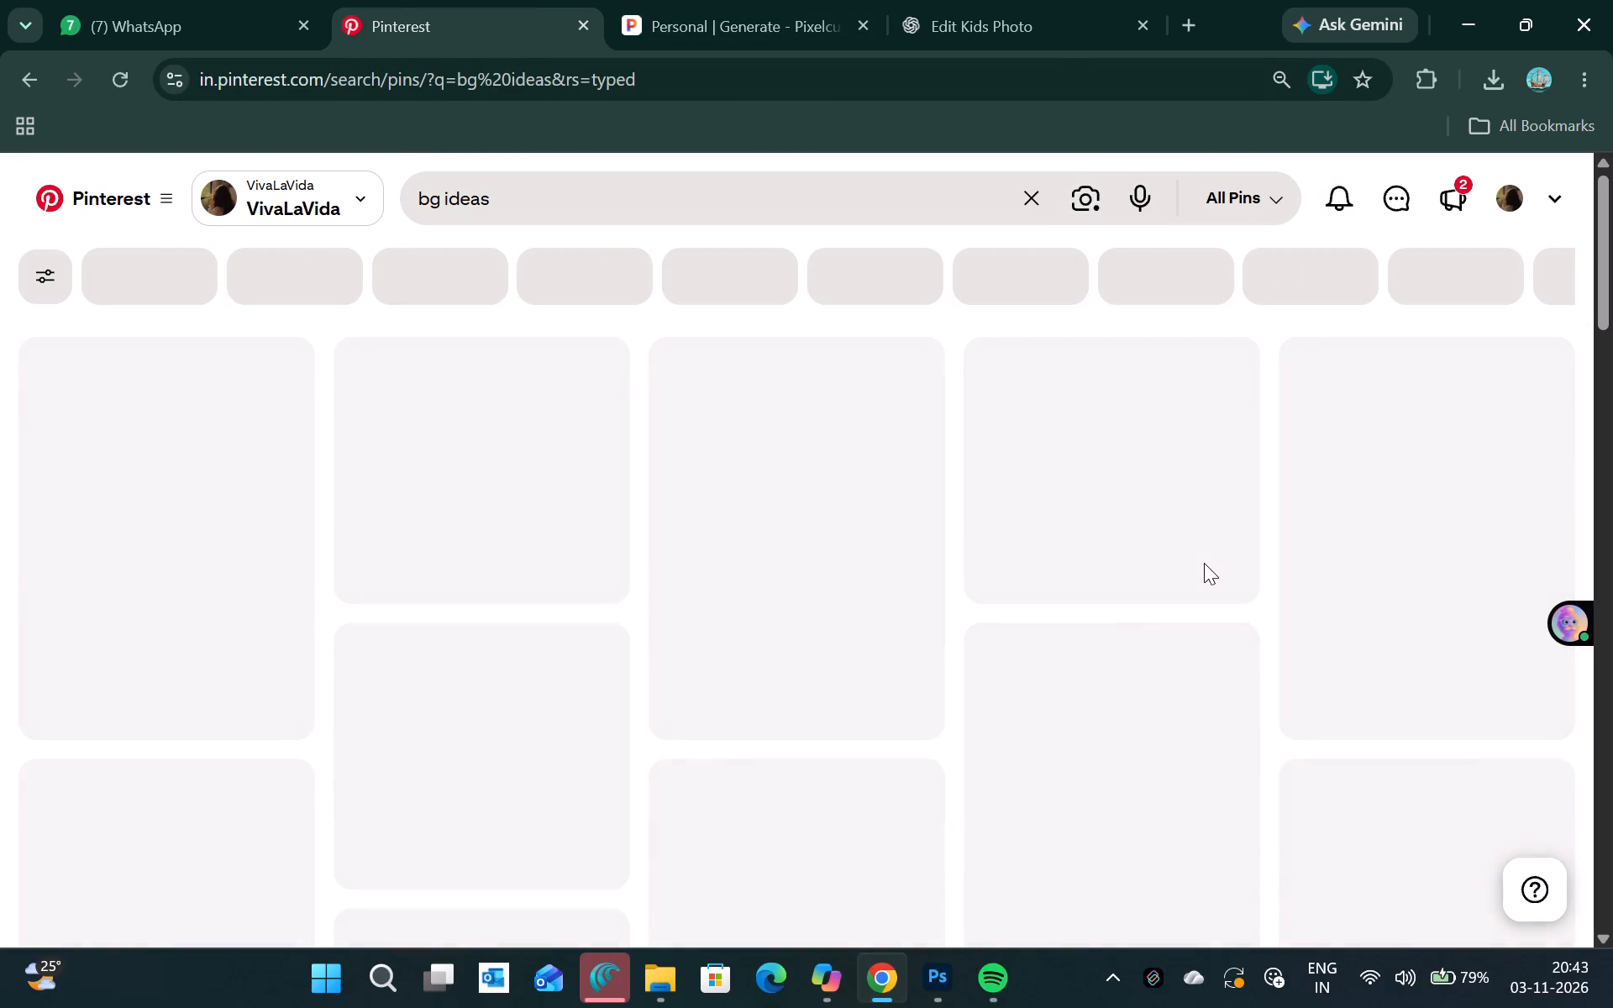
scroll(927, 717, down, 3)
scroll(654, 672, down, 4)
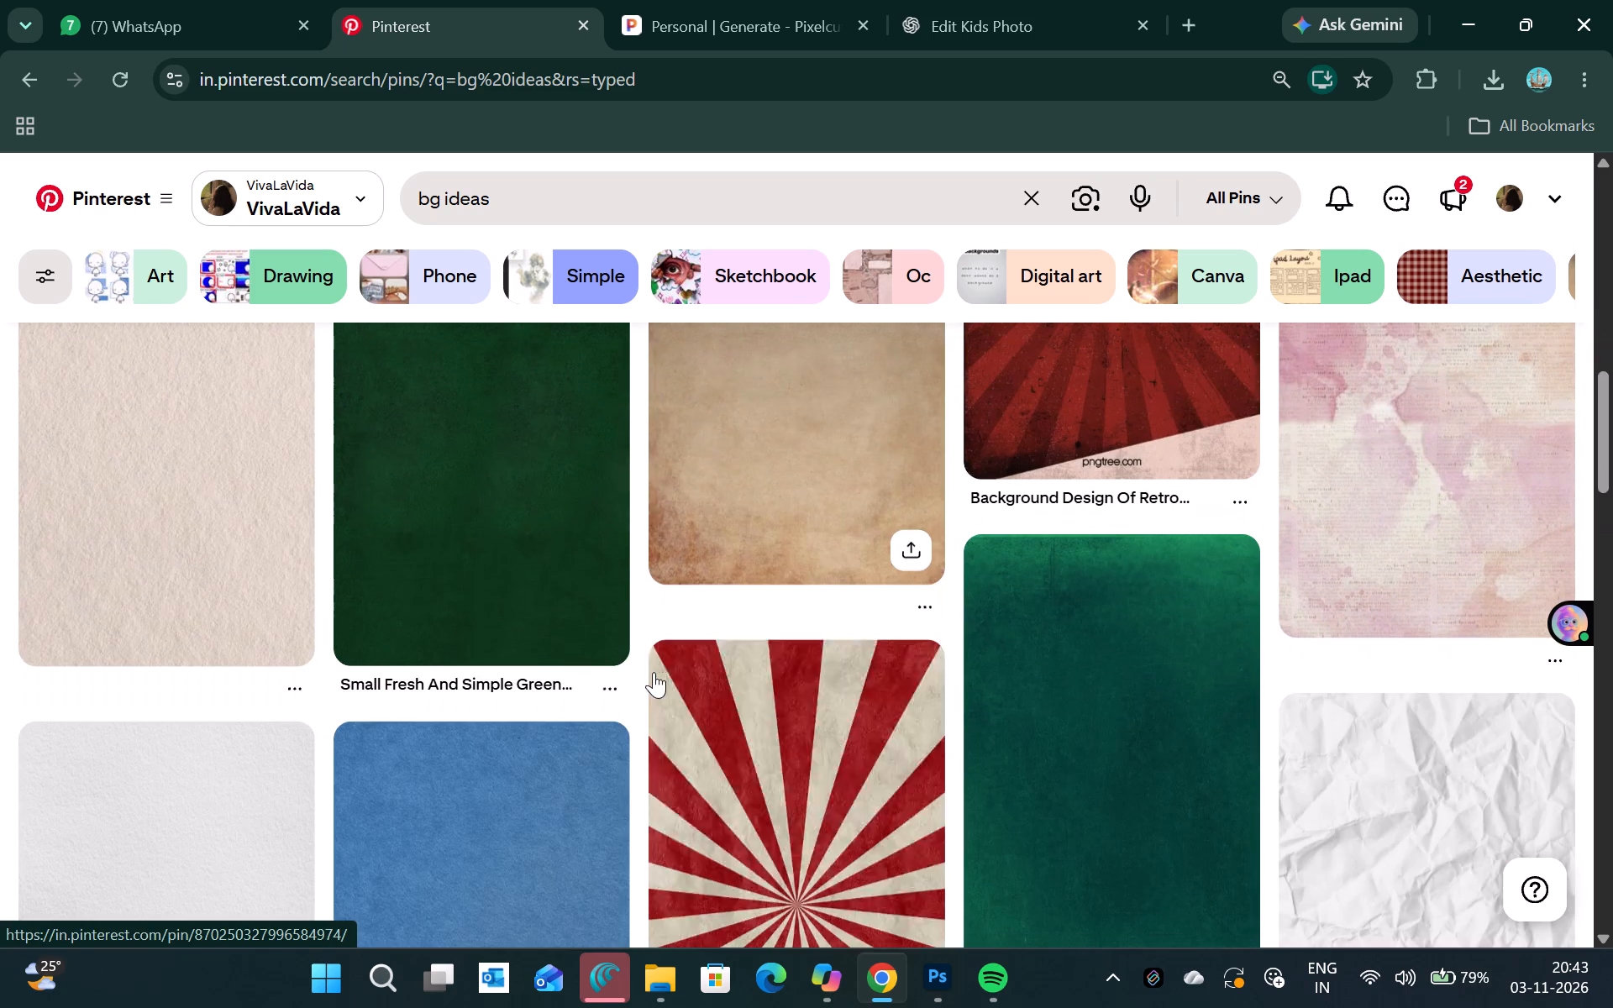
scroll(654, 672, down, 4)
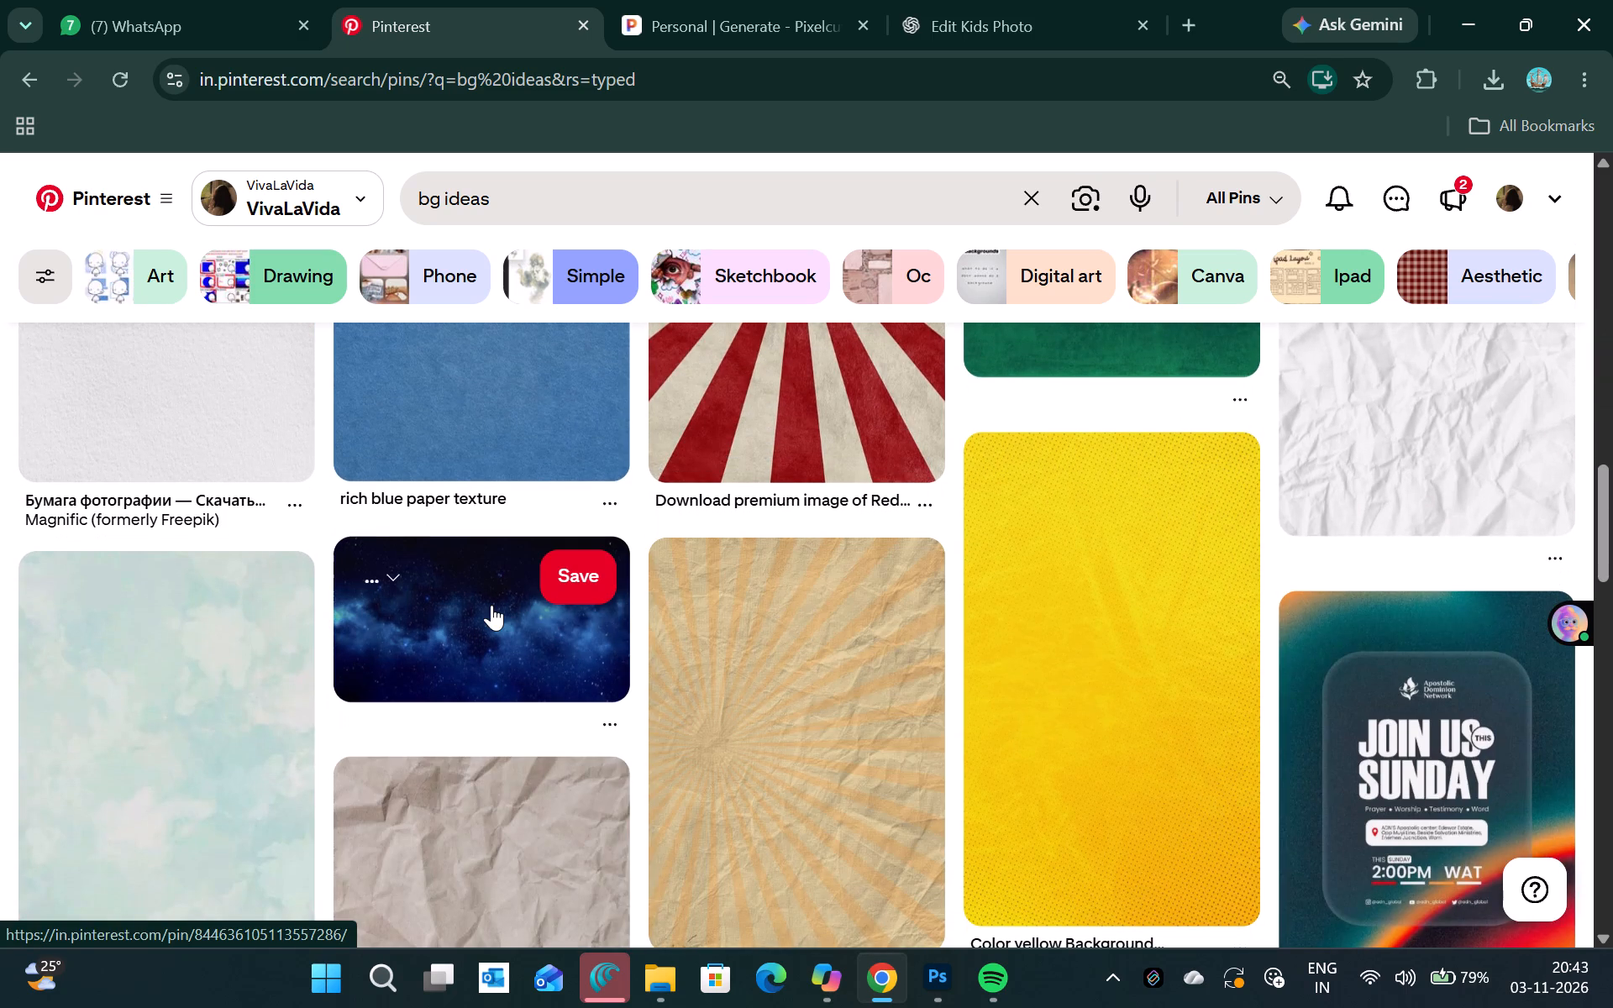
scroll(491, 605, up, 10)
click(158, 546)
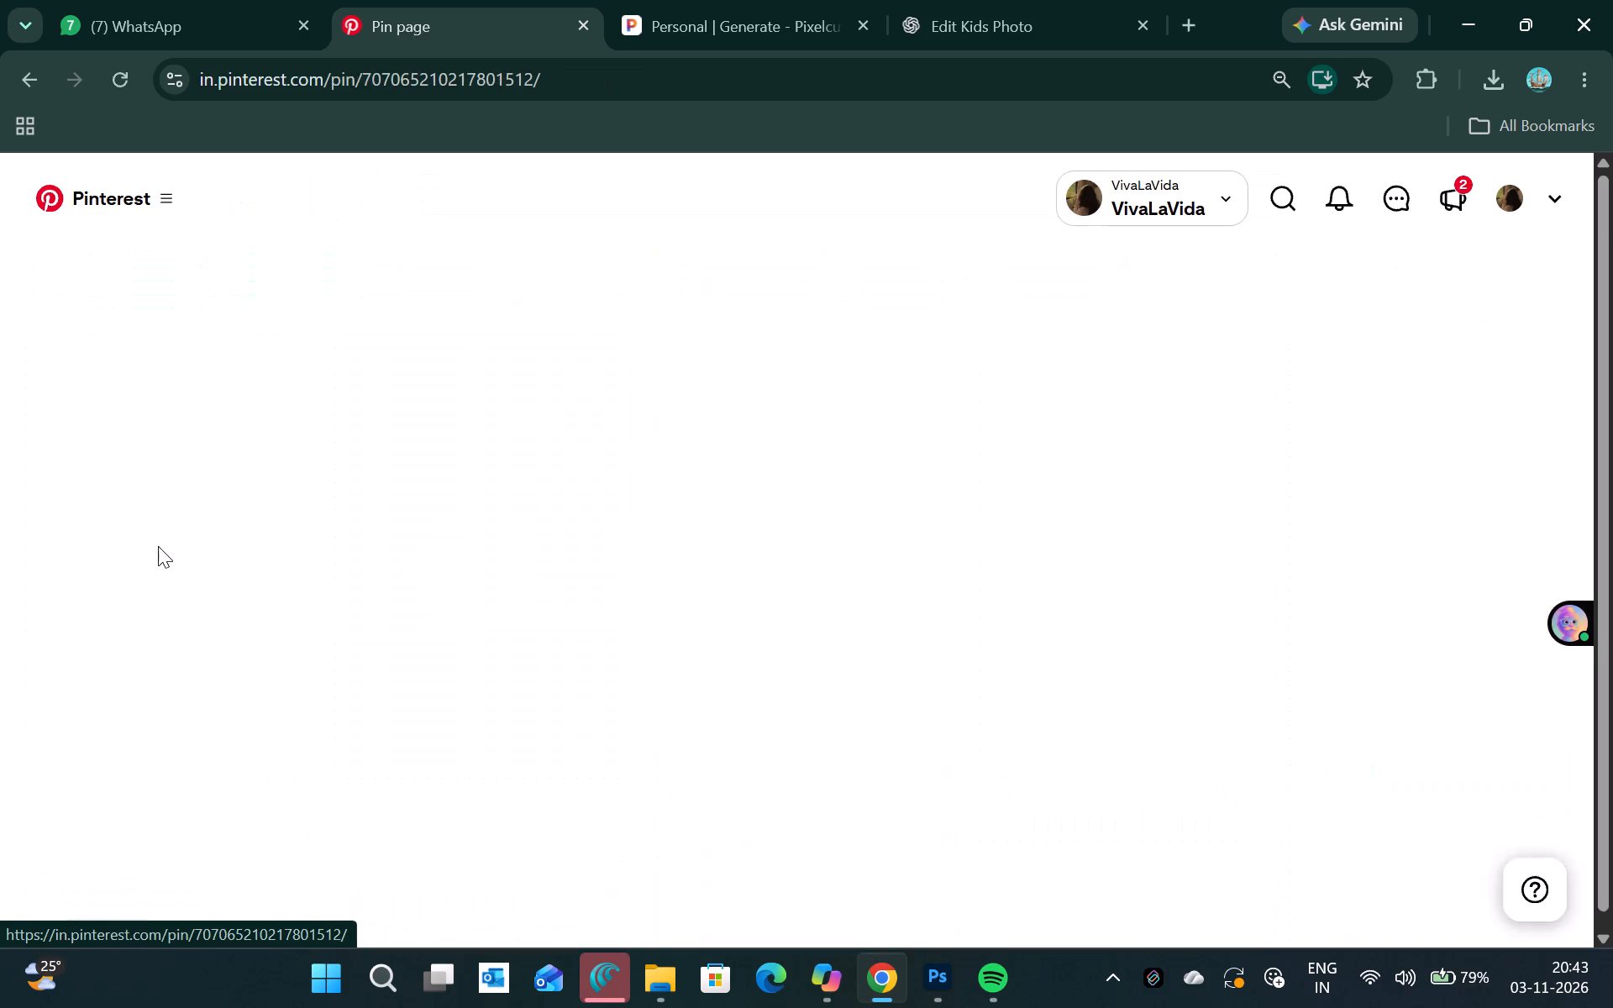
Find the blue pin with glowing hexagonal lines among the related wallpapers and download its image.
scroll(891, 491, down, 5)
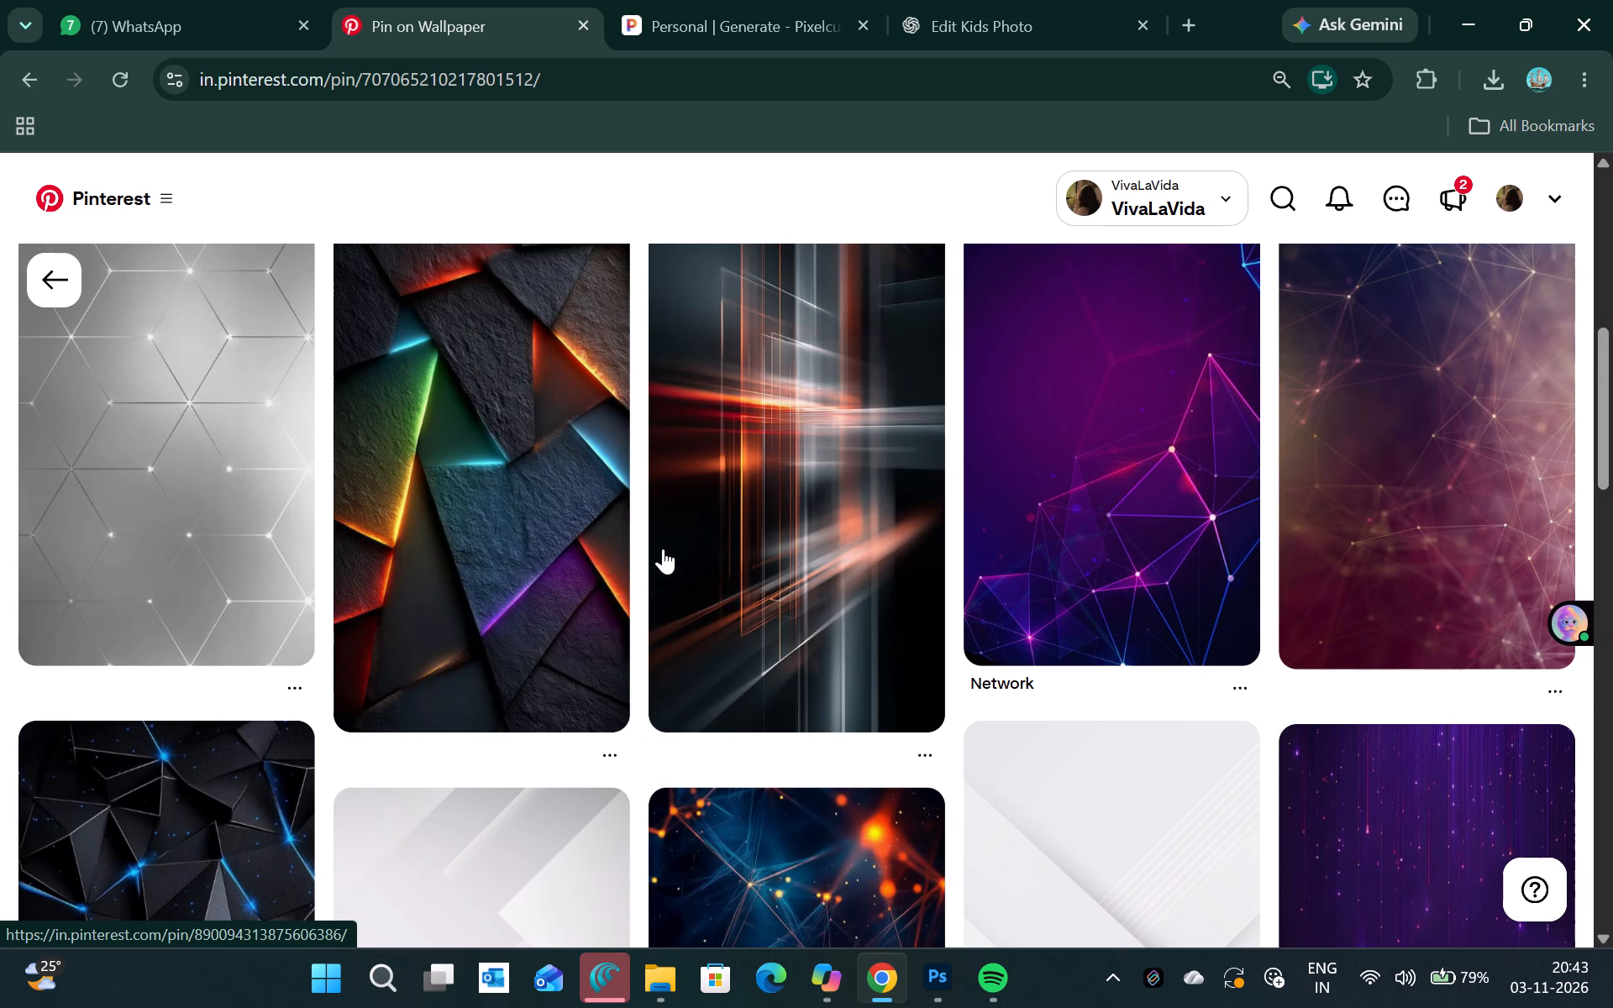
scroll(1153, 439, down, 3)
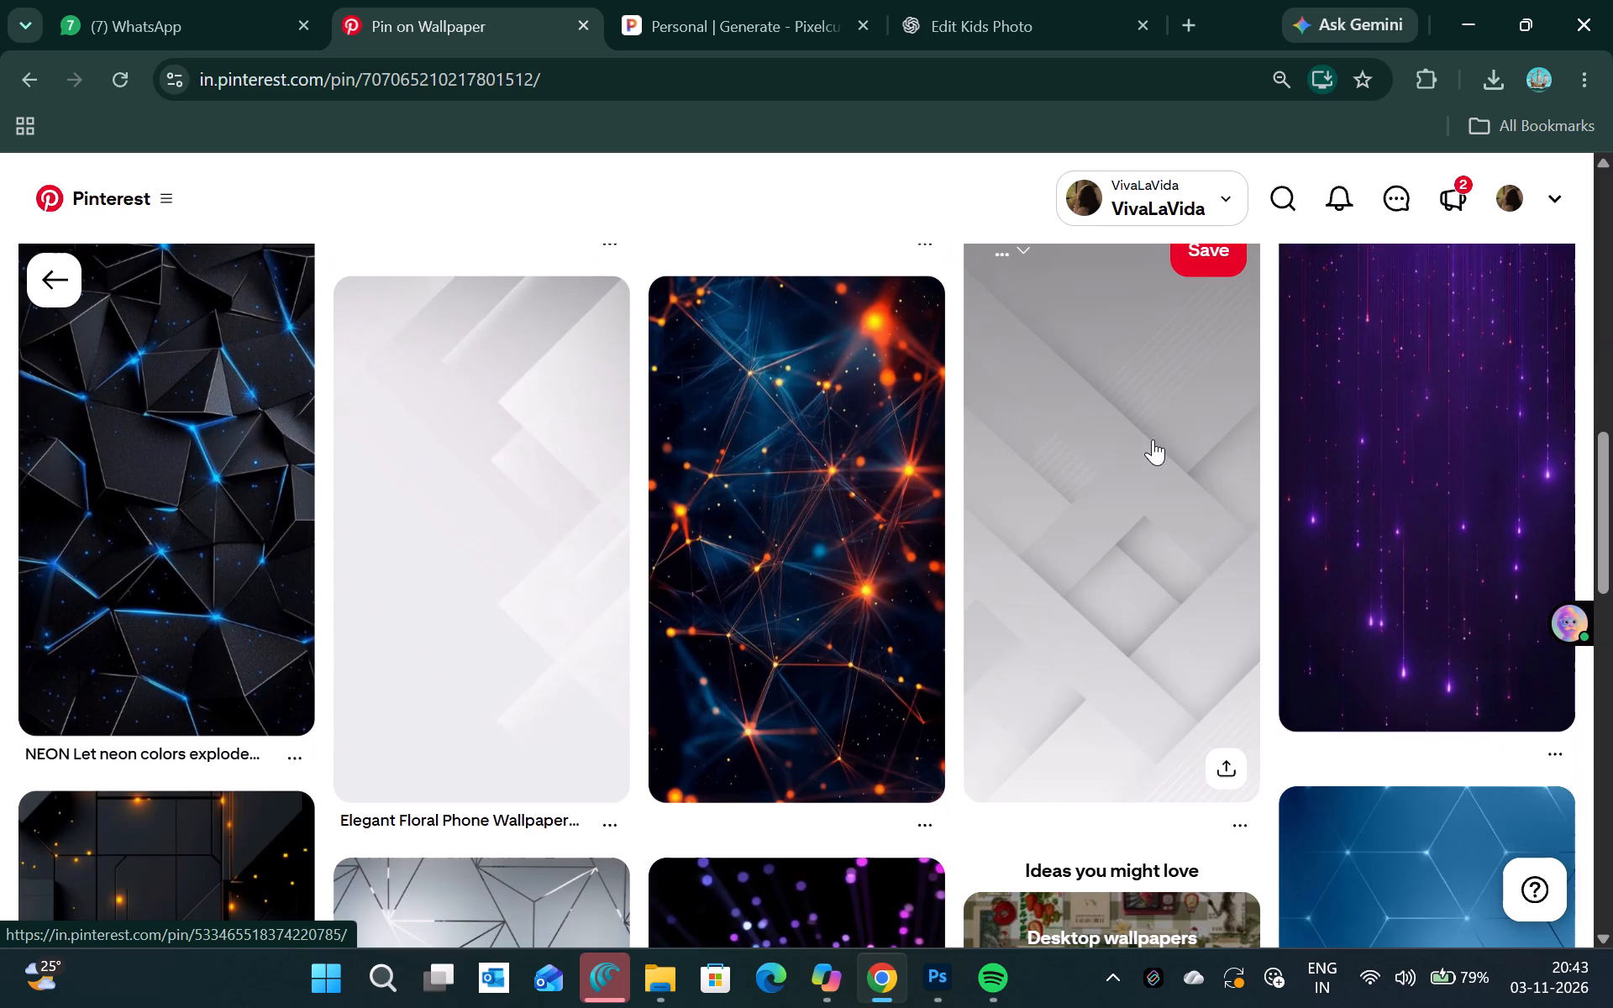
scroll(829, 564, down, 3)
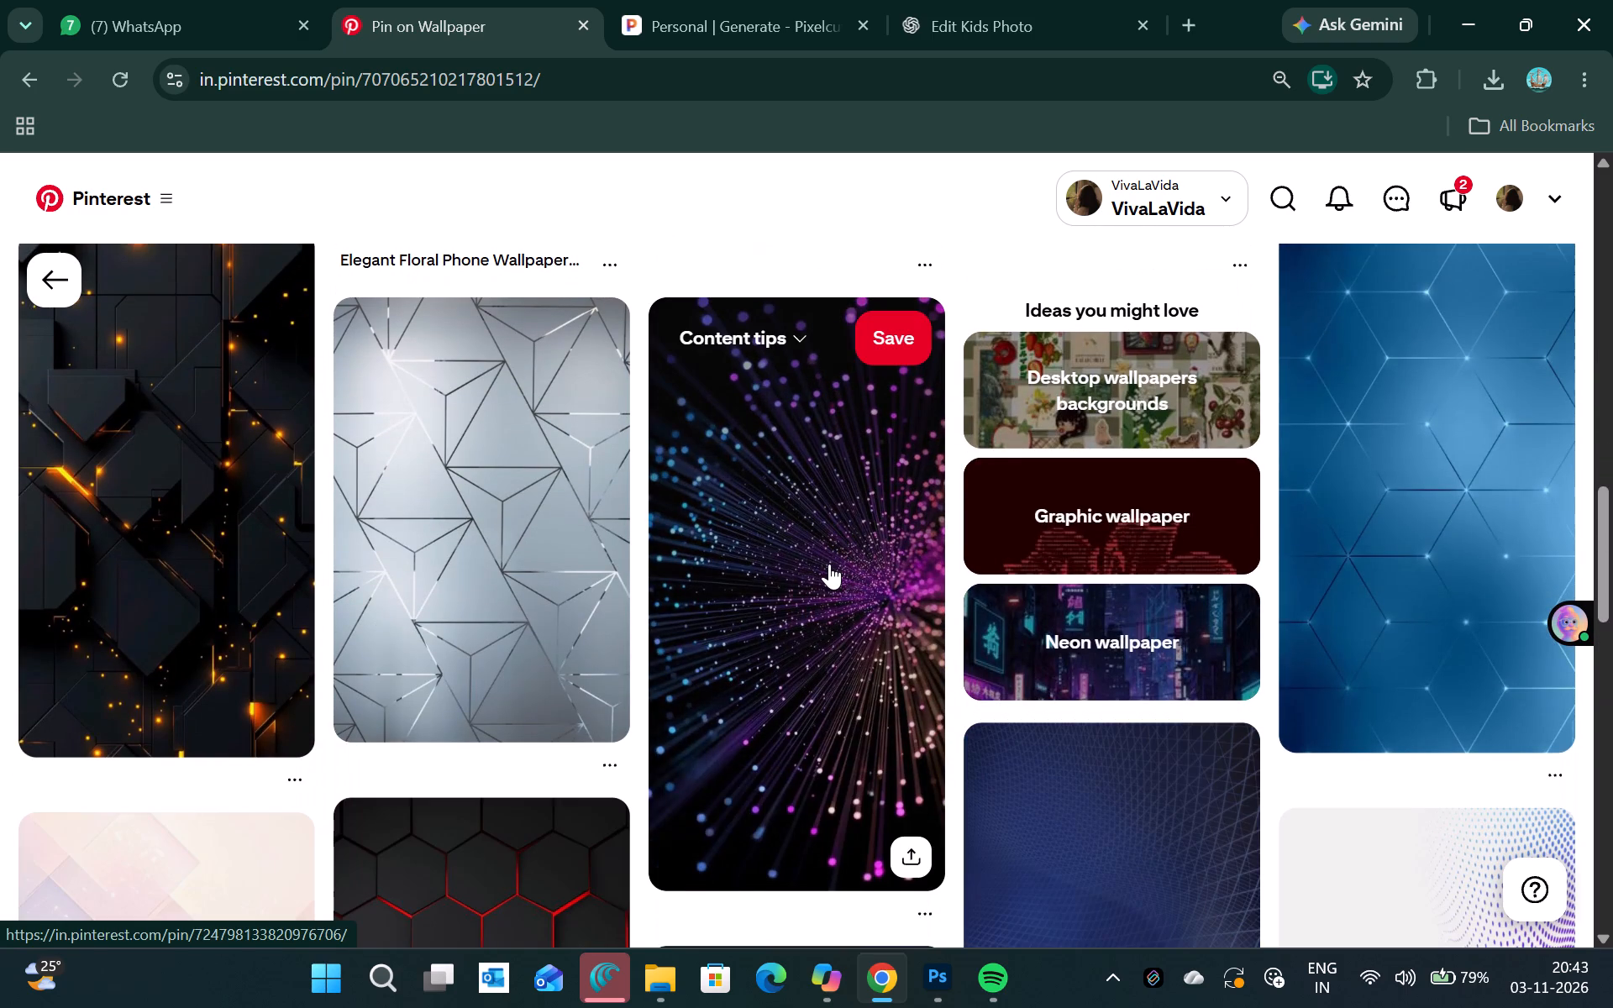
scroll(829, 564, down, 1)
click(1381, 449)
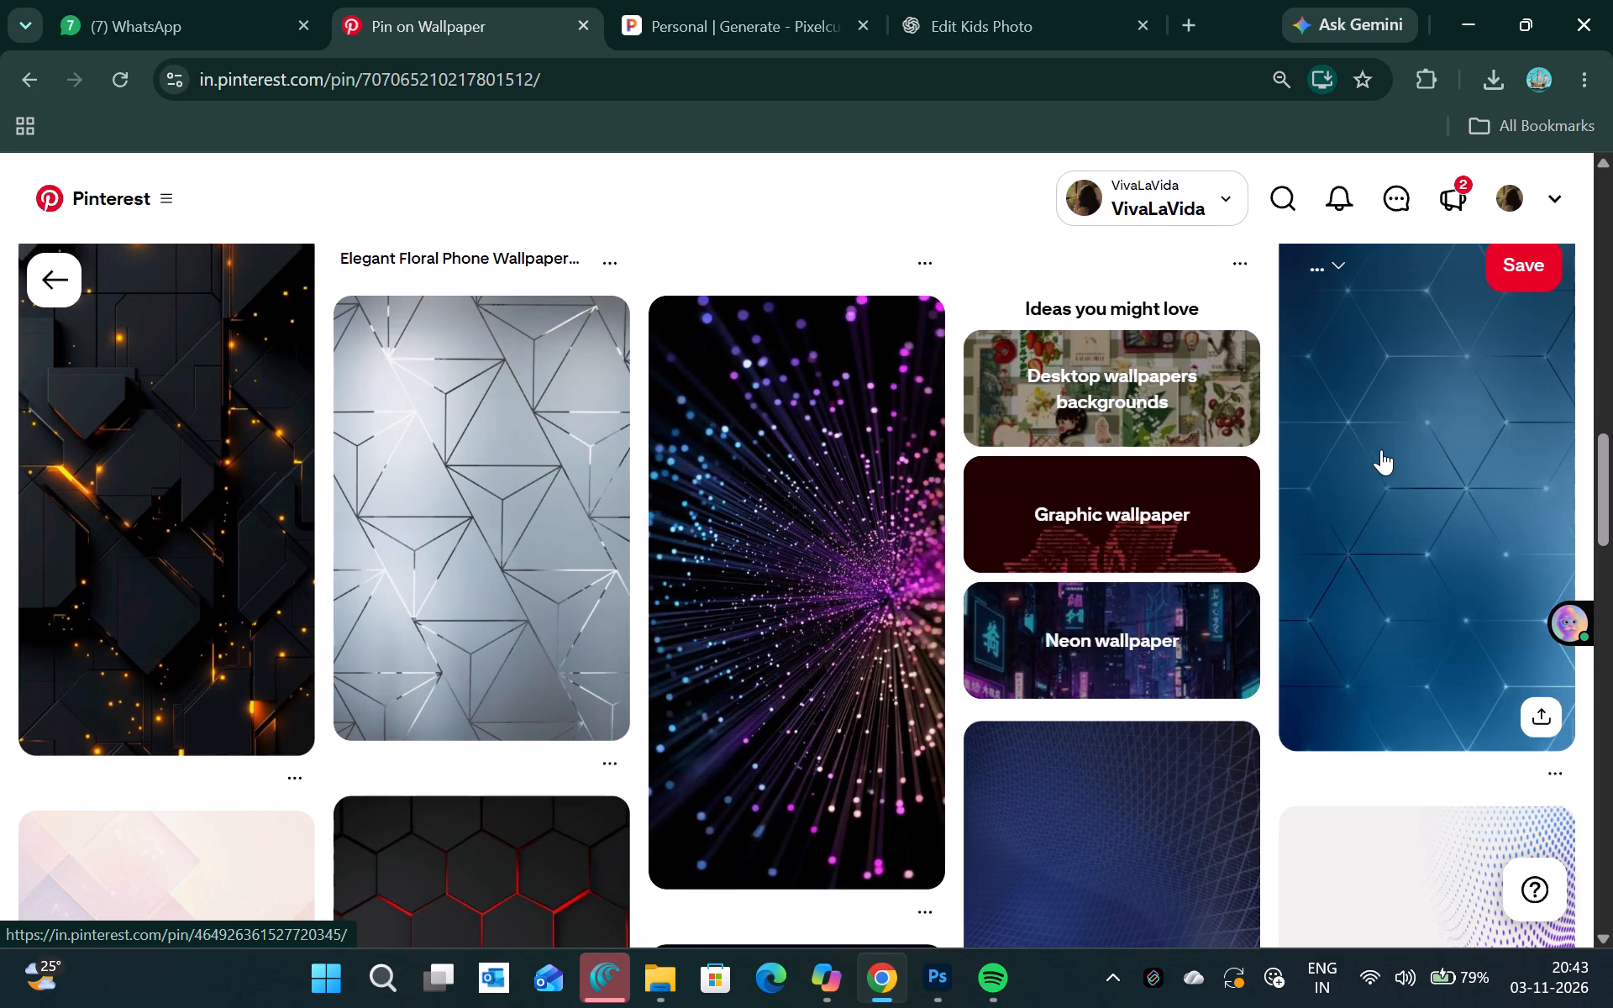
click(882, 281)
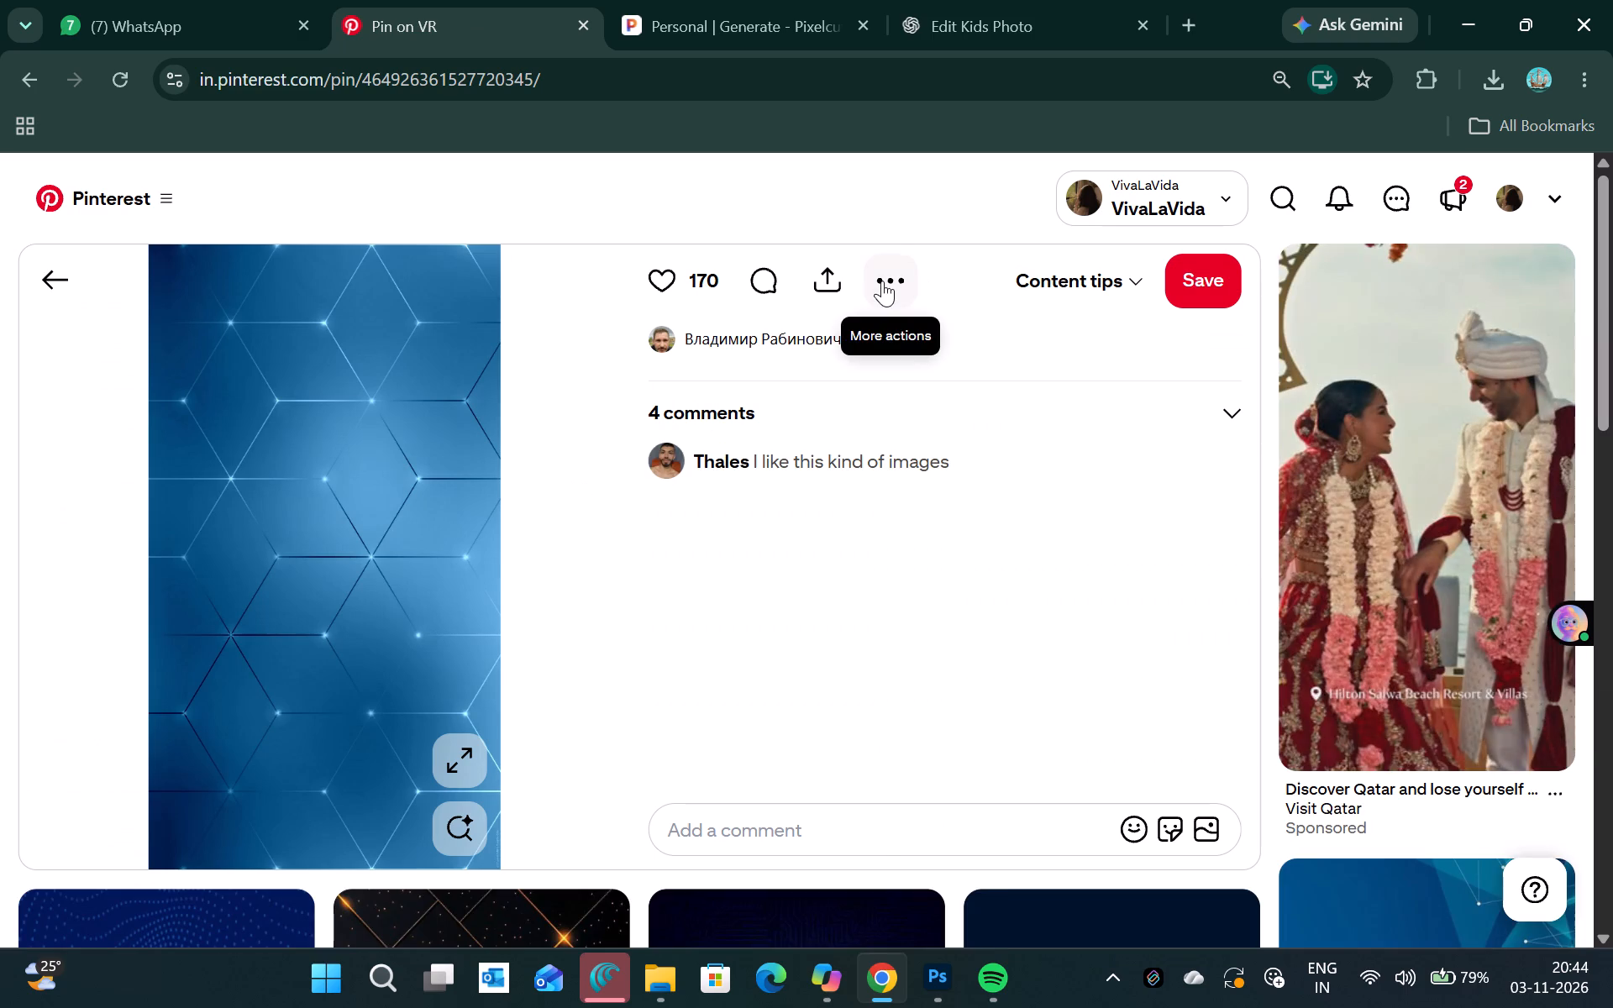
click(870, 368)
Place the downloaded blue hexagon image, download (99), from the Downloads folder into the Flash banner in Photoshop, above Layer 1.
drag(360, 476, 765, 800)
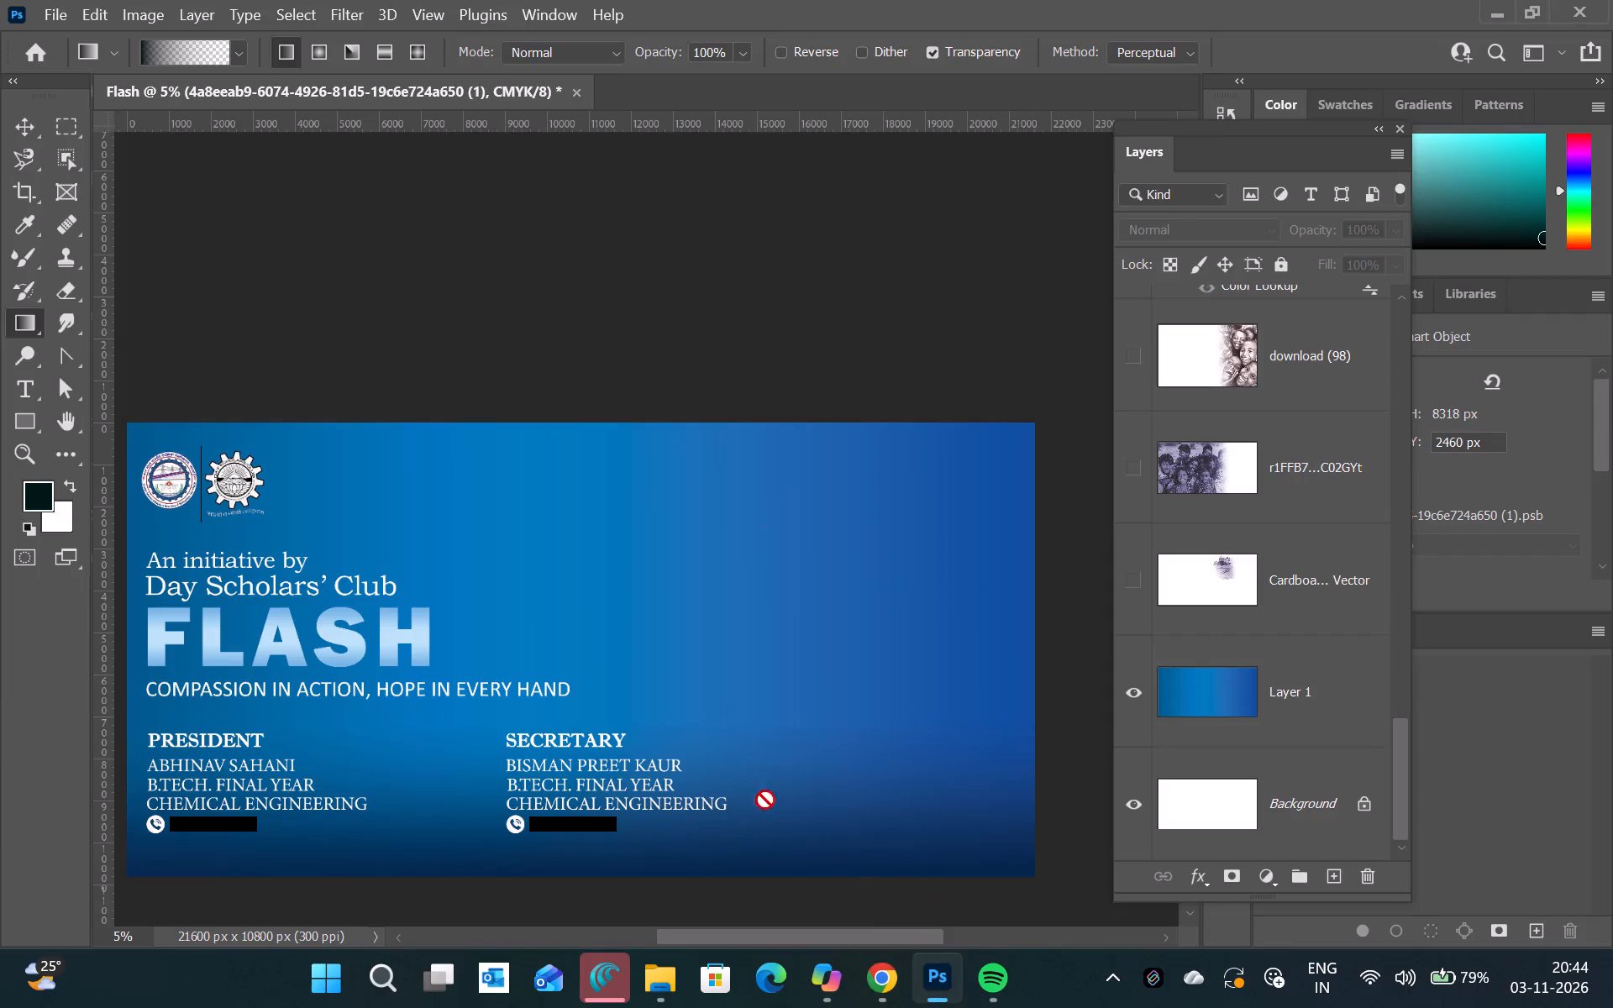
drag(765, 800, 743, 774)
click(667, 1002)
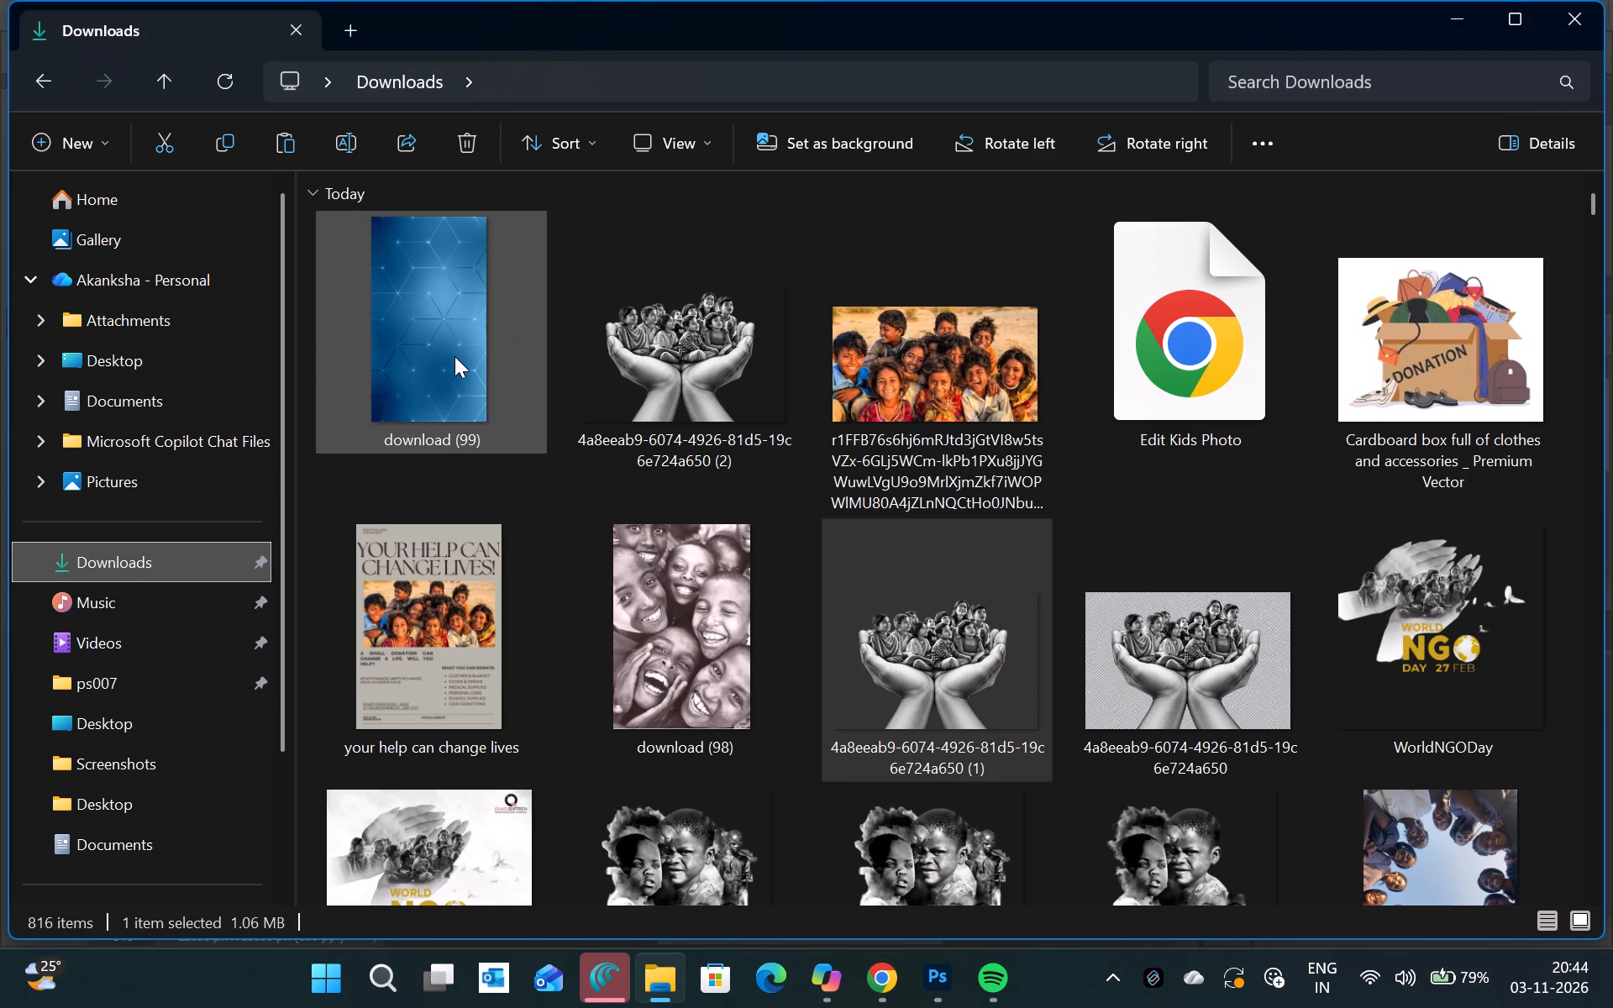
drag(454, 356, 697, 643)
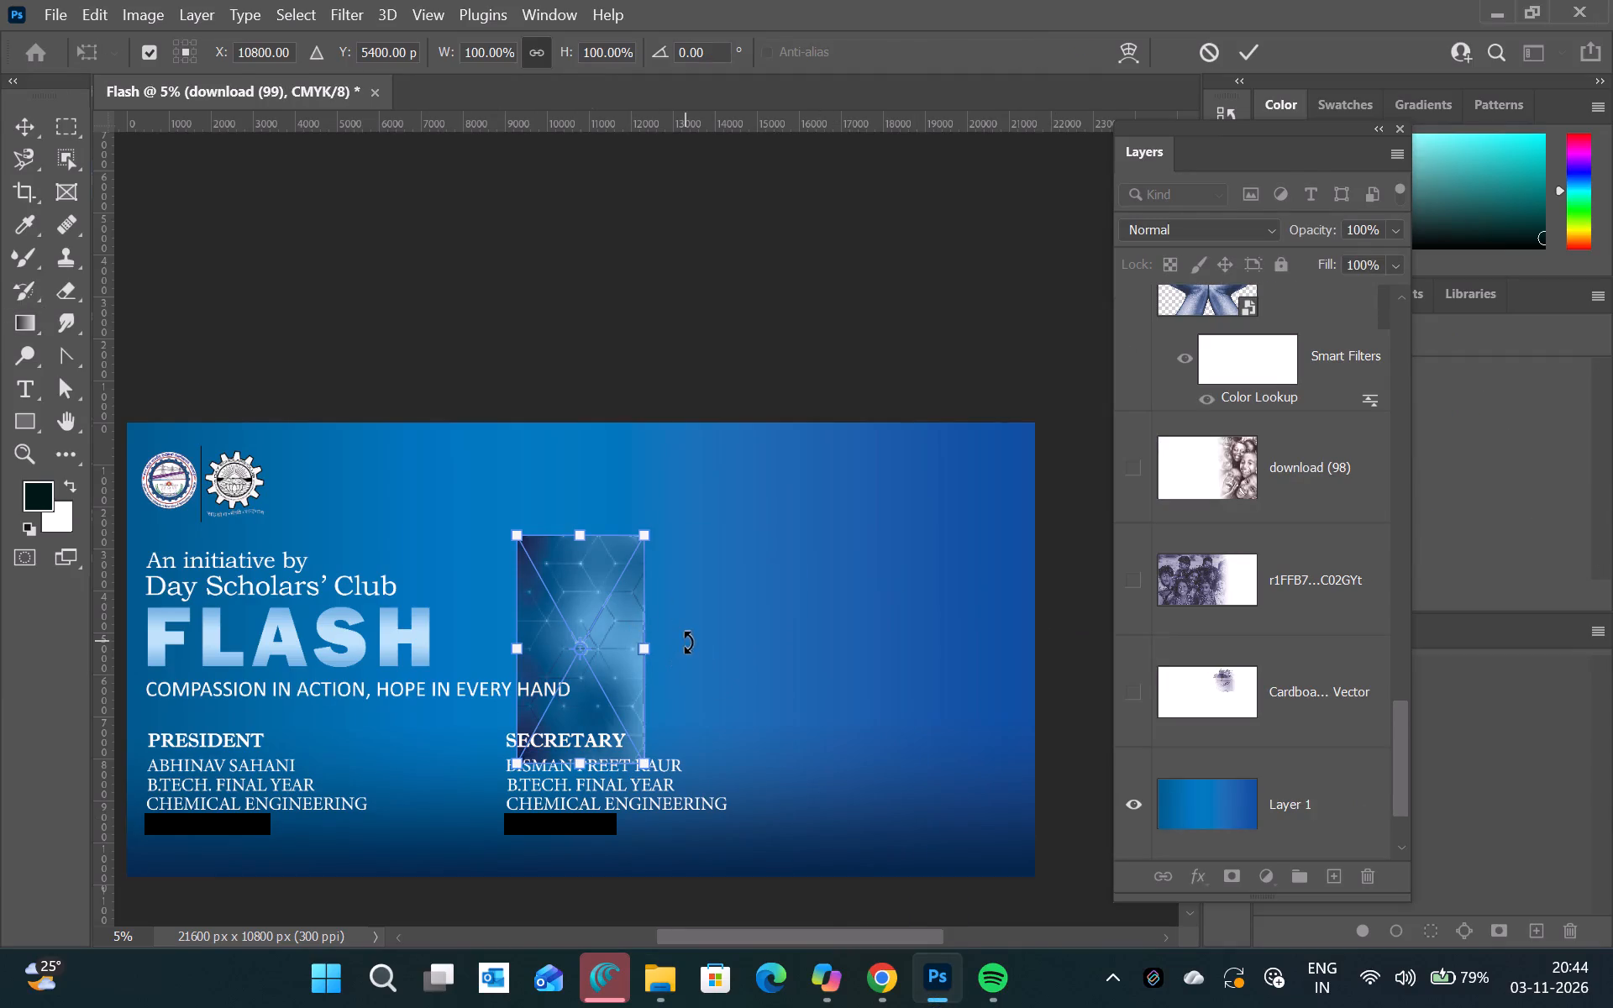
Rotate the placed hexagon image to about -90° and align it at about 219% scale with the banner's upper-left corner.
drag(686, 642, 553, 538)
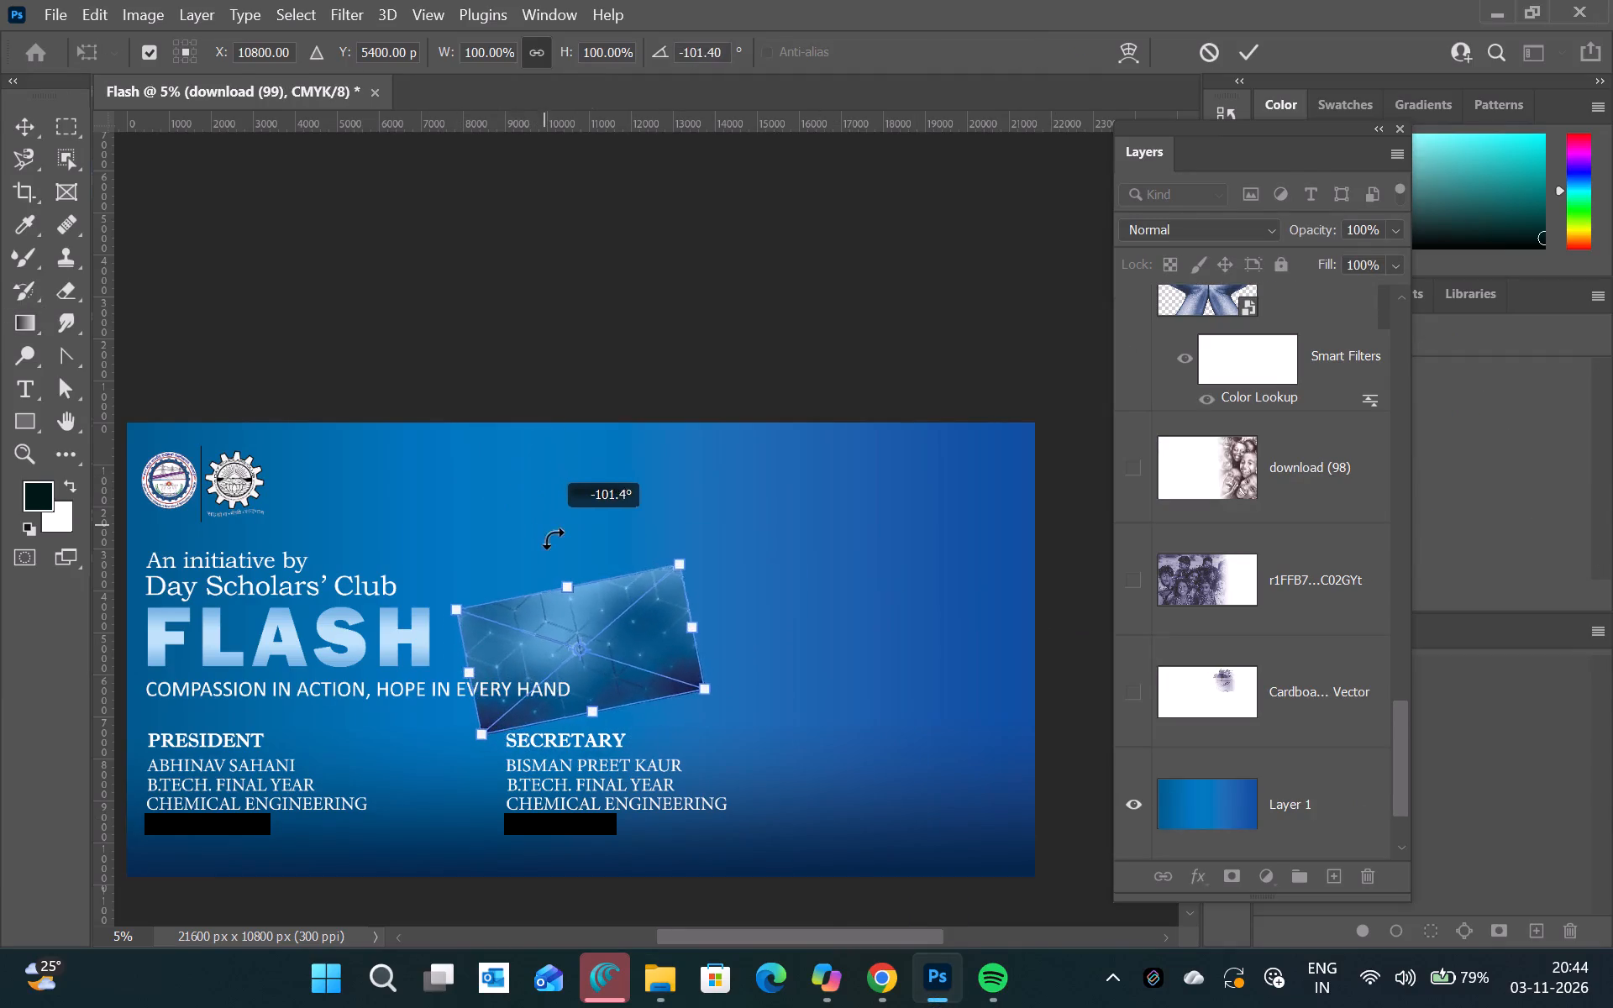
drag(553, 538, 576, 554)
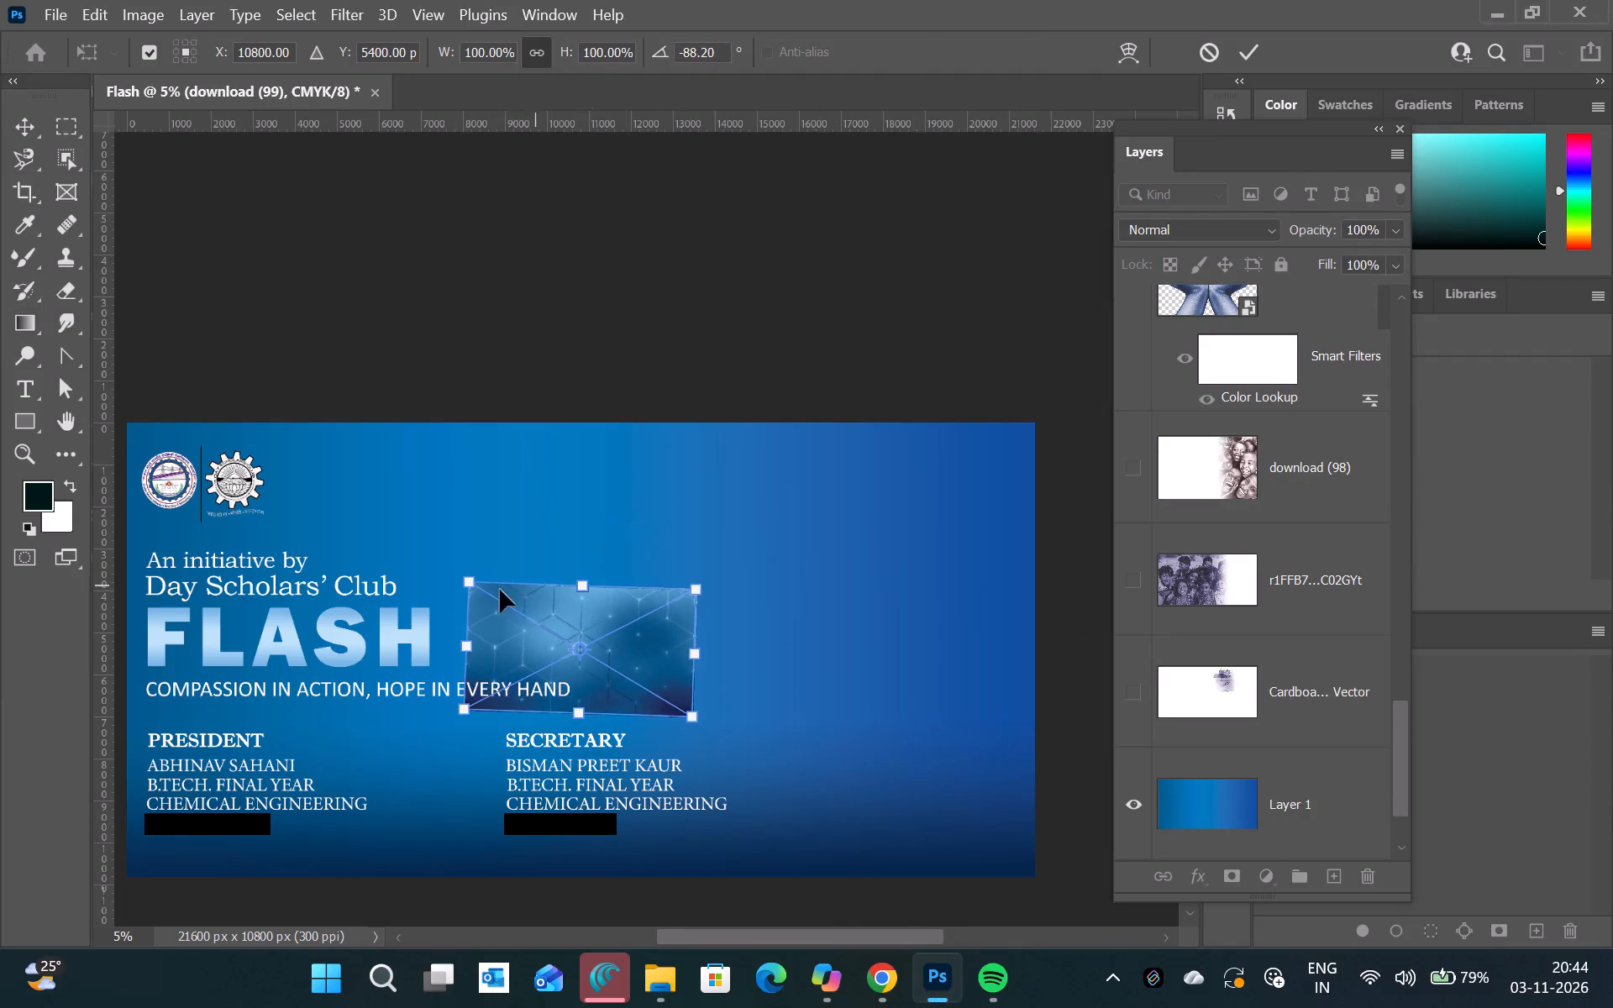
drag(472, 575, 214, 429)
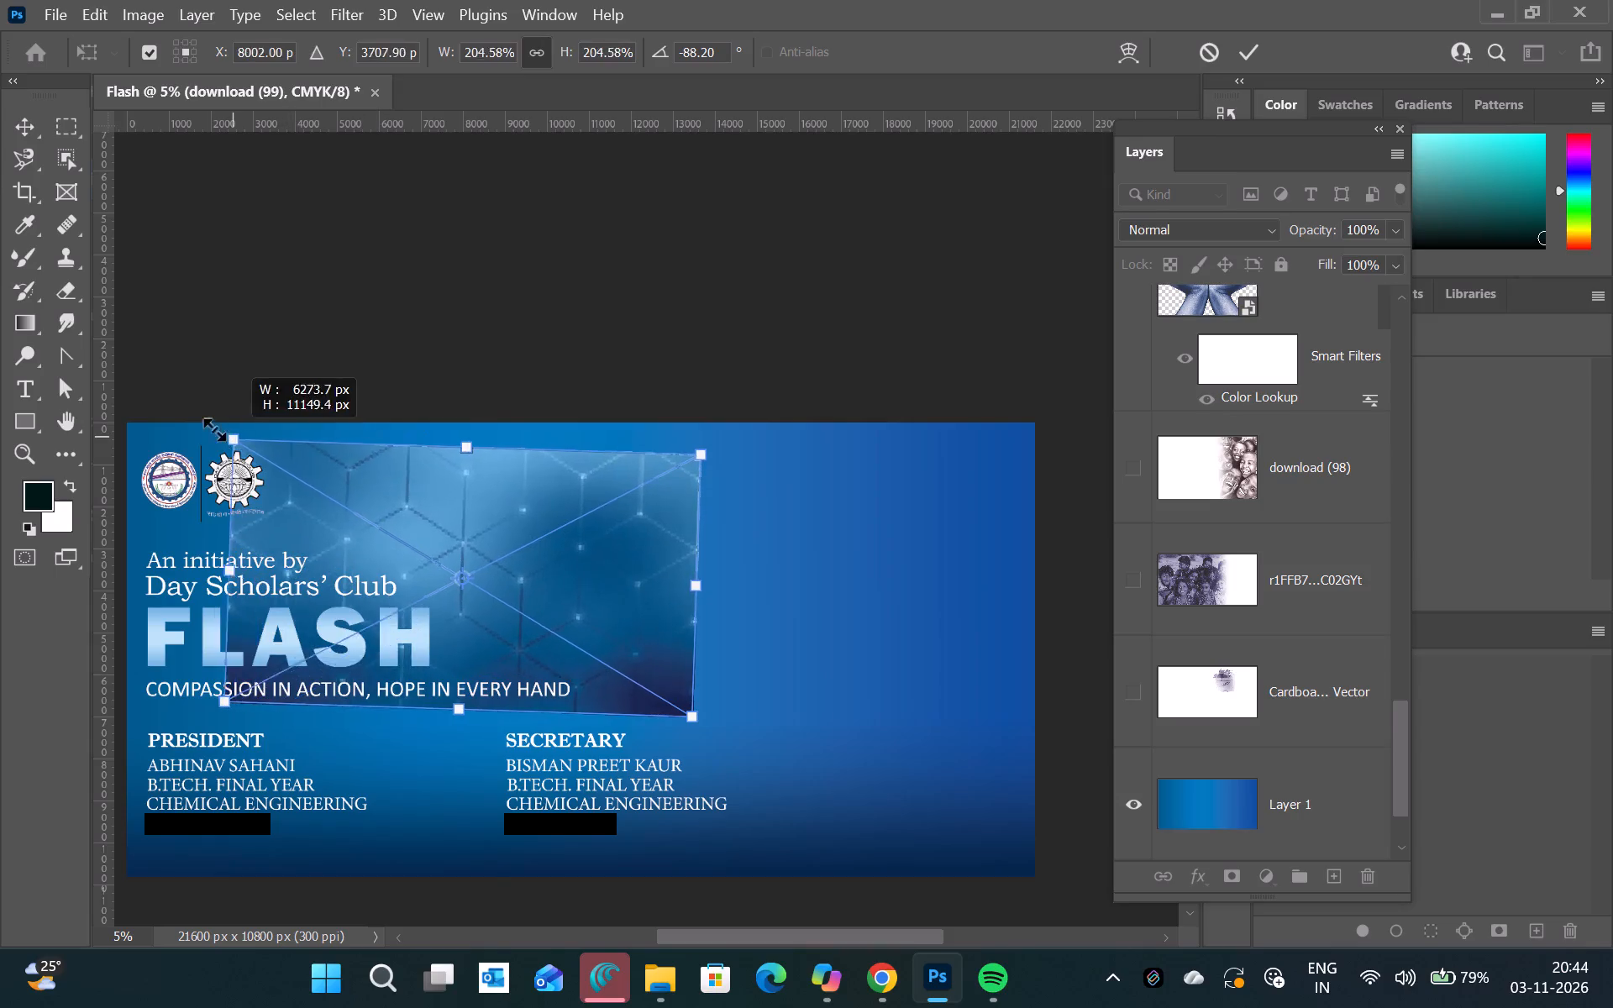
drag(214, 429, 198, 424)
drag(403, 565, 353, 575)
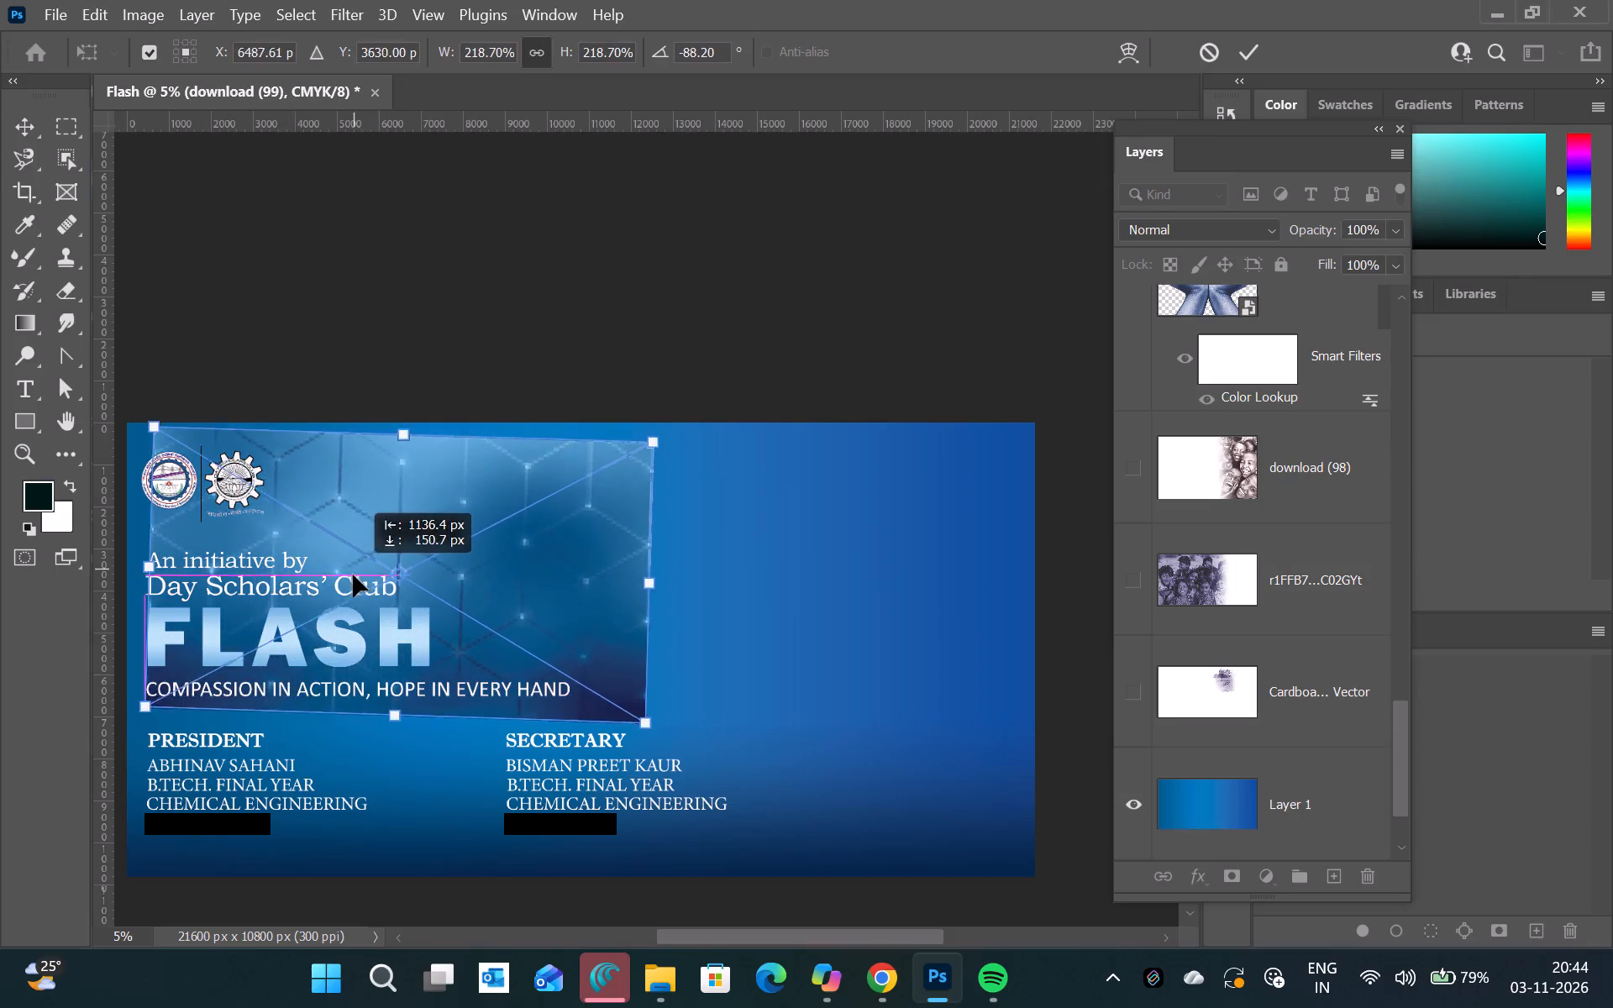
drag(353, 575, 329, 564)
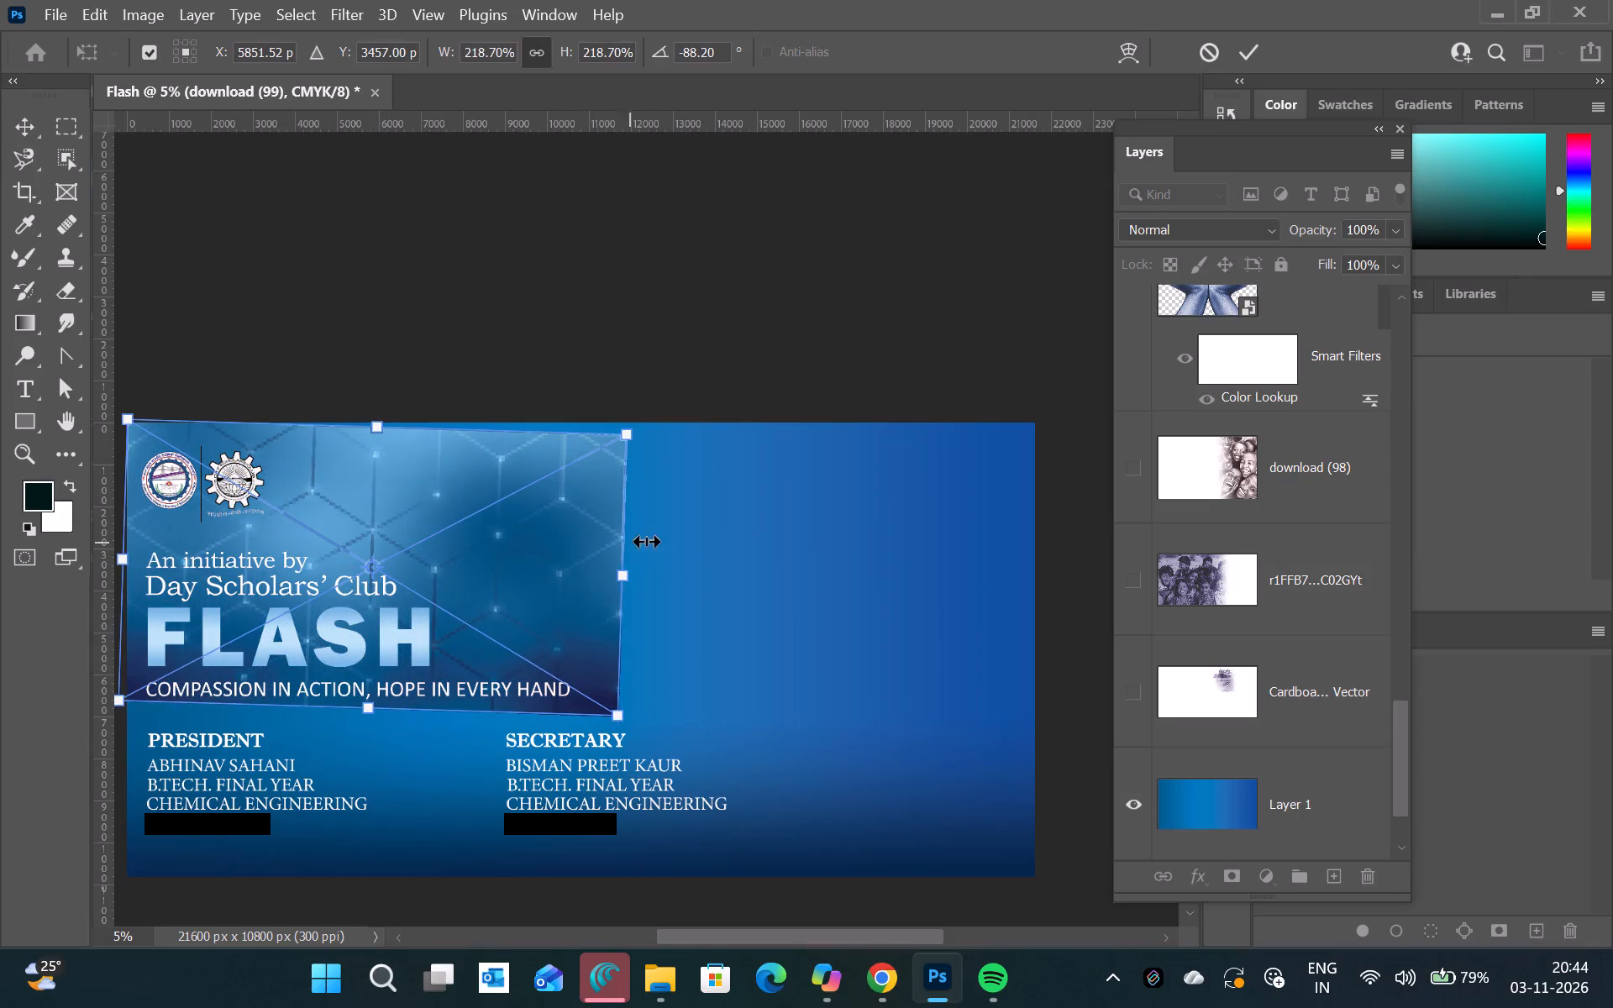
drag(677, 561, 680, 543)
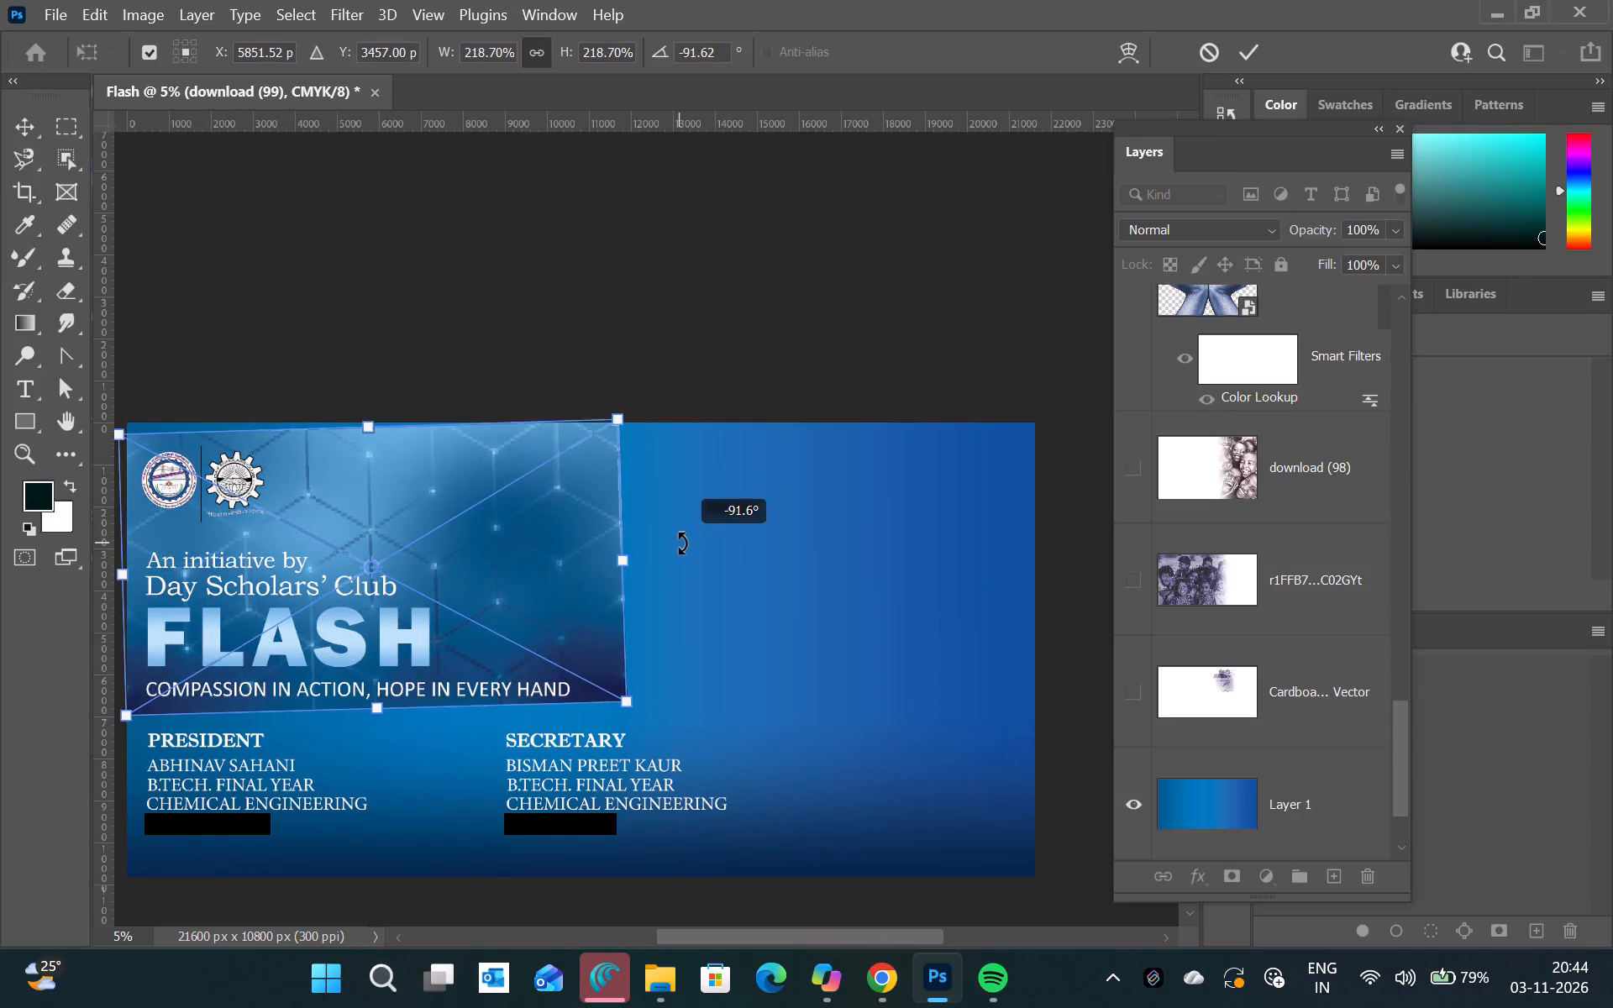
drag(680, 543, 683, 551)
key(Up)
key(Up)
key(Up)
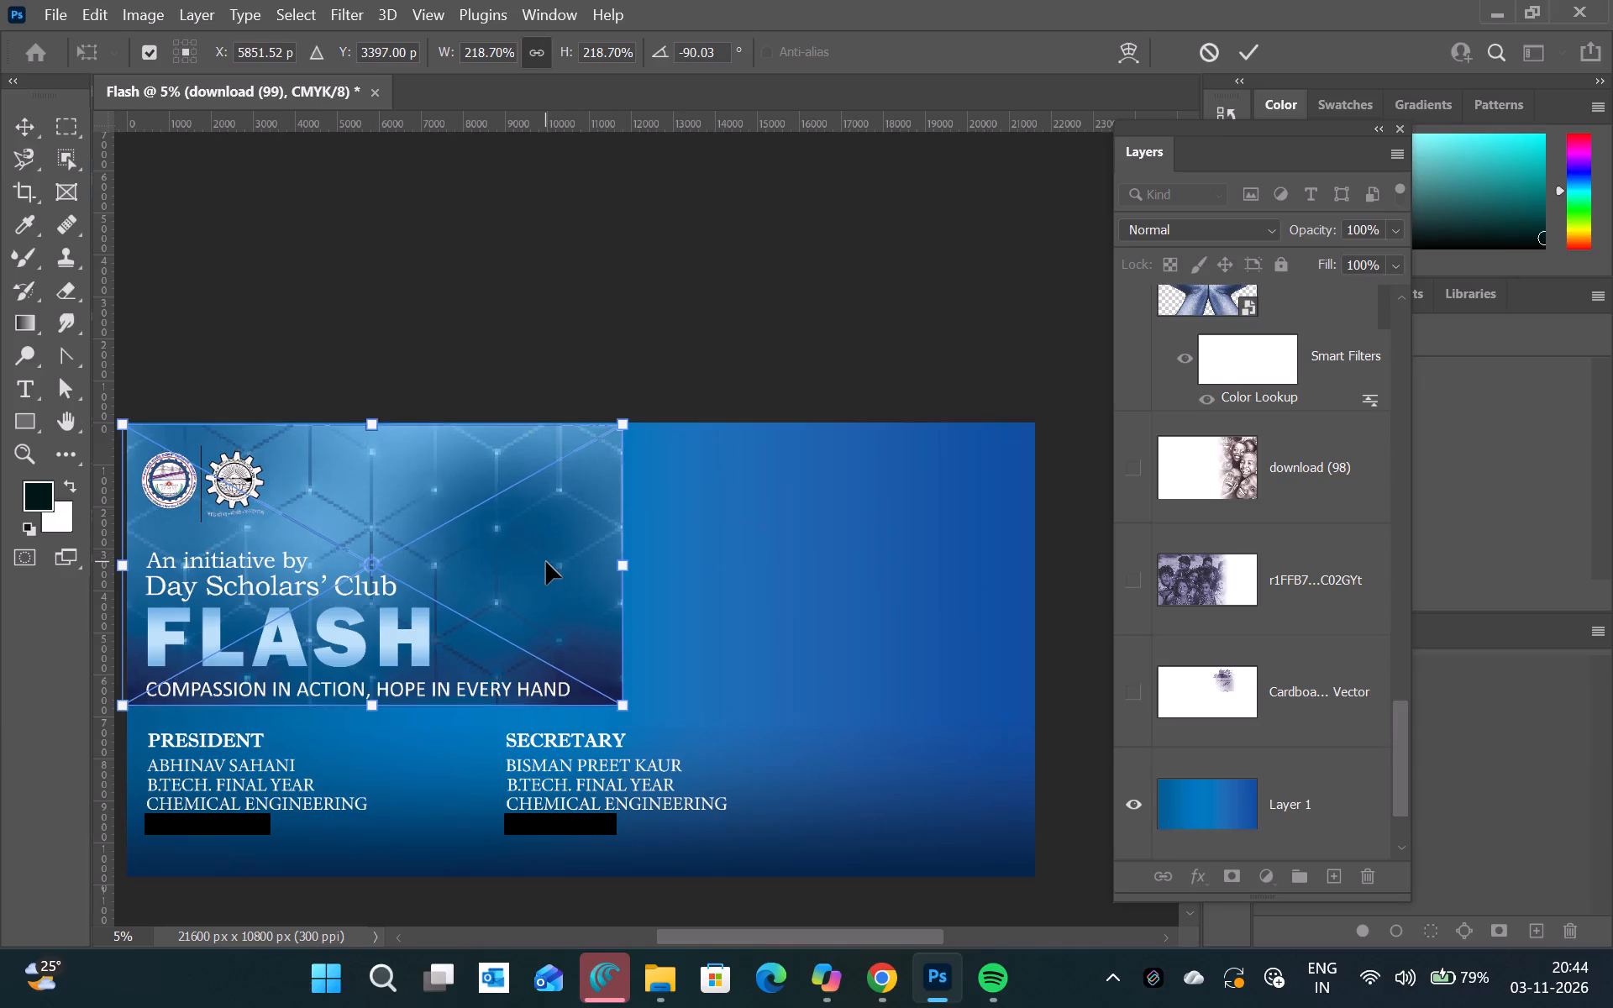
key(Up)
key(Up)
key(Up)
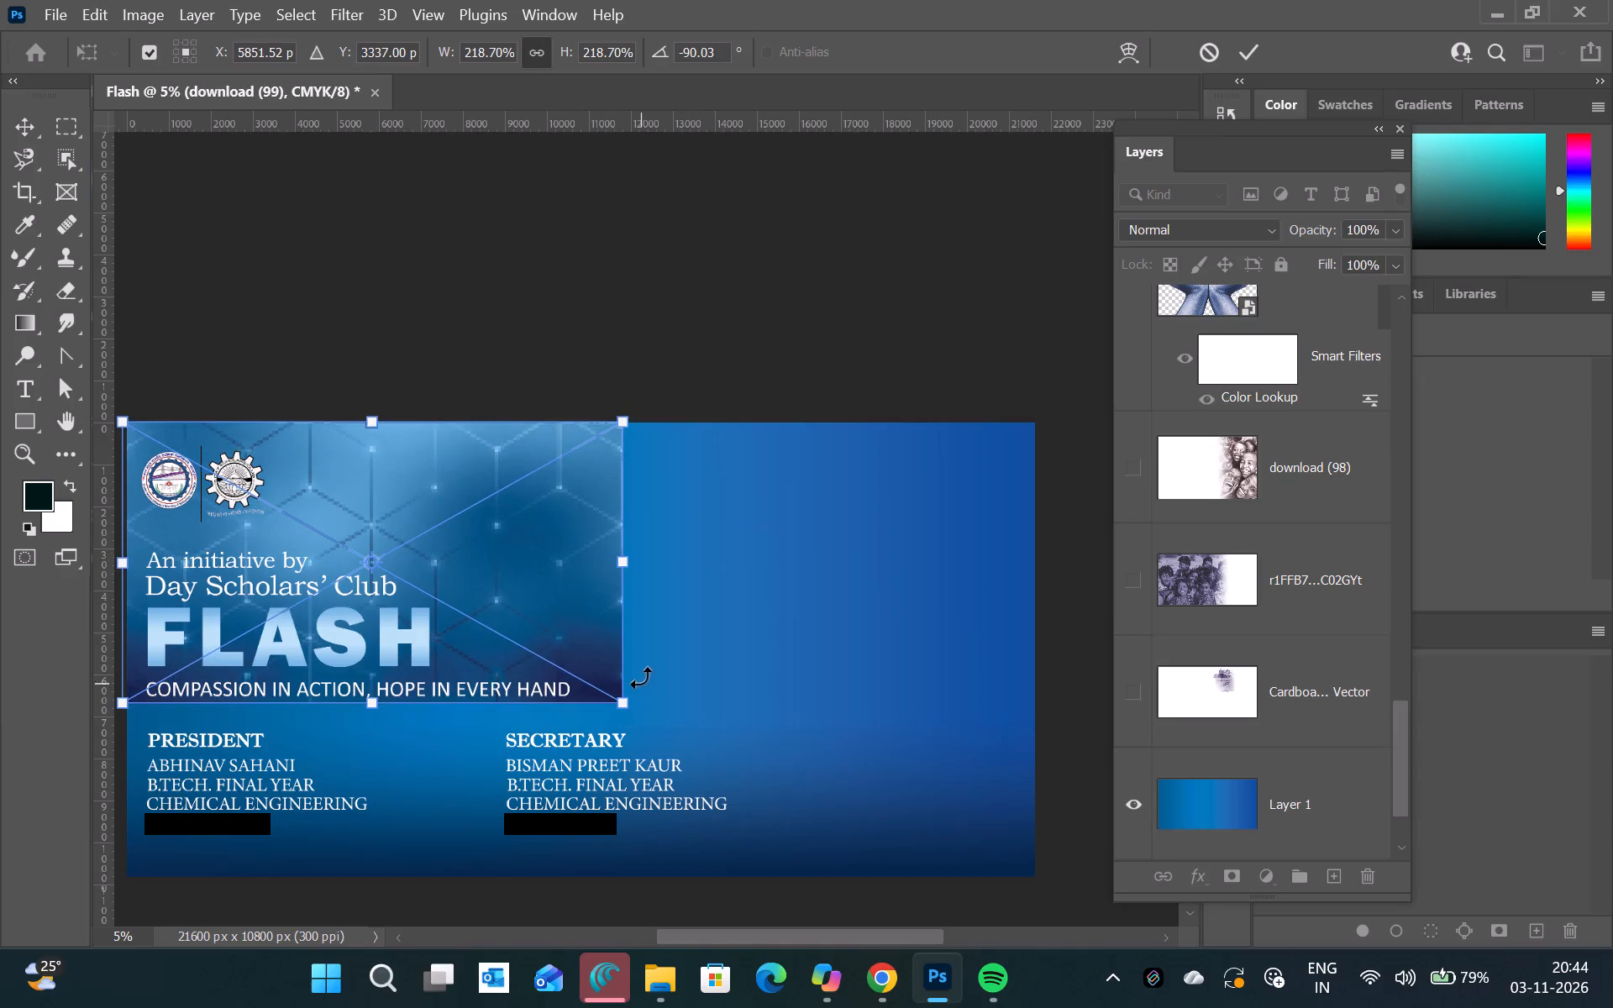
Enlarge the hexagon image to about 414% so it covers the whole banner, and centre it on the canvas.
drag(625, 698, 983, 838)
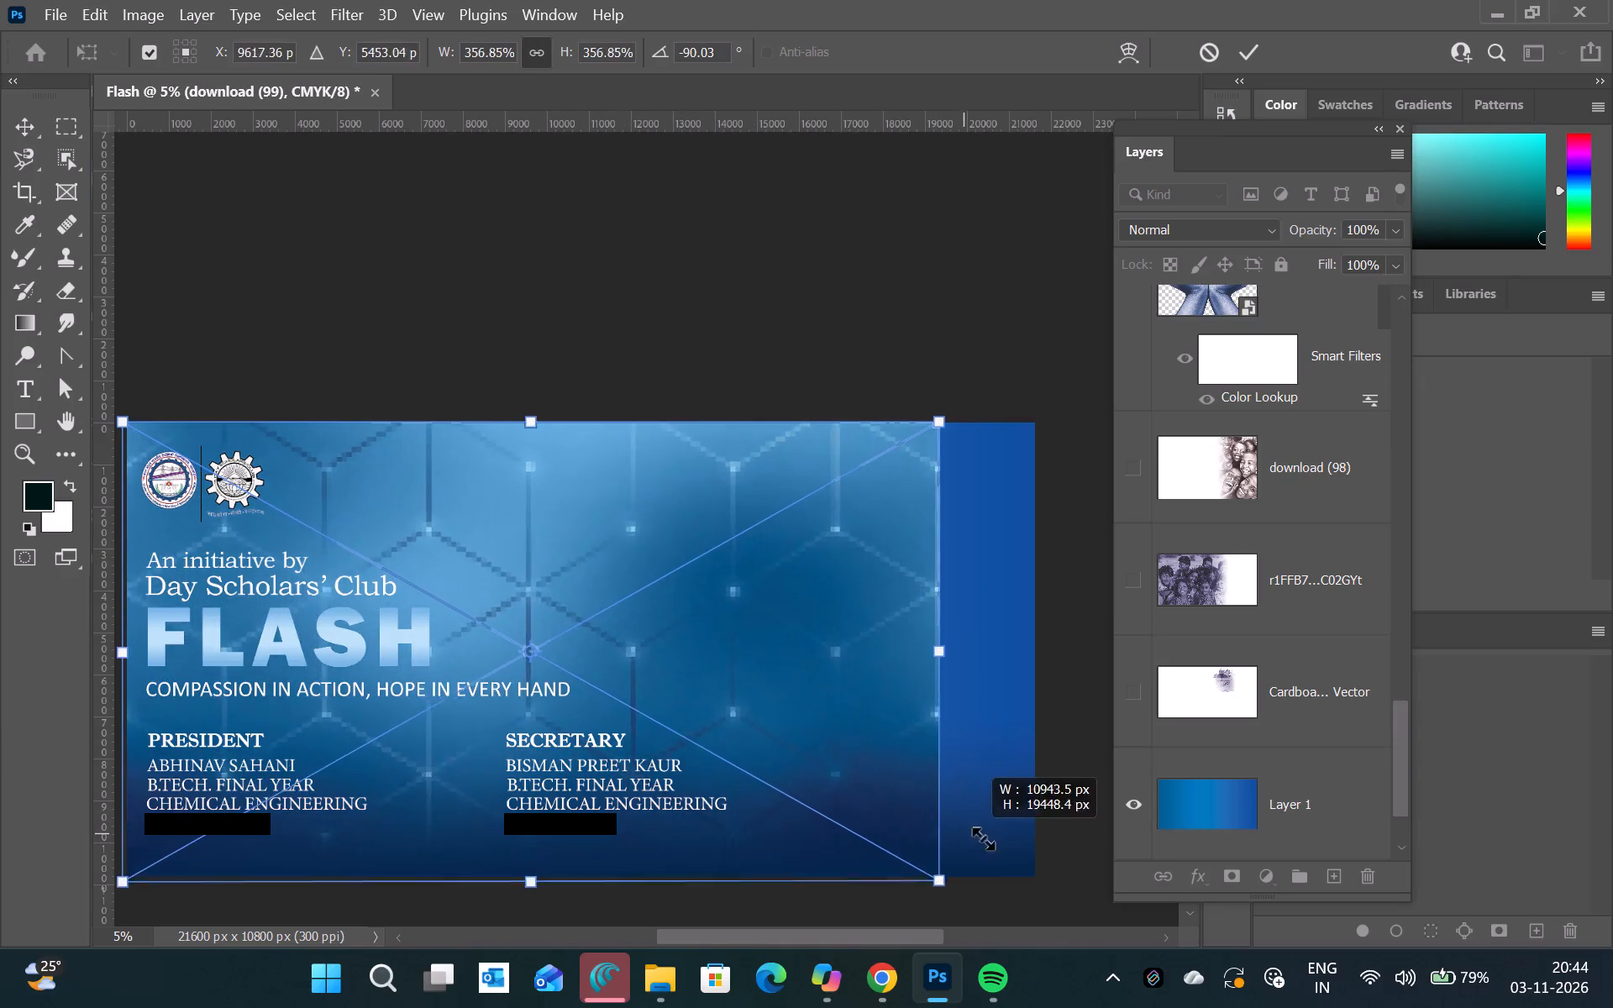
drag(983, 838, 1138, 832)
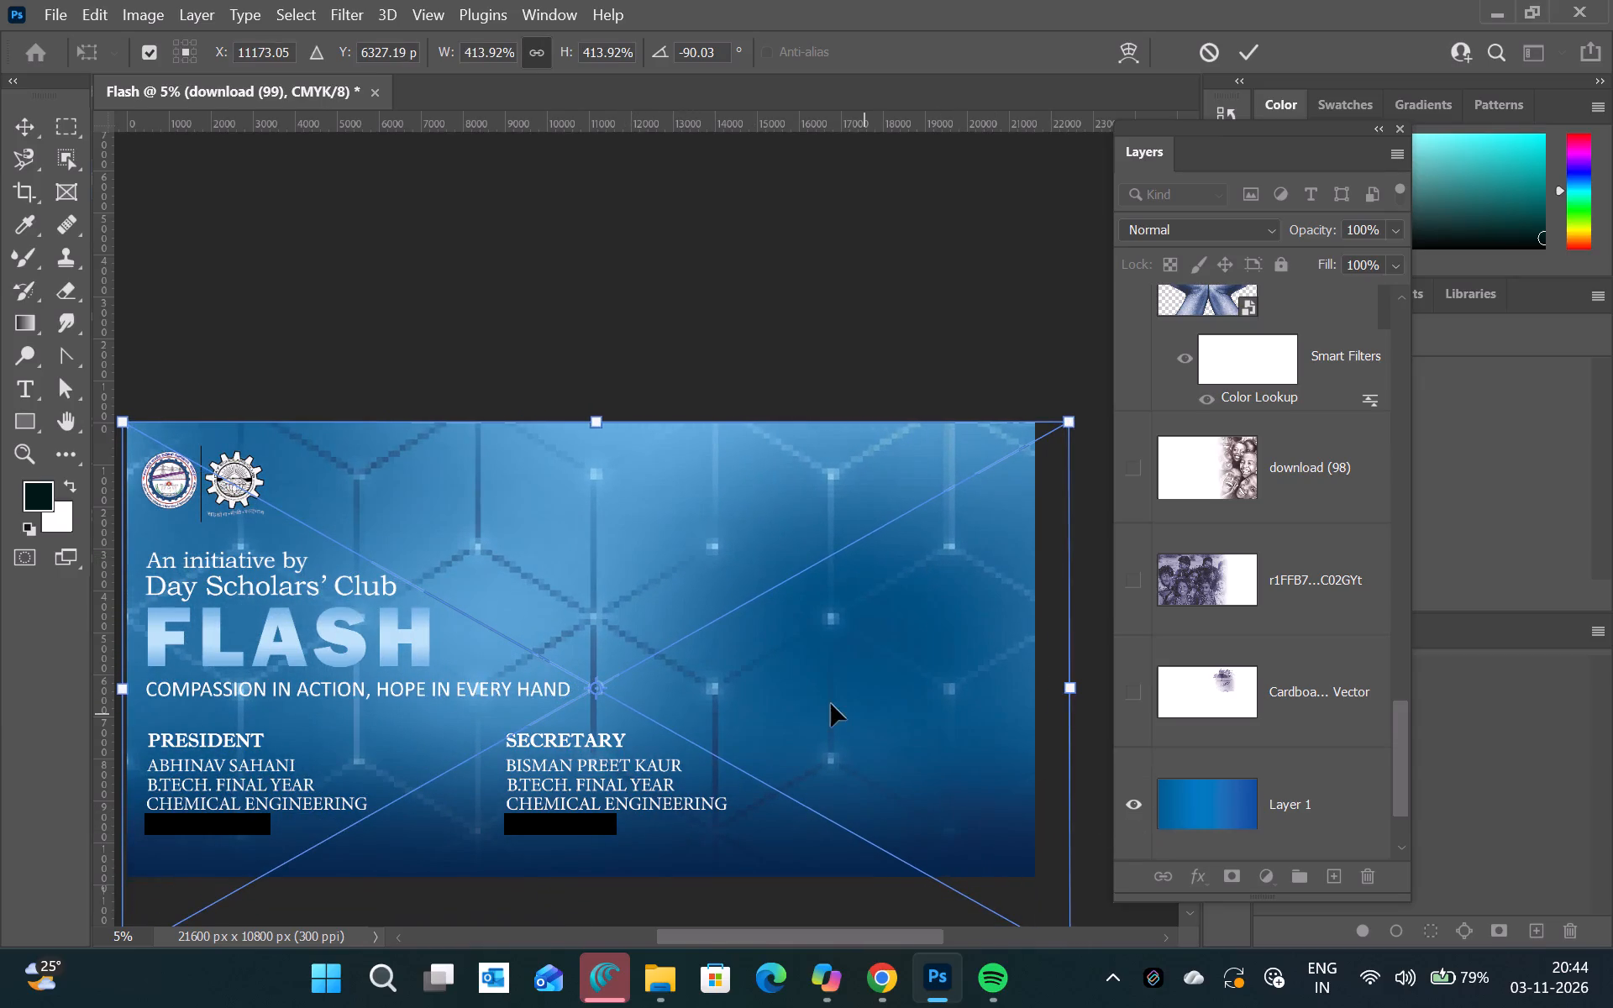
drag(831, 704, 819, 678)
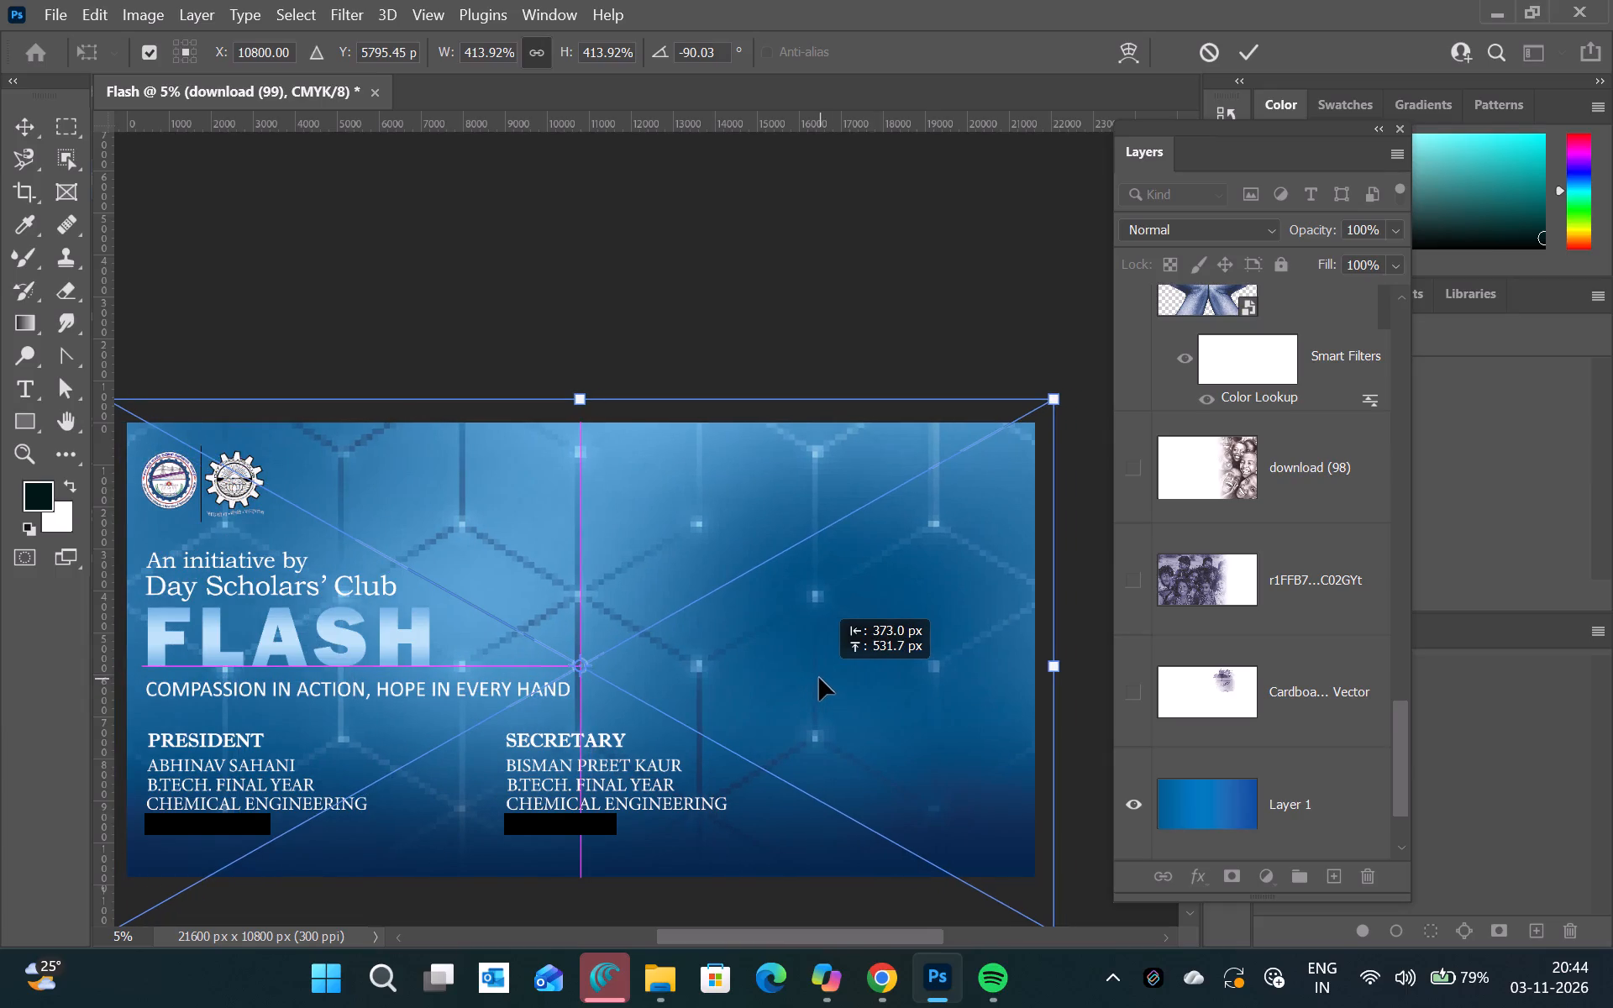
drag(819, 678, 817, 659)
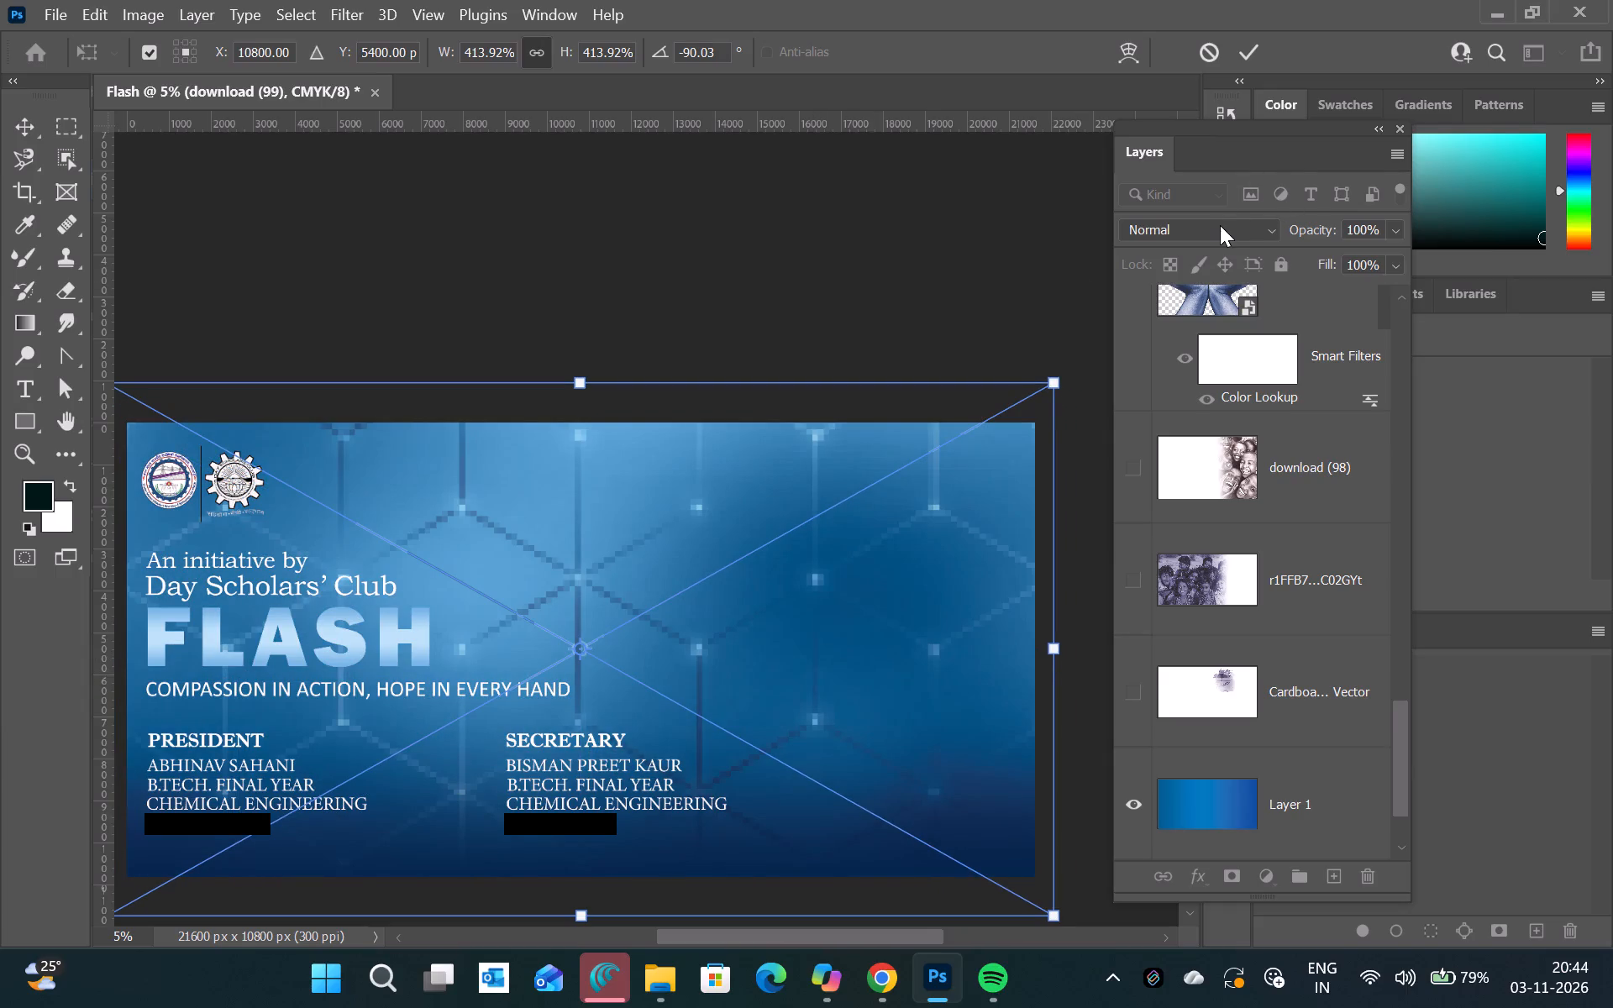
Set the hexagon image's blend mode to Multiply and commit the placement.
click(1212, 230)
click(1142, 332)
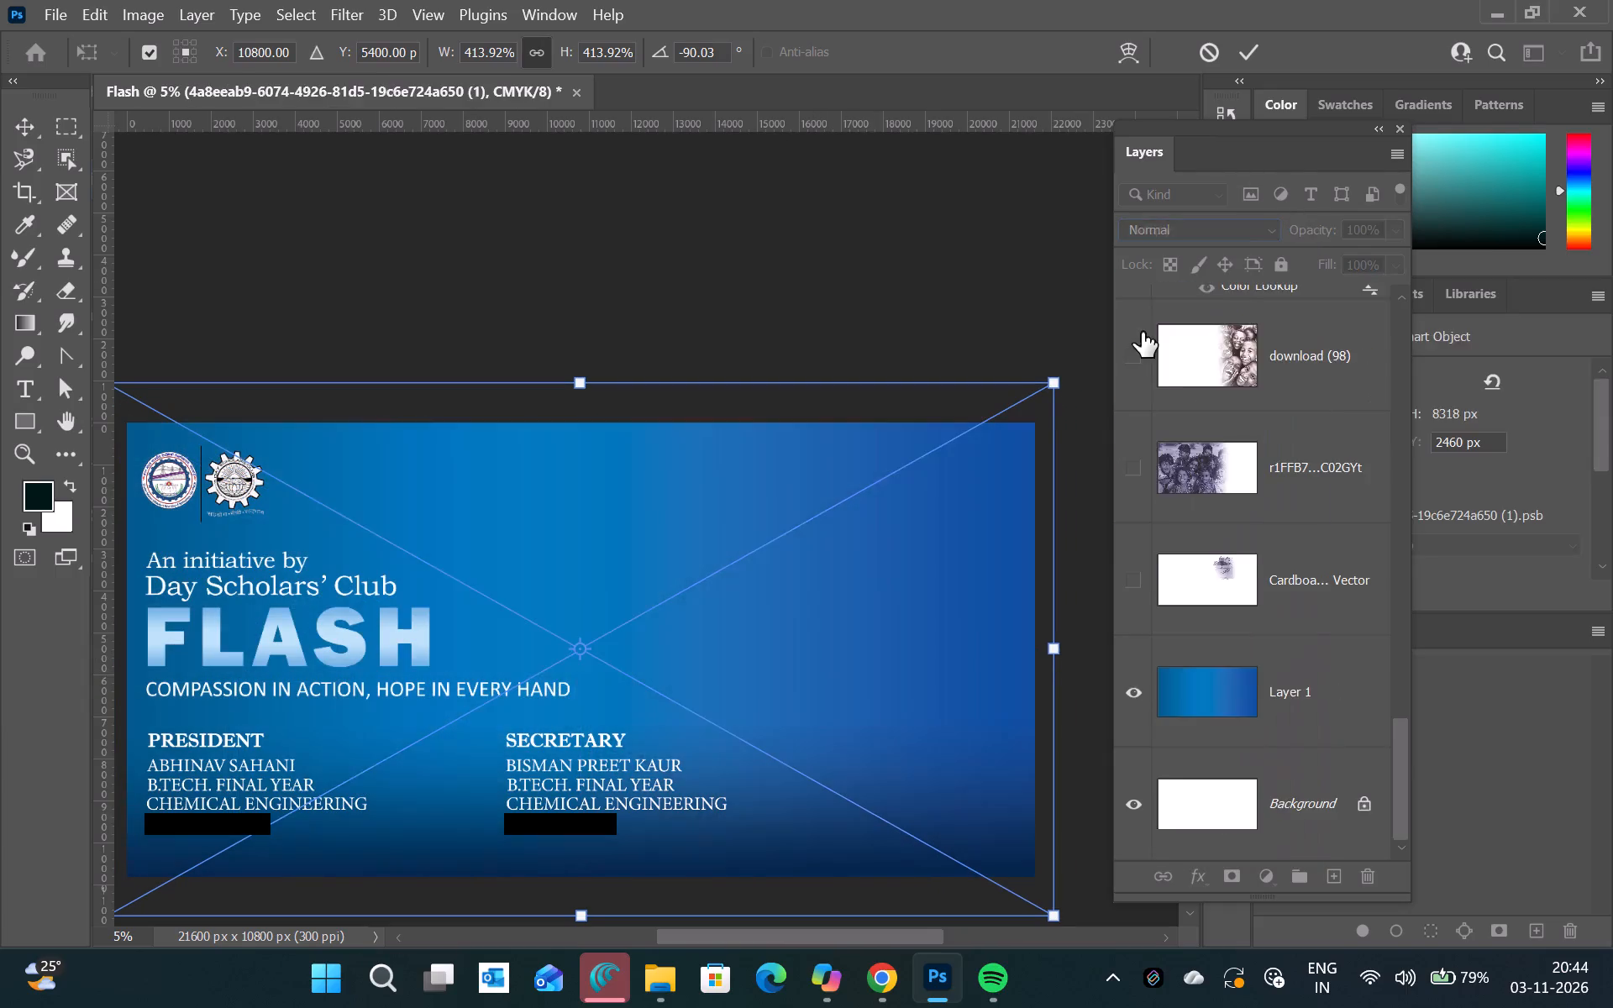
click(1249, 54)
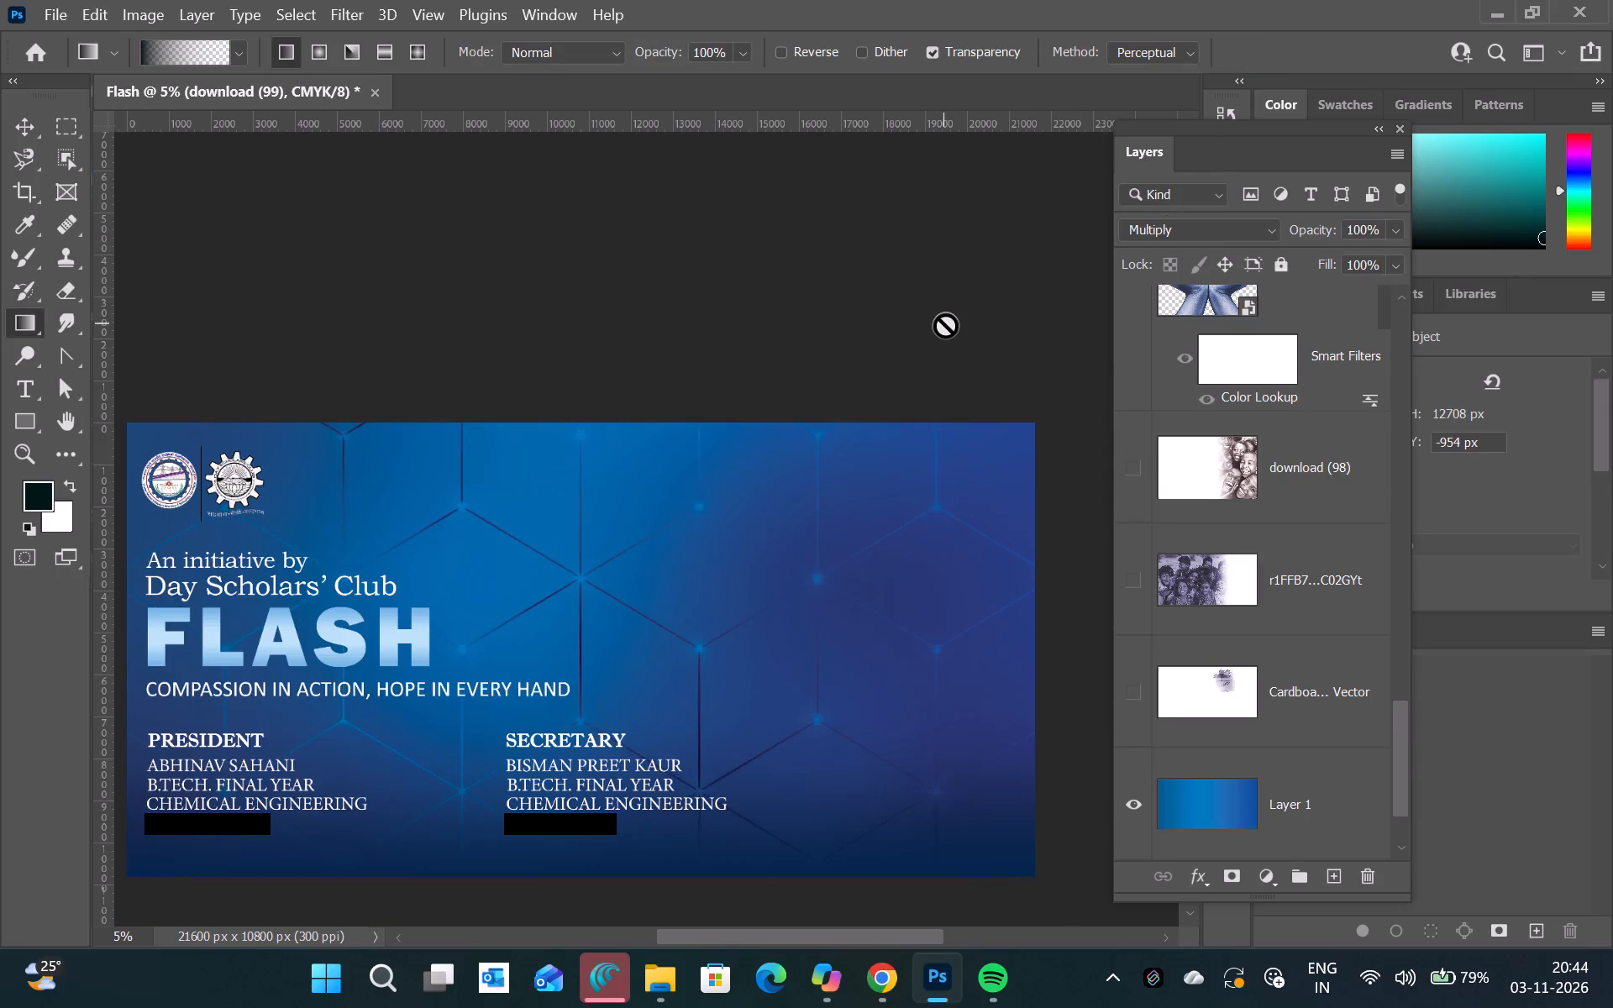
Start sharing the finished Flash banner as the image file Flash.jpg.
scroll(945, 324, left, 1)
scroll(945, 324, down, 1)
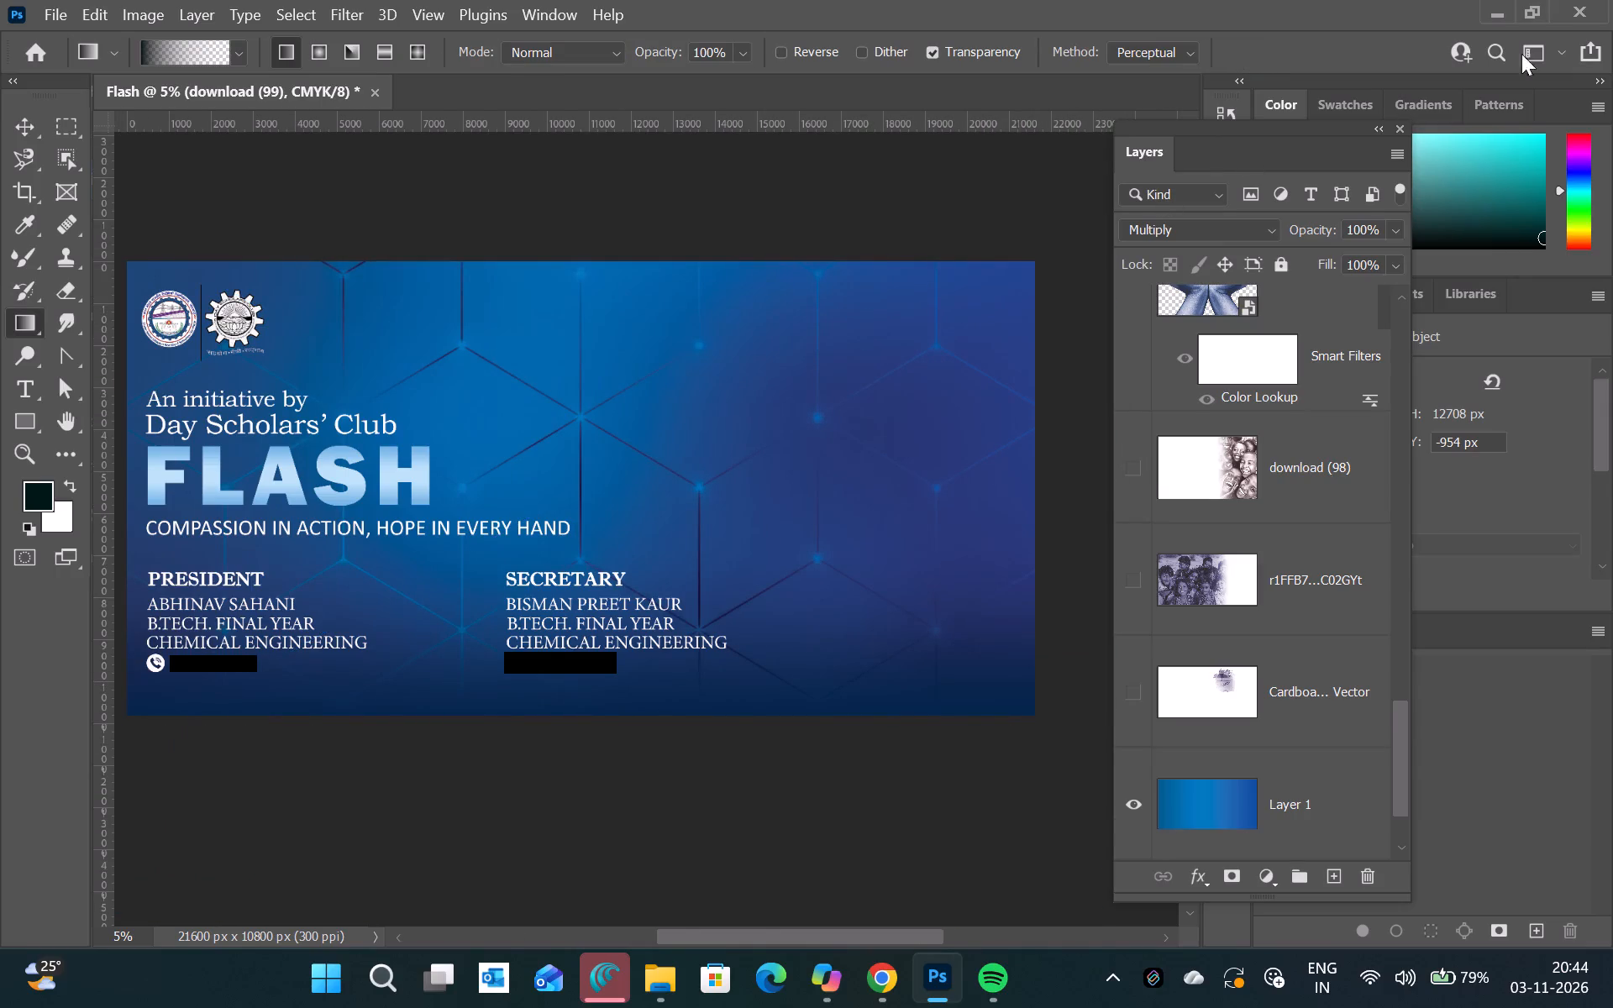
click(1591, 60)
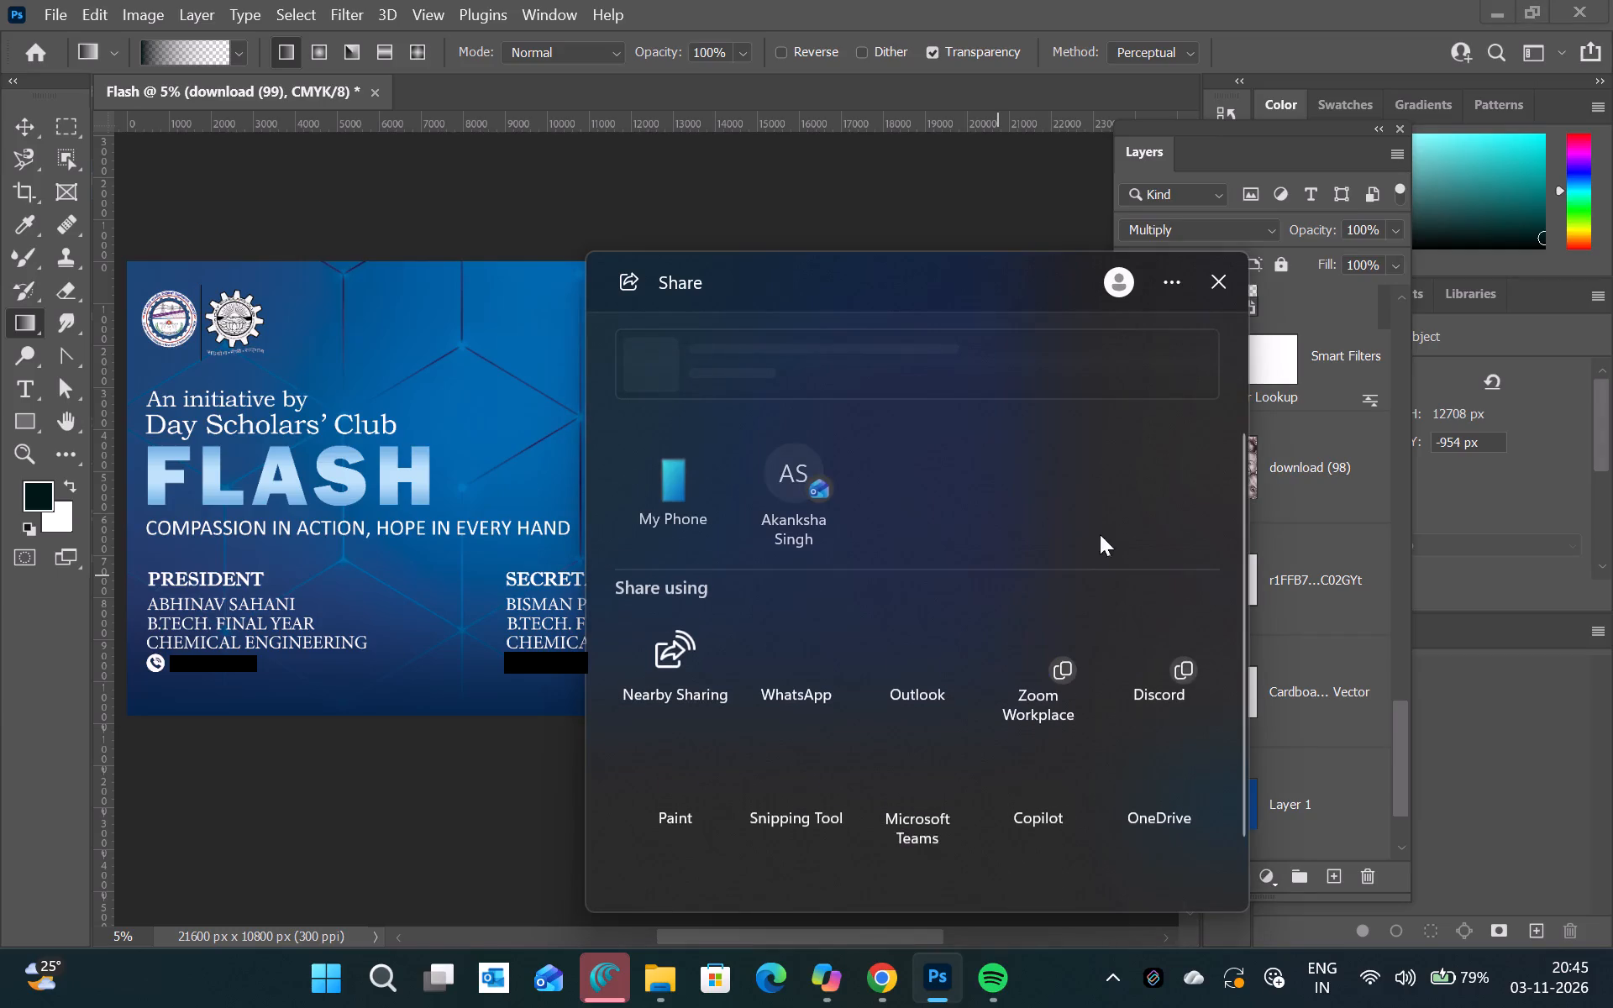
click(1180, 364)
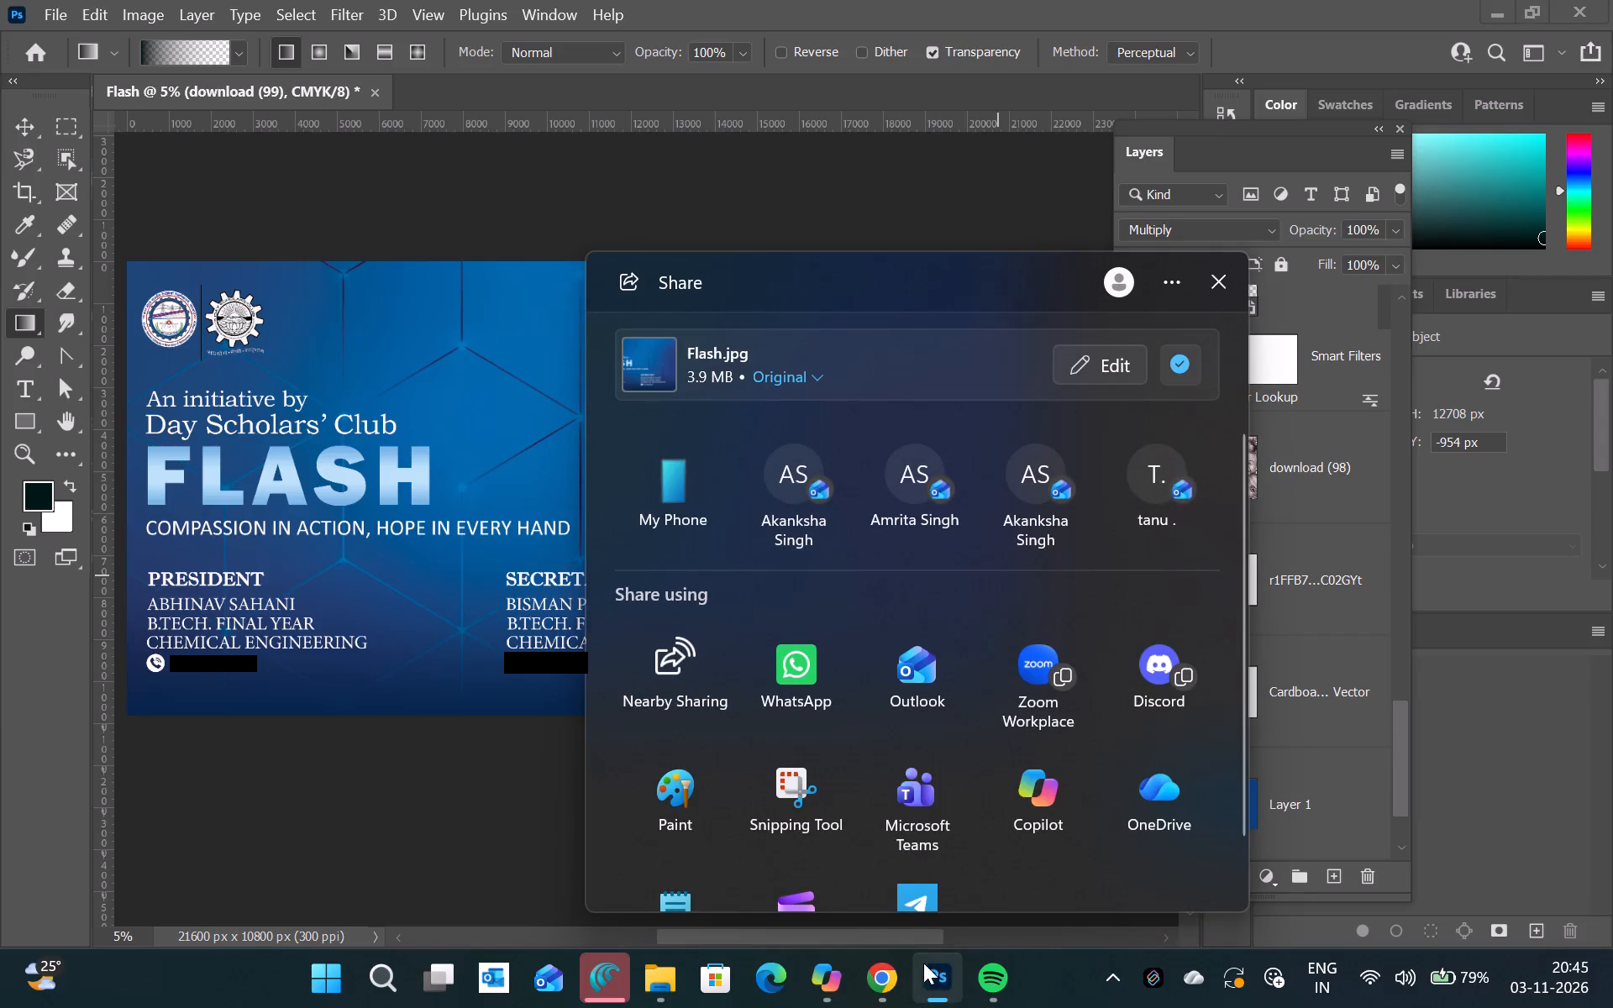
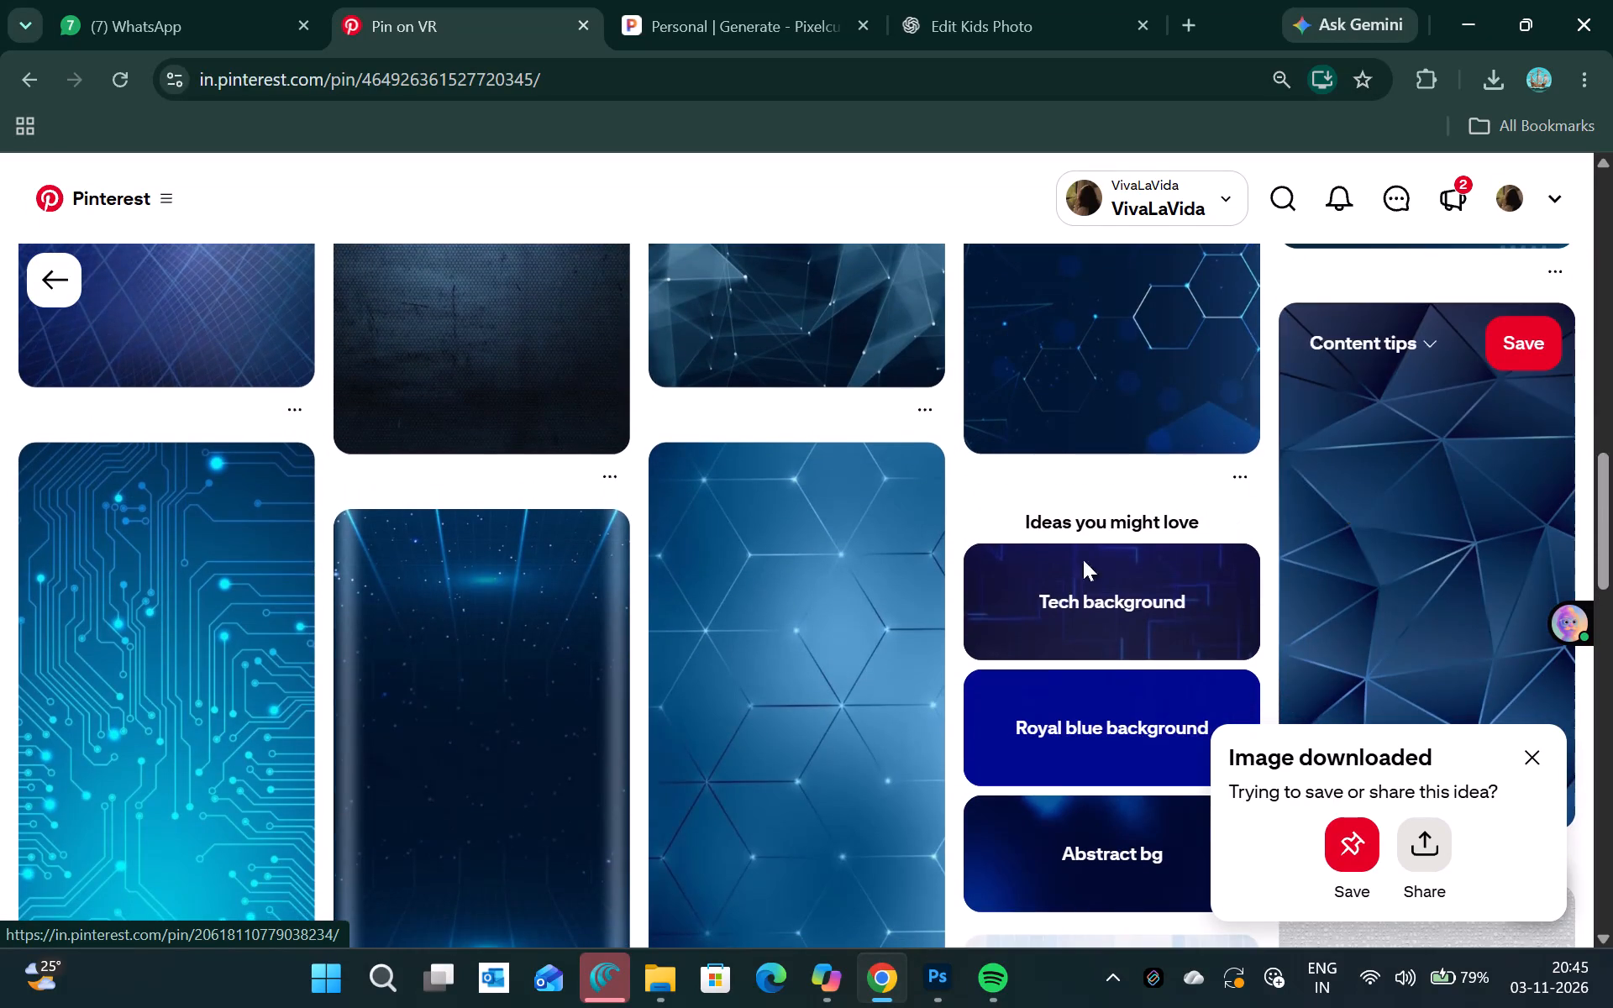
Browse the related Pinterest pins for an alternative blue textured background for the banner.
scroll(1032, 595, down, 3)
scroll(826, 701, down, 5)
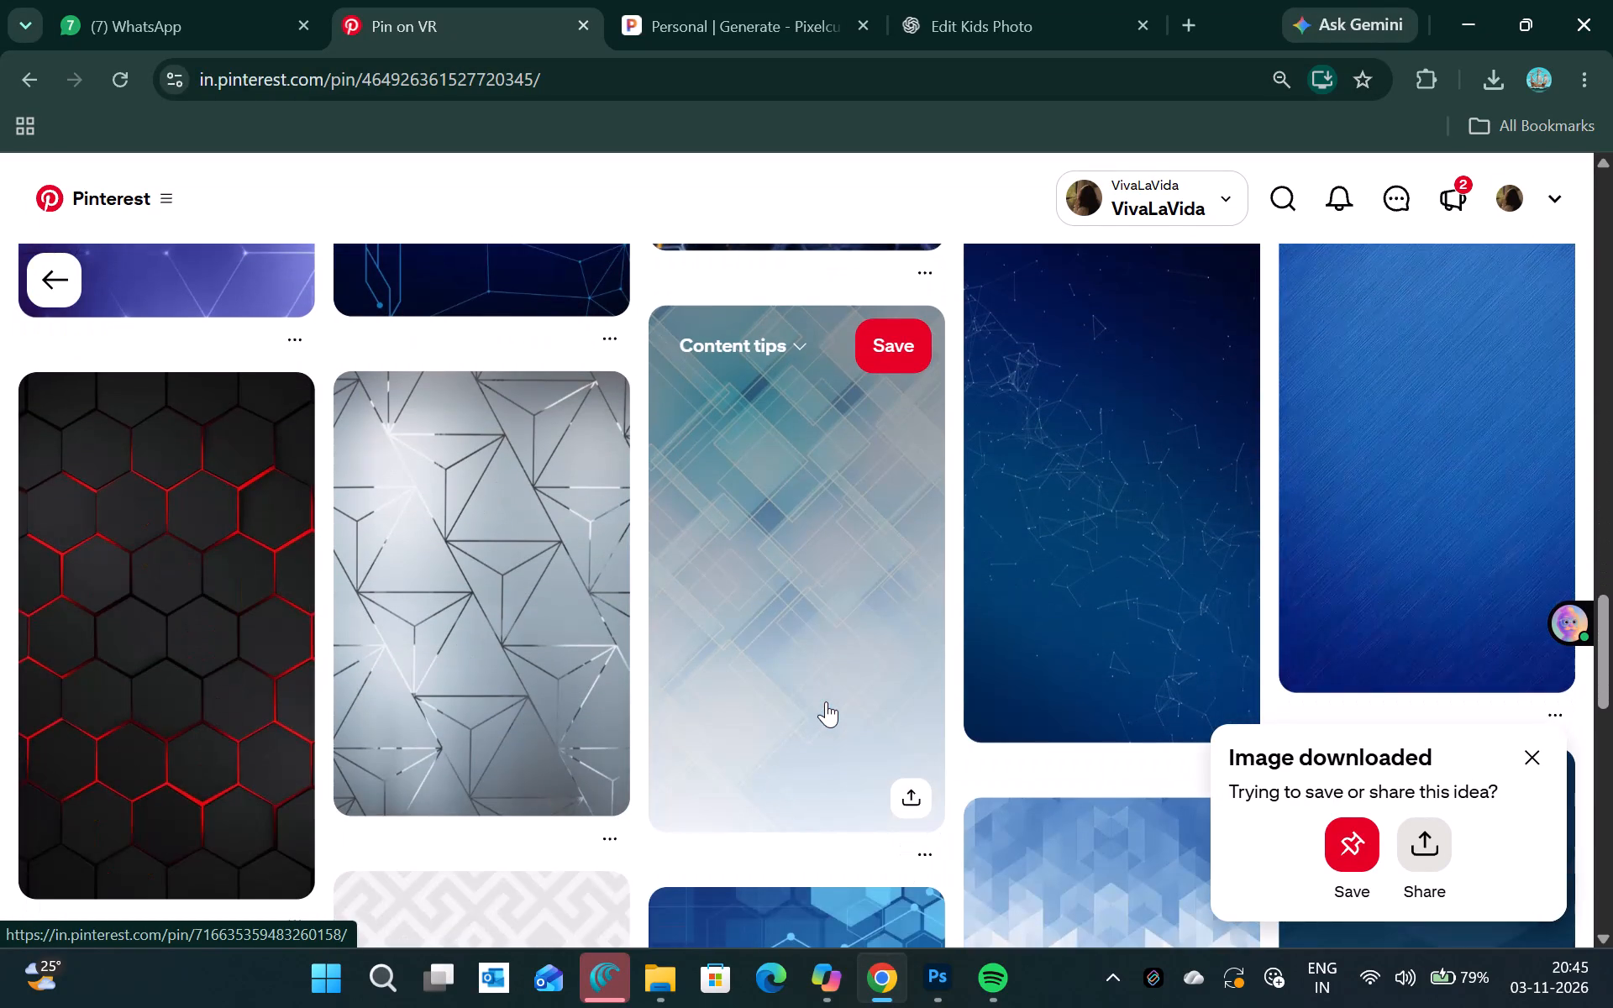
scroll(826, 701, down, 2)
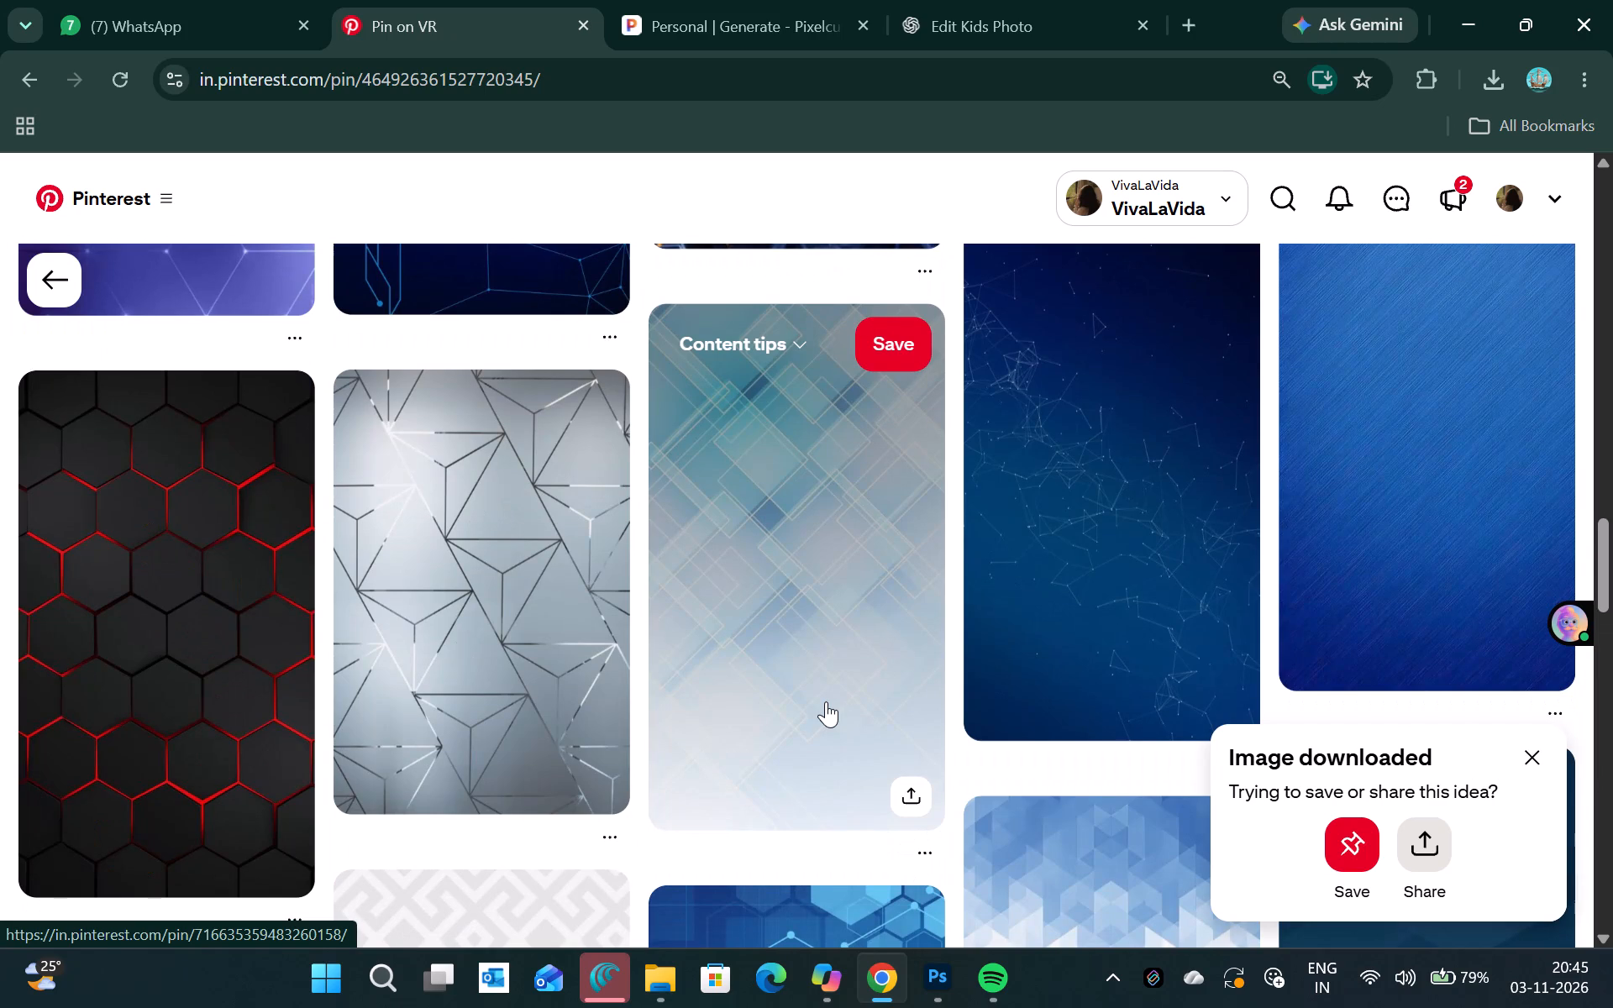
scroll(826, 701, down, 4)
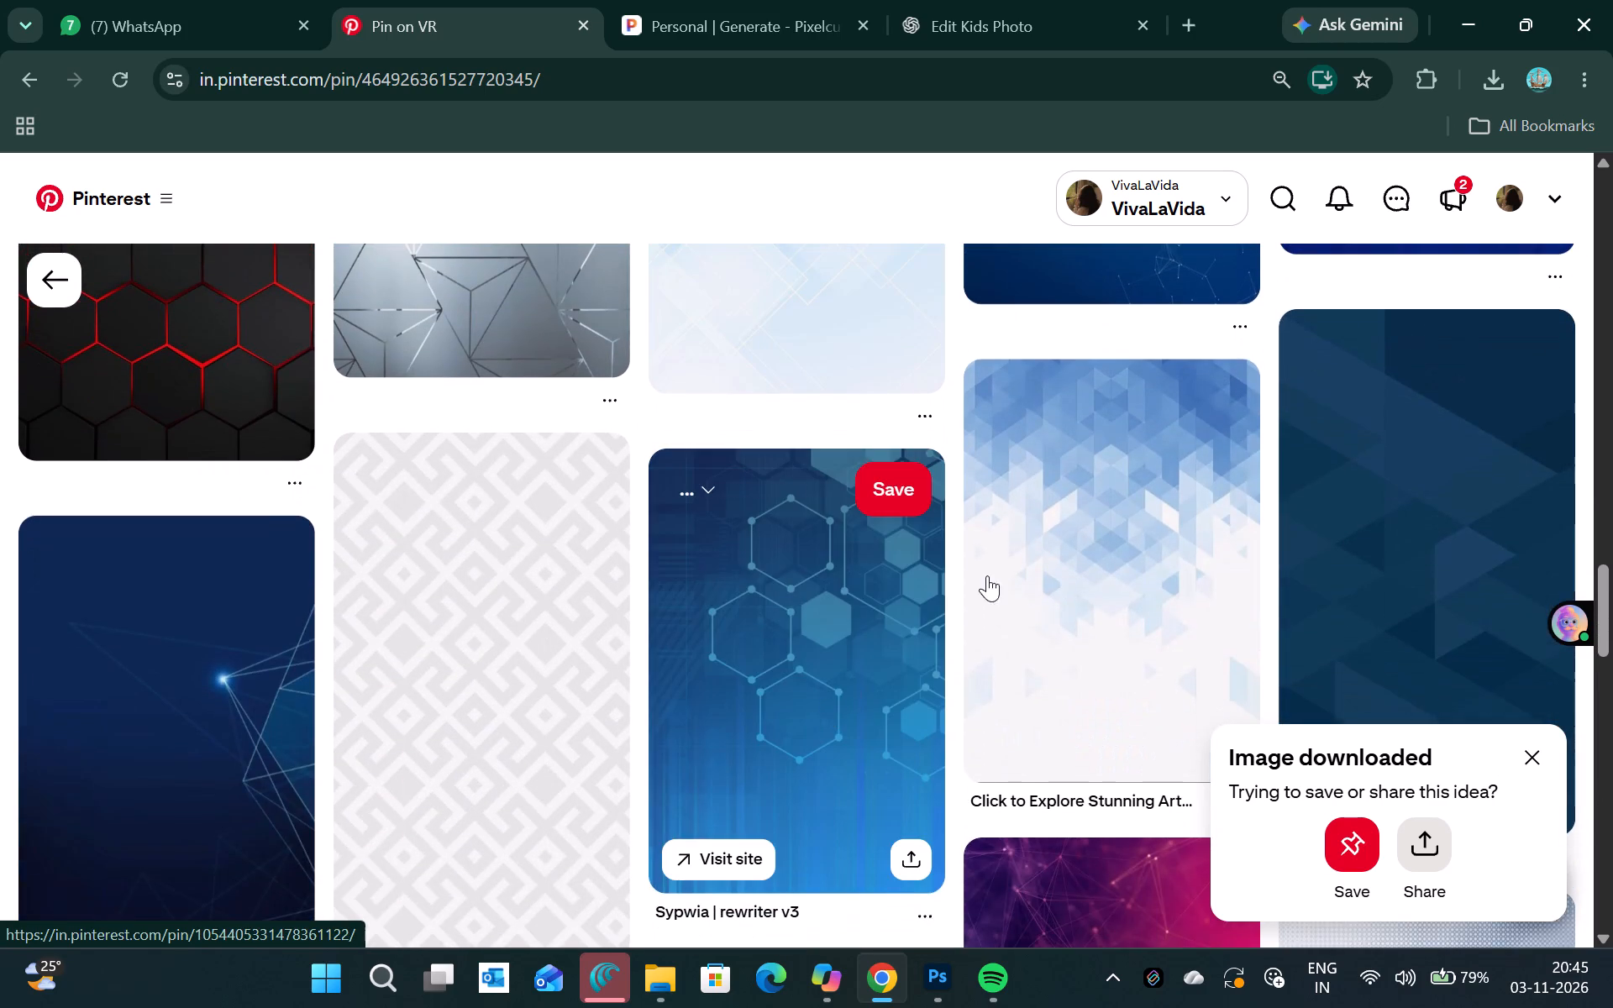
scroll(987, 575, up, 3)
click(1480, 489)
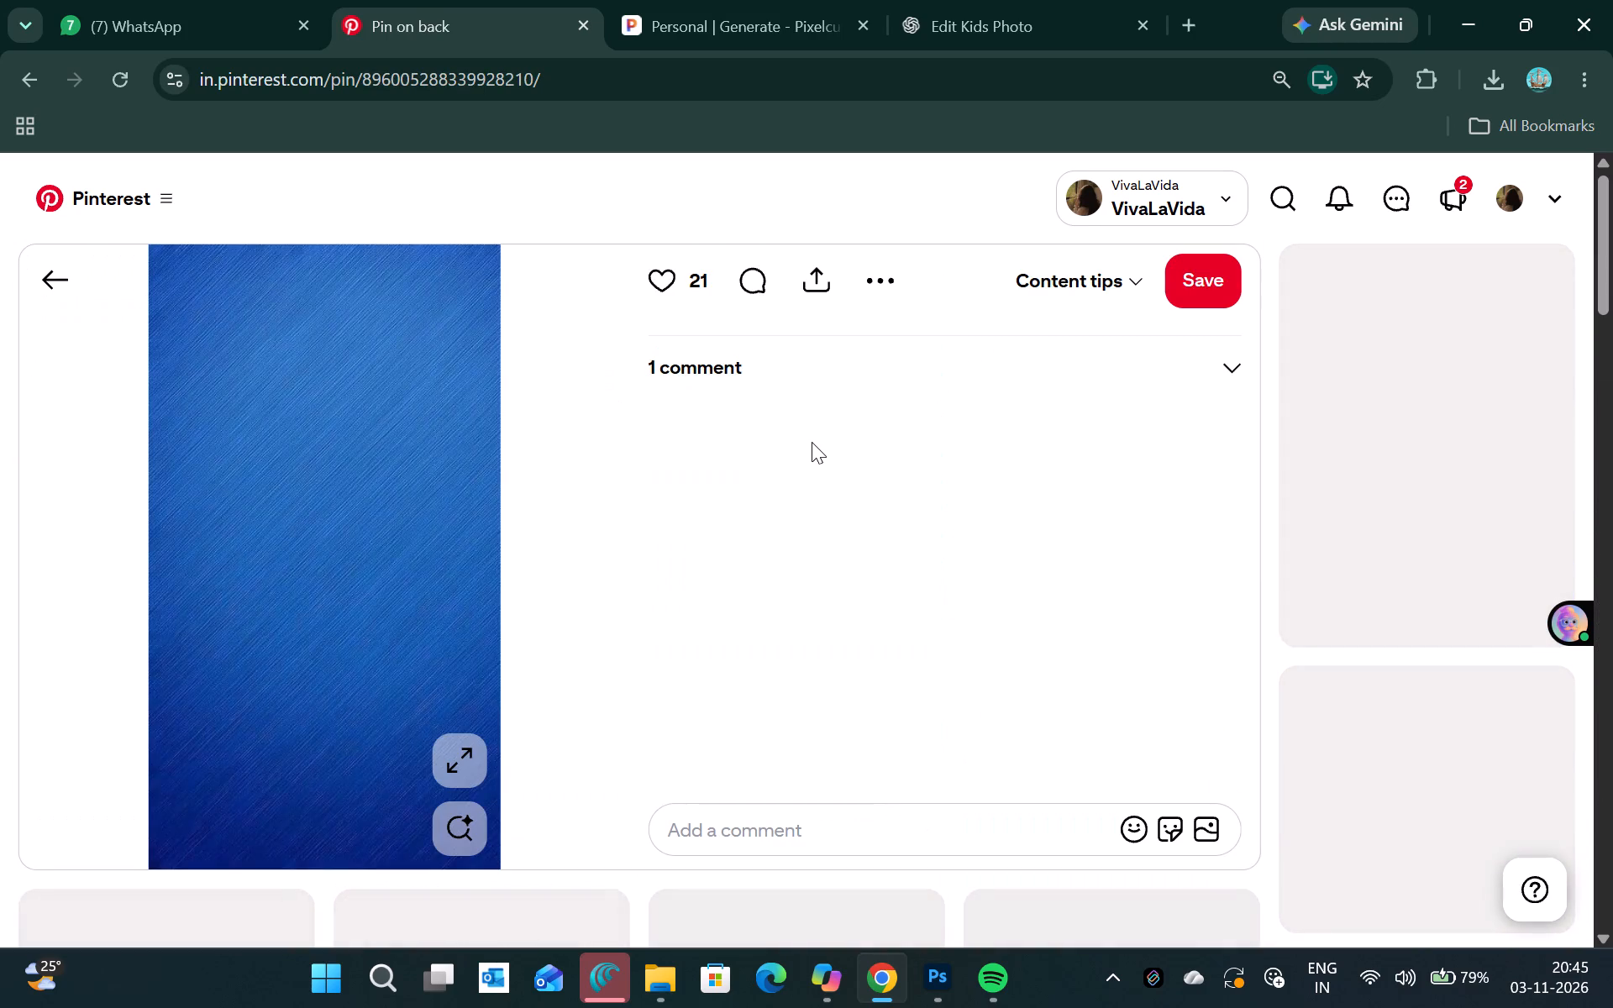
scroll(433, 631, down, 2)
scroll(915, 671, down, 3)
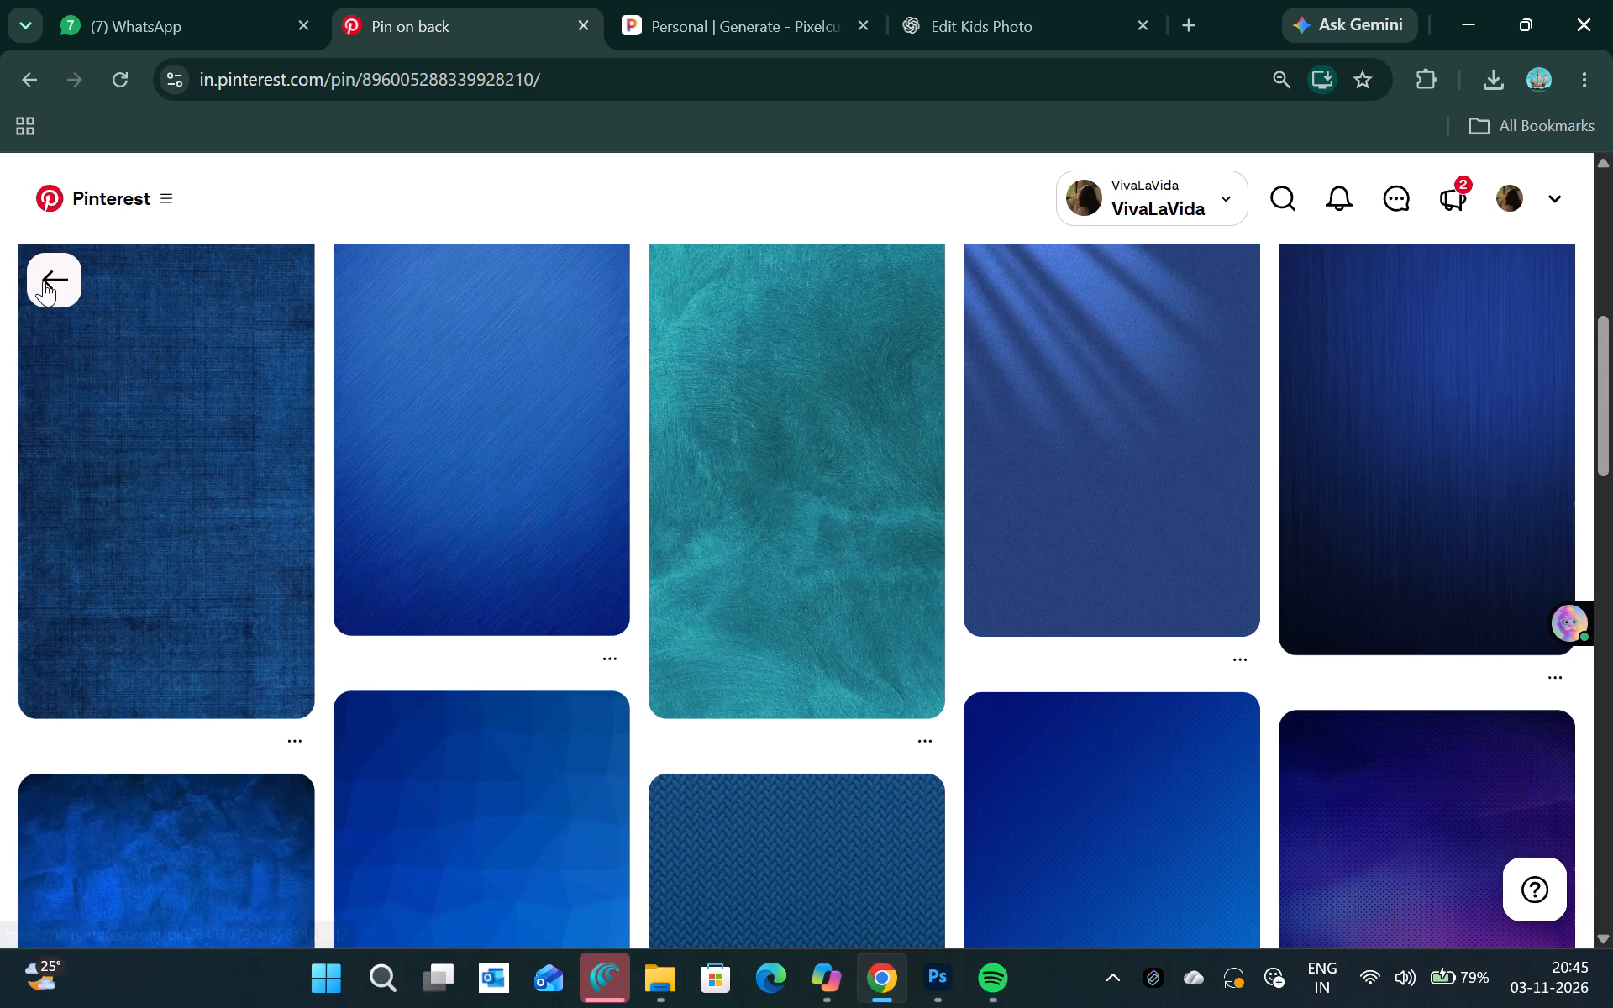
click(44, 281)
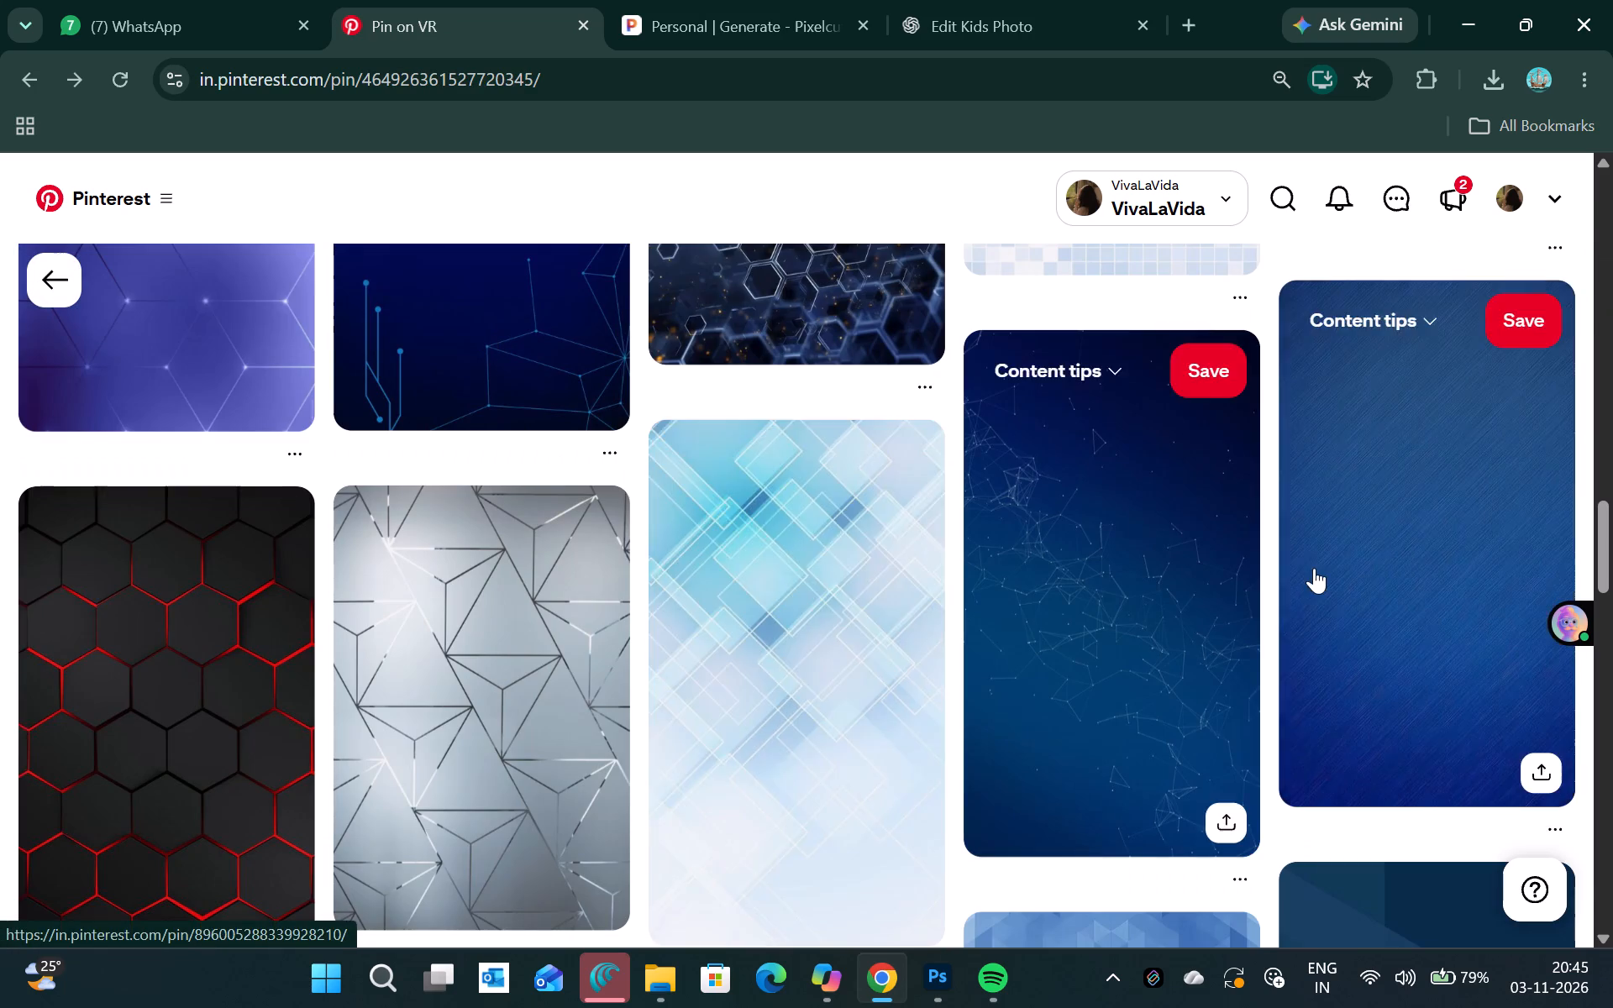
scroll(1314, 568, up, 3)
scroll(1456, 626, down, 8)
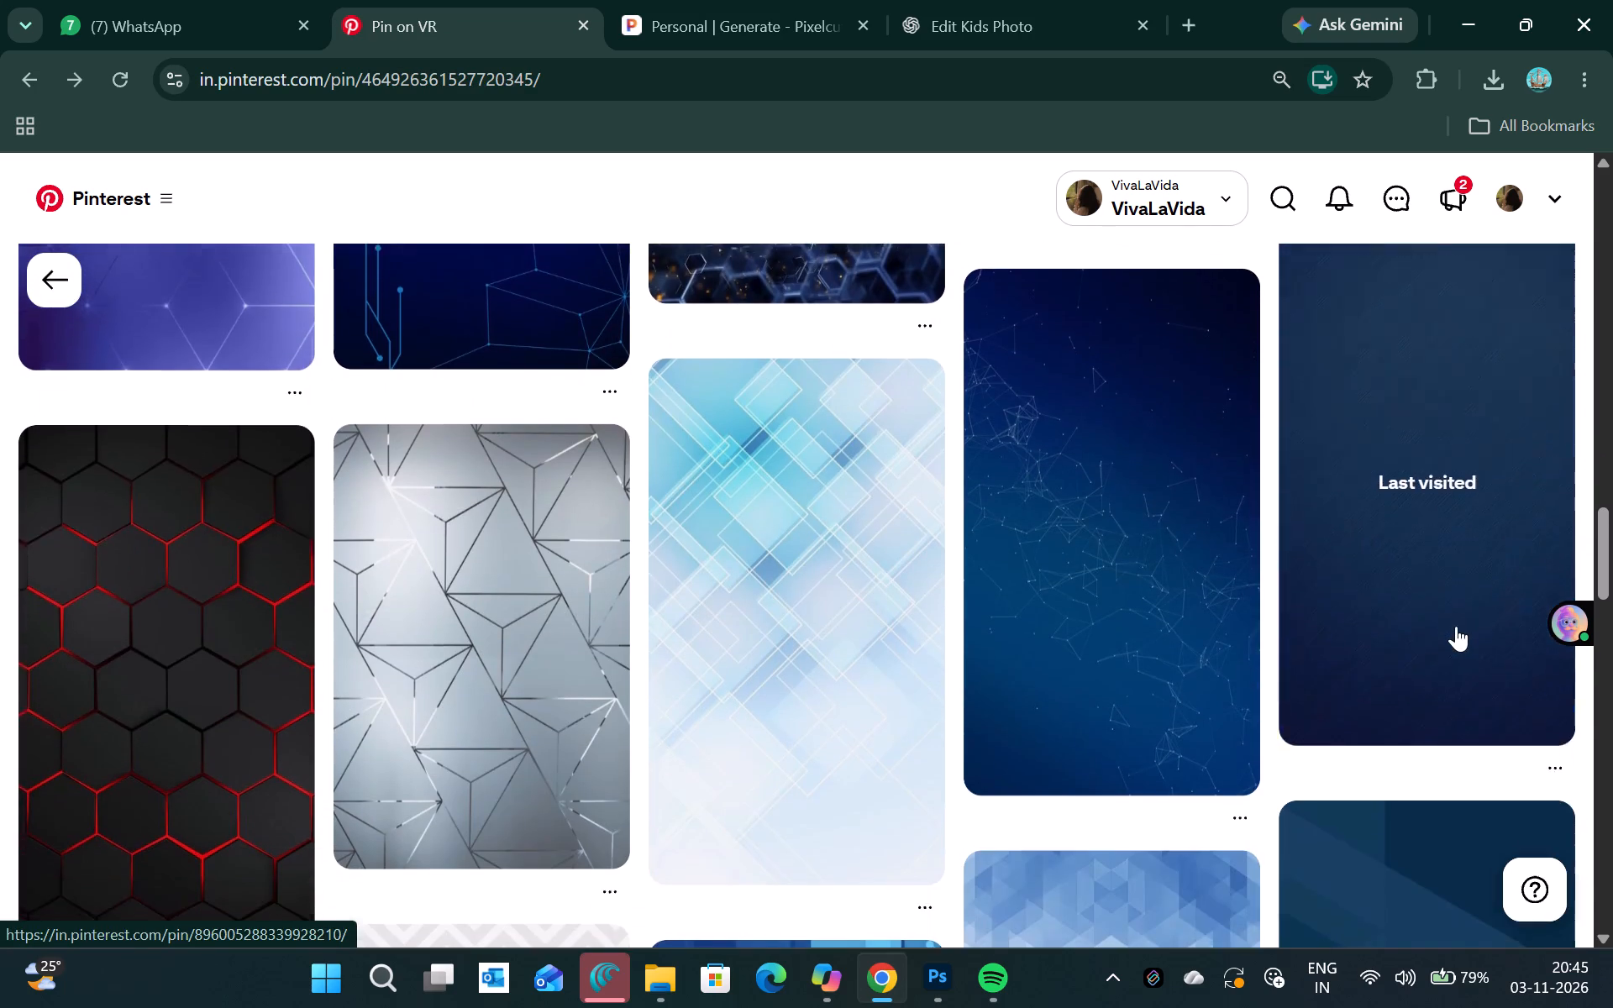
scroll(1456, 626, down, 3)
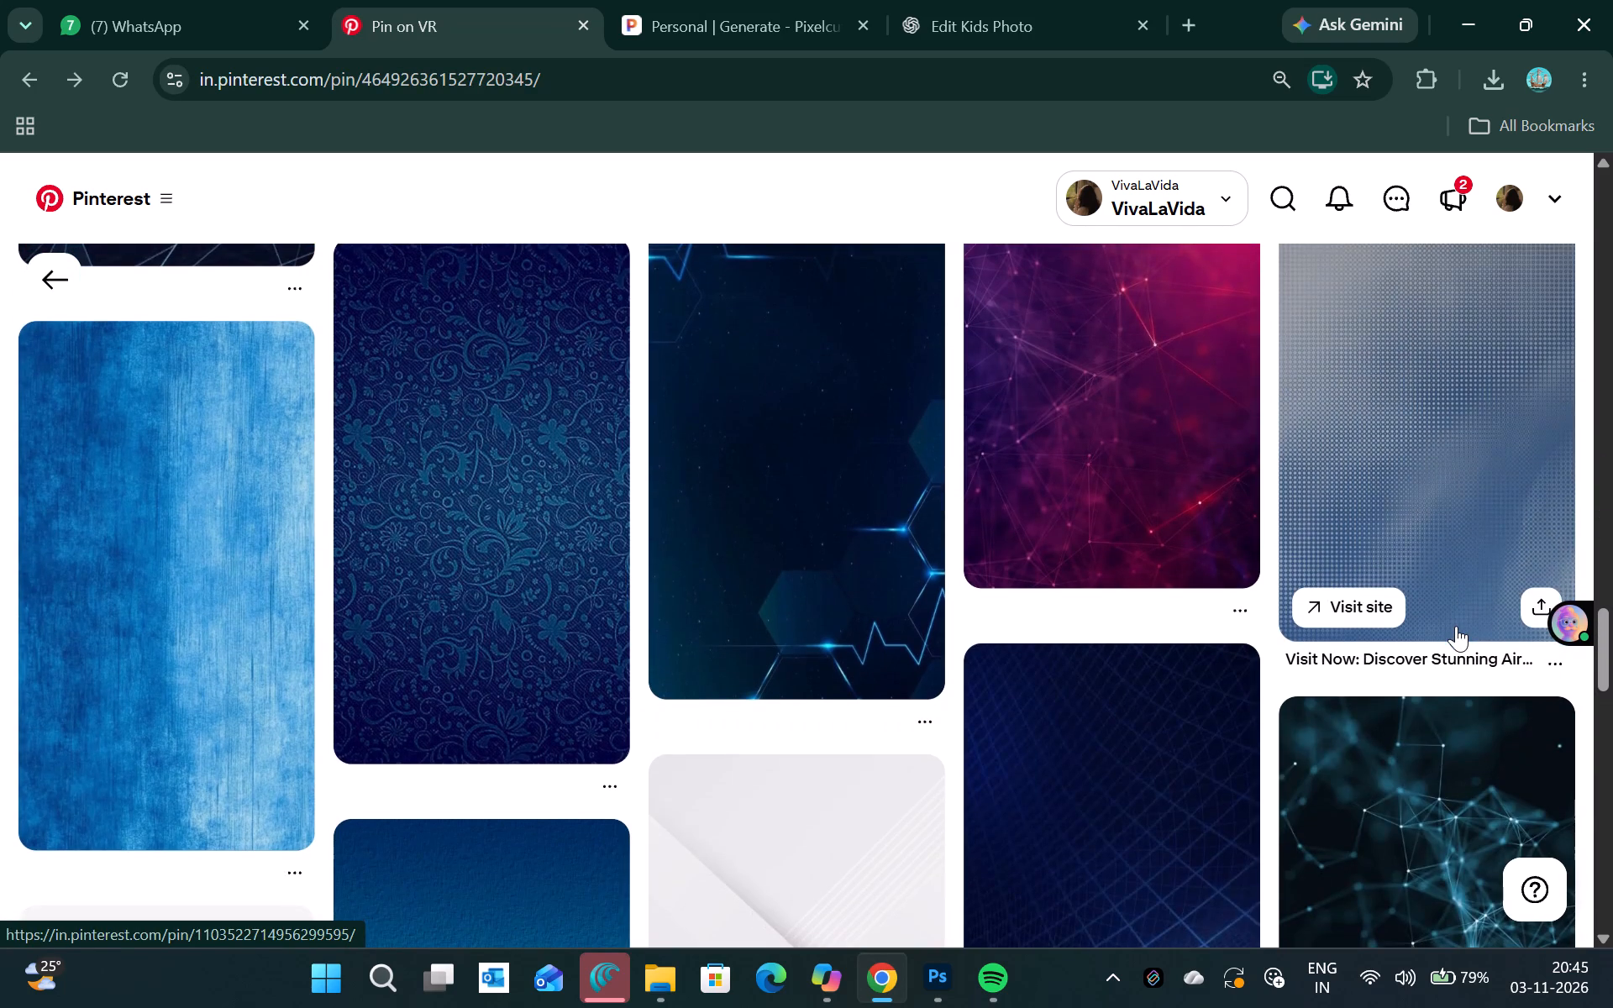
scroll(1413, 606, up, 4)
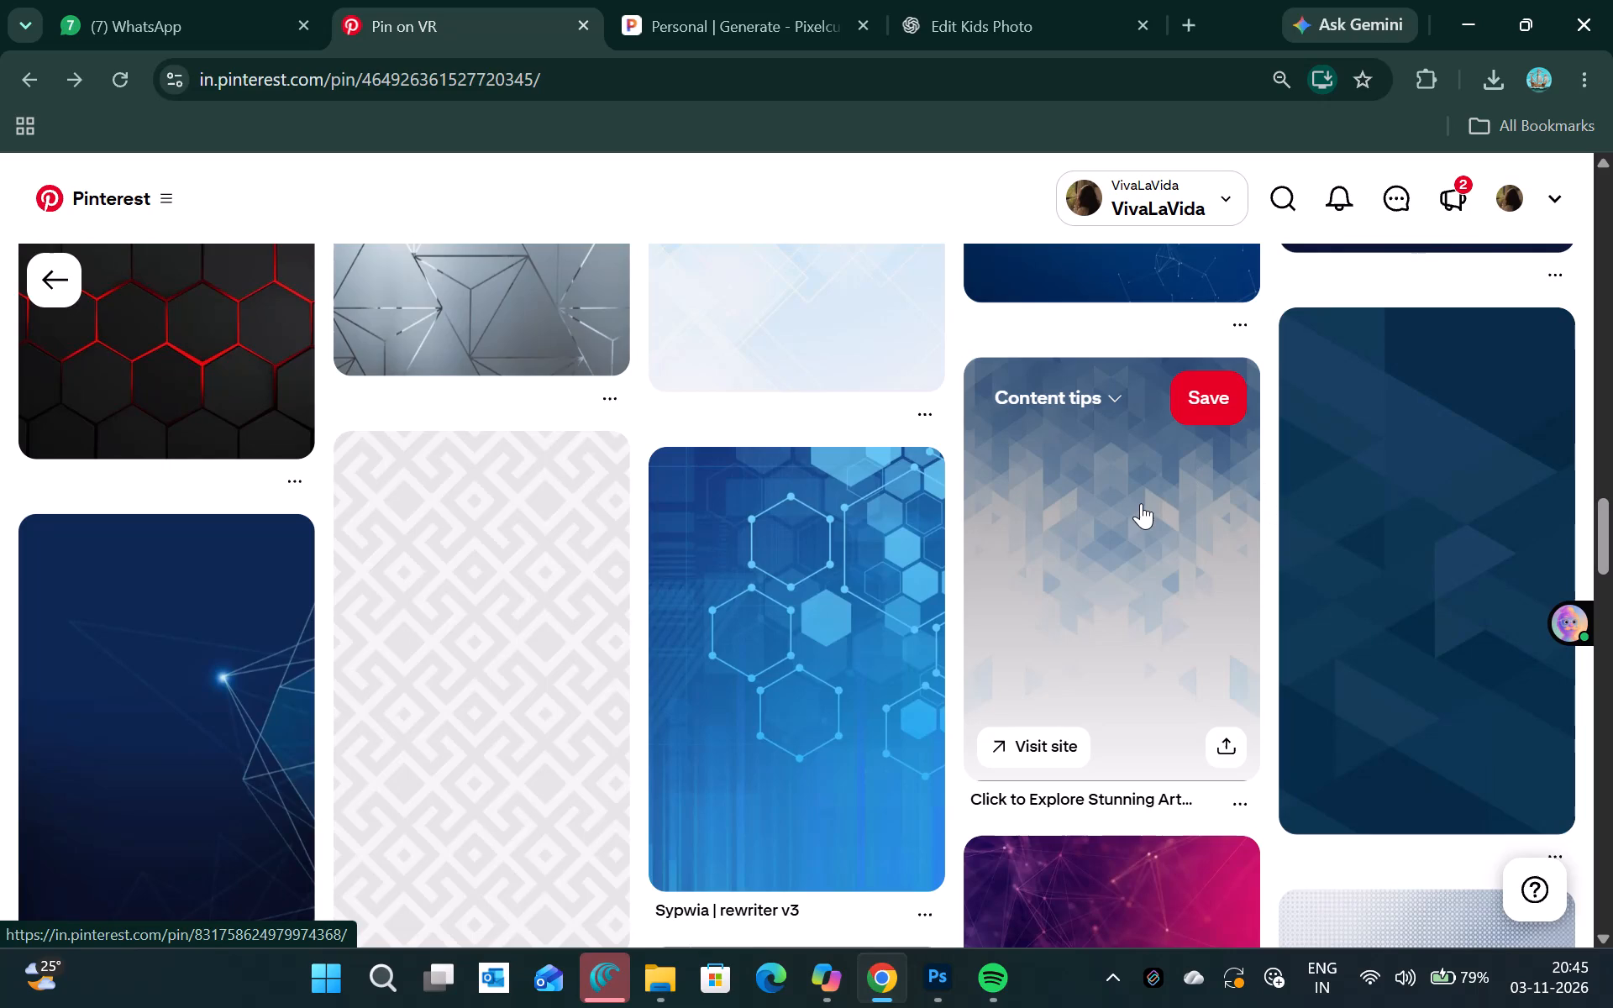
Download the blue-and-white triangle pattern image from the pin "Click to Explore Stunning Art Techniques for Your Next Project".
click(1141, 503)
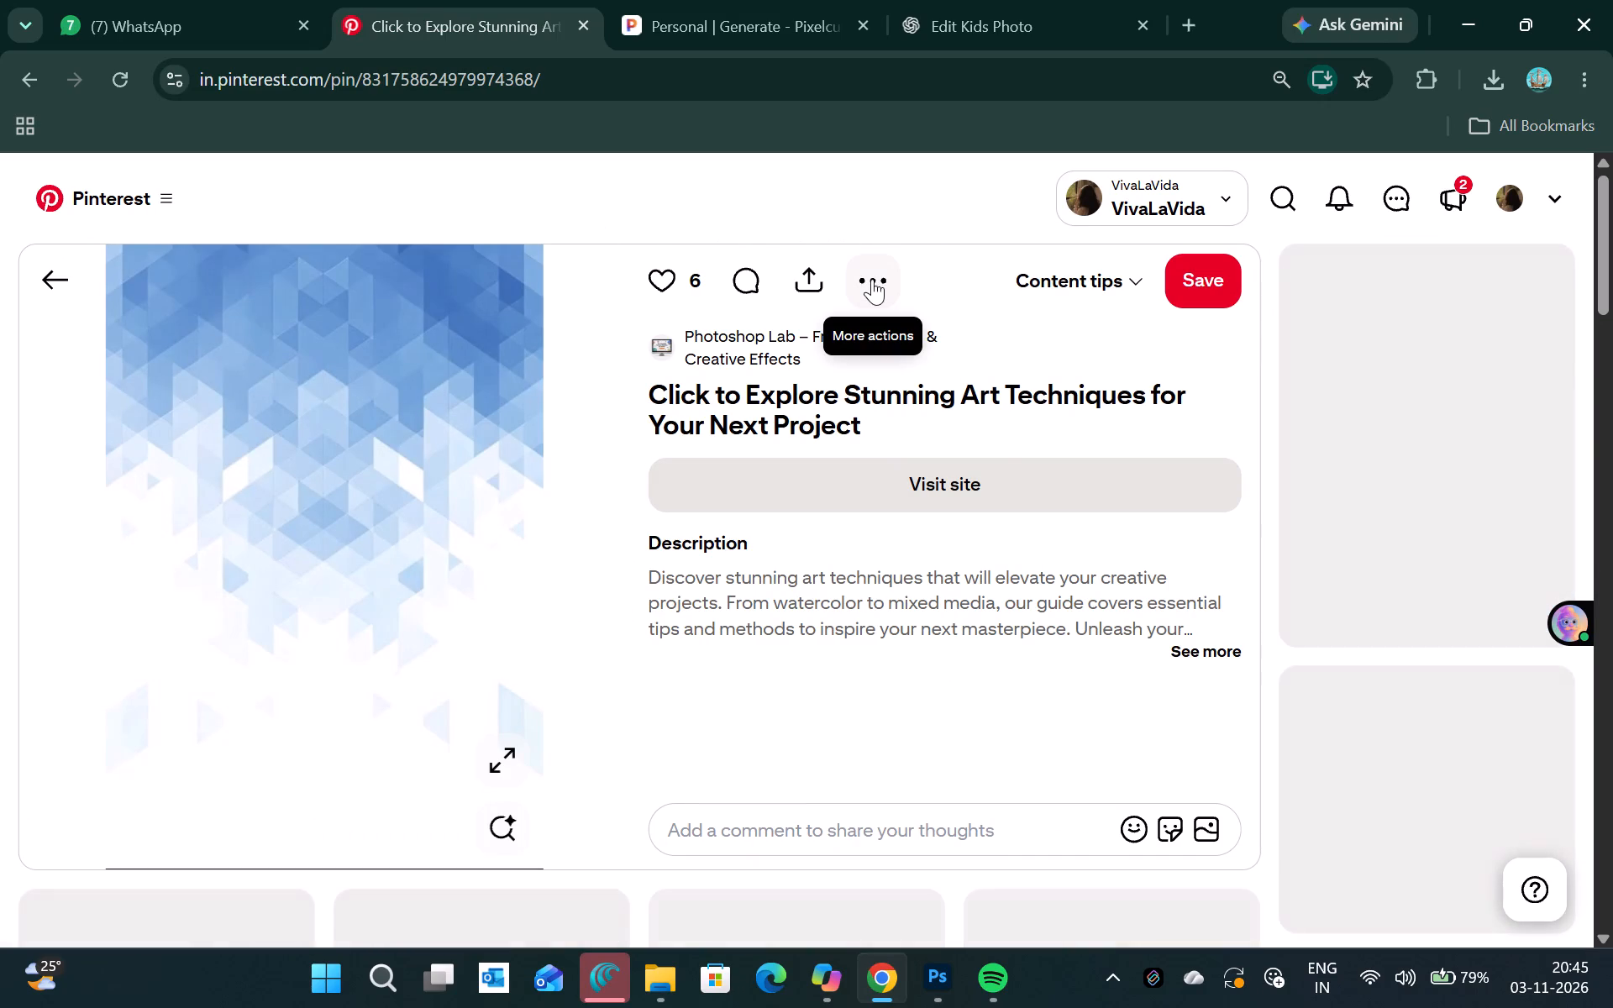
click(872, 279)
click(803, 350)
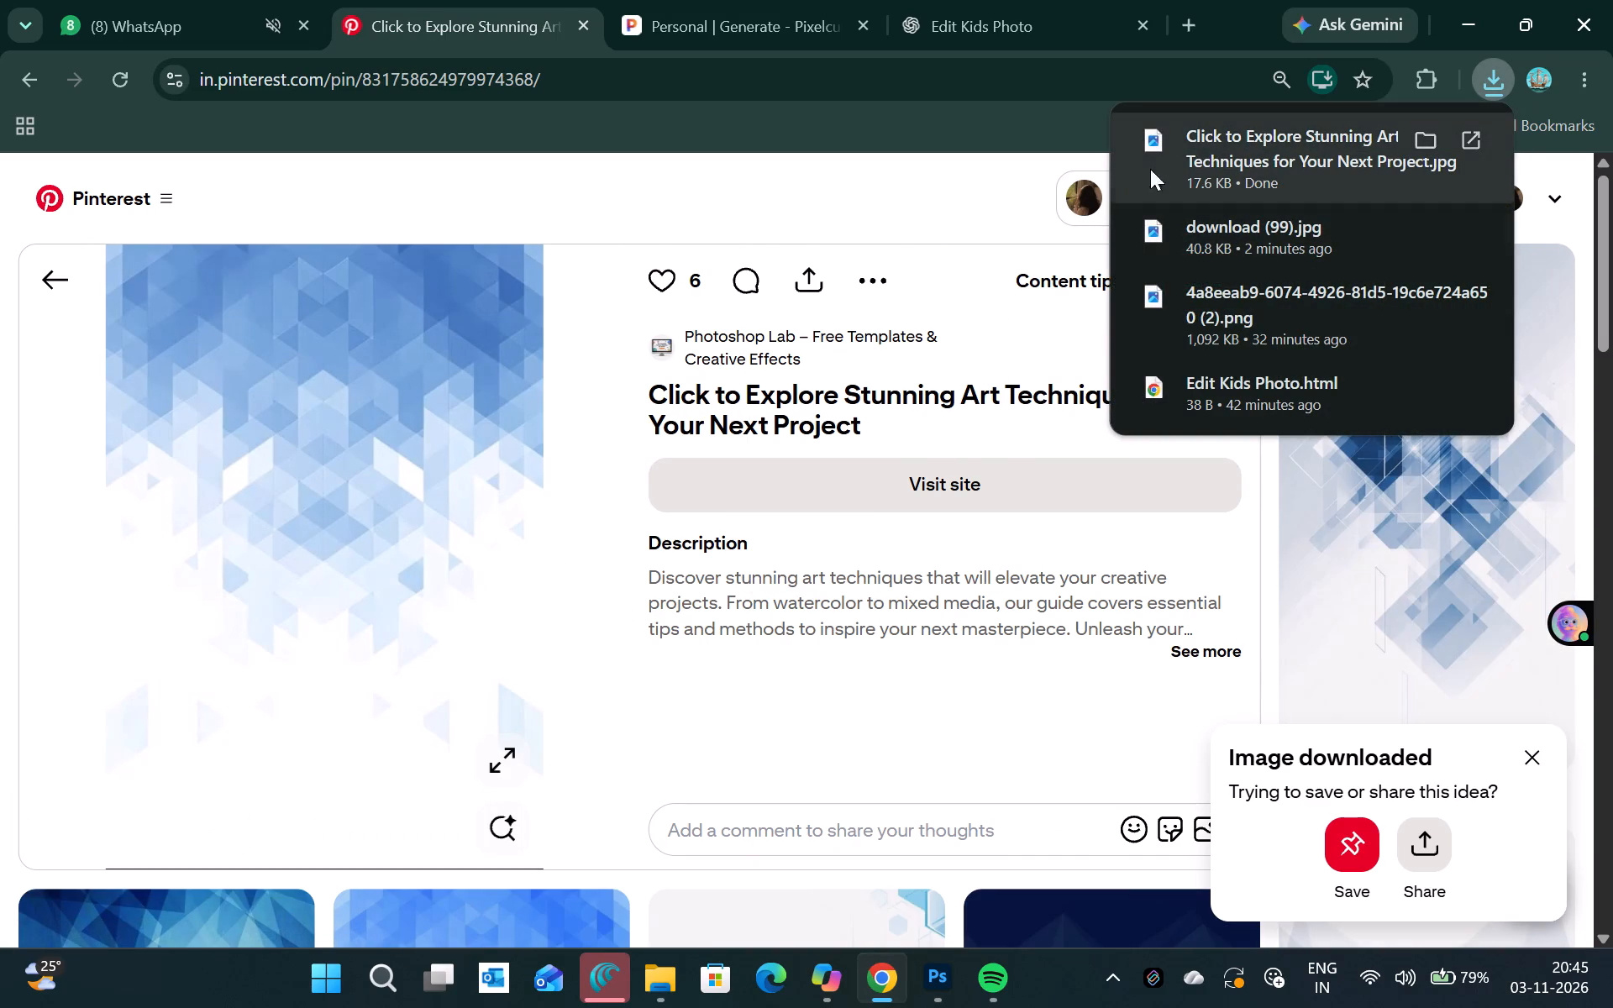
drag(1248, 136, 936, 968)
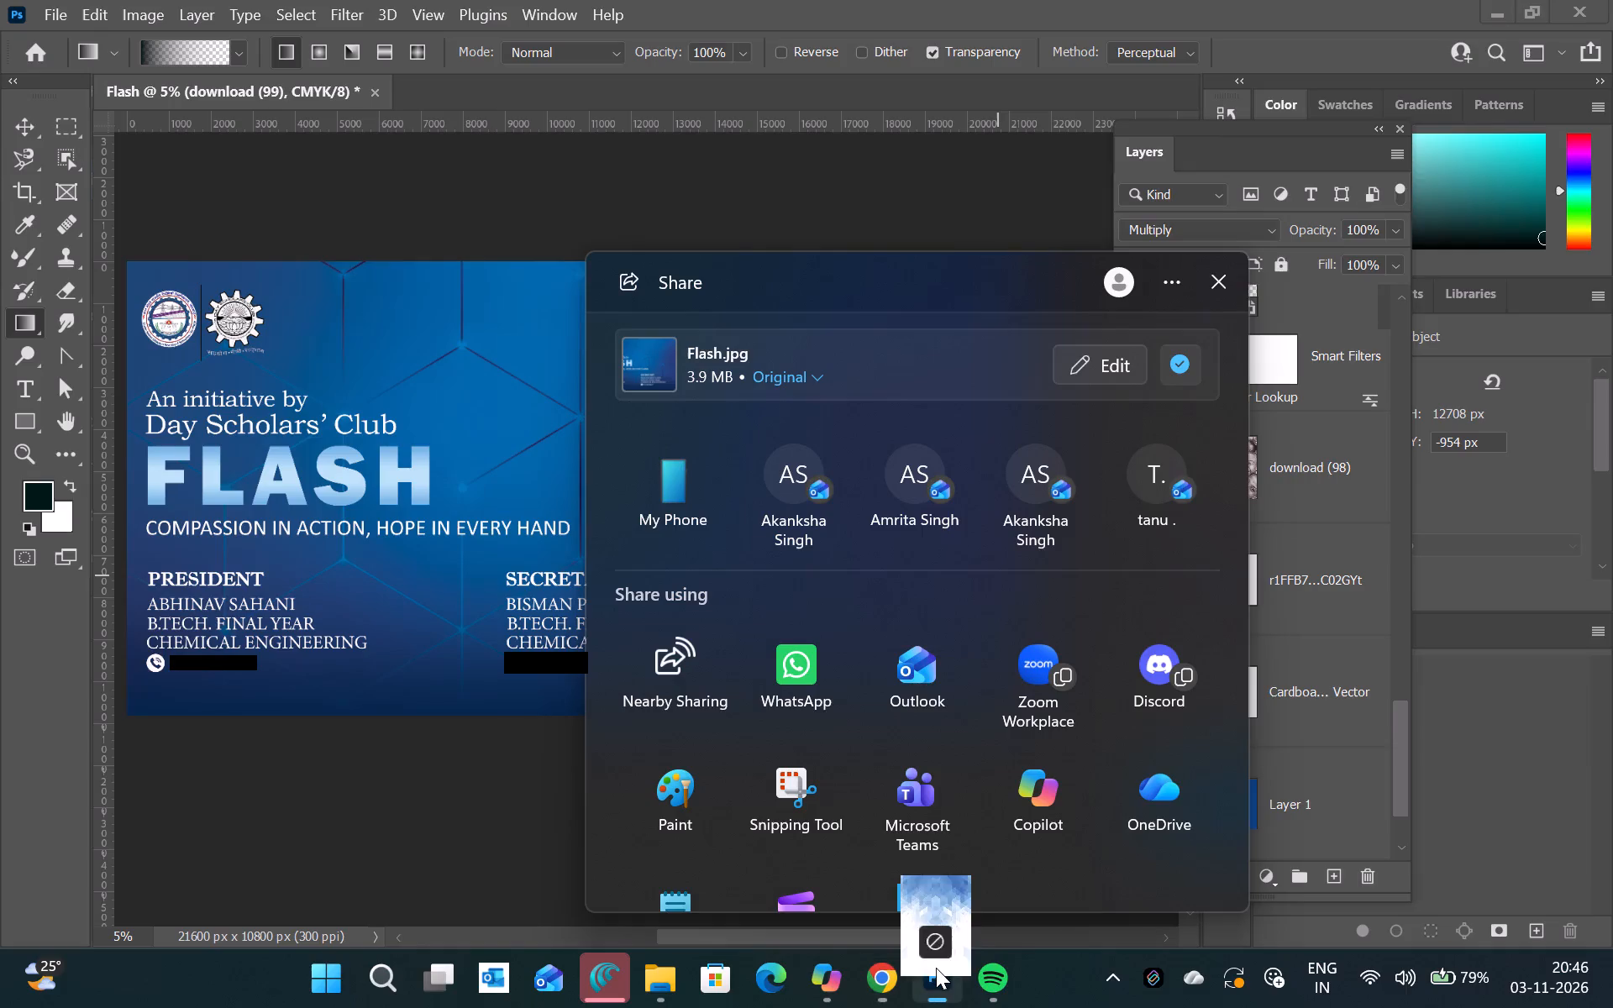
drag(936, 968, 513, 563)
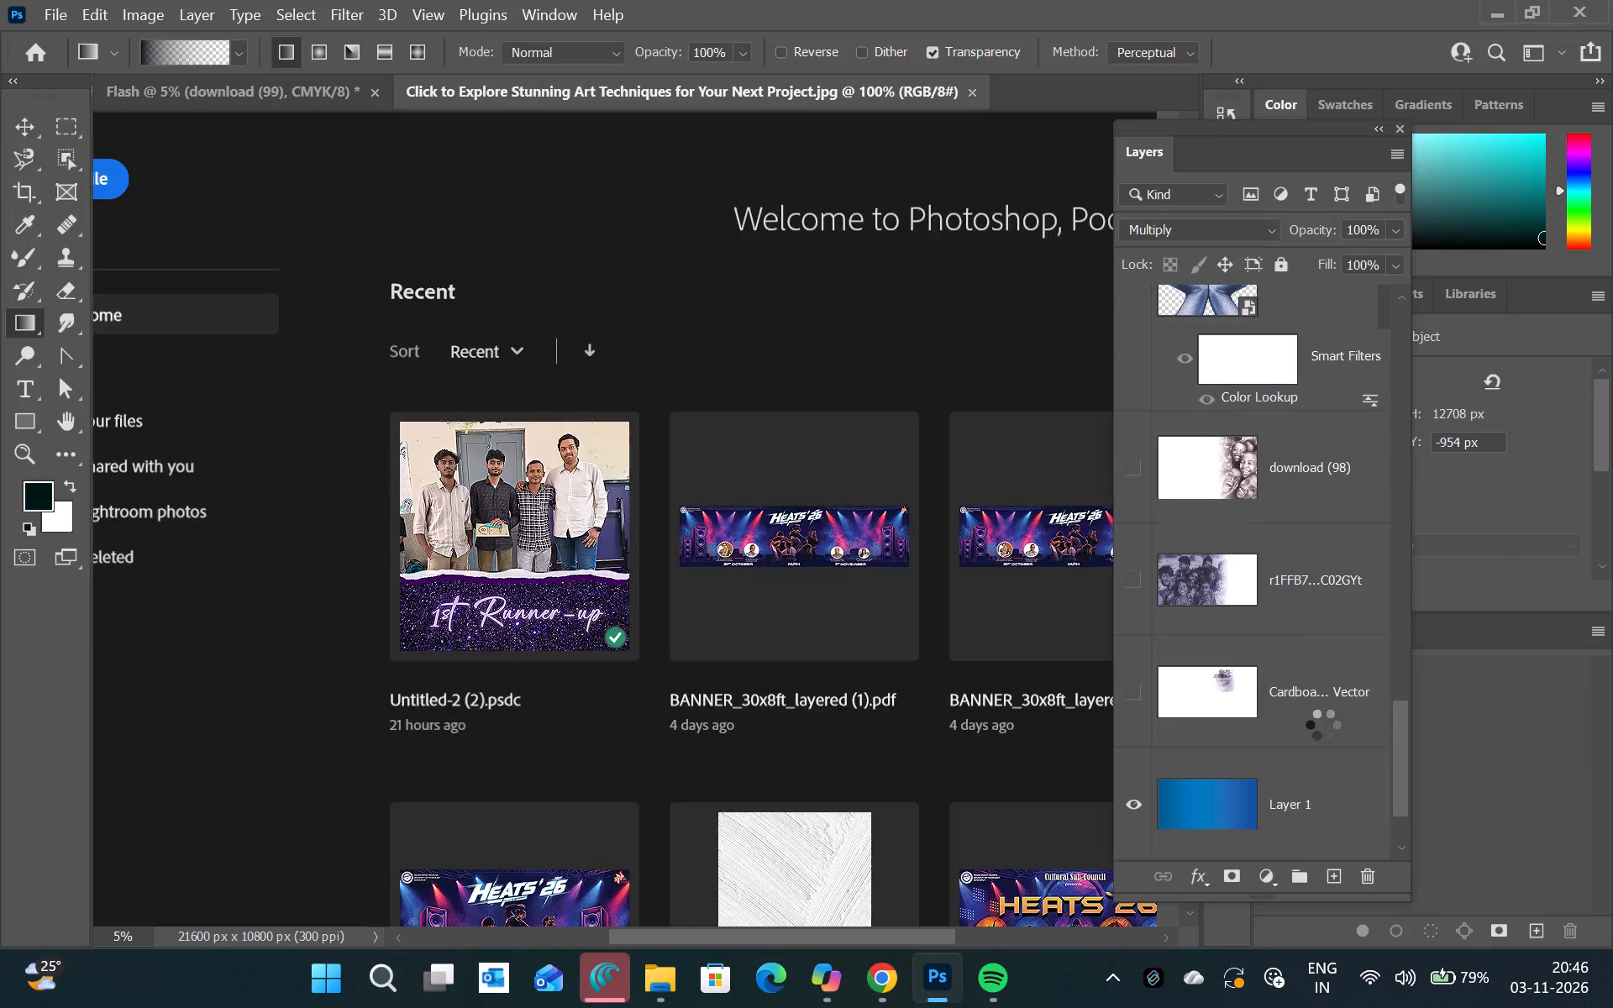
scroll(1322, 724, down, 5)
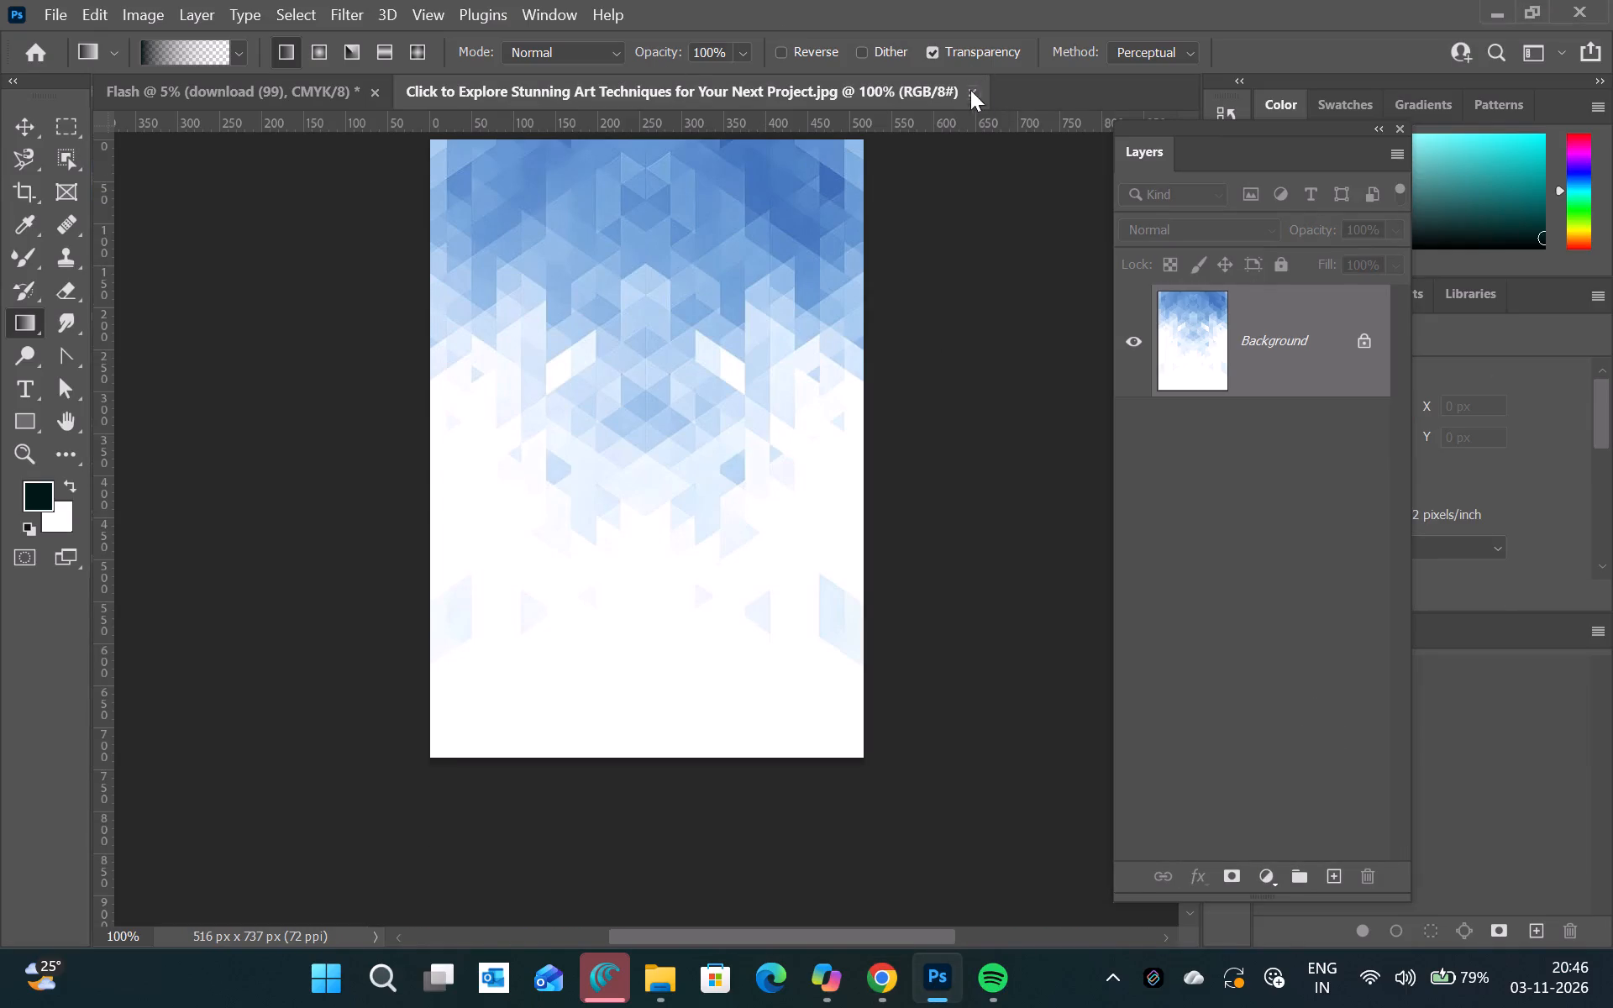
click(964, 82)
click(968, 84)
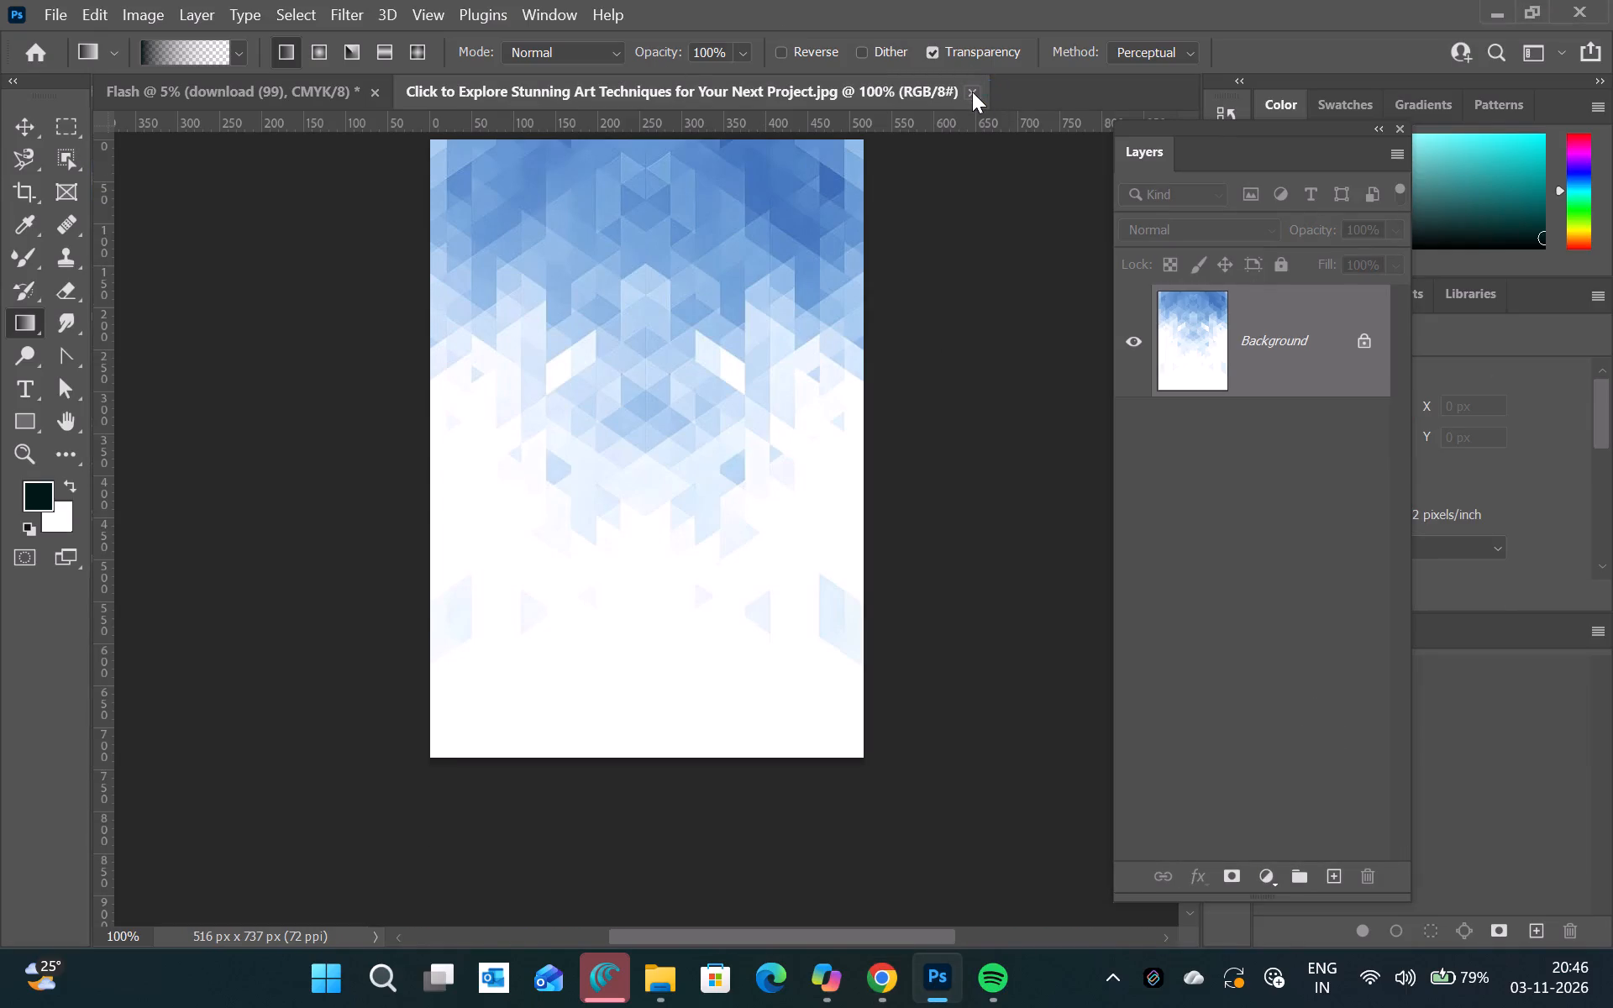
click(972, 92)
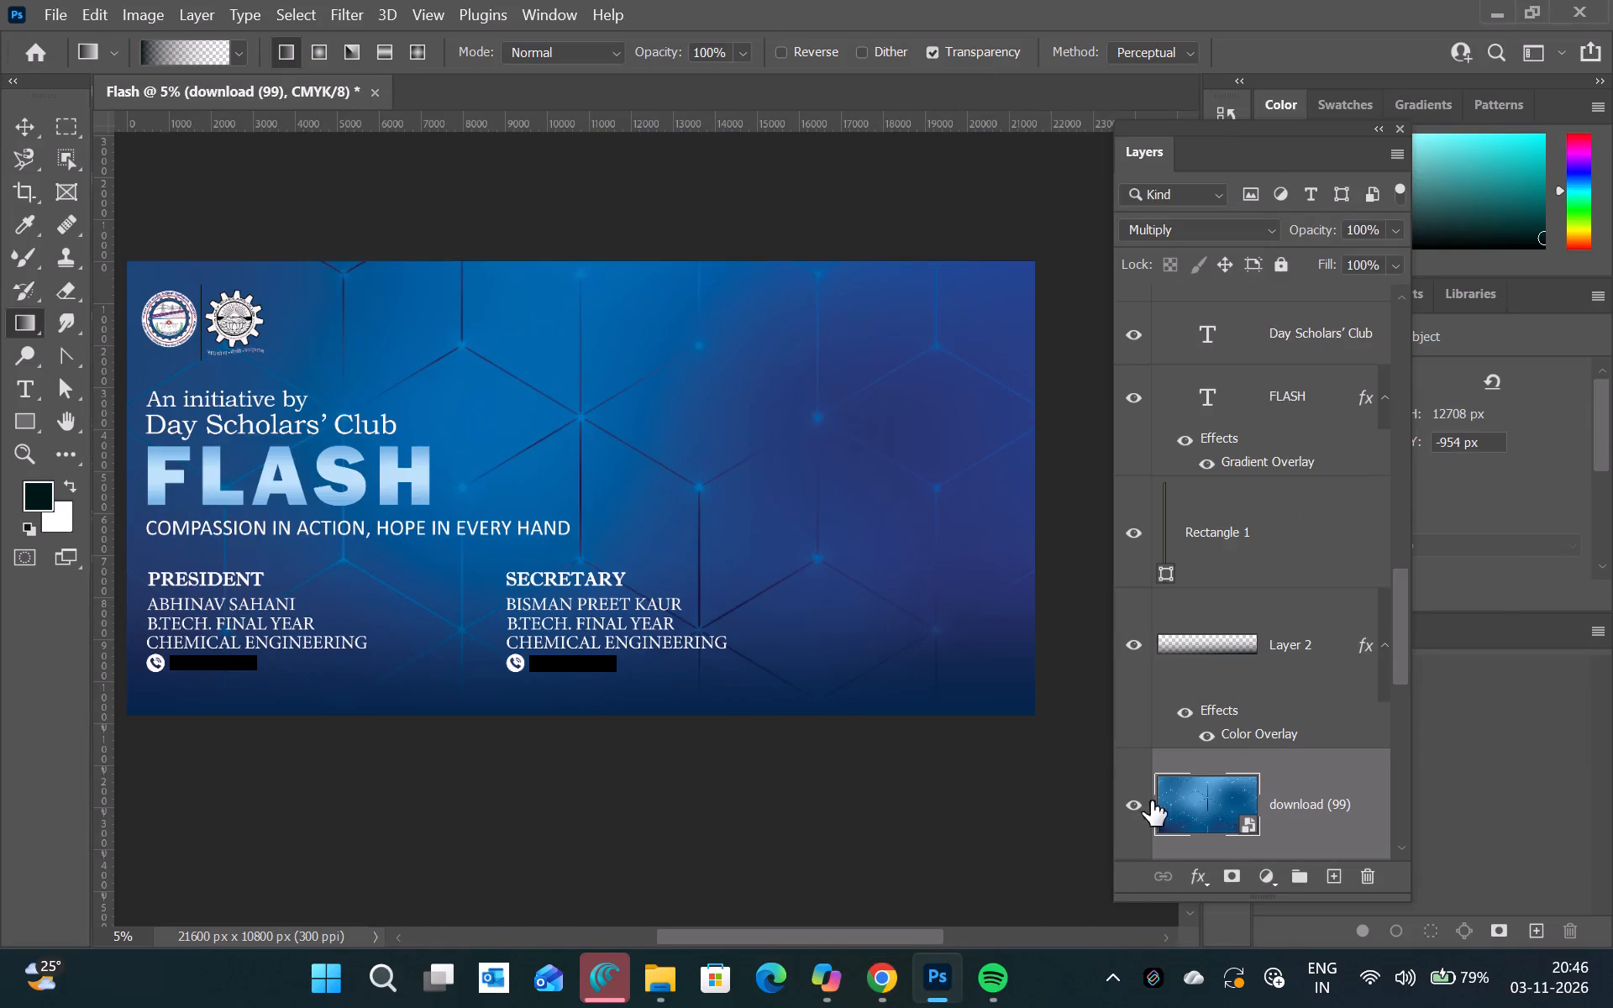
Hide the hexagon image layer download (99) in the Flash banner.
click(1124, 807)
Place the downloaded triangle pattern image from File Explorer onto the Flash banner and enlarge it to about 490%.
click(659, 990)
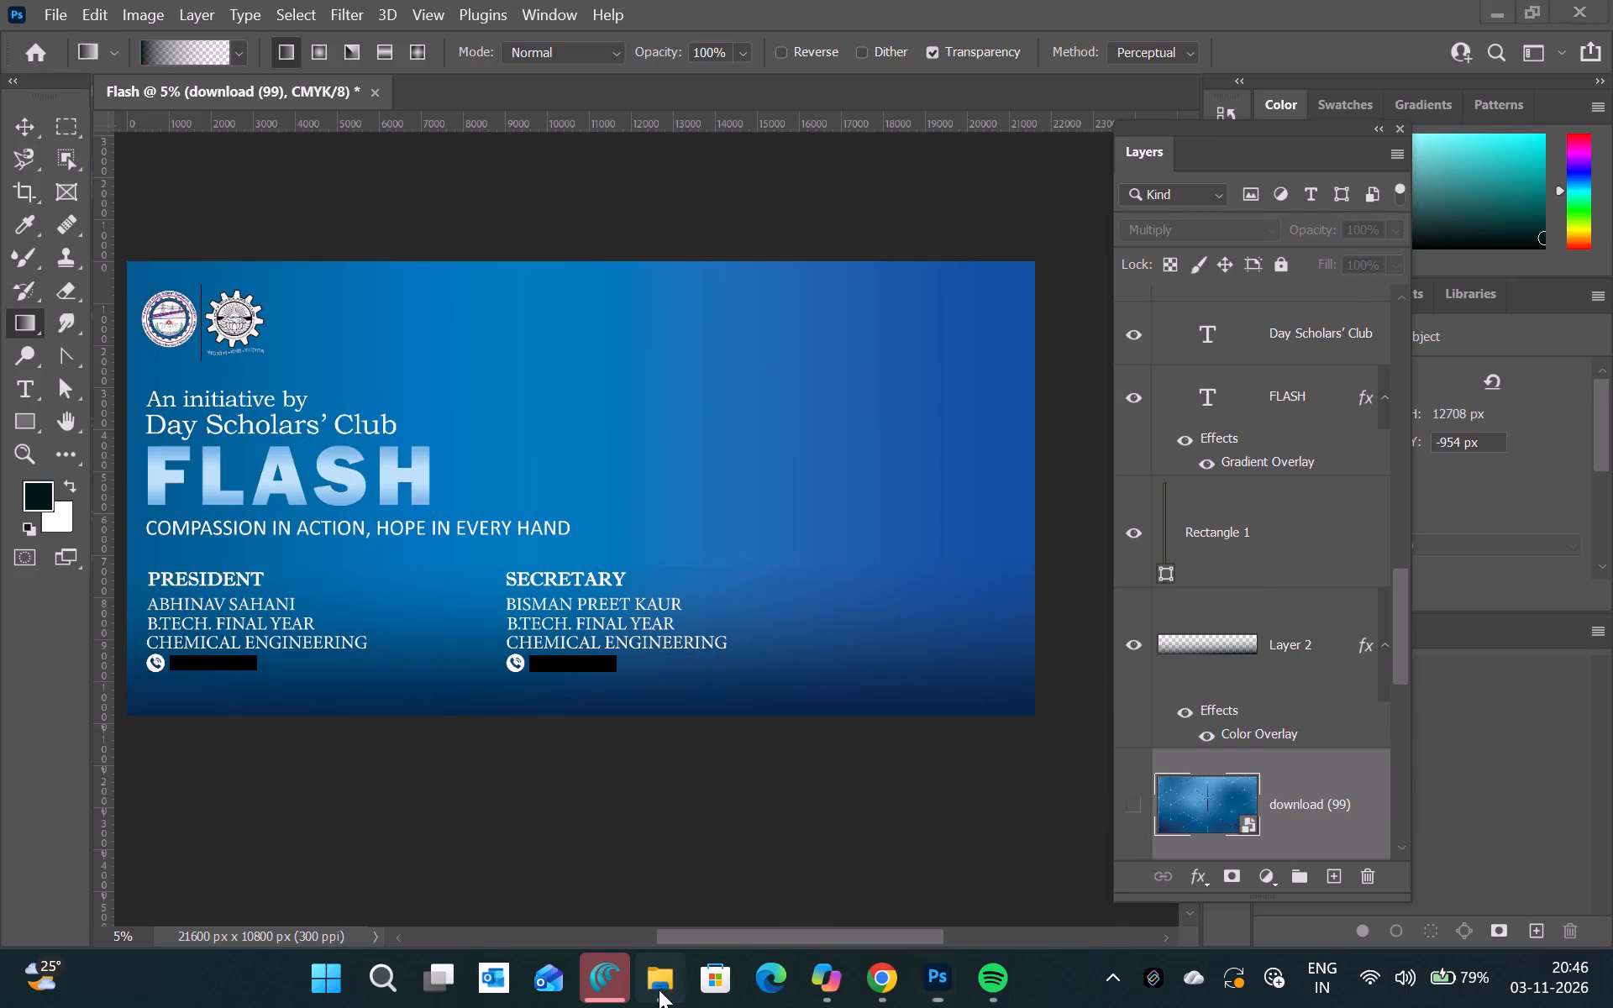
drag(451, 376, 613, 516)
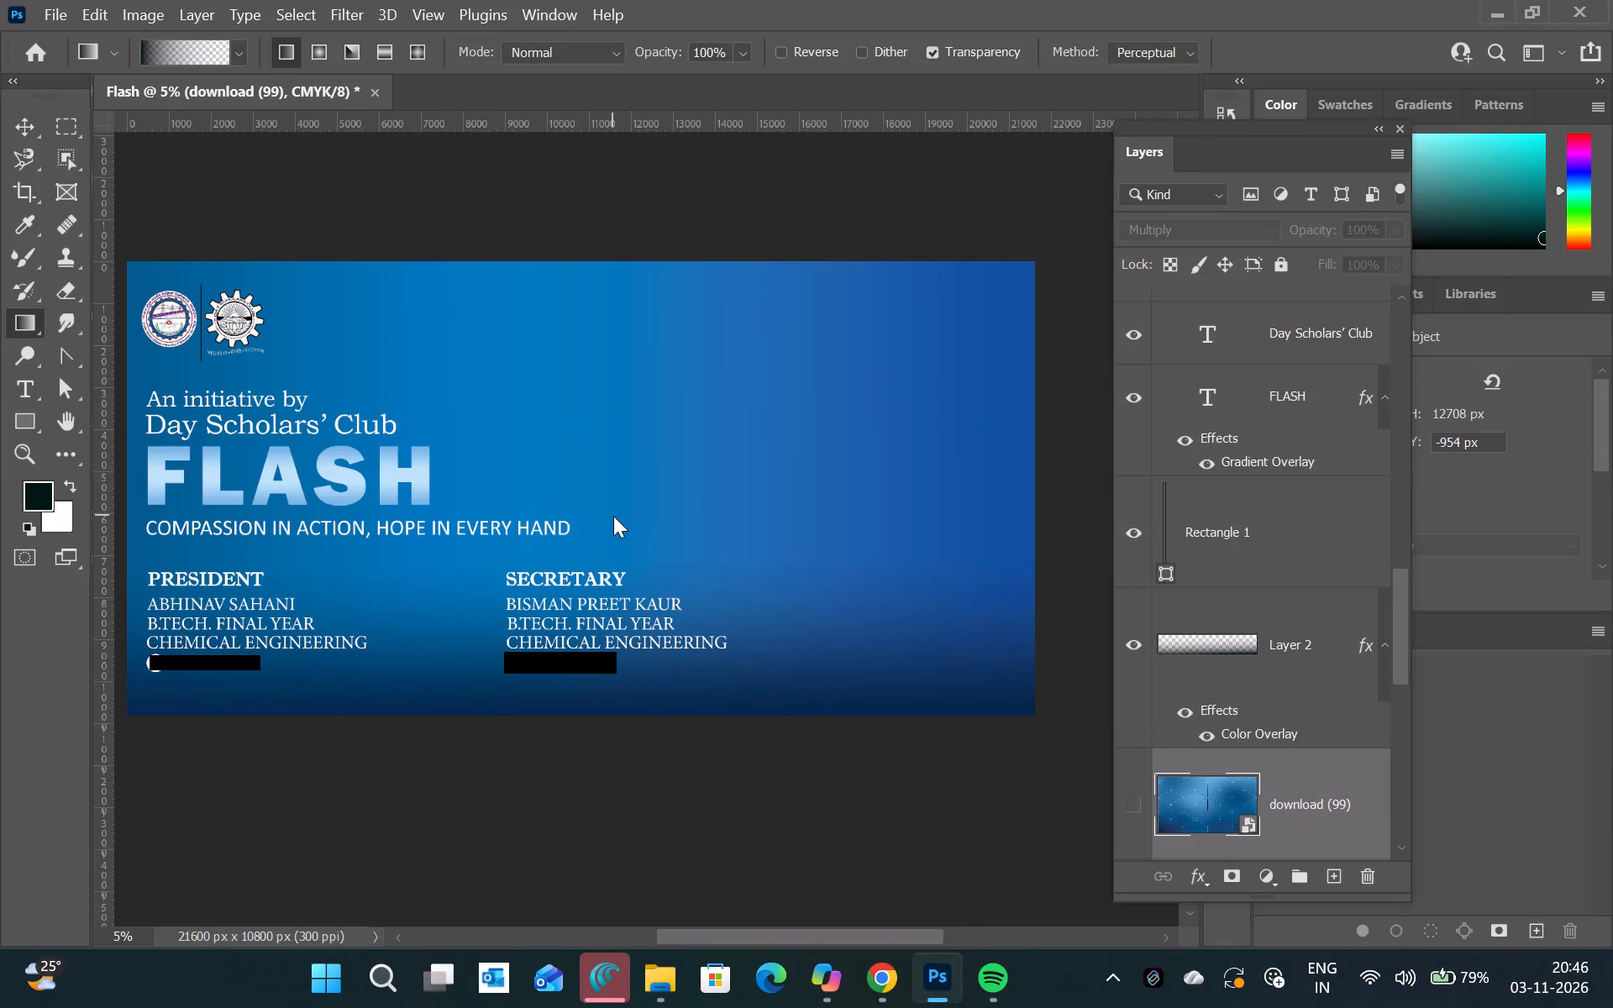
drag(635, 485, 830, 512)
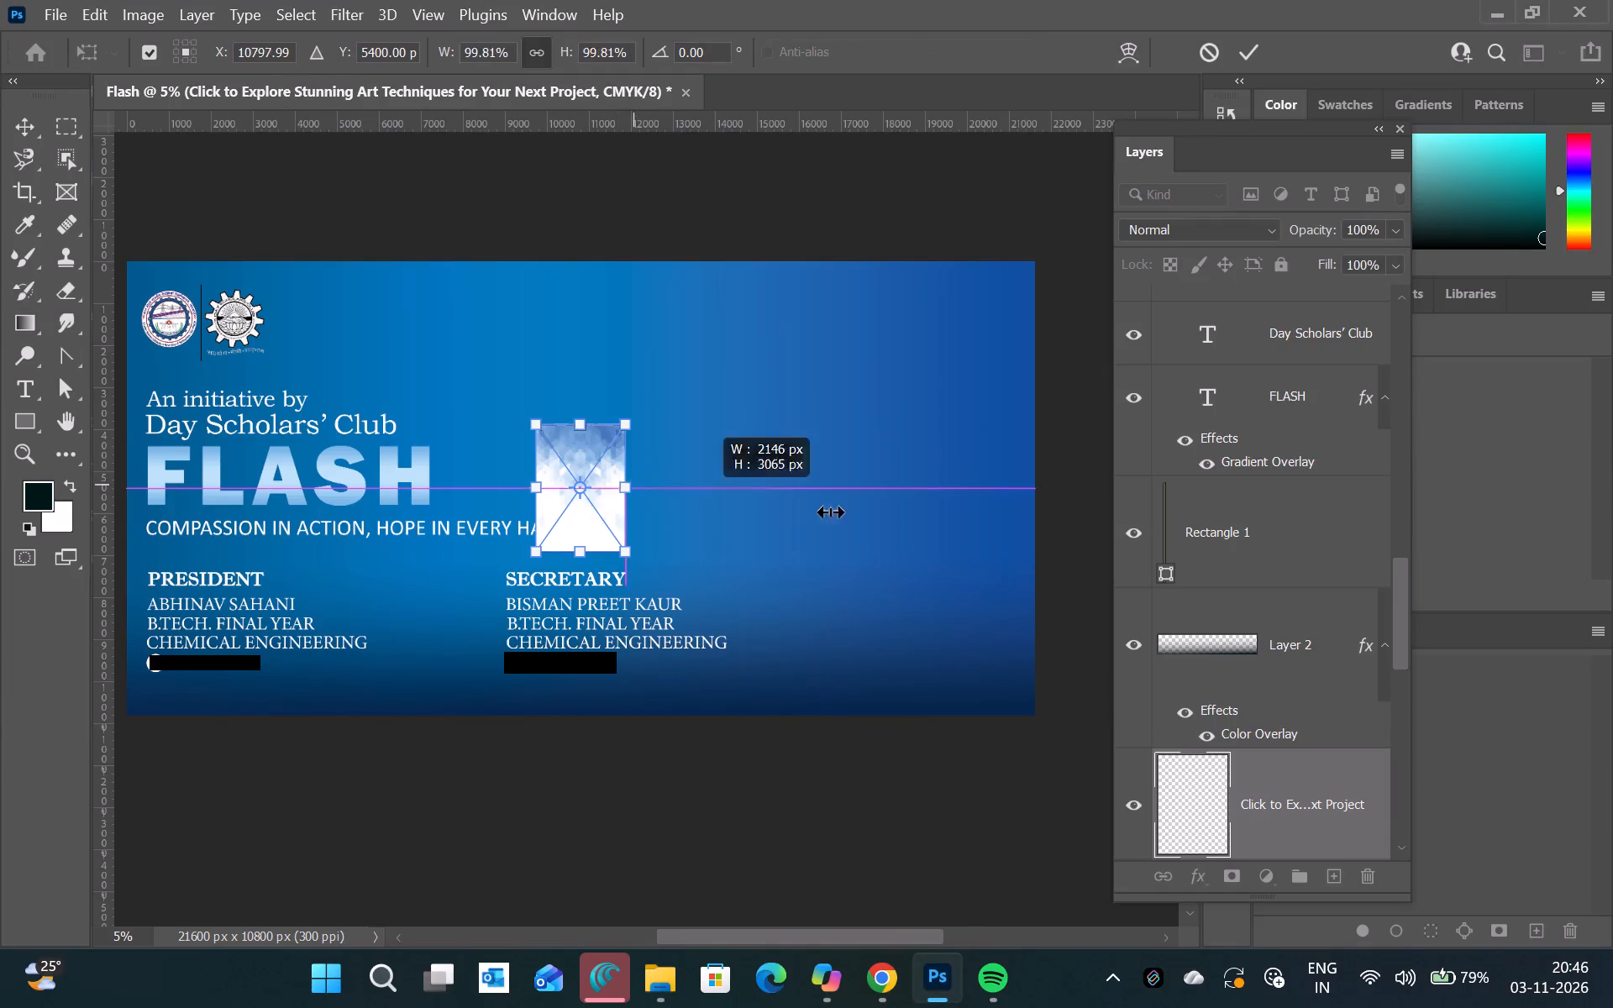
drag(830, 512, 988, 552)
Rotate the placed triangle pattern image to about 91° so its blue side faces the banner's right edge.
drag(1083, 447, 970, 663)
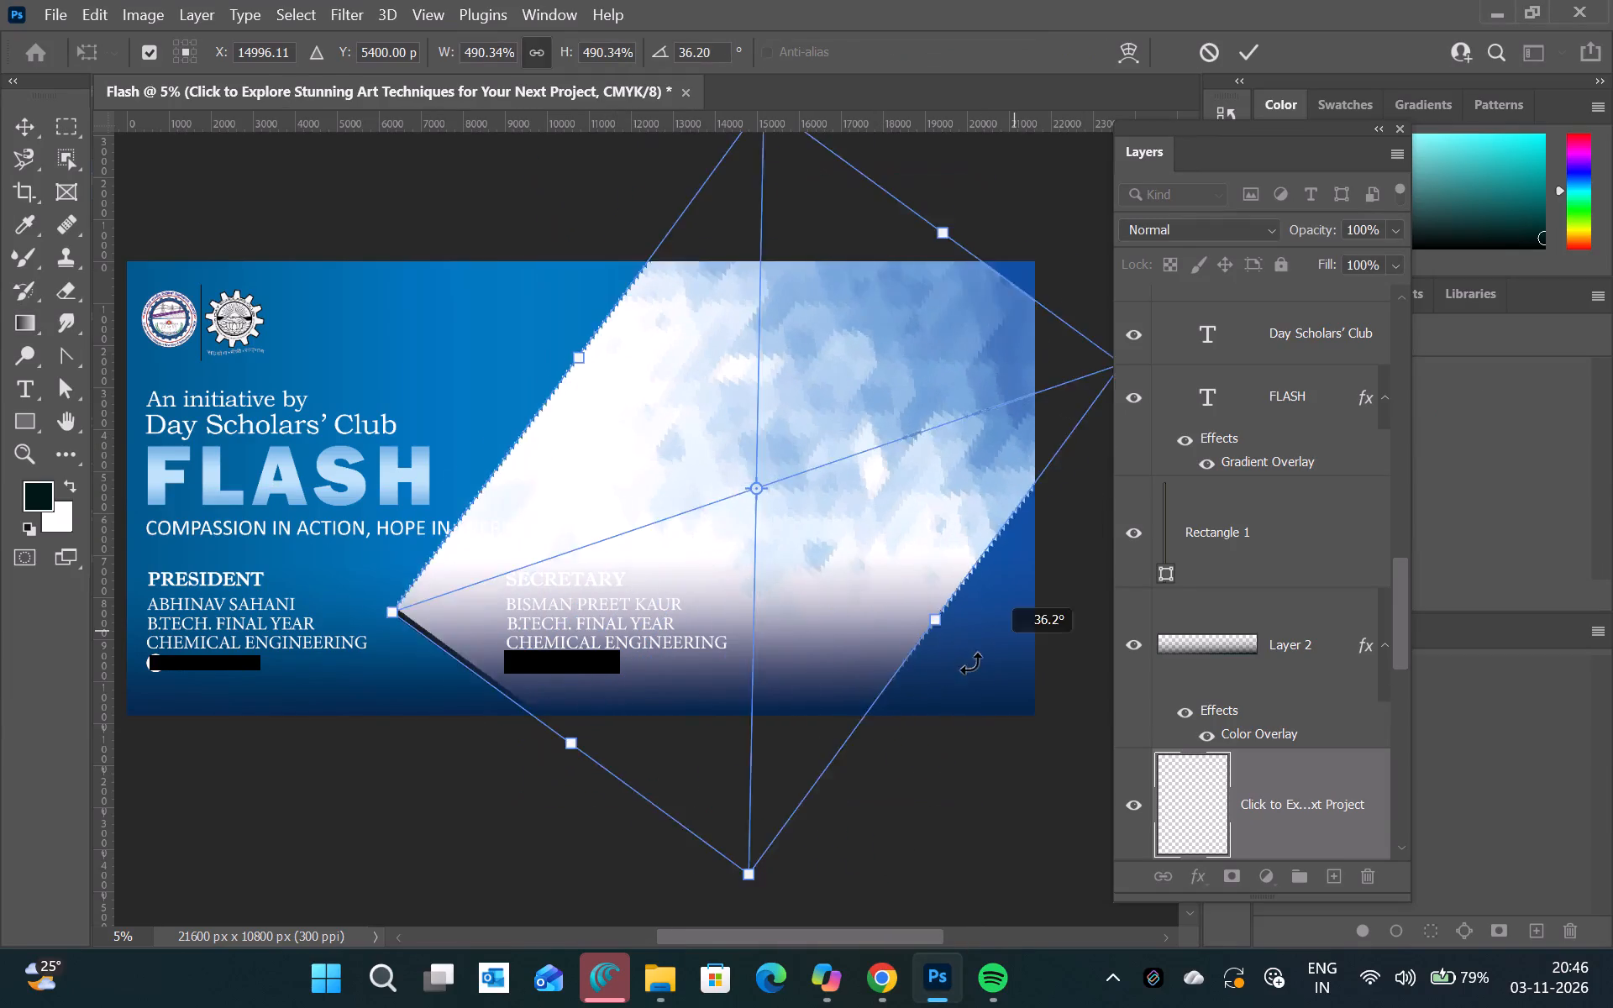
drag(970, 663, 801, 804)
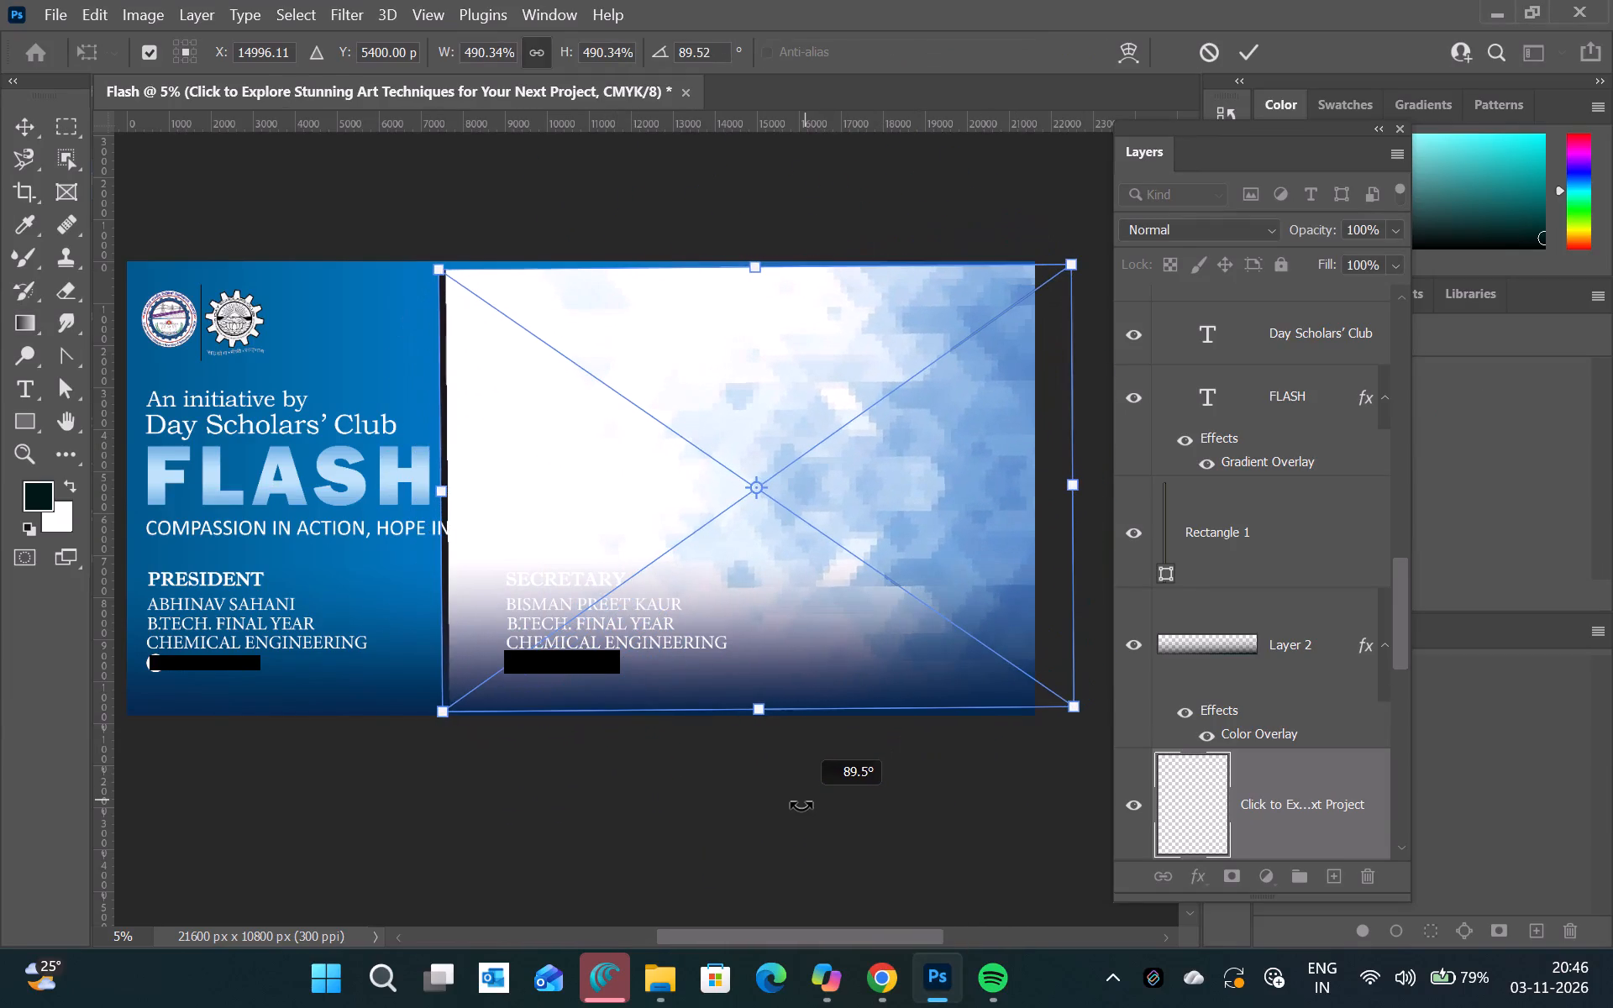
drag(801, 804, 792, 811)
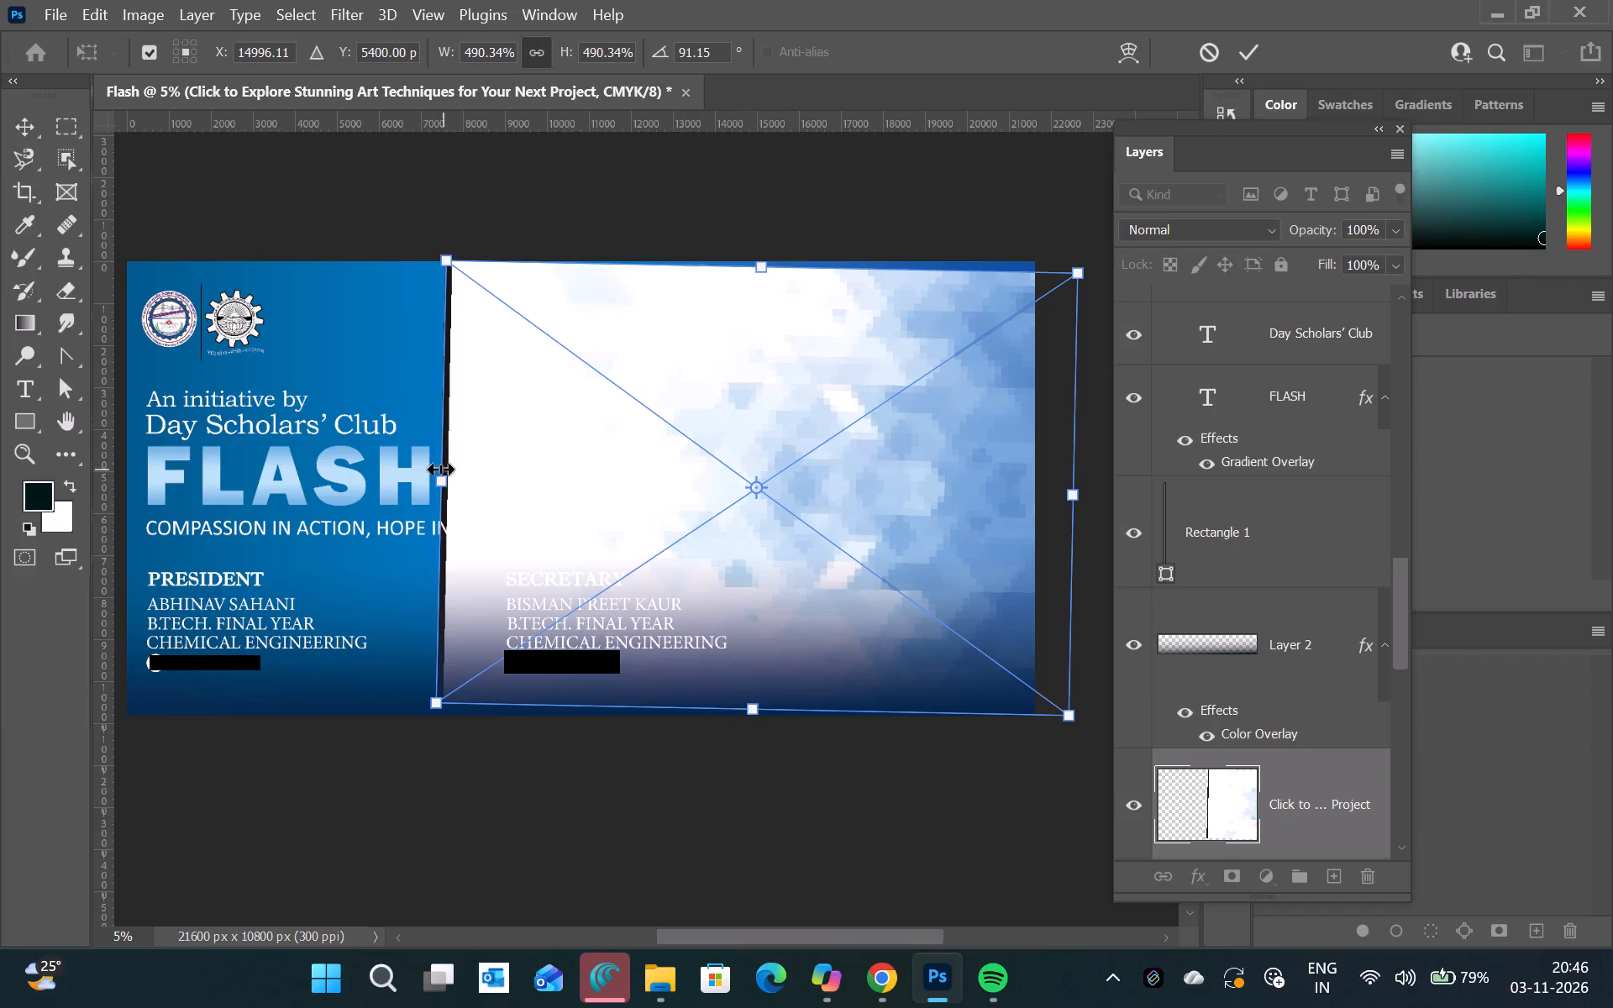
Enlarge the triangle pattern image to about 845% and shift it so it spans the whole banner.
drag(439, 469, 67, 519)
drag(483, 508, 575, 504)
scroll(575, 504, left, 3)
scroll(575, 504, right, 2)
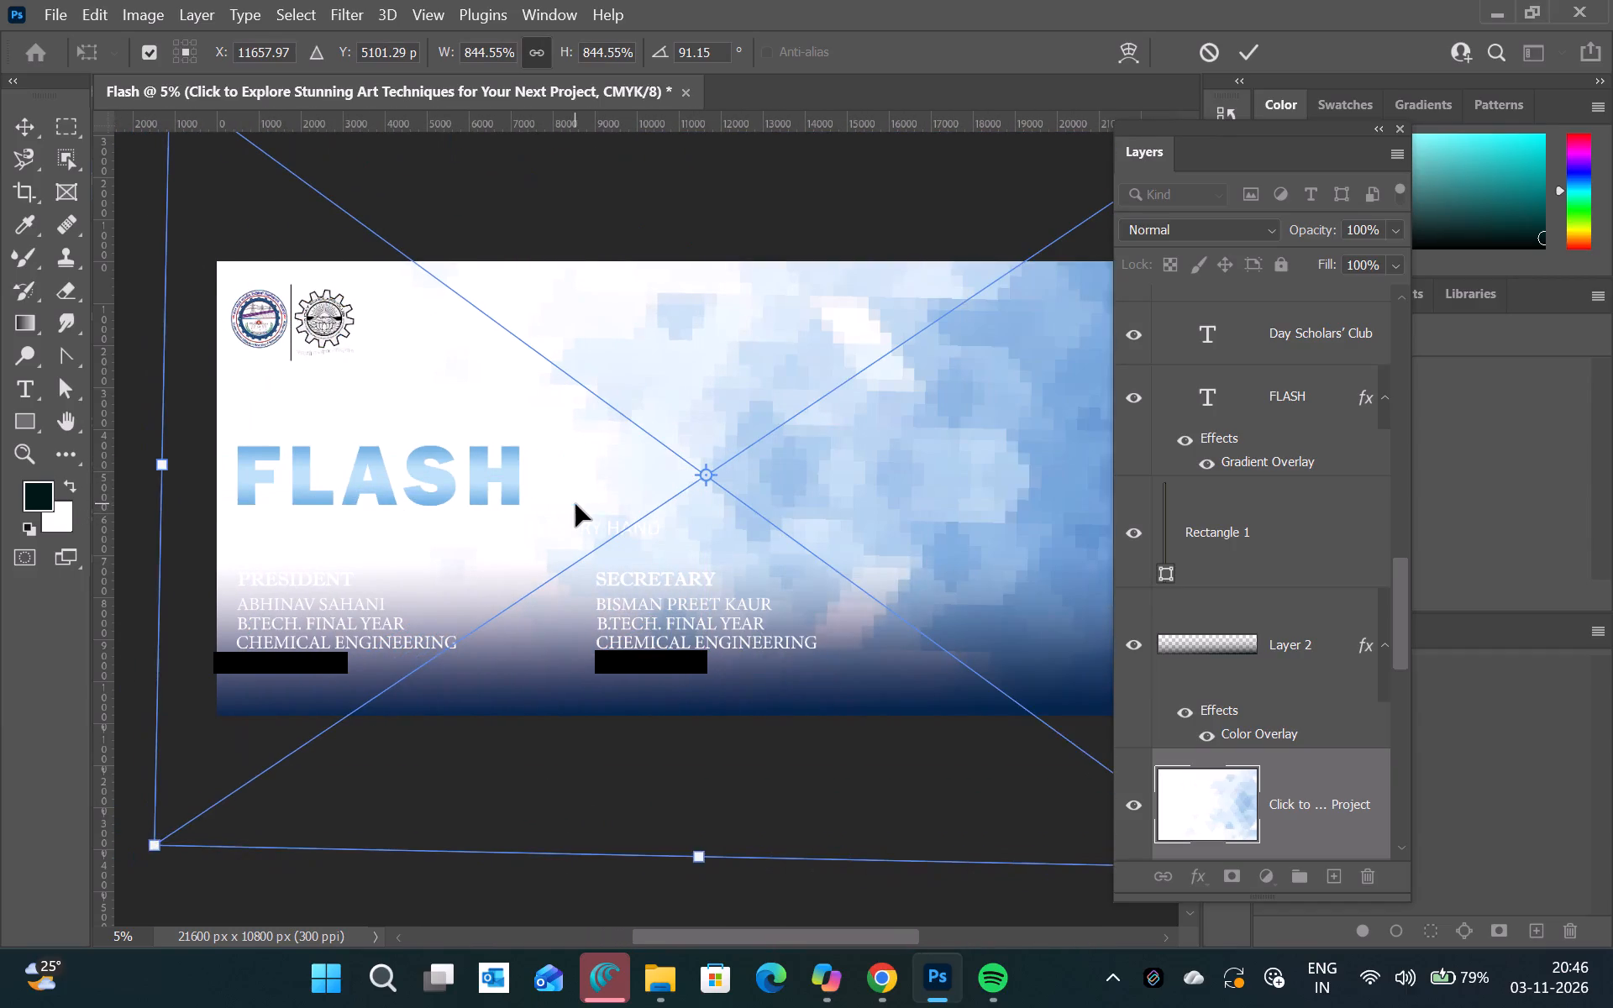
scroll(575, 504, right, 1)
scroll(841, 460, down, 1)
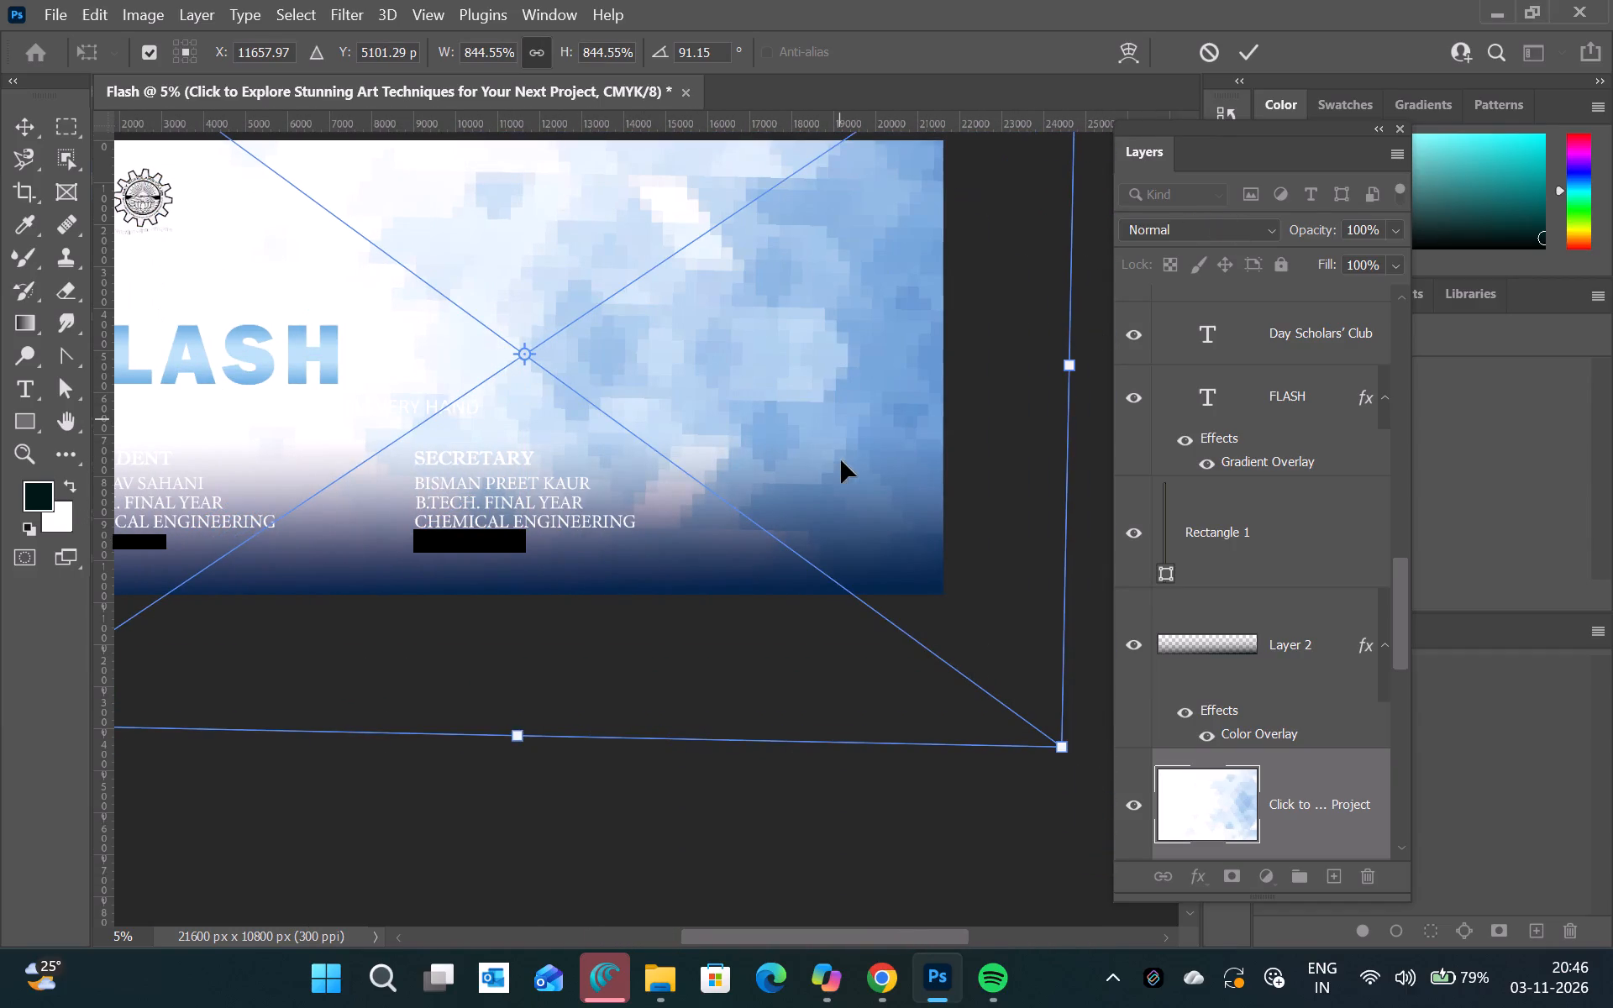
Reduce the triangle pattern image to about 699% and shift it towards the banner's right edge.
drag(1069, 747, 980, 612)
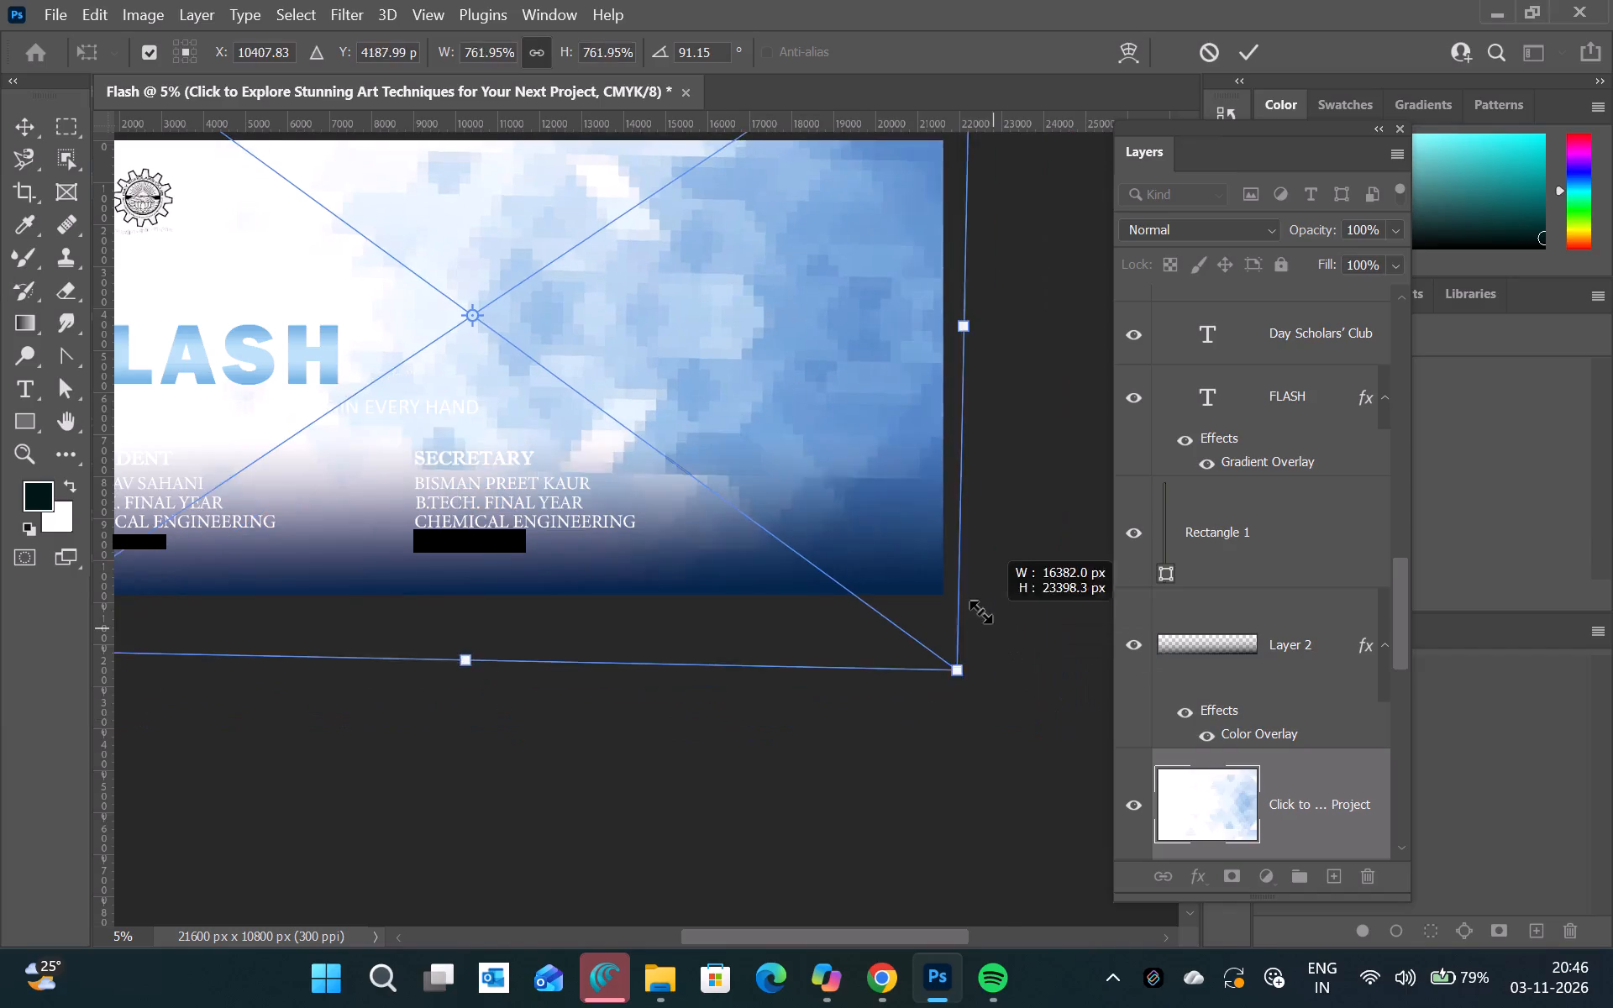
drag(980, 612, 974, 600)
drag(680, 395, 736, 388)
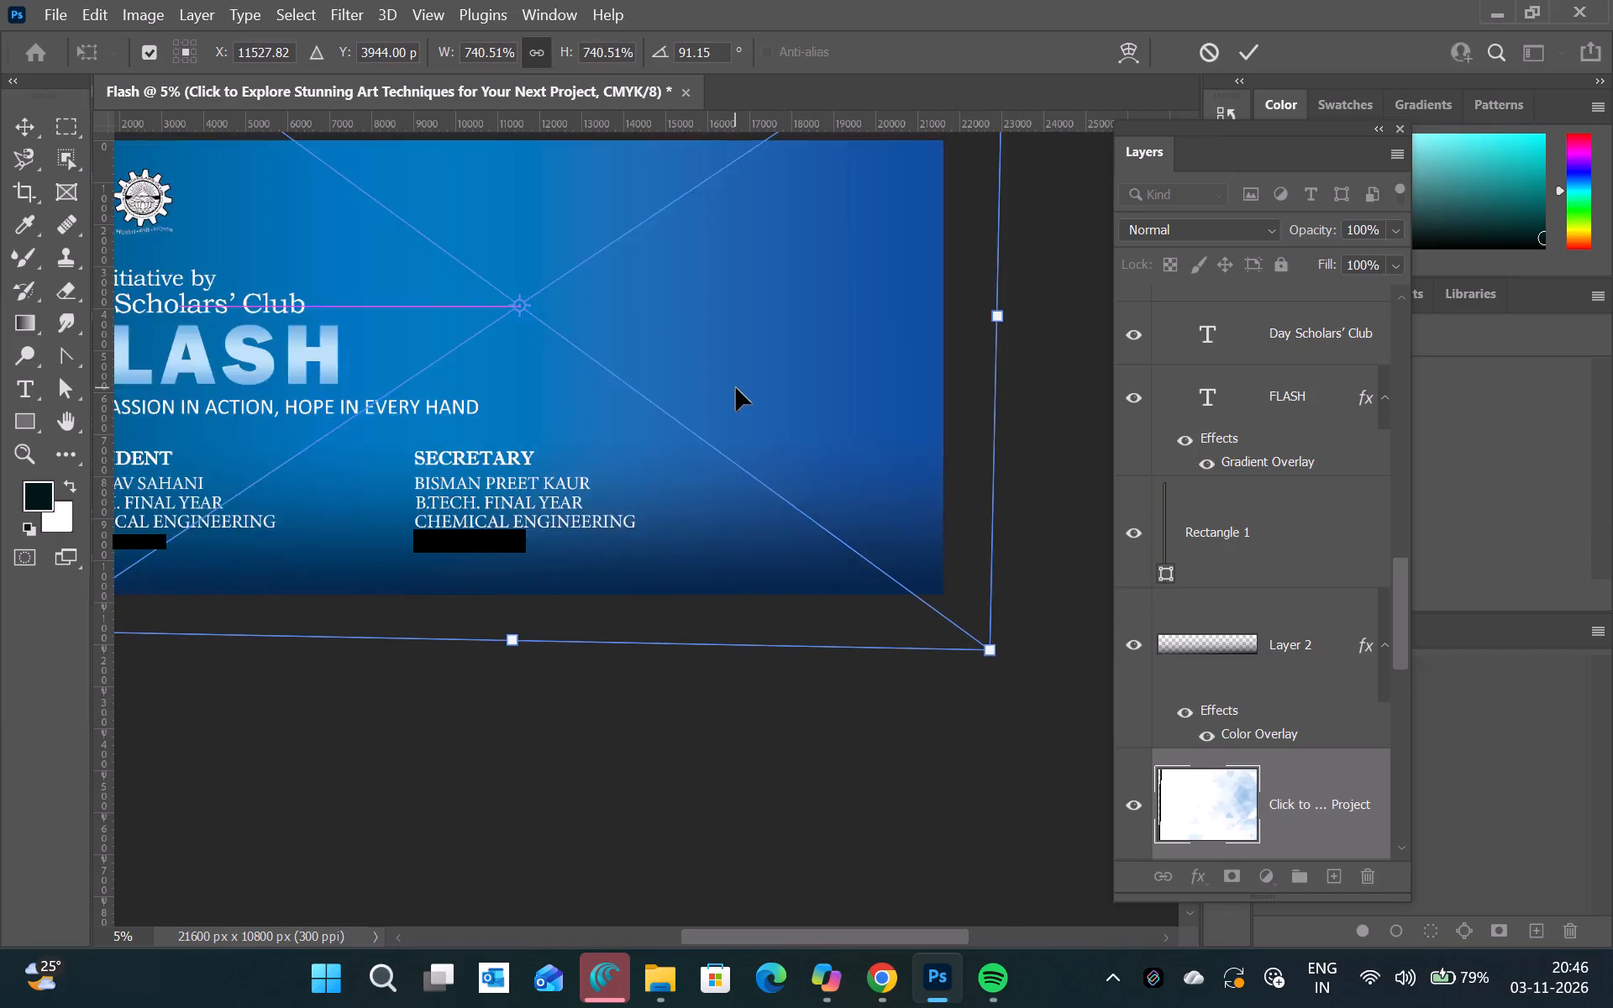
scroll(736, 388, up, 1)
scroll(940, 373, up, 1)
drag(1006, 218, 966, 275)
drag(888, 369, 968, 360)
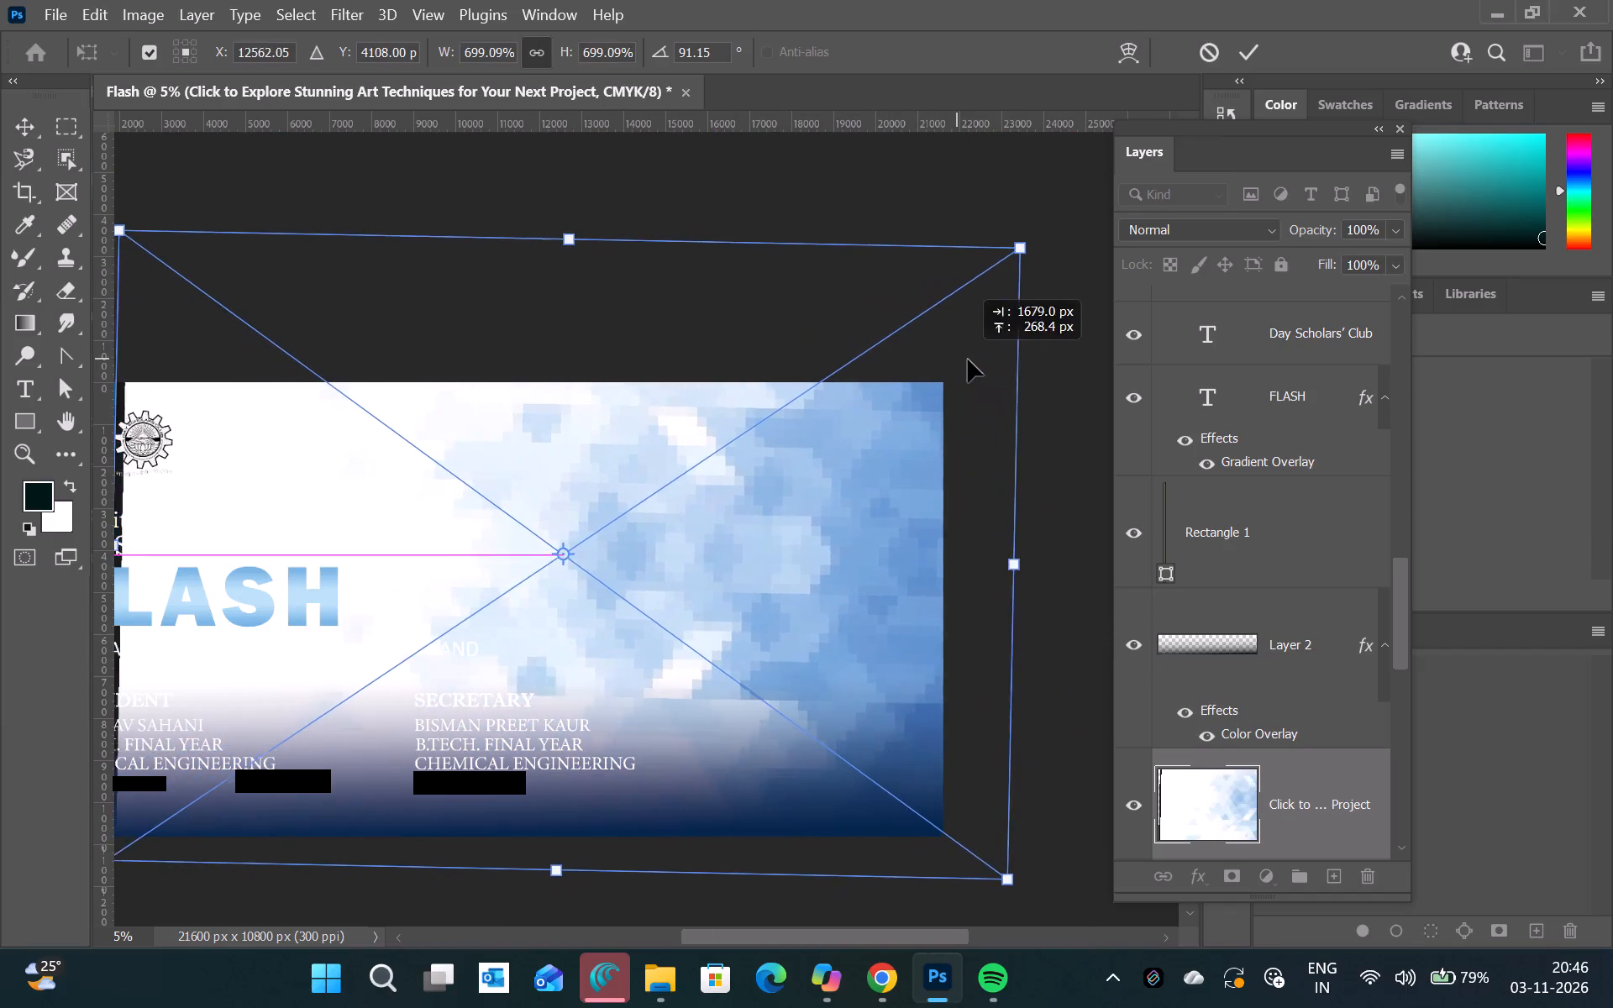
drag(968, 360, 971, 360)
Move the triangle pattern image back over the banner's left side and enlarge it to about 741% to cover the canvas.
scroll(971, 360, left, 1)
scroll(475, 487, left, 1)
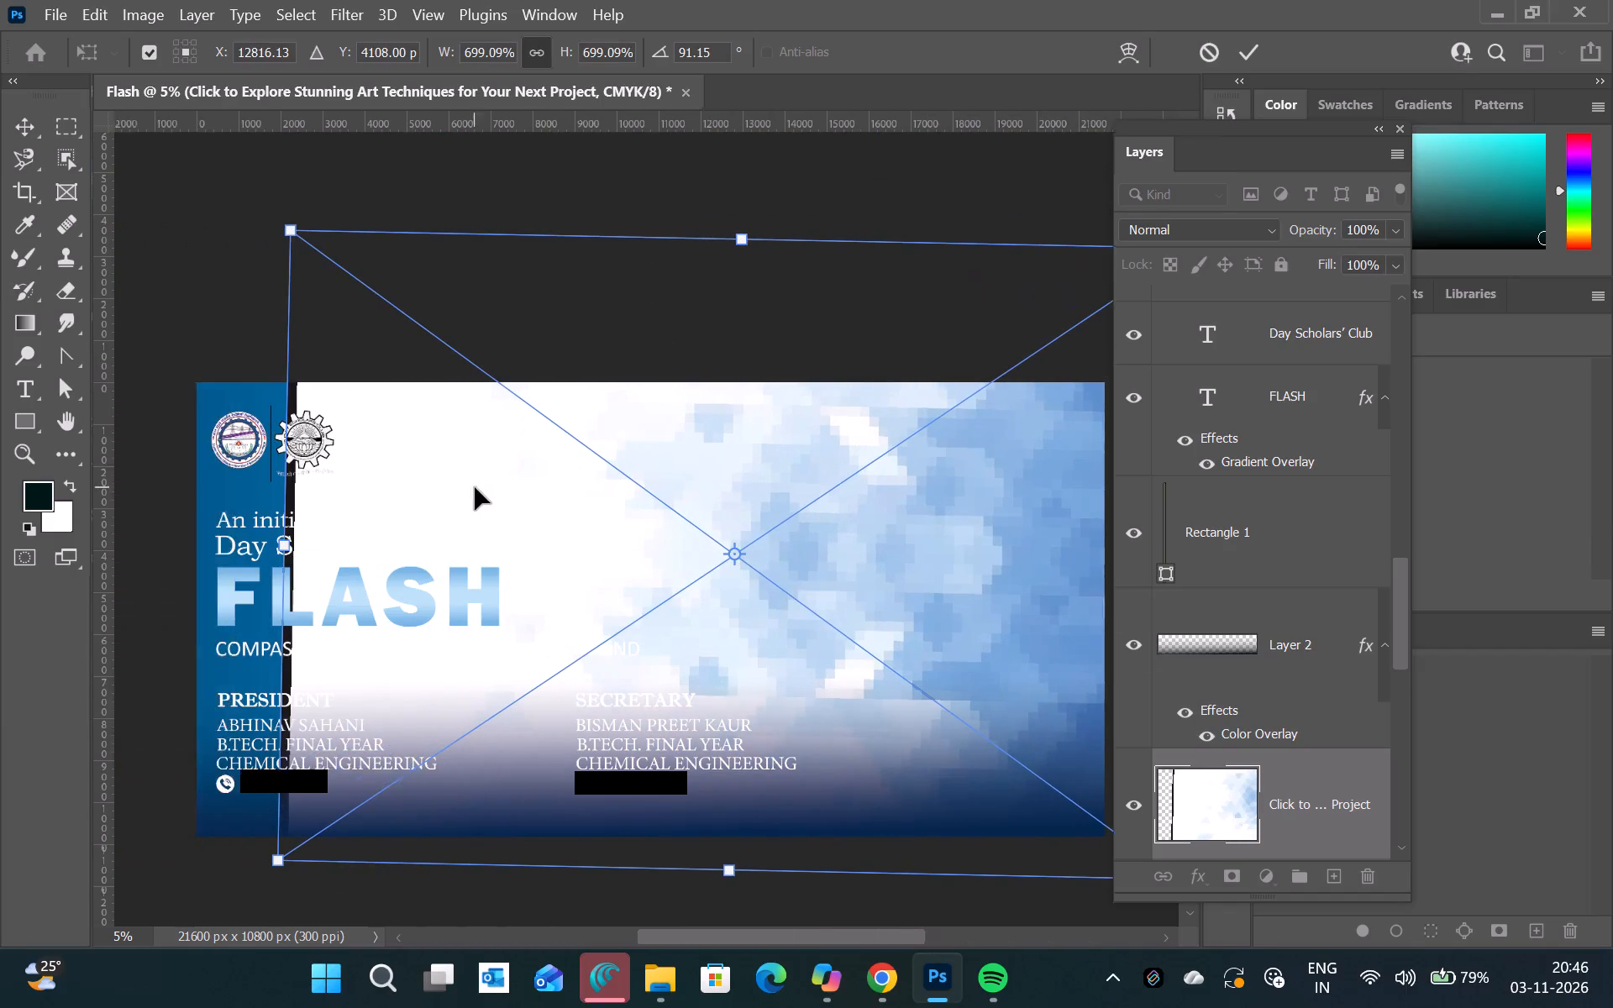
scroll(475, 487, left, 1)
drag(614, 499, 495, 517)
scroll(495, 517, down, 1)
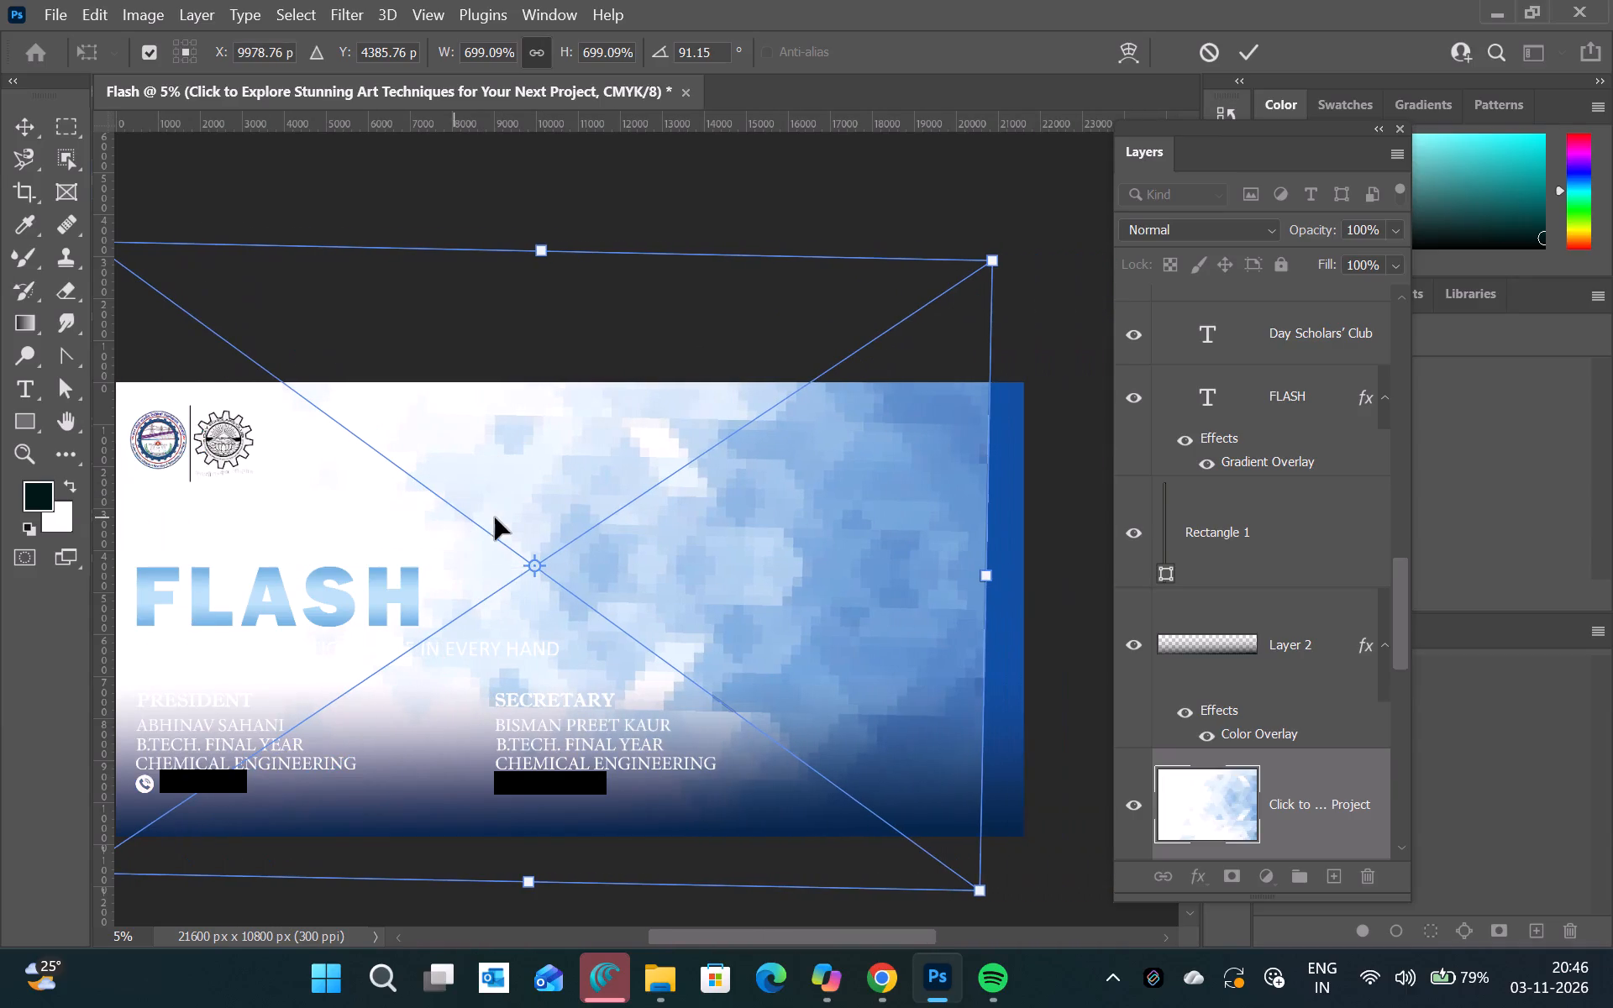
scroll(495, 517, down, 1)
drag(985, 684, 1038, 698)
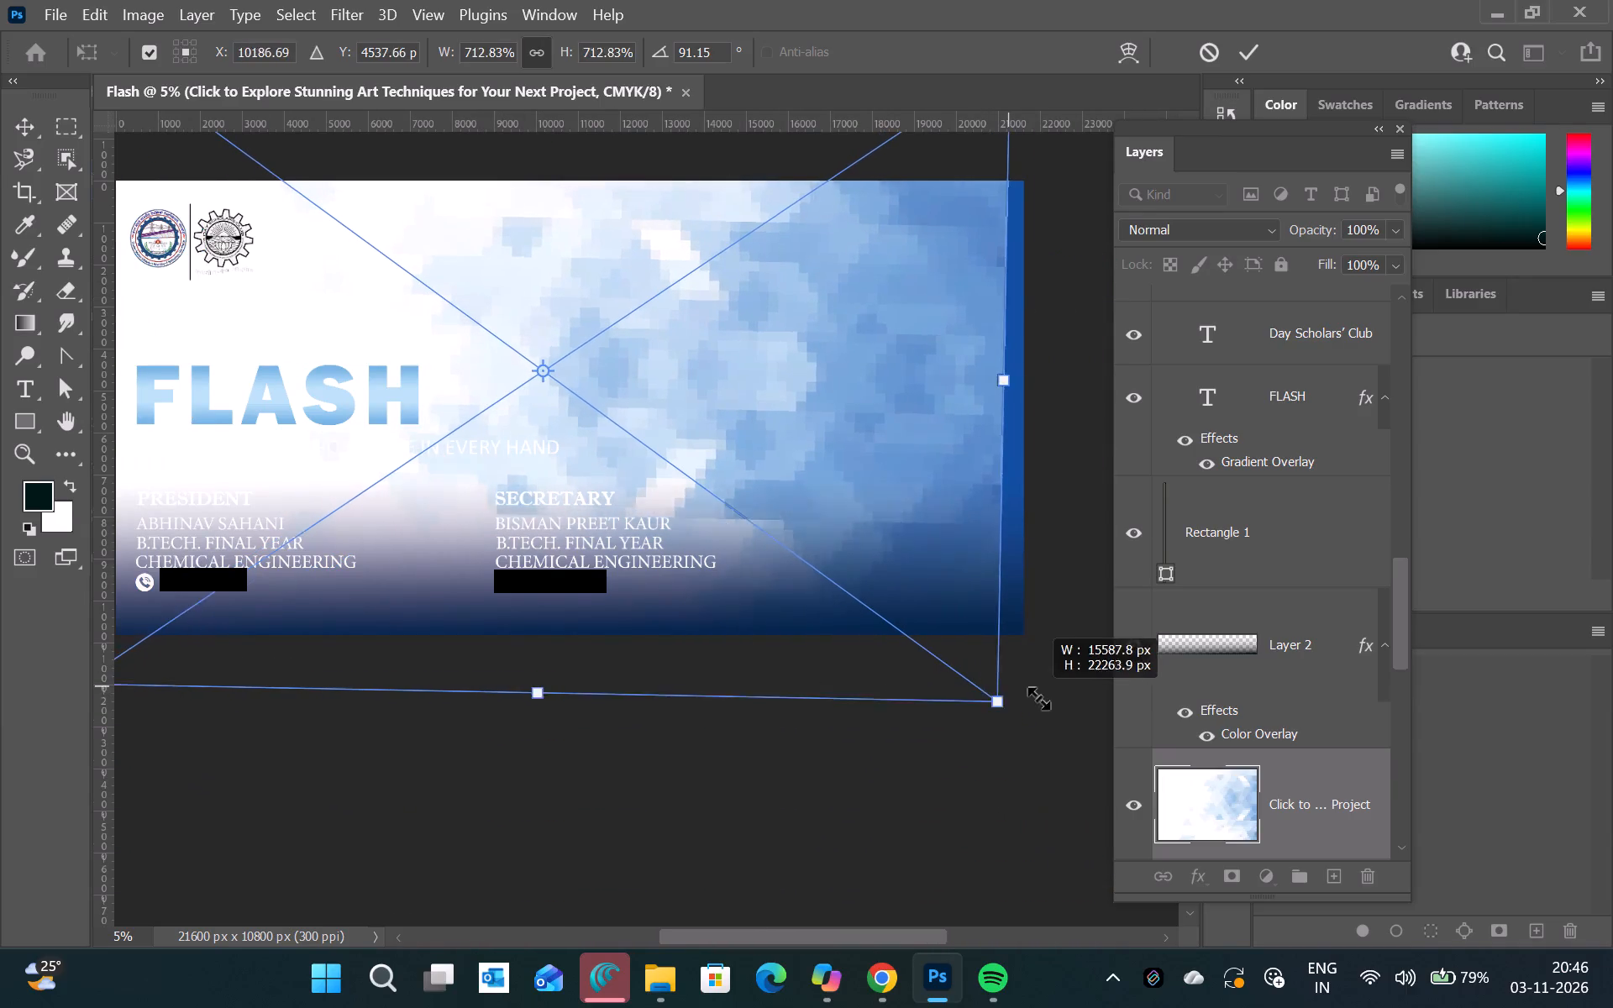
drag(1038, 698, 1053, 701)
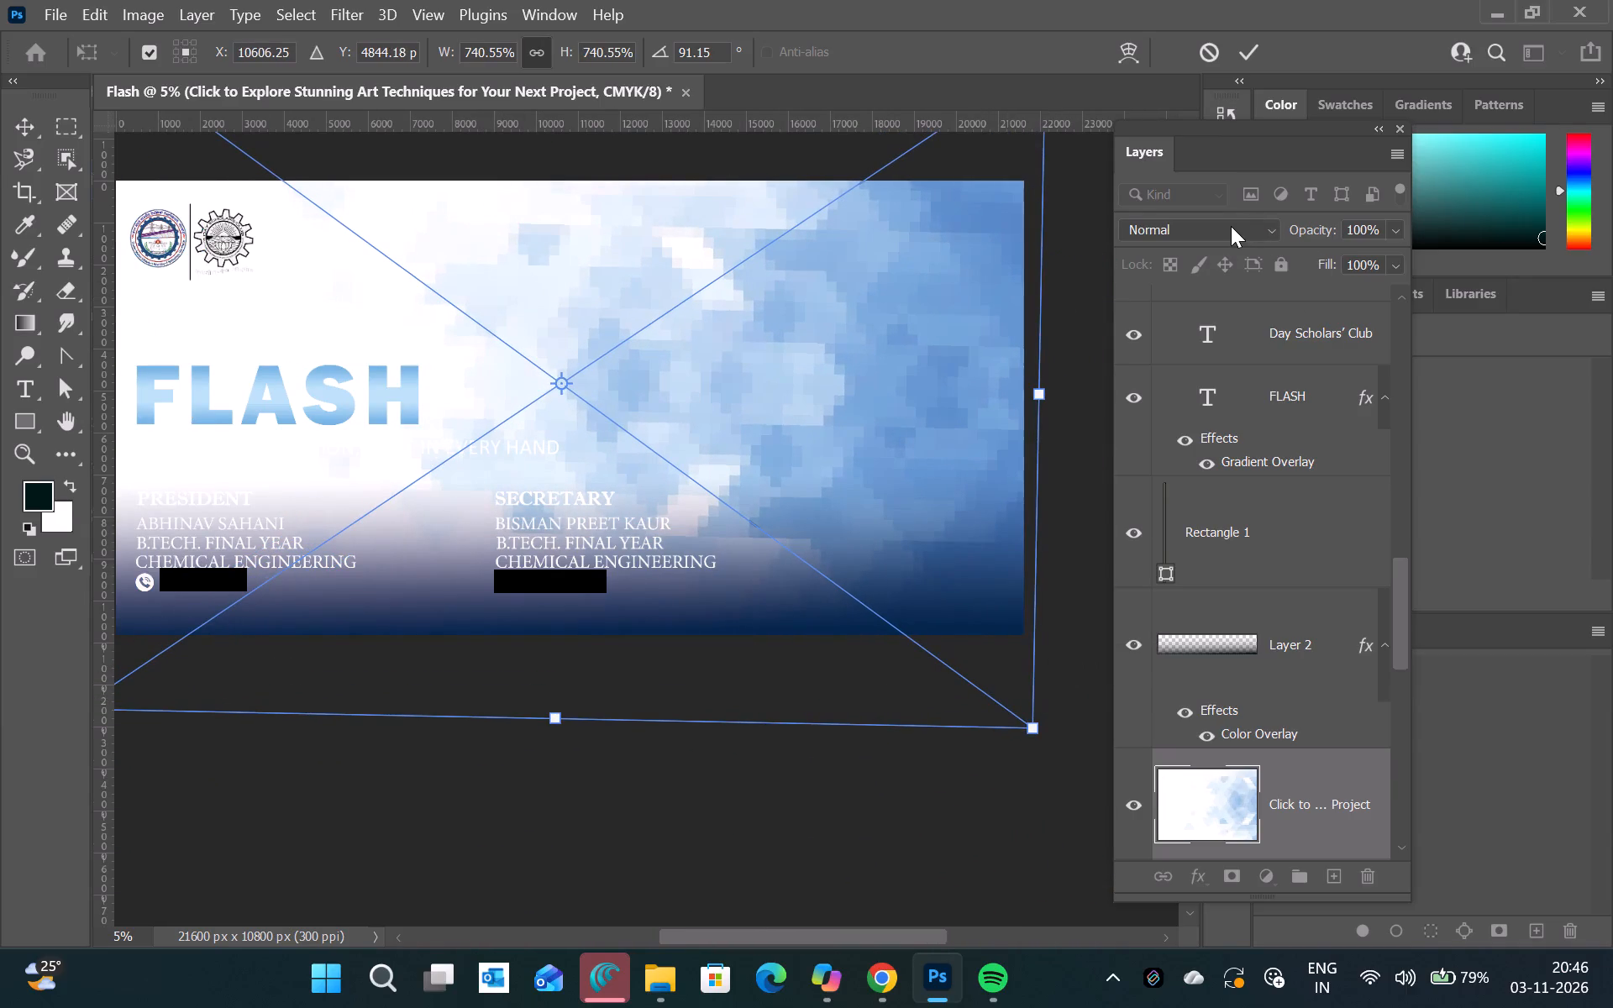
Set the triangle pattern image's blend mode to Multiply and commit the placement.
click(1231, 226)
click(1173, 327)
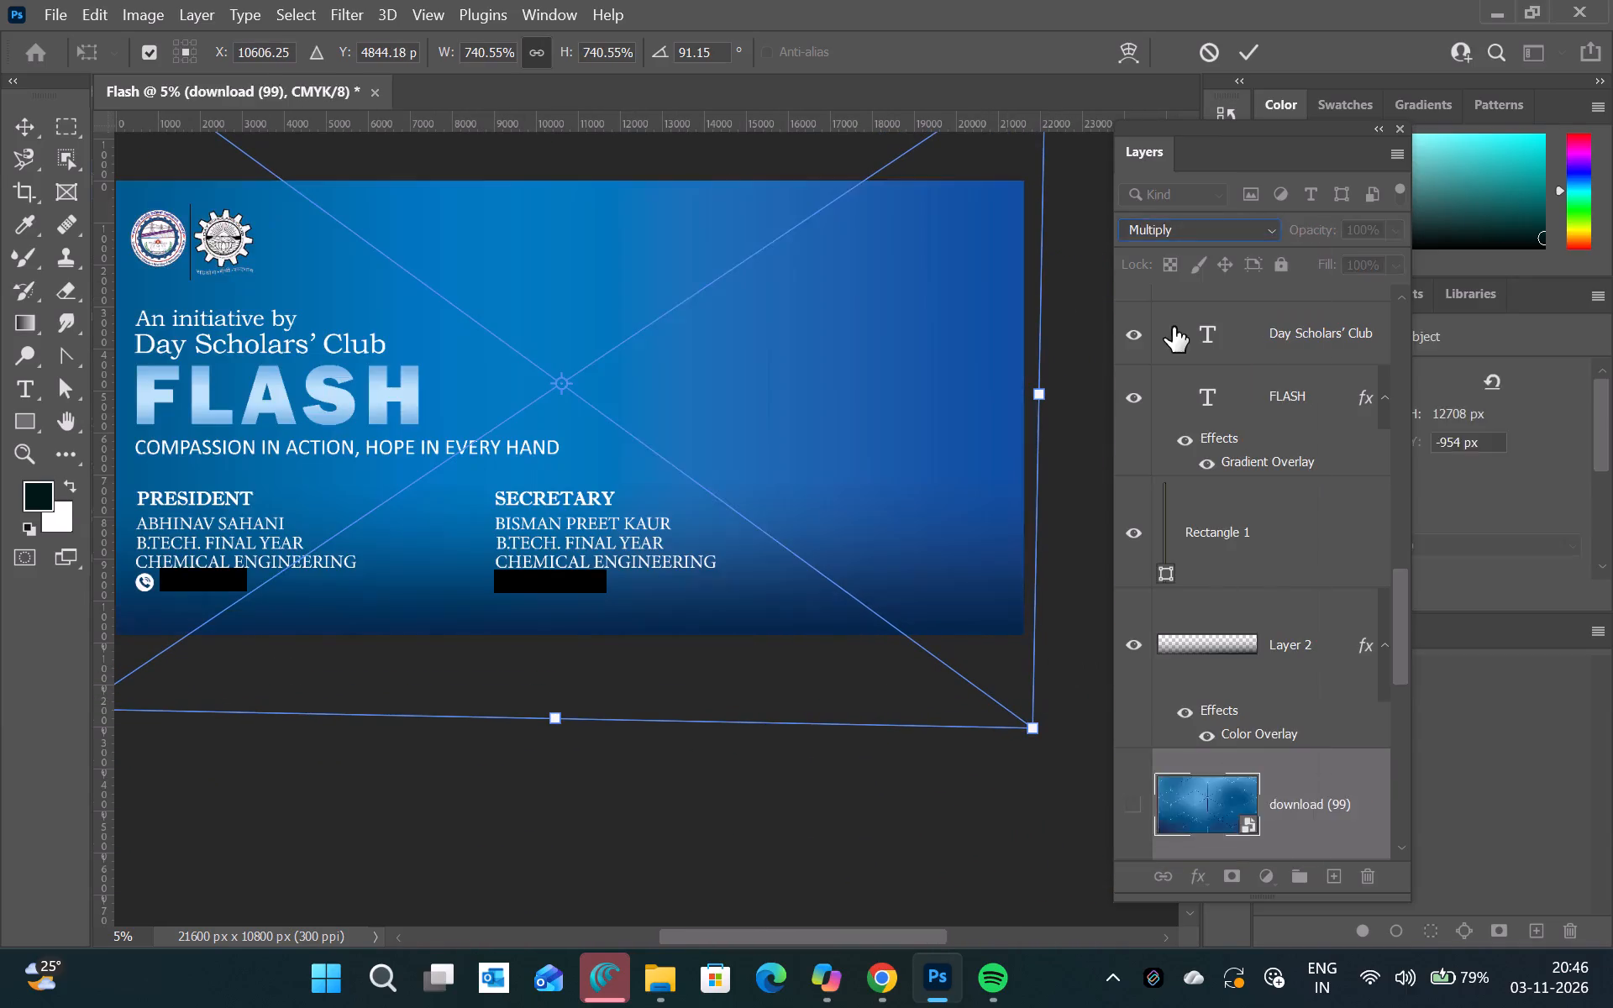
click(1243, 47)
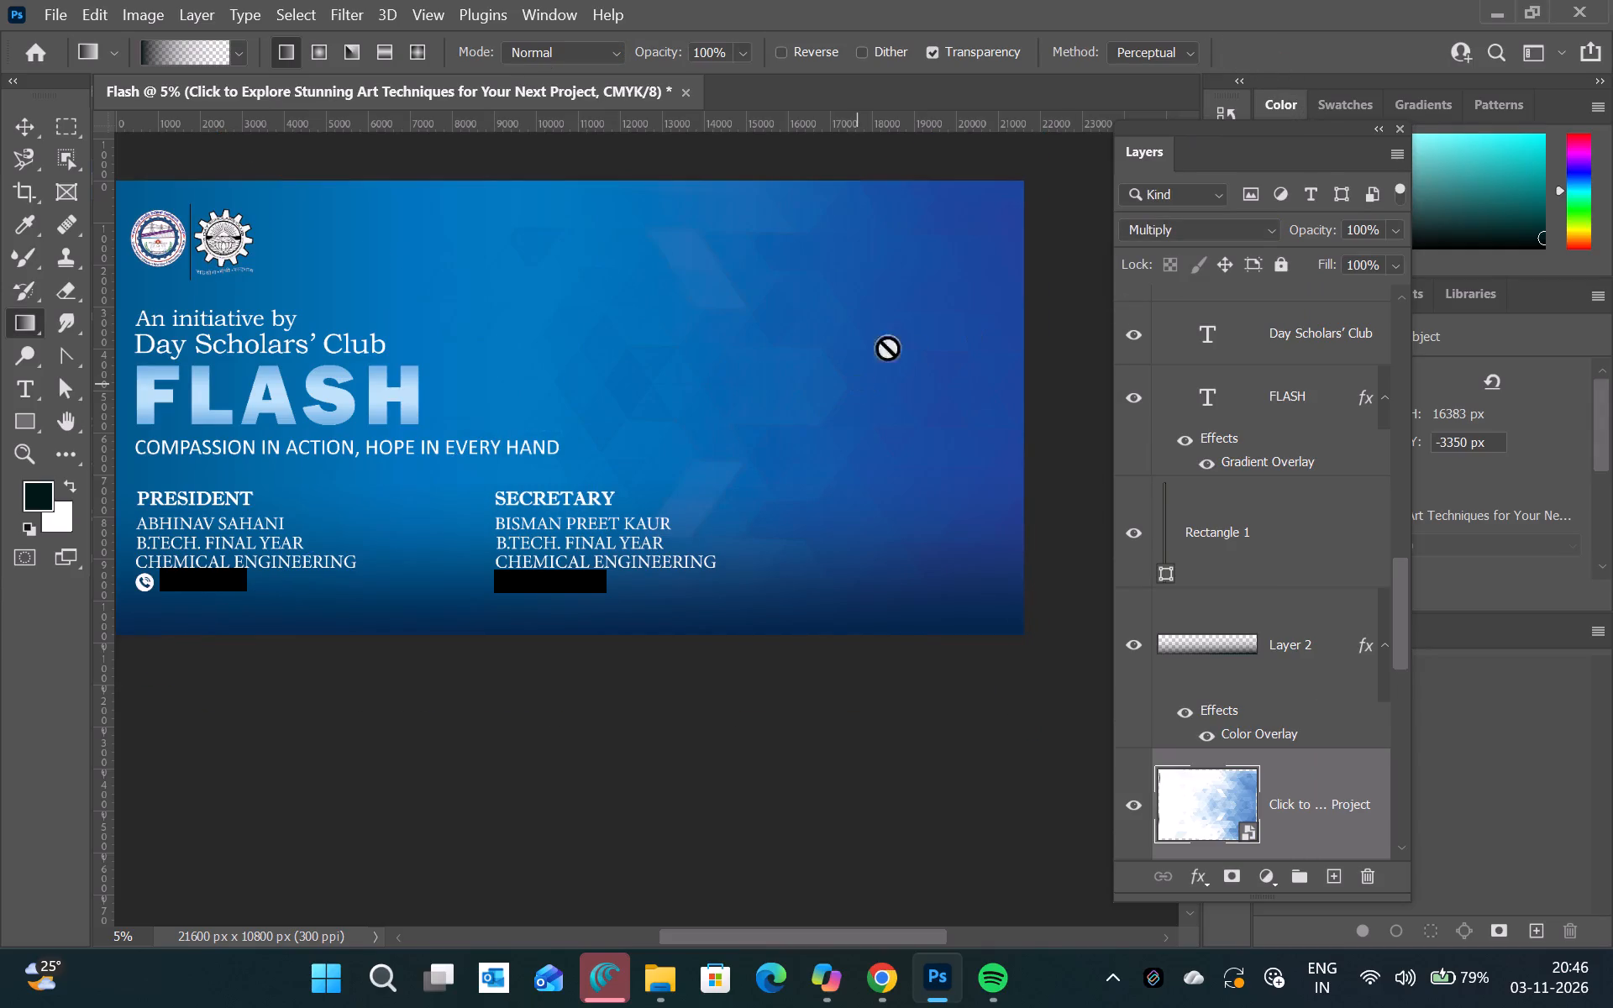
Start sharing the Flash banner with its triangle pattern background.
click(1589, 46)
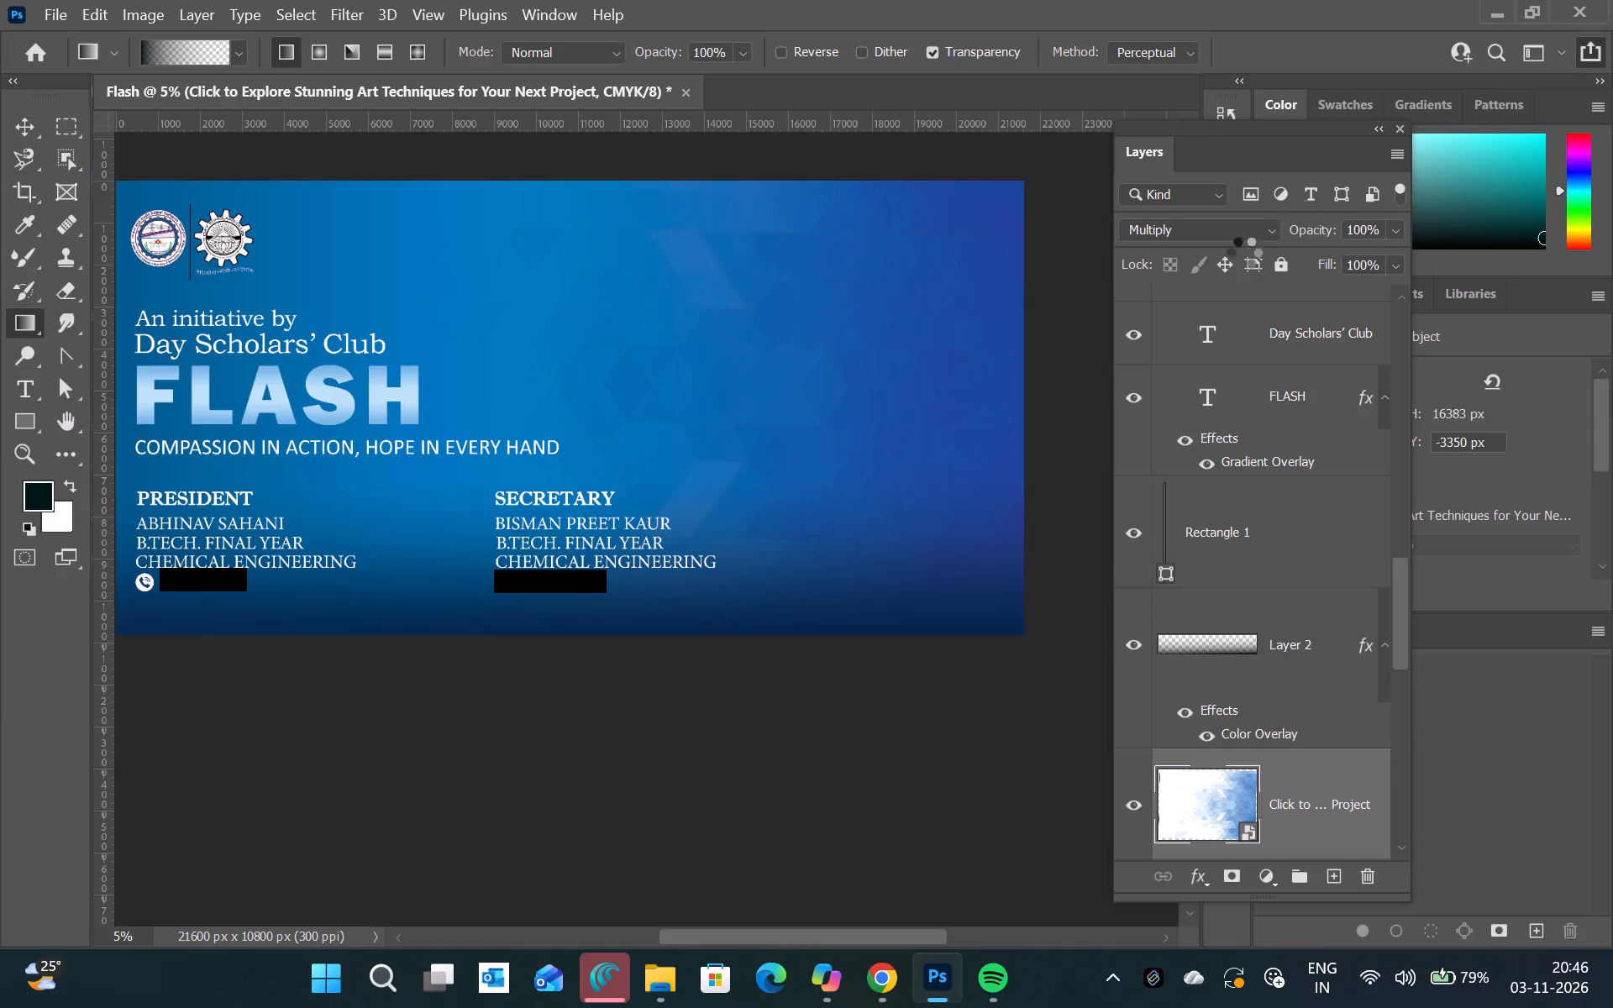
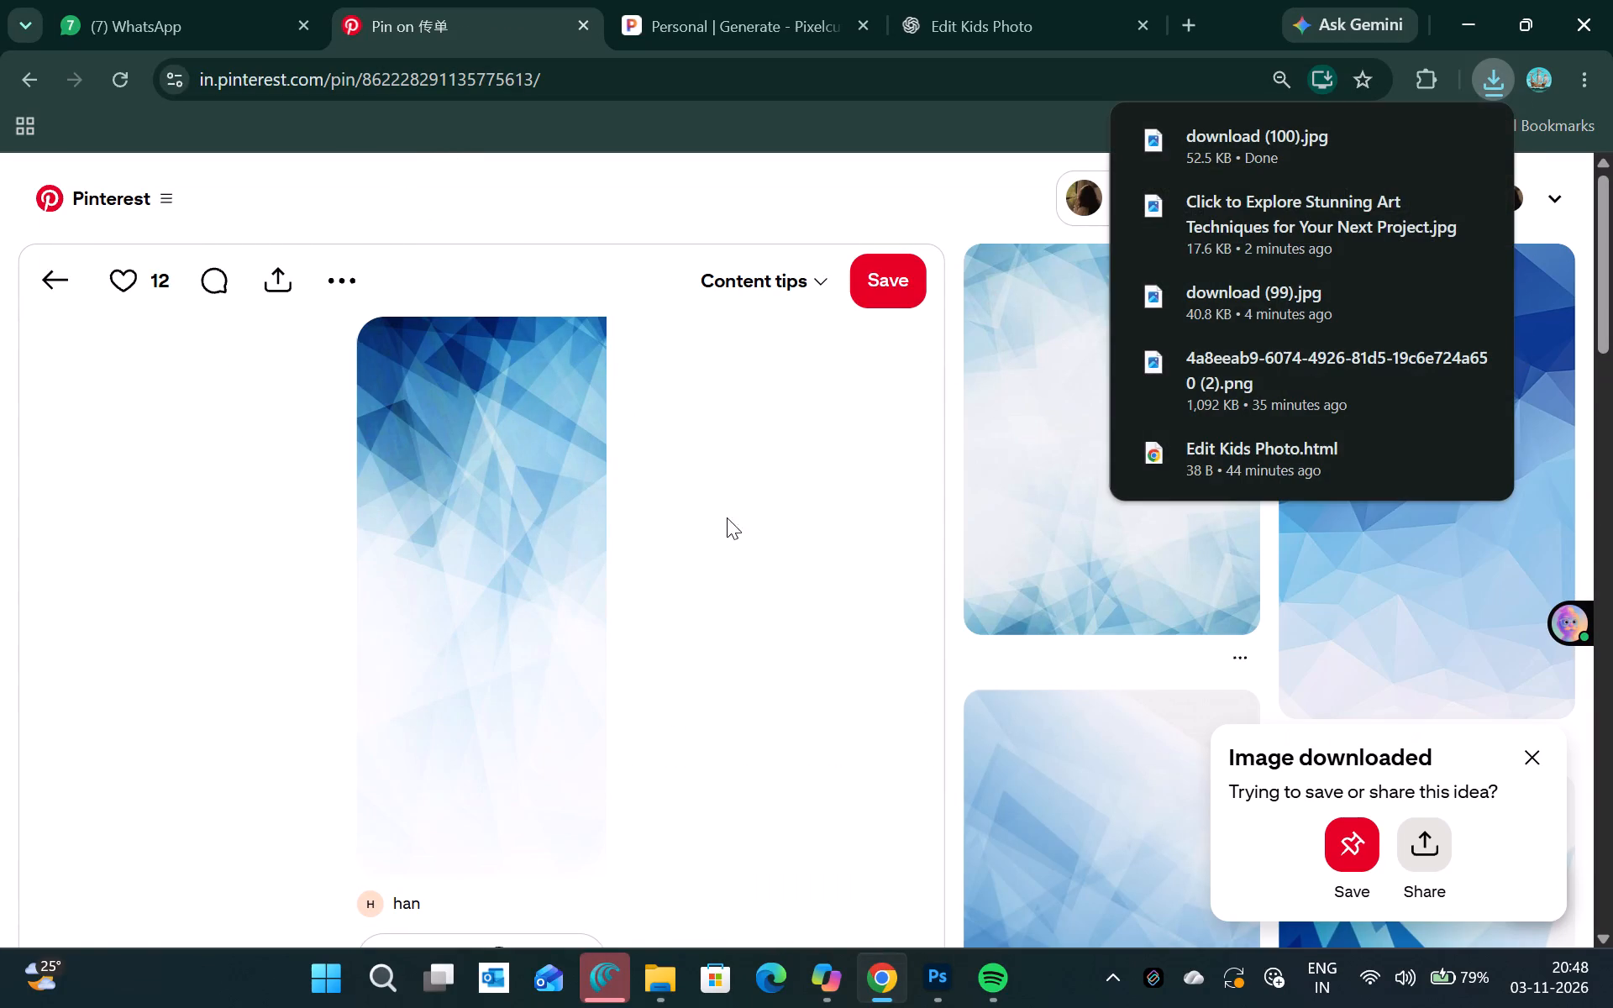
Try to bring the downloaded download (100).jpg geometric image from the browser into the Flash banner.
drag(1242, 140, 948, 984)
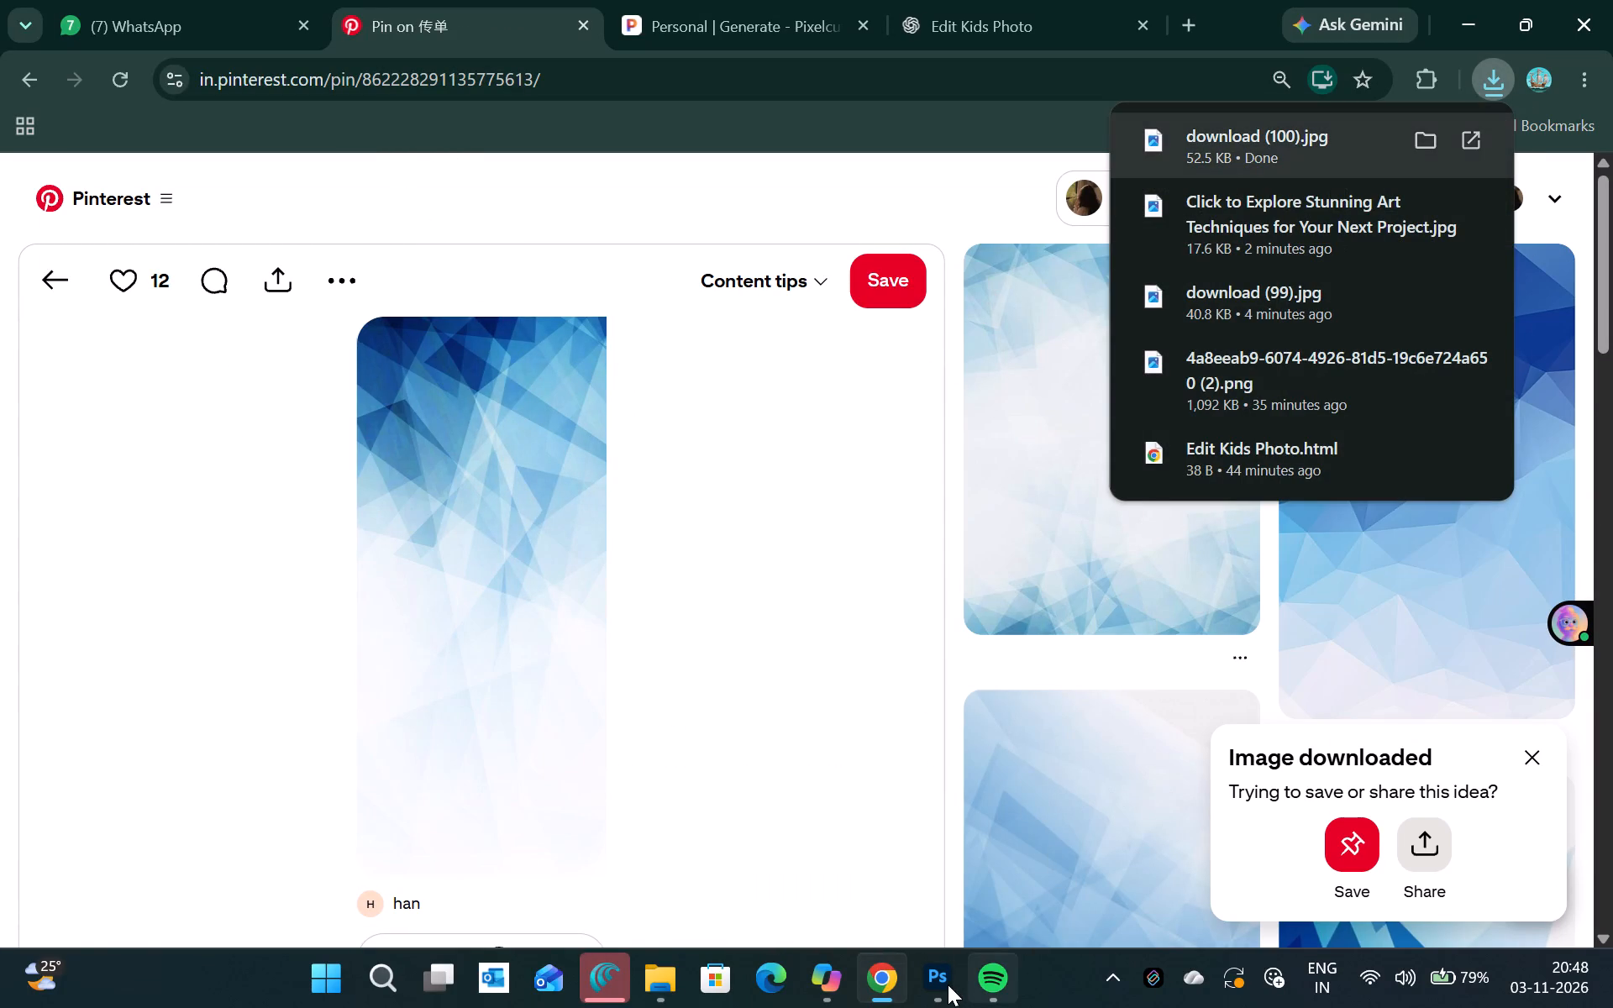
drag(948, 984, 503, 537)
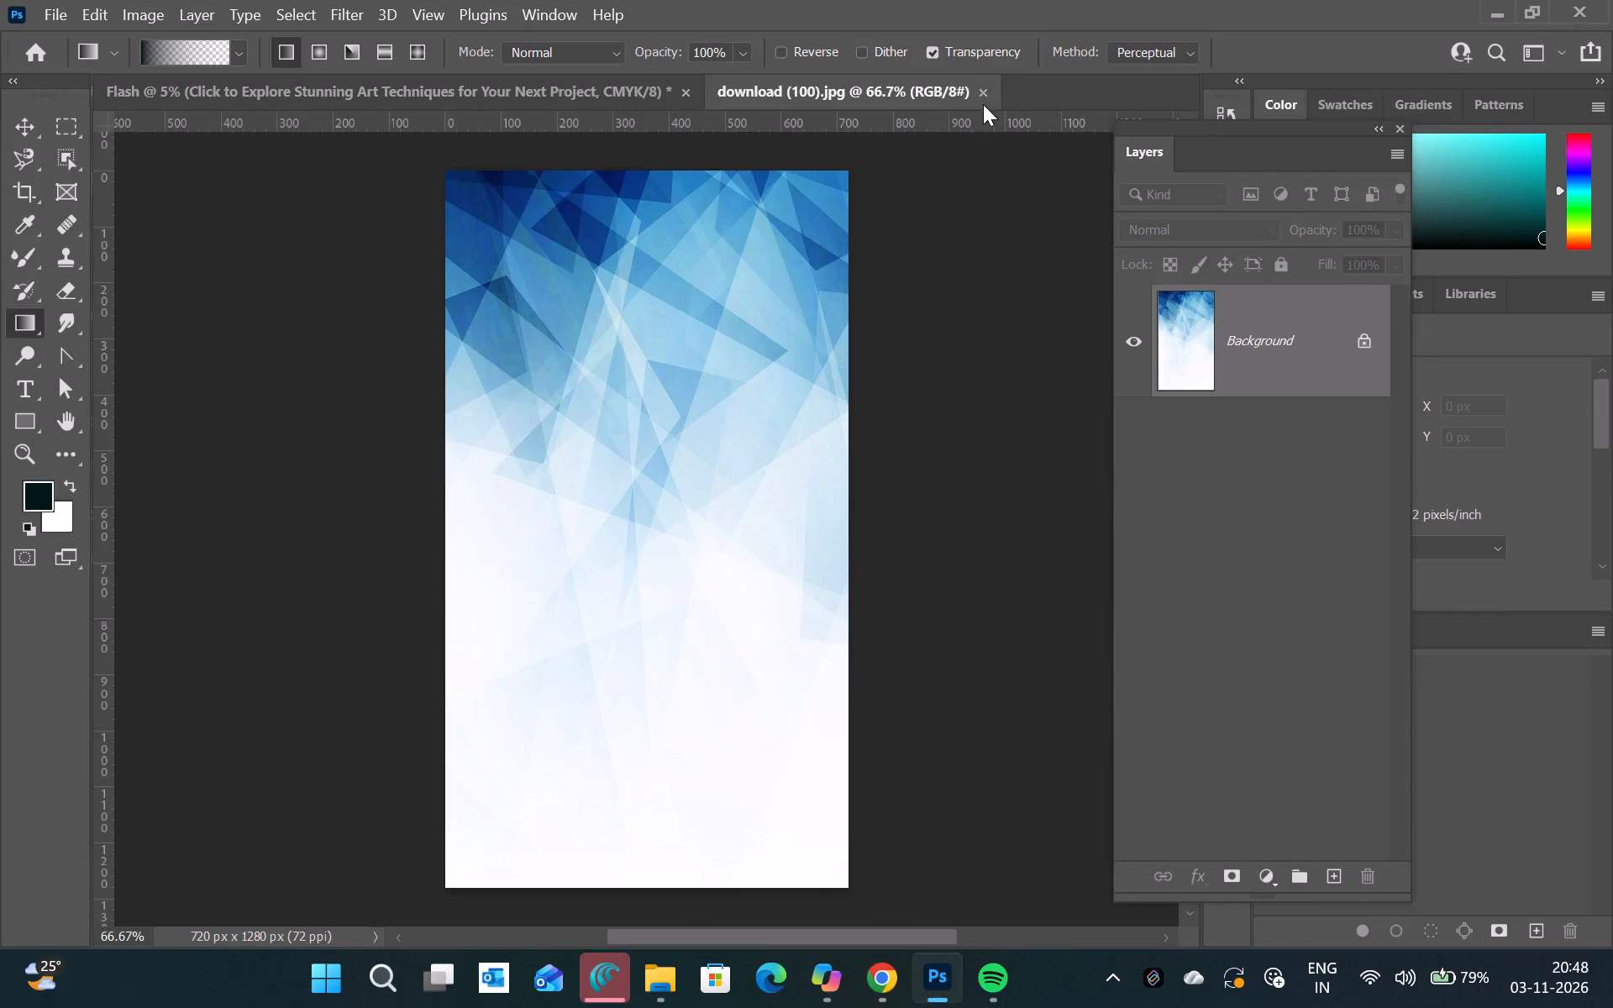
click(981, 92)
Place download (100) from the Downloads folder into the Flash banner and rotate it about 90° clockwise.
scroll(1294, 780, down, 1)
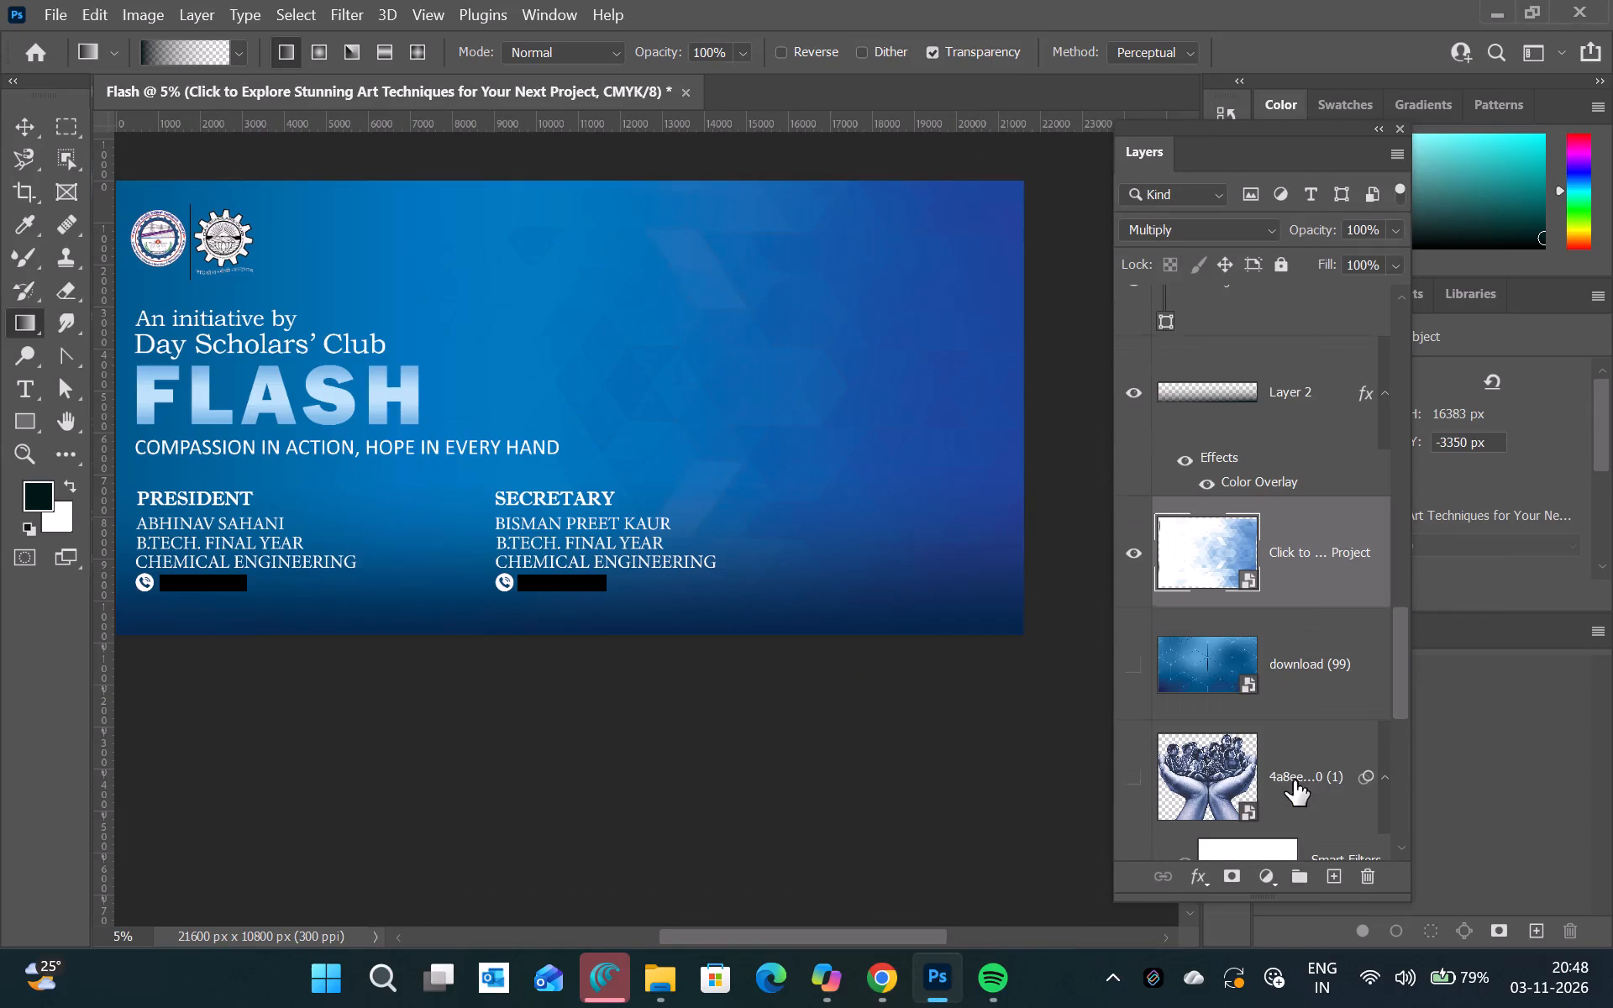
scroll(1294, 780, down, 1)
click(659, 980)
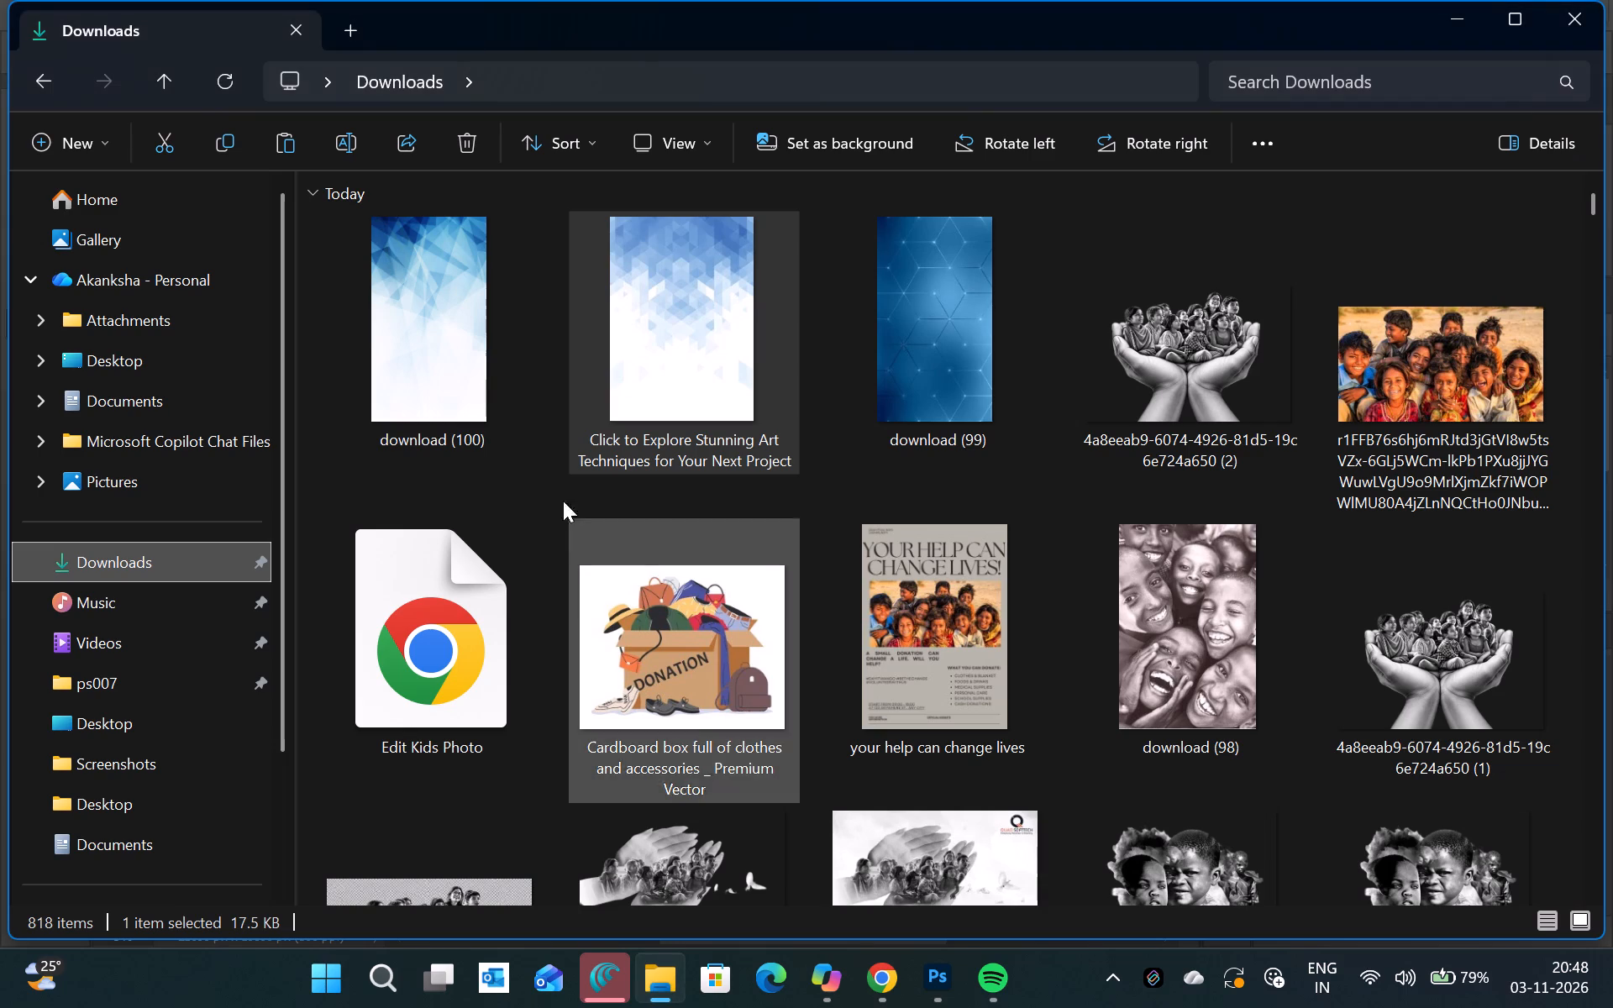
drag(433, 371, 748, 560)
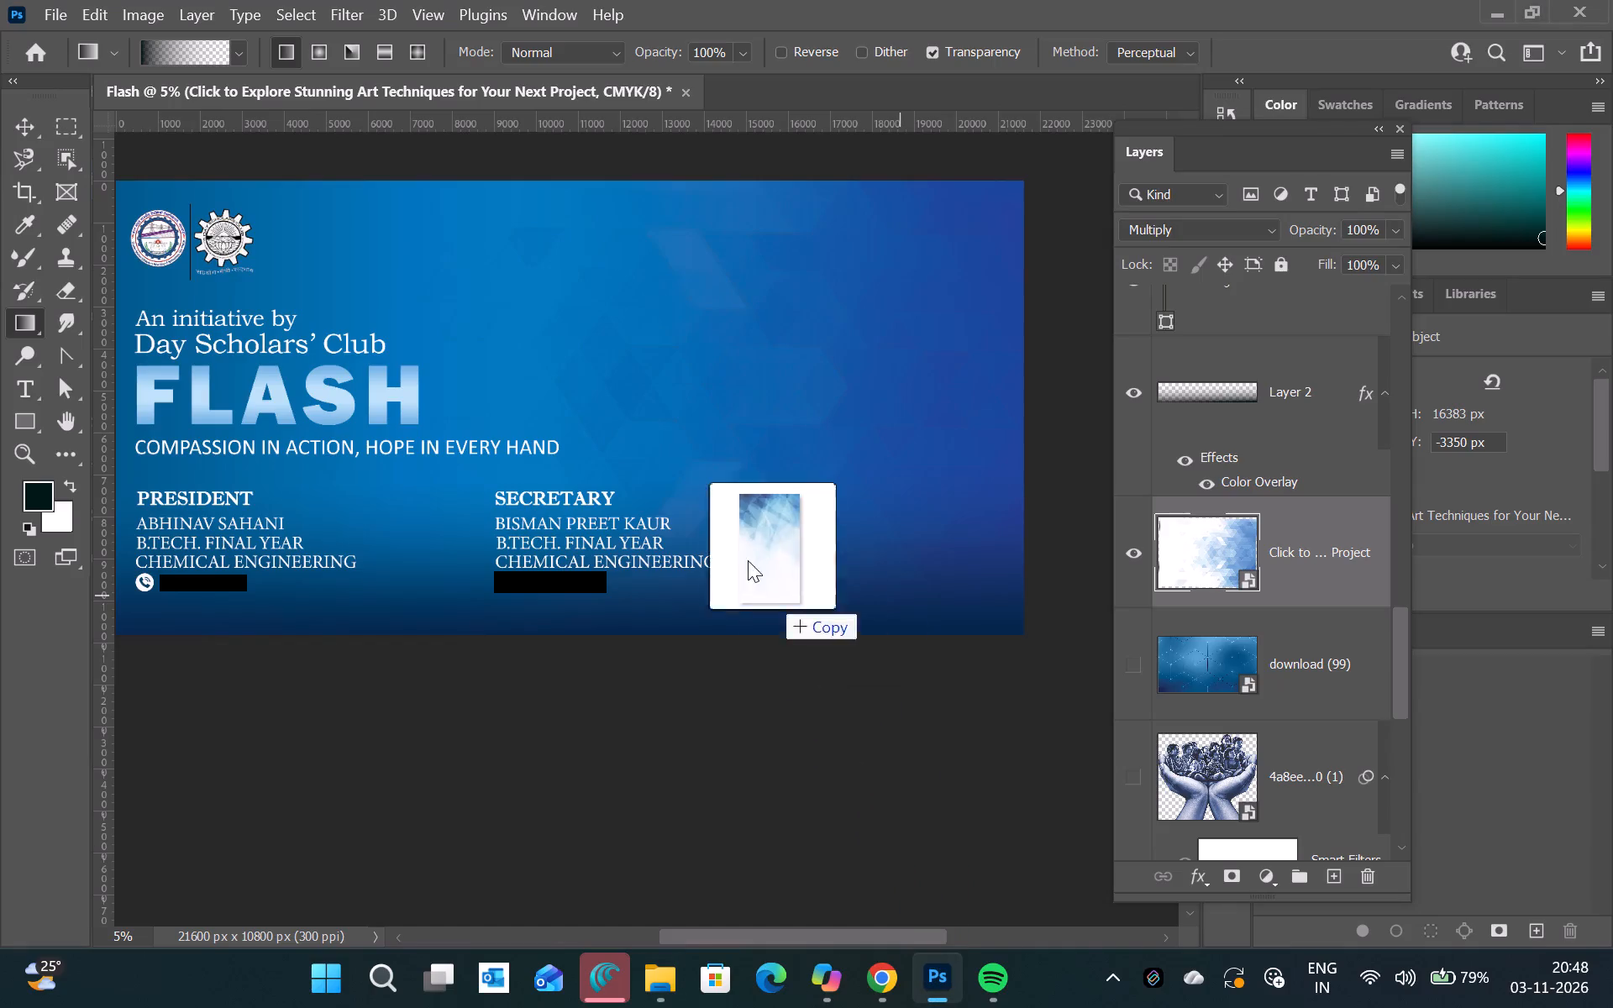
drag(748, 560, 696, 469)
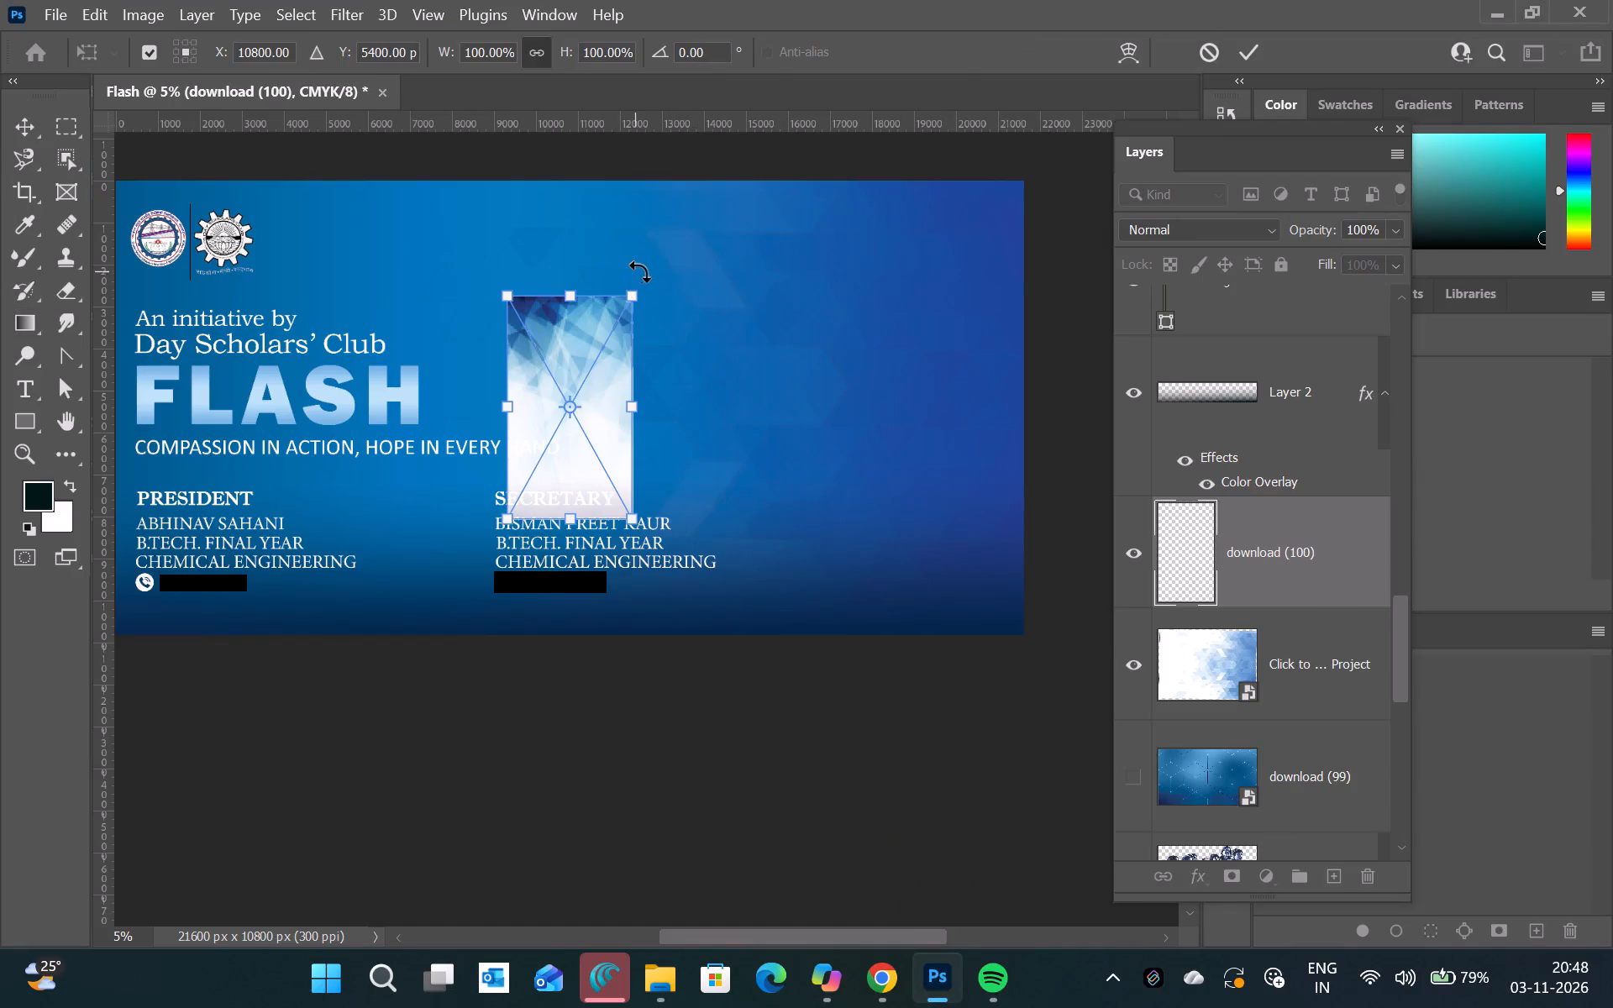
drag(639, 271, 701, 475)
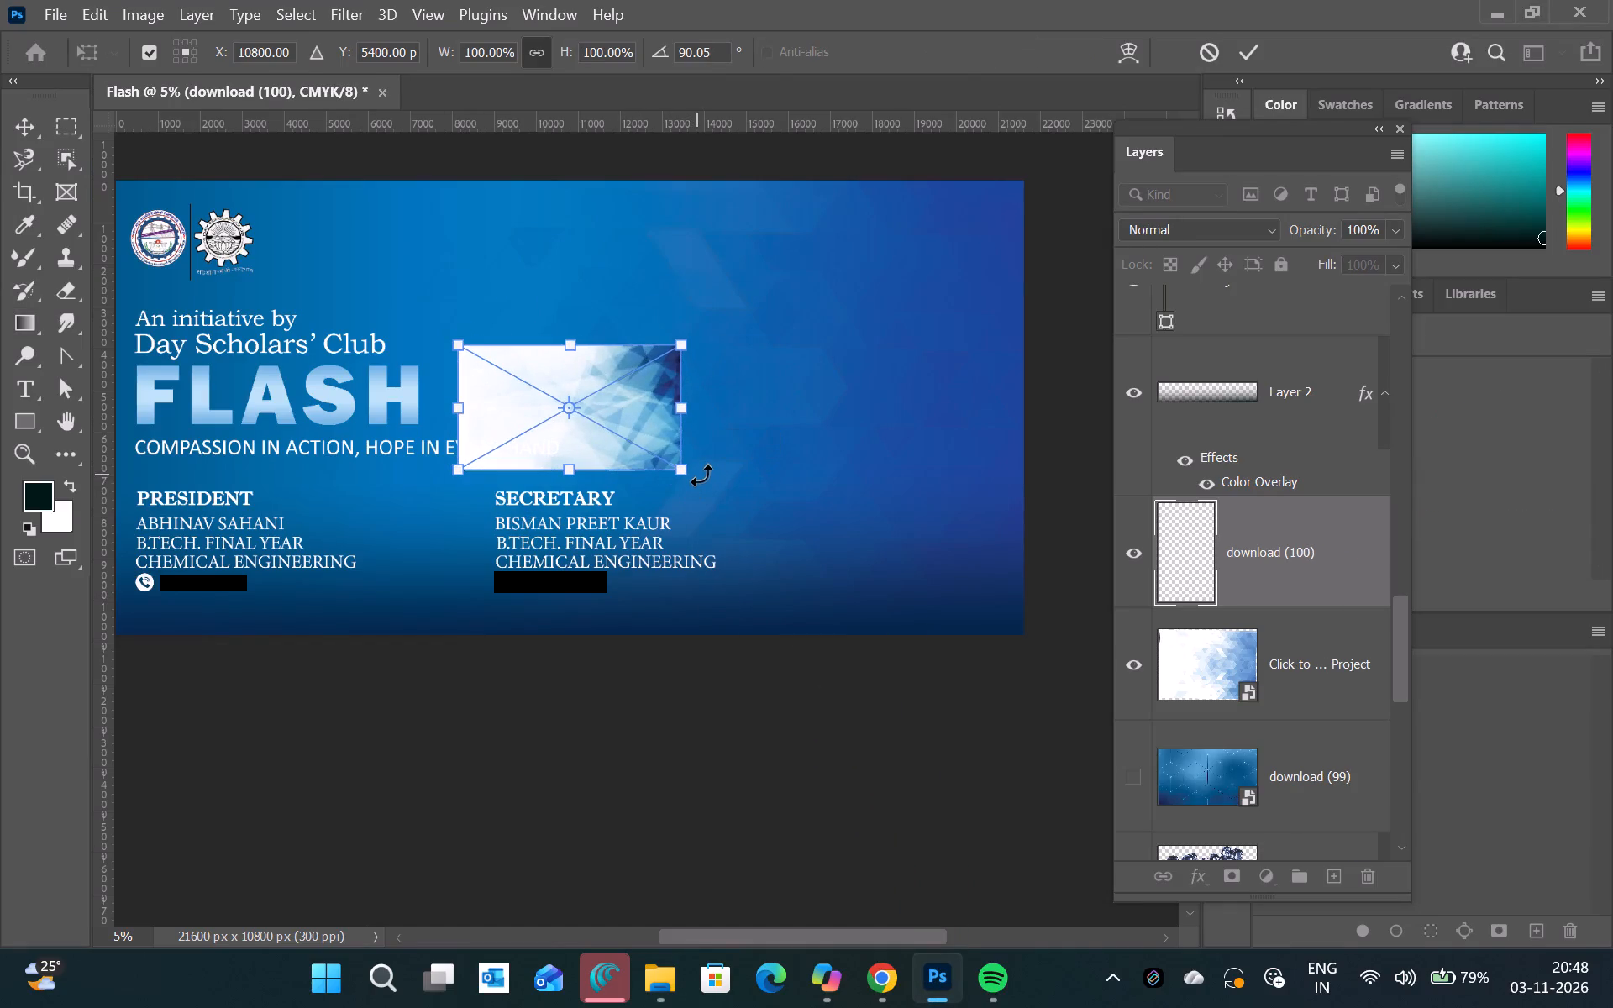
Enlarge the download (100) image to about 432%, shift it slightly past the banner's right edge, and commit the placement.
drag(686, 411, 1028, 393)
drag(452, 398, 146, 377)
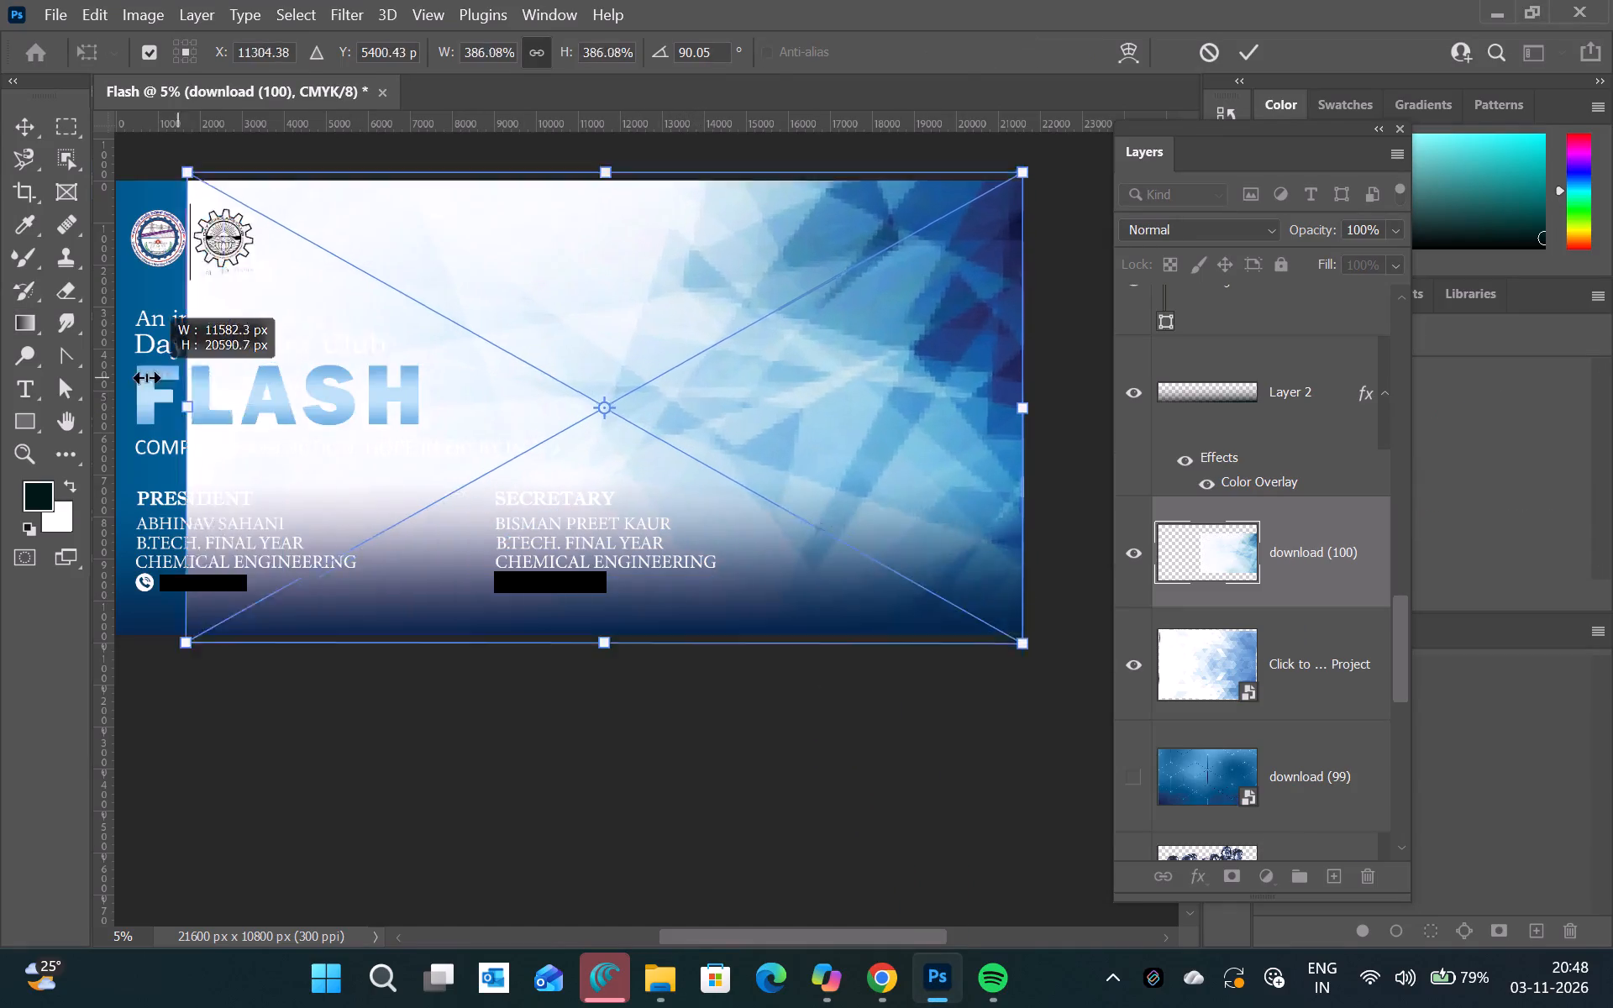
drag(146, 377, 91, 383)
scroll(427, 388, right, 1)
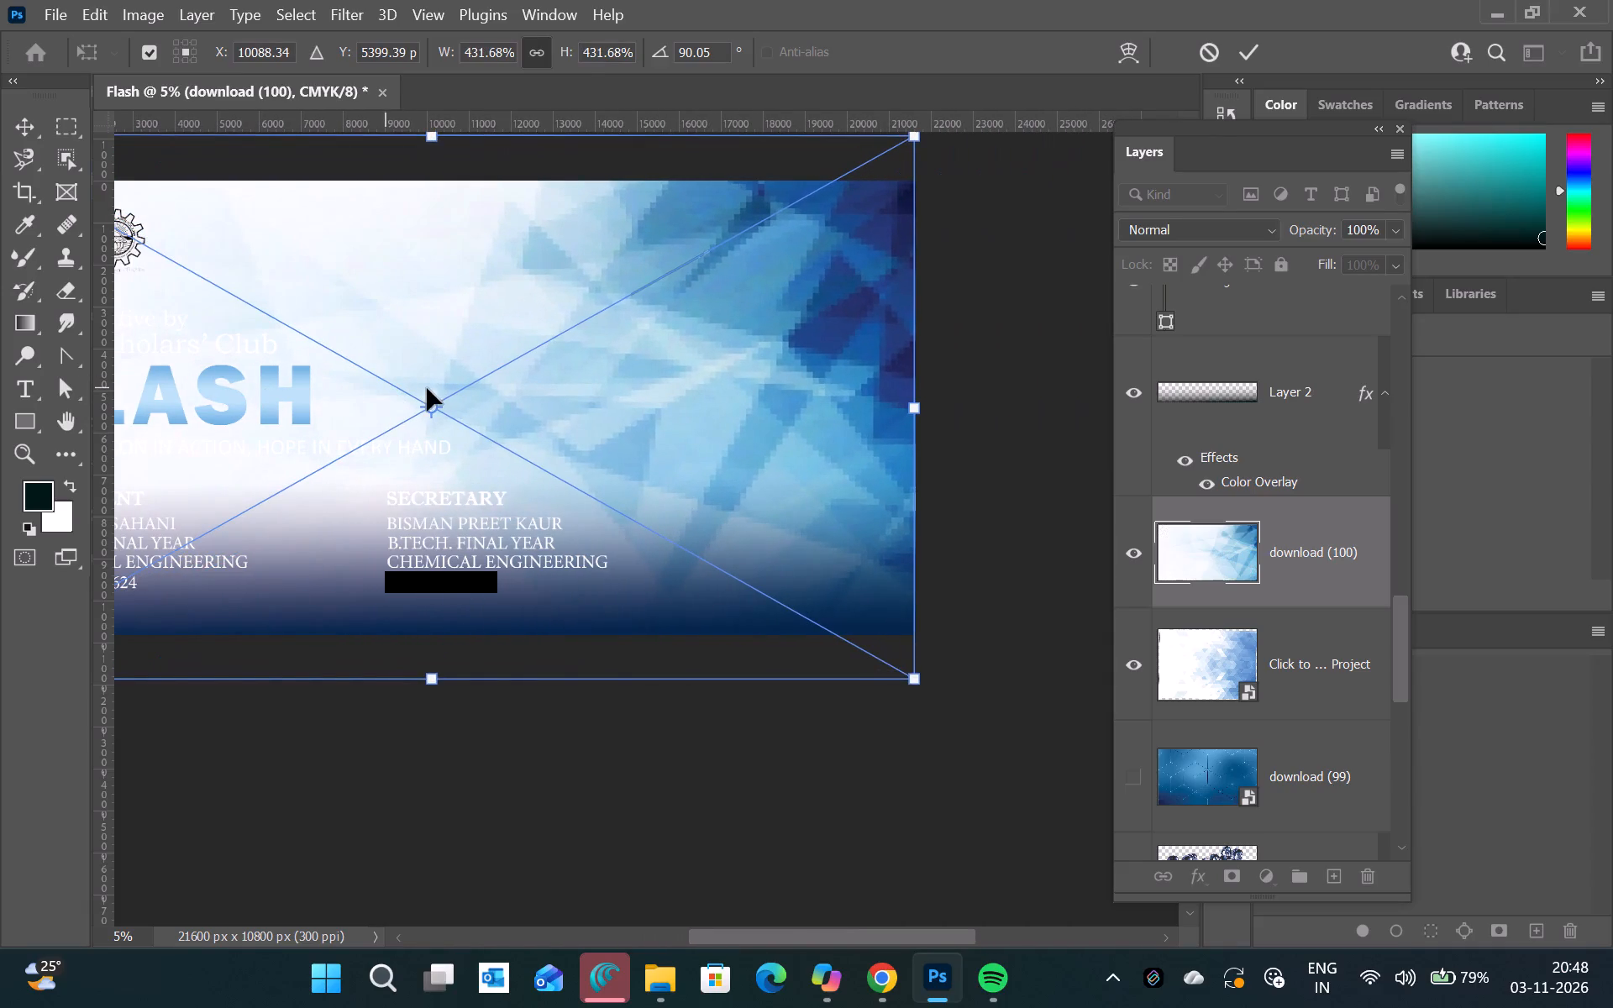
drag(691, 375, 713, 372)
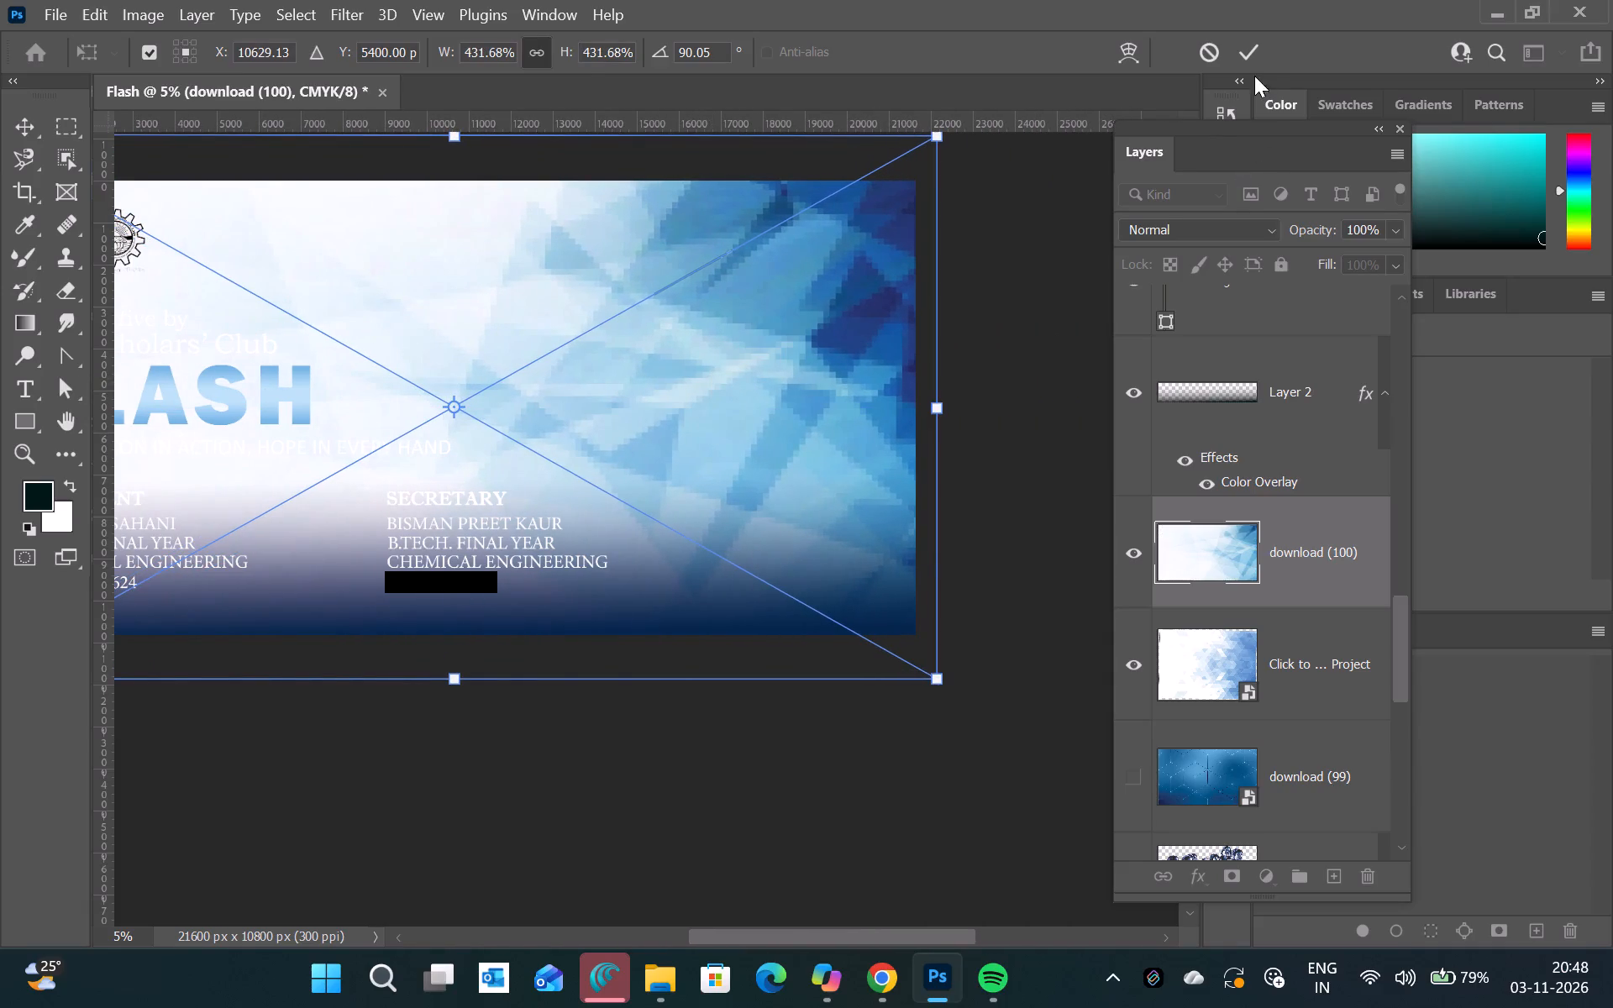
click(1249, 39)
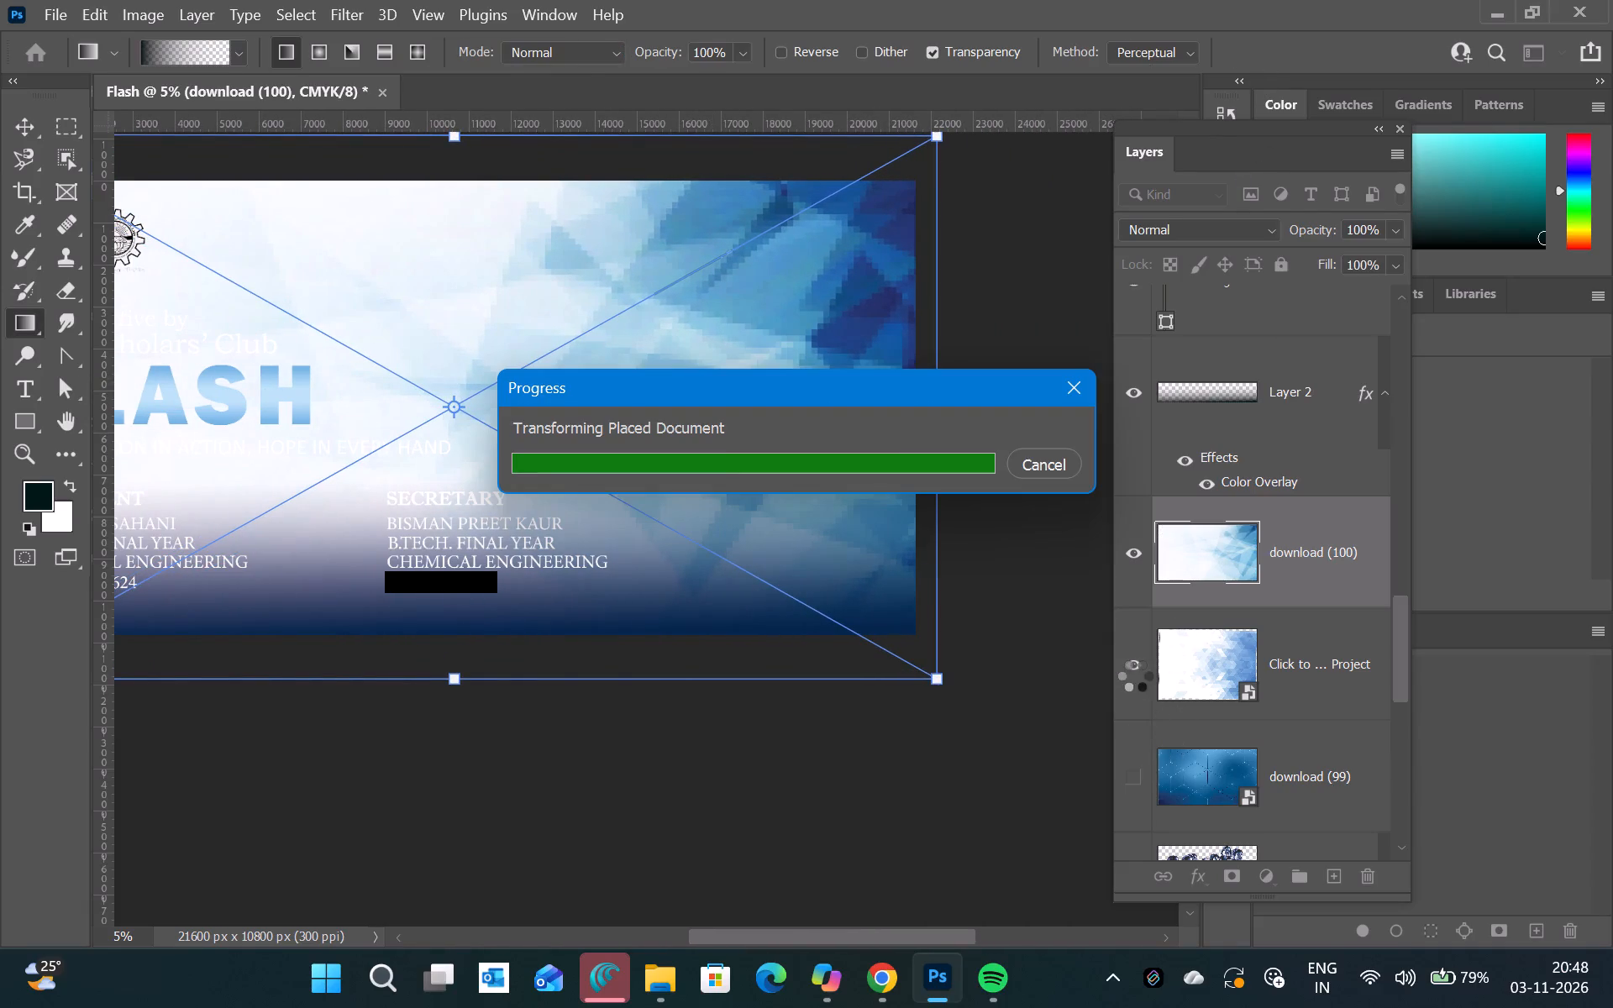
Hide the earlier "Click to ... Project" pattern layer and set the download (100) layer's blend mode to Multiply.
click(1134, 675)
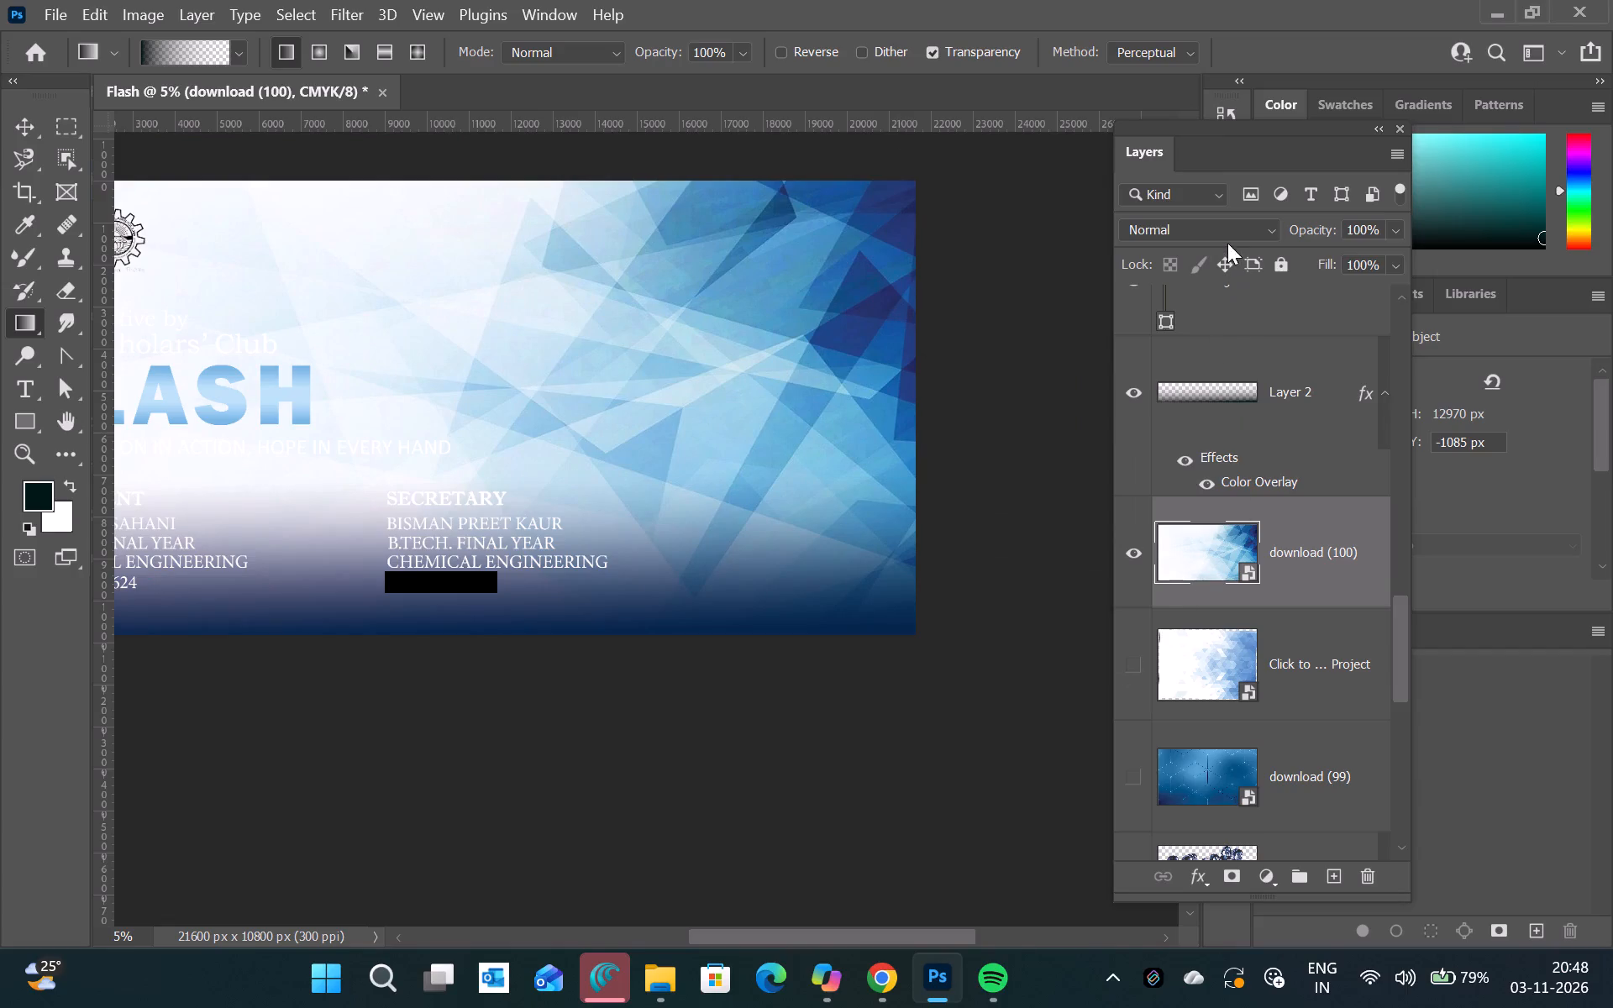
click(1227, 241)
click(1153, 323)
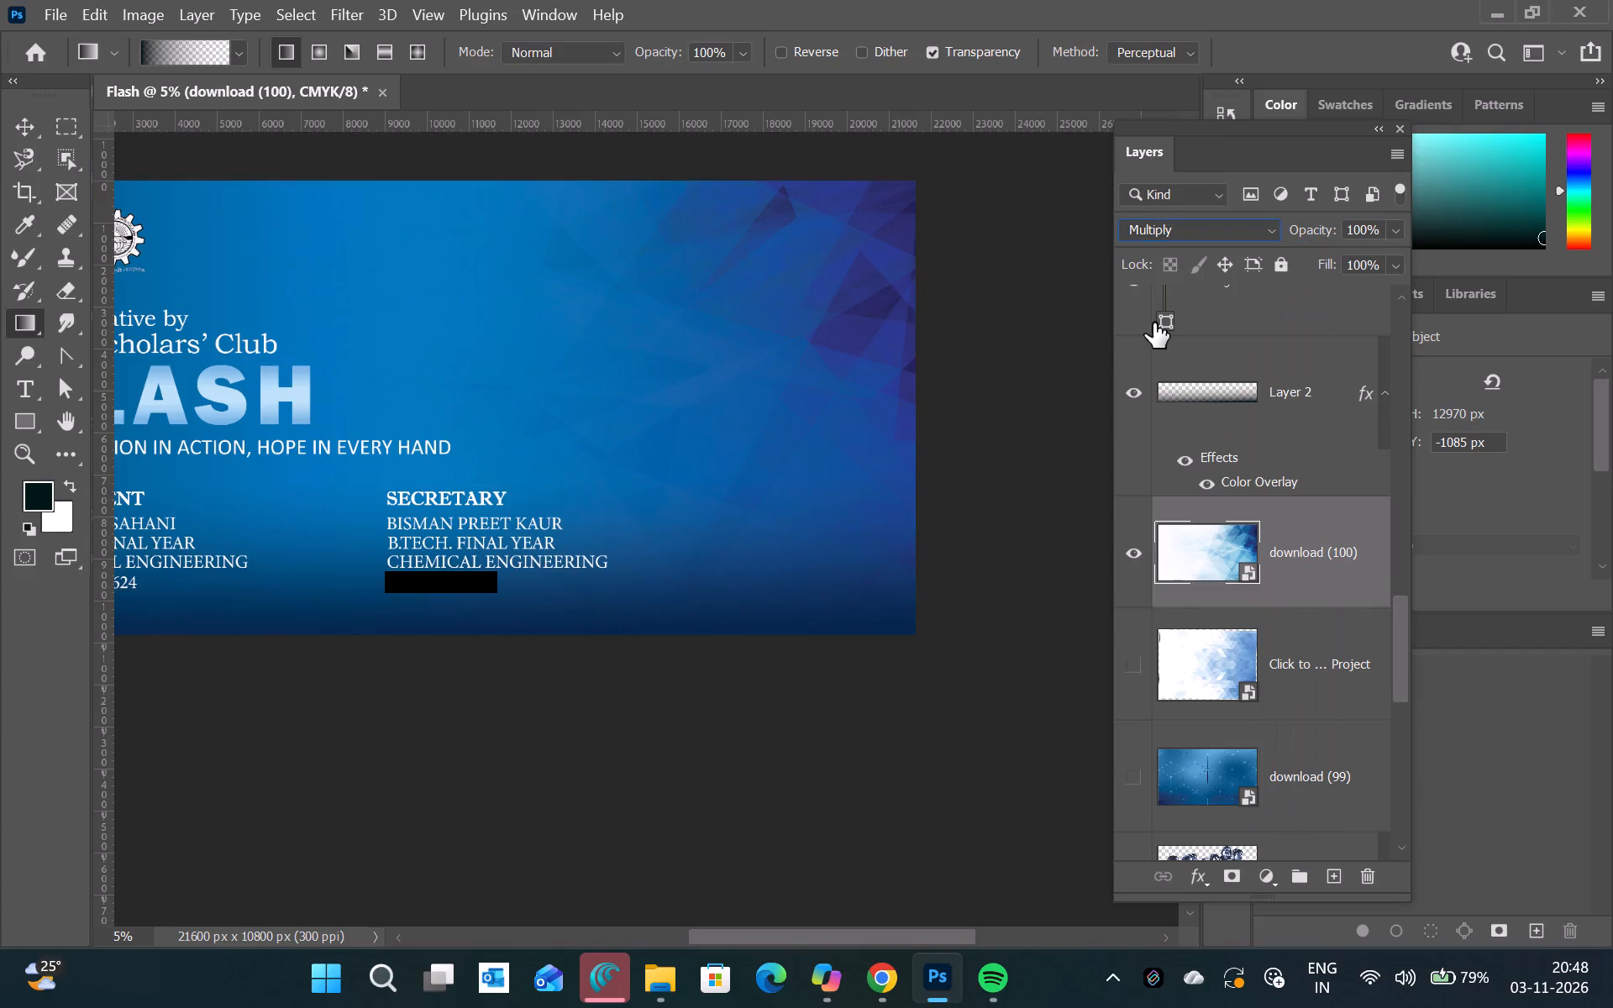
Hide the download (100) layer.
scroll(894, 429, left, 1)
click(1137, 572)
Return to Pinterest in Chrome and browse the related blue geometric backgrounds for another texture.
click(673, 974)
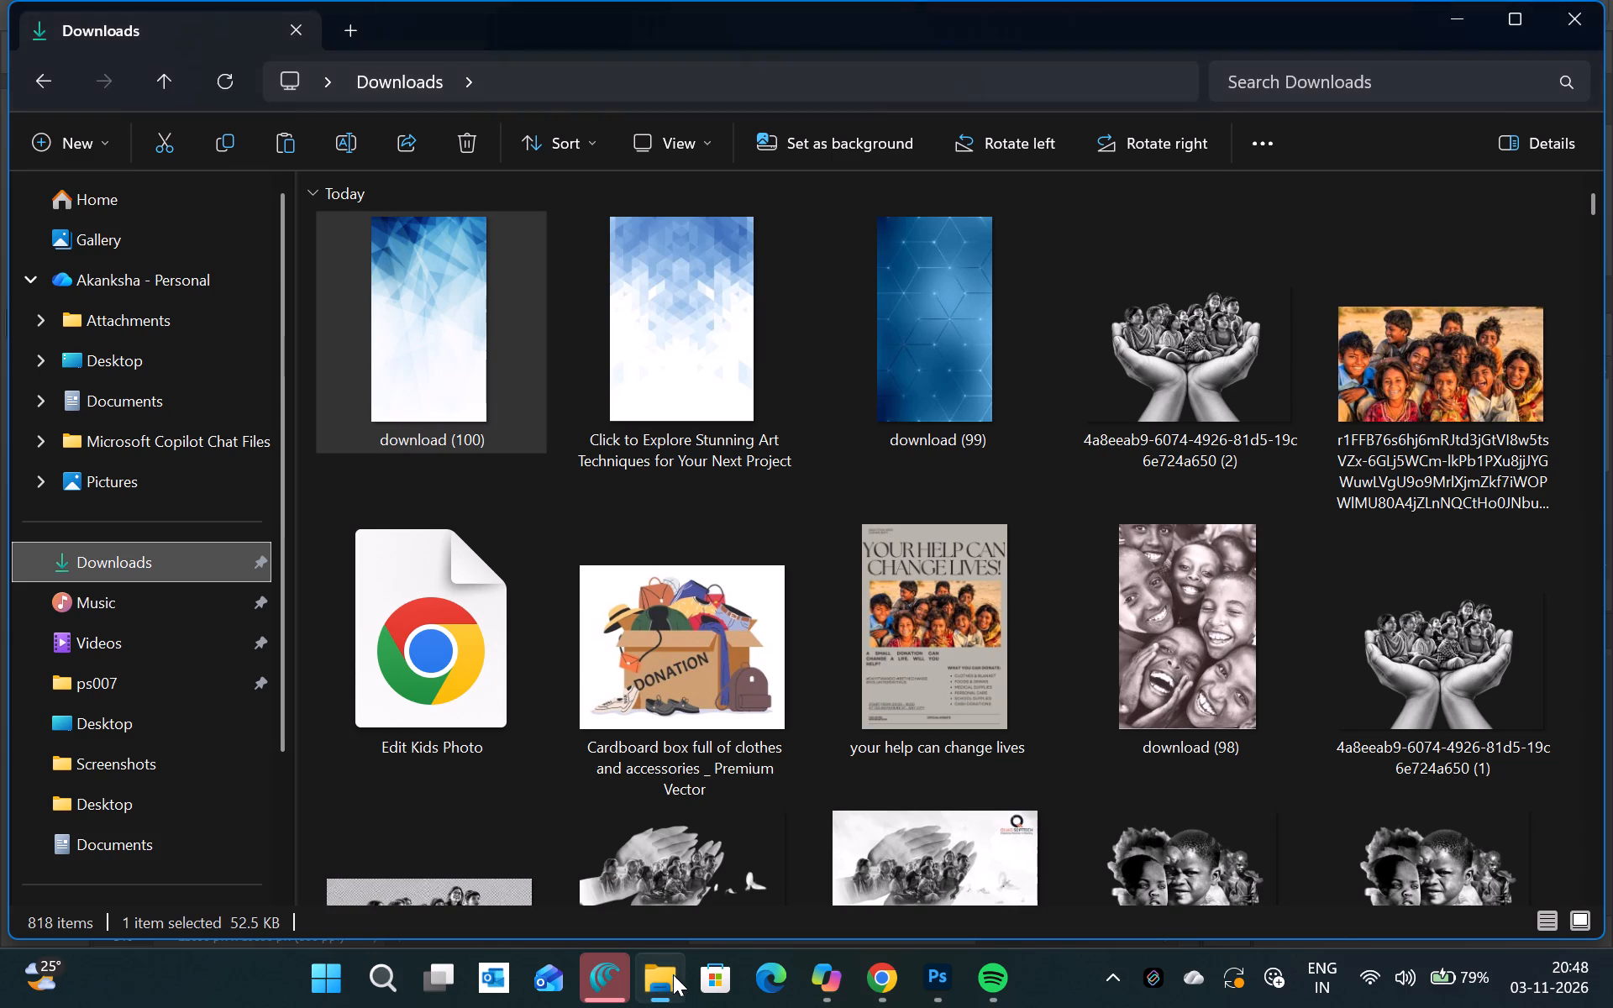
click(859, 988)
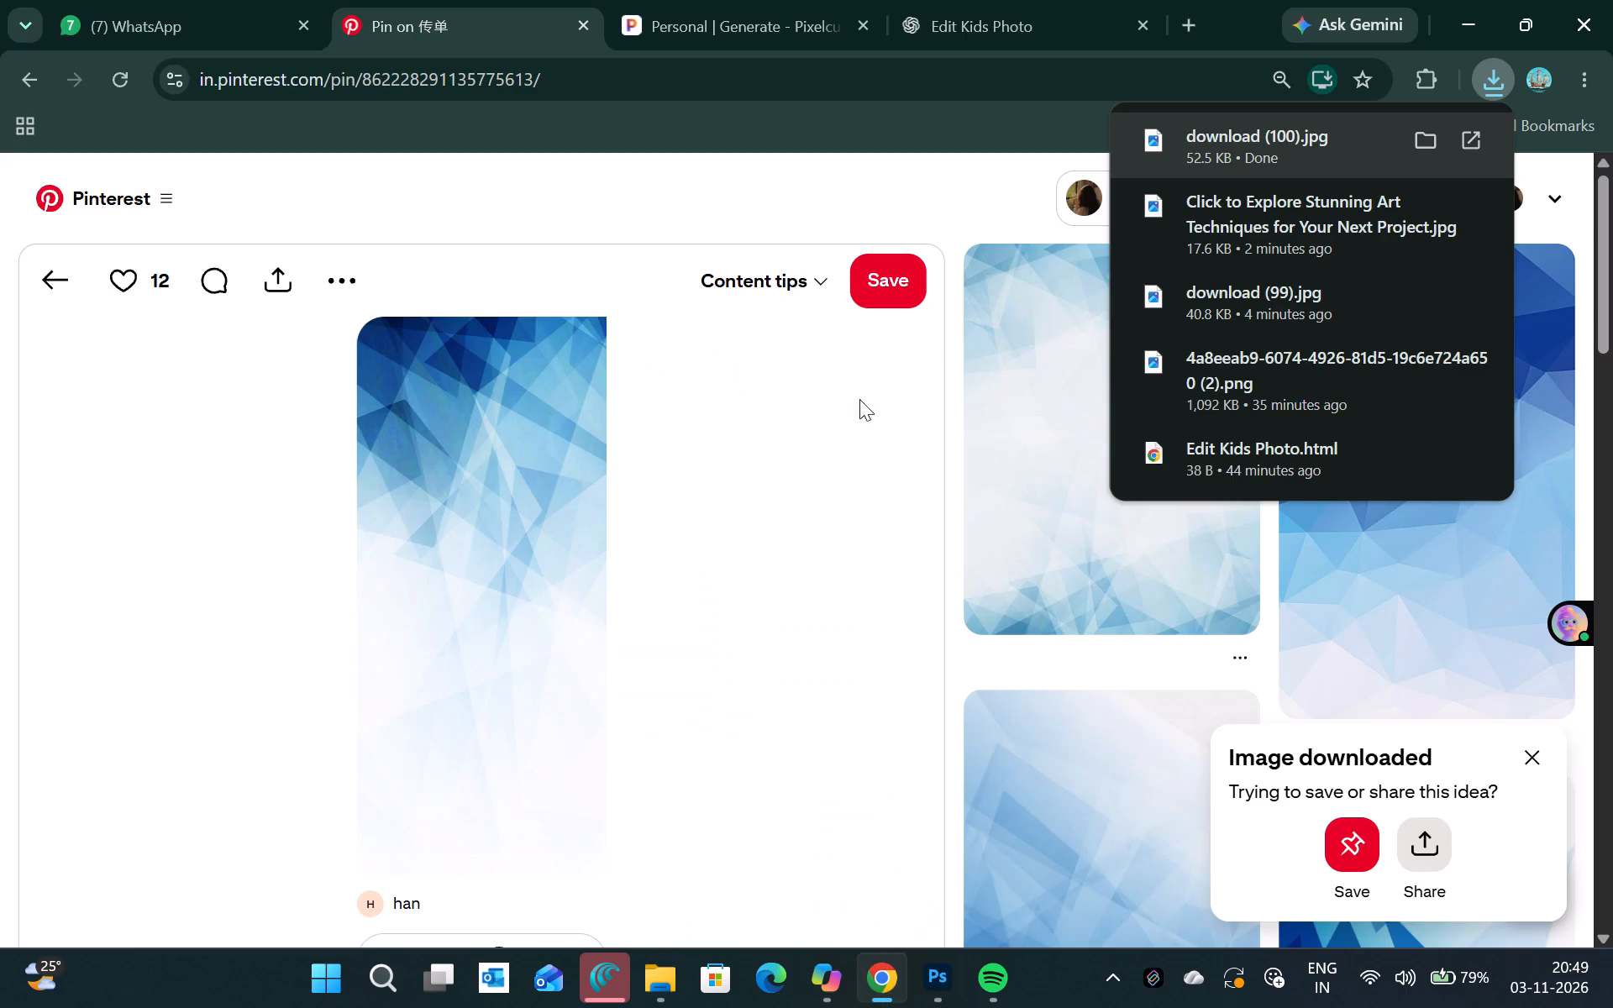
click(813, 594)
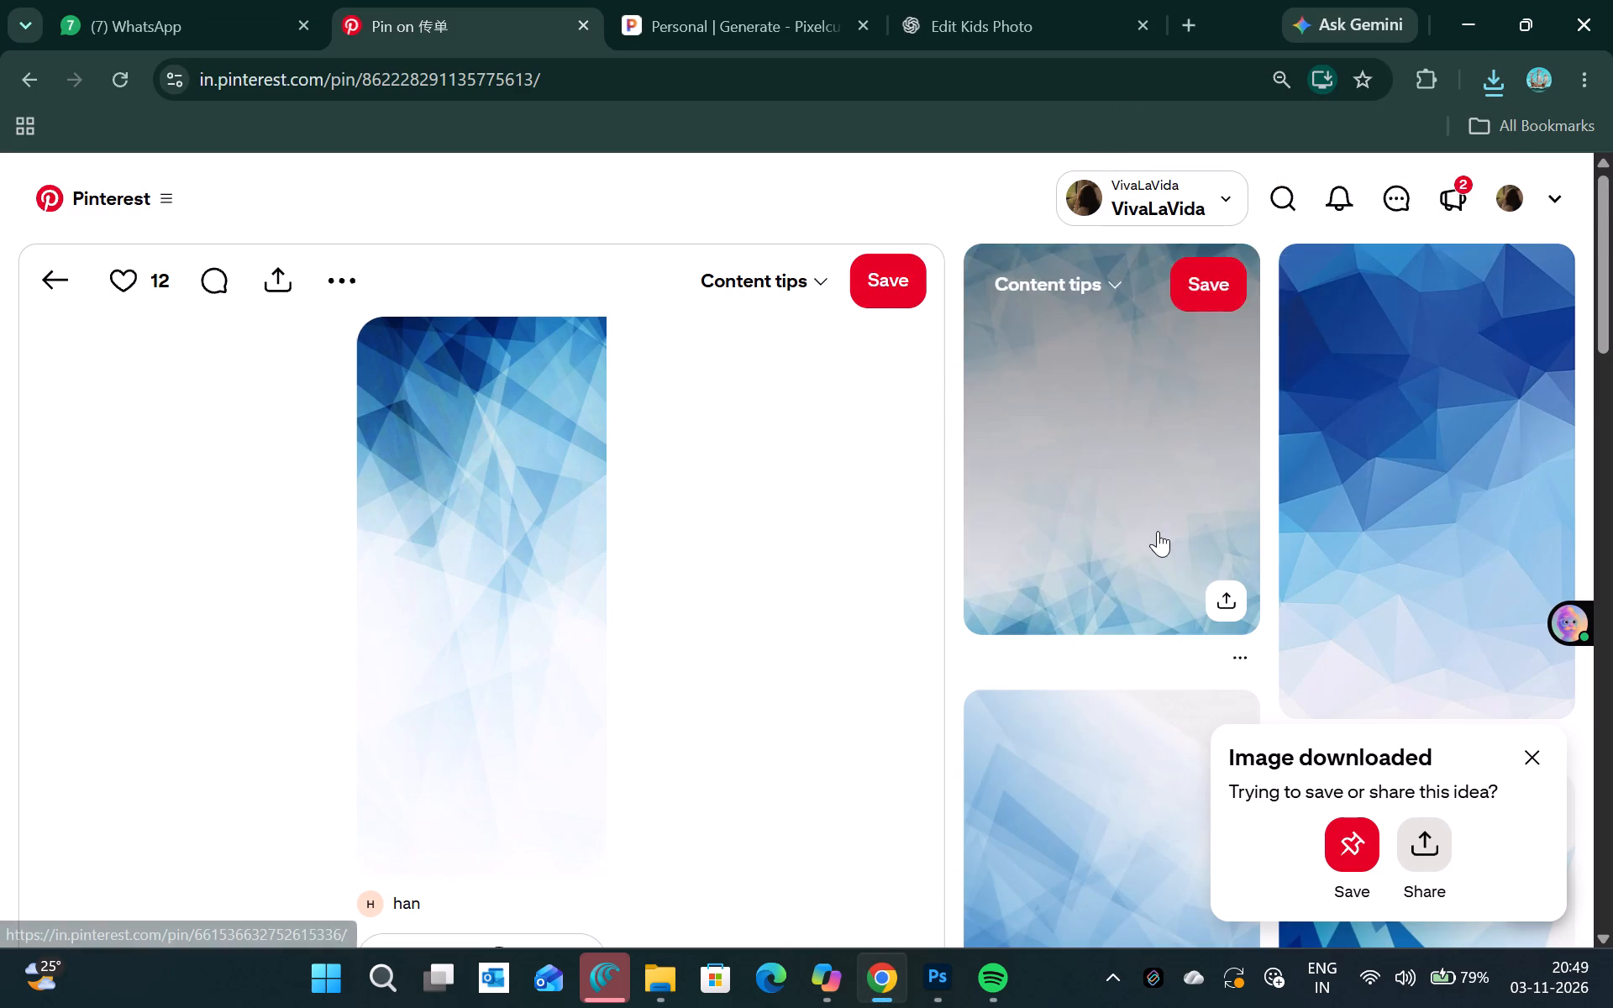
scroll(1158, 531, down, 4)
scroll(1114, 404, down, 1)
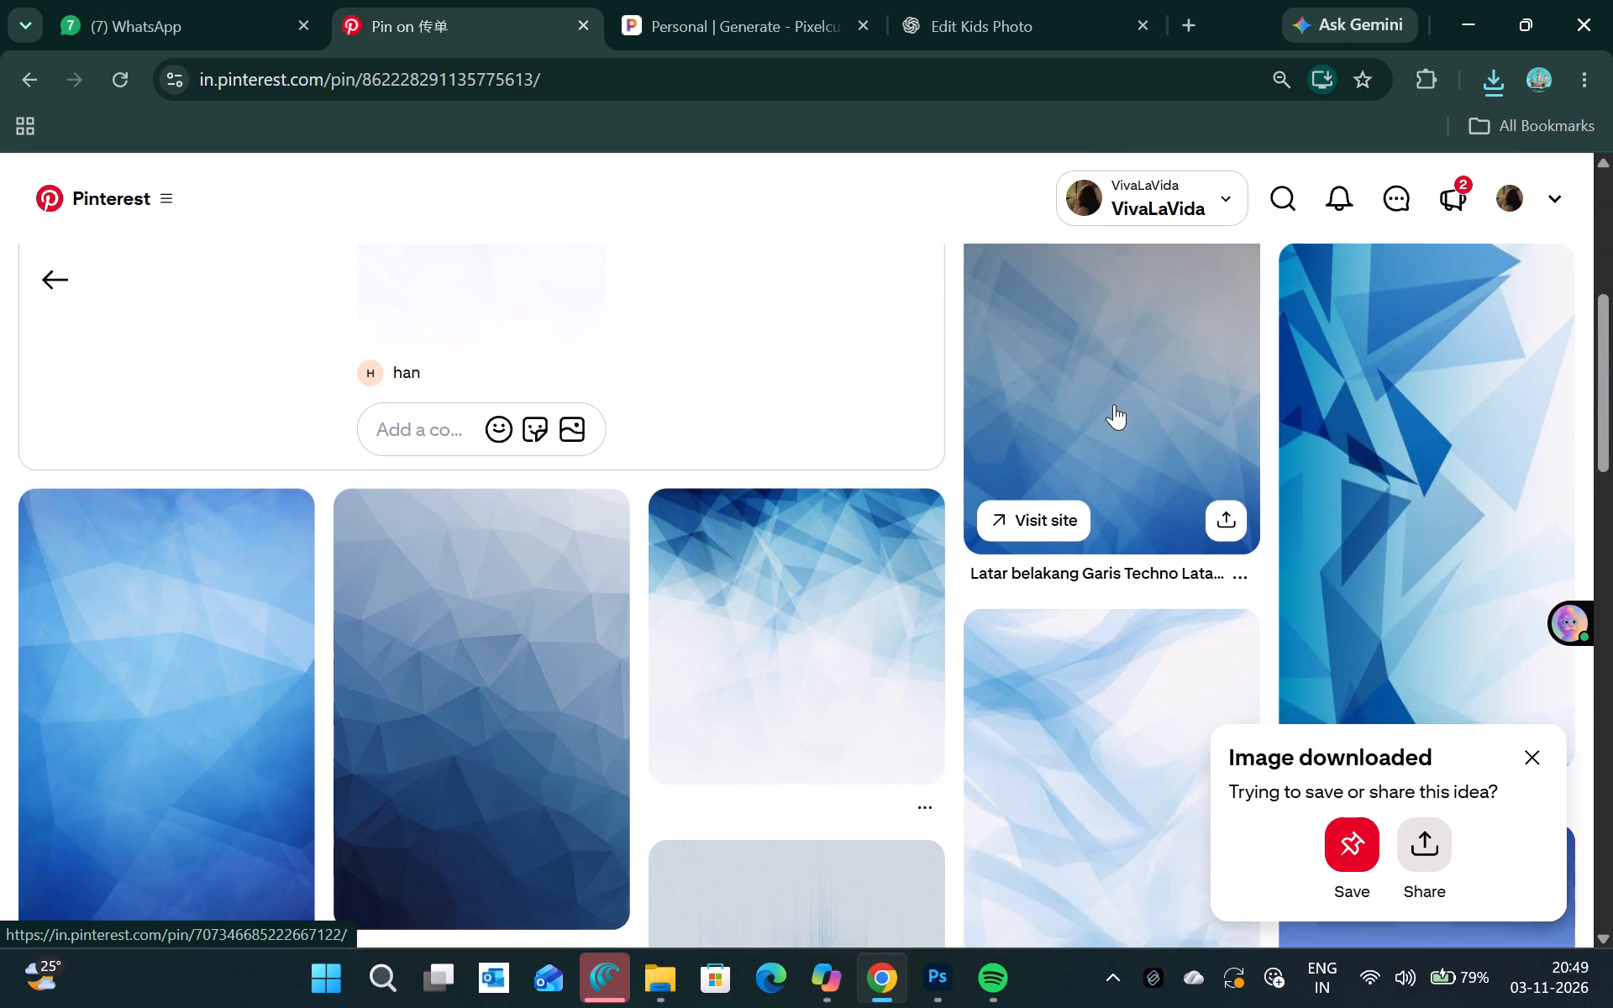
scroll(1114, 404, down, 1)
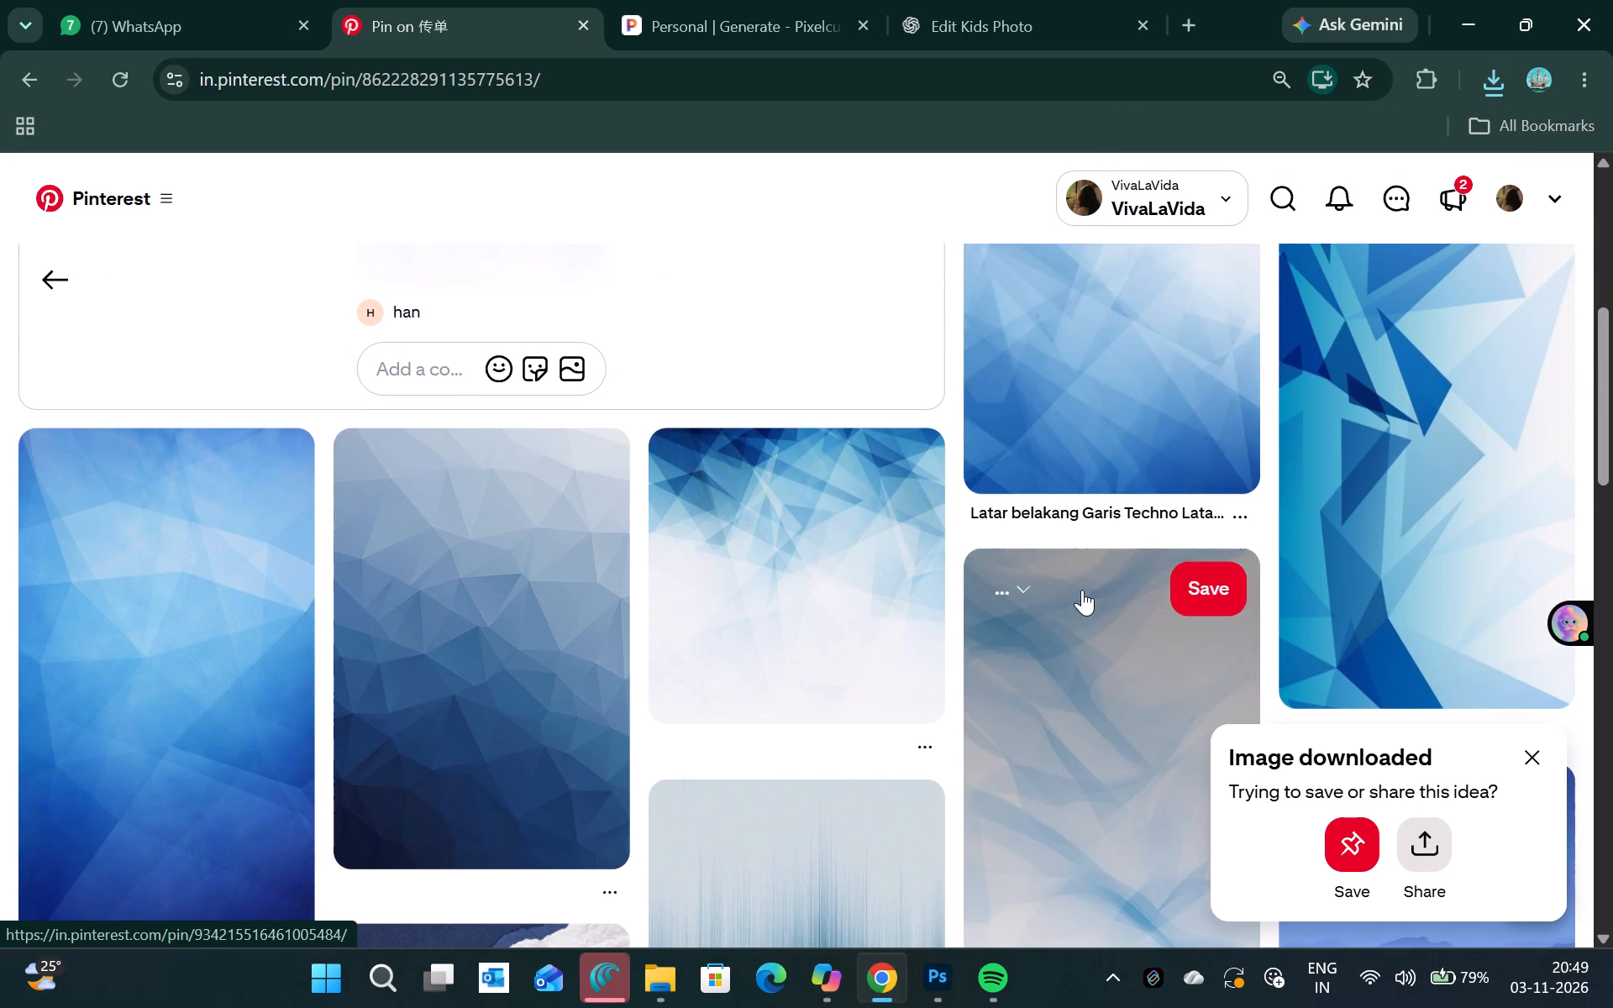
scroll(1082, 590, down, 5)
scroll(1082, 590, up, 3)
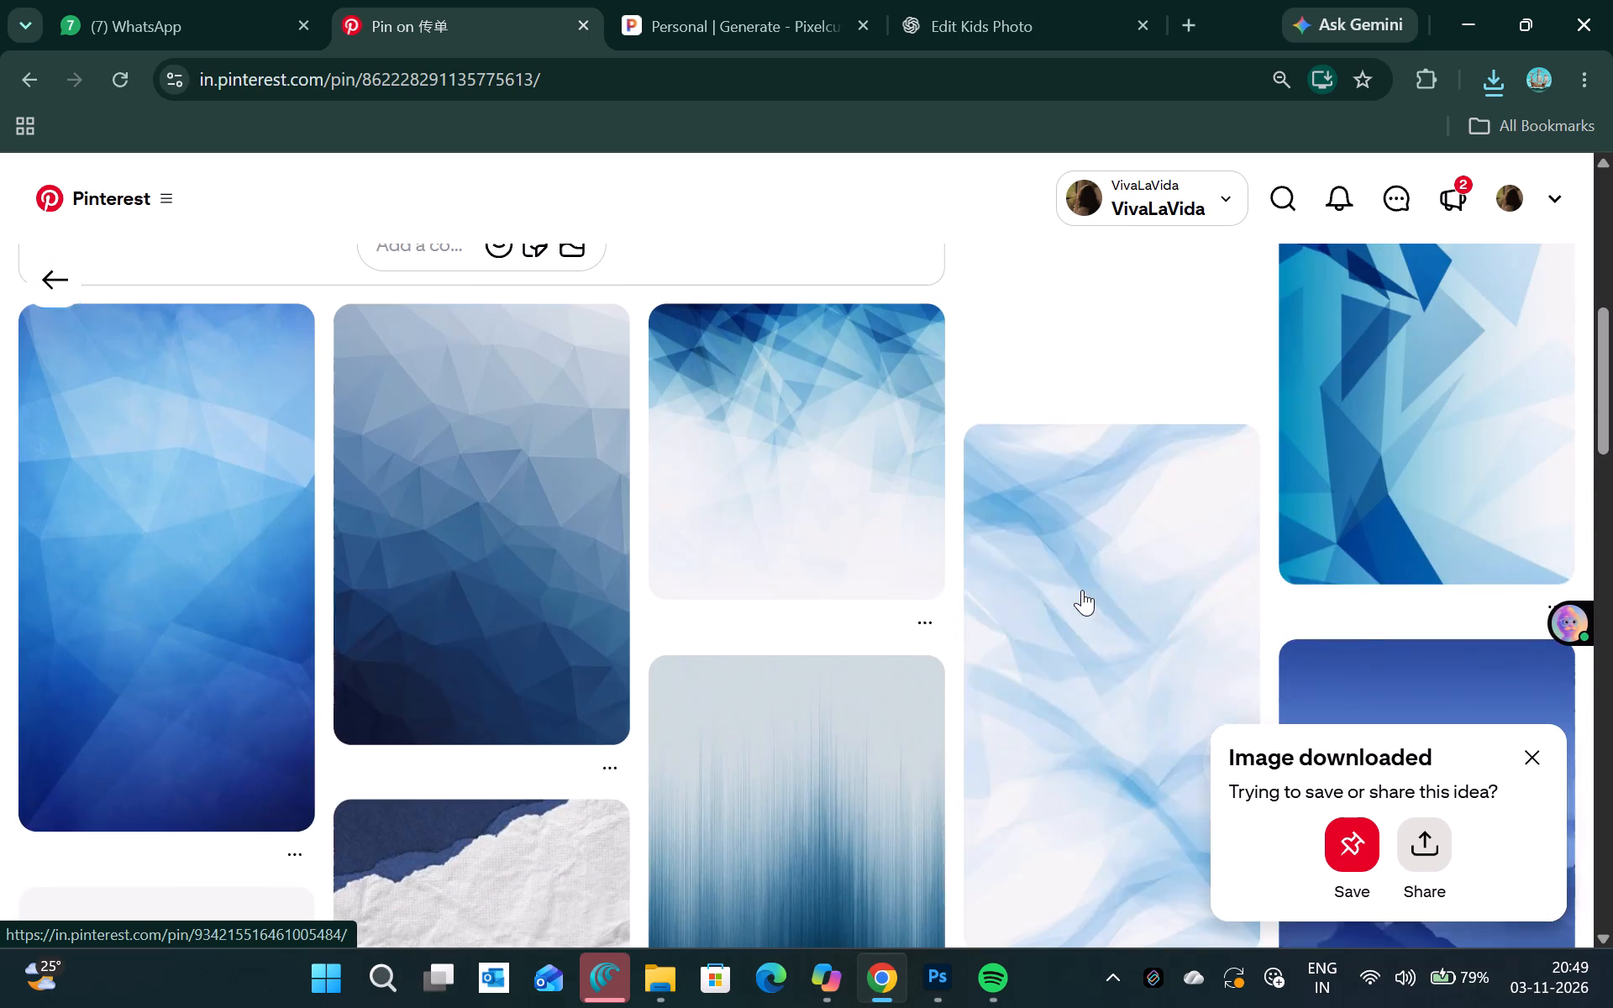
scroll(1082, 590, up, 1)
scroll(1011, 418, up, 4)
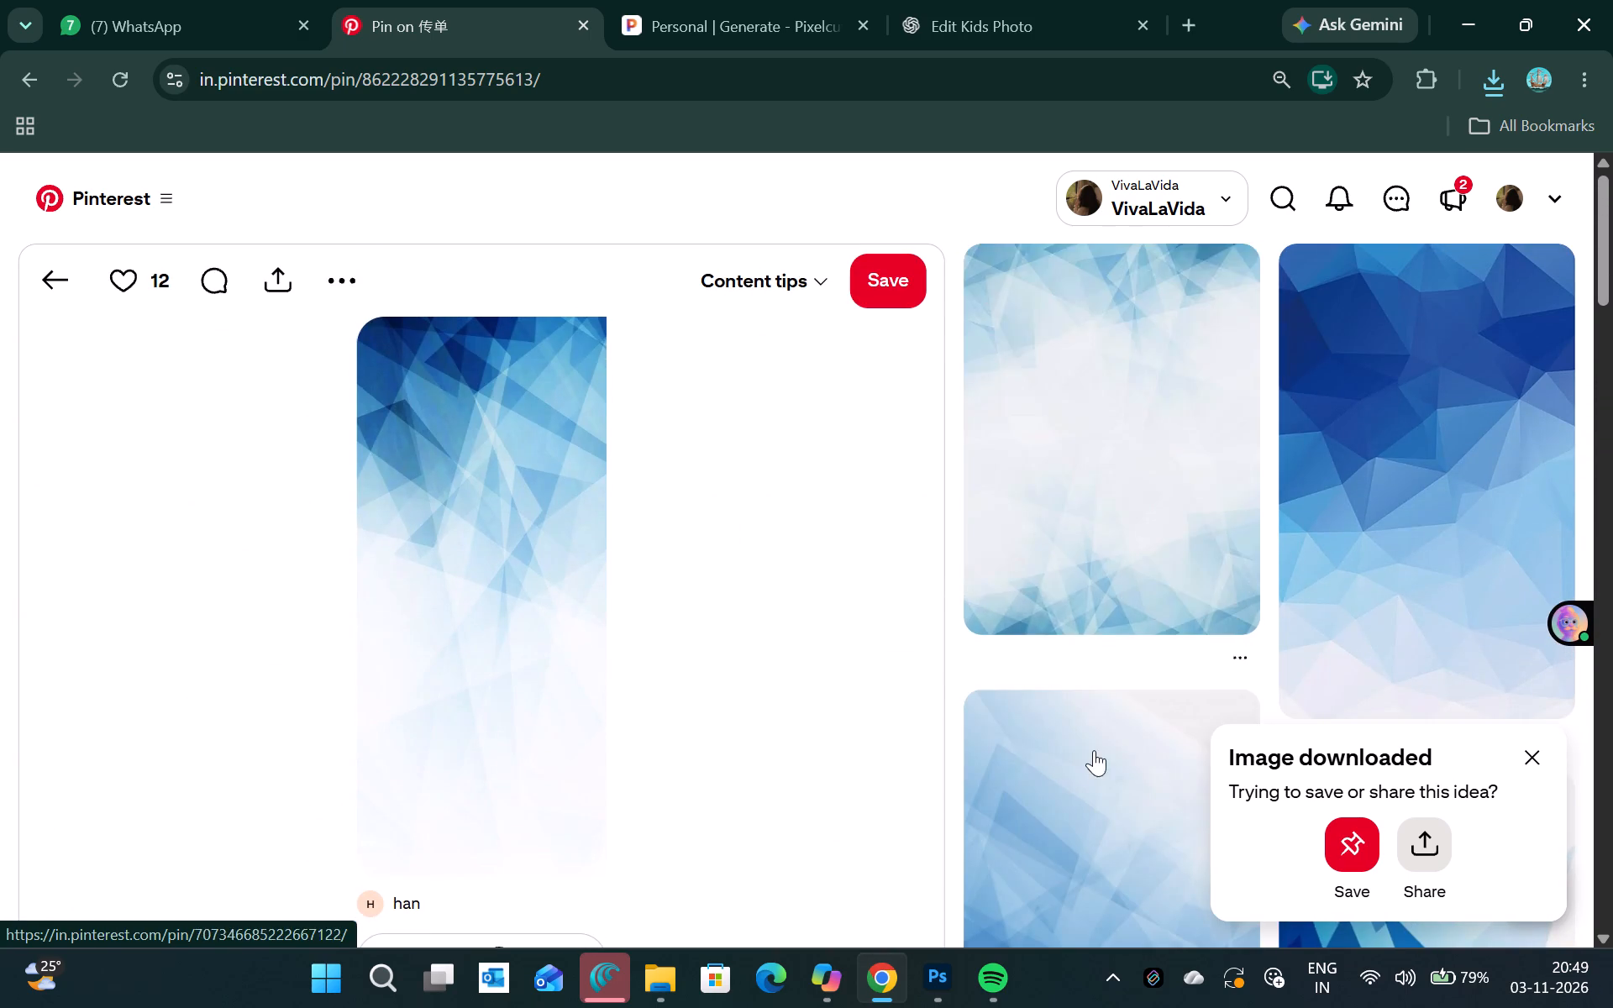
Open the "Latar belakang Garis Techno" blue background pin and download its image.
scroll(1094, 750, down, 3)
click(1143, 564)
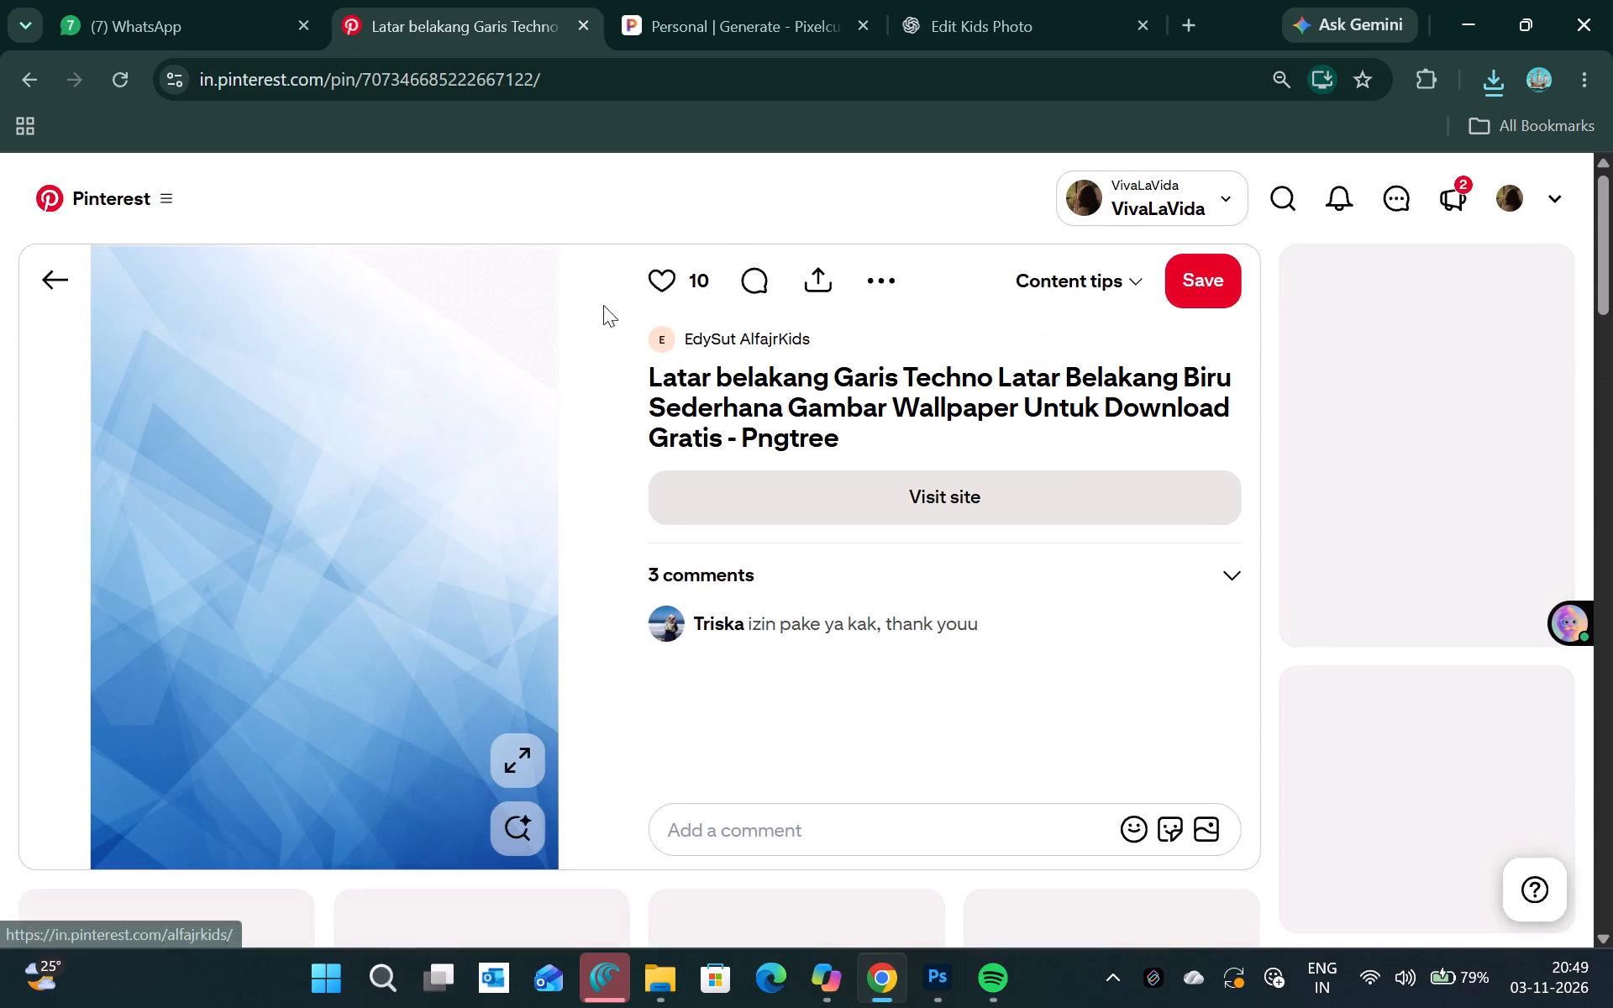
click(889, 264)
click(830, 344)
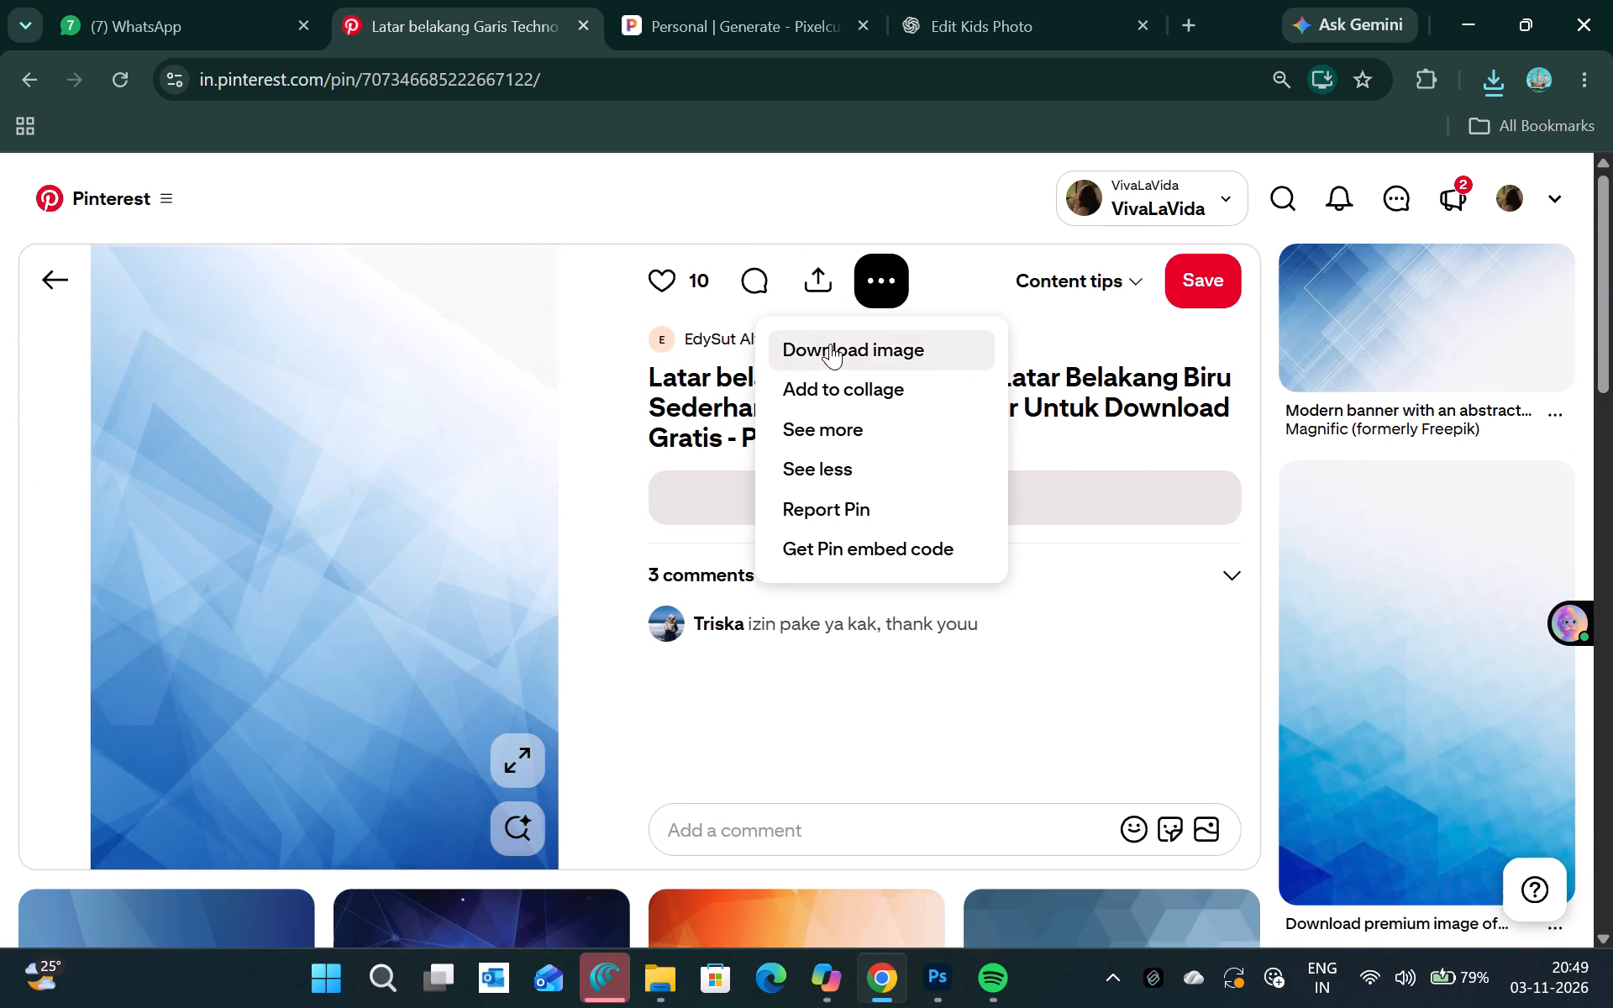
scroll(693, 788, down, 3)
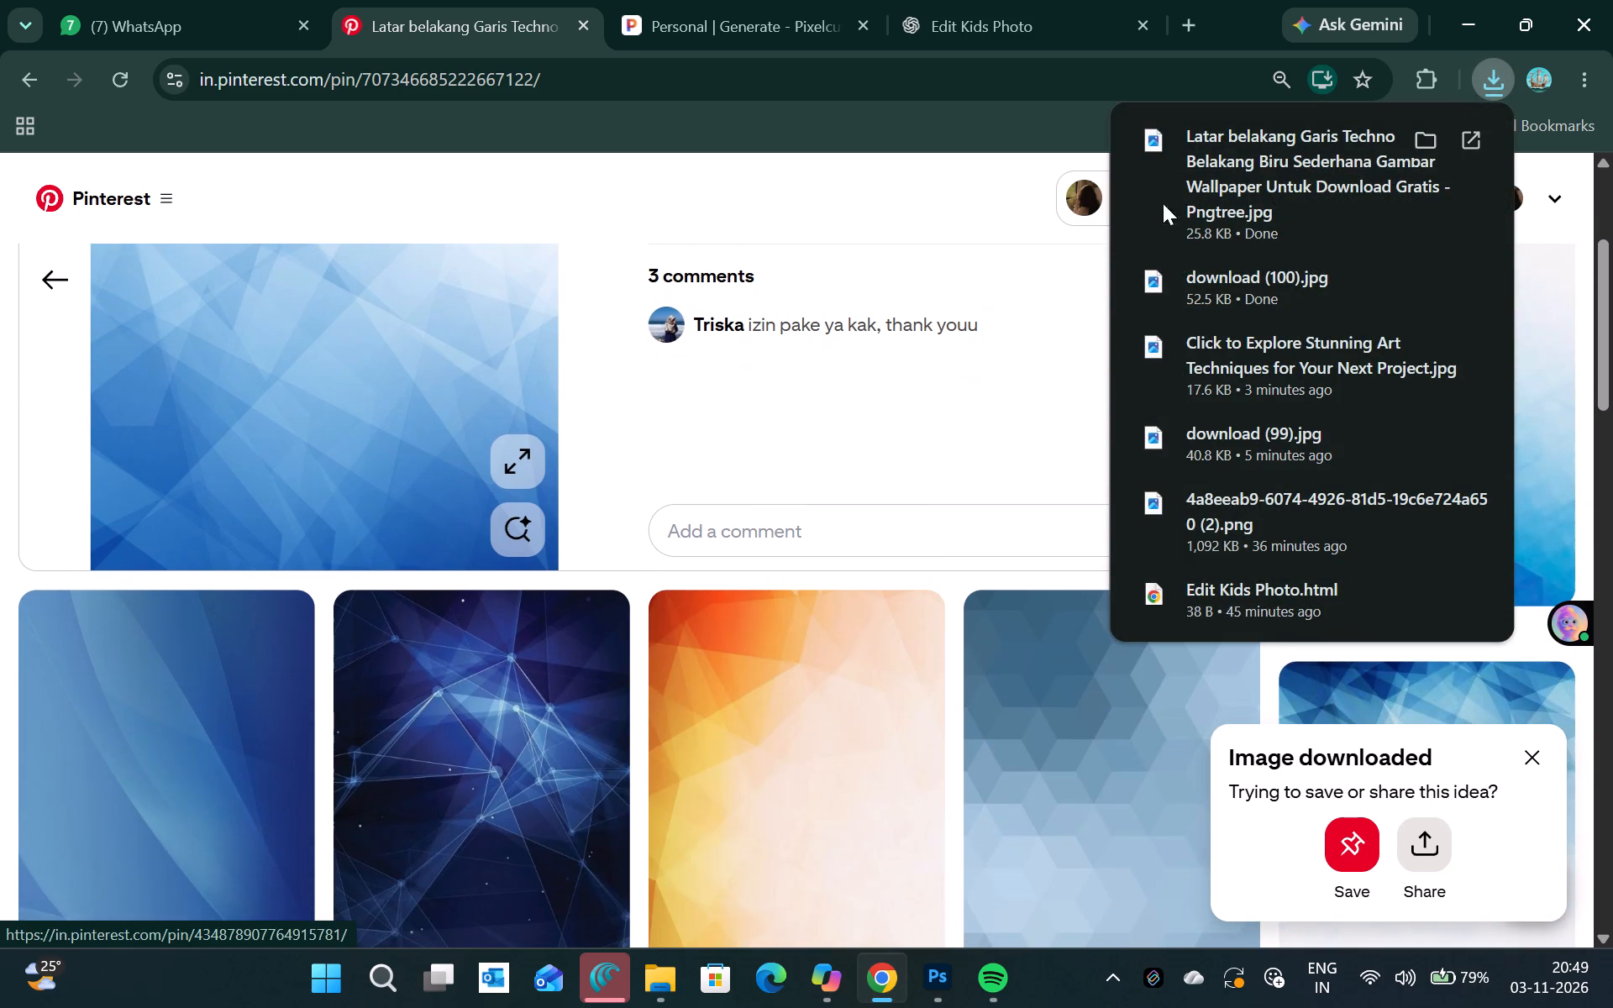
Place the downloaded "Latar belakang Garis Techno" image into the Flash banner and rotate it about 90° counterclockwise.
drag(1243, 165, 944, 969)
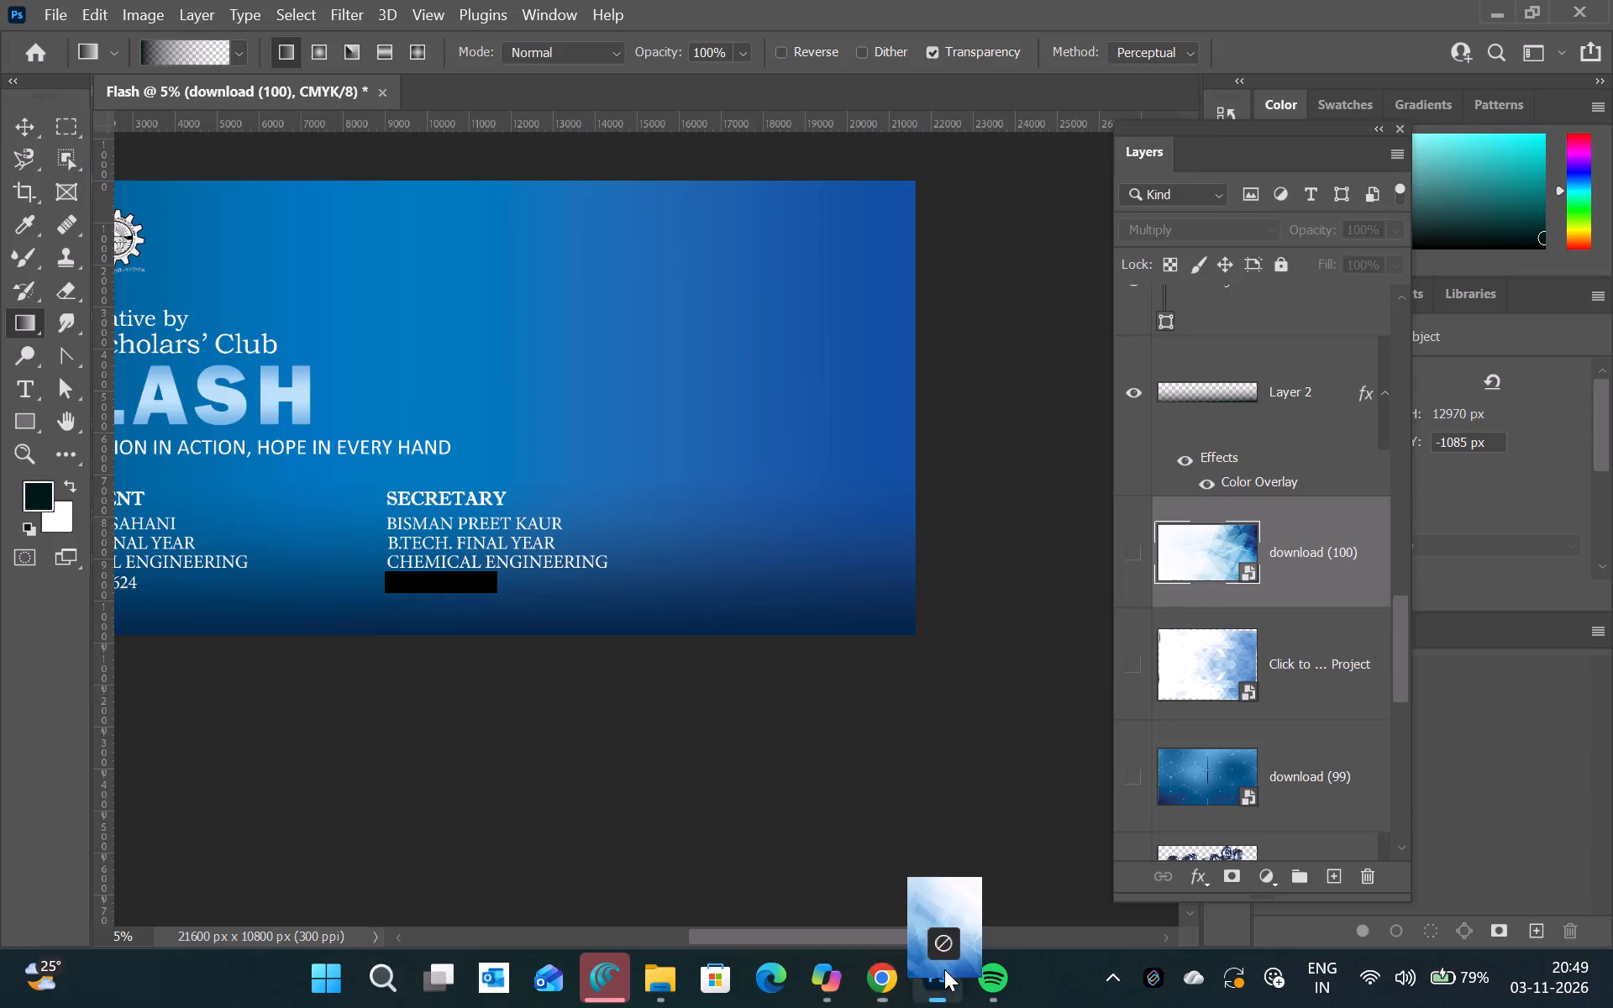
drag(944, 969, 706, 490)
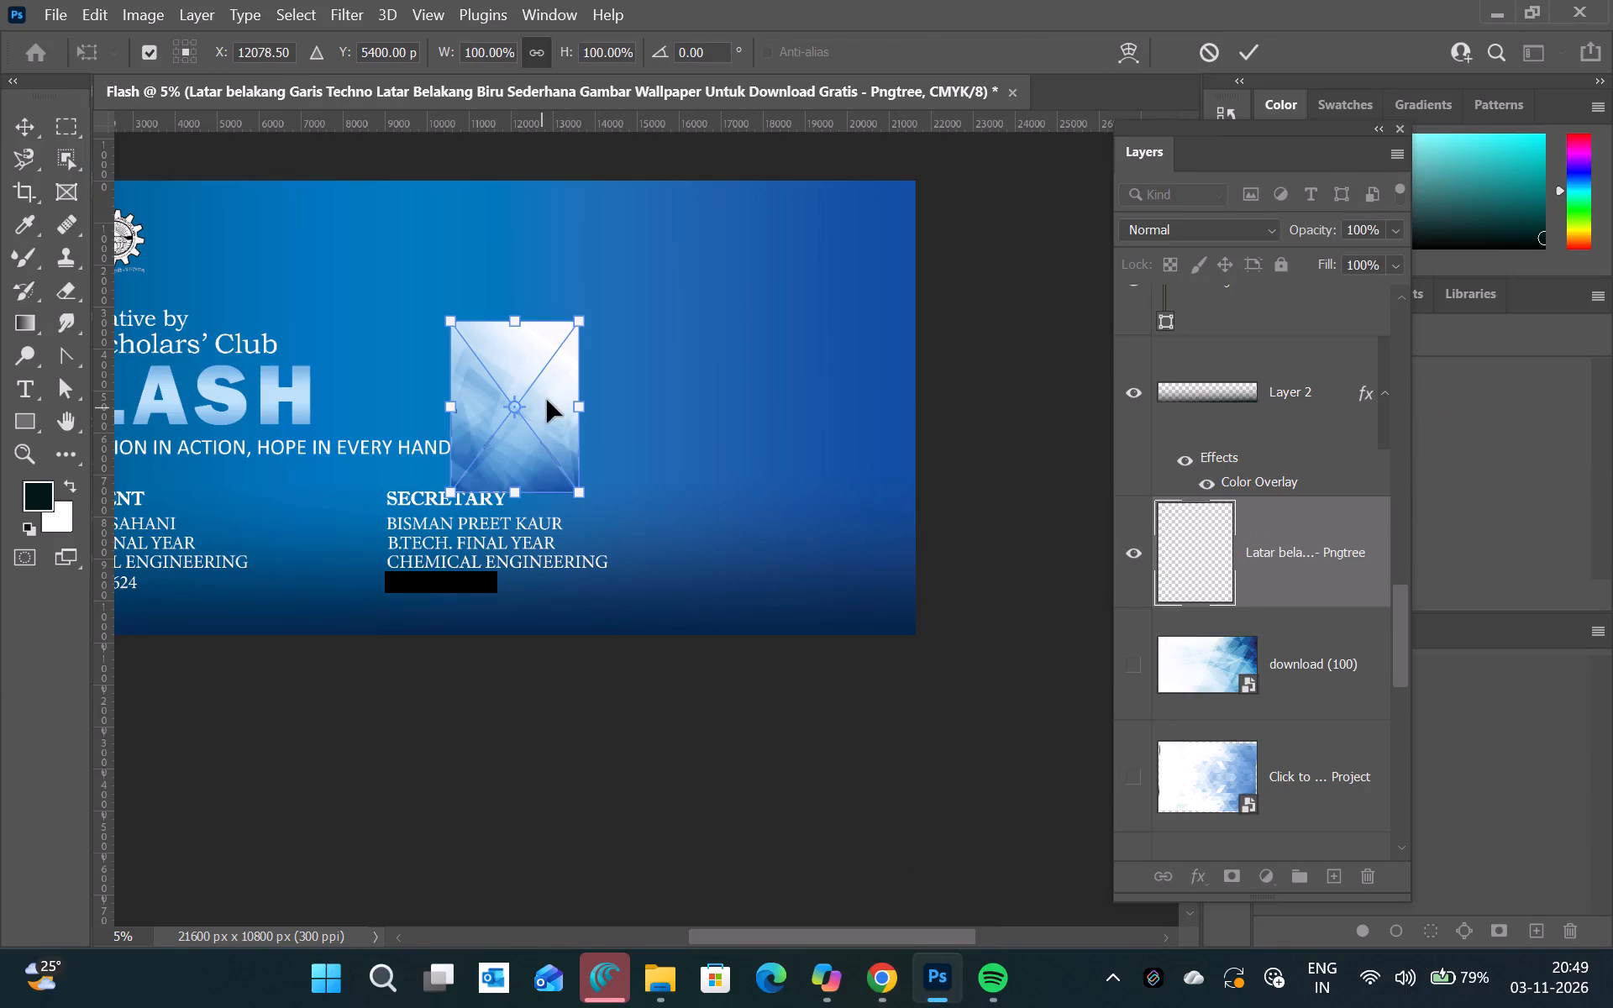
drag(596, 511, 630, 368)
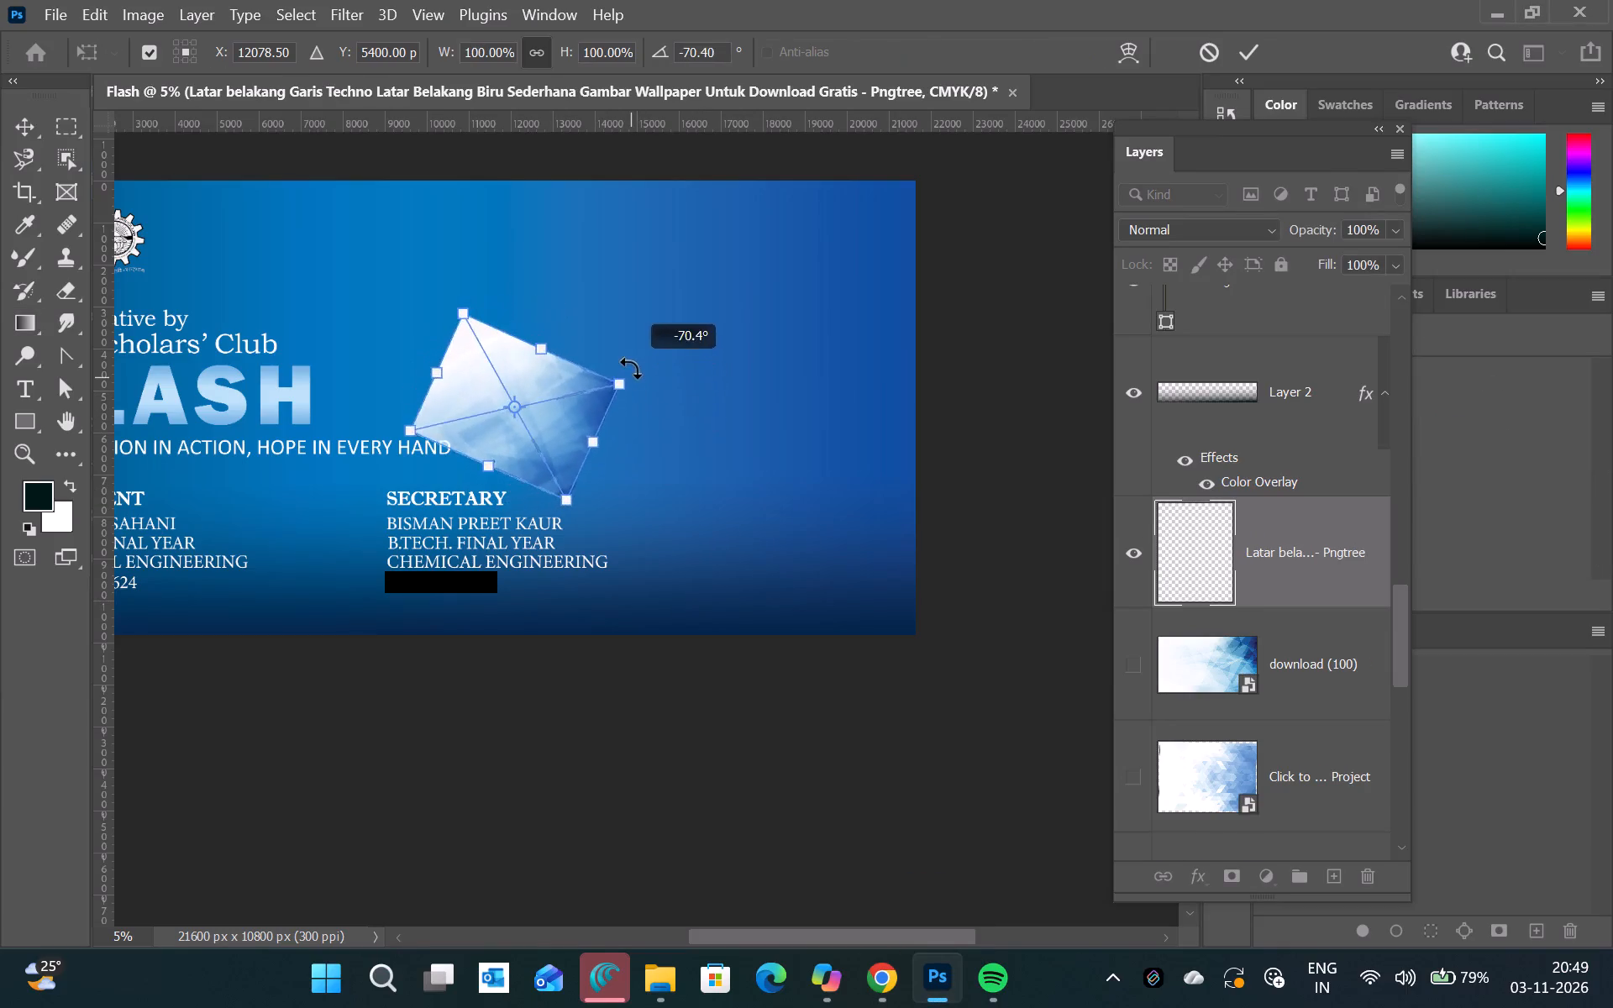
drag(630, 368, 615, 330)
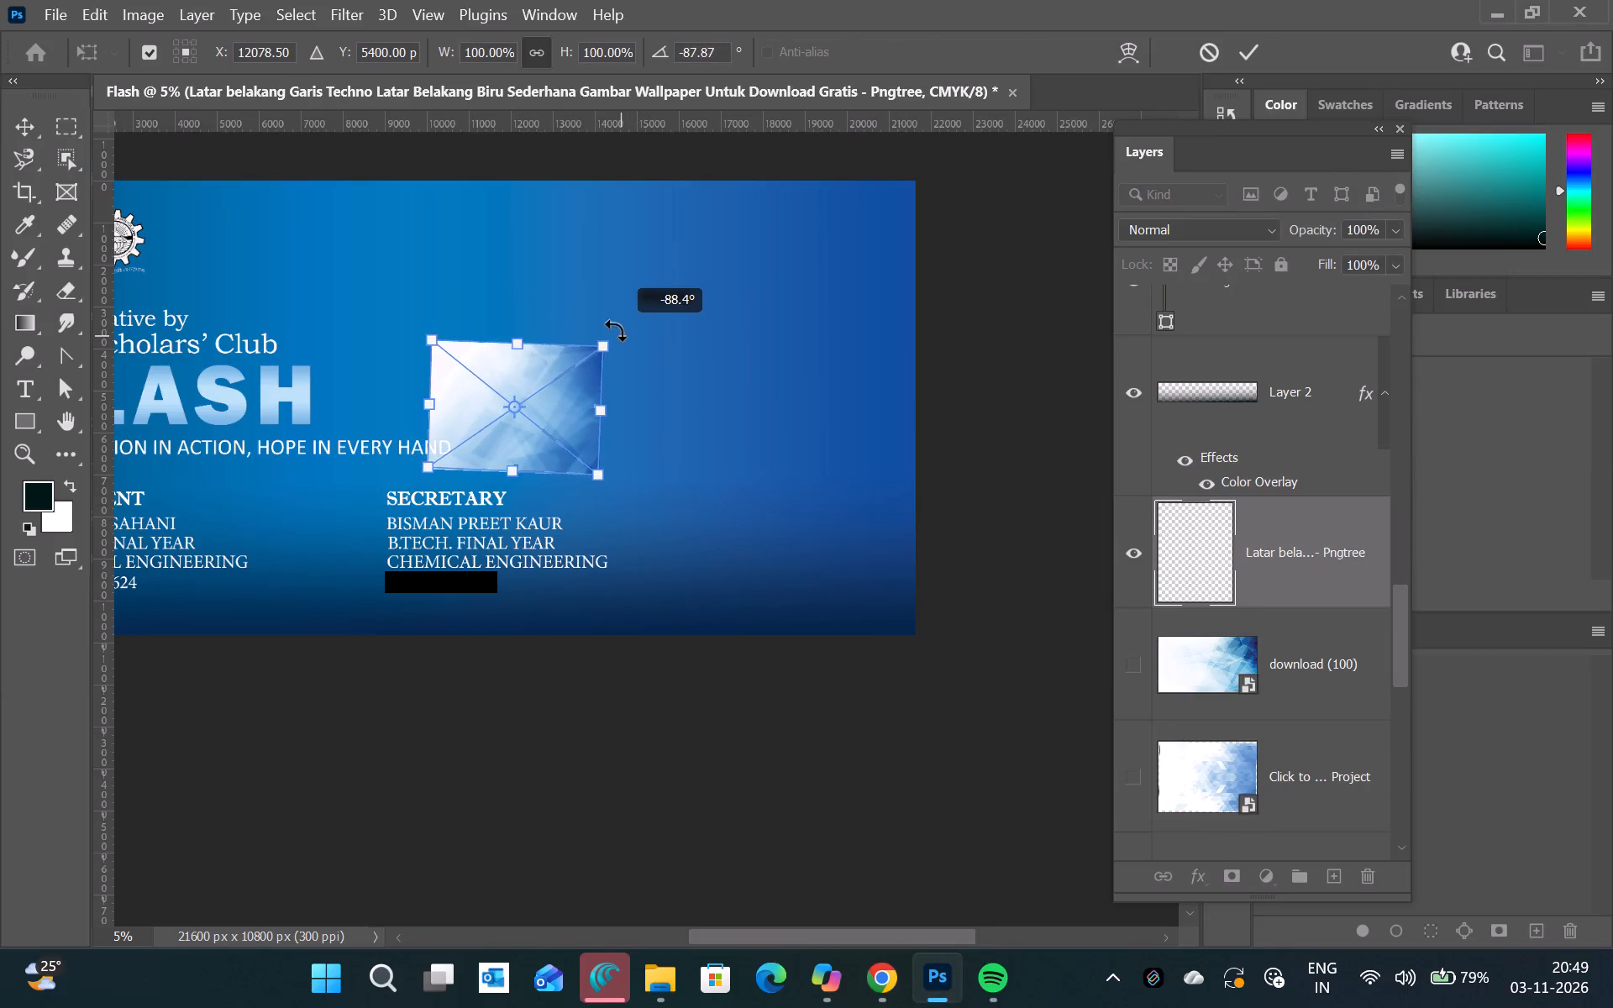
drag(615, 330, 614, 329)
Enlarge the placed blue background image to about 370% so it covers the banner's height and reaches its right edge.
drag(596, 402, 819, 377)
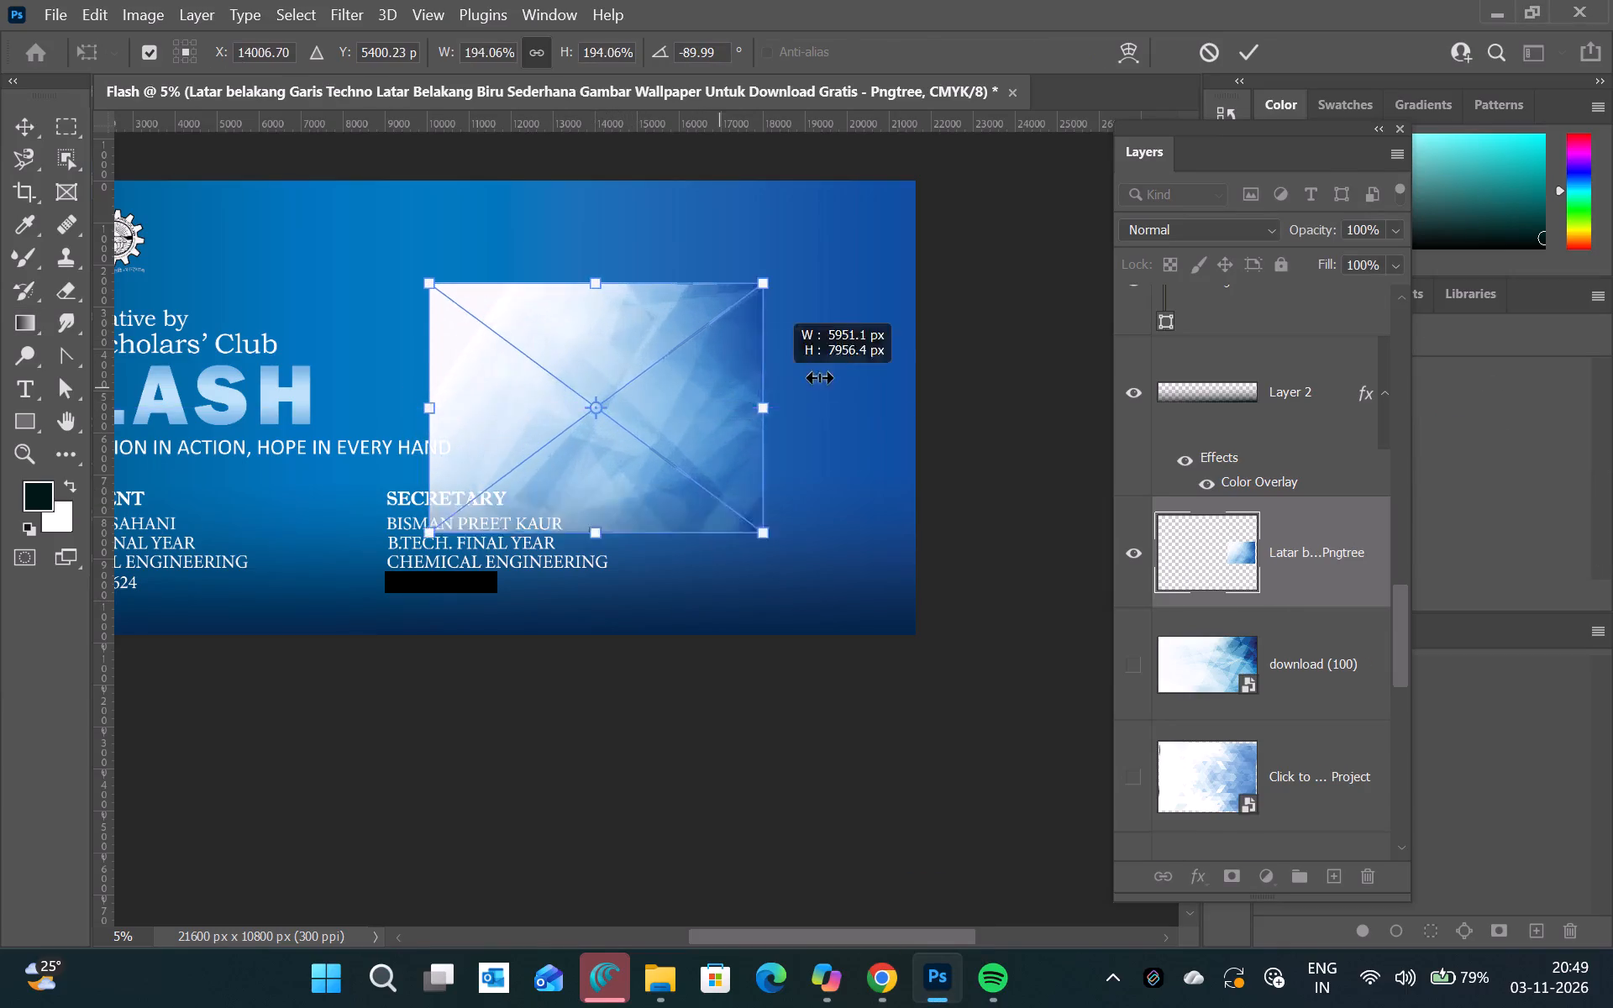
drag(819, 377, 913, 373)
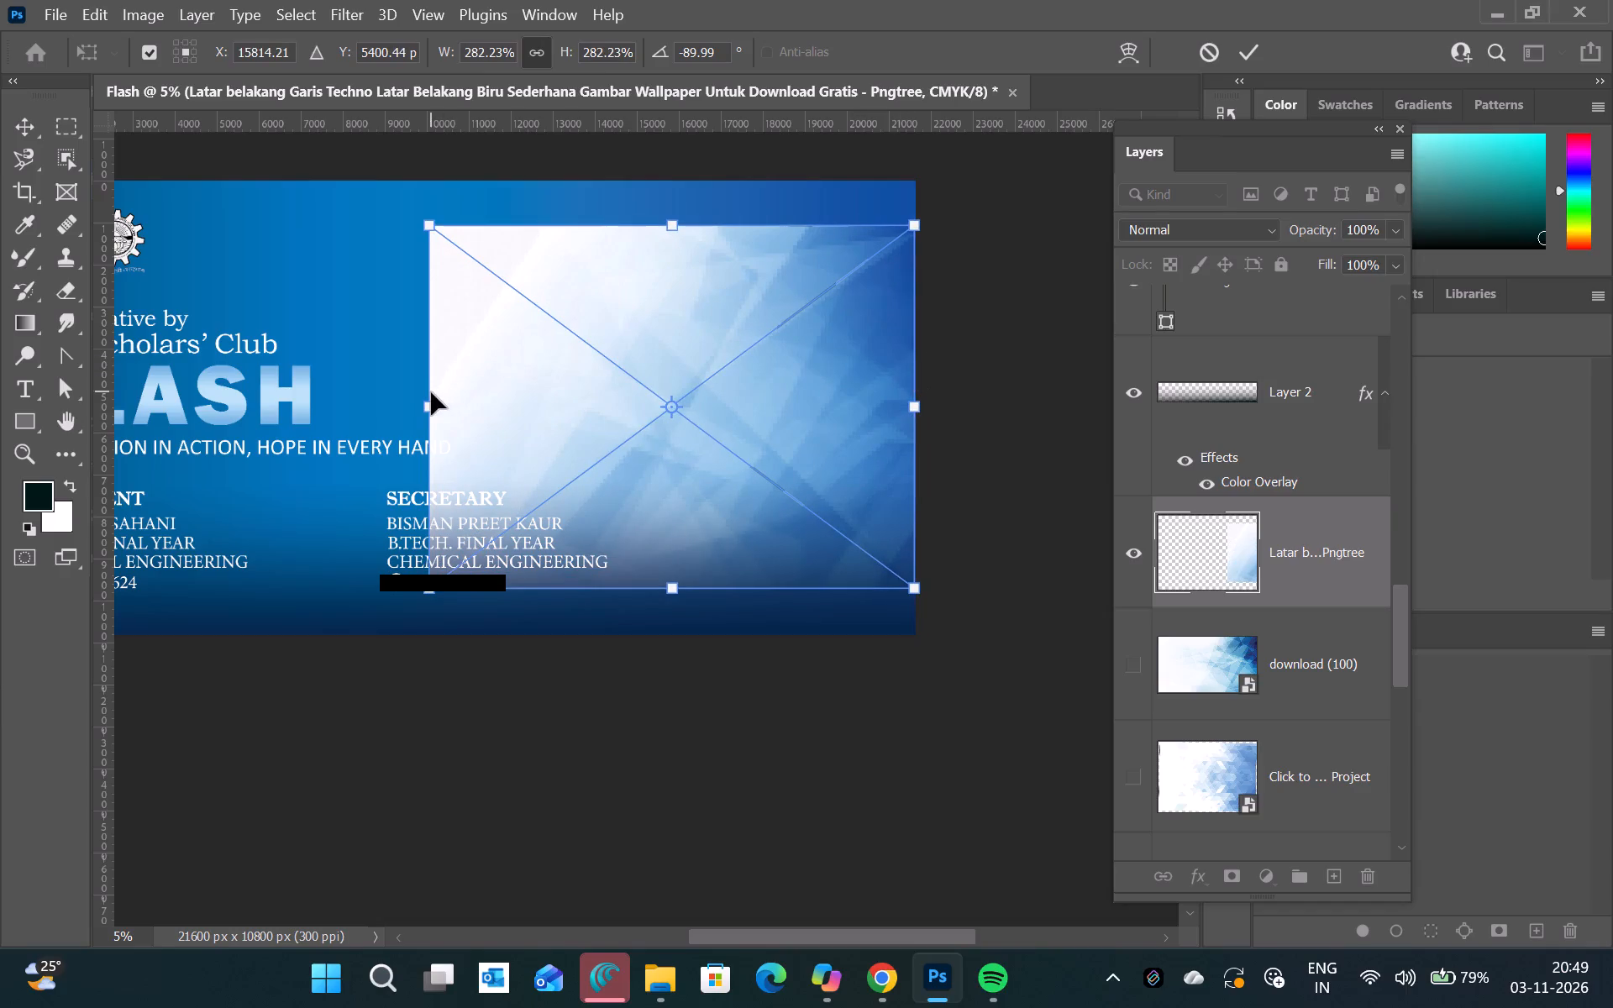
click(431, 392)
drag(426, 400, 270, 367)
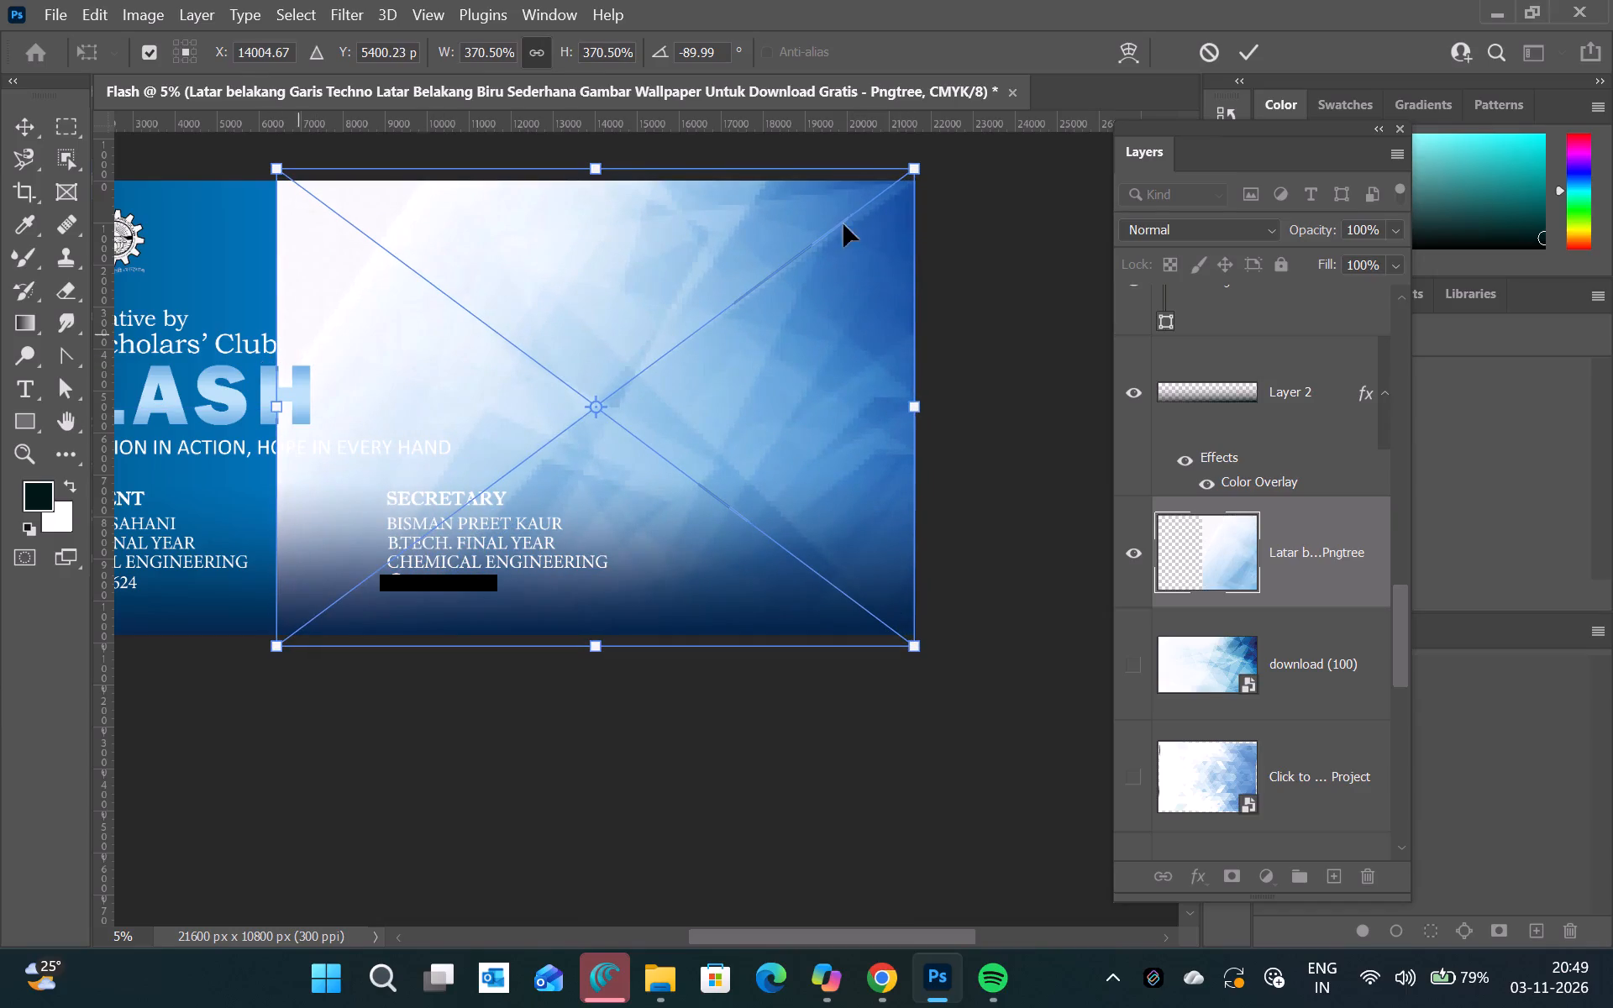
Set the placed blue background image's blend mode to Multiply and commit the placement.
click(1252, 228)
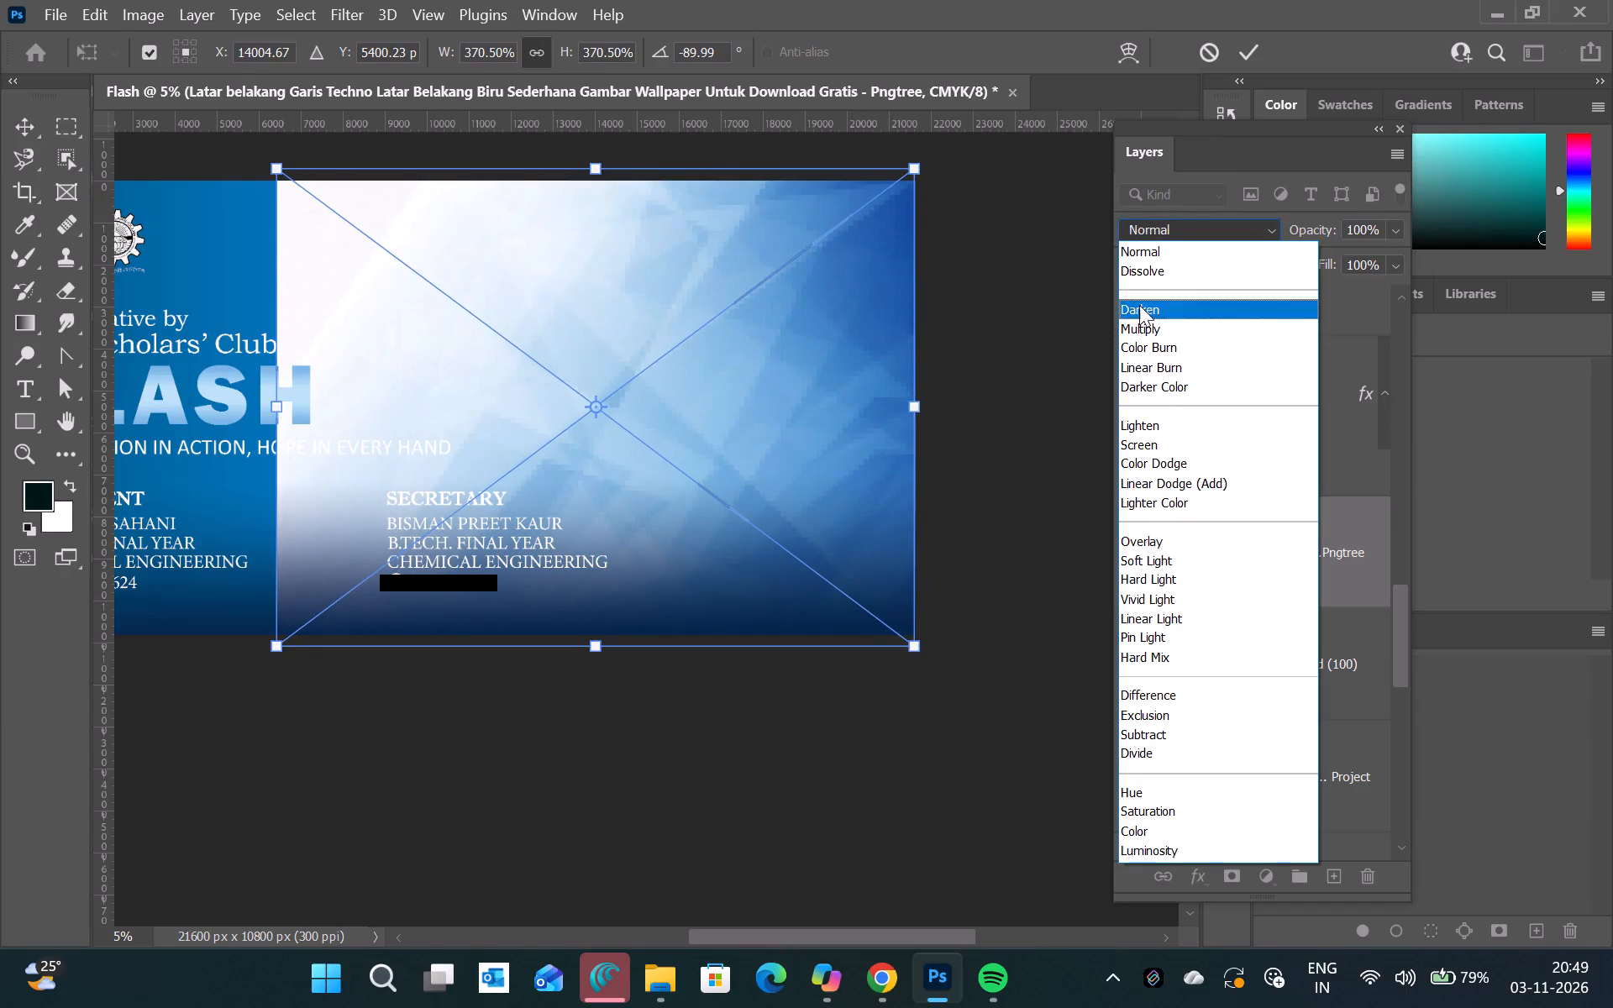
click(1128, 323)
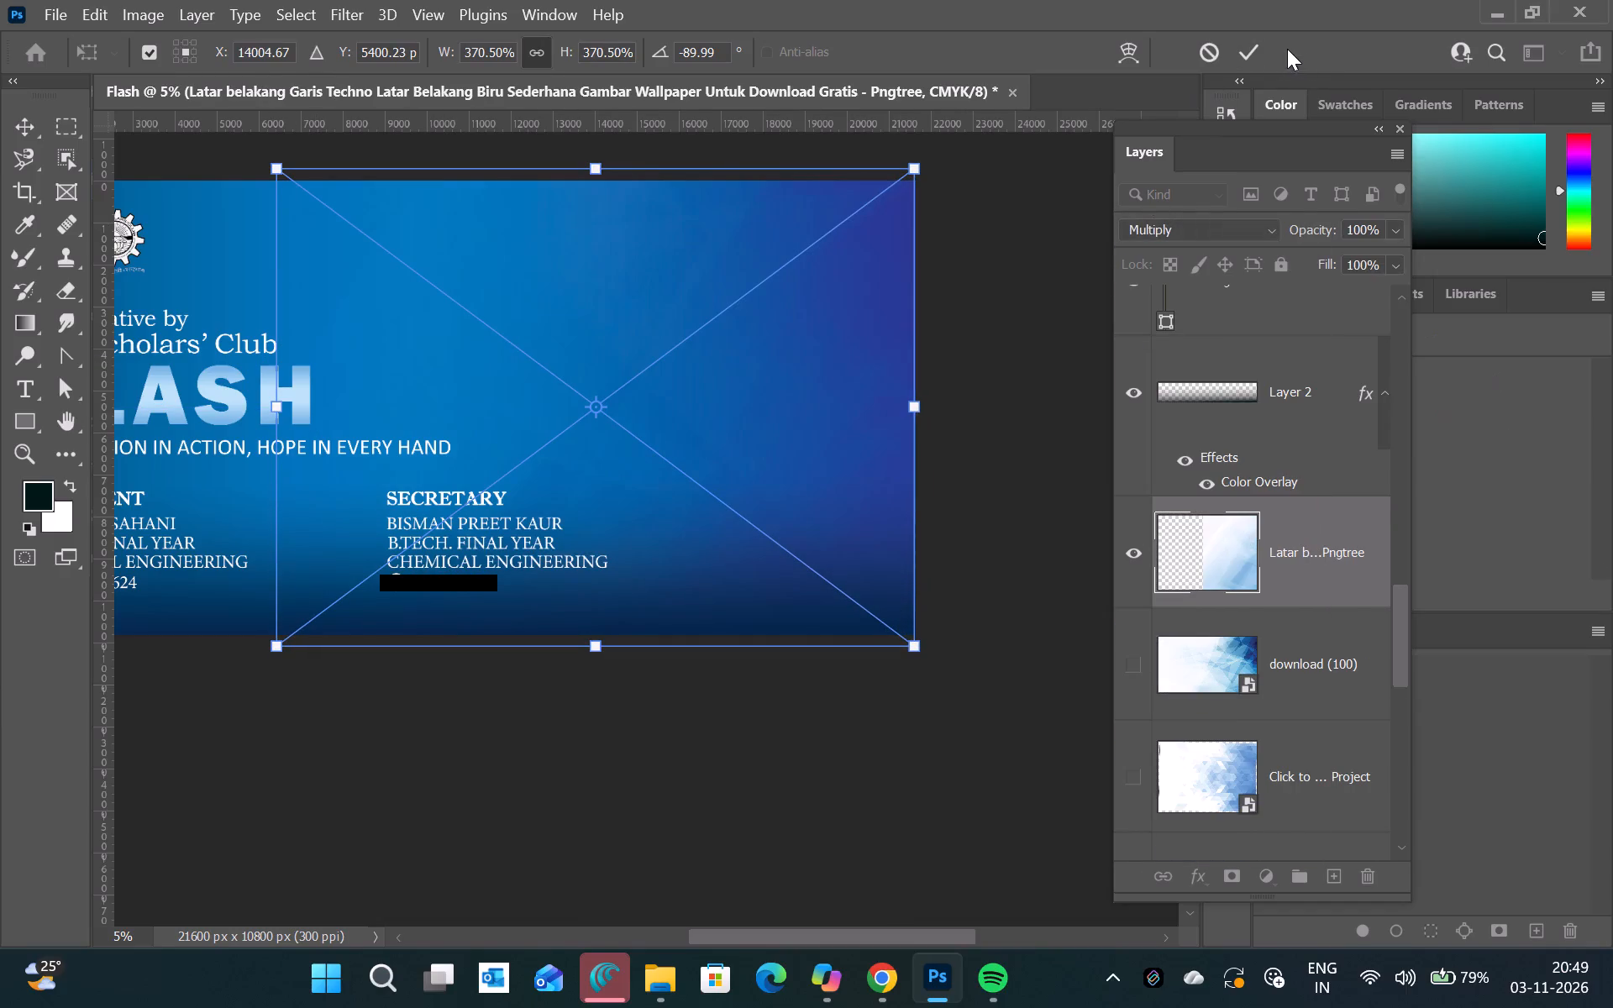
click(1250, 42)
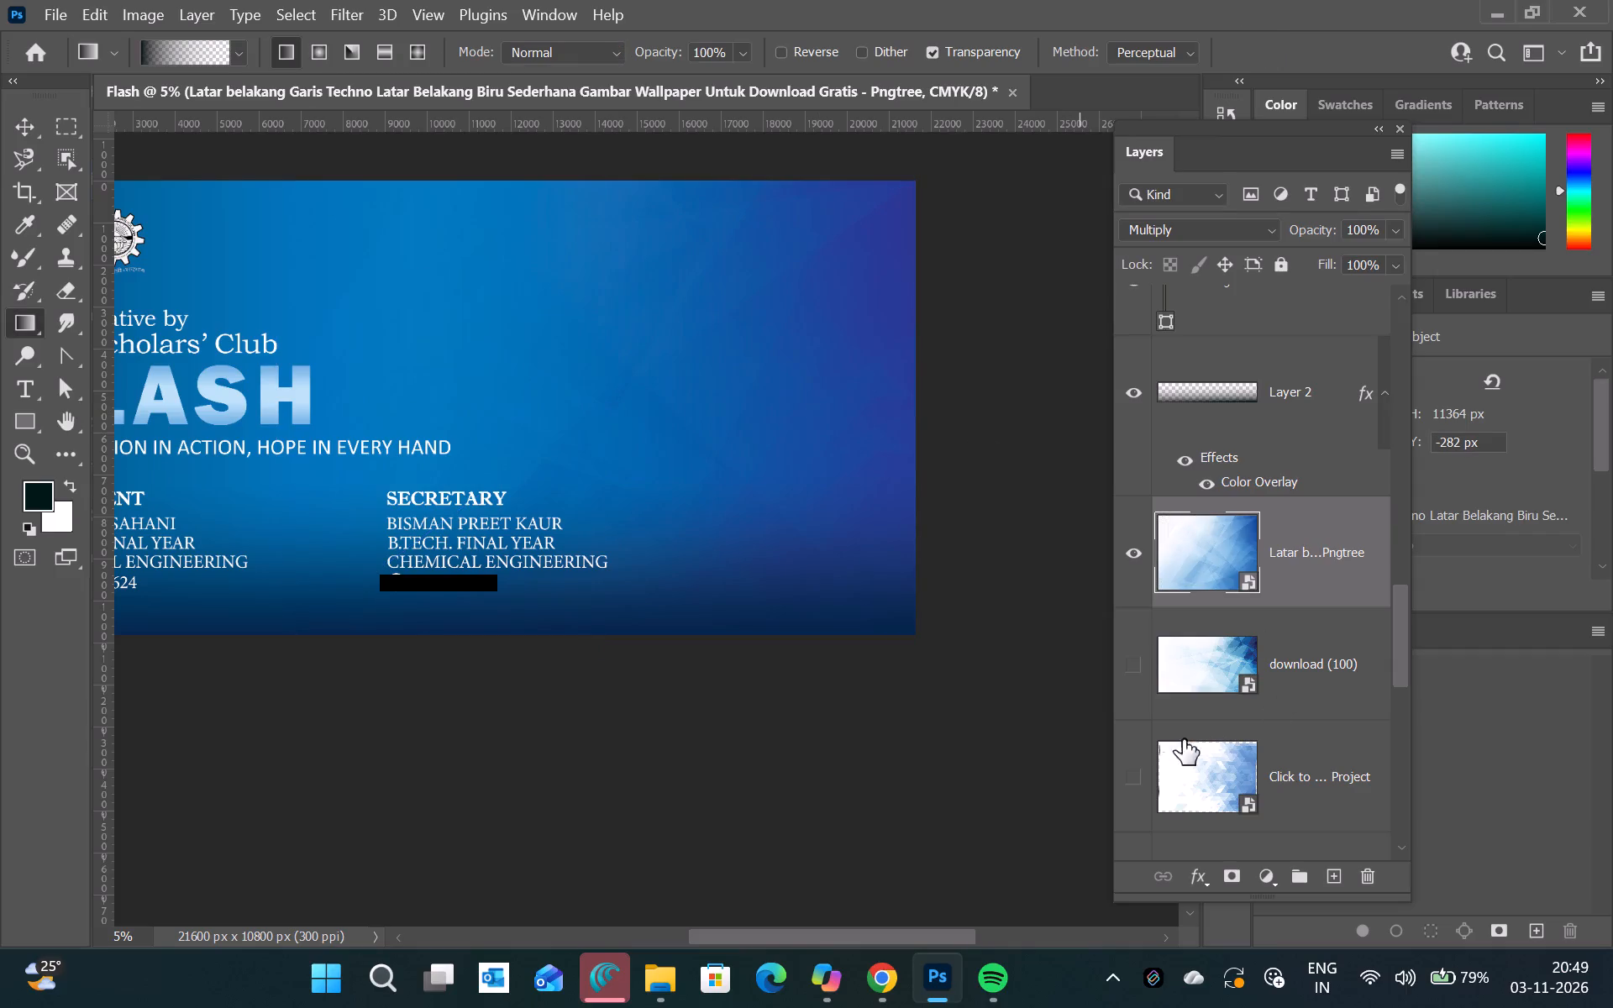
Show the "Click to ... Project" pattern layer again beneath the new background image.
click(1125, 791)
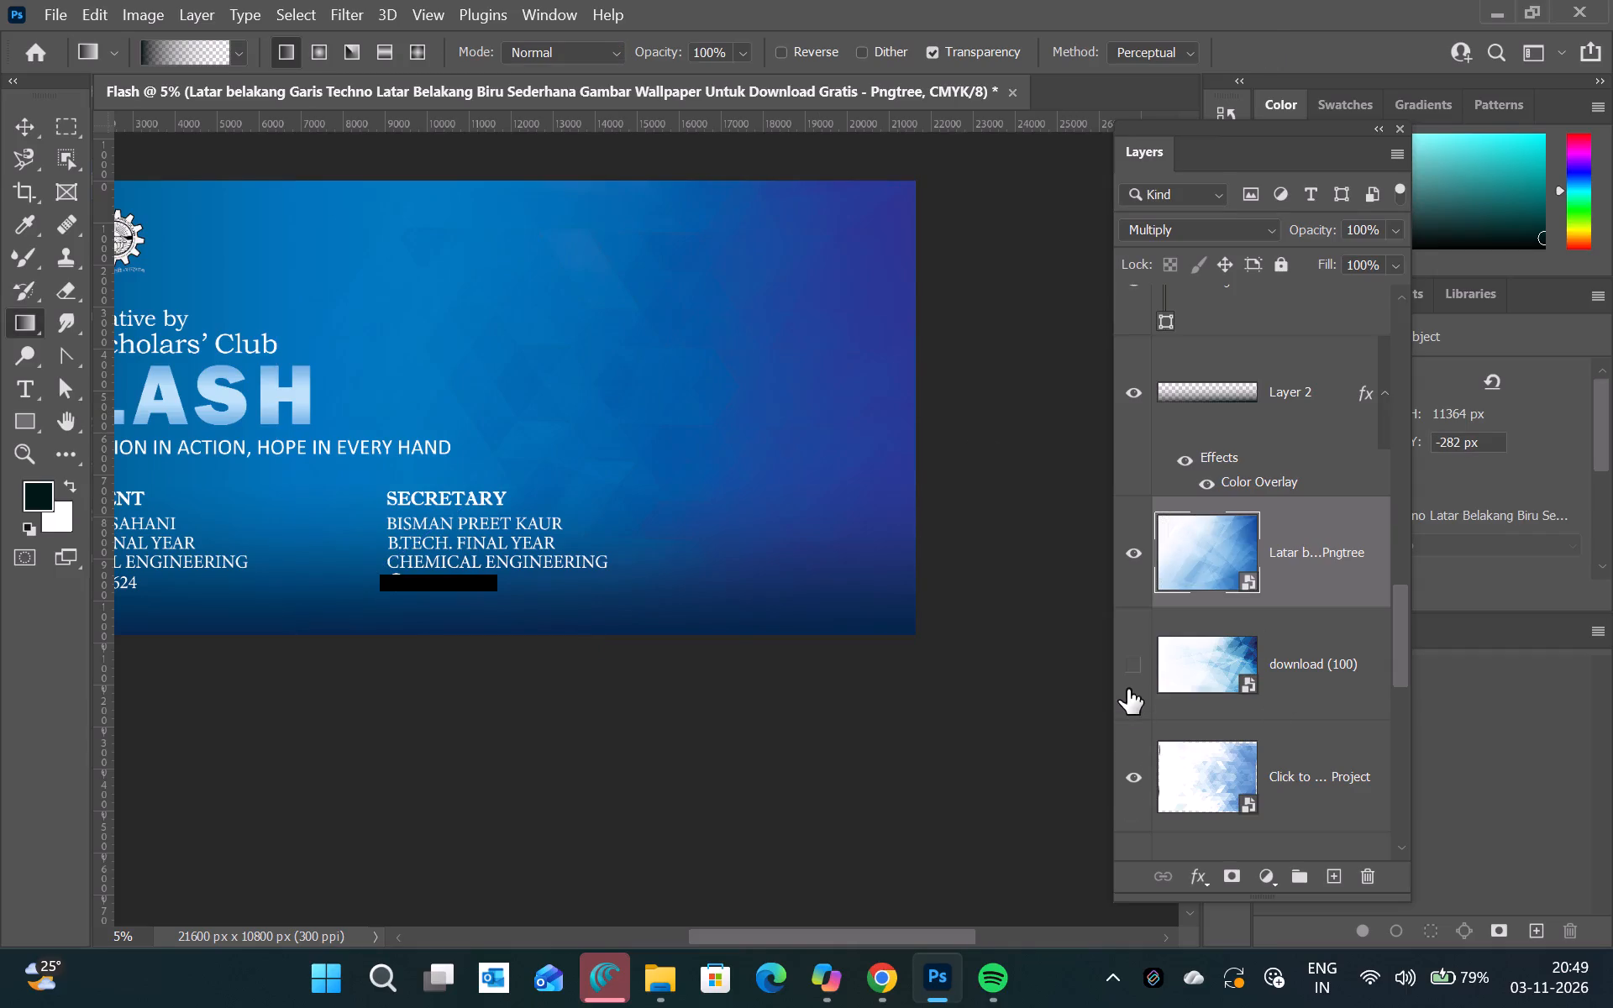
Show the hidden "download (100)" pattern layer again and choose Multiply as its blend mode.
click(1127, 689)
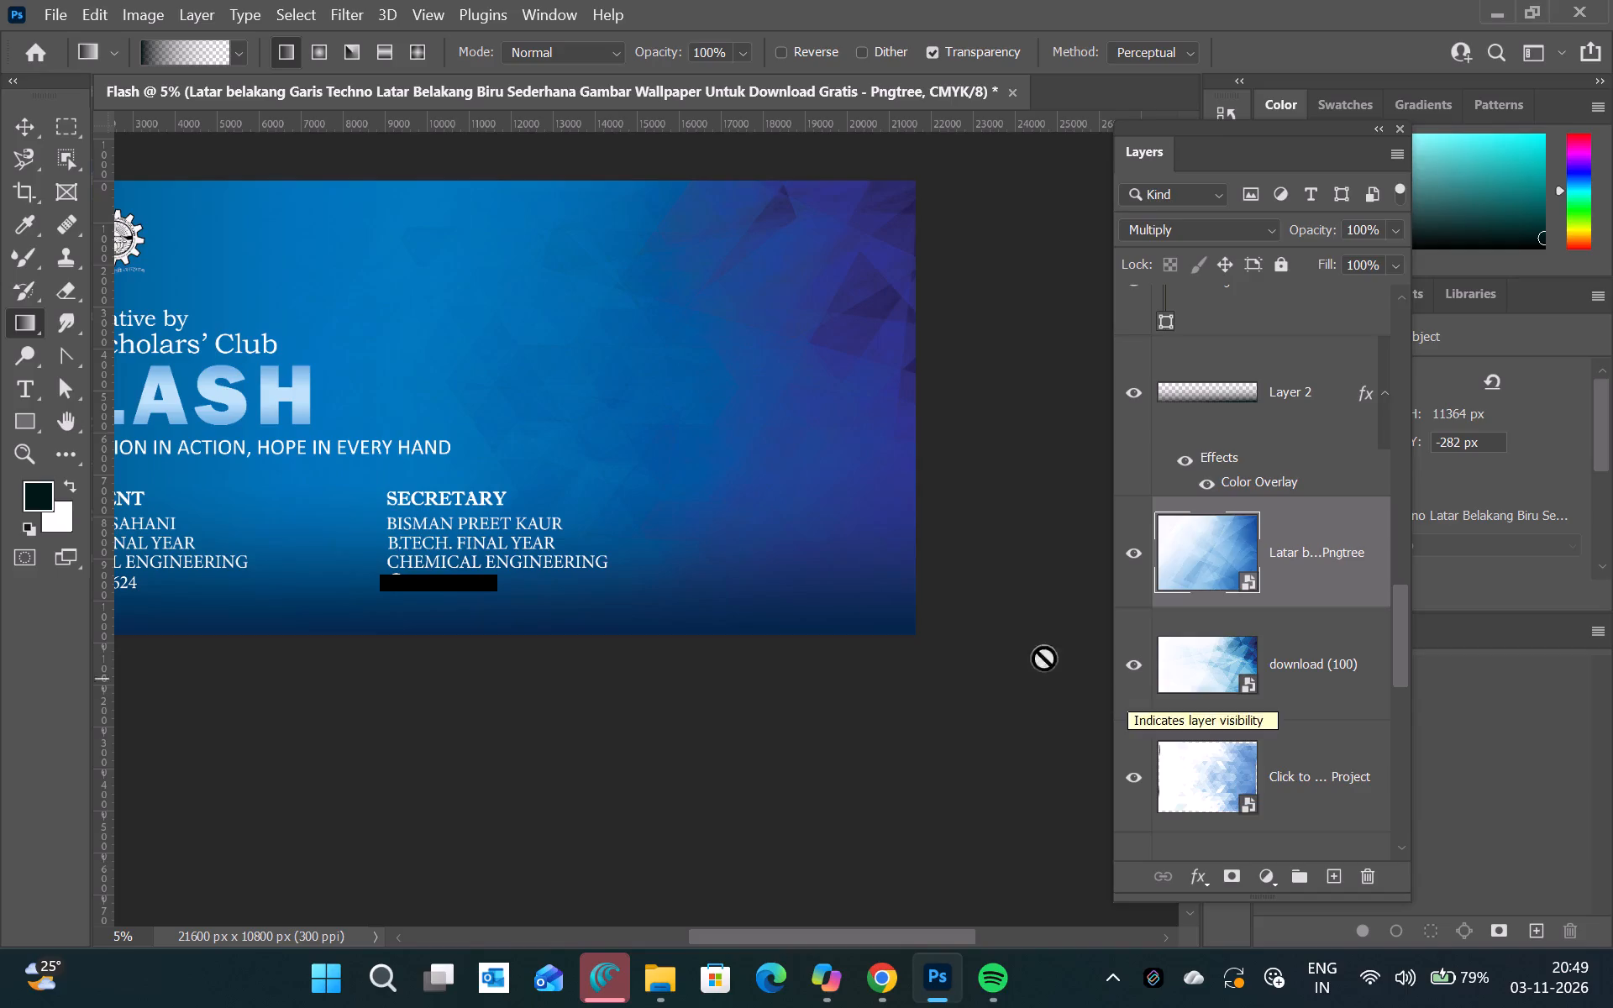
click(1276, 660)
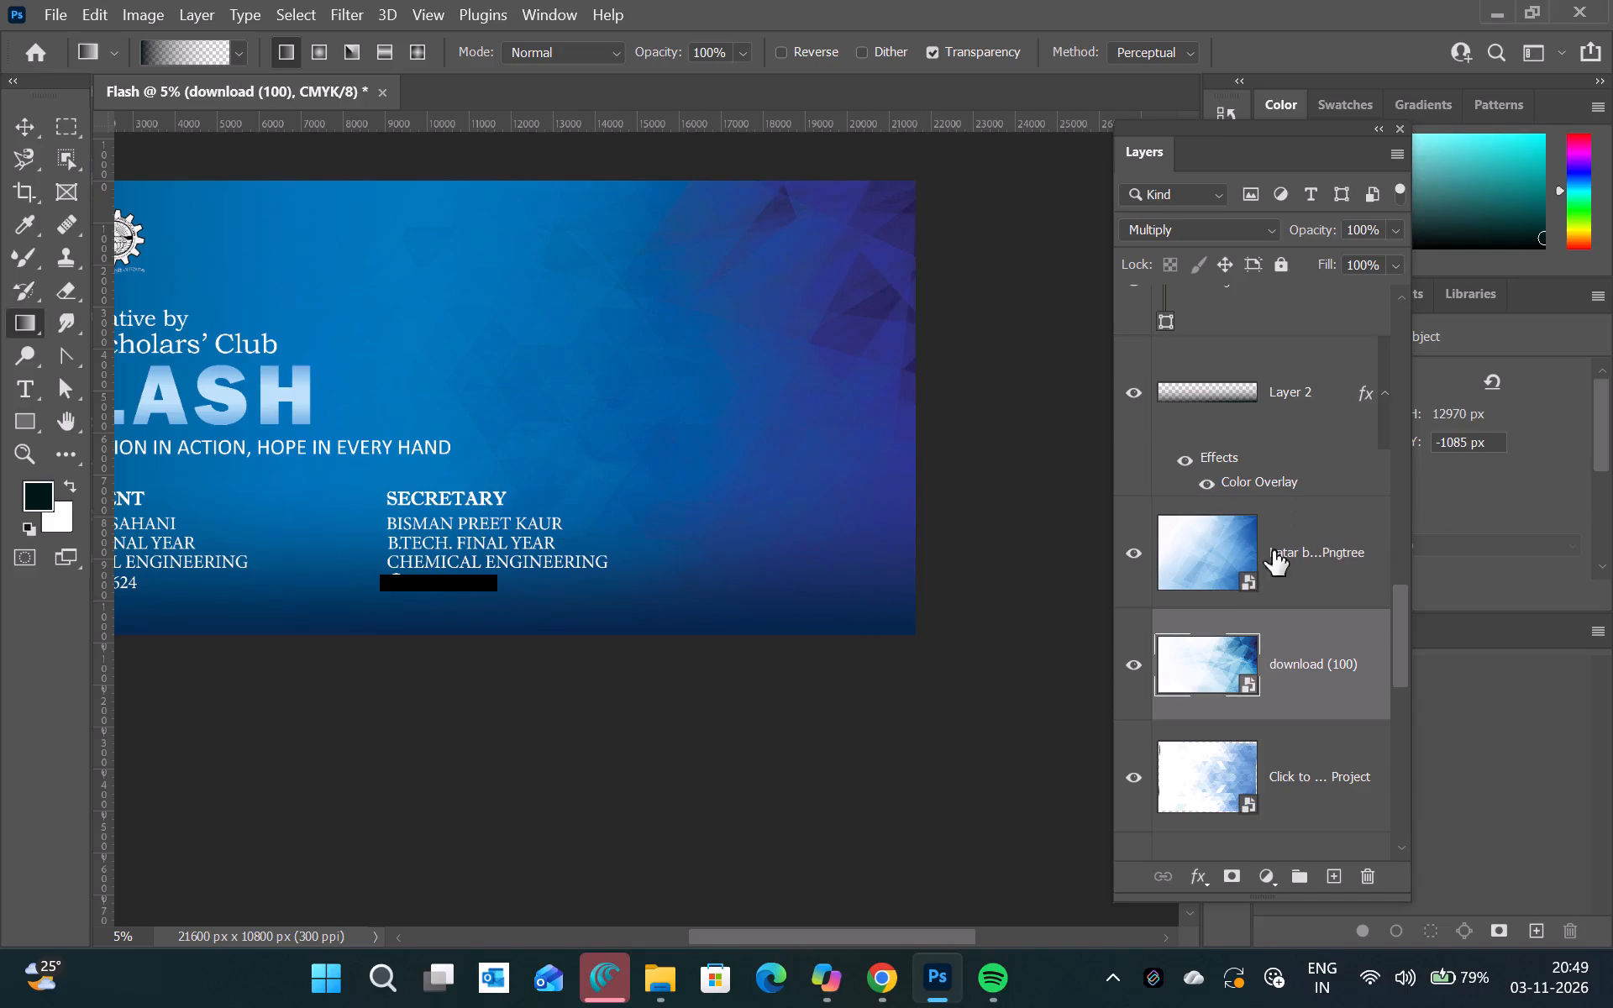
click(1251, 239)
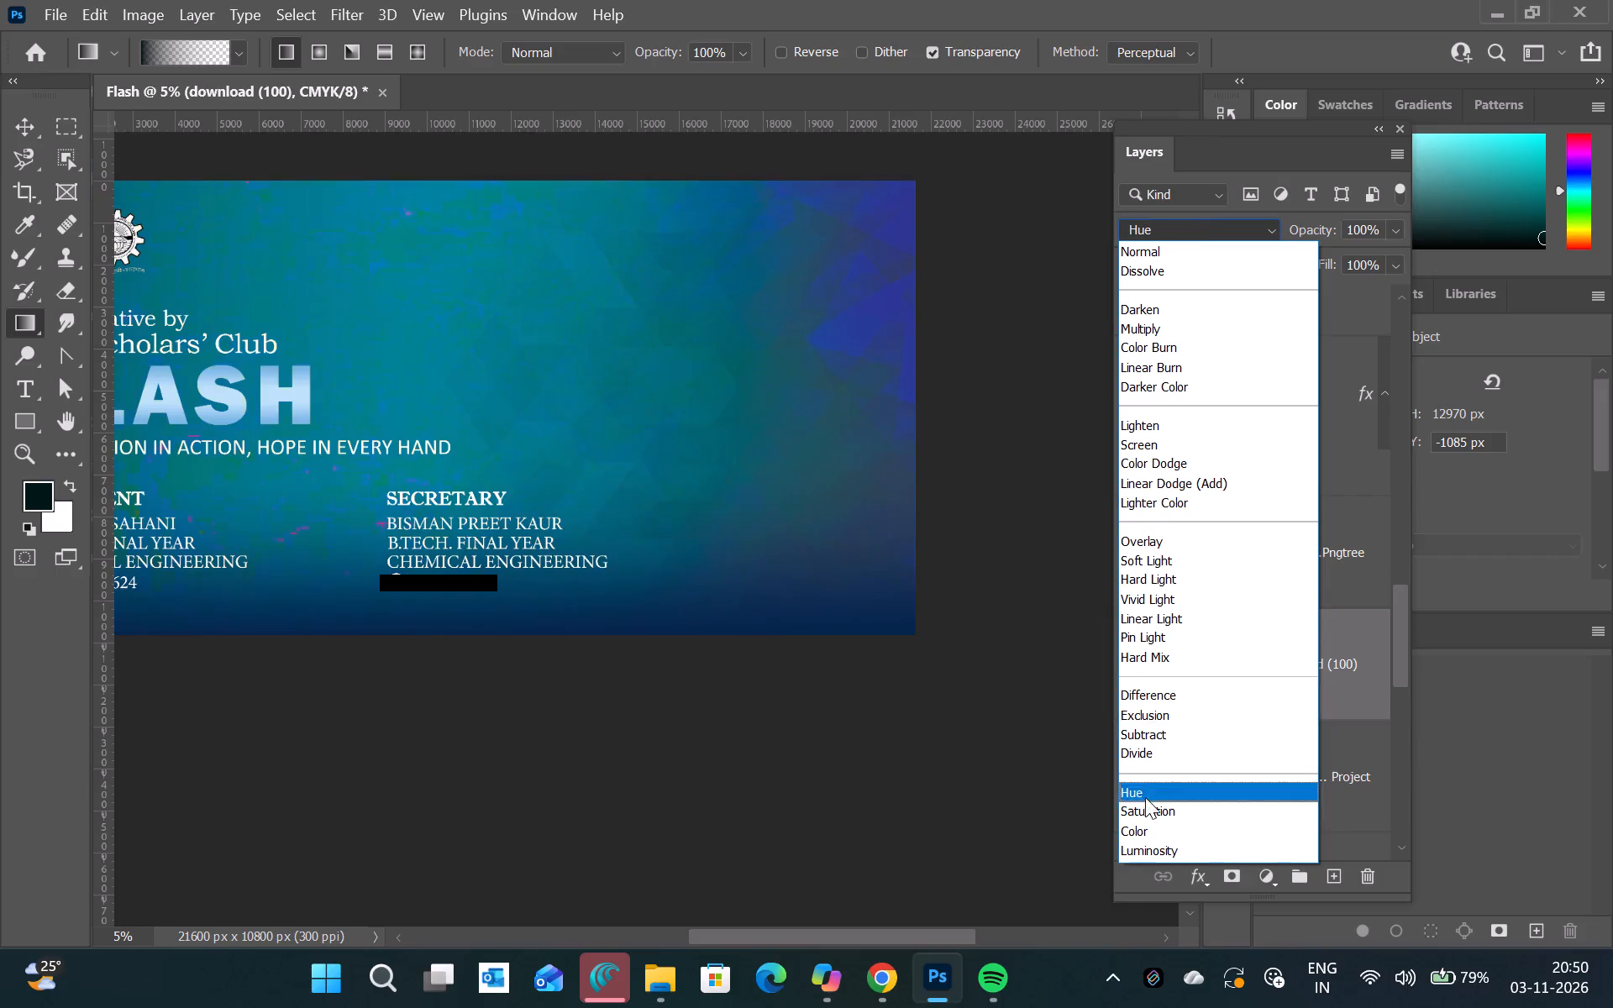
click(1136, 323)
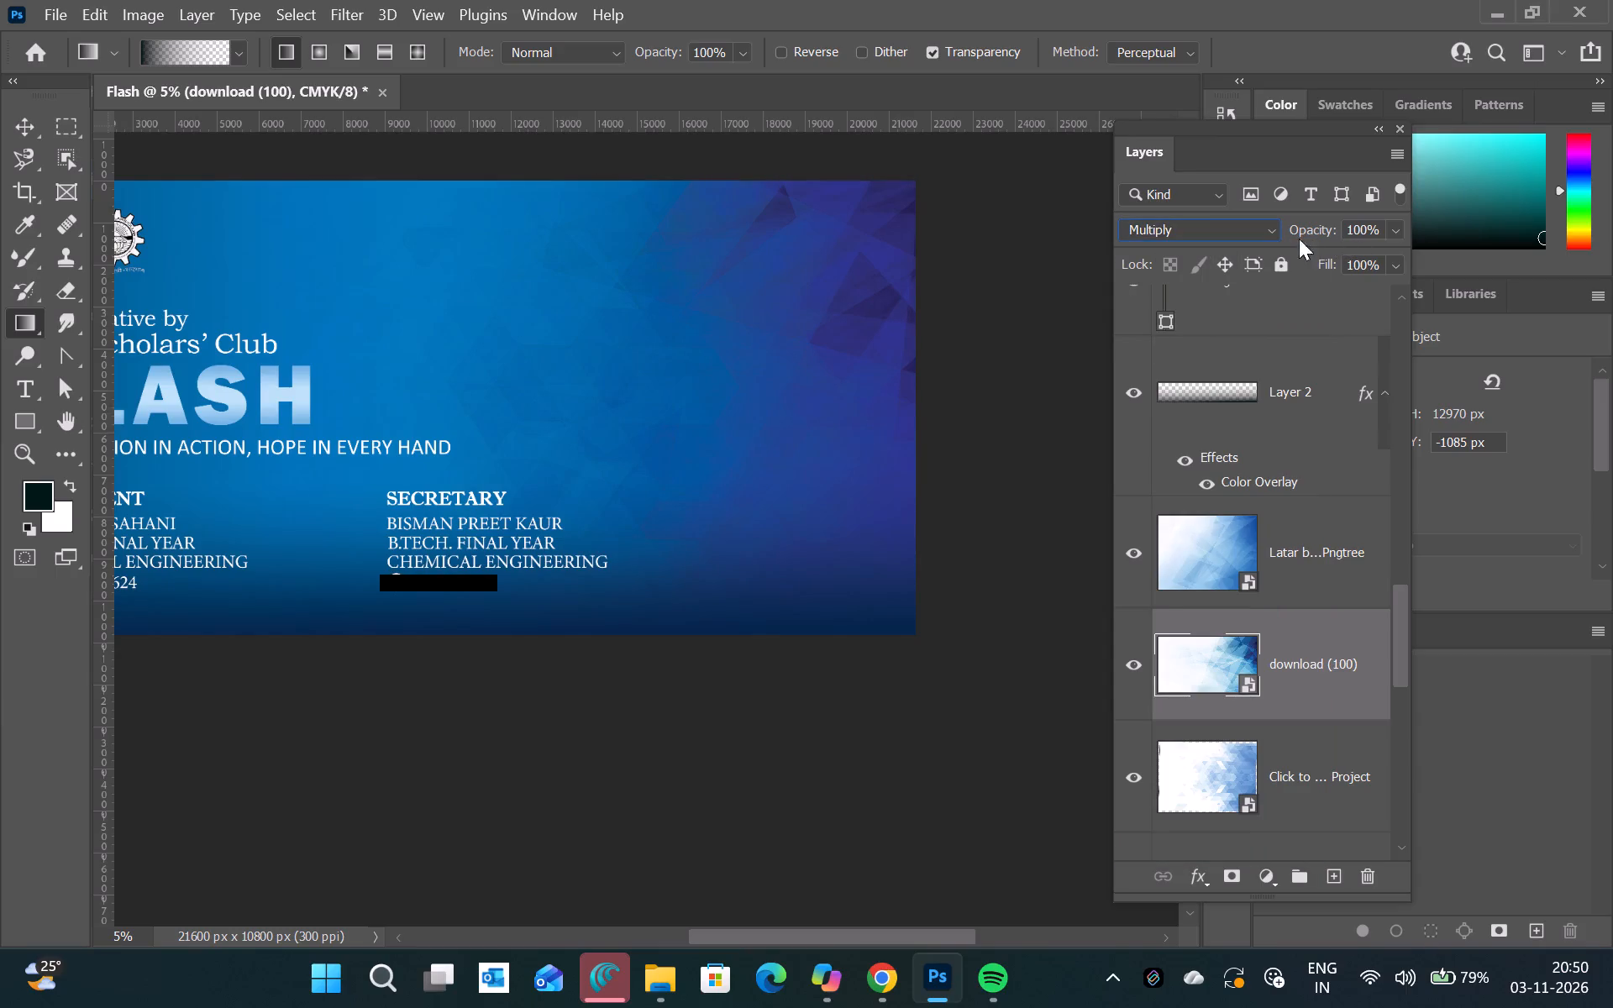
Lower the opacity of the "download (100)" layer to 50%.
double_click(1361, 229)
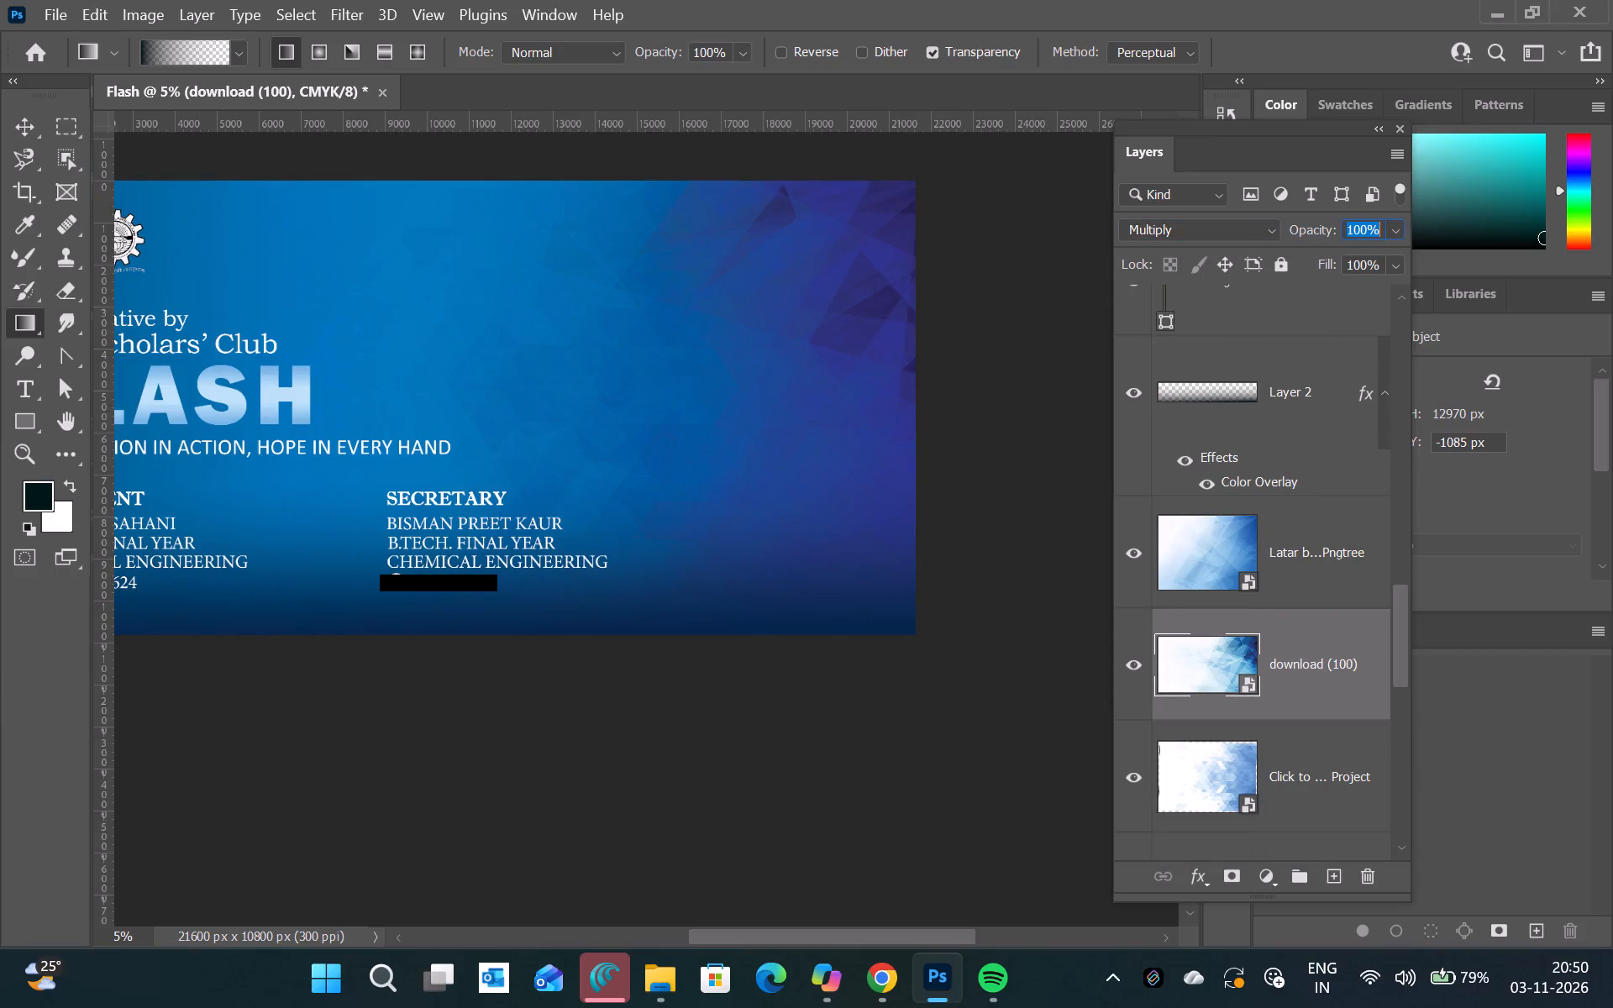
key(Down)
key(Down)
key(Down)
key(Down)
key(Down)
key(Down)
key(Down)
key(Down)
key(Down)
key(Down)
key(Down)
key(Down)
key(Down)
key(Down)
key(Down)
key(Down)
key(Down)
key(Down)
key(Down)
key(Down)
key(Down)
key(Down)
key(Down)
key(Down)
key(Down)
key(Down)
key(Down)
key(Down)
key(Down)
key(Down)
key(Down)
key(Down)
key(Down)
key(Down)
key(Down)
key(Down)
key(Down)
key(Down)
key(Down)
key(Down)
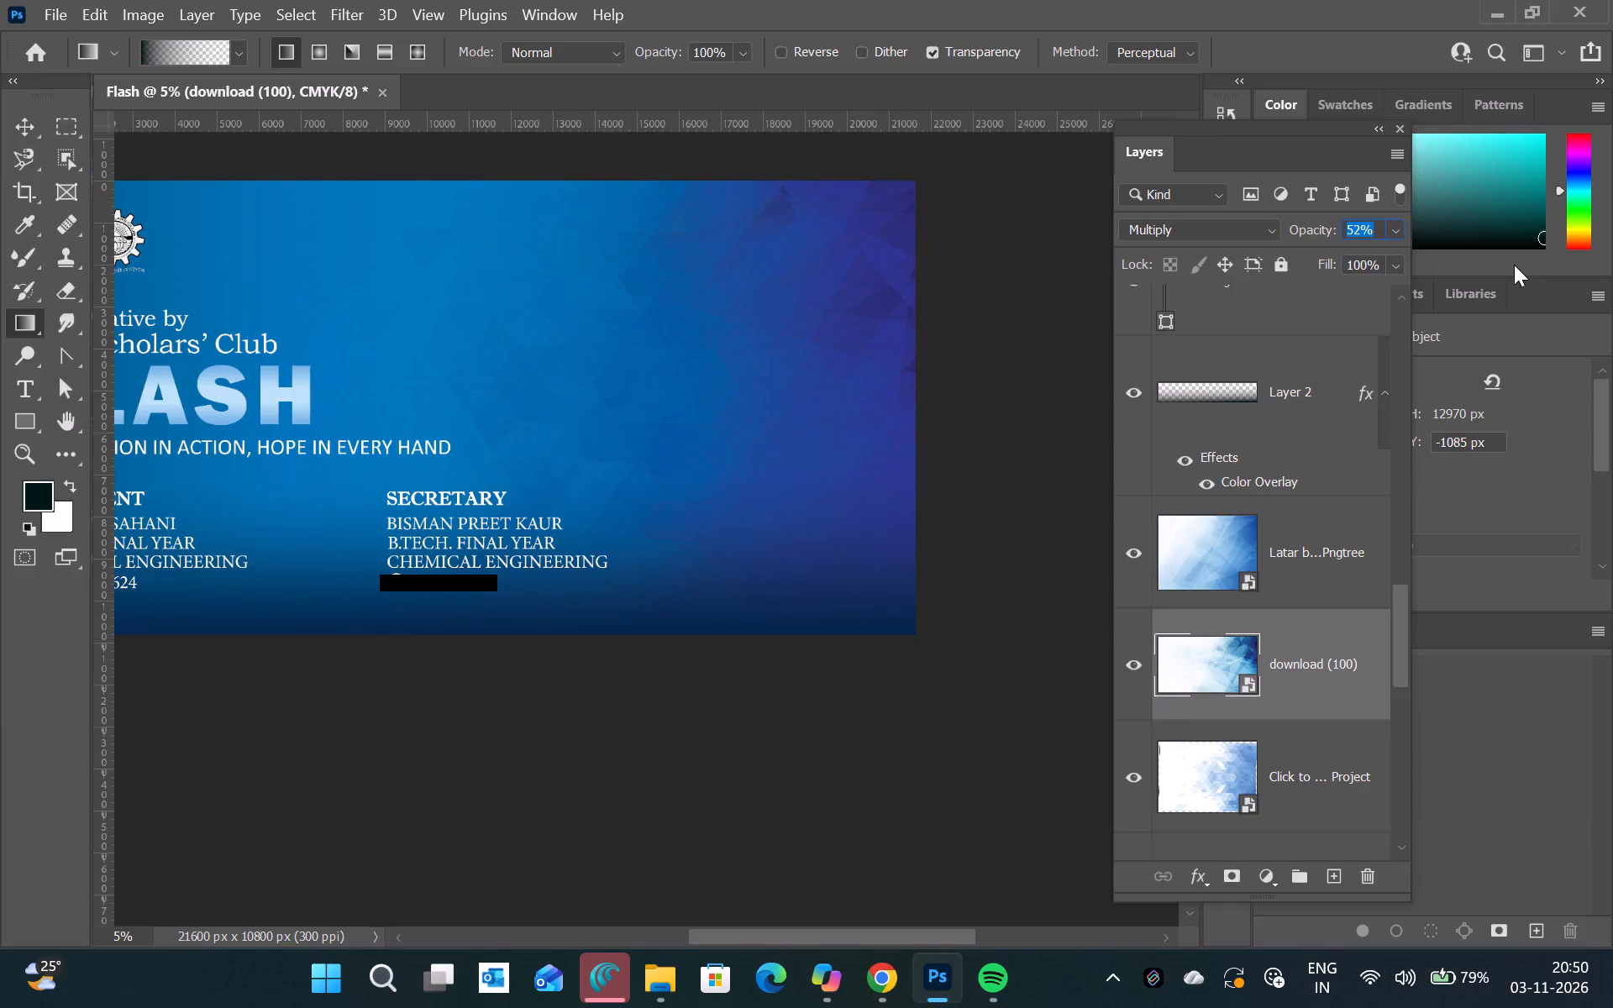
key(Down)
key(Down)
key(Down)
key(Up)
Move the "download (100)" pattern about 1780 px right and 560 px up on the banner using Free Transform.
key(ctrl+t)
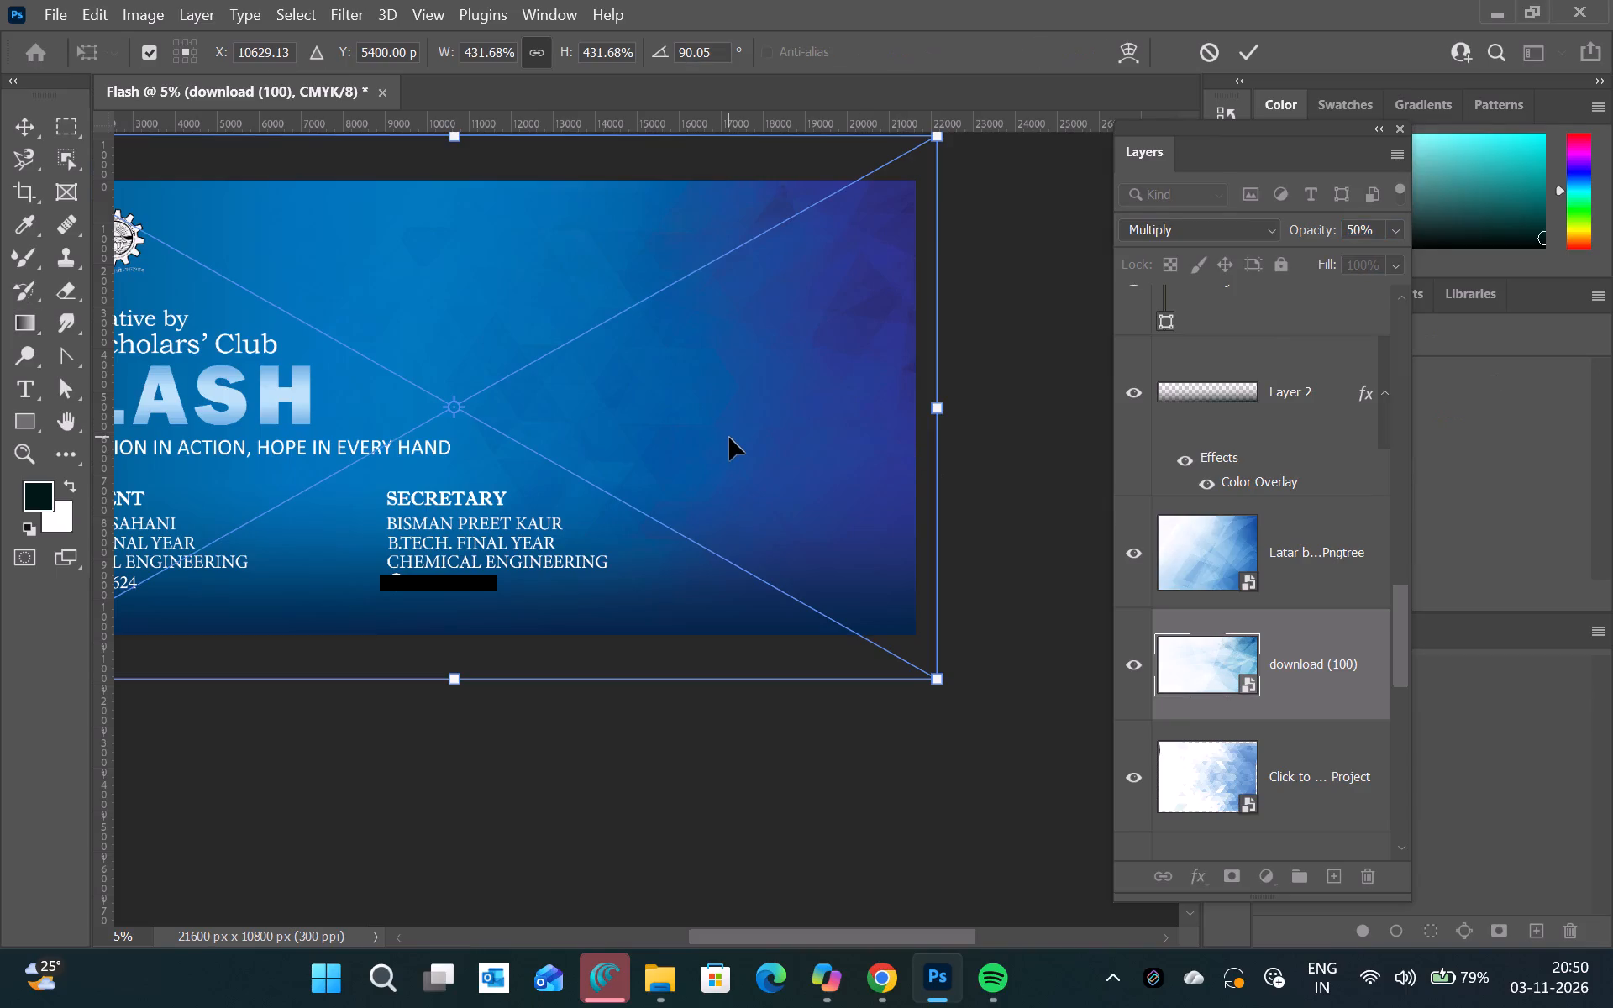
drag(729, 438, 778, 423)
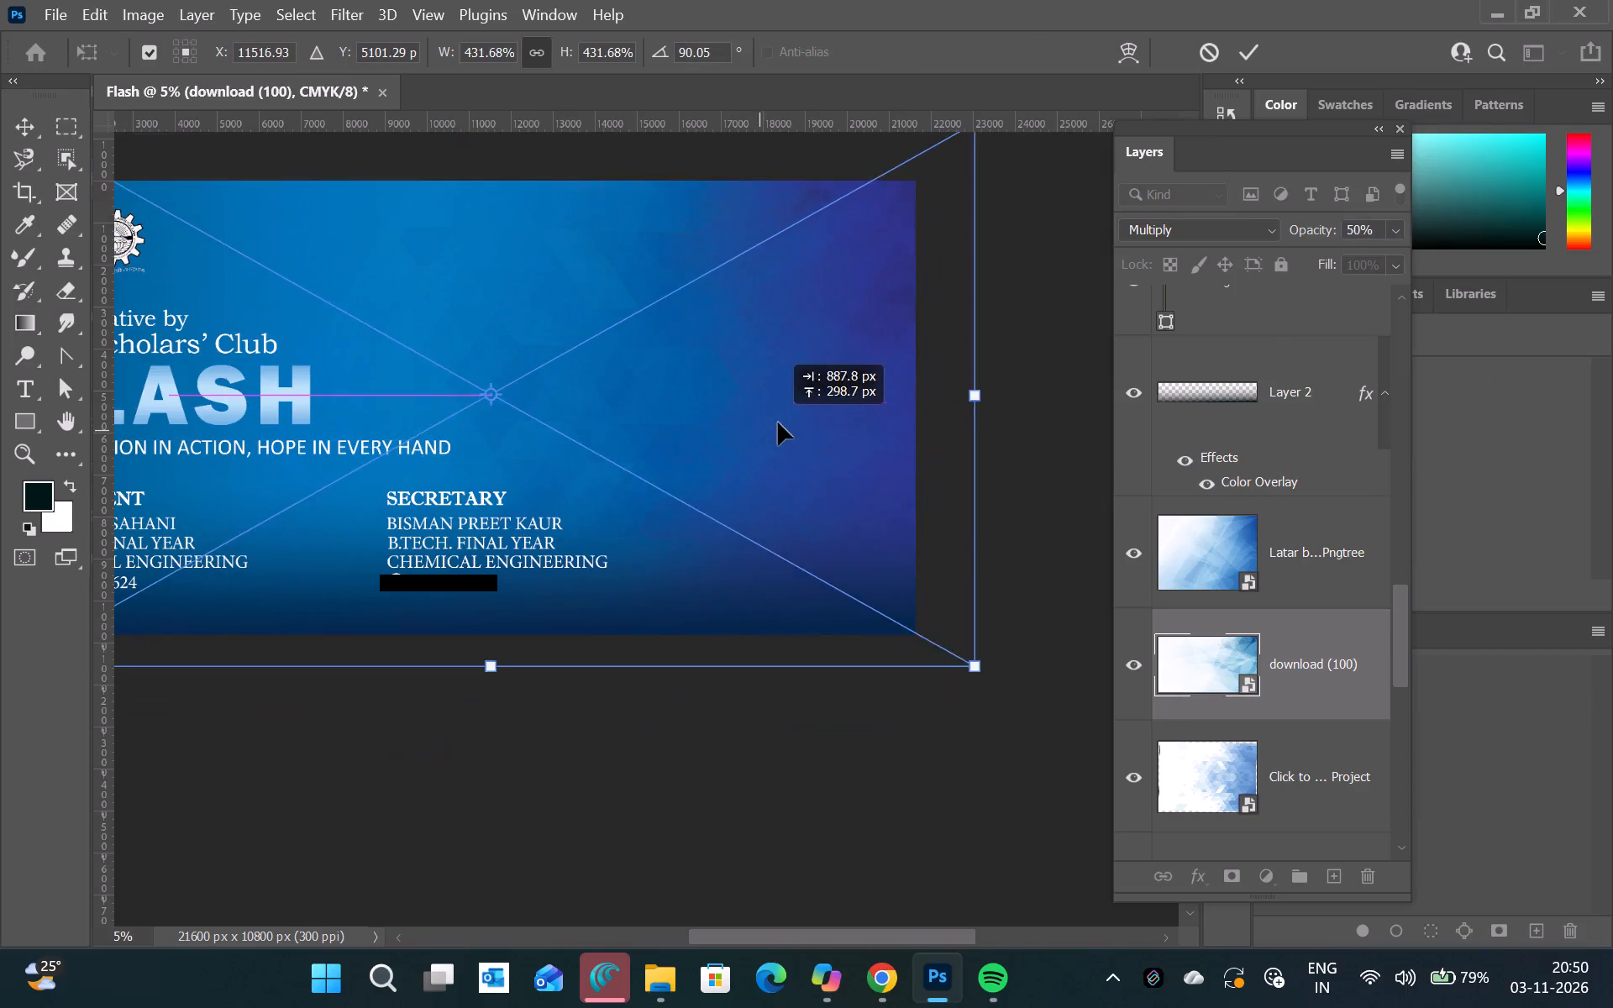
drag(778, 423, 803, 419)
click(1248, 53)
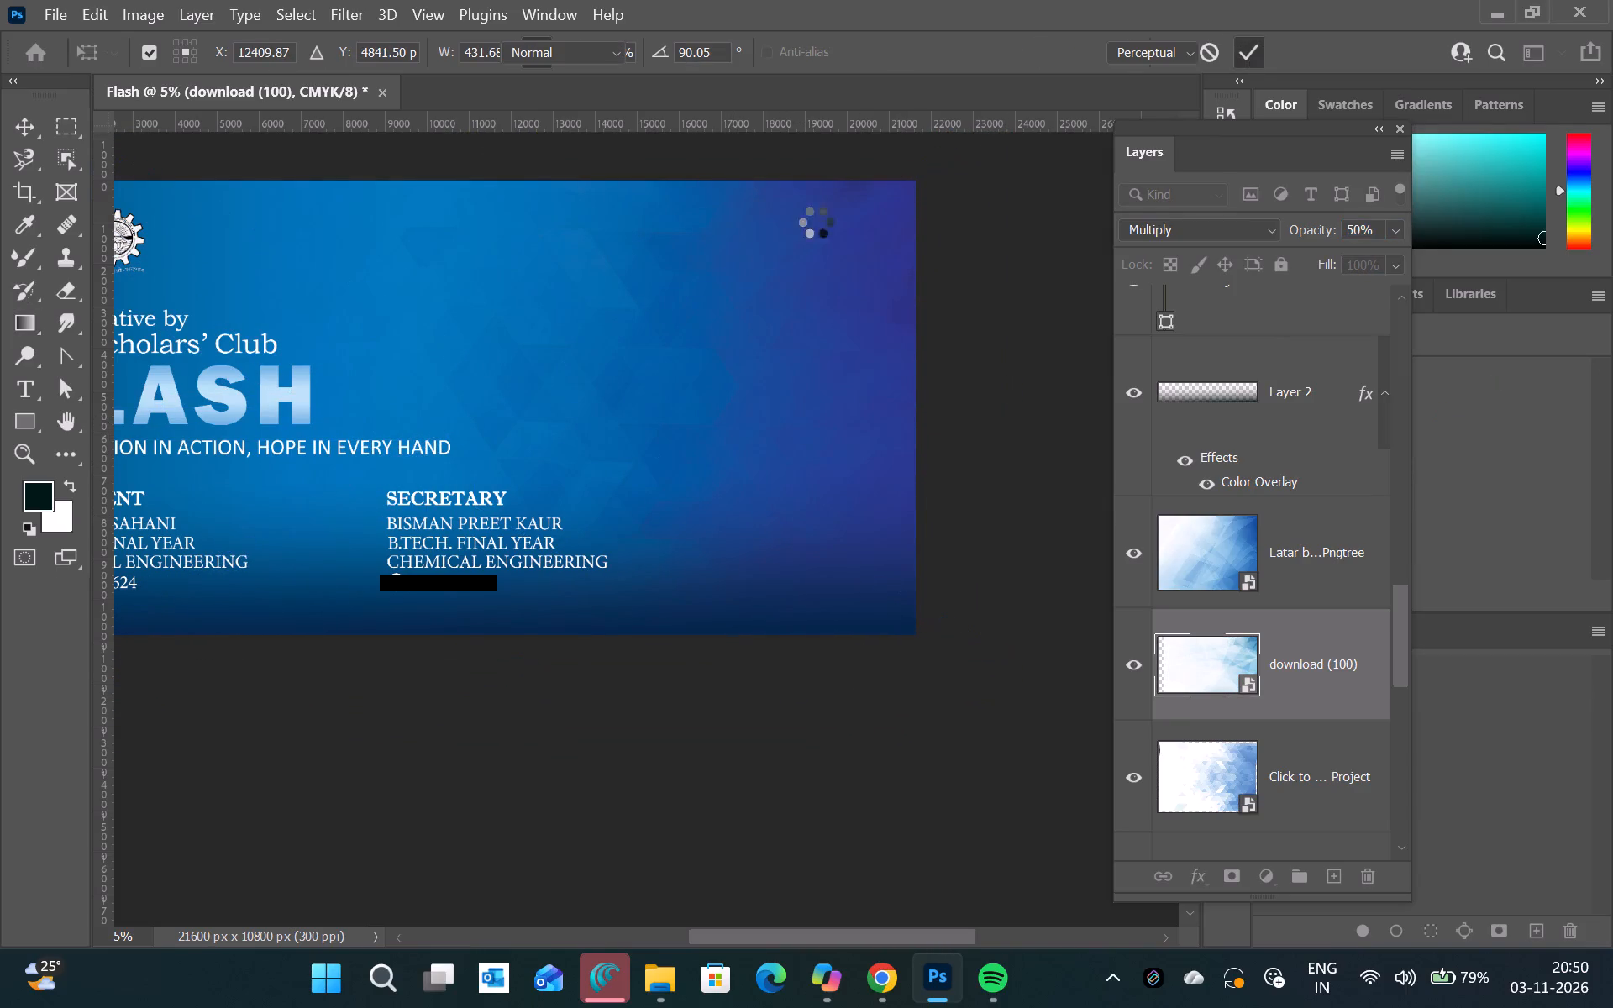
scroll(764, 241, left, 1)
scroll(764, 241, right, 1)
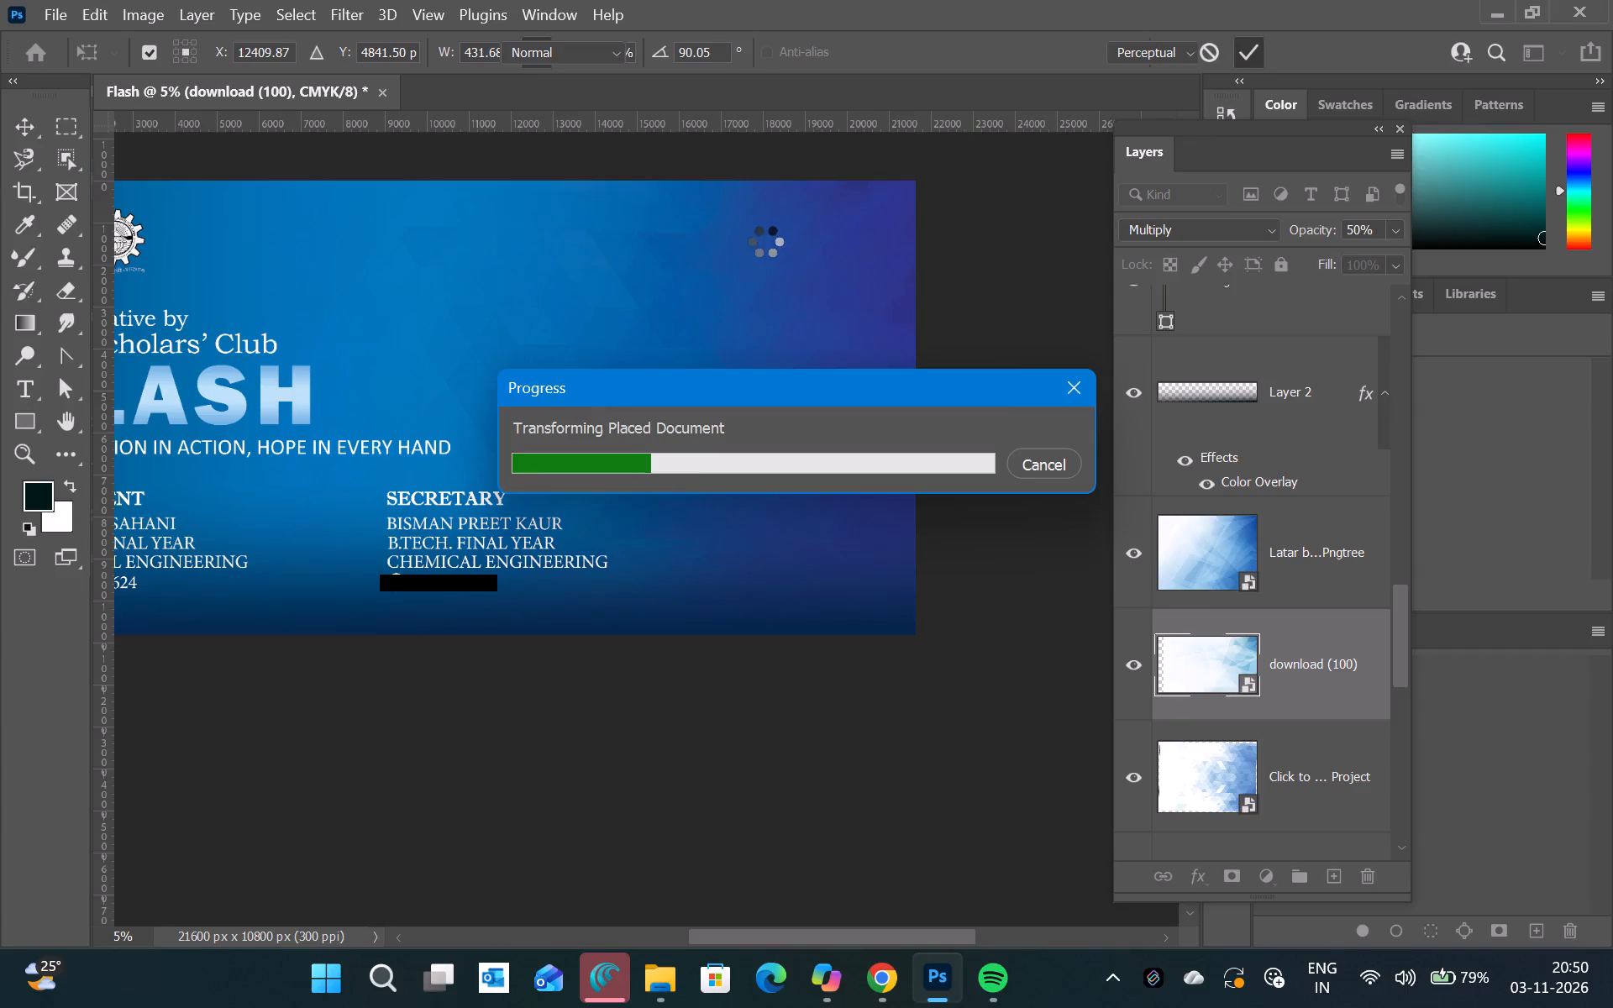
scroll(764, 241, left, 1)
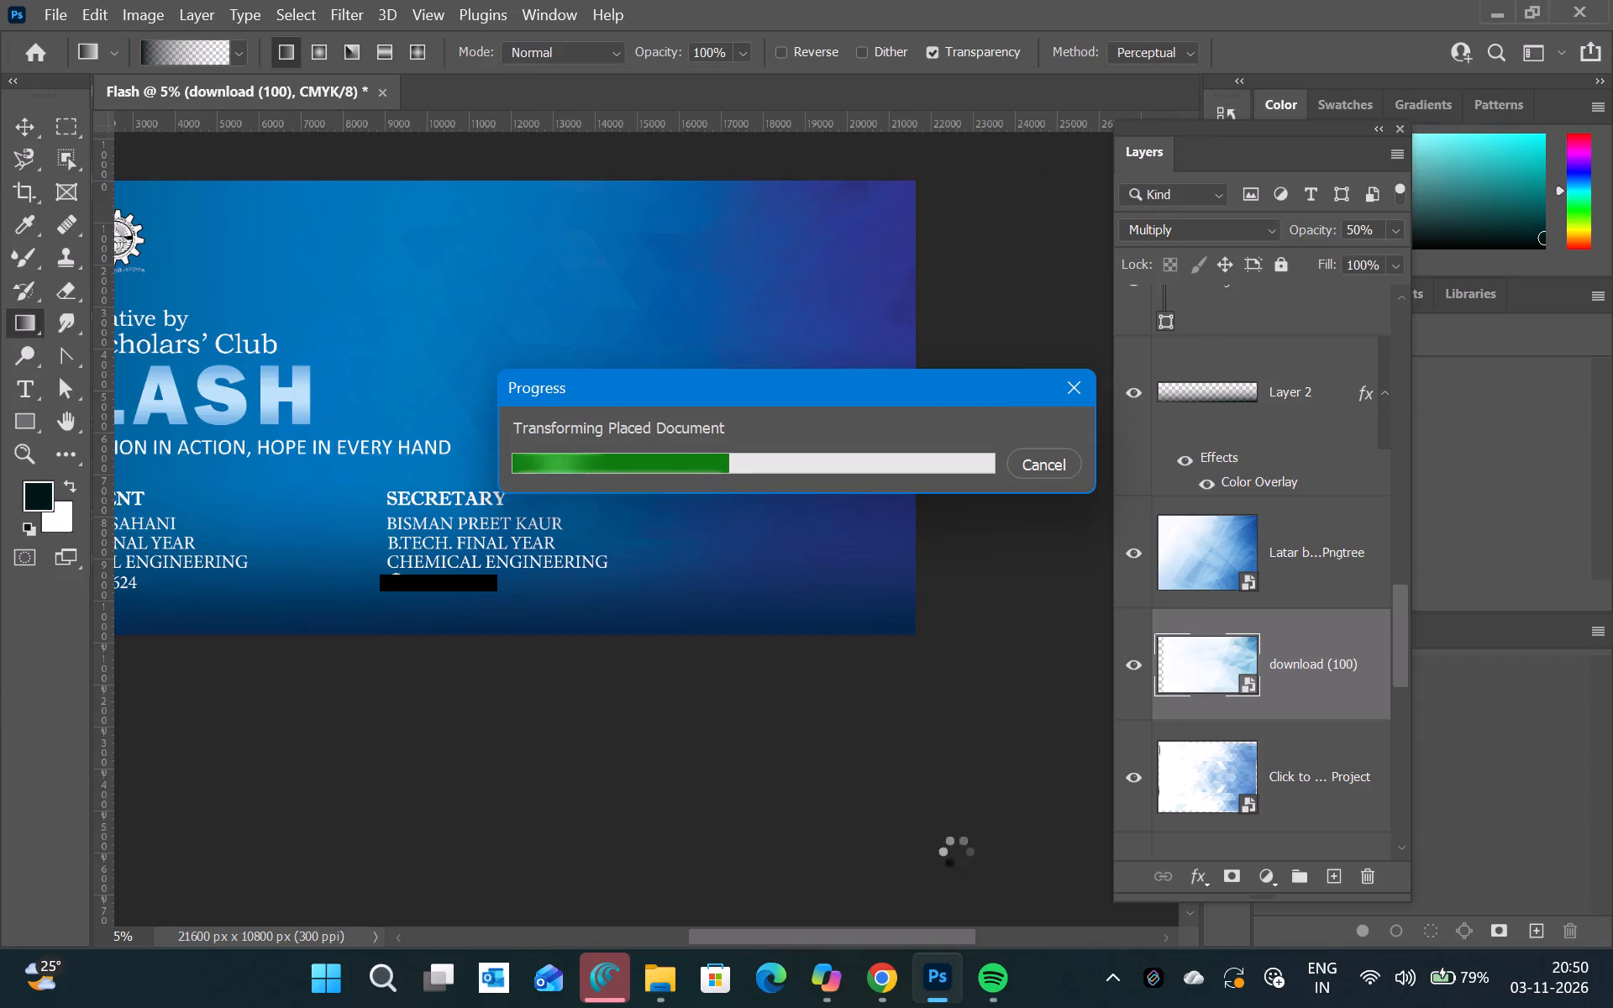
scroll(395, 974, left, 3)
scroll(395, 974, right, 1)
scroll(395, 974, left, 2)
Launch the Kuro app from the recent Windows searches.
click(394, 974)
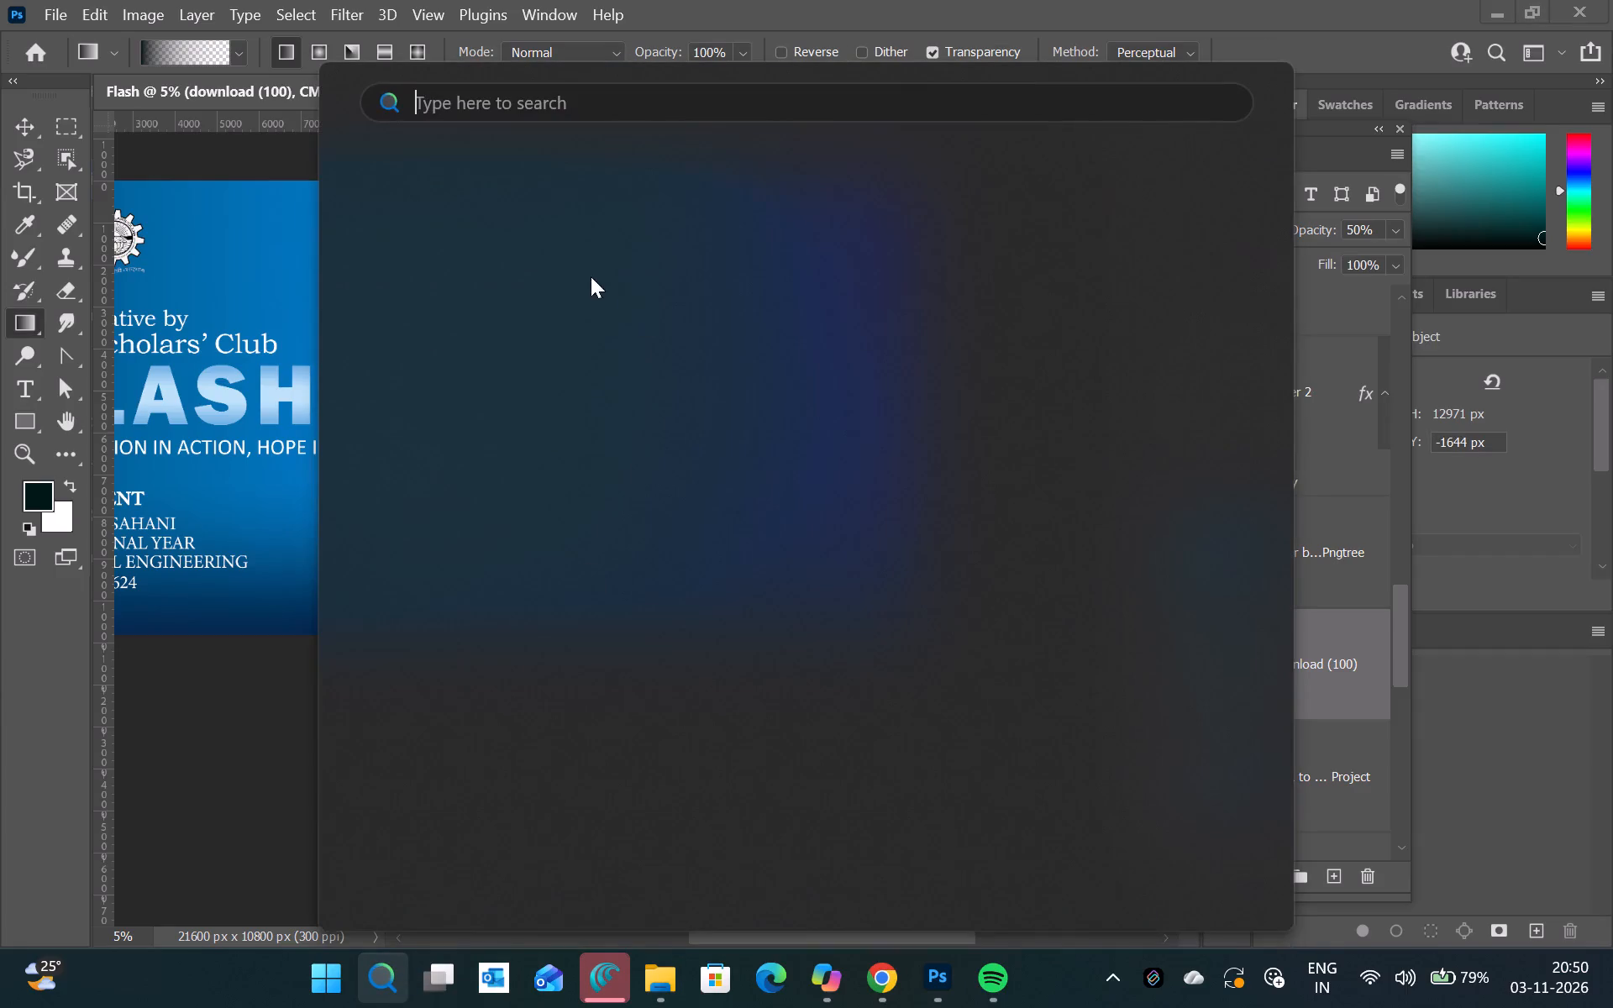
double_click(464, 294)
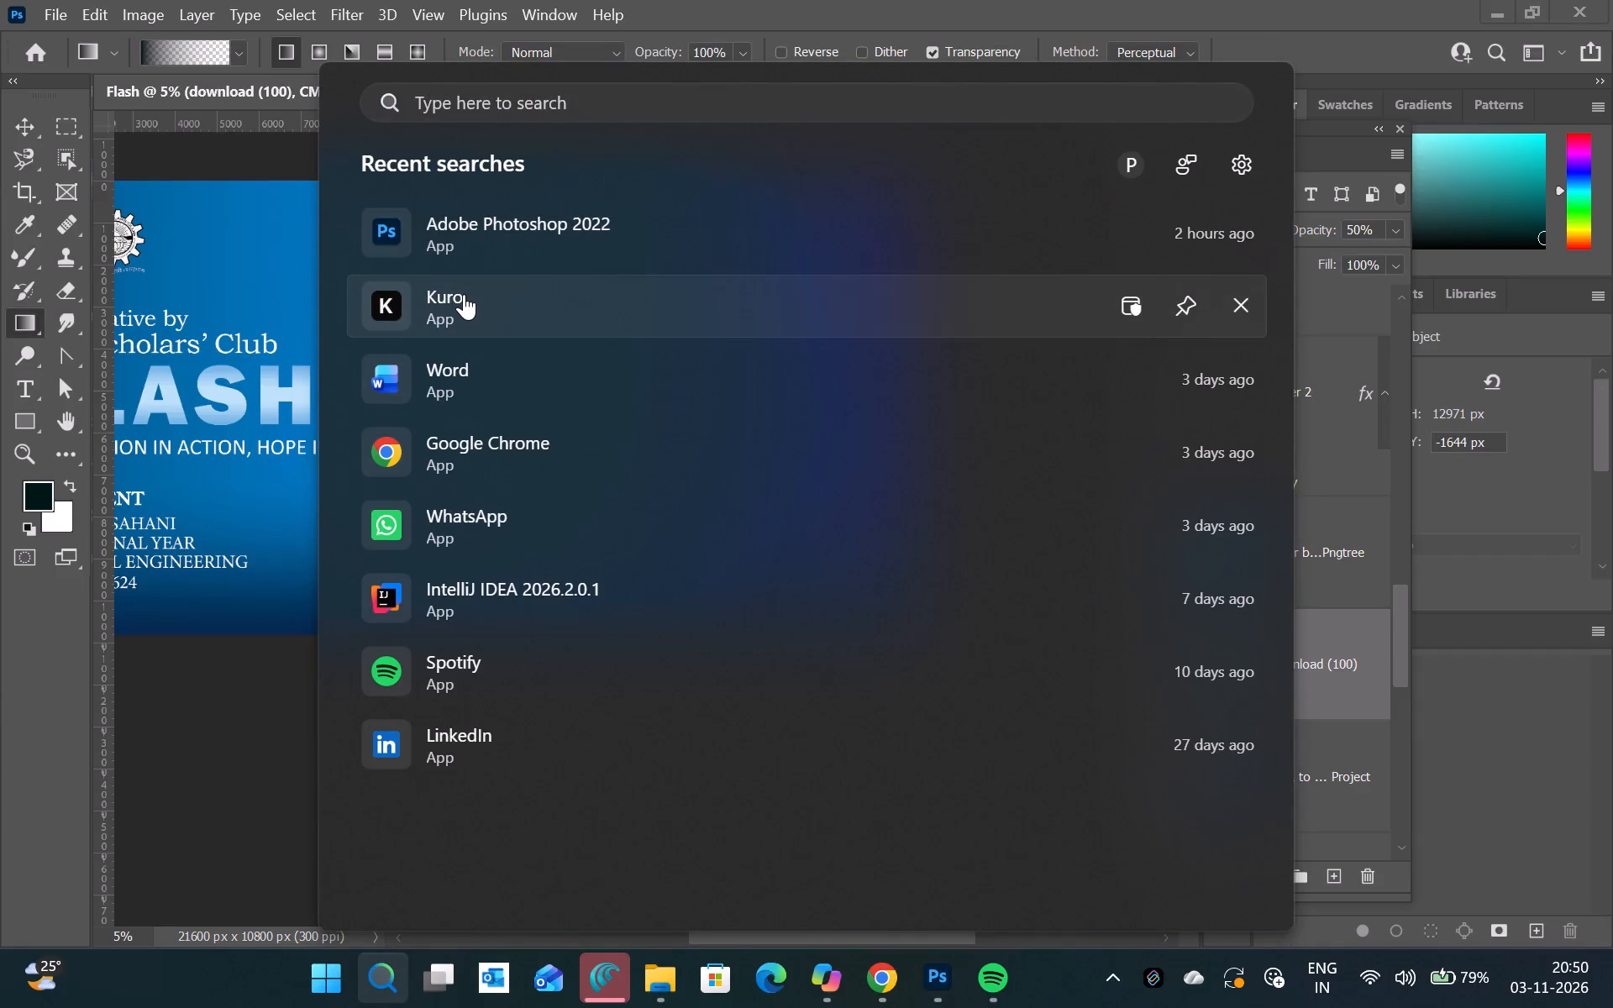
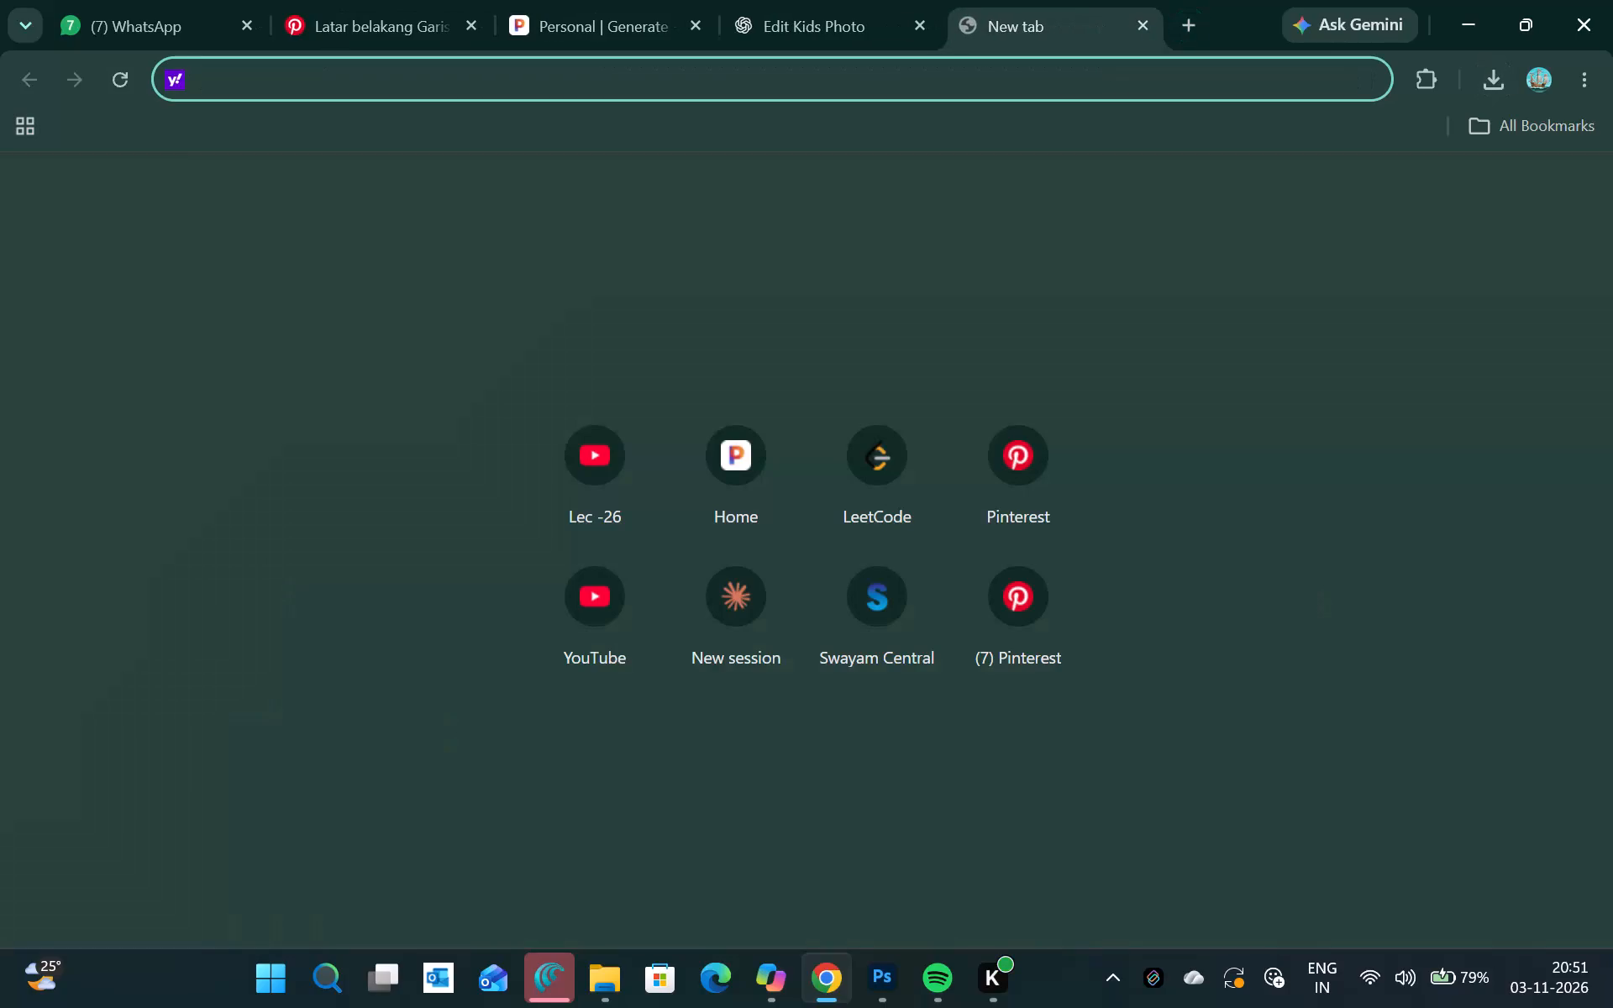
Start a web search for PayPal in the new Chrome tab, entering "paypa" as the query so far.
text(pay)
text(pa)
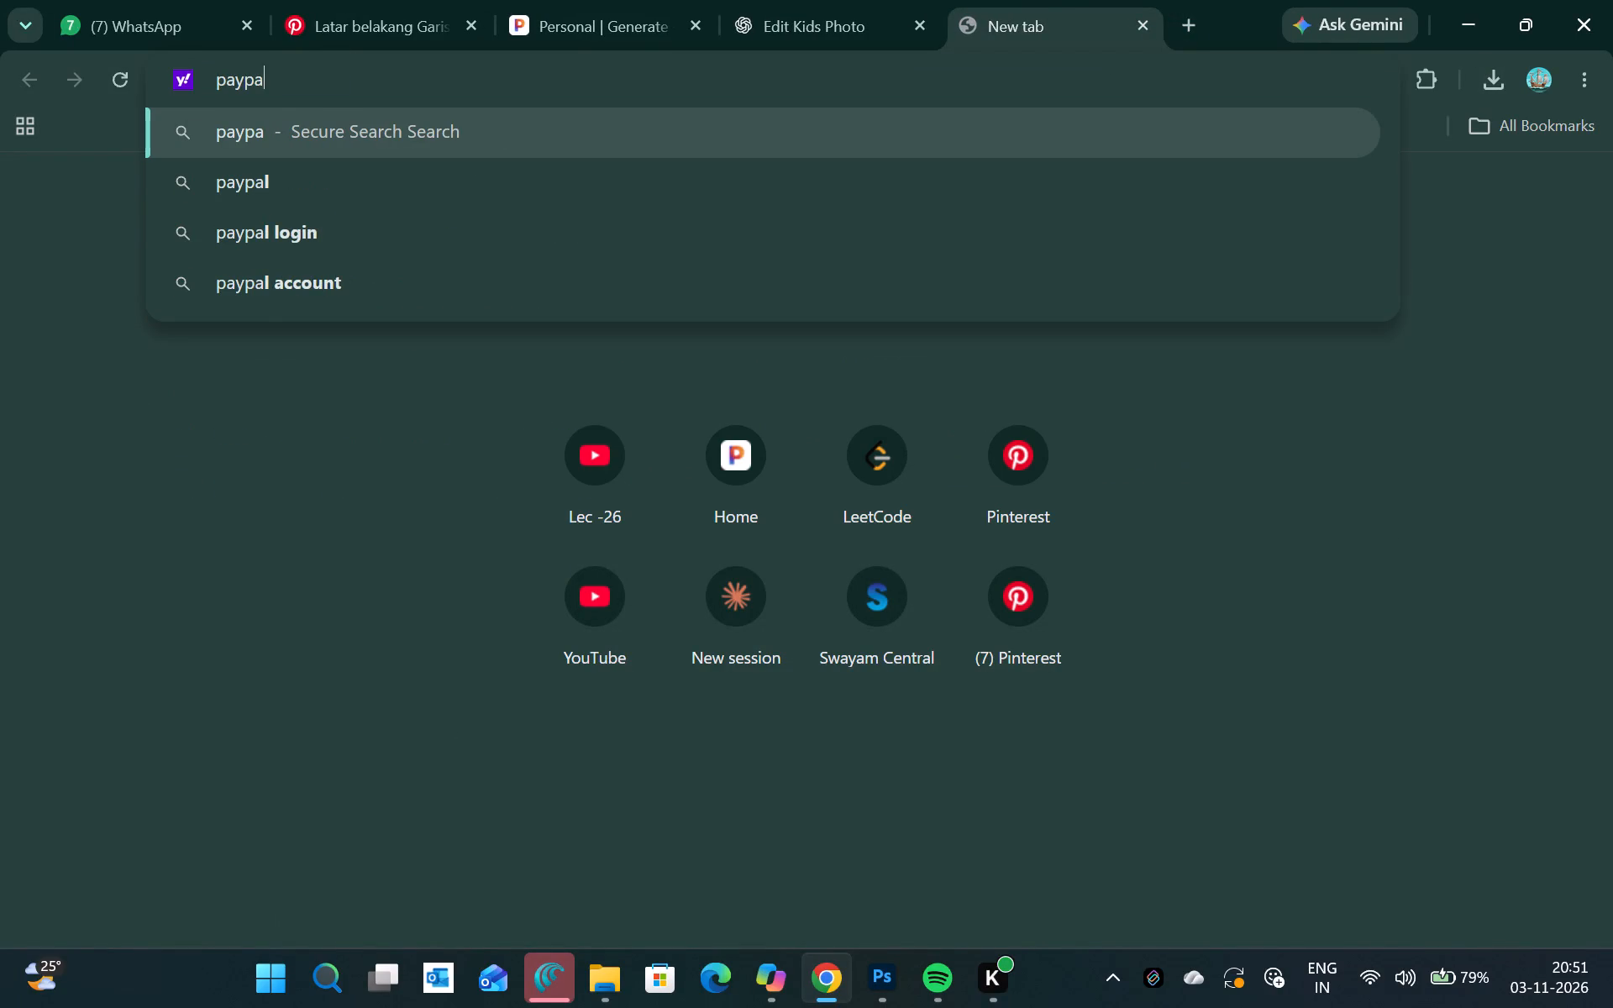
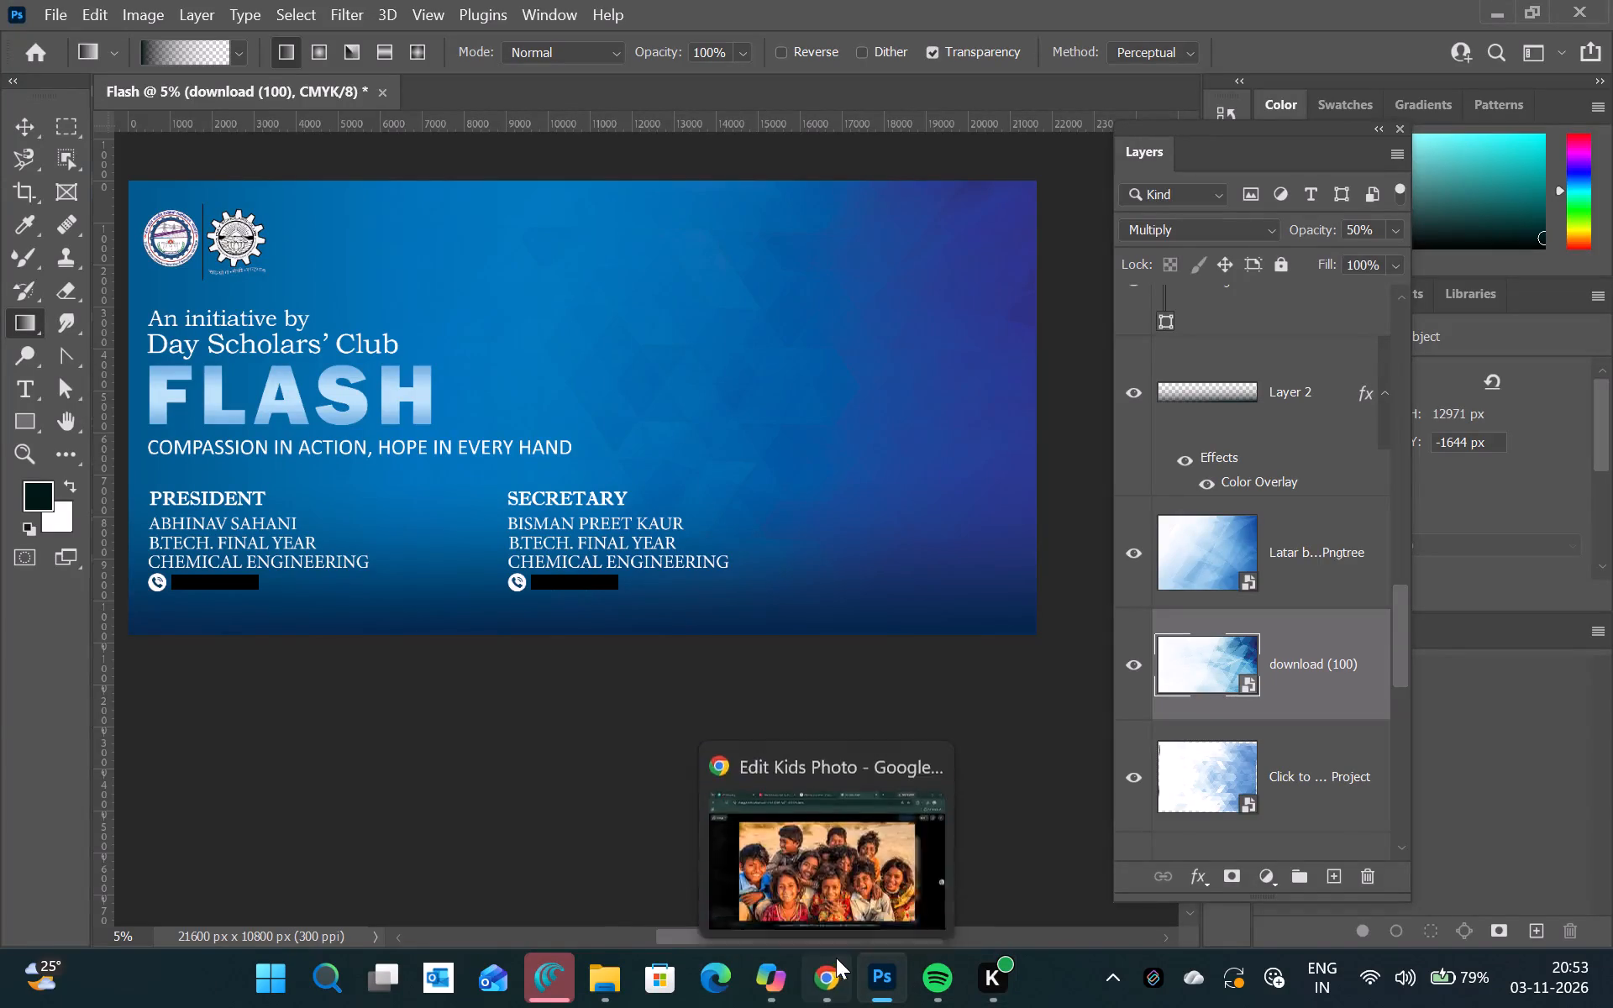
click(1167, 34)
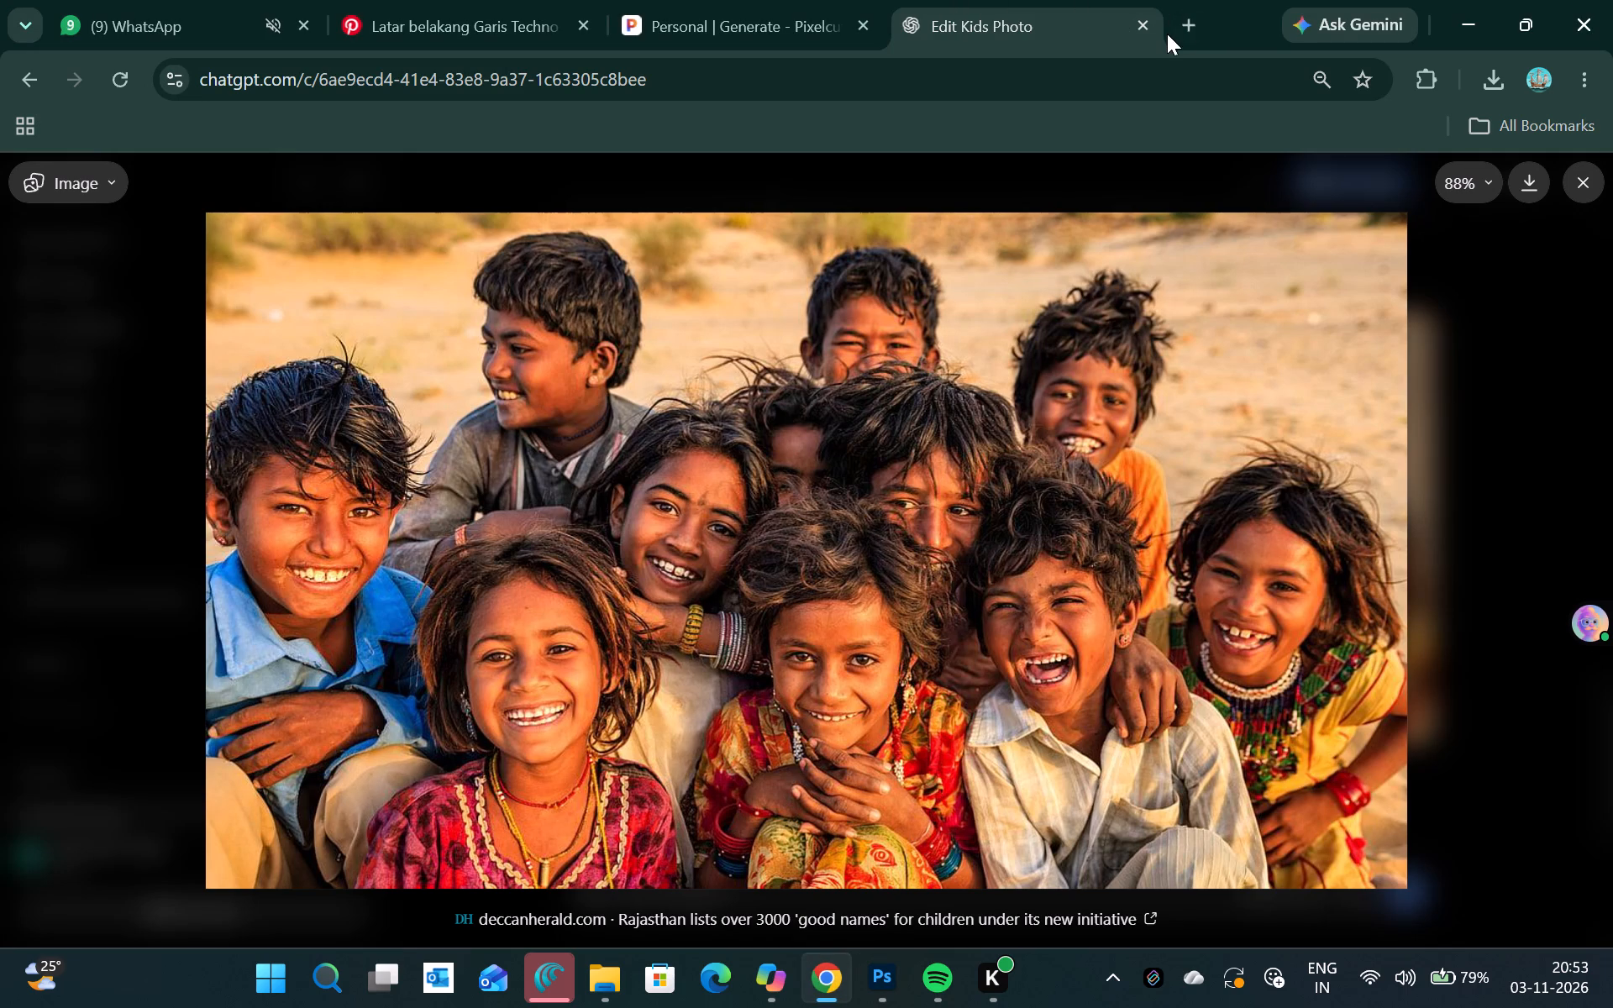
click(1196, 18)
click(1028, 77)
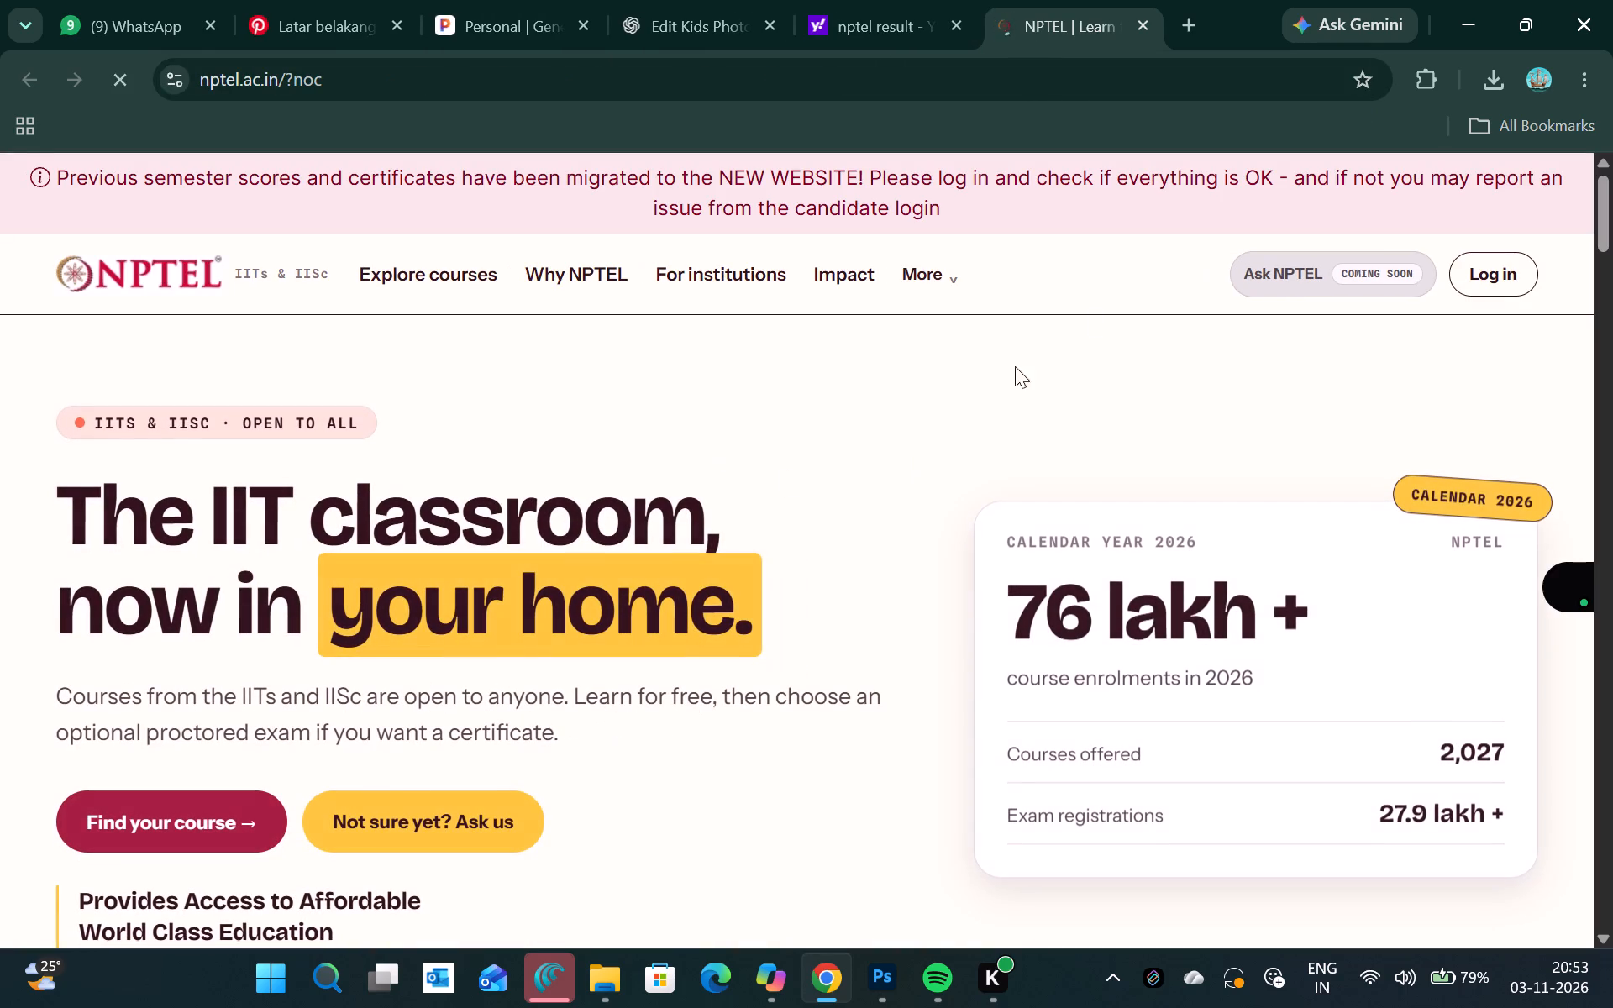
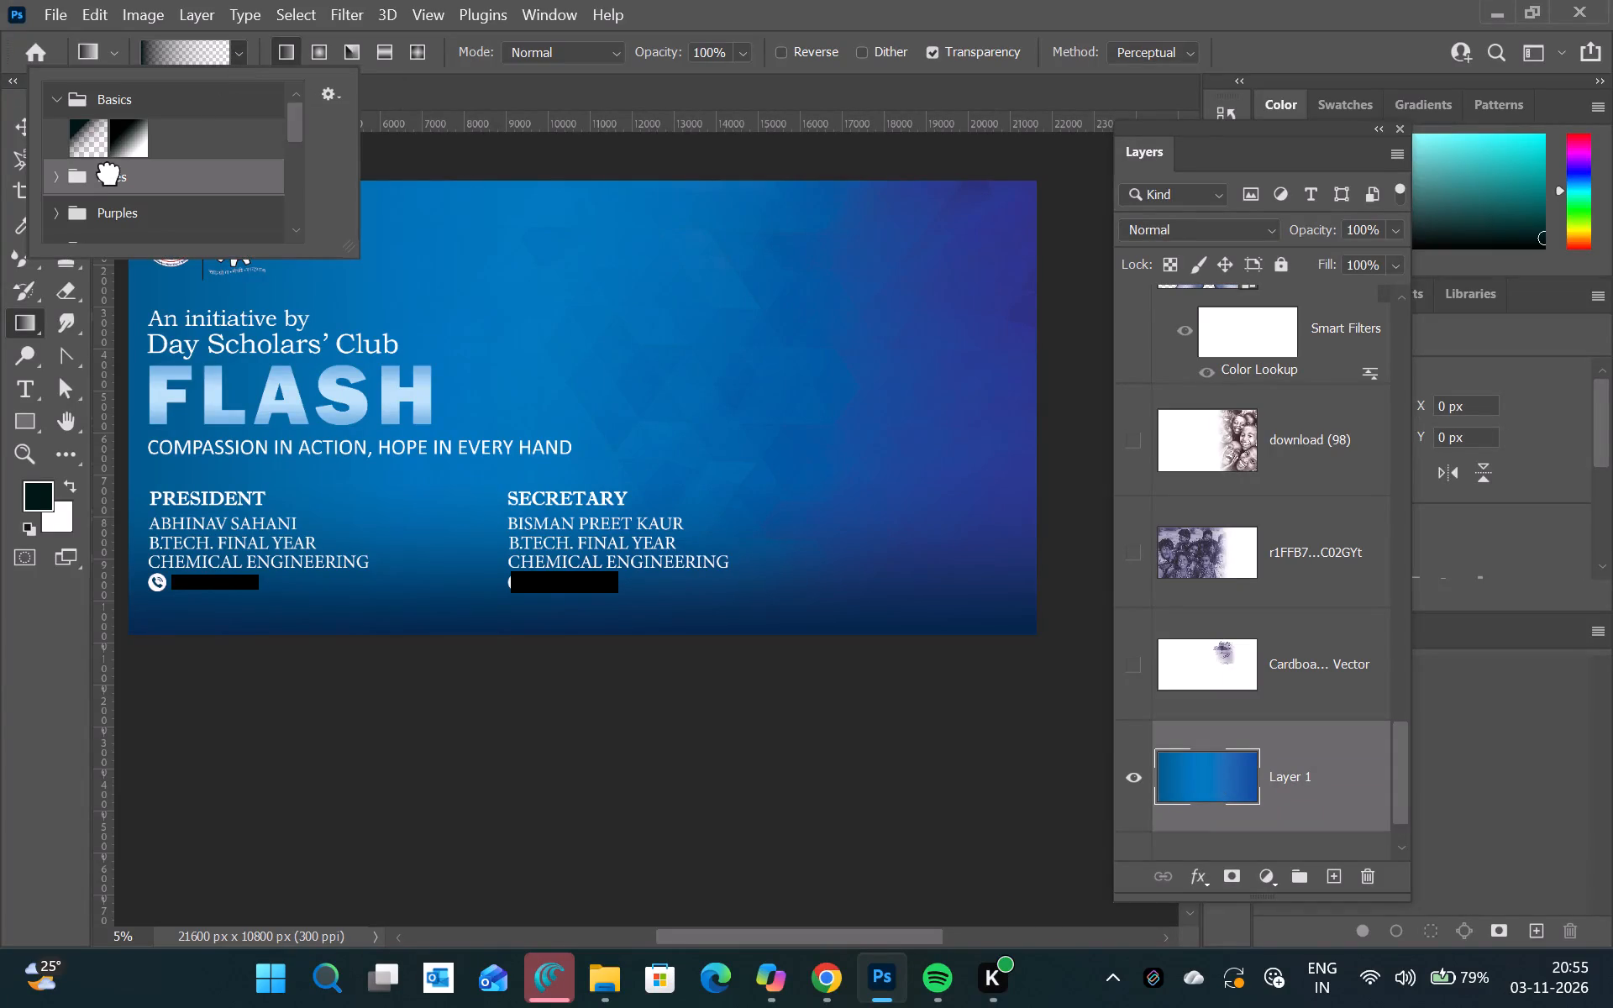
Hide Layer 1 and fill a new layer with a light-blue Blues preset gradient, drawn from the banner's right edge to its left edge.
click(61, 180)
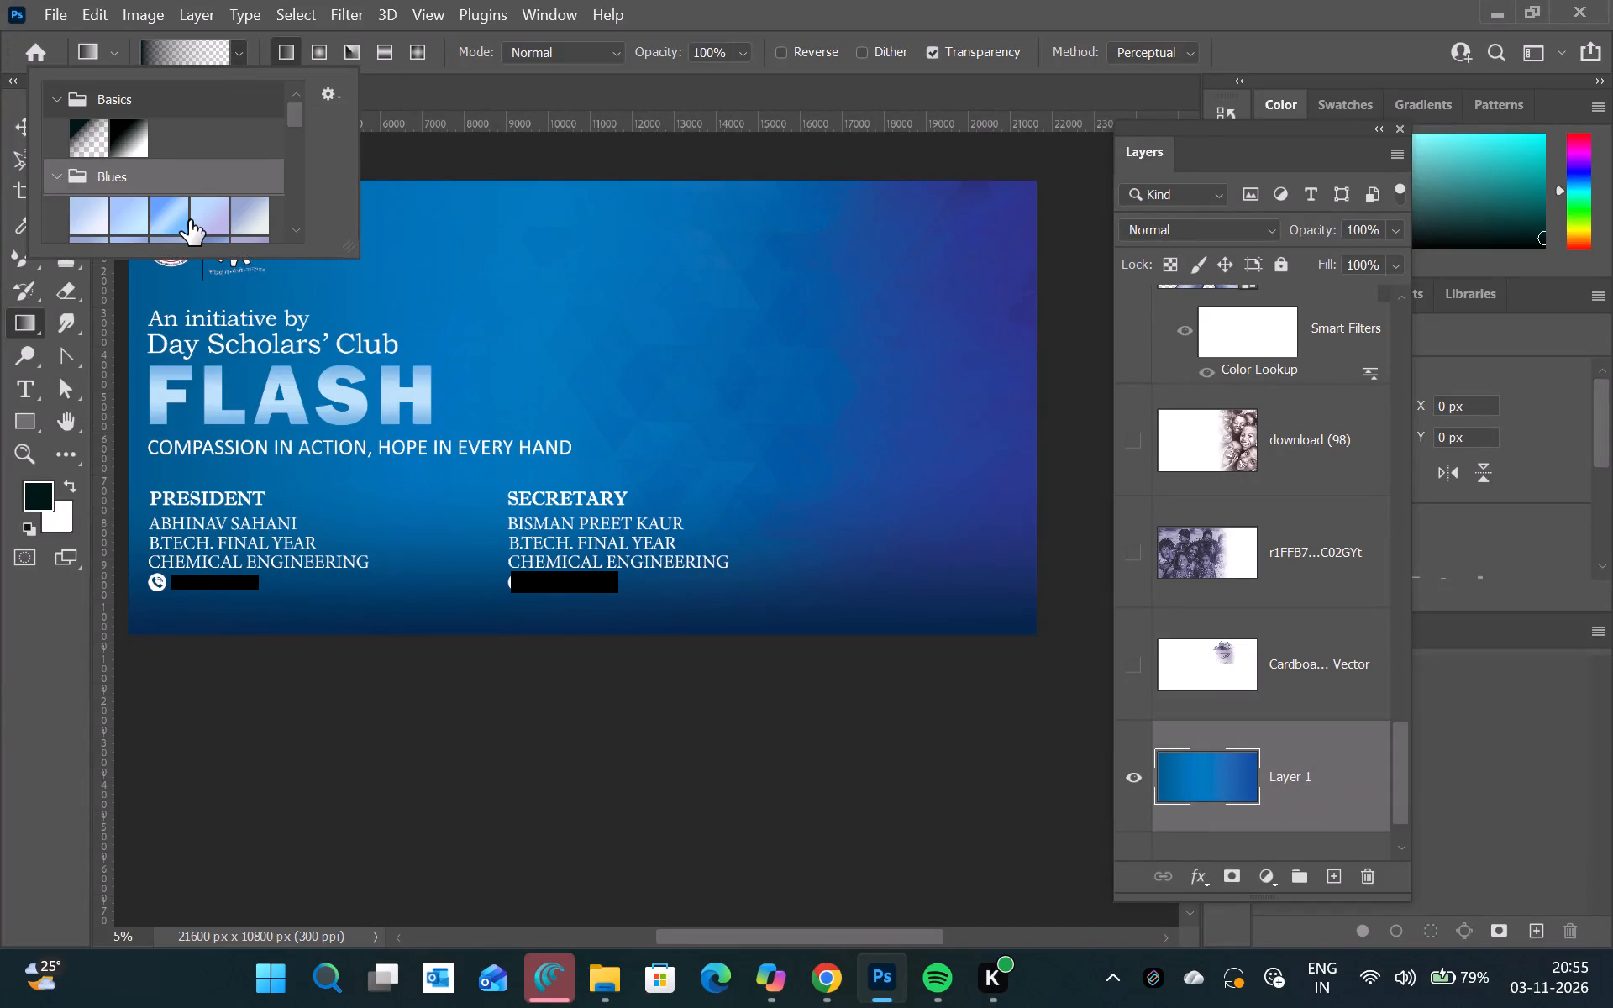
click(175, 213)
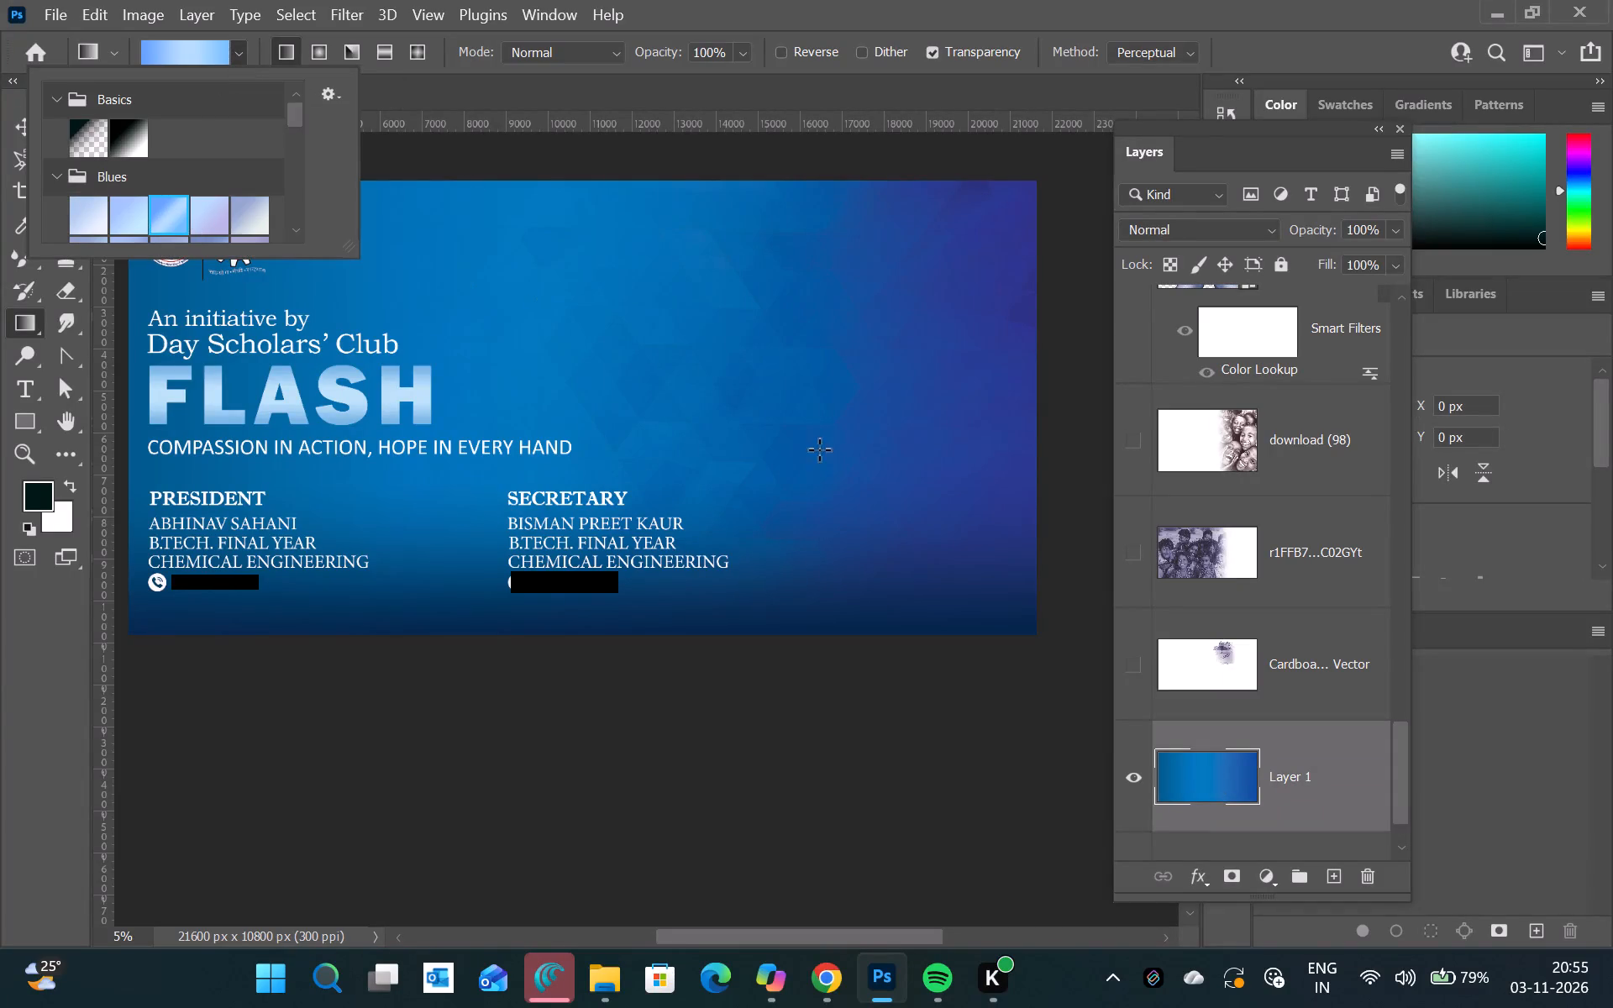
click(1144, 775)
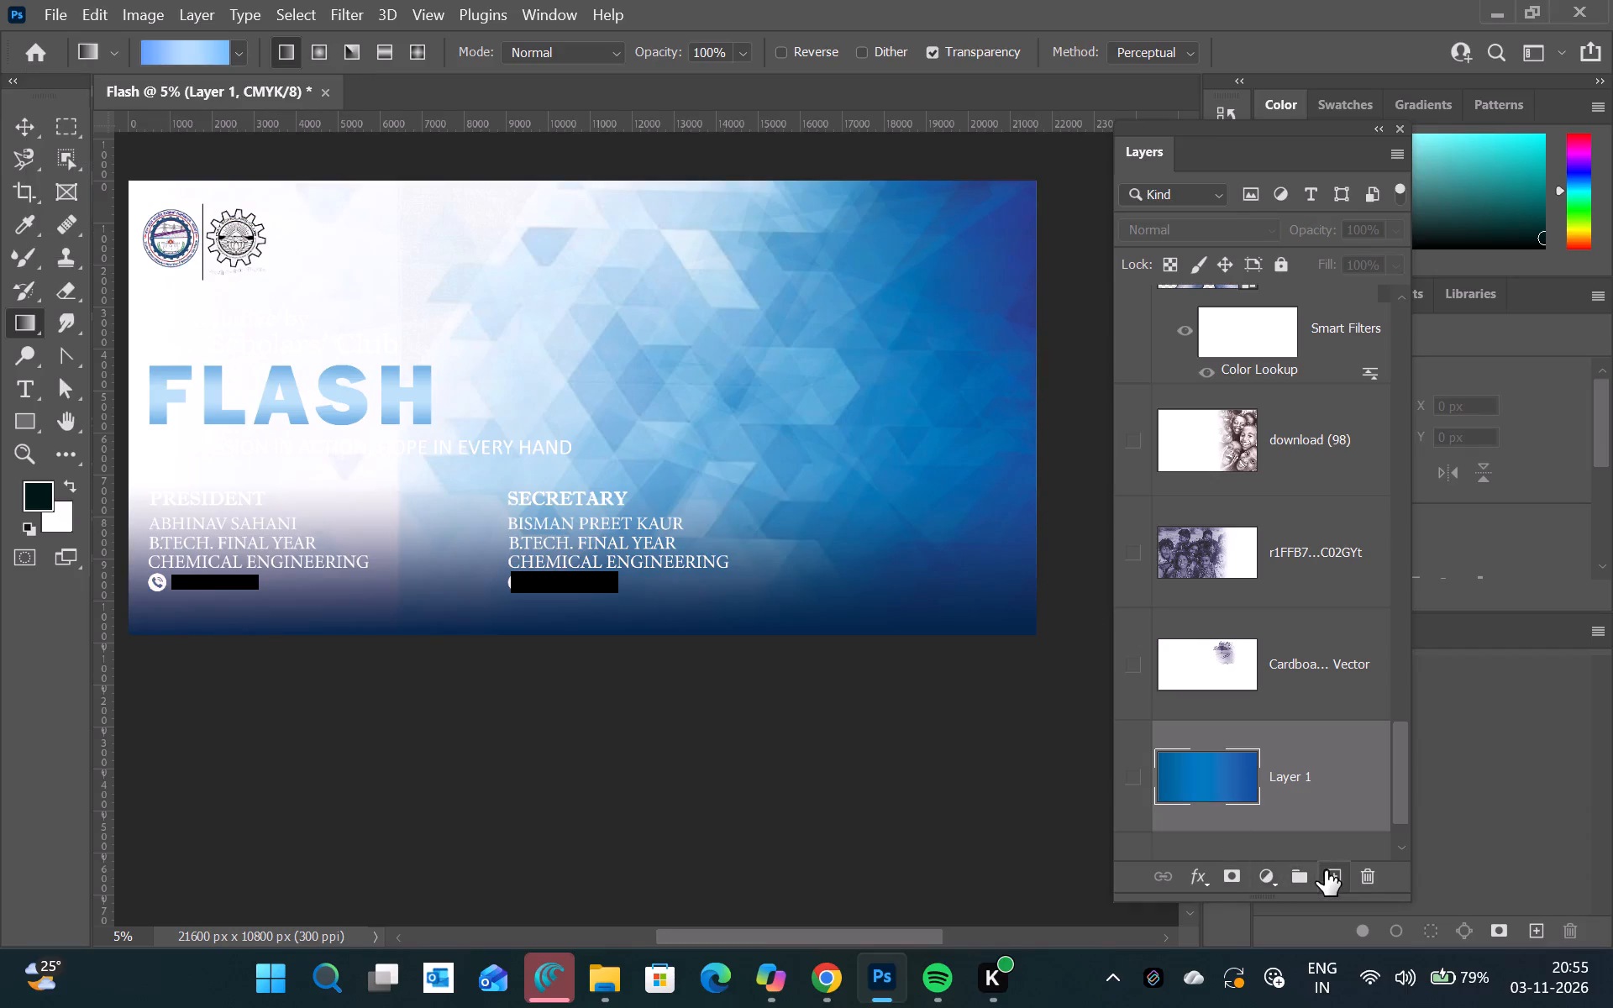
click(1325, 870)
drag(1026, 392, 601, 369)
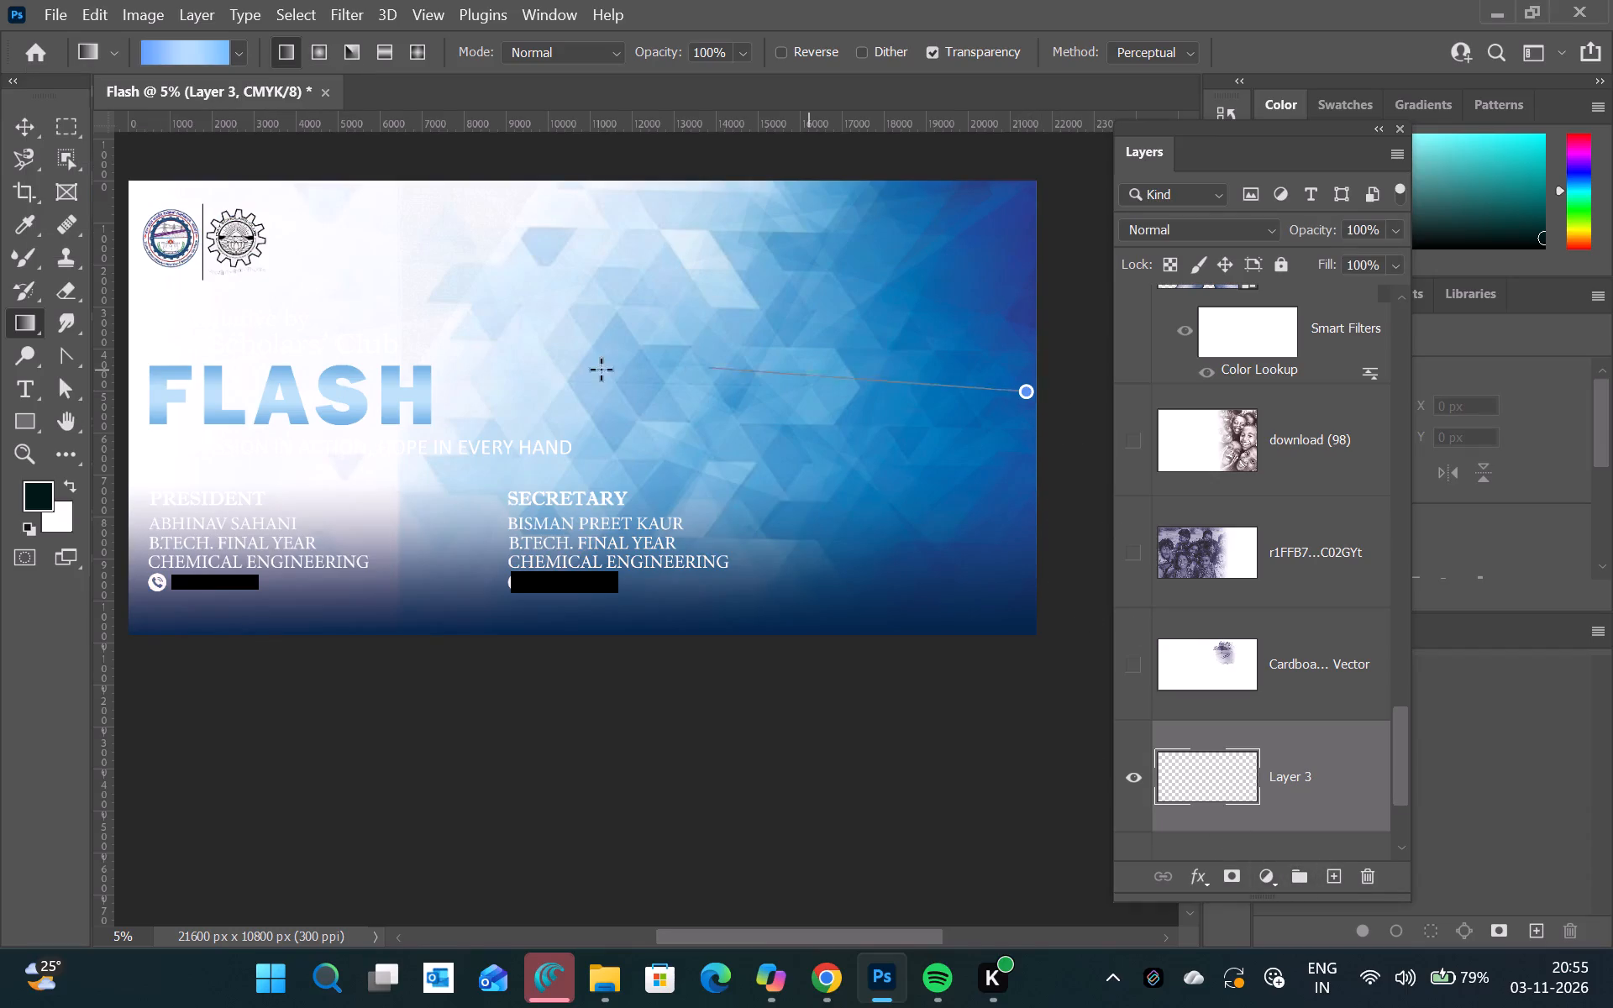
drag(601, 369, 111, 379)
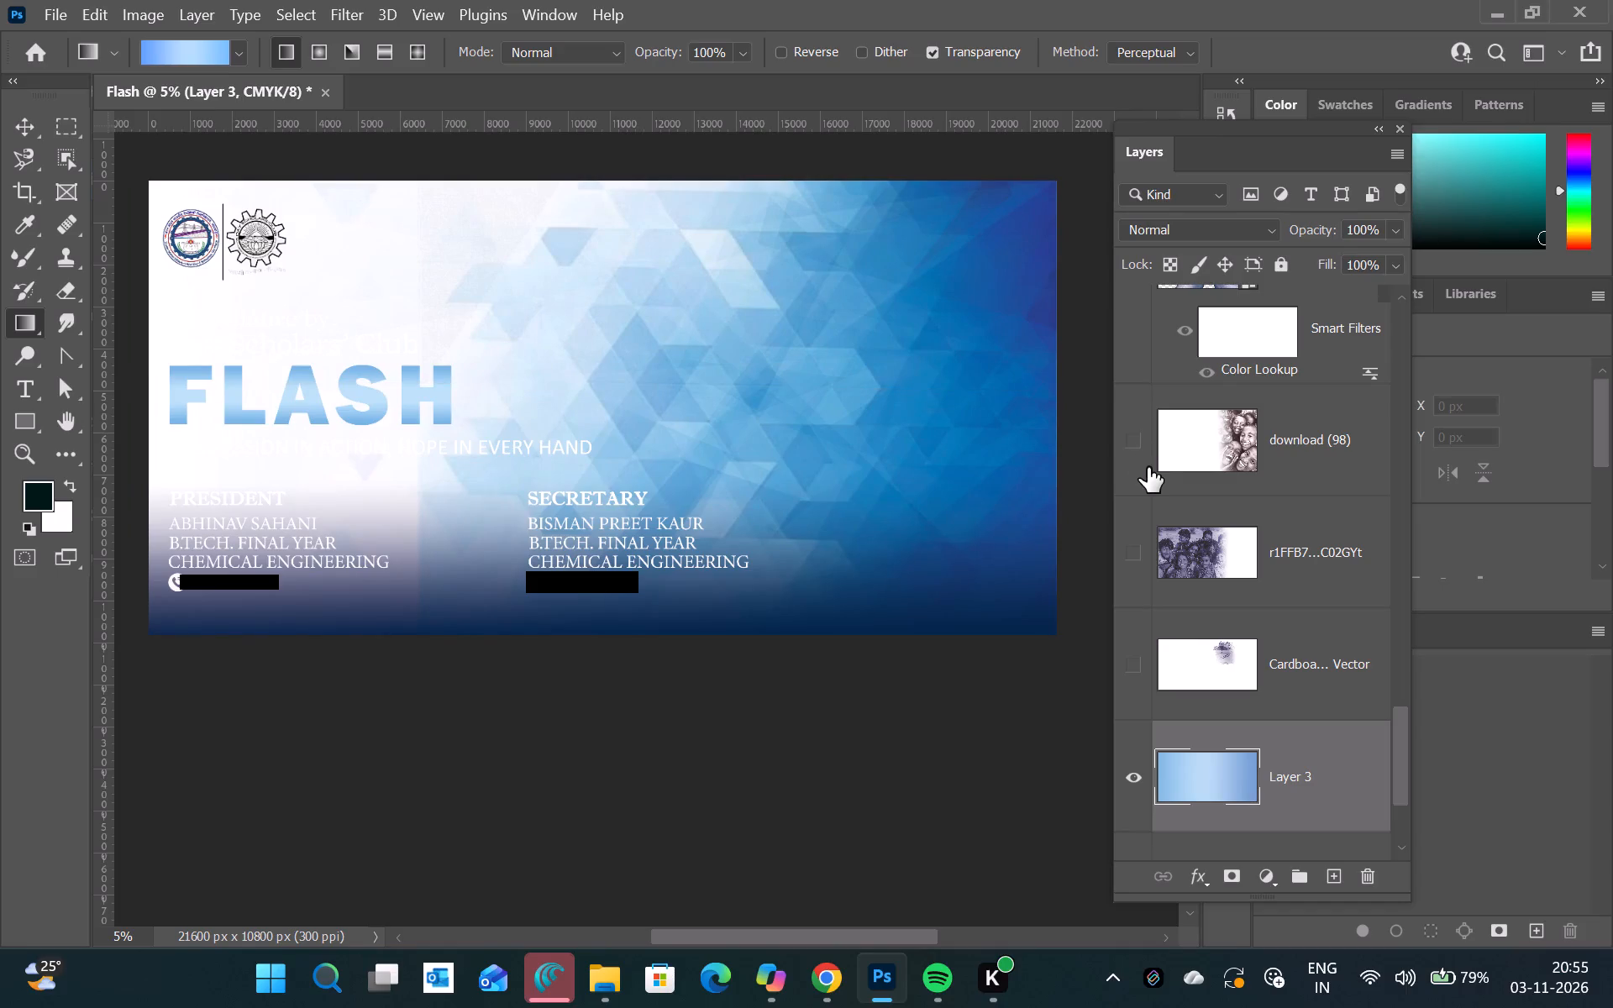
Move the Latar b...Pngtree, download (100), Click to ... Project and download (99) layers together to directly above Layer 3.
scroll(1367, 755, down, 1)
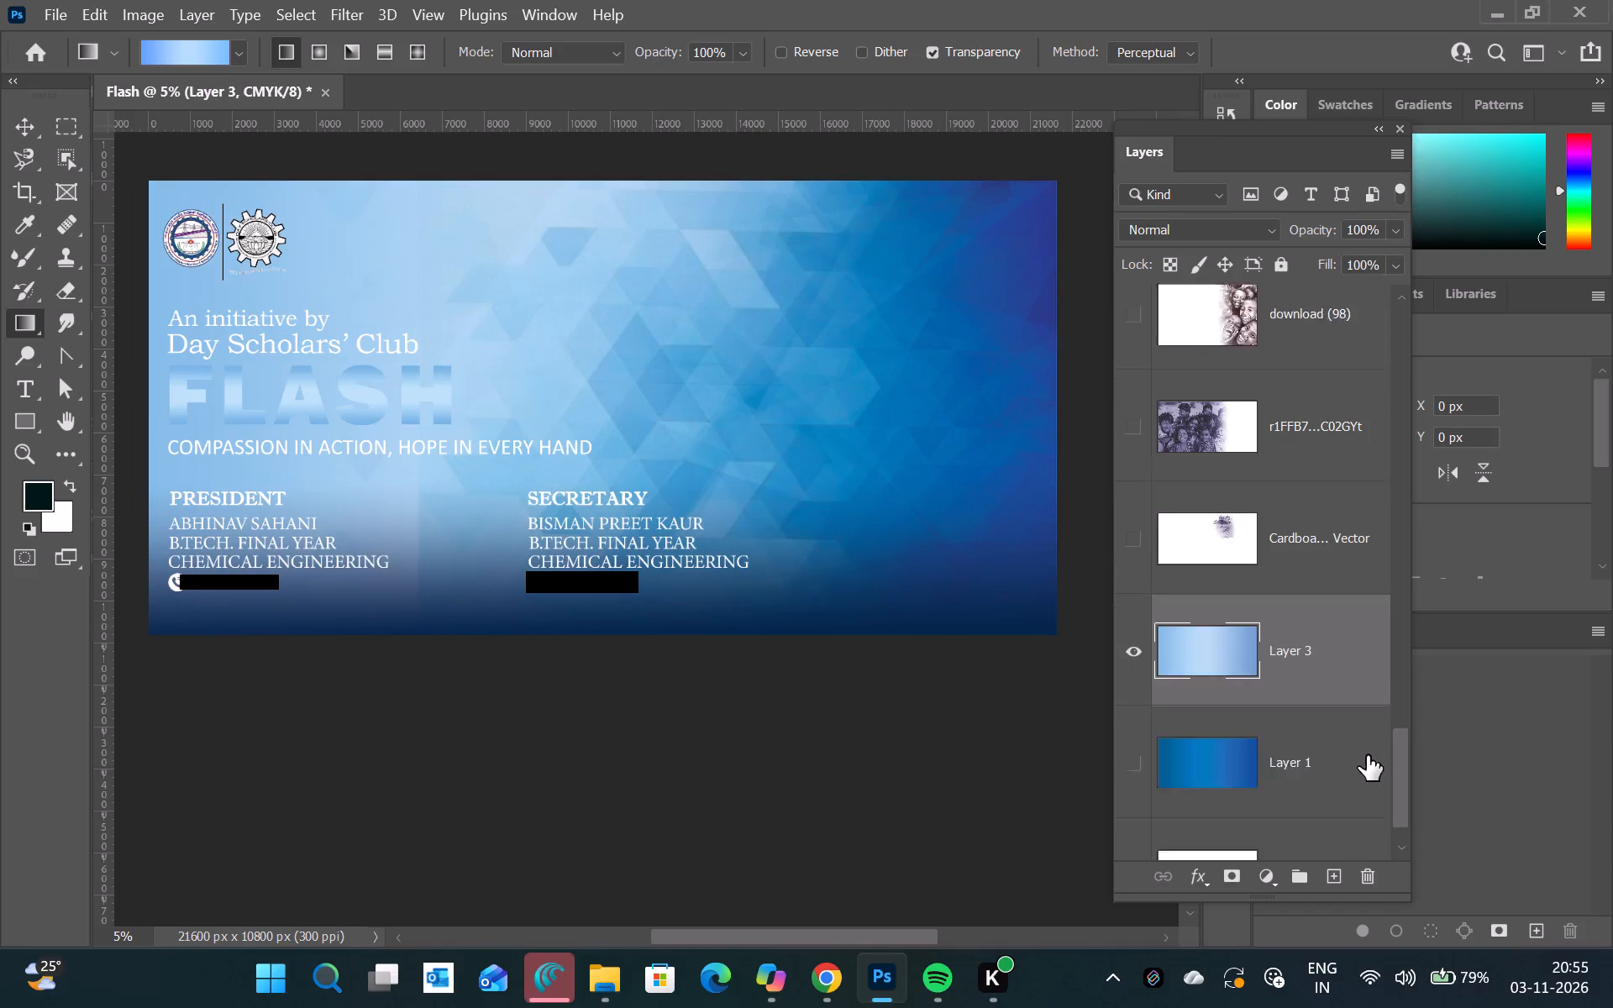
scroll(1367, 755, down, 1)
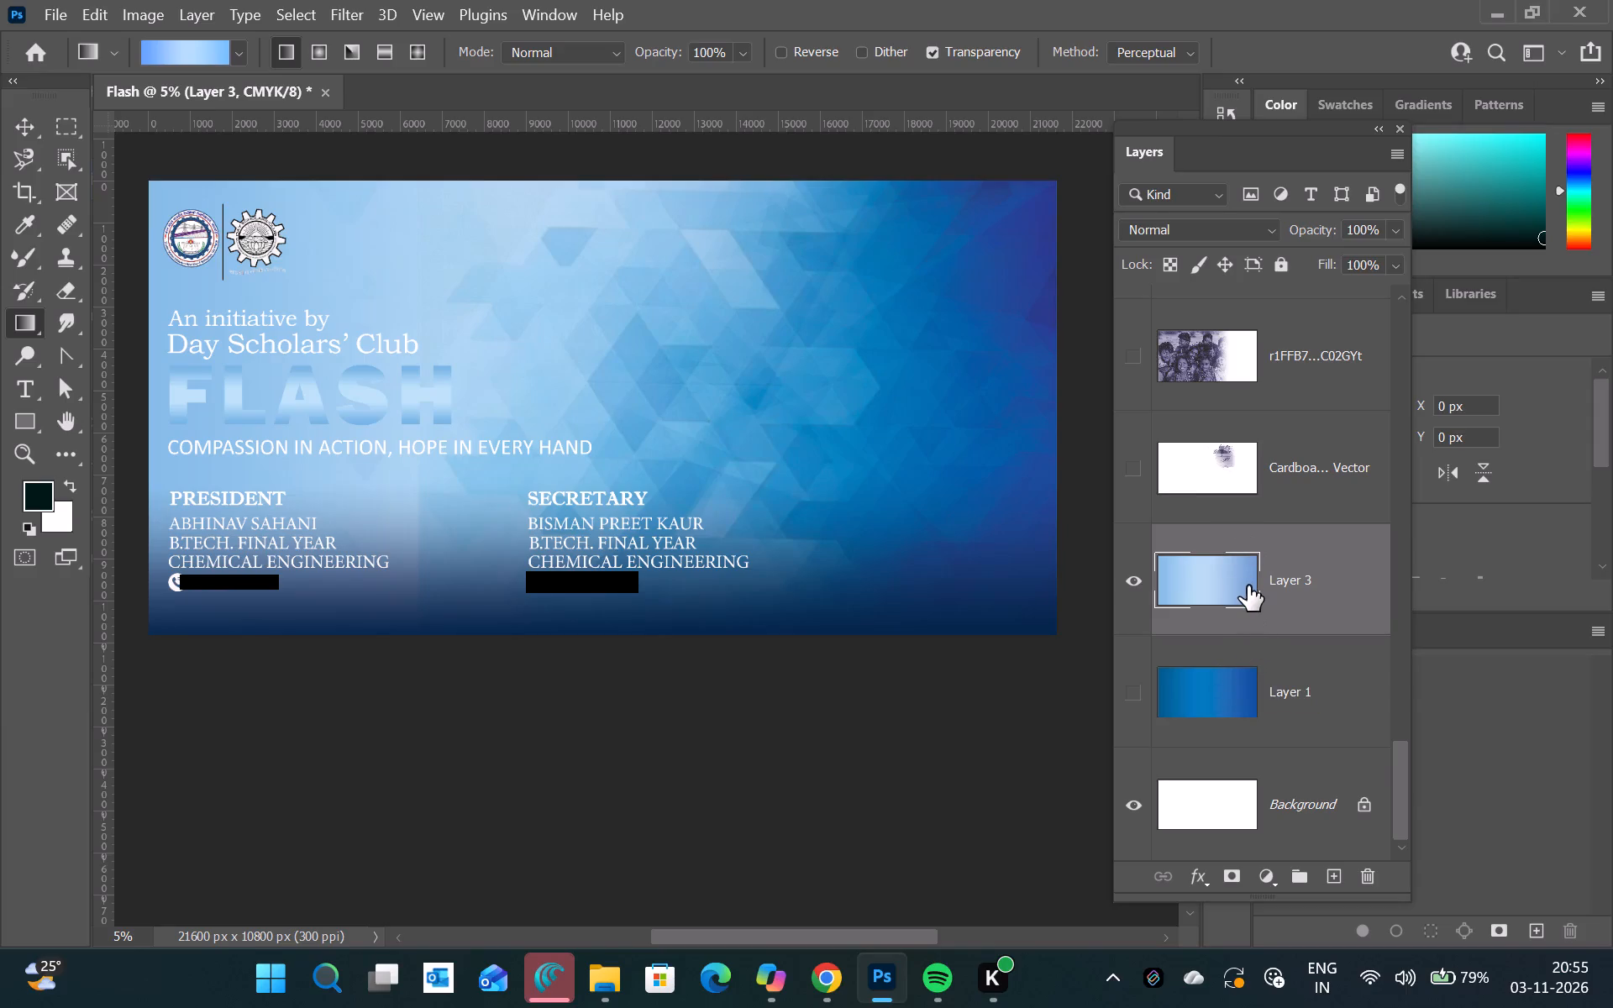
scroll(1248, 585, down, 1)
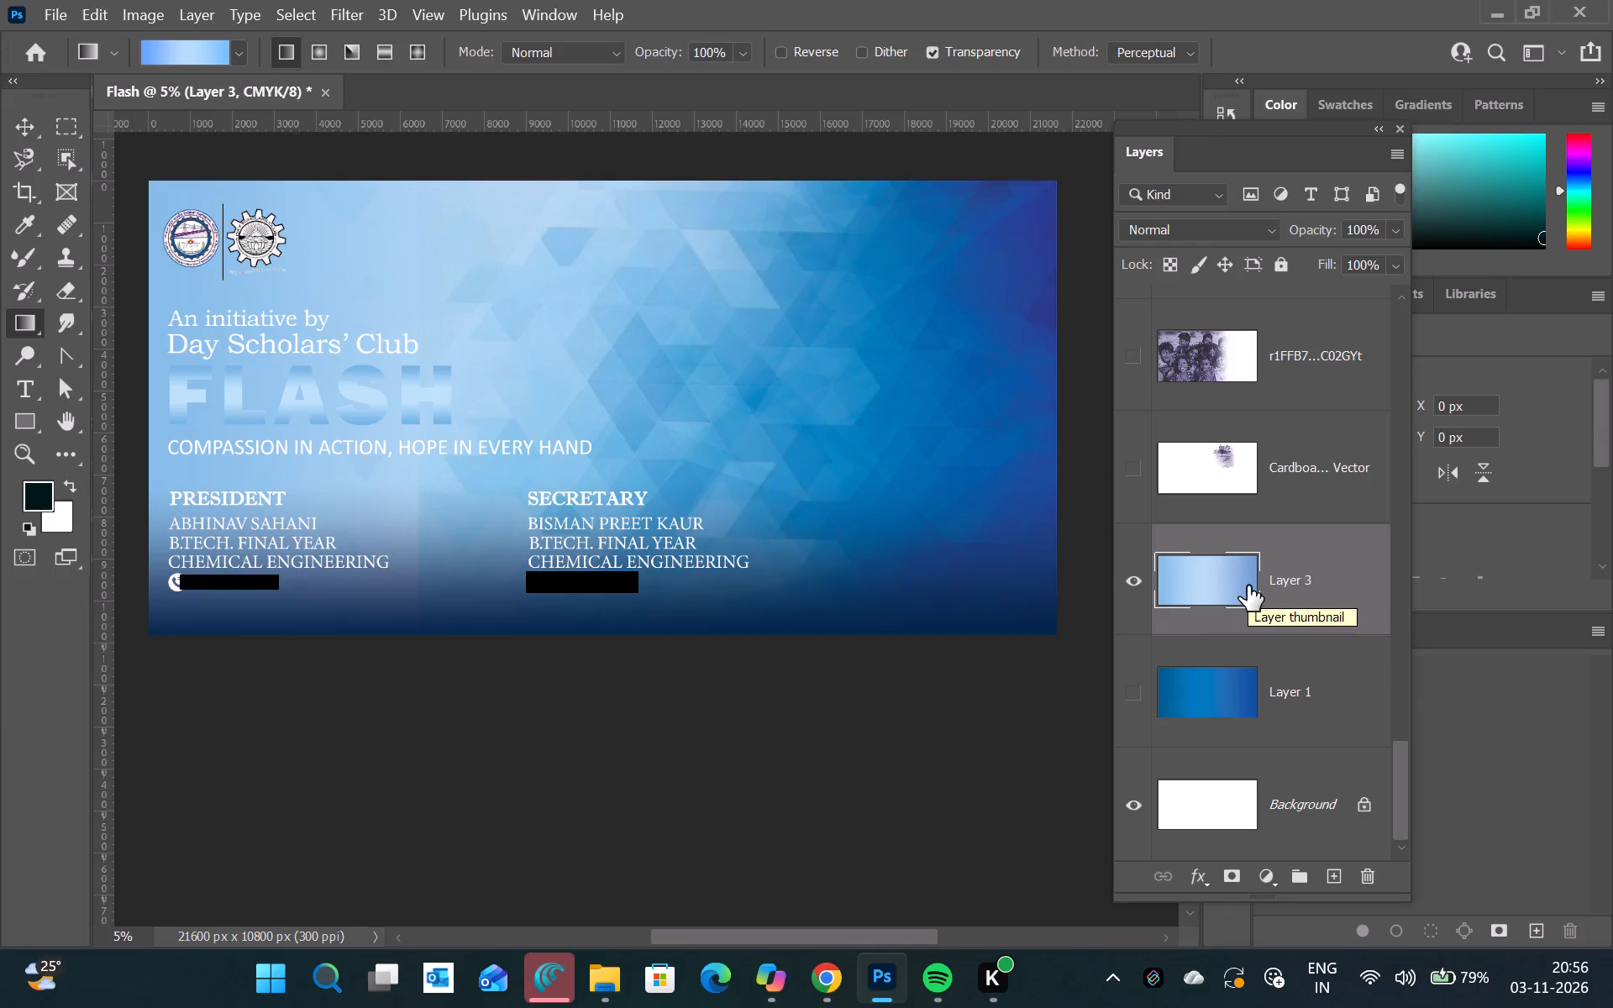
scroll(1248, 585, up, 2)
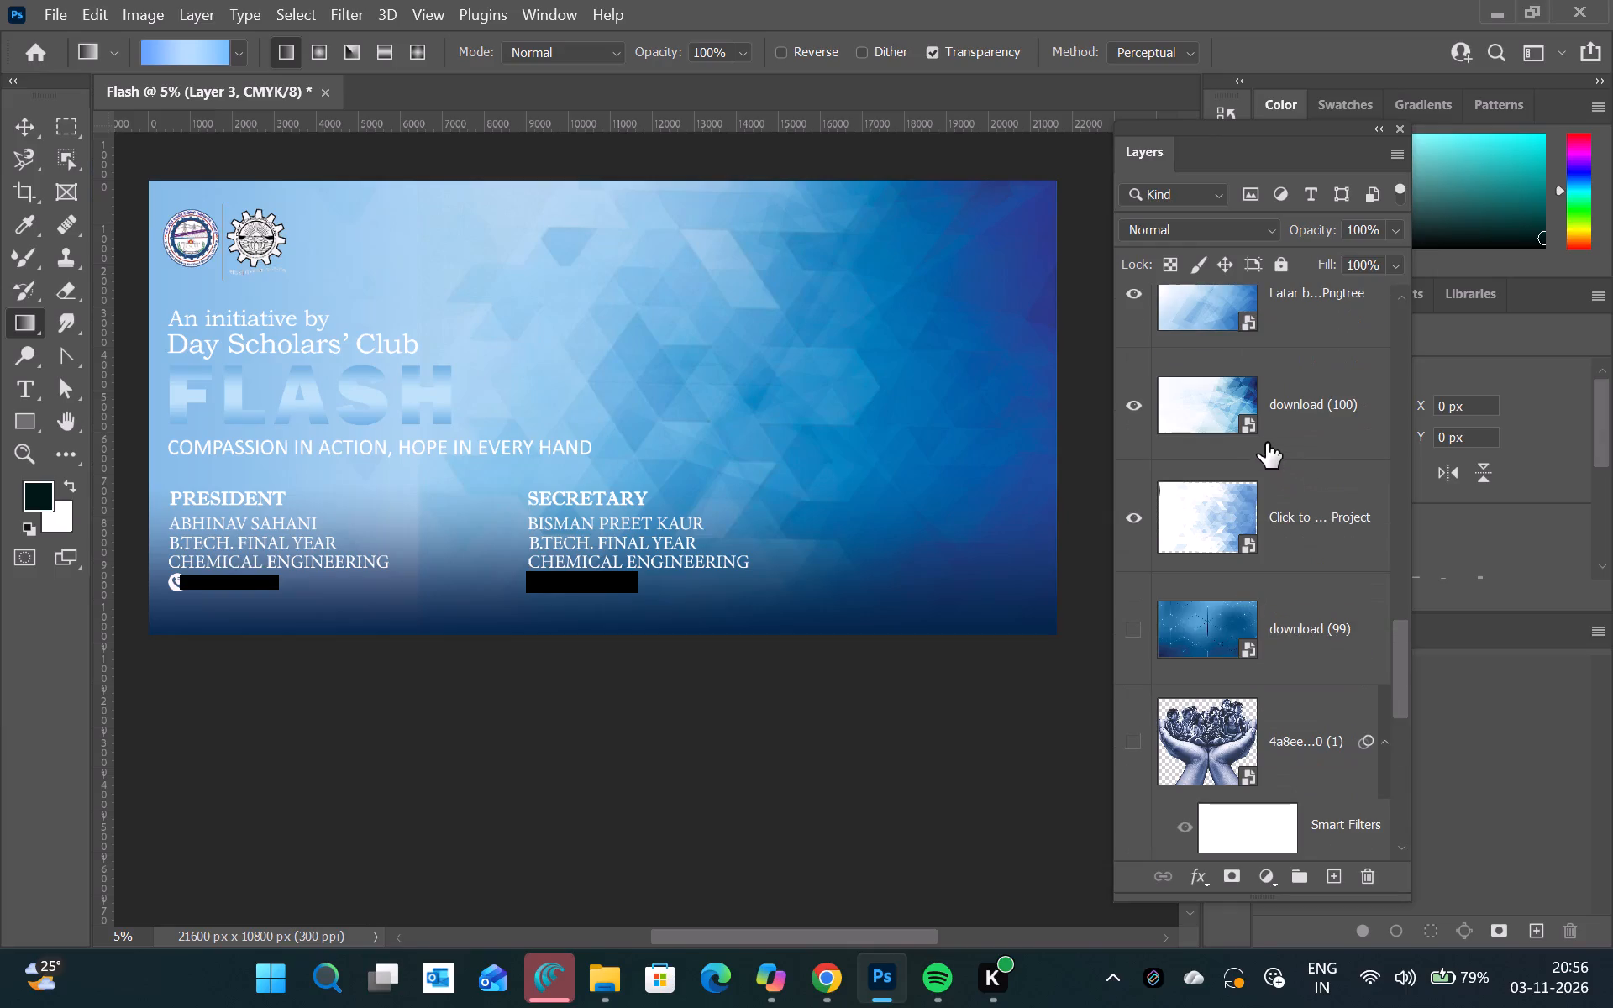
scroll(1268, 434, up, 1)
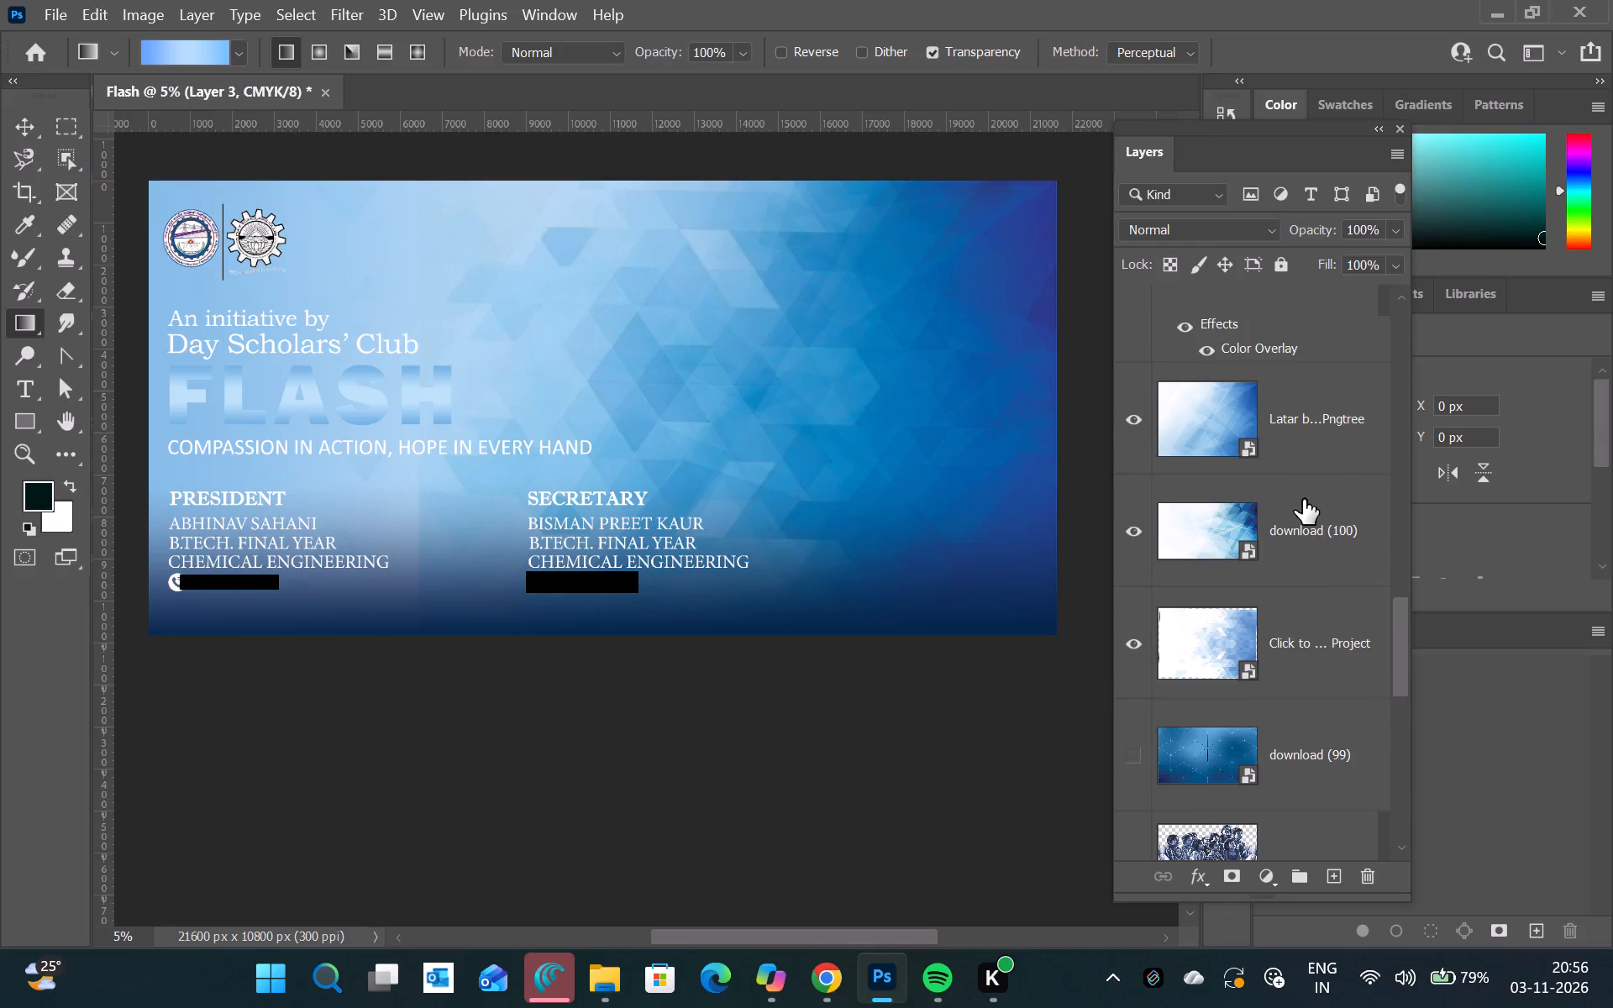
ctrl+click(1303, 499)
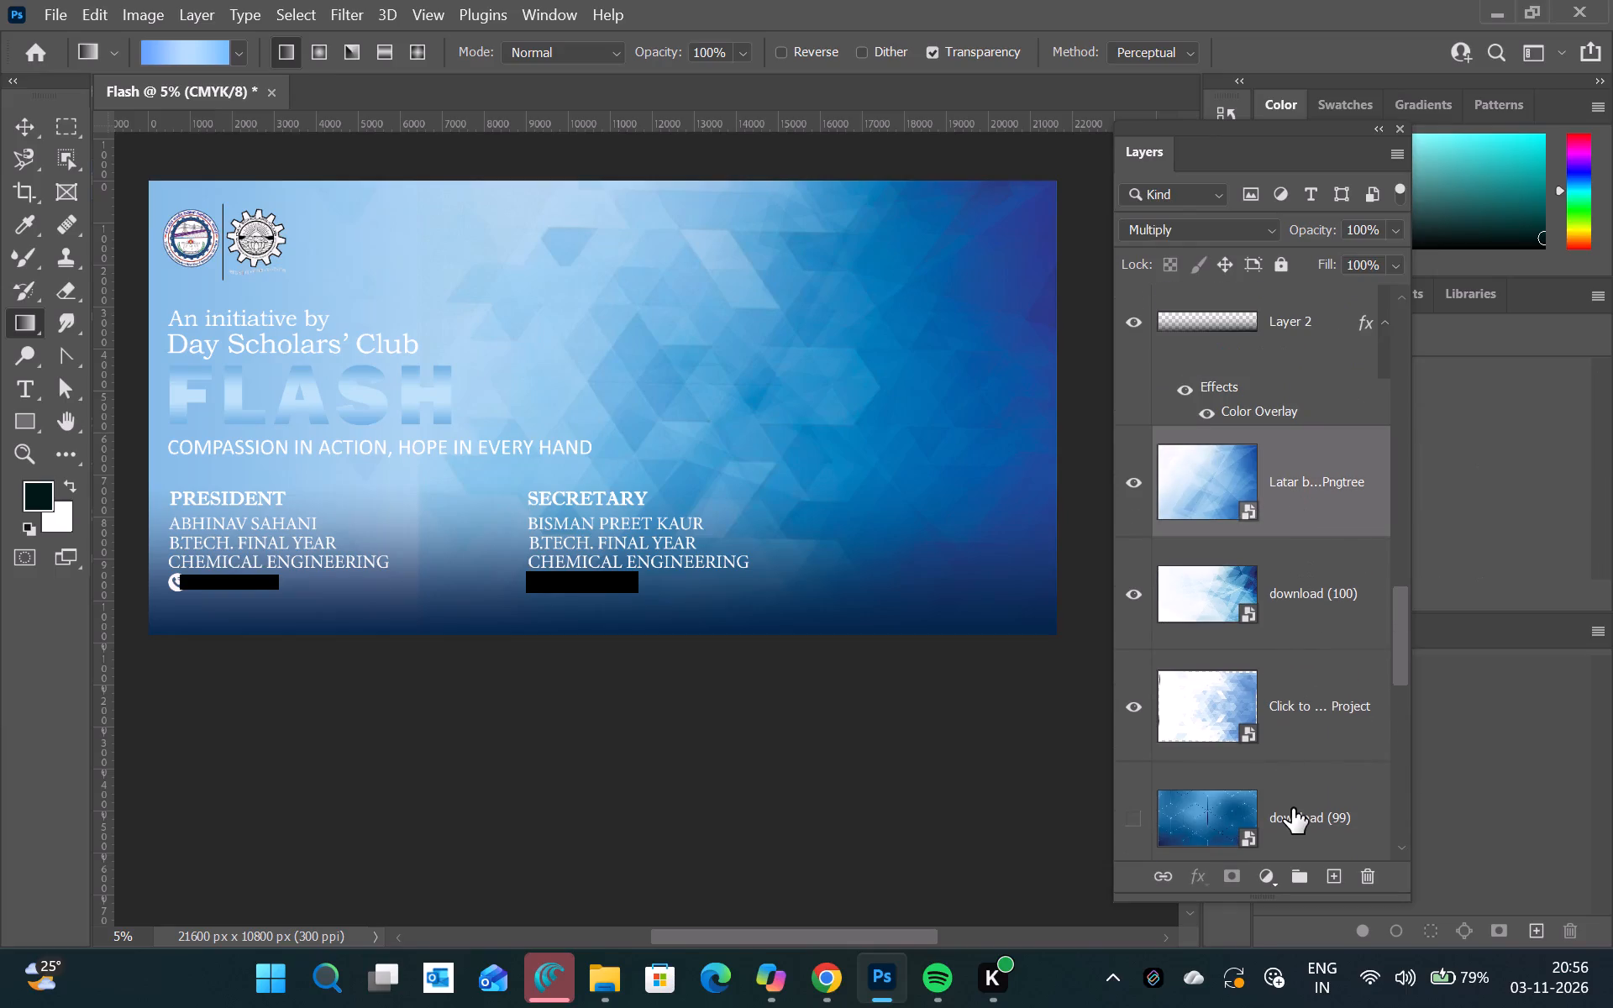
shift+click(1292, 808)
drag(1329, 652, 1337, 1007)
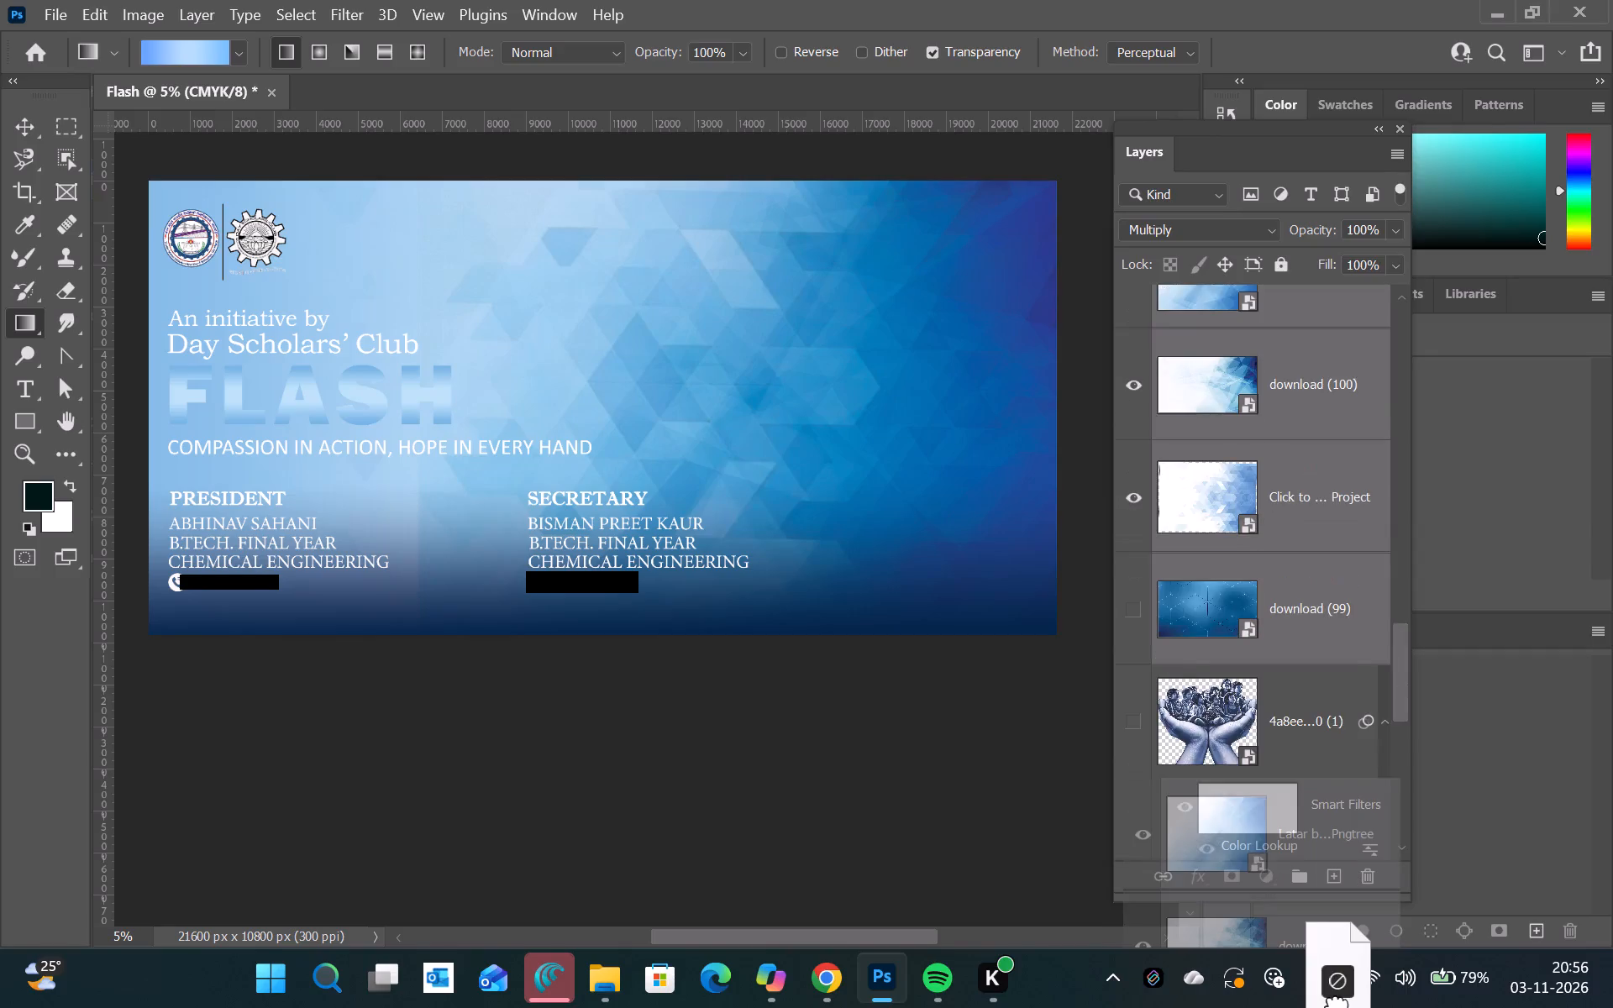
drag(1337, 1007, 1296, 614)
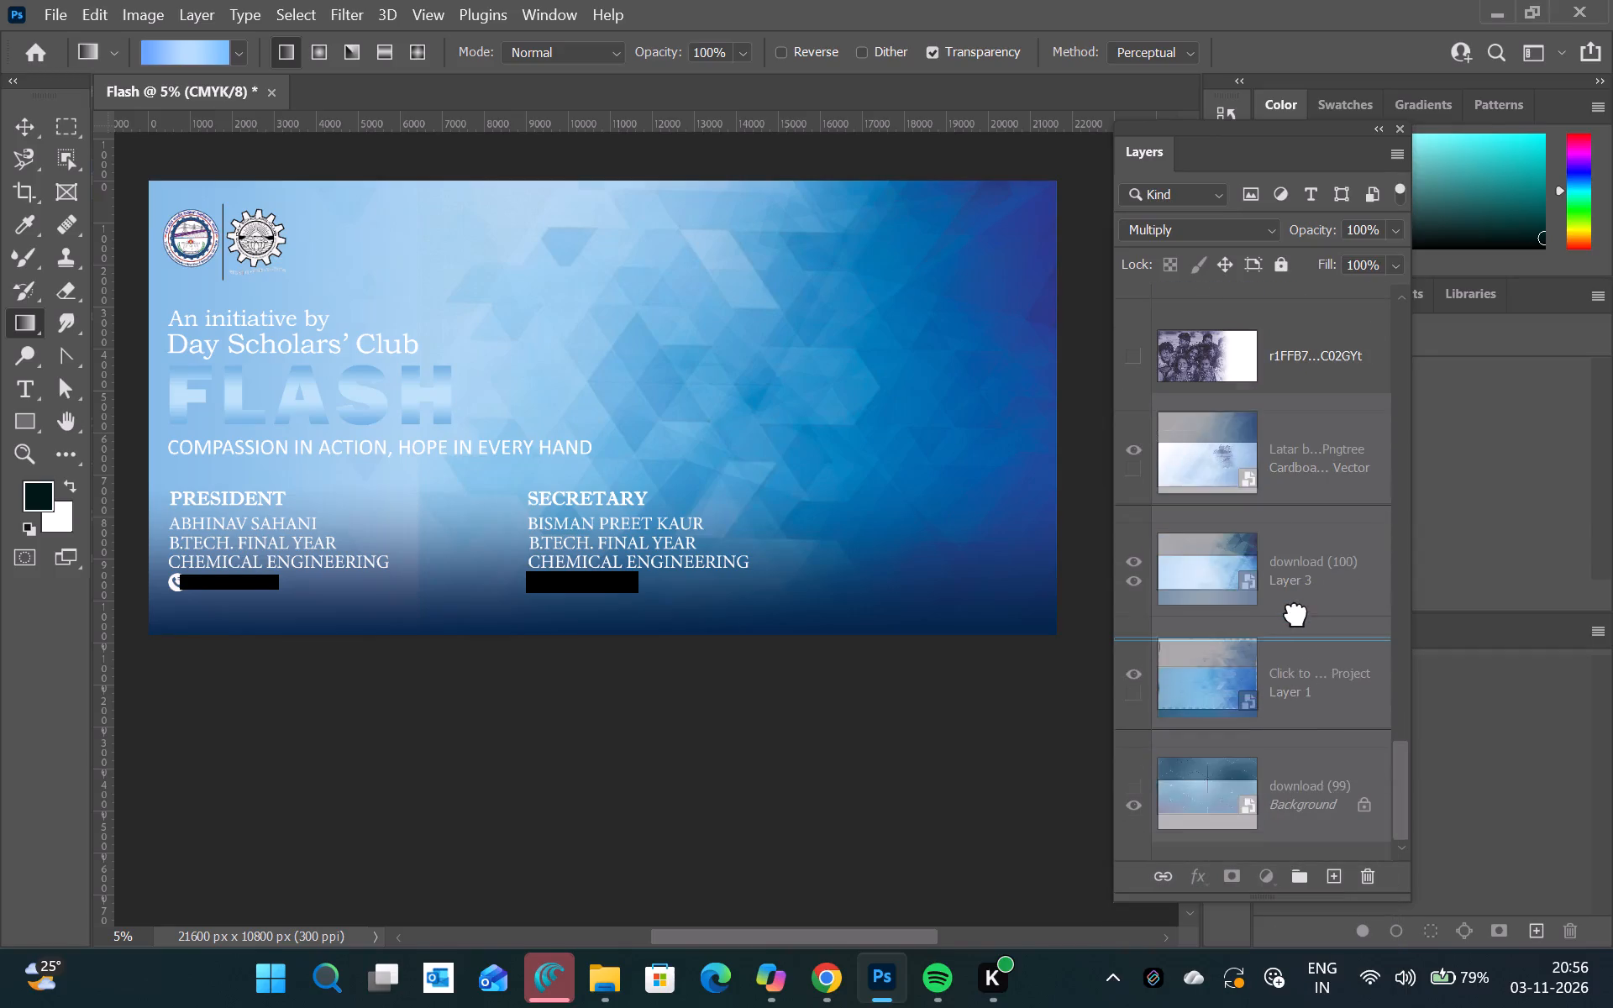
drag(1296, 614, 1289, 552)
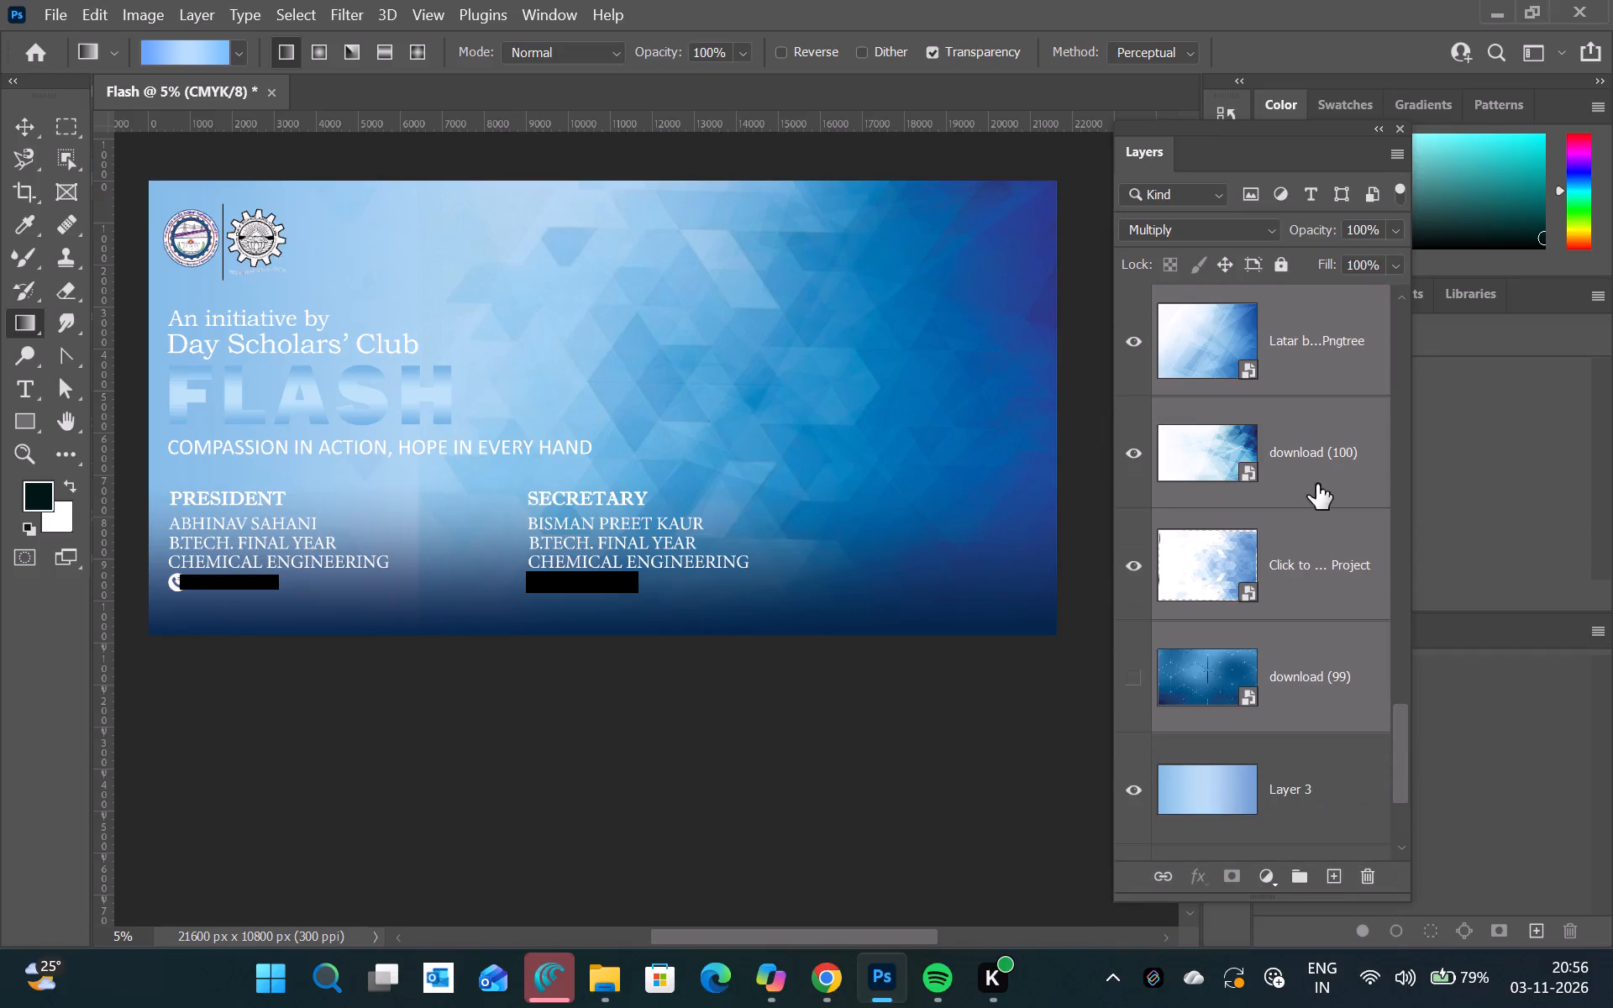
scroll(1318, 434, up, 1)
scroll(1318, 434, down, 1)
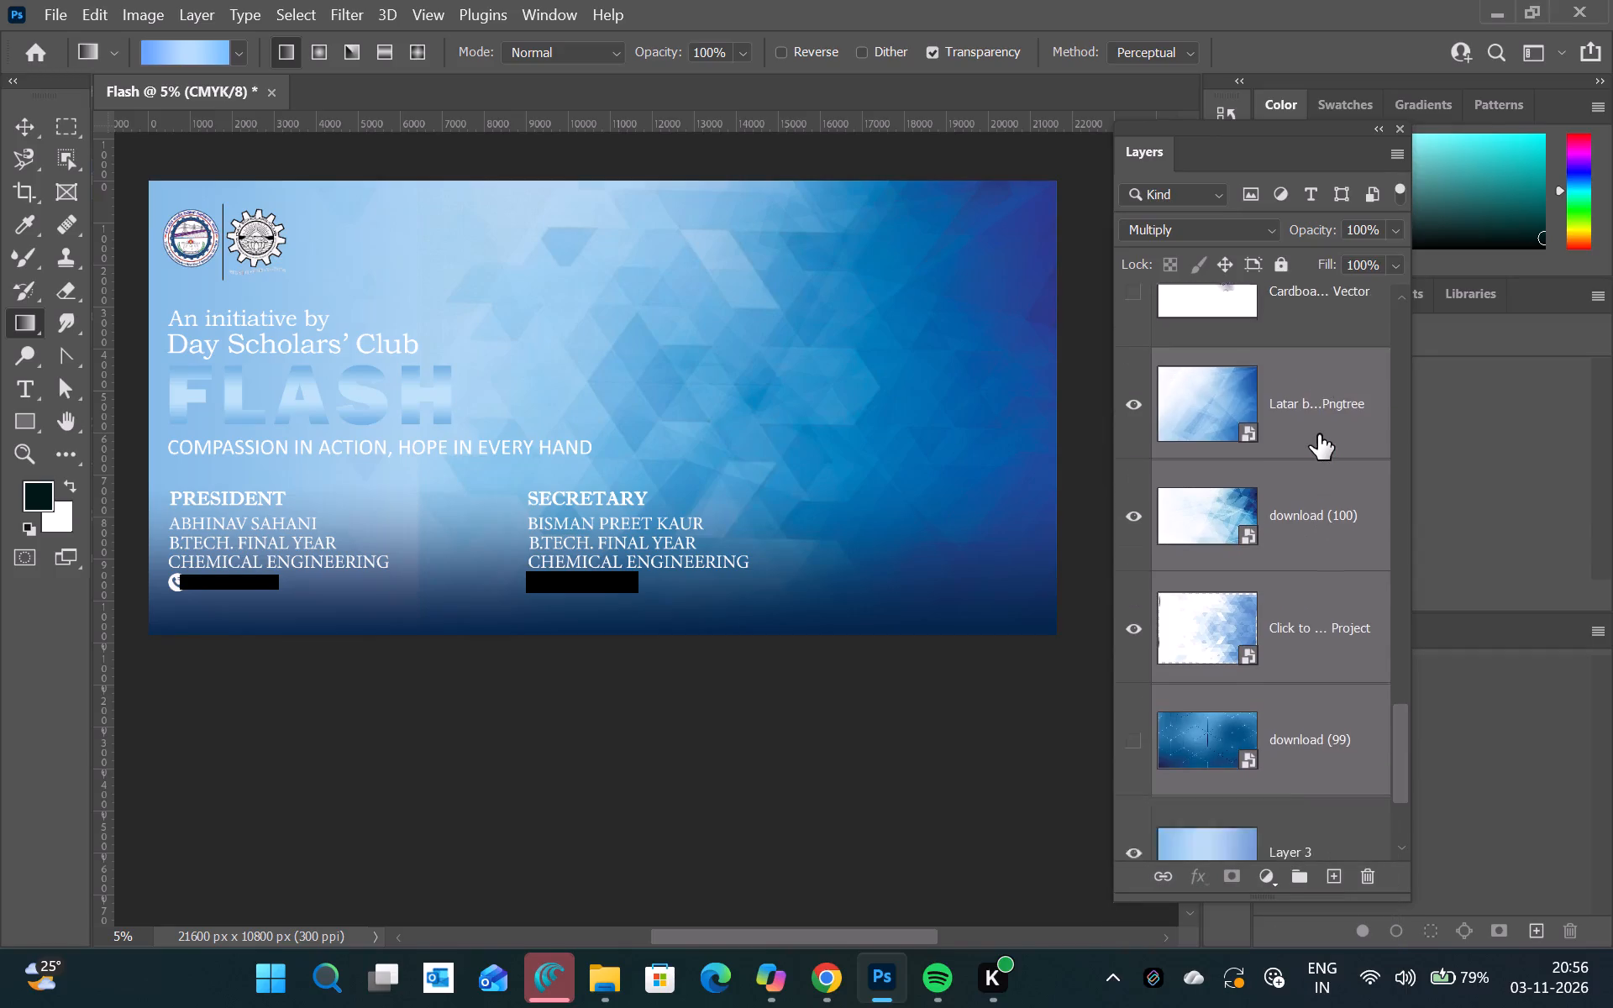
scroll(1318, 434, down, 1)
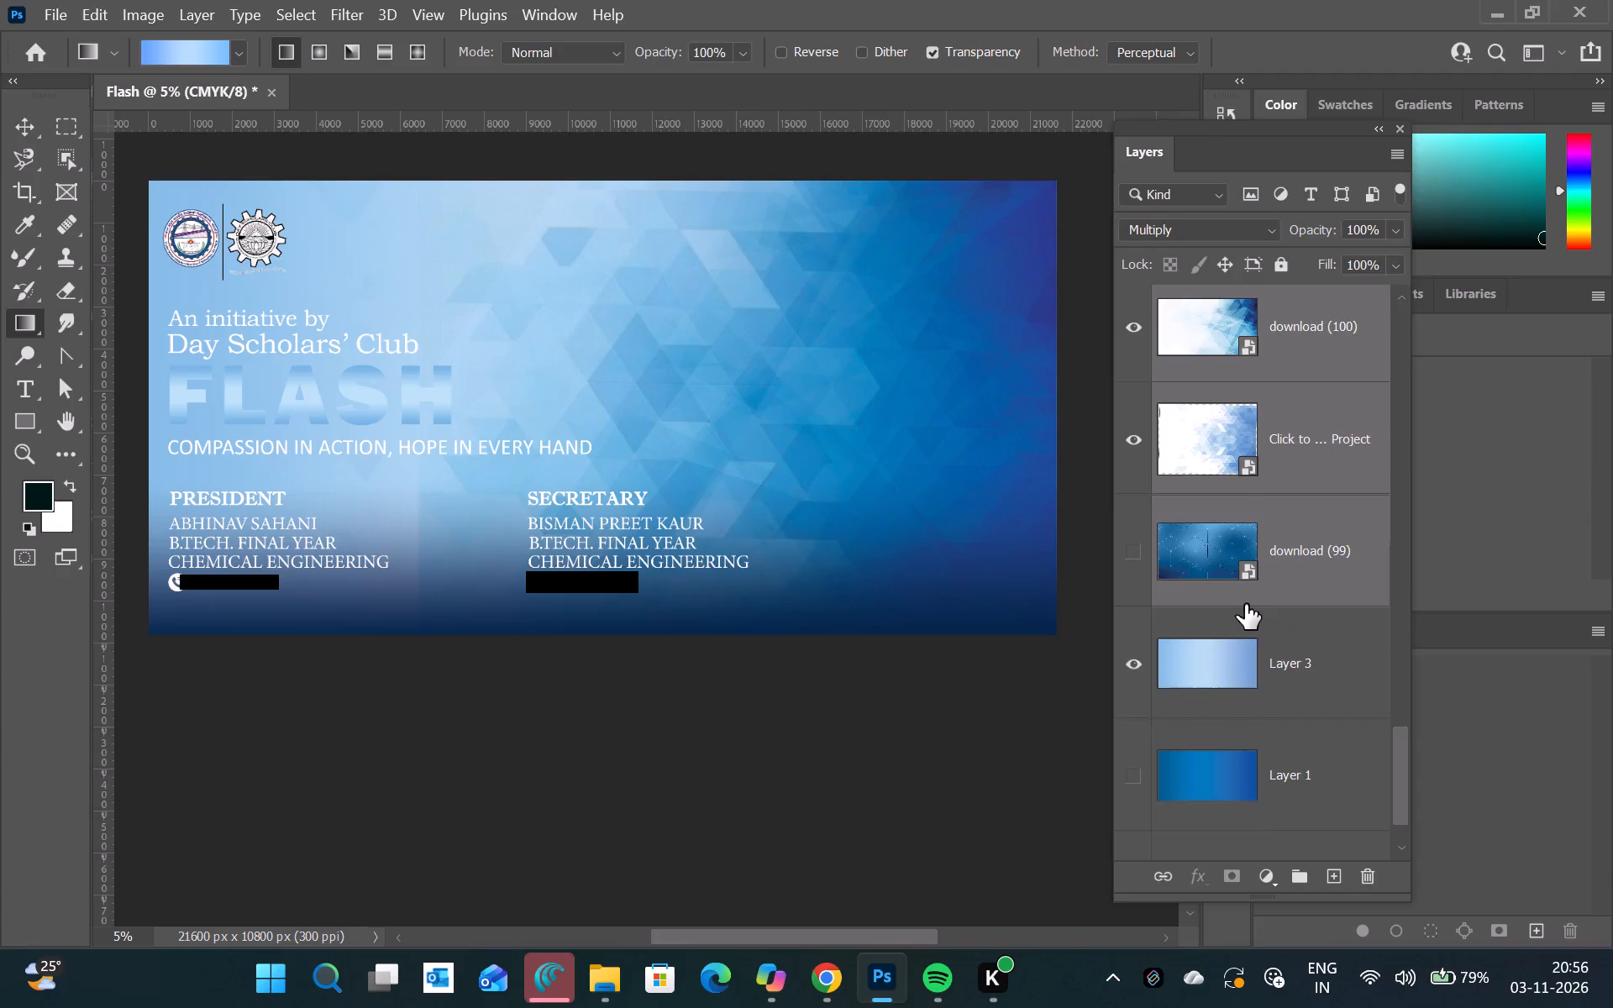
For Layer 3, start a custom gradient from the Black, White preset and set its starting stop to blue 008dff.
click(1245, 604)
click(238, 47)
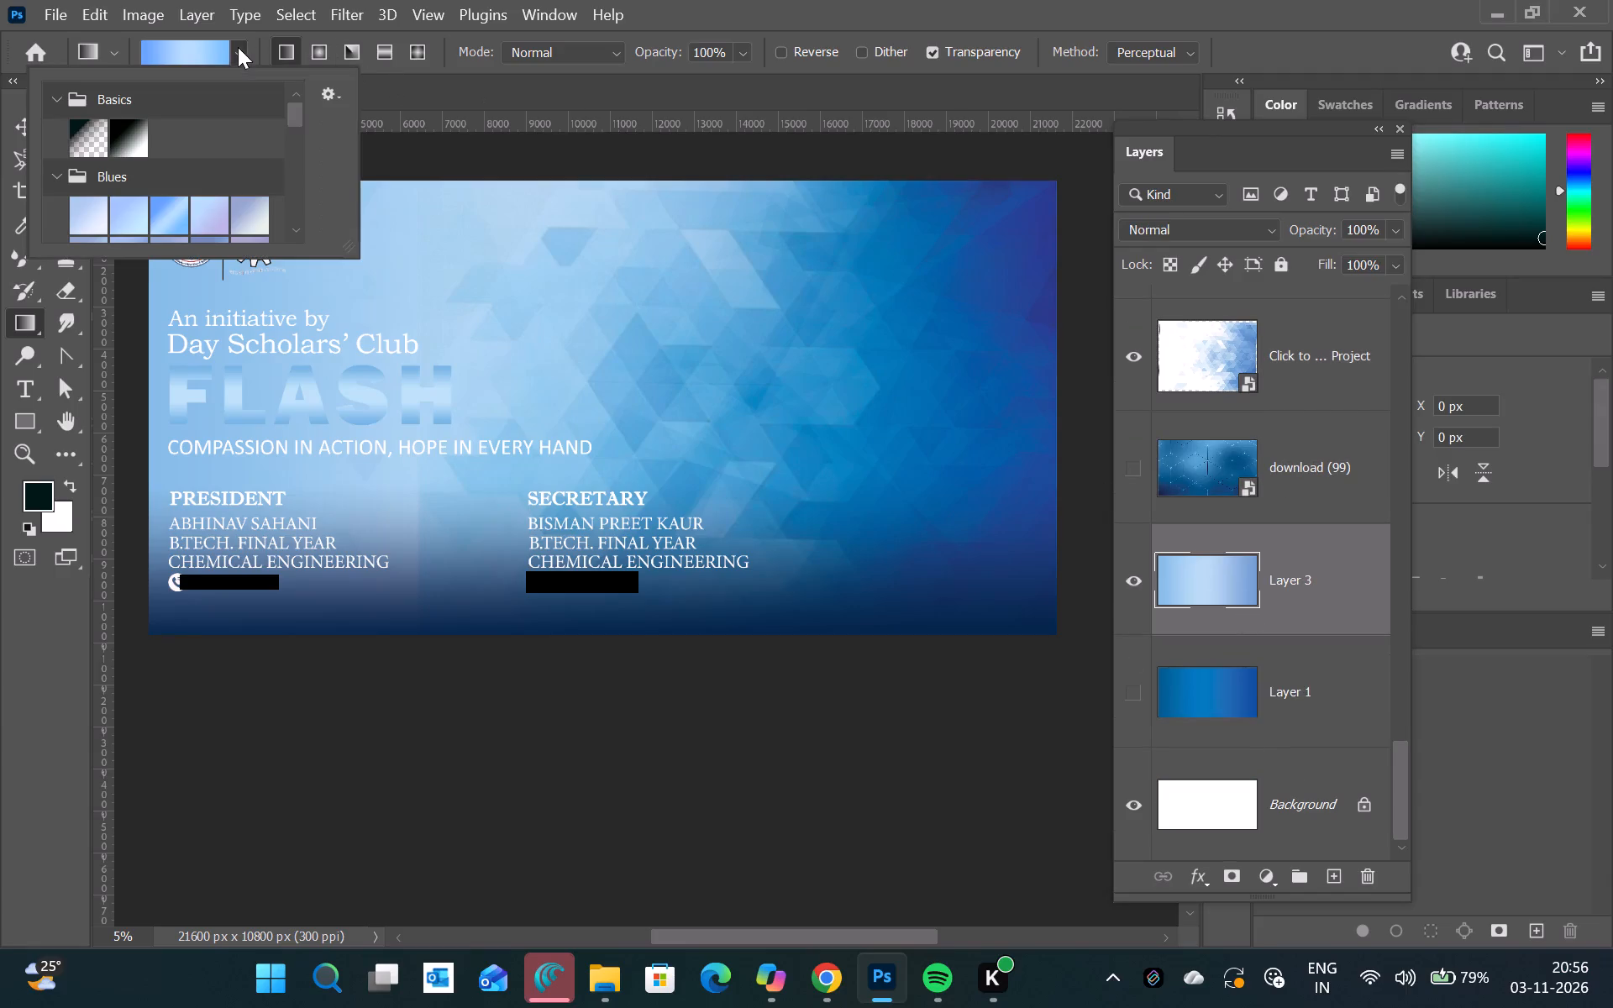
double_click(131, 133)
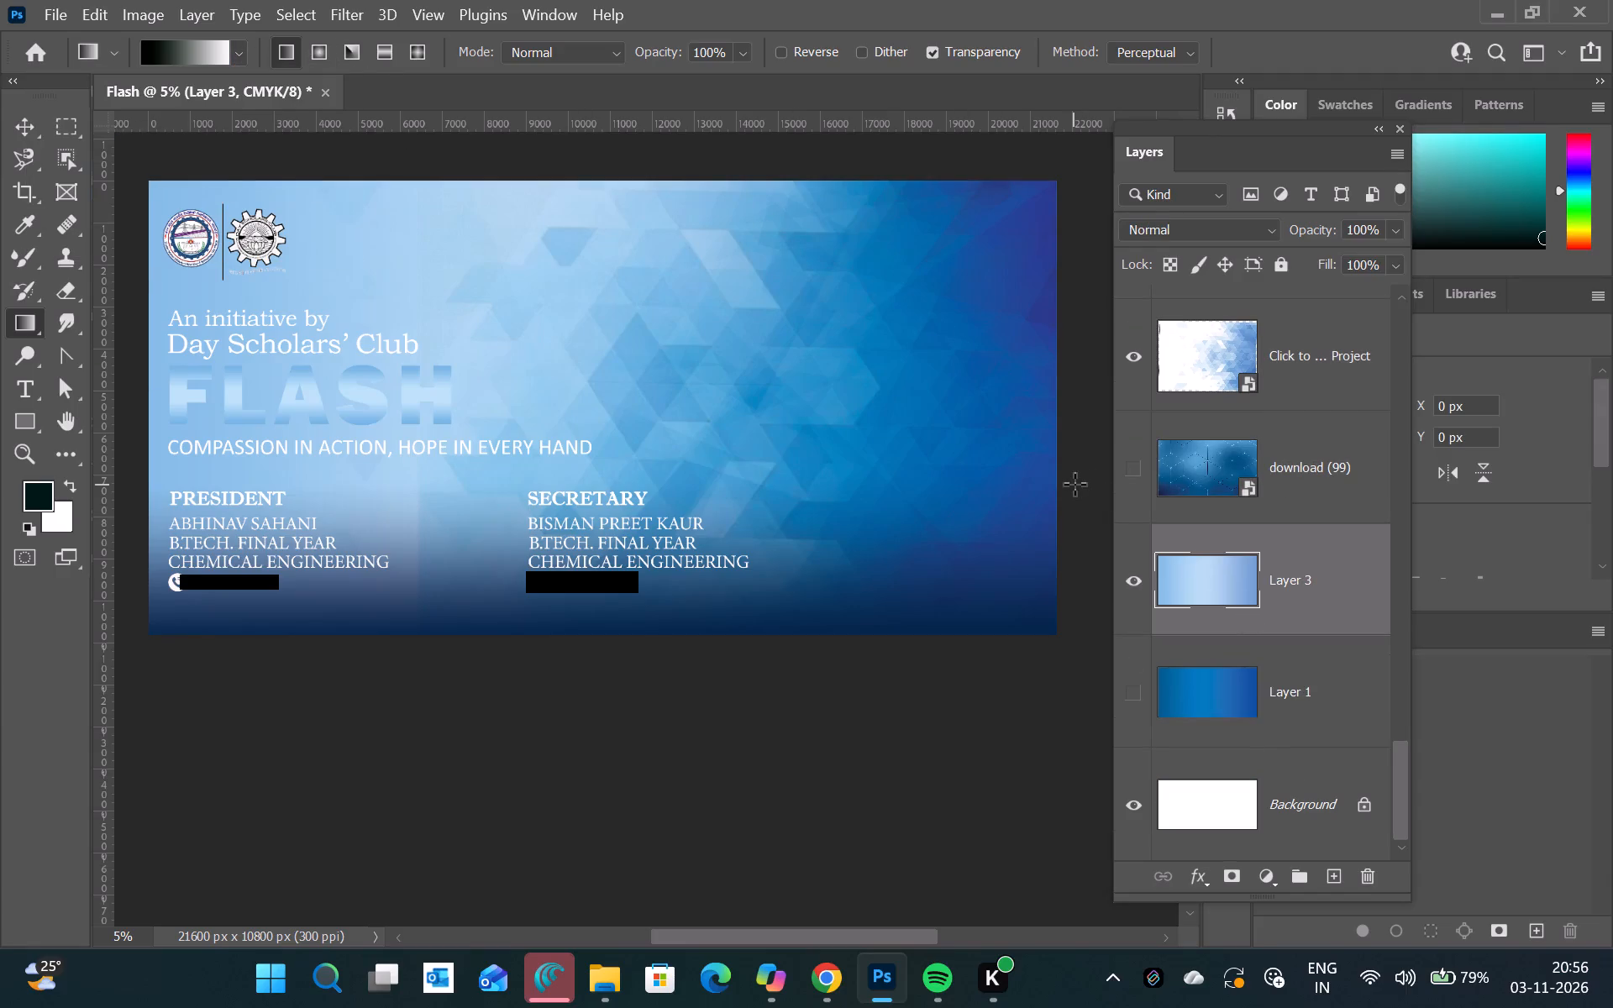
click(181, 50)
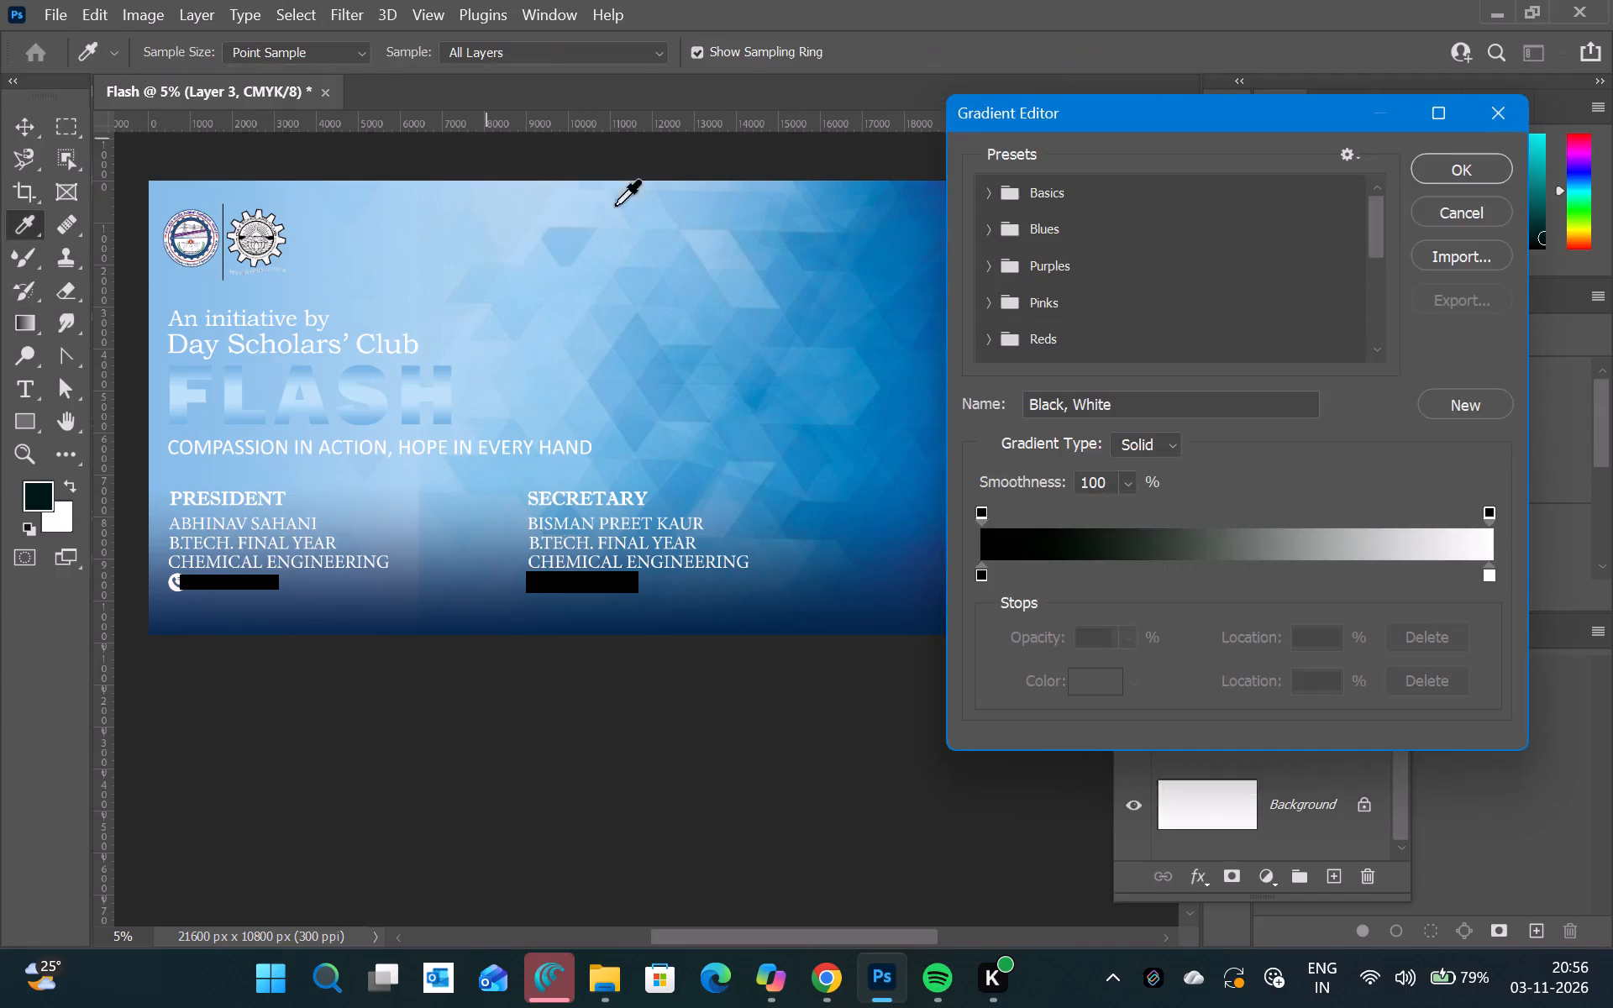
click(983, 575)
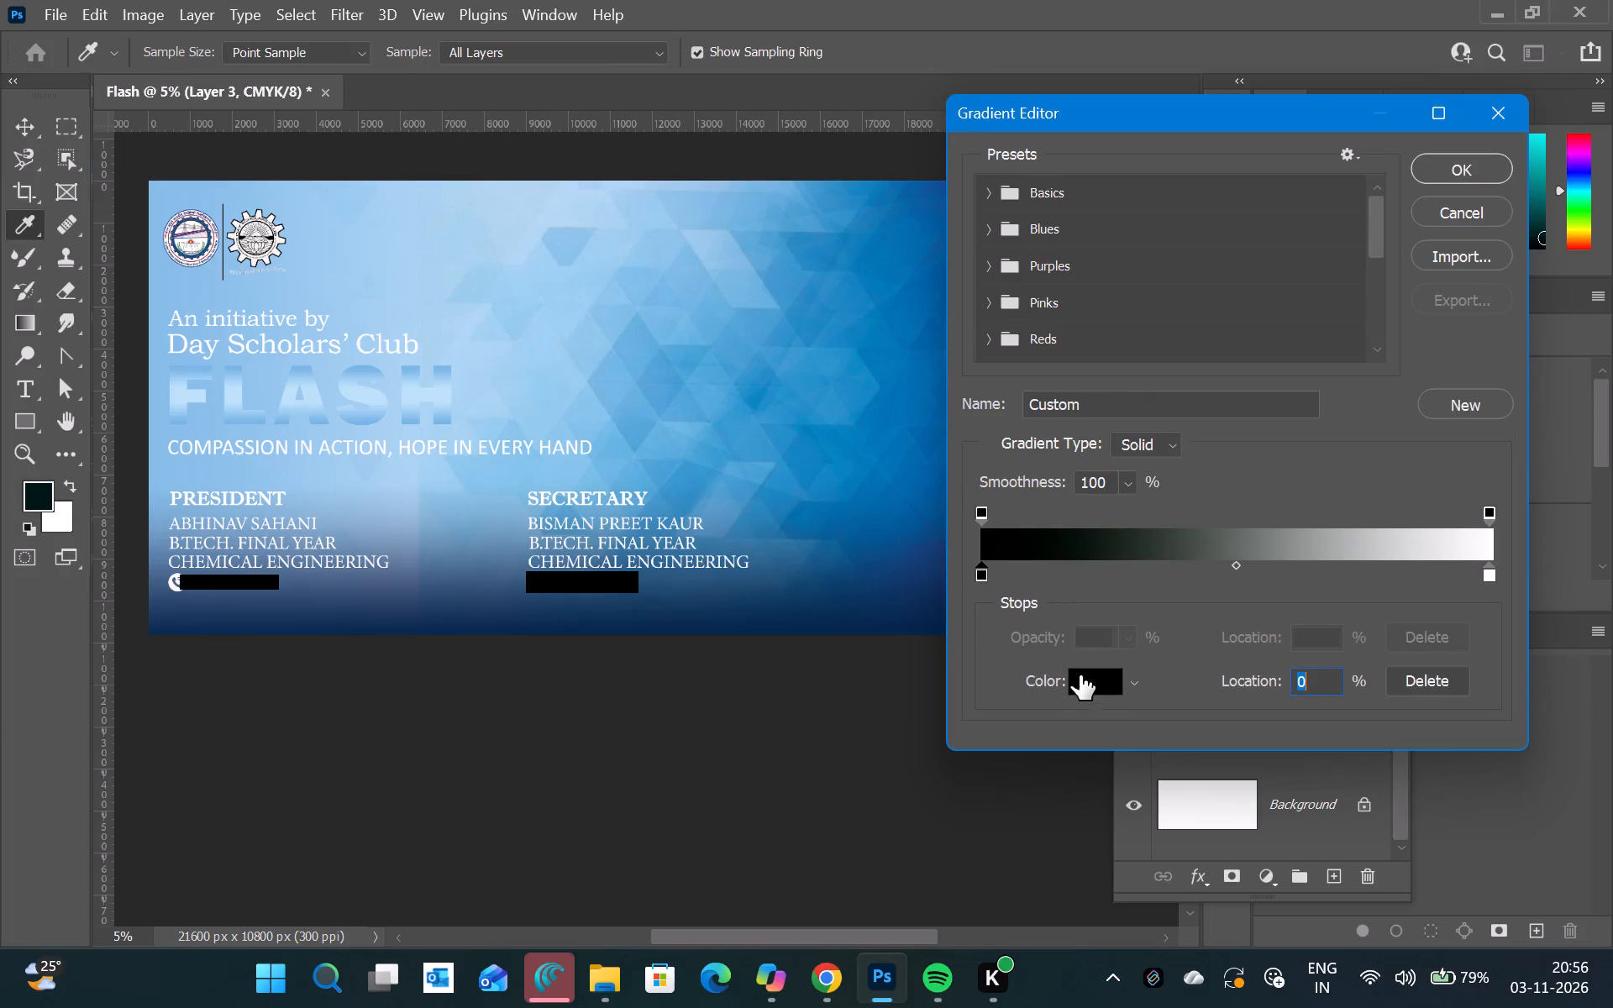
click(1092, 686)
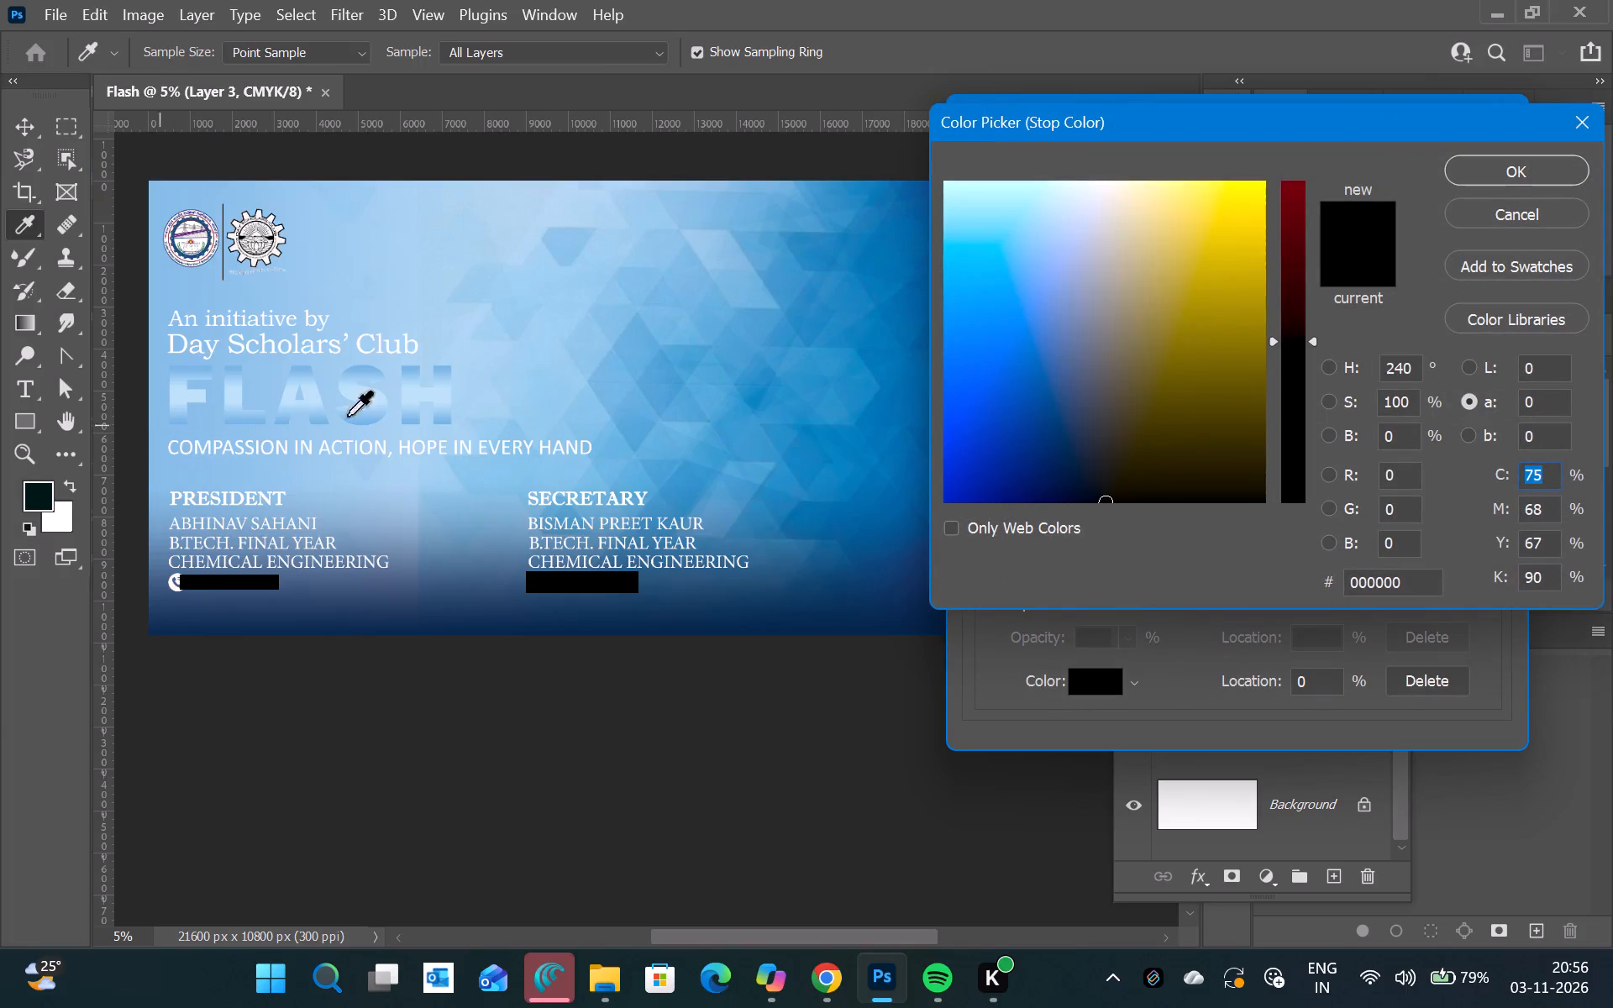
click(150, 424)
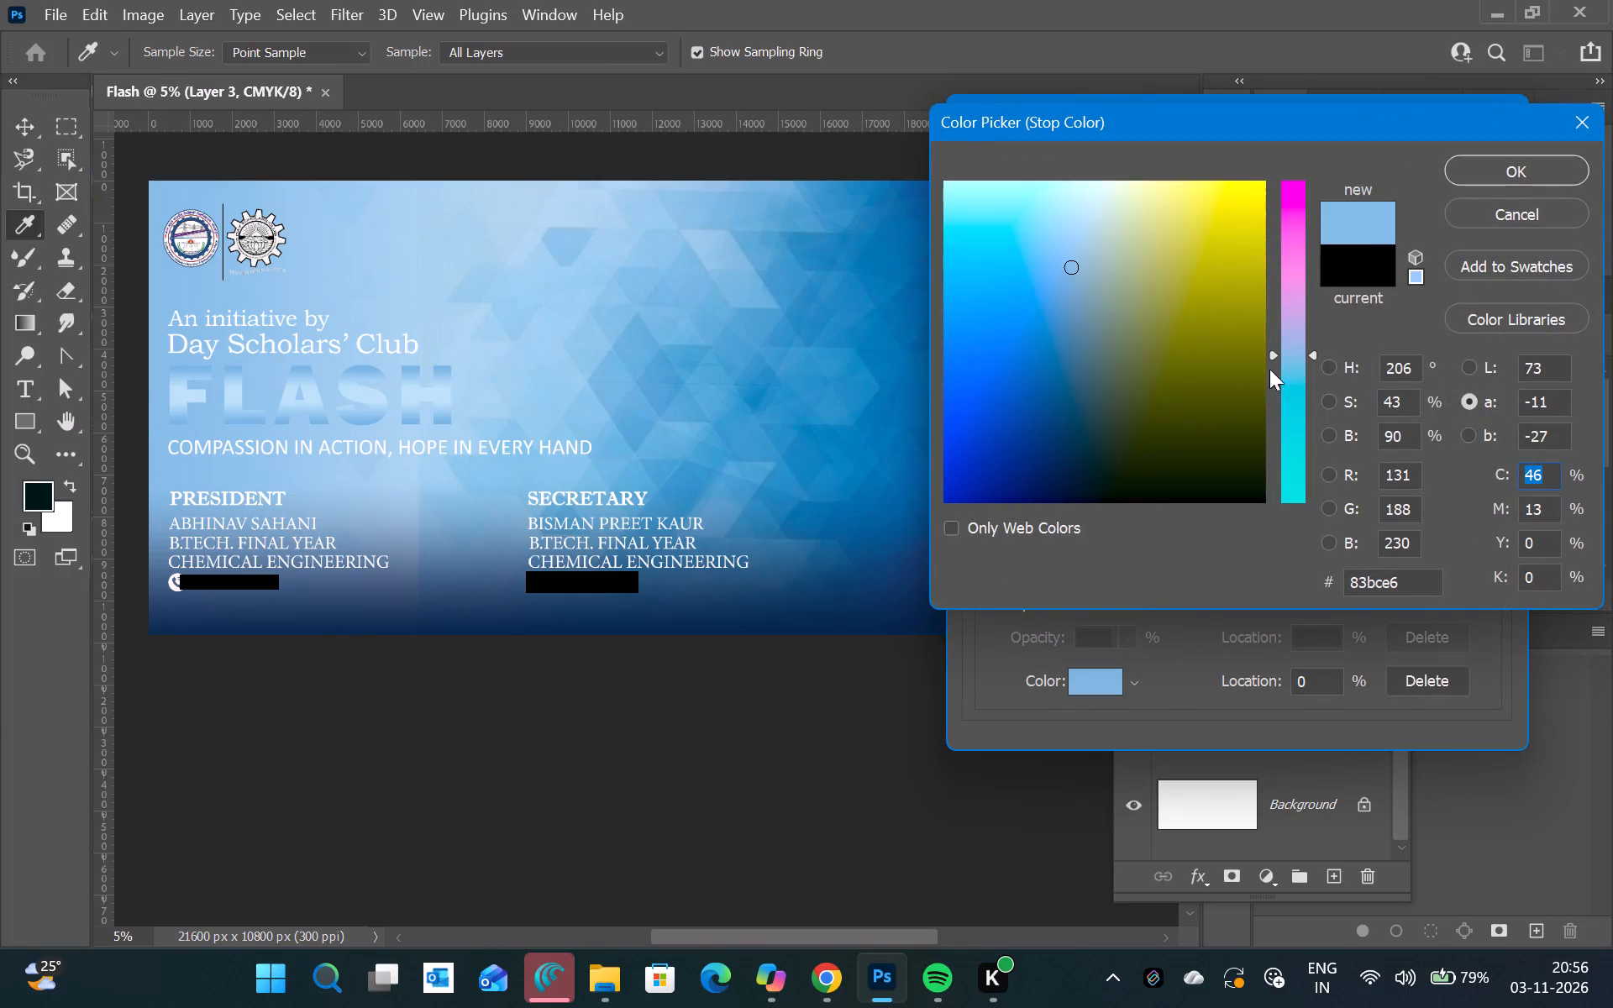
click(1068, 287)
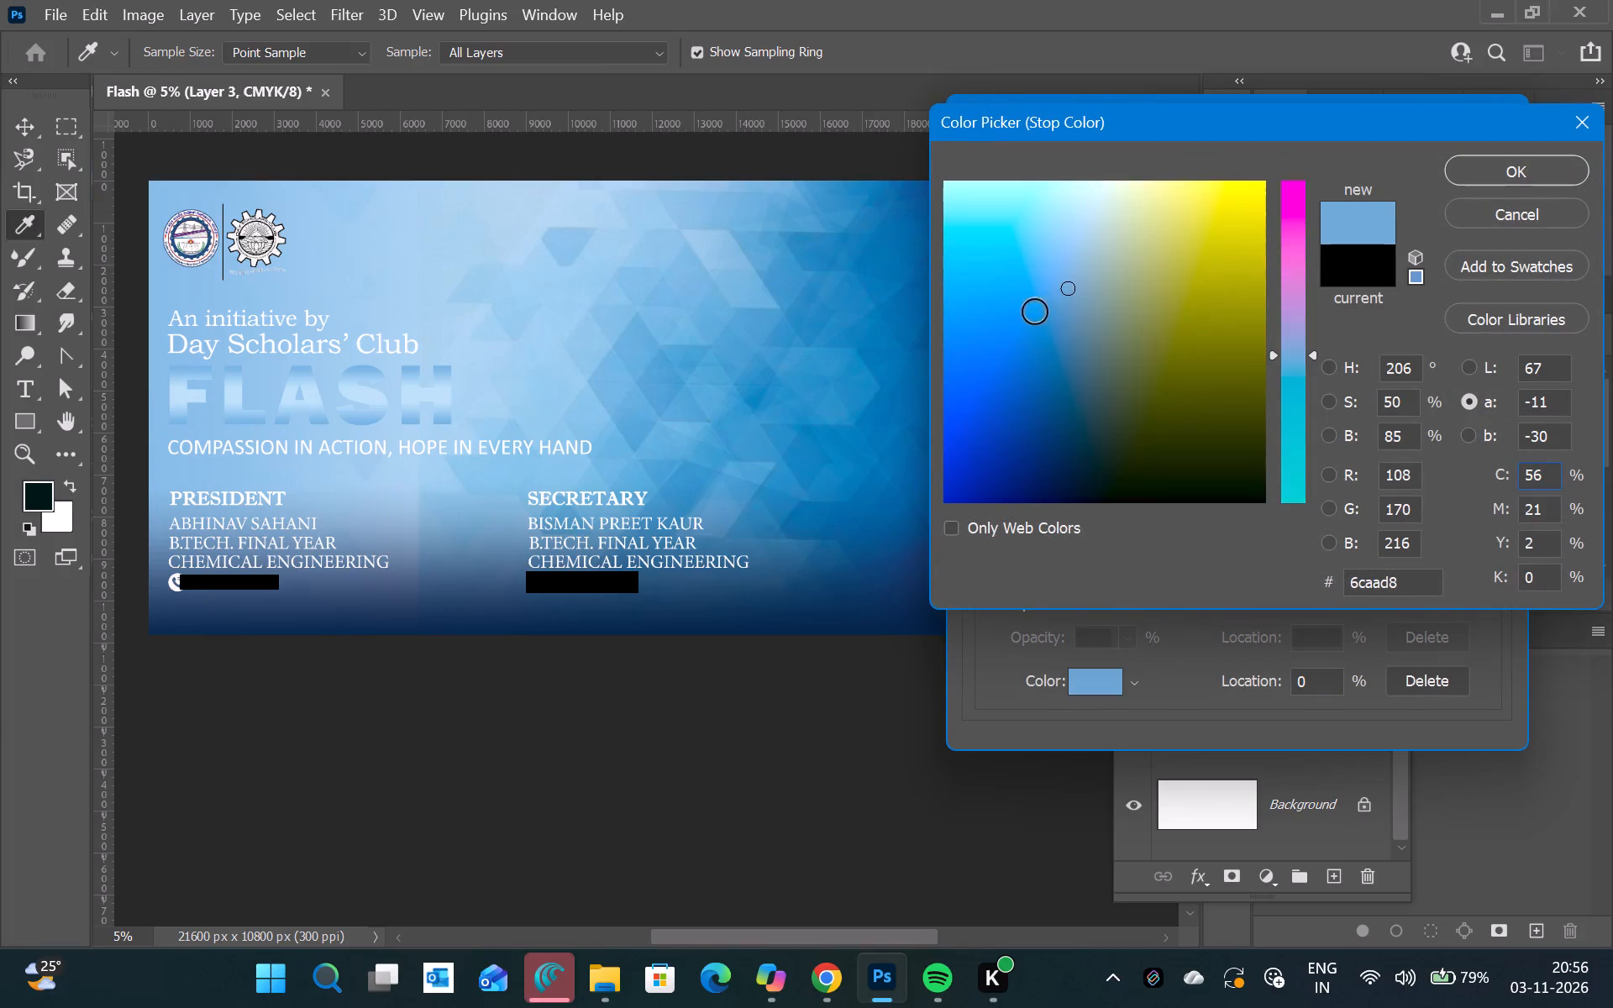
click(1016, 327)
click(1499, 159)
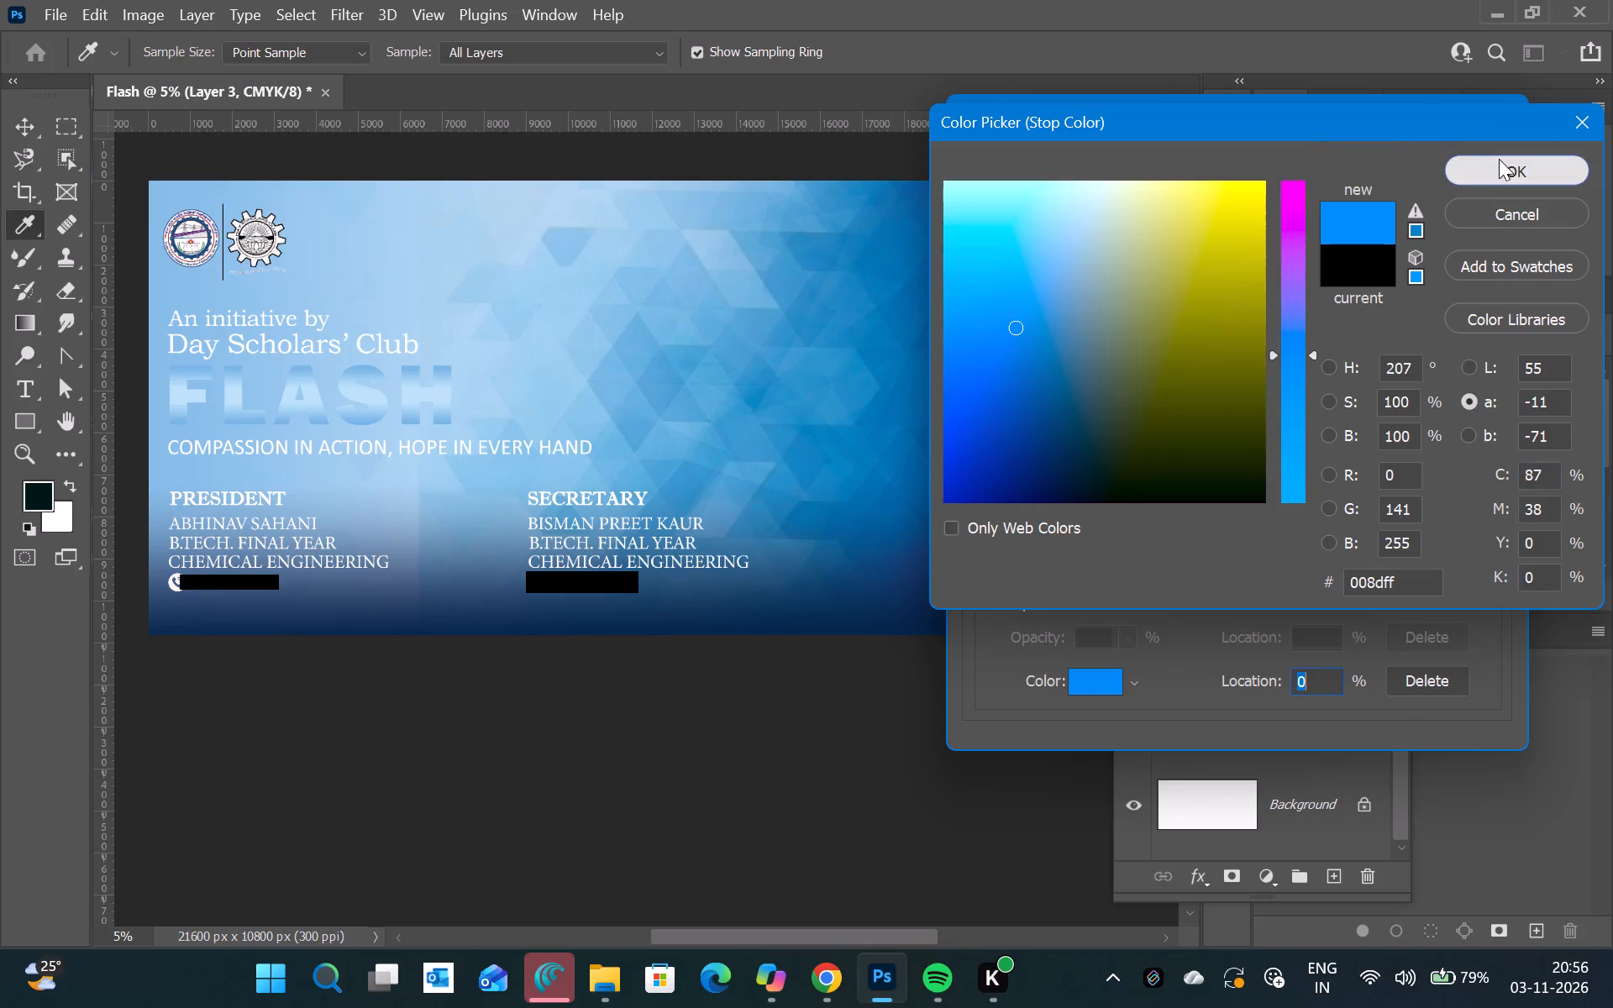
Set the gradient's end stop at 100% to light blue 55acf0.
click(1484, 575)
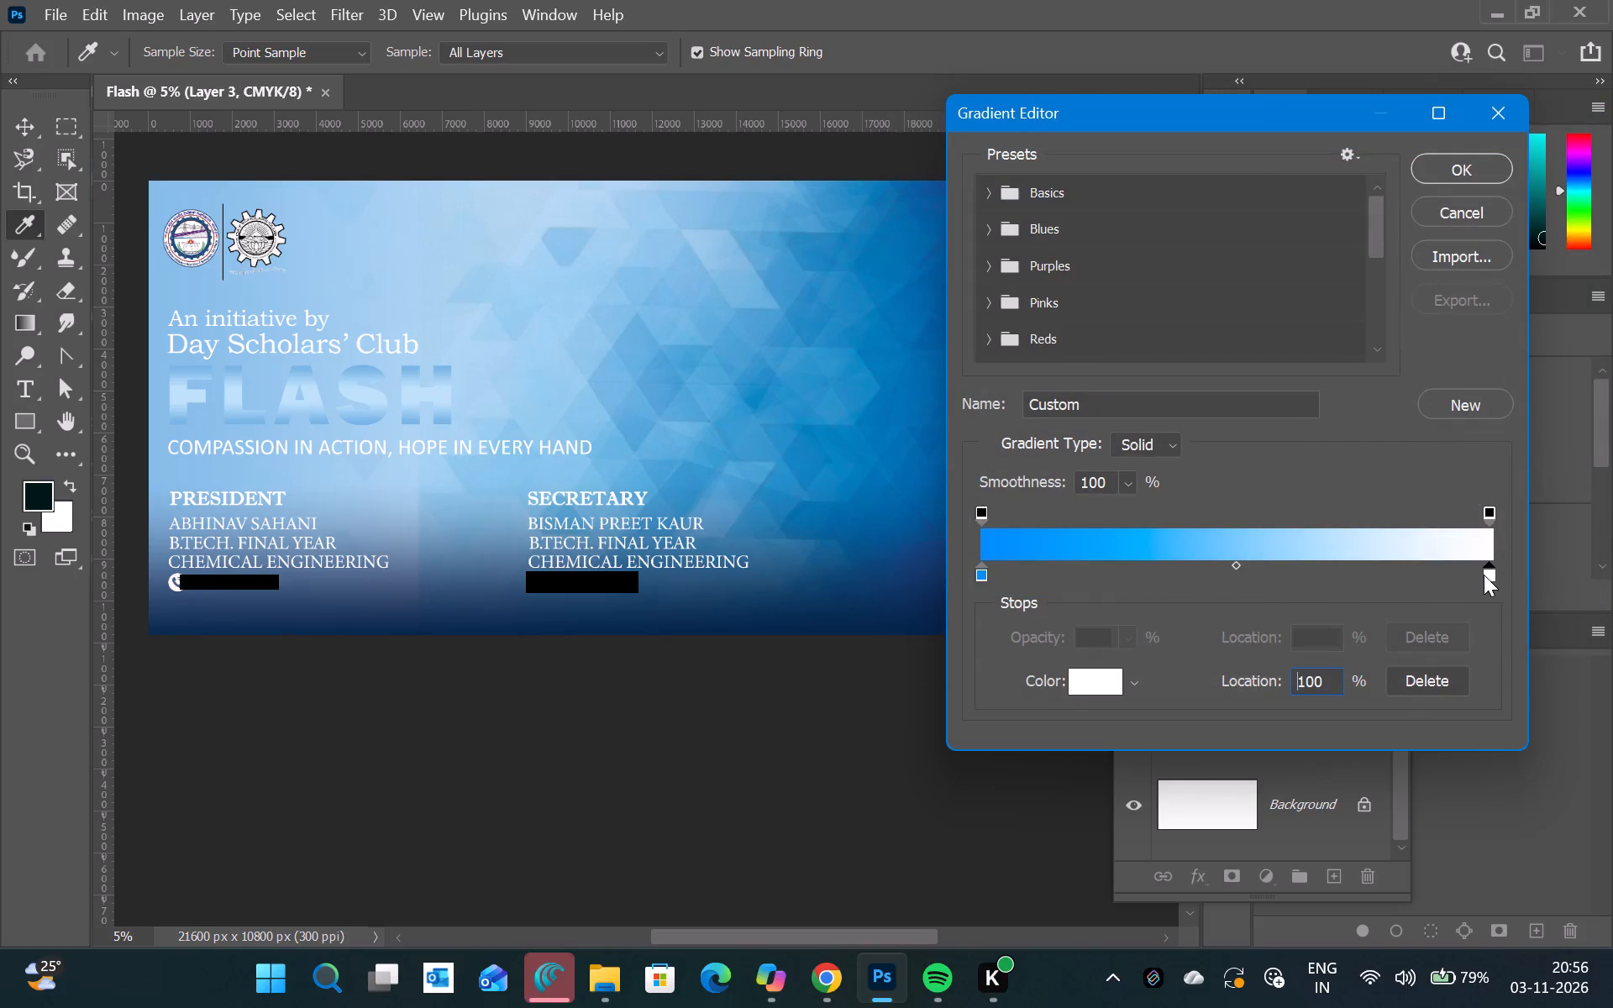
click(1093, 678)
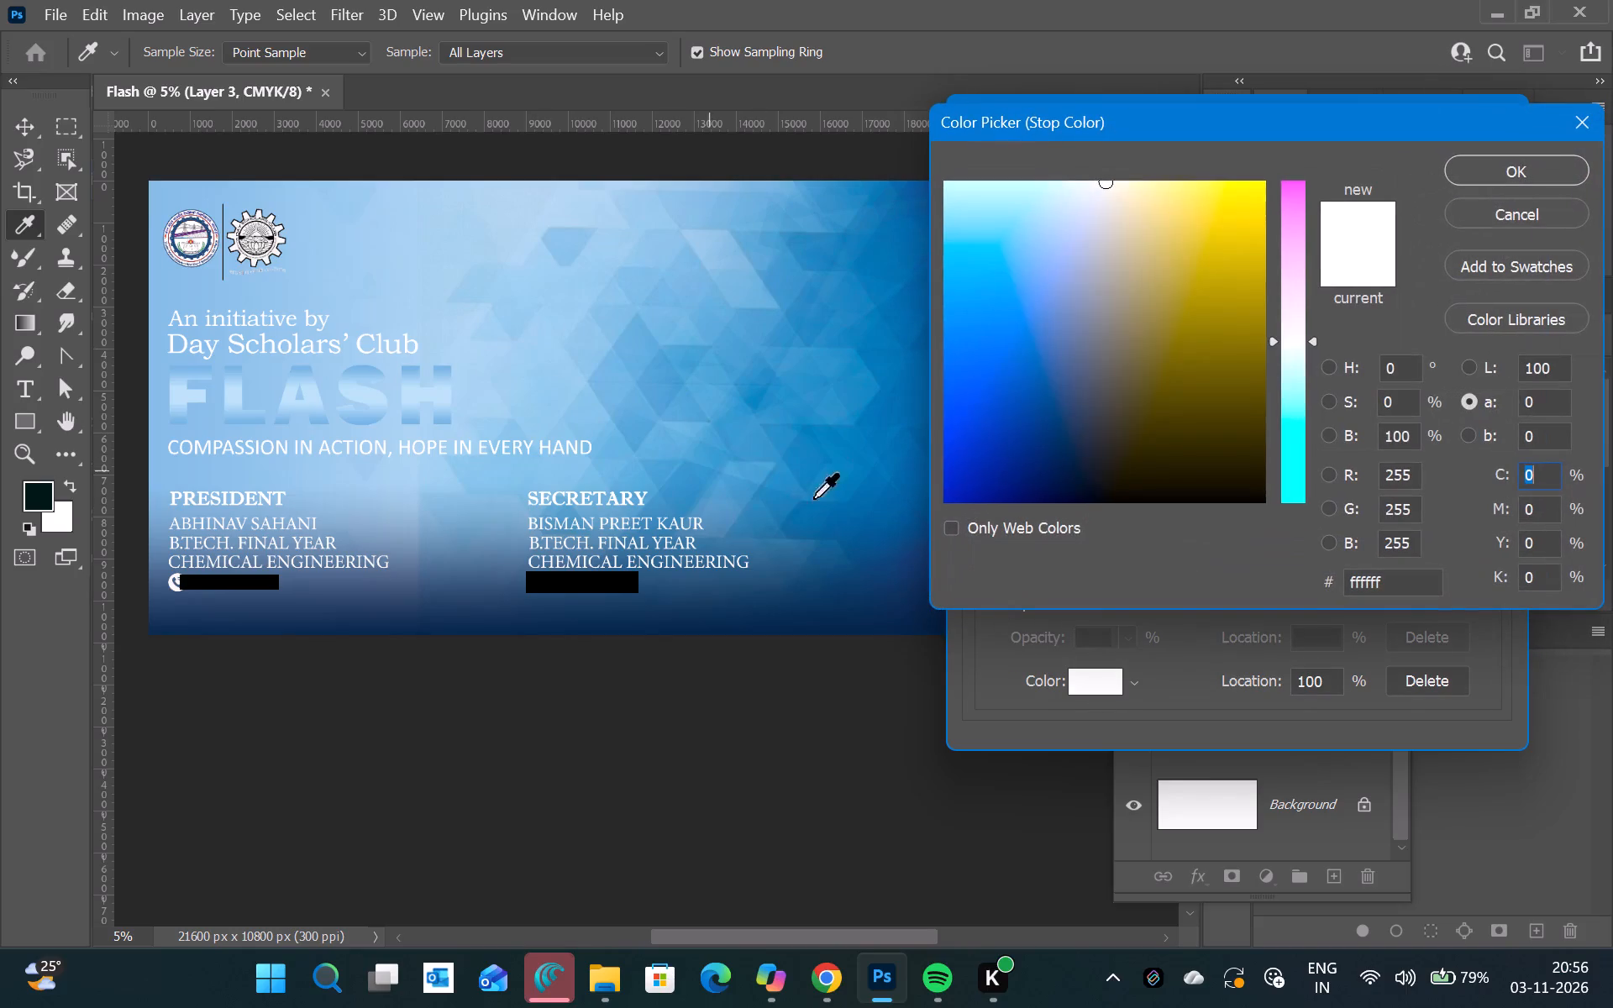
click(161, 354)
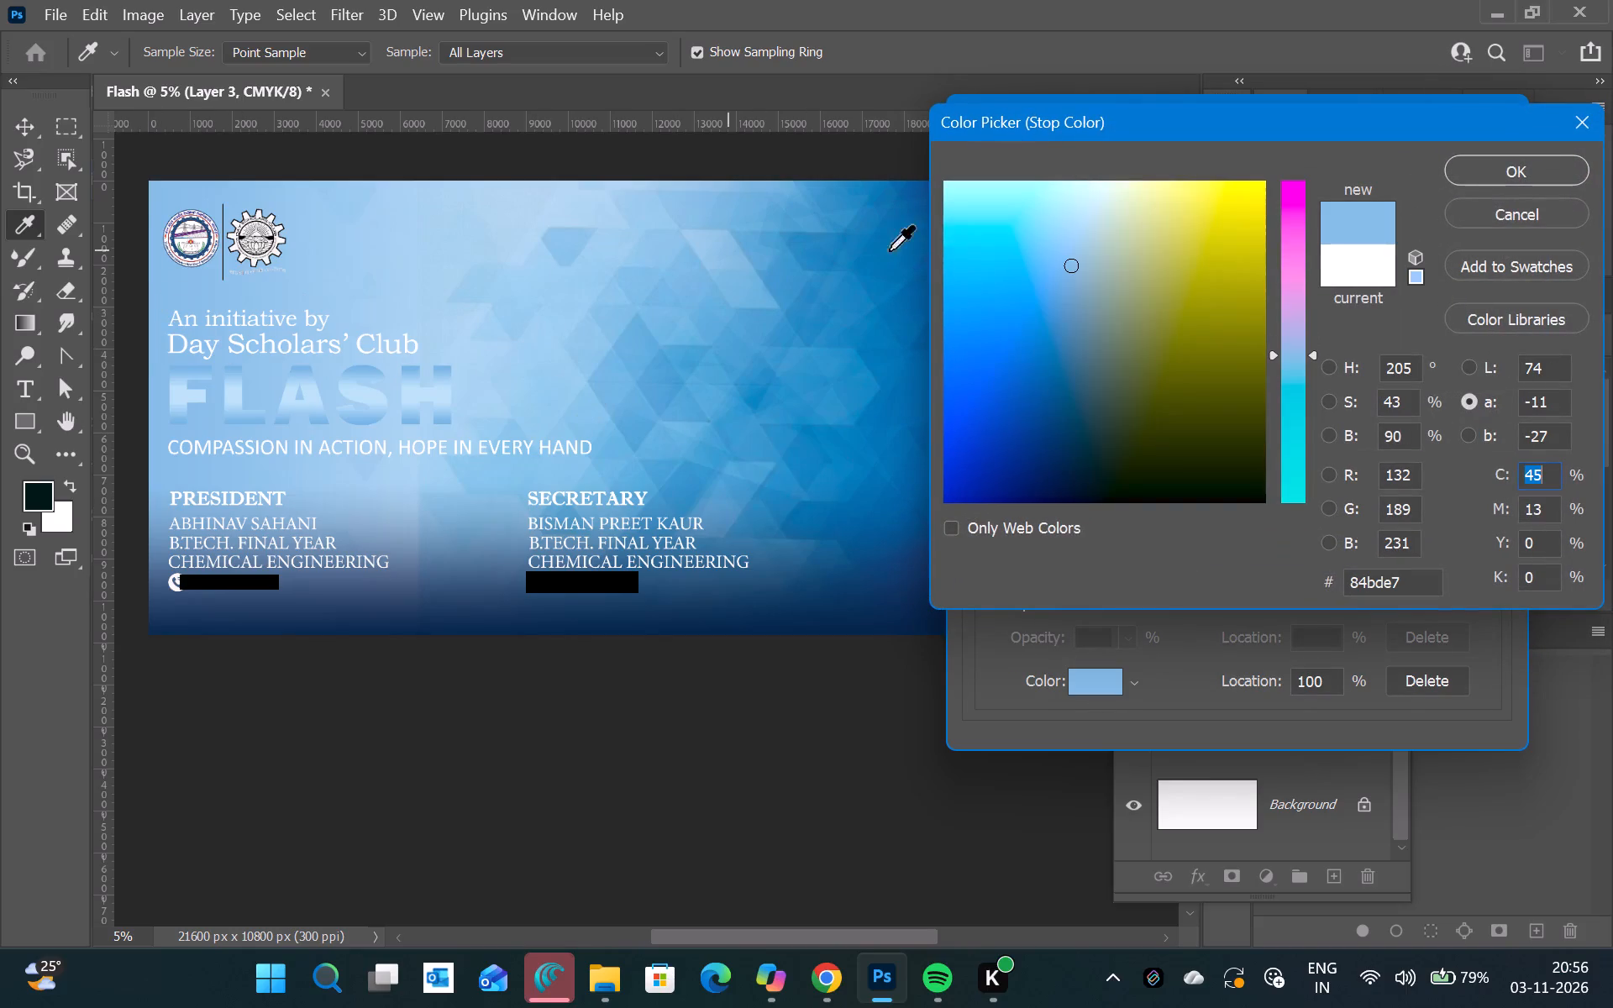
click(1051, 286)
click(1460, 176)
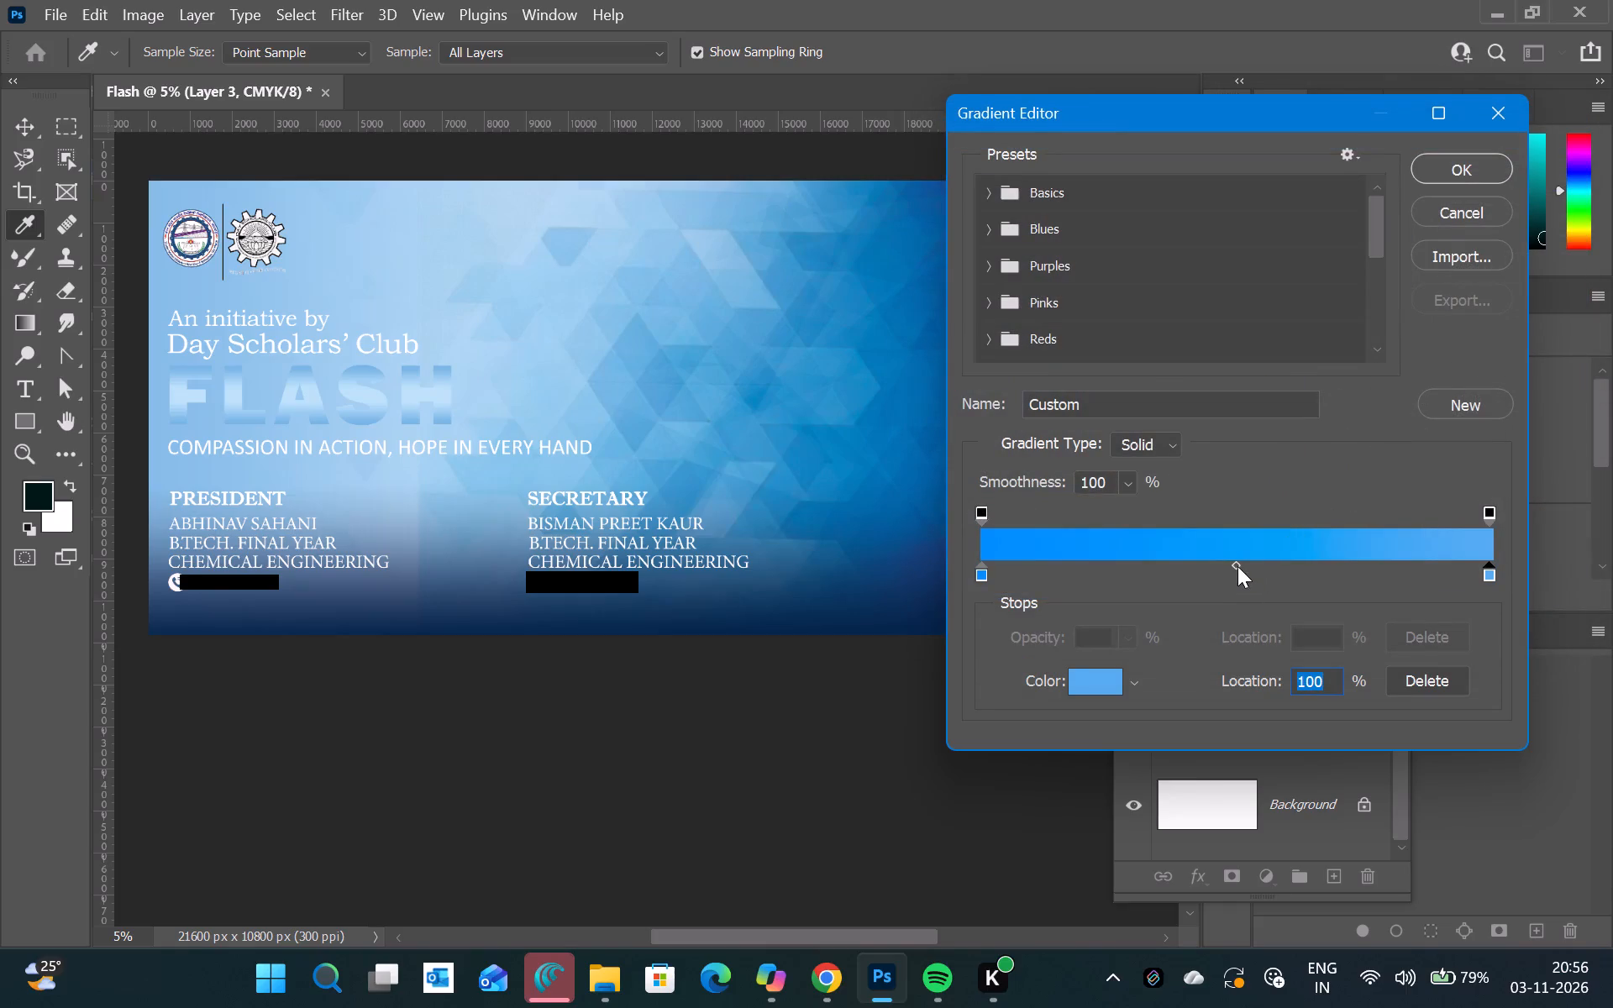
Add a middle colour stop to the gradient at 50%.
click(1236, 574)
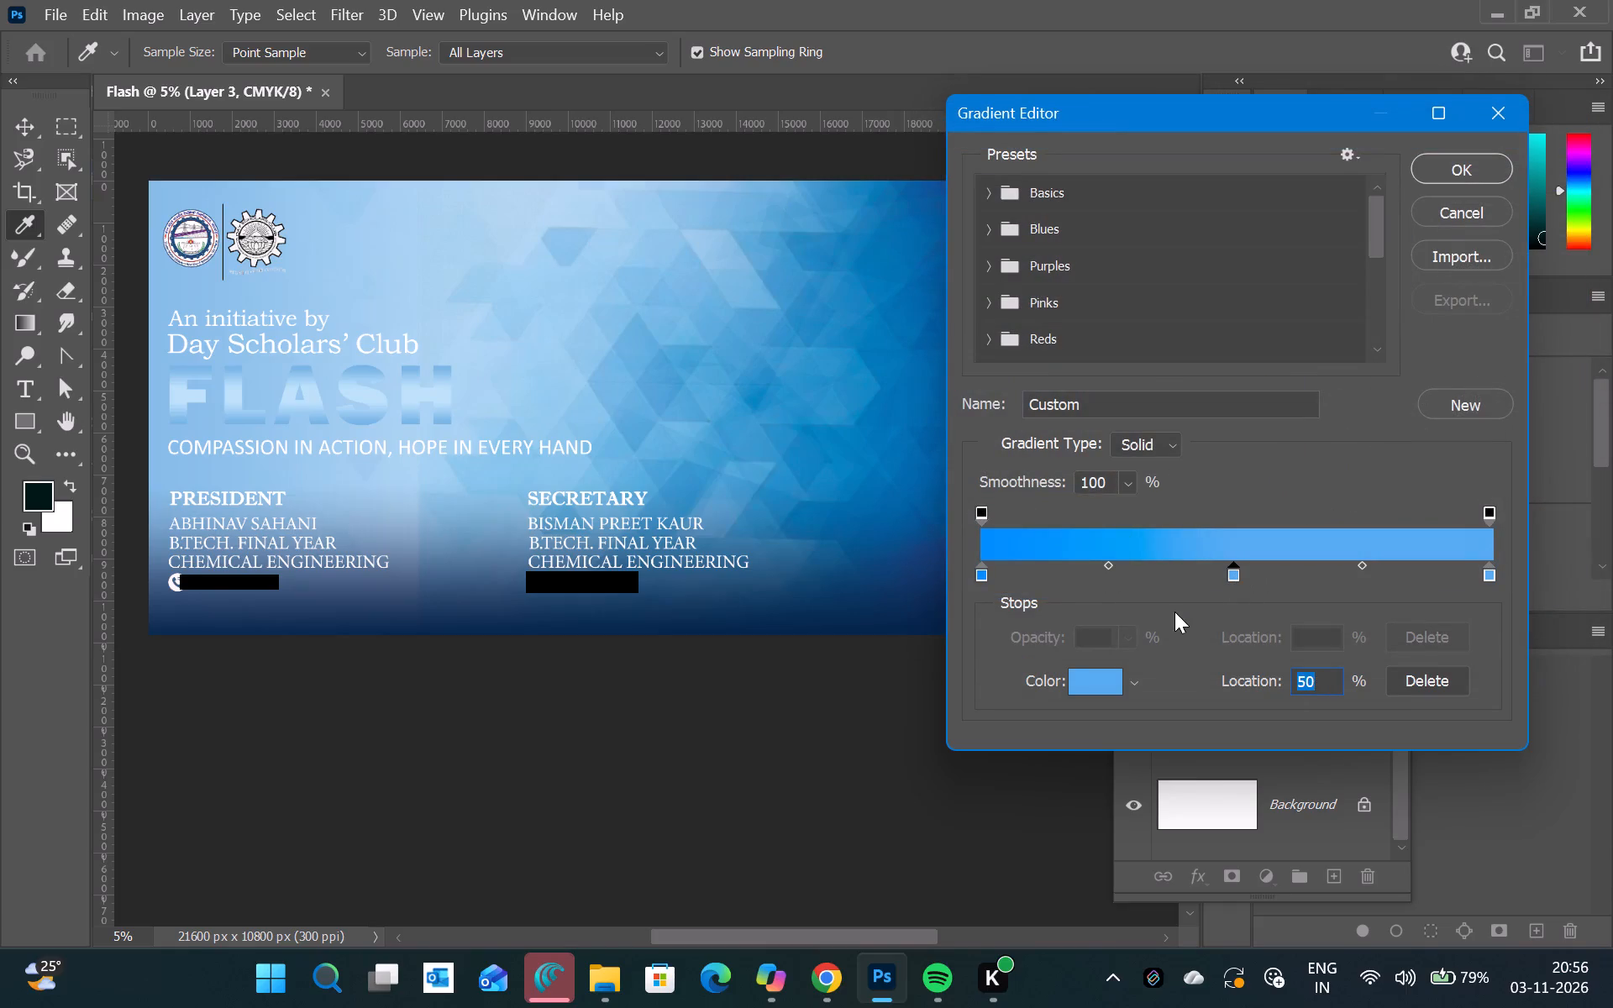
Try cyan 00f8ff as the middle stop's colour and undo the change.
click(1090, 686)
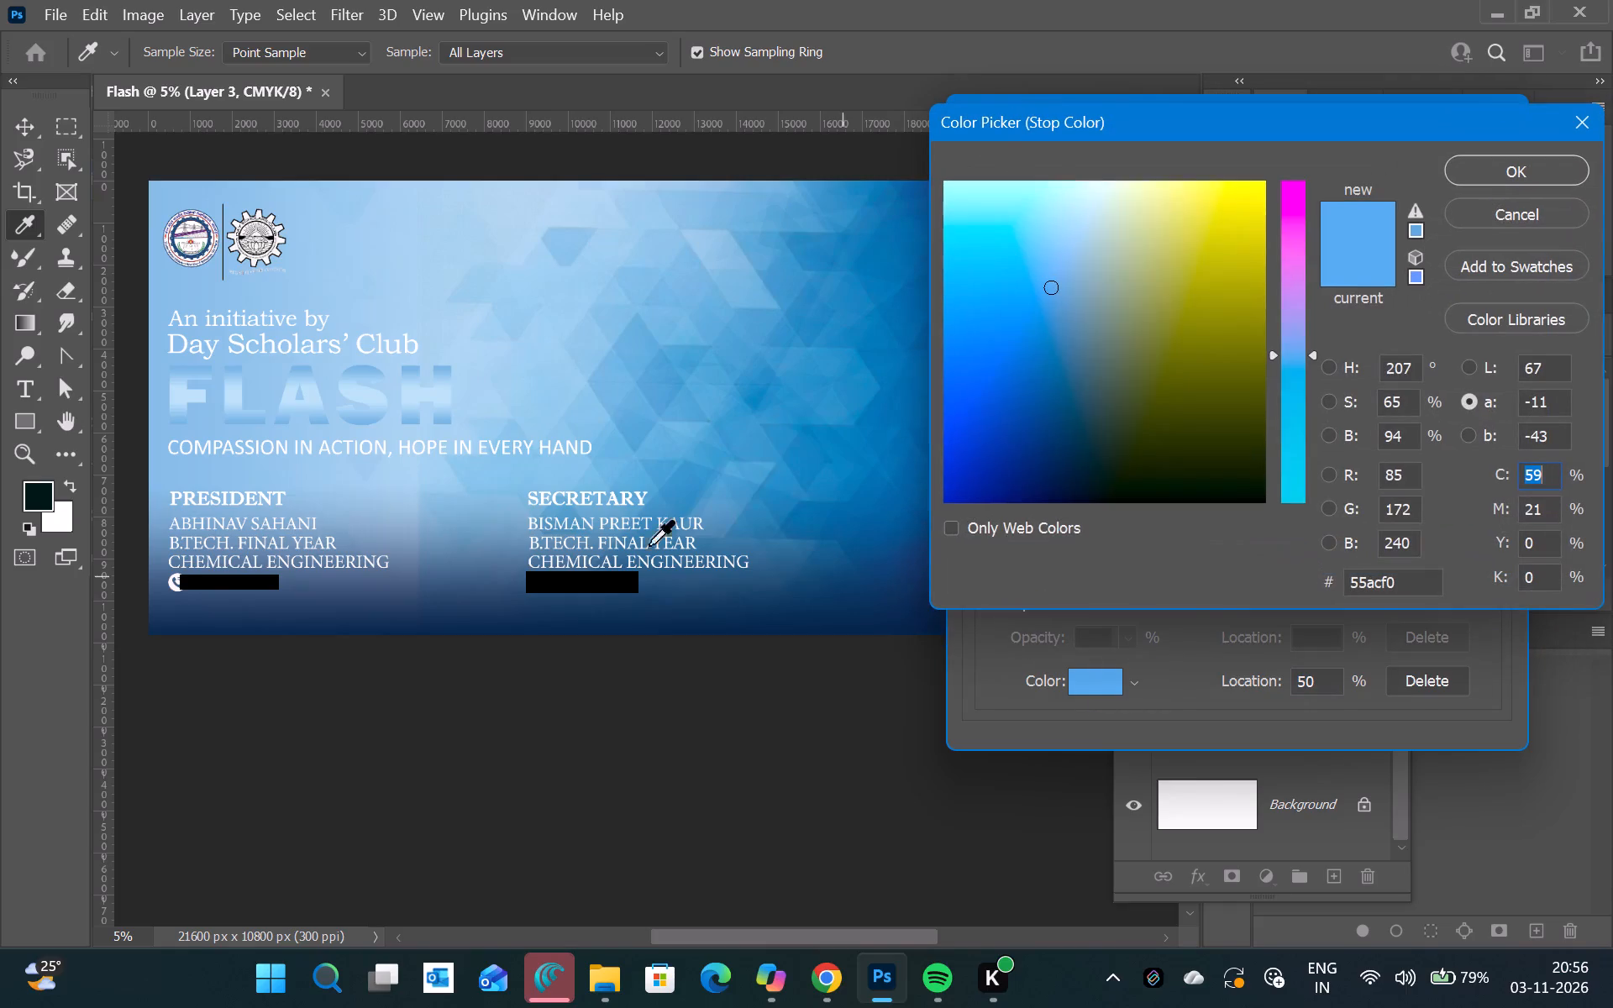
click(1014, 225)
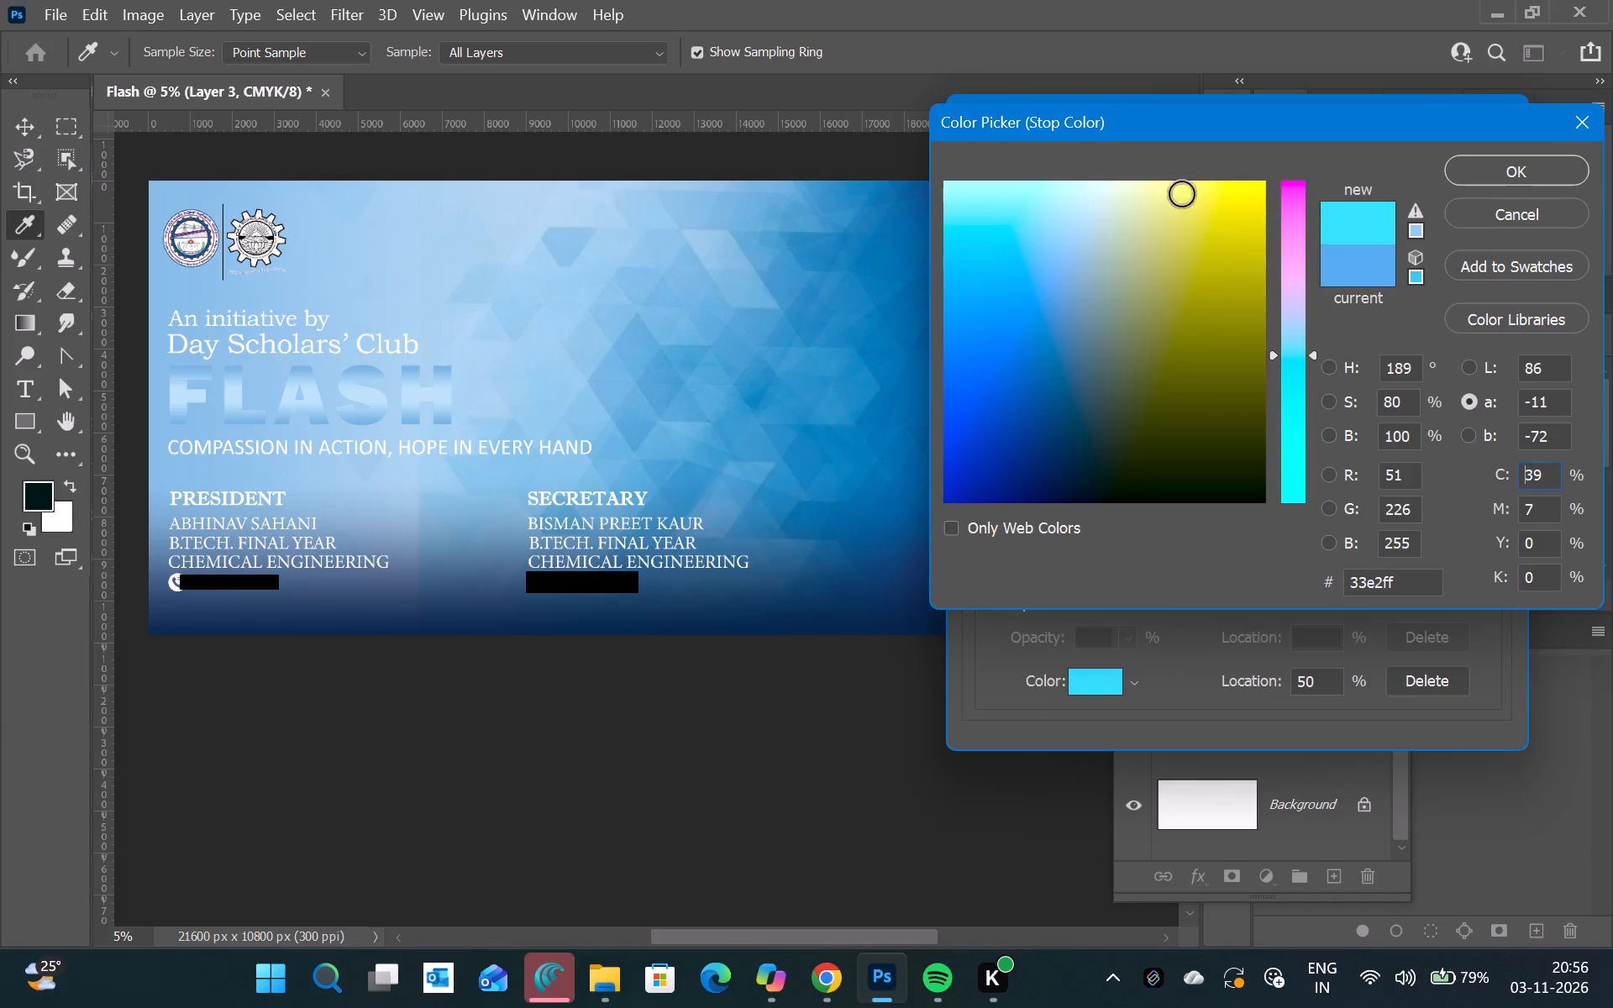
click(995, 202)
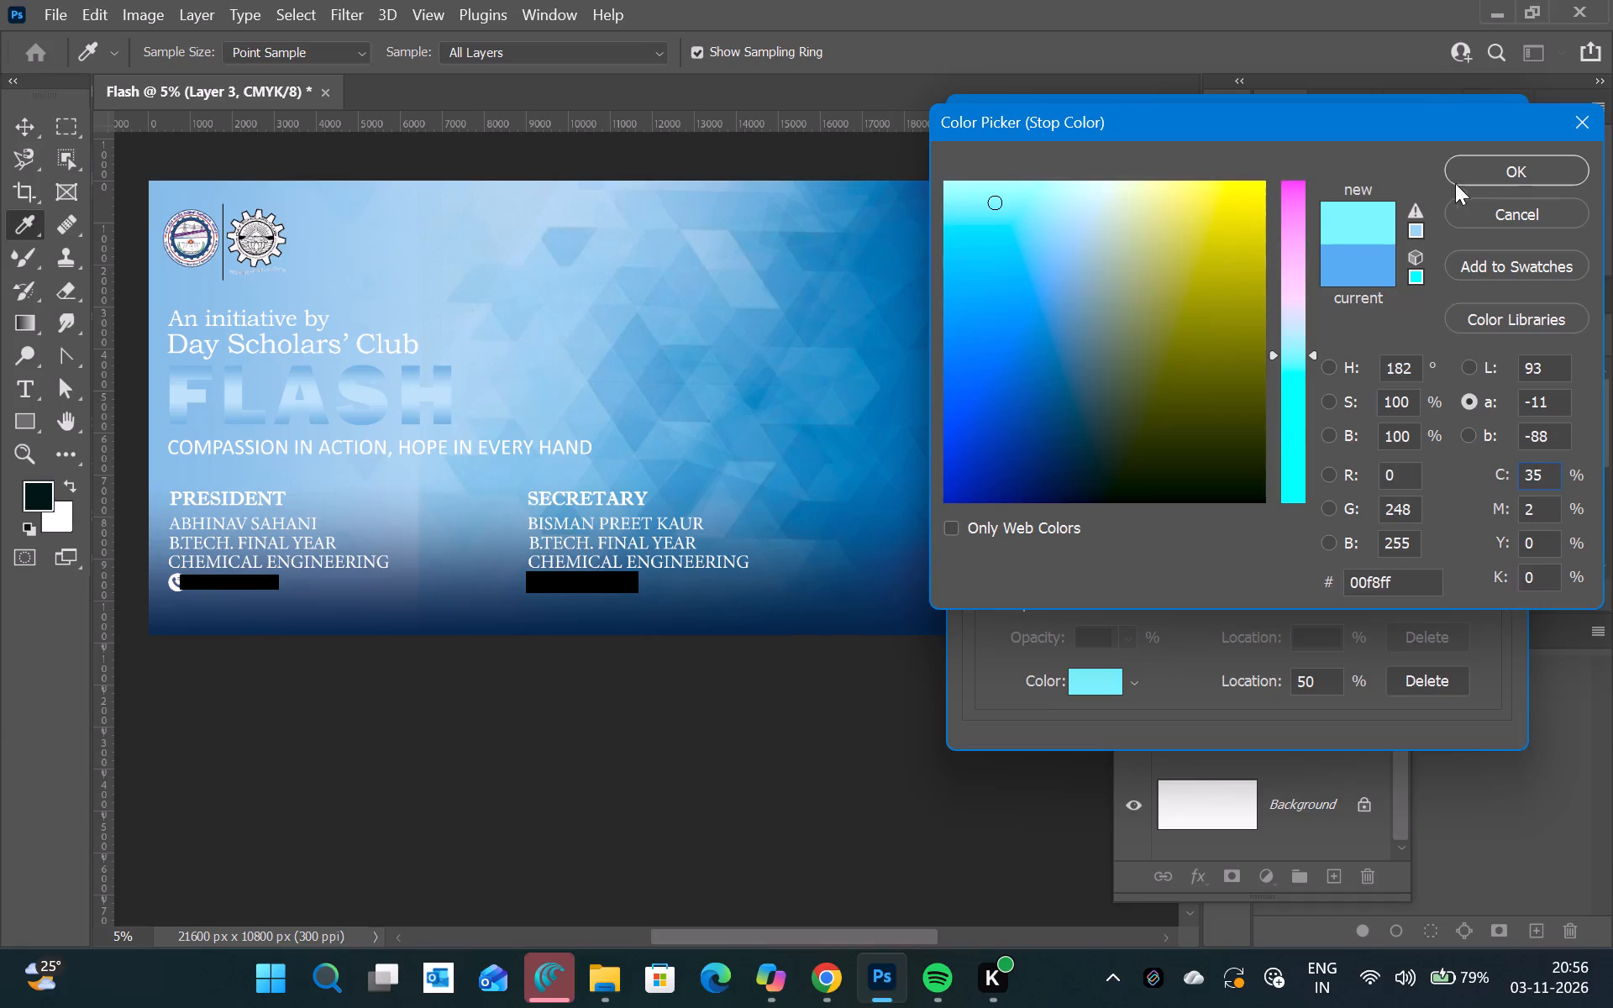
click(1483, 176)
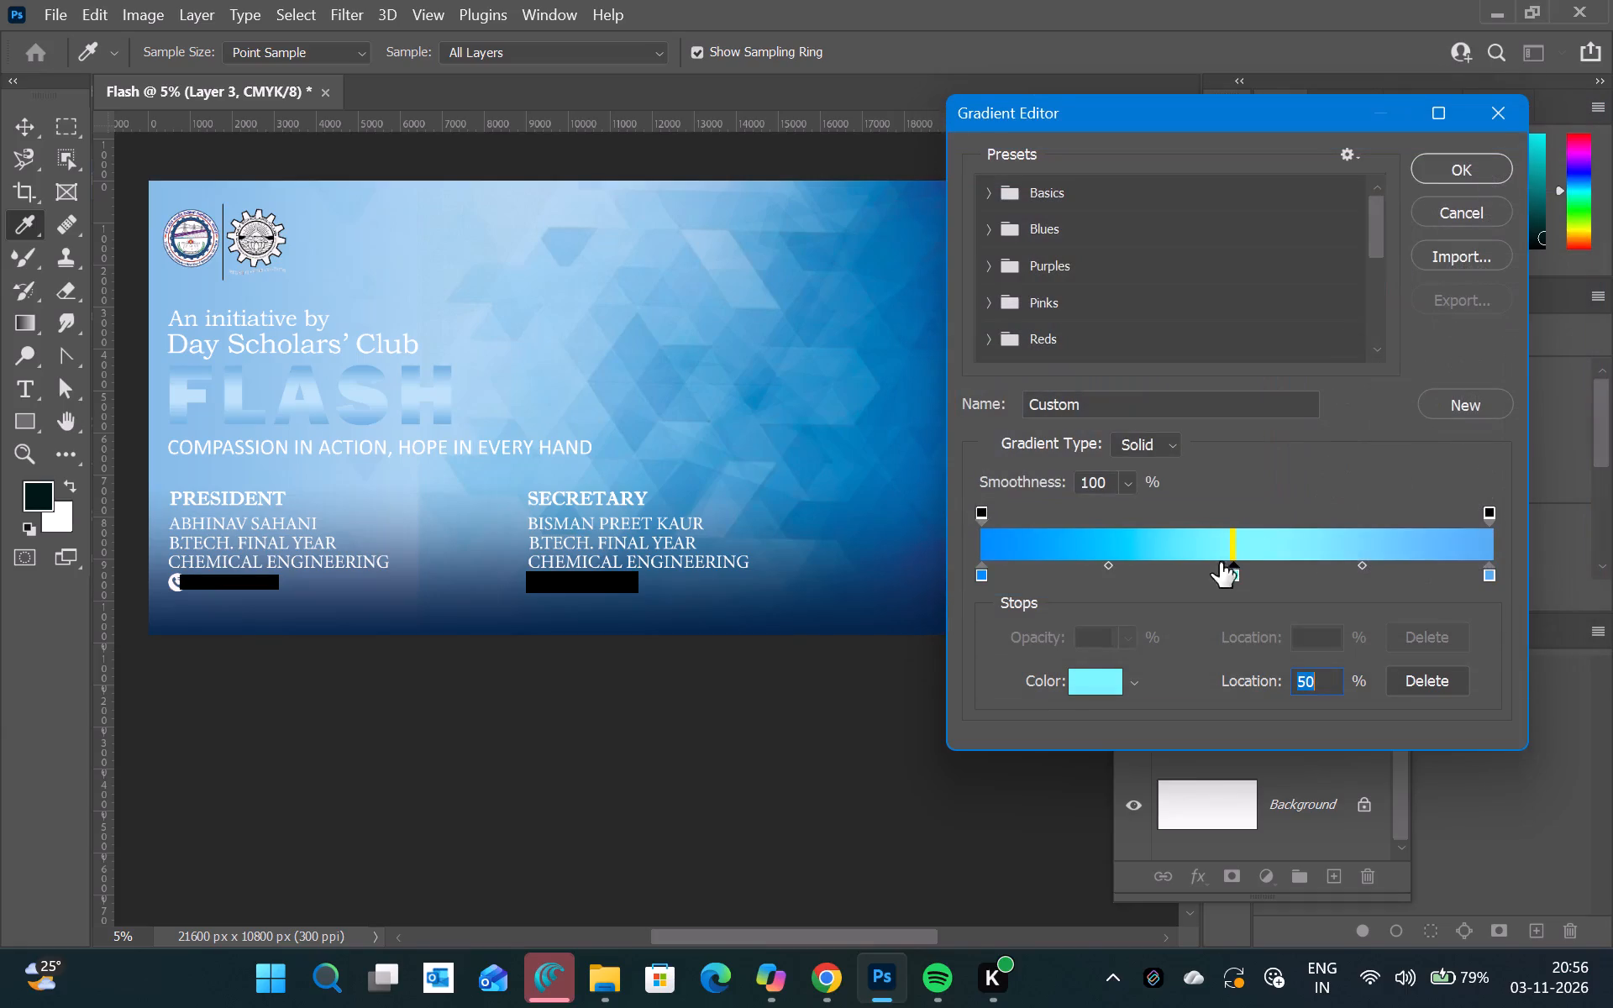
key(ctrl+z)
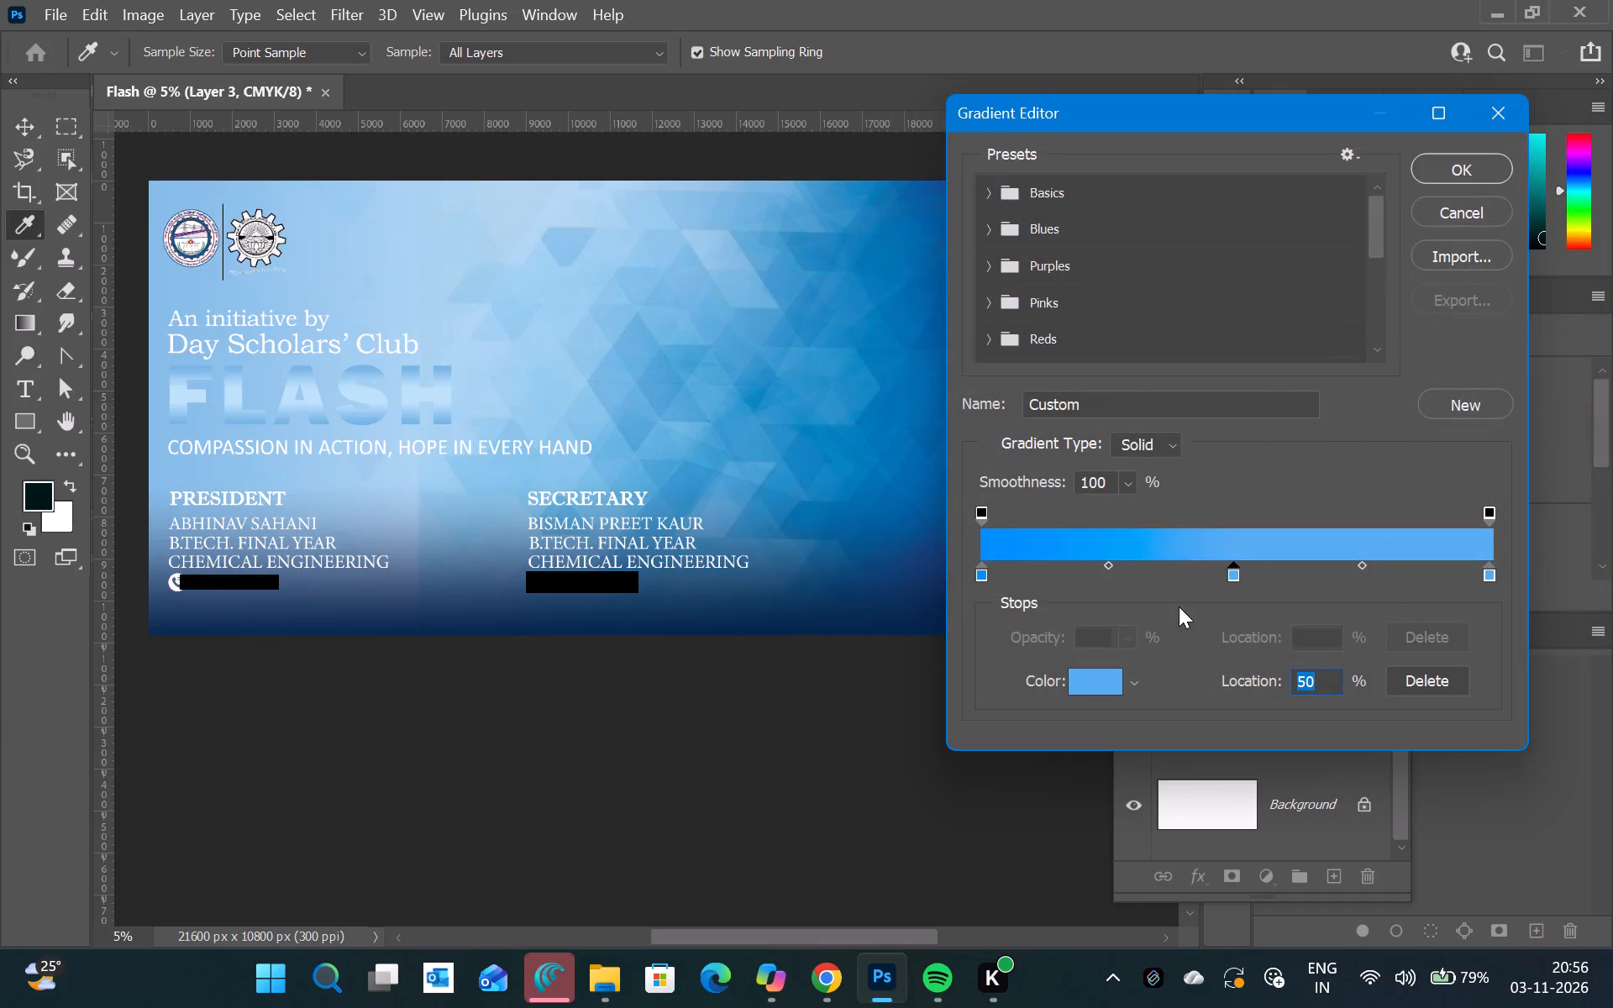
Set the gradient's middle stop at 50% to pale blue 9ad9ff and accept the custom gradient.
click(1091, 696)
click(1101, 687)
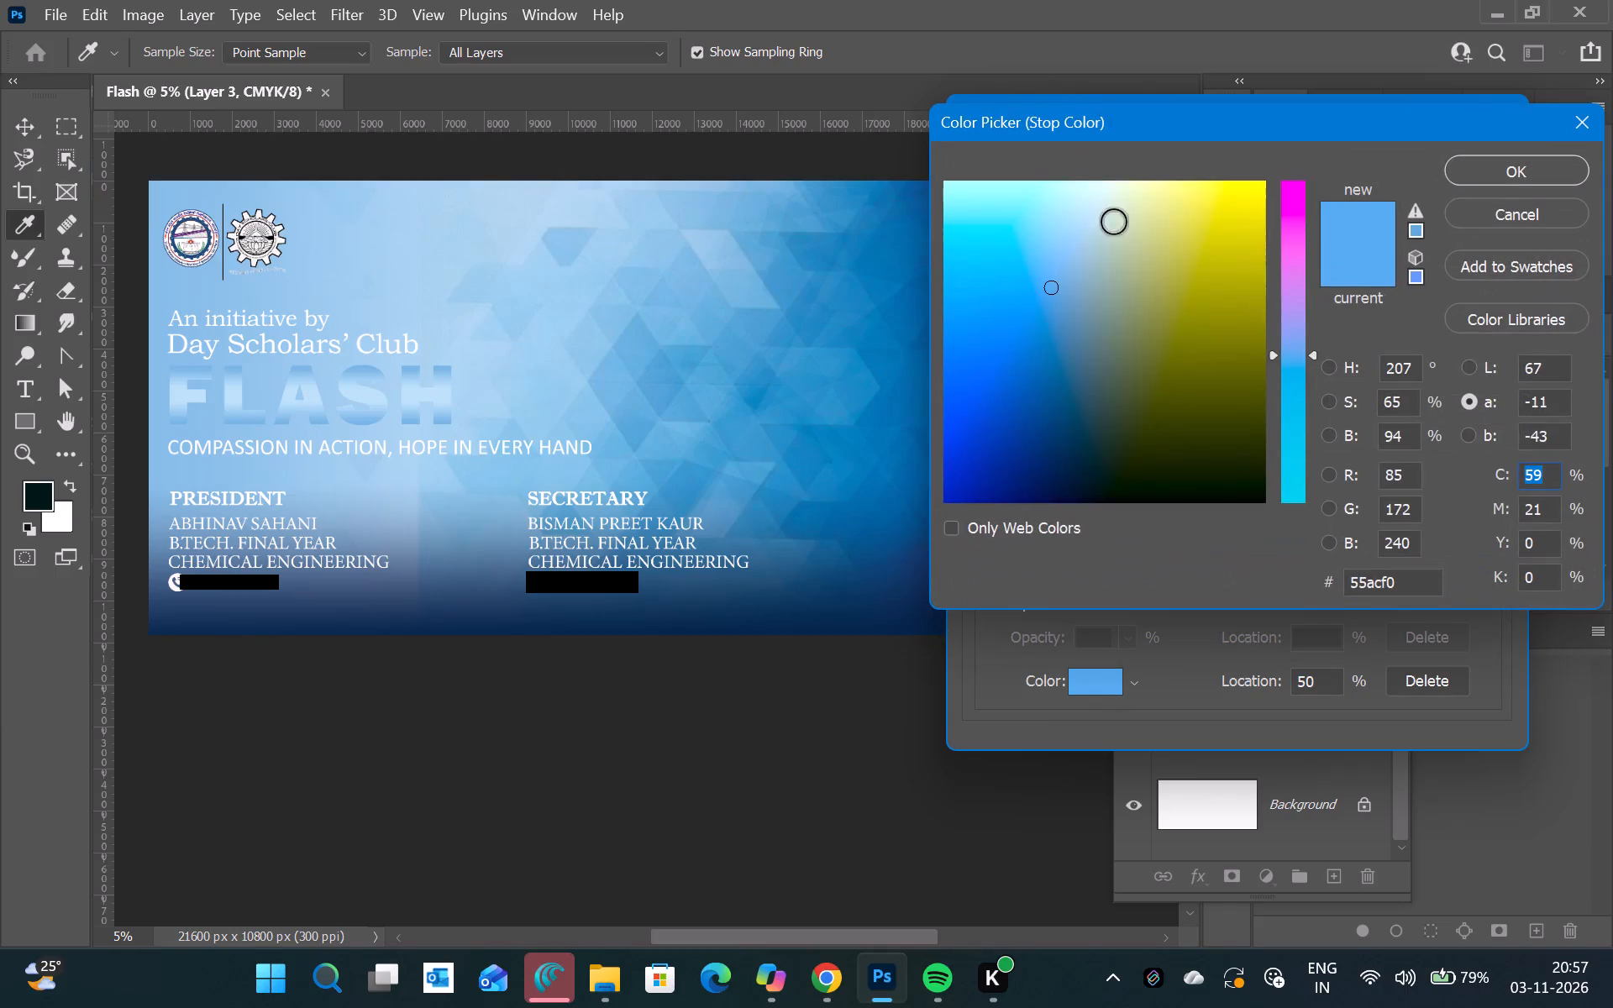
click(1065, 232)
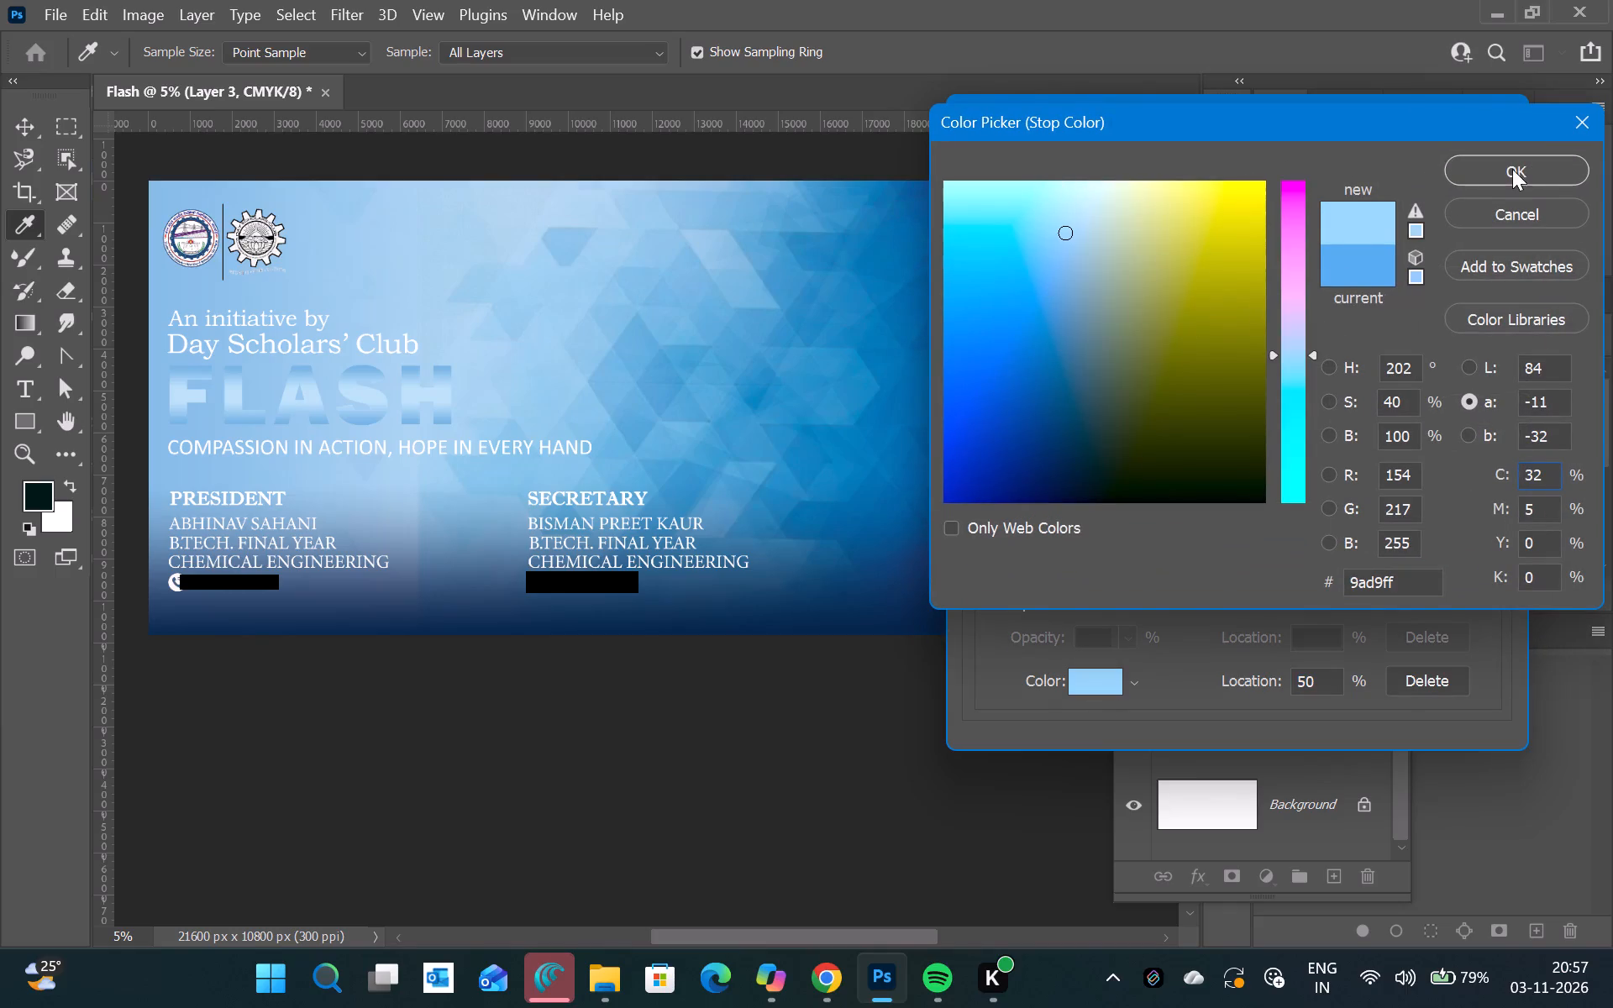
click(1512, 169)
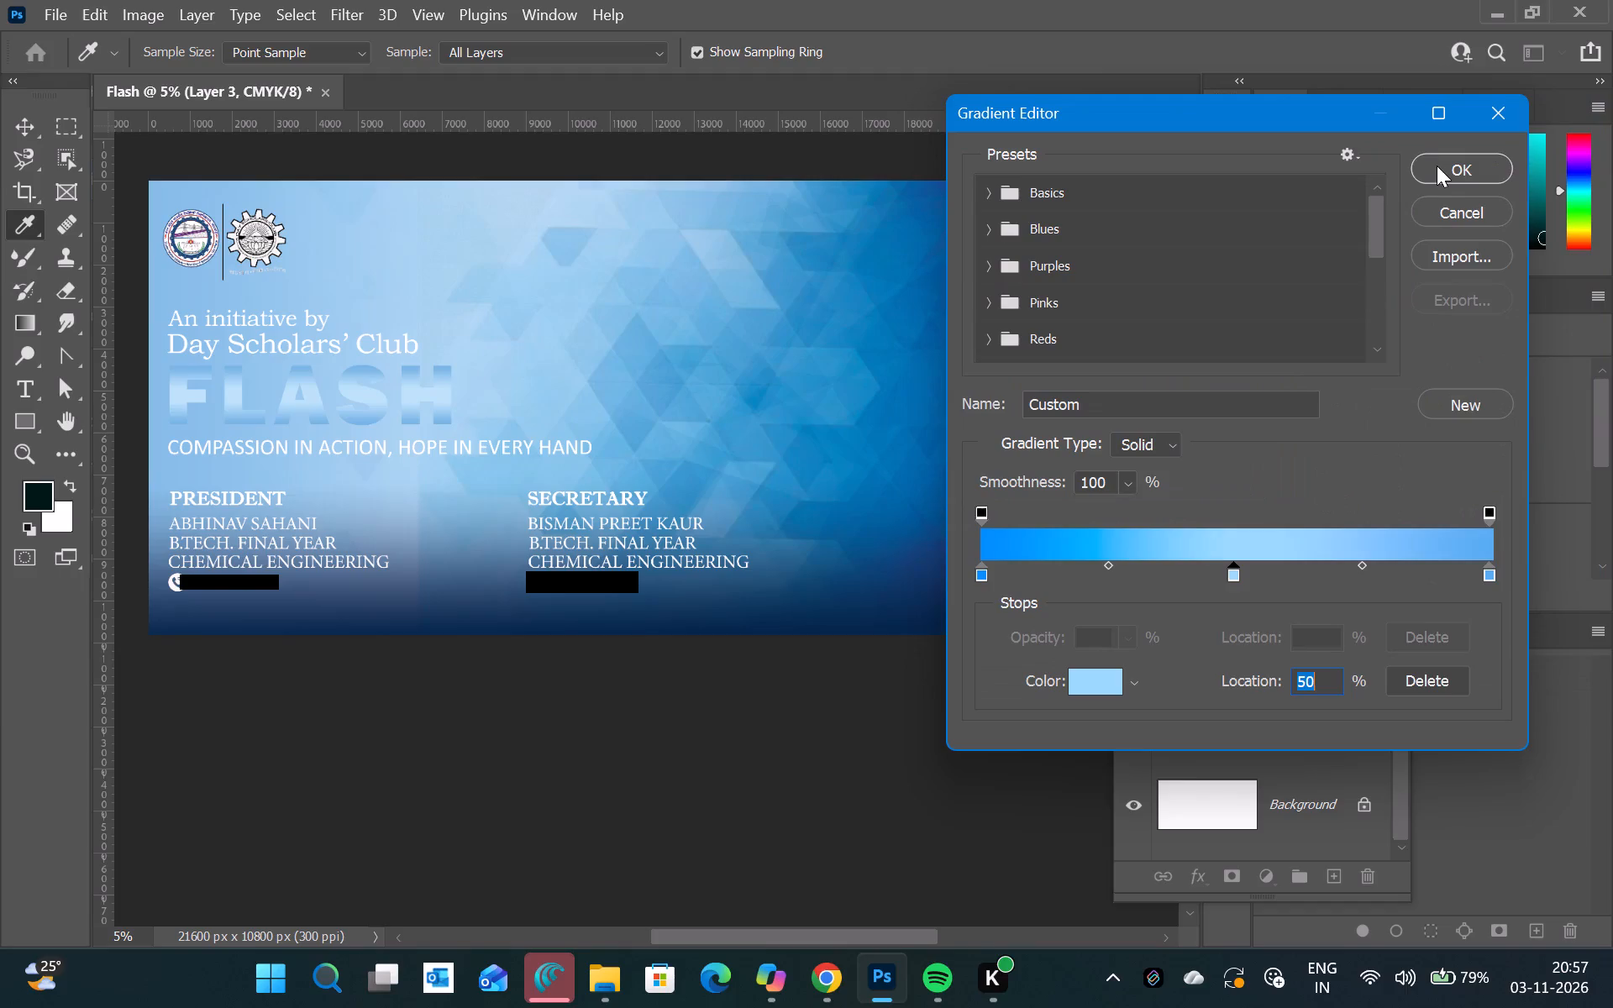
click(1437, 165)
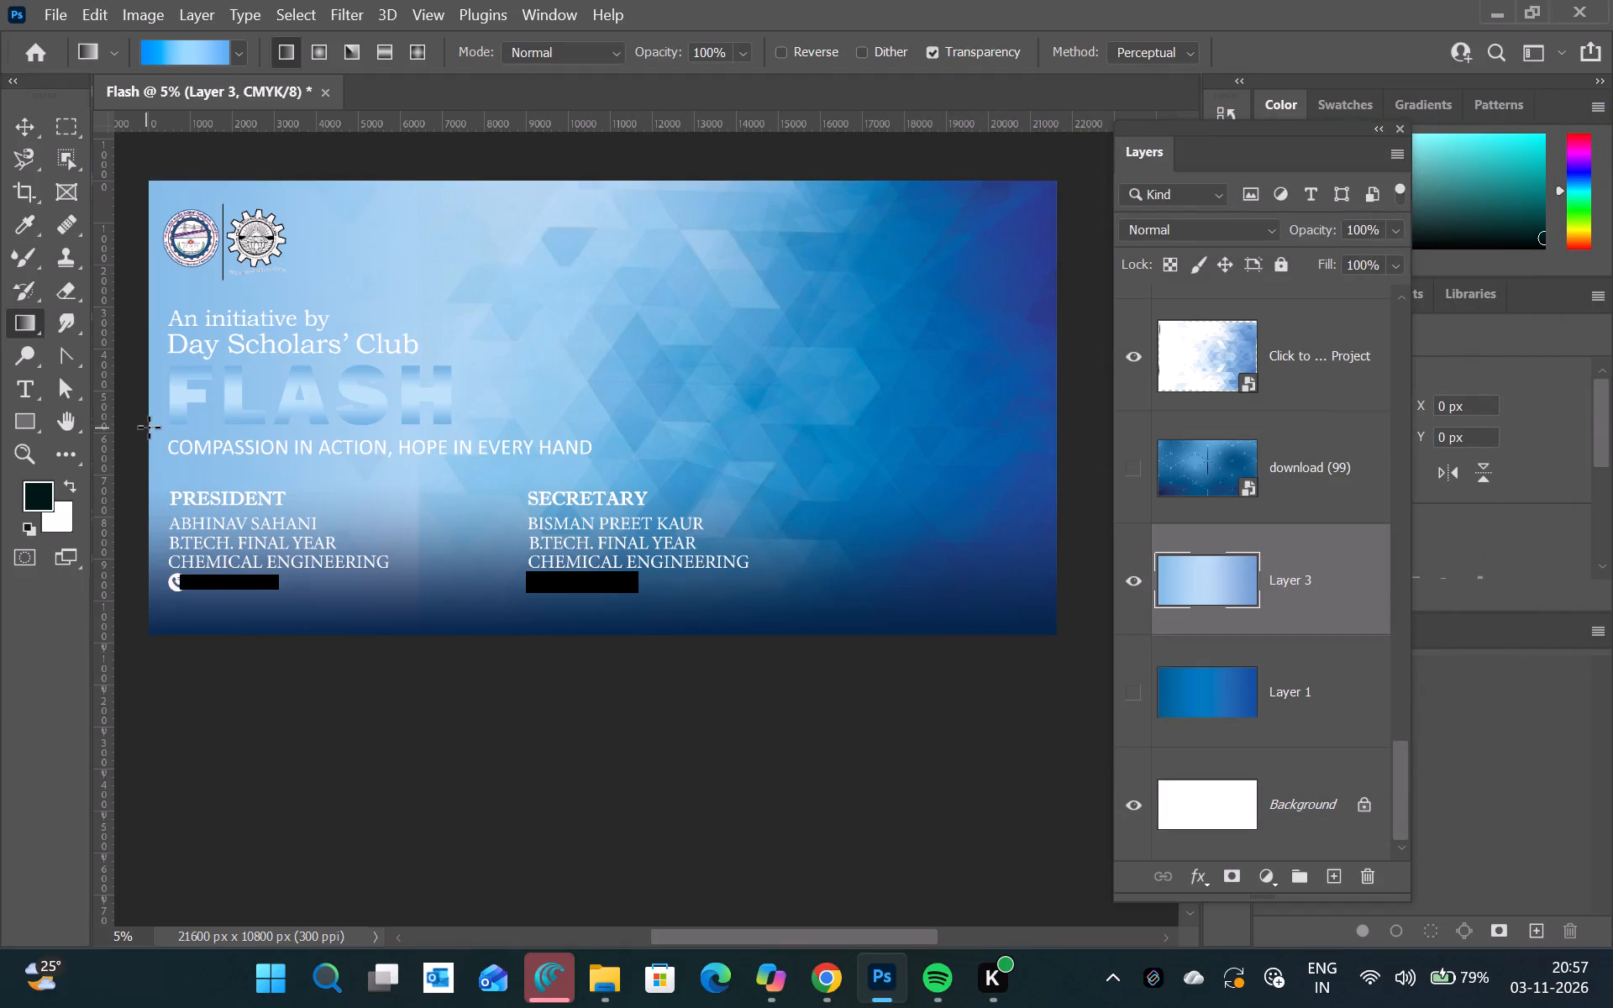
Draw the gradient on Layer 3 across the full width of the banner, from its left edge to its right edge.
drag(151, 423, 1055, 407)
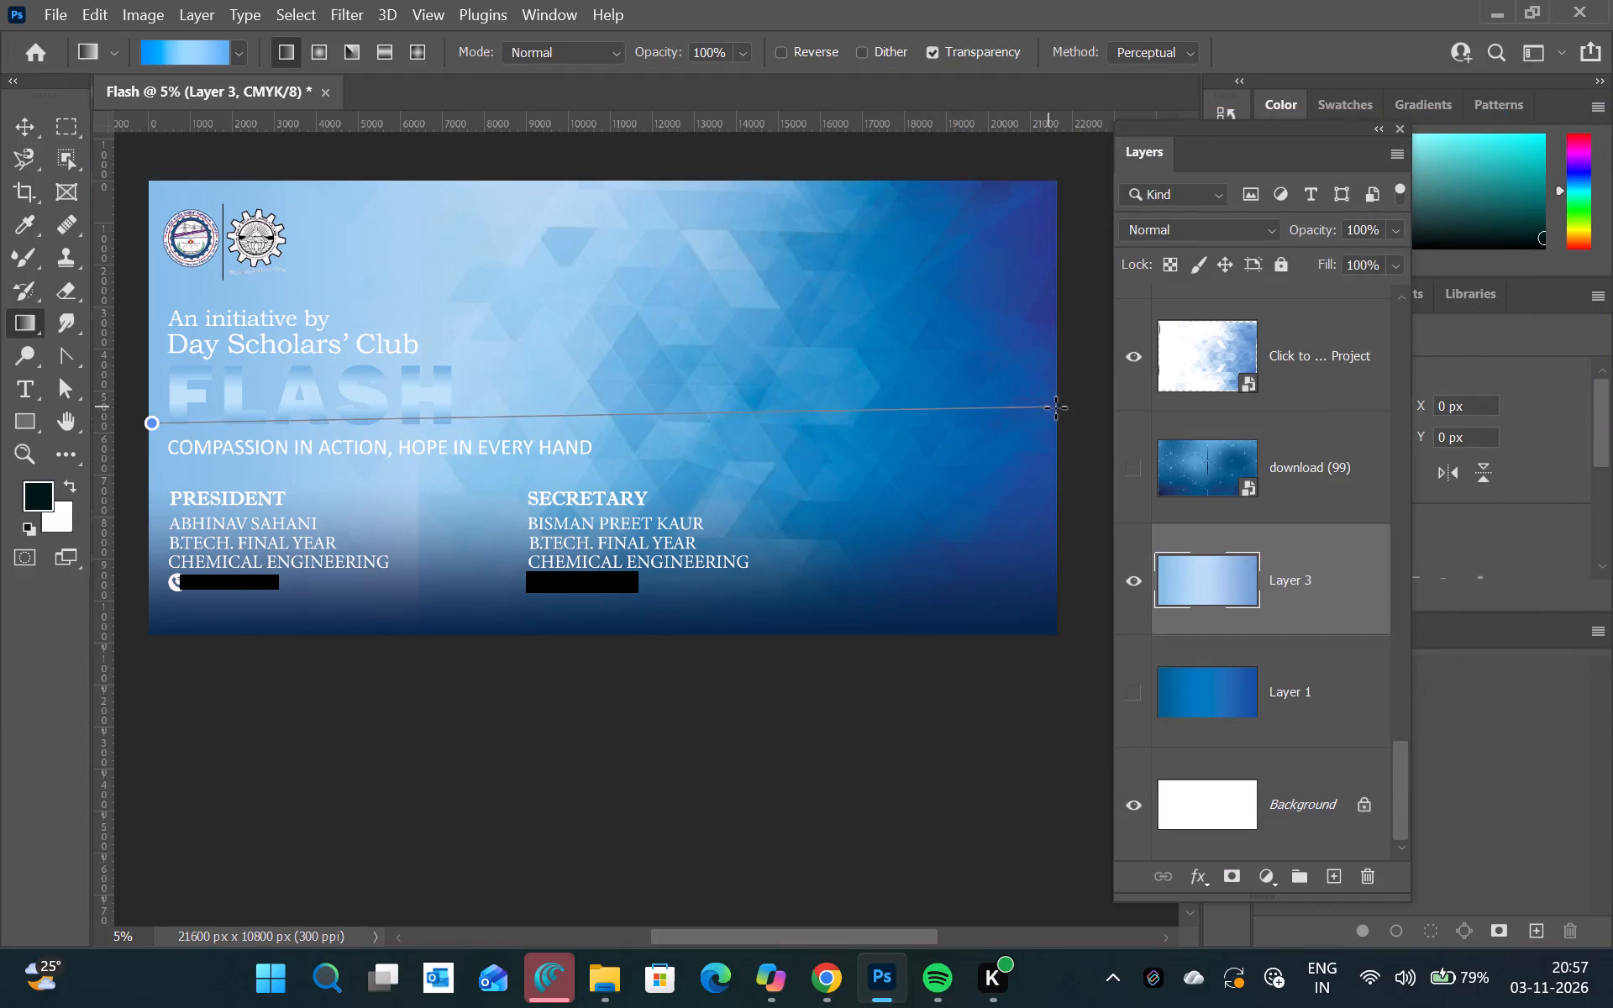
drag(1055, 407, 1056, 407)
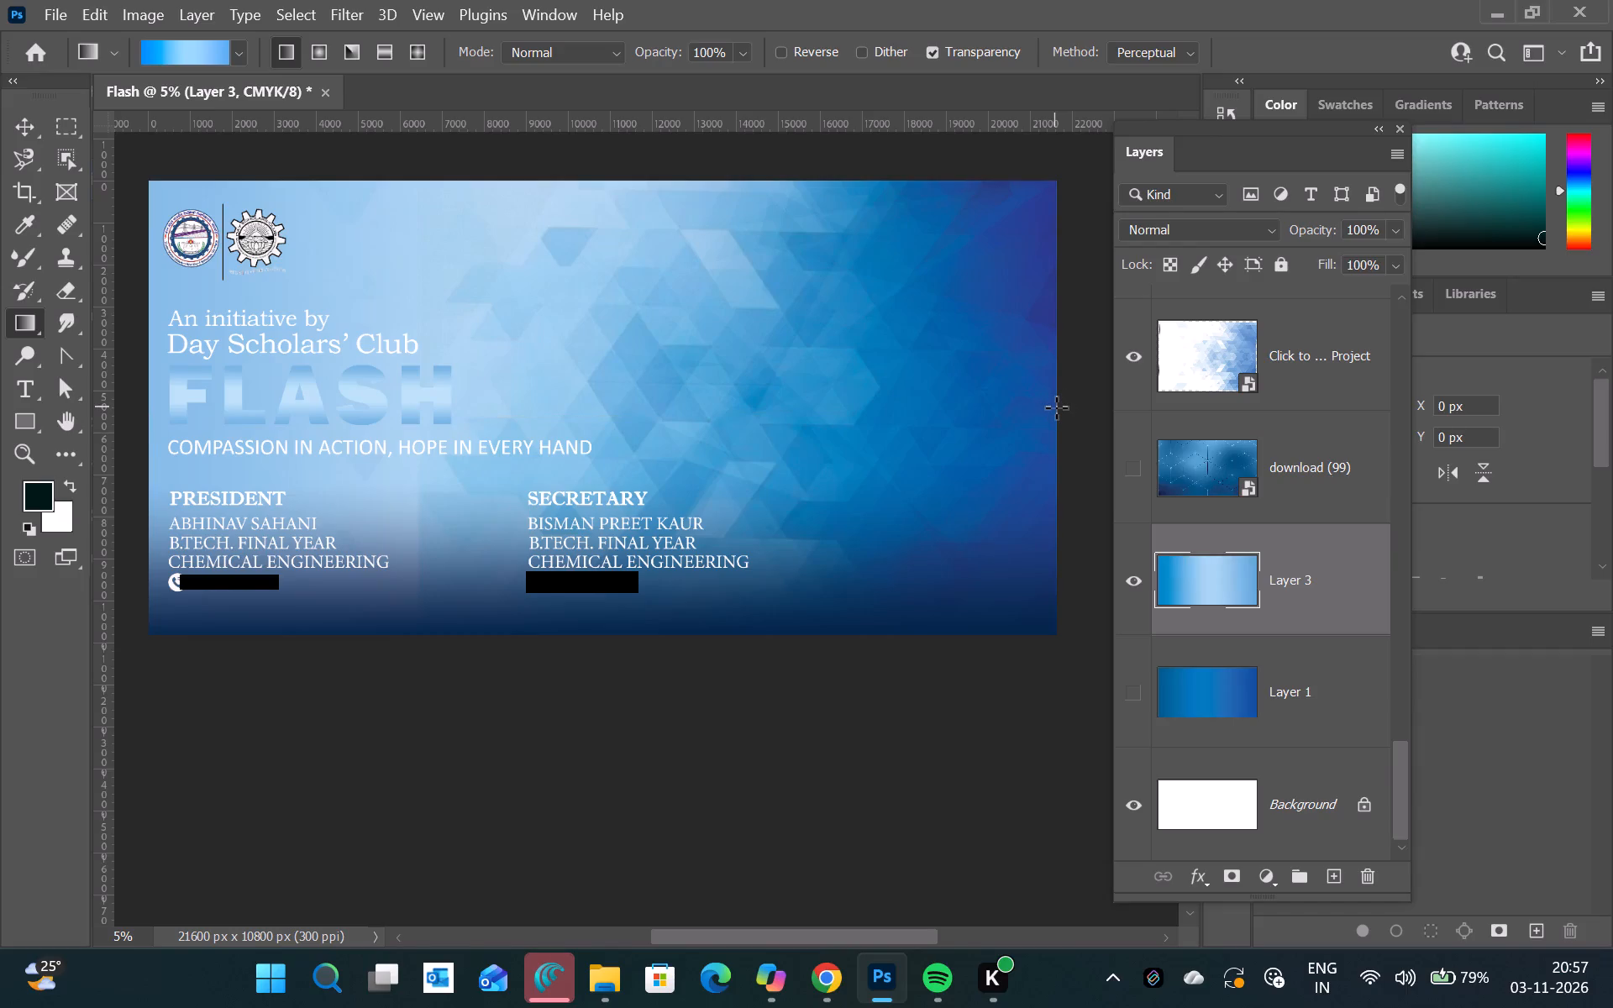
Redraw Layer 3's gradient from the banner's right edge back to just below the H of FLASH.
drag(1056, 398, 440, 440)
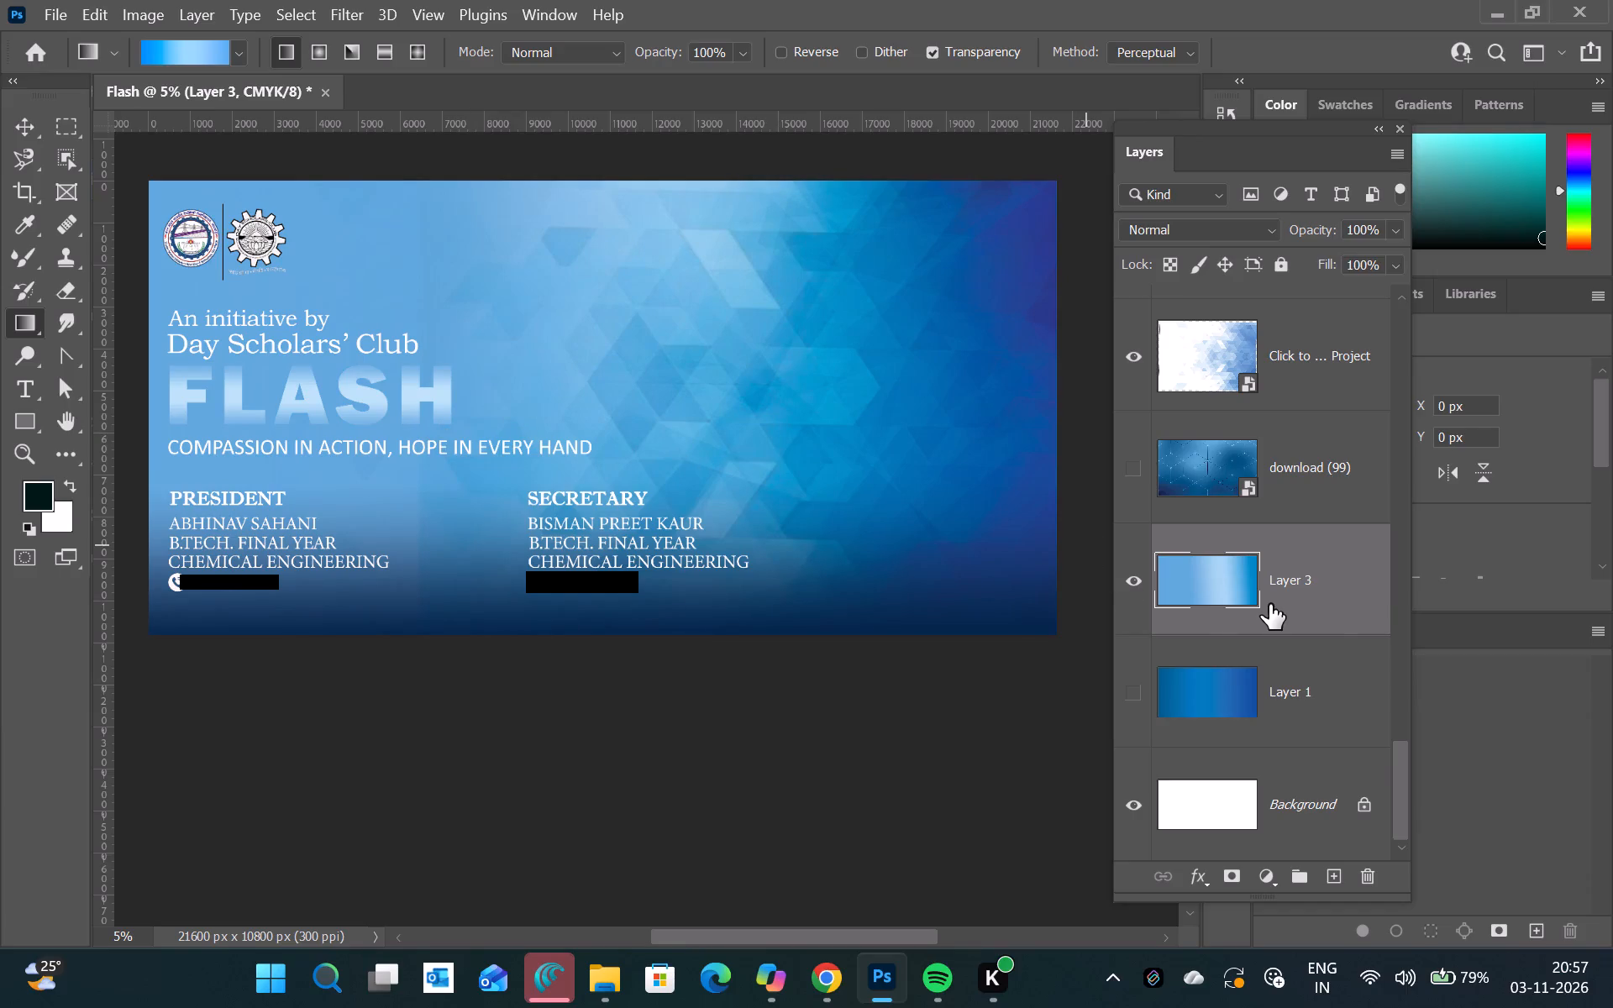
Change Layer 2's Color Overlay to bright blue 0083ff after trying 306bb9, 088afb, 00afff and 0091ff.
scroll(1335, 634, up, 1)
scroll(1307, 491, up, 1)
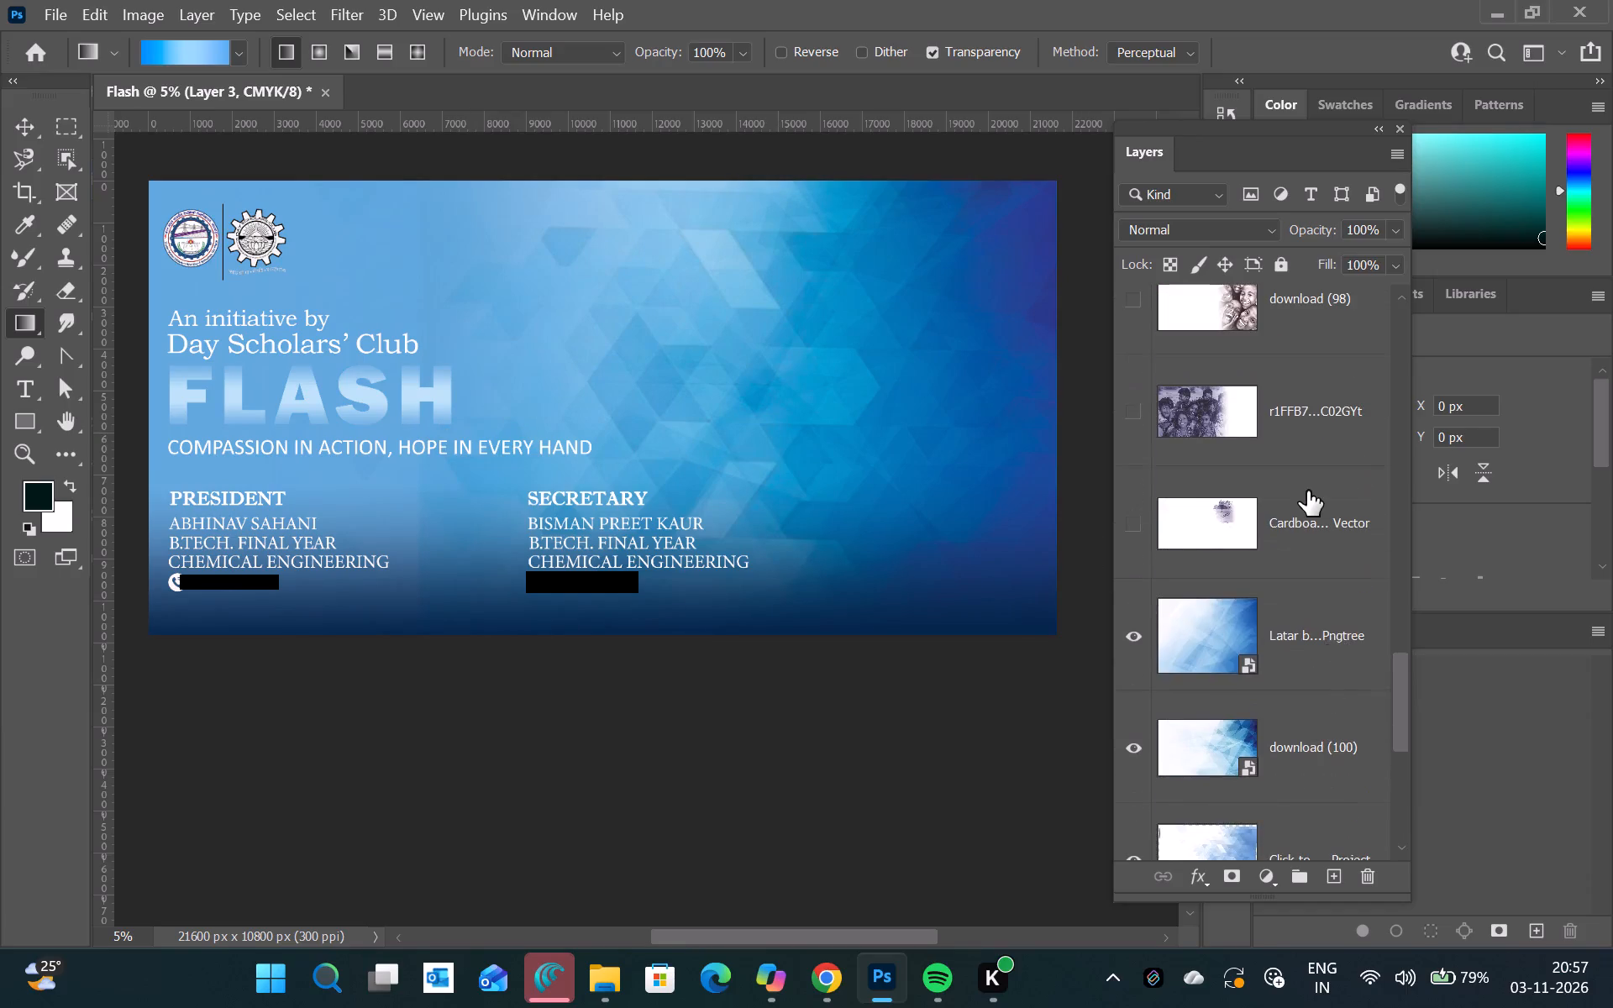
scroll(1307, 491, up, 1)
scroll(1307, 491, down, 1)
scroll(1307, 491, up, 2)
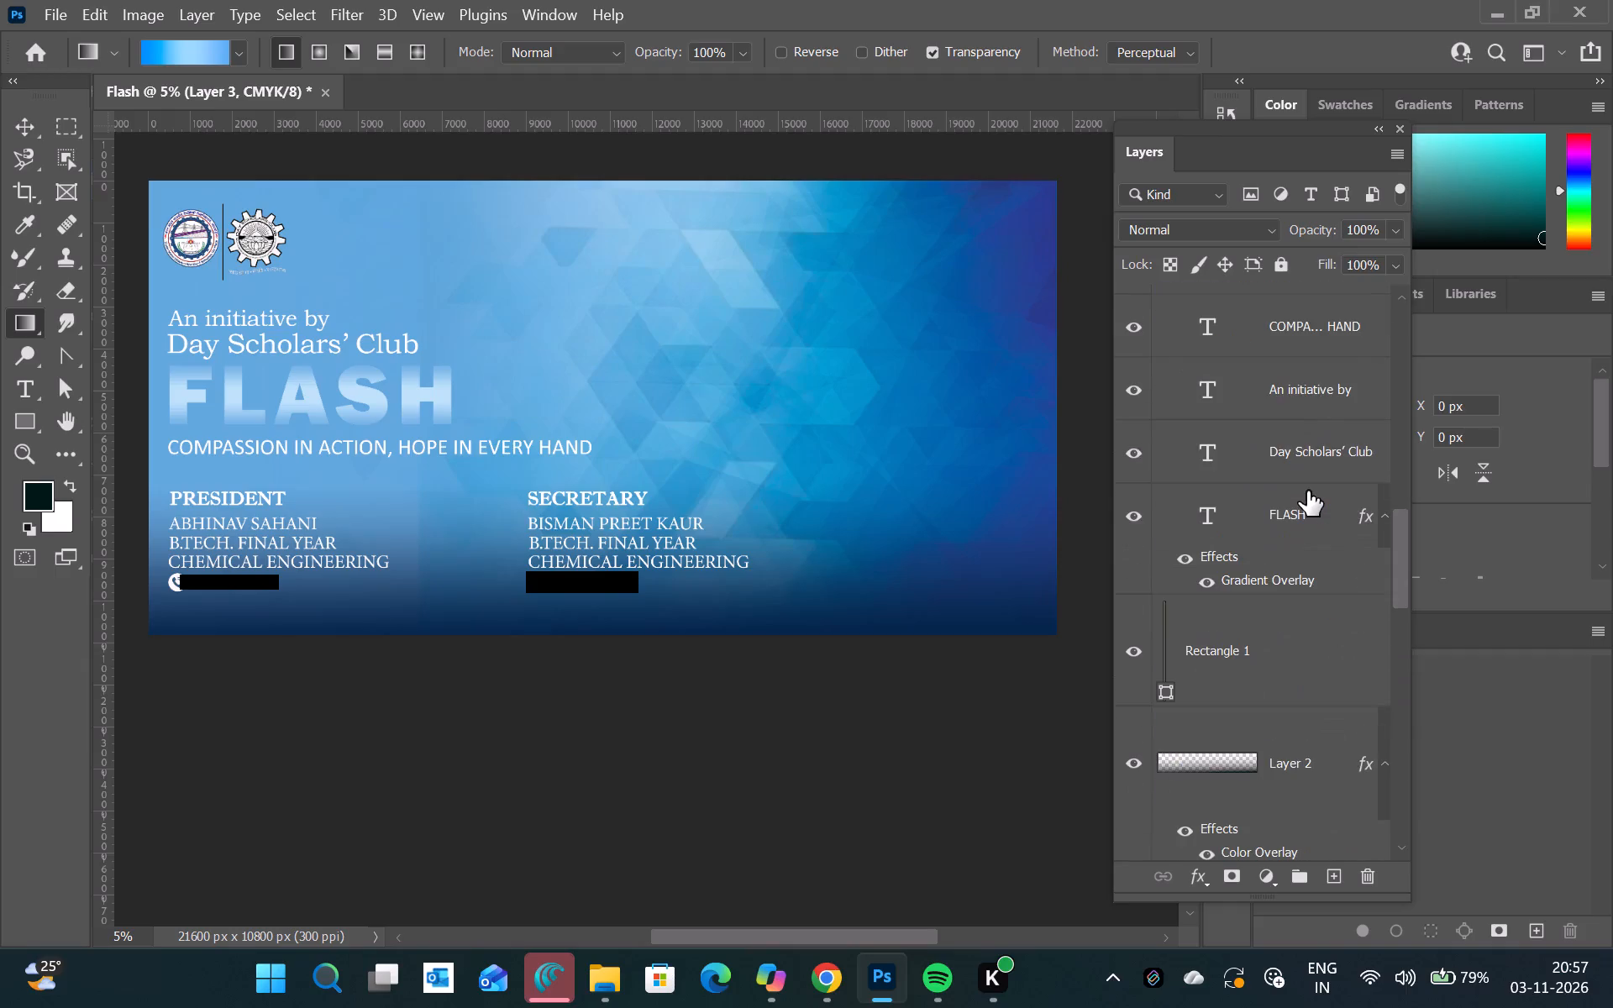
scroll(1307, 491, down, 1)
double_click(1272, 472)
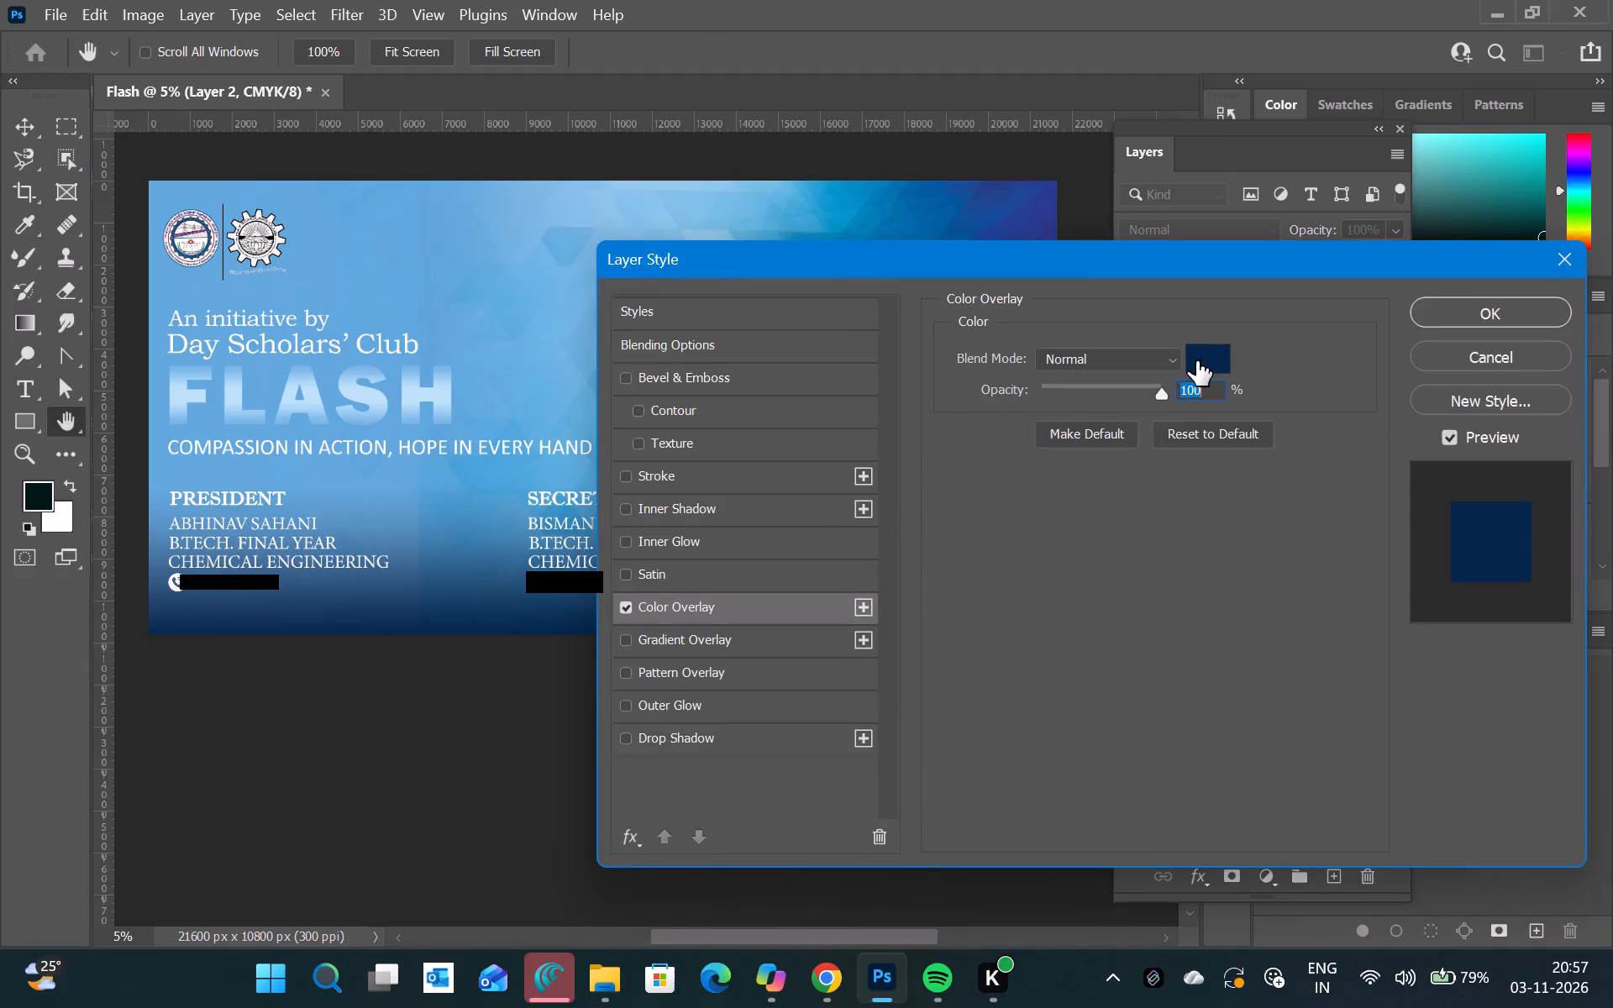
click(1196, 360)
click(1044, 359)
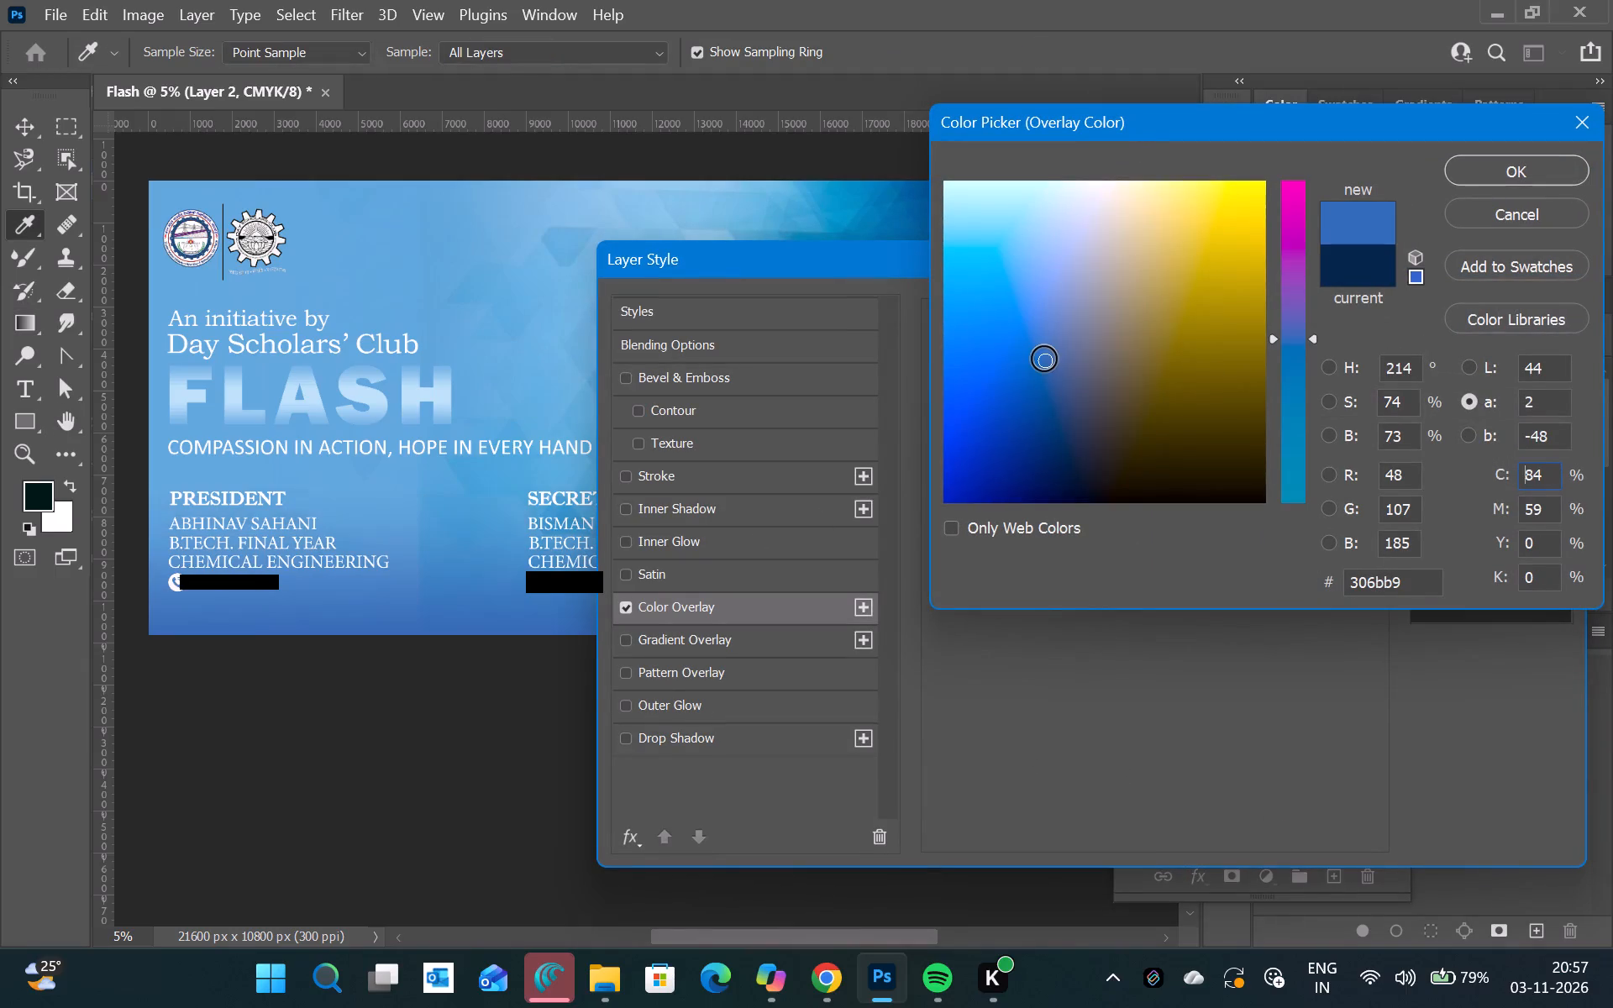
click(1022, 322)
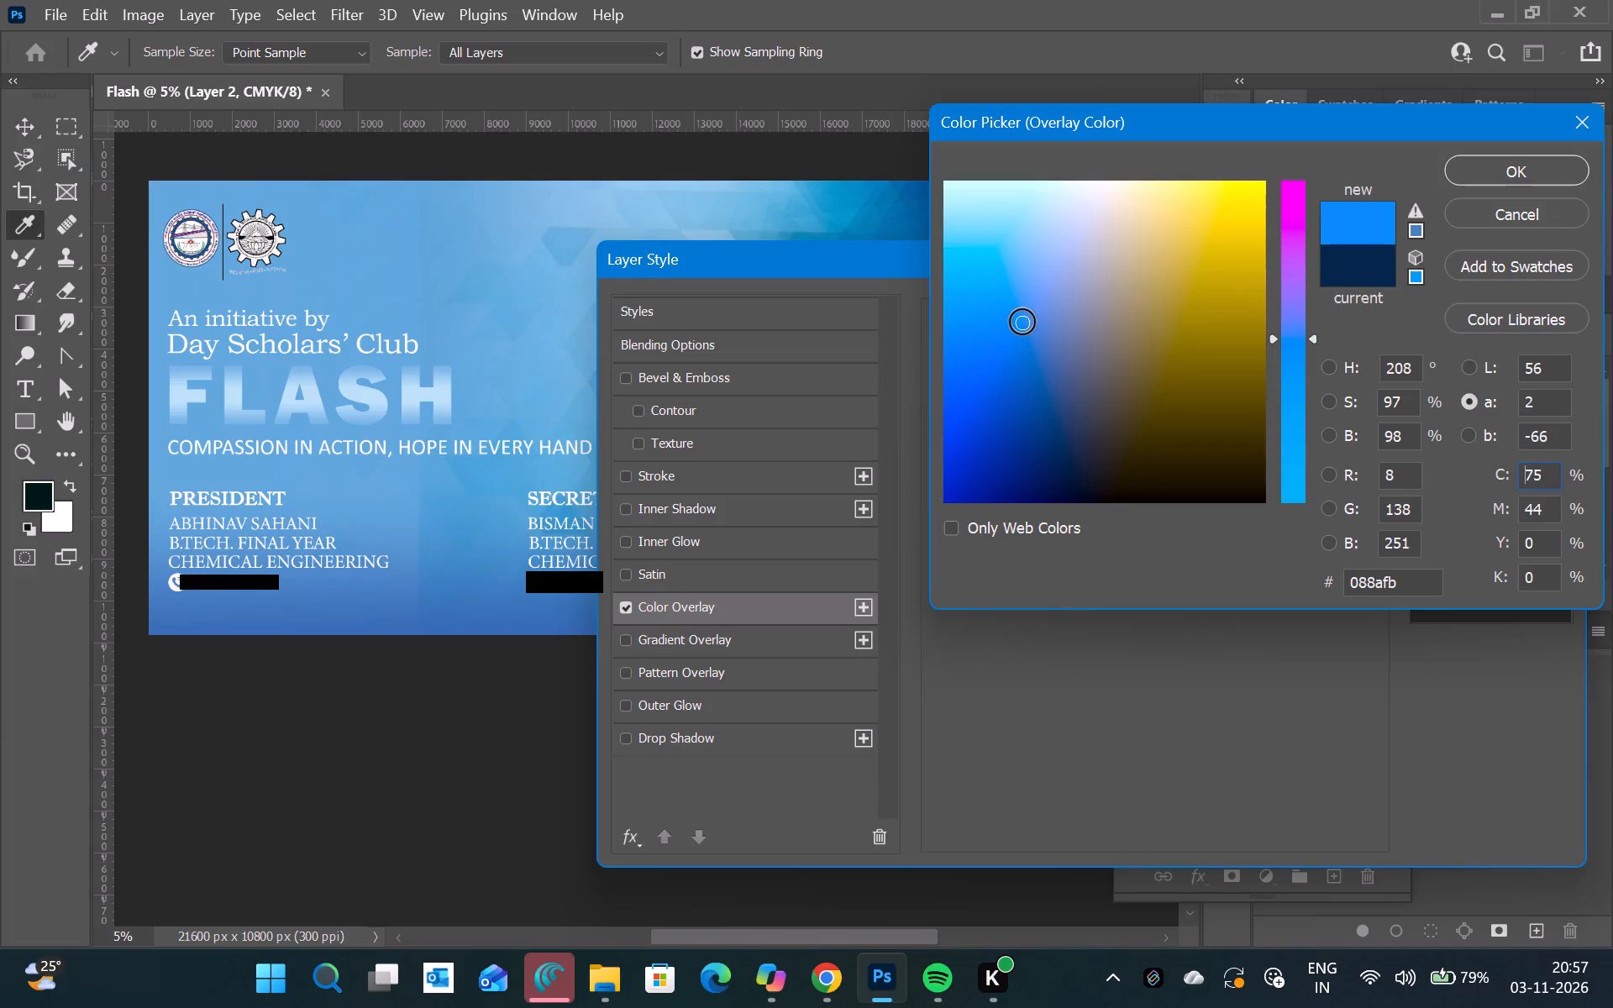
click(993, 279)
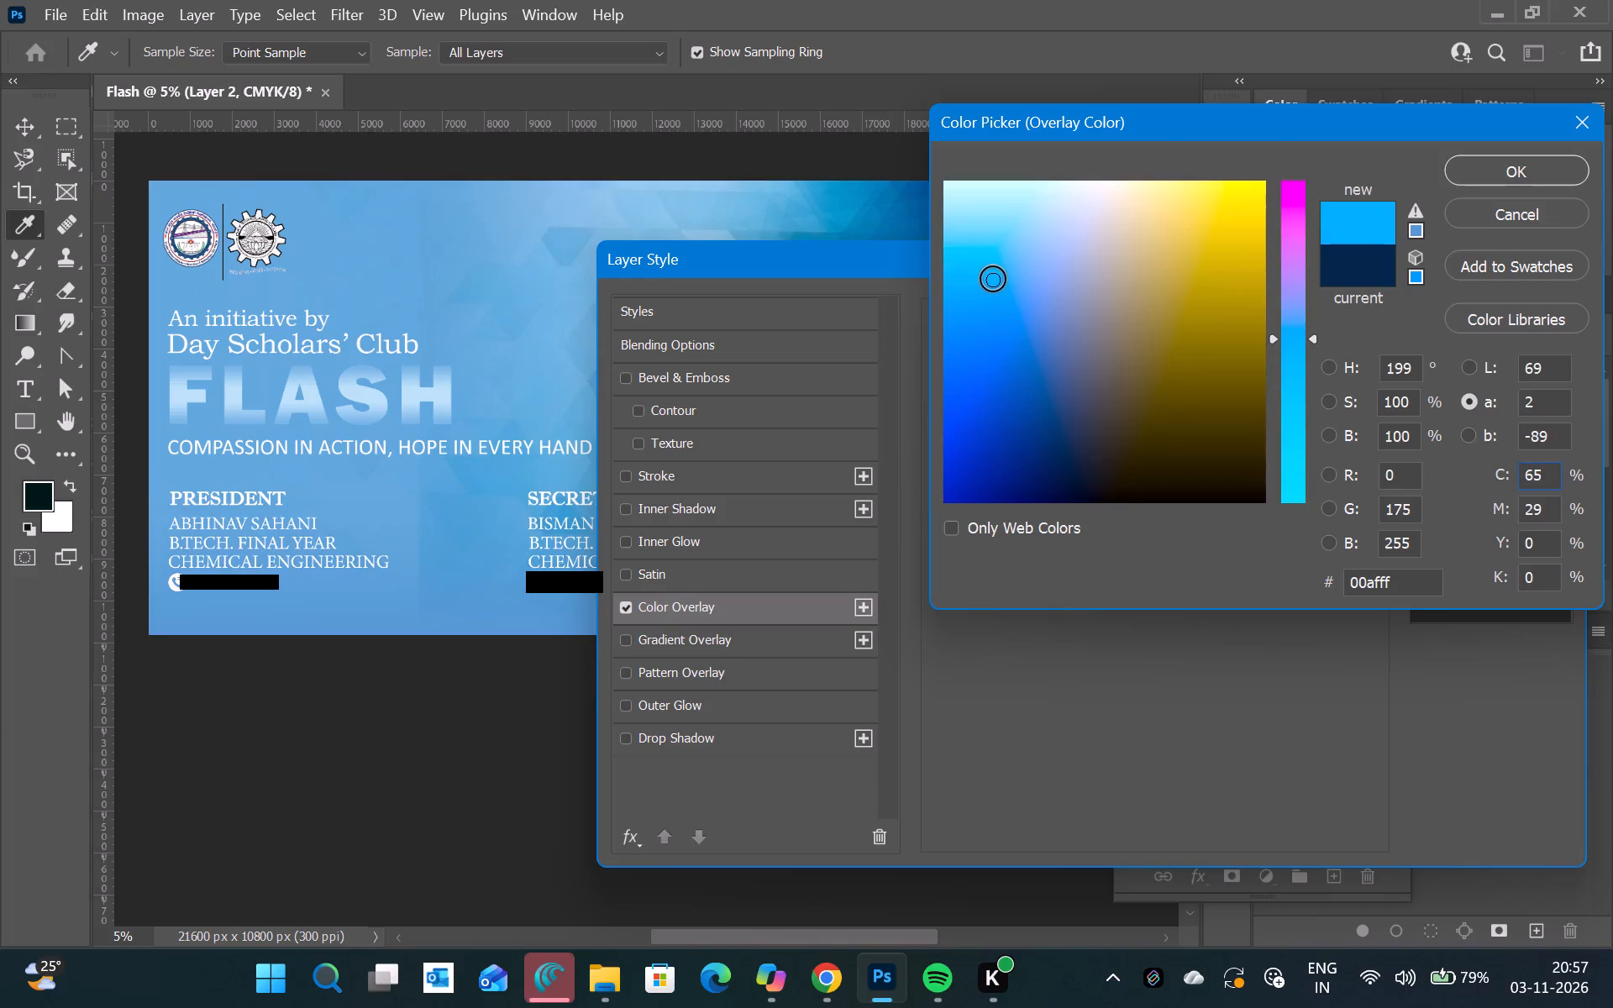
click(969, 318)
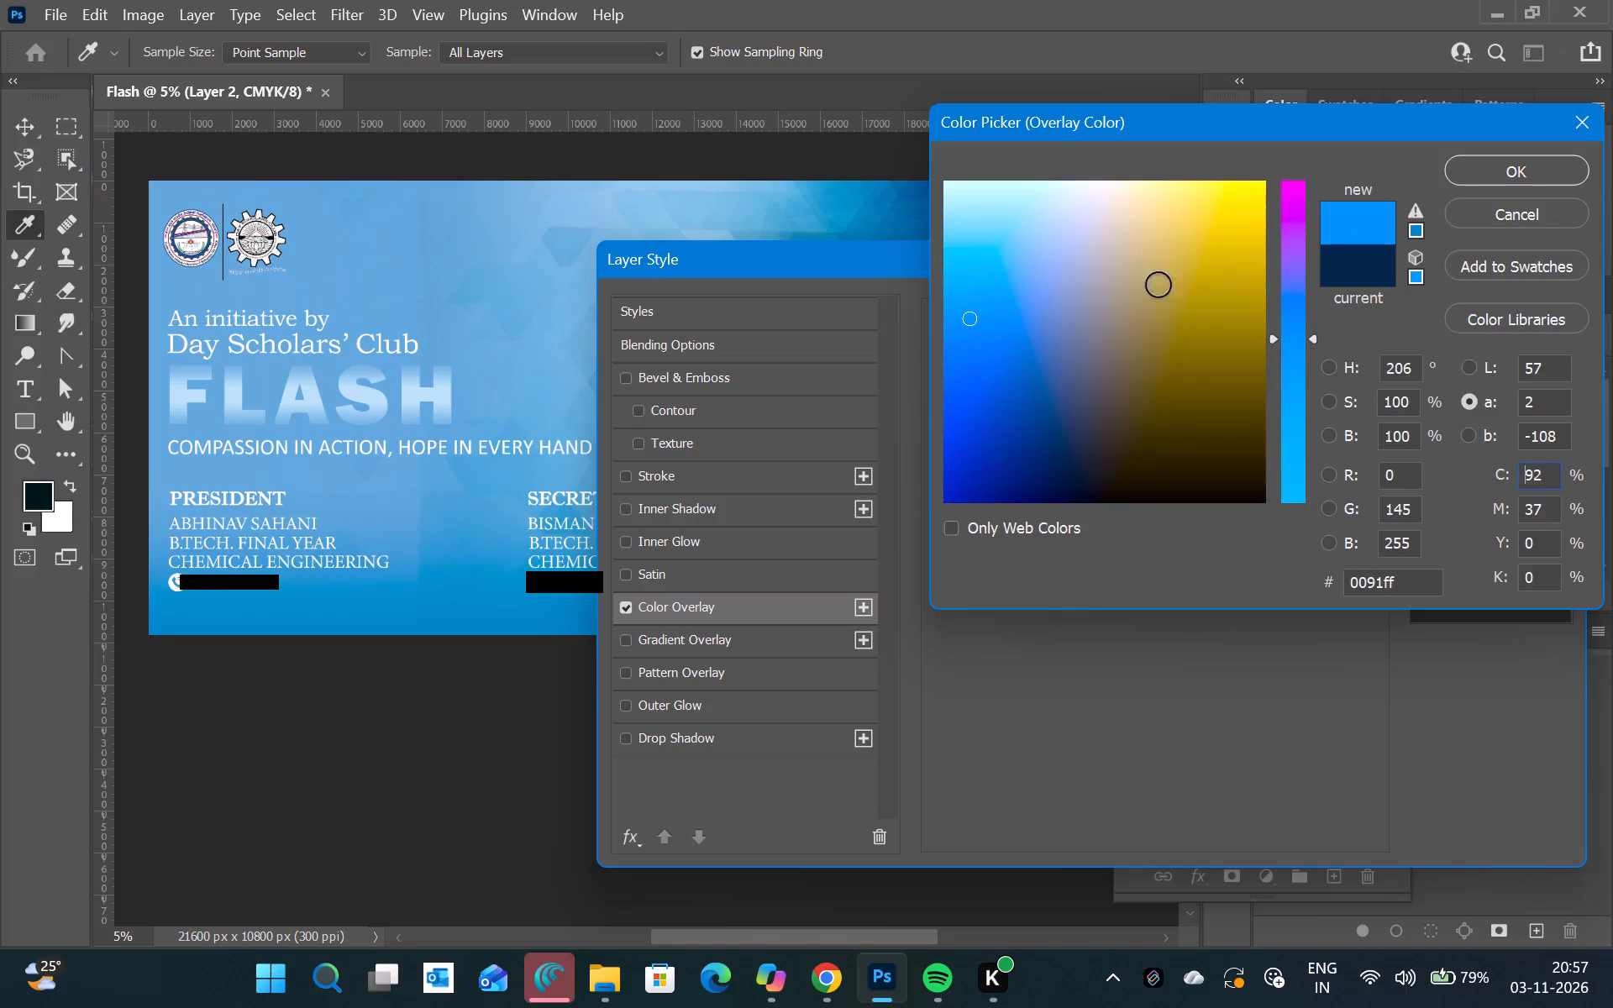
click(971, 335)
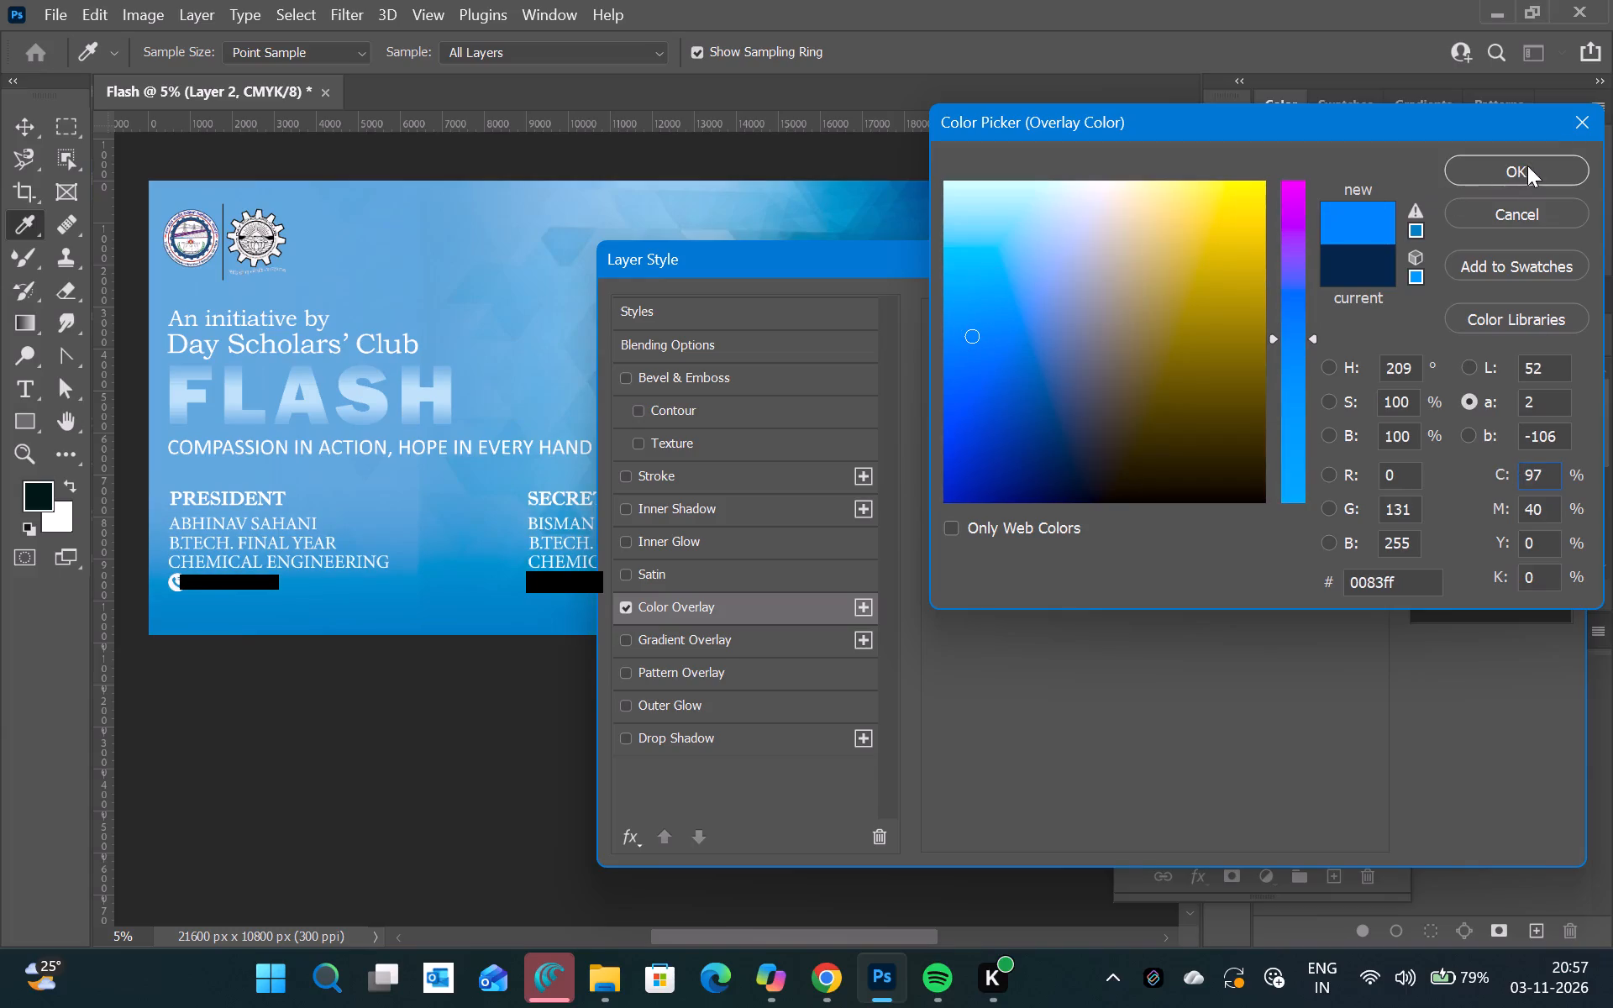
click(1527, 165)
click(1490, 300)
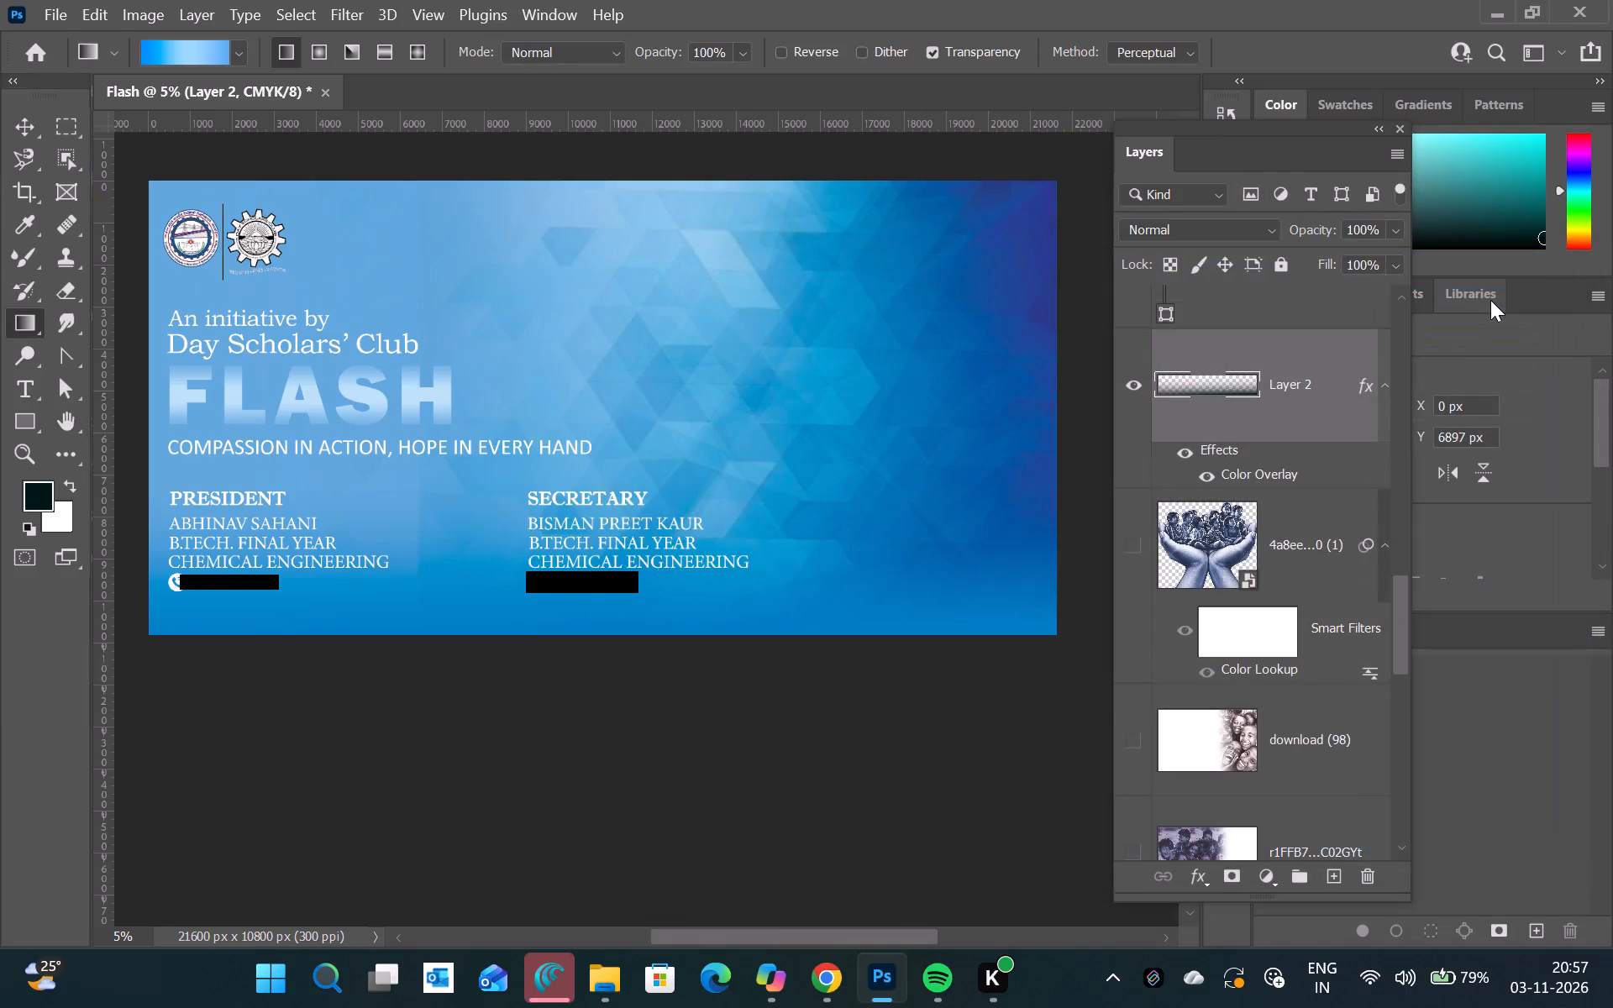
Select Layer 3 and set its custom gradient's starting stop to blue 0099ff.
scroll(1248, 606, down, 1)
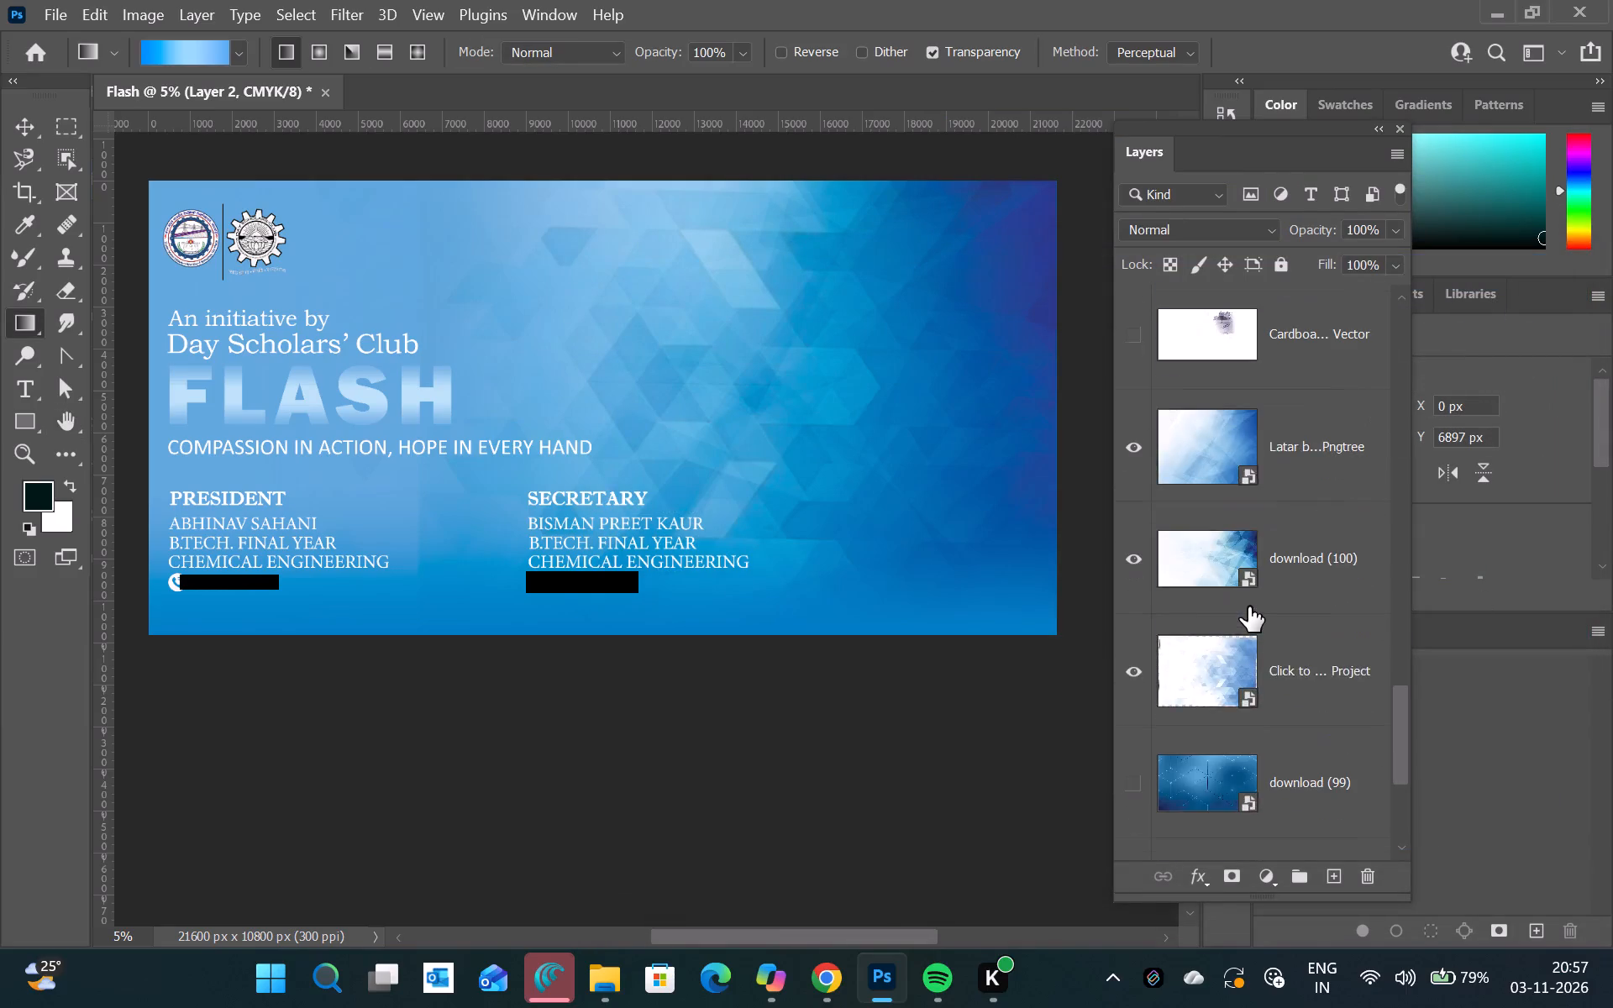
scroll(1248, 606, down, 2)
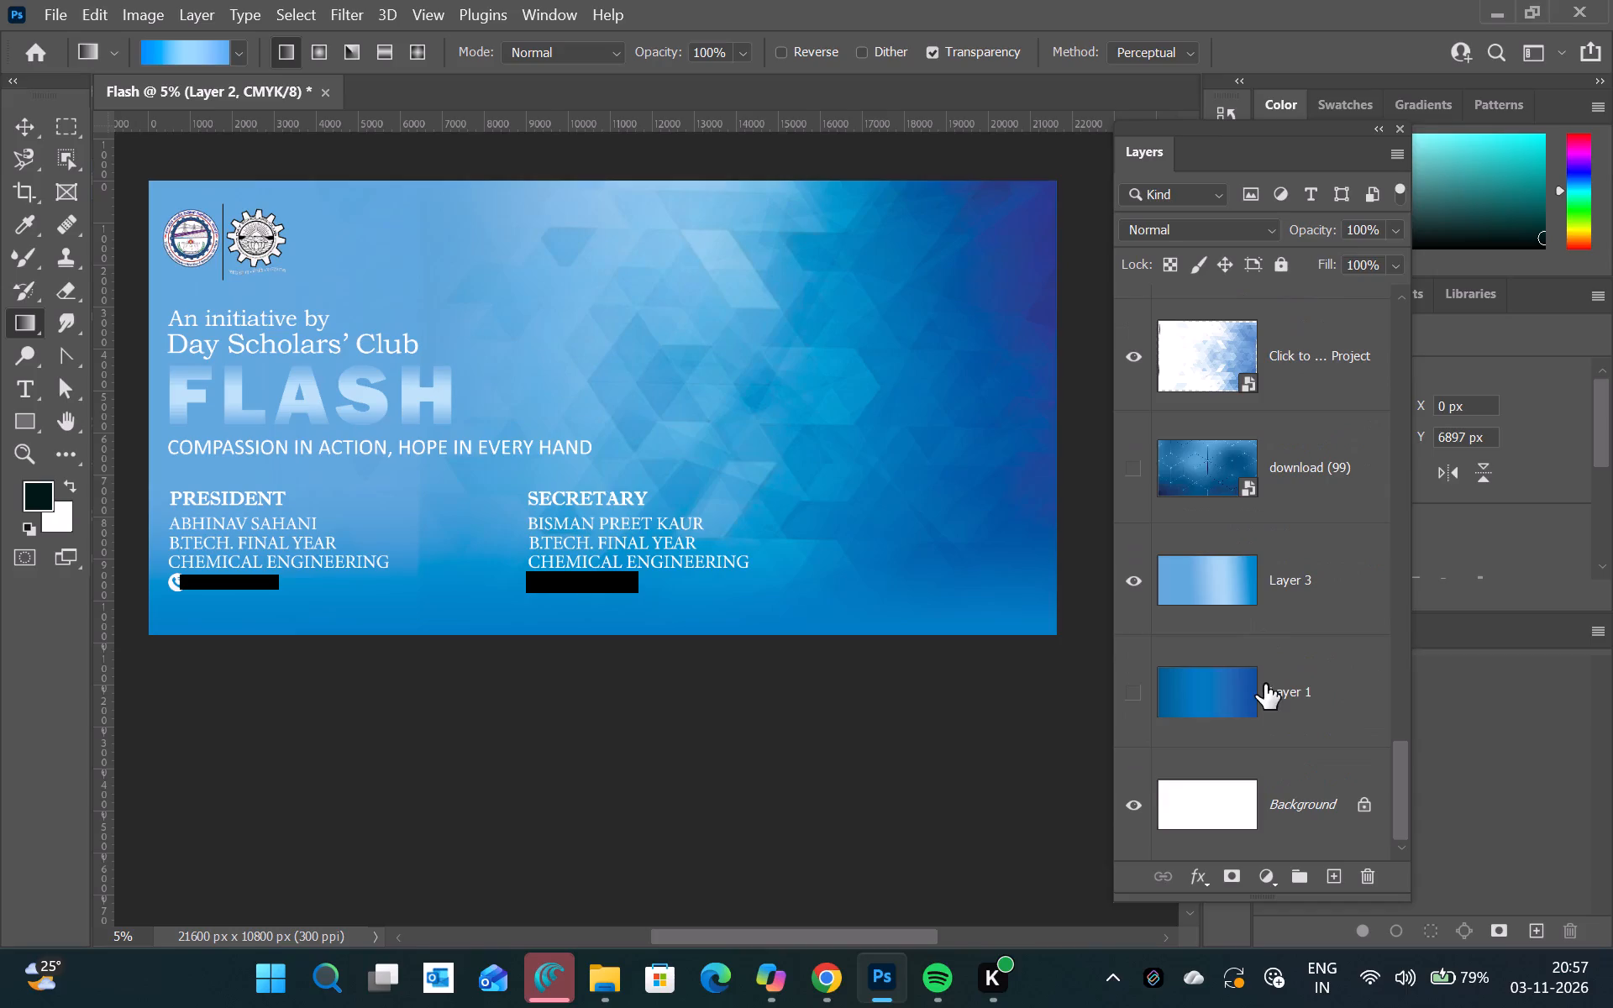
click(1263, 591)
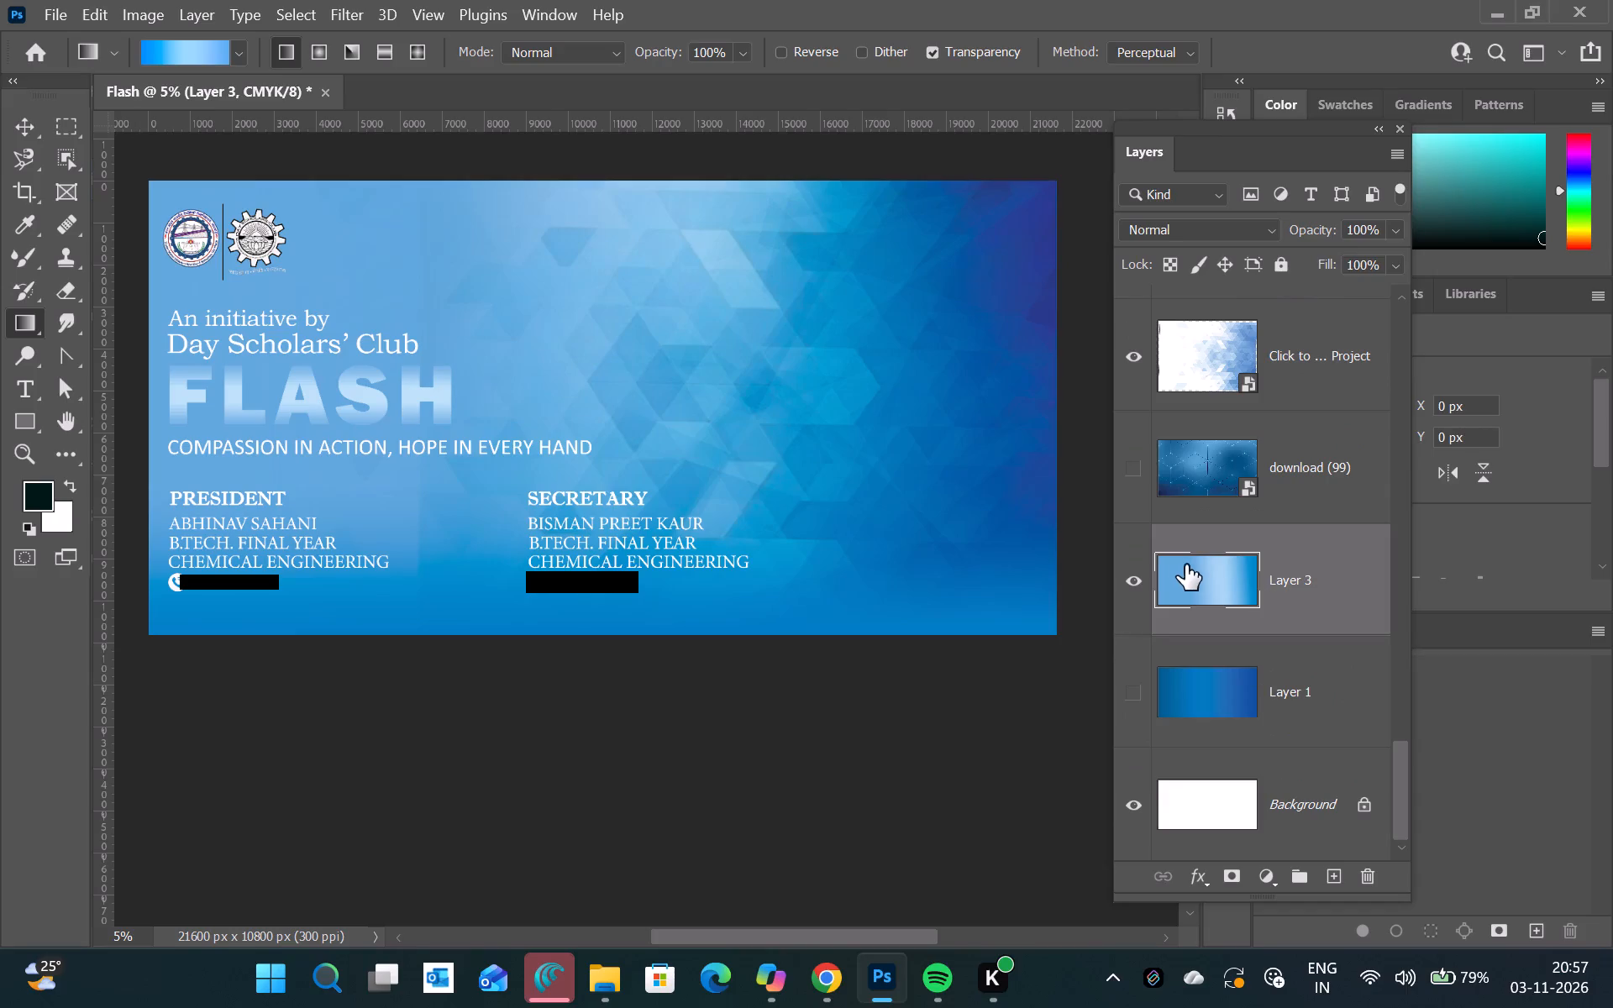
click(173, 49)
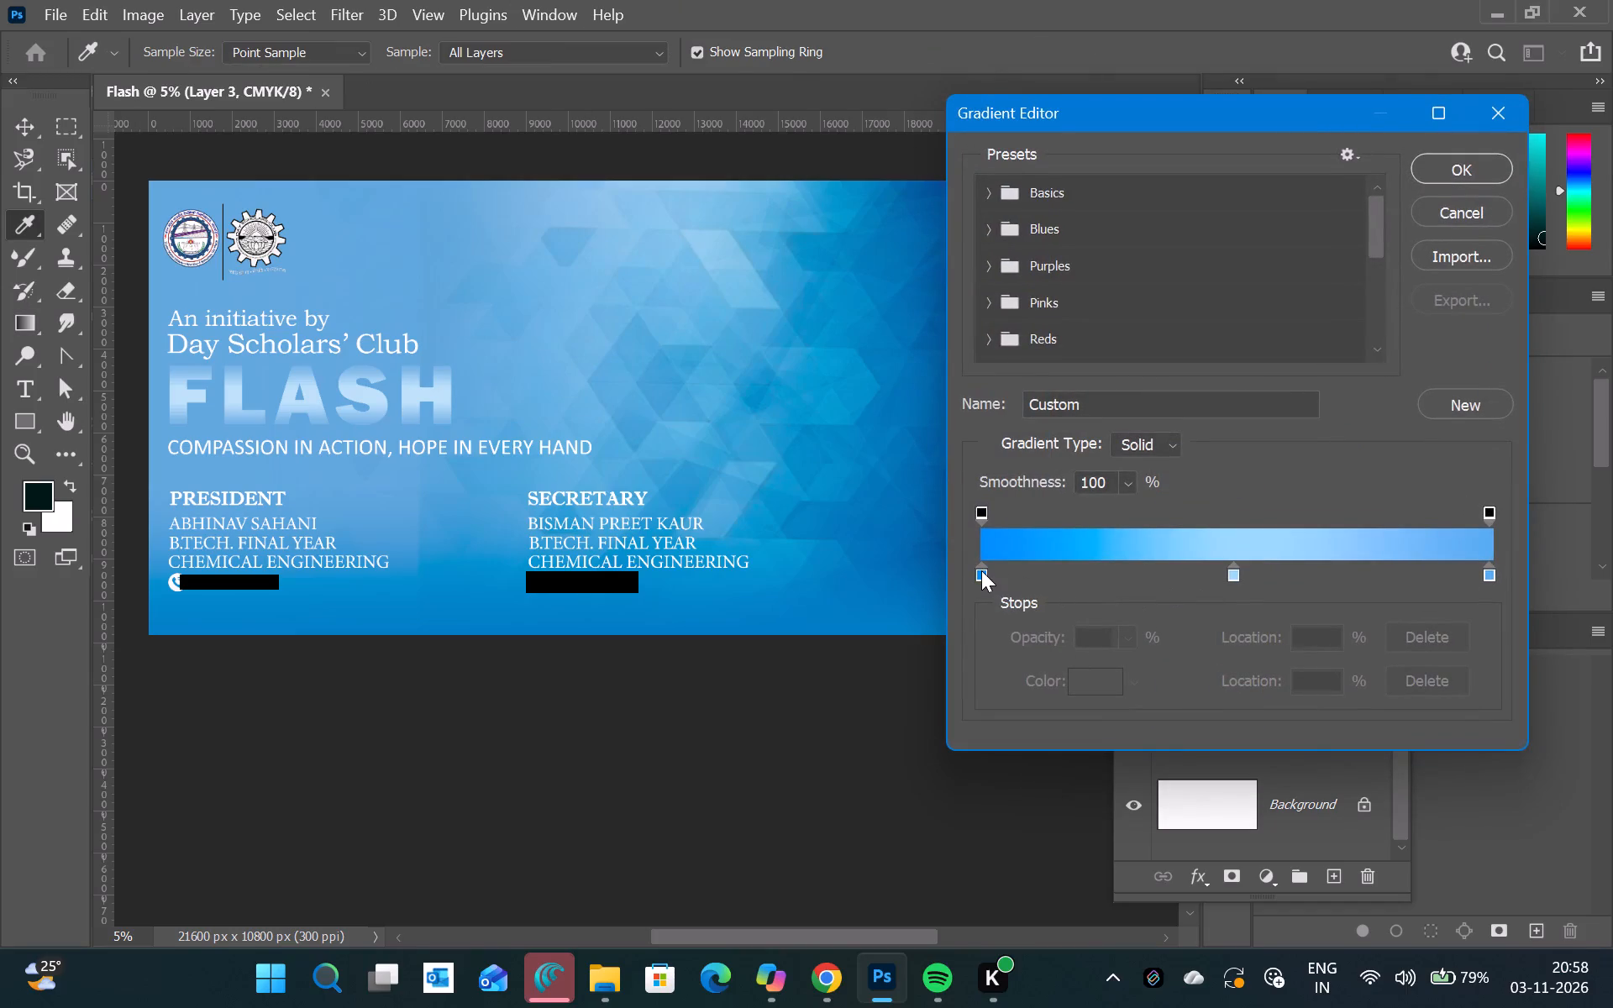
click(981, 570)
click(1099, 677)
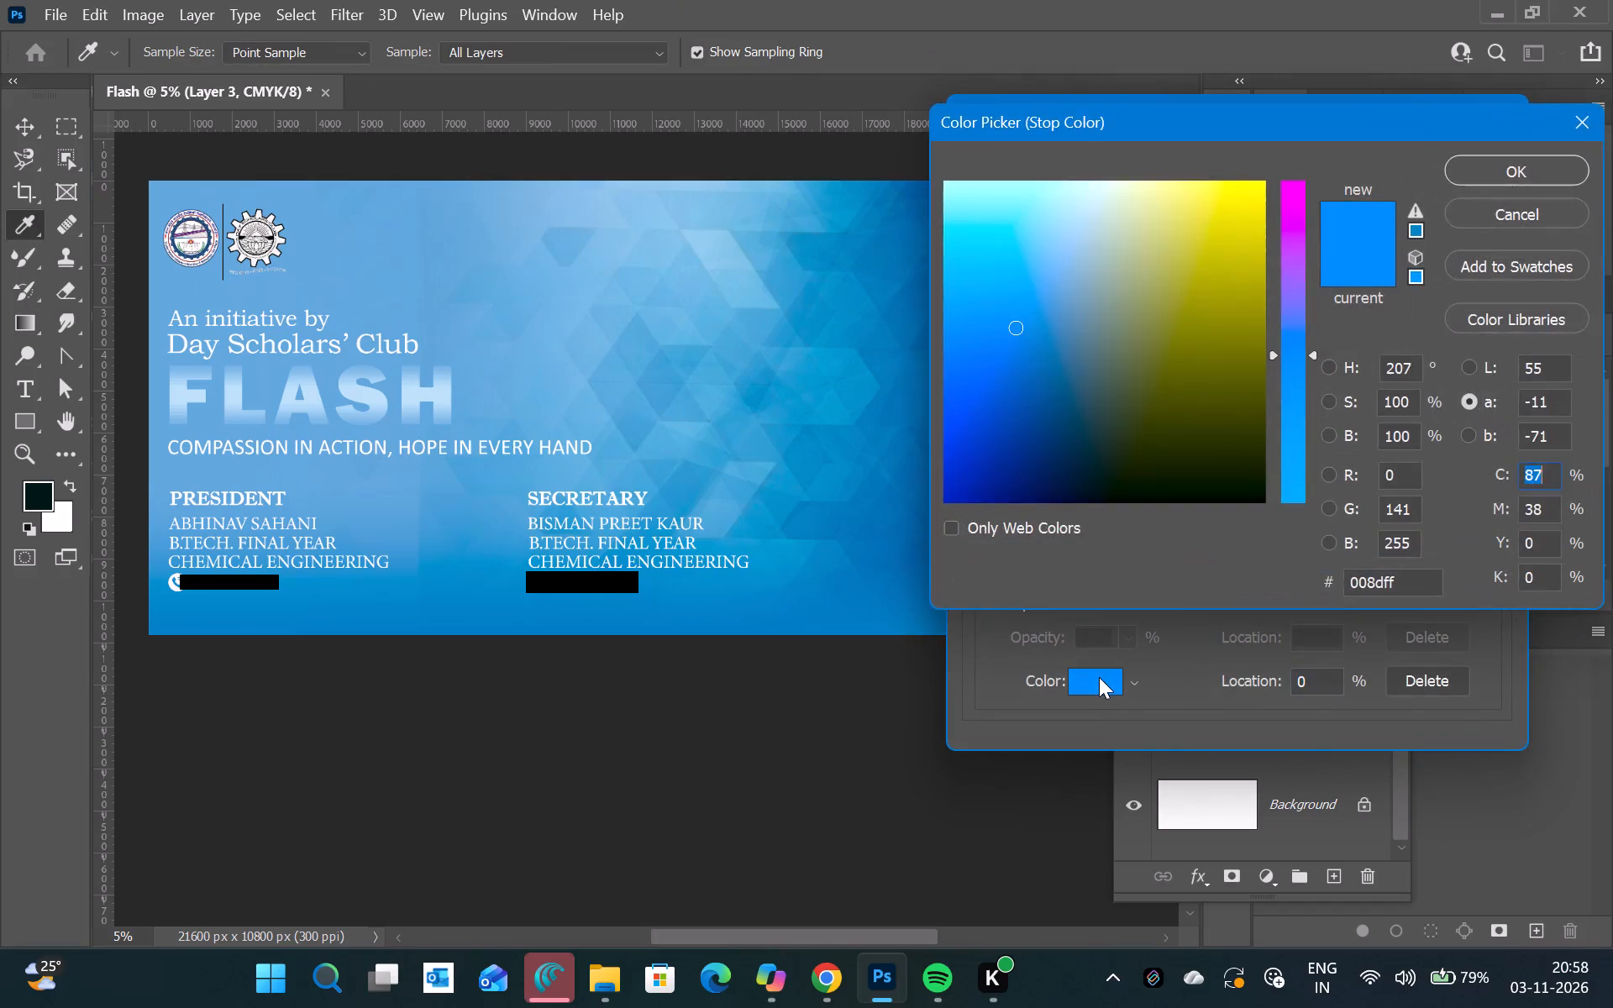
click(987, 314)
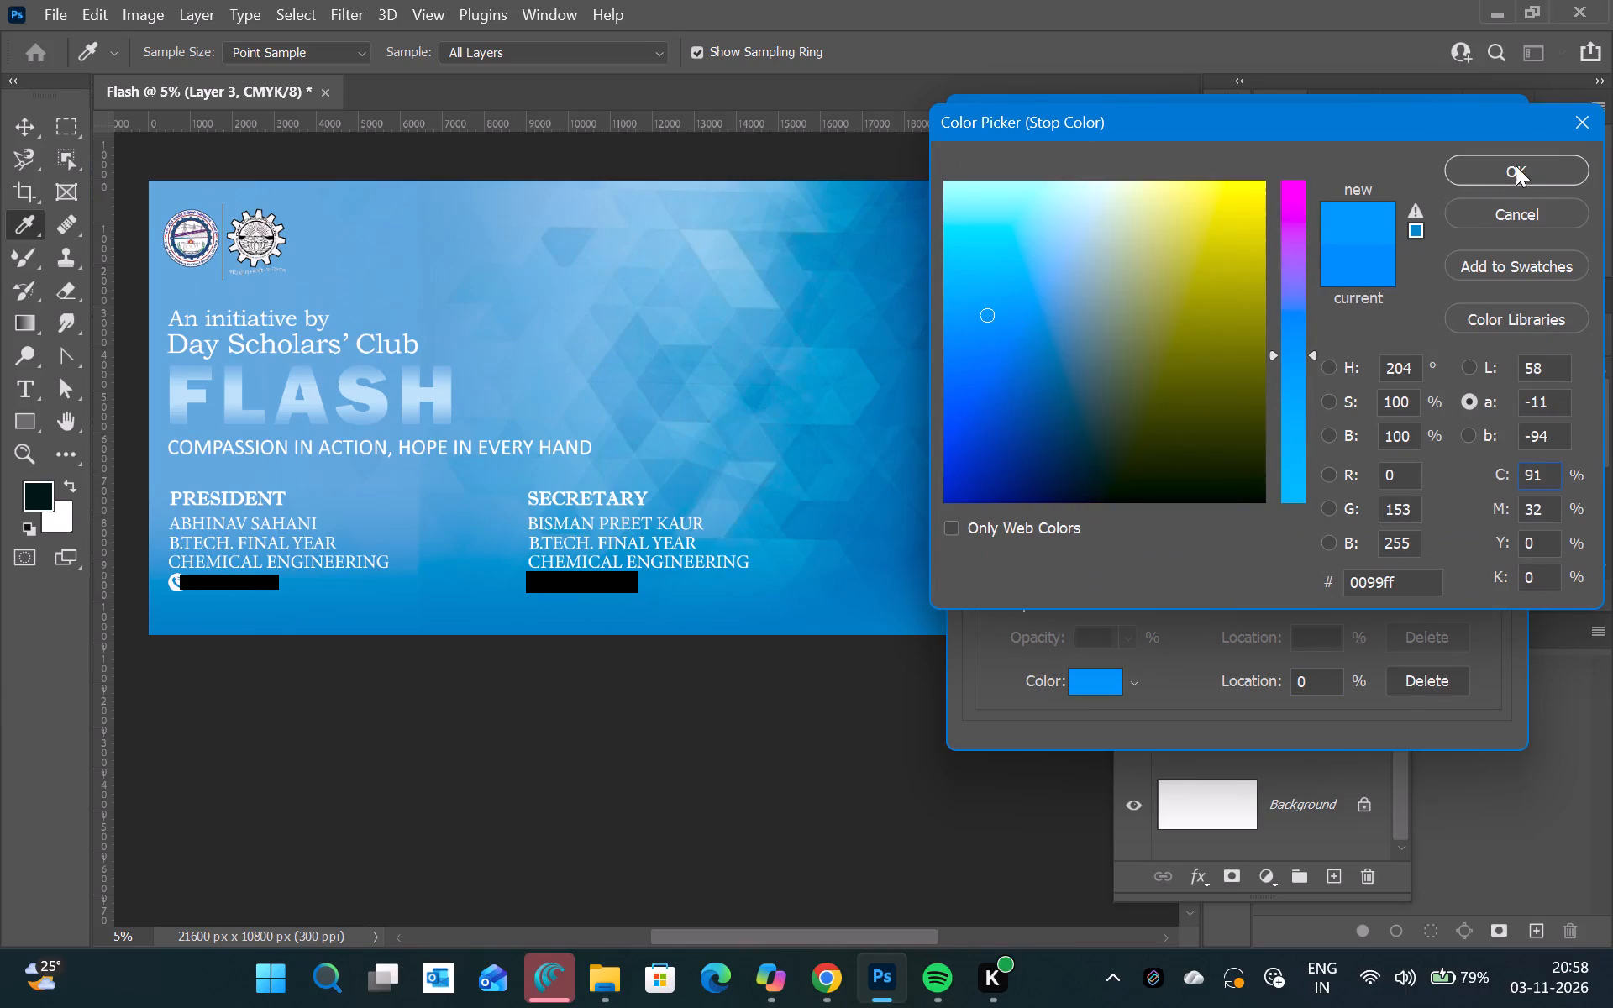
click(1518, 164)
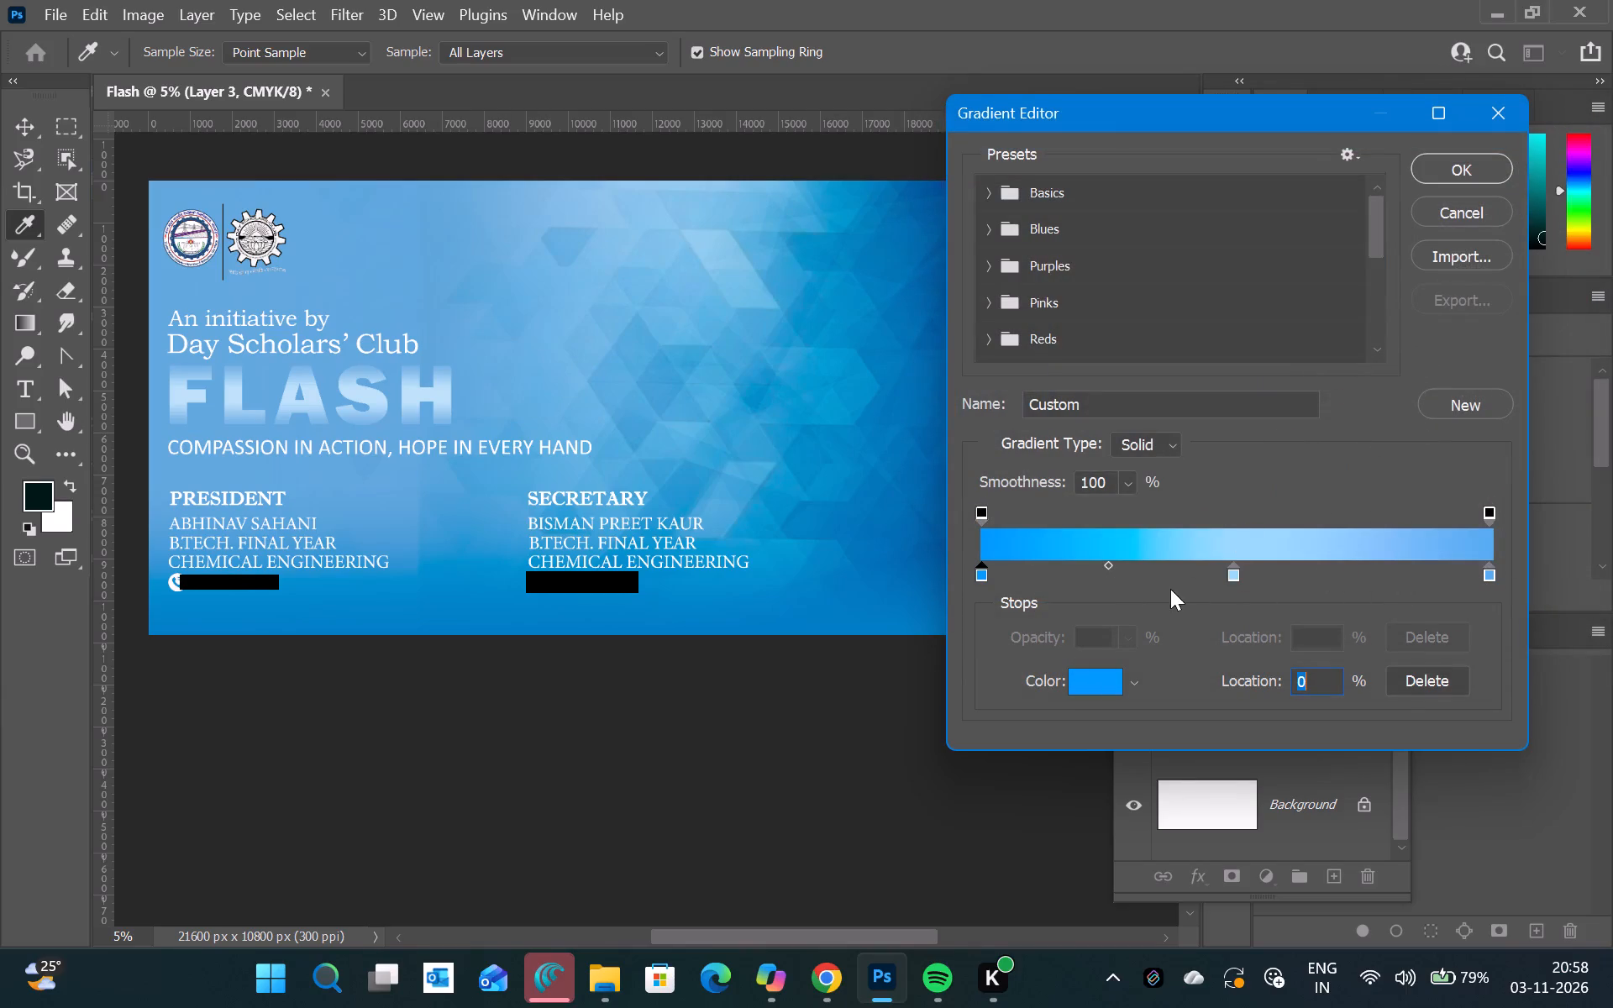
Replace the starting stop's colour with blue 41a4d5 sampled from the banner's background and accept the gradient.
click(978, 577)
click(1097, 692)
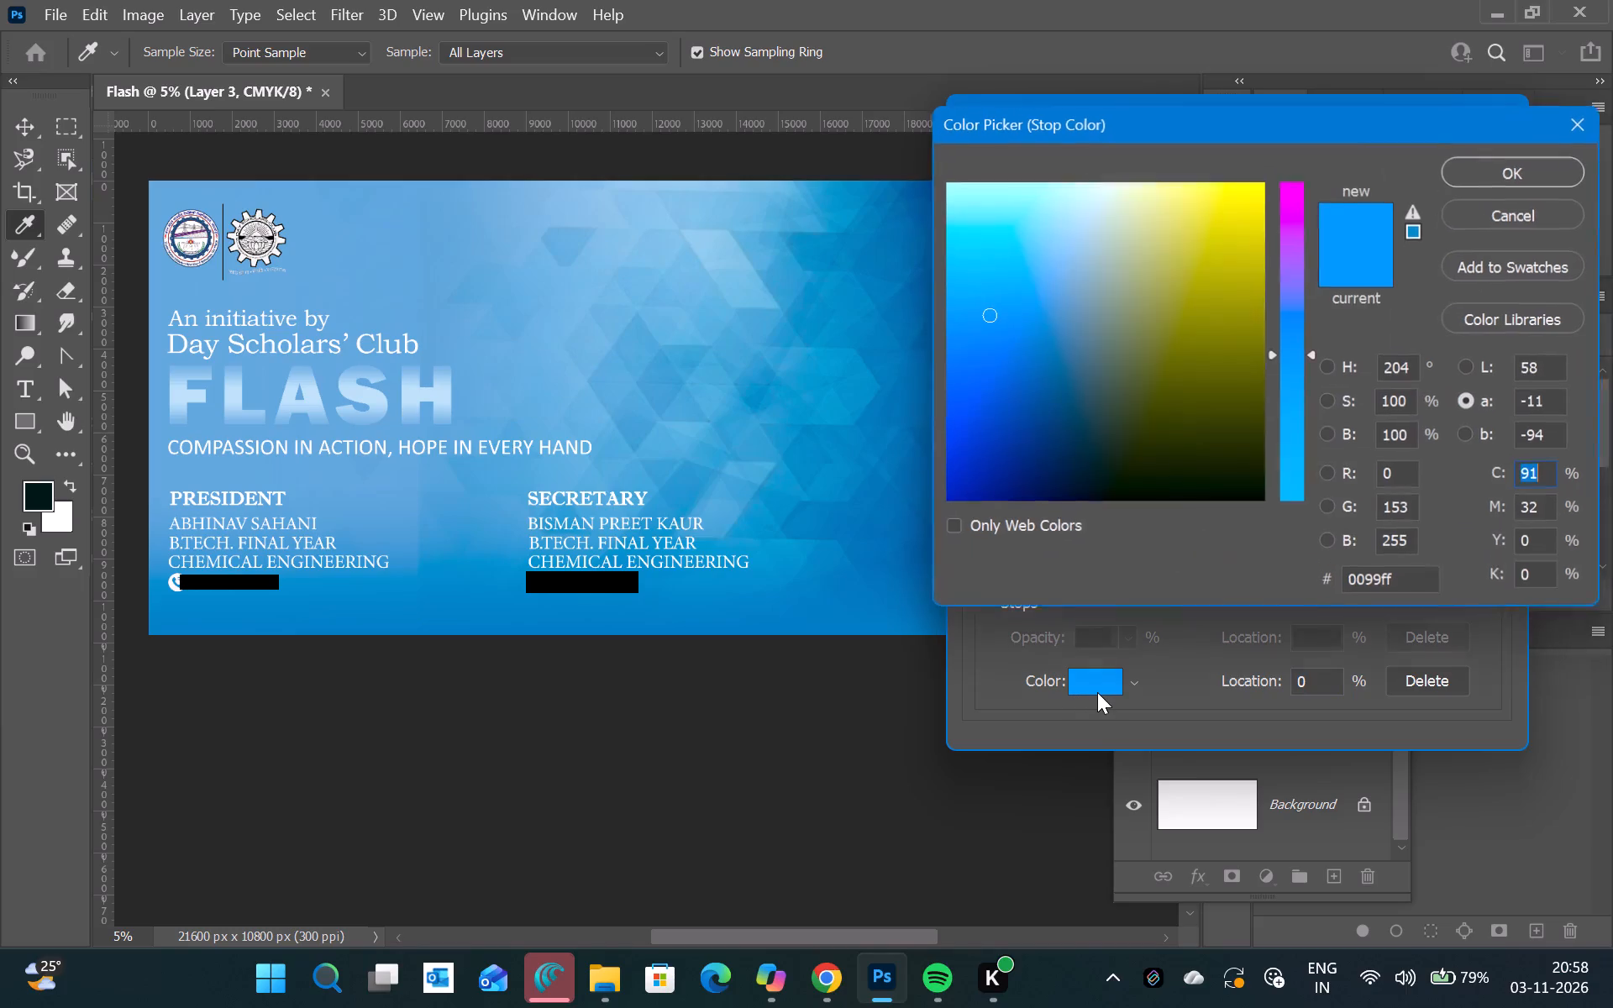
click(771, 321)
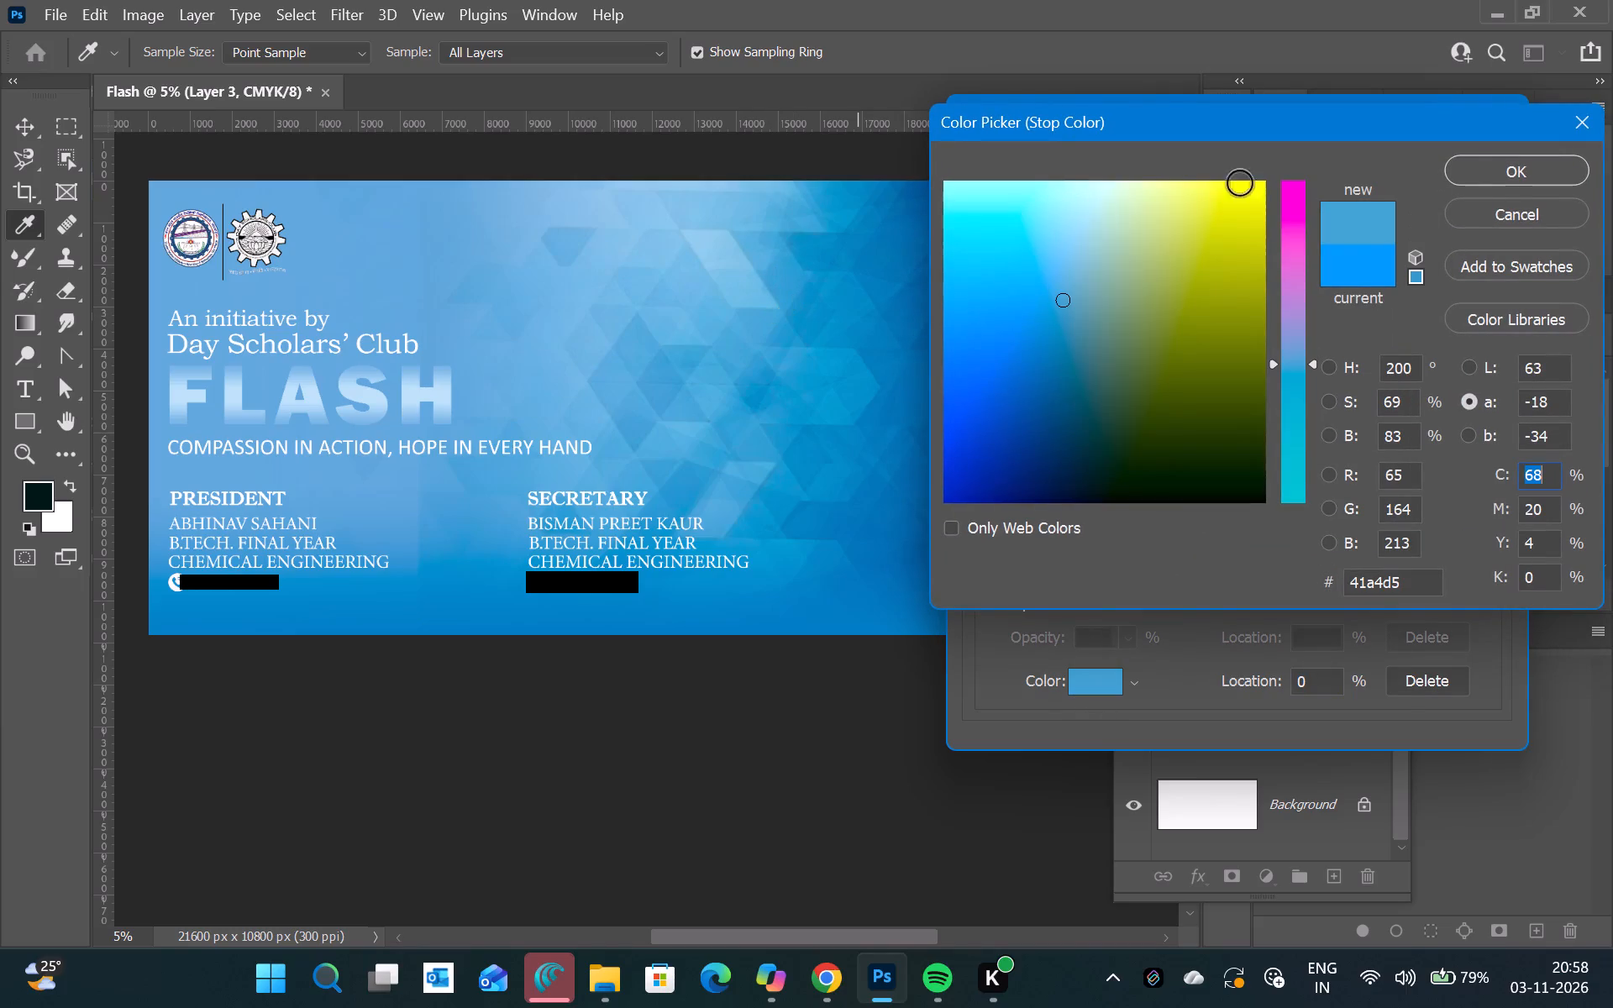
click(1502, 181)
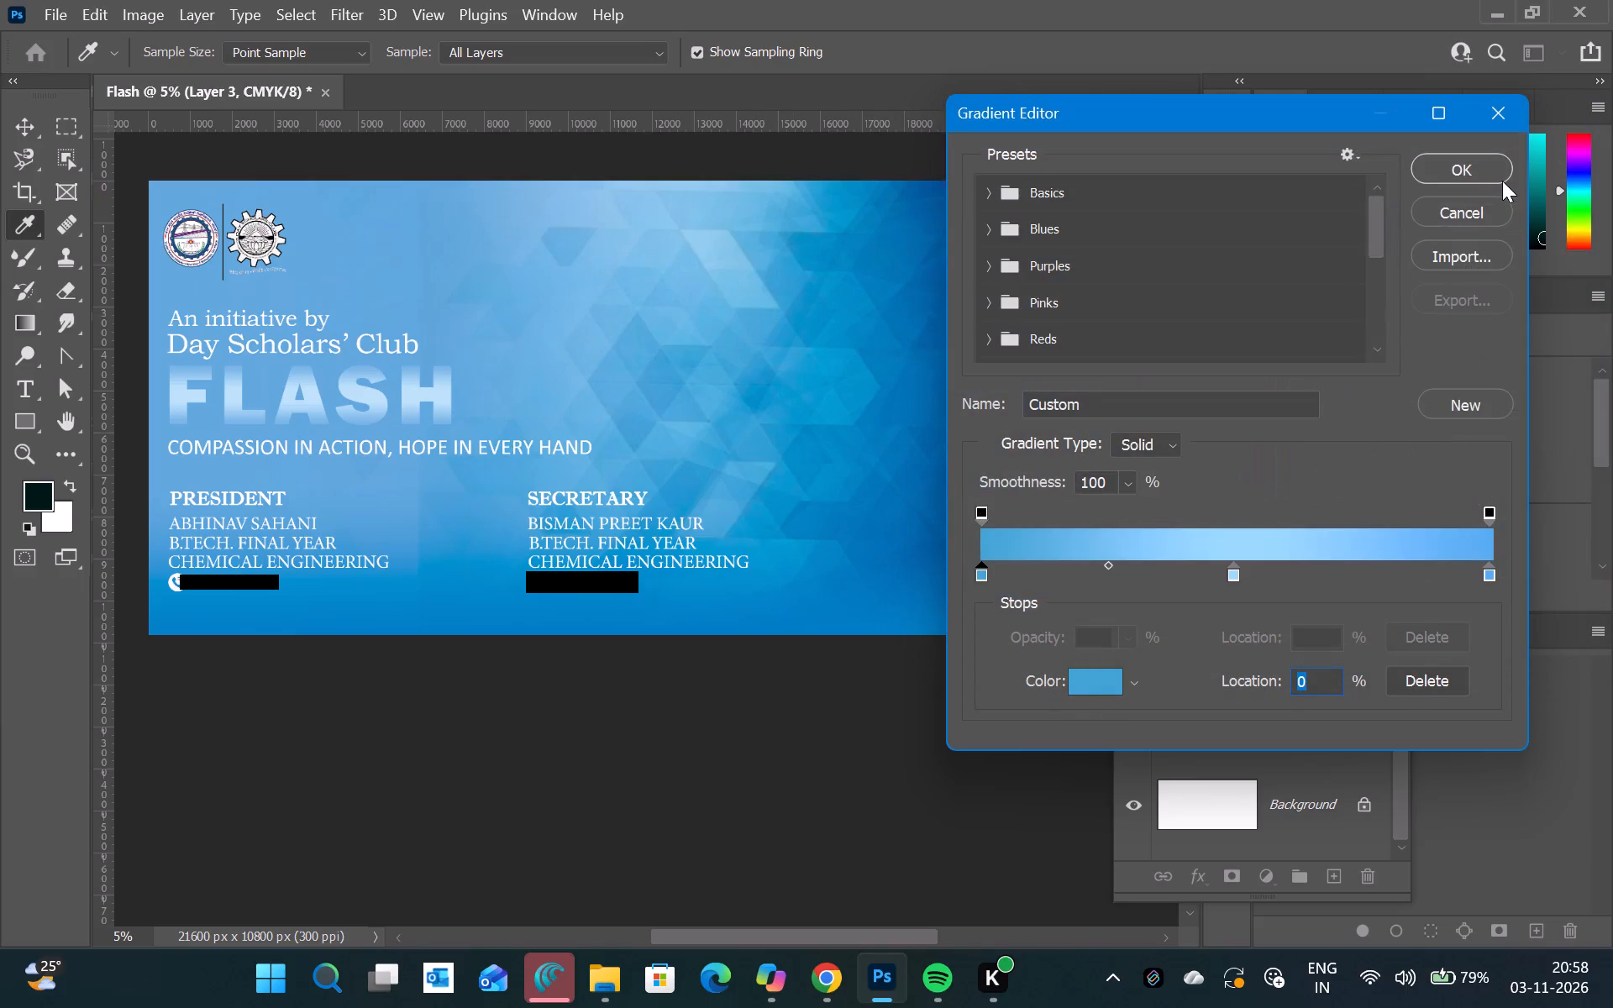
click(1491, 158)
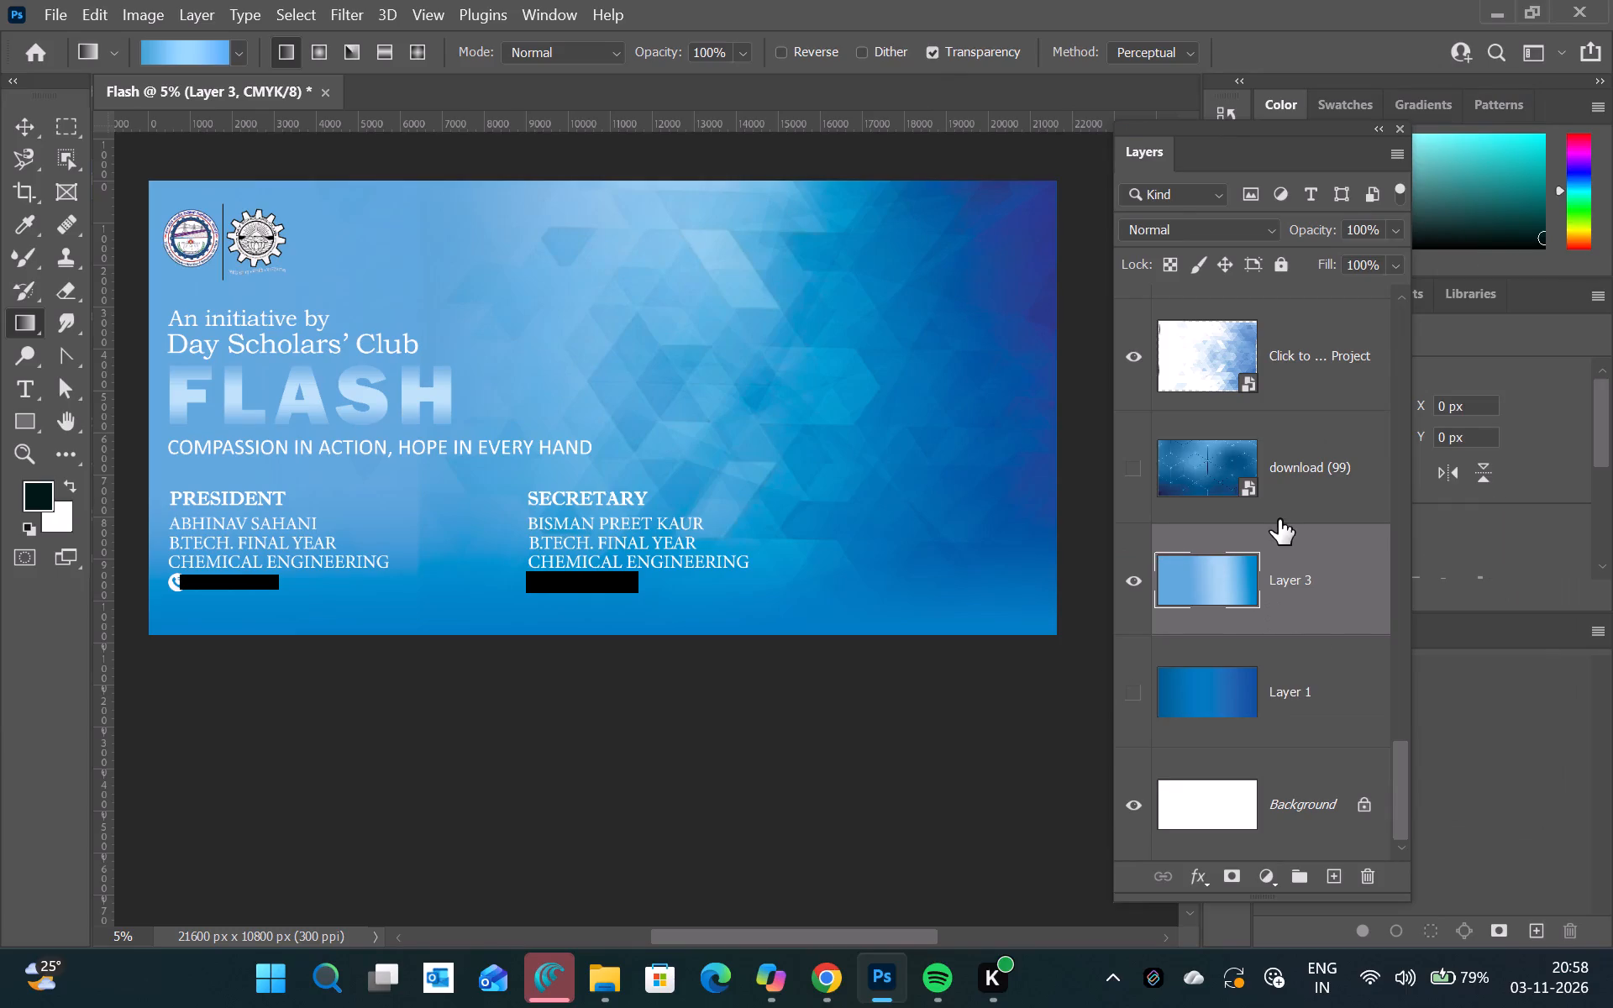
Hide the background texture layers Click to ... Project and download (100).
scroll(1228, 460, up, 1)
click(1139, 549)
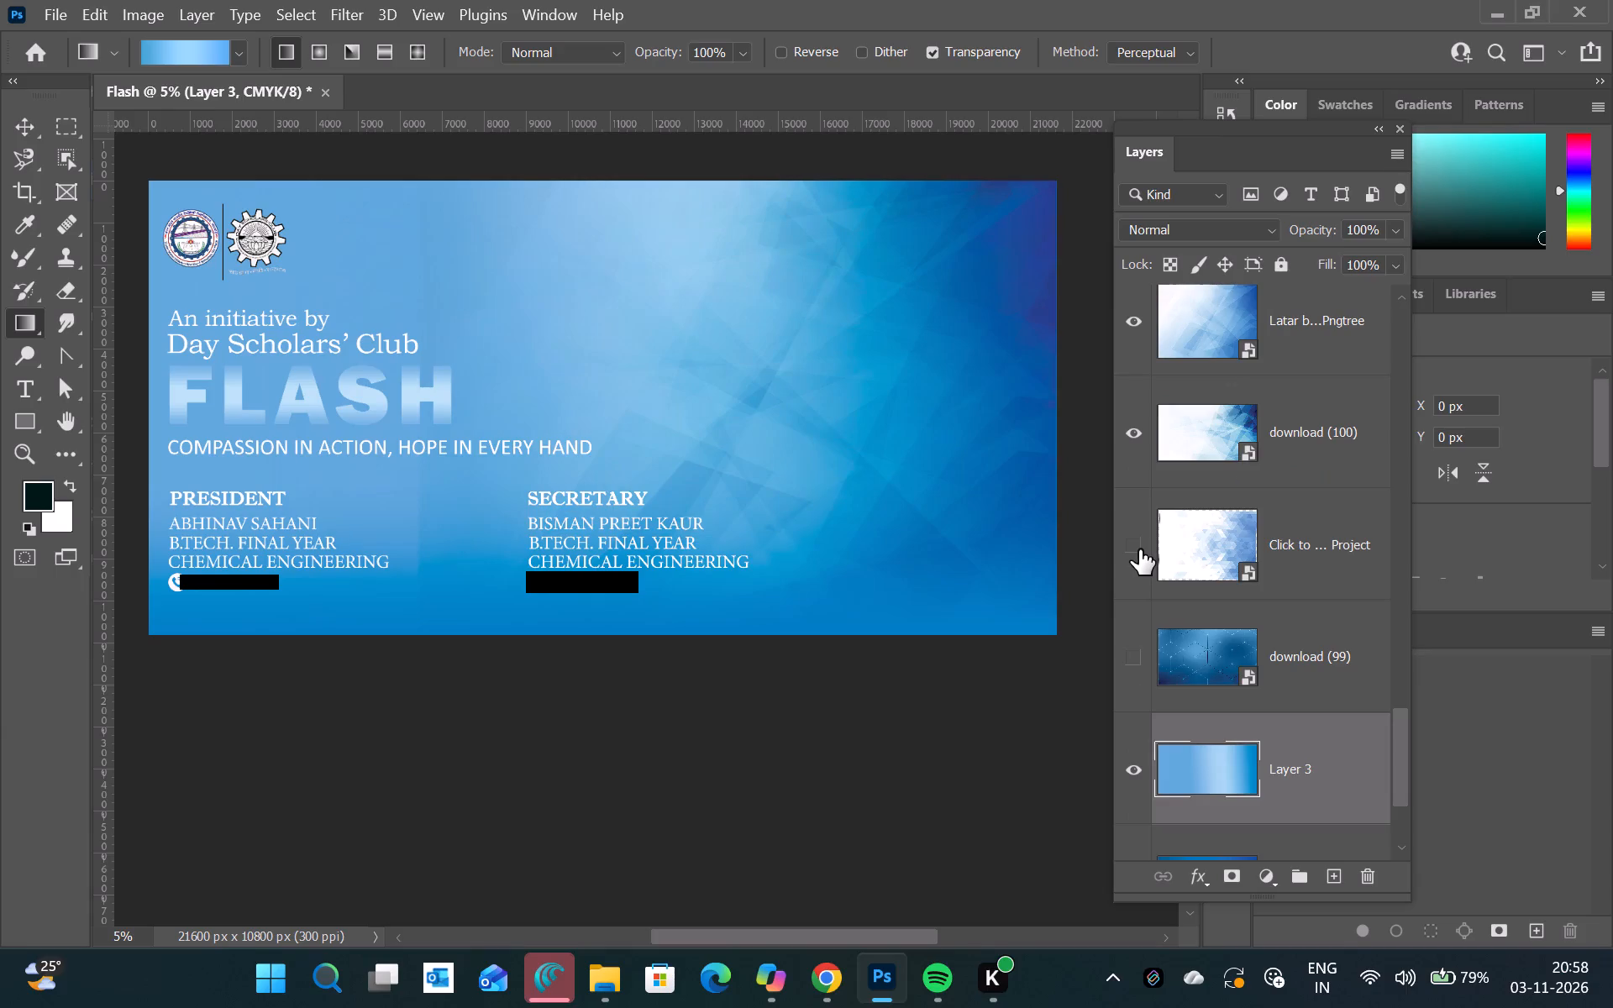
click(1143, 427)
Toggle the Latar b...Pngtree layer off and back on to compare its effect on the background.
scroll(1143, 427, up, 1)
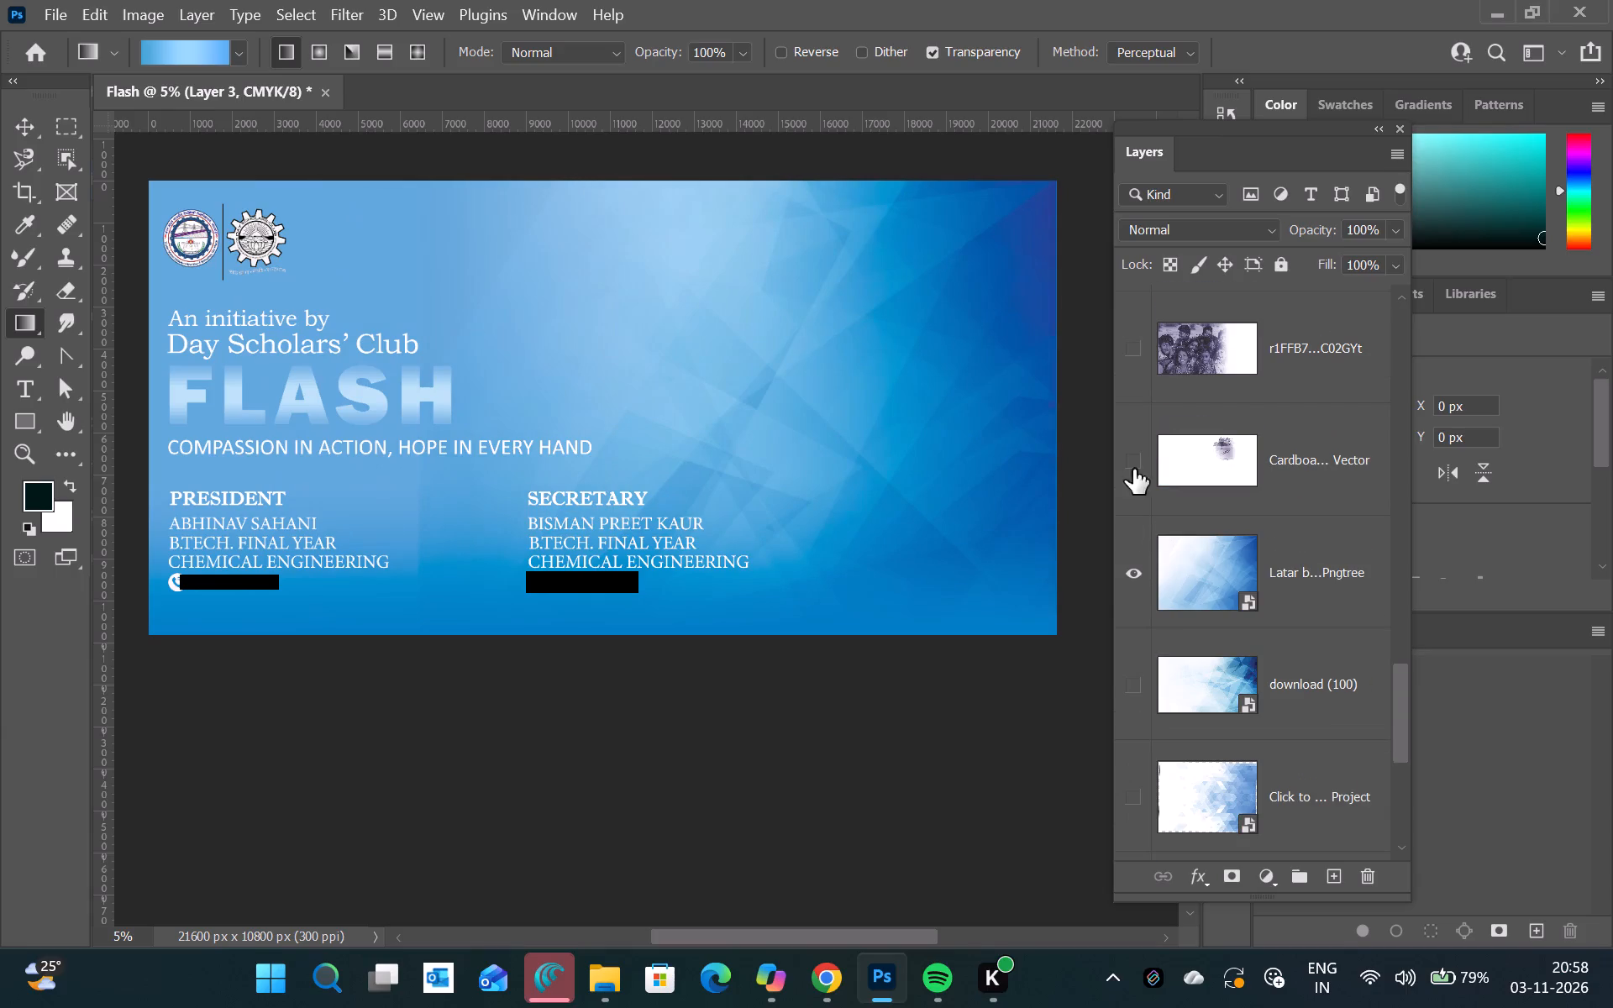
click(1136, 570)
click(1136, 570)
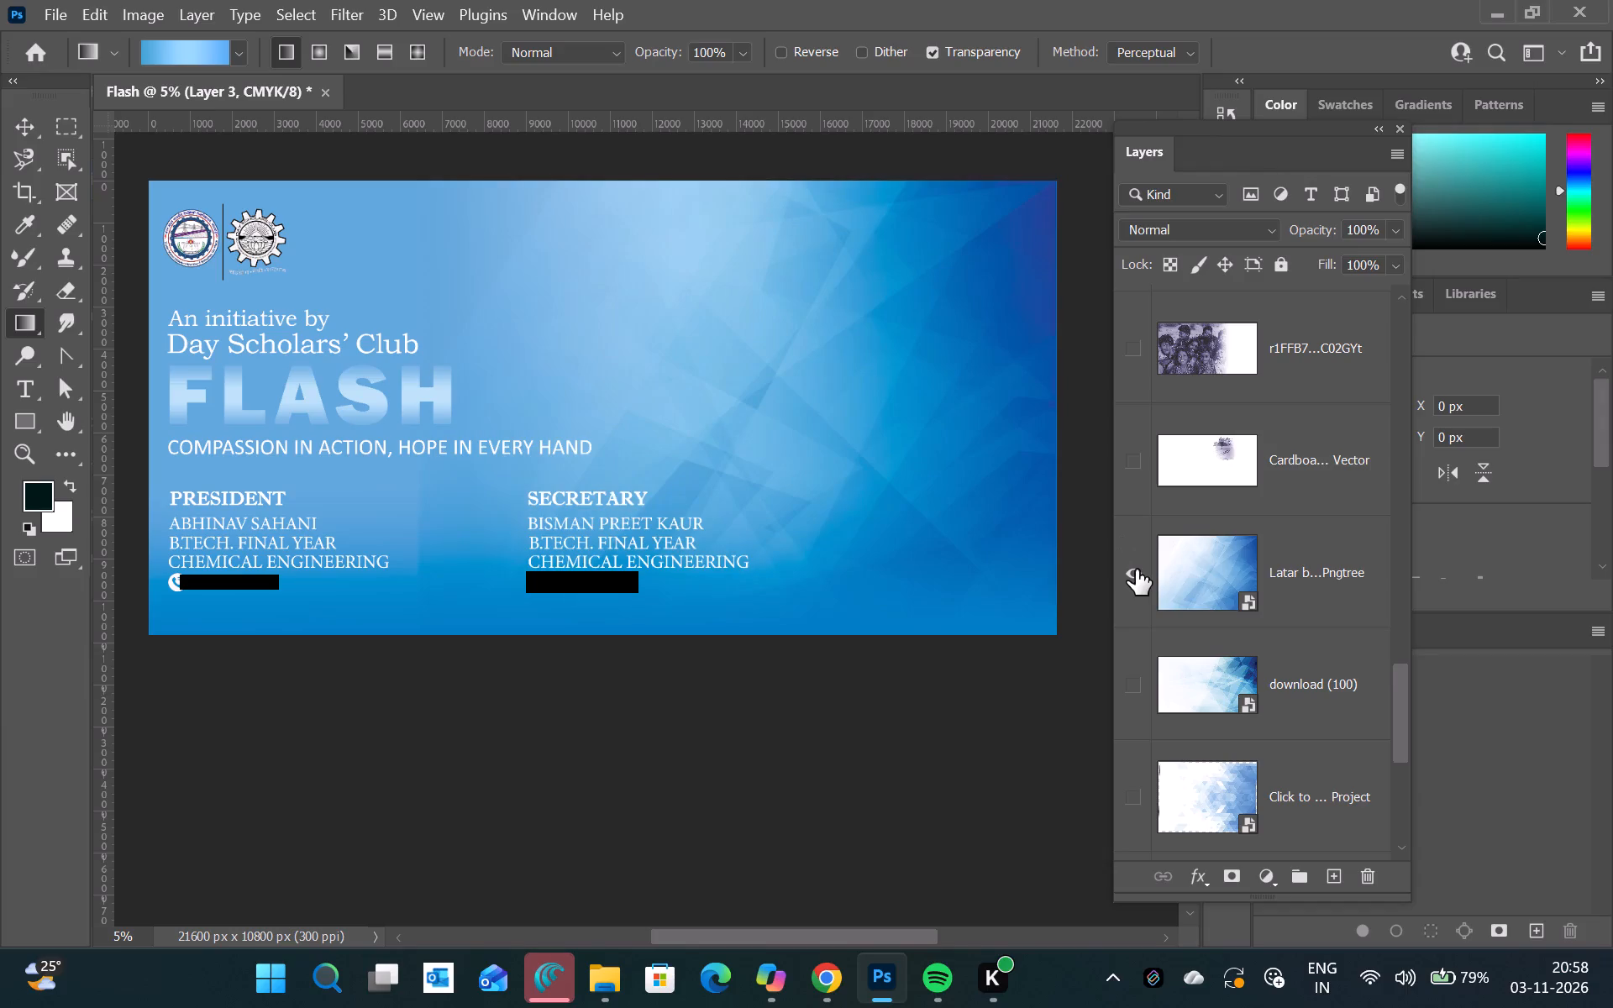
In the FLASH text layer's Gradient Overlay, set the gradient's ending stop to blue 0037c8.
scroll(1228, 568, down, 3)
scroll(1228, 568, up, 4)
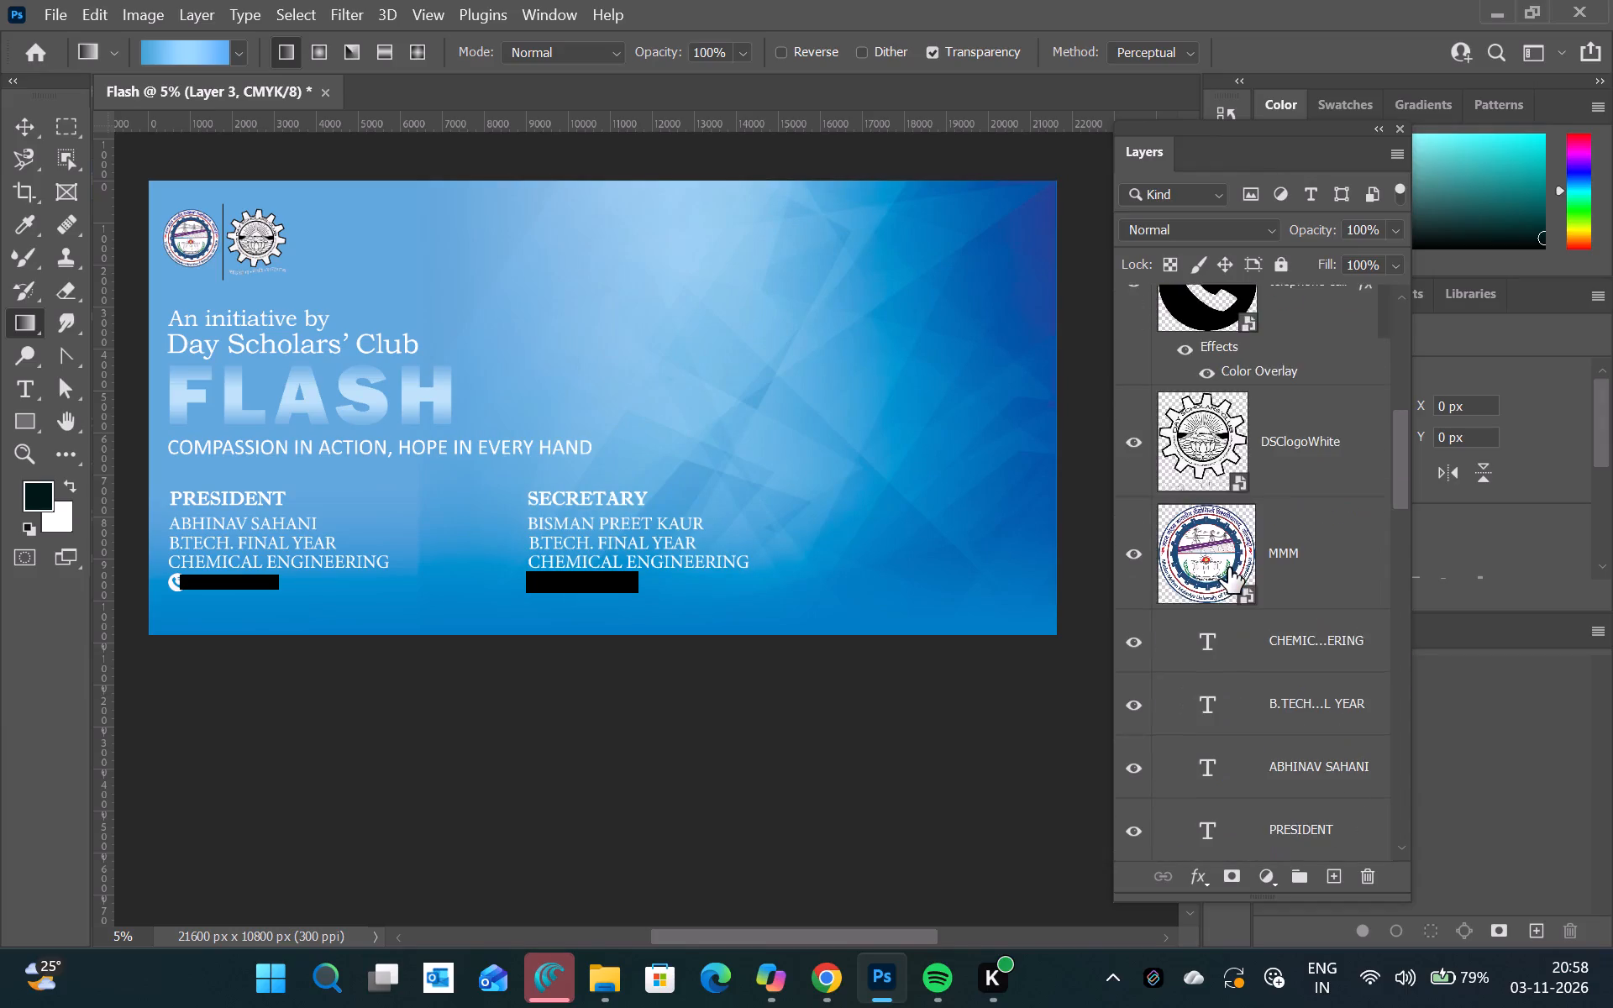
scroll(1228, 568, up, 1)
scroll(1228, 568, down, 1)
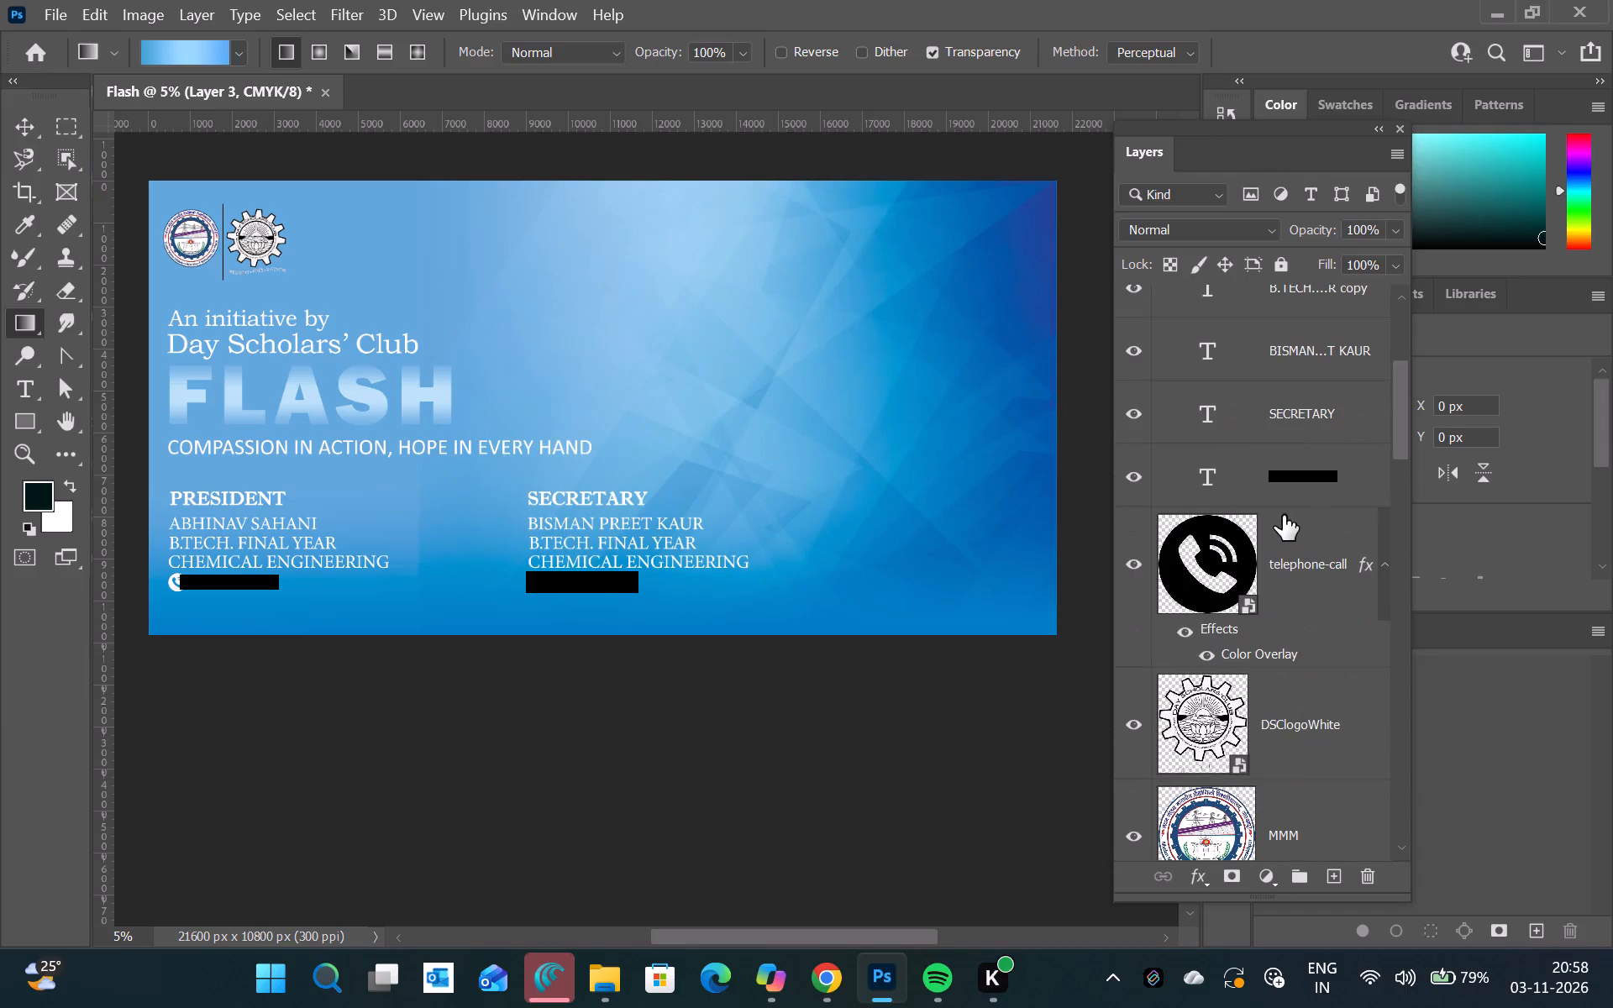
click(1314, 451)
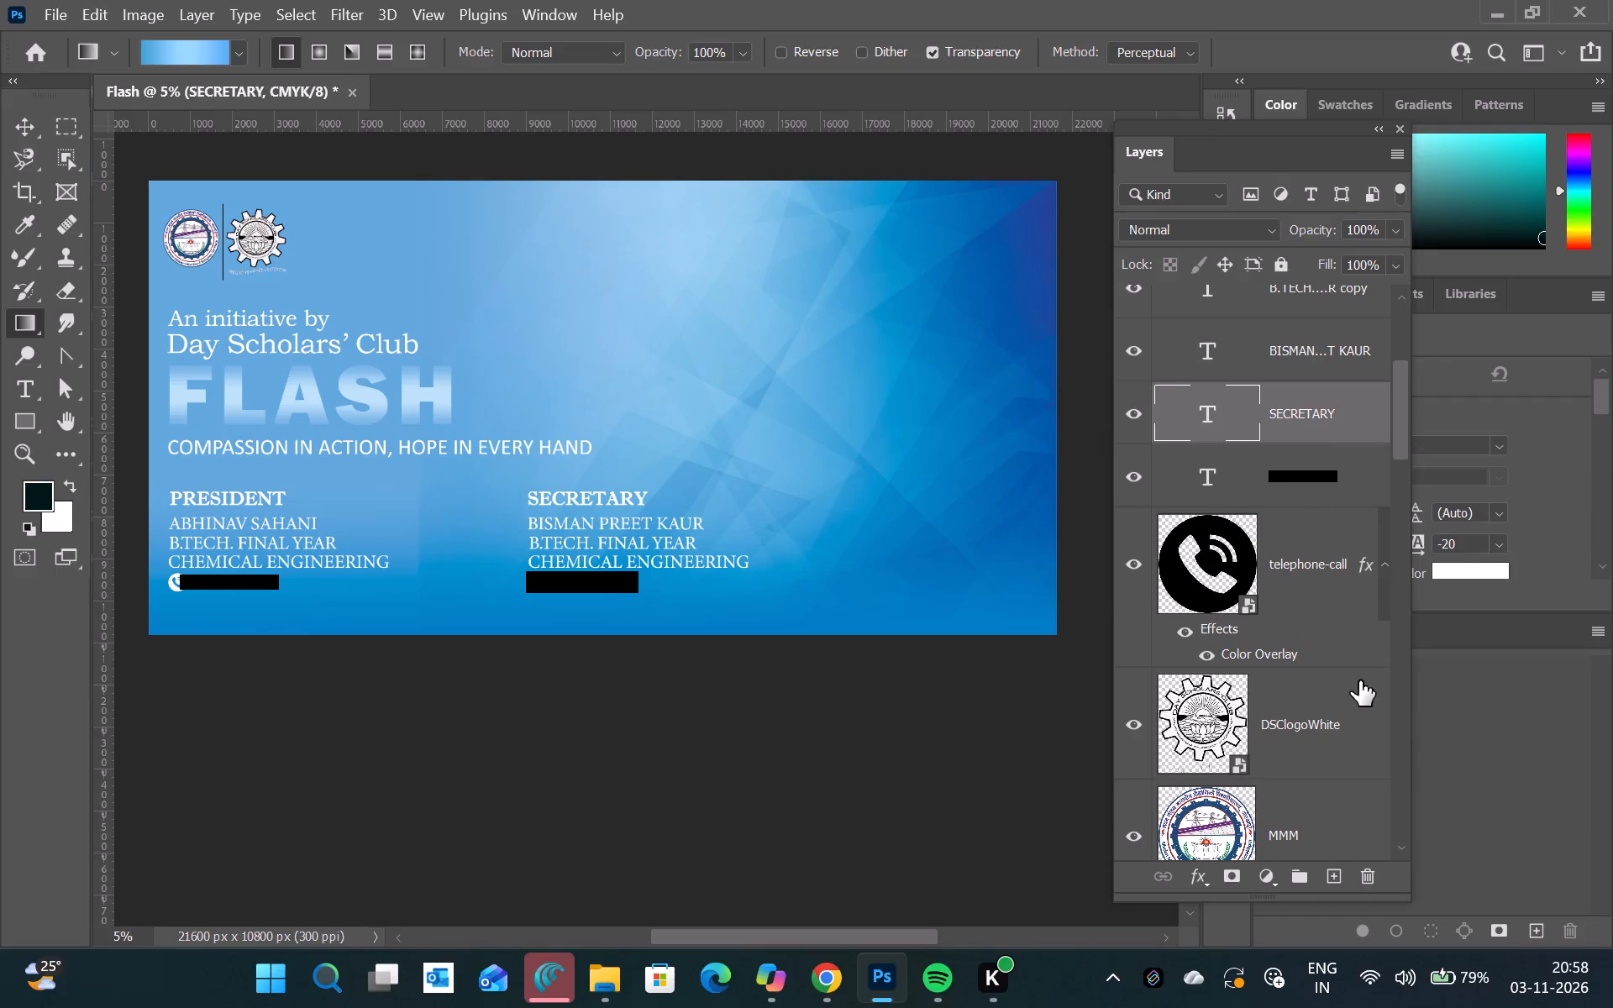
scroll(1359, 680, down, 1)
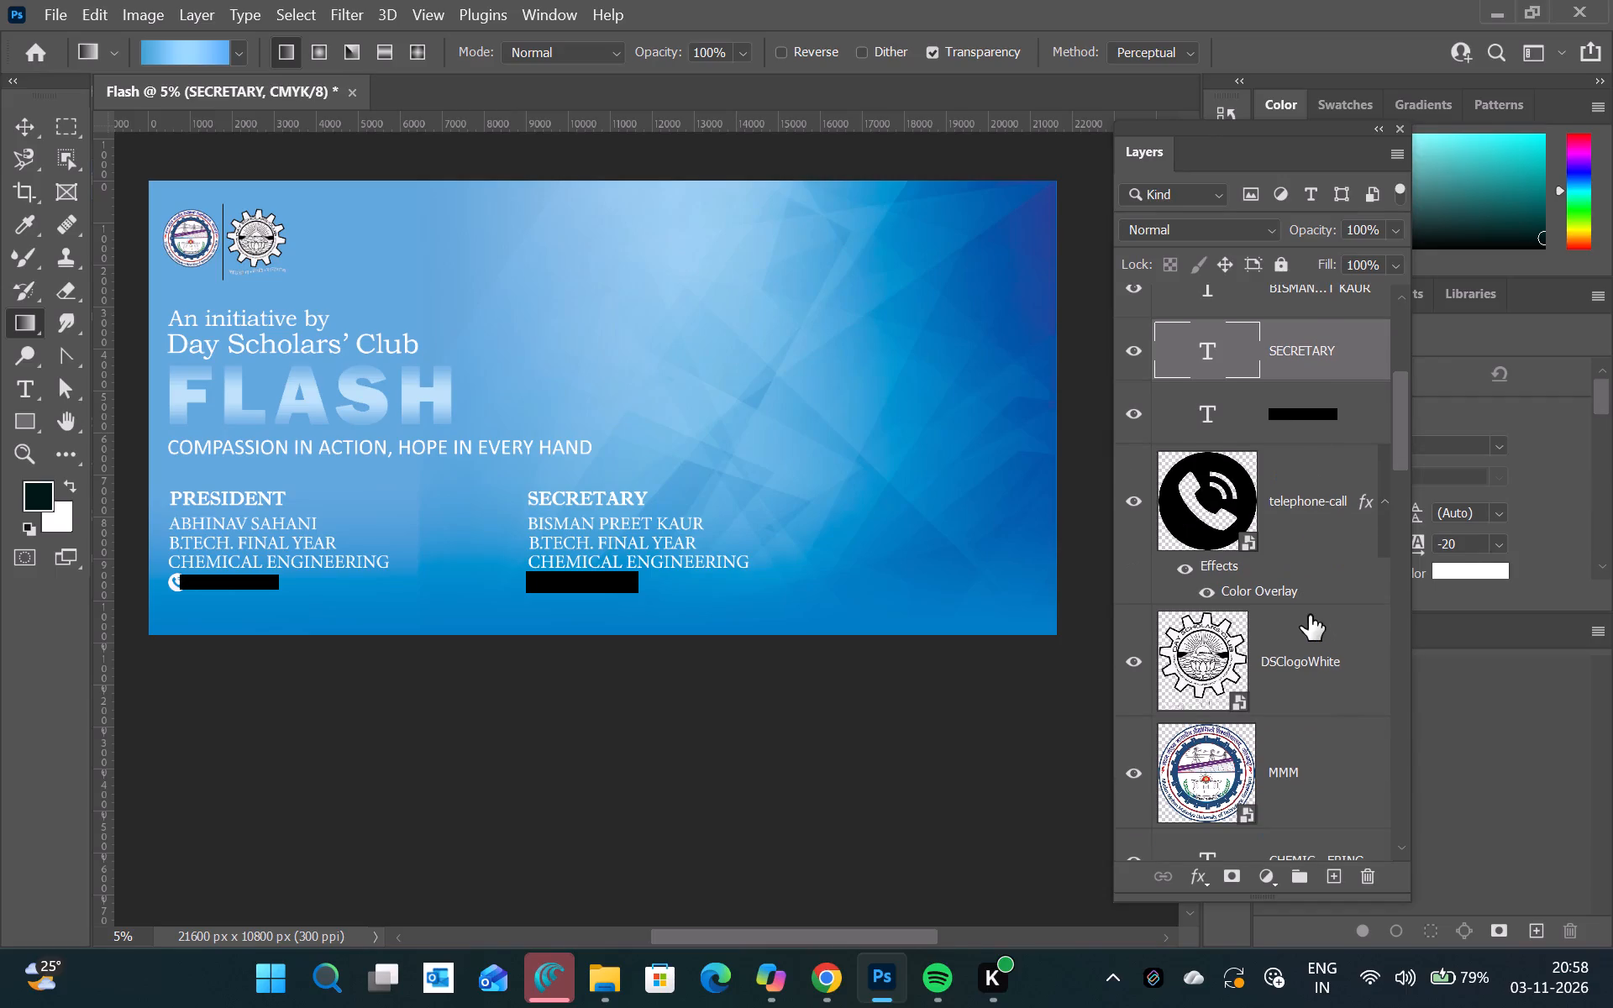
scroll(1309, 615, down, 2)
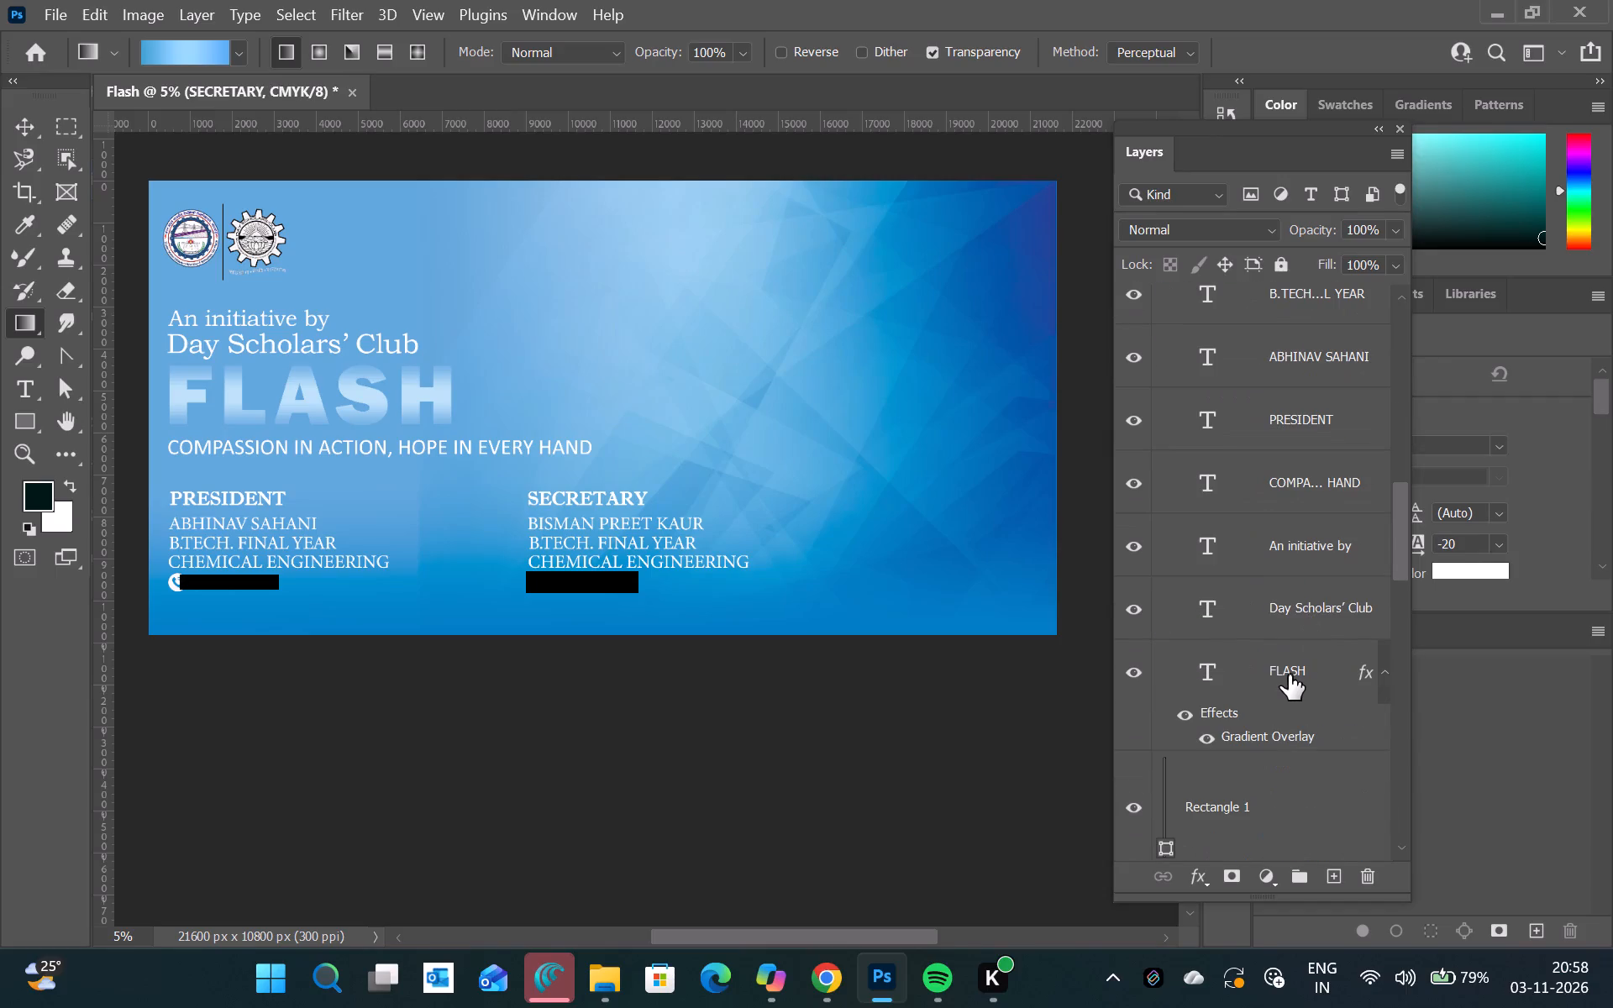
click(1289, 675)
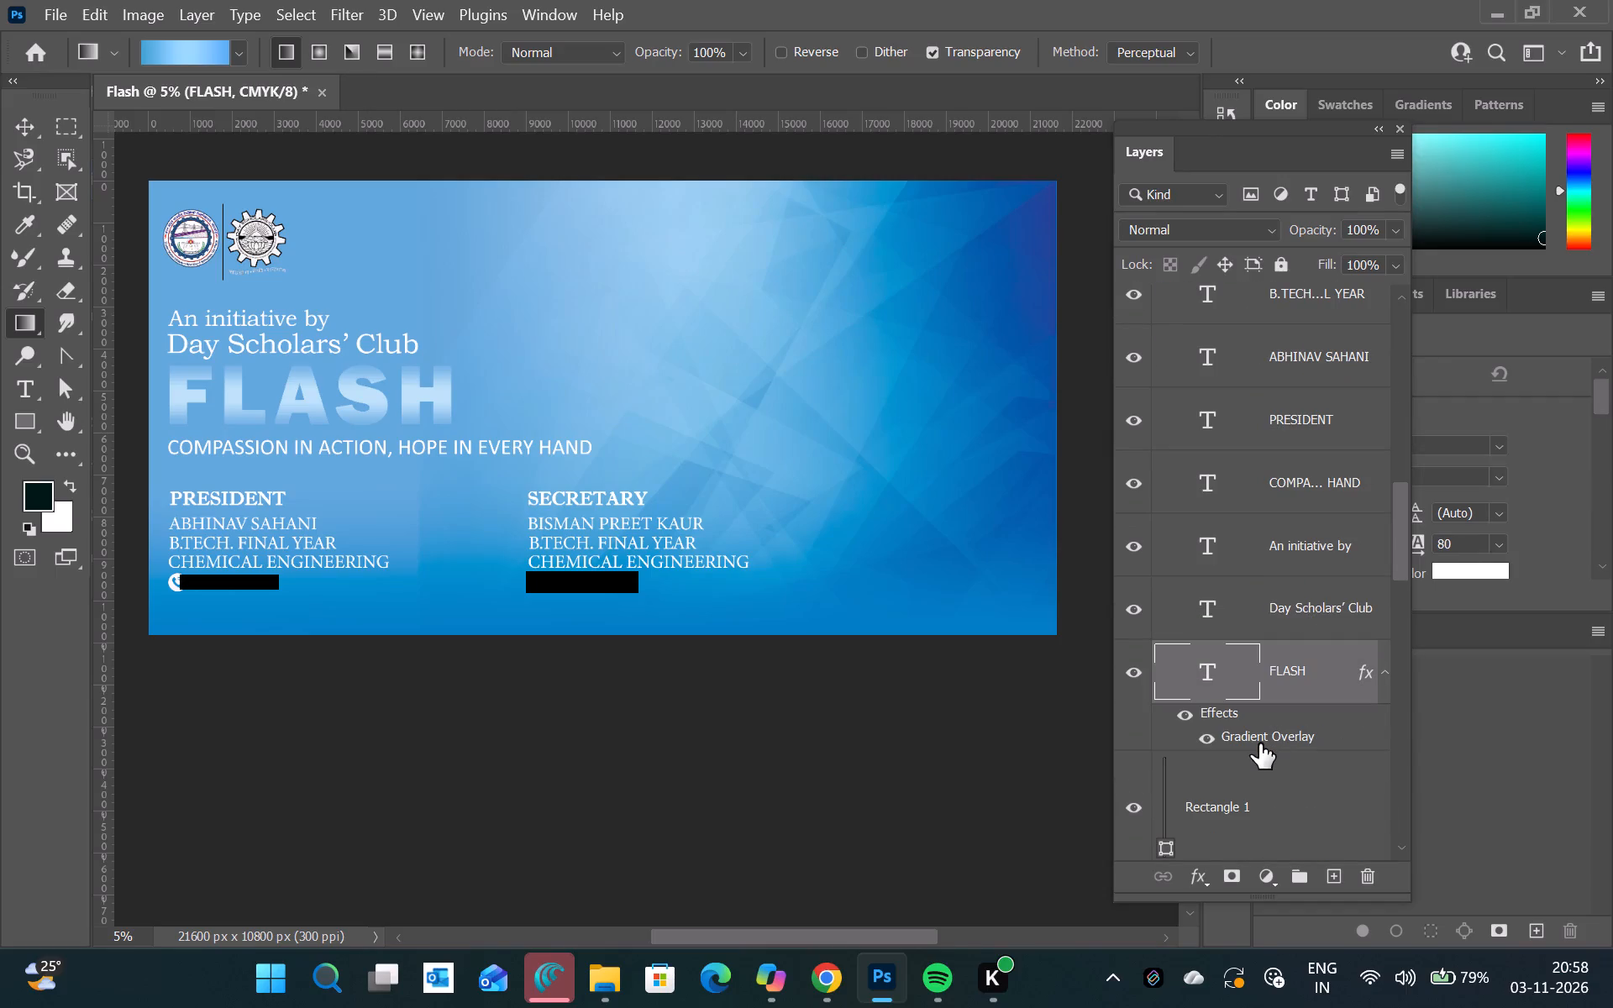
double_click(1259, 743)
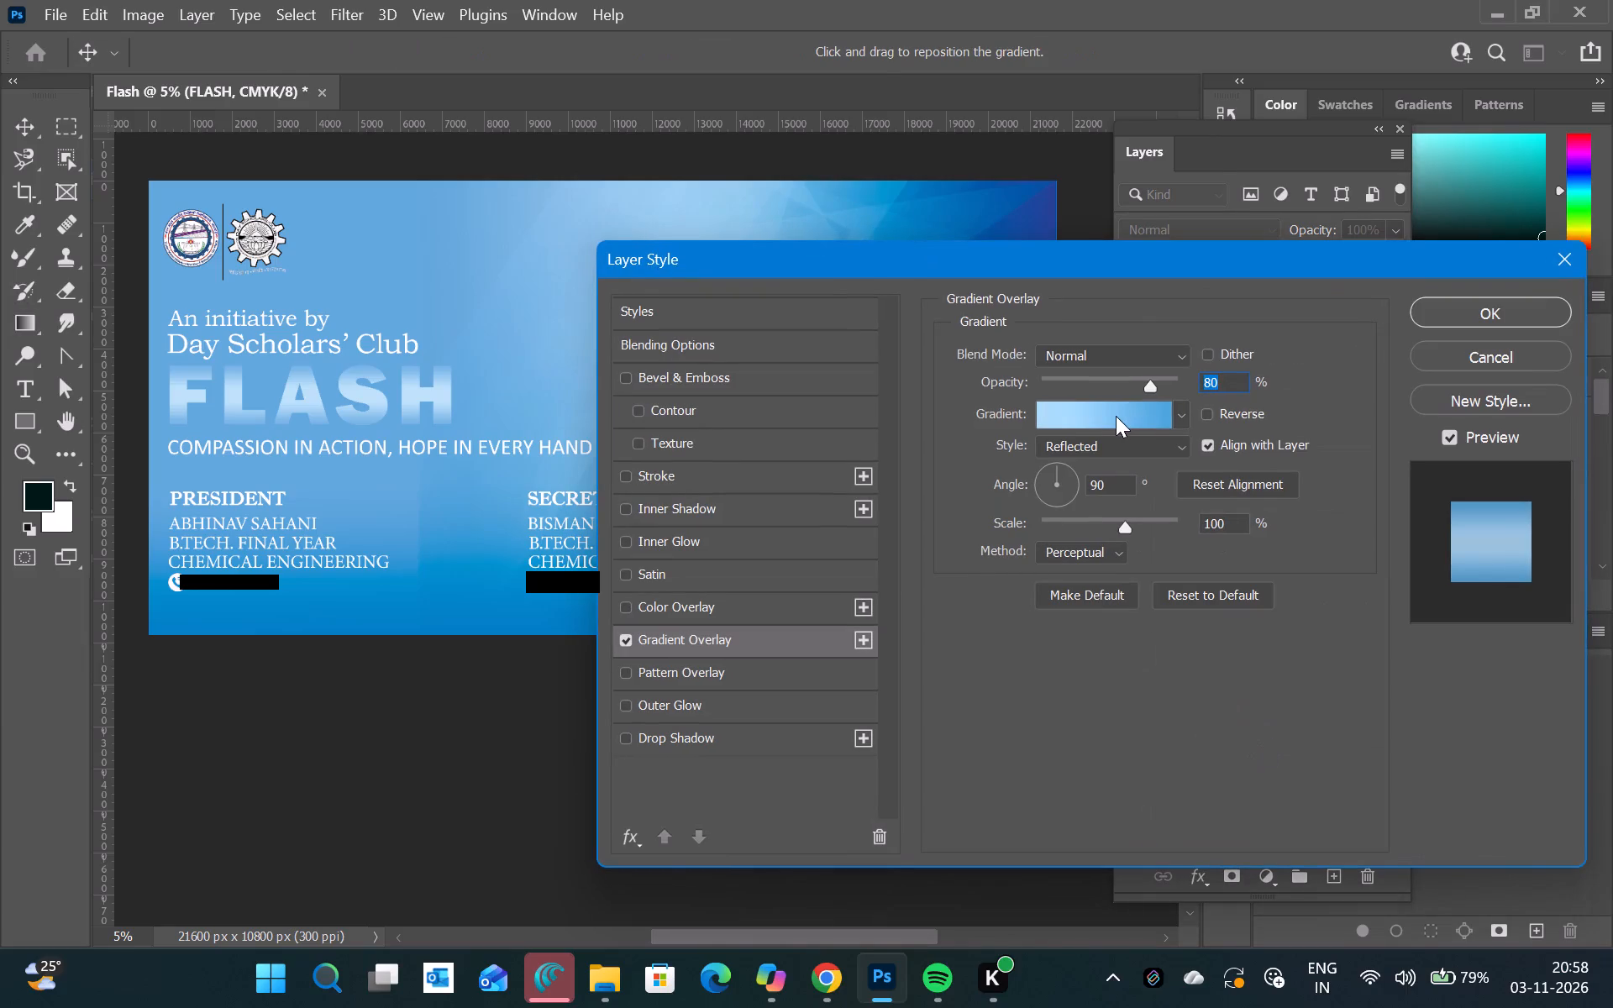
click(1114, 416)
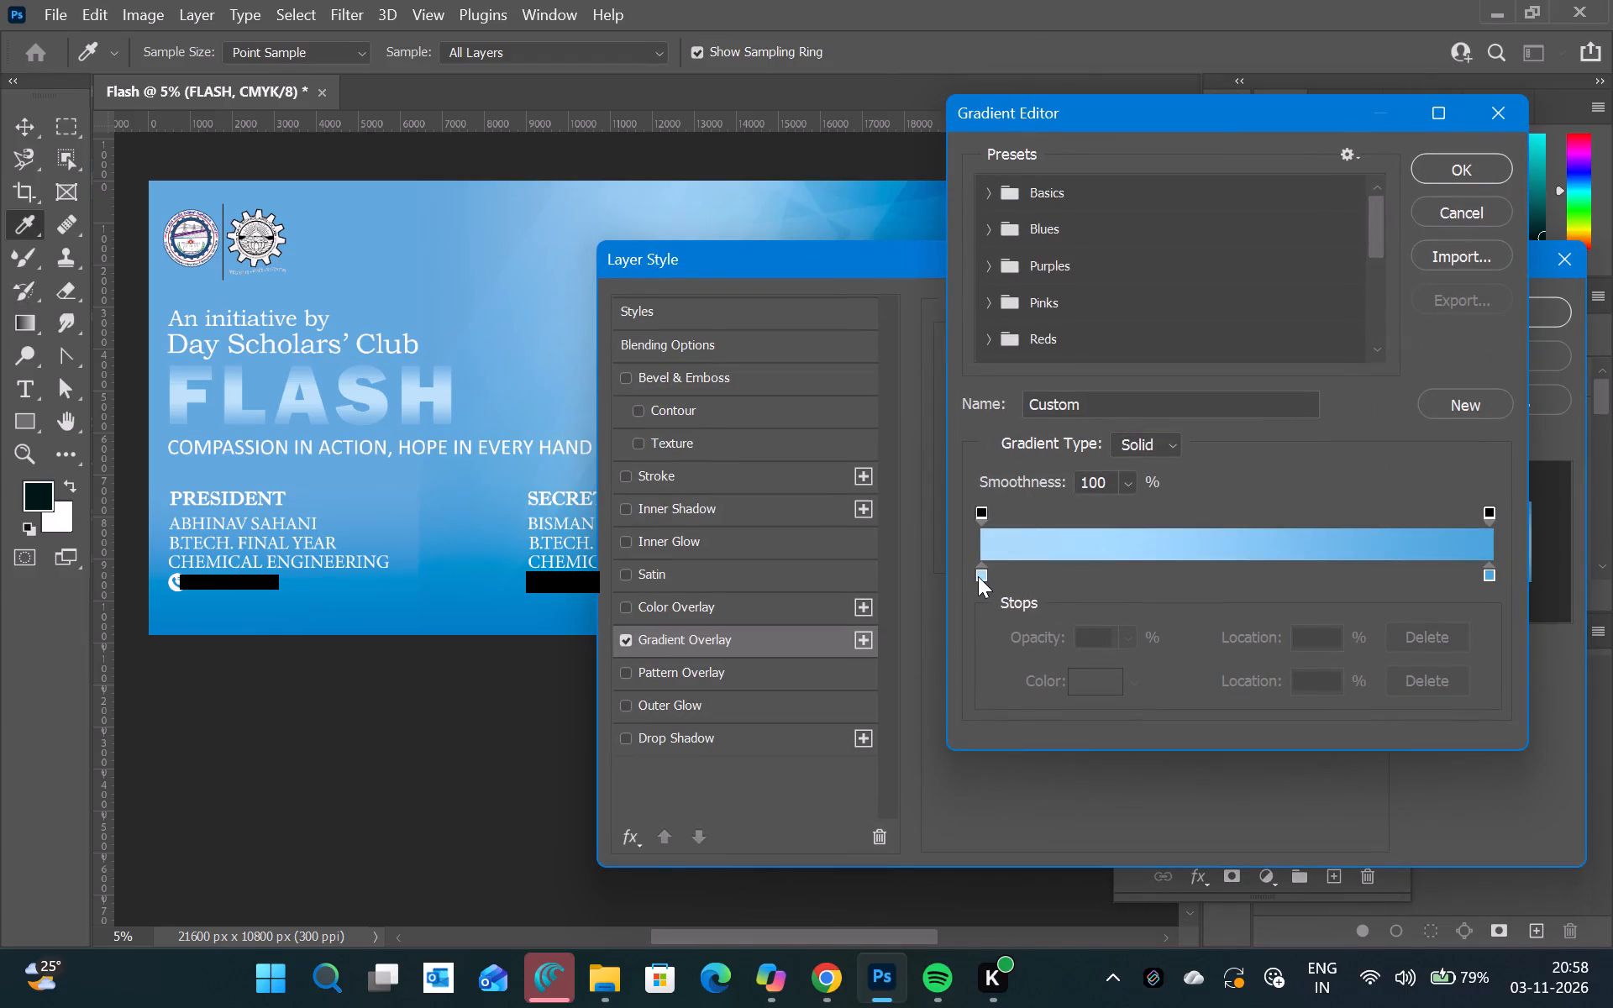
click(978, 576)
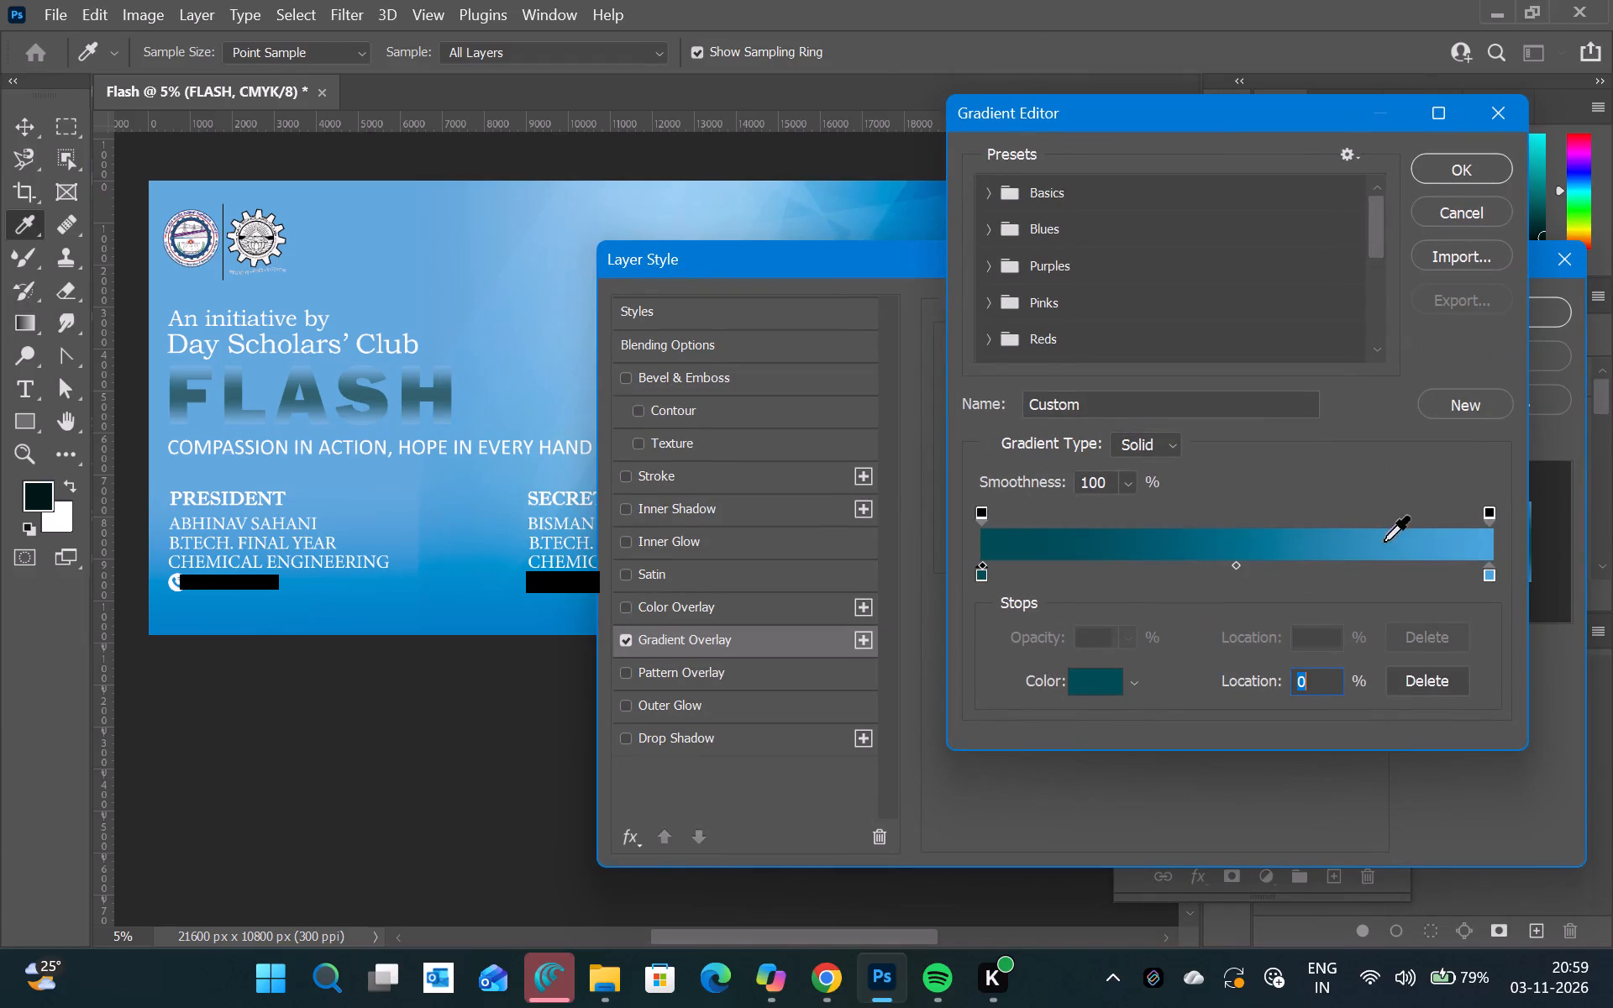
click(1486, 576)
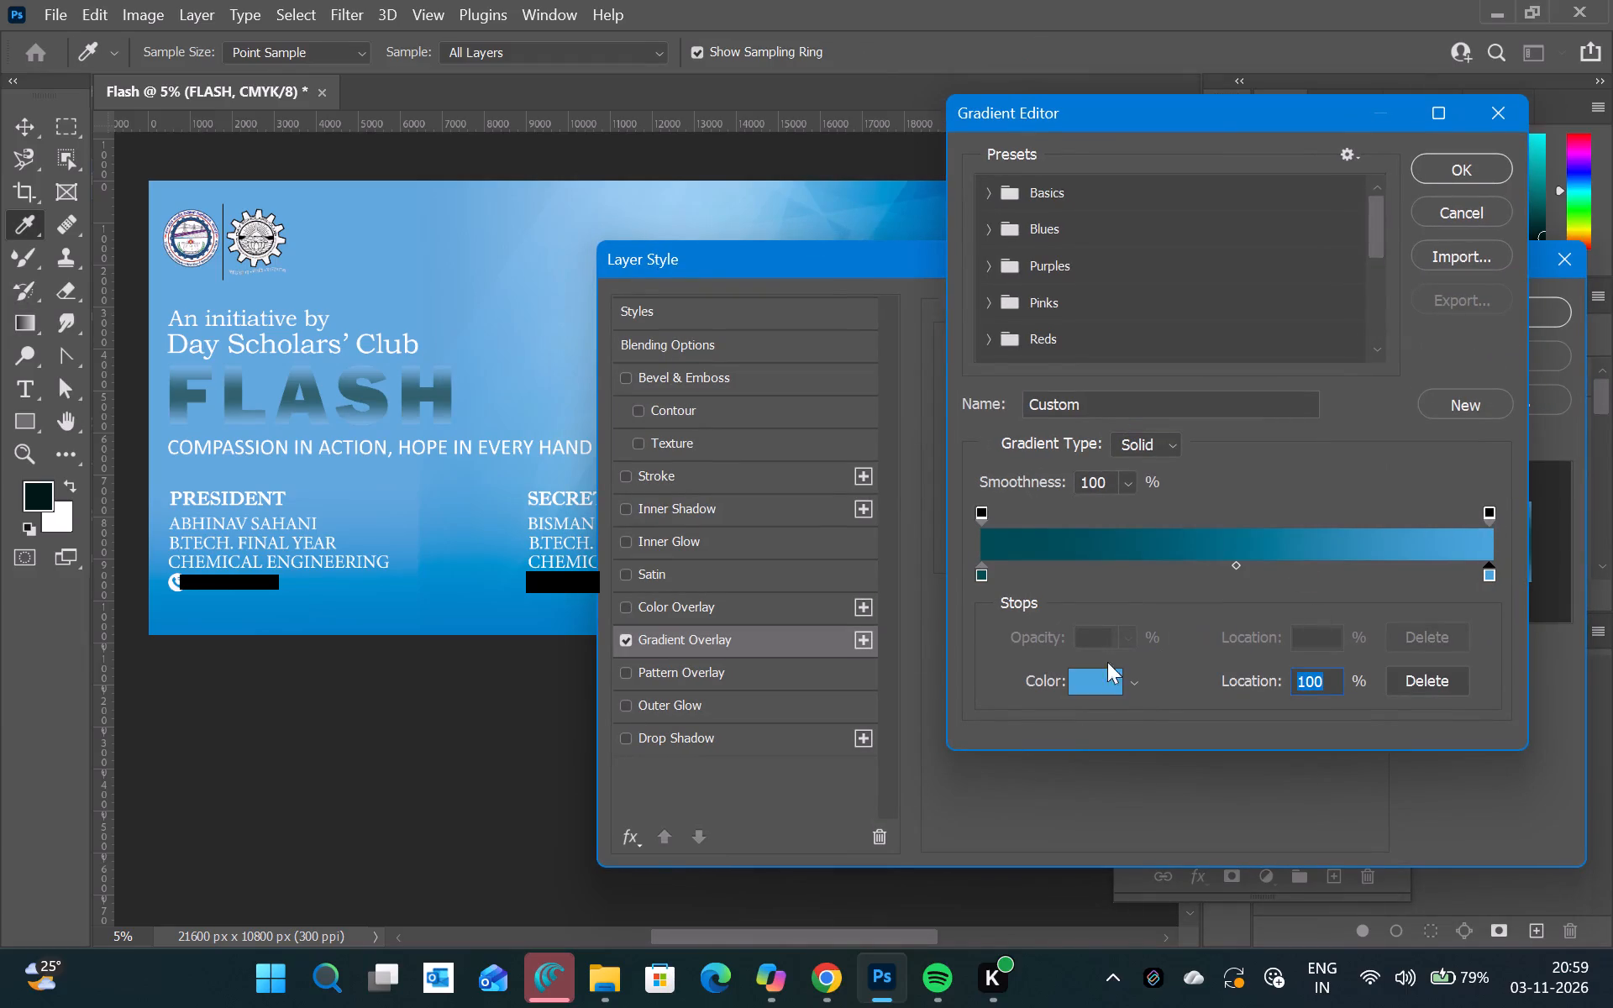
click(1097, 673)
click(1090, 423)
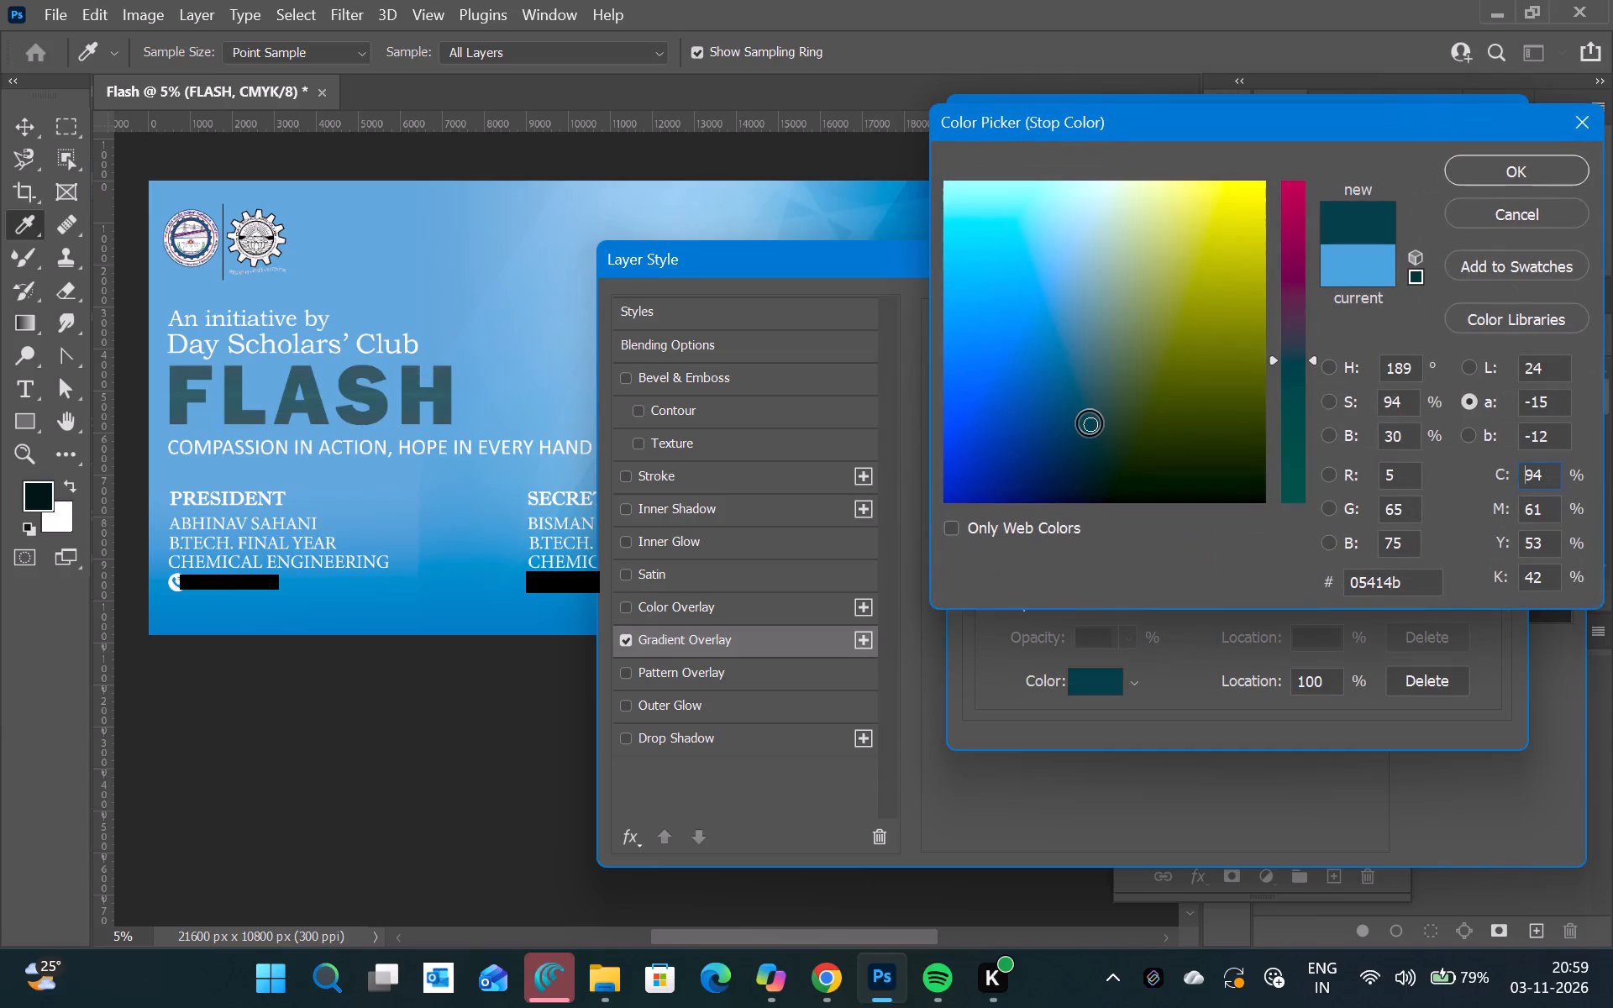
click(1074, 390)
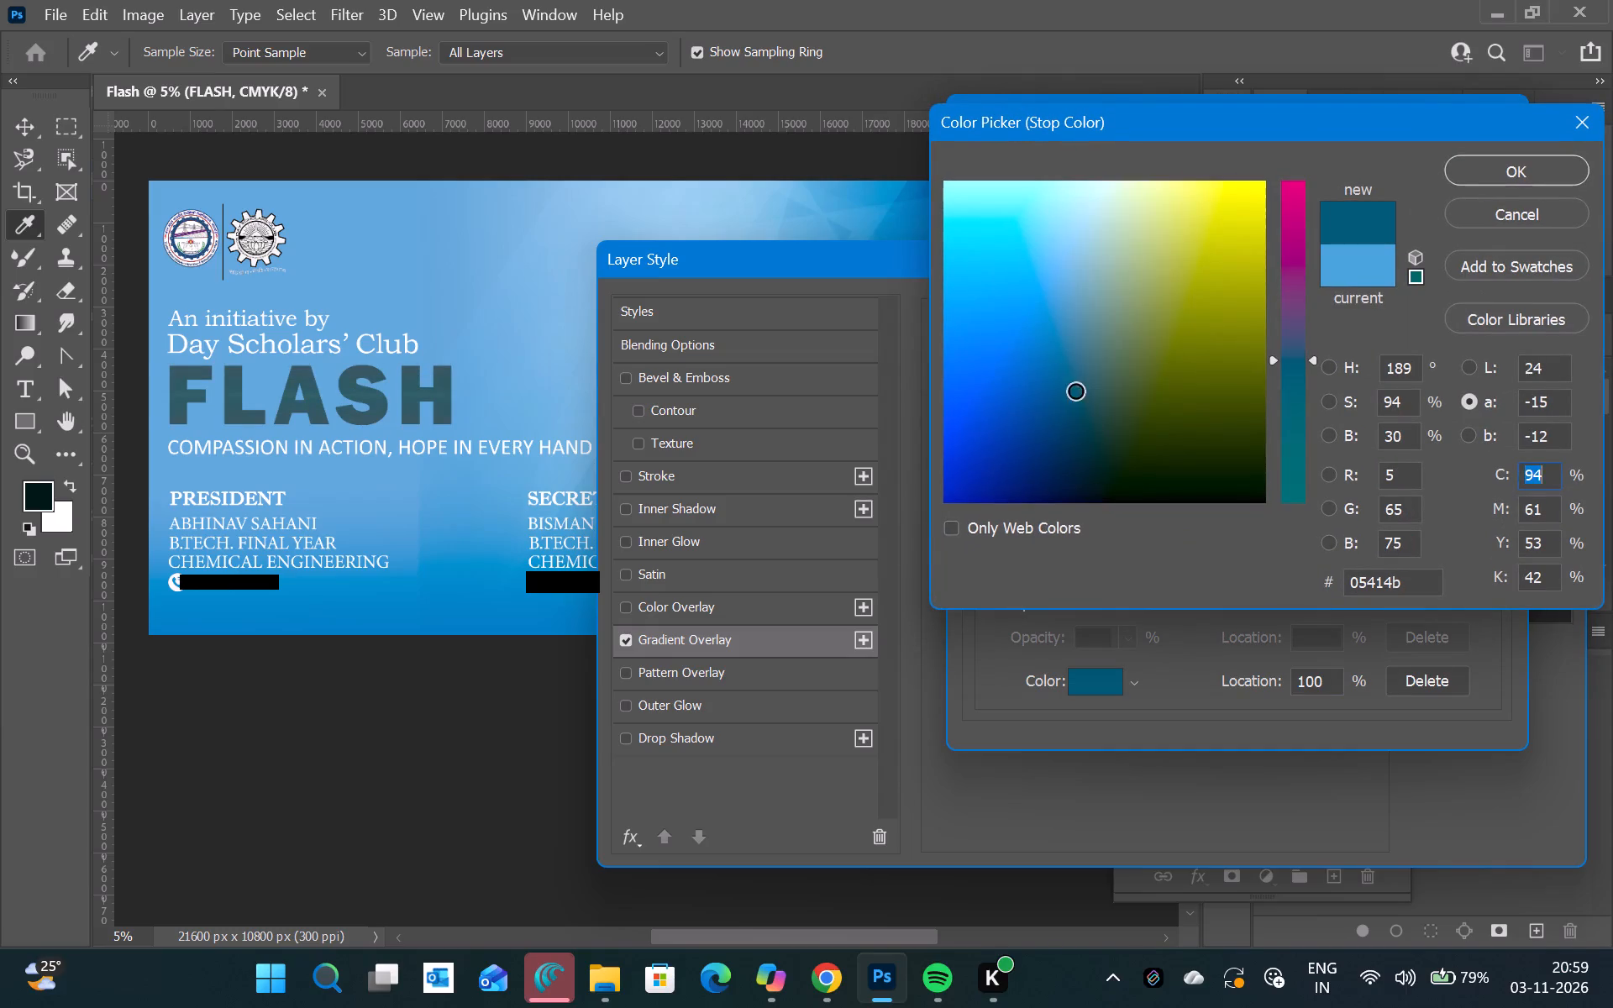
click(998, 430)
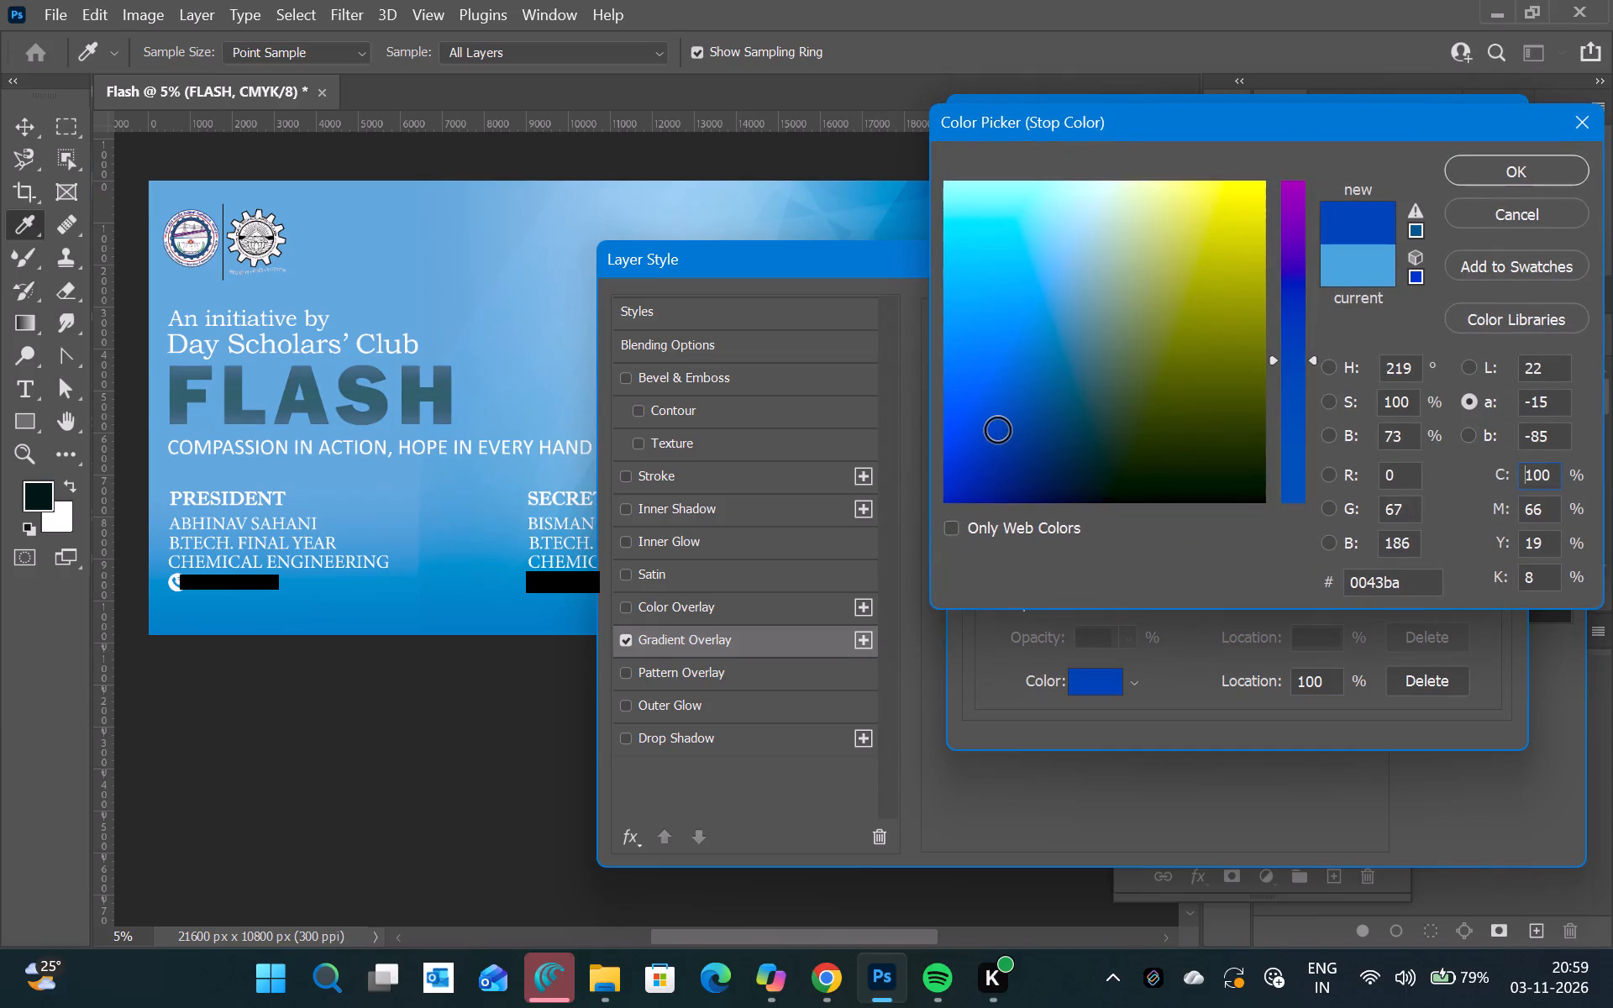
click(994, 371)
click(973, 453)
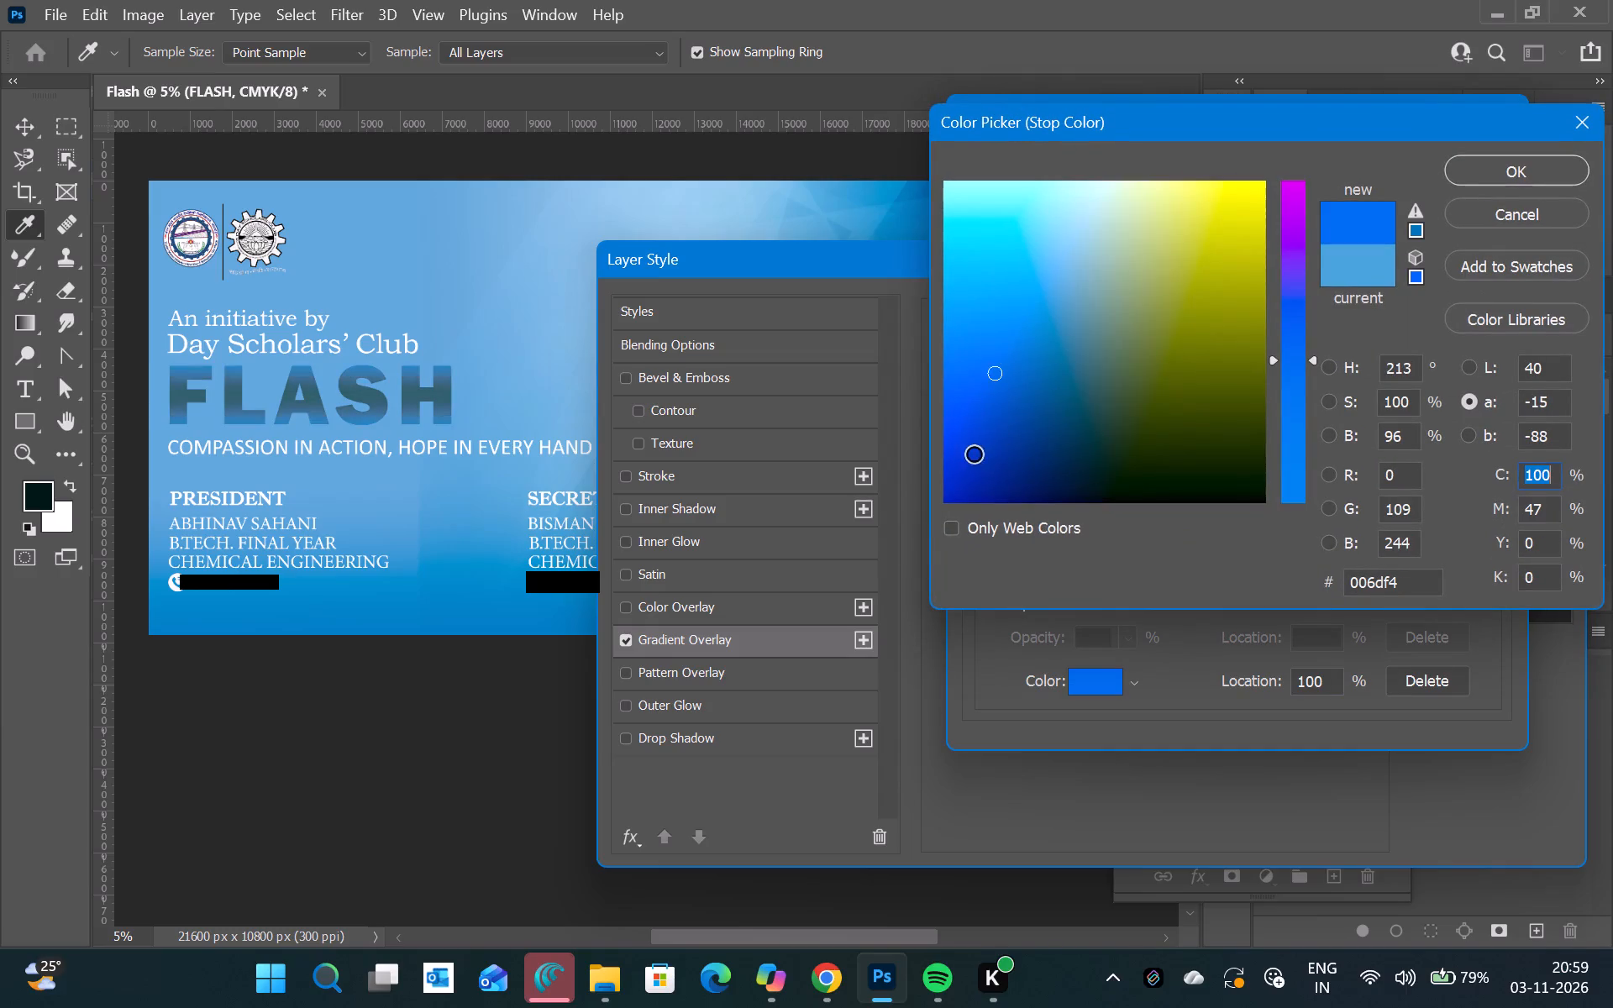
click(1523, 169)
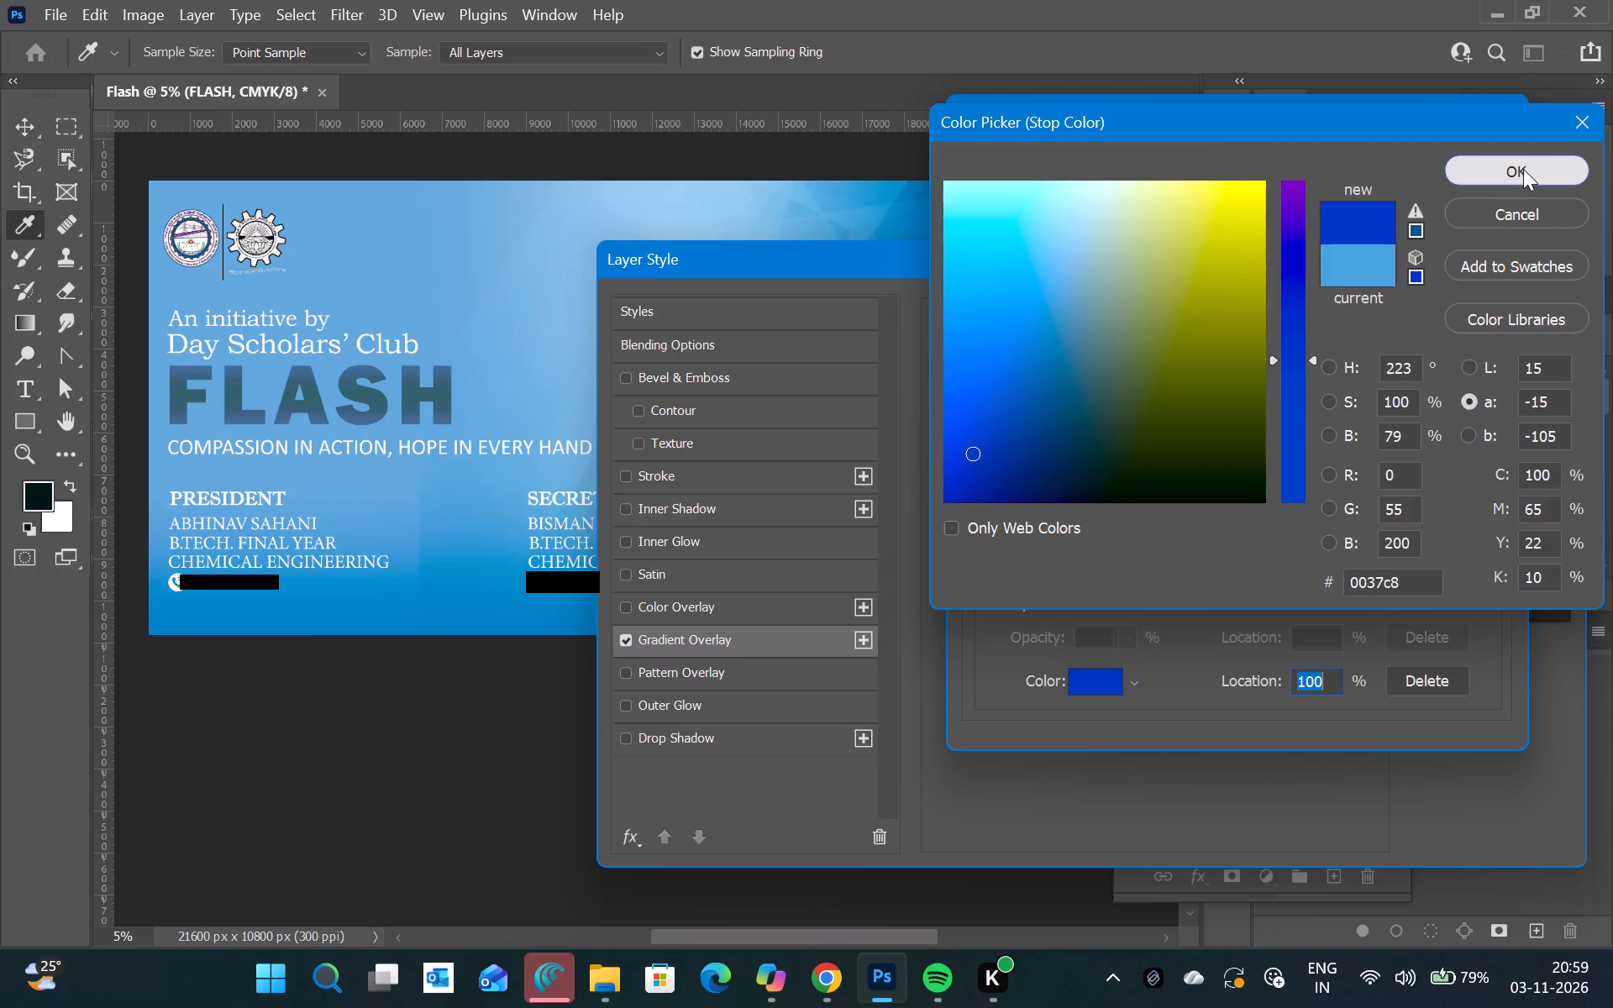
Set the FLASH gradient's starting stop to dark blue 003f7f and apply the gradient overlay to the text.
click(980, 576)
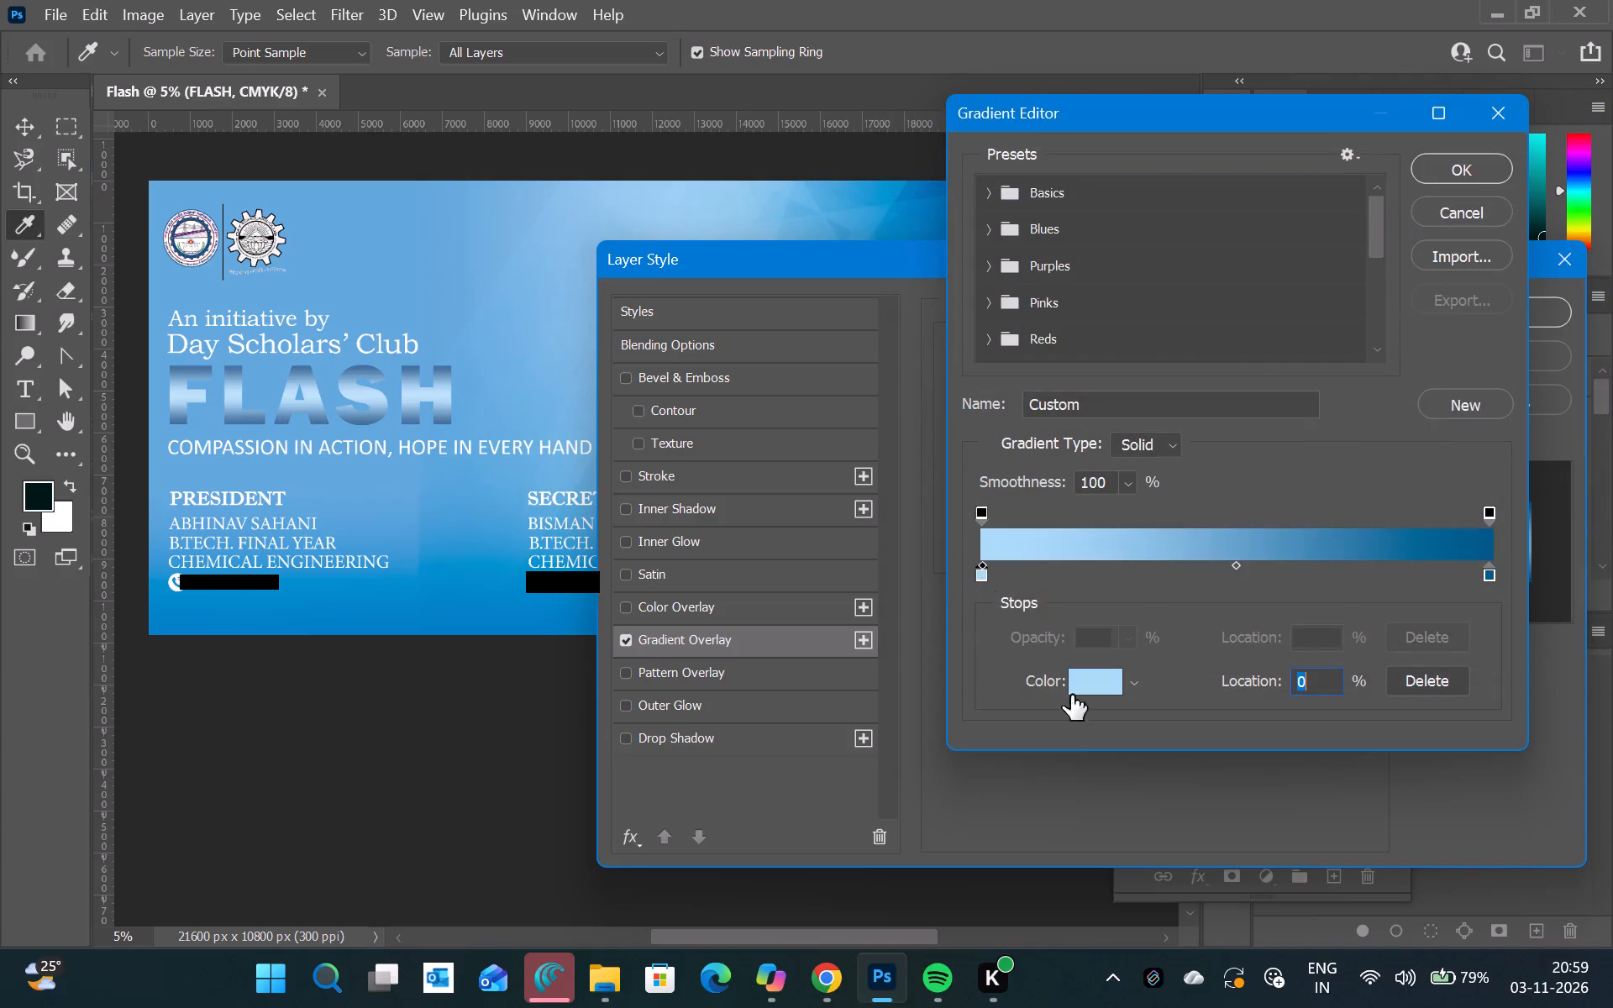
click(1103, 684)
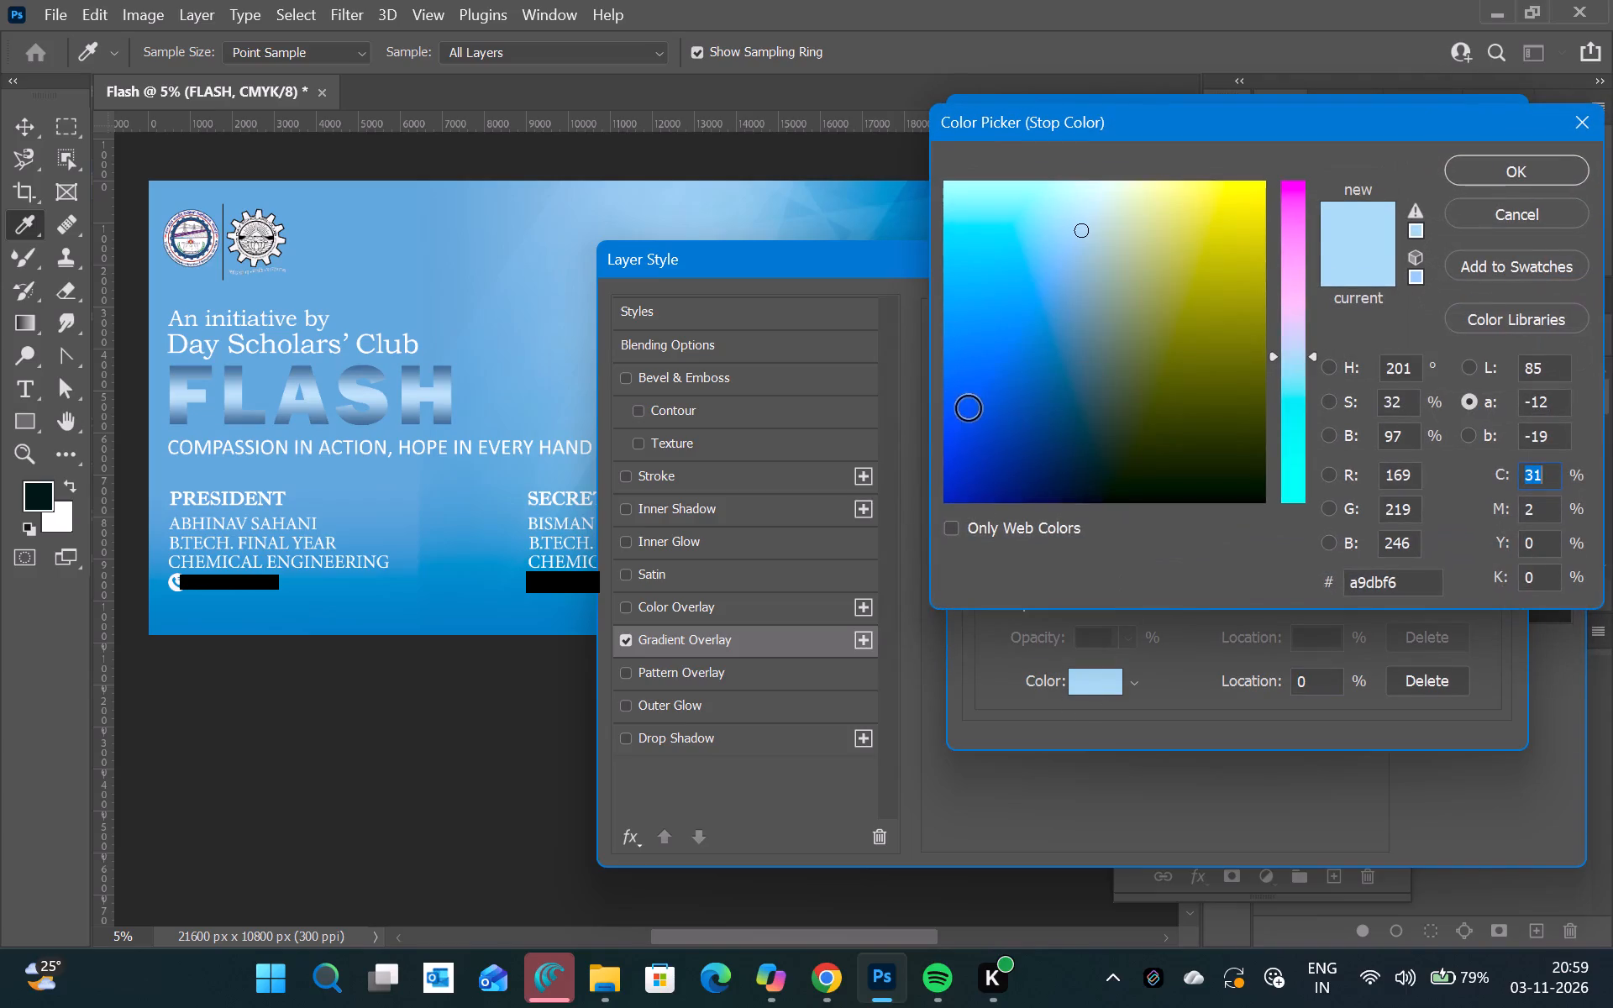
click(969, 408)
click(958, 456)
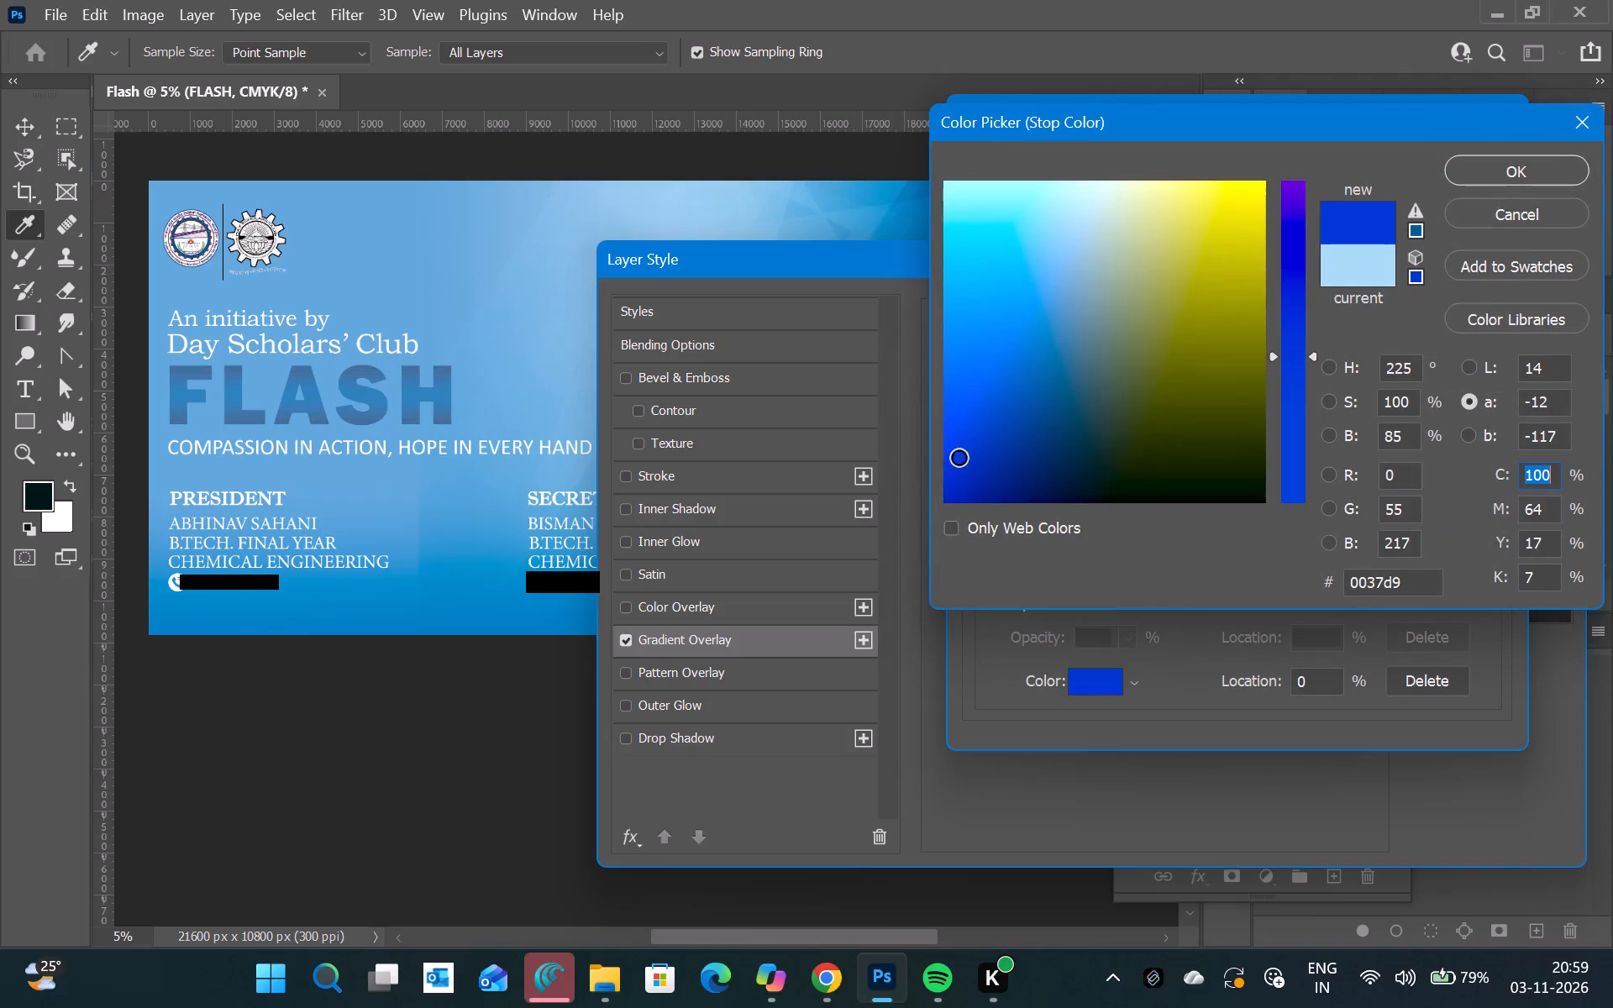
click(1046, 428)
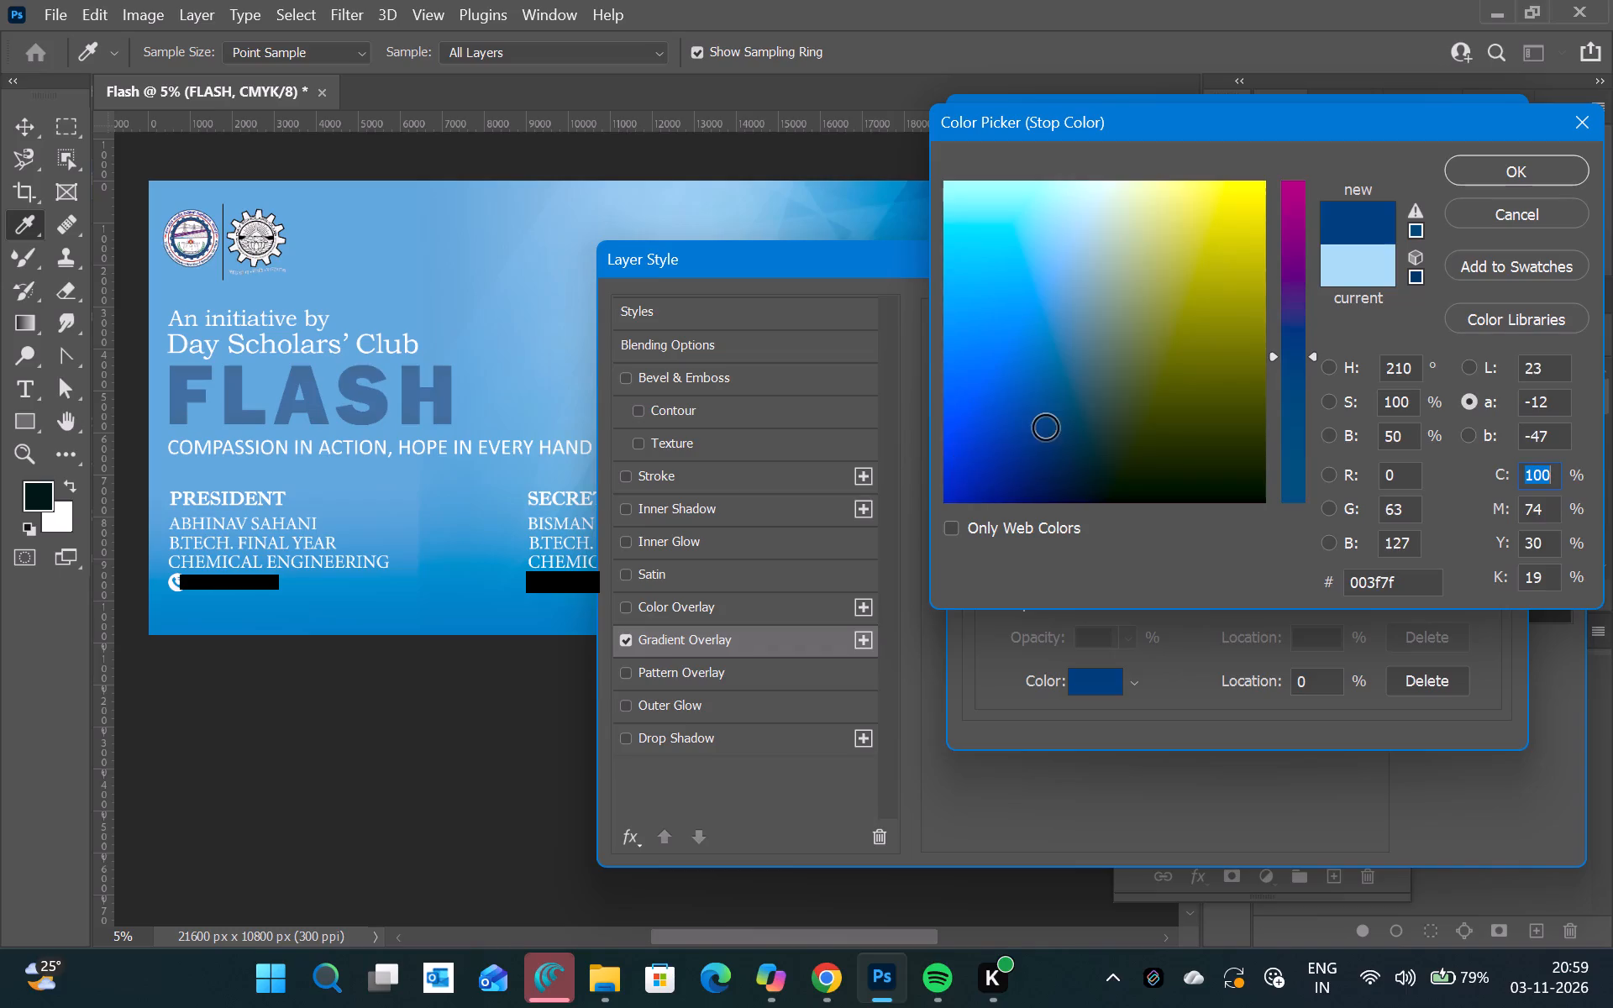
click(1509, 168)
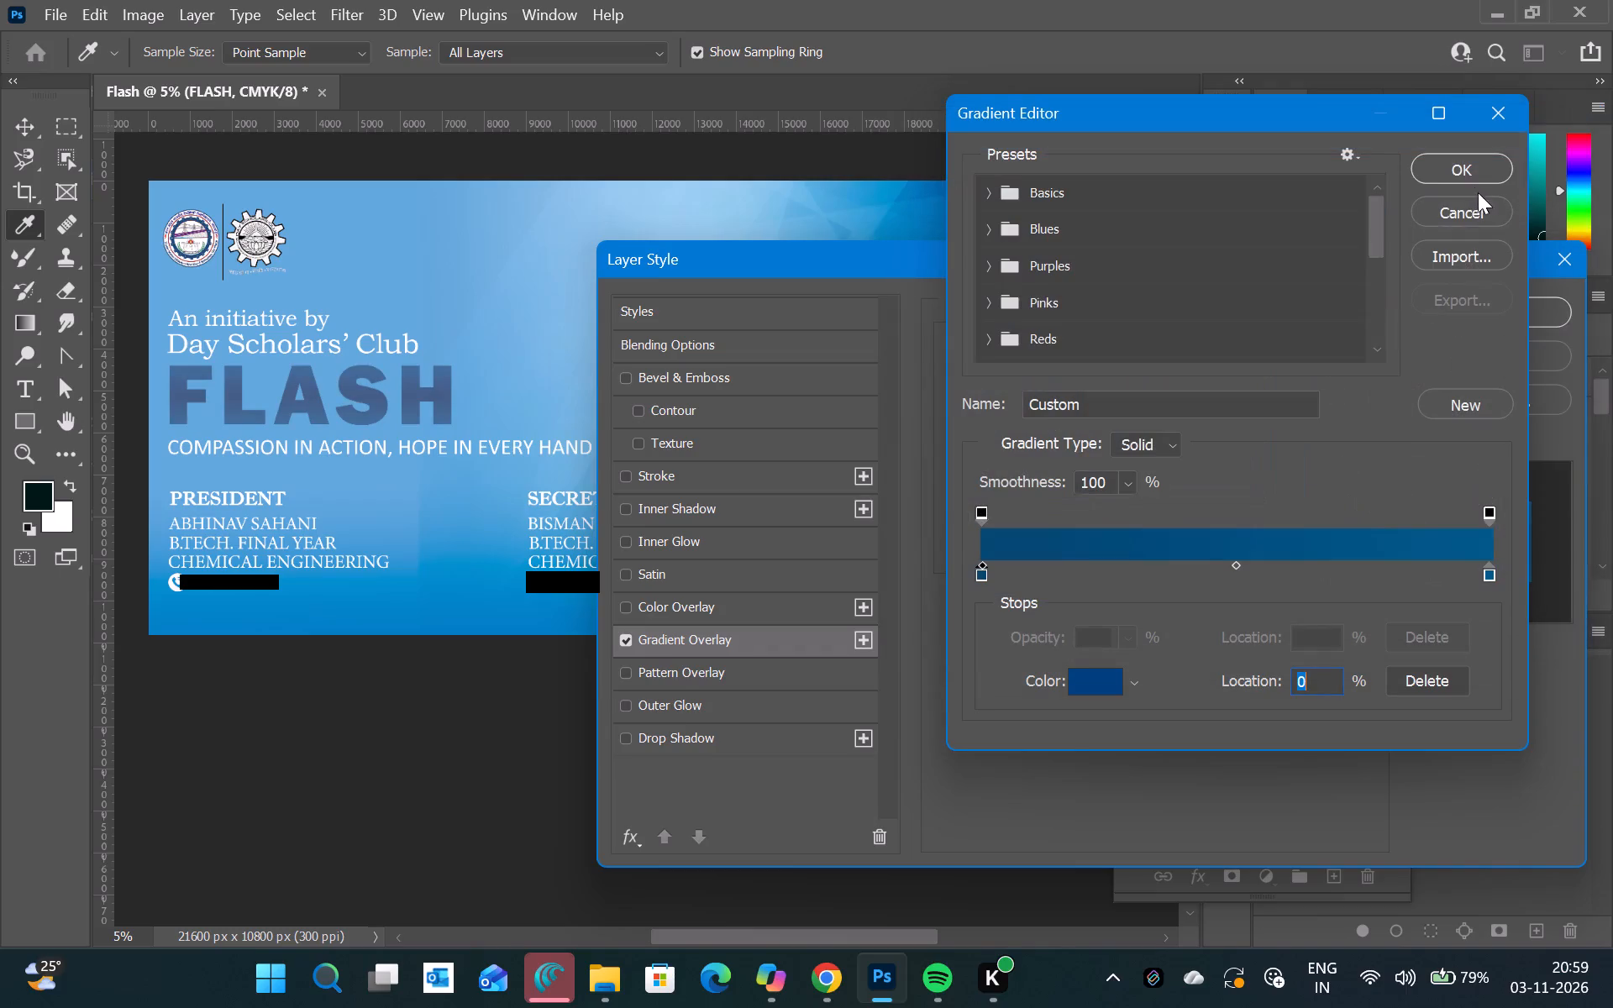
click(1470, 164)
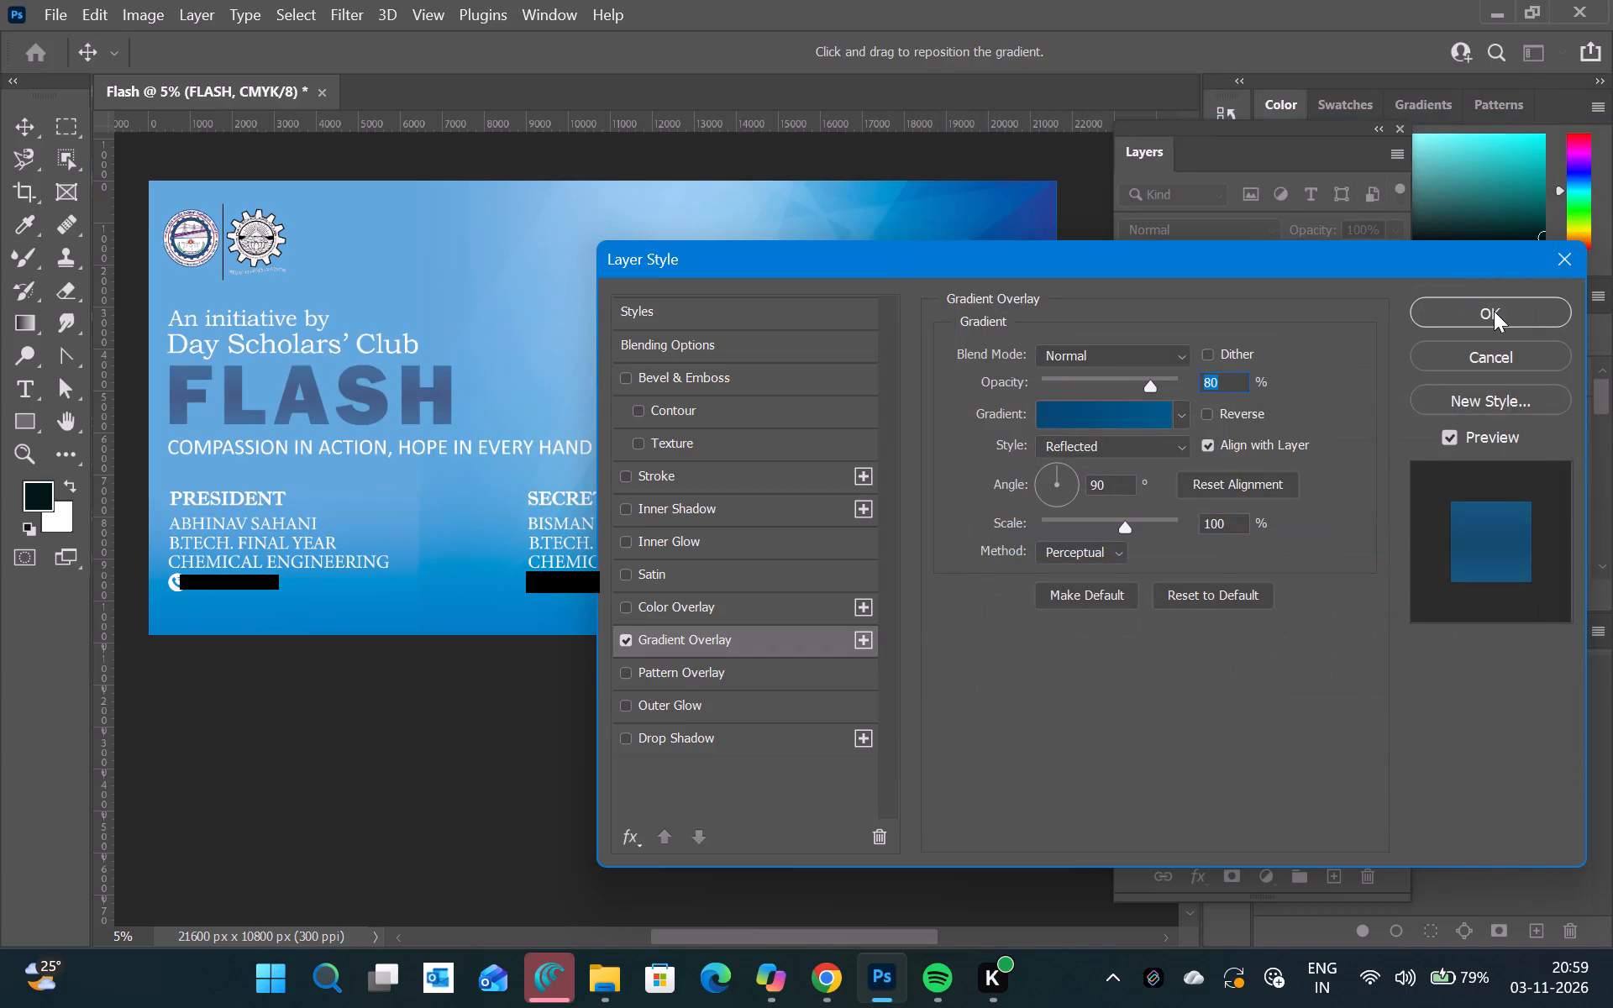
click(1494, 311)
Reopen the FLASH layer's Gradient Overlay and raise its opacity to the maximum.
scroll(1277, 644, up, 3)
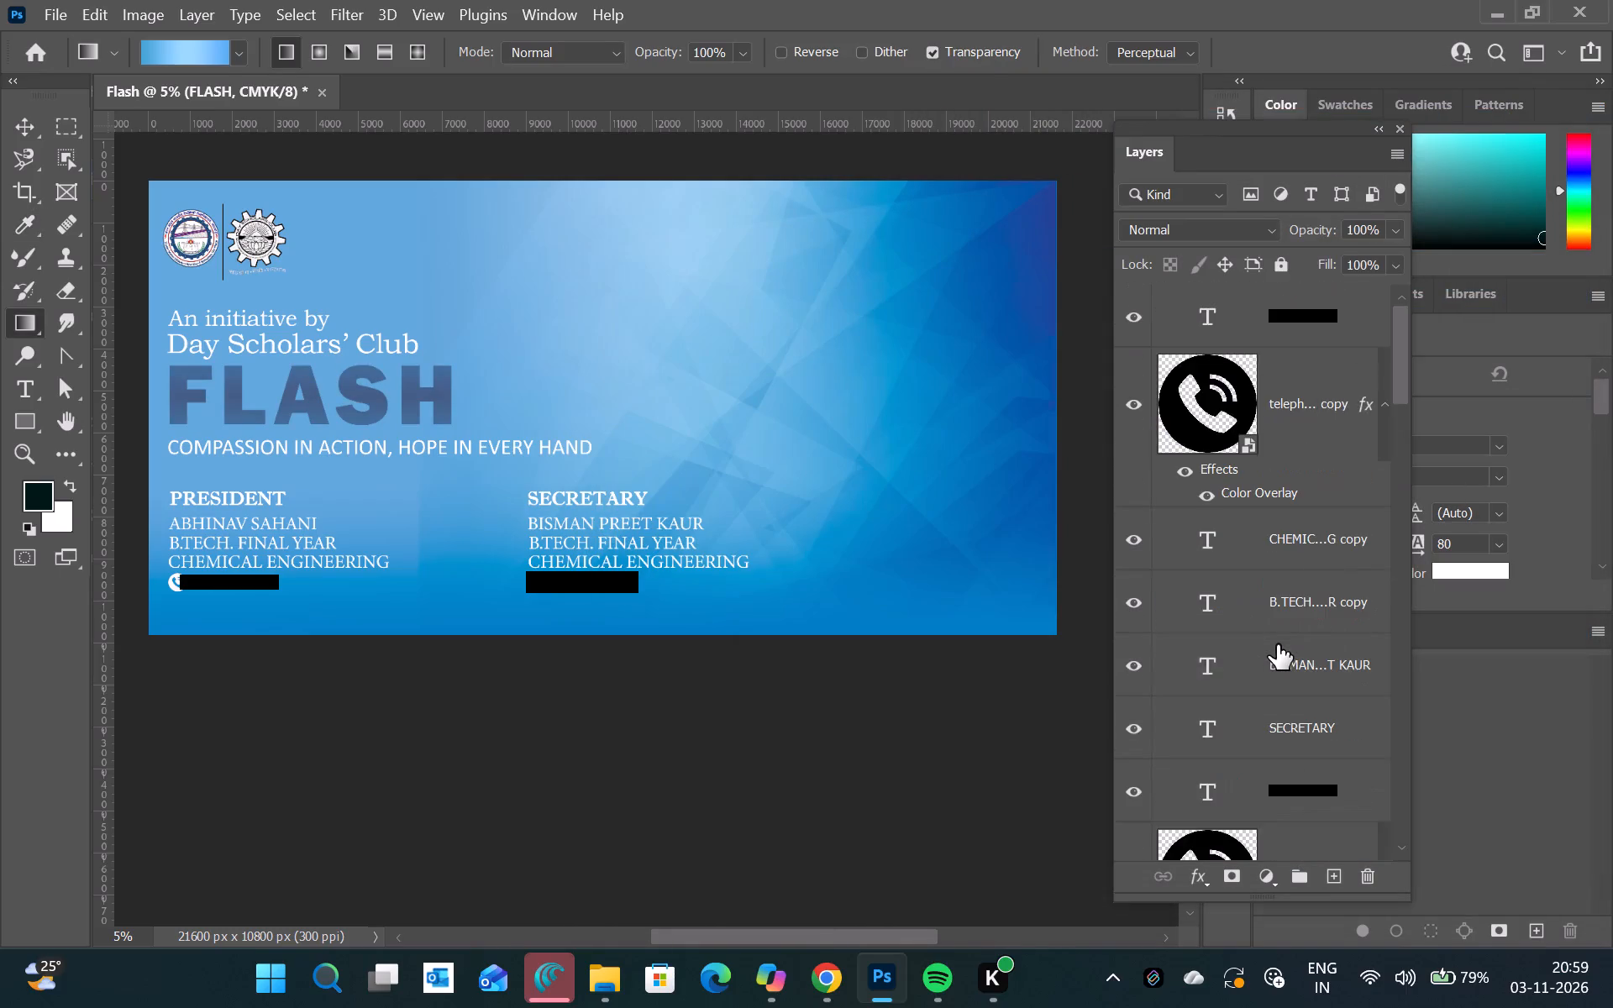
scroll(1277, 644, down, 2)
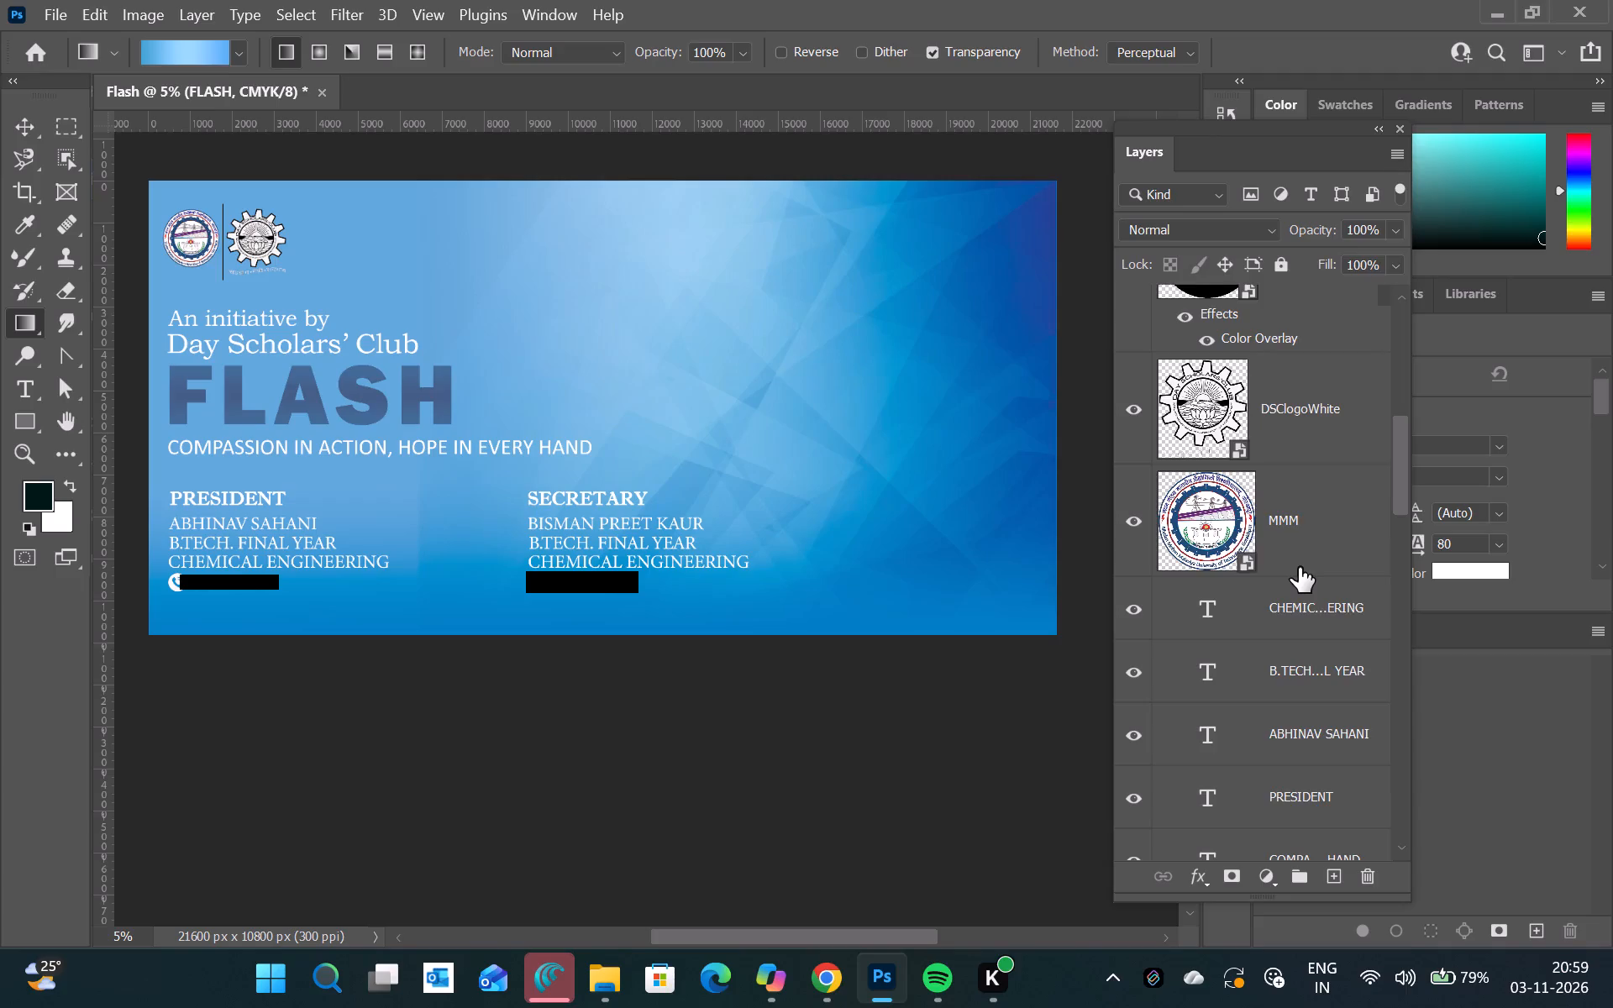
scroll(1299, 567, up, 1)
scroll(1299, 567, down, 1)
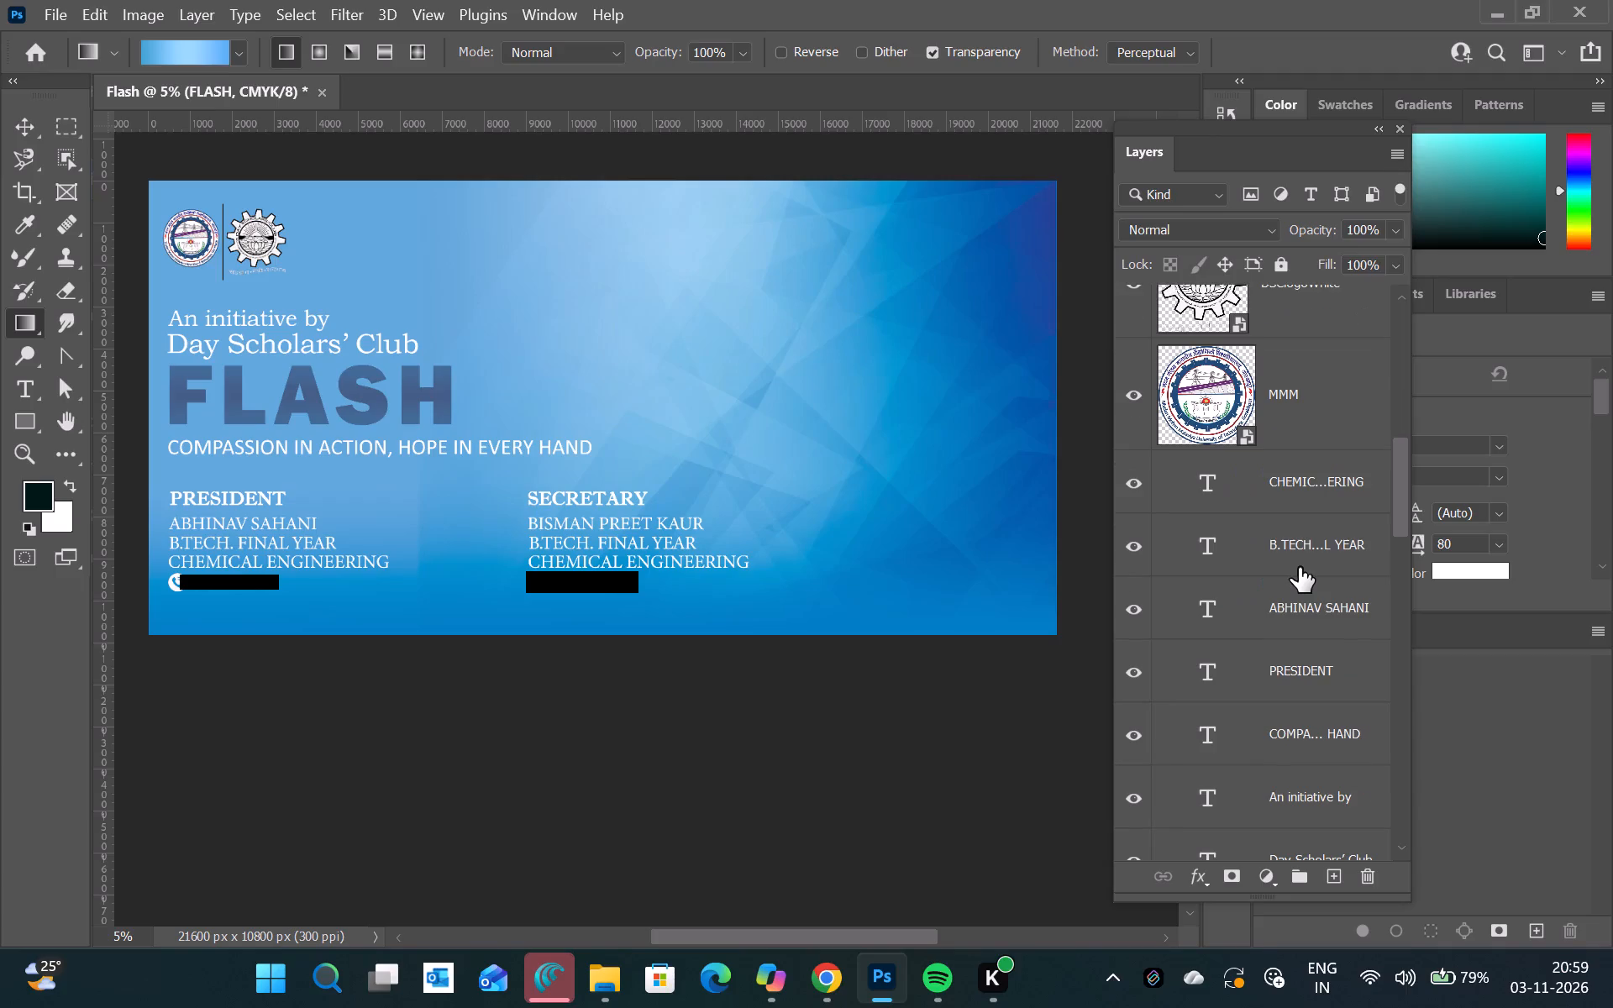
scroll(1343, 396, up, 1)
scroll(1343, 396, down, 2)
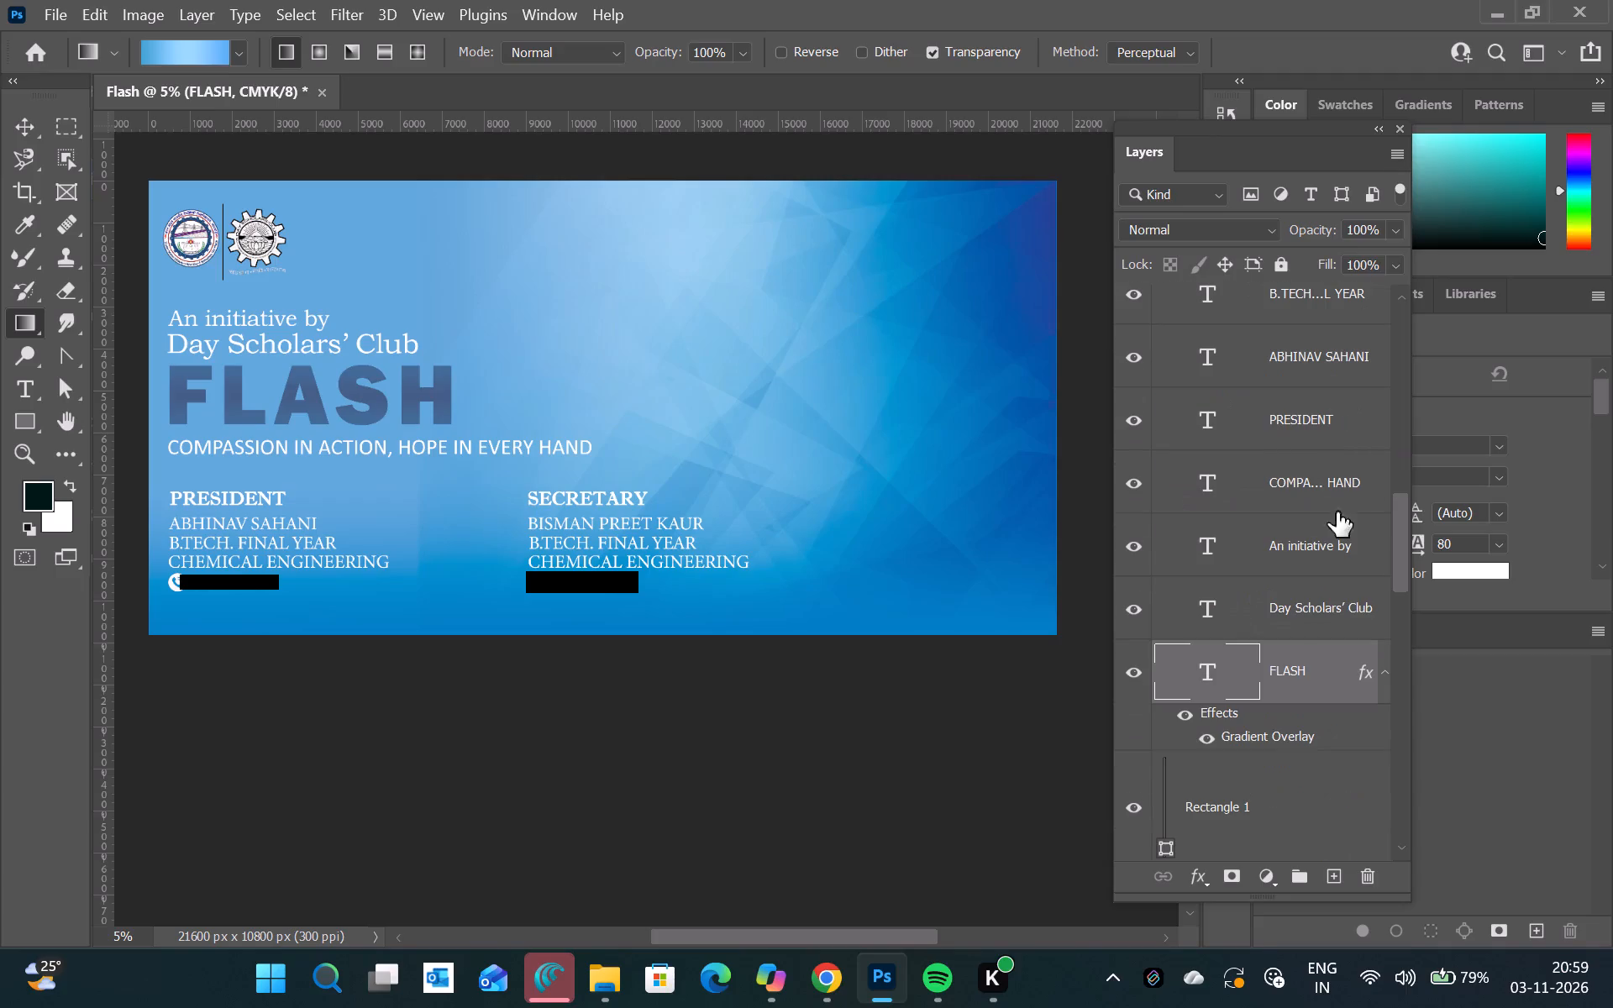
double_click(1253, 603)
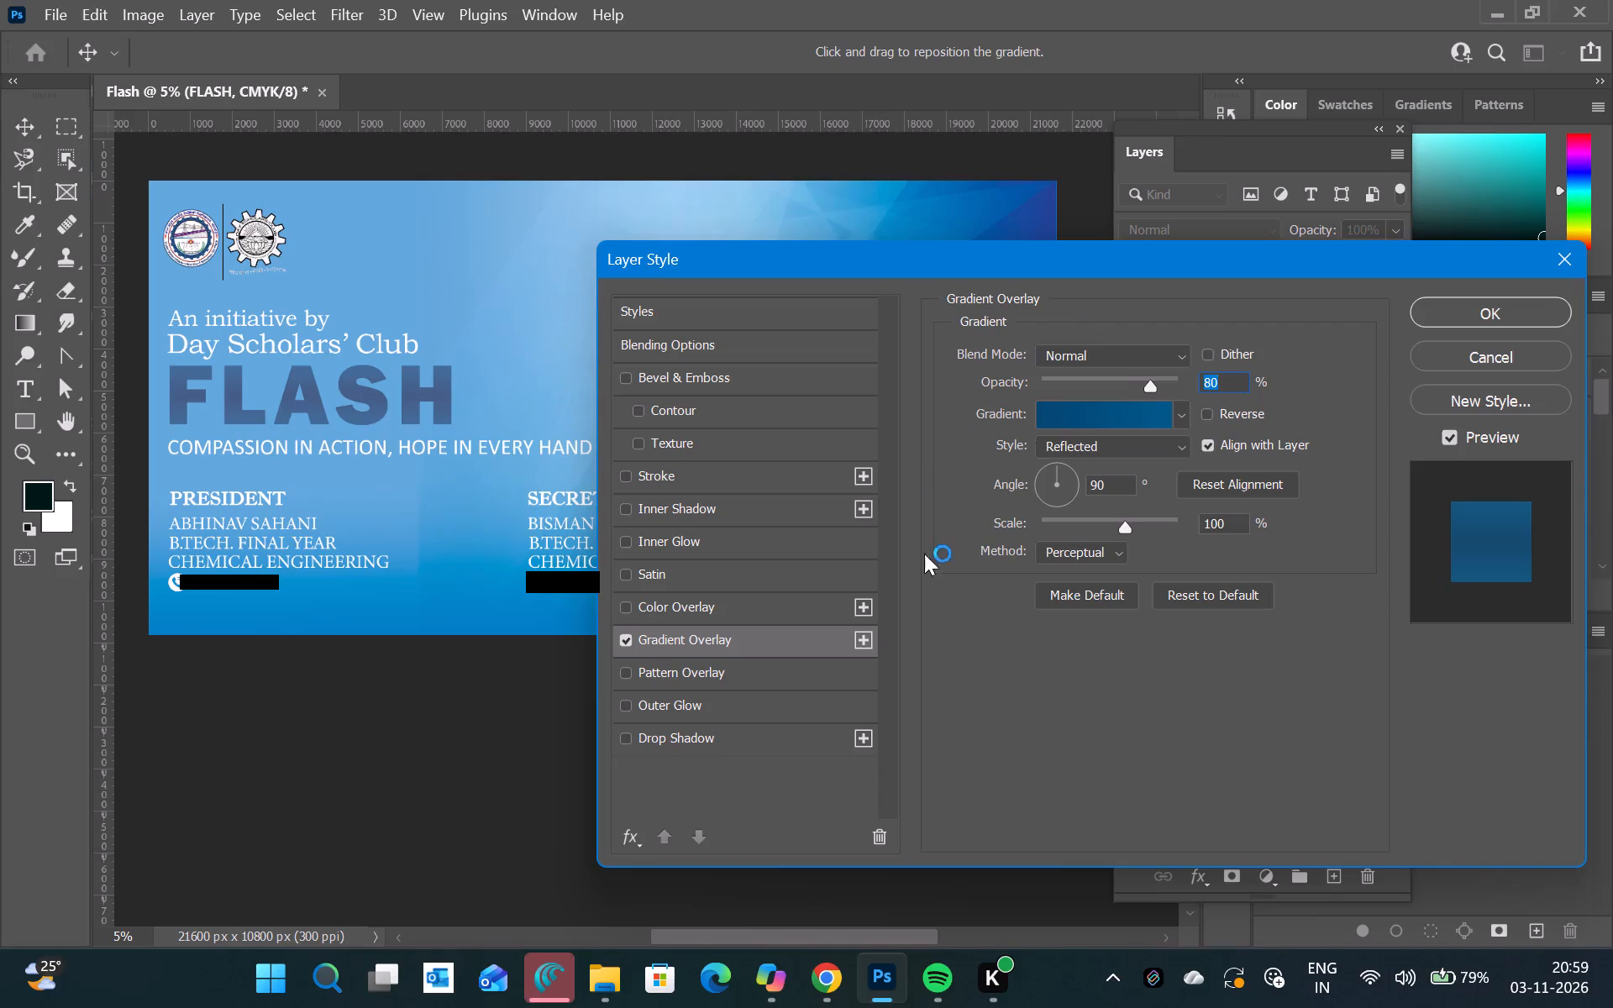
drag(1147, 386, 1154, 386)
drag(1154, 386, 1222, 386)
Change the starting stop of the FLASH overlay gradient to blue 0023a4.
click(1131, 412)
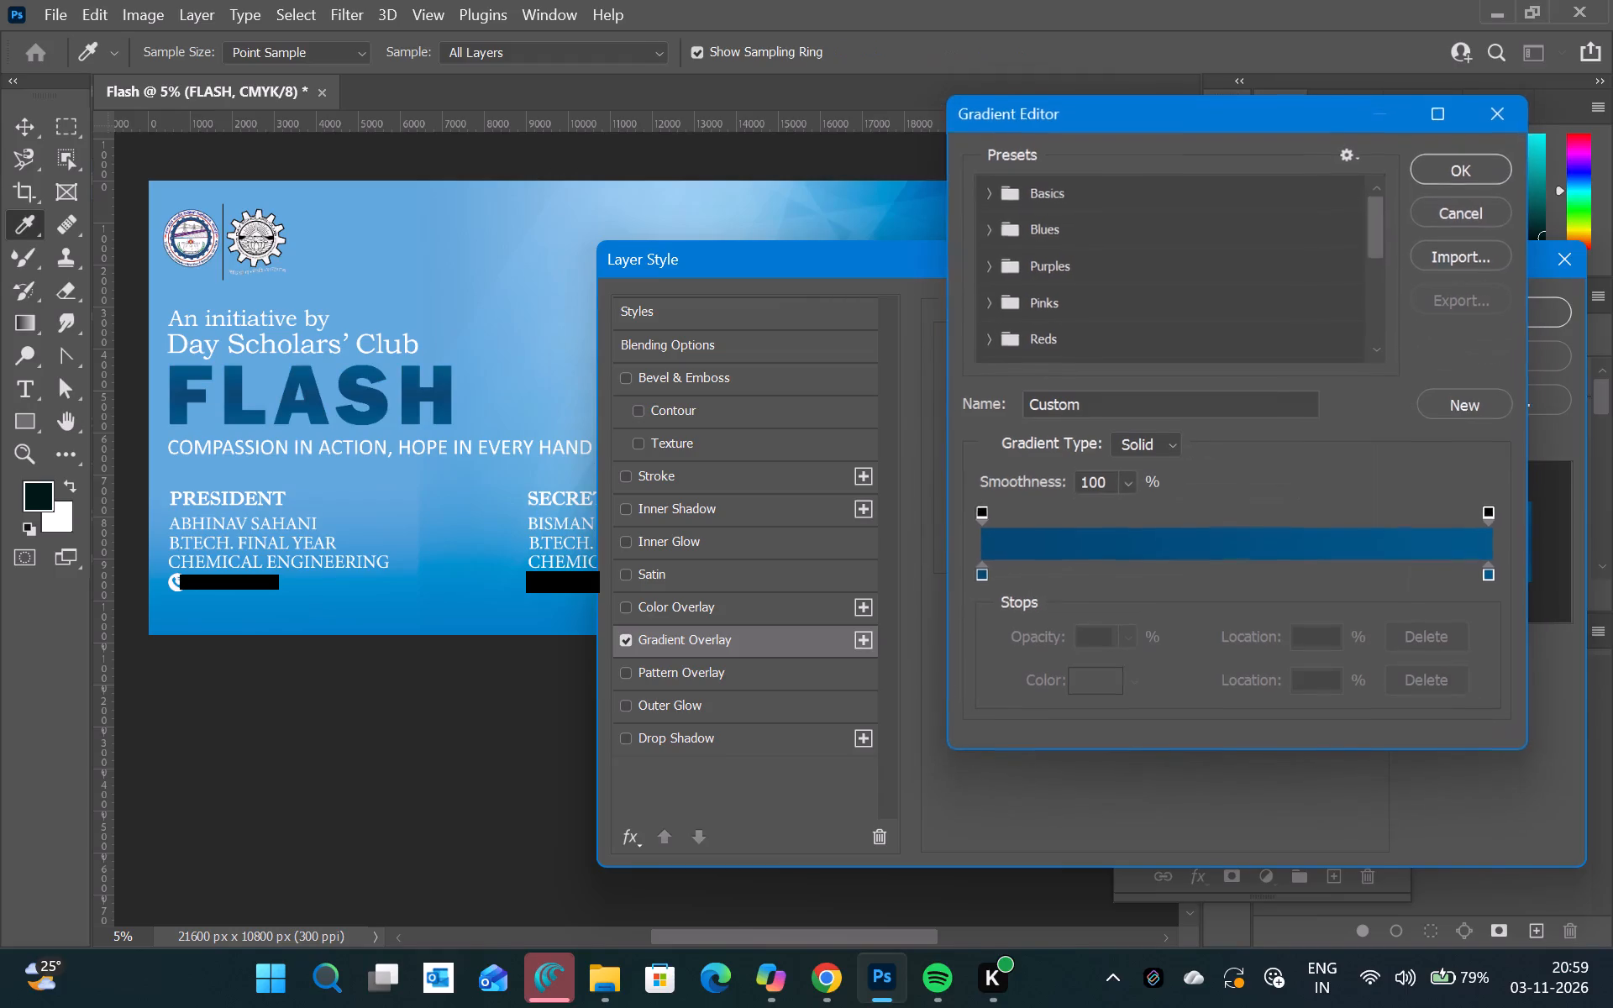
click(983, 574)
click(1104, 688)
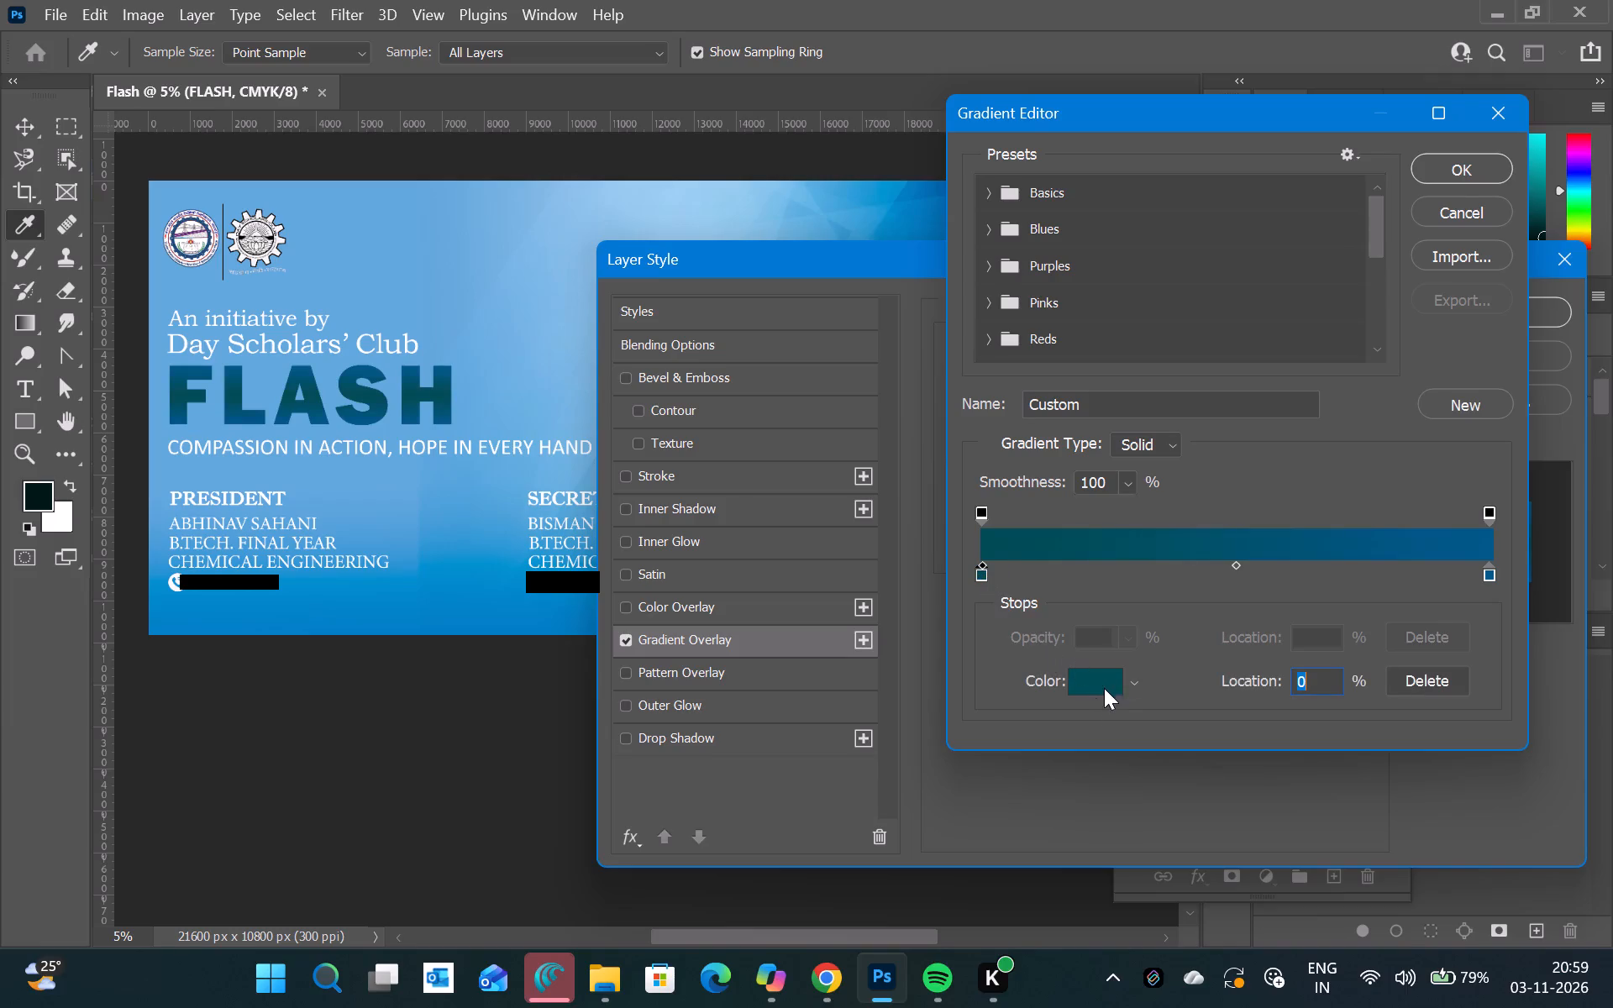
click(988, 448)
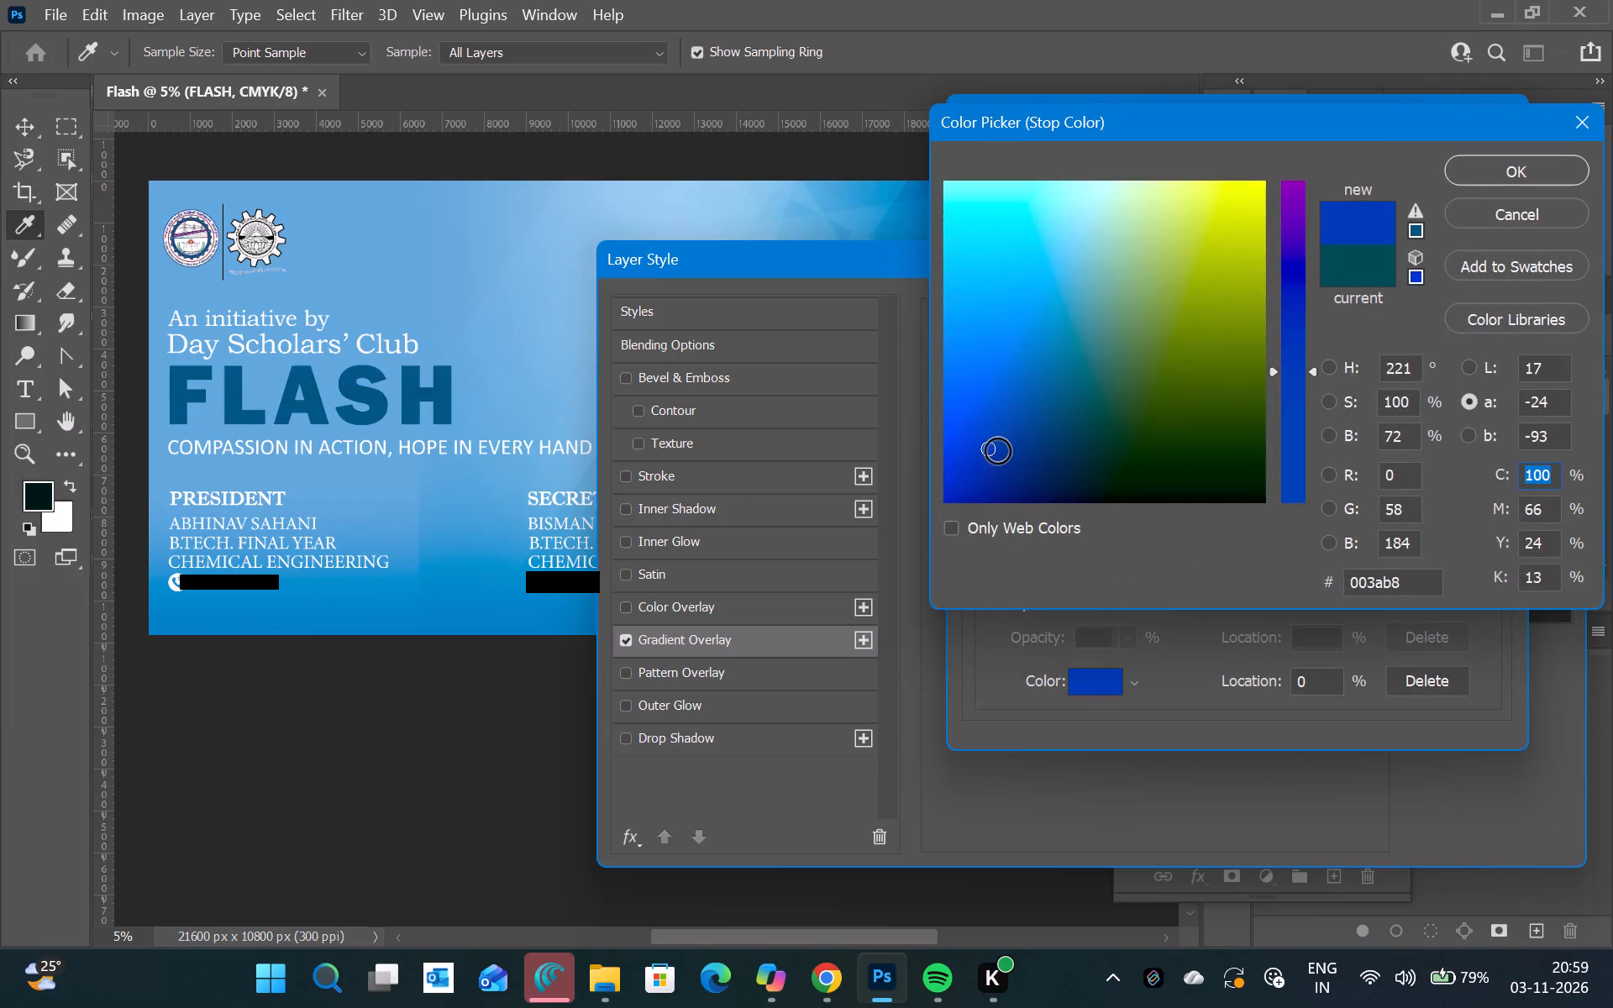
click(1001, 449)
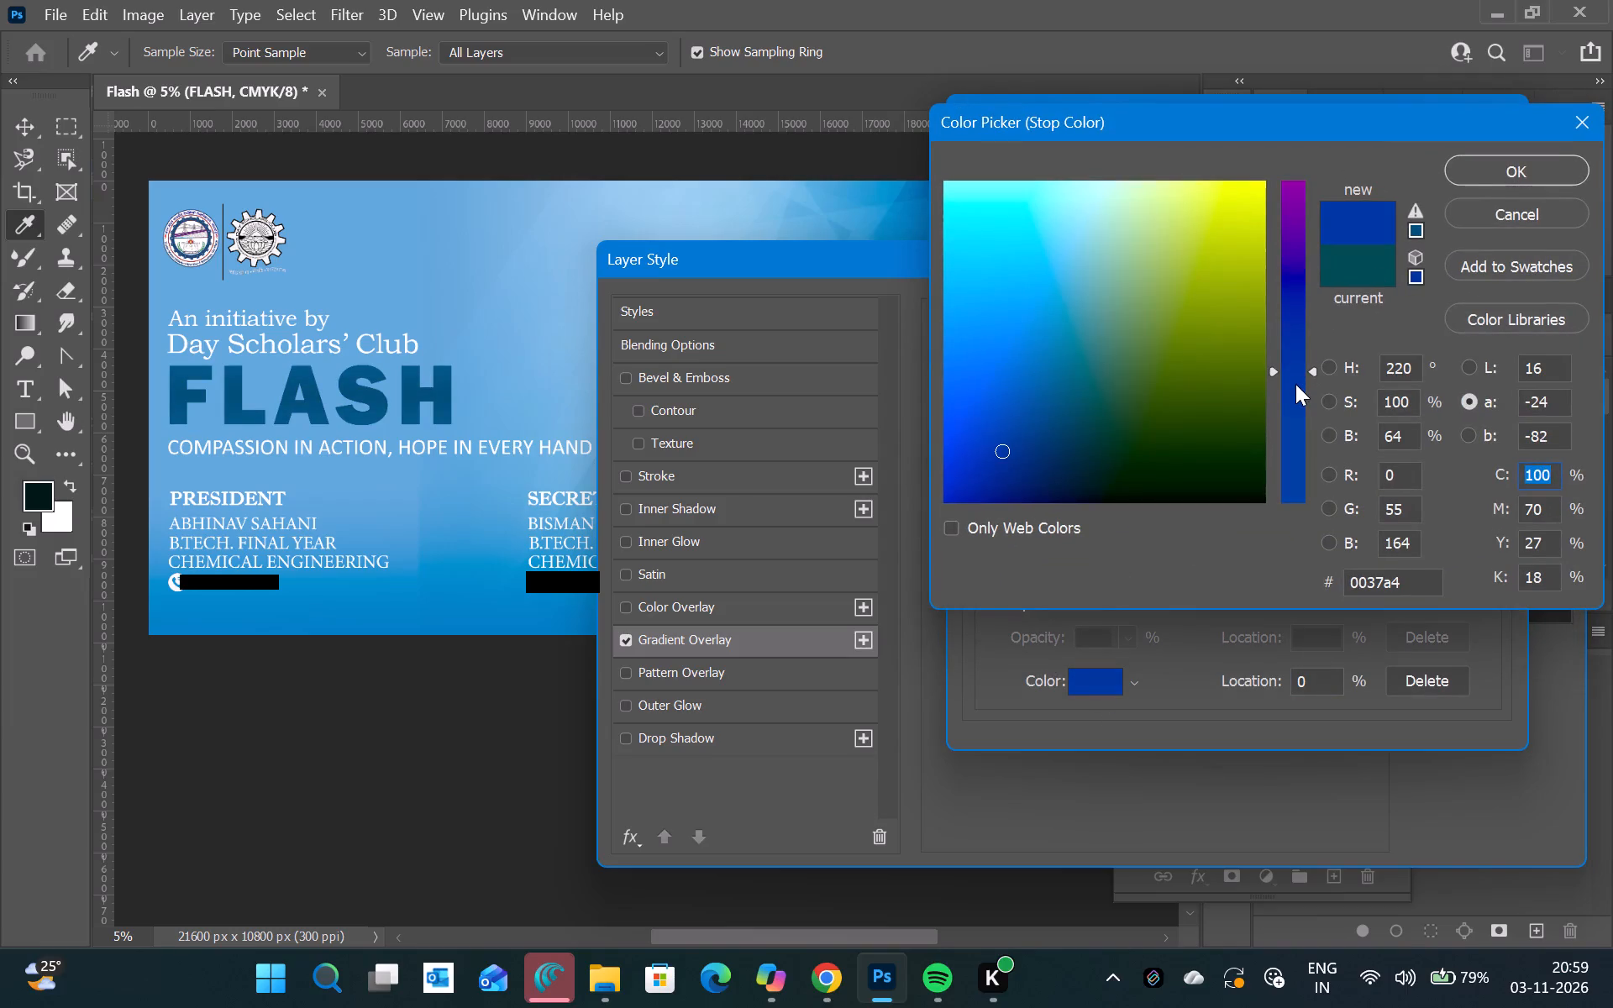
click(1295, 384)
click(1292, 308)
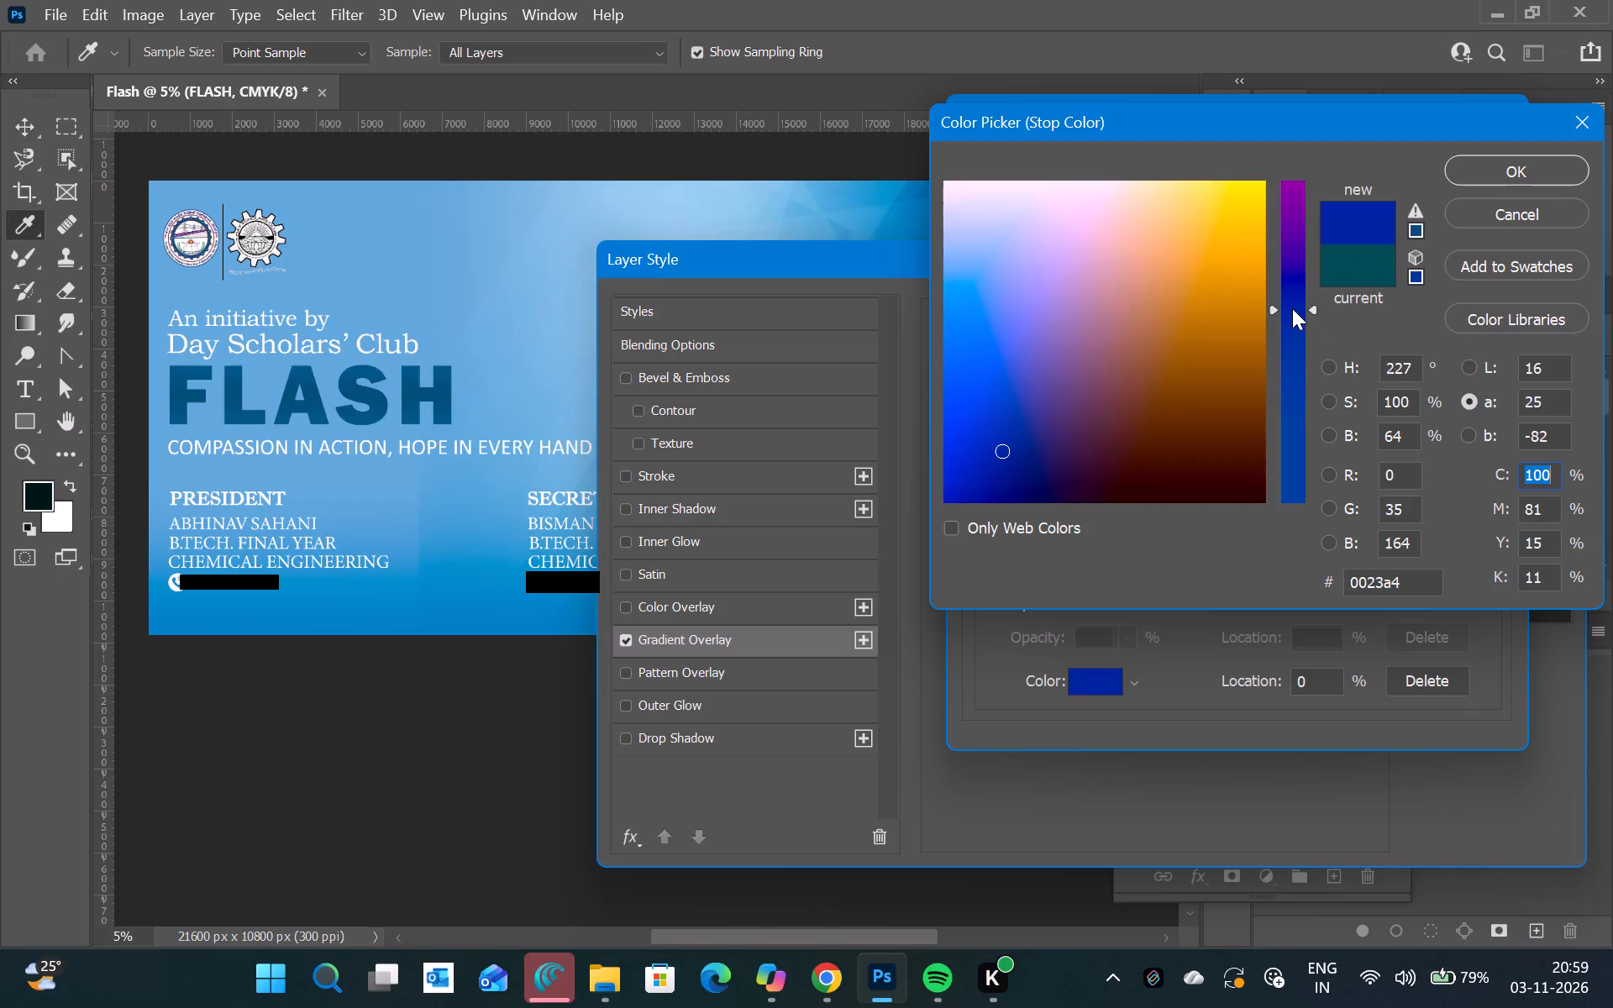
click(1525, 166)
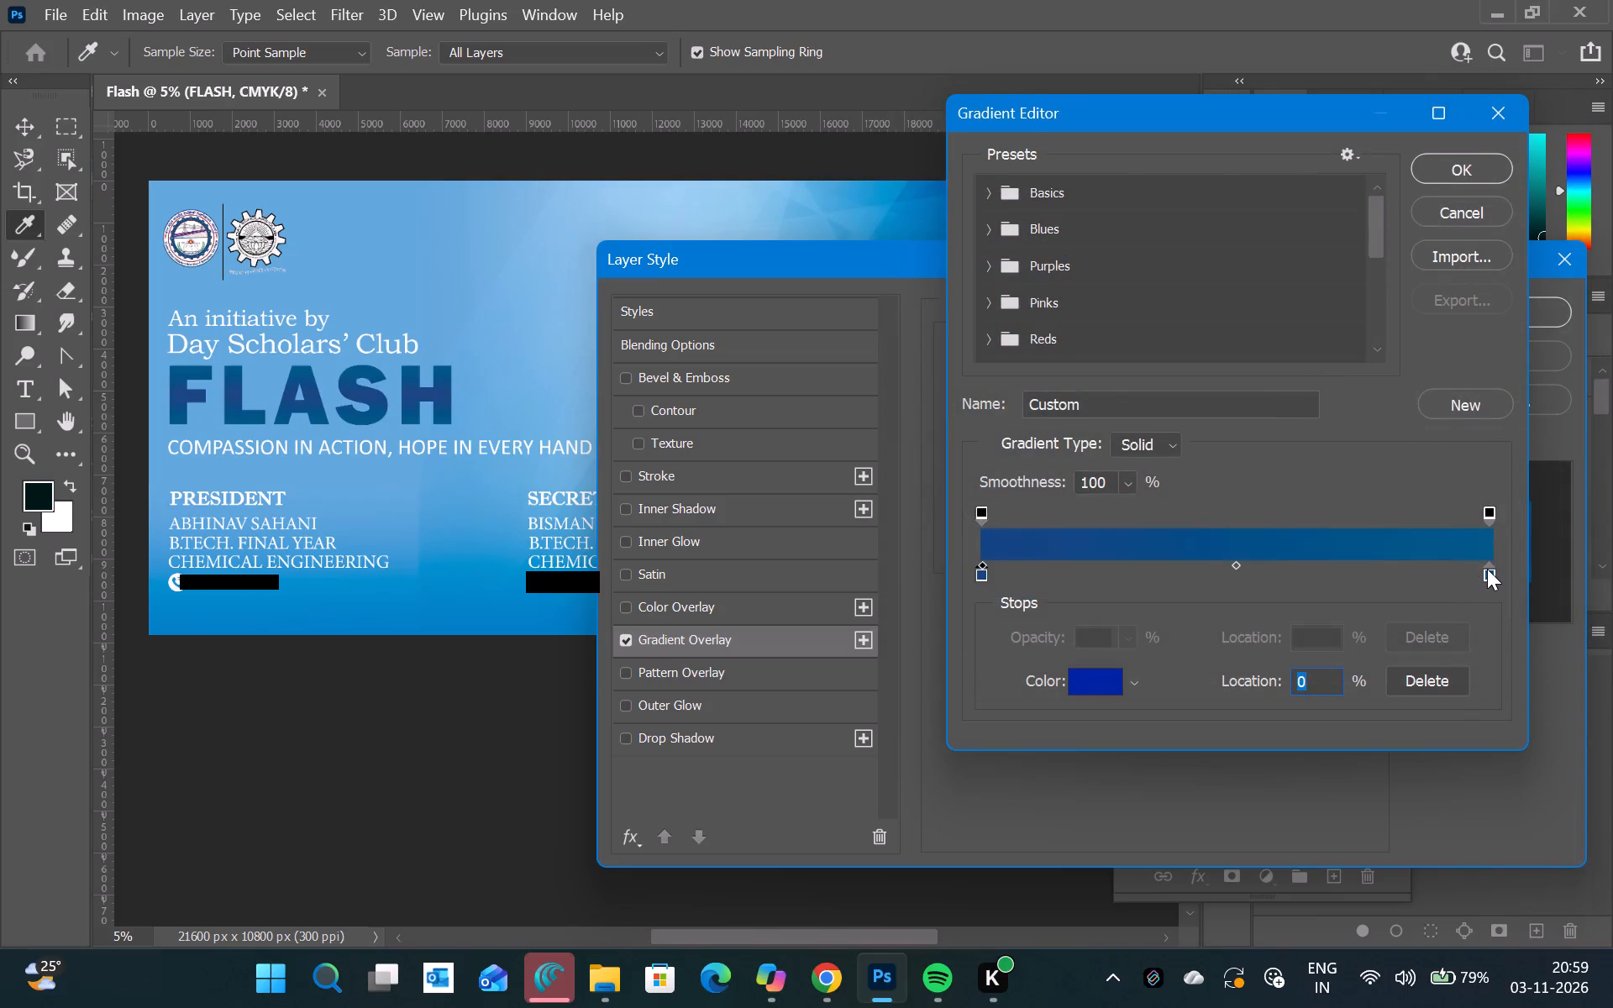
Change the ending stop of the FLASH overlay gradient to blue 002fae.
click(1487, 569)
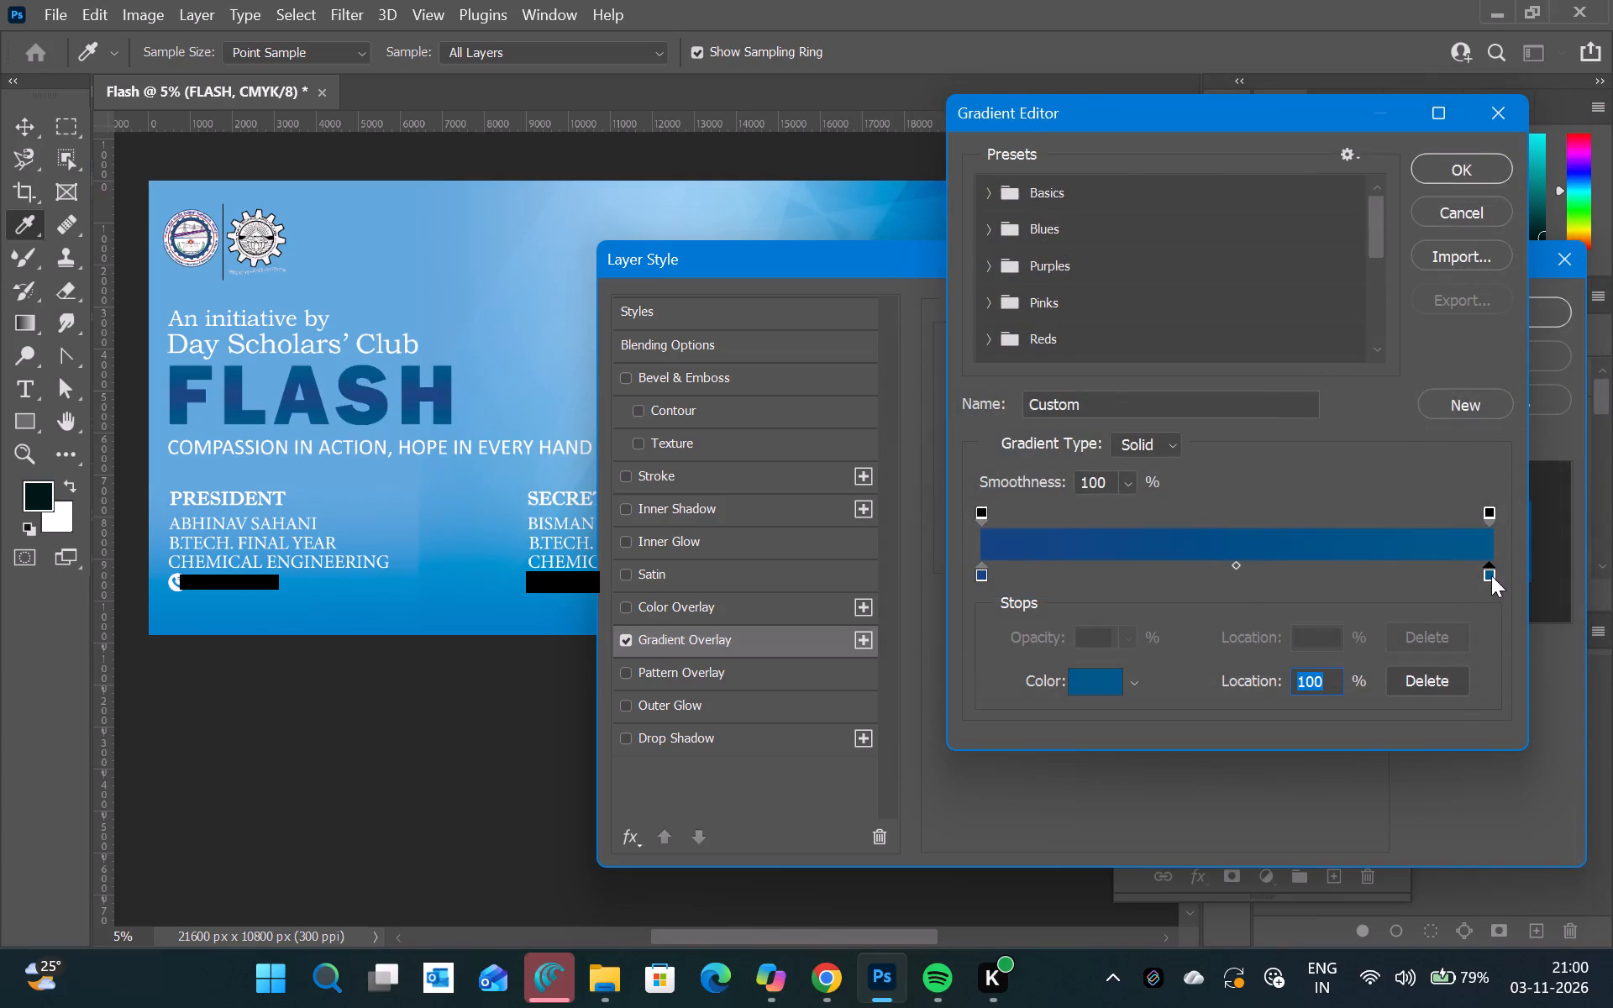
click(1111, 681)
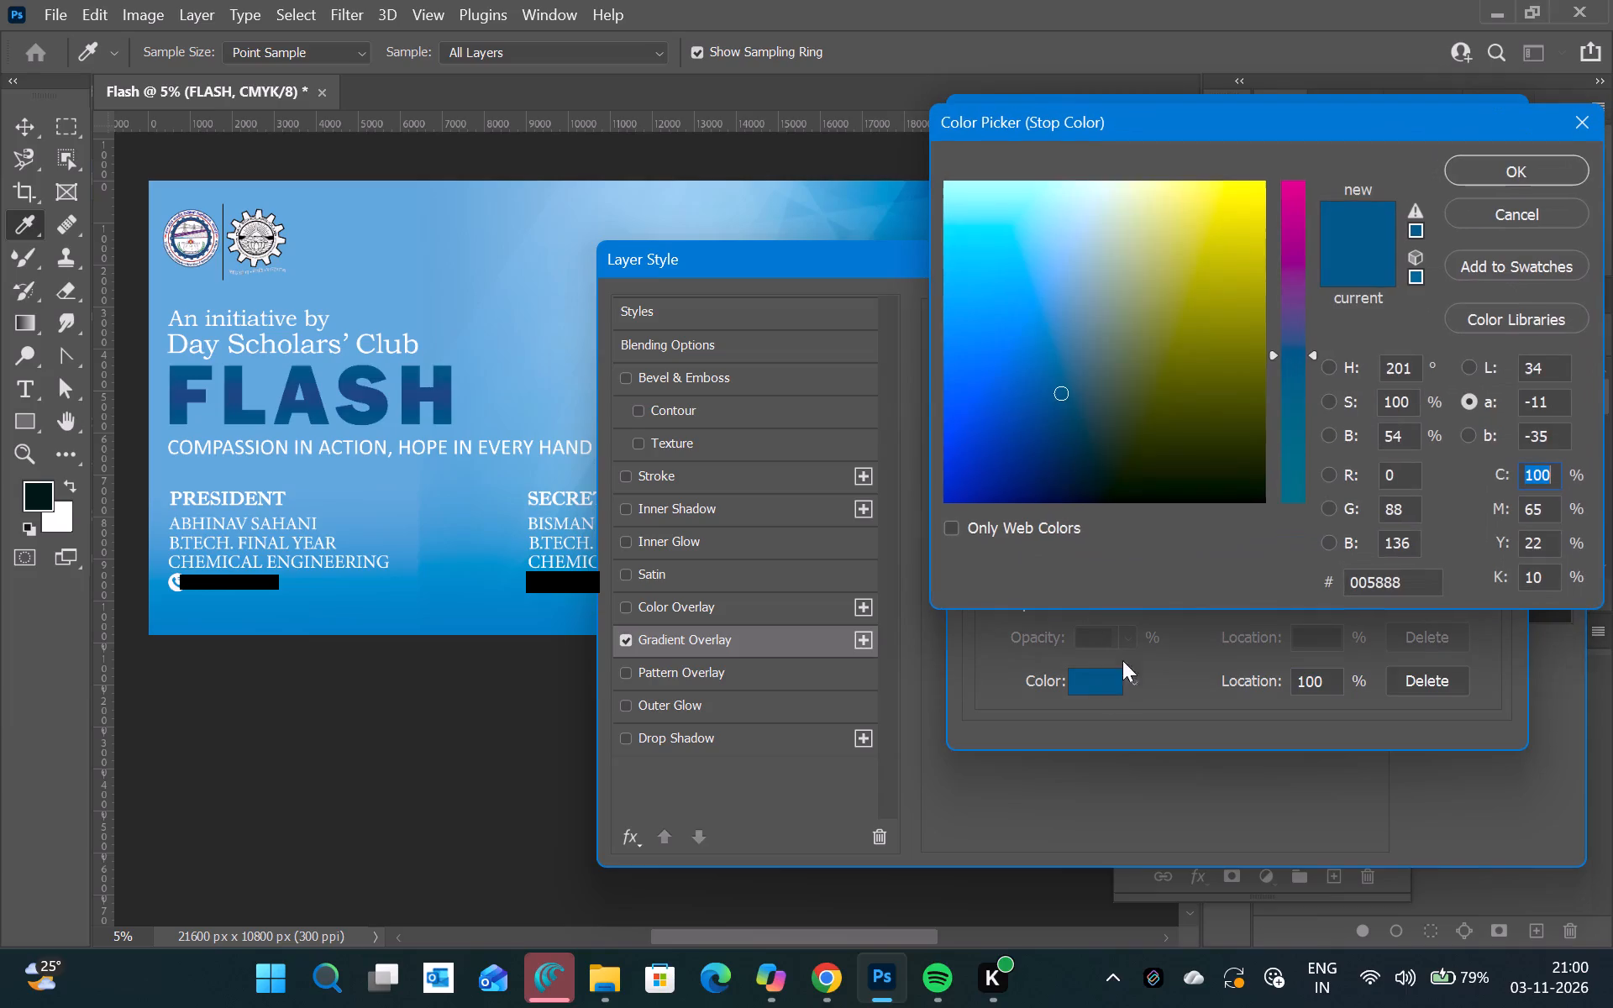
click(990, 447)
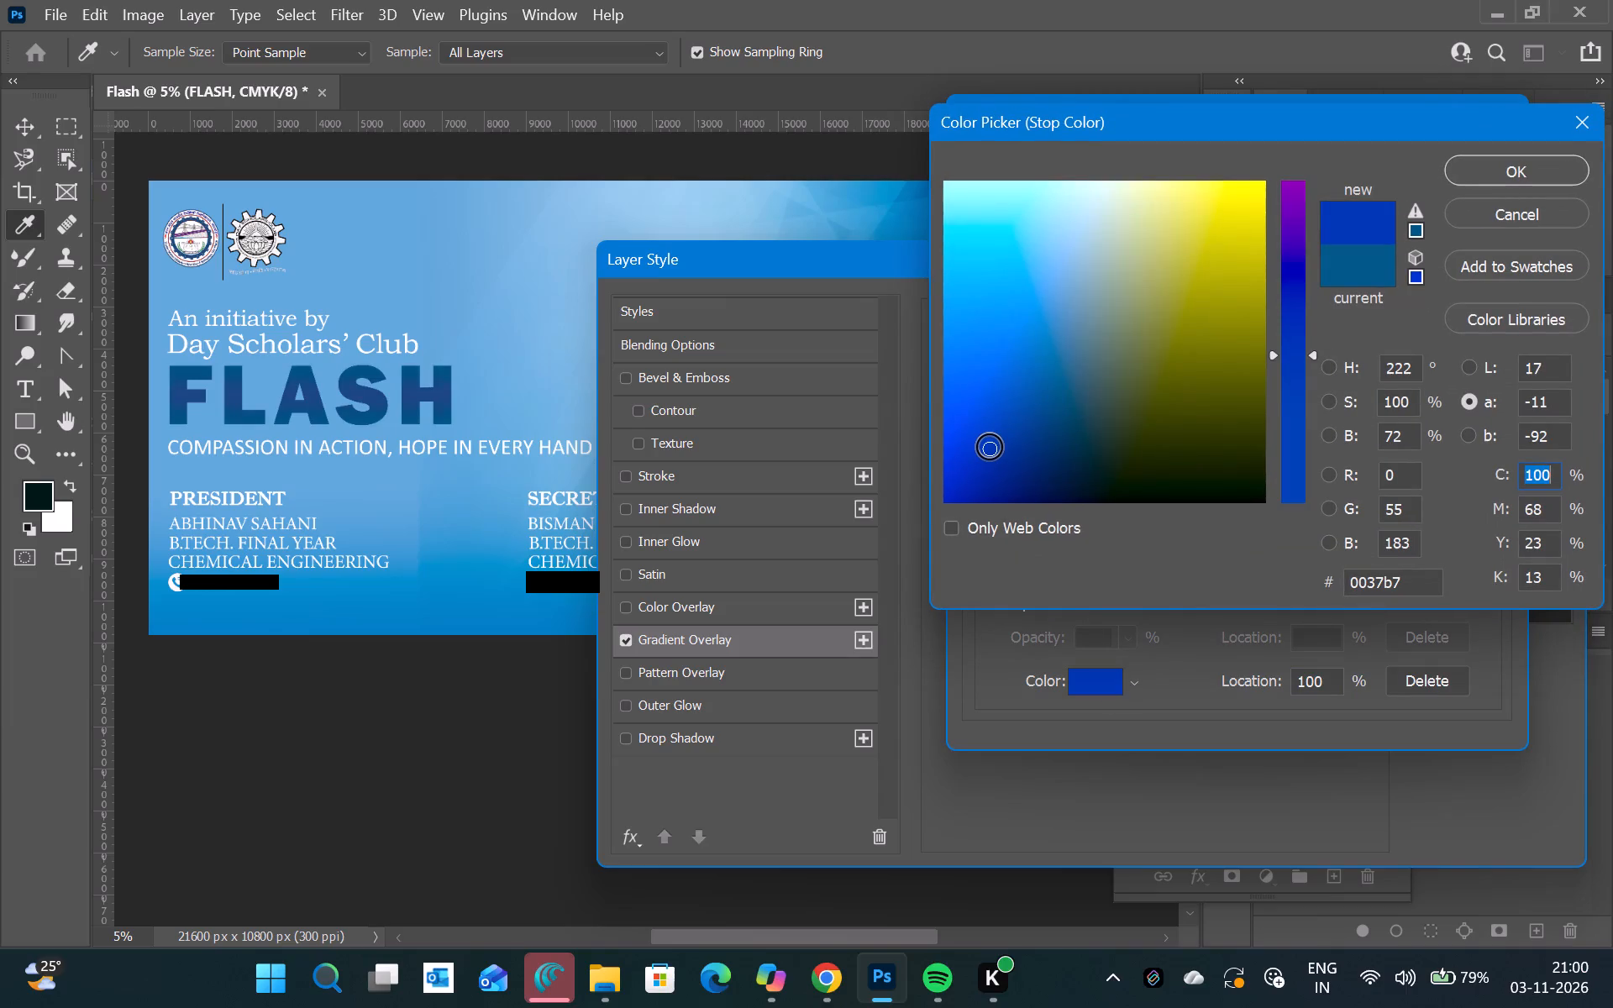
click(989, 354)
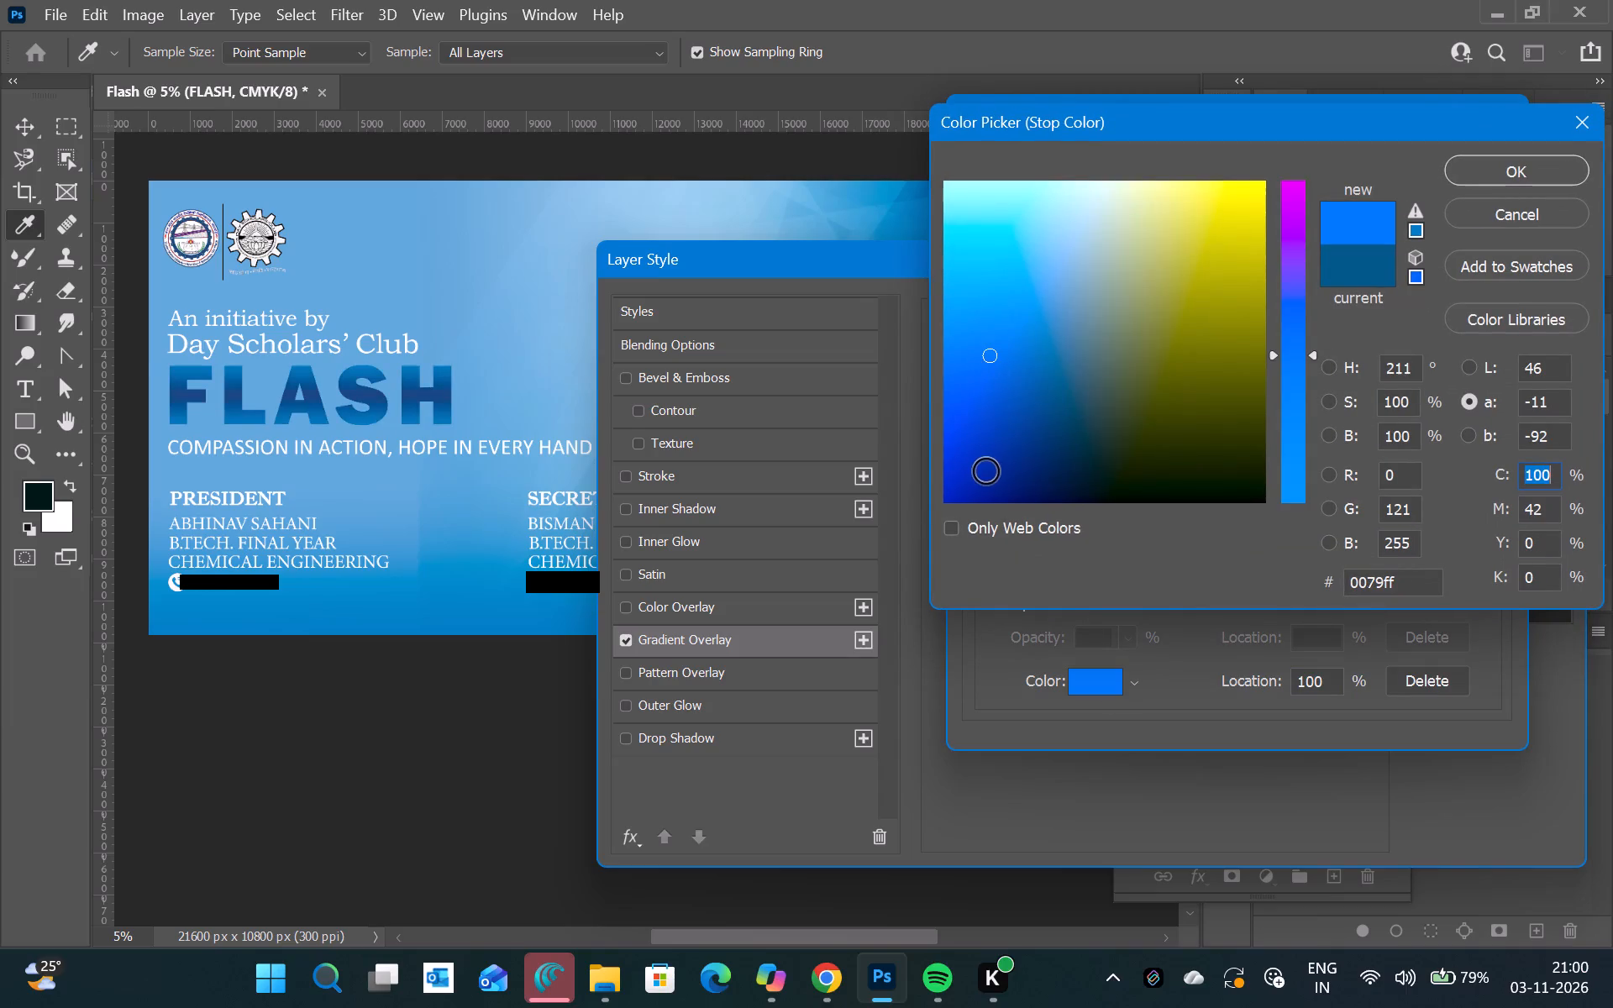
click(986, 471)
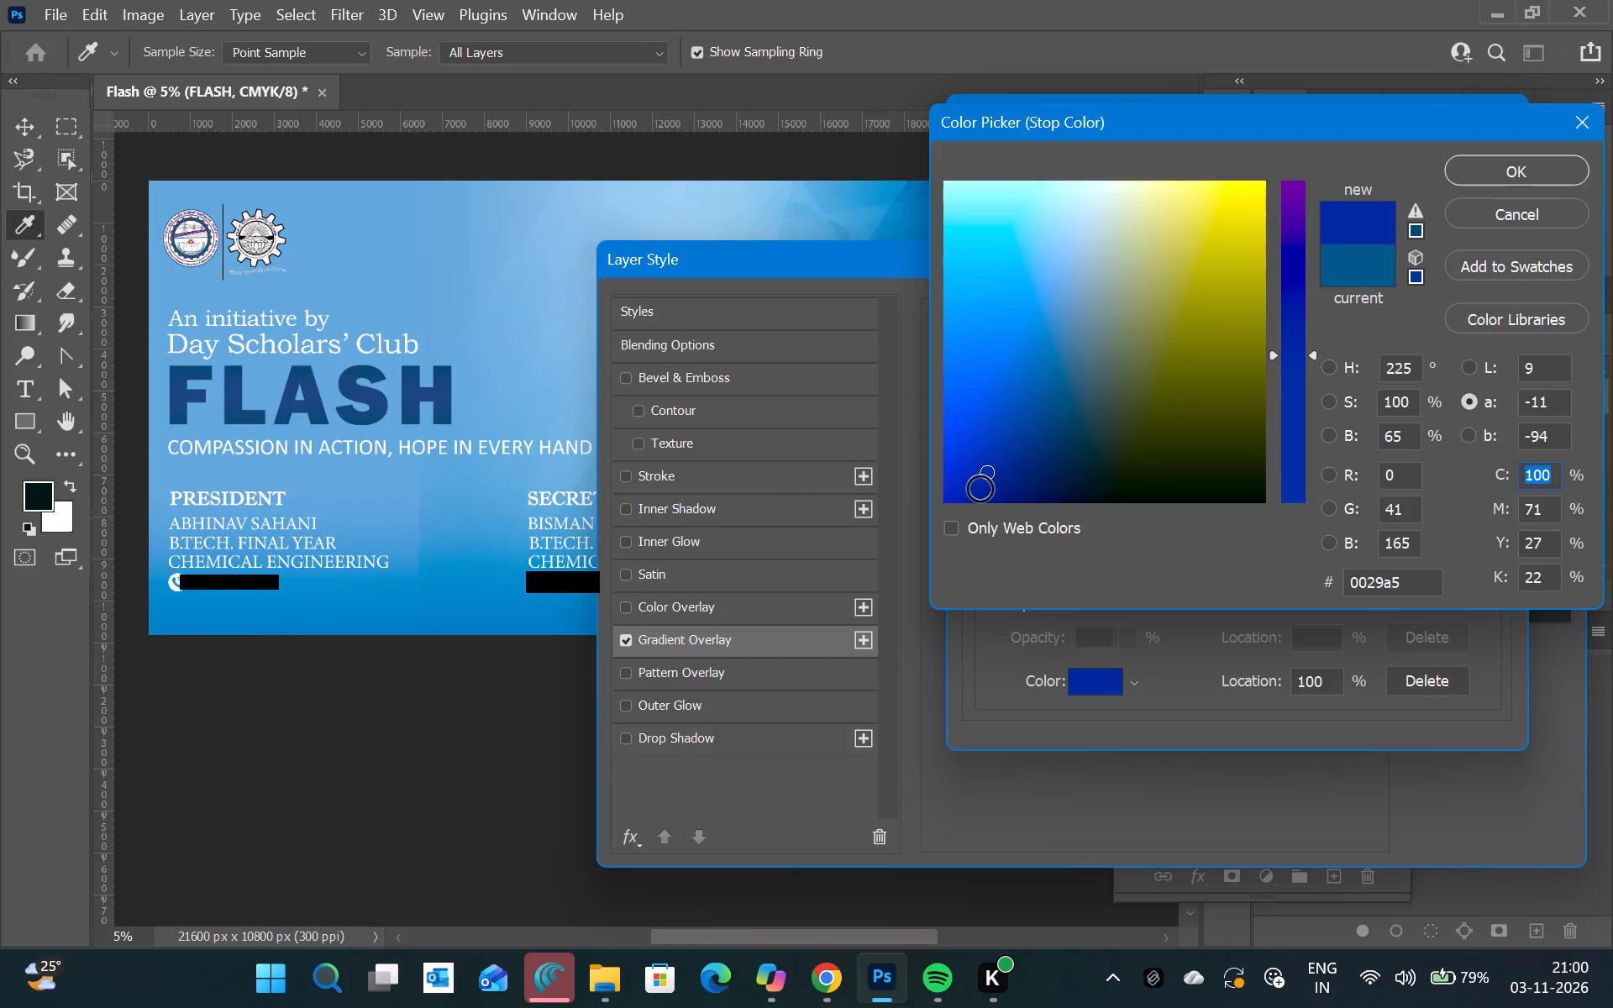
click(980, 489)
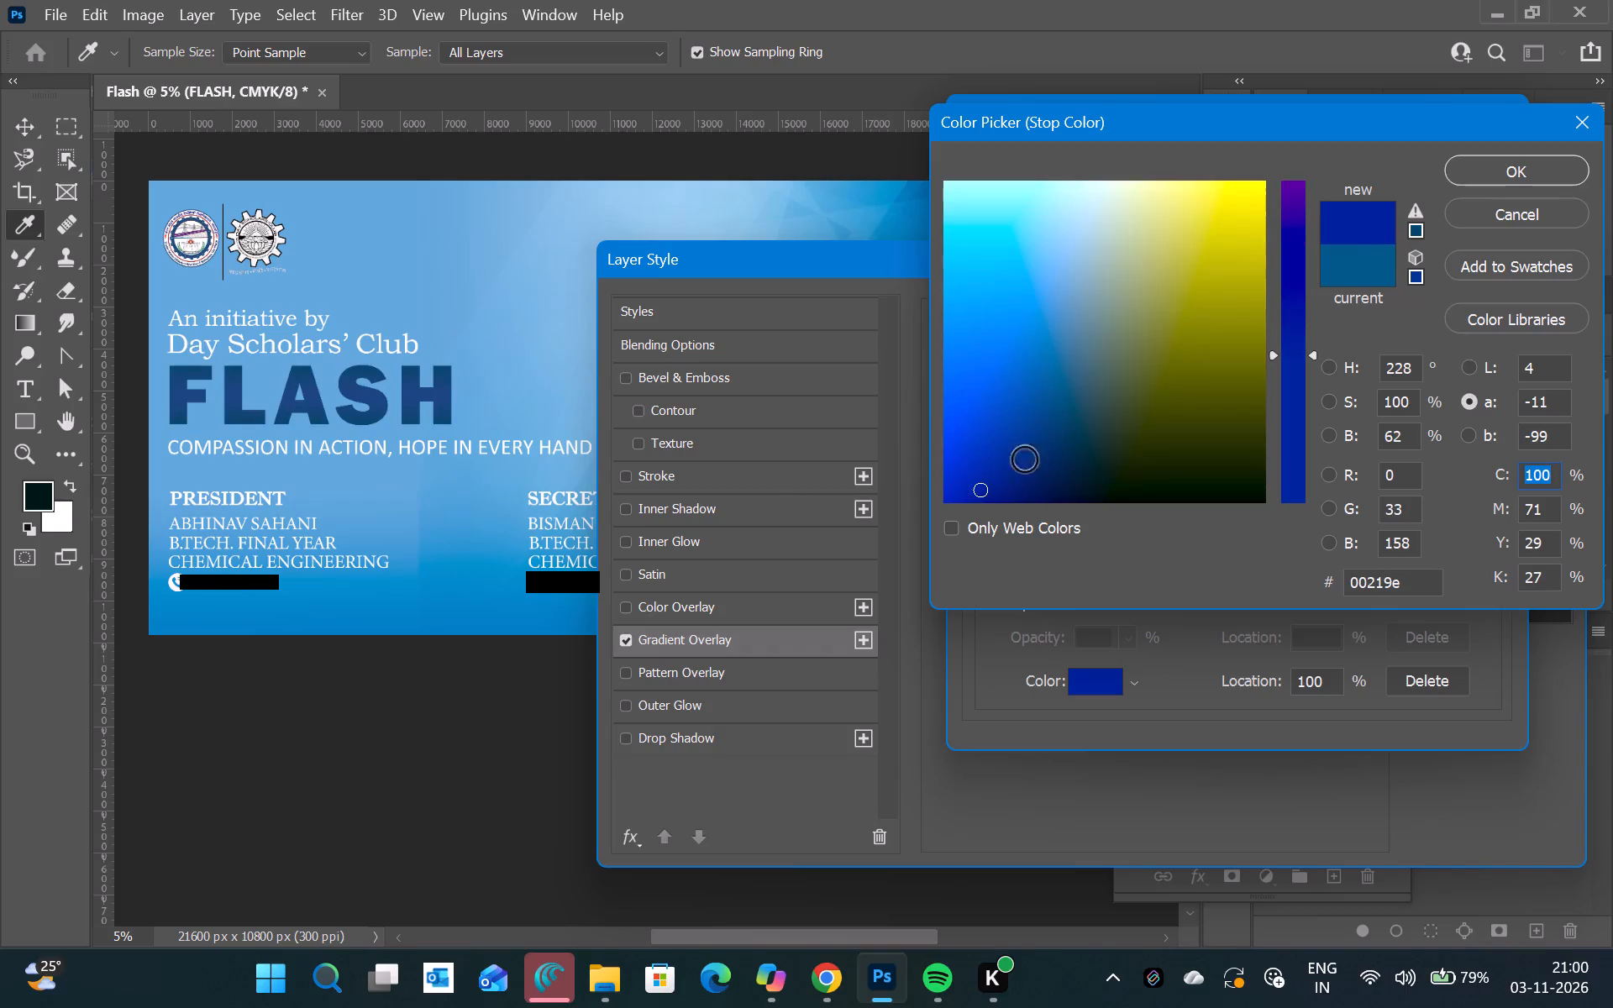
click(987, 461)
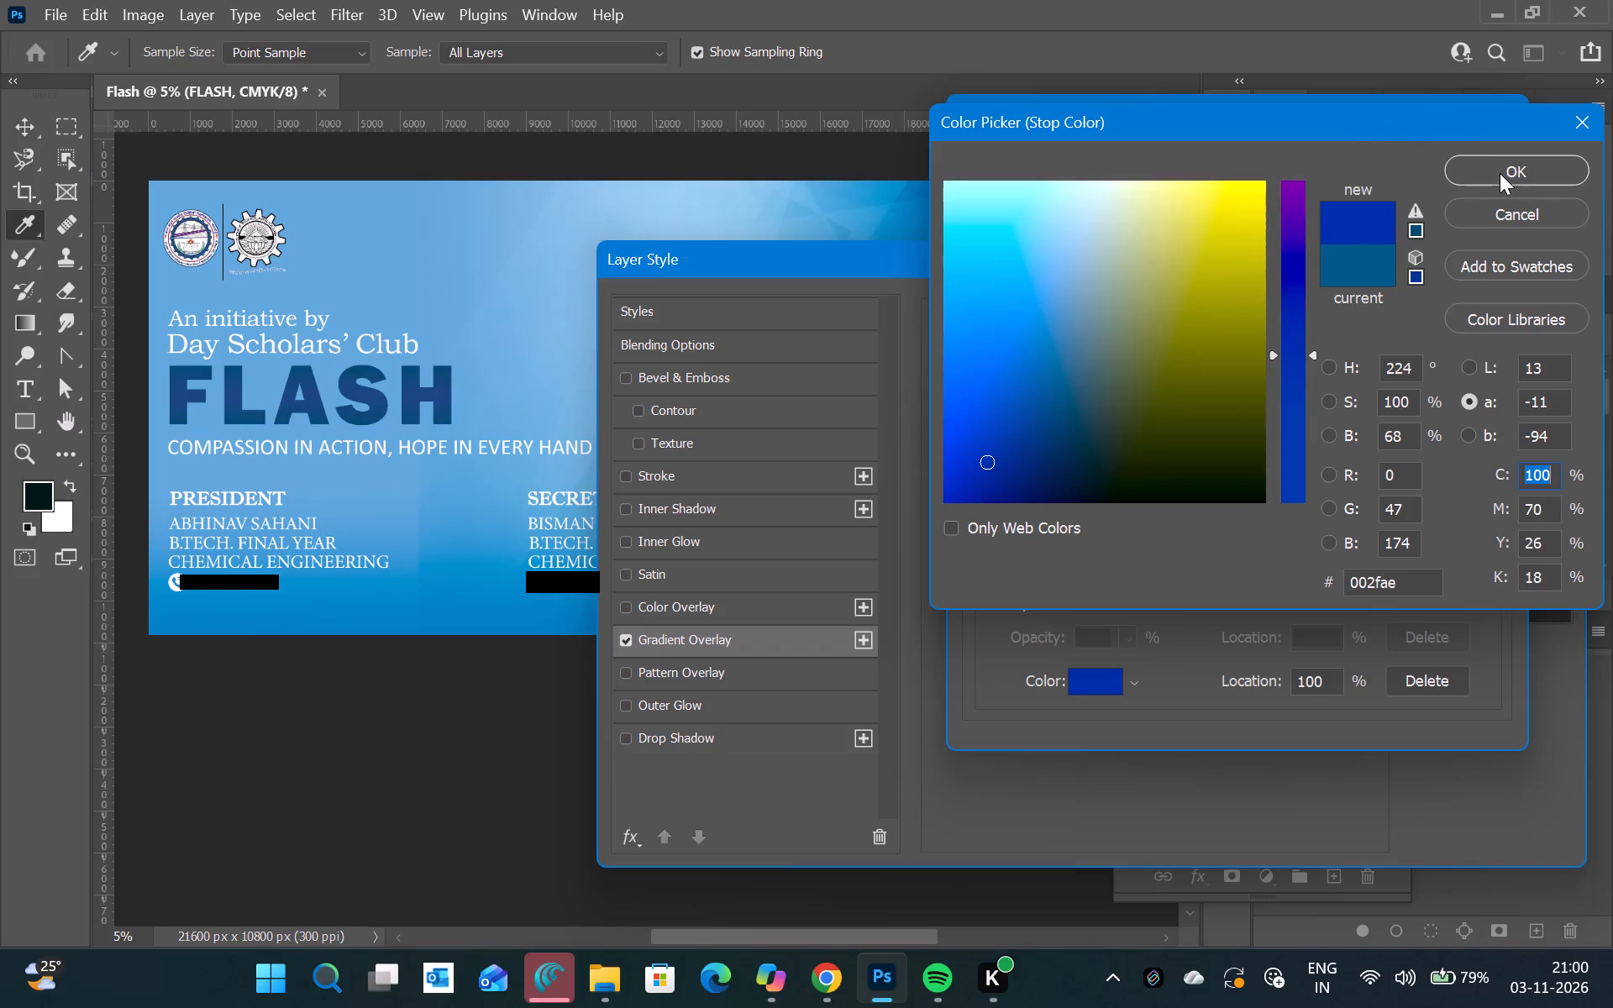
click(1500, 173)
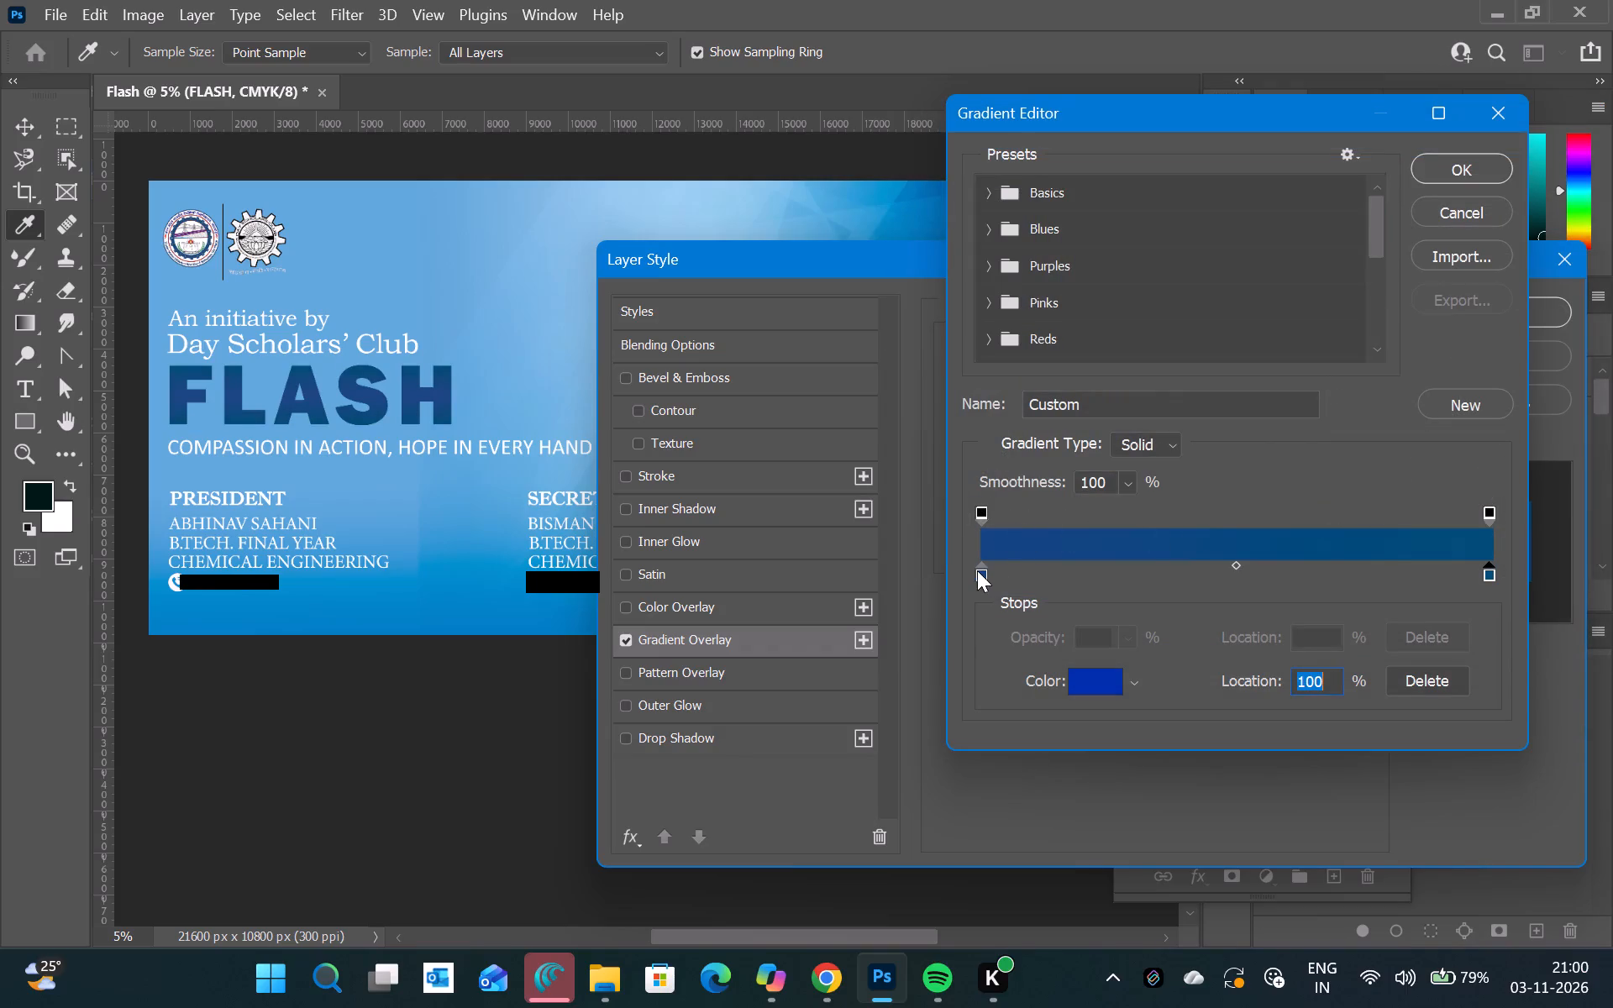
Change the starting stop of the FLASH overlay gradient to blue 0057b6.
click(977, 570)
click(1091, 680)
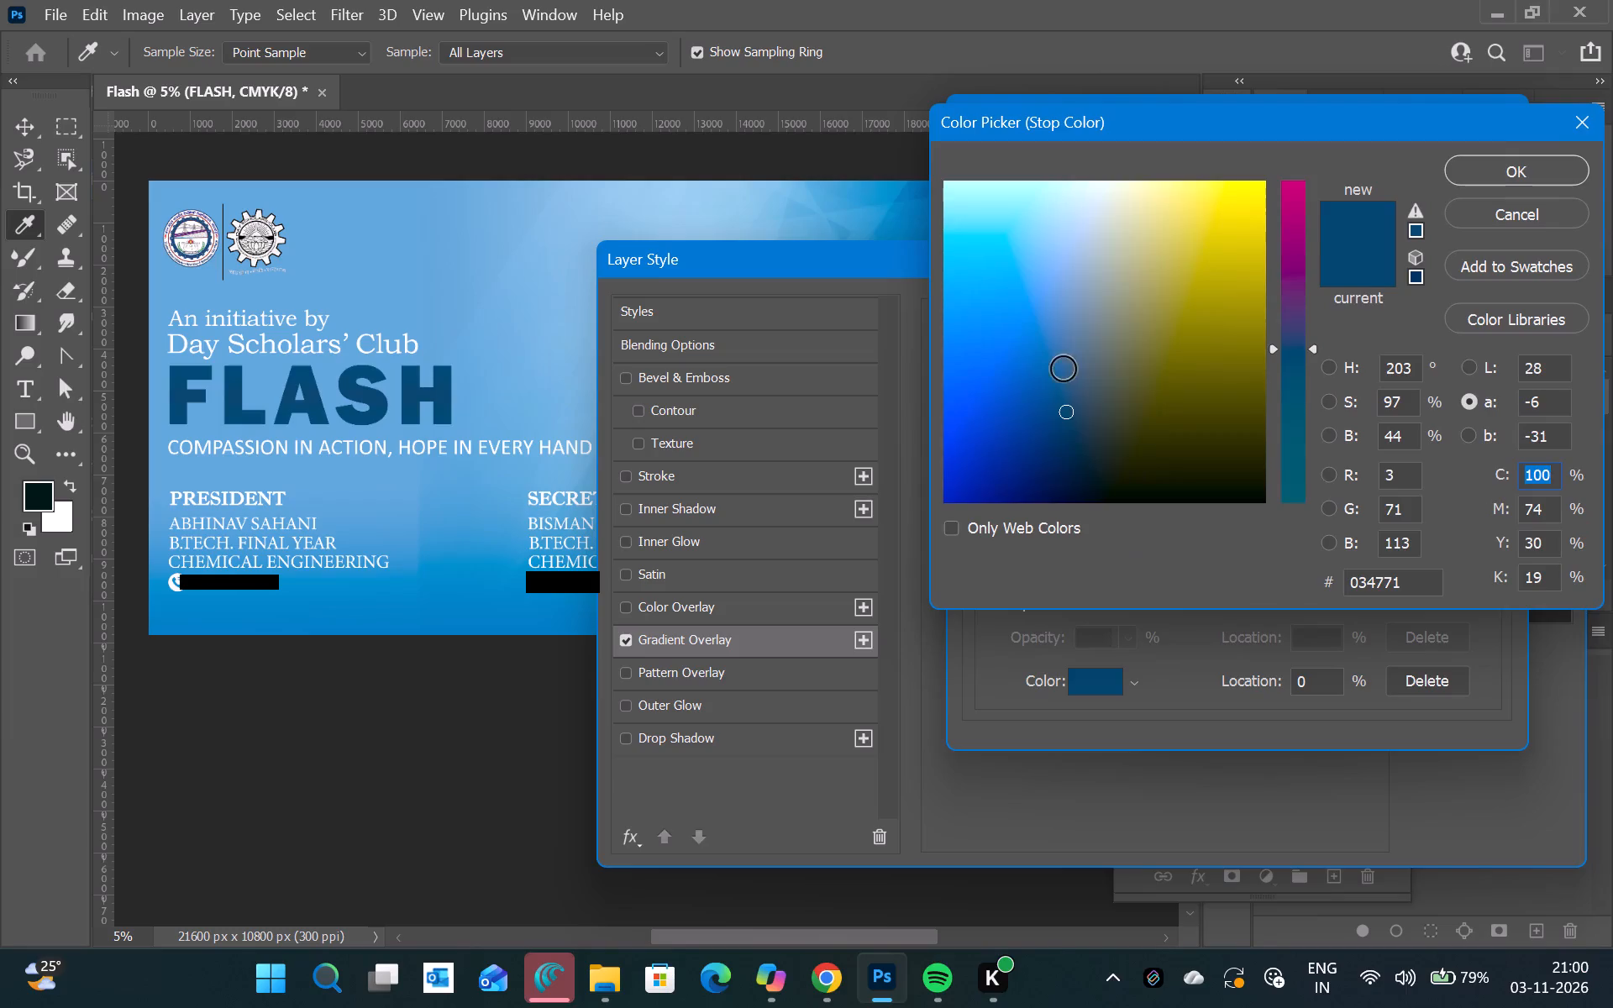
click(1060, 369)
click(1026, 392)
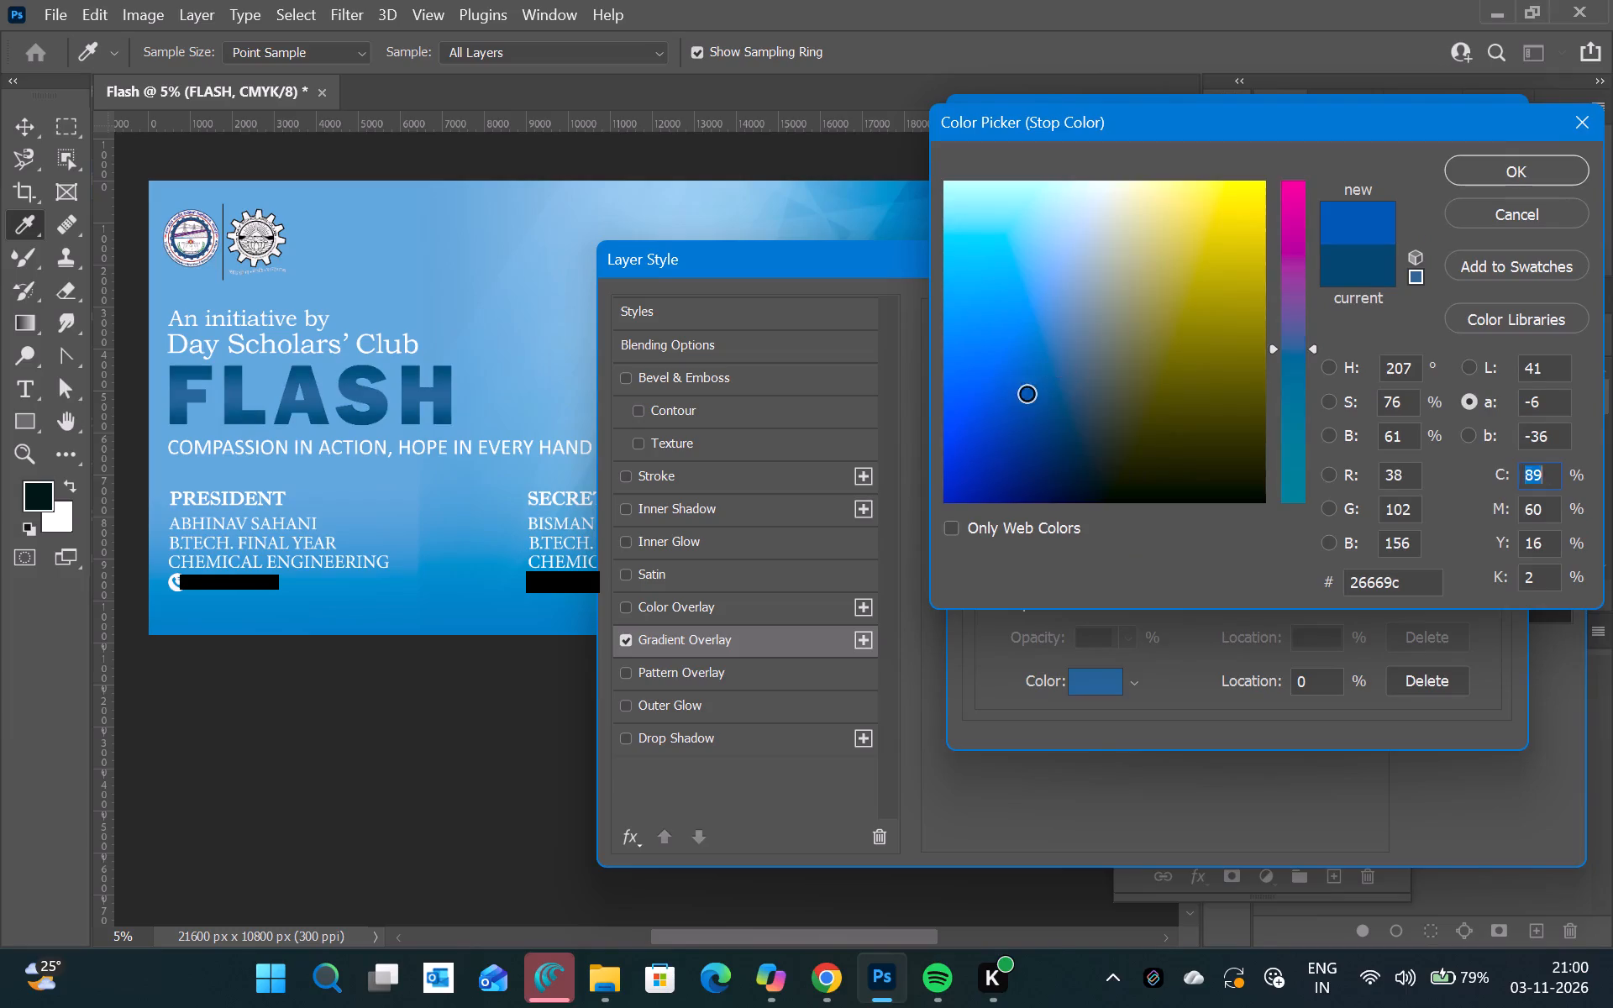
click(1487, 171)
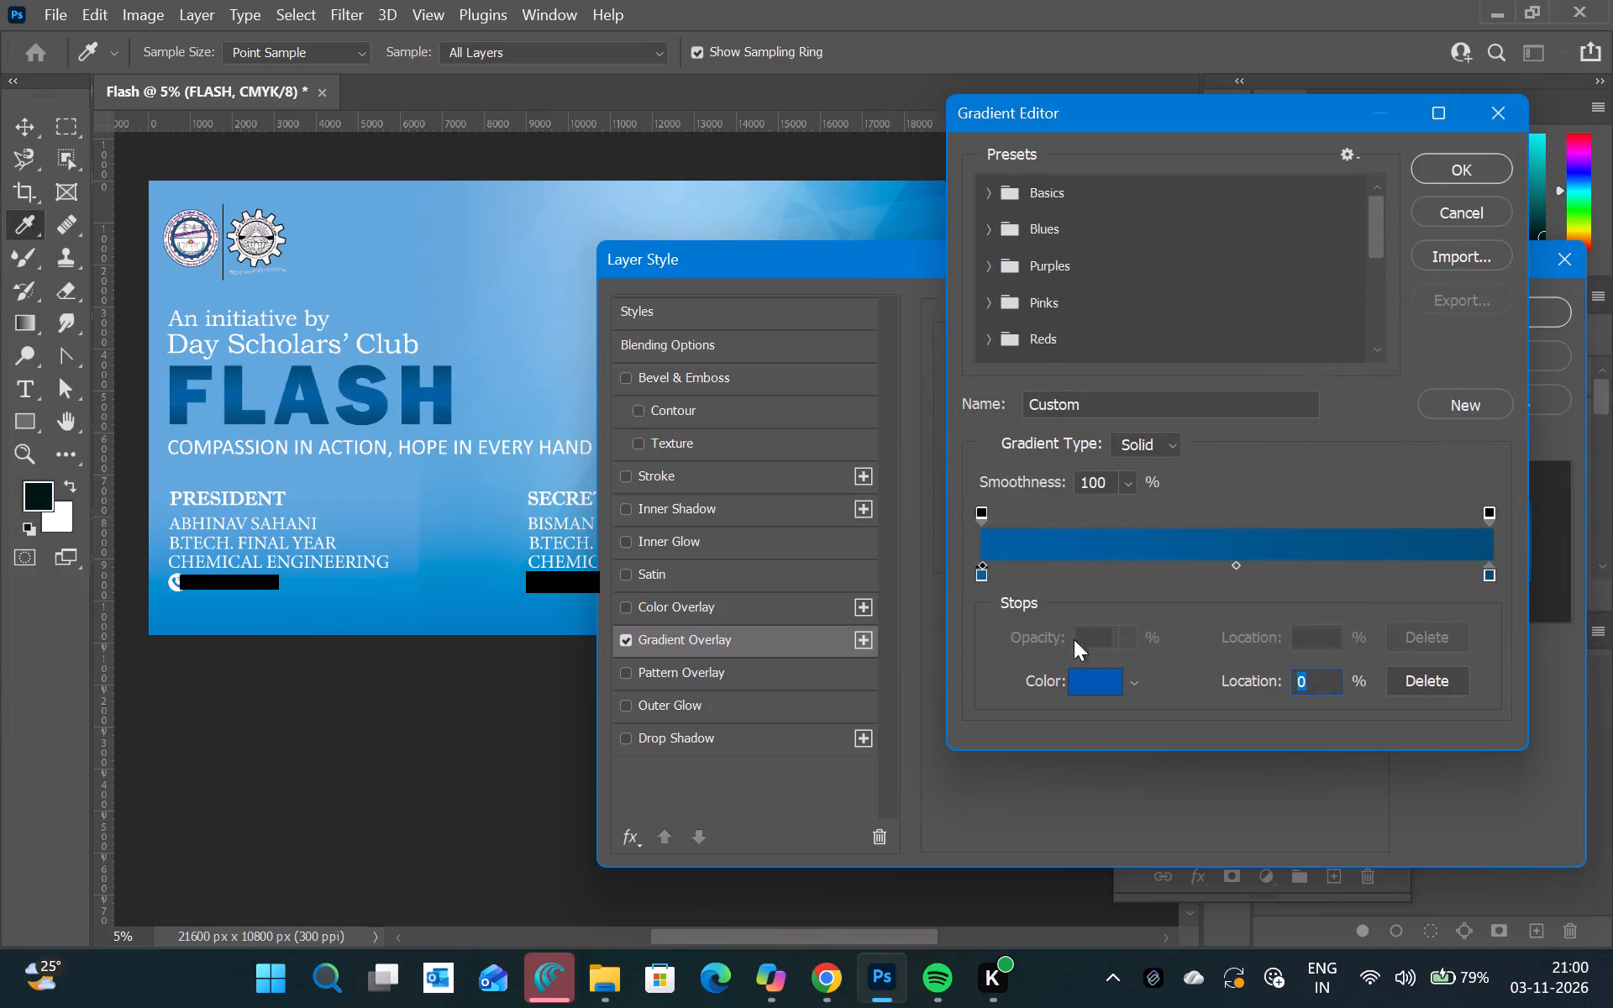
Set the starting stop of the FLASH overlay gradient to blue 0060af.
click(982, 573)
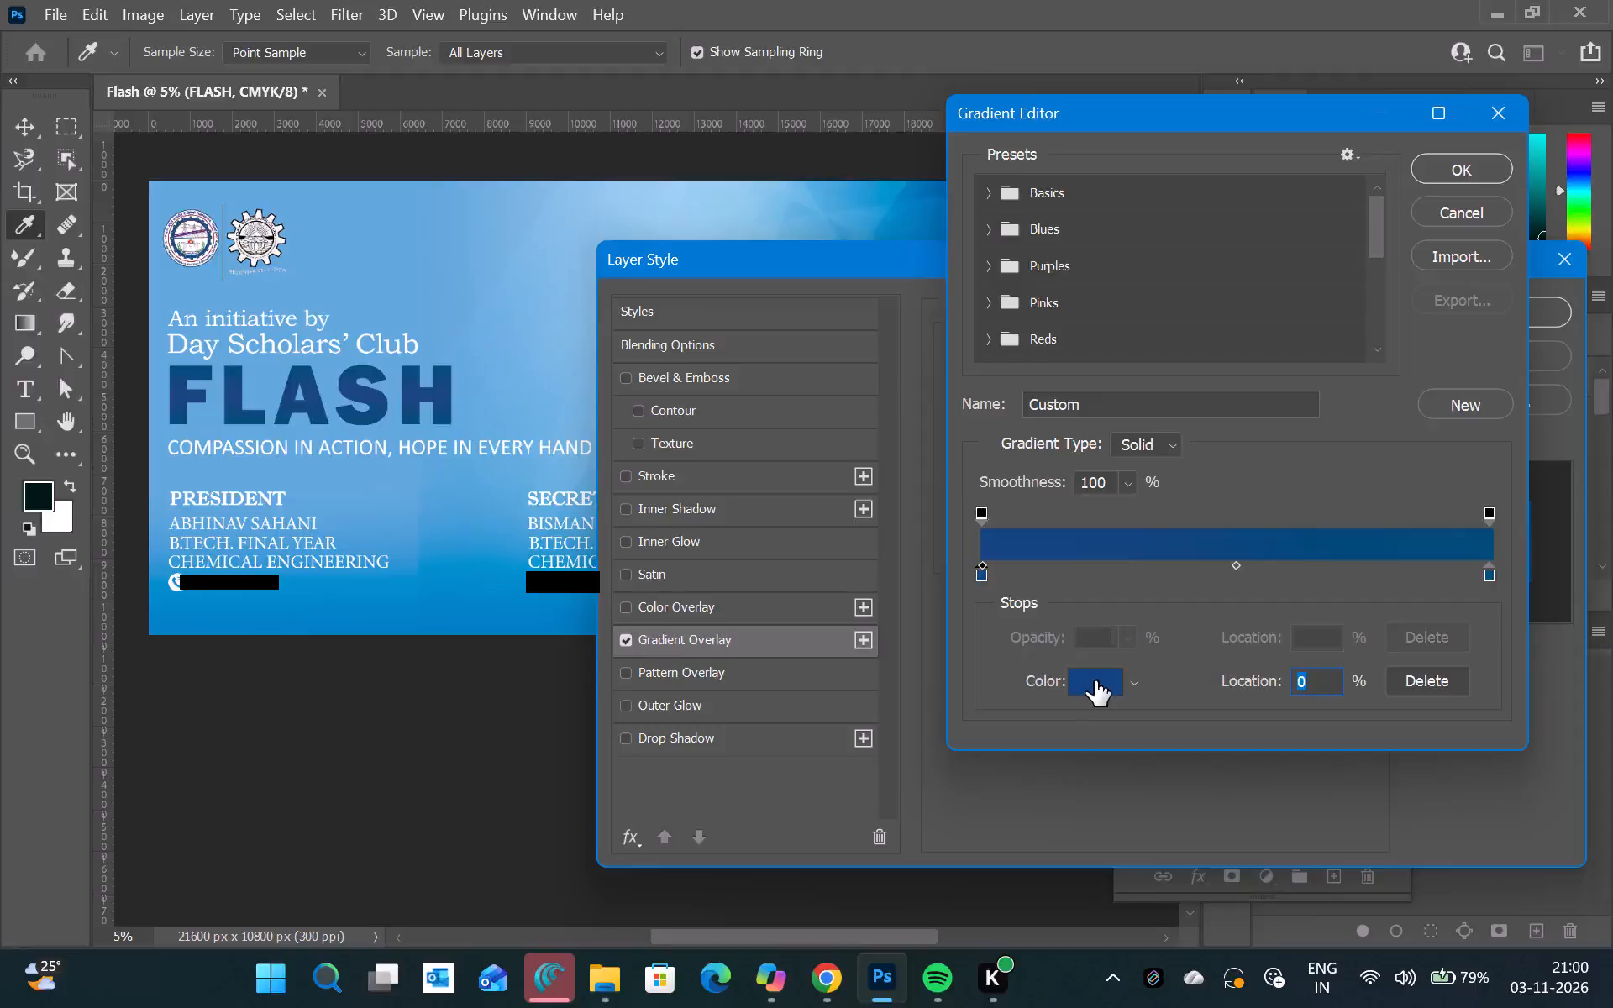
click(1095, 680)
click(1036, 371)
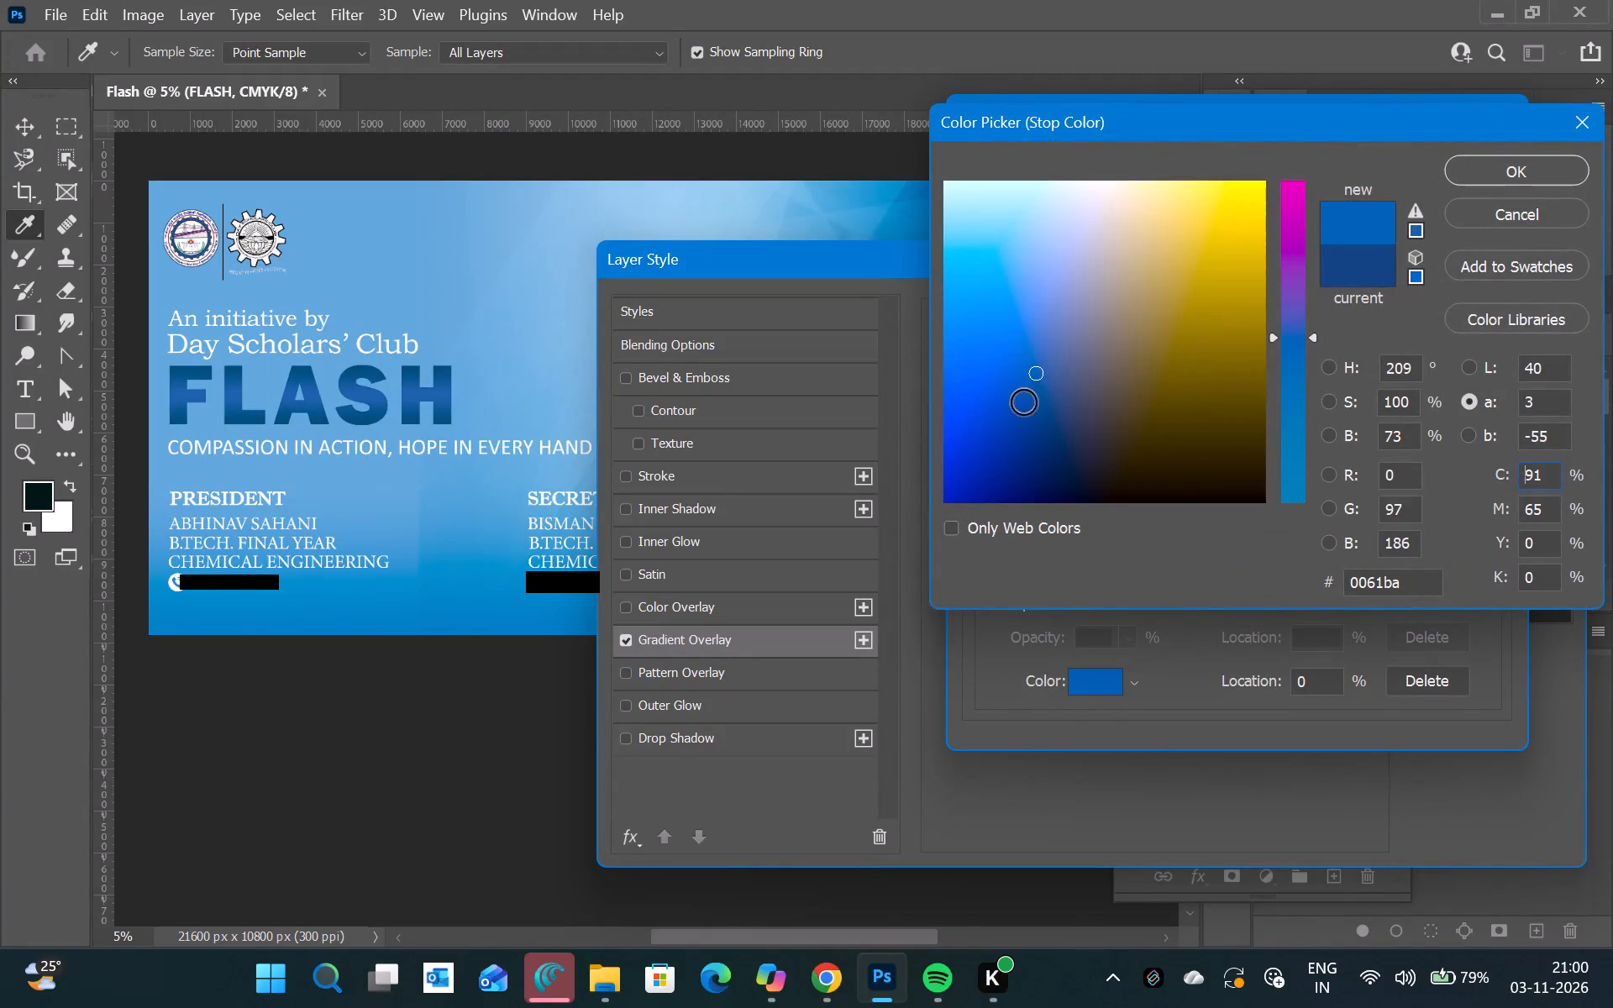
click(1024, 402)
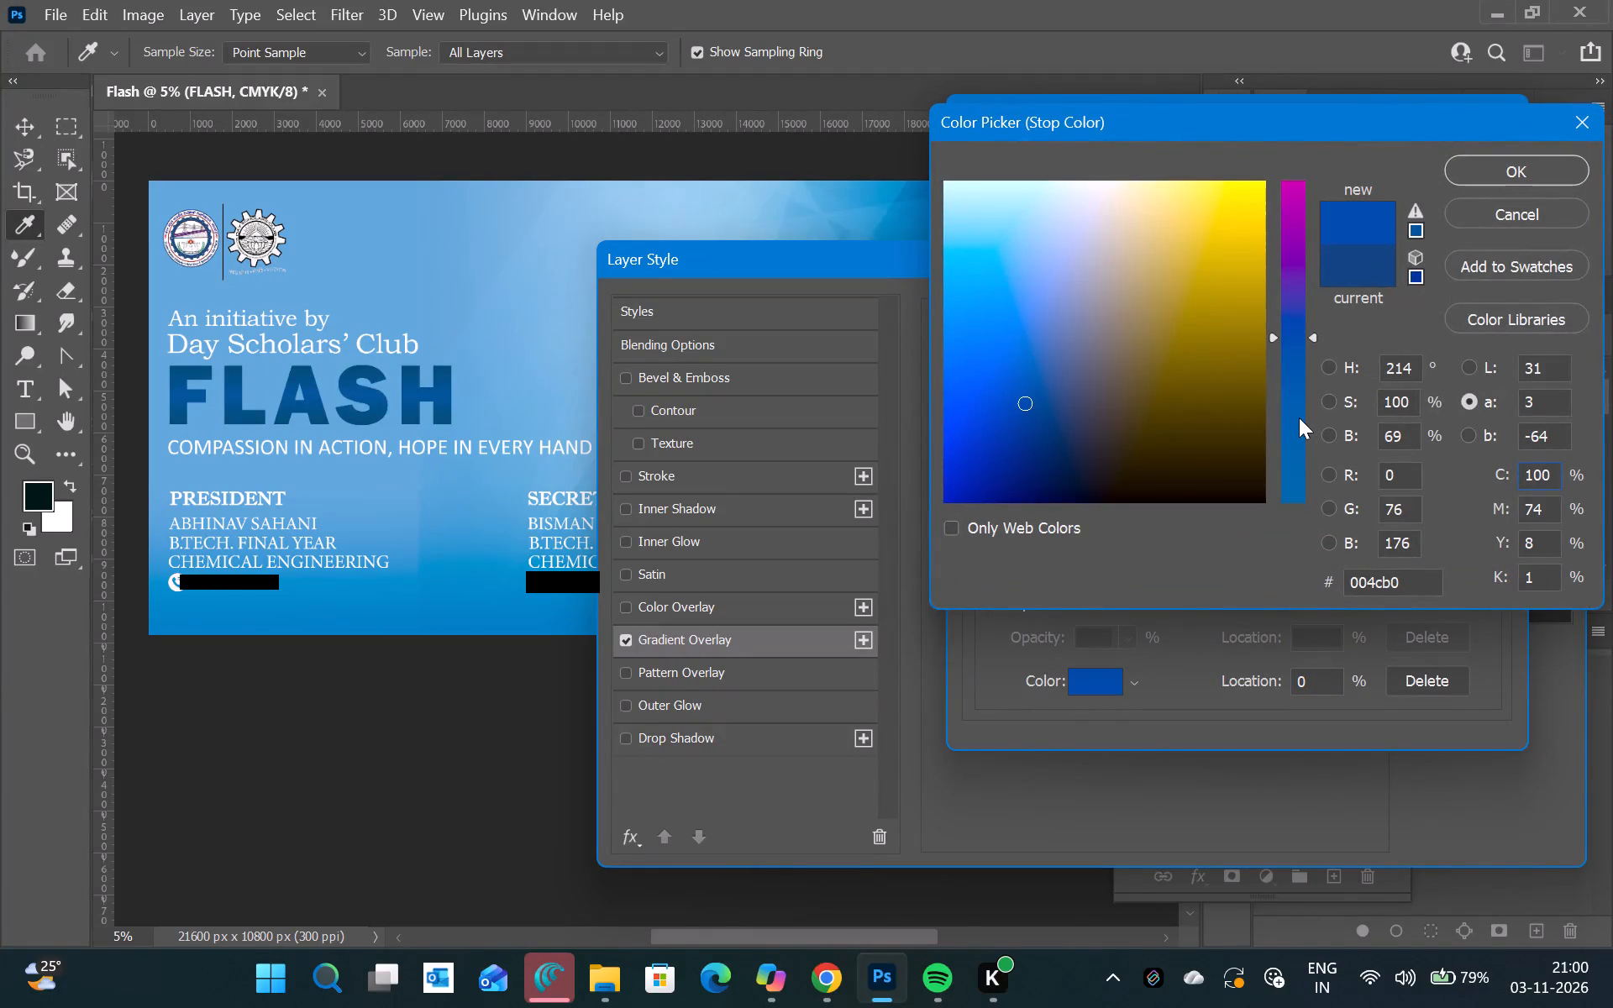
click(1299, 417)
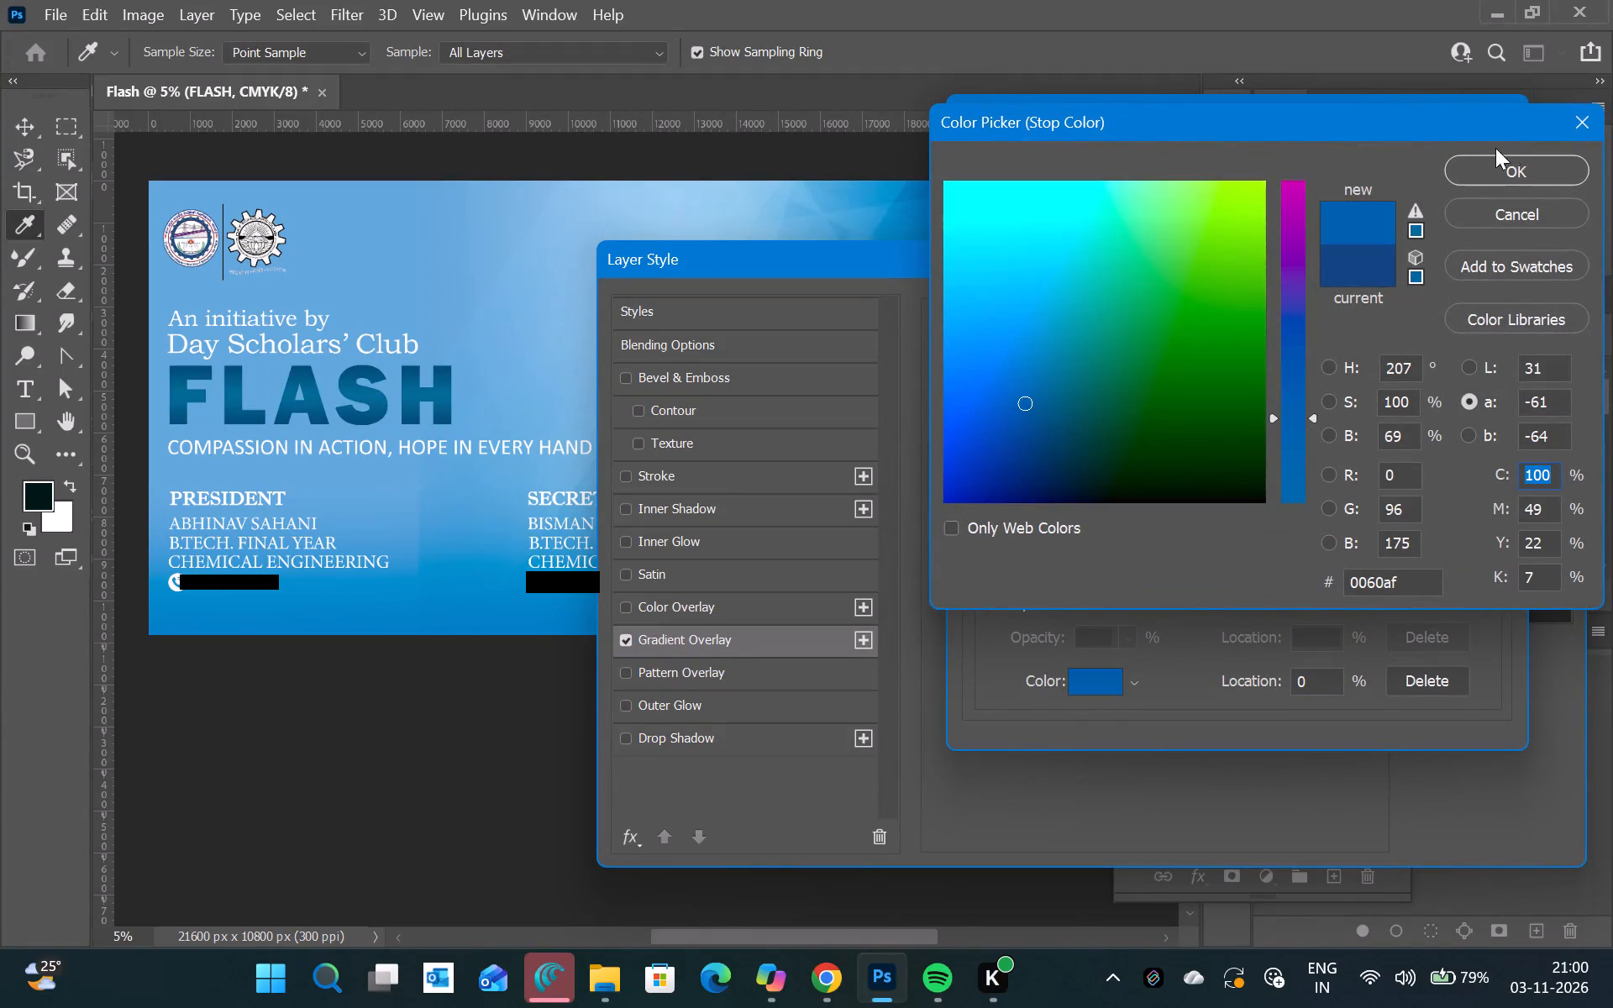
click(1535, 174)
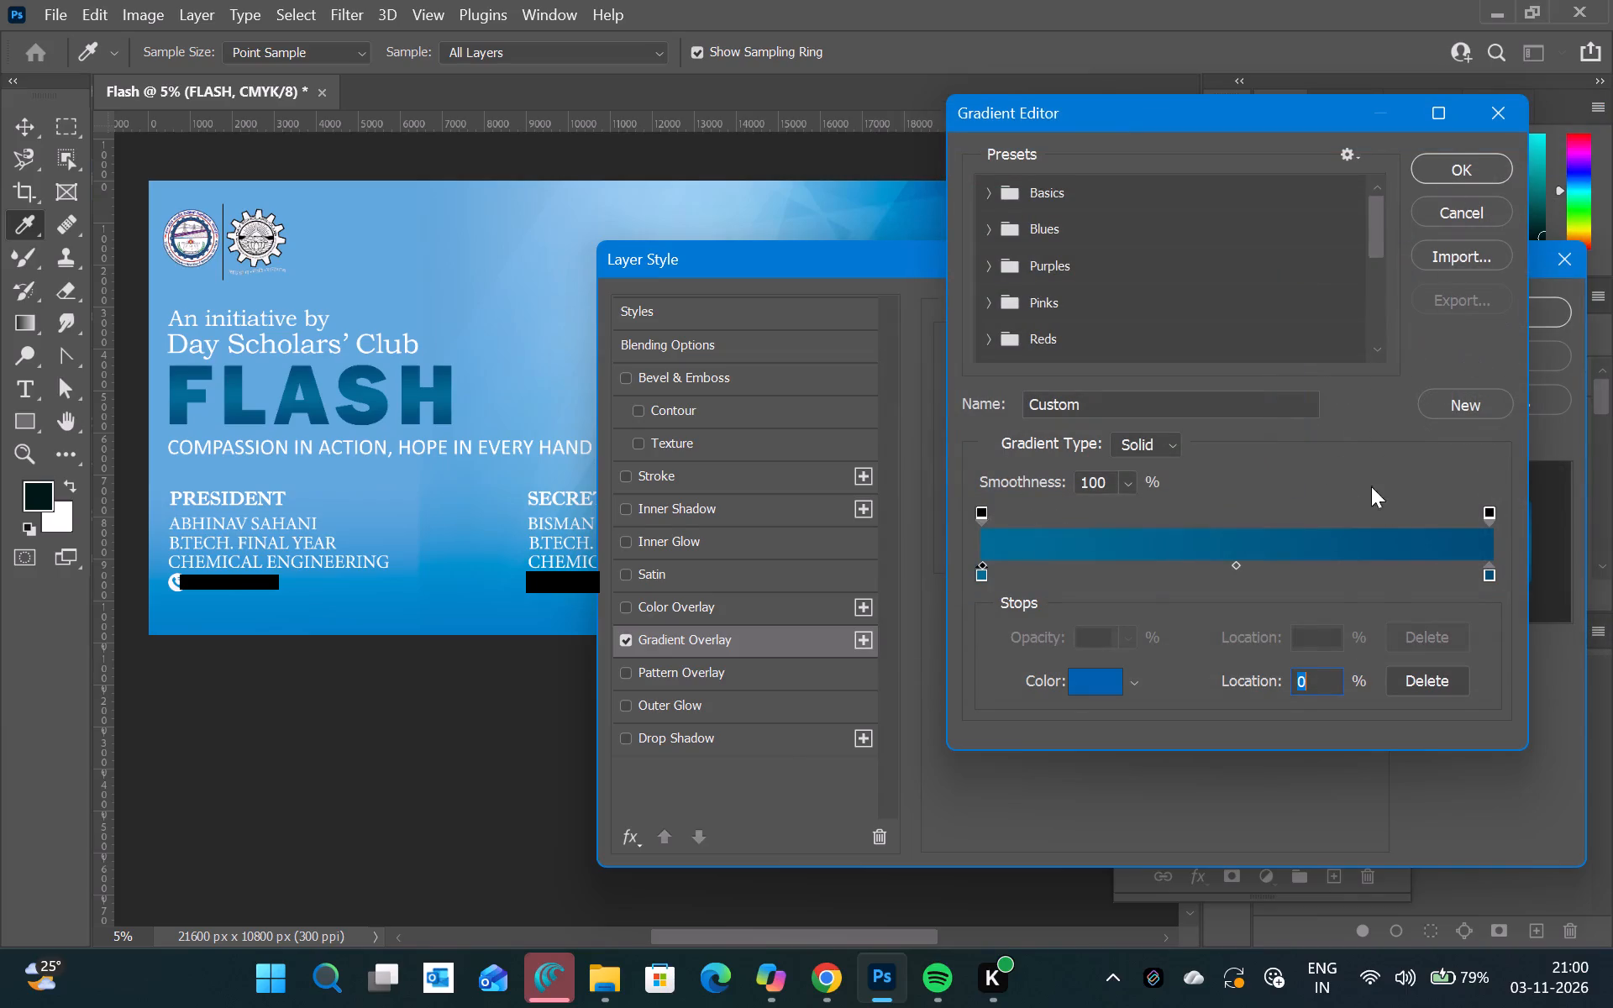
Copy the ending stop's hex colour code 004c78 and apply the edited gradient overlay to the FLASH text.
click(1486, 576)
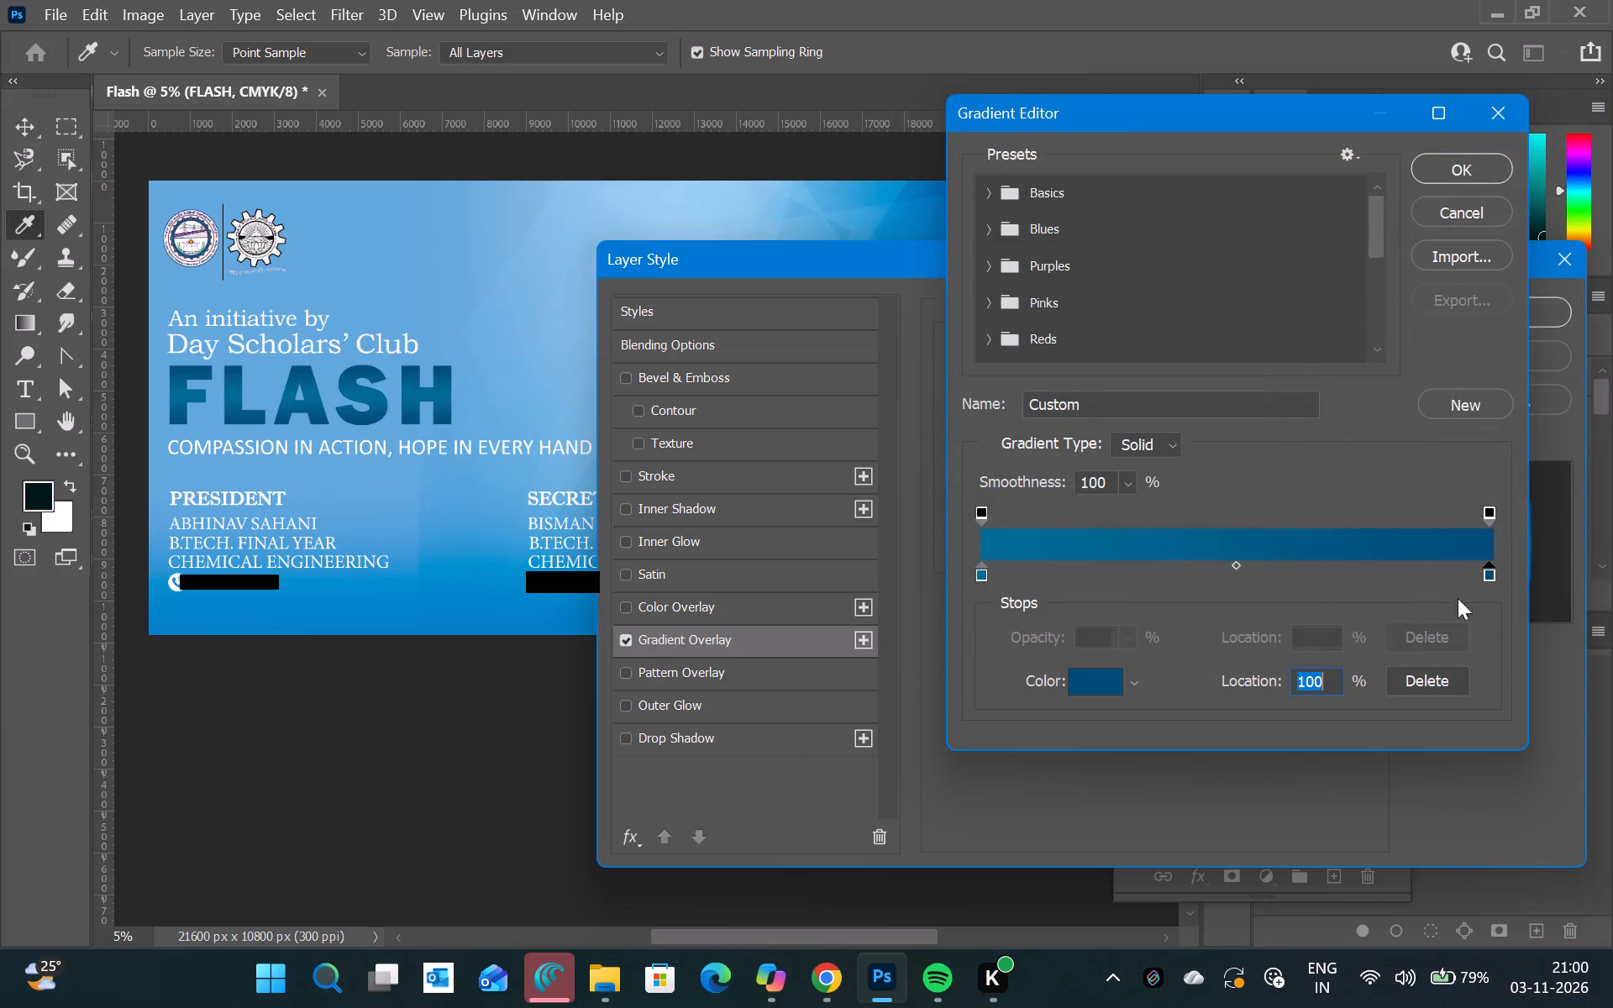
click(1111, 689)
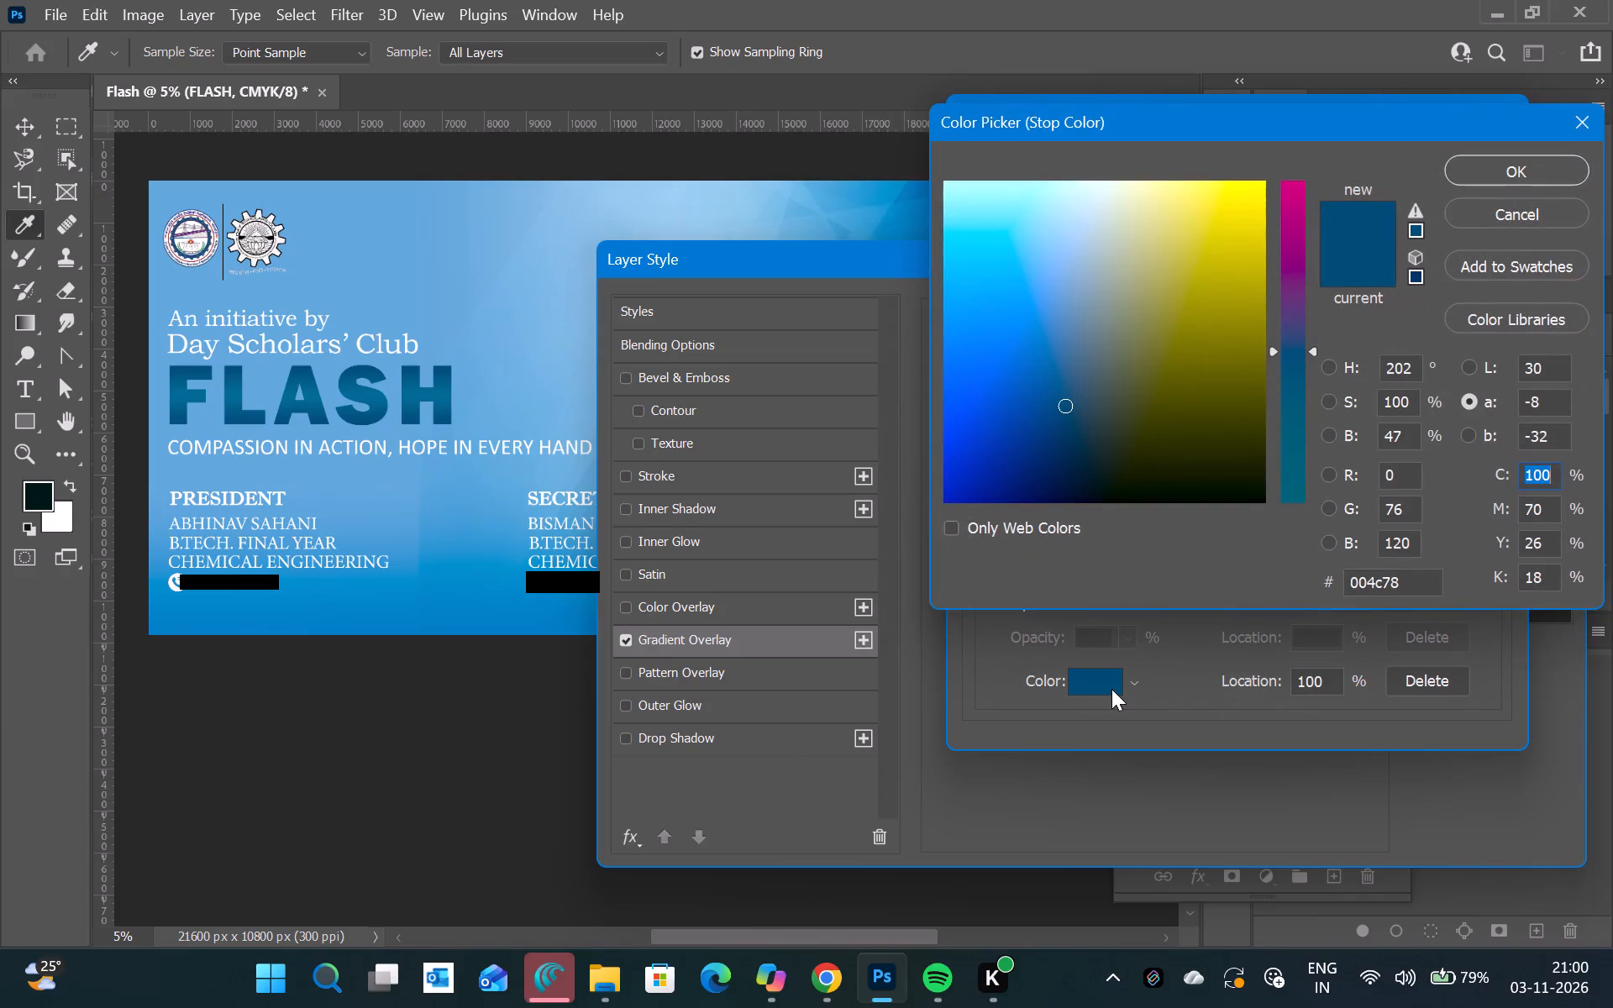
double_click(1368, 585)
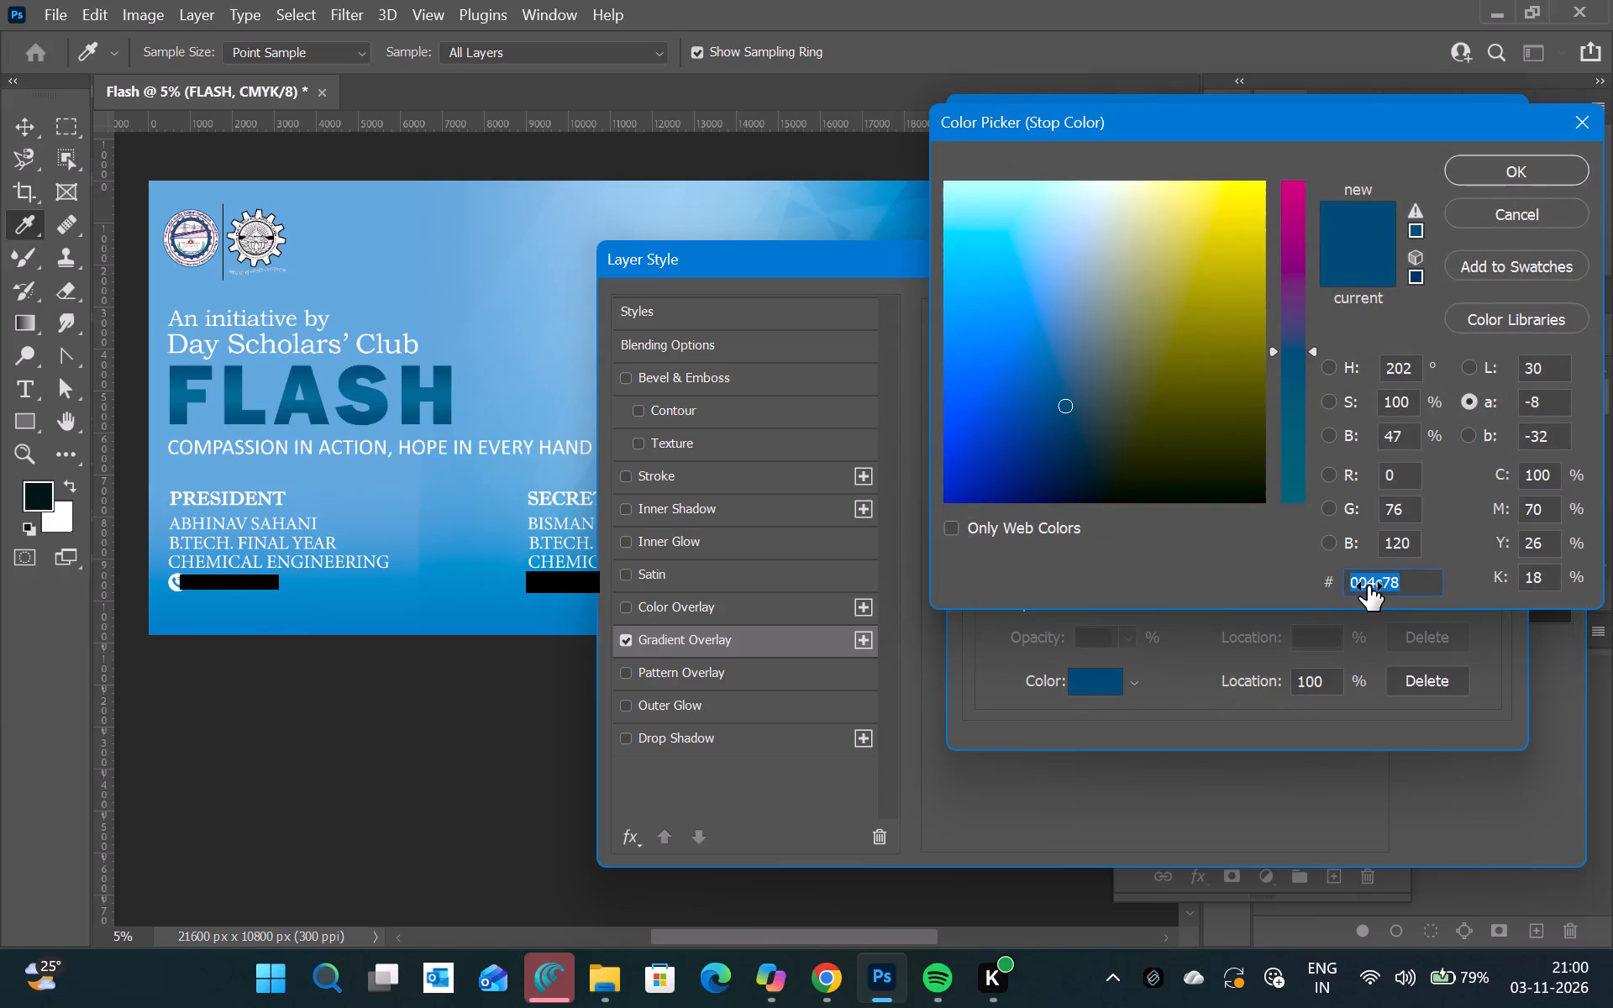
key(ctrl+c)
click(1504, 155)
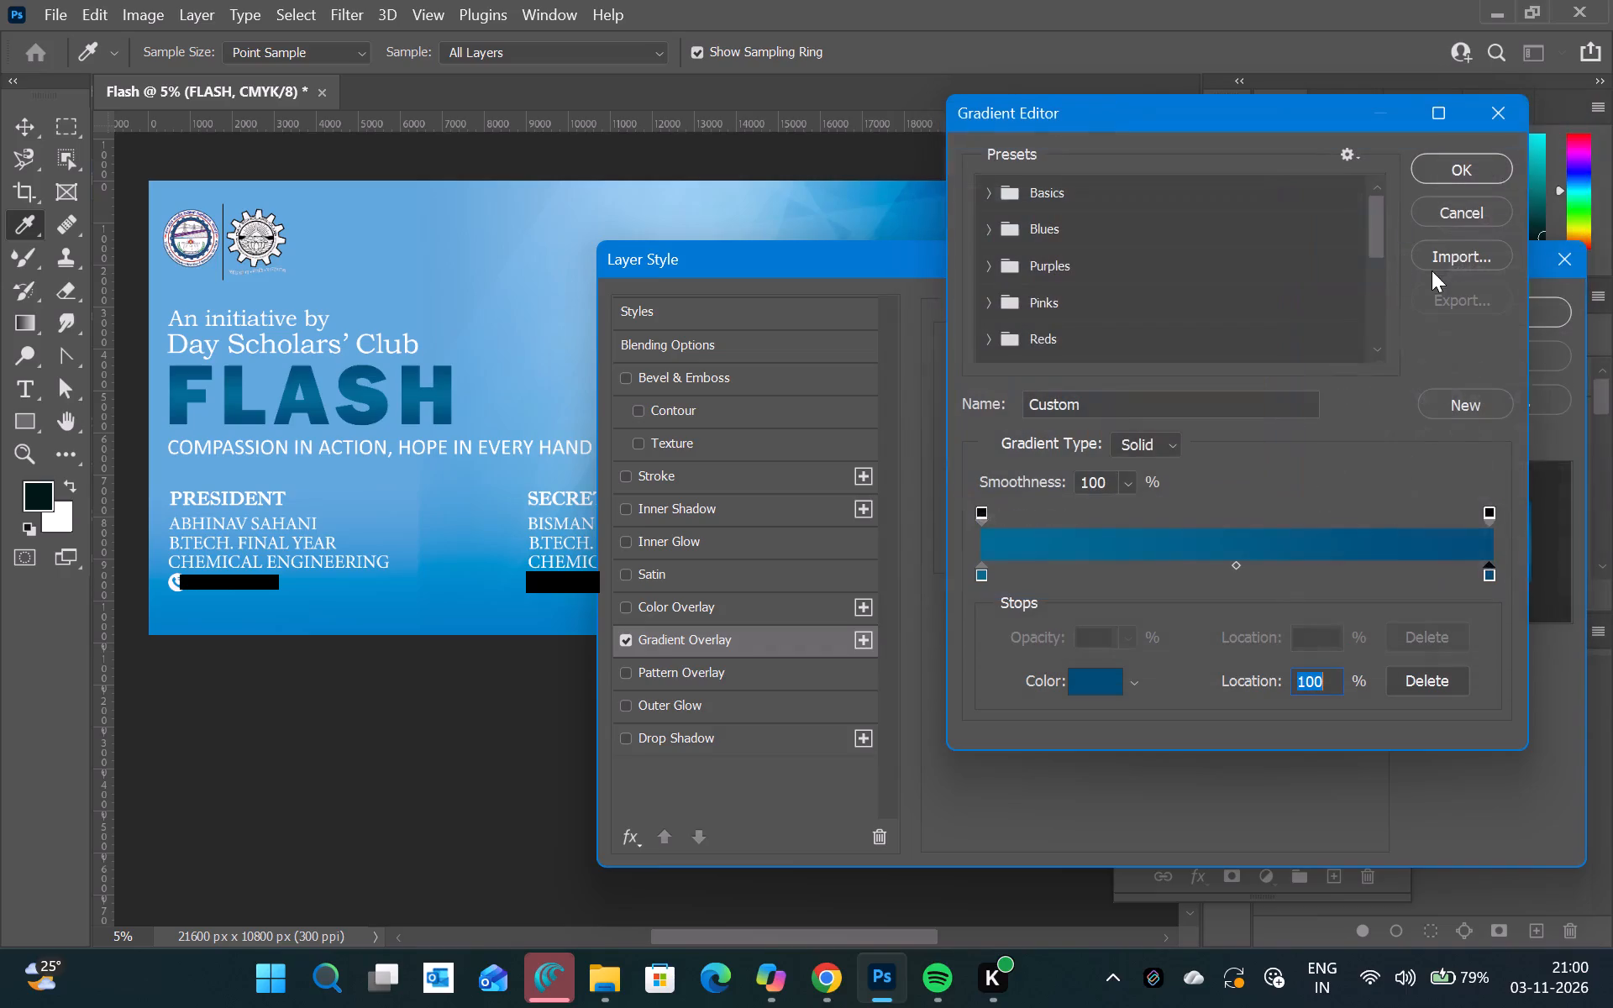
click(1498, 177)
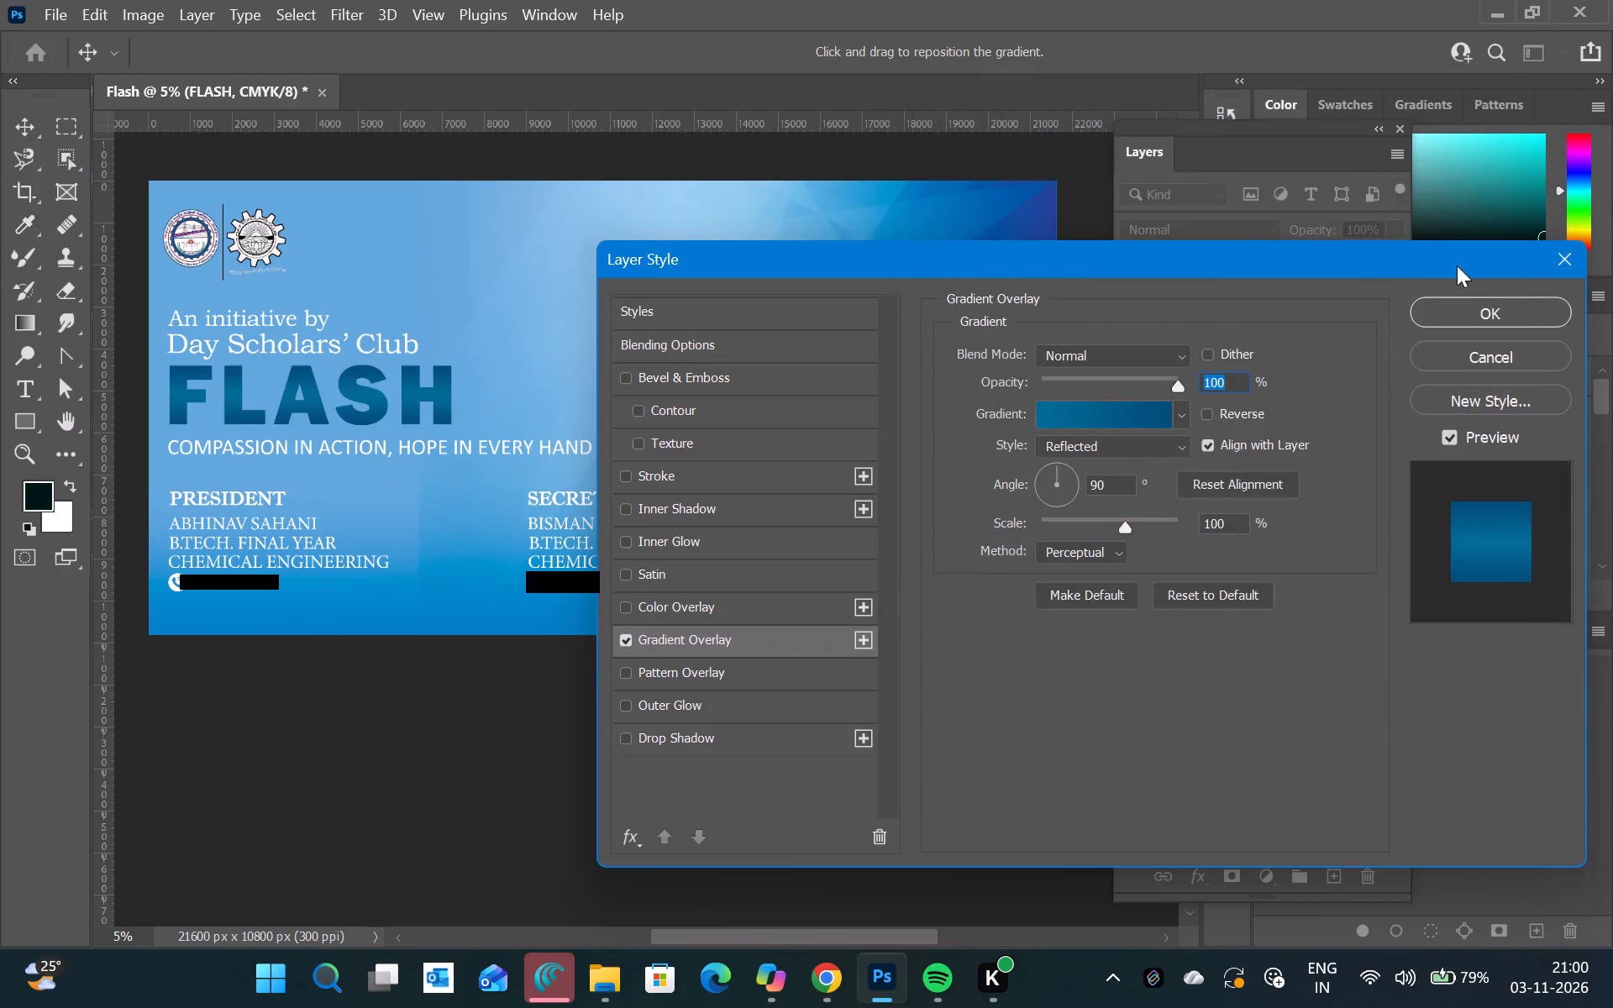
click(1474, 301)
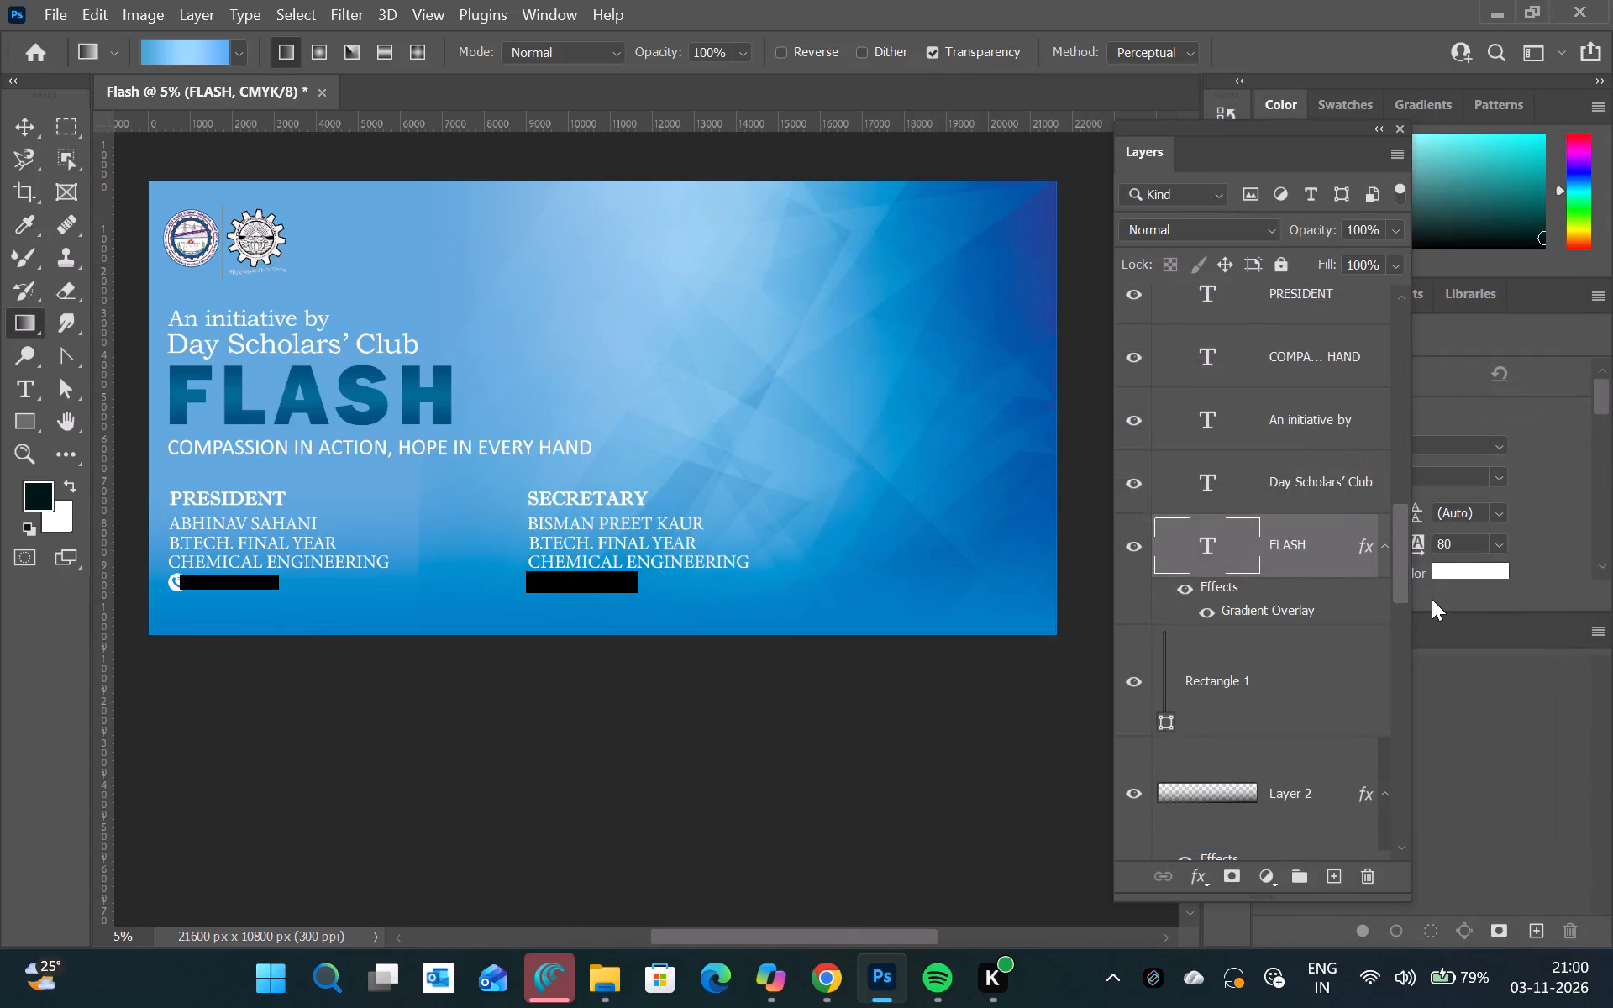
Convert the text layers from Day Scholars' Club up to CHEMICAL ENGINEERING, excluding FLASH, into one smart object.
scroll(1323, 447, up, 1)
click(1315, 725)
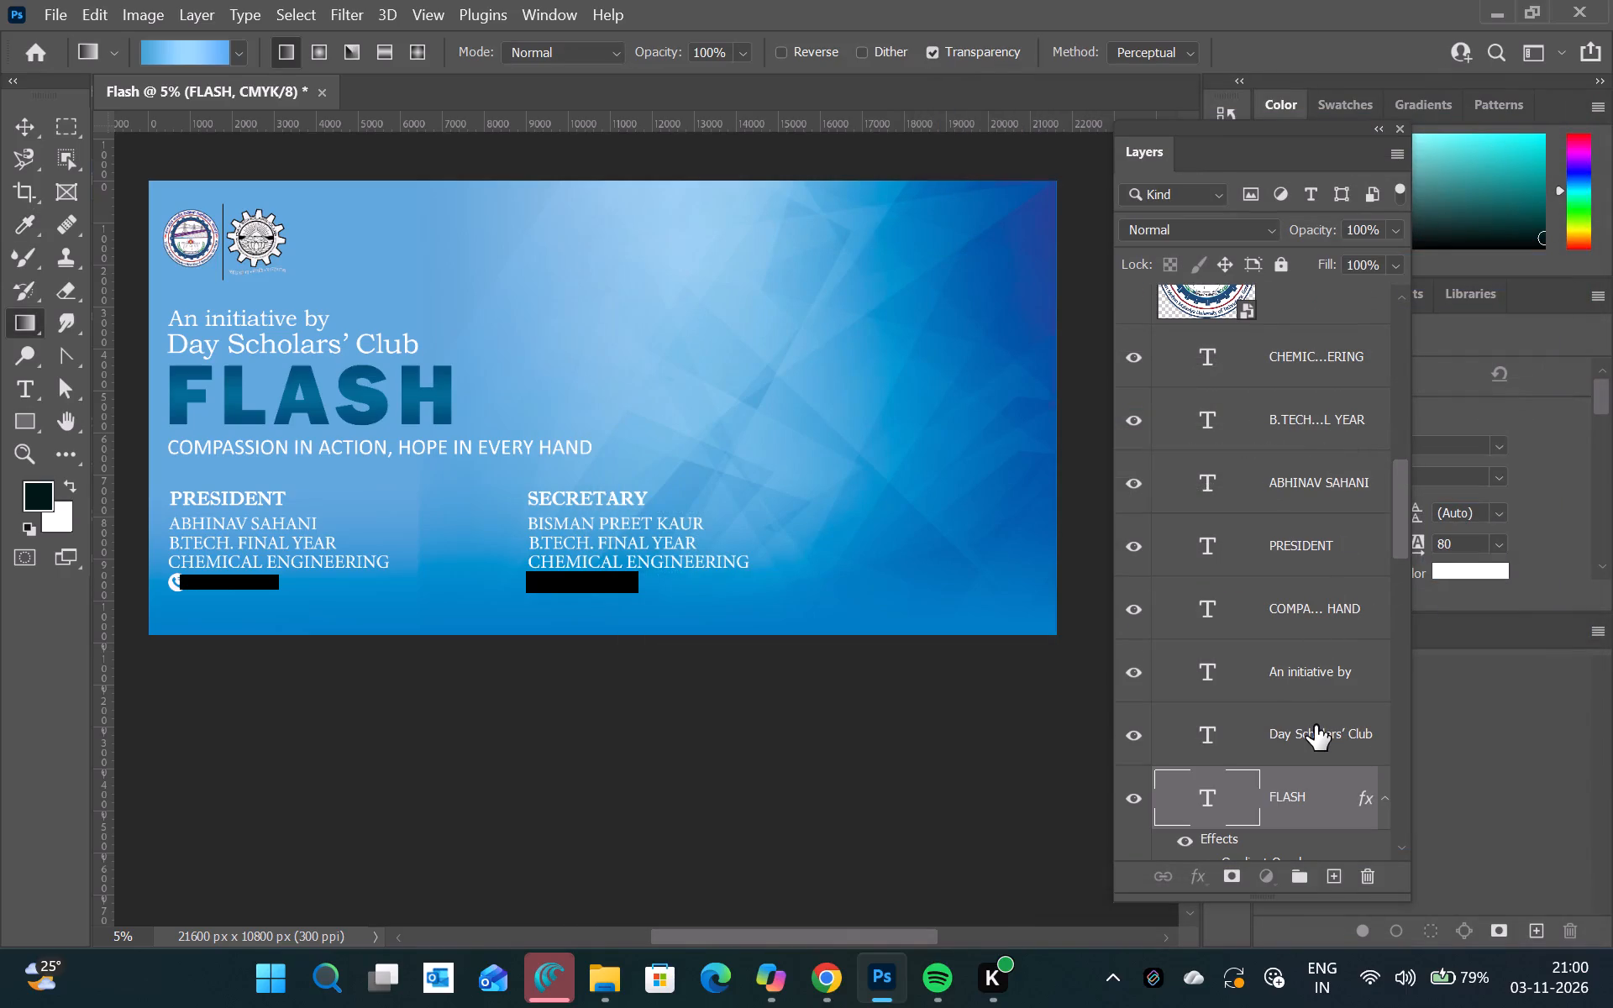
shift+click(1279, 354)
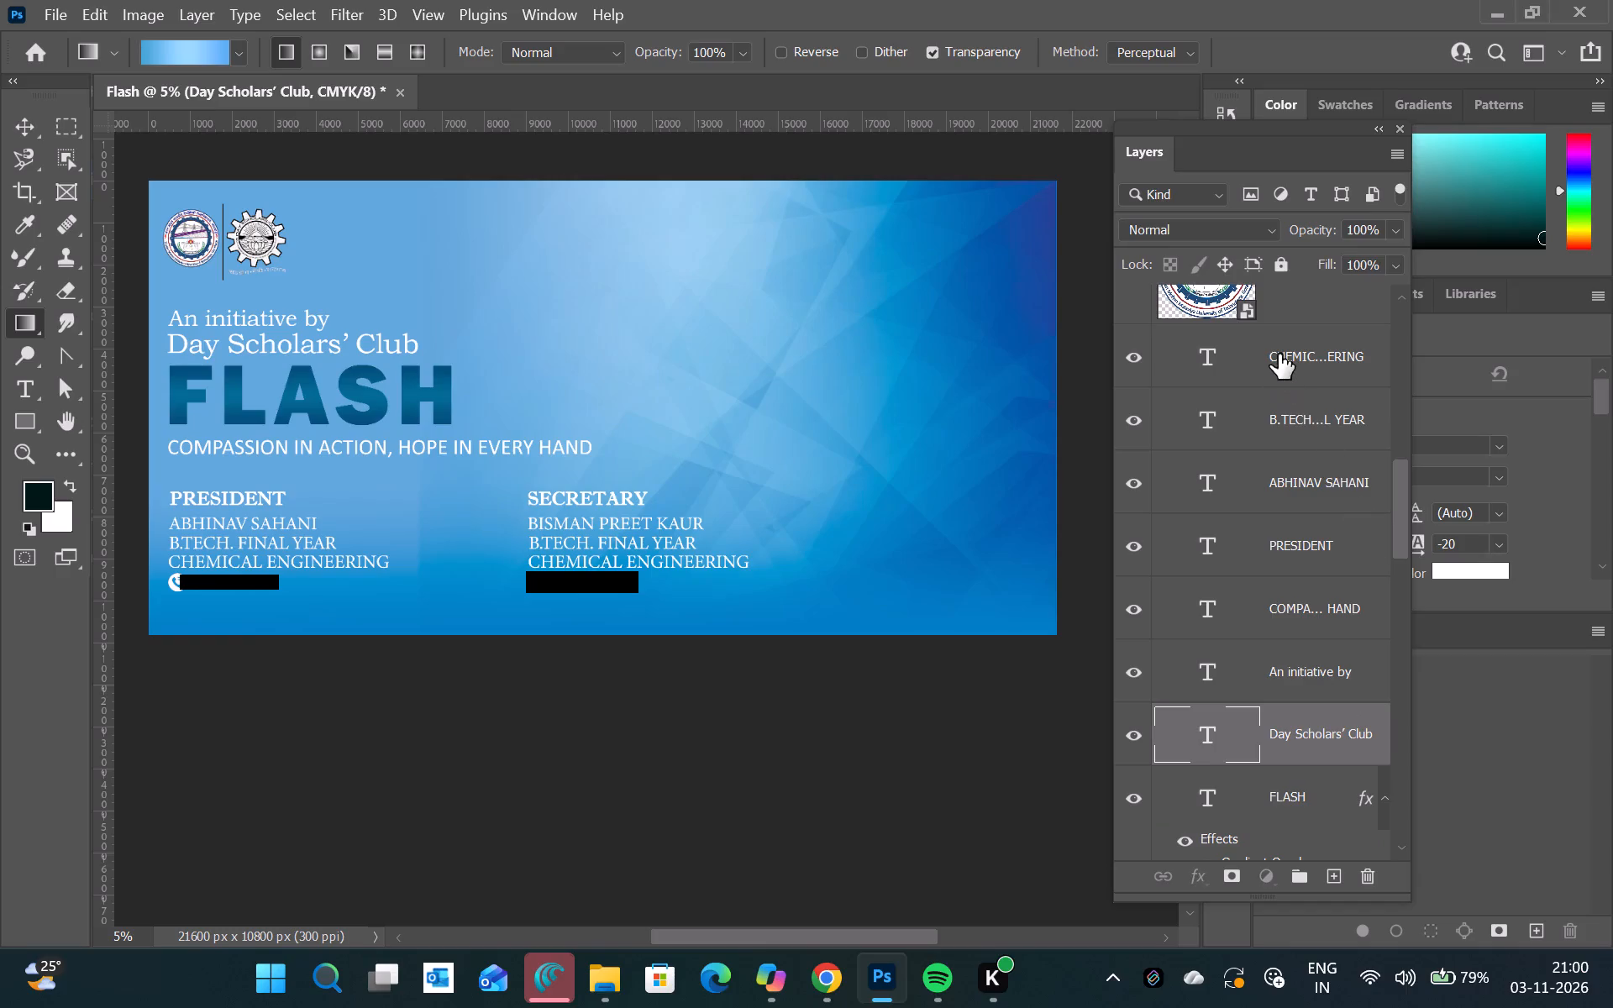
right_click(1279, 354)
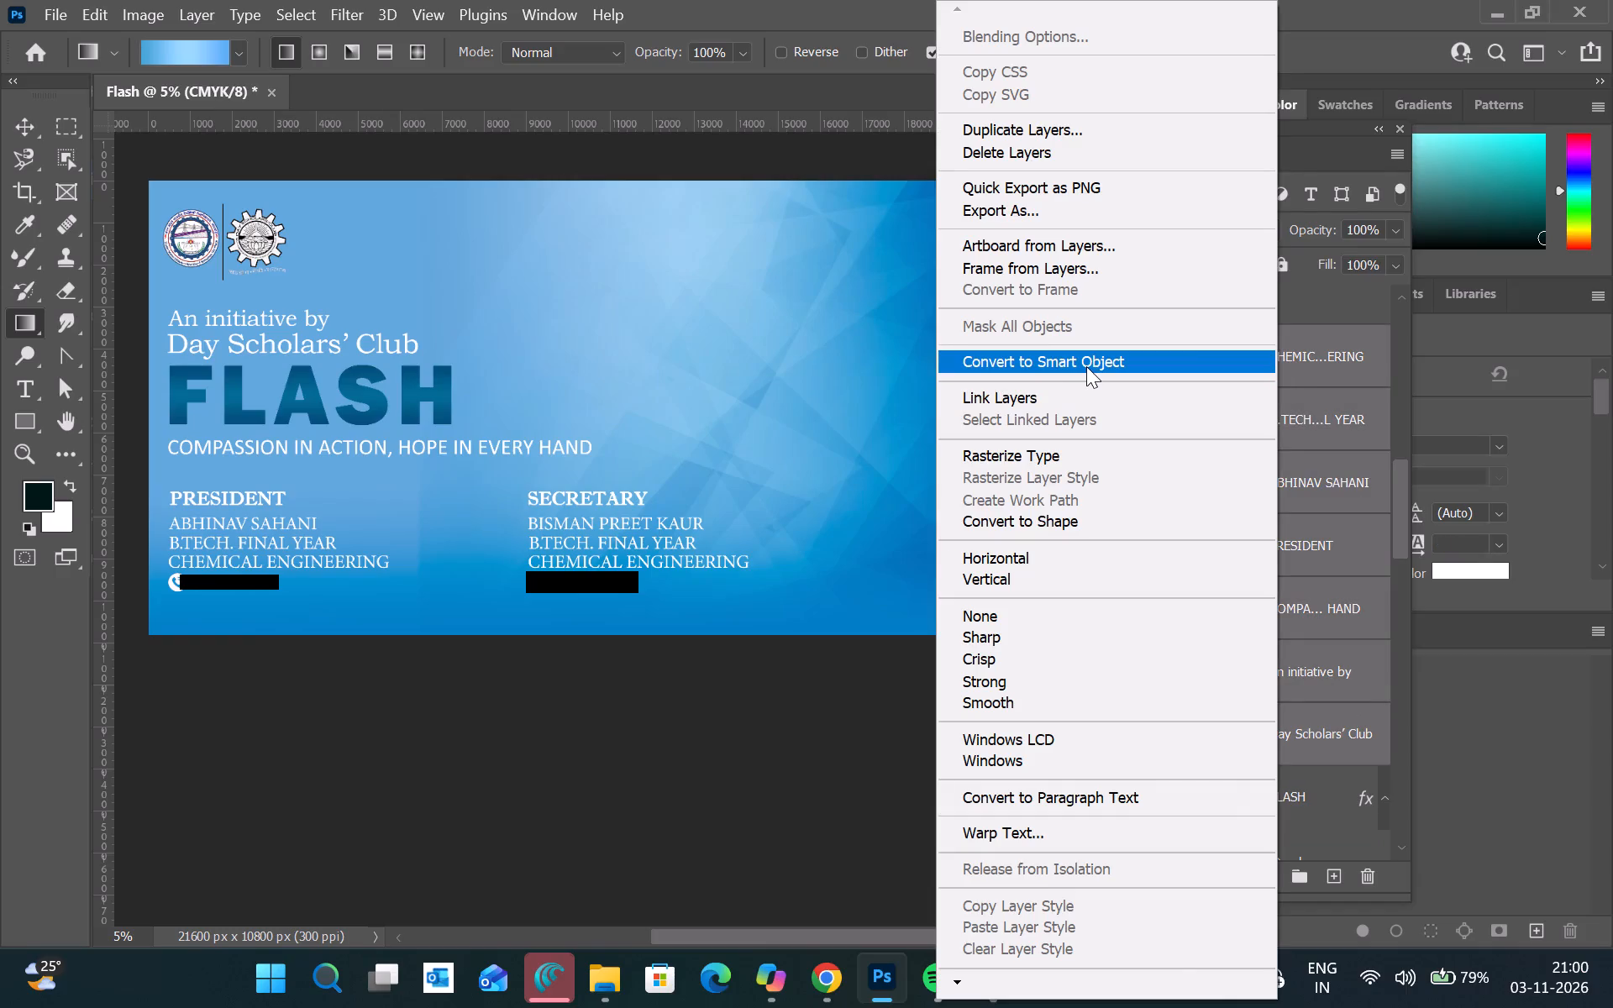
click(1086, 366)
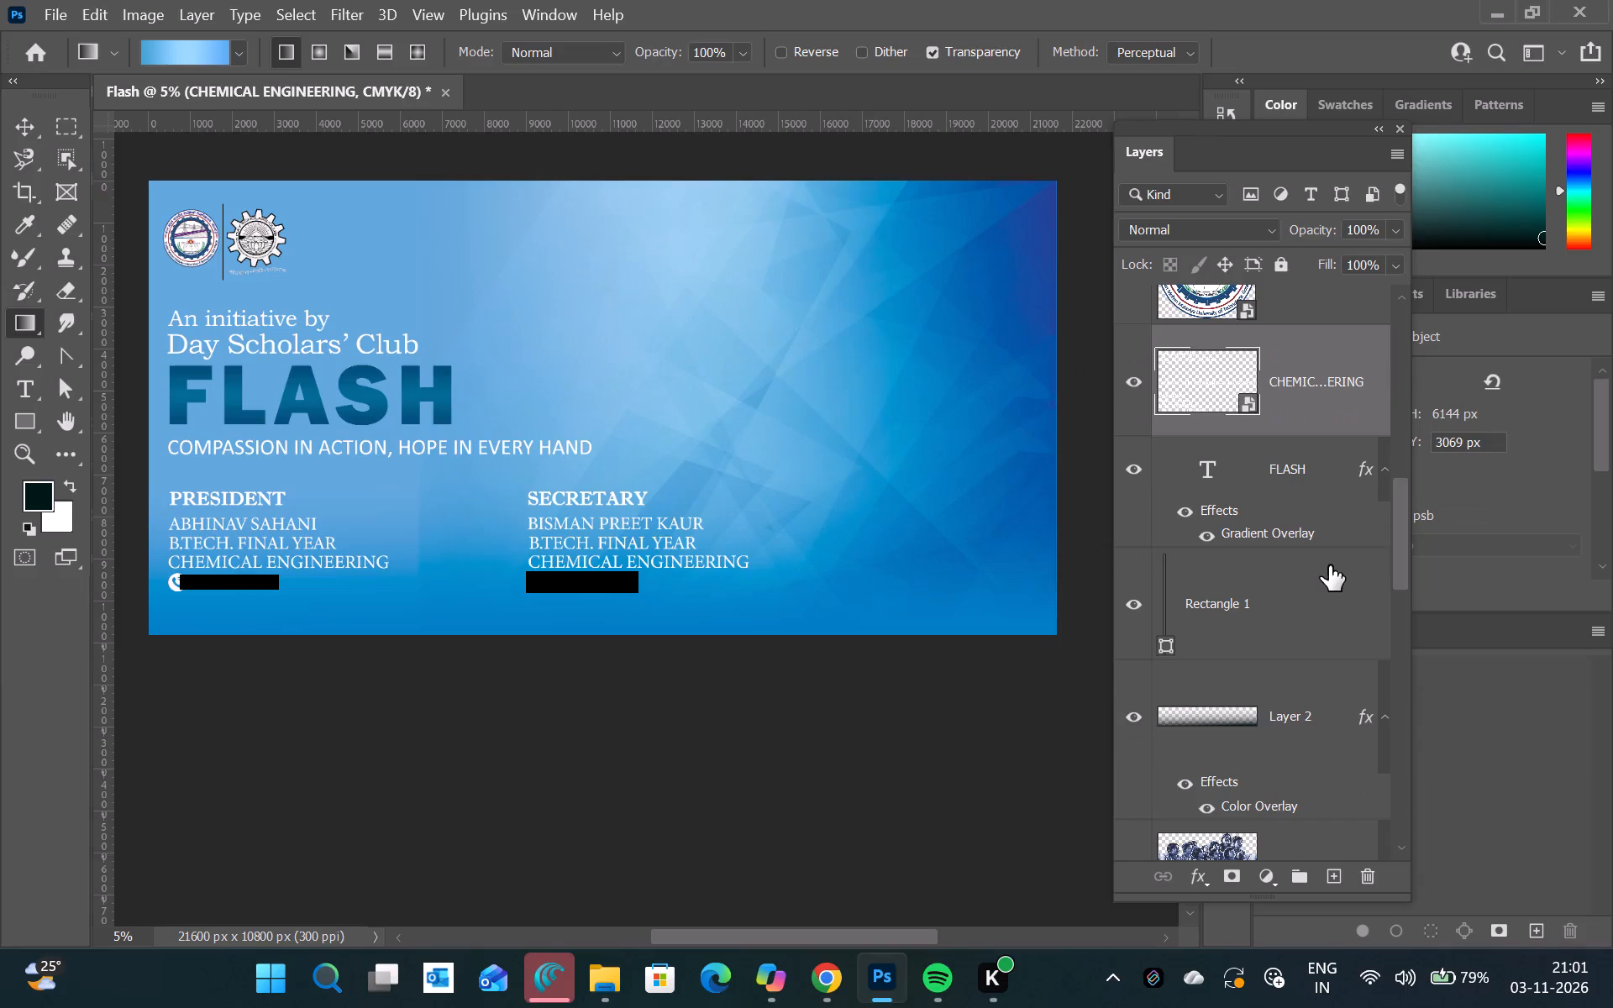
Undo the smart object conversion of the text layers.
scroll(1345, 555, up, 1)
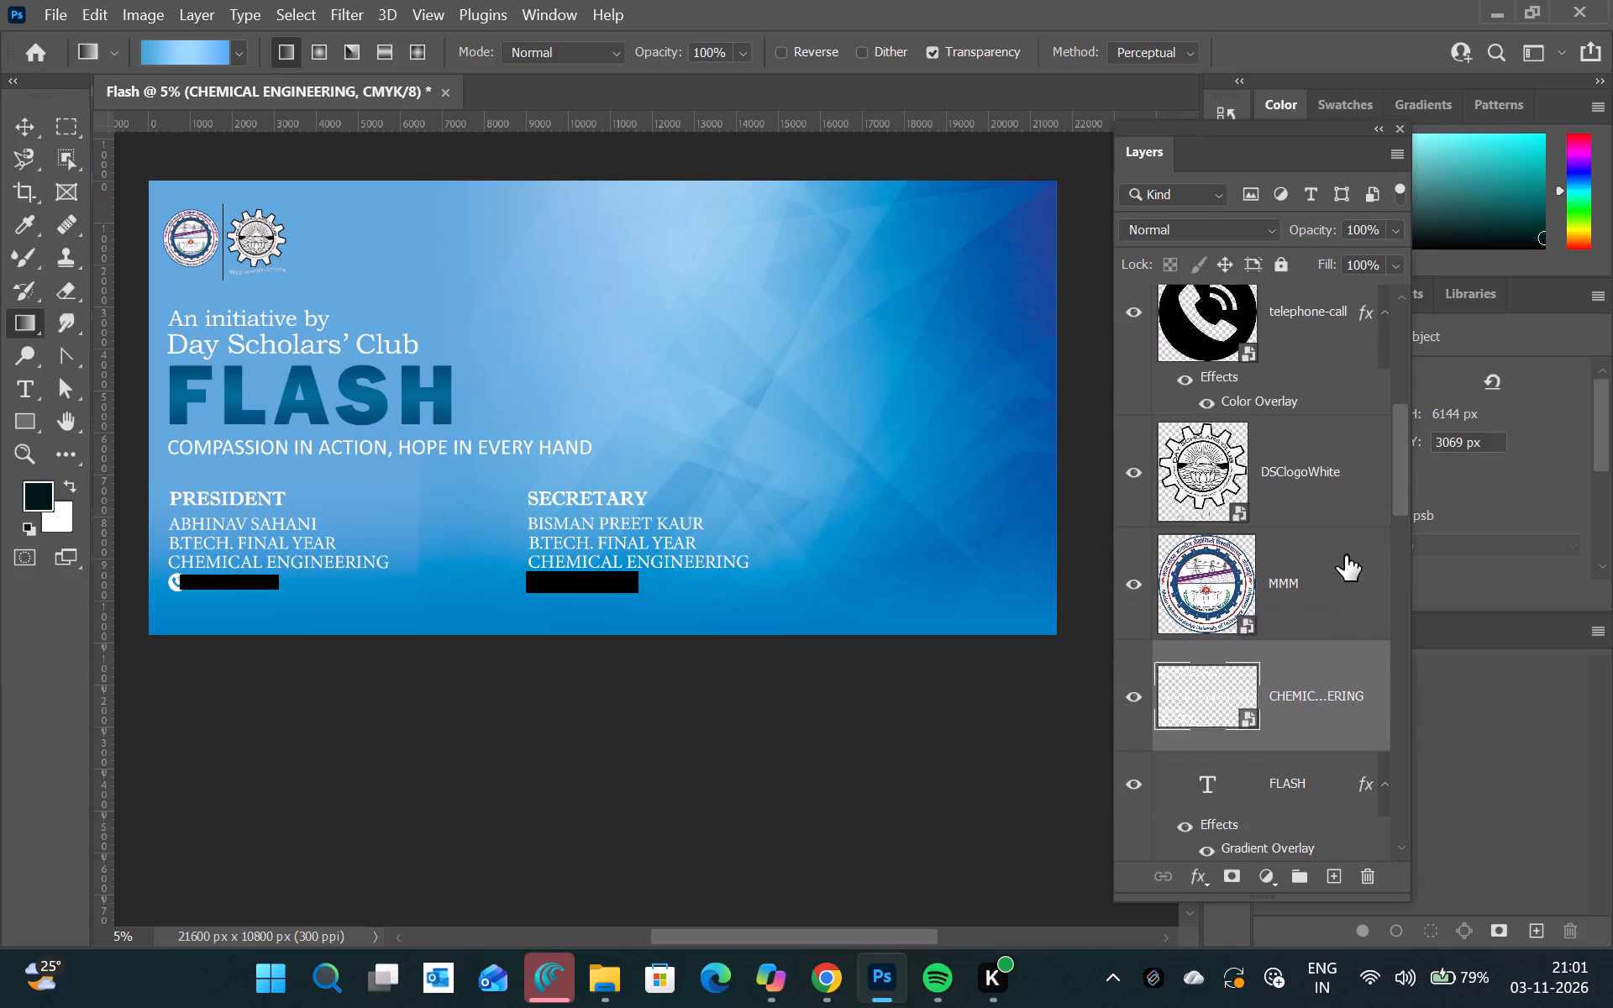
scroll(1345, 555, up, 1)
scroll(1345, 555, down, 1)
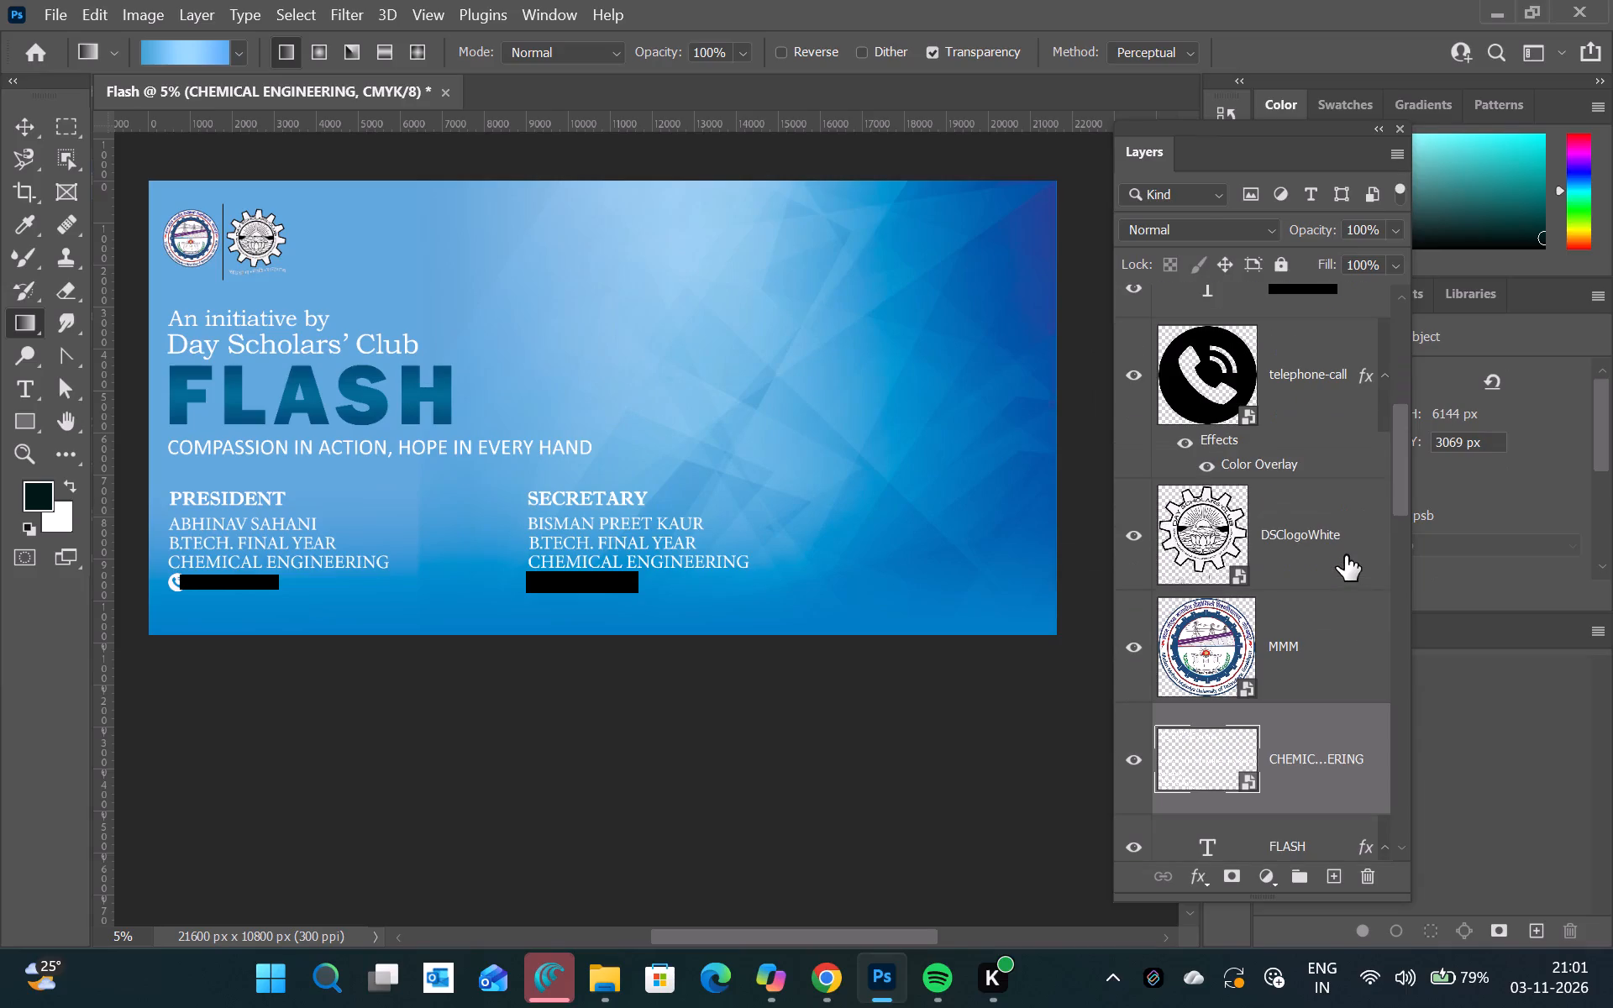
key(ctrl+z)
Add both telephone-call icons, both phone-number layers and the secretary's text layers to the selected text layers, and convert them all into one smart object.
scroll(1345, 555, down, 1)
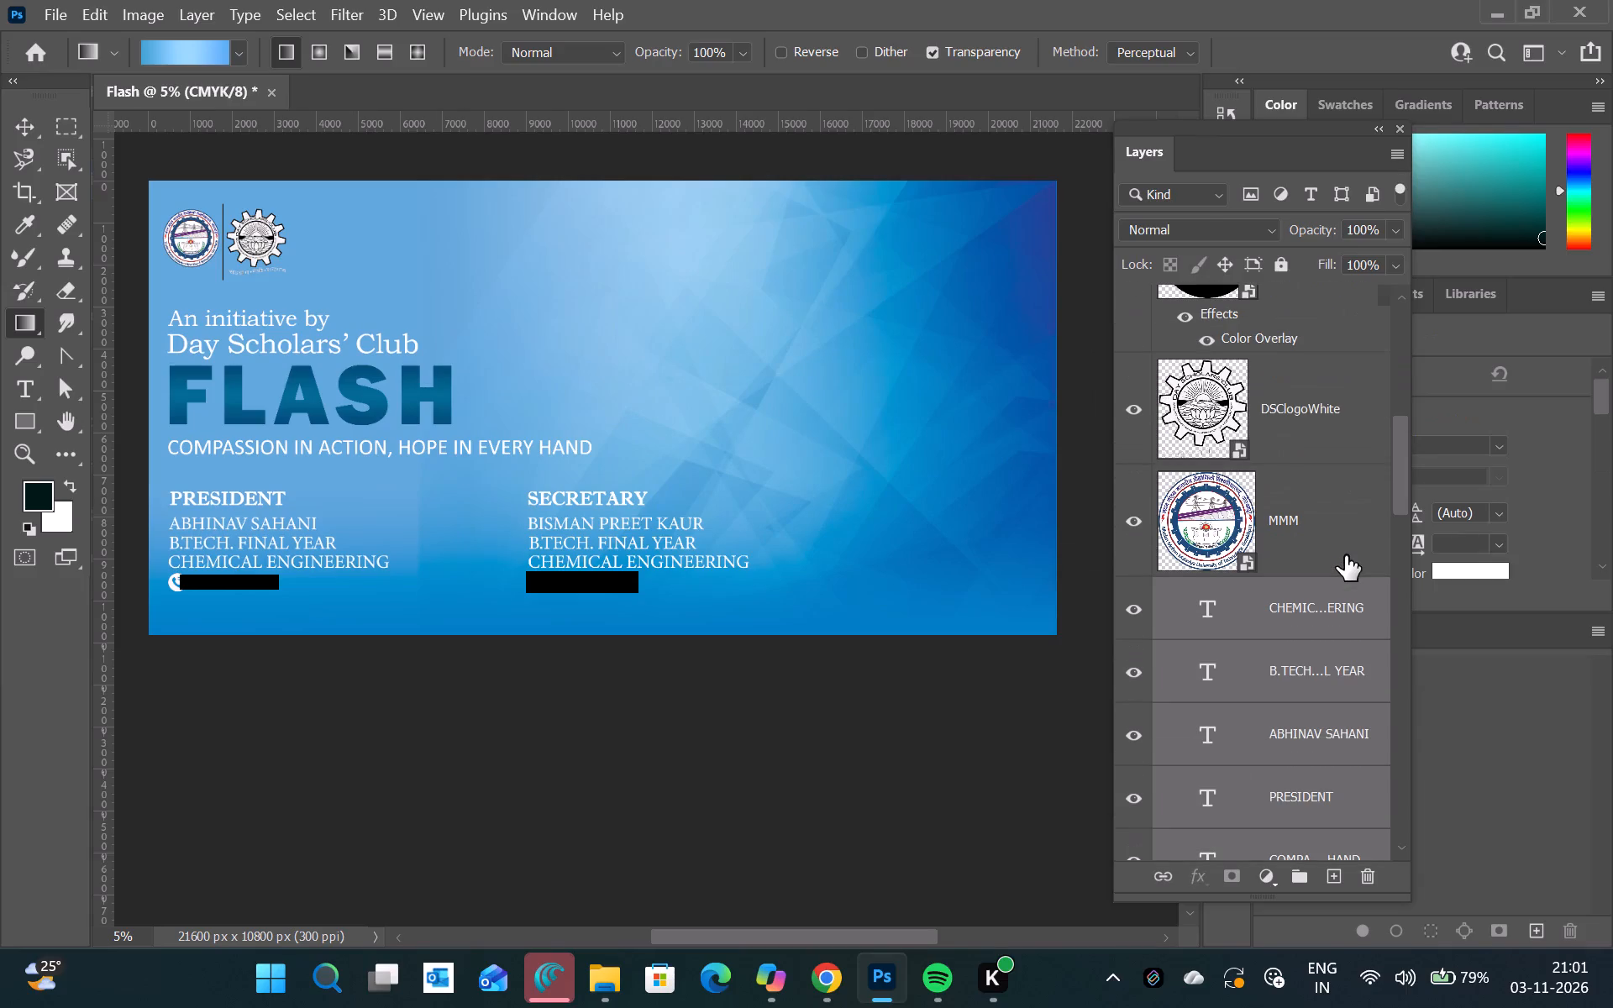
scroll(1345, 555, down, 1)
scroll(1345, 555, up, 3)
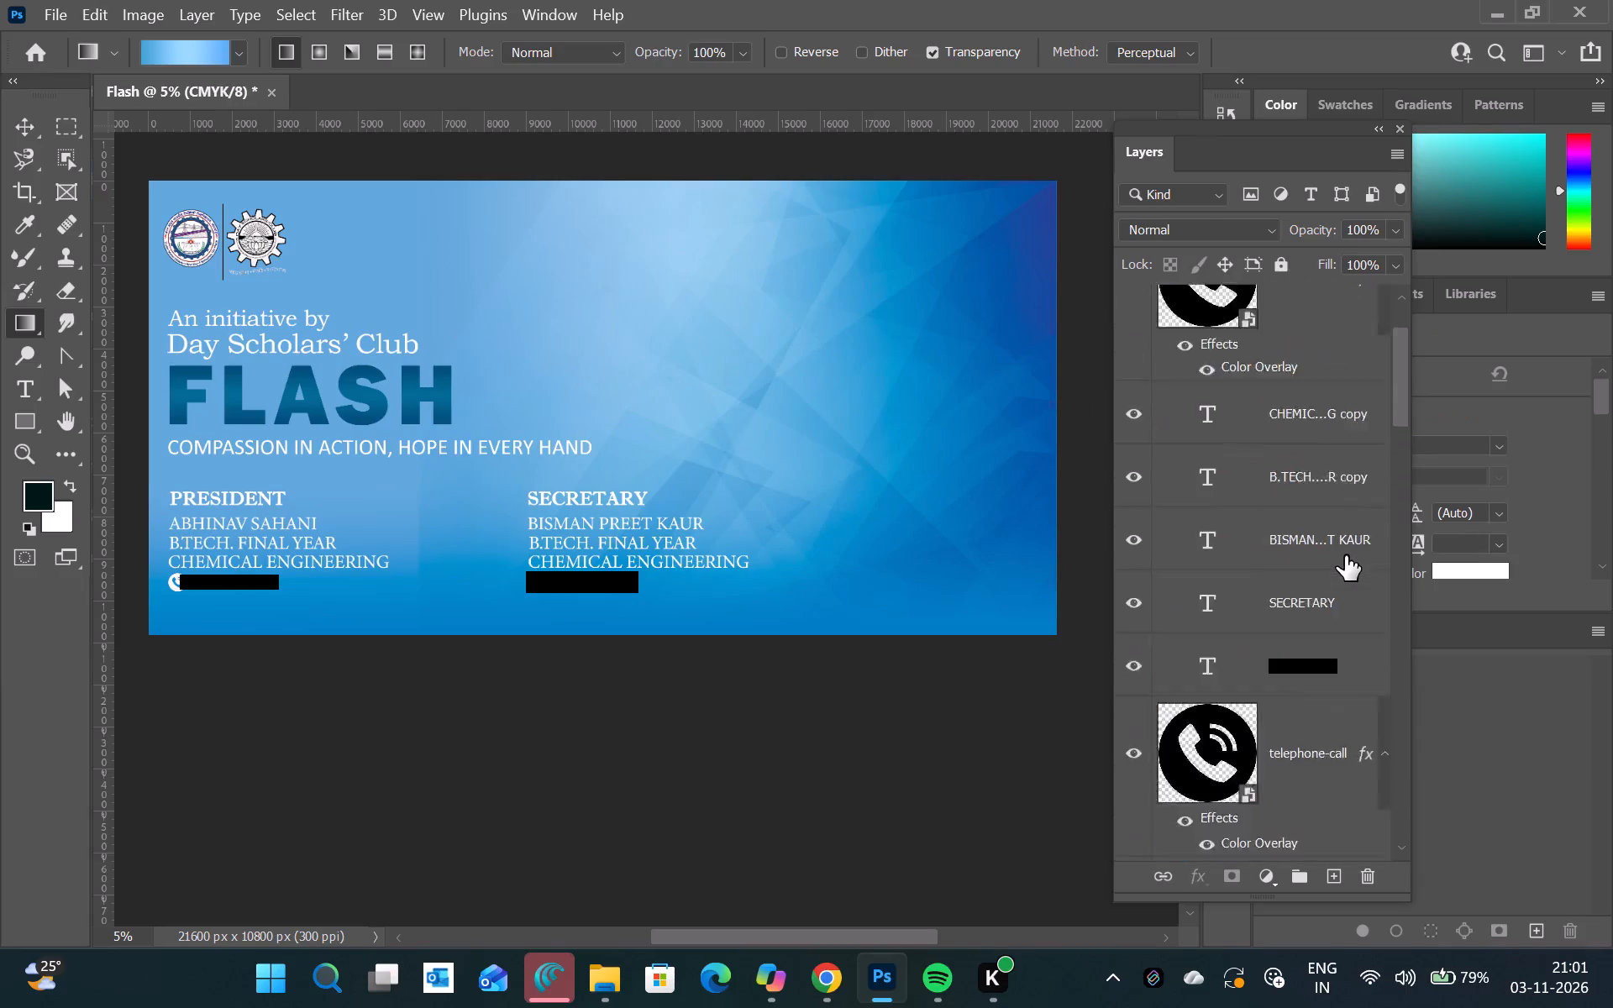
scroll(1345, 555, up, 1)
ctrl+click(1306, 729)
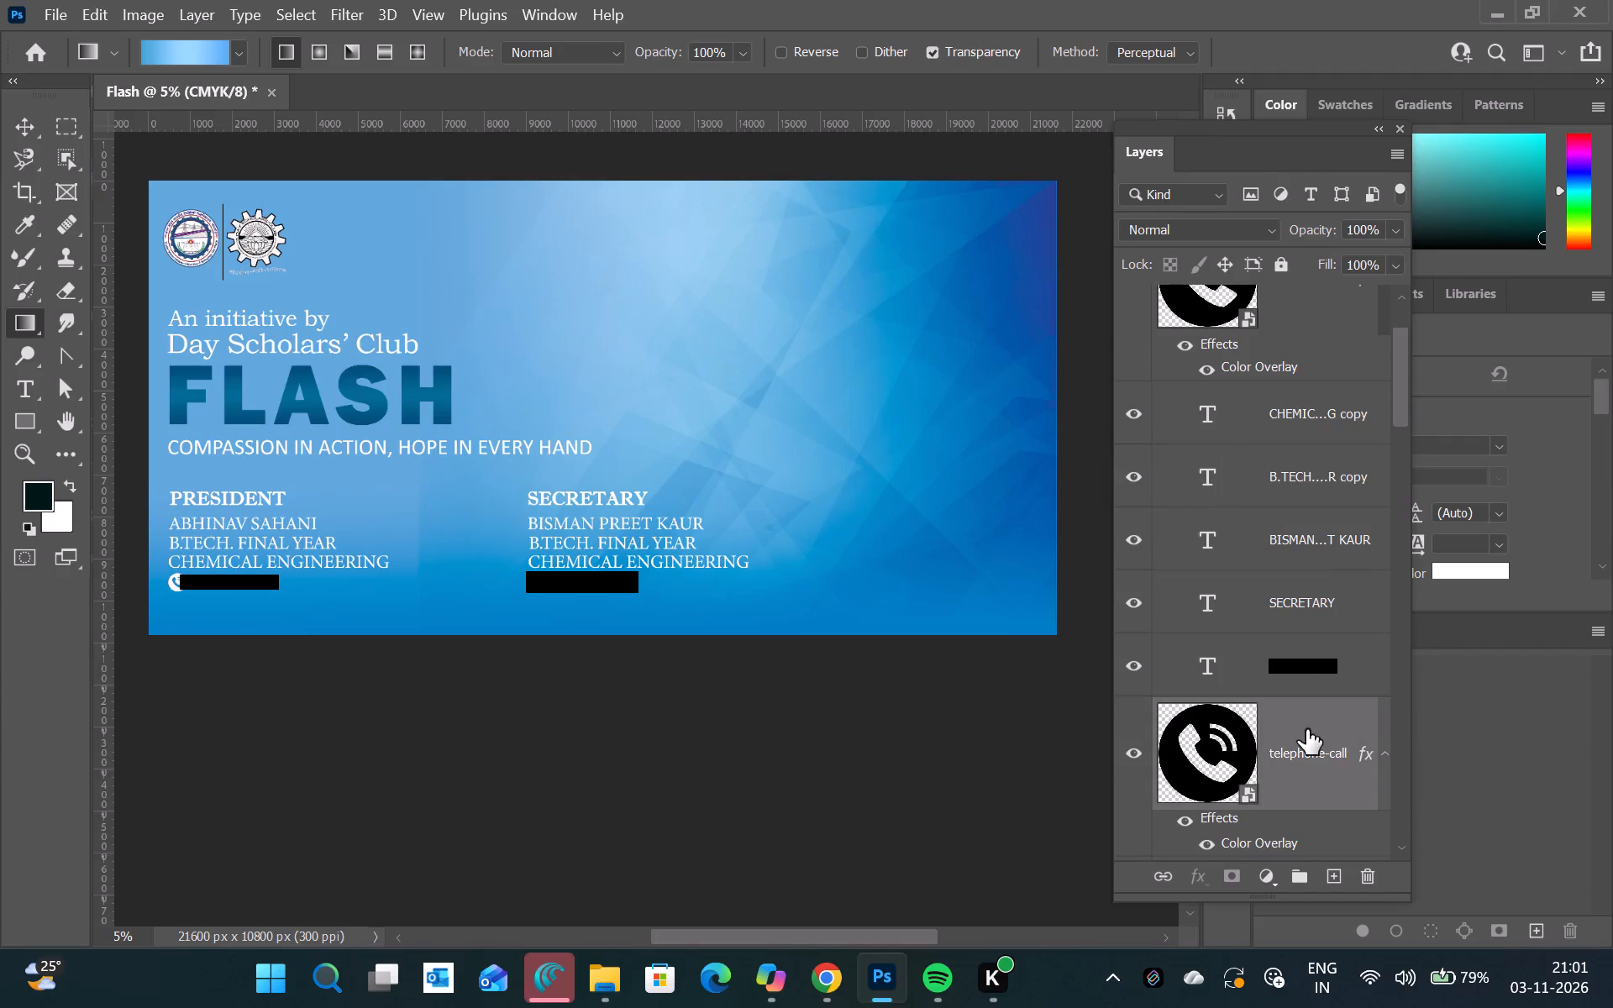
ctrl+click(1288, 664)
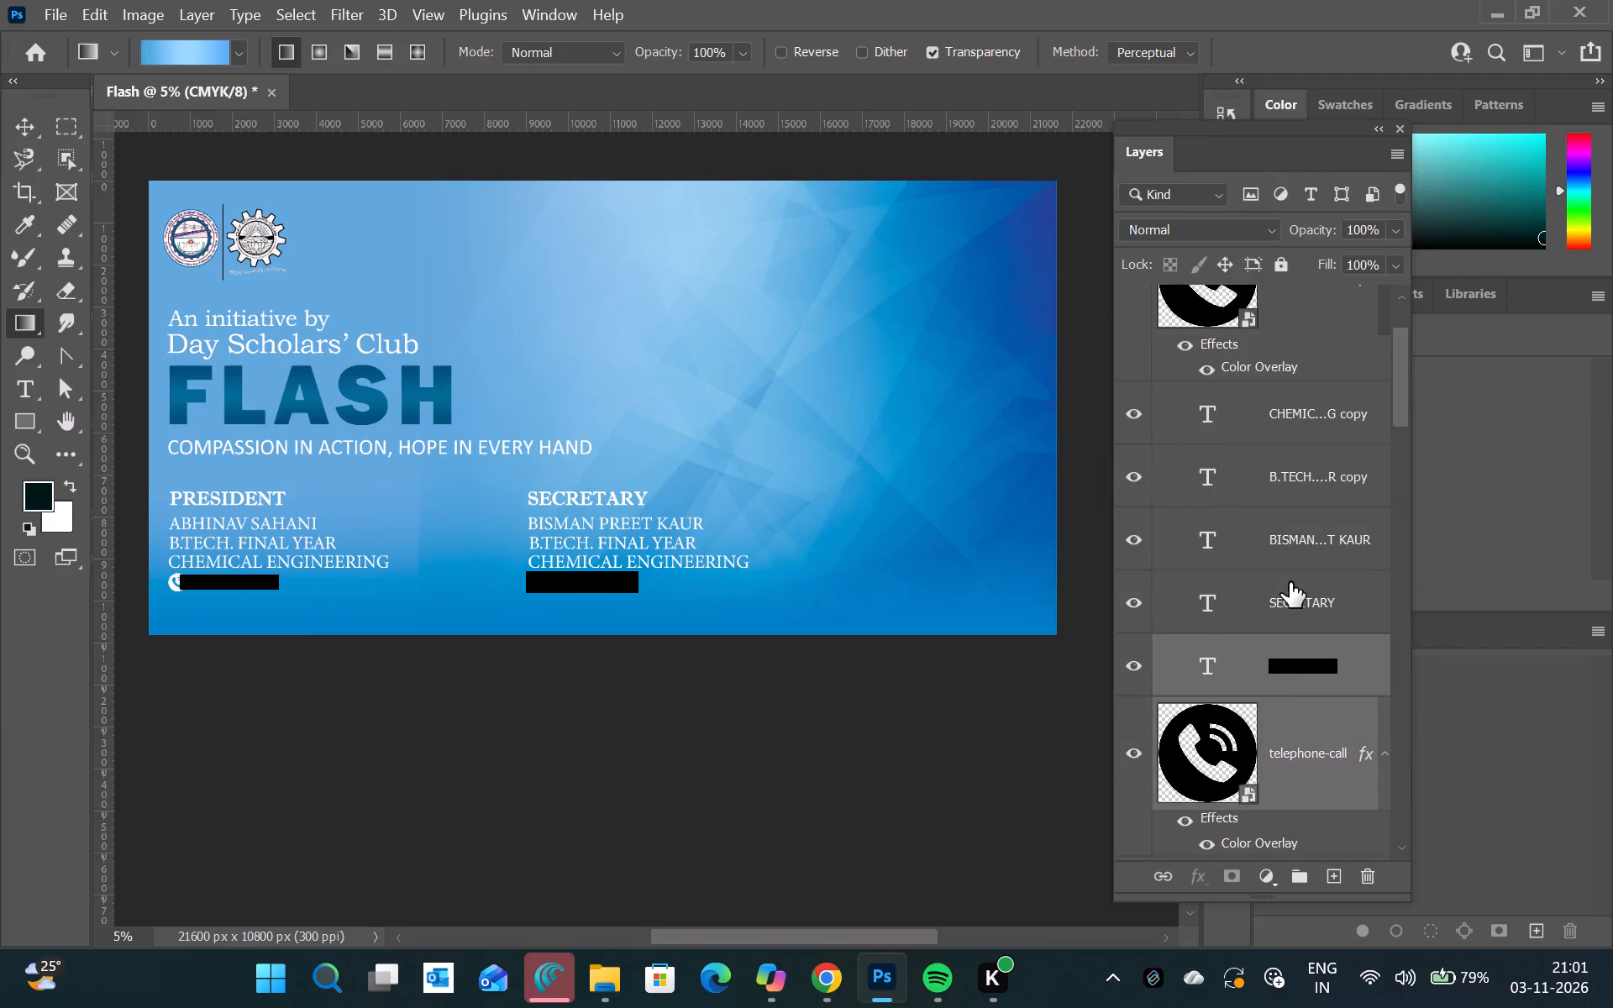
ctrl+click(1290, 582)
ctrl+click(1306, 543)
ctrl+click(1330, 454)
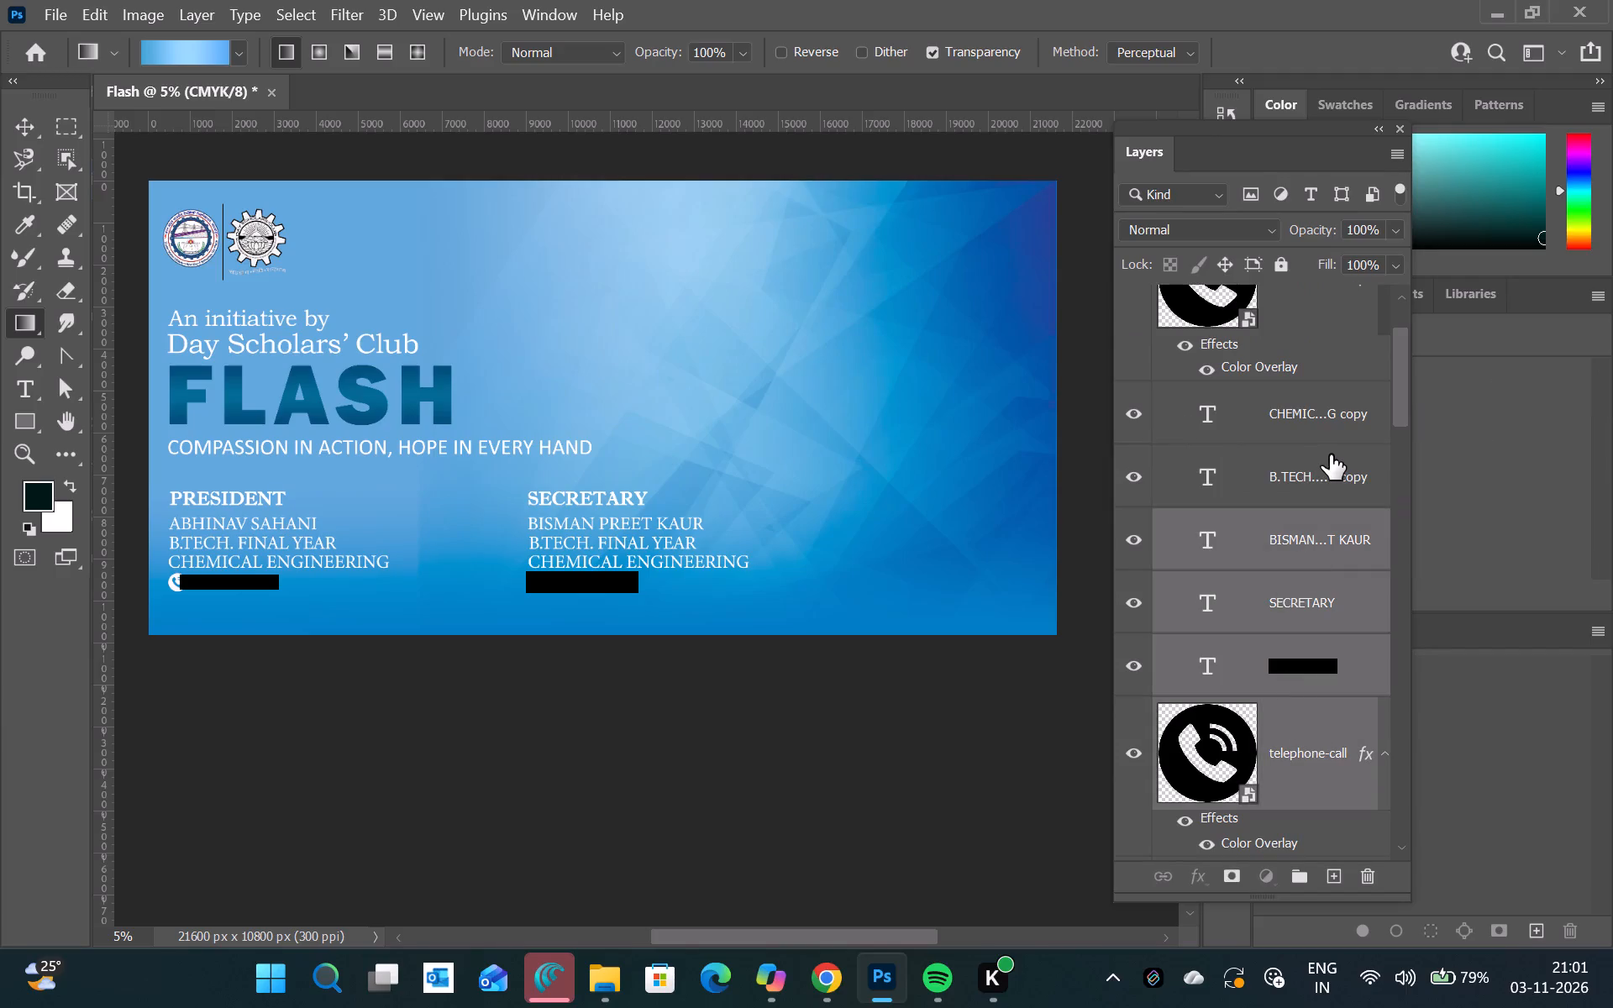
ctrl+click(1349, 414)
ctrl+click(1333, 308)
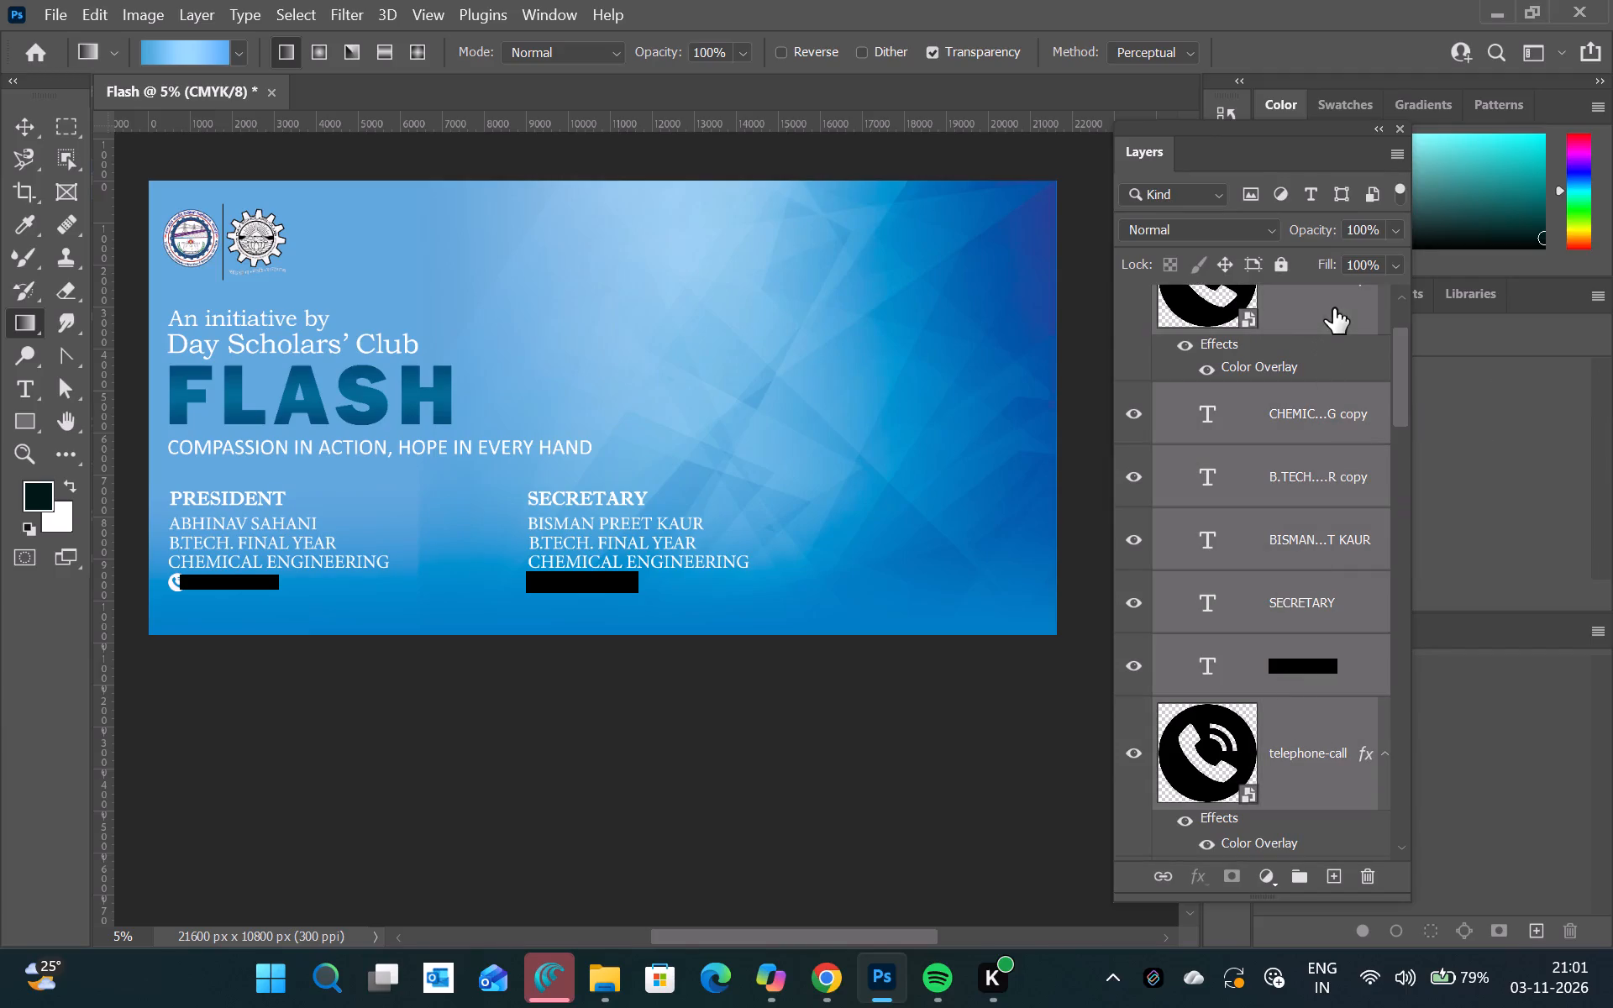
scroll(1333, 308, up, 2)
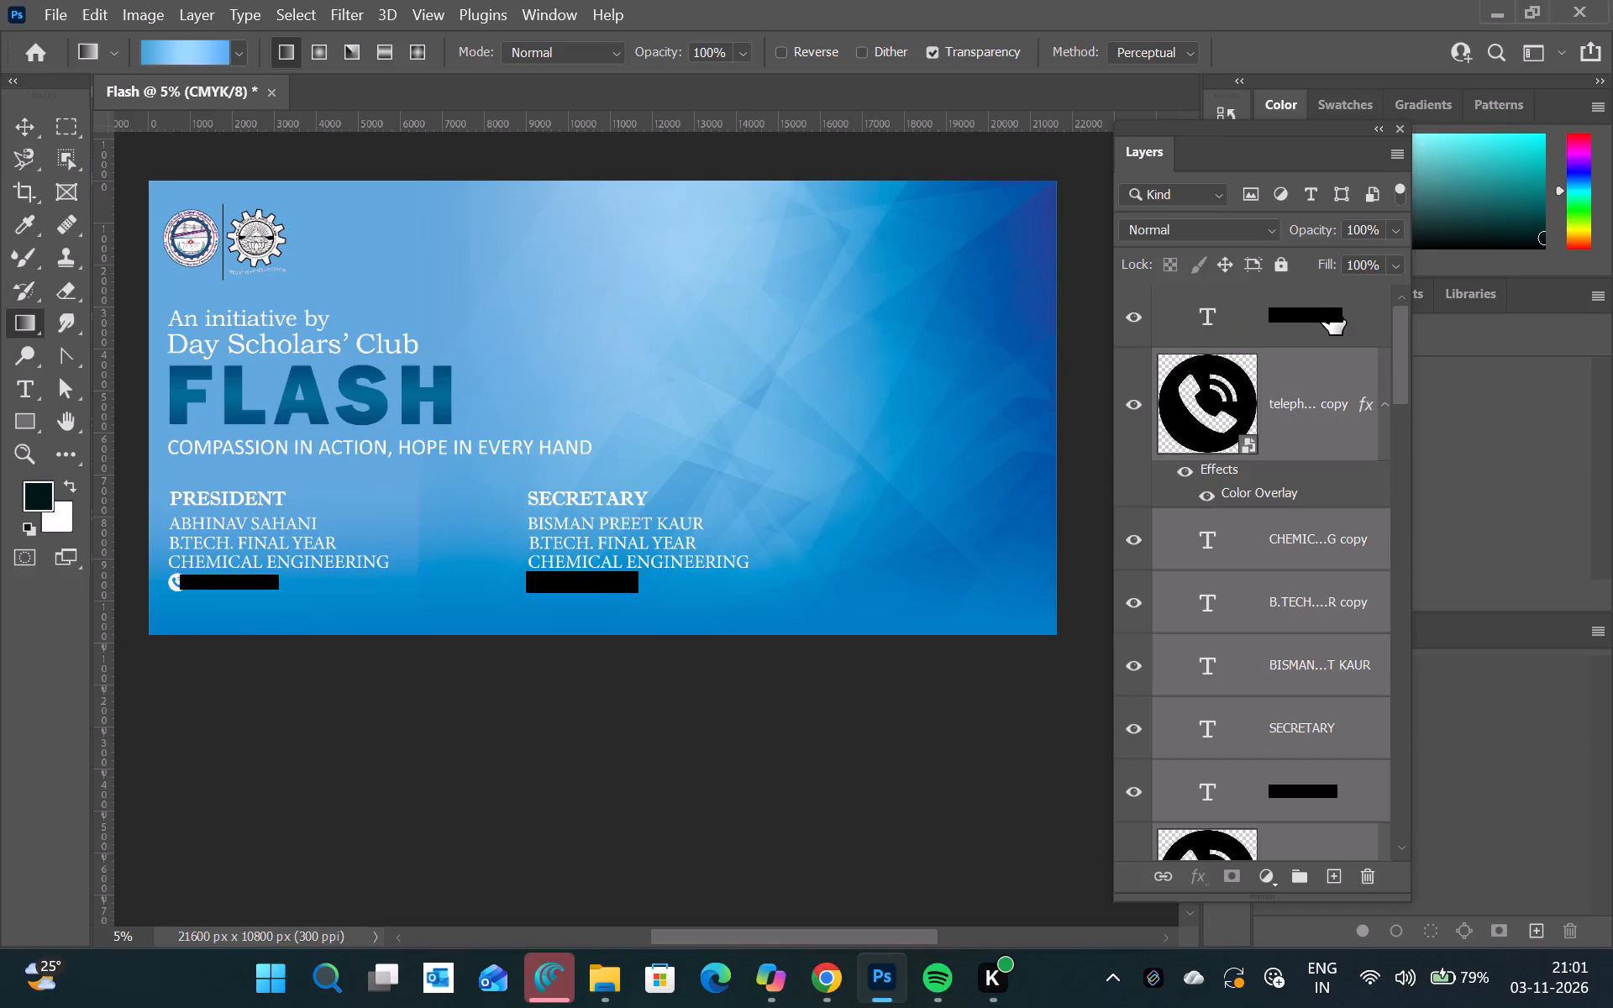
ctrl+click(1330, 309)
right_click(1330, 309)
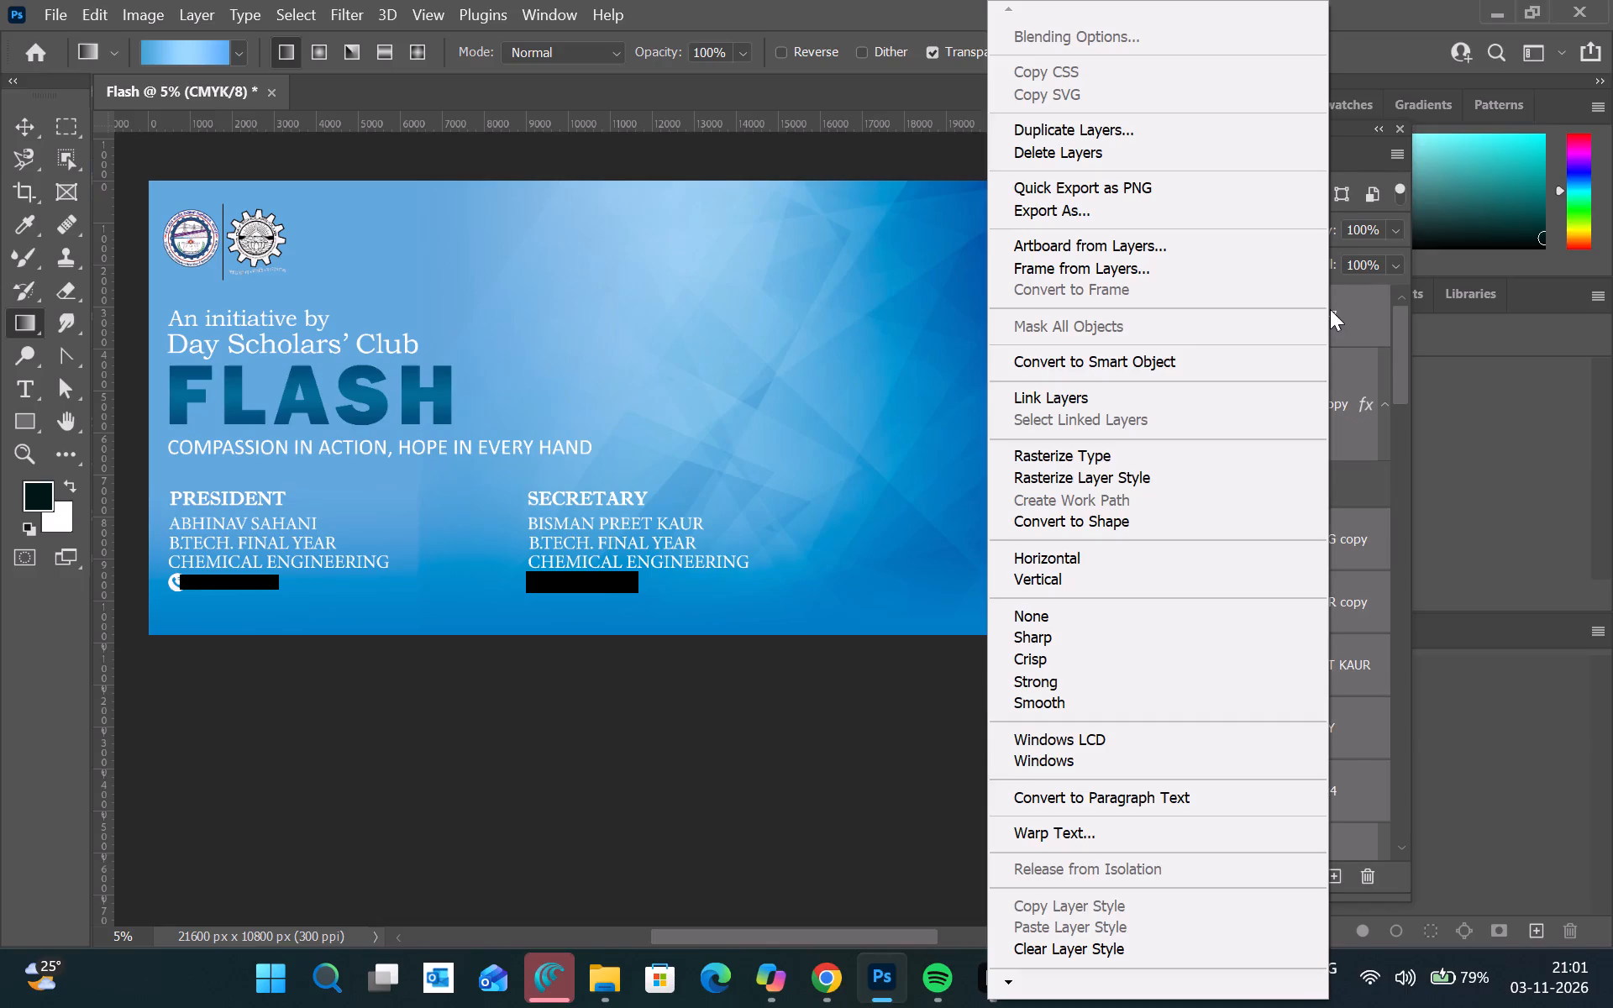
click(1094, 362)
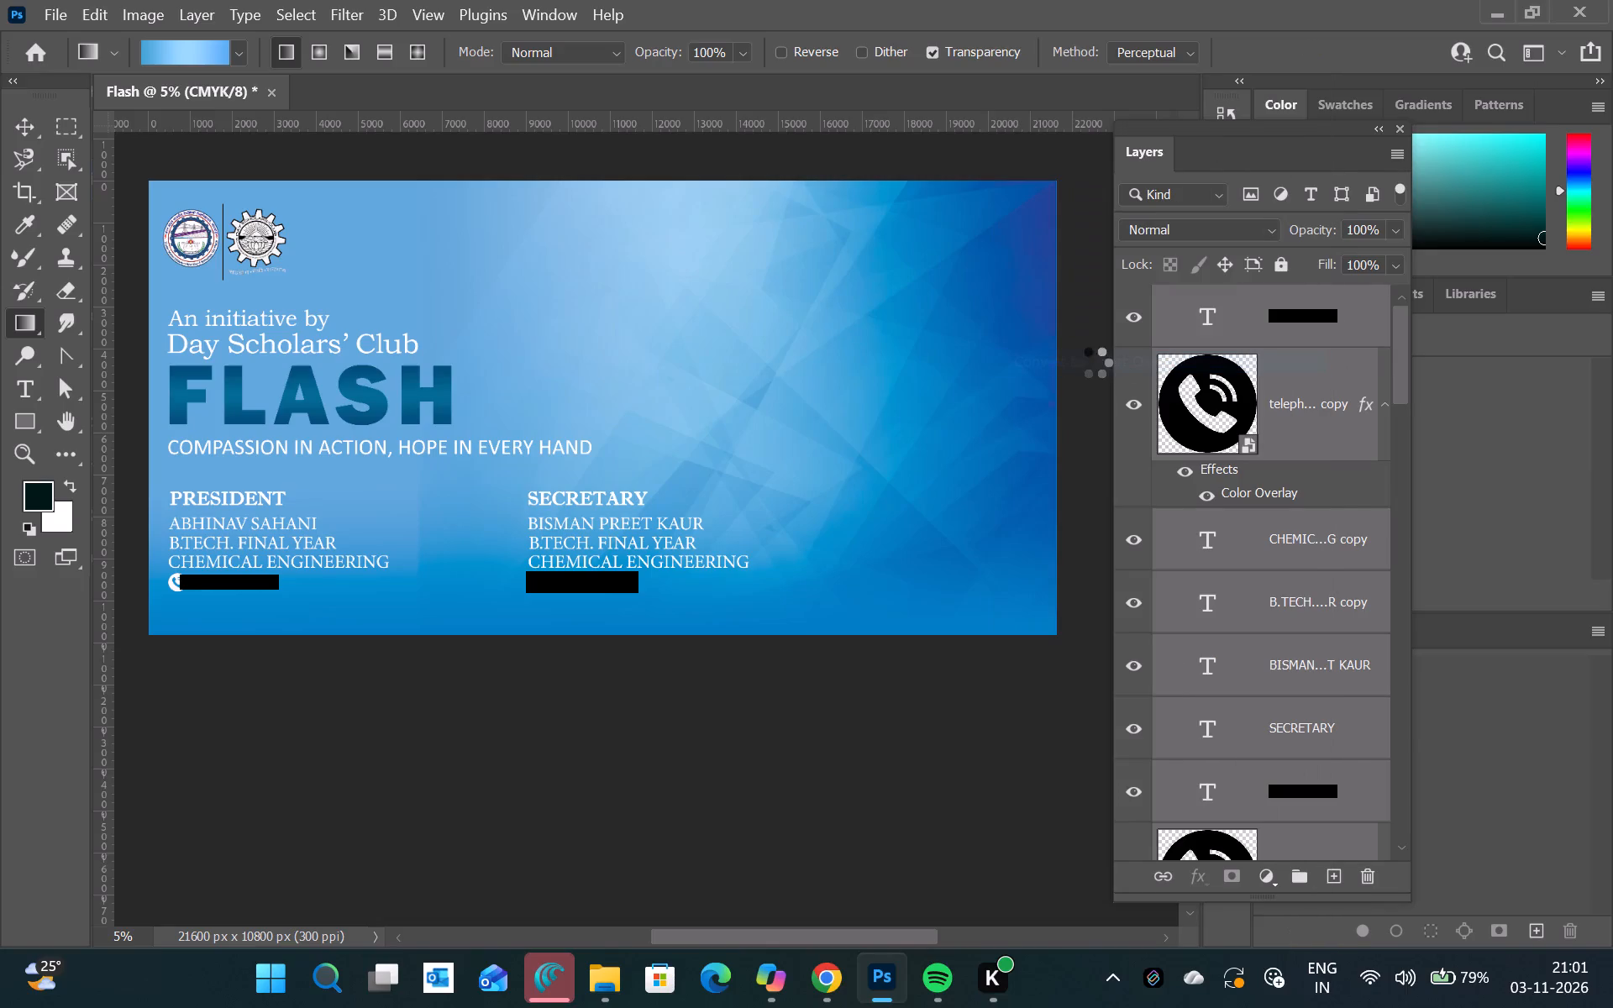
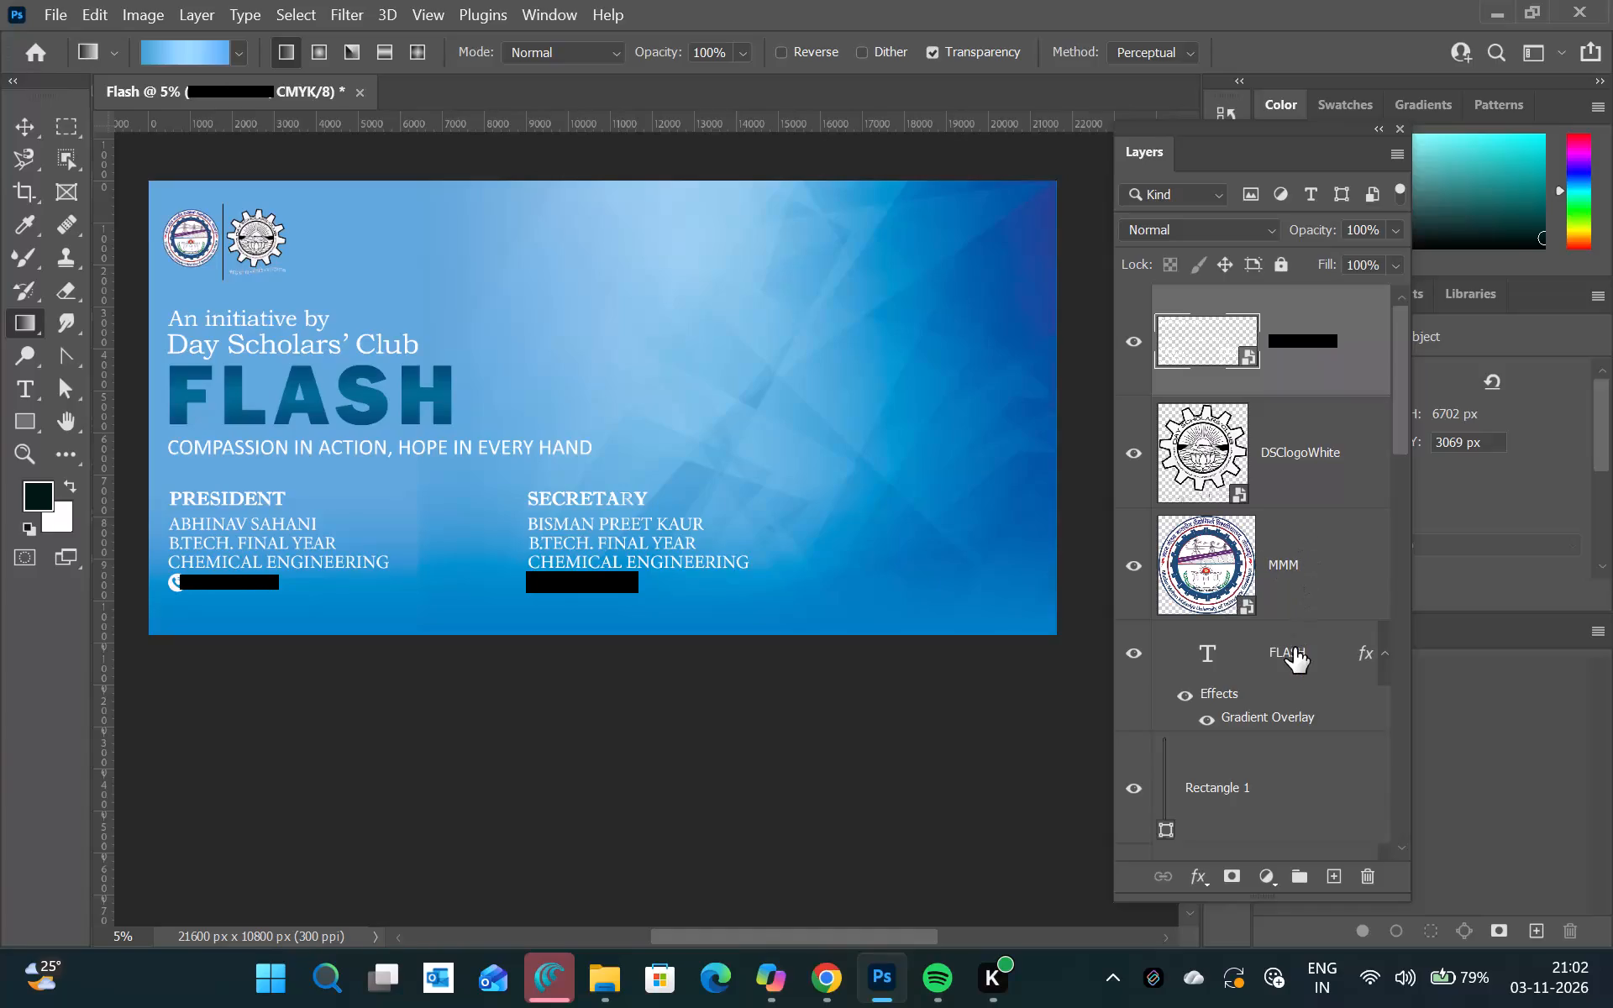
Add a Color Overlay effect in dark slate 26393d to the smart object holding the consolidated text.
scroll(1294, 648, up, 1)
right_click(1292, 375)
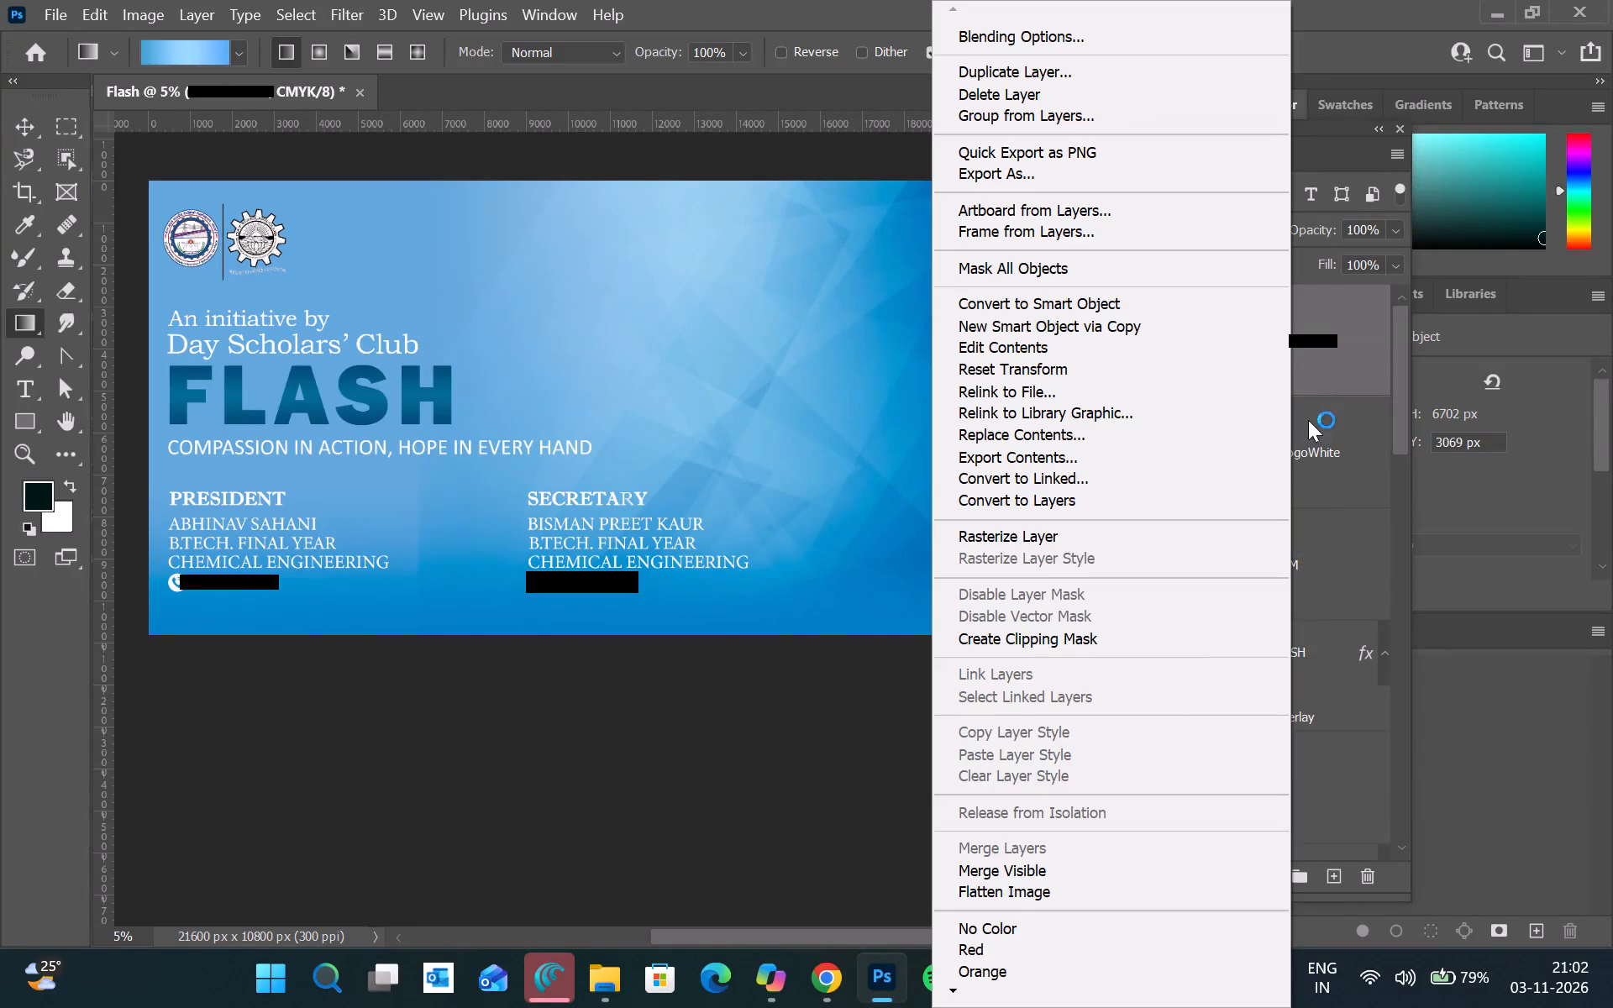
click(996, 24)
click(984, 29)
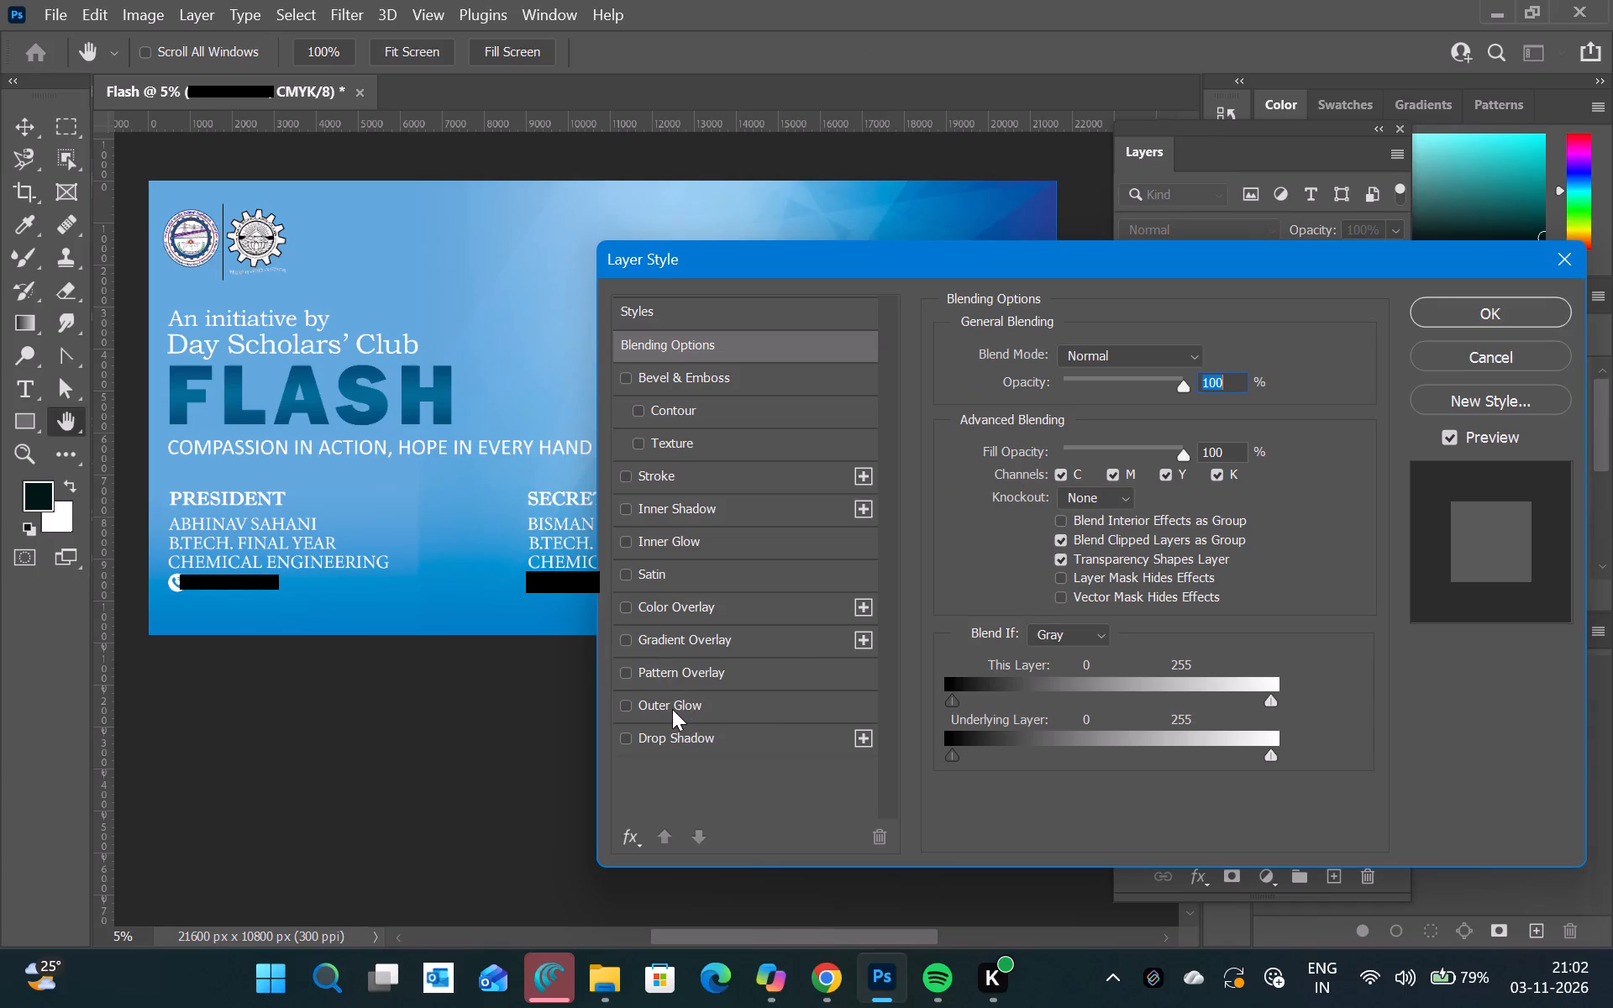
click(653, 593)
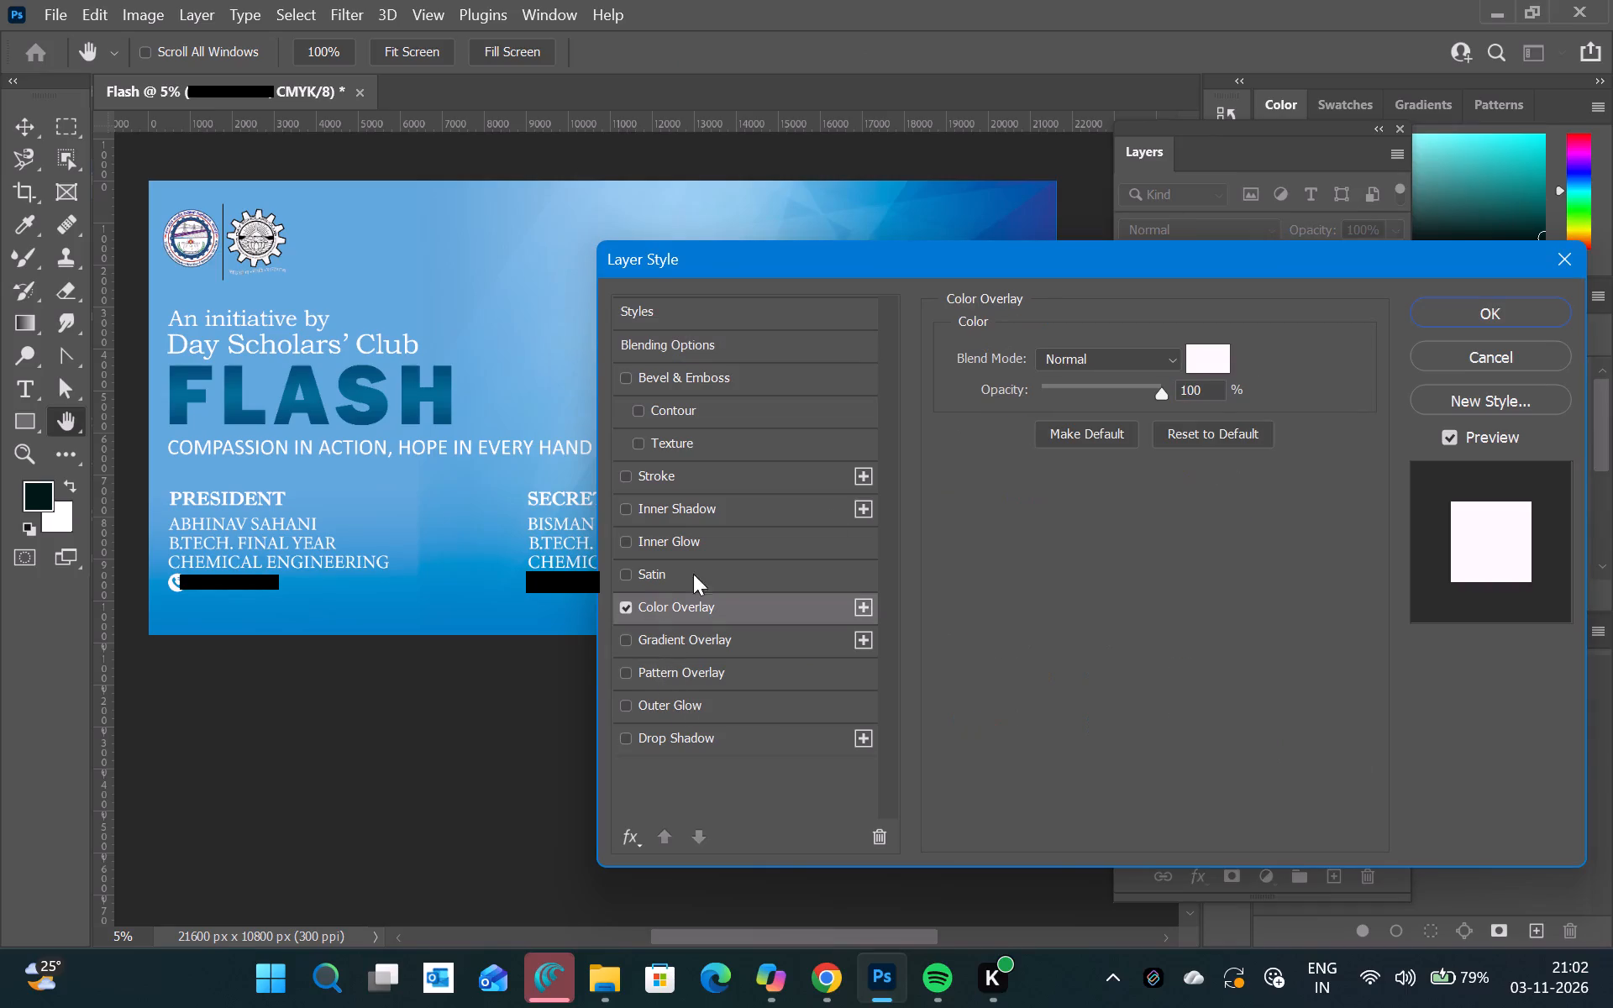
click(1204, 365)
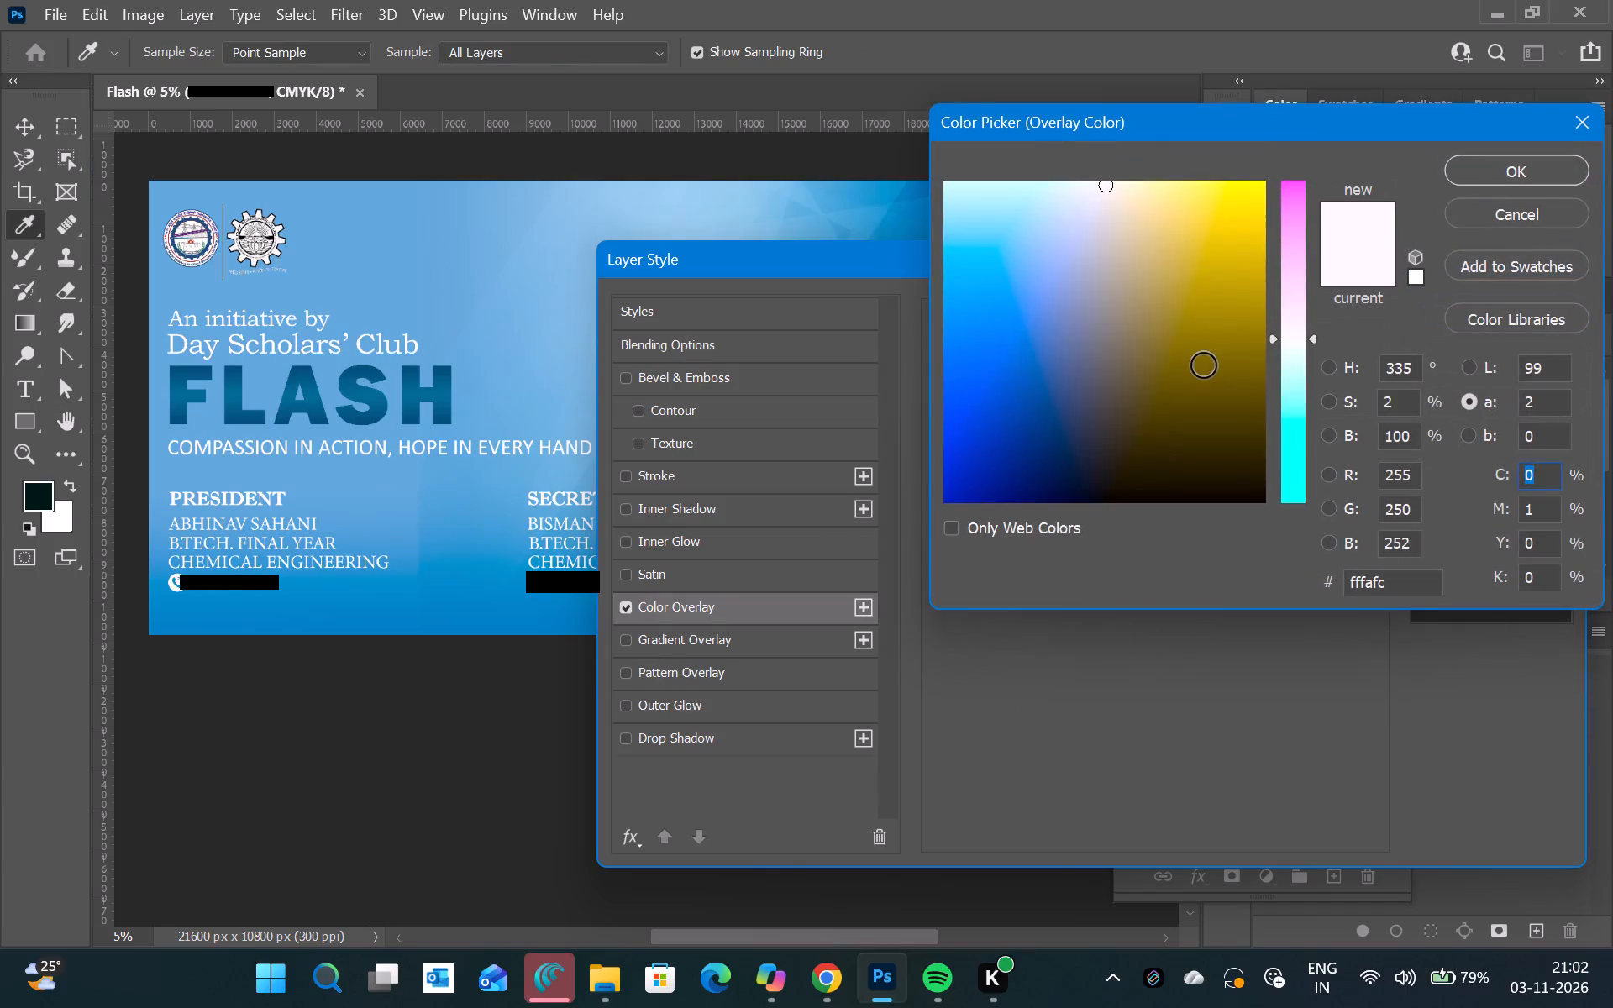
key(ctrl+v)
click(1380, 586)
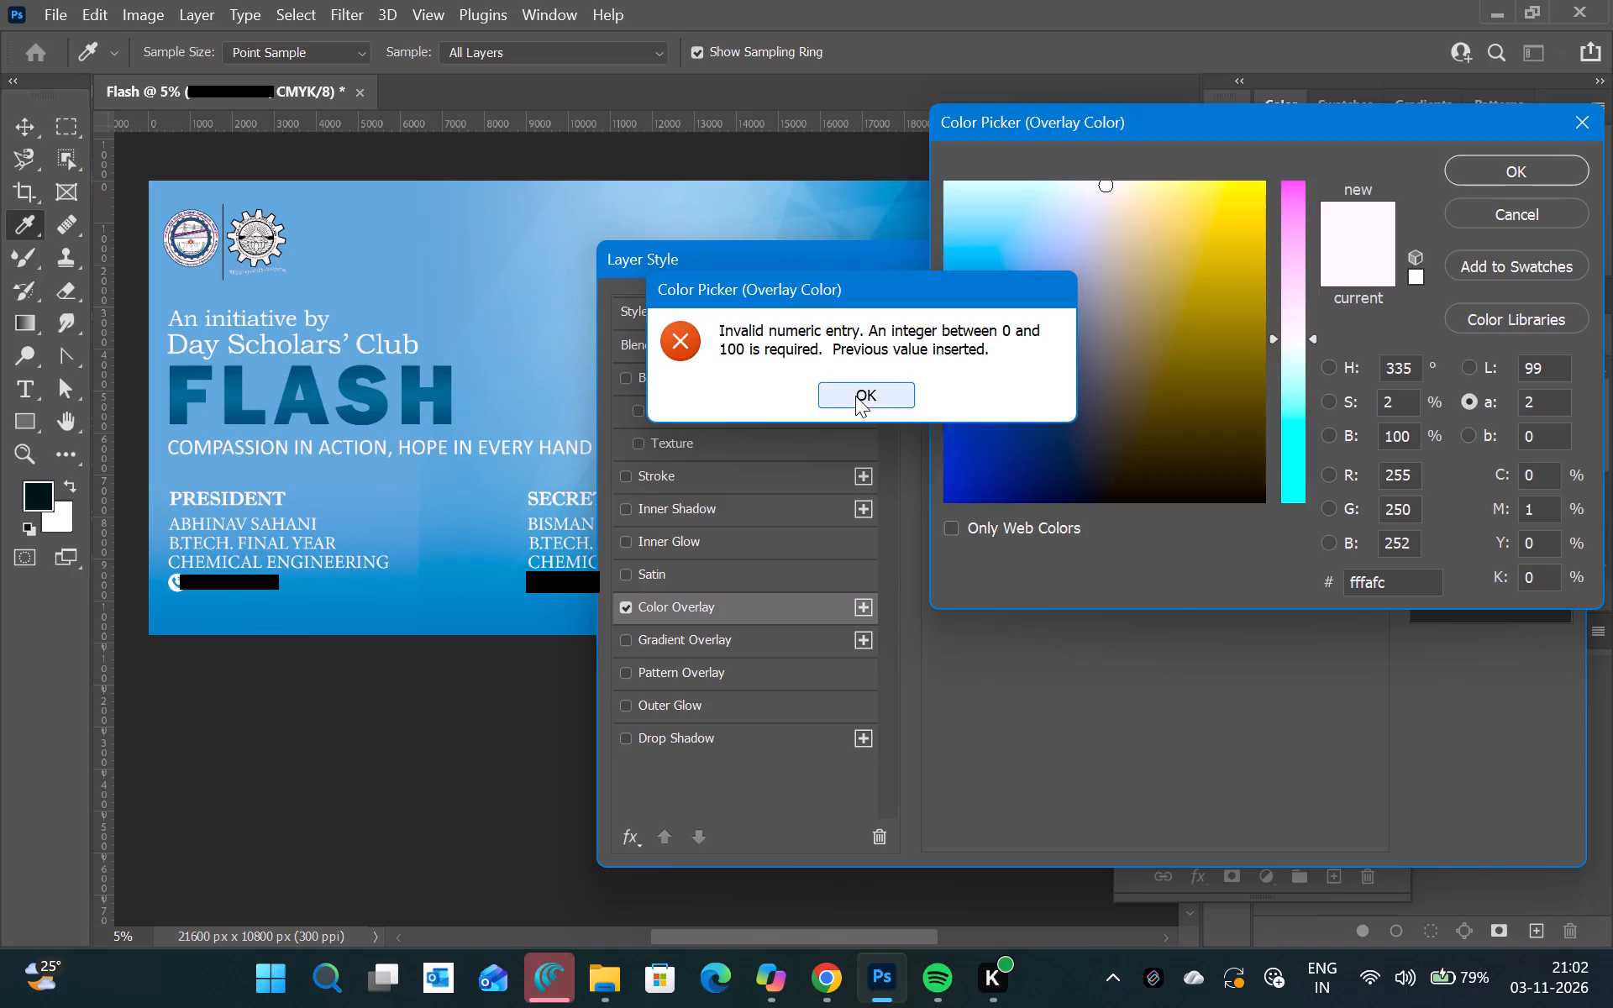
click(855, 396)
double_click(1377, 580)
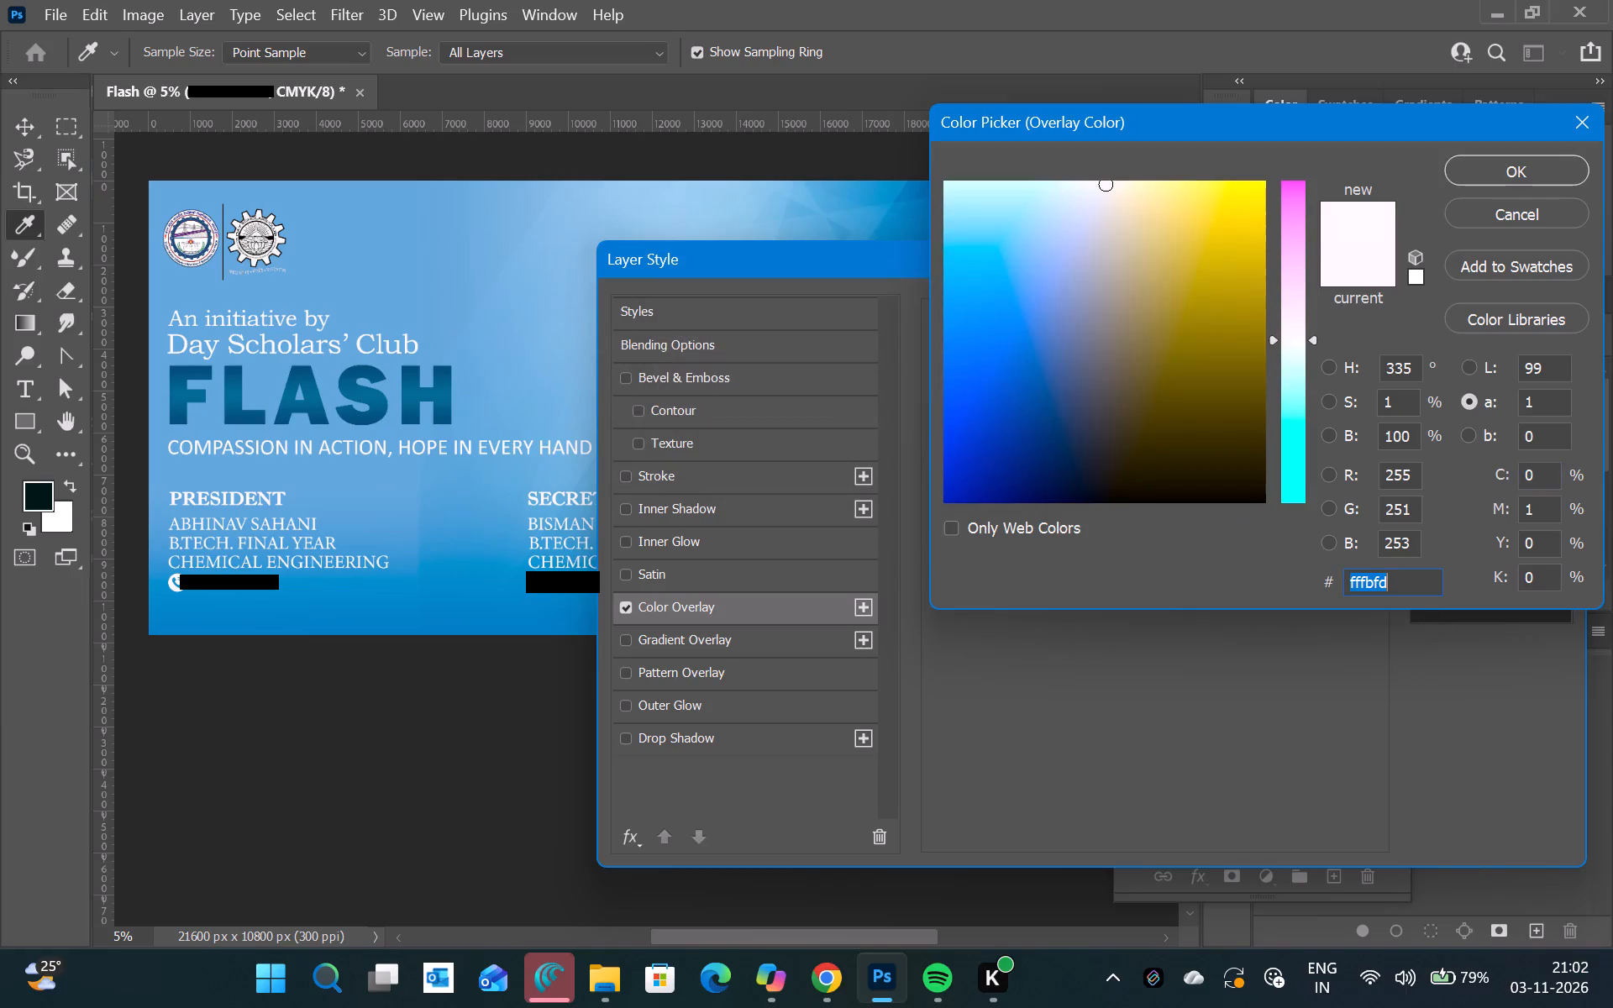
key(ctrl+v)
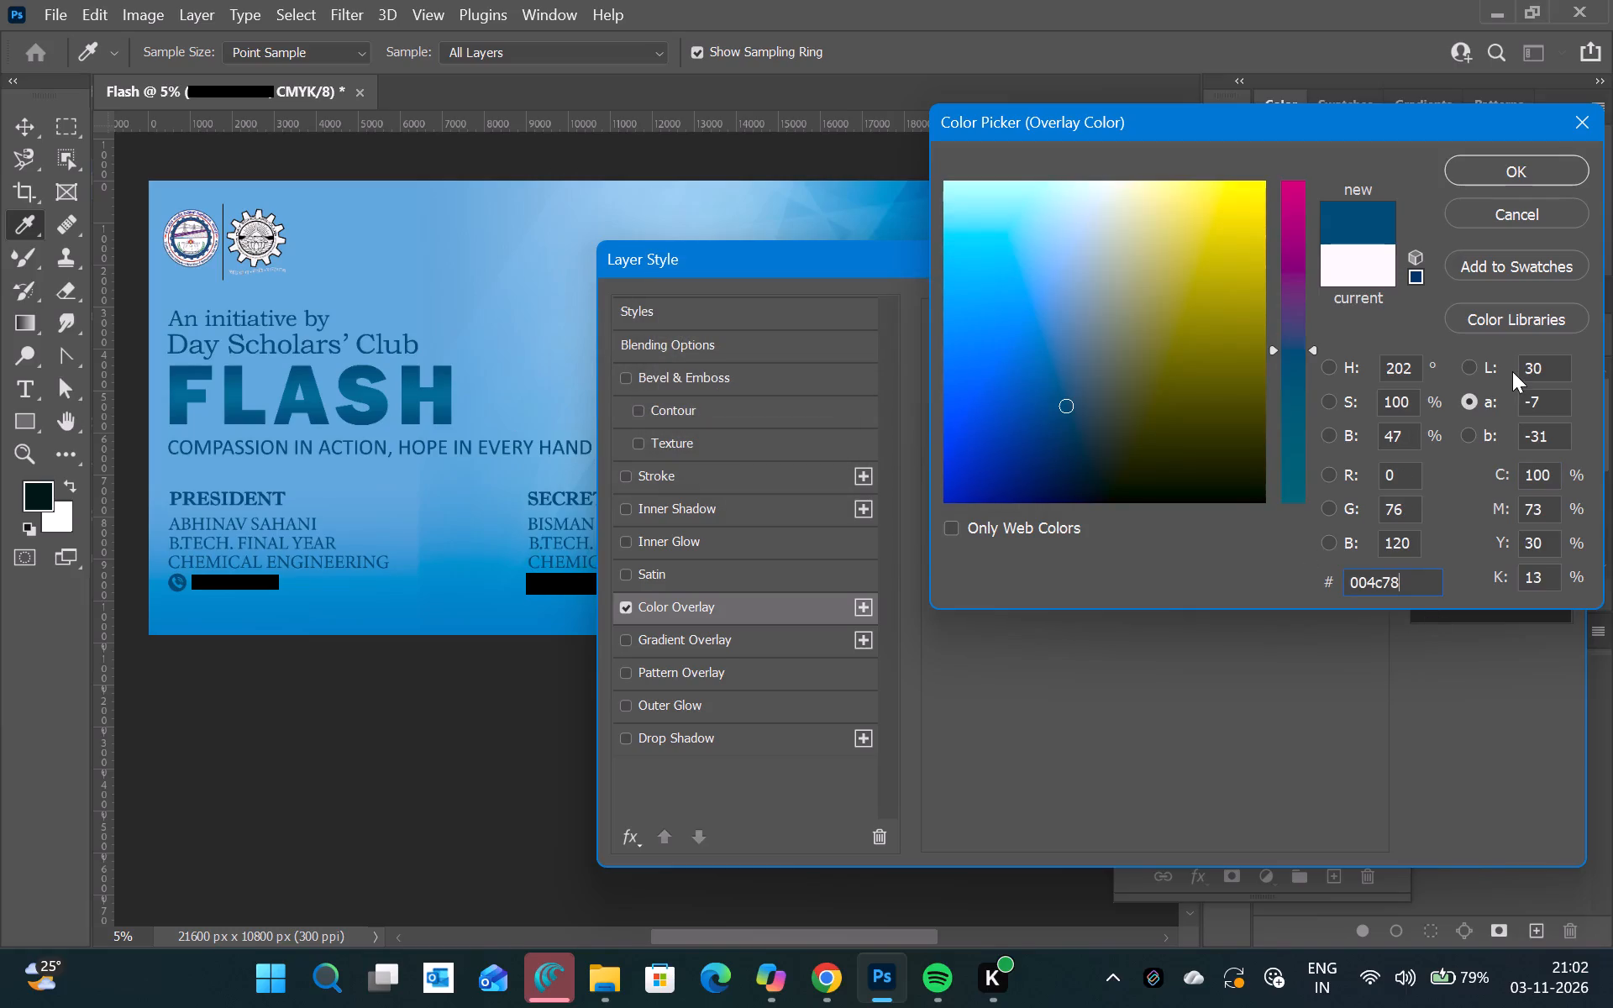
click(1099, 430)
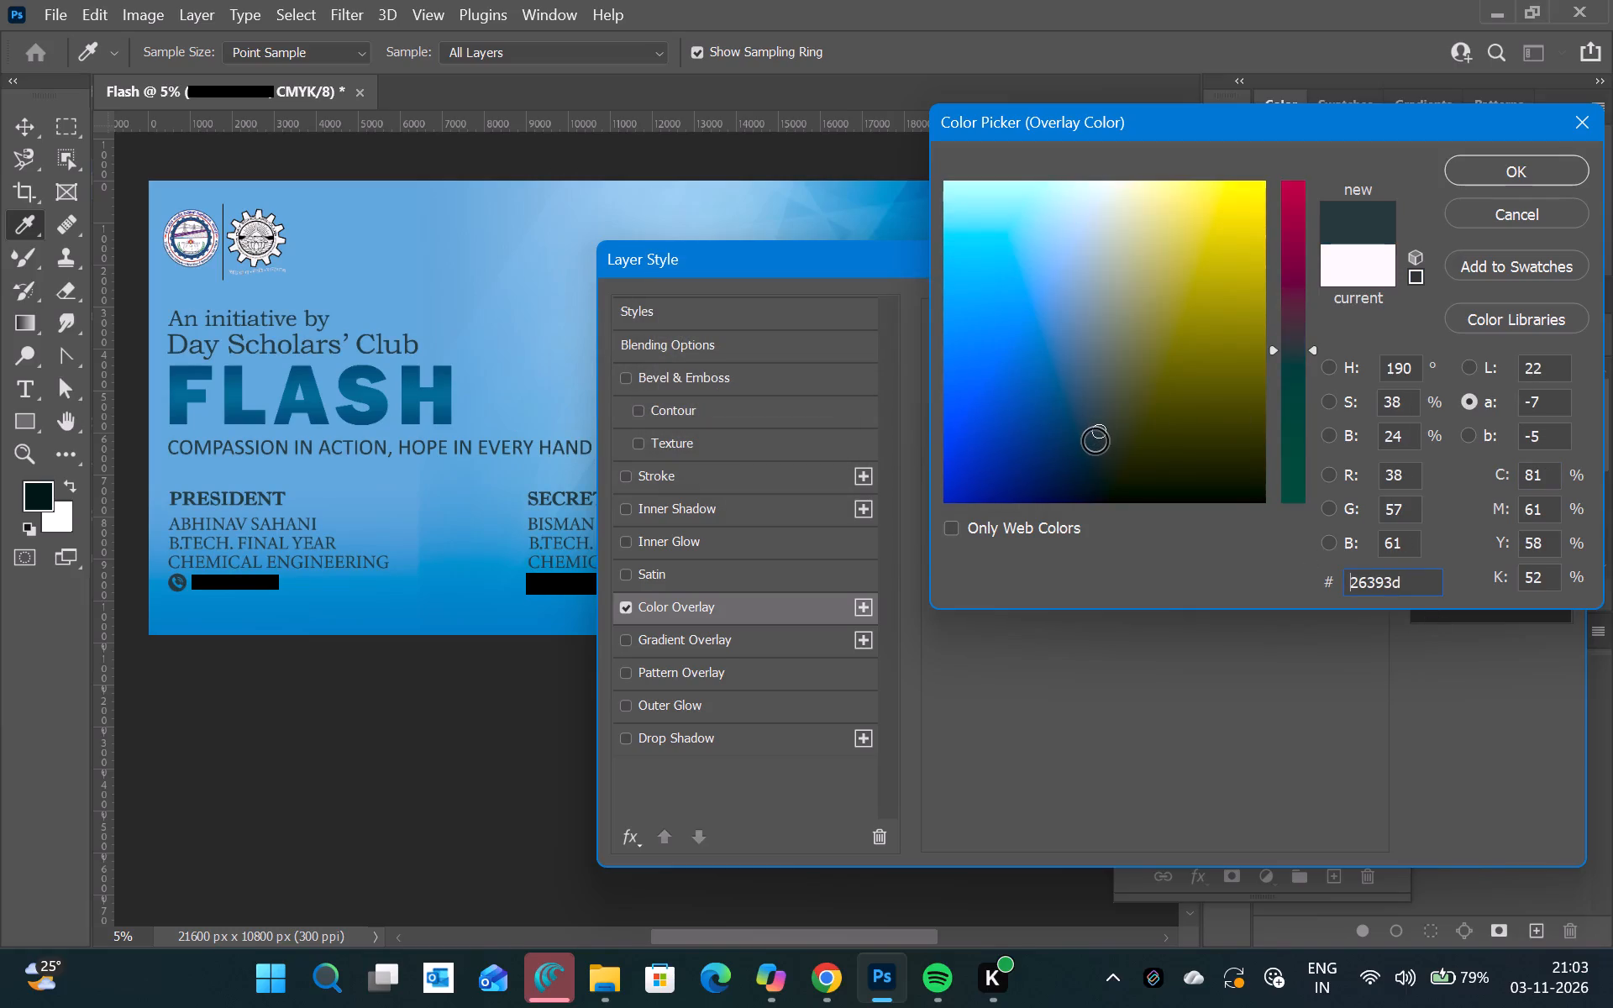
click(1497, 171)
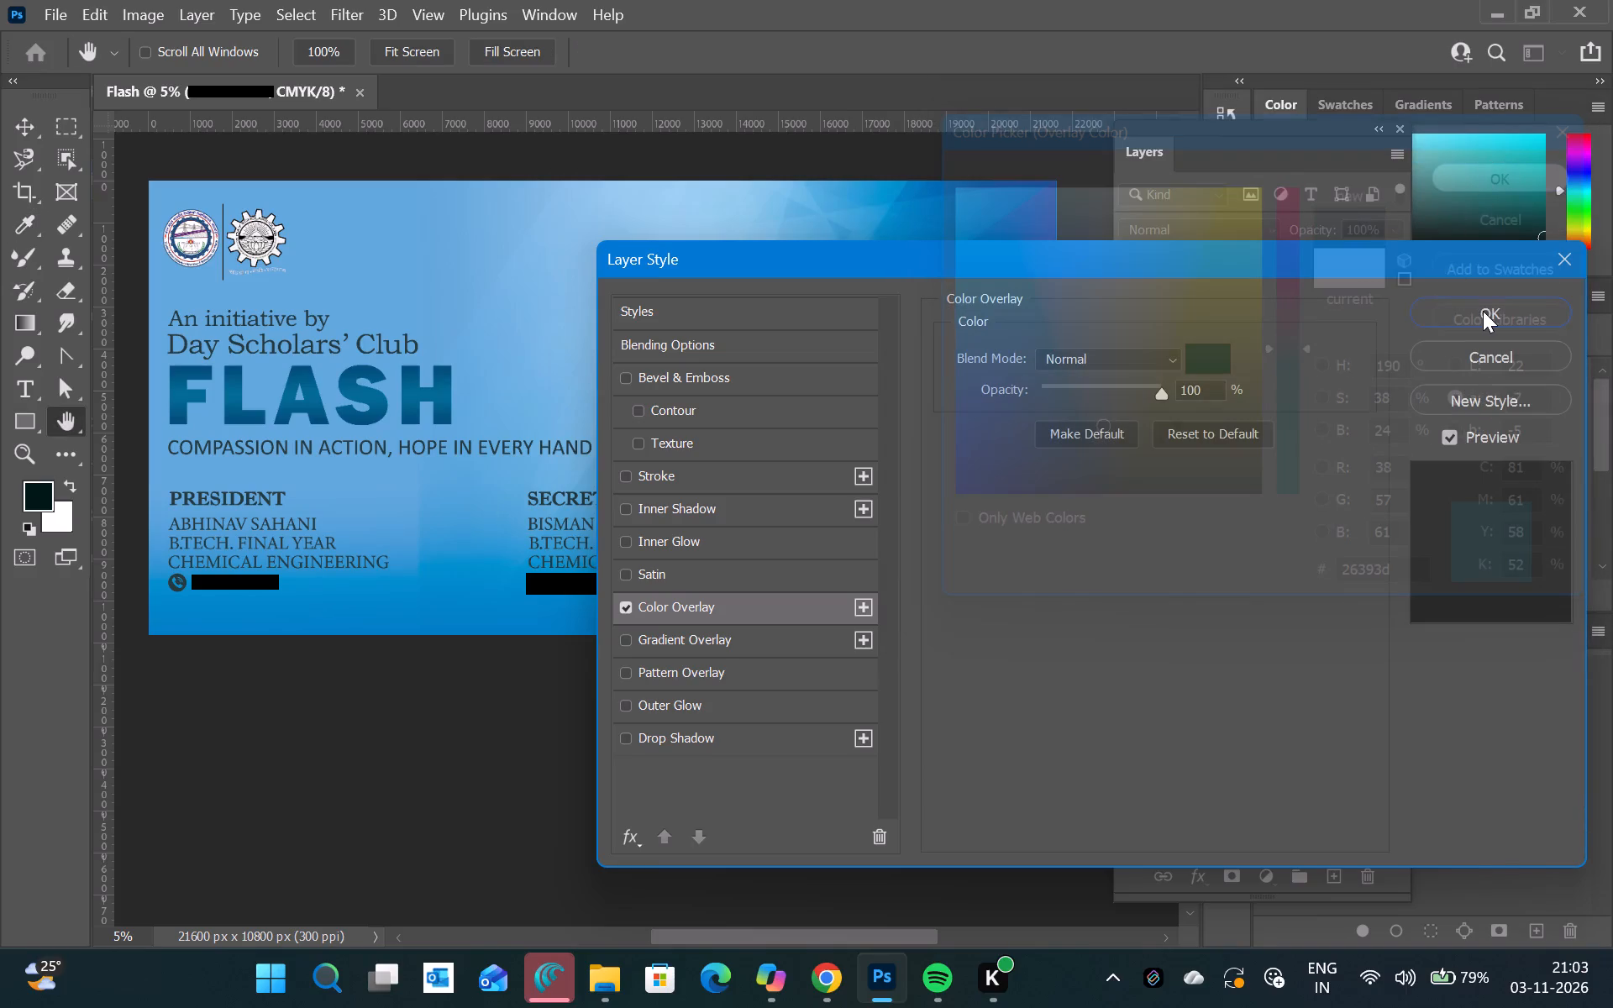
click(1483, 311)
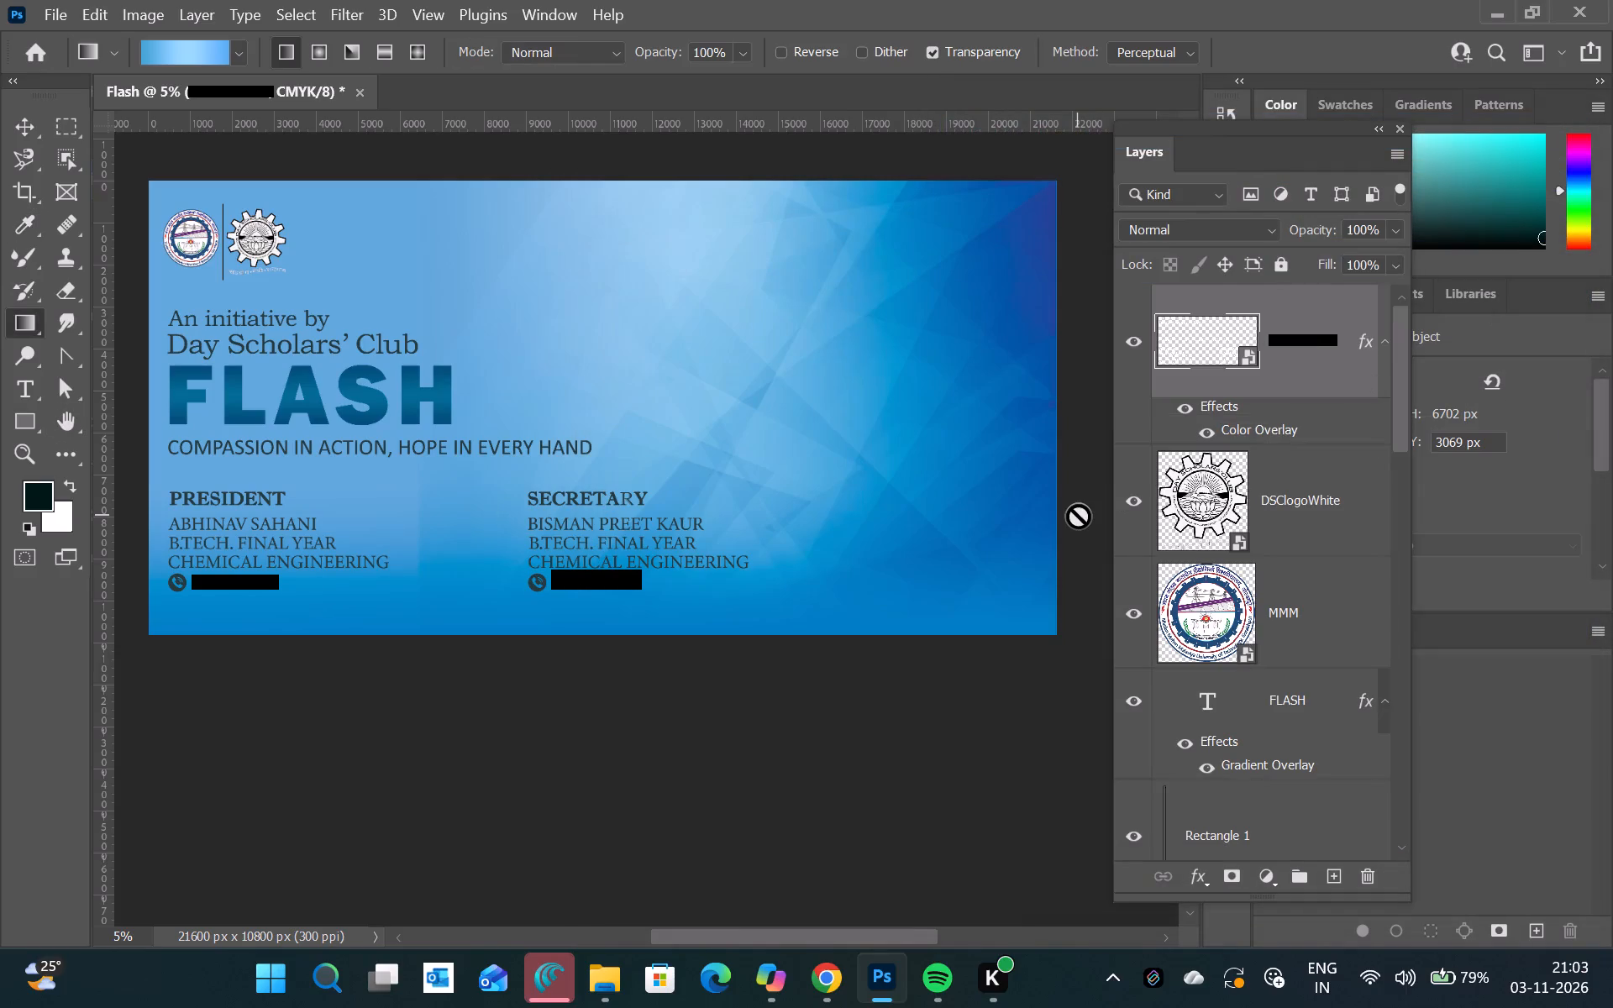
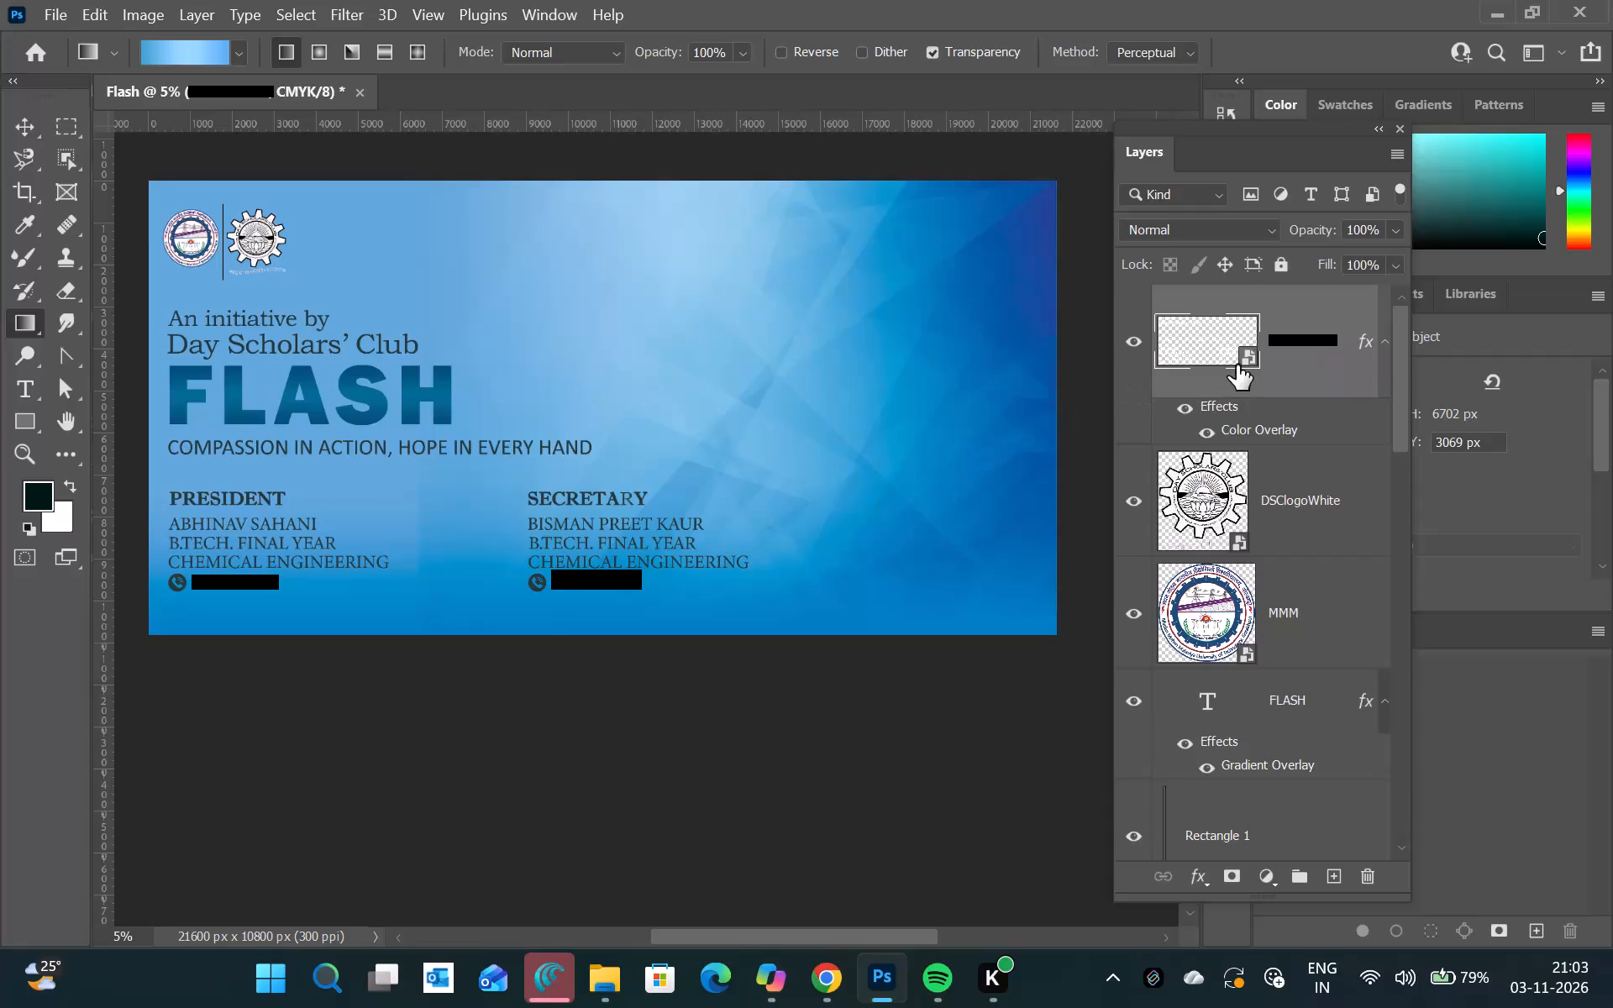
Inside the consolidated text smart object, move the whole SECRETARY contact block left towards the PRESIDENT block, centring it at X about 10307 px.
double_click(1225, 344)
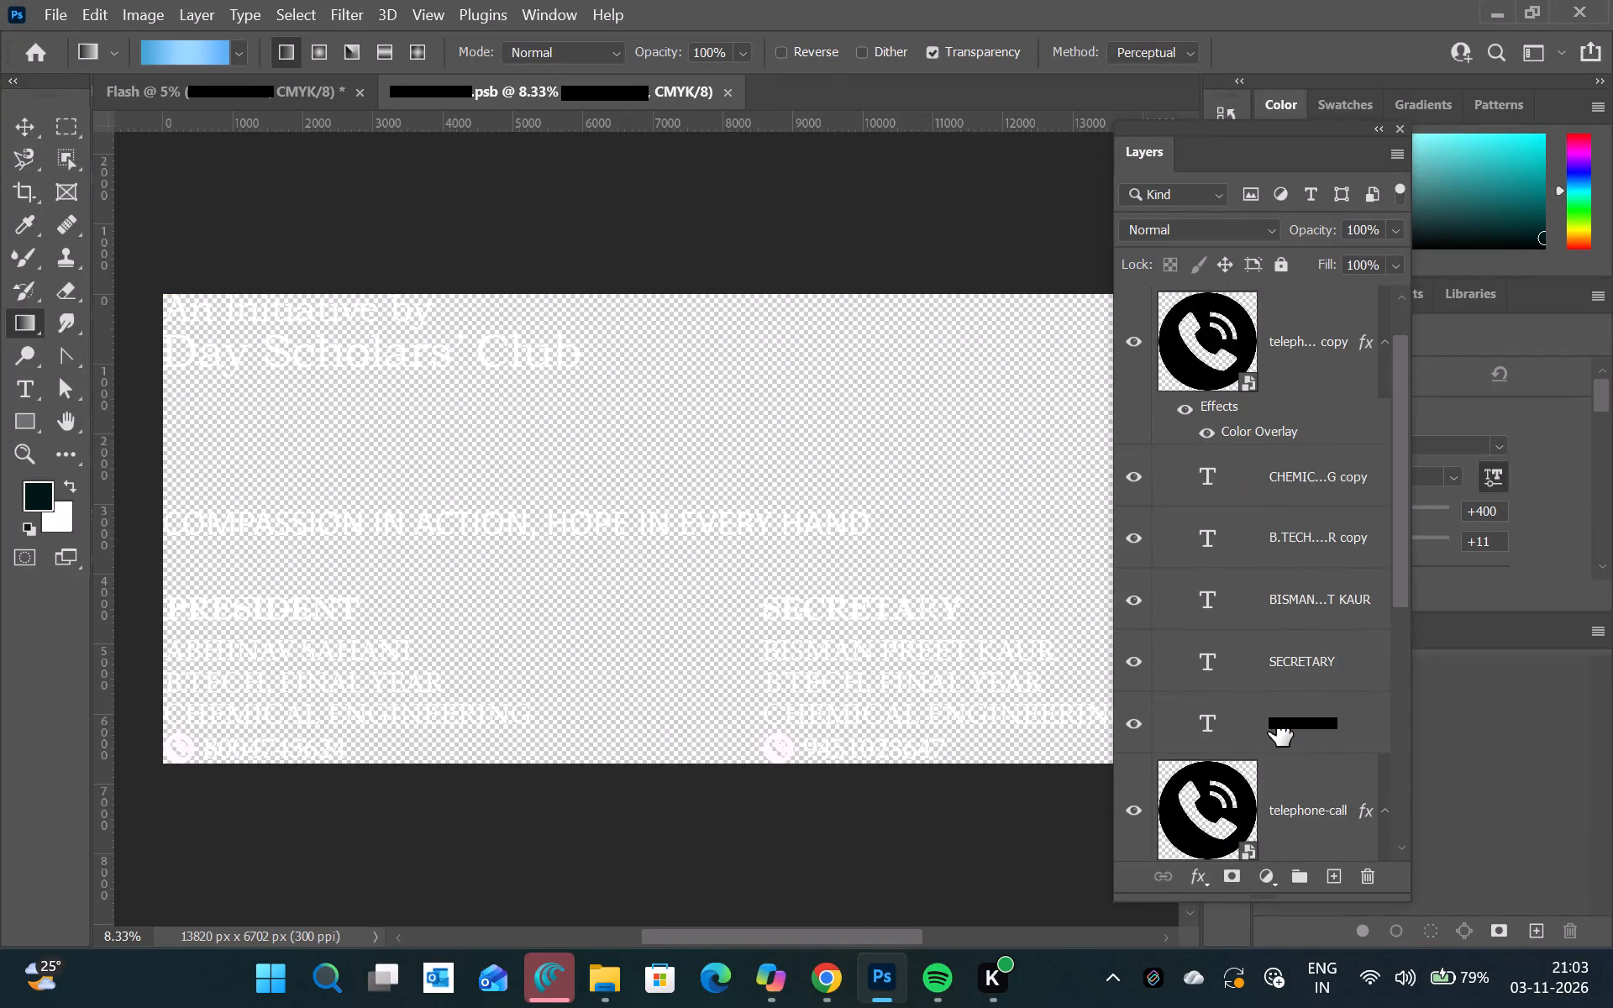
click(1300, 664)
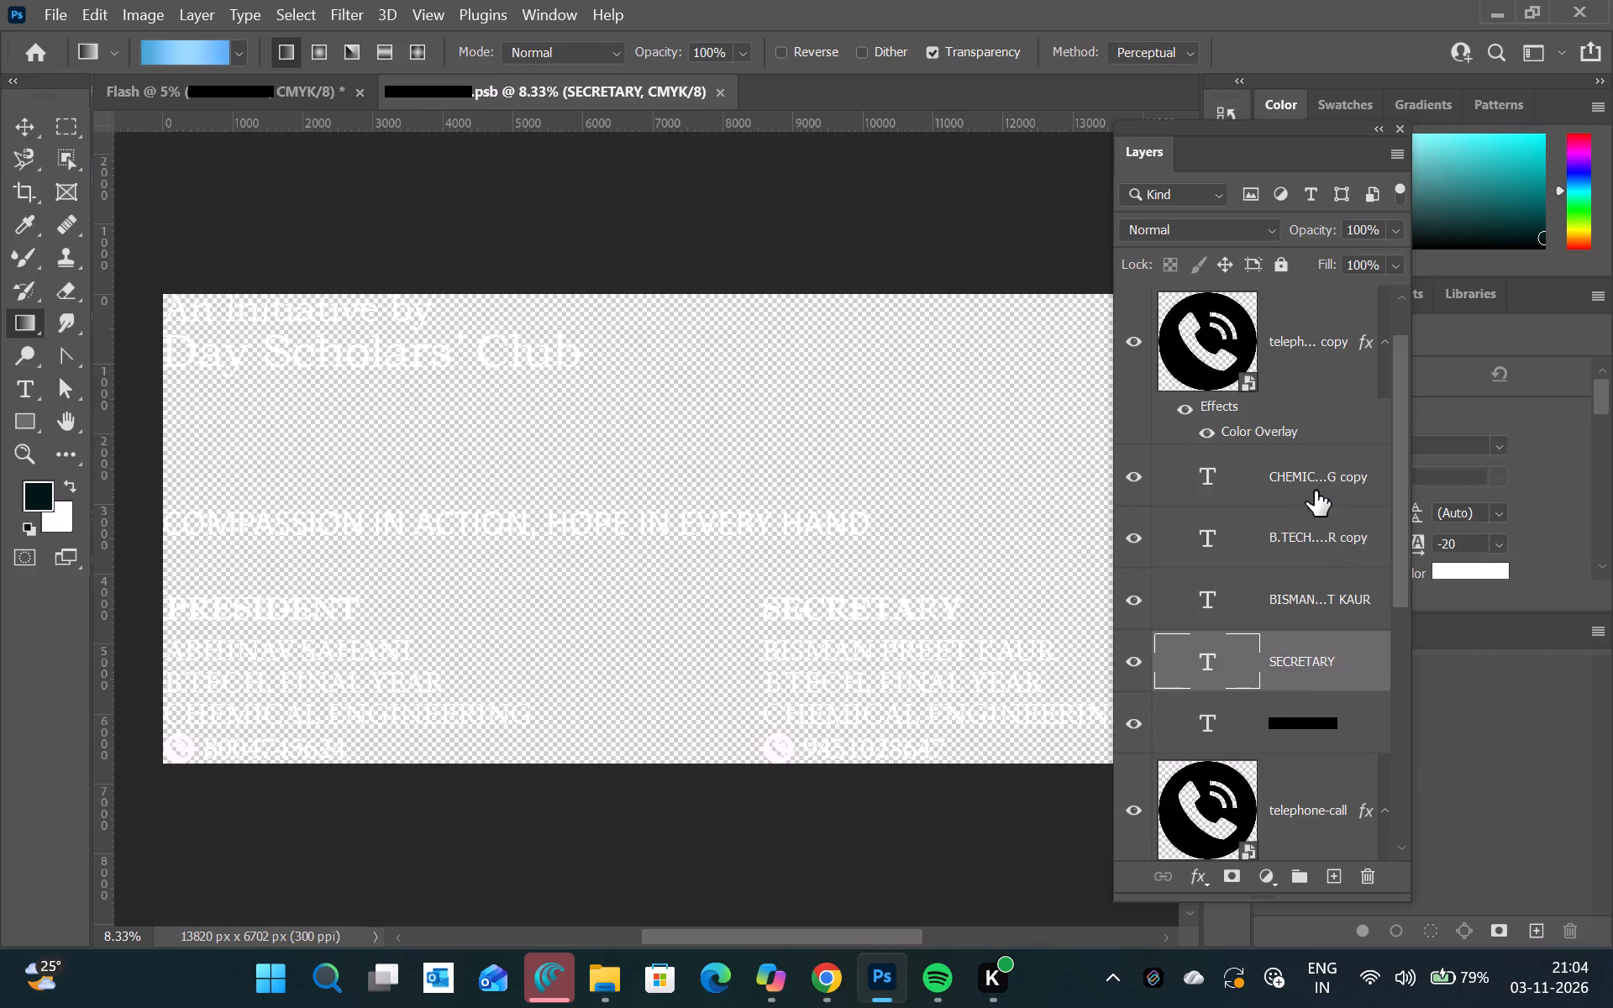
scroll(1313, 444, up, 1)
shift+click(1261, 312)
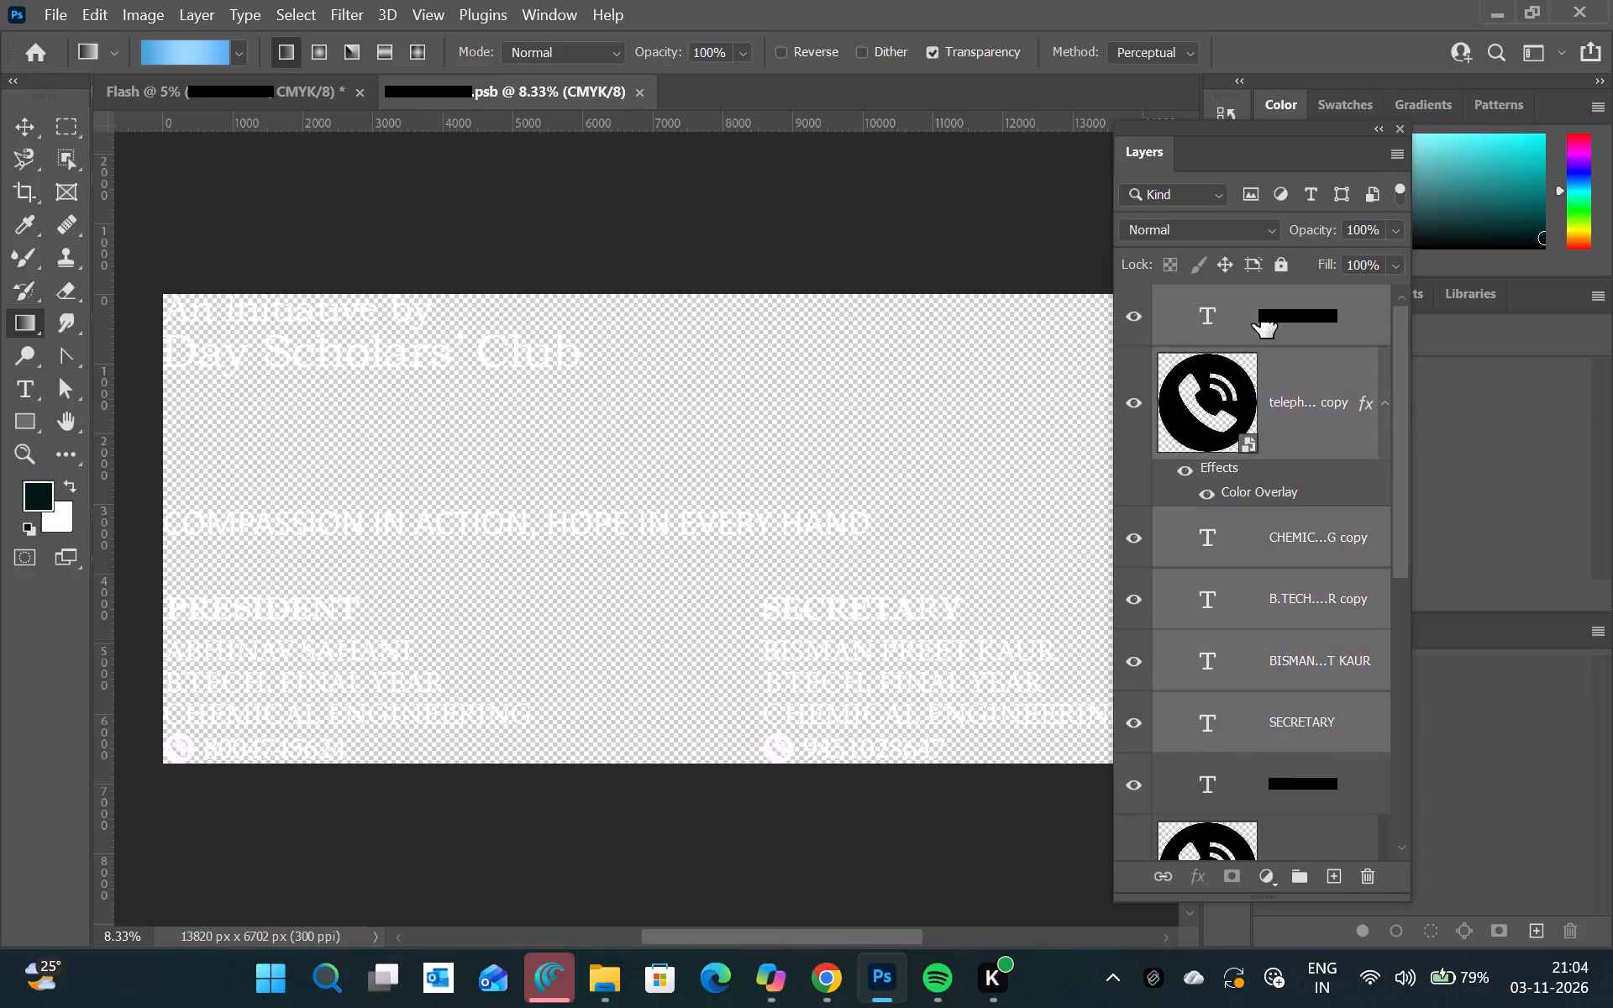
key(Left)
key(Left)
key(Left)
key(Left)
key(Left)
key(Left)
key(Left)
key(Left)
key(Left)
key(Left)
key(Left)
key(Left)
key(Left)
key(Left)
key(Left)
key(Left)
key(Left)
key(Left)
key(Left)
key(Left)
key(ctrl+t)
key(Left)
key(Left)
key(Left)
key(Left)
key(Left)
key(Left)
key(Left)
key(Left)
key(Left)
key(Left)
key(Left)
key(Left)
key(Left)
key(Left)
key(Left)
key(Left)
key(Left)
key(Left)
key(Left)
key(Left)
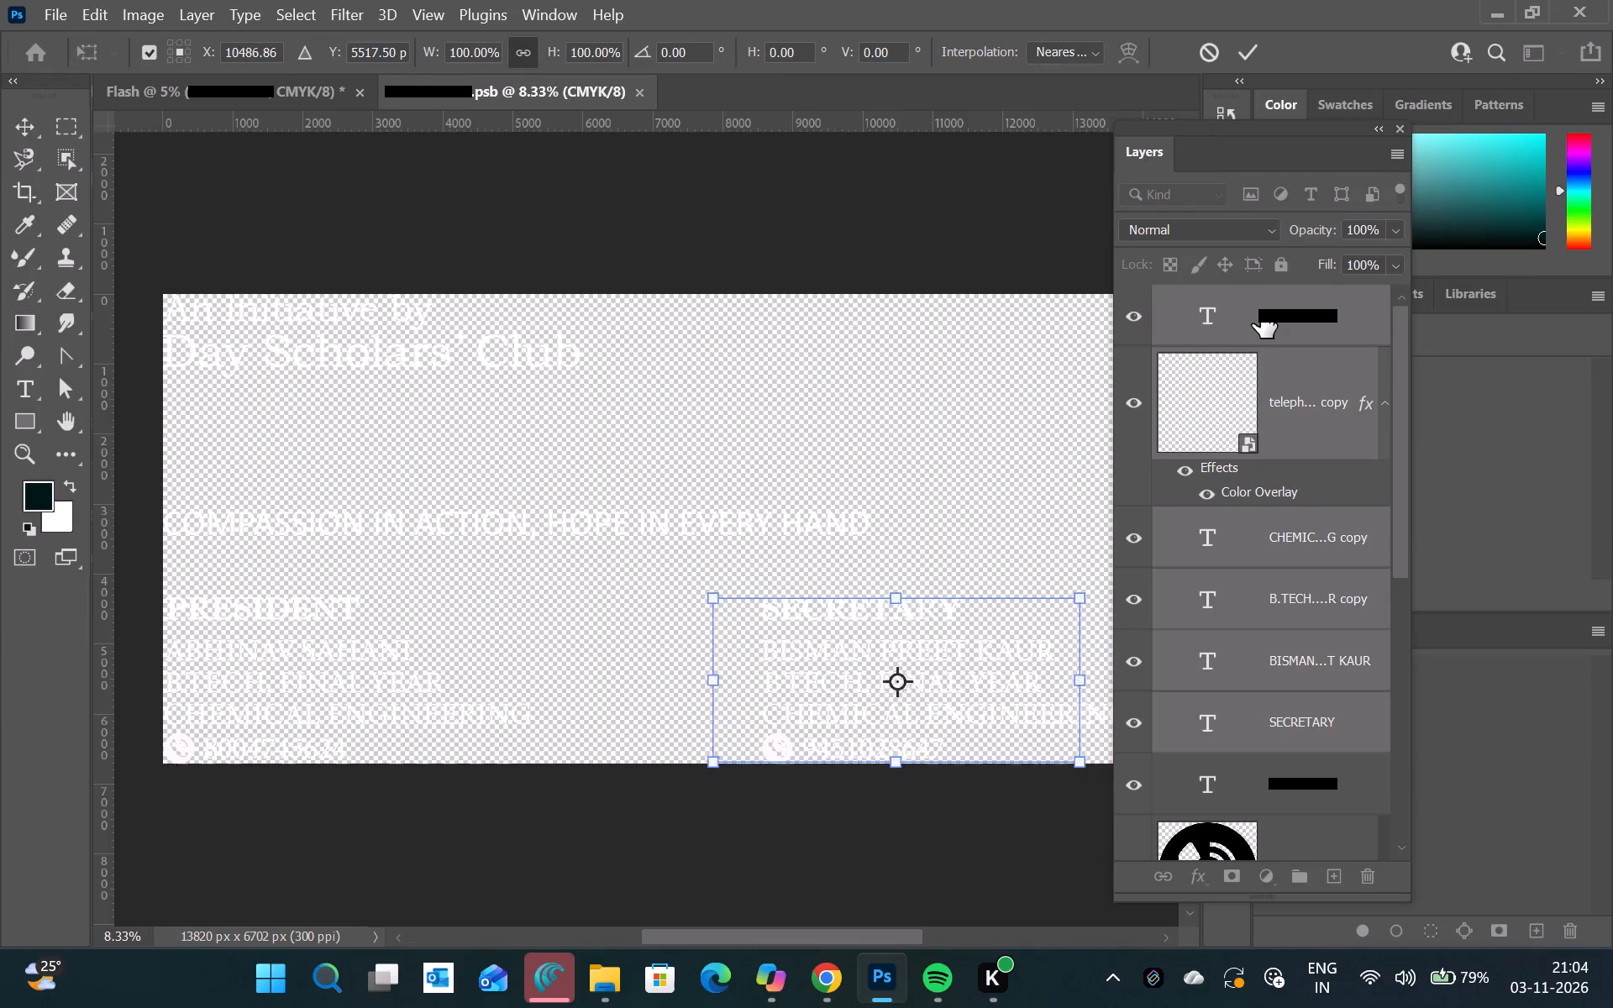
Apply the transformation, save the smart object's contents and close it to return to the Flash banner.
key(ctrl+s)
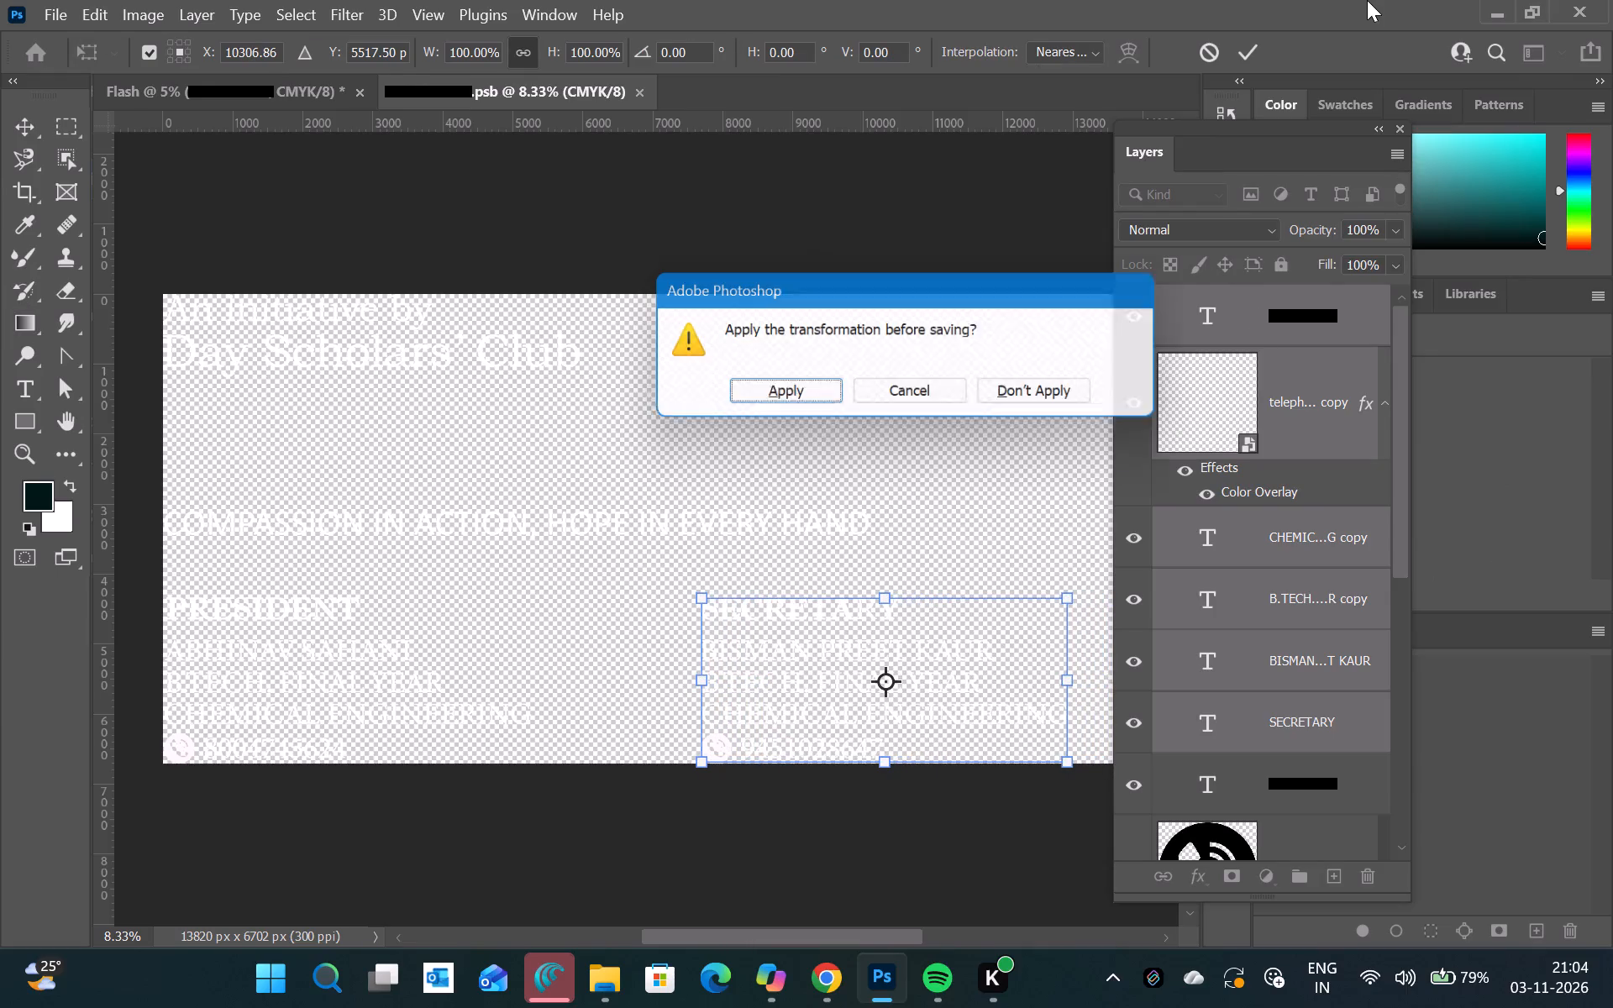
click(807, 408)
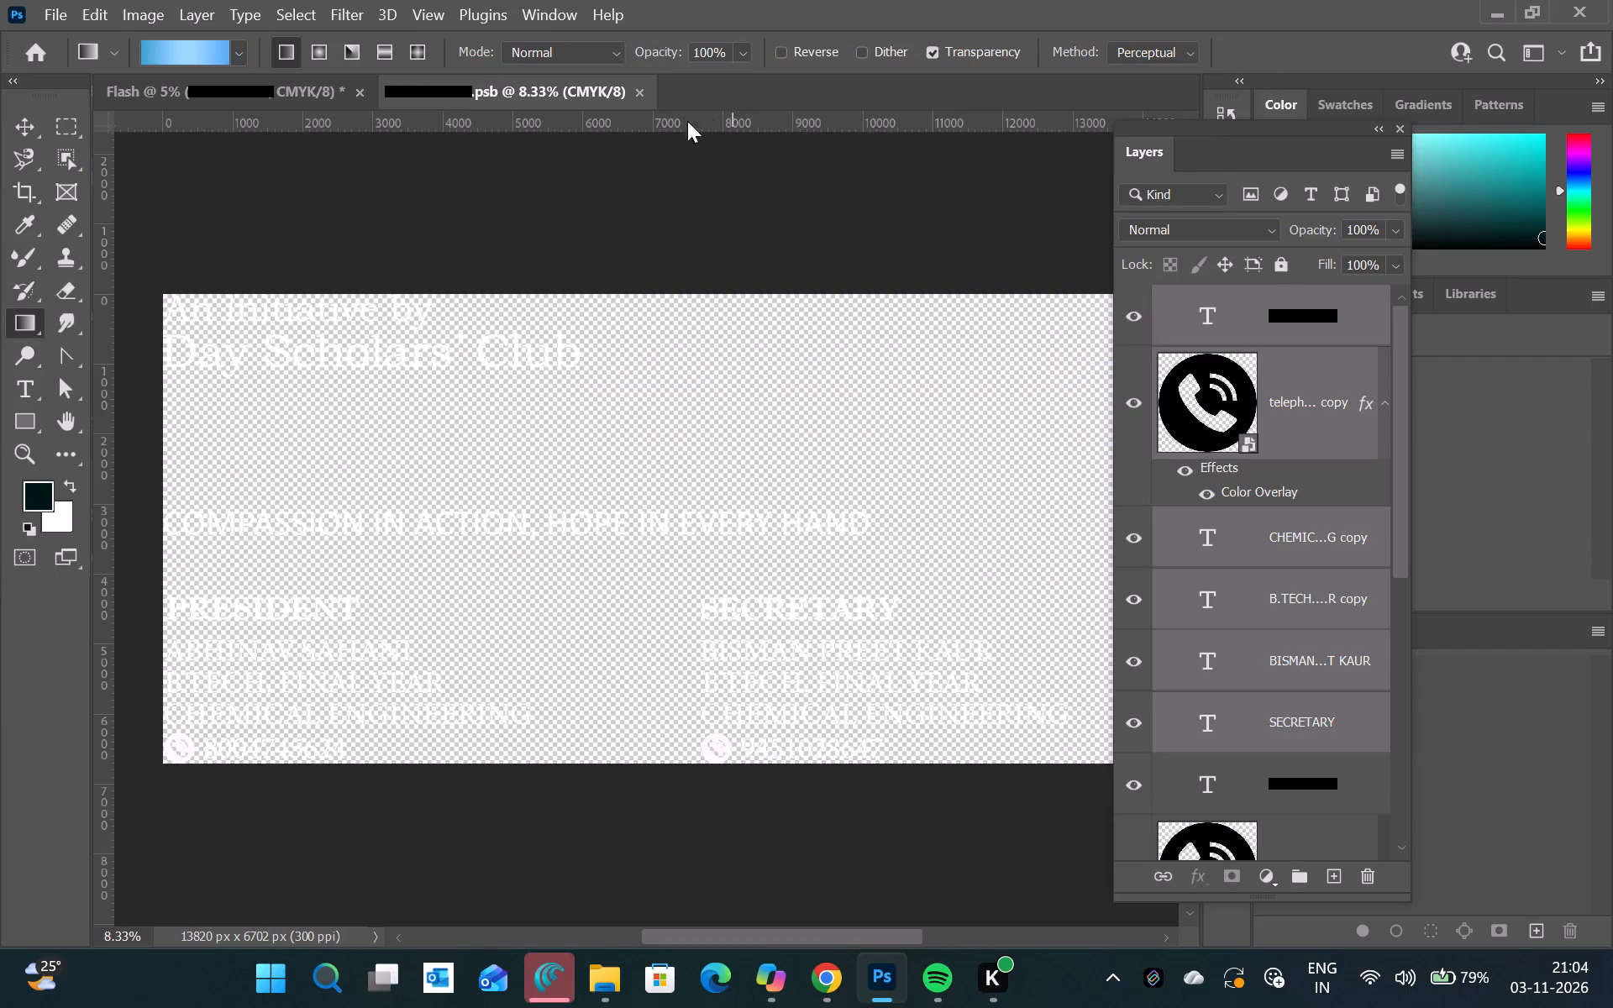
click(643, 90)
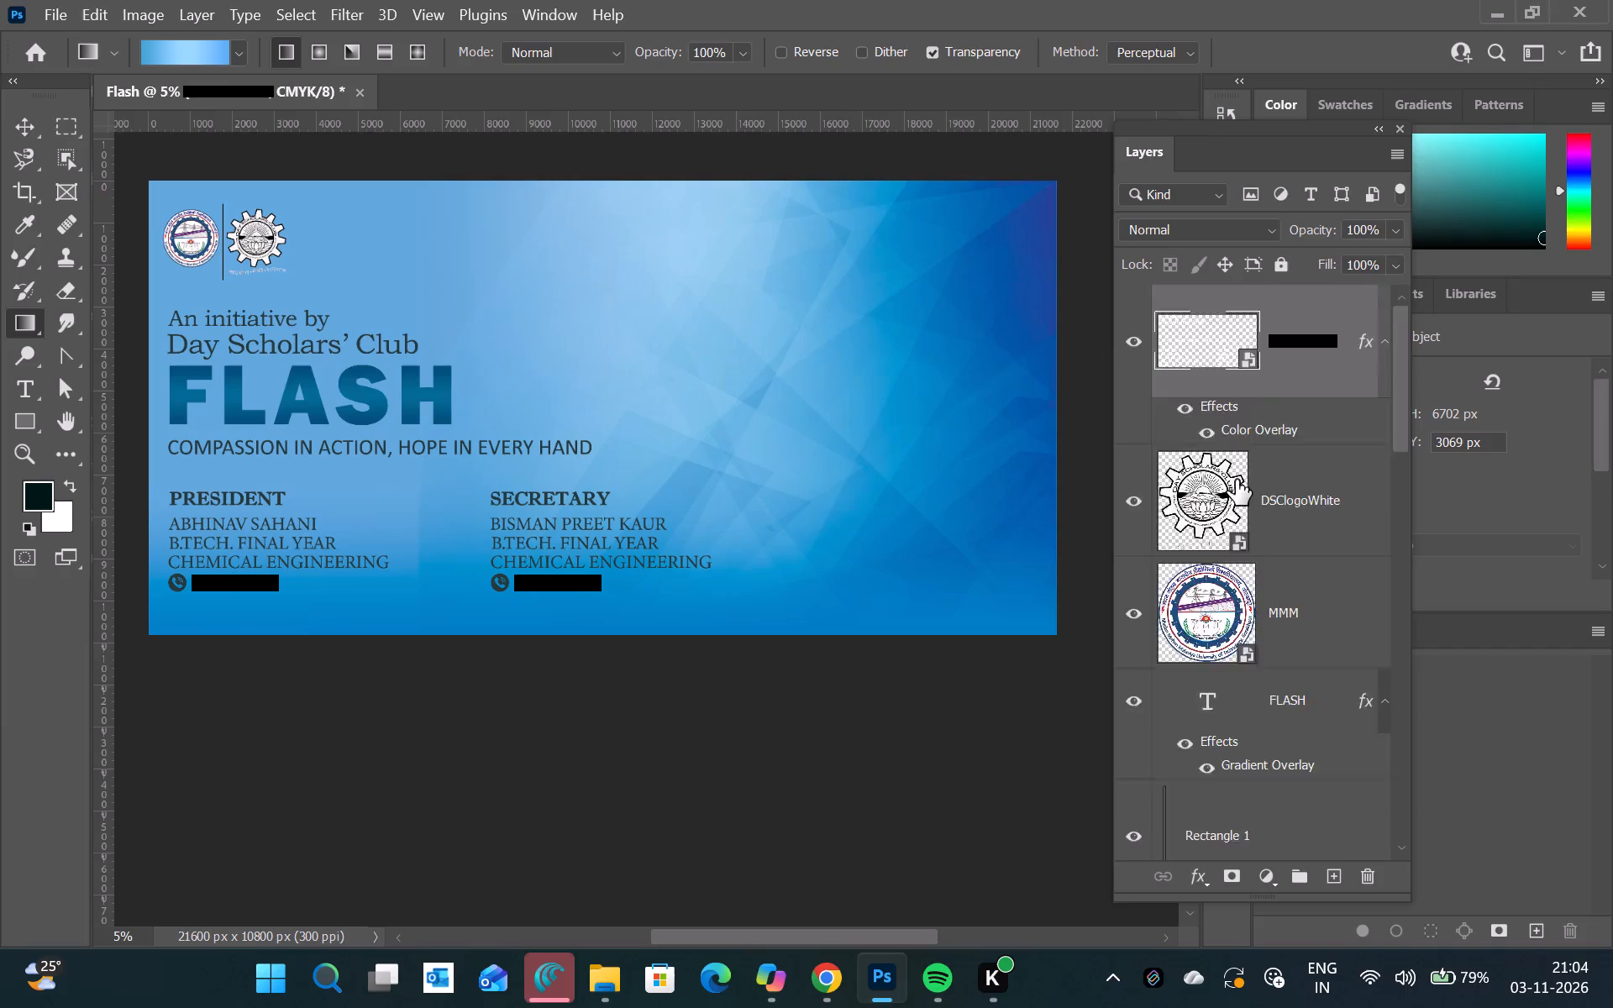
Nudge the visible Pngtree background texture layer slightly right, to X about 14065 px, so it meets the banner's right edge.
scroll(1236, 480, down, 4)
scroll(1298, 393, up, 1)
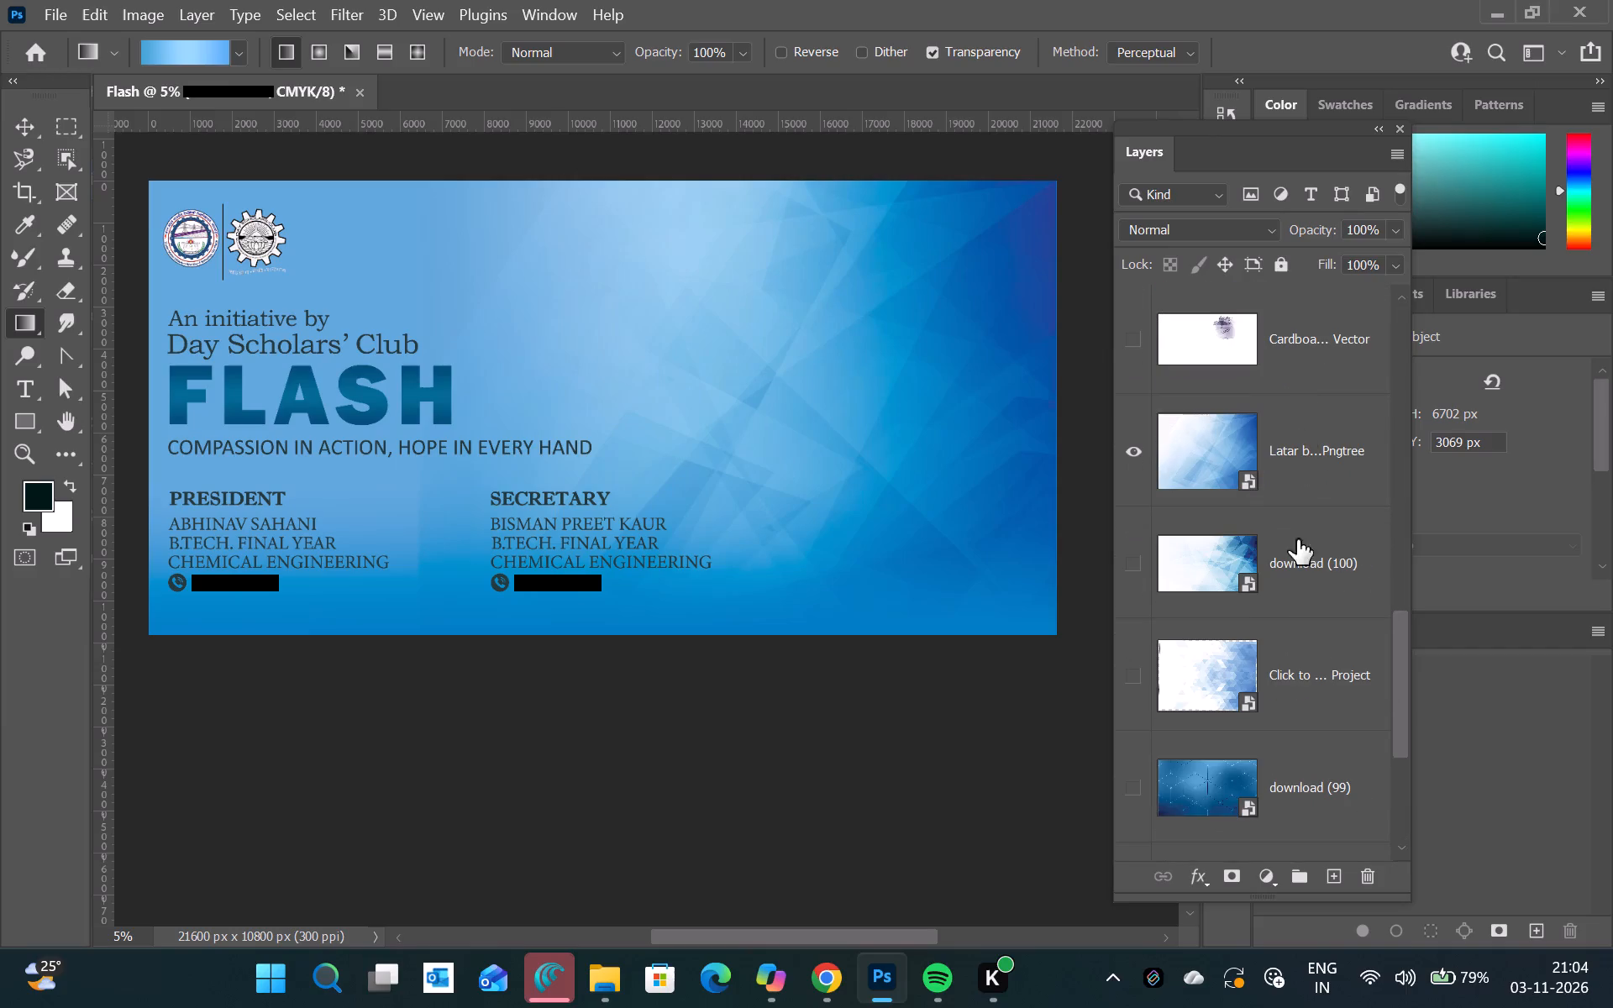
click(1284, 437)
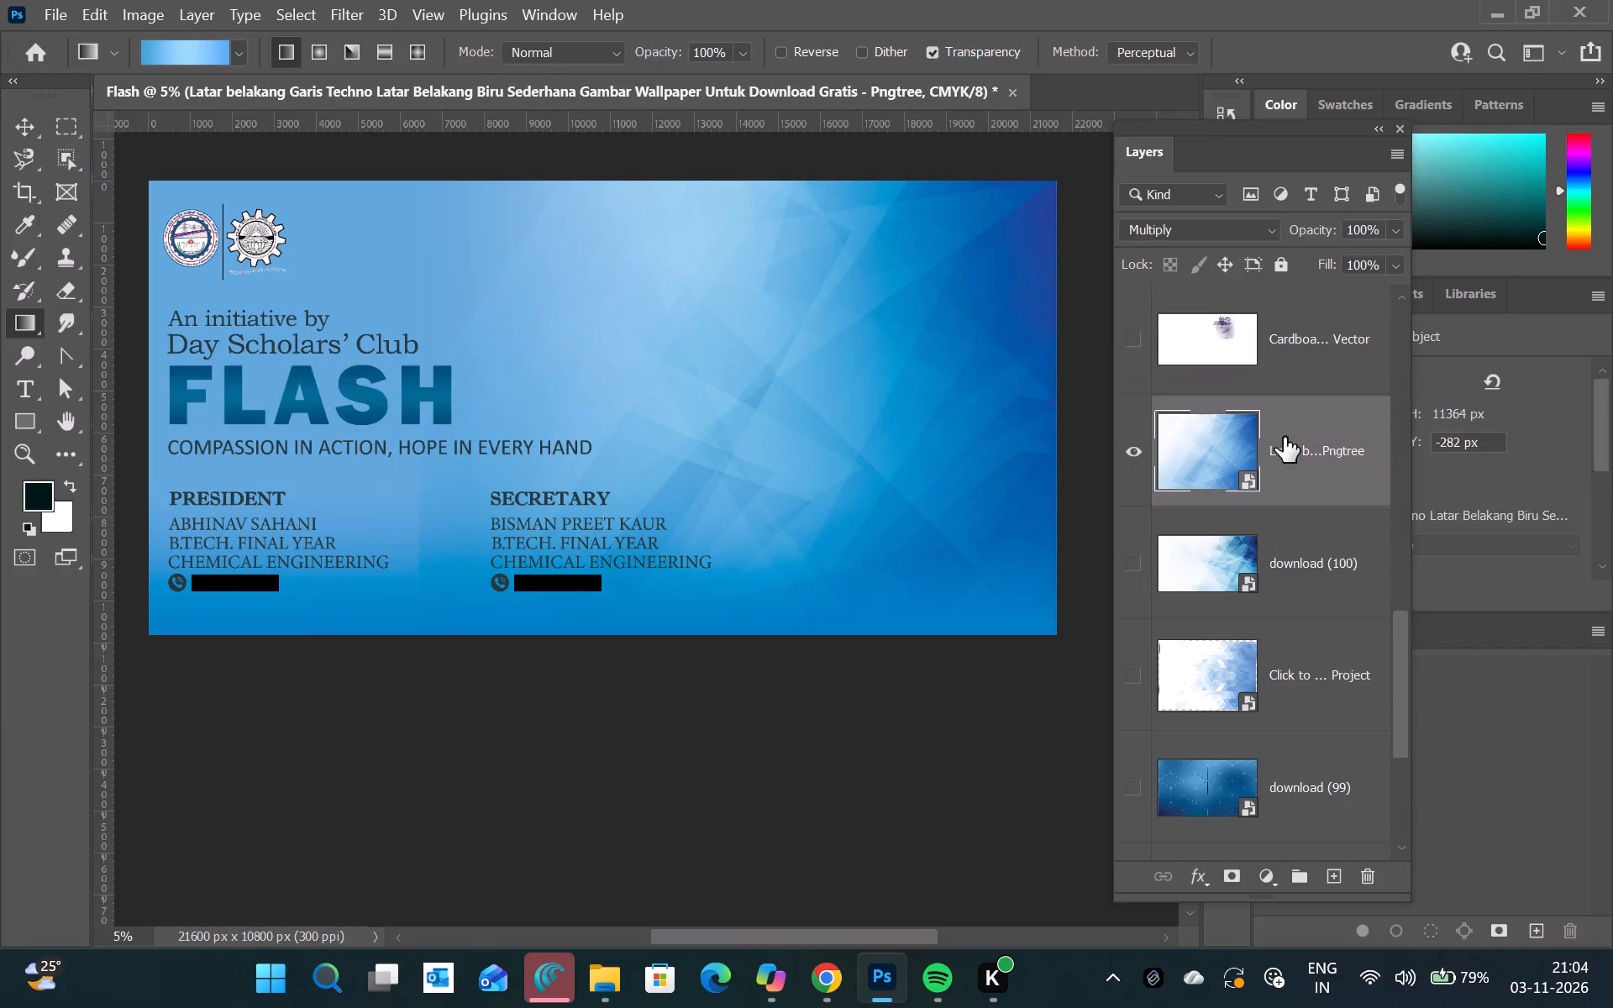
key(ctrl+t)
key(Right)
key(Right)
key(Right)
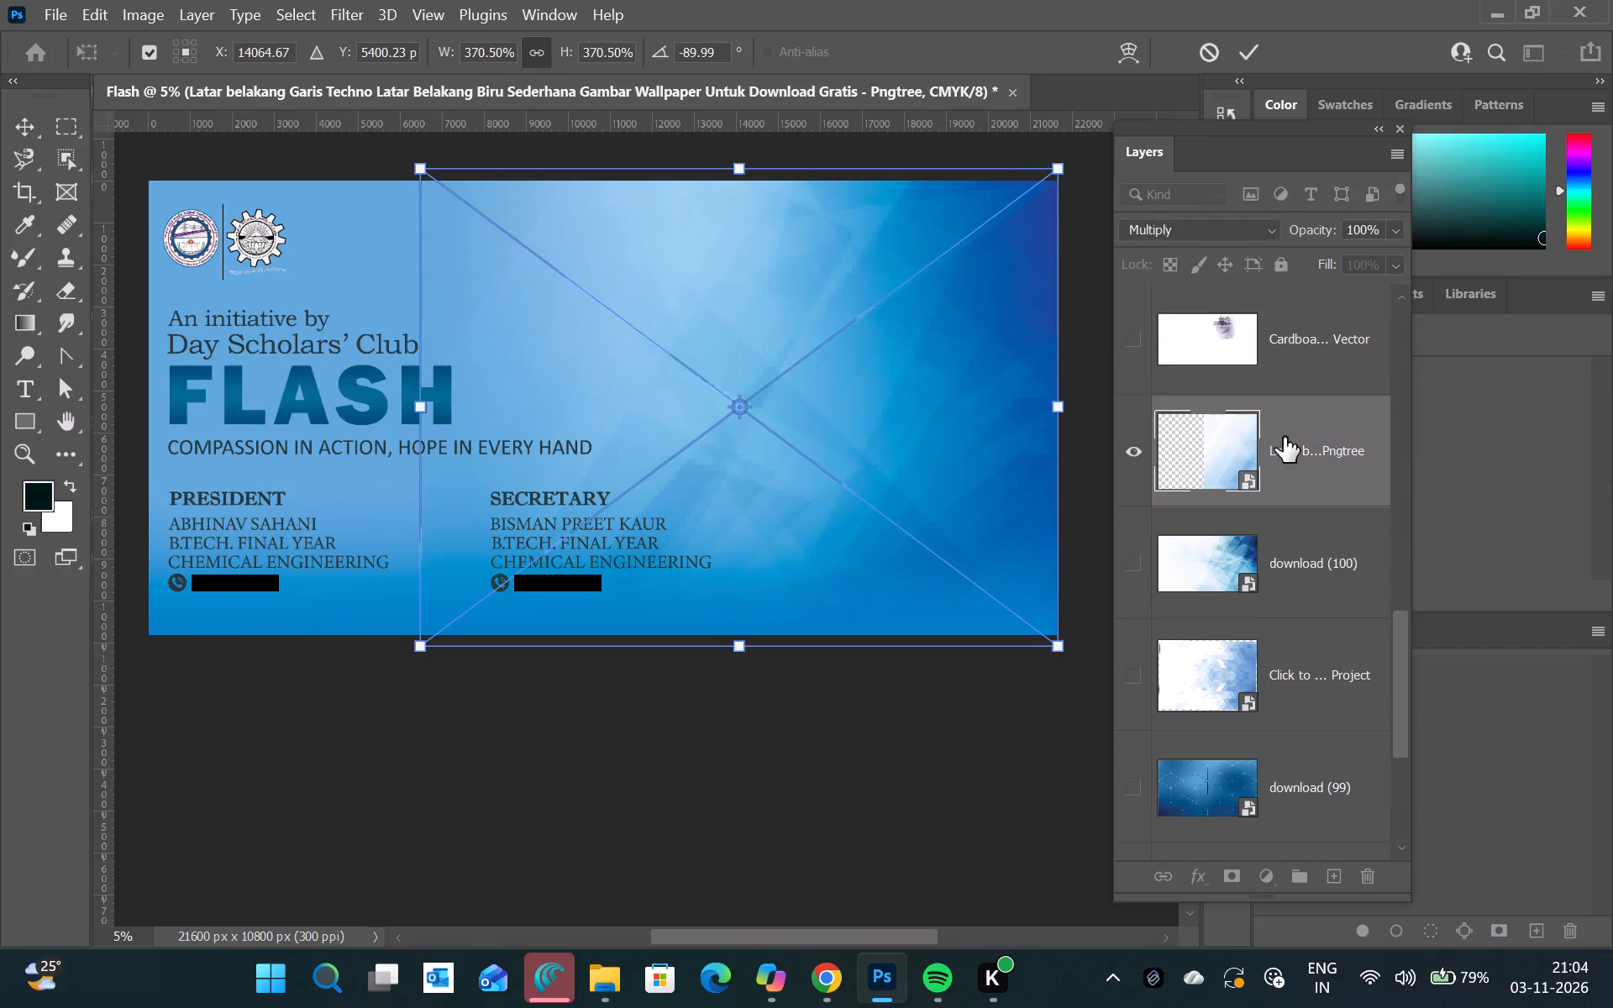
click(1243, 55)
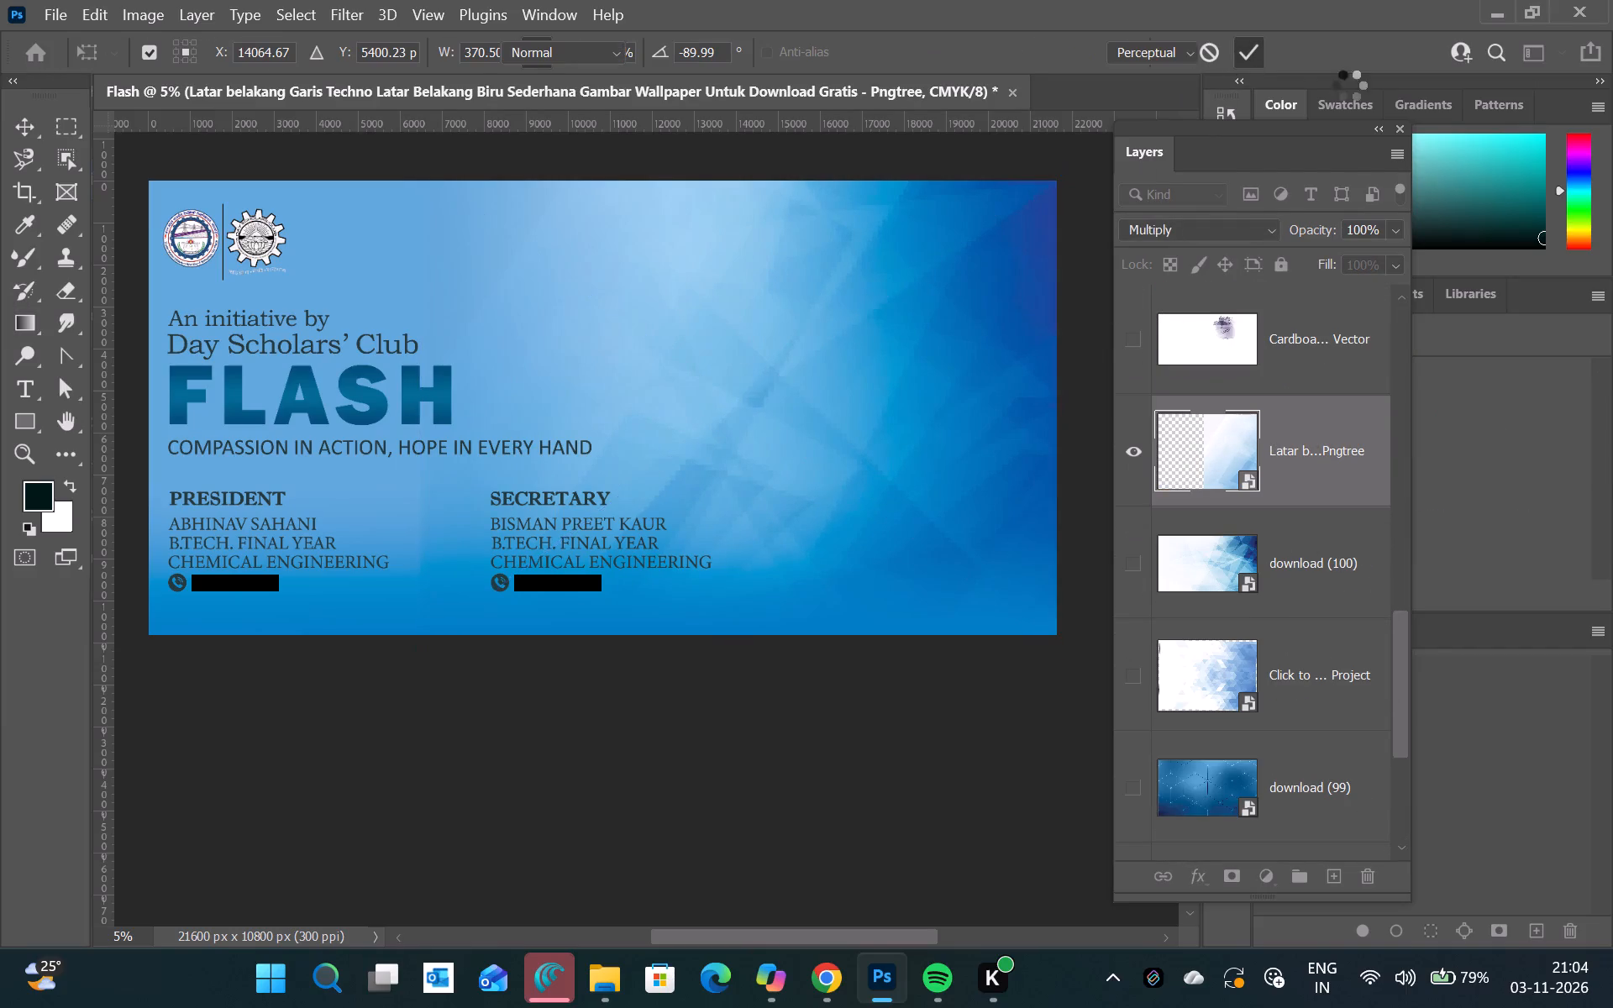
Open the sharing options for the updated Flash banner.
click(1601, 66)
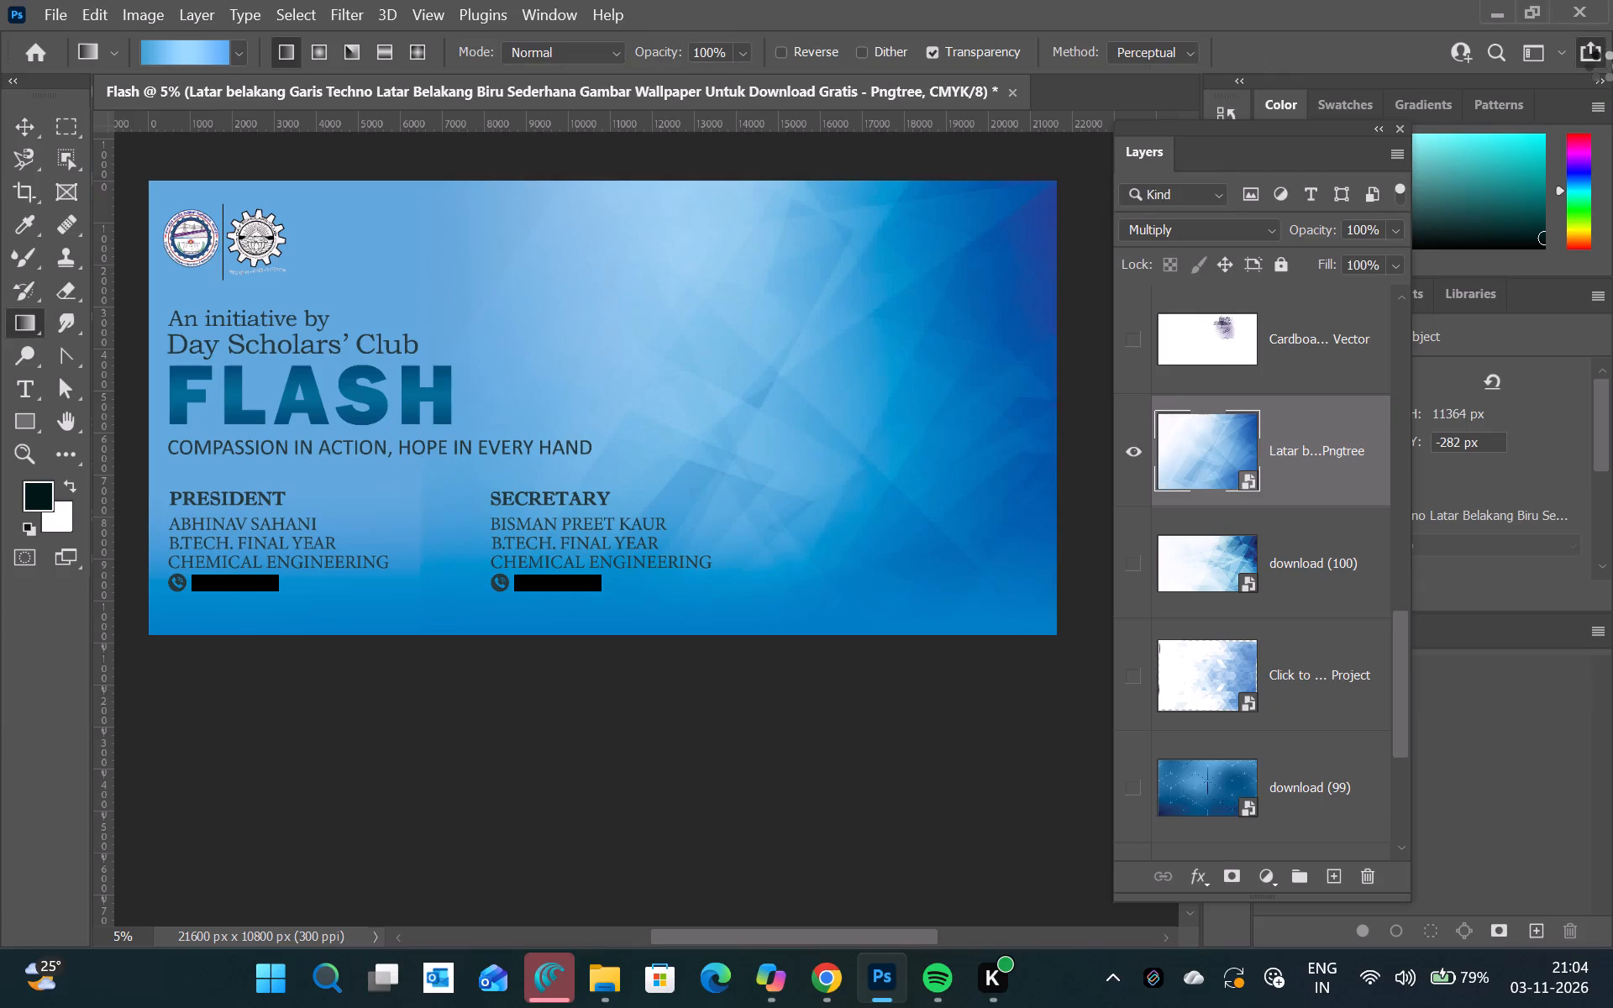
click(1600, 62)
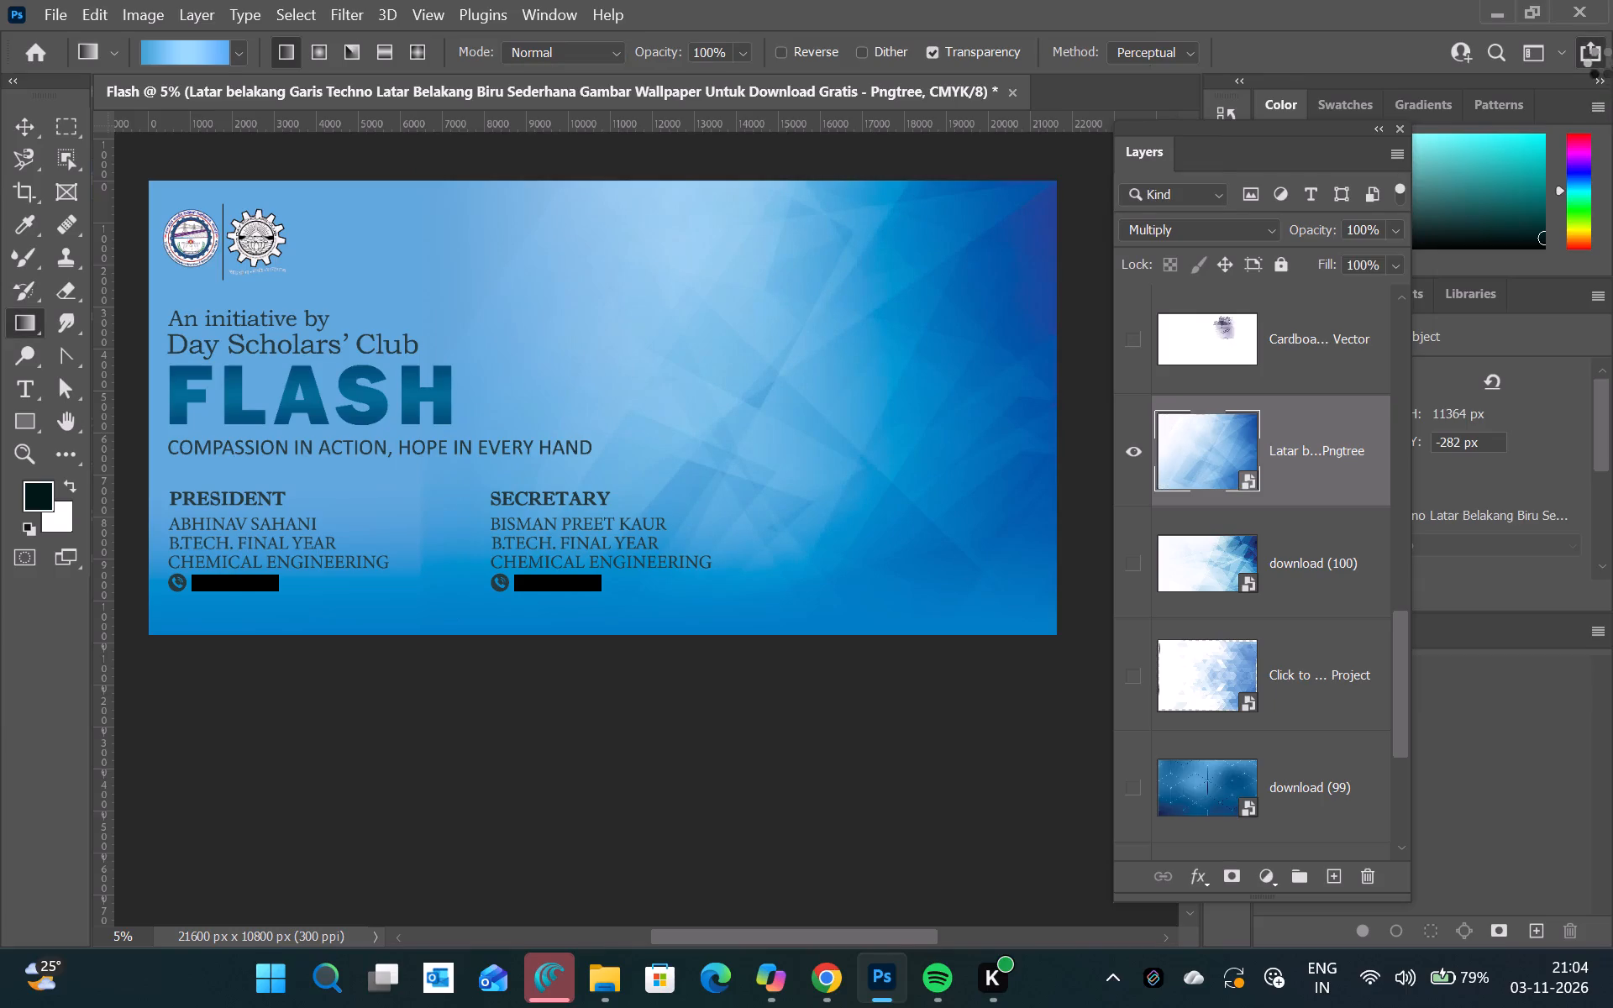
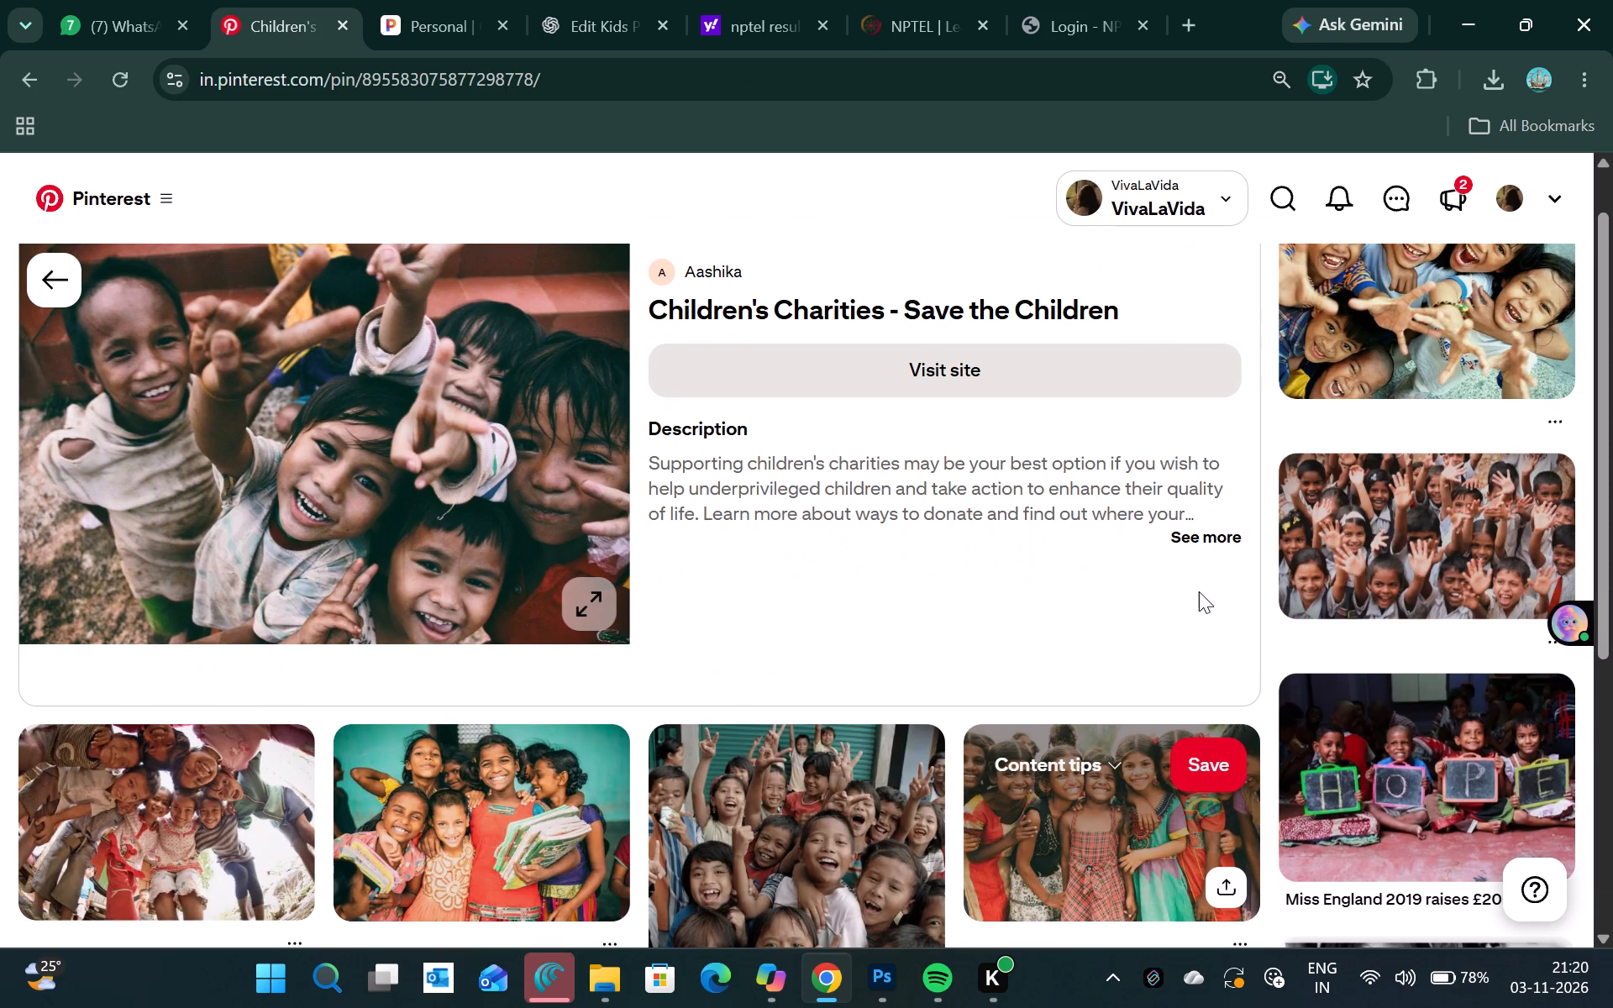
Browse the related Pinterest pins and download the image of the "Children's Charities - Save the Children" pin.
scroll(1222, 585, up, 2)
scroll(807, 497, down, 1)
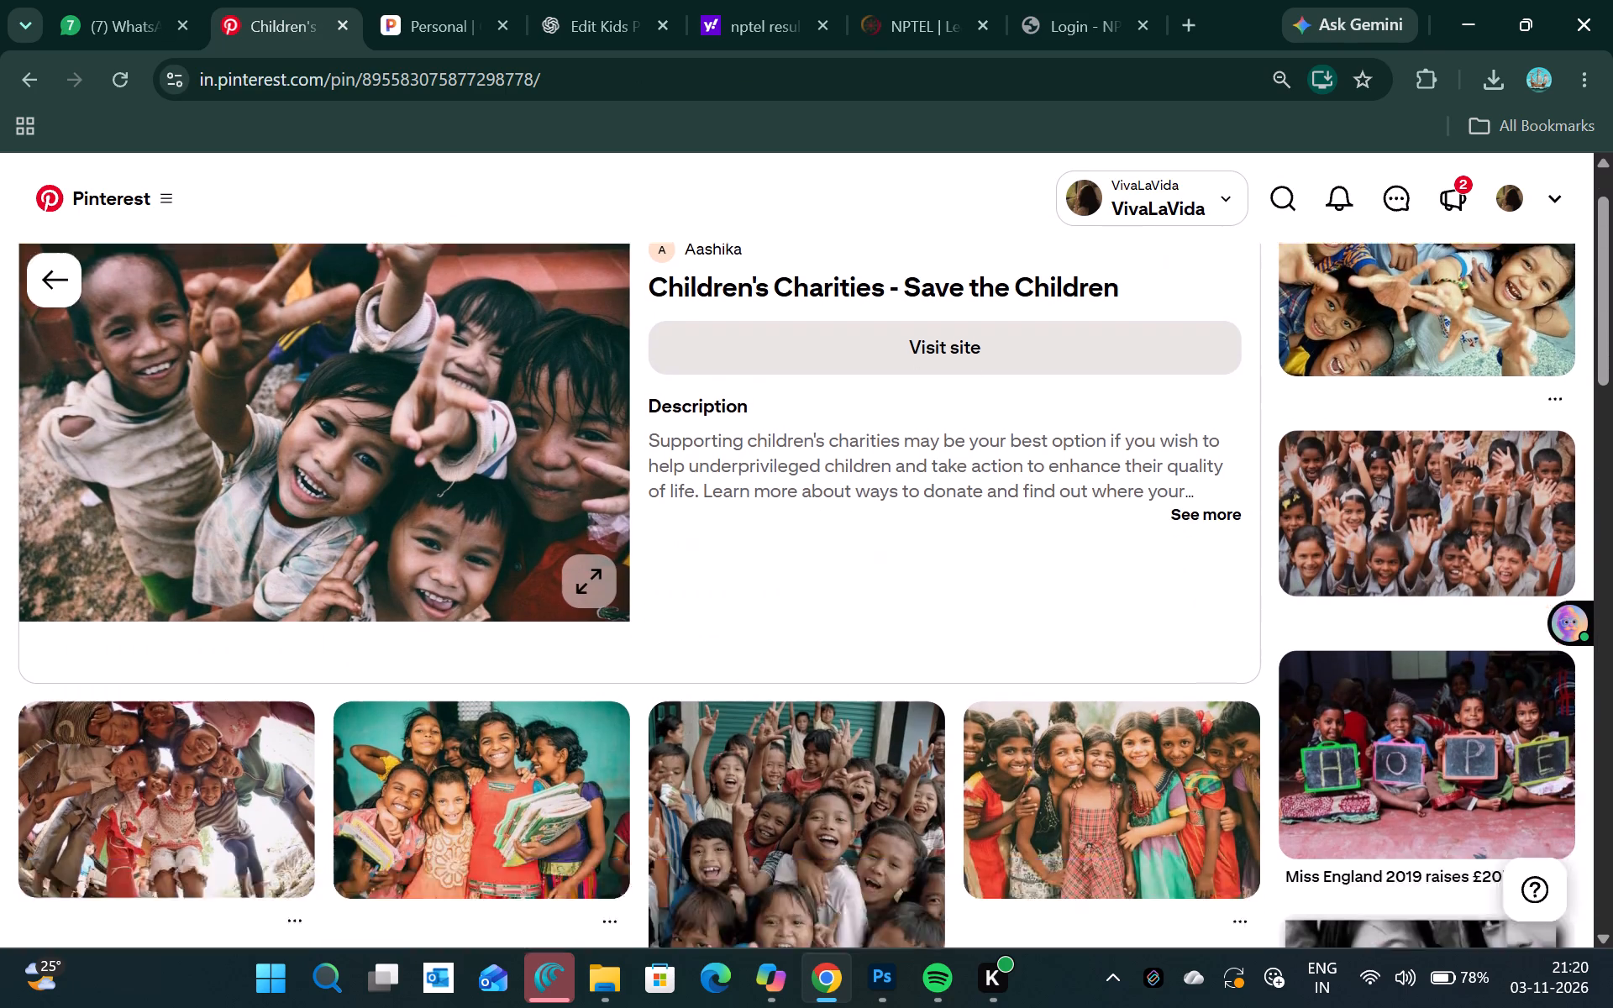
scroll(807, 497, down, 1)
scroll(1061, 435, down, 1)
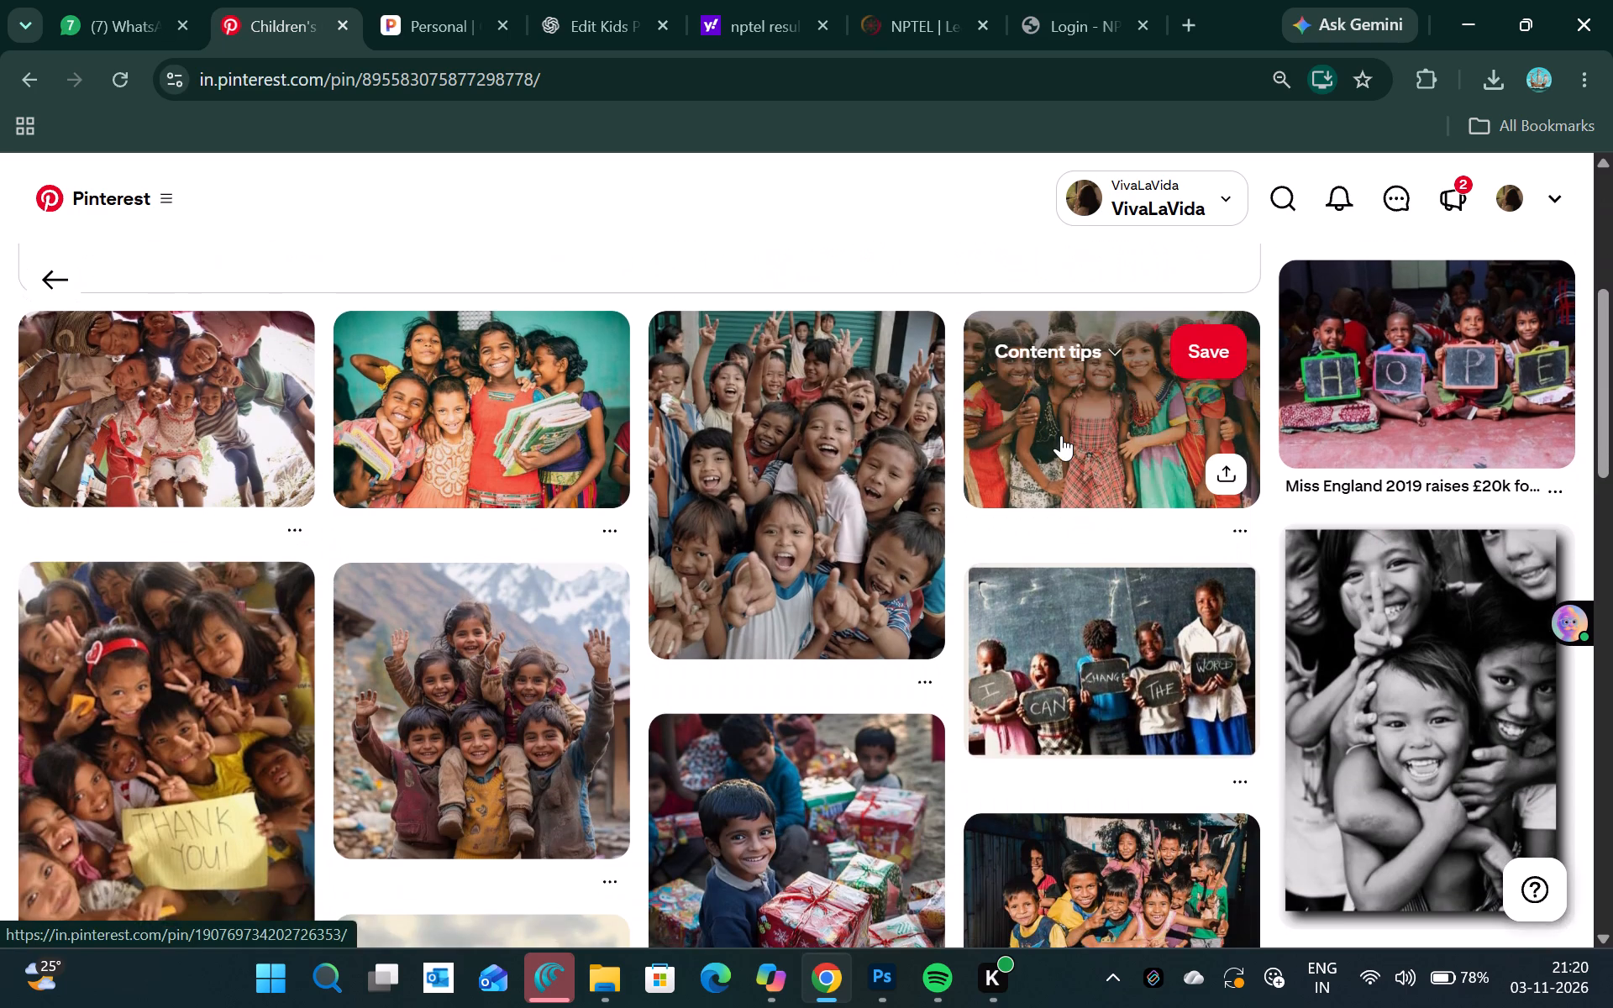
scroll(1061, 435, up, 3)
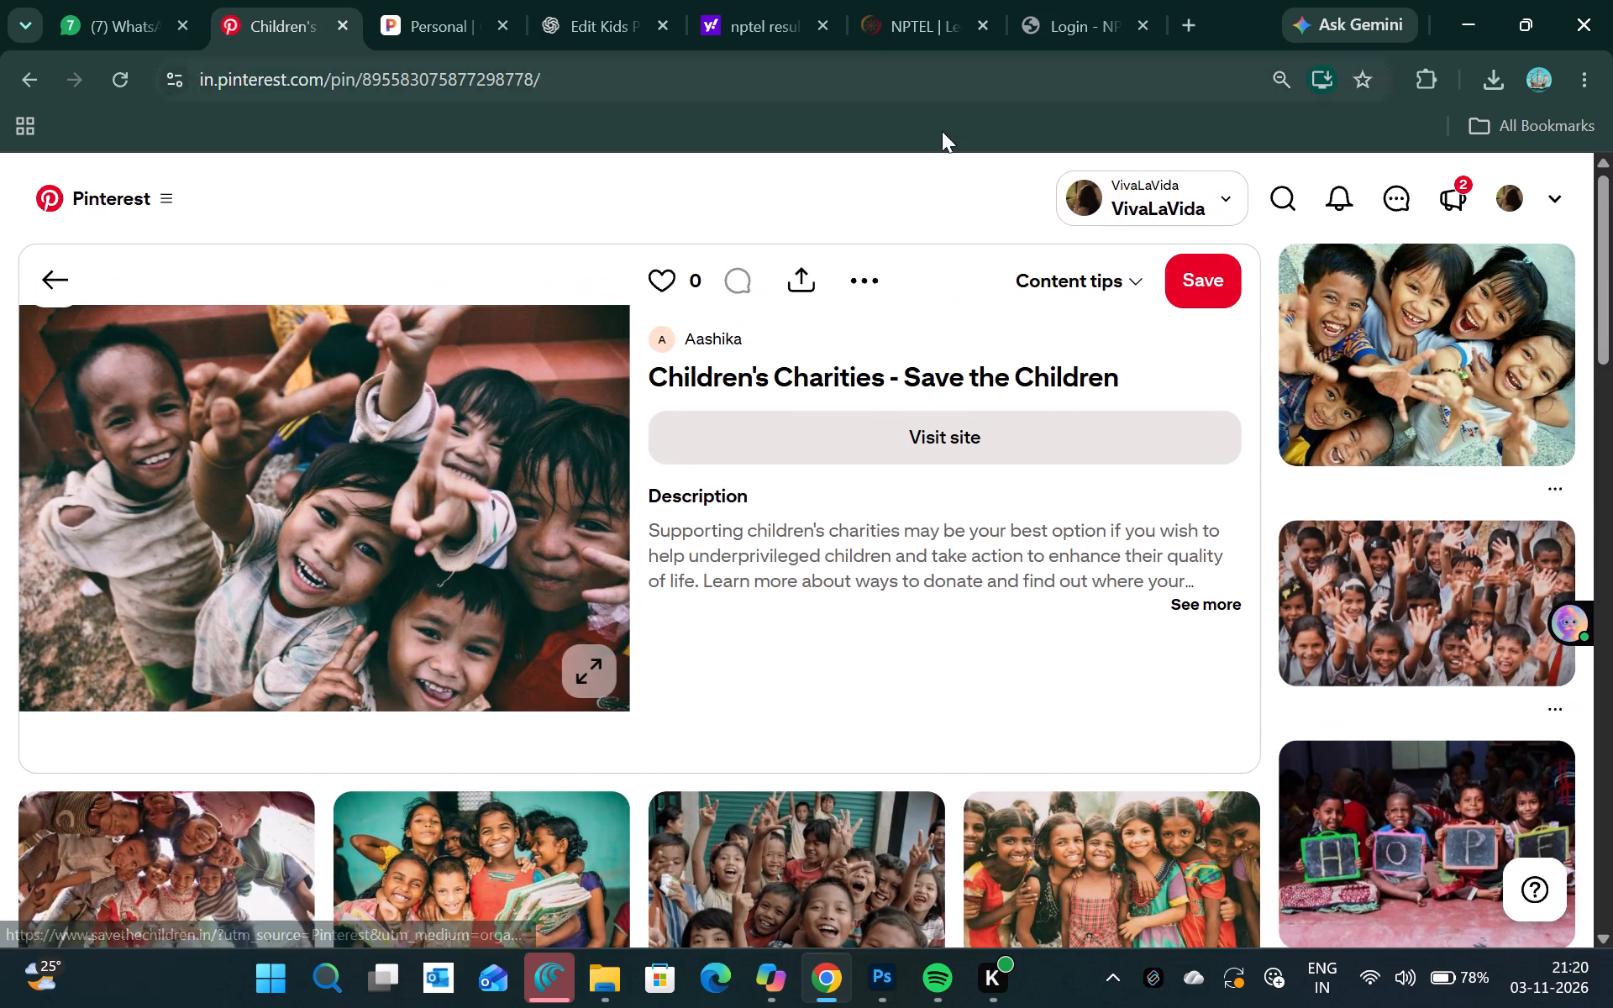
click(861, 270)
click(809, 344)
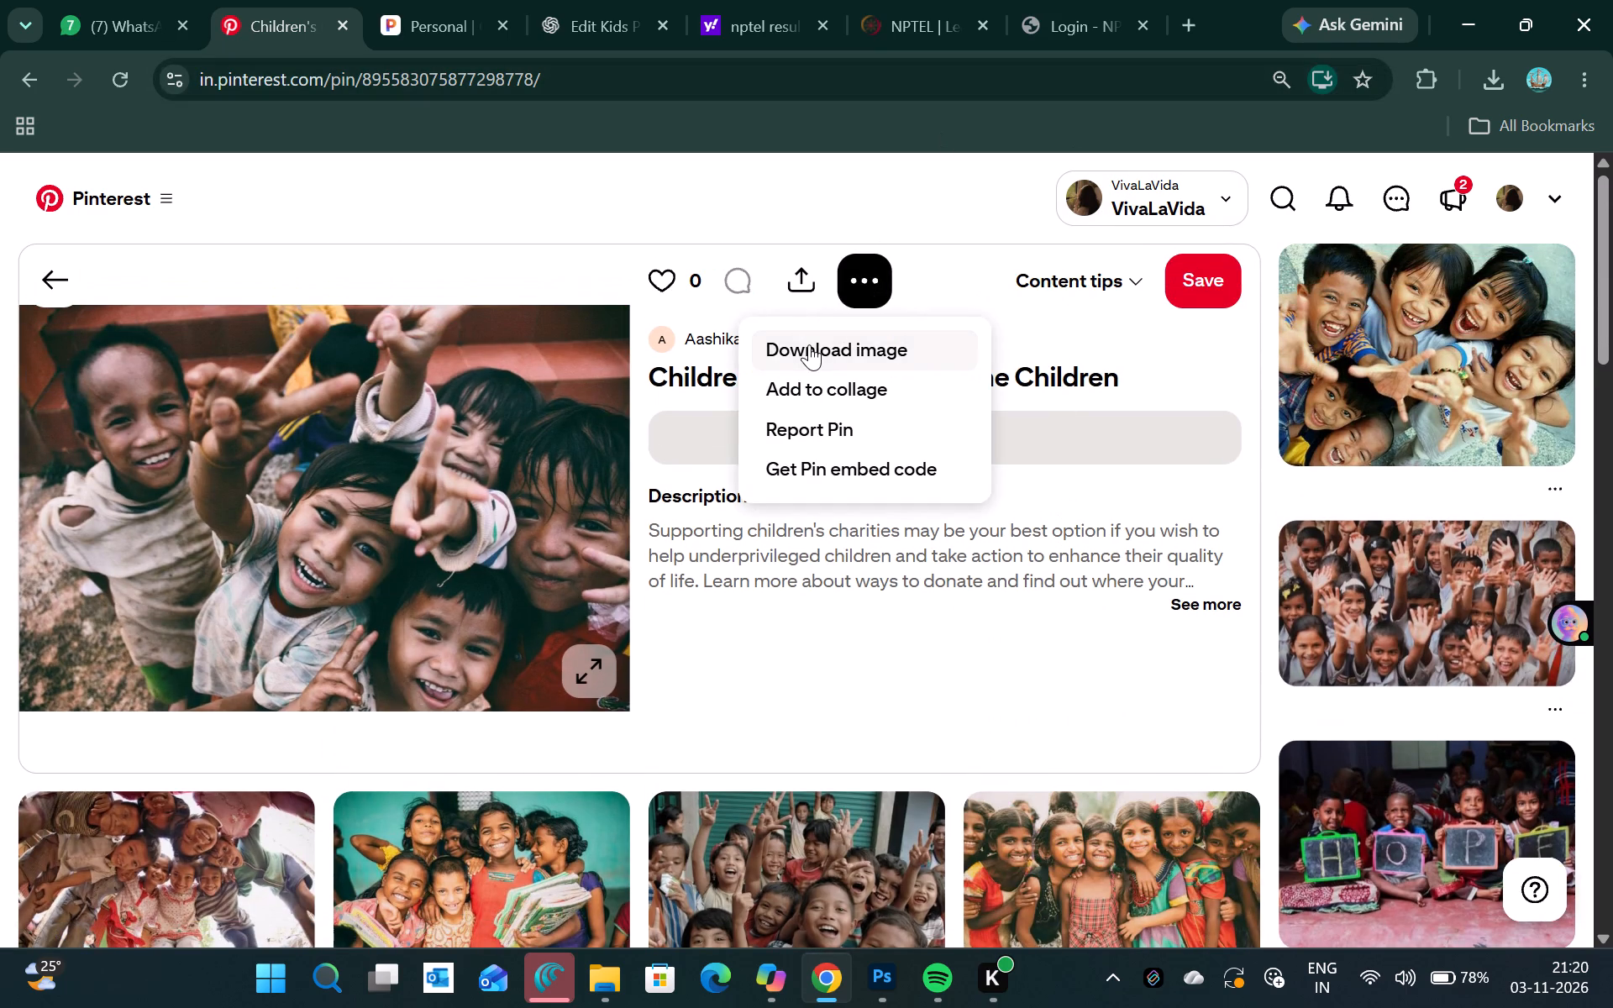
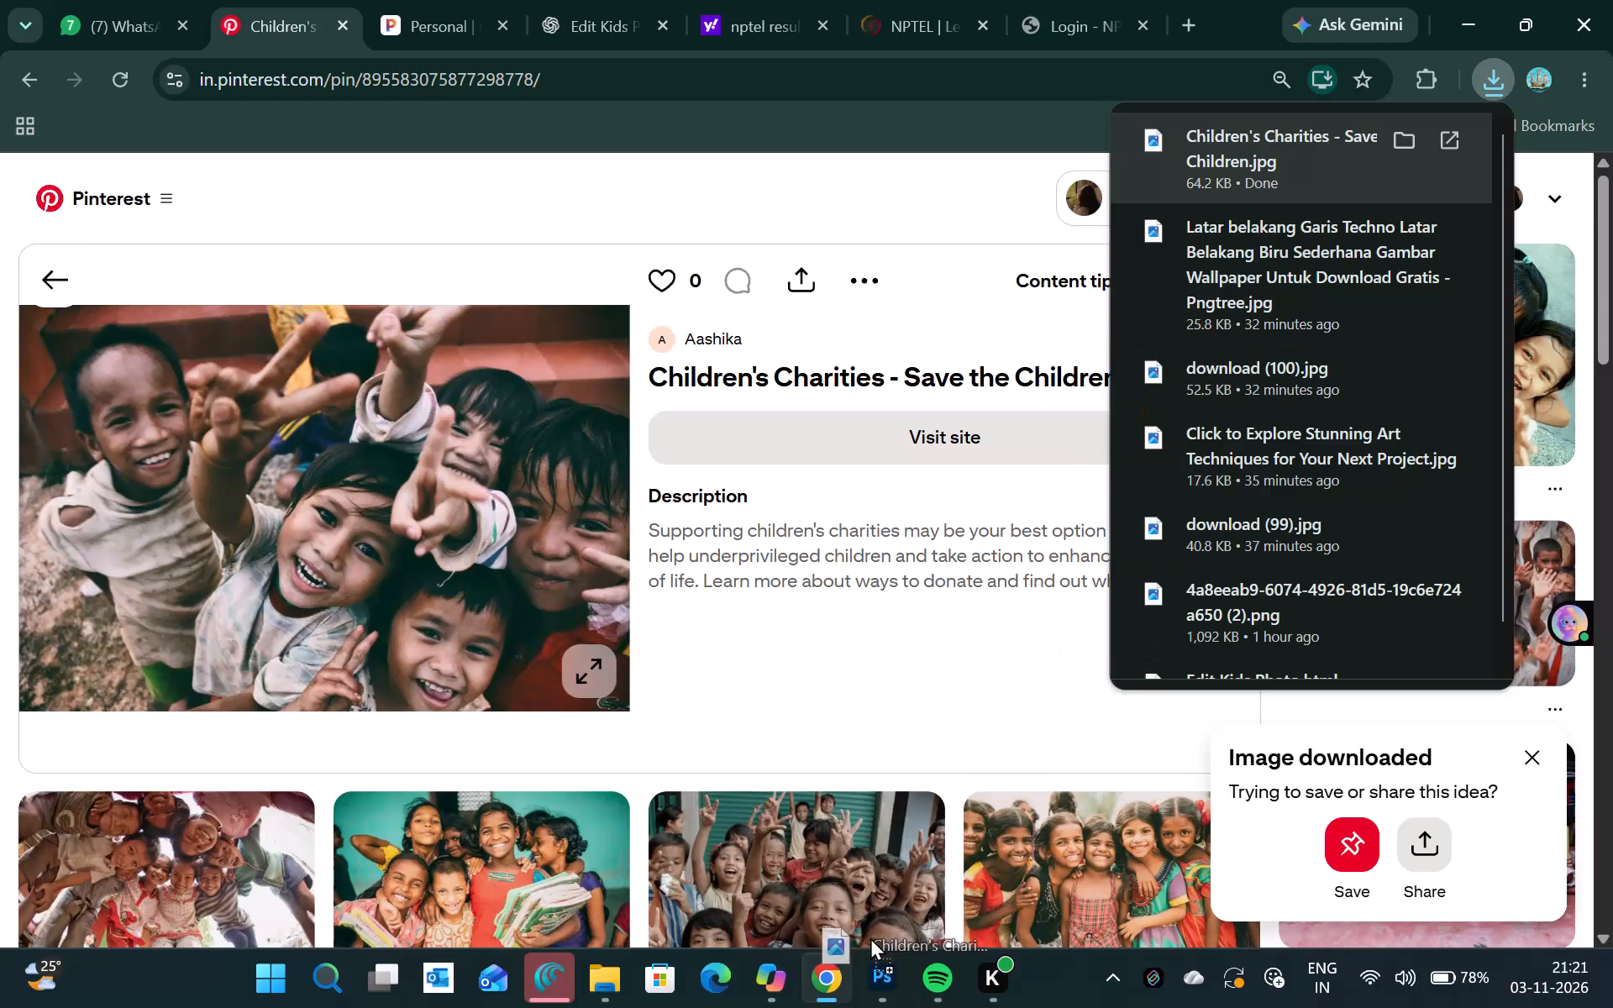
Dismiss the share window and place the "Children's Charities - Save the Children" photo from Downloads into the Flash banner in Photoshop.
click(1225, 271)
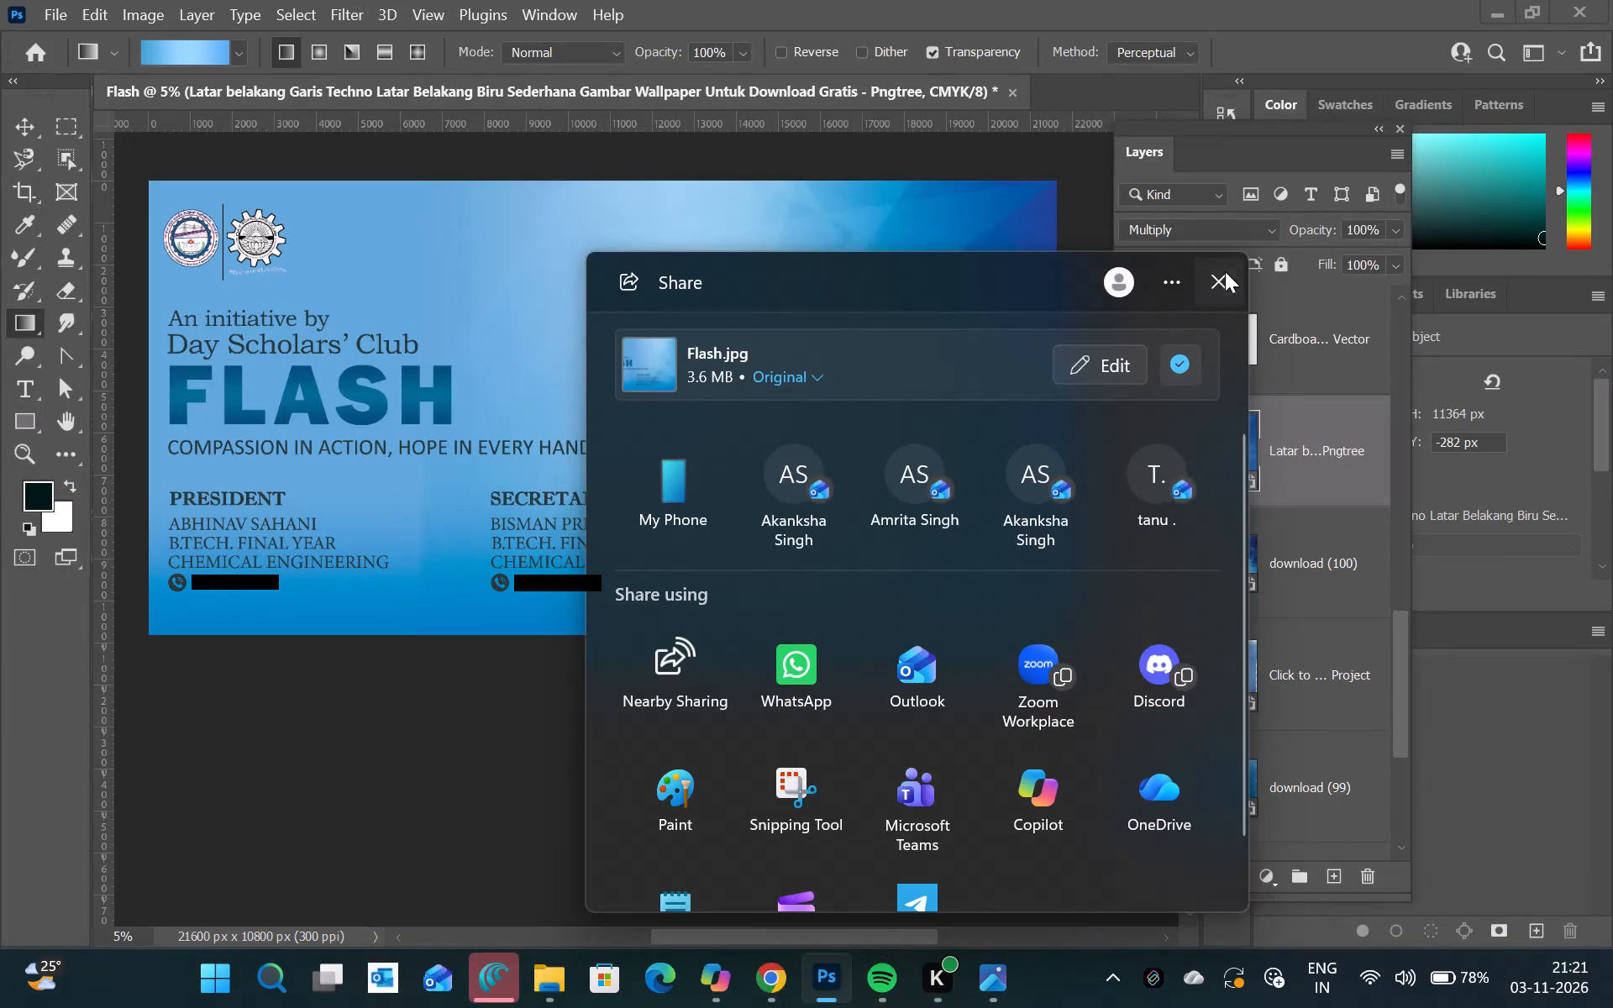
click(566, 868)
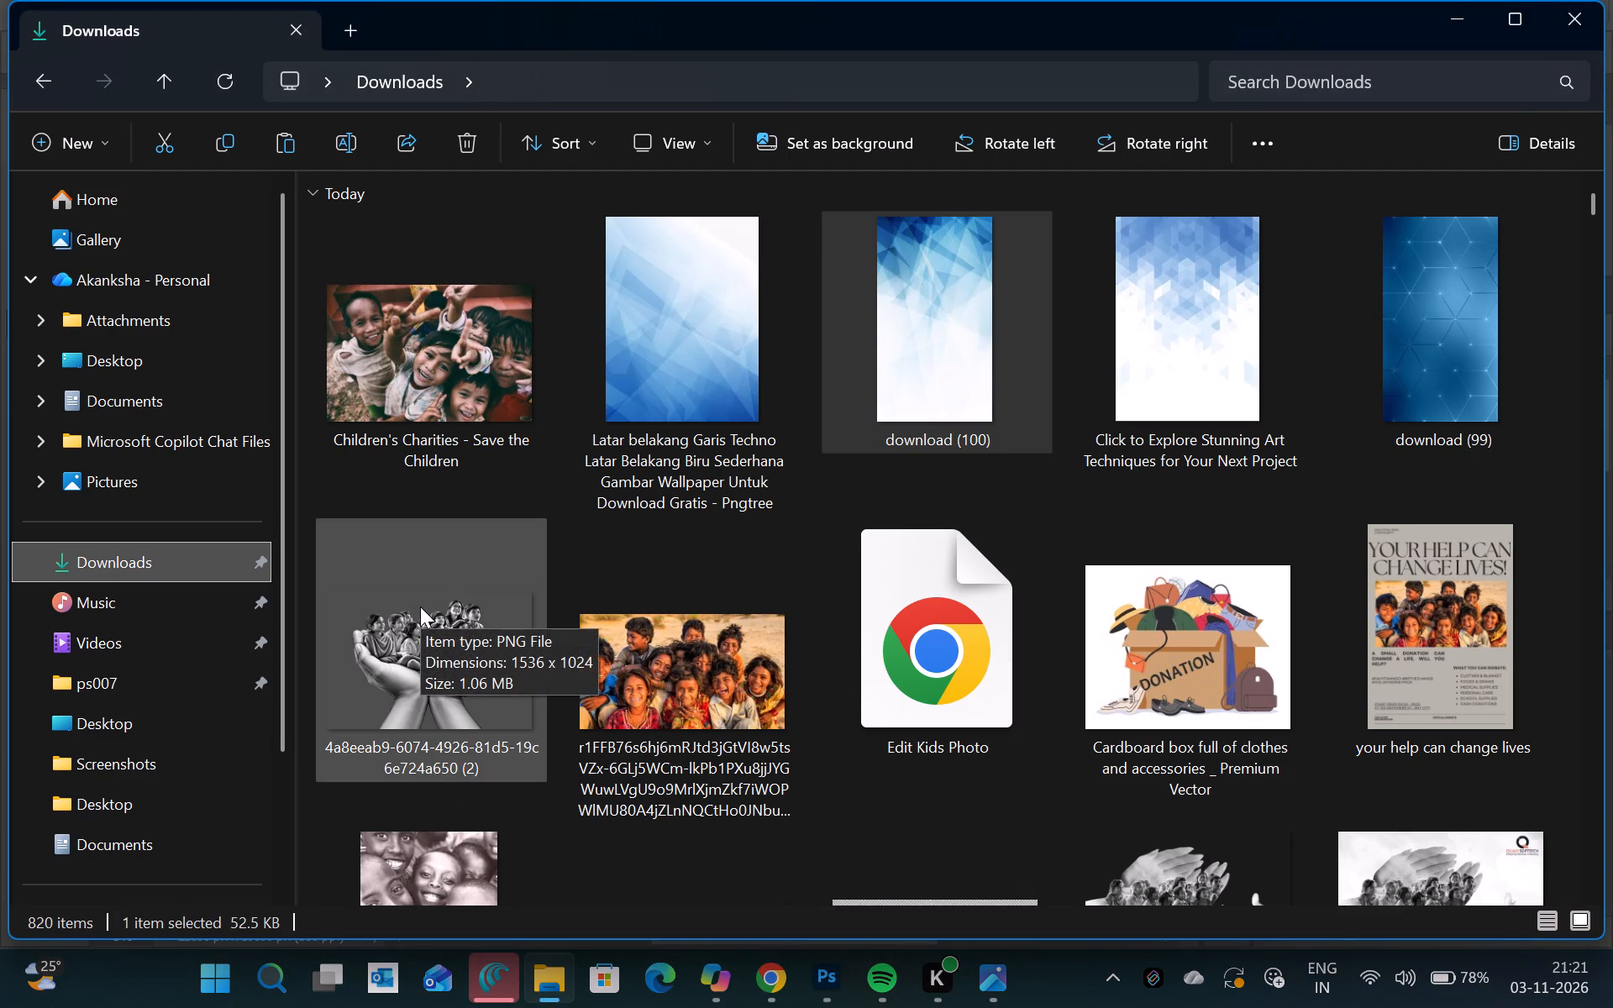
click(433, 357)
drag(433, 357, 523, 423)
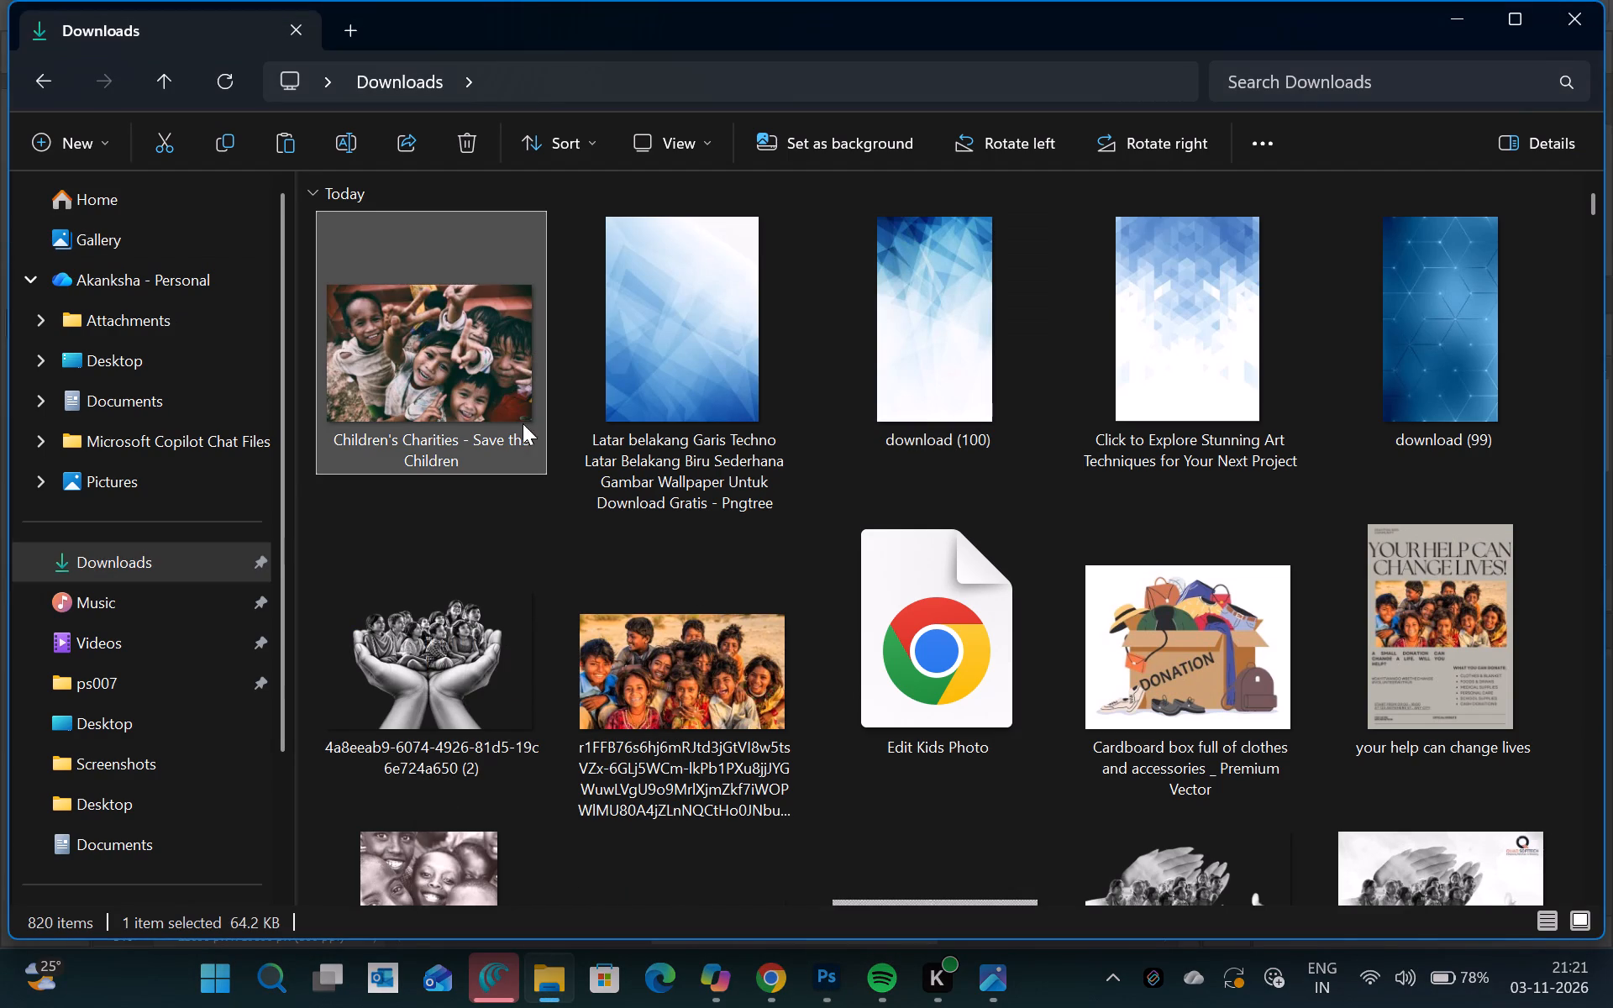
drag(523, 423, 839, 738)
click(1403, 284)
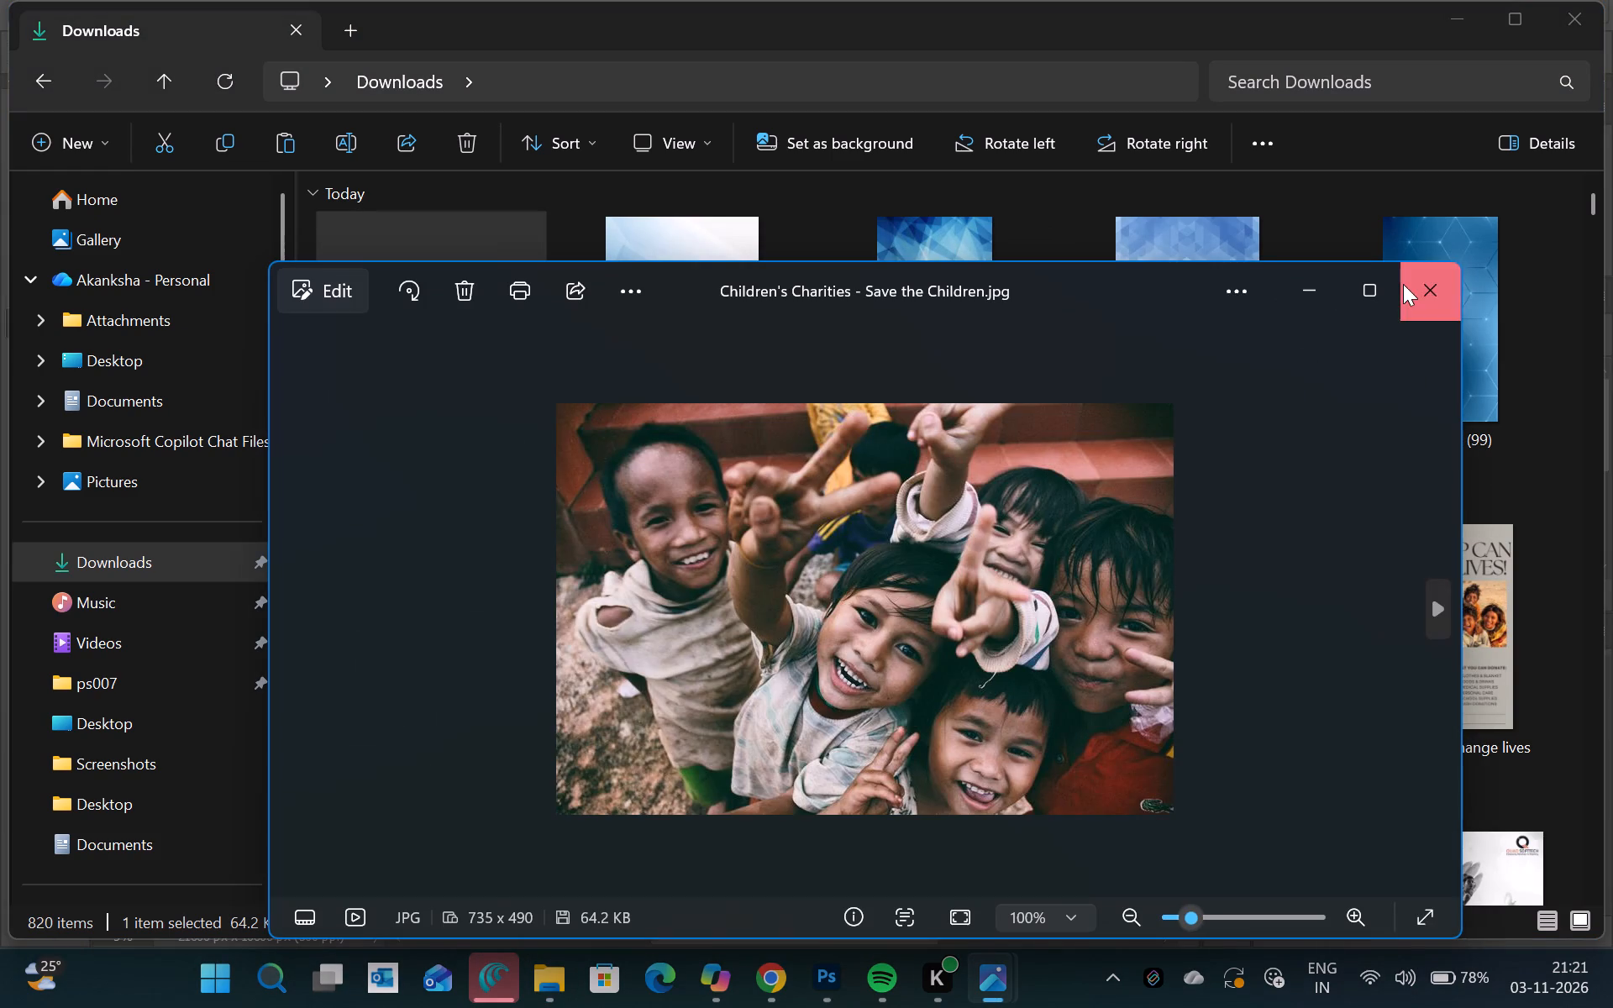
drag(475, 330, 885, 952)
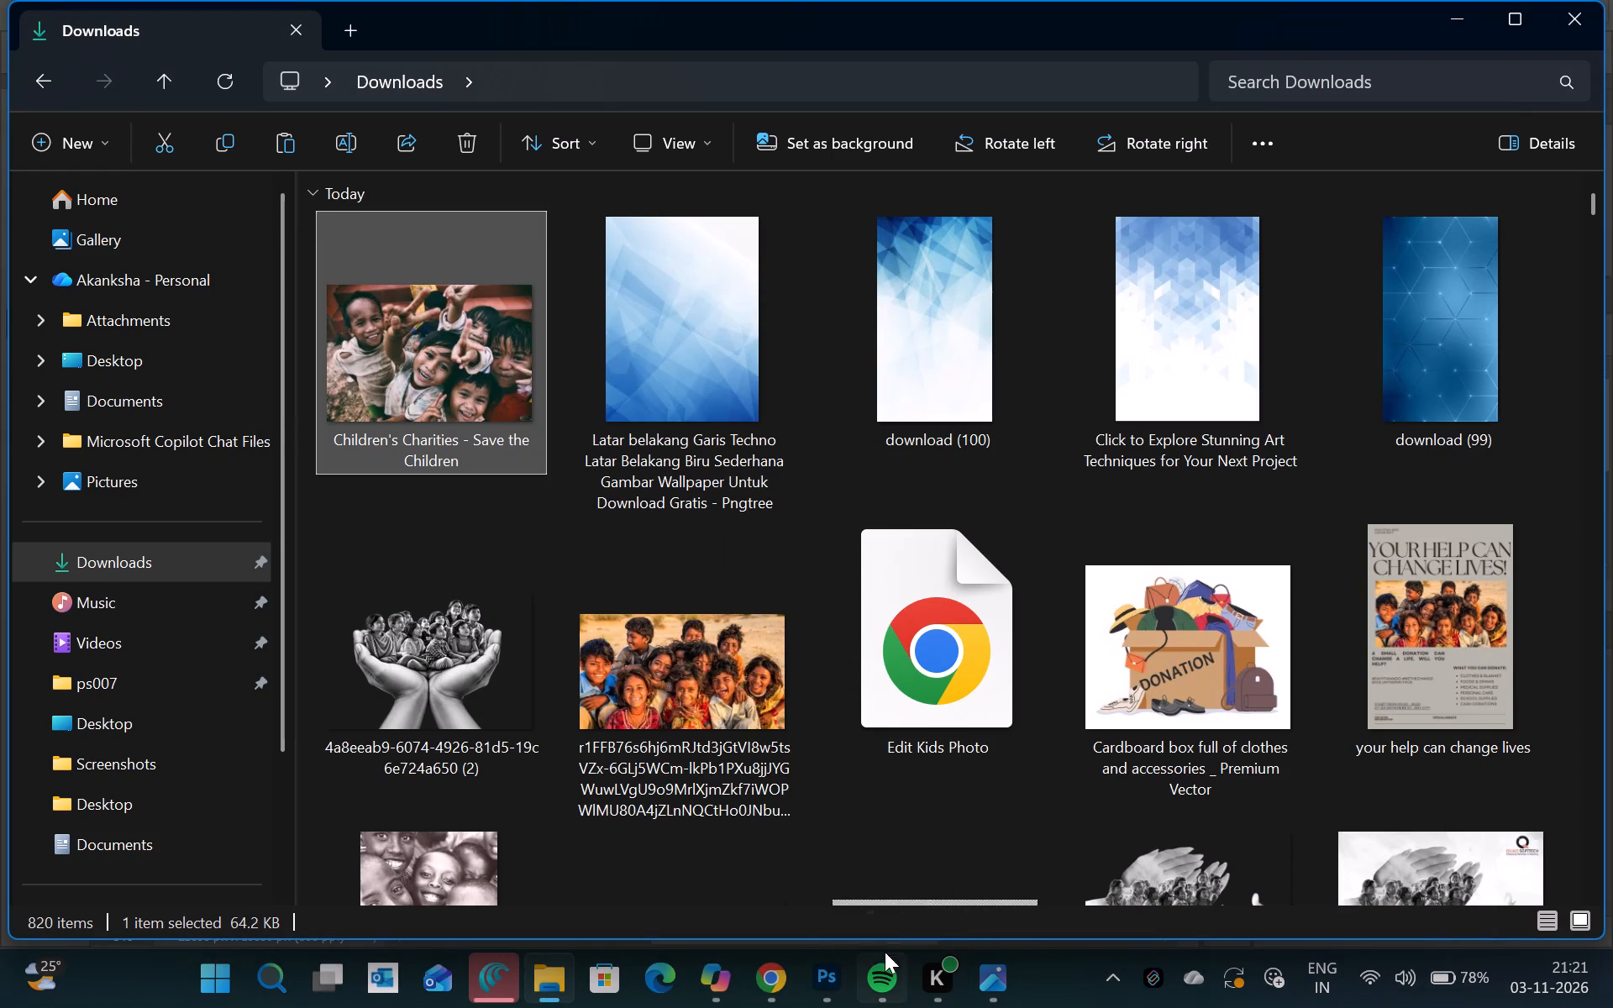
drag(885, 952, 801, 585)
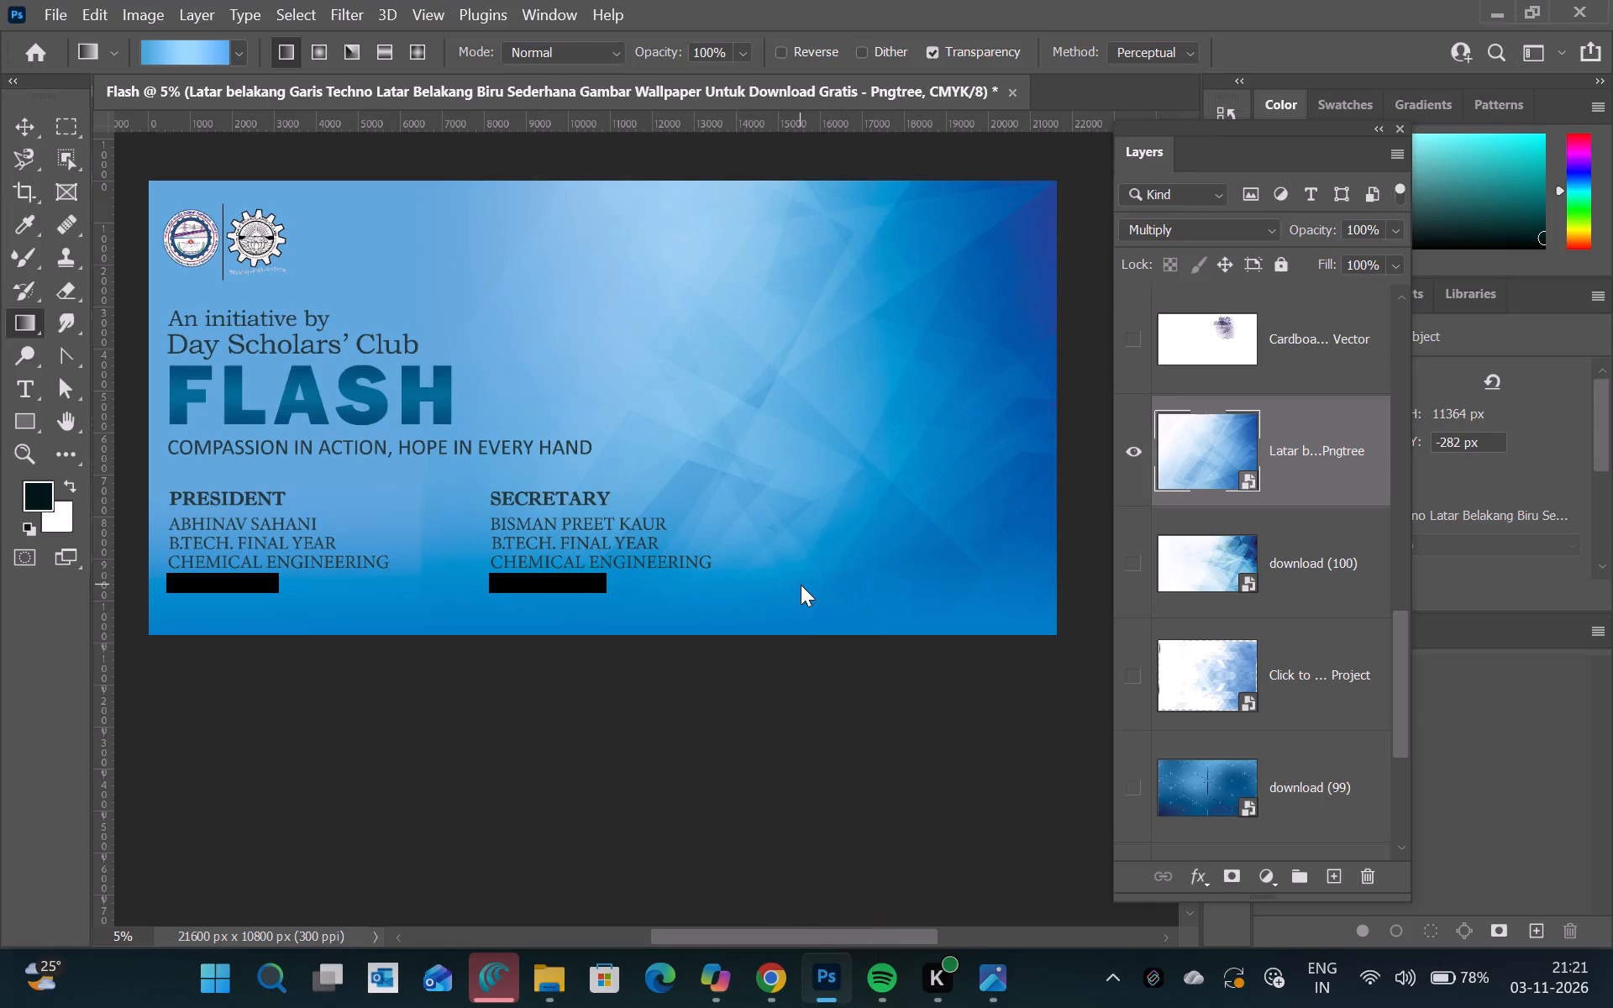
Scale the placed children's photo to about 727% and position it over the banner's right side, extending behind the FLASH title.
drag(646, 433, 788, 537)
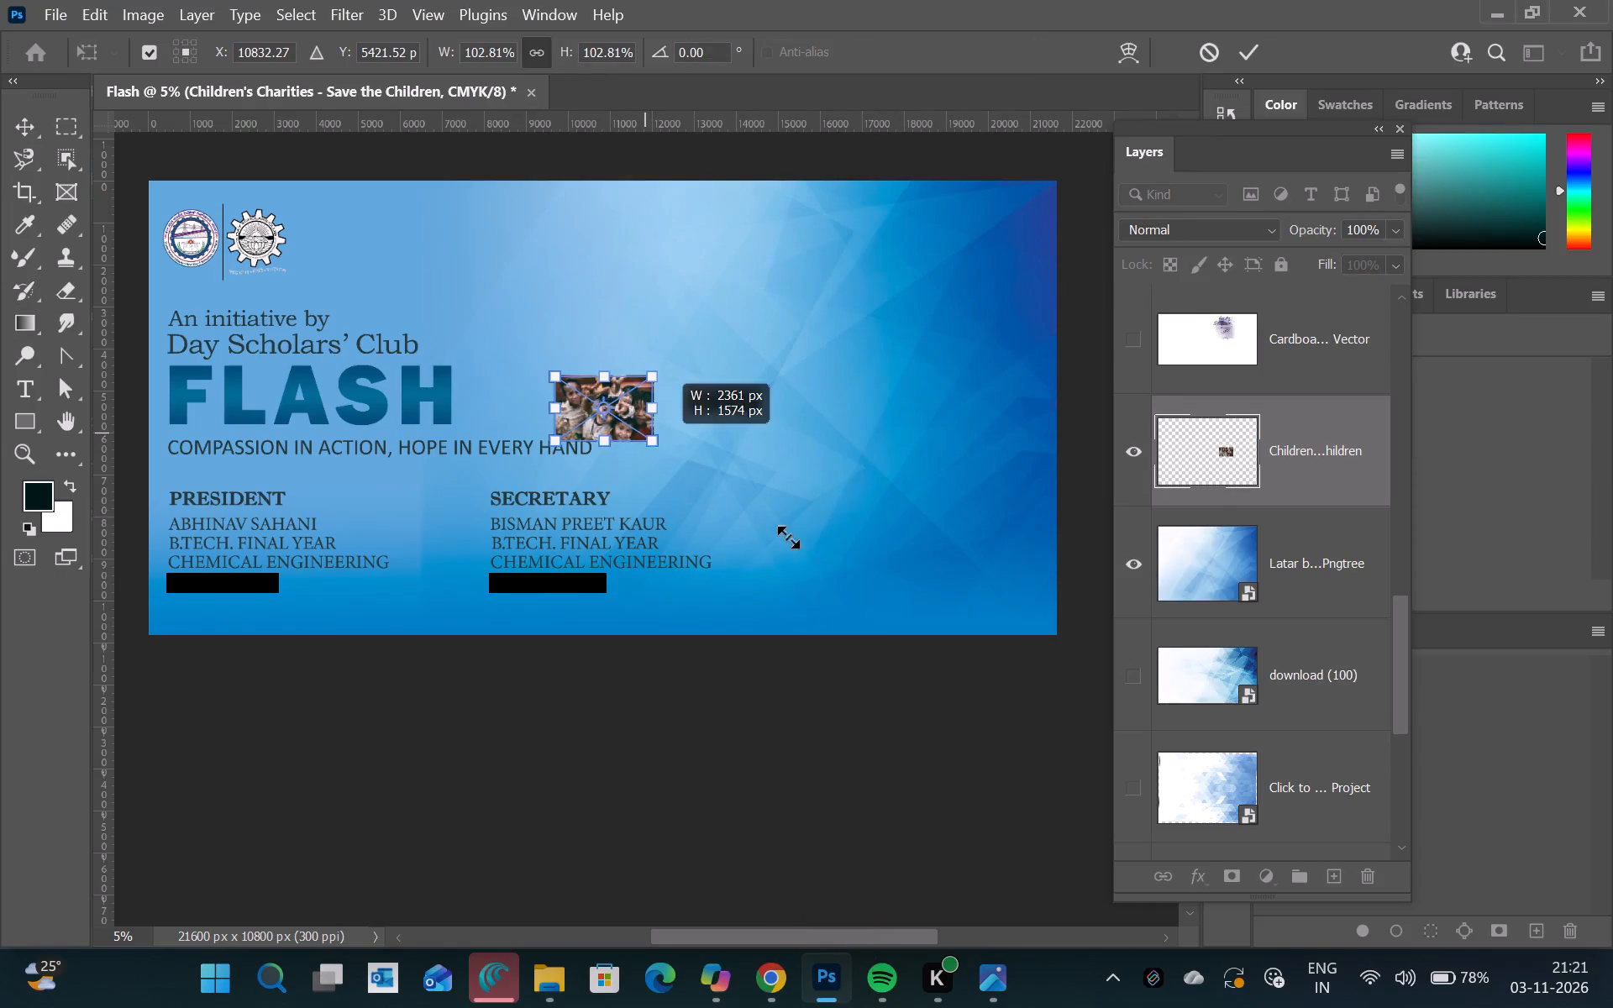
drag(788, 537, 954, 646)
drag(800, 503, 954, 355)
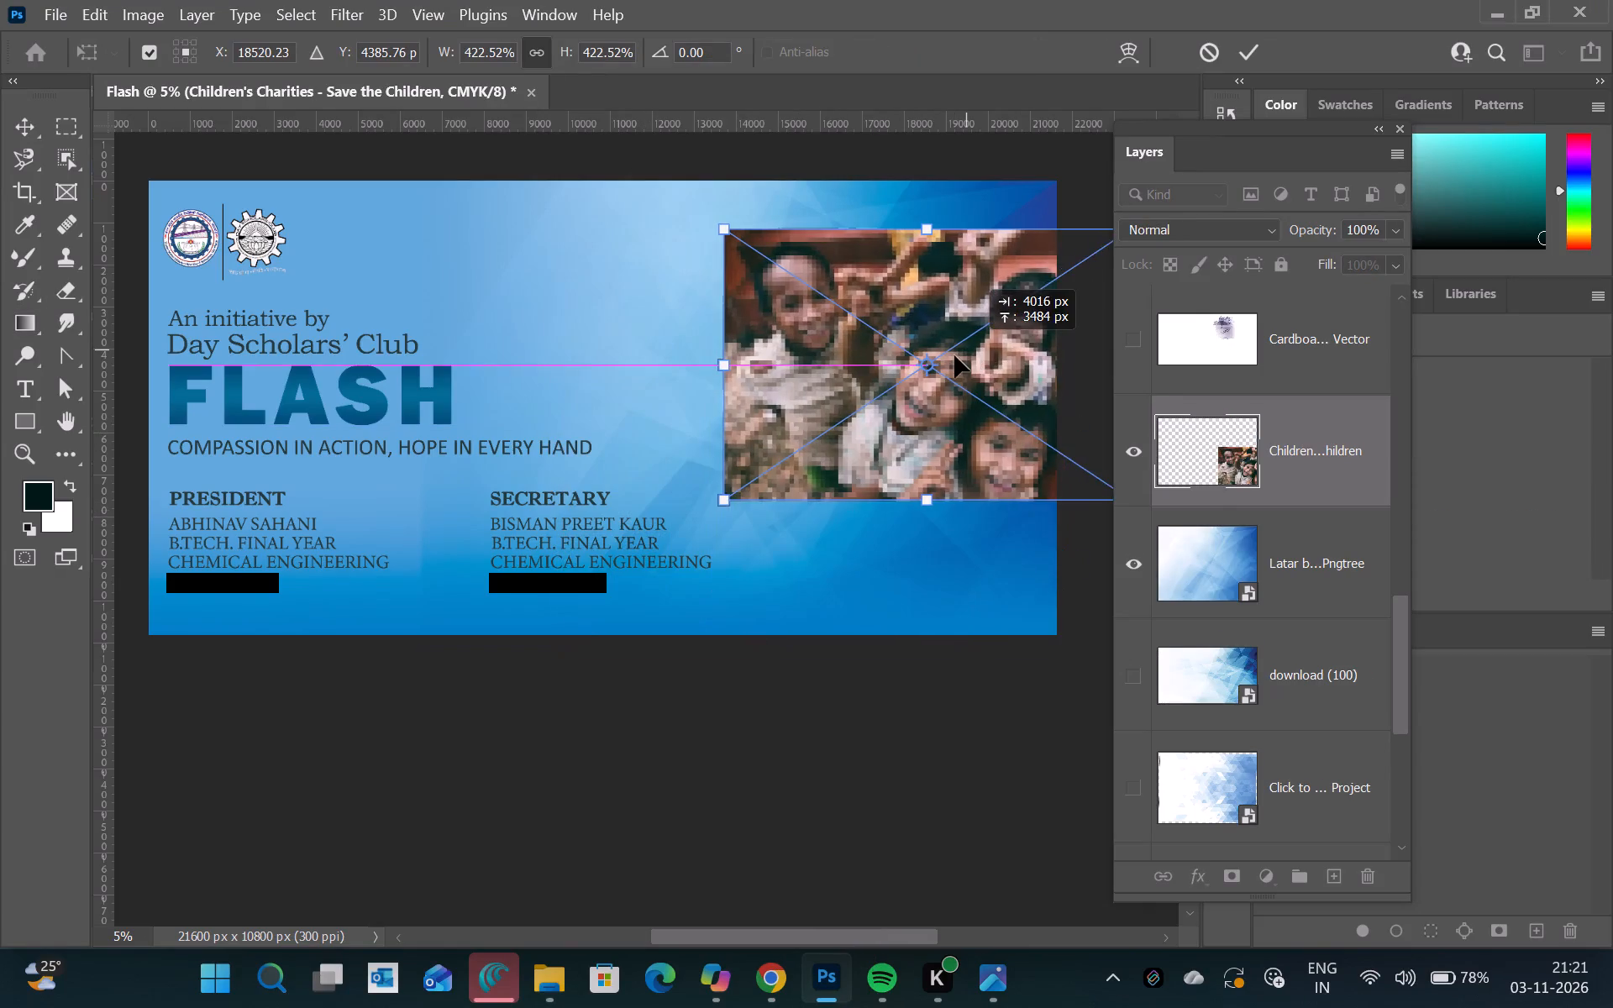
drag(954, 355, 924, 480)
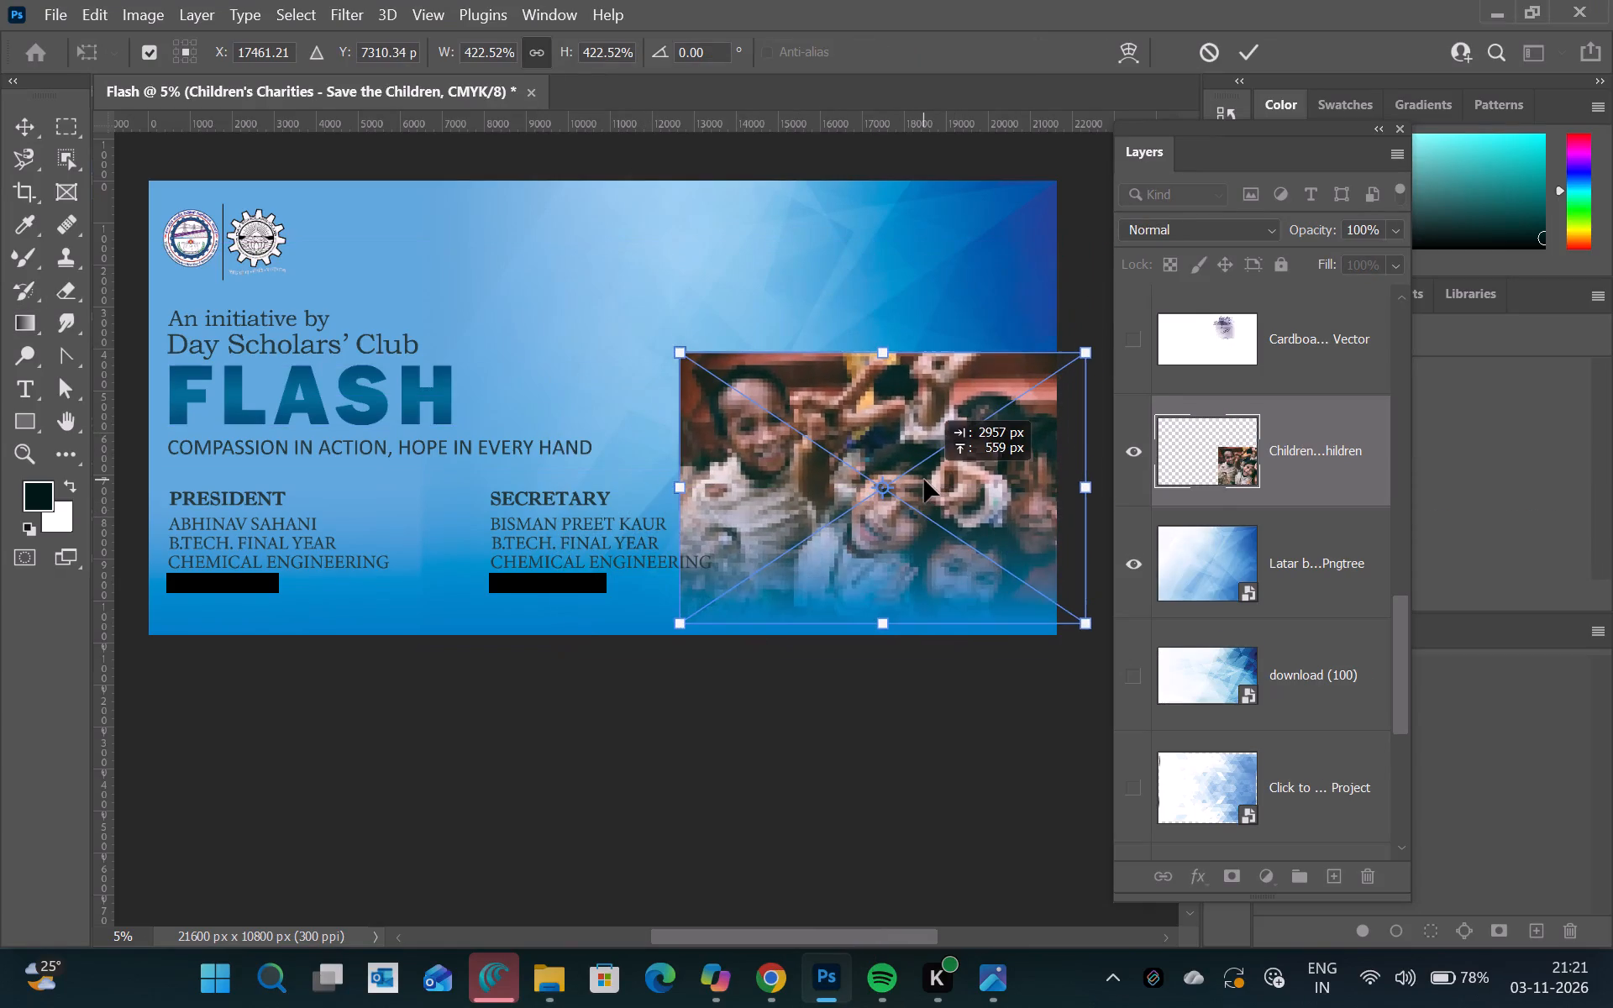
drag(924, 480, 973, 497)
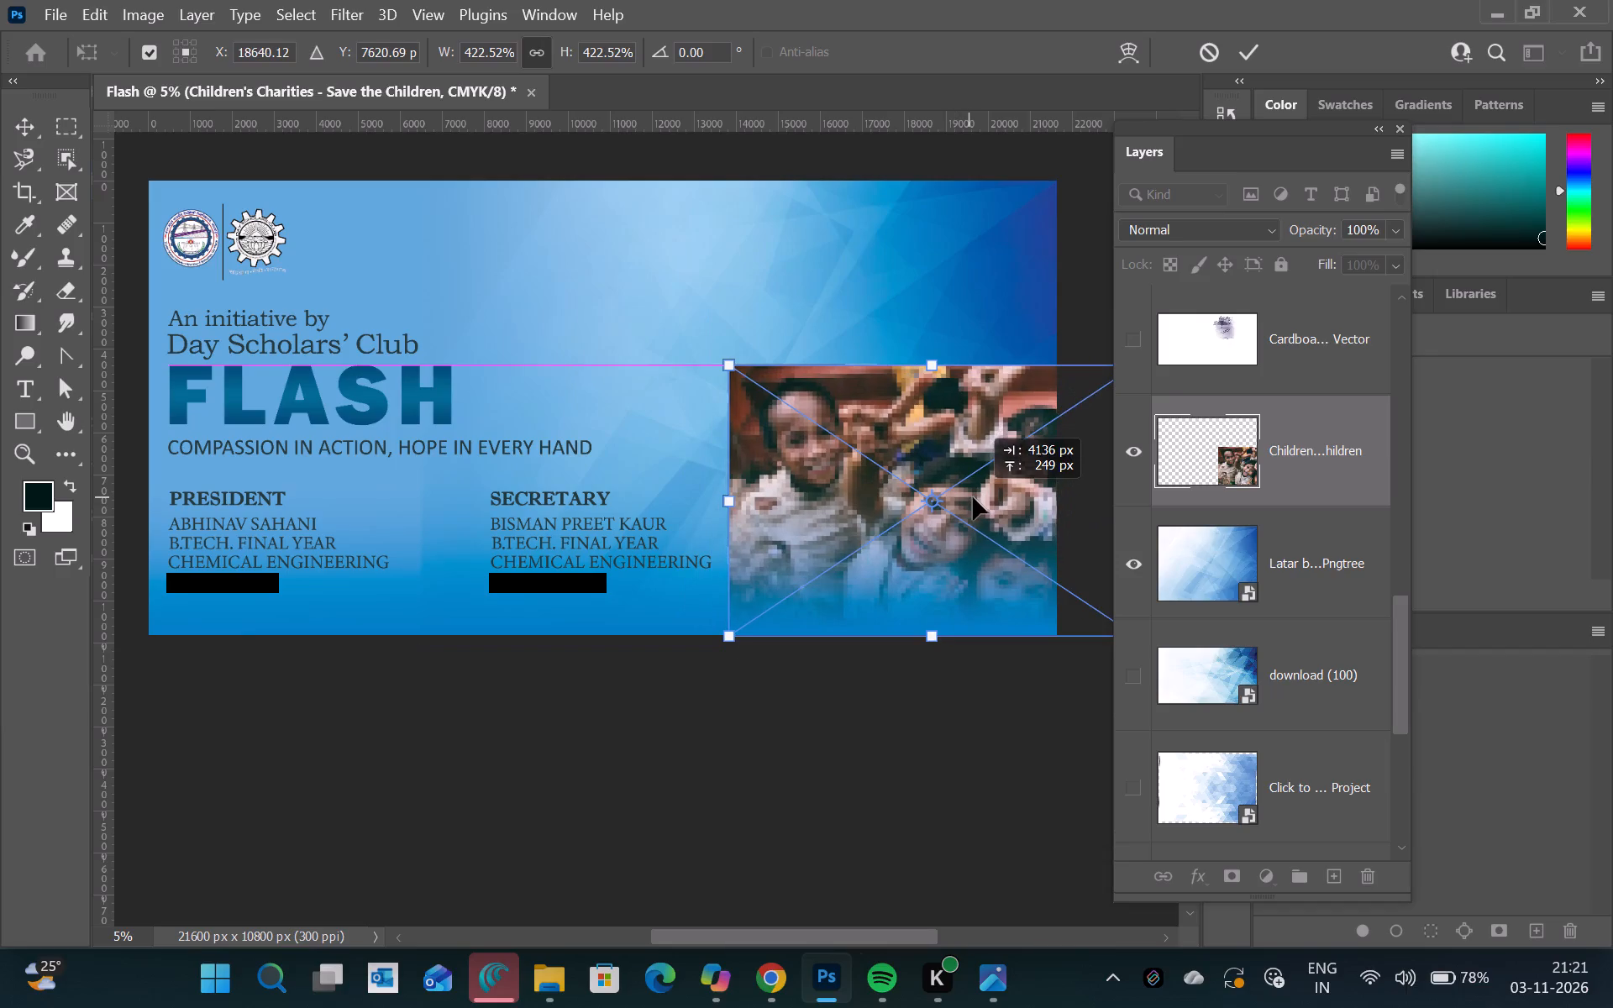
drag(973, 497, 962, 497)
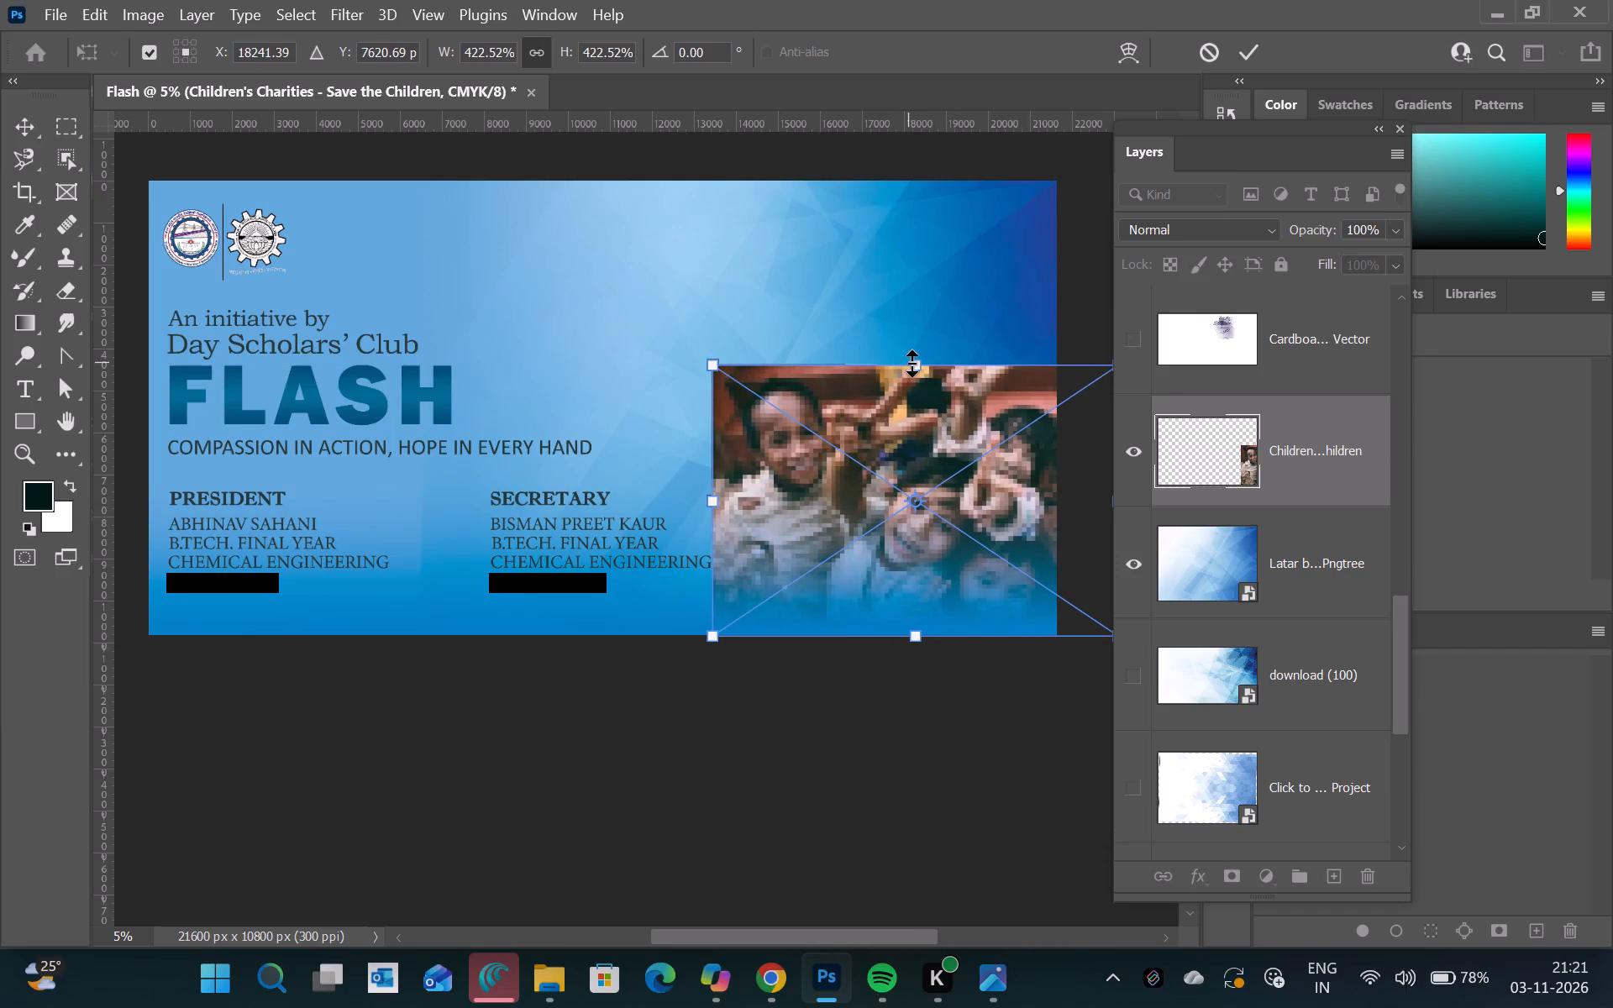
drag(912, 363, 922, 167)
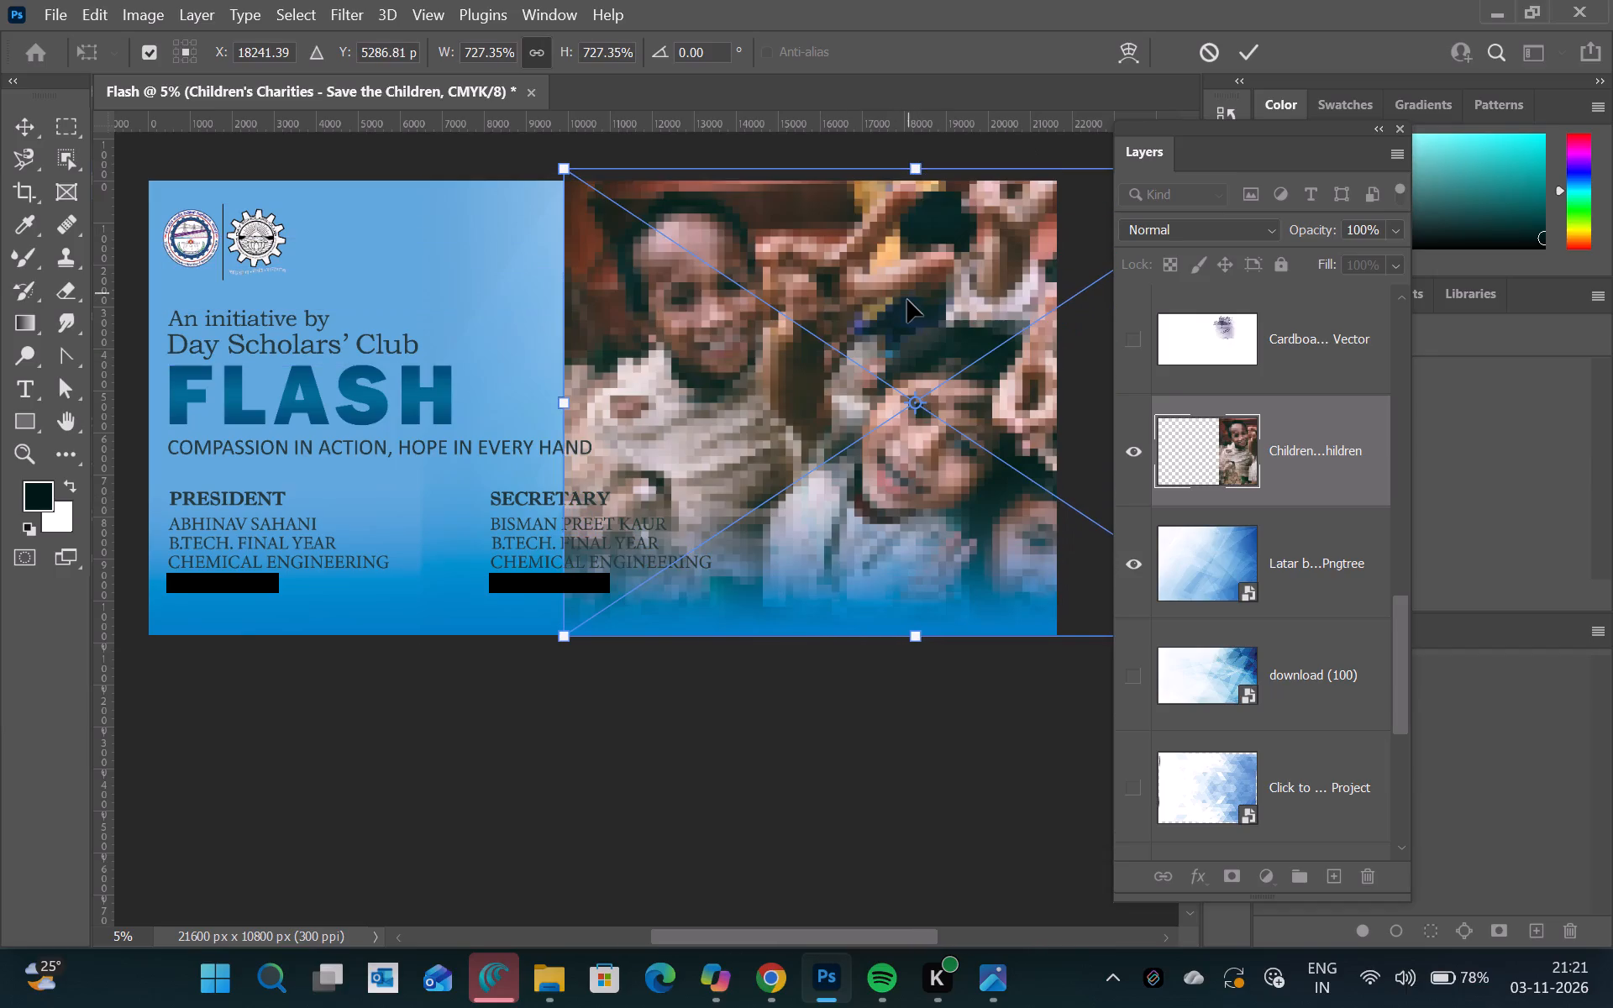
drag(907, 300, 842, 301)
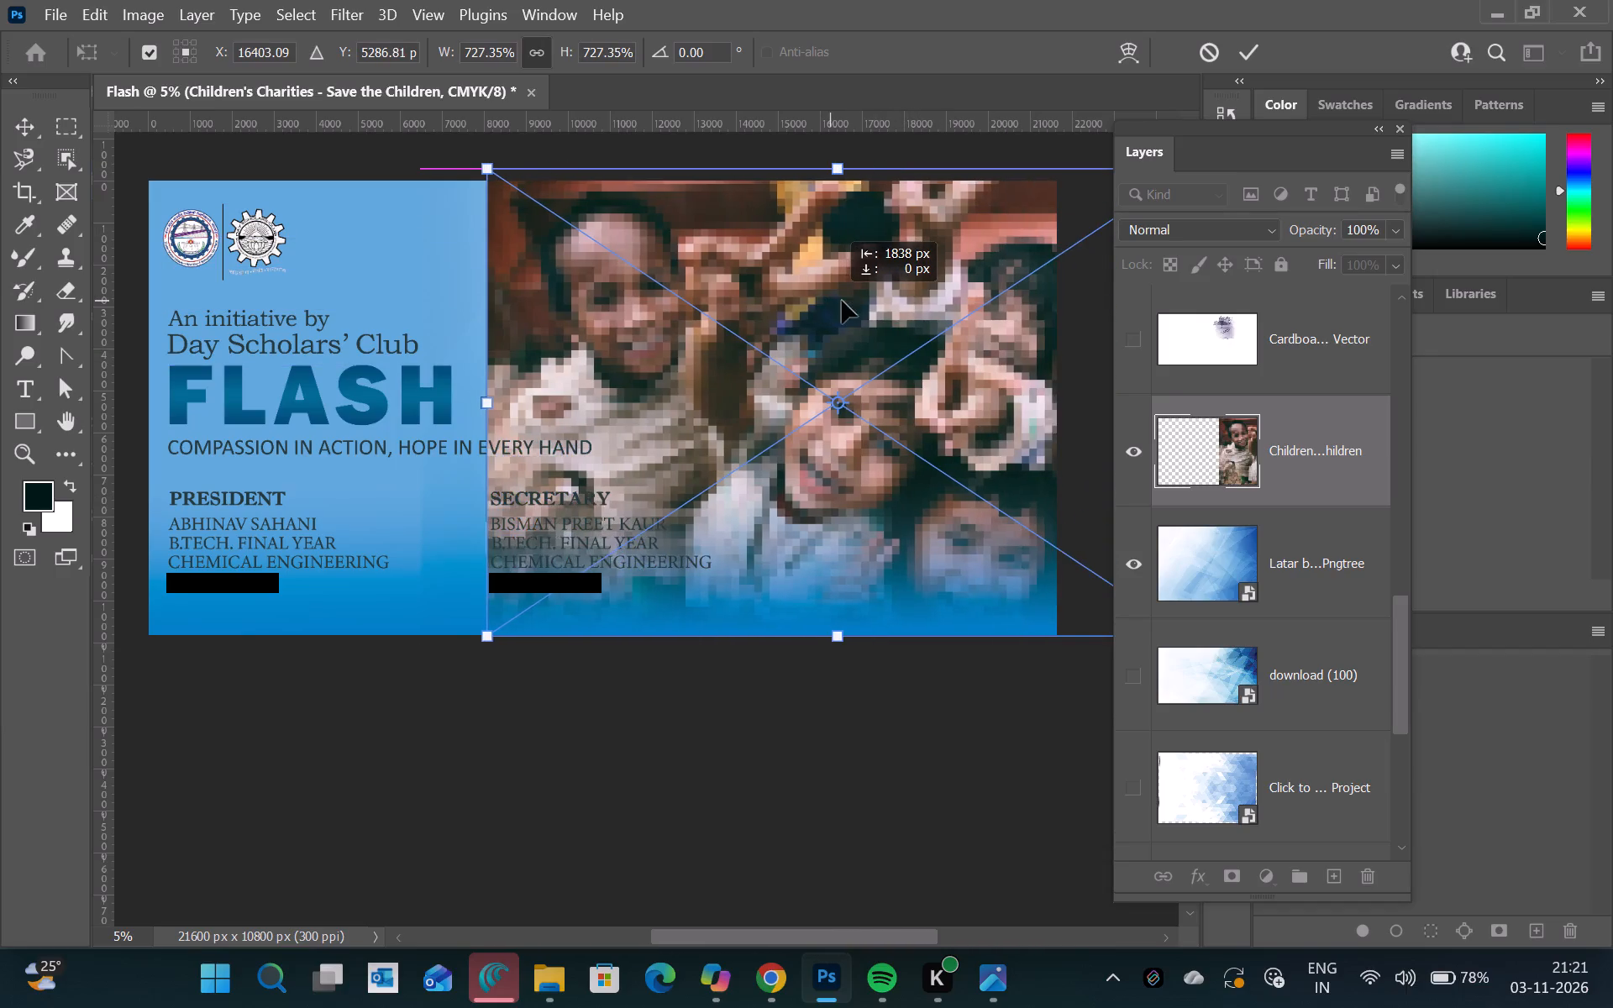
drag(842, 301, 1044, 294)
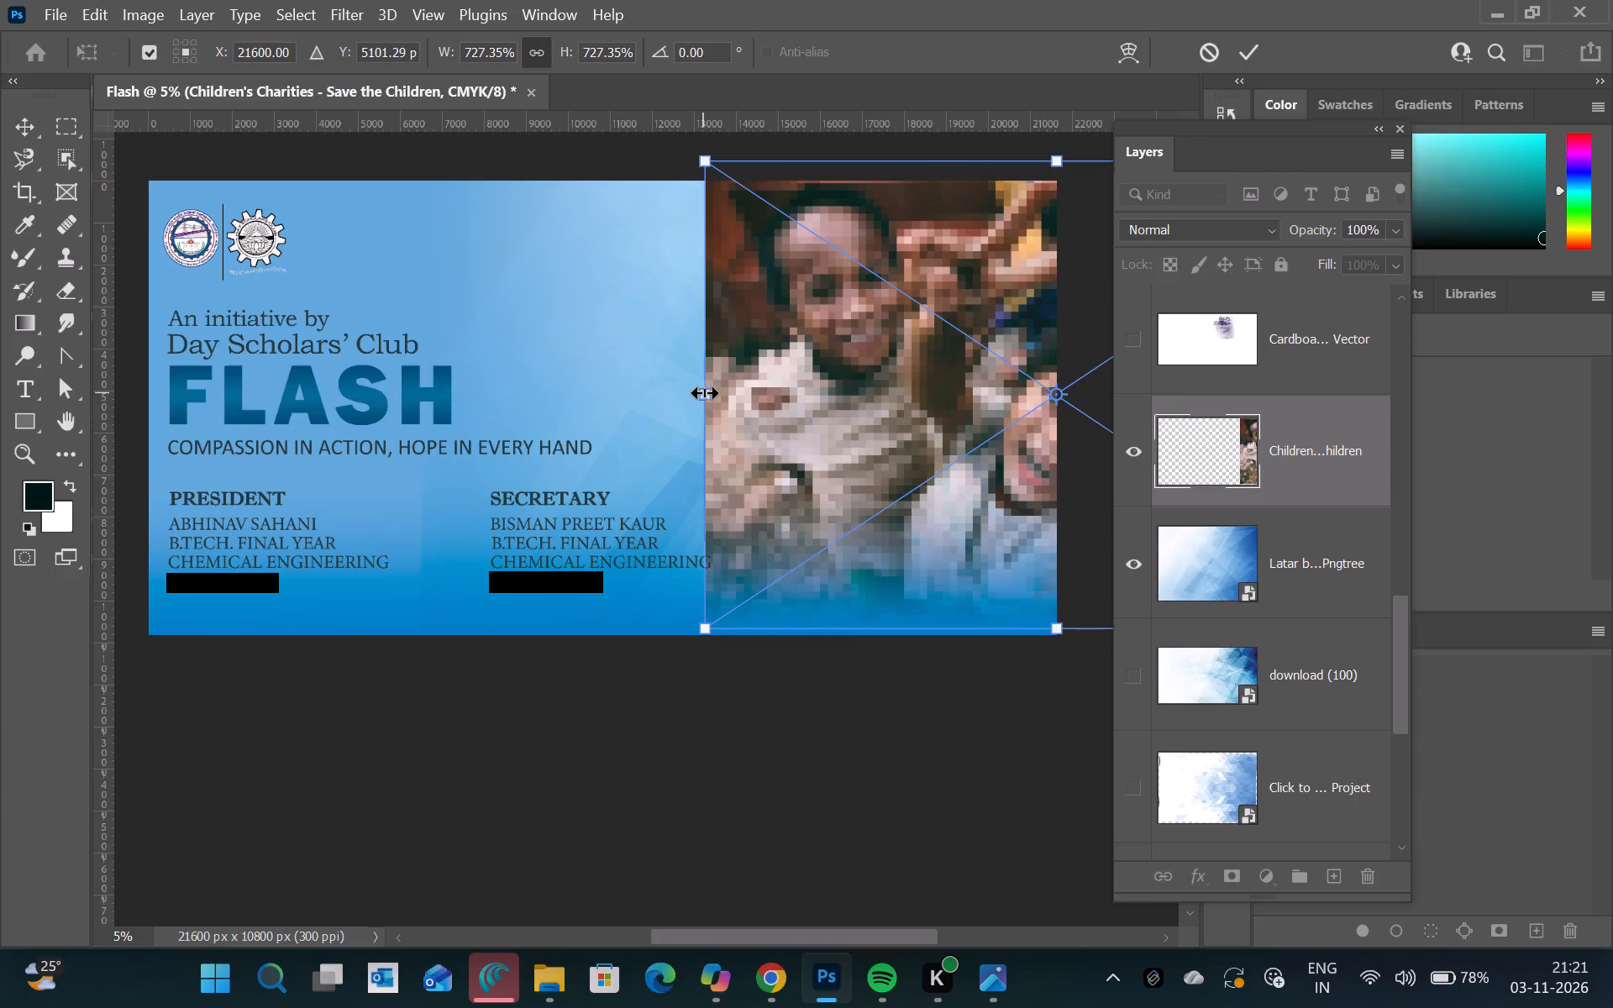
drag(844, 375, 683, 402)
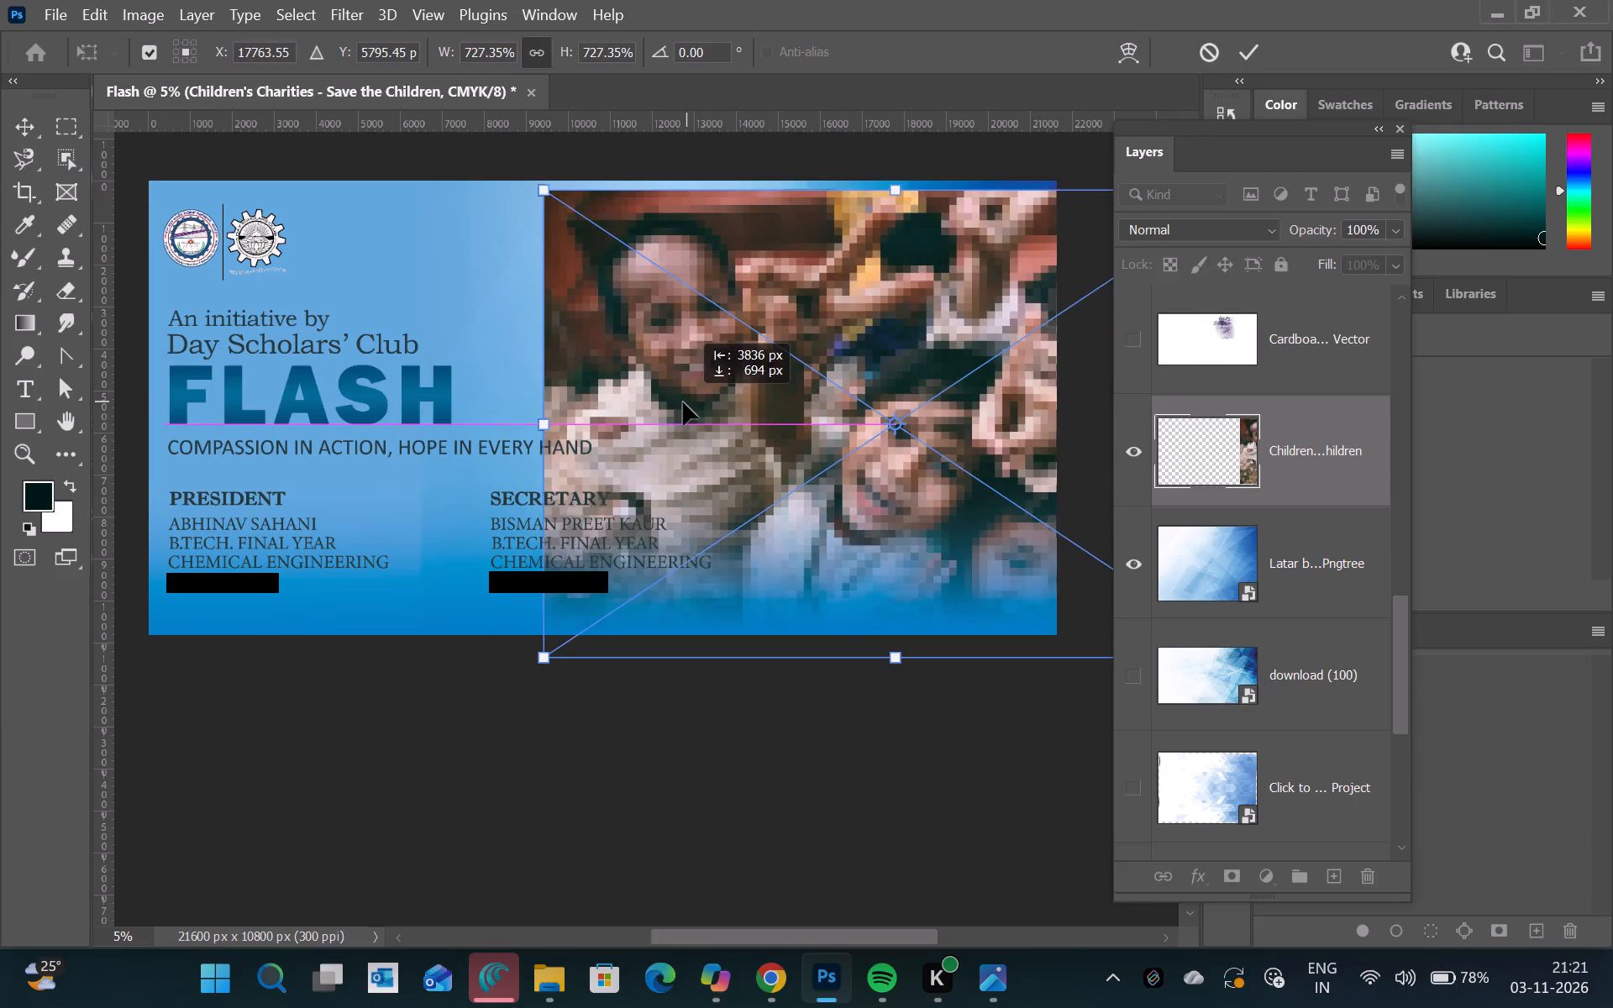
drag(683, 402, 559, 400)
drag(617, 383, 493, 348)
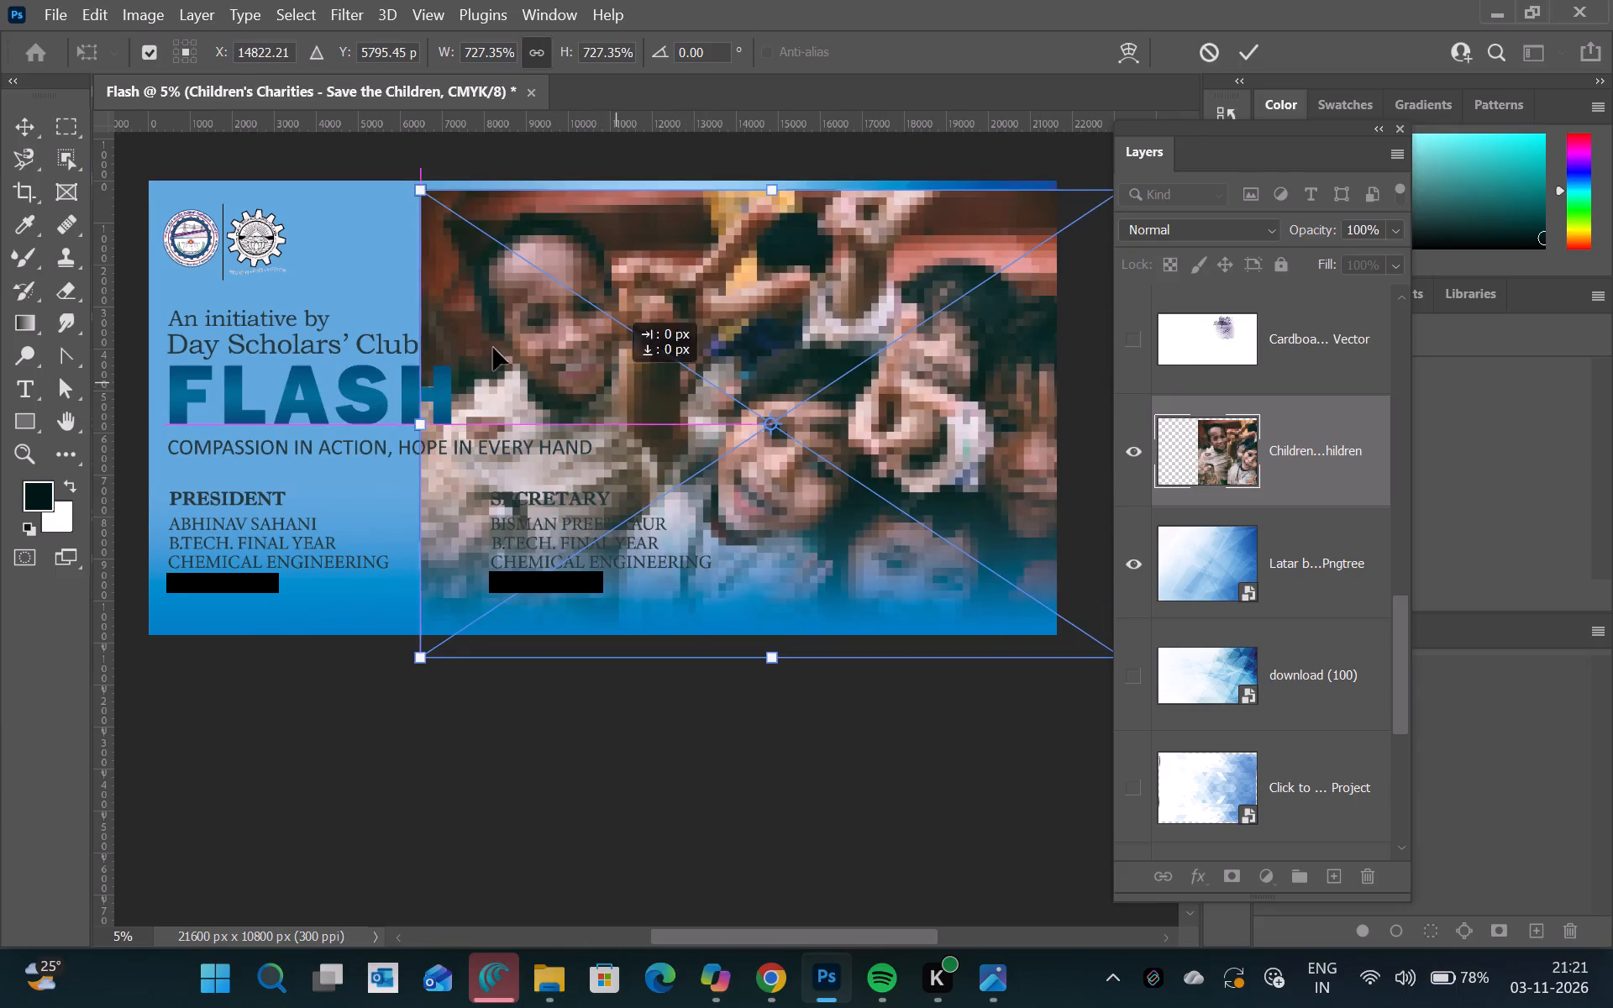
drag(493, 348, 565, 352)
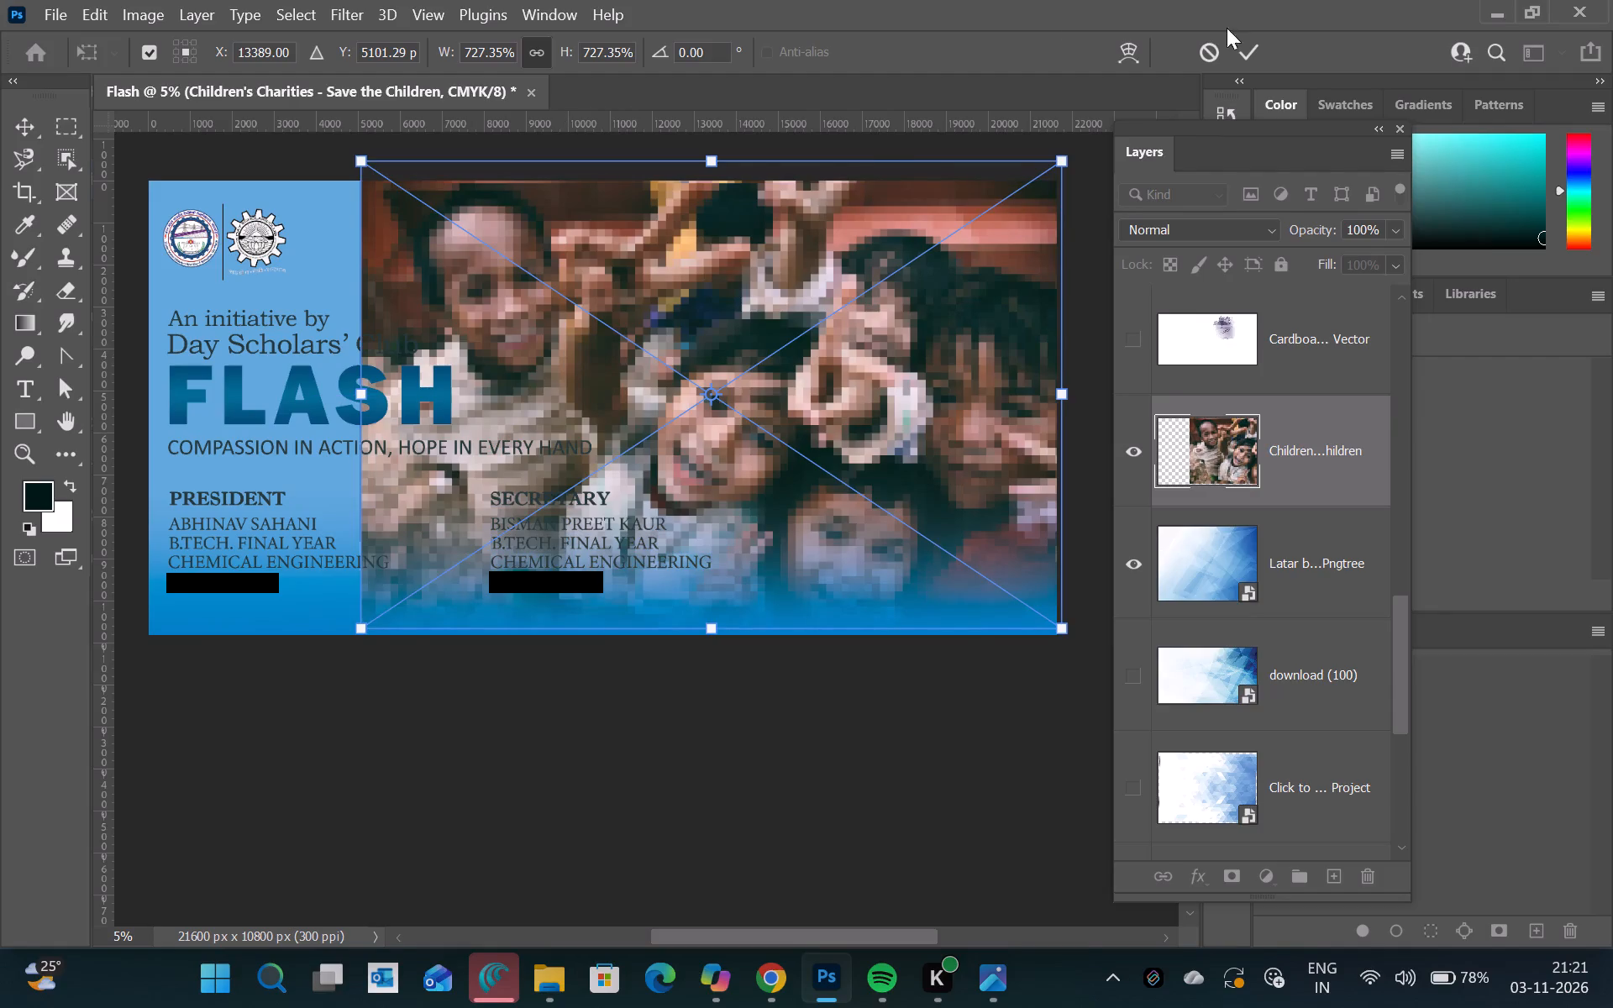
click(1258, 37)
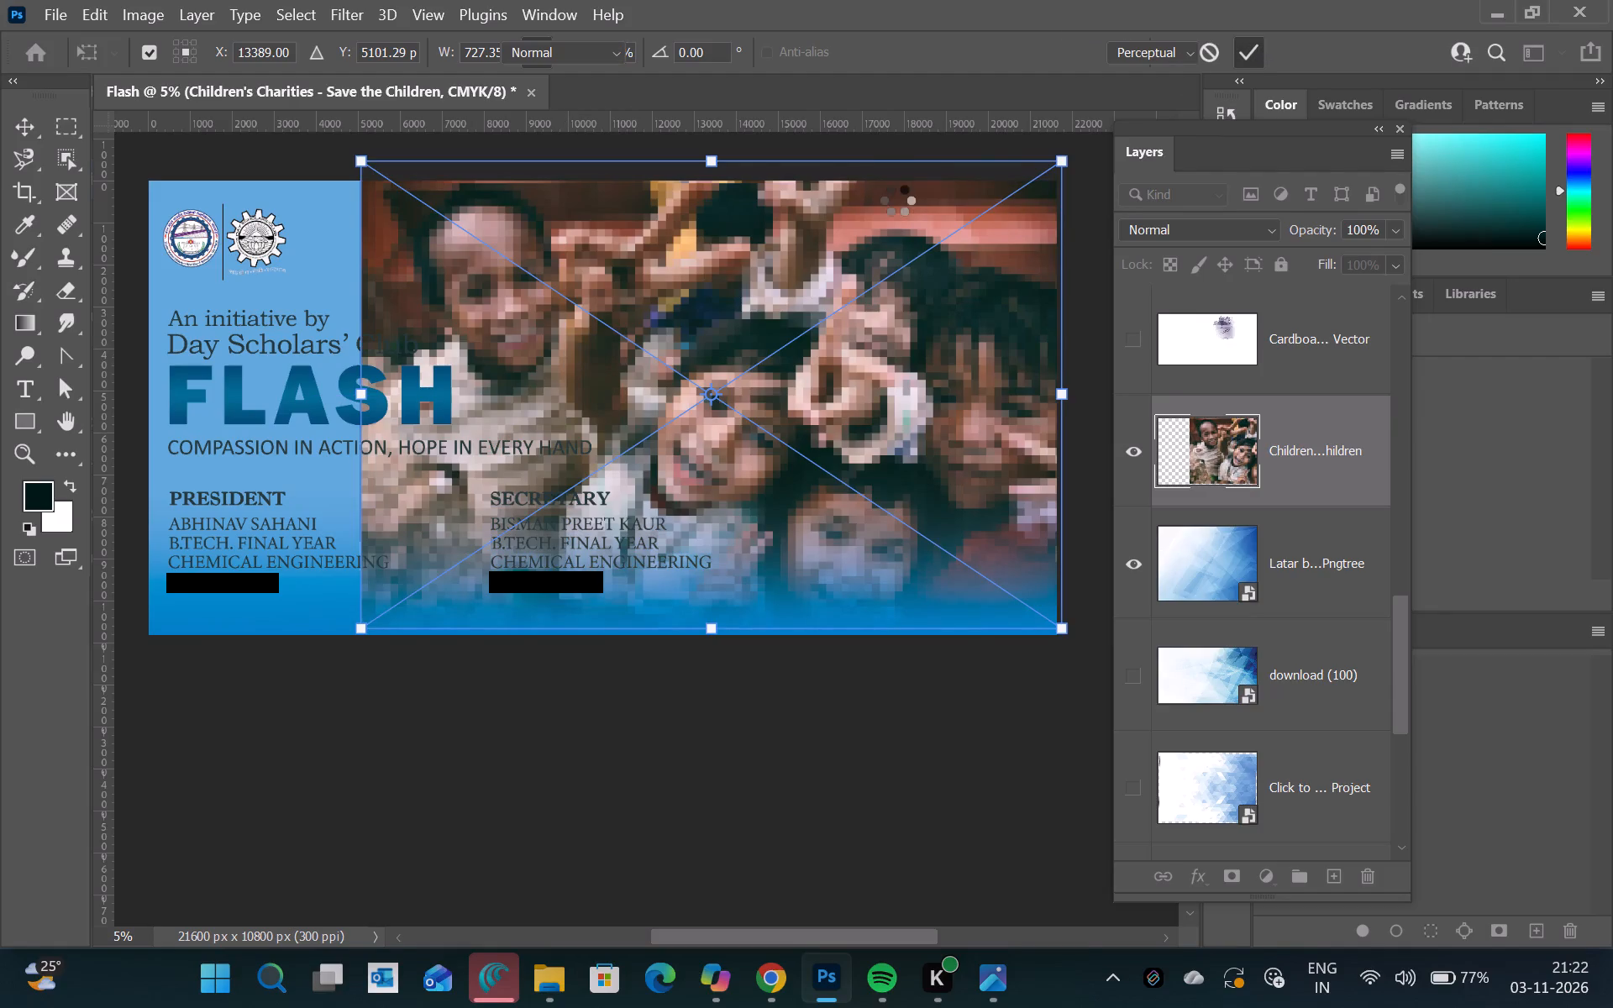
Draw a rectangle of about 8333 × 11060 px covering the right-hand part of the banner.
click(26, 425)
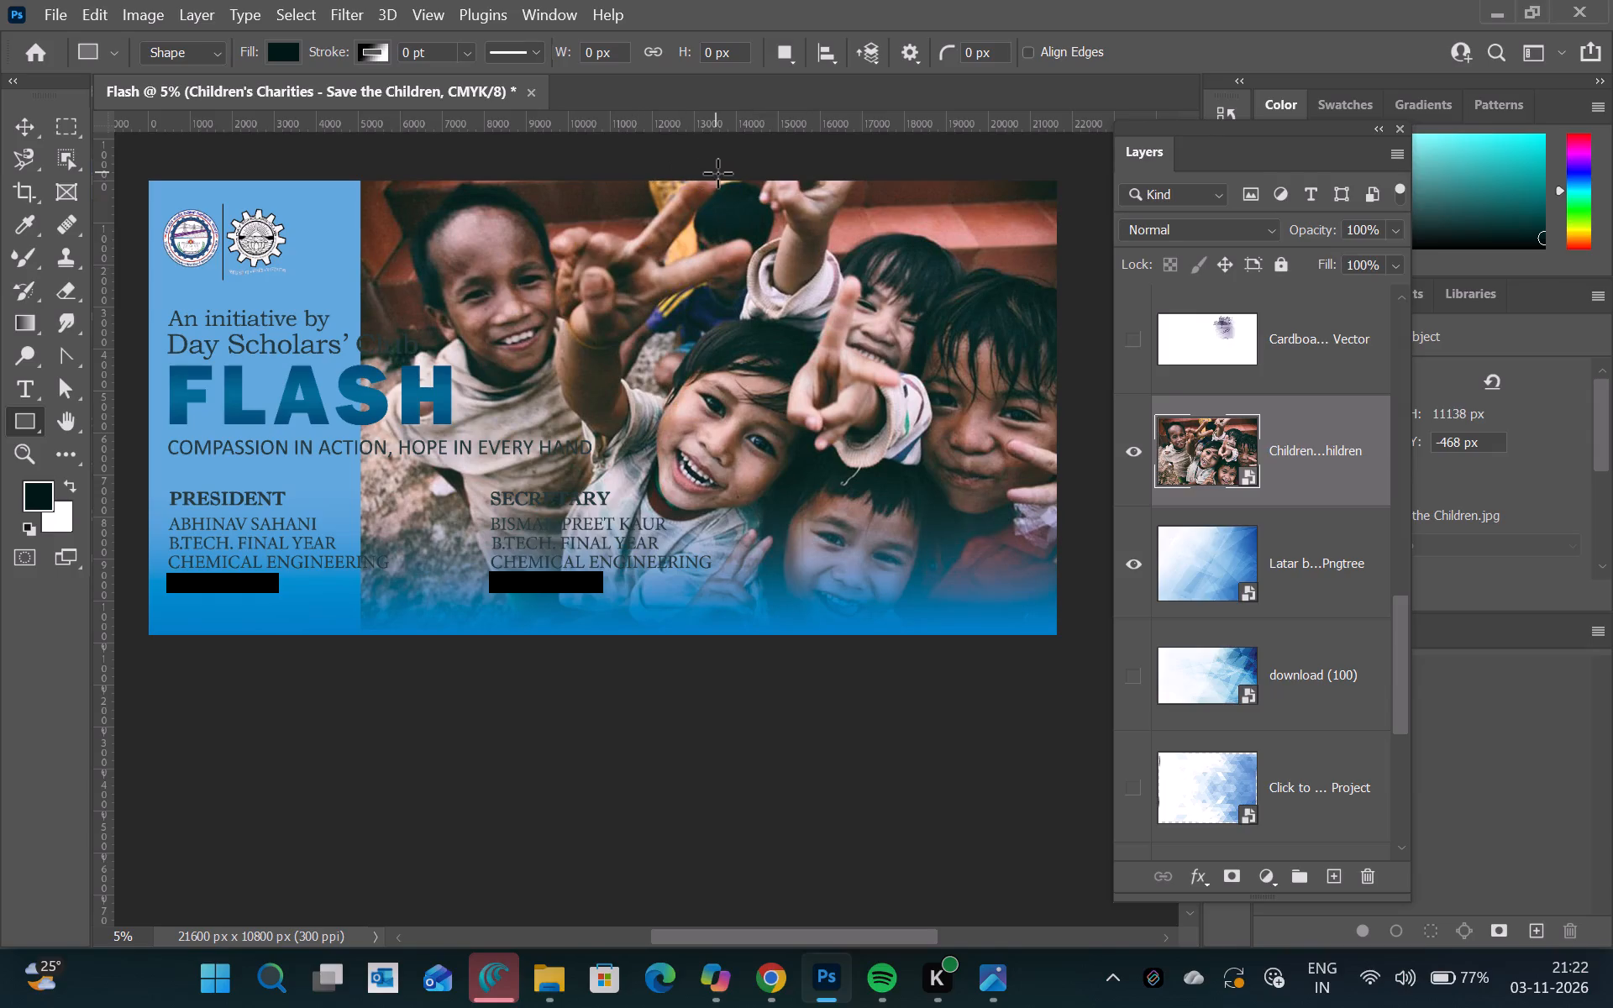
drag(709, 178, 1059, 643)
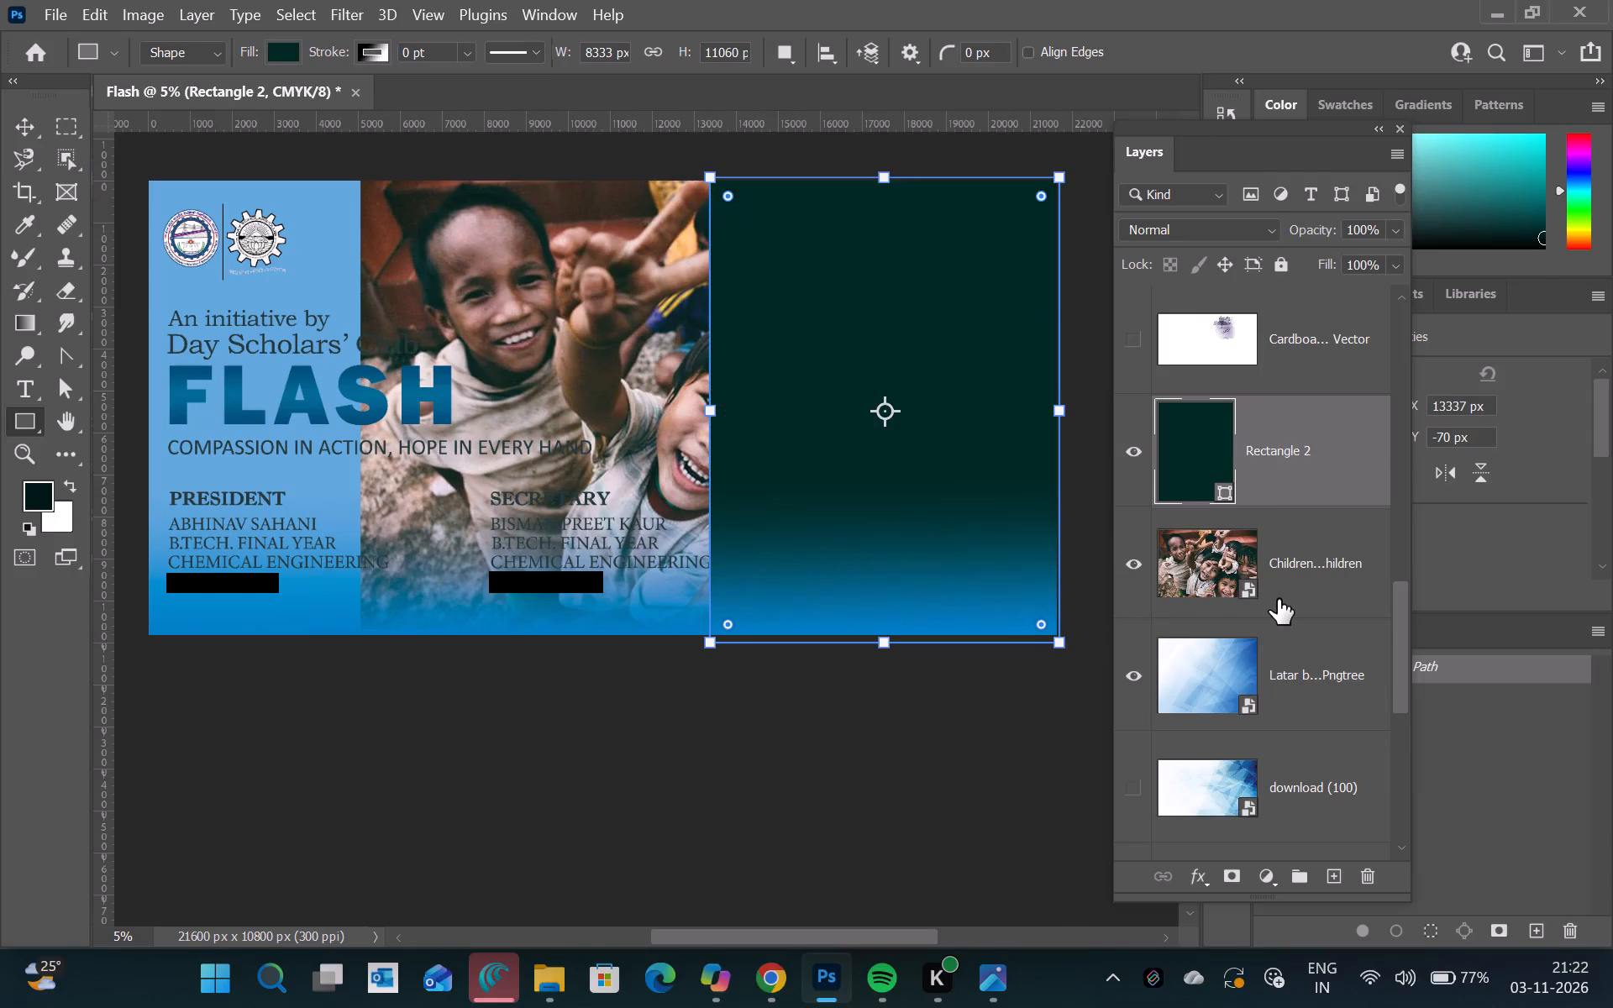
Move the children's photo layer above the new rectangle and clip the photo to it with a clipping mask.
drag(1261, 580, 1255, 423)
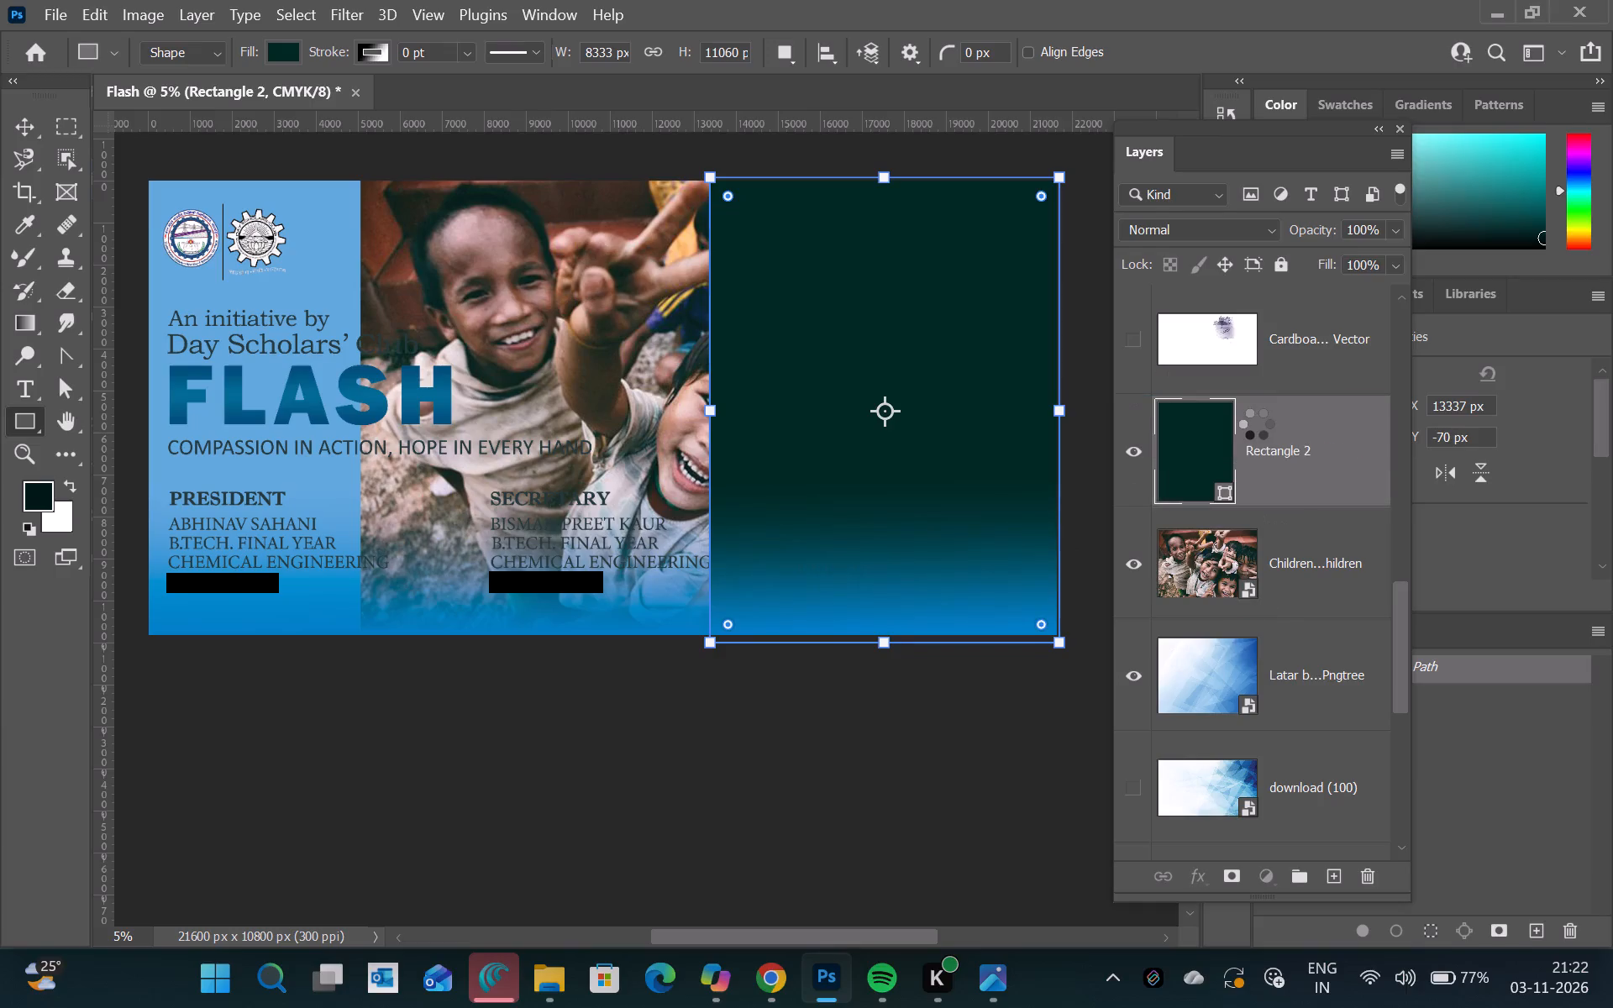
right_click(1293, 443)
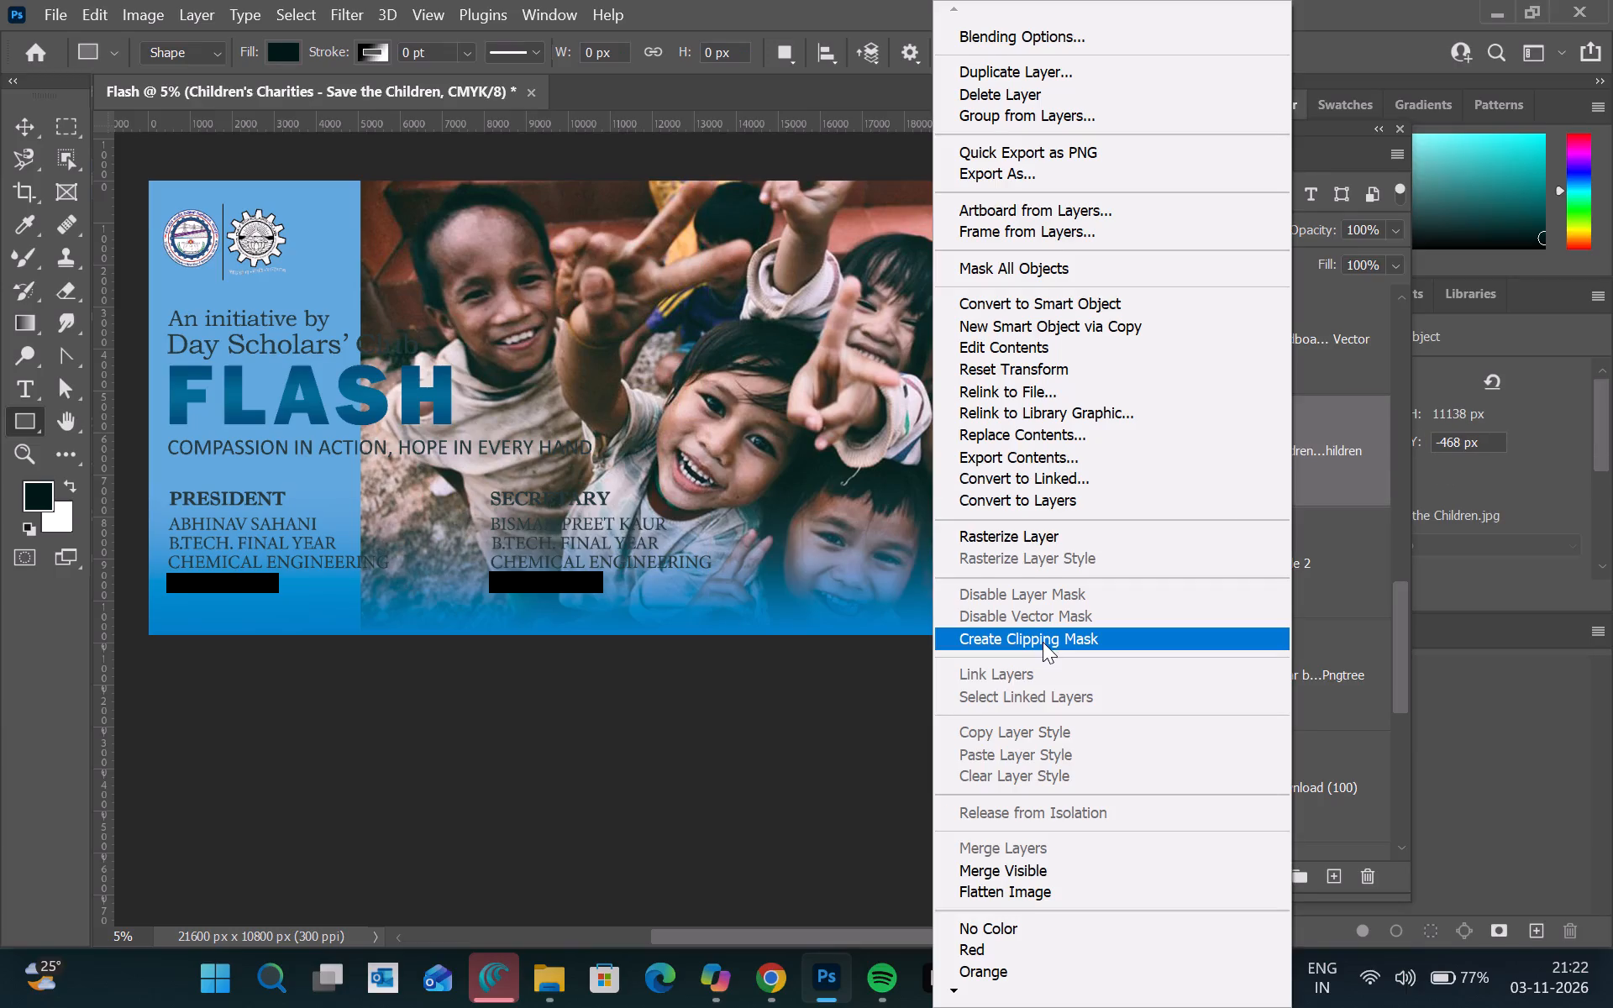
click(1034, 648)
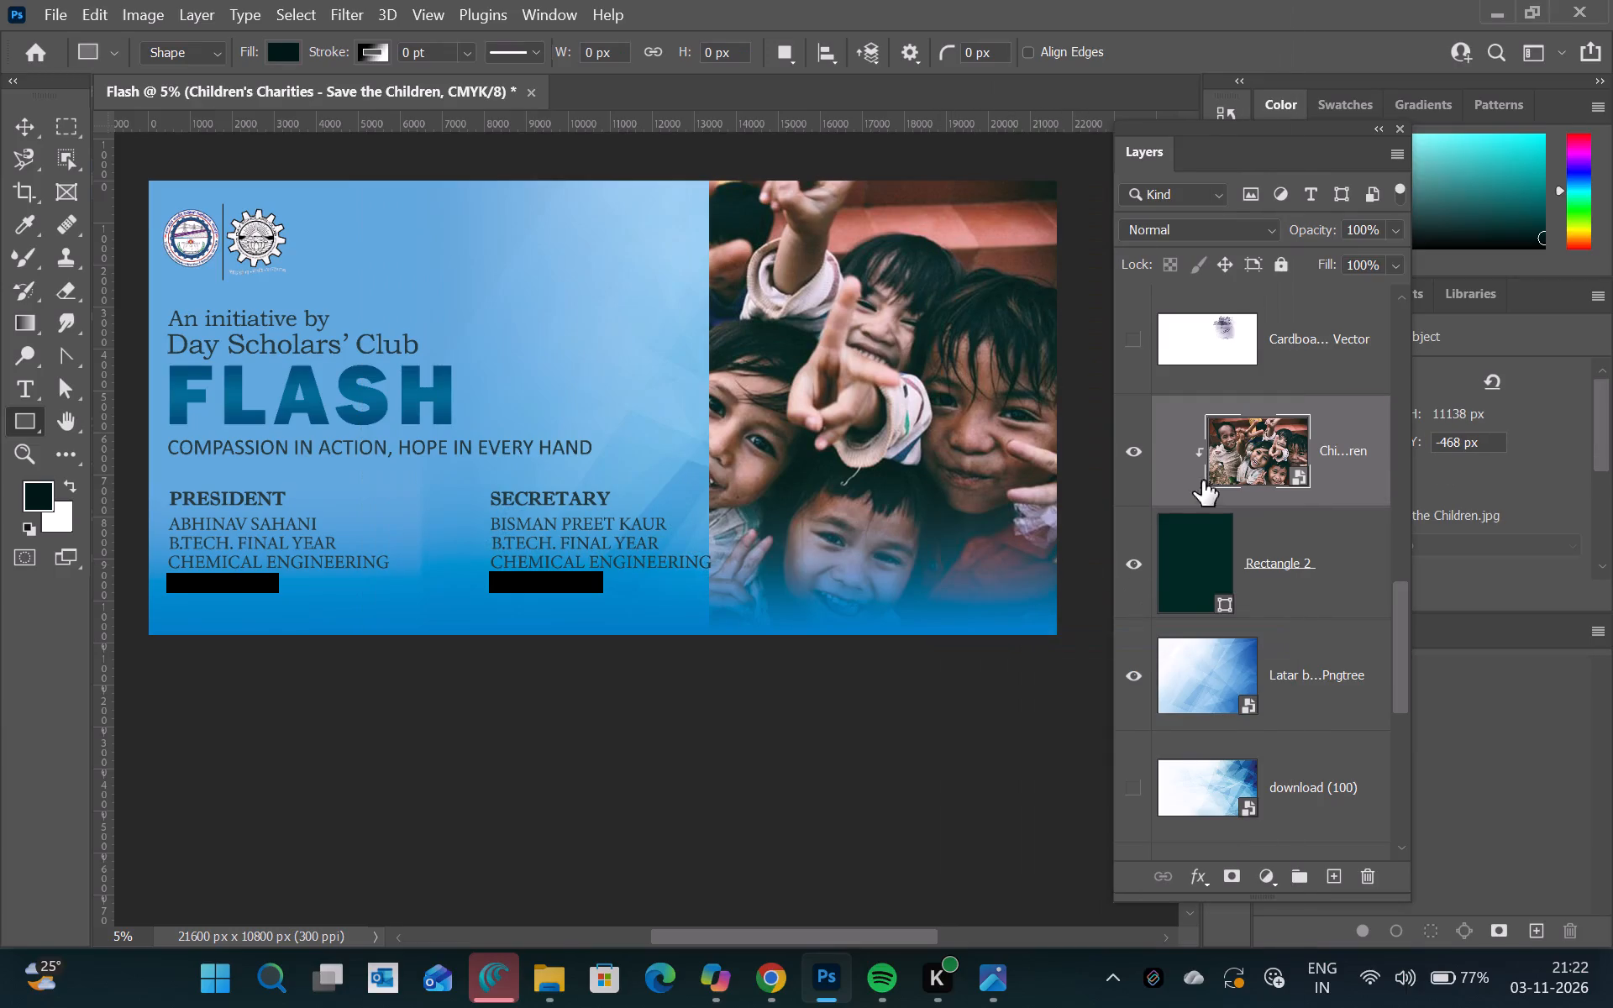
Shift the clipped children's photo and its rectangle together about 440 px to the right, clear of the secretary's text.
ctrl+click(1287, 527)
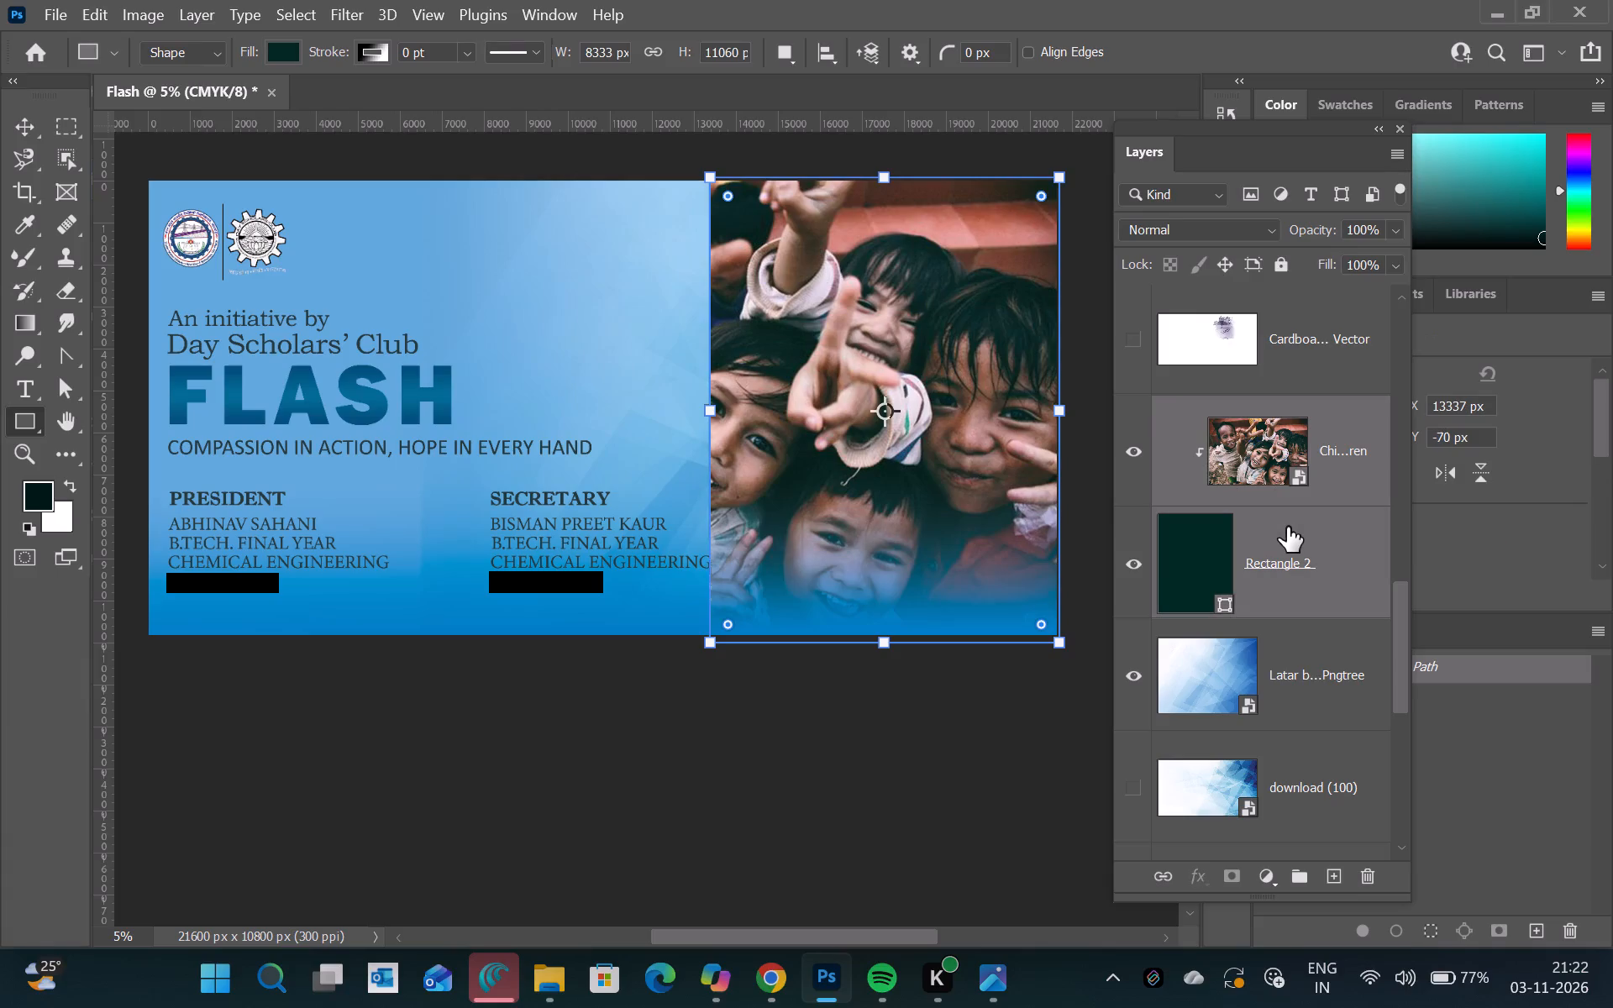
key(Right)
key(Right)
key(Right)
key(Right)
key(Right)
key(Right)
key(Right)
key(Right)
key(Right)
key(Right)
key(Right)
key(Right)
key(Right)
key(Right)
key(Right)
key(Right)
key(Right)
key(Right)
key(Right)
key(Right)
key(Right)
key(Right)
key(ctrl+t)
key(Right)
key(Right)
key(Right)
key(Right)
key(Right)
key(Right)
key(Right)
key(Right)
key(Right)
key(Right)
key(Right)
key(Right)
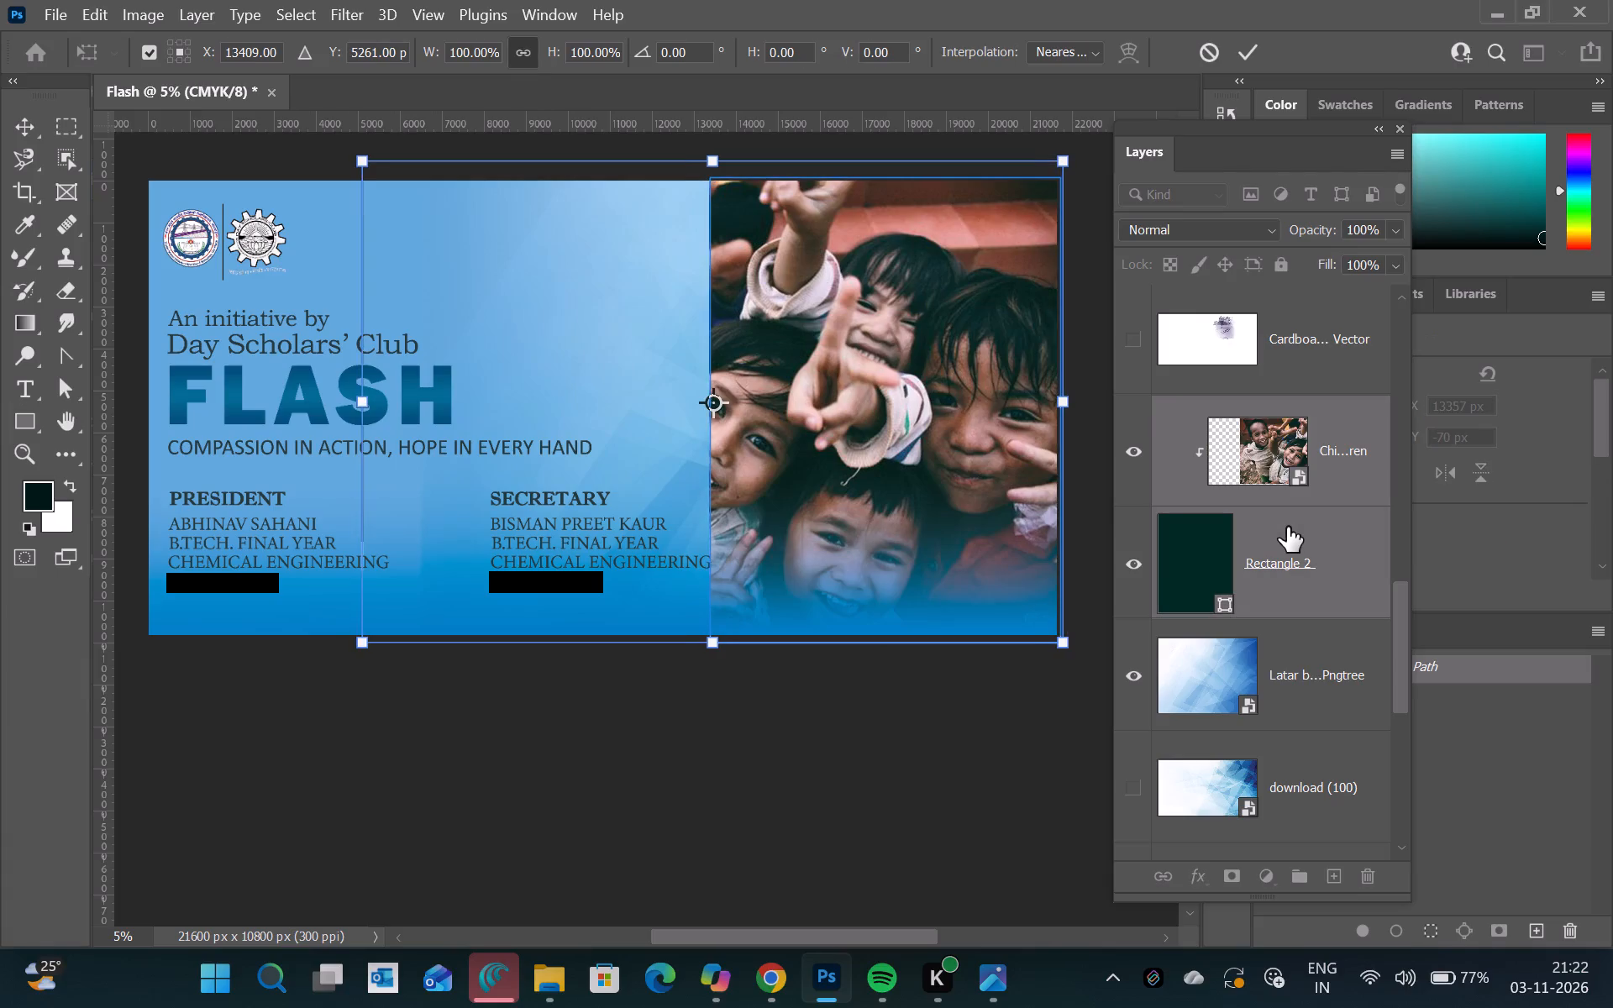
key(Right)
key(Right)
key(Right)
key(Right)
key(Right)
key(Right)
key(Right)
key(Right)
key(Right)
key(Right)
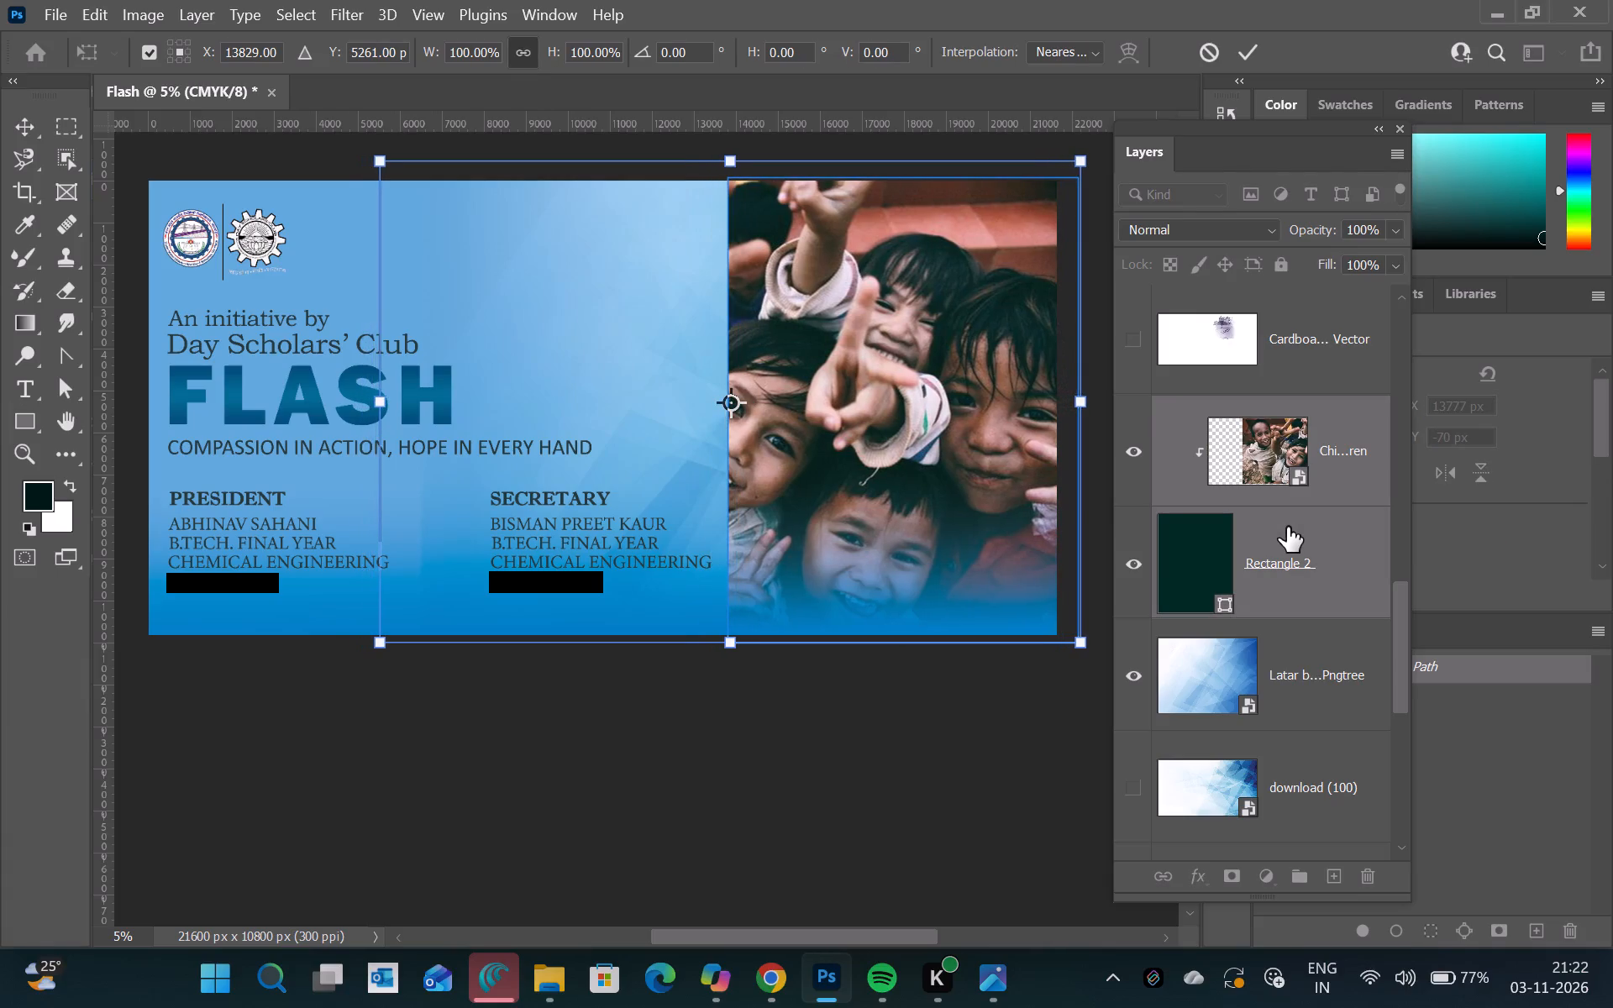
click(1251, 45)
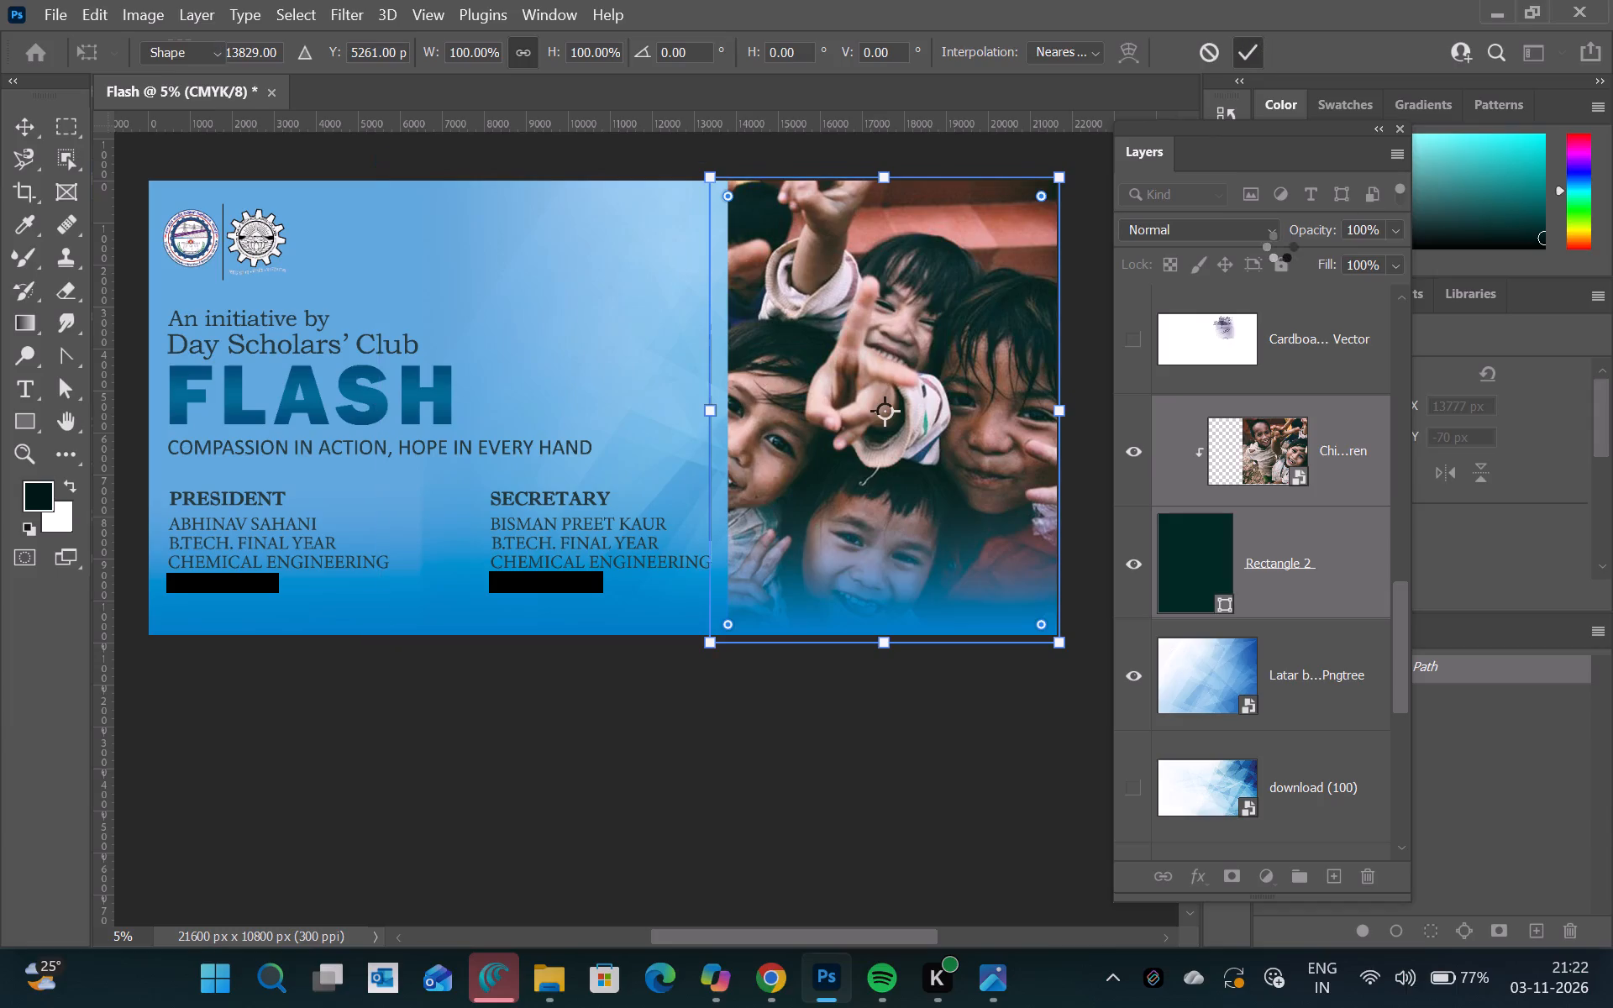
Convert the children's photo layer and Rectangle 2 into a single smart object.
click(1325, 464)
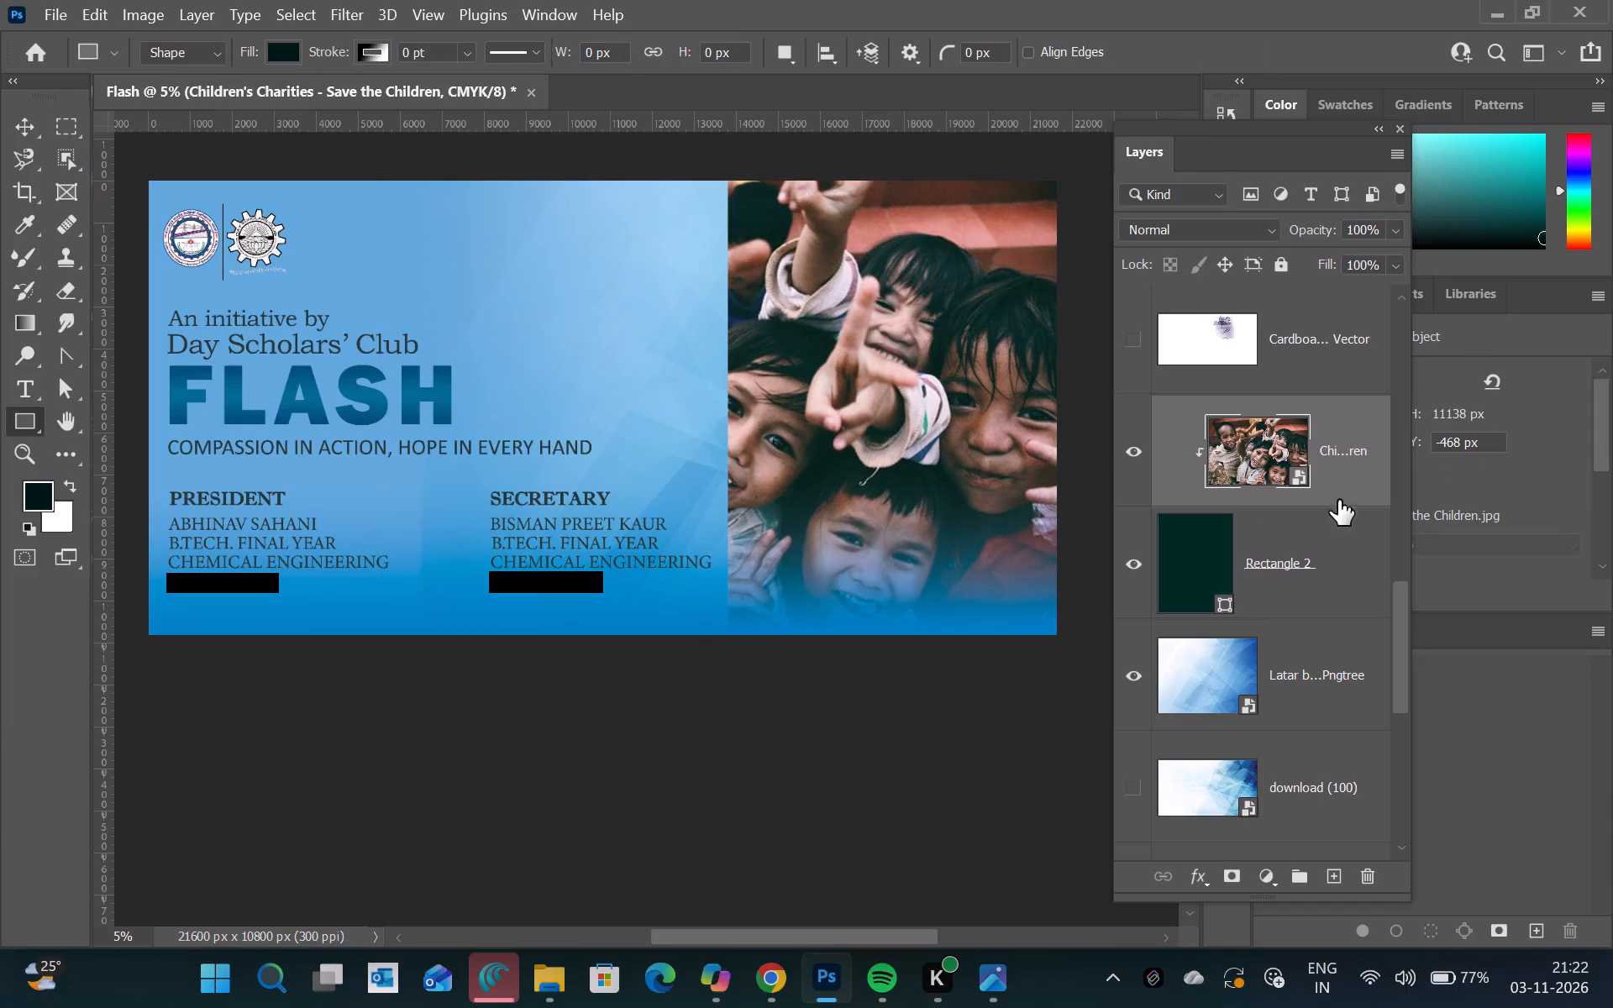
ctrl+click(1340, 592)
ctrl+right_click(1340, 592)
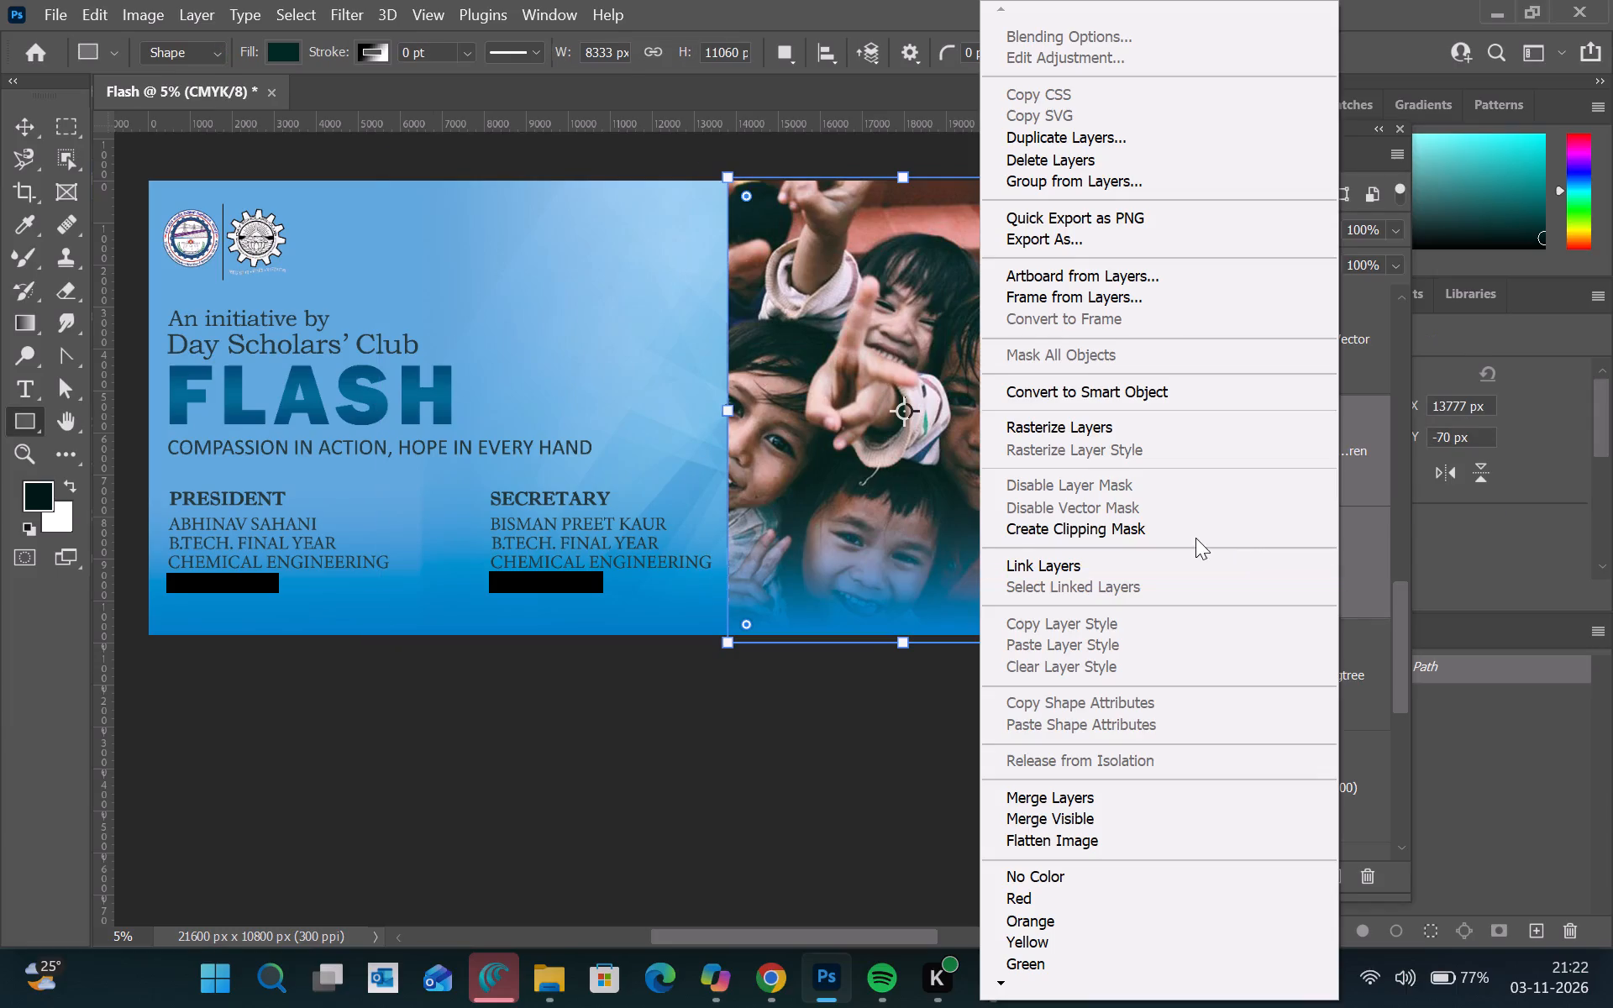
click(1090, 394)
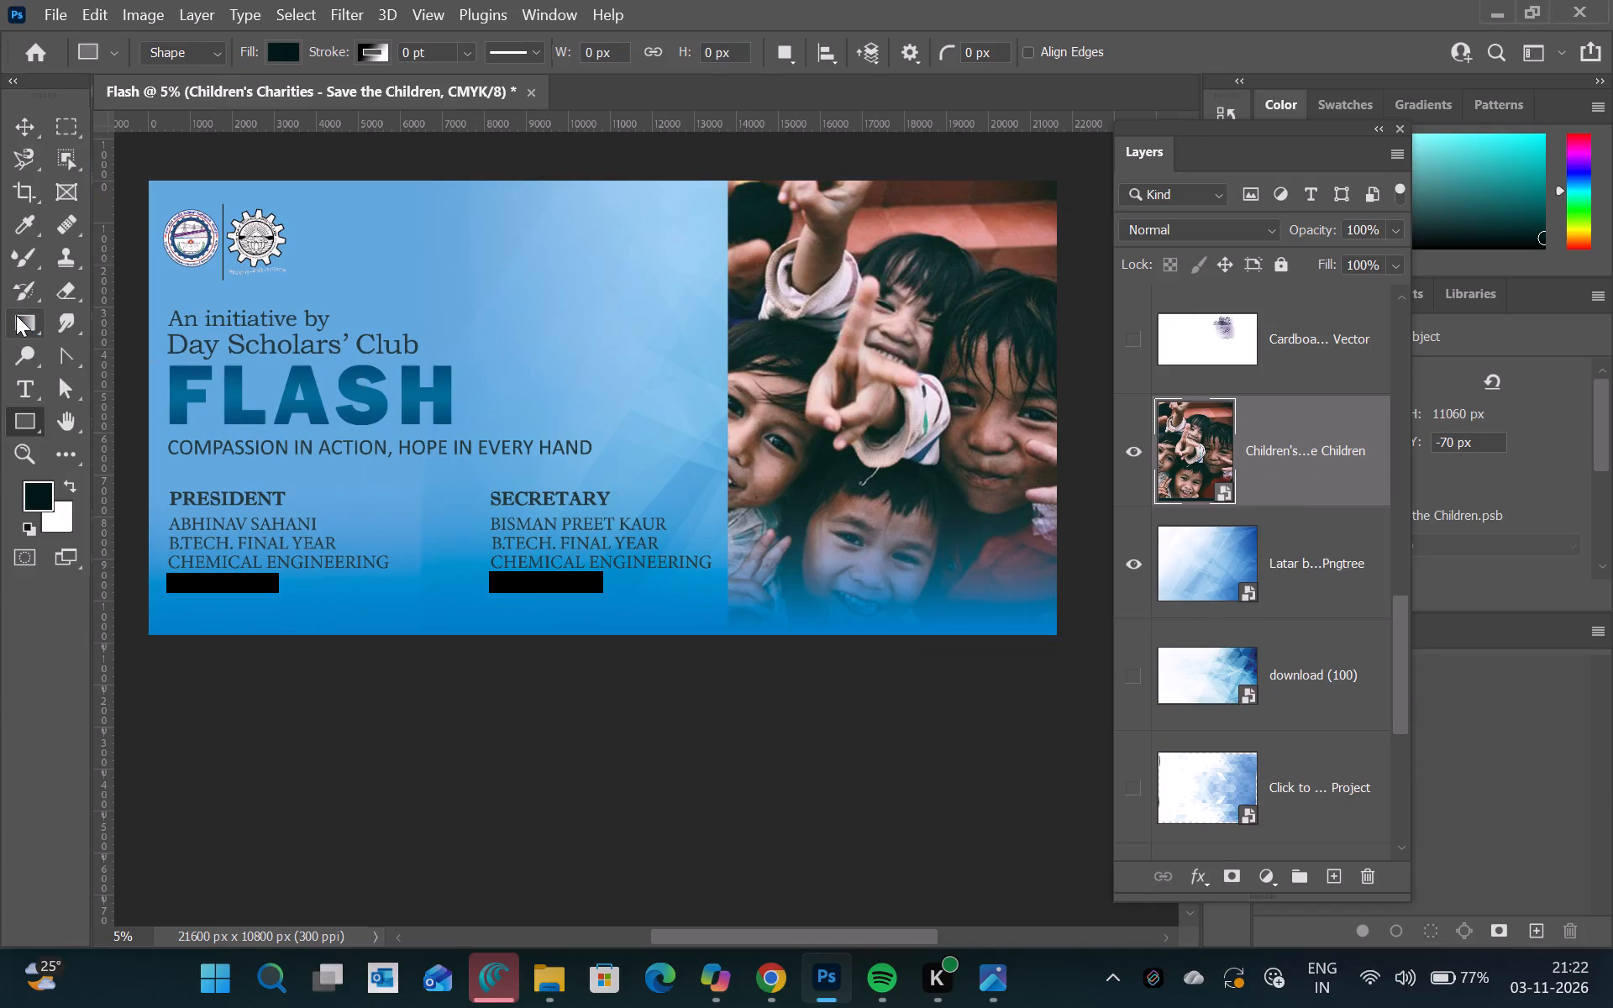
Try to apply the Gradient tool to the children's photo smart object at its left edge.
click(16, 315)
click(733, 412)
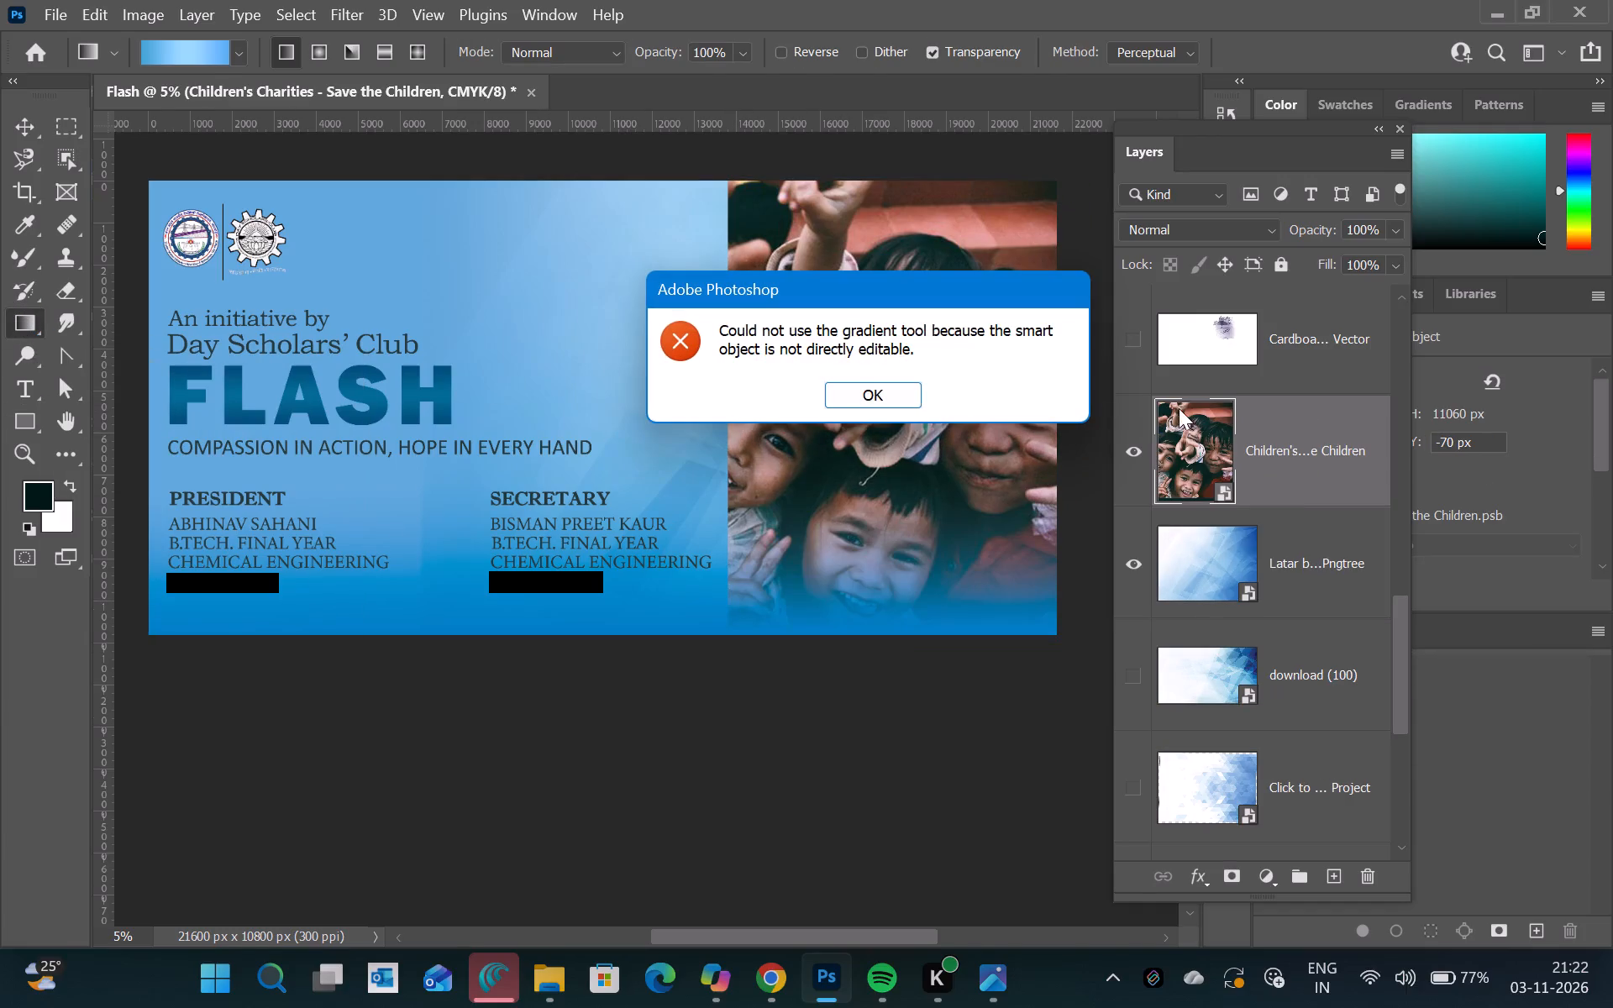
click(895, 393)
Rasterize the children's photo smart object layer.
right_click(1345, 444)
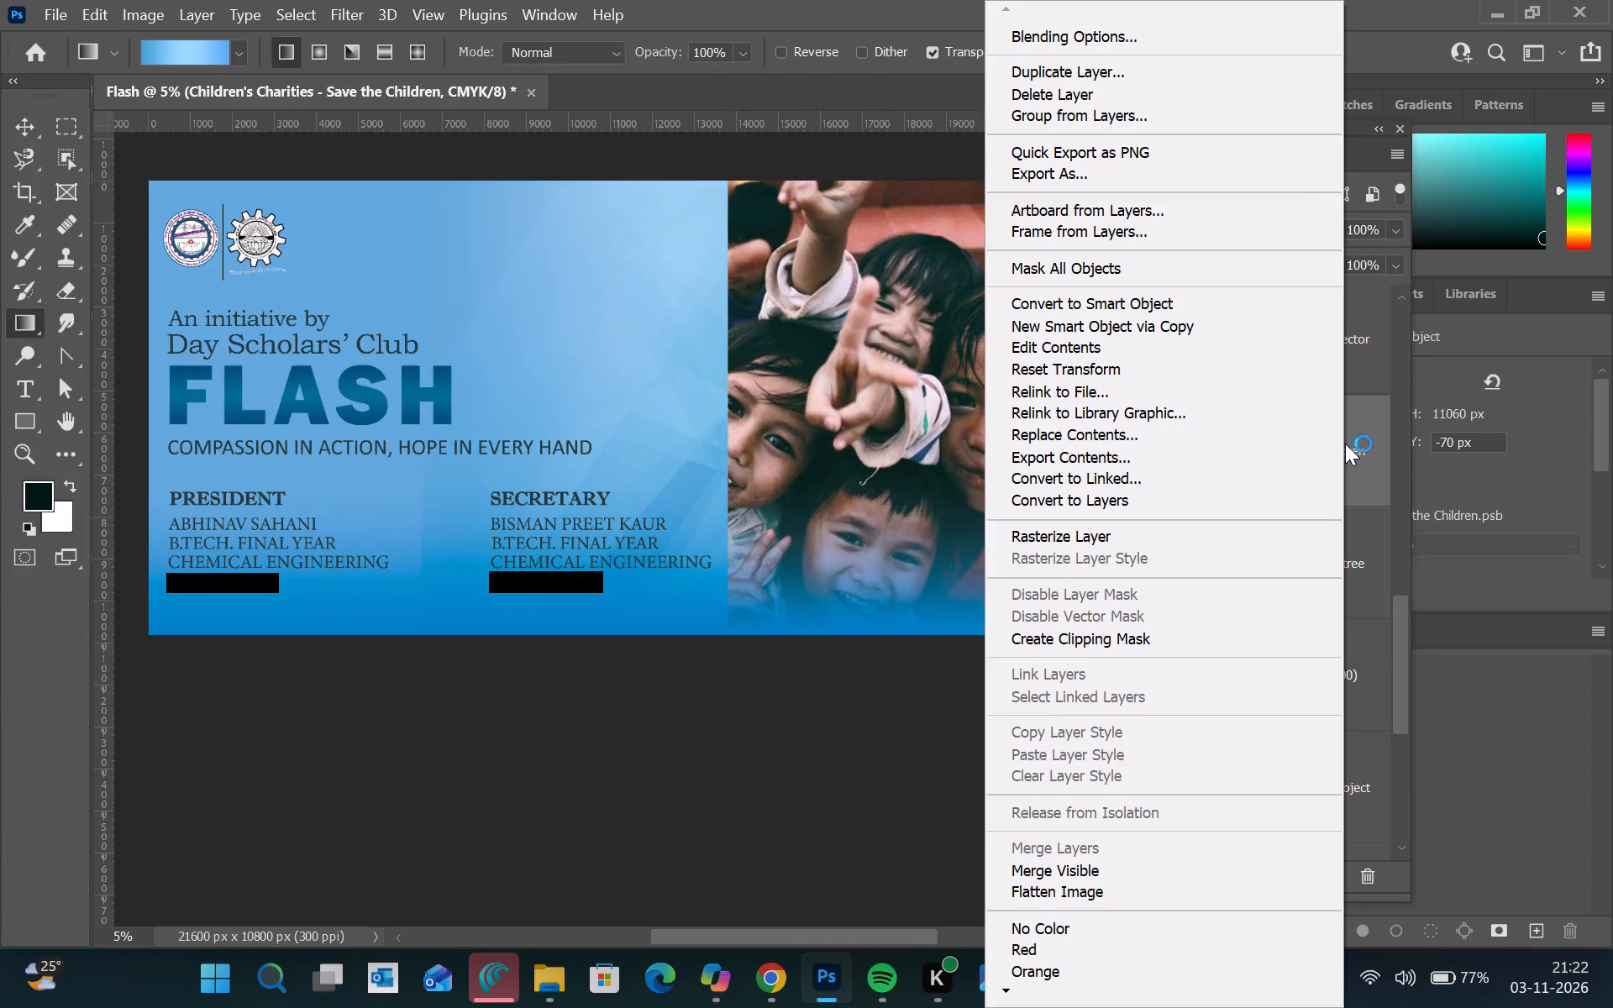
click(1066, 533)
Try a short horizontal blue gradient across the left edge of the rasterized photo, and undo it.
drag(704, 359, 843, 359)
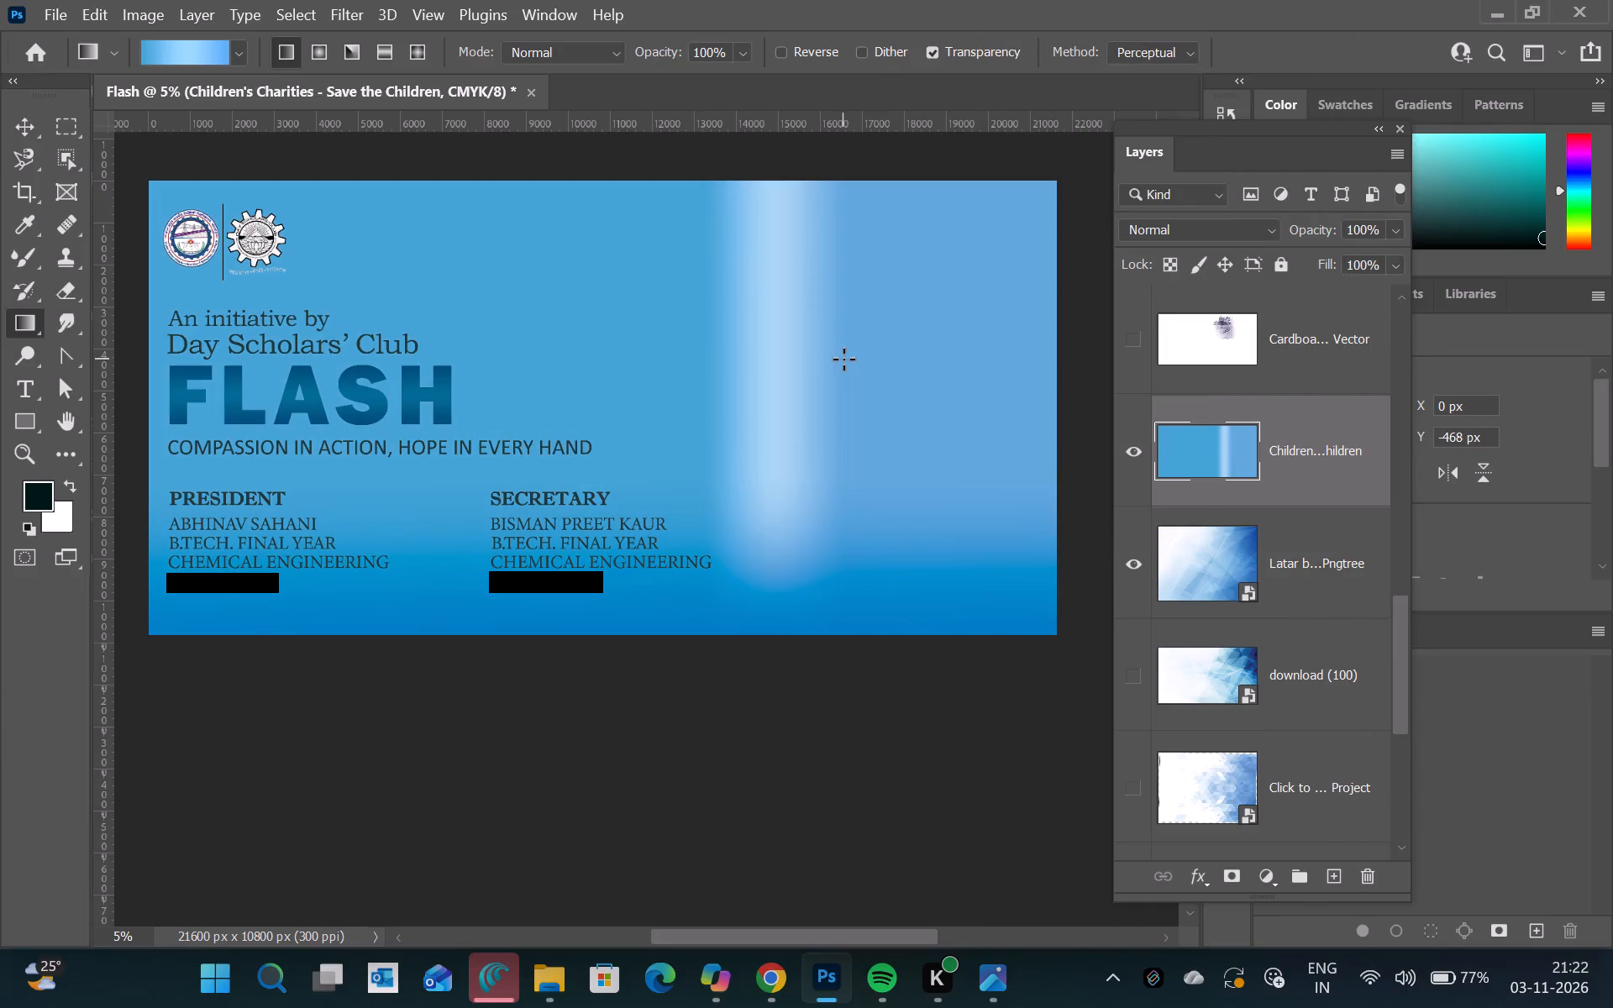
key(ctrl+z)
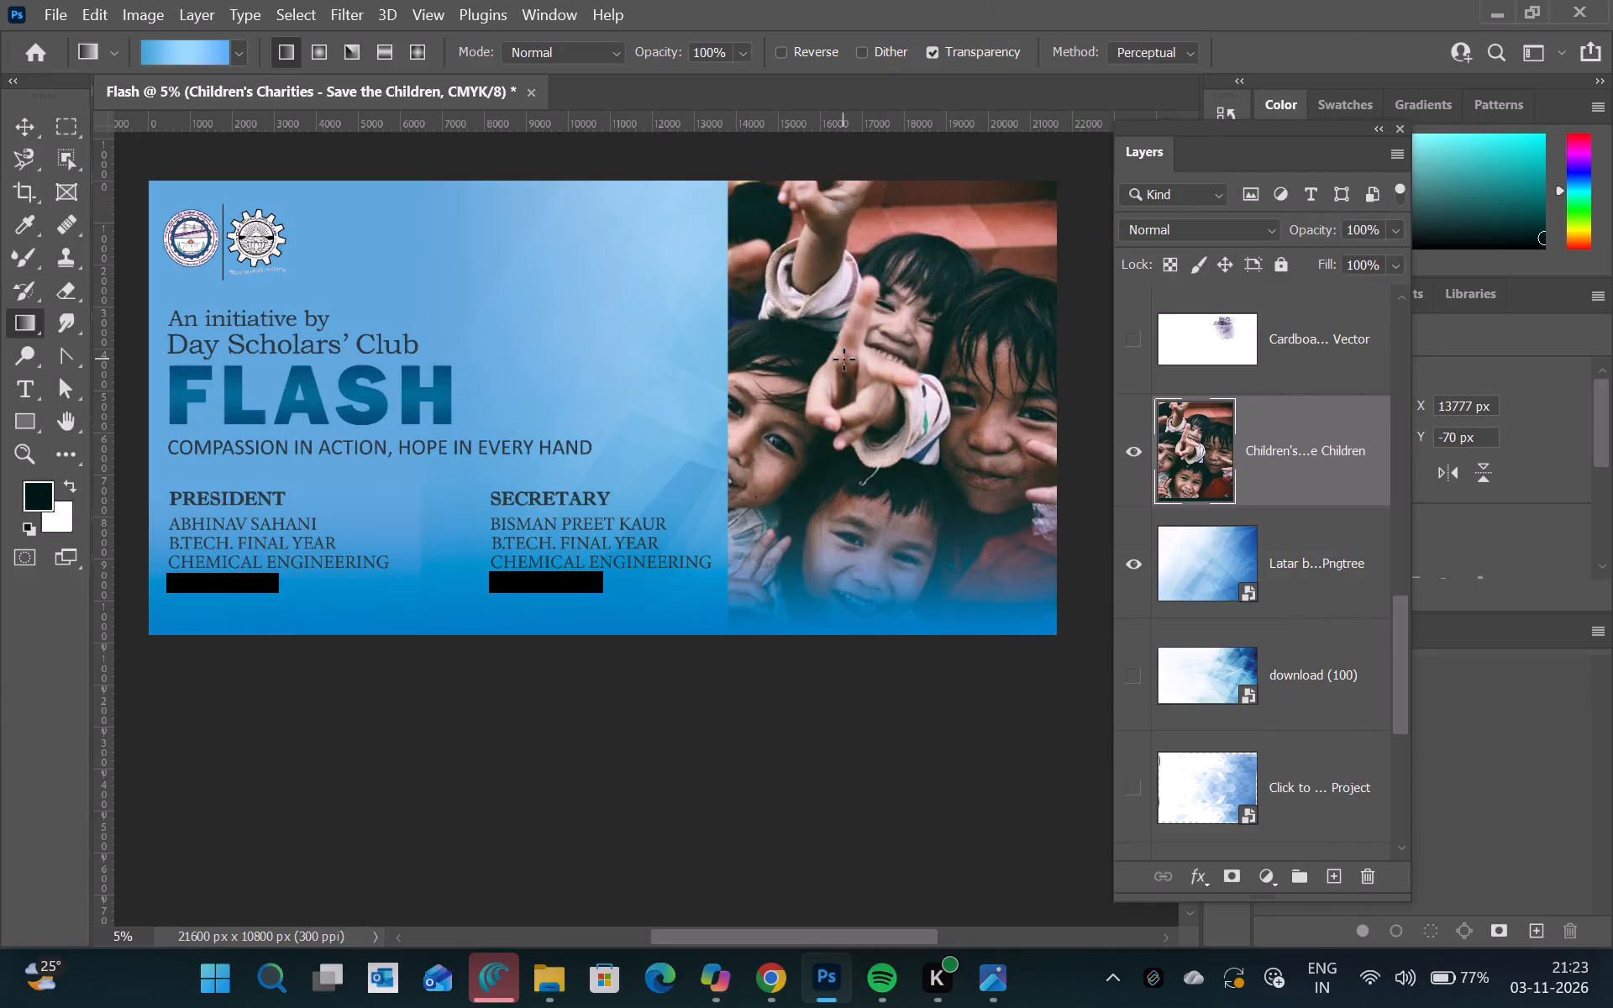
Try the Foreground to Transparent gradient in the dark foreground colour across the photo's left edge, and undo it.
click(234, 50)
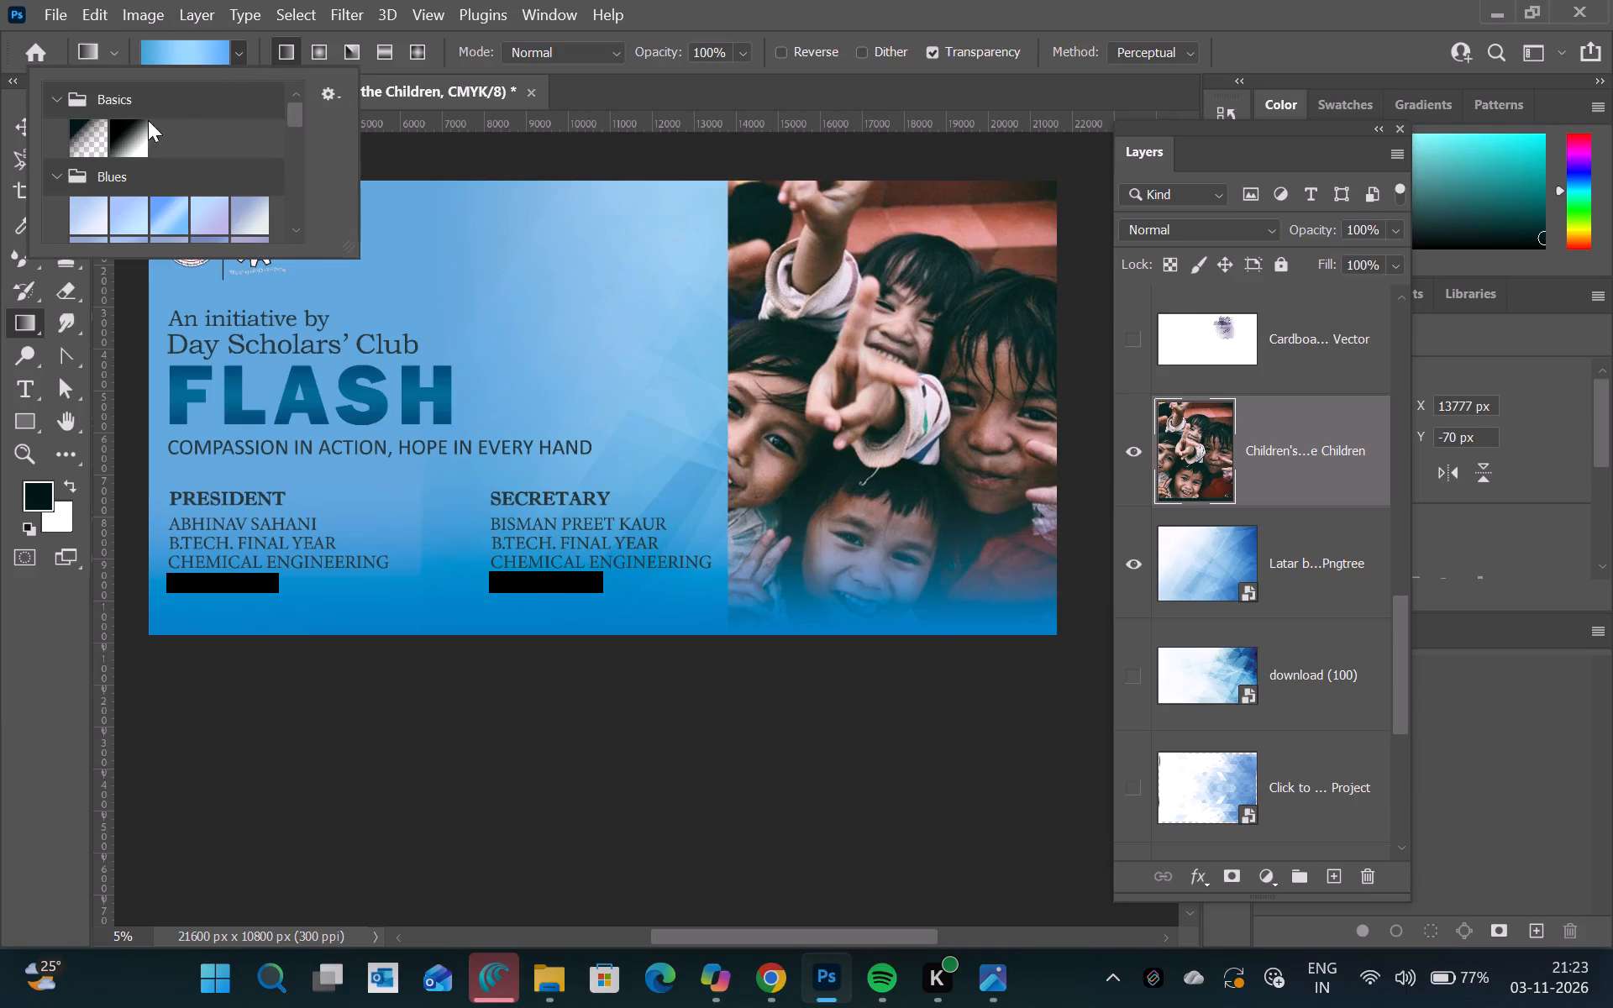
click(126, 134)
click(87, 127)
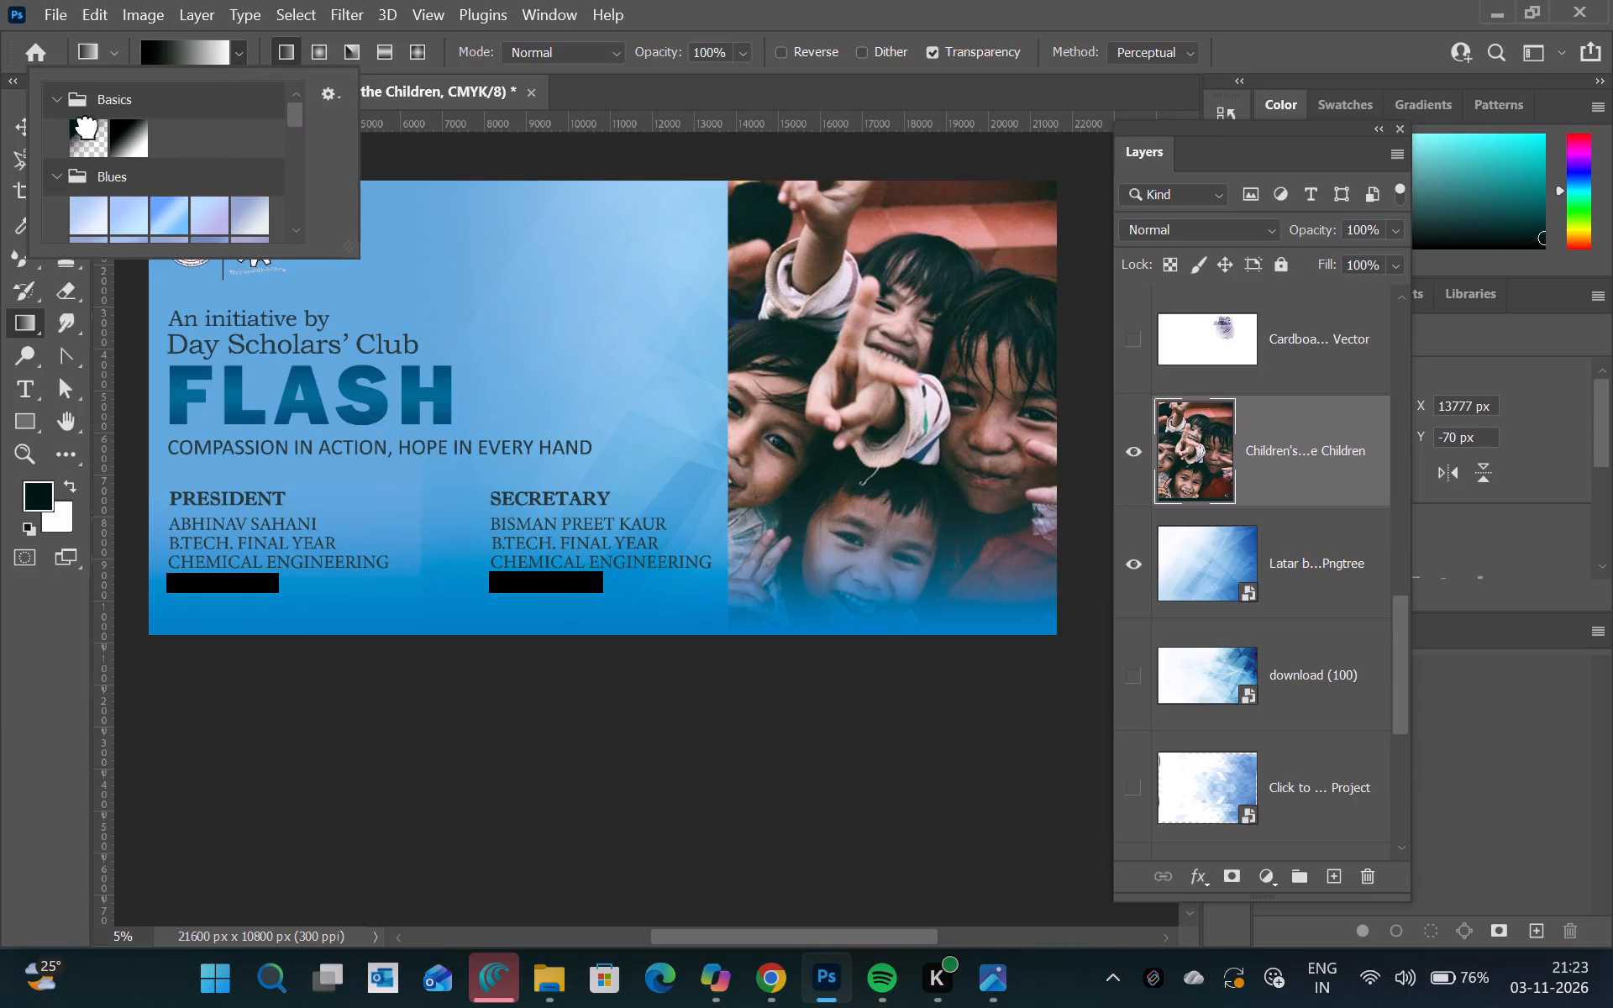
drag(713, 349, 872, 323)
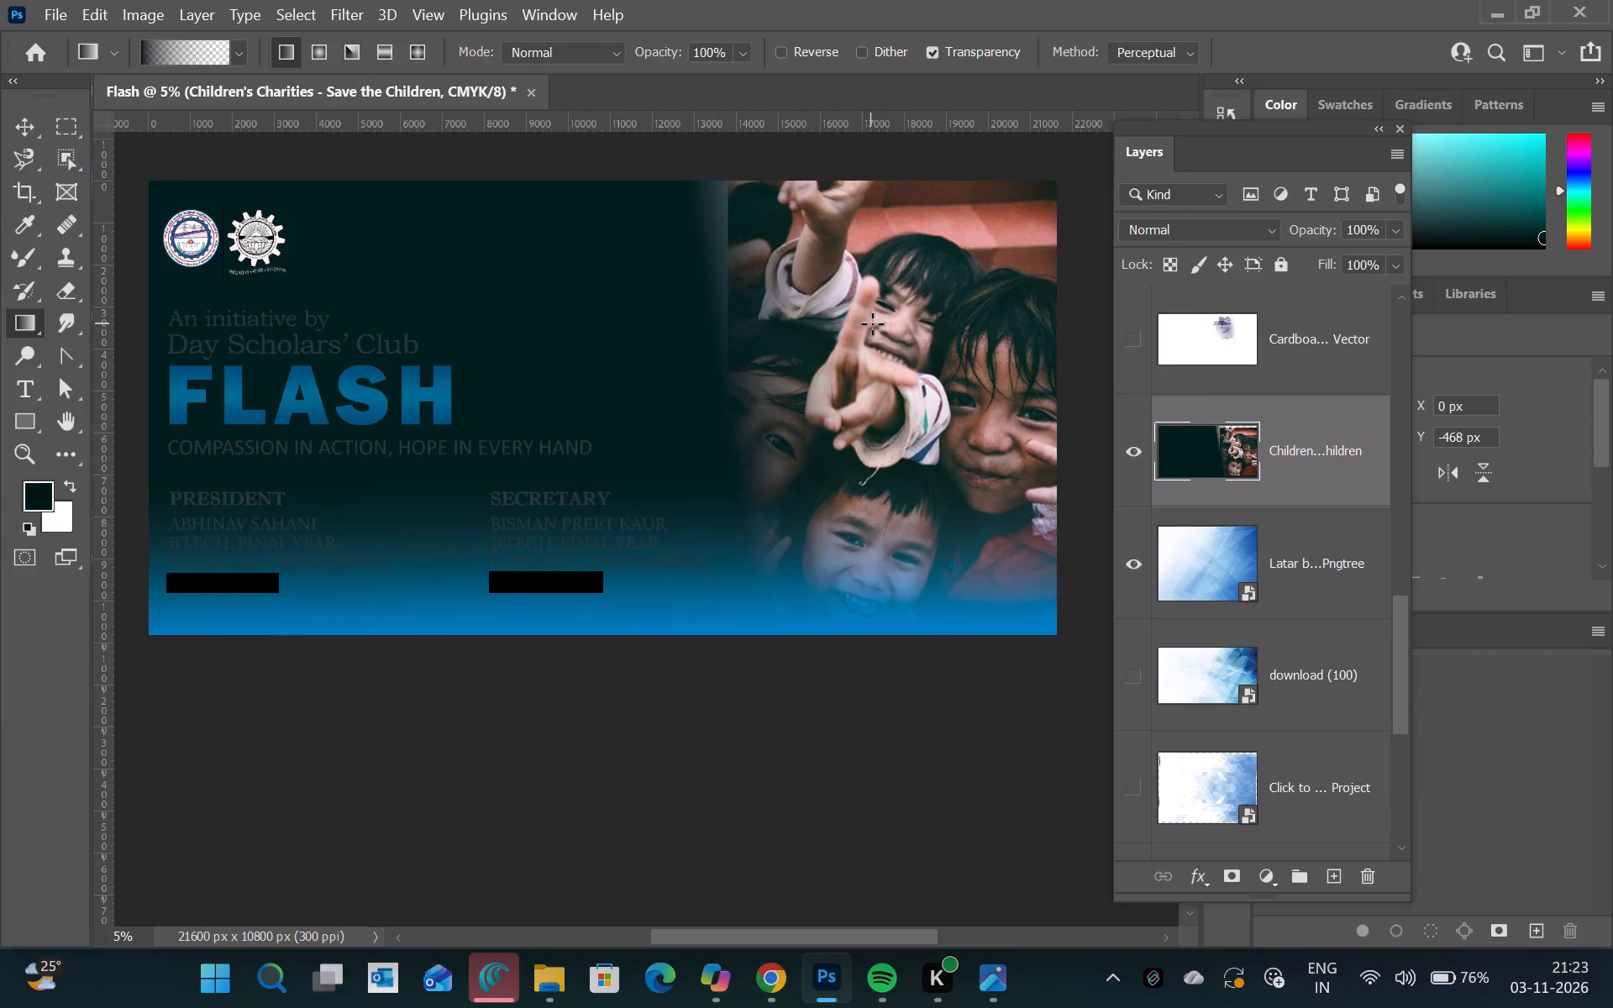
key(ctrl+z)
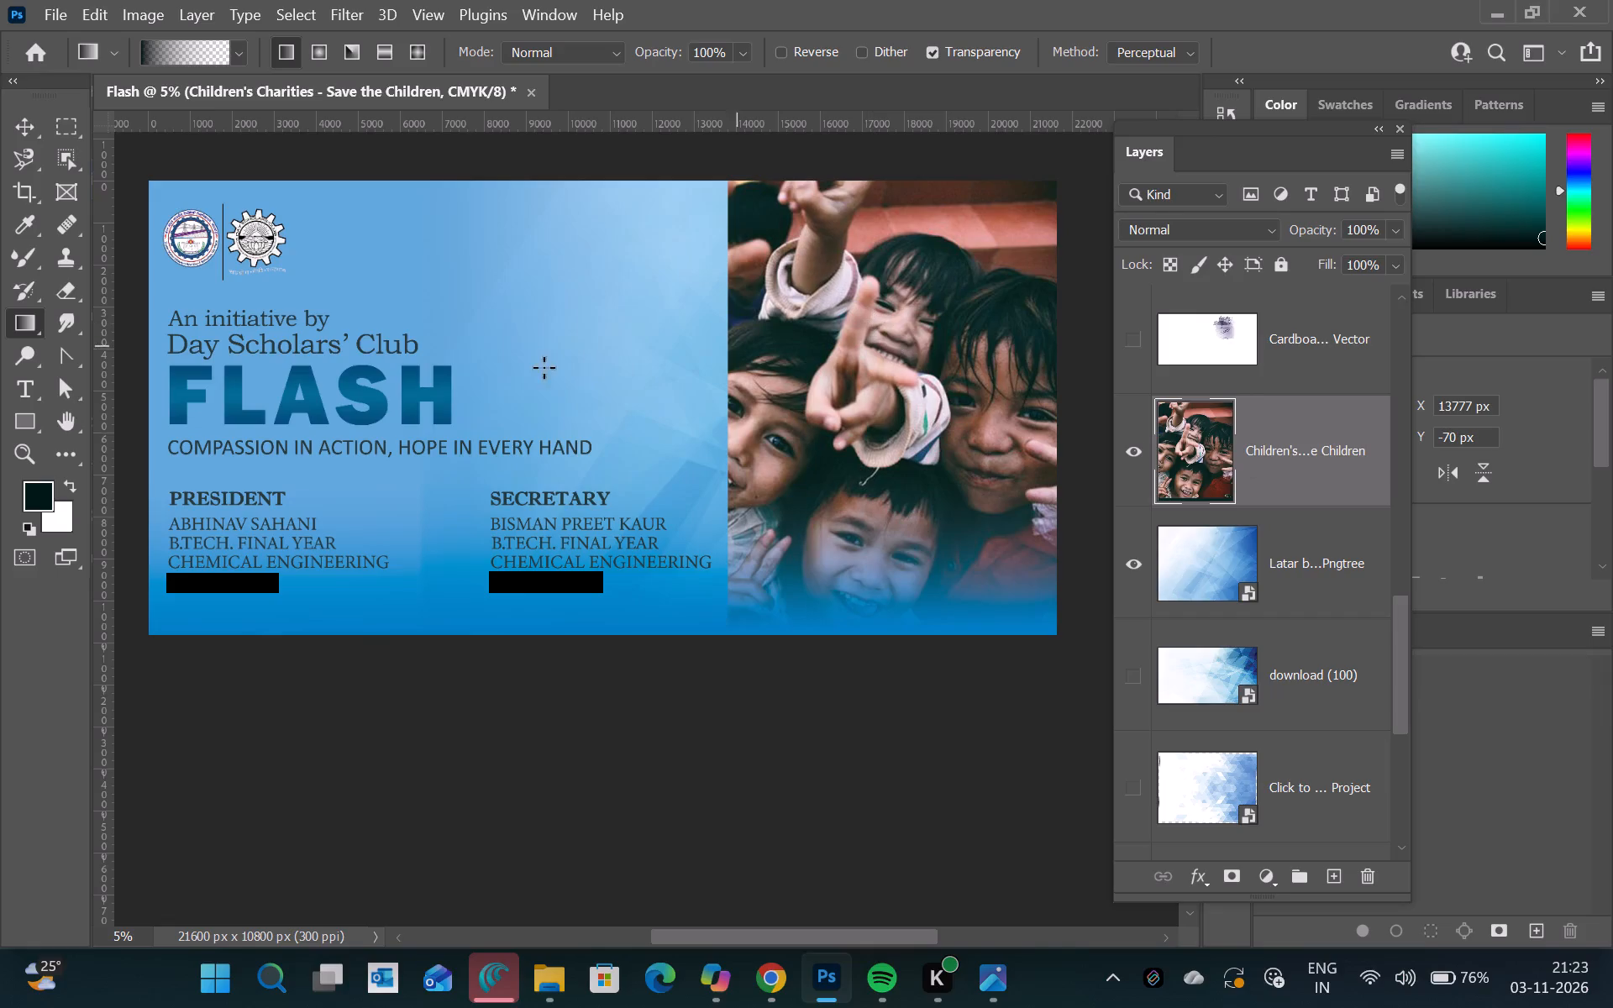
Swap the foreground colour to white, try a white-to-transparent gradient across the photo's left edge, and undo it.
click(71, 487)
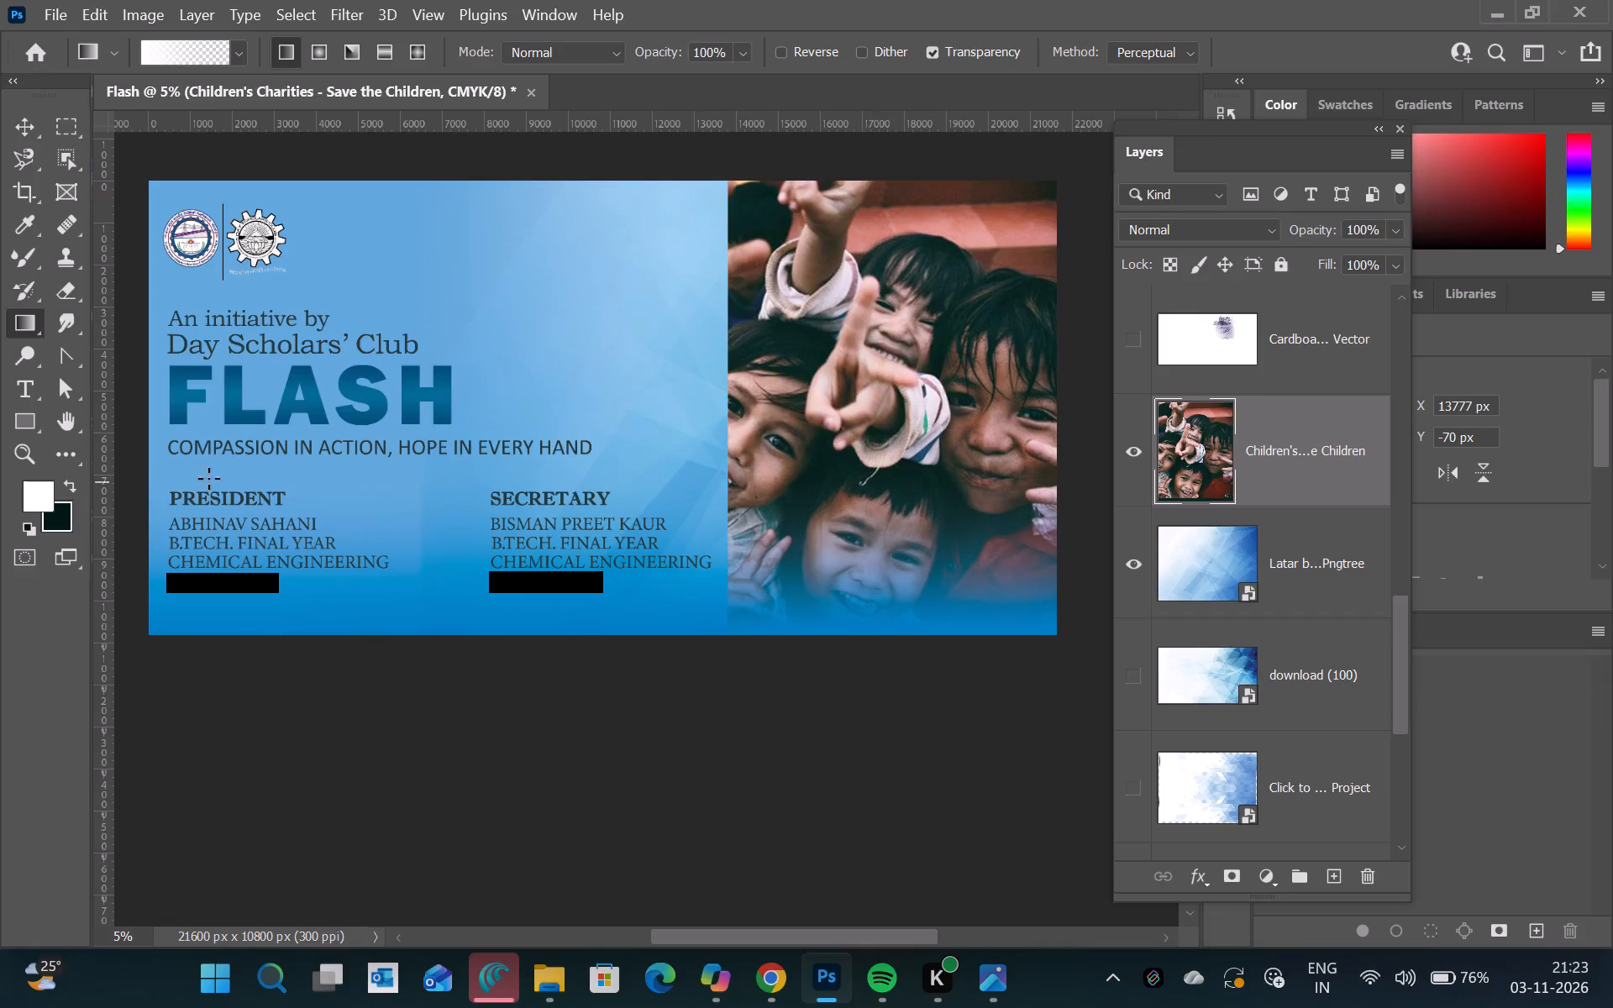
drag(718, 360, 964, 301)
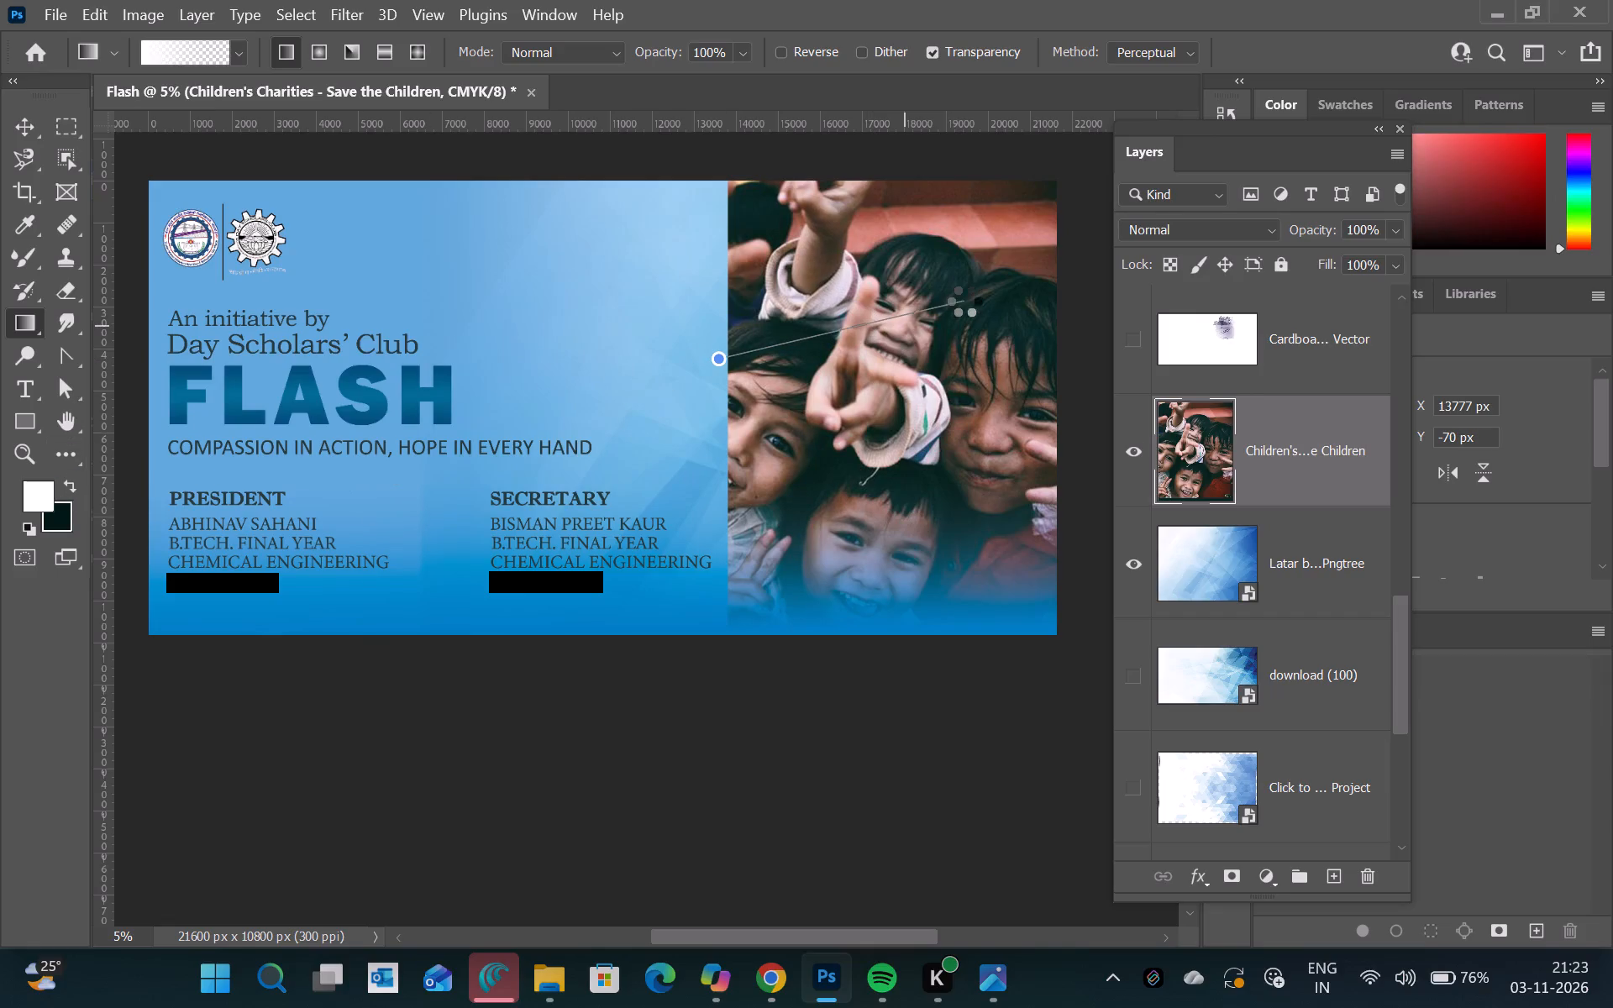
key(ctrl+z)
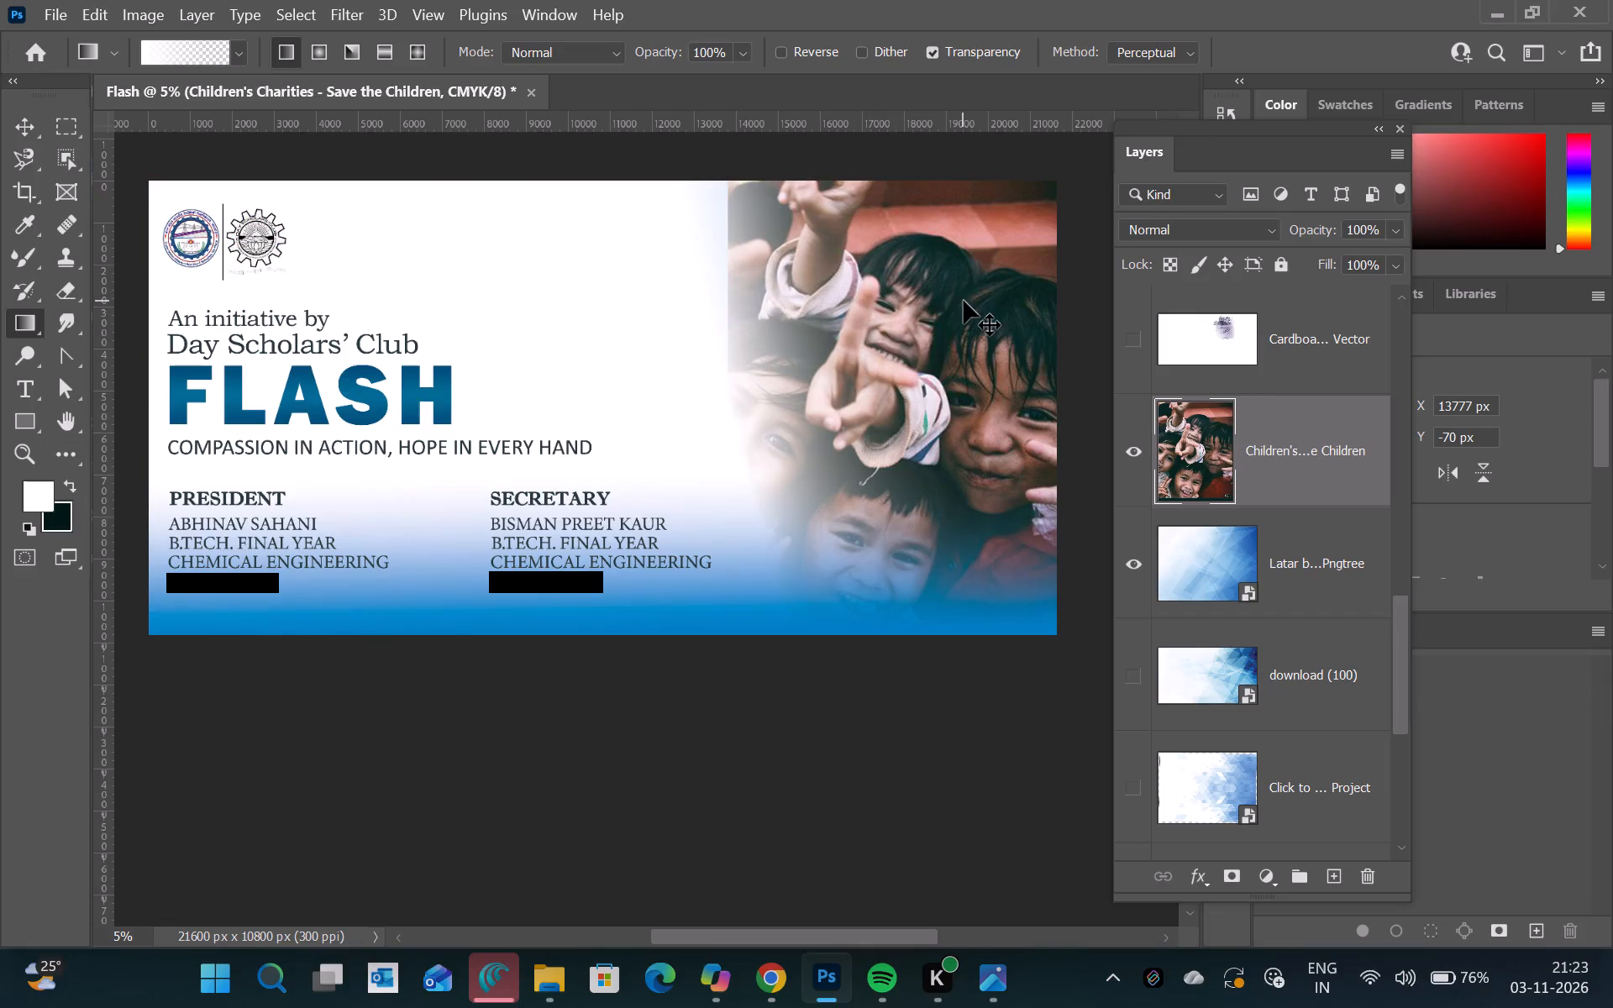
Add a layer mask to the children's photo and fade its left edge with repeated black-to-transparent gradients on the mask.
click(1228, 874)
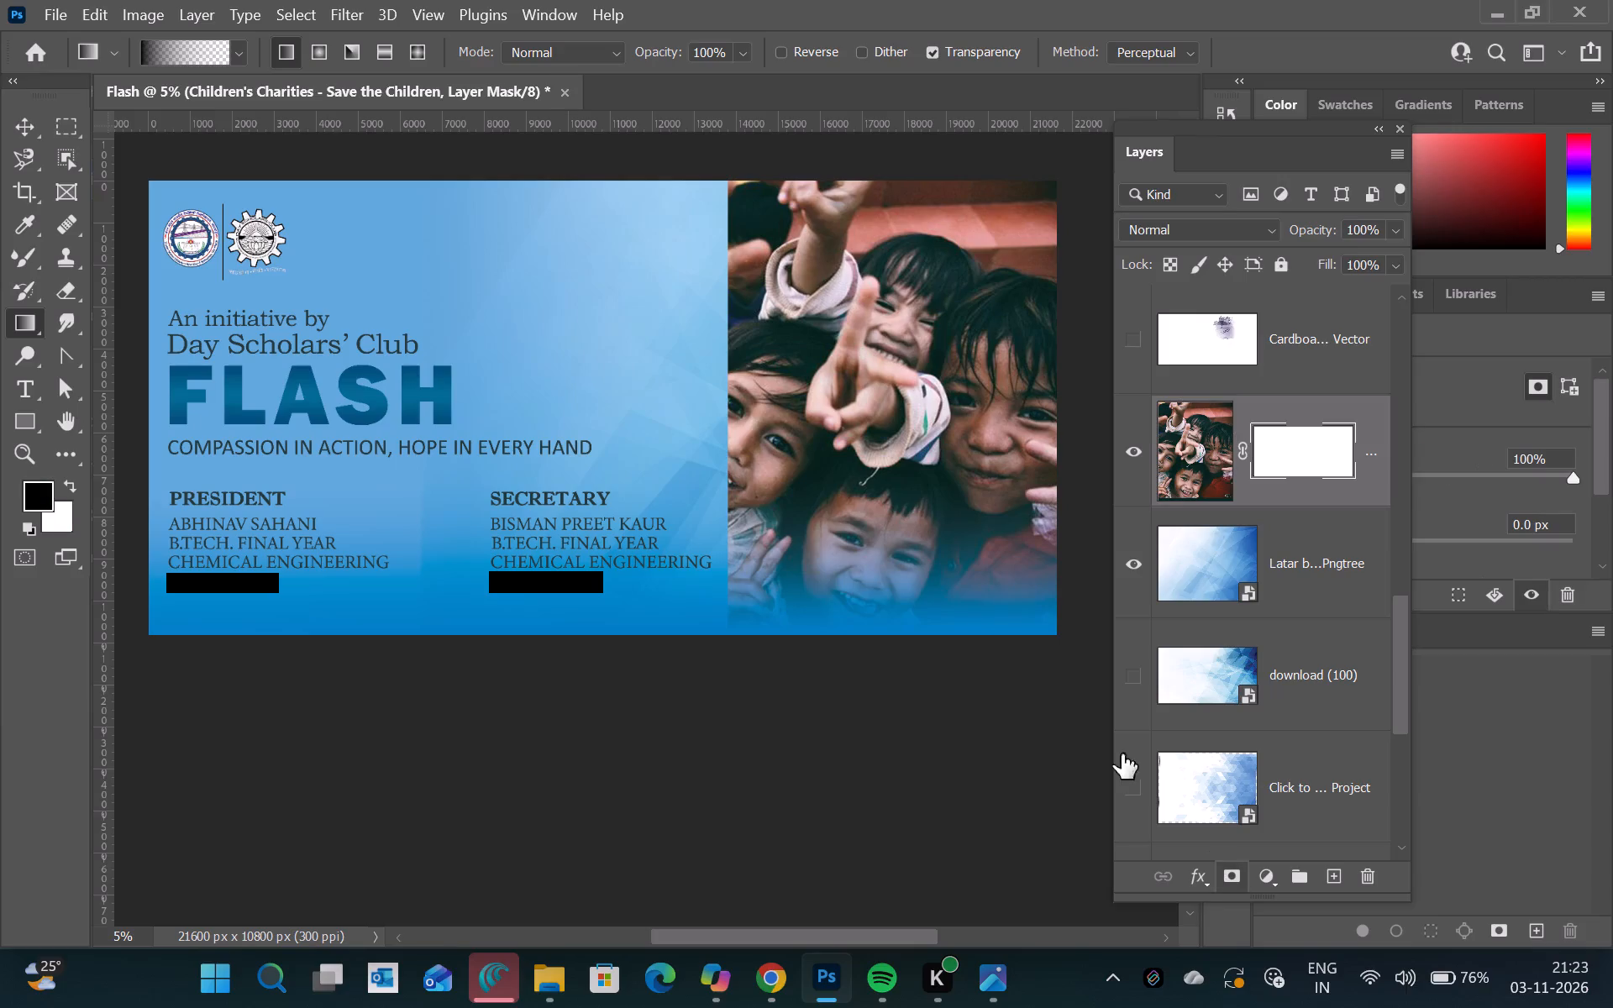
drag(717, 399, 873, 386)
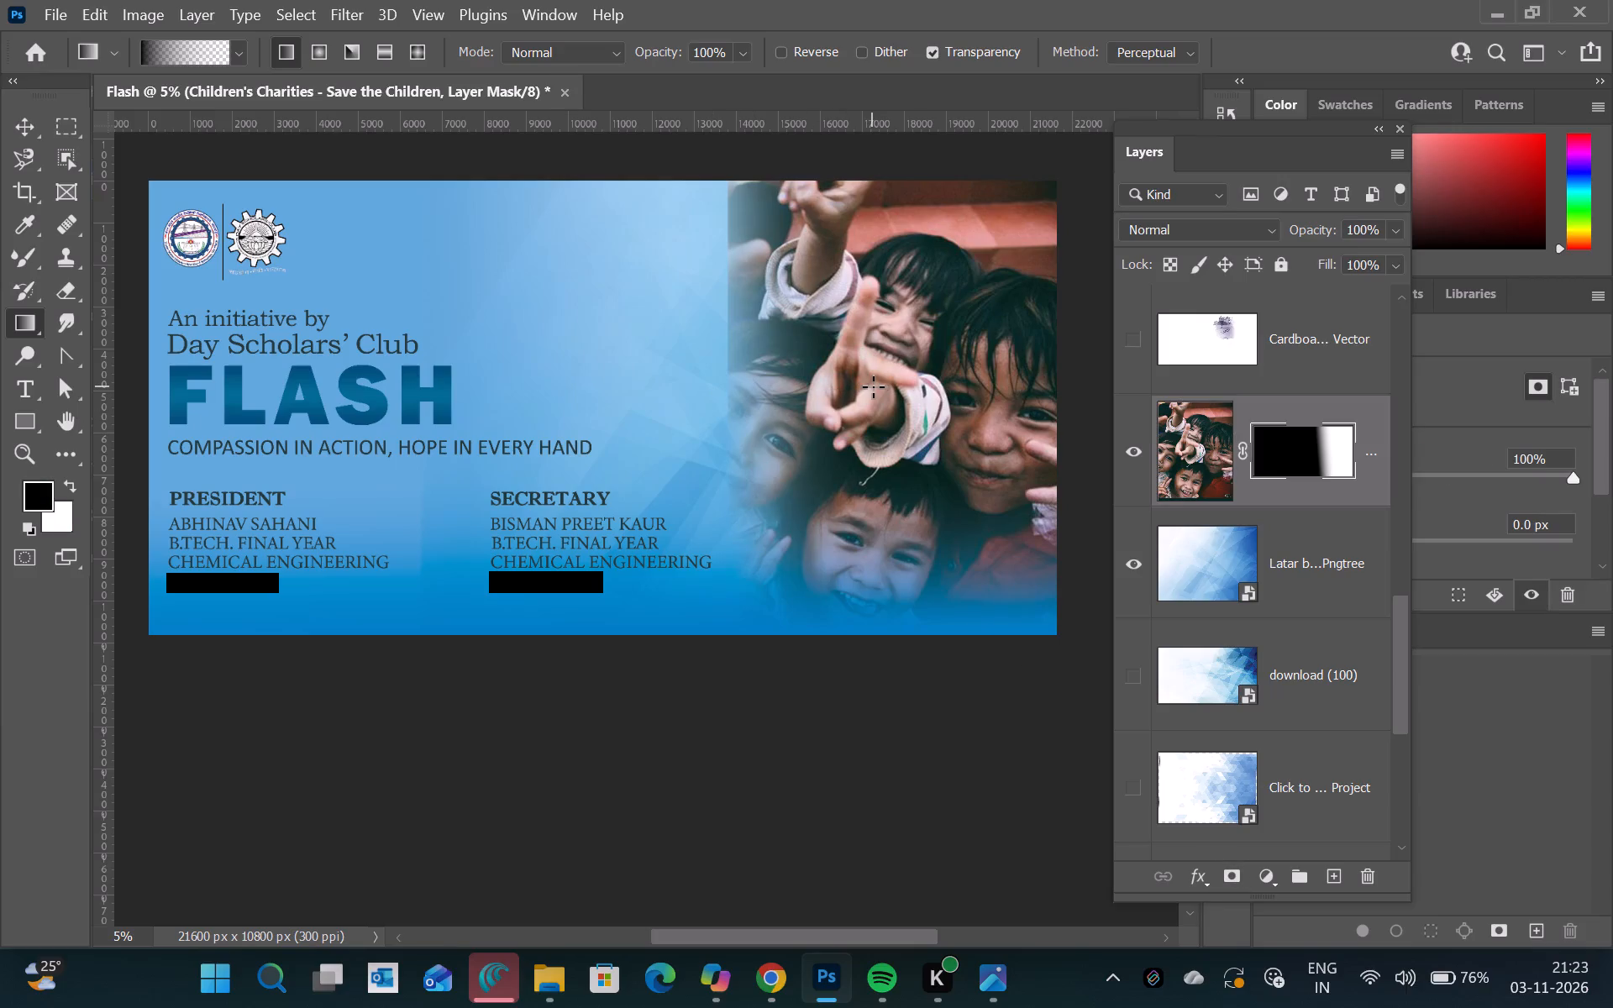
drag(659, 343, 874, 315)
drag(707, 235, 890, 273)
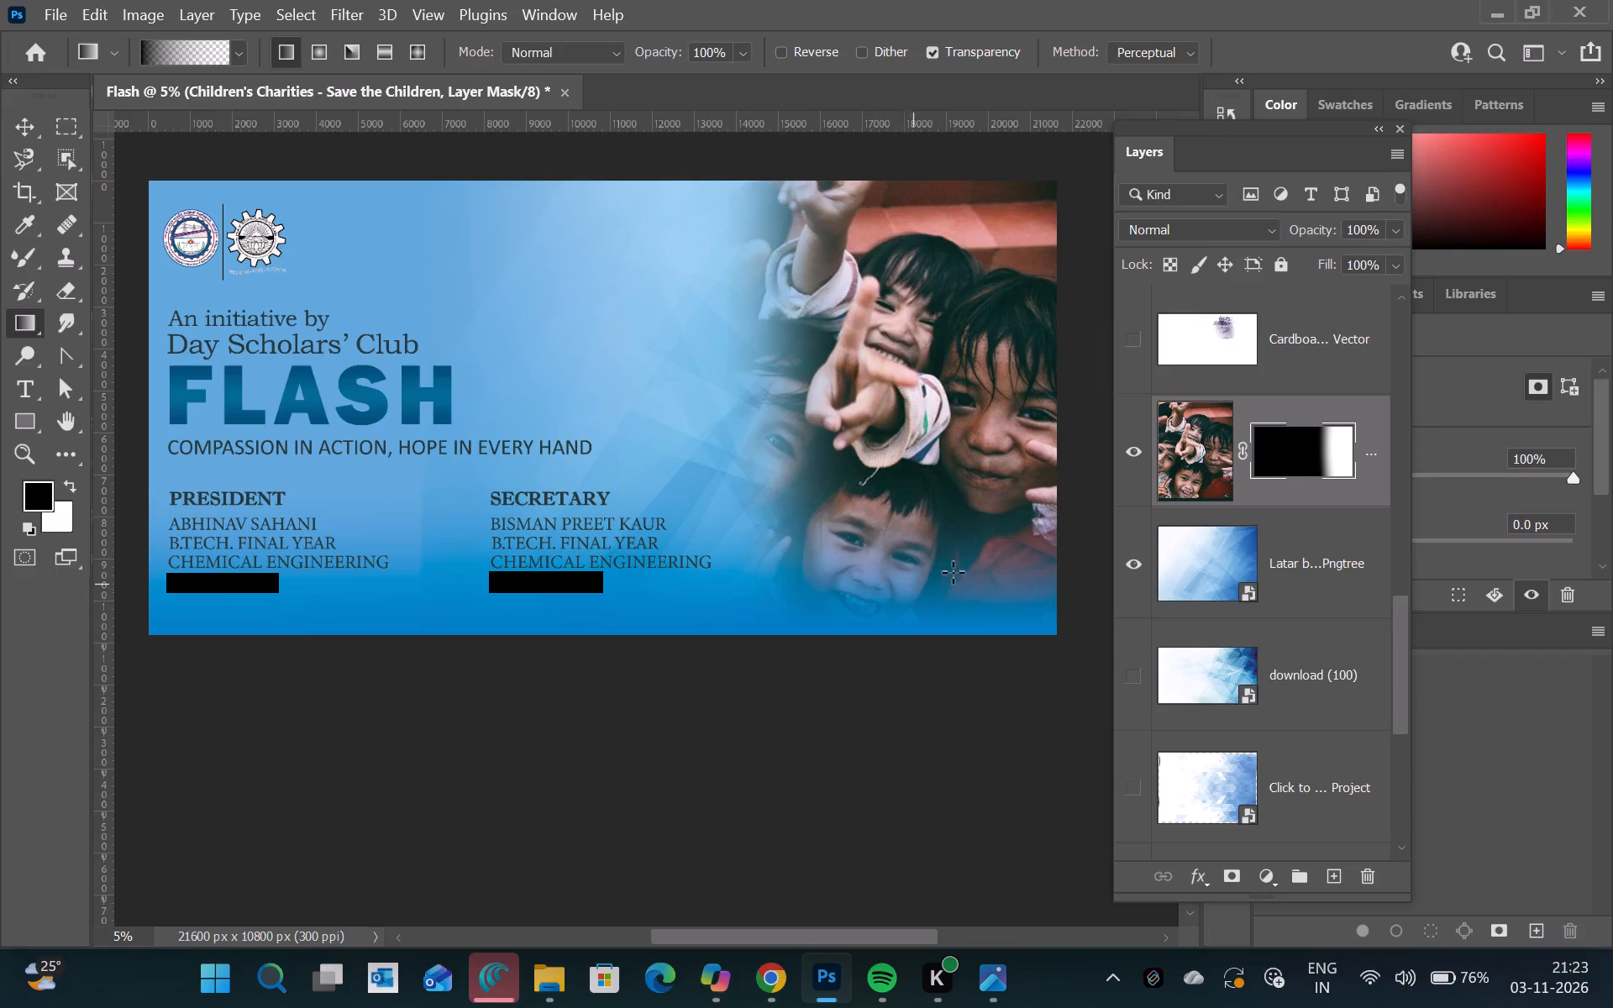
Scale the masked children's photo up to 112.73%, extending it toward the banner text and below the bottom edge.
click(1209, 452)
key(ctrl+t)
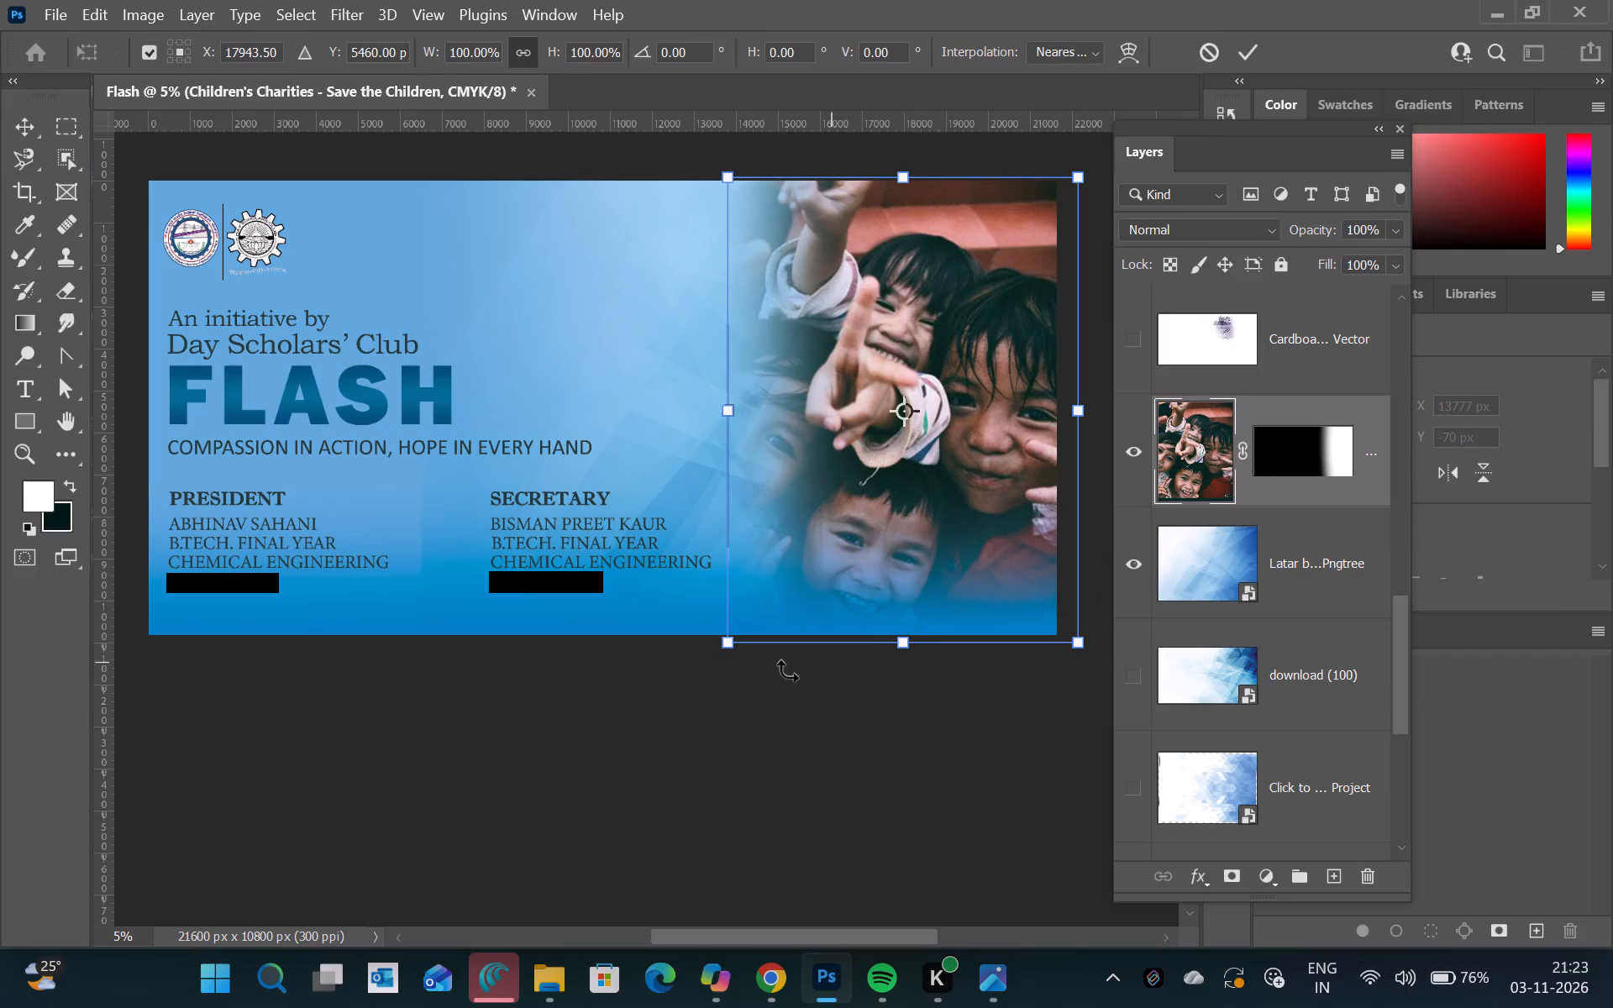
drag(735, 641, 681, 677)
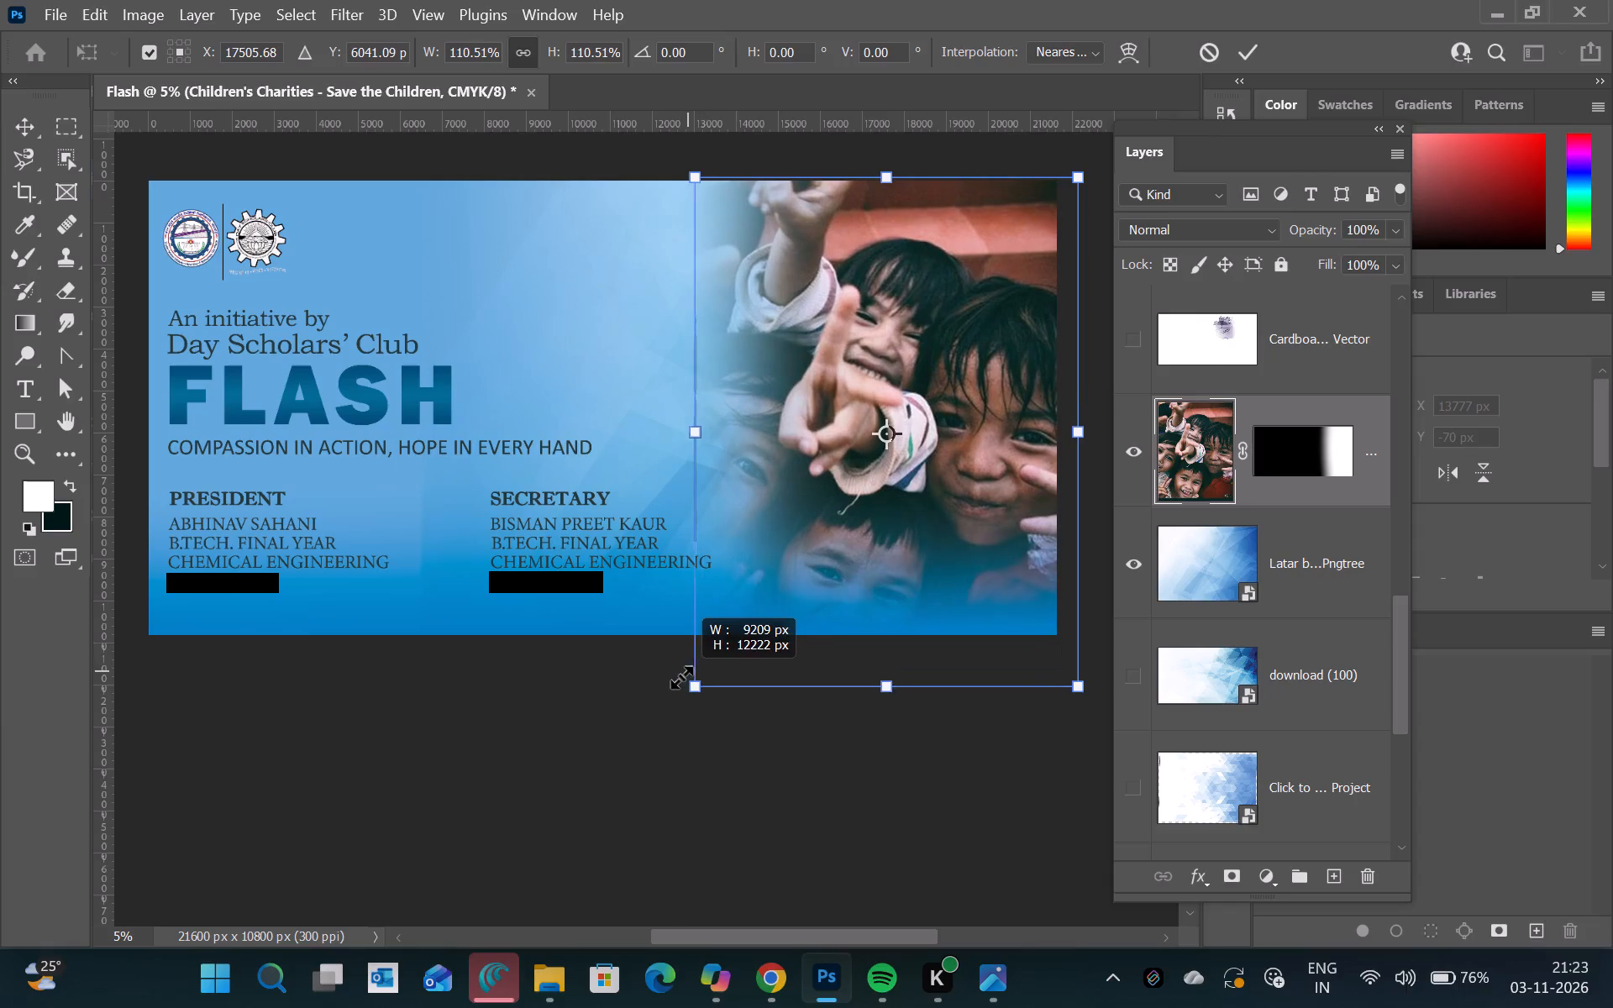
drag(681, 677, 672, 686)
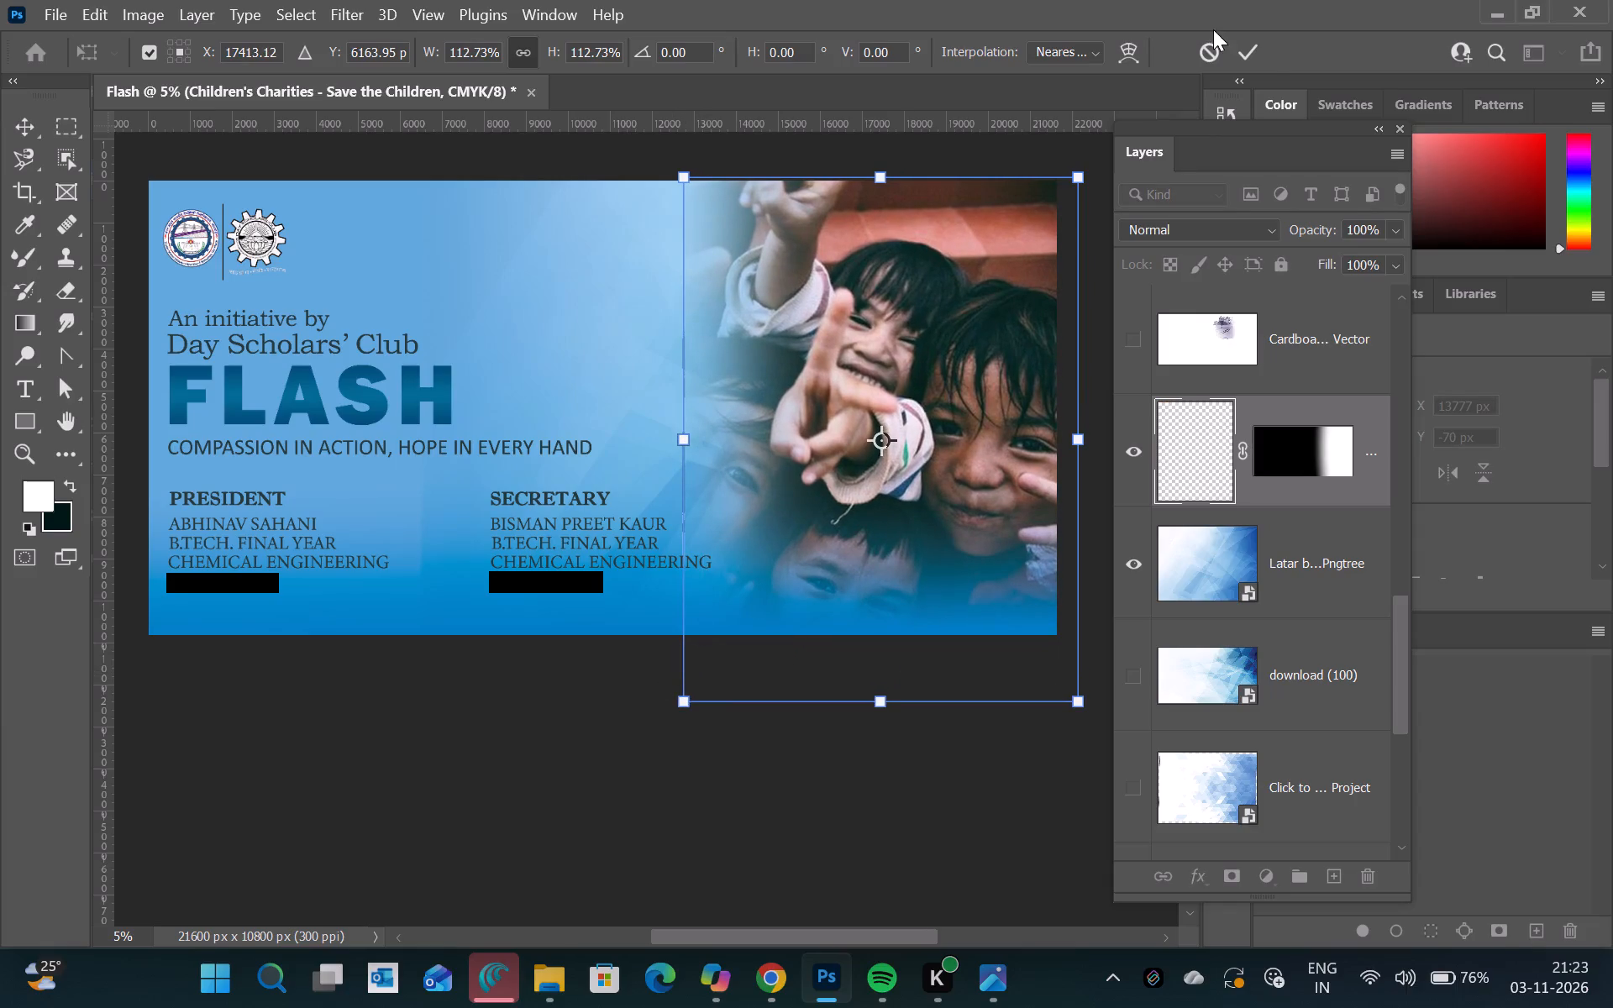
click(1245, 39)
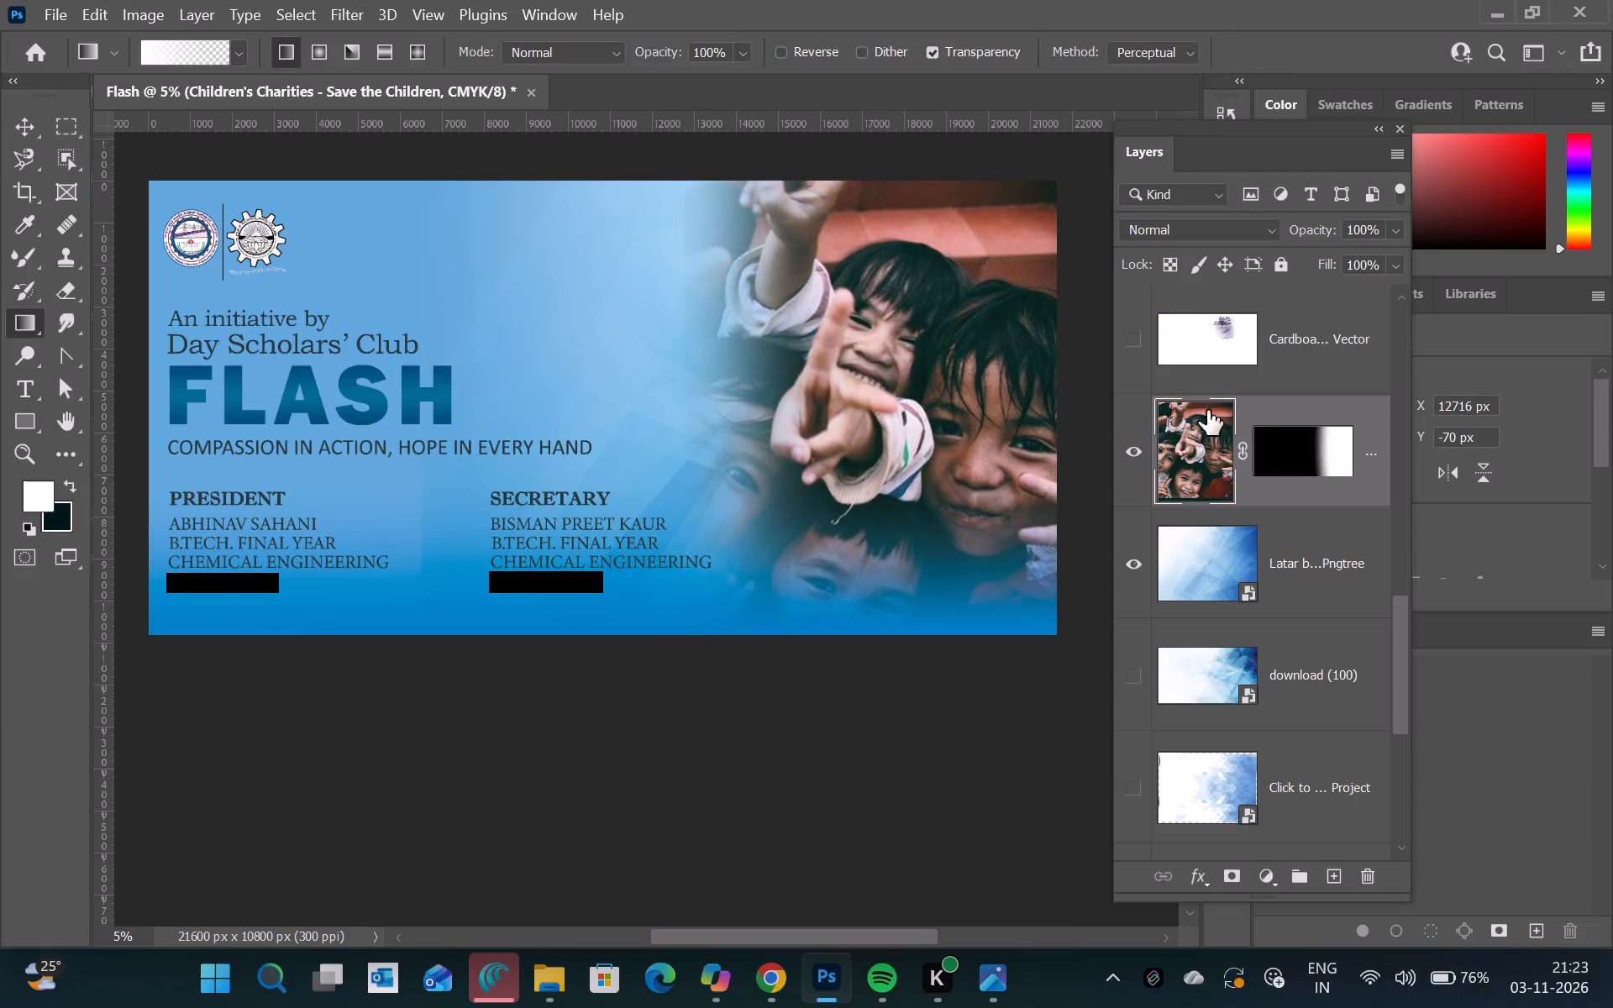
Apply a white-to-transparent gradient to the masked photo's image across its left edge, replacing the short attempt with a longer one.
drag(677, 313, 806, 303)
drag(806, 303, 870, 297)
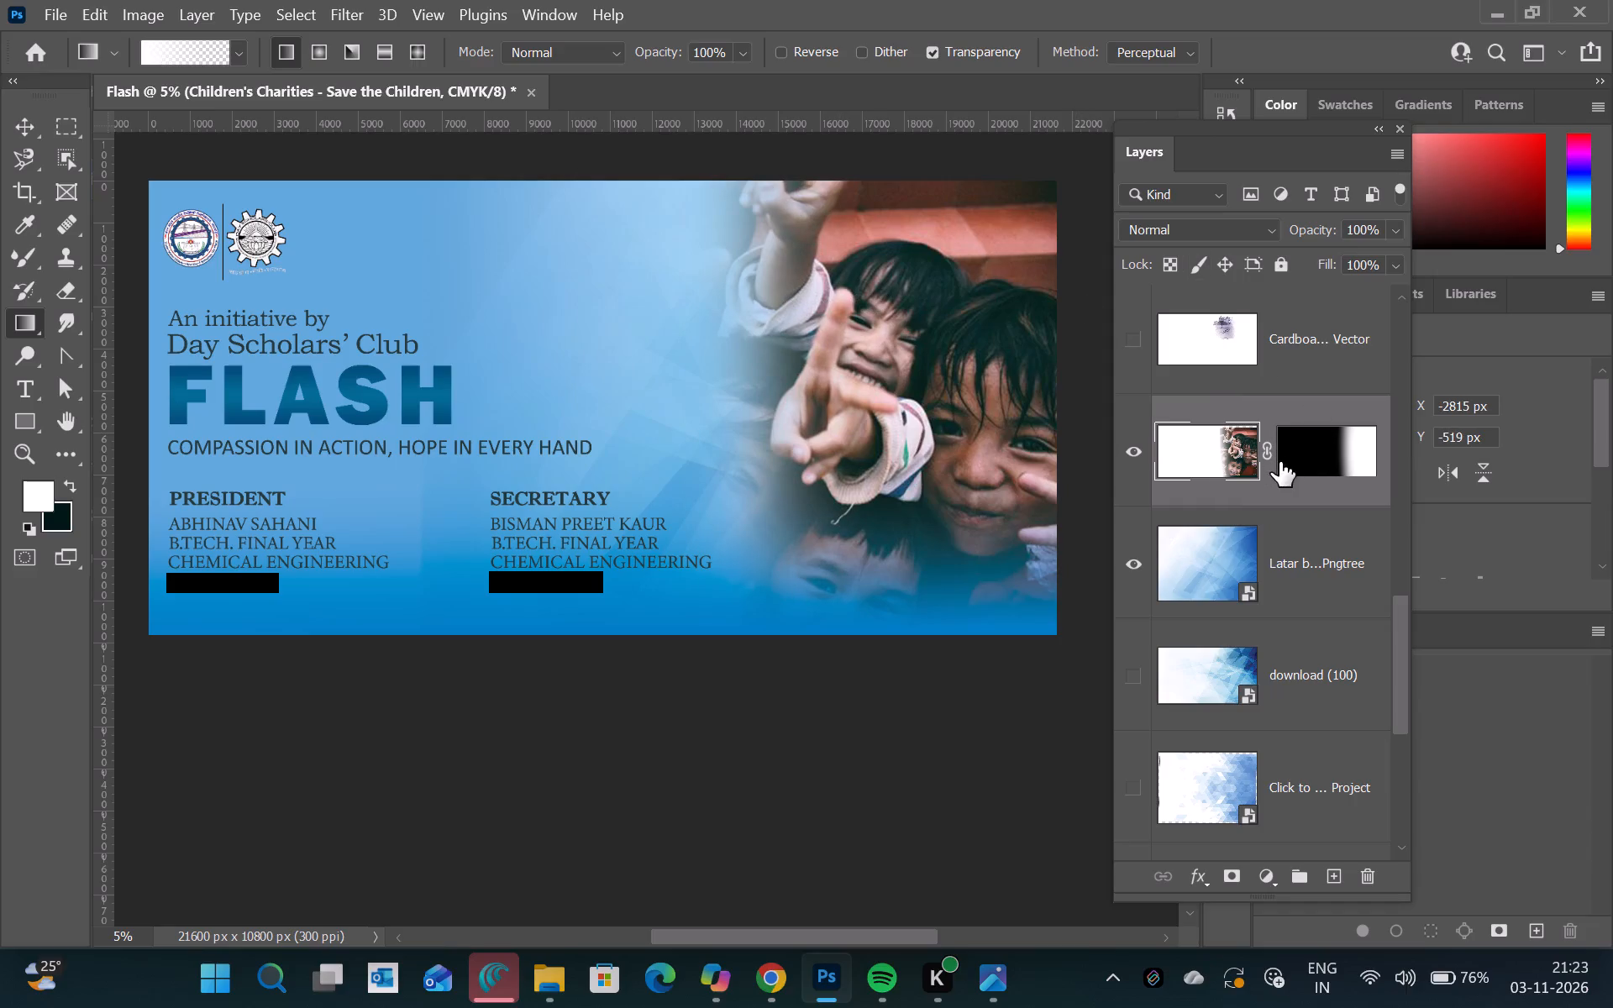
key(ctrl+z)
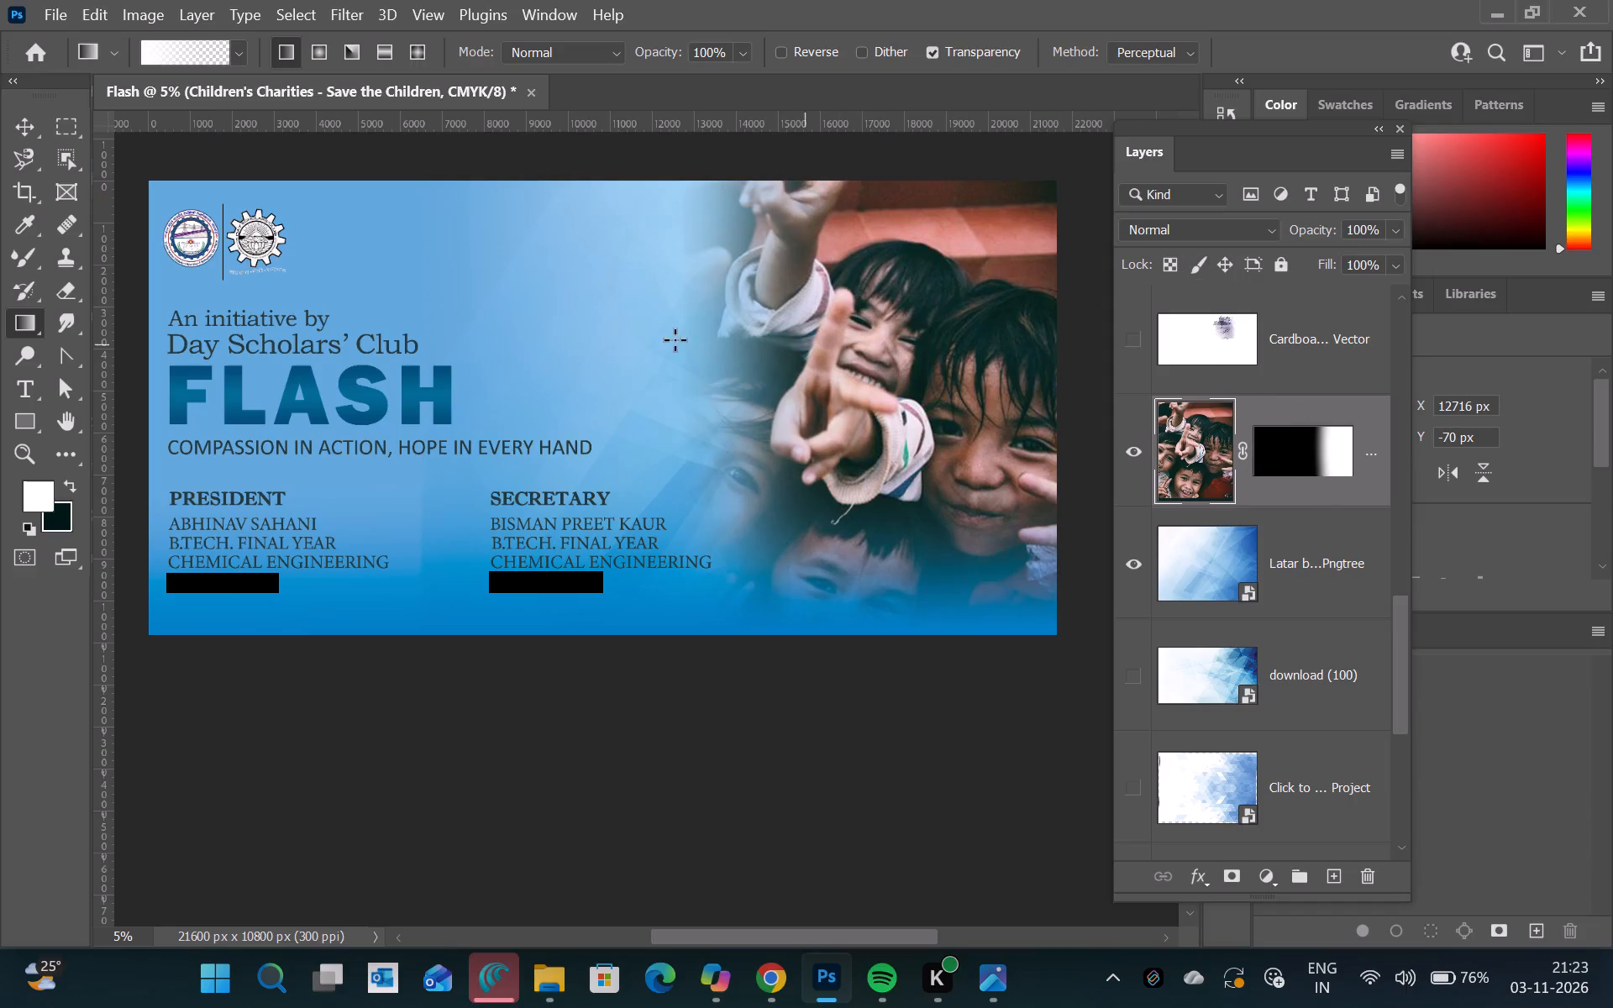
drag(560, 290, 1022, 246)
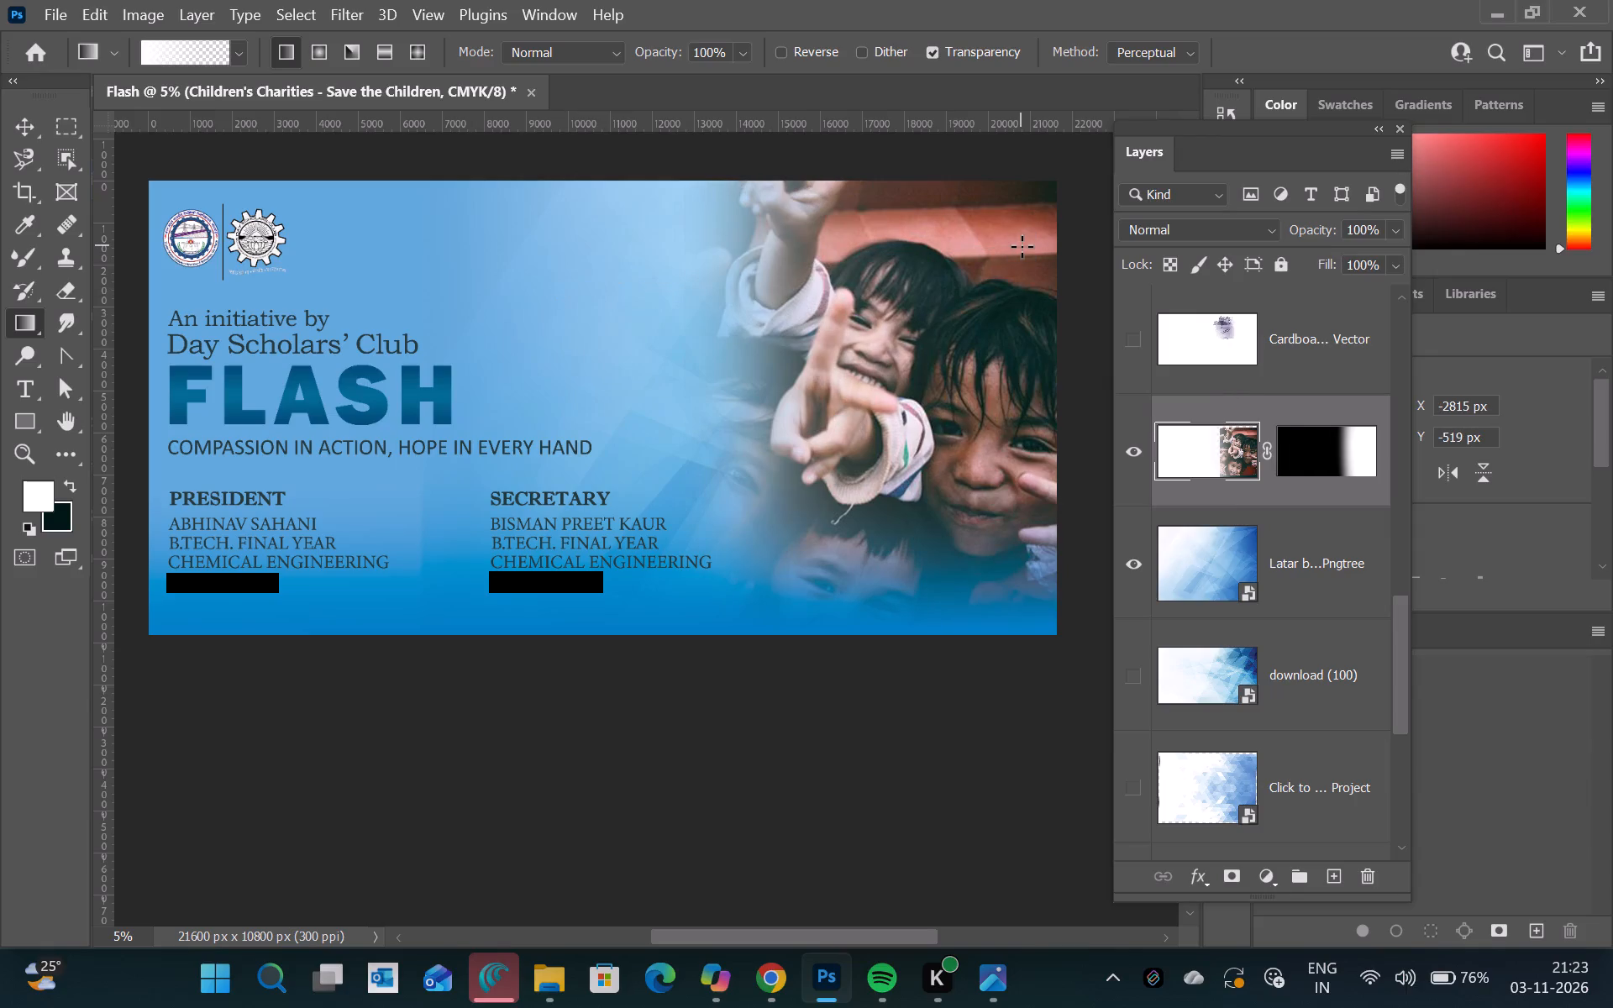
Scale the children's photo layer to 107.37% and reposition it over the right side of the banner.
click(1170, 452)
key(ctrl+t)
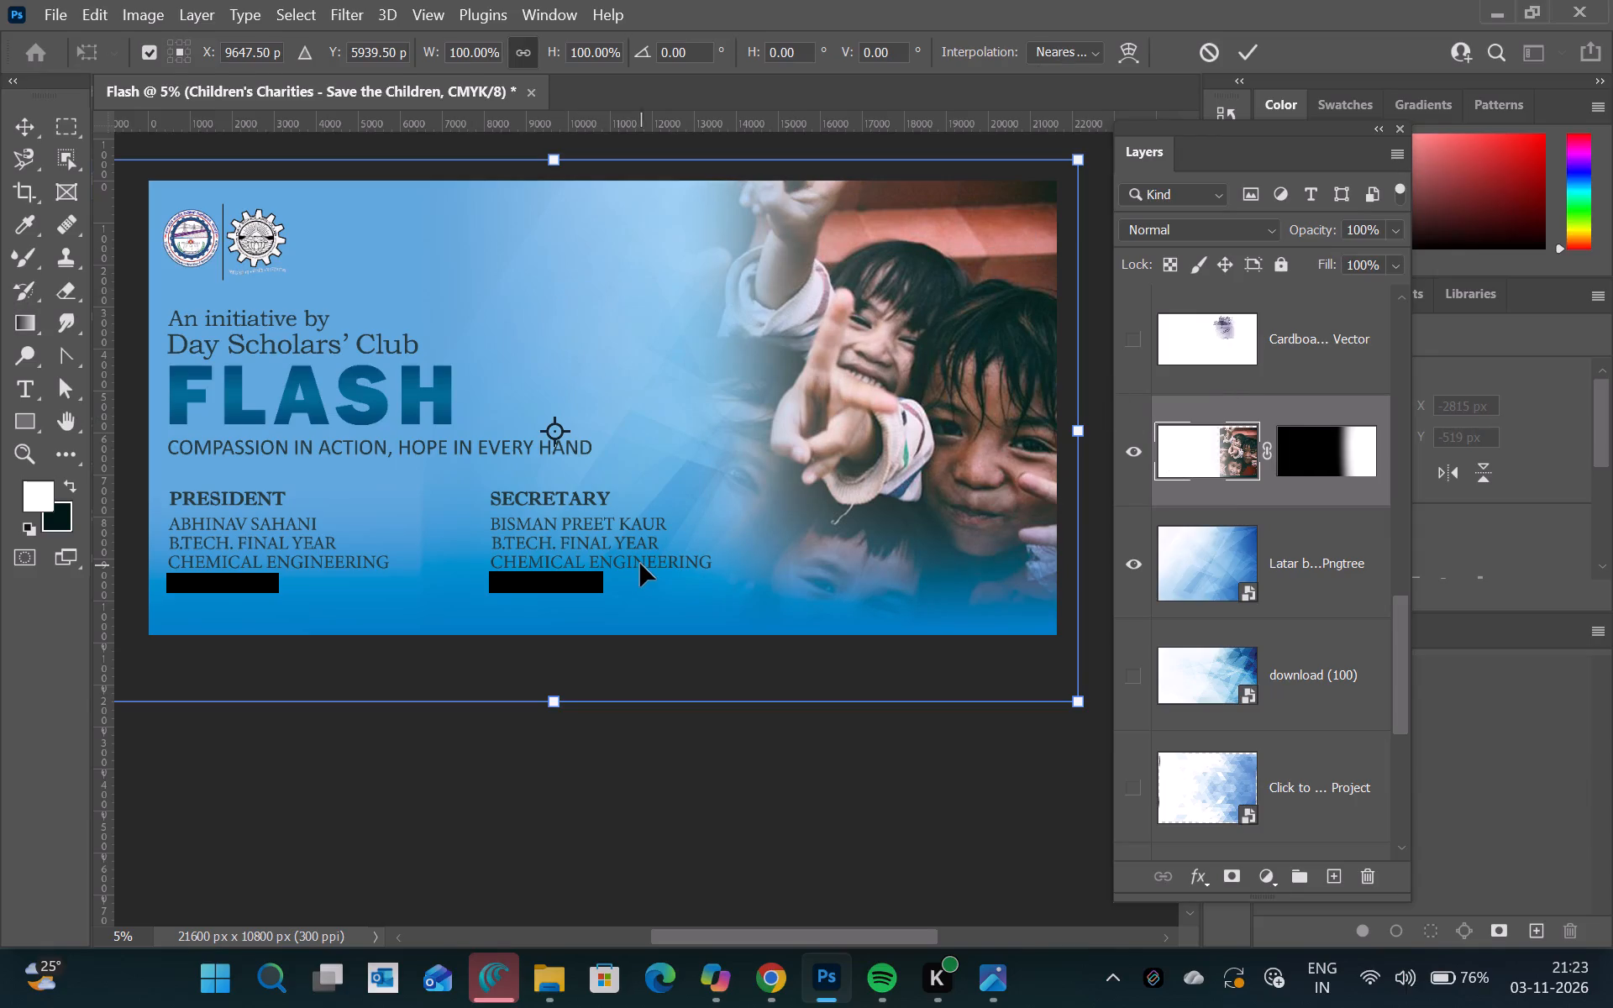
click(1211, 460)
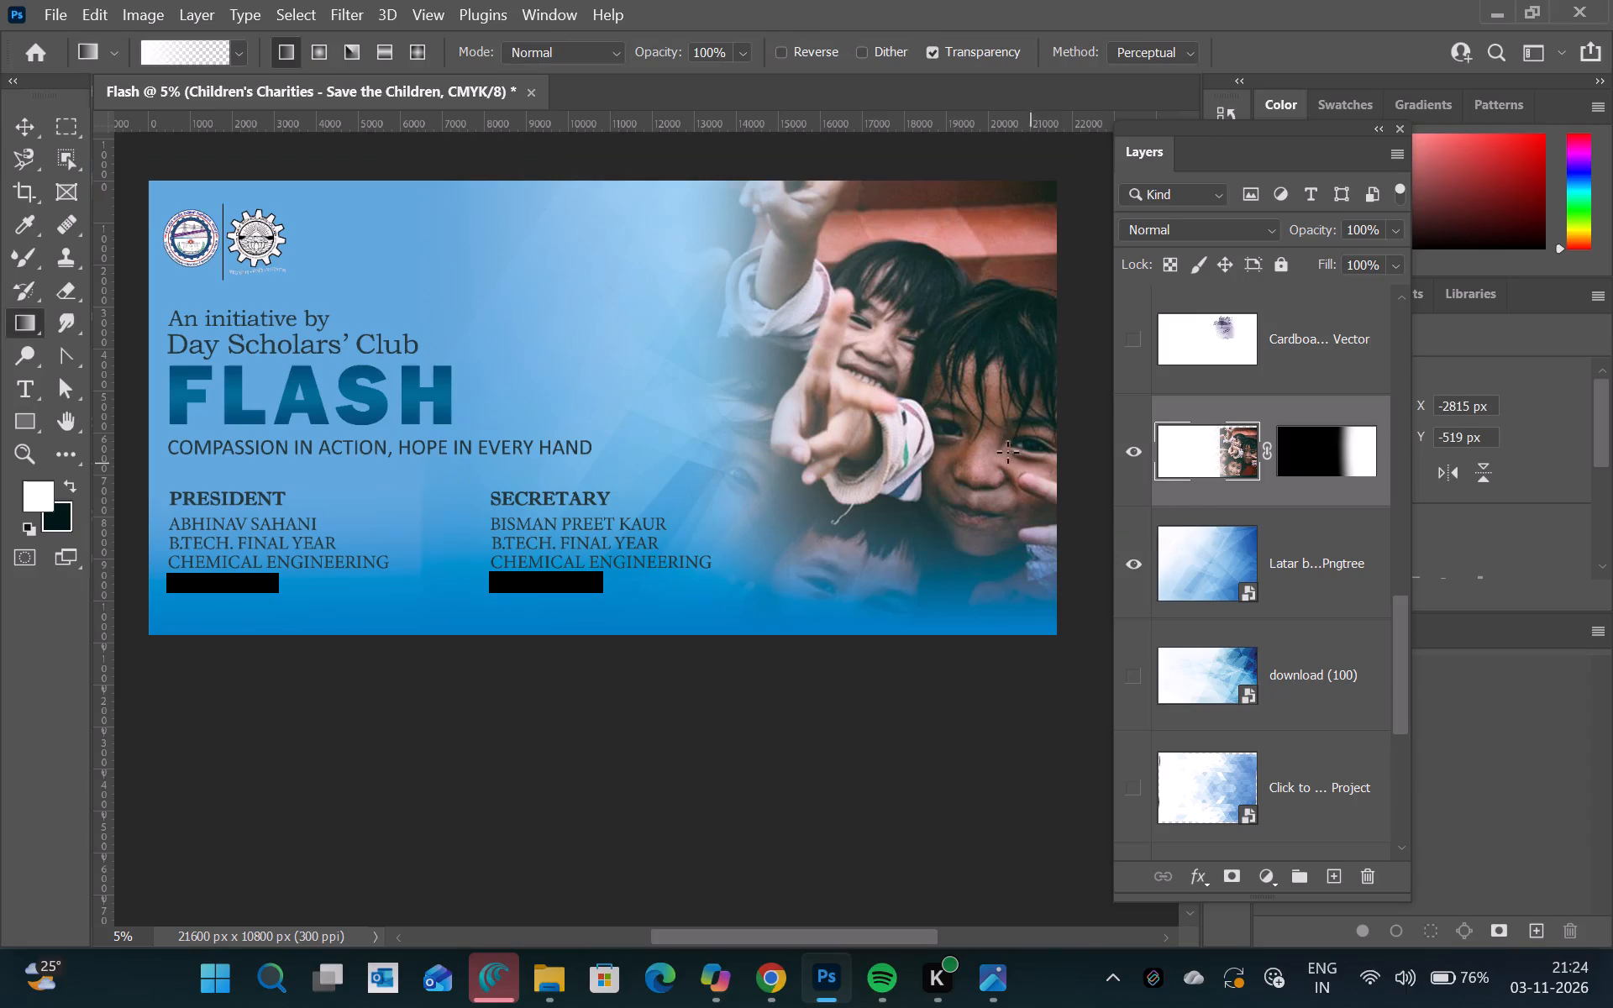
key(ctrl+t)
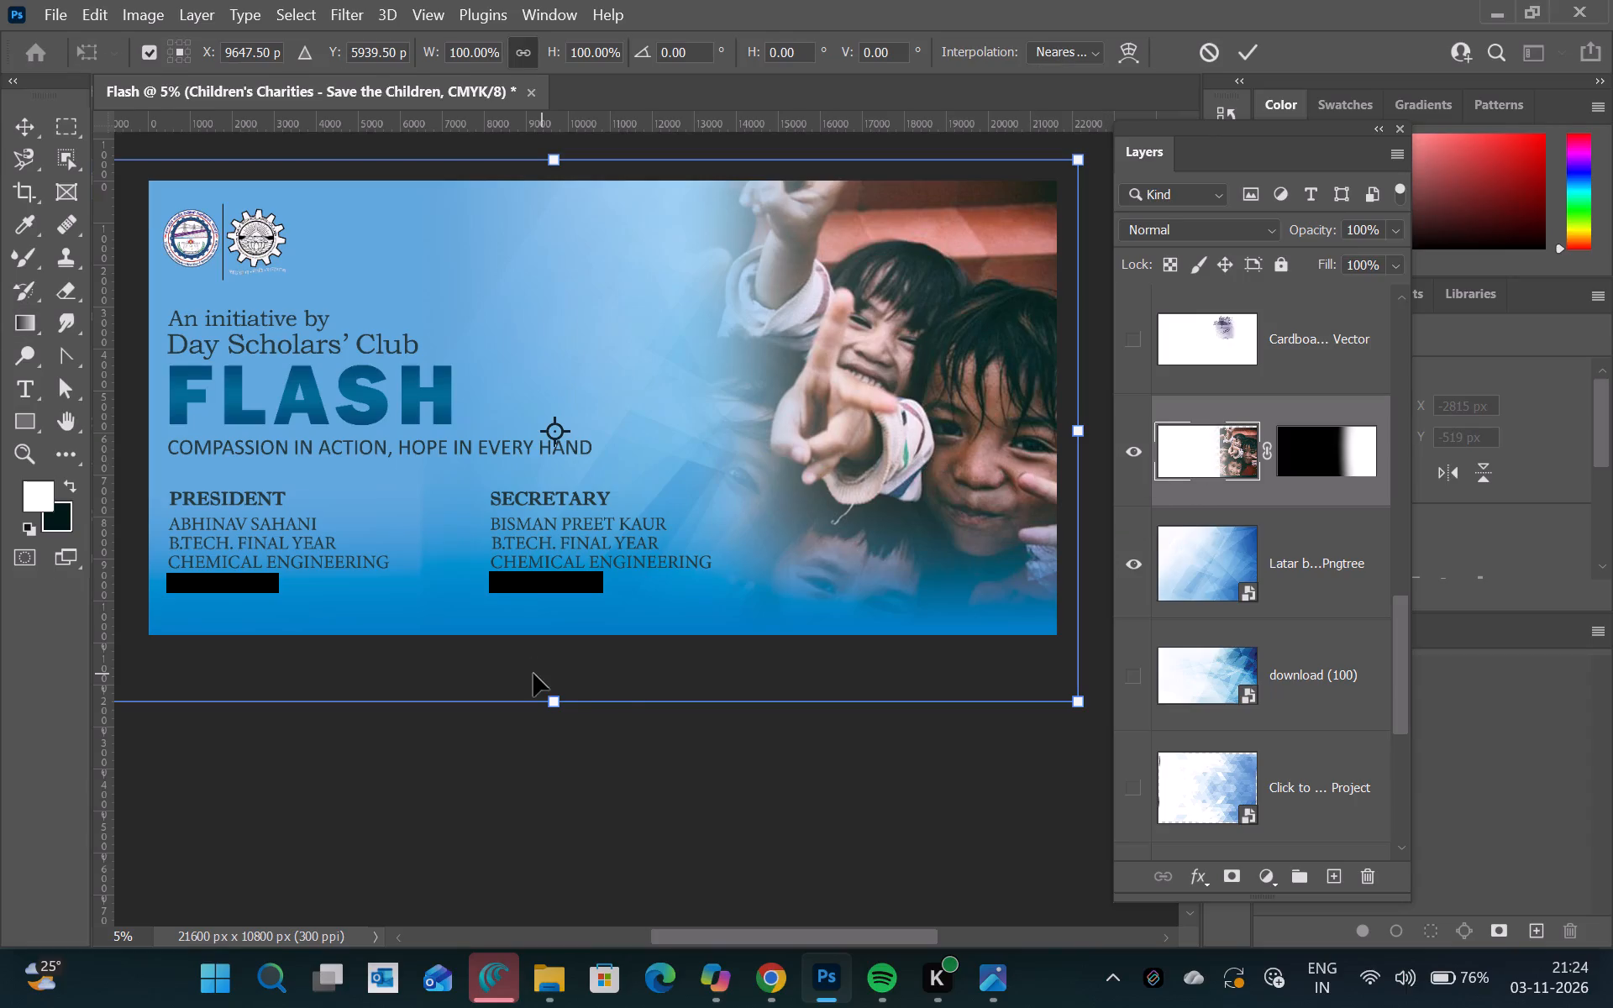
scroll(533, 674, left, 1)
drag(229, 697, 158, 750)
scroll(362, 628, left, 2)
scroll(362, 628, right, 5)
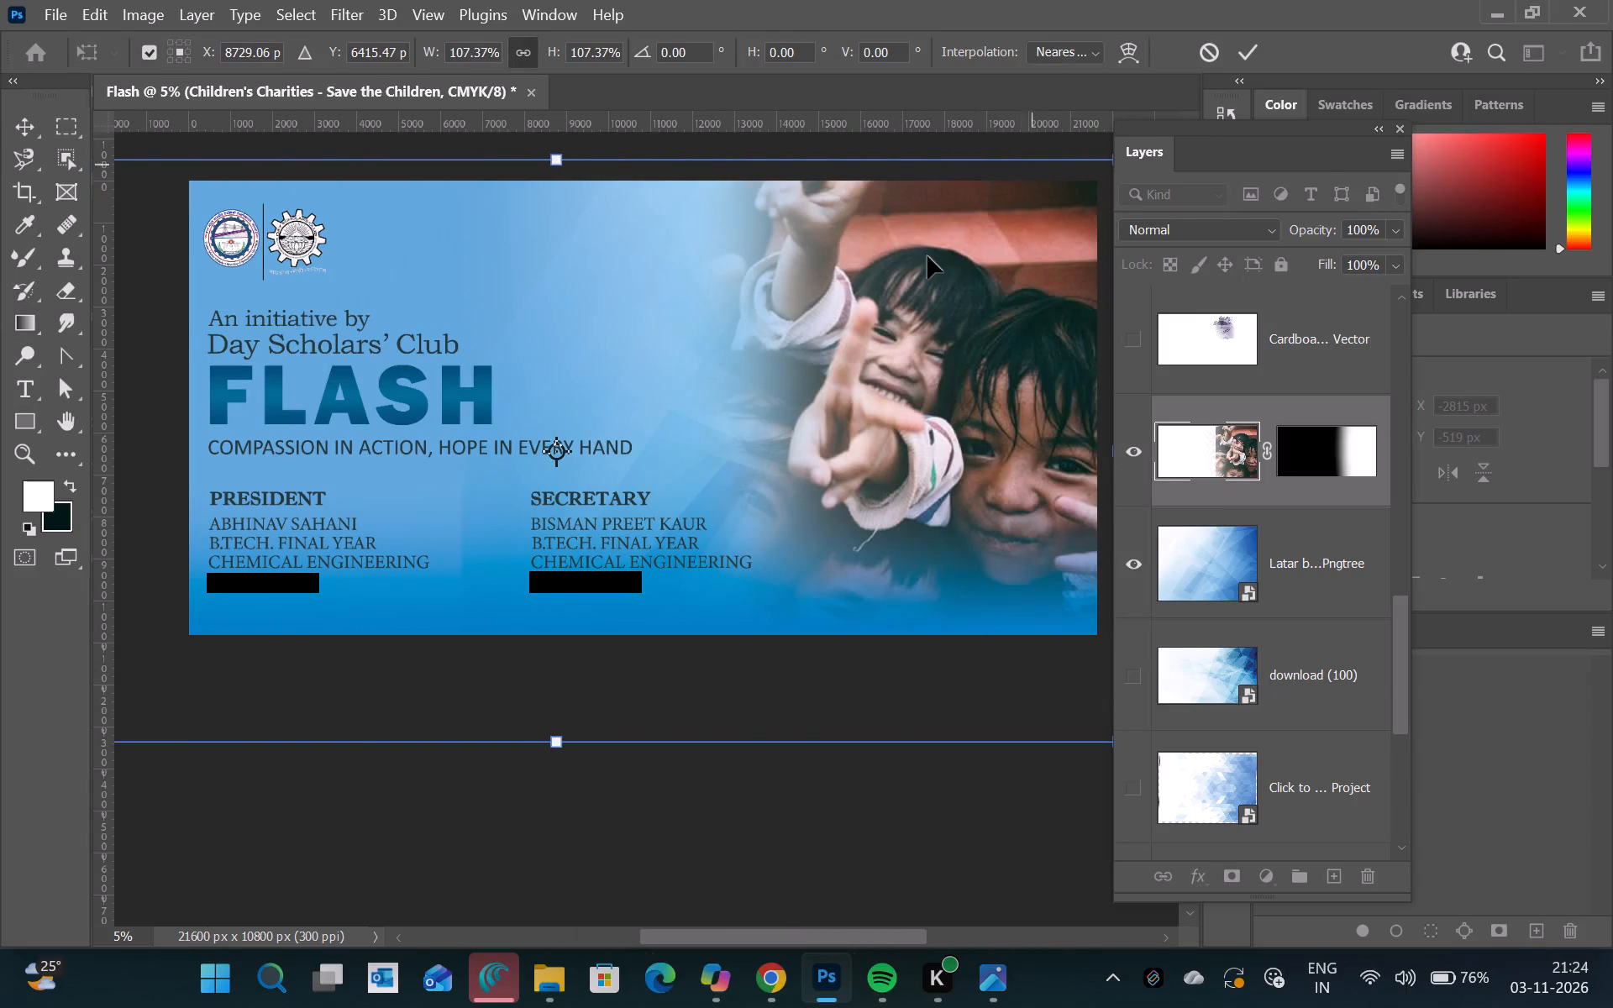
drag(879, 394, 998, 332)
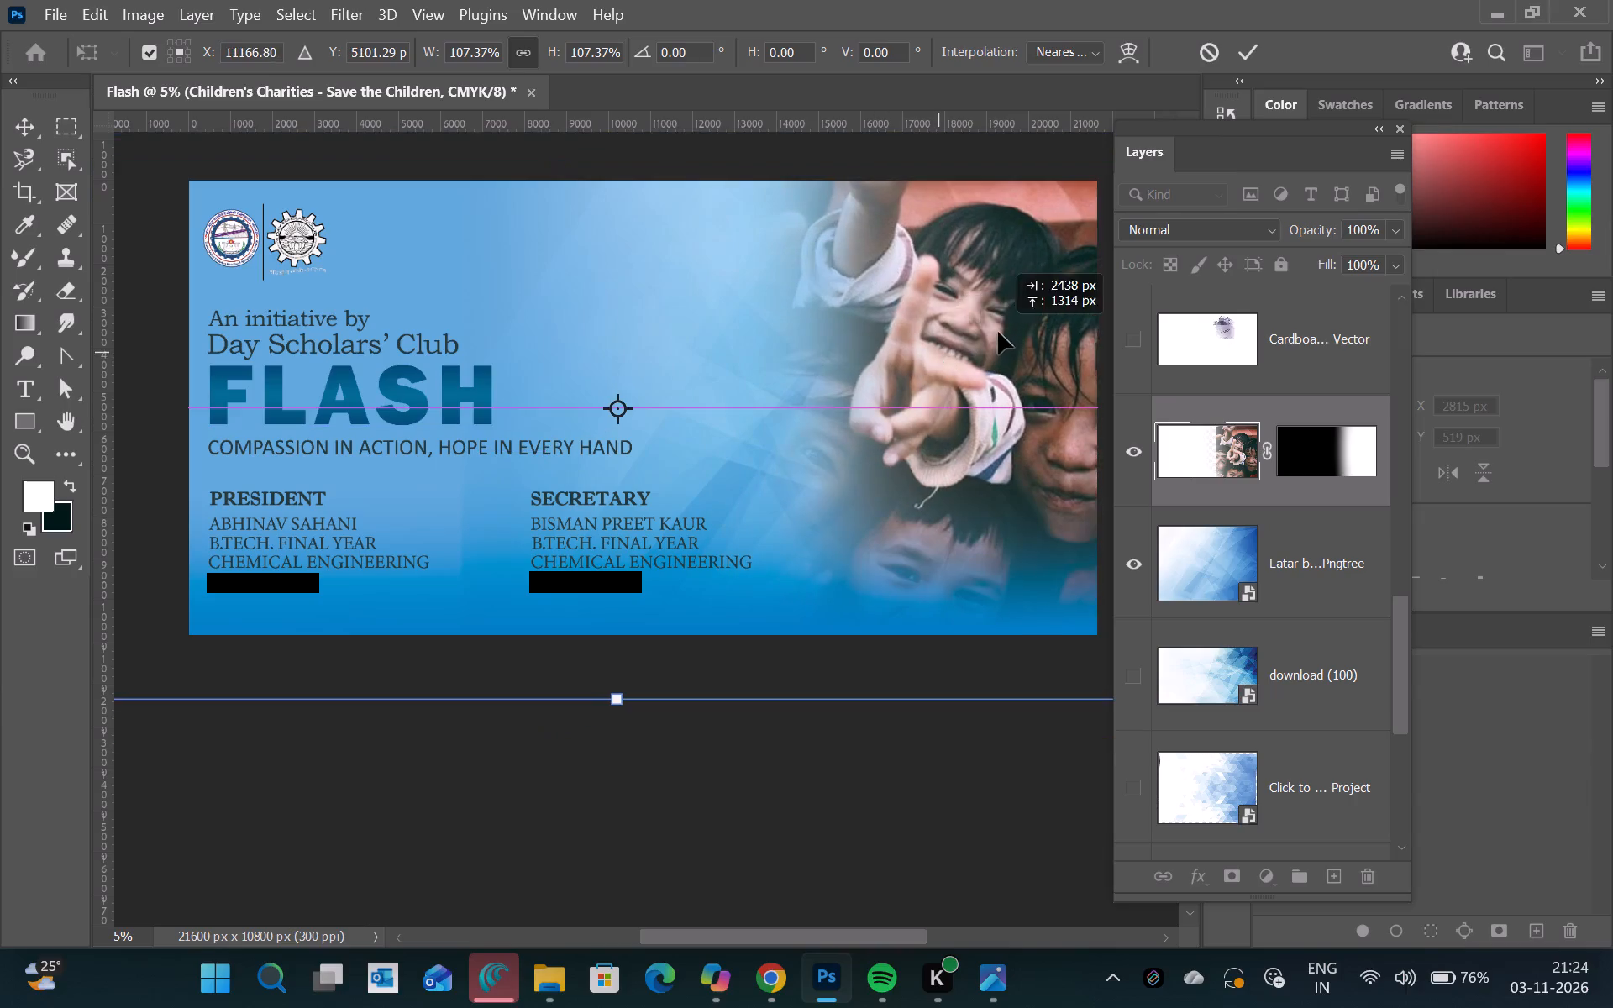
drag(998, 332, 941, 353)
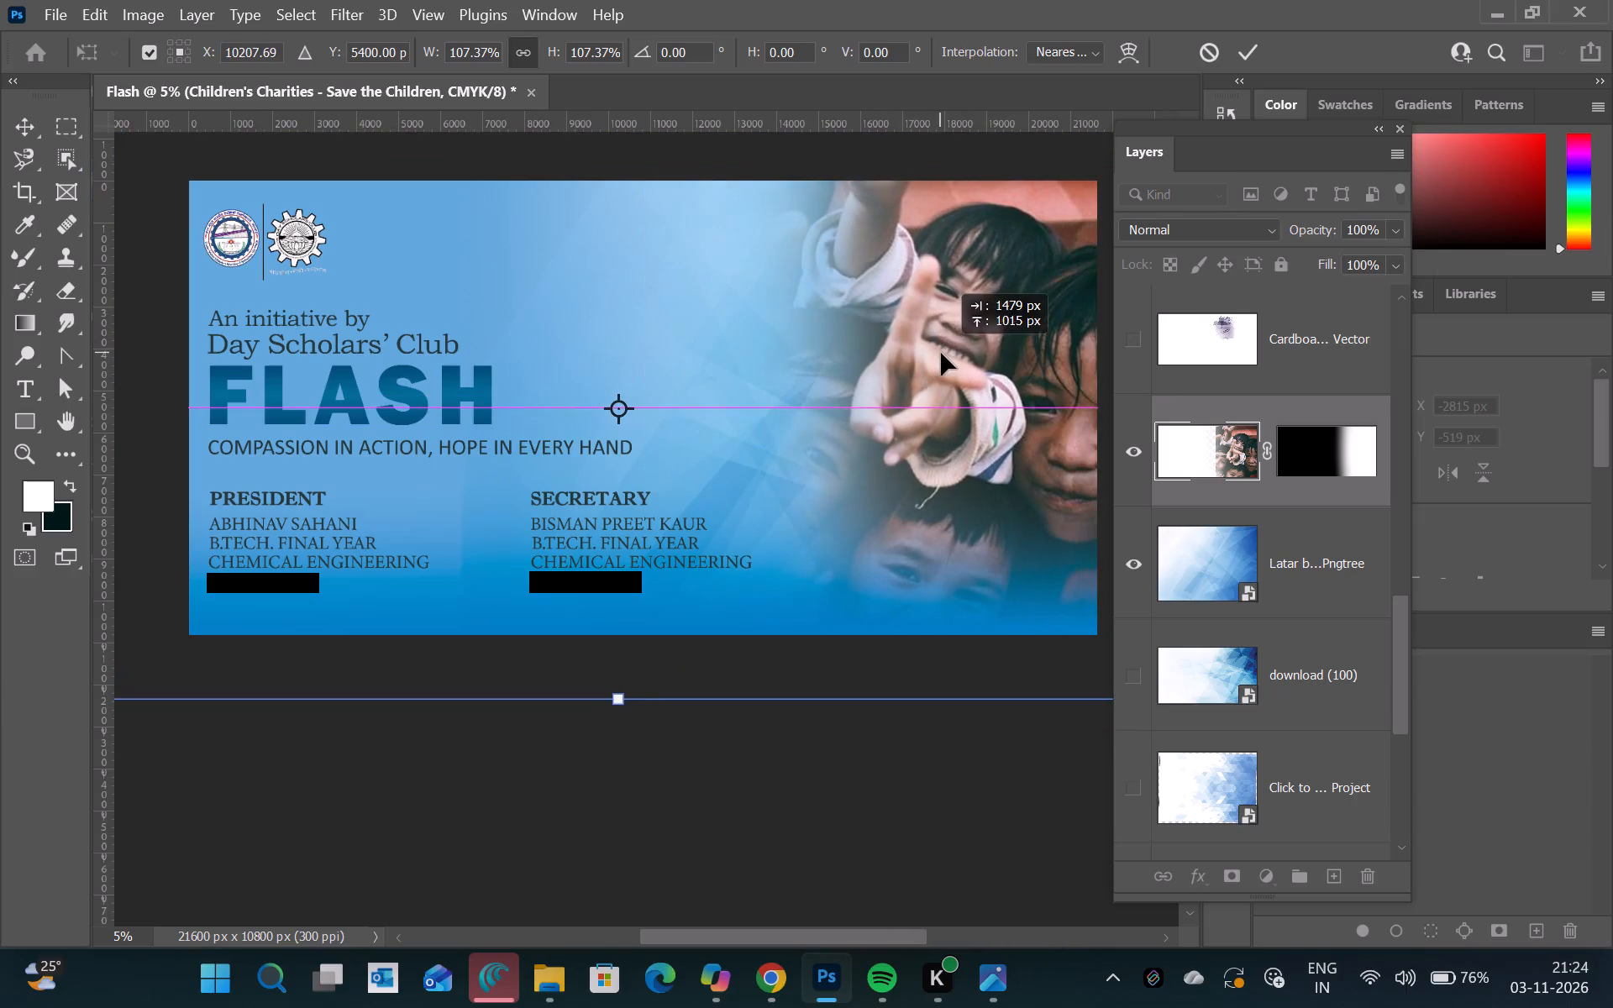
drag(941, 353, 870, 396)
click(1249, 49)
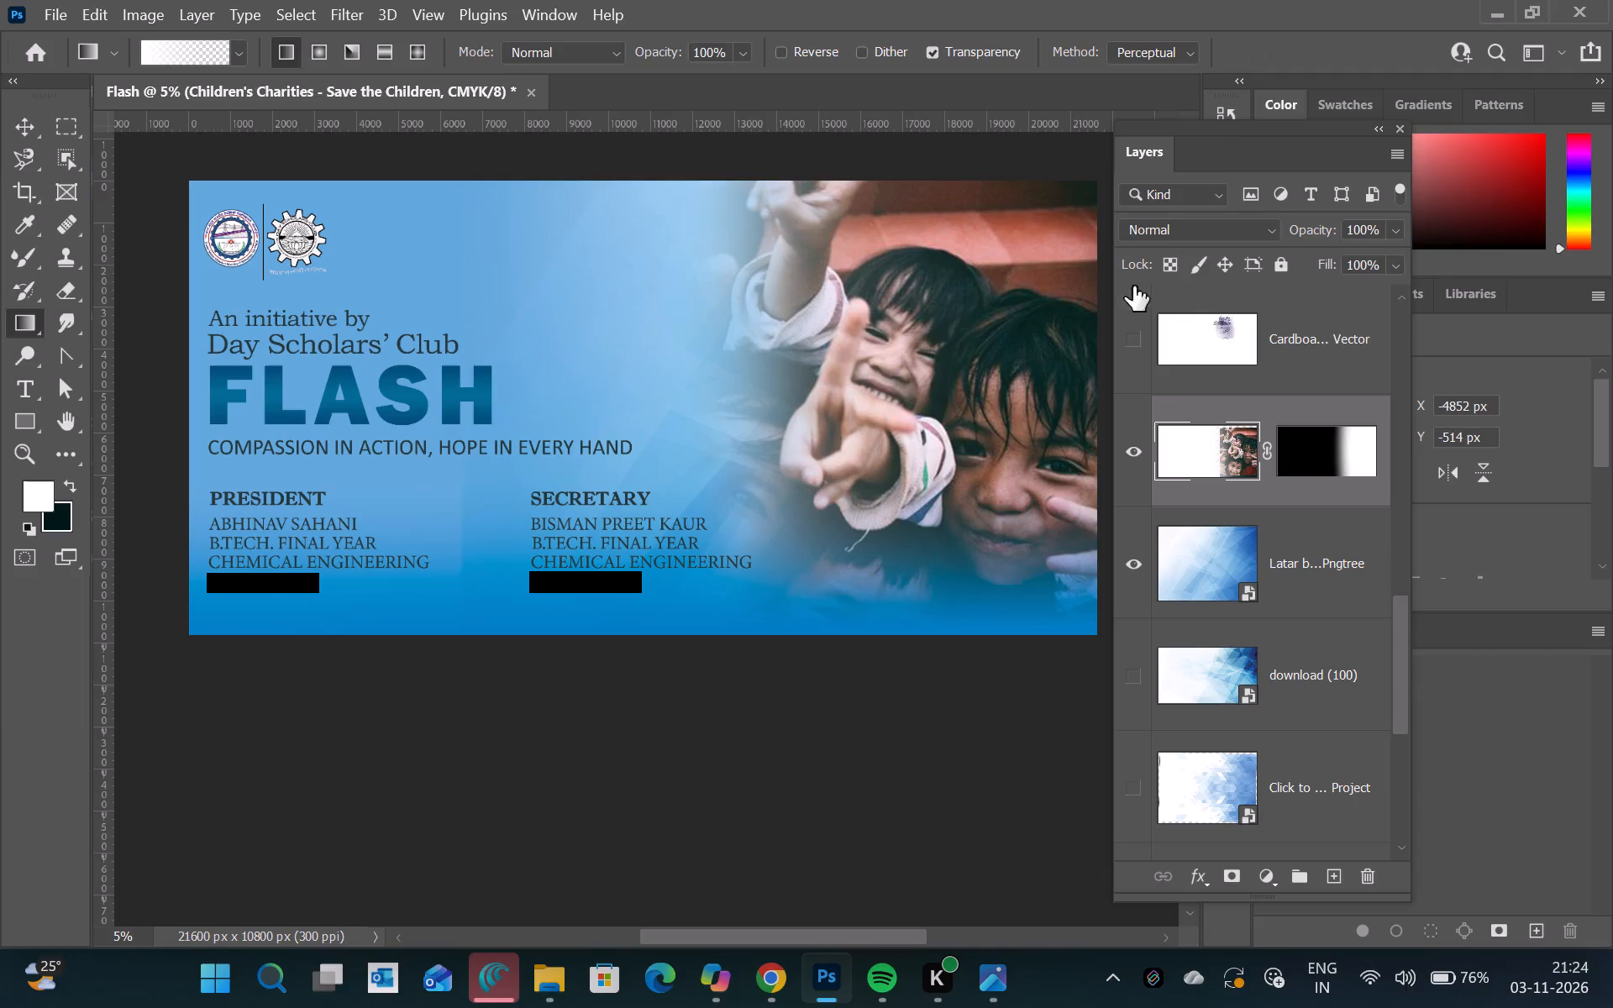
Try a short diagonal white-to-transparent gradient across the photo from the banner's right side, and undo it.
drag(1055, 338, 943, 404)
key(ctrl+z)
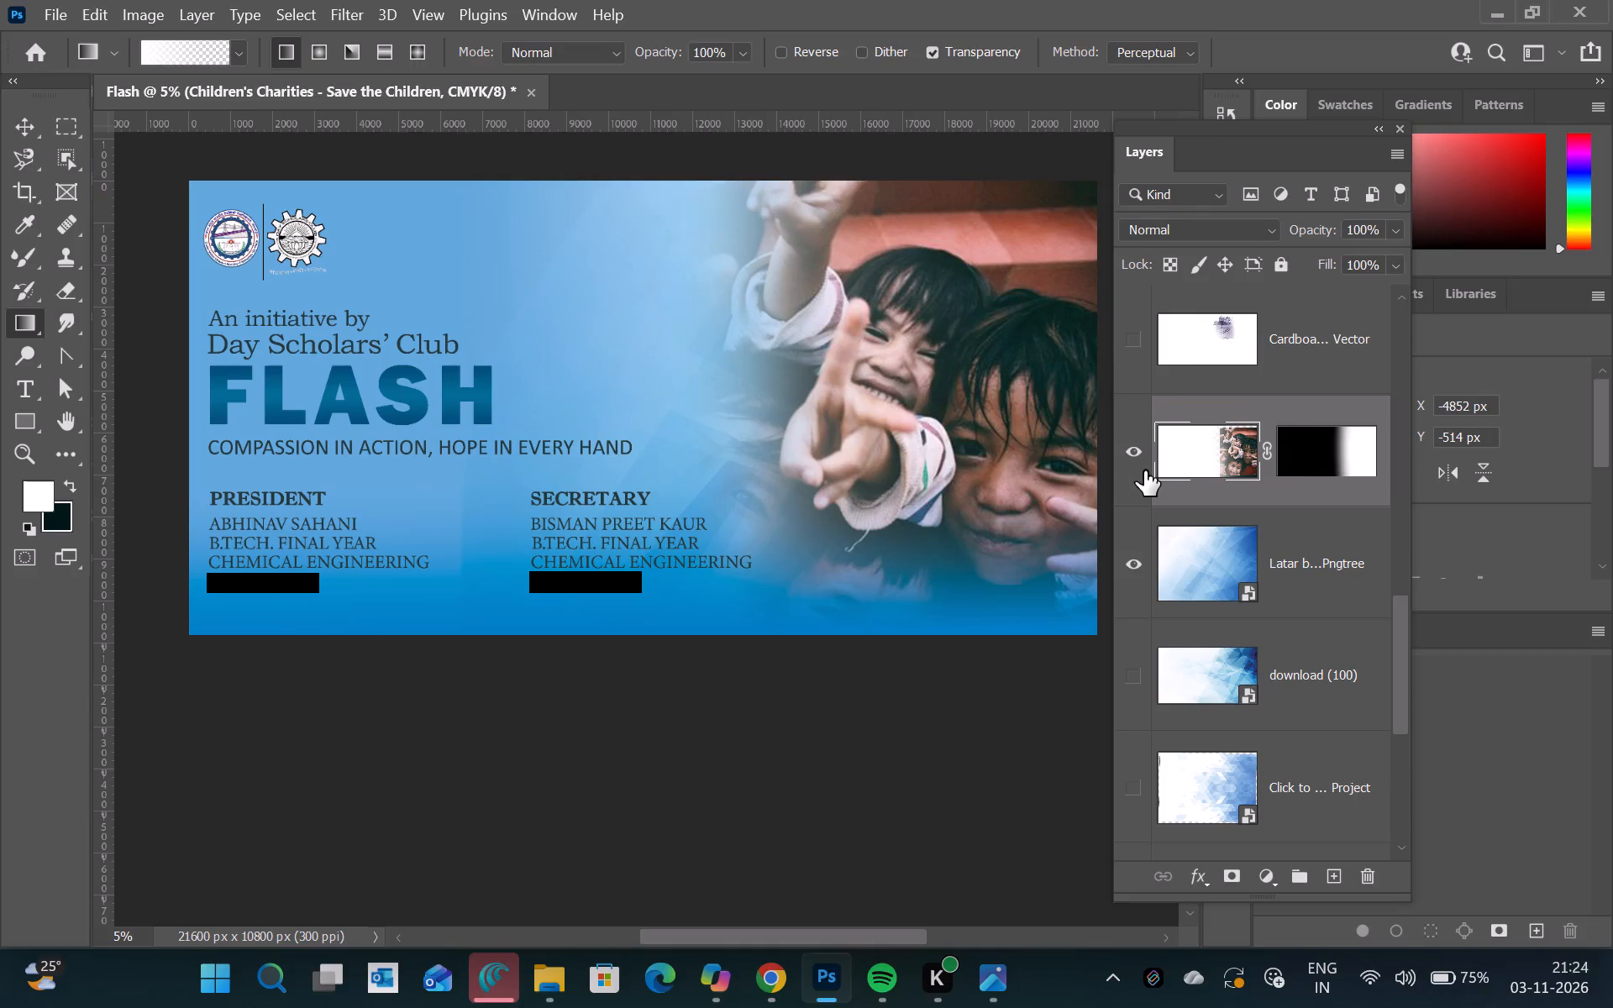
Delete the masked children's photo layer.
click(1189, 435)
key(Delete)
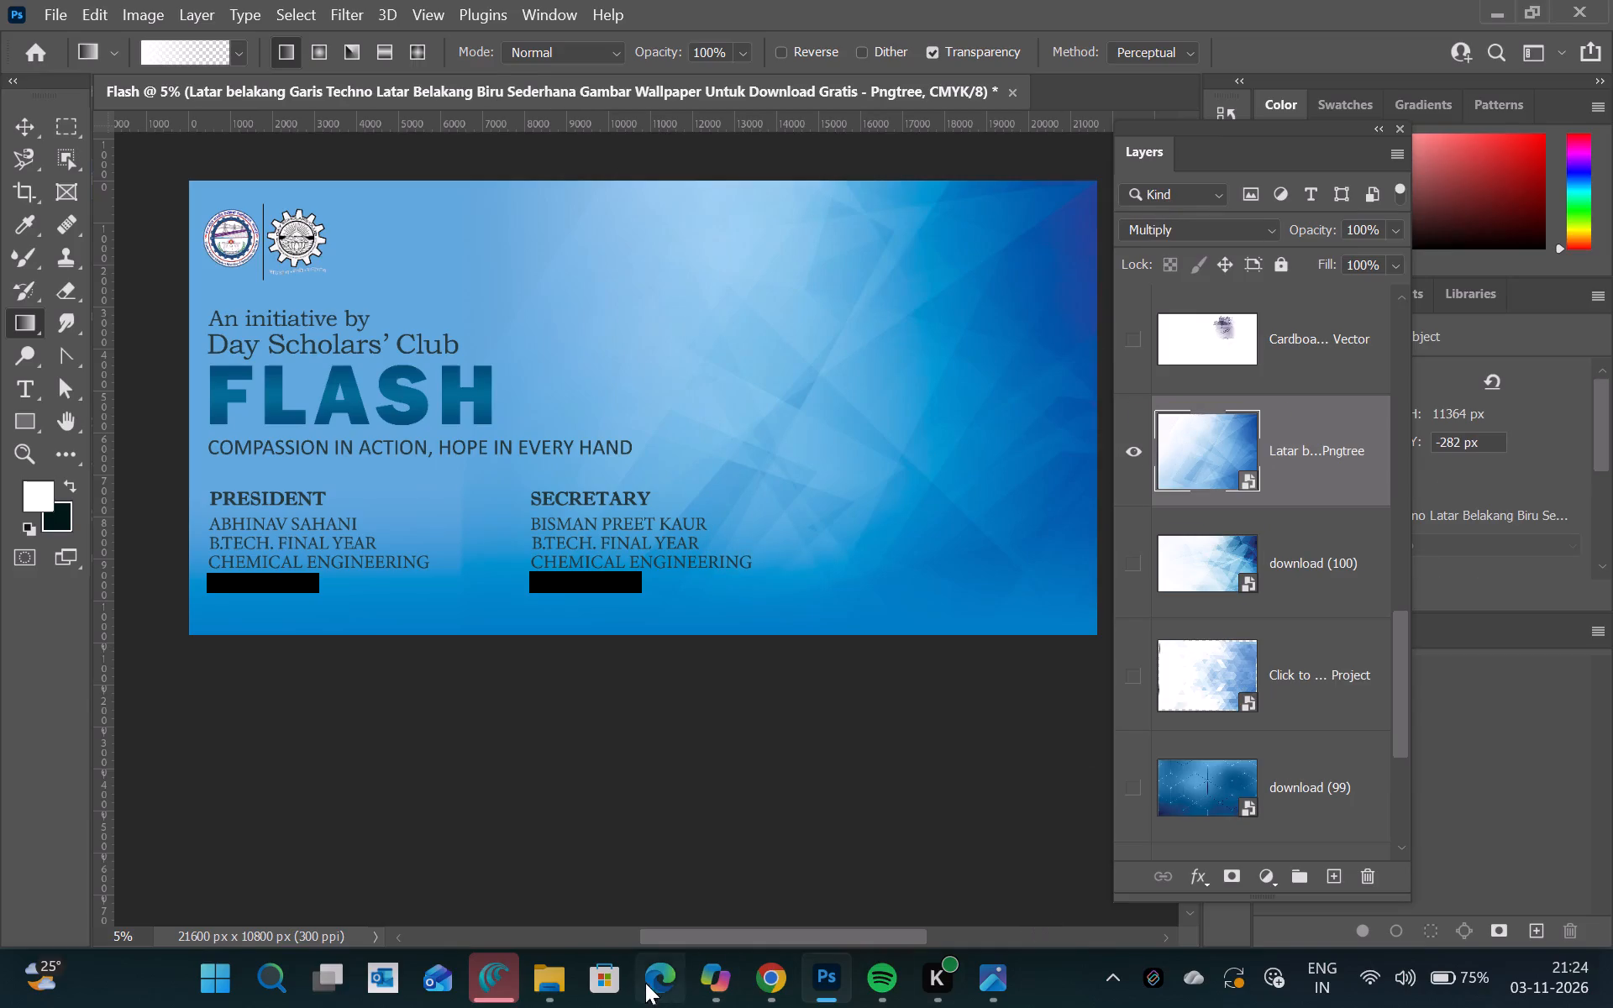
Place the "Children's Charities - Save the Children" image from the Downloads folder into the Flash banner again.
click(549, 1004)
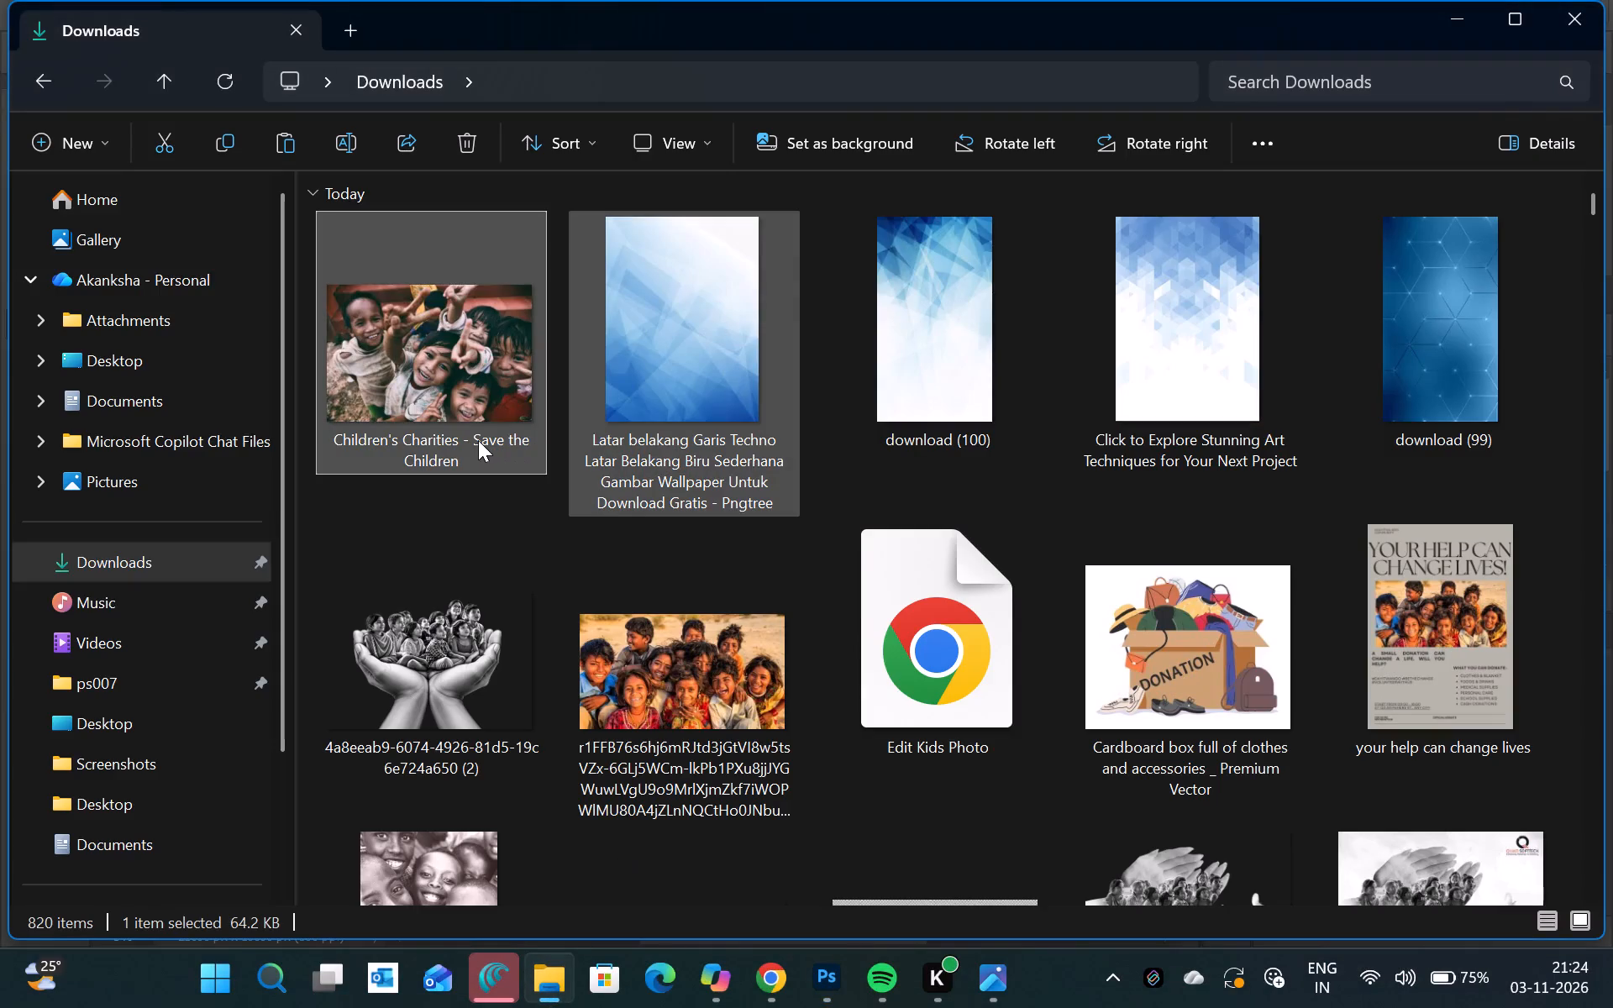
drag(478, 440, 833, 972)
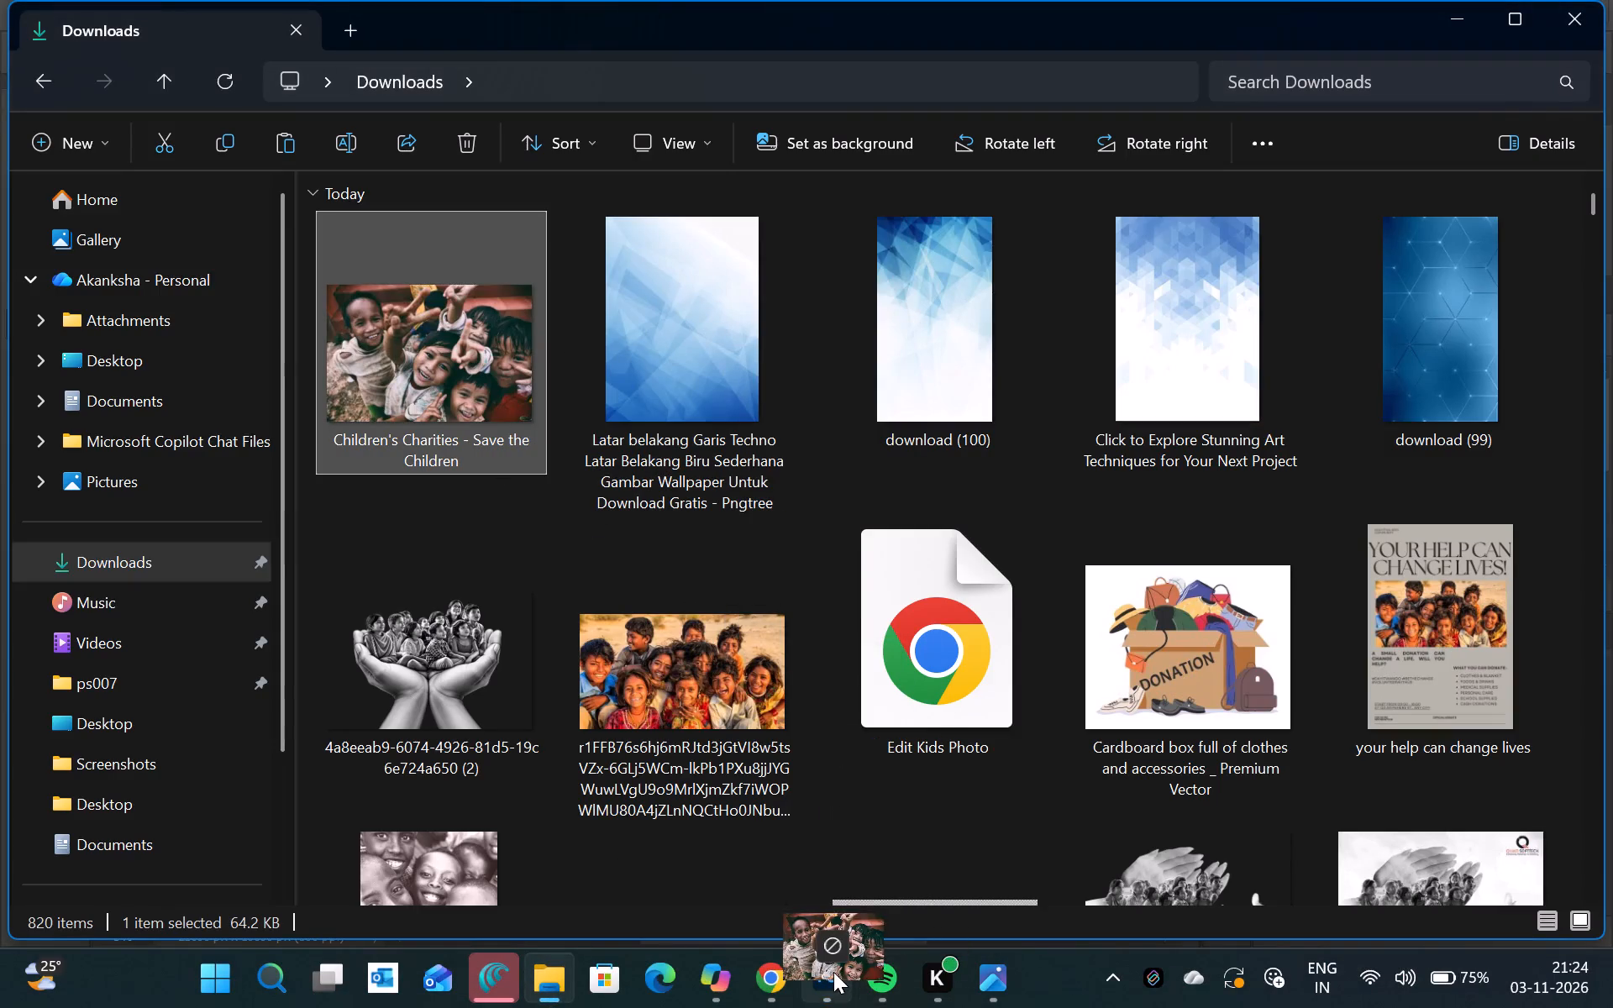
drag(833, 972, 923, 570)
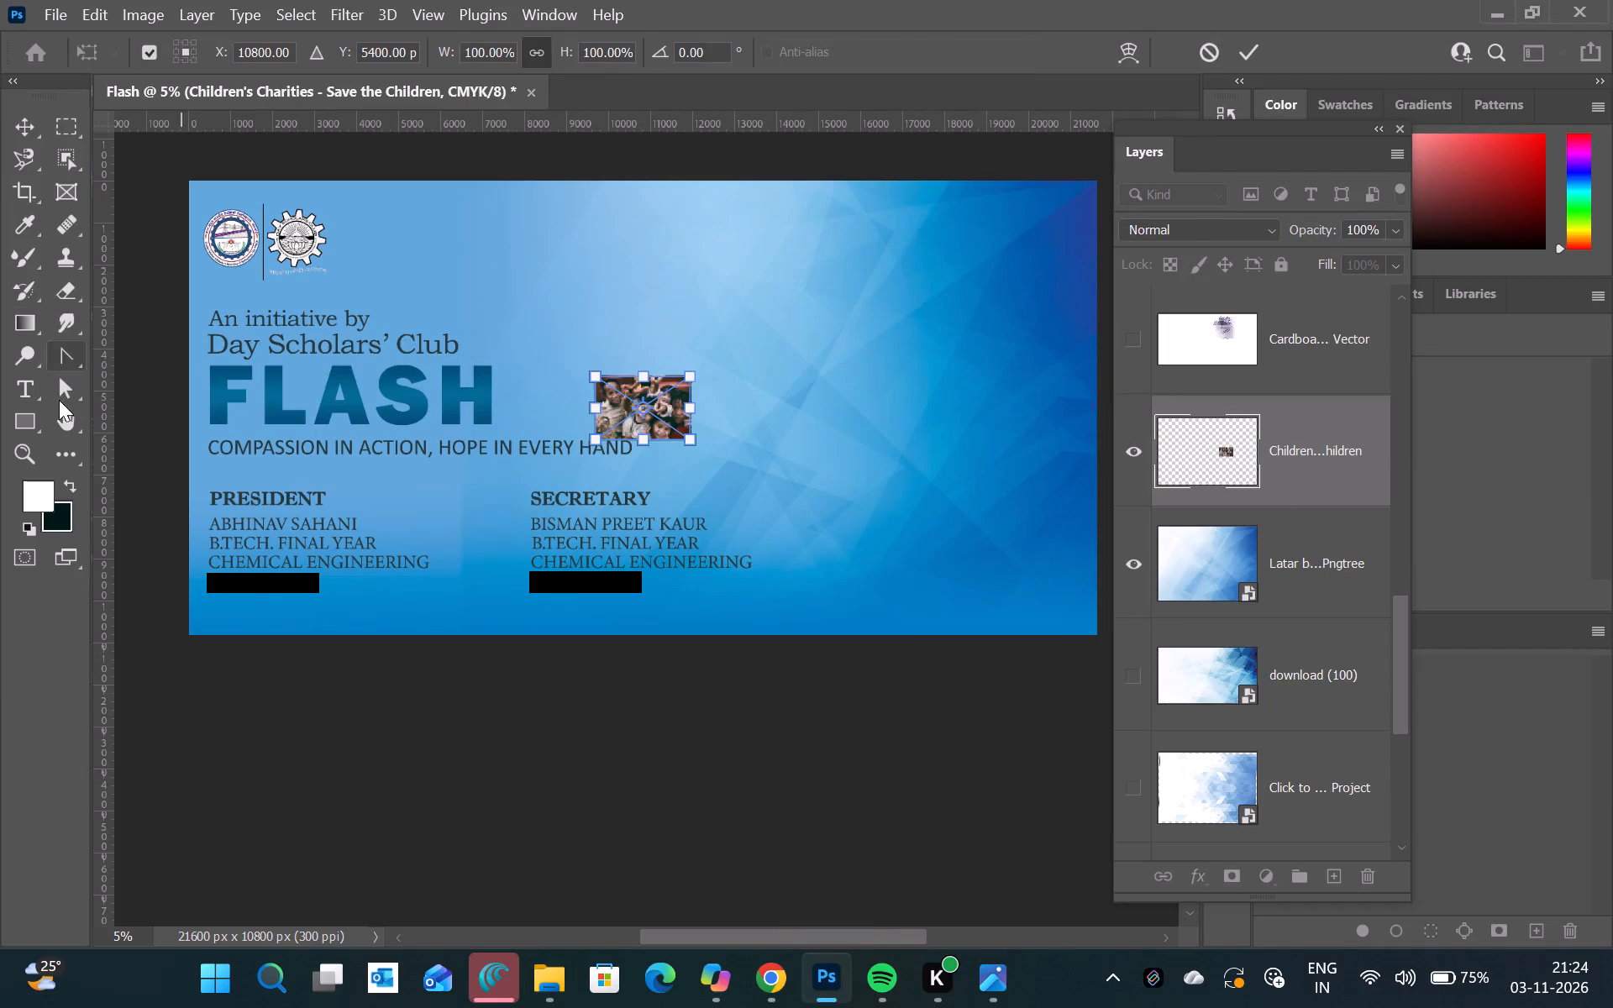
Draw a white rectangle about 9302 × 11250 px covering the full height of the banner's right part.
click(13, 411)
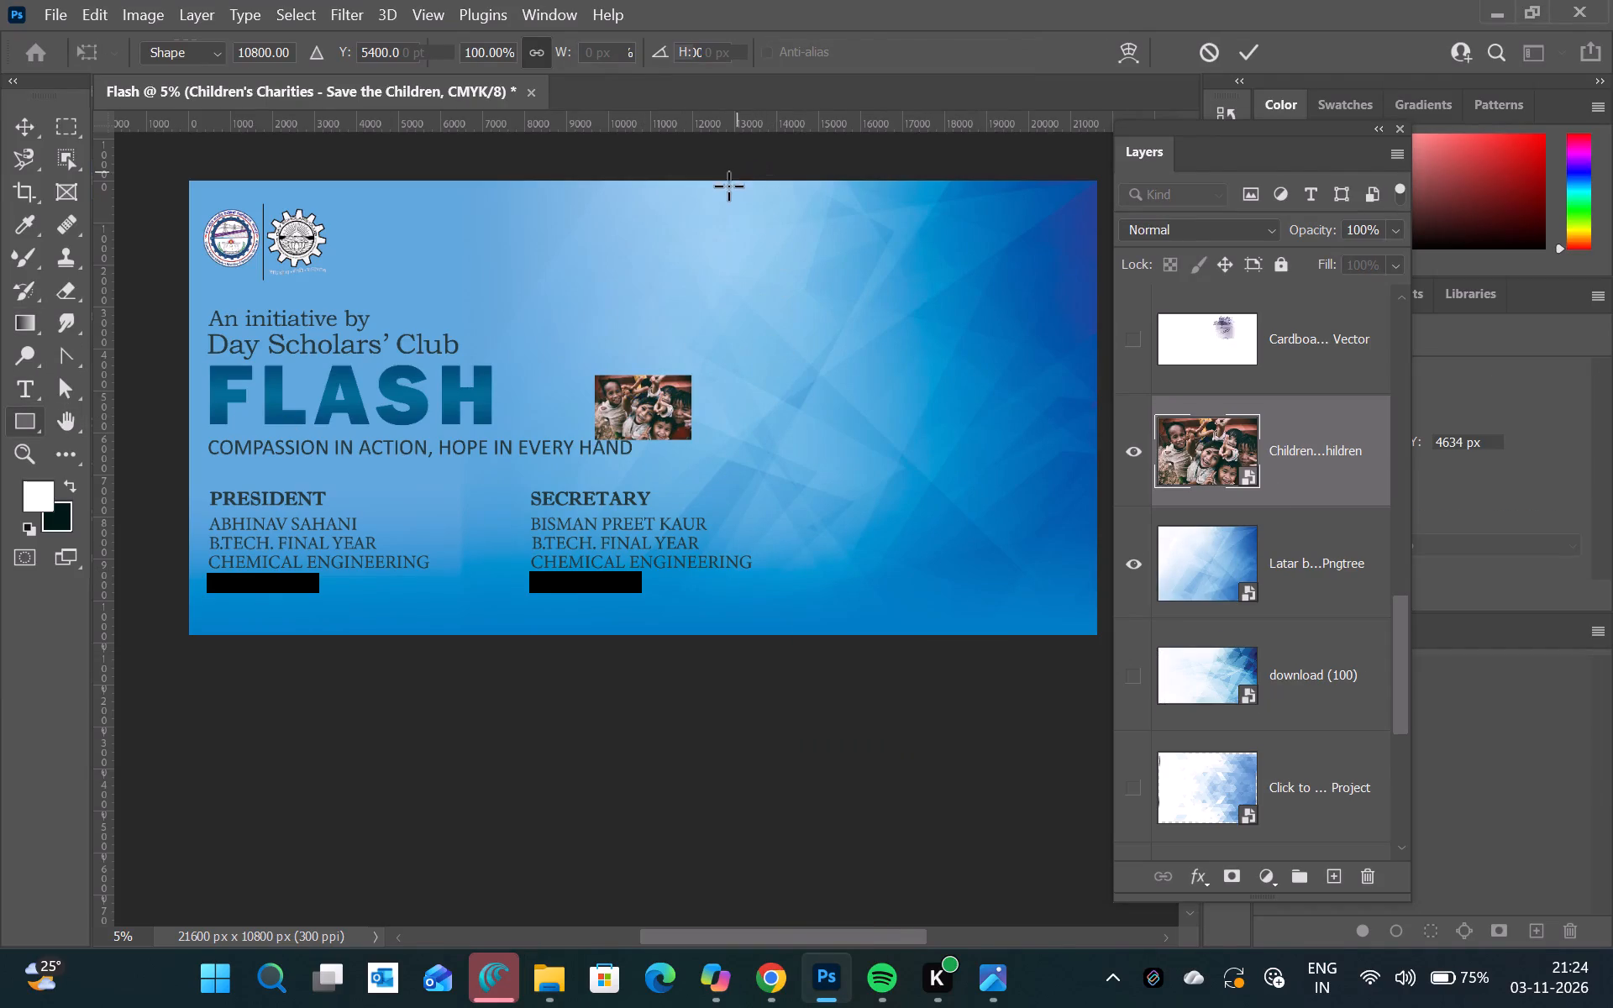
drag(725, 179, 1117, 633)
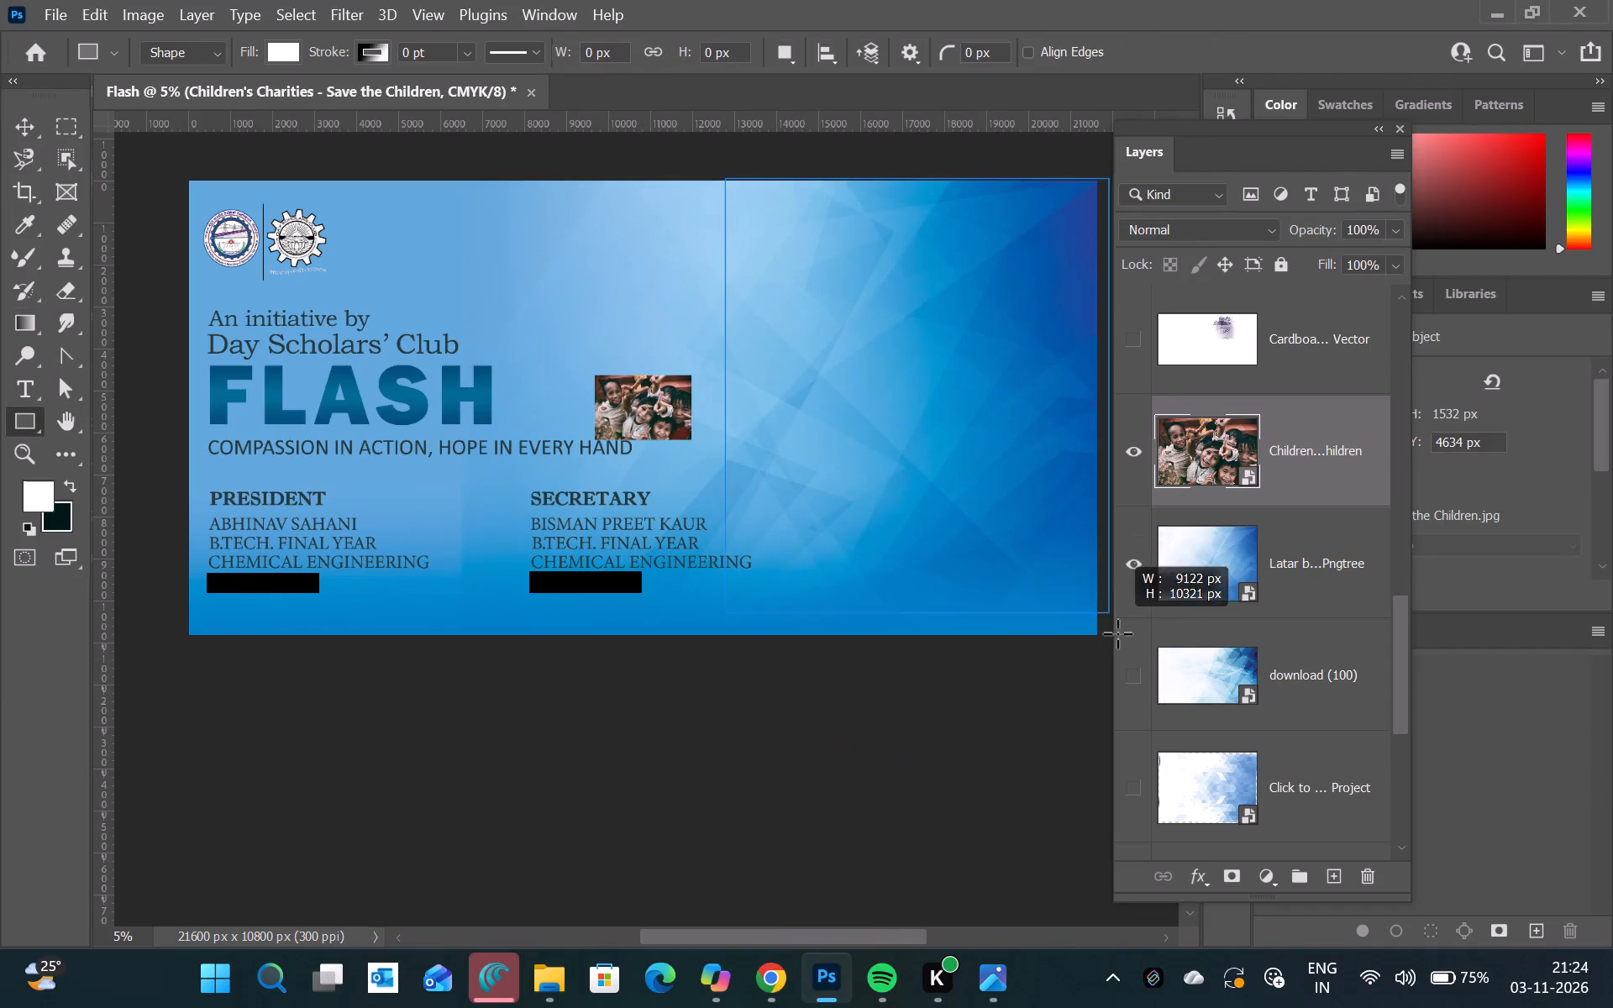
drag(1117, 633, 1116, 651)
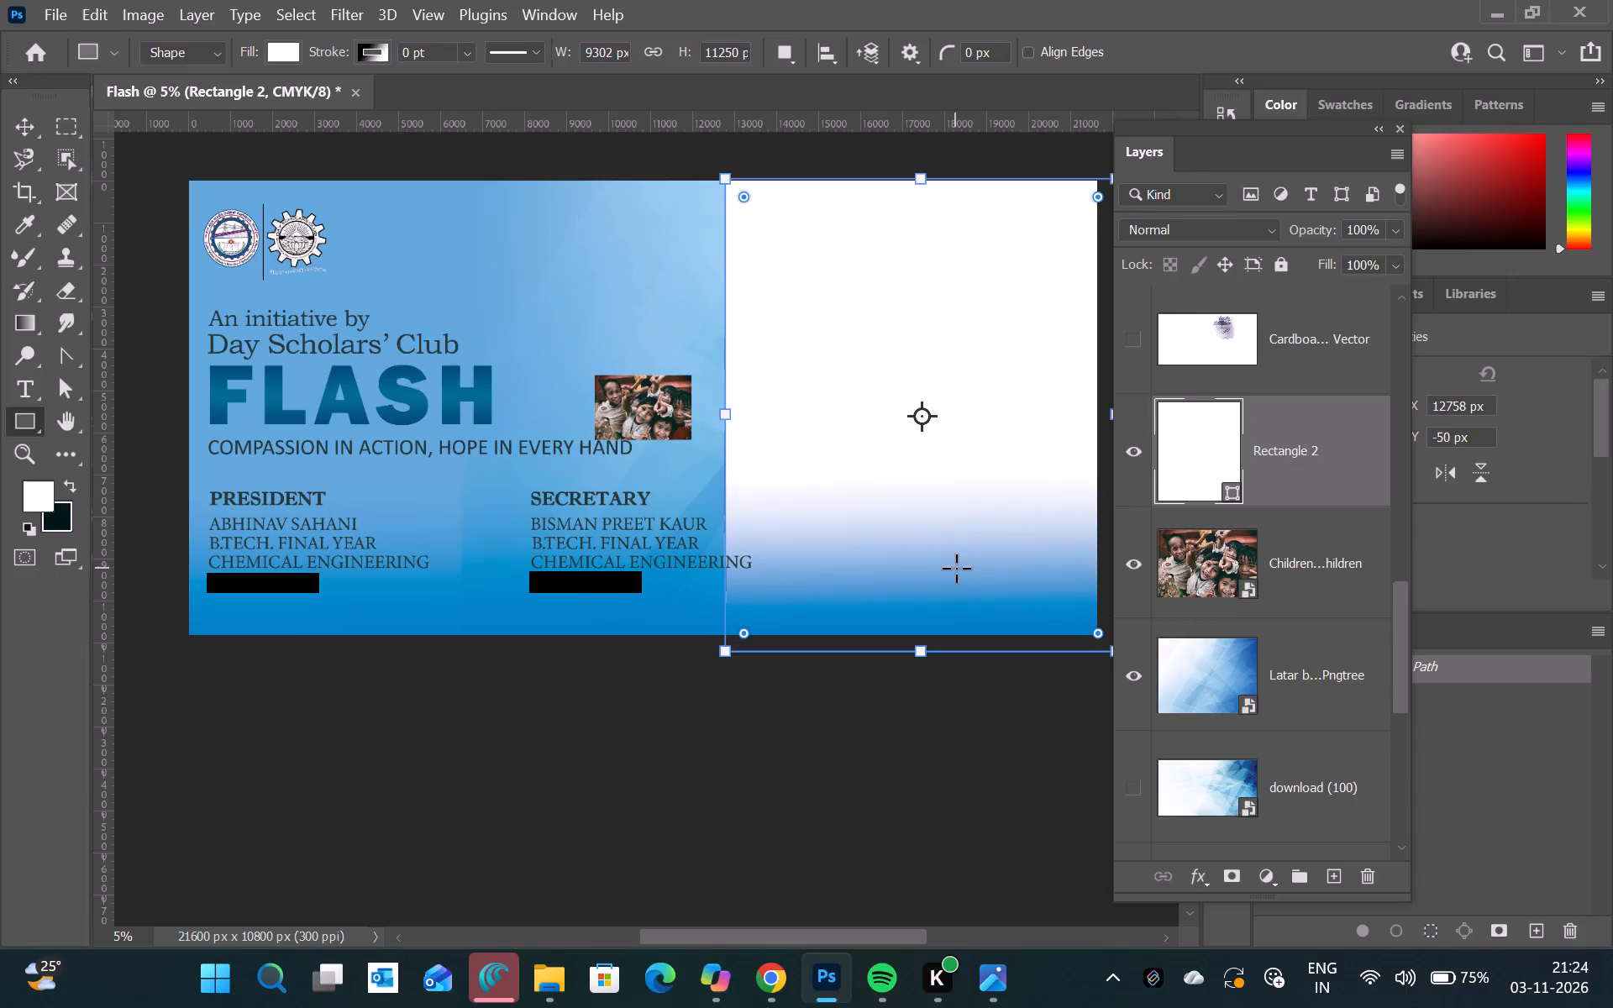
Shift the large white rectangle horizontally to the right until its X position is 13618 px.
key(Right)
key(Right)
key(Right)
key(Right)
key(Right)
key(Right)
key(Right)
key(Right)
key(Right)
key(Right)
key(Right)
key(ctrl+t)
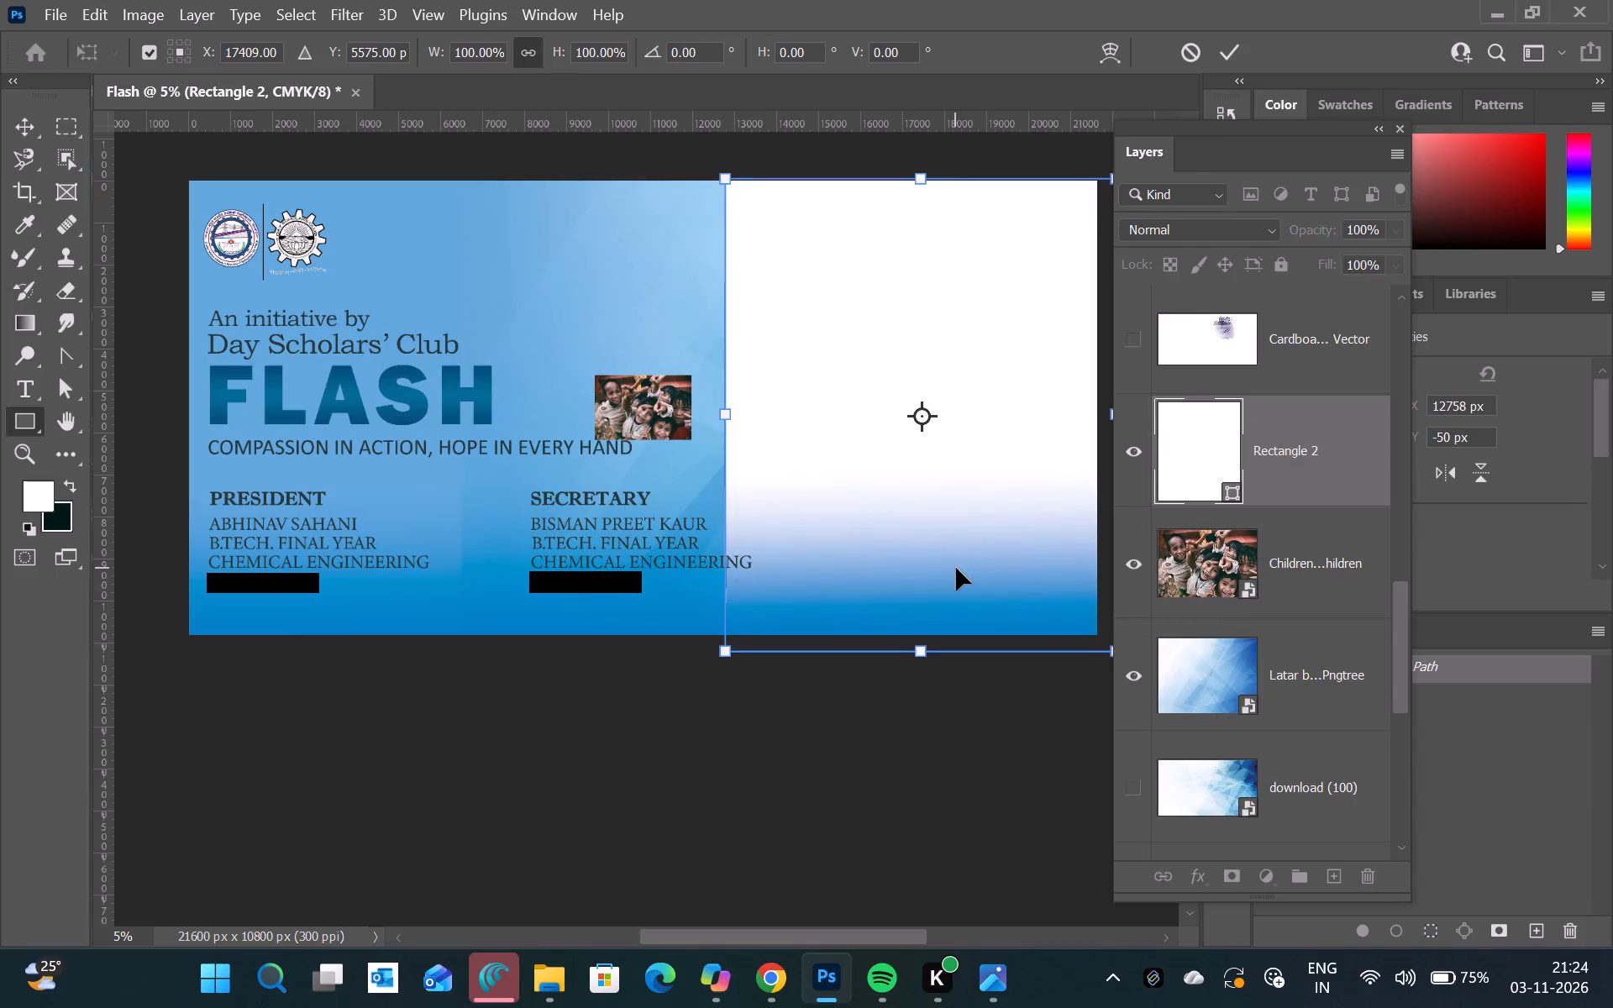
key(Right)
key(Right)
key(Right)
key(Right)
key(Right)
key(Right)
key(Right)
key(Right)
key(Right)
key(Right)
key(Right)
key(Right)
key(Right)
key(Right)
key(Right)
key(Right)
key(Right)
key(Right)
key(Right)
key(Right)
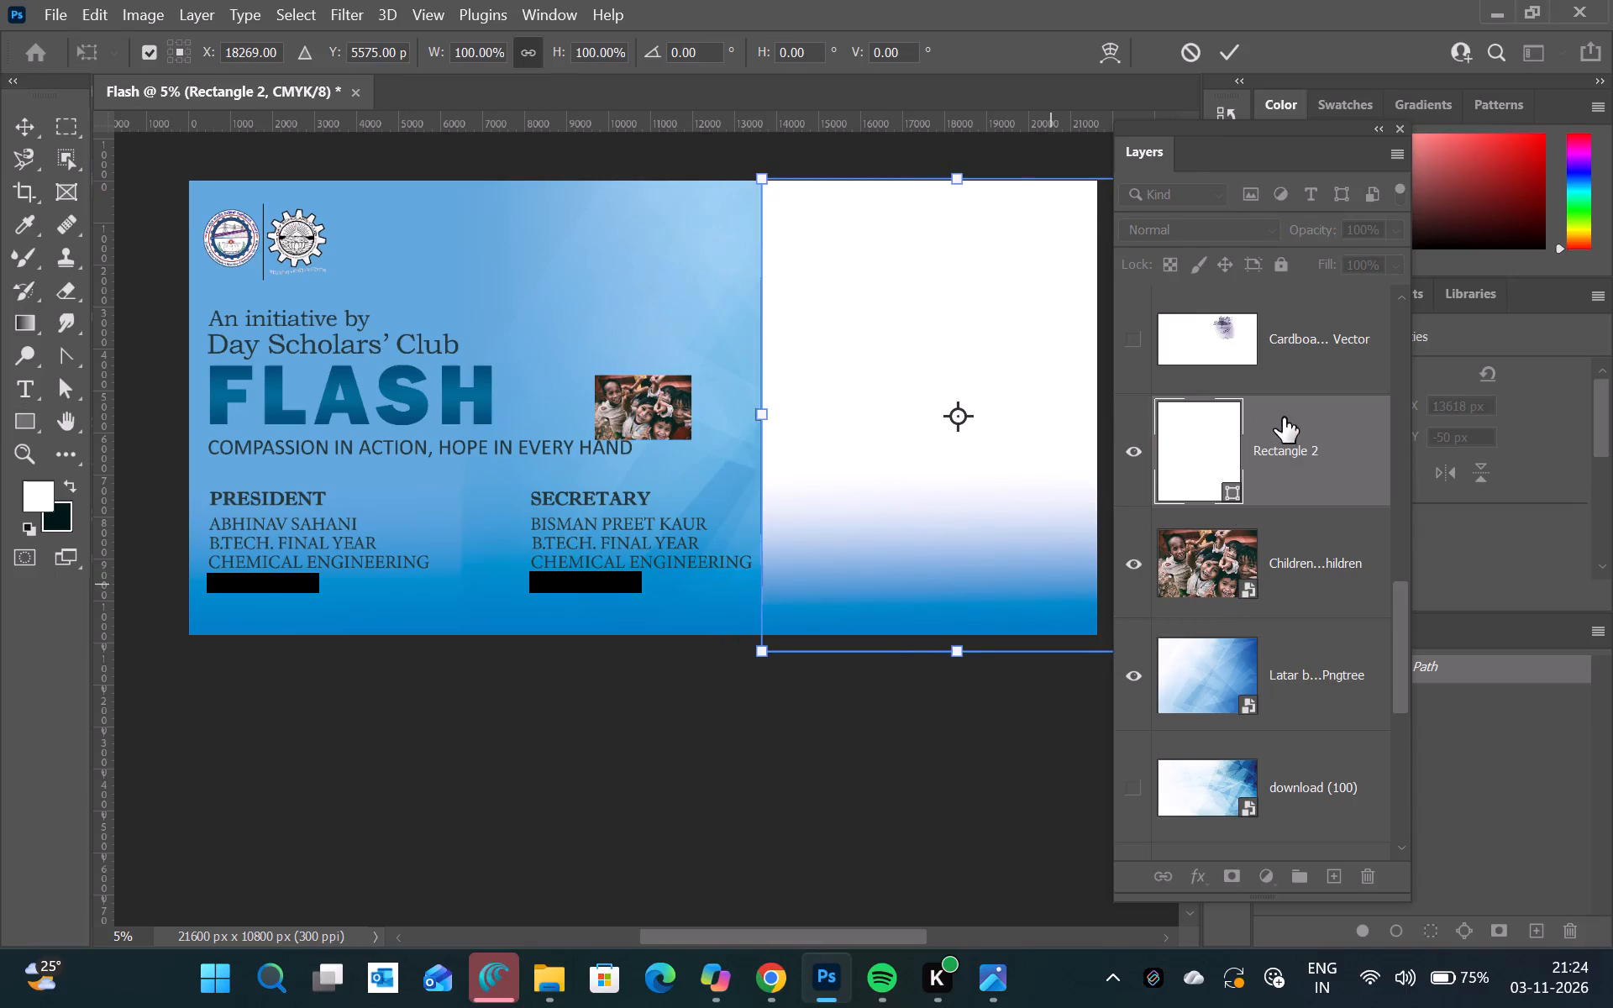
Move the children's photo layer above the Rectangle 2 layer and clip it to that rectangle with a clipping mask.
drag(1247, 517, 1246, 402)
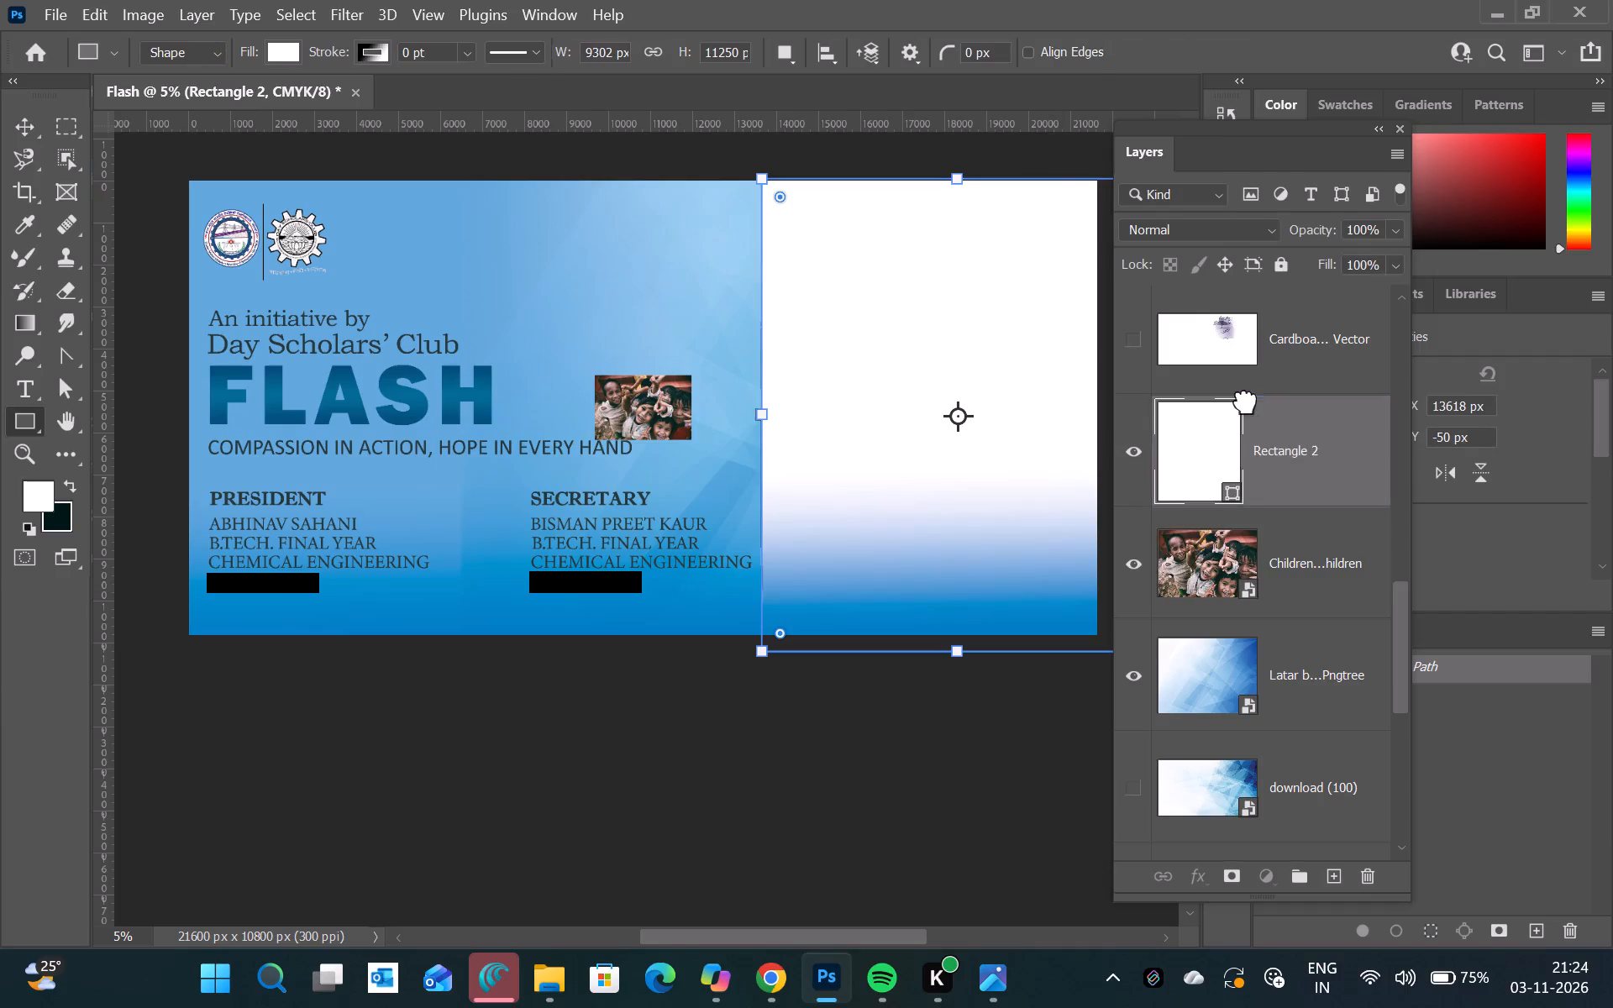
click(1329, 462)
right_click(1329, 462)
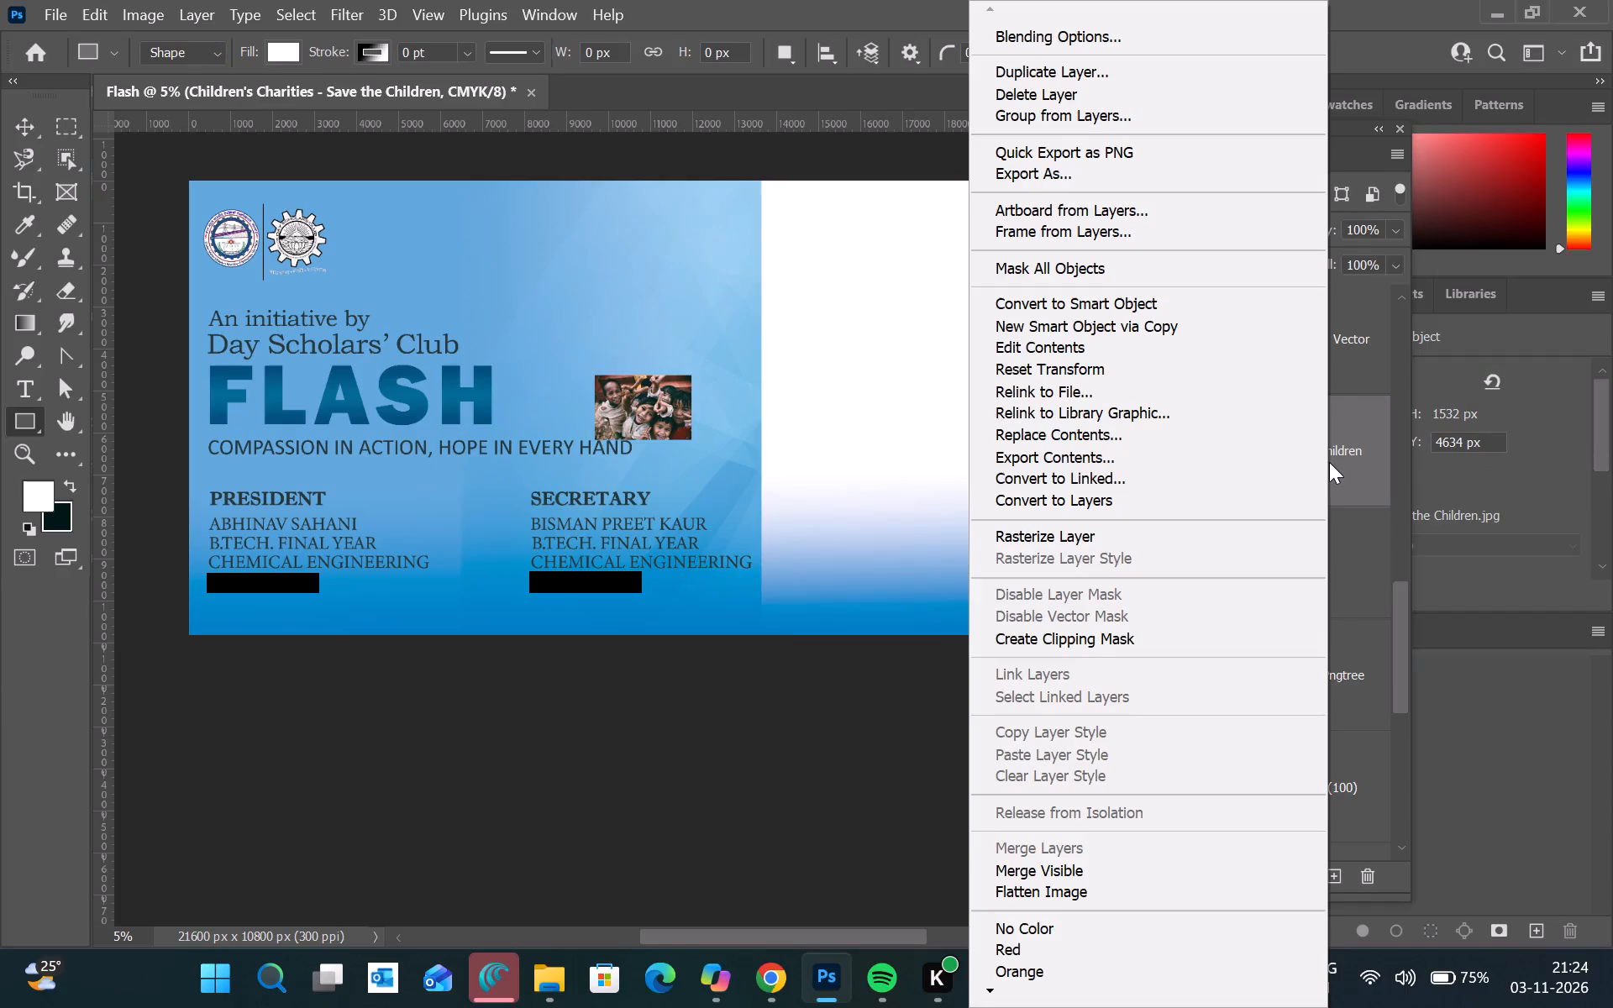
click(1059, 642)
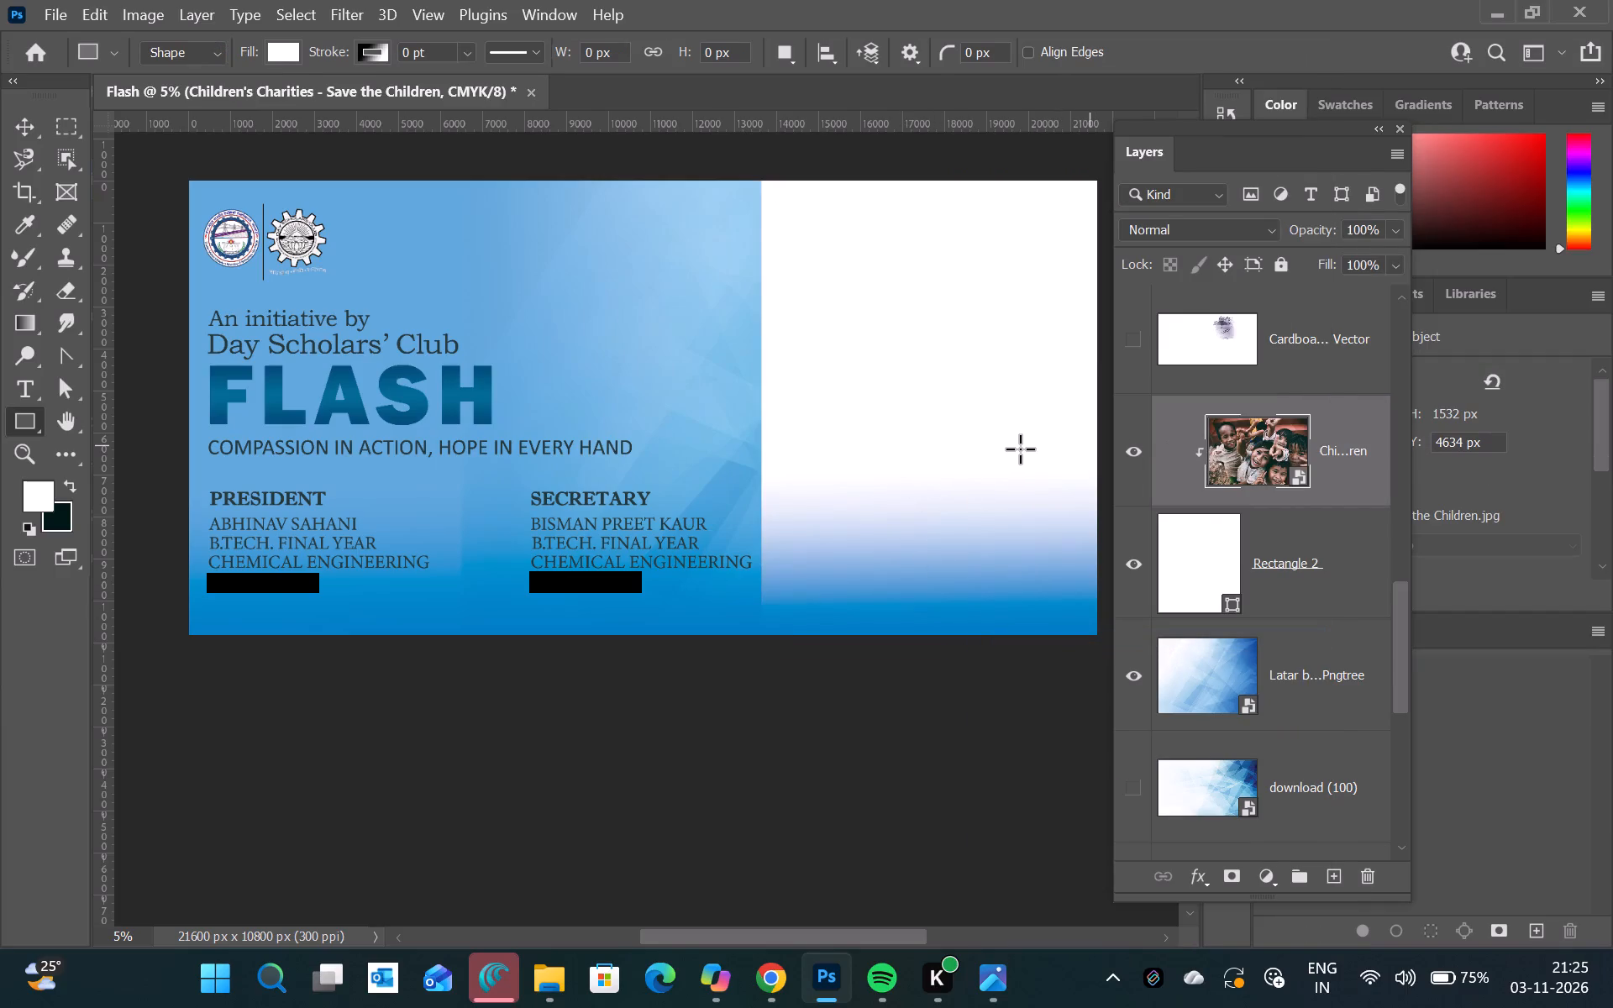
Scale the children's photo to 359.66% and position it over the lower right of the banner, centred at about X 17748, Y 7139 px.
key(ctrl+t)
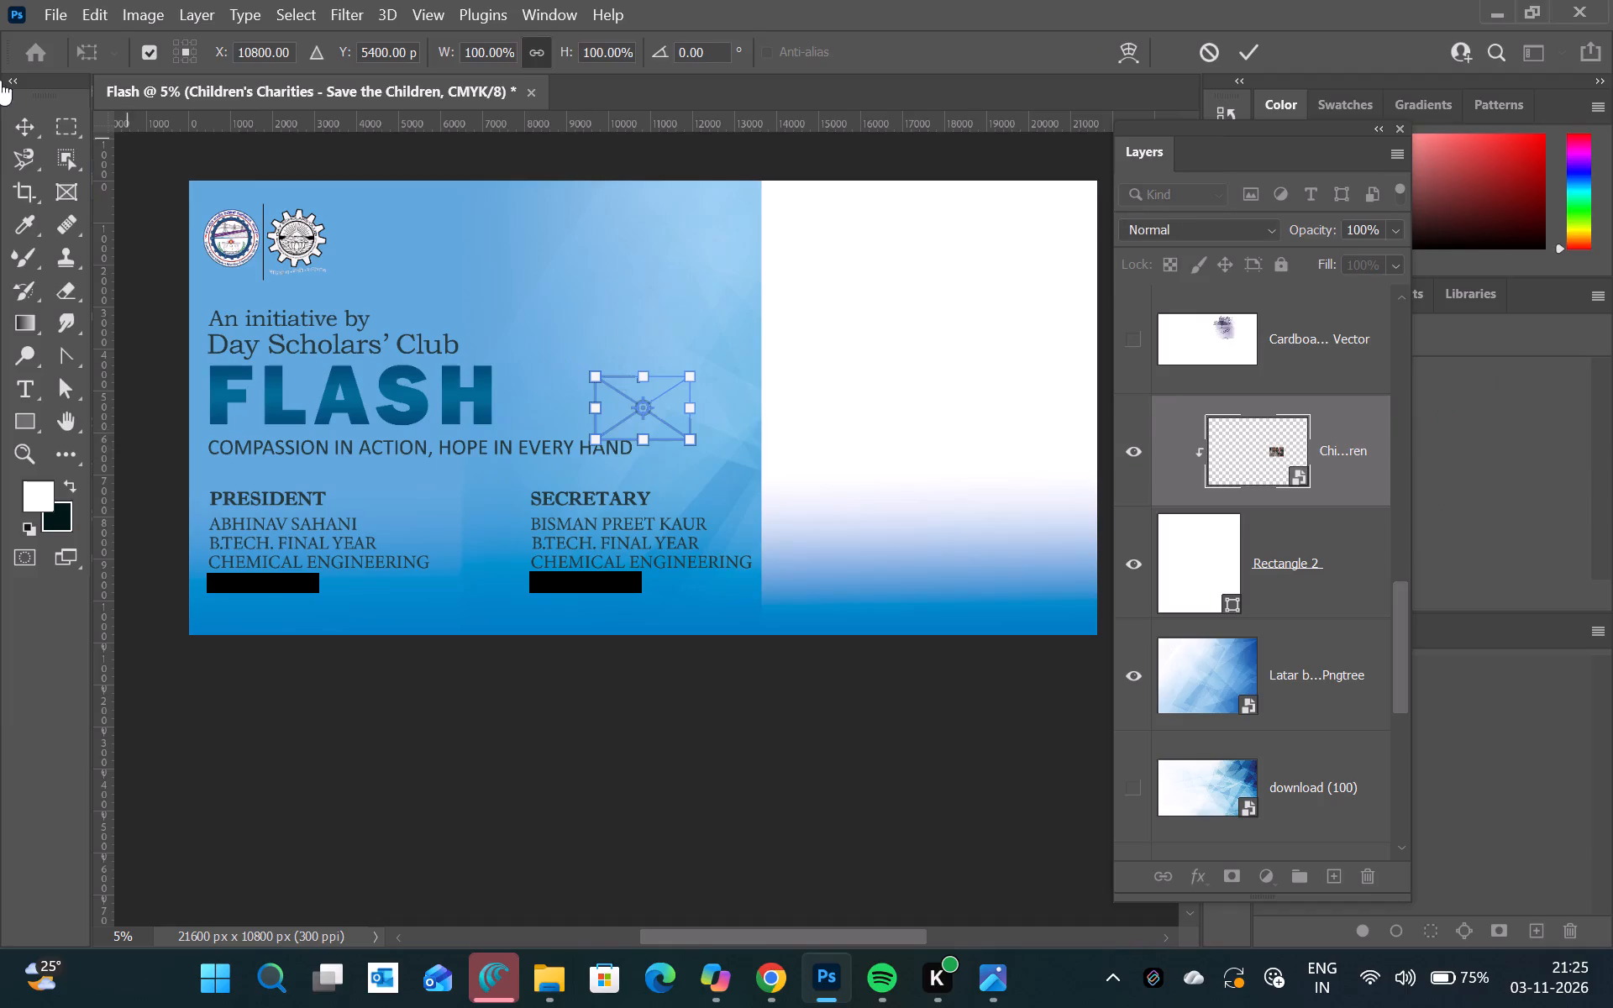
click(24, 130)
drag(630, 396, 875, 377)
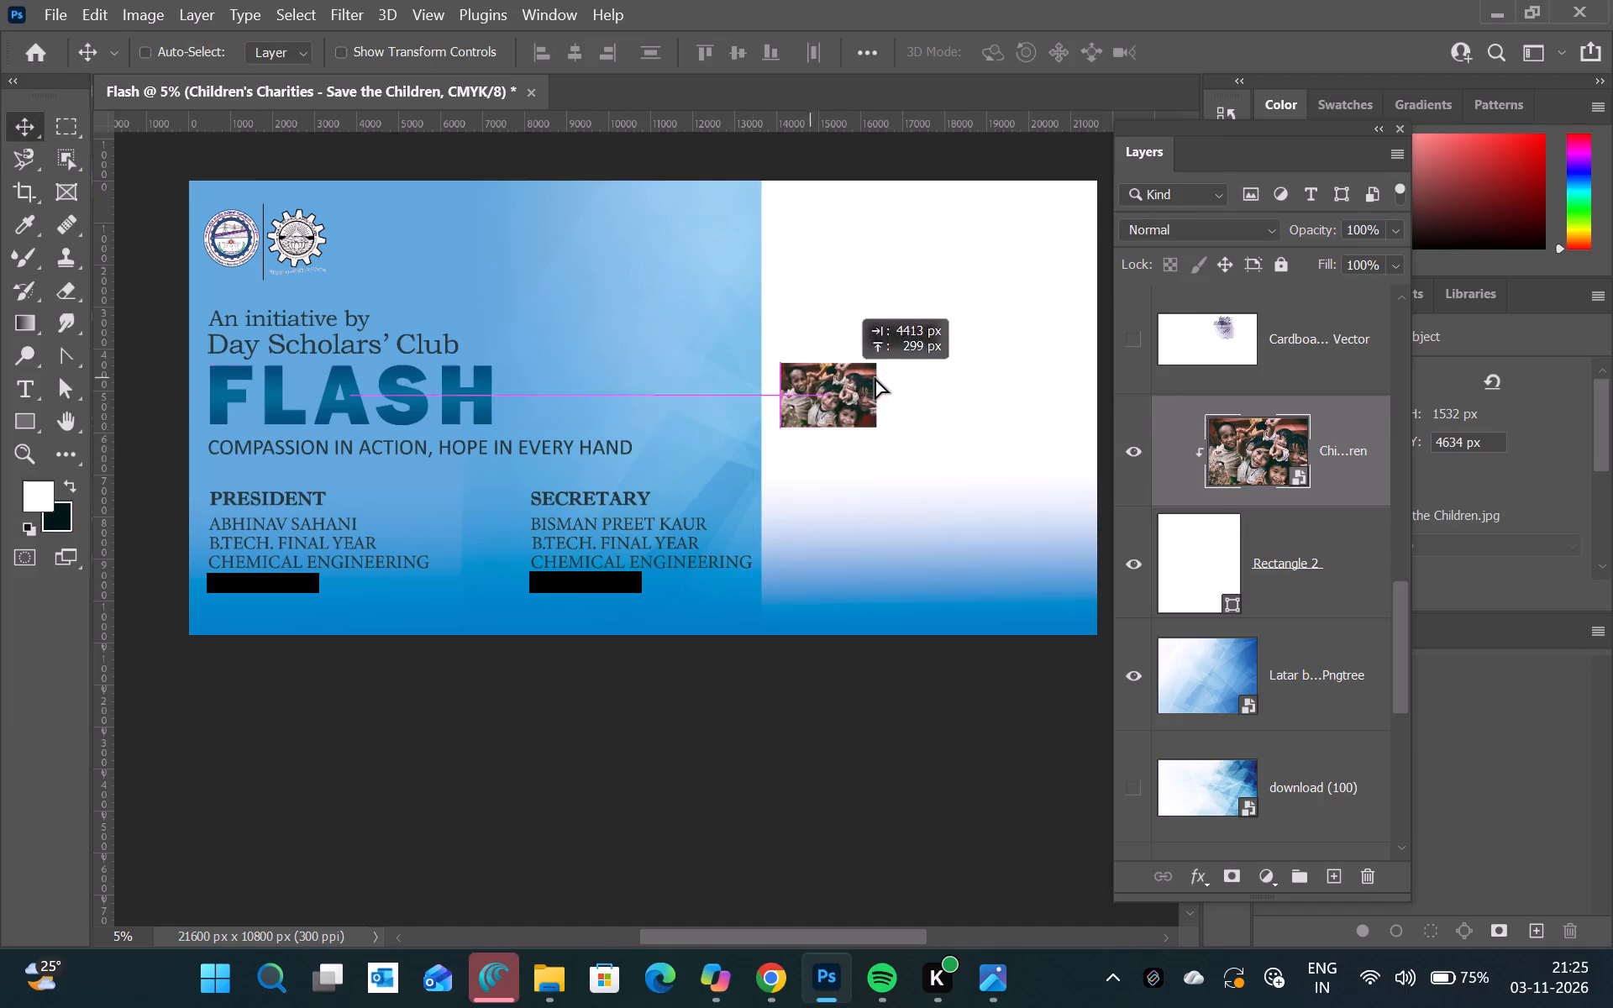
drag(875, 377, 889, 375)
key(ctrl+t)
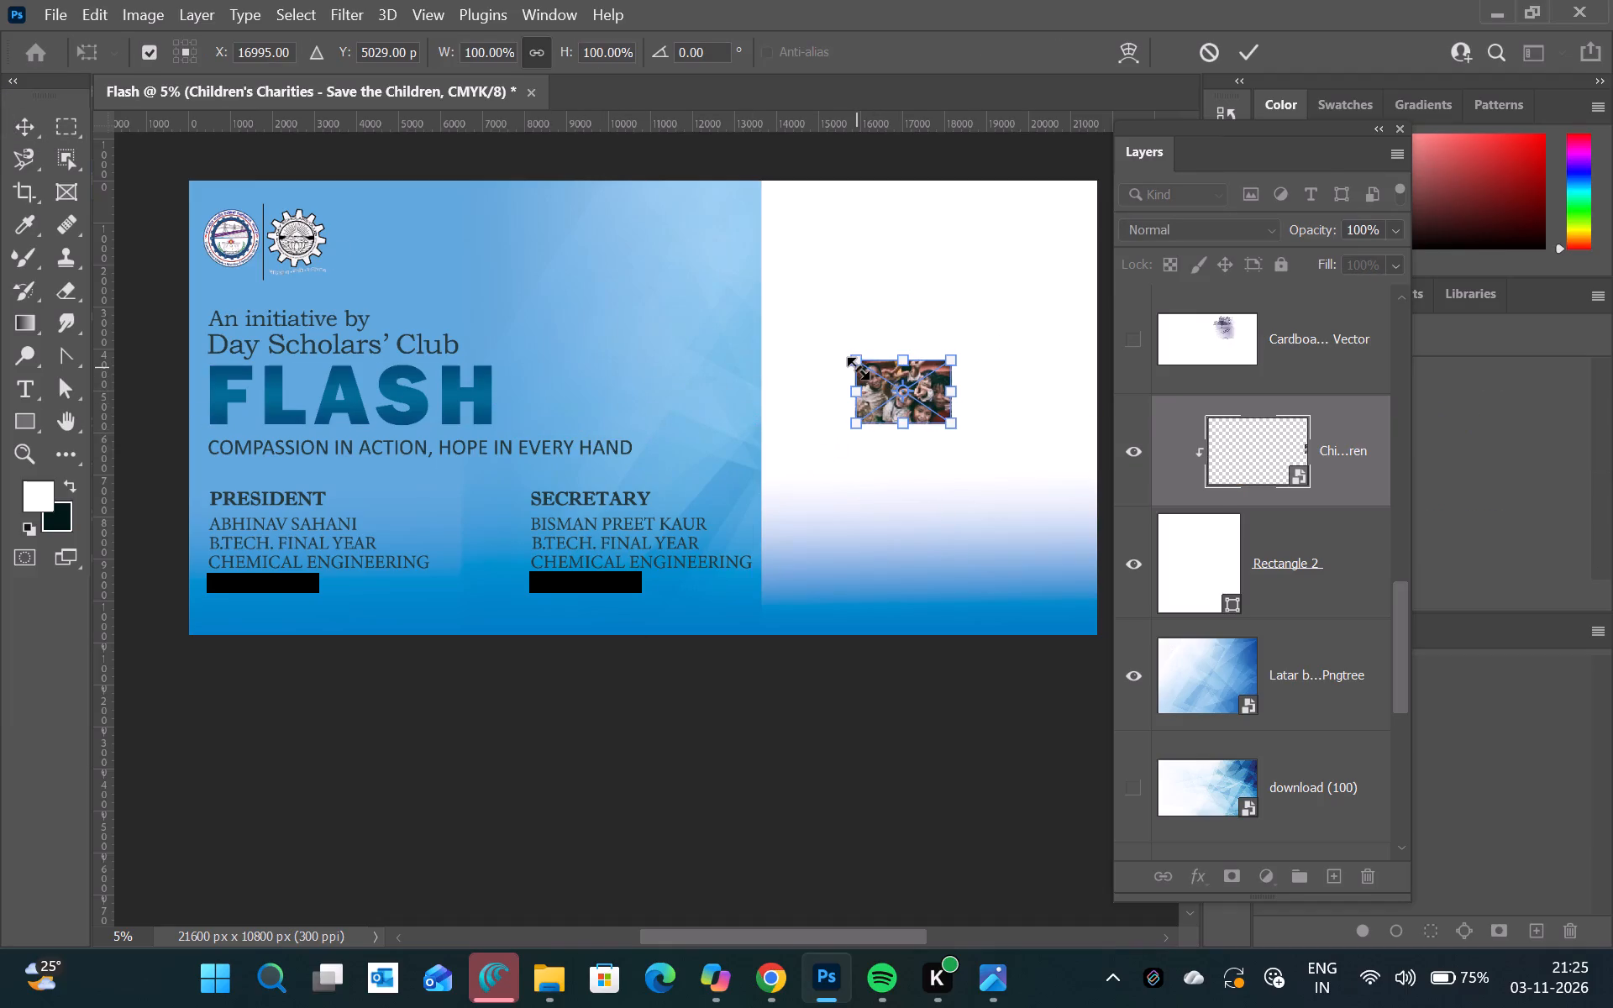
drag(858, 355, 810, 206)
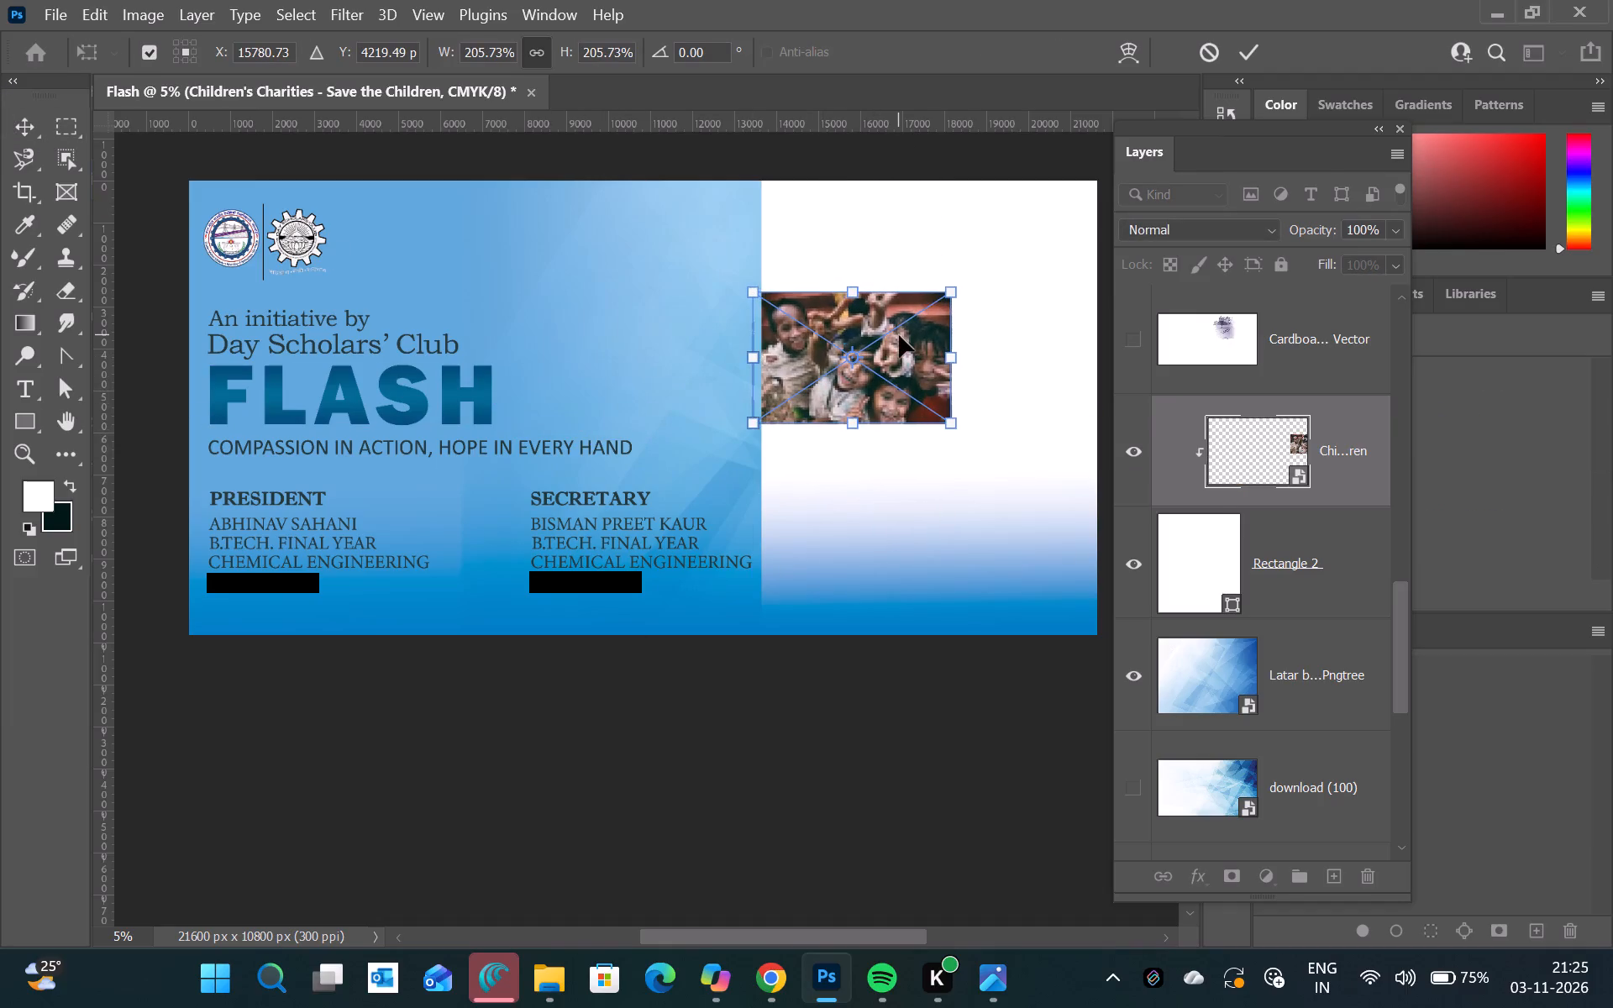
drag(899, 335, 907, 217)
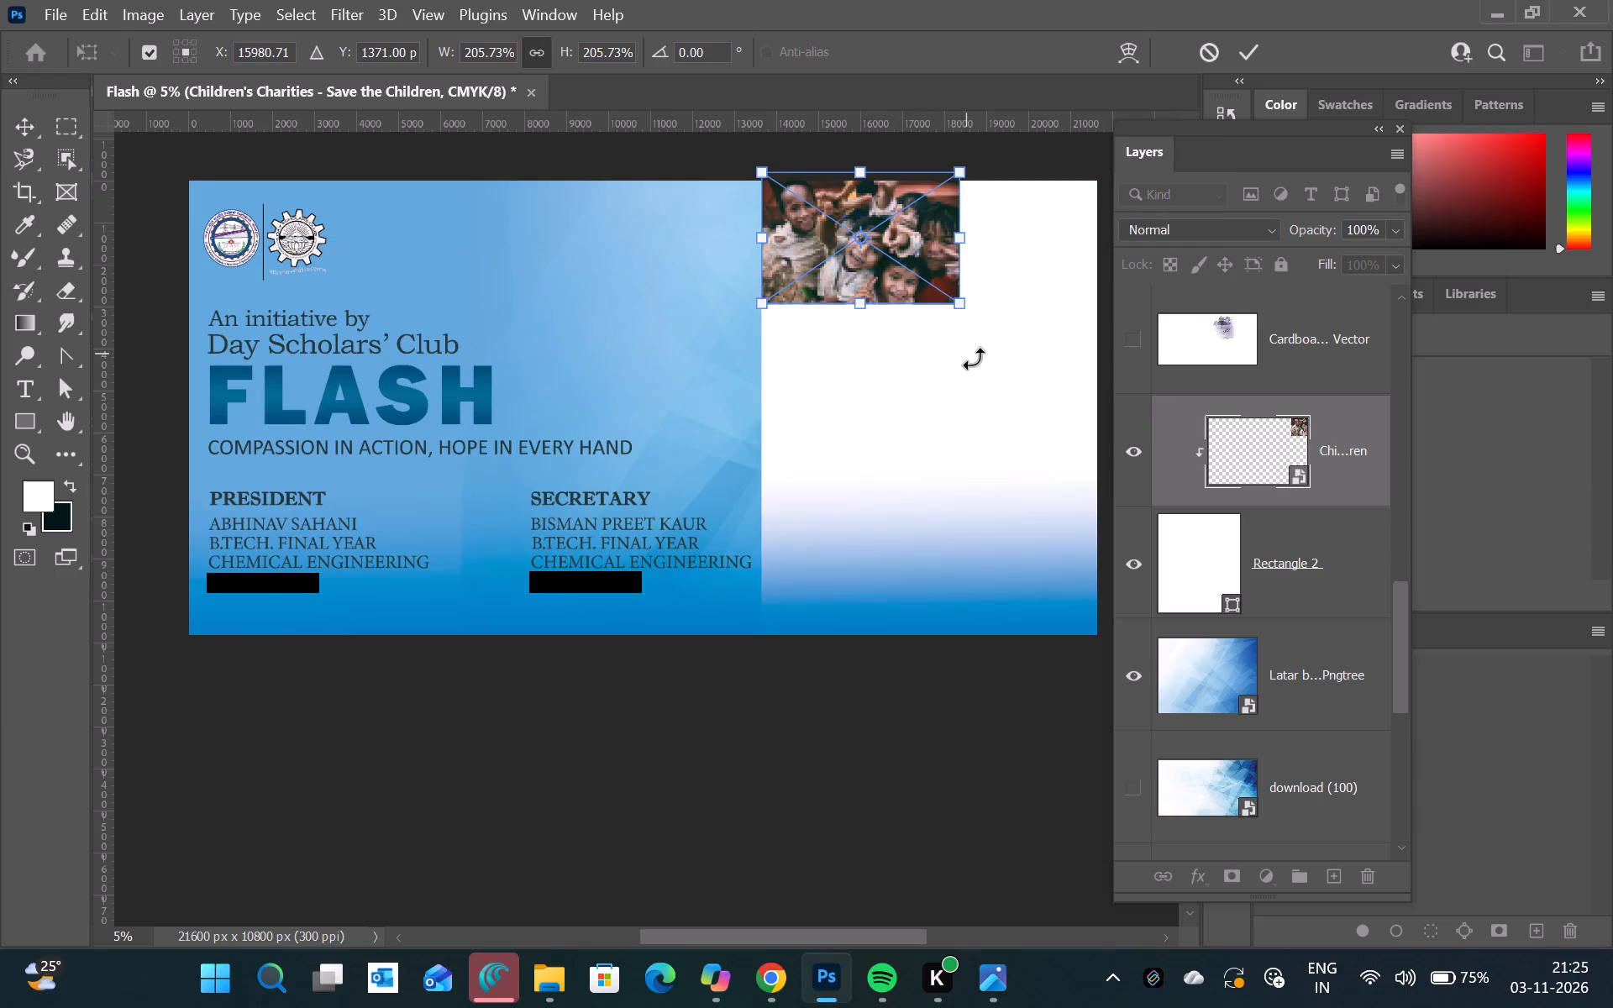
drag(954, 302, 1095, 413)
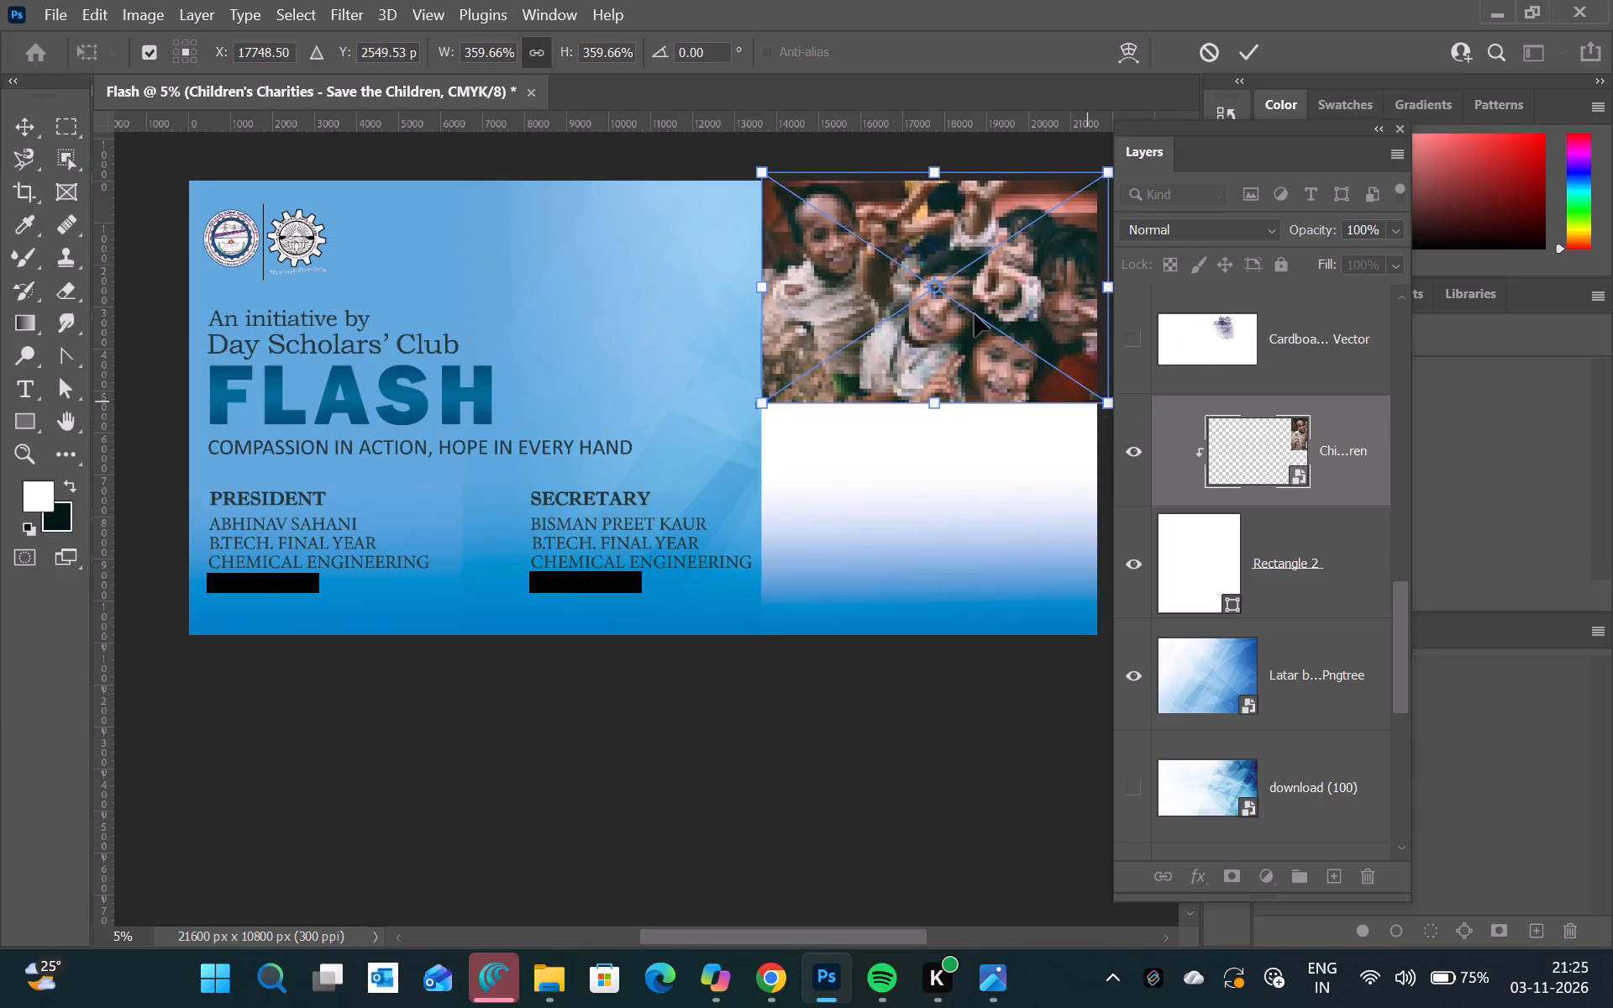
drag(975, 314, 975, 486)
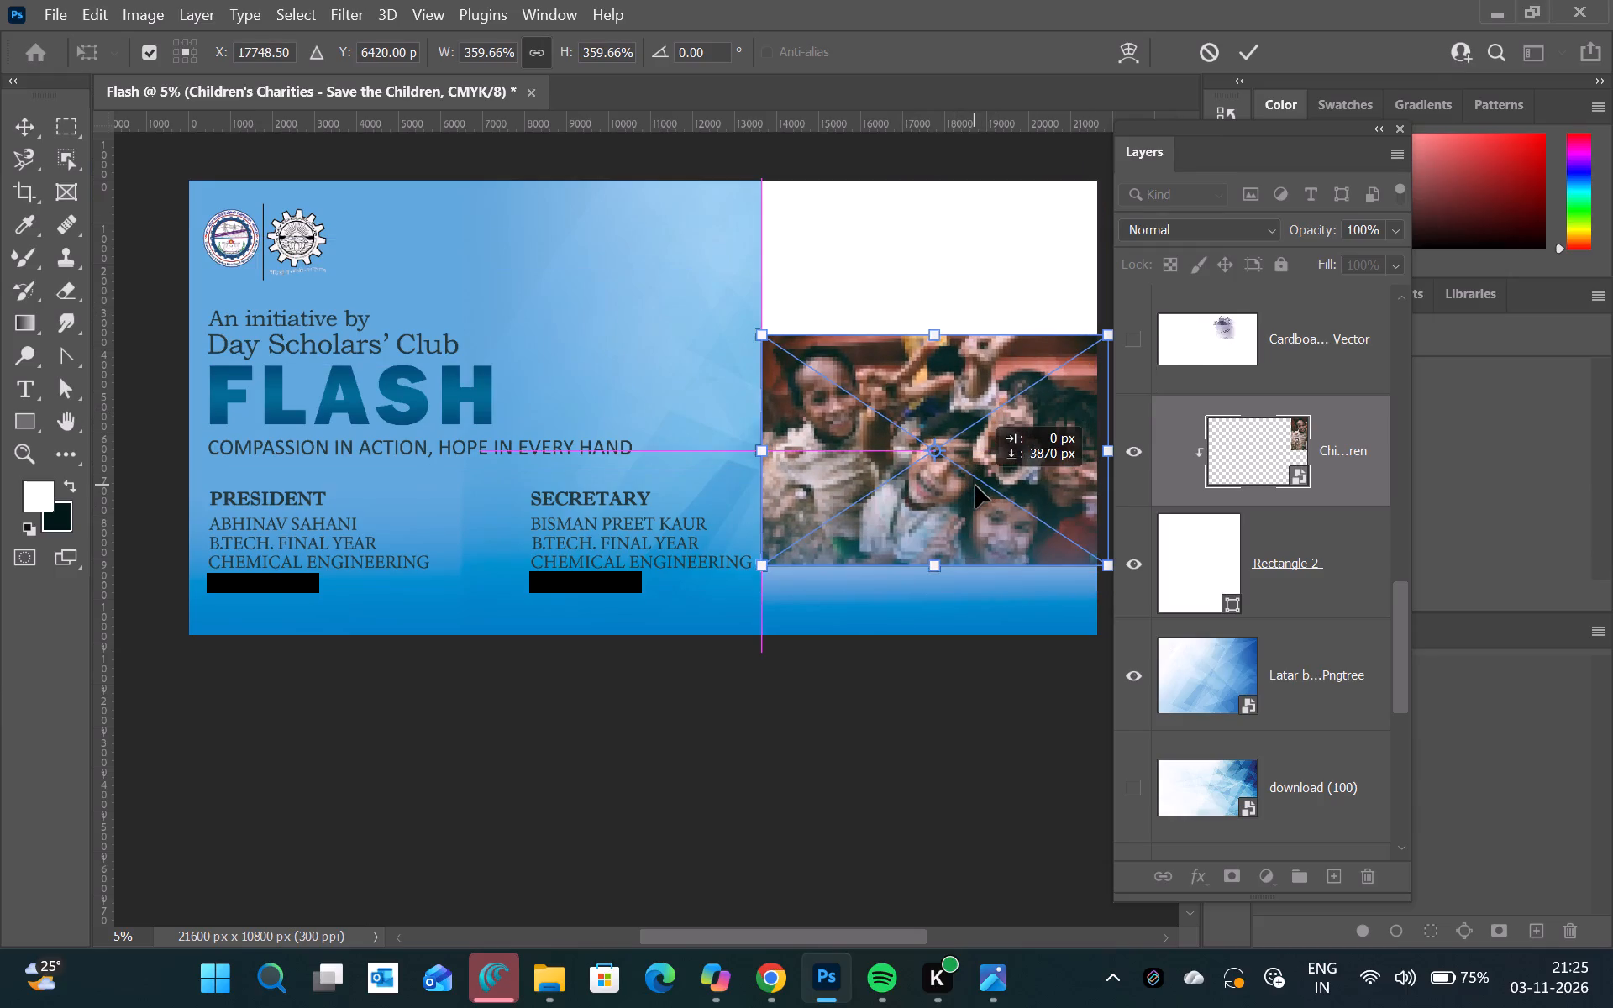
drag(975, 486, 974, 513)
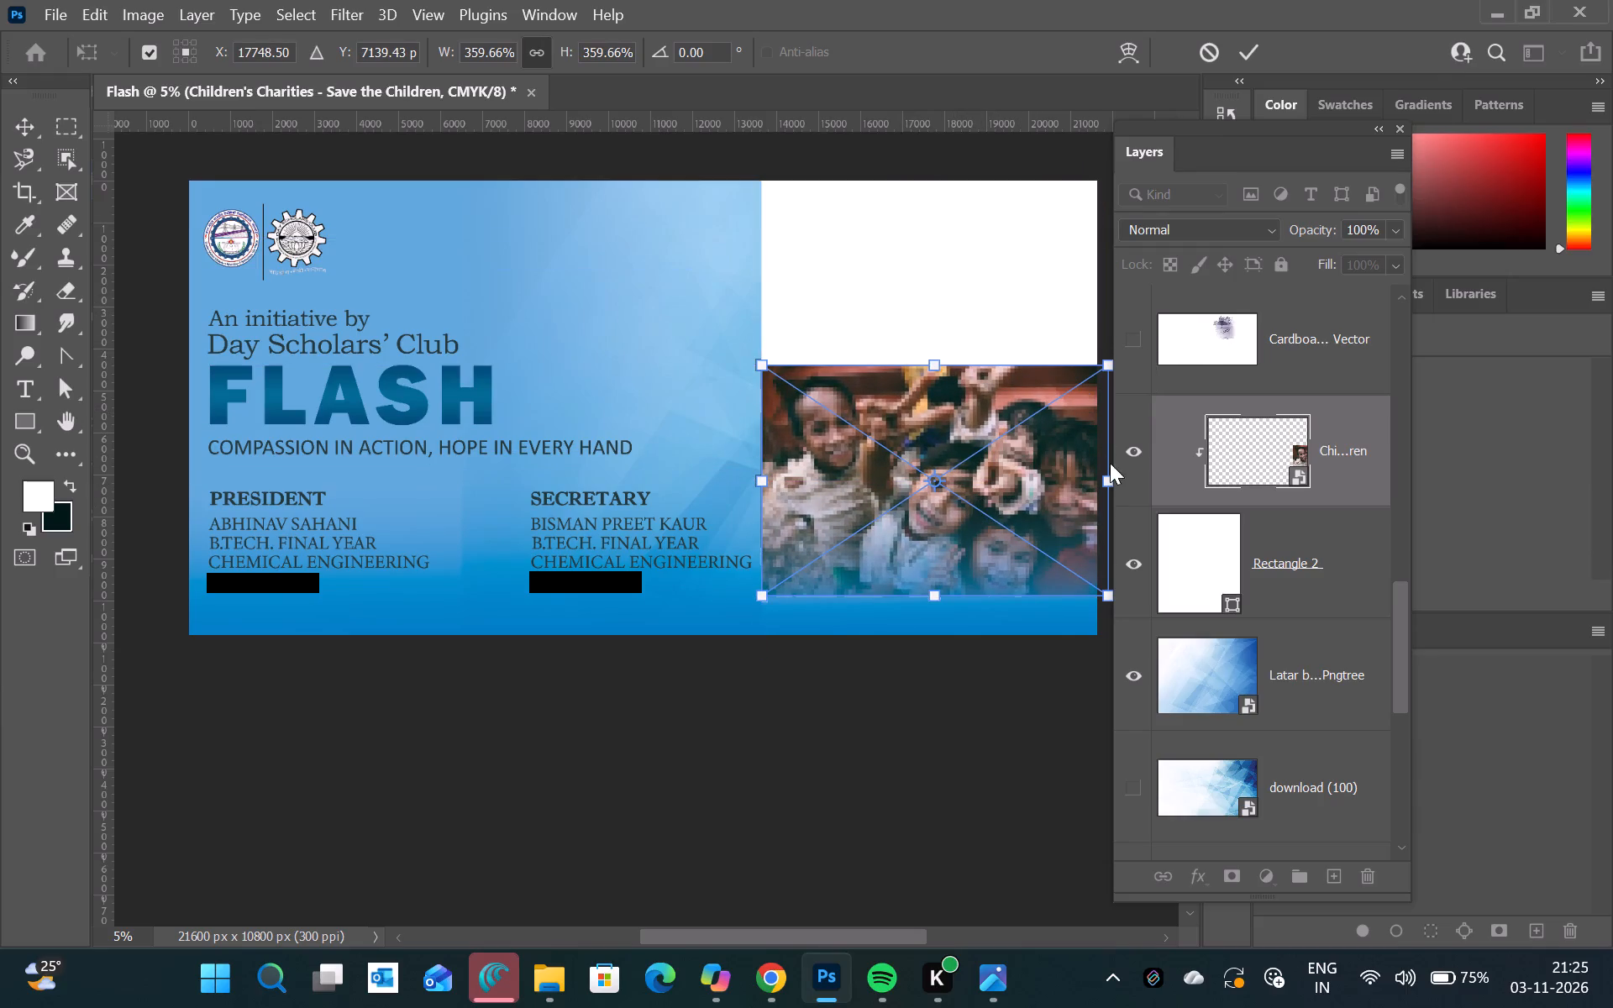
click(1249, 54)
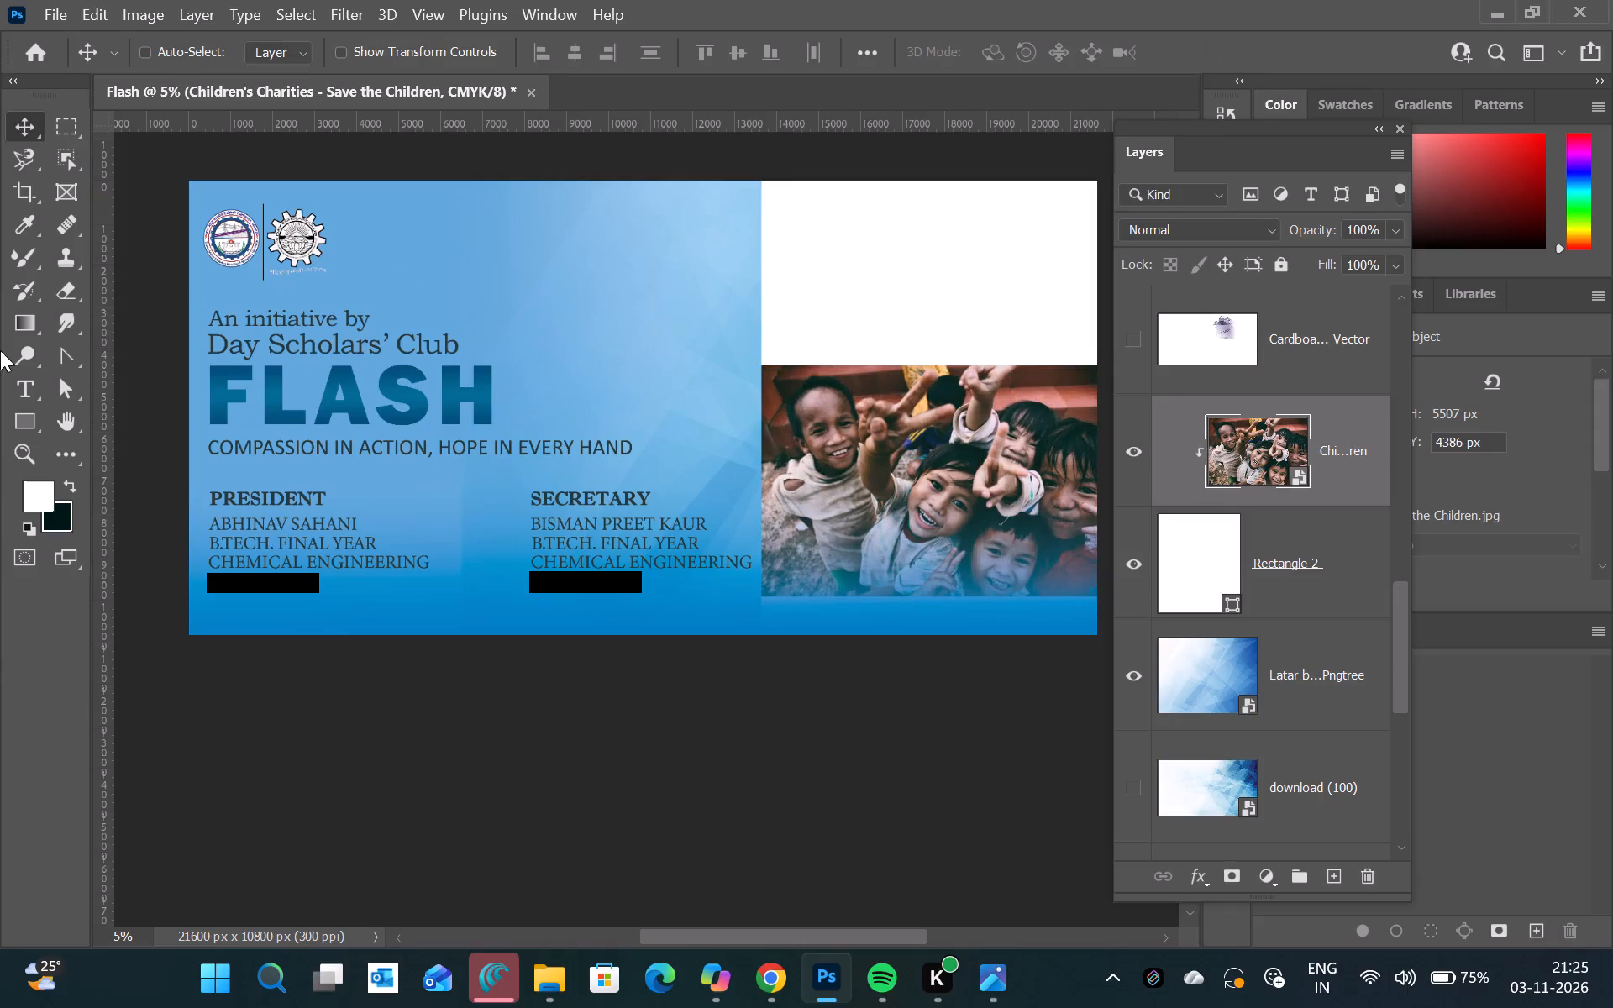
Draw a white rectangle about 8513 × 6099 px over the children's photo, extending just past its edges.
click(33, 407)
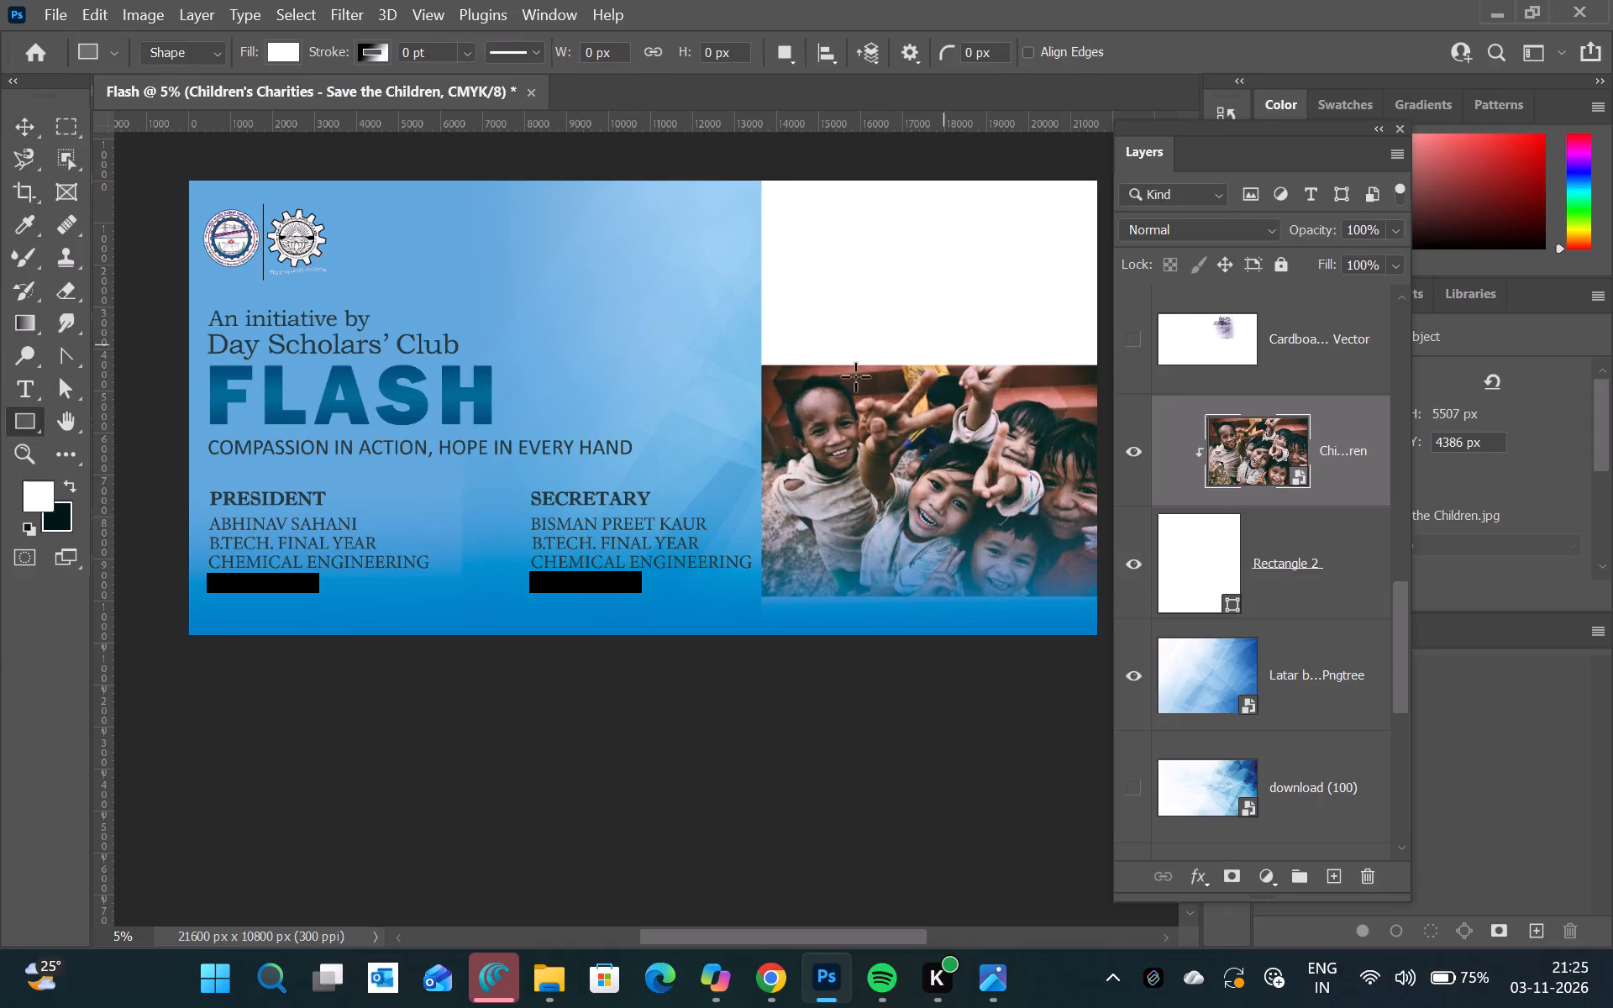
drag(749, 358, 1026, 541)
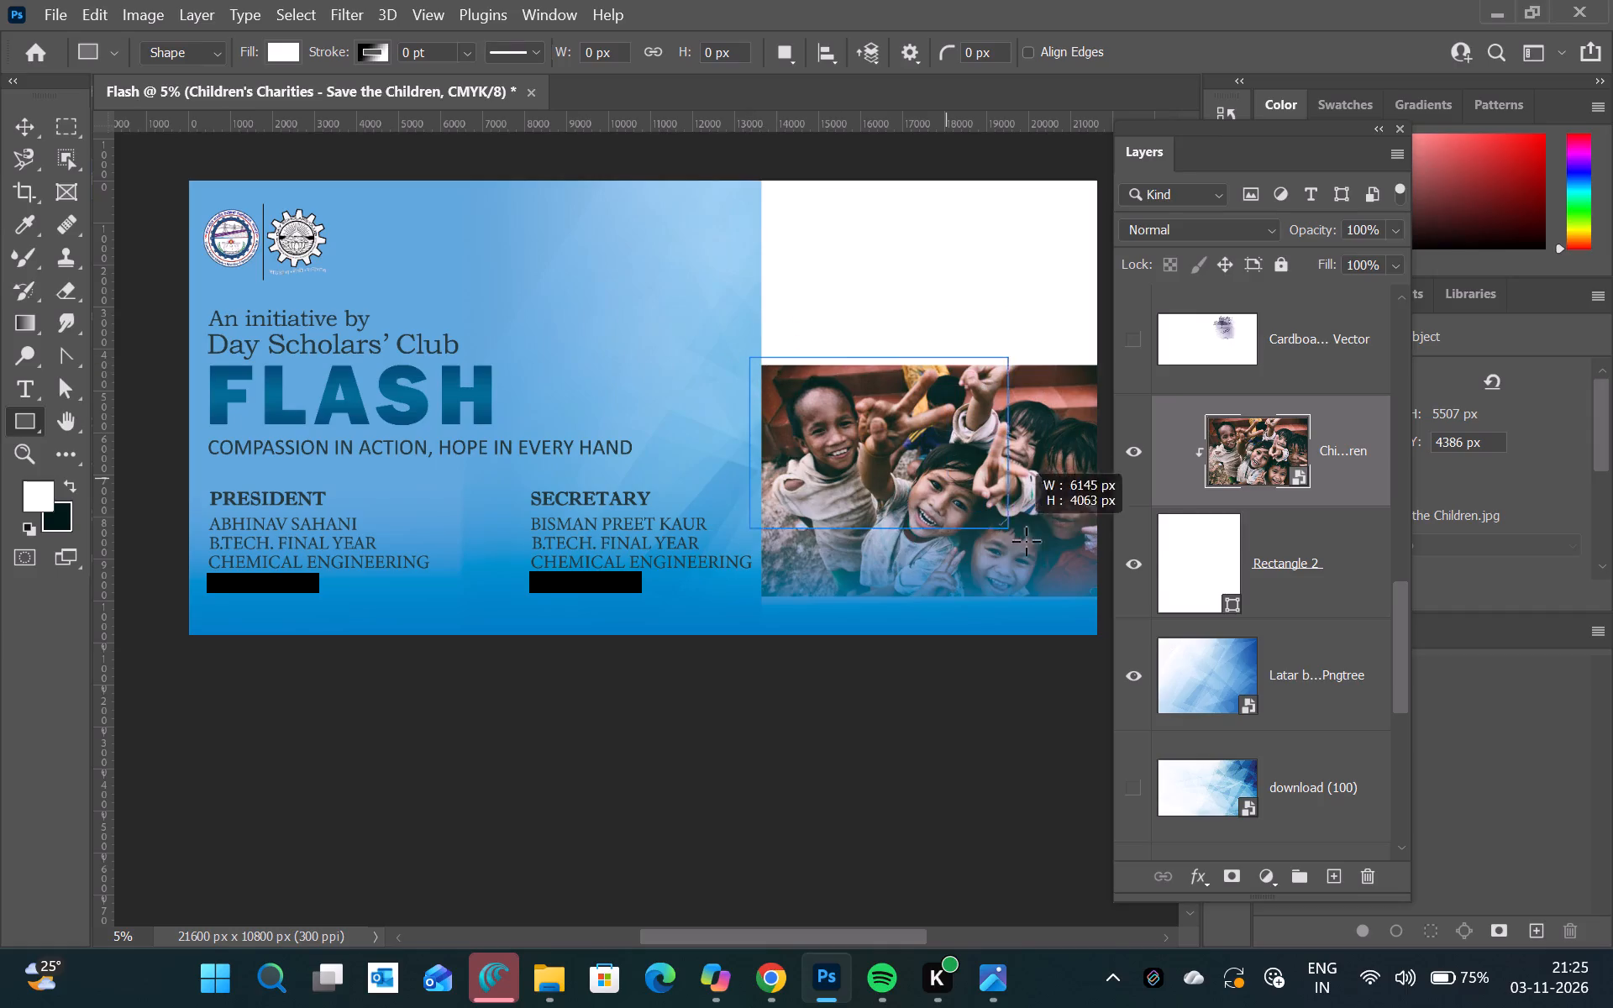
drag(1026, 541, 1107, 614)
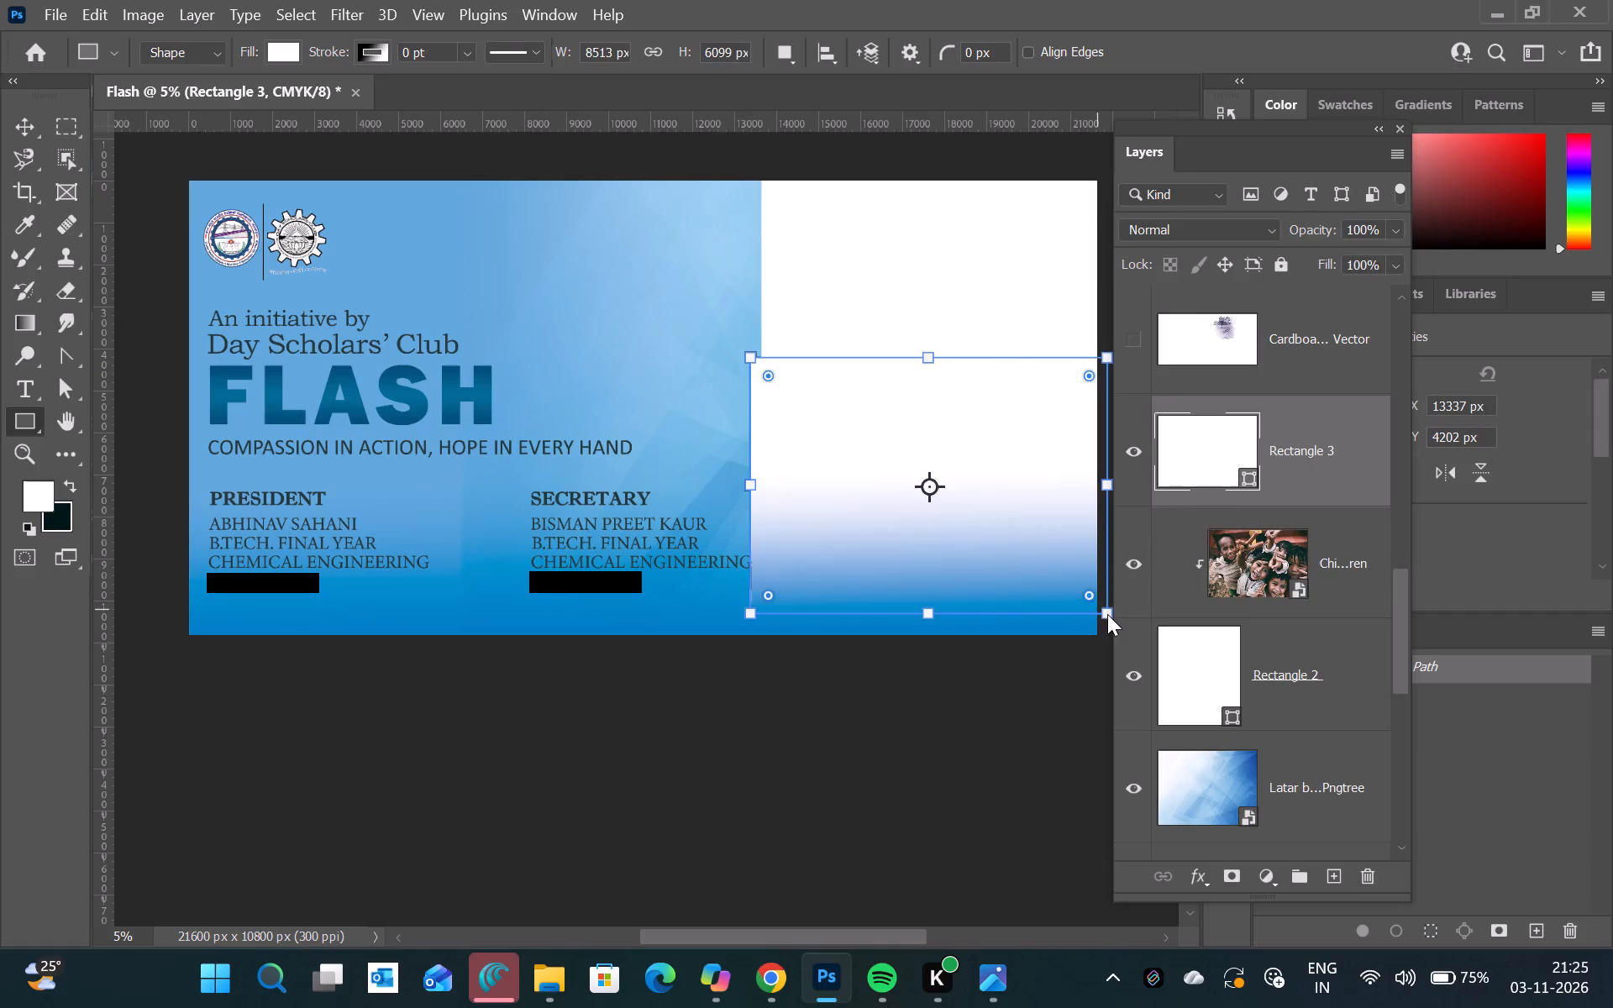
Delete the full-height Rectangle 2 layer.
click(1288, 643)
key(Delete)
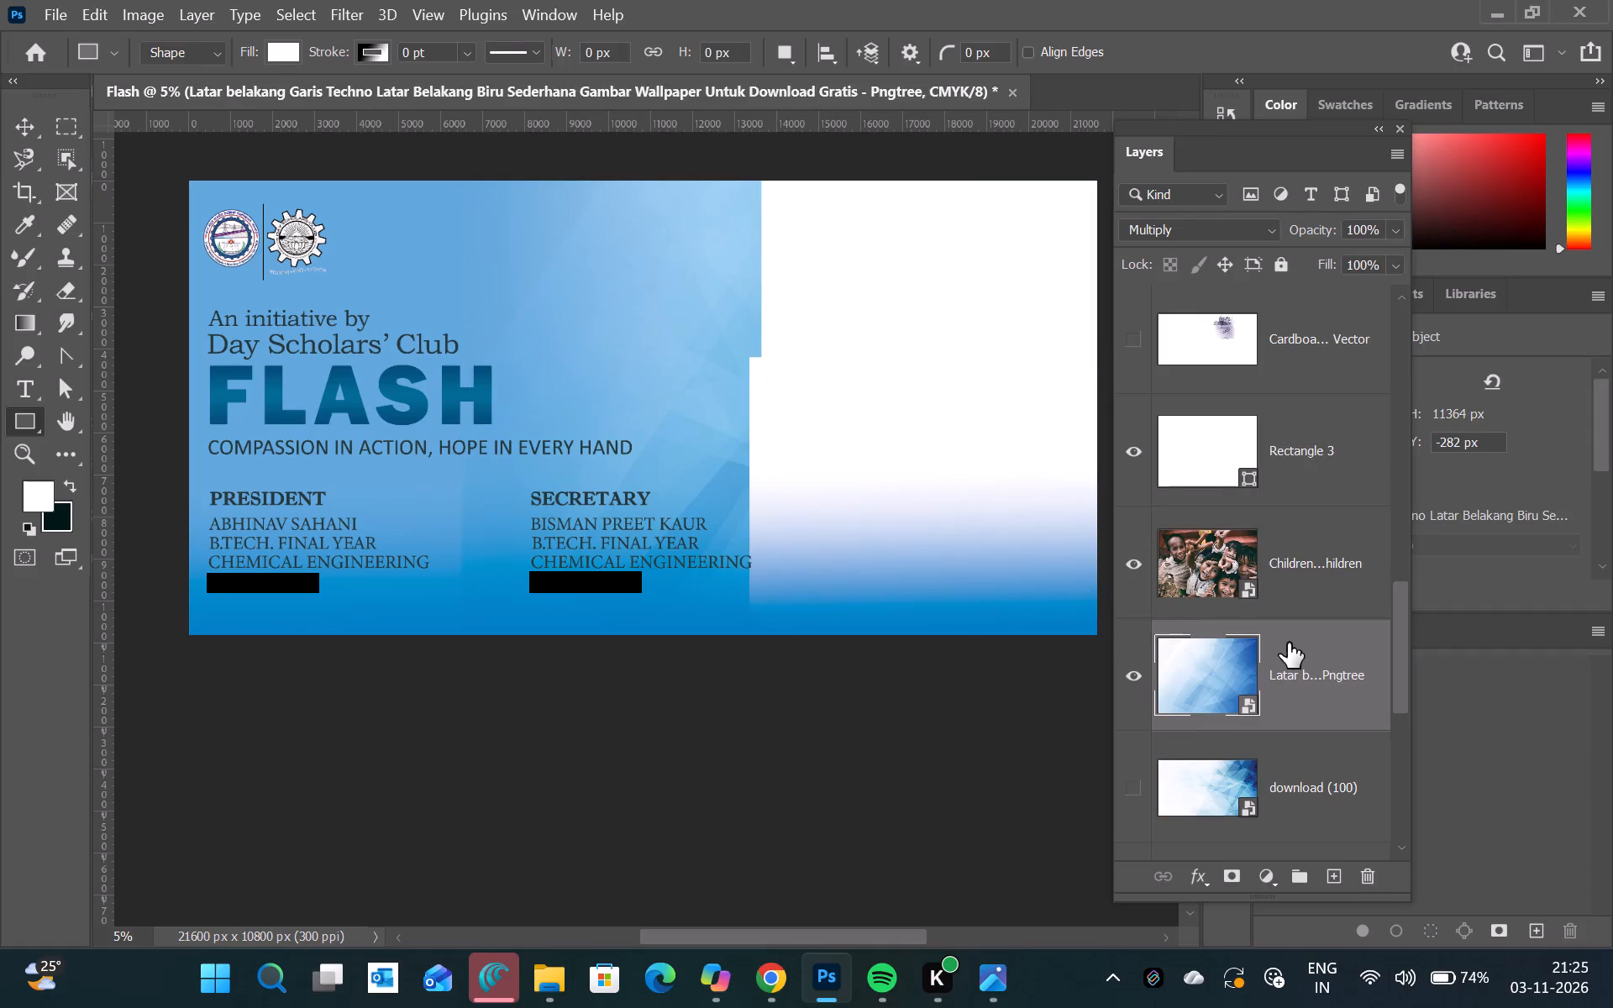
Move the Rectangle 3 layer below the children's photo and clip the photo to it with a clipping mask.
drag(1321, 439, 1337, 596)
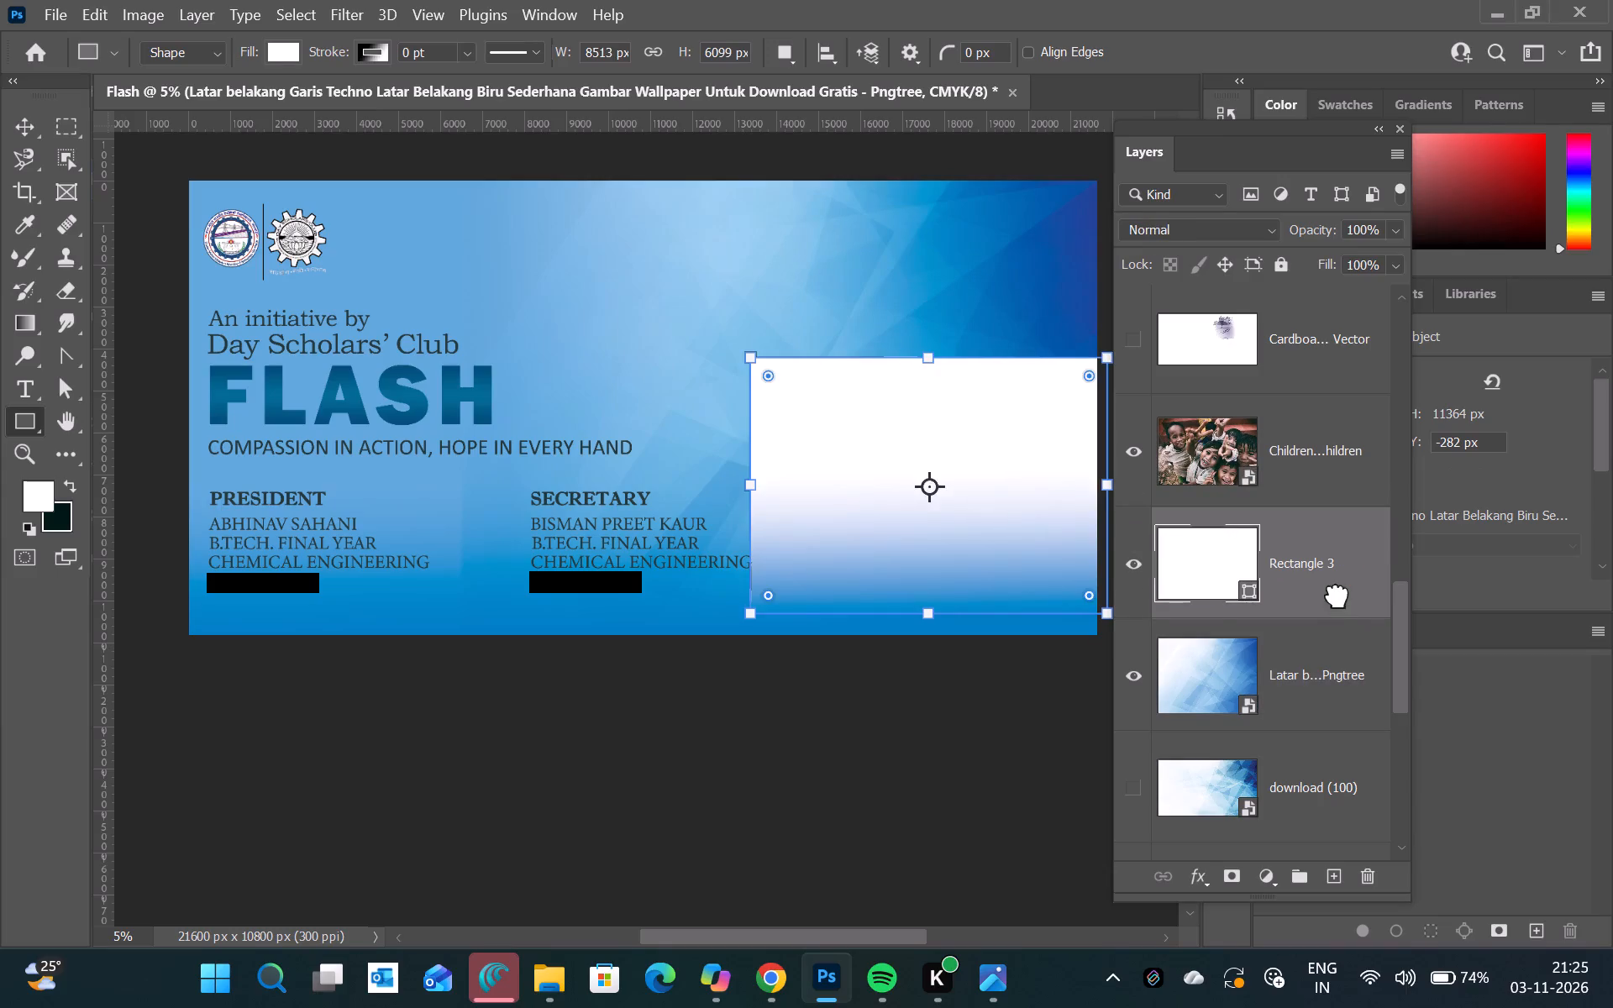
right_click(1321, 467)
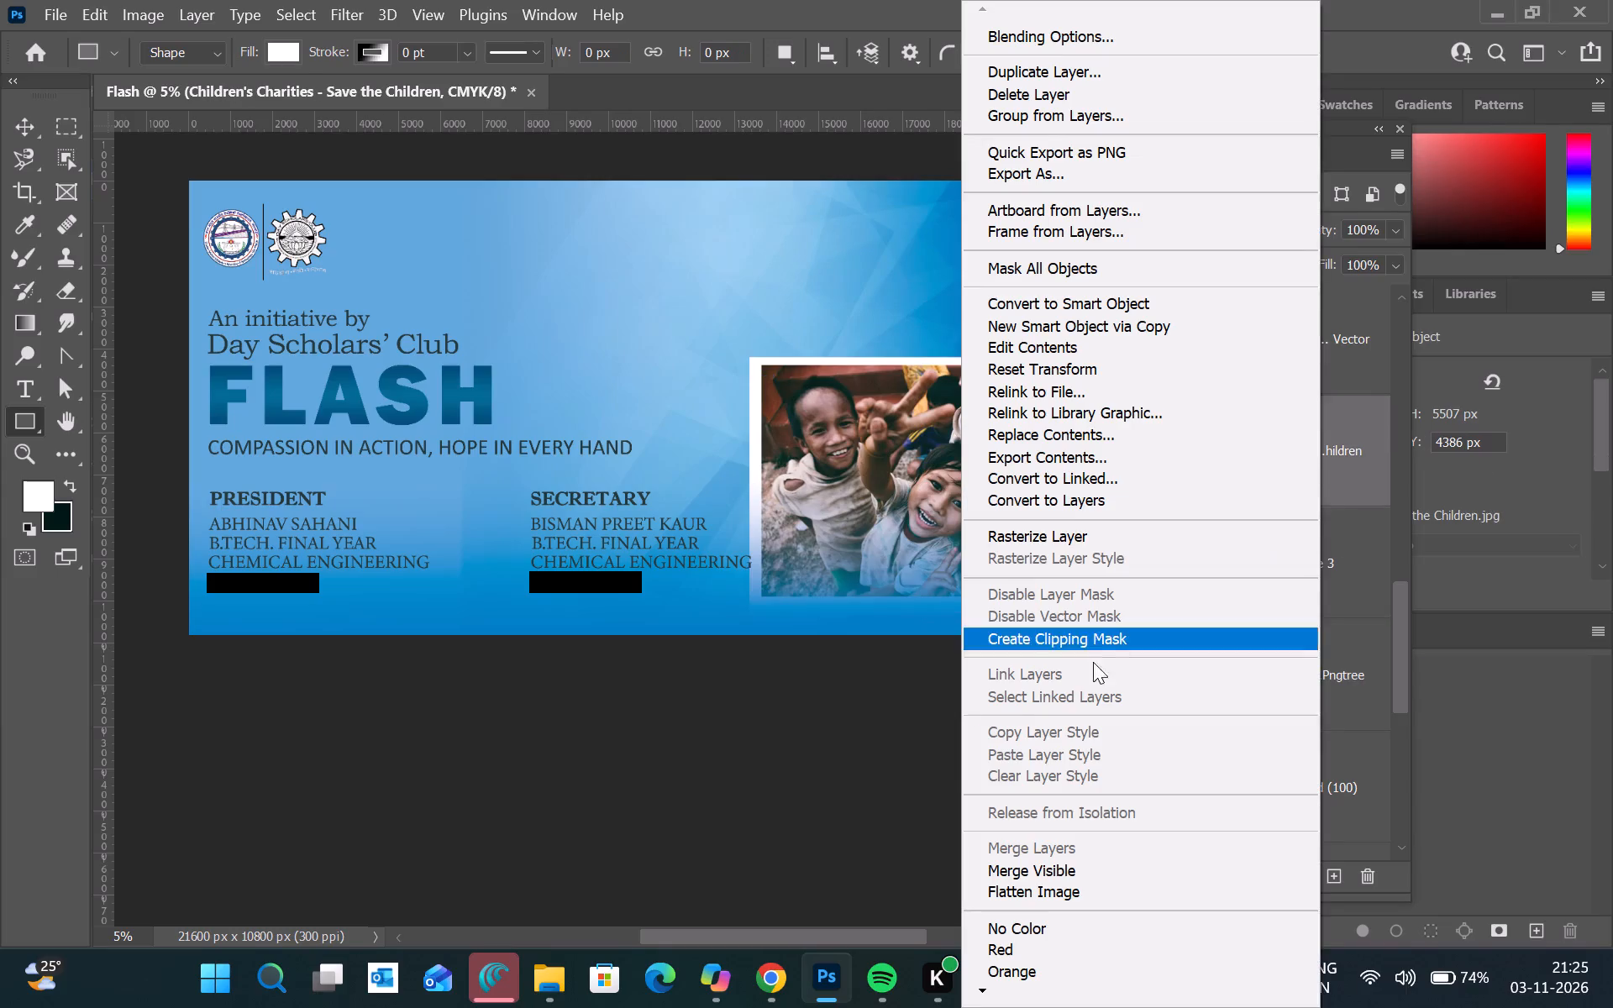
click(1080, 639)
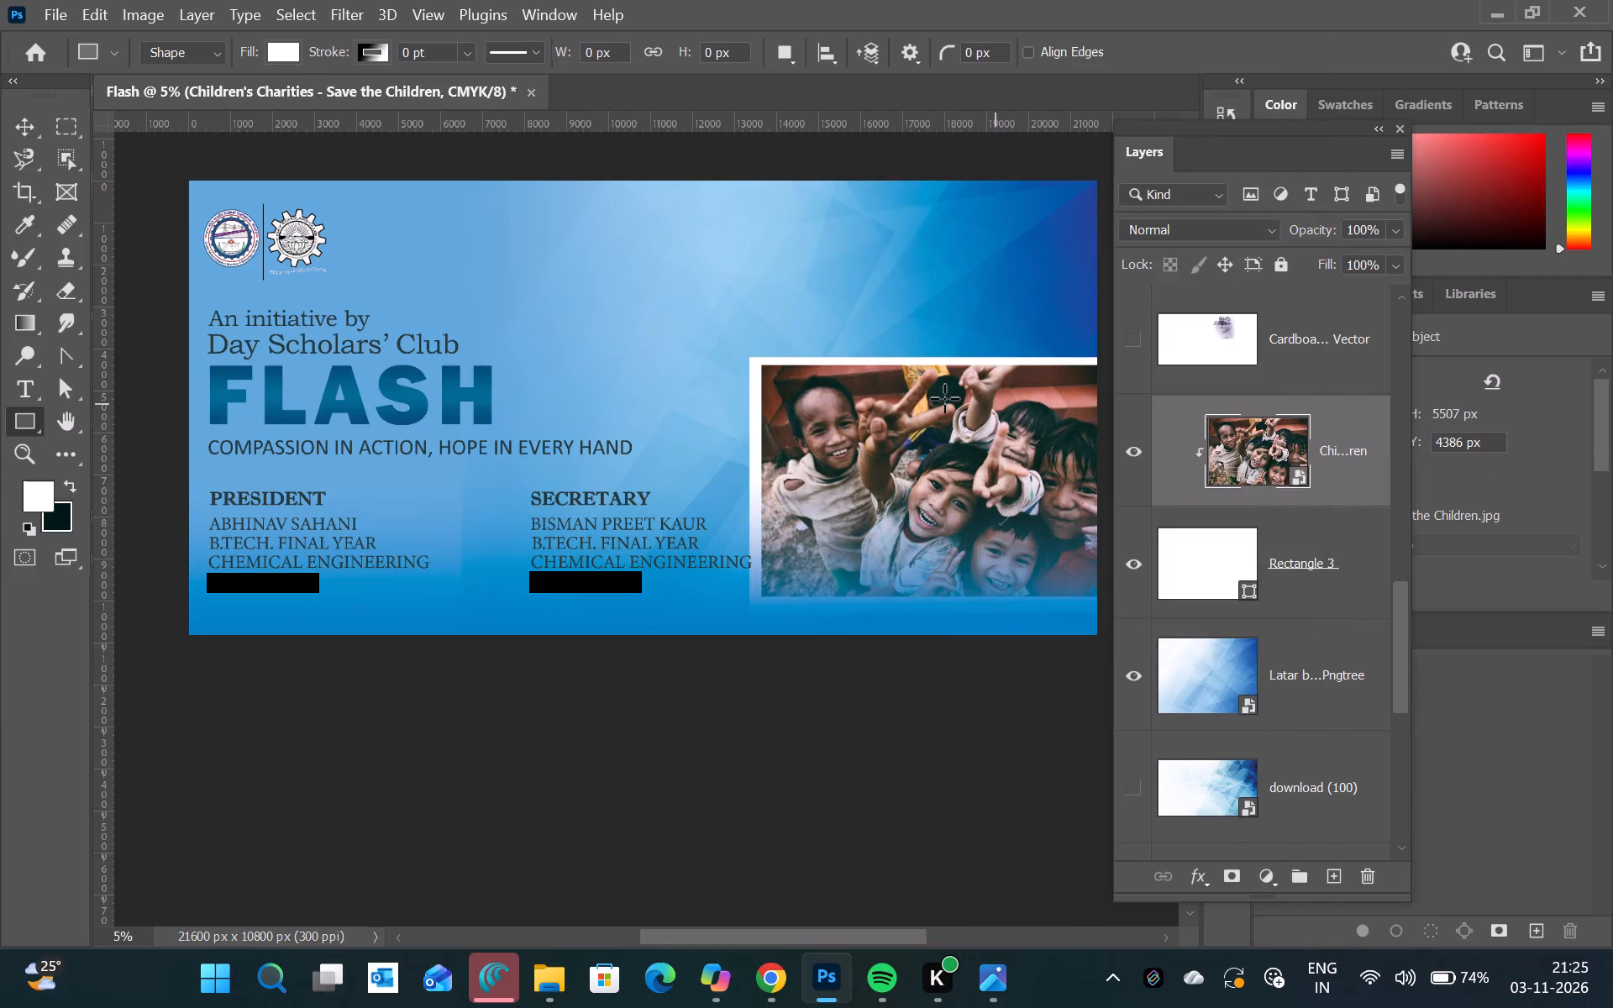
Scale the clipped children's photo to 376.92% so it covers the rectangle's upper and left edges.
key(ctrl+t)
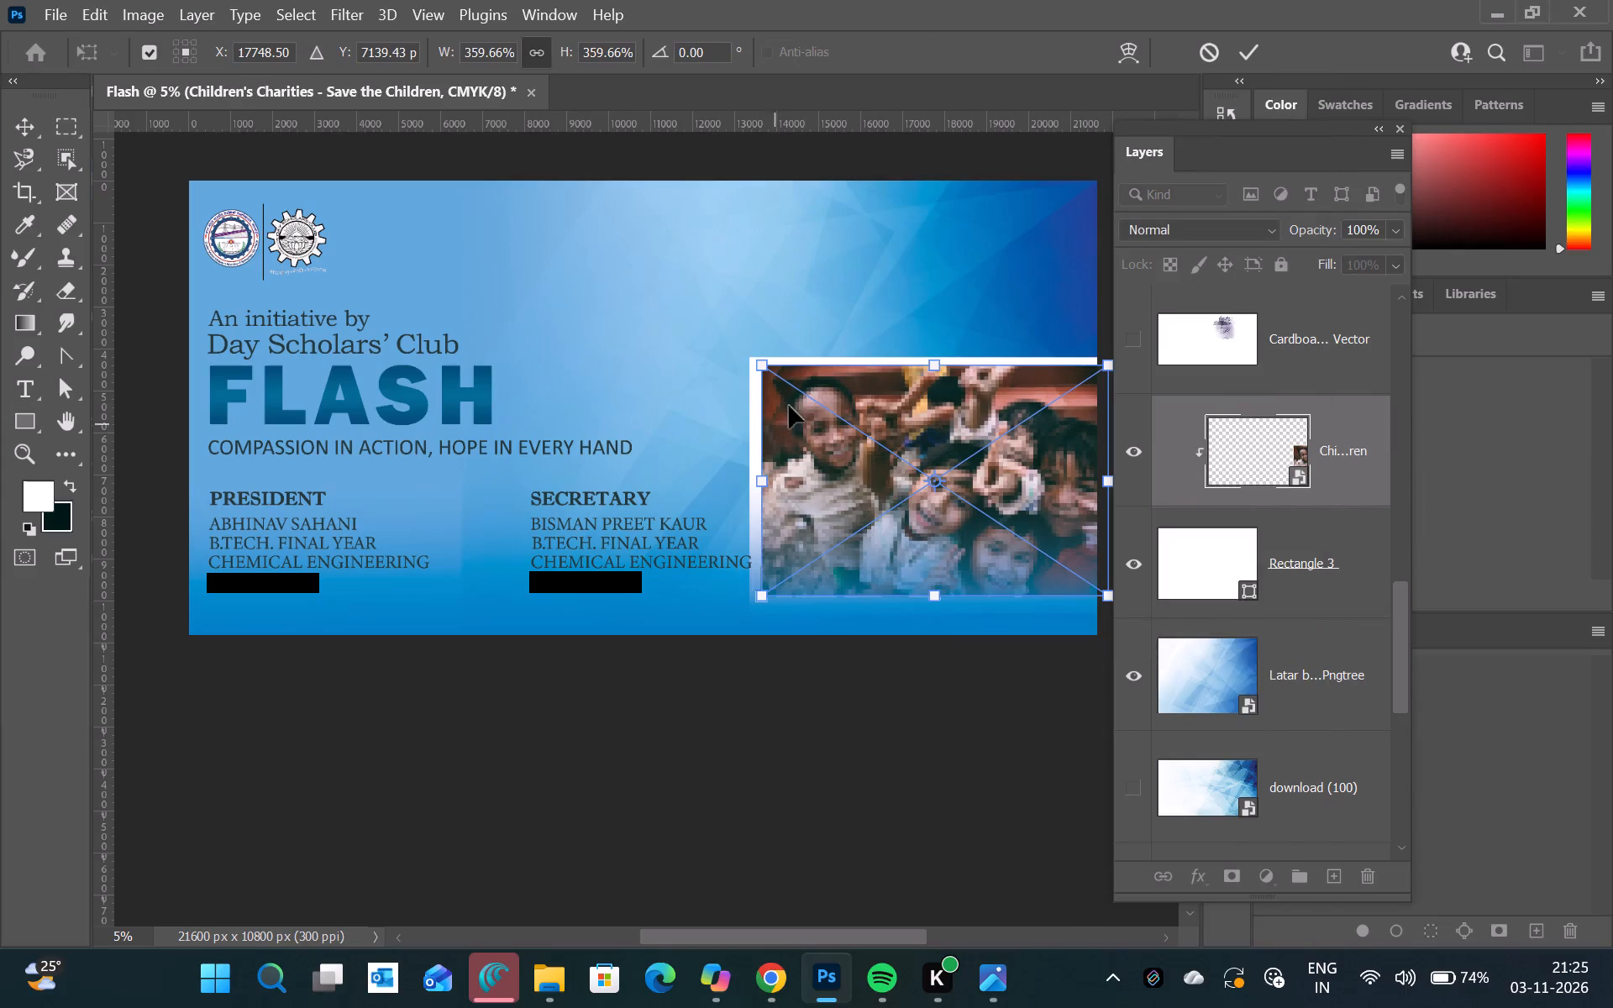
drag(758, 365, 739, 356)
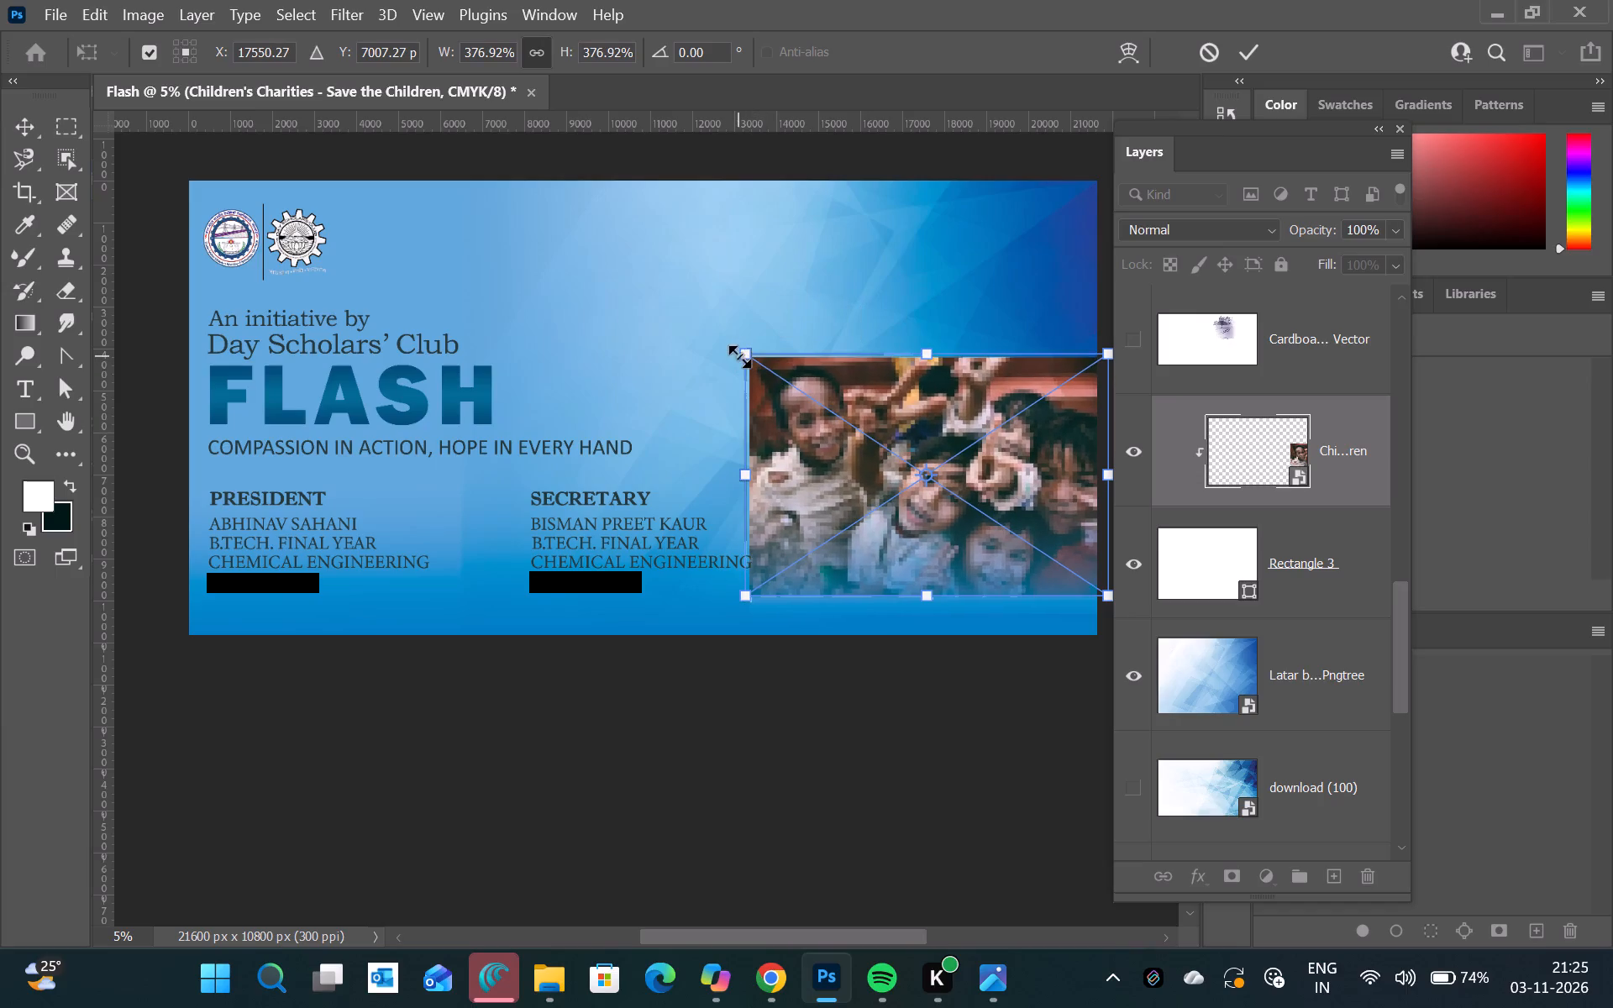
click(1264, 45)
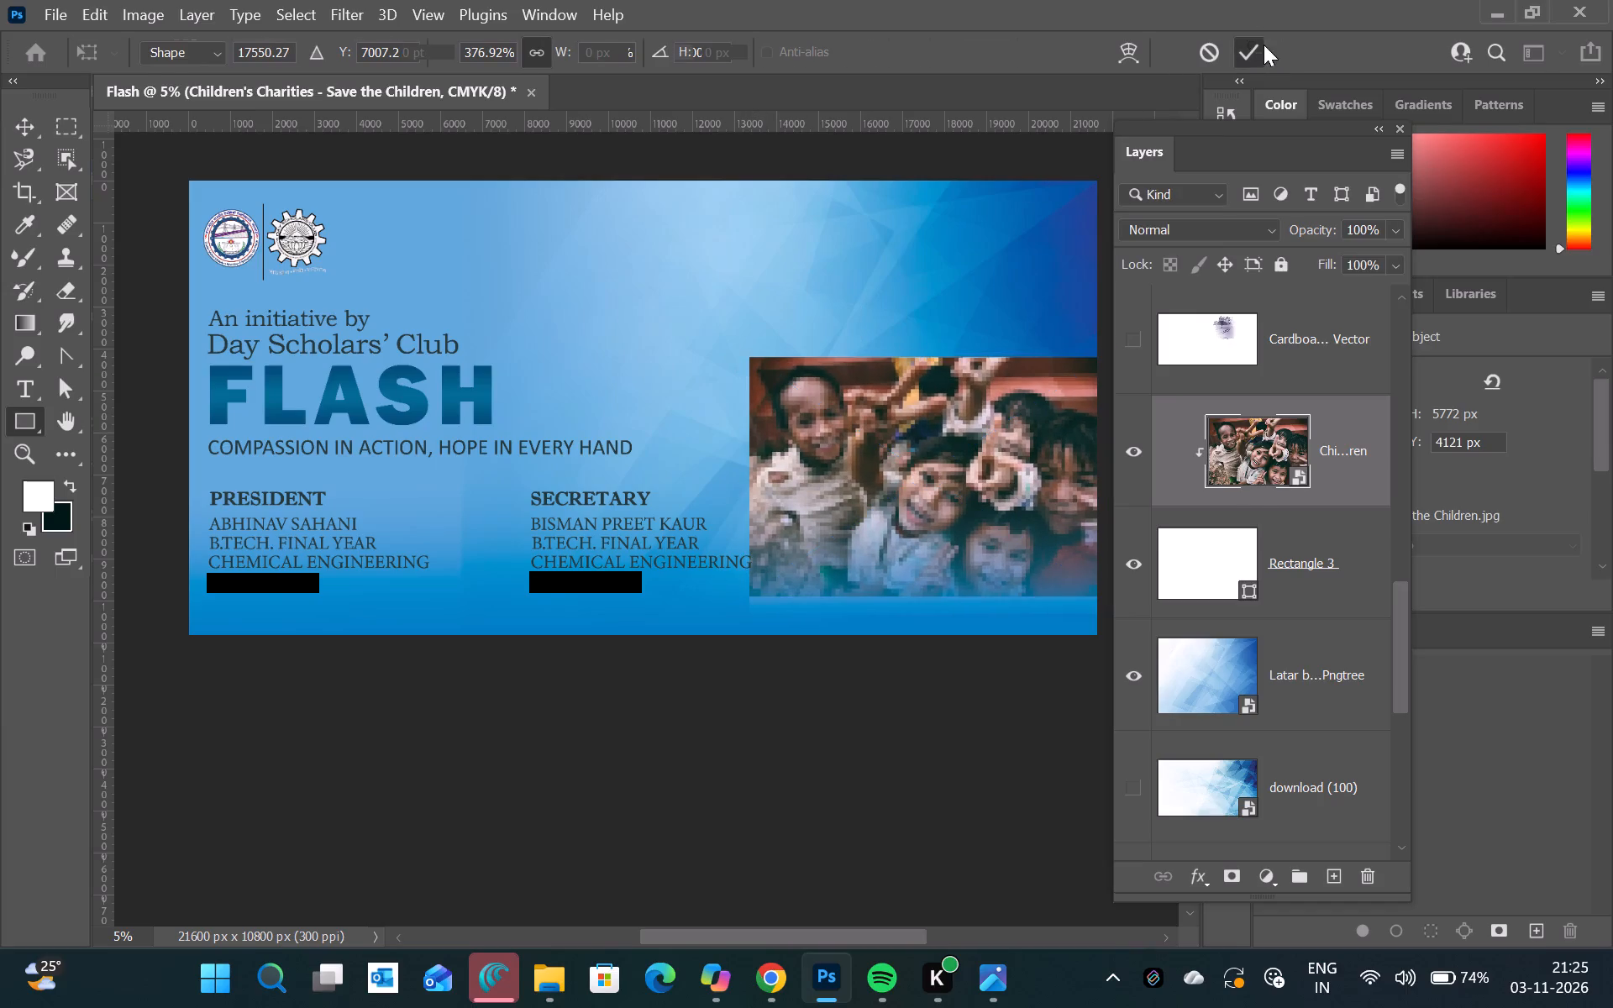
Combine the children's photo and Rectangle 3 layers into a single smart object.
ctrl+click(1276, 580)
right_click(1276, 580)
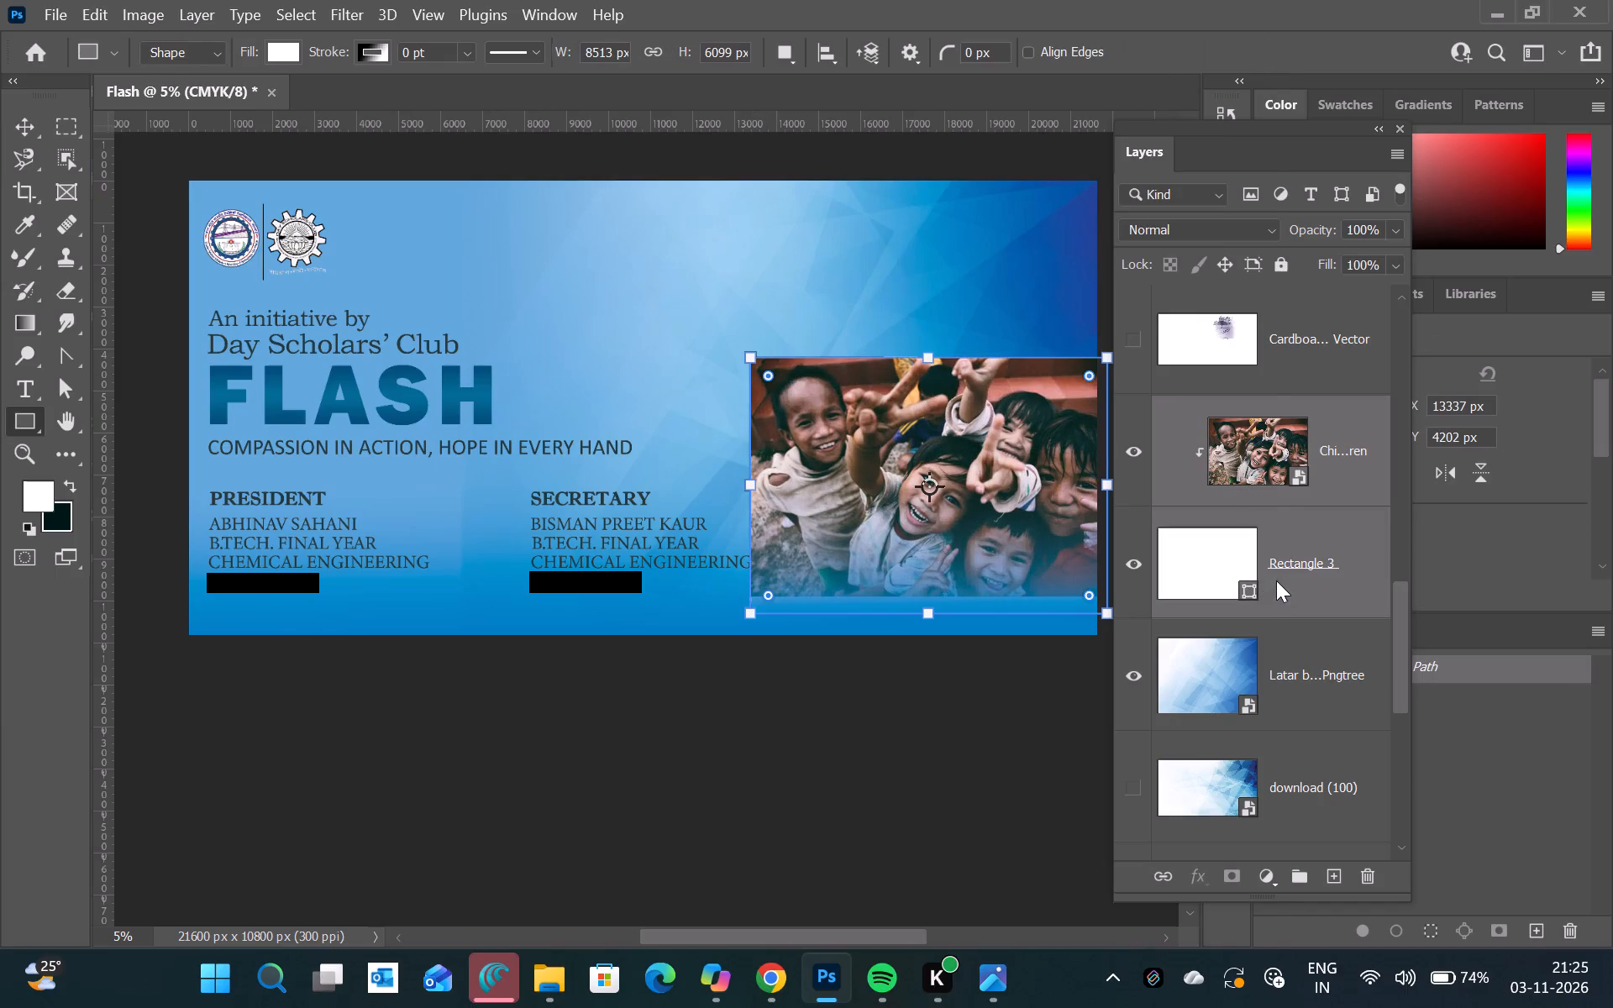
click(1050, 386)
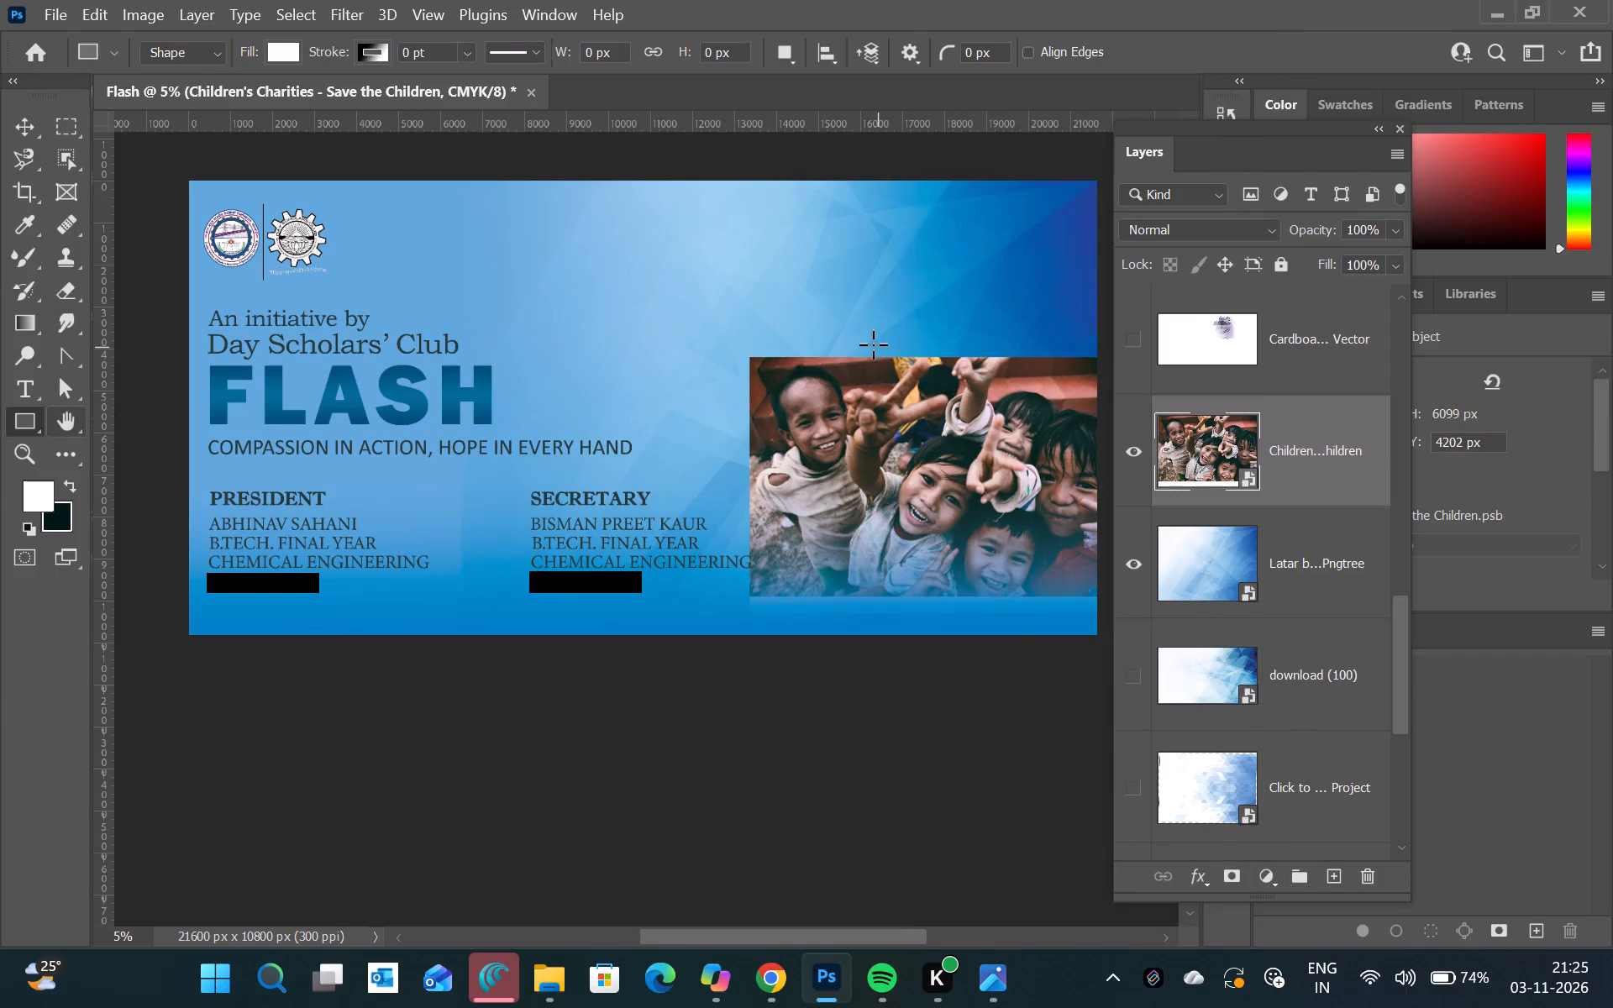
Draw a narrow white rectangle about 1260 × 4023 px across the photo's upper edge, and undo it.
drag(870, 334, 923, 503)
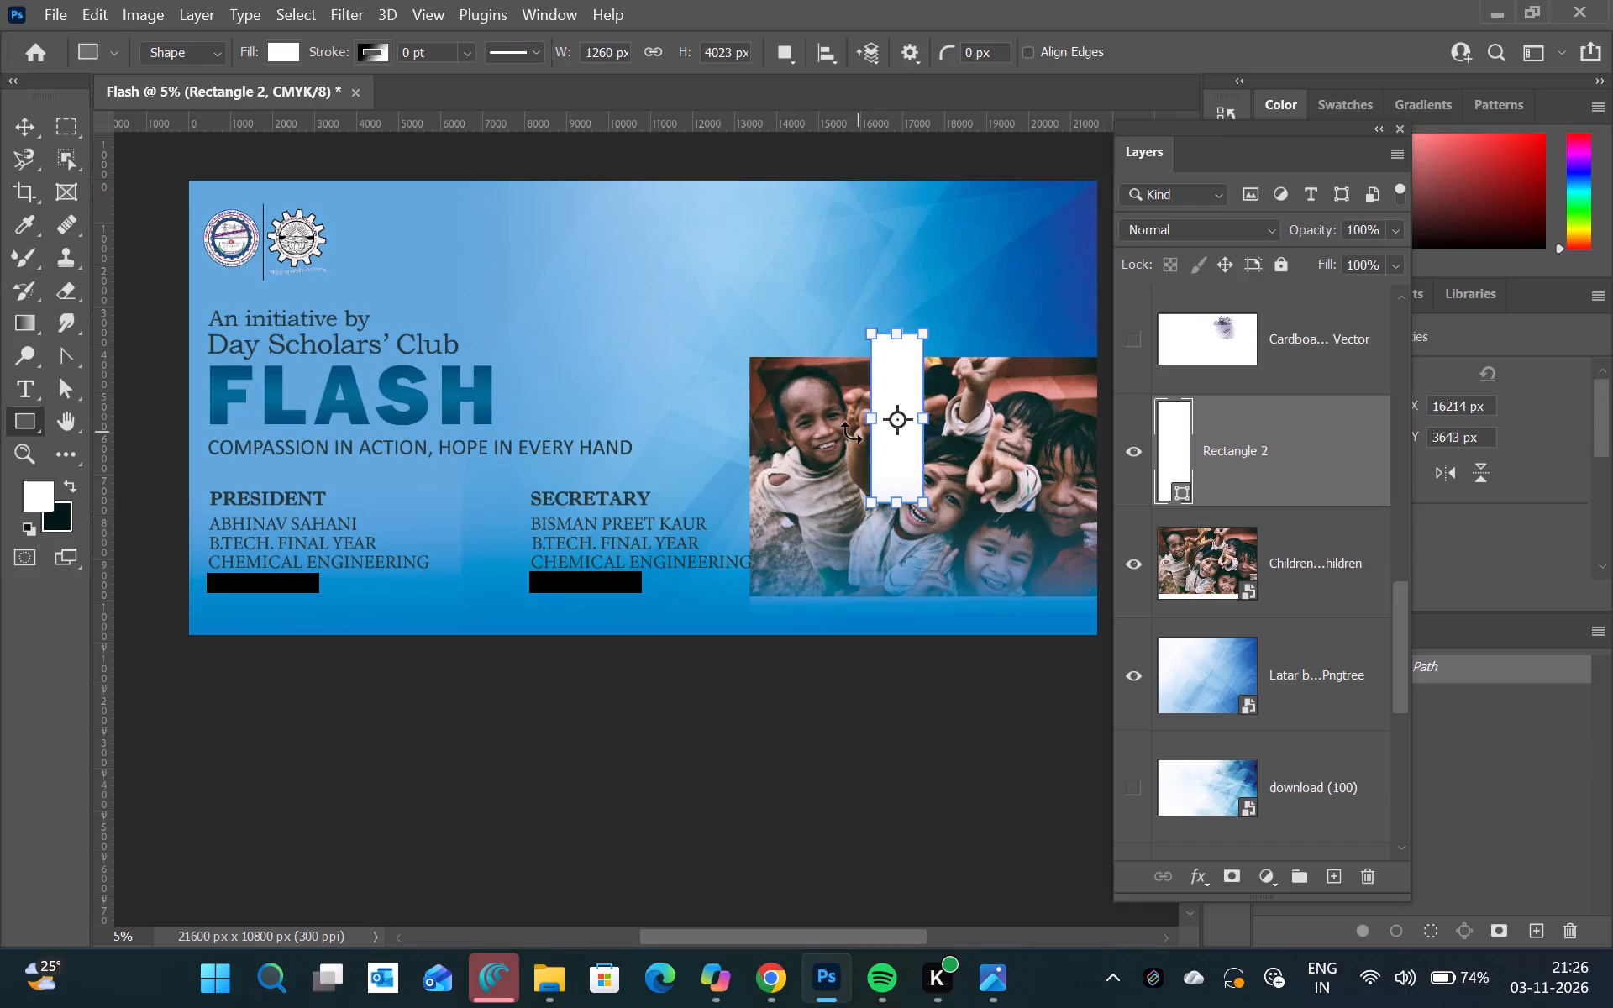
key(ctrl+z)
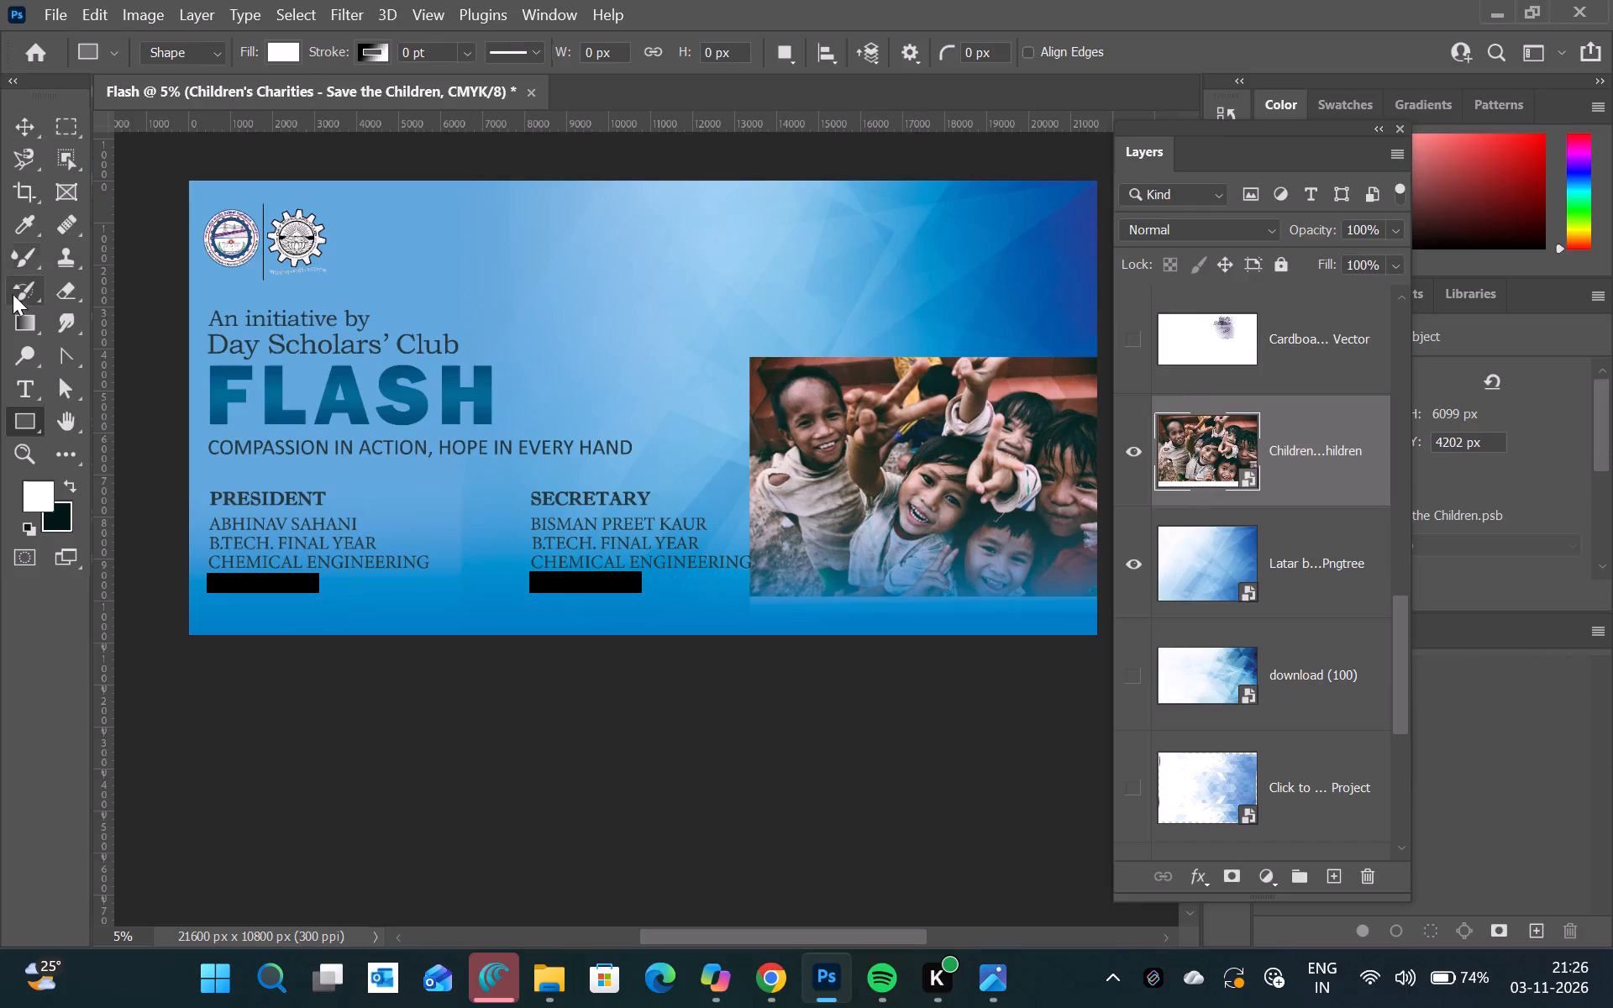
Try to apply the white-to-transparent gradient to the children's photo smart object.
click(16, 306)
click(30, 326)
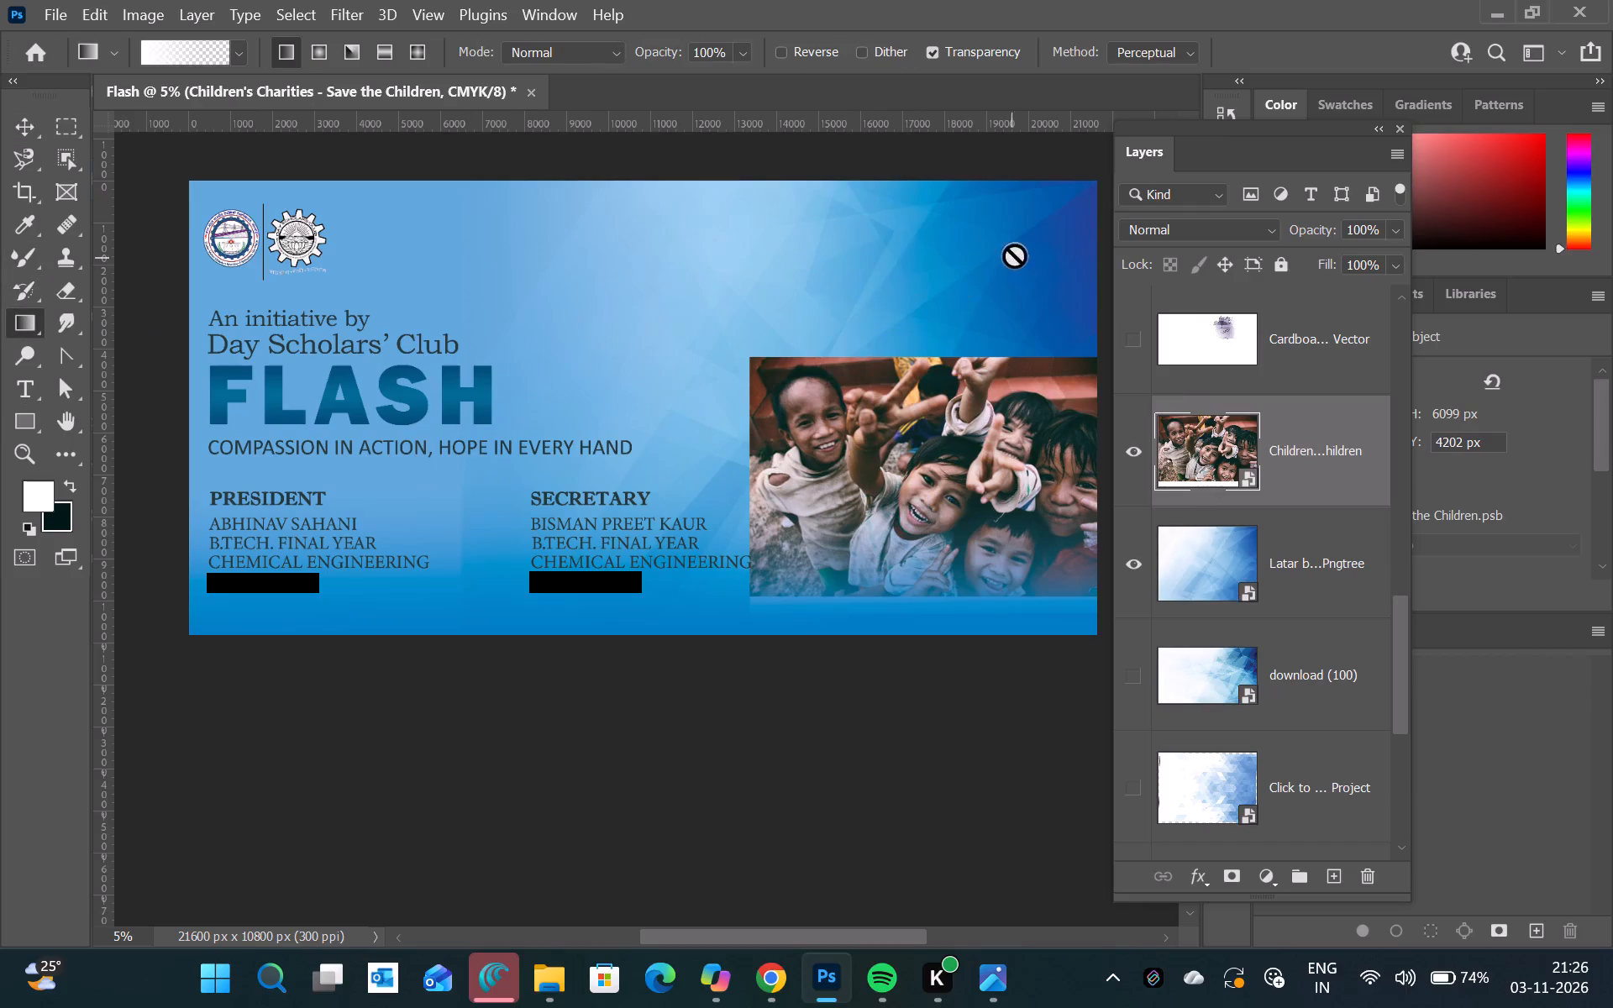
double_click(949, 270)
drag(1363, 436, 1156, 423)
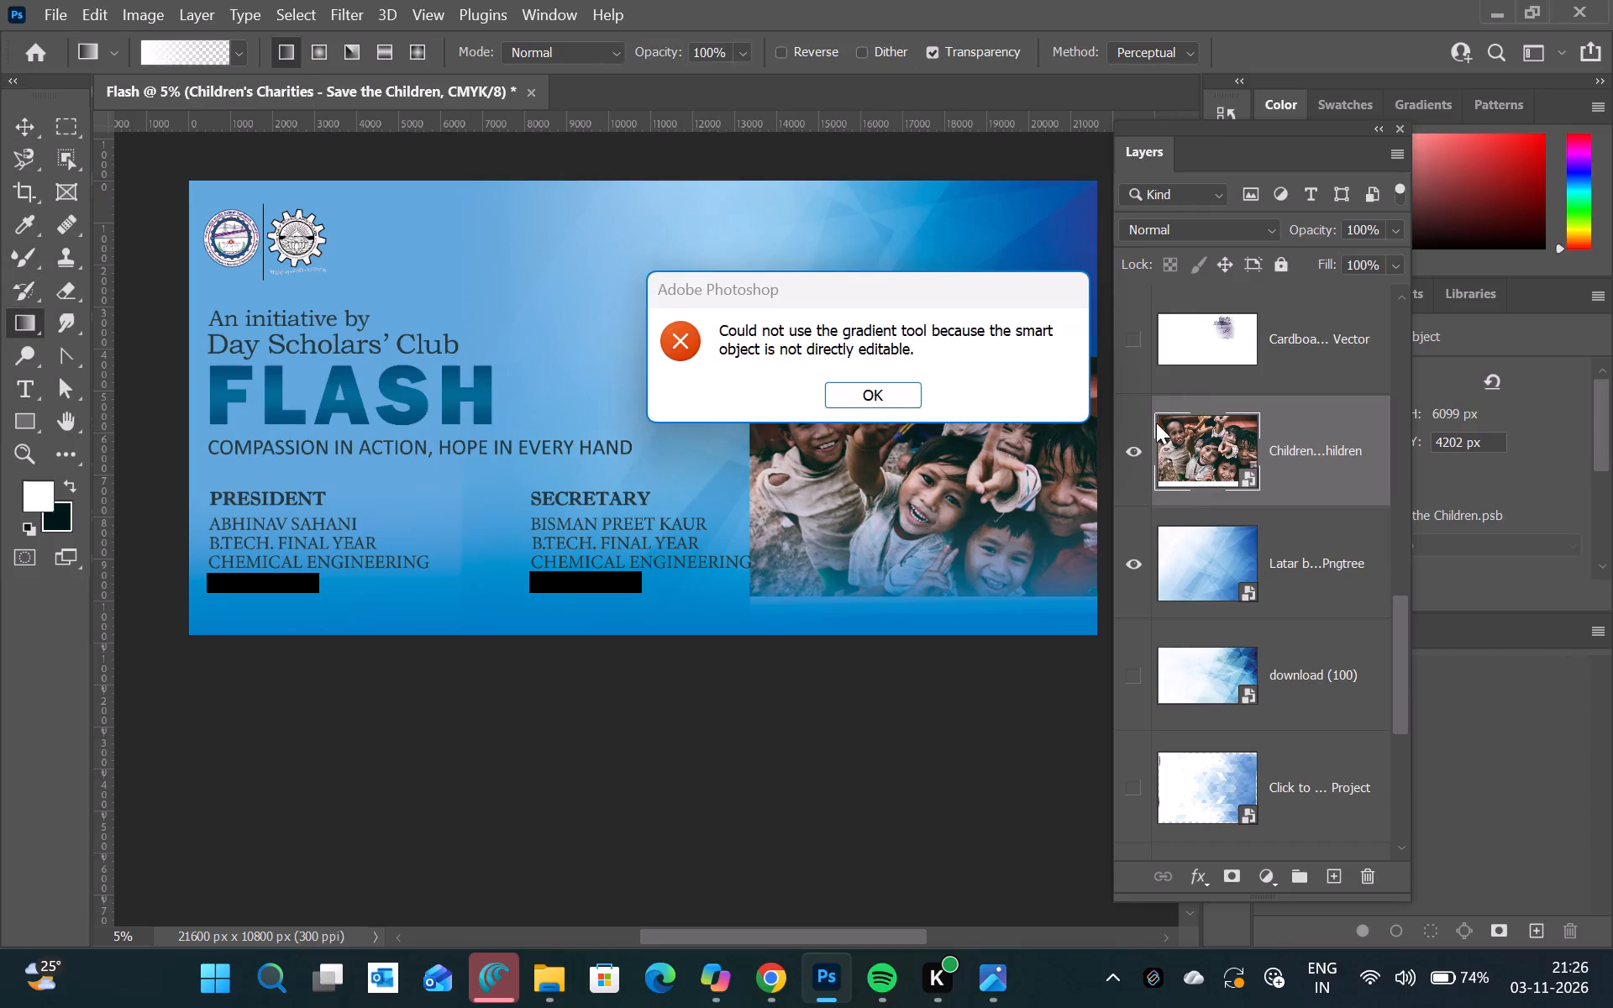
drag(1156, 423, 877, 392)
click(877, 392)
Rasterize the children's photo smart object layer.
right_click(1304, 470)
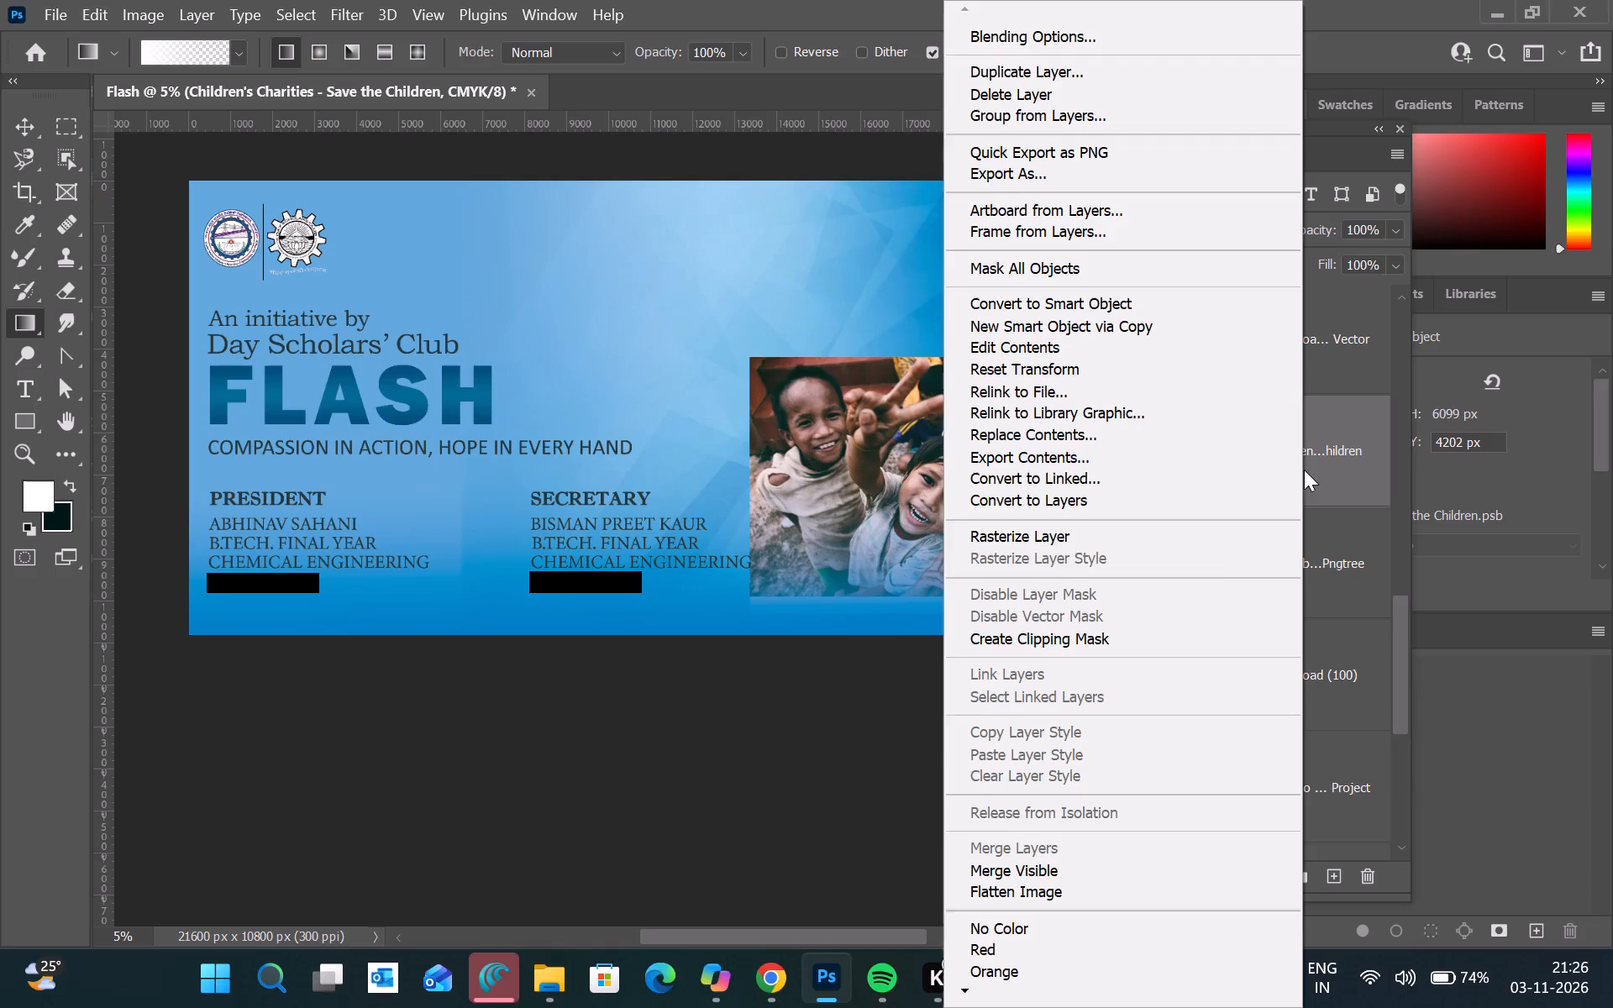
click(1044, 537)
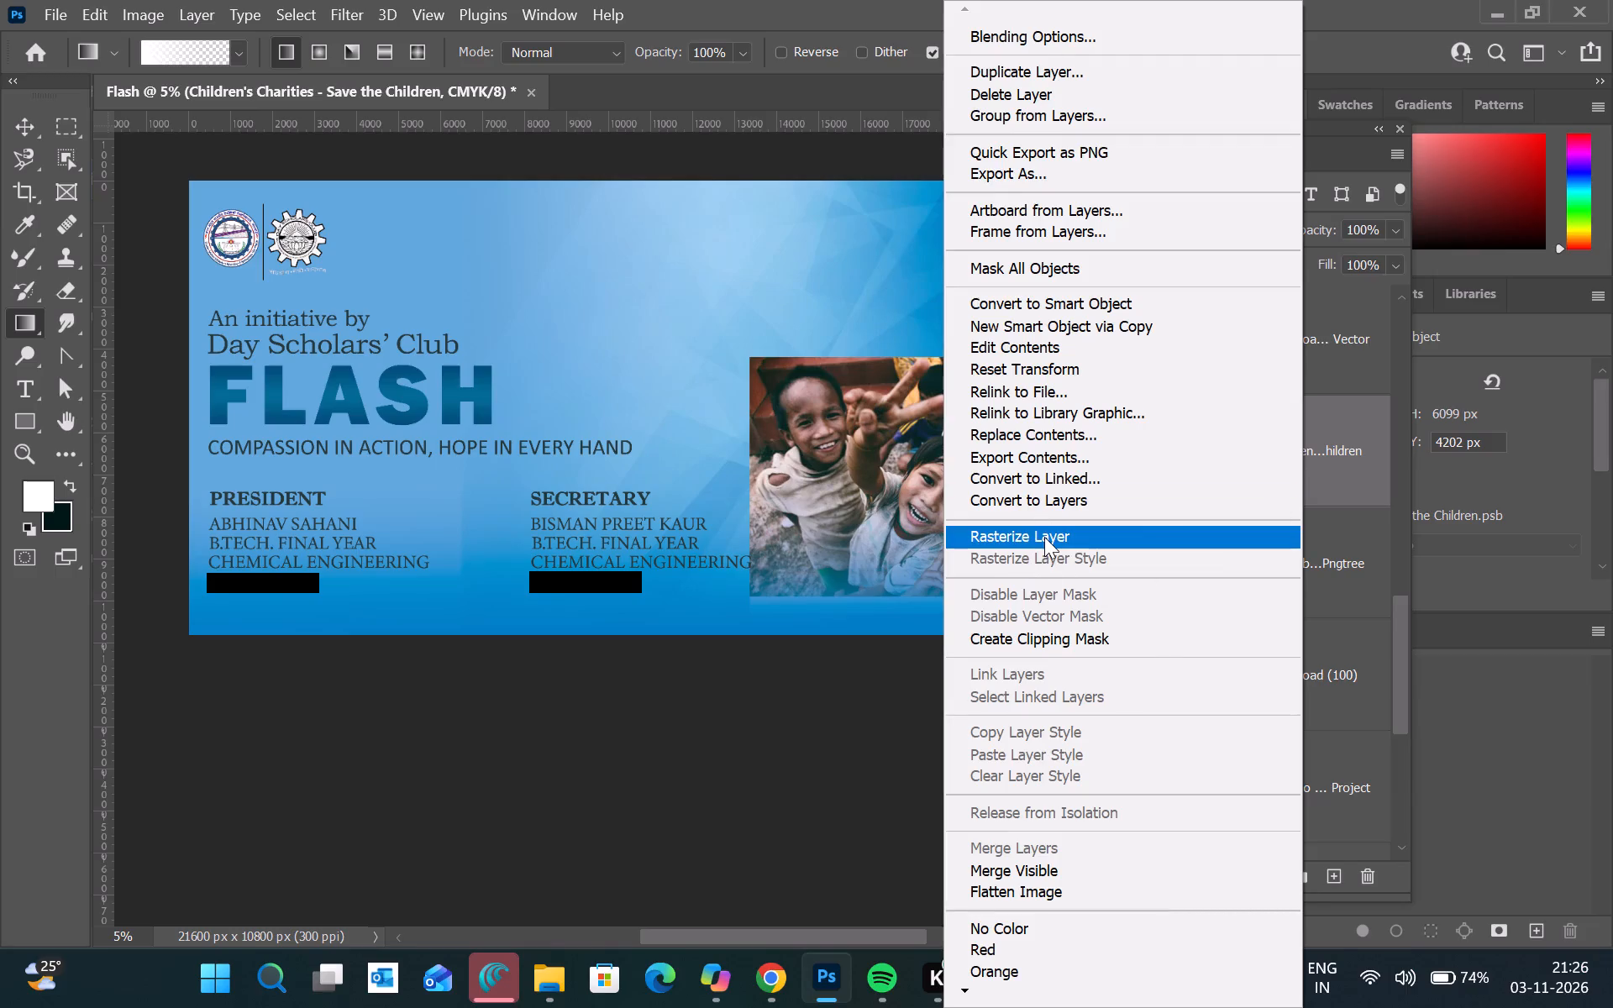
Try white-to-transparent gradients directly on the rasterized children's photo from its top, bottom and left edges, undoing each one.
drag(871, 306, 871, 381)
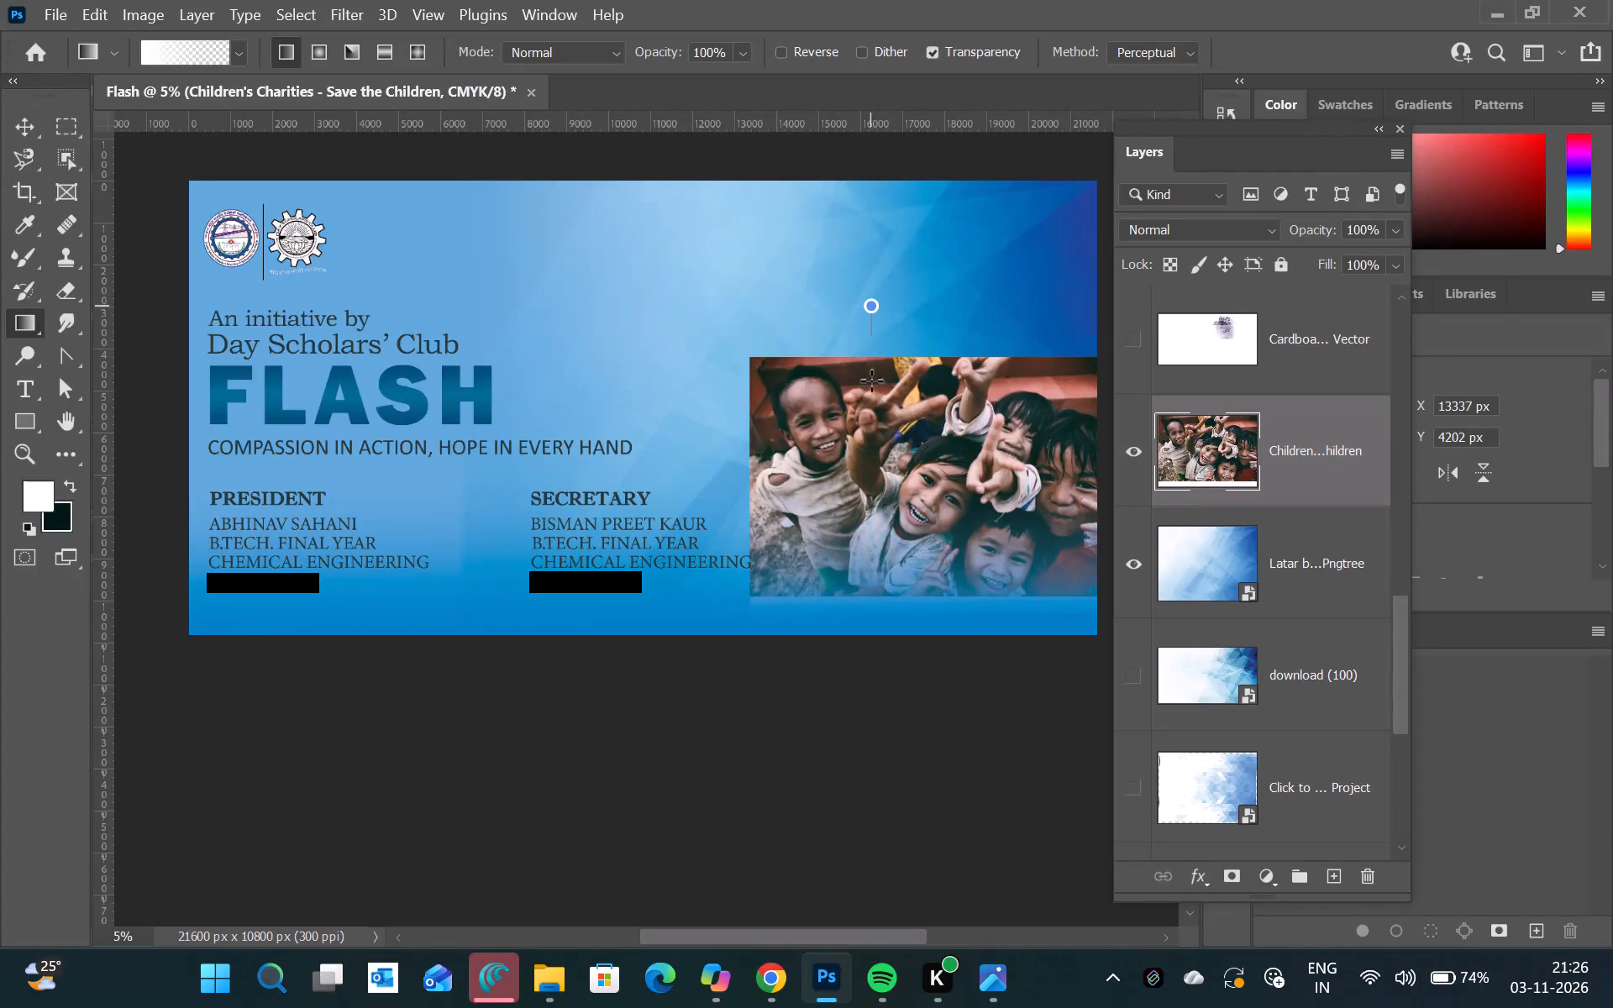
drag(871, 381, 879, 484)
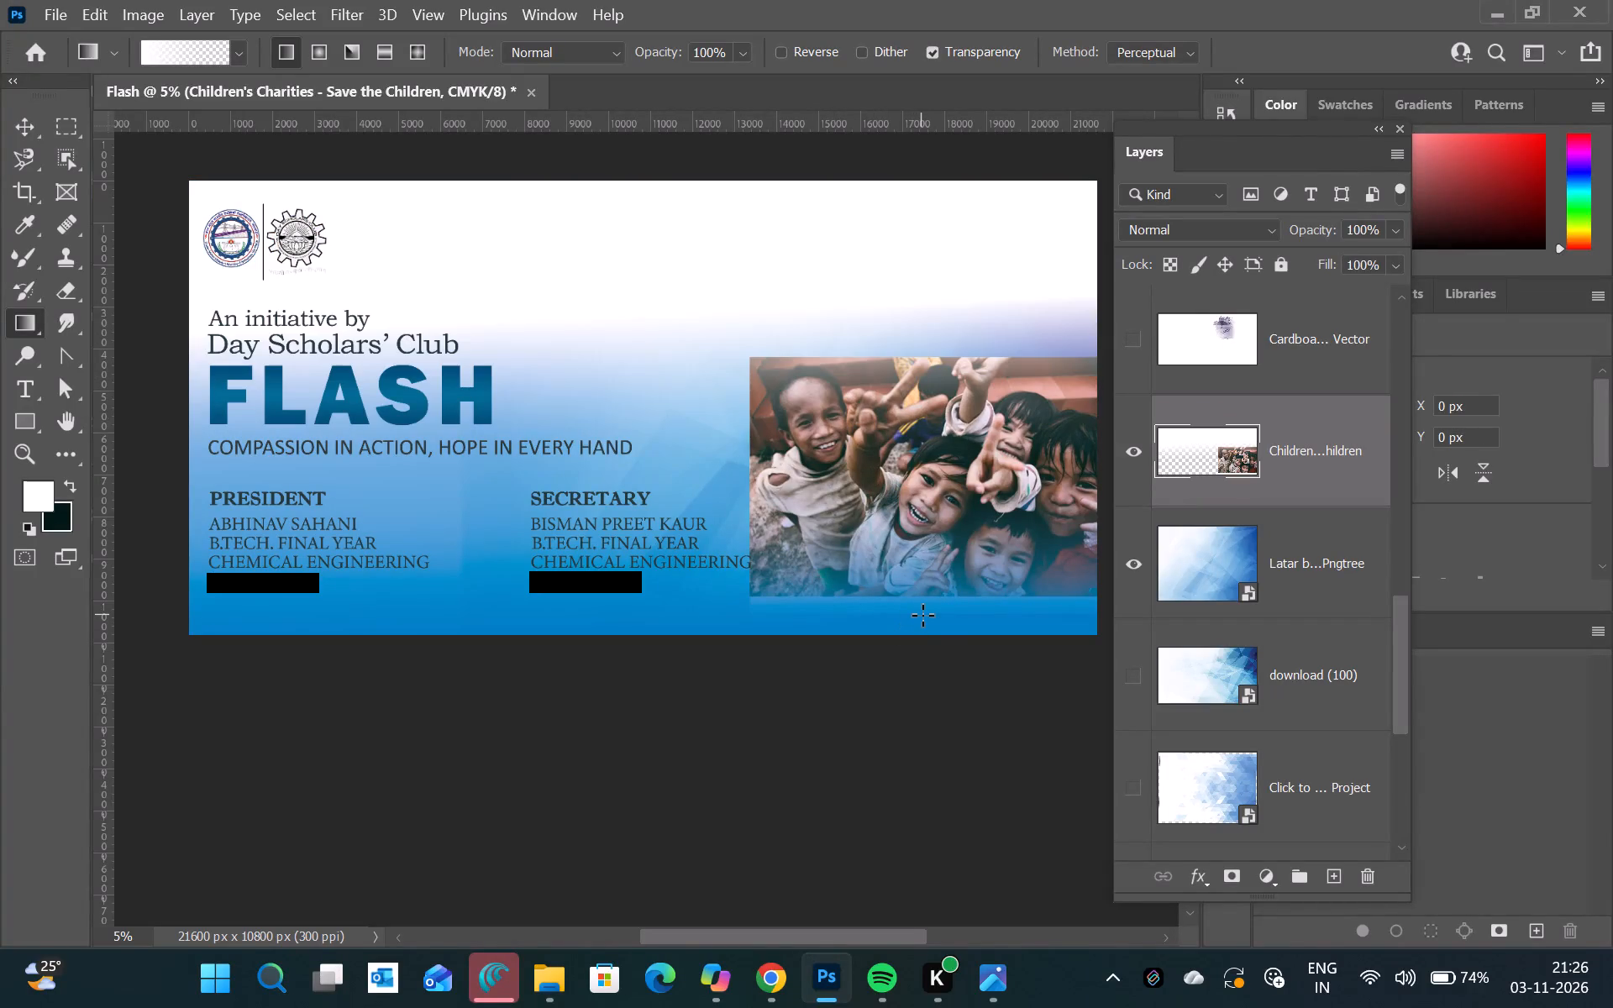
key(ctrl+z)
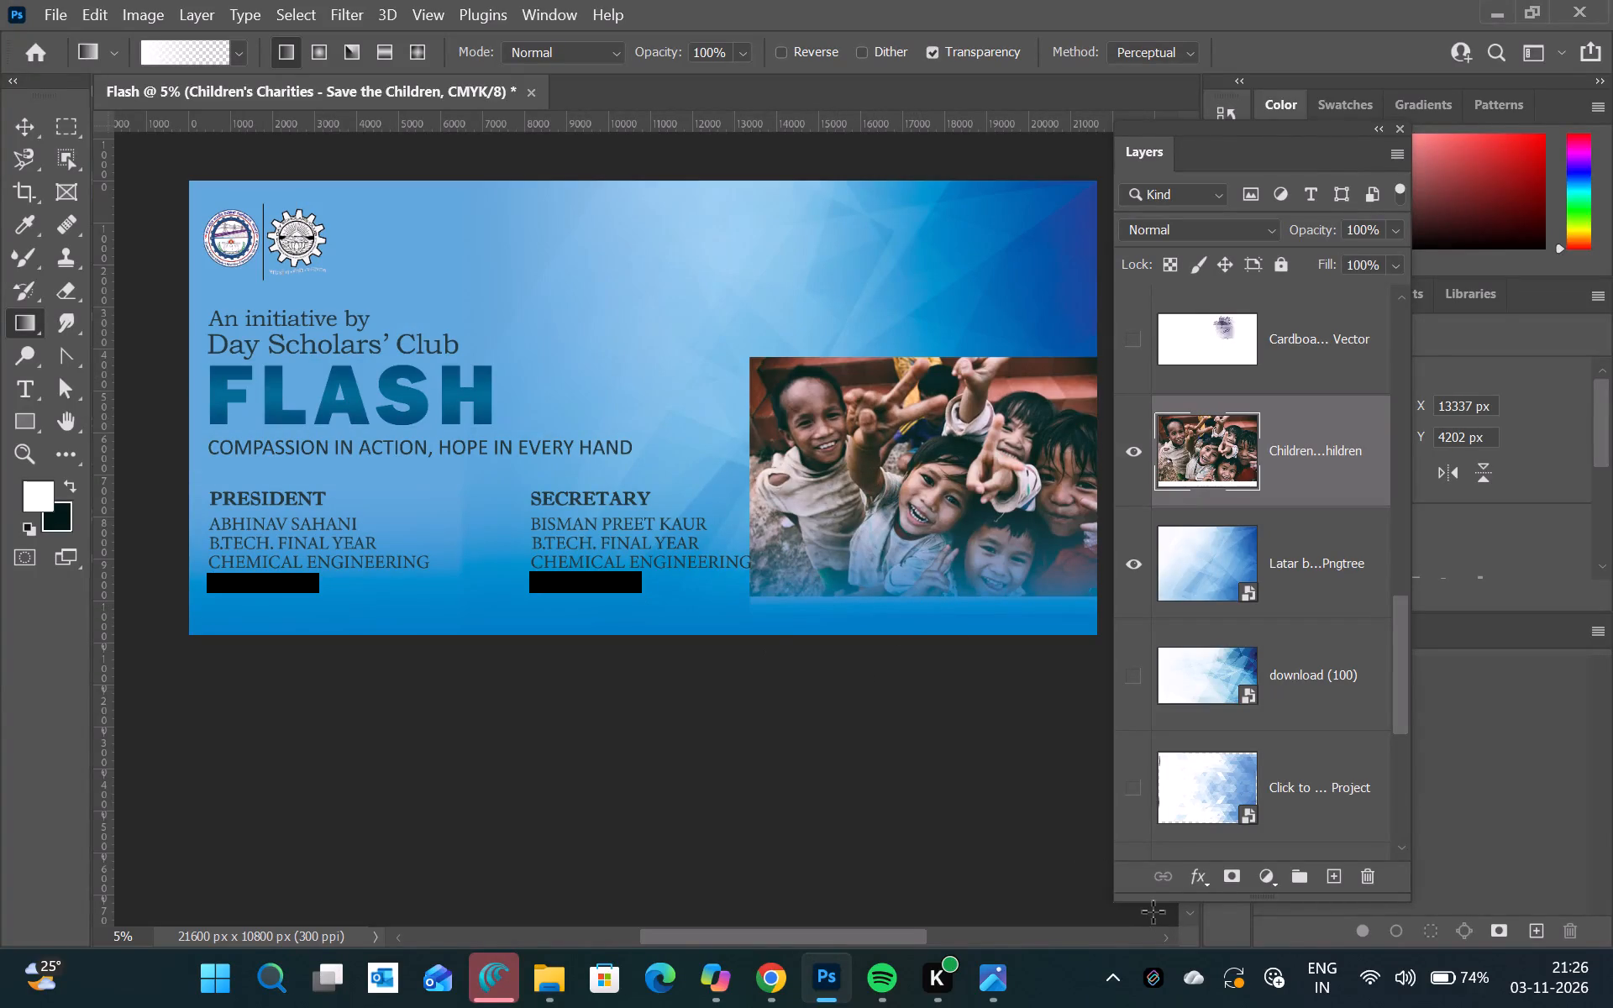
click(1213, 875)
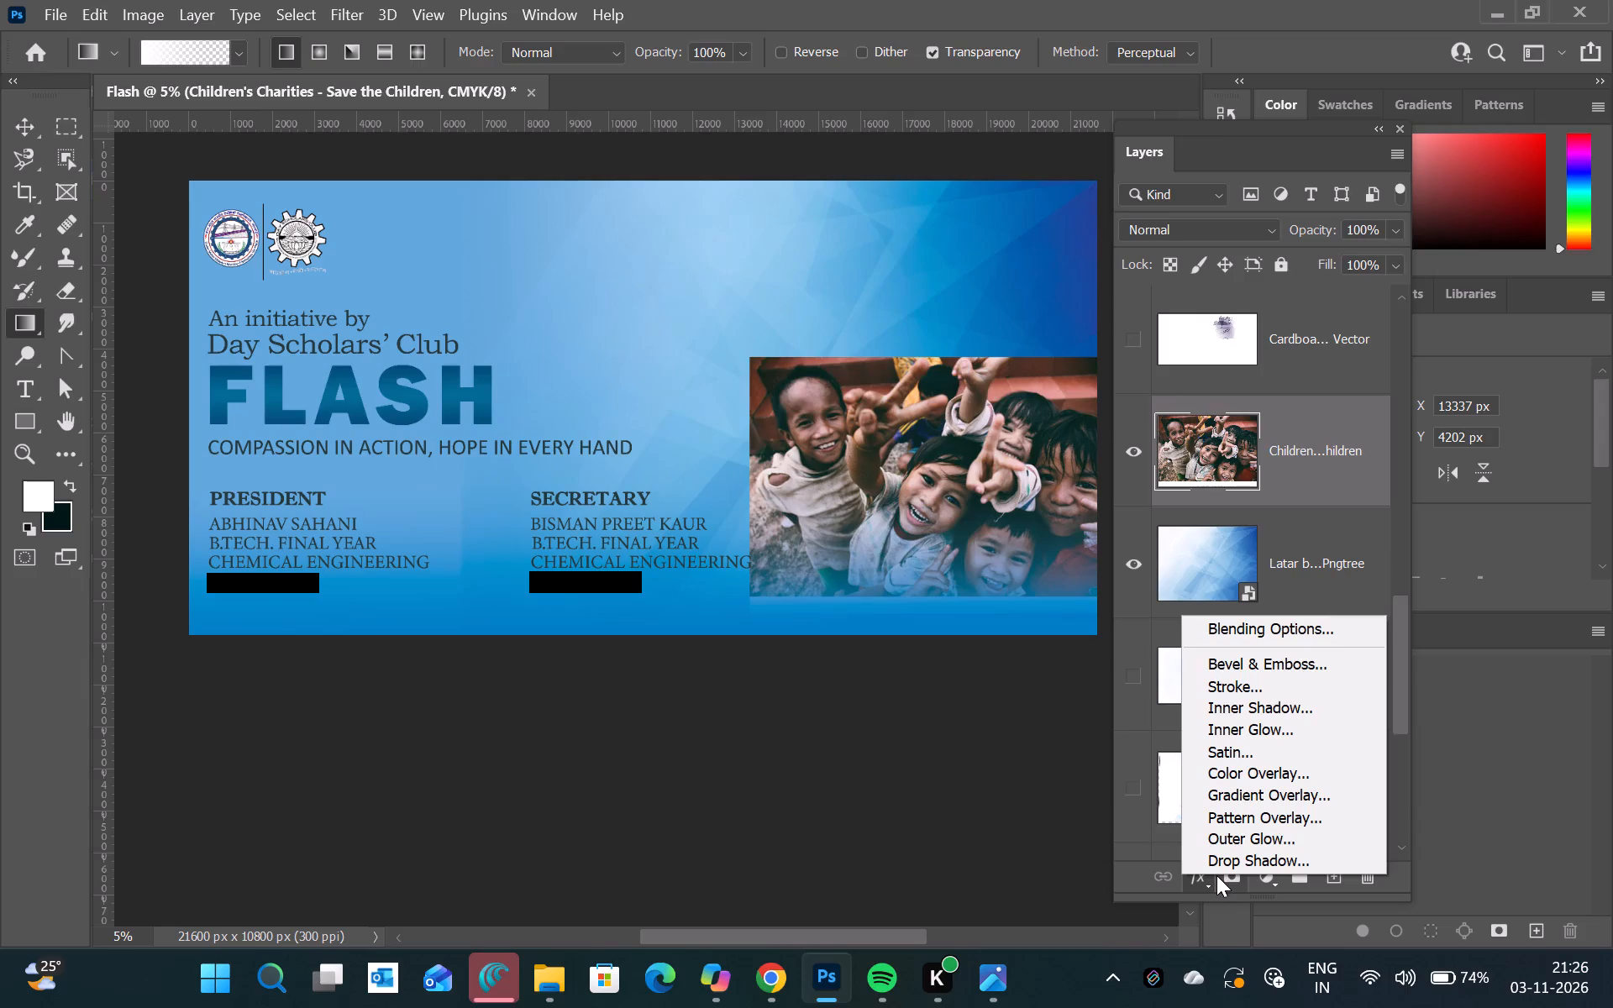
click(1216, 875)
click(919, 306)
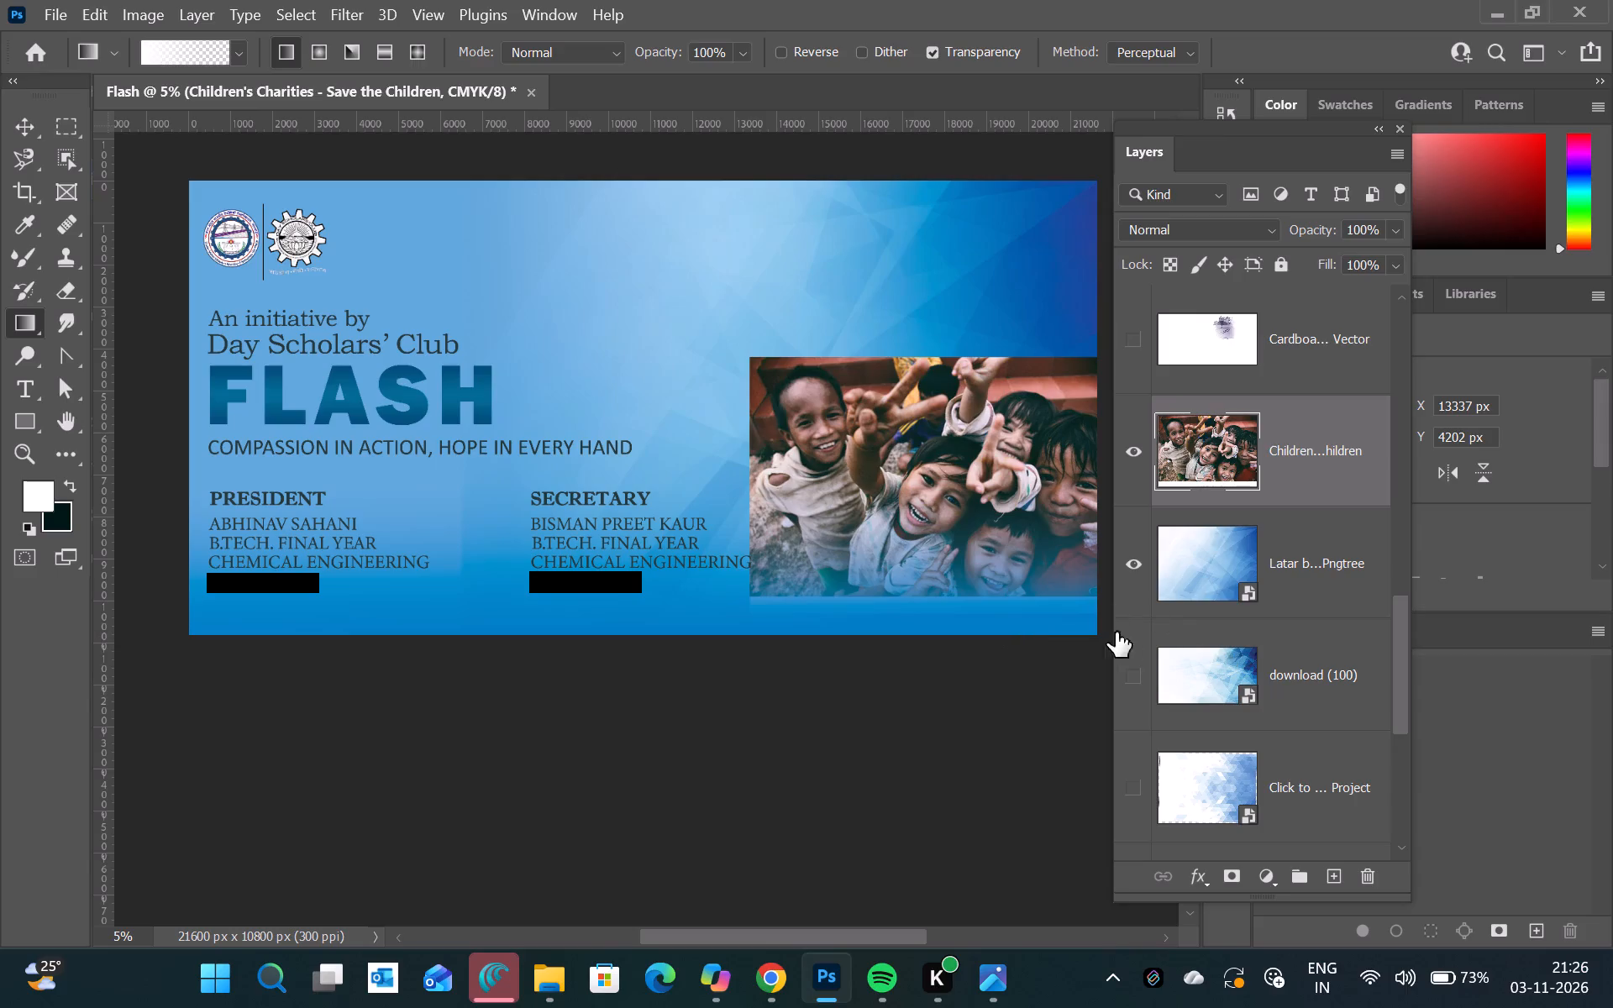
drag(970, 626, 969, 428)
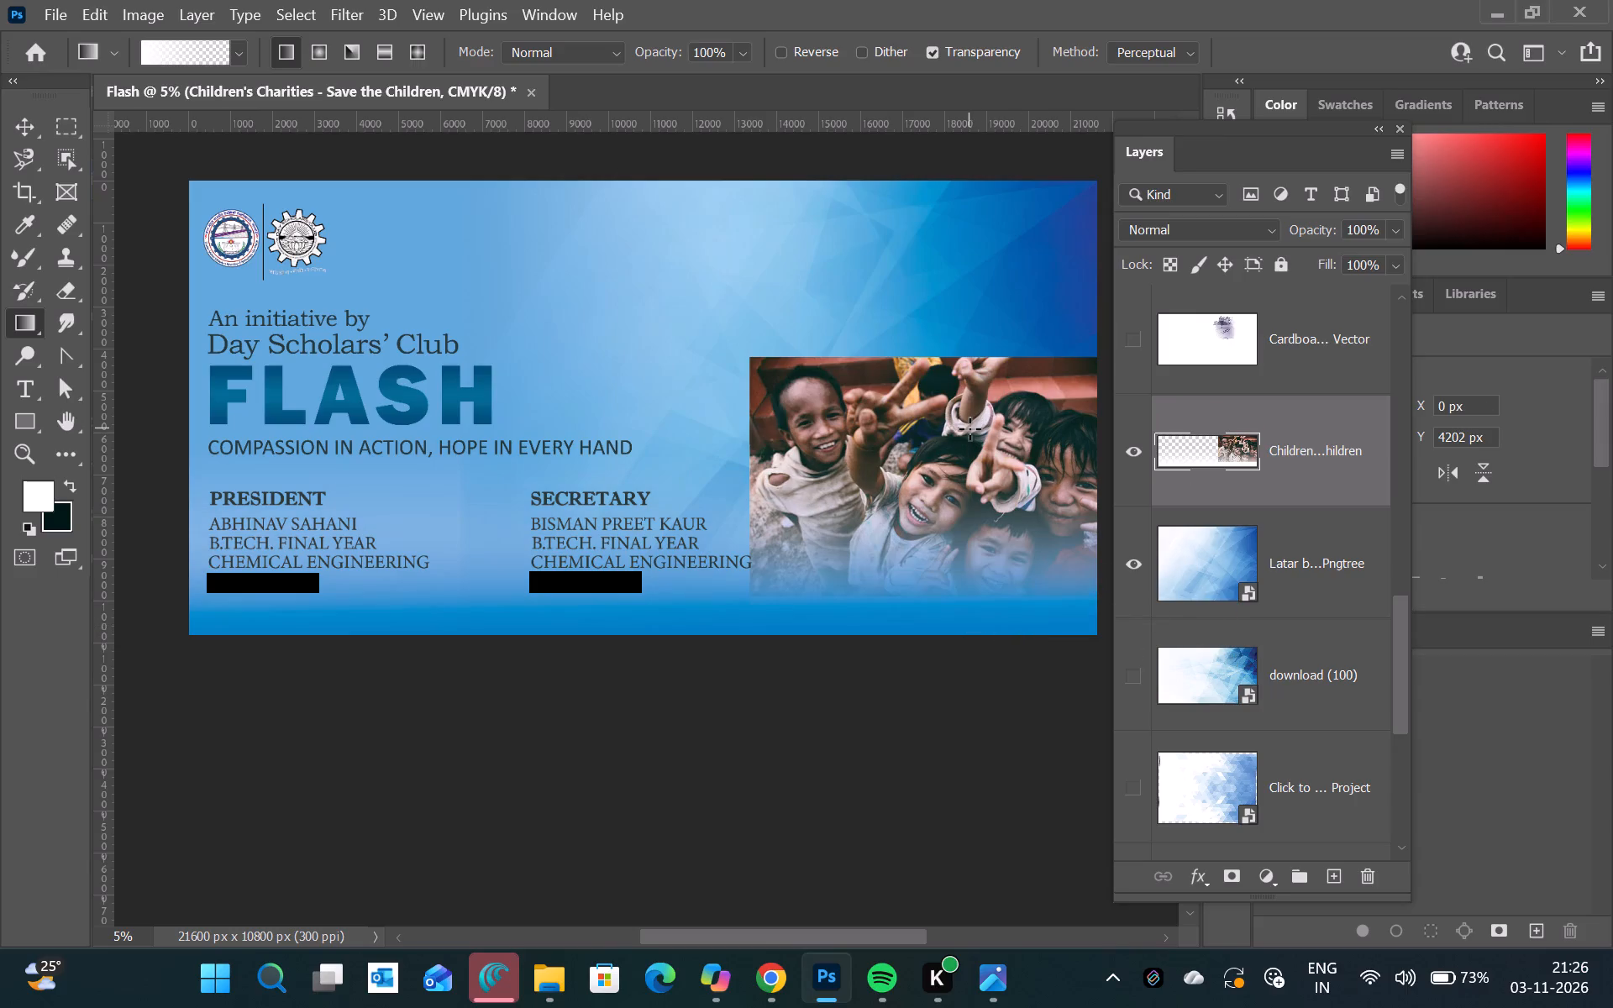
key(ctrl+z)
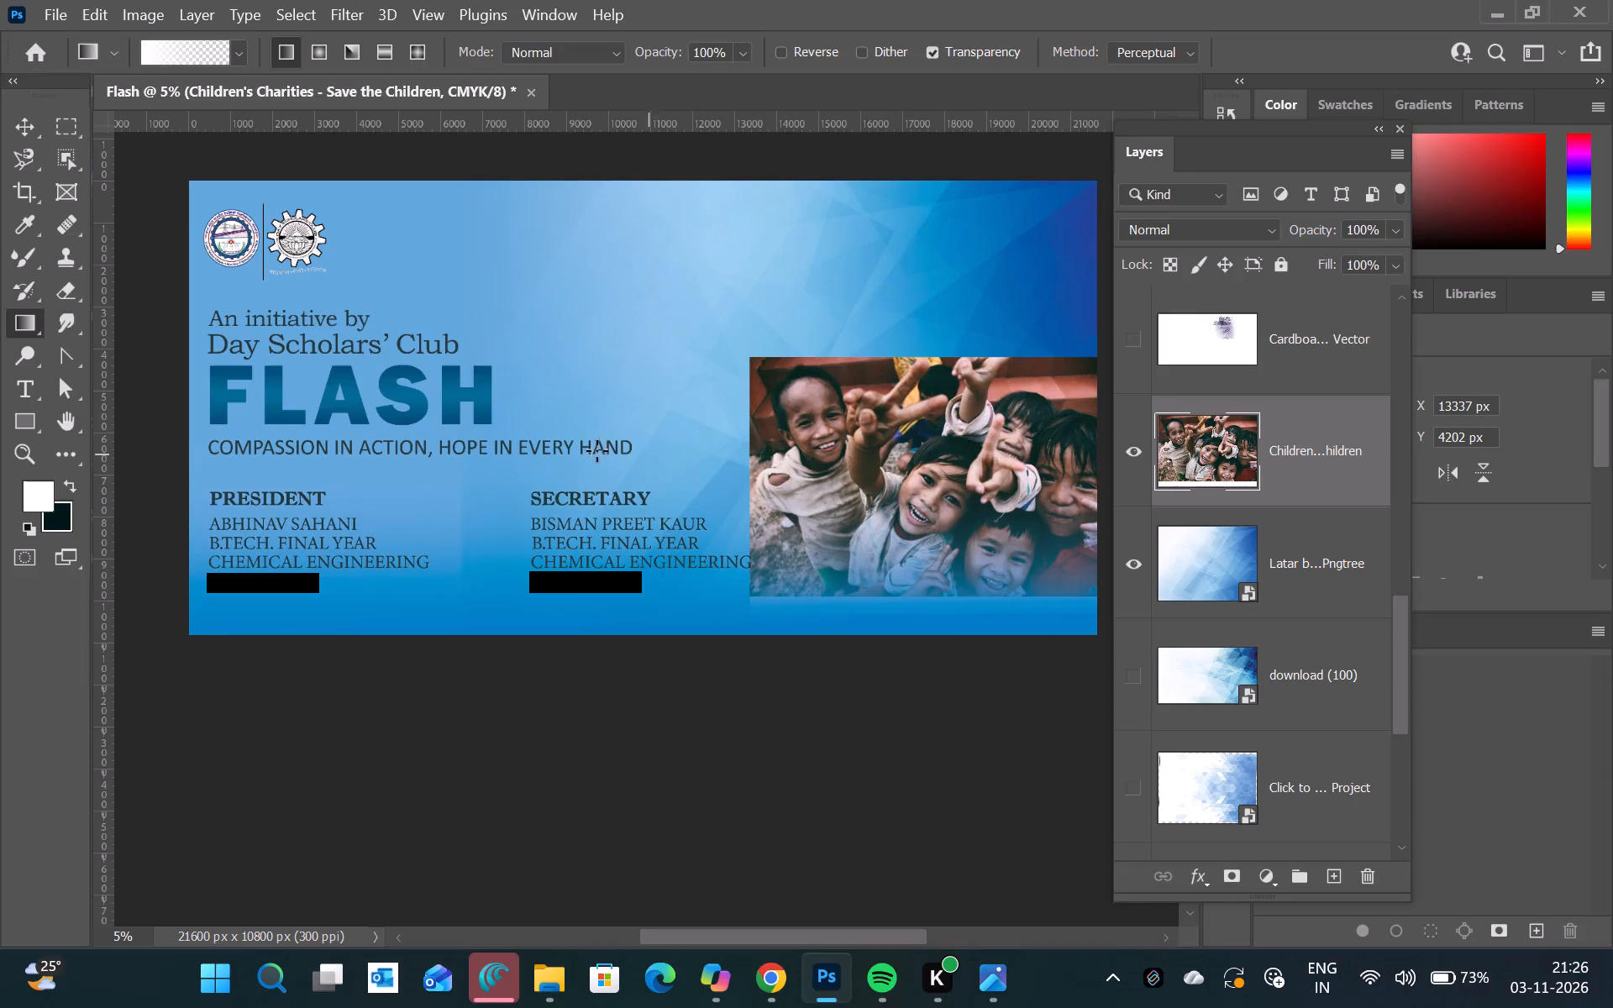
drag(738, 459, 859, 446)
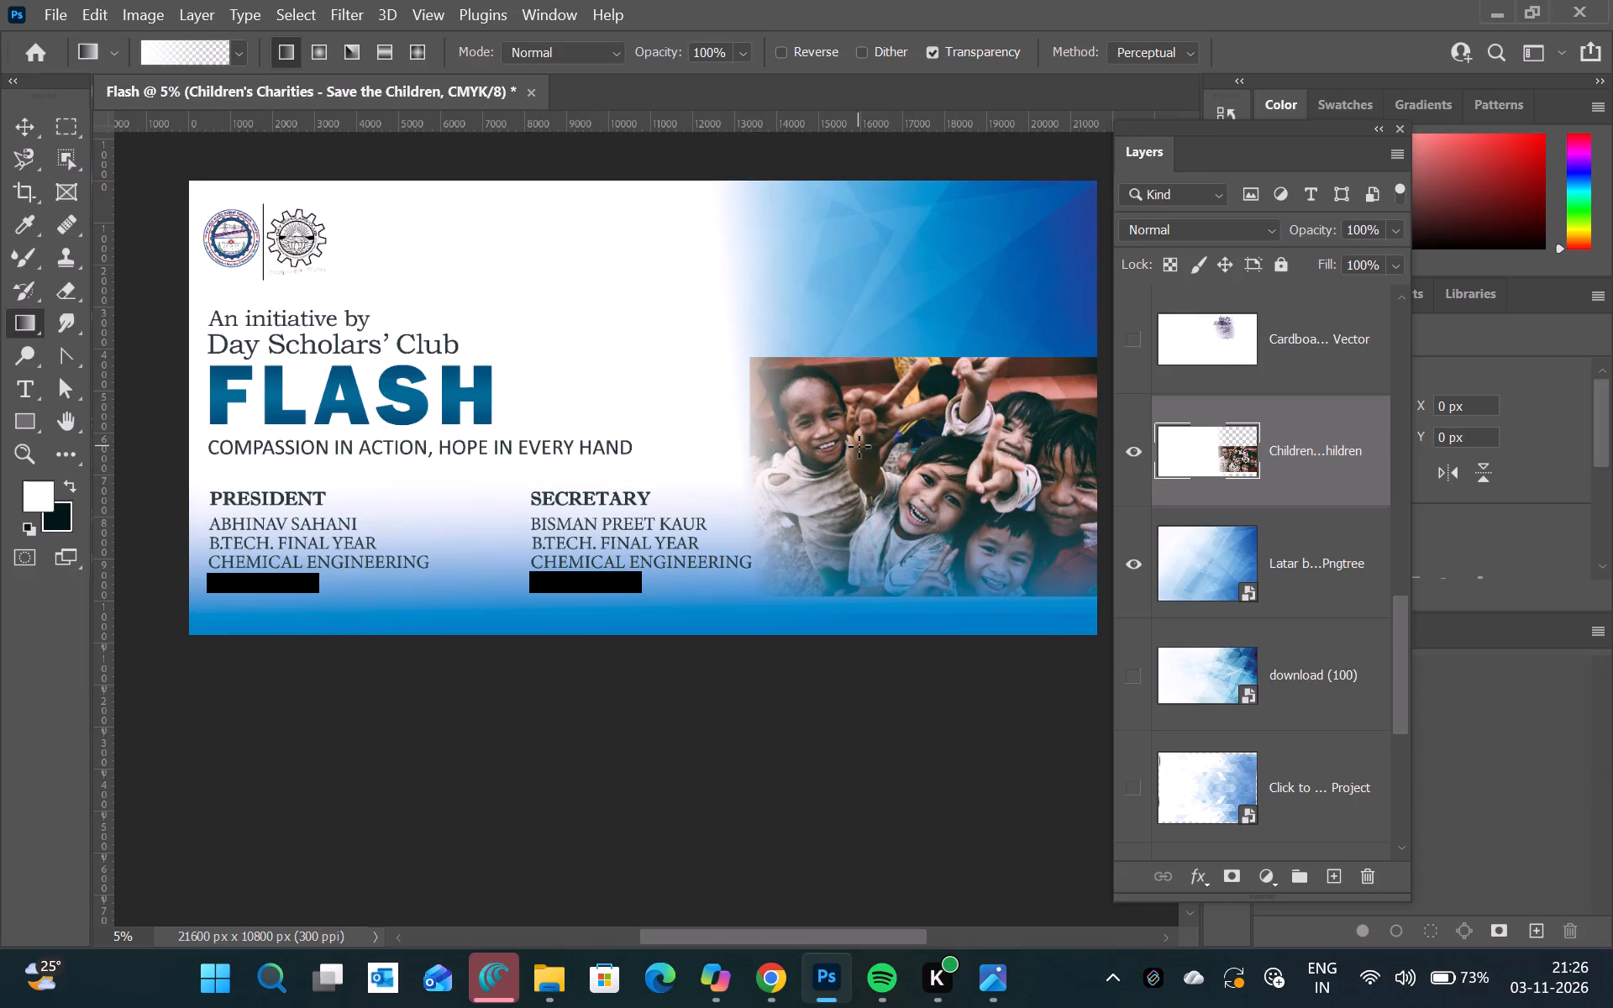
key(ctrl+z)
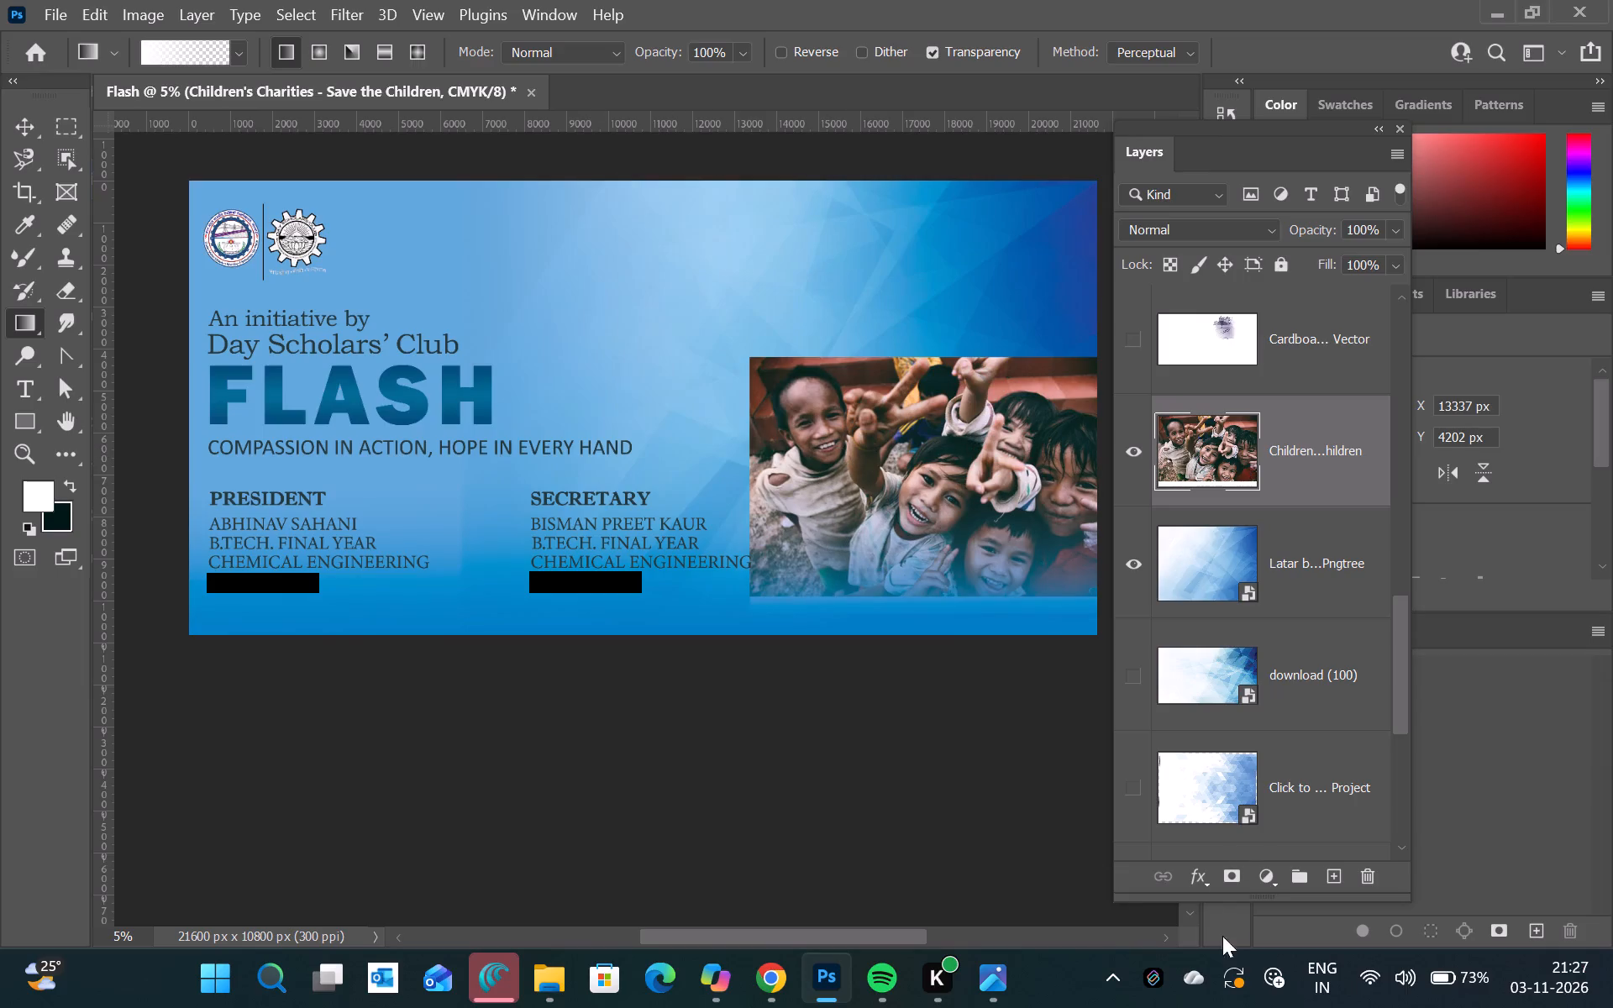
Add a layer mask to the children's photo and fade its bottom, left, top and right edges with black-to-transparent gradients.
click(1235, 874)
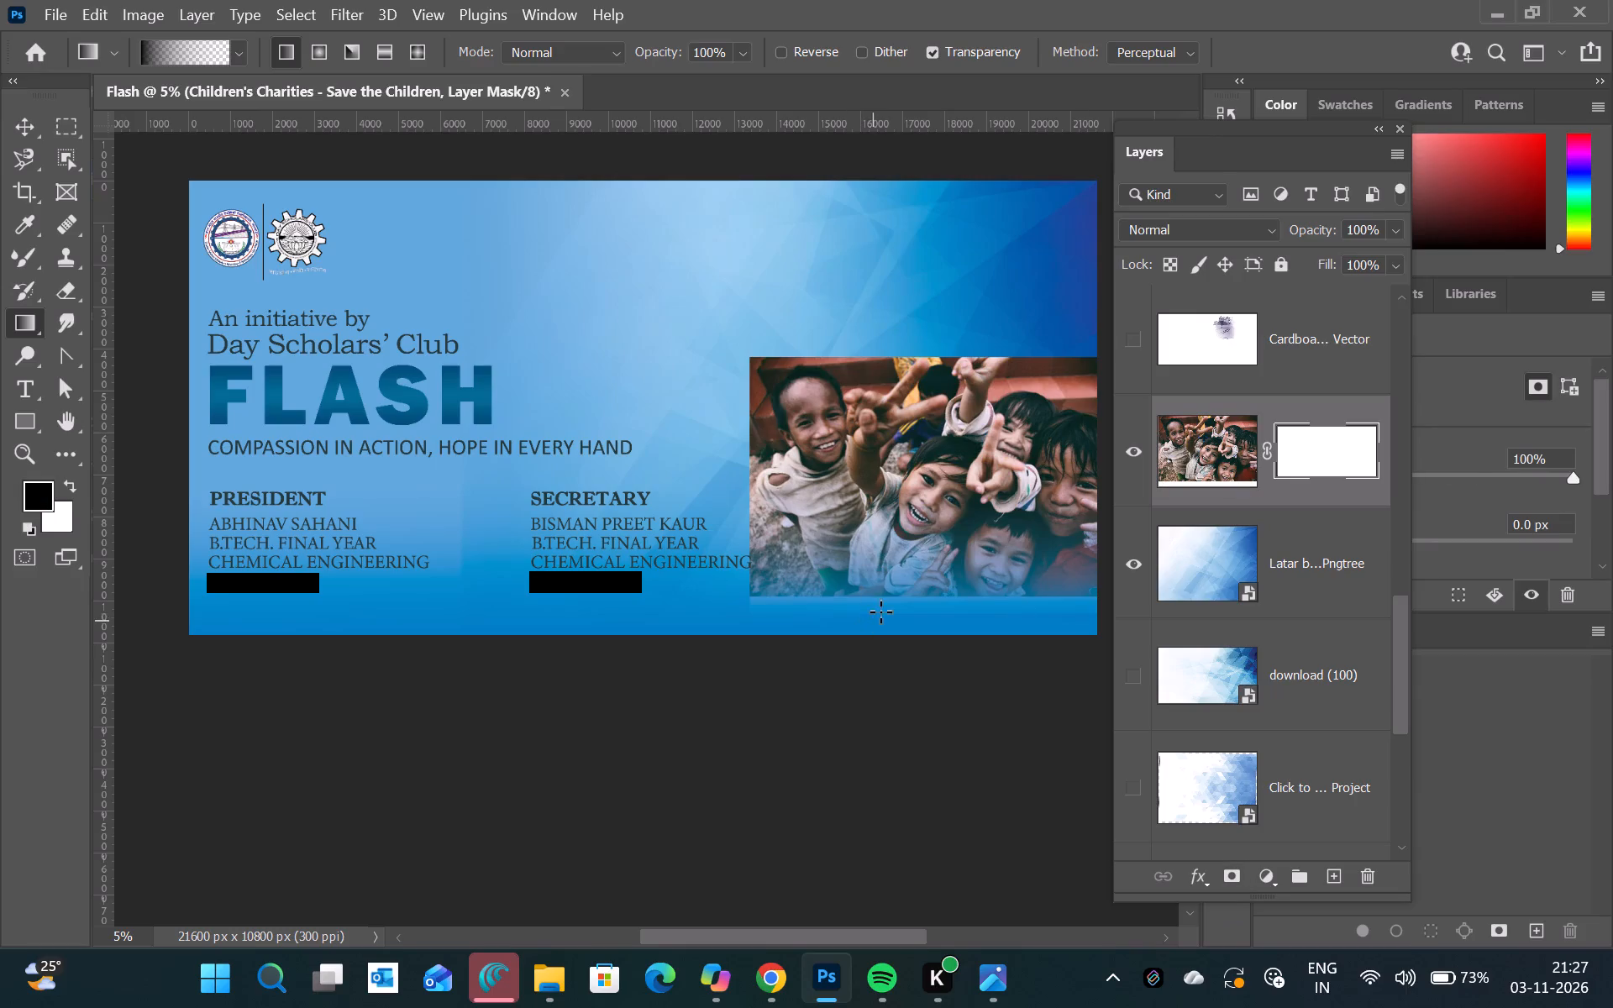
drag(889, 599, 883, 449)
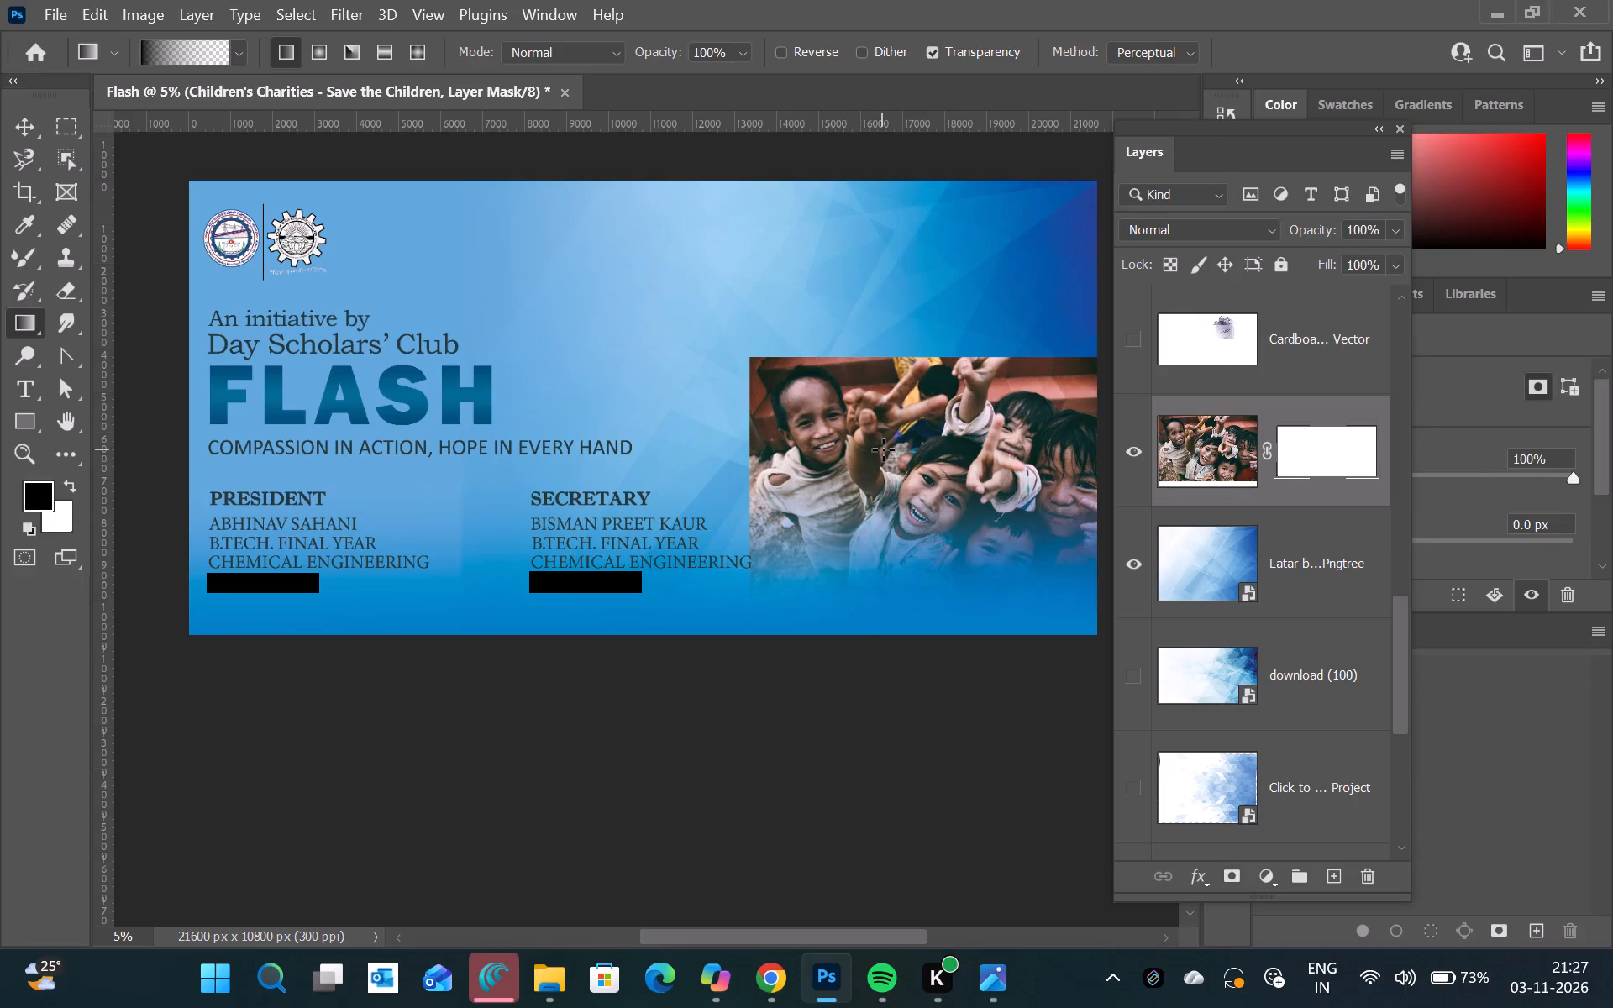
drag(722, 421, 791, 420)
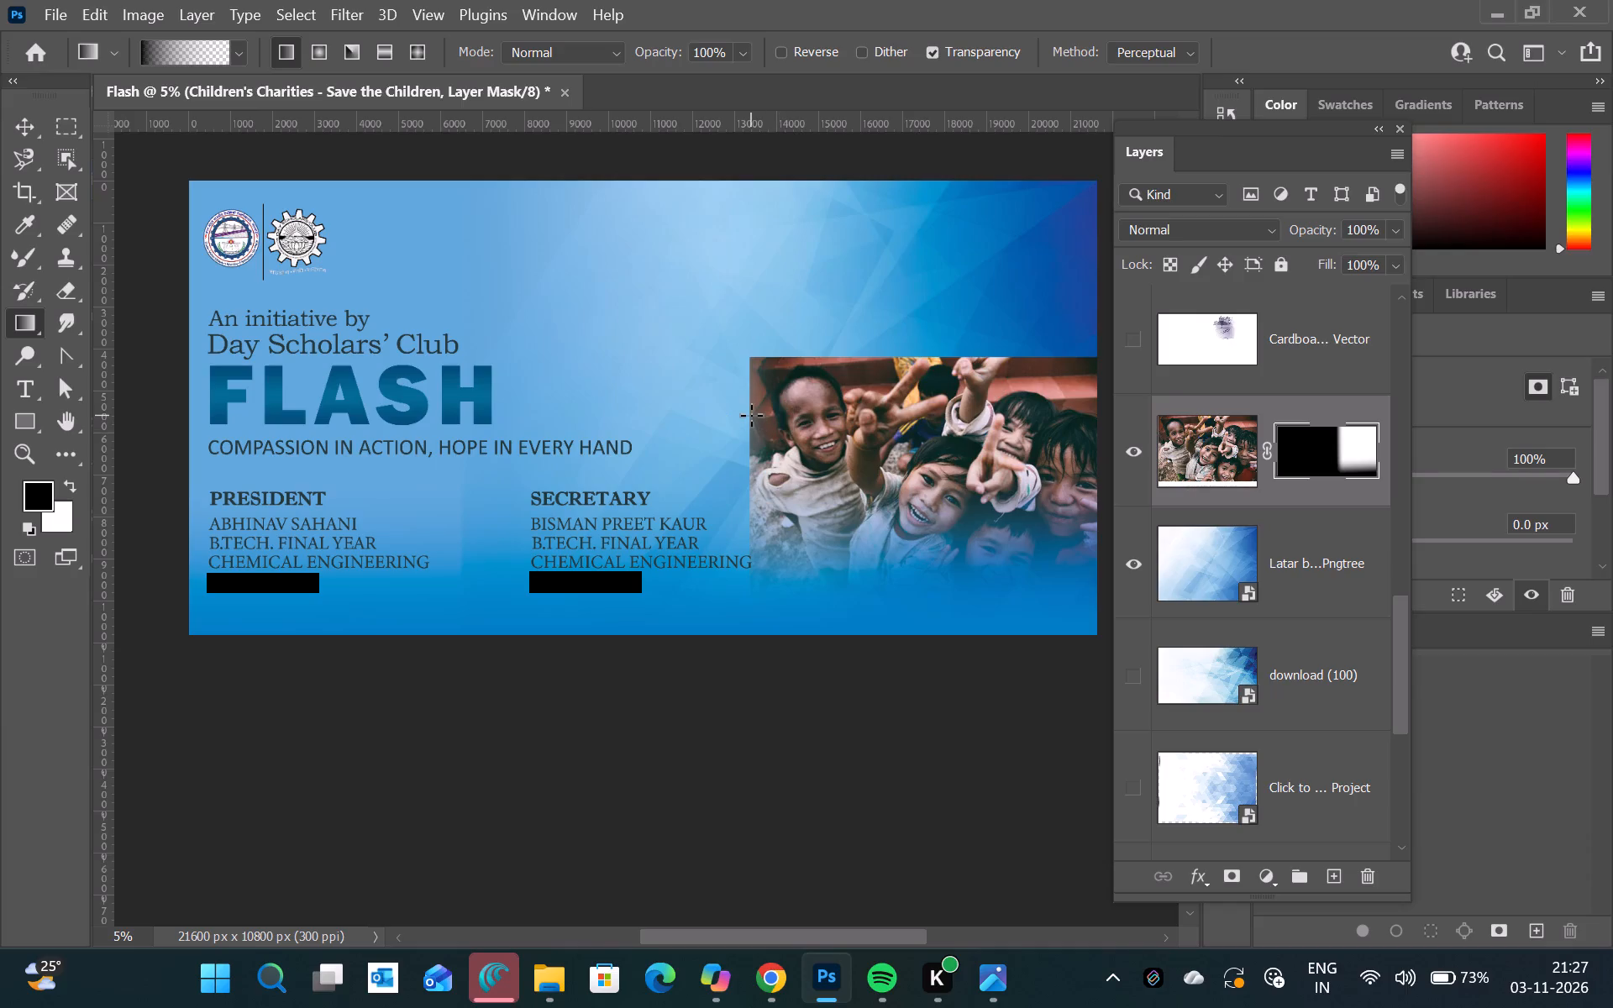
drag(736, 415, 809, 420)
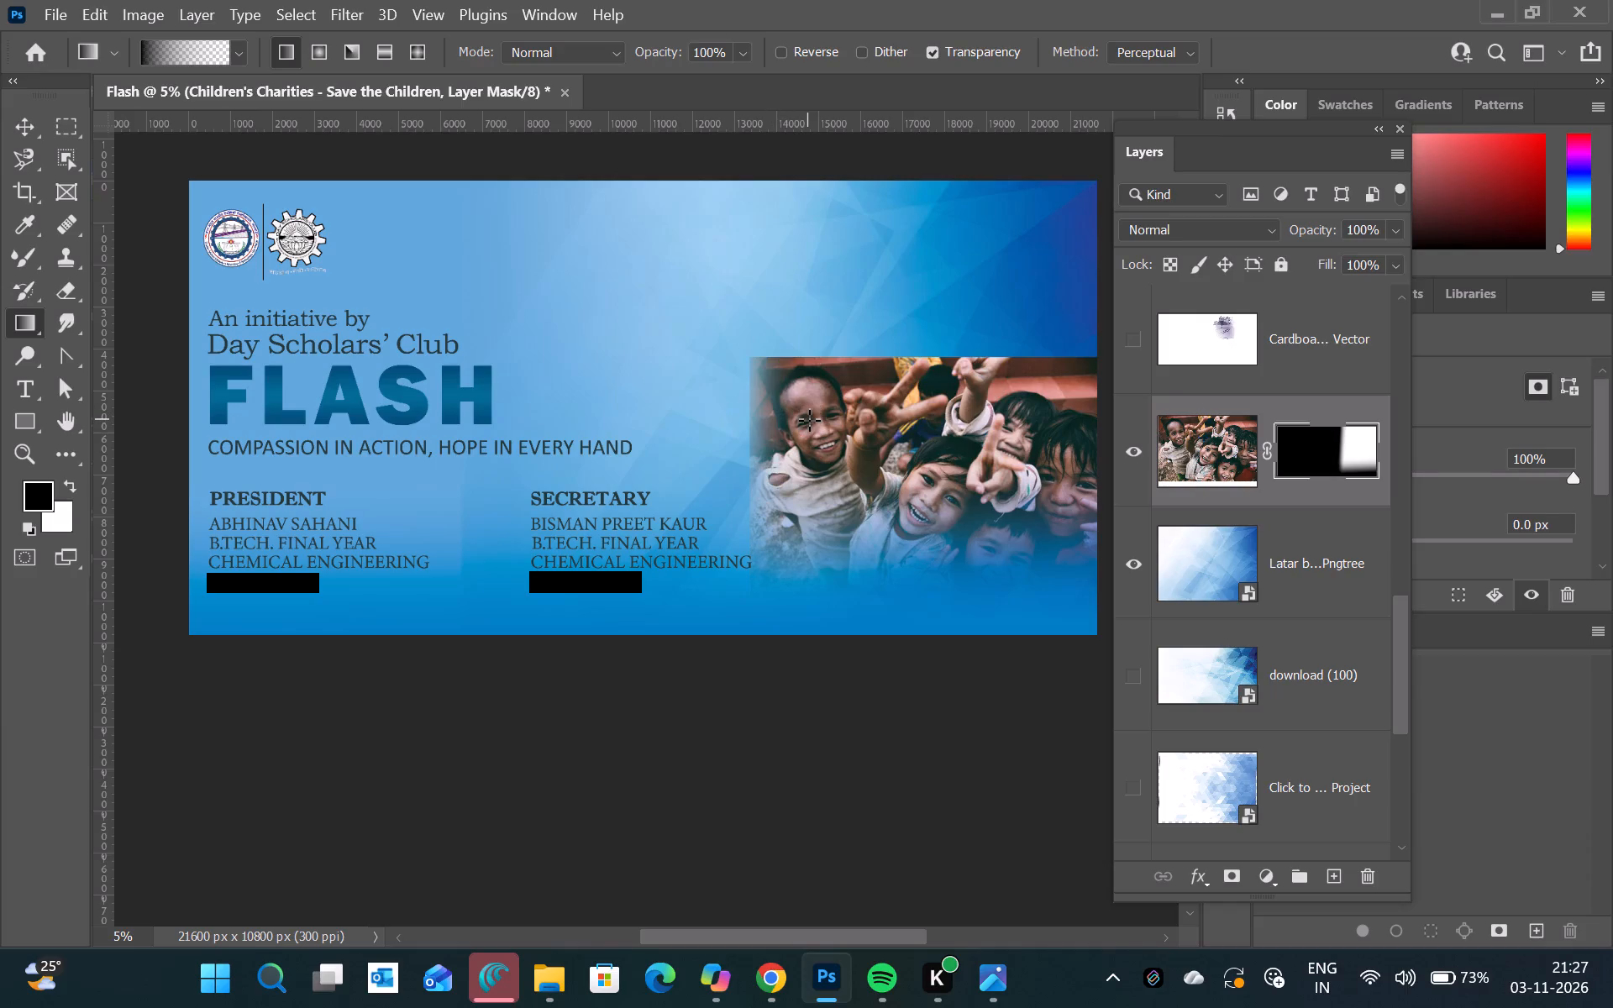
drag(728, 433, 822, 427)
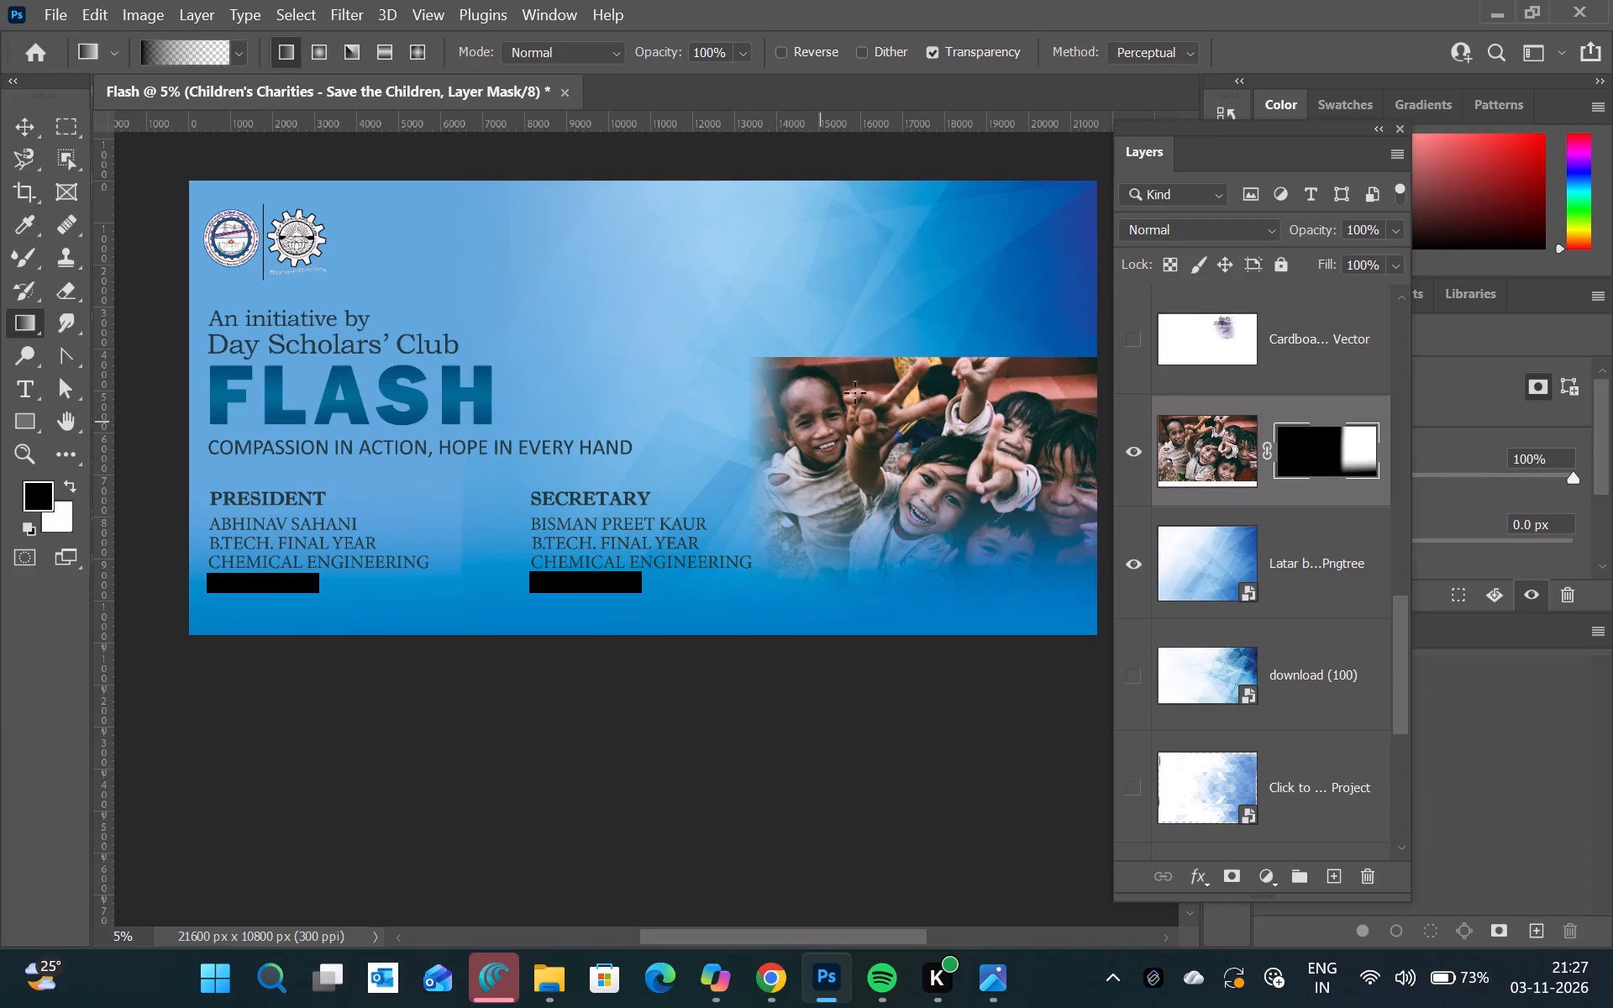
drag(958, 299, 994, 438)
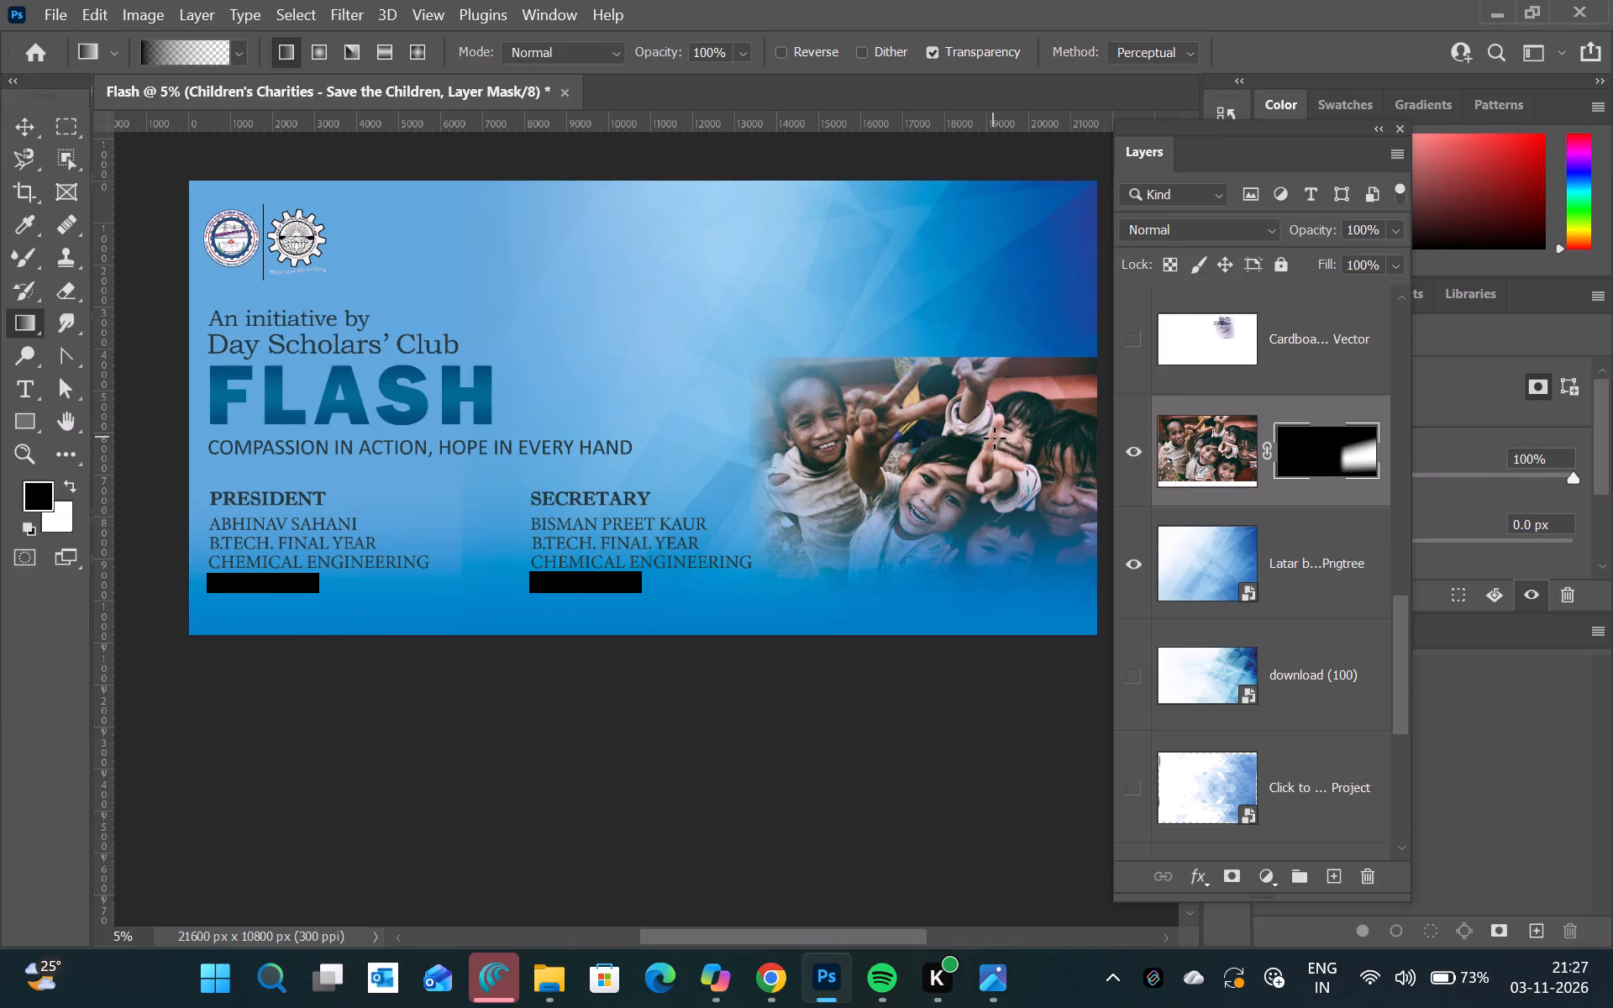
drag(1054, 322, 1081, 465)
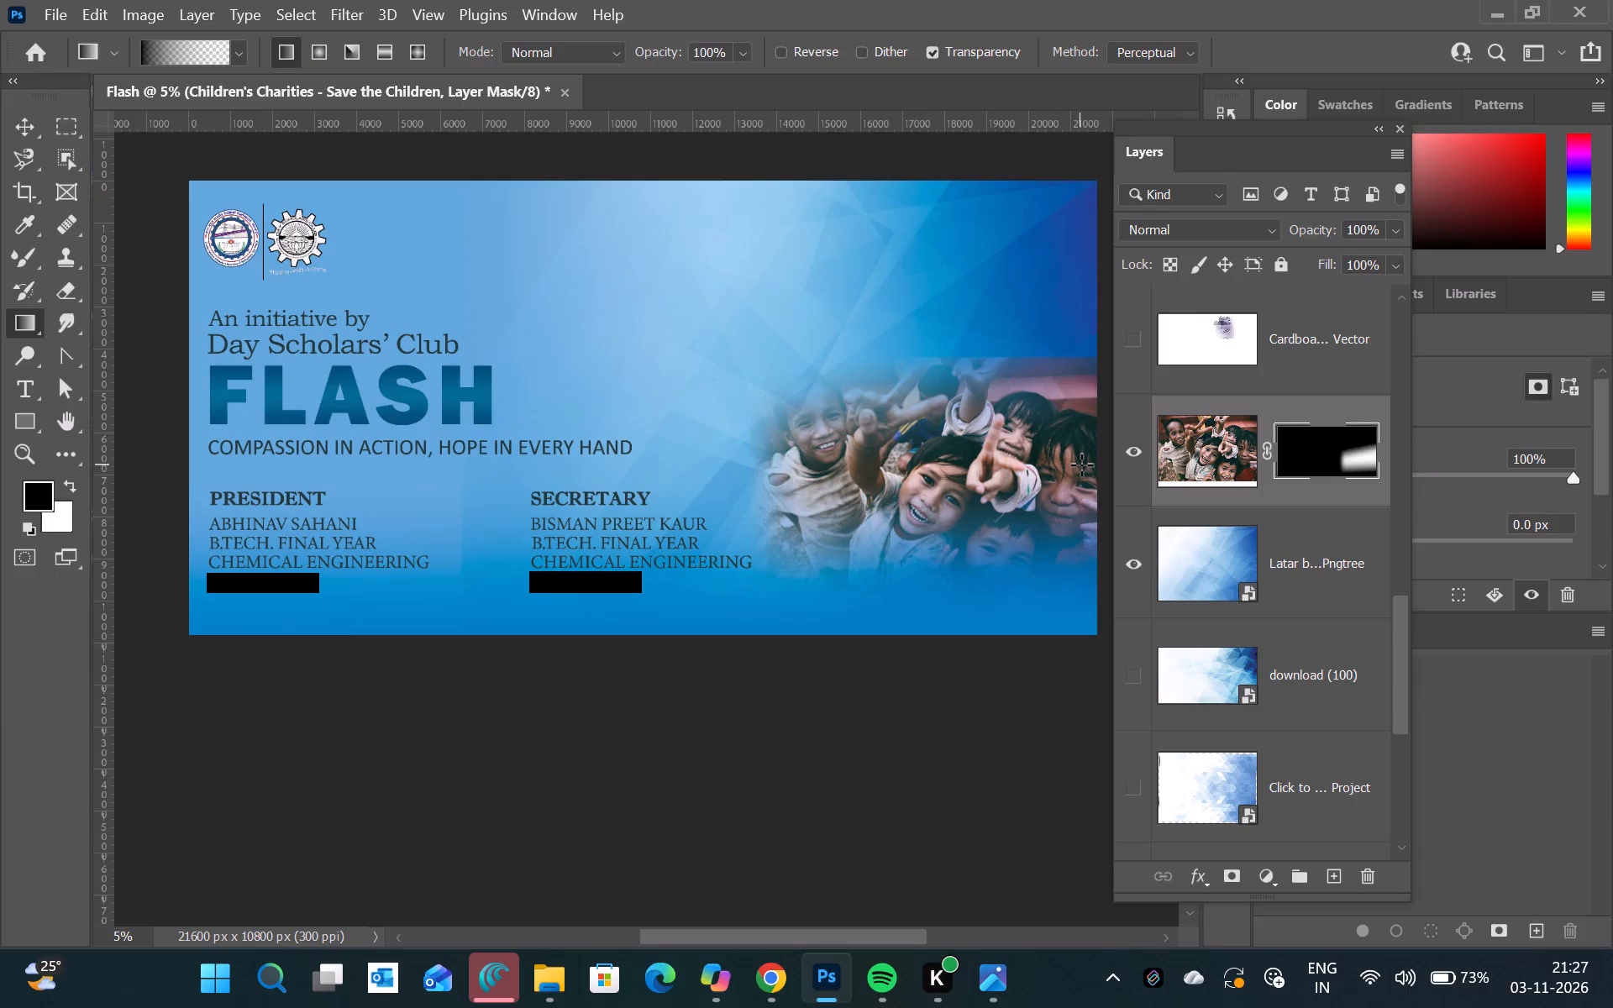
drag(1106, 462, 1038, 468)
drag(1104, 470, 1032, 474)
drag(1032, 474, 1027, 475)
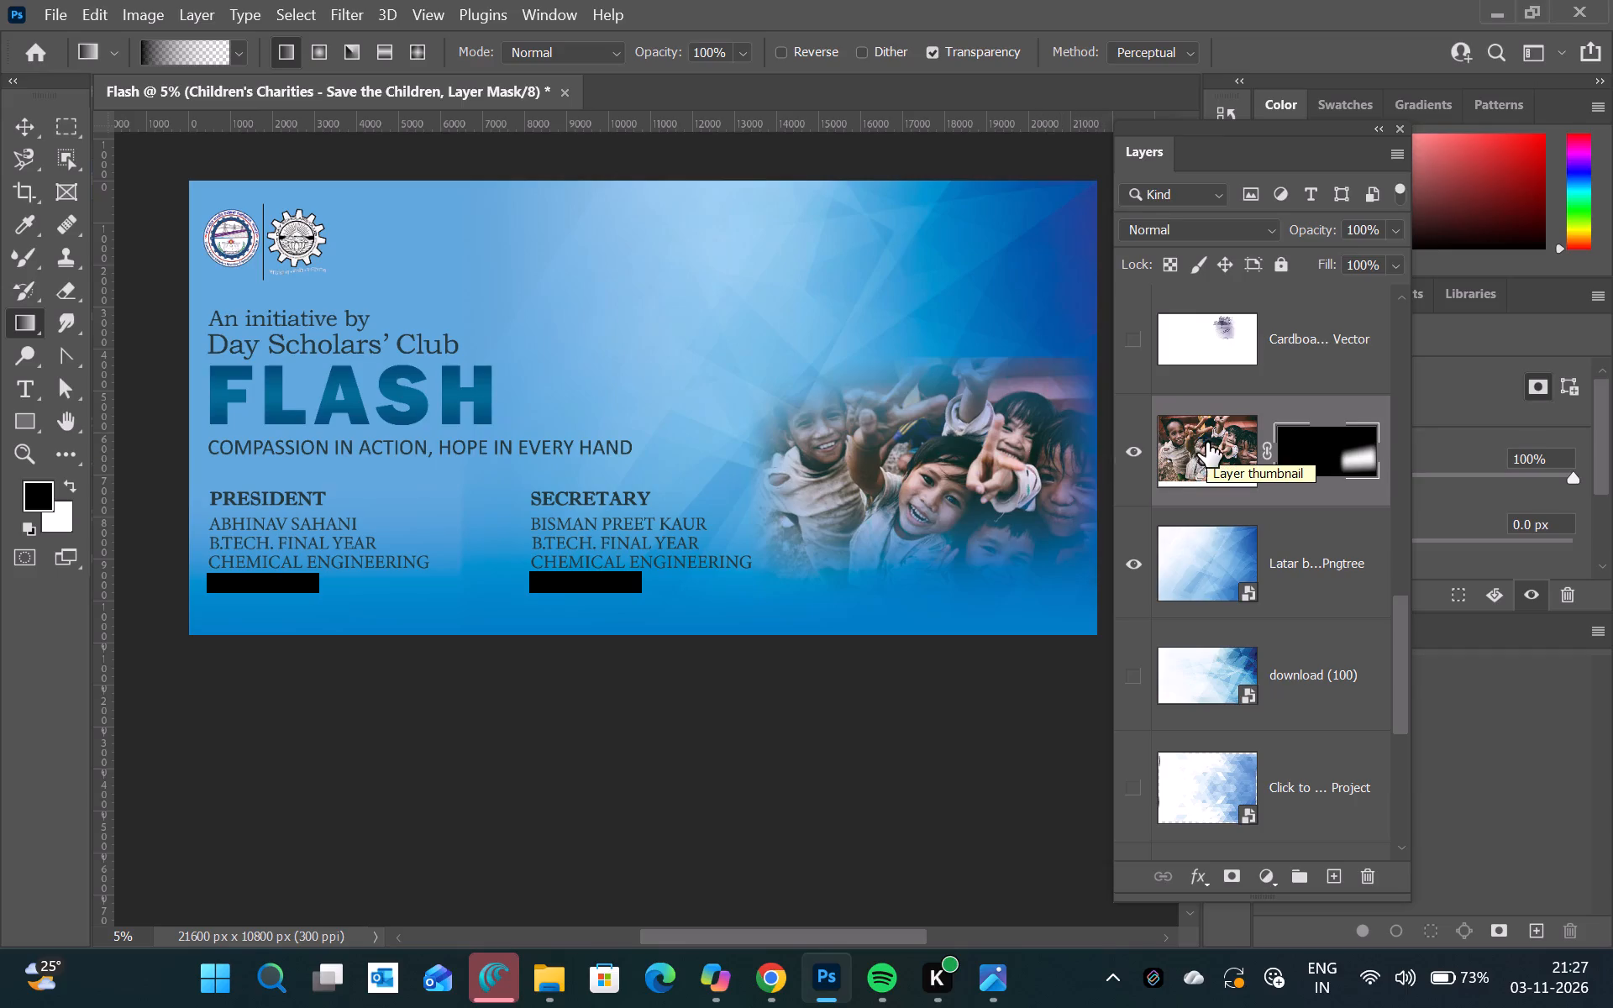
Scale the masked children's photo to about 145% and move it up and left, aligning its right edge with the banner's right edge.
click(1206, 442)
key(ctrl+t)
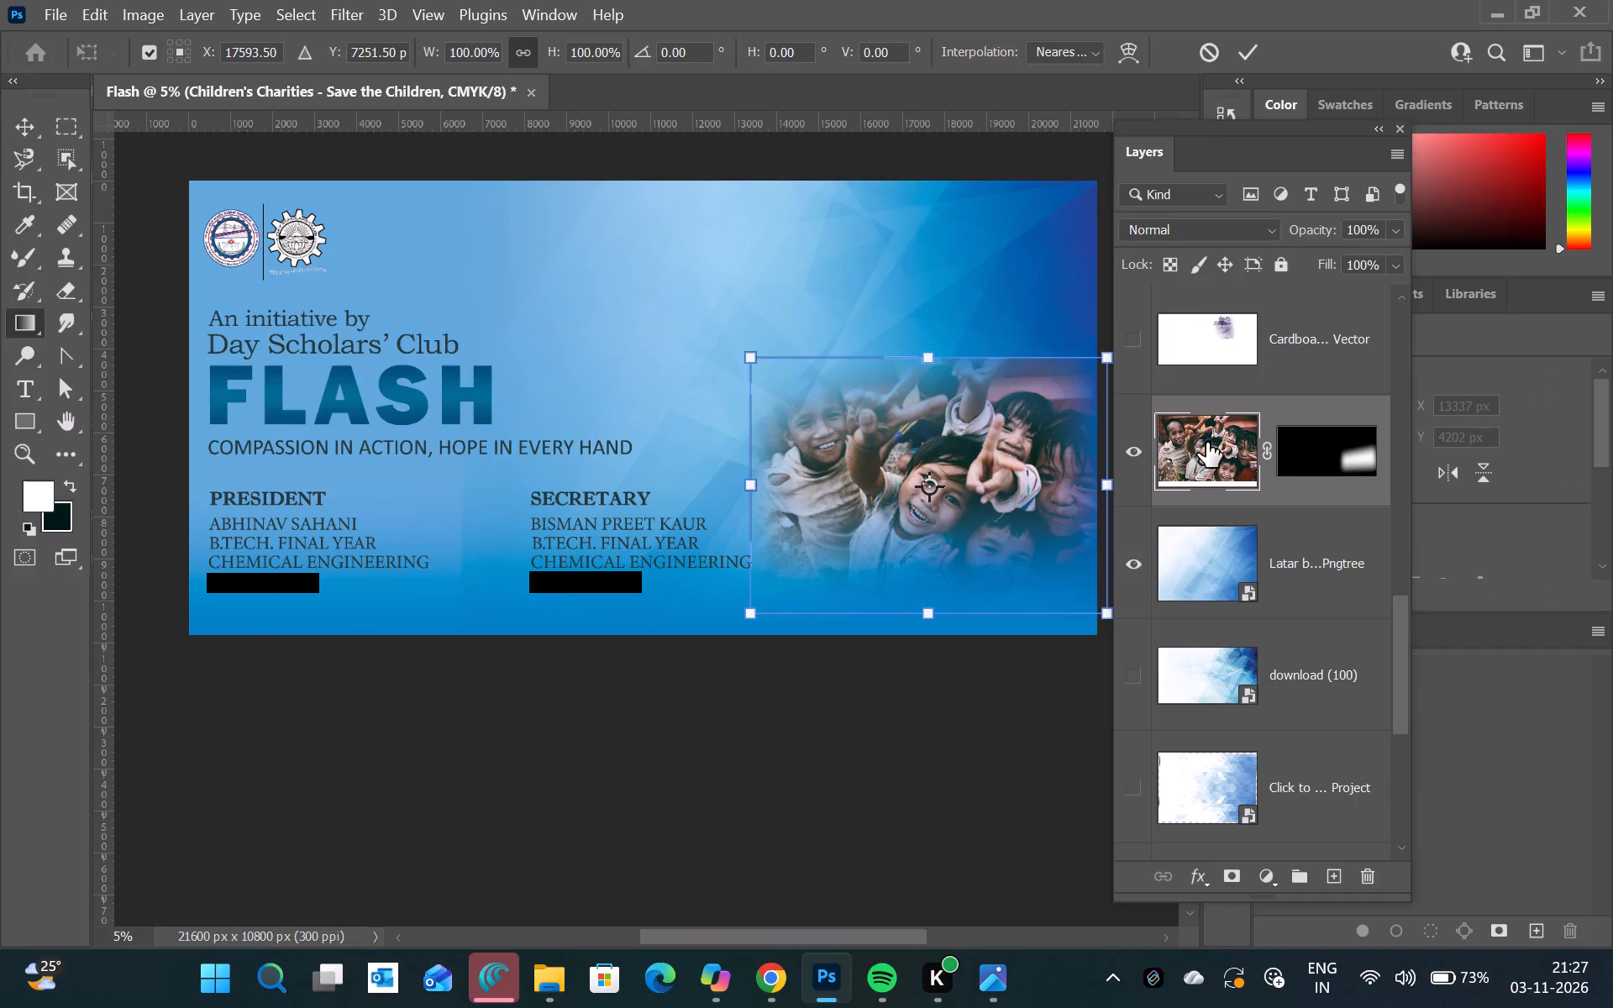
drag(926, 355, 918, 298)
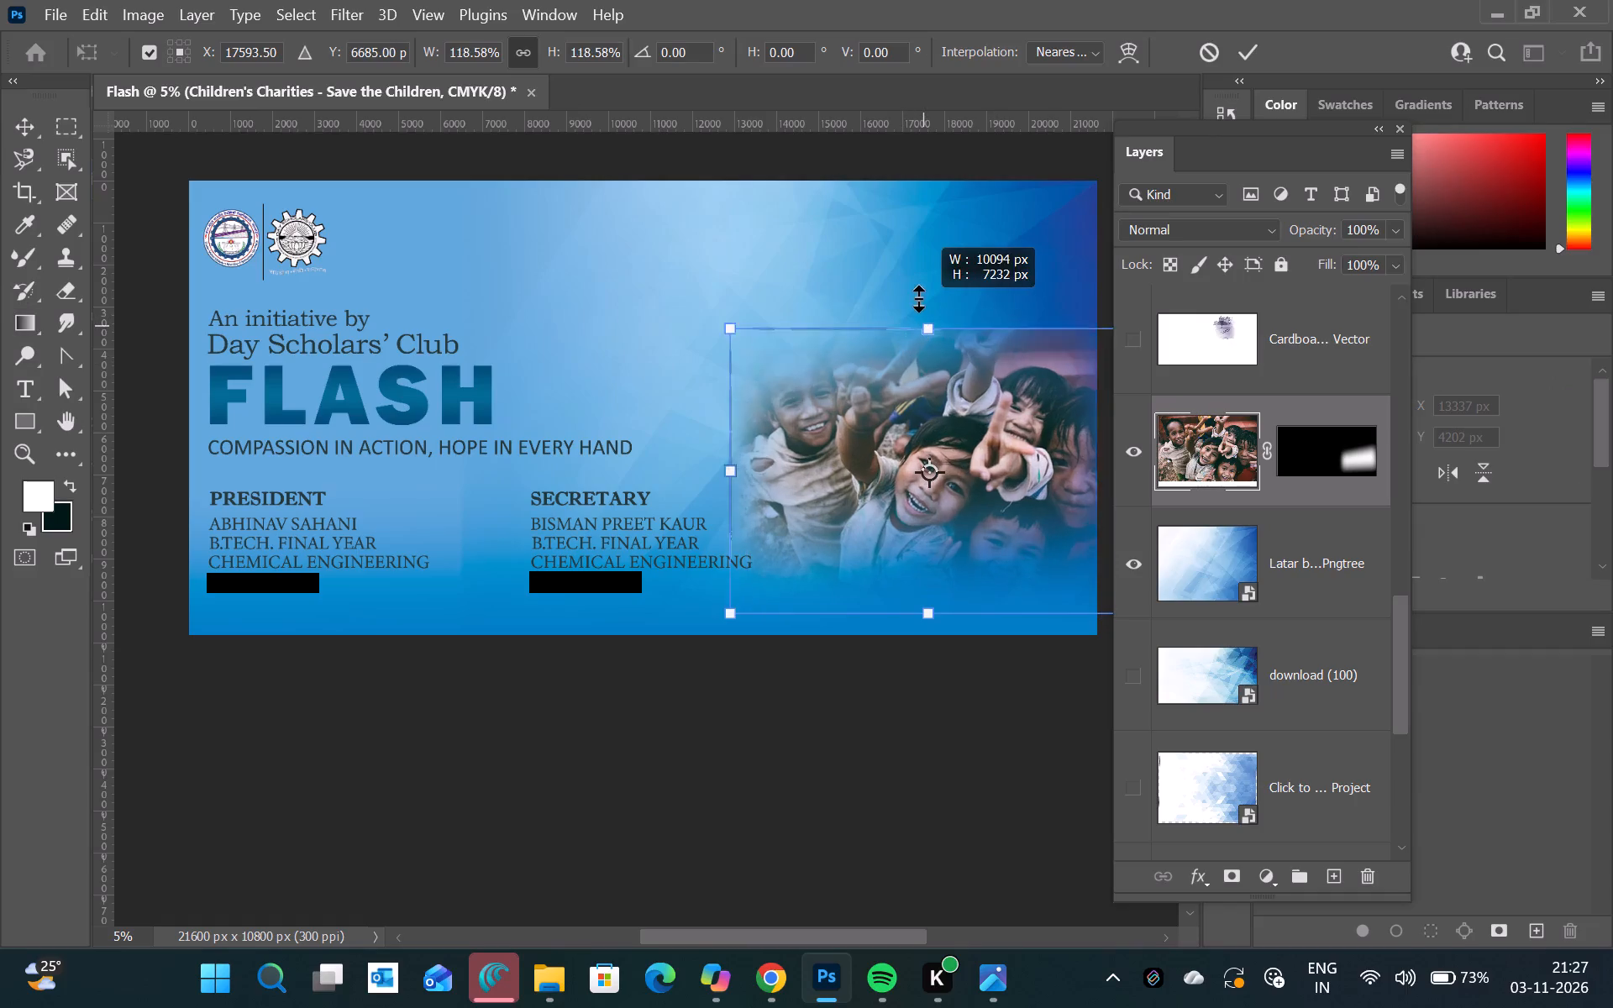
drag(918, 298, 892, 242)
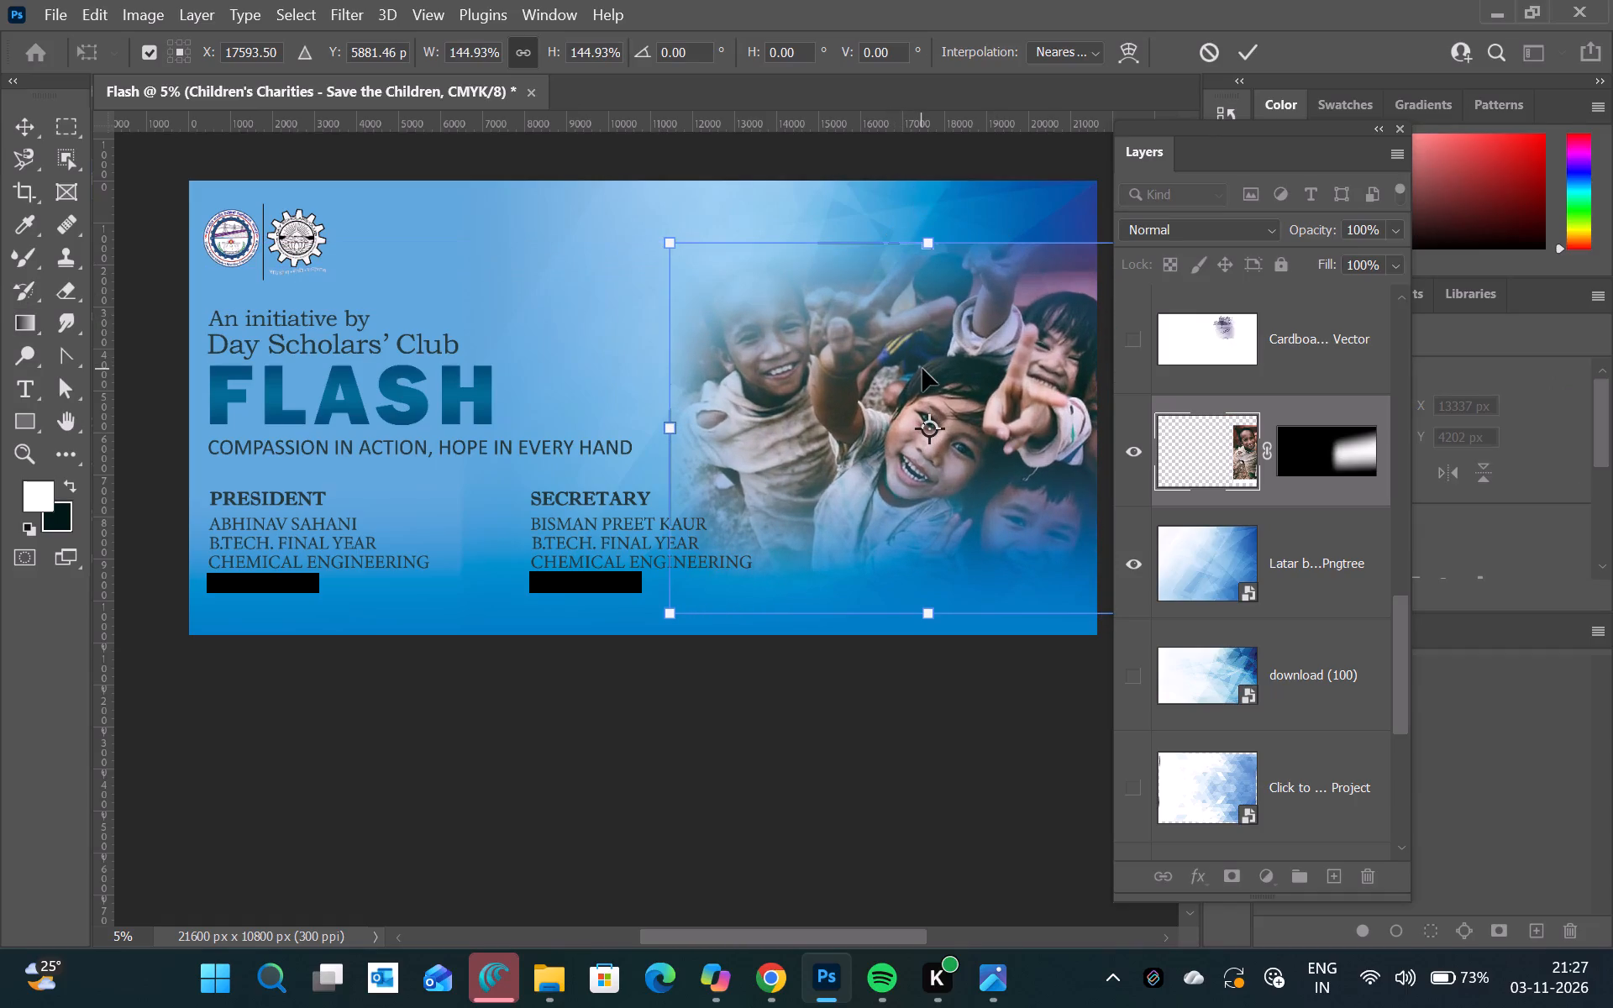
drag(922, 369, 855, 327)
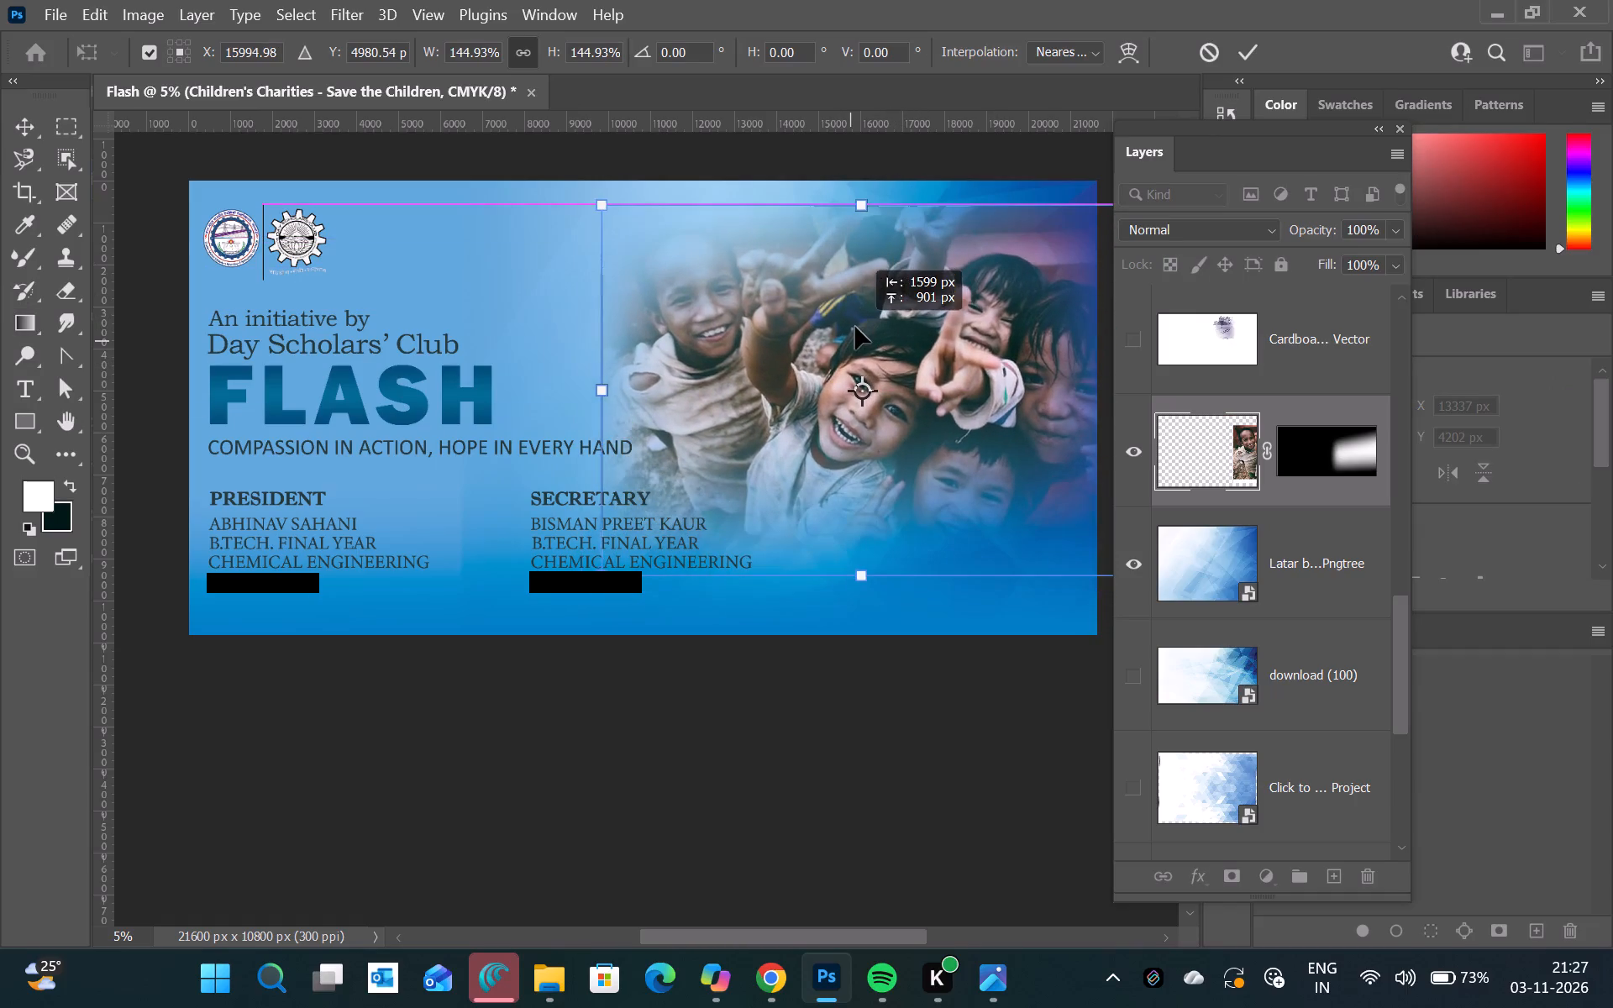
drag(855, 327, 833, 327)
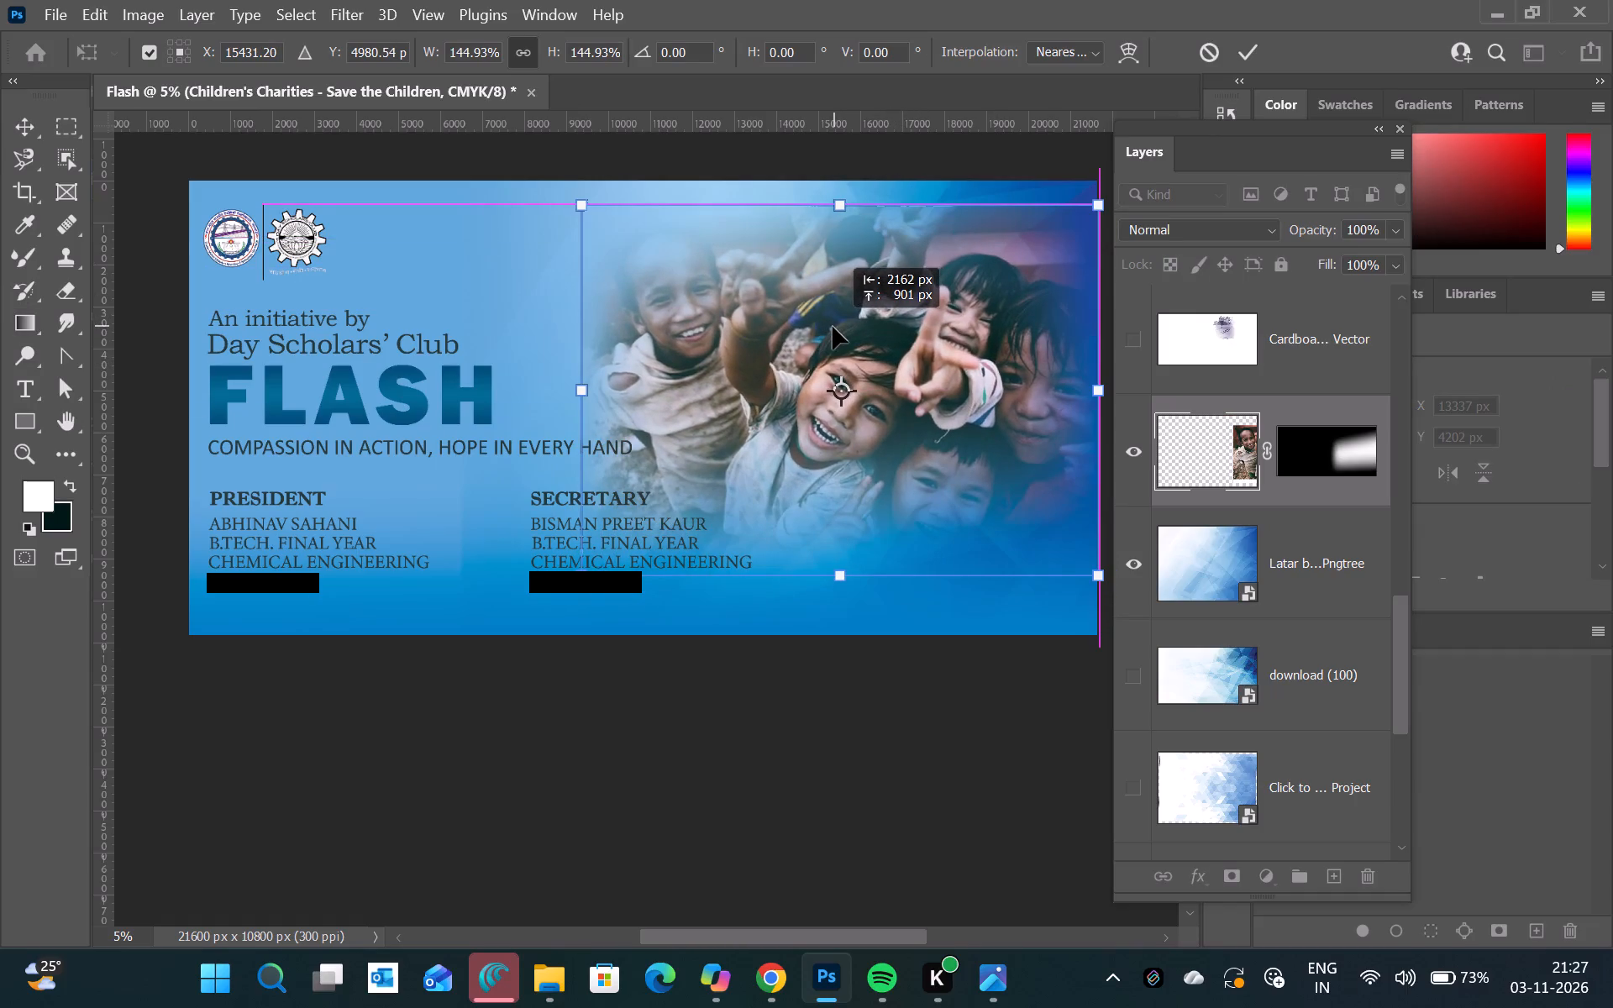
drag(833, 327, 833, 328)
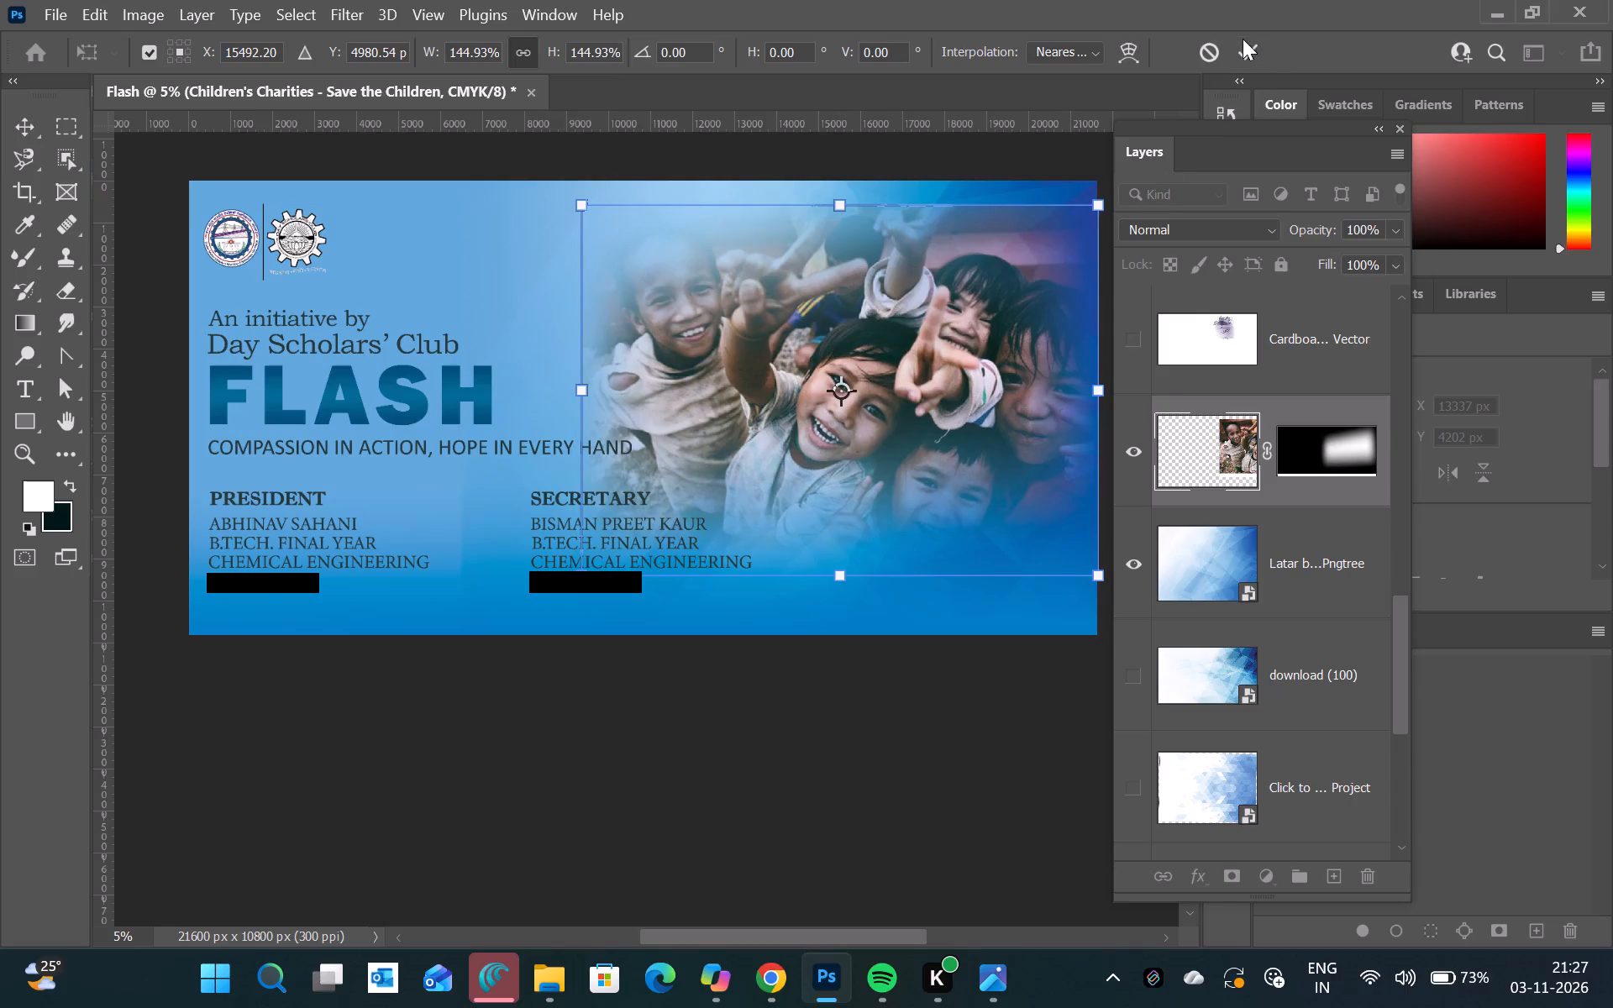
click(1243, 39)
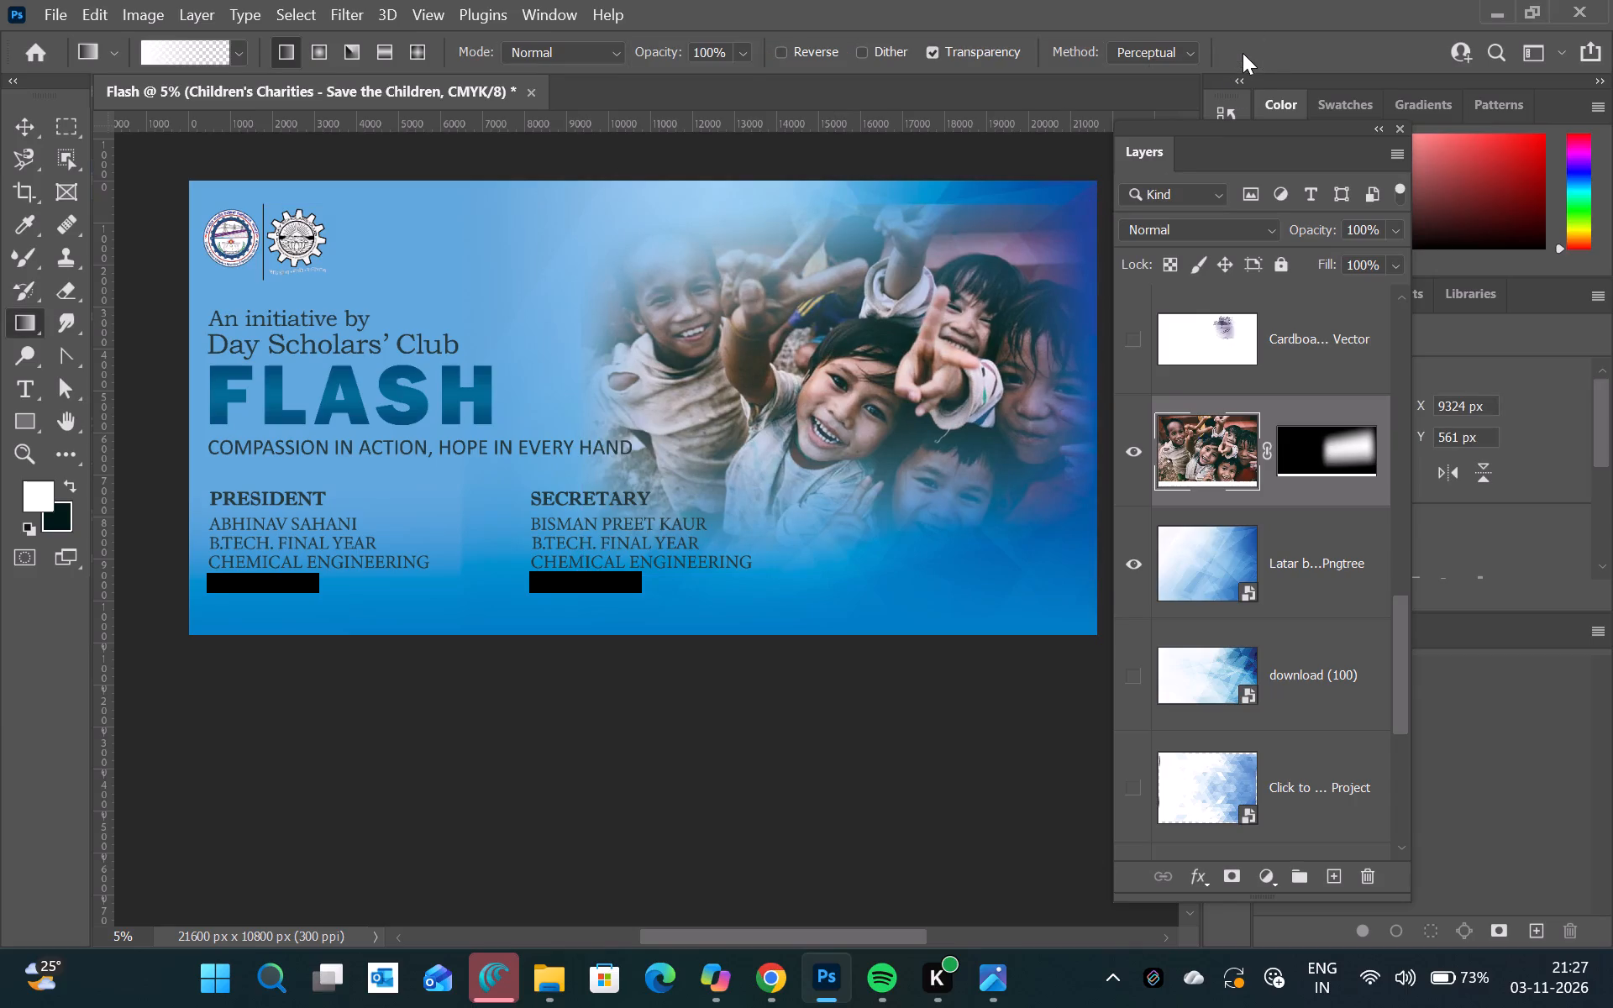
Enlarge the masked children's photo to about 106%, with its upper edge at the banner's top, and nudge it slightly left.
key(ctrl+t)
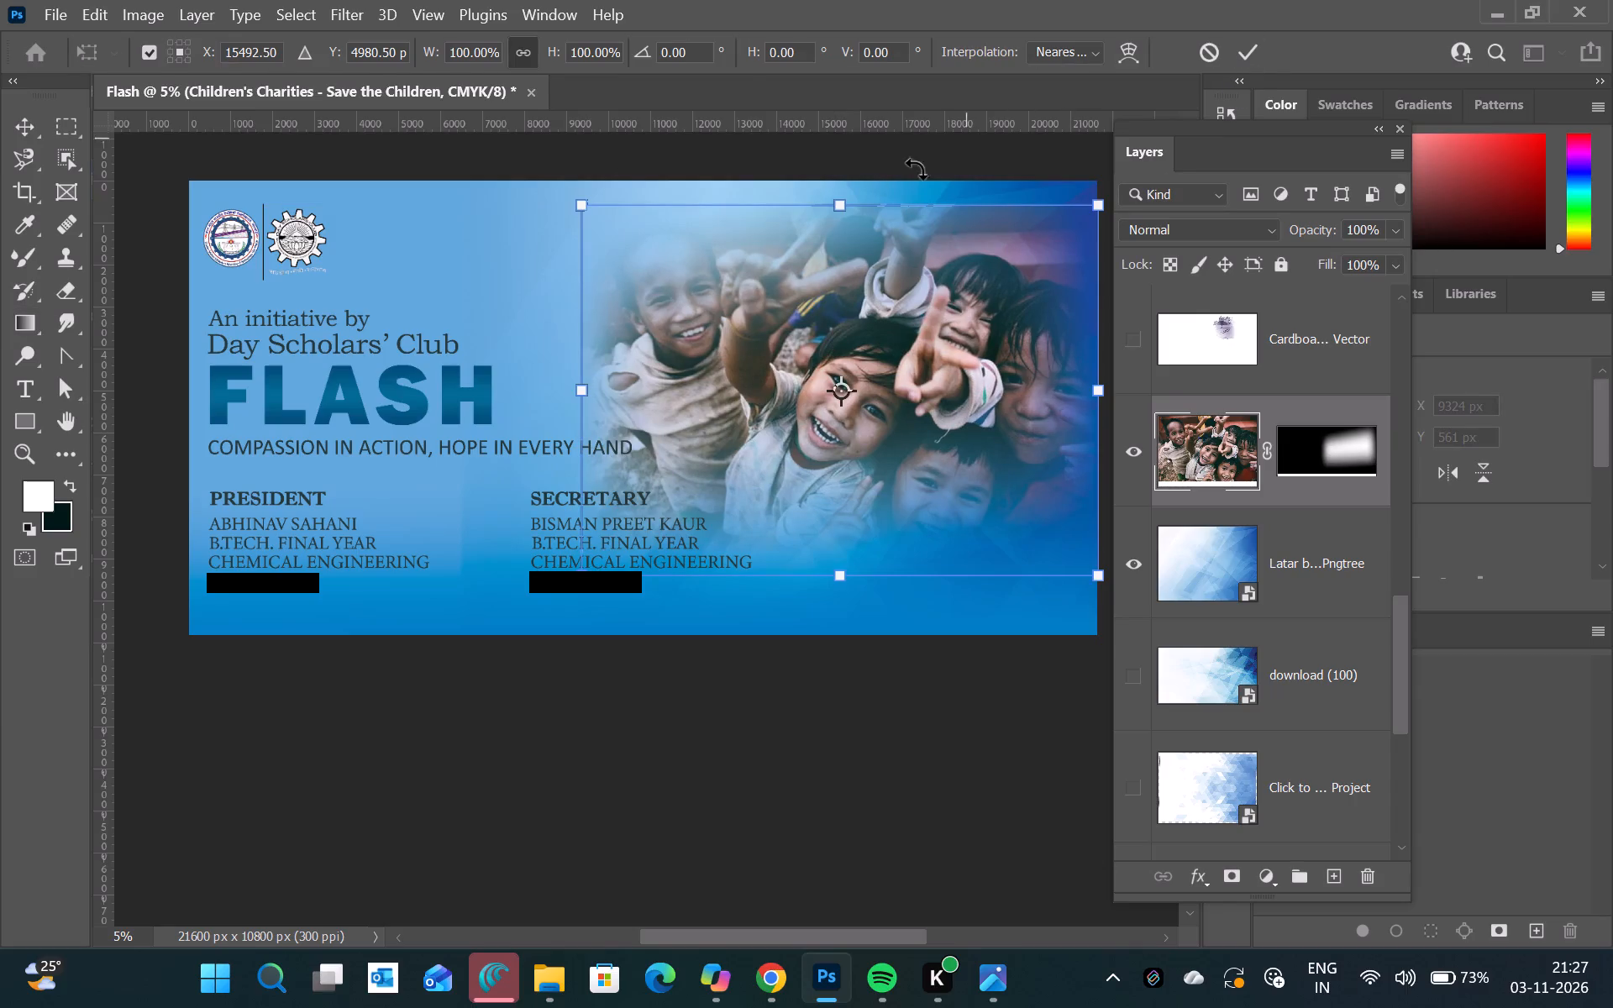
drag(842, 199, 850, 175)
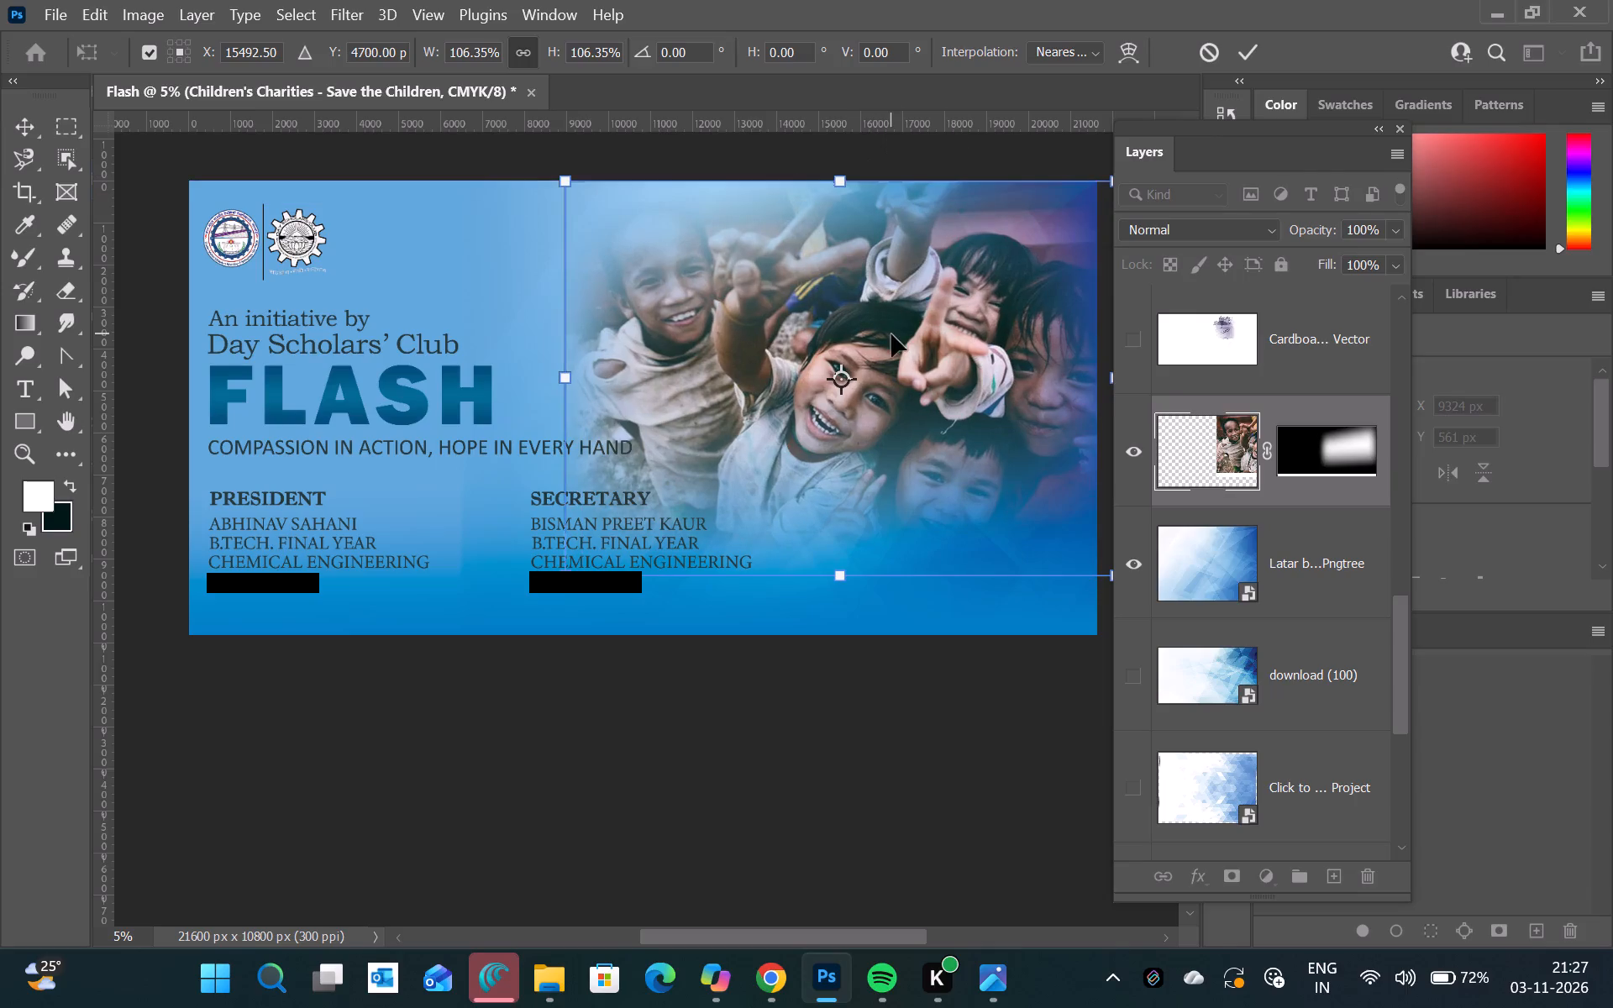
click(891, 334)
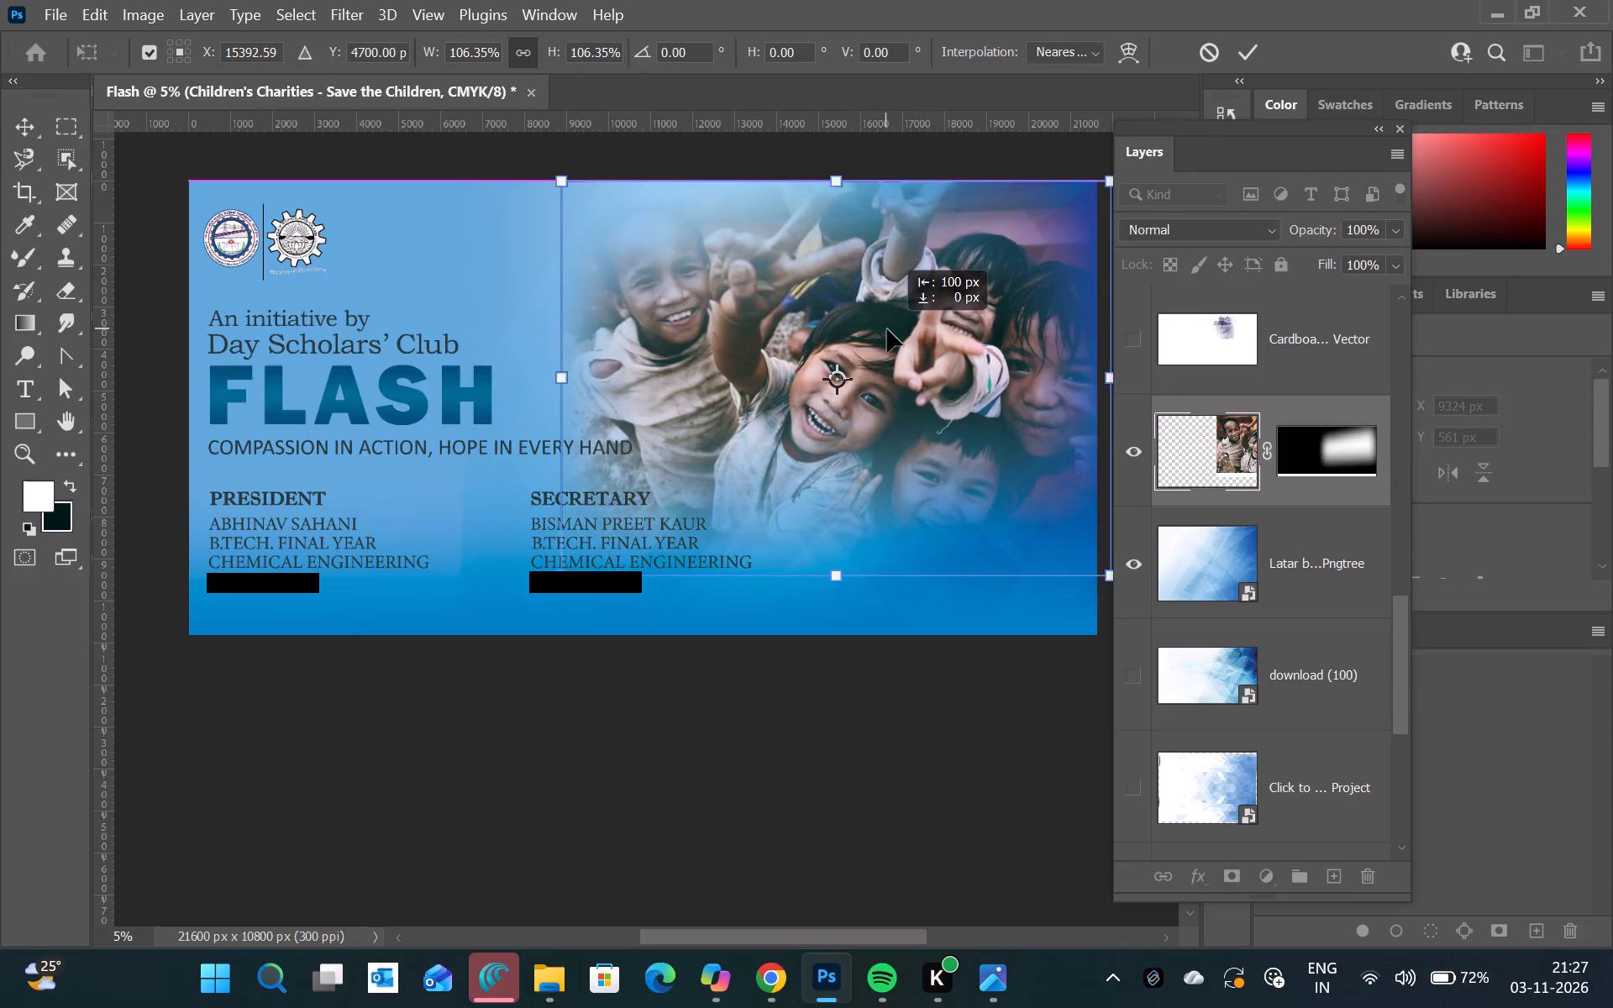
click(1236, 55)
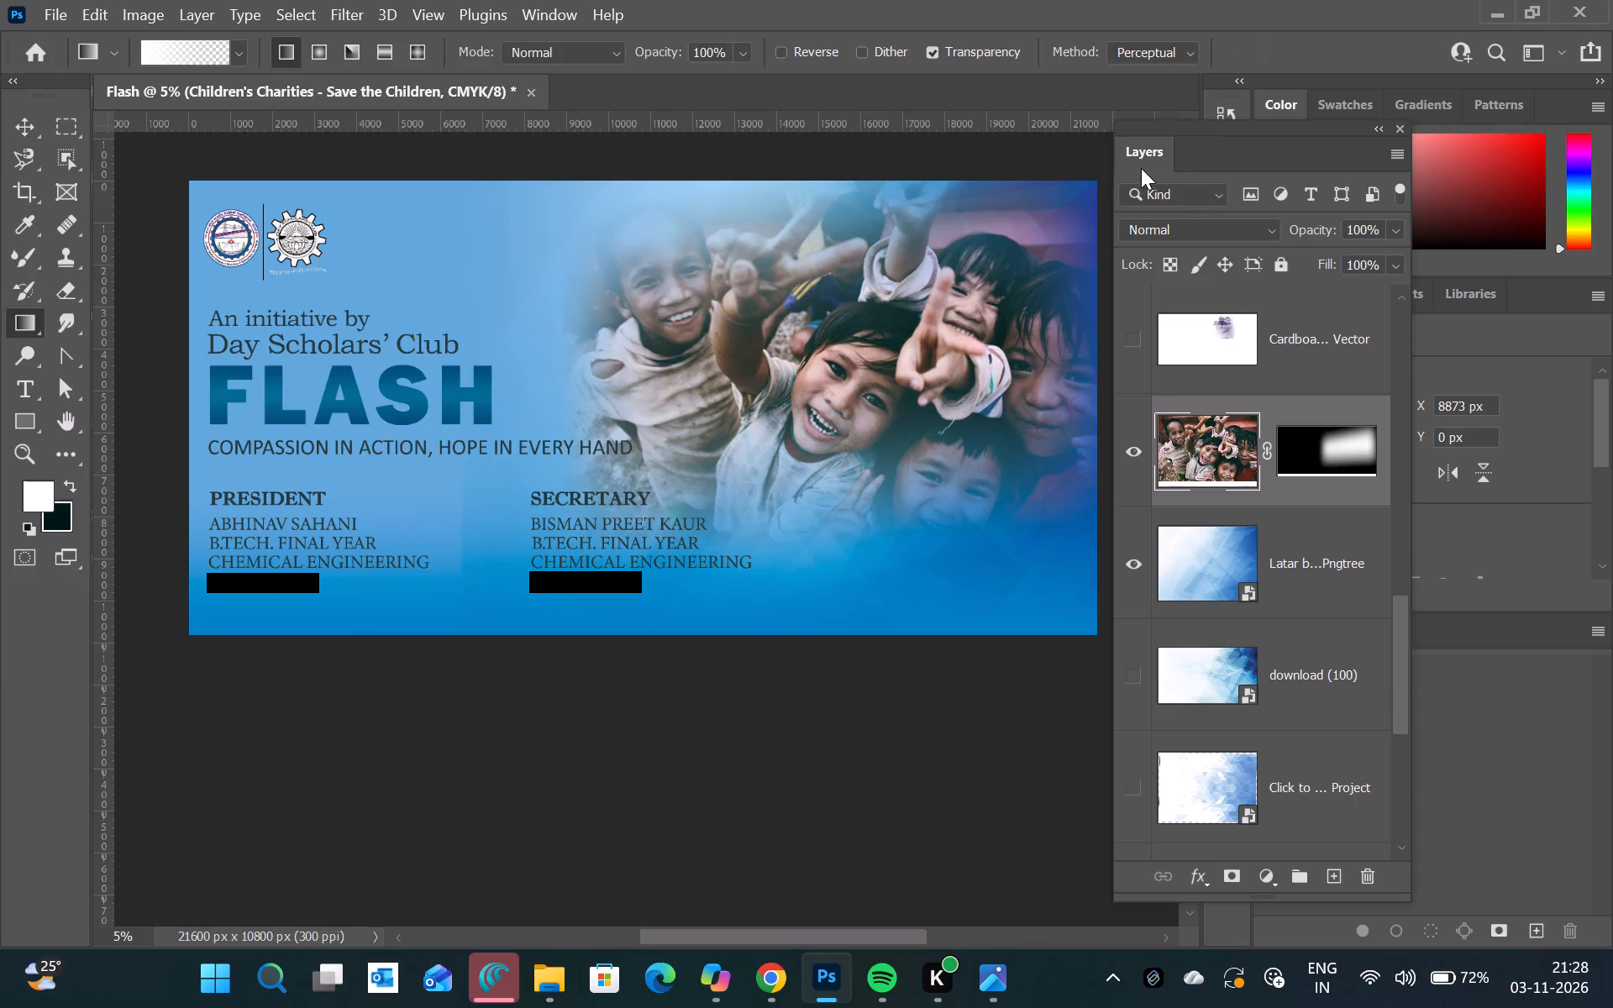
Open the sharing options for the finished FLASH banner.
click(1591, 55)
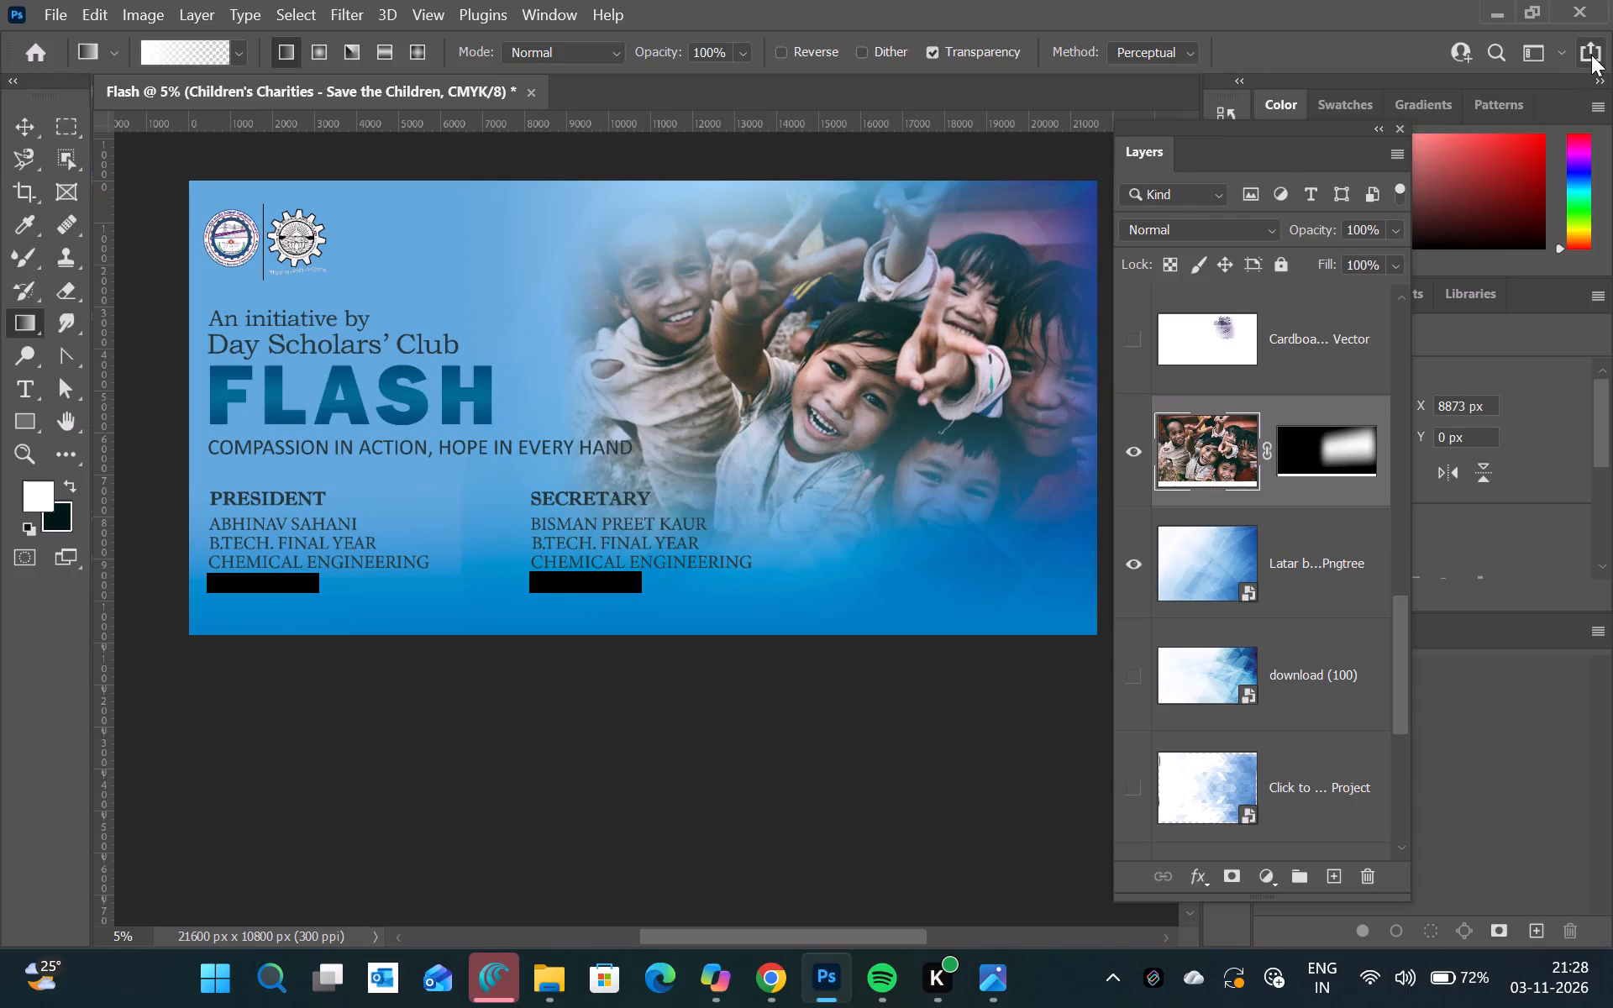
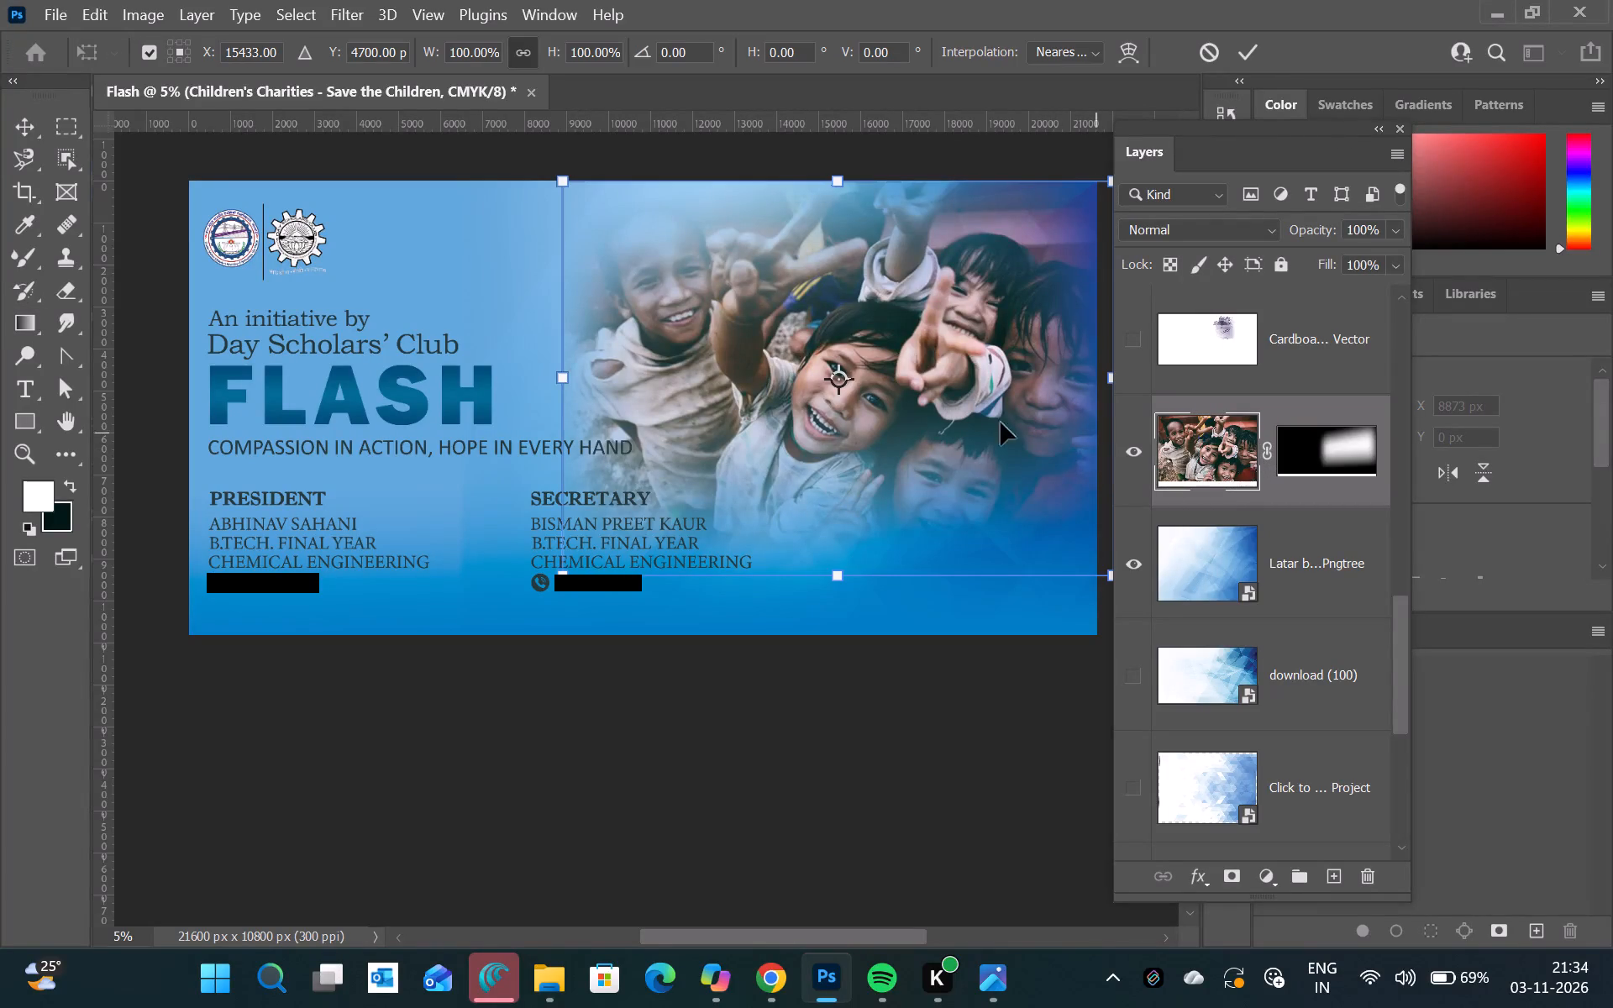
Move the masked children's photo right and down, centring it vertically on the banner at about X 19949 px, Y 5400 px.
drag(969, 415, 1132, 455)
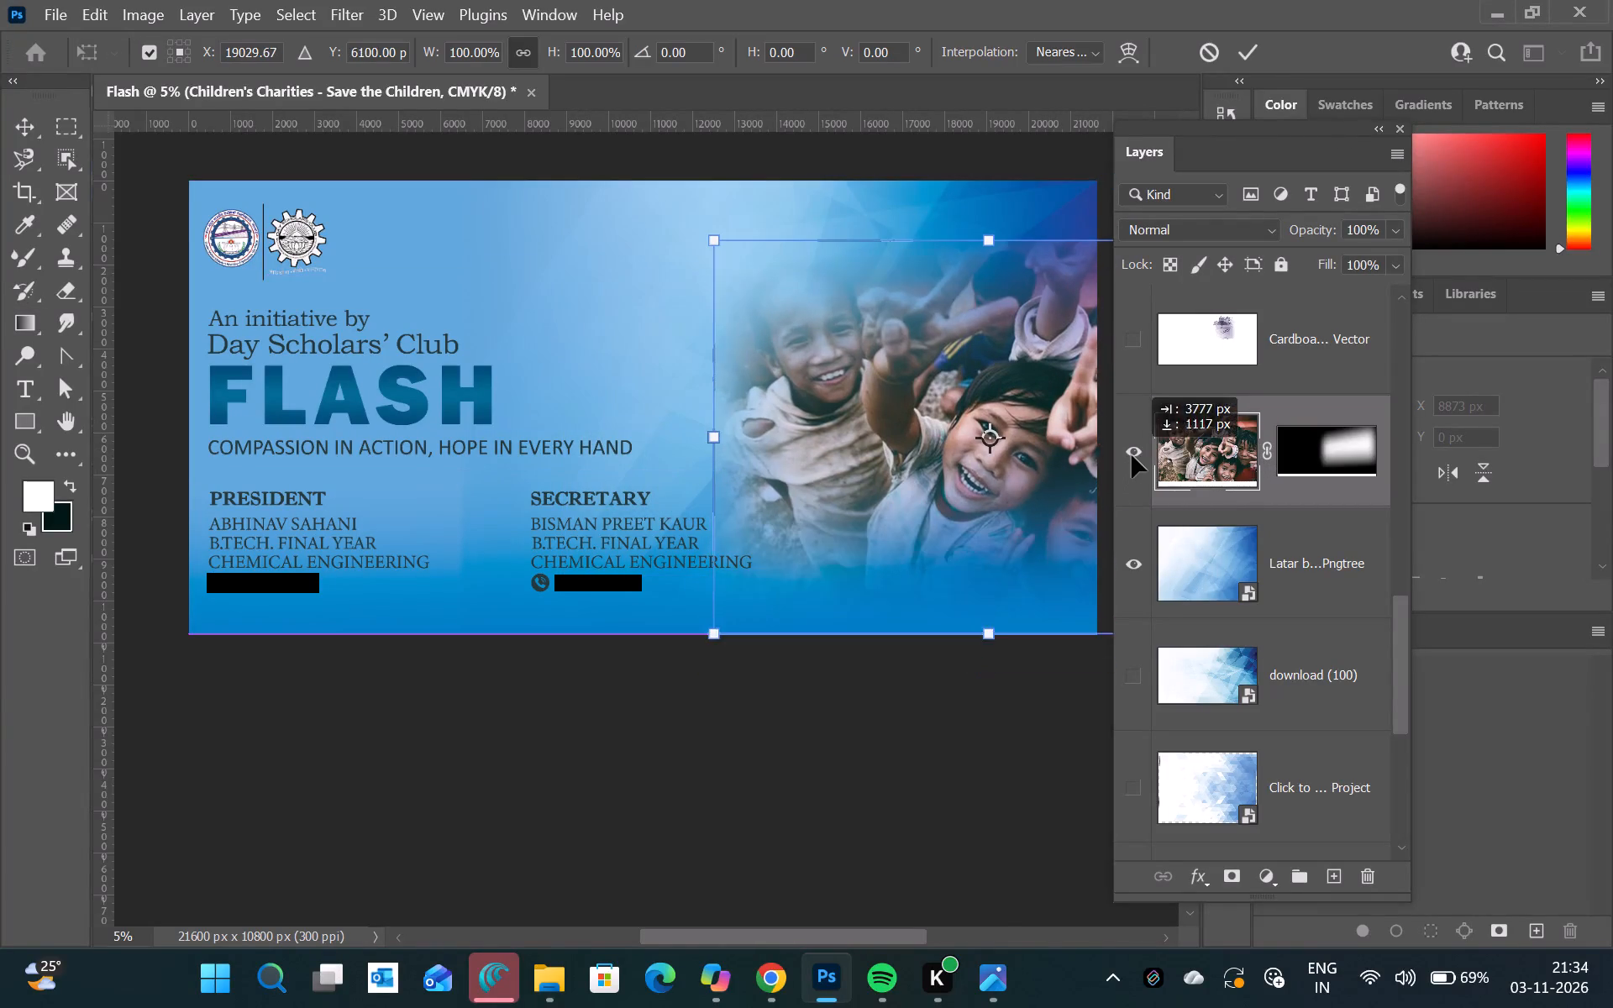
drag(1132, 455, 1141, 450)
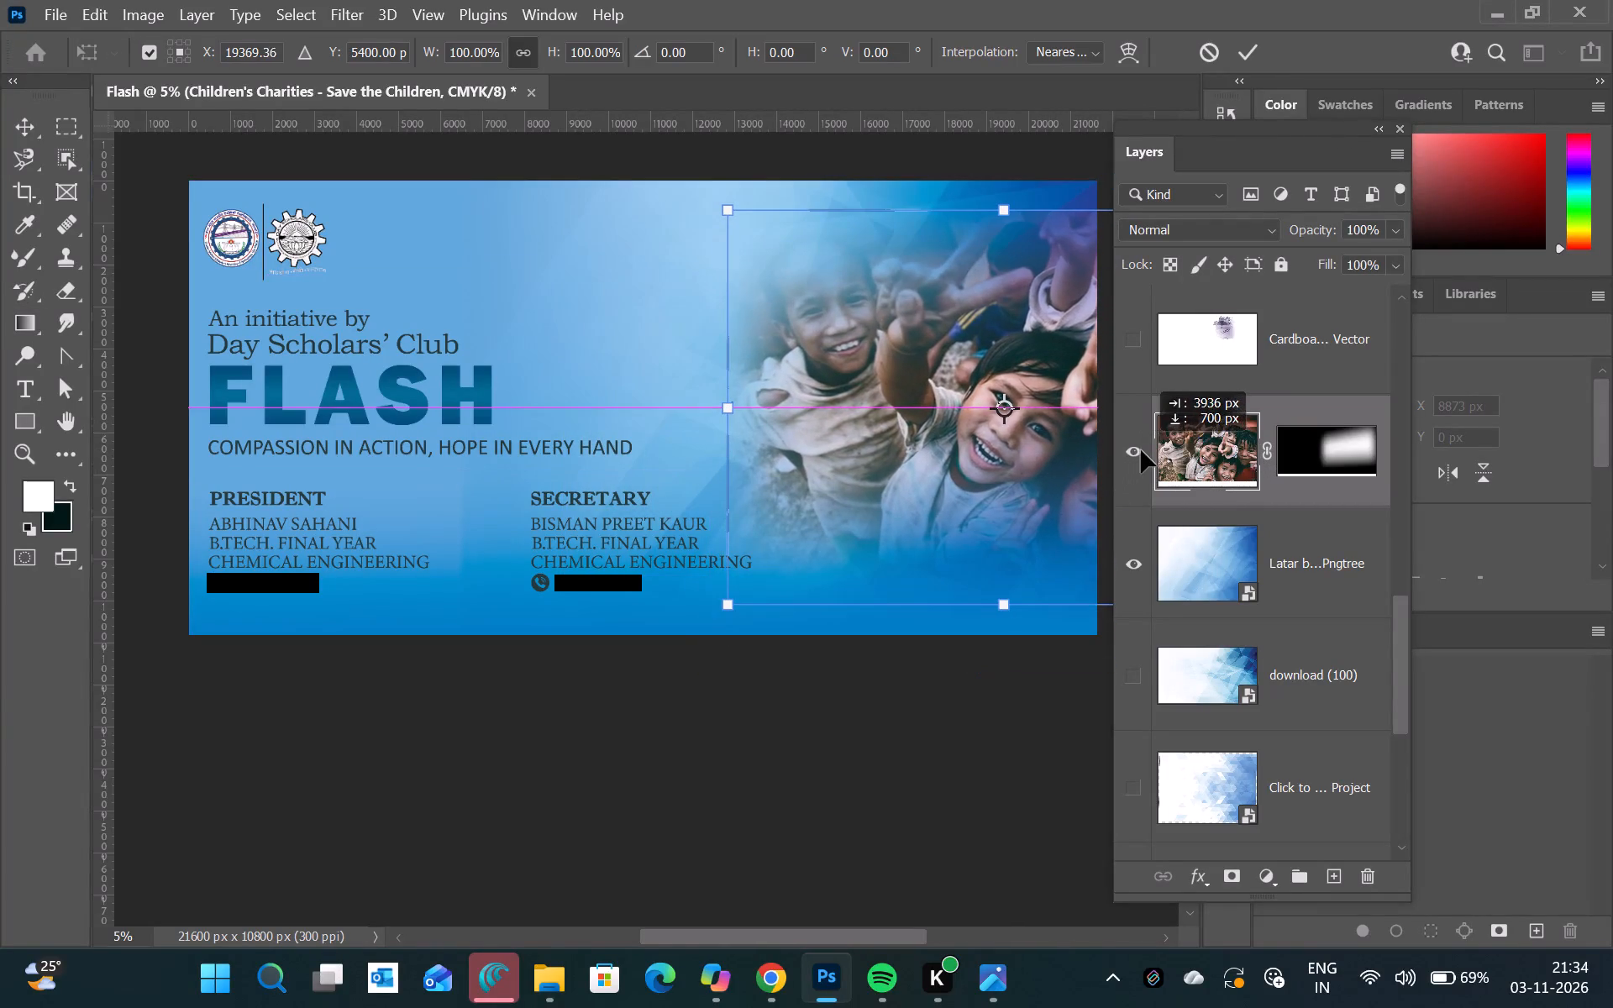
drag(1141, 450, 1161, 450)
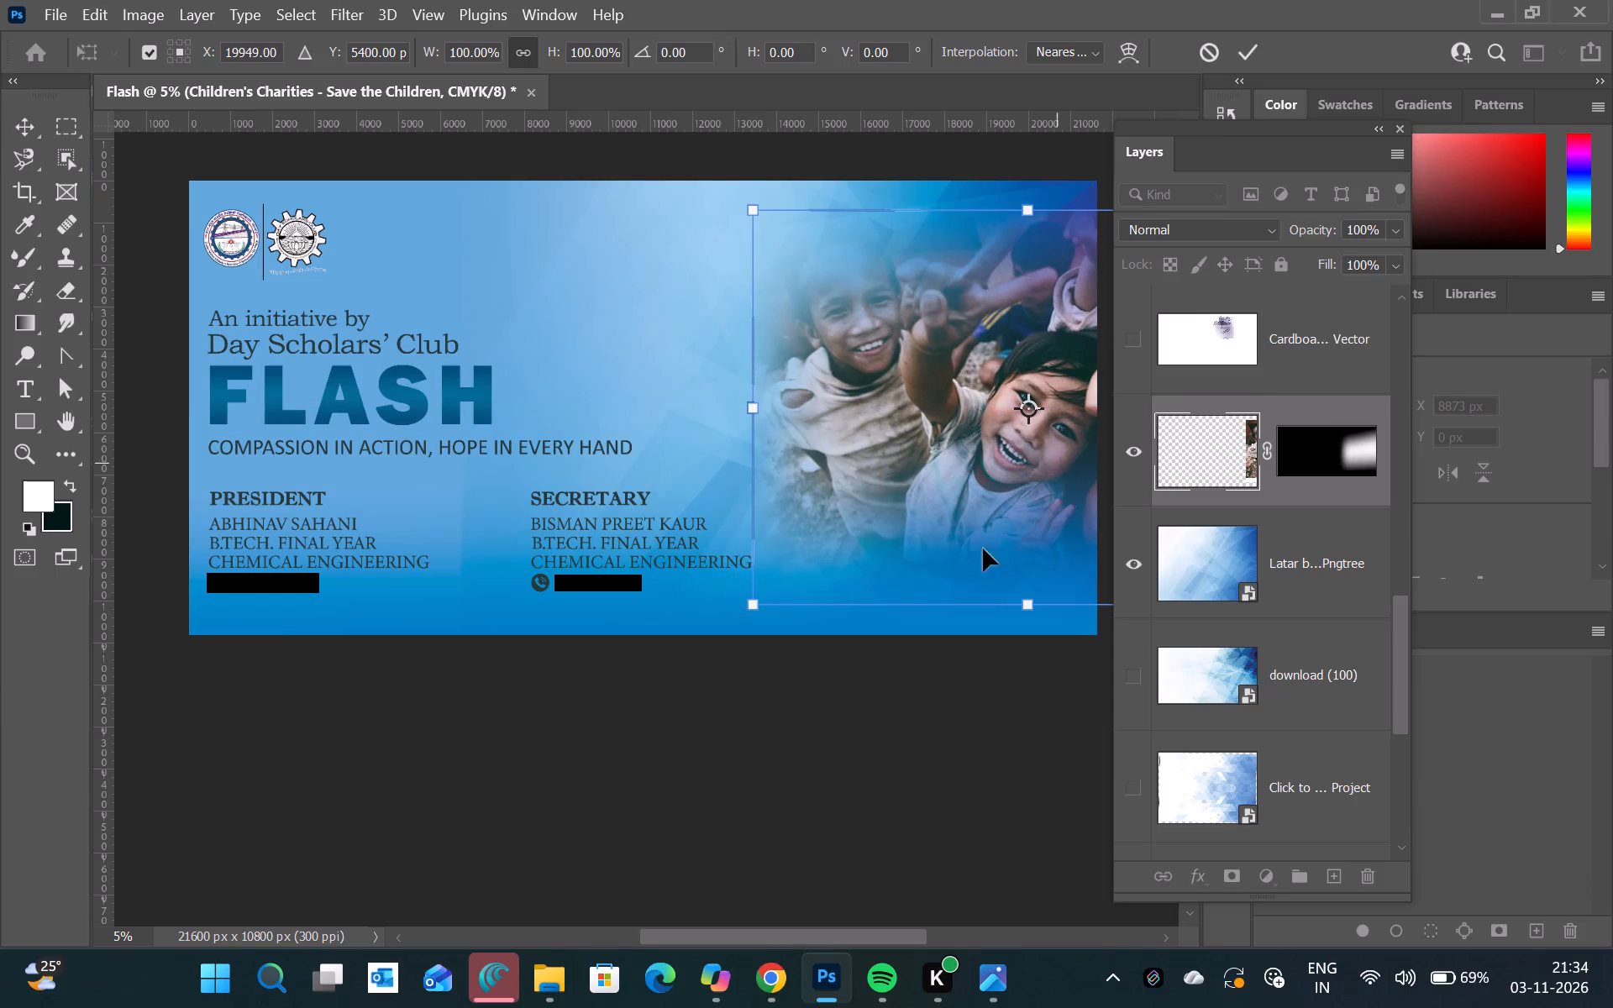
Move the masked children's photo straight down about 760 px, aligning its lower edge with the banner's bottom edge.
drag(917, 481, 917, 522)
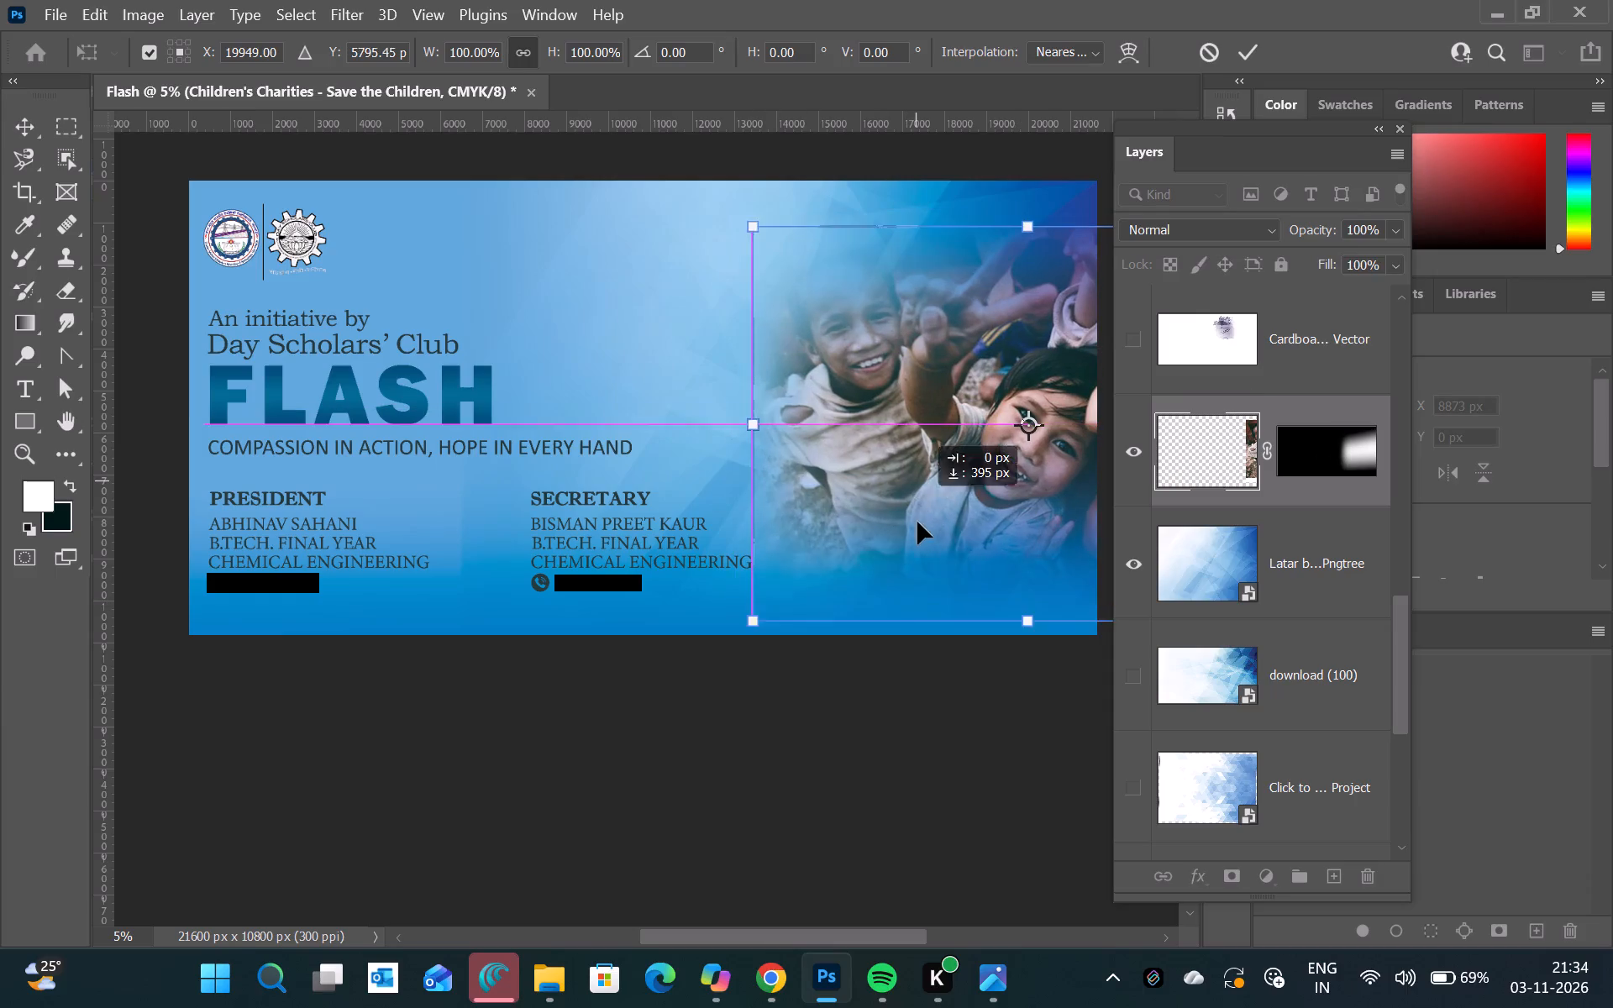
drag(917, 522, 906, 504)
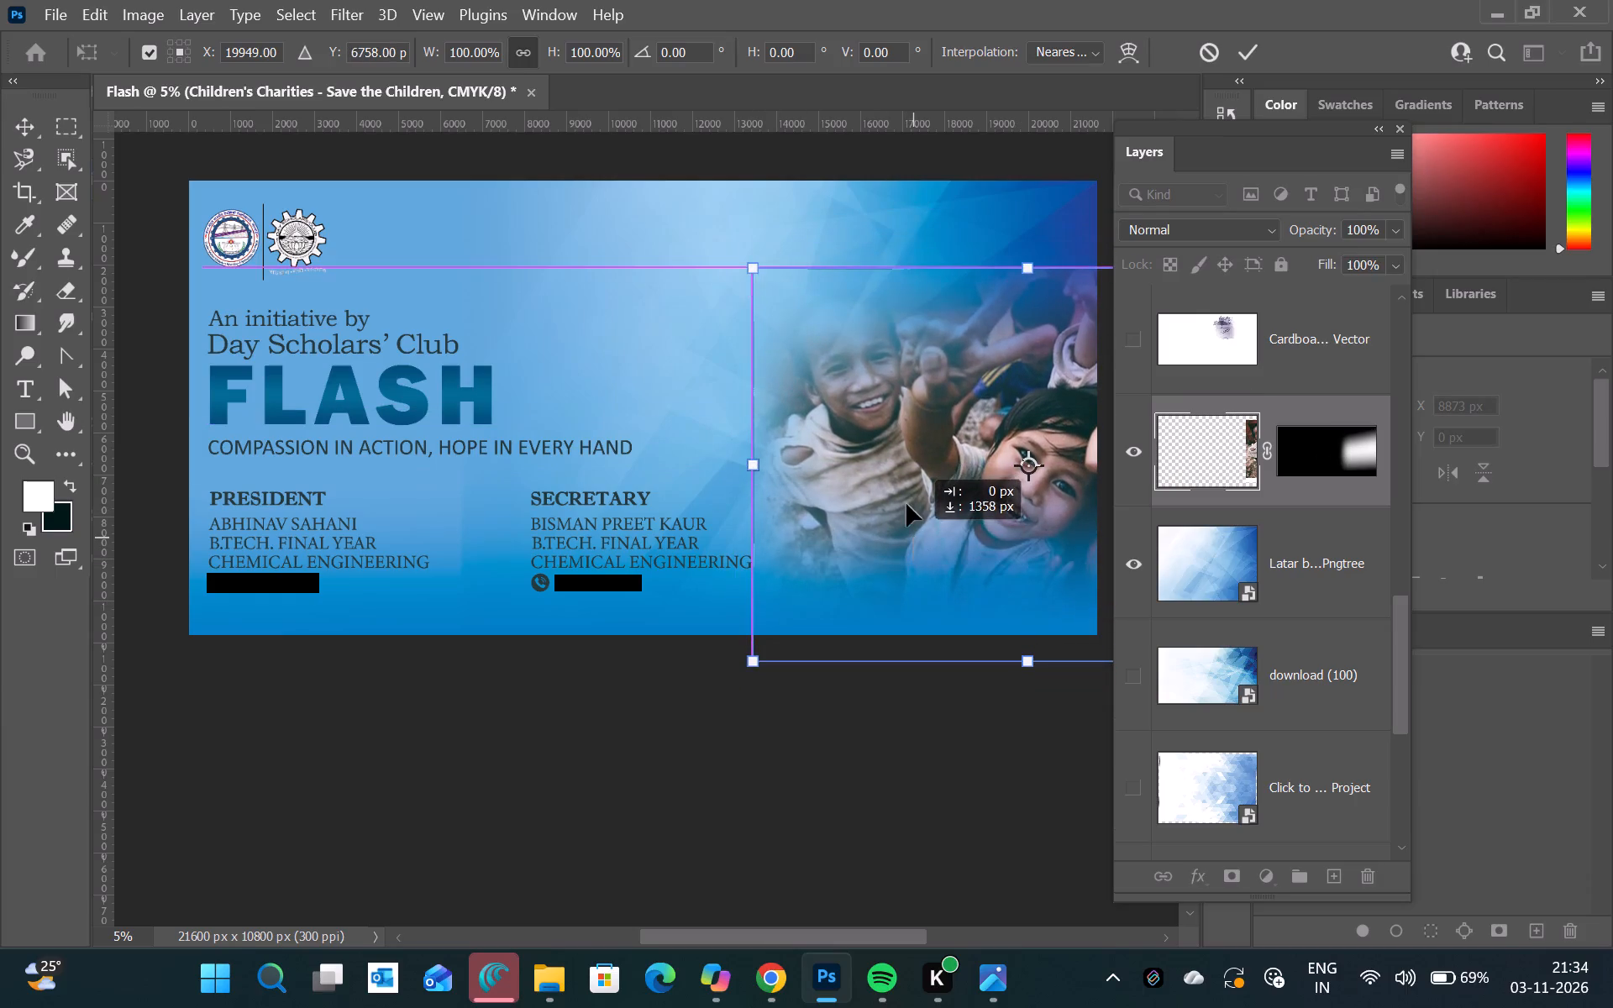
drag(906, 504, 922, 517)
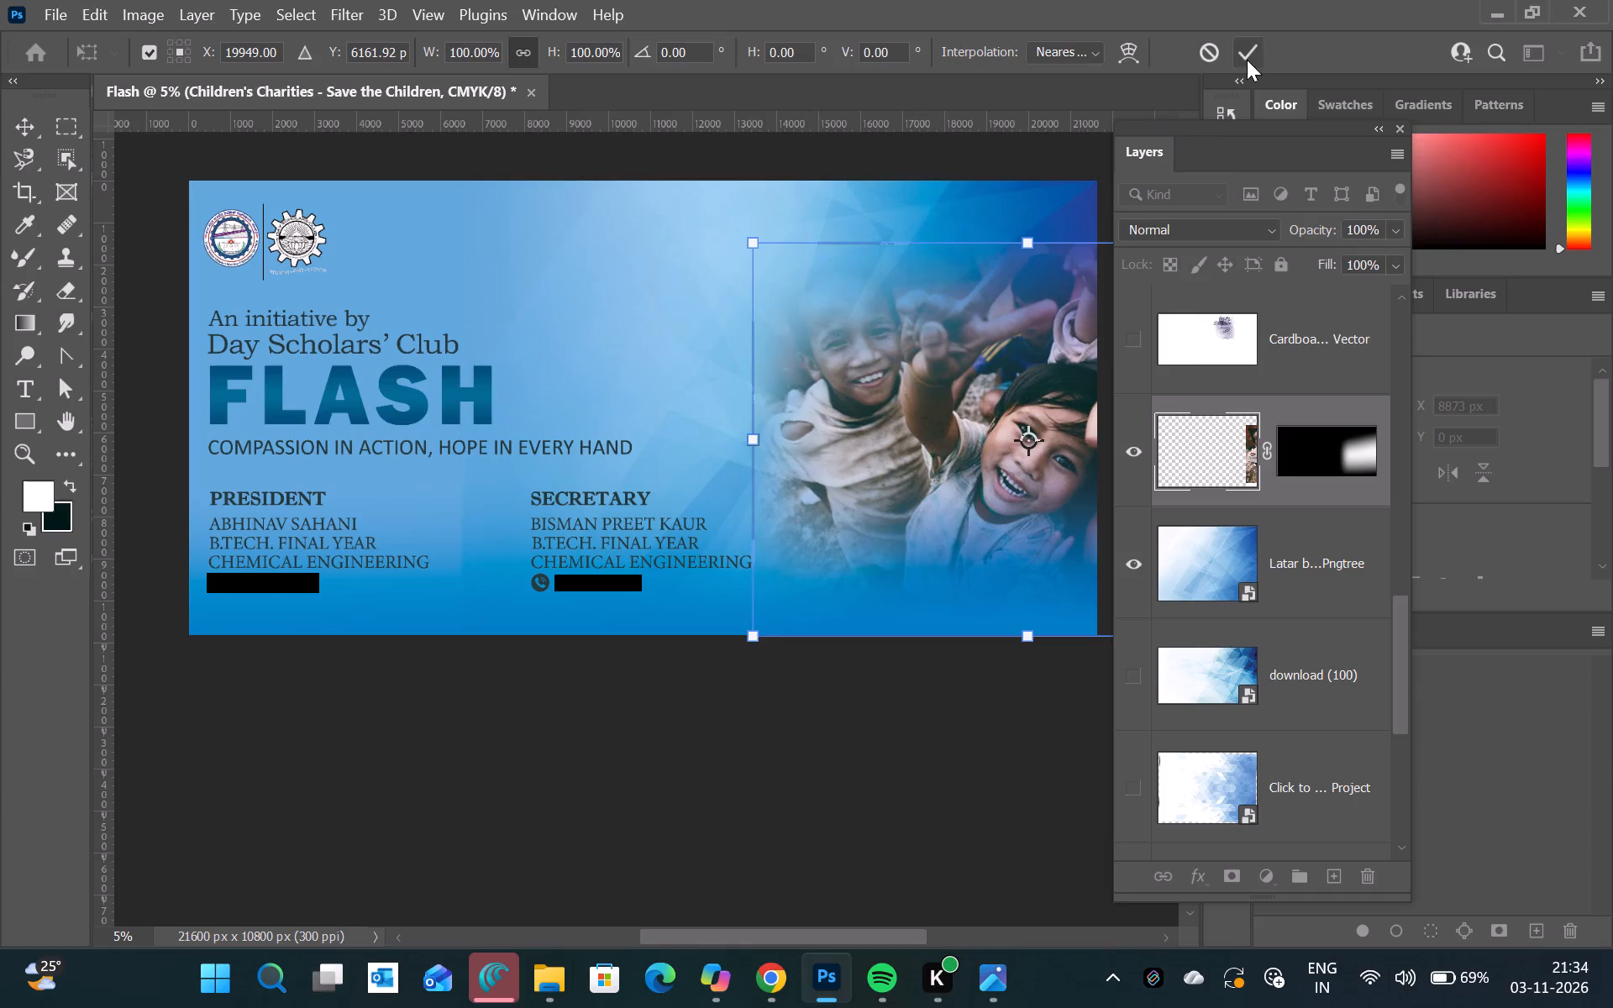
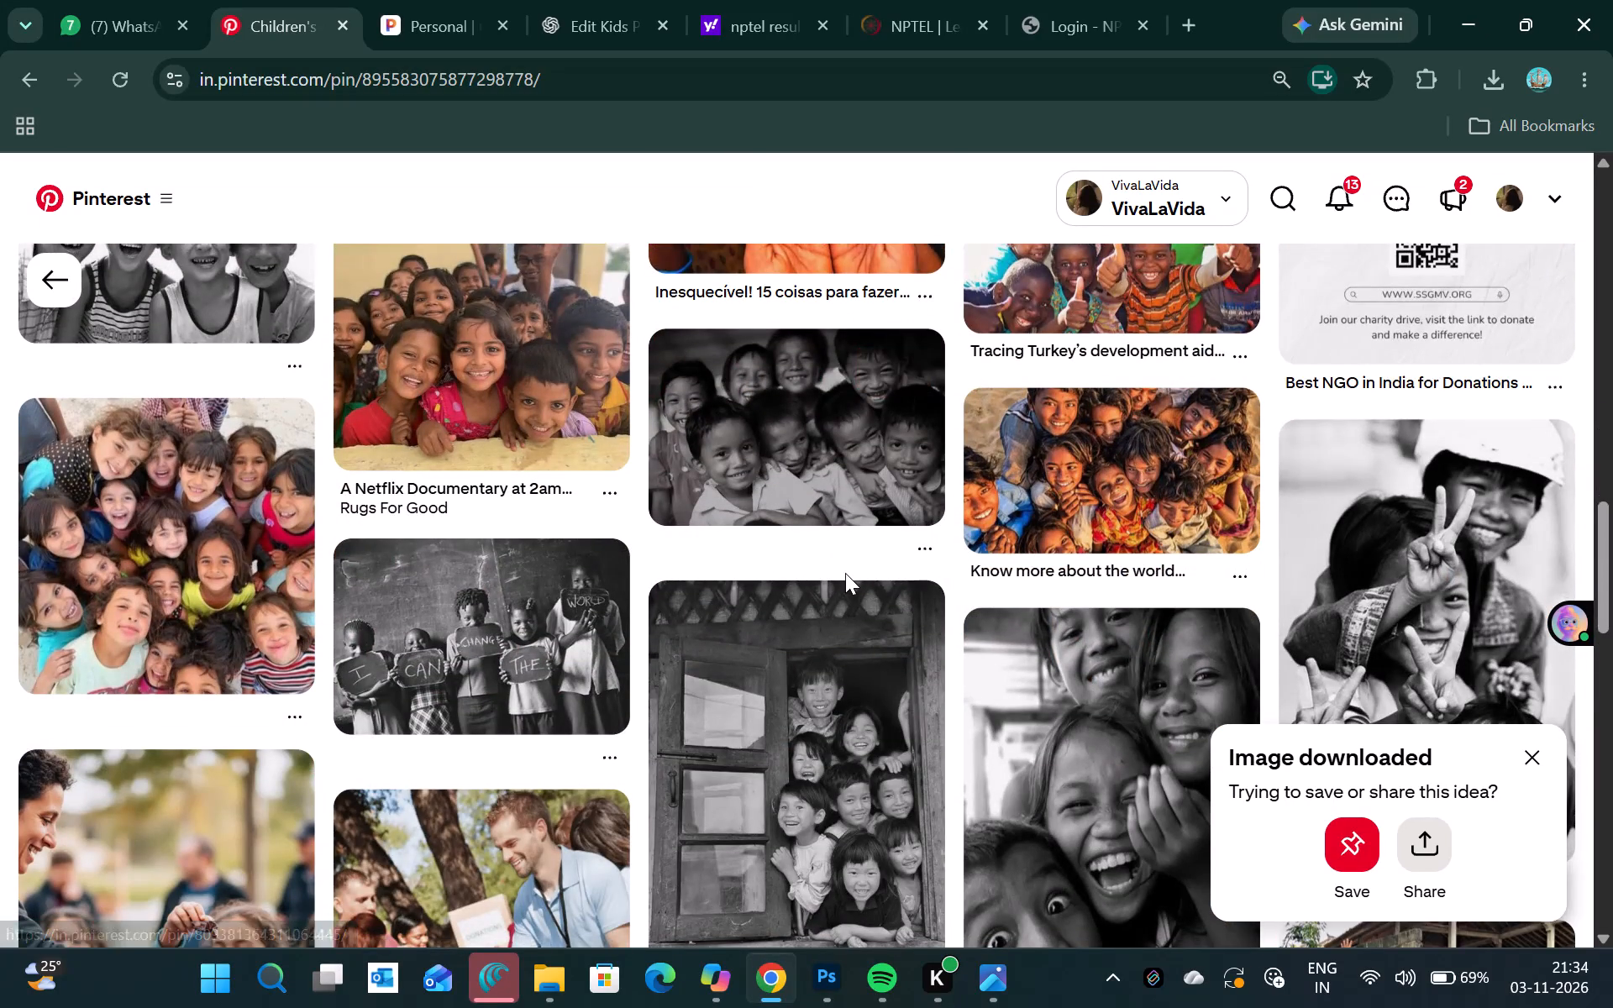
Browse the related Pinterest pins and download the Google Flow image of smiling children being handed candy.
scroll(845, 573, down, 1)
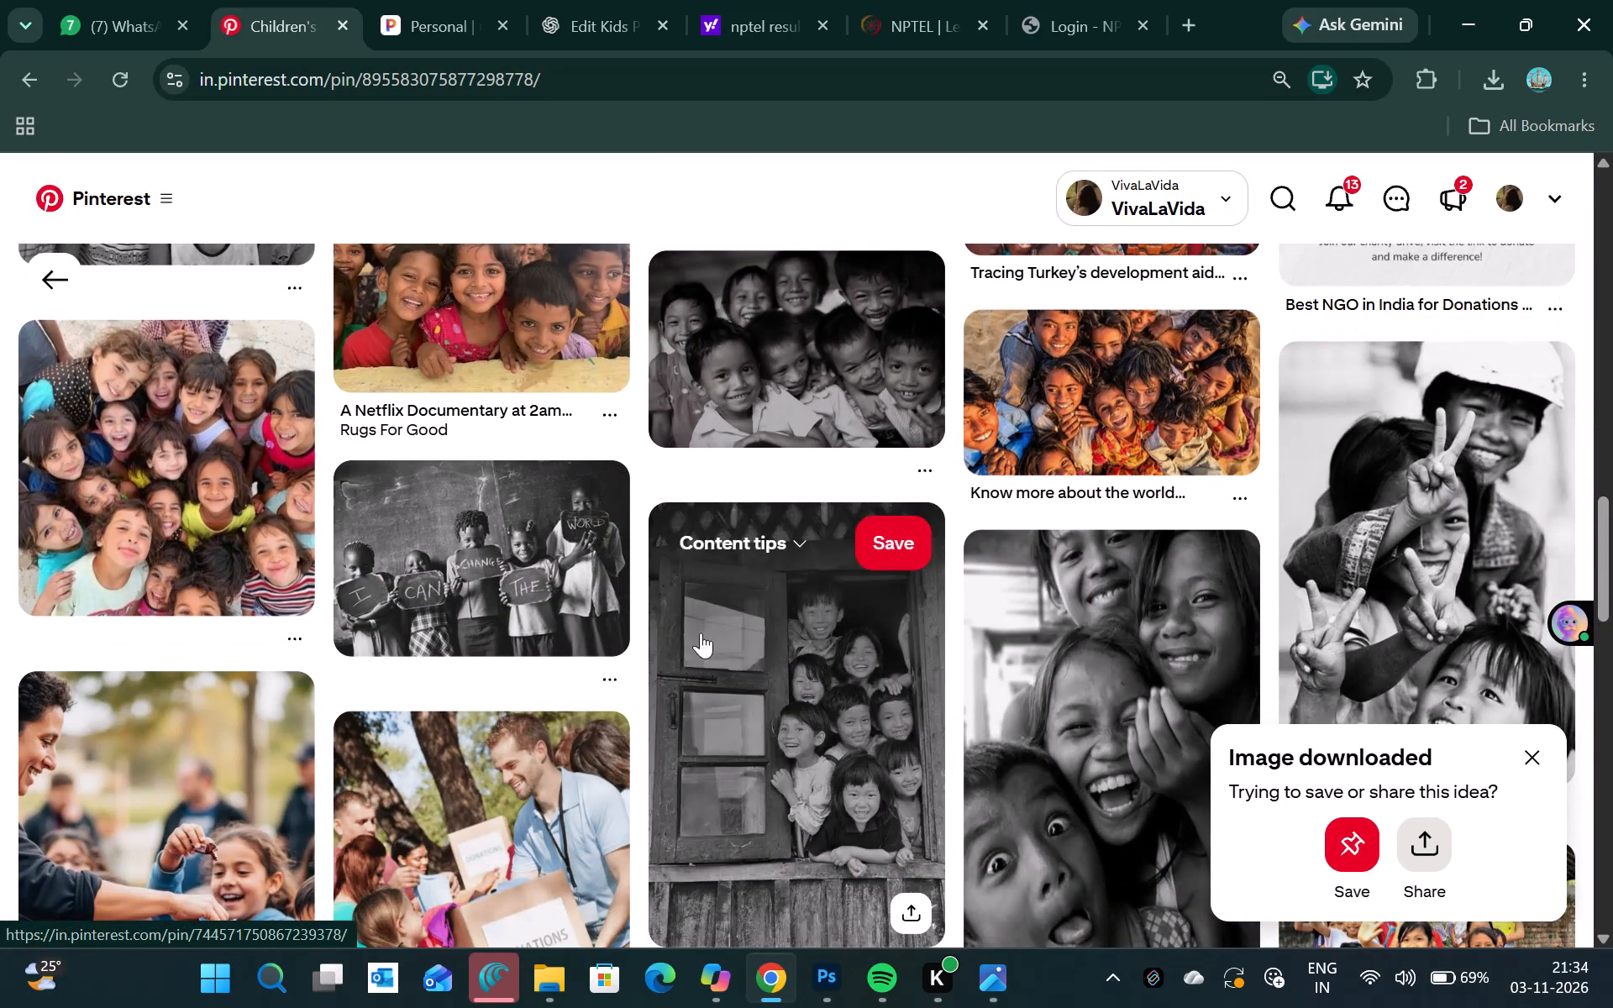
scroll(819, 763, down, 1)
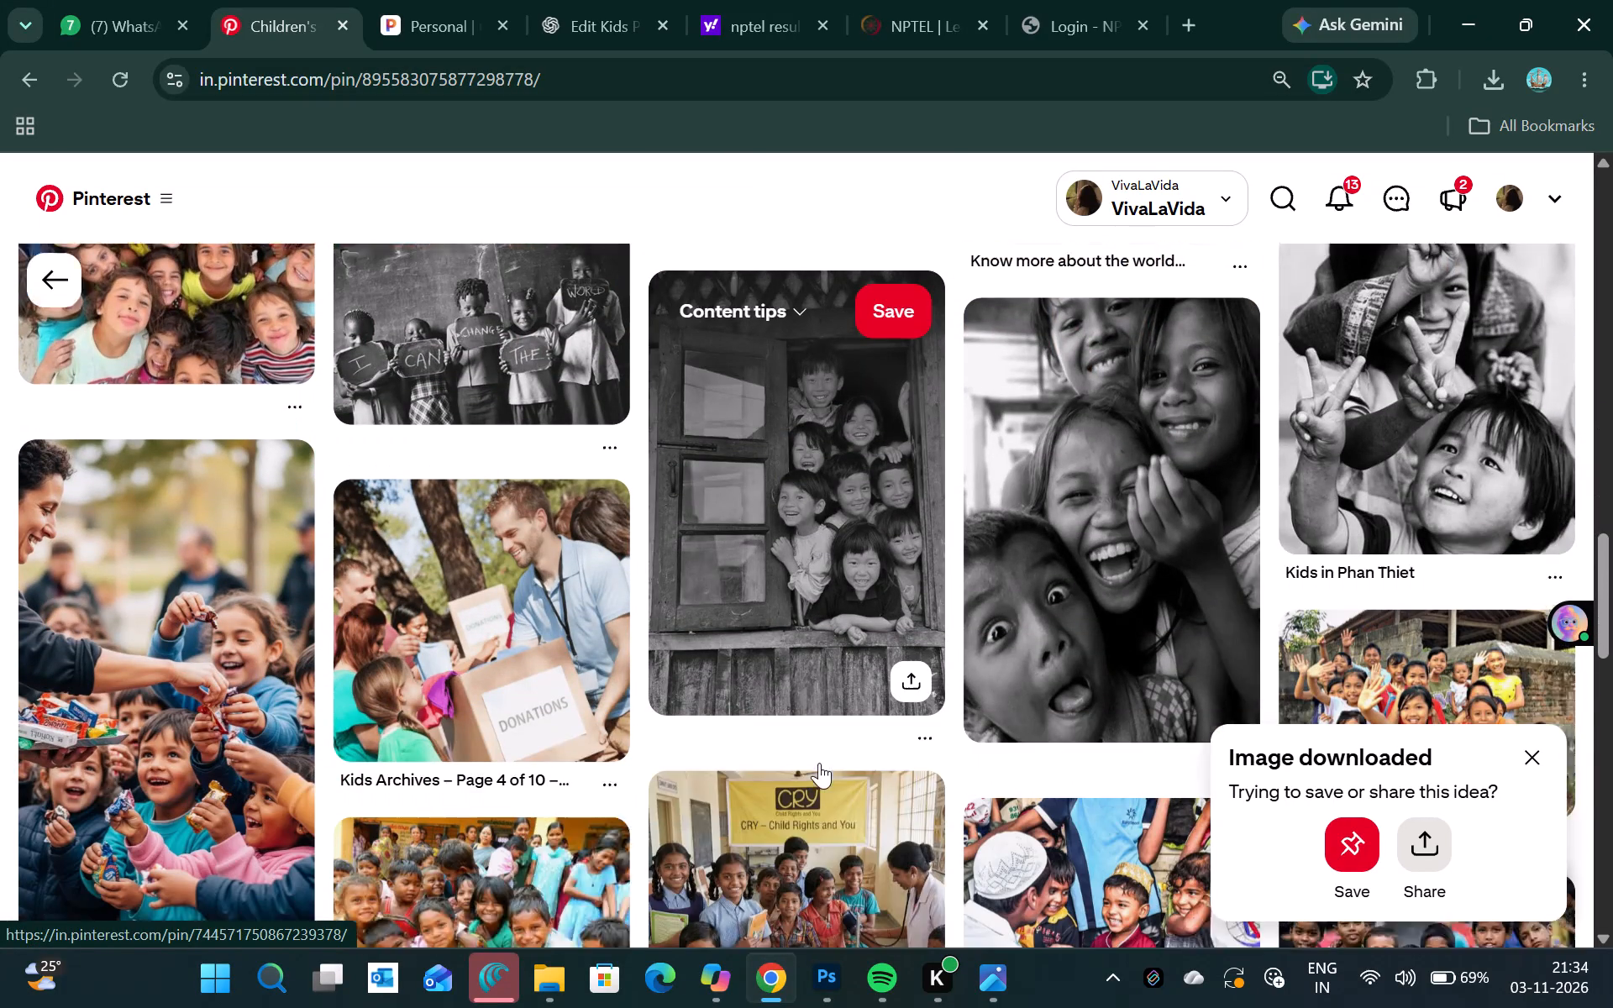
scroll(819, 763, down, 1)
scroll(1108, 649, up, 1)
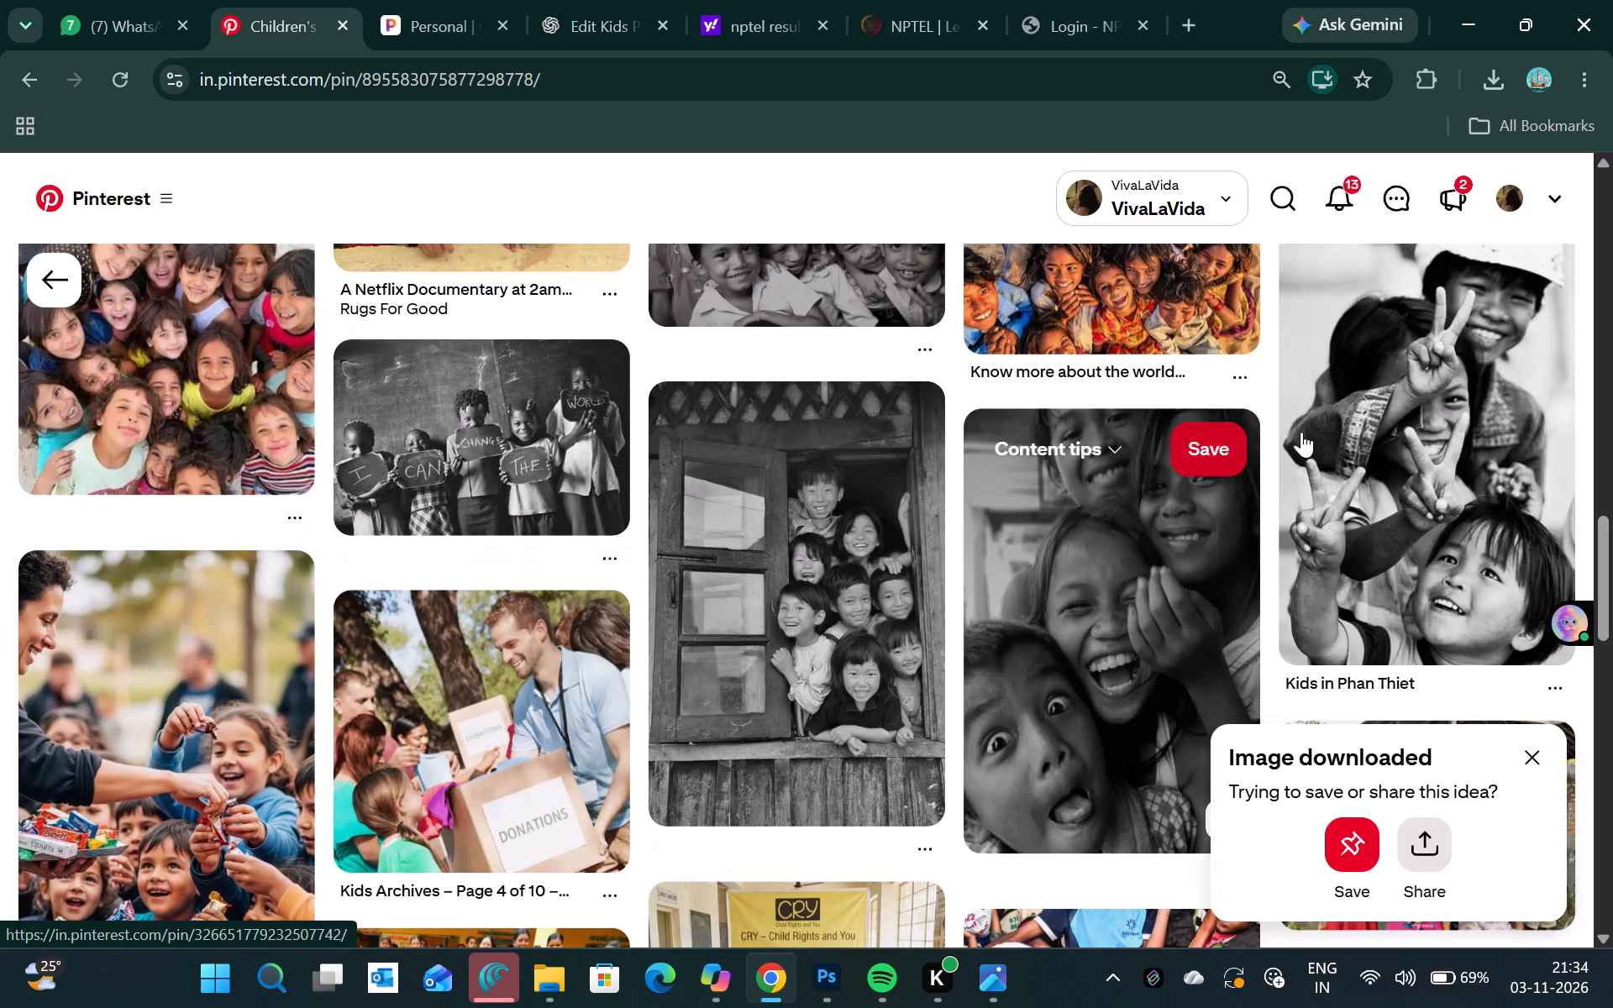
scroll(864, 654, right, 1)
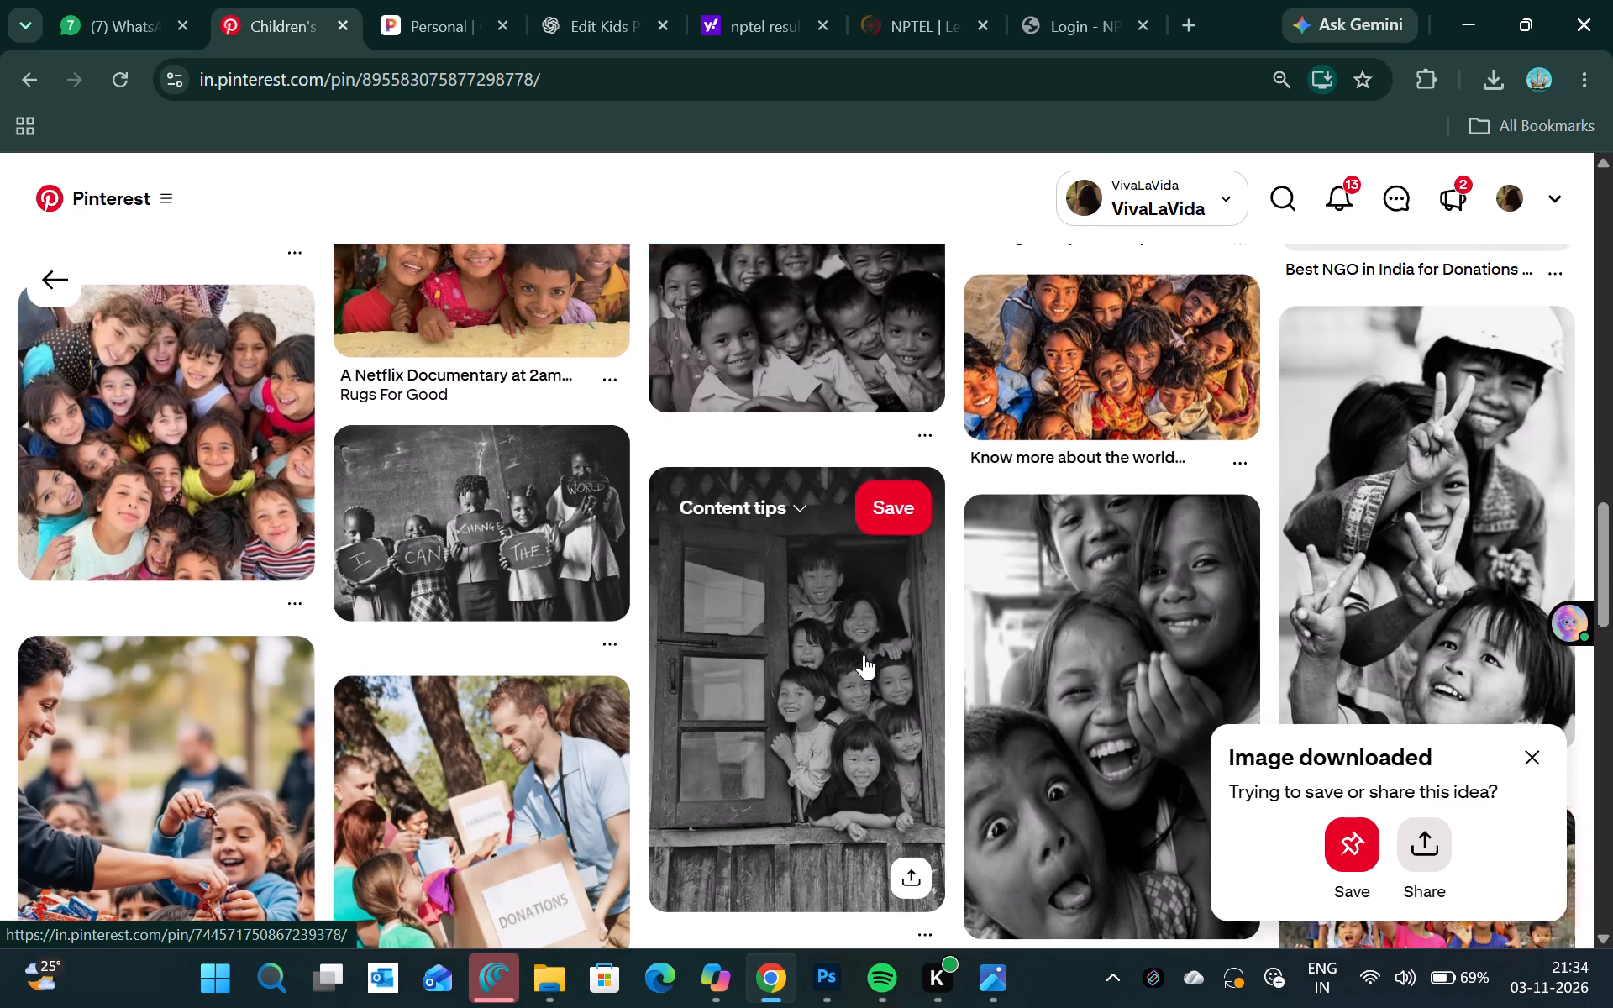
scroll(864, 654, right, 3)
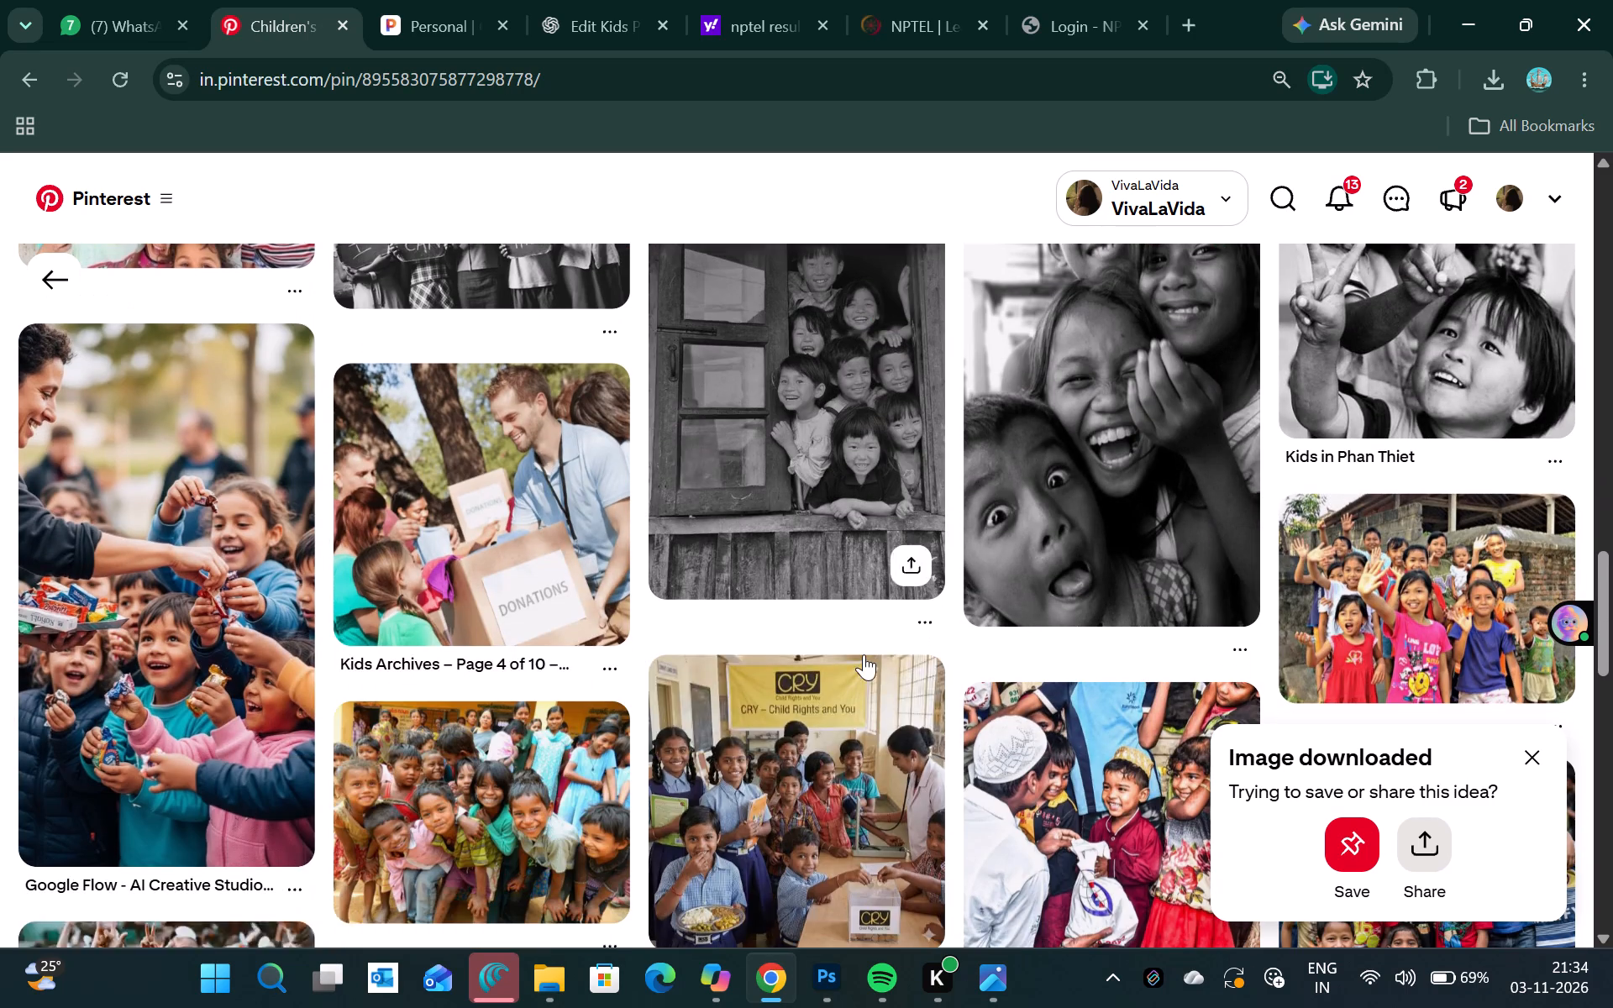
scroll(864, 654, down, 1)
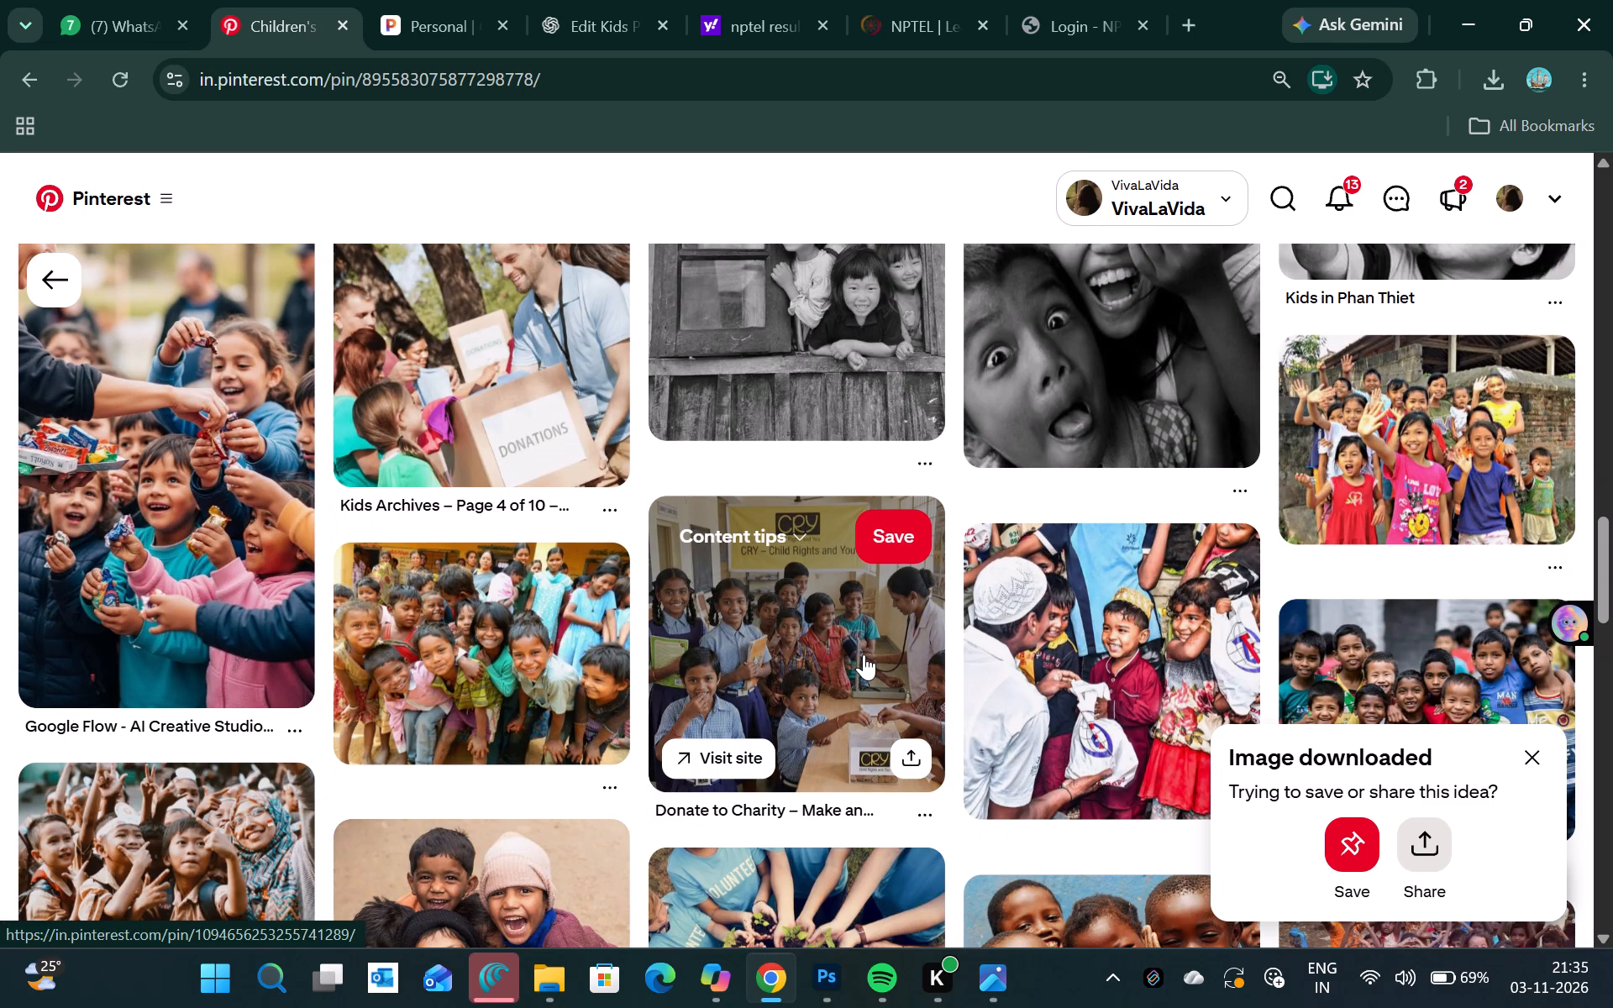
scroll(582, 510, up, 1)
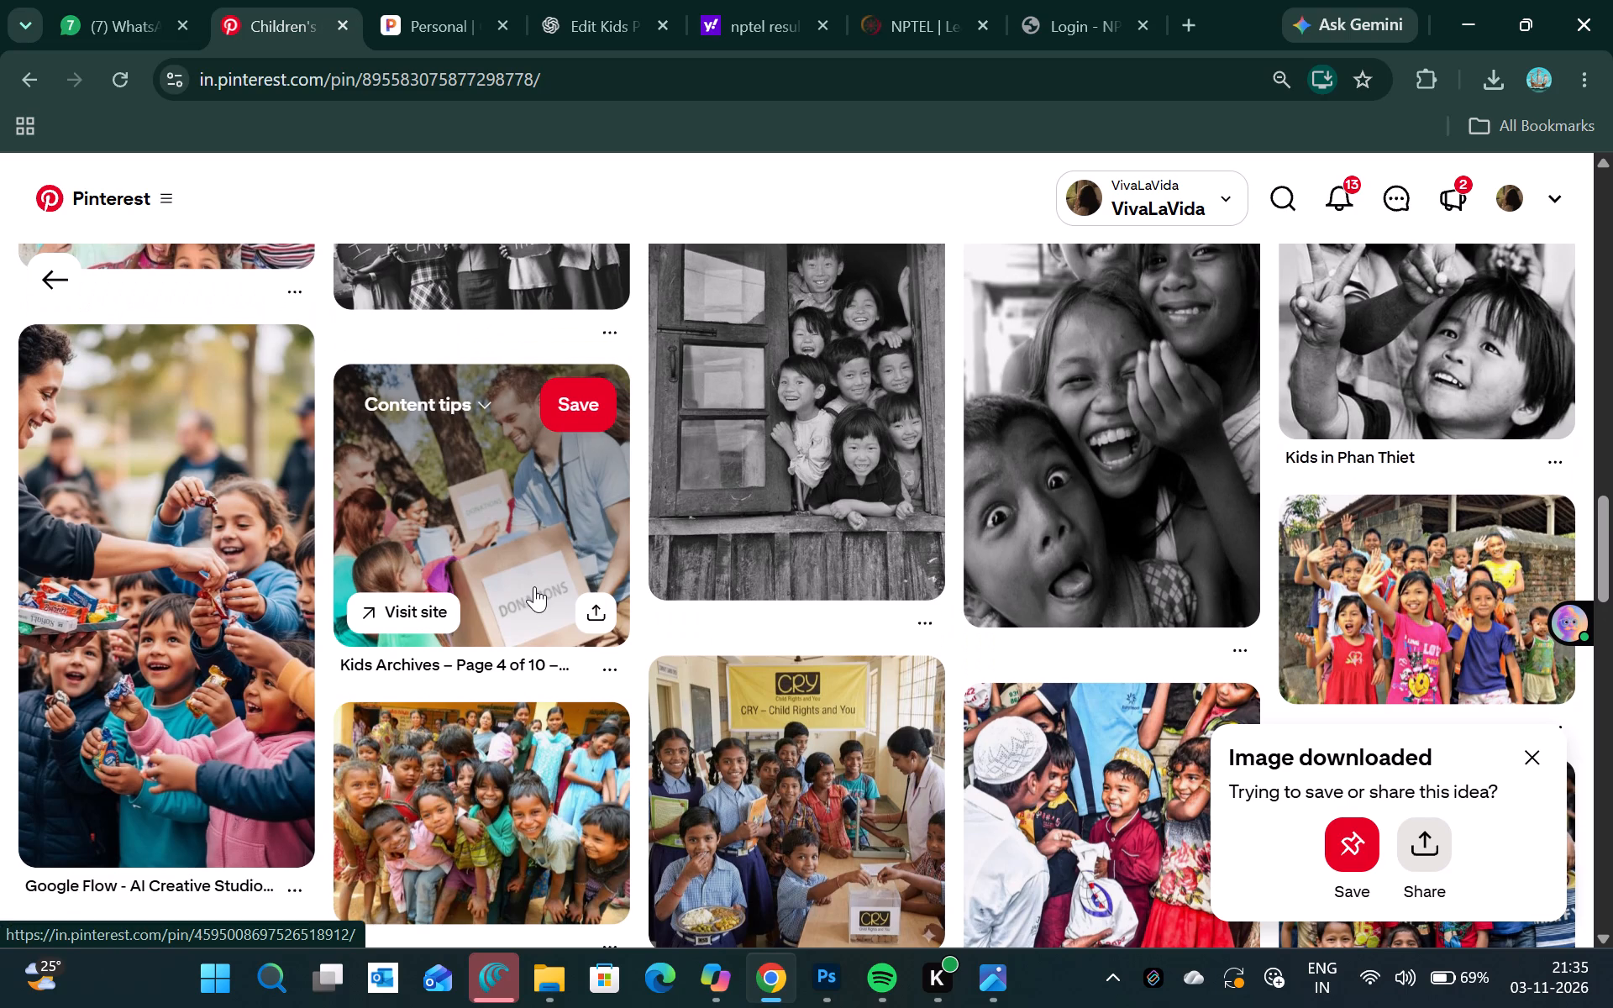
scroll(534, 586, down, 1)
click(167, 526)
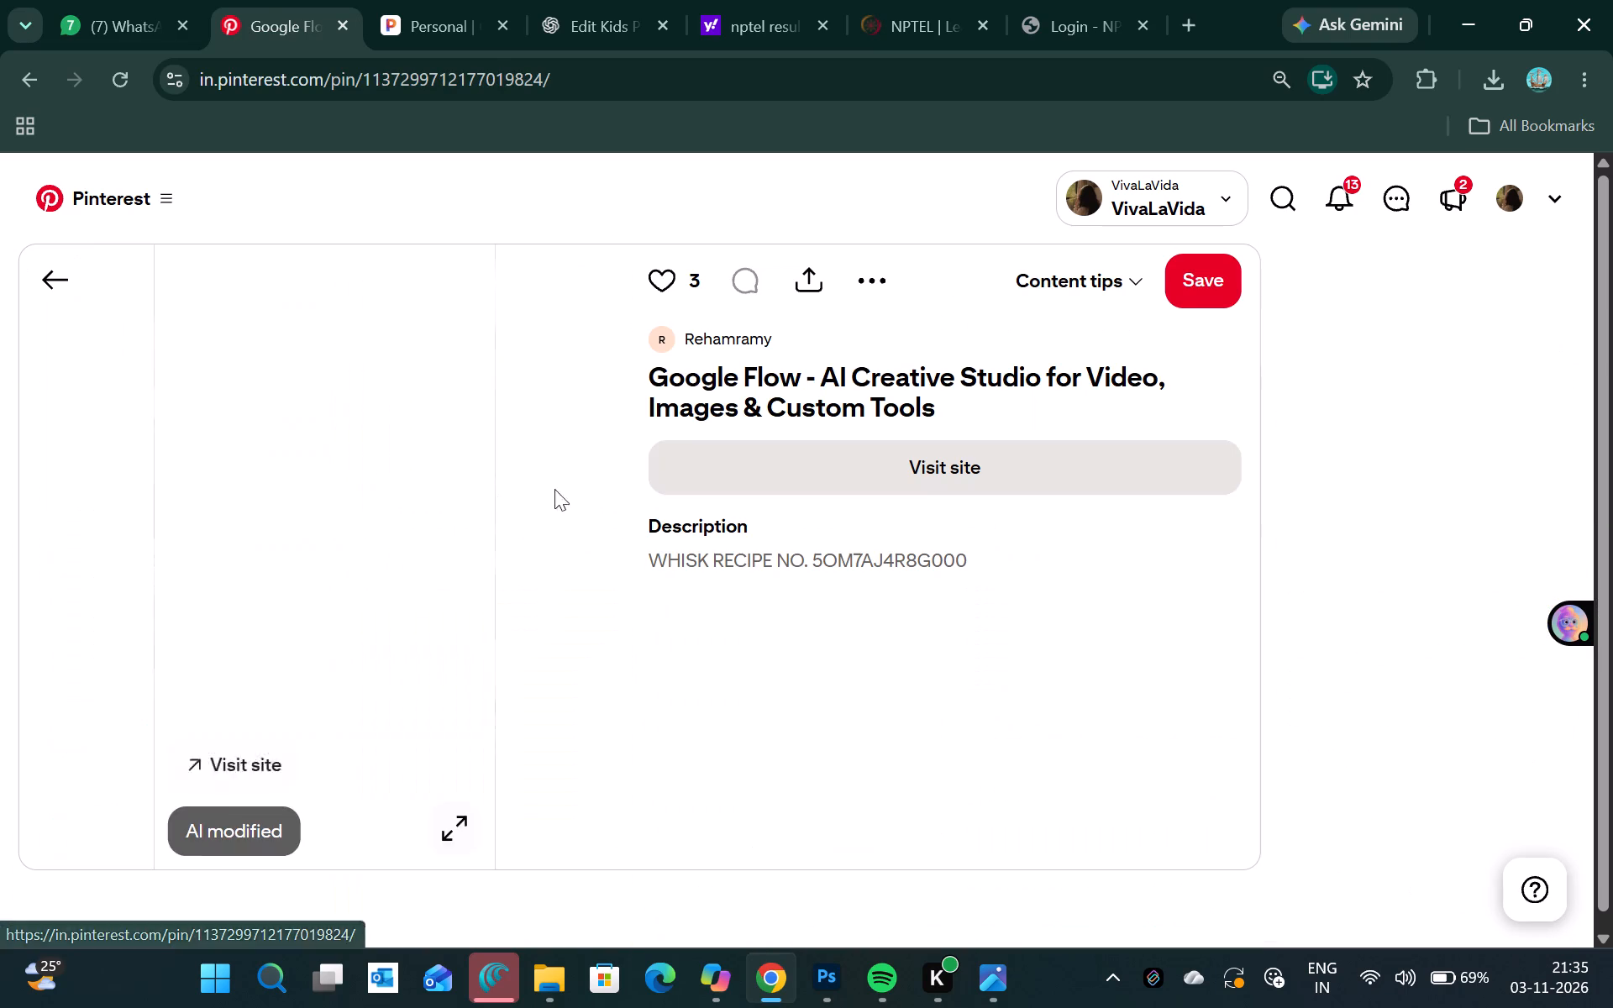
click(891, 278)
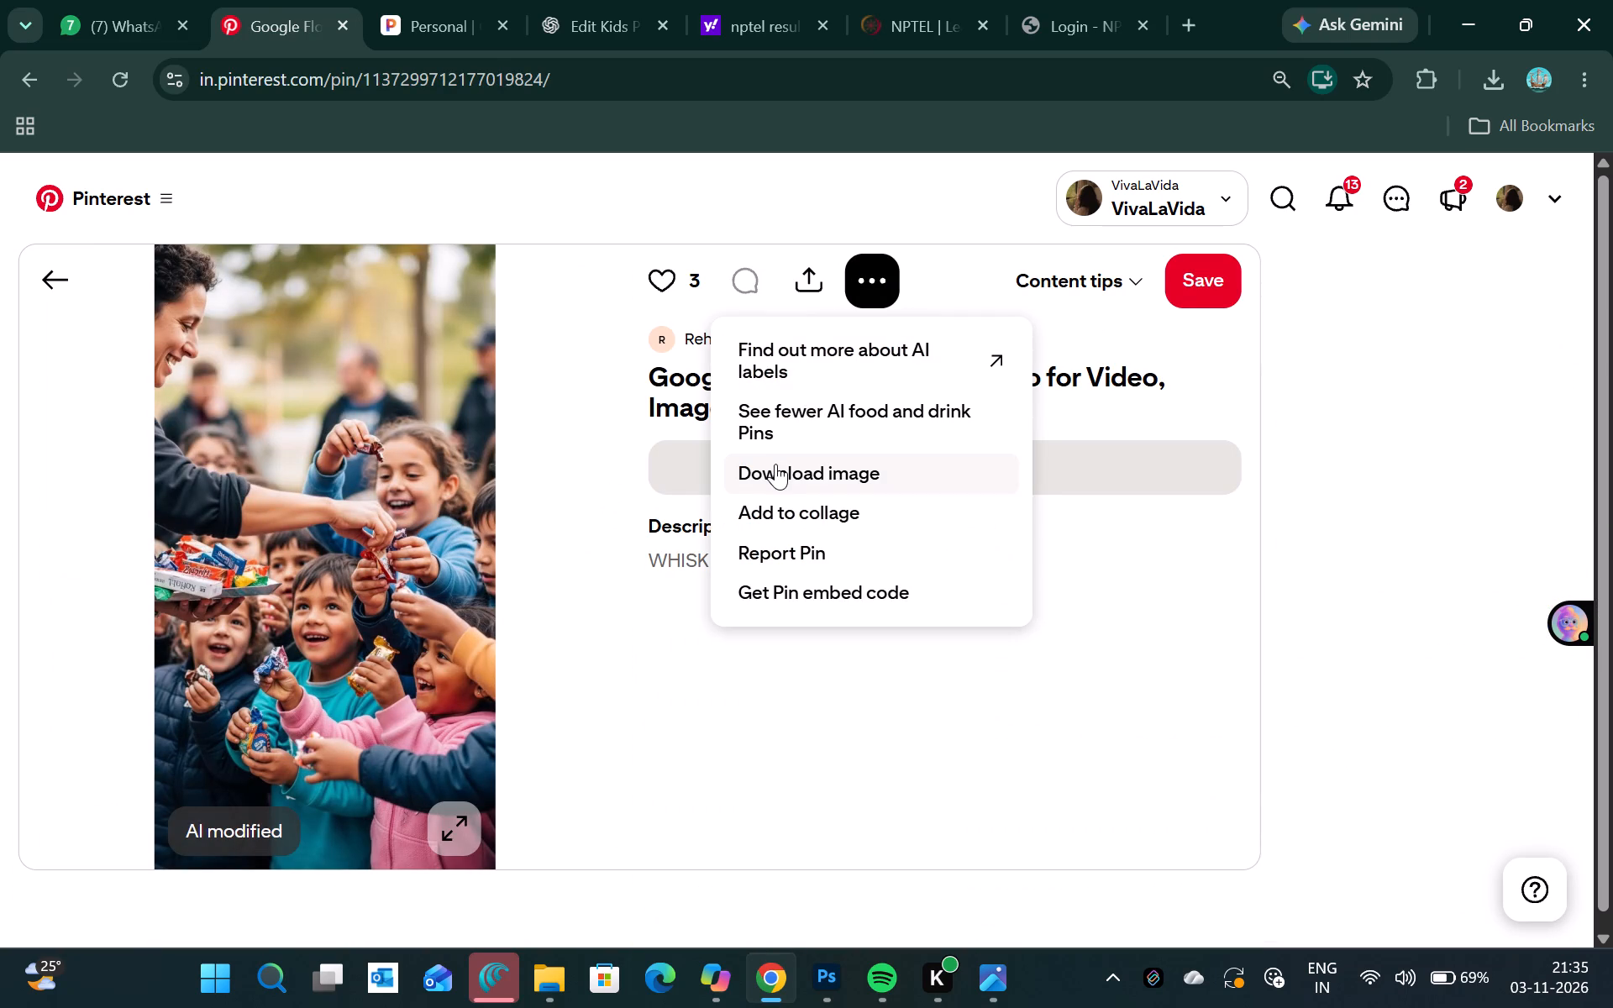
click(775, 464)
Switch to Photoshop and hide the masked Children's Charities photo layer in the Flash banner.
click(831, 995)
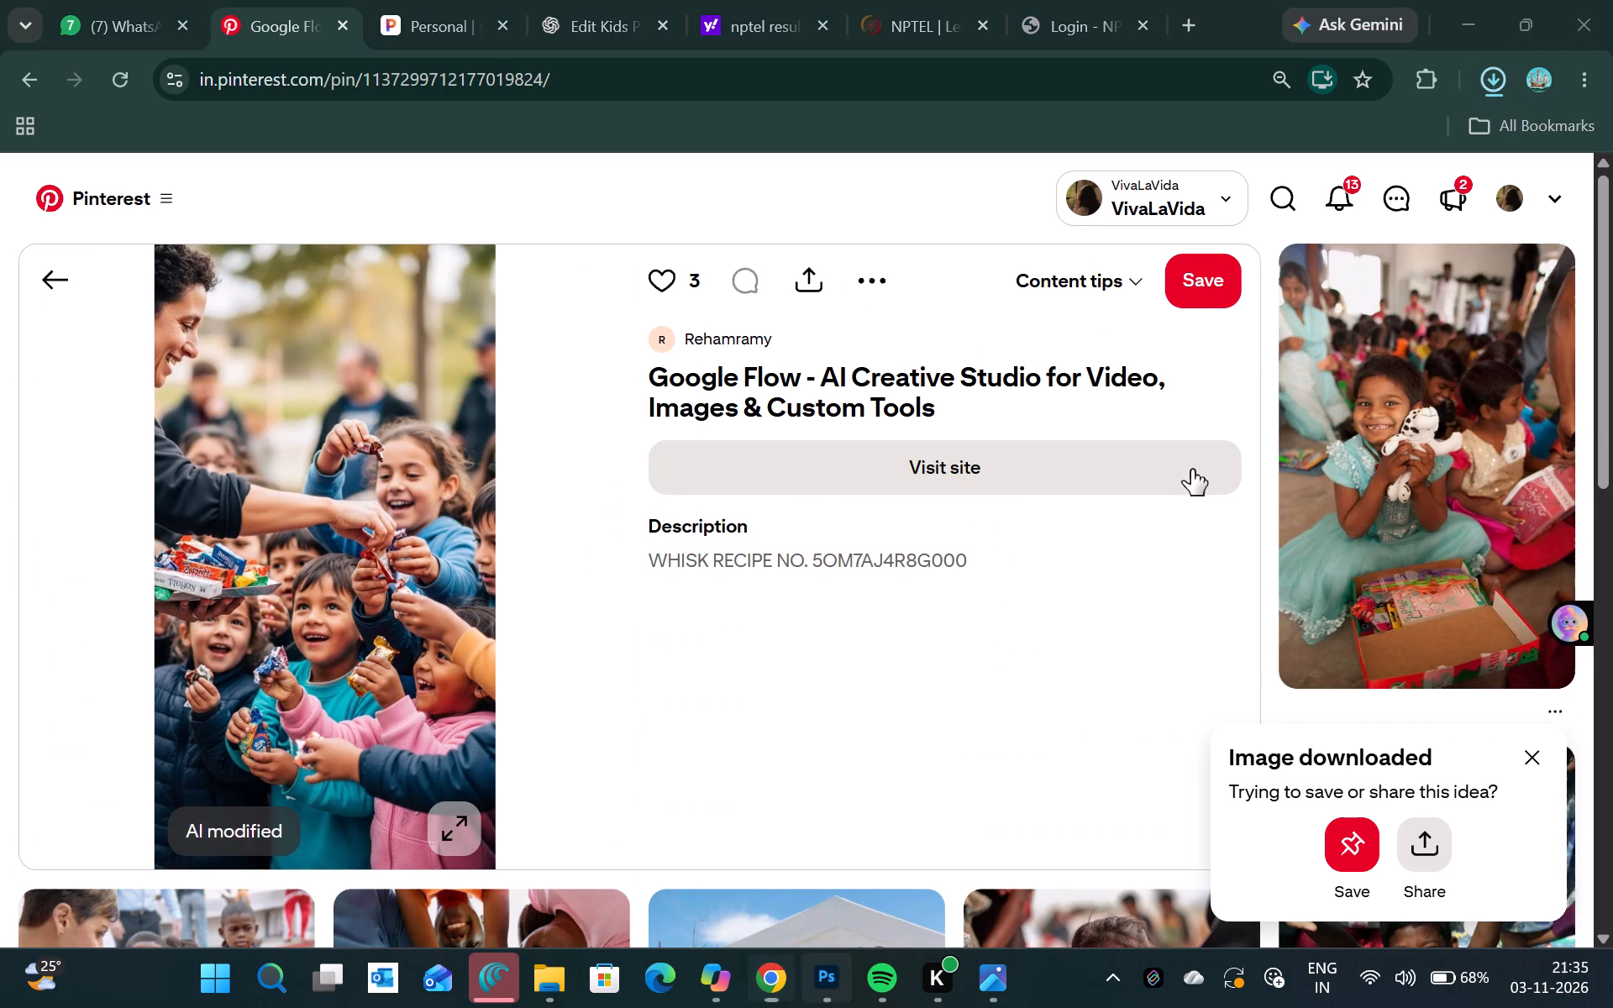
click(1132, 453)
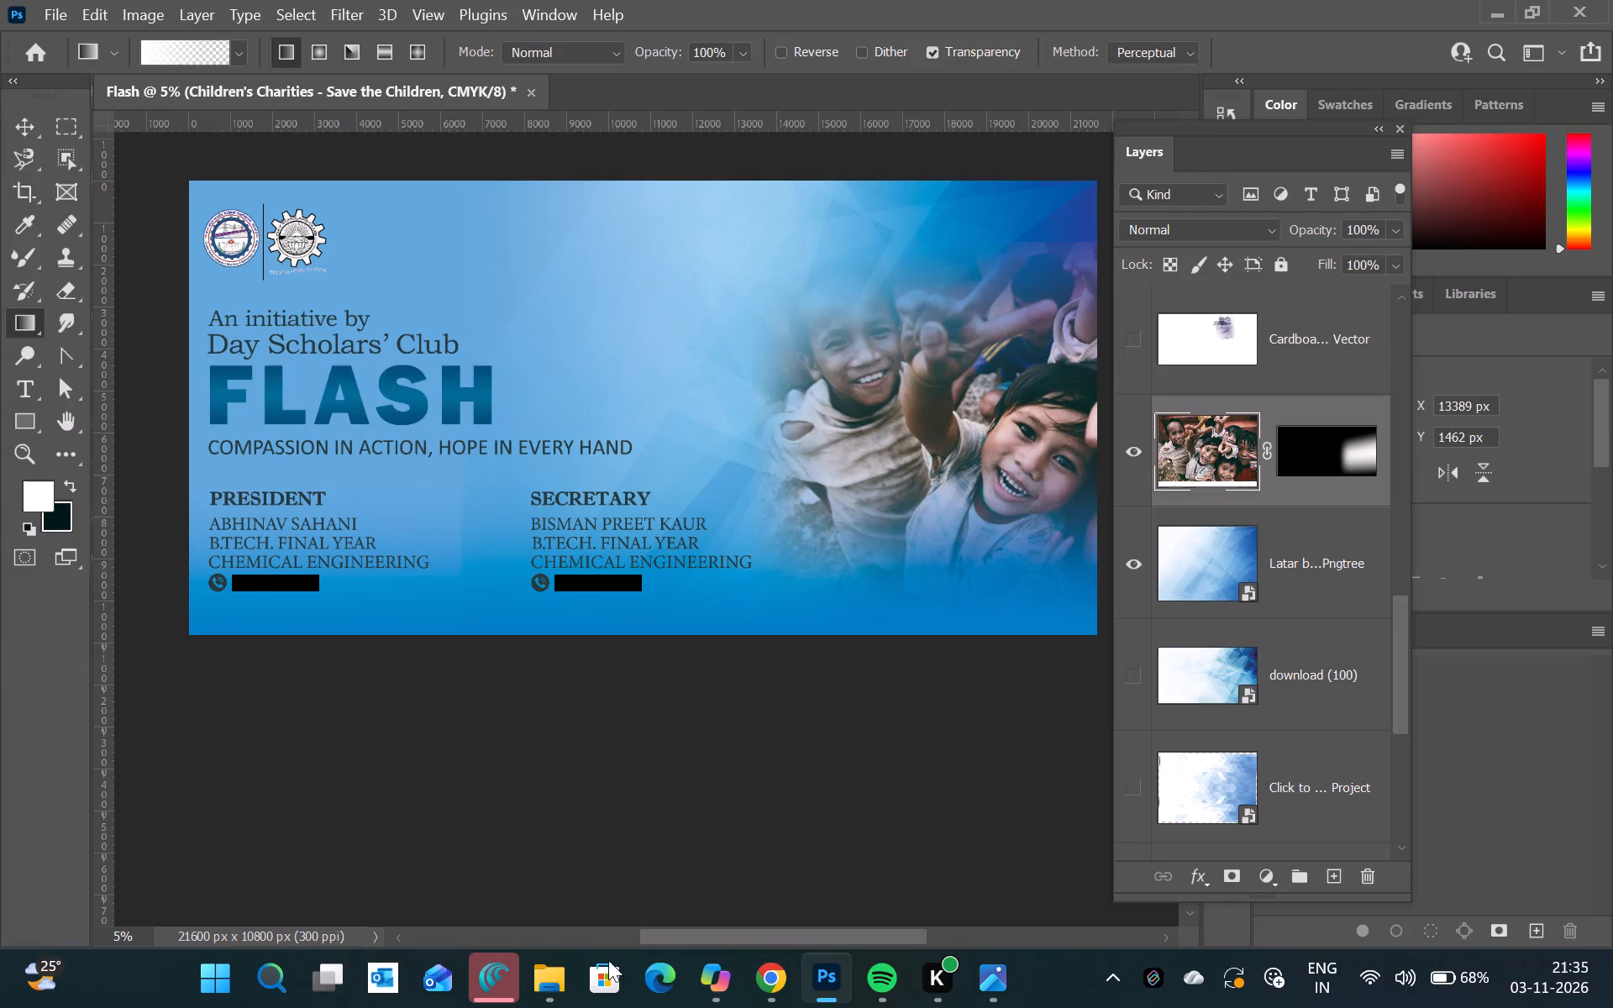
Place the downloaded Google Flow children's image from the Downloads folder into the Flash banner.
click(570, 986)
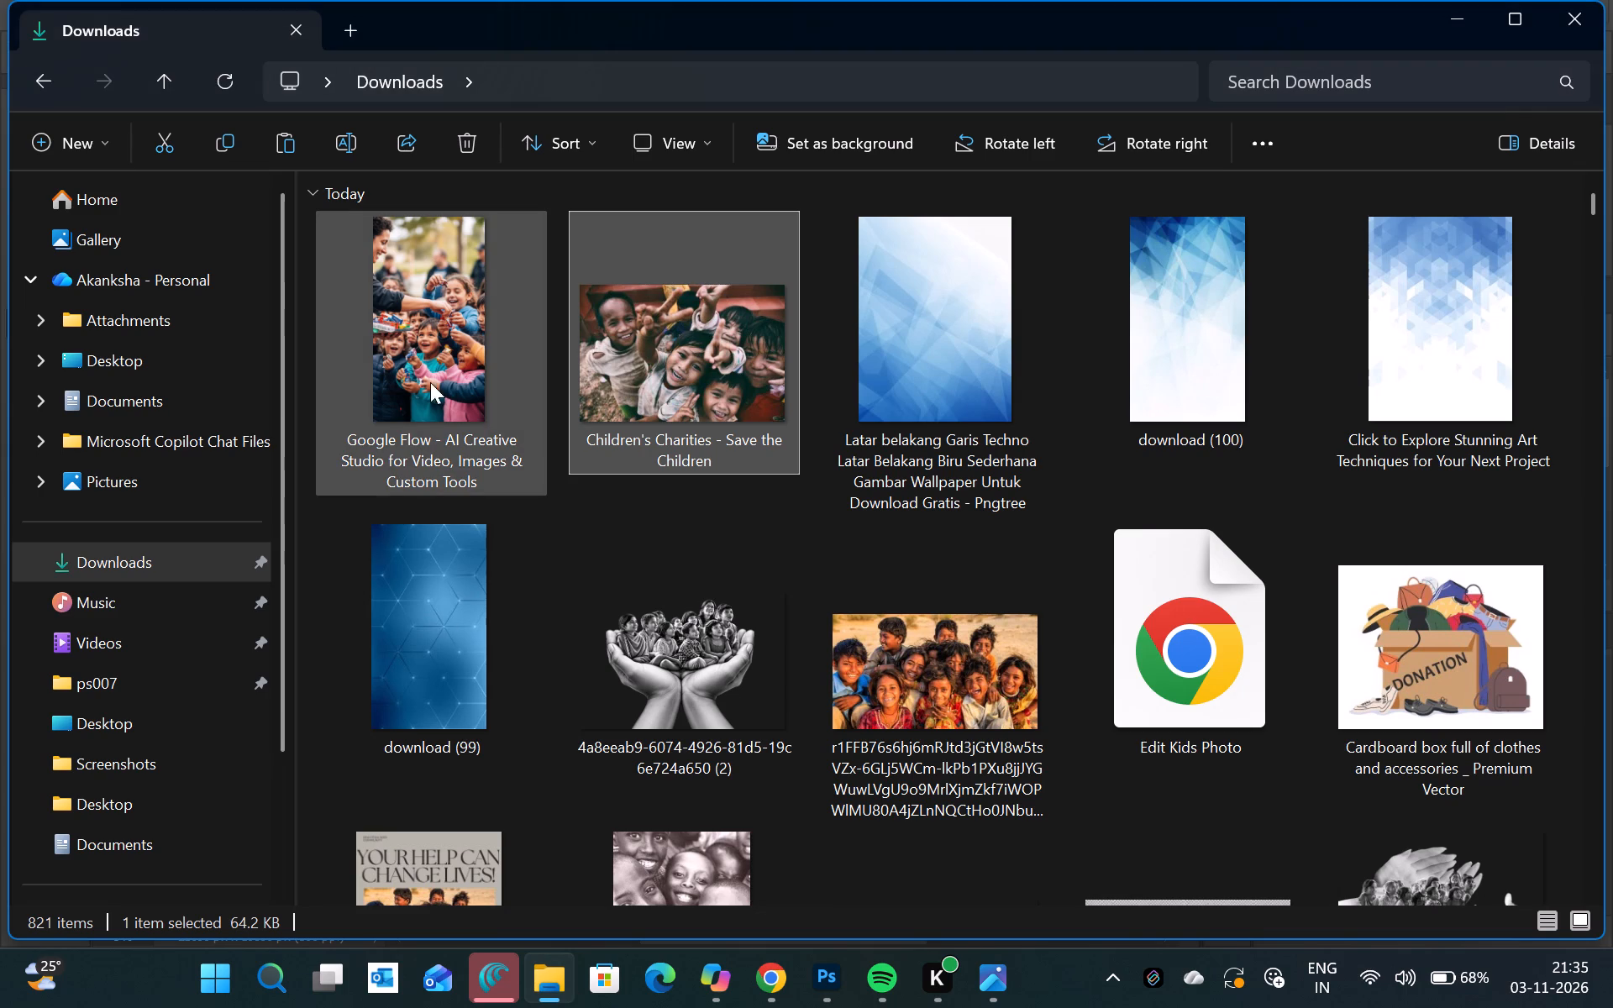
drag(454, 360, 827, 961)
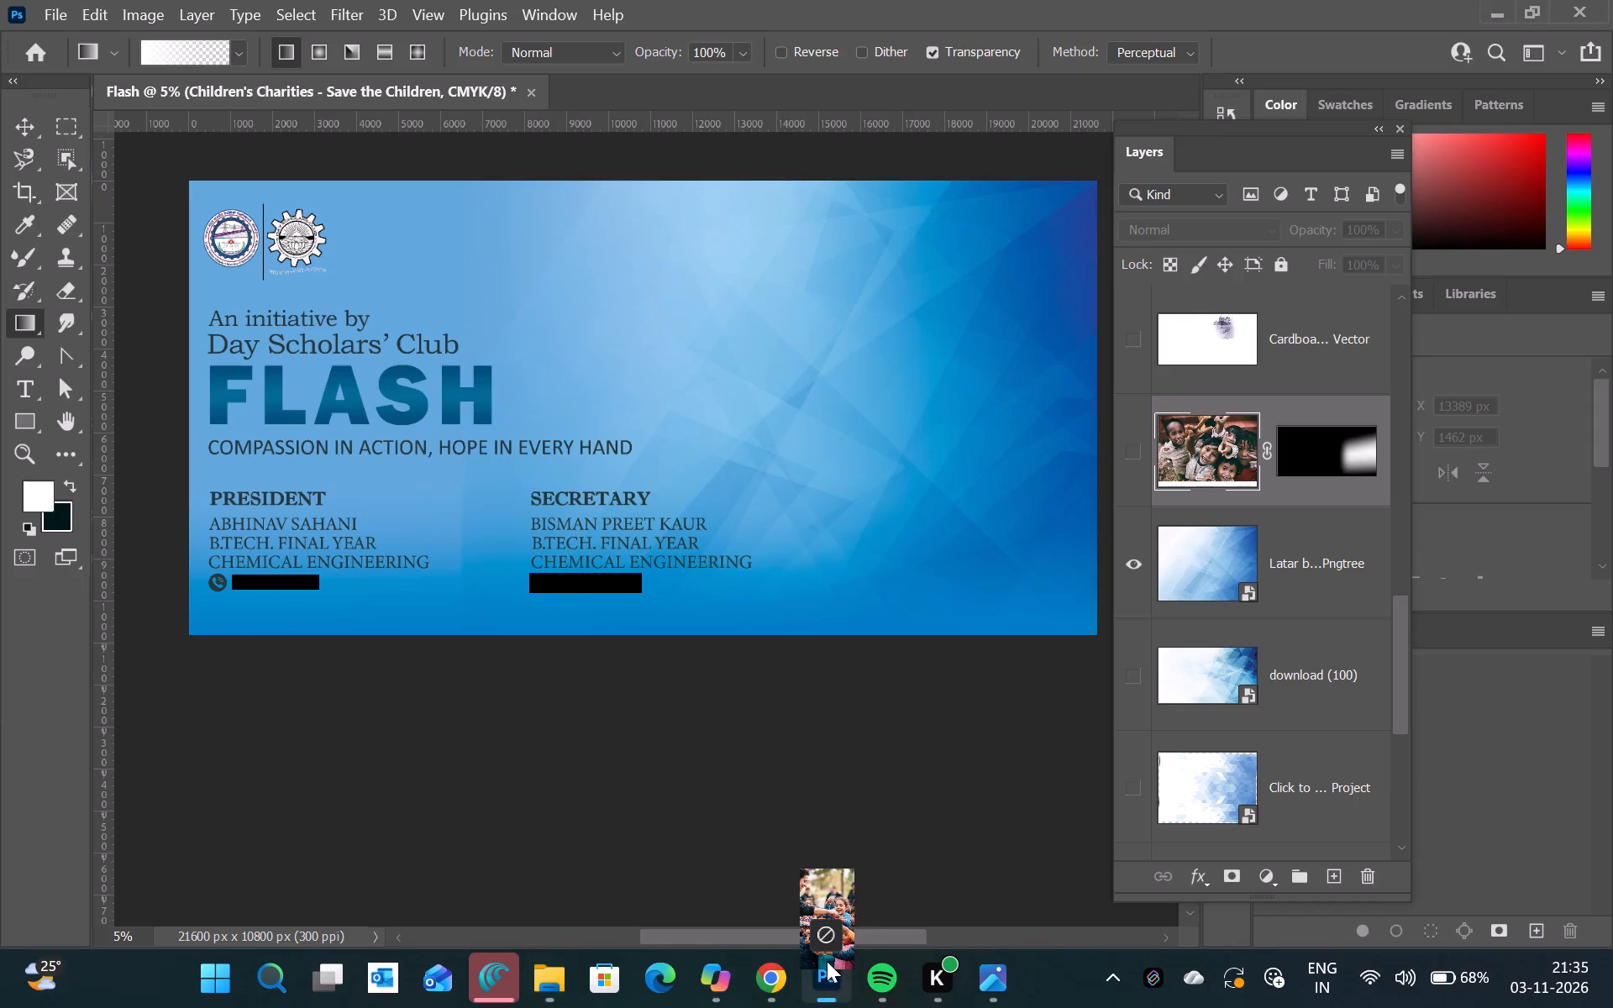
drag(827, 961, 857, 537)
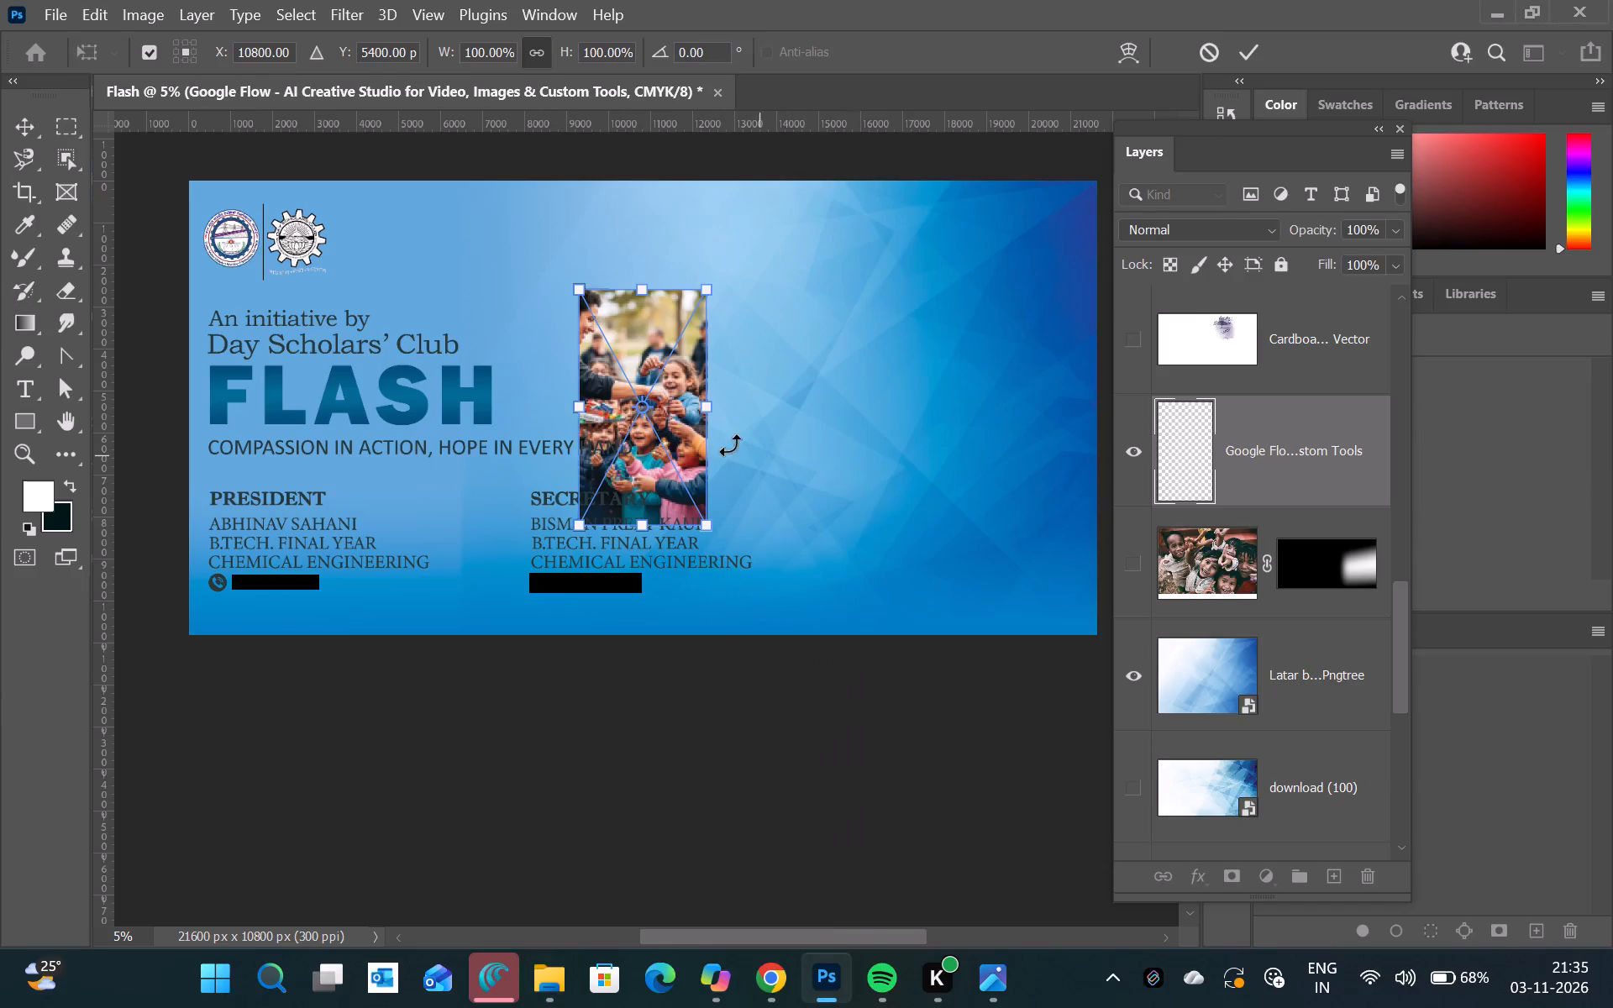
Move the placed candy photo to the banner's right edge and scale it proportionally to about 245.7%, covering the full banner height.
drag(691, 397, 1071, 331)
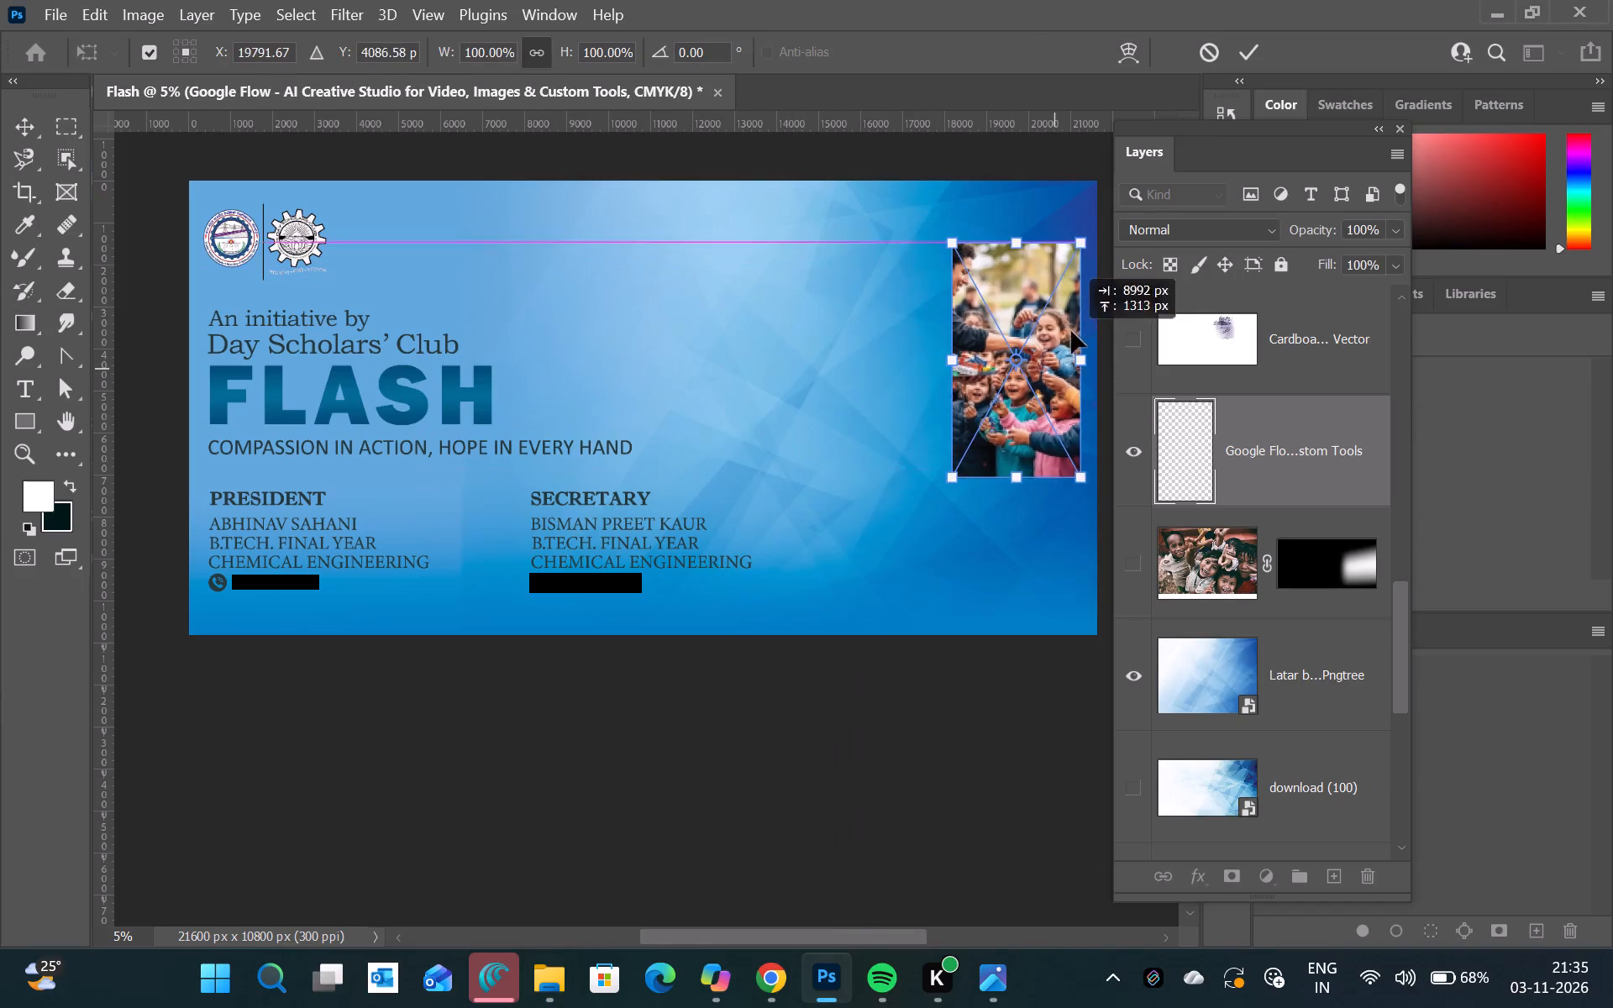
drag(1071, 331, 1079, 277)
drag(970, 402, 969, 403)
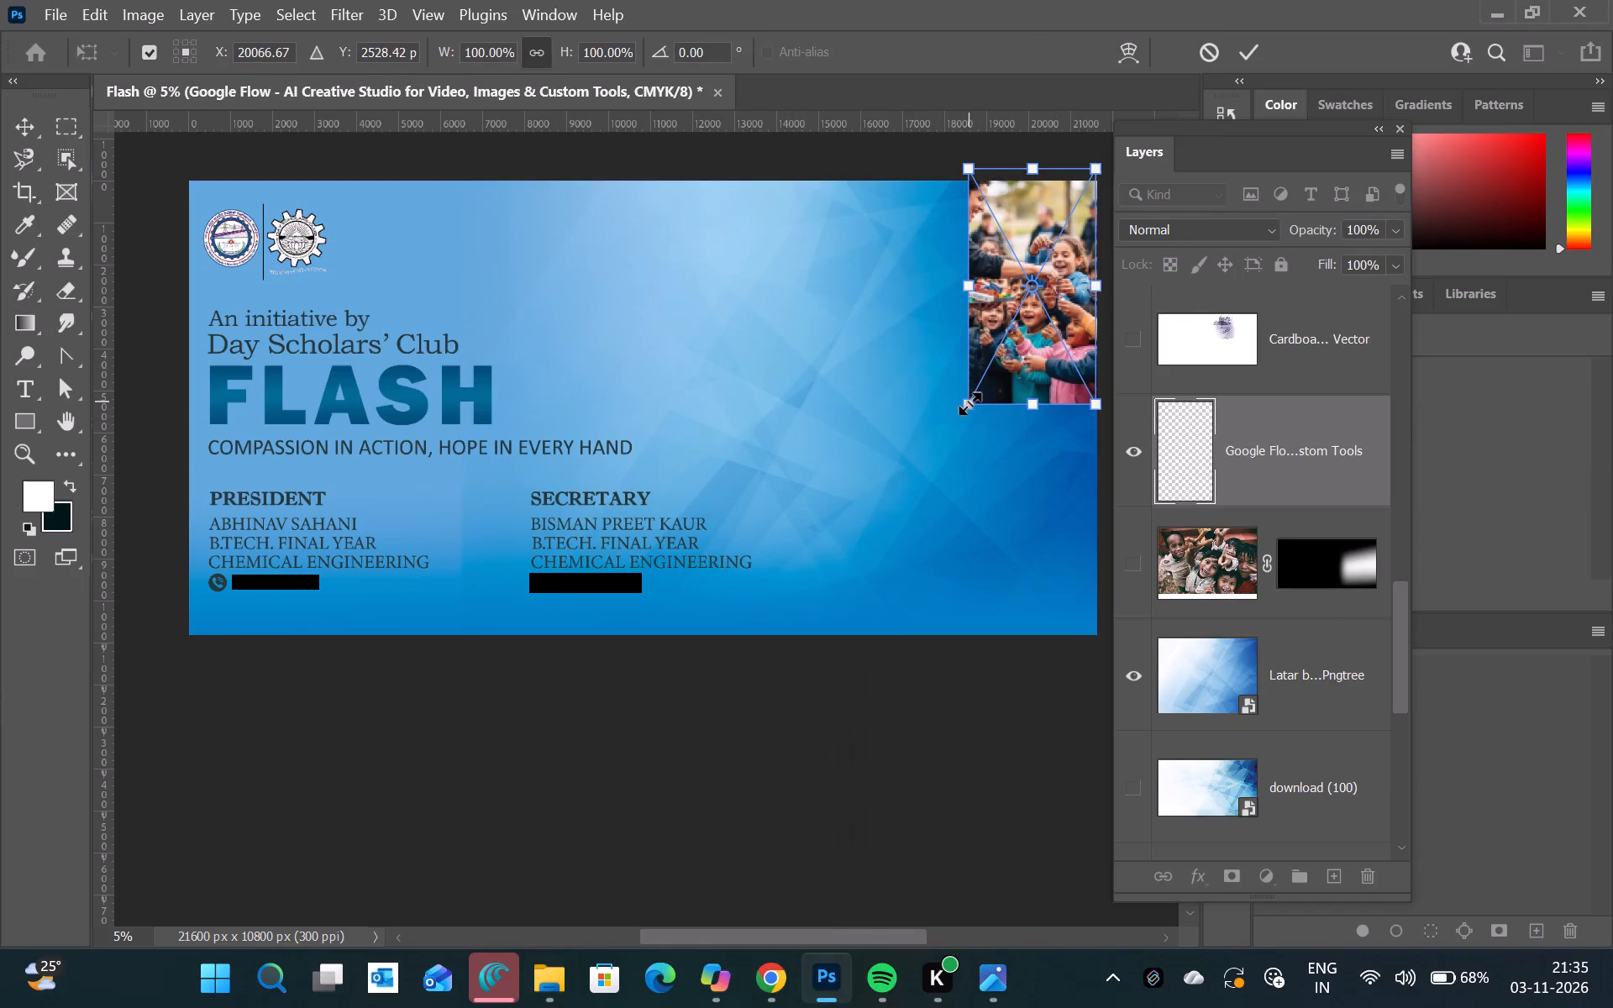
drag(969, 403, 817, 627)
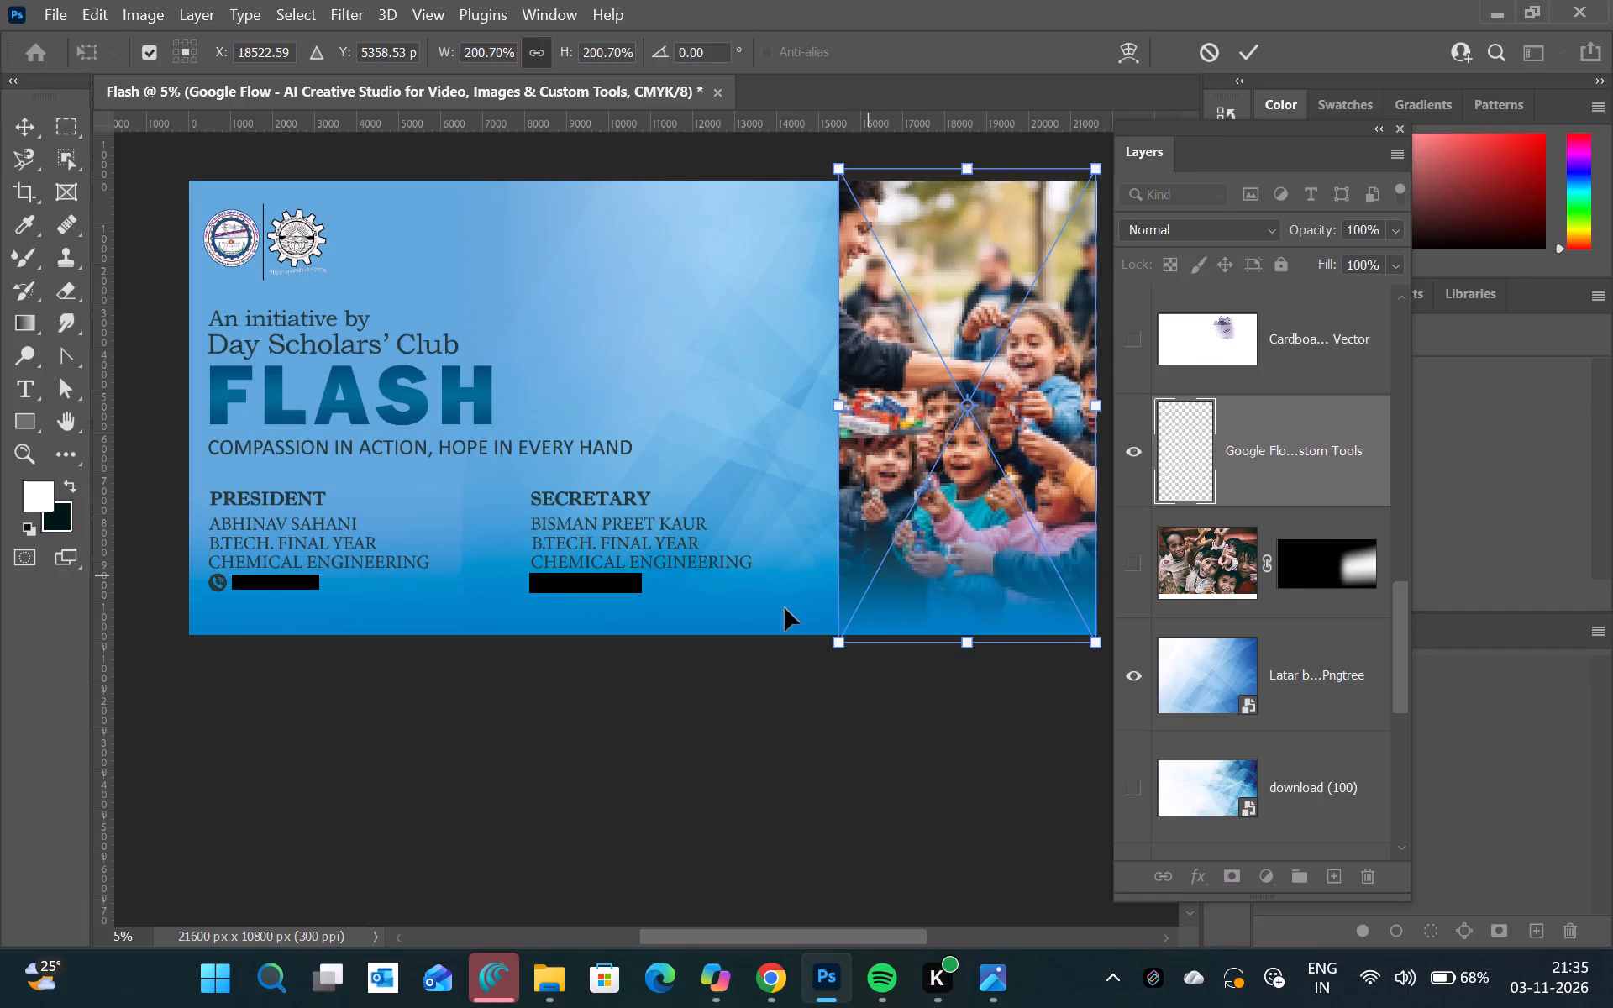
drag(831, 398, 792, 400)
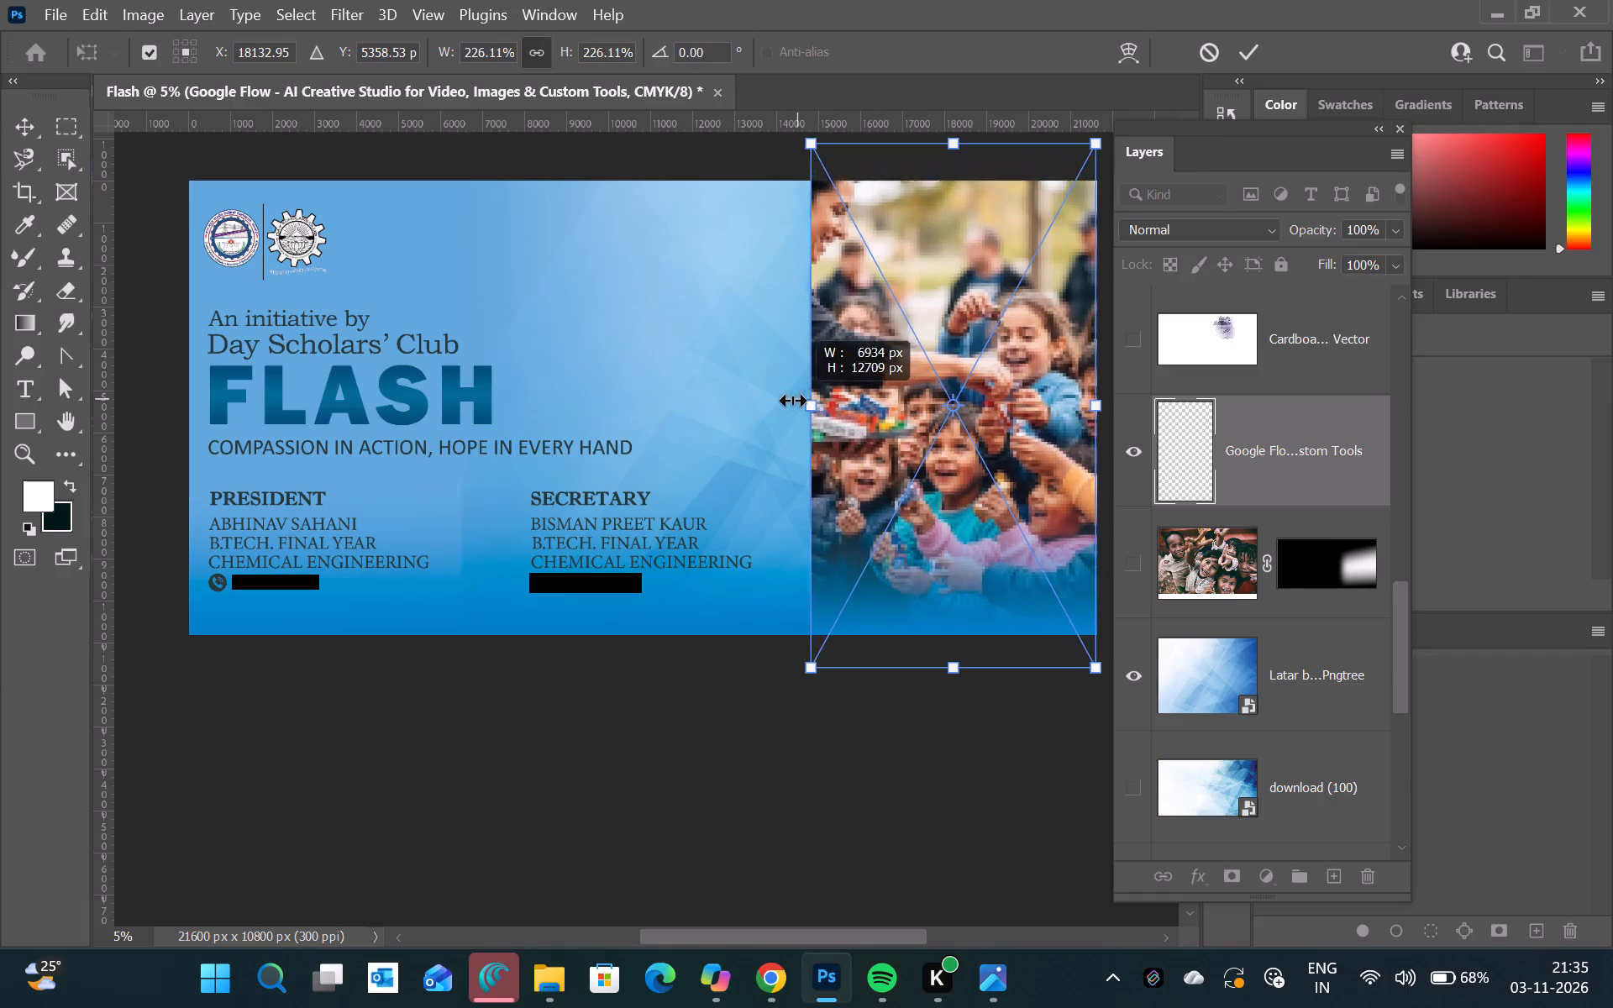
drag(792, 400, 764, 403)
click(1255, 55)
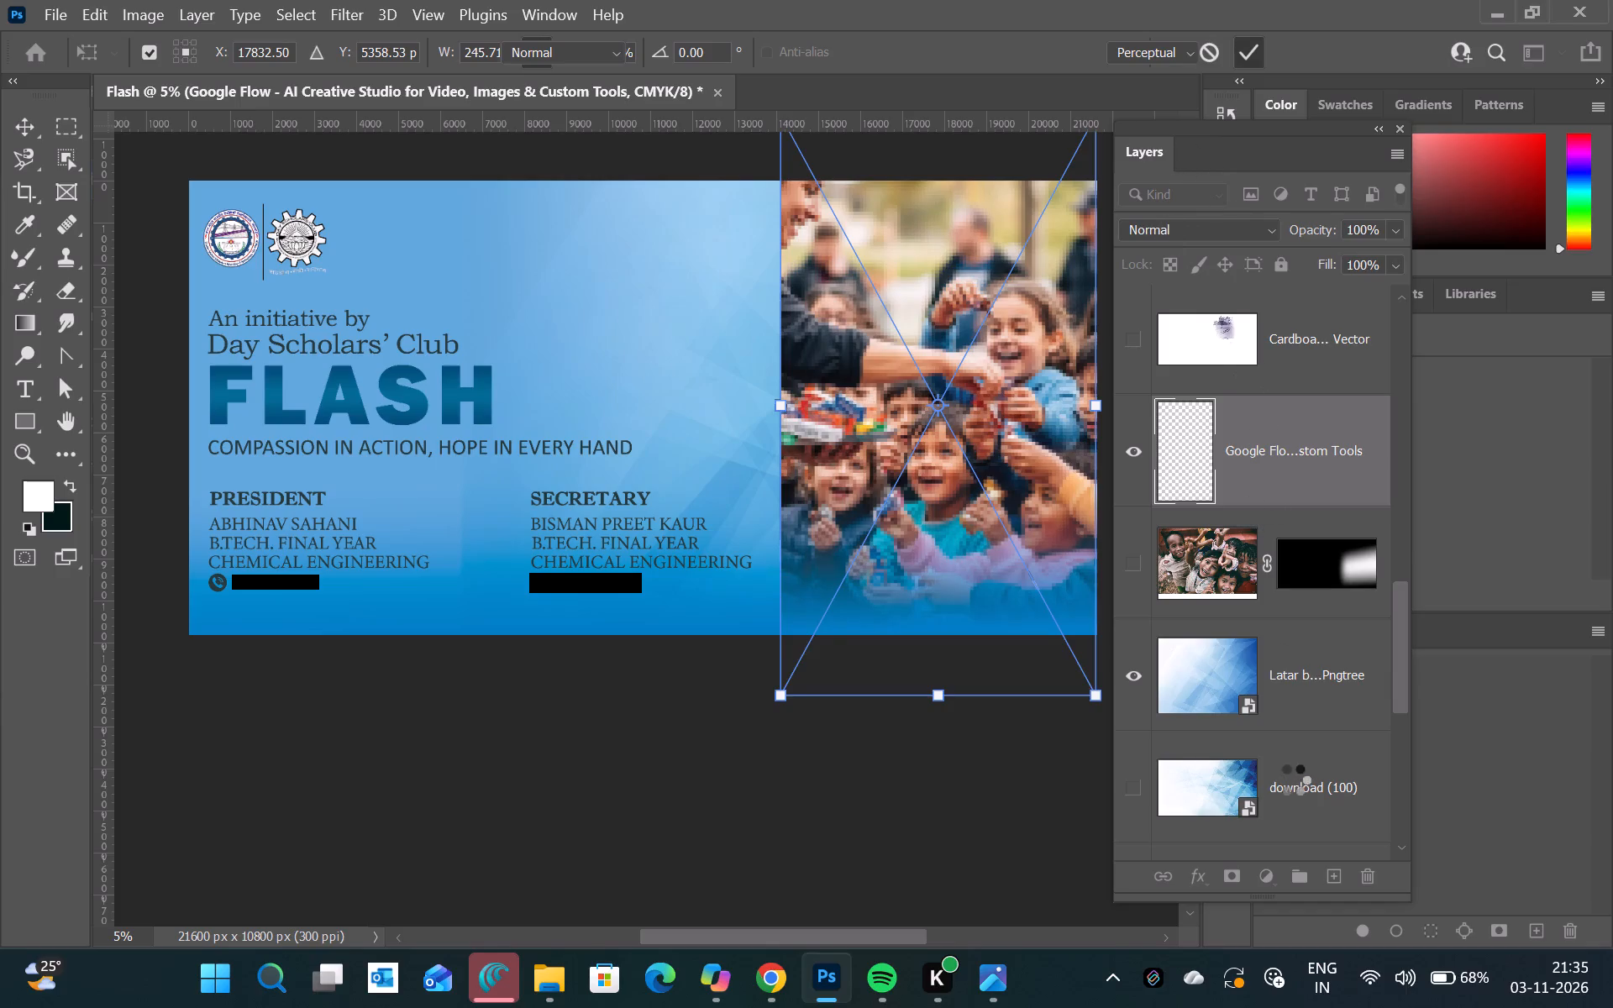
Add a layer mask to the candy photo and draw black-to-transparent gradients fading its top and left edges into the blue background.
click(1242, 878)
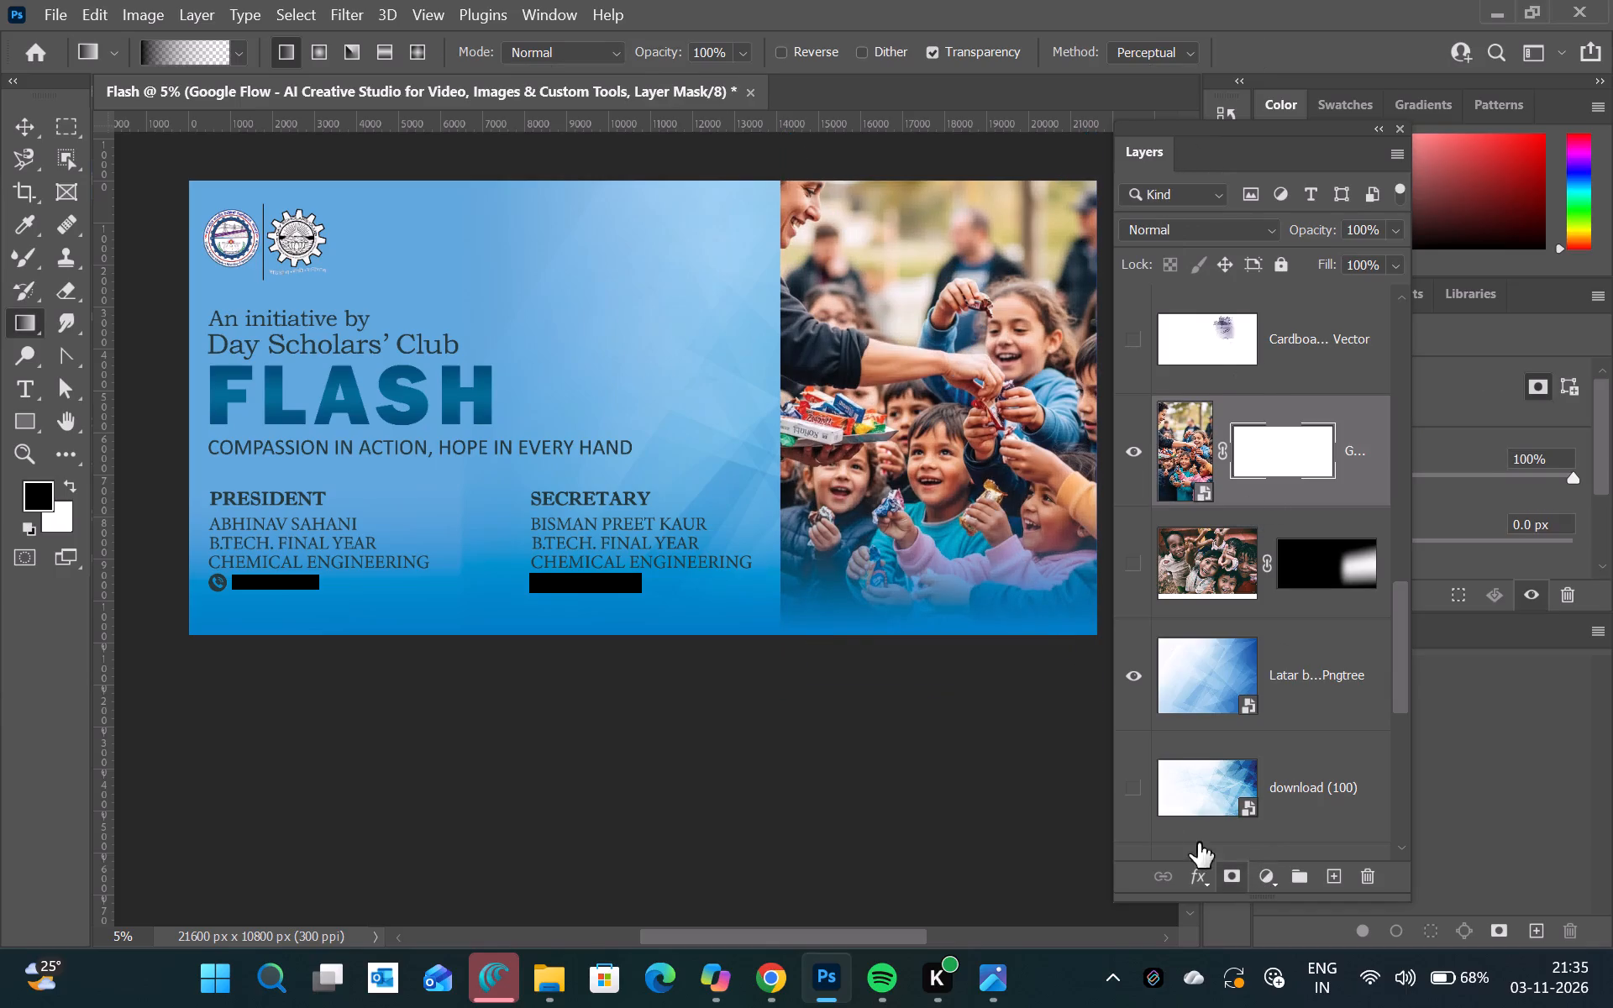
drag(963, 159, 990, 323)
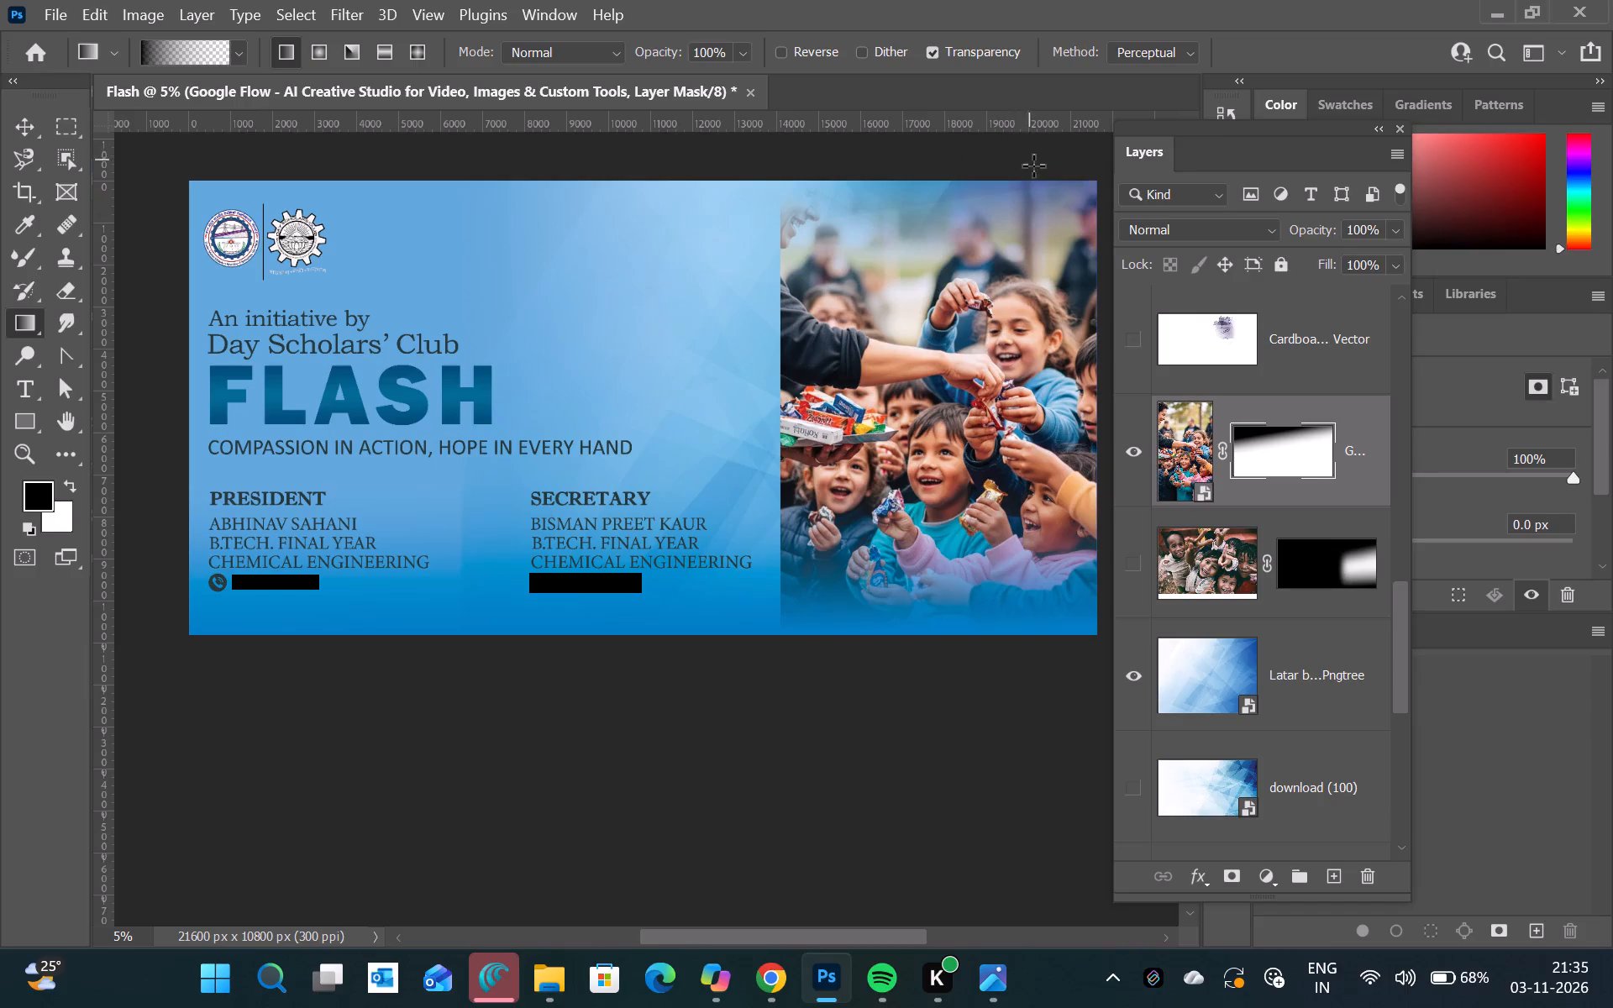
drag(721, 311, 953, 301)
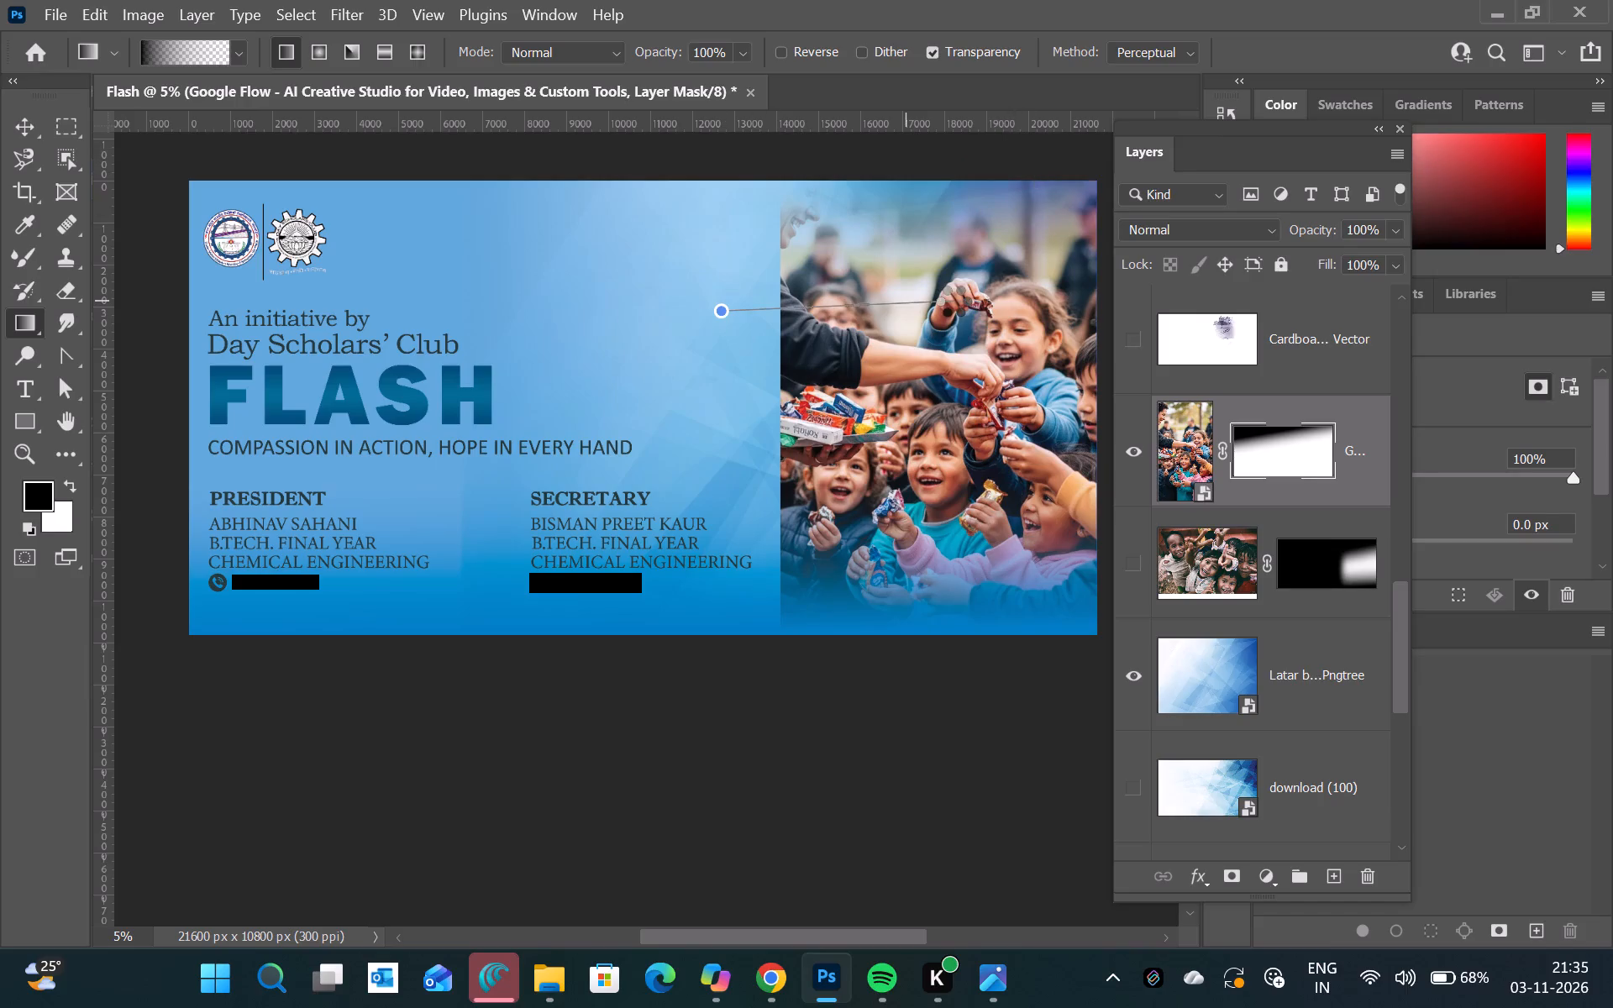
Draw a horizontal black-to-transparent gradient on the candy photo's layer mask, fading its left edge into the blue background.
drag(775, 391, 968, 387)
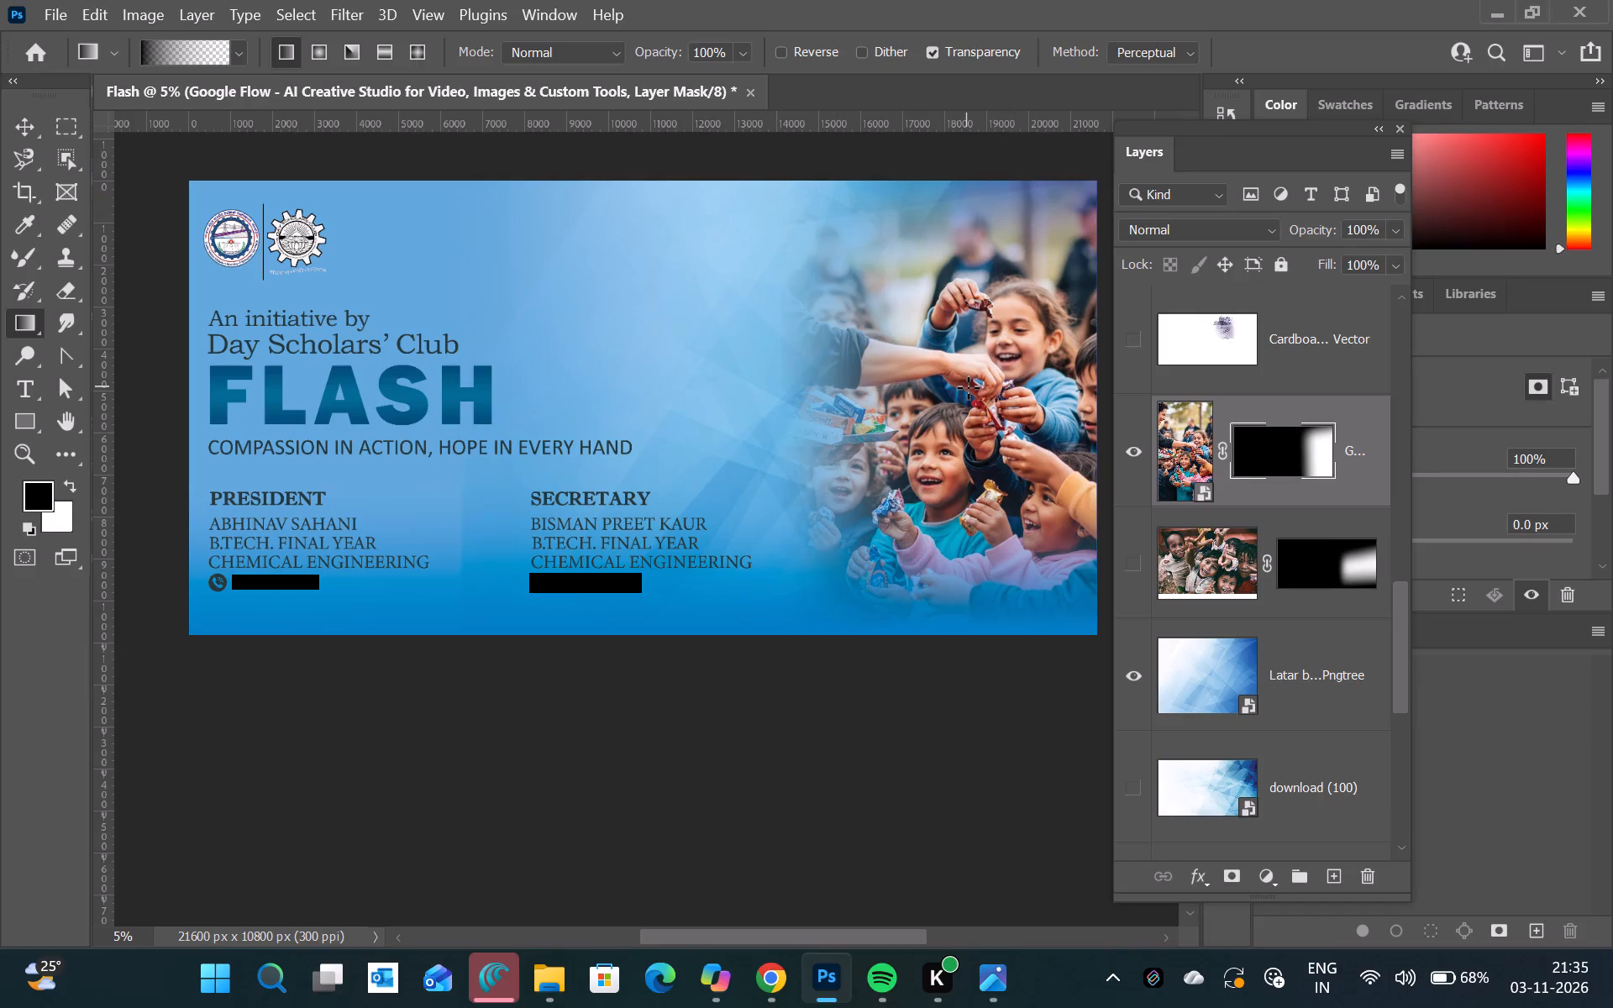
Open the sharing options for the Flash banner.
click(1586, 49)
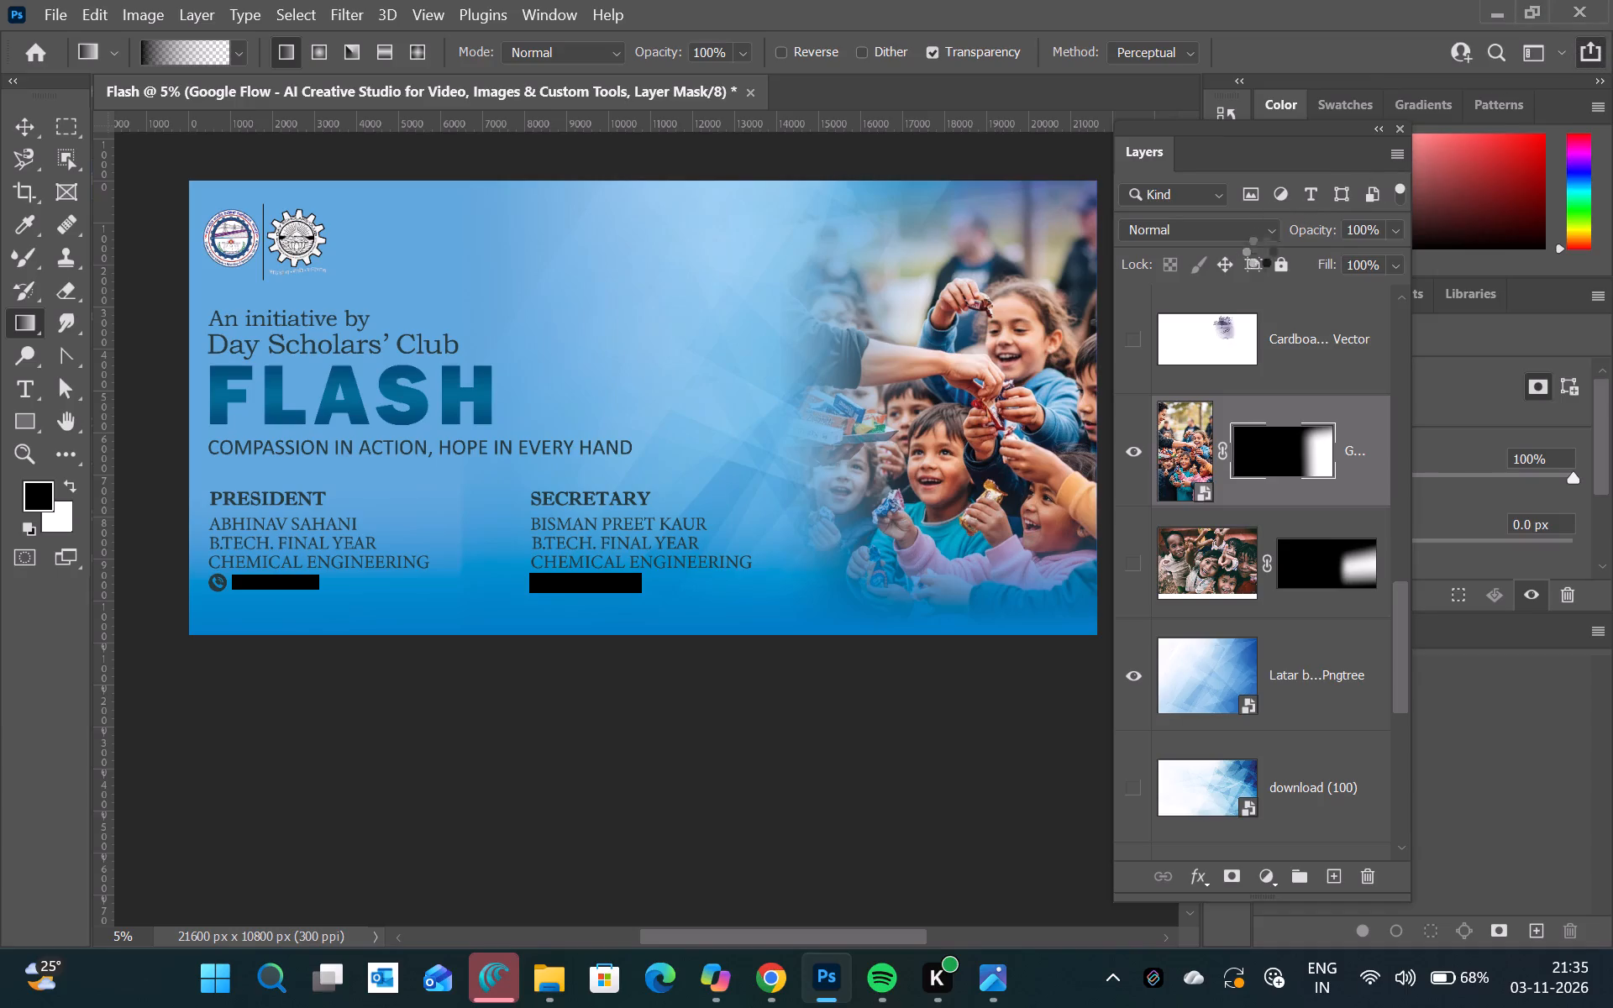
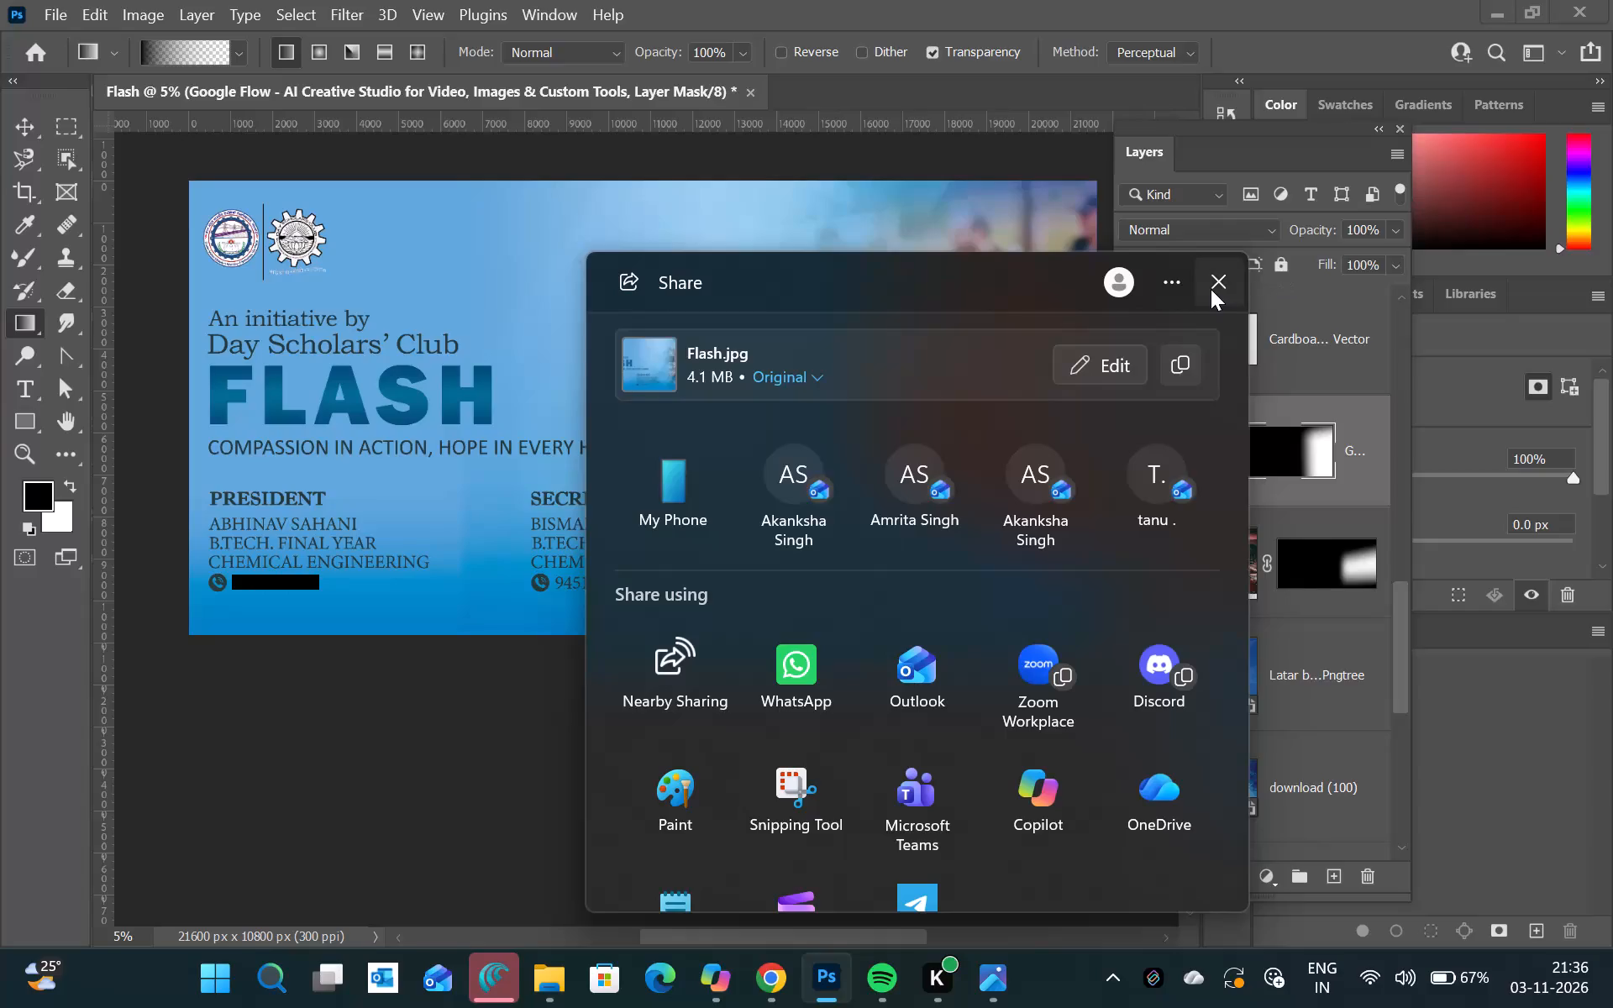
Dismiss the sharing window for Flash.jpg to return to the Flash banner in Photoshop.
click(1211, 289)
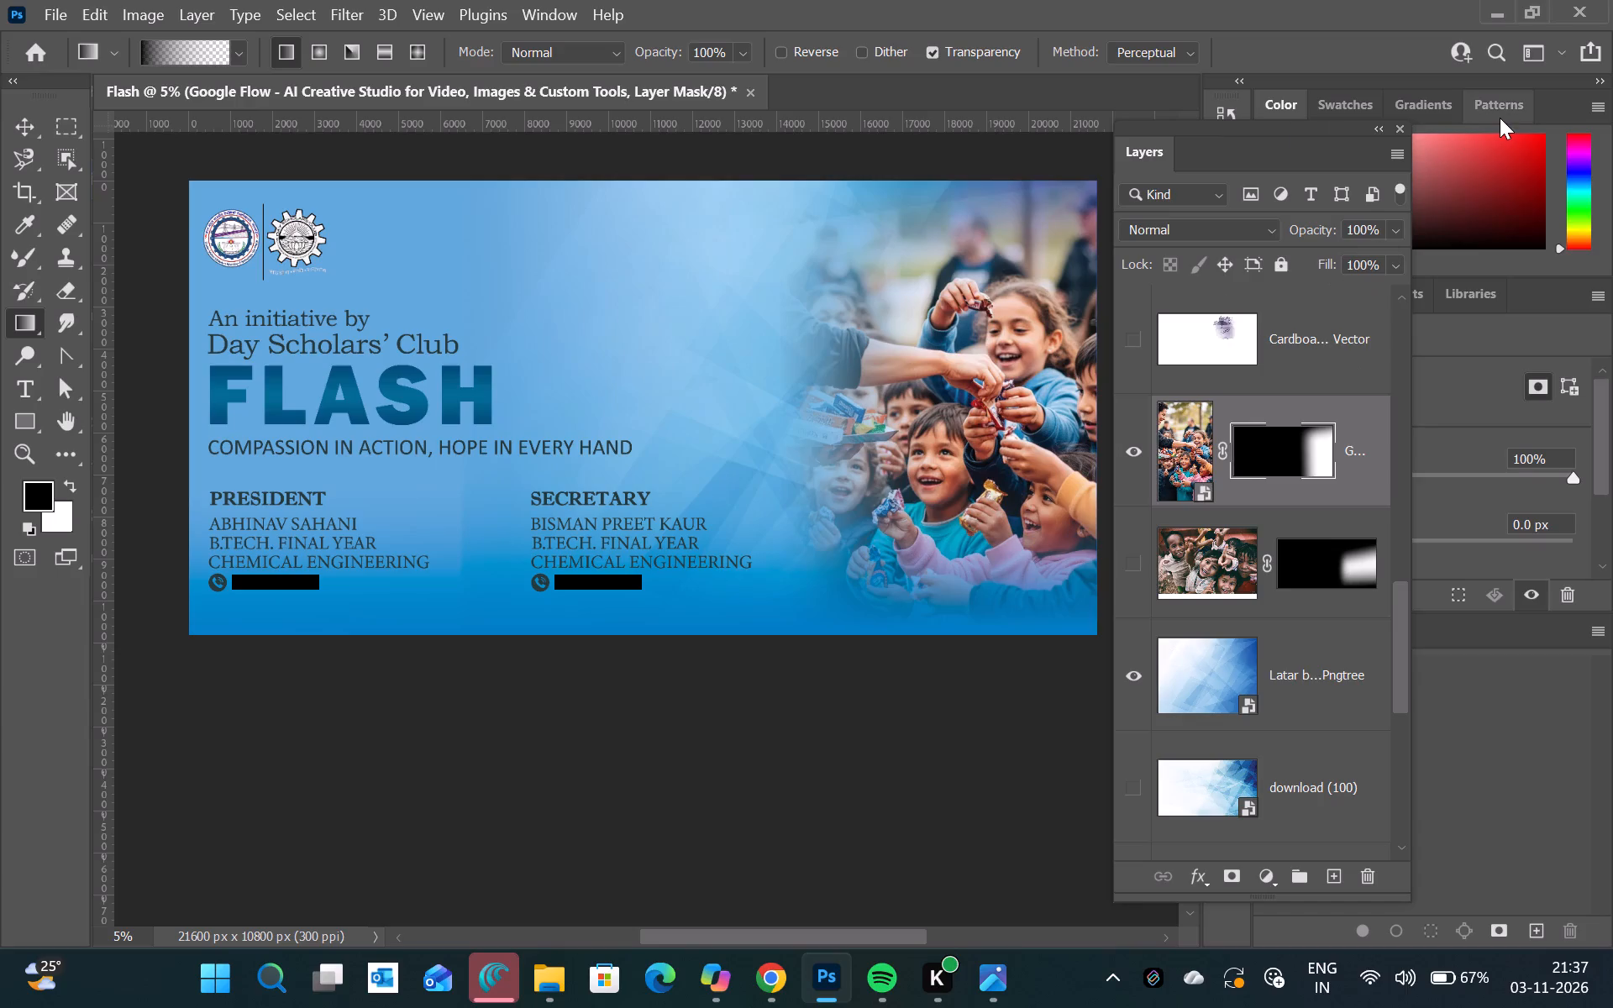
Share the Flash banner with the blended candy photo as a JPG and copy Flash.jpg from the sharing window.
click(1574, 62)
click(1579, 55)
click(1180, 354)
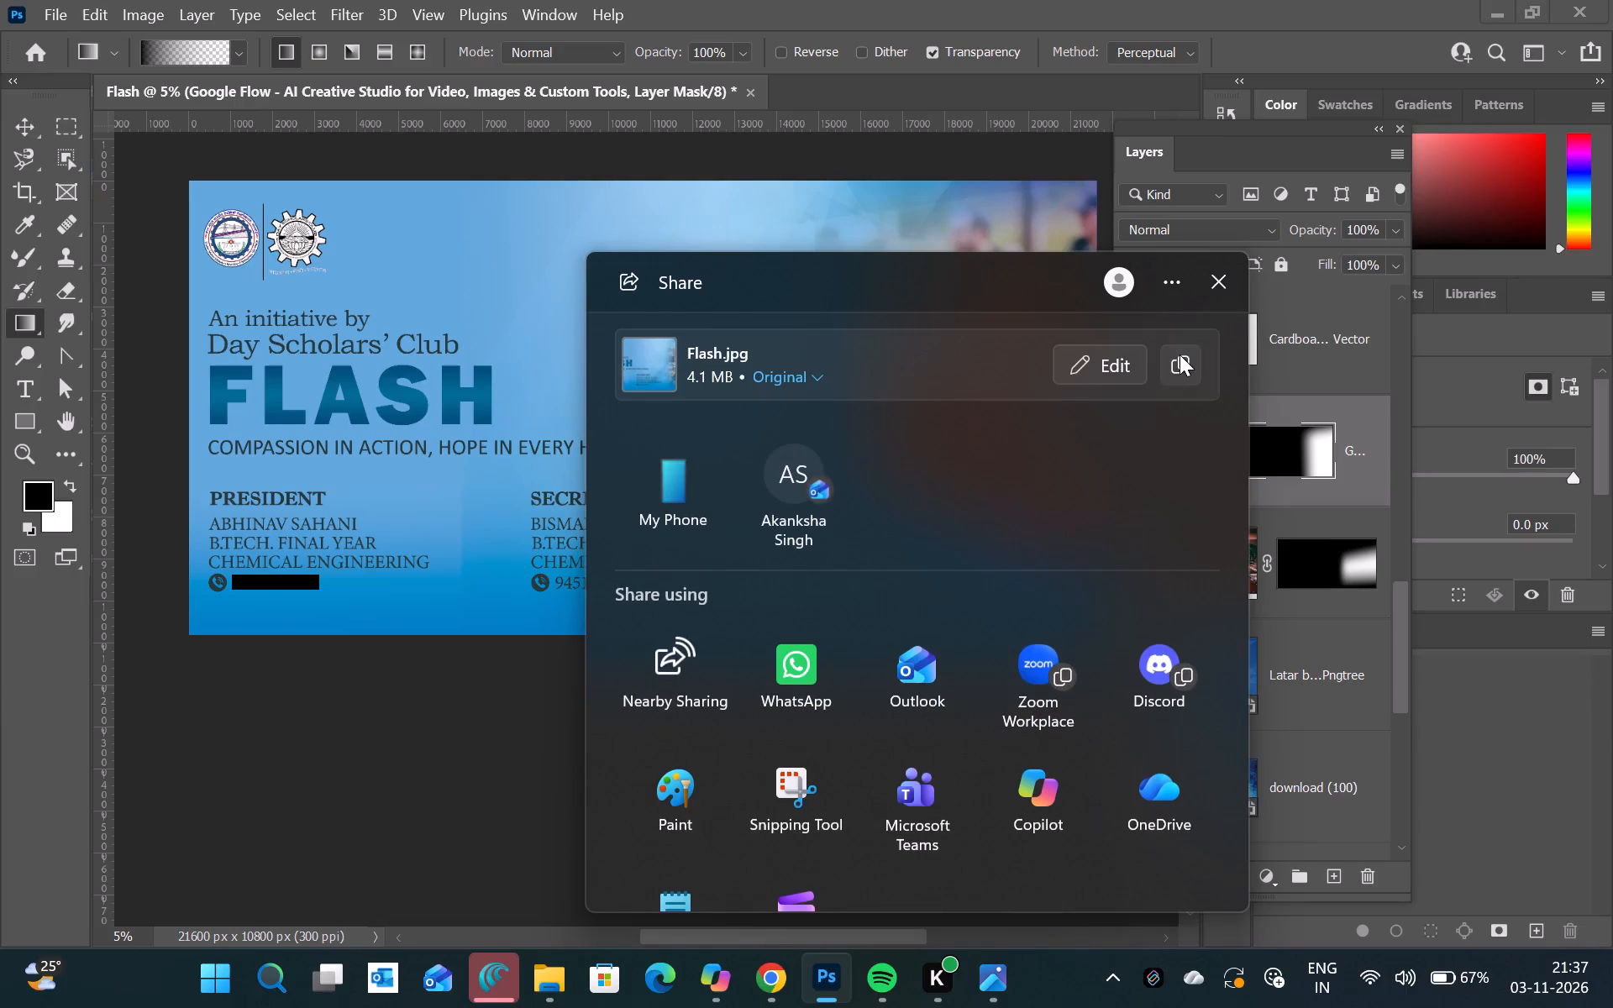
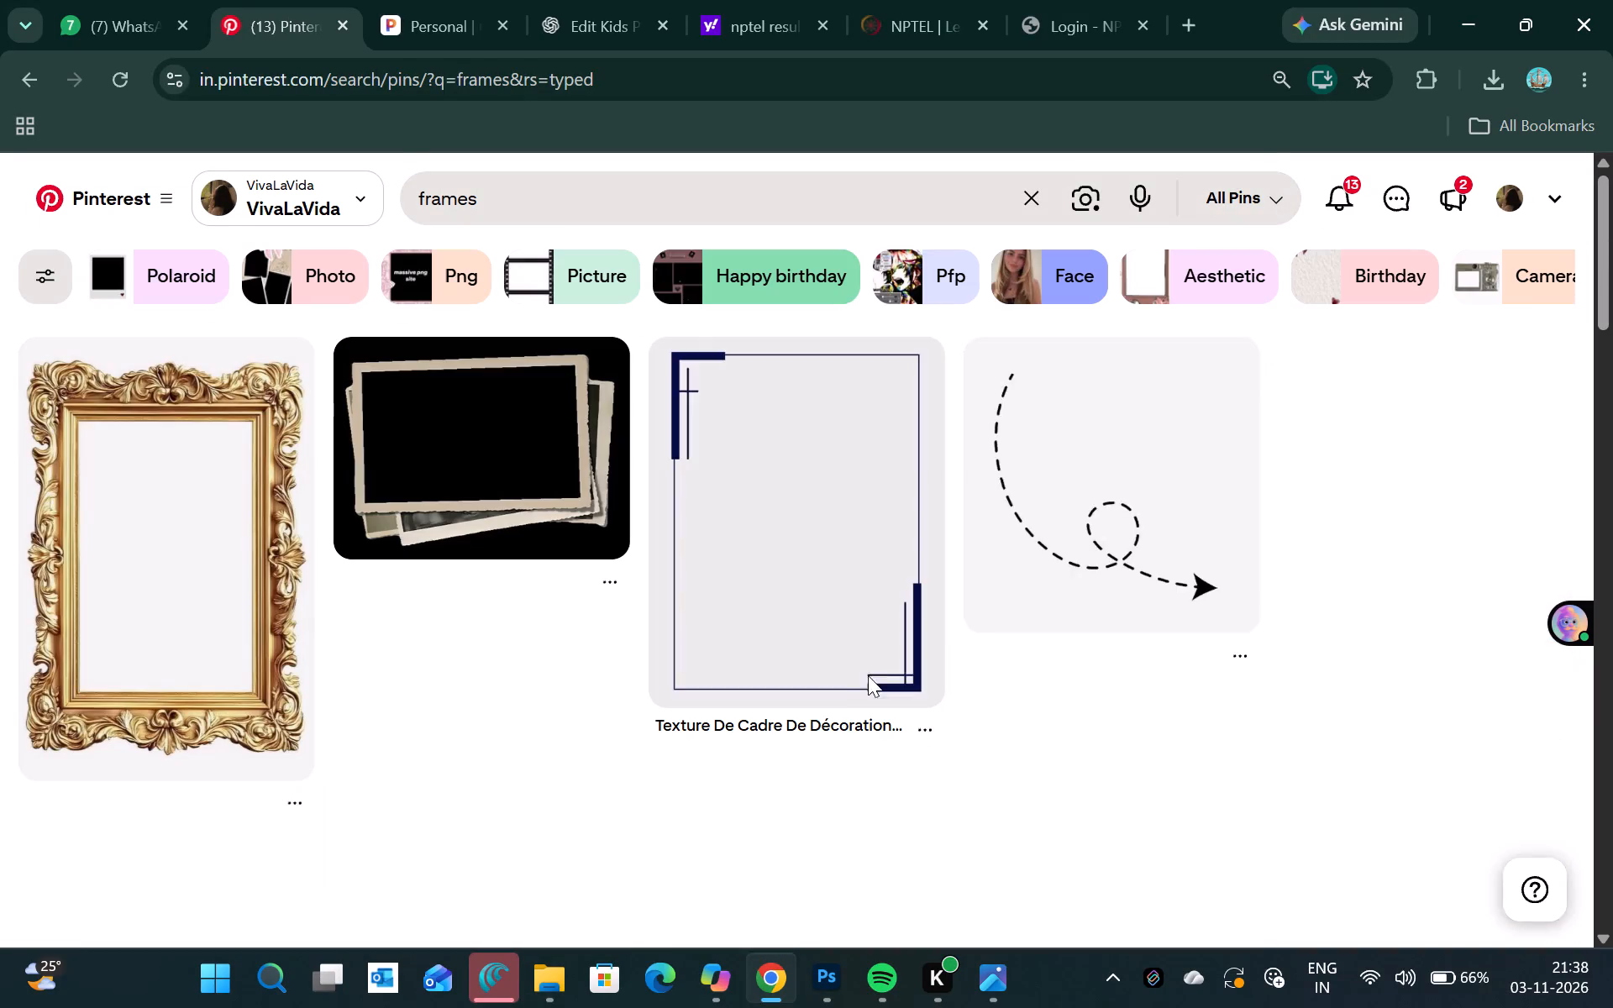
Refine the Pinterest frames search to "frames in banner".
scroll(849, 690, down, 5)
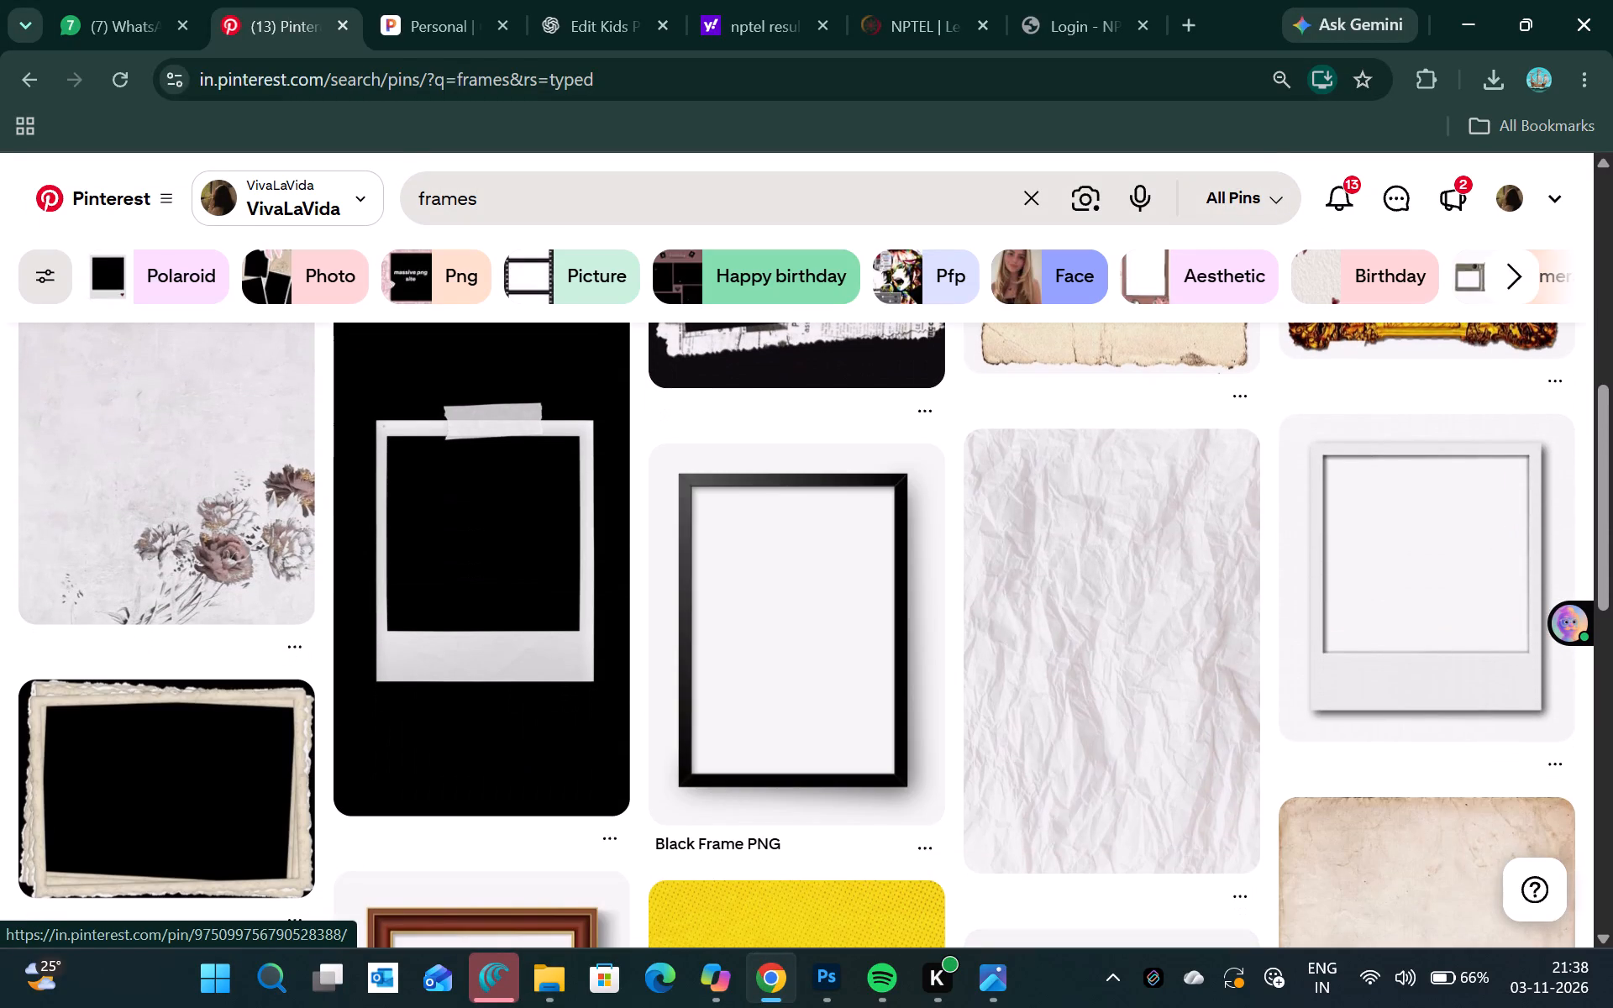
click(545, 207)
key(space)
text(in banner)
key(Return)
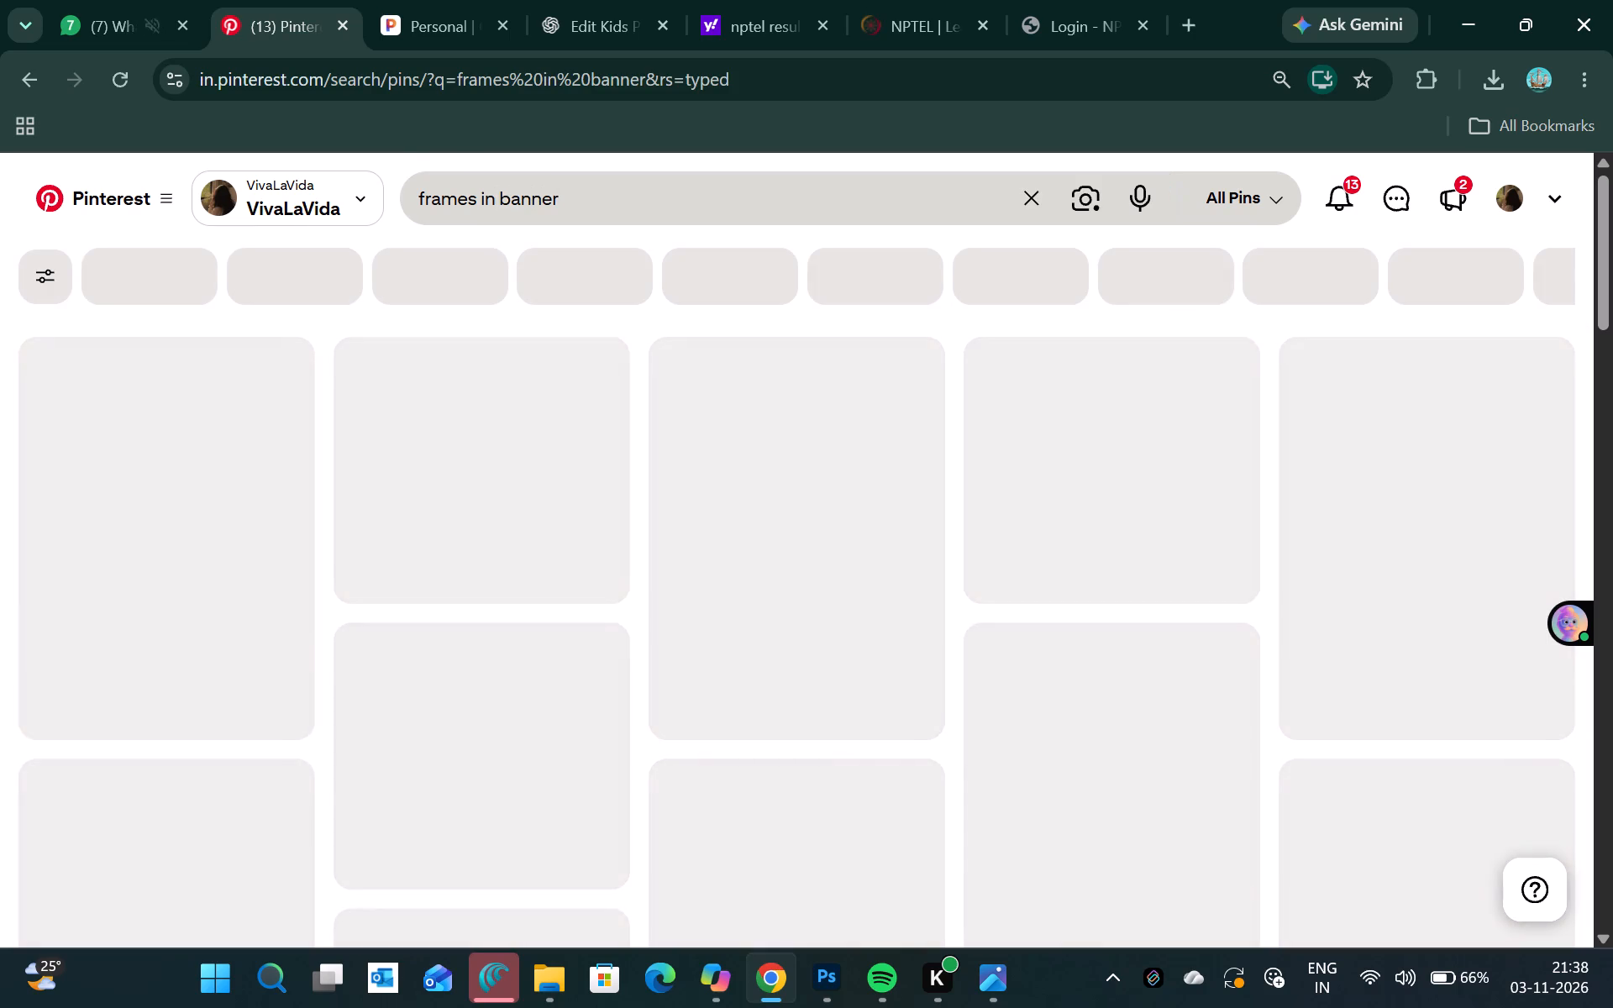
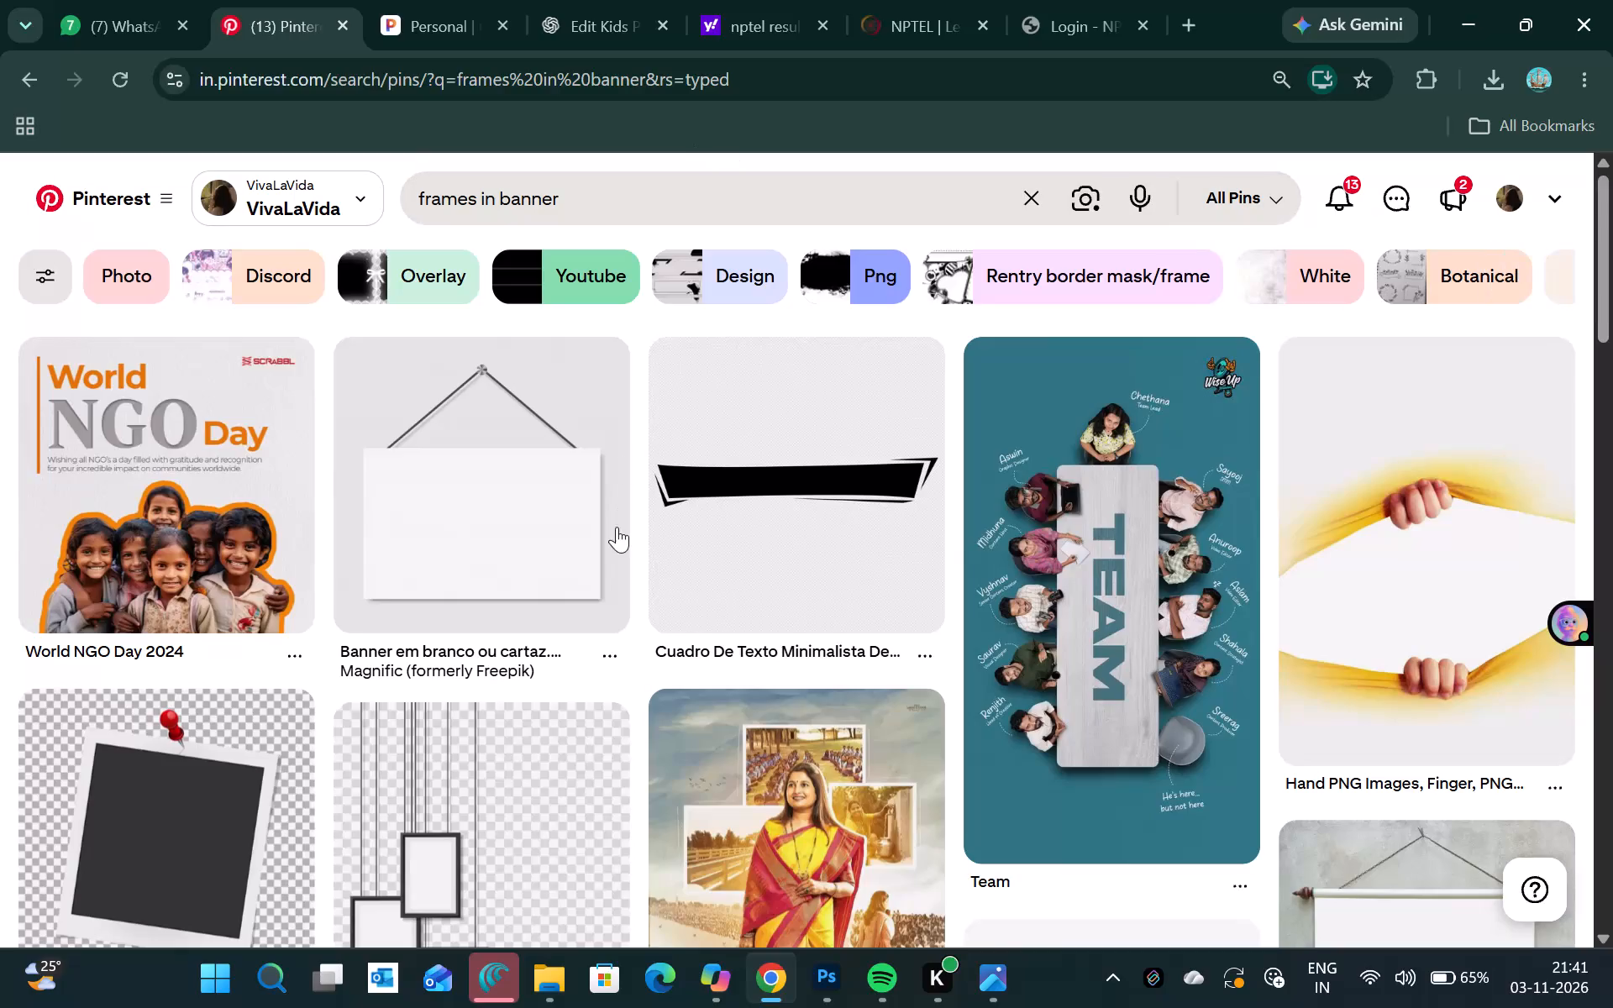
Browse the "frames in banner" pins for photo frame layout ideas that suit the club banner.
scroll(617, 527, down, 4)
scroll(800, 588, down, 3)
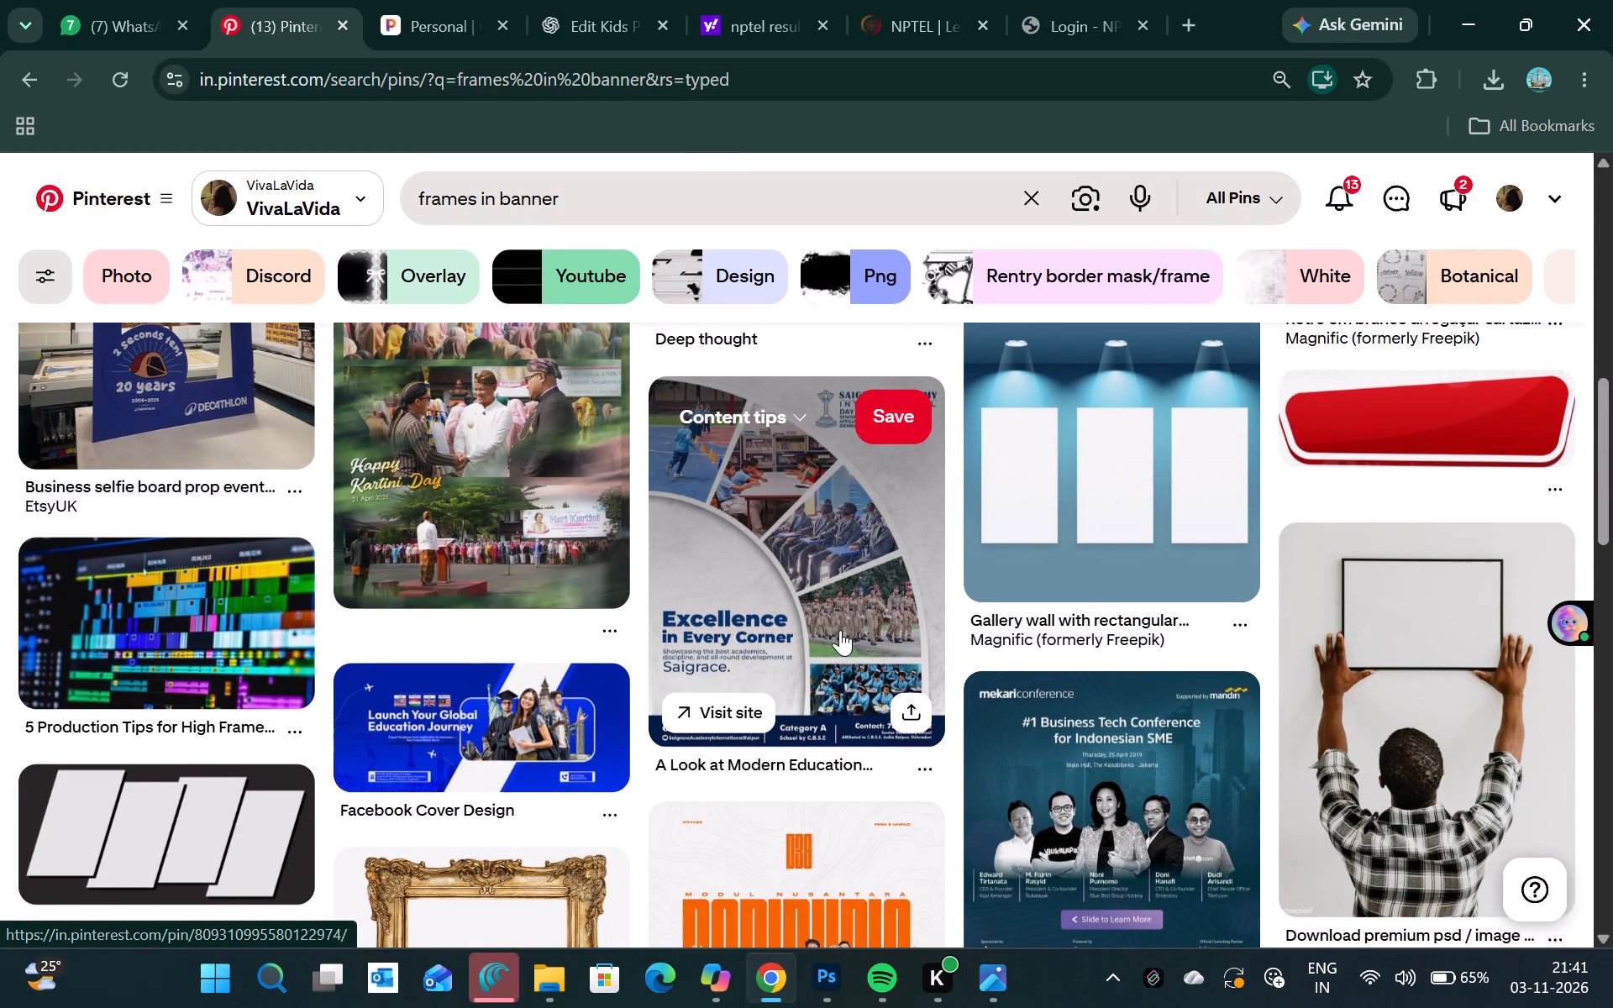
scroll(840, 630, down, 1)
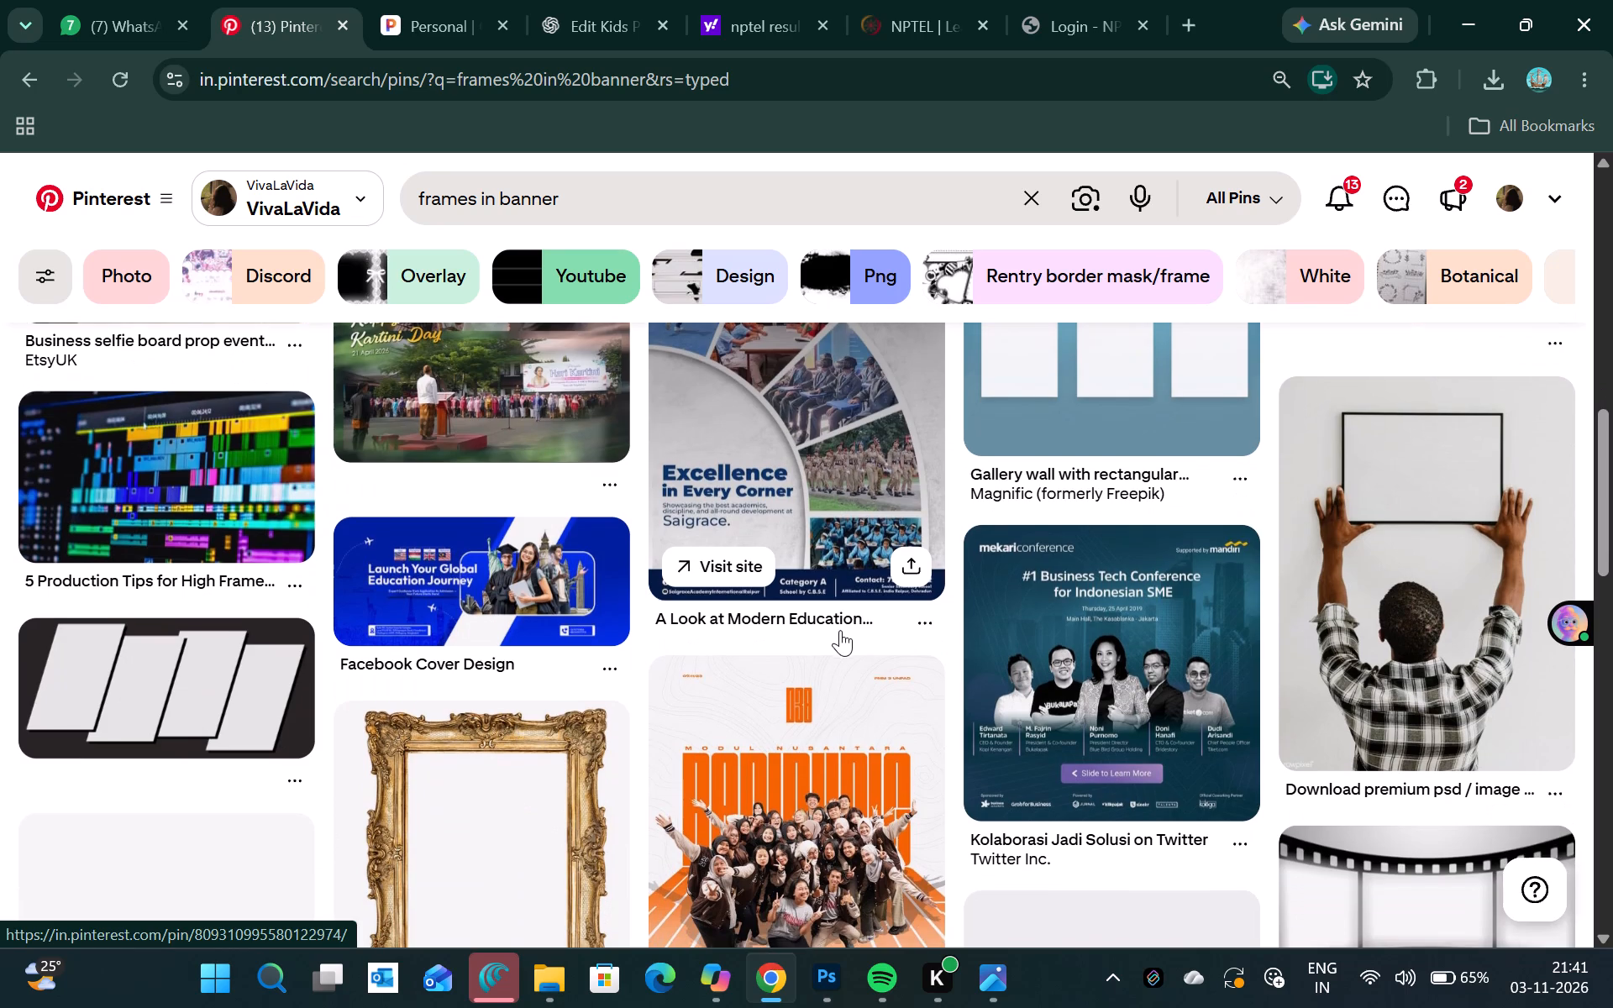
scroll(840, 630, down, 6)
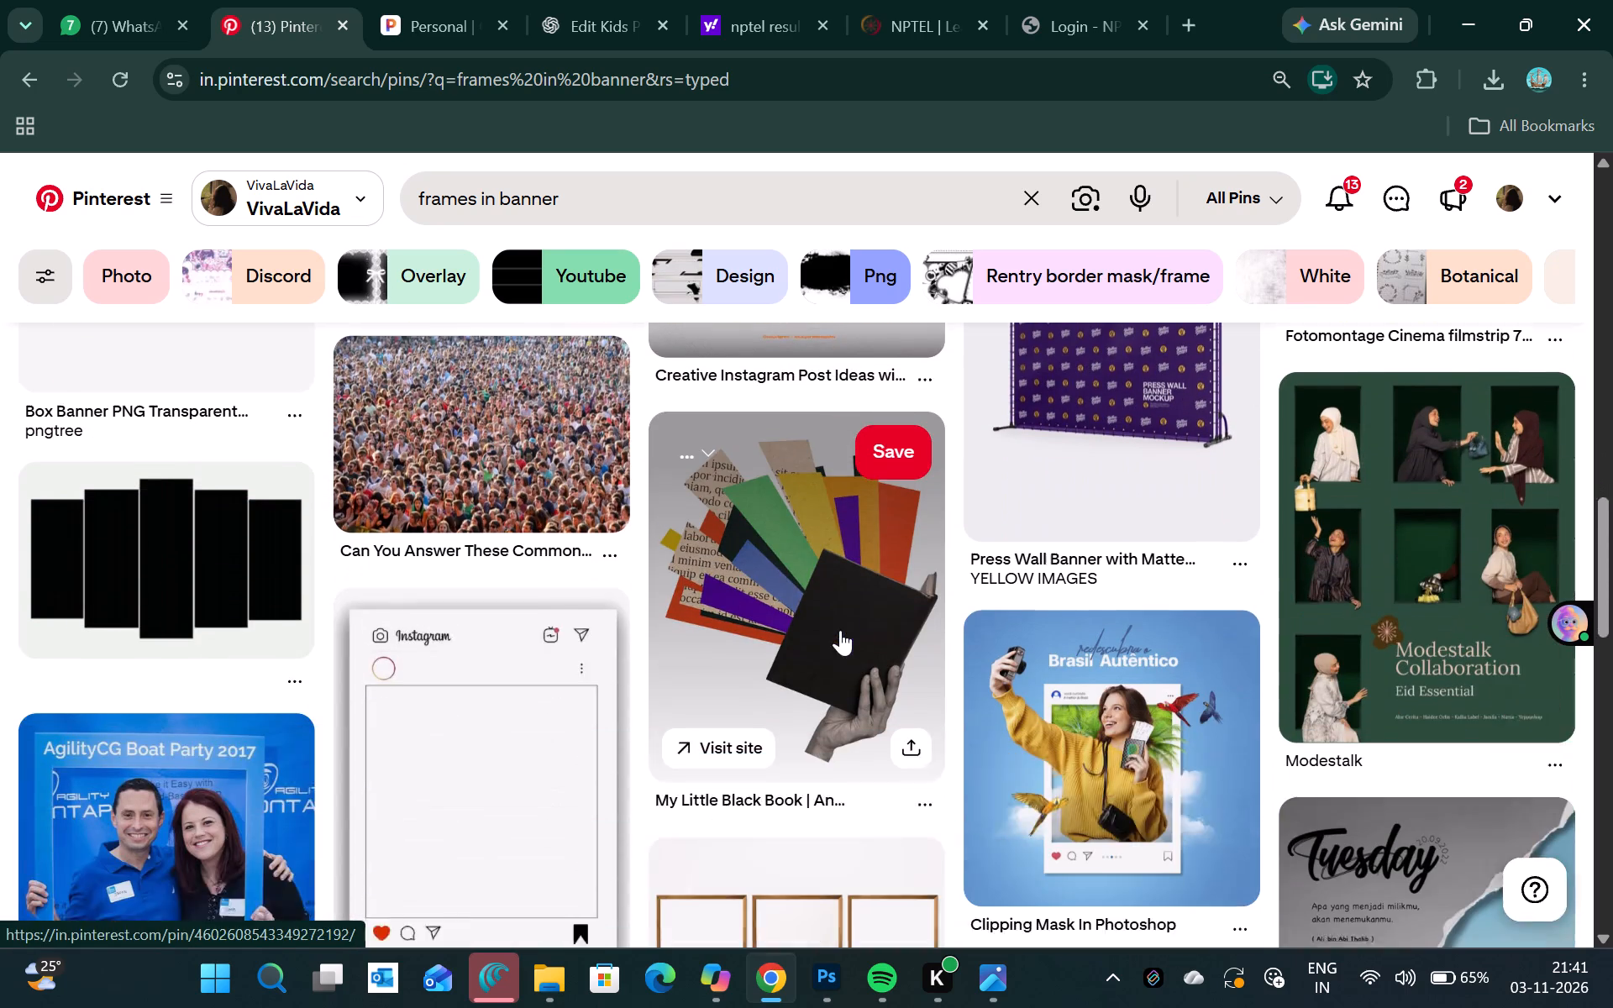
scroll(840, 630, down, 4)
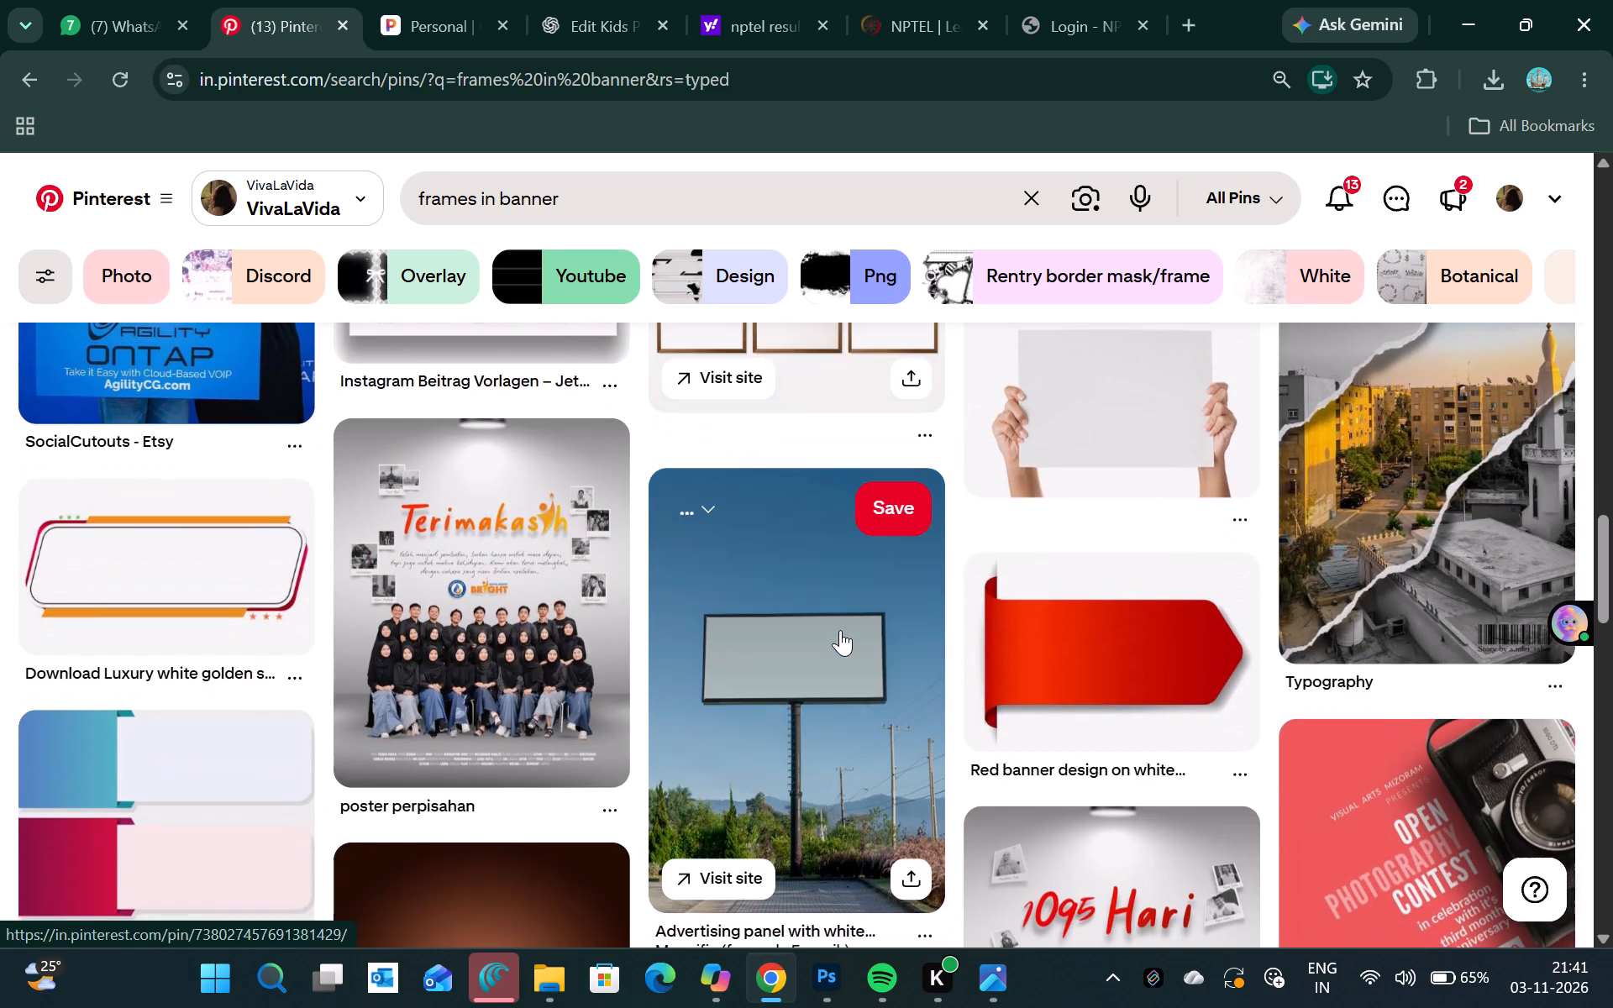
scroll(840, 630, down, 1)
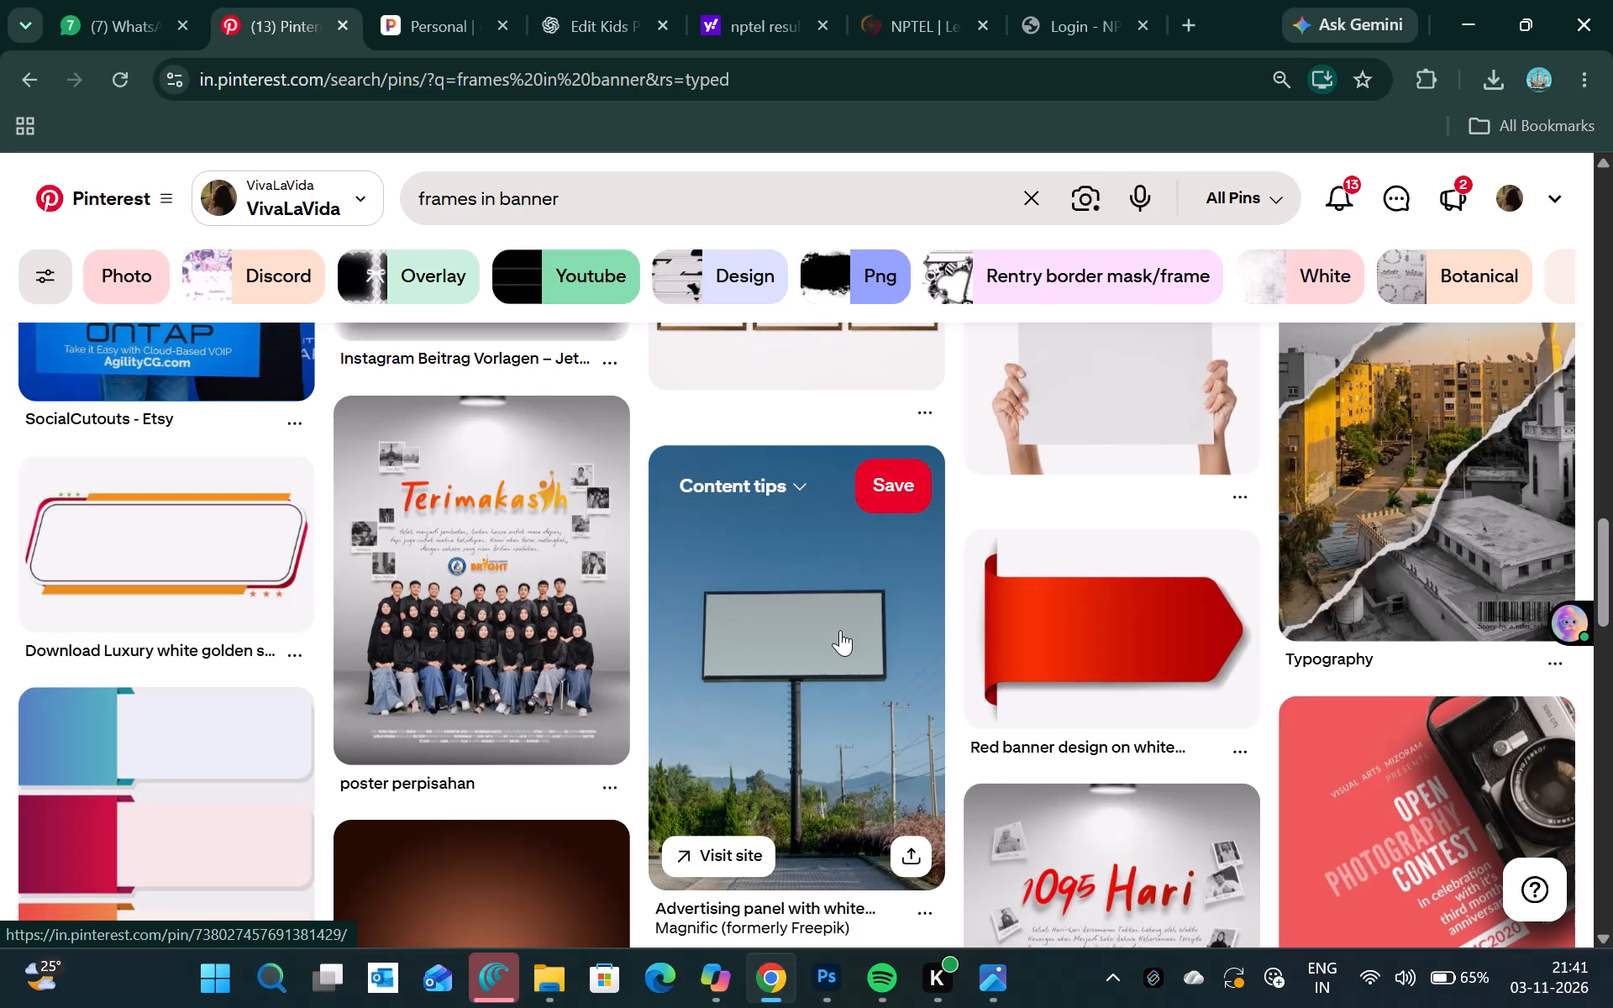
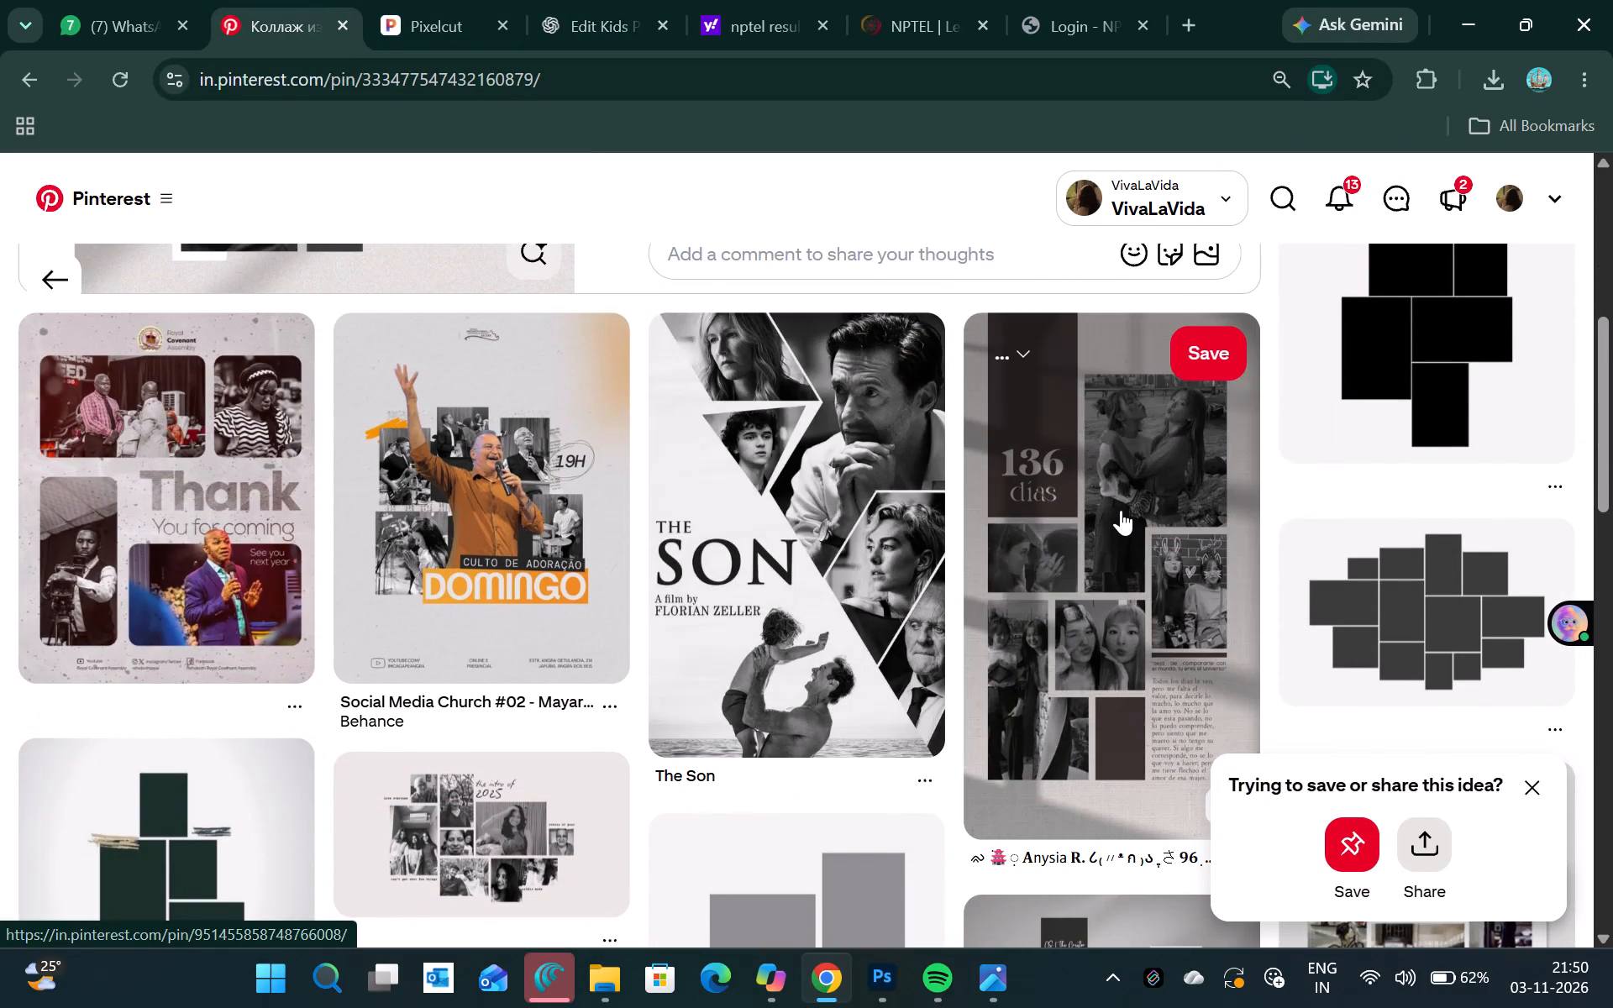
Find and download the black pin showing a child's smiling faces in five vertical strips as a photo layout reference.
scroll(1121, 510, down, 1)
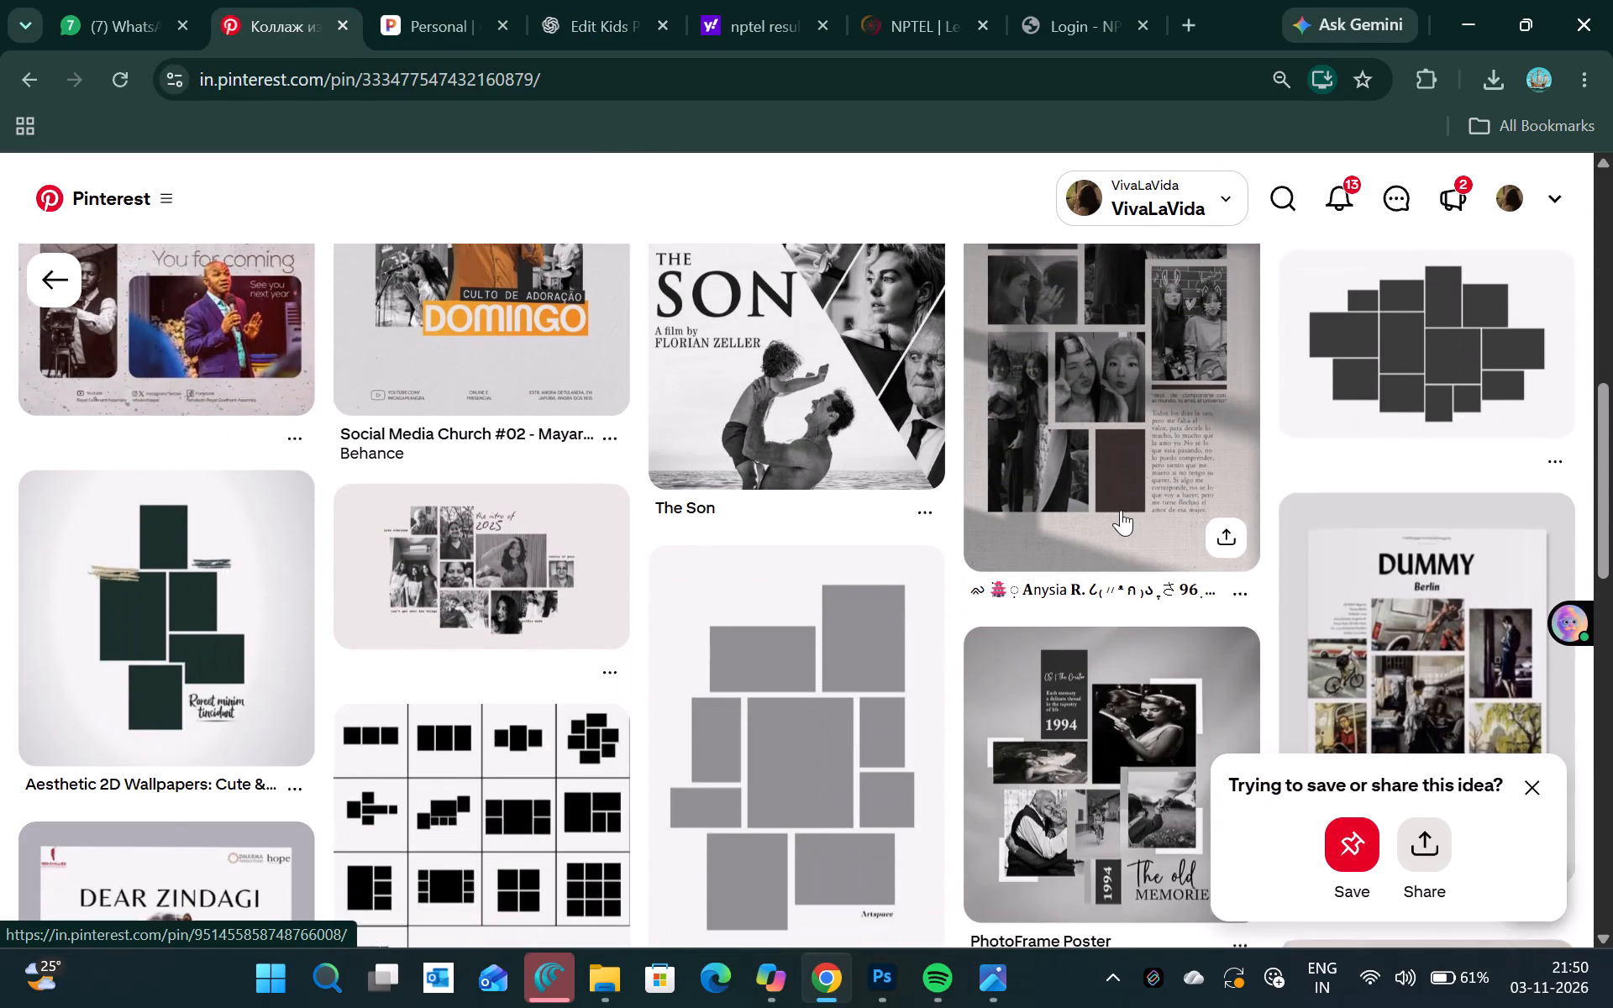
scroll(1121, 510, down, 6)
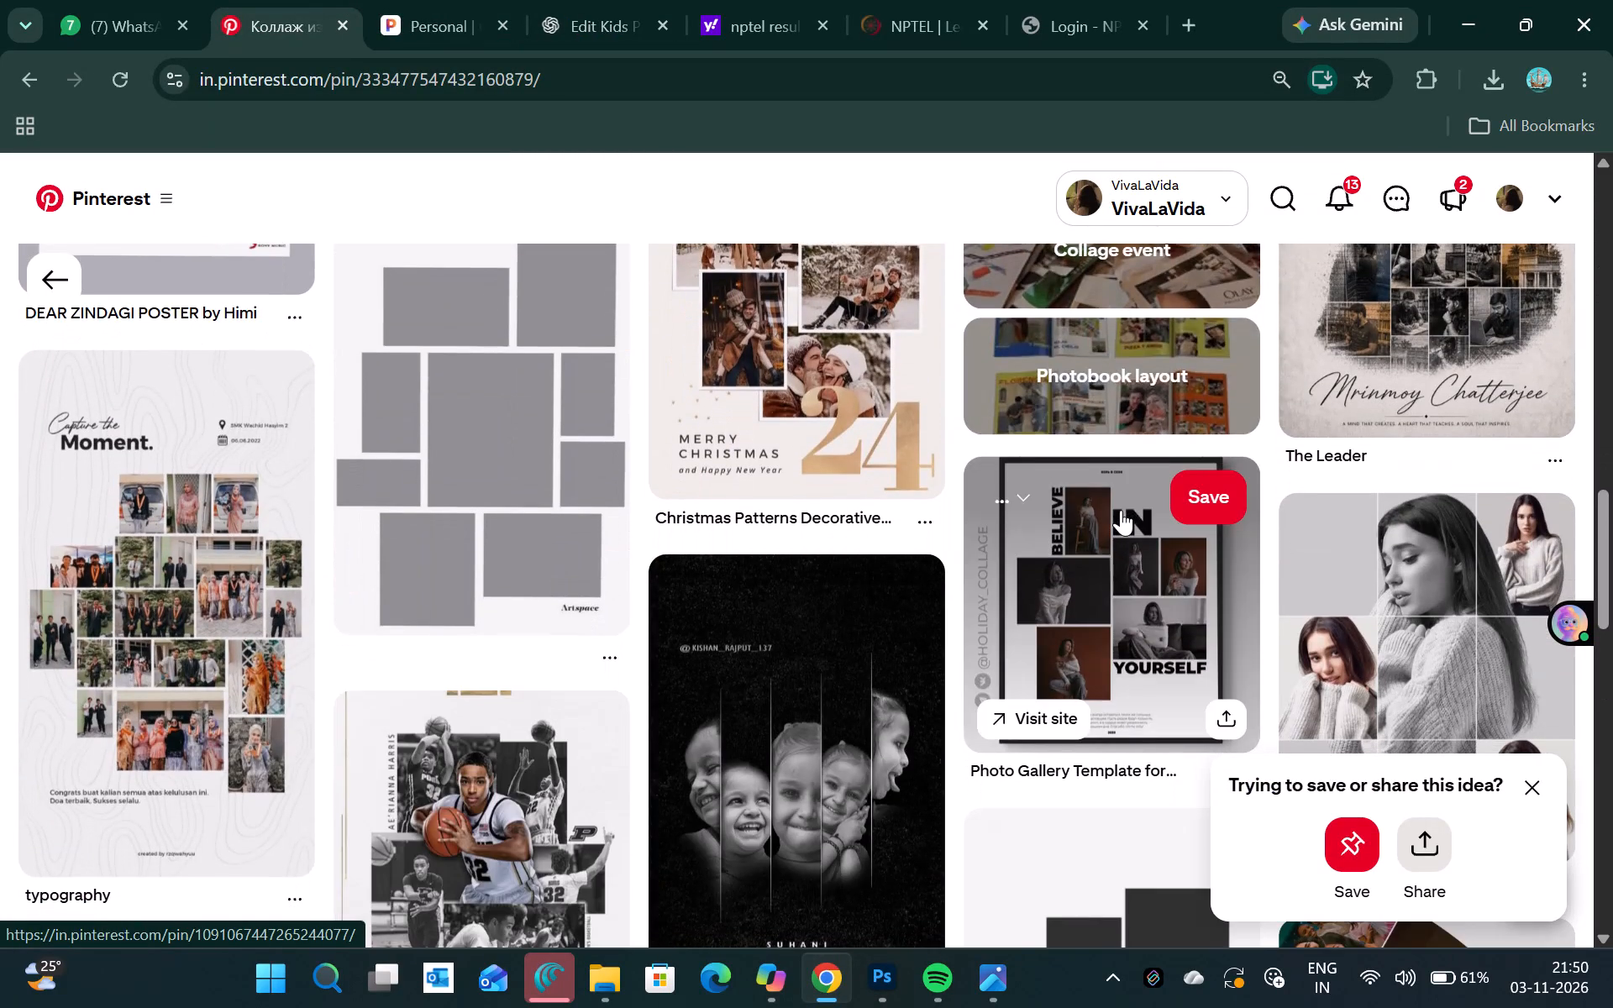
scroll(1121, 510, down, 1)
click(773, 670)
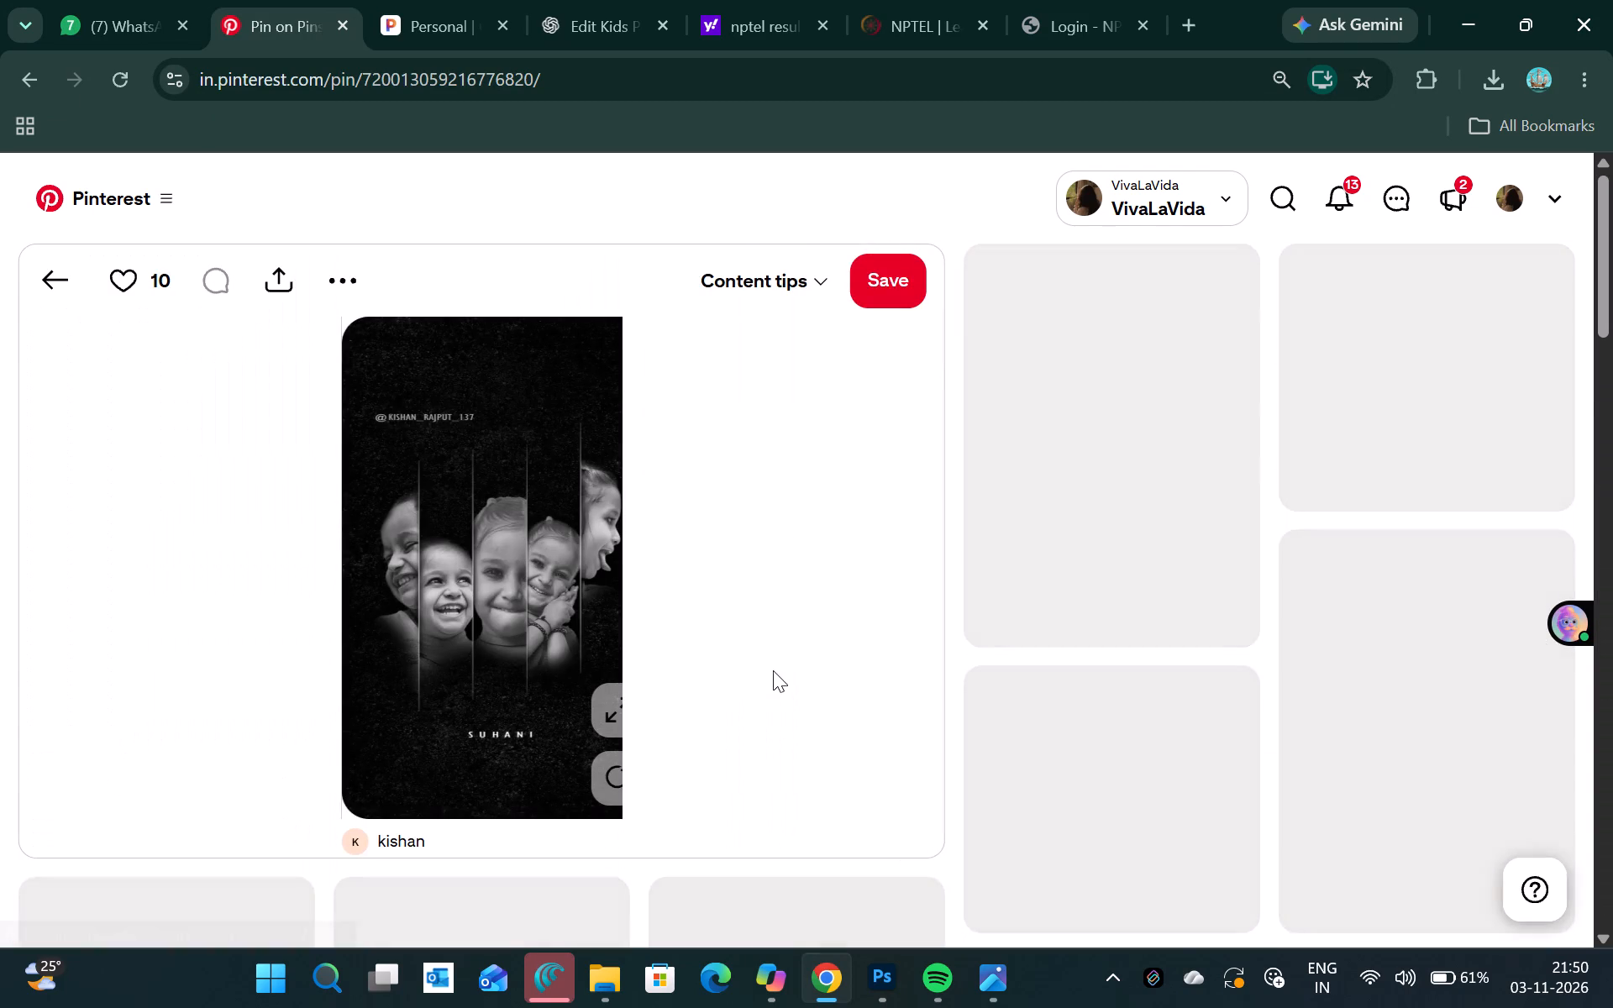
click(354, 291)
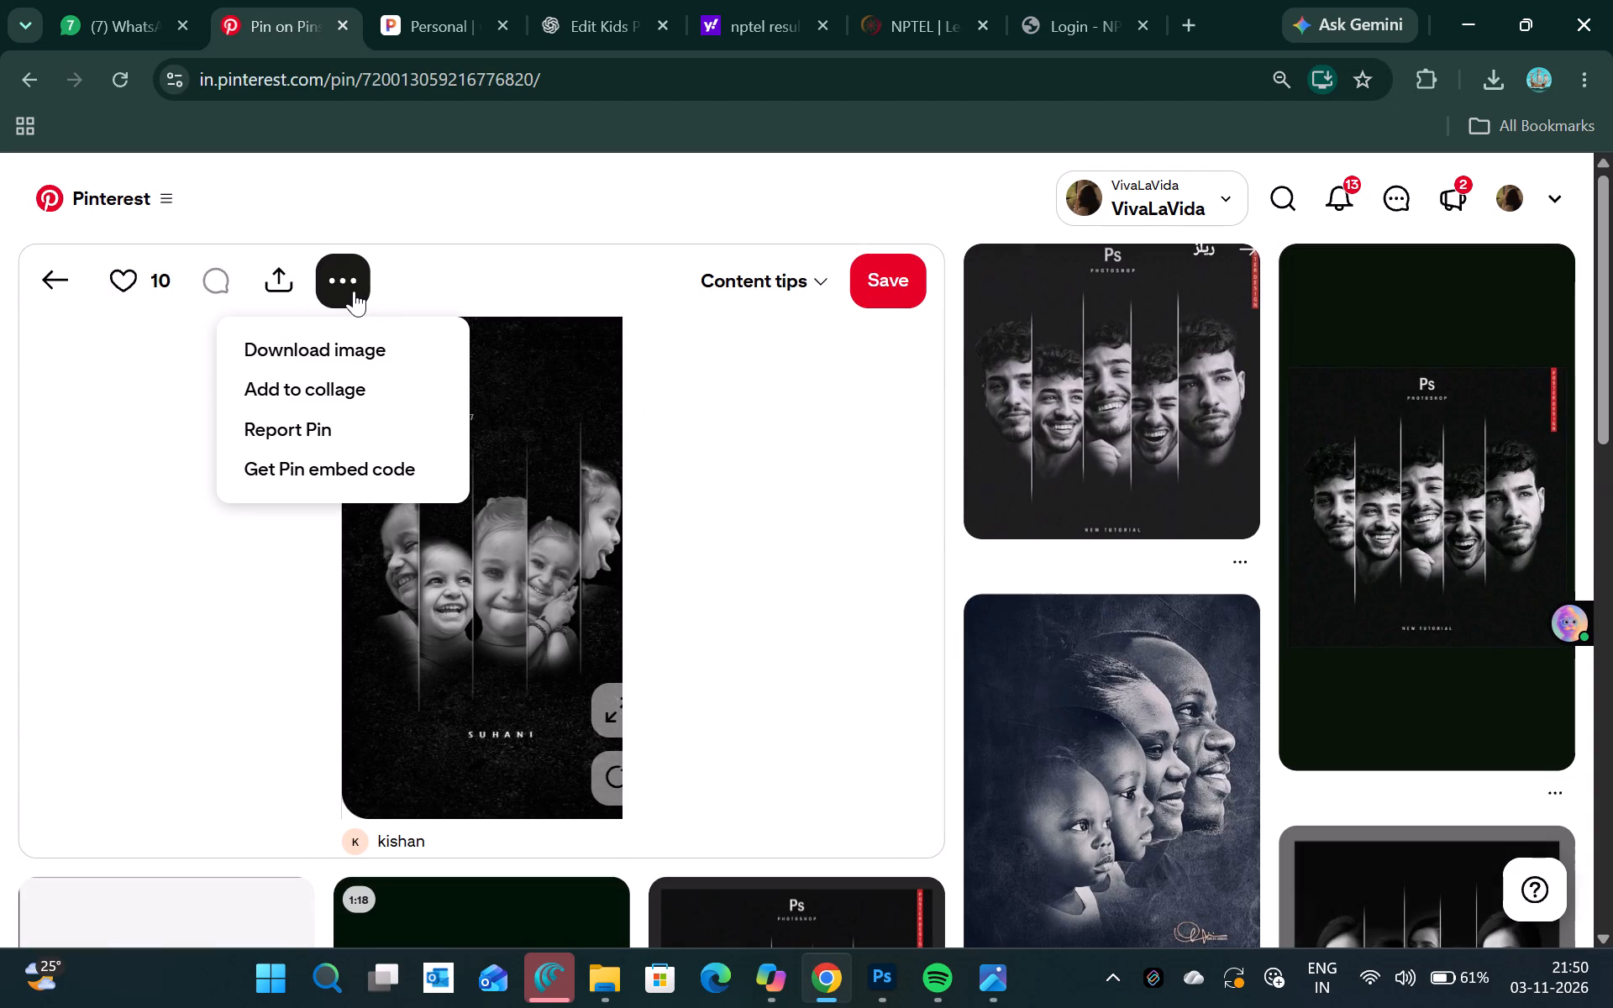
click(364, 352)
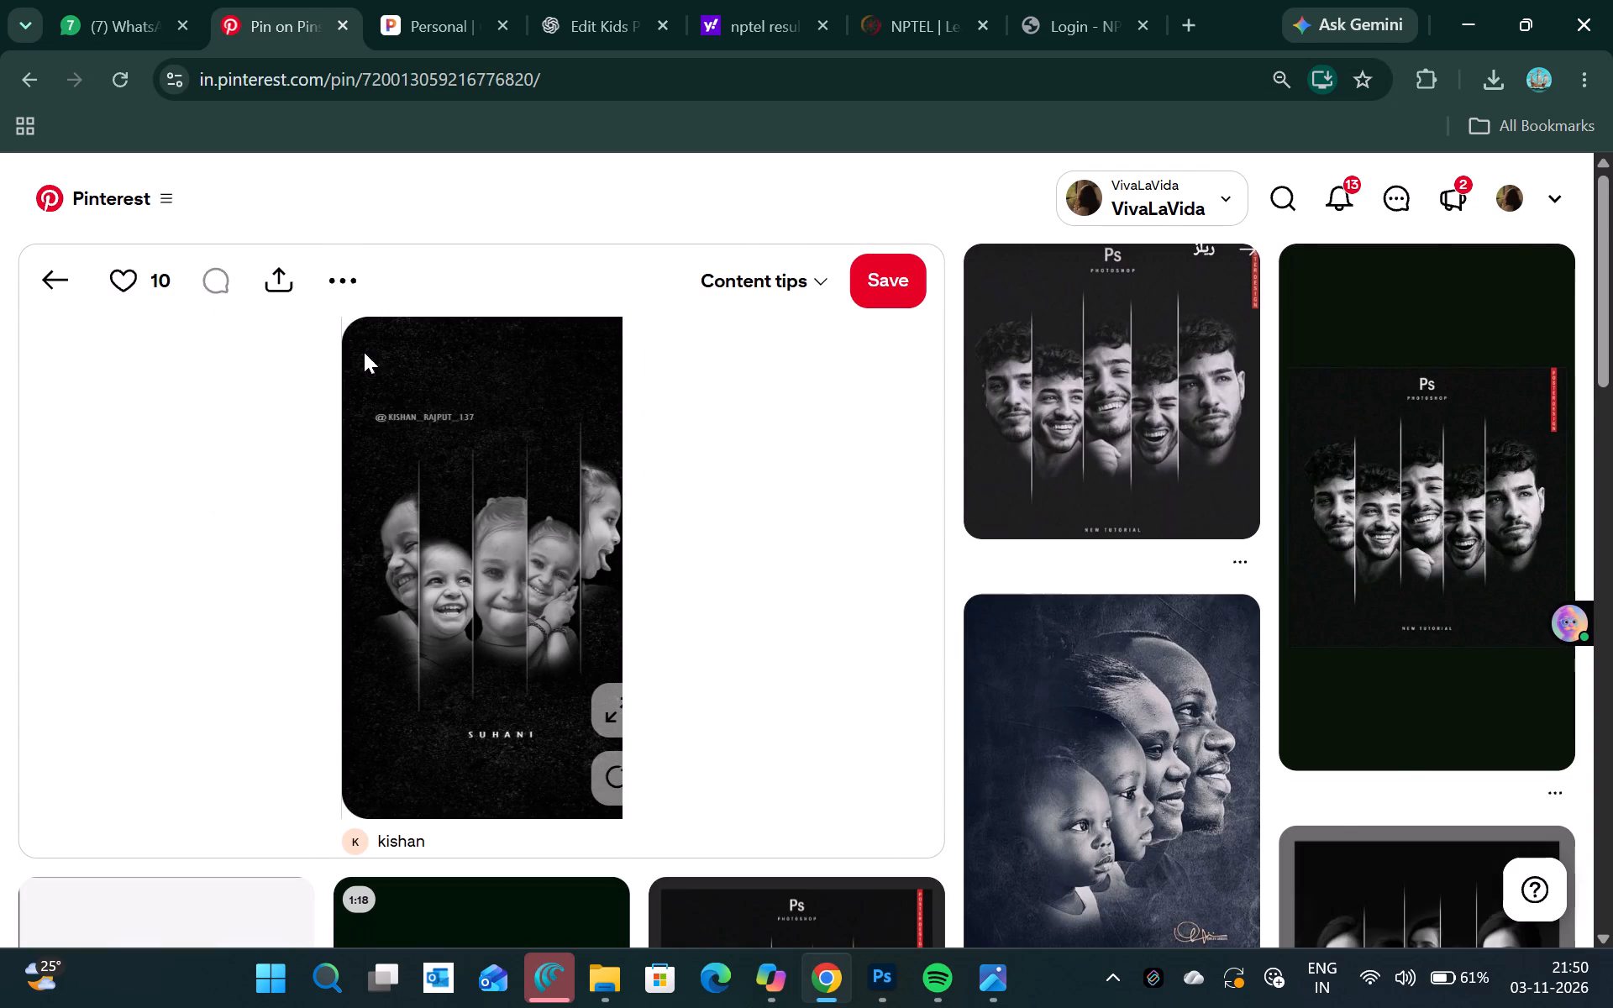
Bring the just-downloaded five-strip portrait image from the browser's downloads into Photoshop.
scroll(770, 471, down, 1)
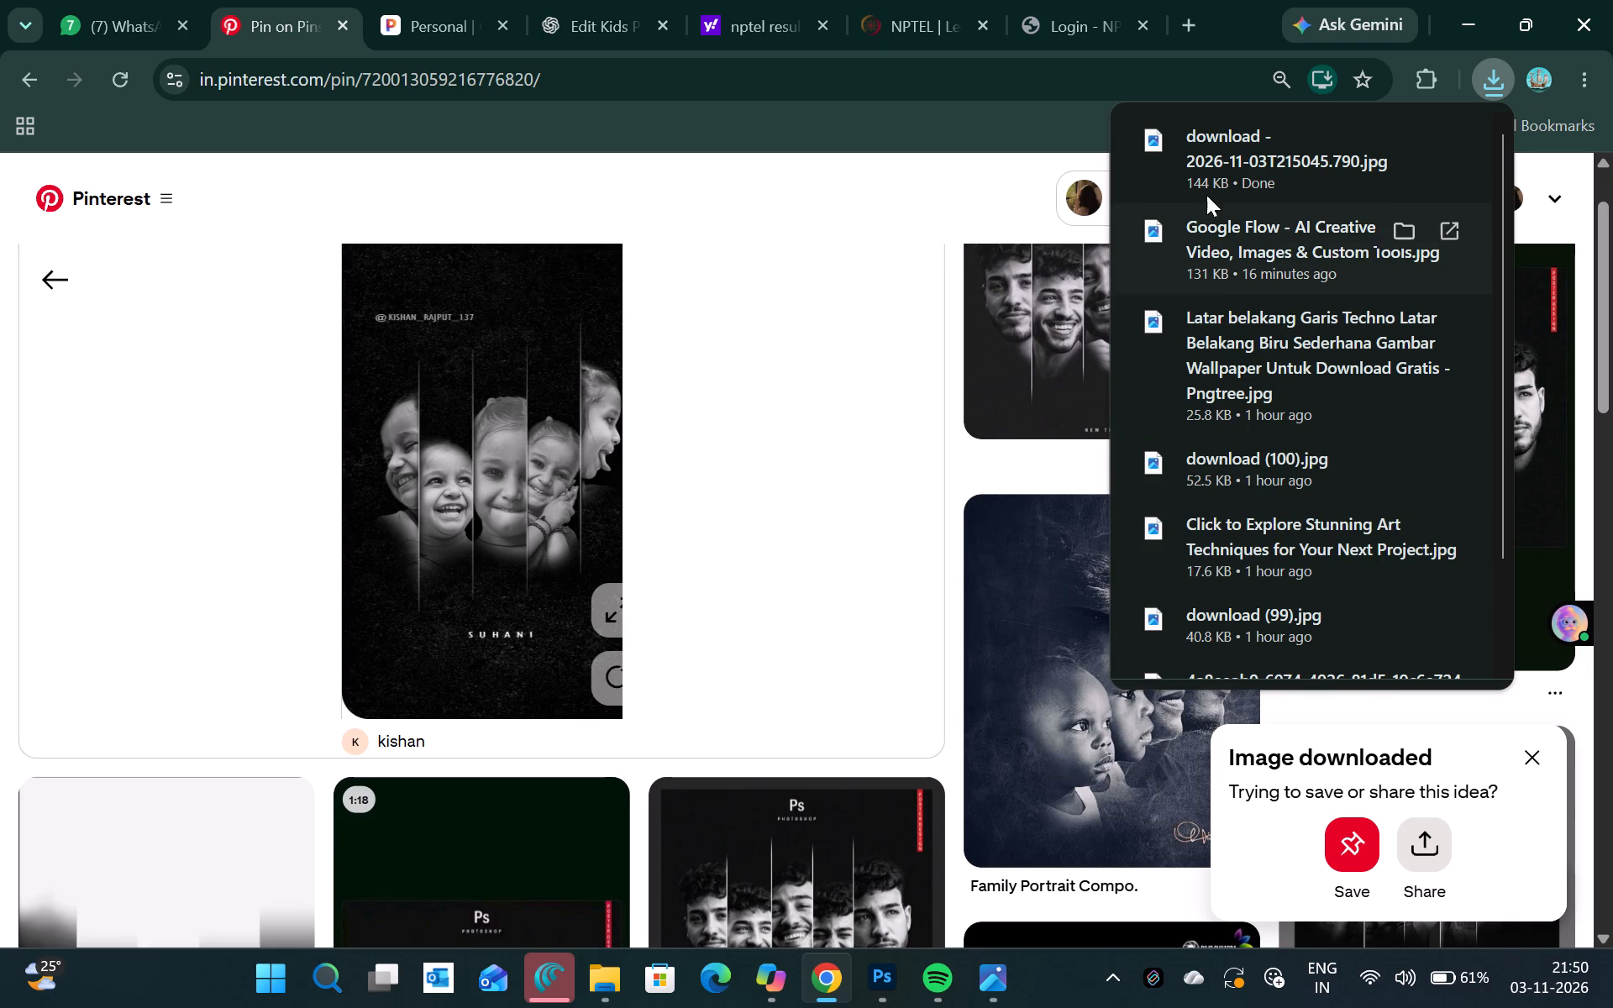
drag(1219, 181, 938, 941)
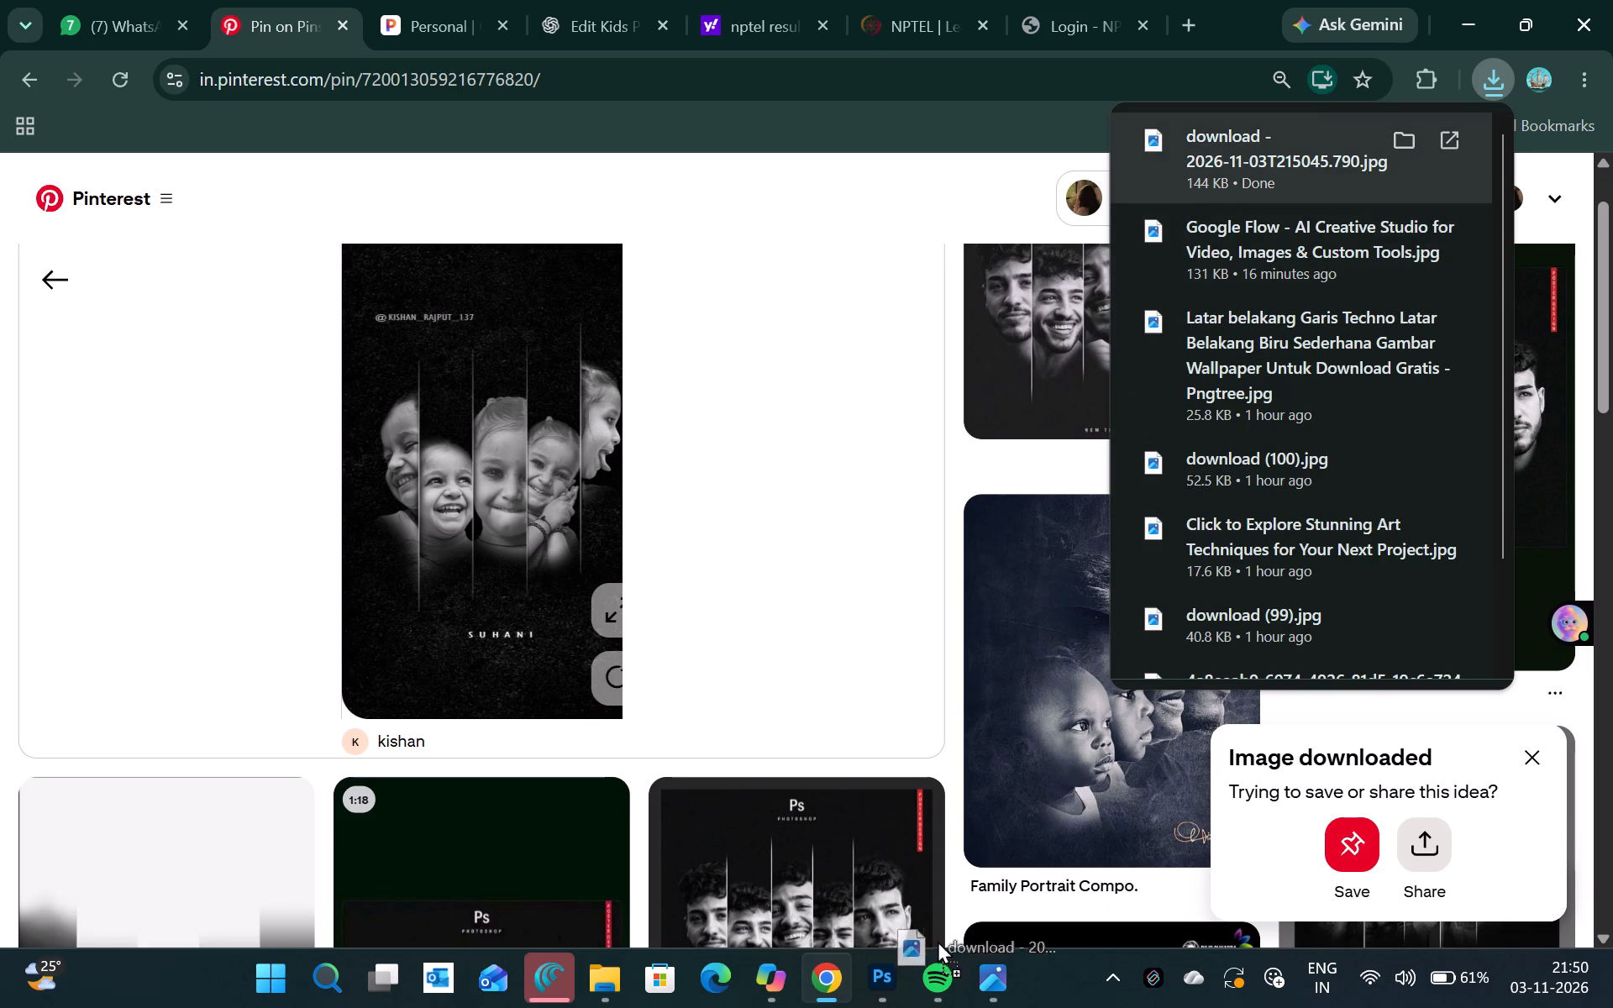
Place the downloaded black-and-white children collage into the Flash banner in Photoshop, and hide the candy-giving photo layer.
drag(938, 941, 799, 535)
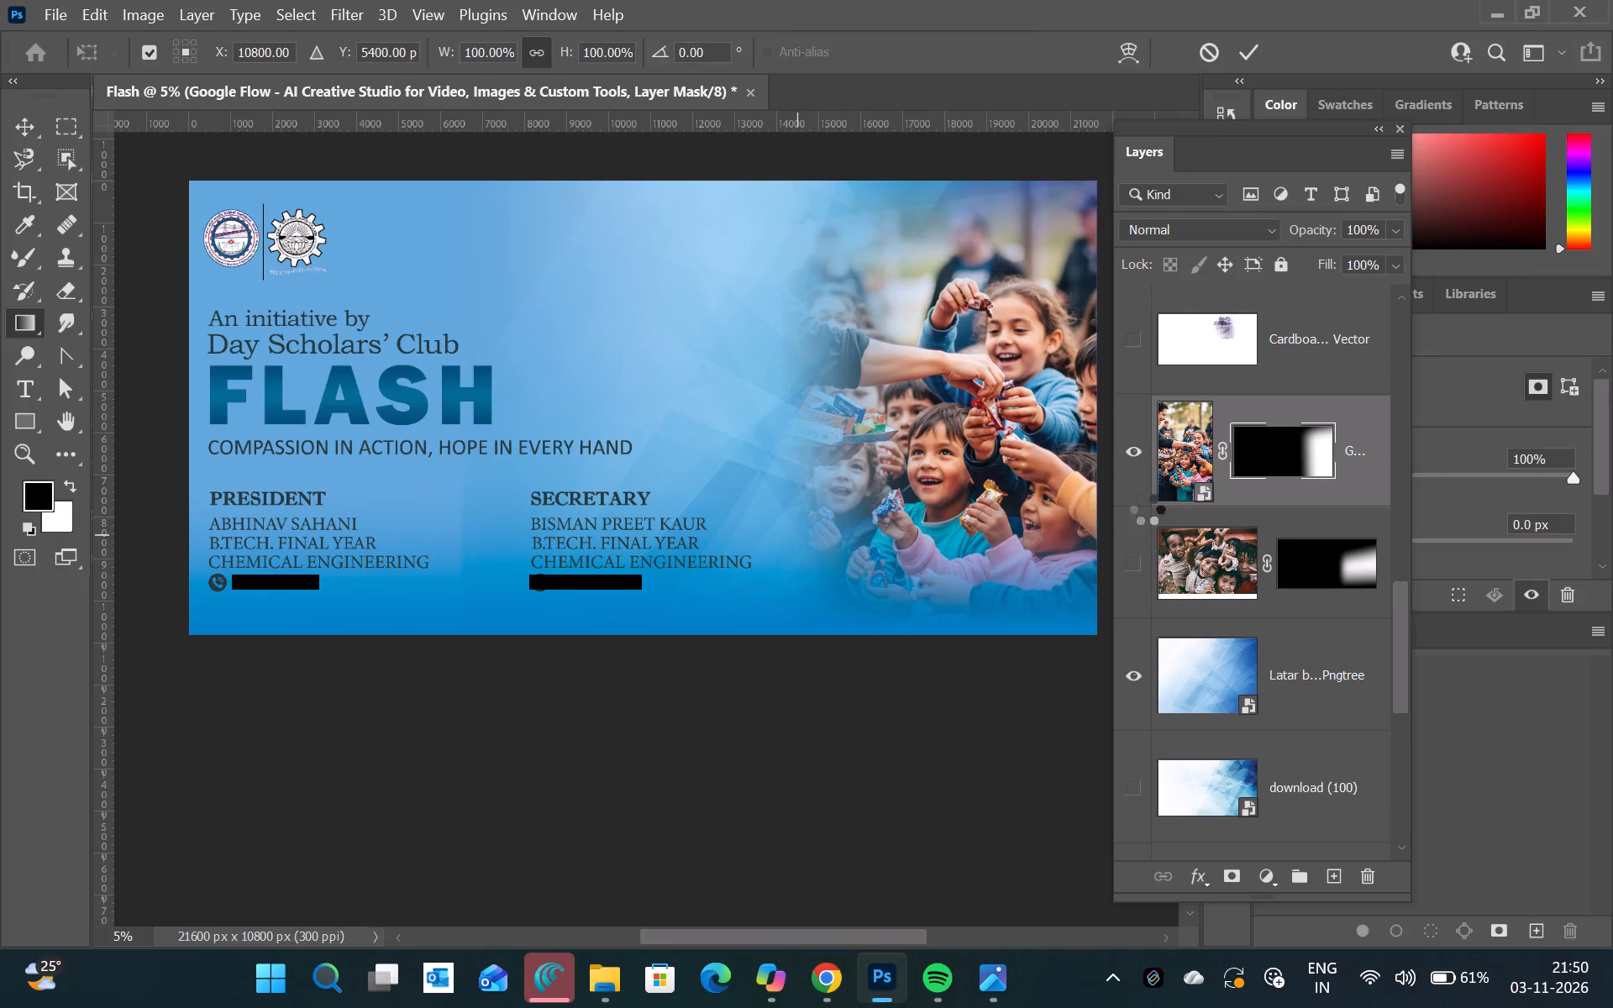
click(1136, 566)
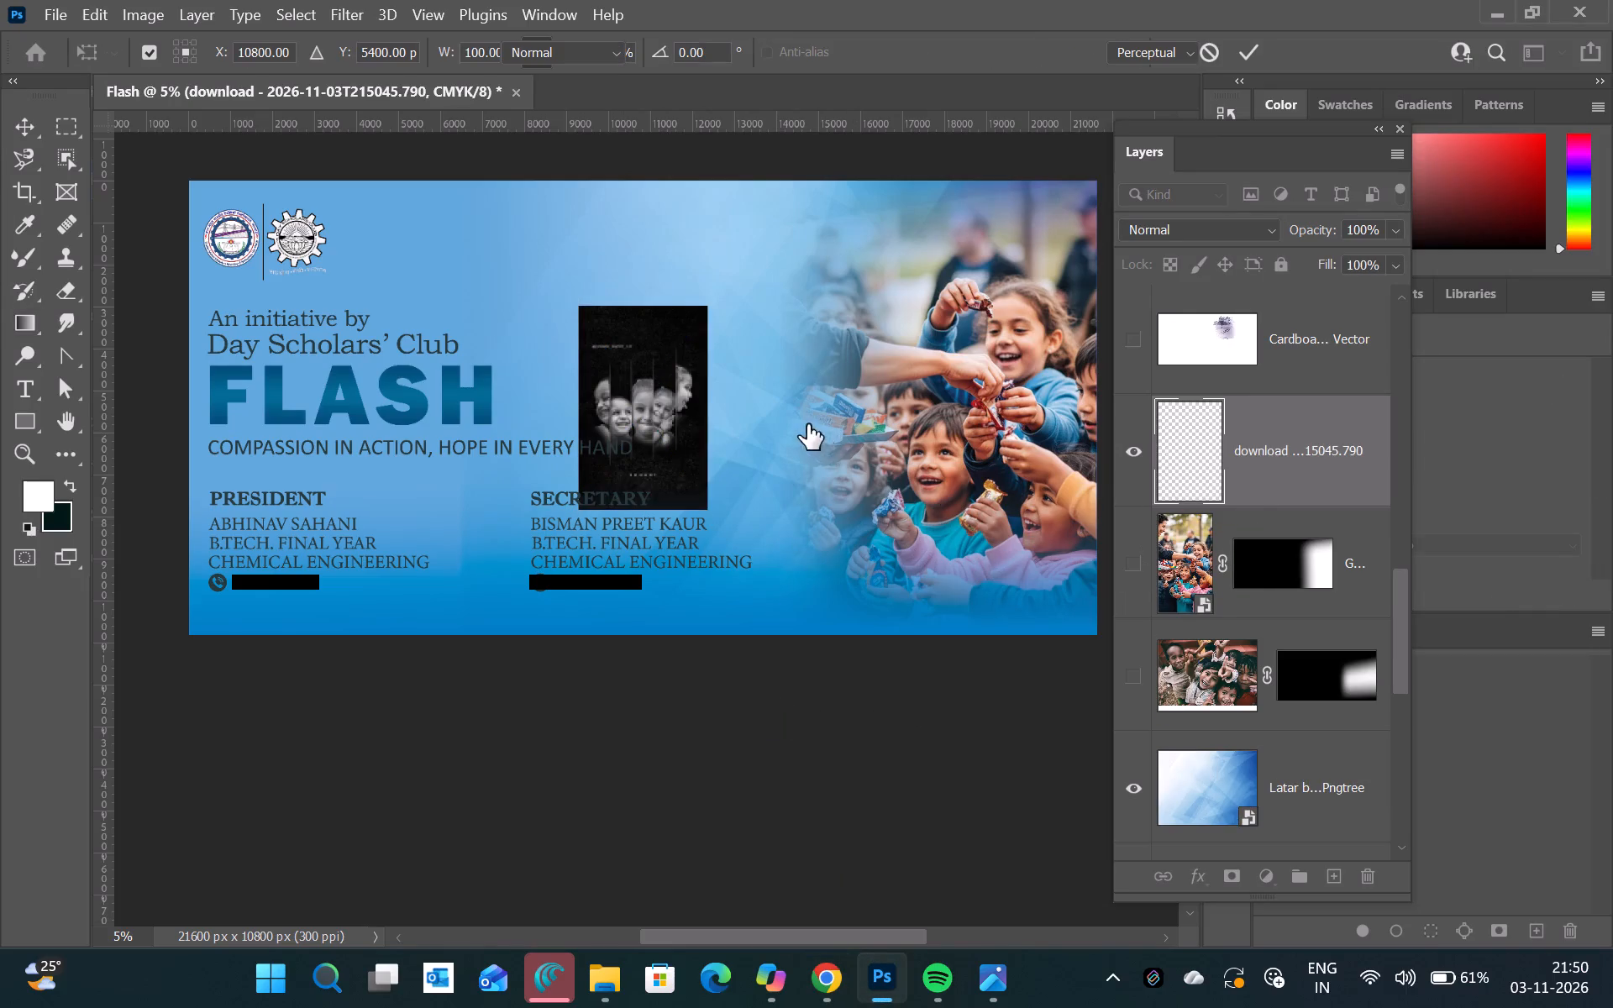
click(670, 397)
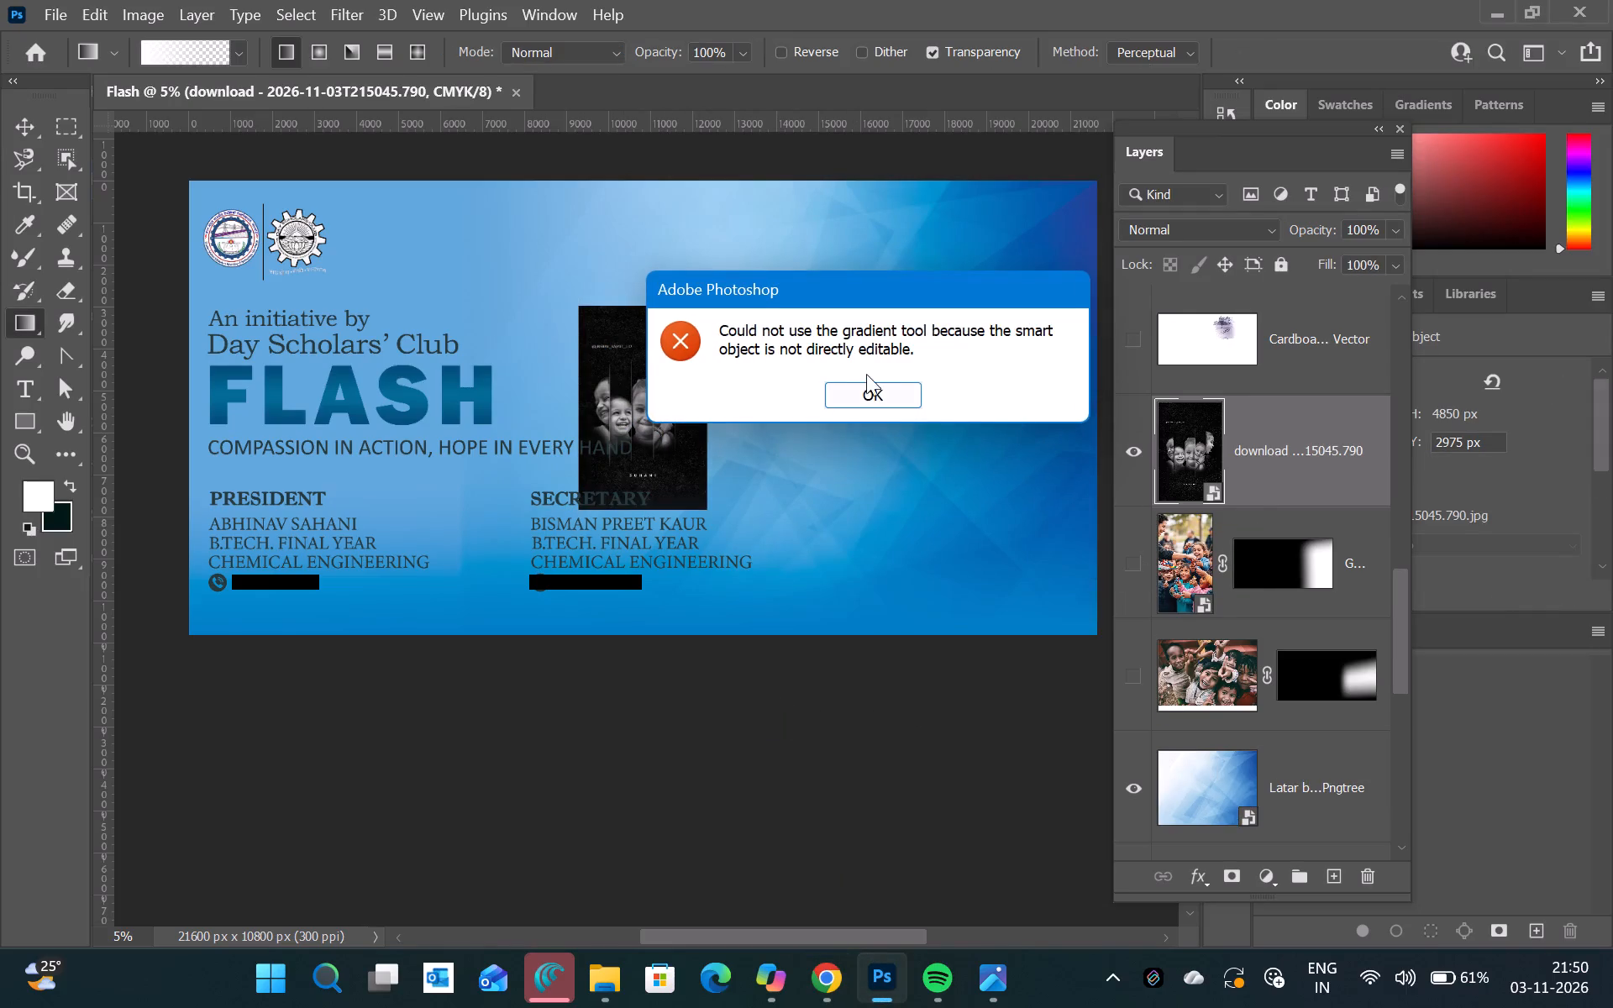
click(862, 381)
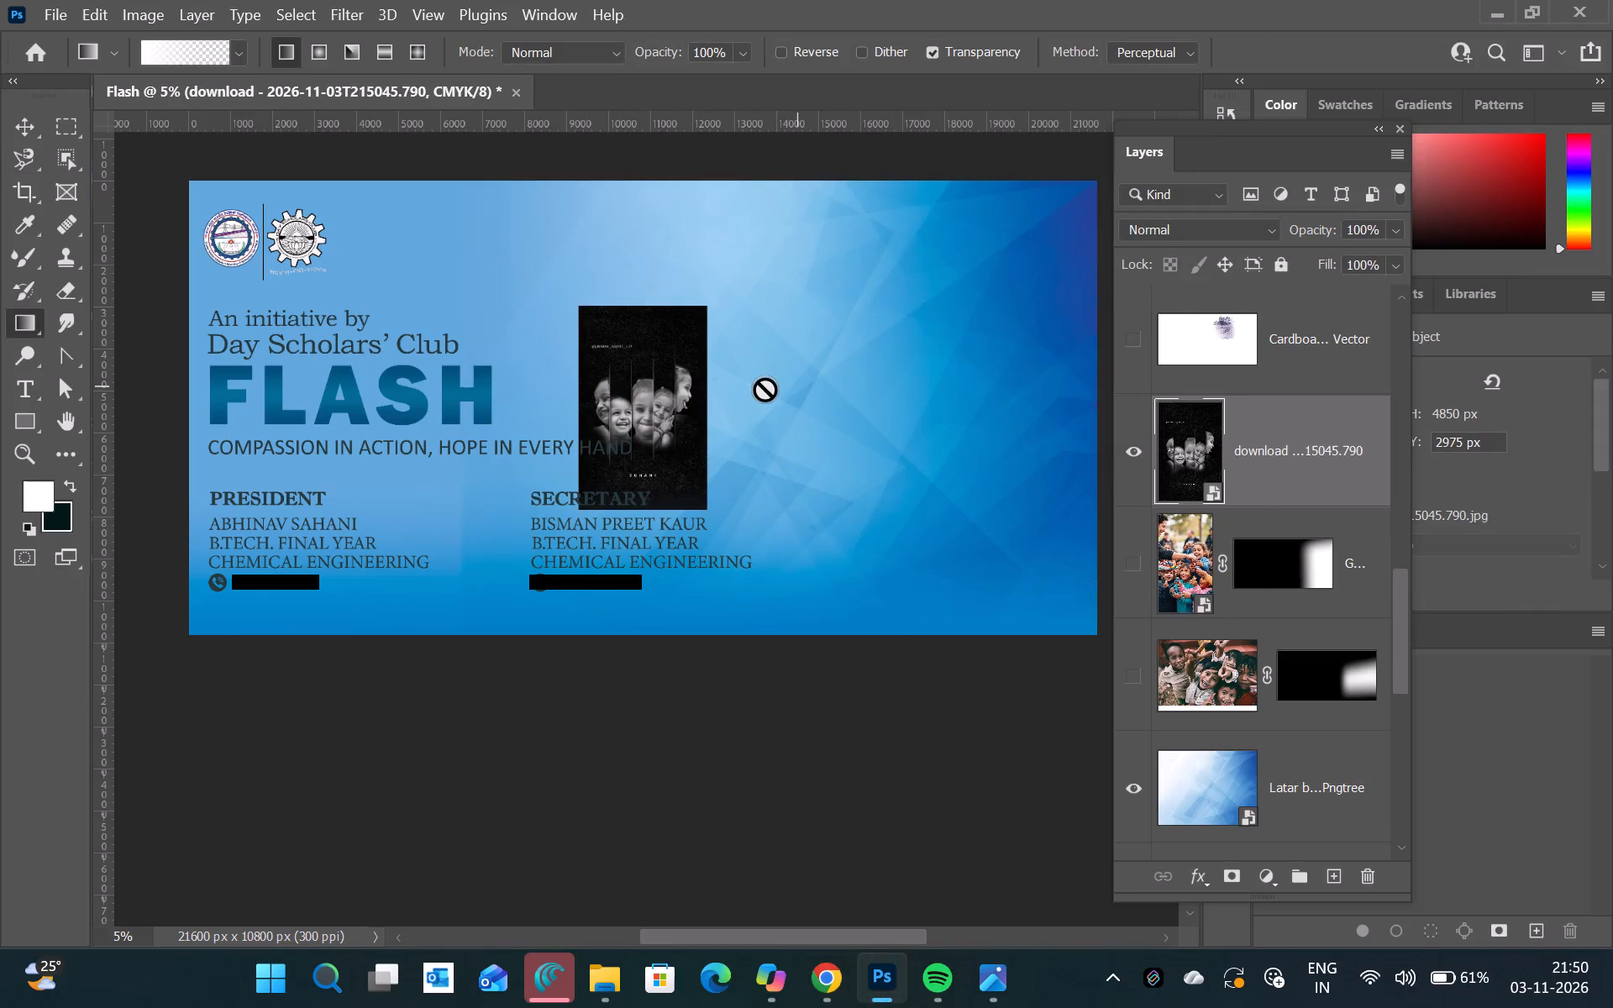
Move the placed collage to the banner's right end and scale it to about 233% so it fills the banner's height.
click(27, 124)
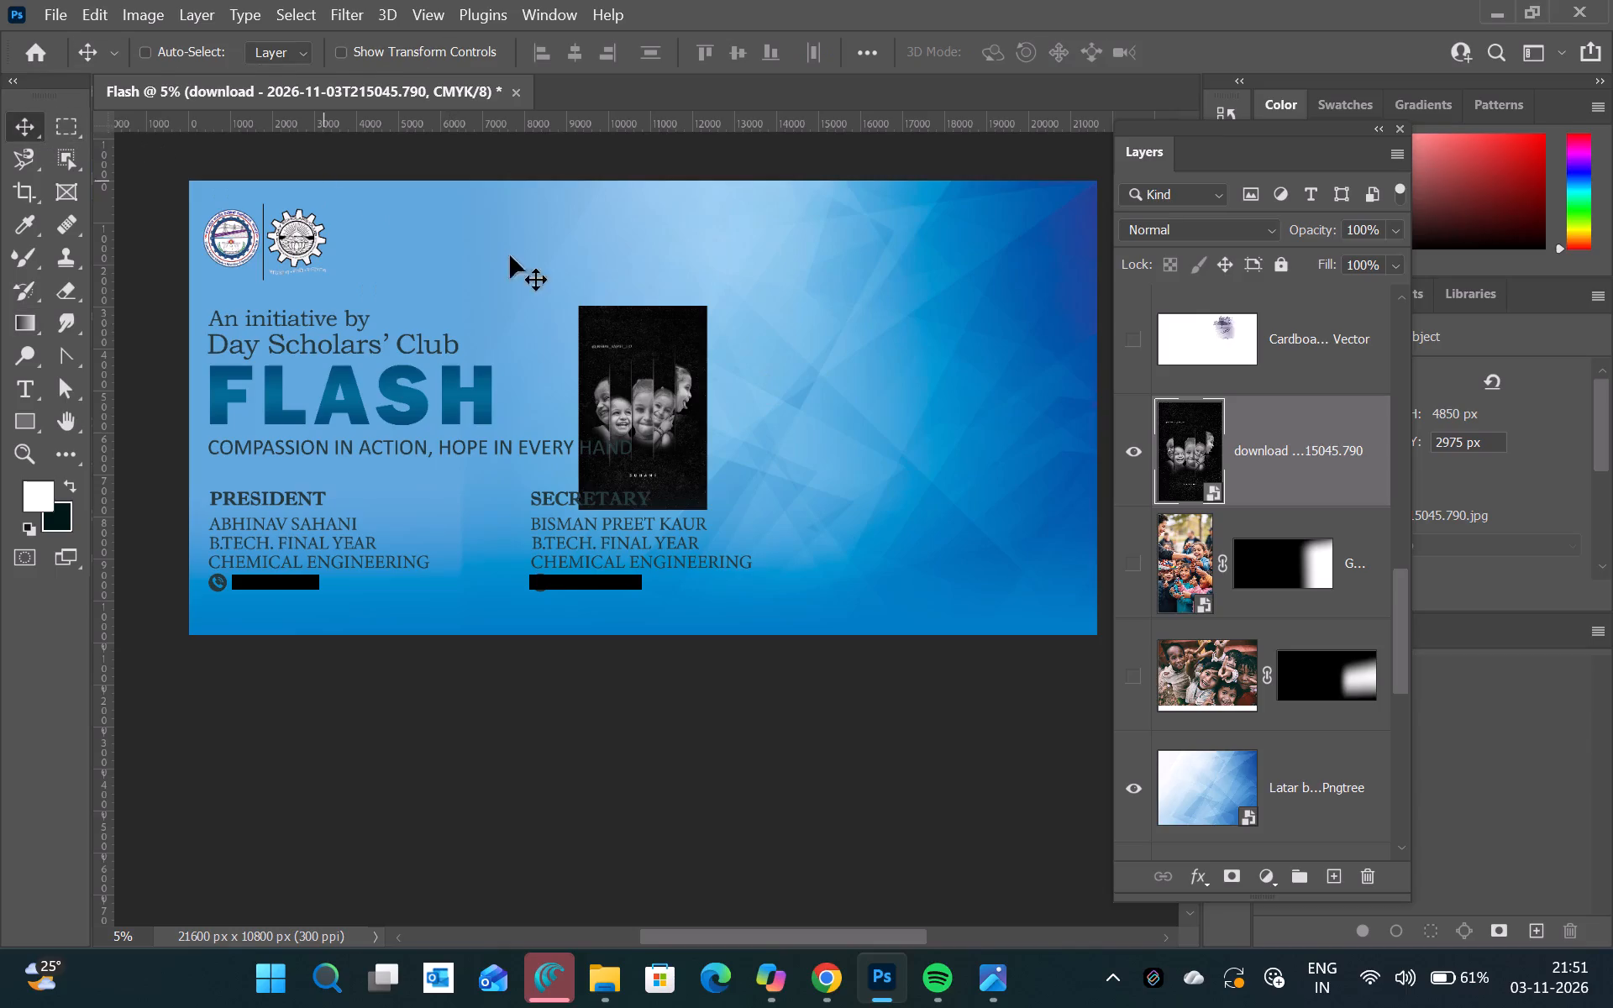
drag(626, 386, 902, 377)
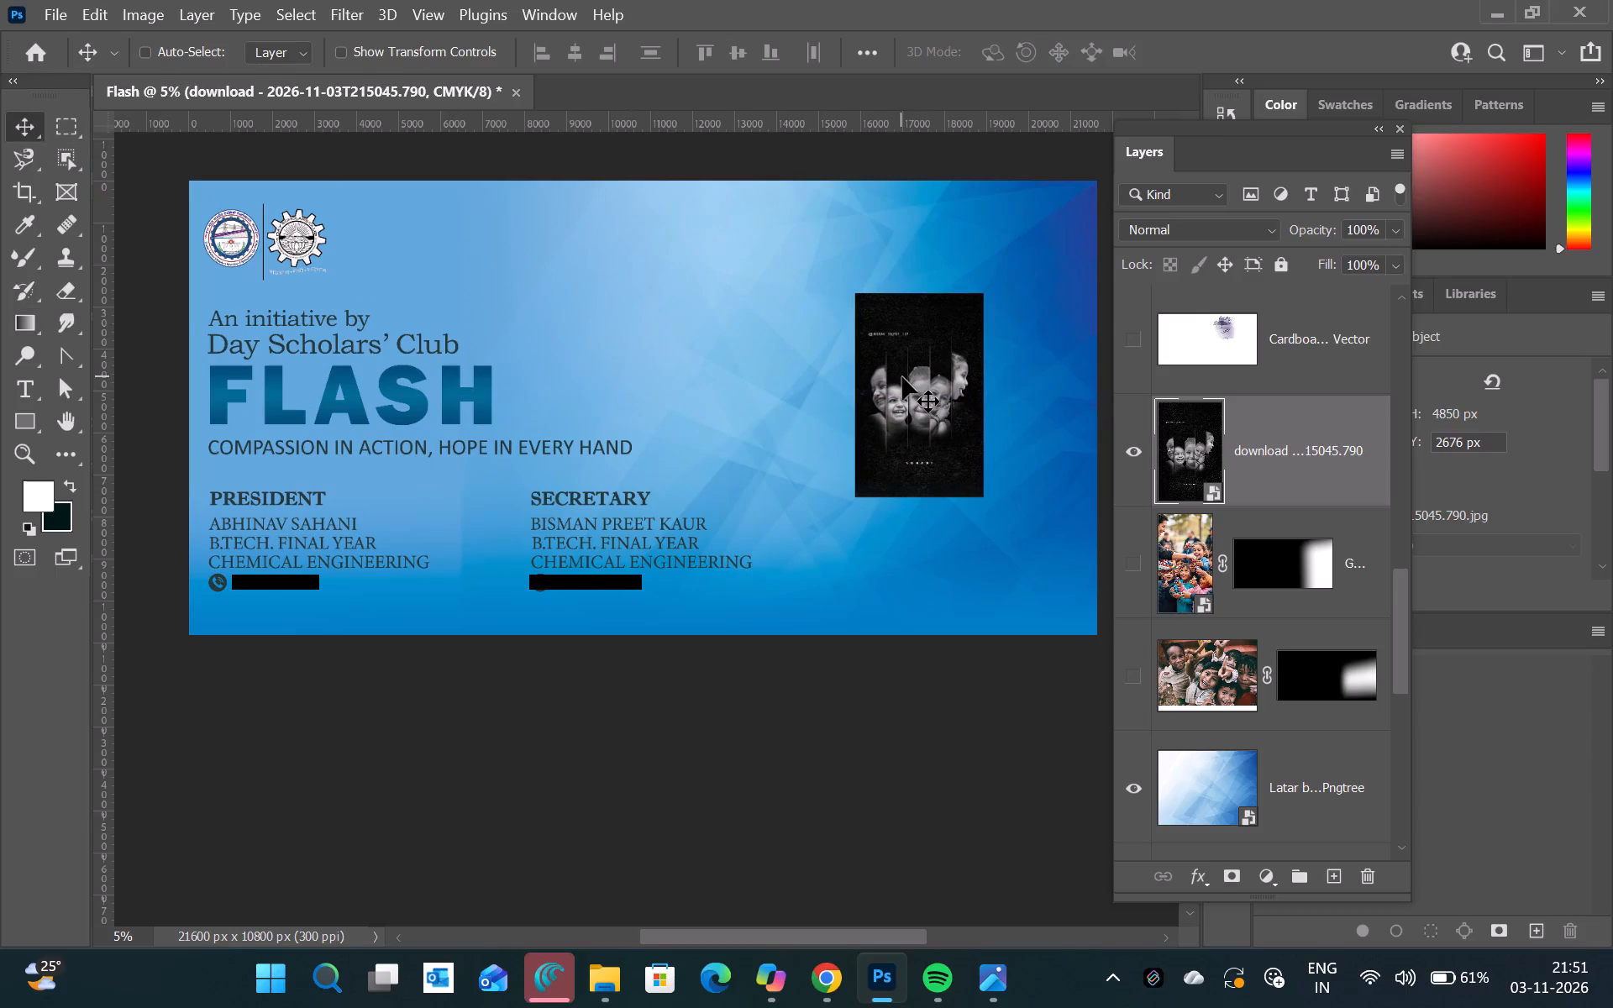
key(ctrl+t)
drag(854, 294, 738, 192)
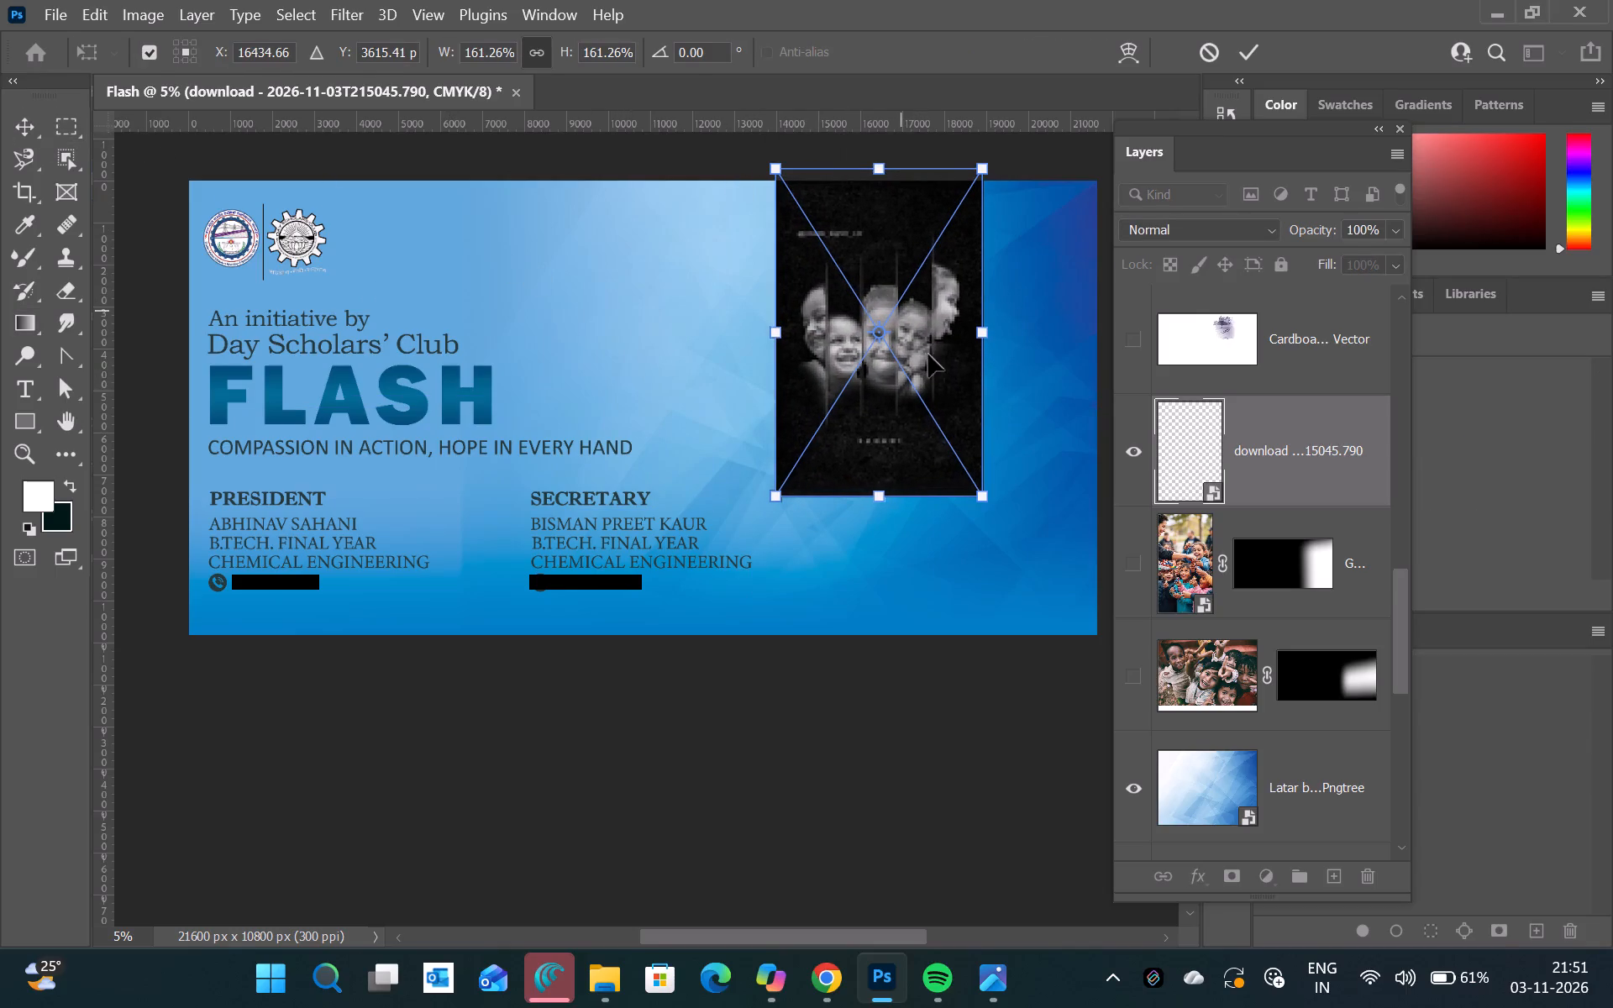
drag(987, 496, 1071, 635)
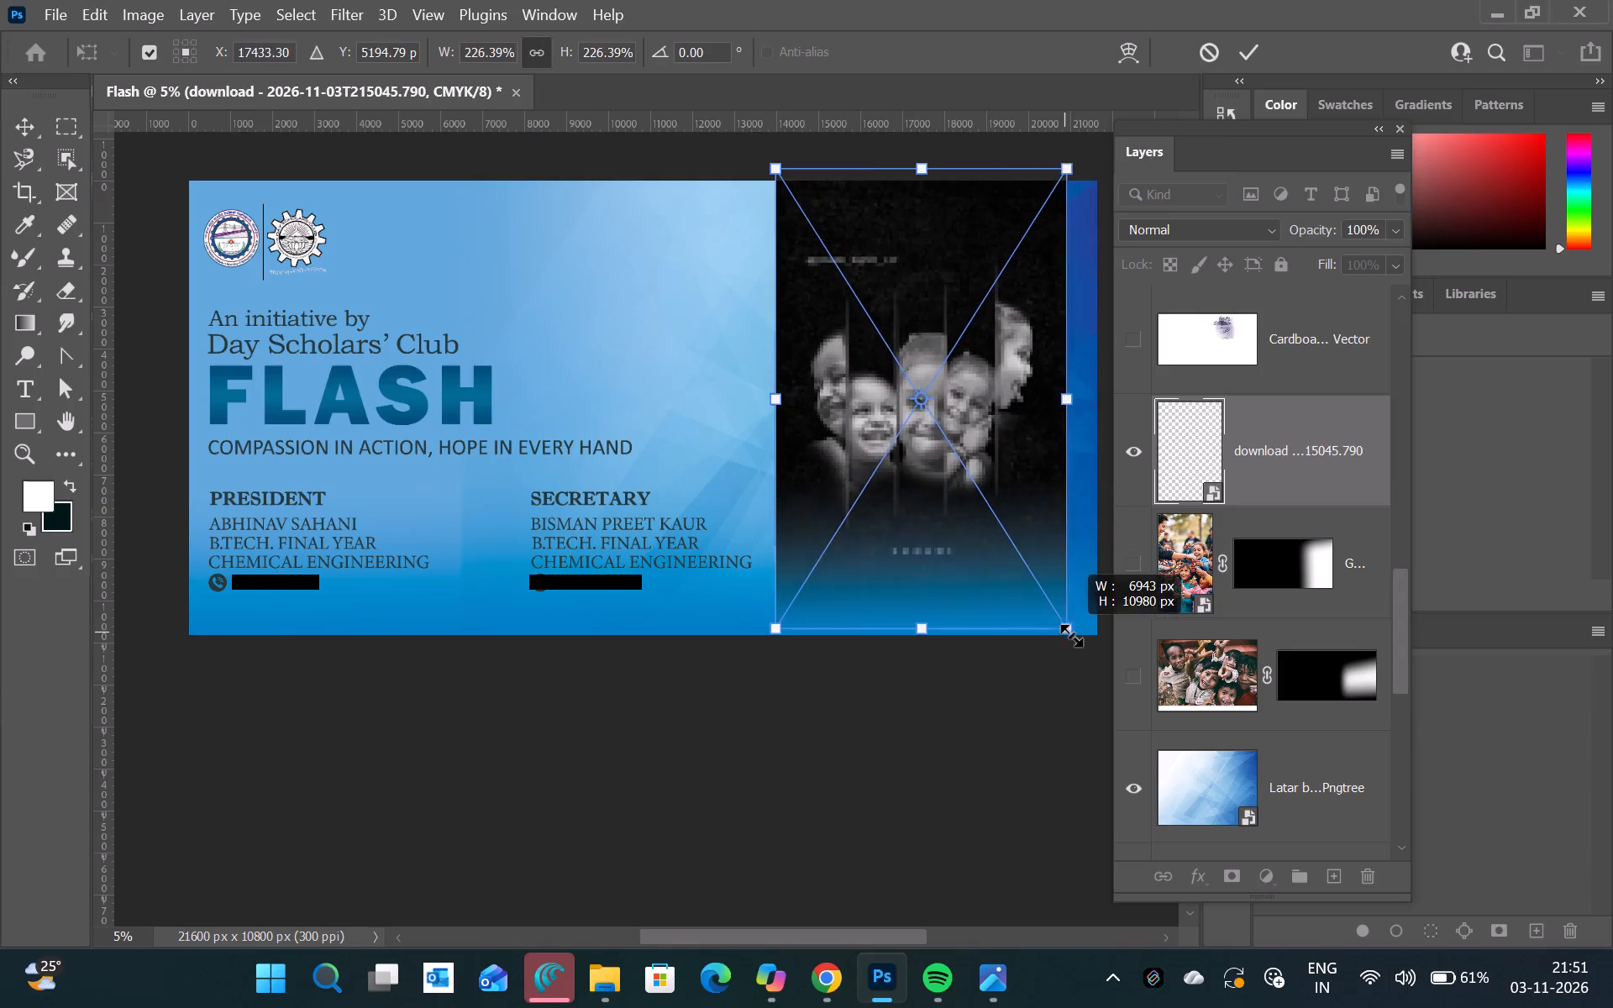
drag(1071, 635, 1090, 636)
drag(1011, 573, 1041, 574)
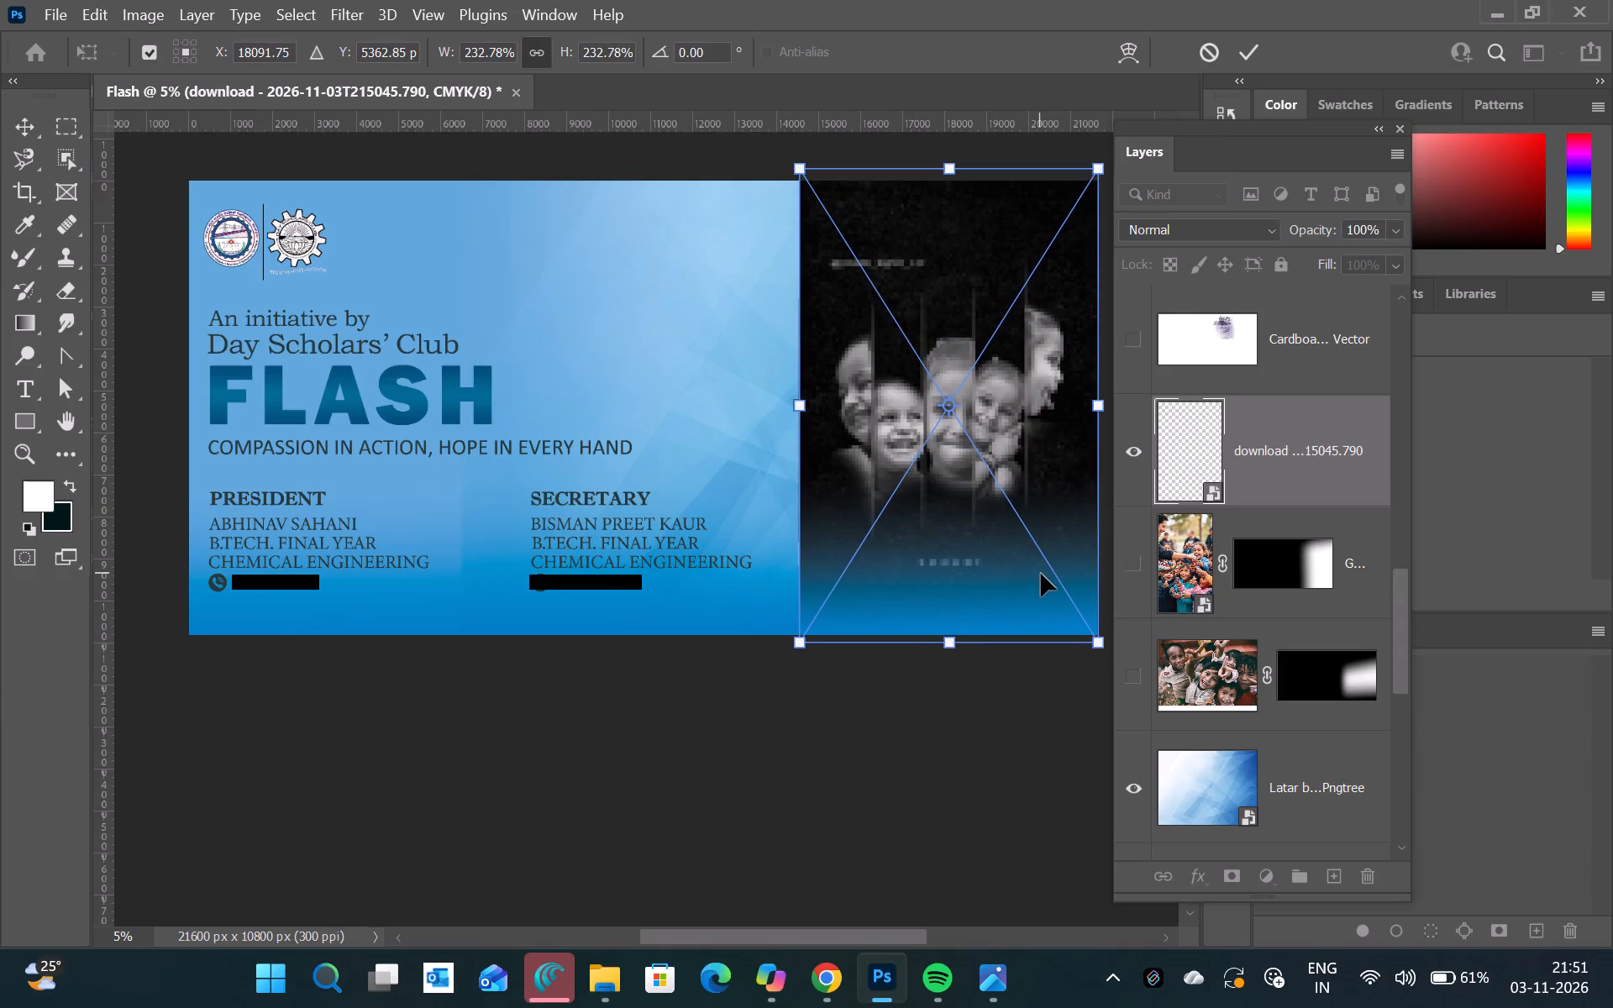
Apply the collage's scaling, try the Multiply blend mode on it, and settle on Lighten.
click(1239, 231)
click(1164, 328)
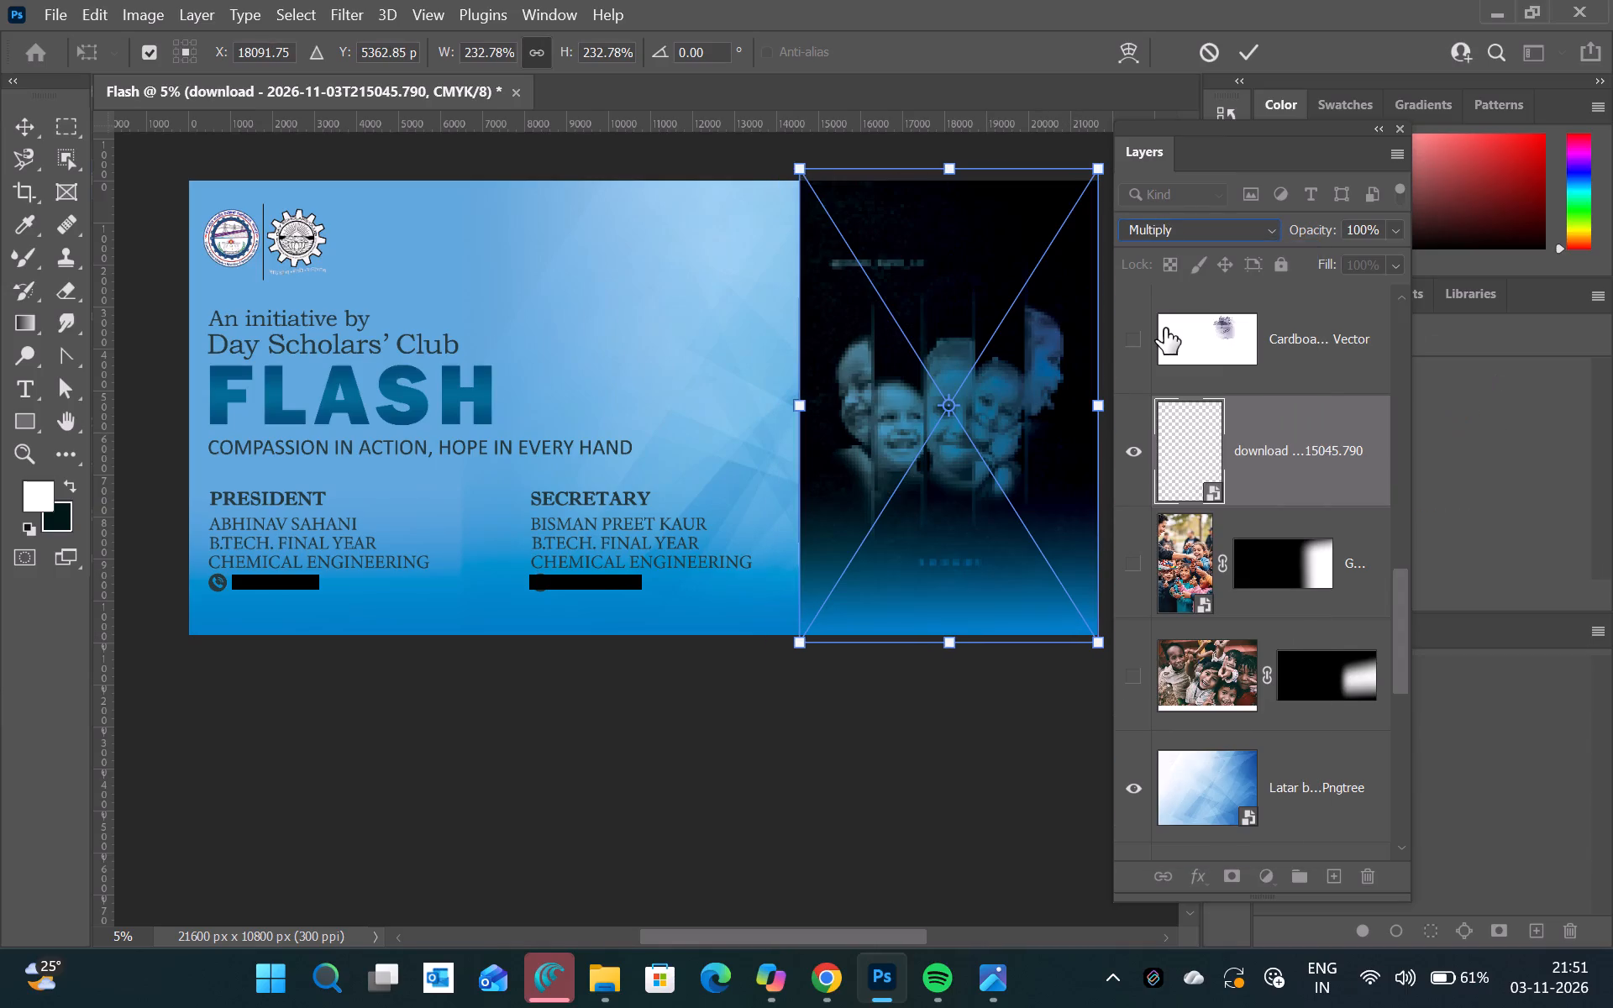
click(1242, 36)
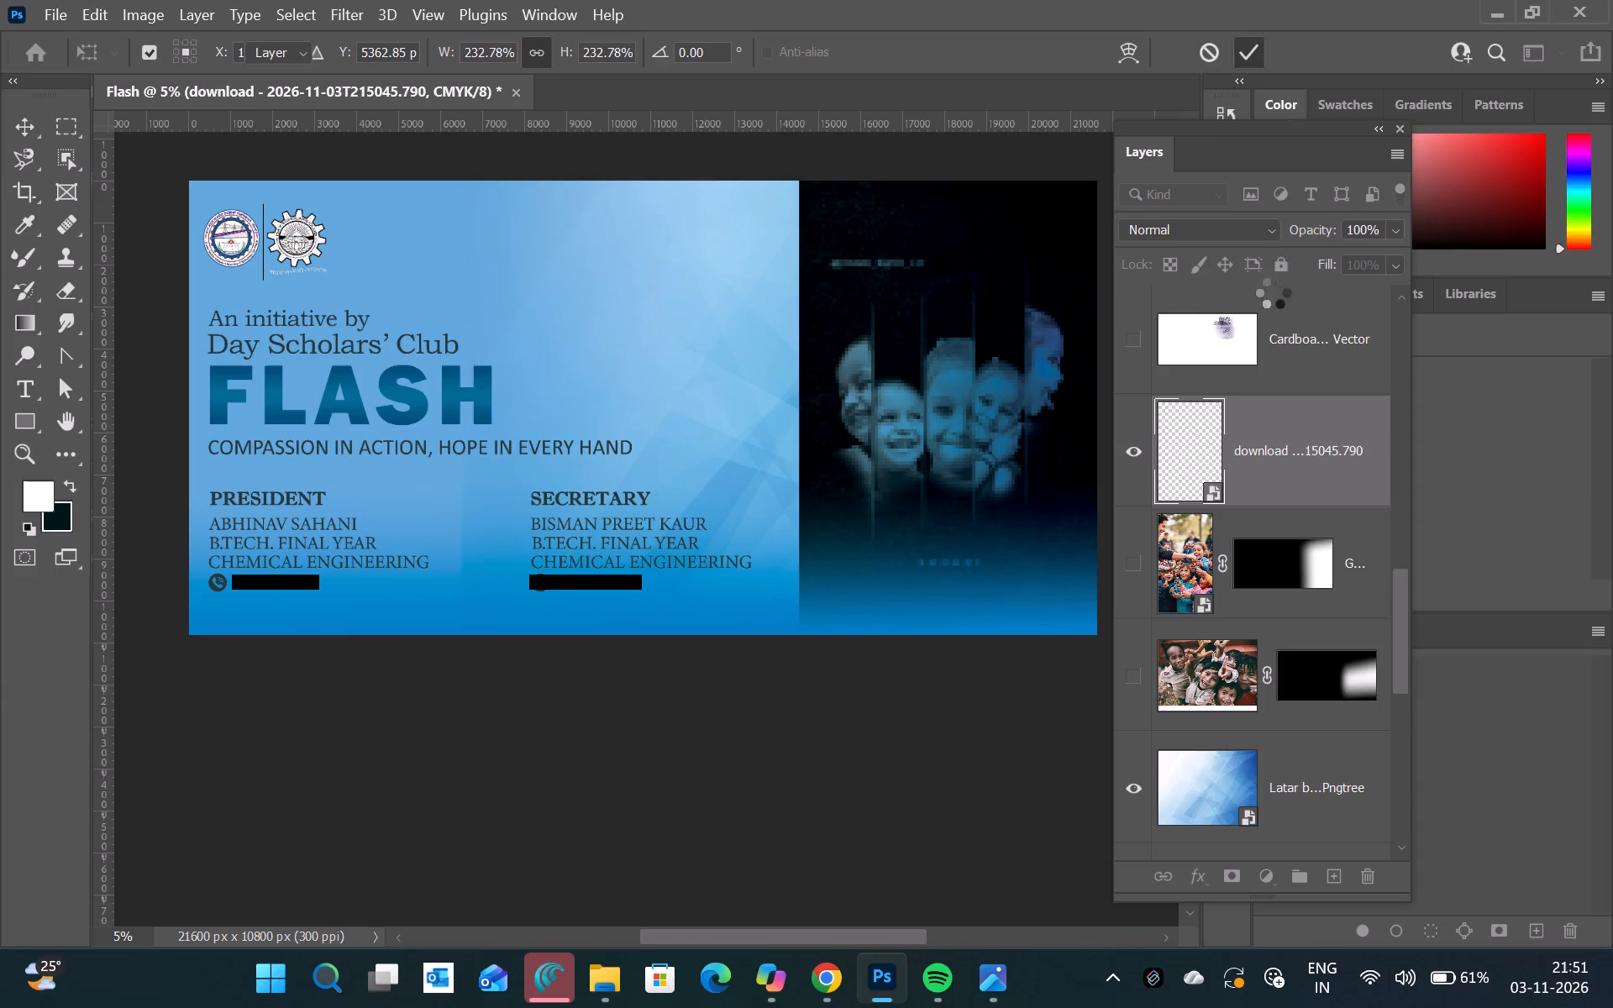
click(1257, 239)
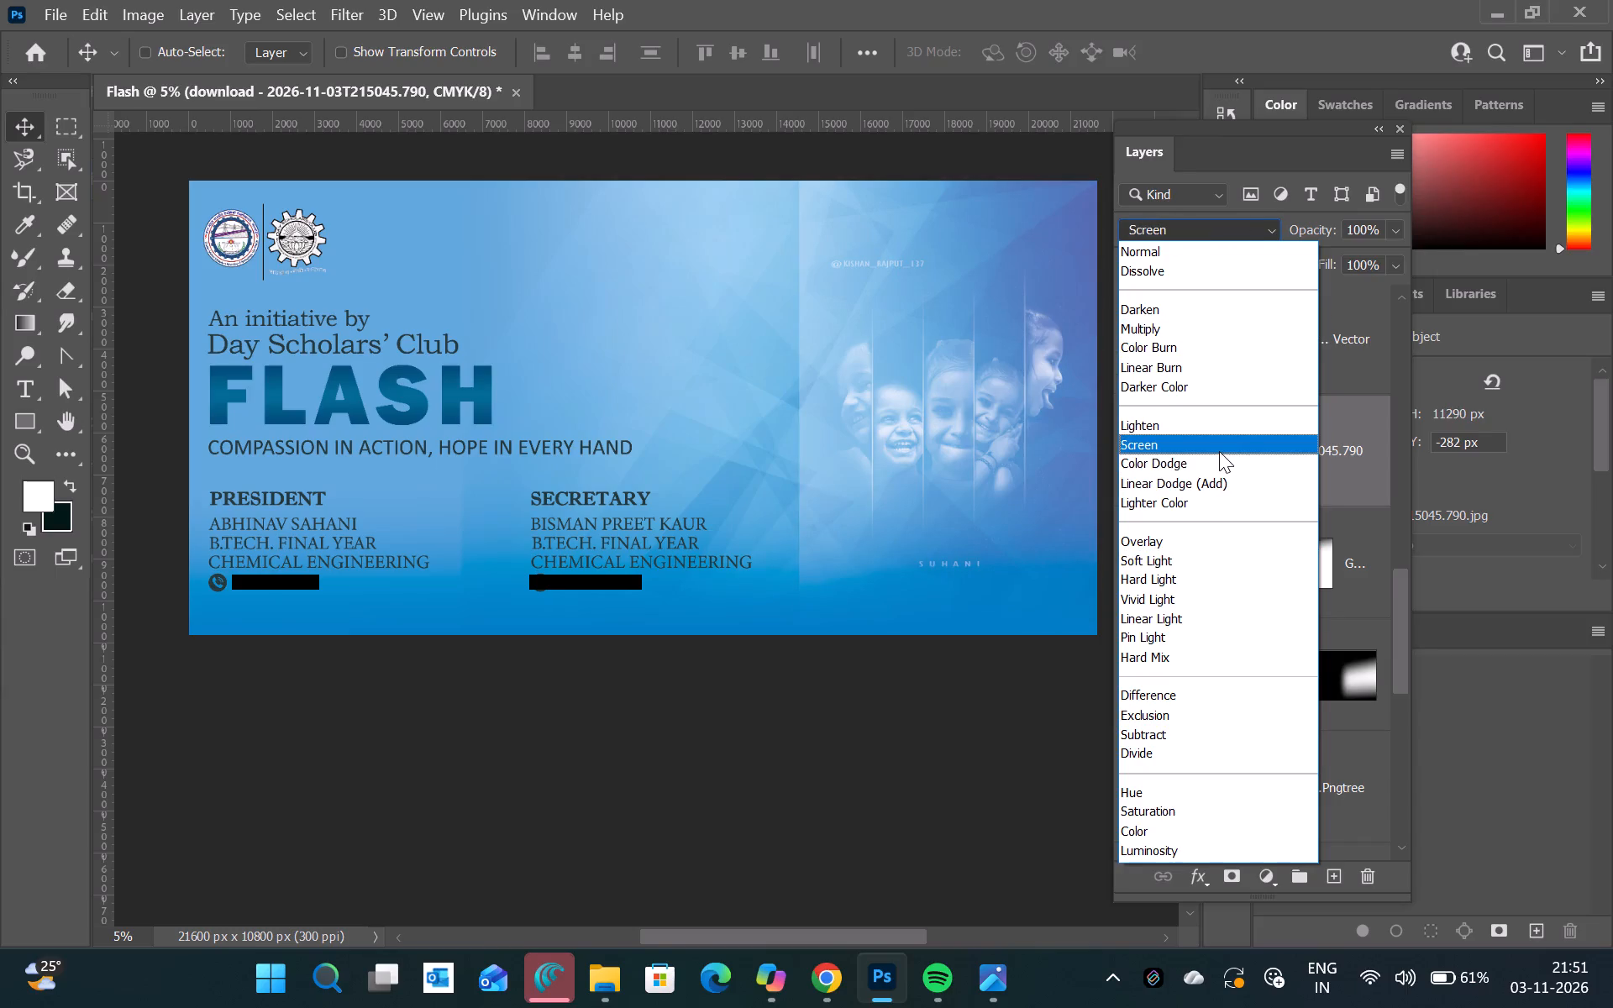
click(1241, 426)
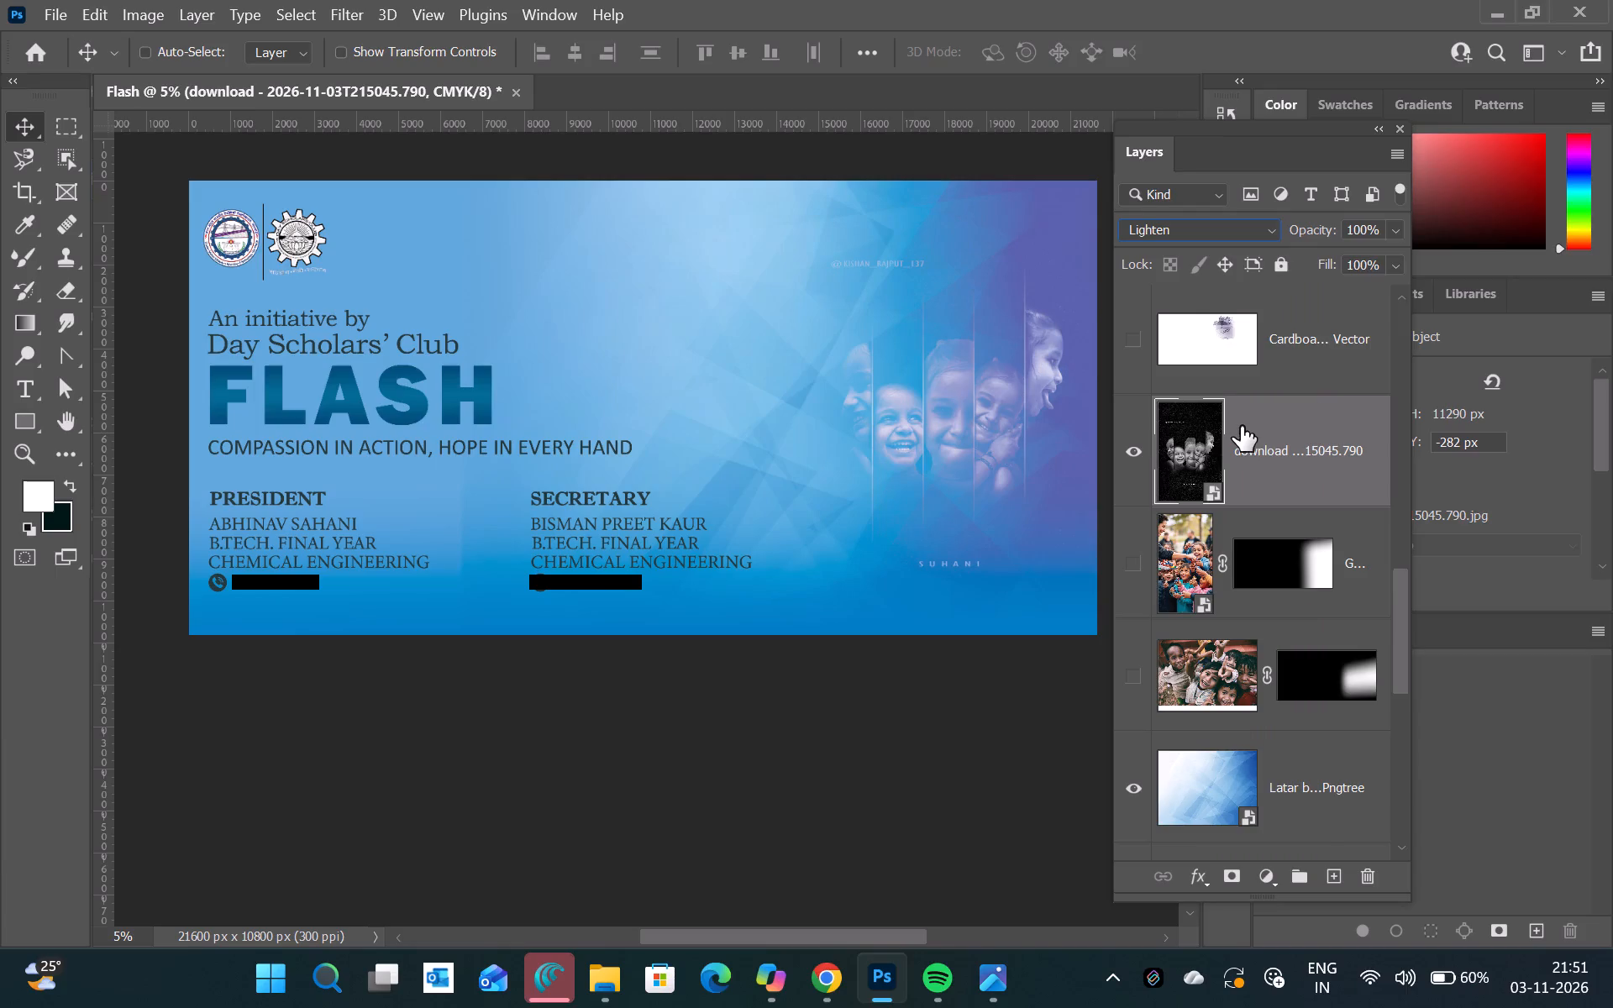
Hide the black-and-white collage layer and show the candy-giving photo layer again.
click(1135, 460)
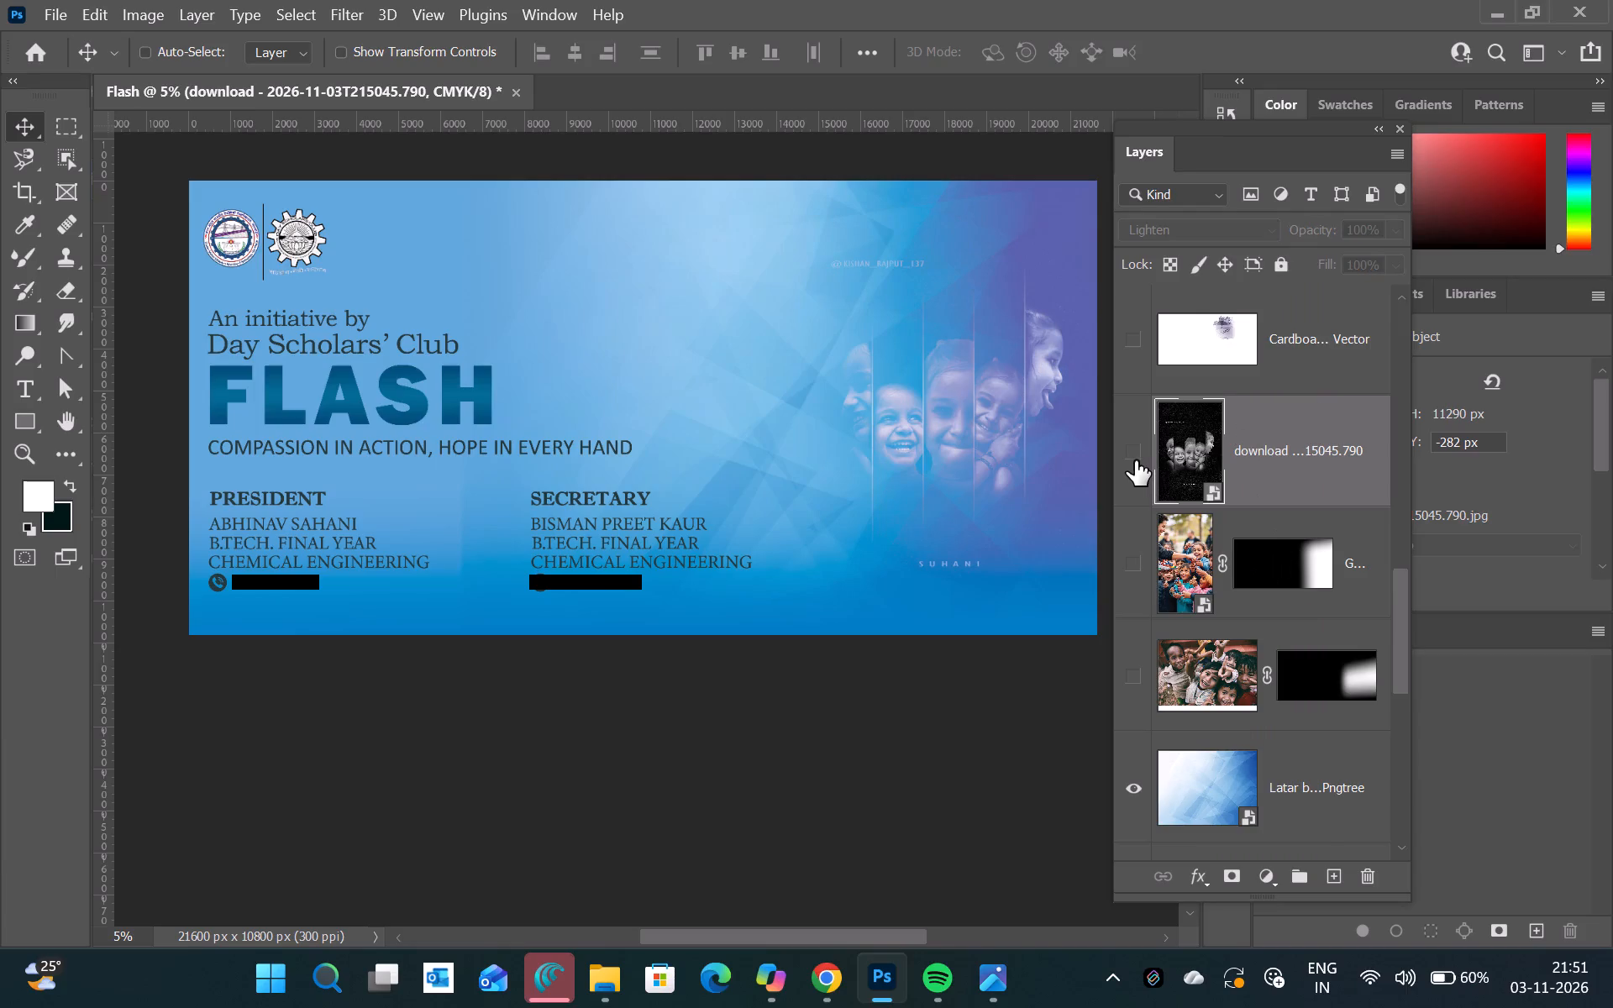
click(1139, 546)
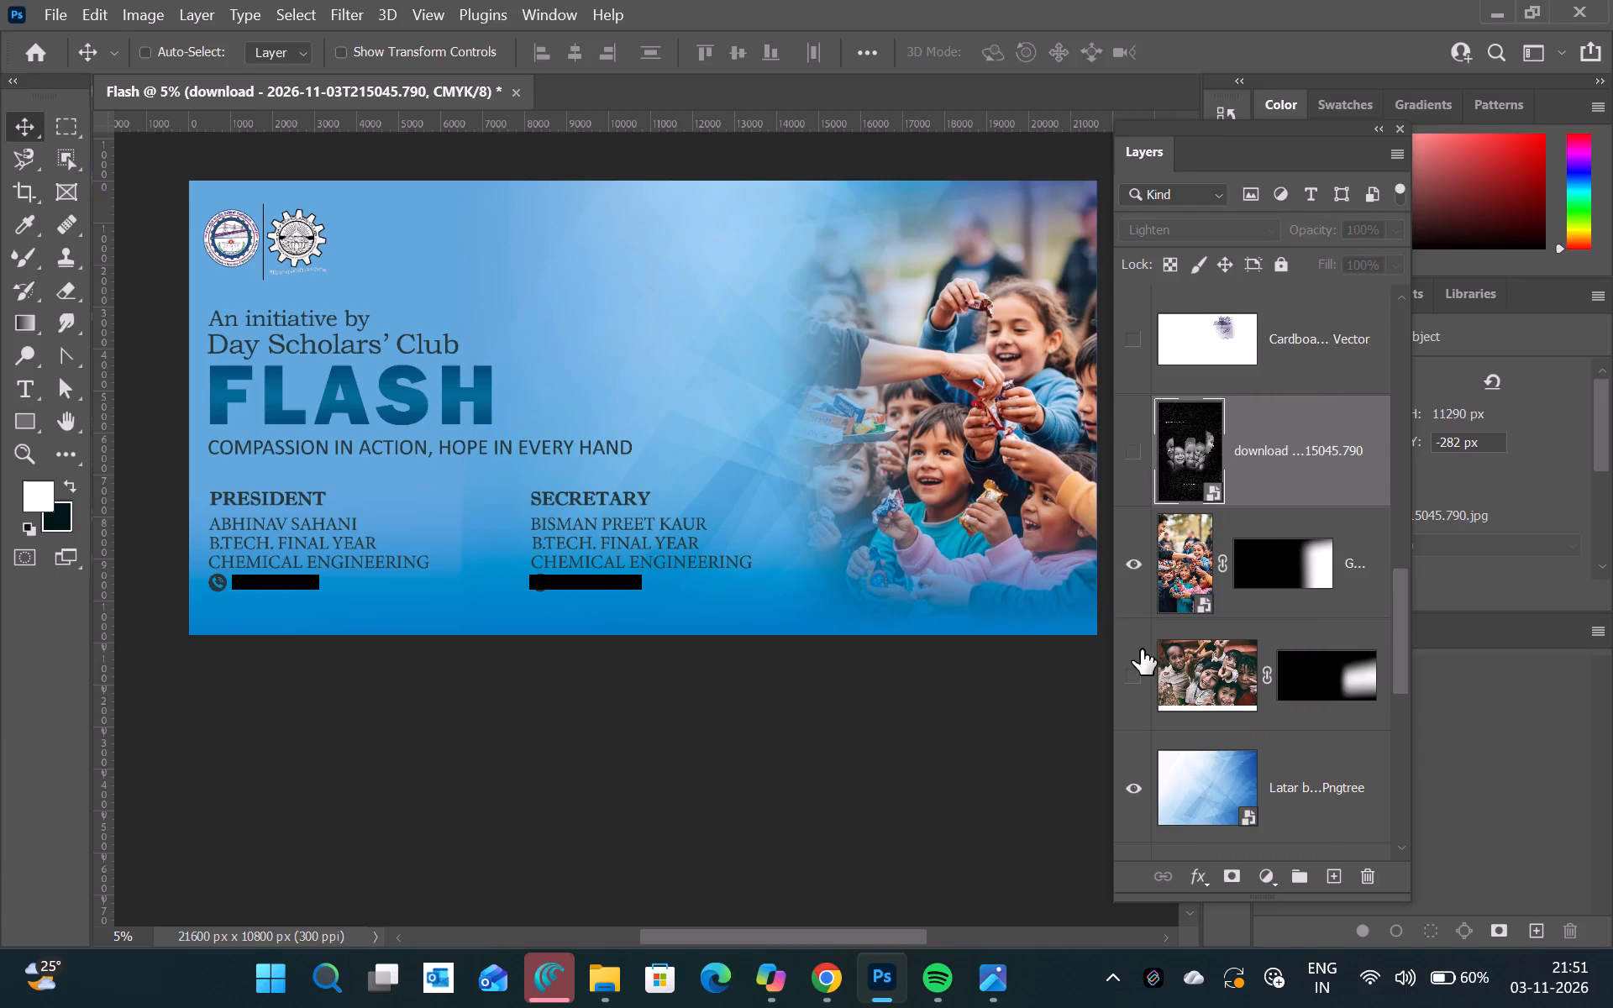
click(1141, 649)
click(1141, 649)
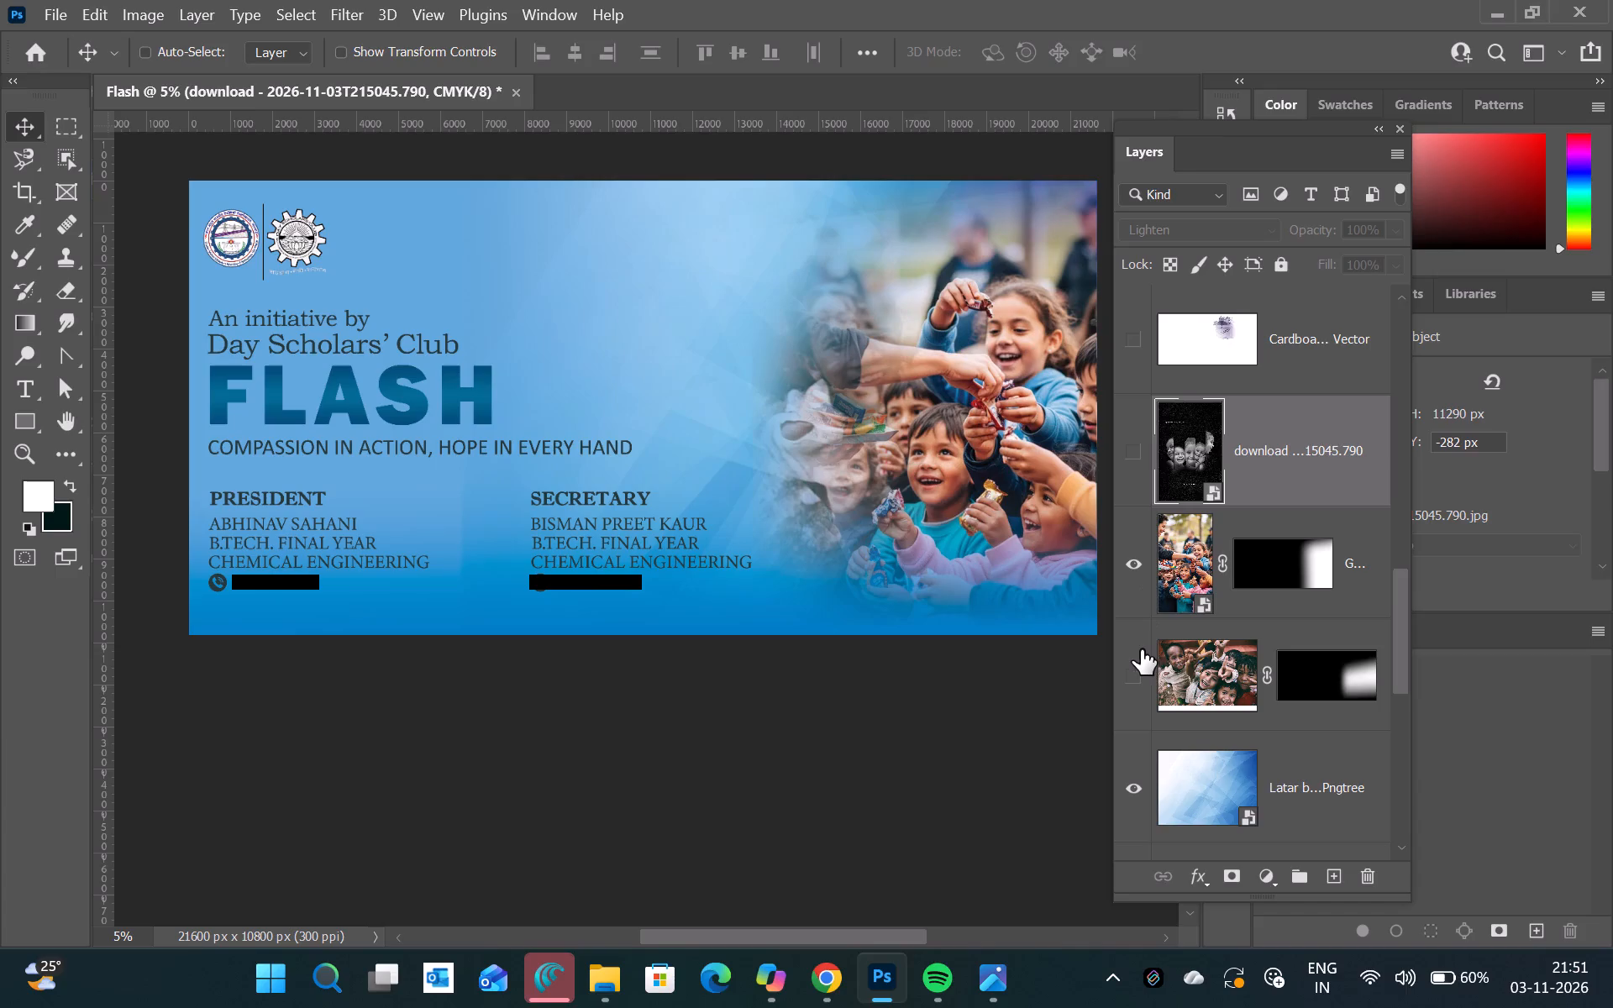
Hide the light blue gradient Layer 3 near the bottom of the layer stack.
scroll(1195, 677, down, 2)
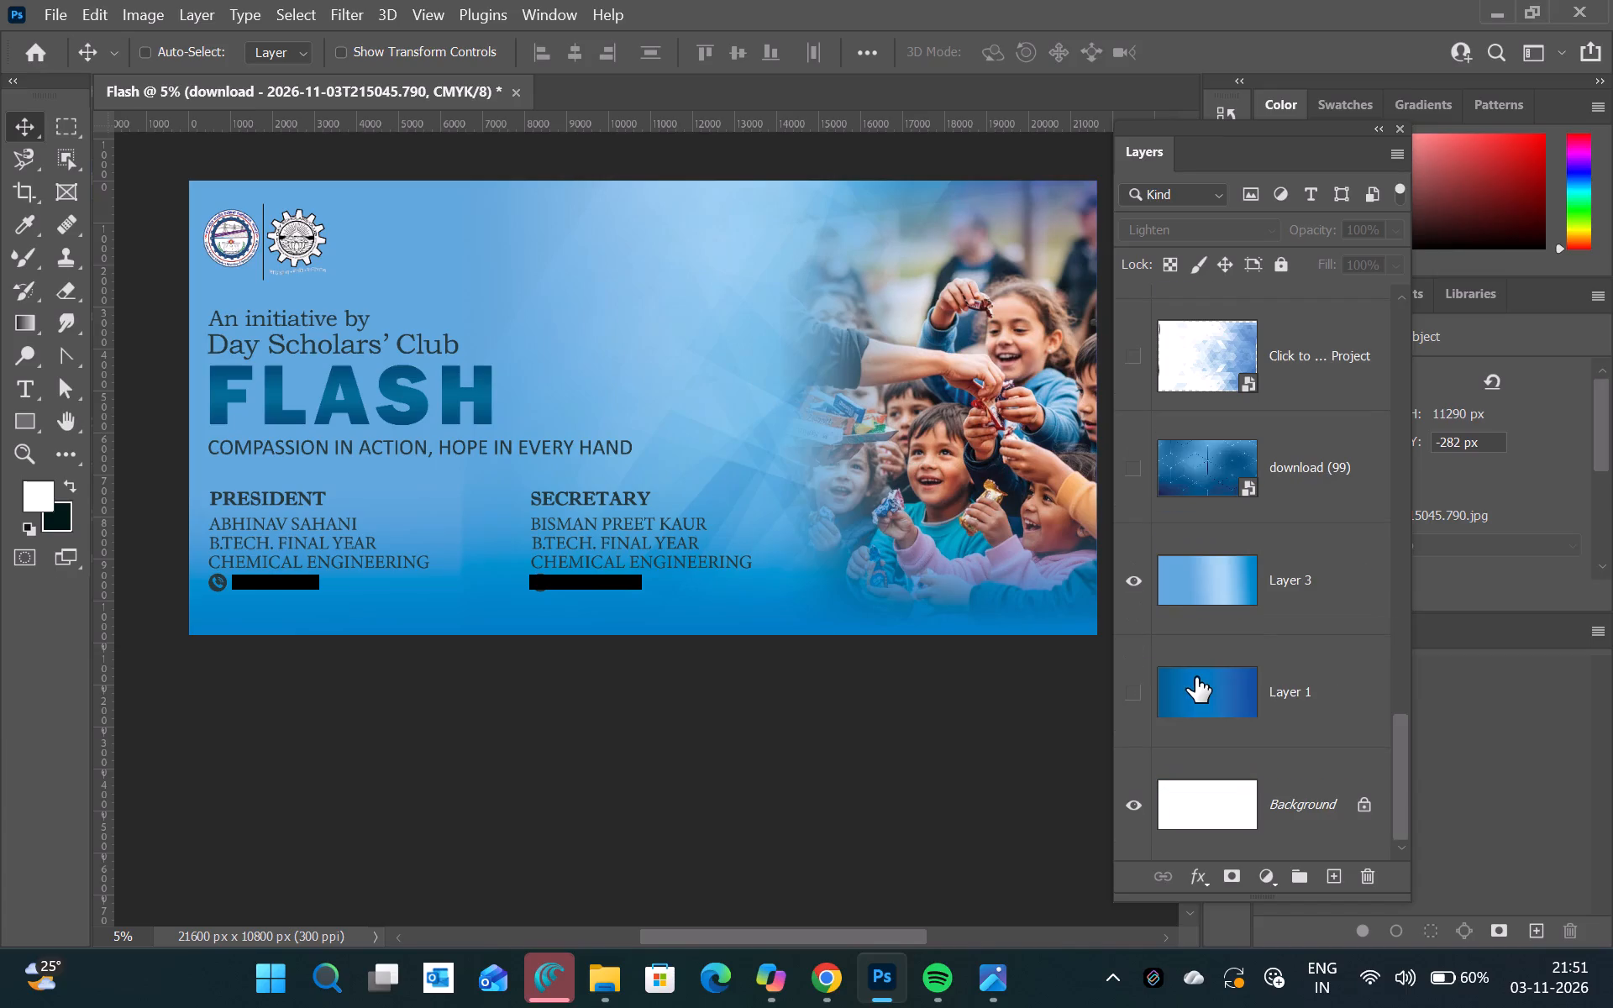
scroll(1195, 677, down, 1)
click(1131, 580)
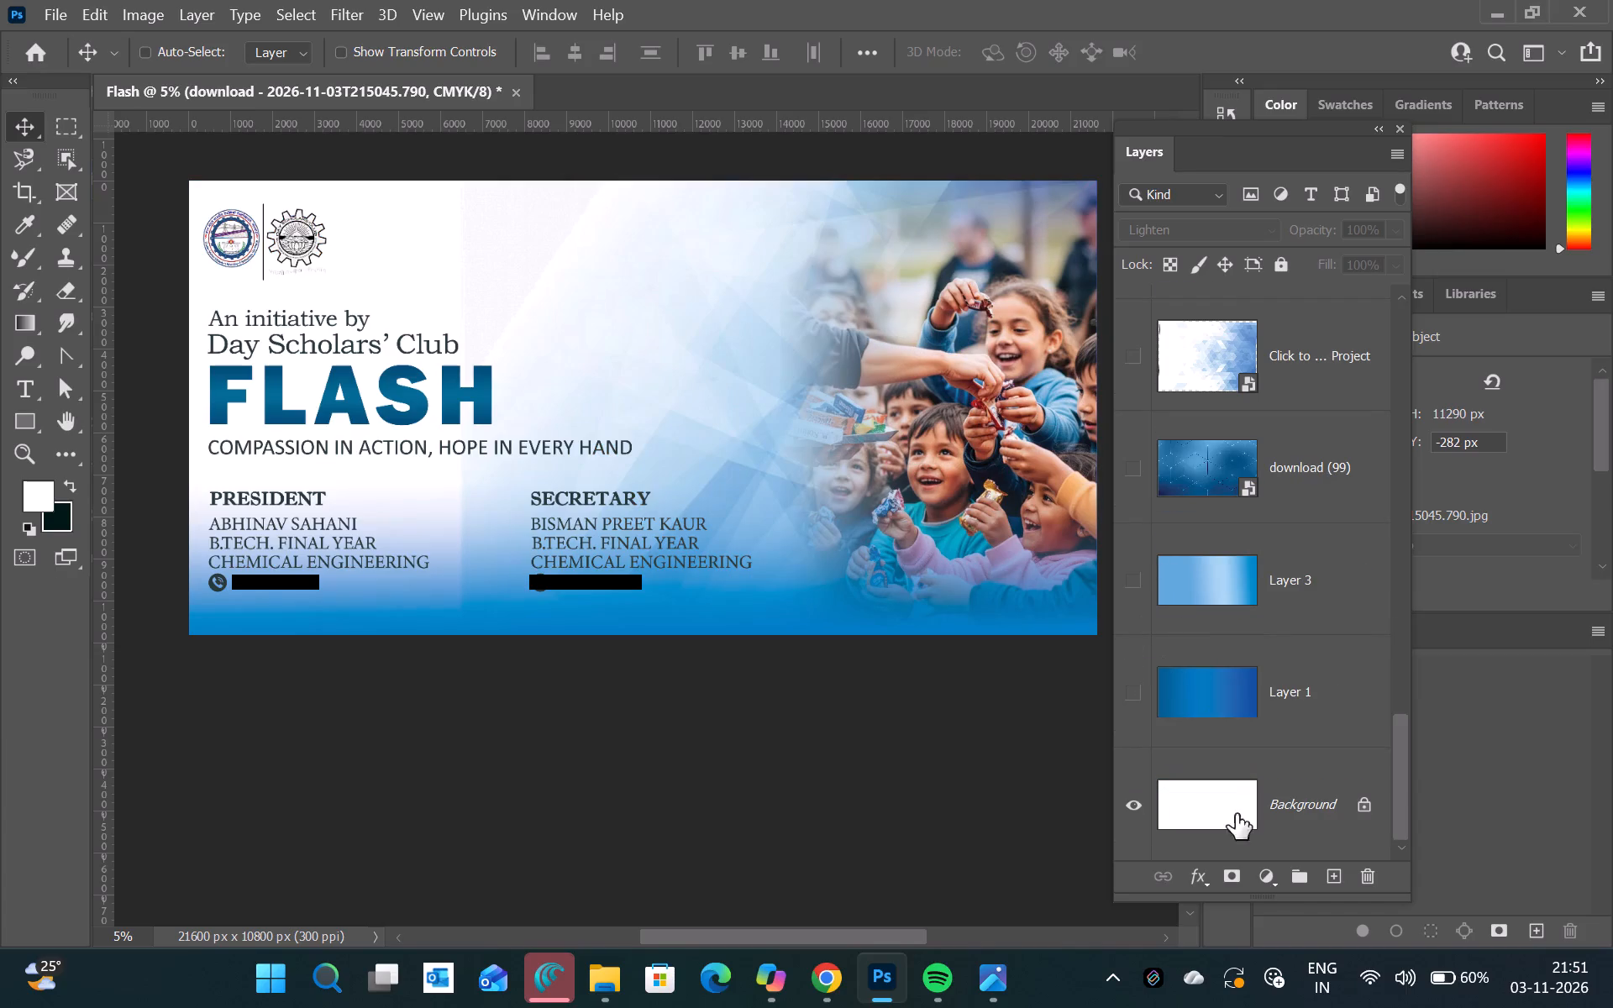
Add a new empty layer and move it down the stack to directly above Layer 3.
click(1326, 890)
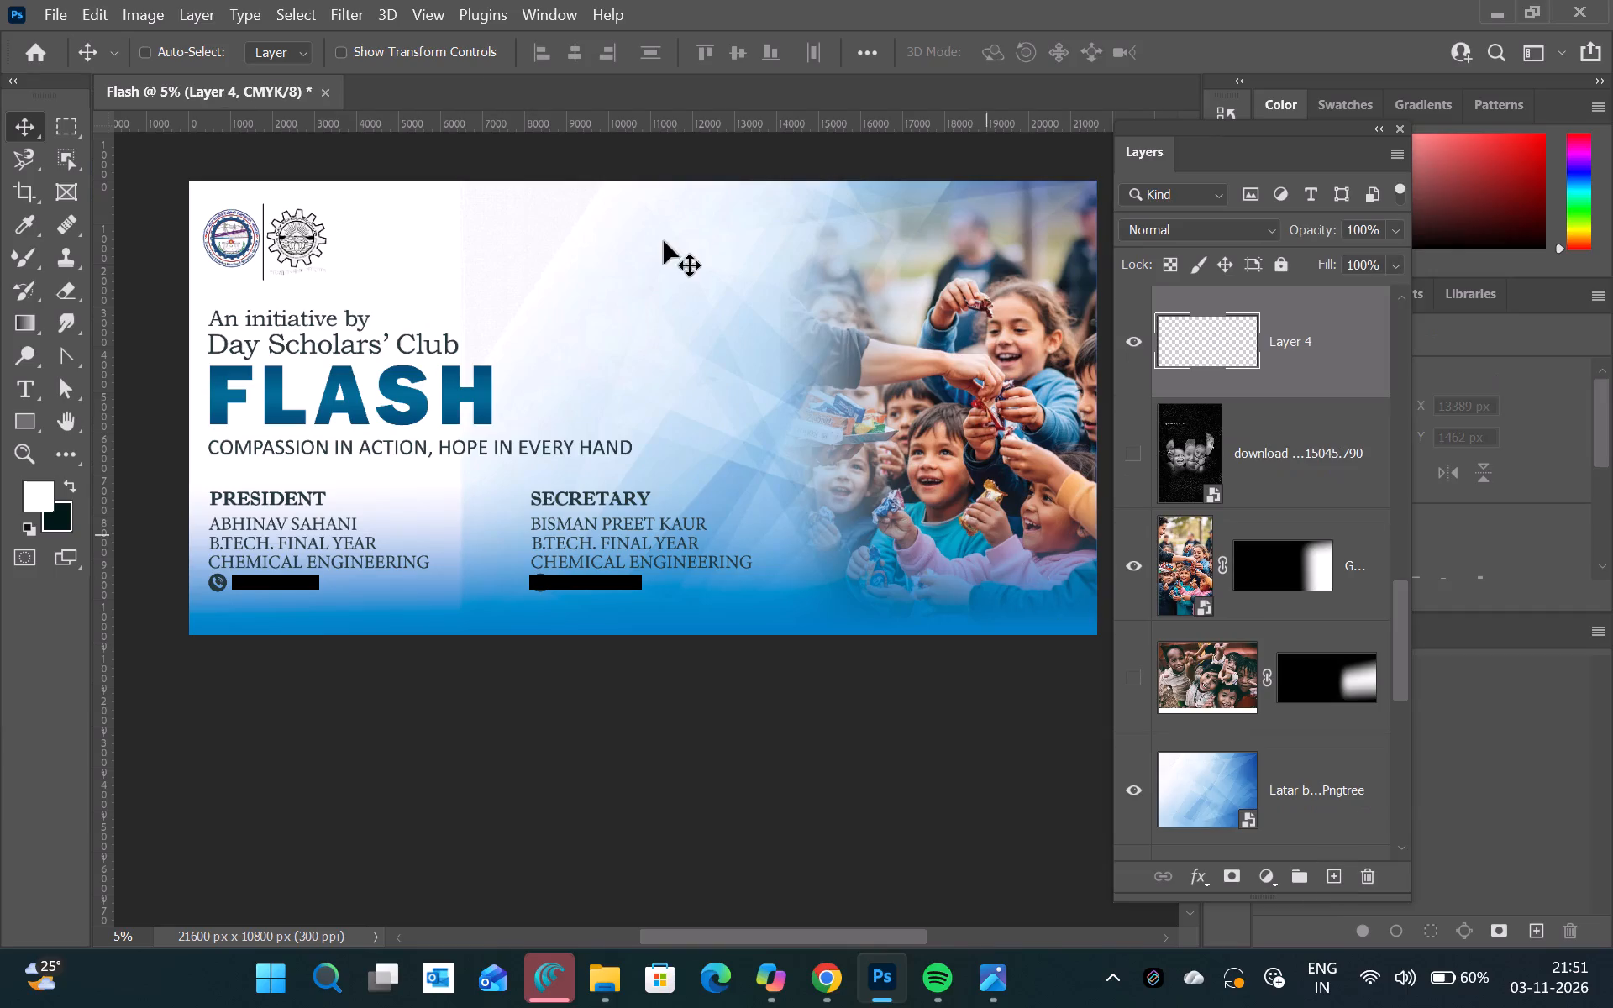
click(12, 320)
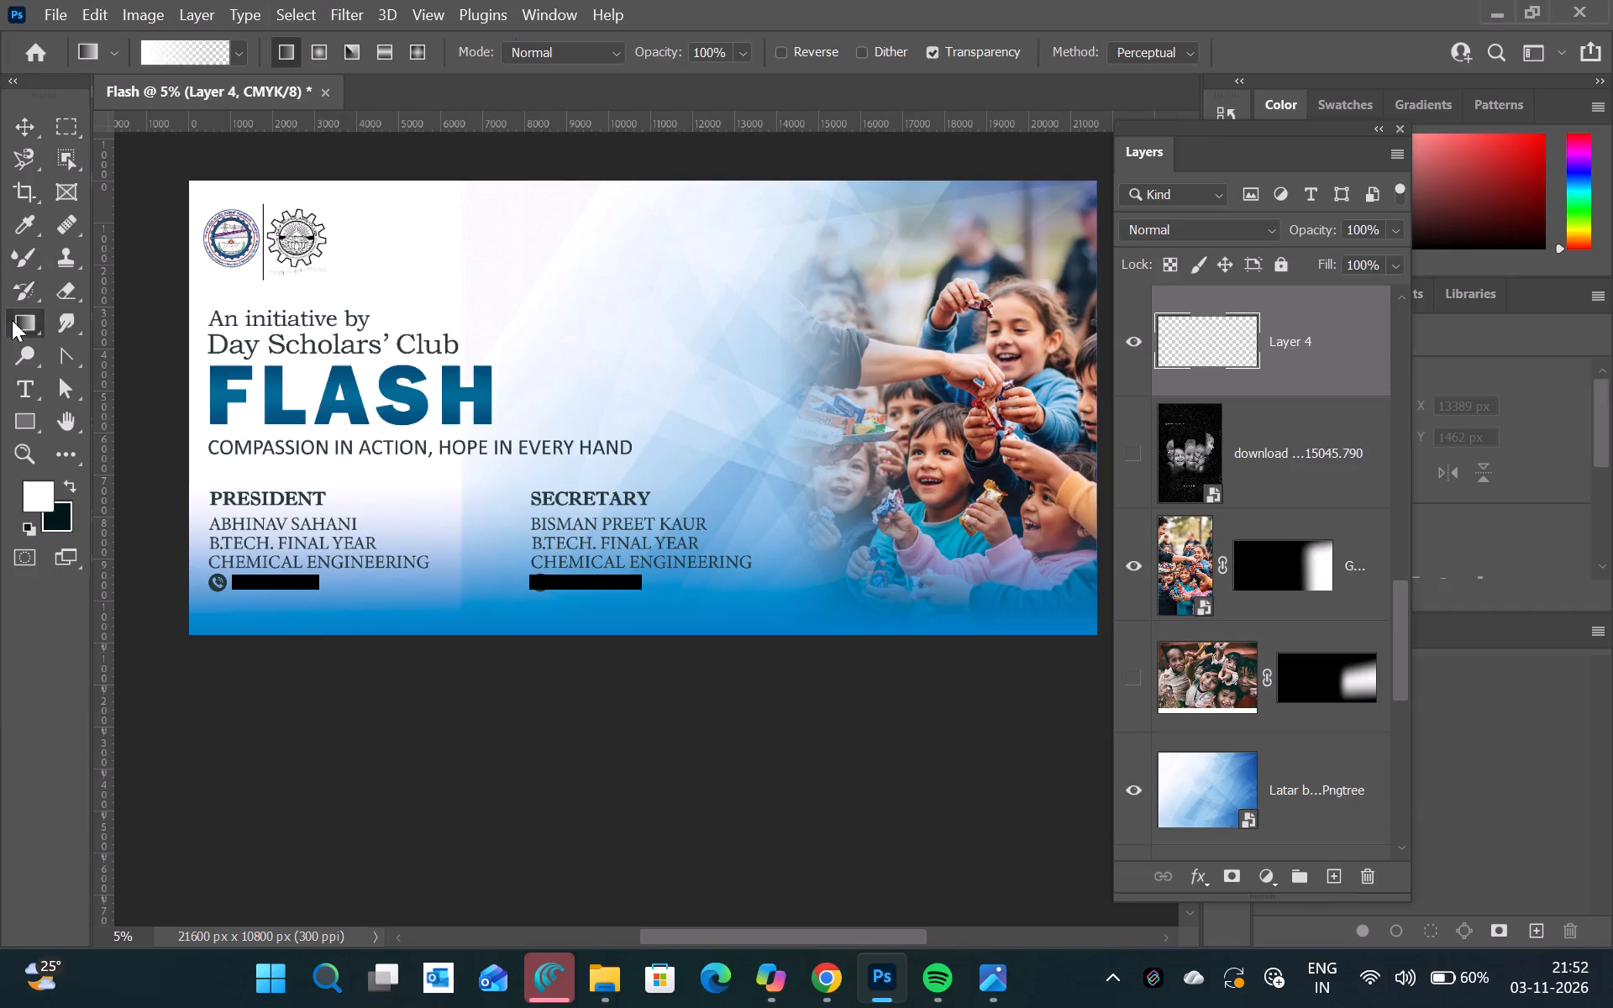
drag(1276, 346, 1280, 778)
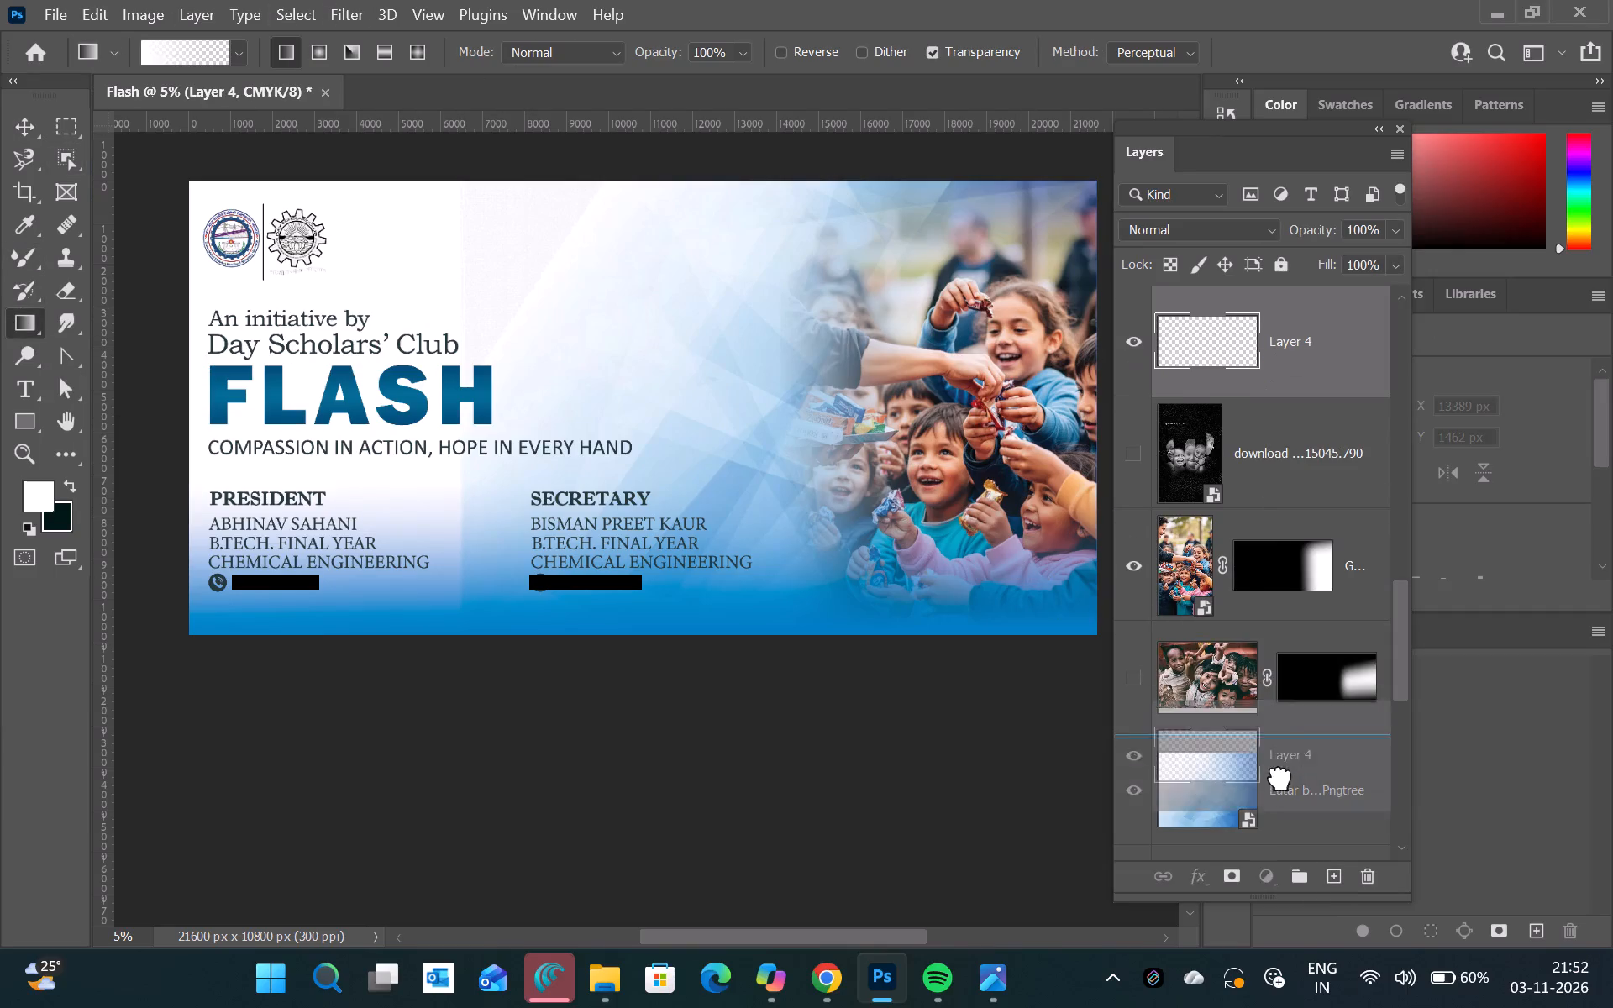
drag(1280, 778, 1294, 636)
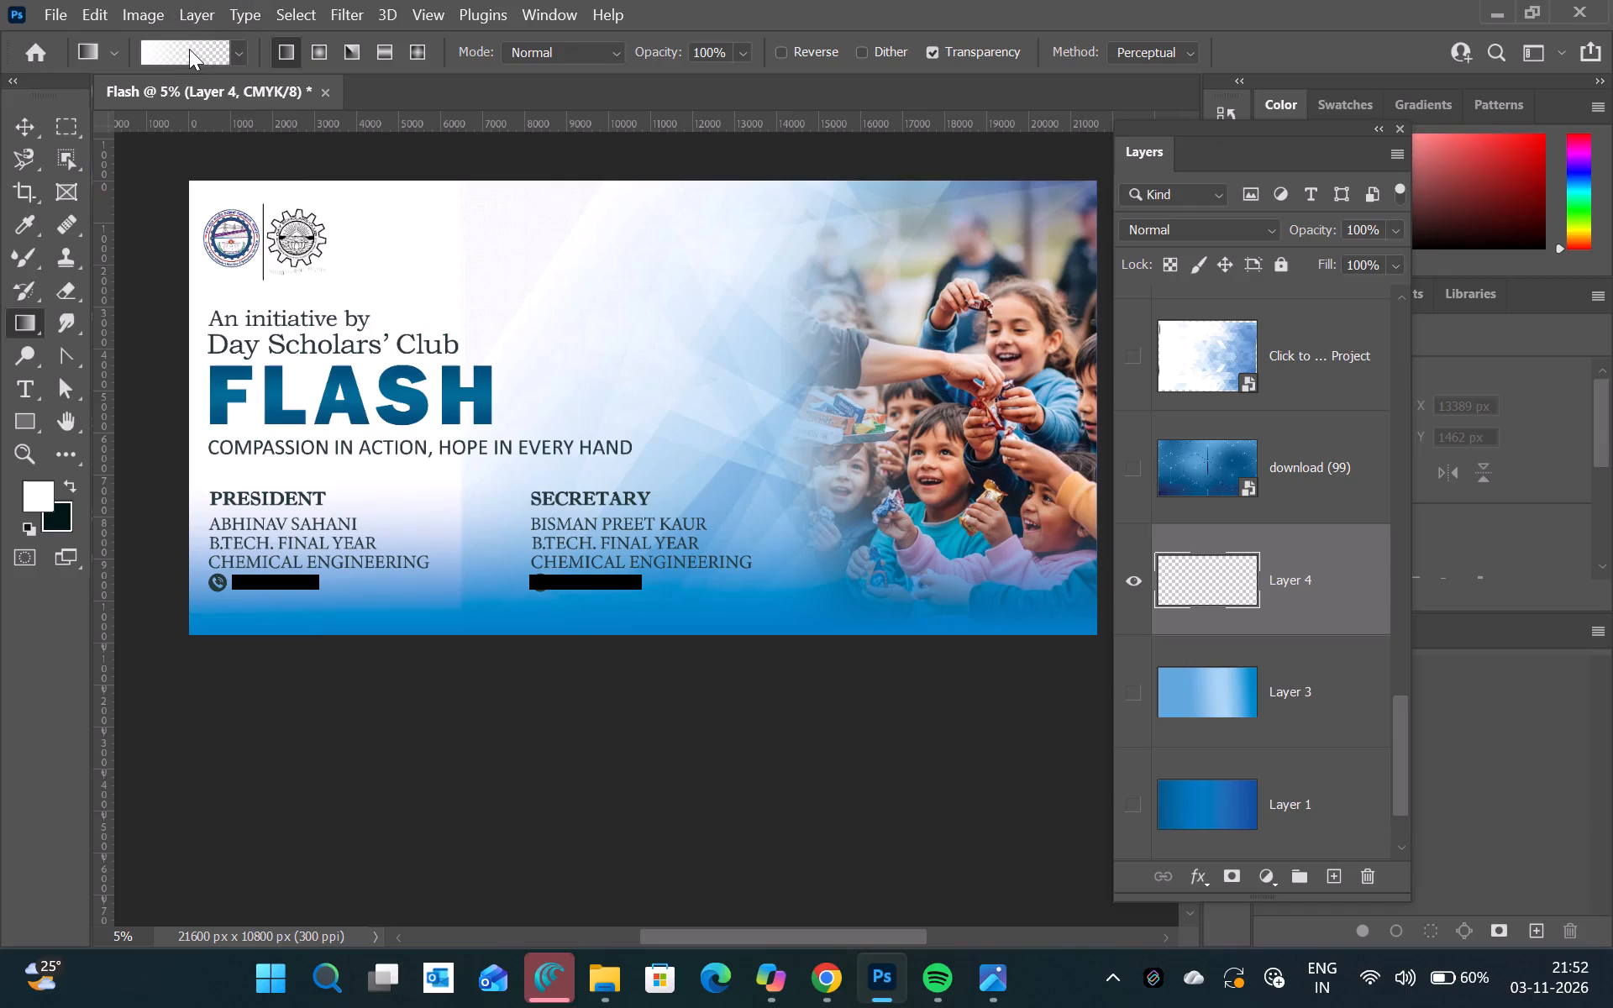
Load the Black, White gradient preset for the Gradient tool and set its starting colour stop to 00b0ff.
click(187, 49)
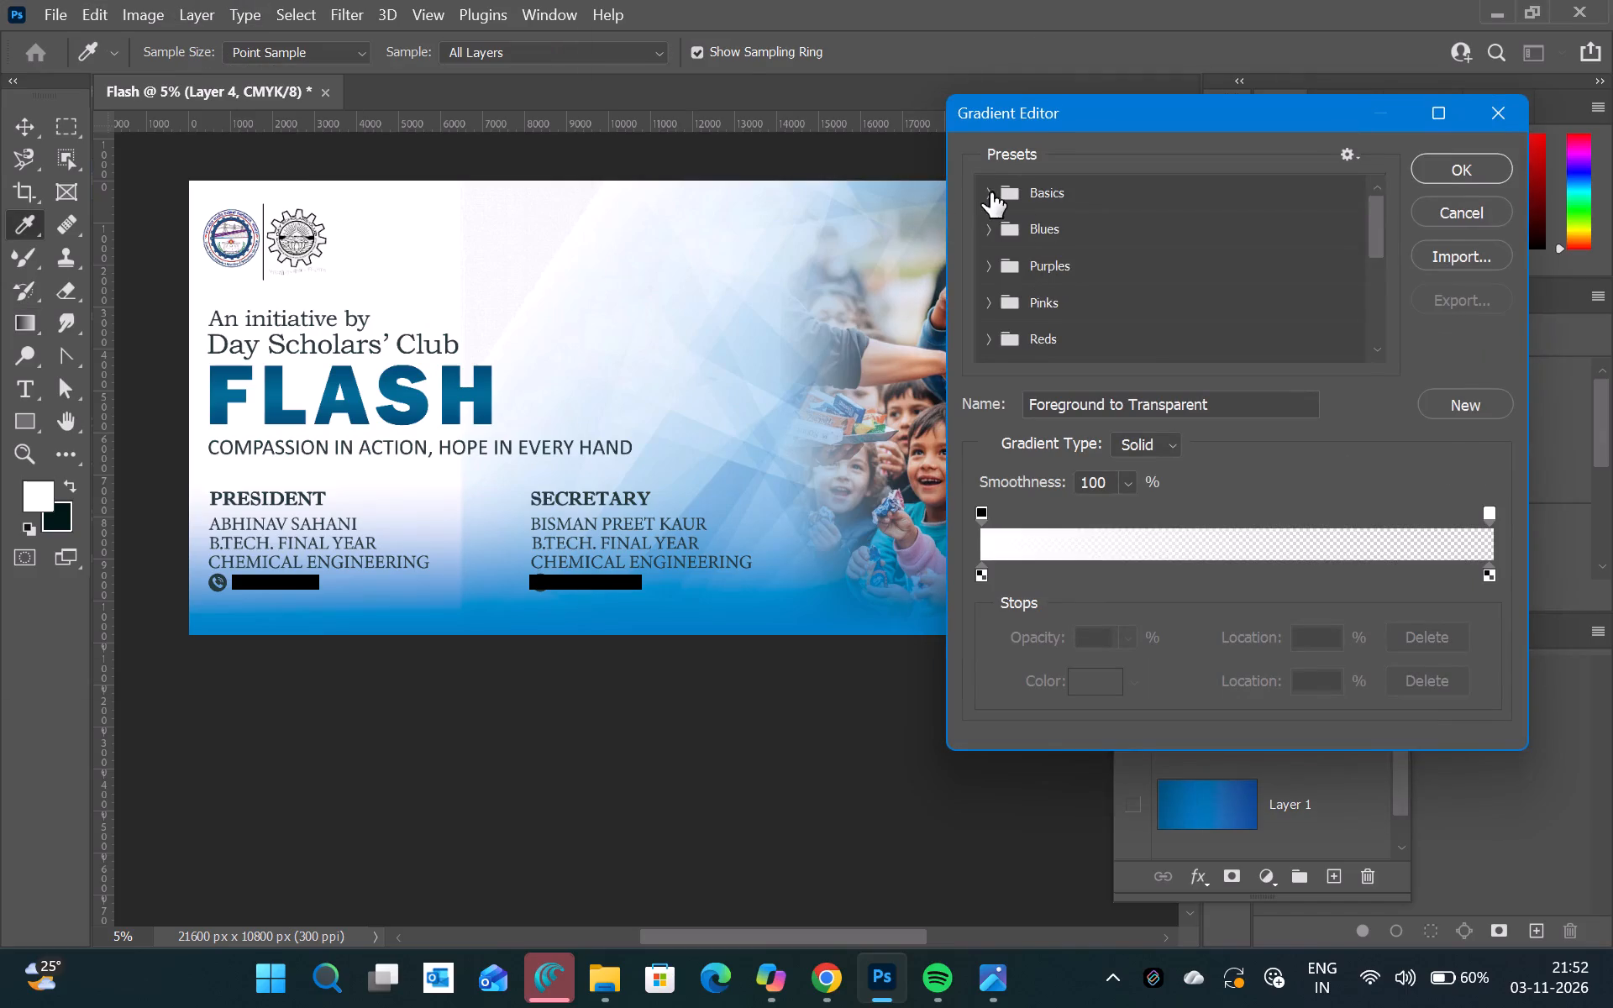
click(990, 192)
click(1073, 224)
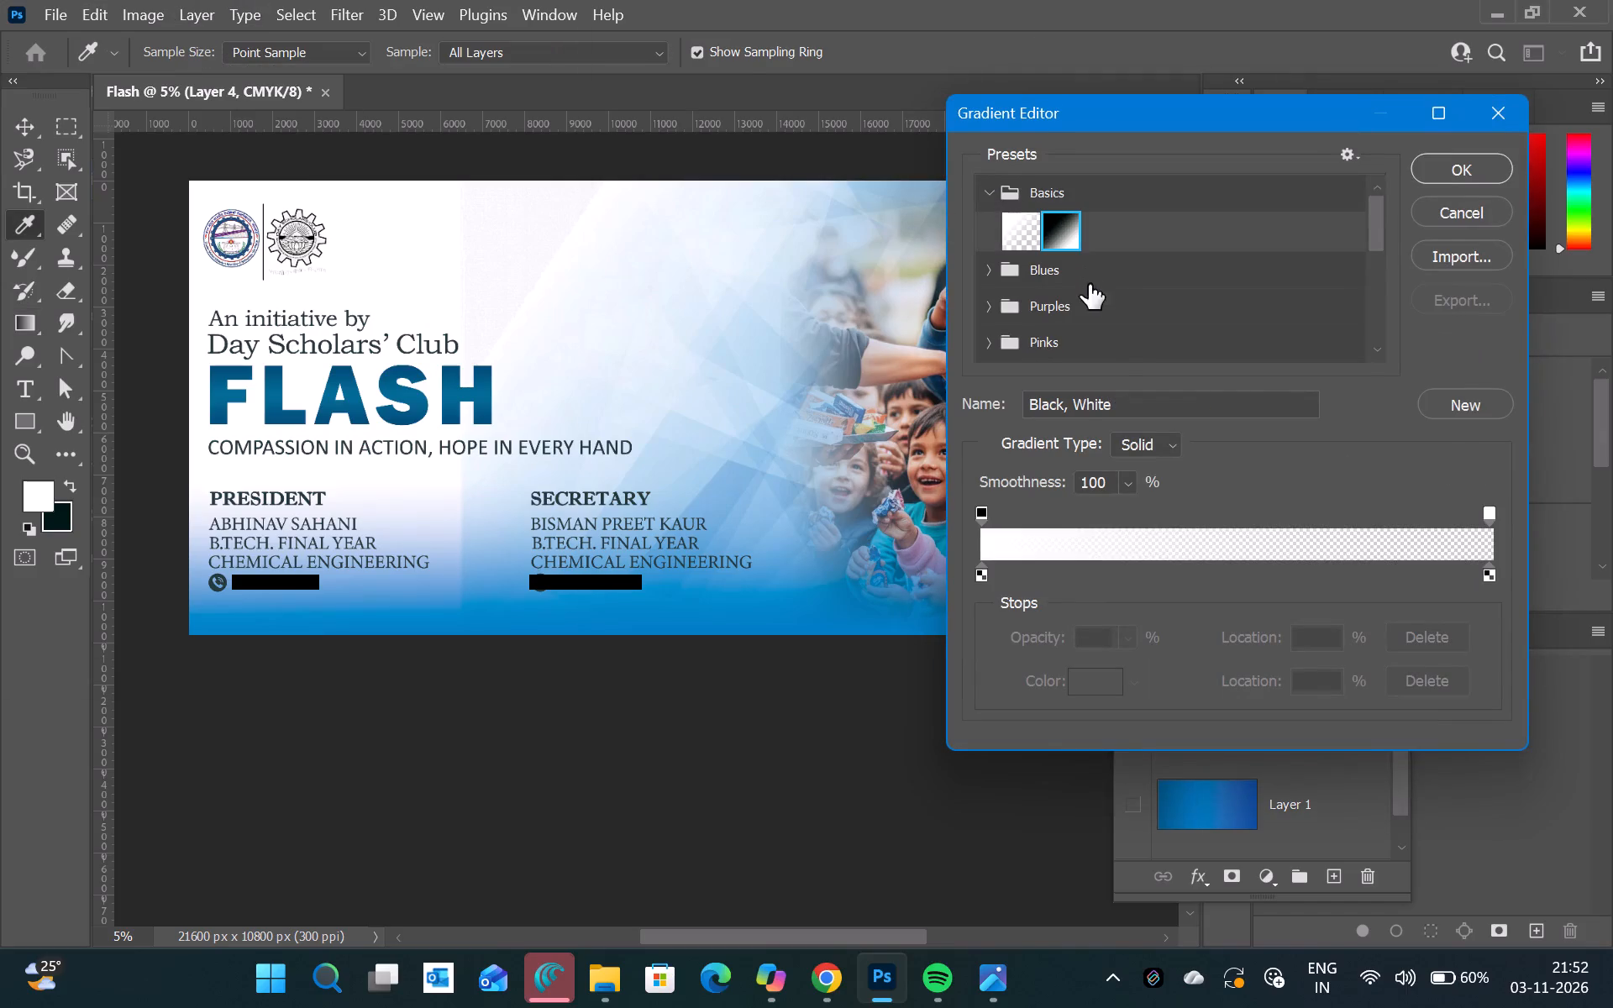
click(982, 574)
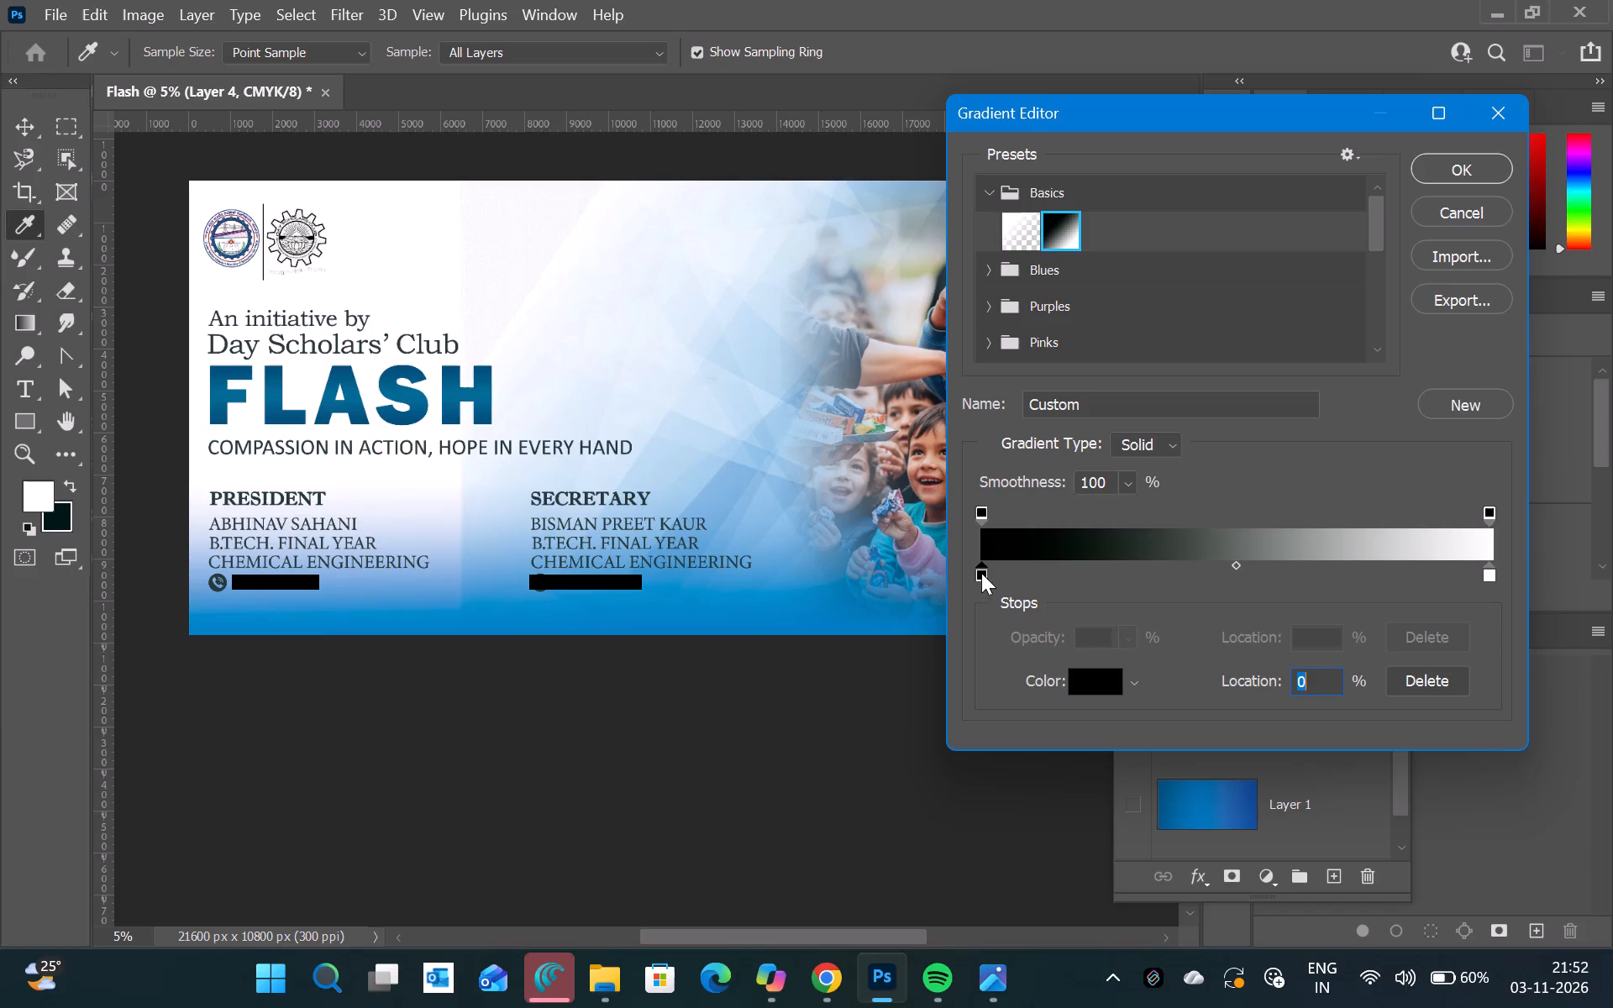
click(1086, 684)
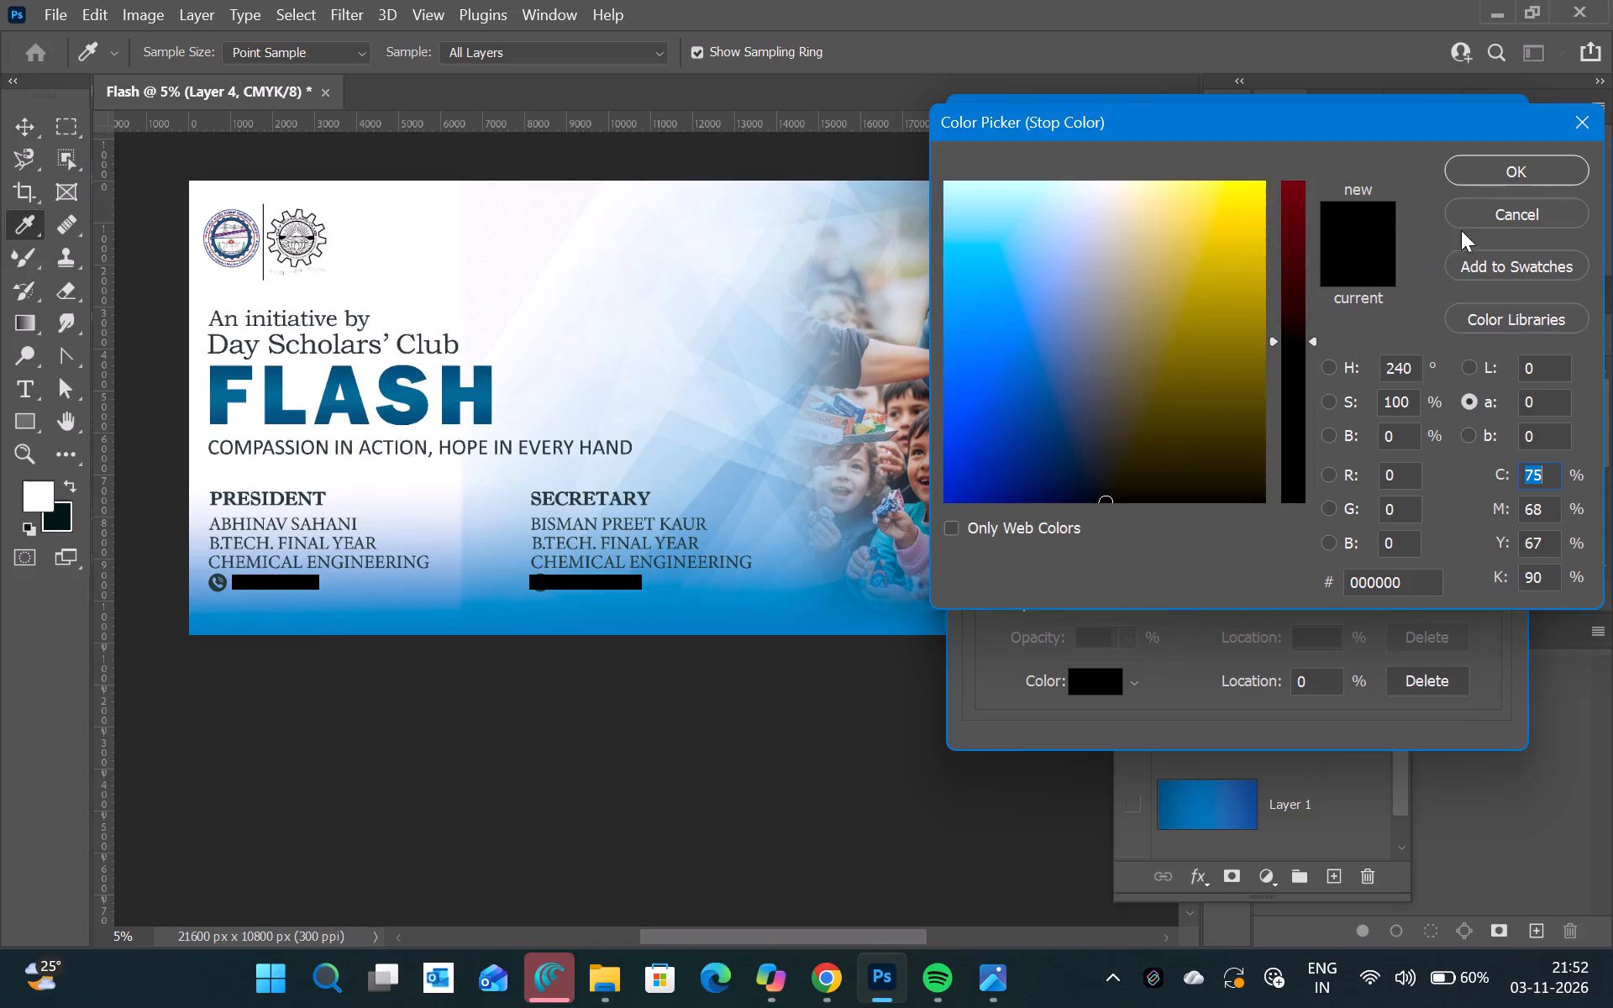
click(1475, 159)
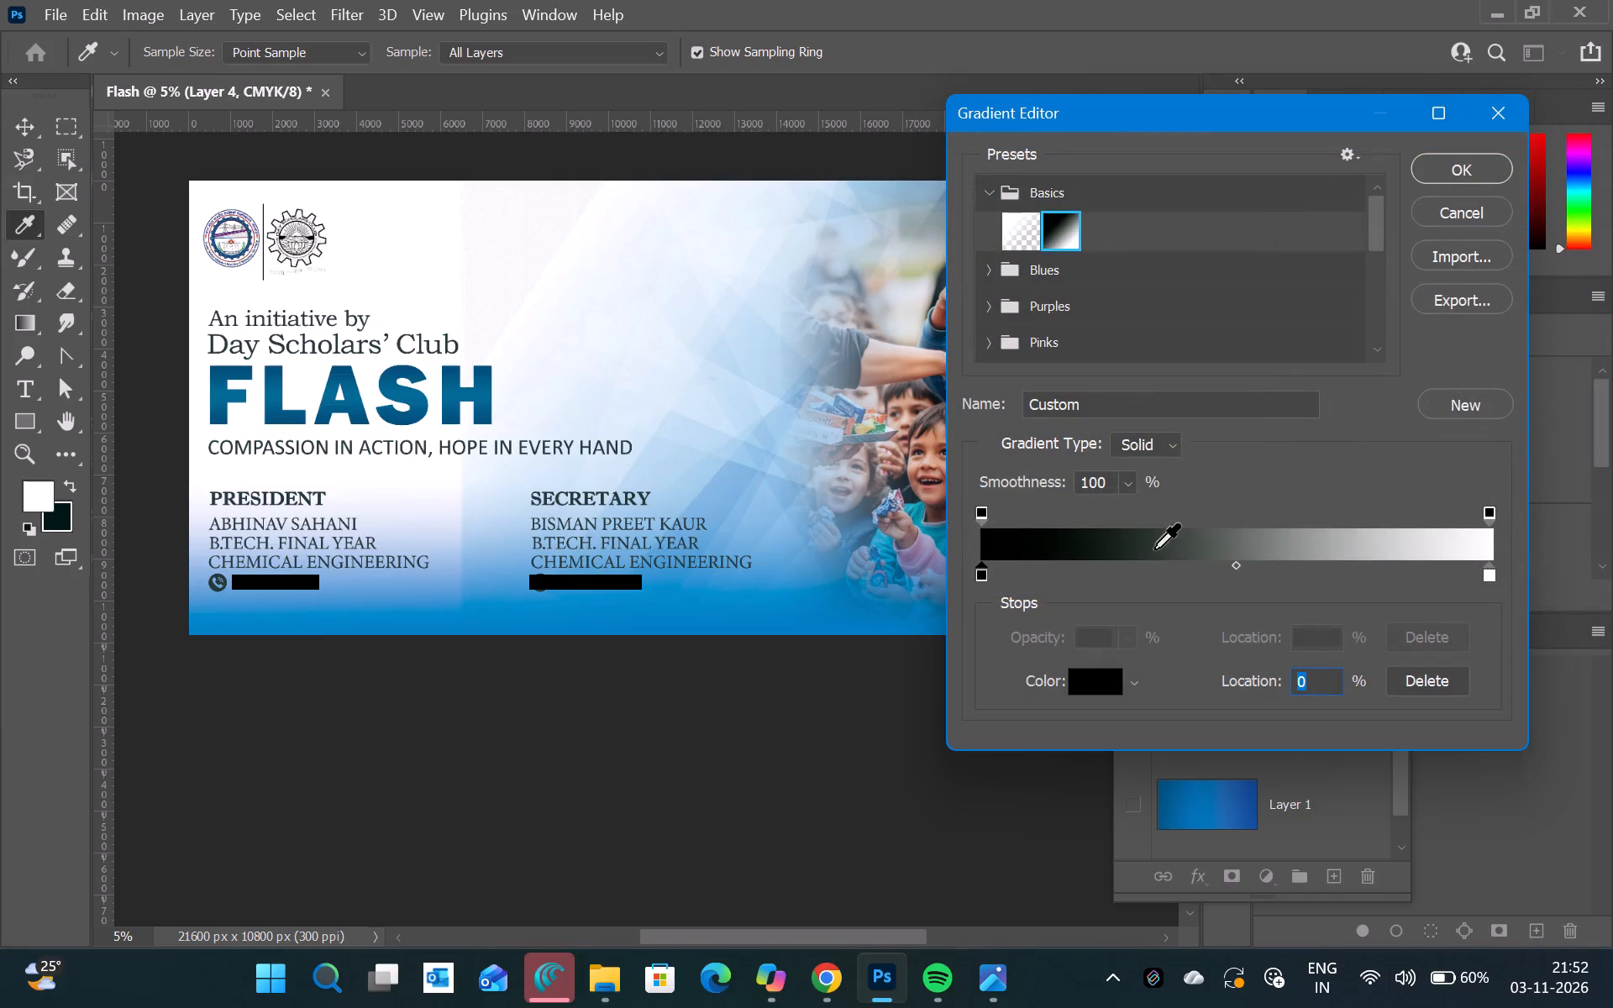
click(980, 572)
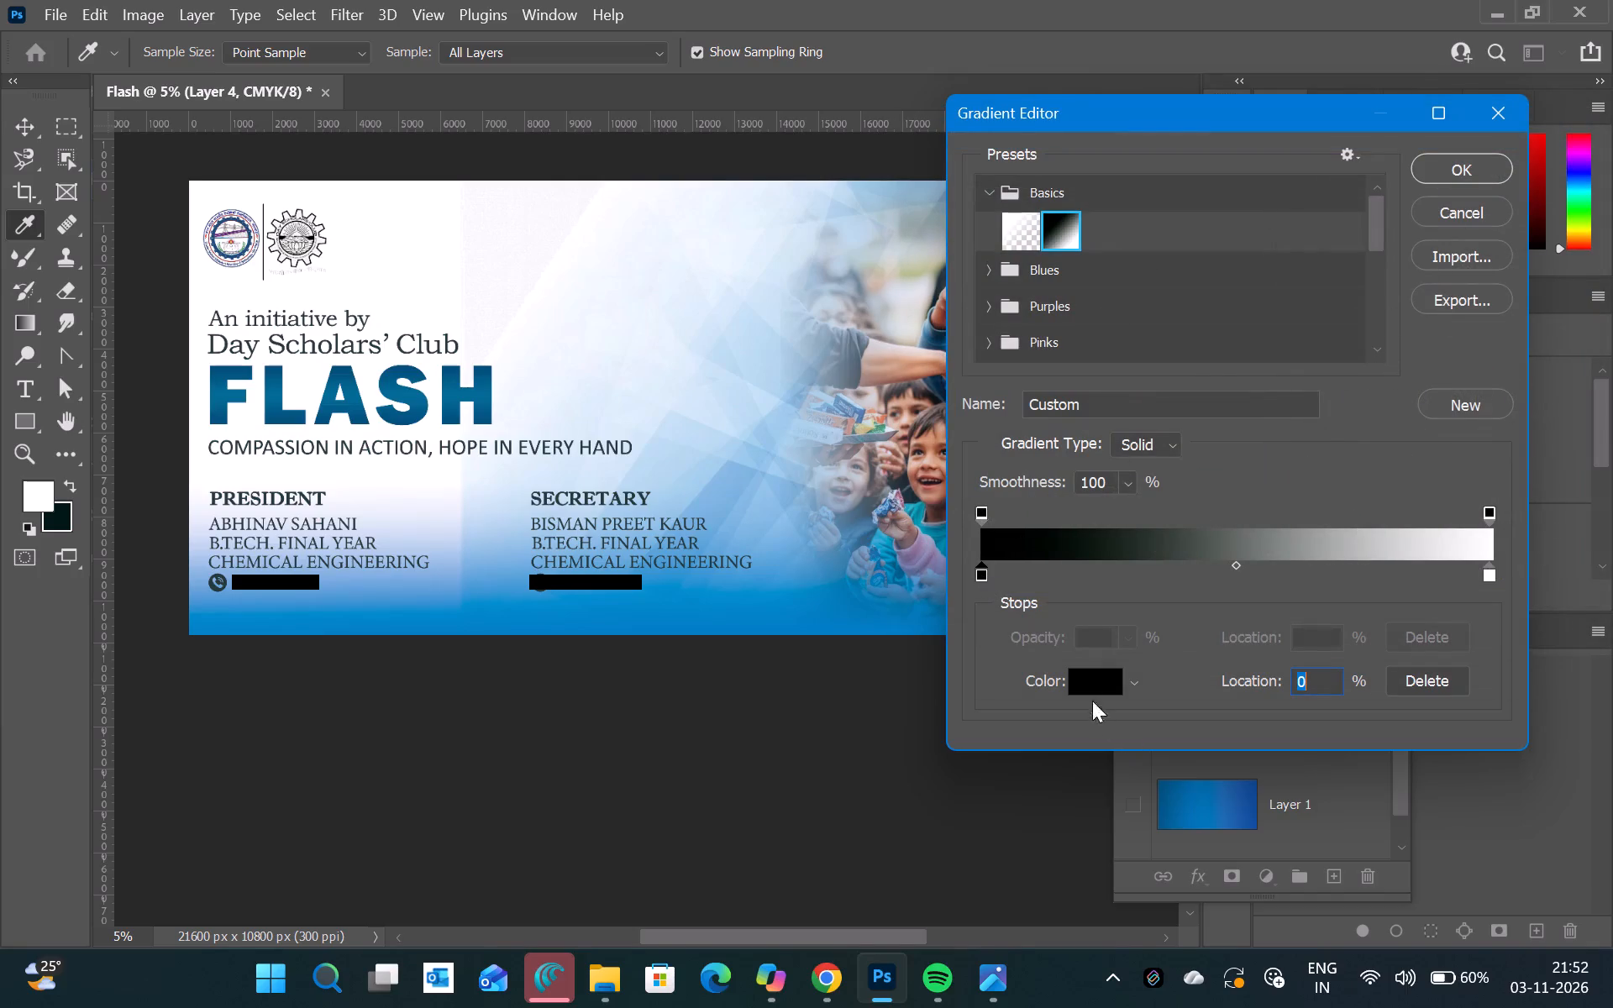
click(1096, 681)
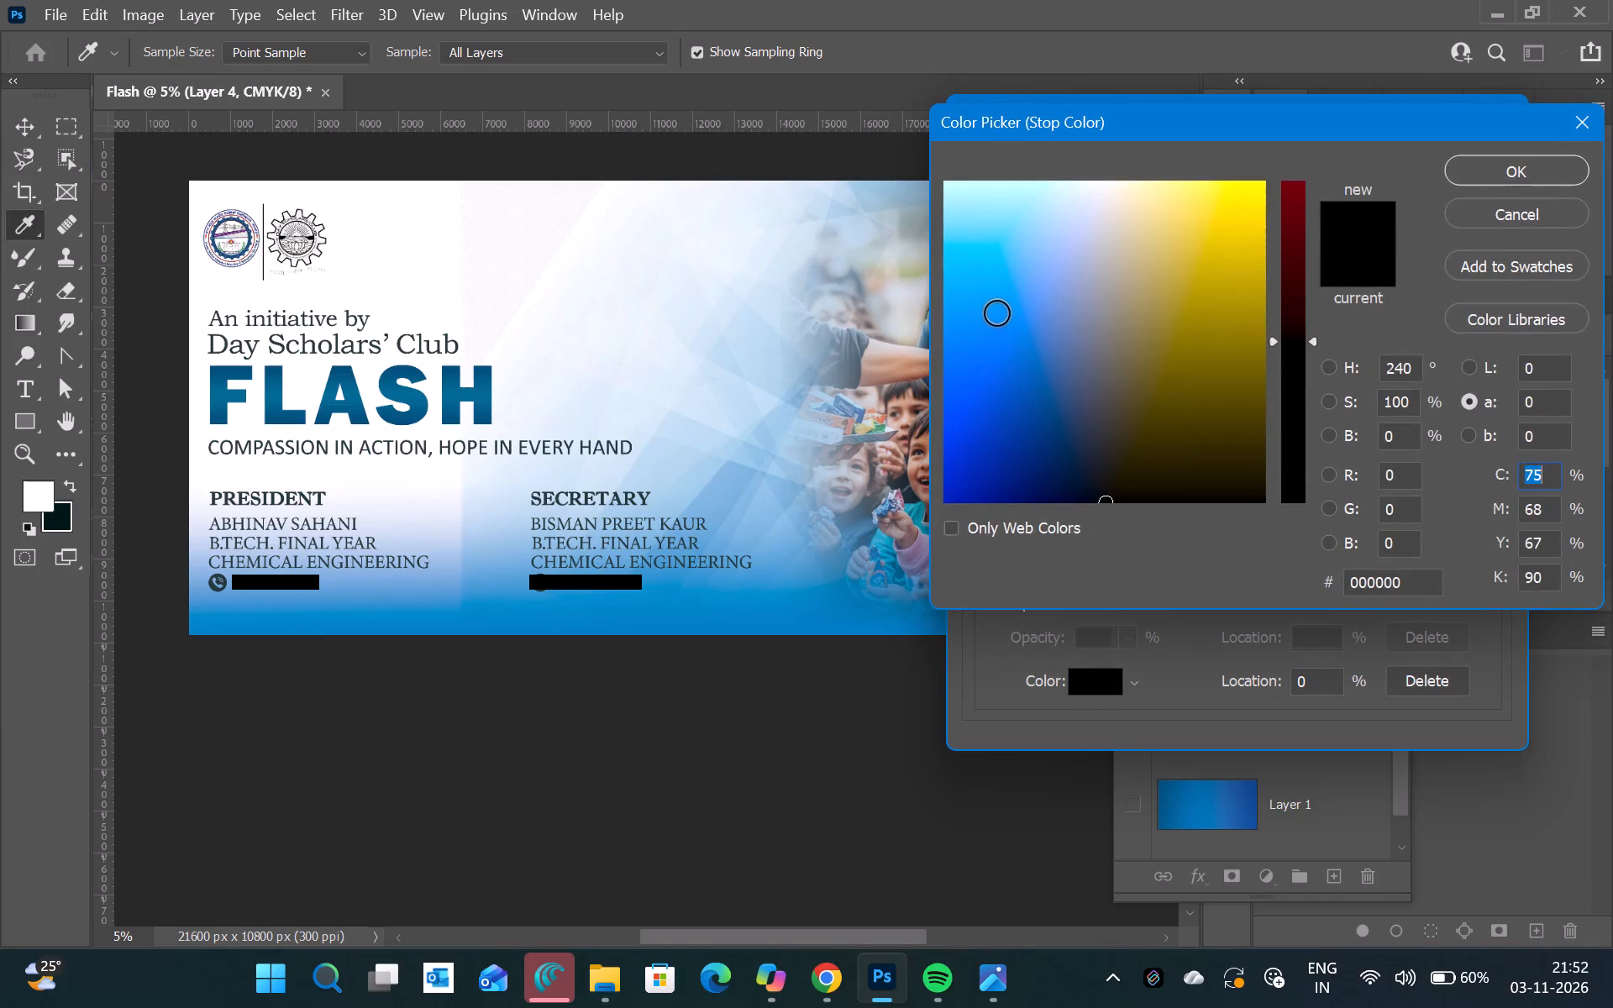
double_click(997, 313)
click(1298, 442)
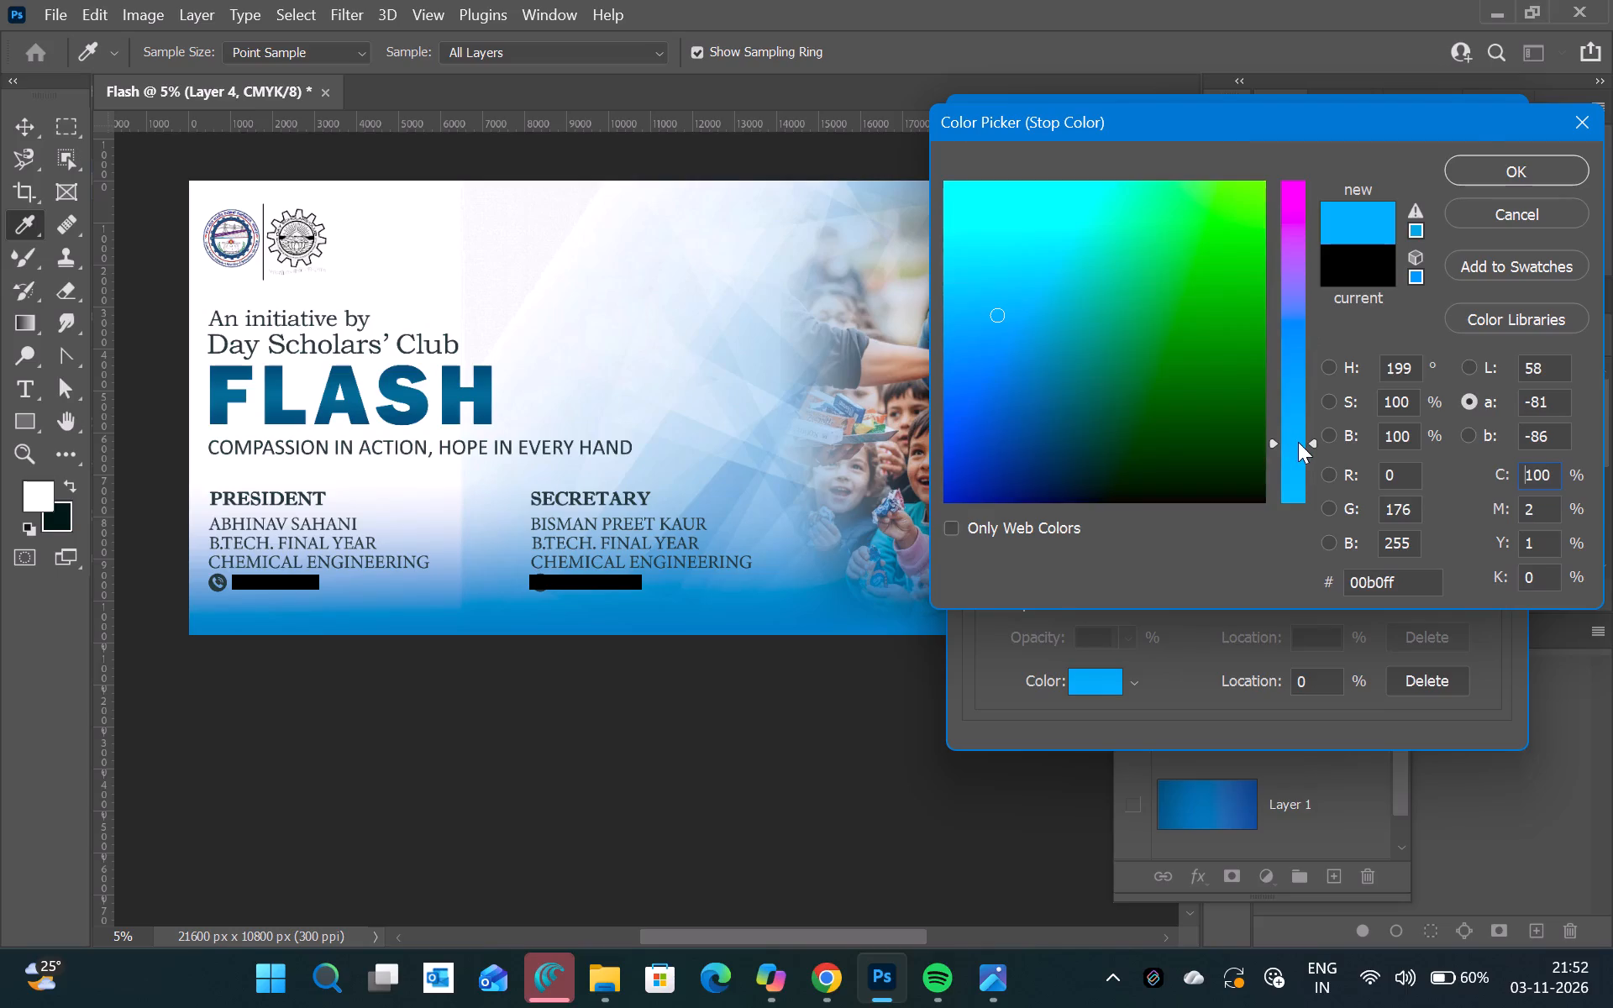
click(1529, 171)
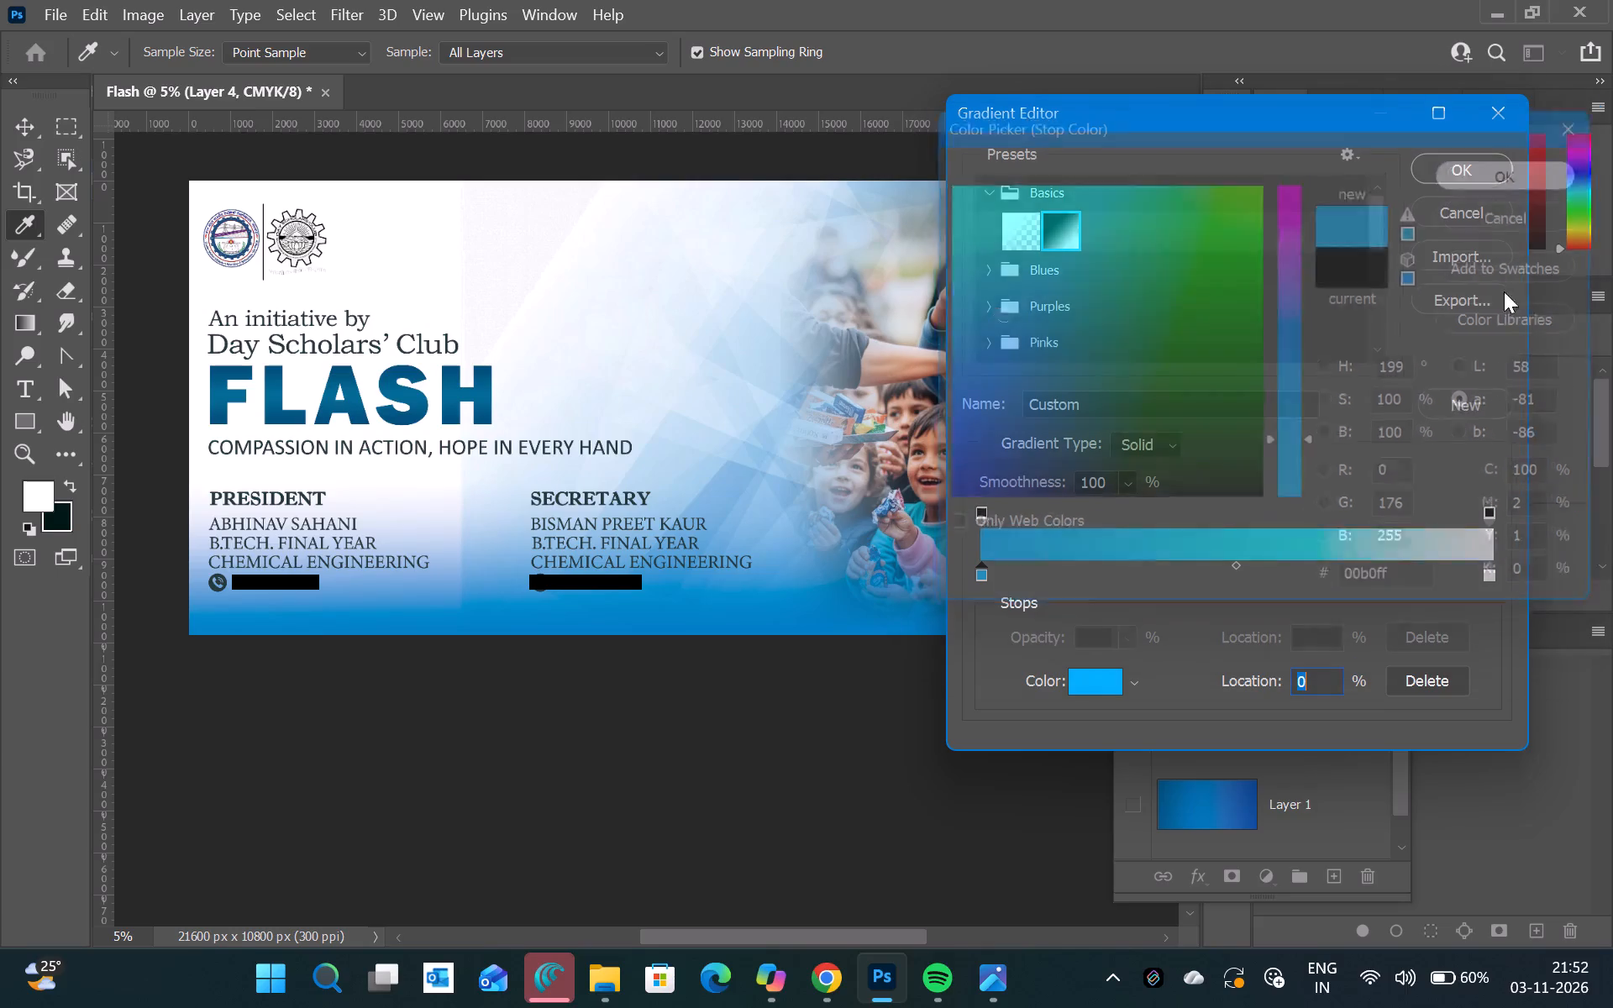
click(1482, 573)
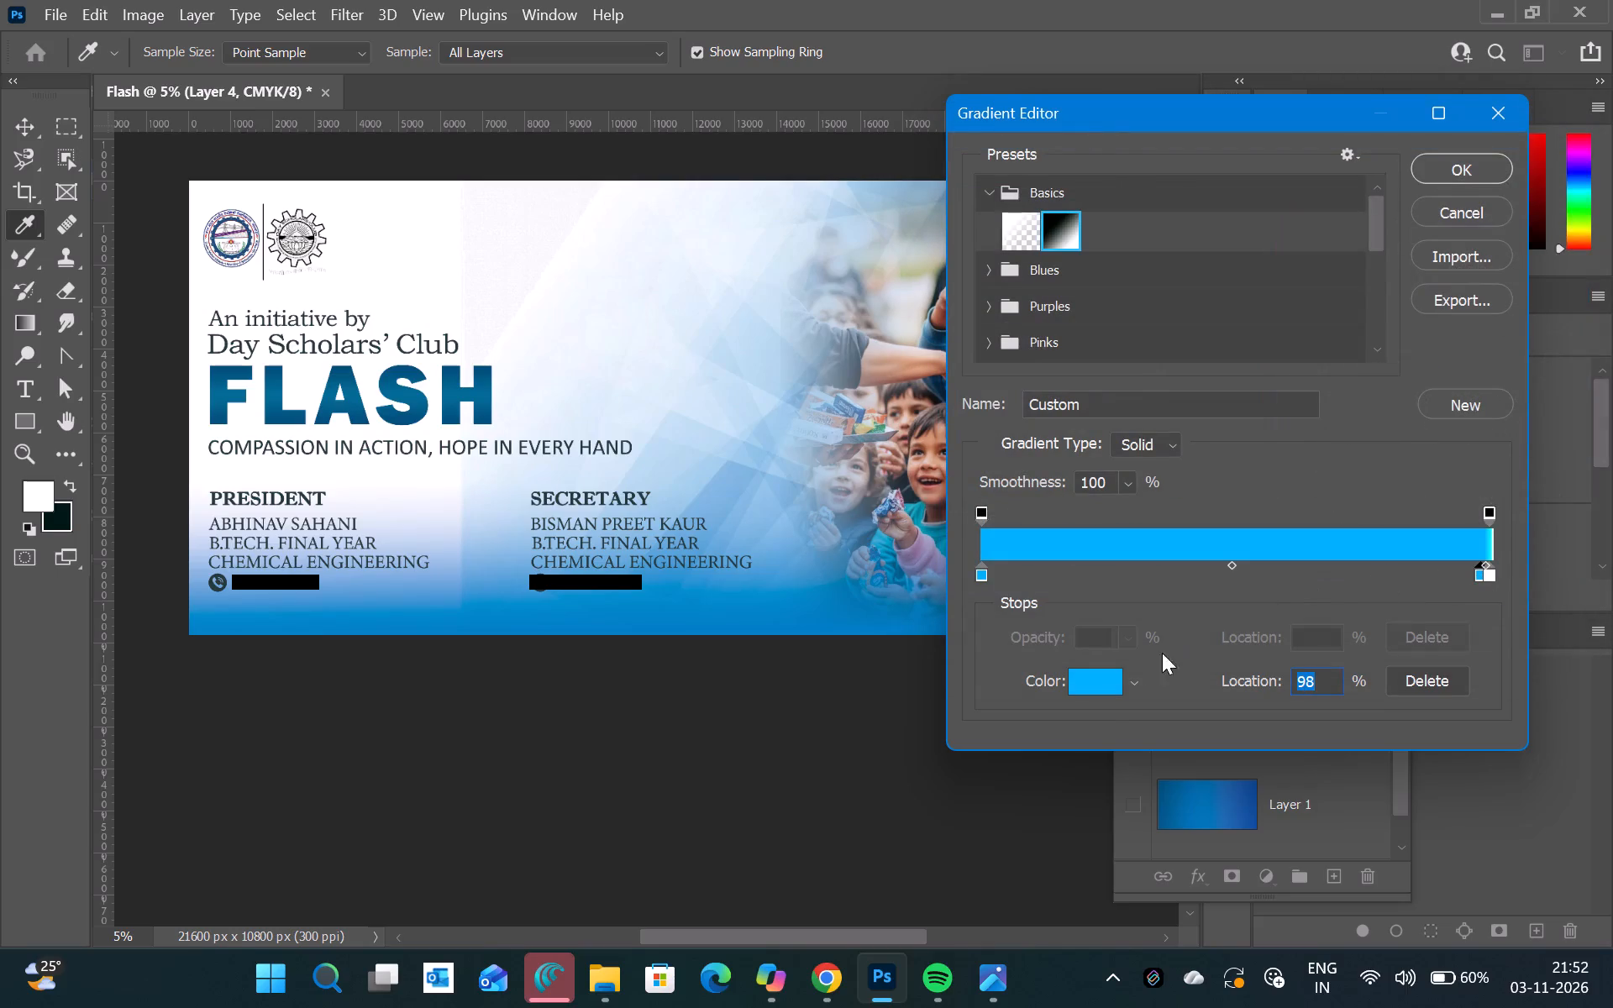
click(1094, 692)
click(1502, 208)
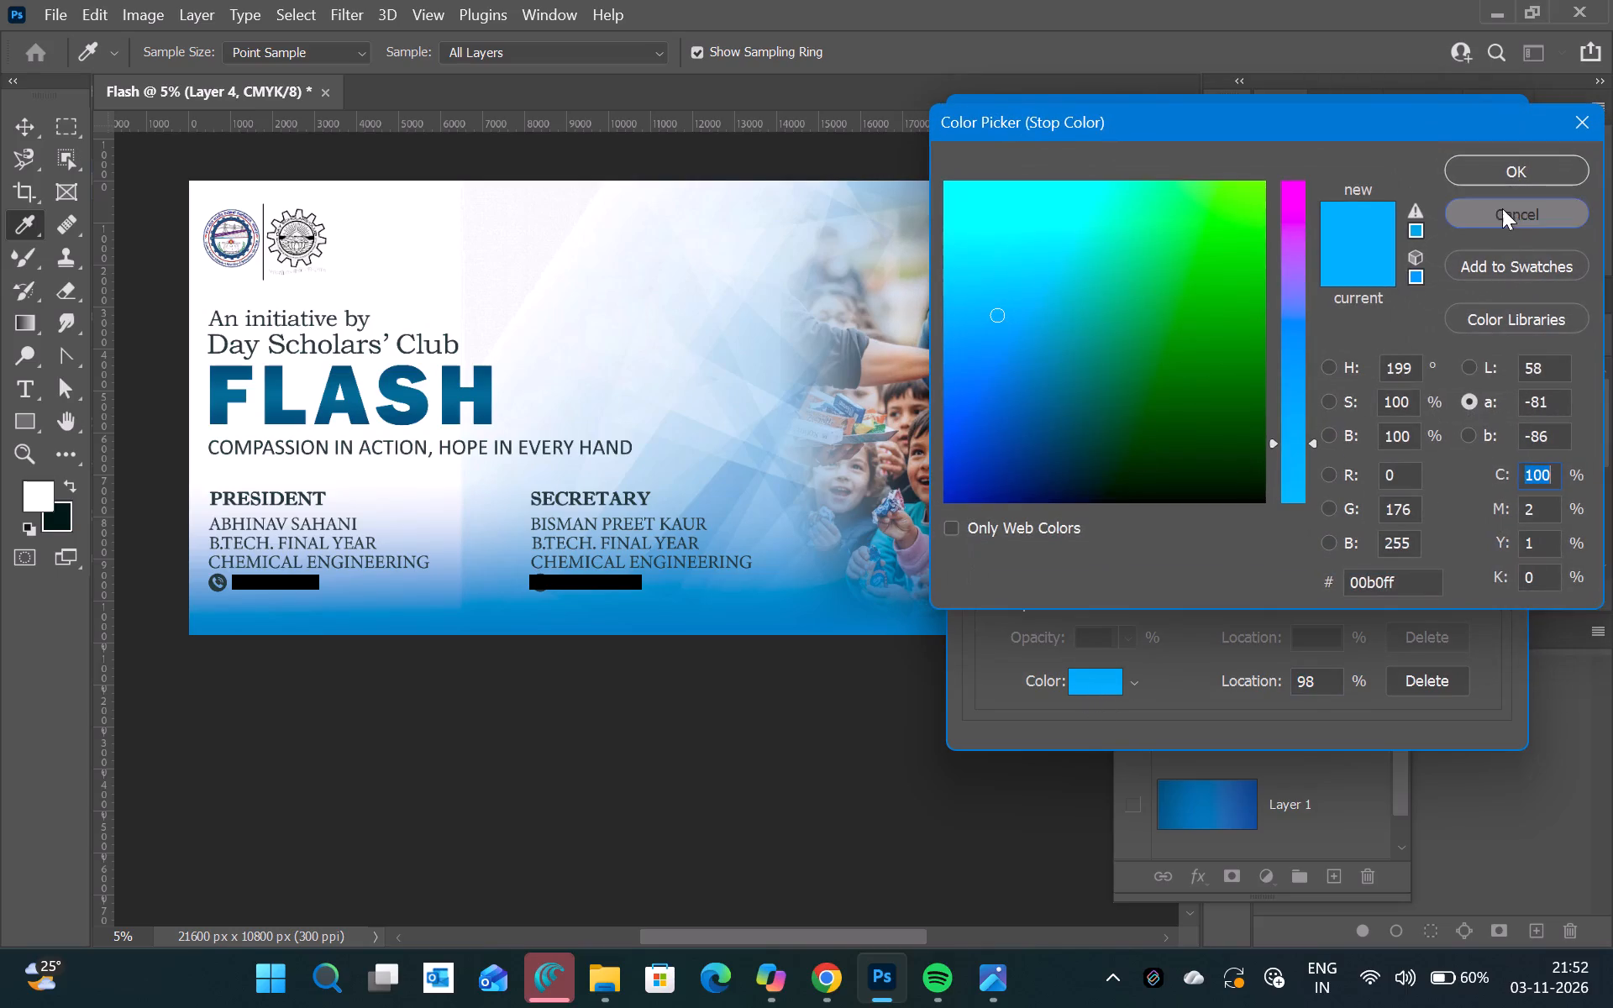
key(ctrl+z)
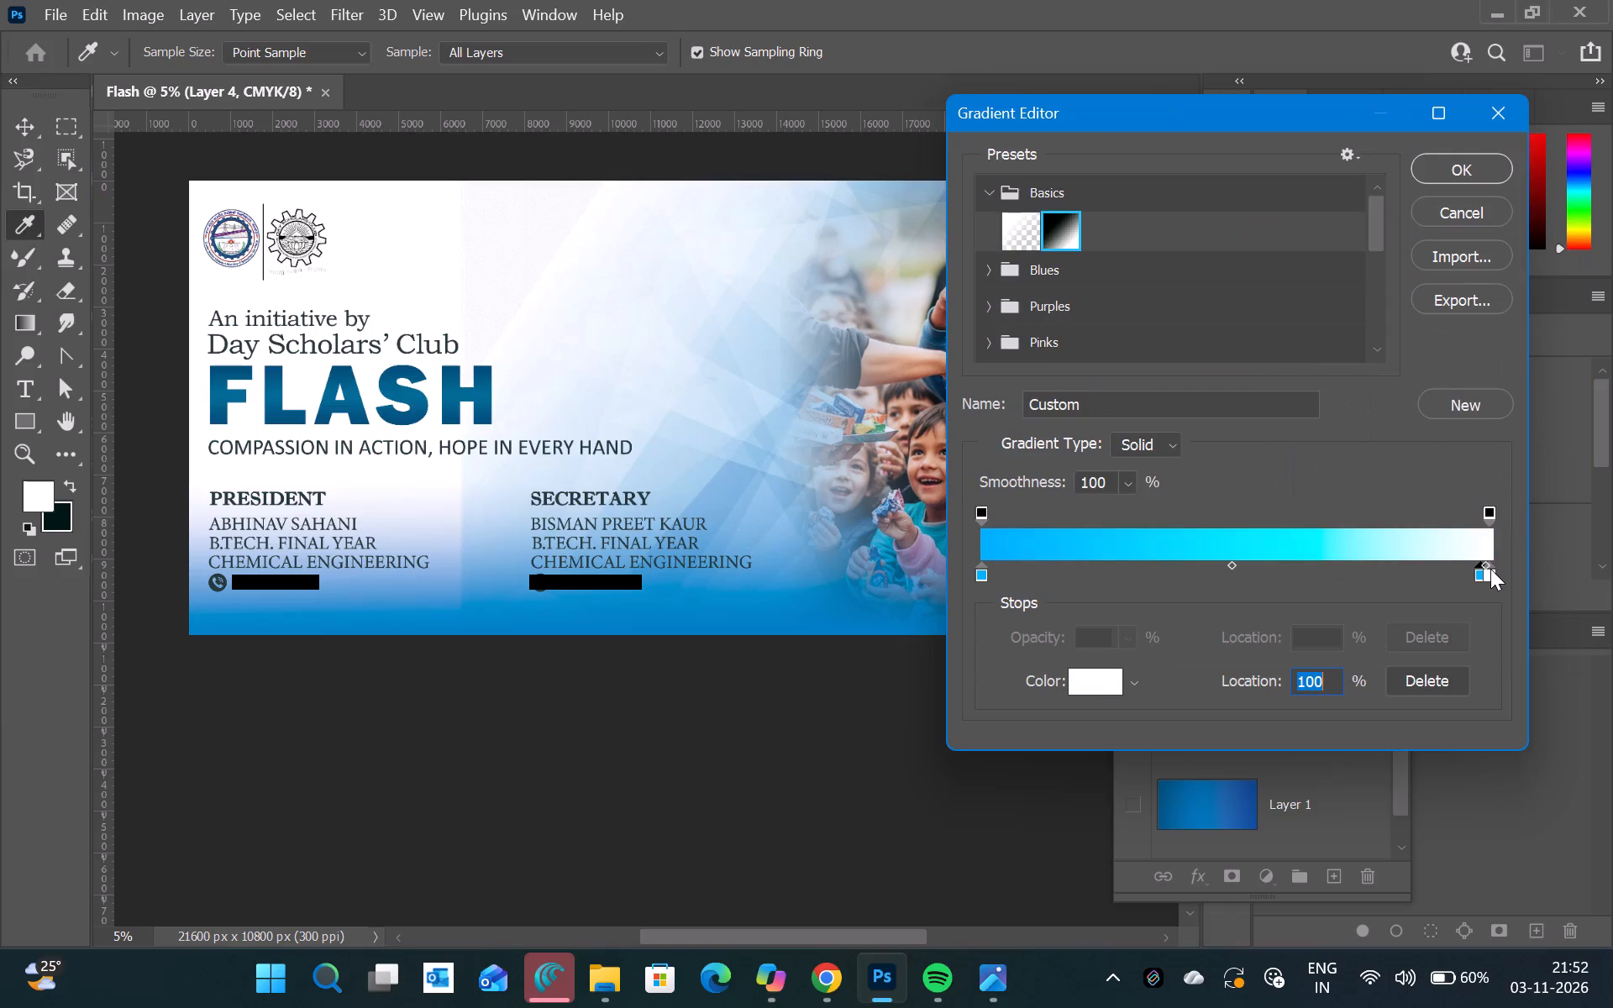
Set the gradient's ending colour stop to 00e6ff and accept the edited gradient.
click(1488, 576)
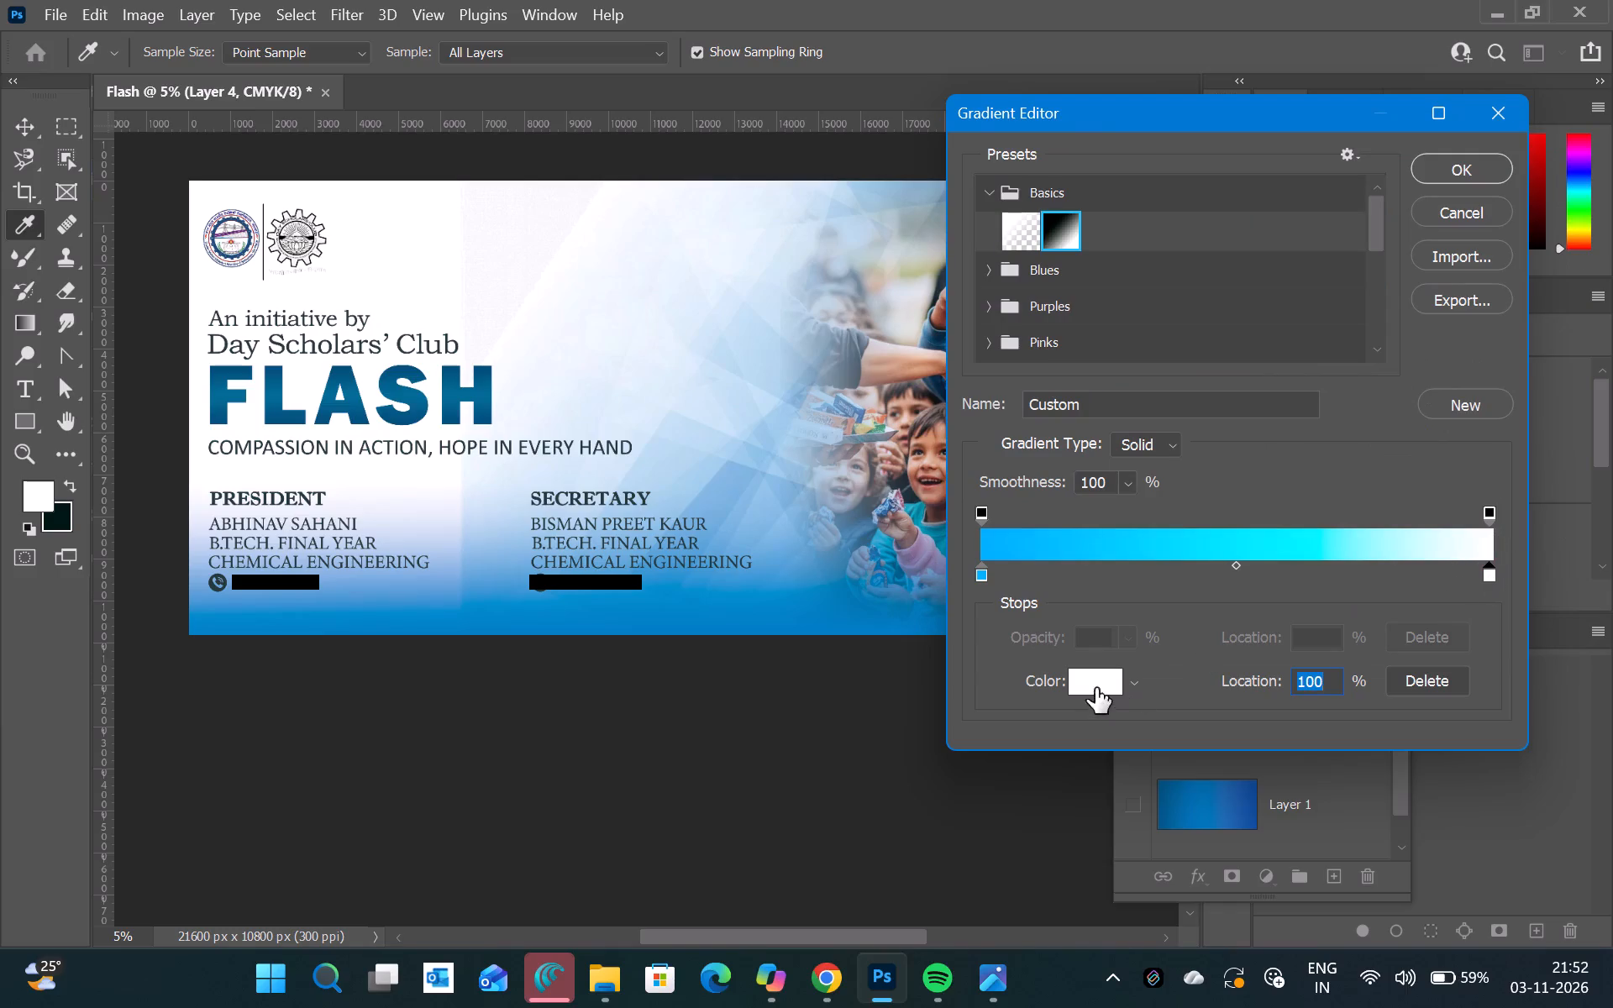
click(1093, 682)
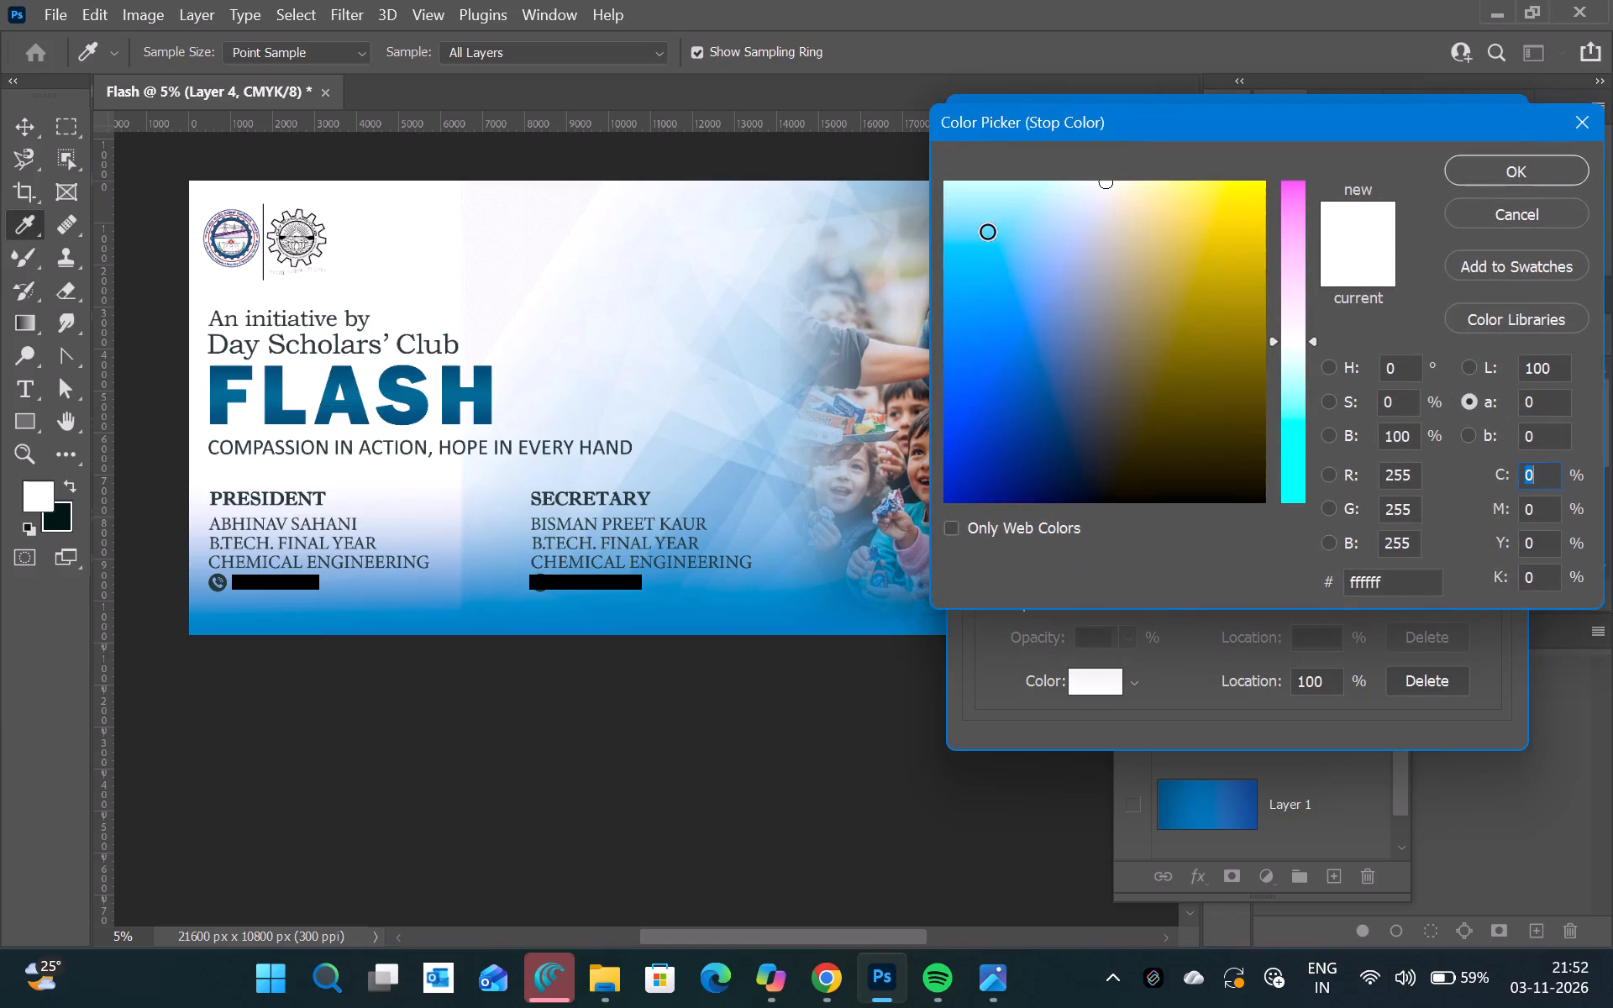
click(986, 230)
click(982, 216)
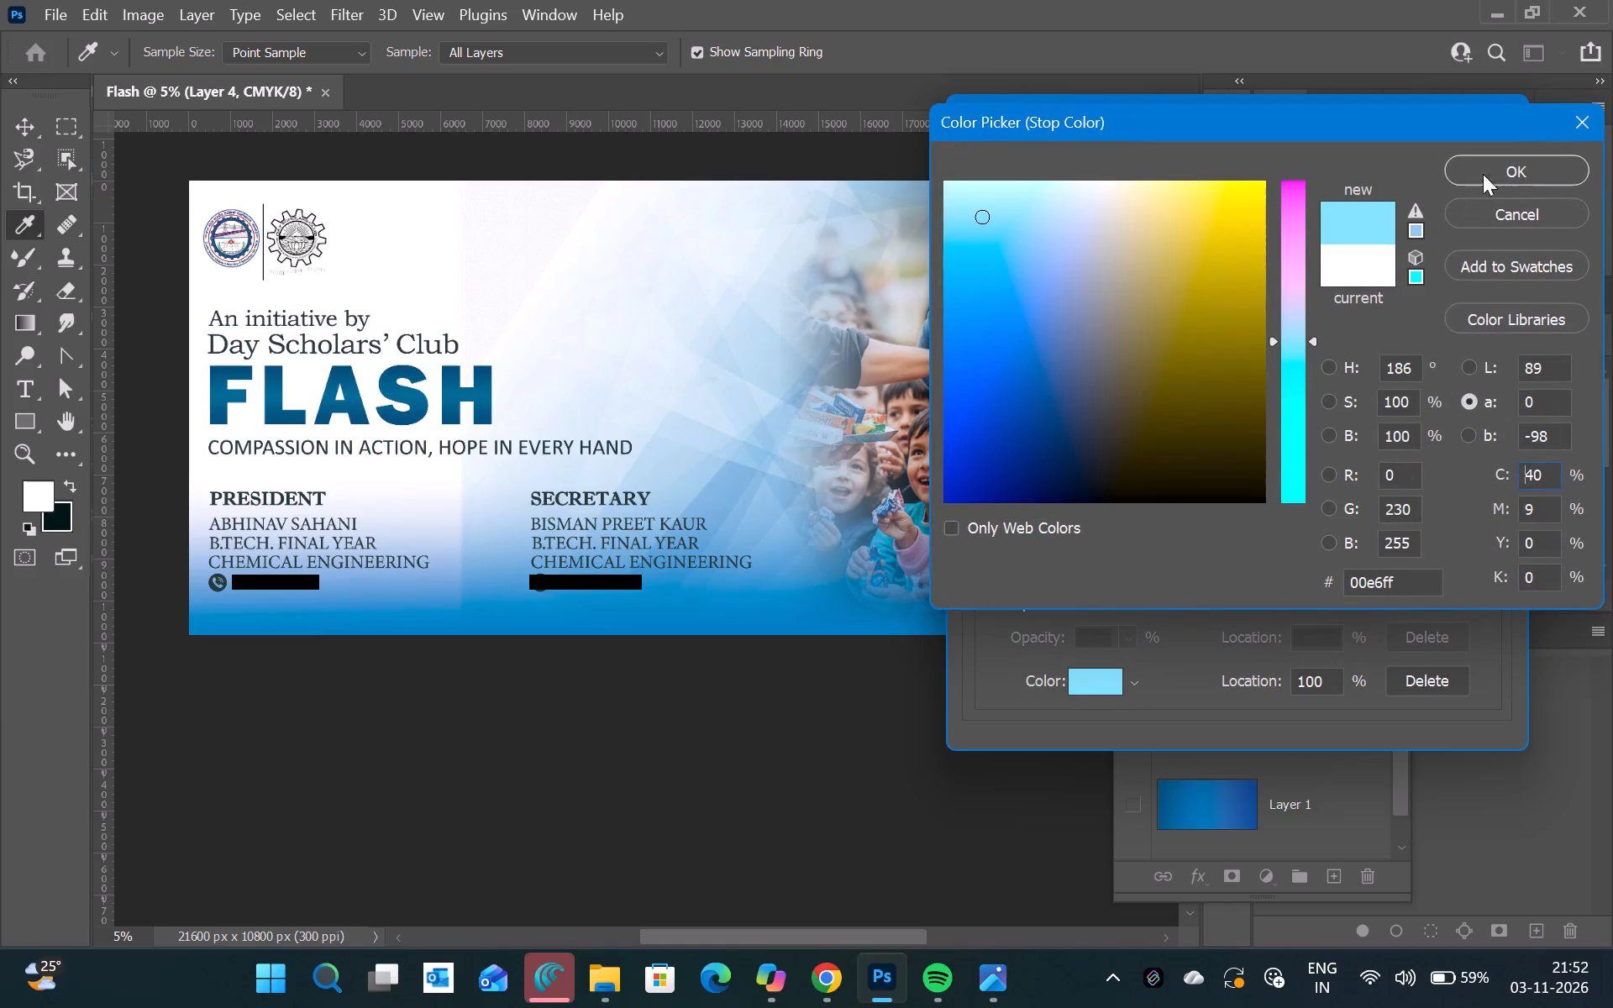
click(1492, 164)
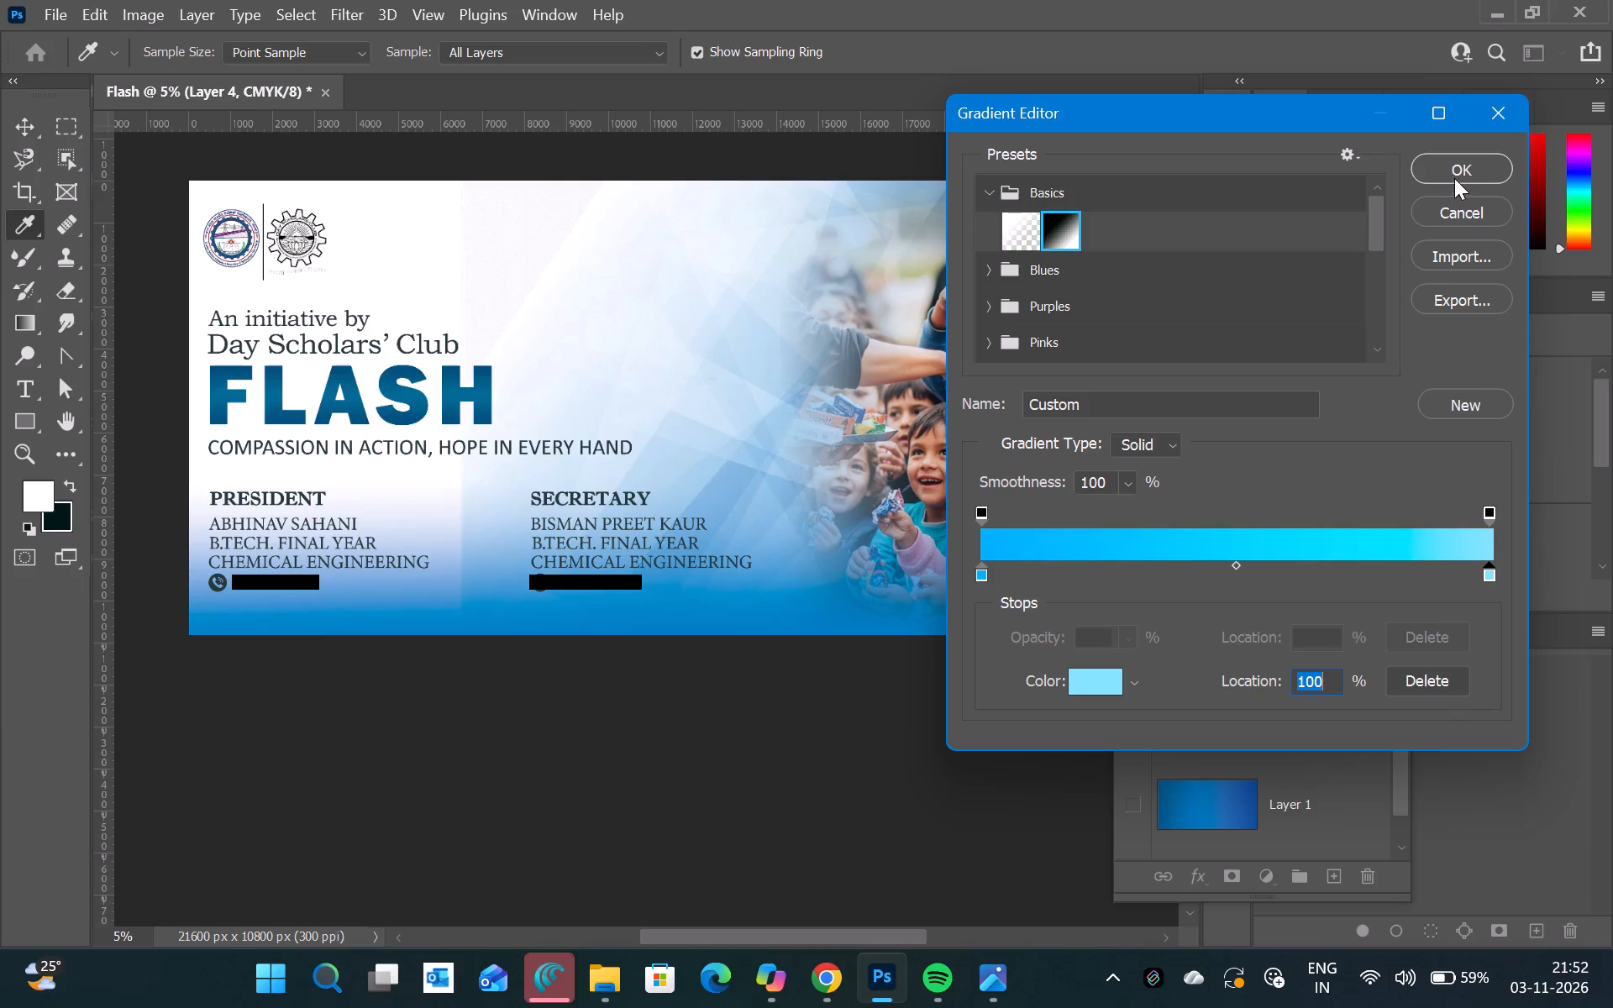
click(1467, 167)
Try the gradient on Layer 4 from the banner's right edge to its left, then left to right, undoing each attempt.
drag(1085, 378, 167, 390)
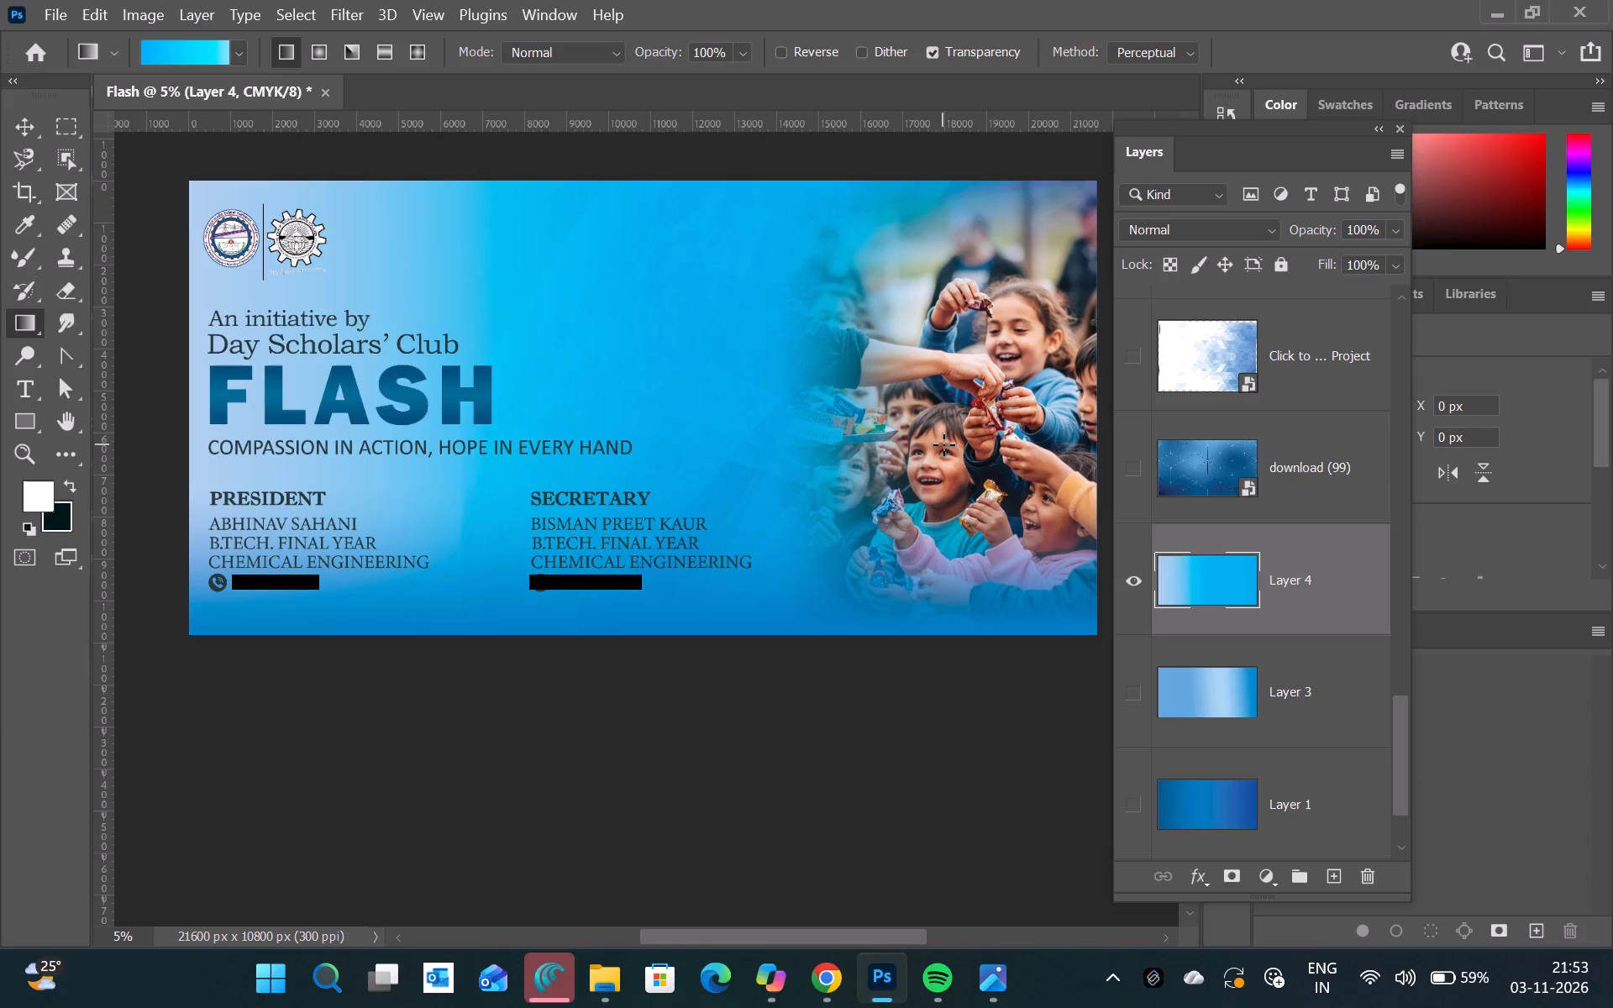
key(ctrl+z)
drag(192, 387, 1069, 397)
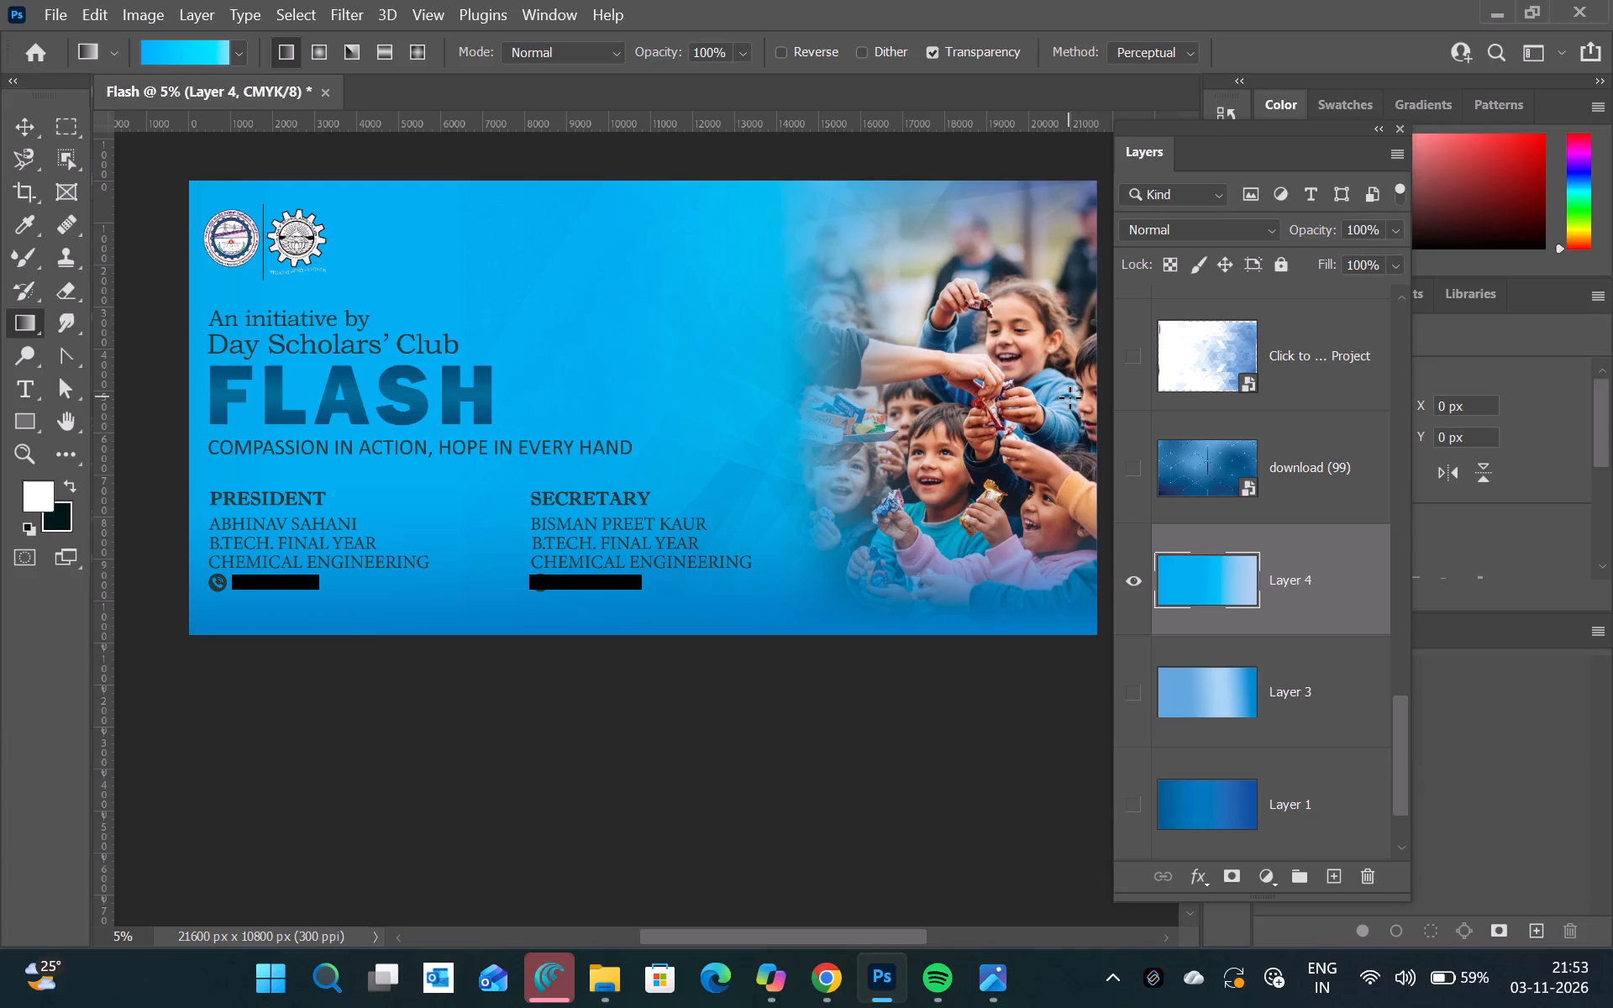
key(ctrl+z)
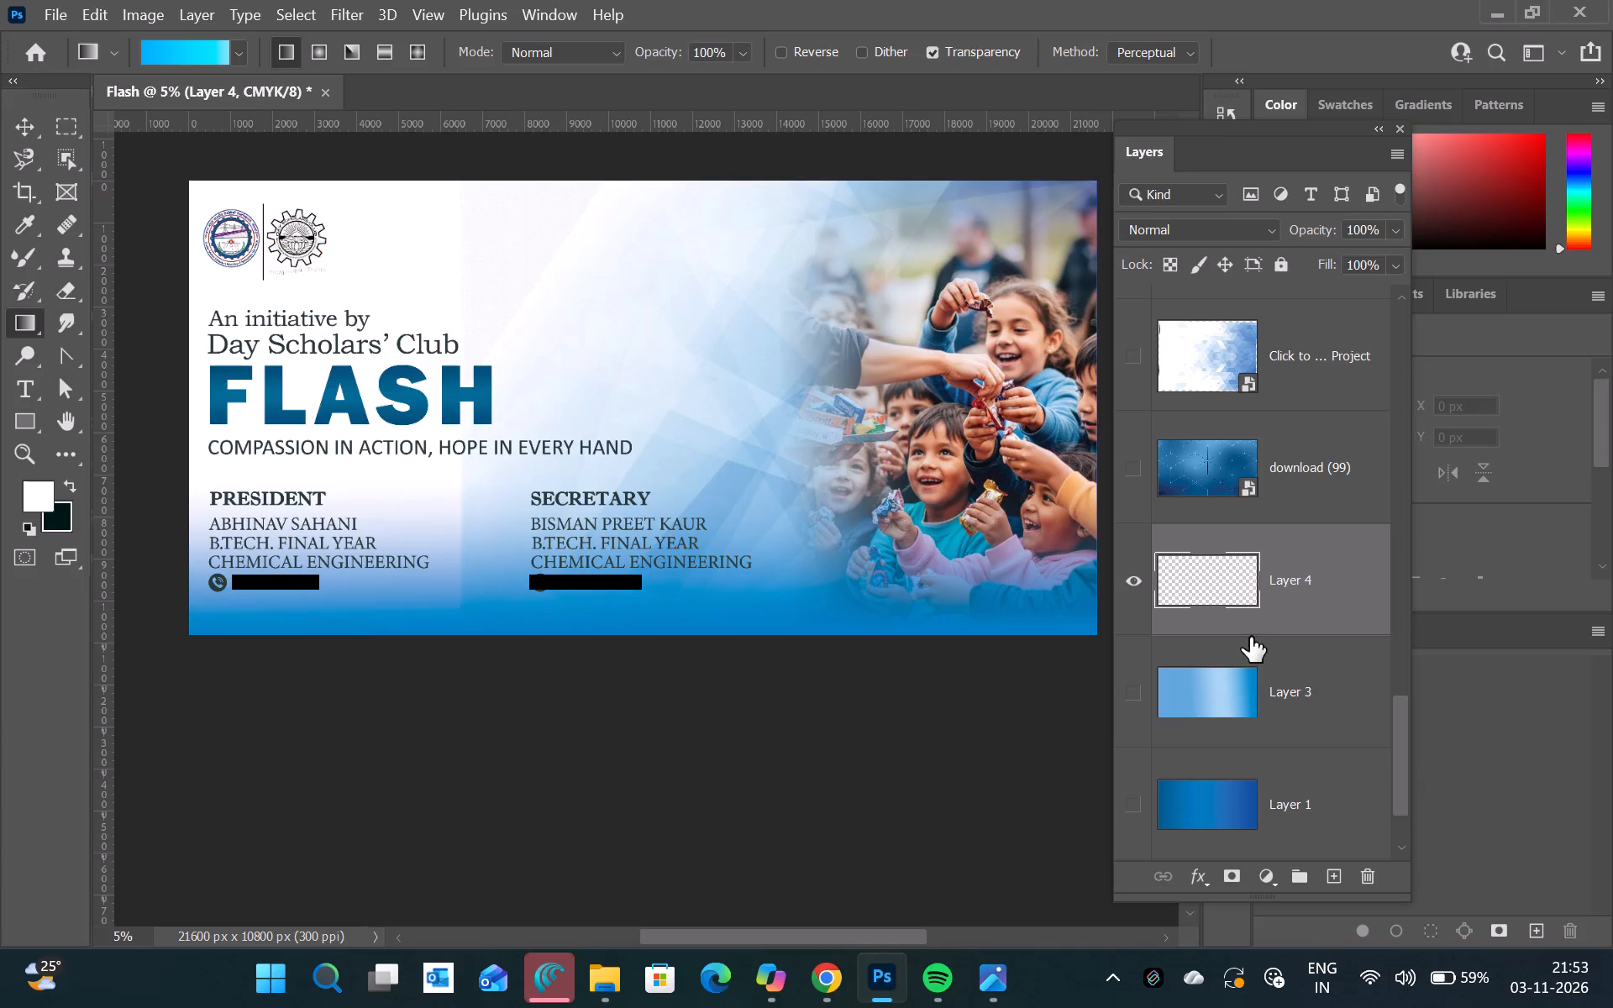
Reopen the gradient for editing and set its starting colour stop to light cyan 73efff.
click(203, 53)
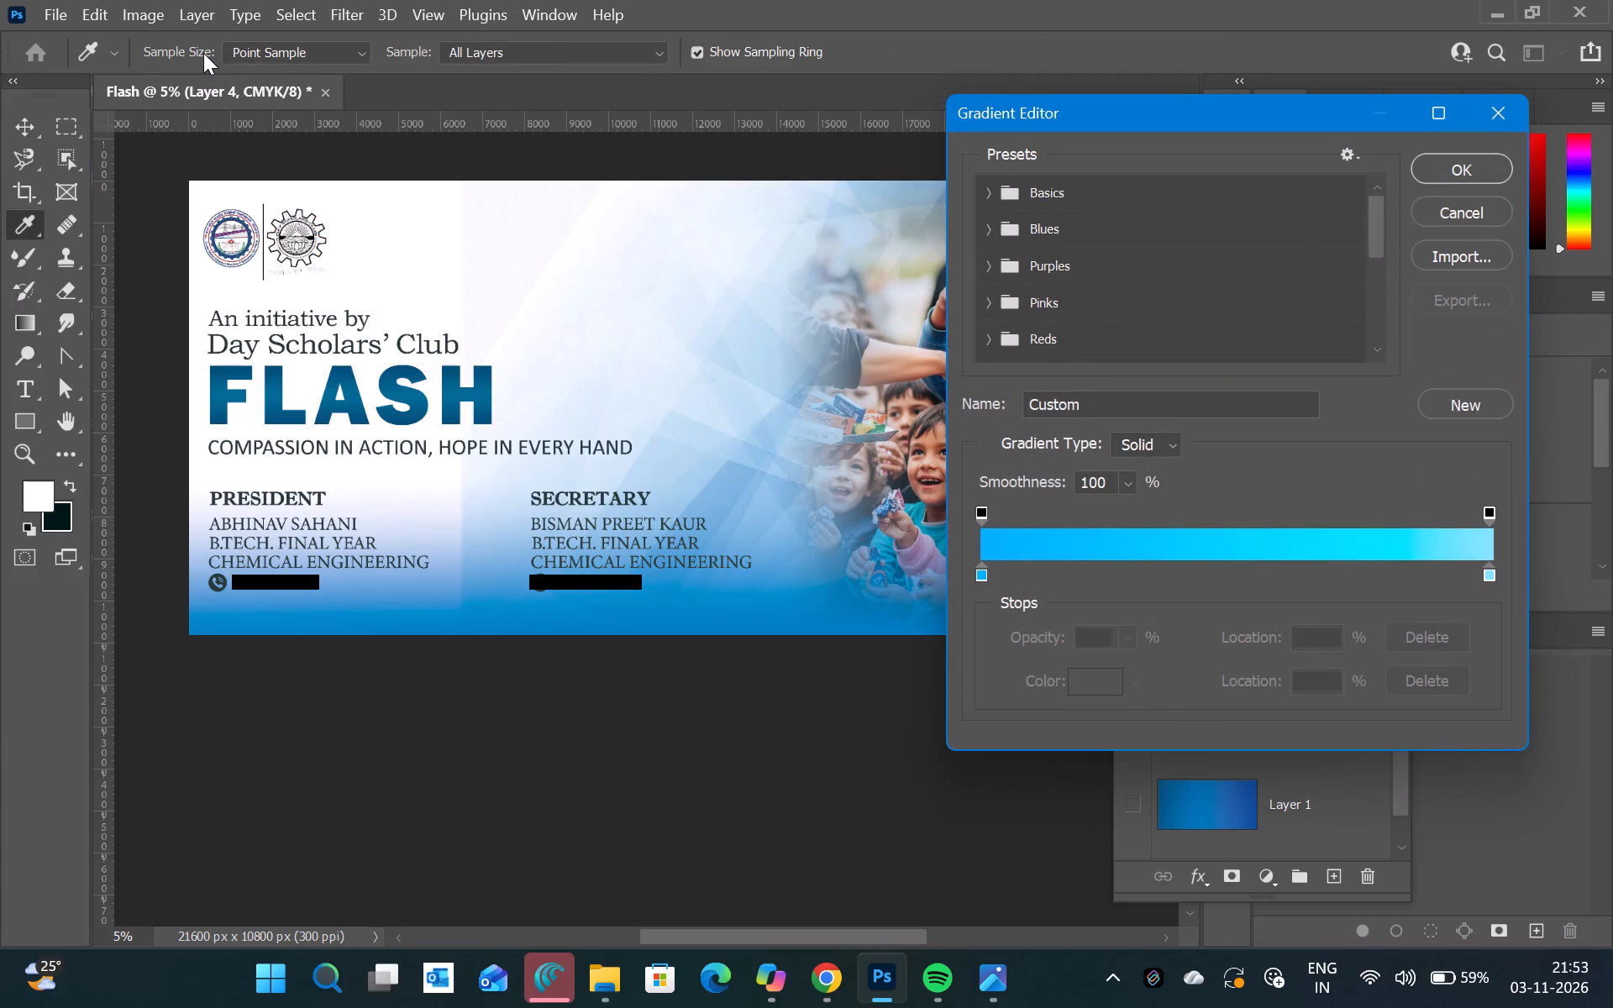
click(985, 570)
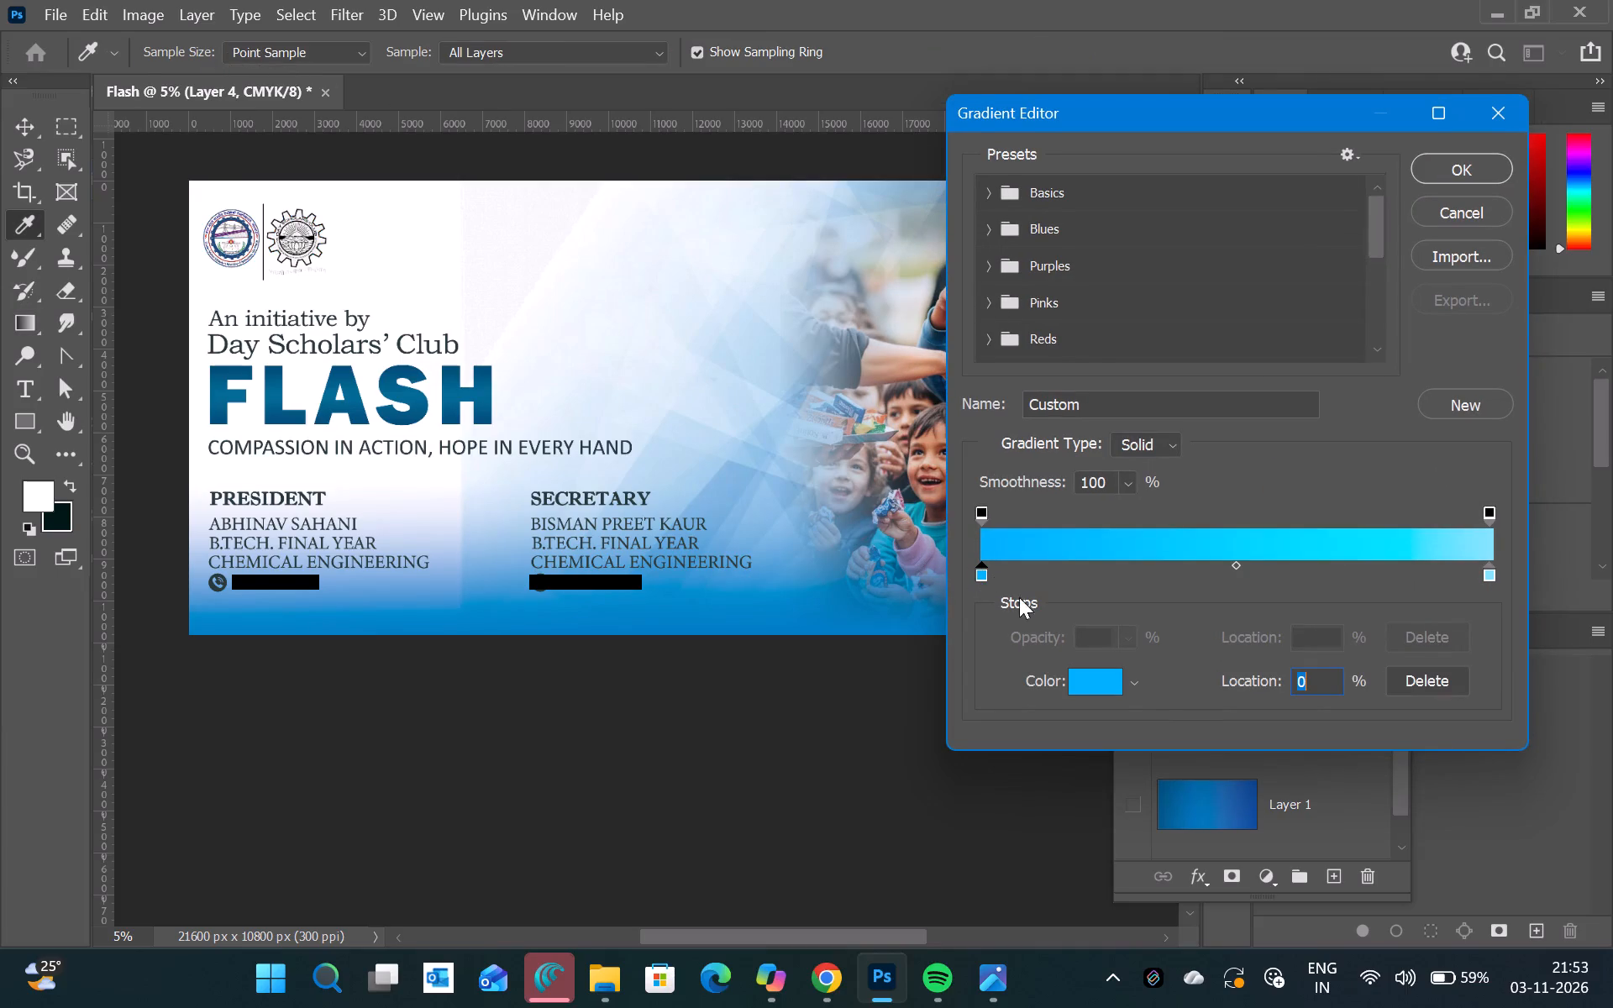
click(1080, 675)
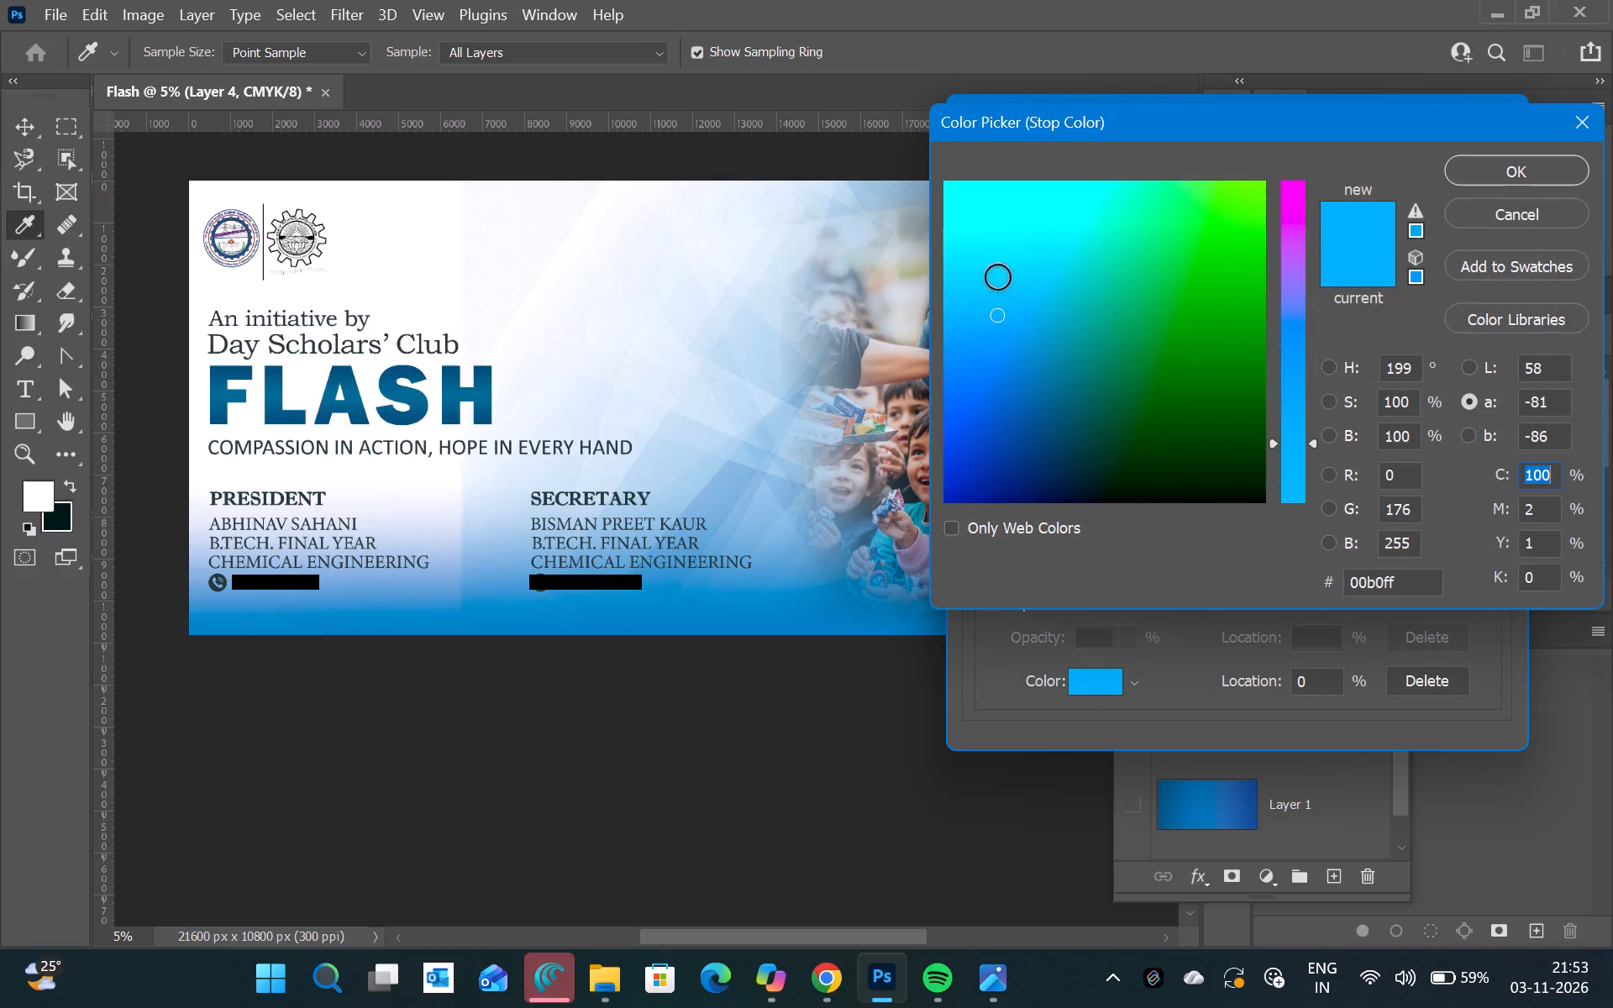
click(989, 242)
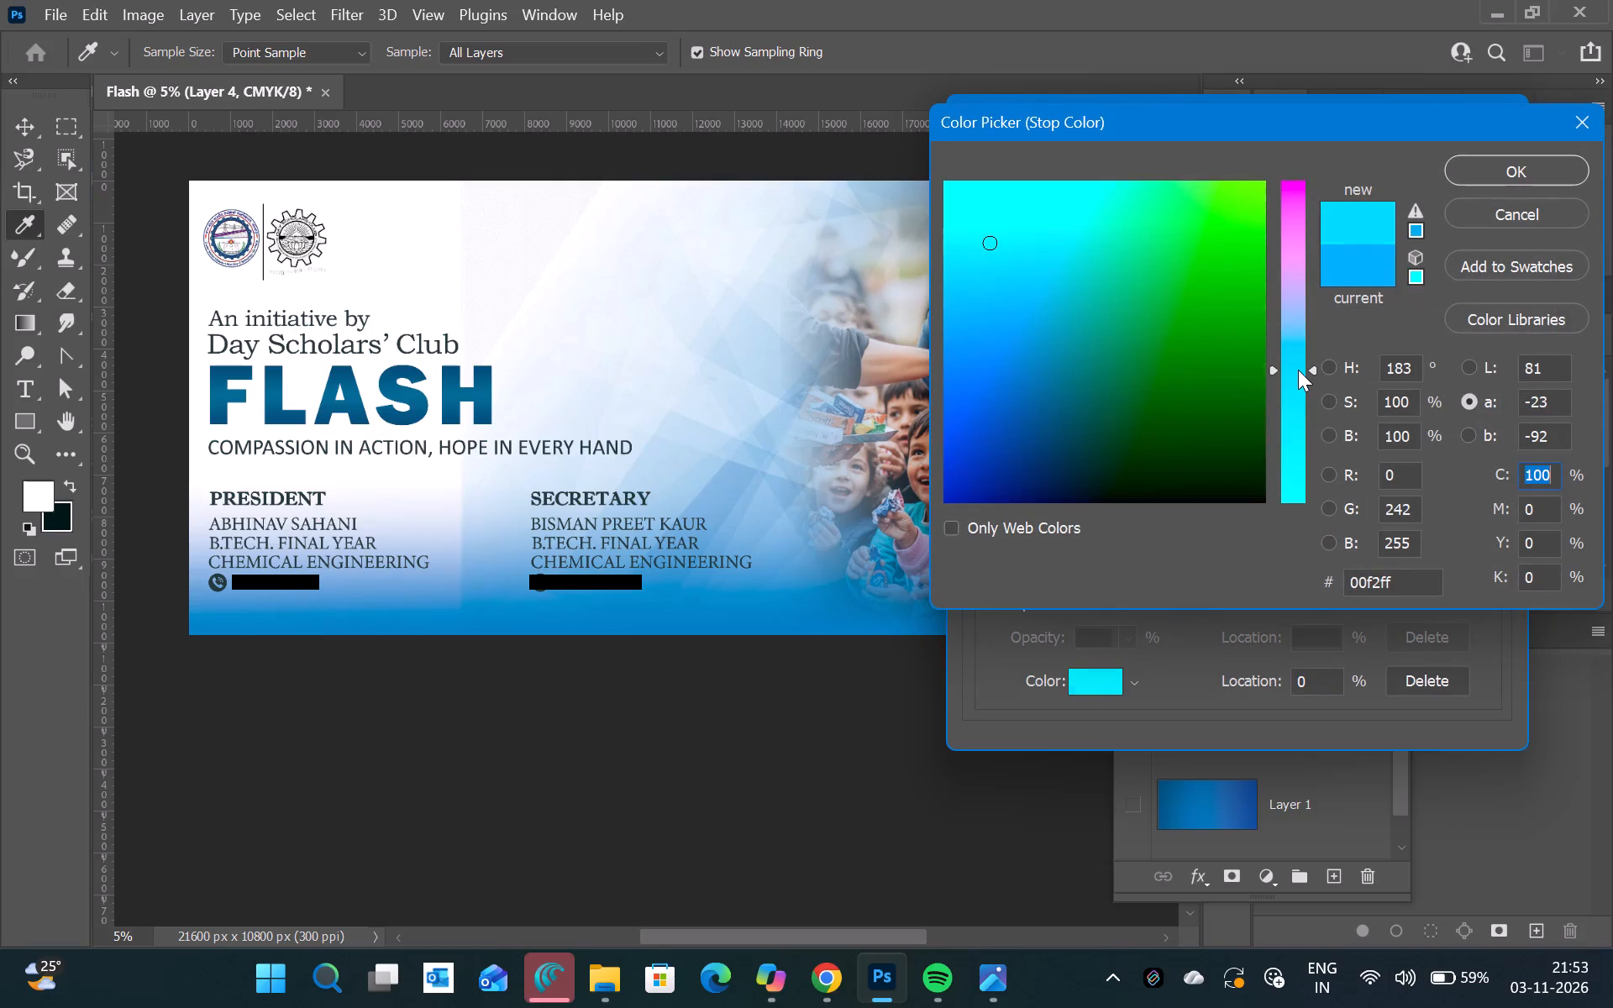
click(1298, 370)
click(1055, 216)
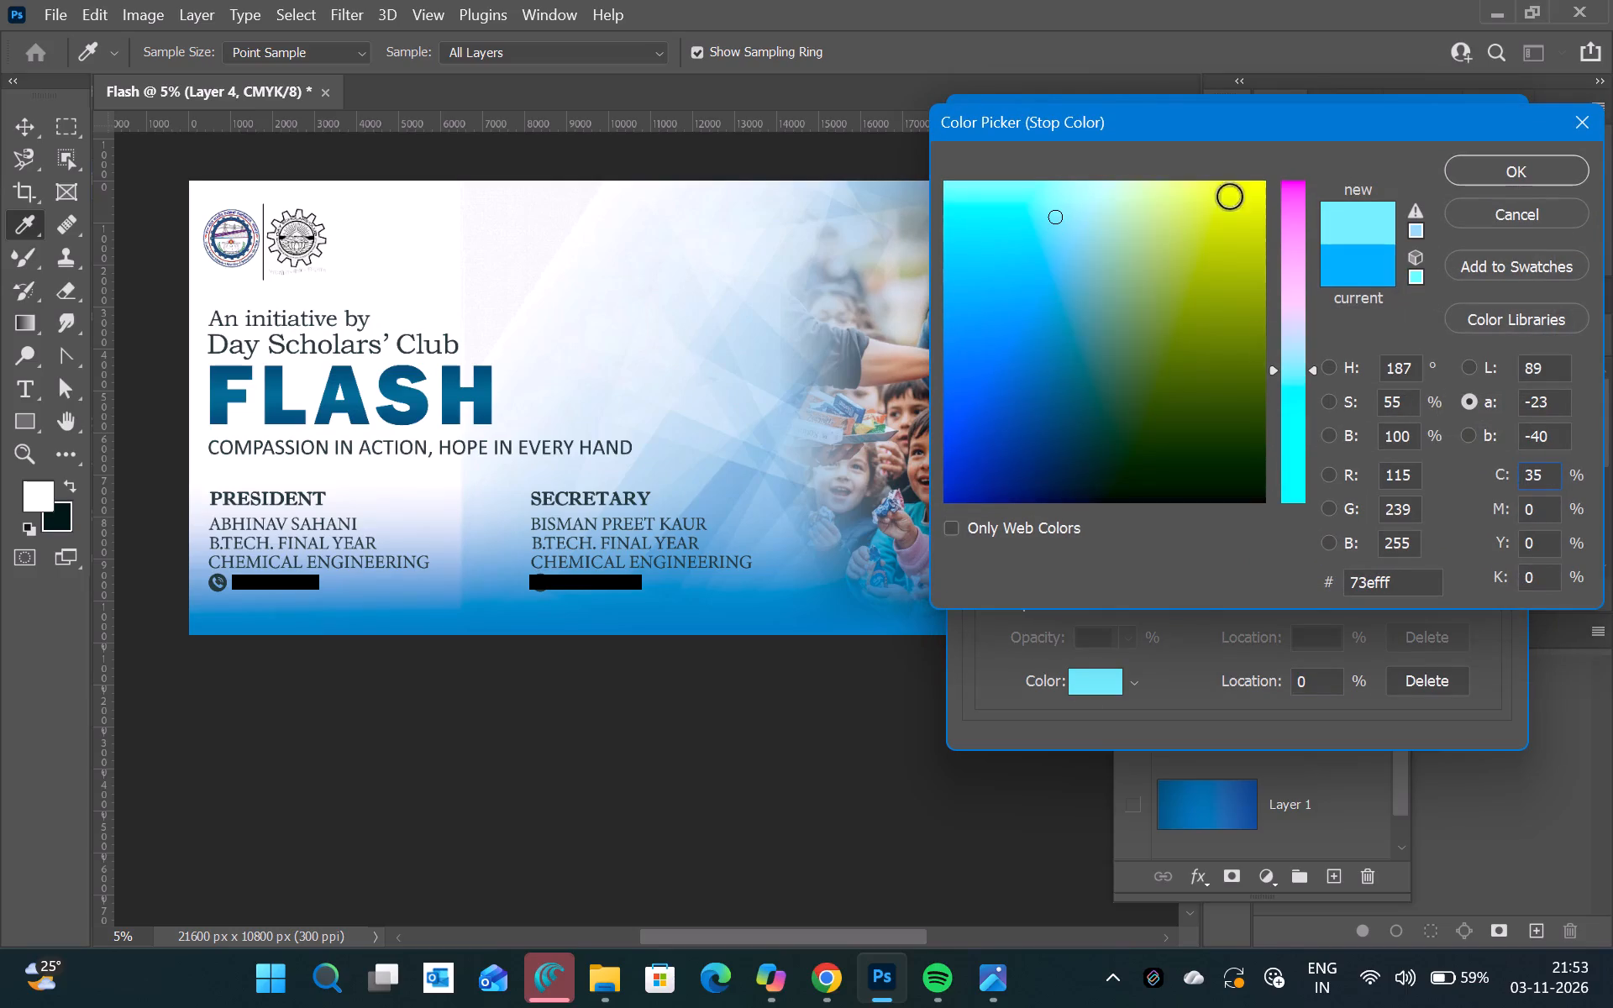
click(1487, 160)
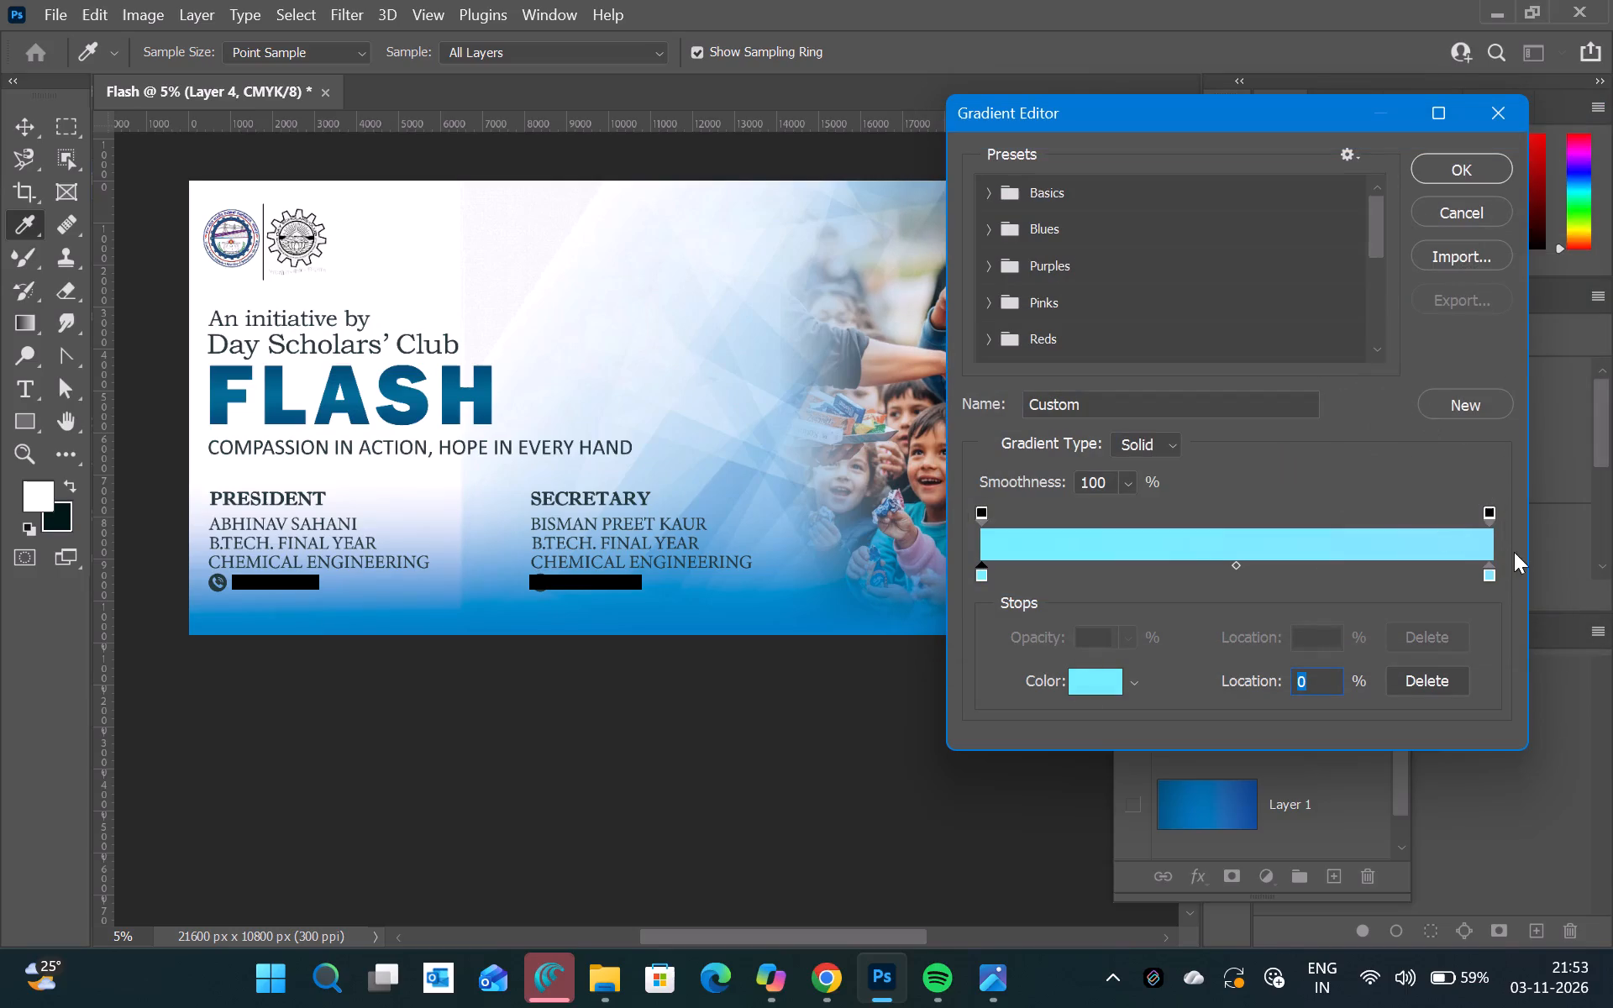
Try several blues for the gradient's ending colour stop, settle on 00c6ff, and accept the gradient.
click(1492, 570)
click(1099, 680)
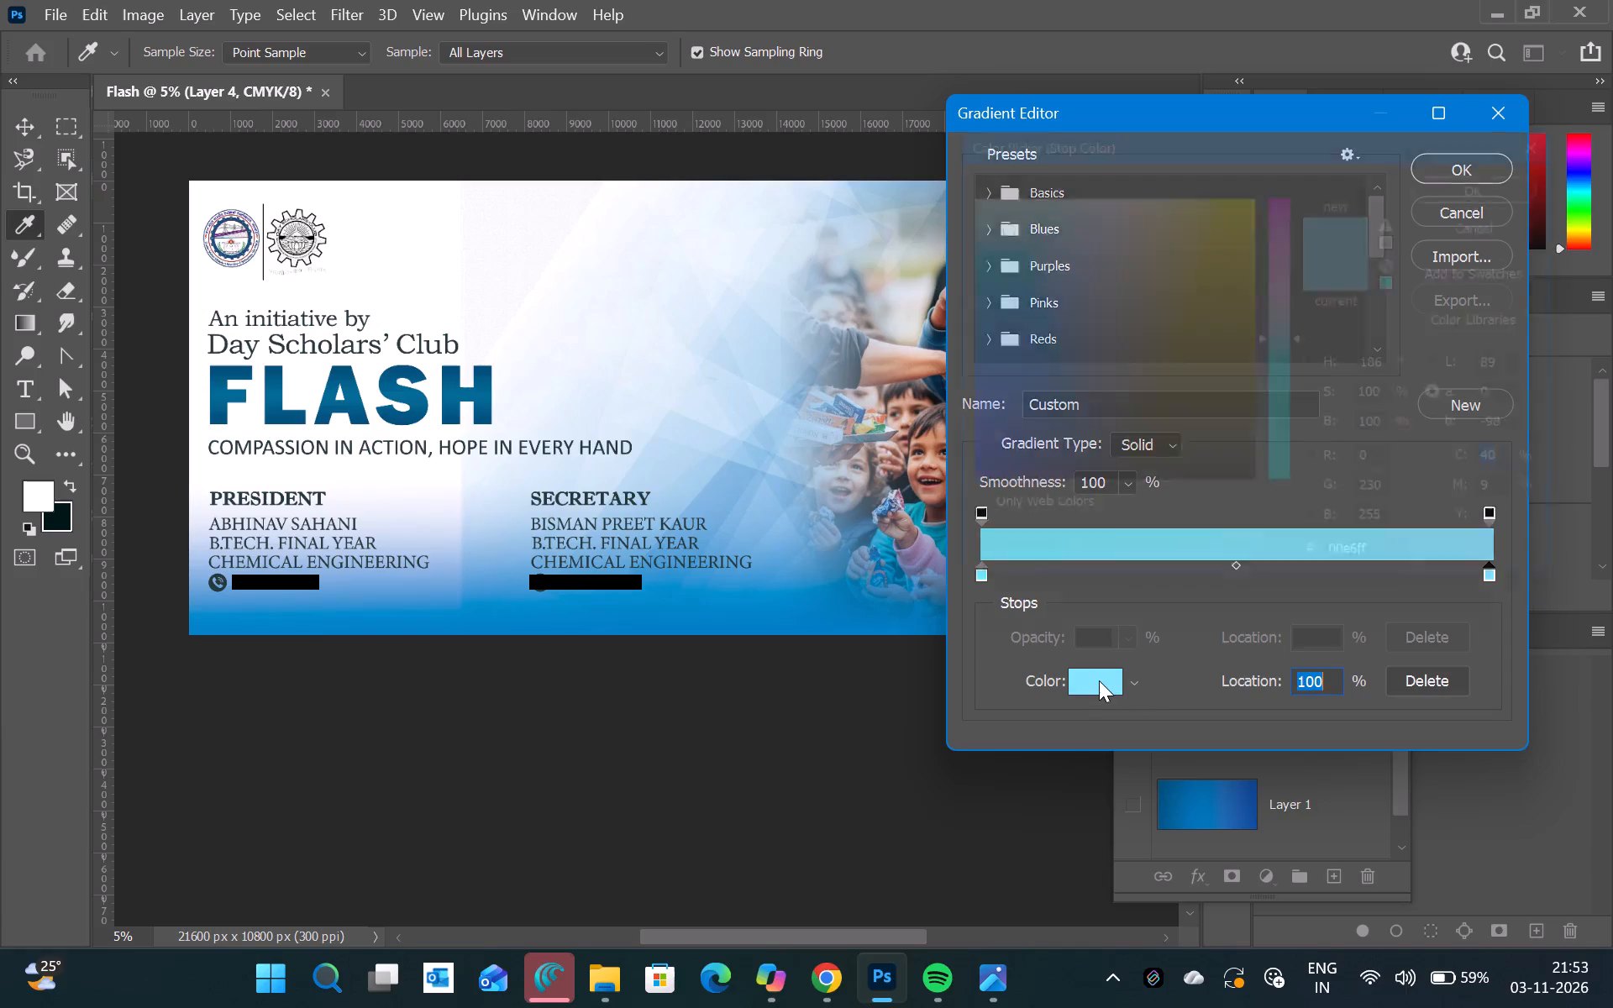
click(1002, 256)
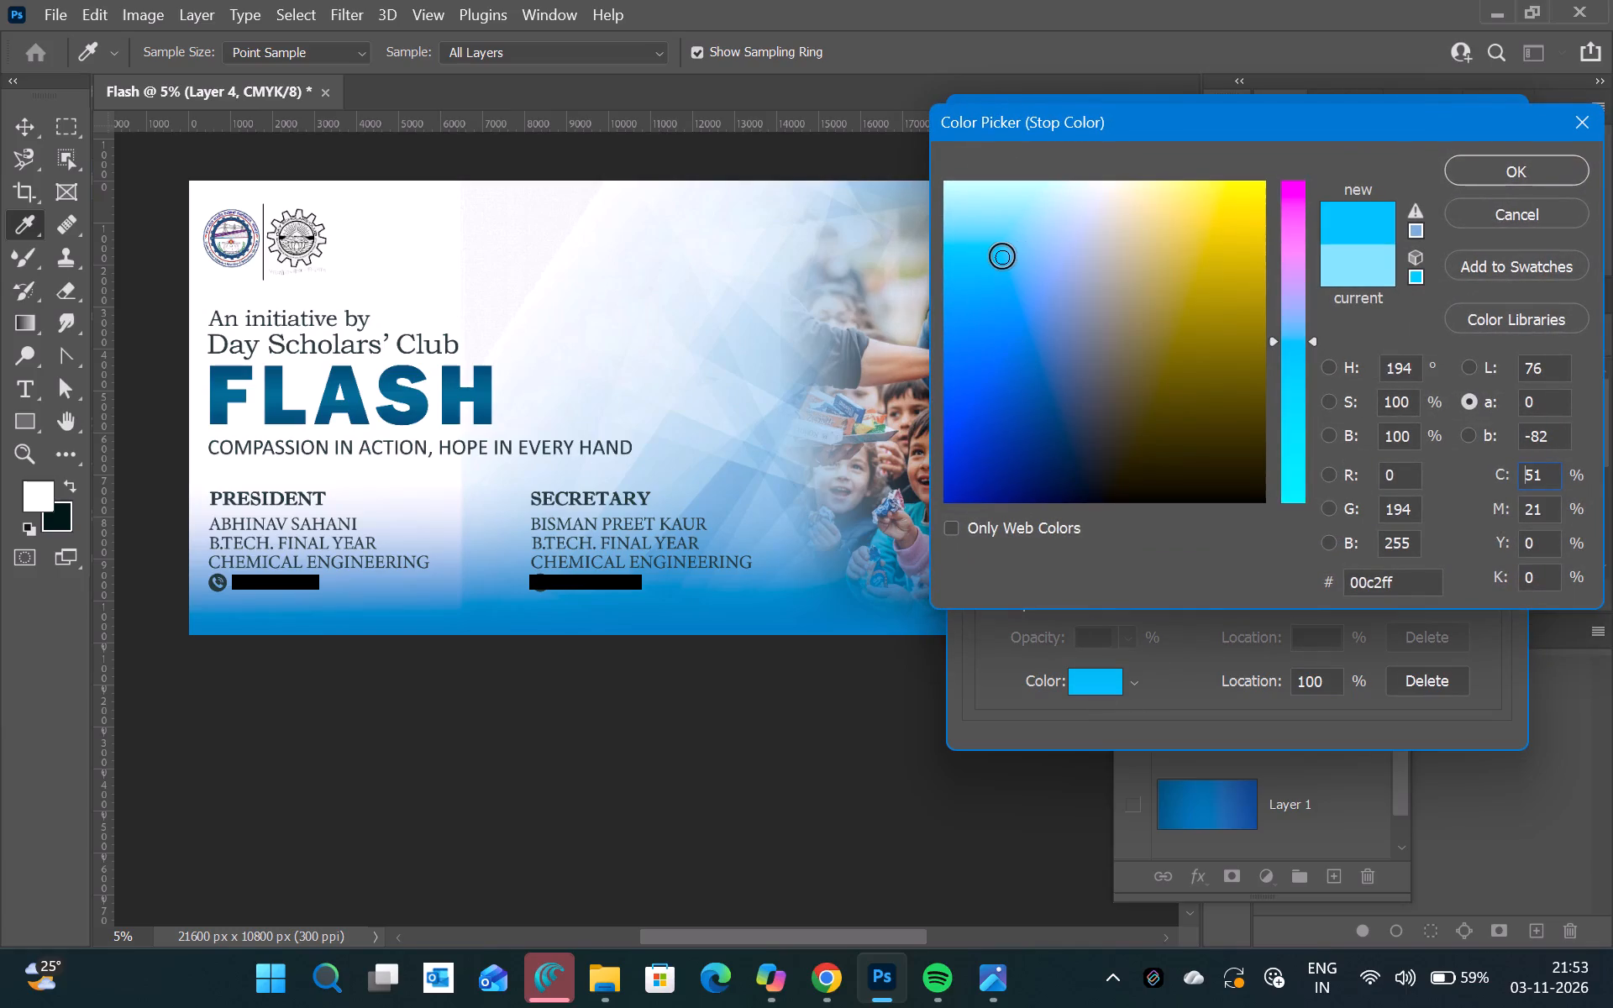
click(1304, 455)
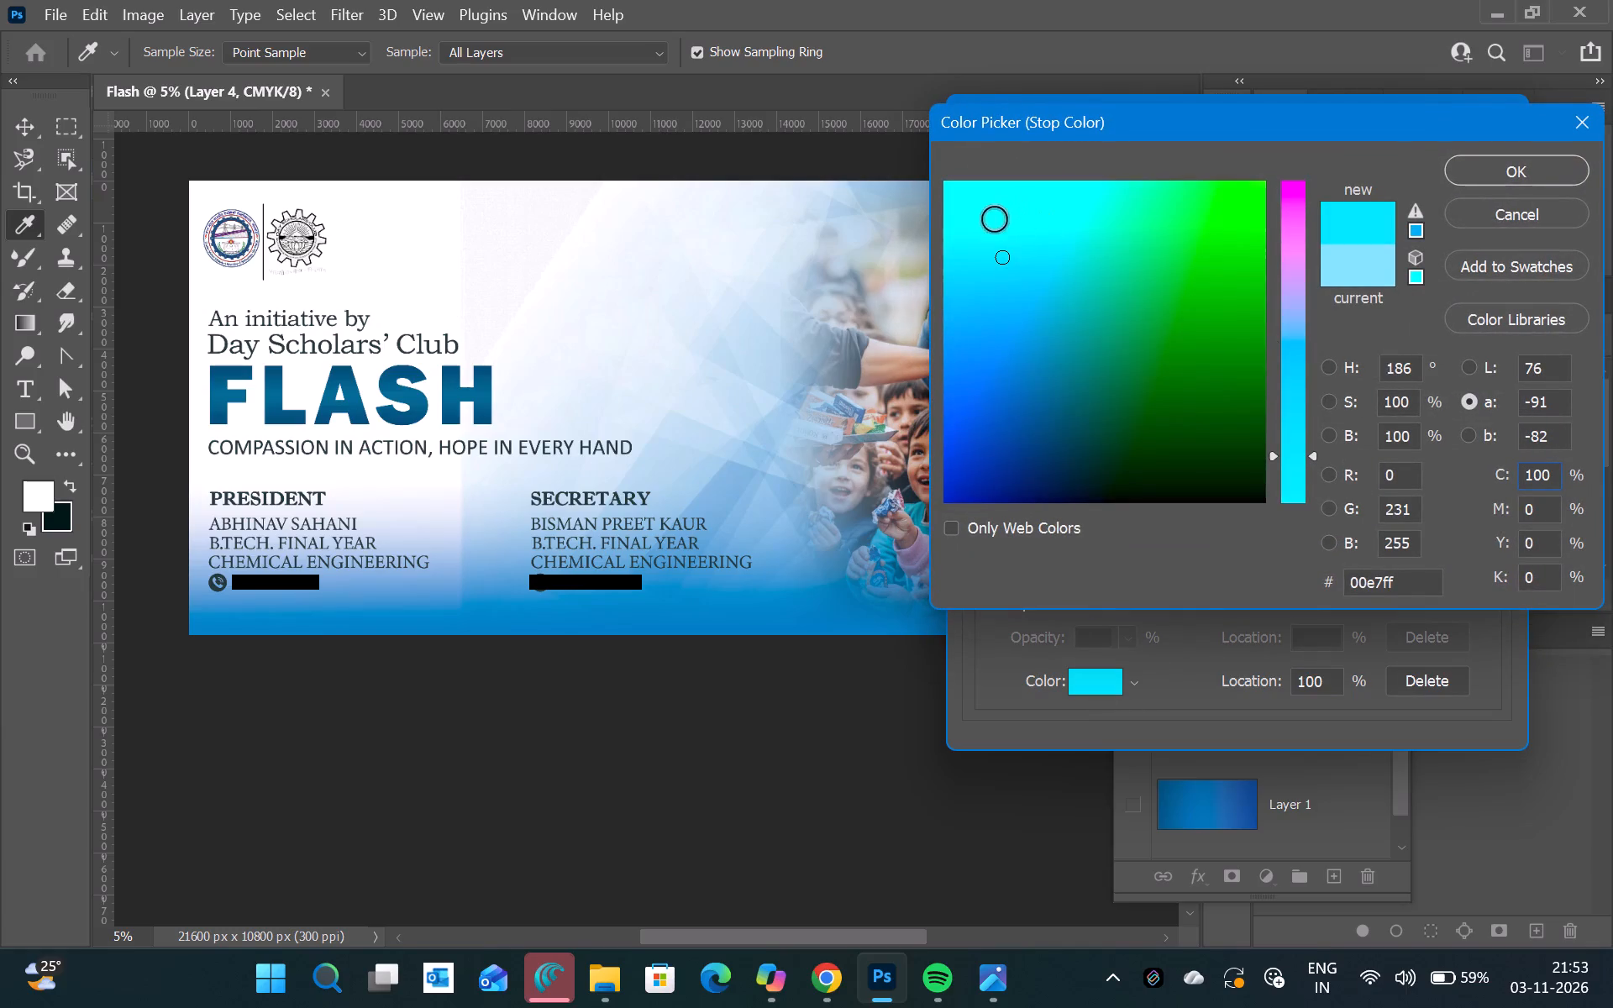
click(955, 344)
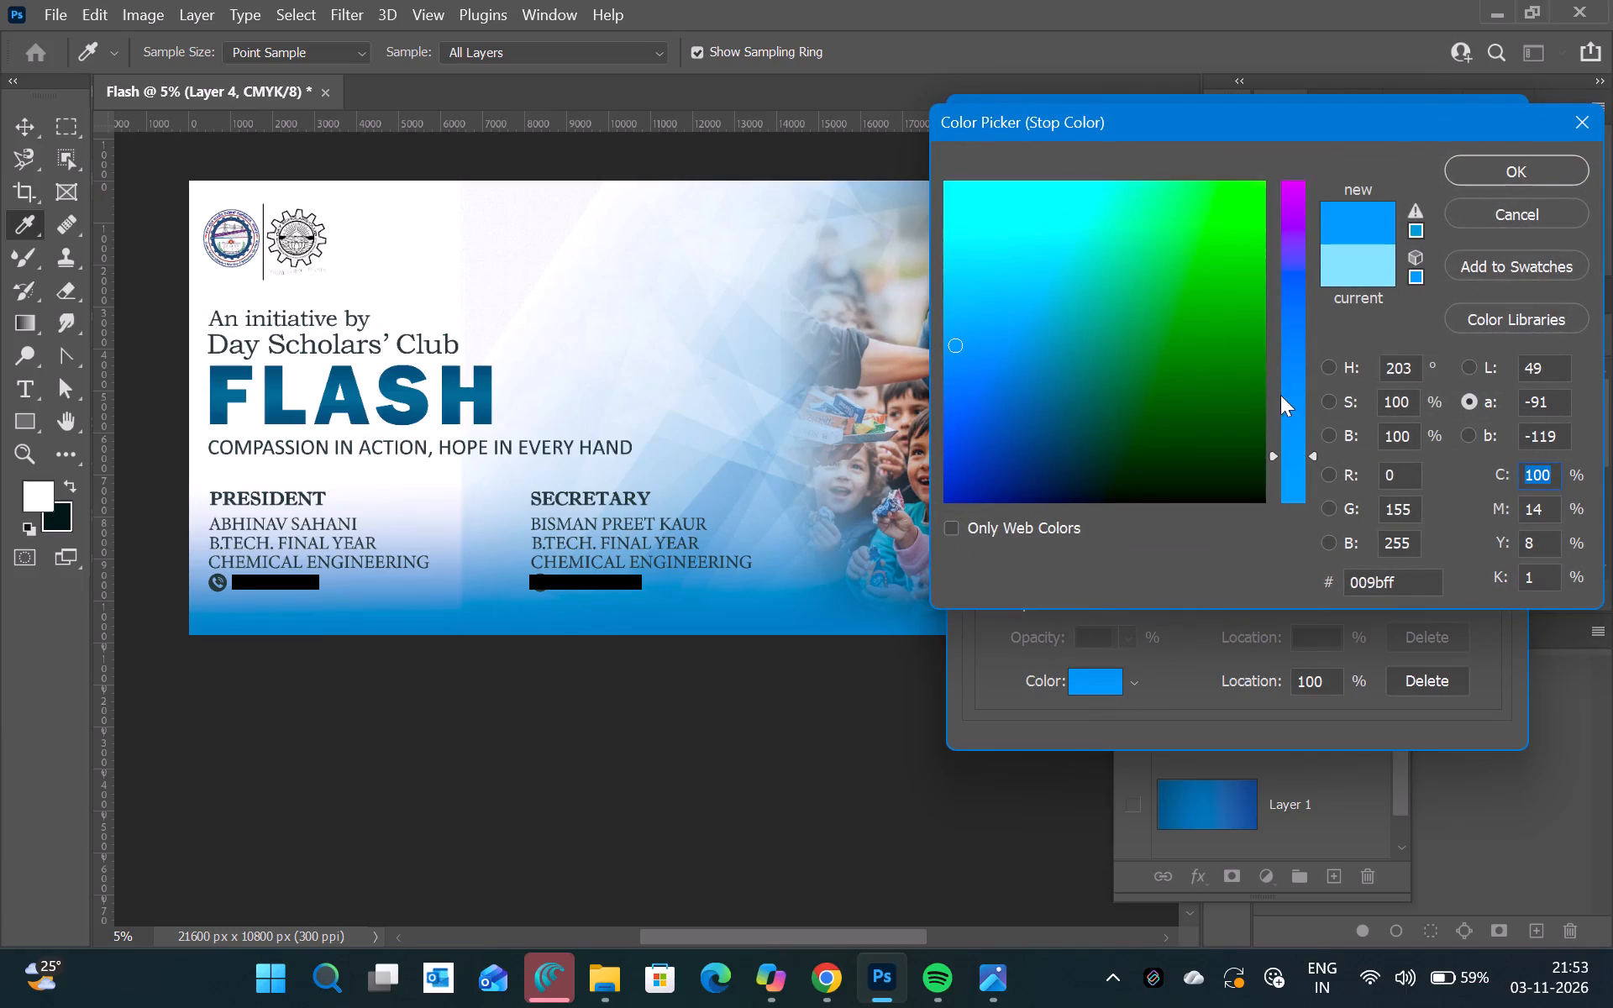
click(1298, 481)
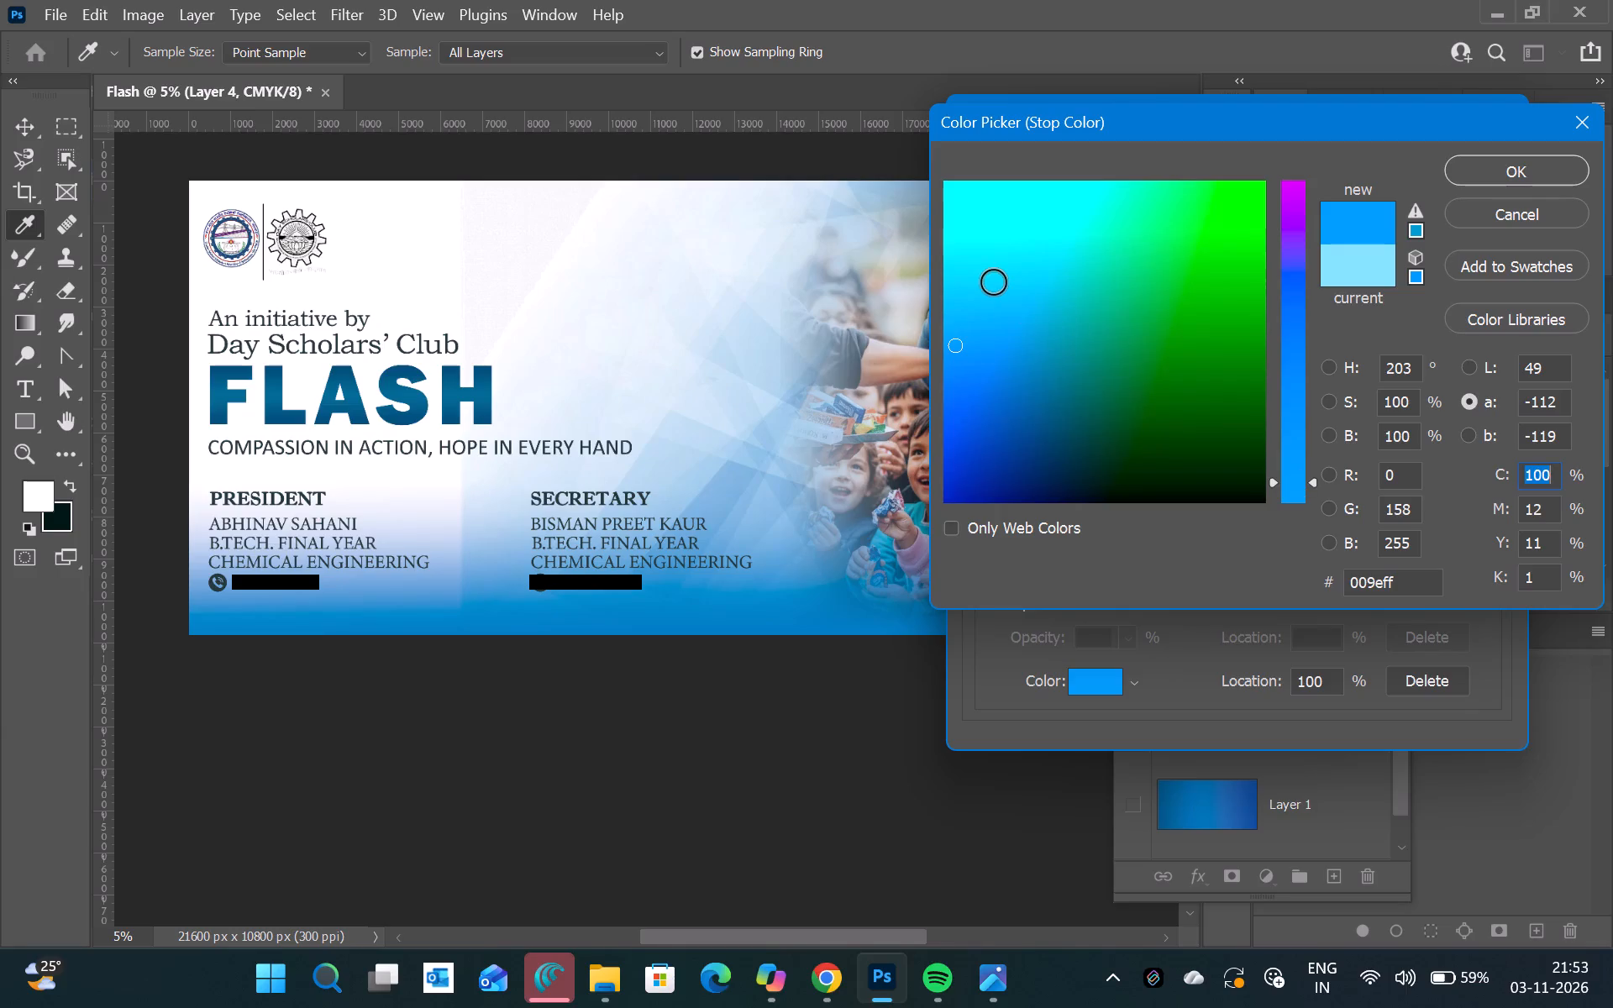
click(994, 282)
click(1300, 492)
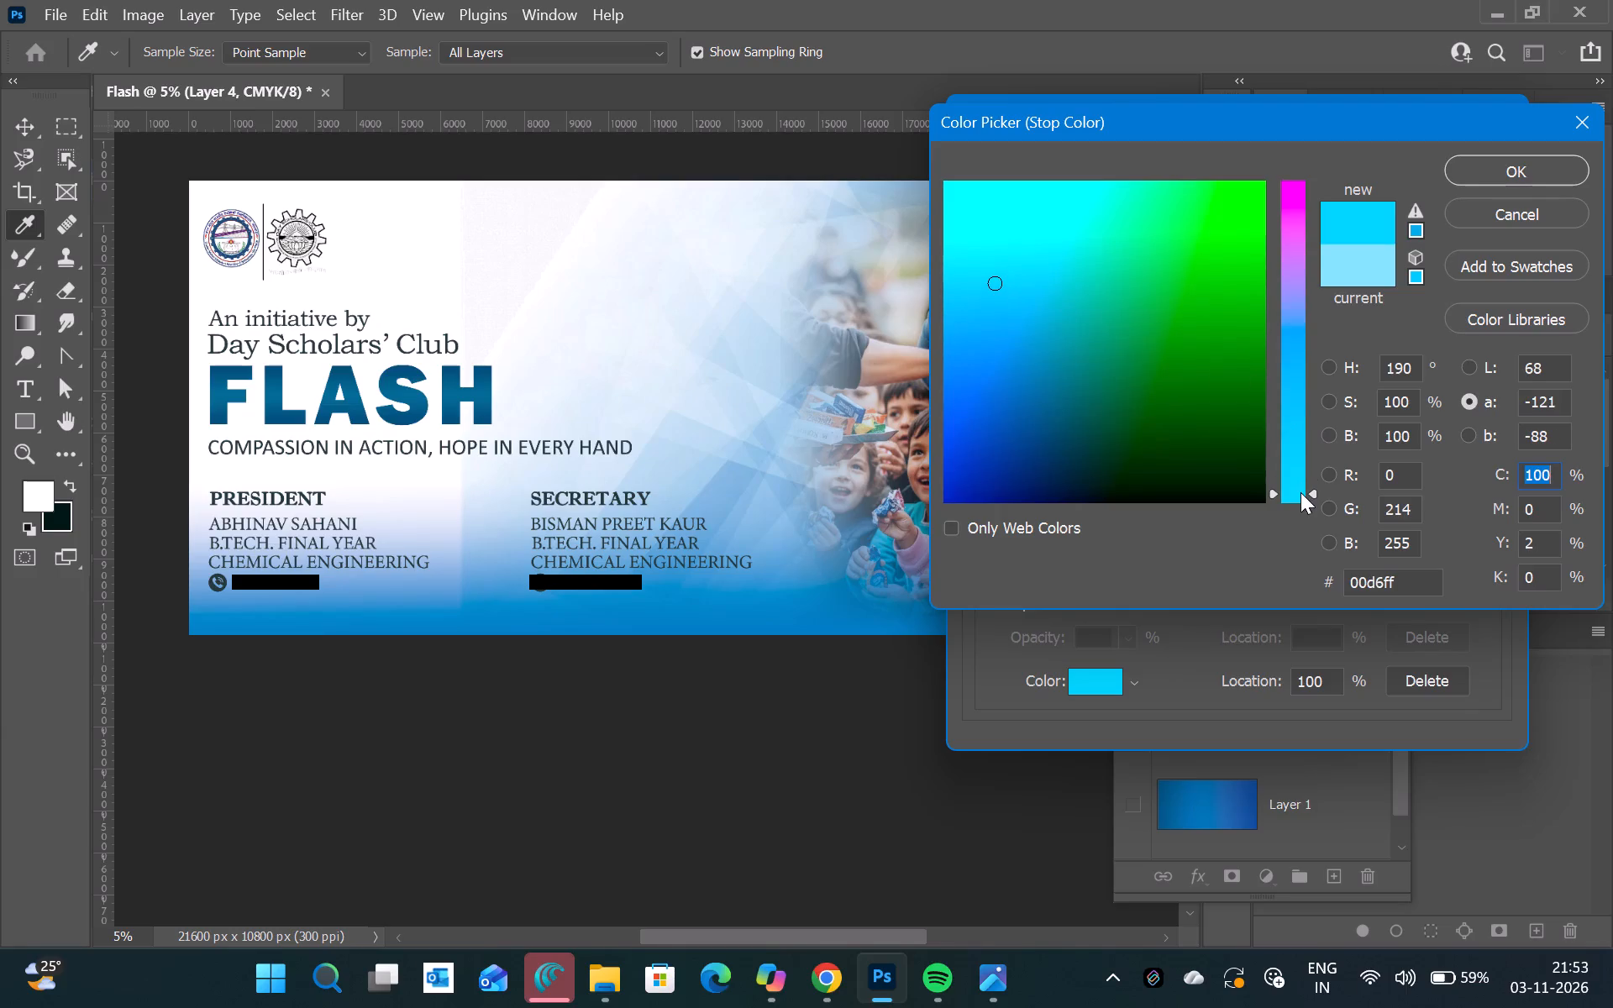
click(963, 230)
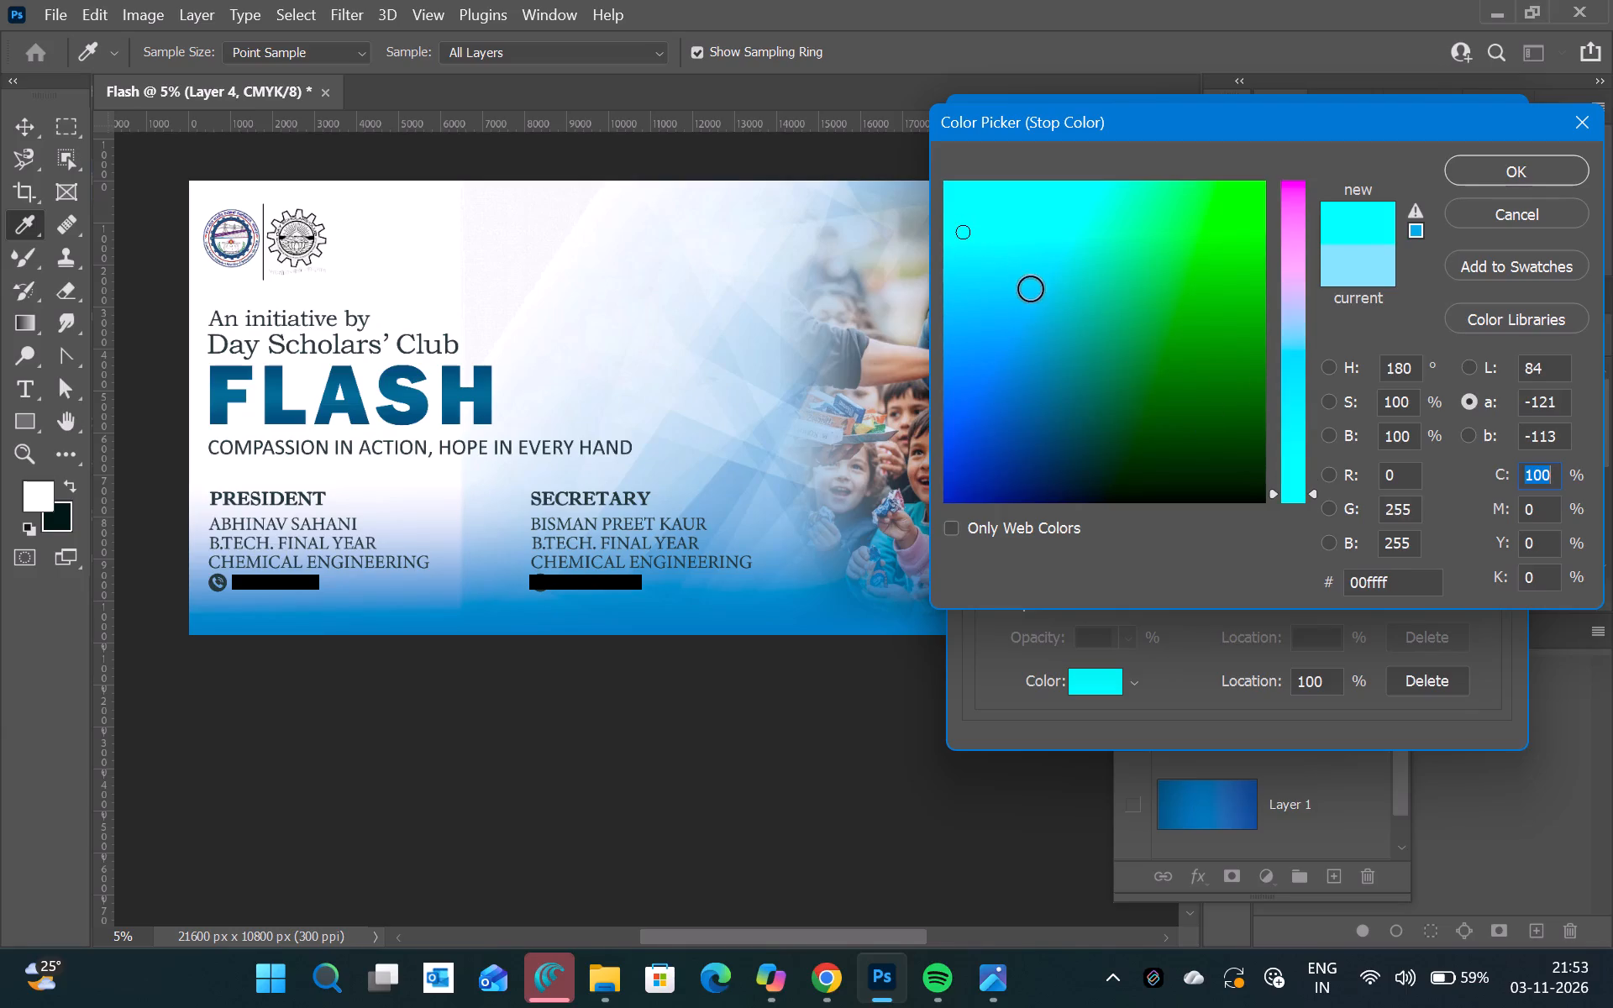
click(1031, 289)
click(954, 379)
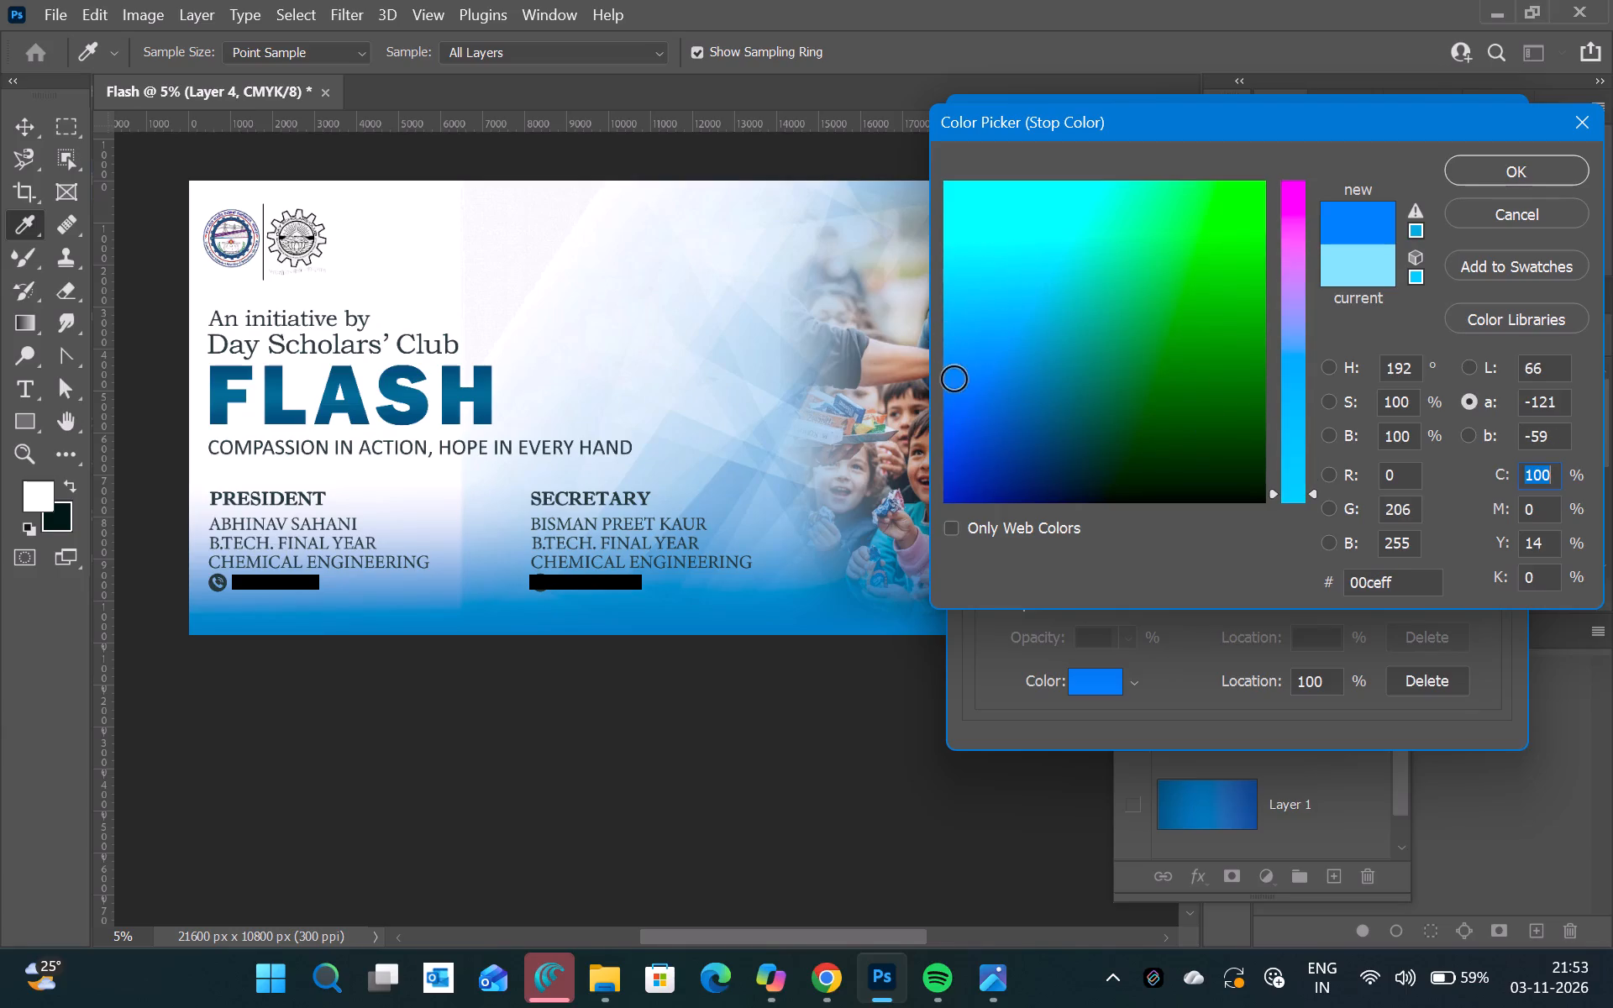
click(1295, 459)
click(1287, 386)
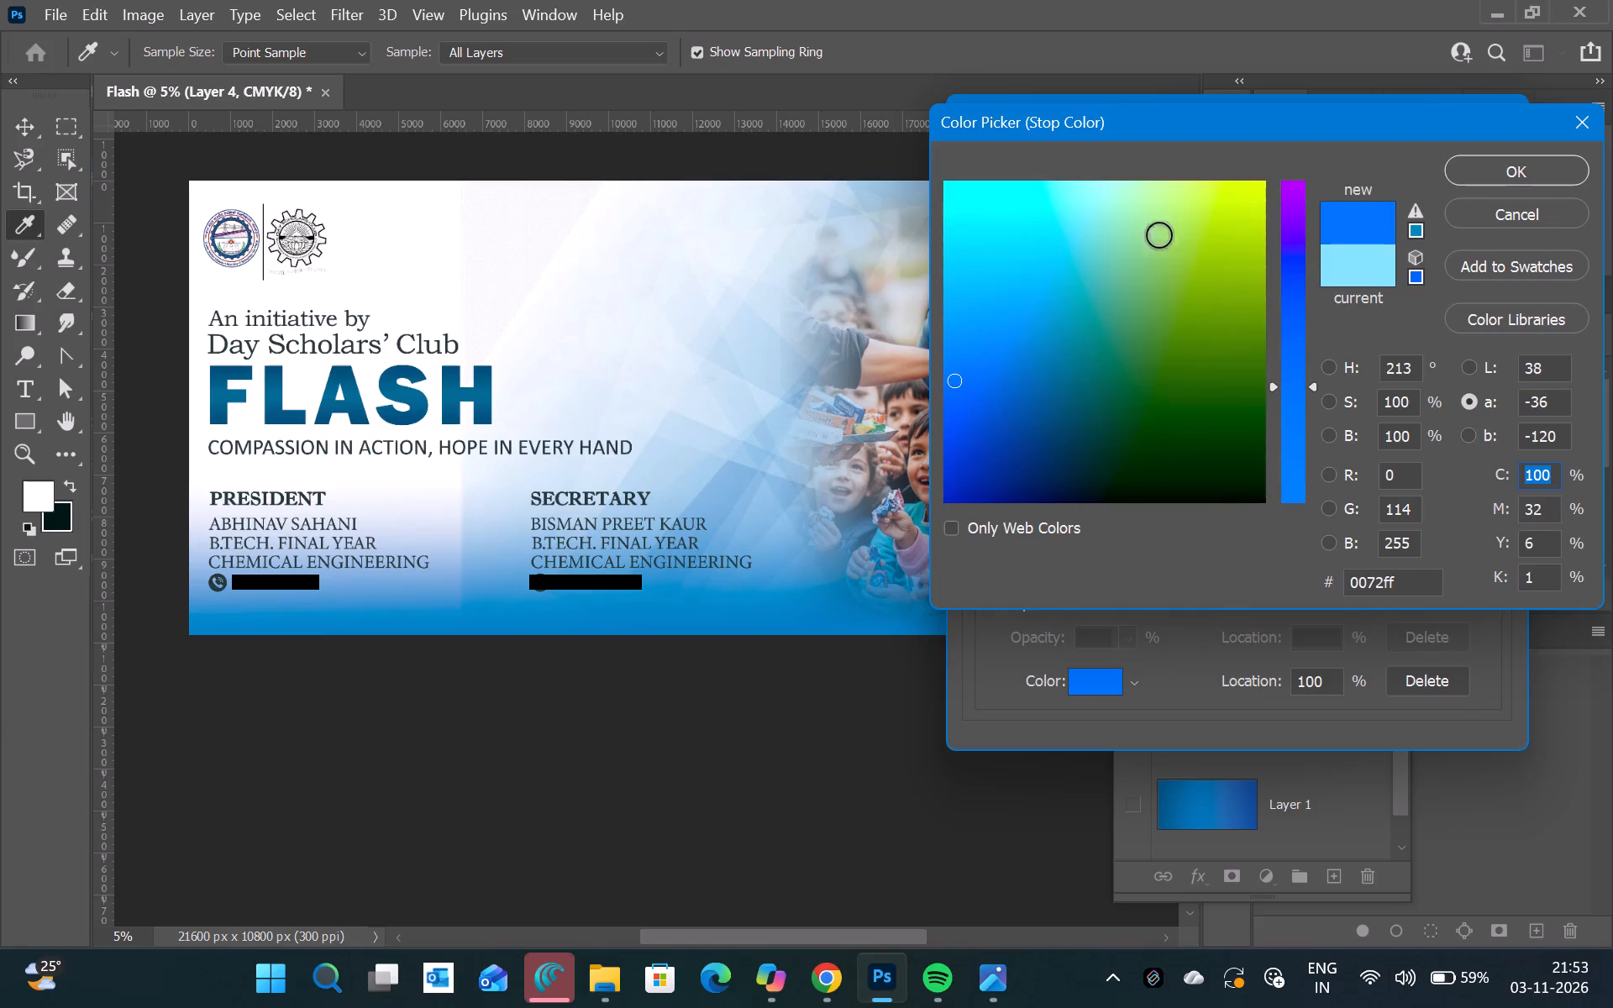
click(1074, 200)
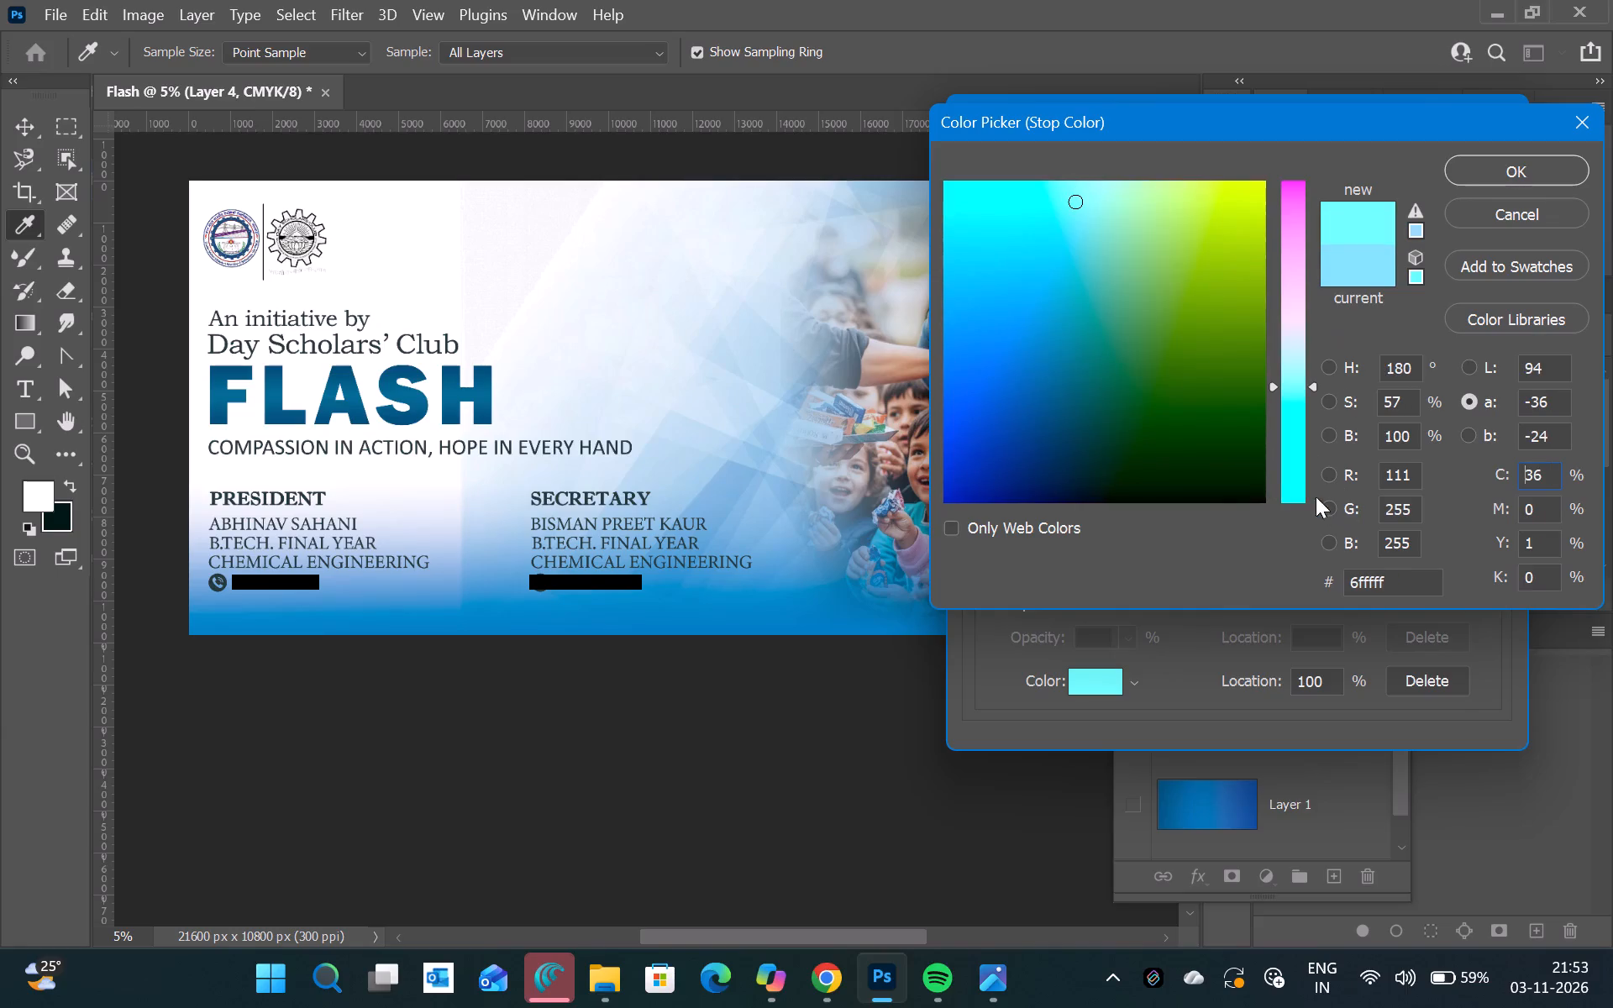
click(995, 389)
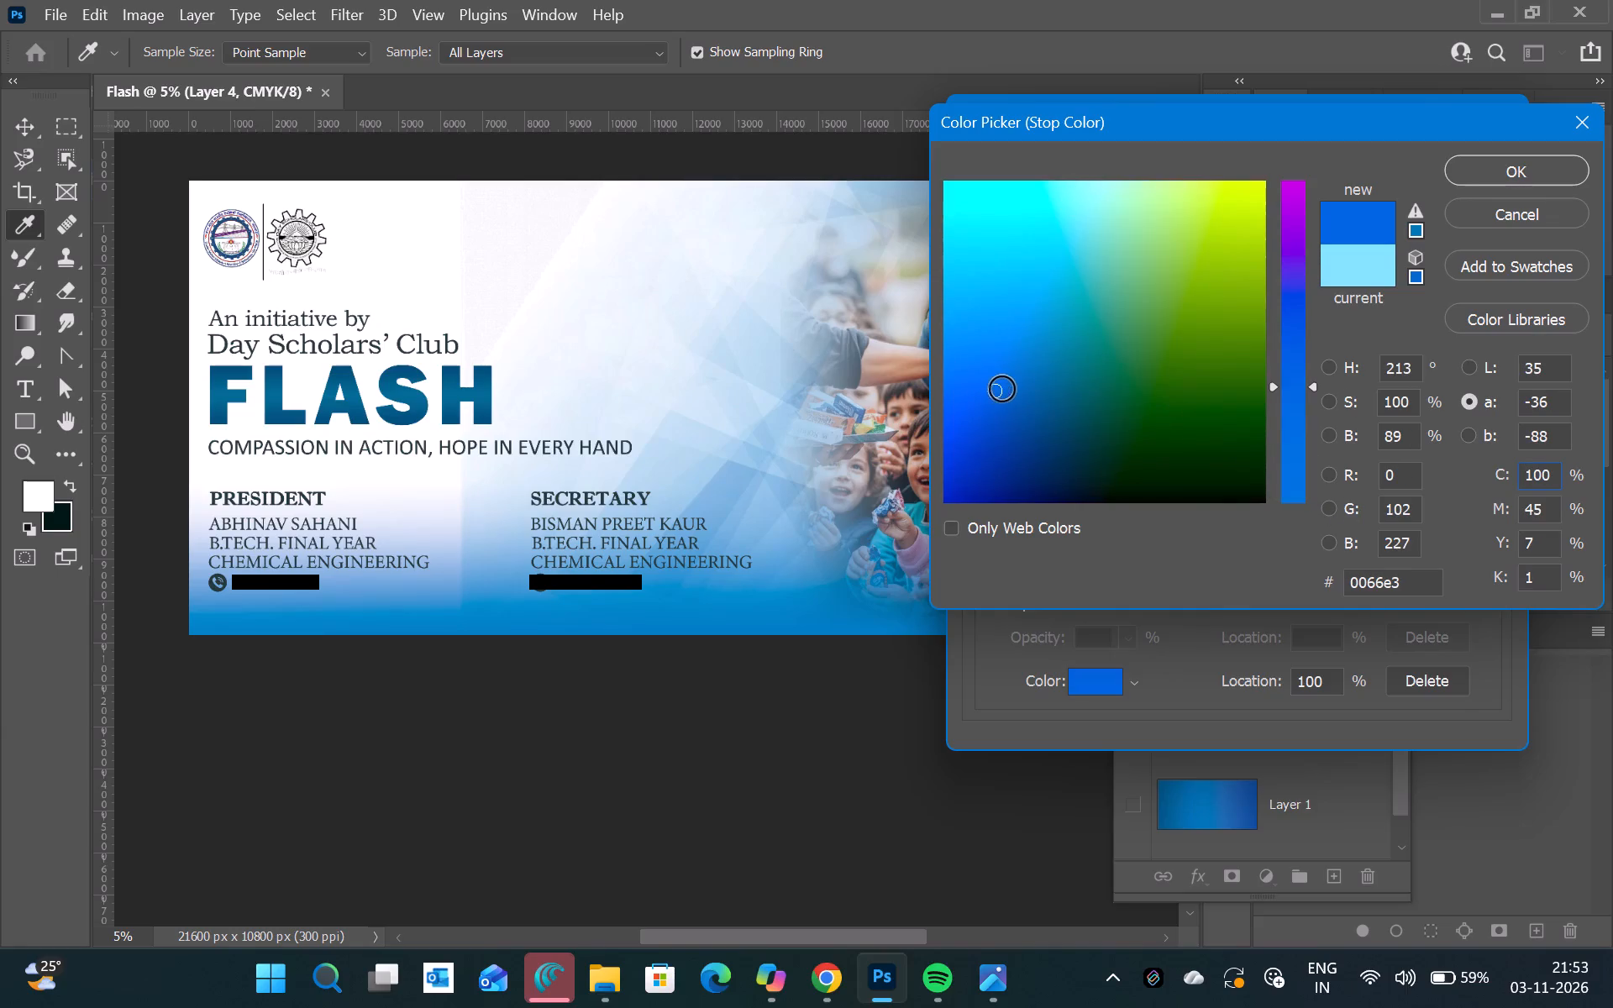
click(1027, 309)
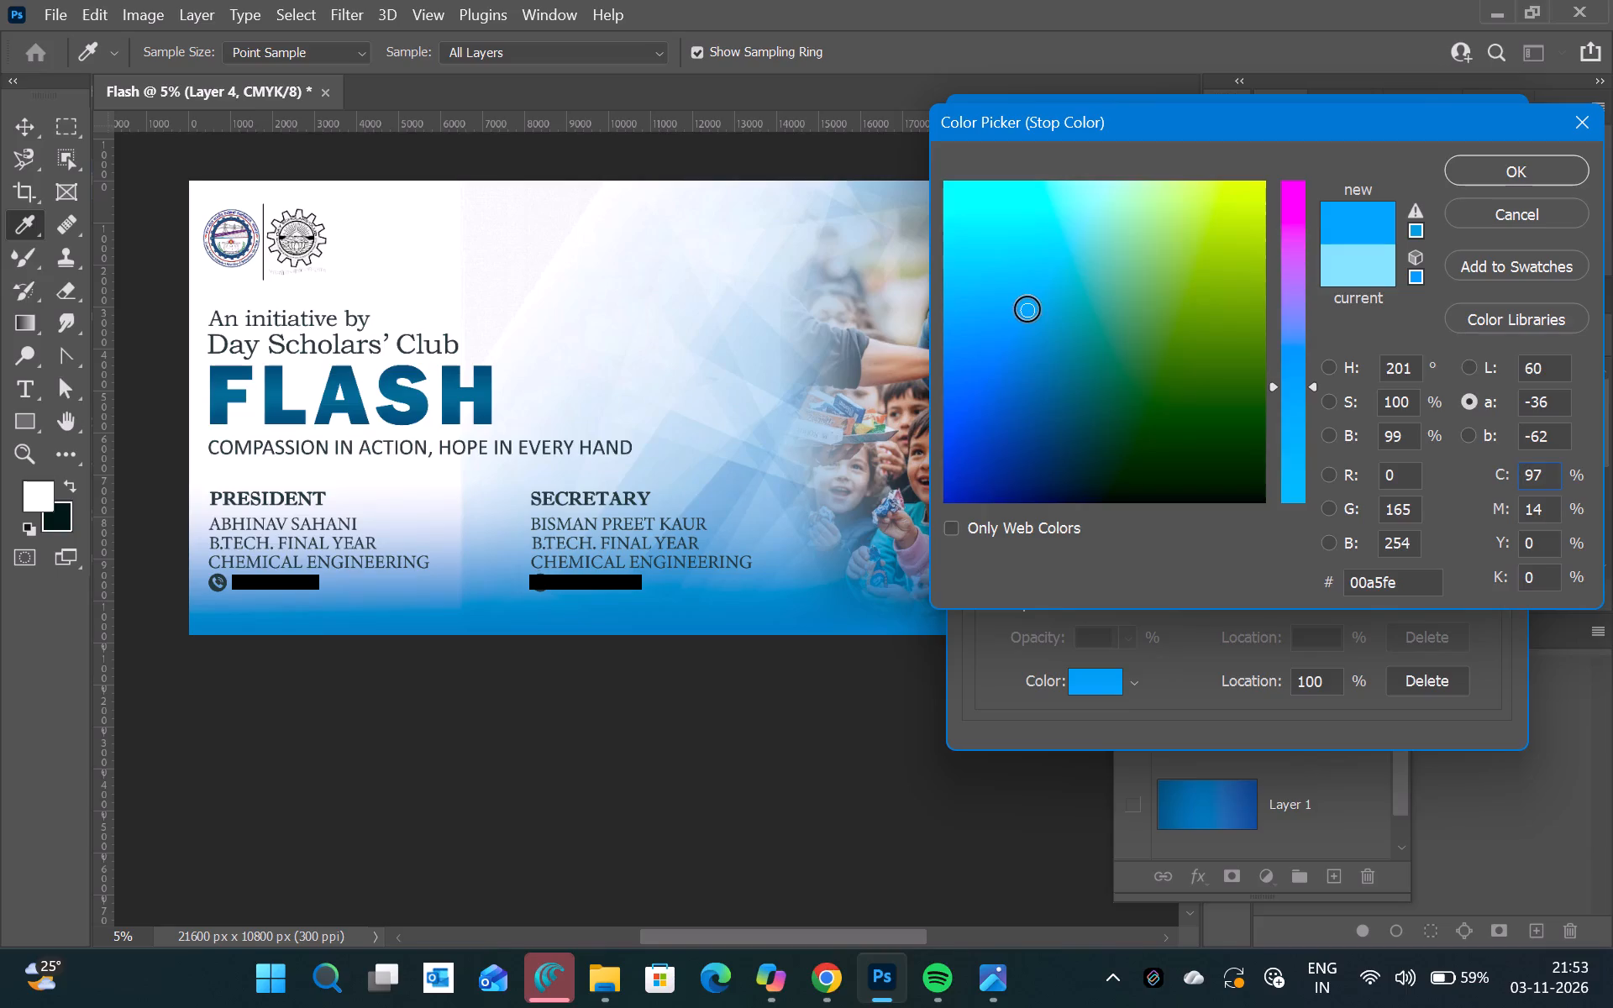
click(1015, 270)
click(1547, 153)
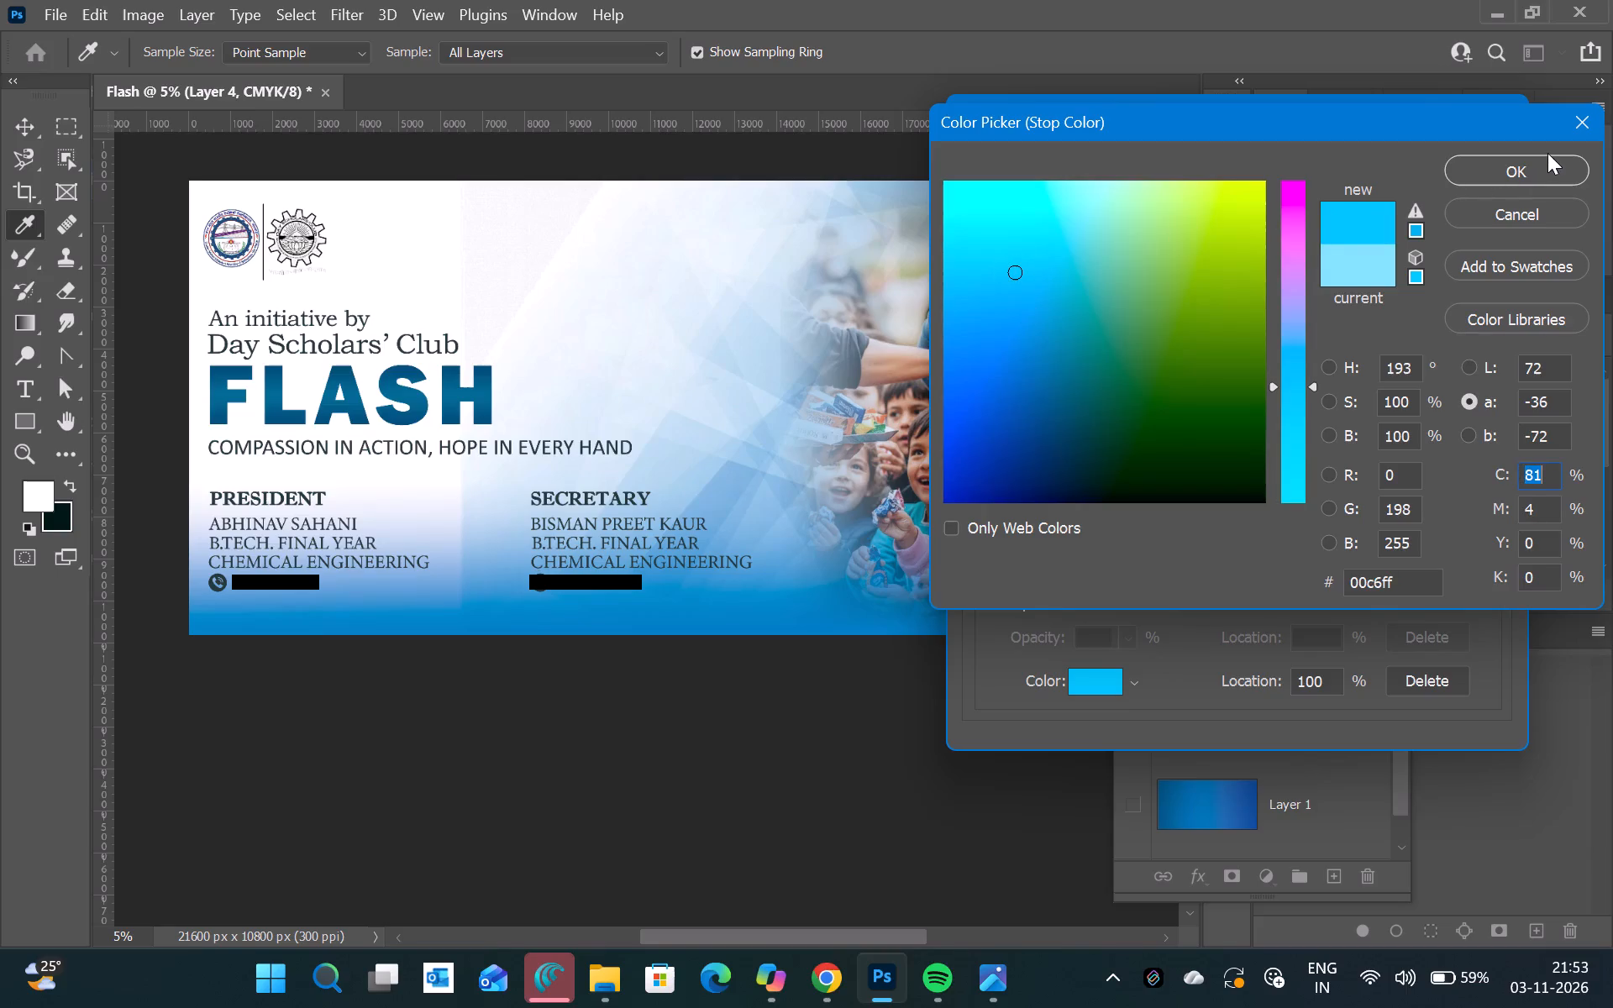
click(1523, 165)
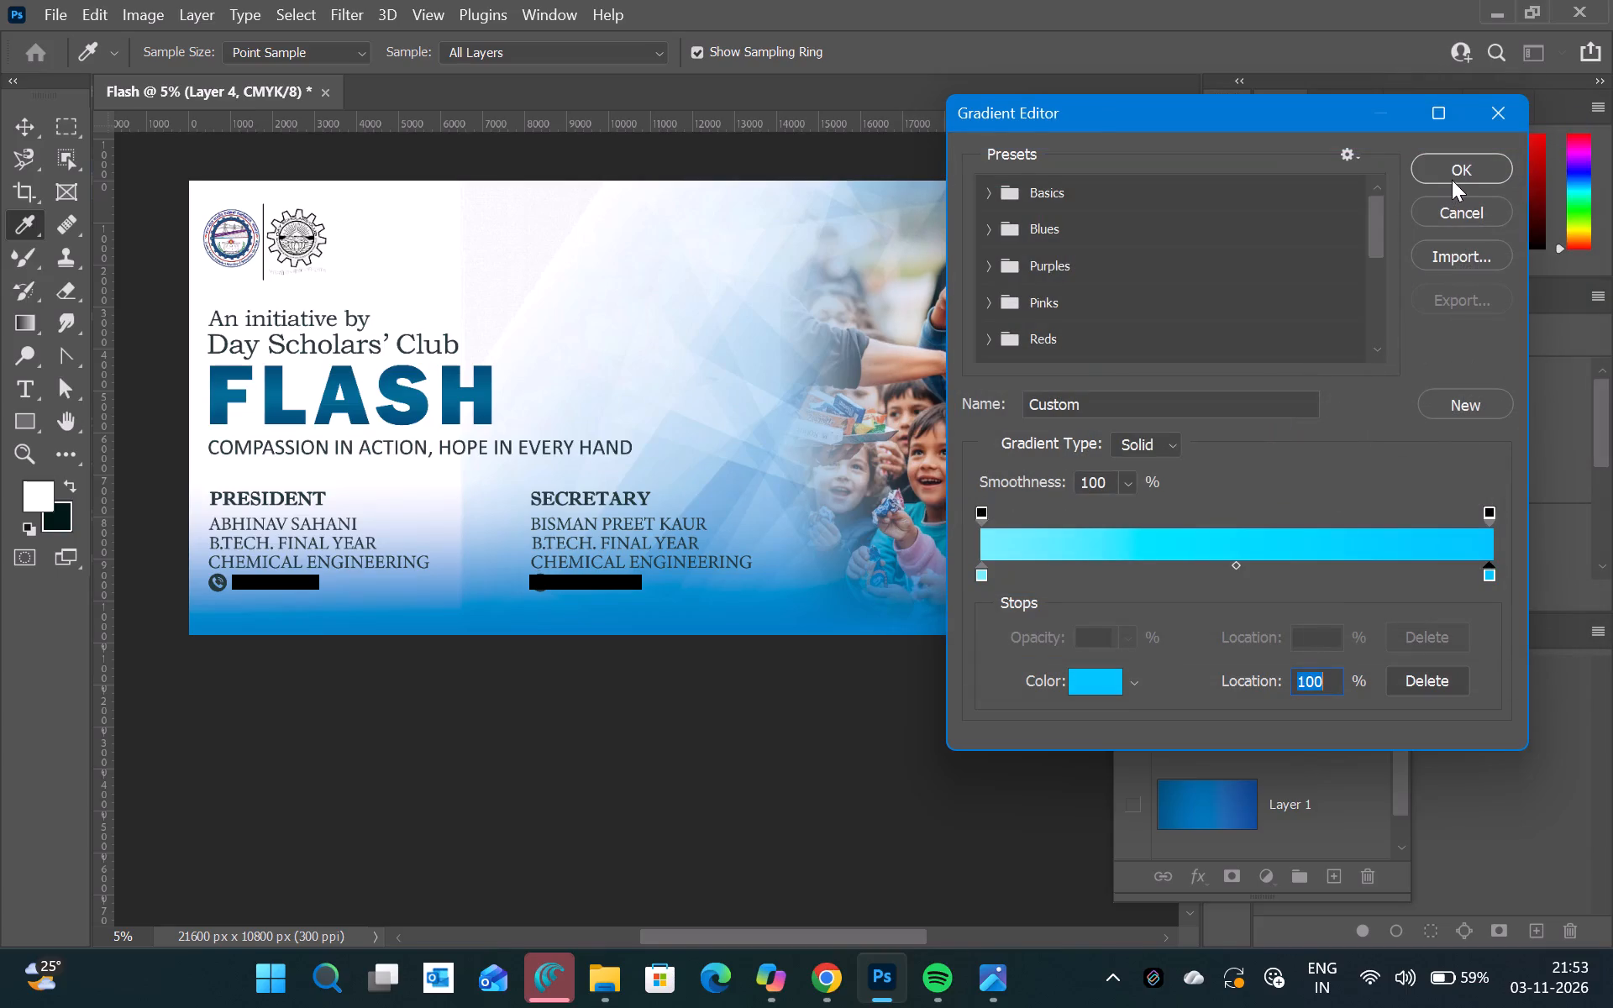
click(1452, 180)
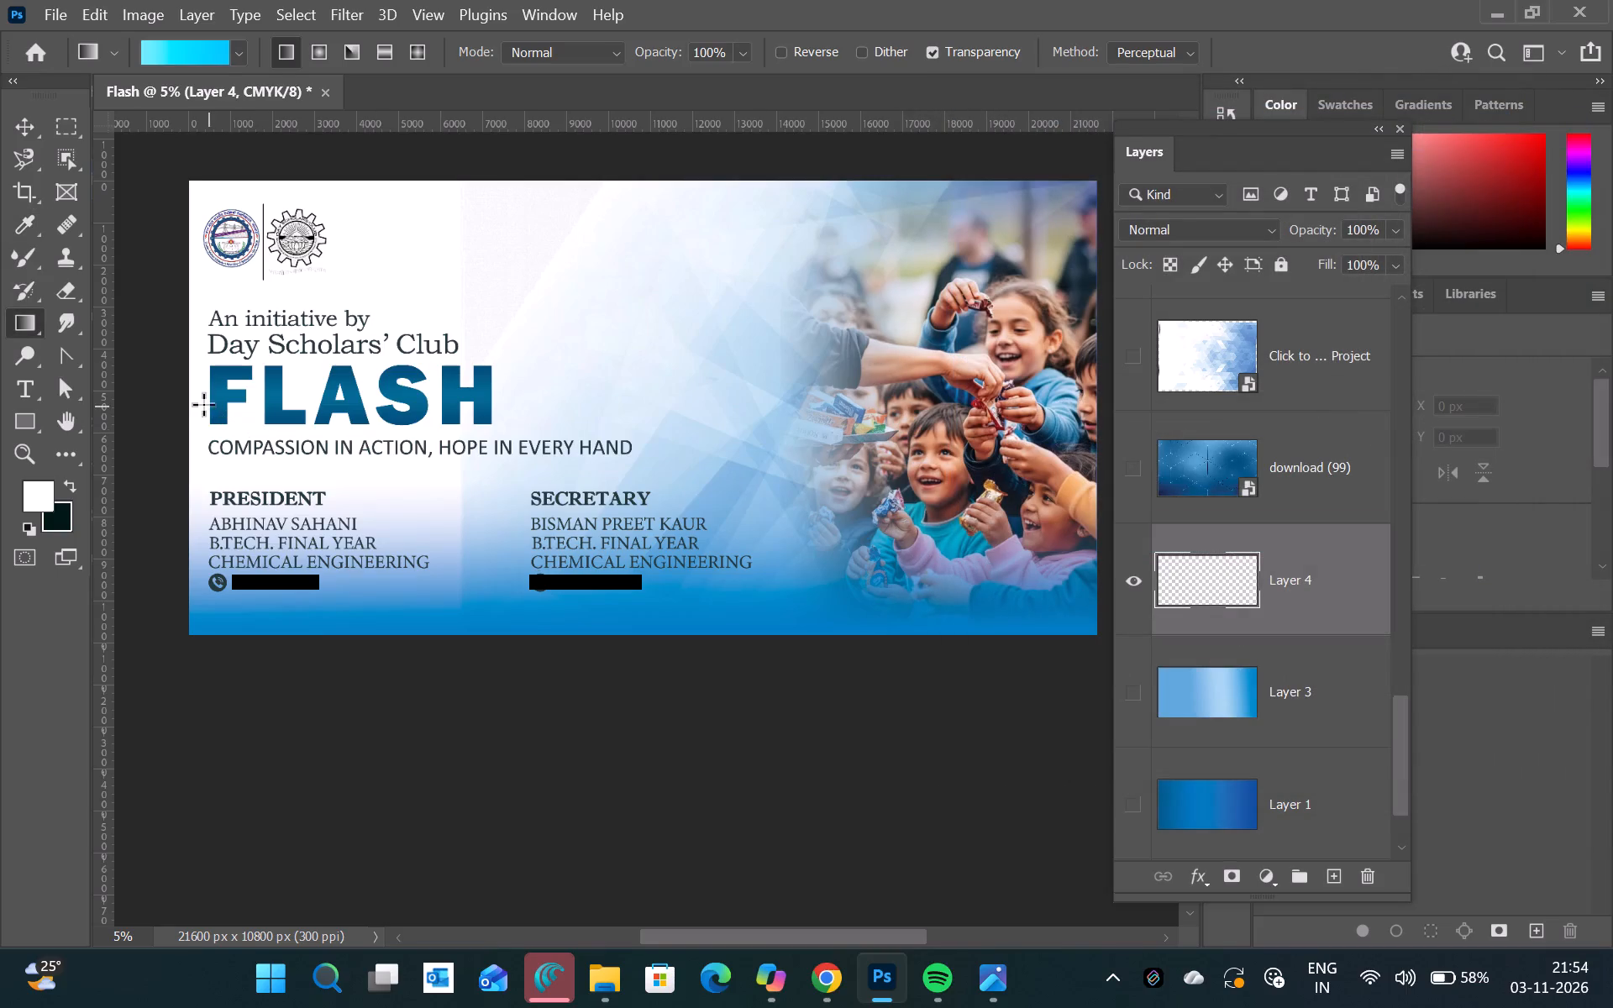
Fill Layer 4 with the linear gradient, drawn across the whole banner from its left edge to its right edge.
drag(193, 397, 1084, 416)
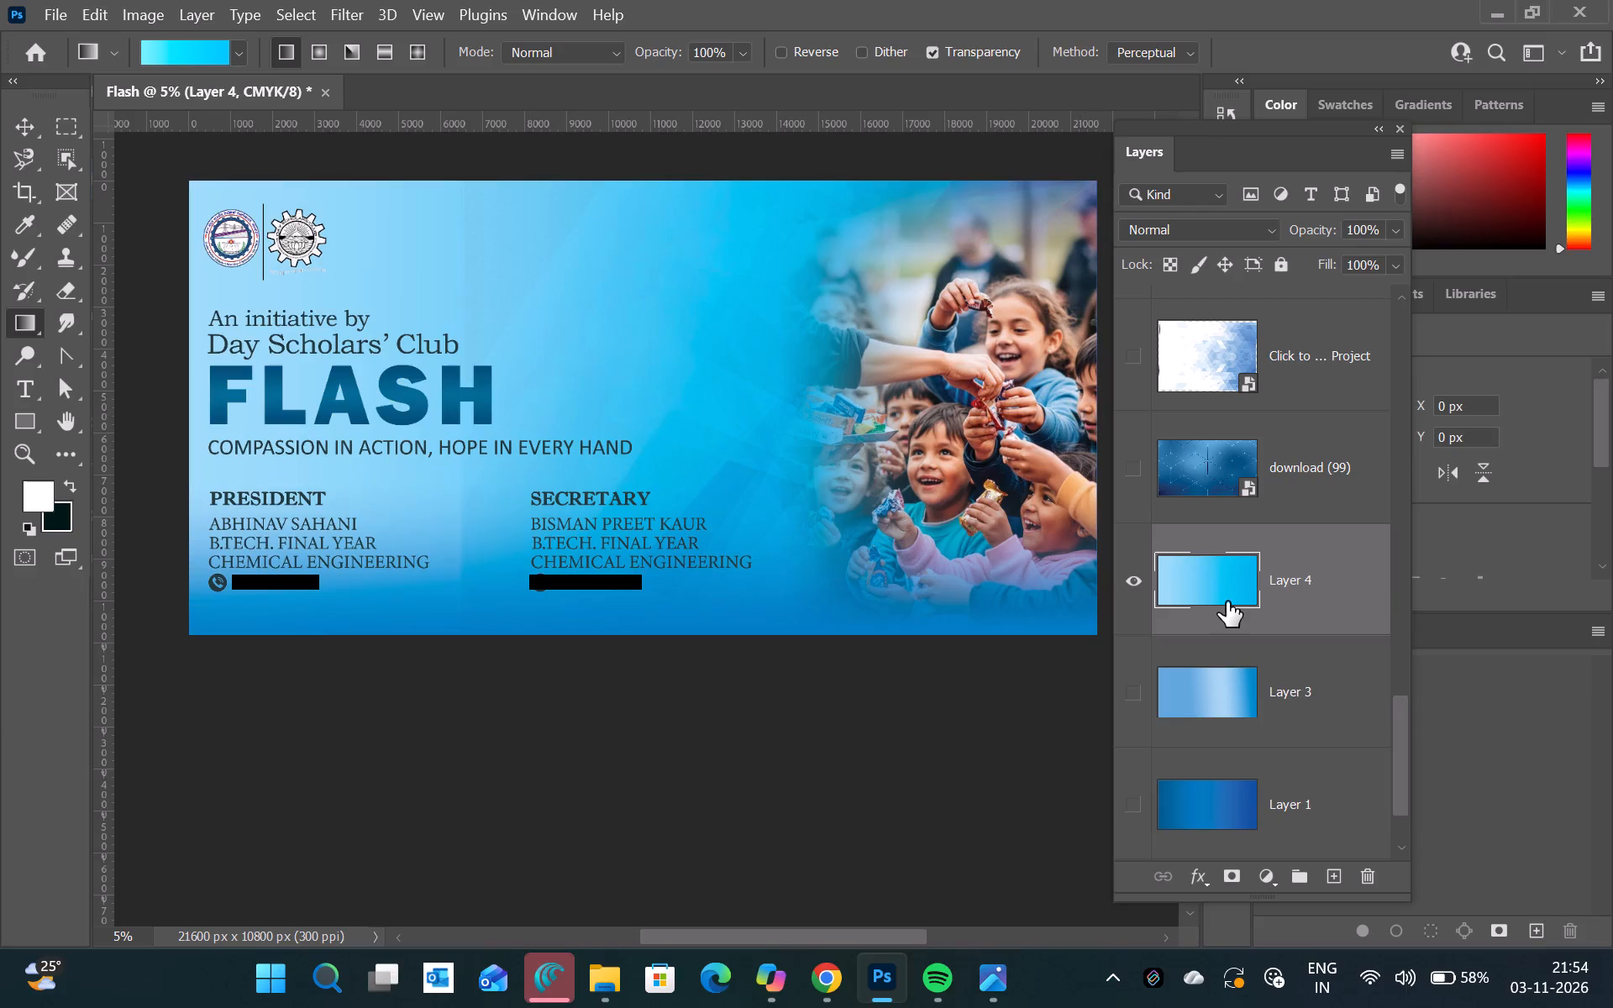
Change the Color Overlay on Layer 2, the banner's bottom fade, to light blue 00abff.
scroll(1306, 659, up, 1)
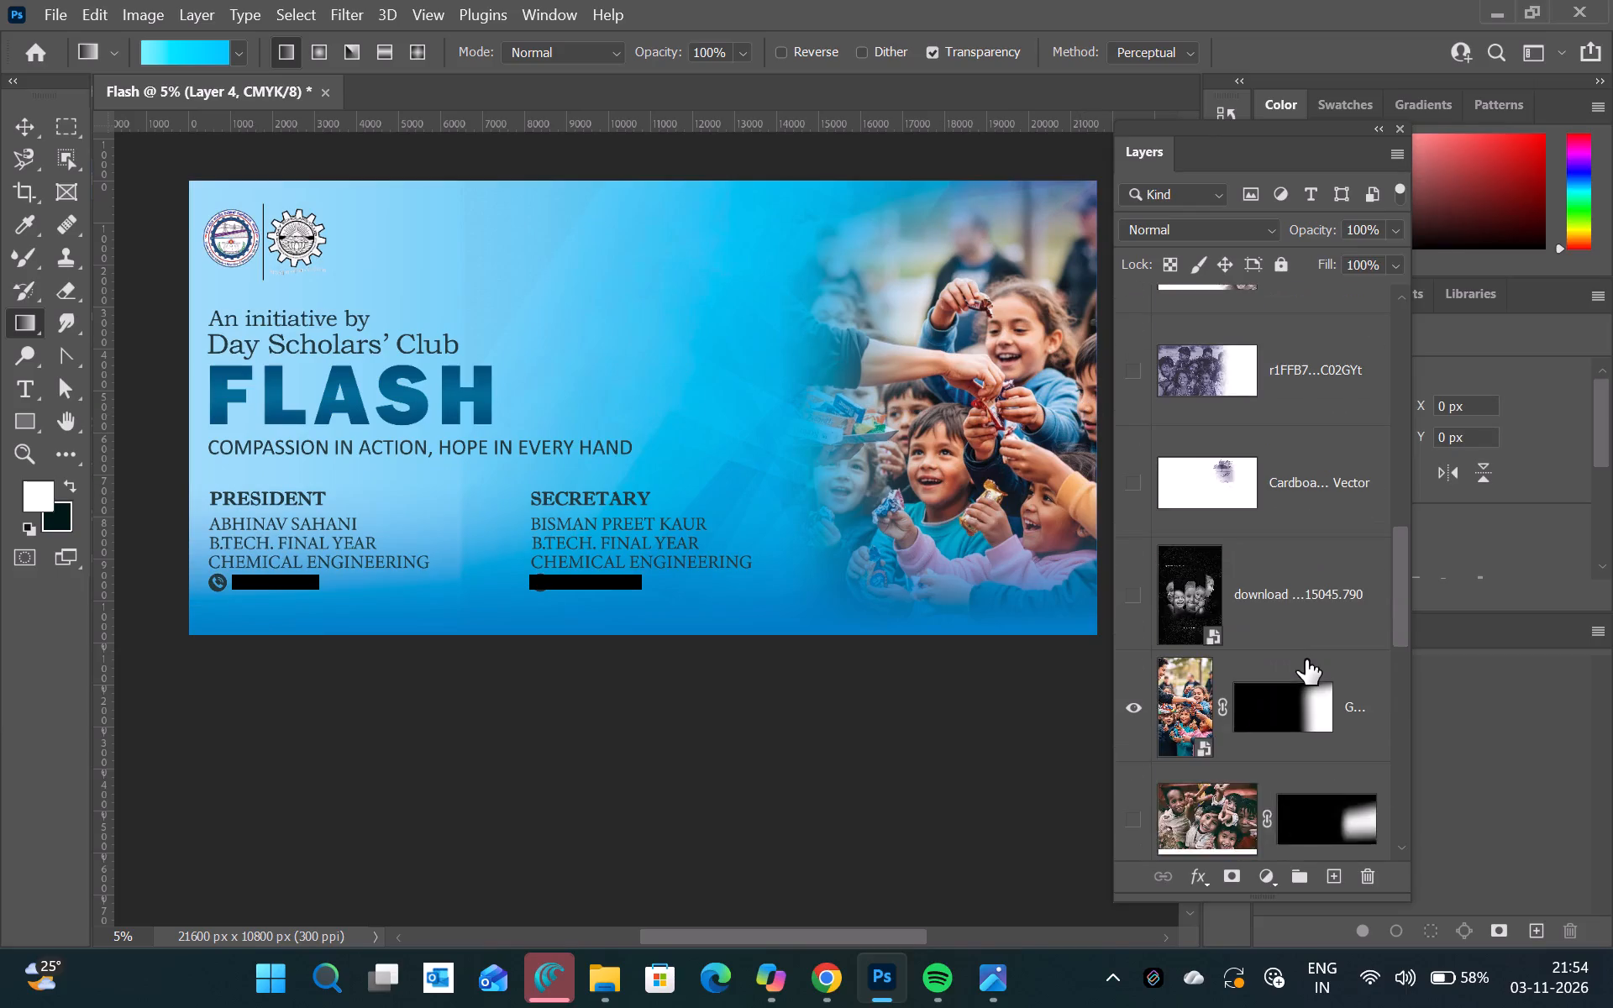
scroll(1306, 659, up, 2)
scroll(1306, 659, down, 1)
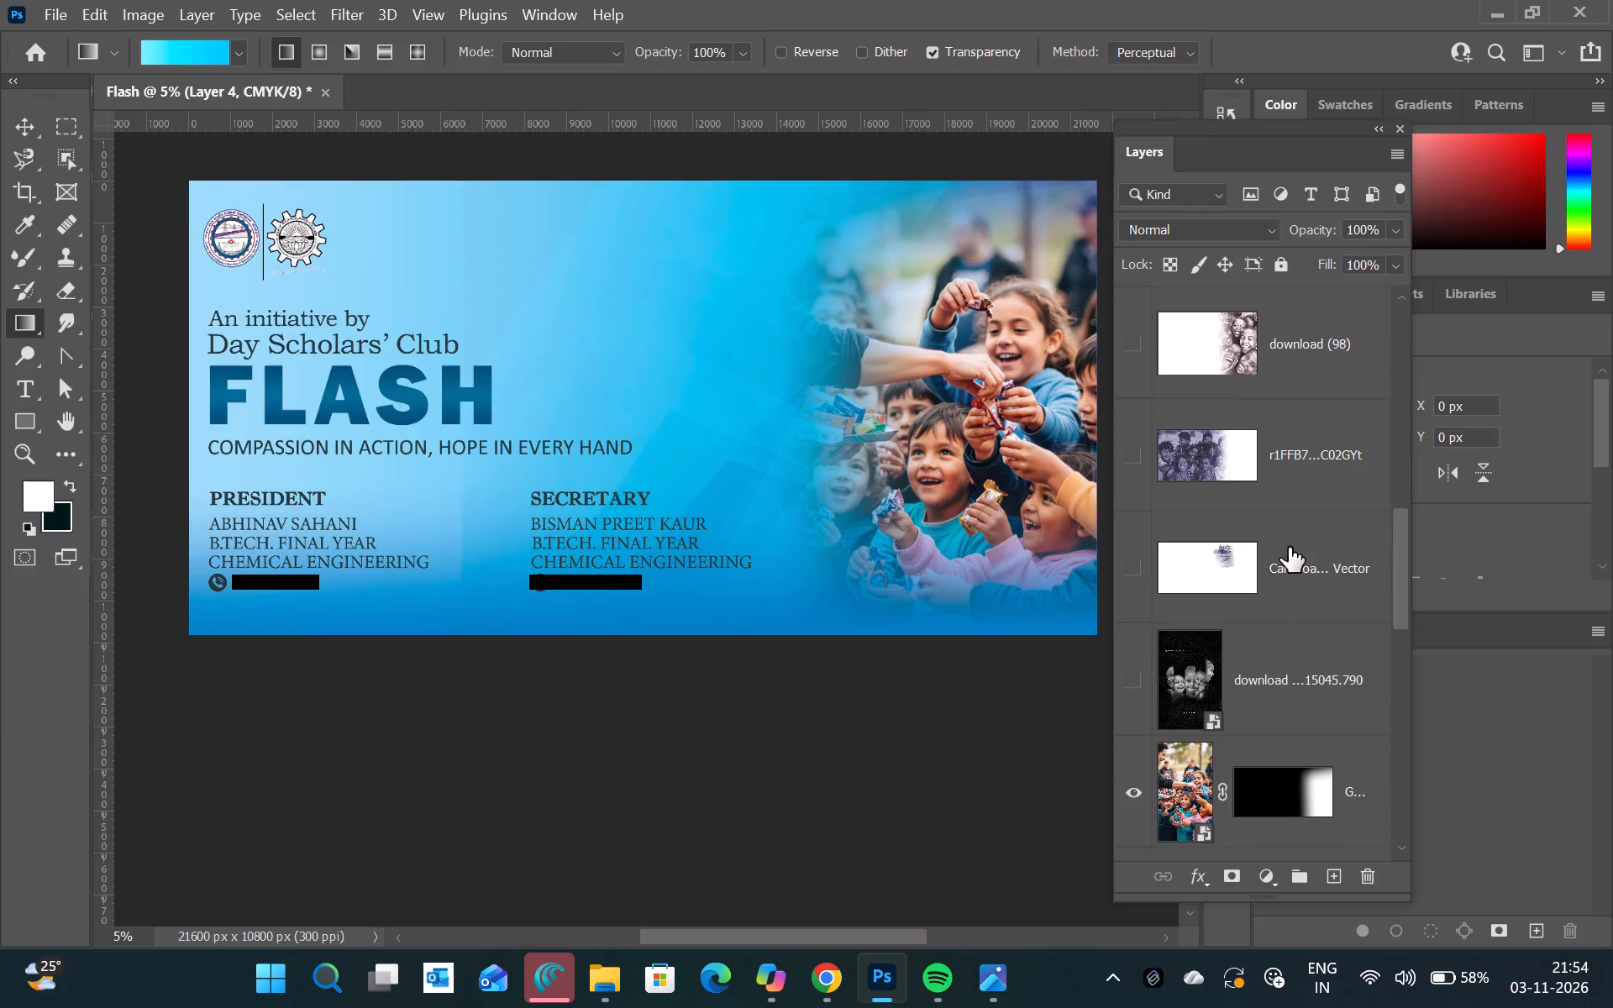
scroll(1289, 547, up, 1)
double_click(1221, 554)
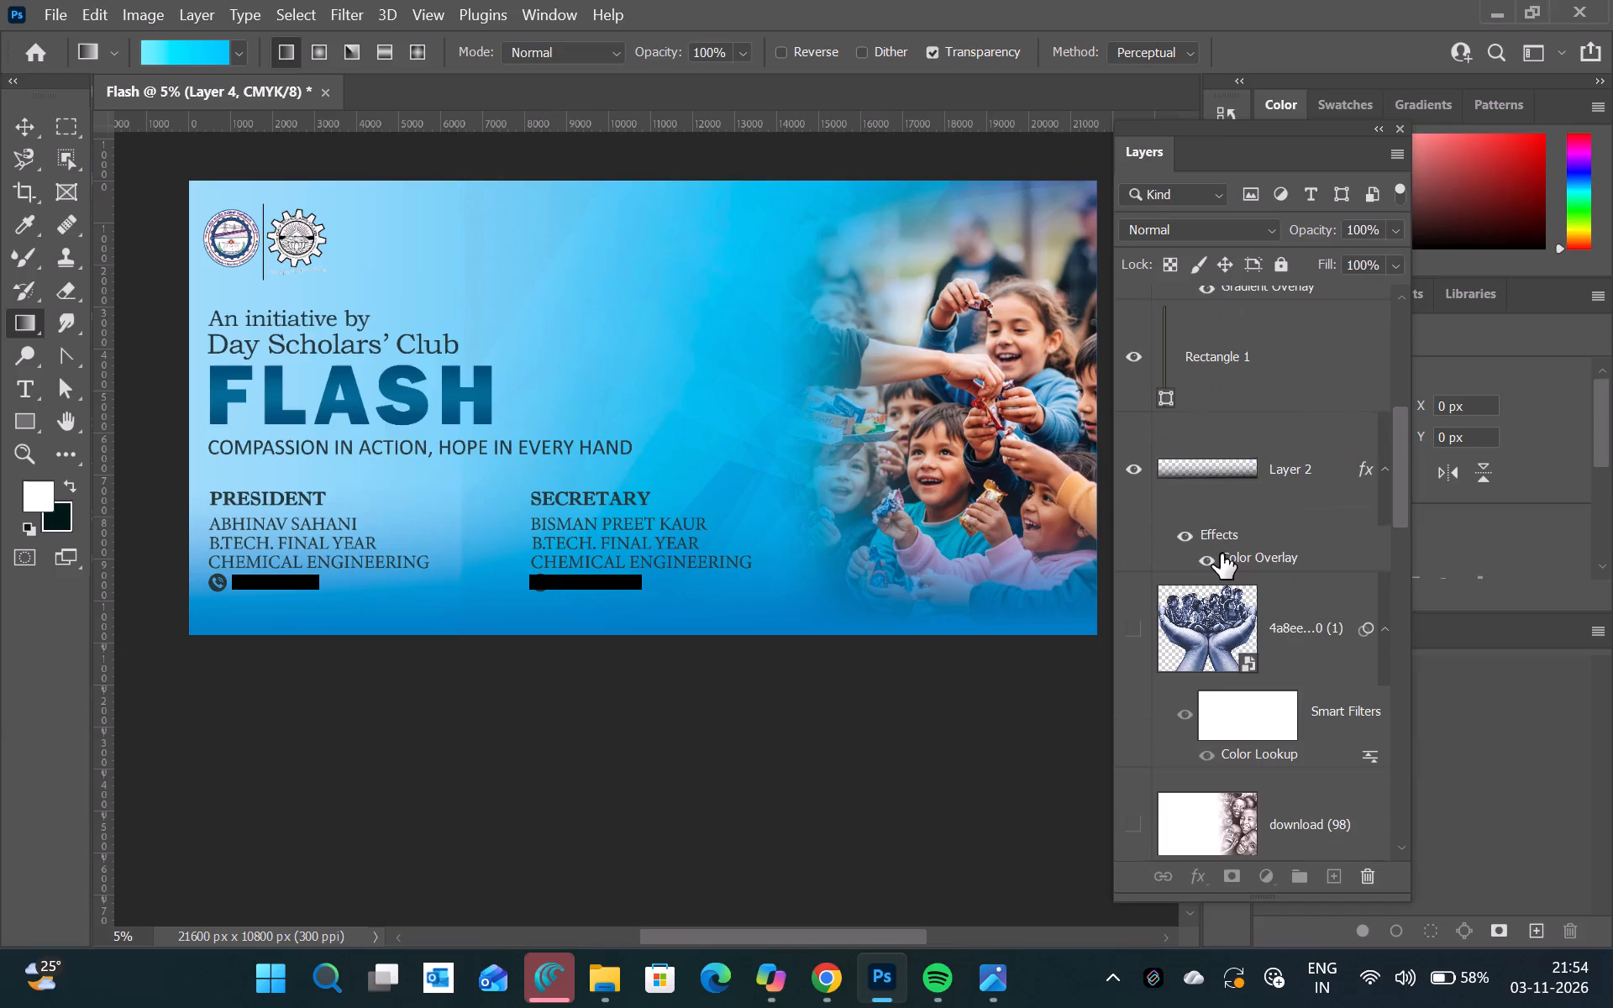
click(1189, 353)
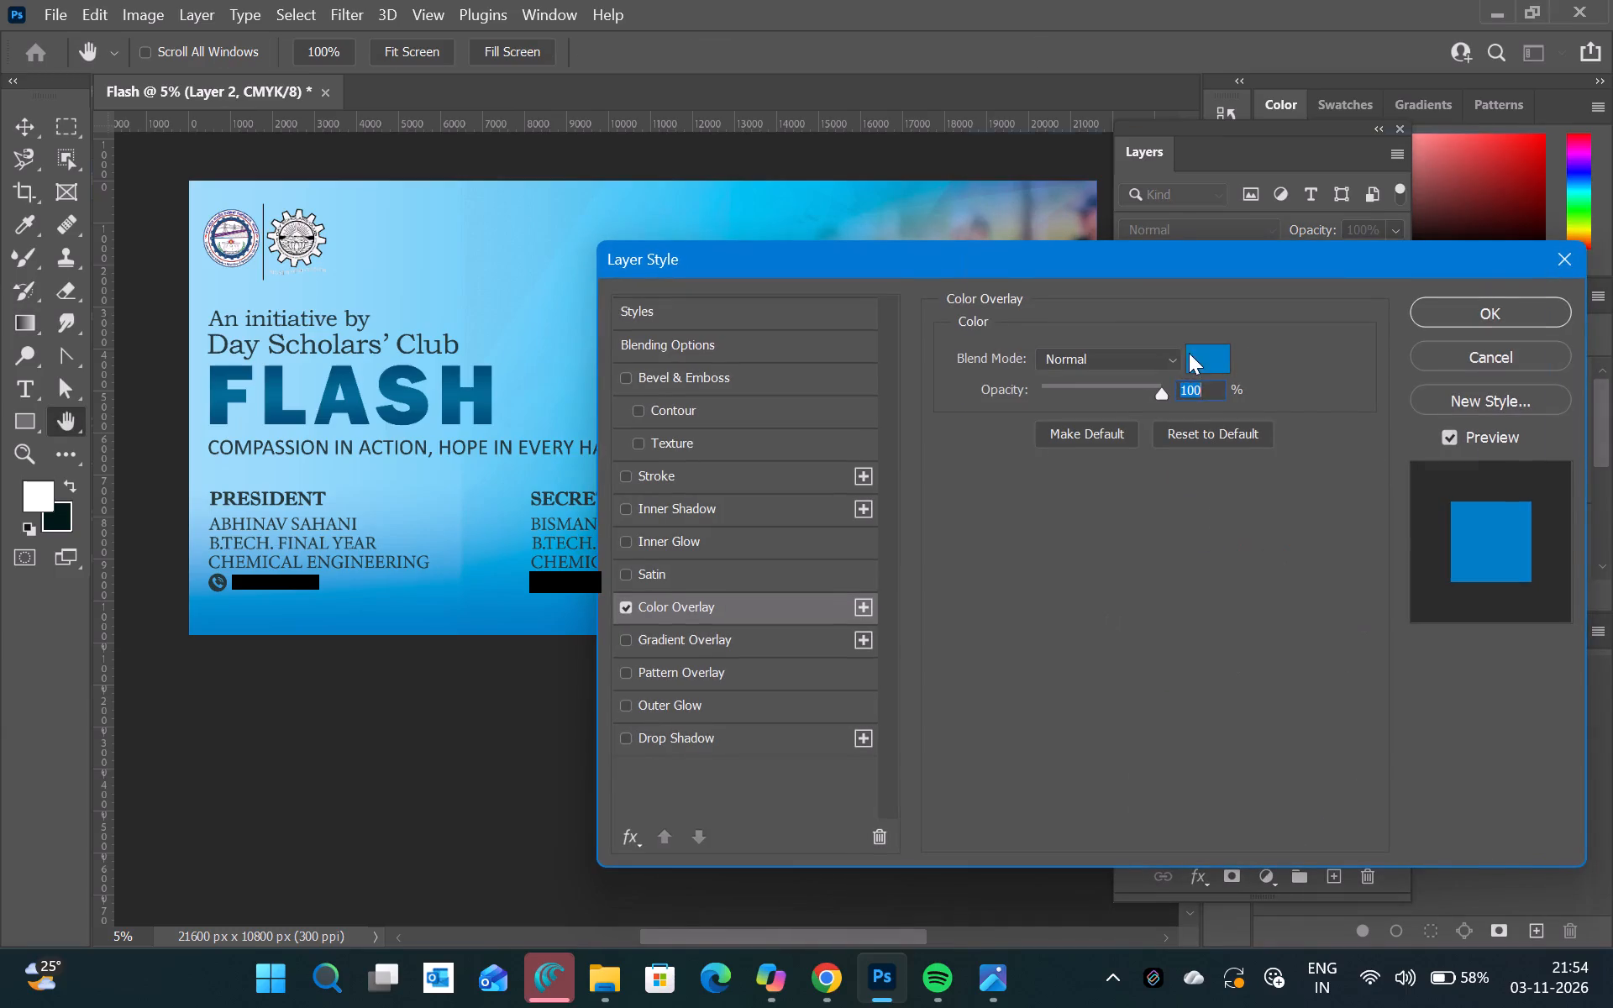
click(1018, 284)
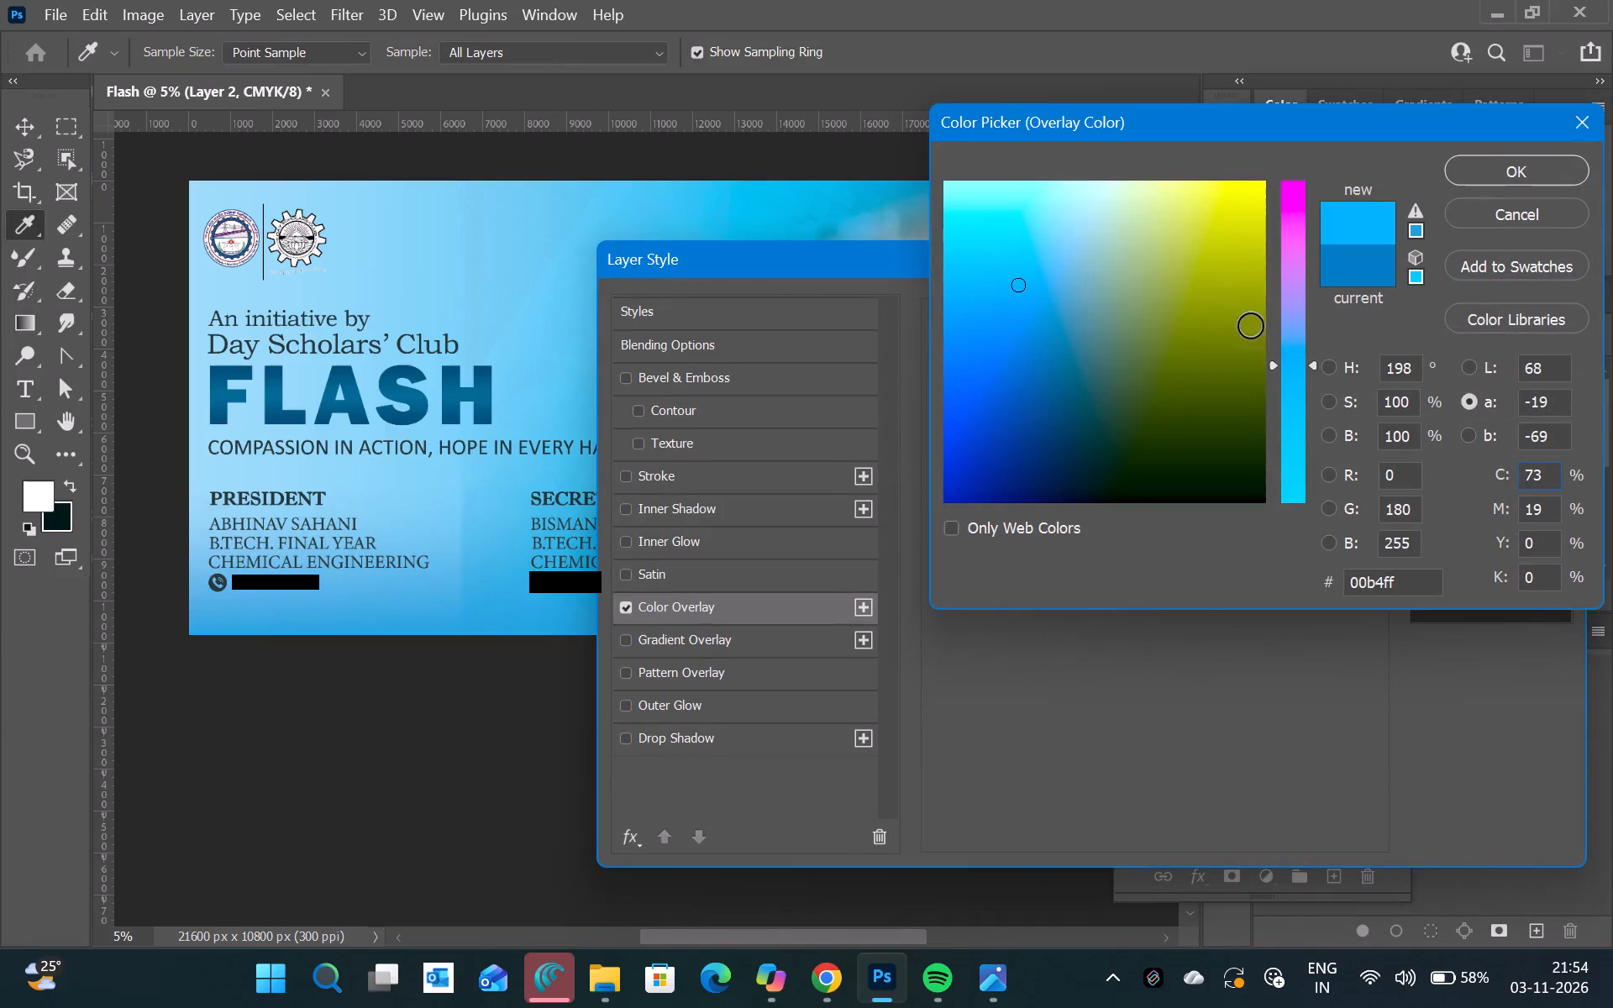
click(1036, 292)
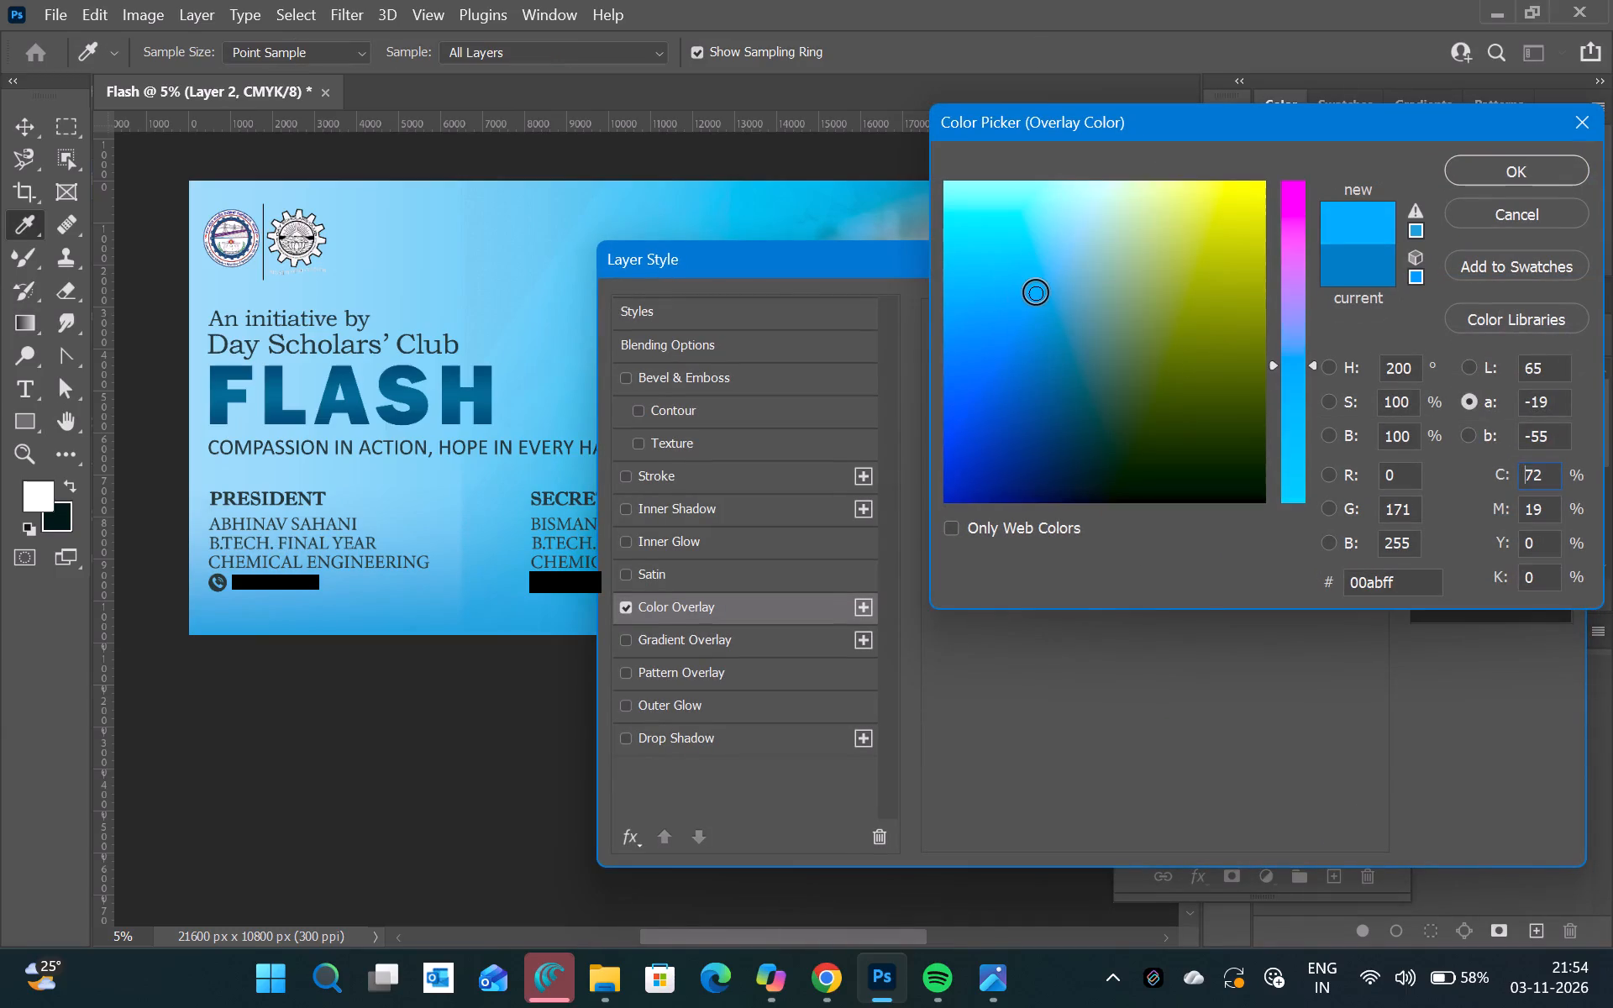
click(1503, 160)
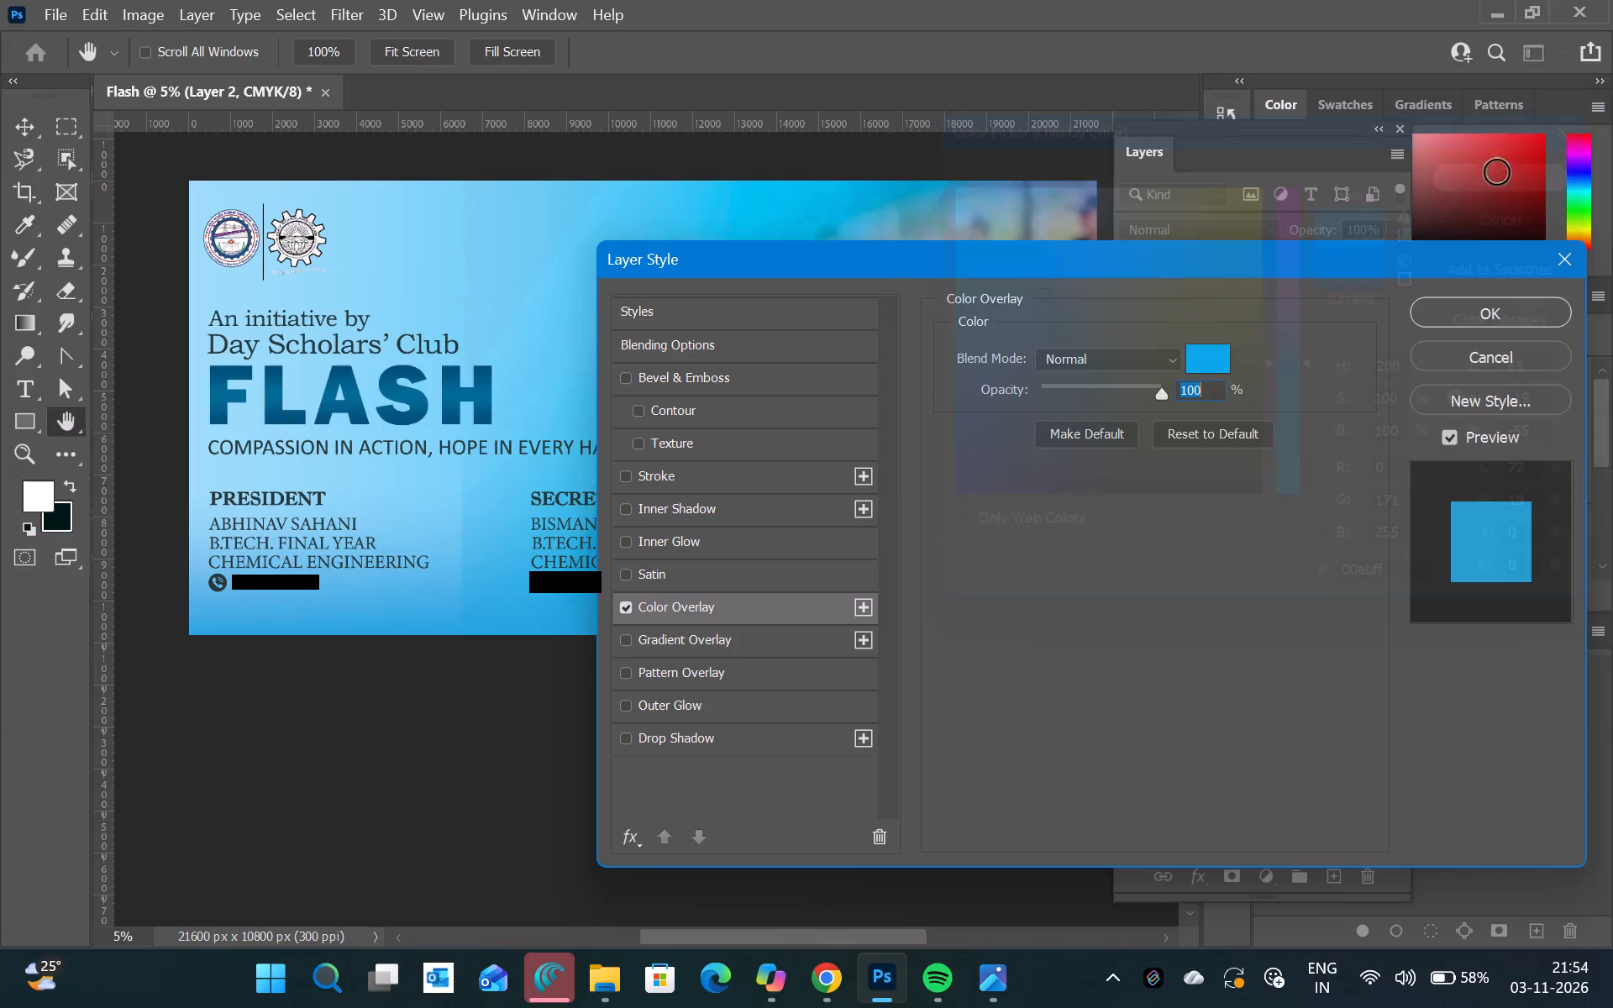
click(1472, 312)
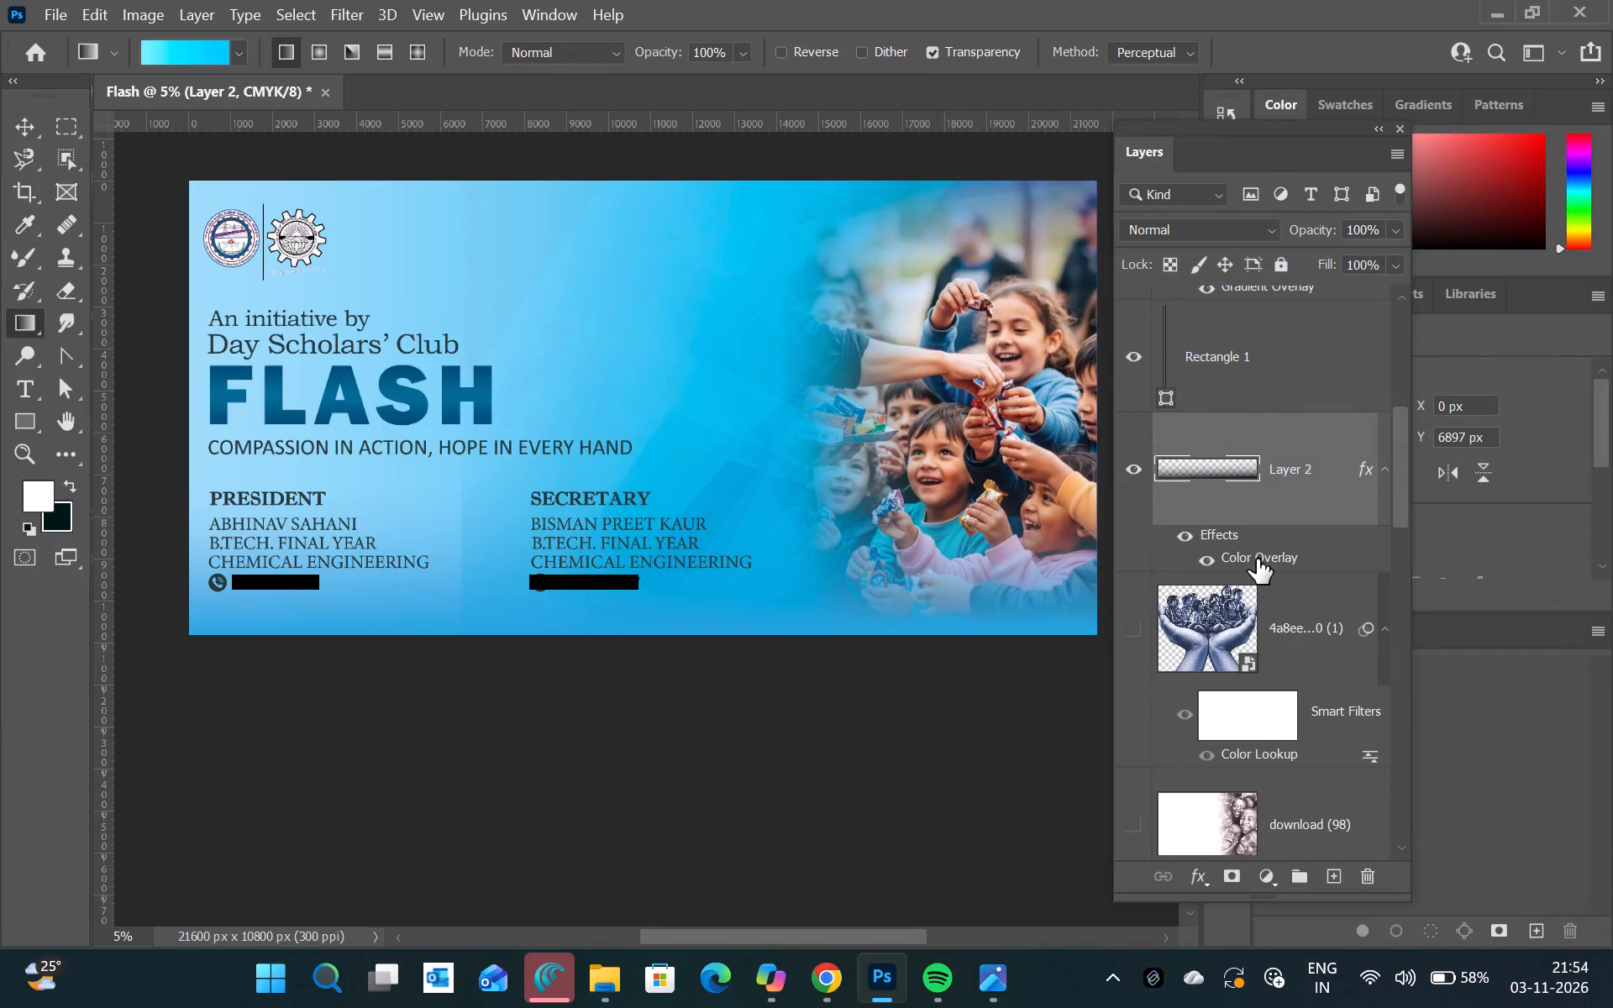
Duplicate the masked candy-giving photo layer, hide the original, and delete the layer mask from the copy.
scroll(1234, 643, down, 1)
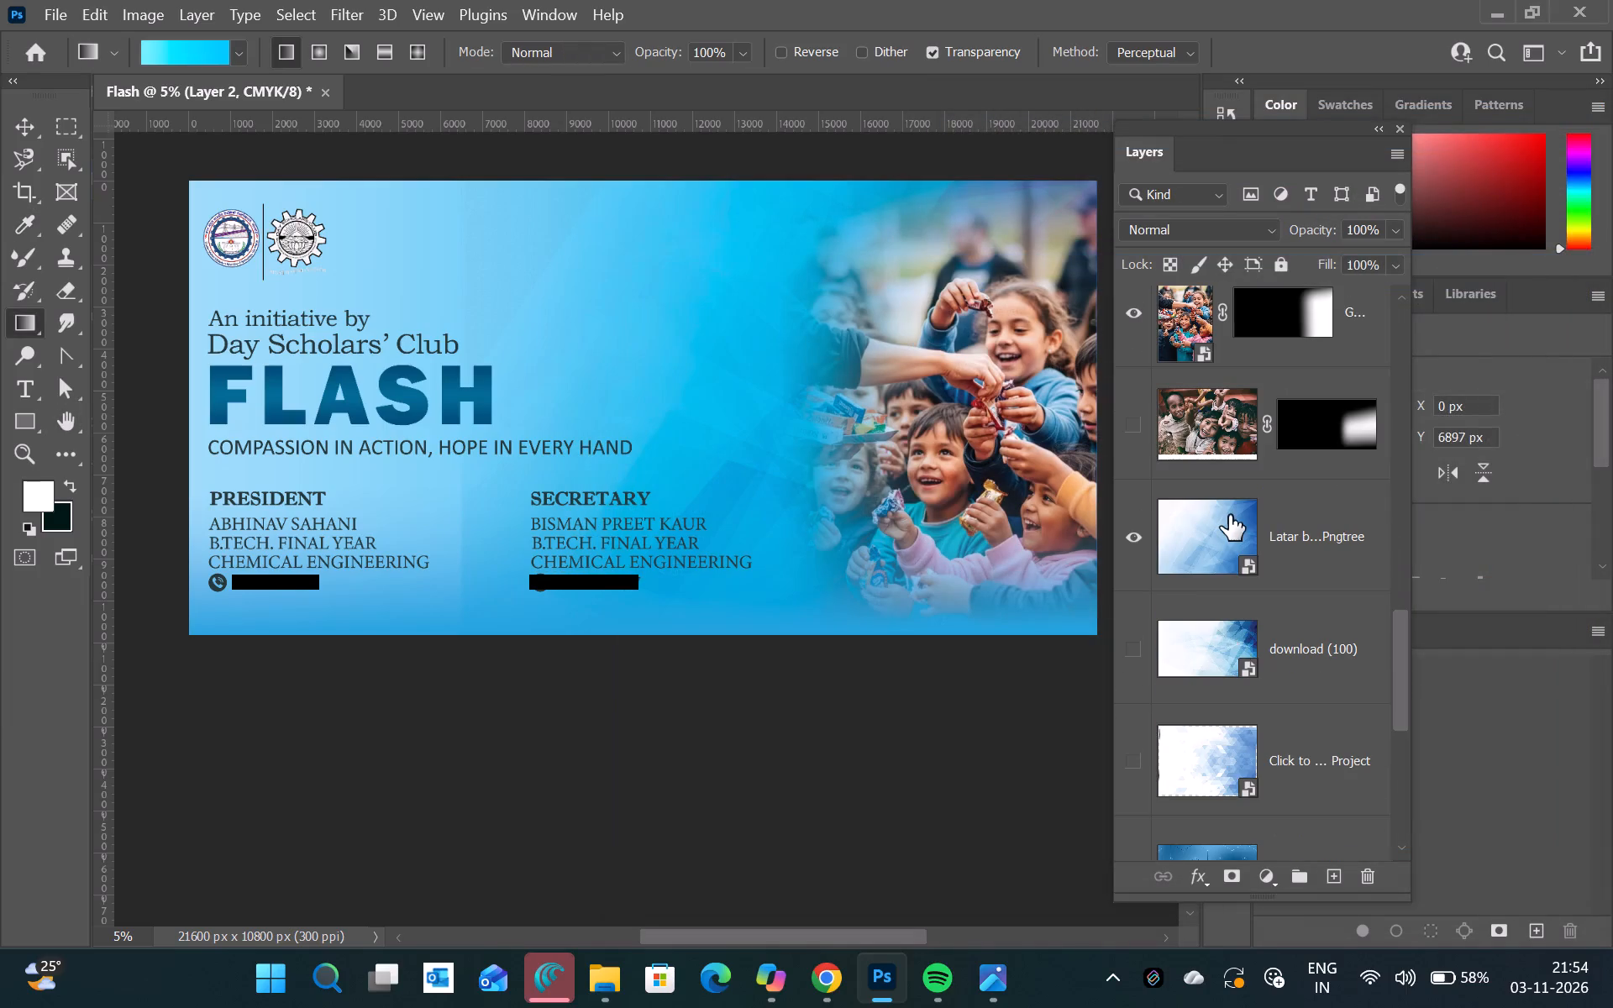
click(1275, 483)
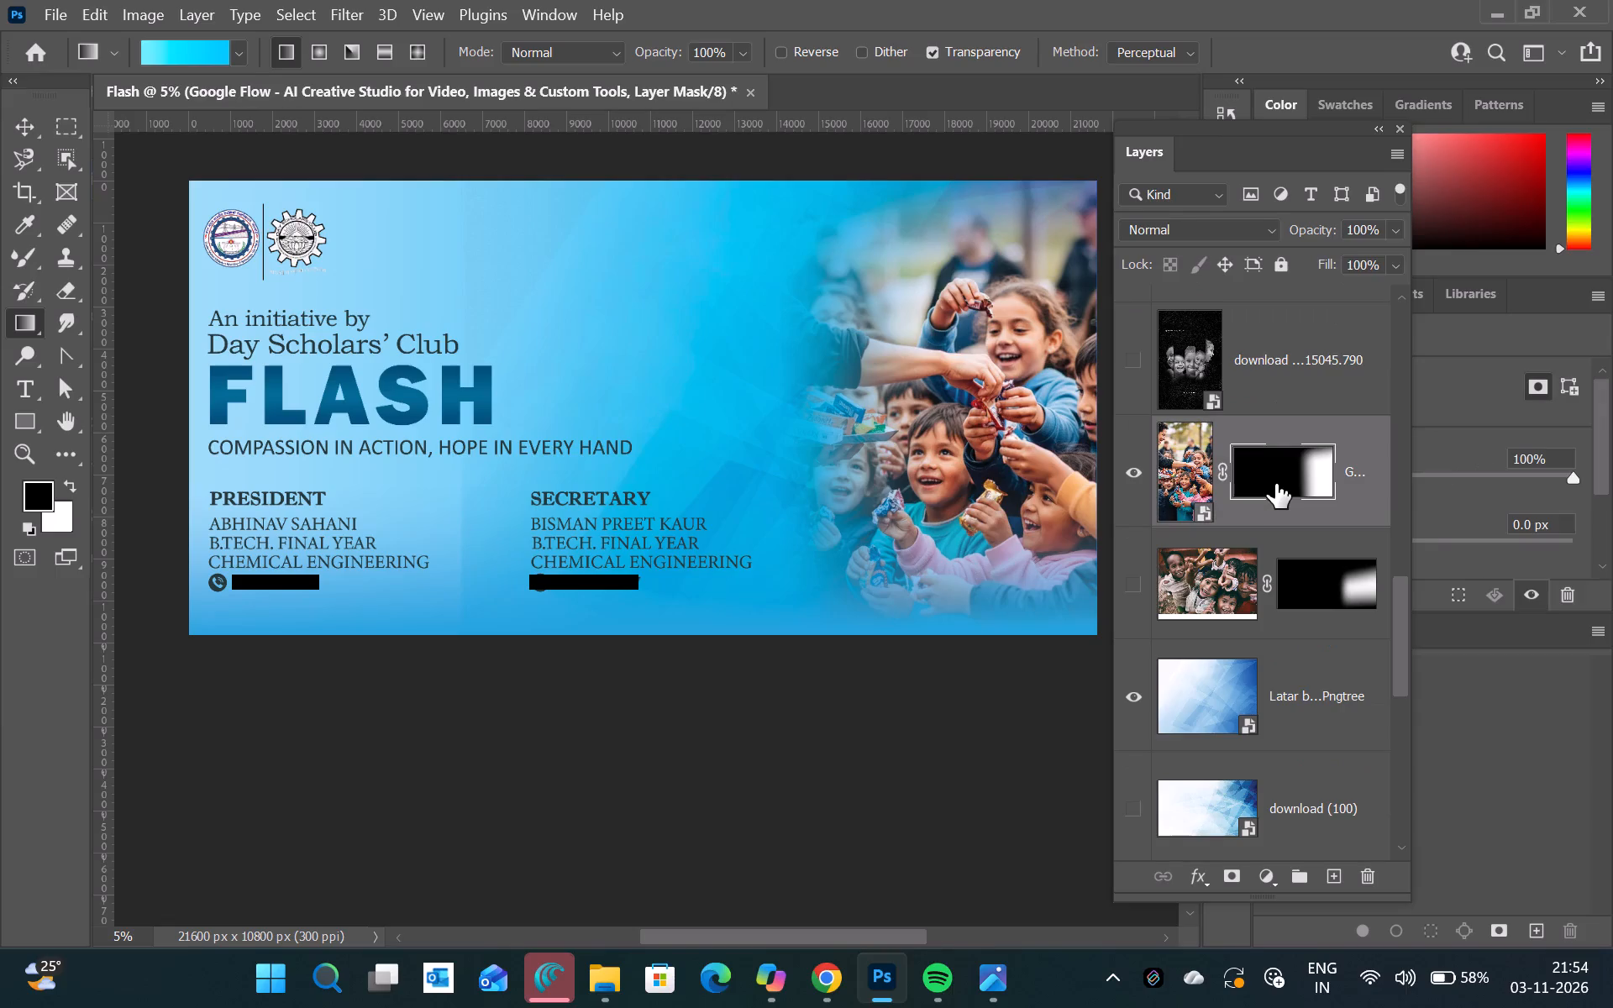
click(1359, 475)
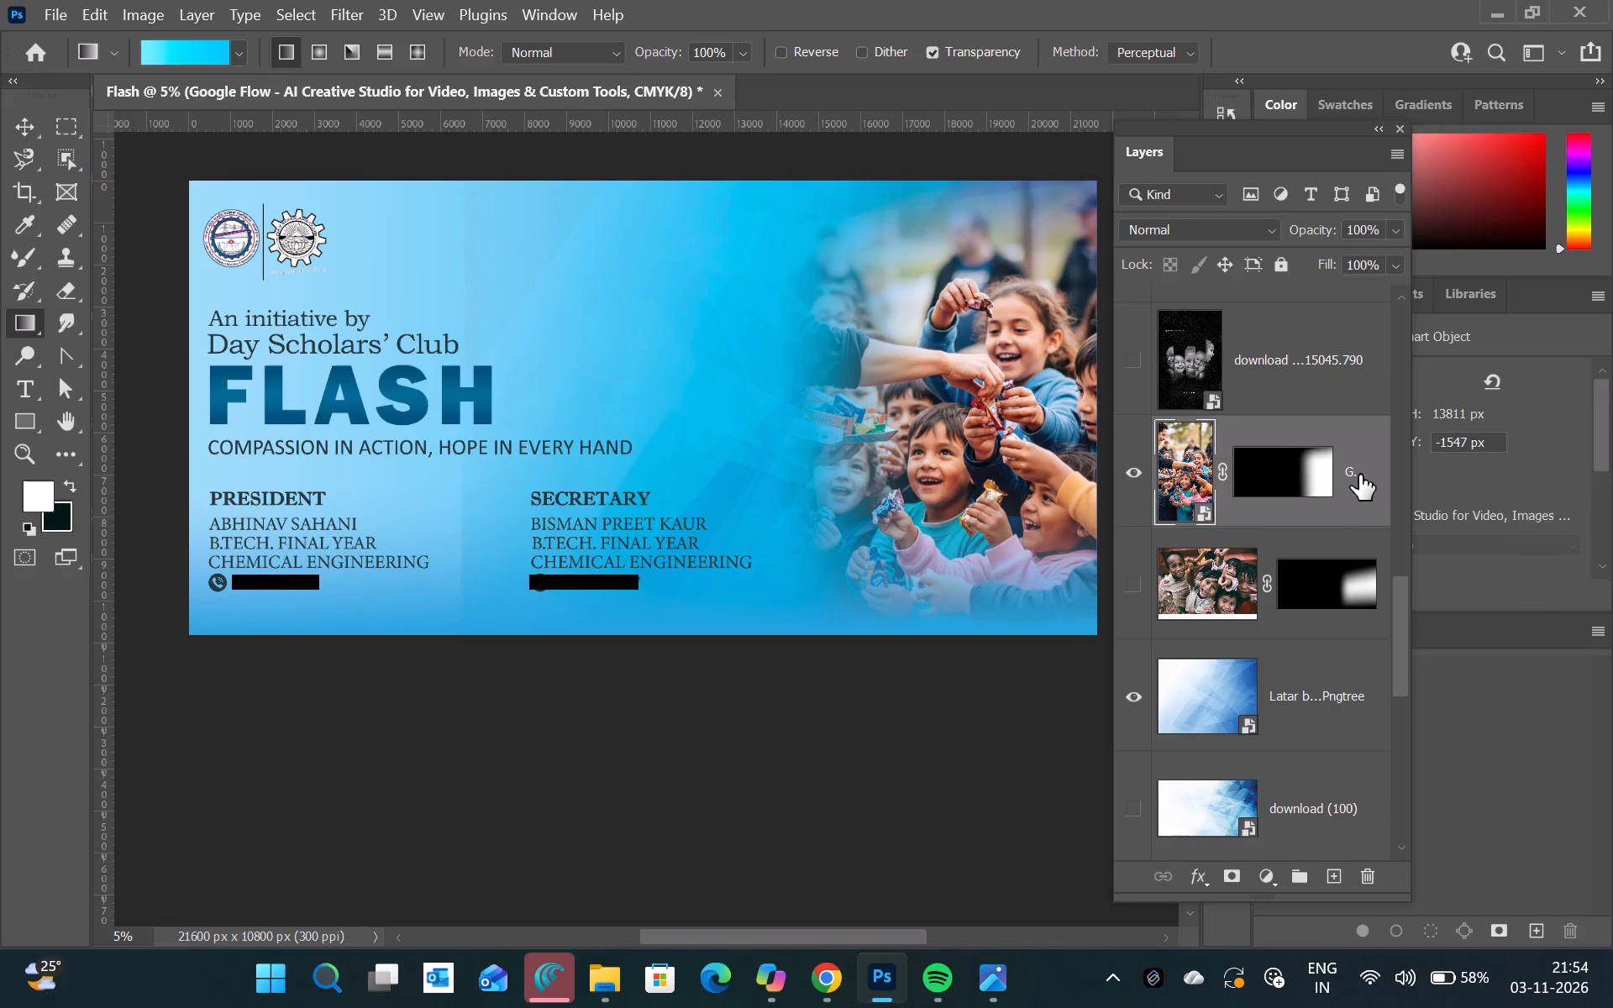
key(ctrl+j)
ctrl+click(1359, 475)
click(1125, 568)
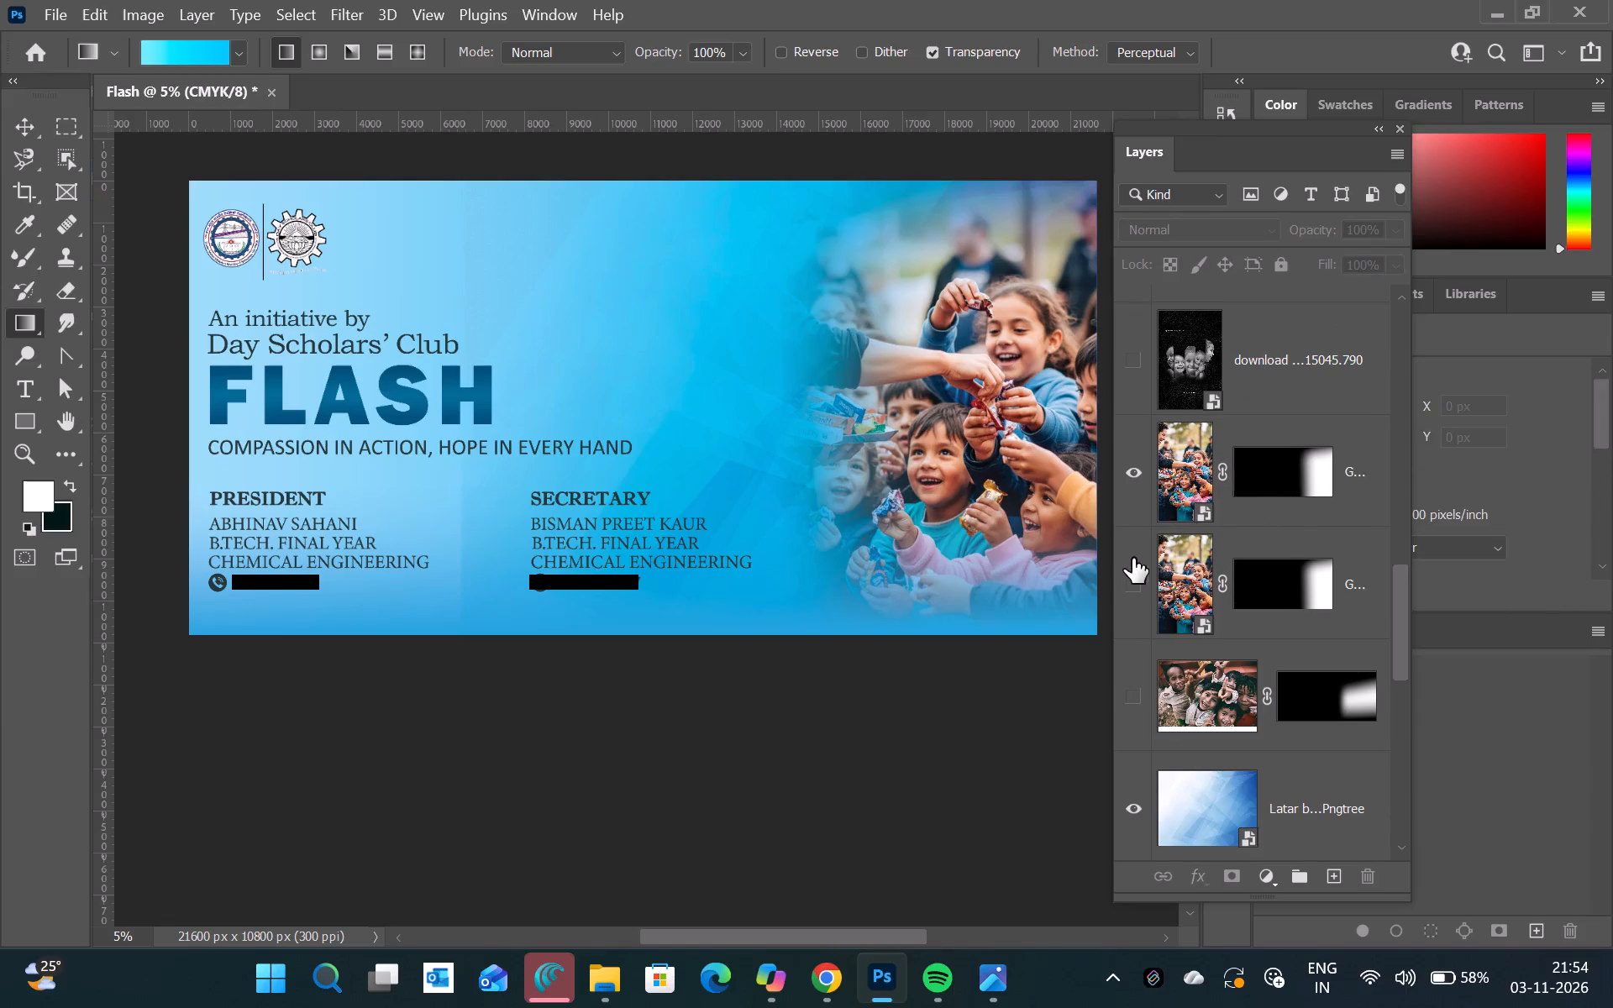
click(1269, 470)
key(Delete)
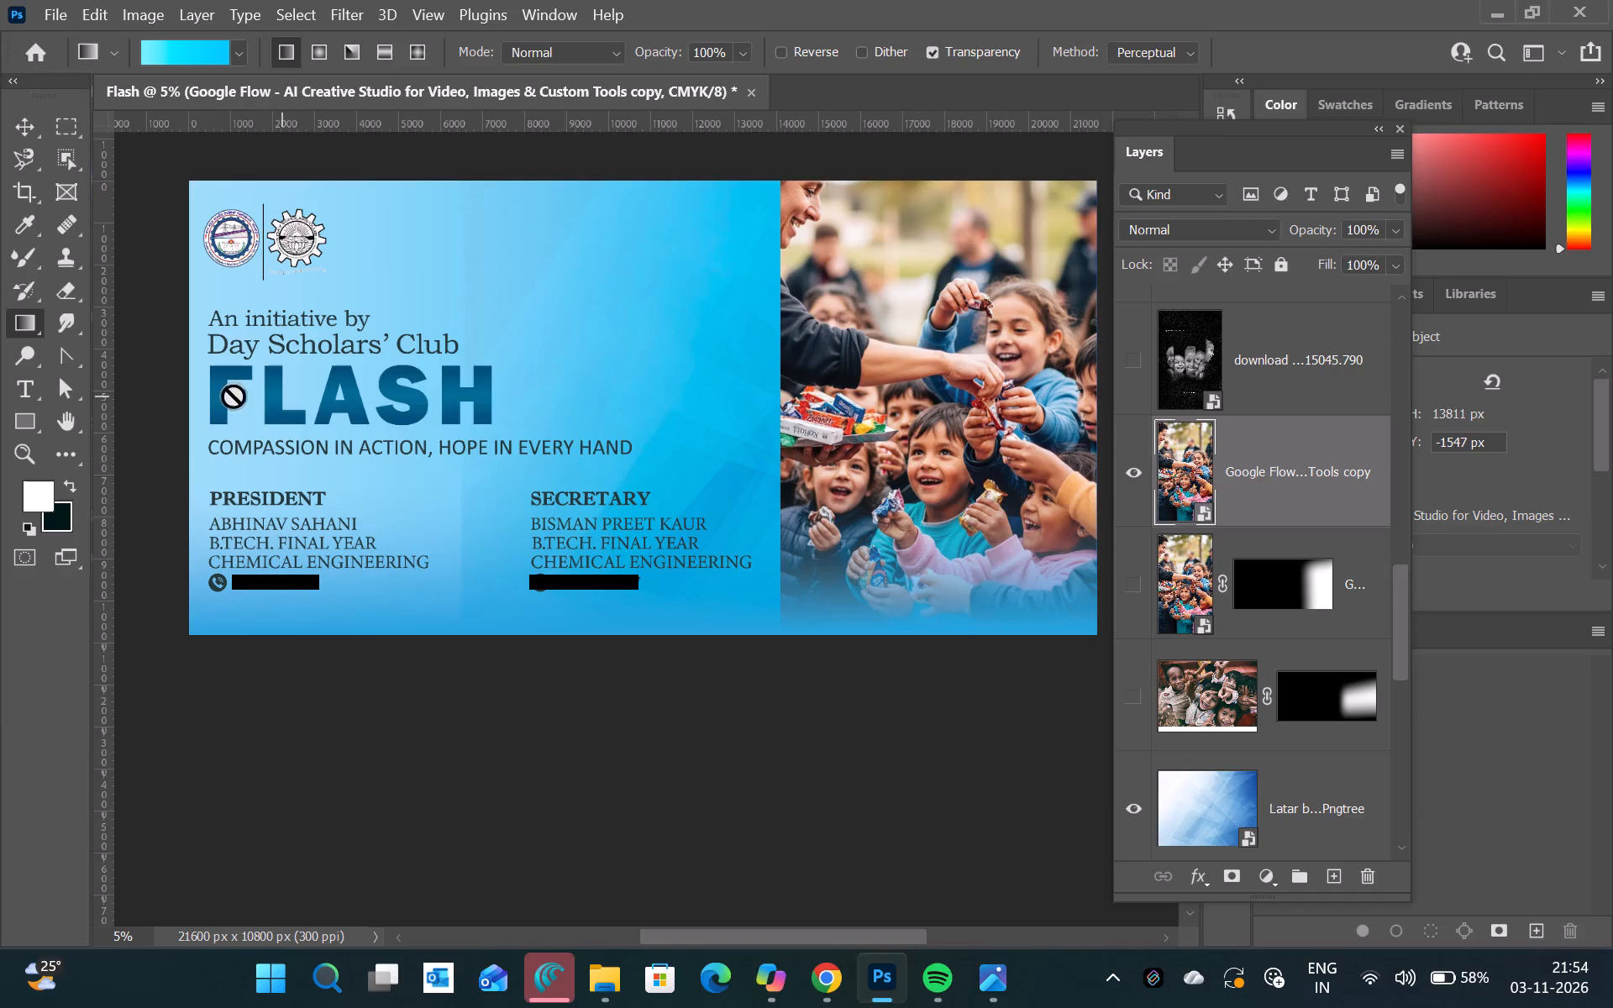
Rasterize the smart object of the photo copy so it can be painted with the Mixer Brush.
click(18, 252)
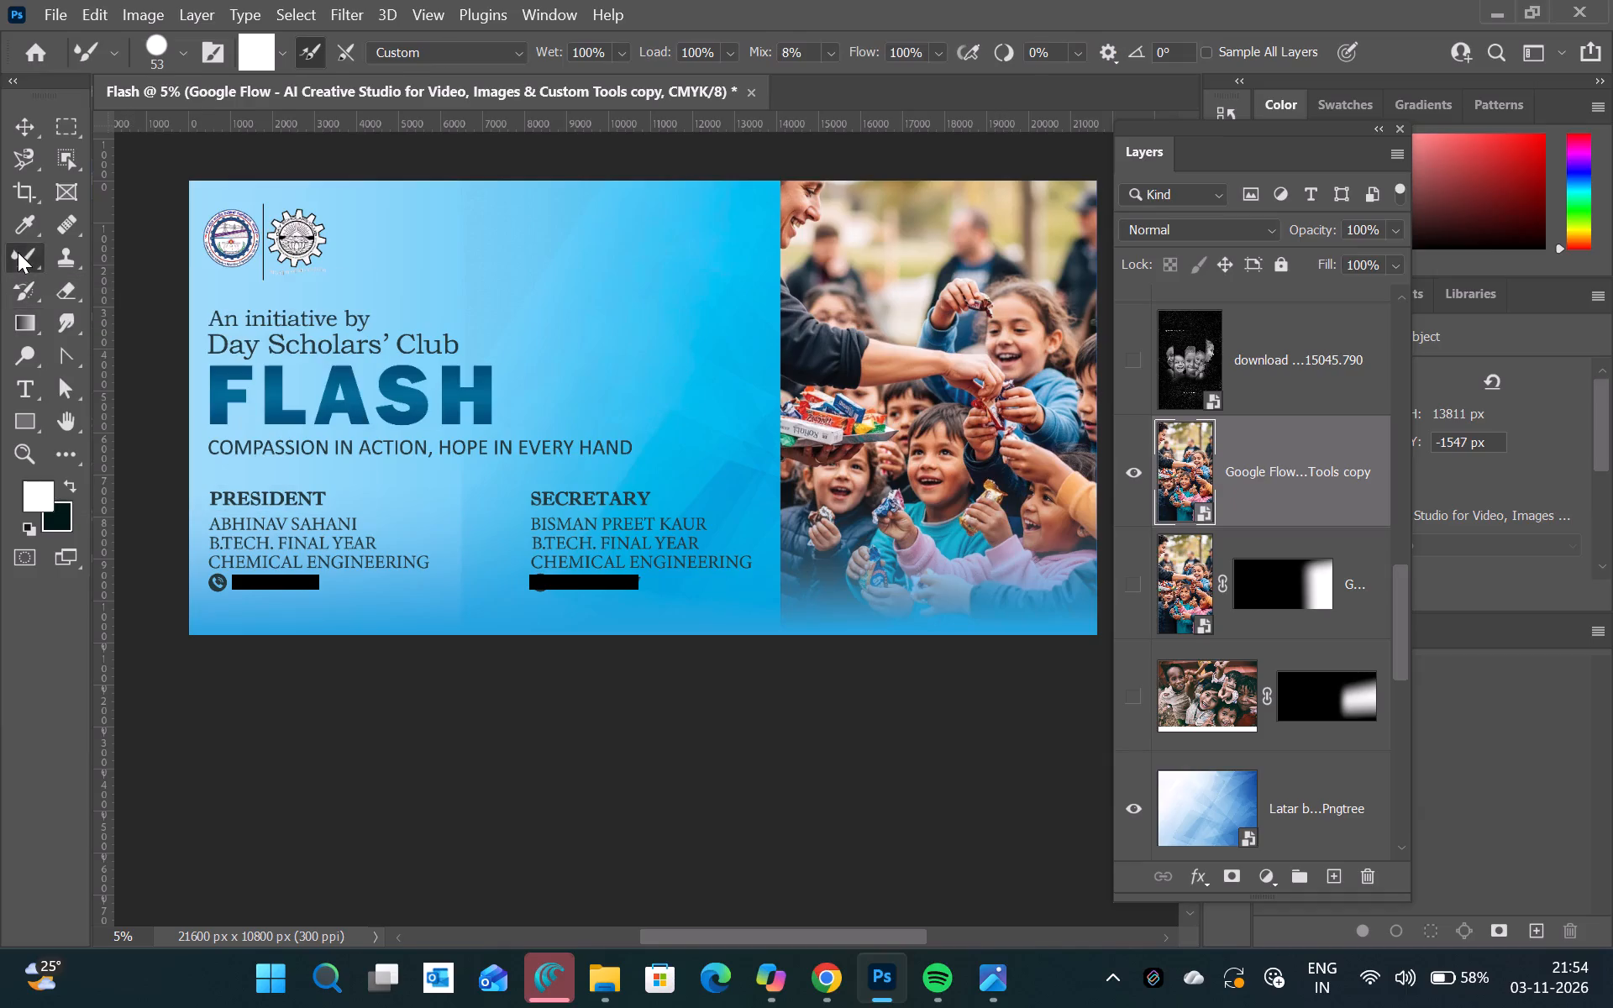
click(498, 238)
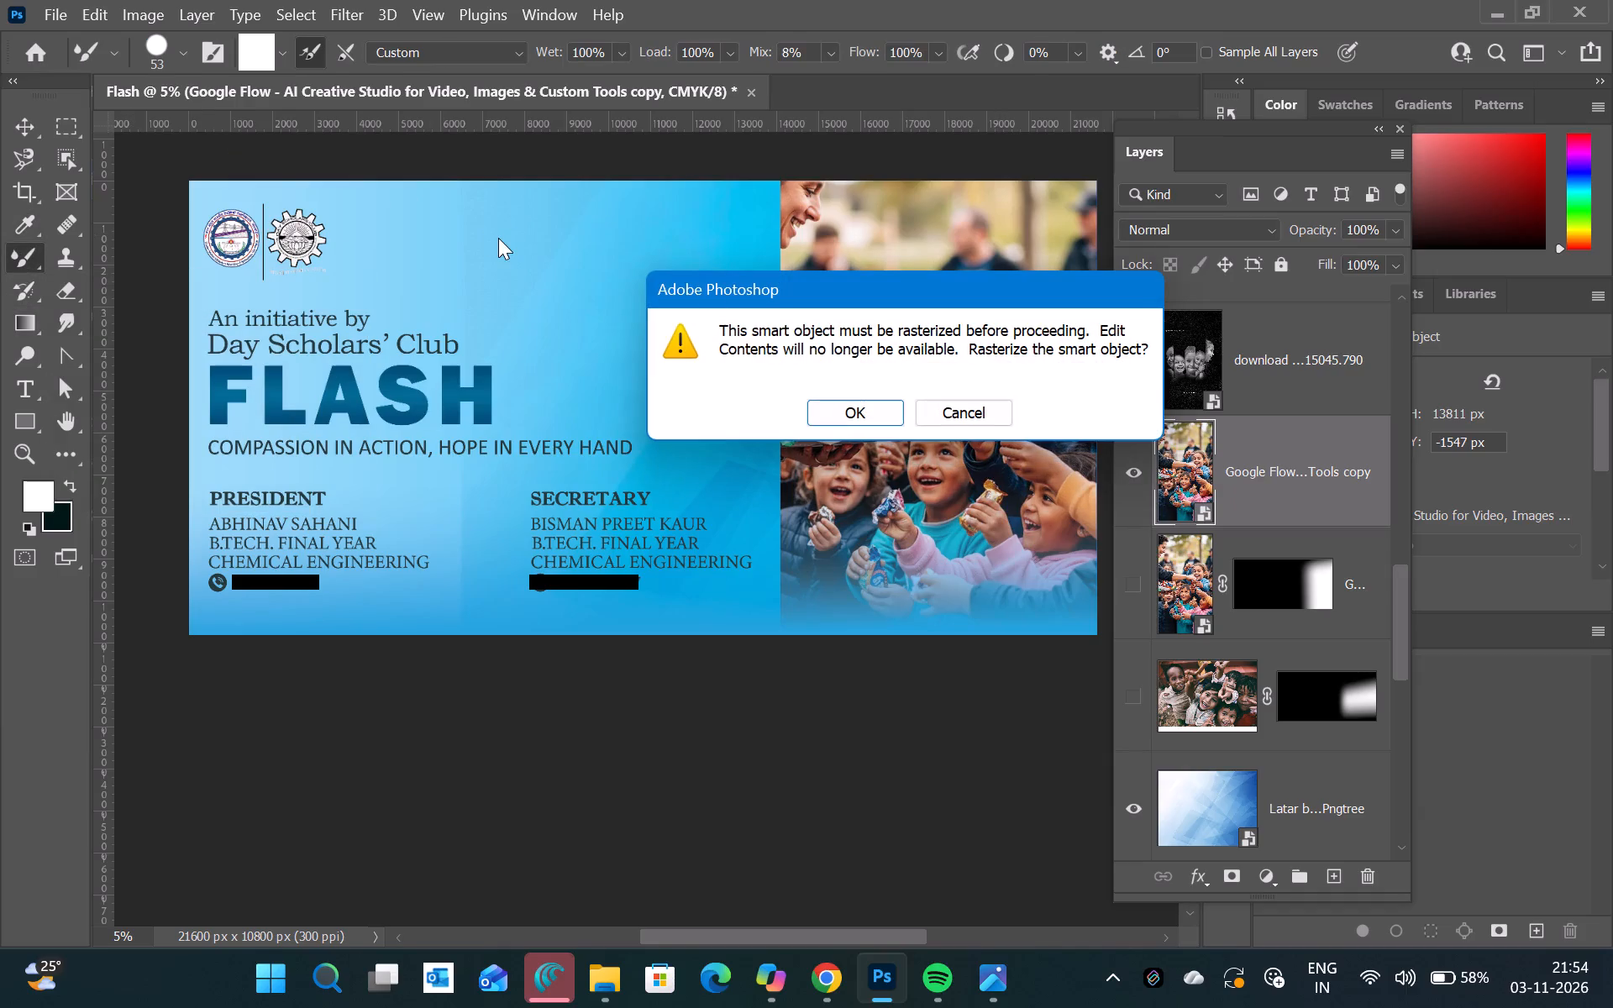
click(867, 414)
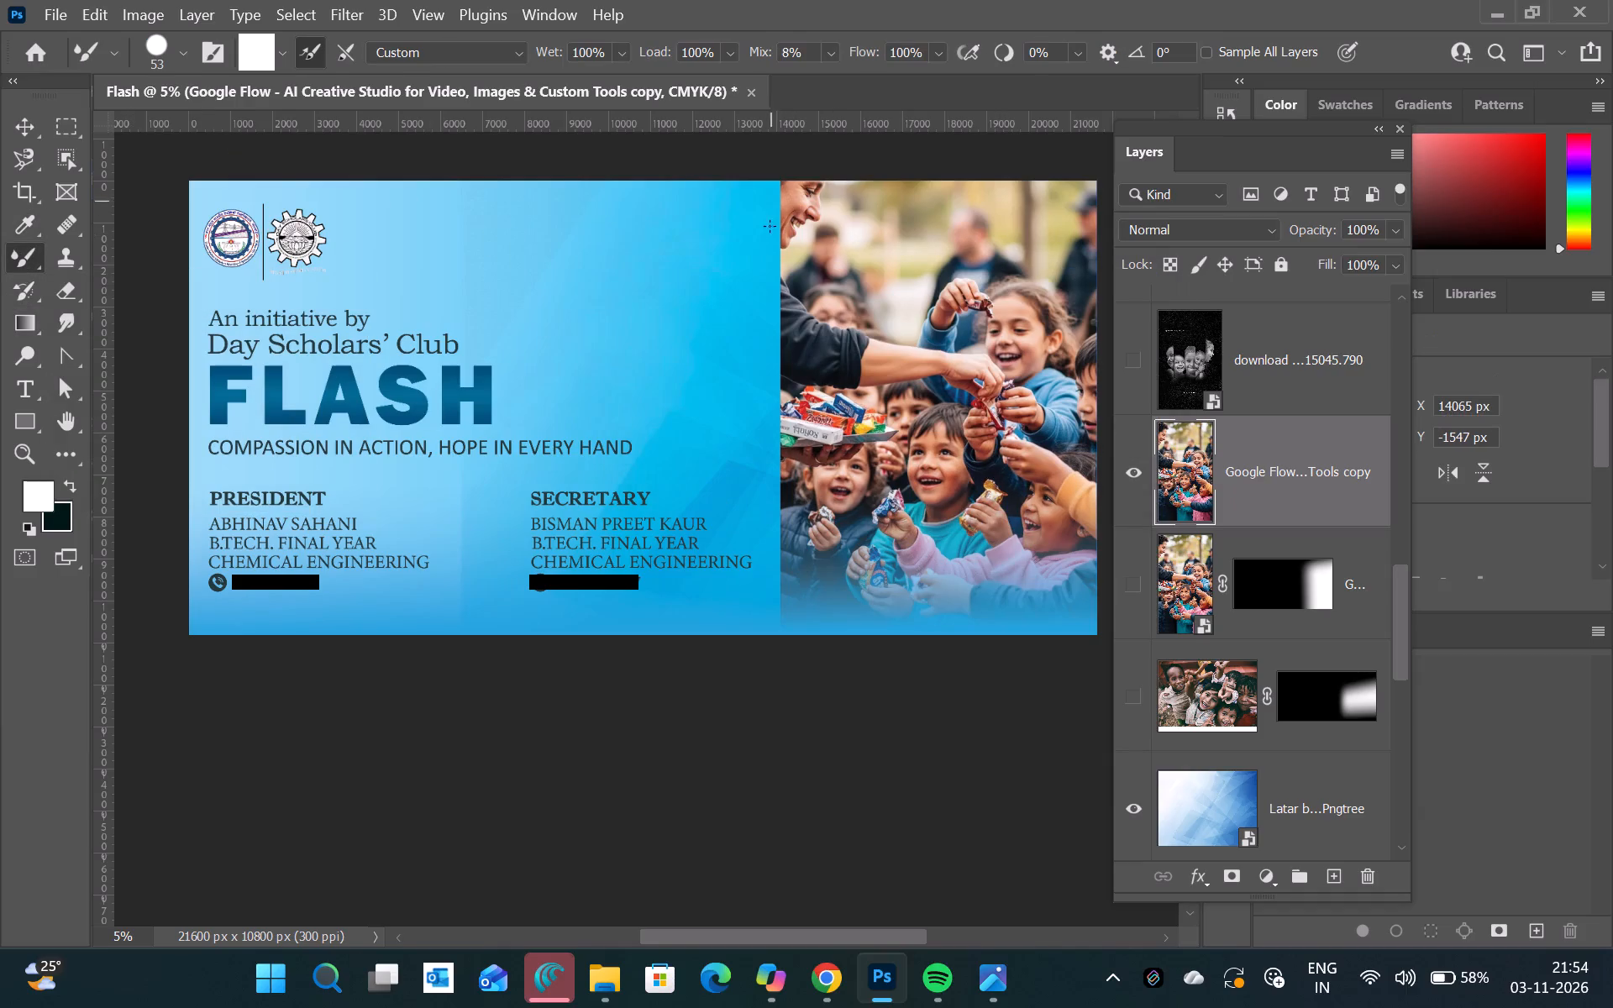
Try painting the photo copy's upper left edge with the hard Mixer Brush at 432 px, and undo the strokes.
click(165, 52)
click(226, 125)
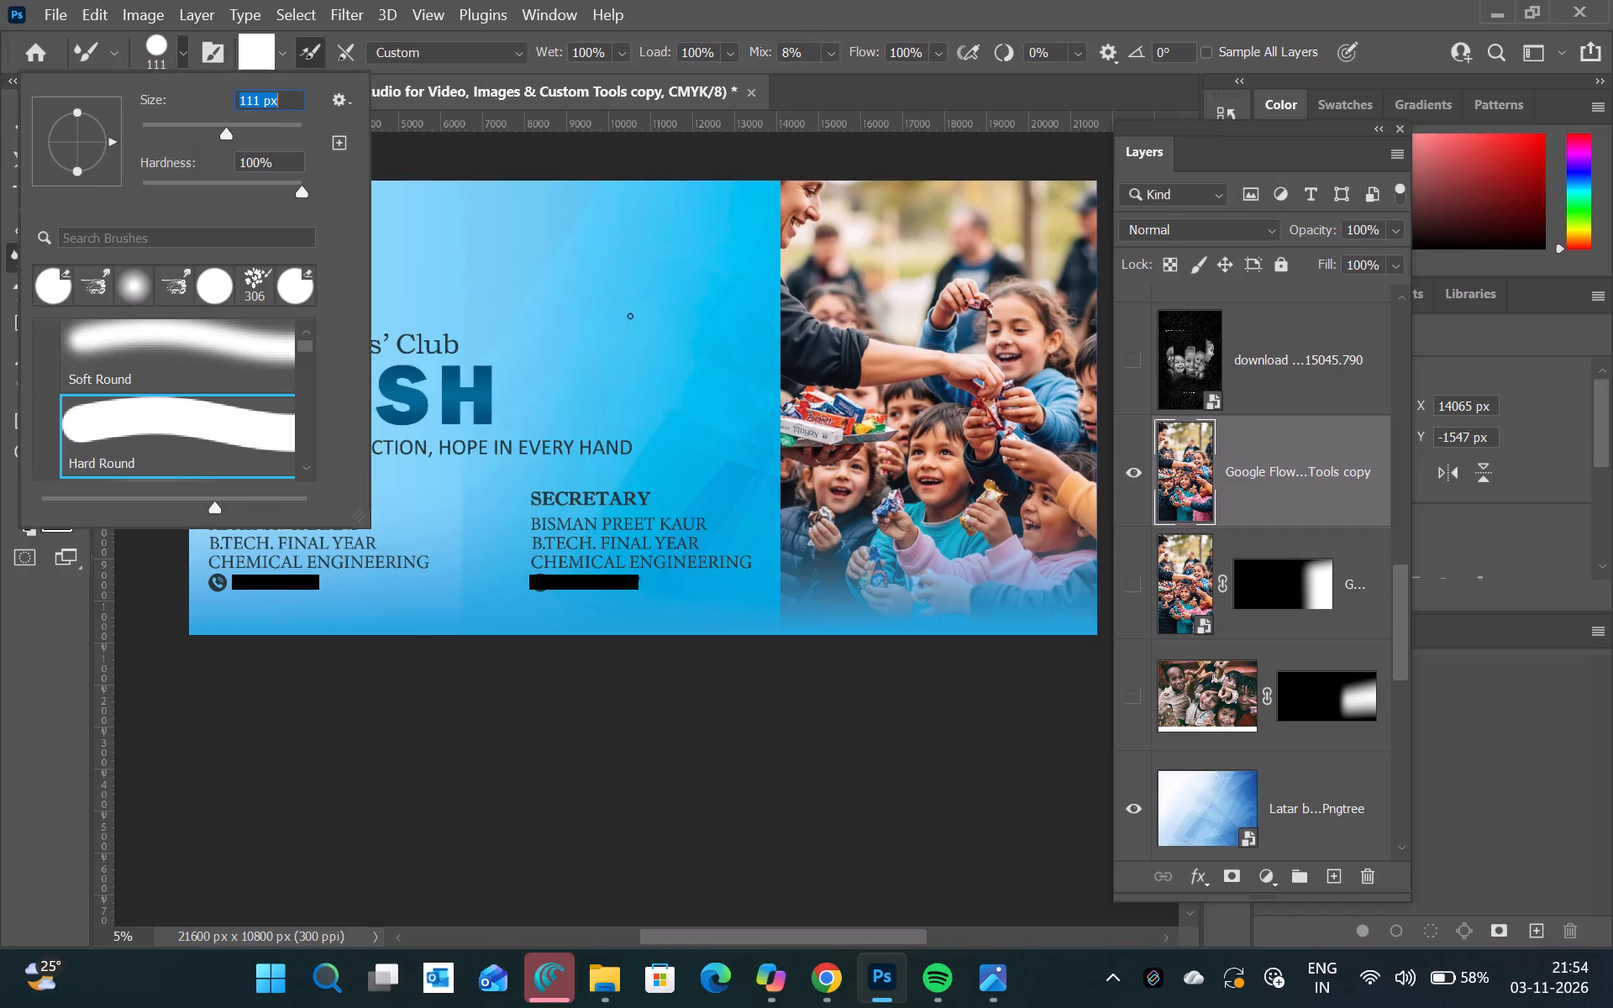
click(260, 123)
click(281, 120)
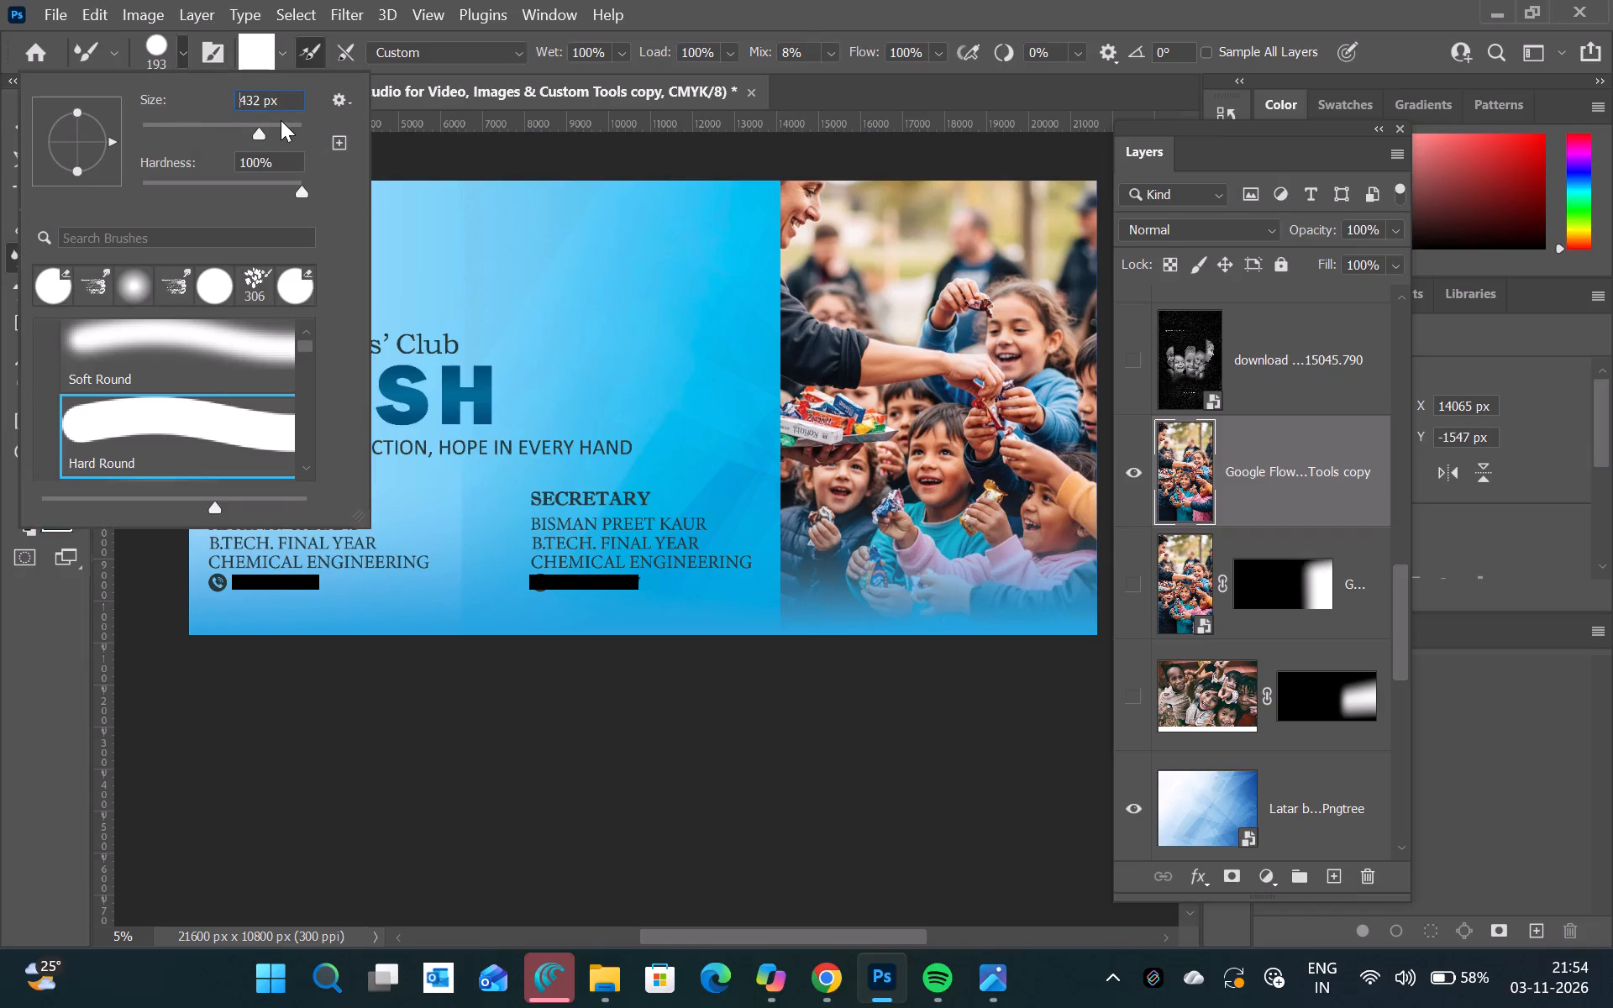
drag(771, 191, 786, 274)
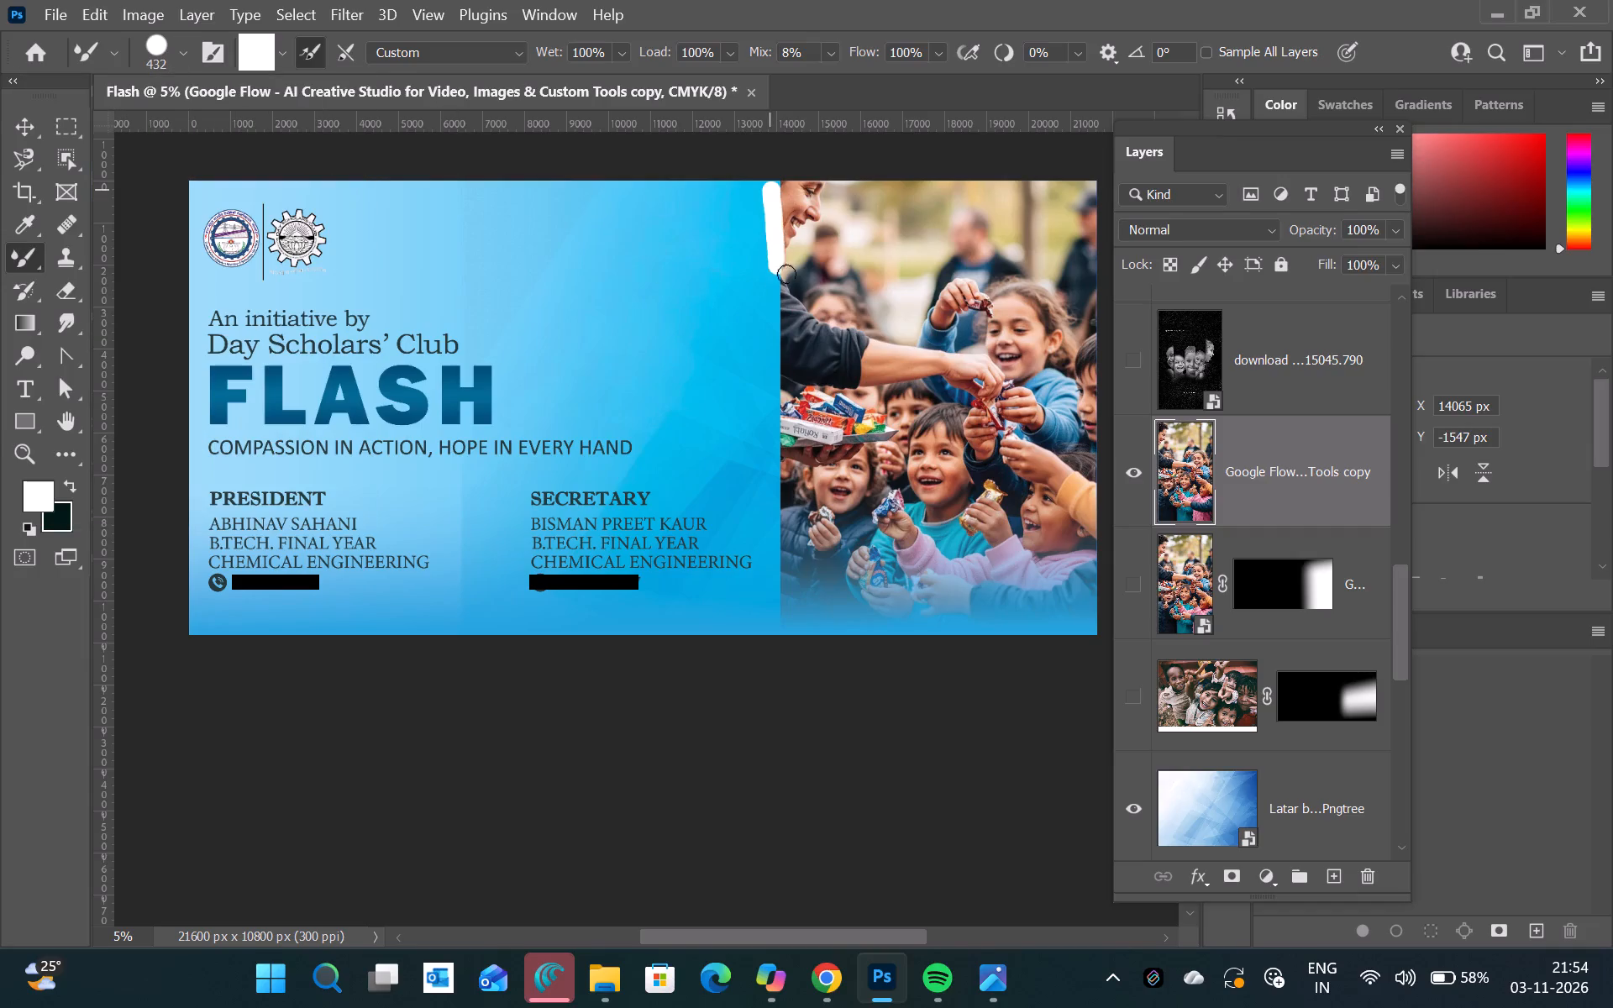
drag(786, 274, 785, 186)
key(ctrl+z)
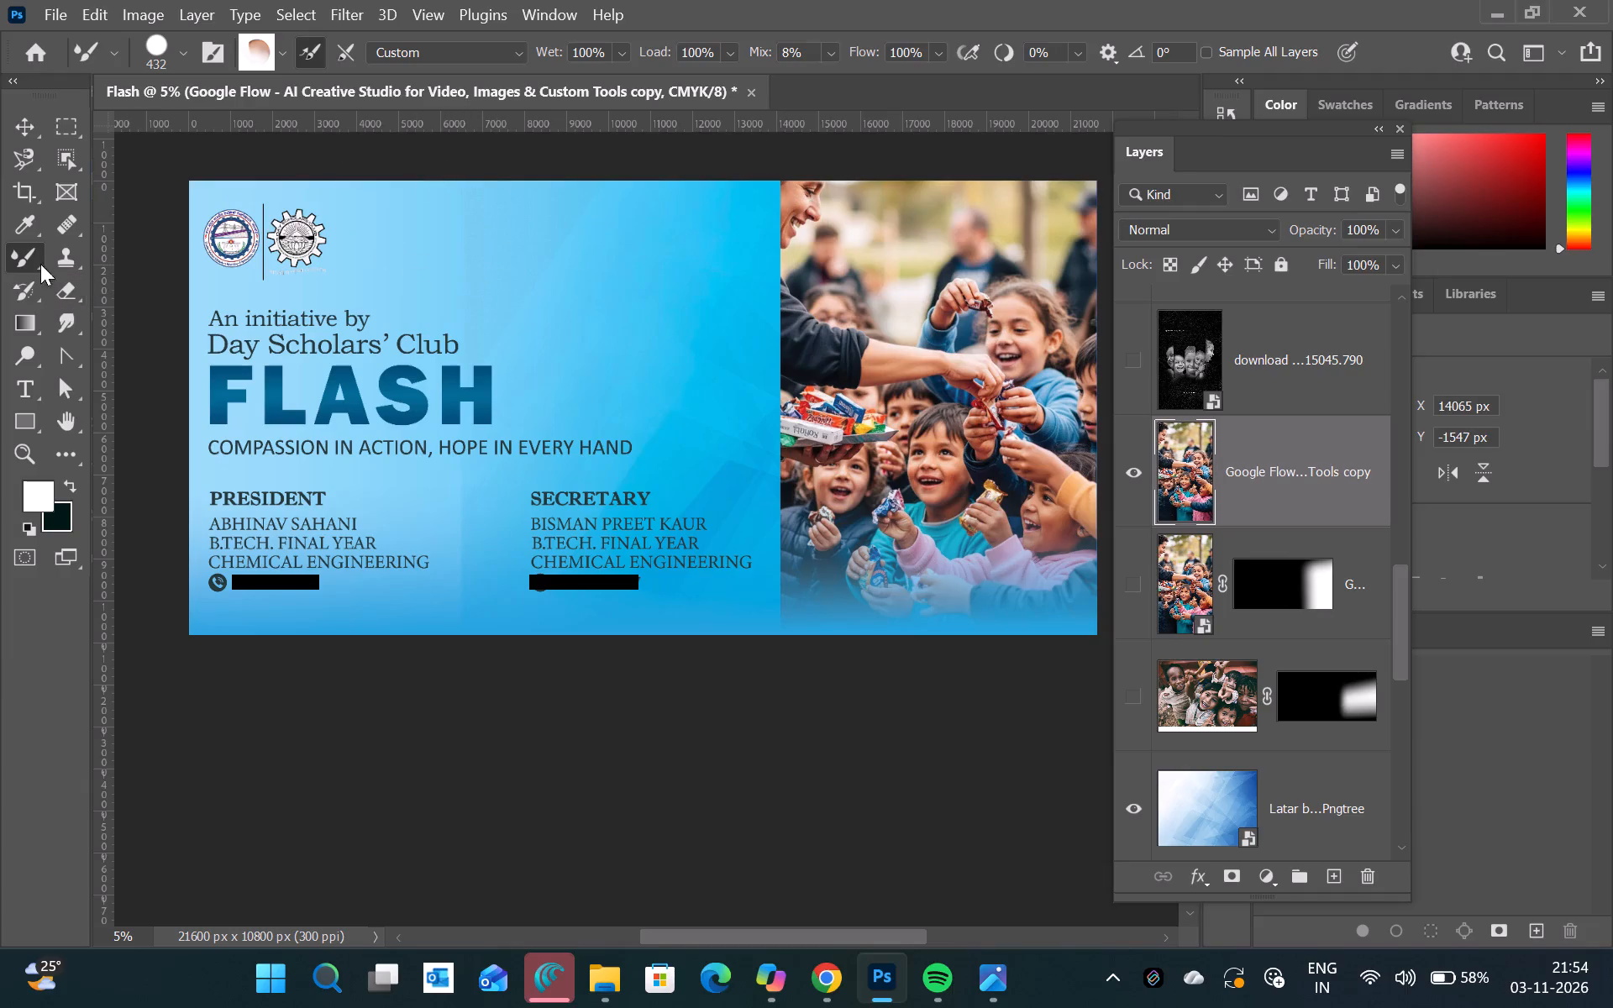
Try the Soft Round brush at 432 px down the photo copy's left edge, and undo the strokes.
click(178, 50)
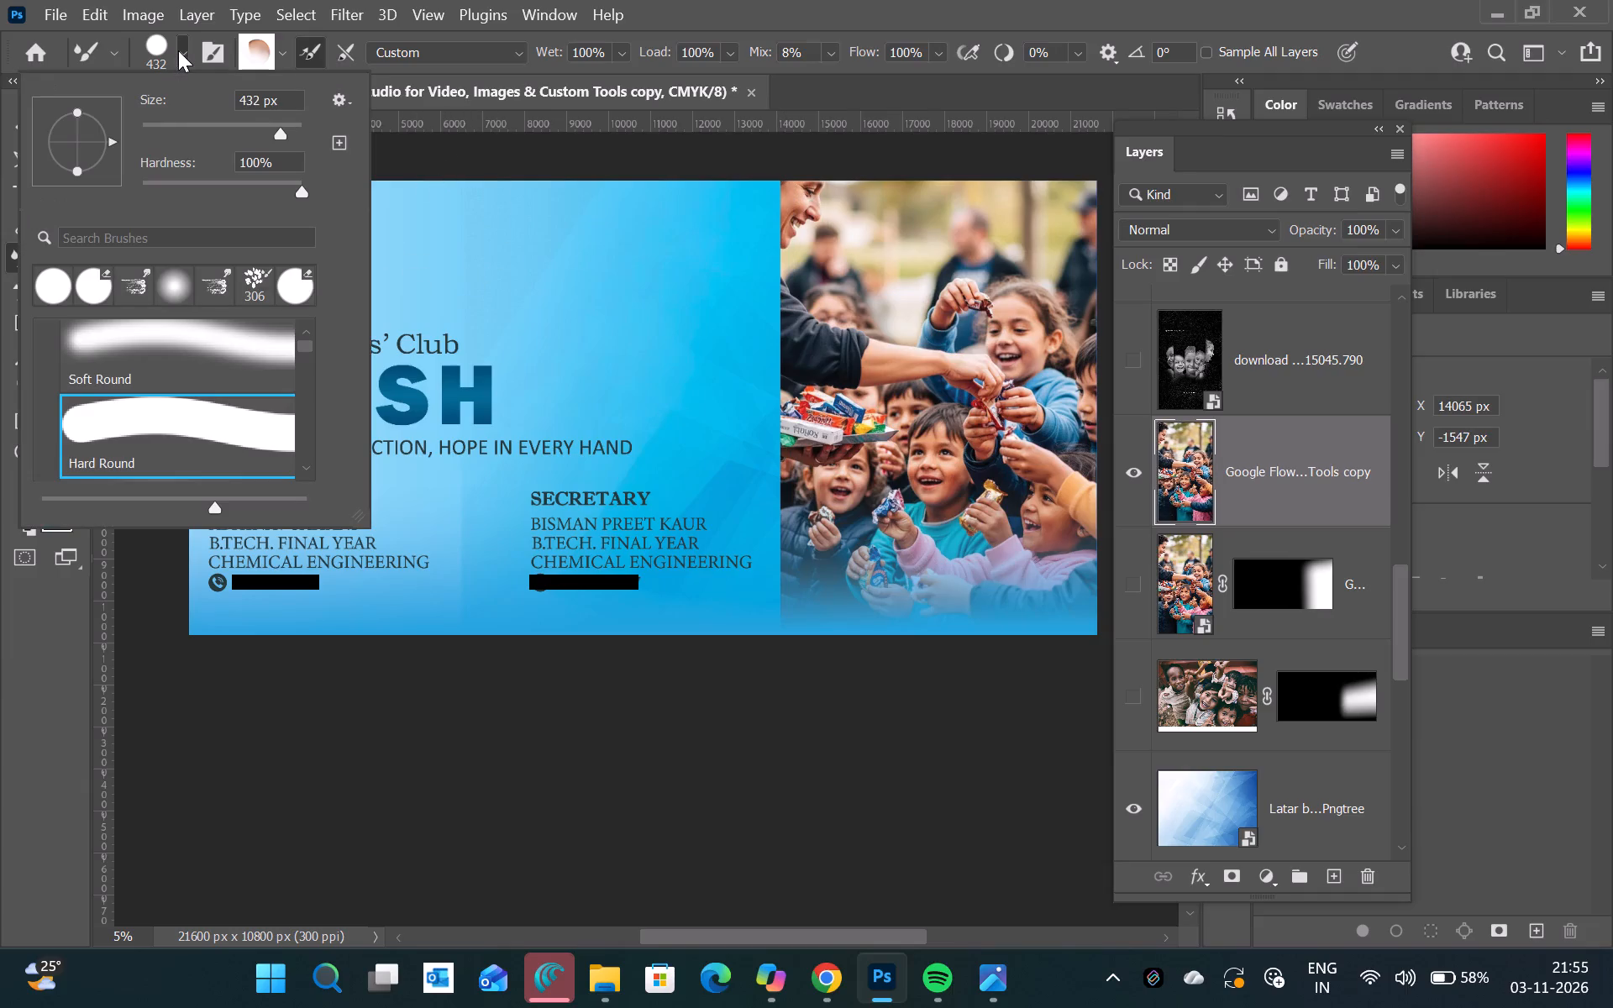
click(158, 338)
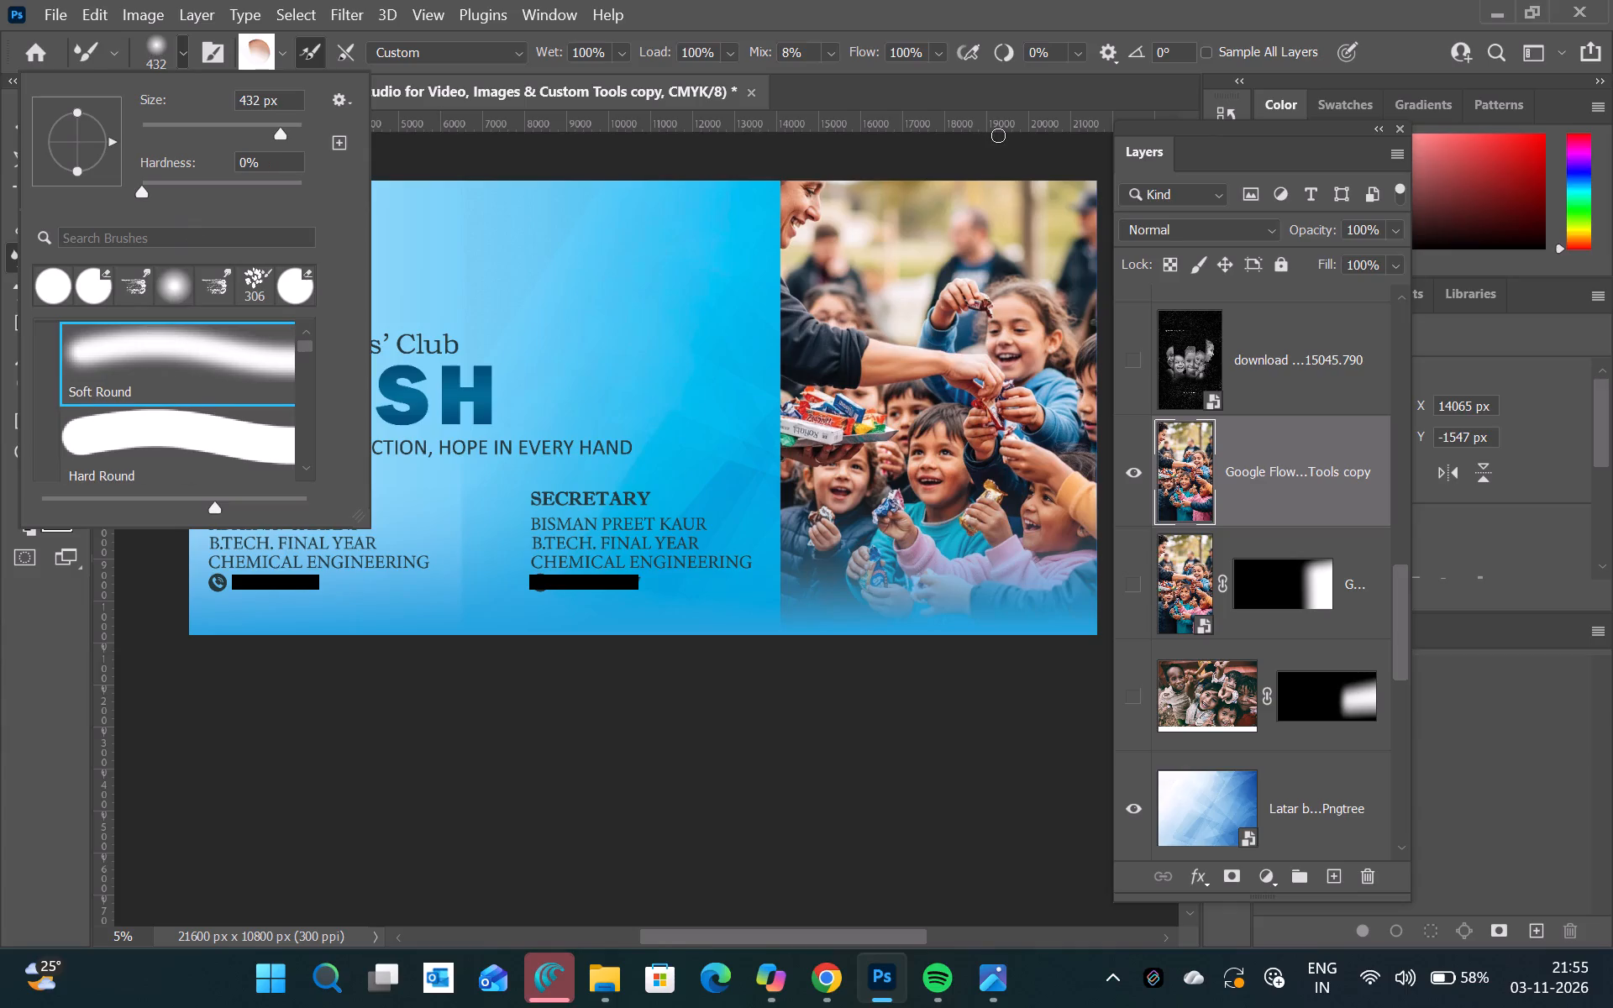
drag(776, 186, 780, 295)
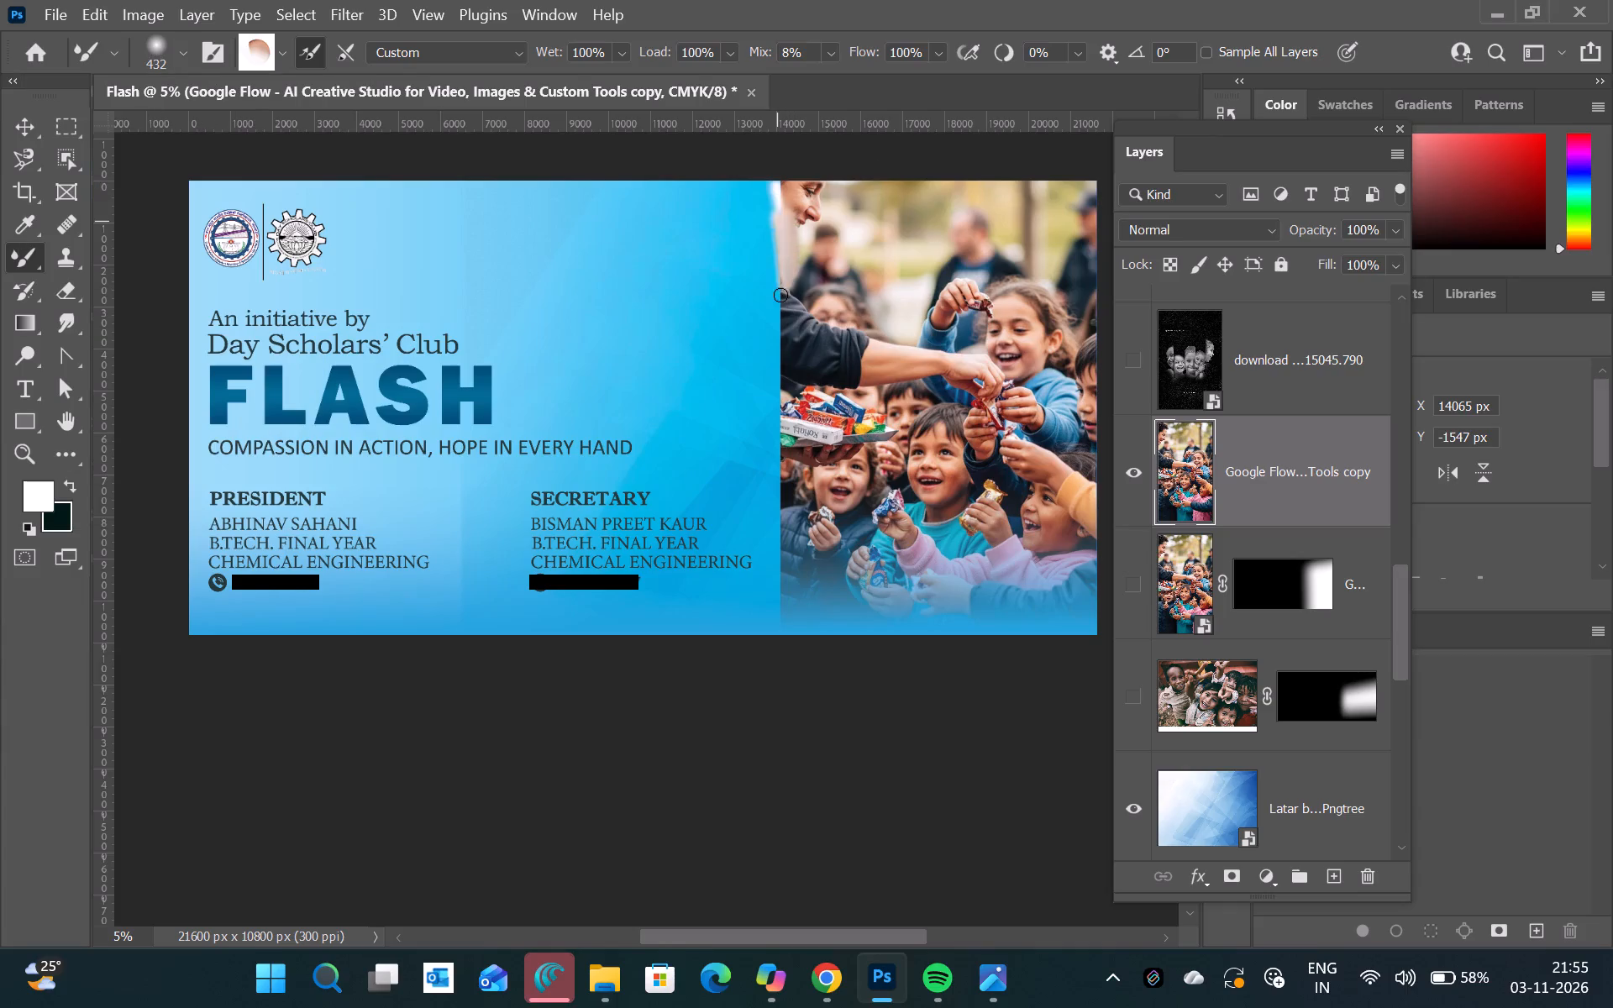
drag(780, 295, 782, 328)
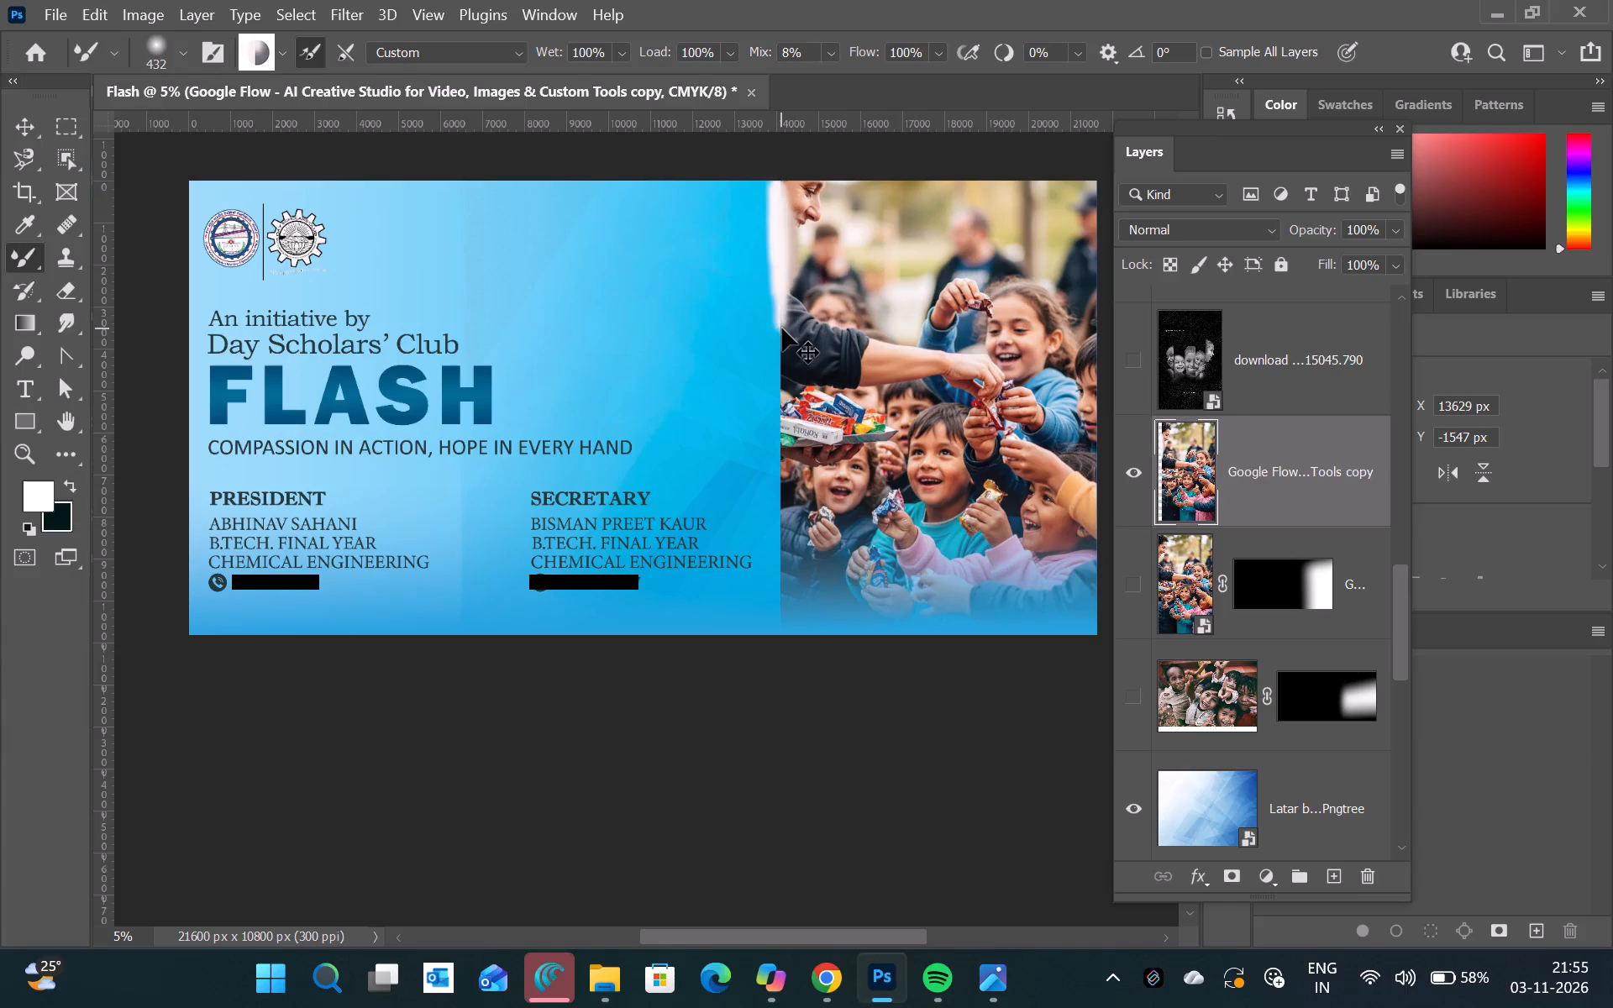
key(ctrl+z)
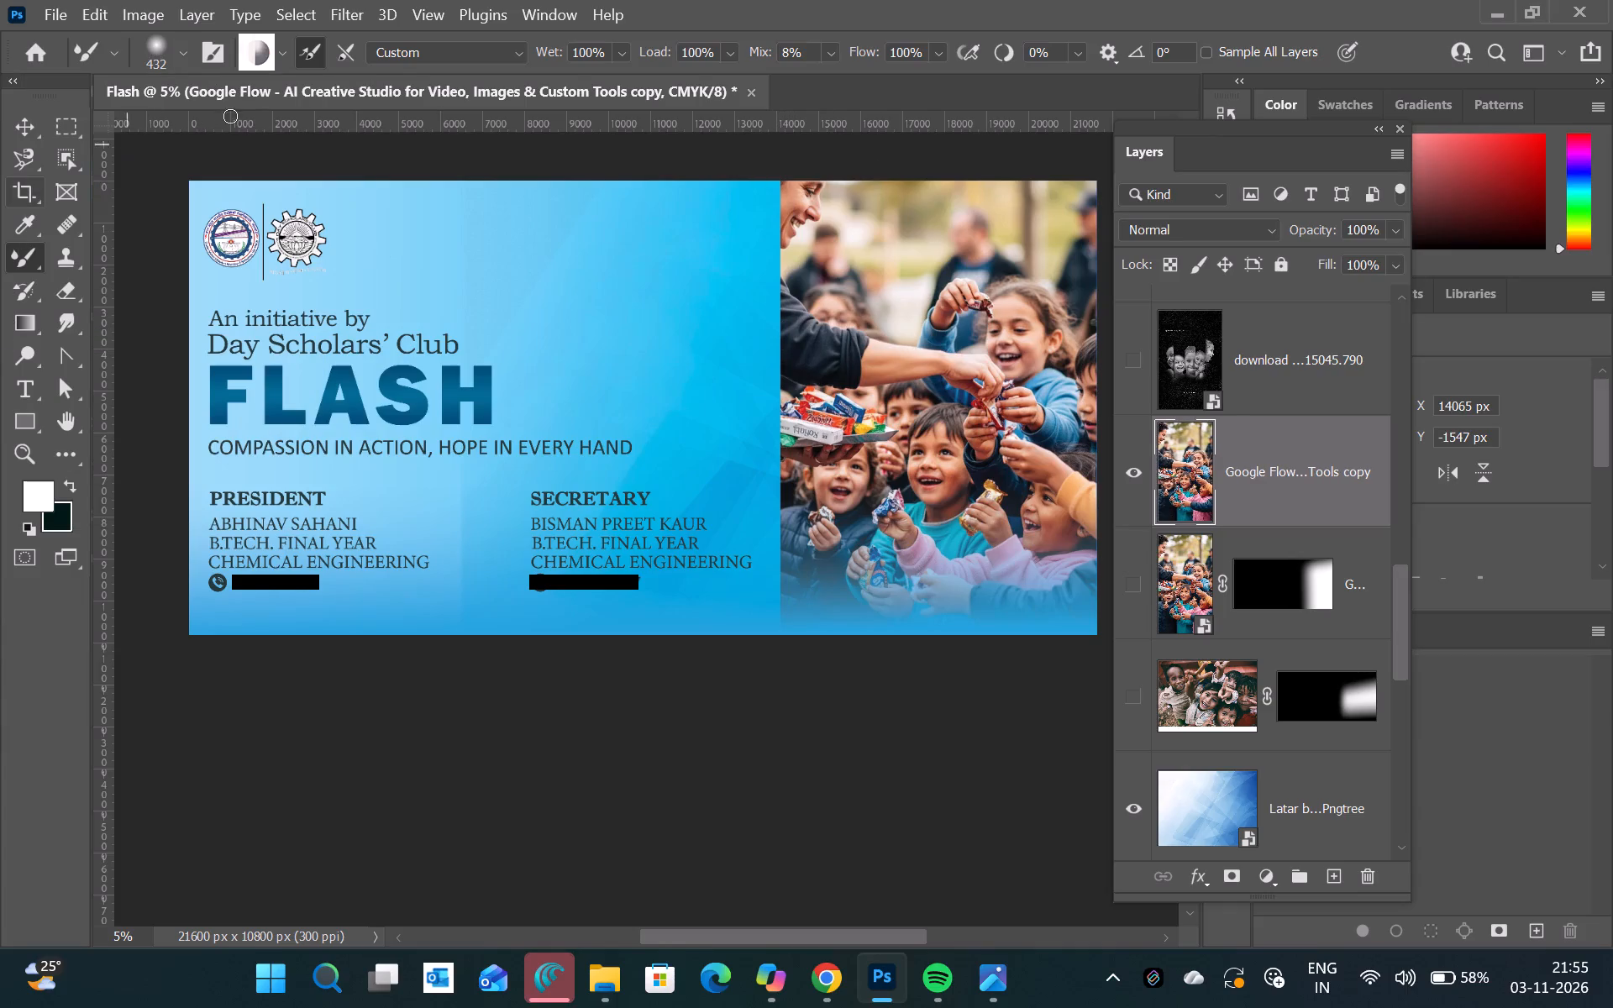
Set the Mixer Brush colour to white ffffff.
click(255, 54)
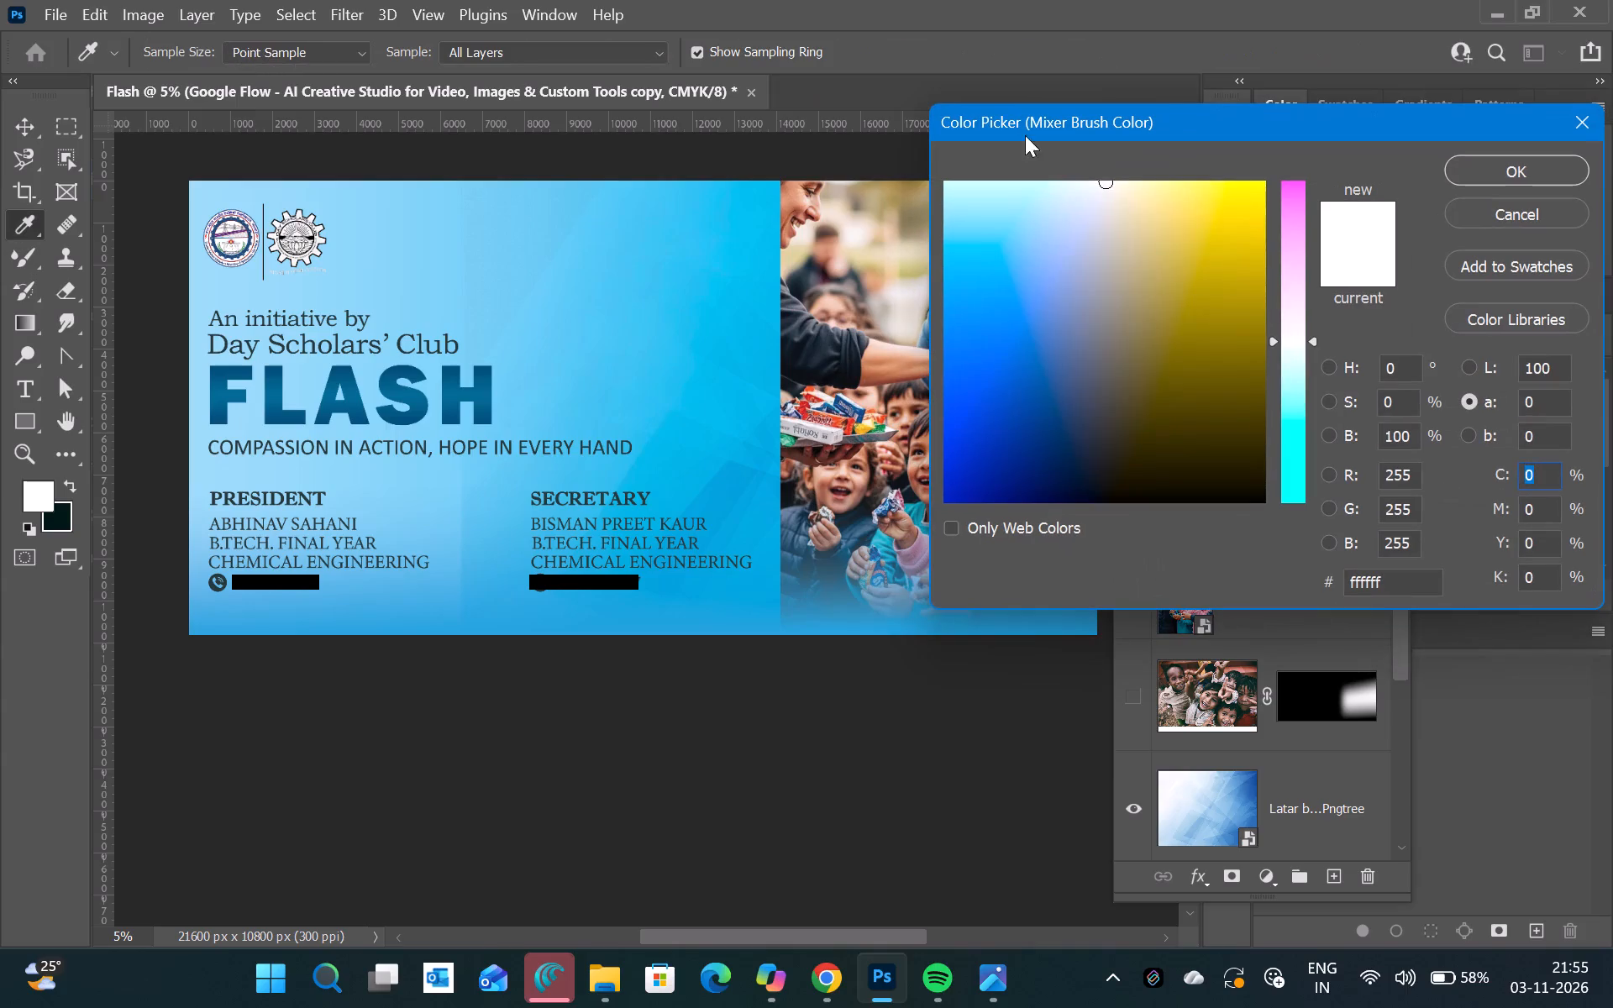
click(1469, 162)
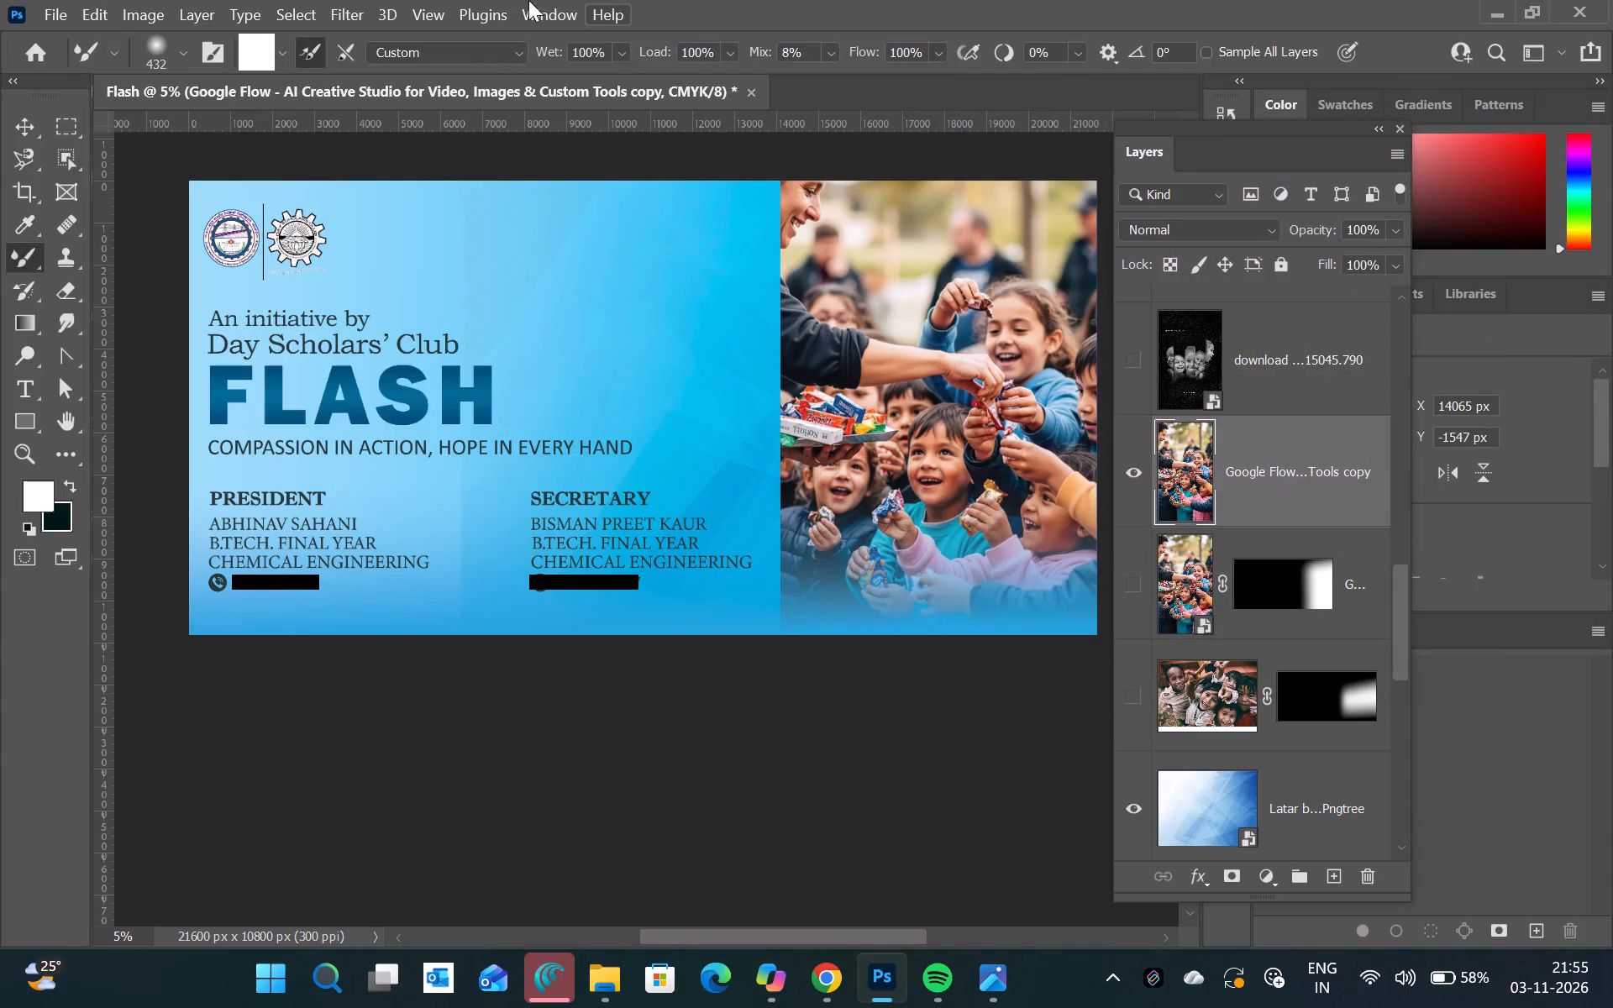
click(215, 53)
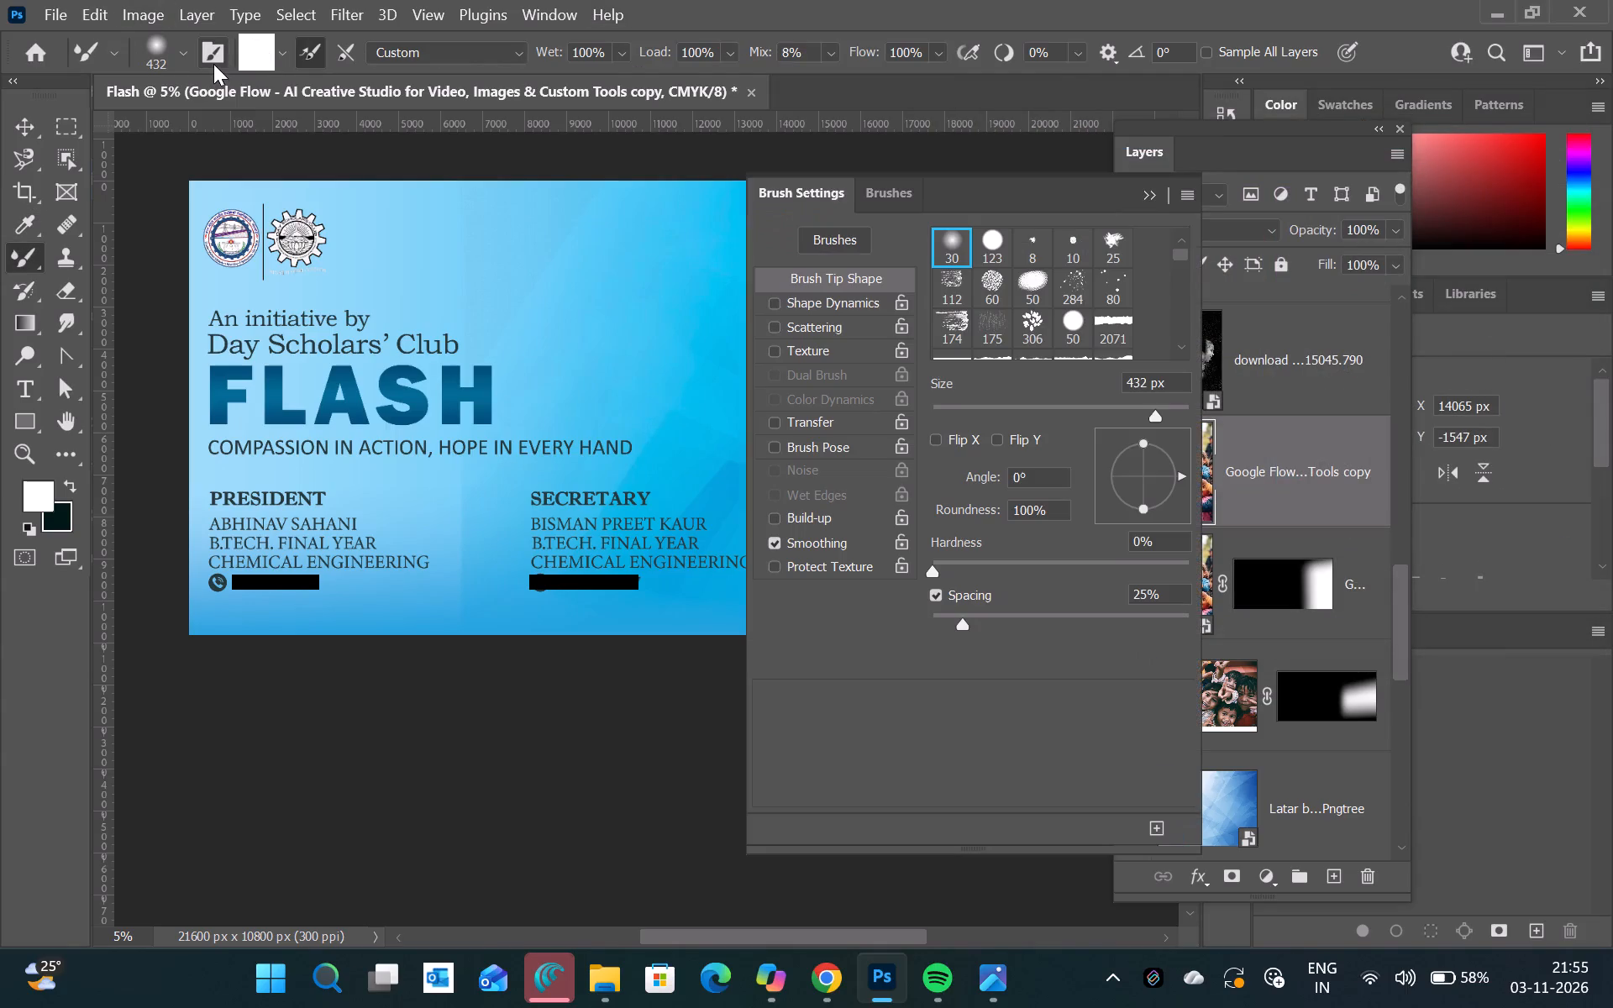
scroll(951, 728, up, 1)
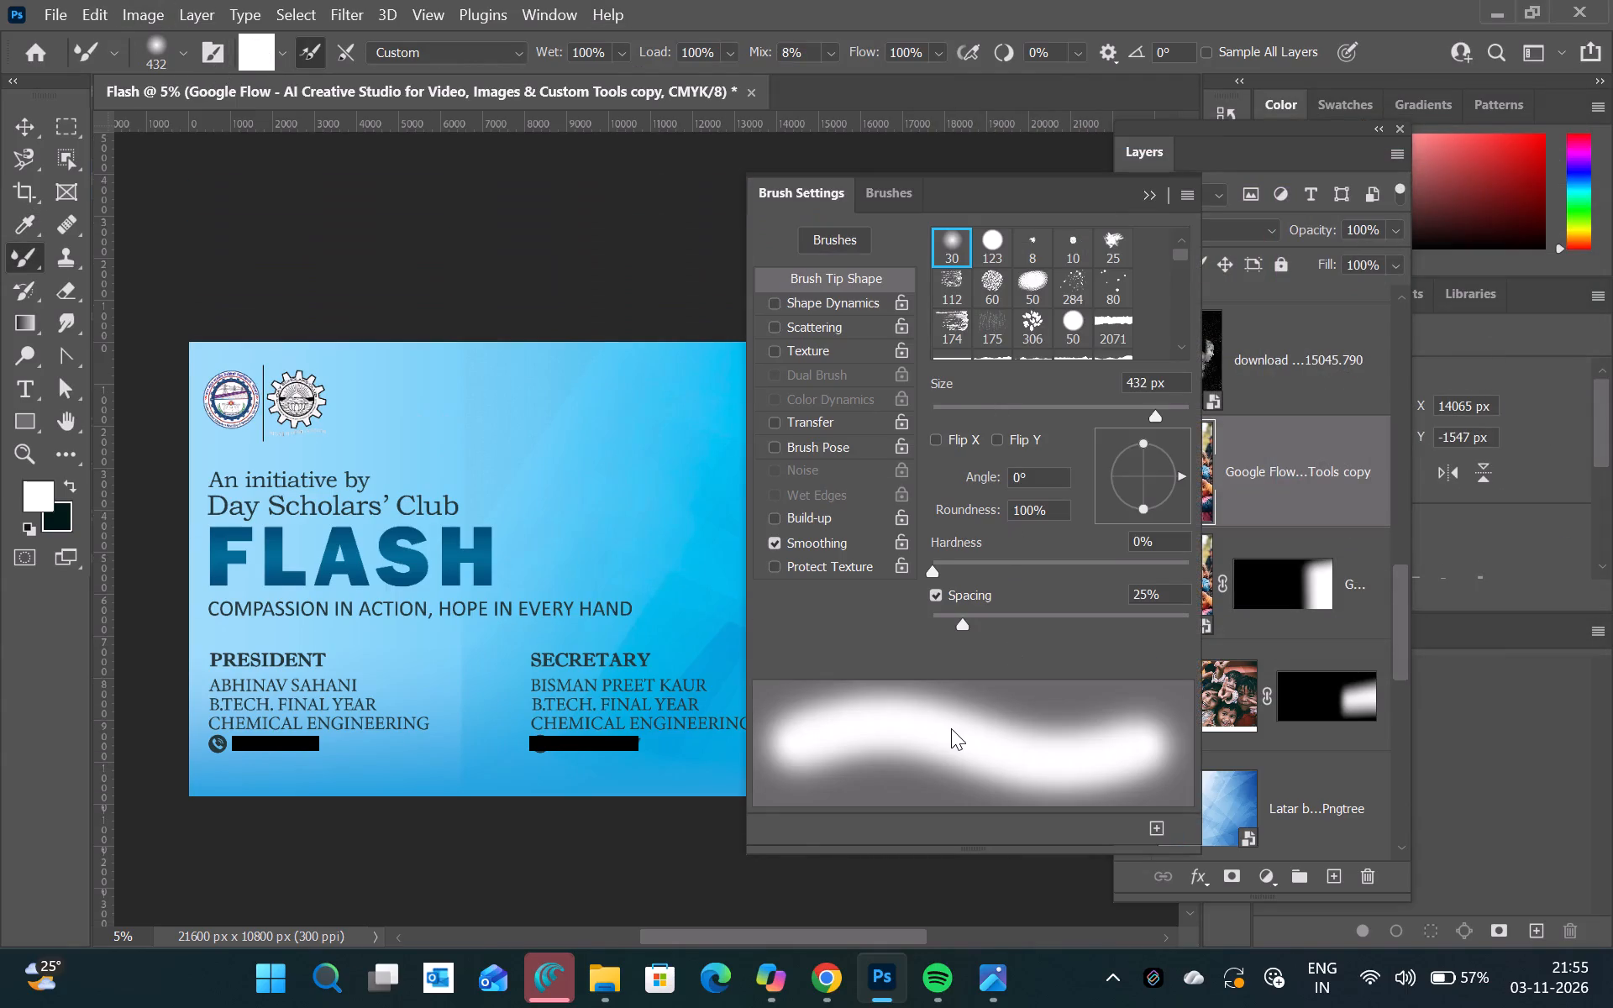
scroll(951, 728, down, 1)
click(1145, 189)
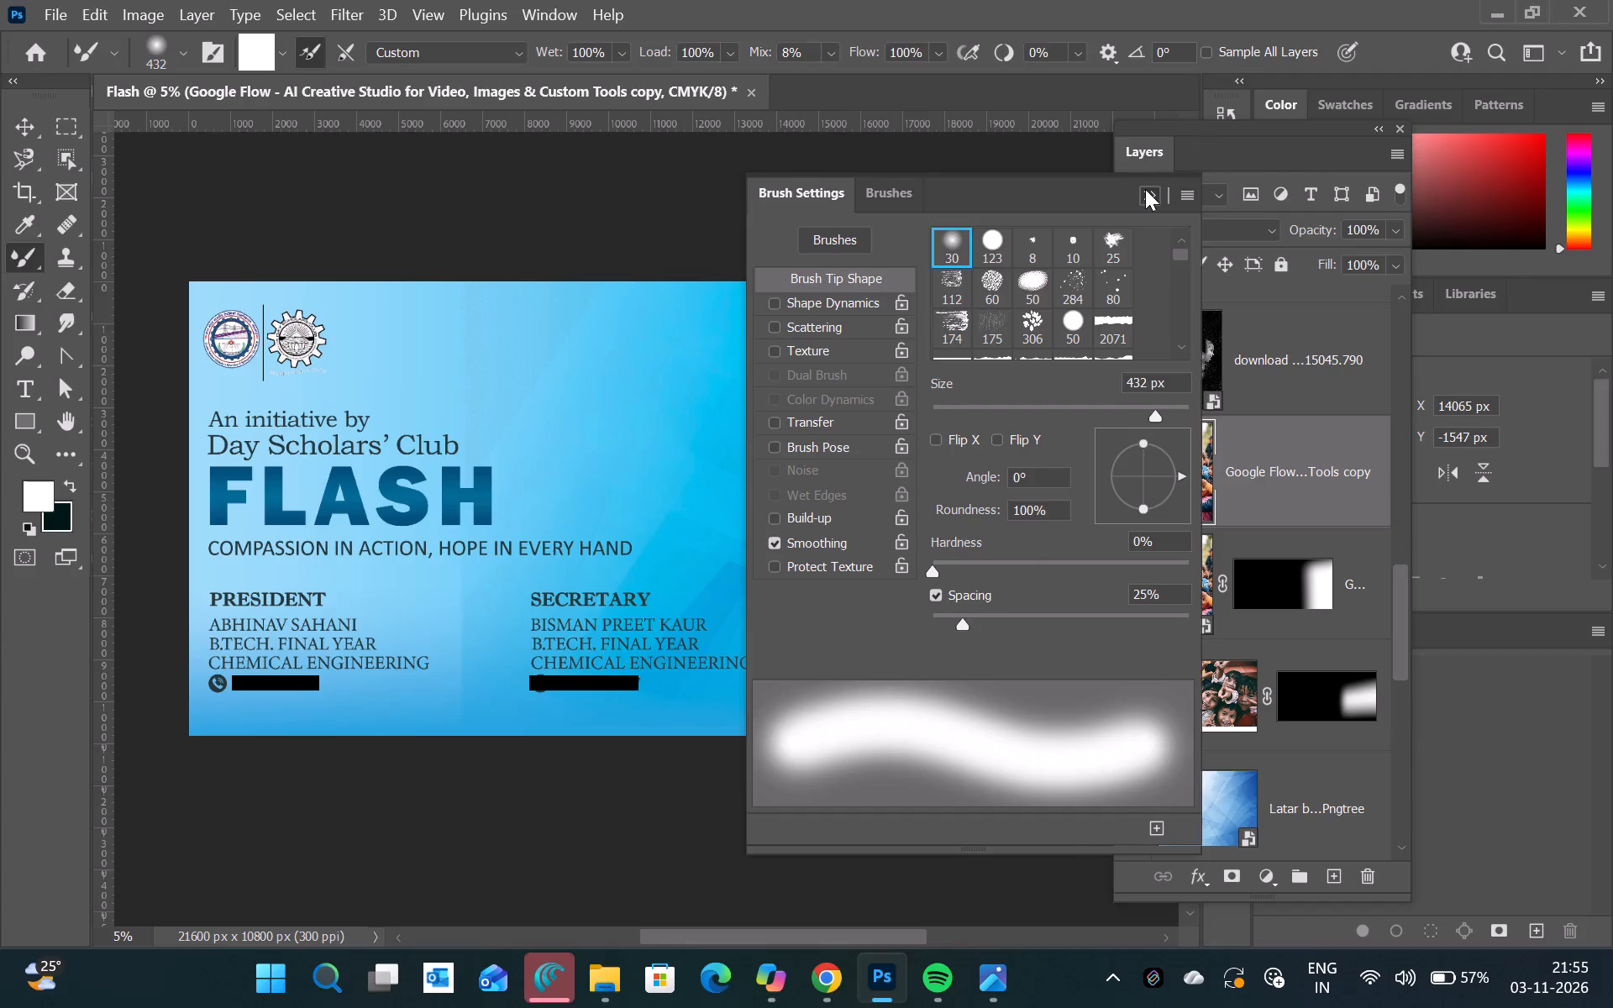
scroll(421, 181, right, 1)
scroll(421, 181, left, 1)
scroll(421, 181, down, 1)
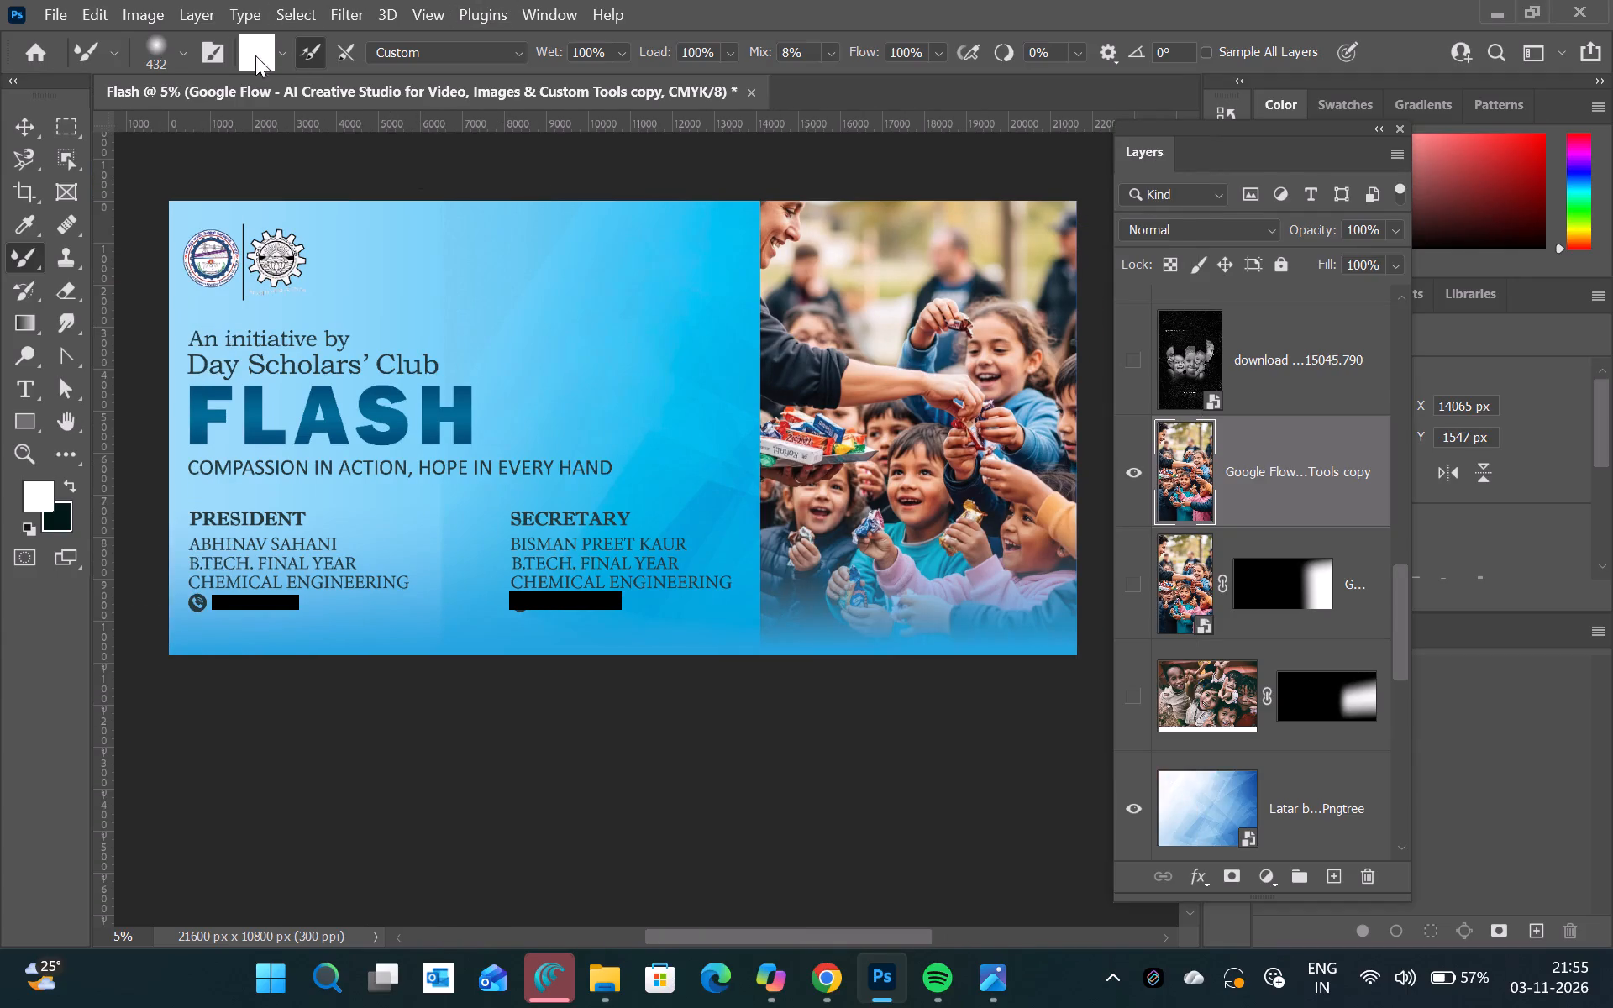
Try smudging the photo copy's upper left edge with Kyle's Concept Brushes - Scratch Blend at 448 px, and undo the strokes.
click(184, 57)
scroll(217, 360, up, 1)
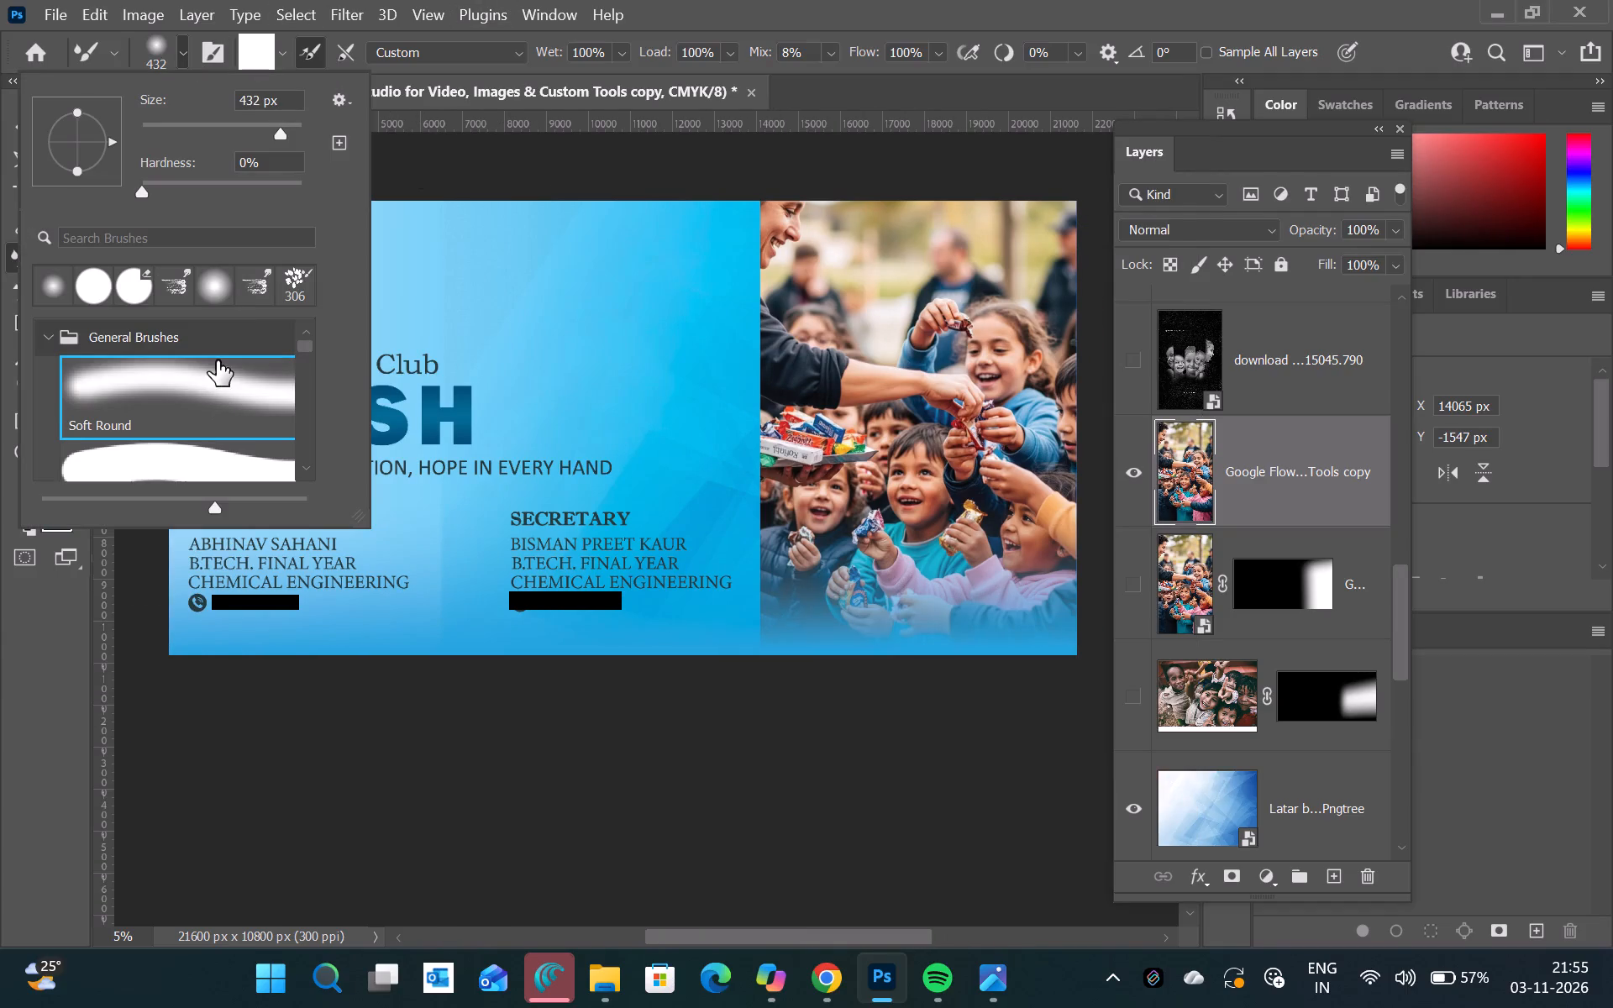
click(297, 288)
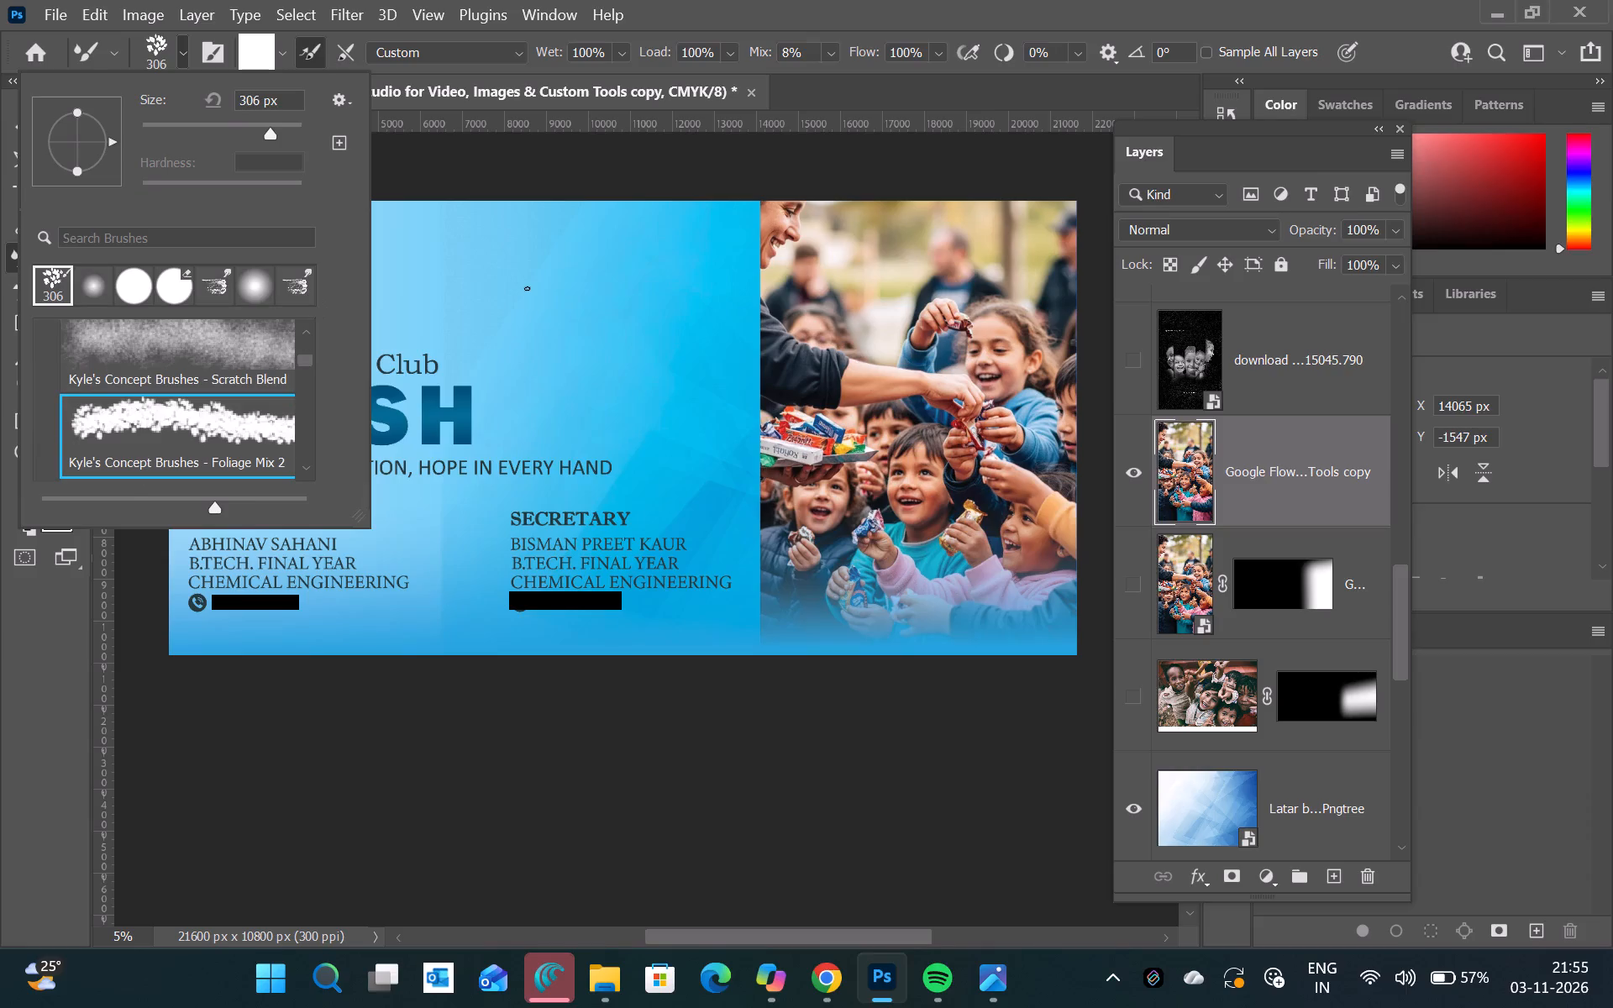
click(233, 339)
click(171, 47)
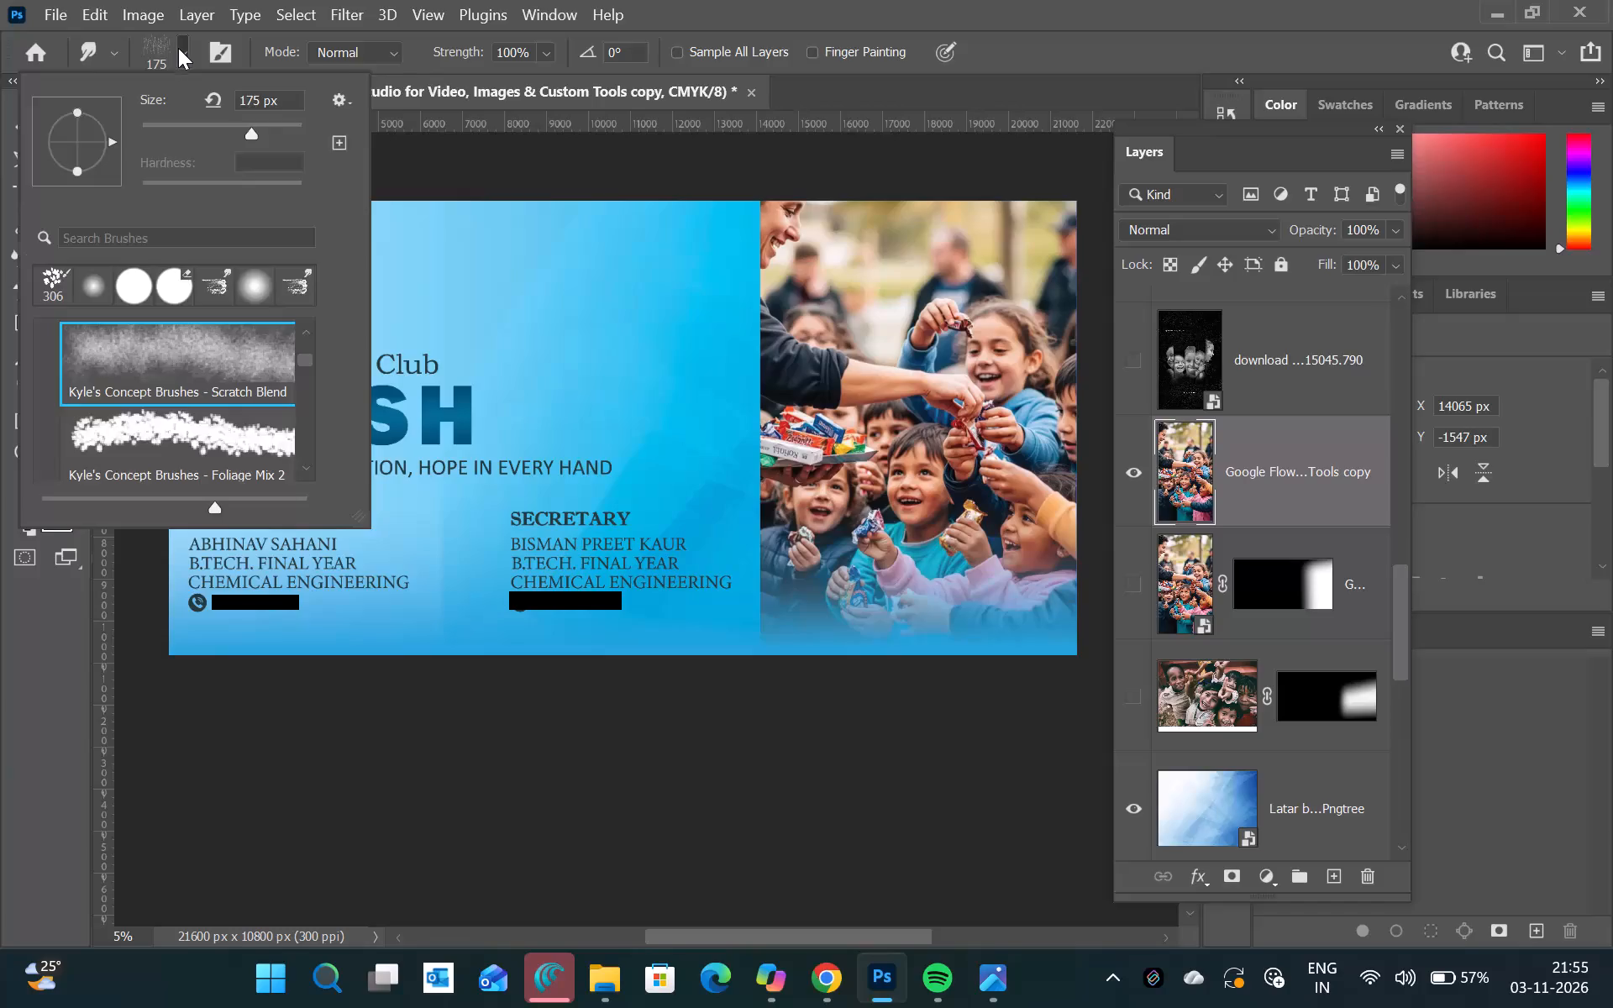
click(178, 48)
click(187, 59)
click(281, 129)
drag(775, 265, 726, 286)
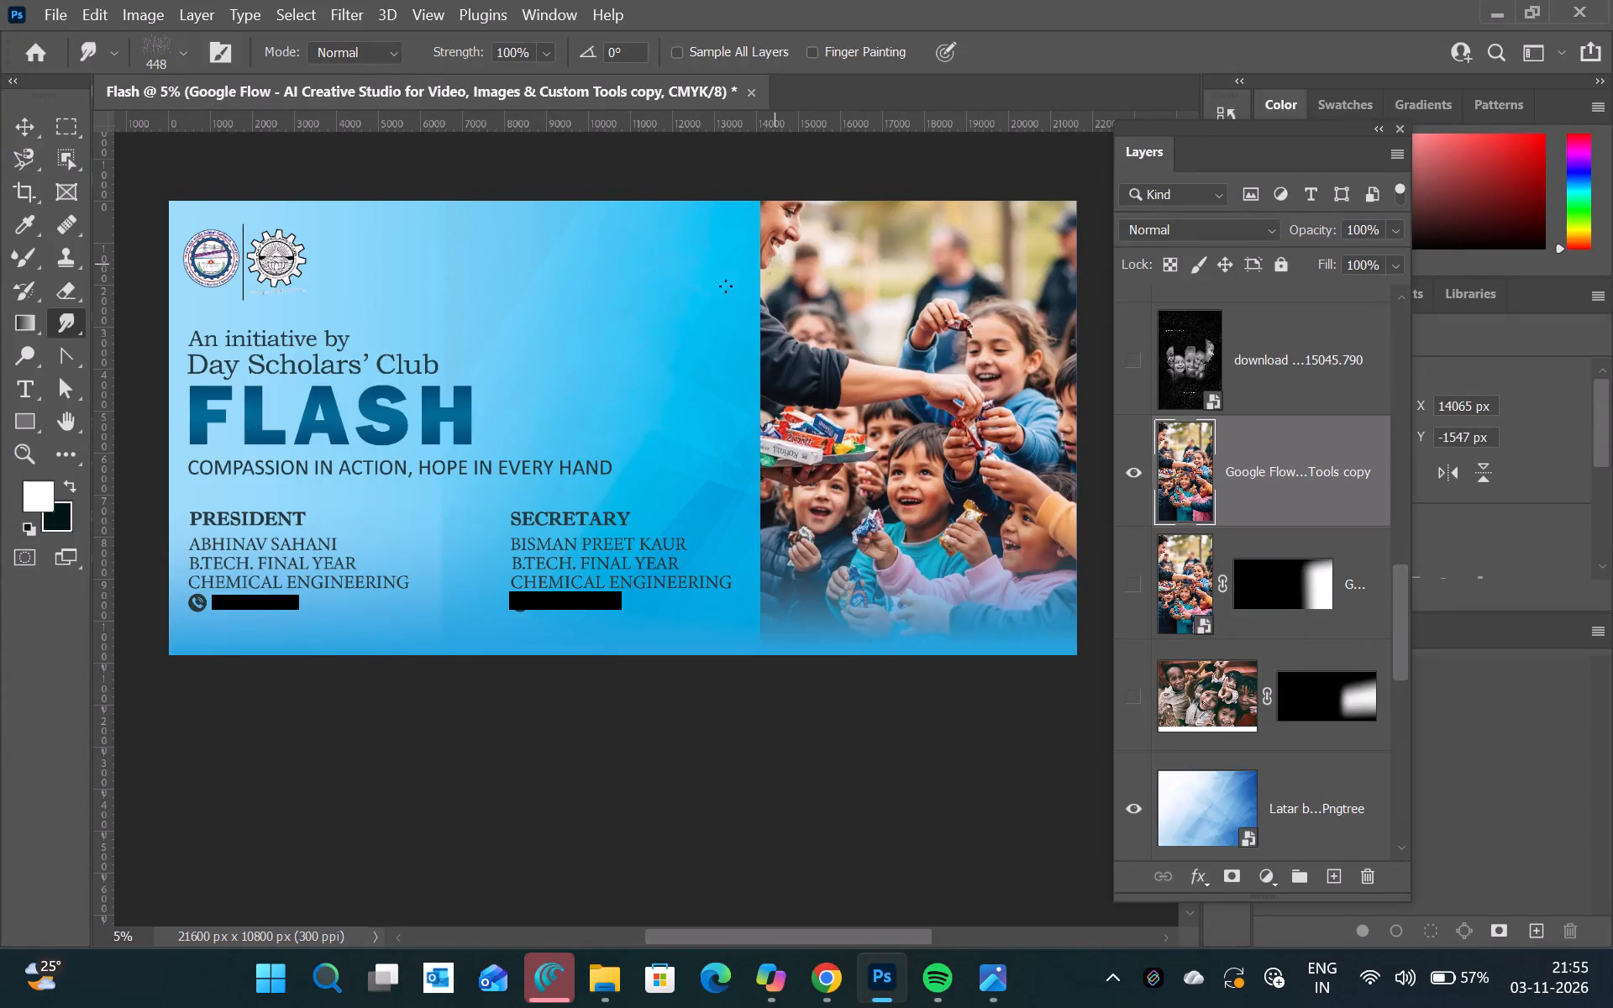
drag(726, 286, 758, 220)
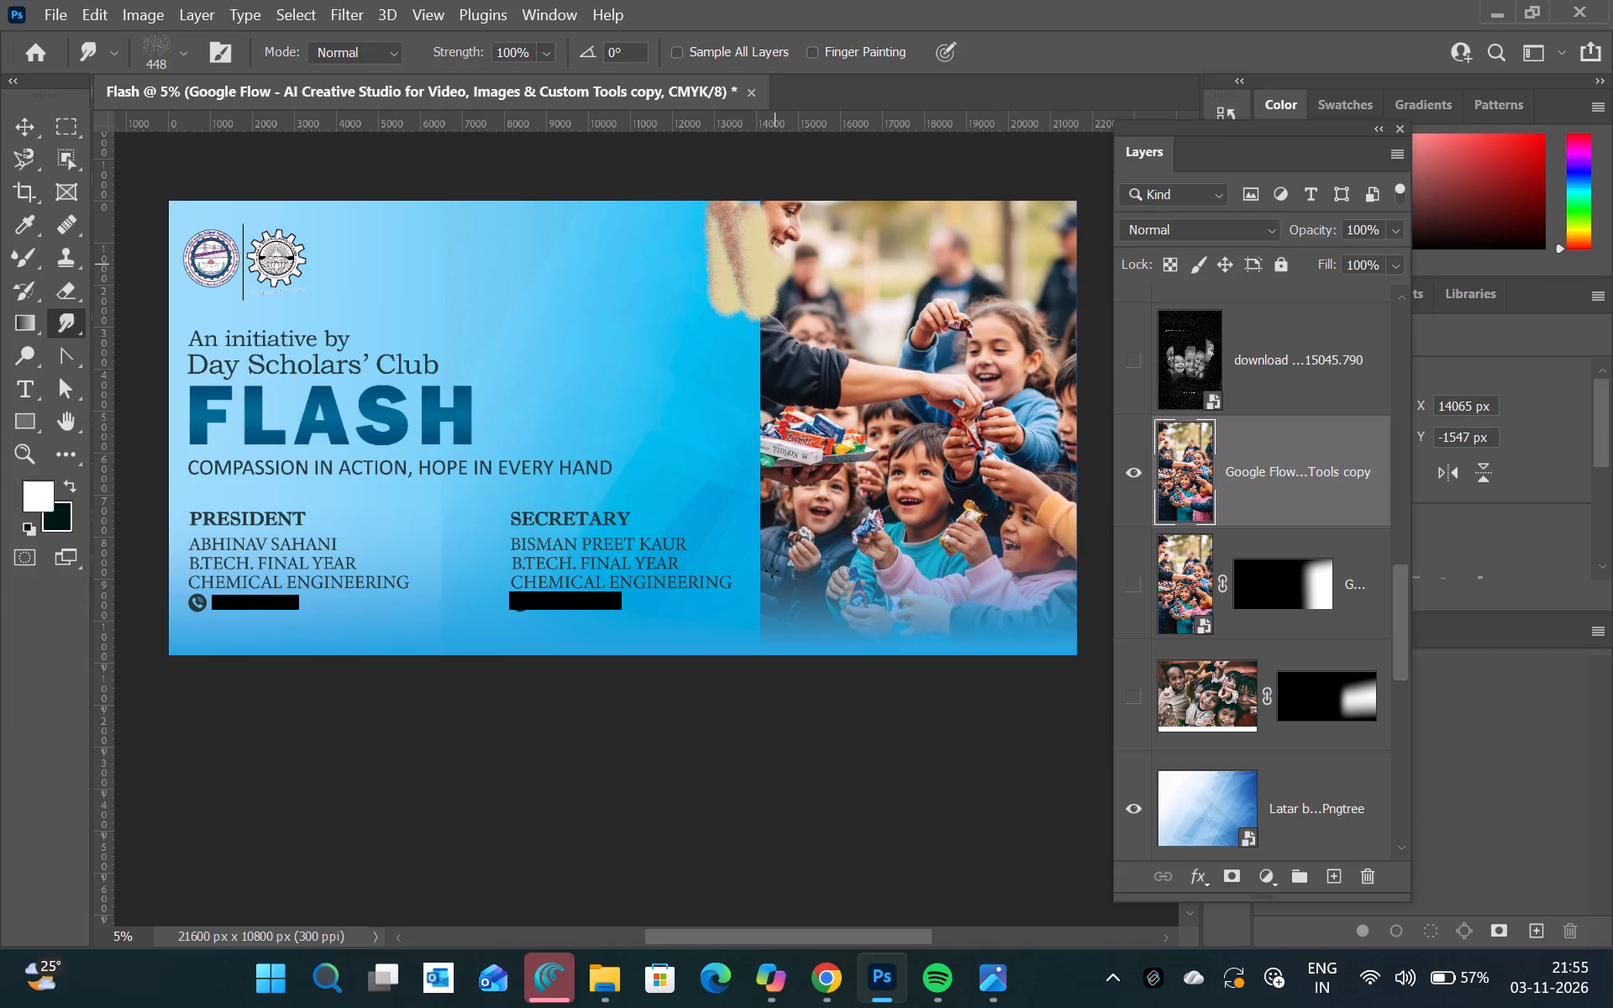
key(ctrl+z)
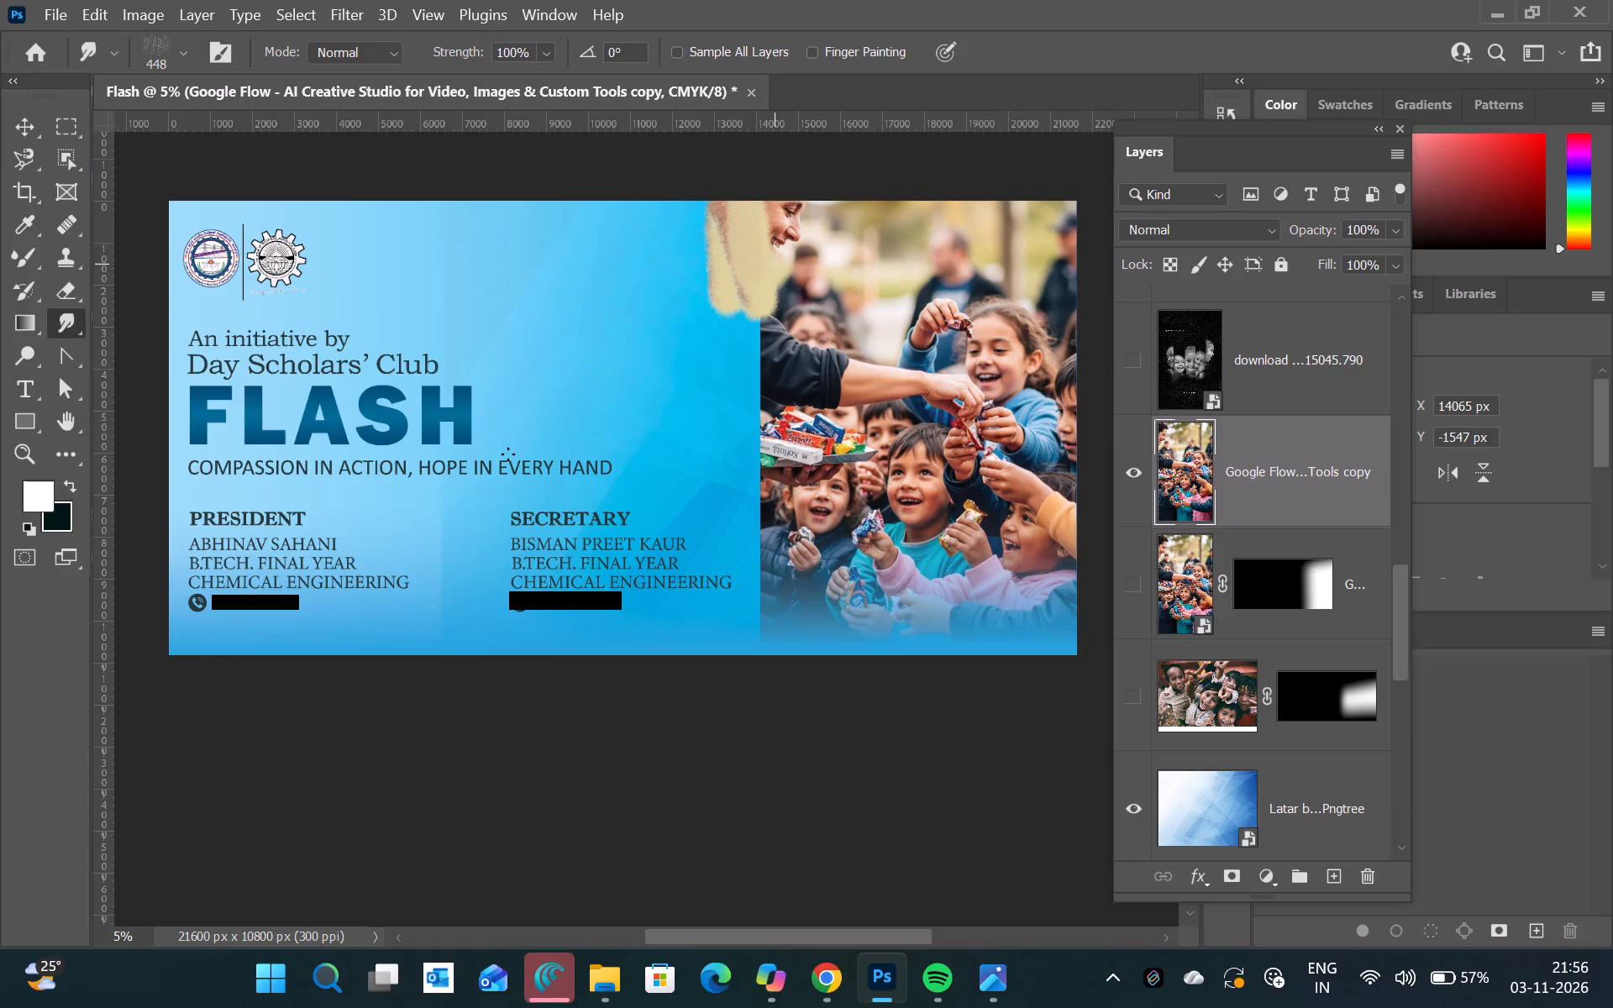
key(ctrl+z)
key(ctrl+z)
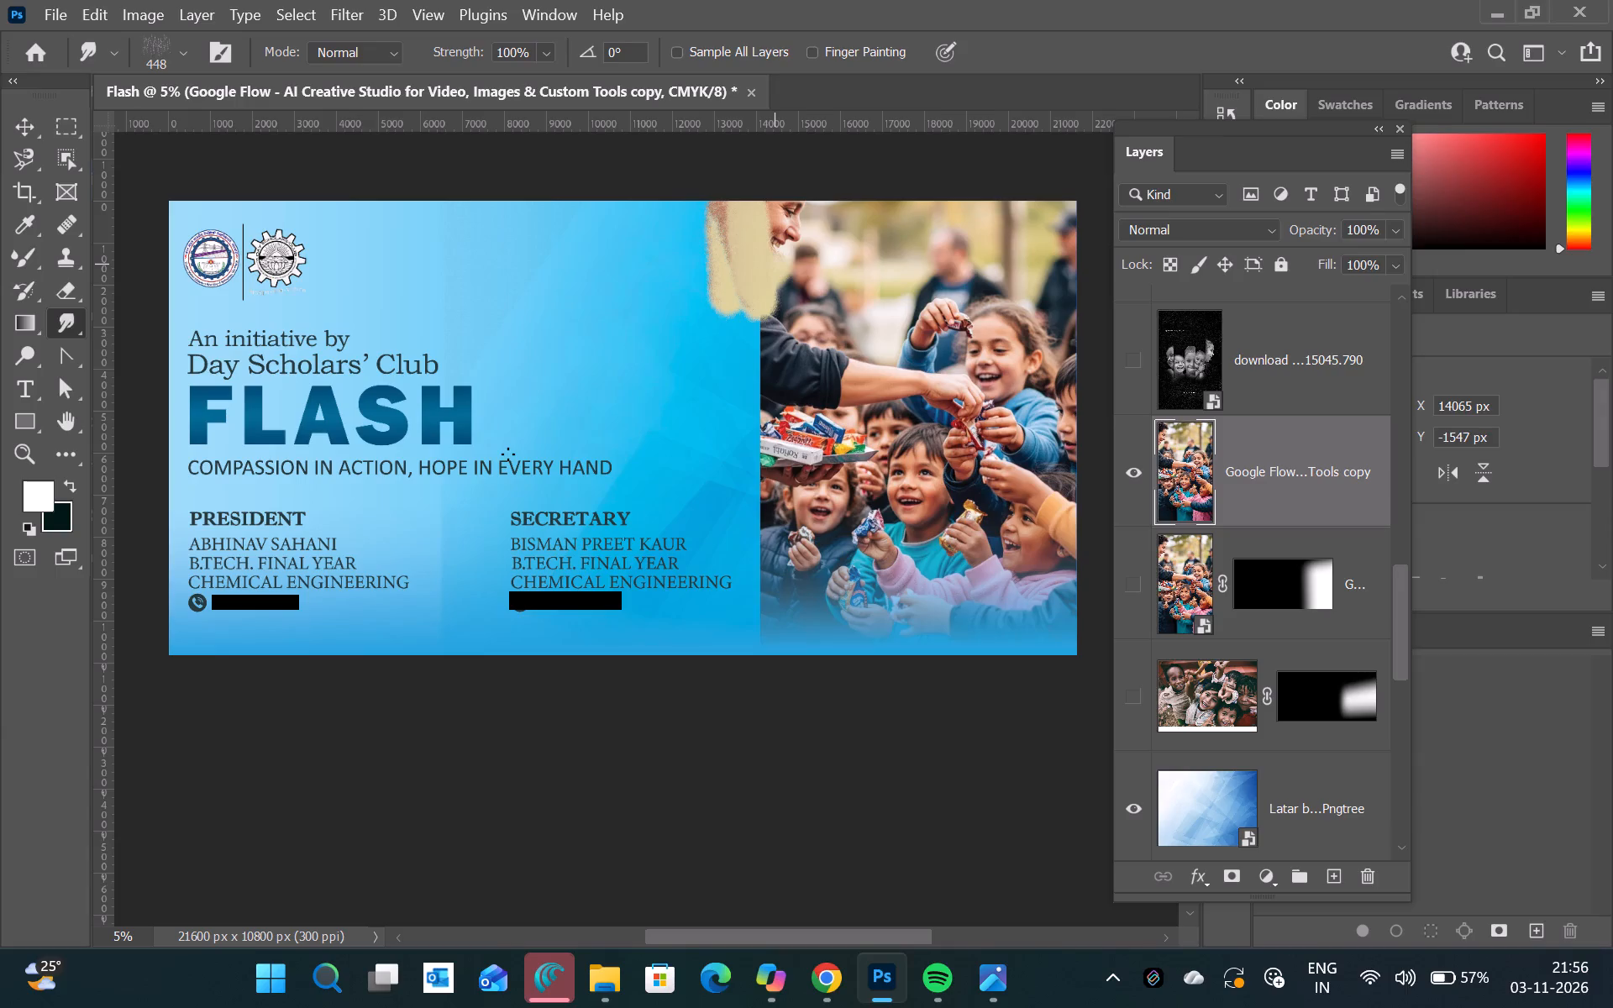
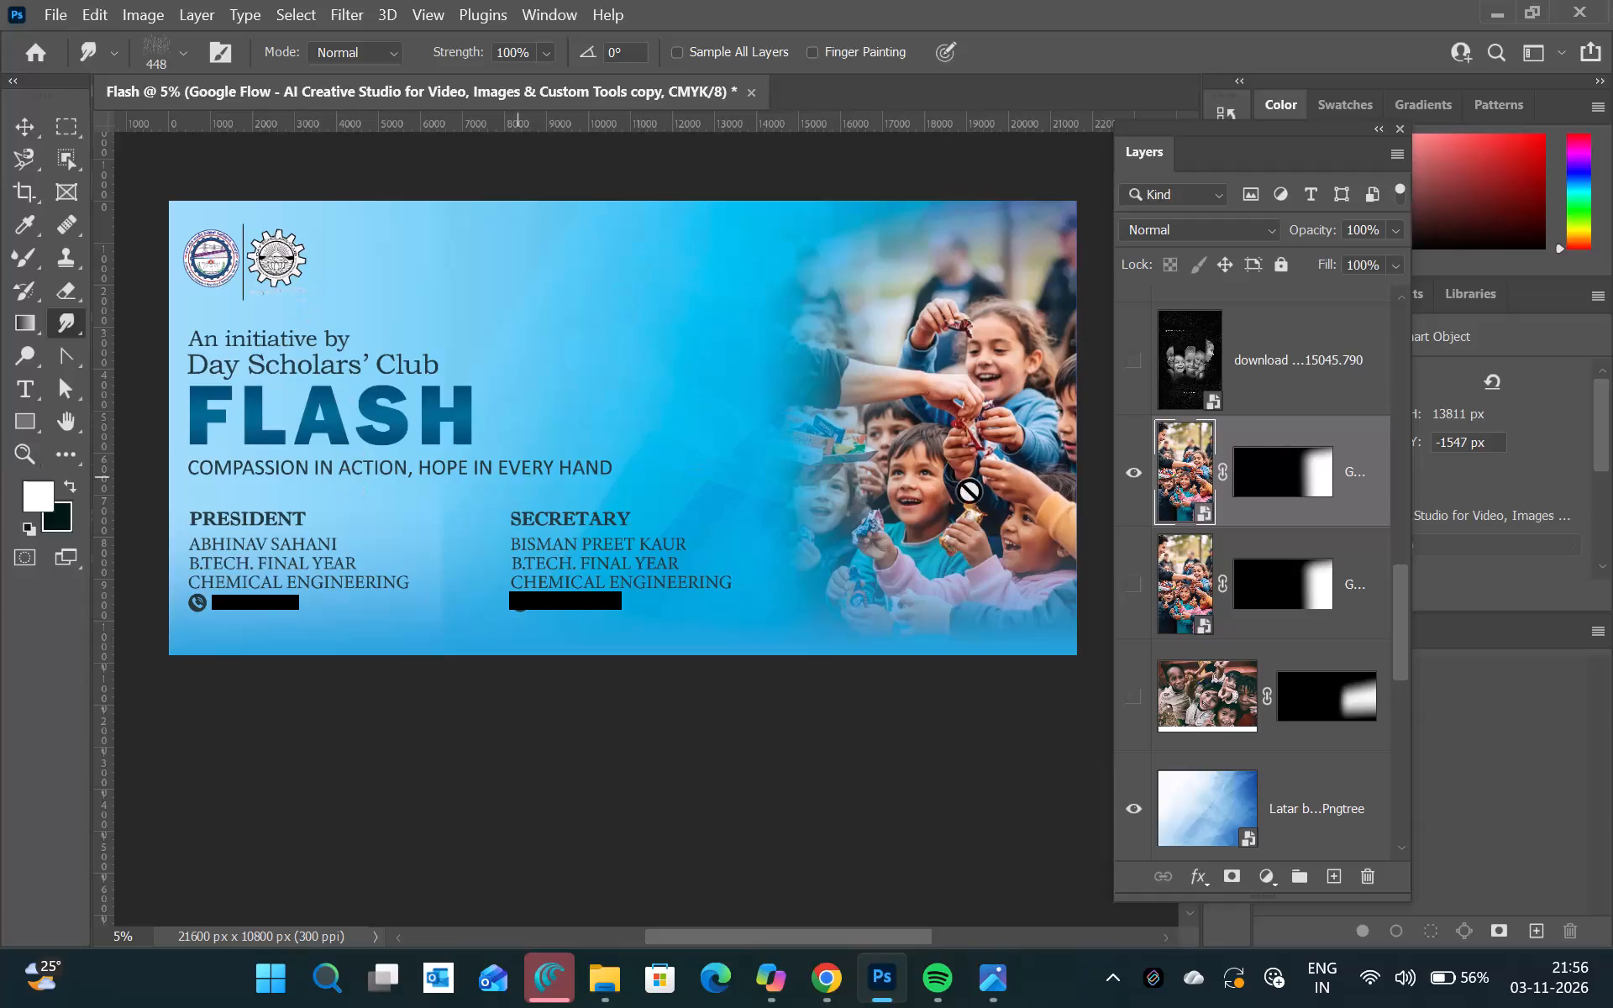
Hide and delete the unmasked-edge trial copy of the candy-giving photo.
click(1143, 477)
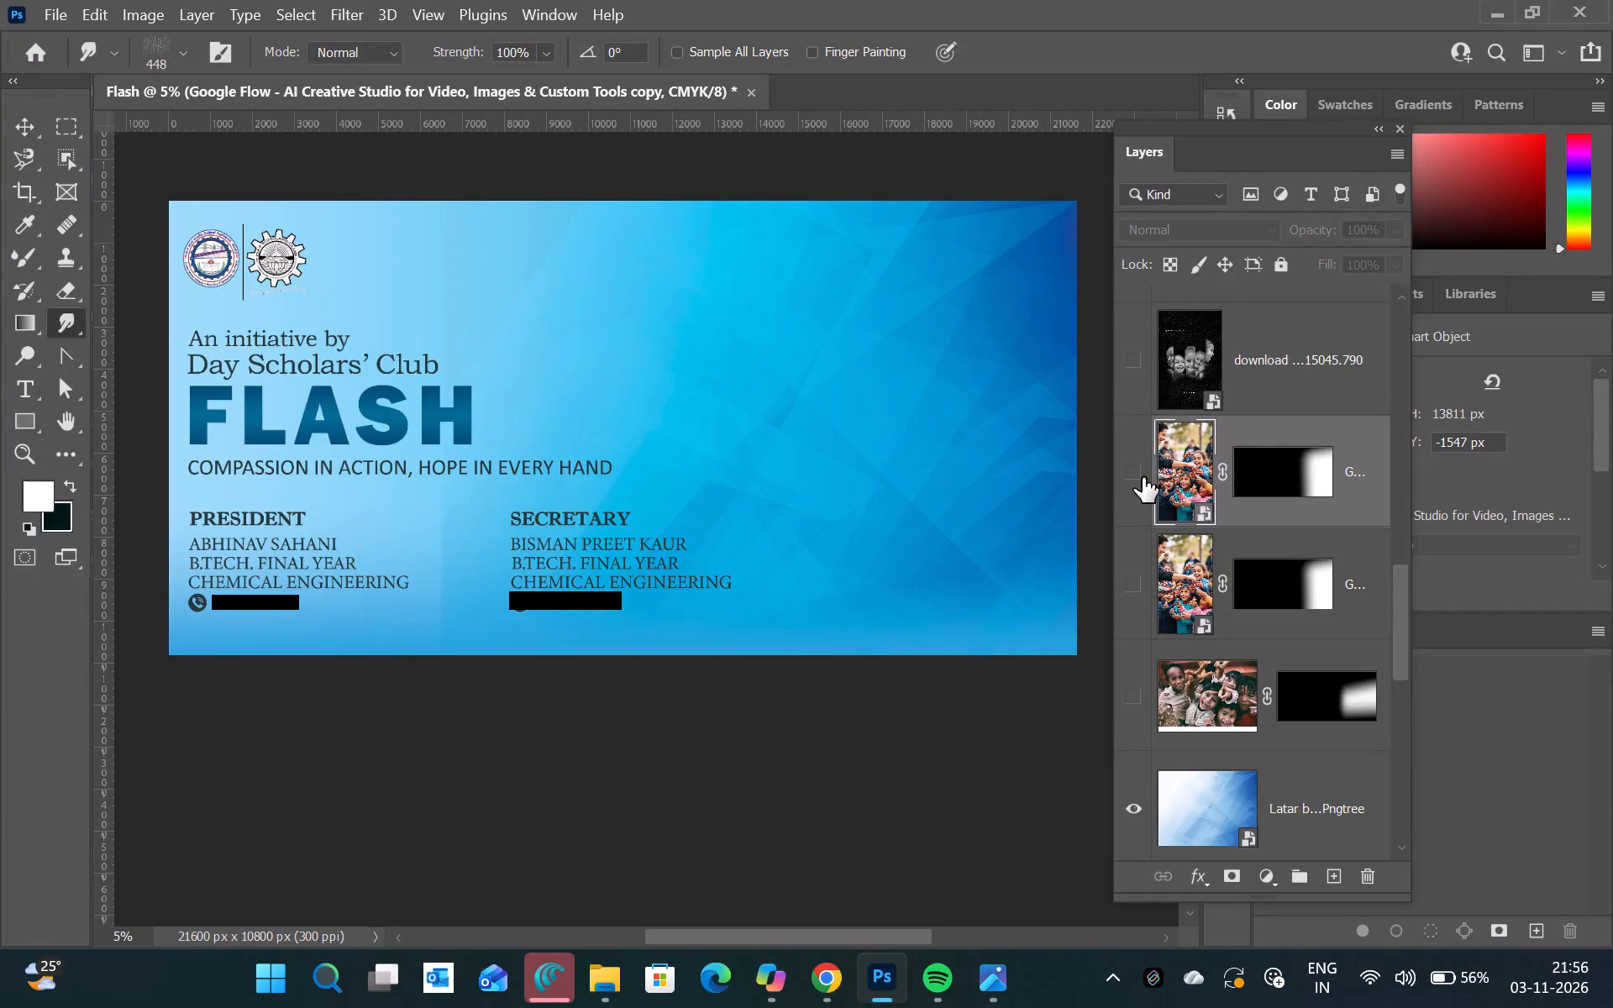
click(1379, 472)
key(Delete)
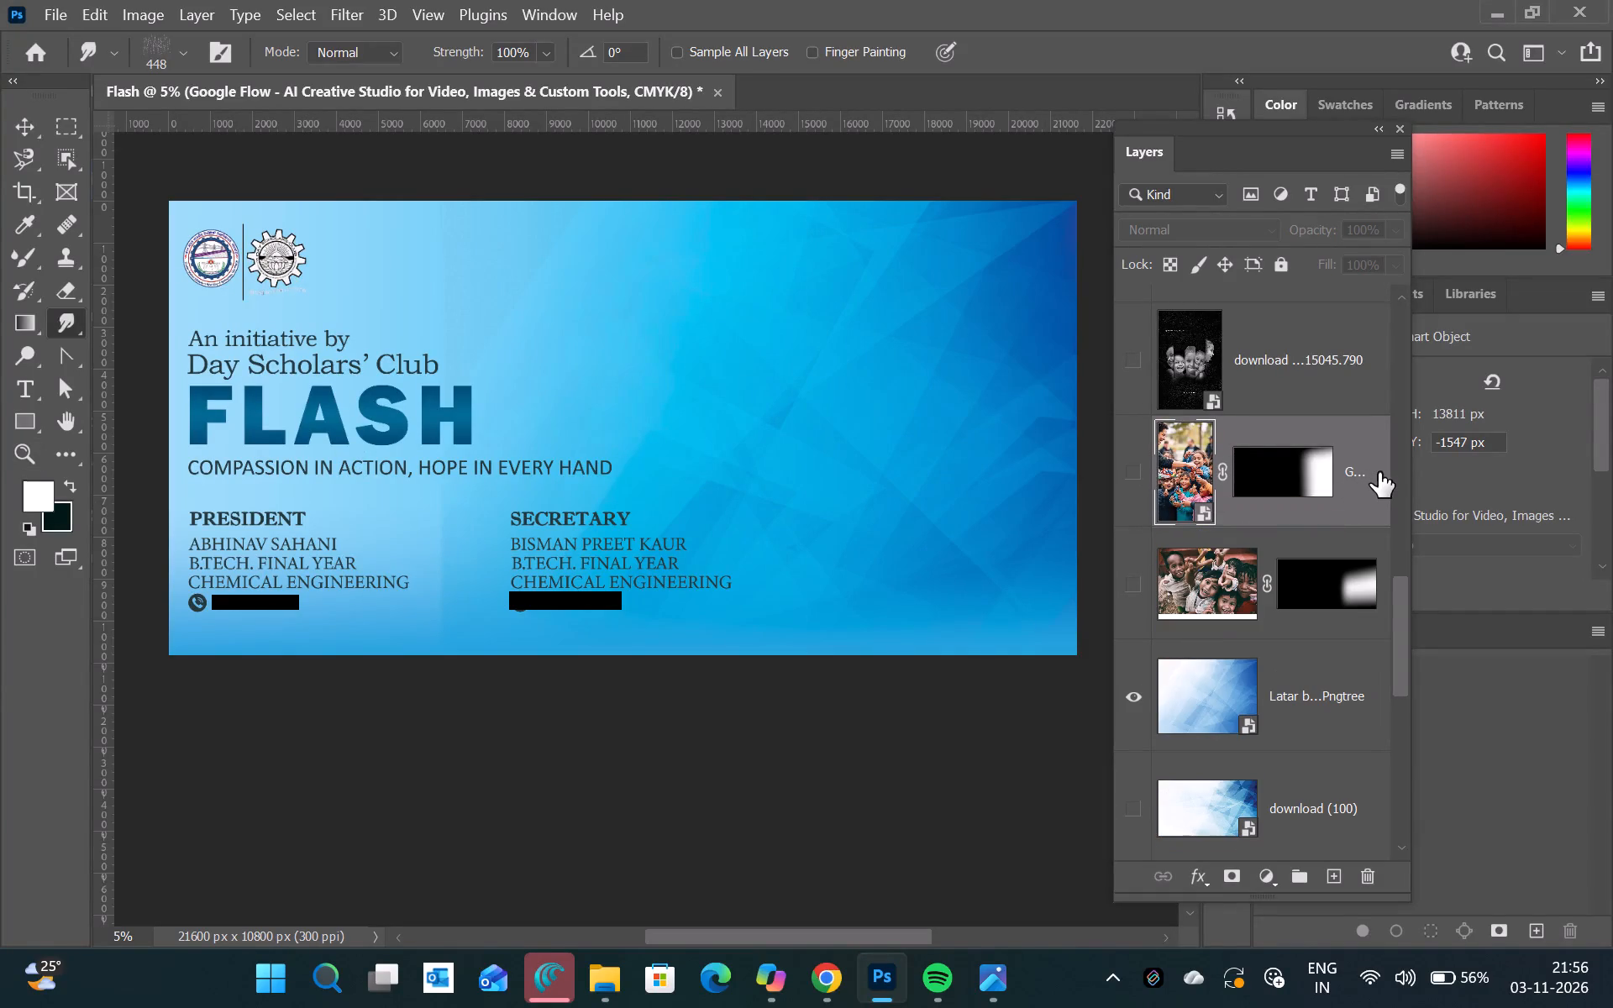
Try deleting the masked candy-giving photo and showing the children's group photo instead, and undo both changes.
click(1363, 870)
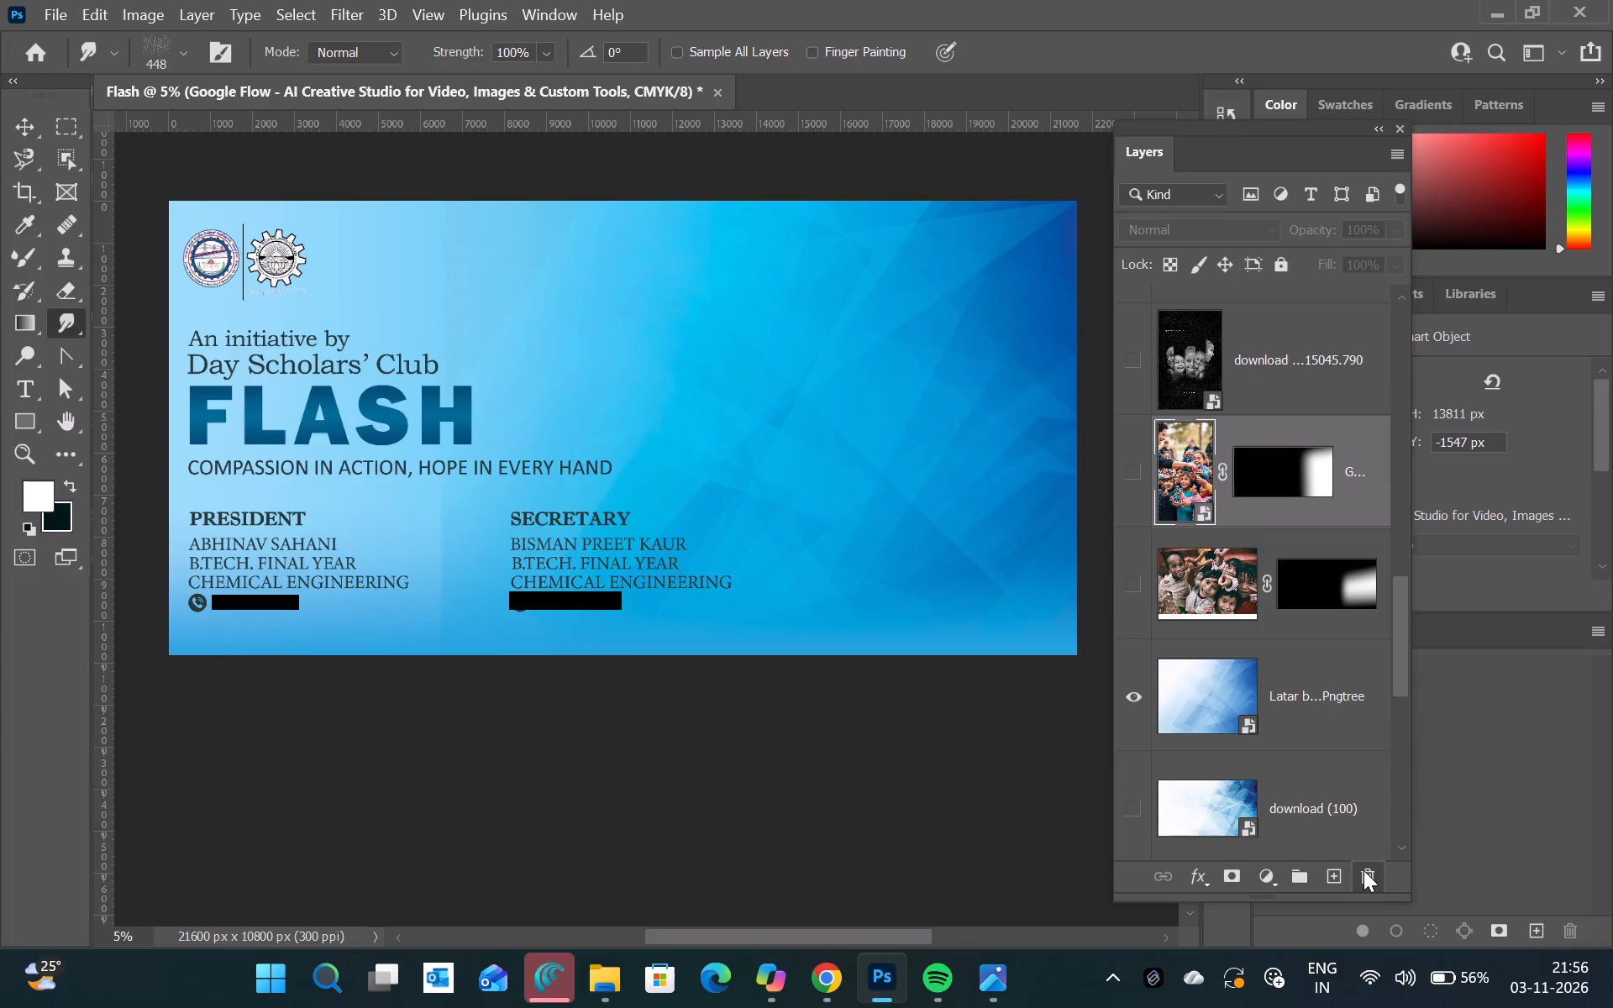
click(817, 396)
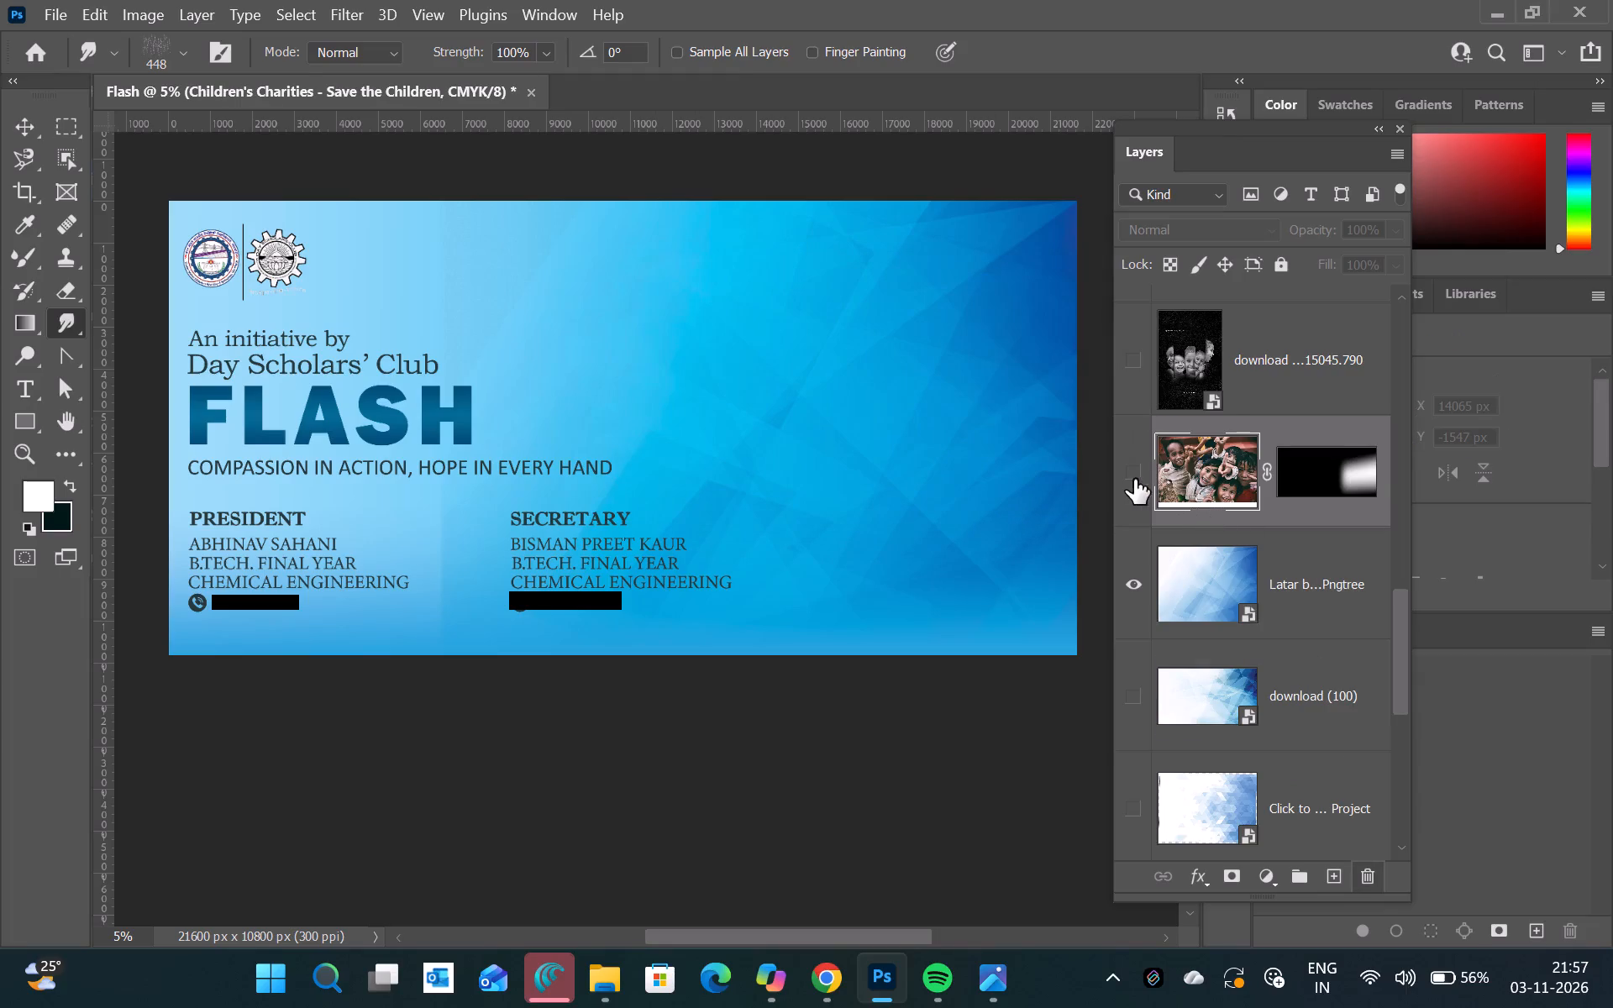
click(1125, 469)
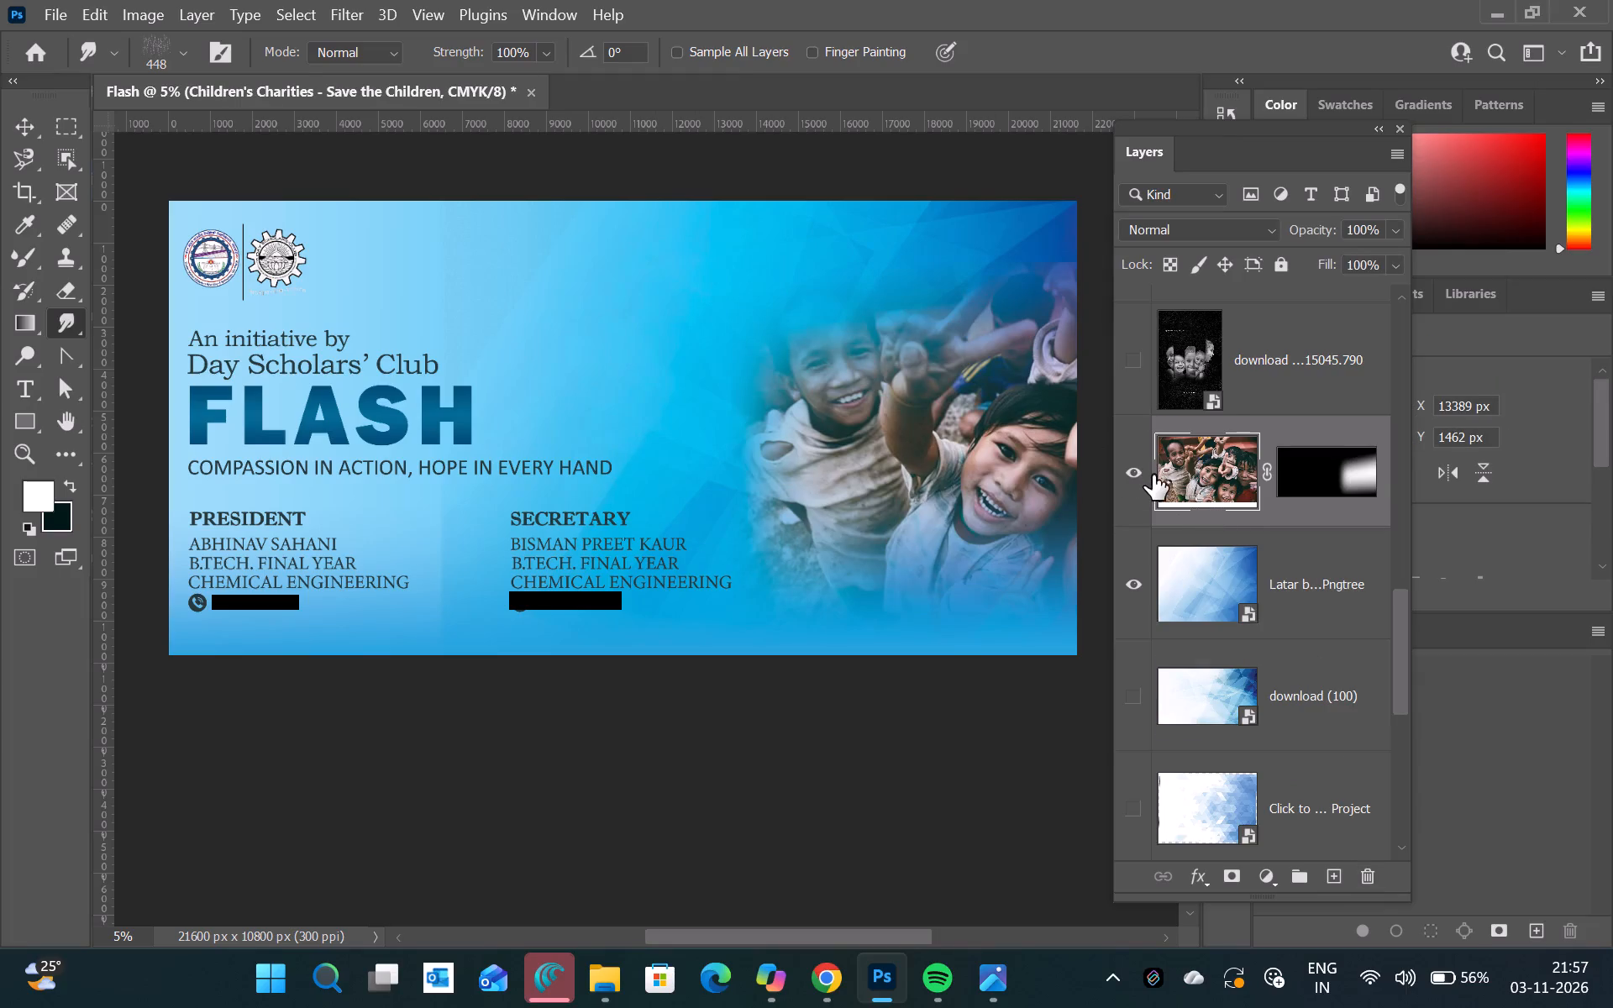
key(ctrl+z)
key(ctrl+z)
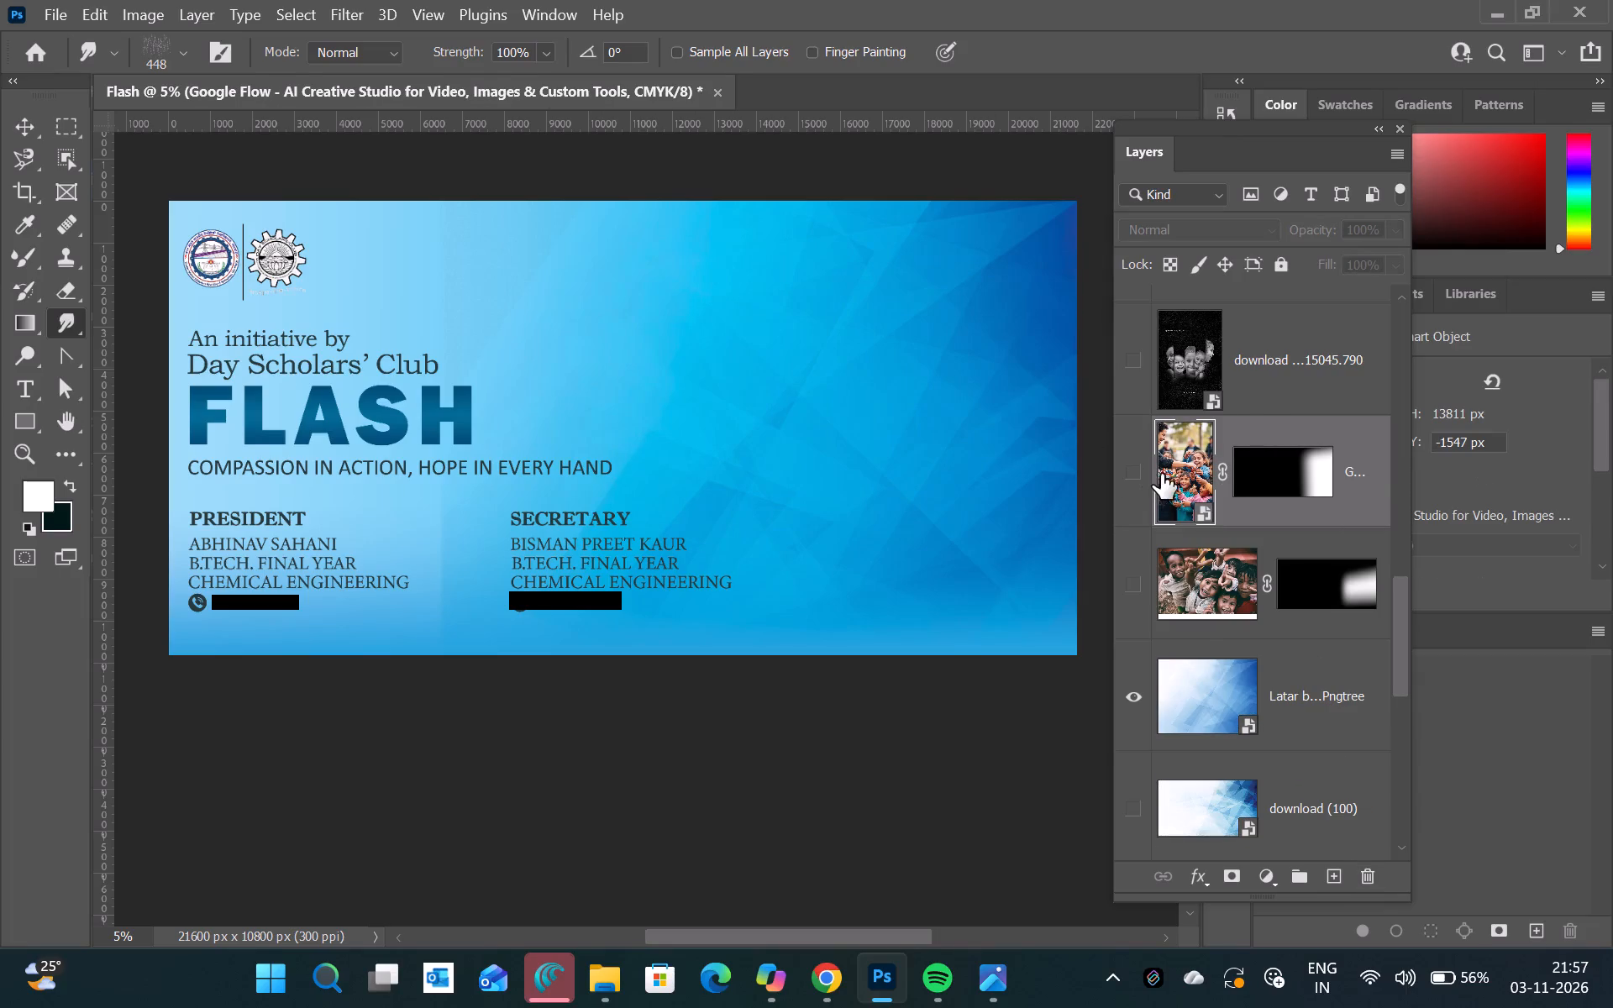
Show the masked candy-giving photo and compare it with the children's group photo beneath switched on and off.
click(1127, 465)
click(1132, 566)
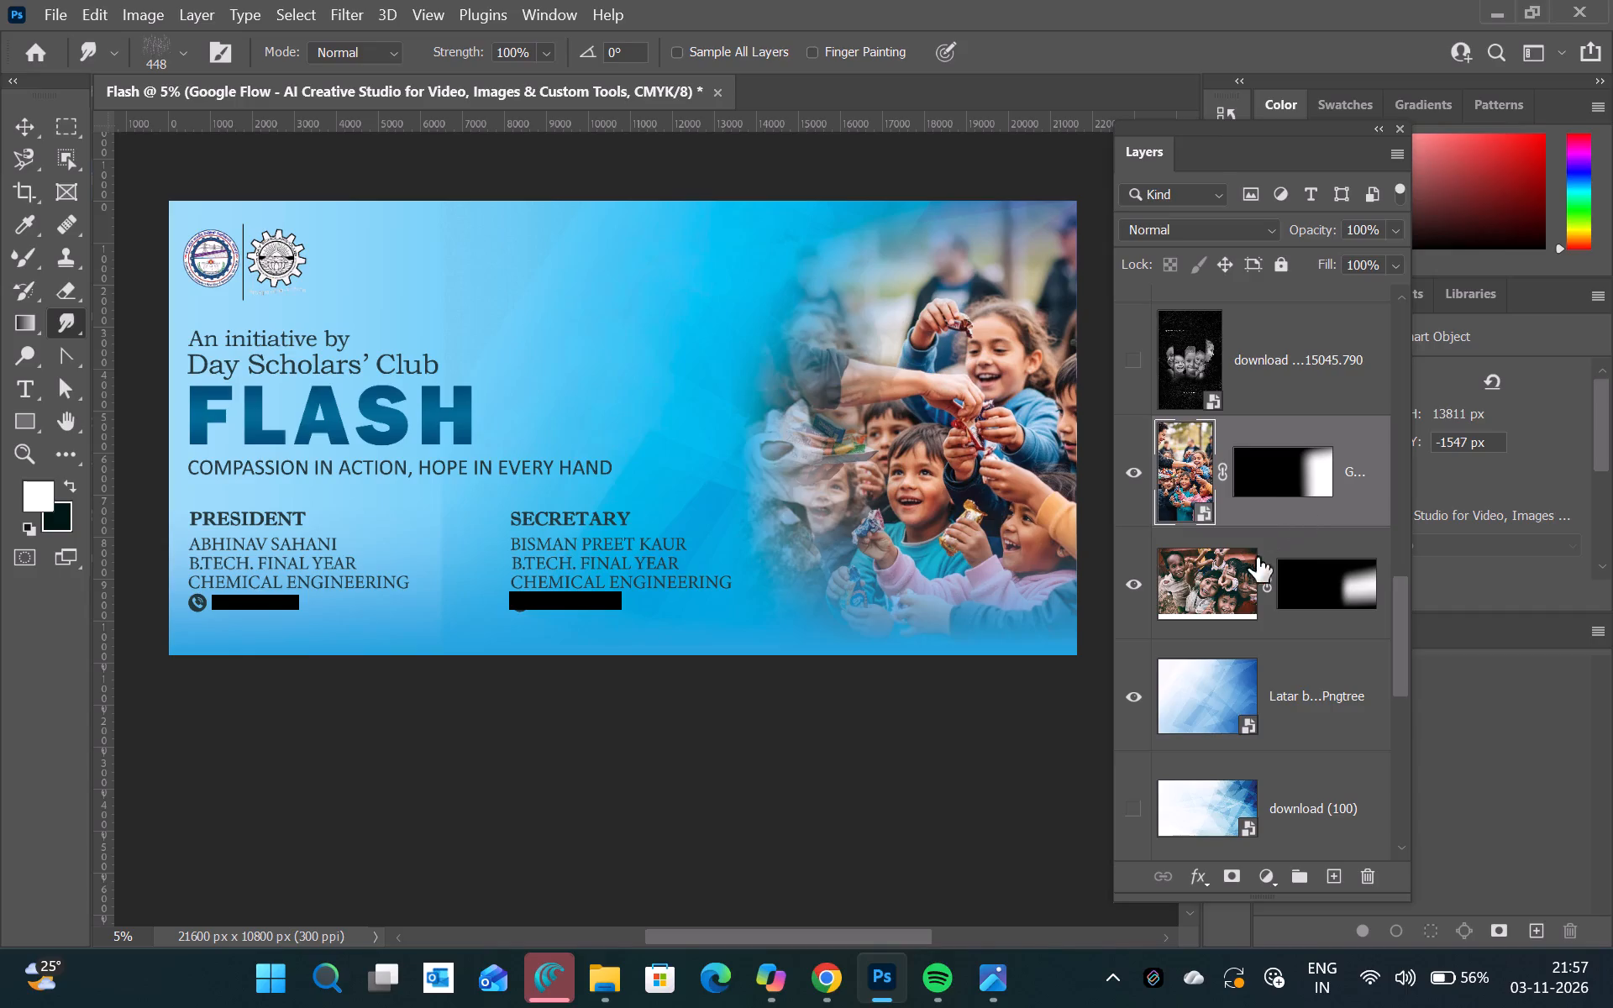
click(1144, 579)
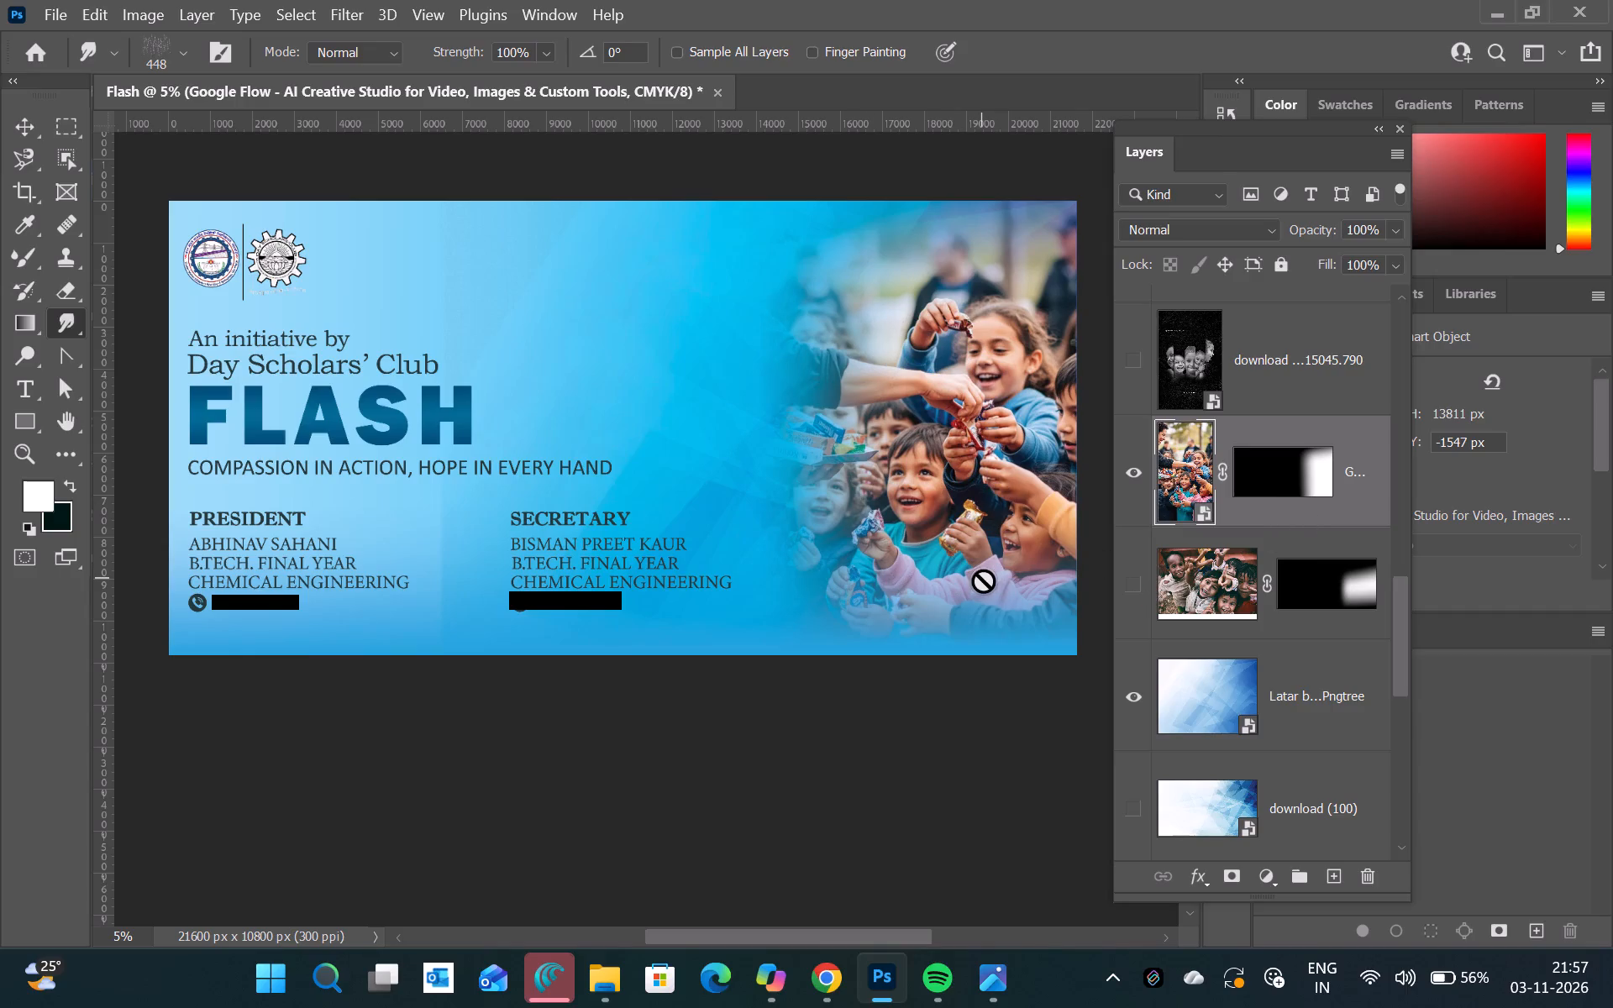
Duplicate the masked candy-giving photo, hide the original, and delete the copy's layer mask.
click(1298, 471)
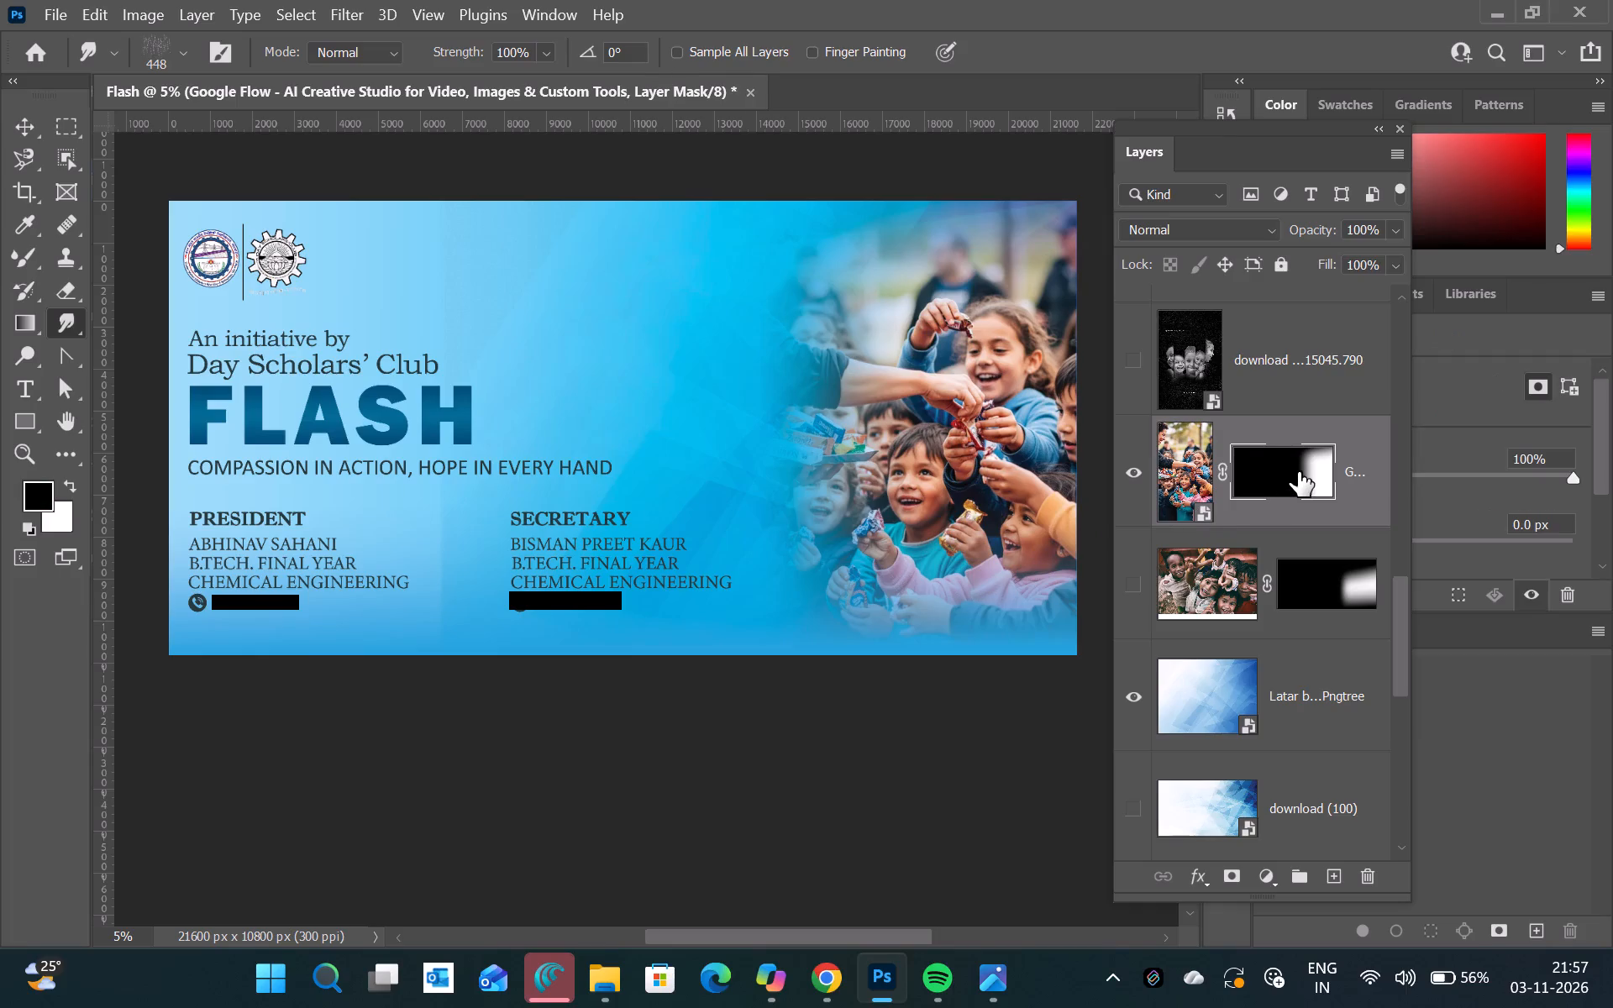
key(ctrl+j)
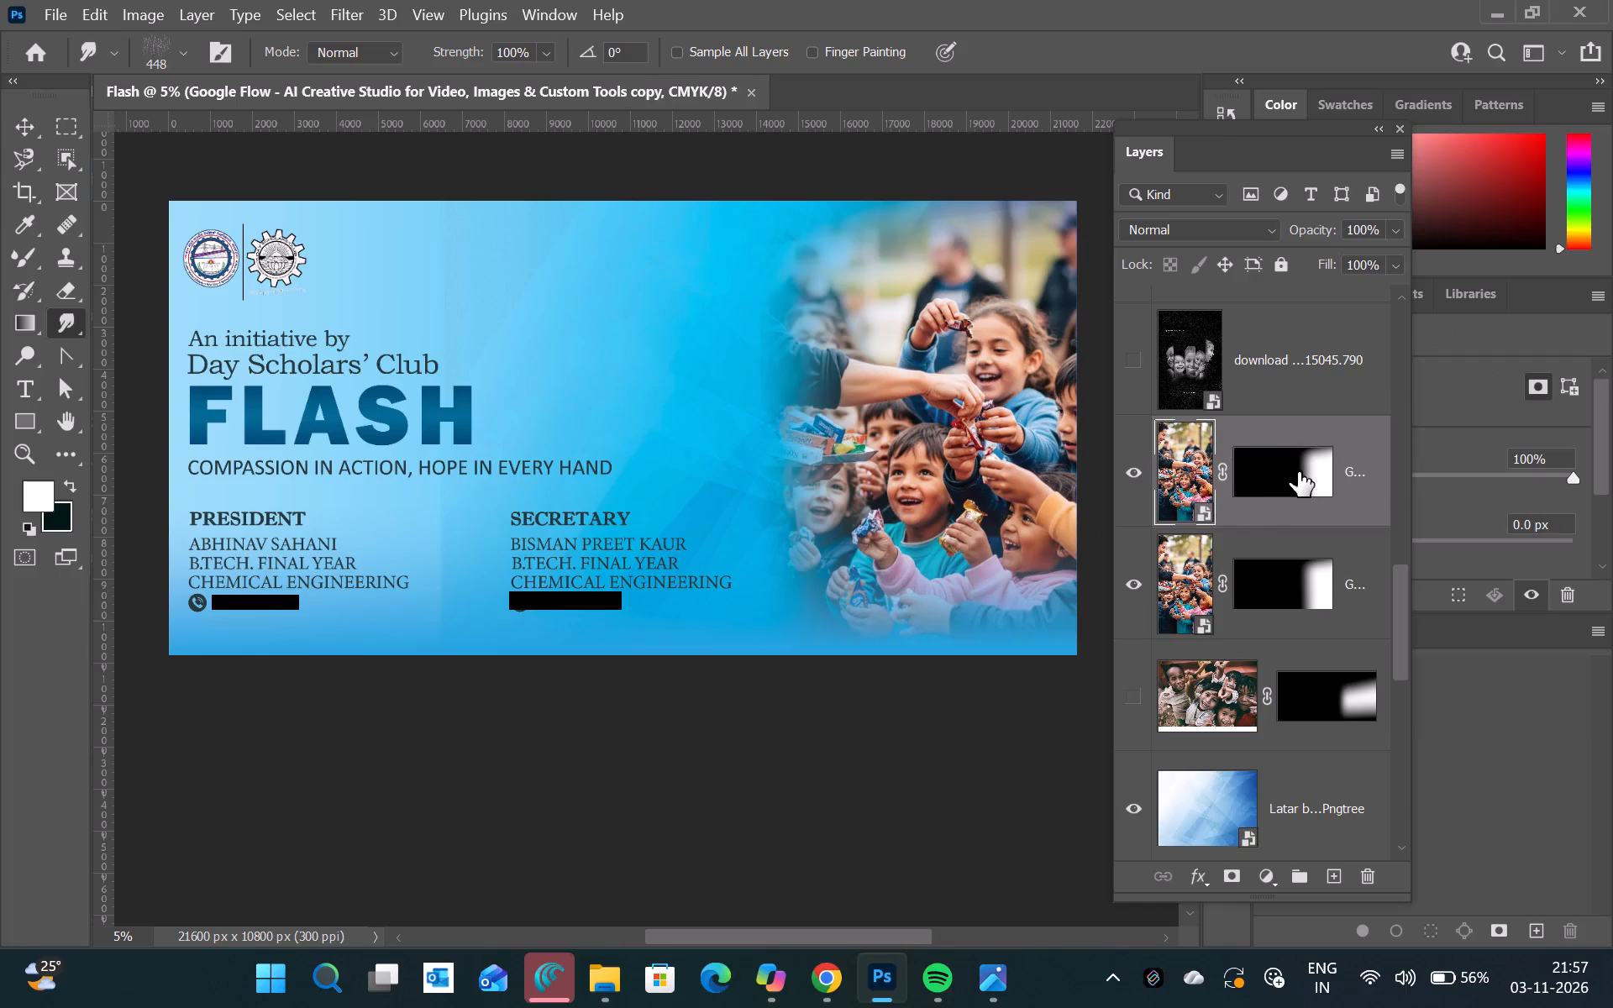
click(1316, 565)
click(1138, 572)
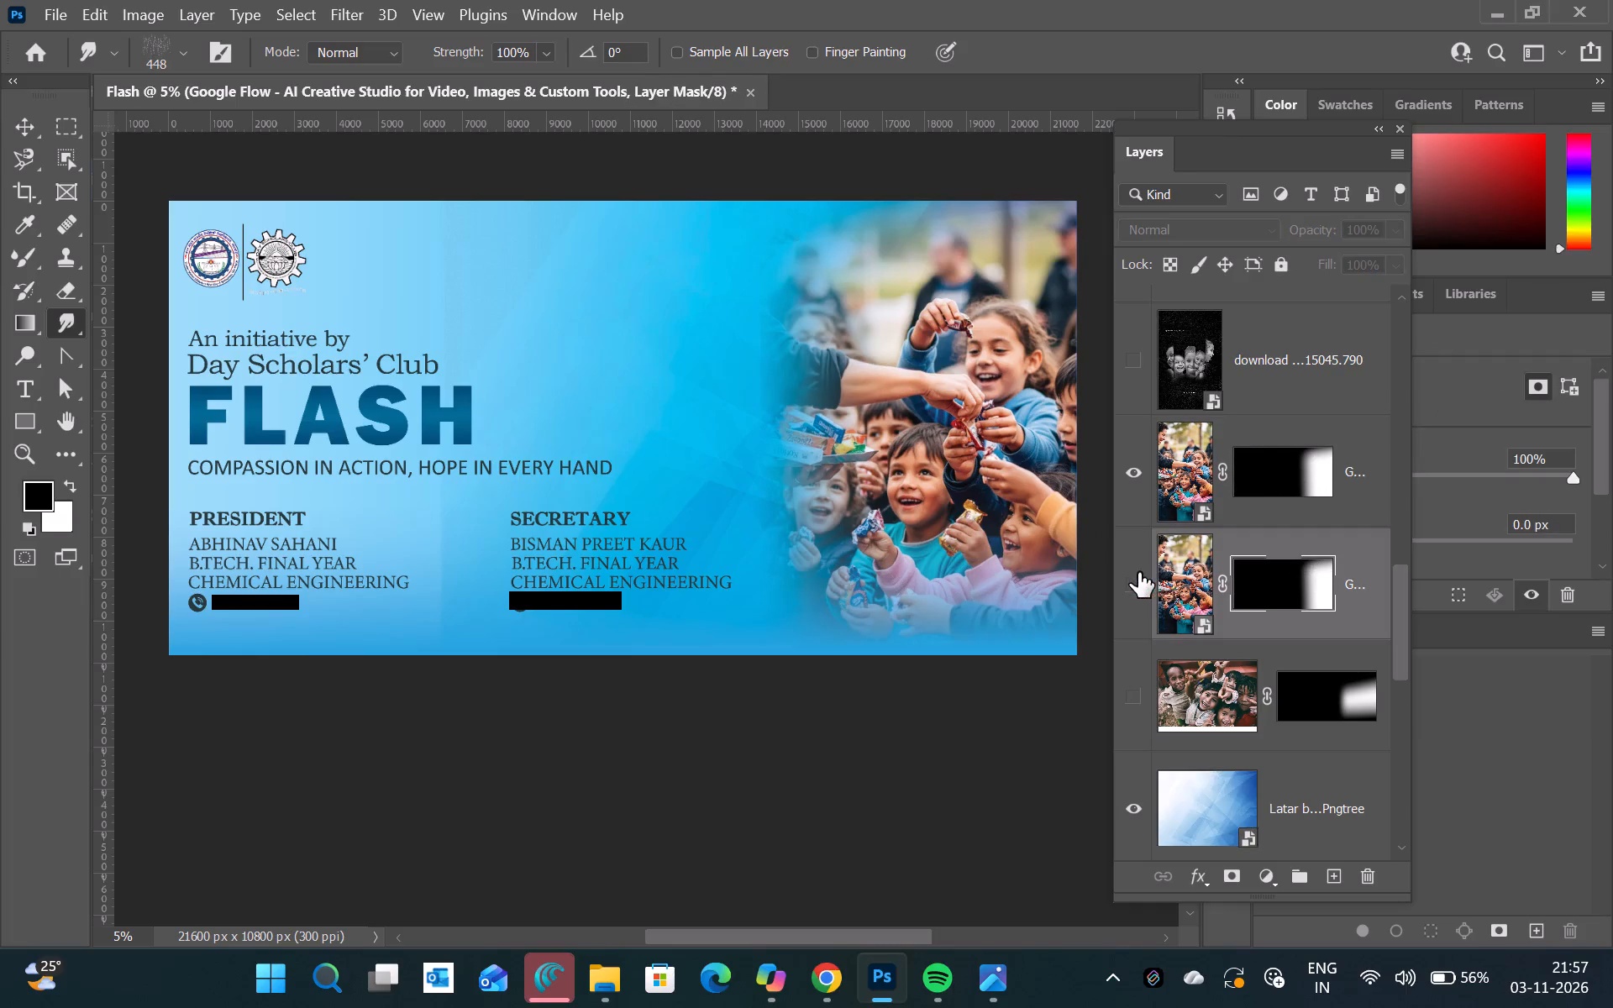
click(1311, 471)
key(Delete)
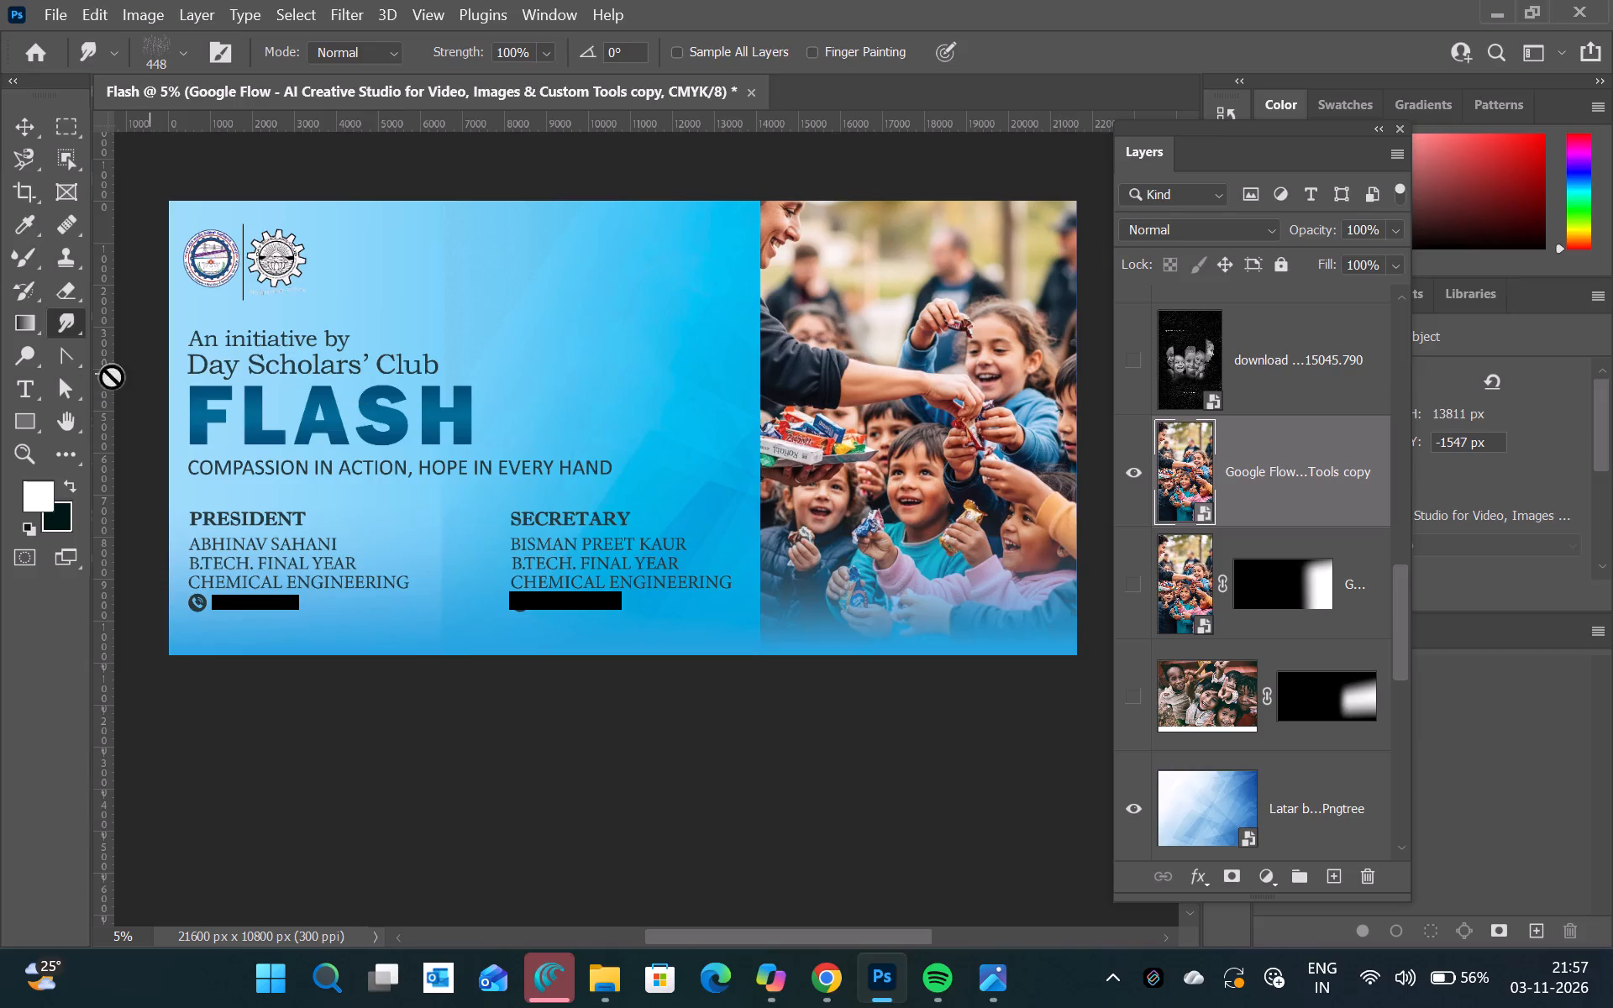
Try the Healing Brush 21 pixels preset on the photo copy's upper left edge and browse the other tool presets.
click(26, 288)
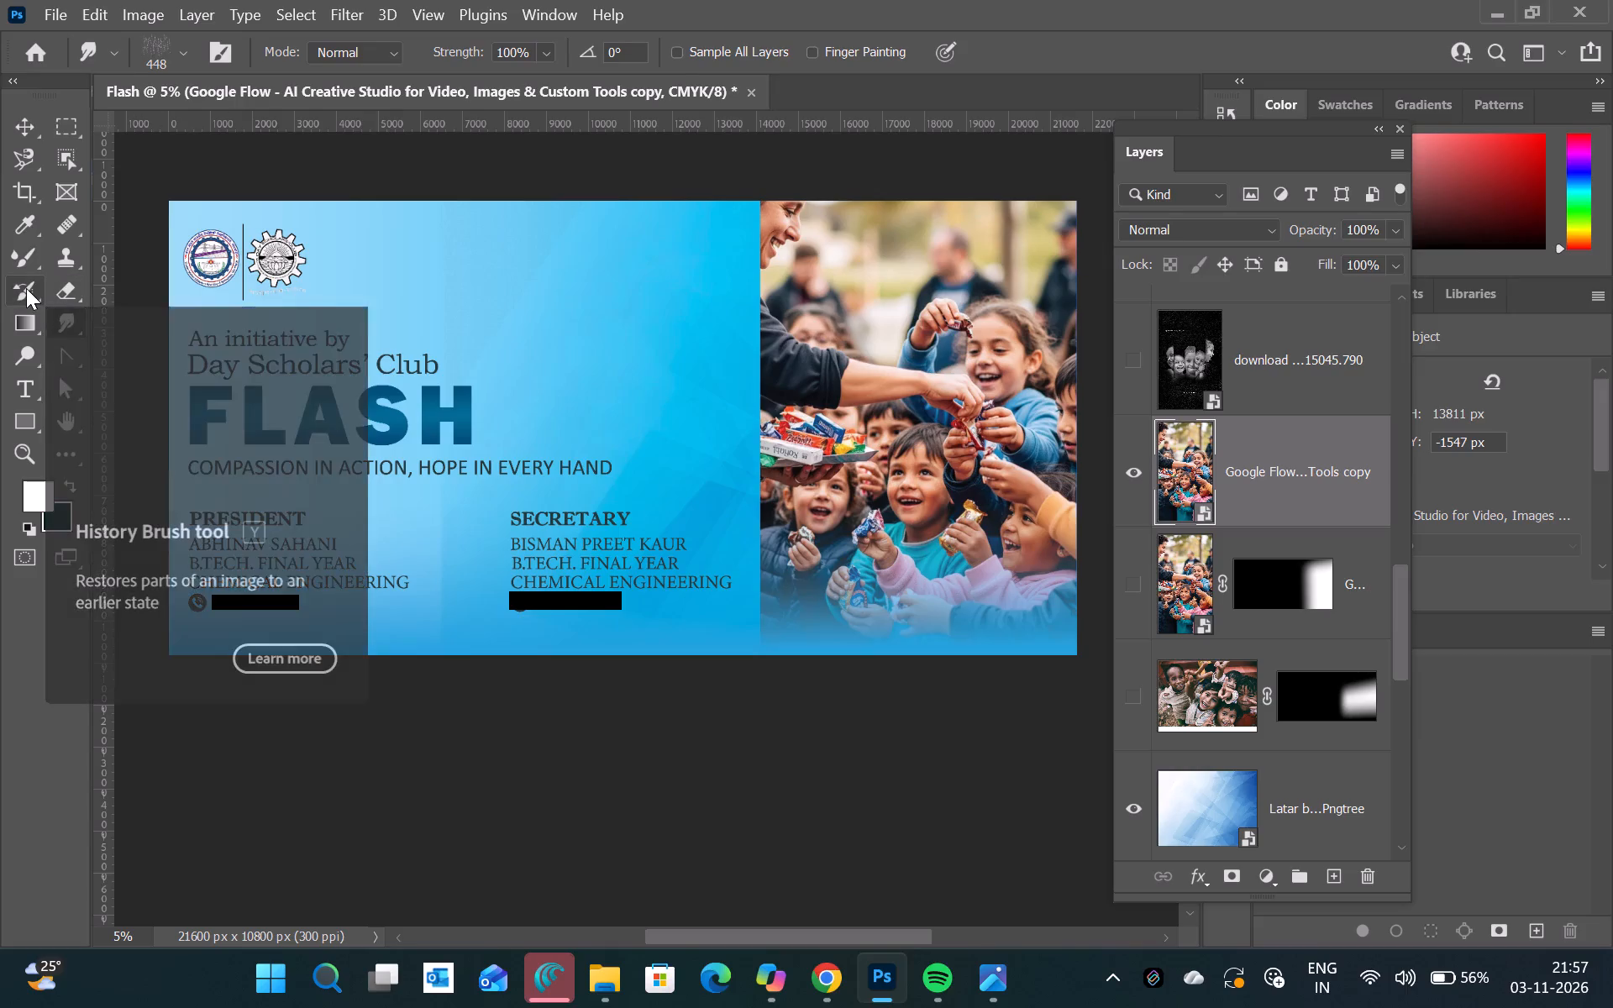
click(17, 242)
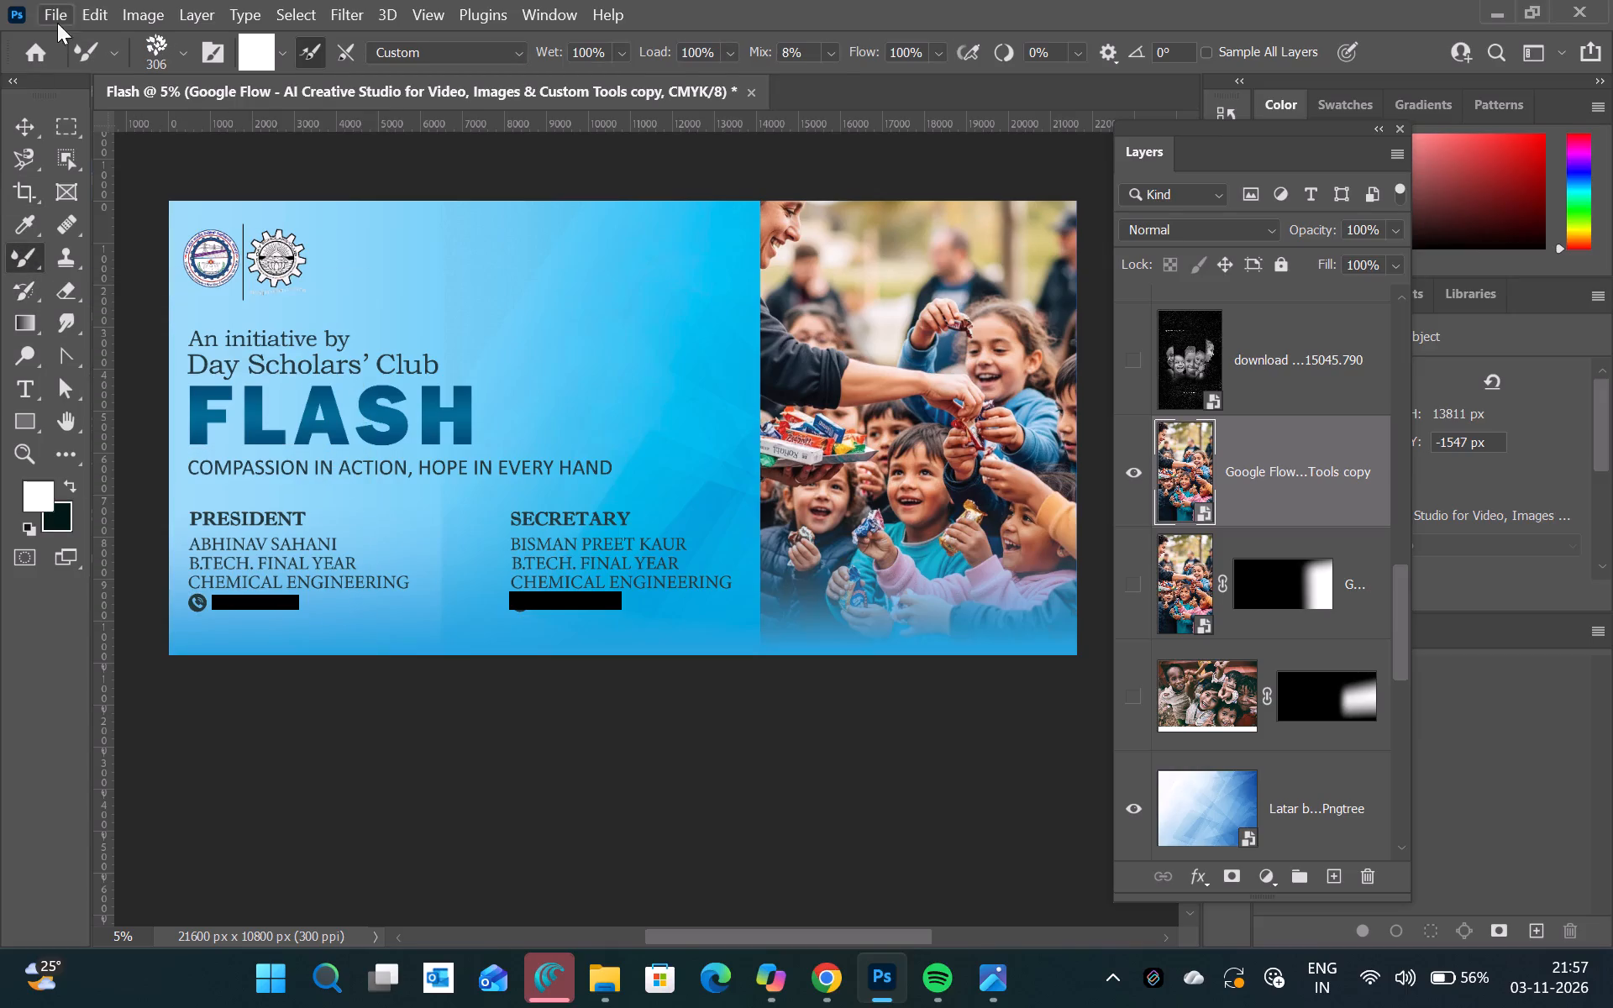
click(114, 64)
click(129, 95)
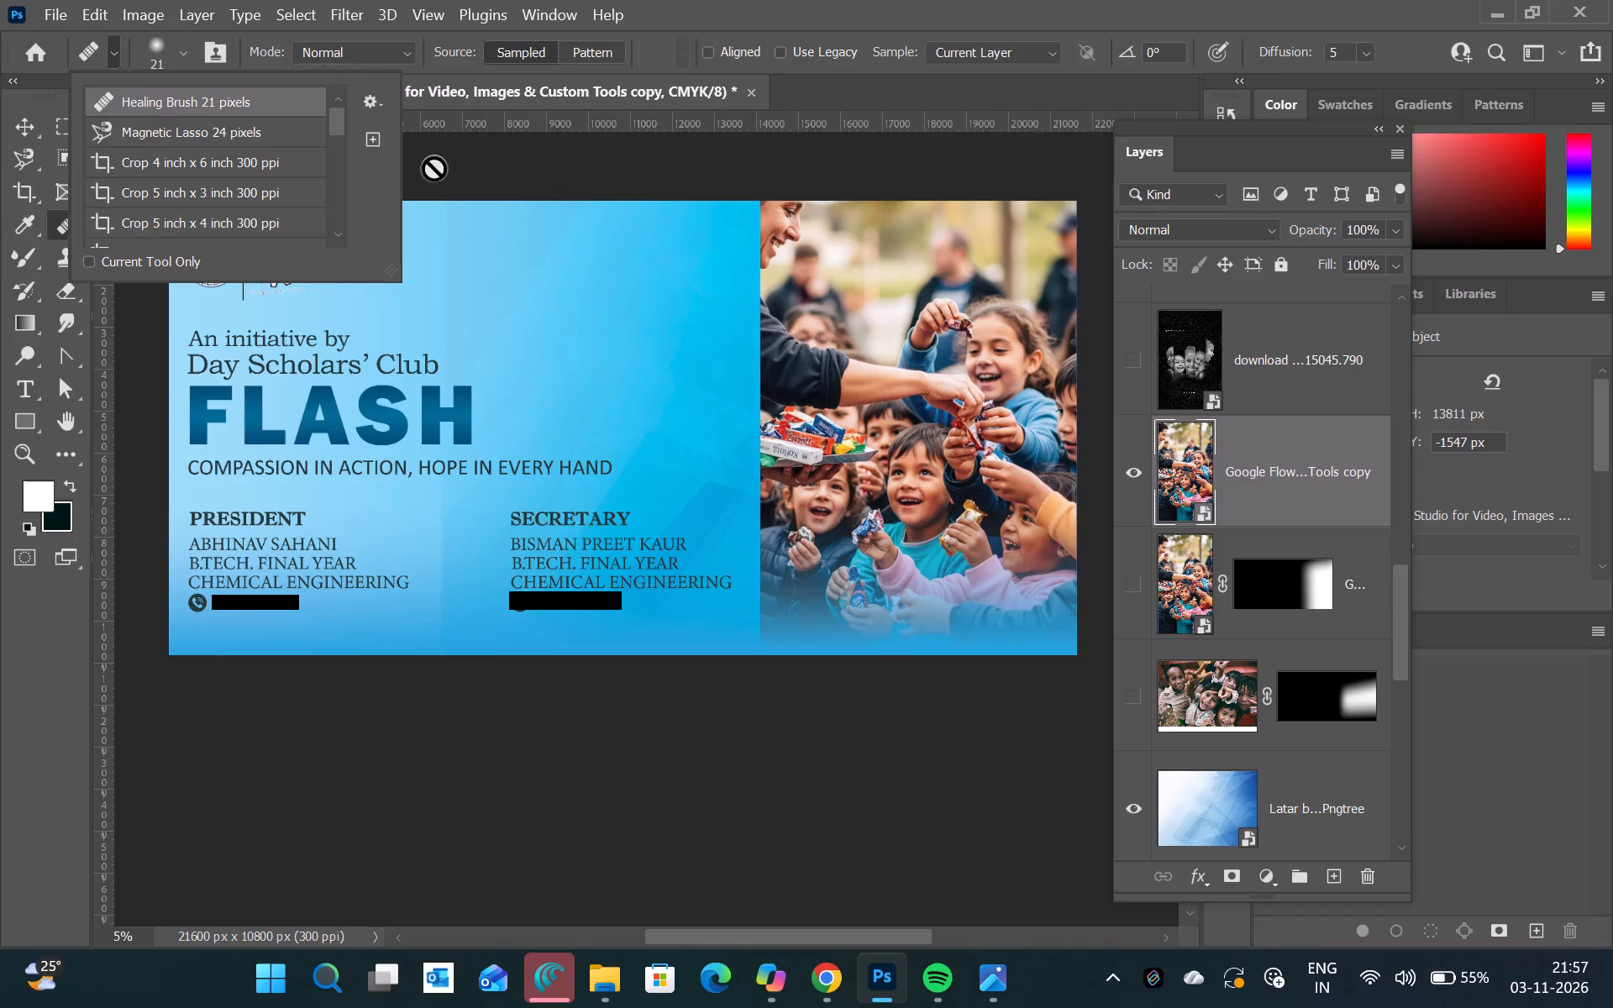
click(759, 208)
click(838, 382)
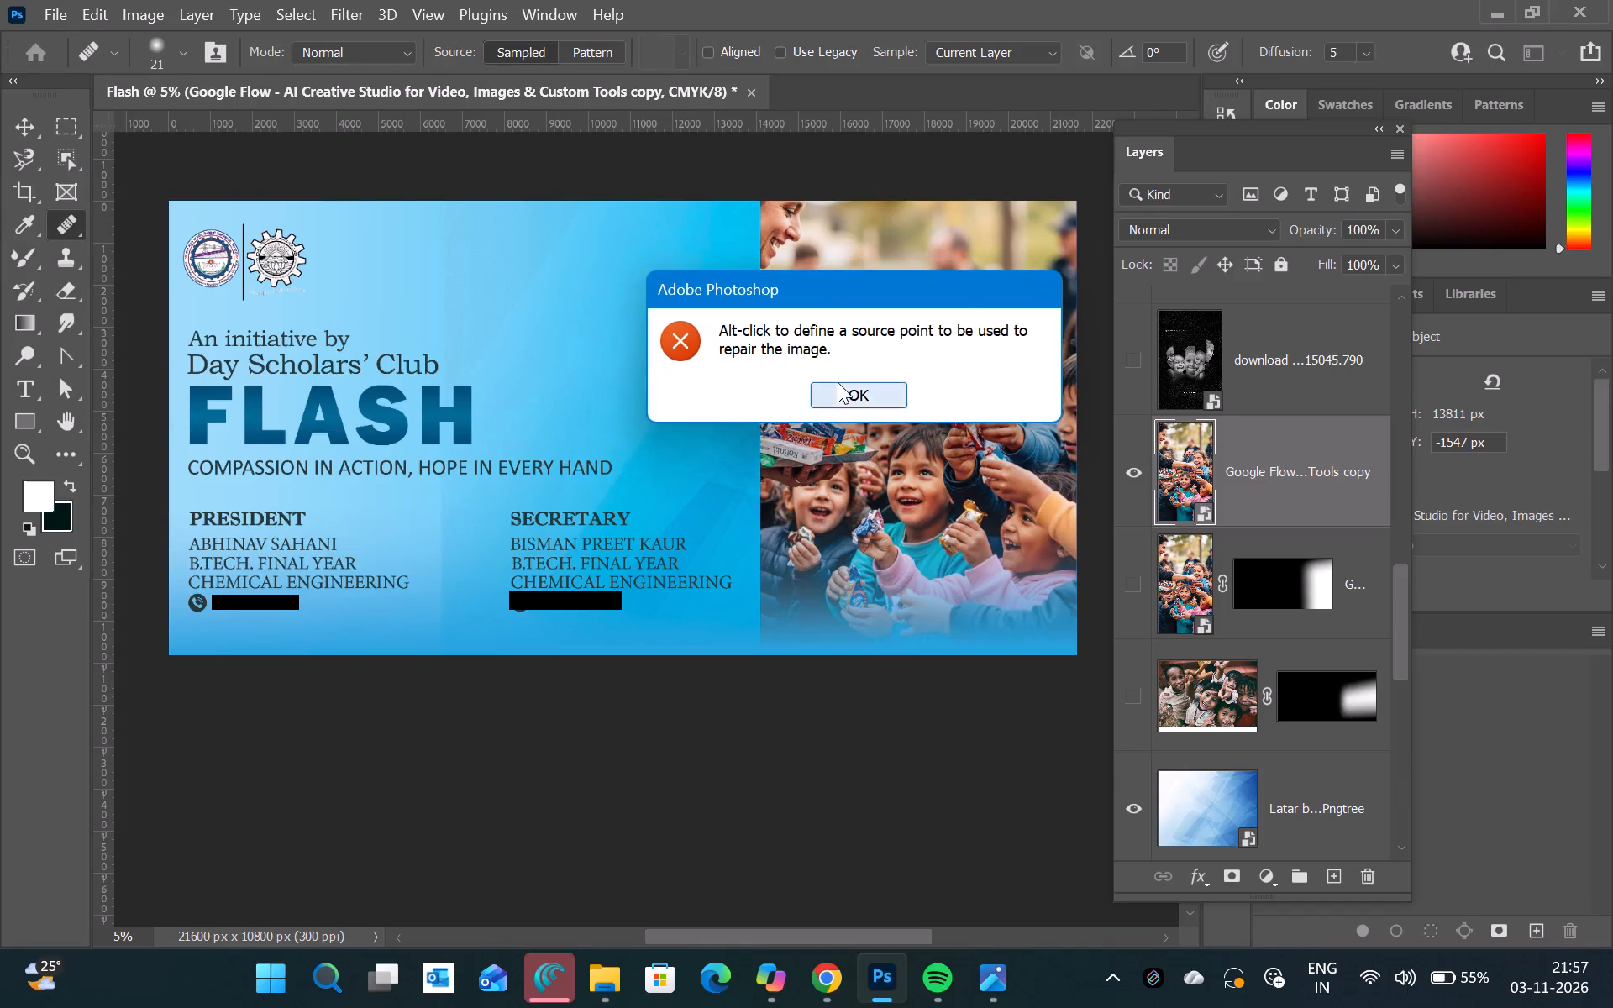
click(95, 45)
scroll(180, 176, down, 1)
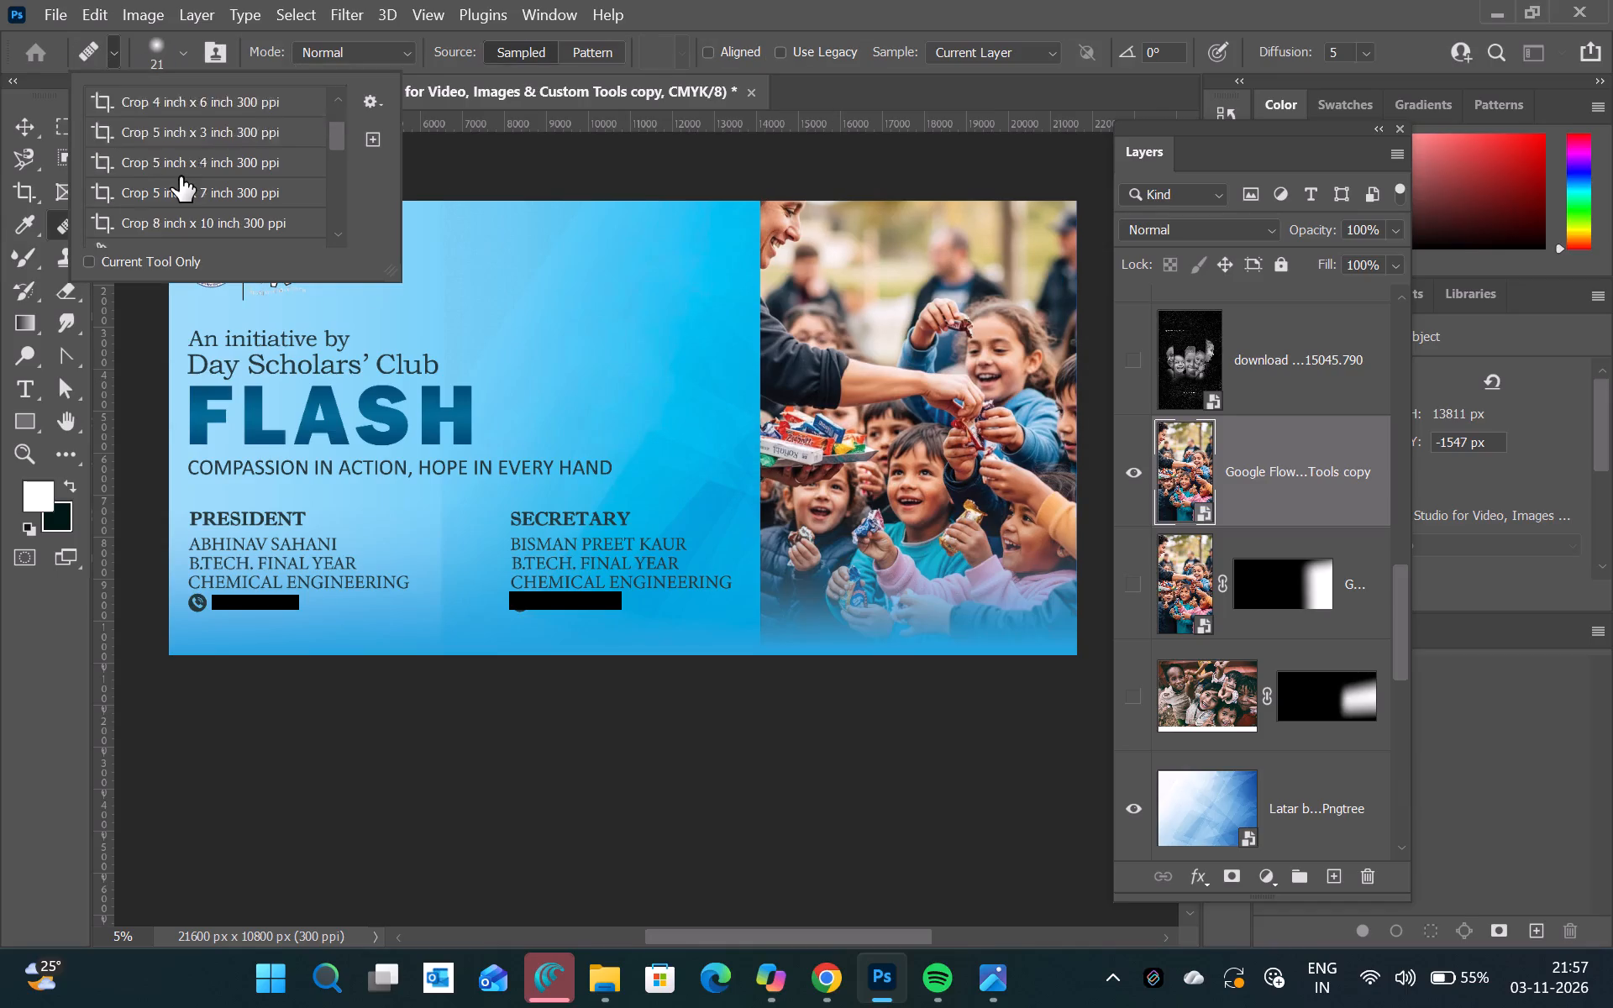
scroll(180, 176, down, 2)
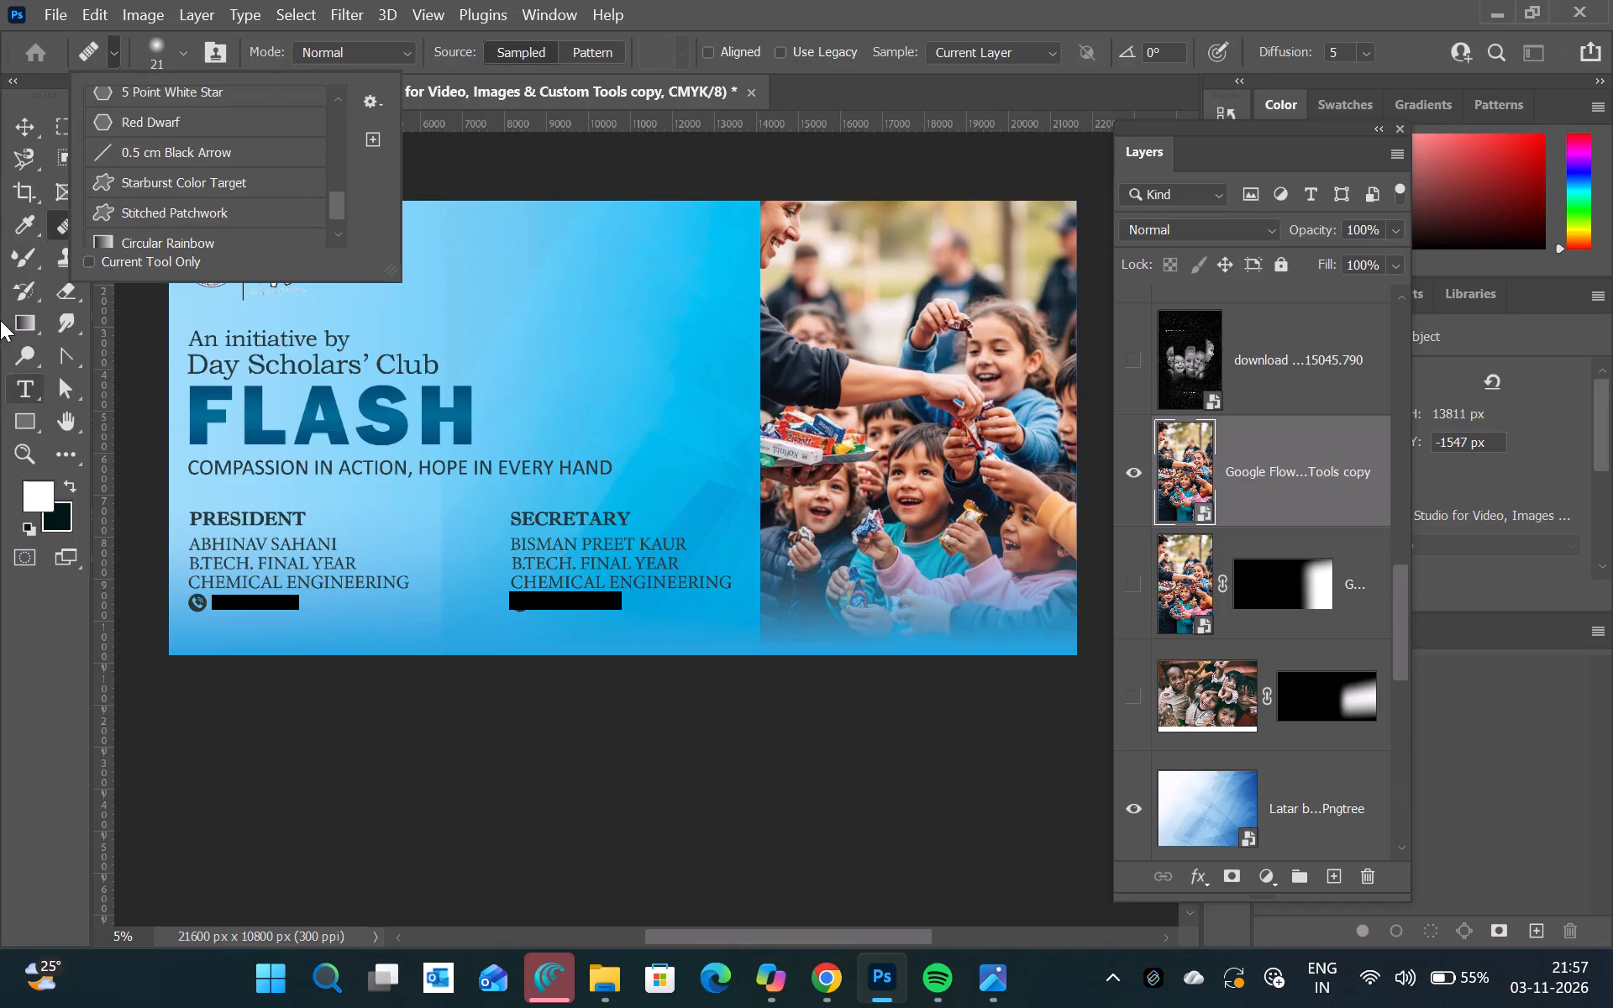
Switch back to the Mixer Brush with the rough, streaky 174 px brush tip.
click(25, 295)
click(29, 253)
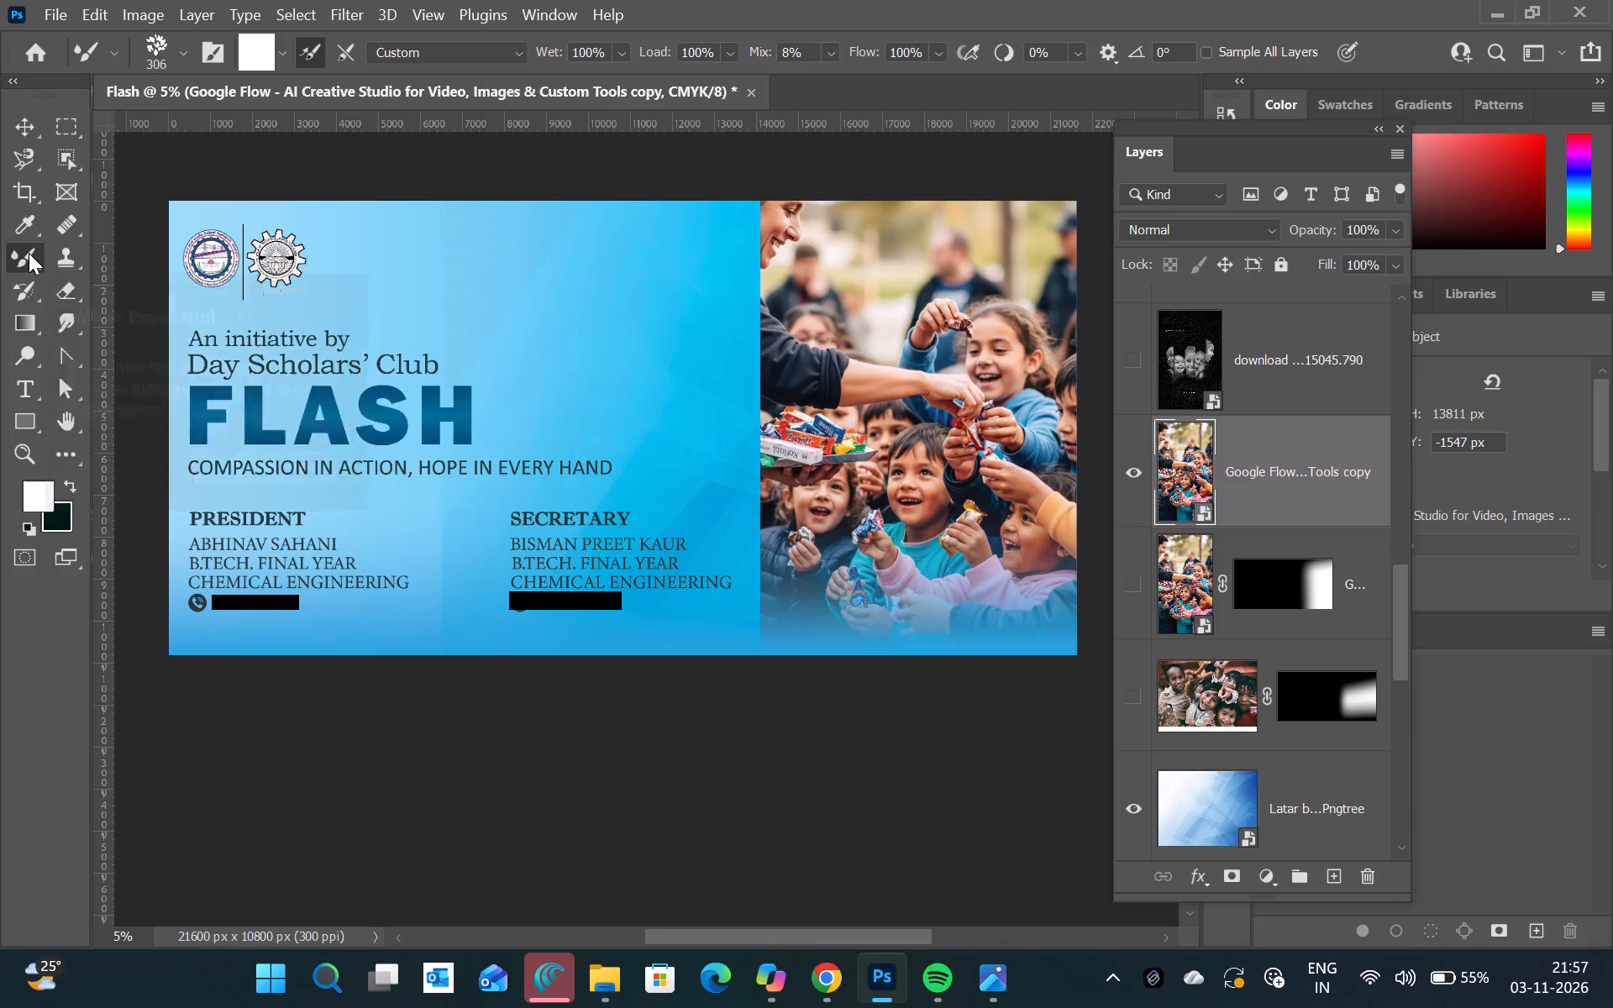
click(223, 41)
scroll(966, 734, down, 2)
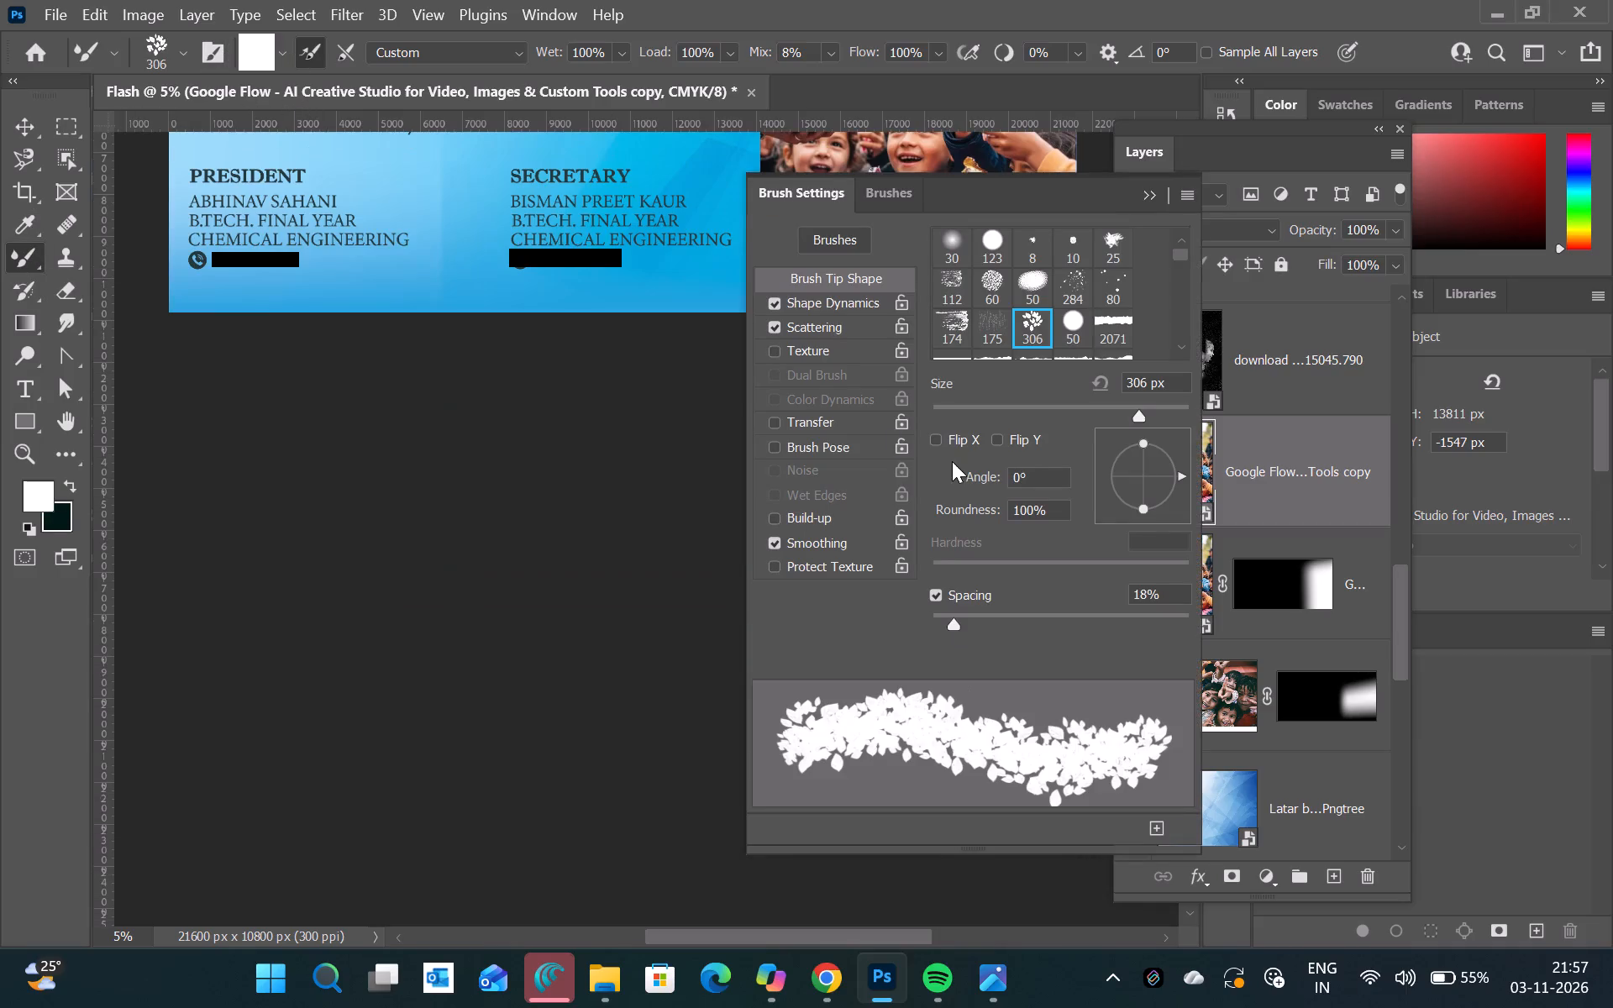
scroll(952, 461, up, 2)
click(959, 323)
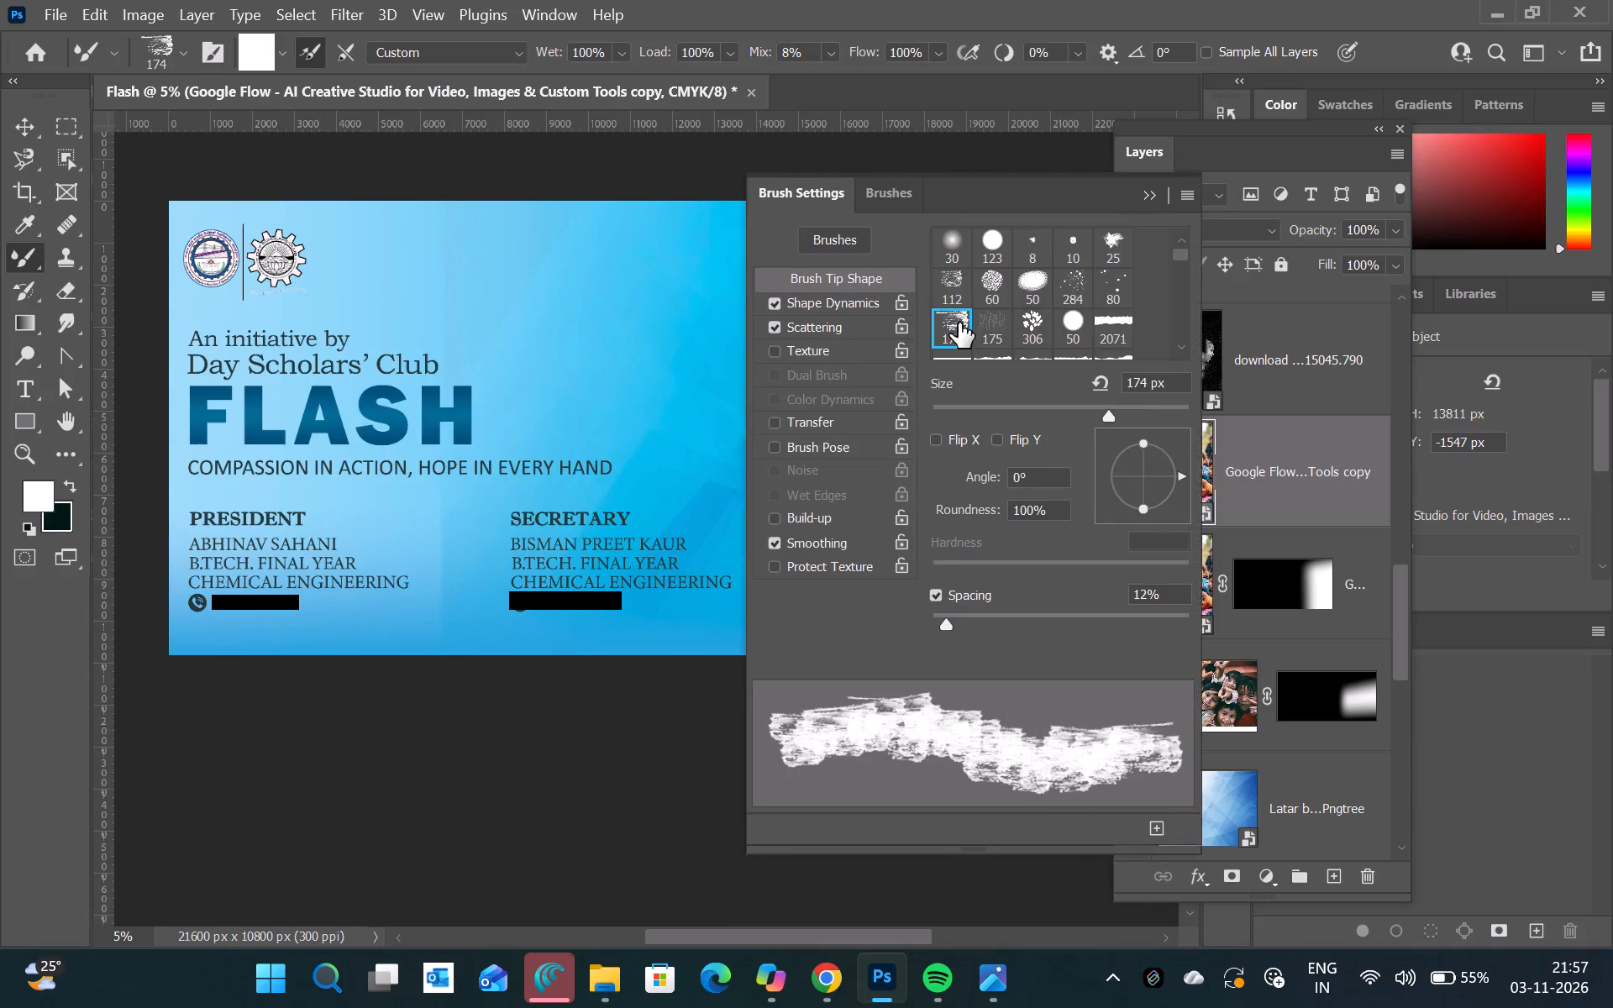
Rasterize the candy-giving photo copy for painting and put the brush settings away.
click(654, 188)
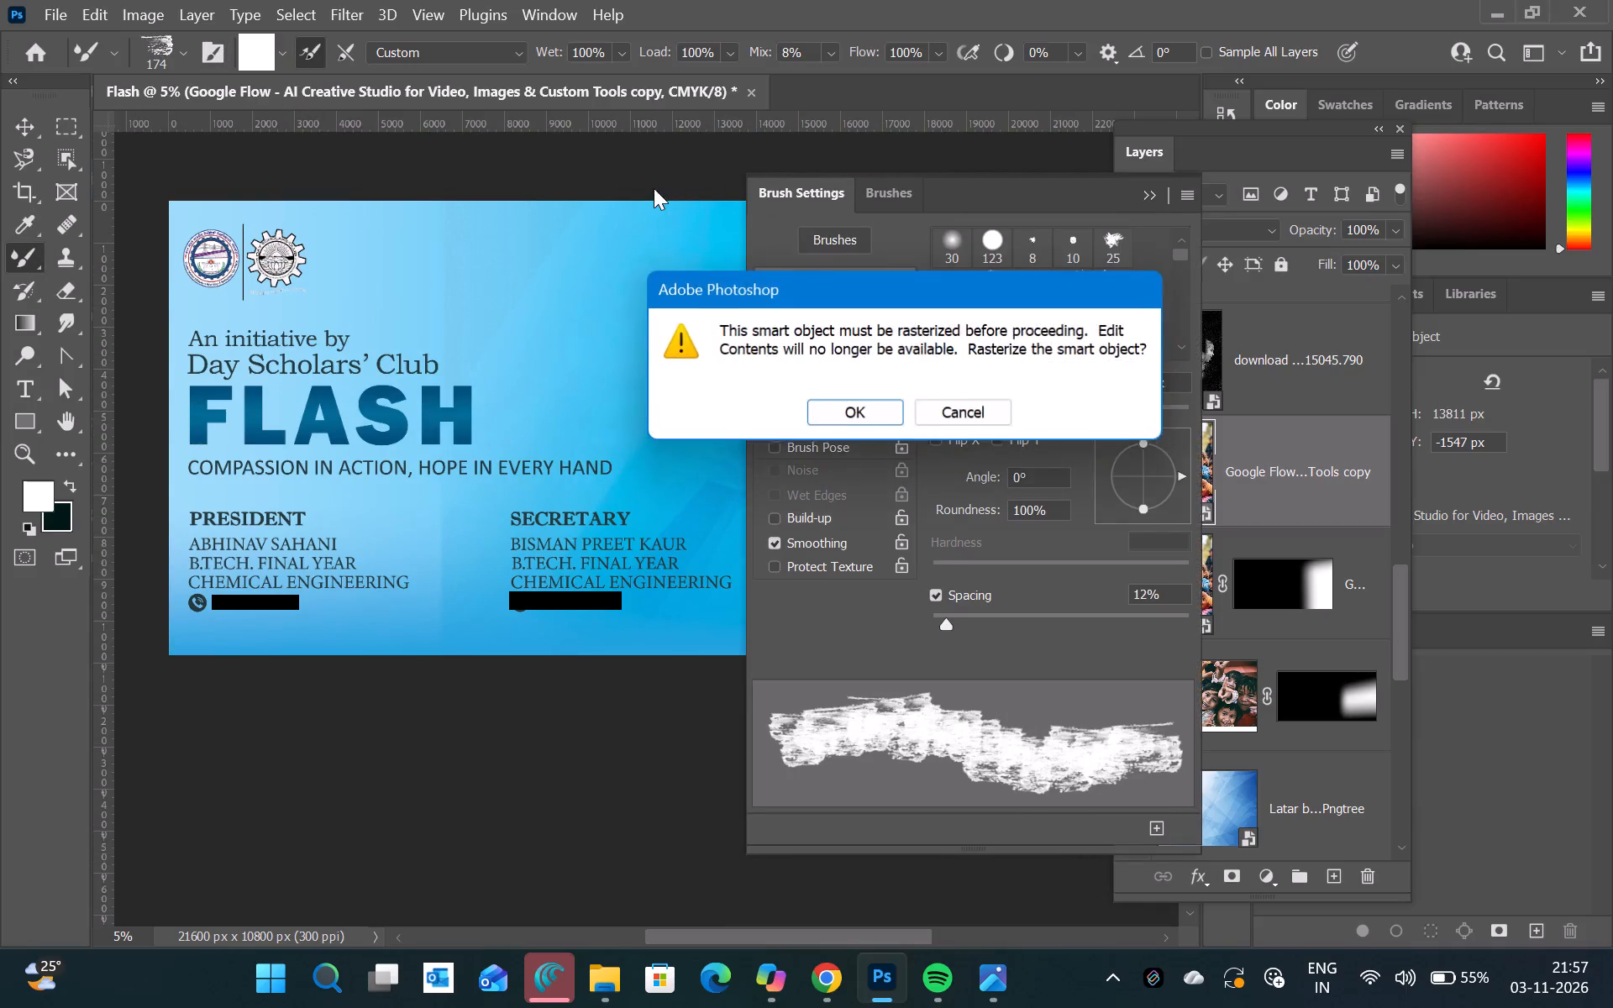
click(846, 414)
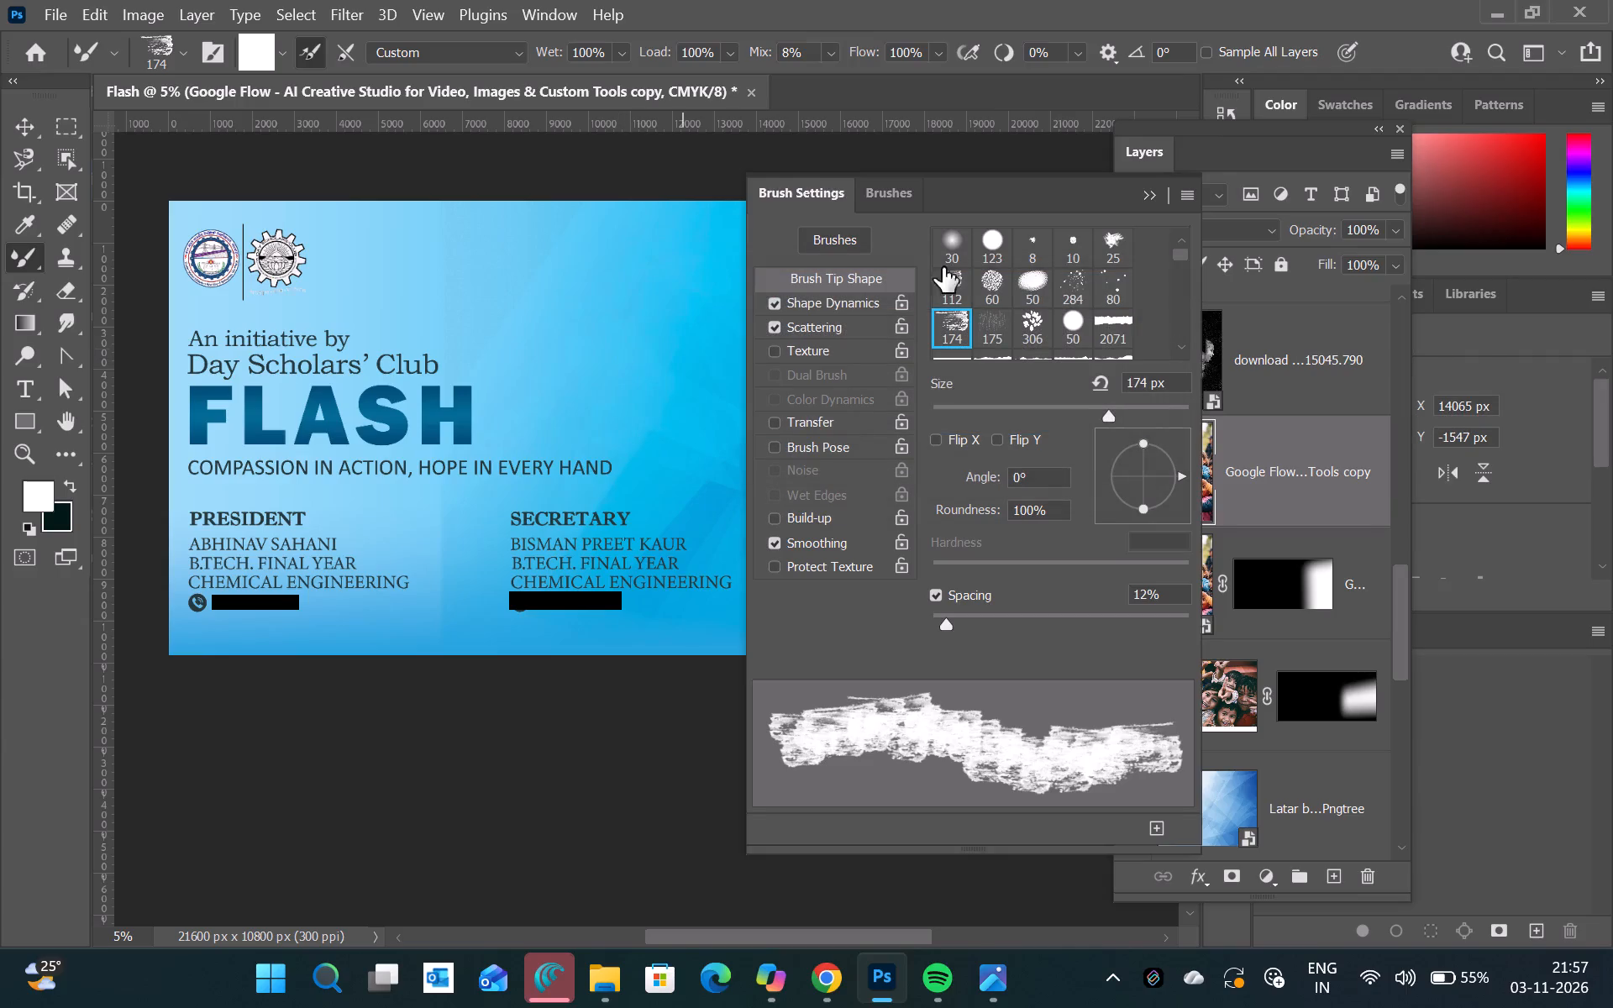
click(1144, 198)
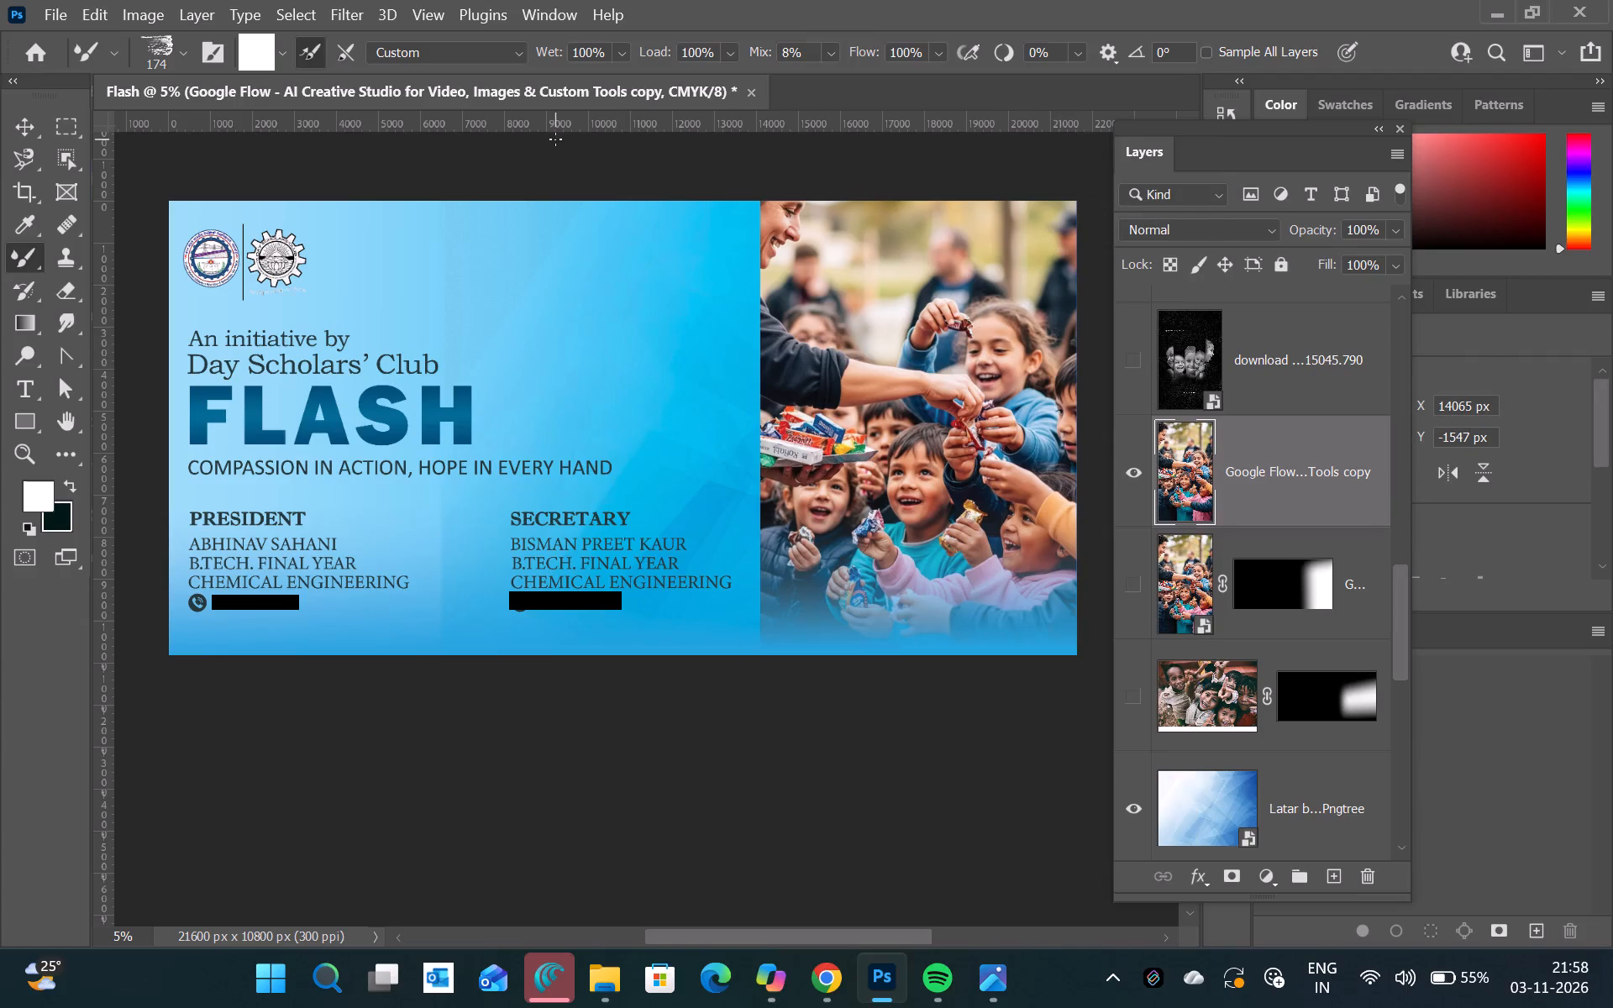
Set the Mixer Brush size to 2520 px.
click(153, 46)
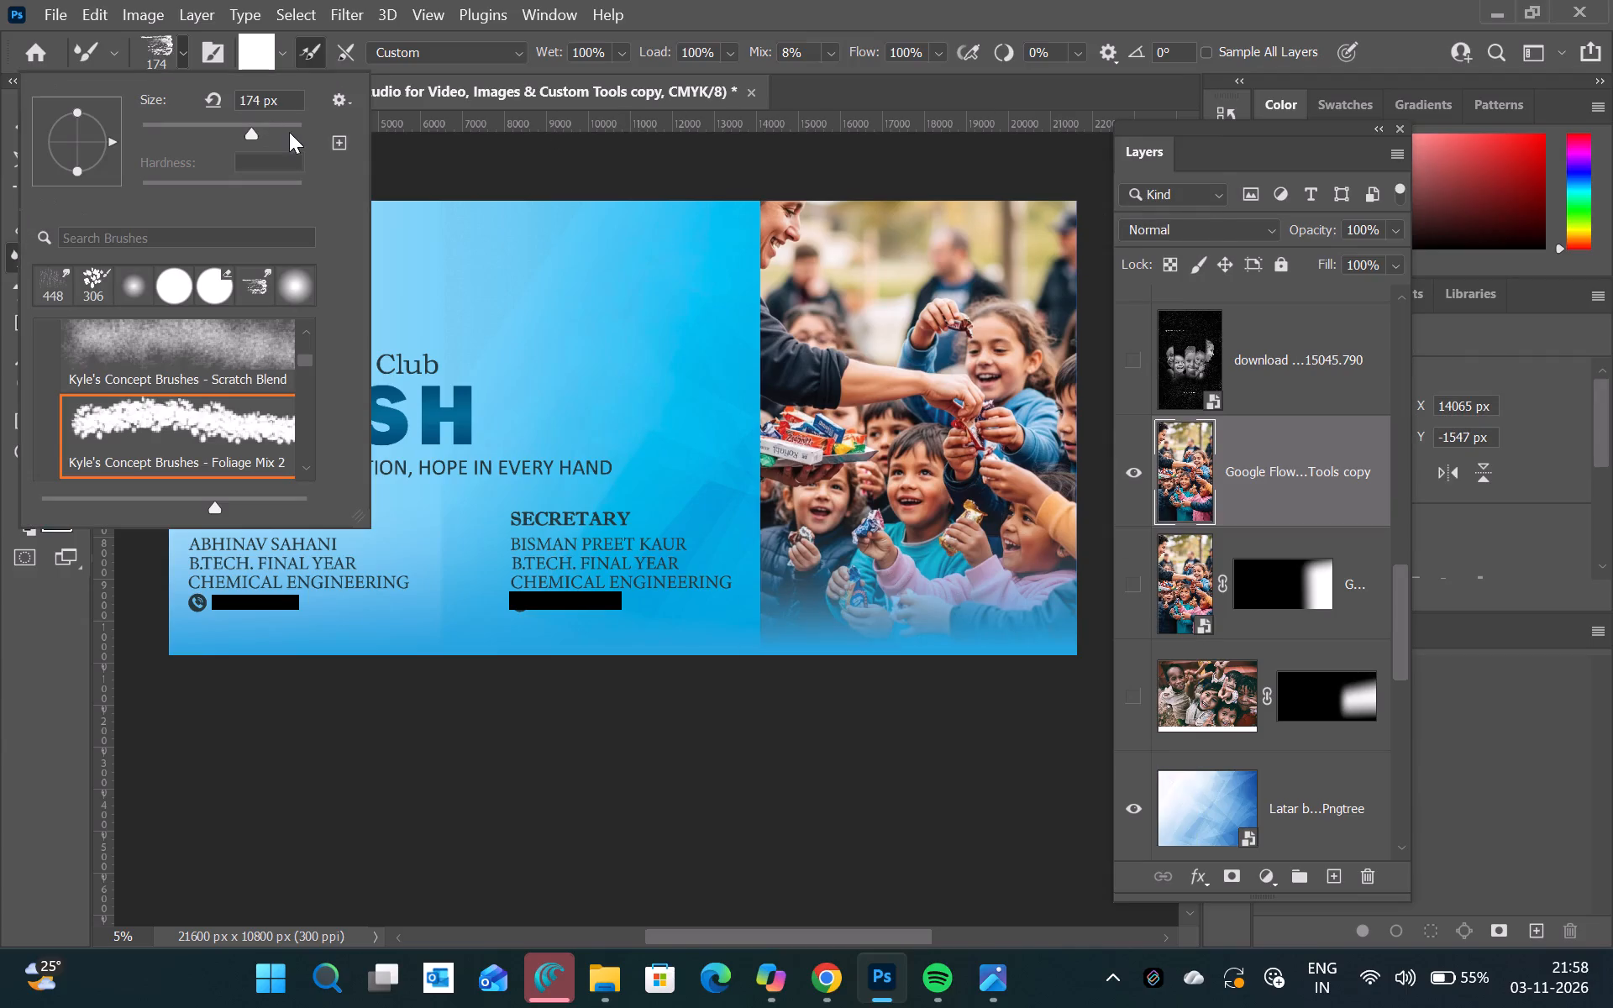
click(293, 123)
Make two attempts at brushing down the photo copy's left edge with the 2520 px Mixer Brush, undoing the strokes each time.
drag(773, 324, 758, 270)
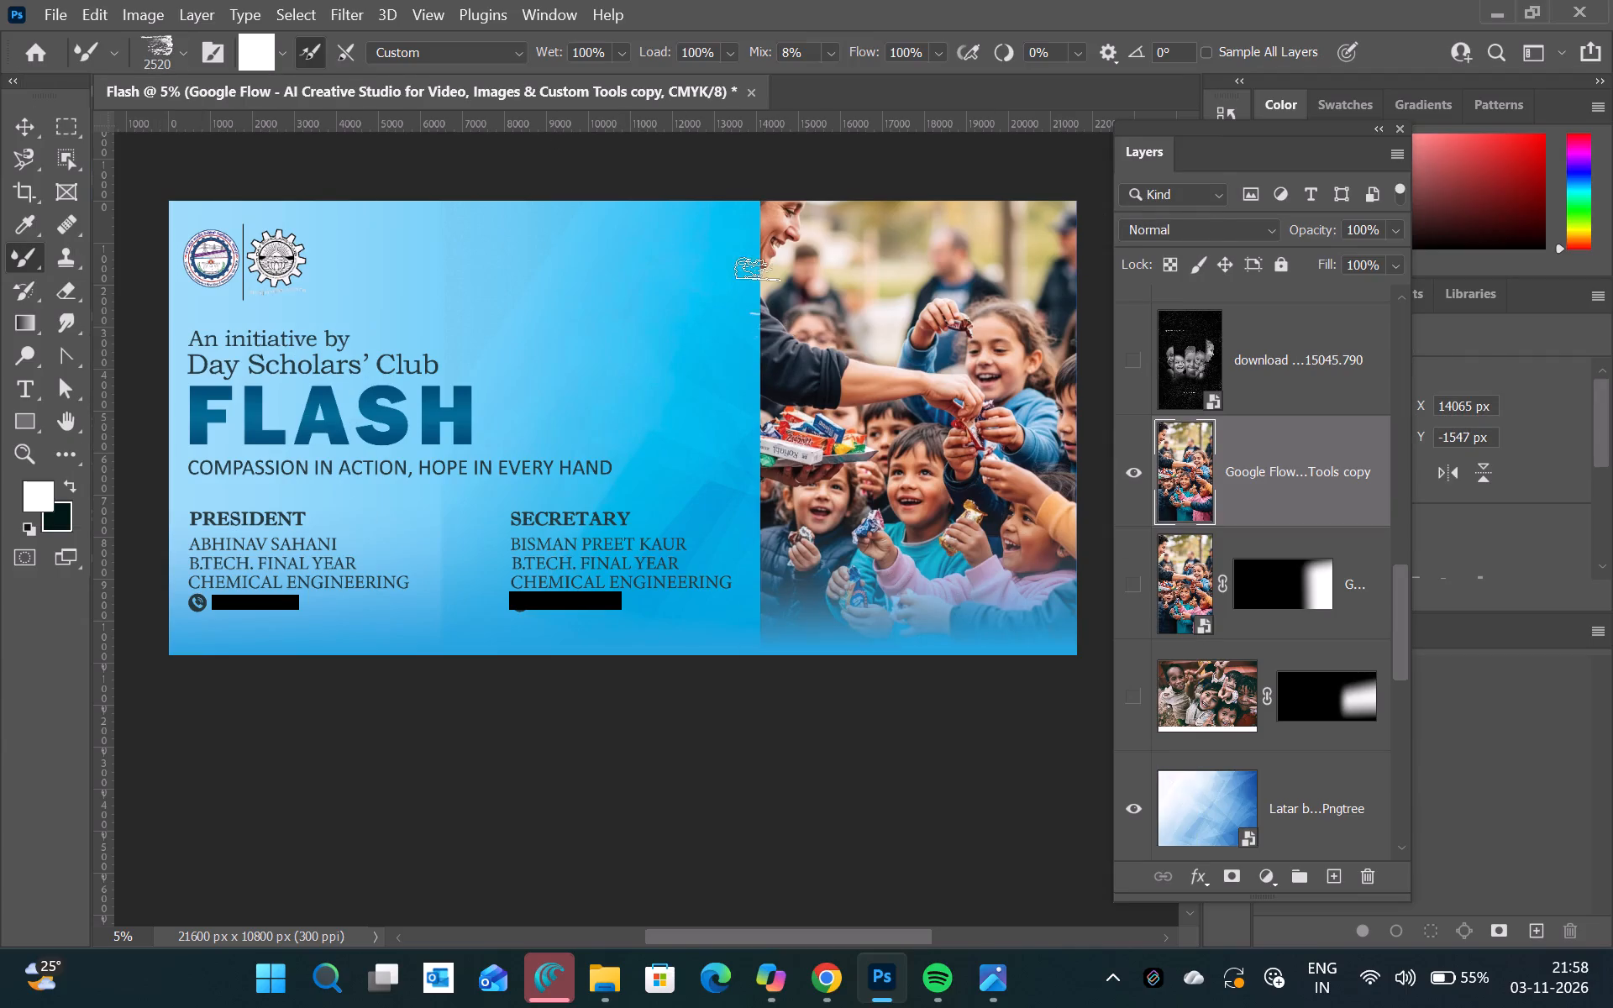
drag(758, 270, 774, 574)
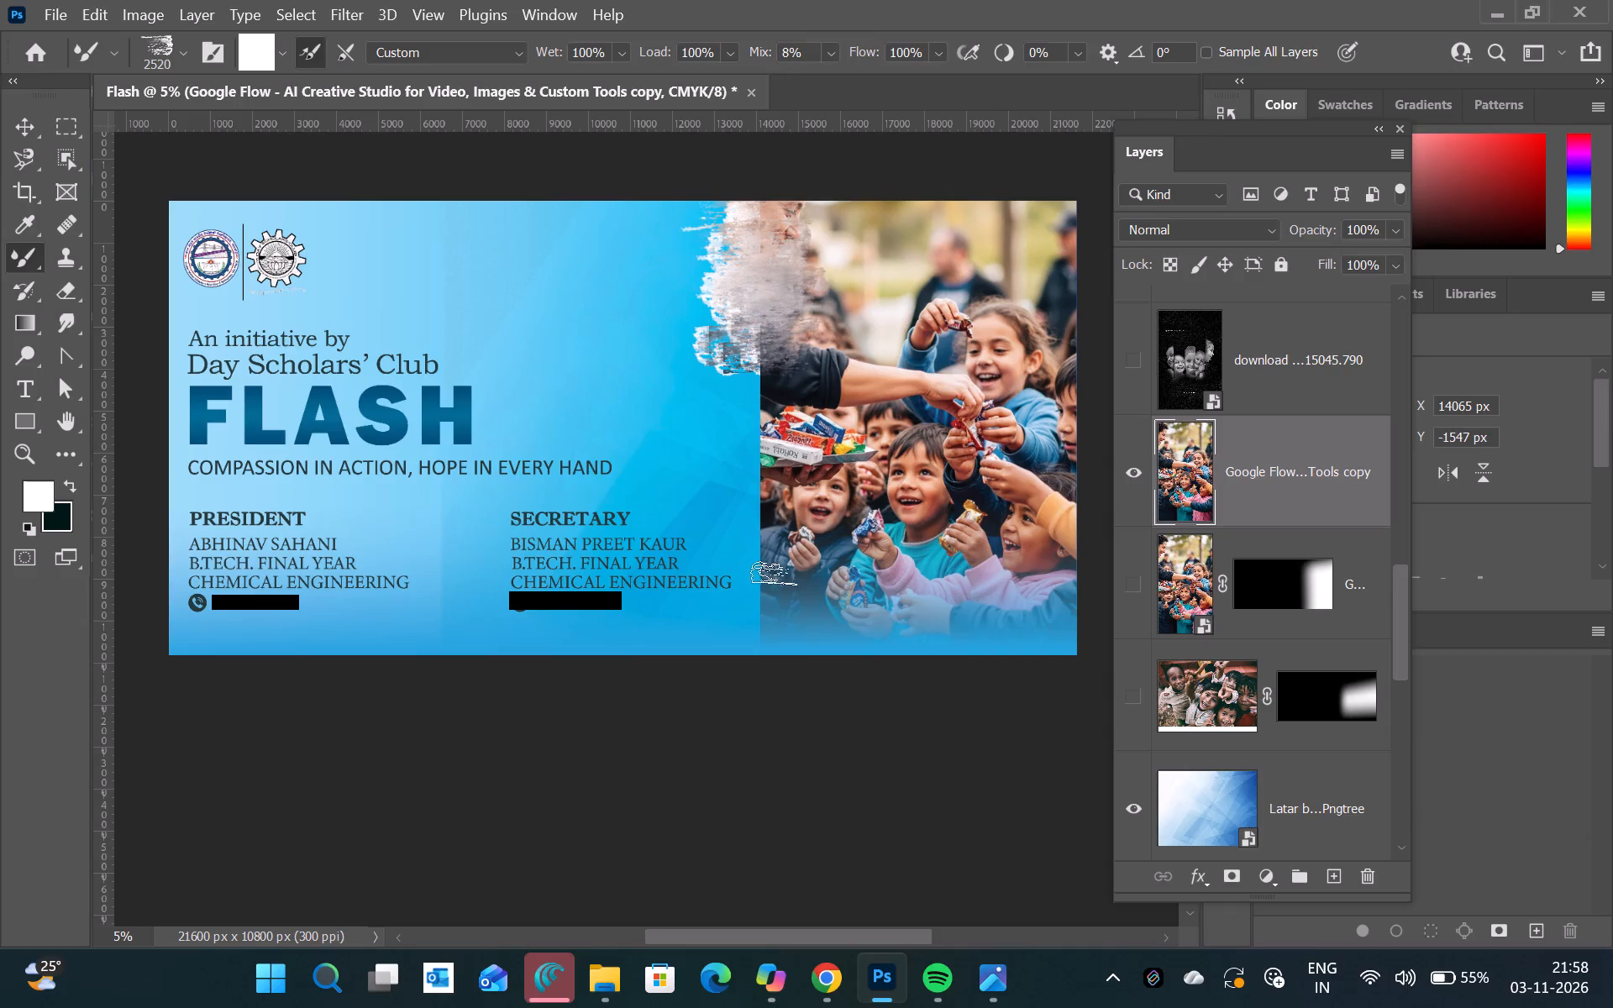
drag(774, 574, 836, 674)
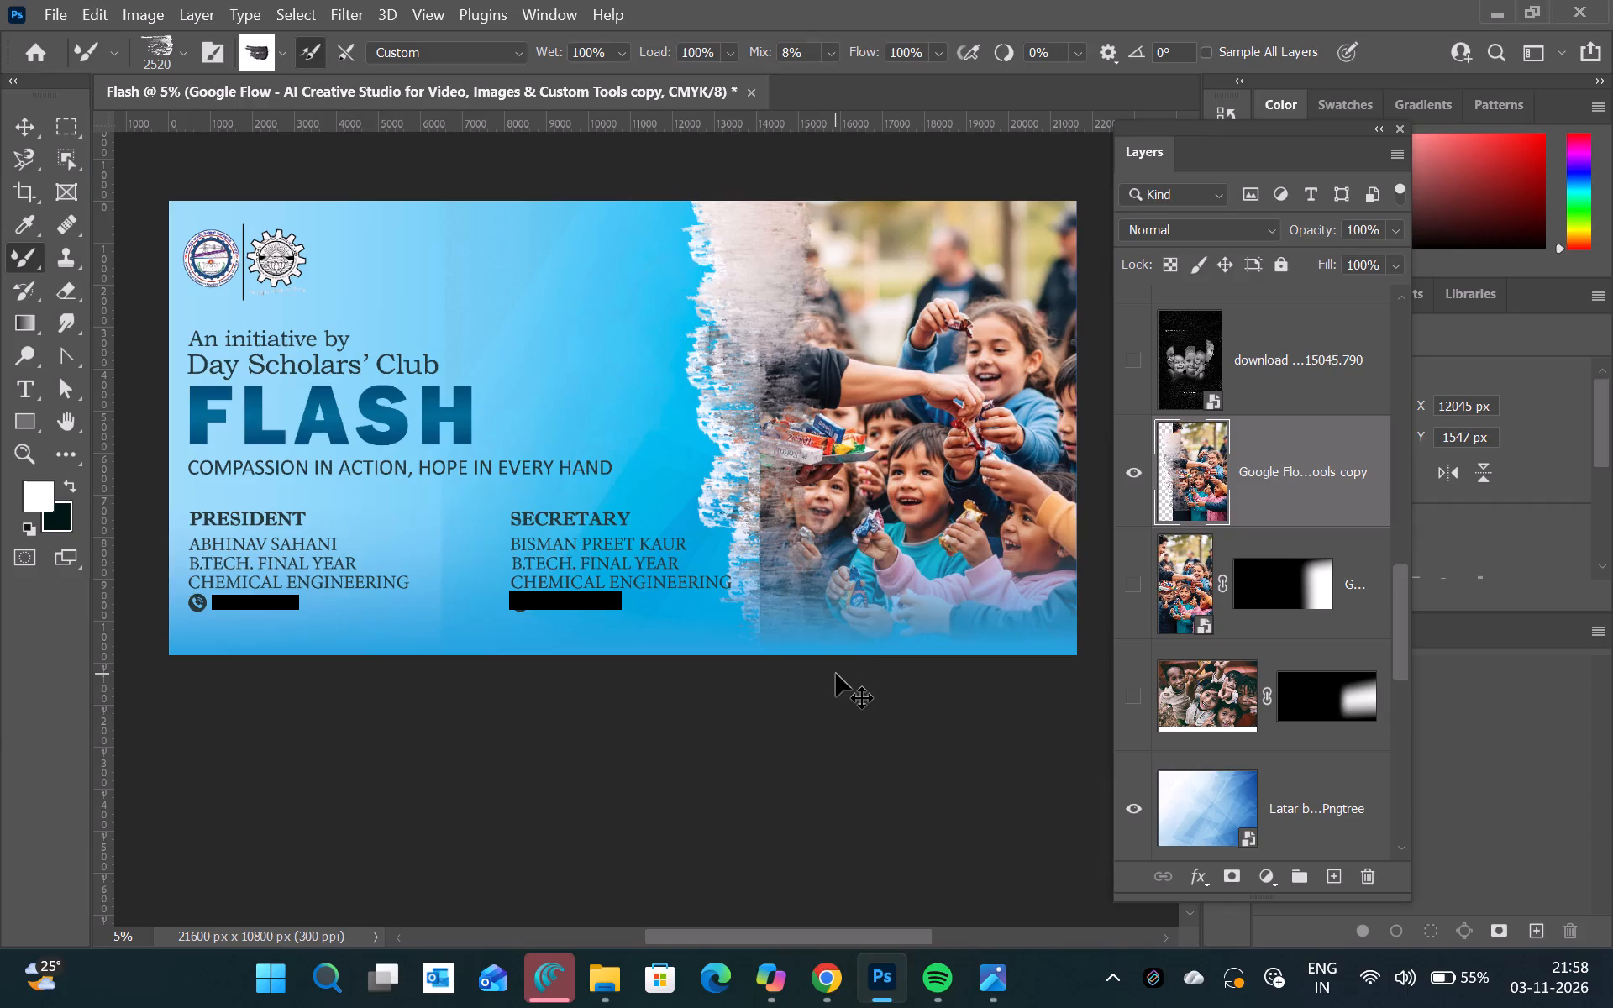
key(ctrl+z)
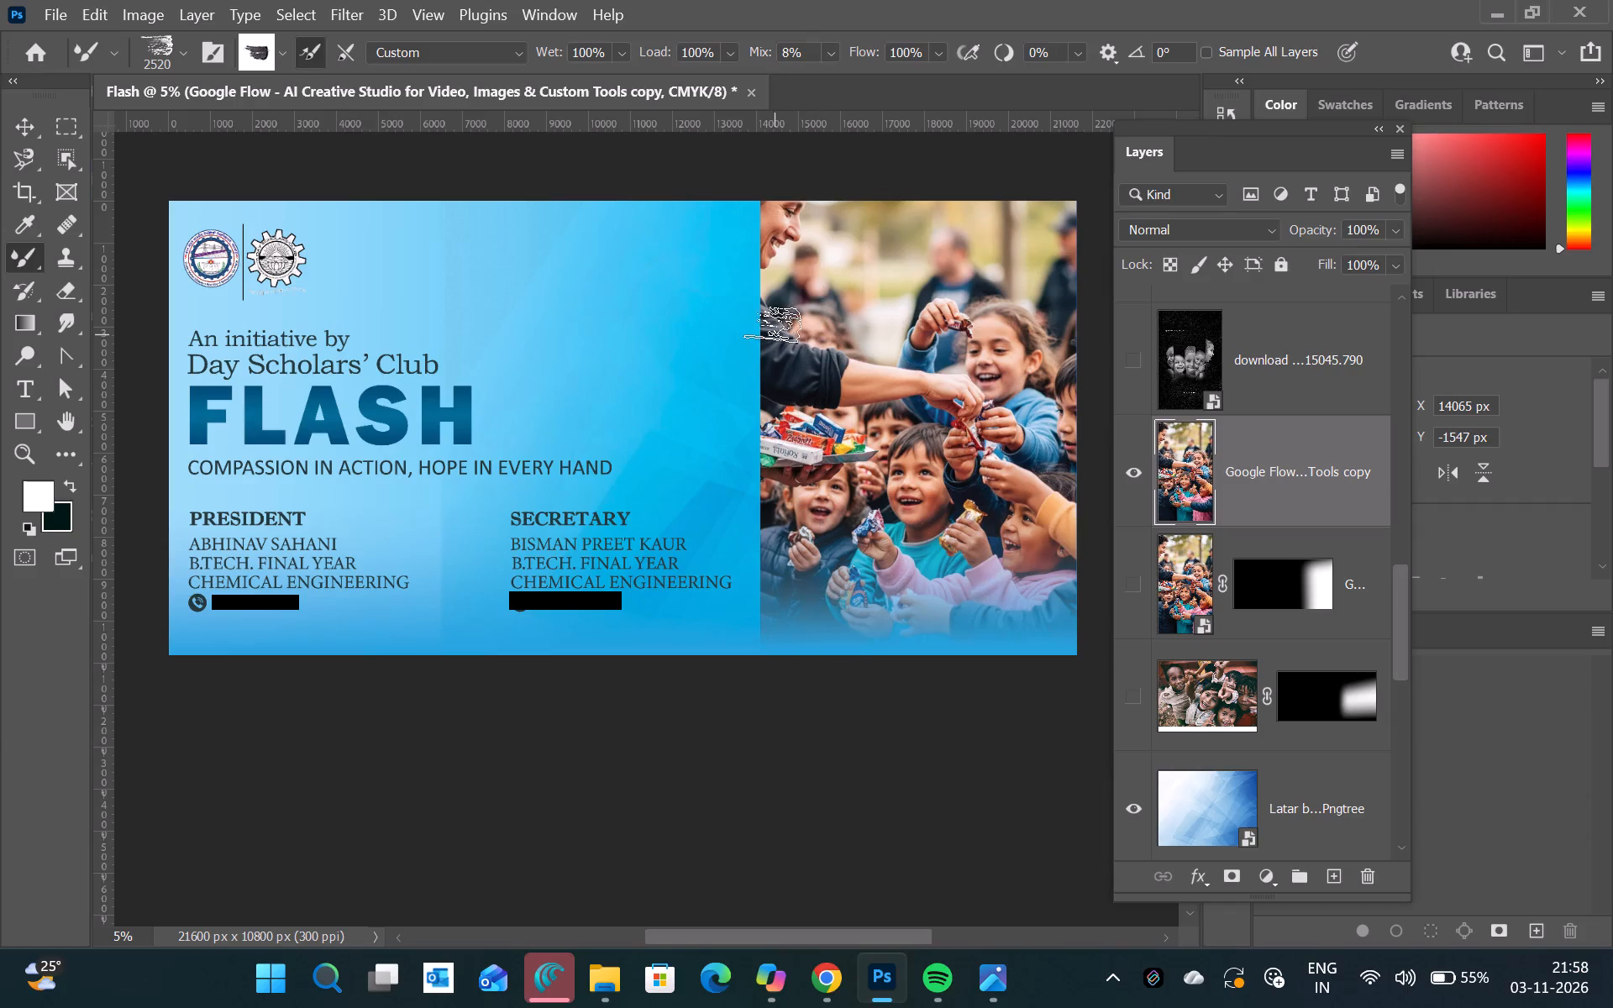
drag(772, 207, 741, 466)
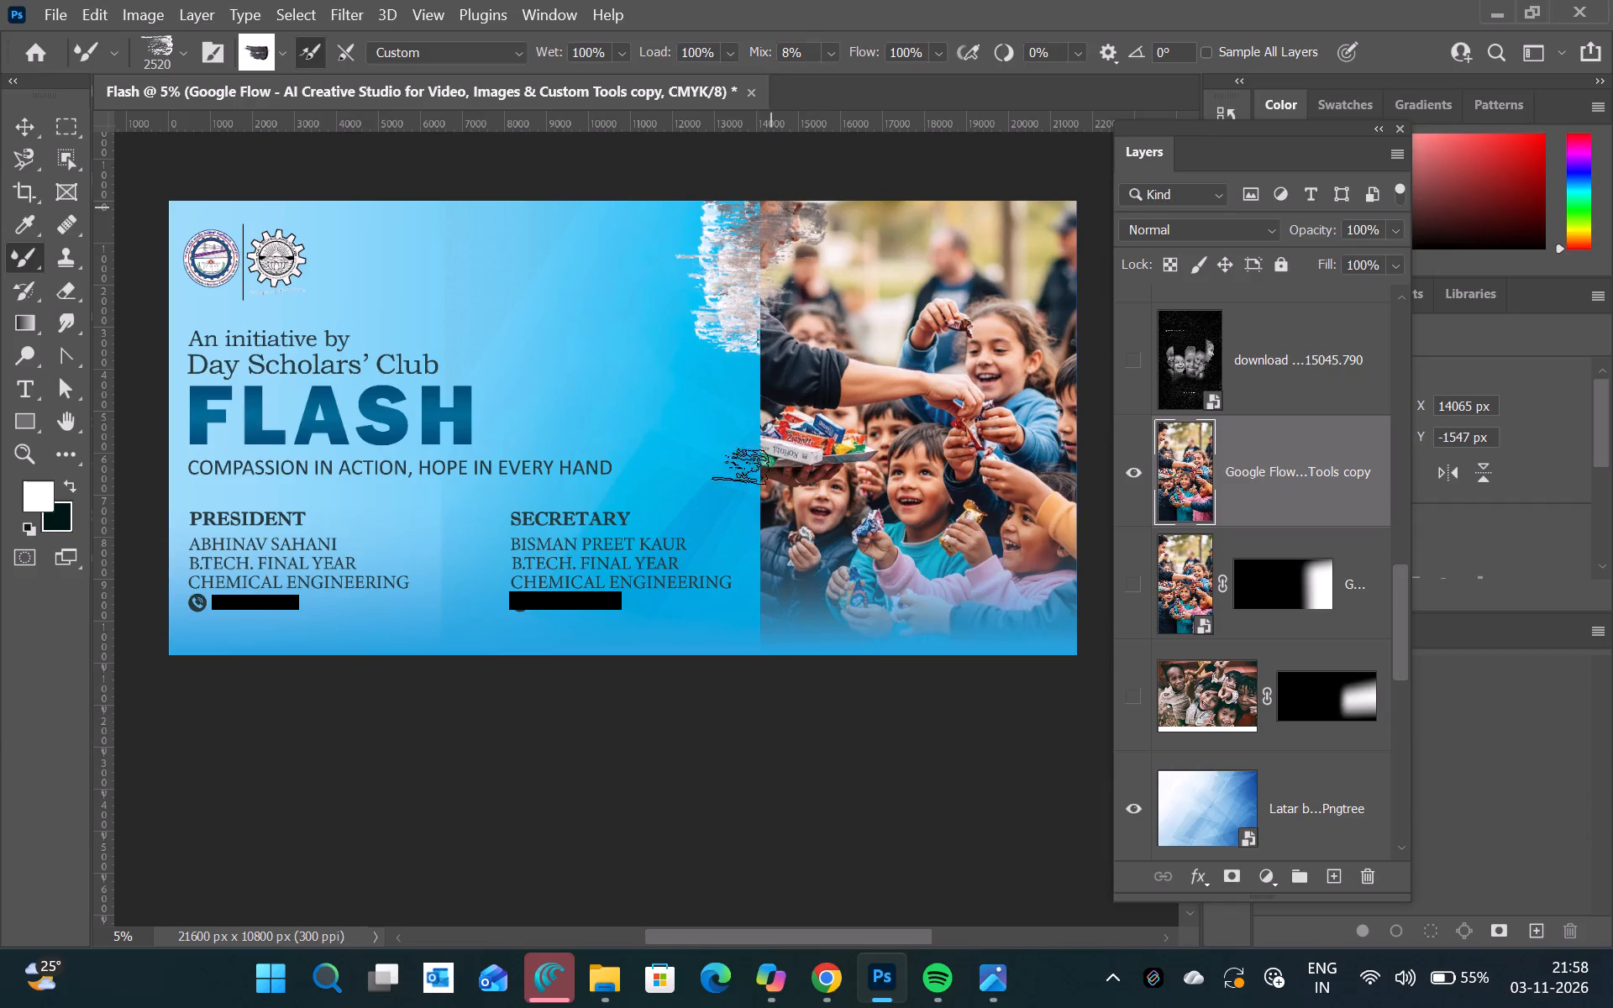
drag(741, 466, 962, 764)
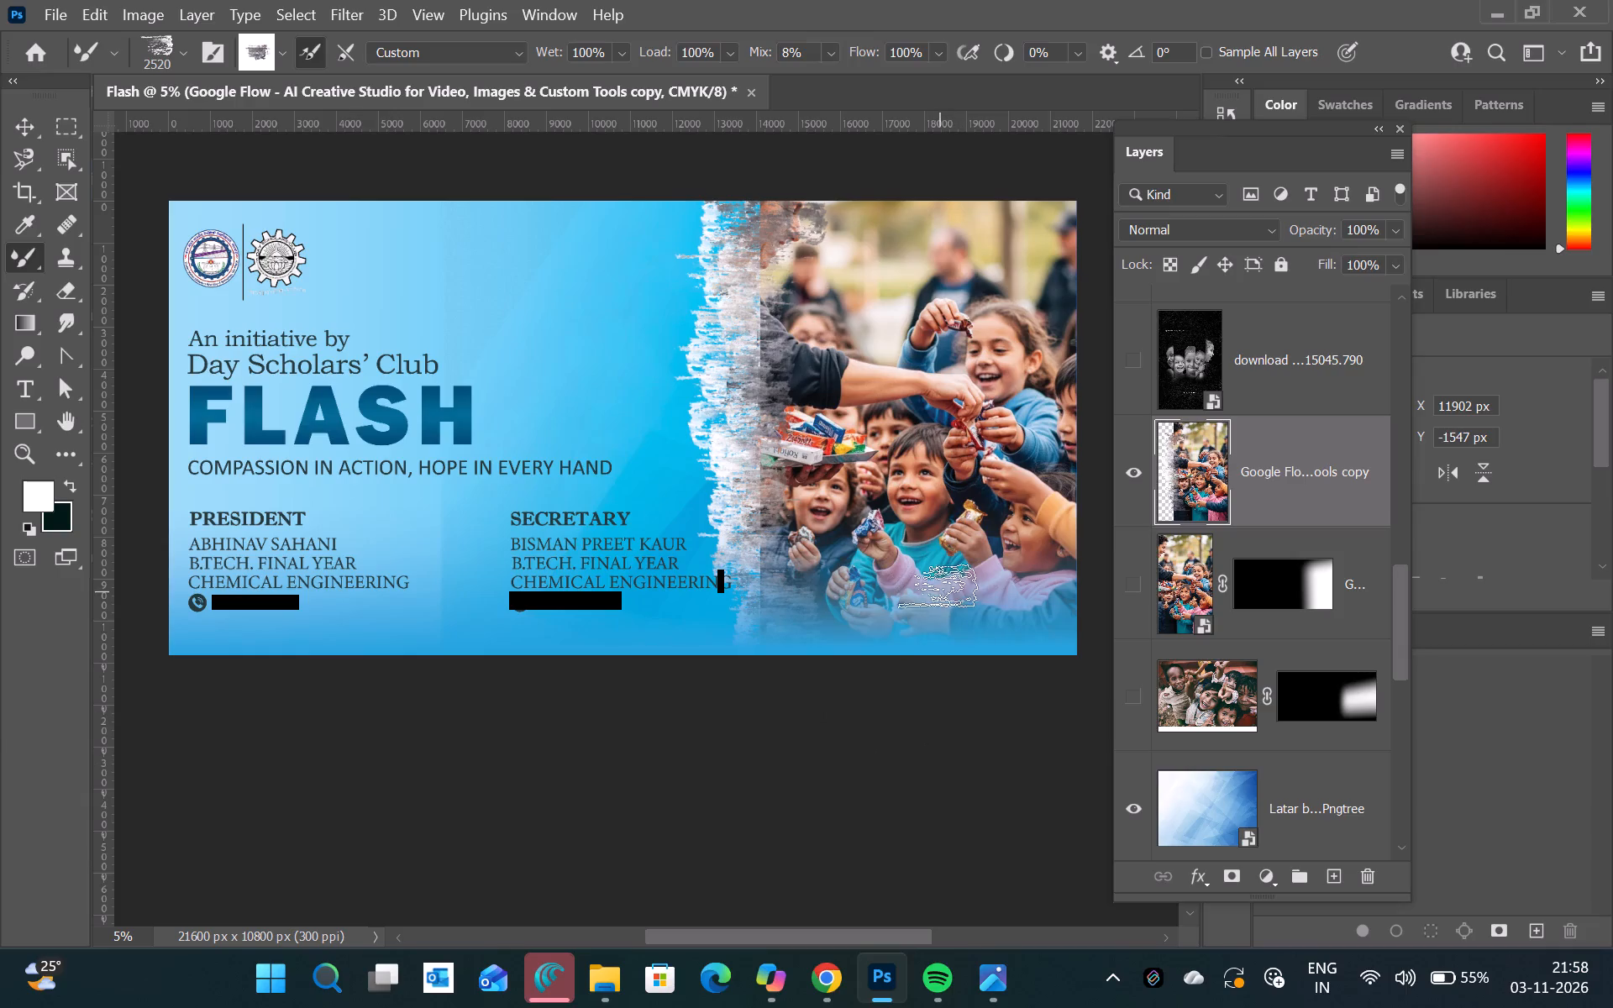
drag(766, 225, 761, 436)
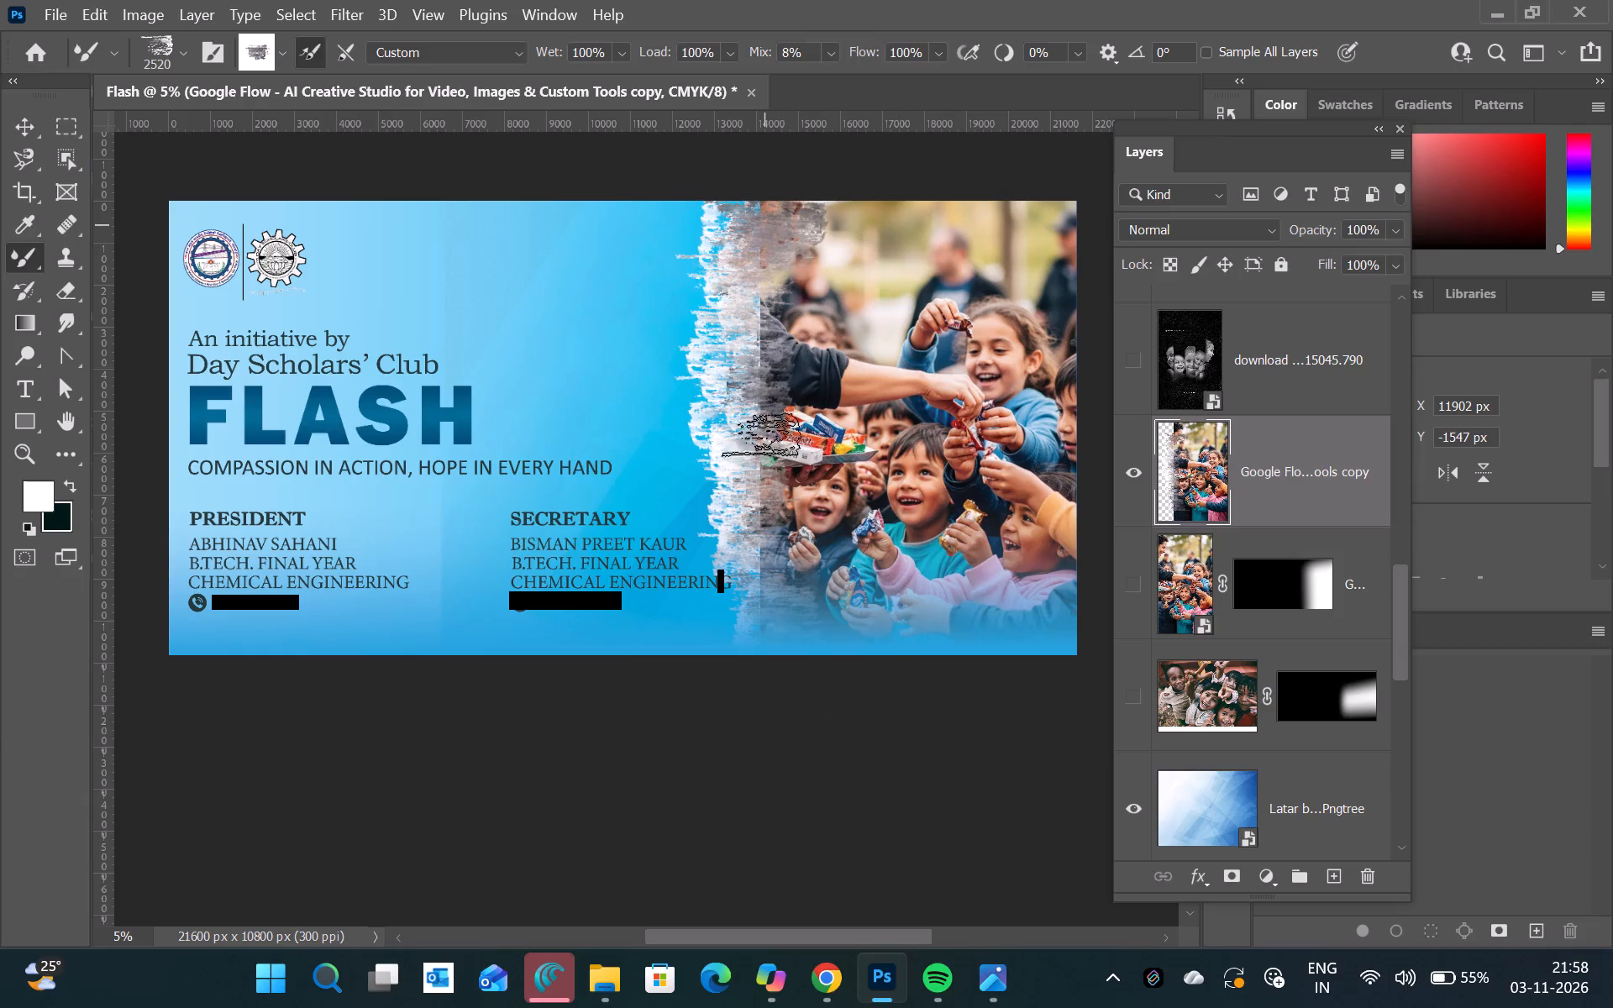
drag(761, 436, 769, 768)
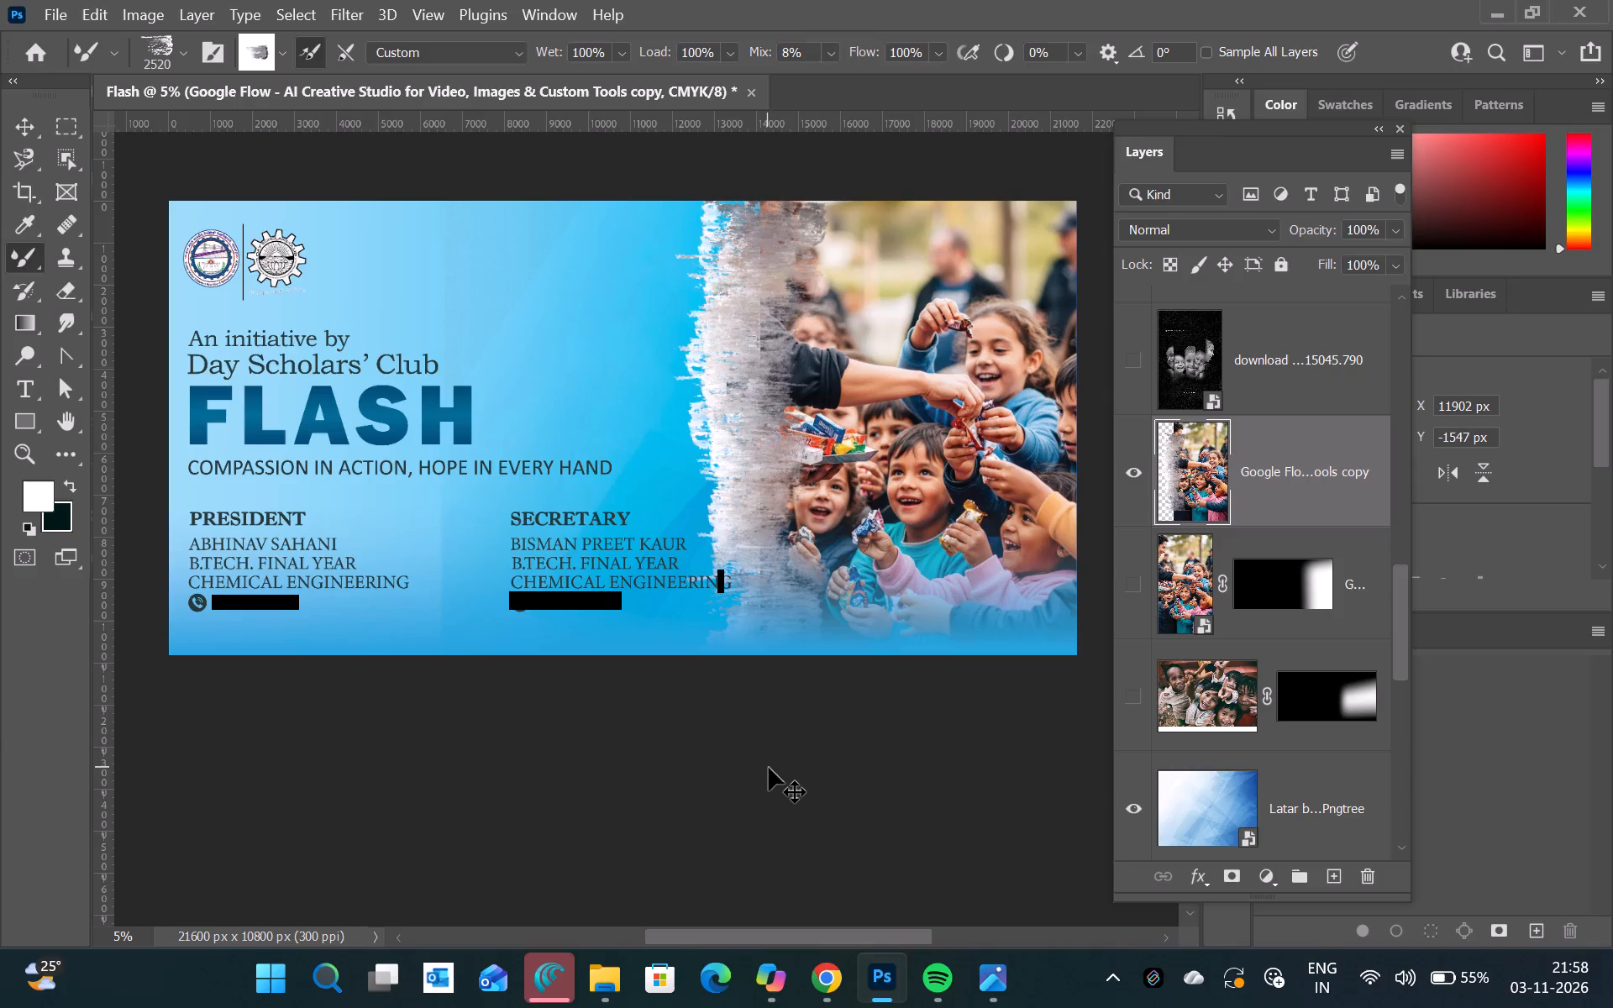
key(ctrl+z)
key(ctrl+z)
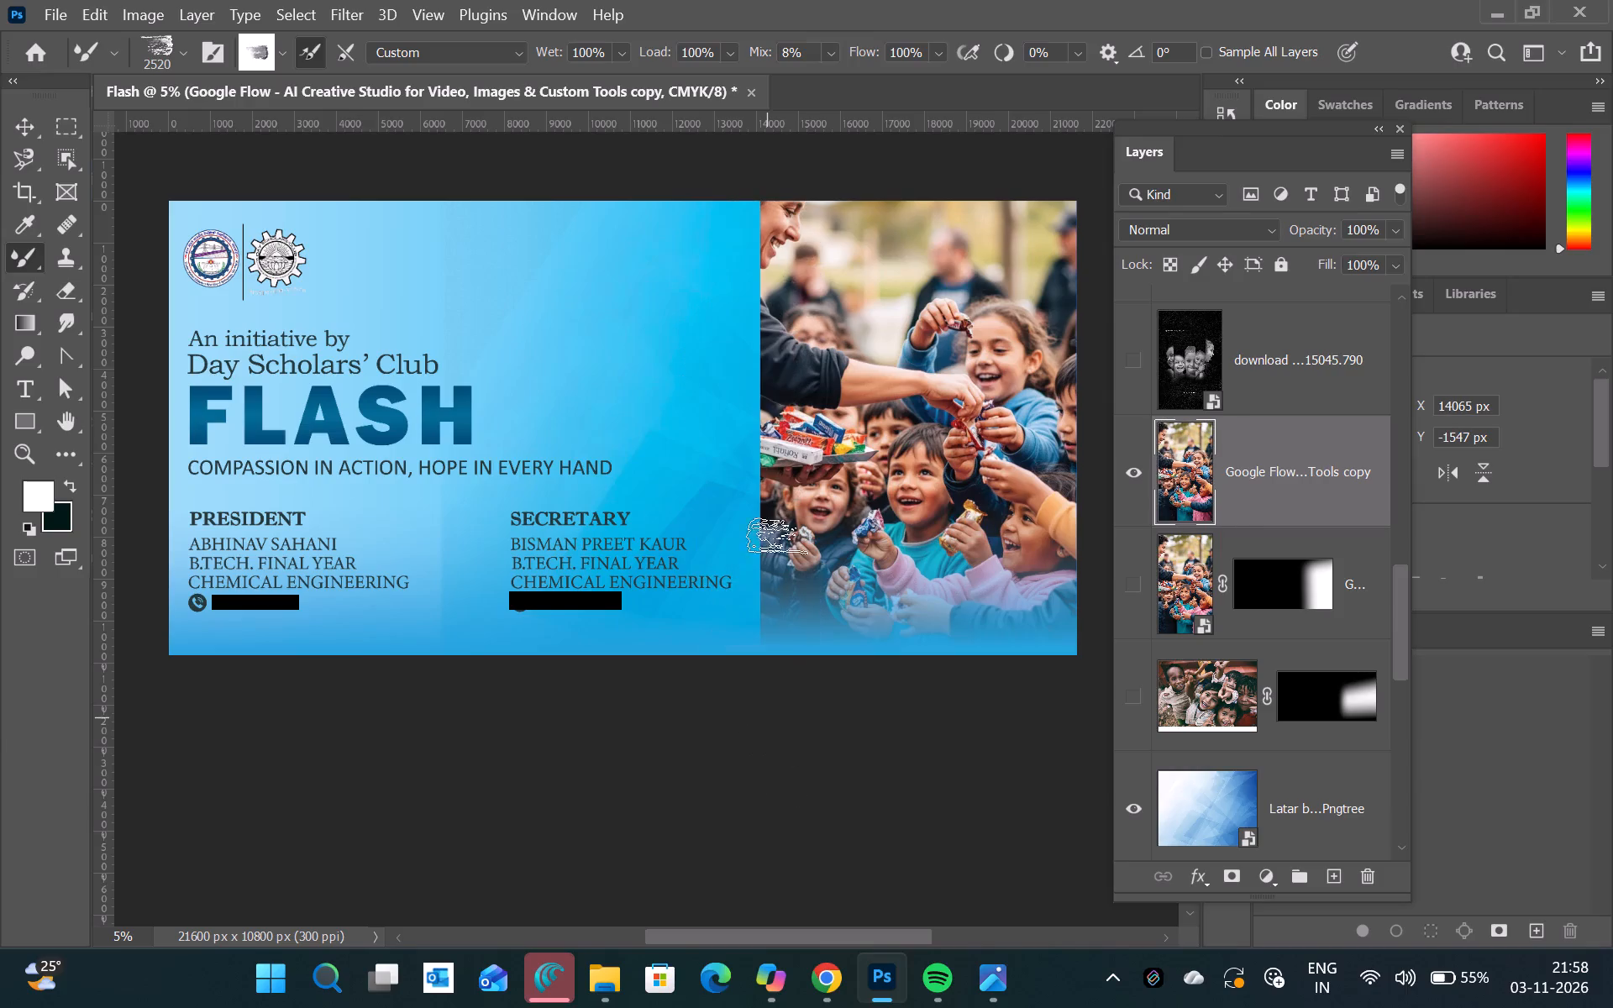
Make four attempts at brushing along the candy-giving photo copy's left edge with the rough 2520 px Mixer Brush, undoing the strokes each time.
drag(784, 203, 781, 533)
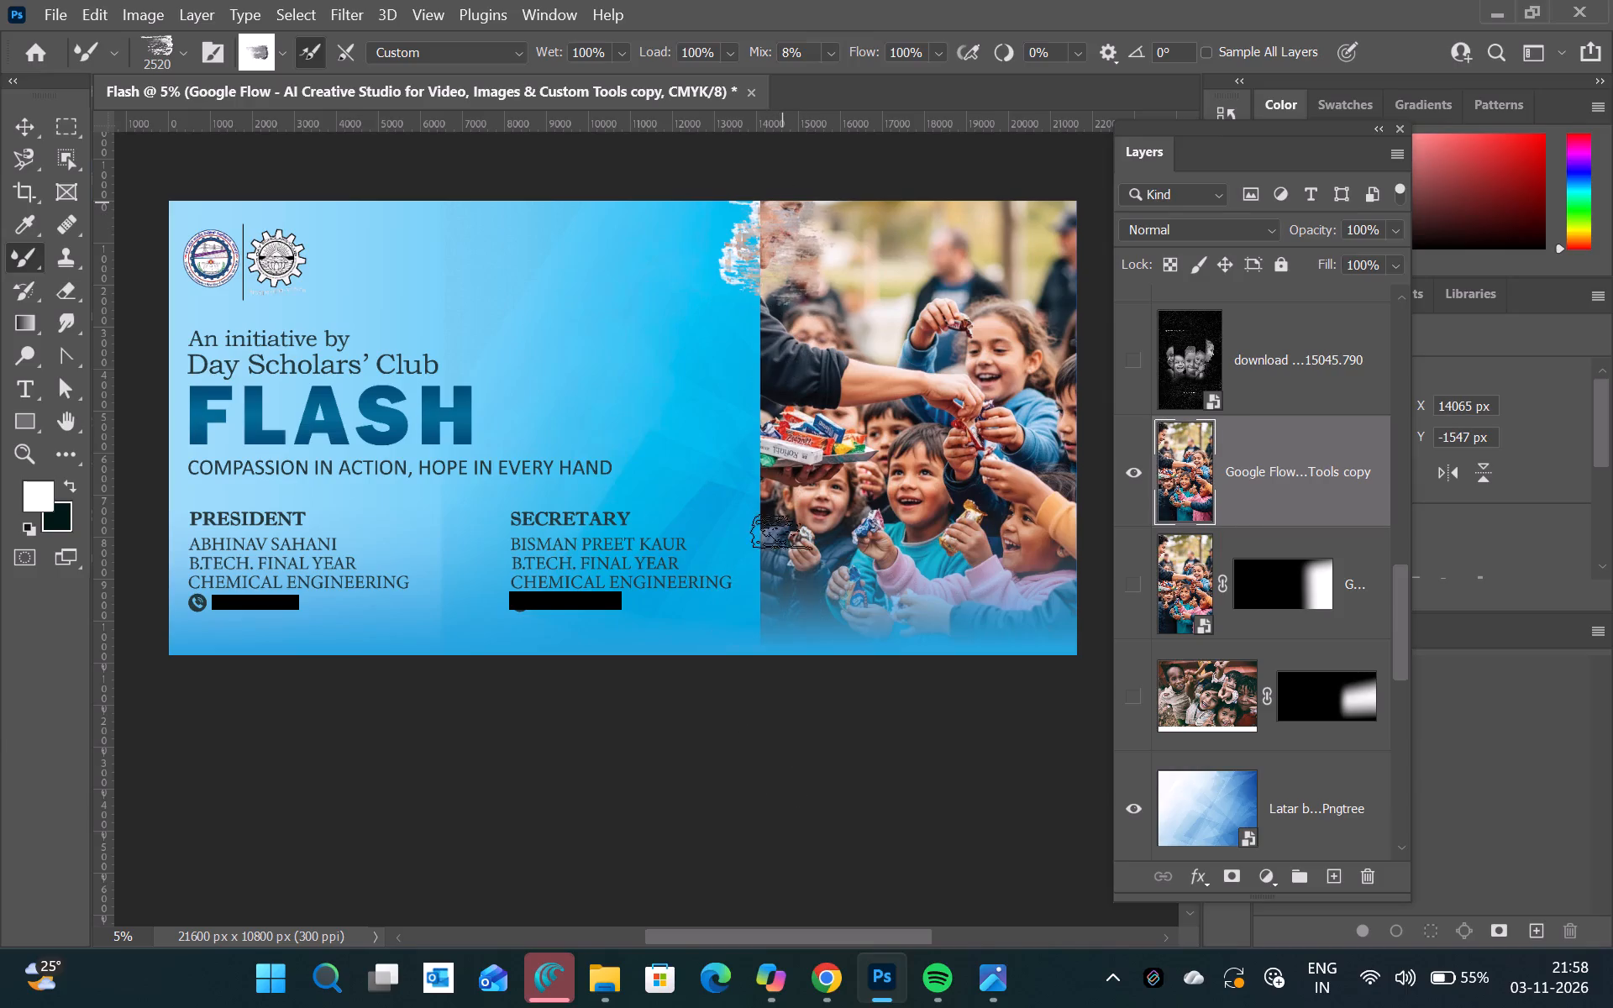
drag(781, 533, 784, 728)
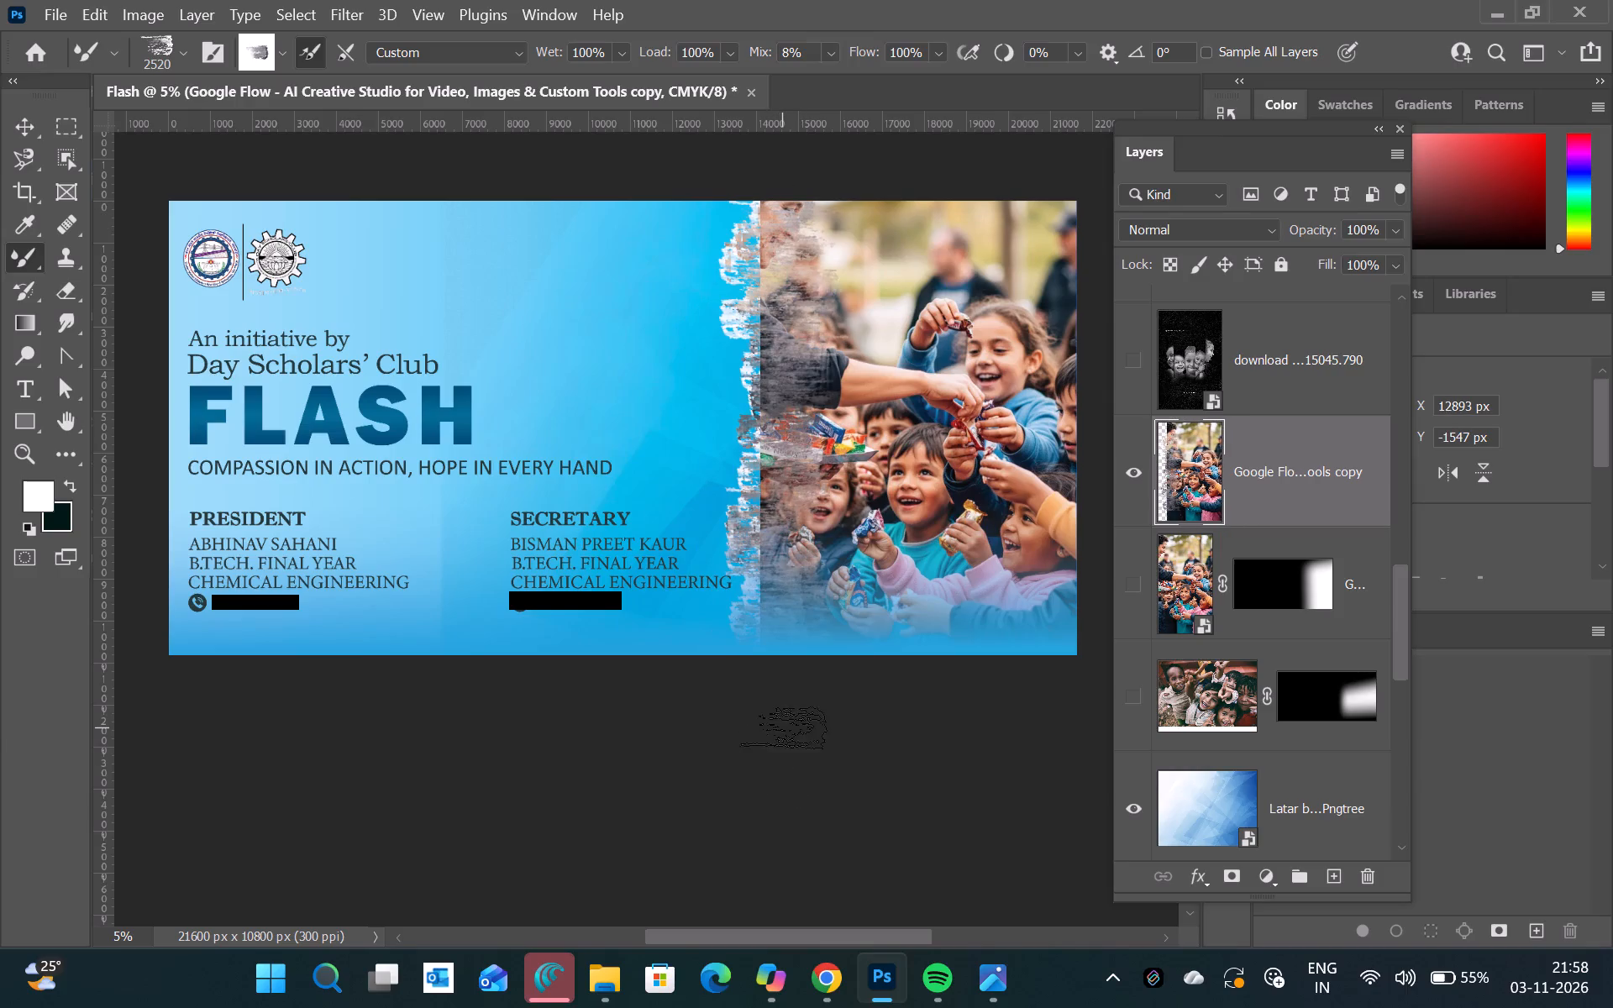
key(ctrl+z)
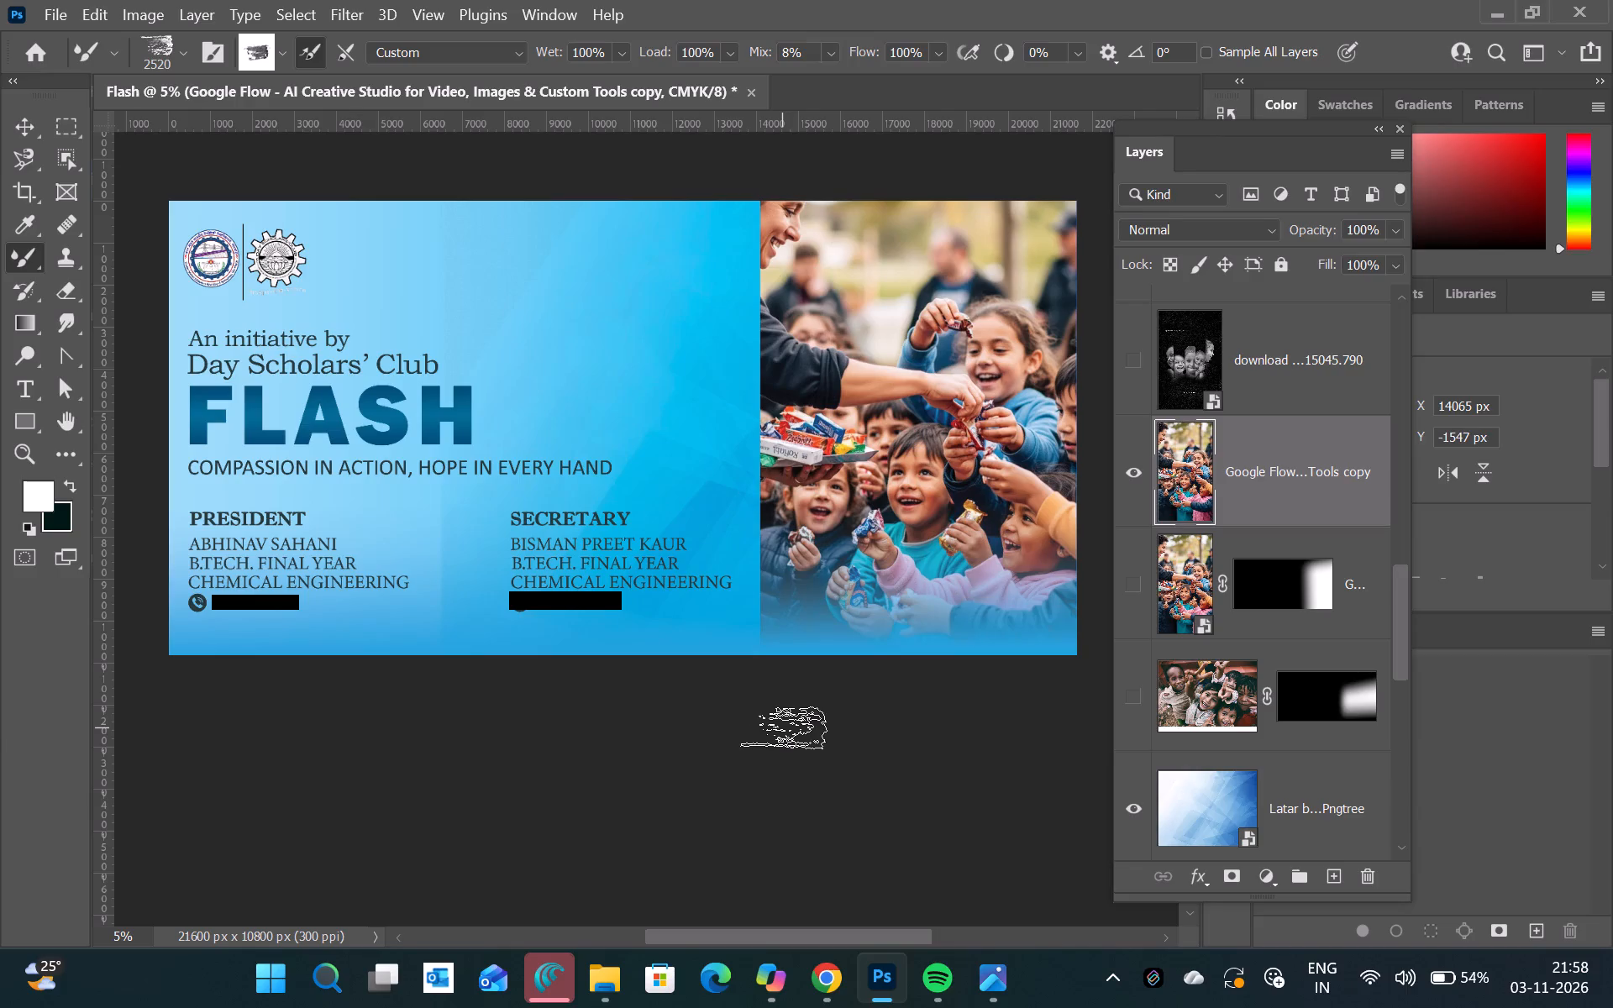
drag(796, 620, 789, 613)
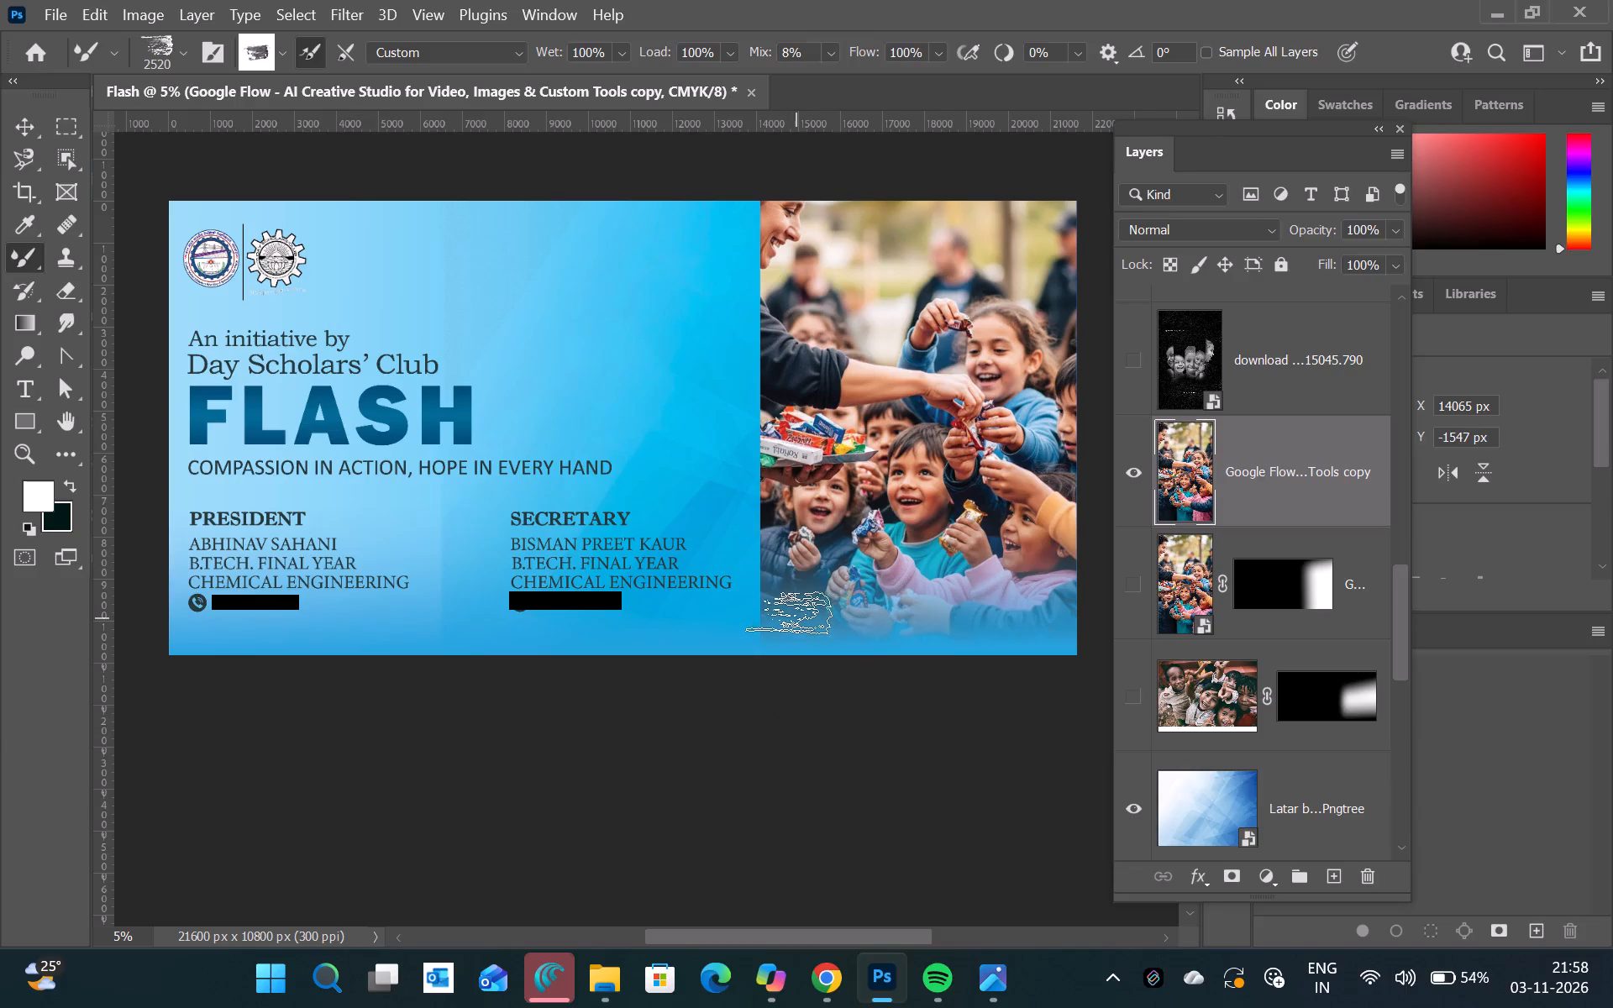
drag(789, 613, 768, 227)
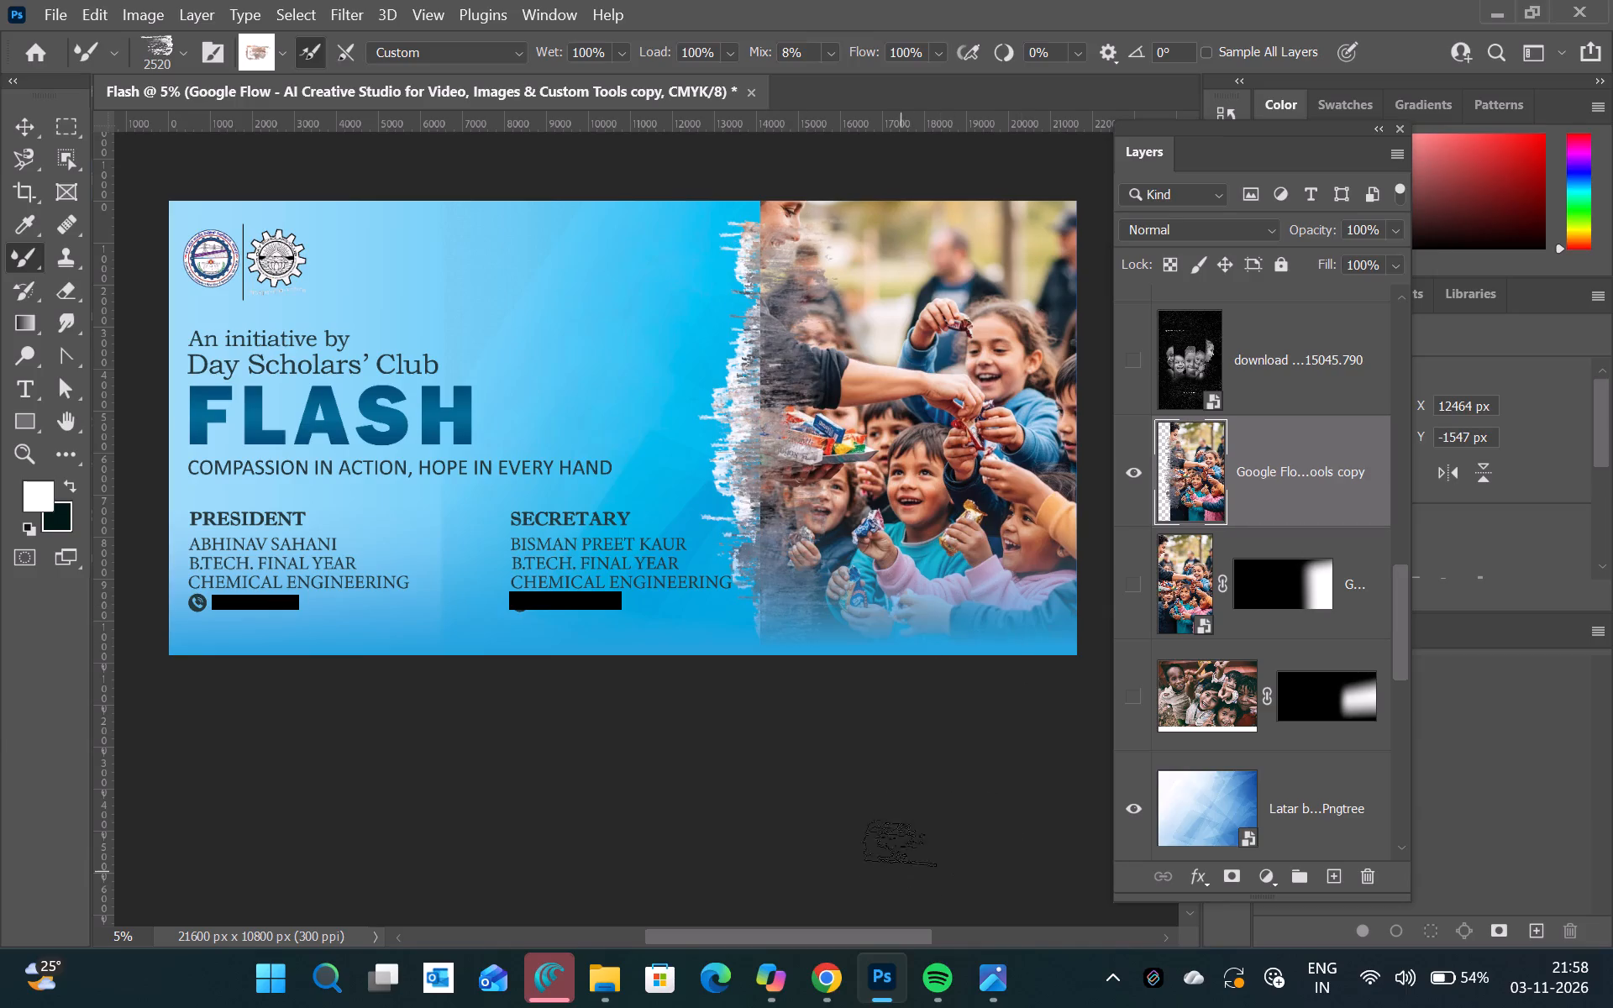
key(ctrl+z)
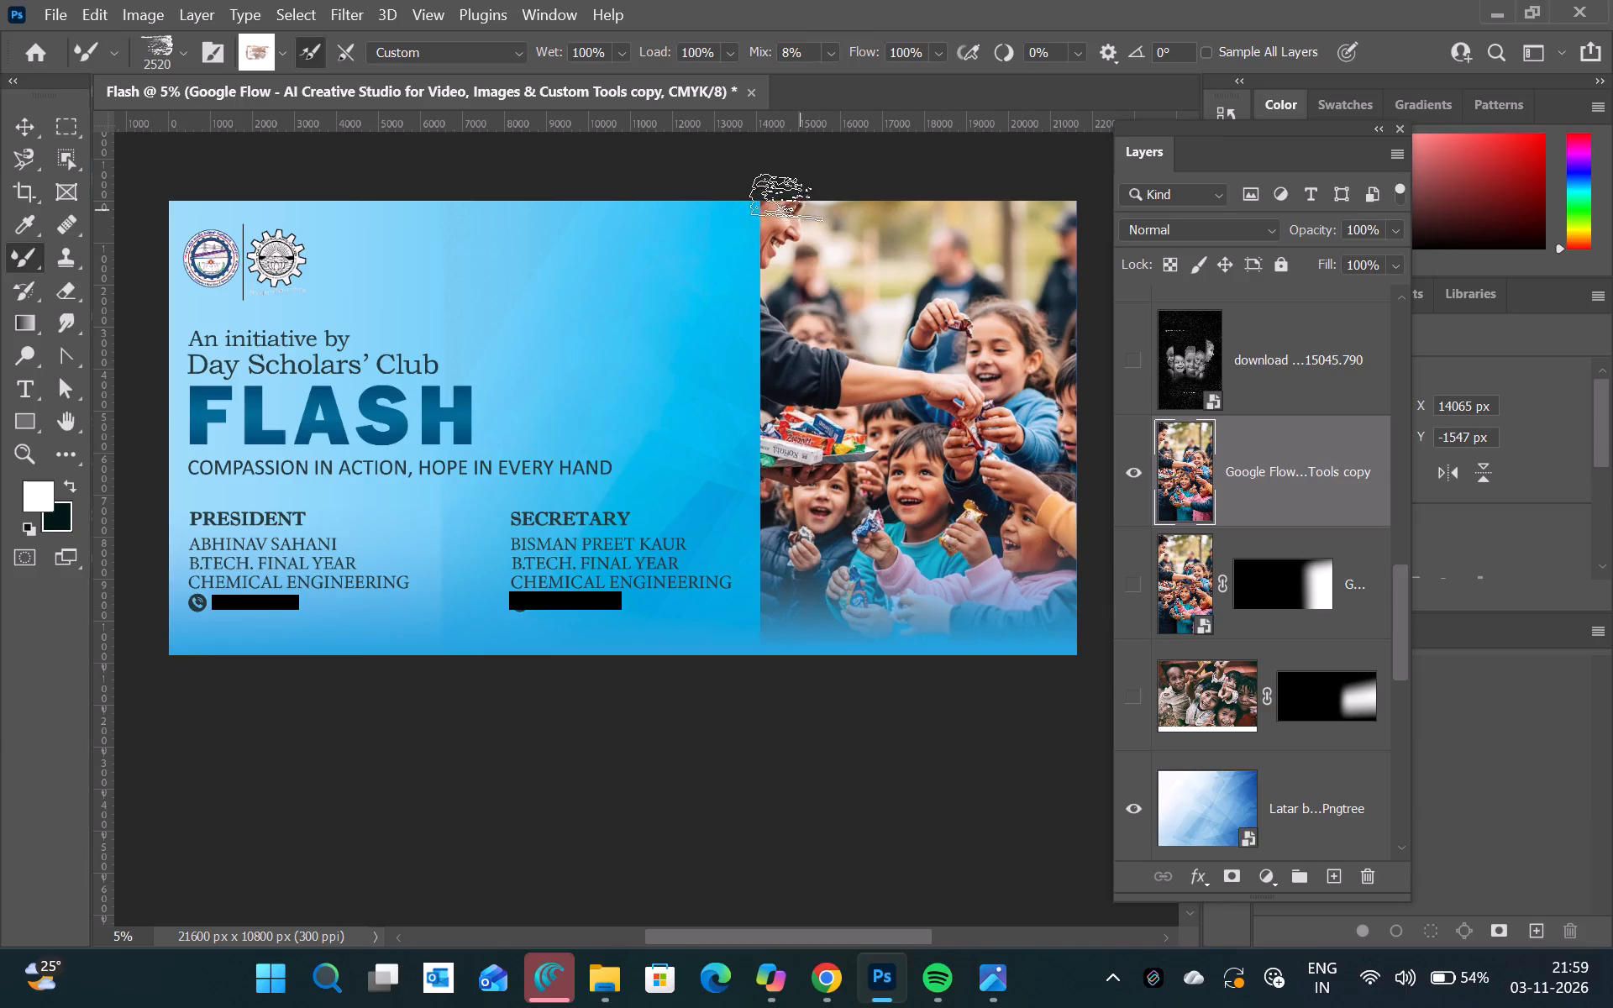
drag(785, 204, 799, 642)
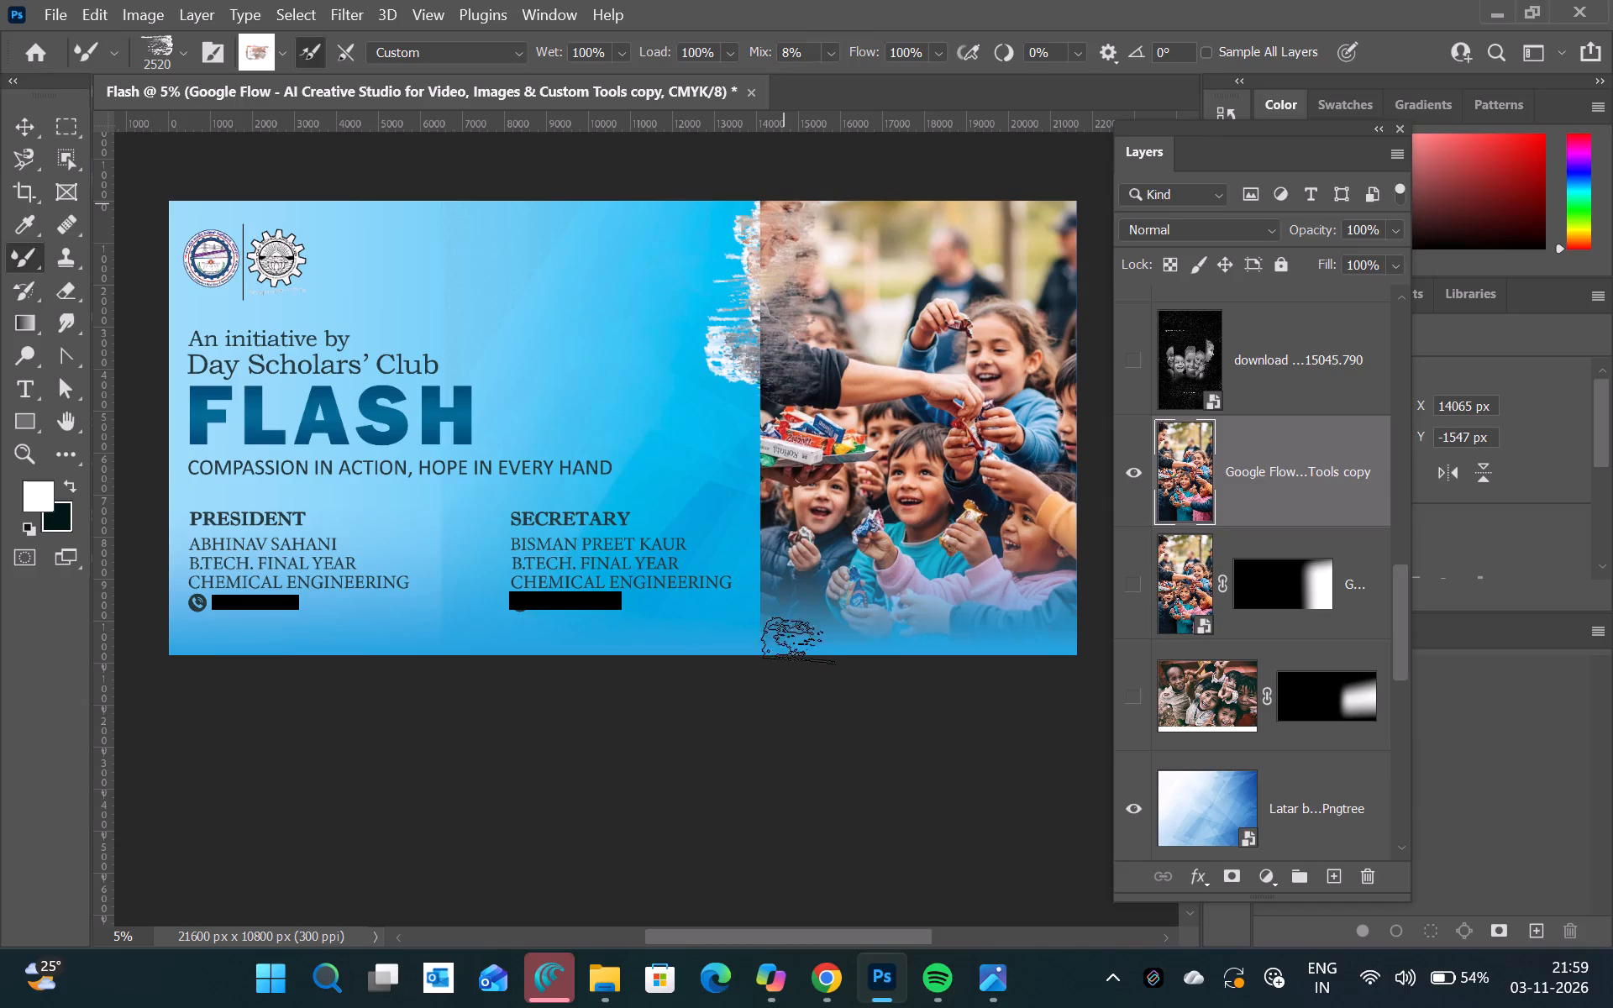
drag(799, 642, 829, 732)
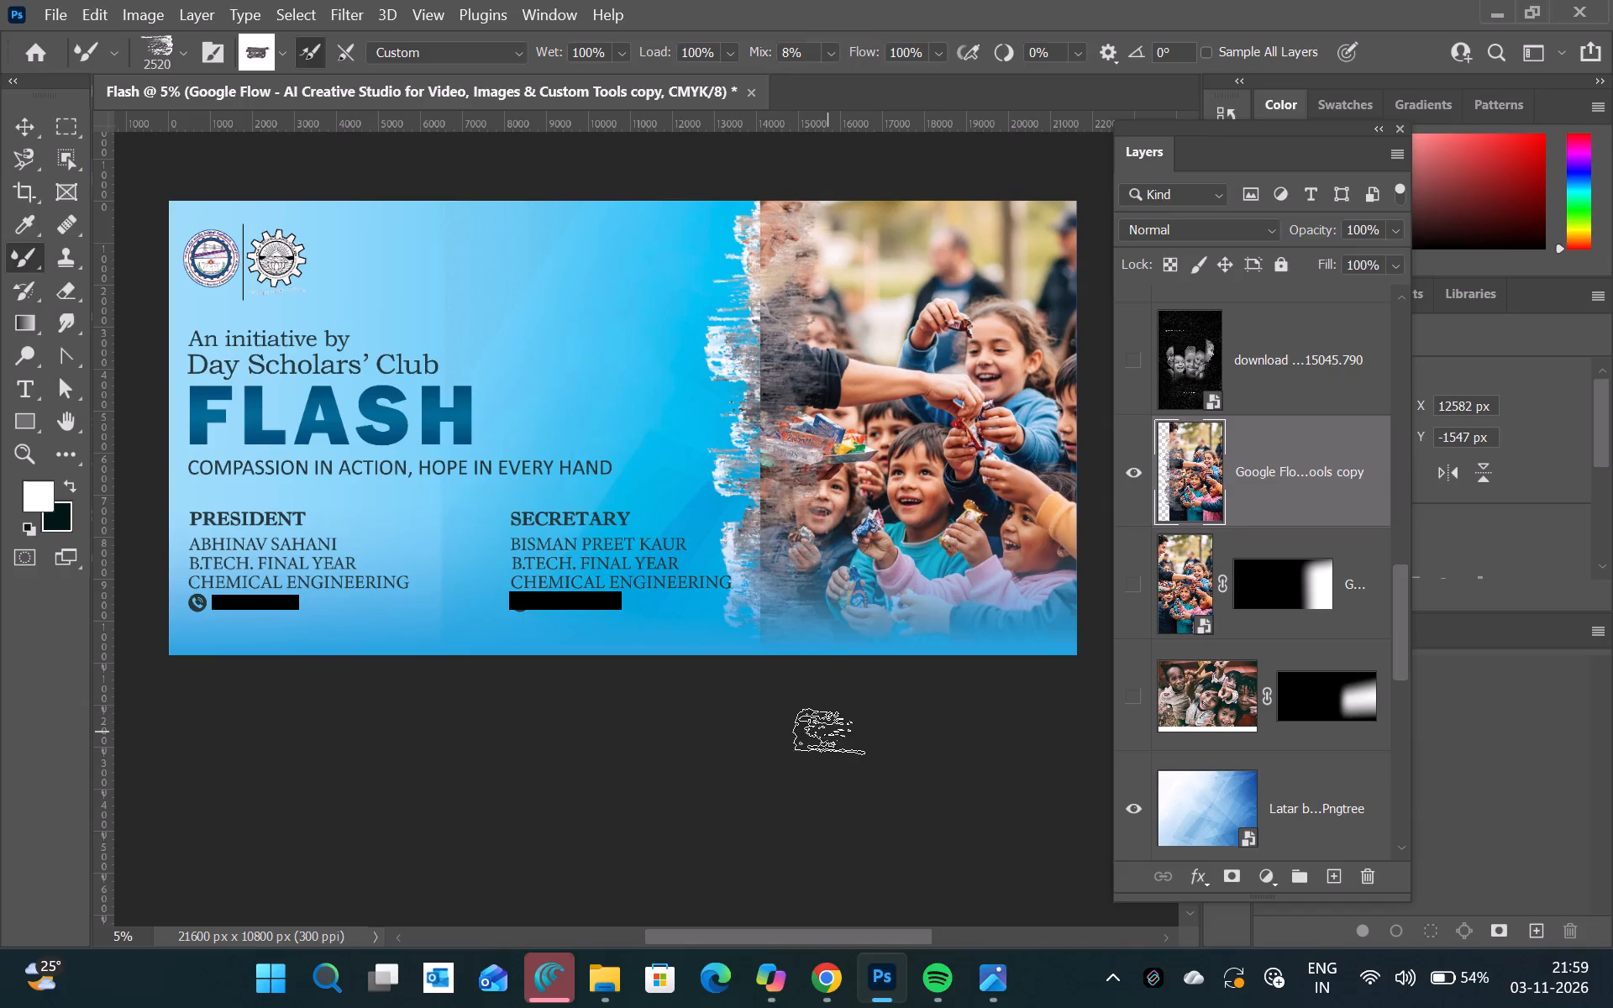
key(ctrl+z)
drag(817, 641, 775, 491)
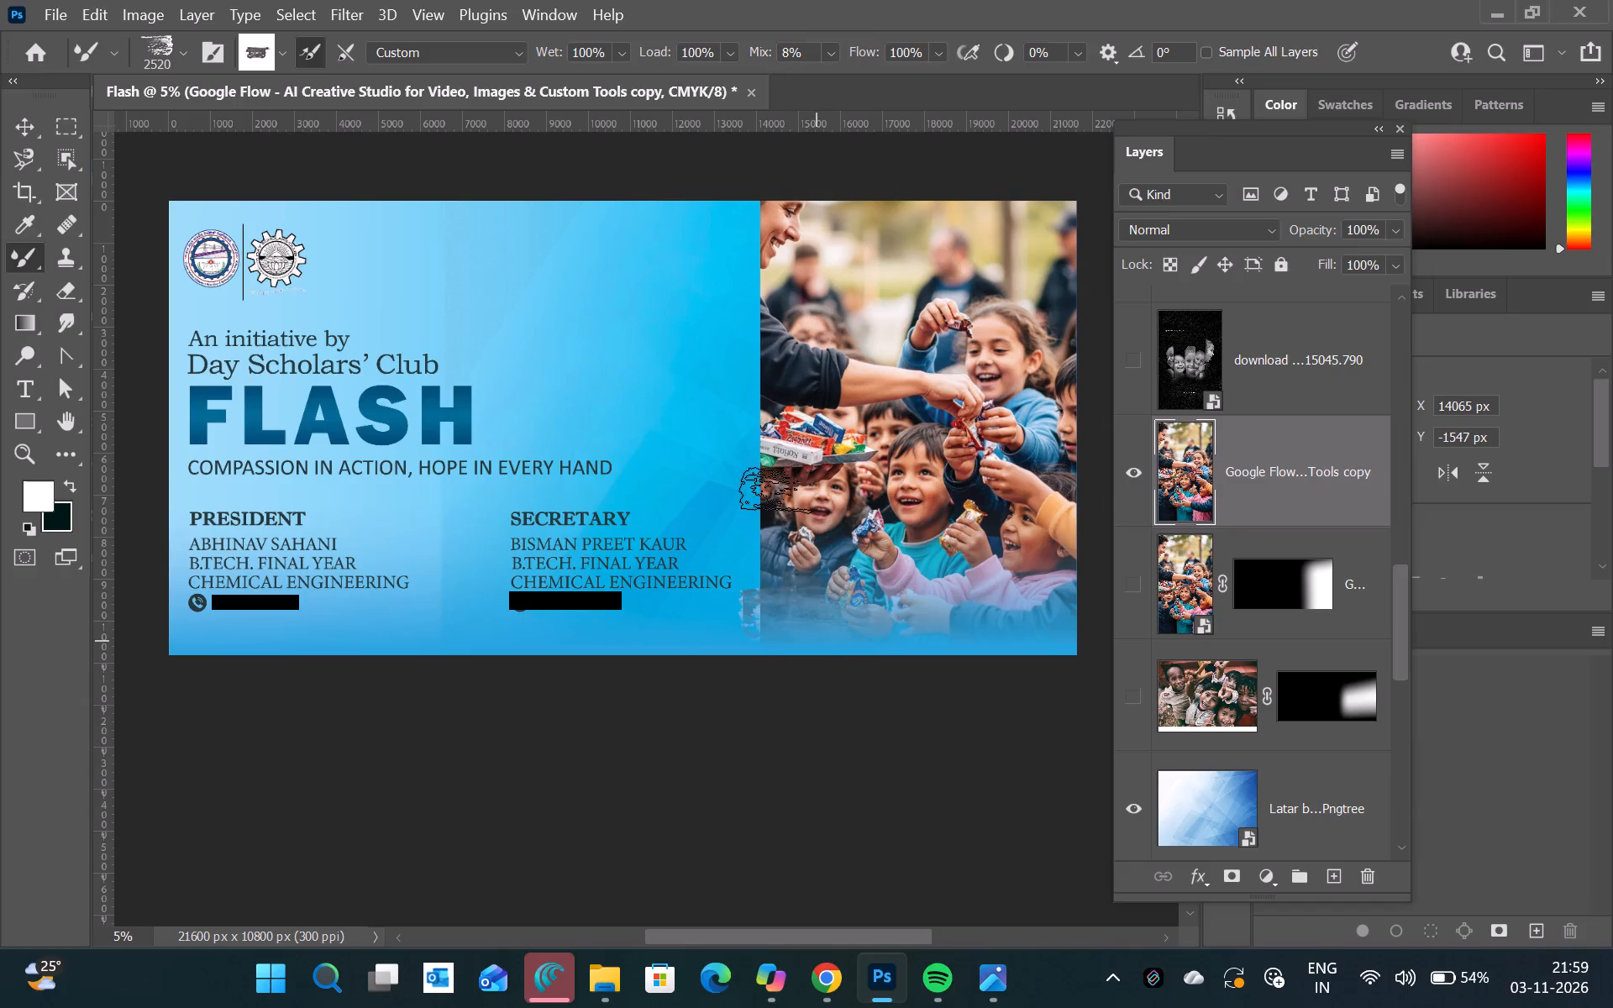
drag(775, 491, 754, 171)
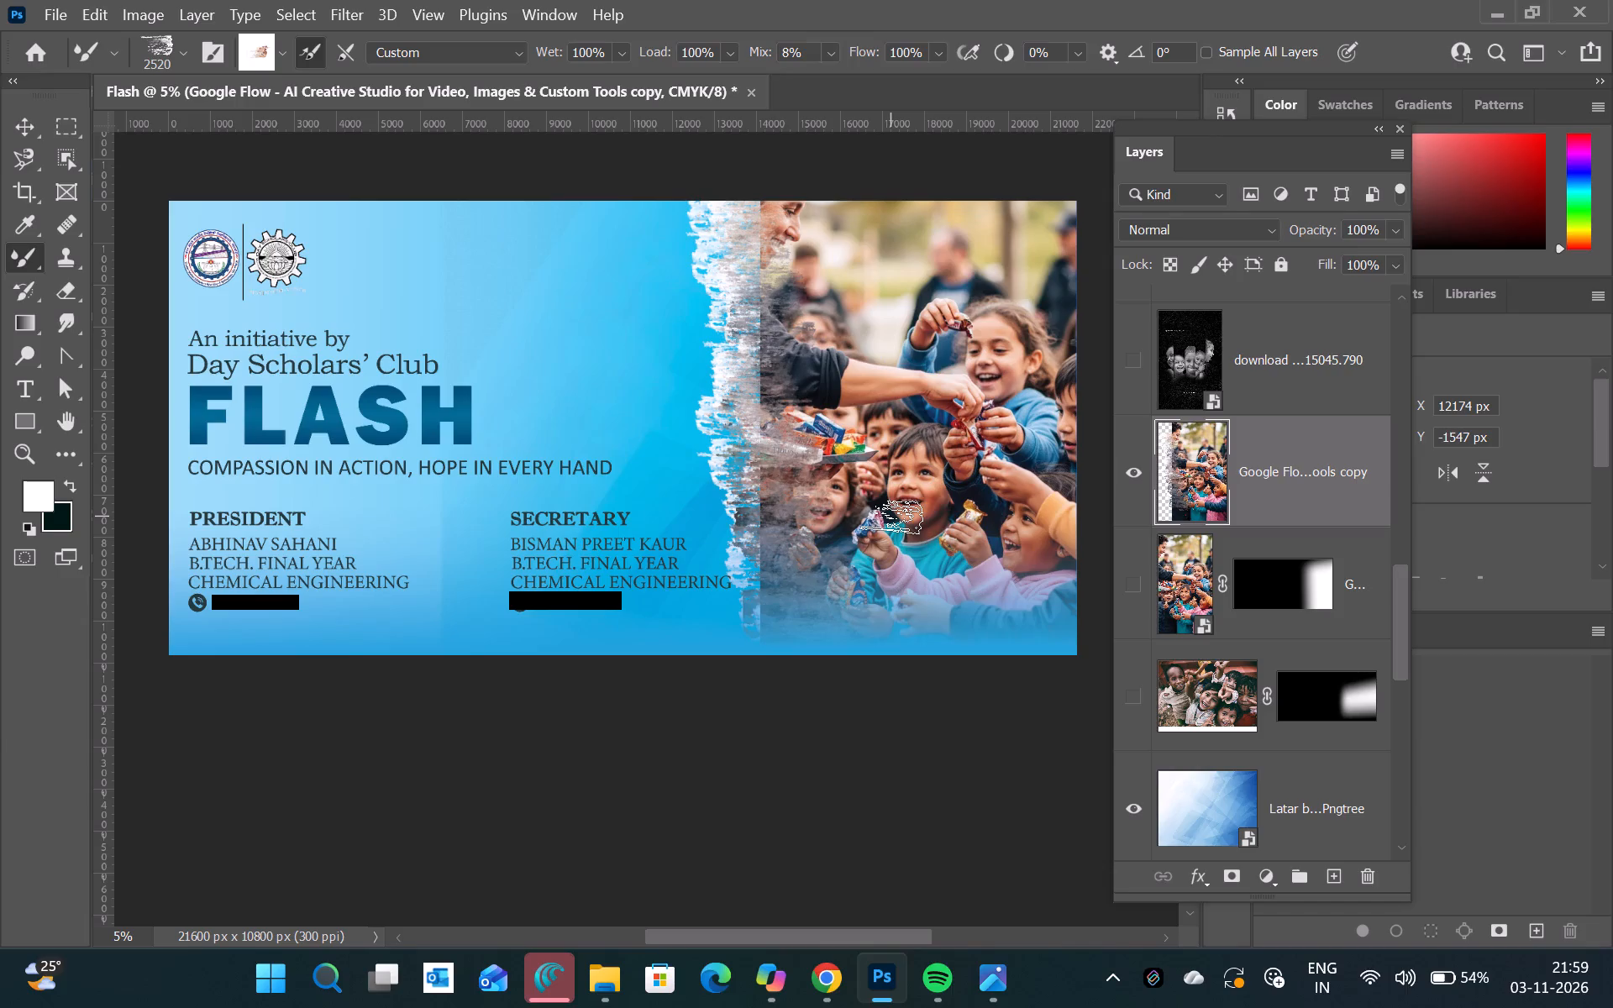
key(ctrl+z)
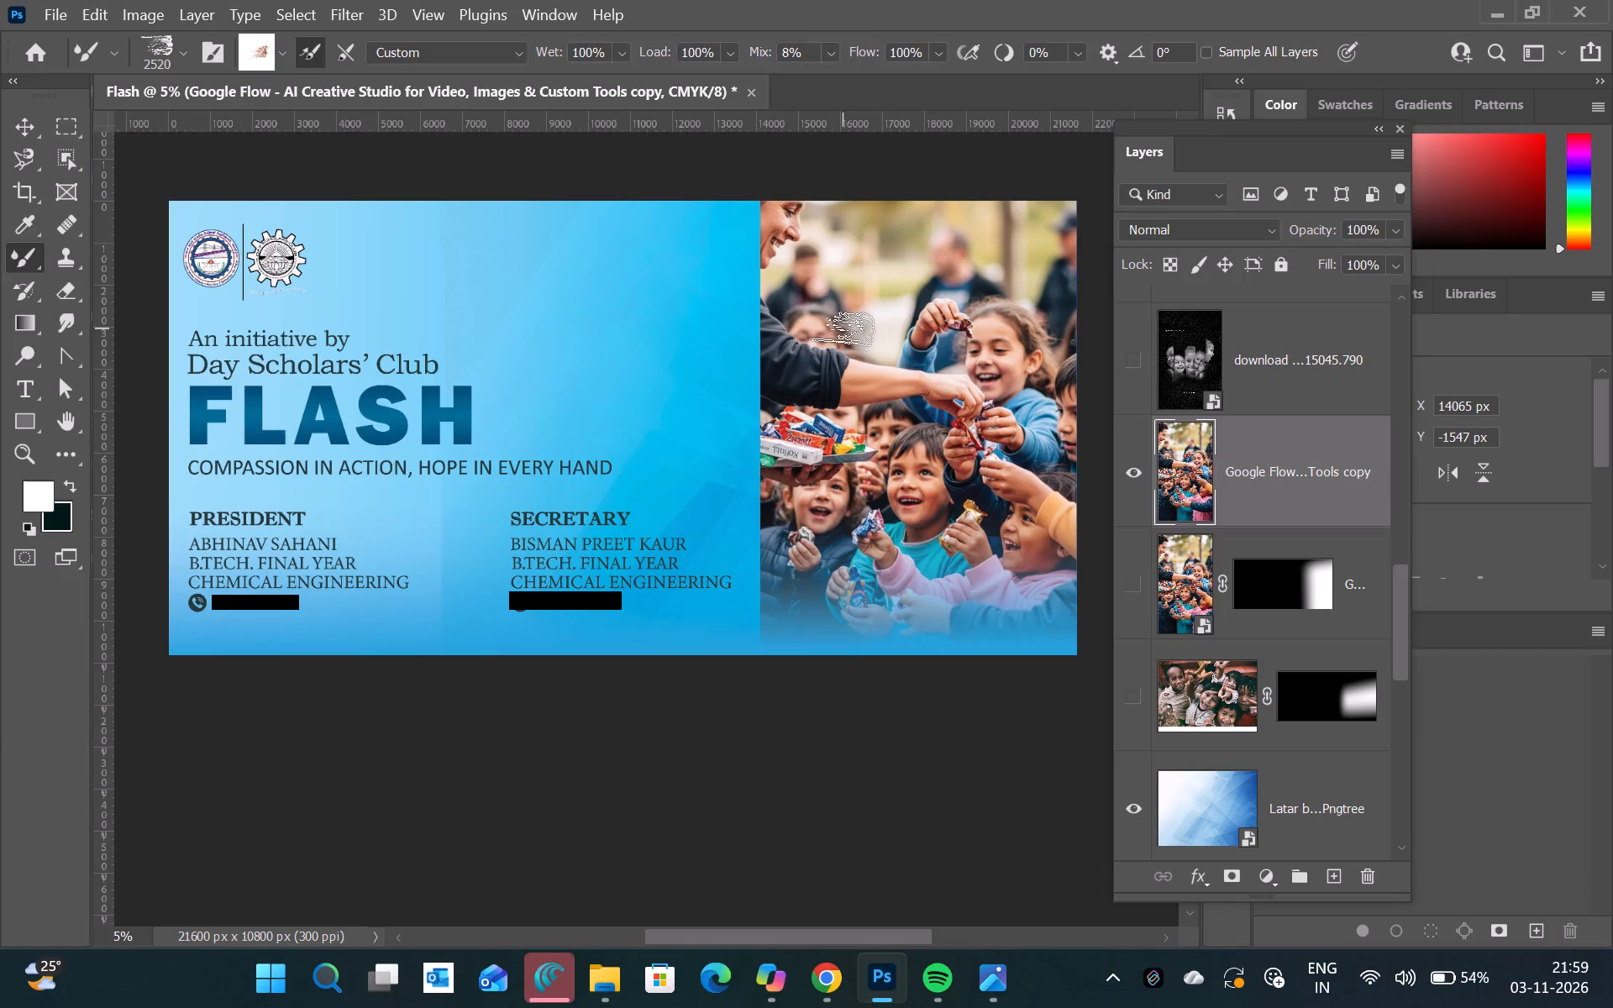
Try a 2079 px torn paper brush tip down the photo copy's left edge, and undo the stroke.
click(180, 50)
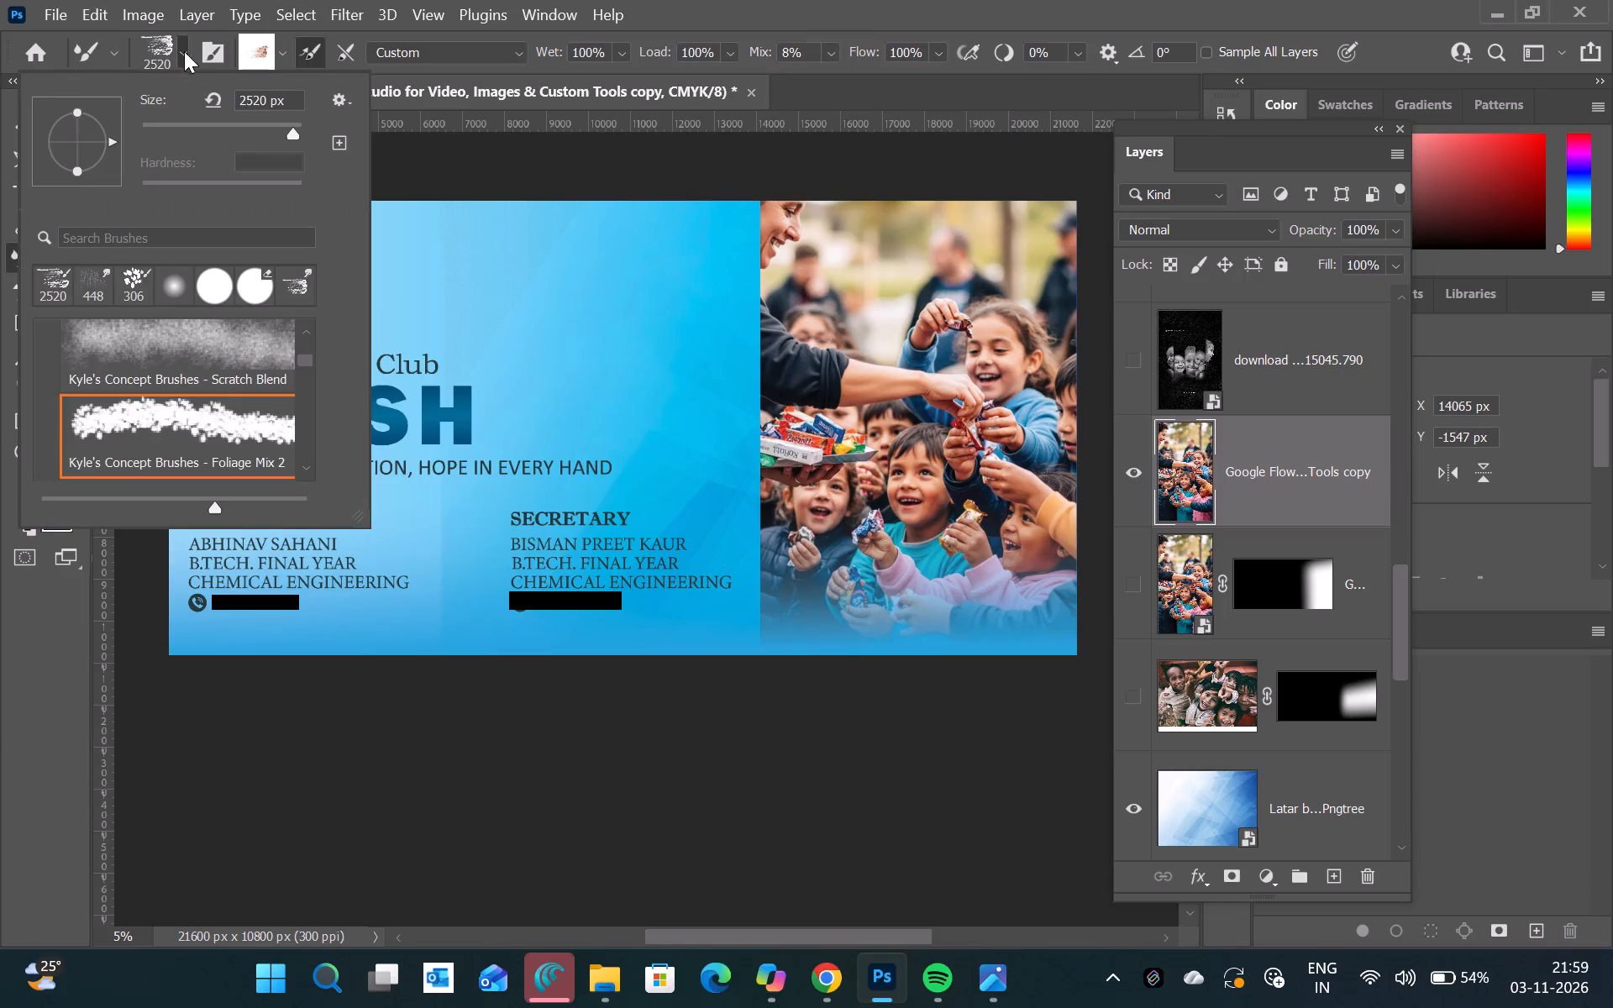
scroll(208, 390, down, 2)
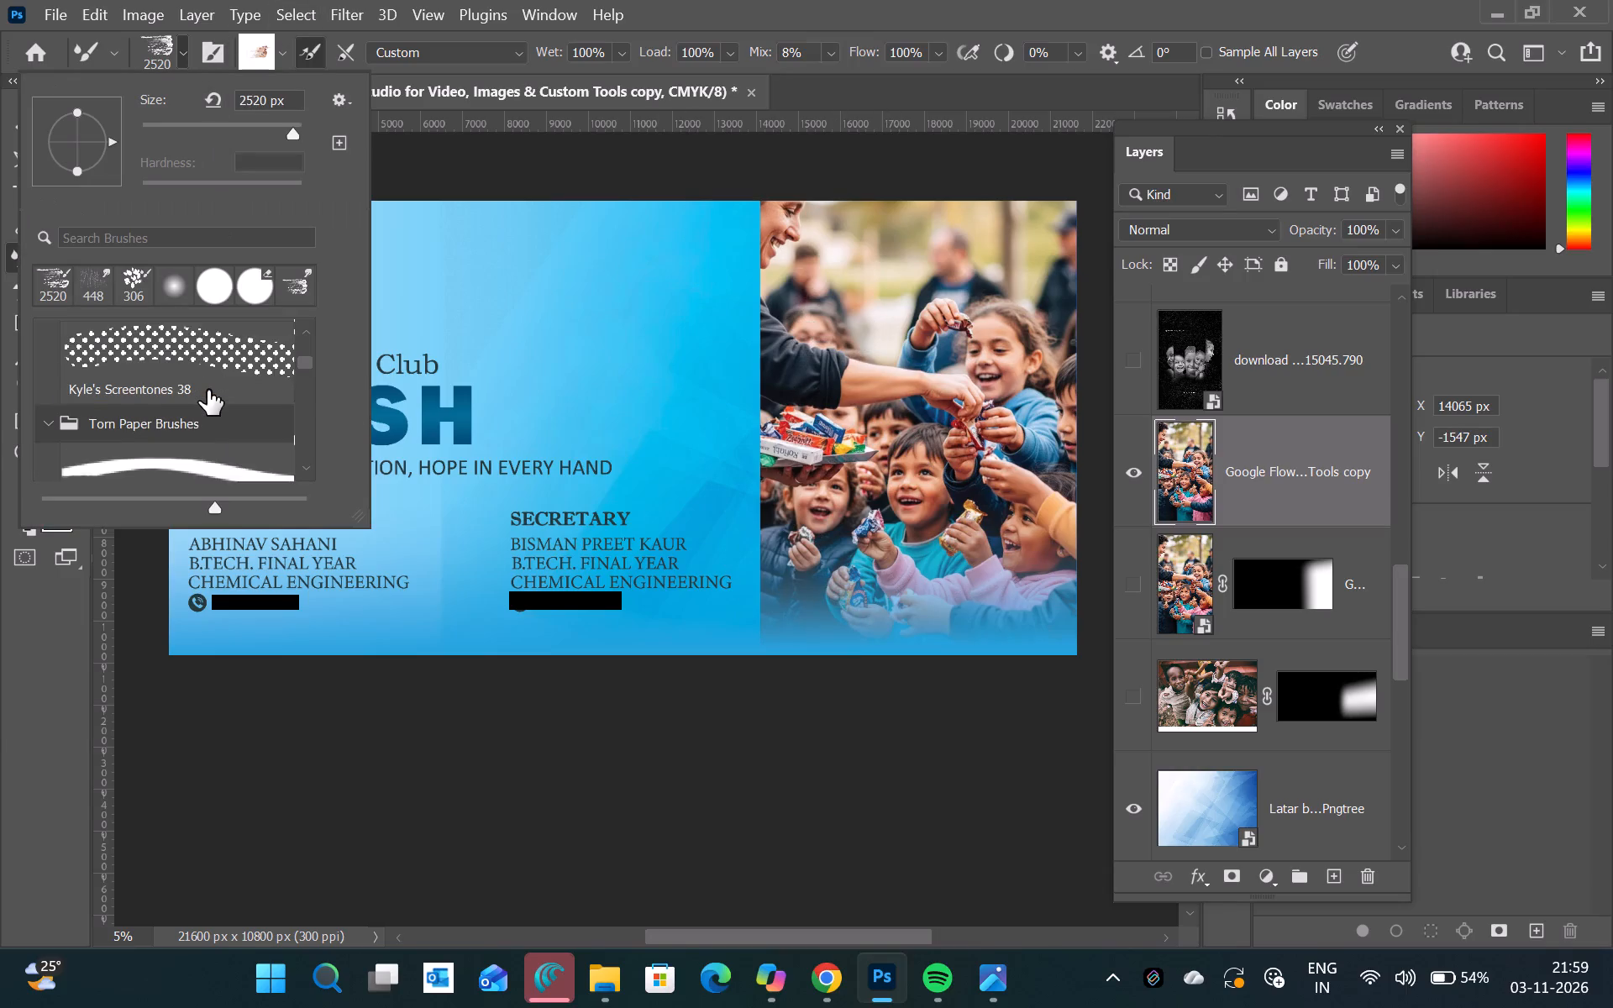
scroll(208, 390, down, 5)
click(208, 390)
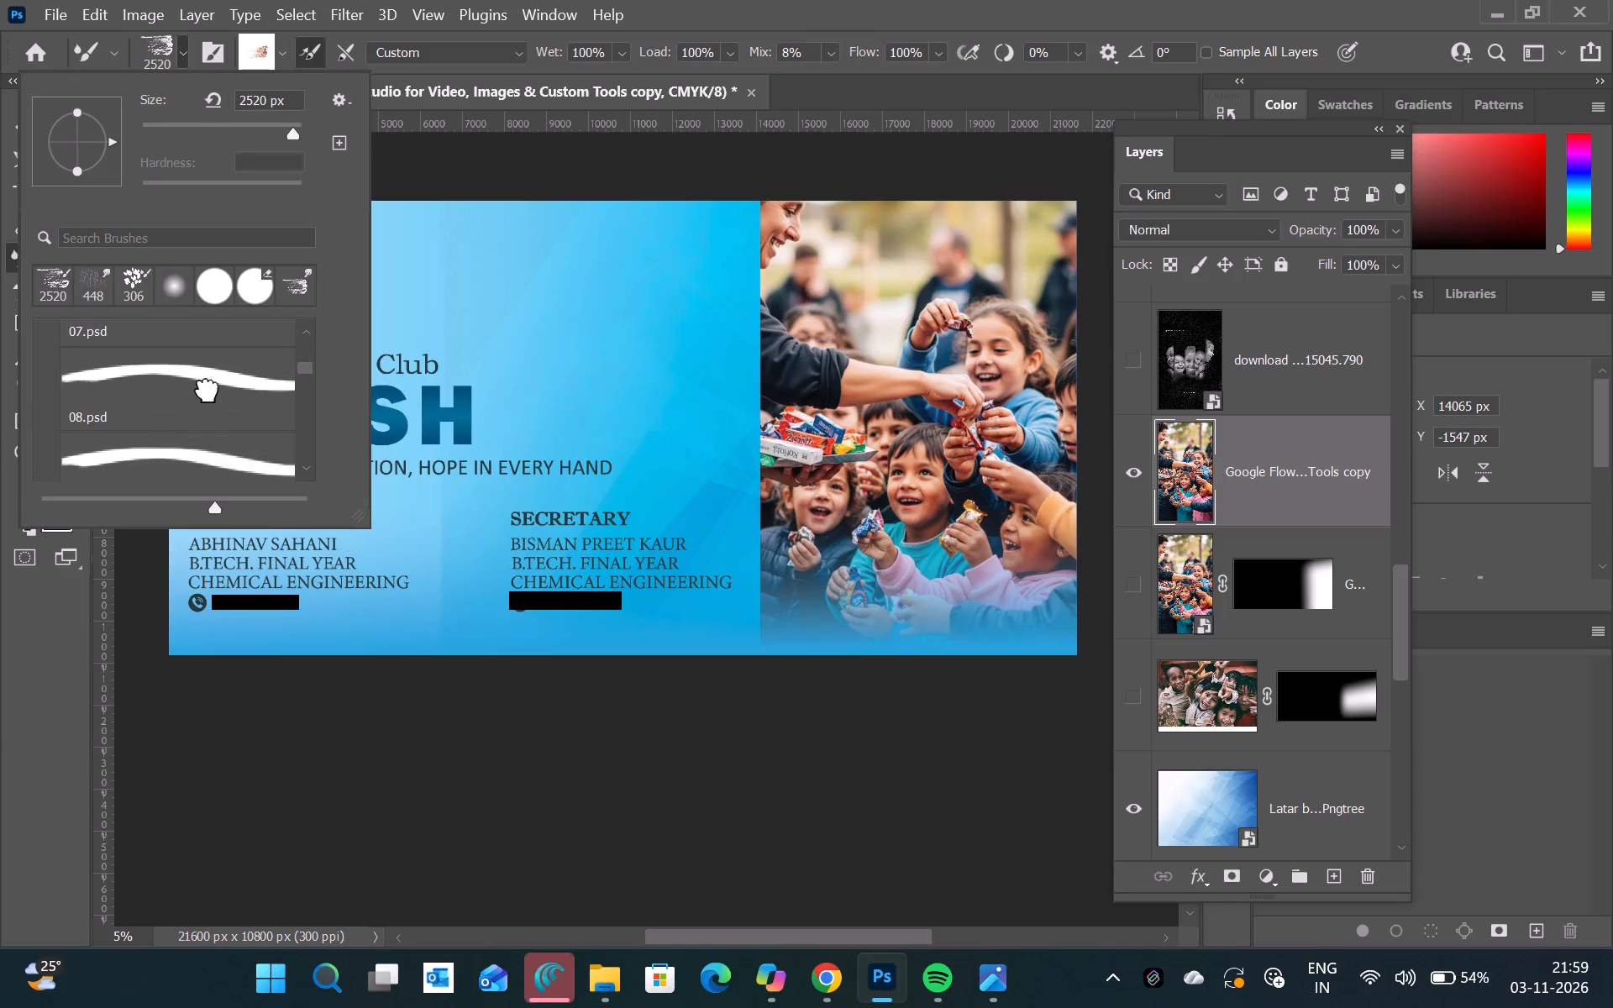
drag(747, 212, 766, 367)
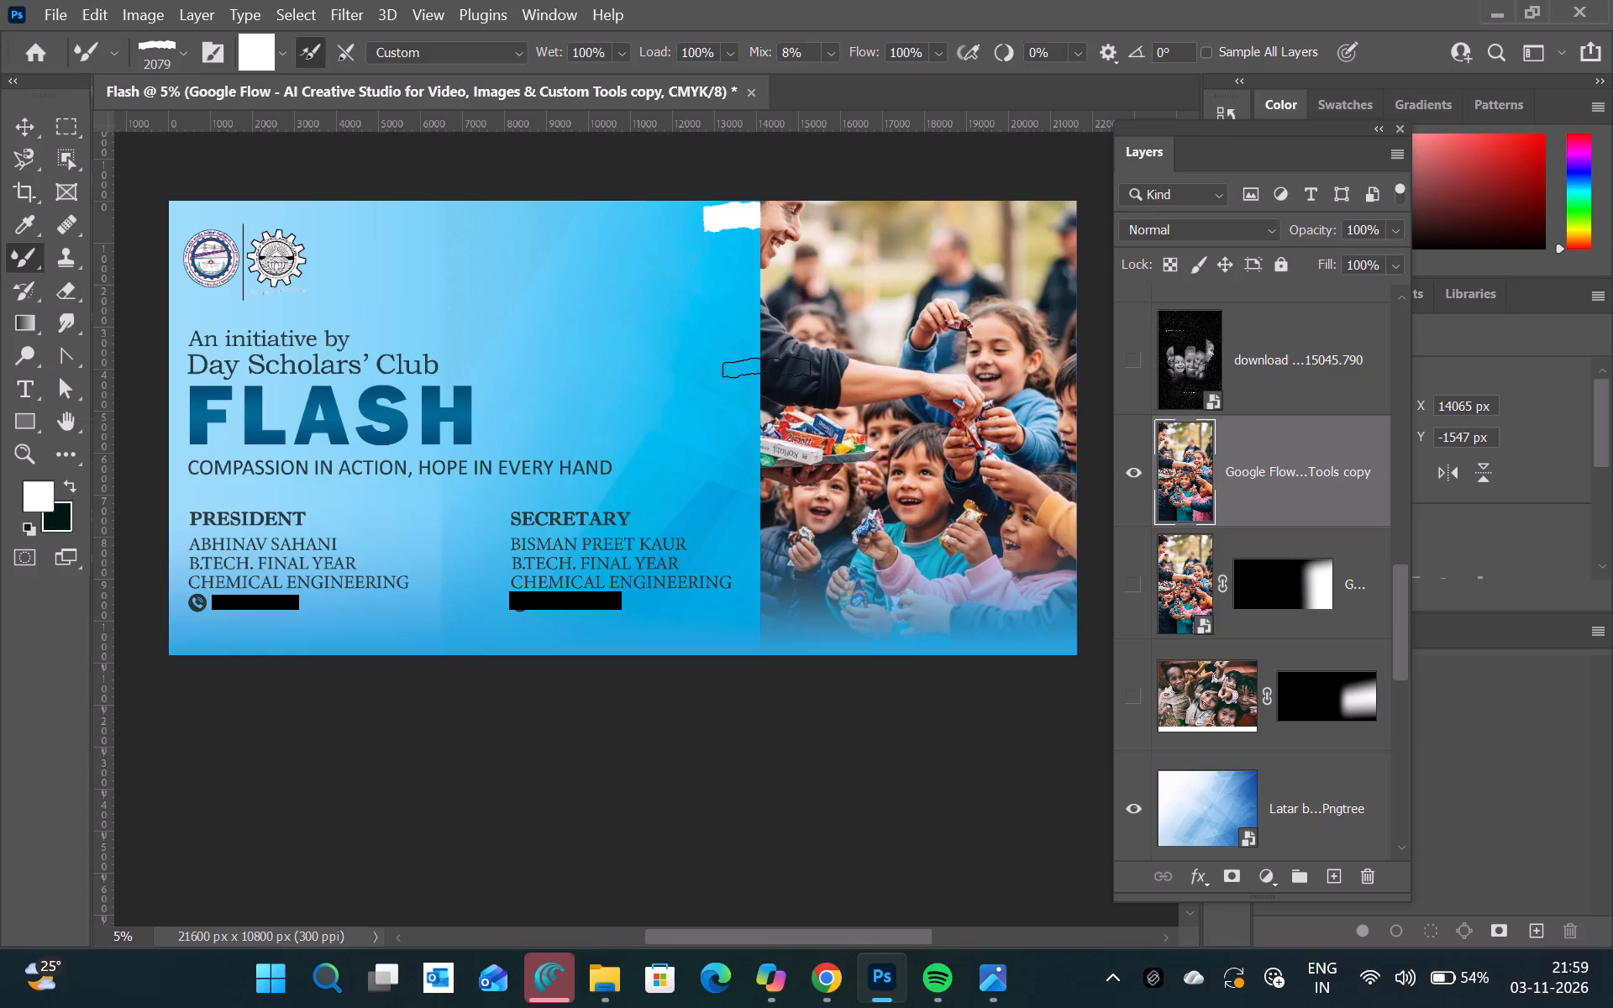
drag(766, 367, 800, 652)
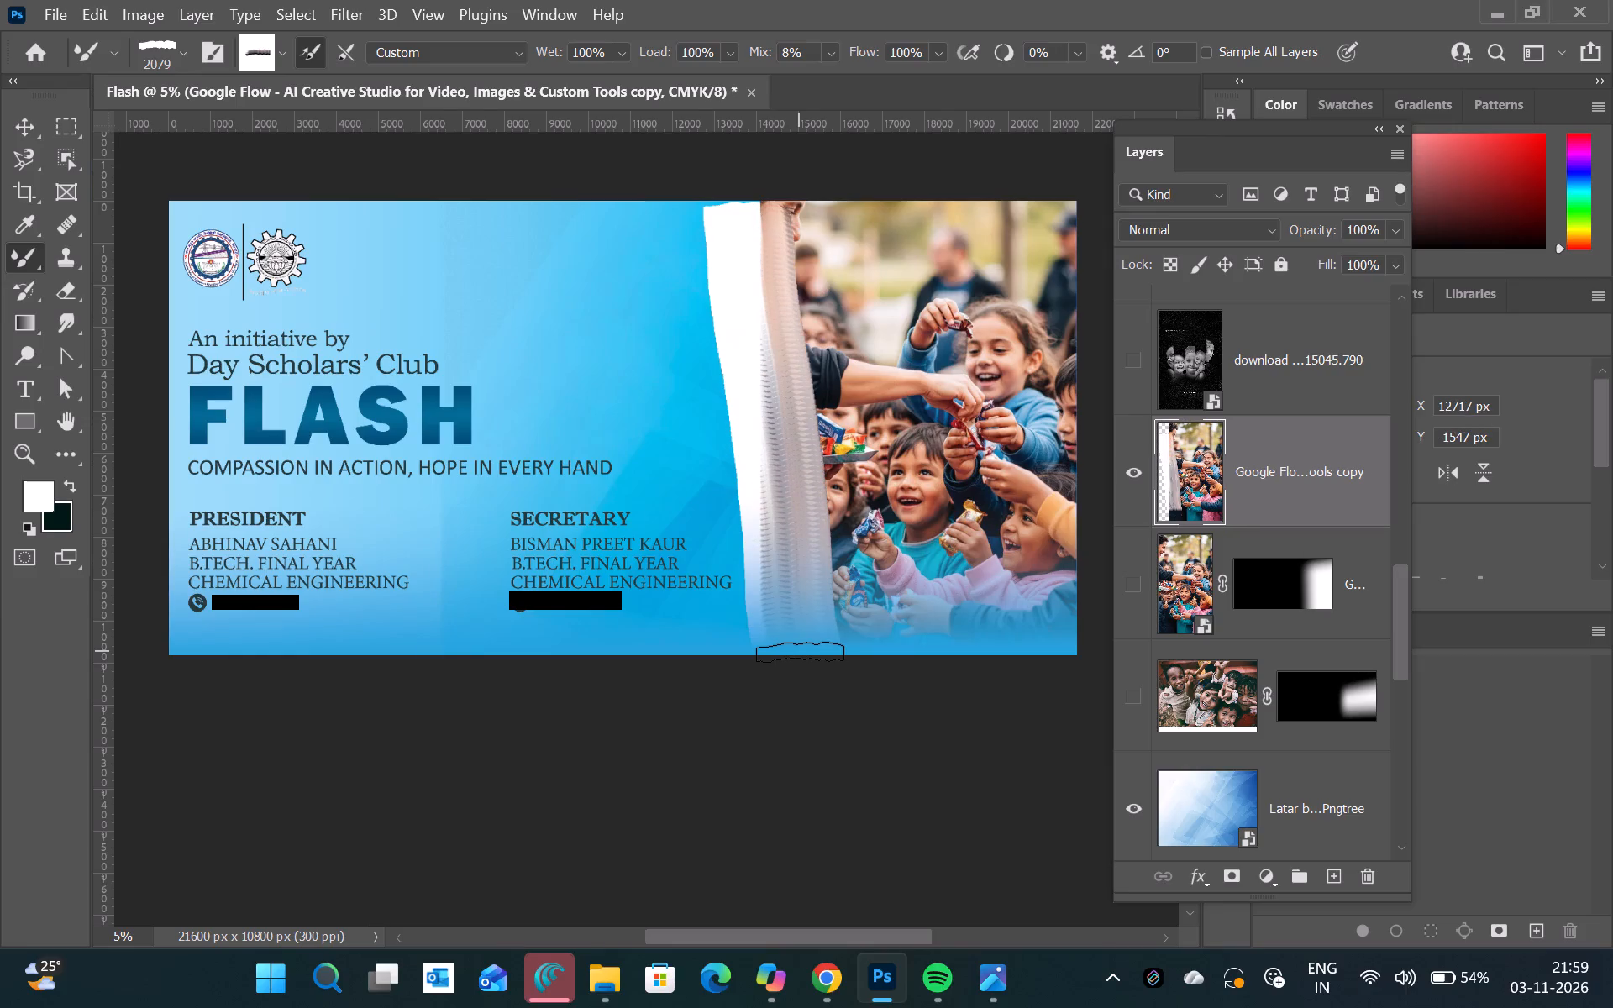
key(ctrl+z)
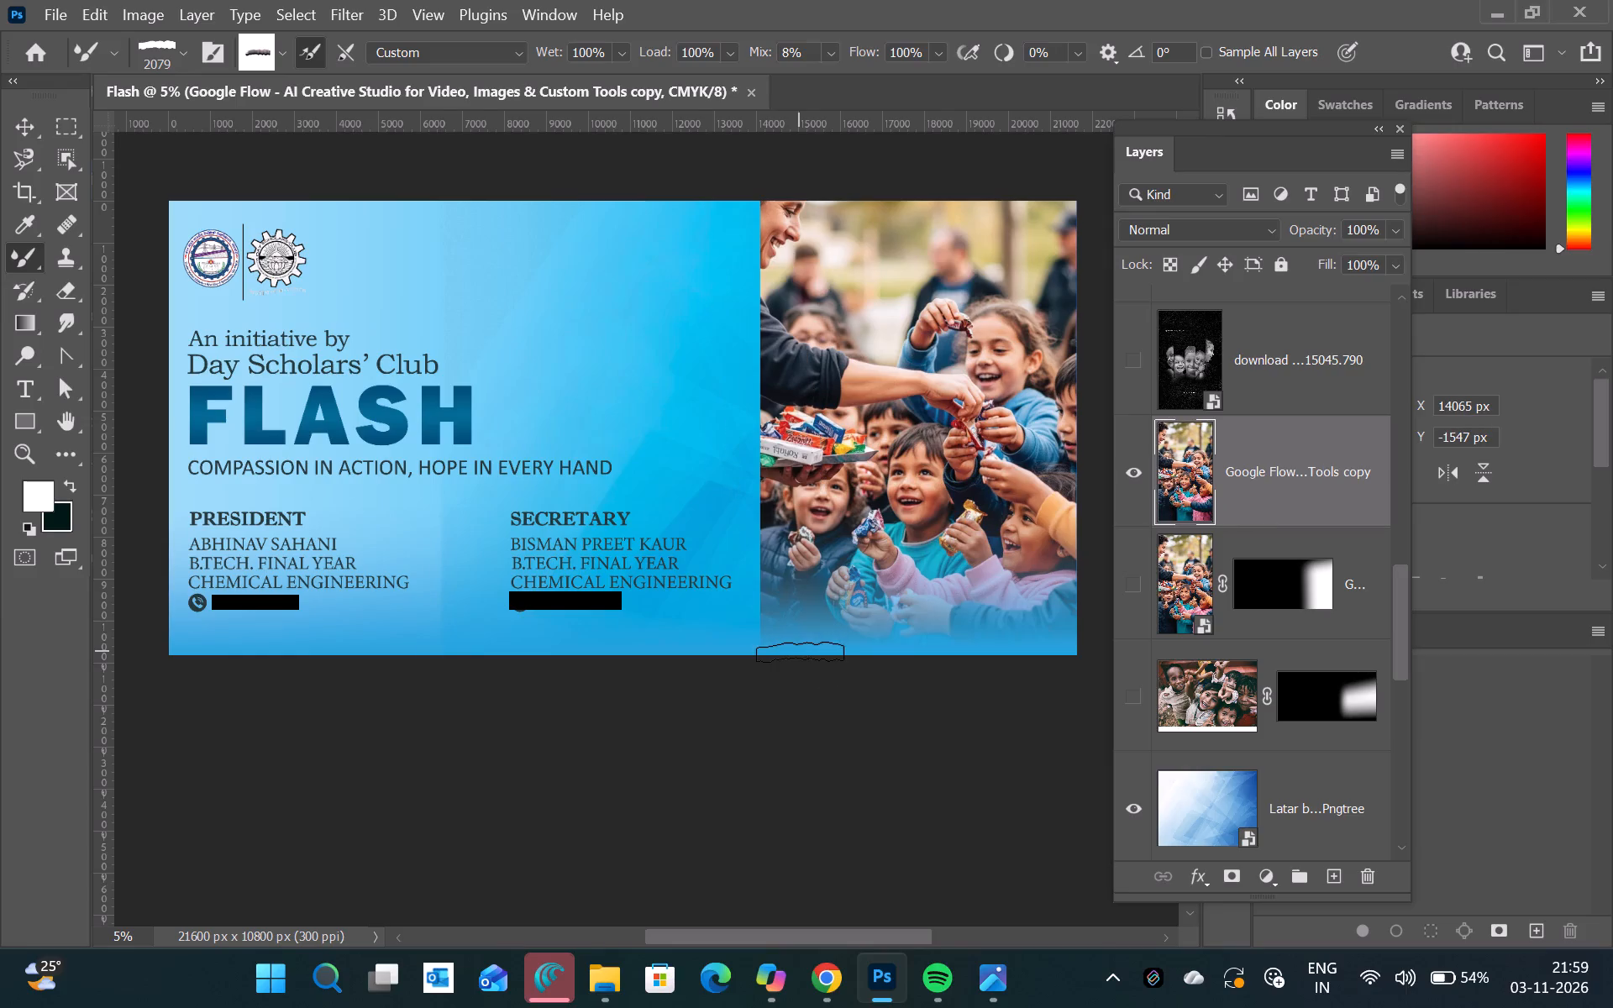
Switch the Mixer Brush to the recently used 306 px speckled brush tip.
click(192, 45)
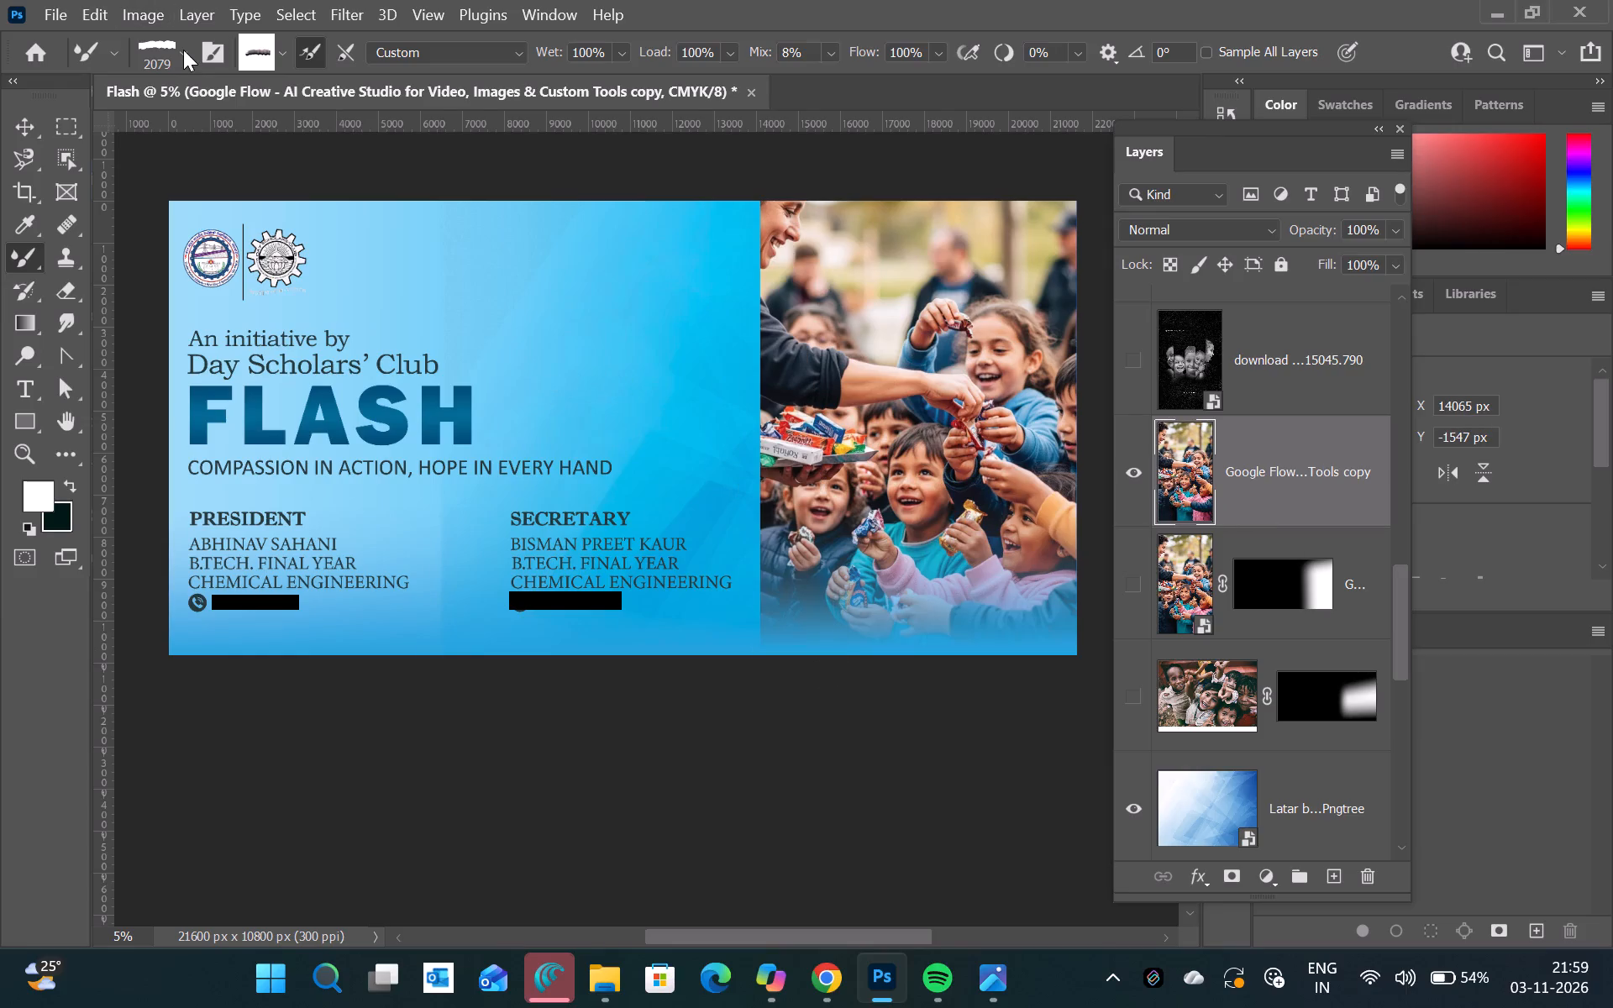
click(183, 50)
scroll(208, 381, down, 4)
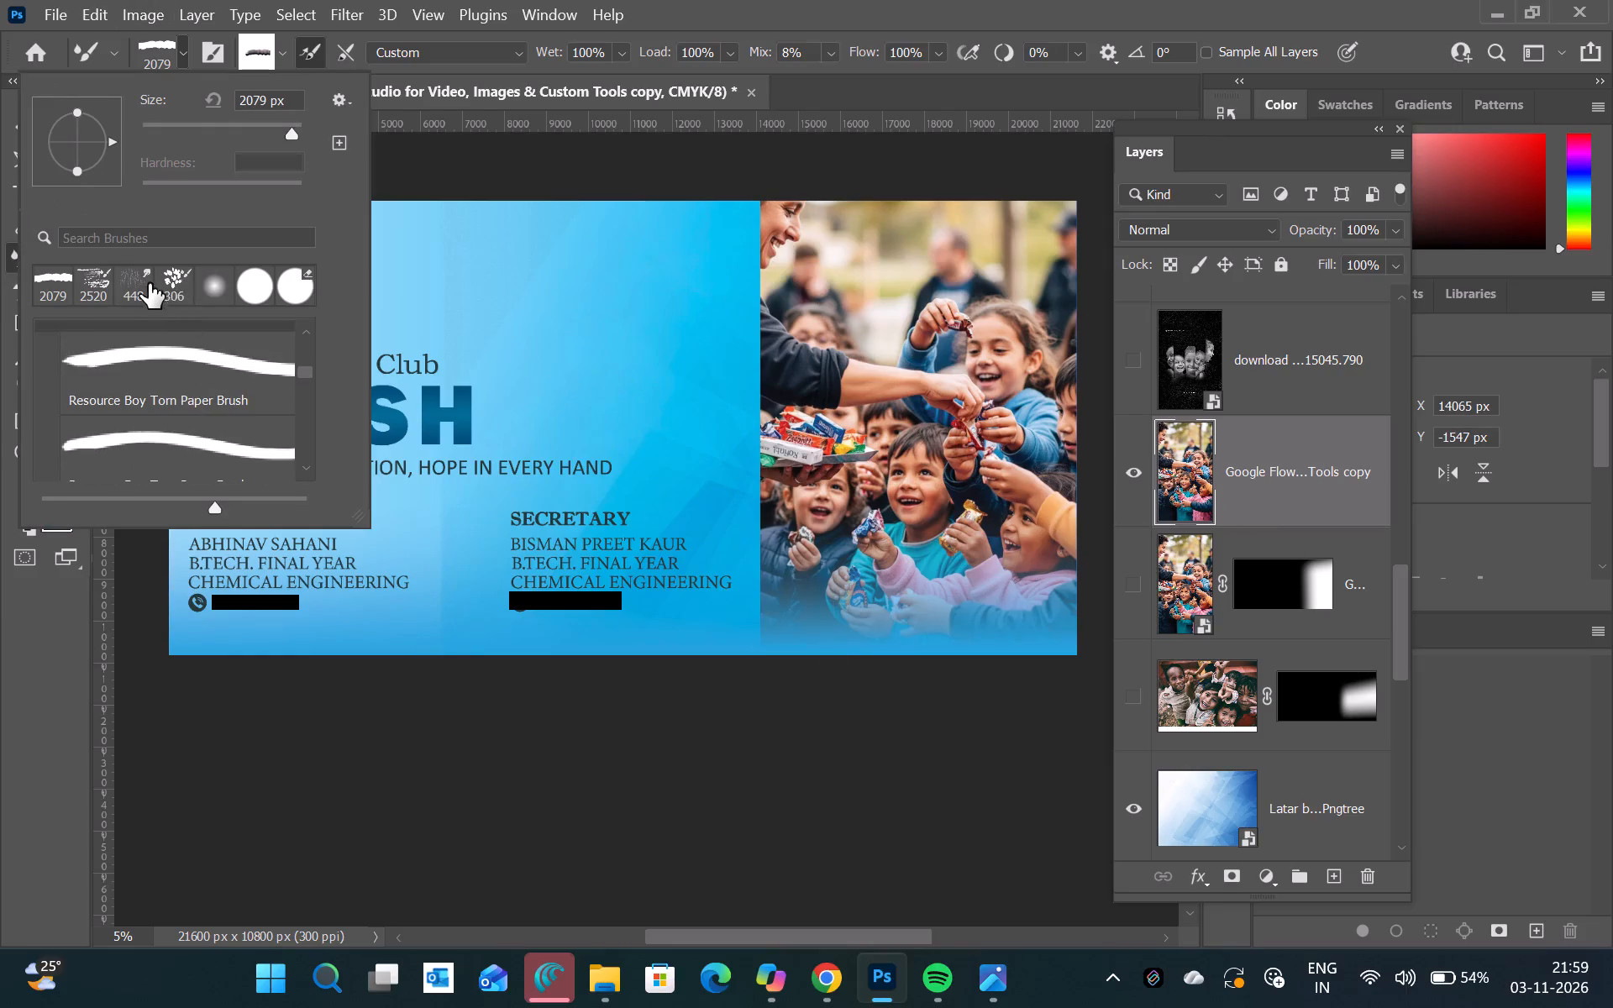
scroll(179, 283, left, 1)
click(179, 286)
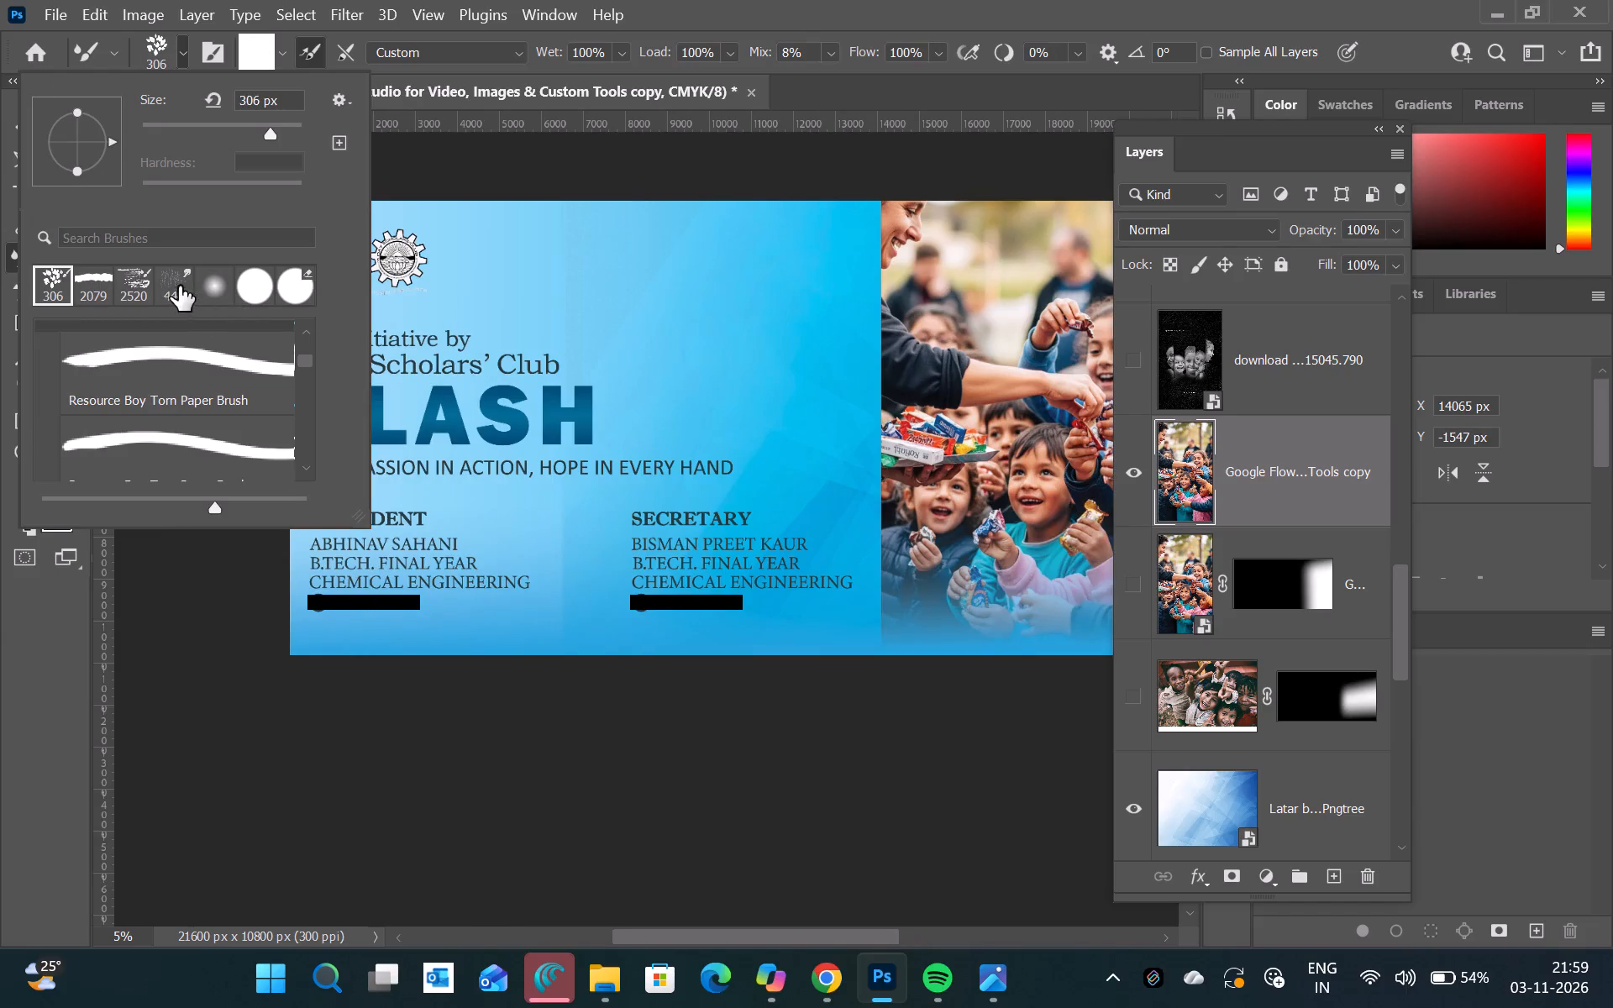
Look through the Resource Boy Torn Paper Brush presets for another Mixer Brush tip.
scroll(309, 455, down, 2)
scroll(223, 433, down, 9)
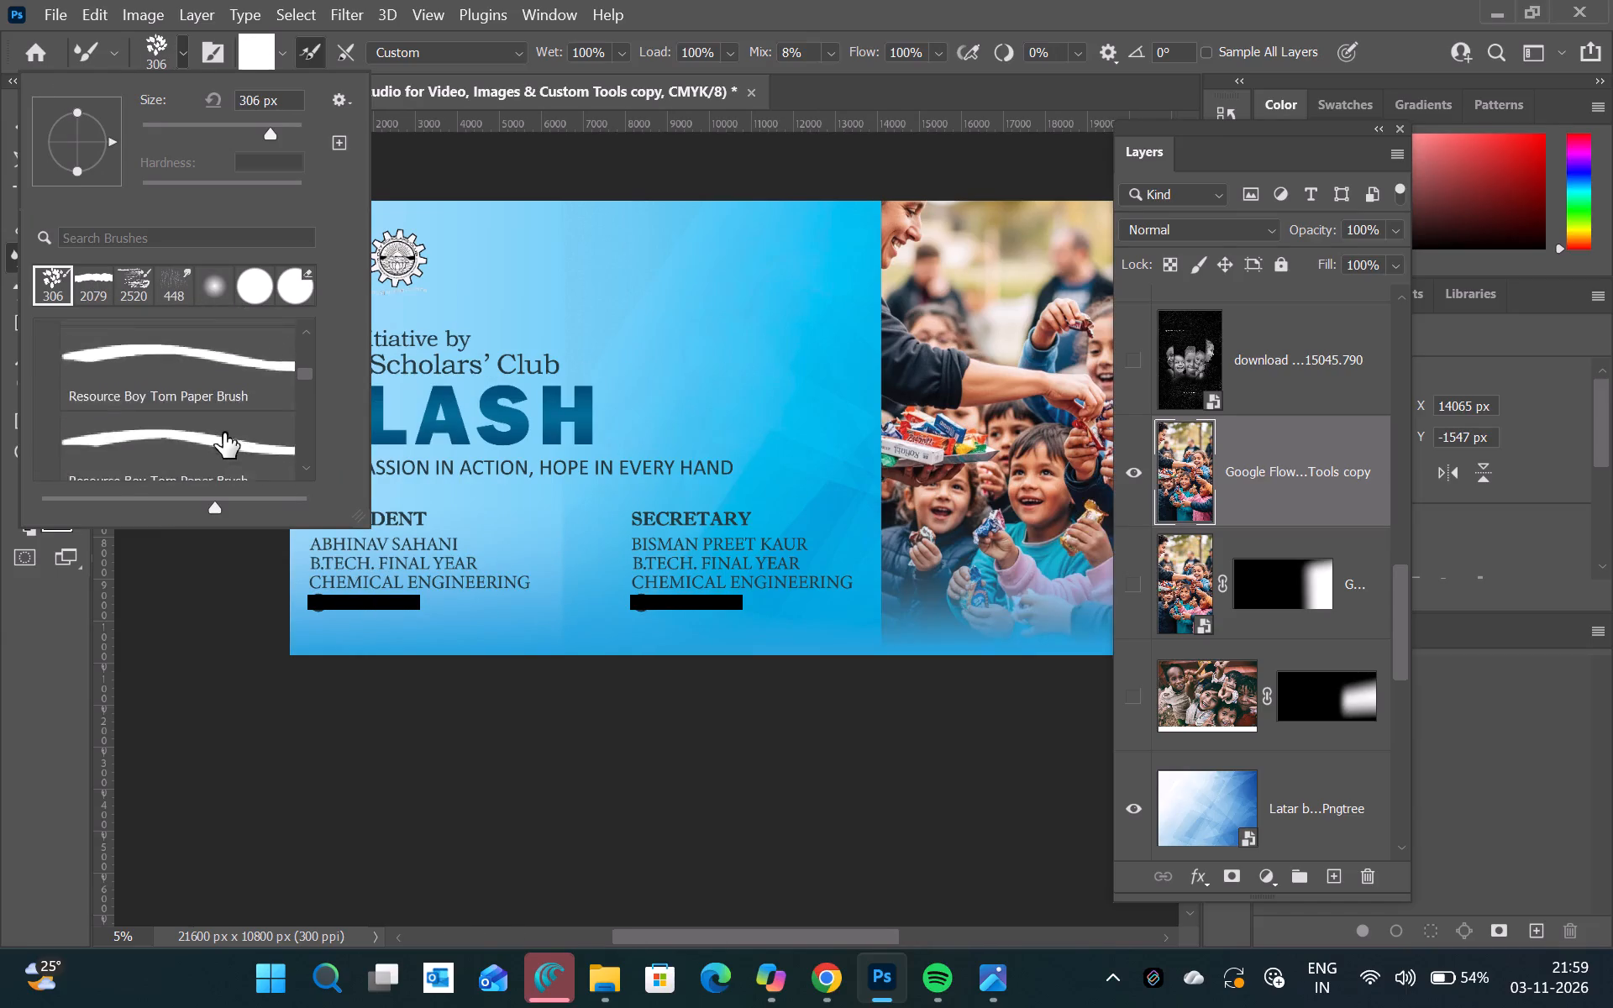
scroll(223, 433, down, 7)
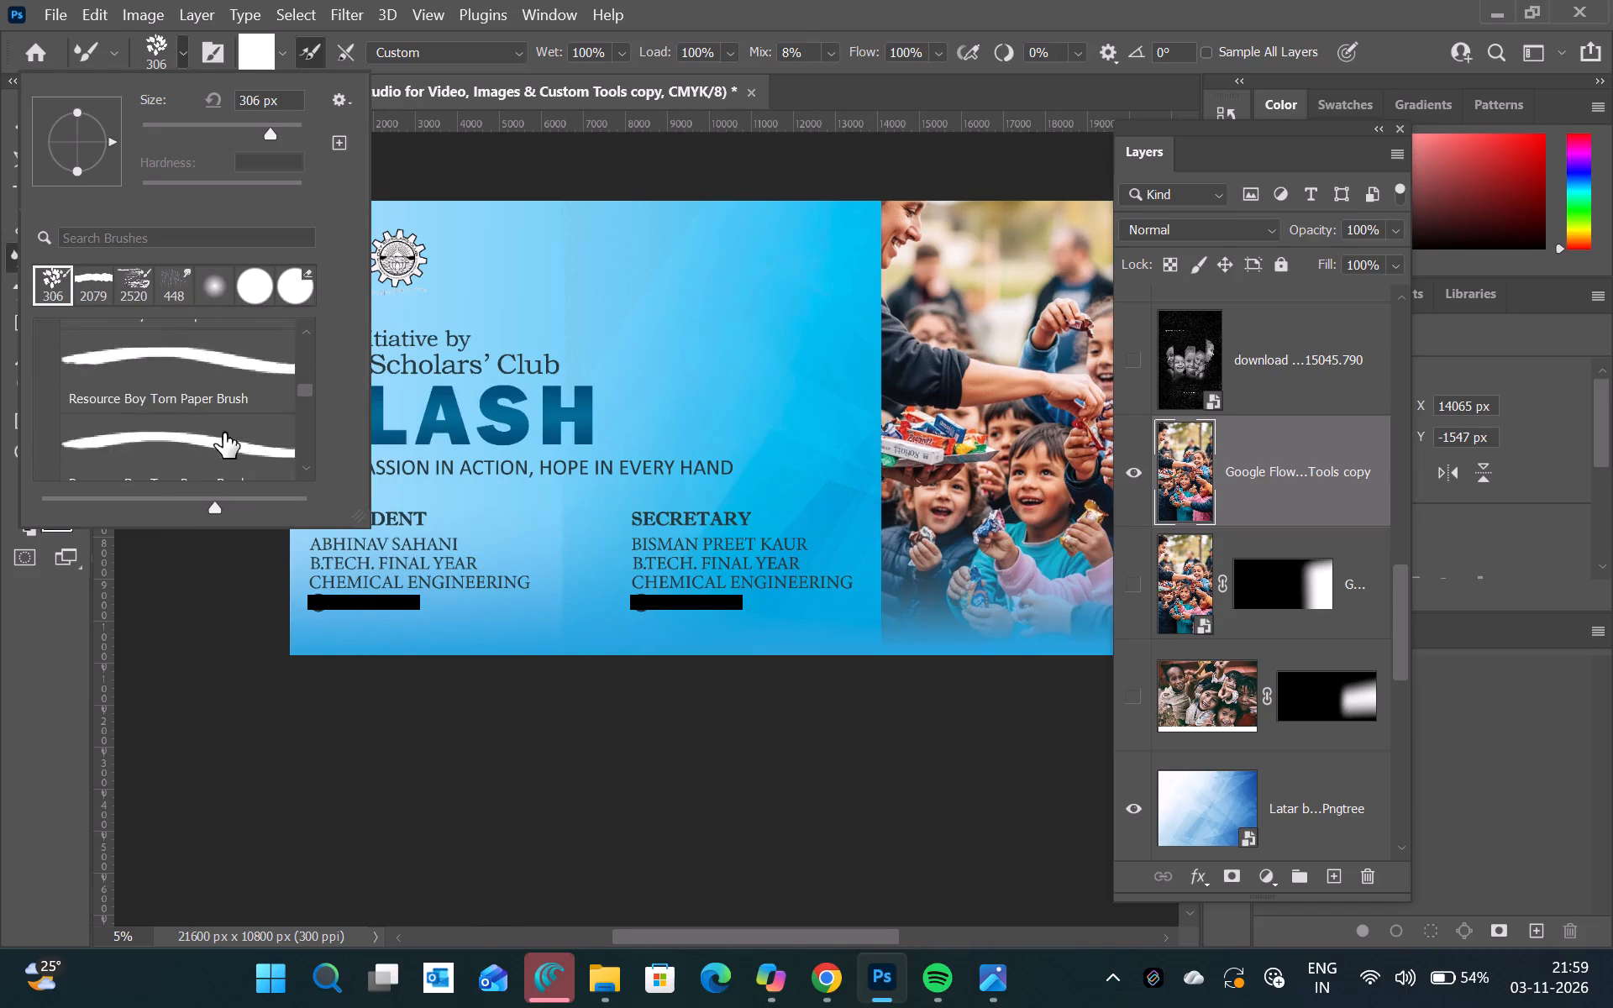
scroll(223, 433, down, 13)
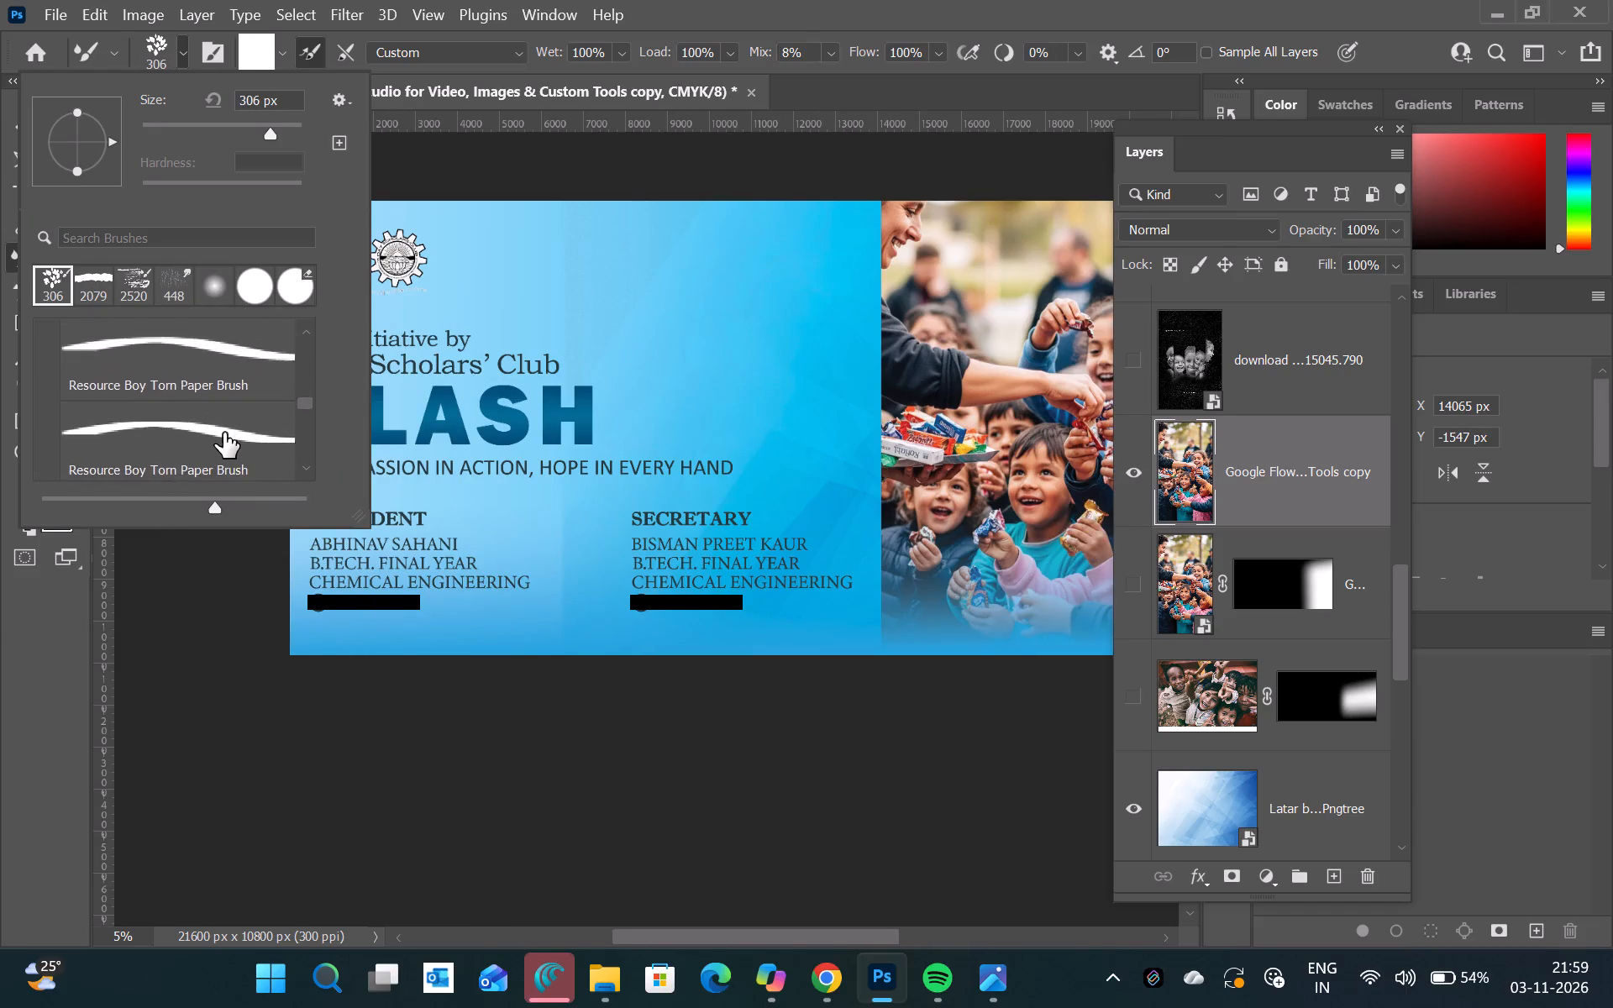
scroll(223, 433, down, 2)
scroll(223, 433, down, 20)
scroll(223, 433, down, 2)
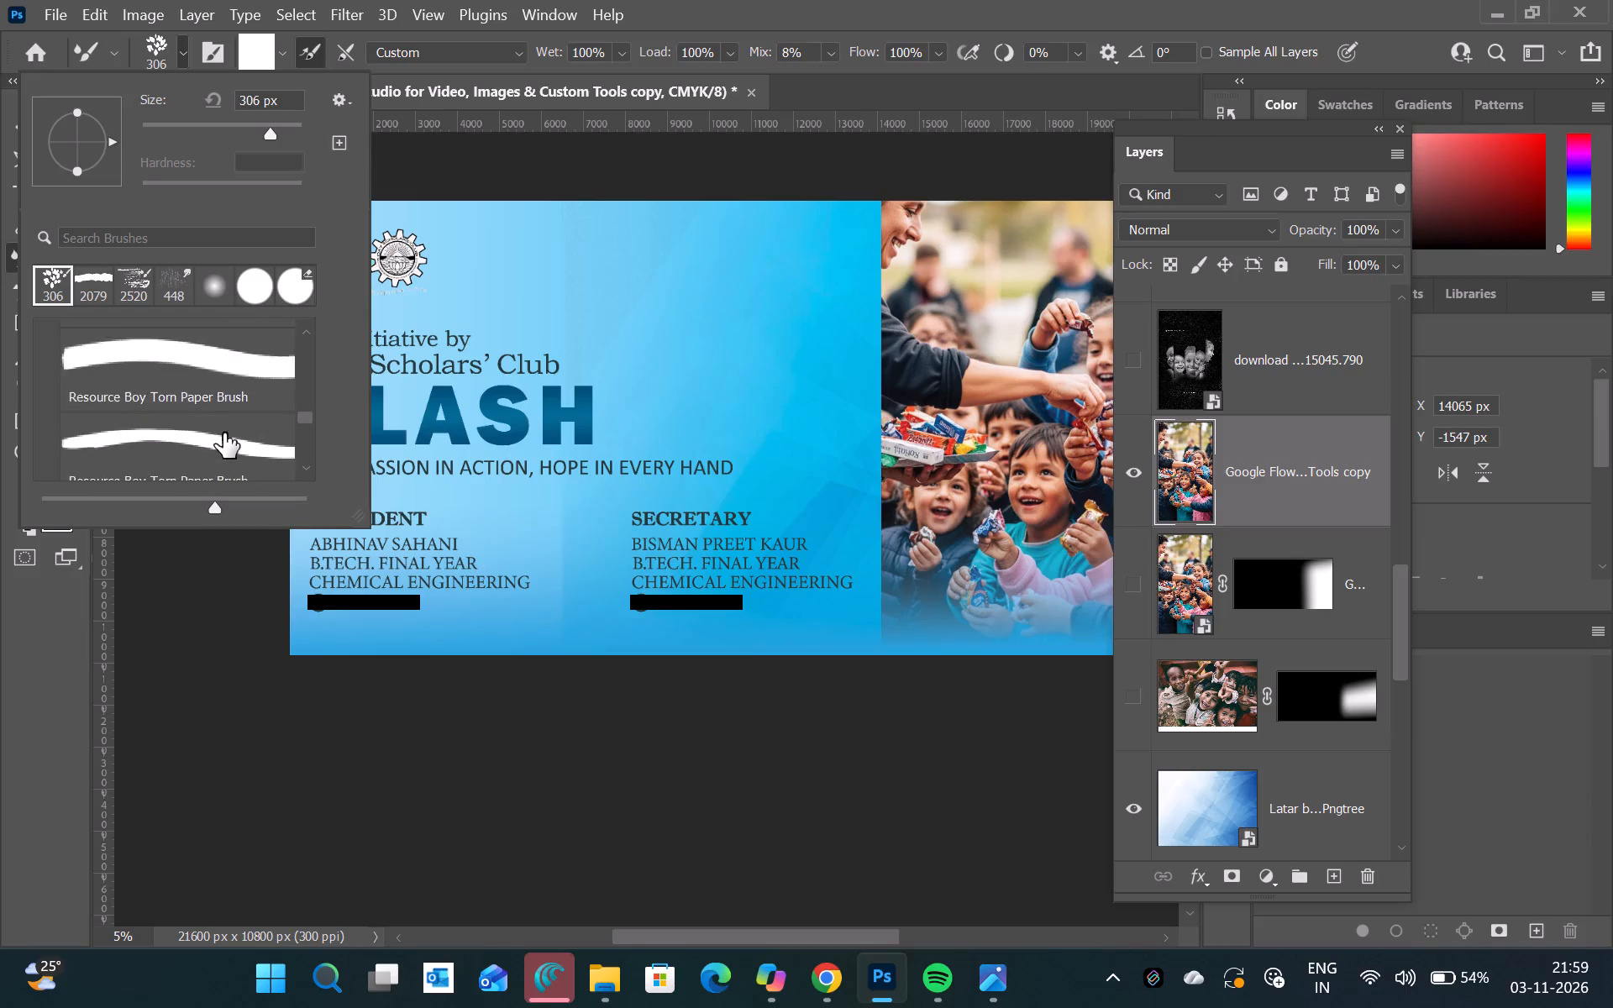
scroll(223, 433, down, 13)
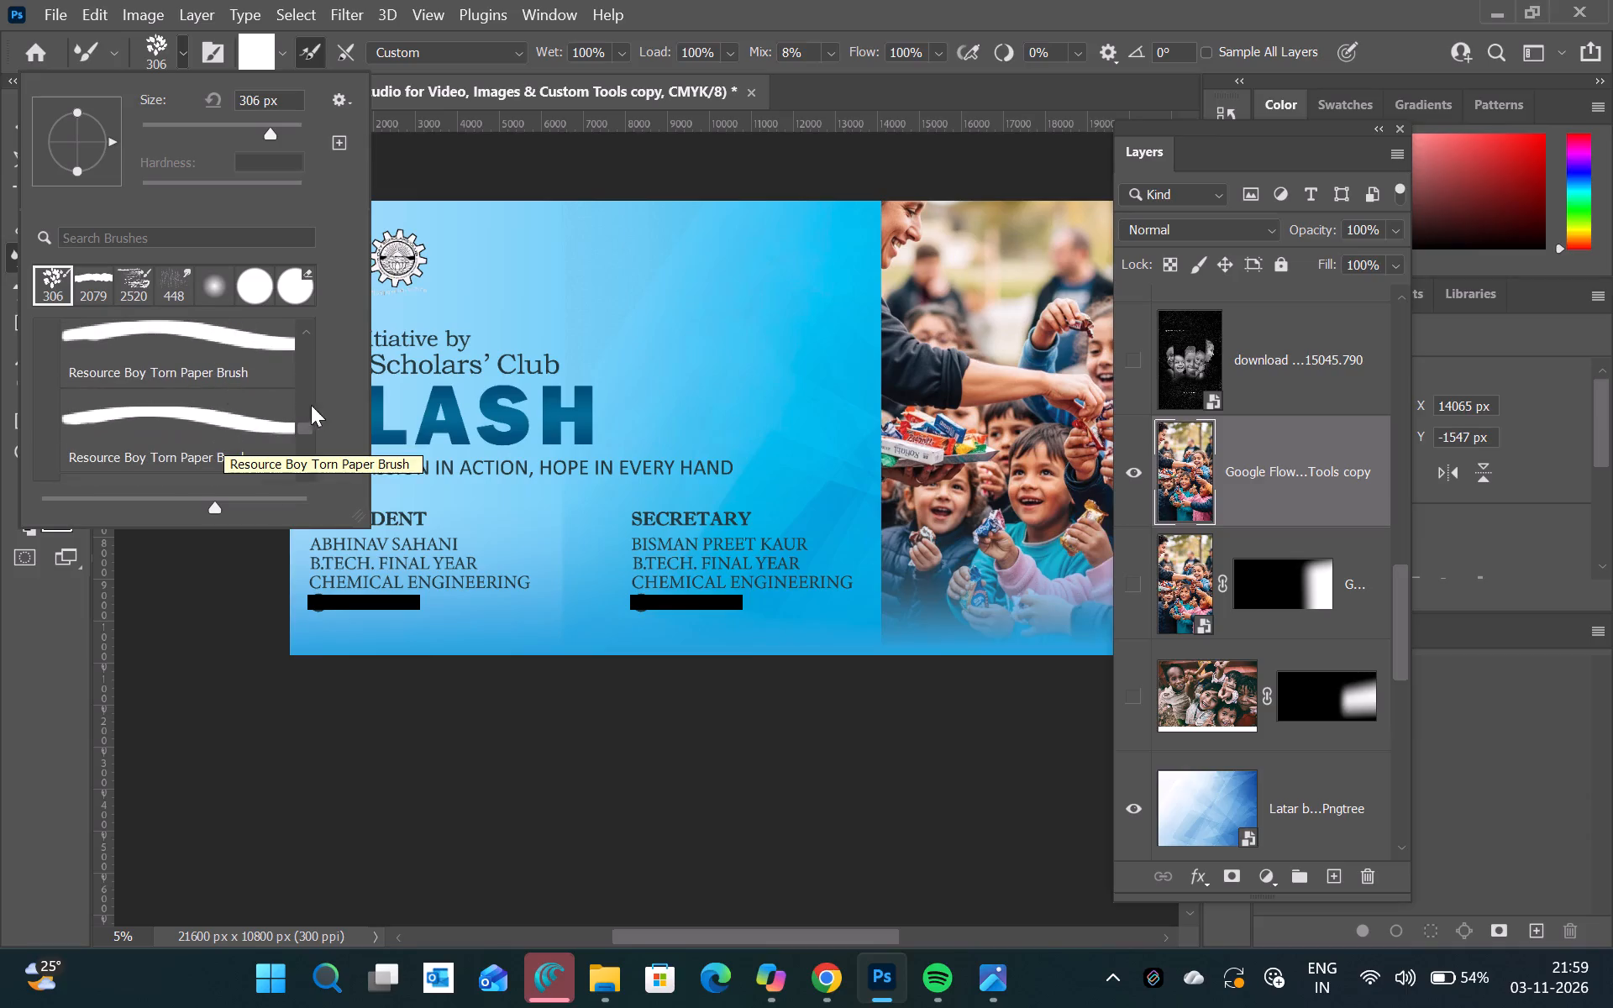
scroll(223, 403, down, 4)
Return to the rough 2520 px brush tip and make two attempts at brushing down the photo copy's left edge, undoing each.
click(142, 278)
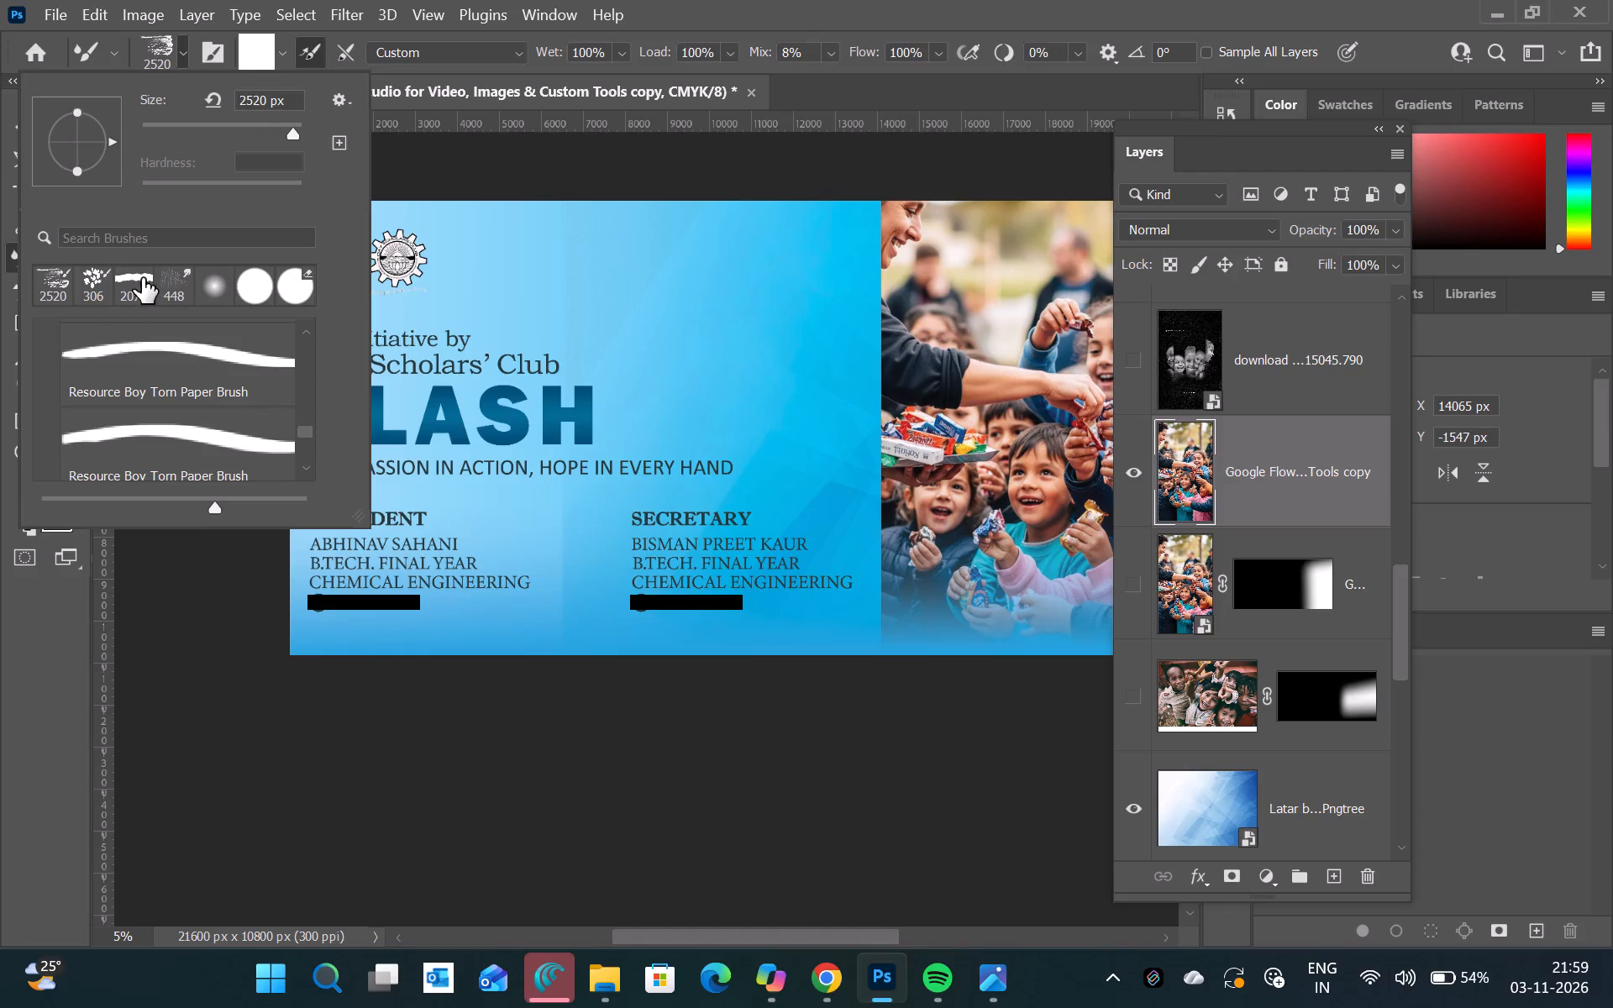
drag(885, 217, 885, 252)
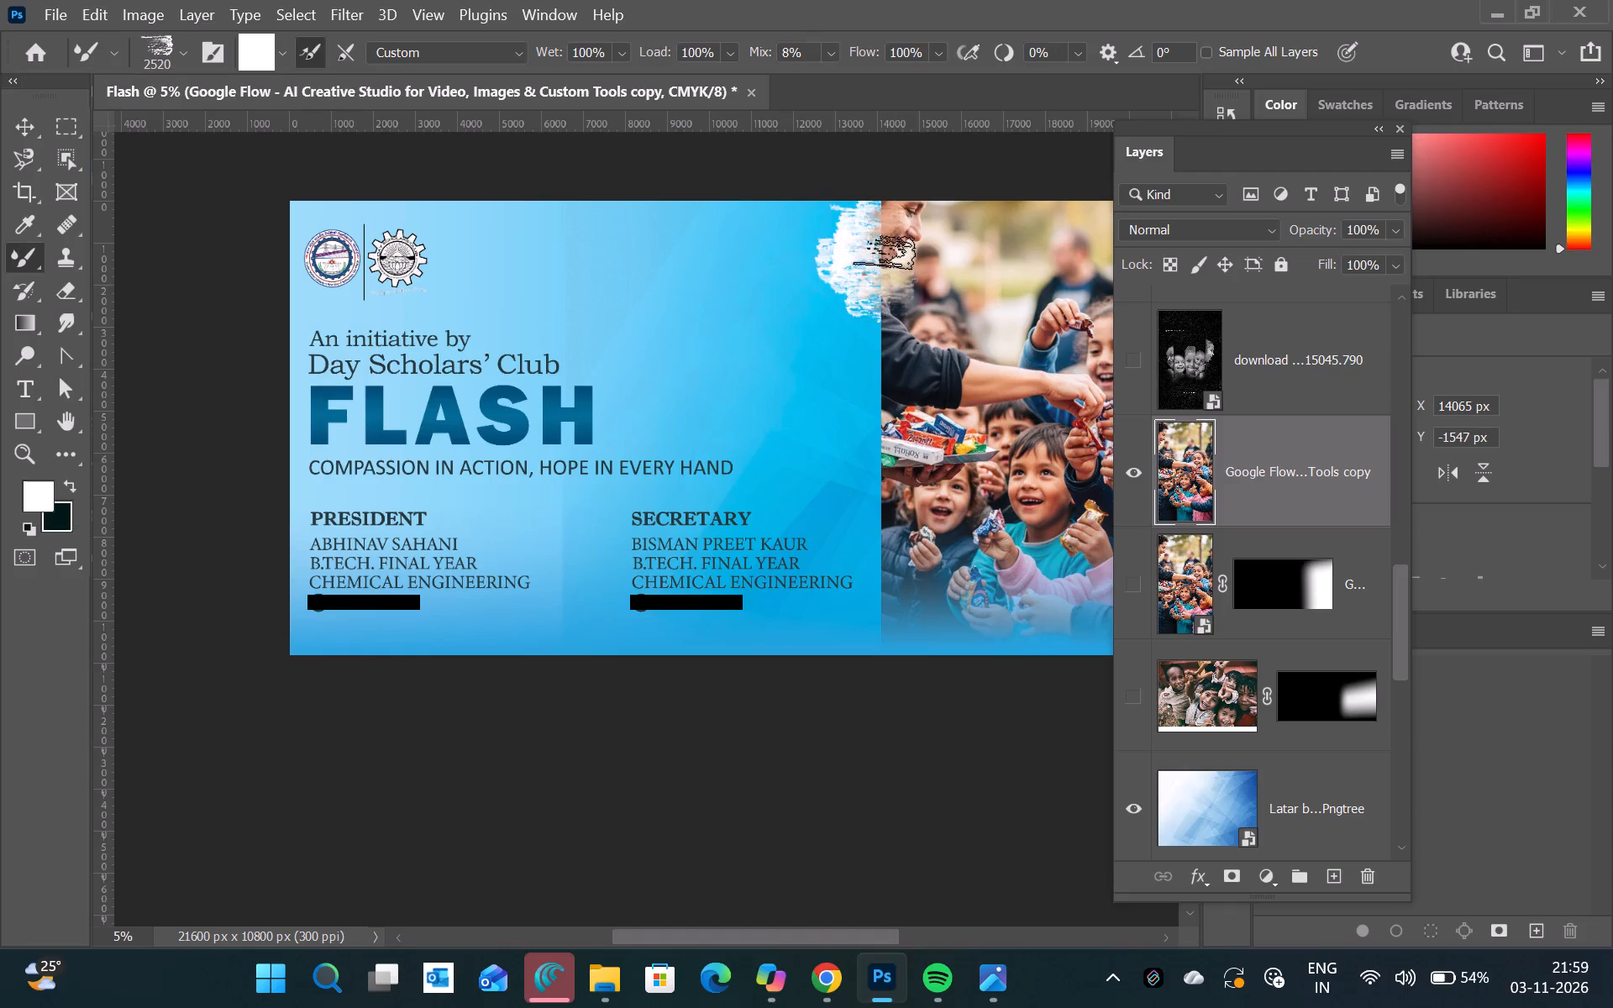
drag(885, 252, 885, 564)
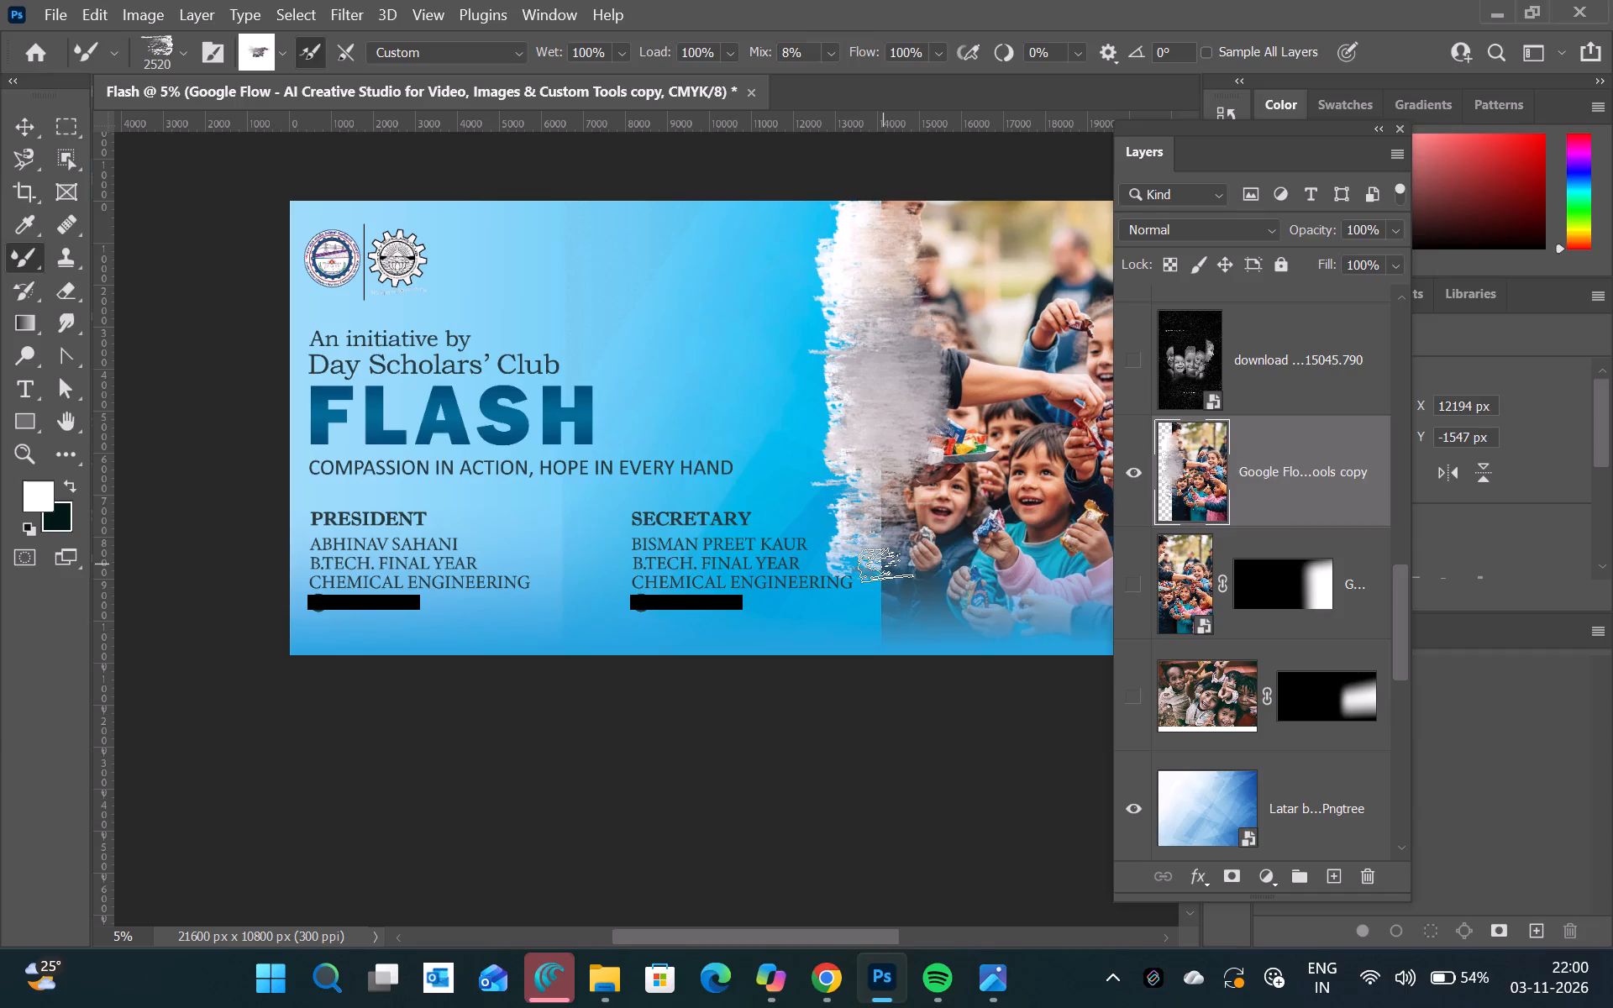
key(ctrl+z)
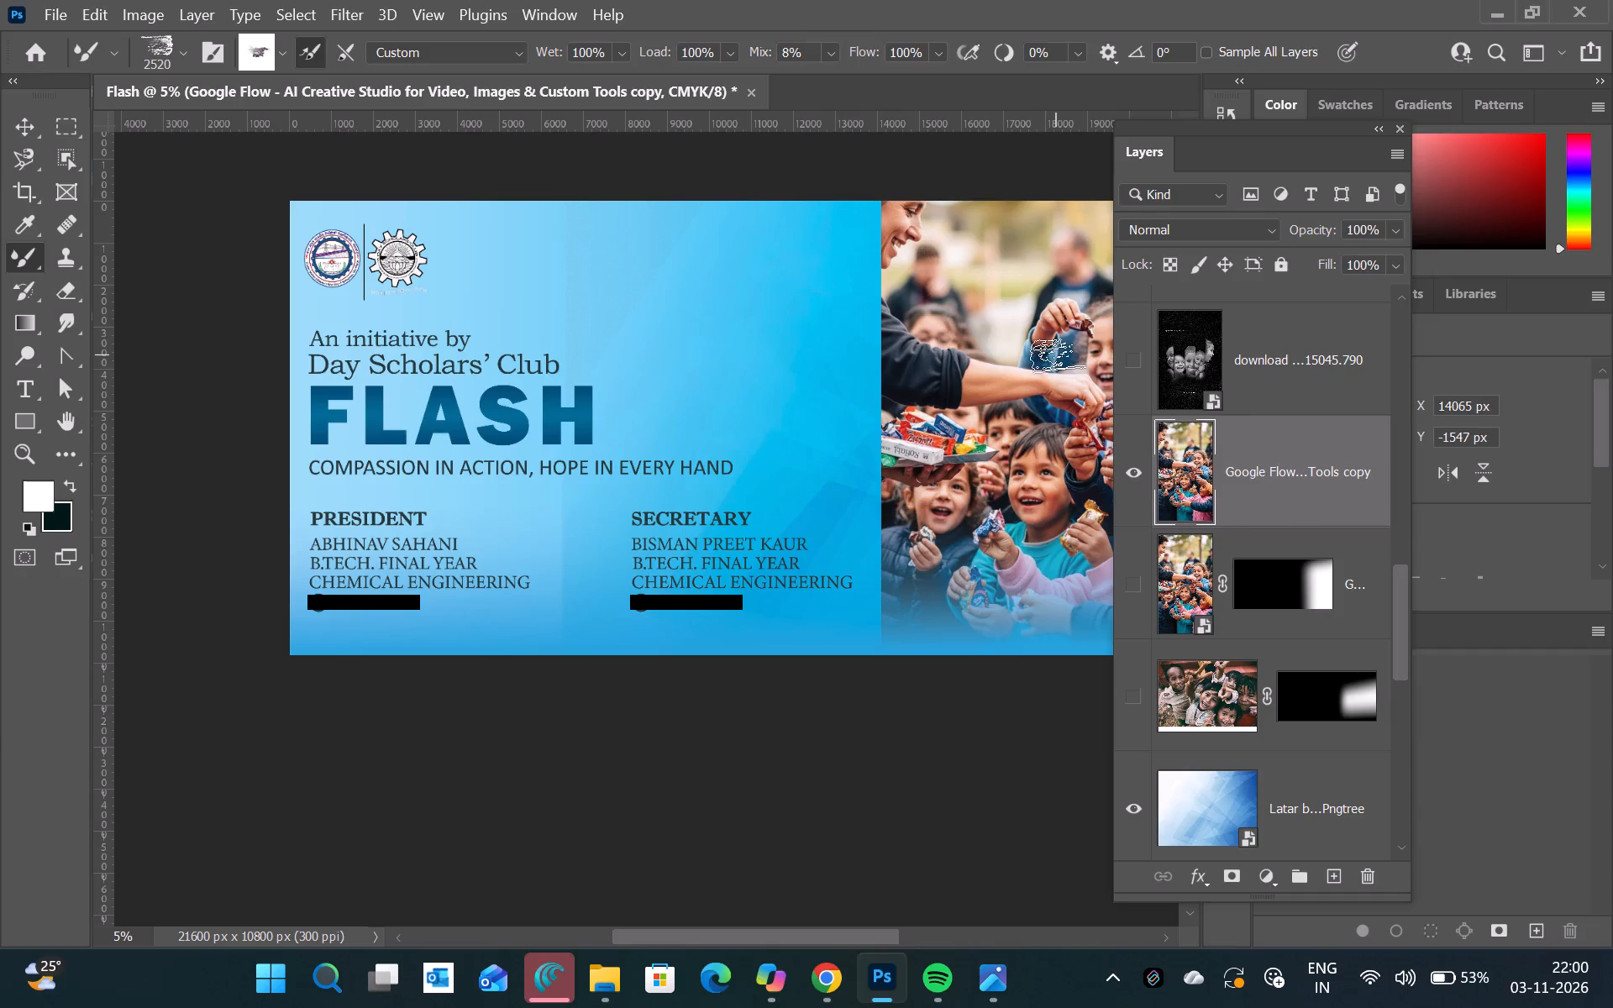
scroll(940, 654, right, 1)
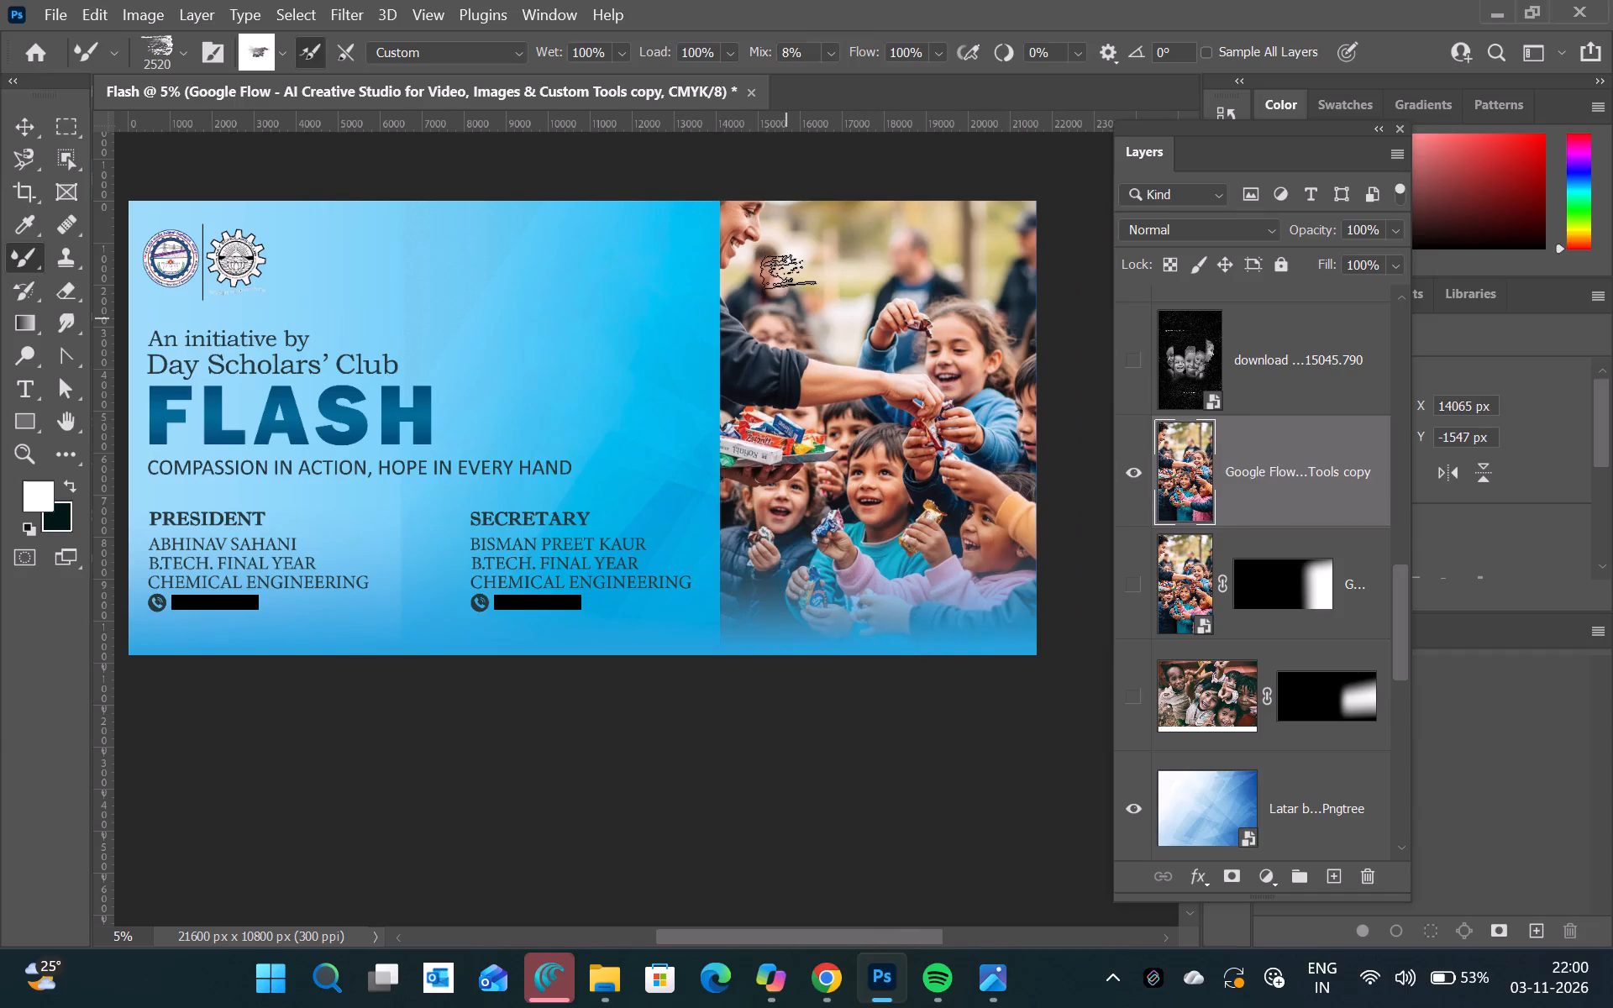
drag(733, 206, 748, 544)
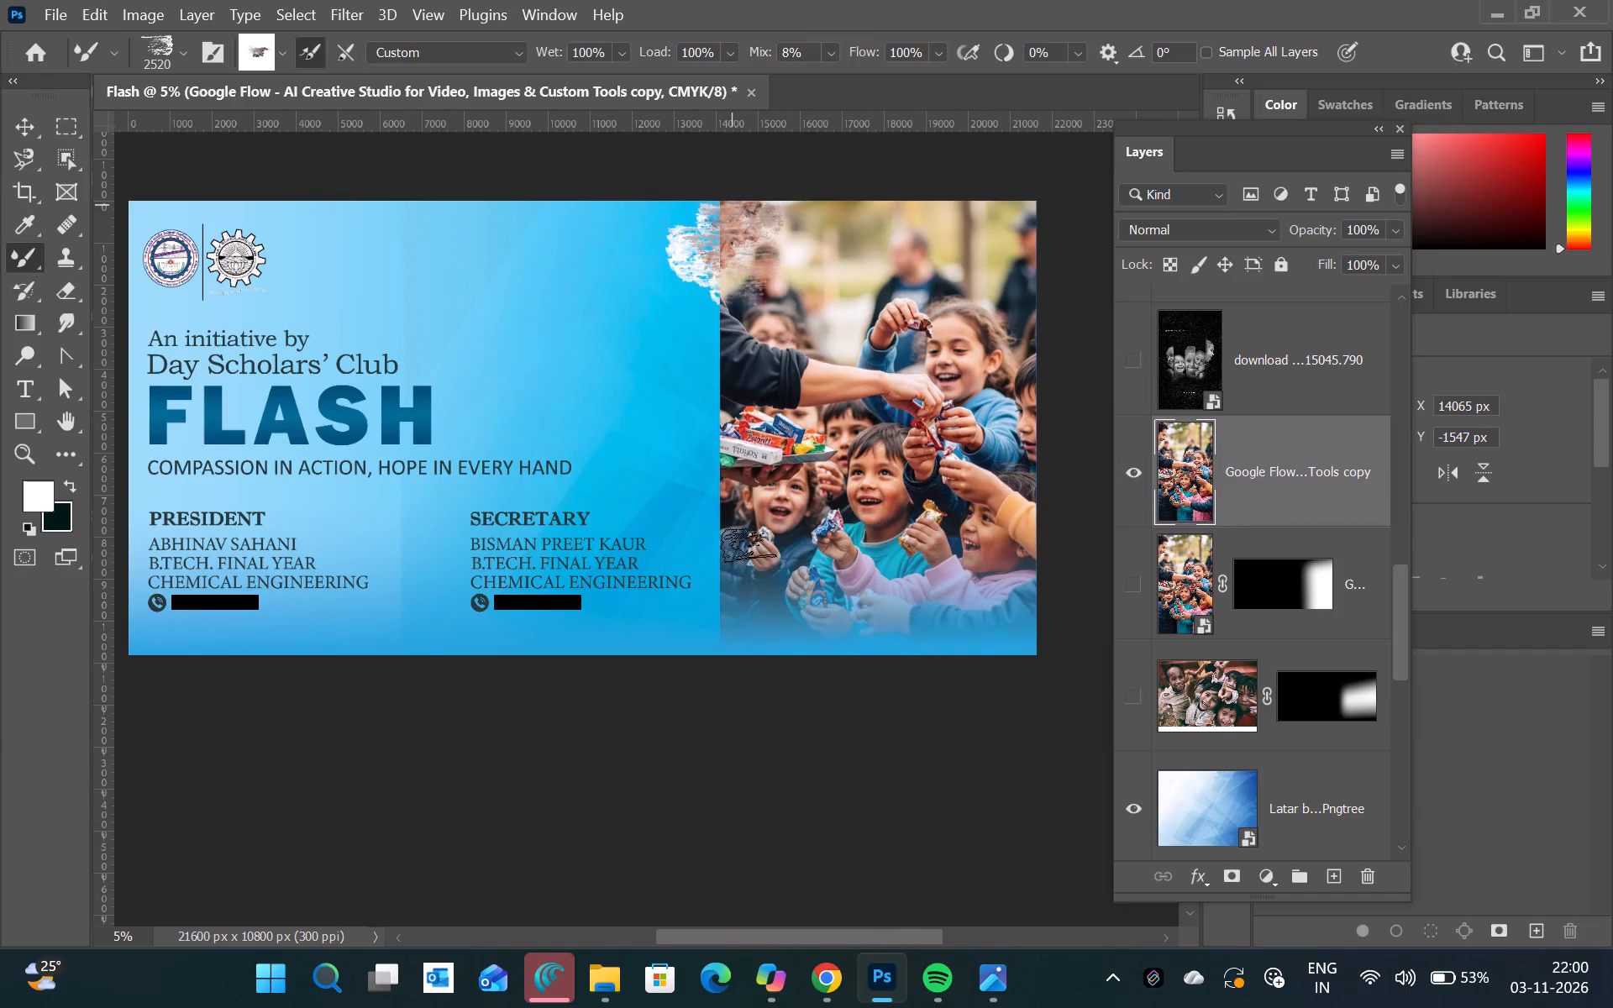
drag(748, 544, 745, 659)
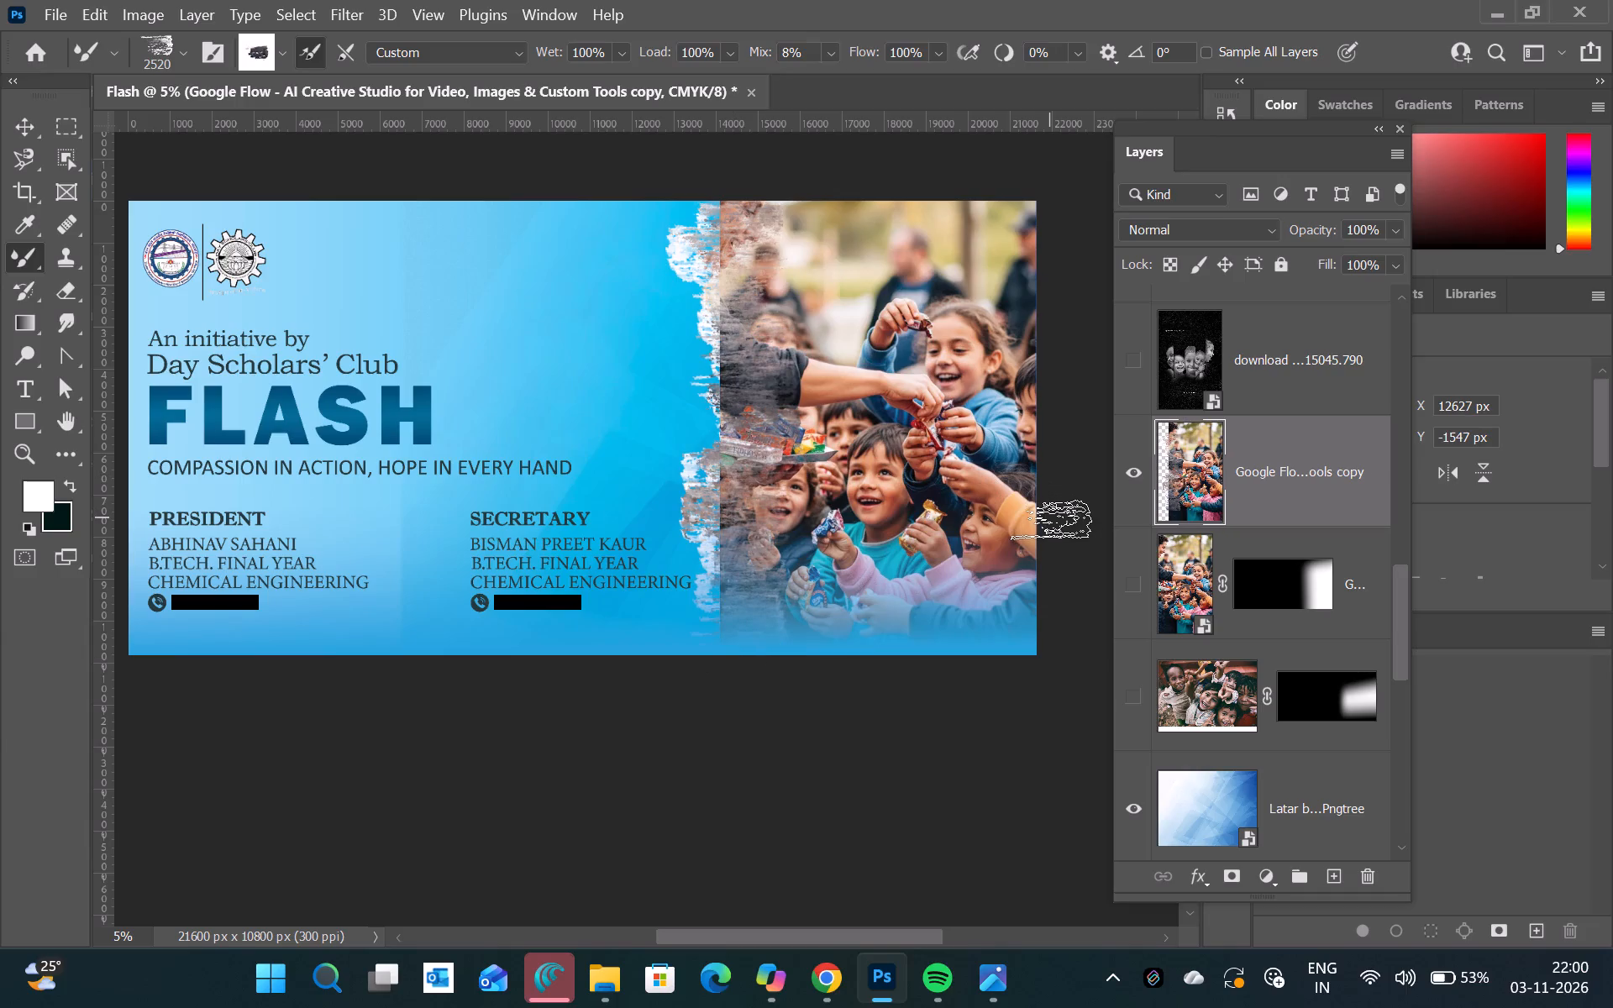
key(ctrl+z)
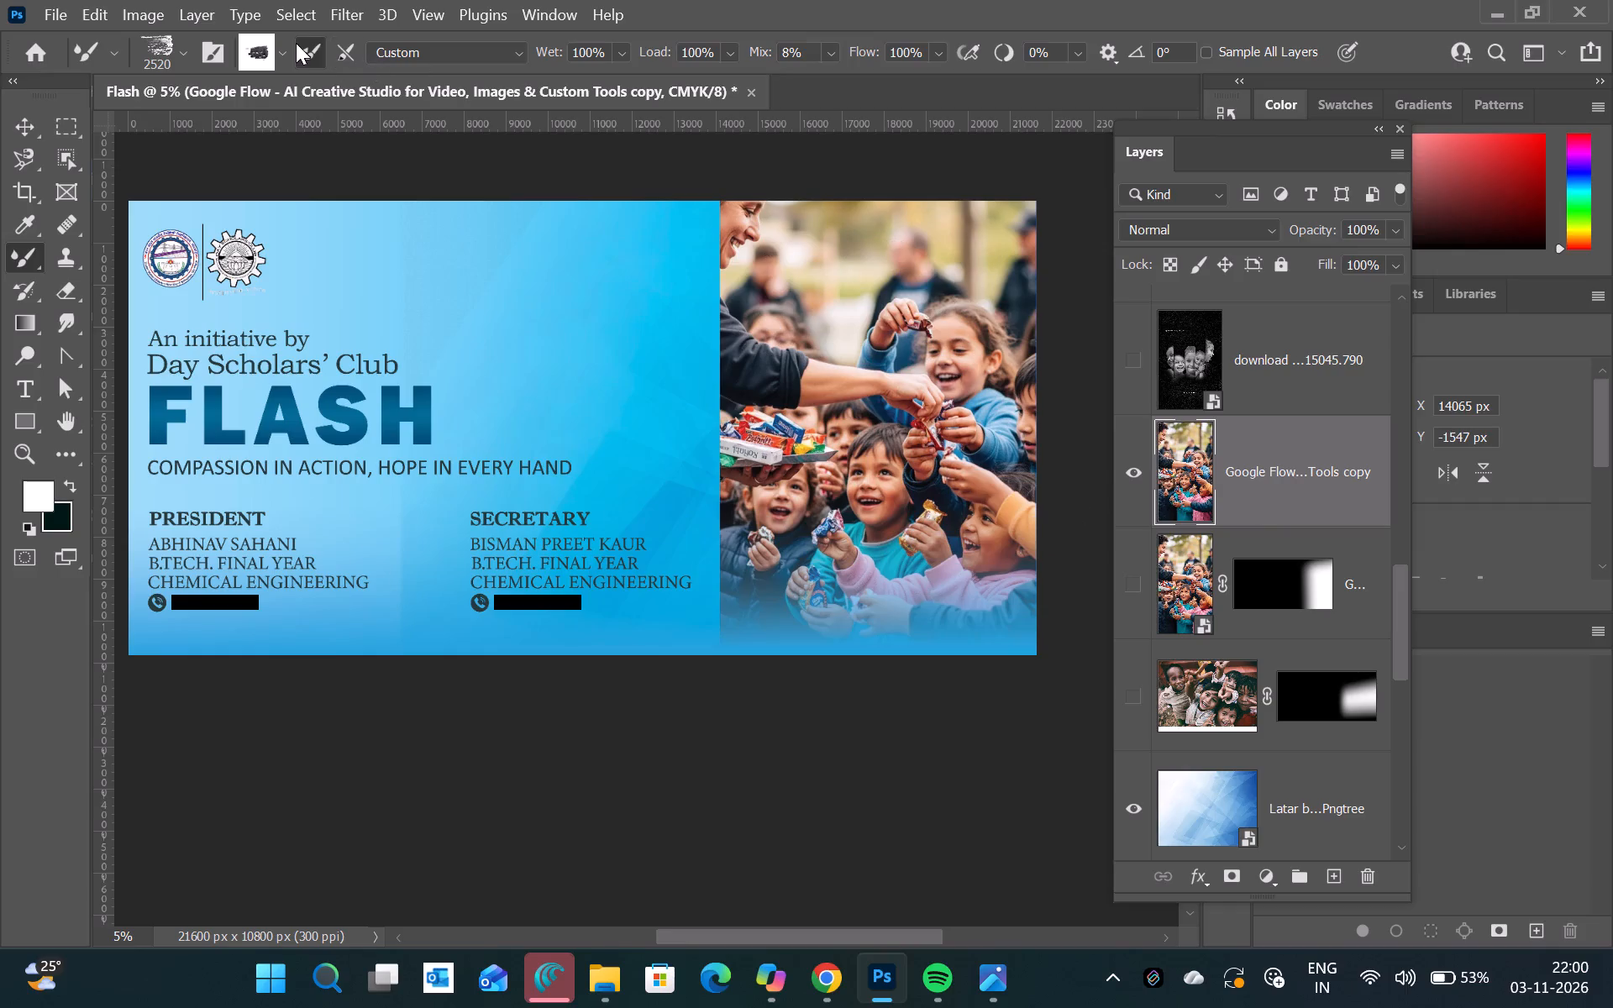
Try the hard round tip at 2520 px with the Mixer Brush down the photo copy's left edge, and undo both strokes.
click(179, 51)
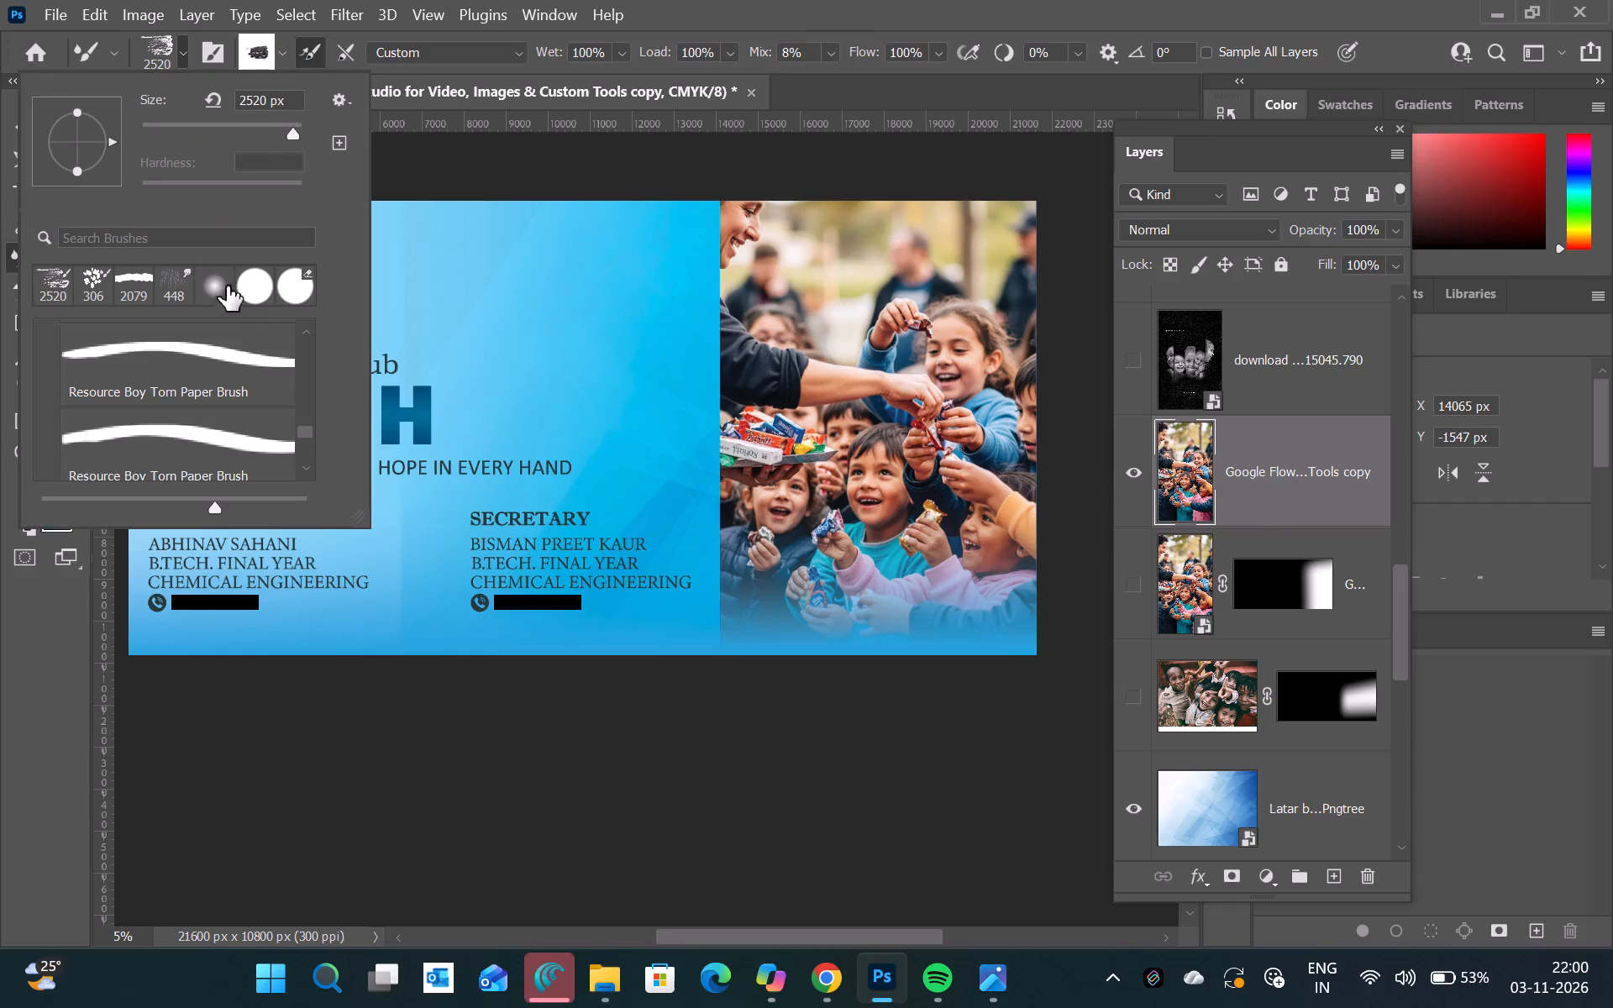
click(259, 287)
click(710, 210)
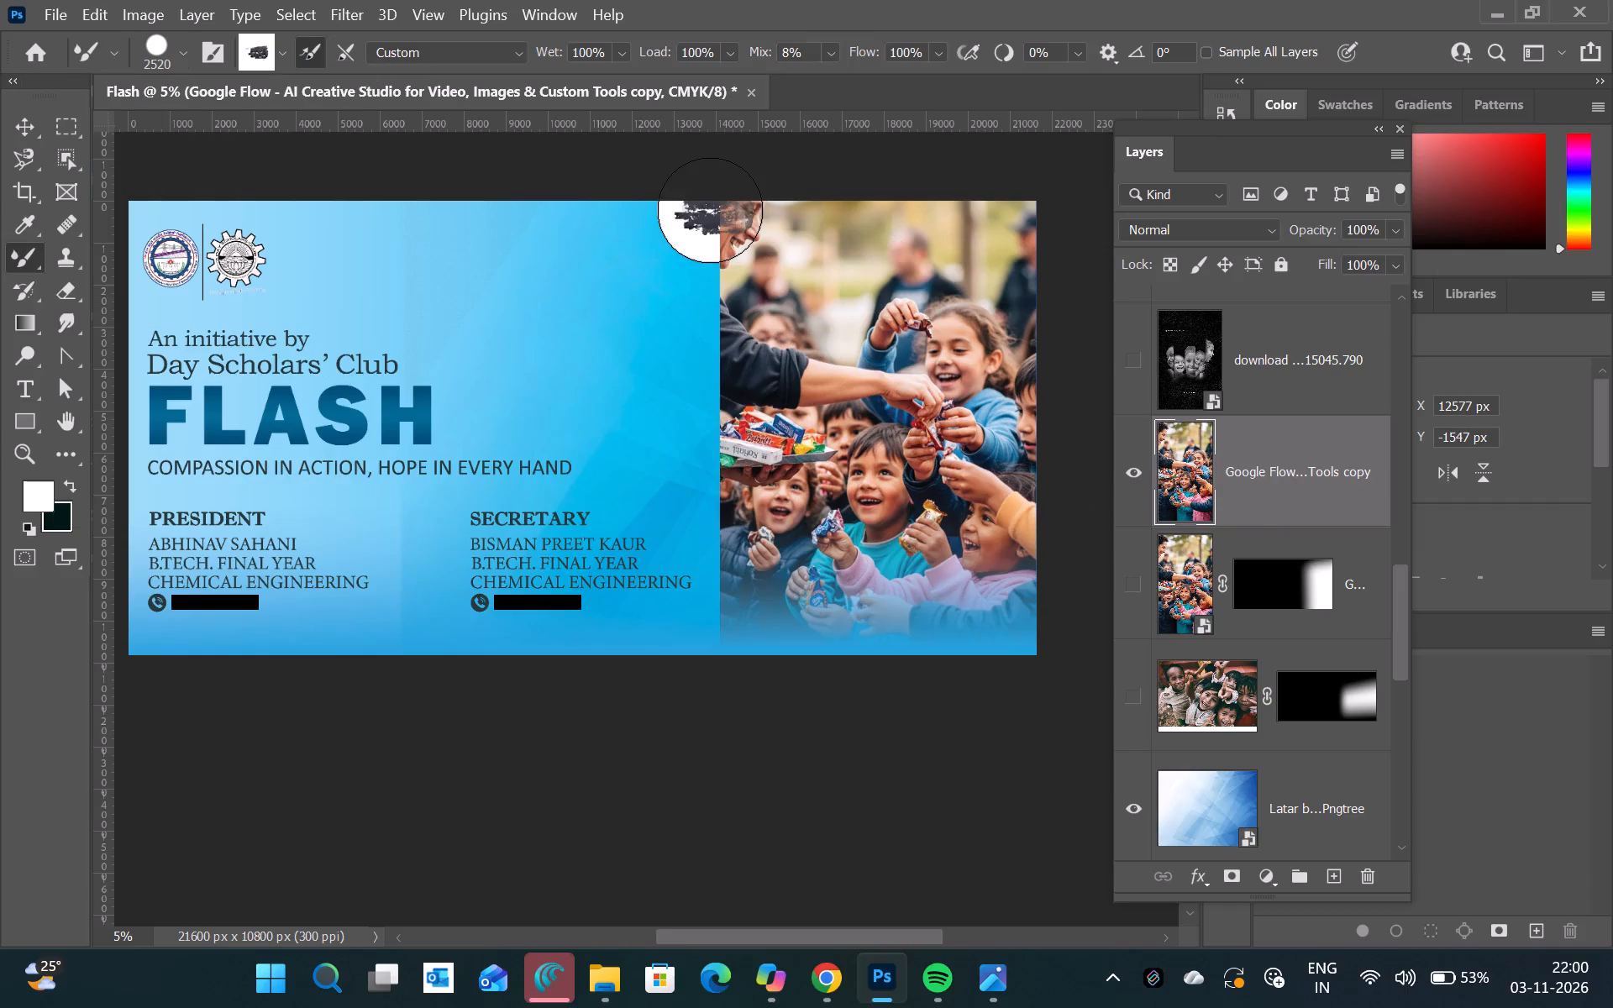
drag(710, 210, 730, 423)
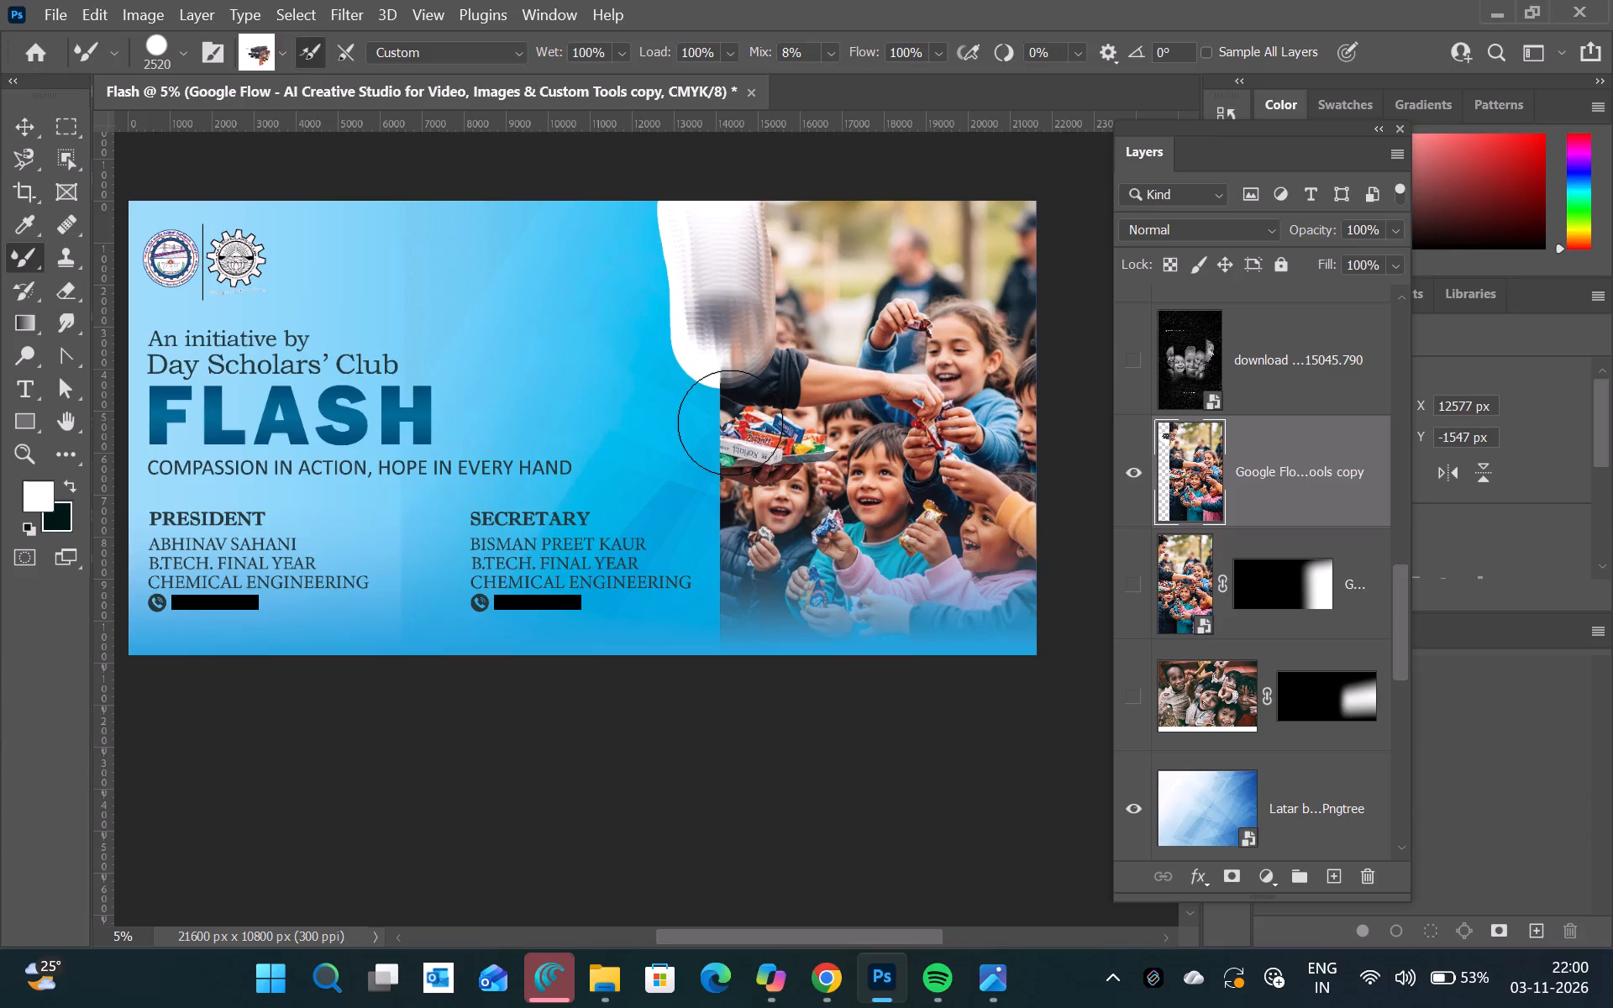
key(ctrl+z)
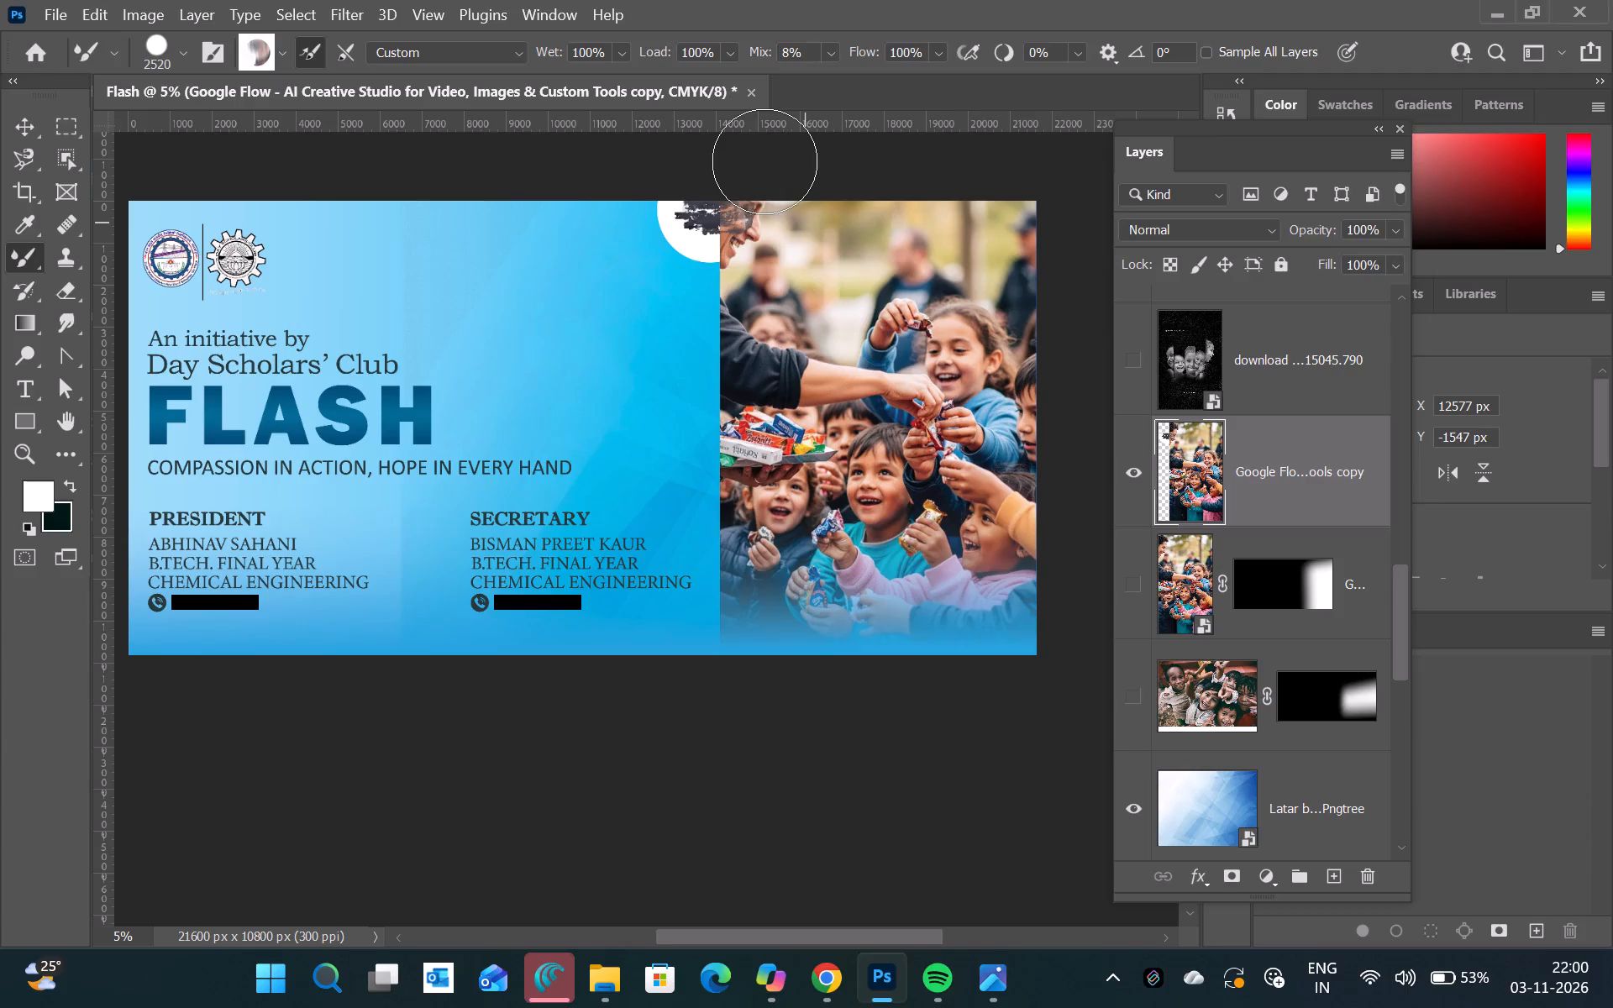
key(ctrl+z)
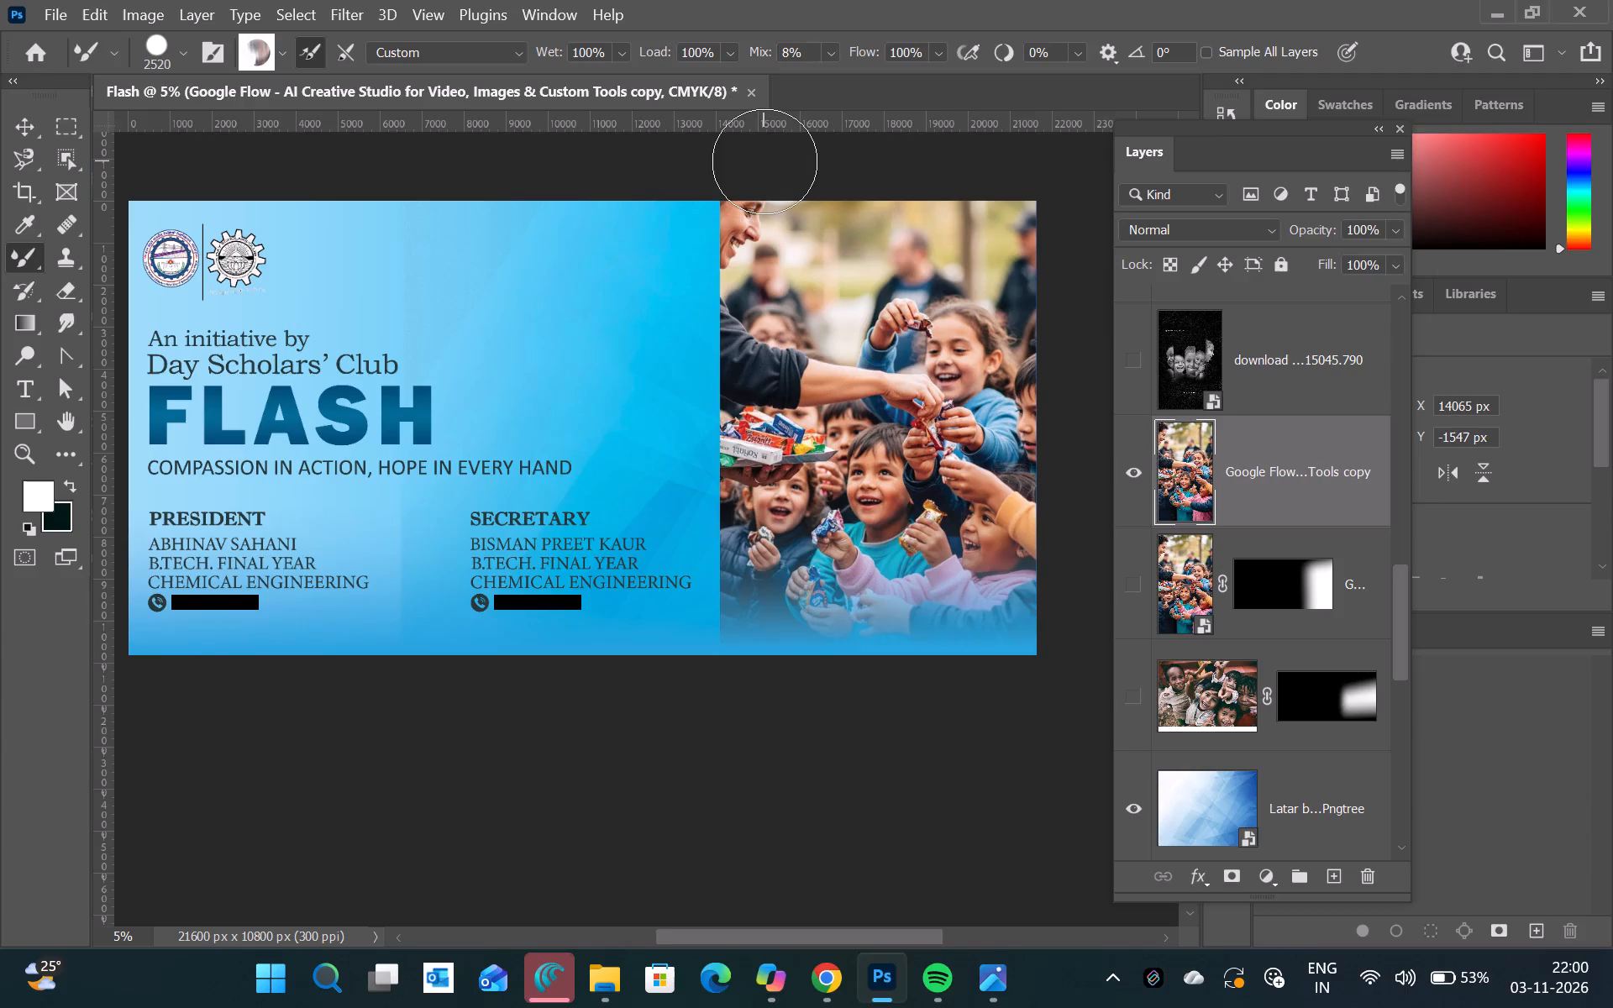
Load the Mixer Brush with solid white (#ffffff).
click(180, 59)
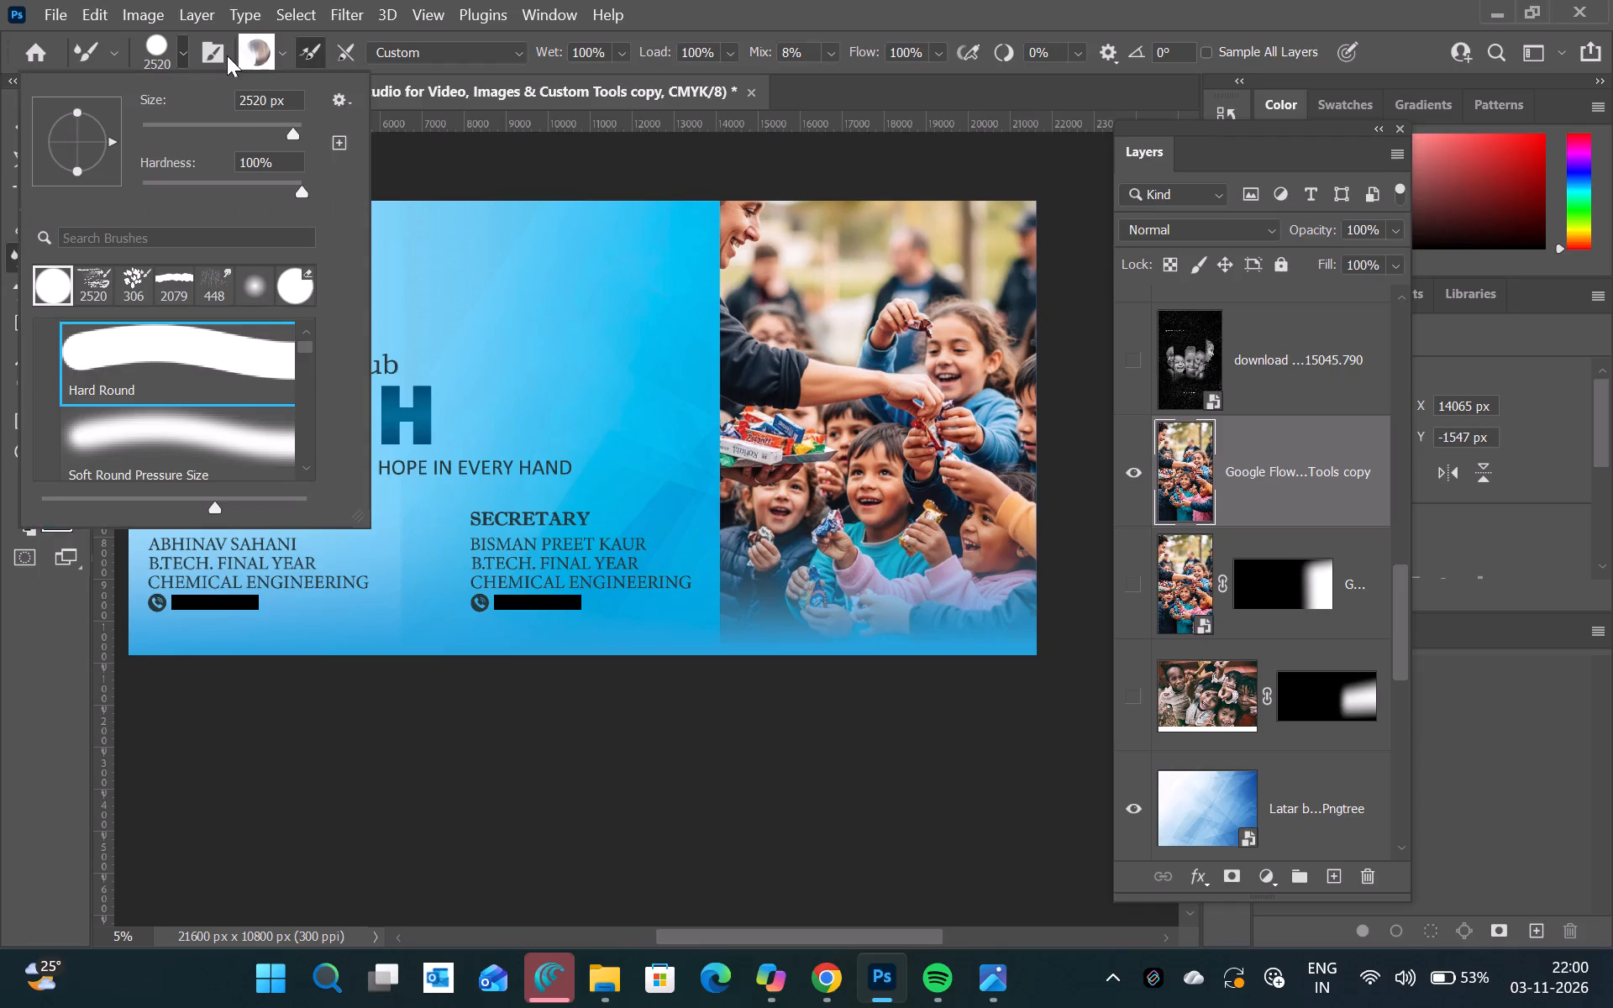
click(269, 50)
click(279, 50)
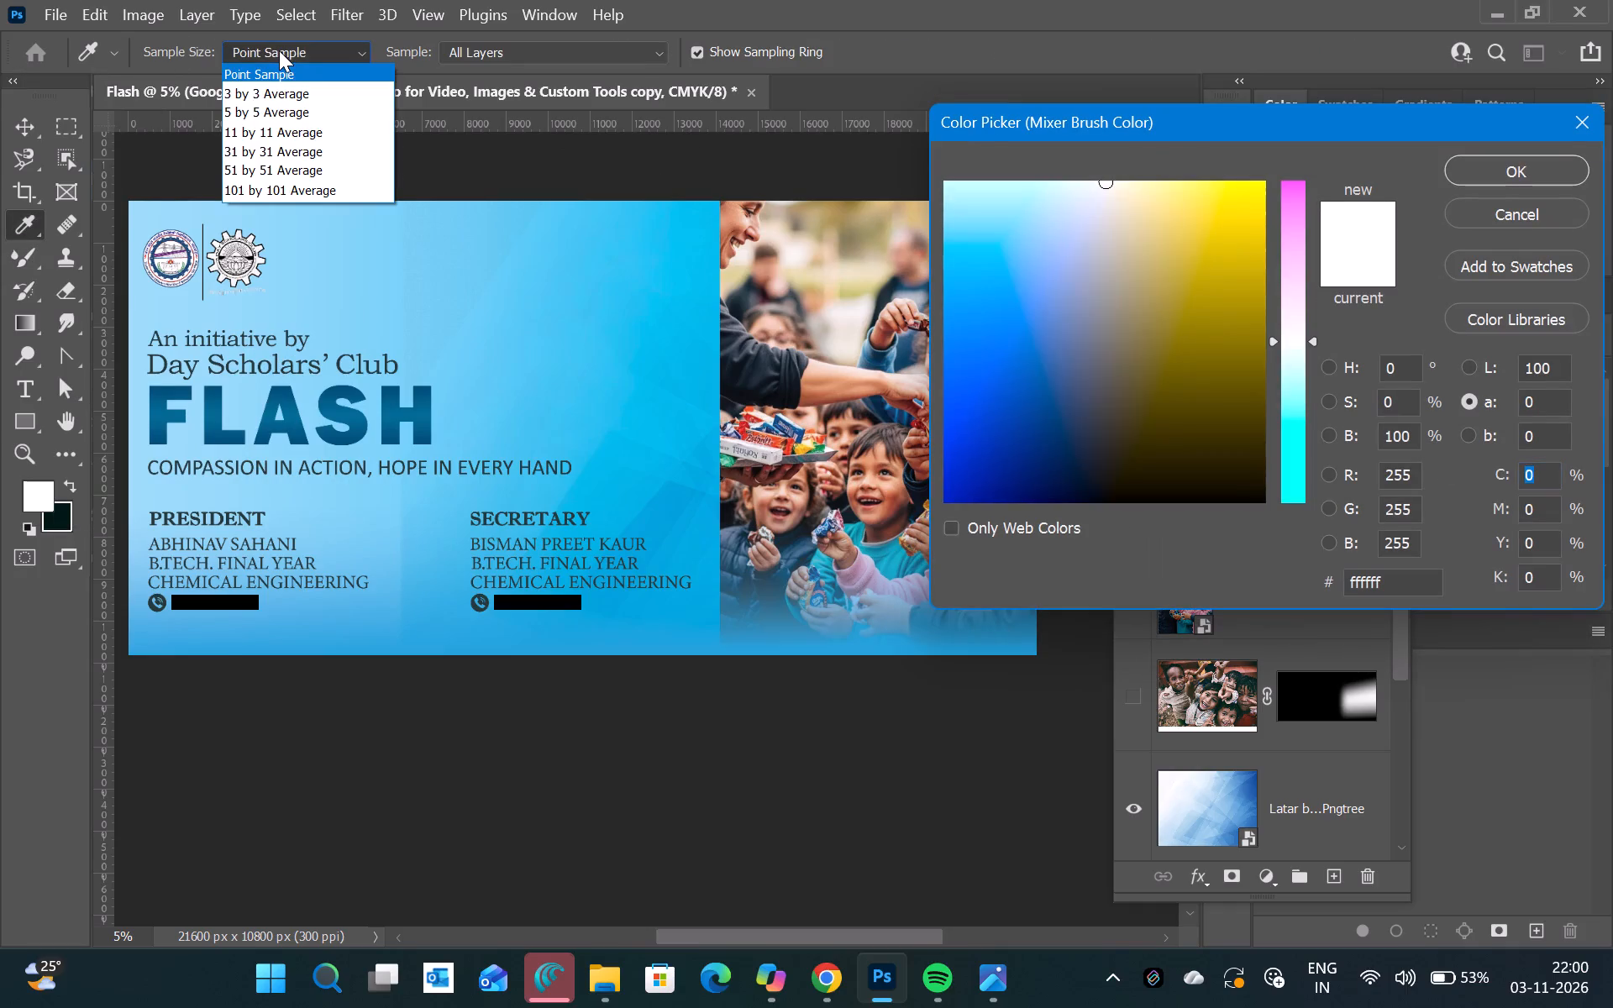
click(1492, 168)
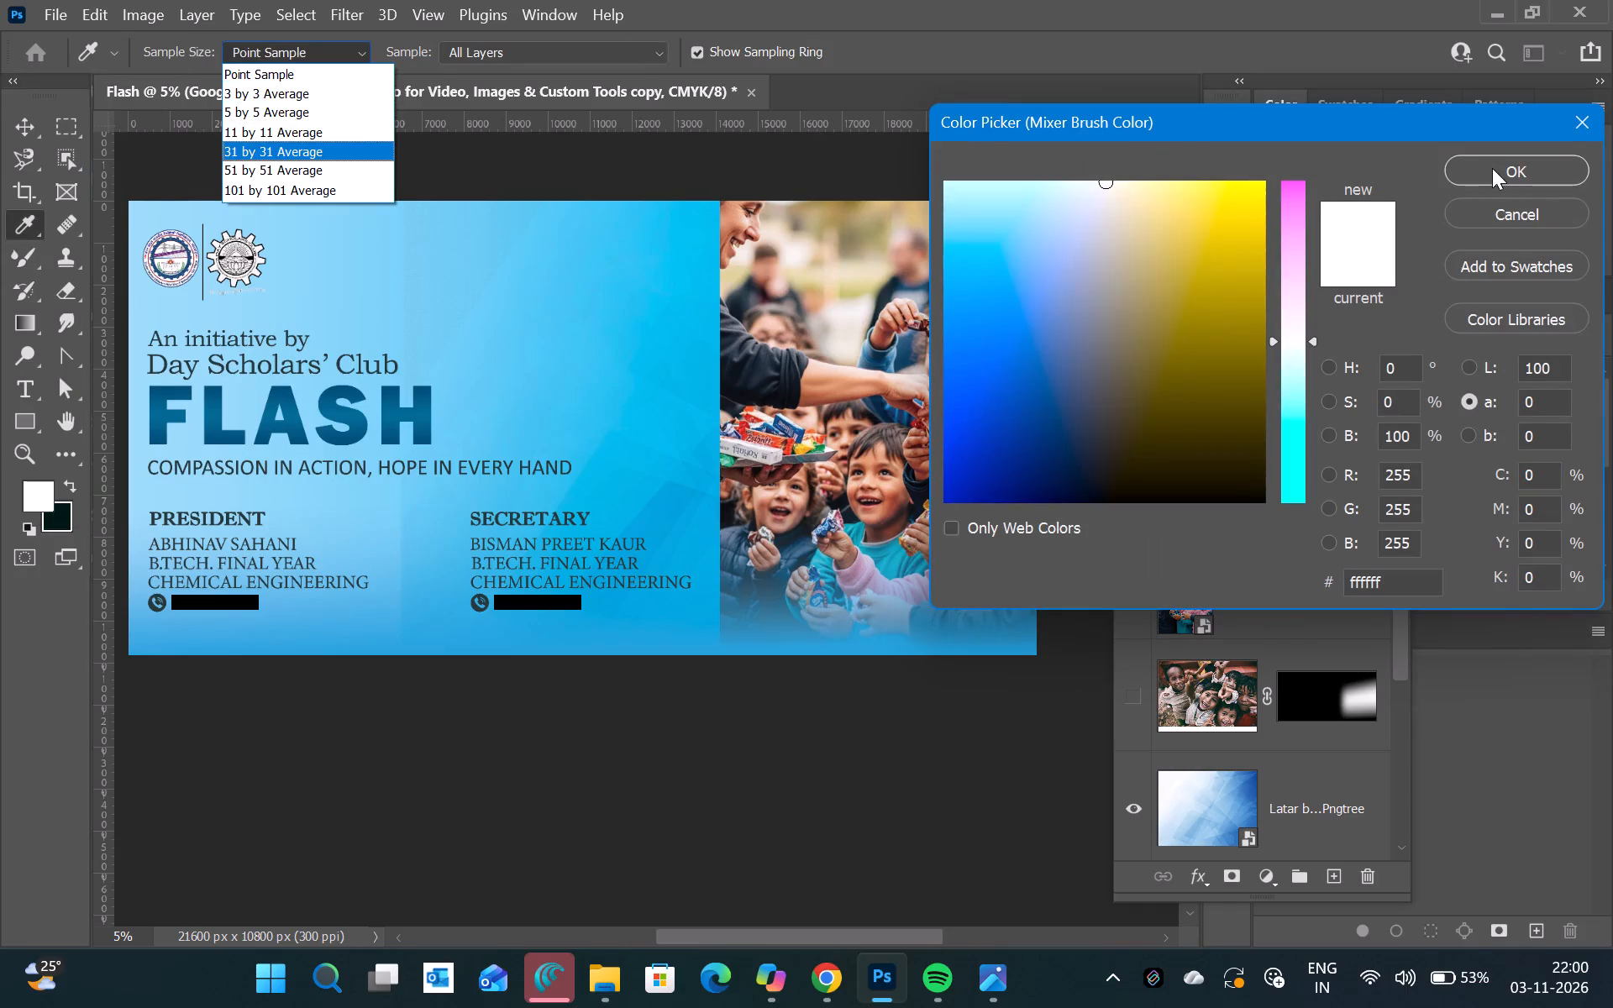
click(1533, 181)
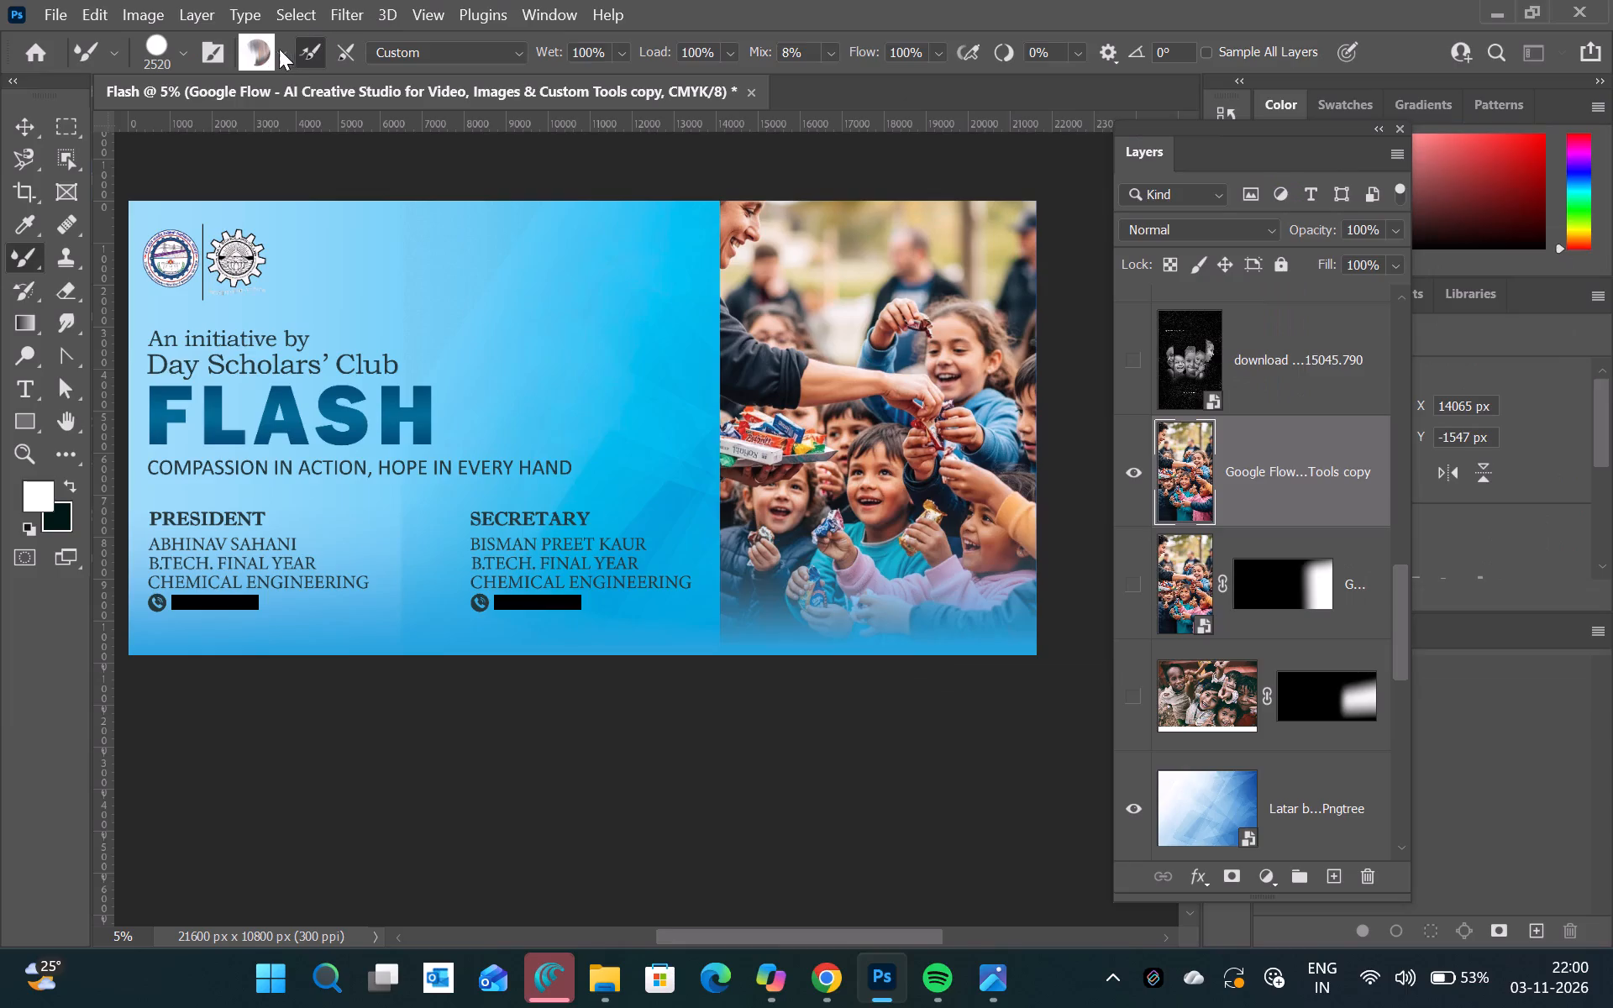
click(283, 49)
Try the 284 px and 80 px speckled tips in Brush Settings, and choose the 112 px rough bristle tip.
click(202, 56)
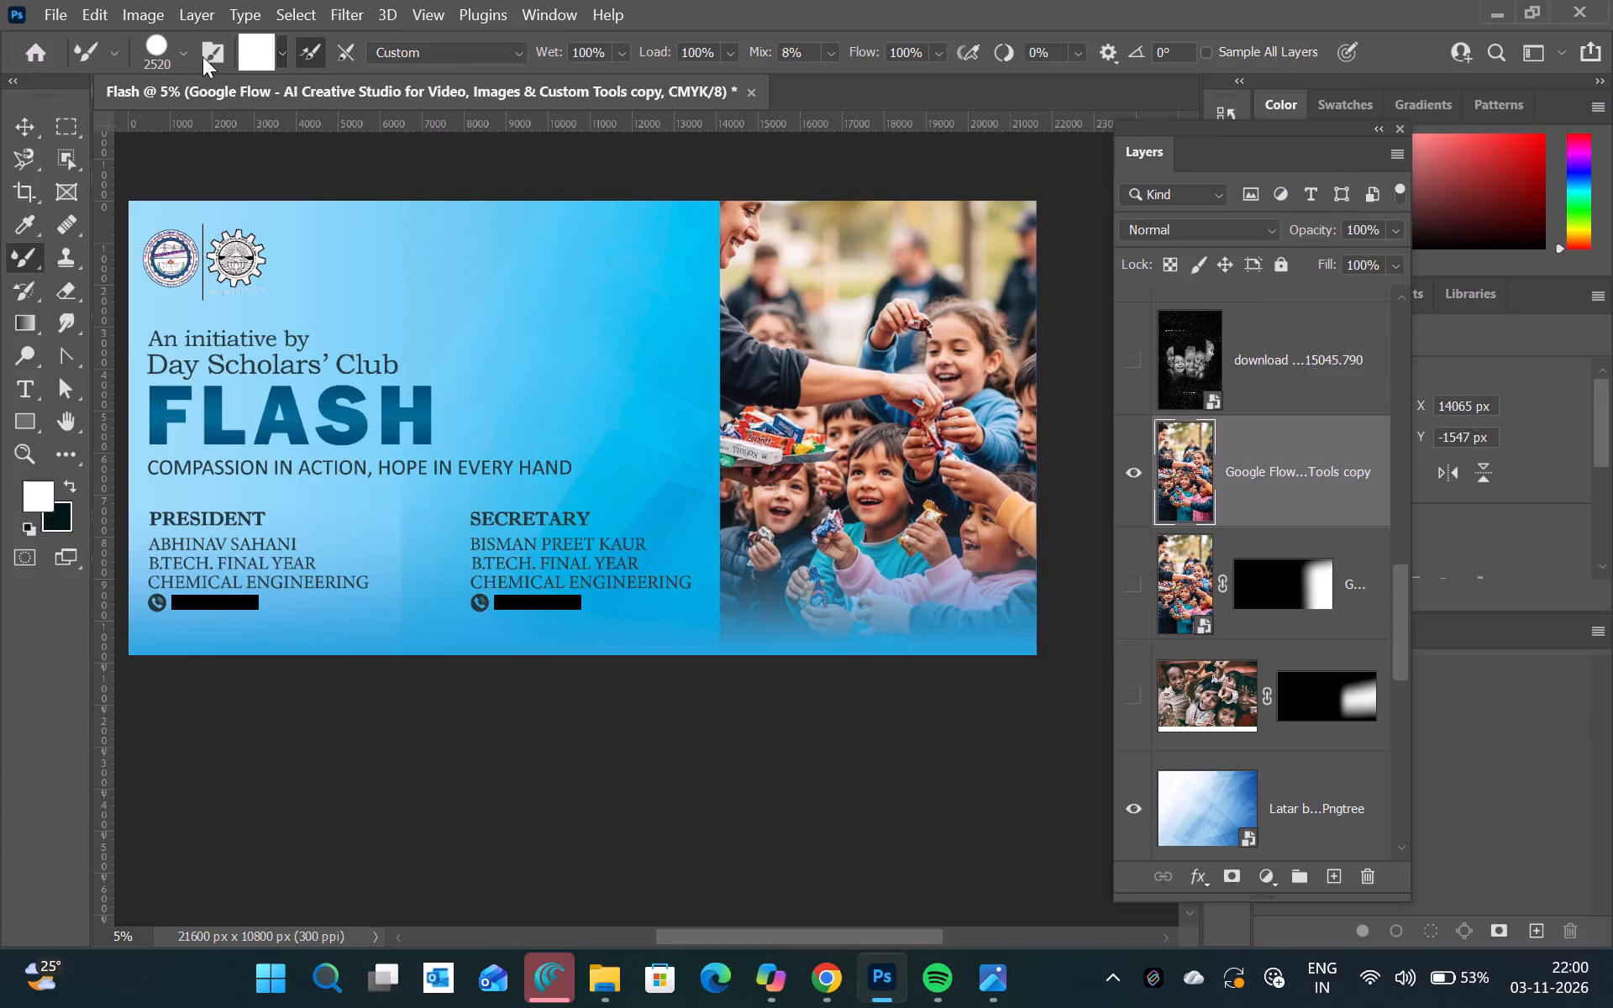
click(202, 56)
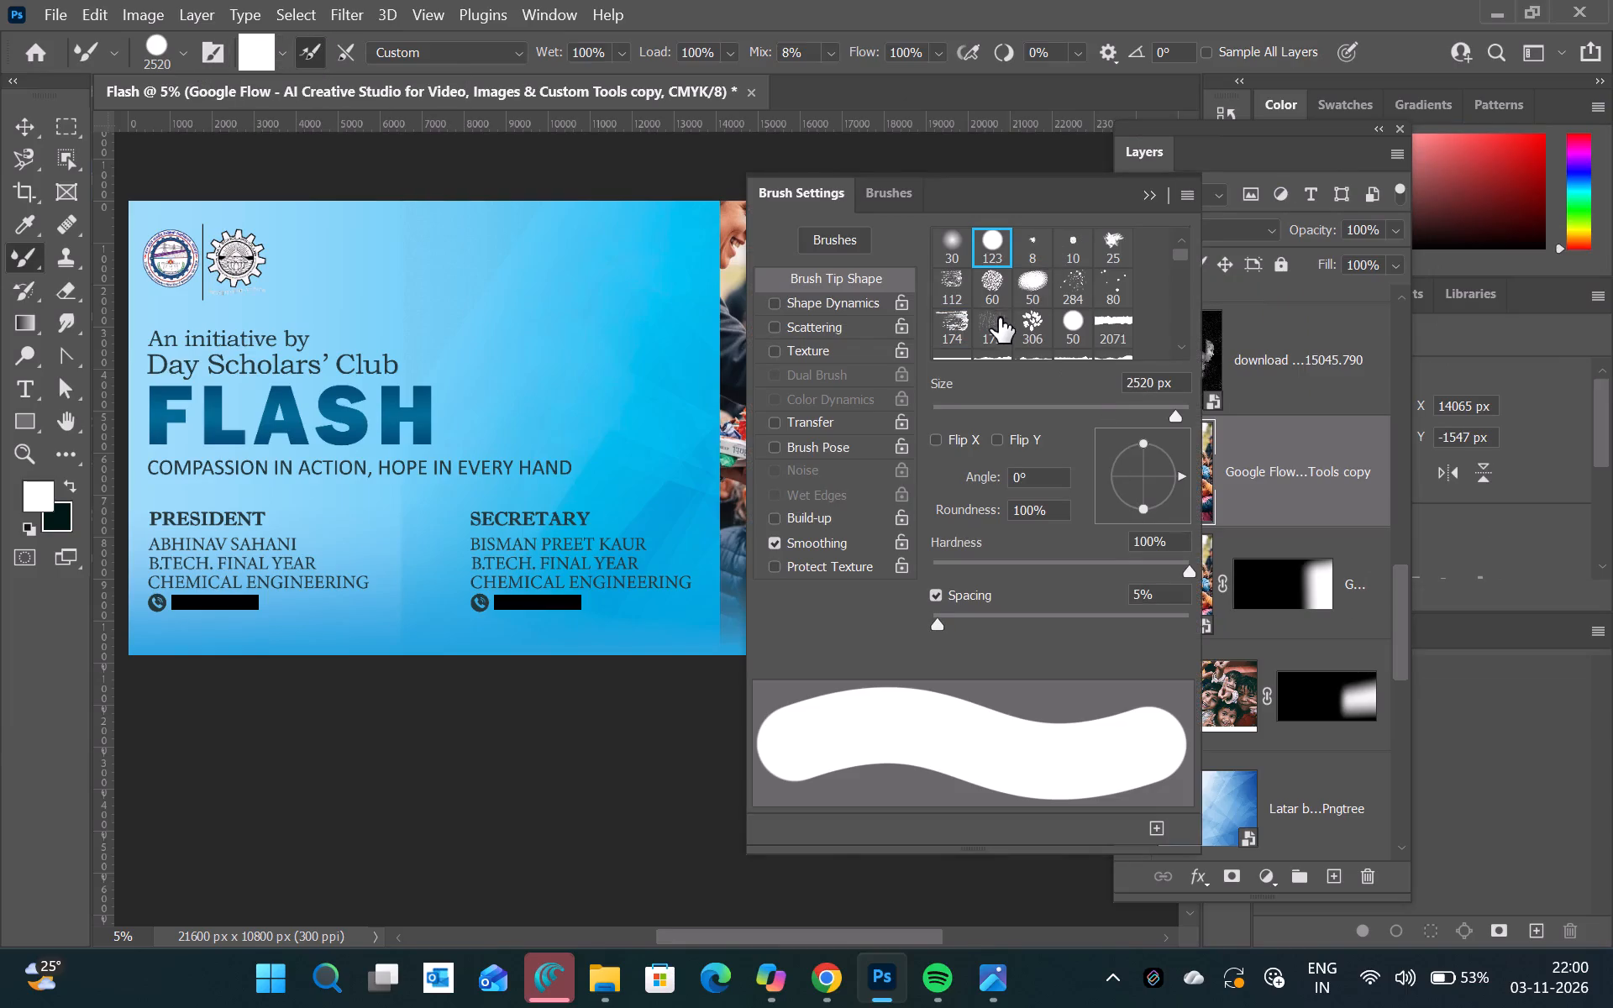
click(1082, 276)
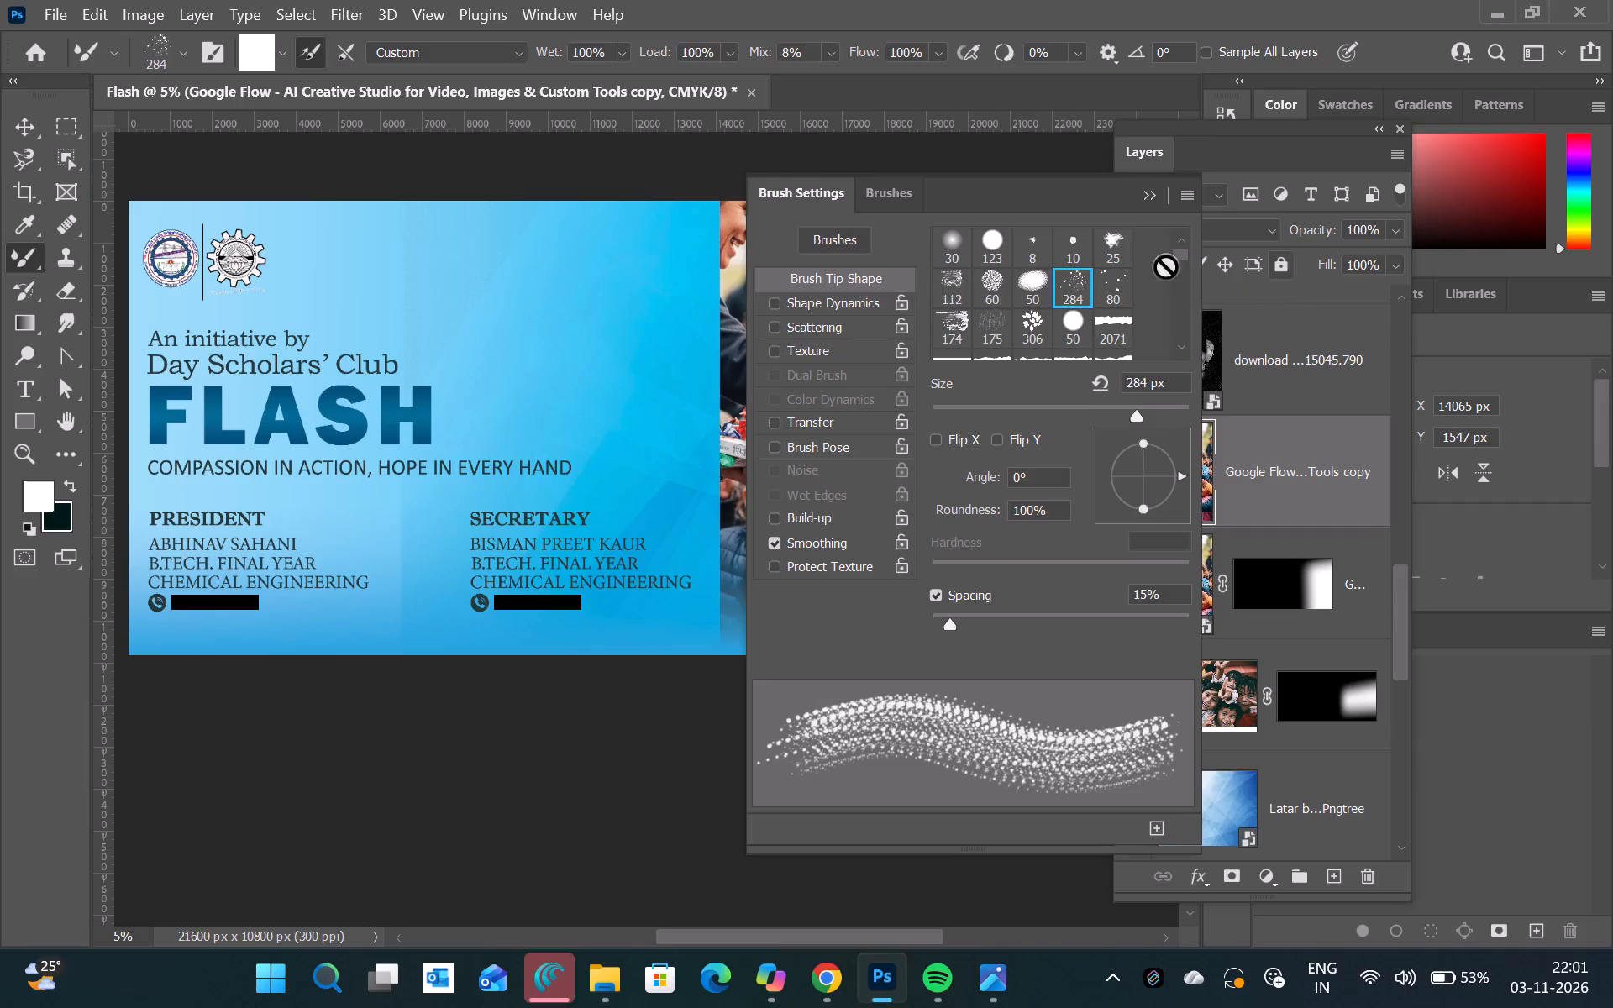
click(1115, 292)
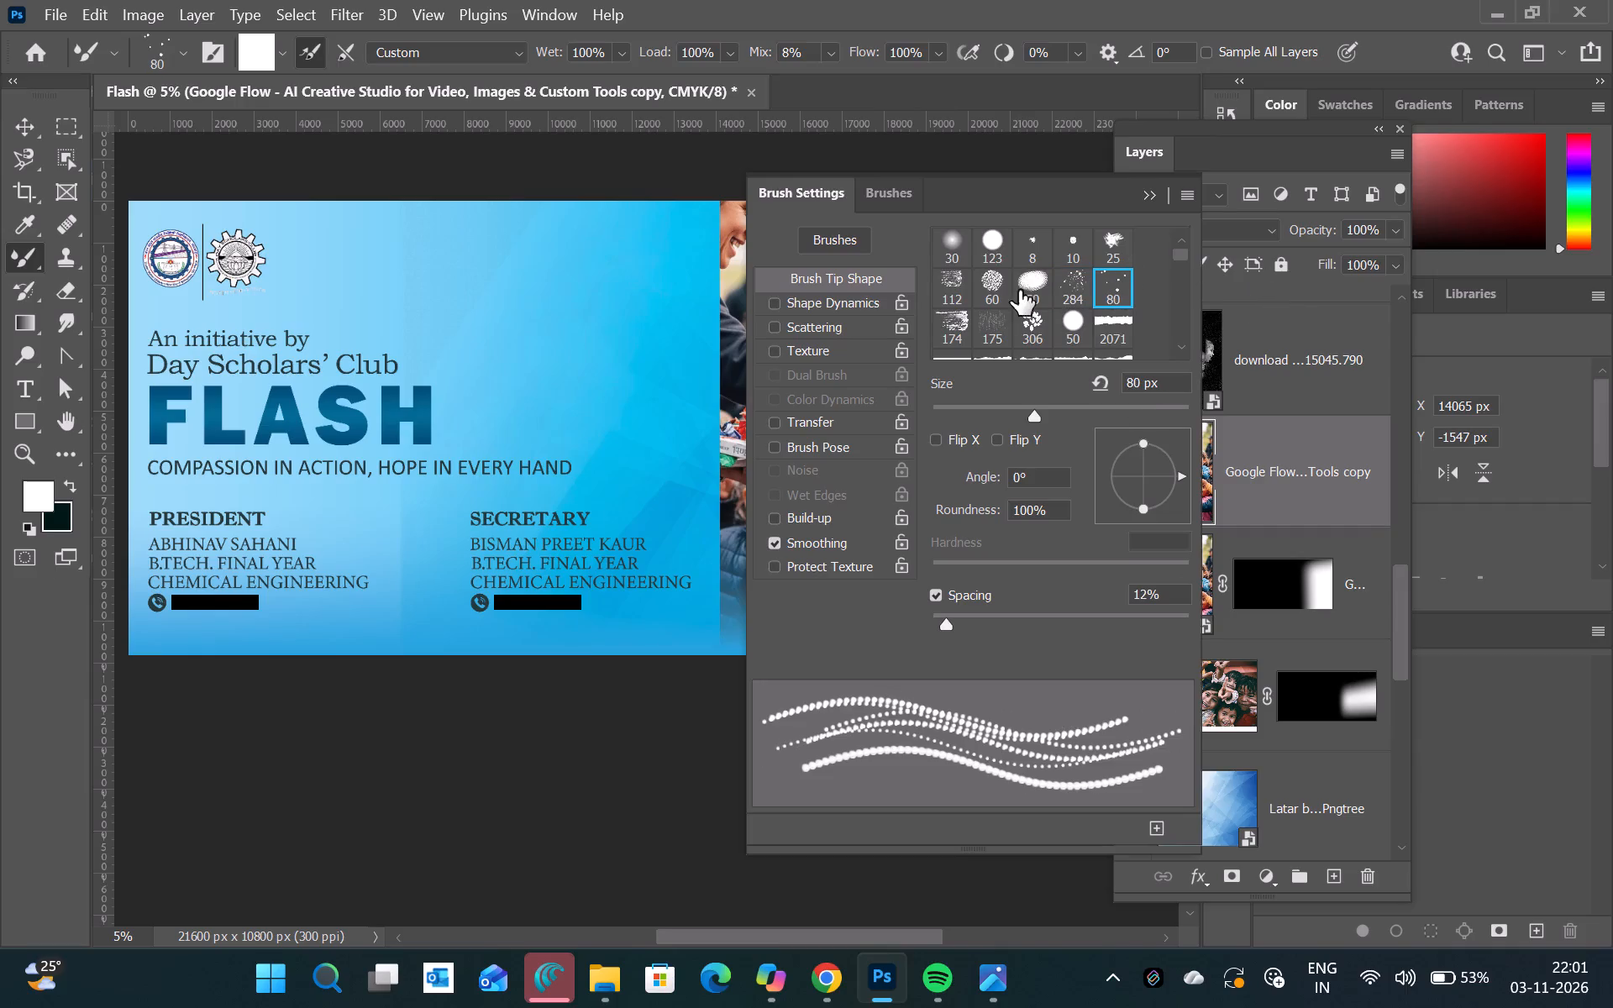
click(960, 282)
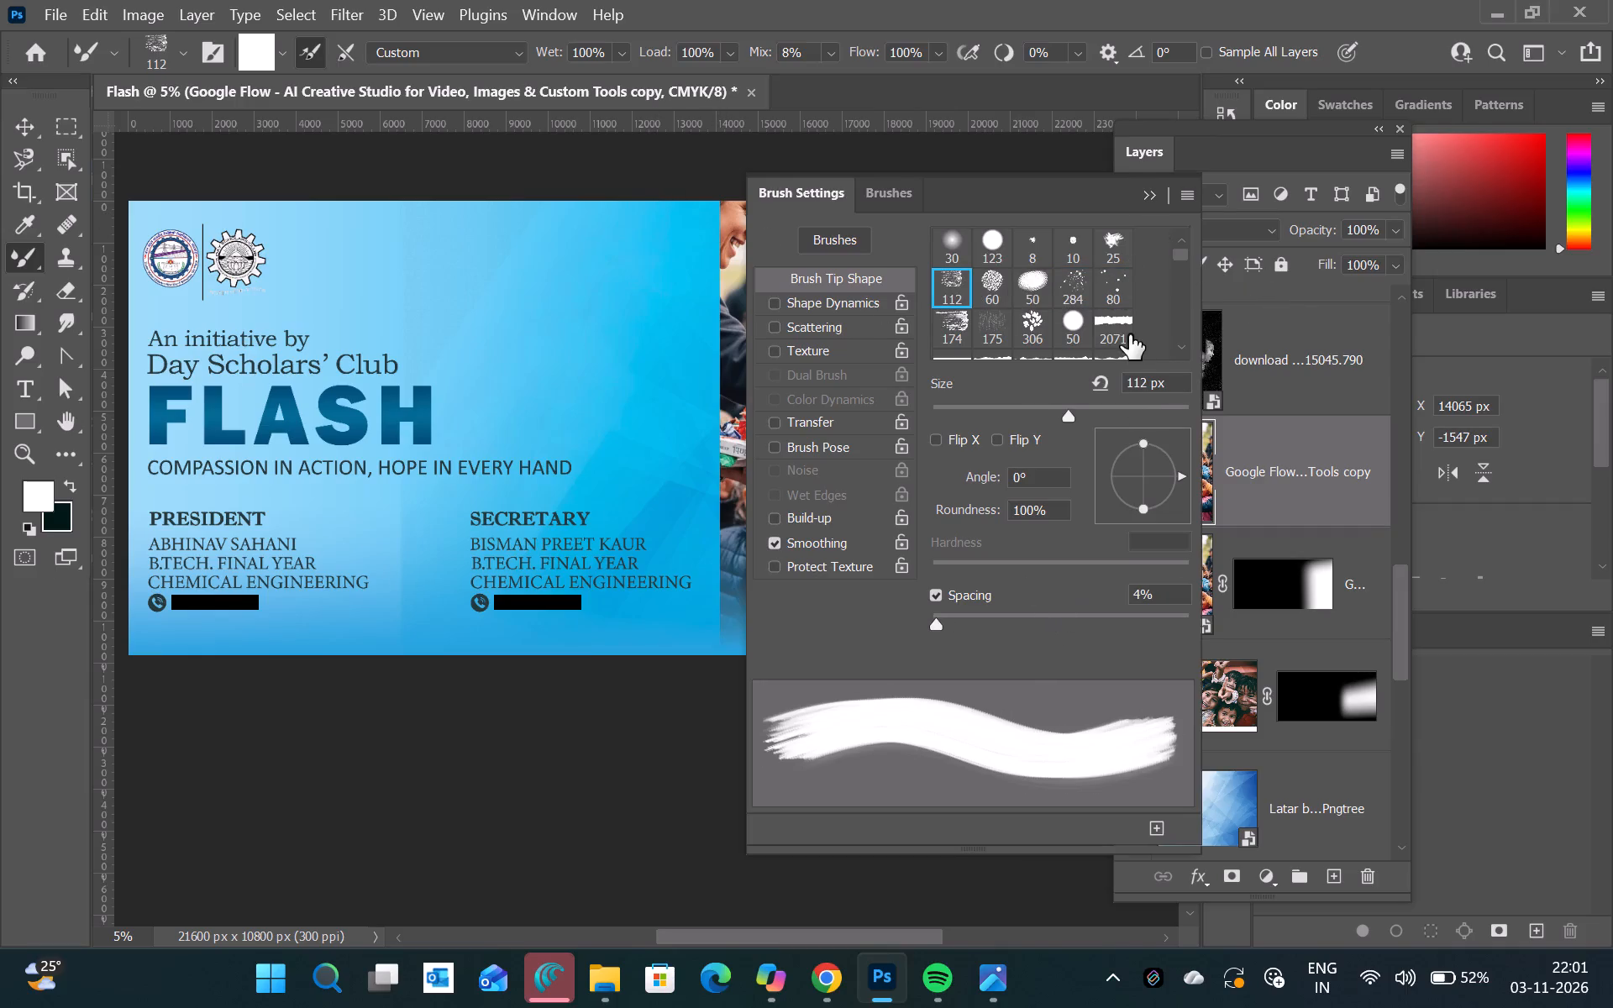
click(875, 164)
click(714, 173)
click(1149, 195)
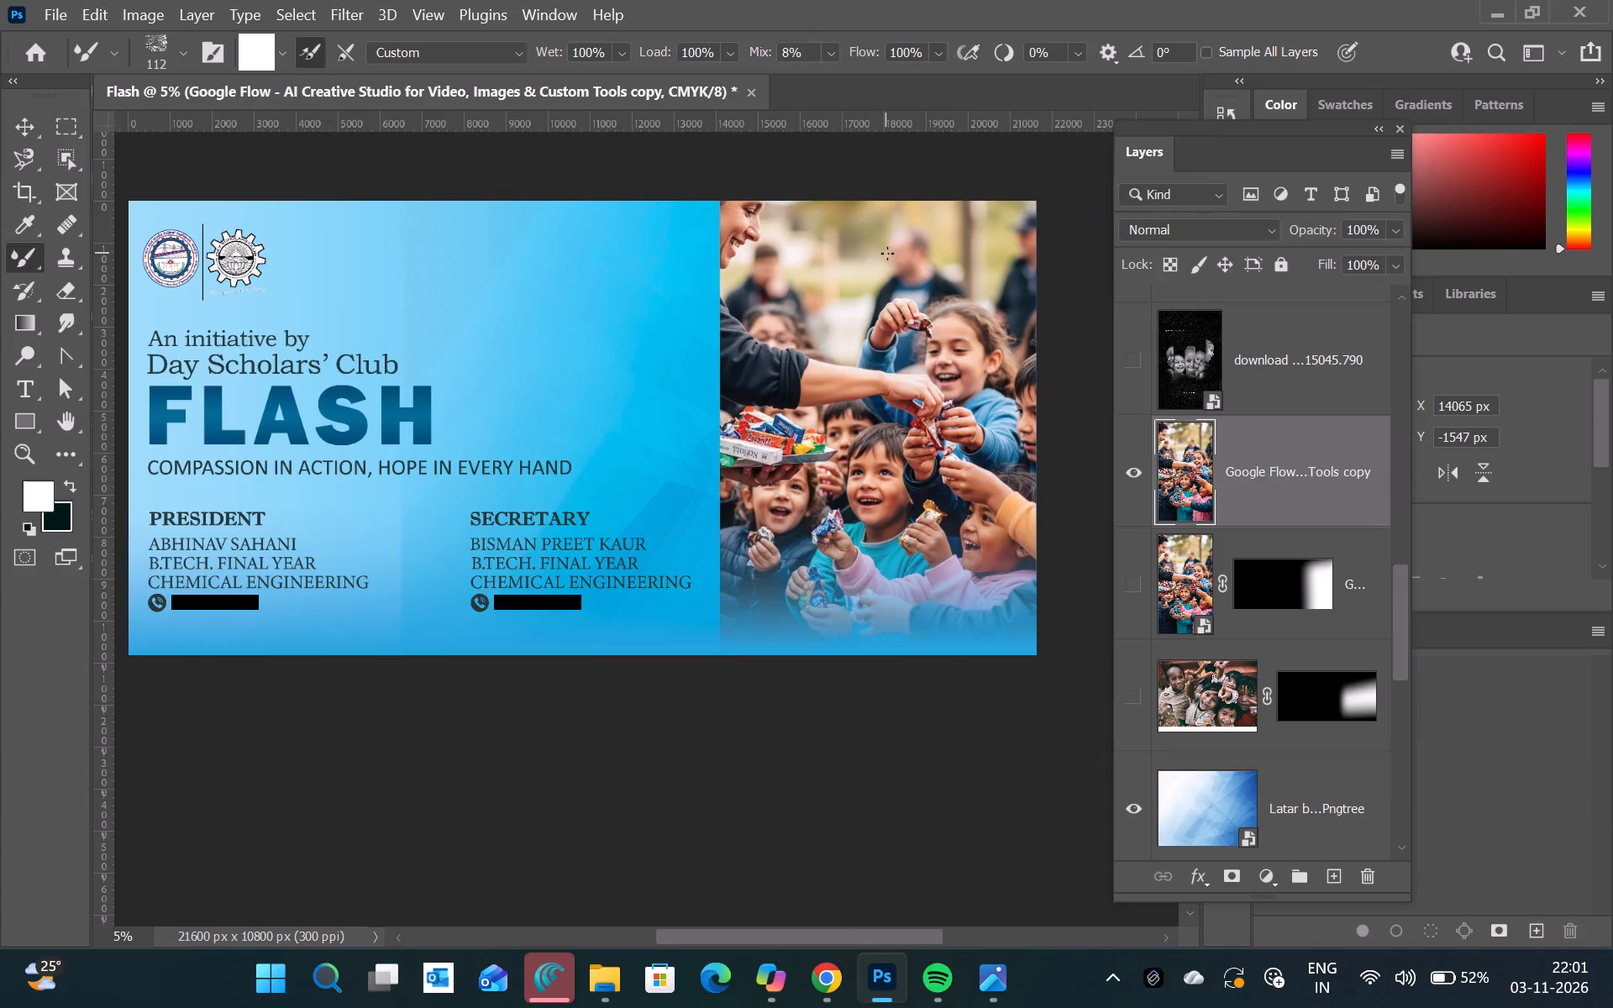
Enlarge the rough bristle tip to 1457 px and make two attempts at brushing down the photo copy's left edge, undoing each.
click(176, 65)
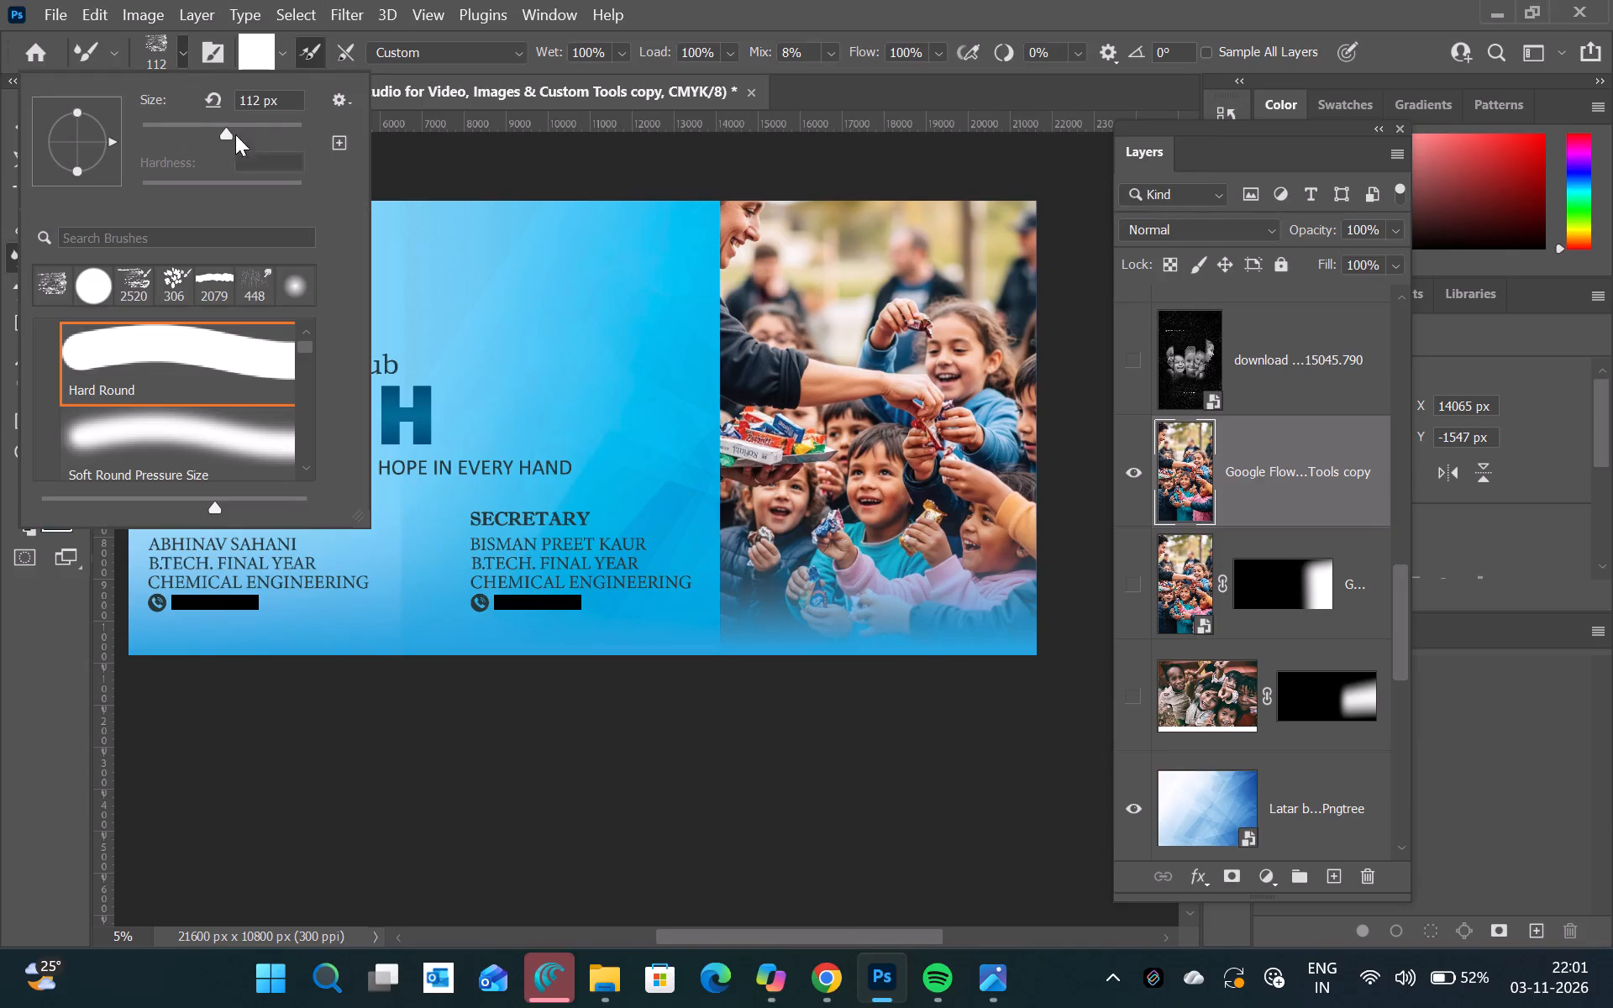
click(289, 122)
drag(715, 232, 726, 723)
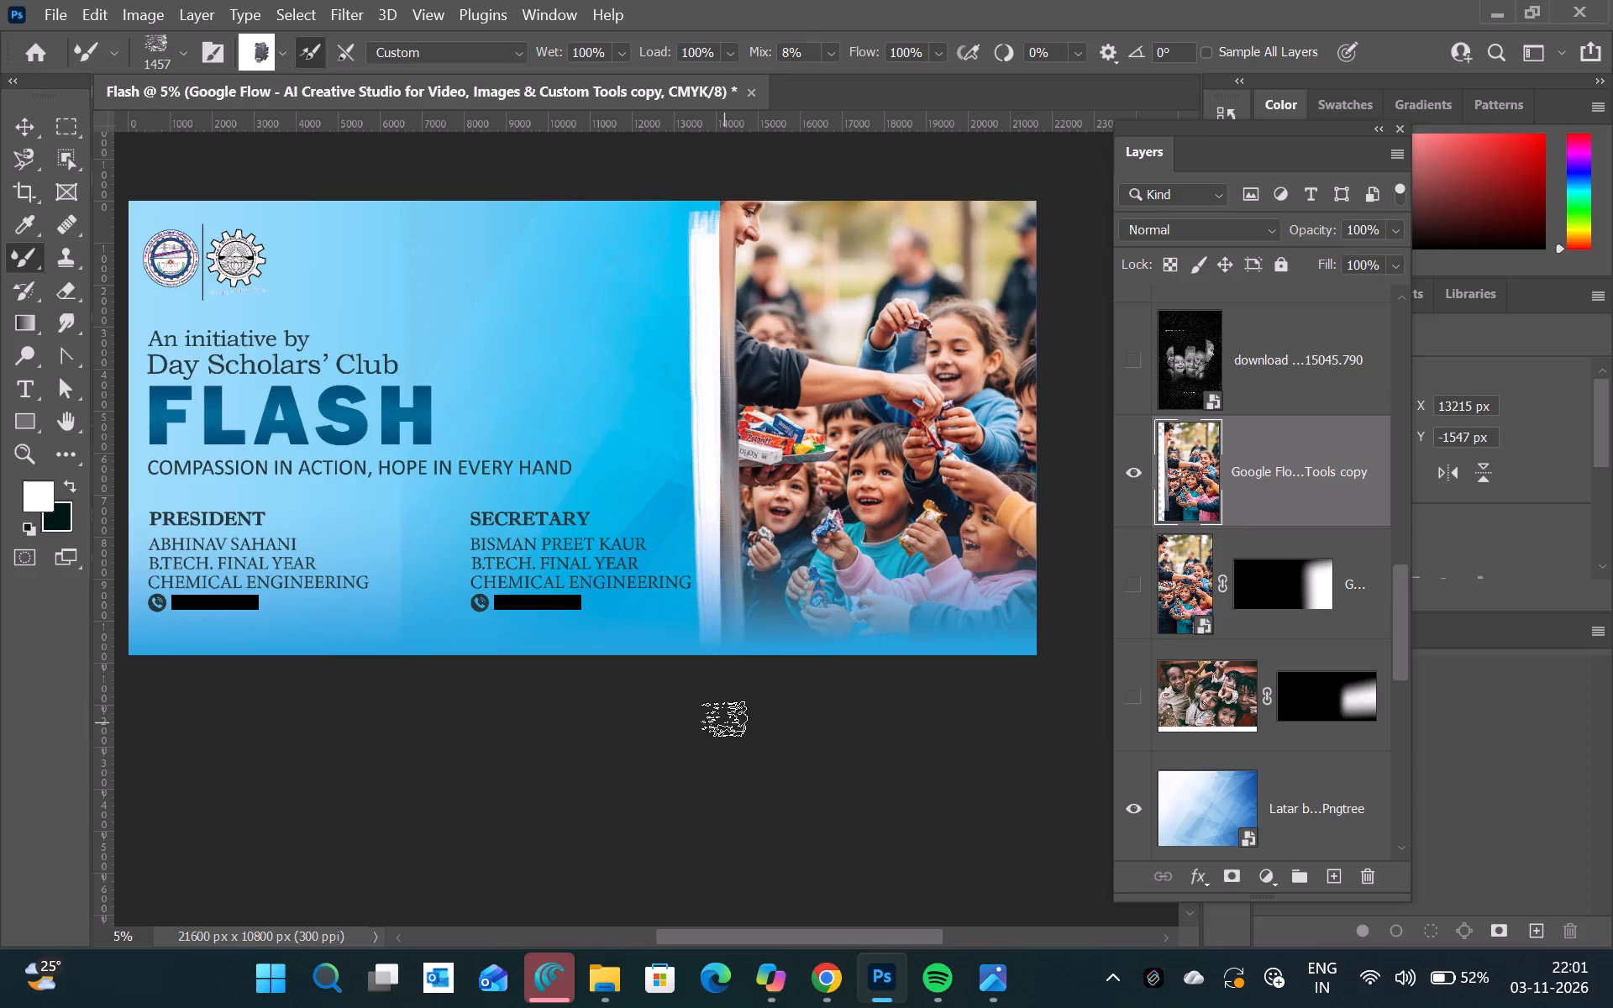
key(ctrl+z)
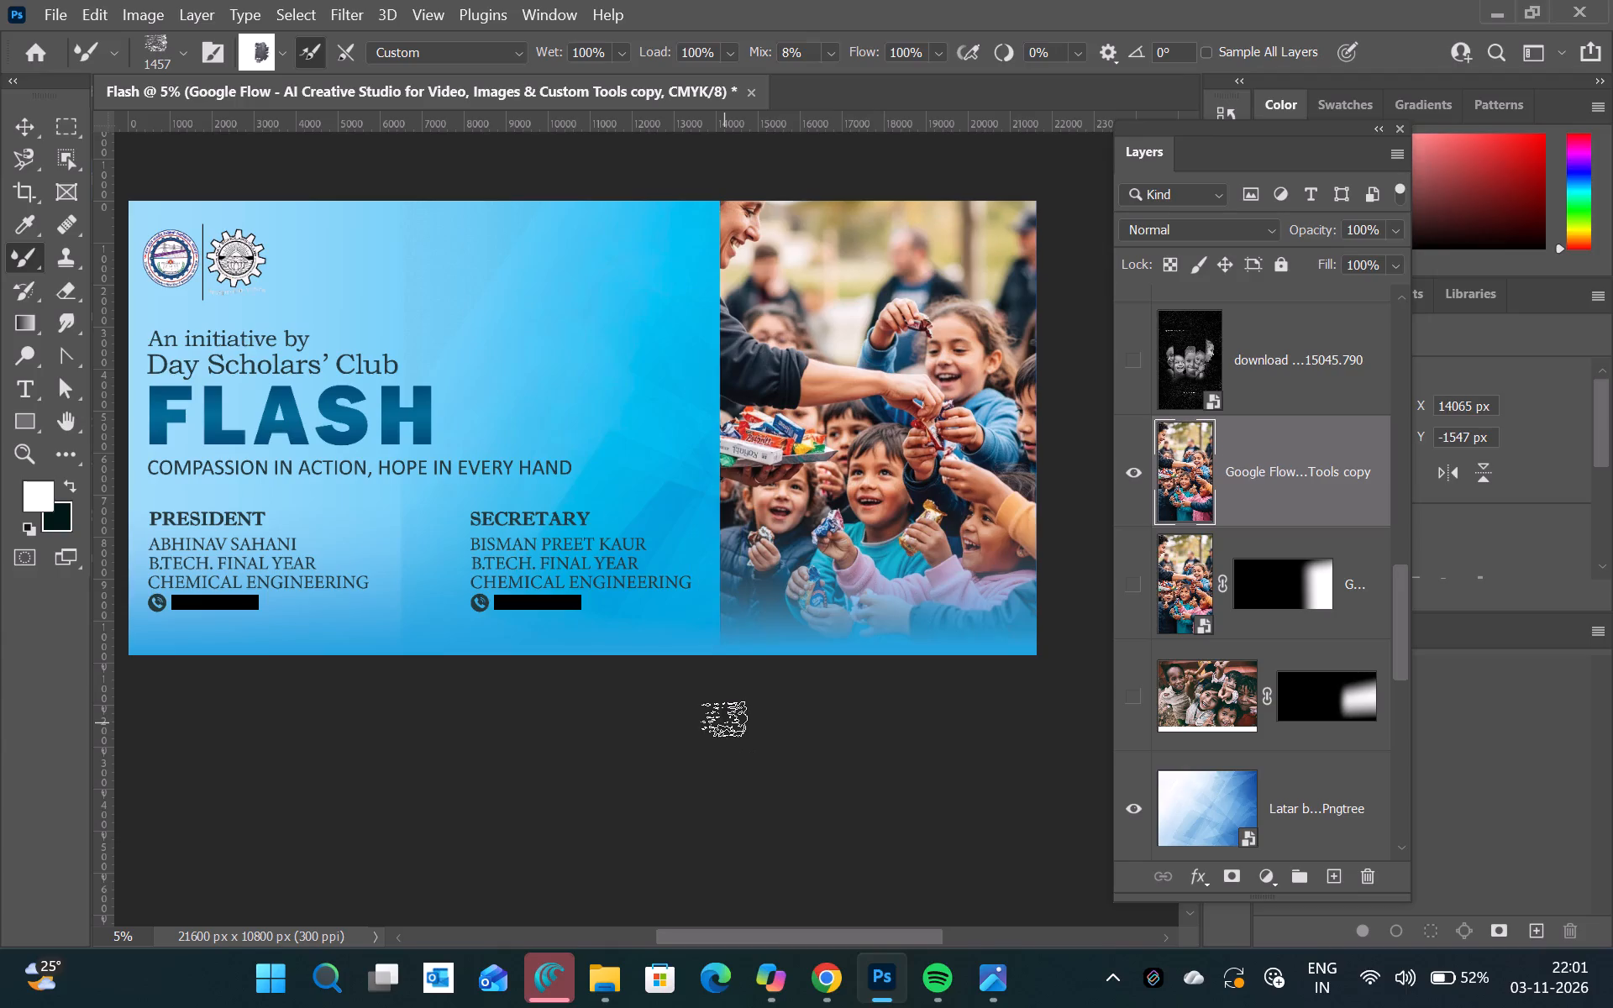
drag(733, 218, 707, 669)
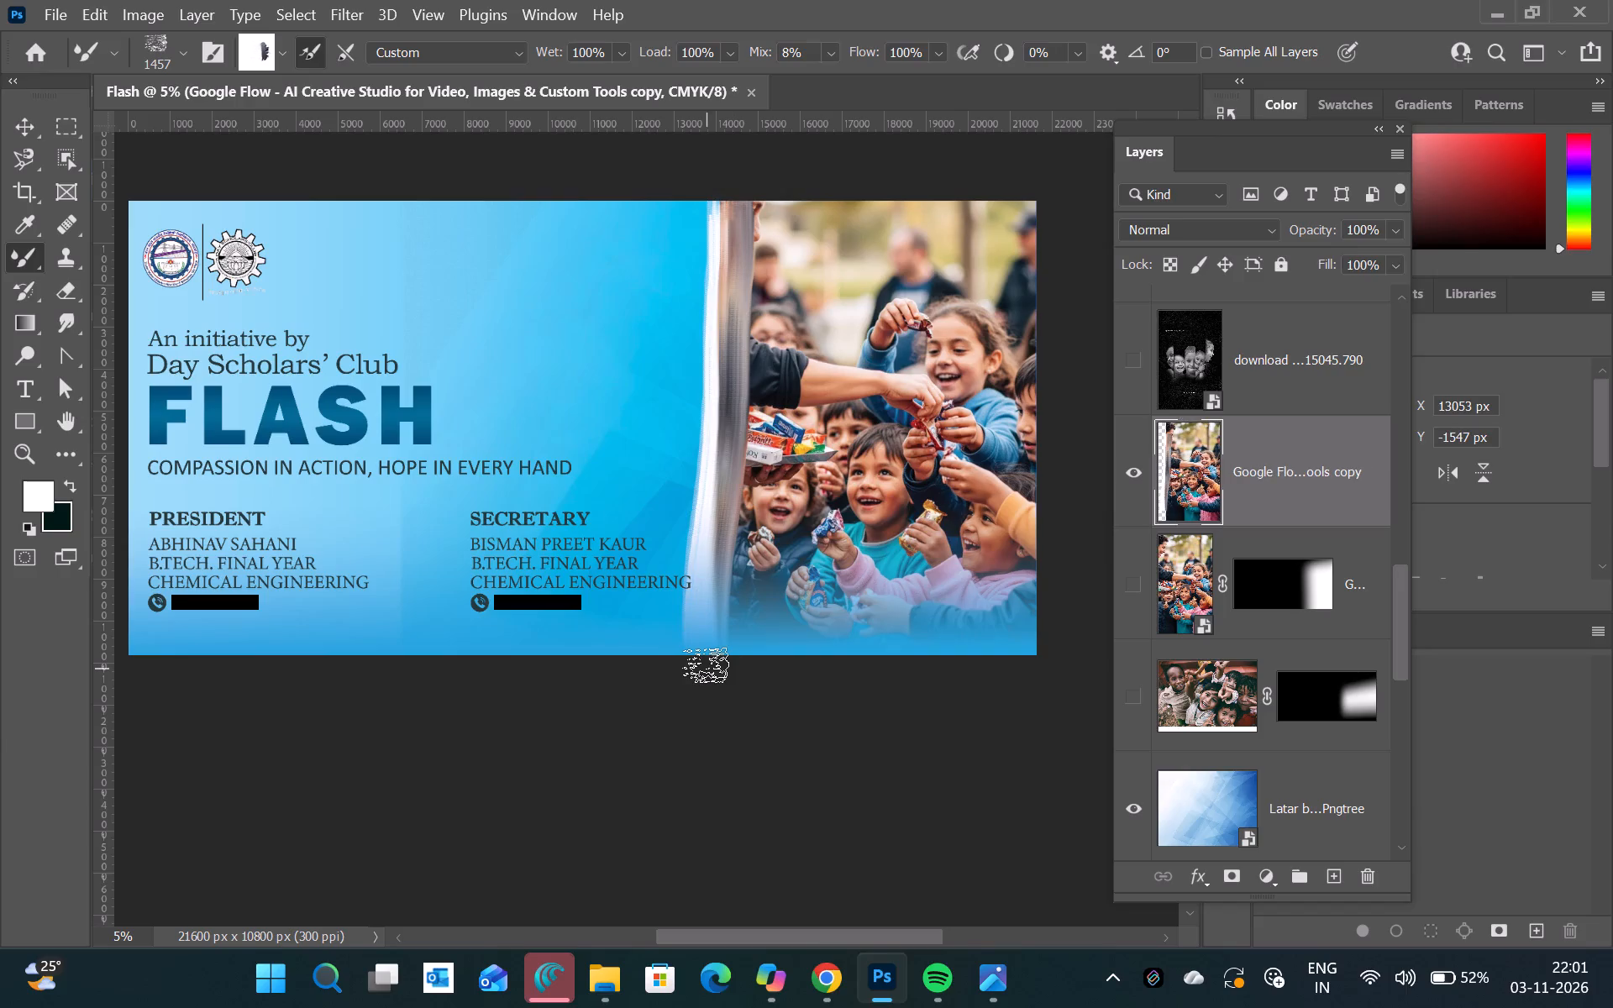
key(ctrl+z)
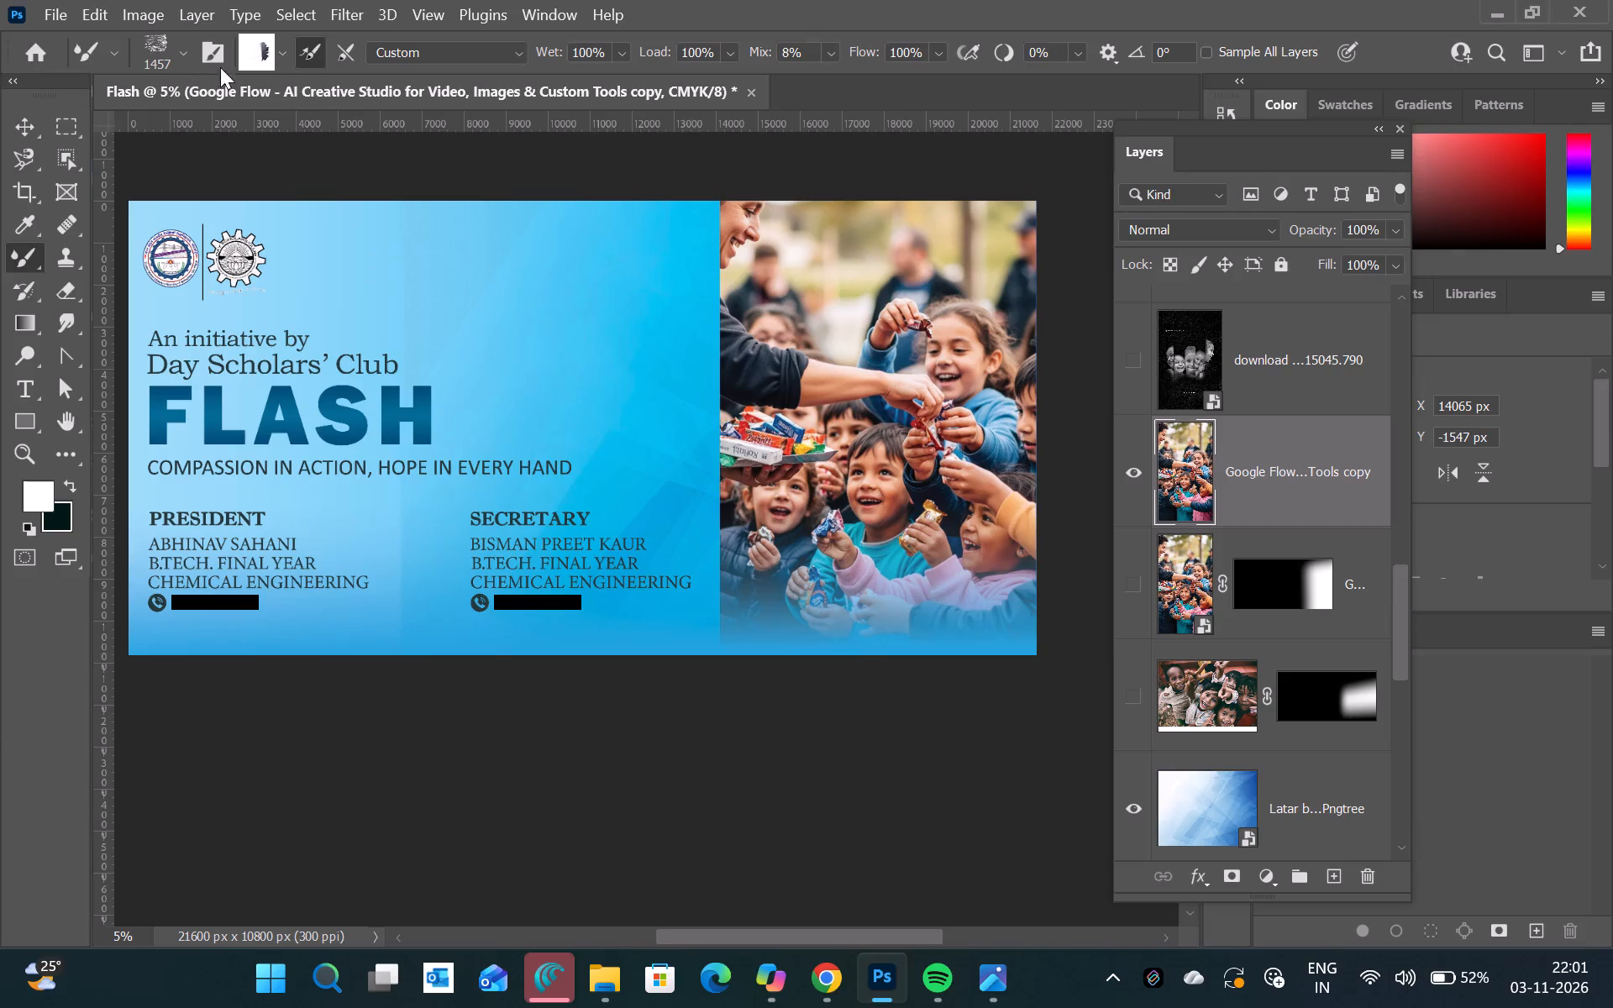
Switch the Mixer Brush to the 284 px speckled tip and set its size to 448 px.
click(181, 71)
click(219, 45)
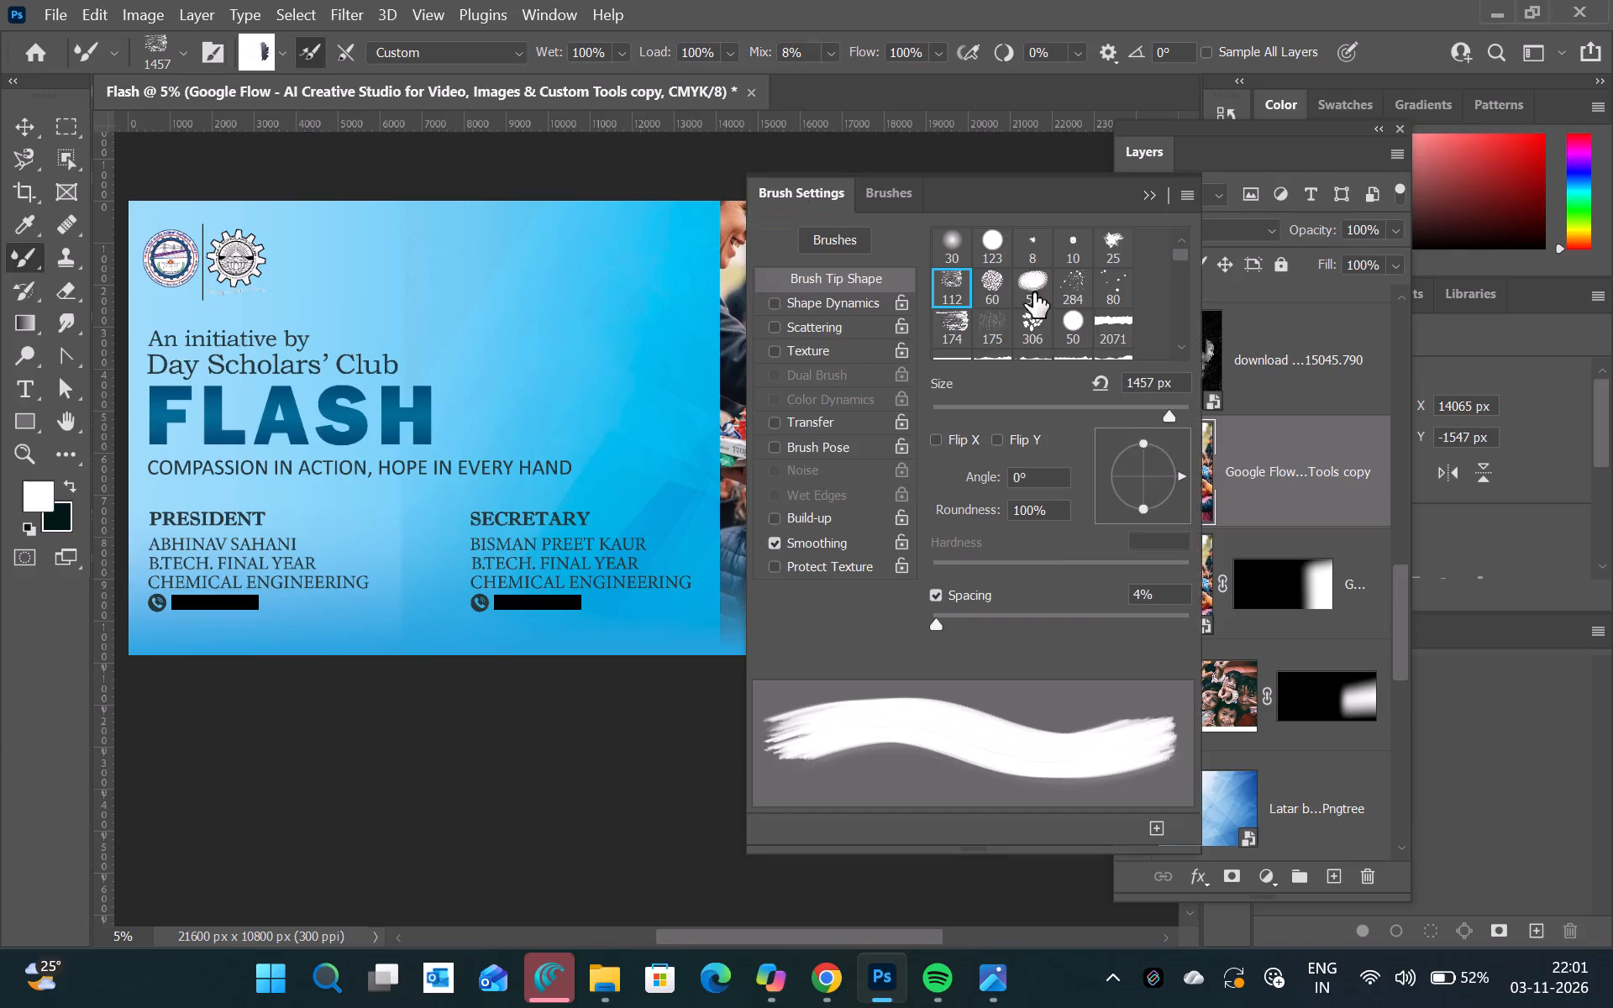
scroll(1084, 315, down, 3)
scroll(1084, 315, up, 4)
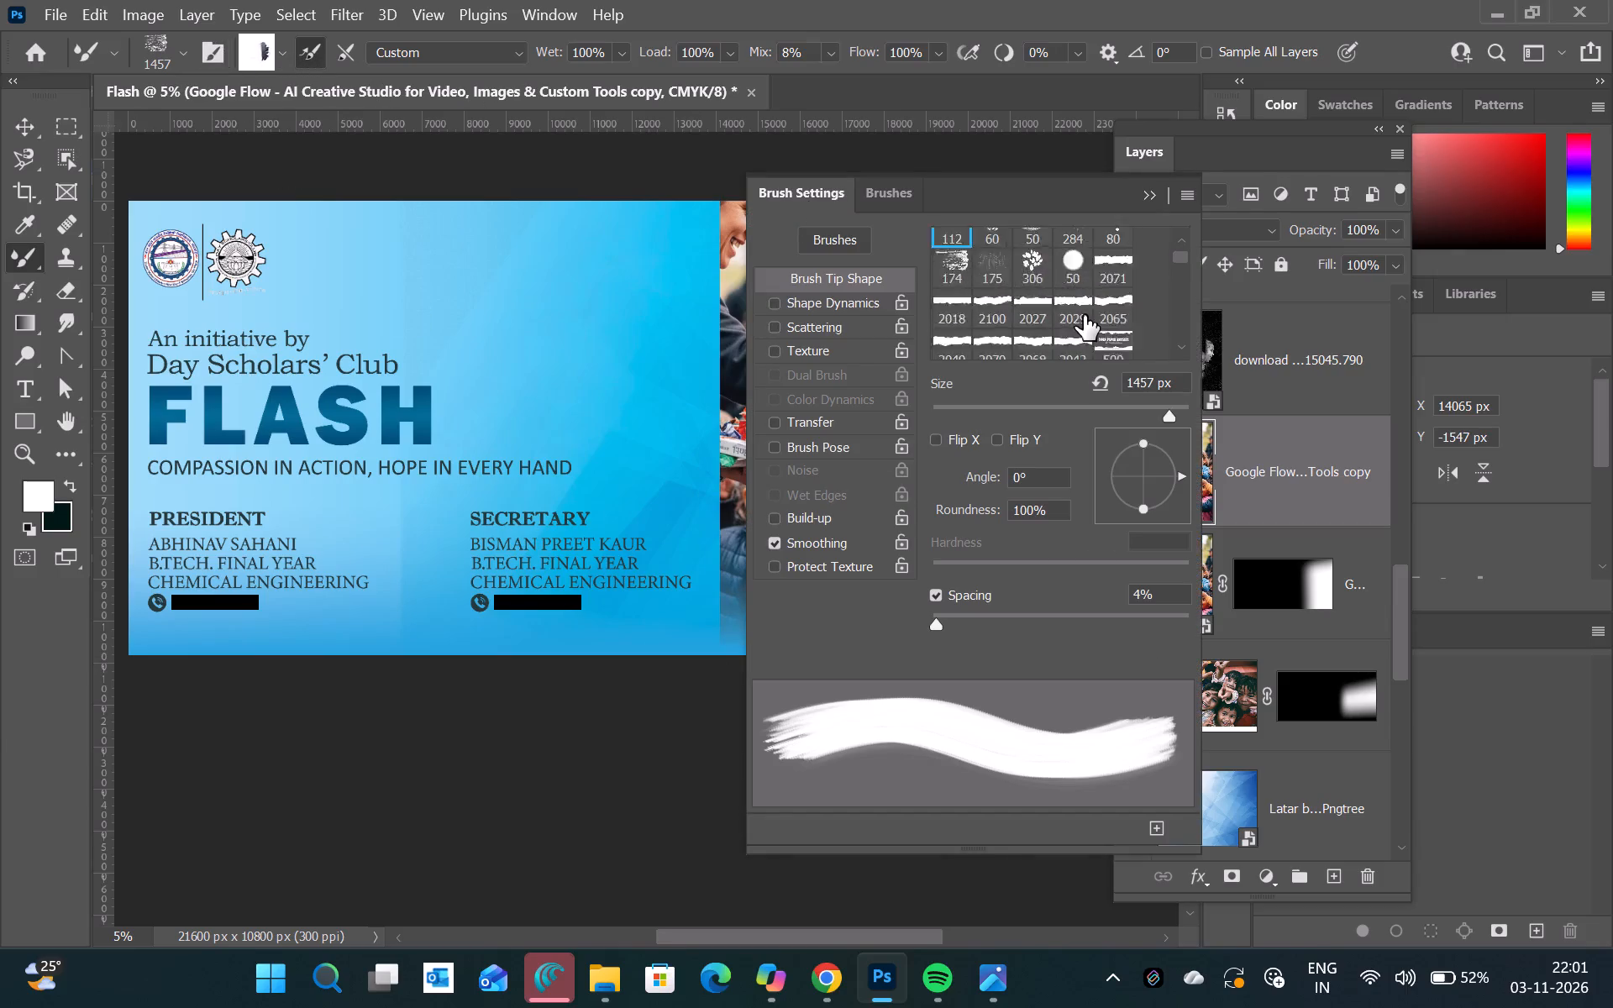
scroll(1084, 315, up, 3)
click(1078, 294)
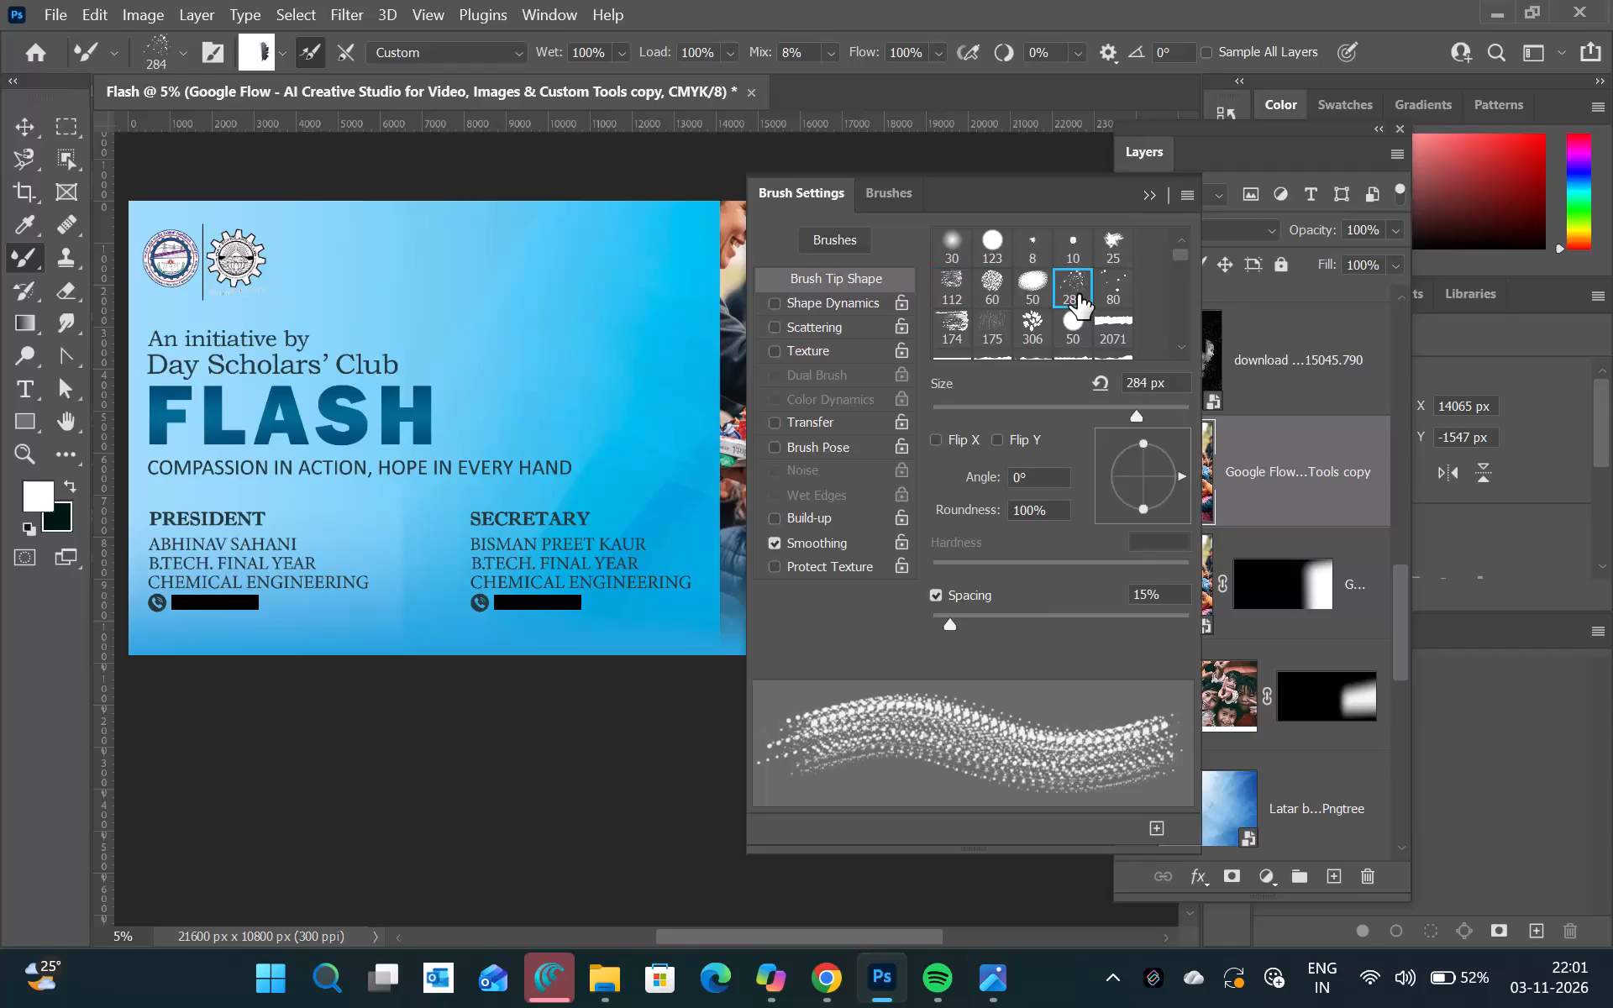
click(643, 310)
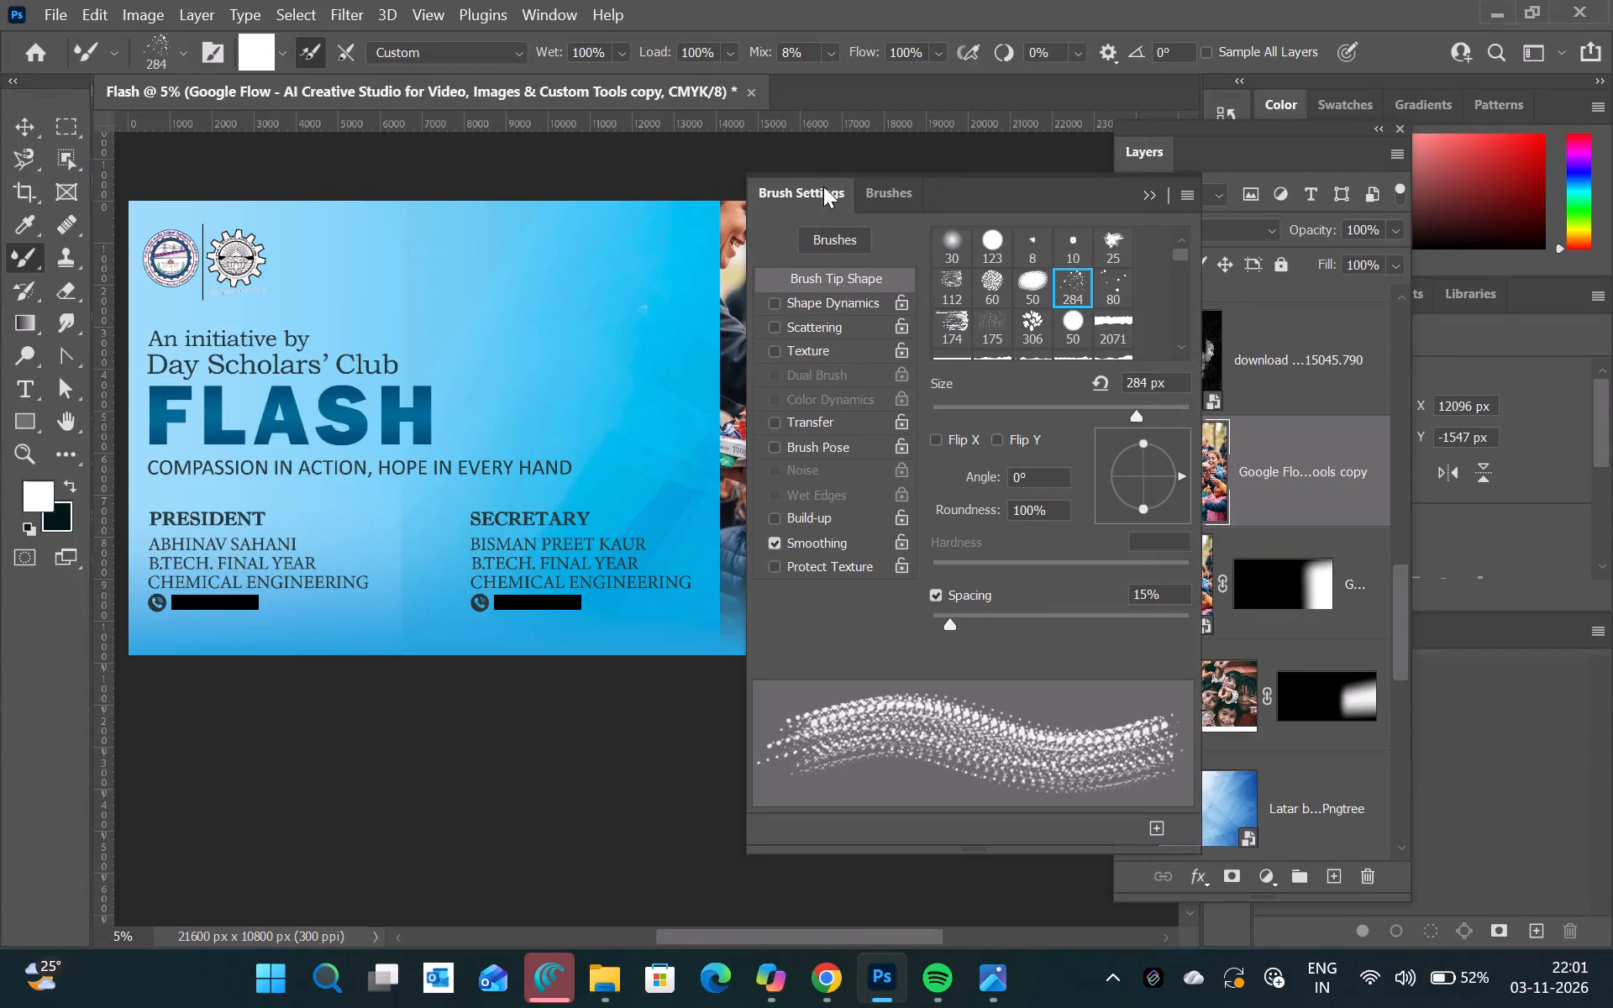
click(805, 173)
click(1159, 192)
click(171, 47)
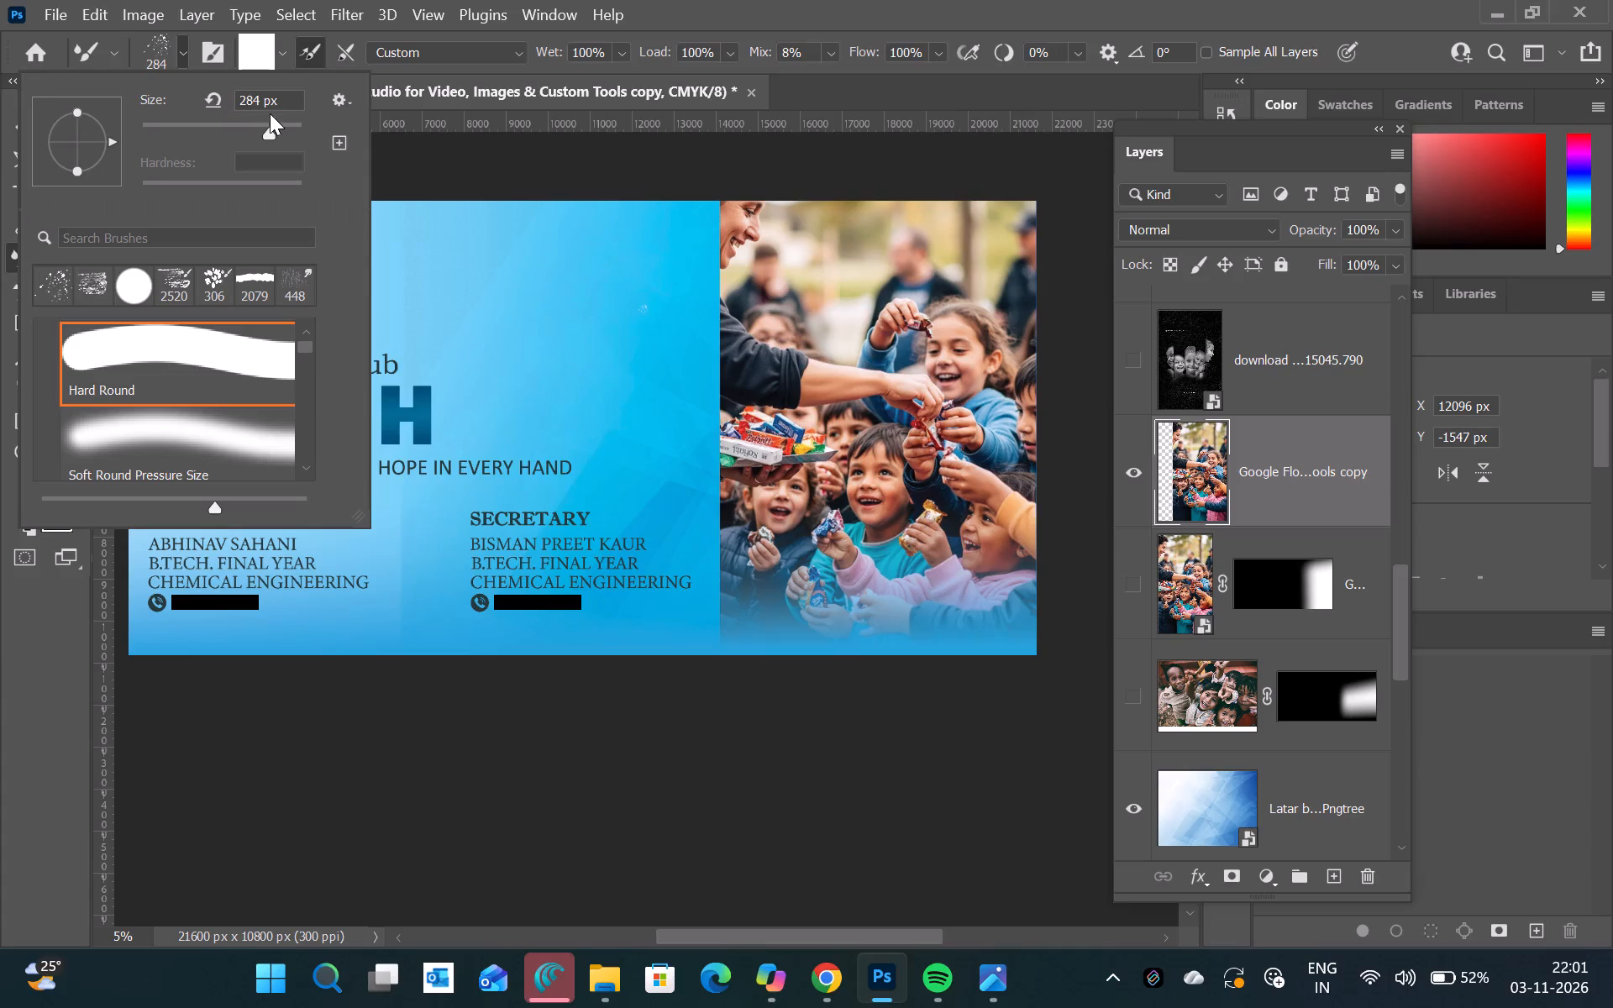
click(282, 123)
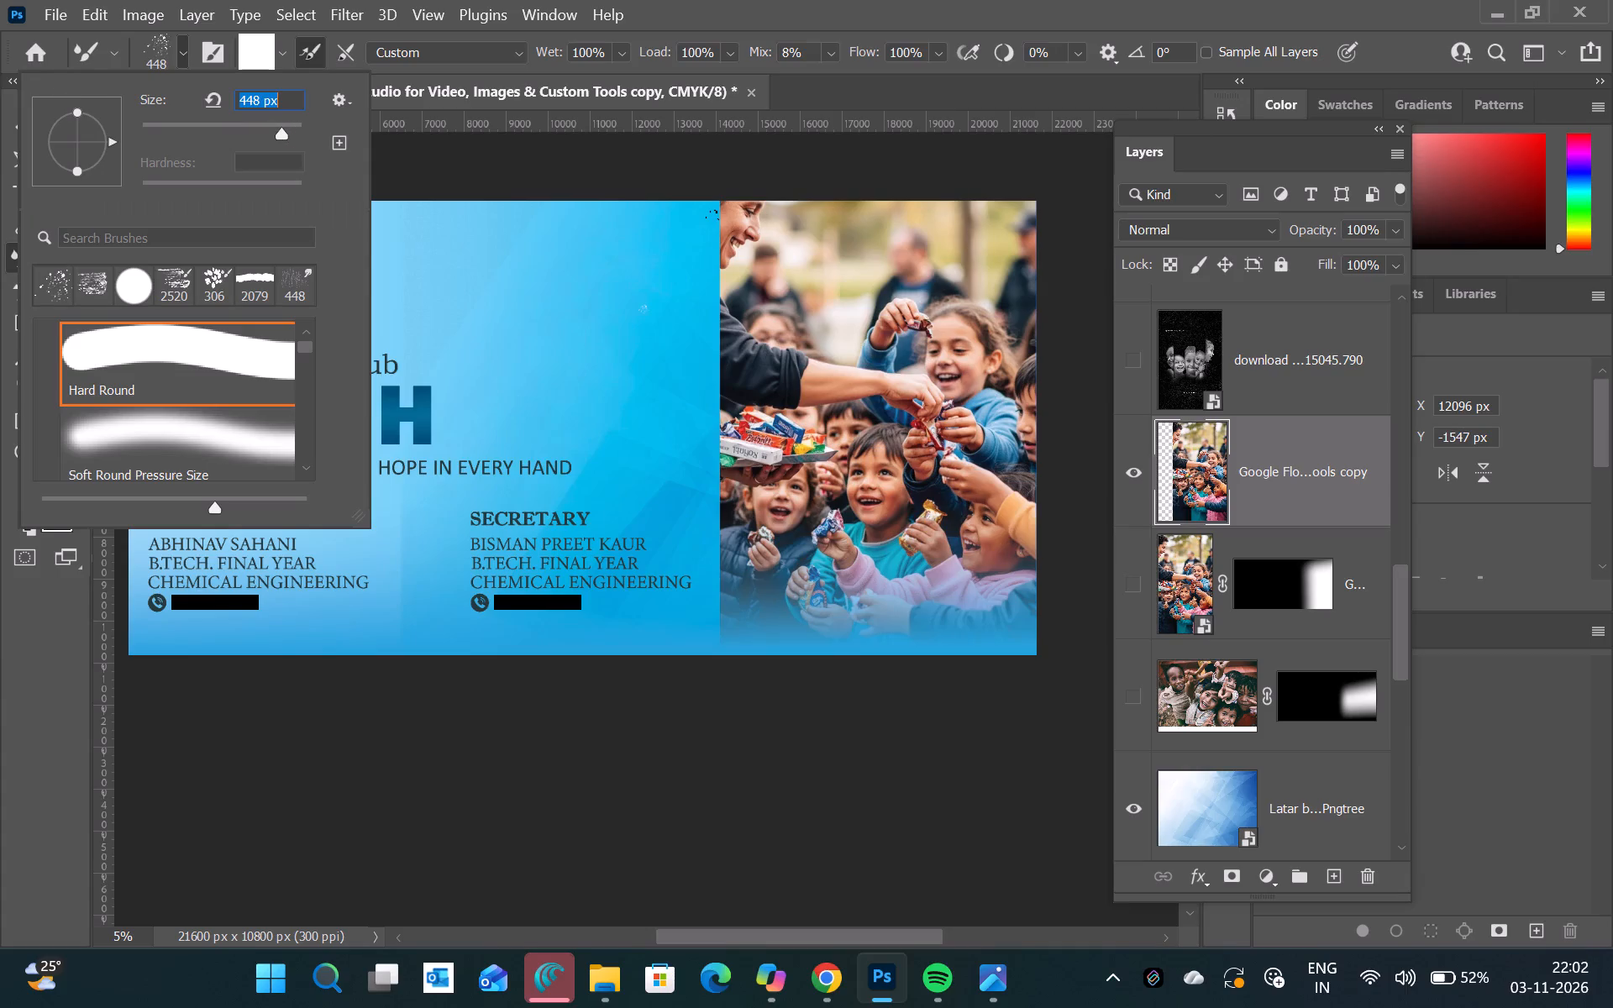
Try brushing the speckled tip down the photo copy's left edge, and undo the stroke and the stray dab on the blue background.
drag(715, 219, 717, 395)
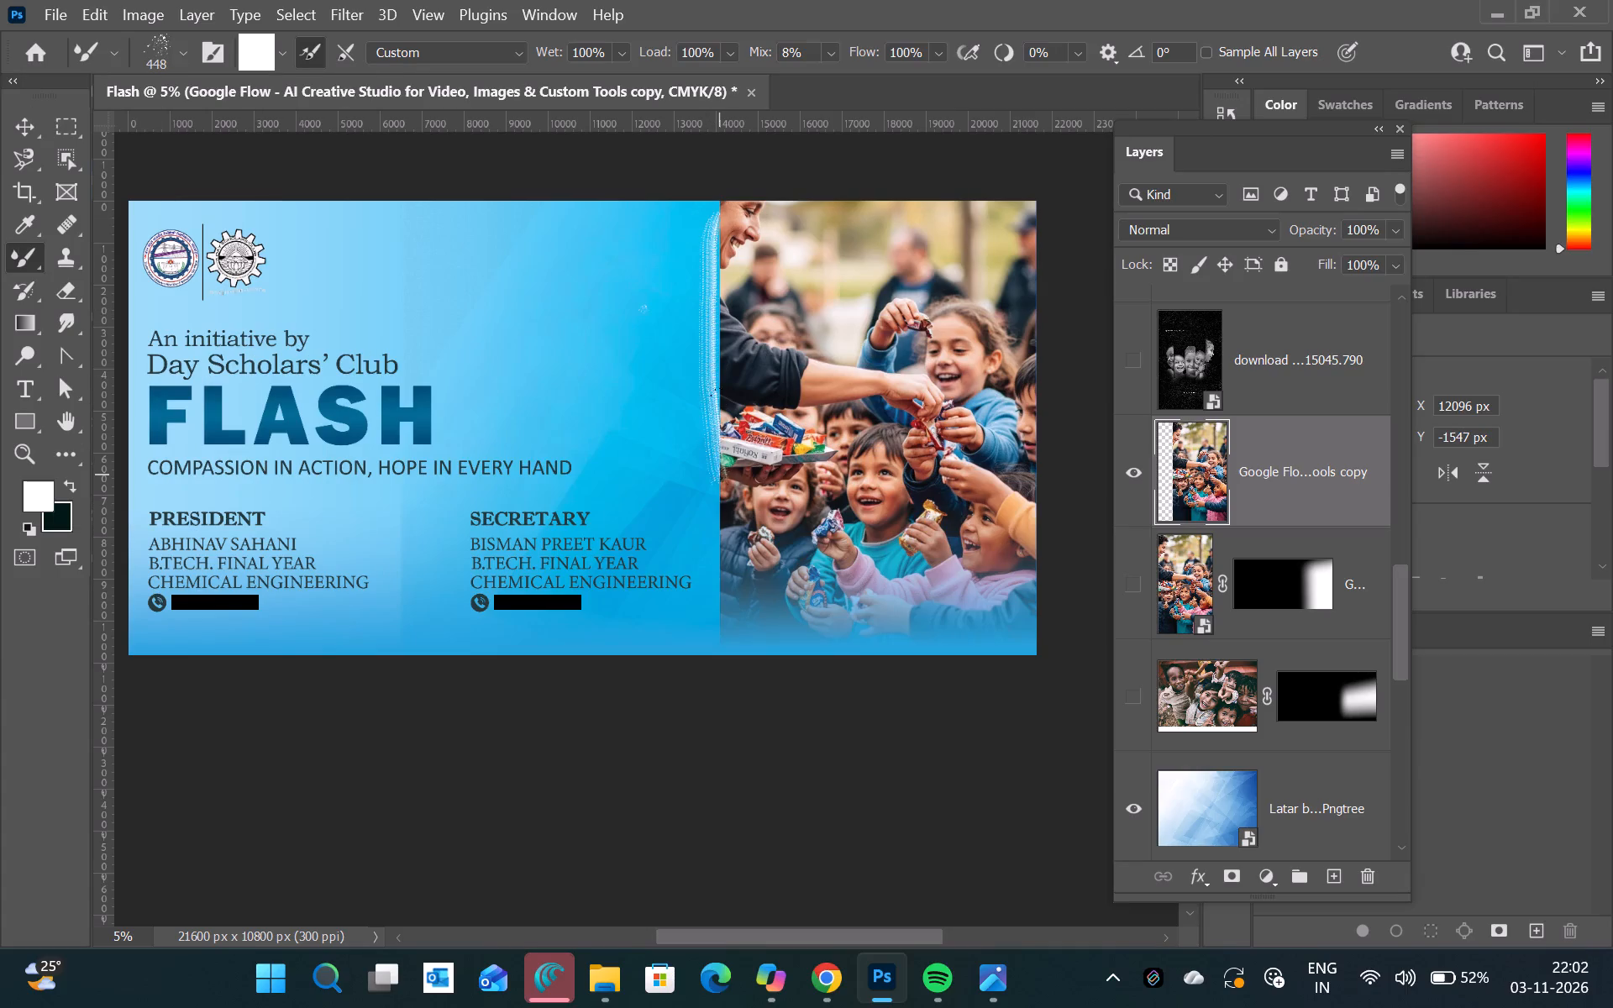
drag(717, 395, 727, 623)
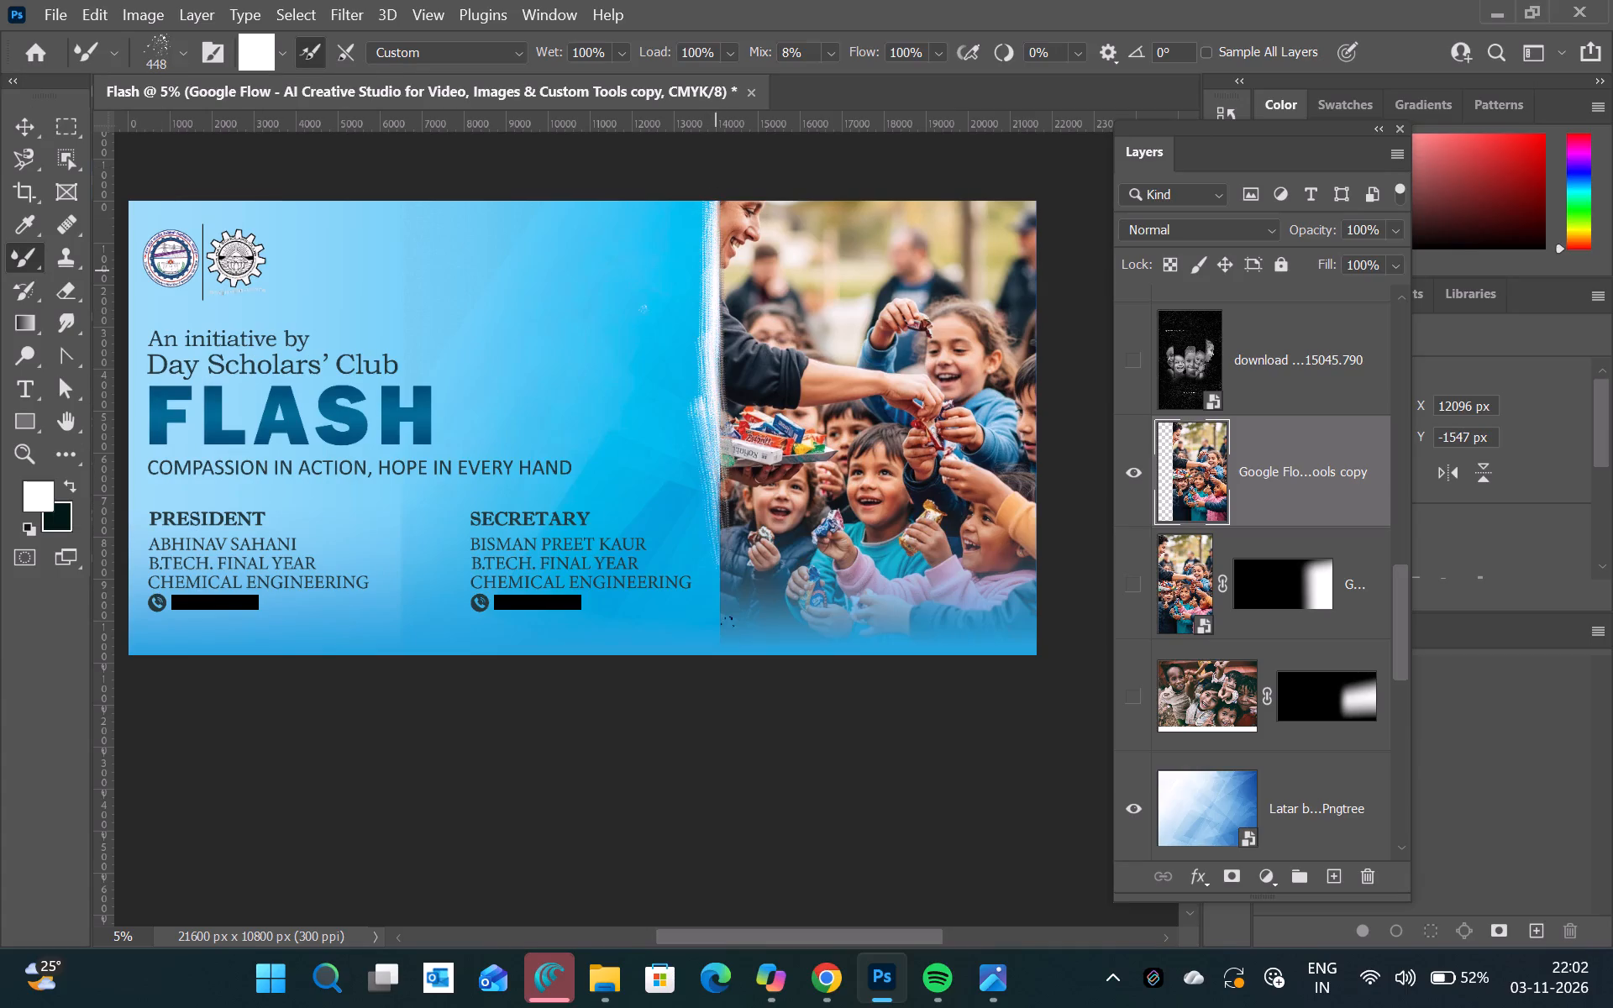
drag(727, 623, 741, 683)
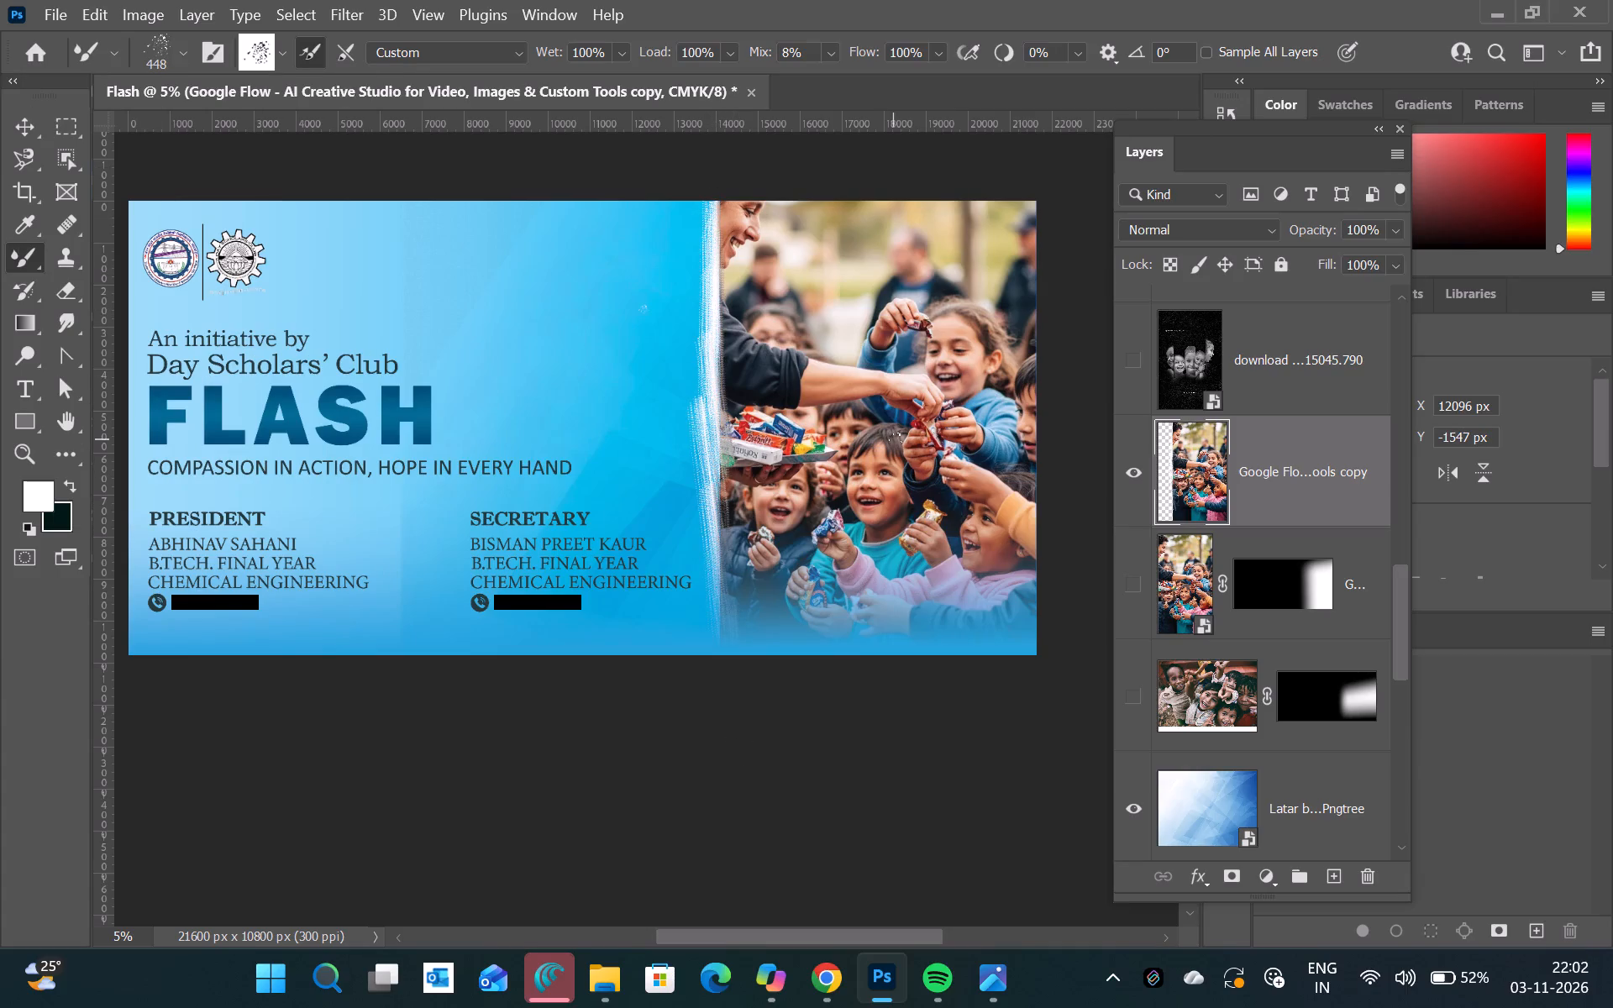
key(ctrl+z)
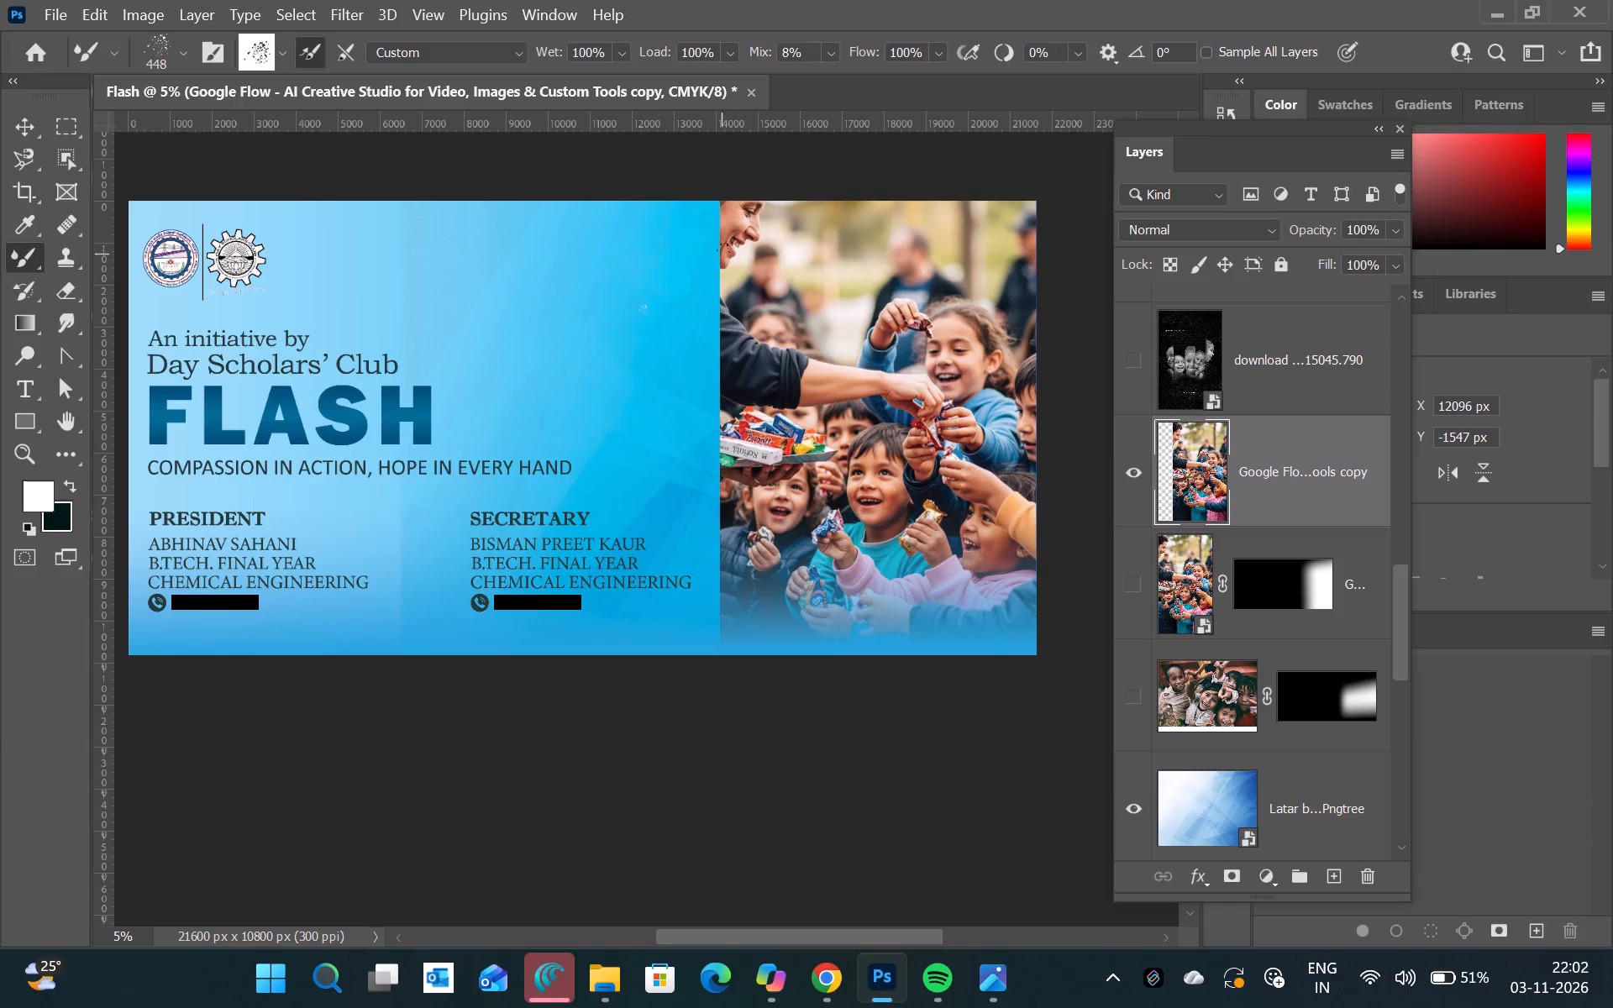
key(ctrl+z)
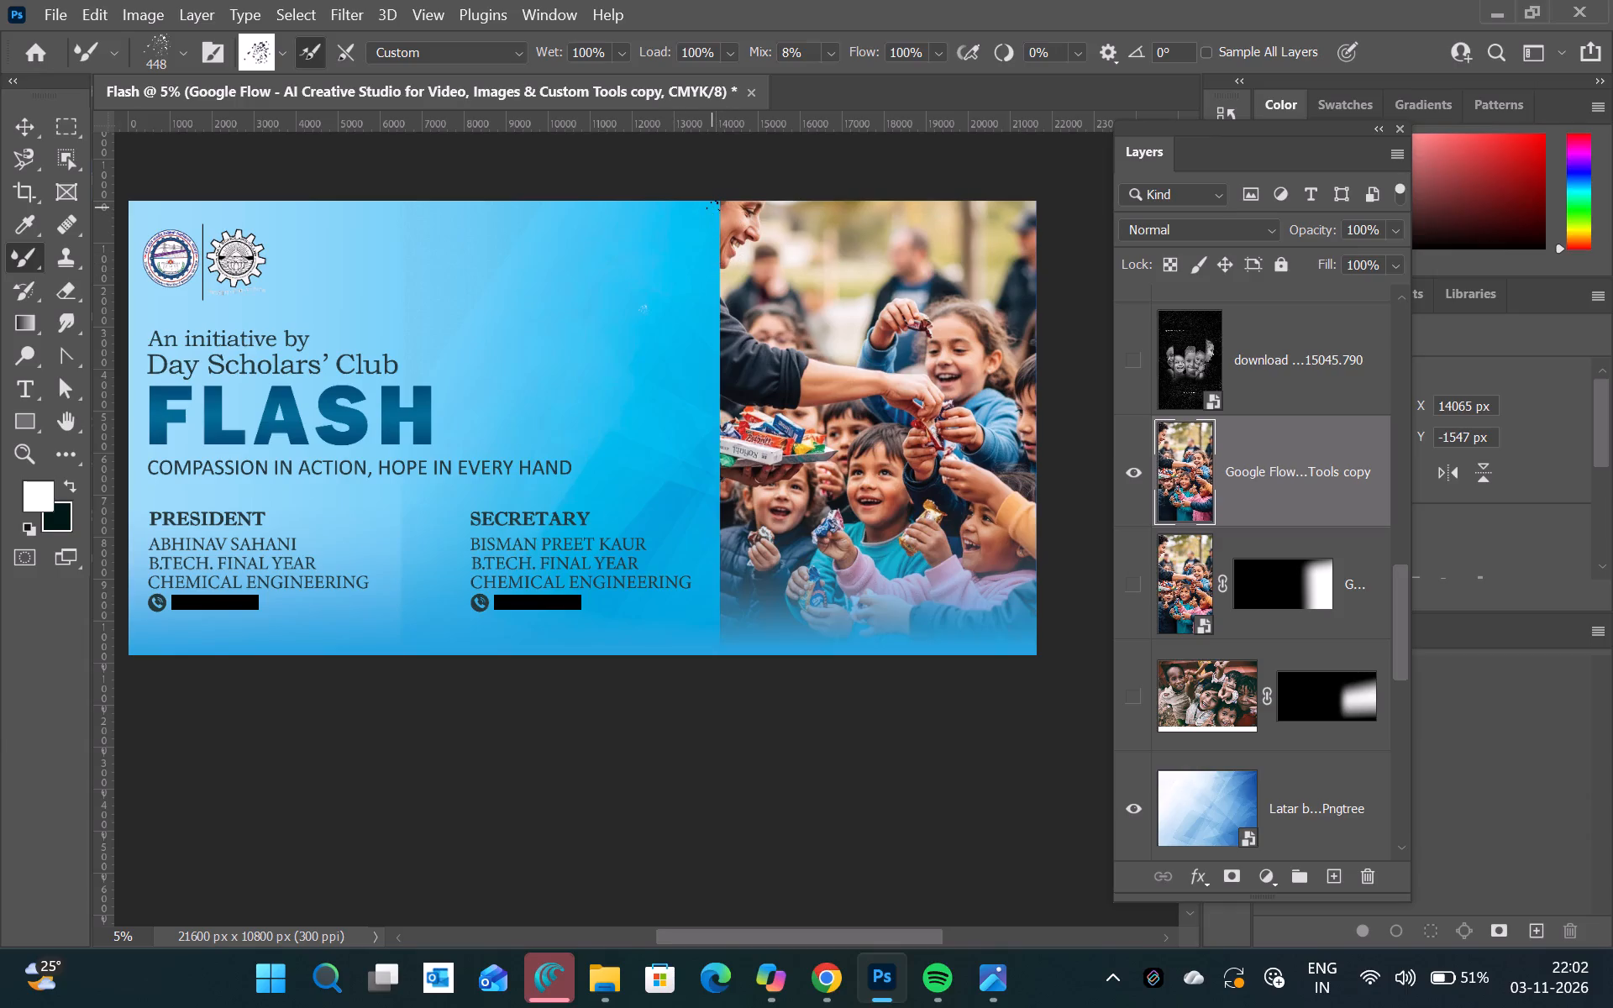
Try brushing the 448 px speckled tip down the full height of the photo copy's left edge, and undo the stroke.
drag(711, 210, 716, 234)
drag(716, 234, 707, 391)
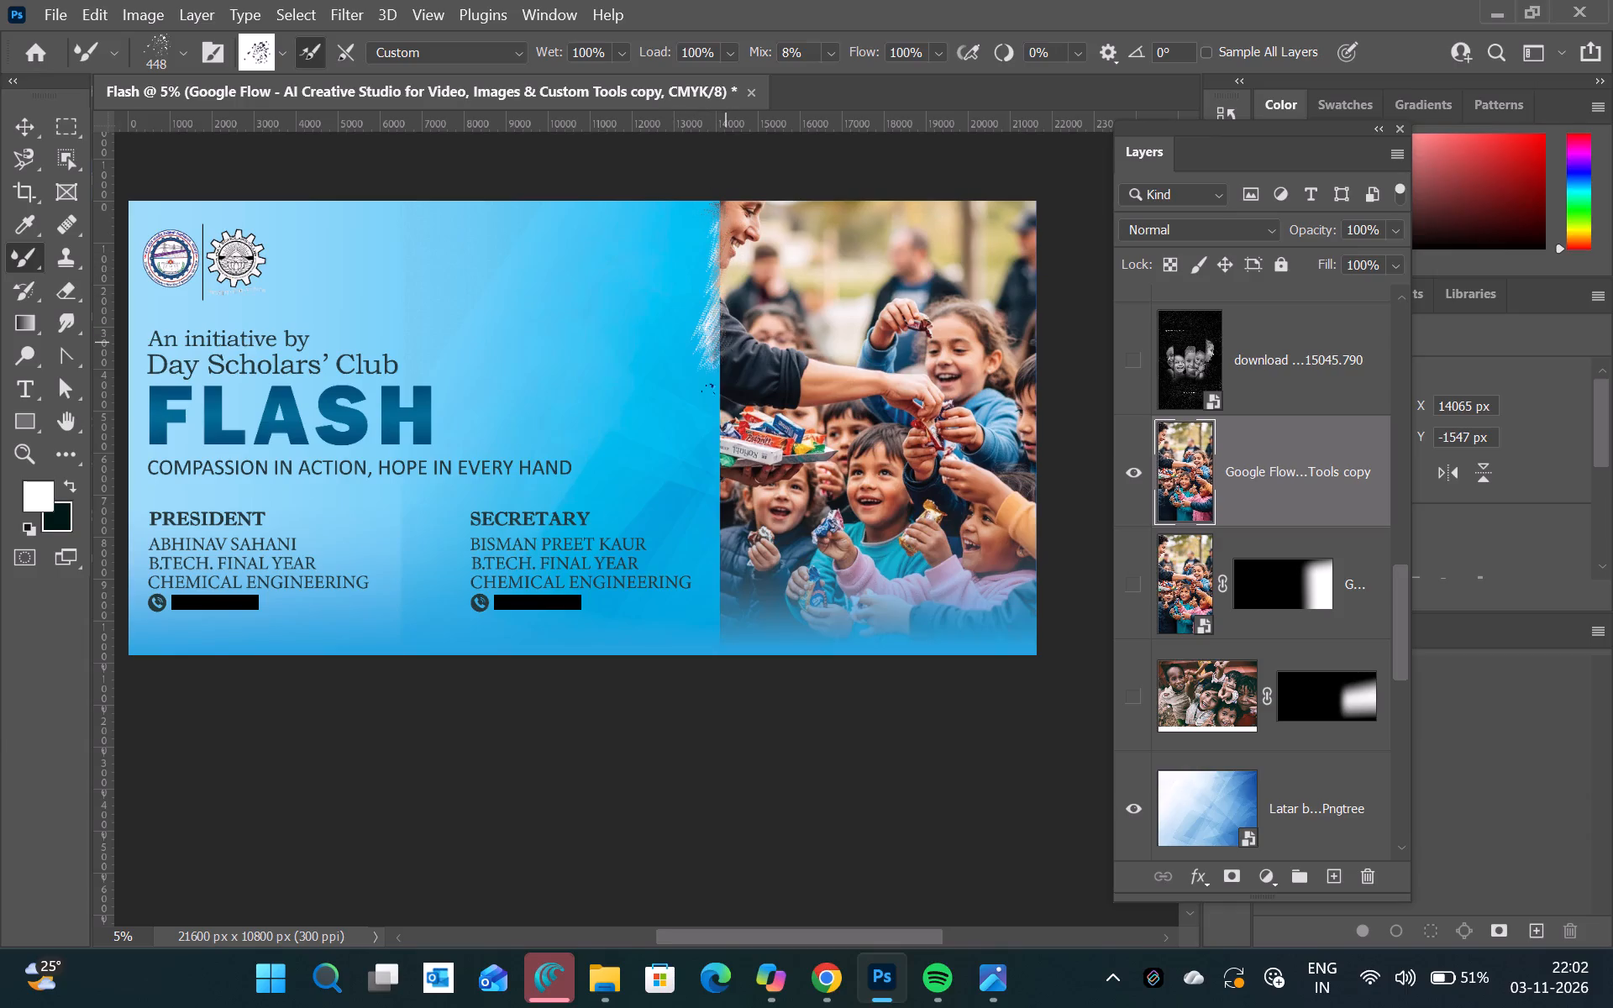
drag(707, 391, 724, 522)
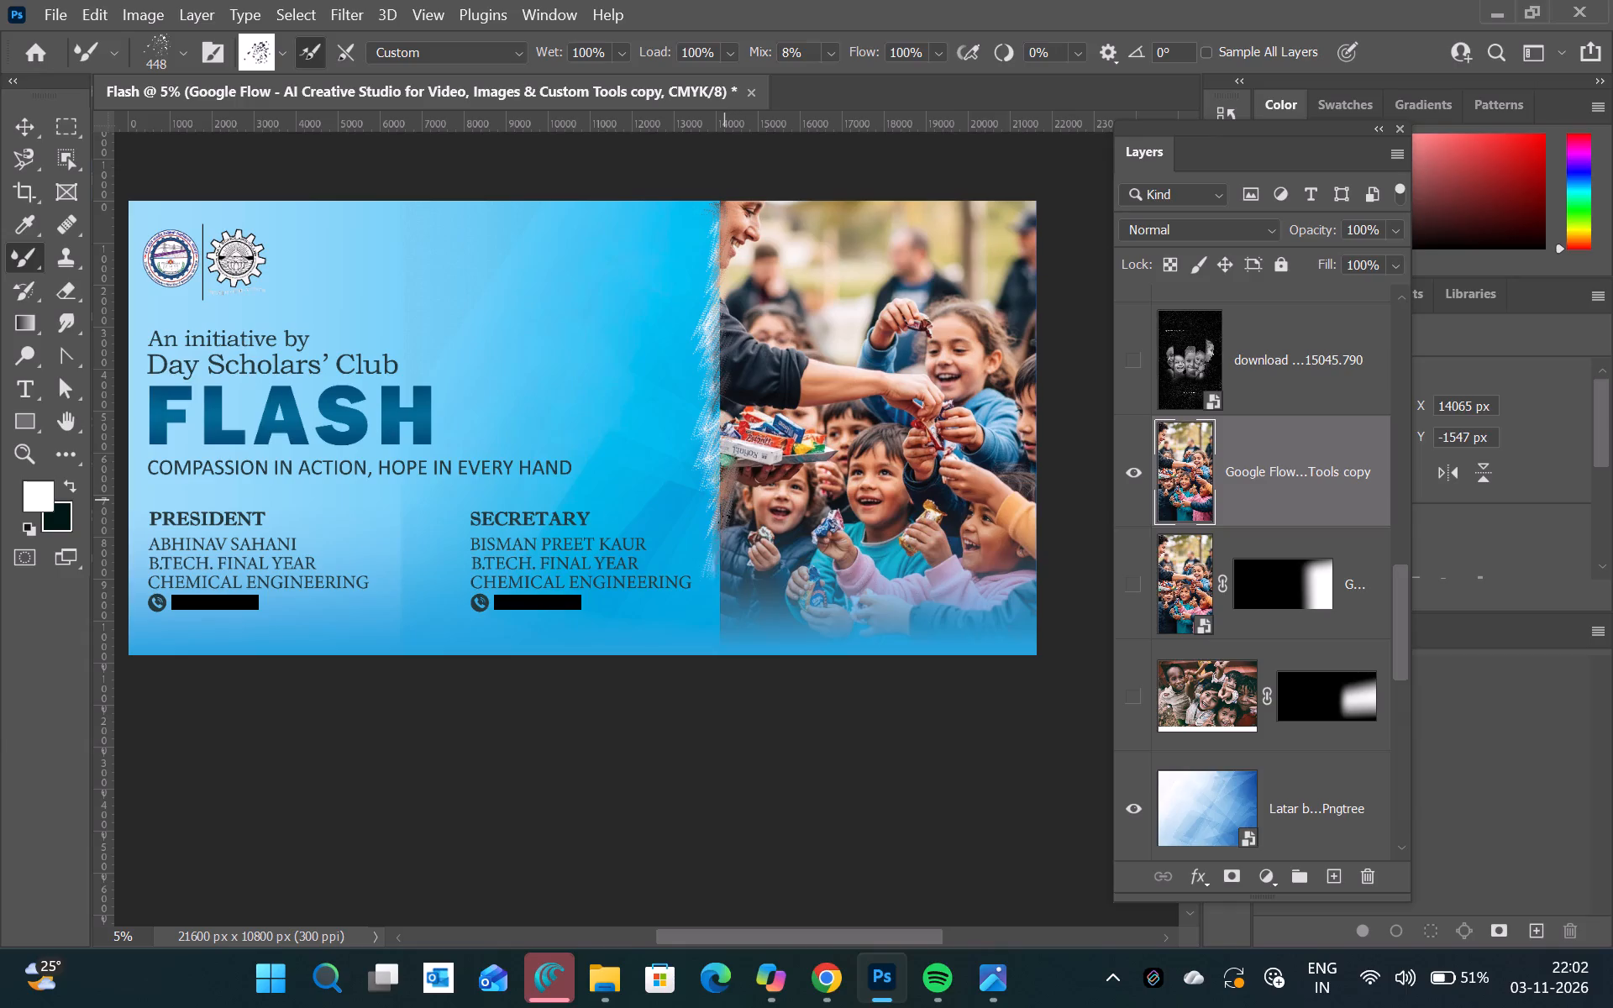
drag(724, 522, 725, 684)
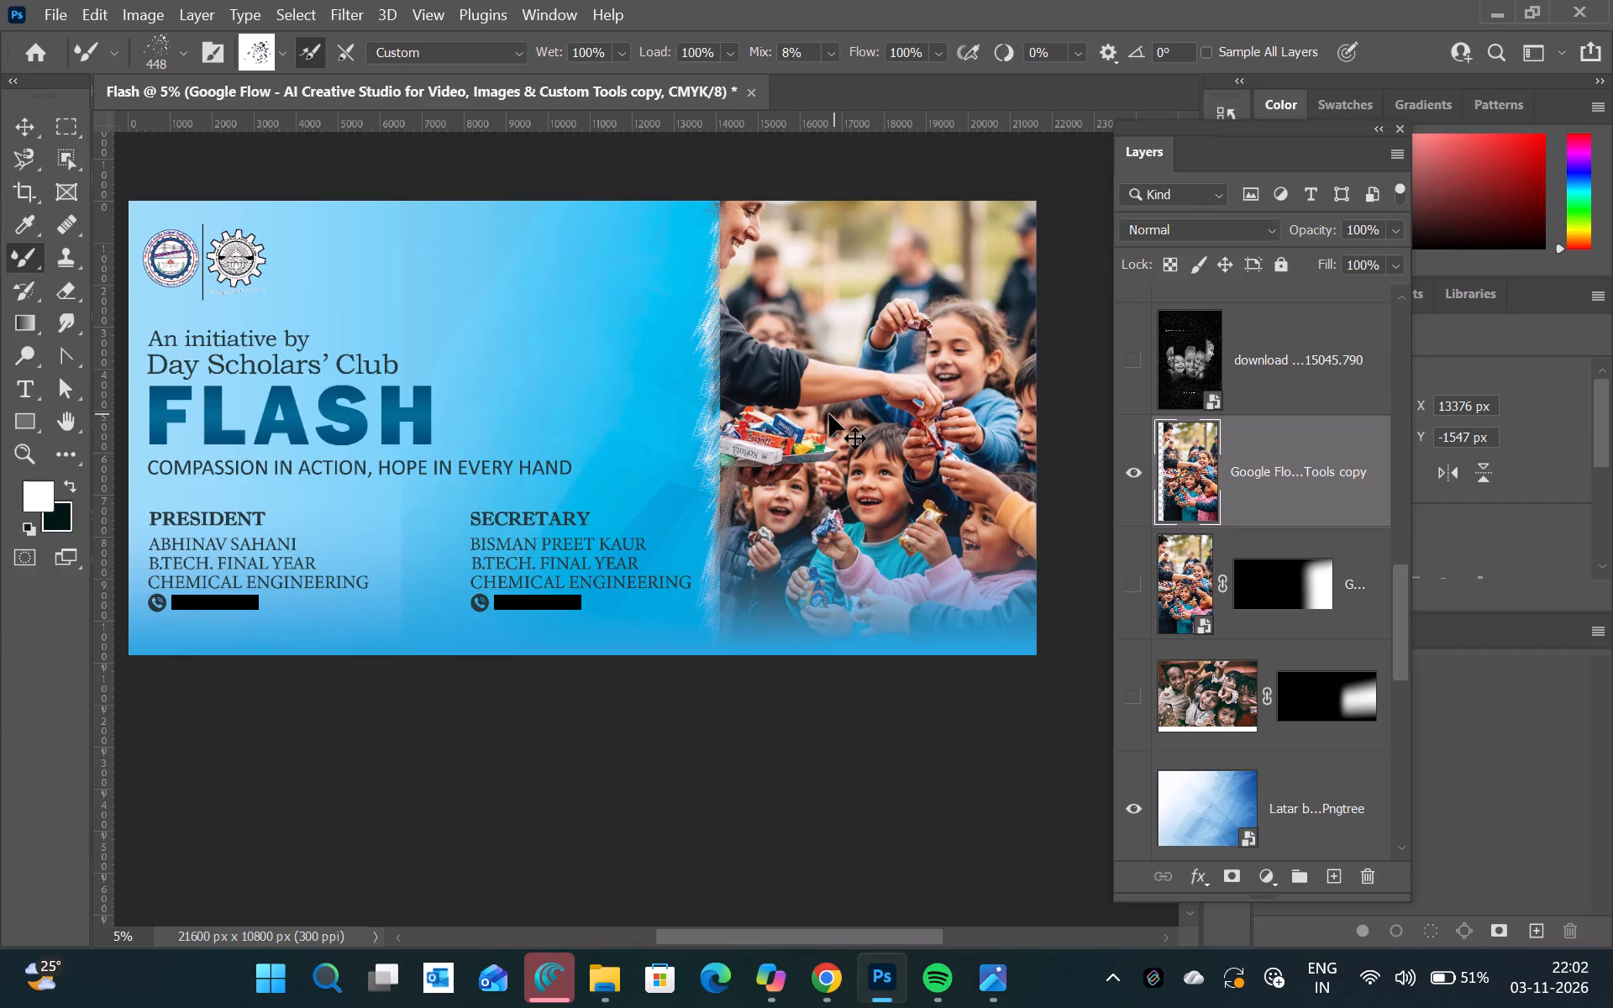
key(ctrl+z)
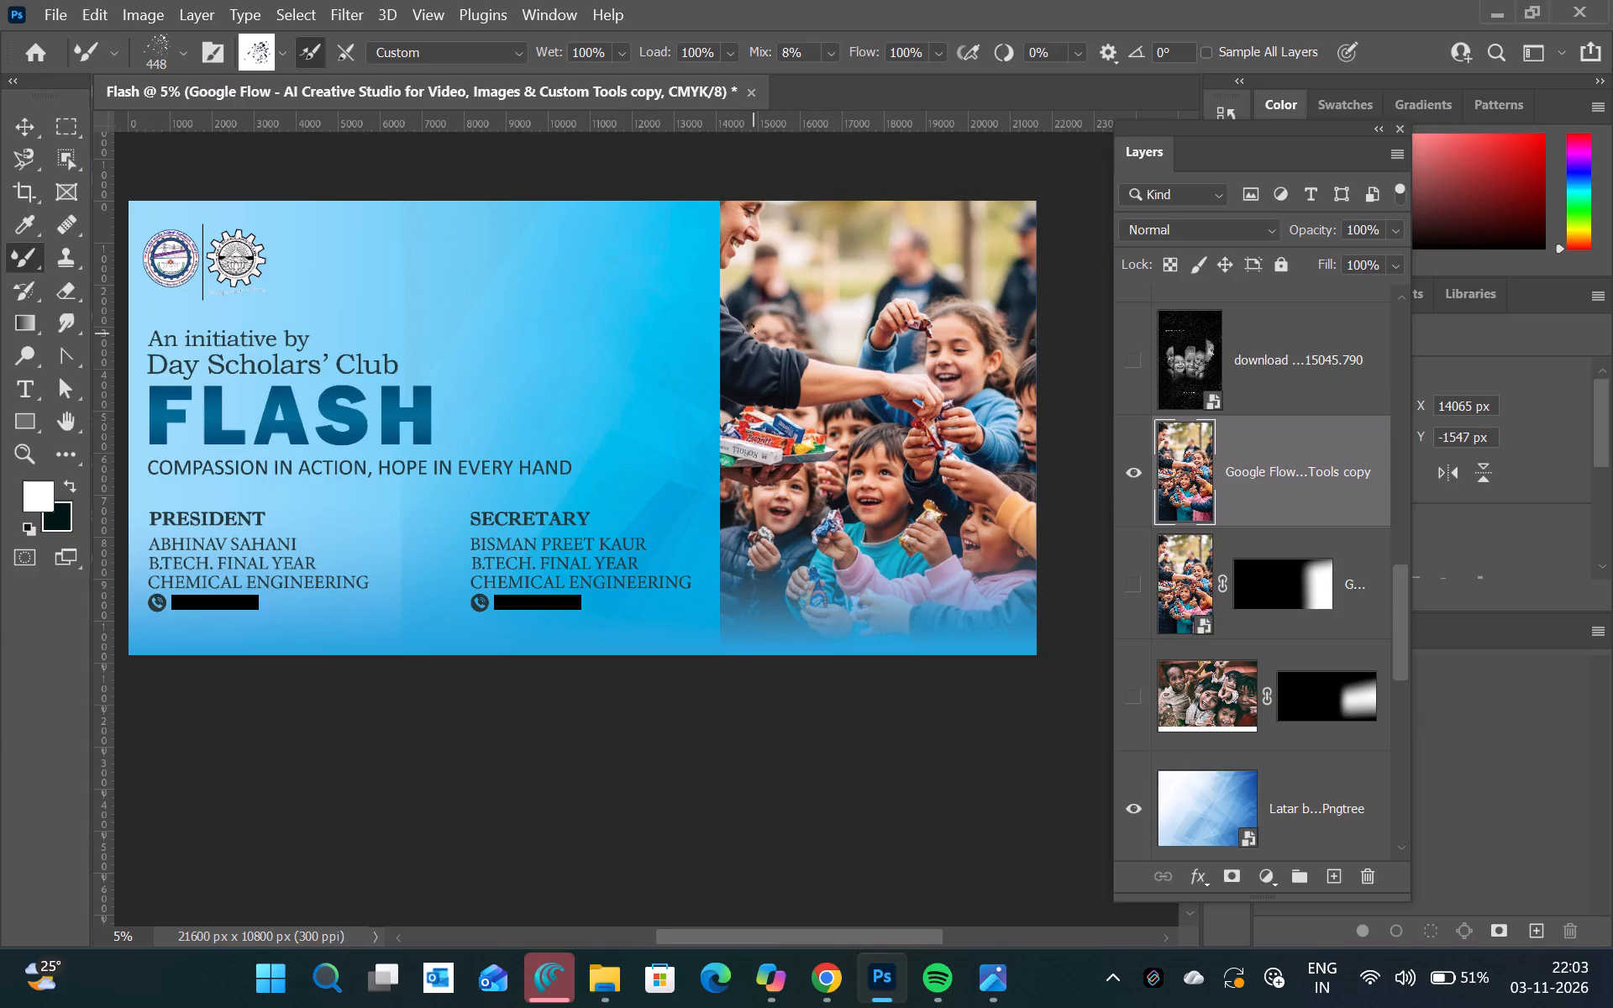
Brush the speckled Mixer Brush tip down the photo copy's left edge, from the banner's top to below its bottom.
drag(722, 213, 720, 219)
drag(720, 219, 724, 313)
drag(724, 313, 715, 400)
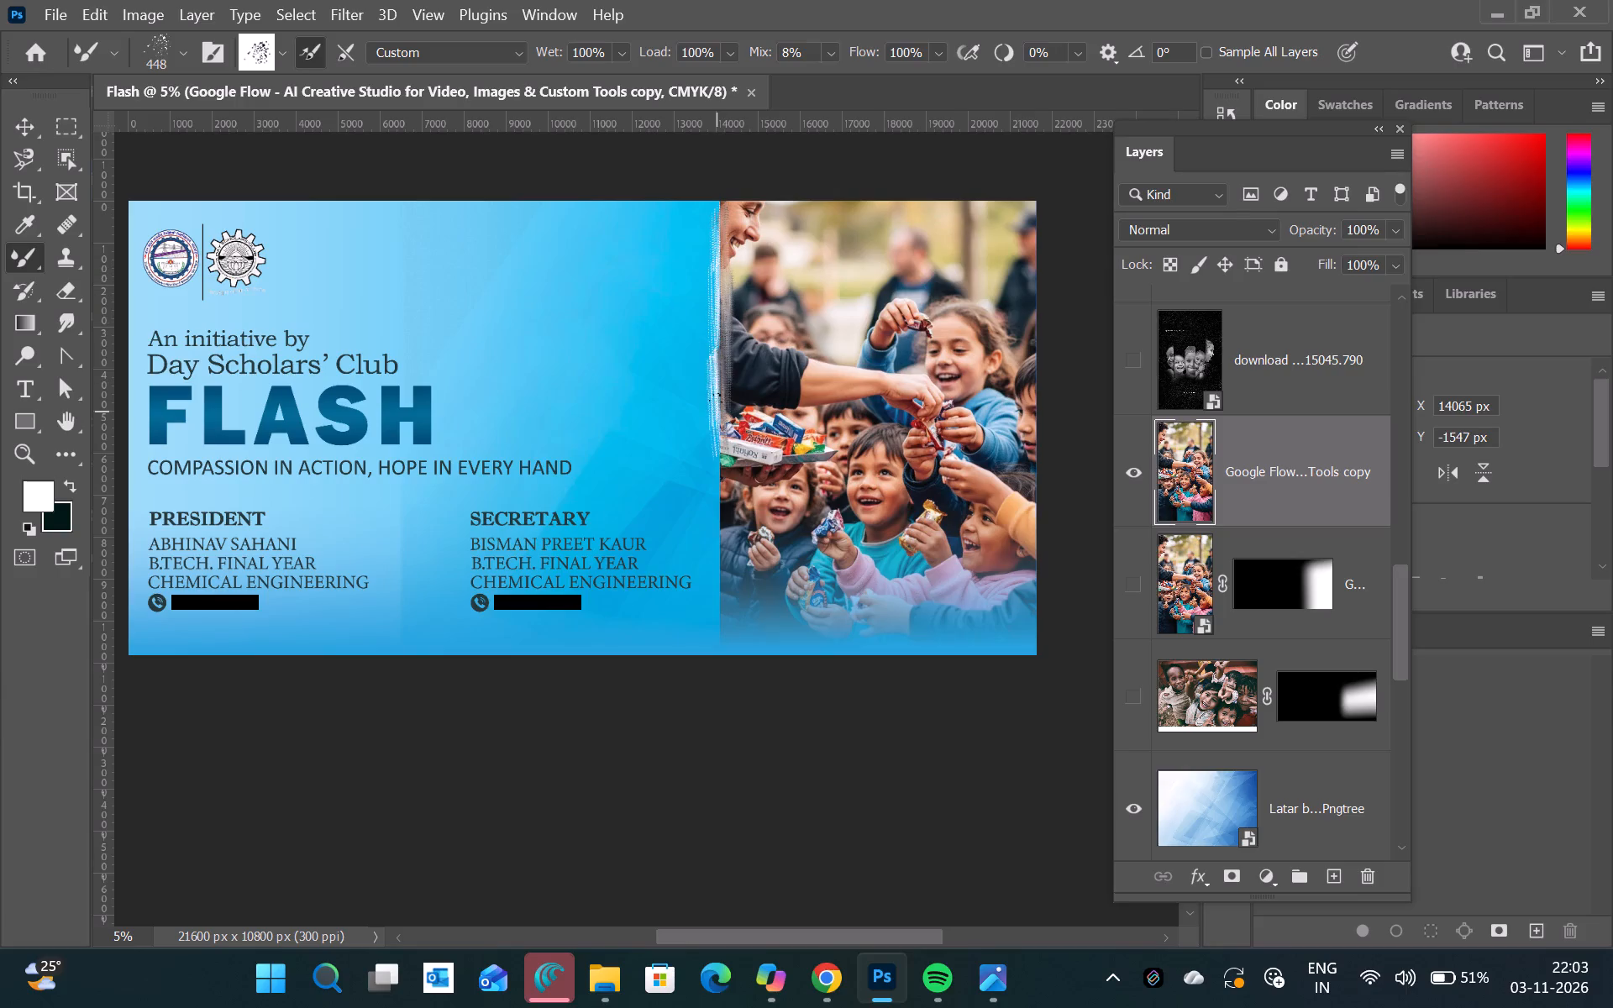
drag(715, 400, 727, 680)
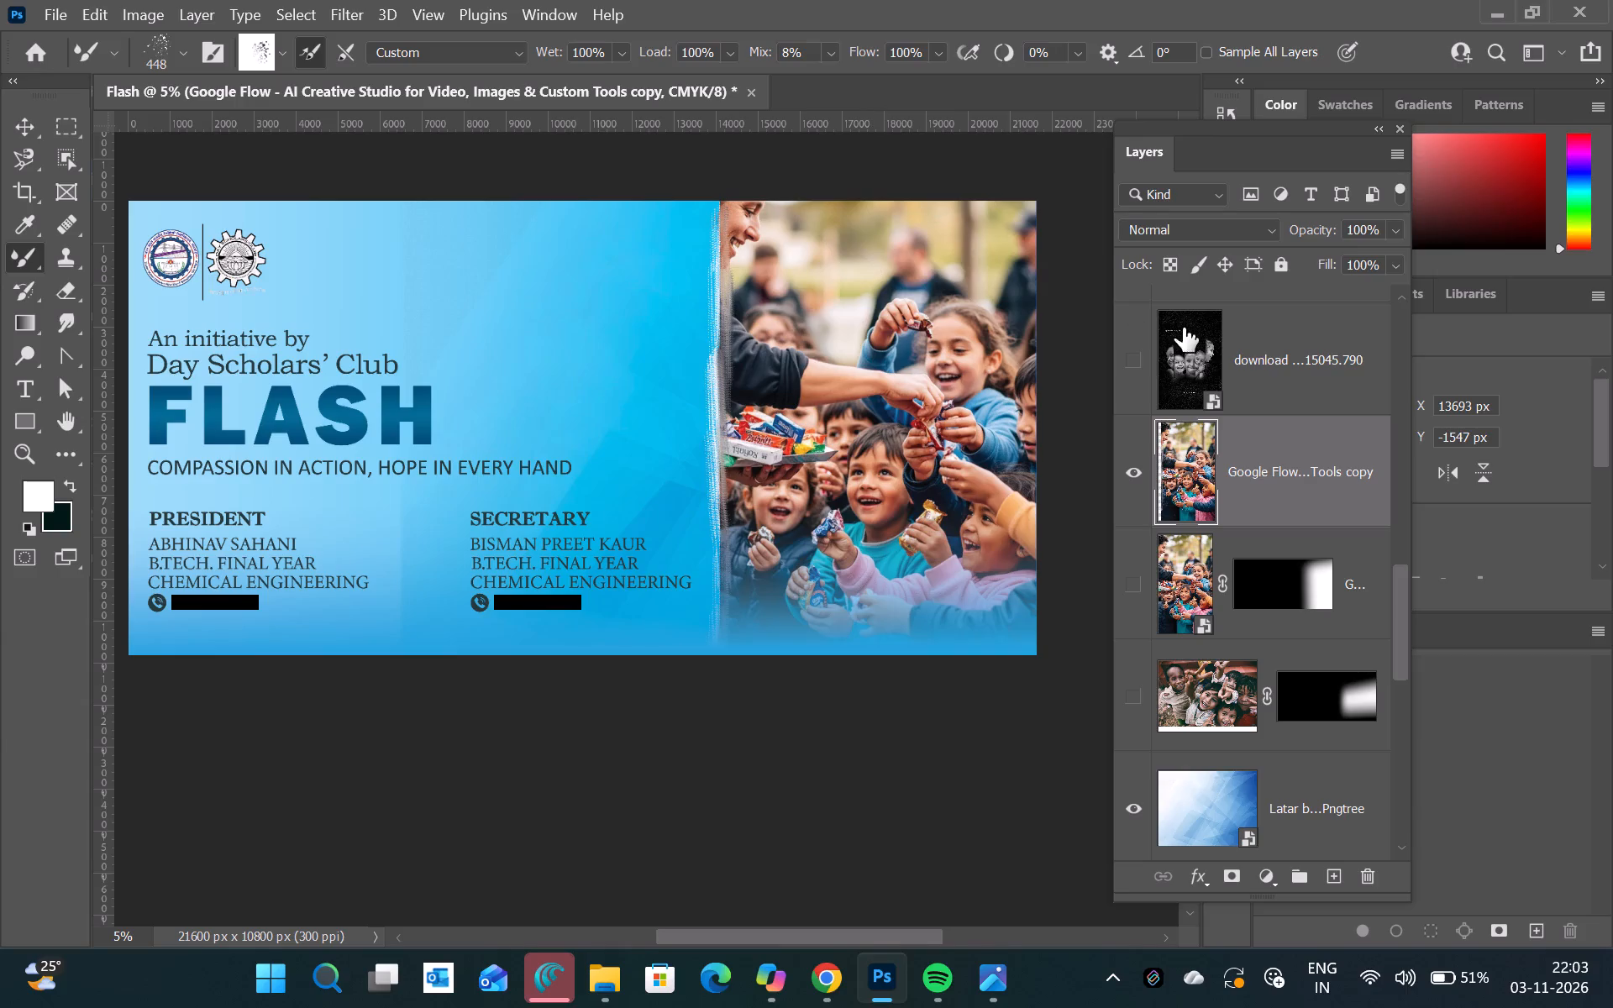
Add a layer mask to the photo copy layer.
click(1232, 872)
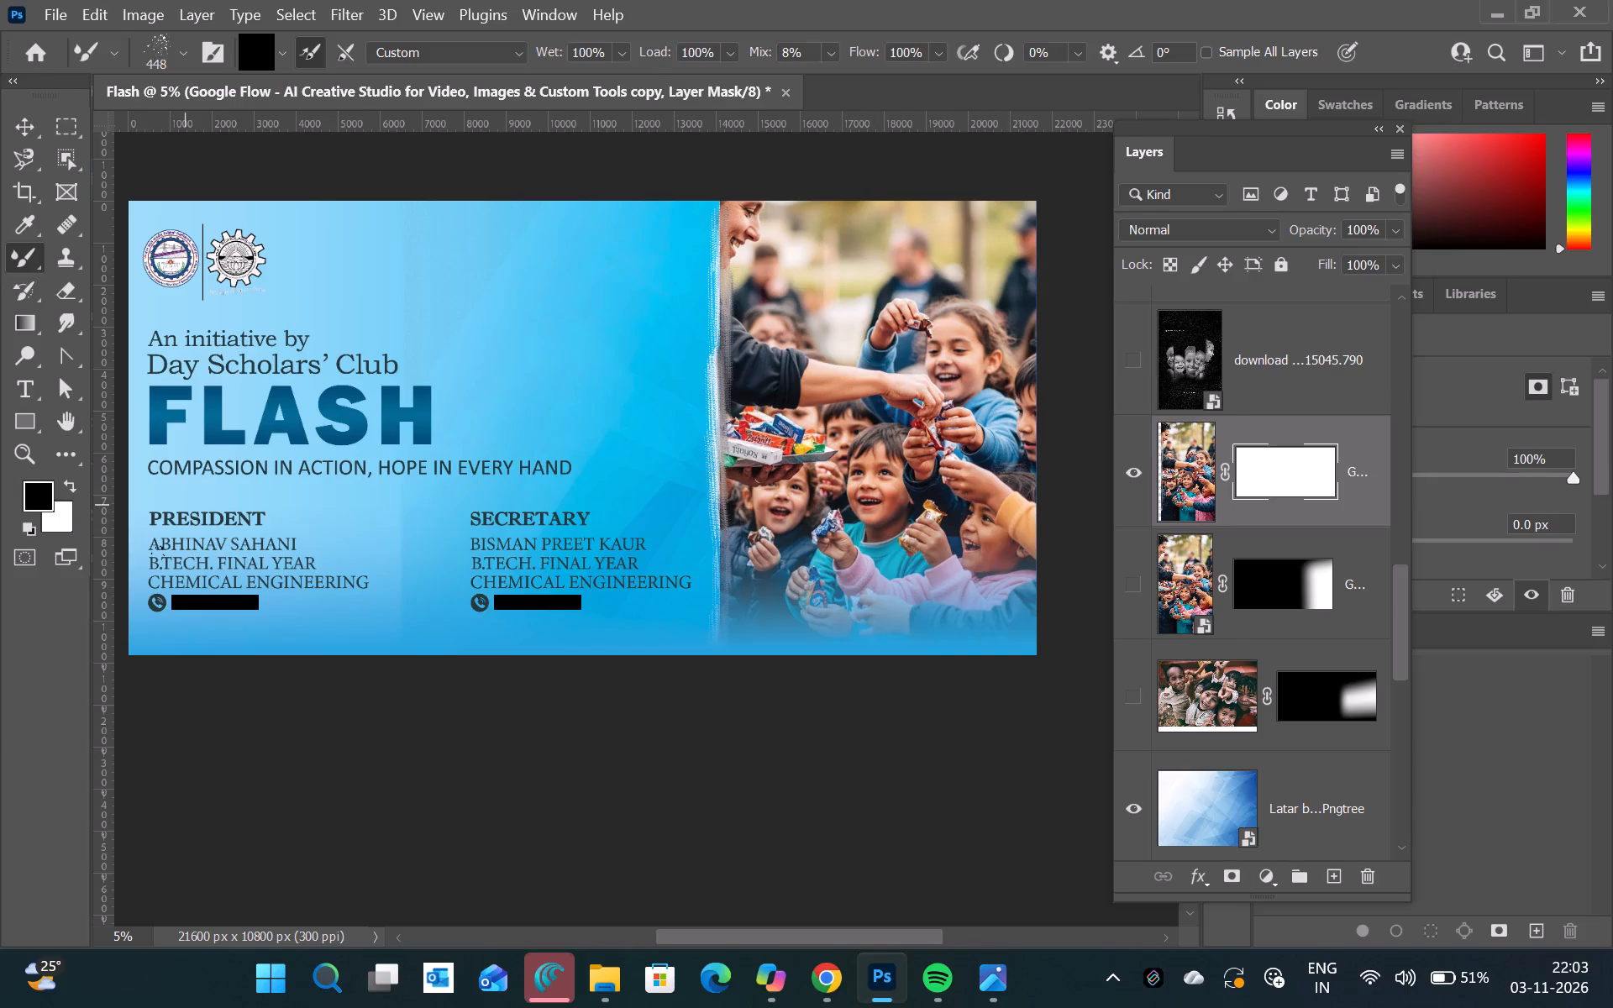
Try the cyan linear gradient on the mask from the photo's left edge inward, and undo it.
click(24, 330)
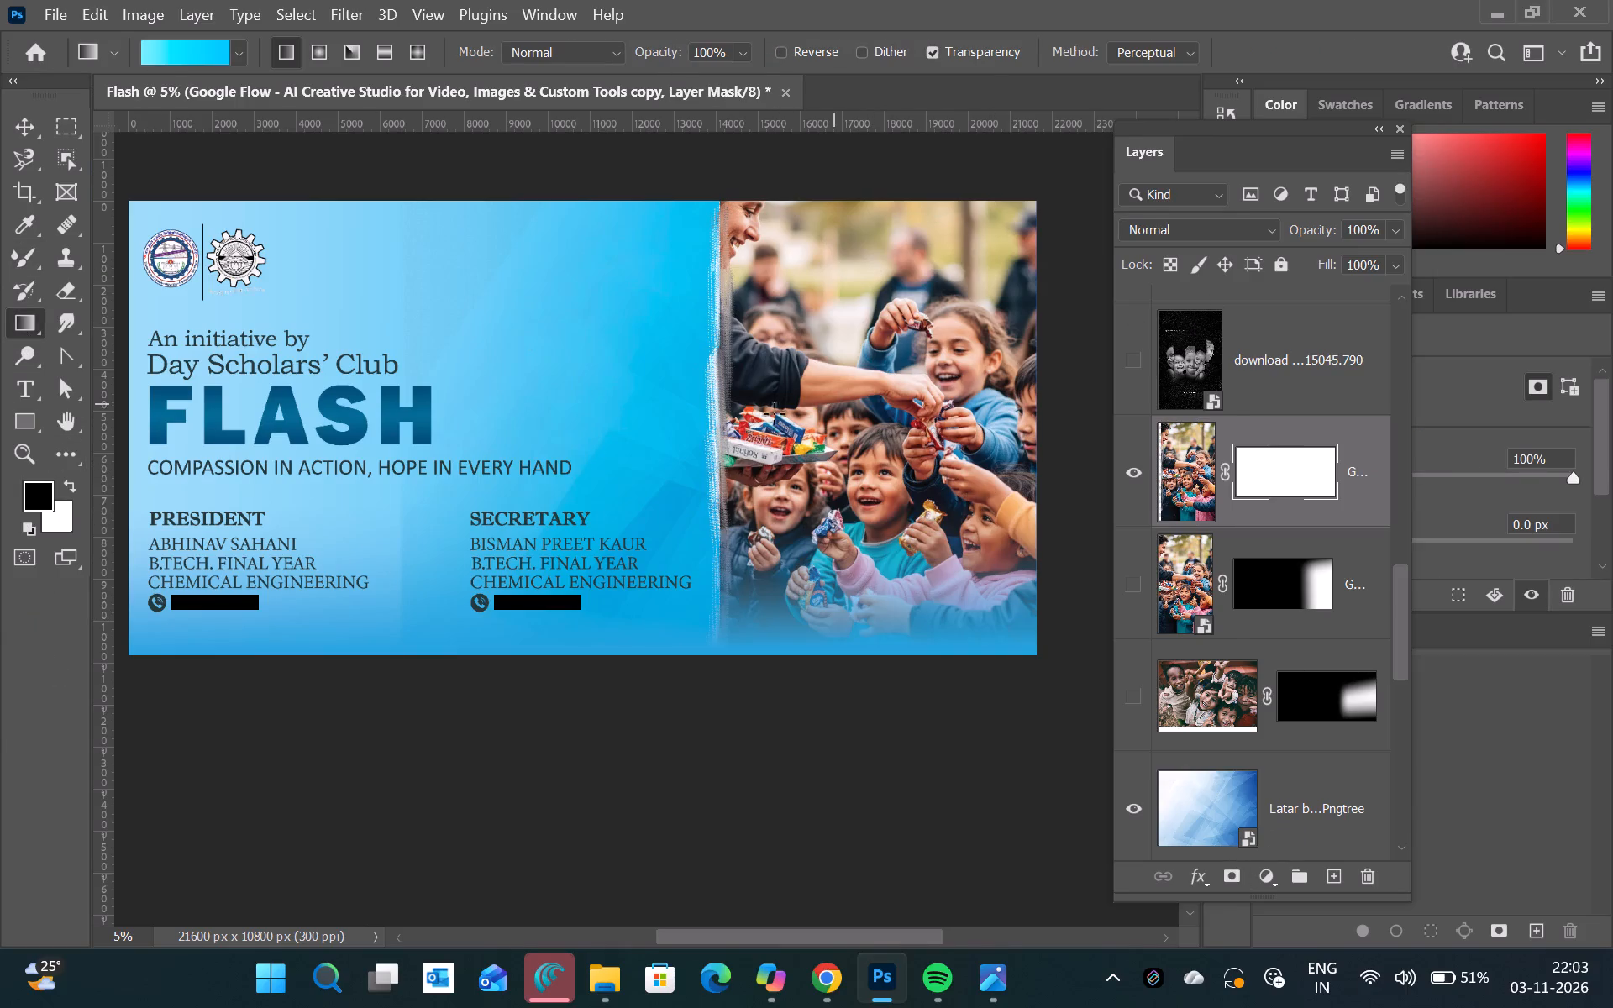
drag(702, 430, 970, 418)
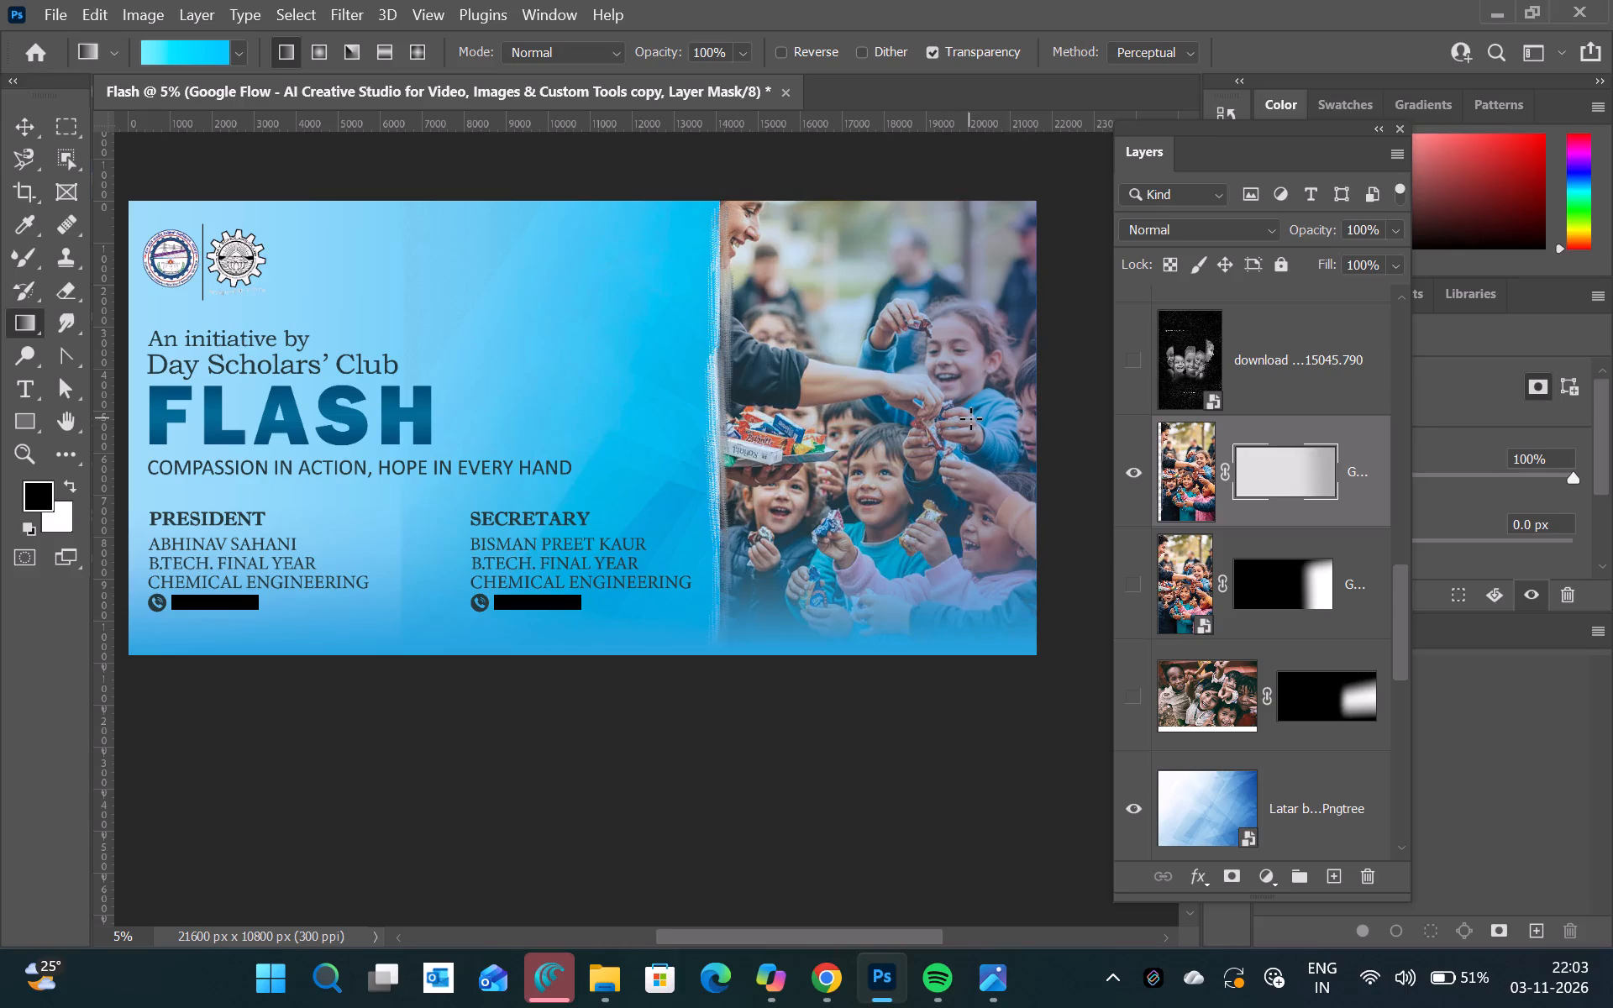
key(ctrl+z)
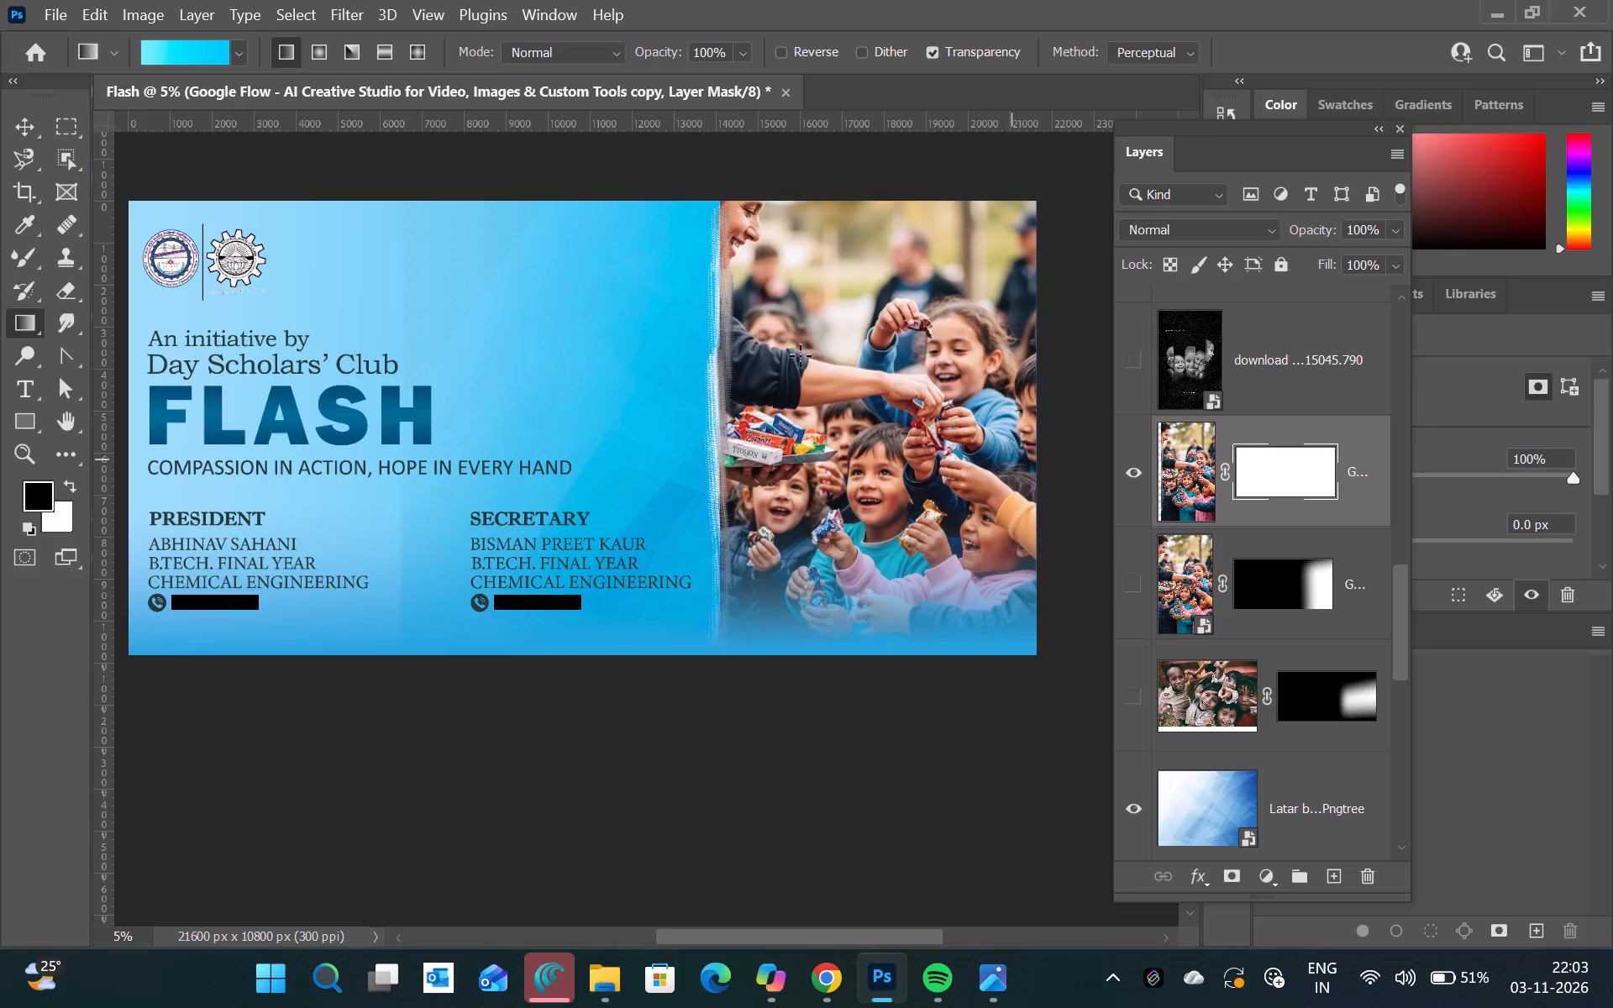
Choose the black-to-transparent gradient and apply it on the mask from just outside the photo's left edge inward, undoing the first, wider attempt.
click(238, 52)
click(134, 136)
click(88, 144)
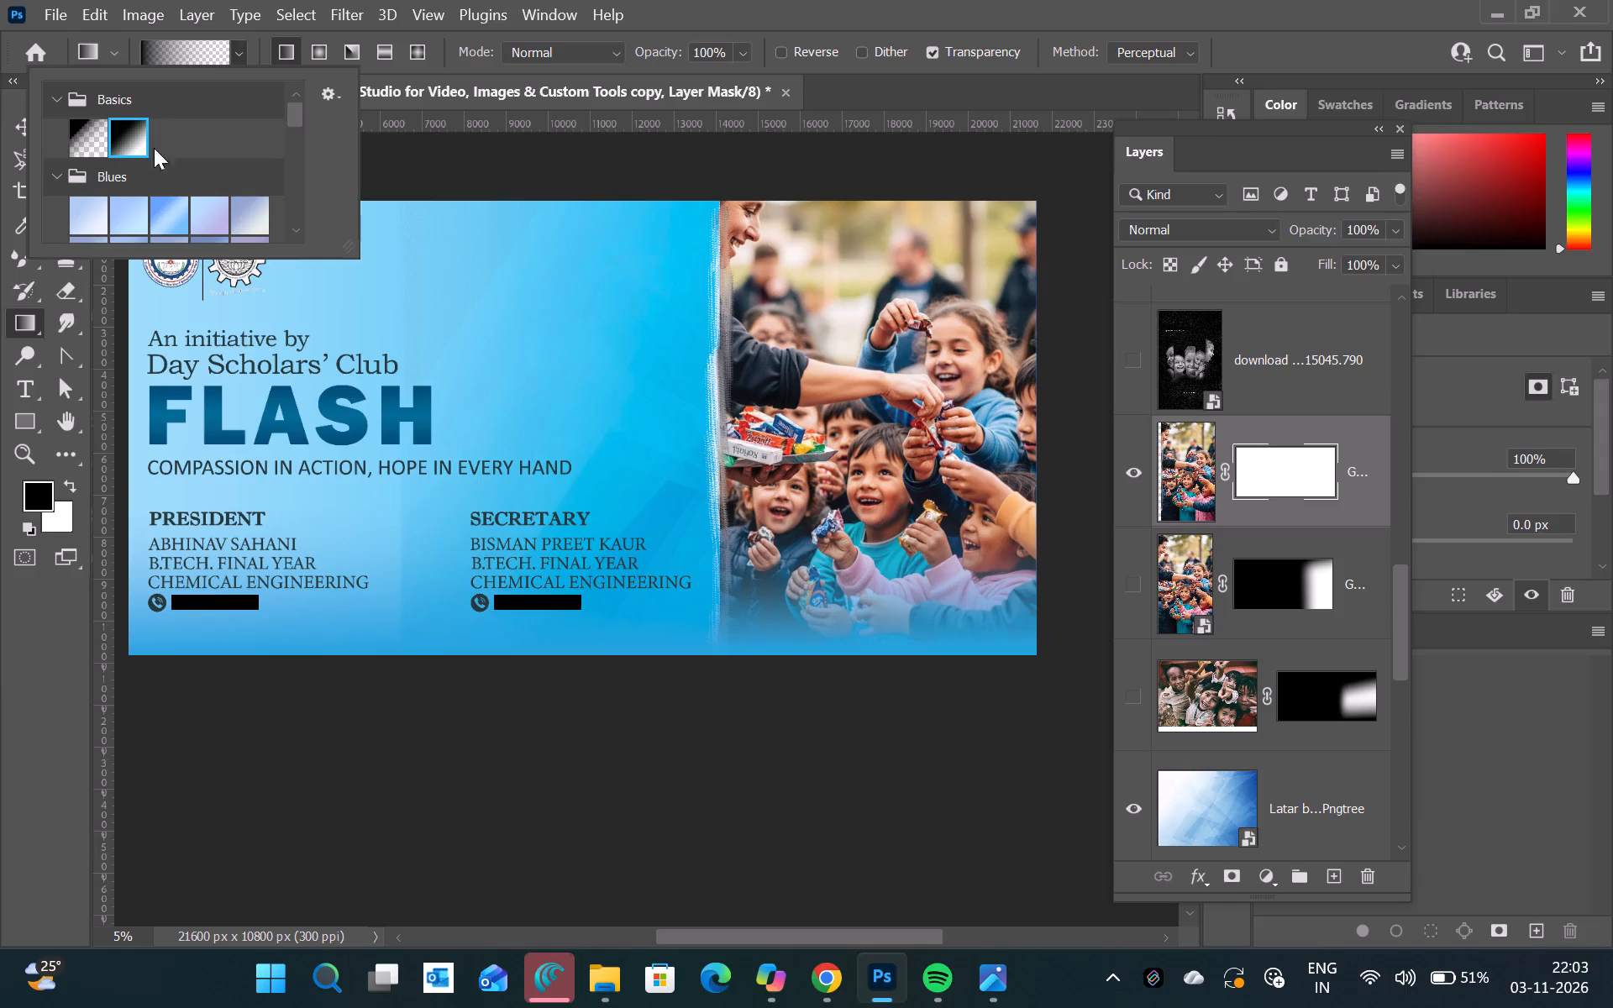
drag(710, 411, 894, 383)
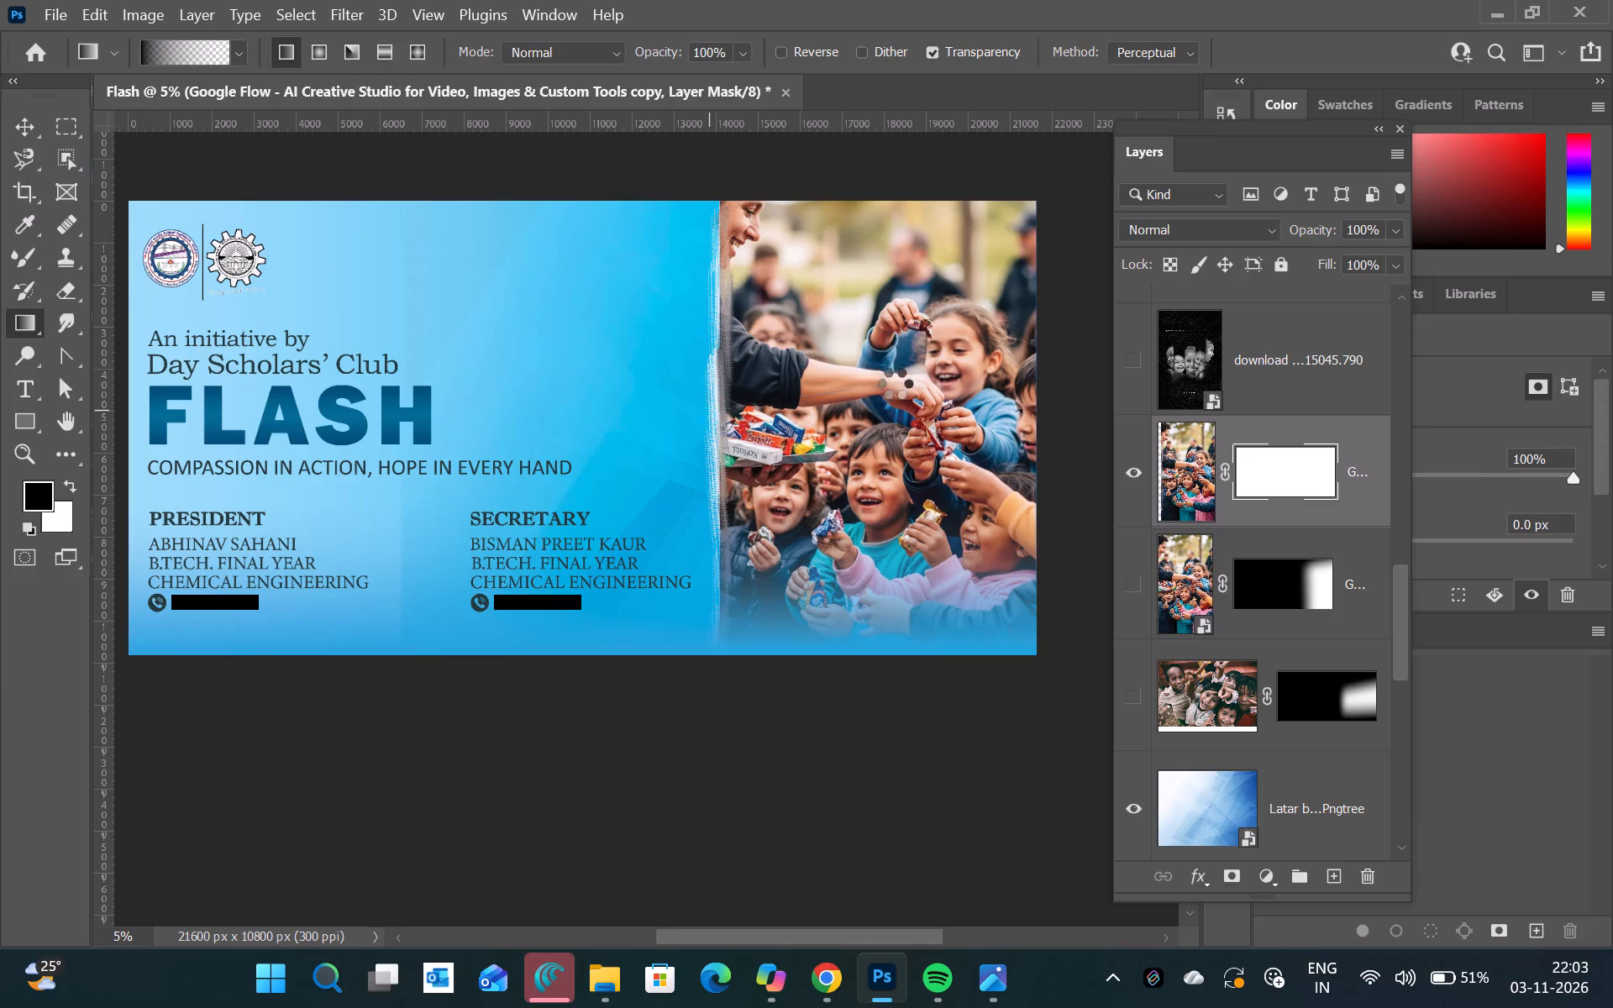
key(ctrl+z)
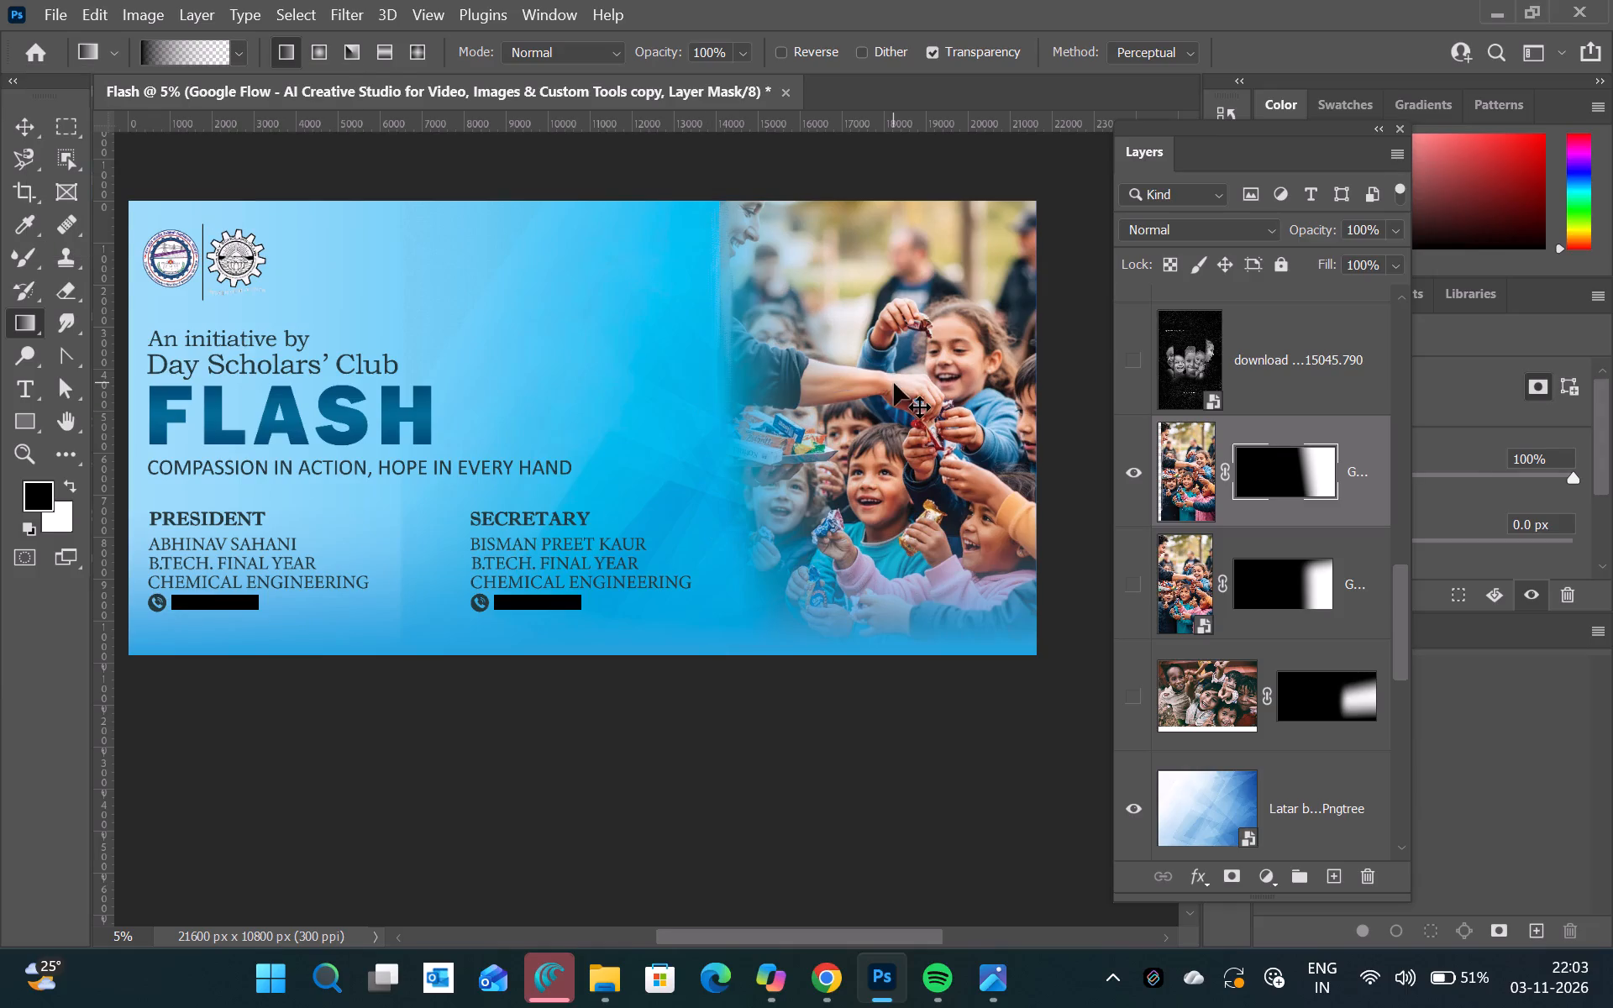
drag(668, 374, 740, 372)
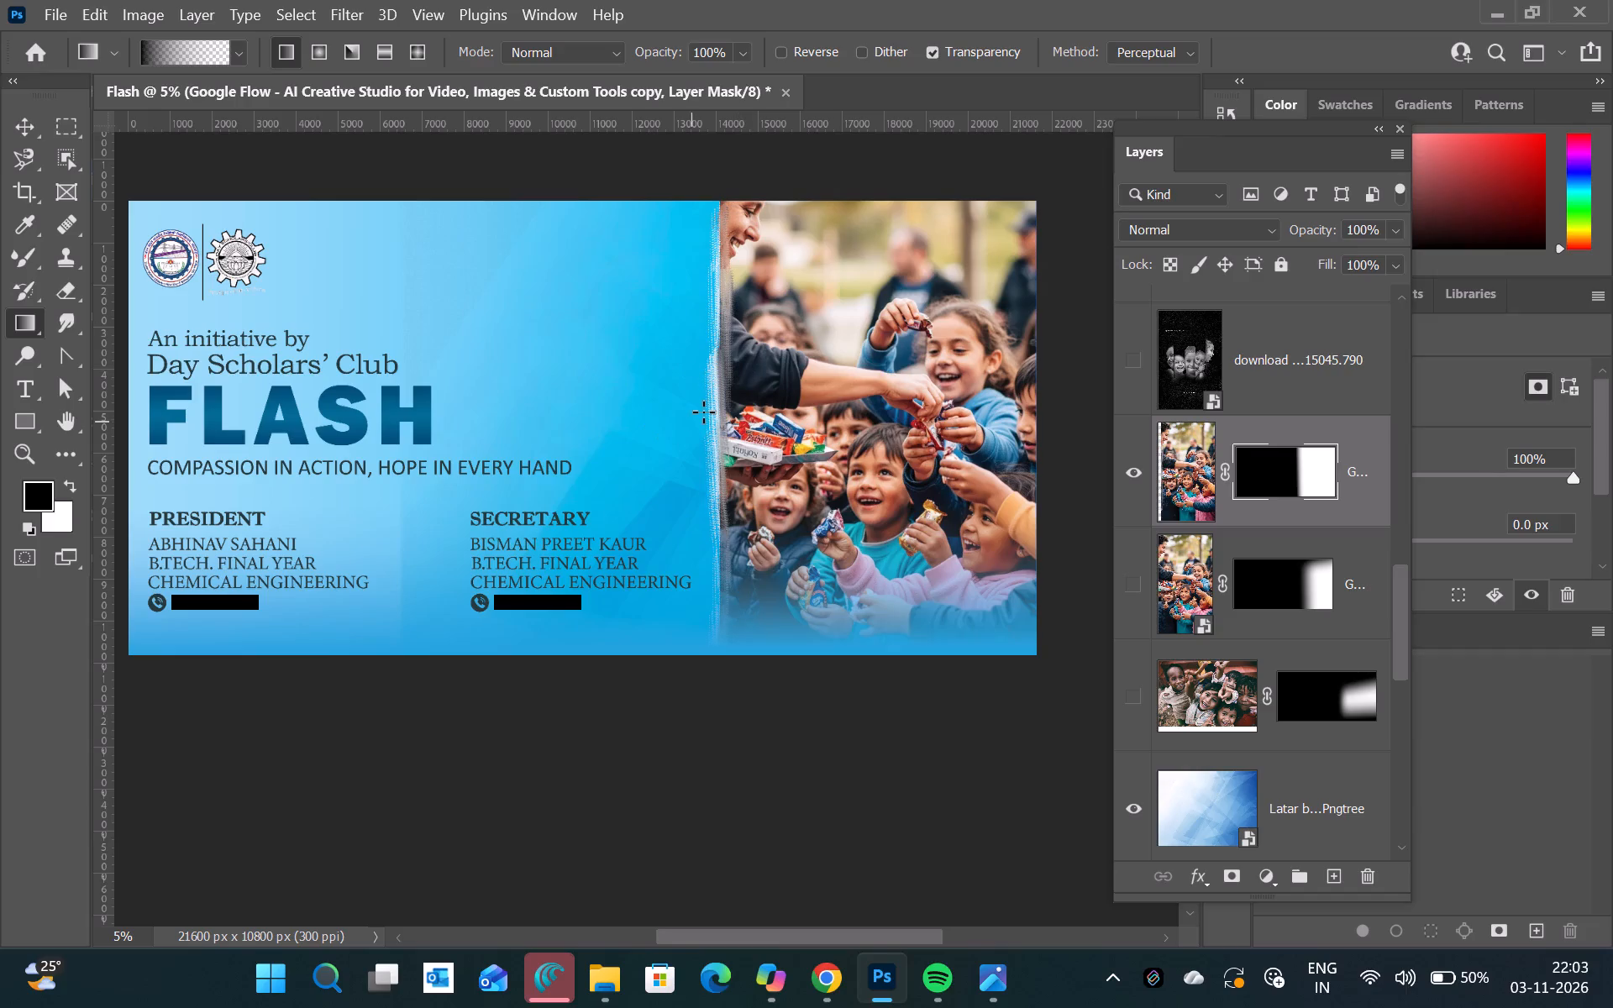
drag(704, 410, 824, 419)
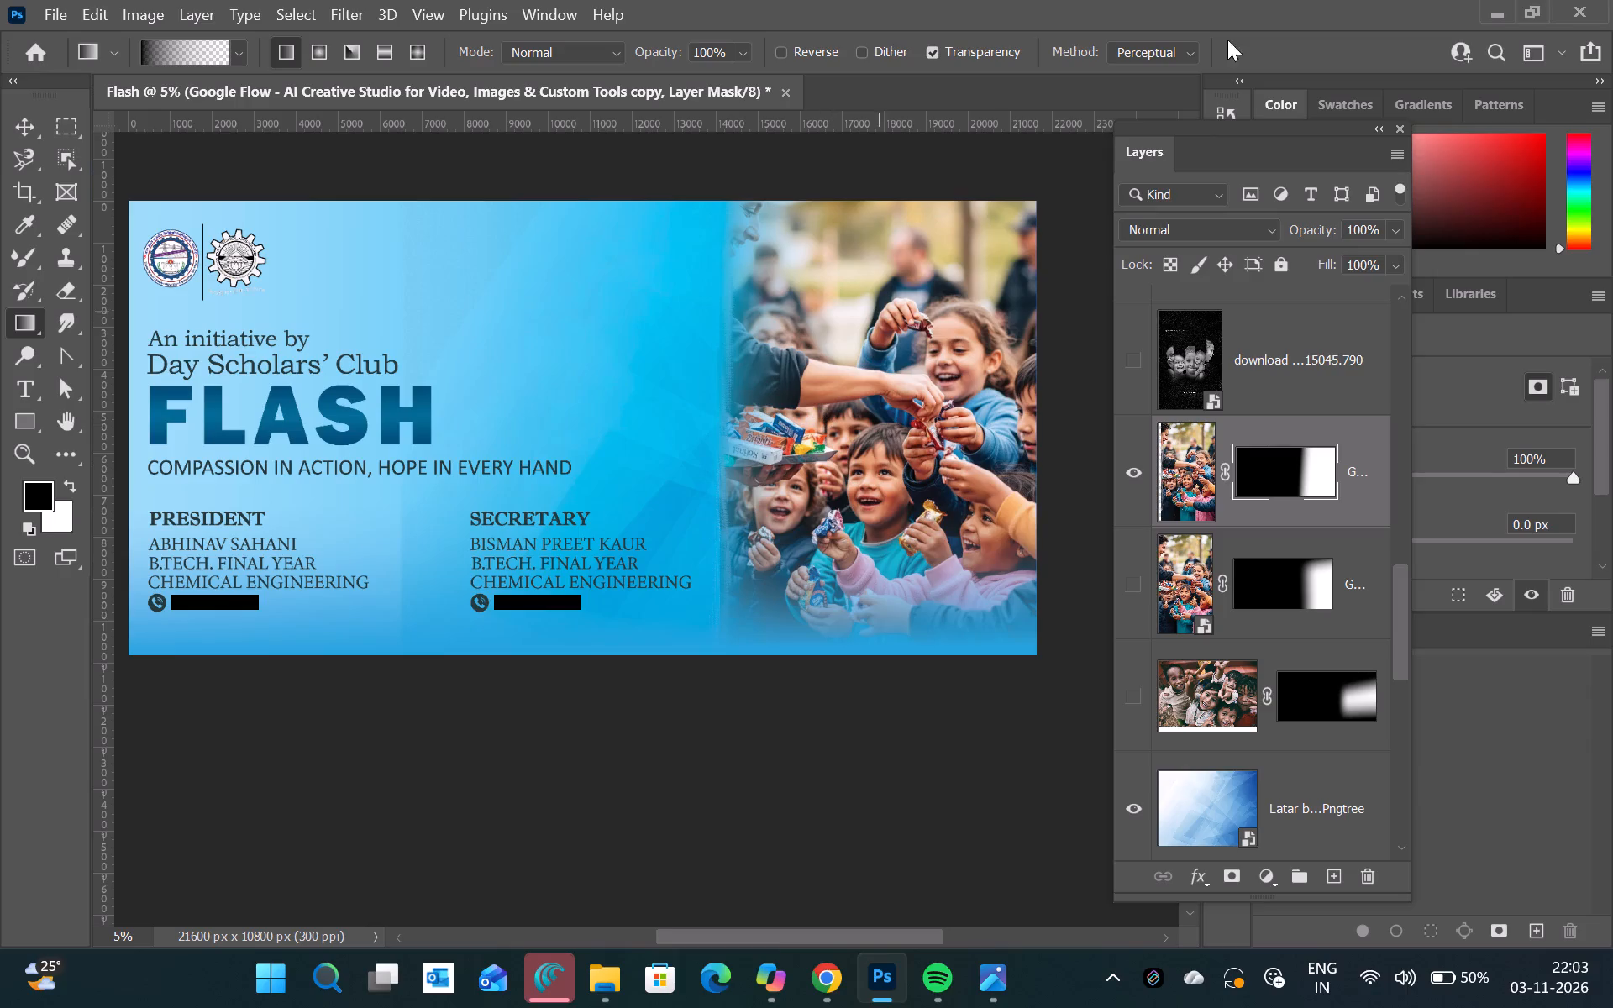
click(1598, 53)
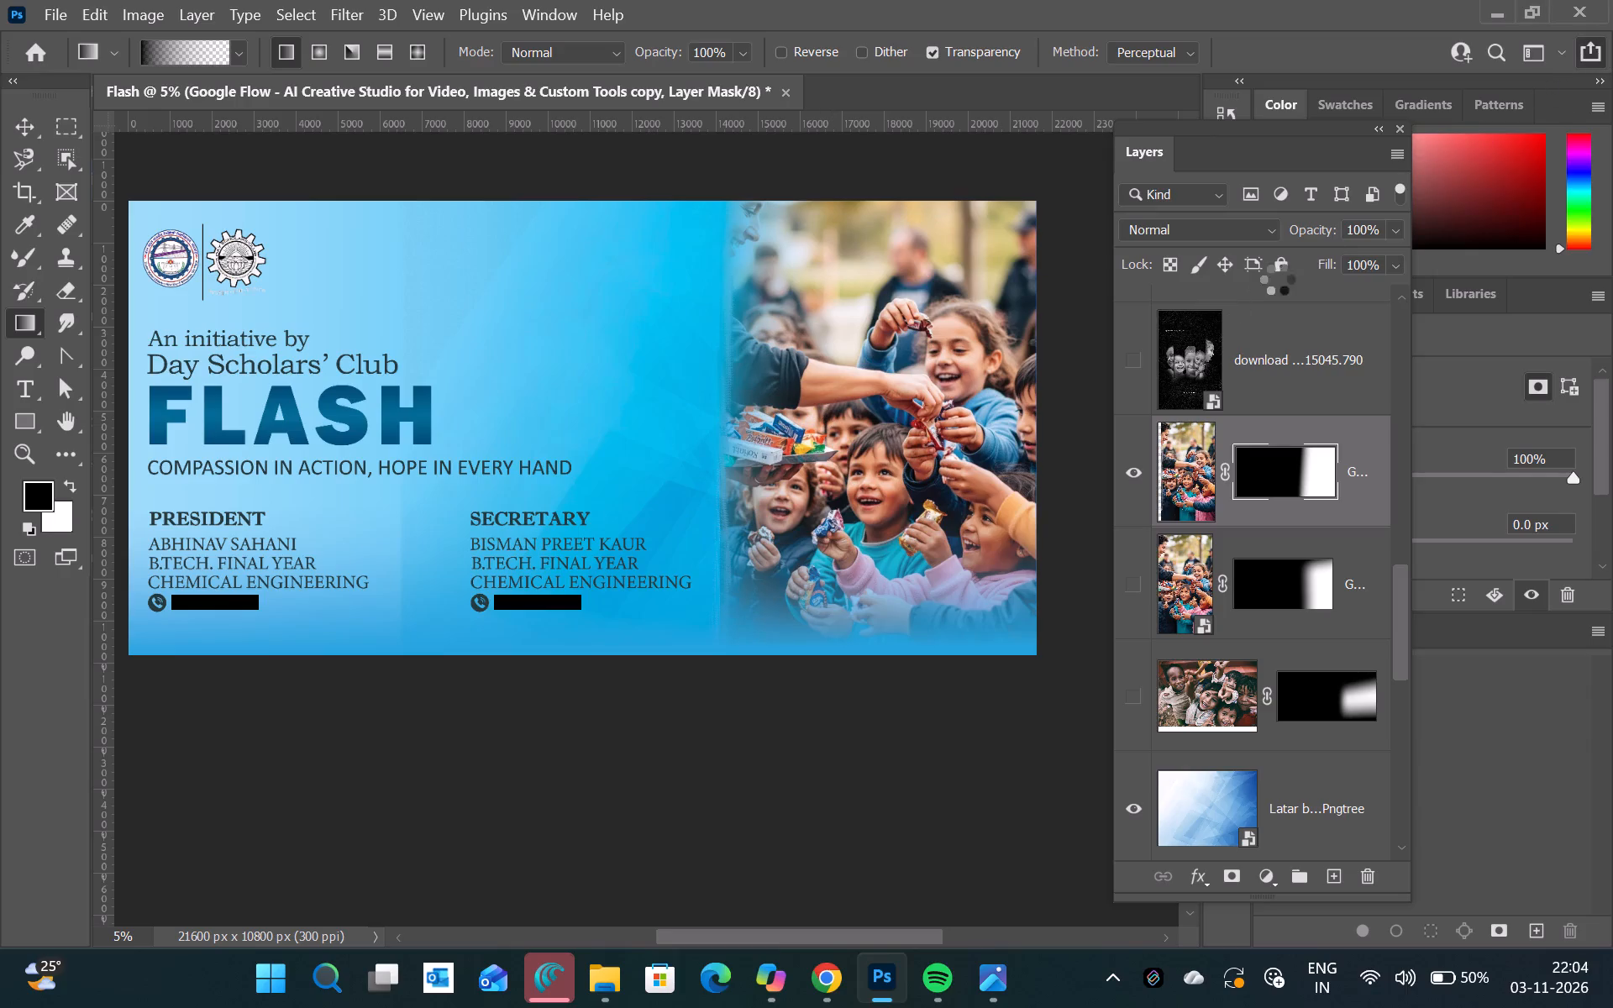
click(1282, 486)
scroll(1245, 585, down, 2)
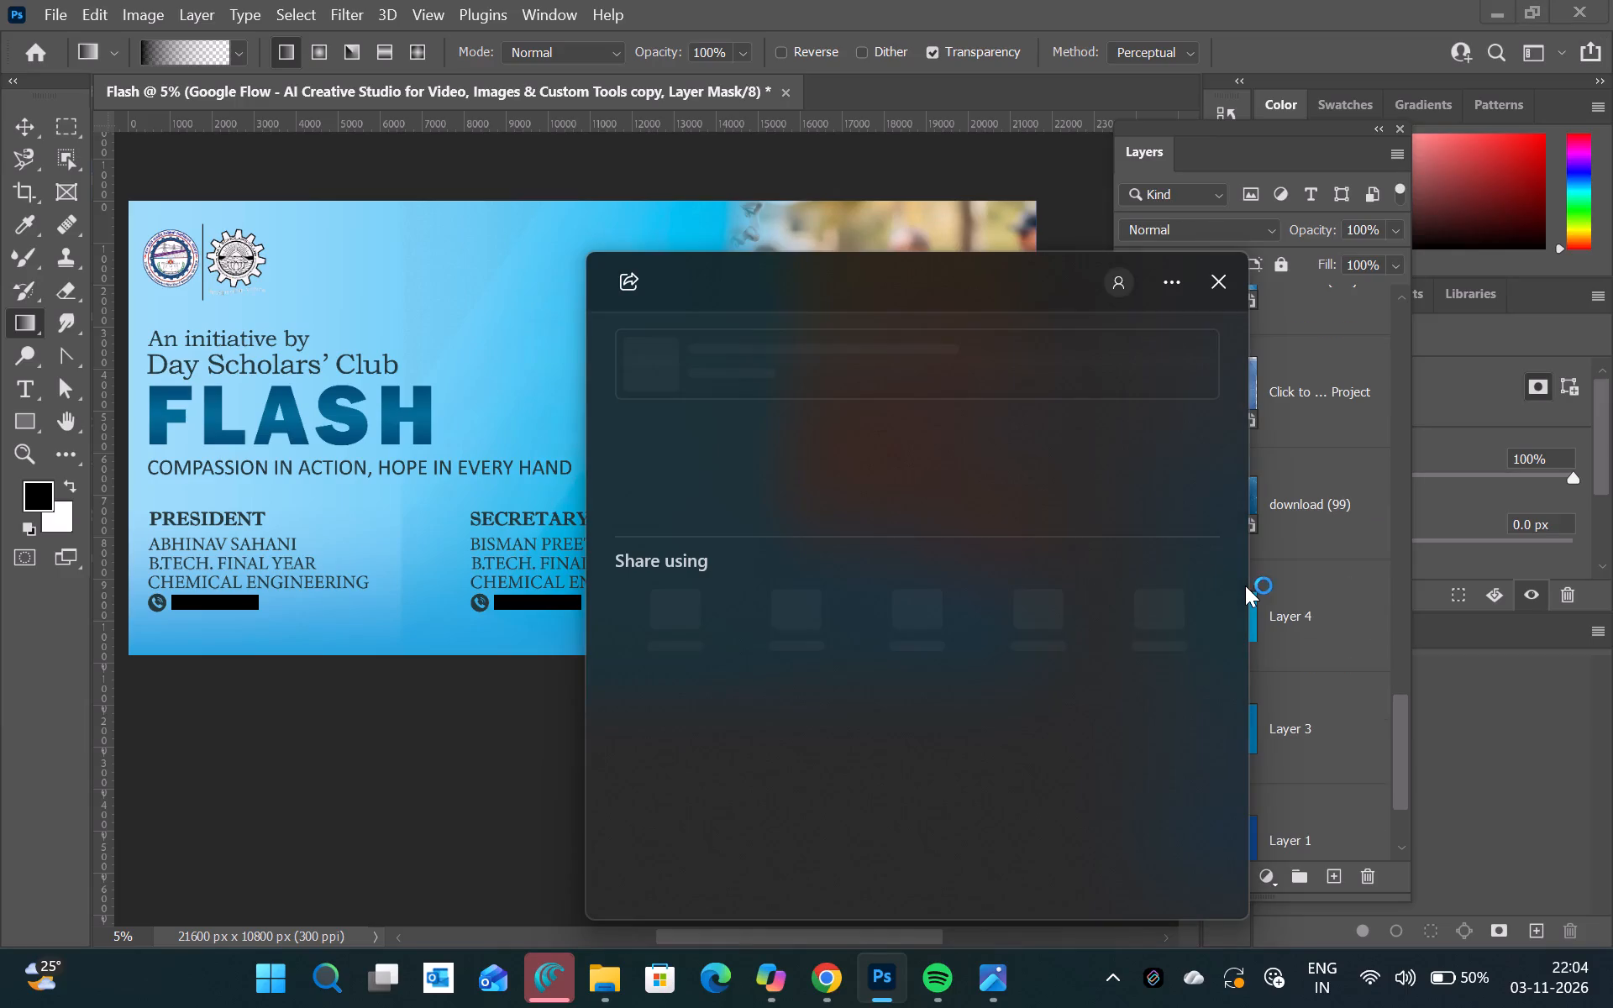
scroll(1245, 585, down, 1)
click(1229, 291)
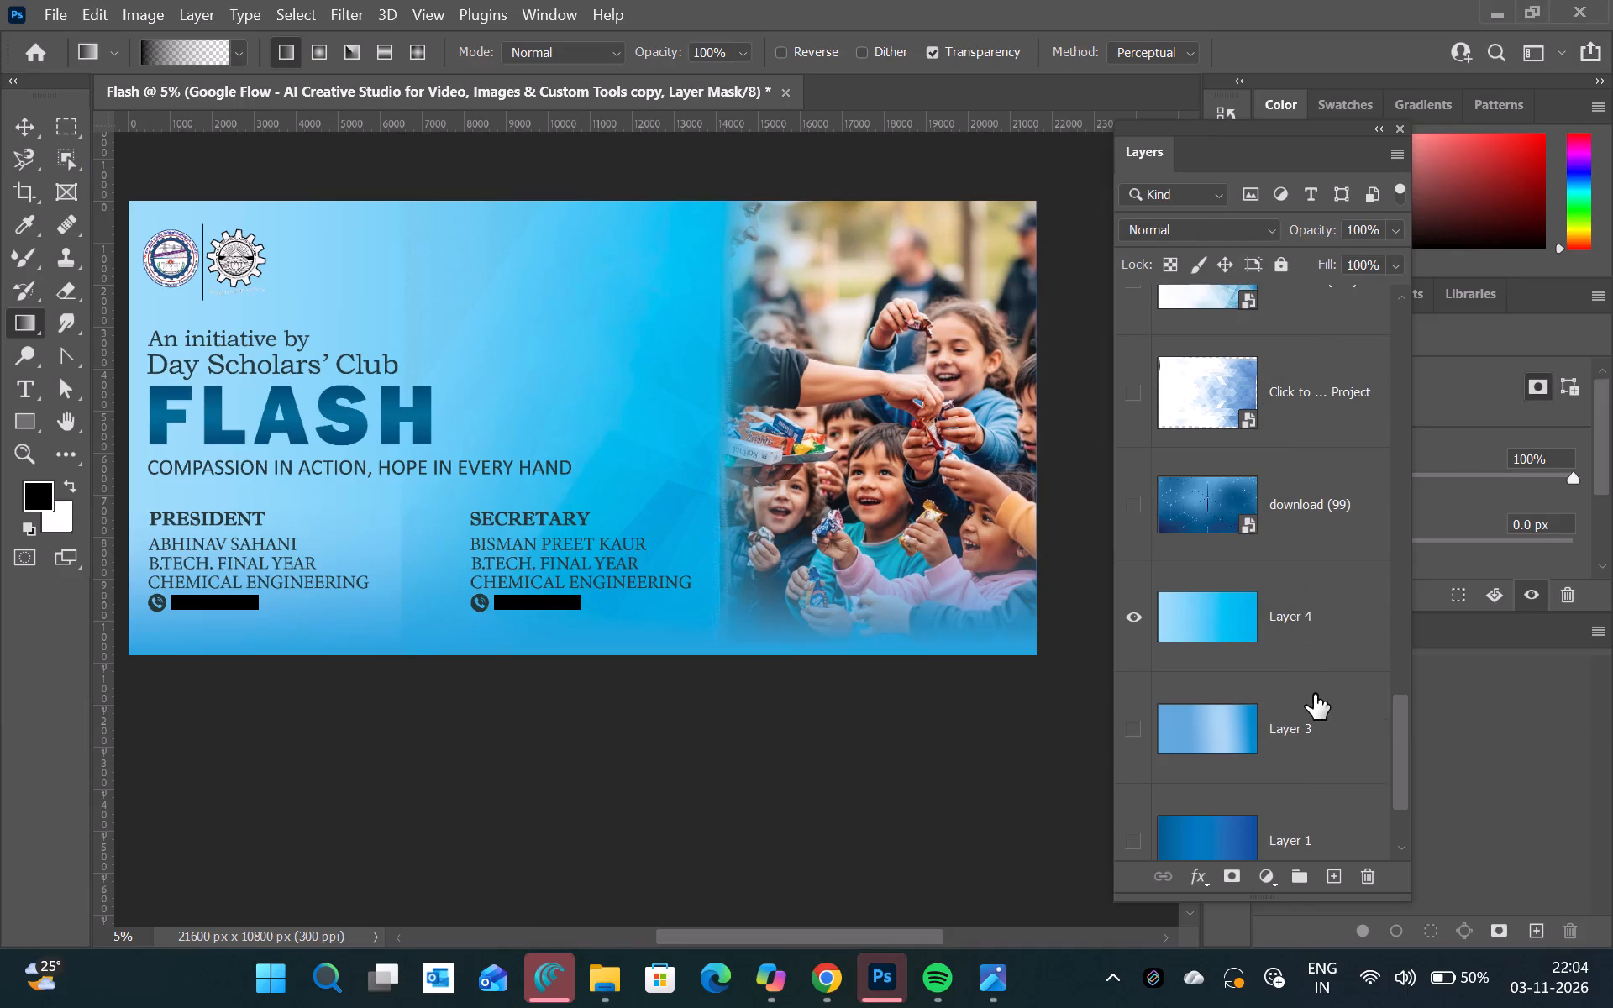
Duplicate Layer 2, the gradient strip along the banner's bottom, keeping the copy directly beneath Rectangle 1.
scroll(1323, 766, down, 1)
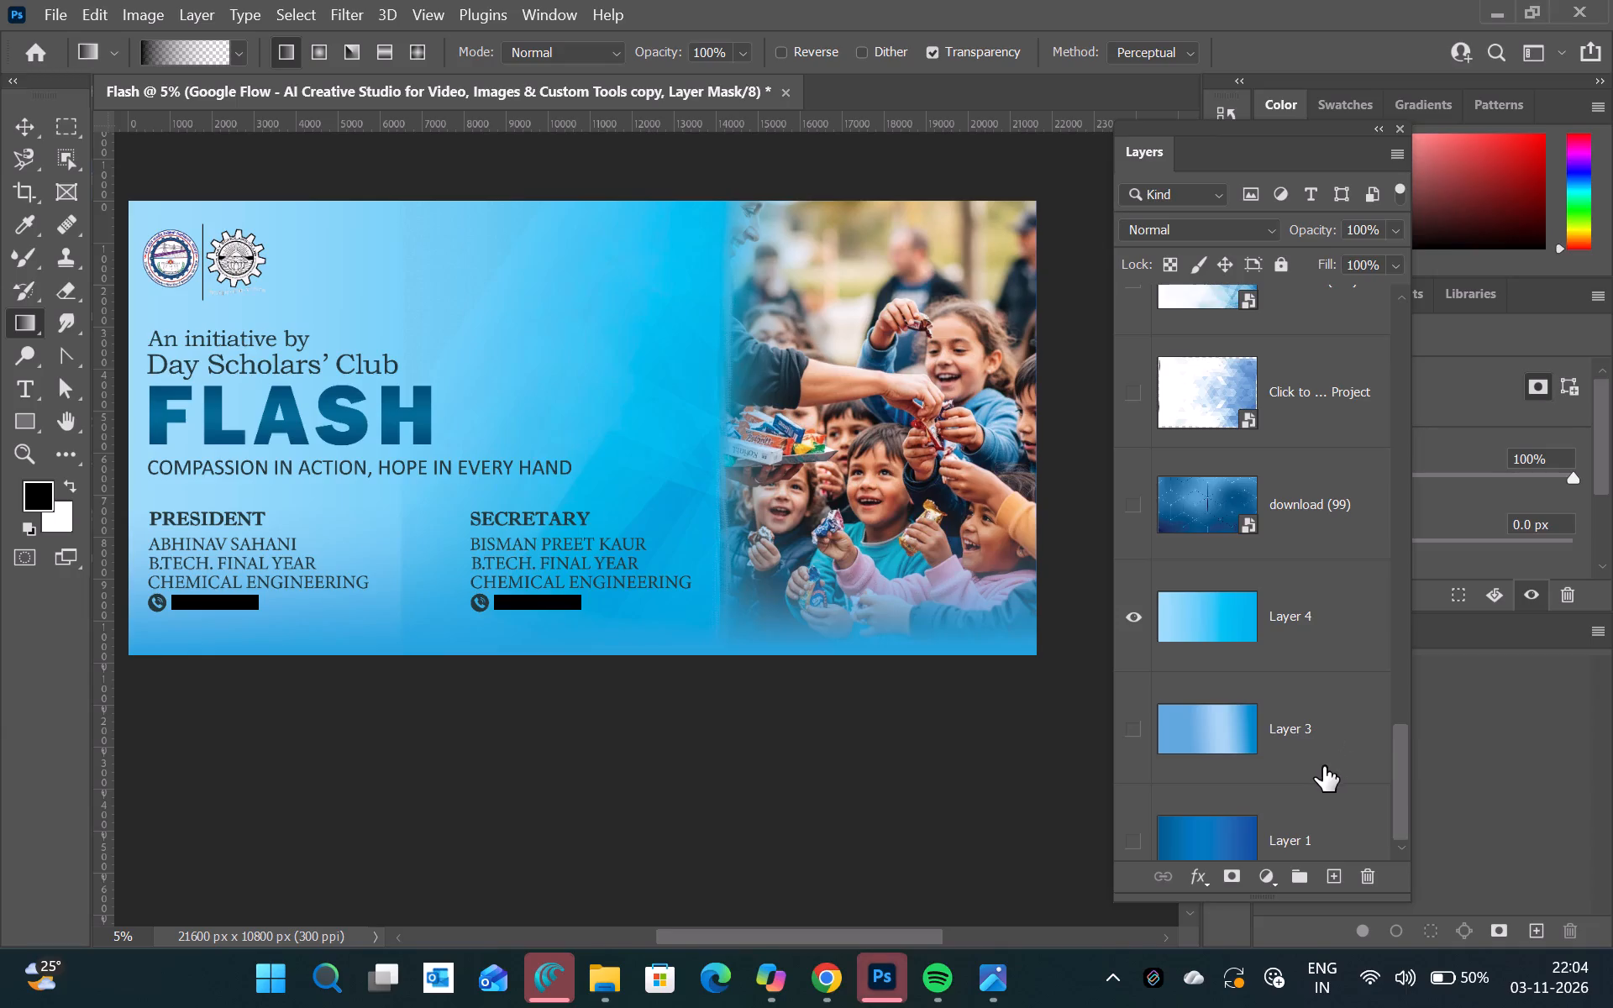
scroll(1323, 766, down, 1)
scroll(1330, 612, down, 1)
scroll(1330, 612, up, 1)
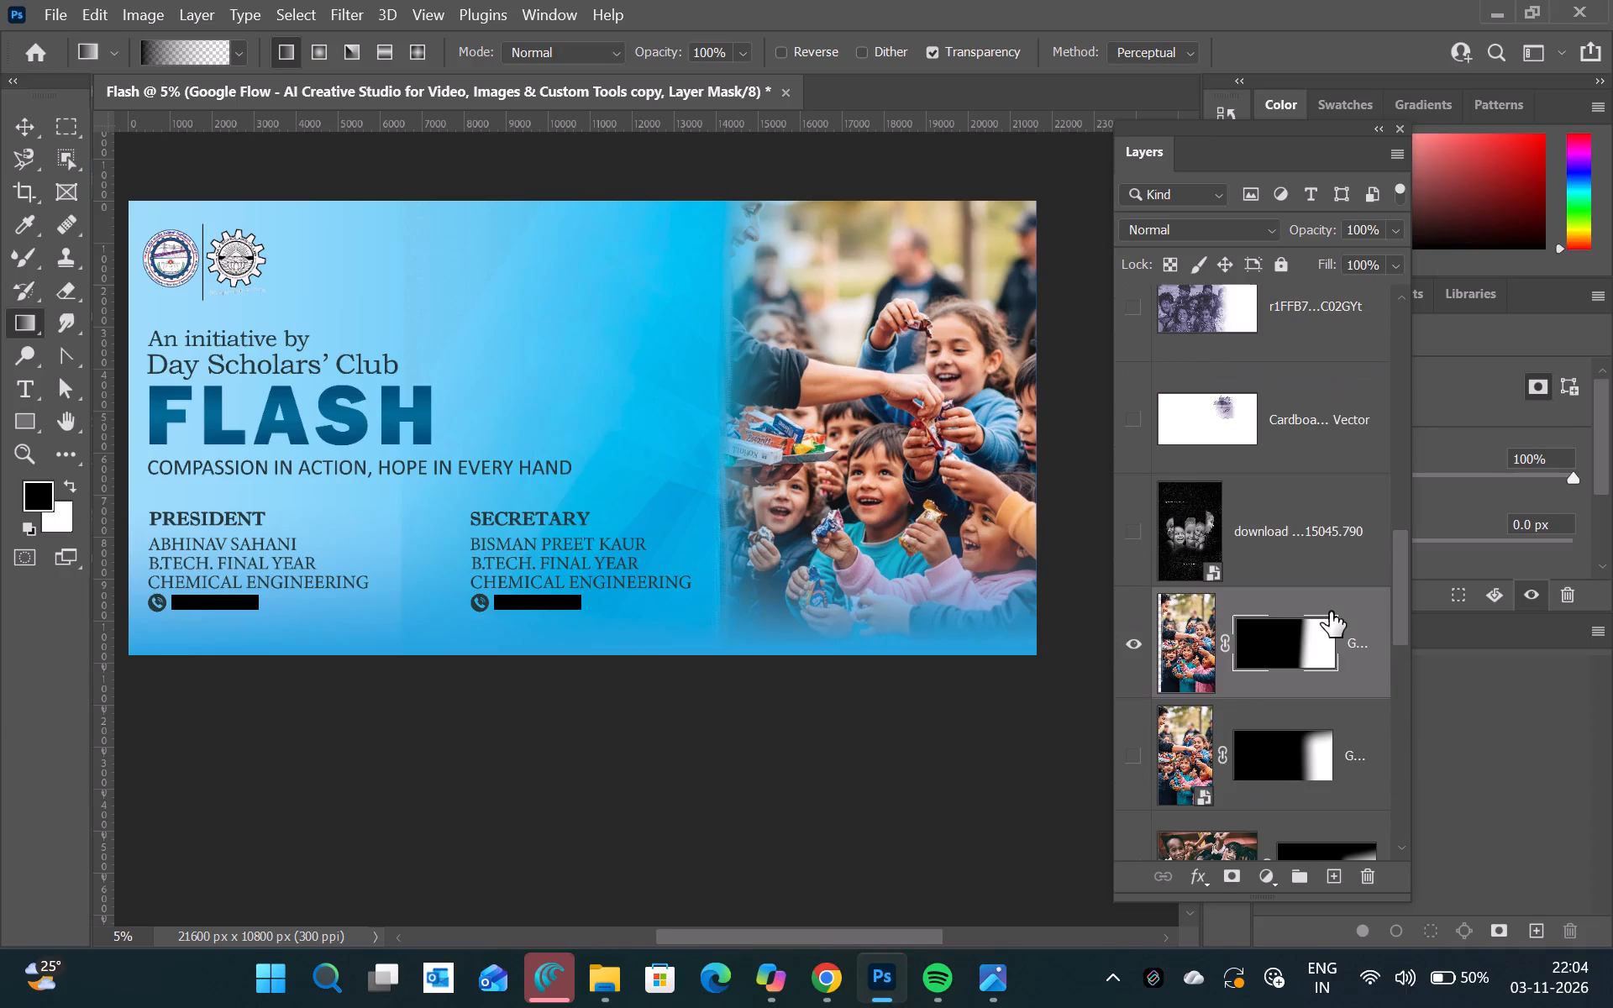
scroll(1330, 612, up, 1)
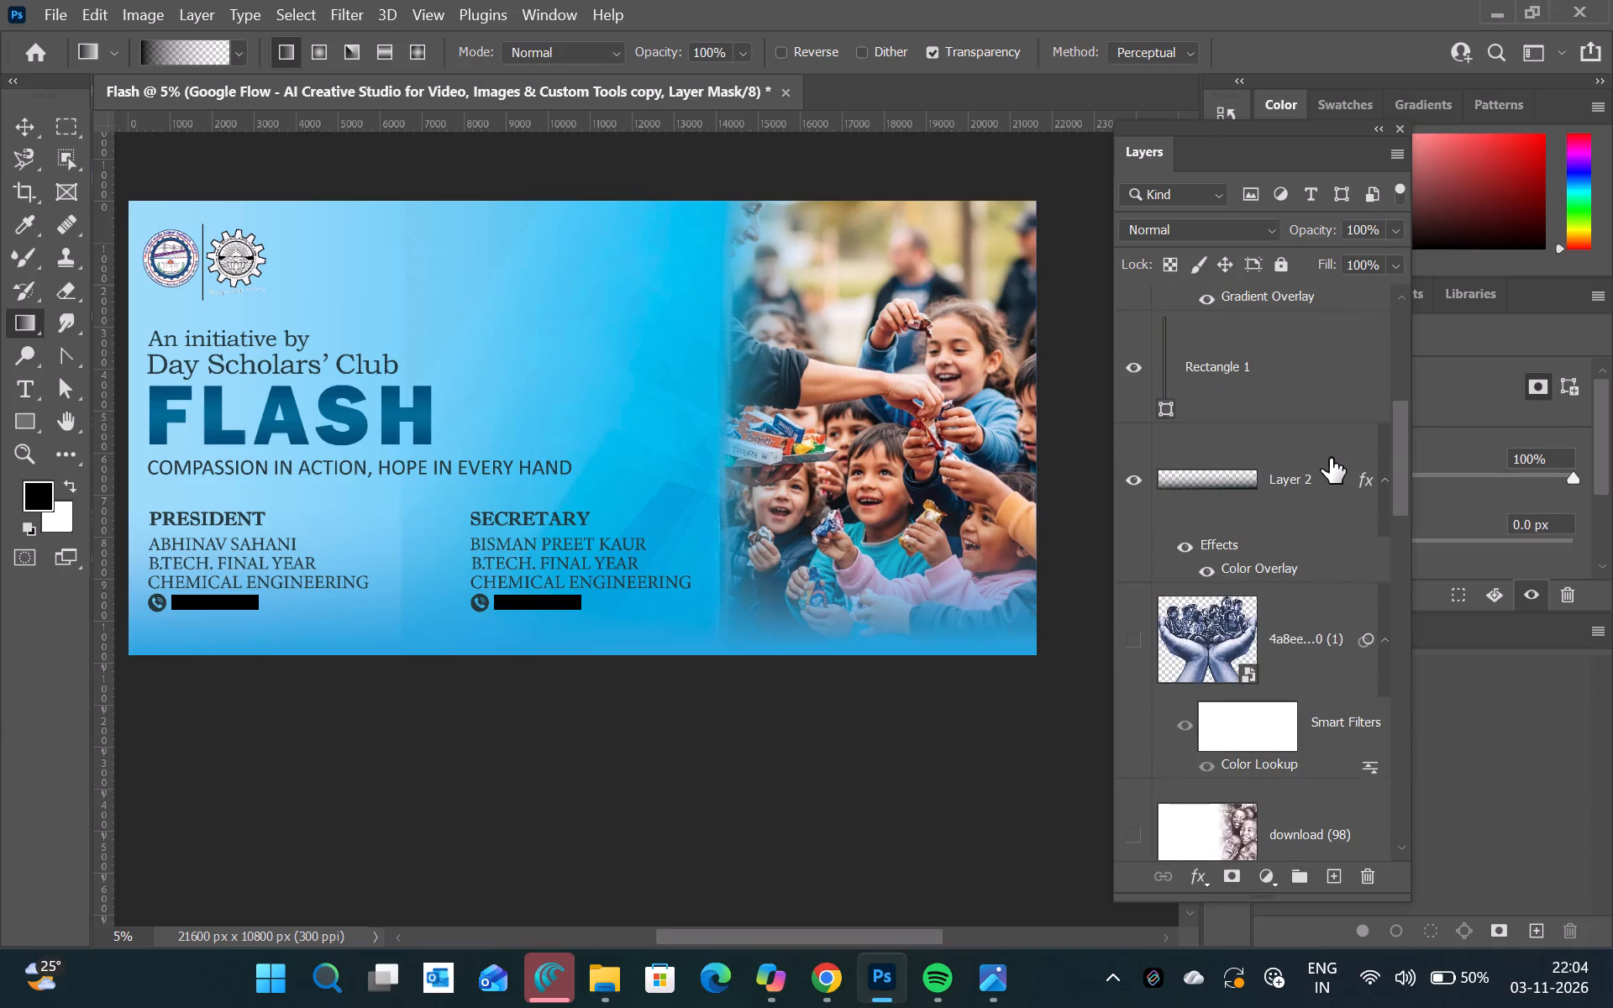
click(1330, 458)
key(ctrl+j)
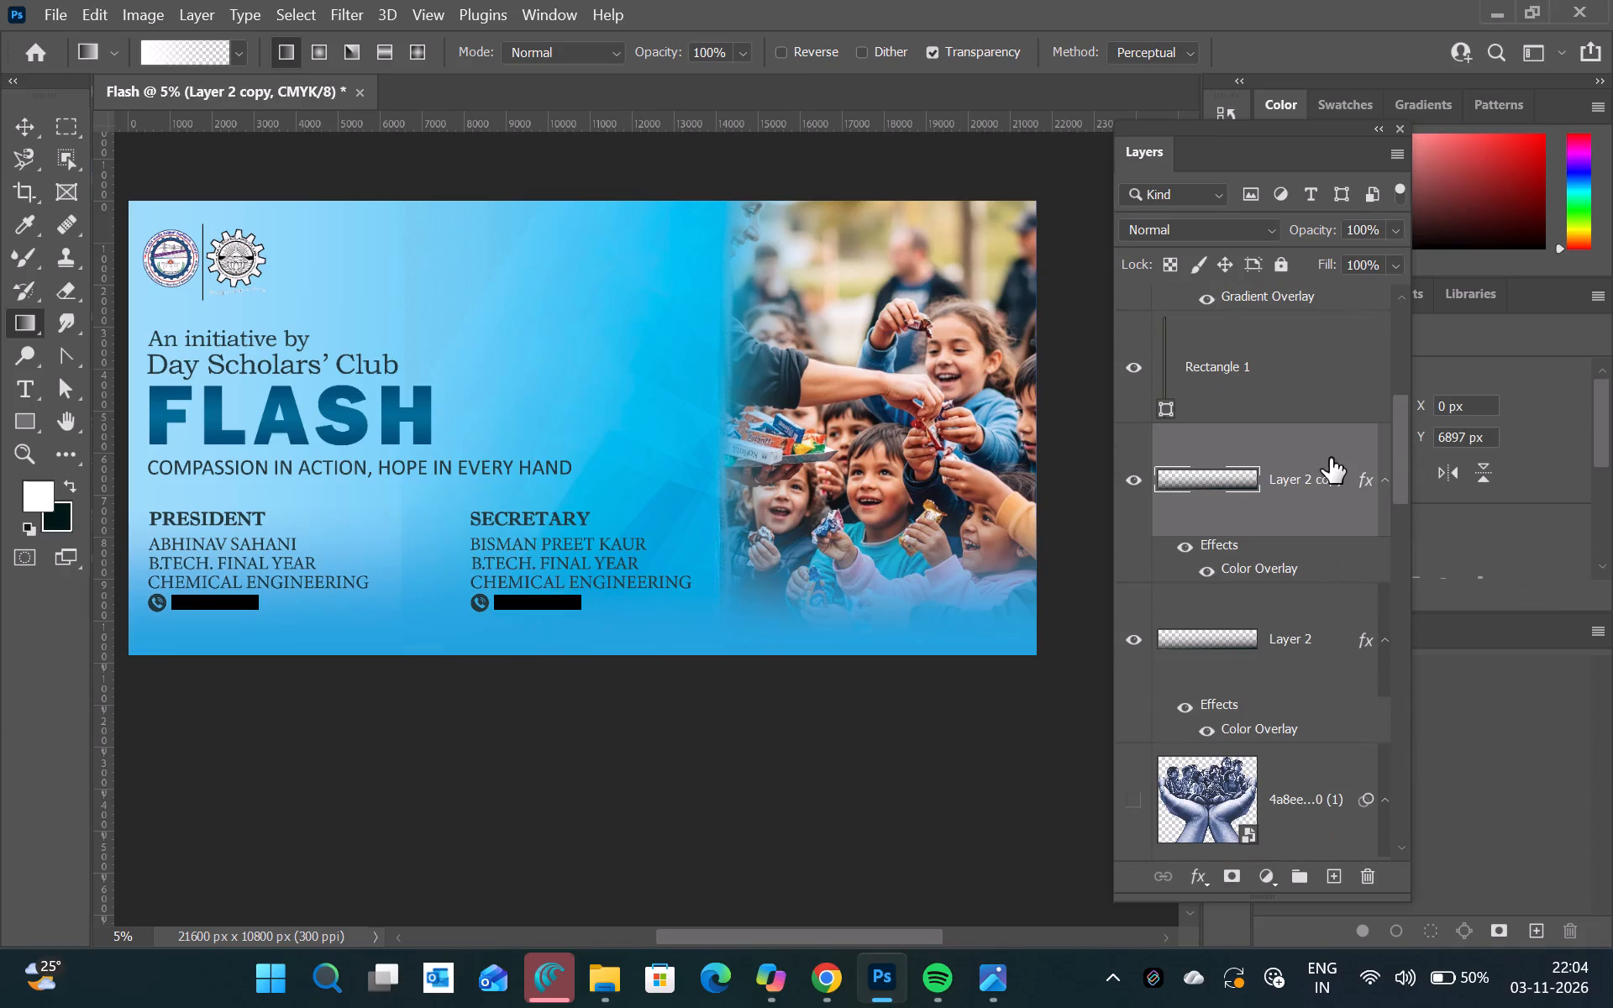
drag(1330, 458, 1314, 350)
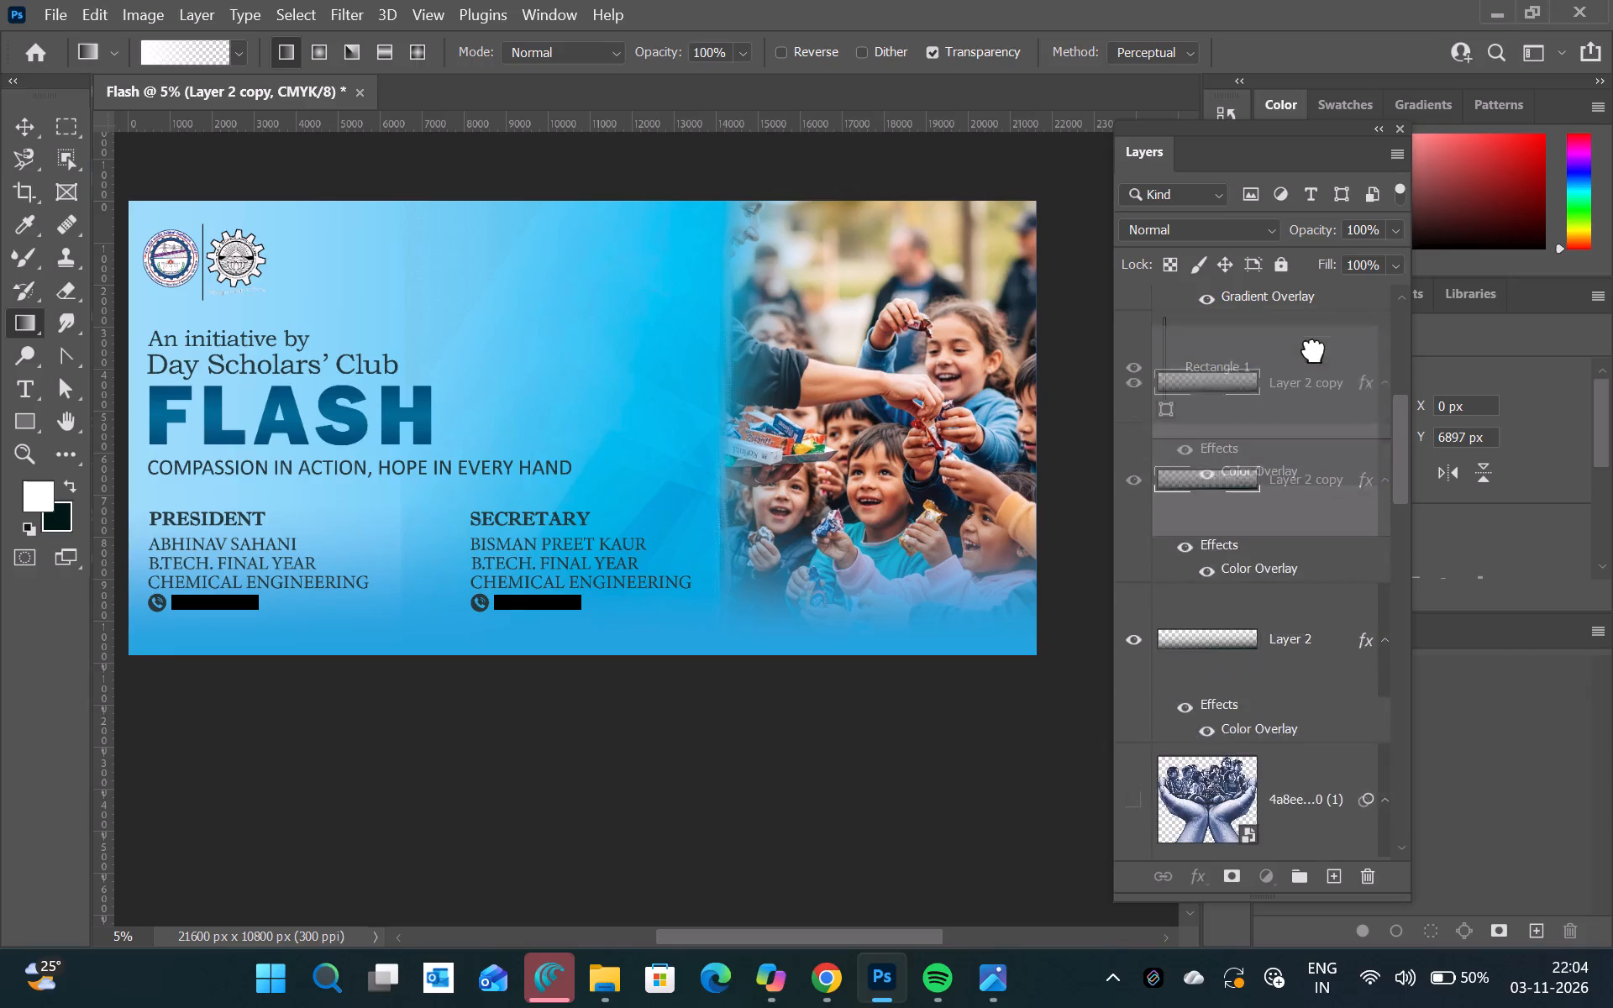
drag(1314, 350, 1317, 563)
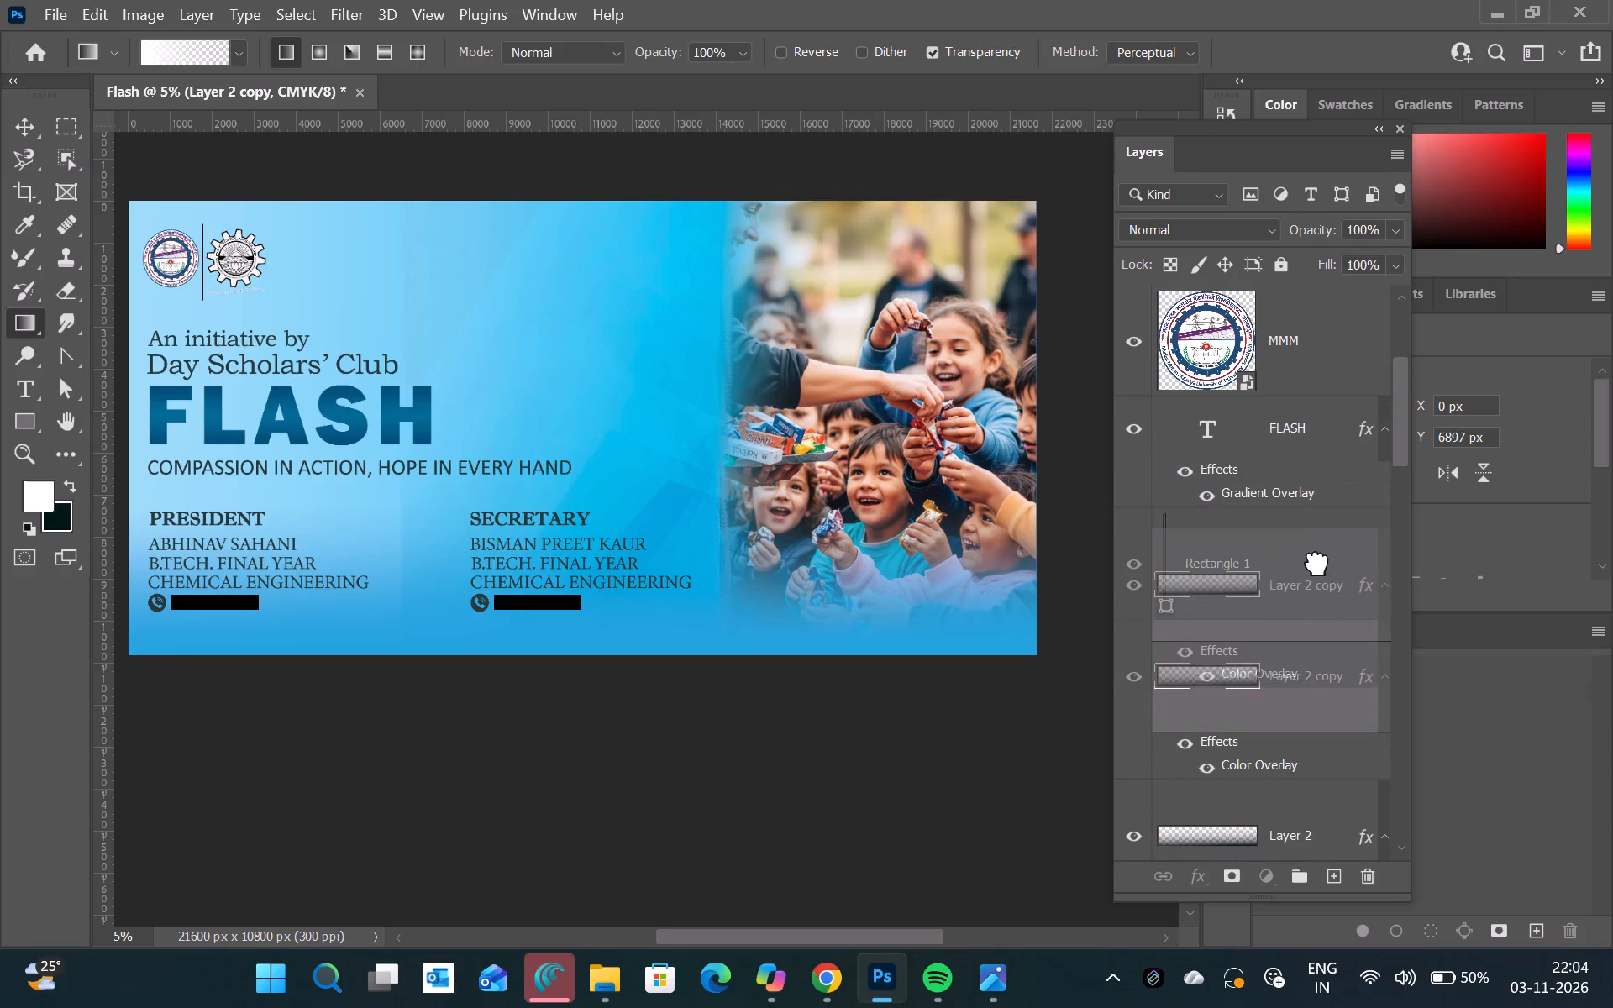
drag(1317, 563, 1326, 654)
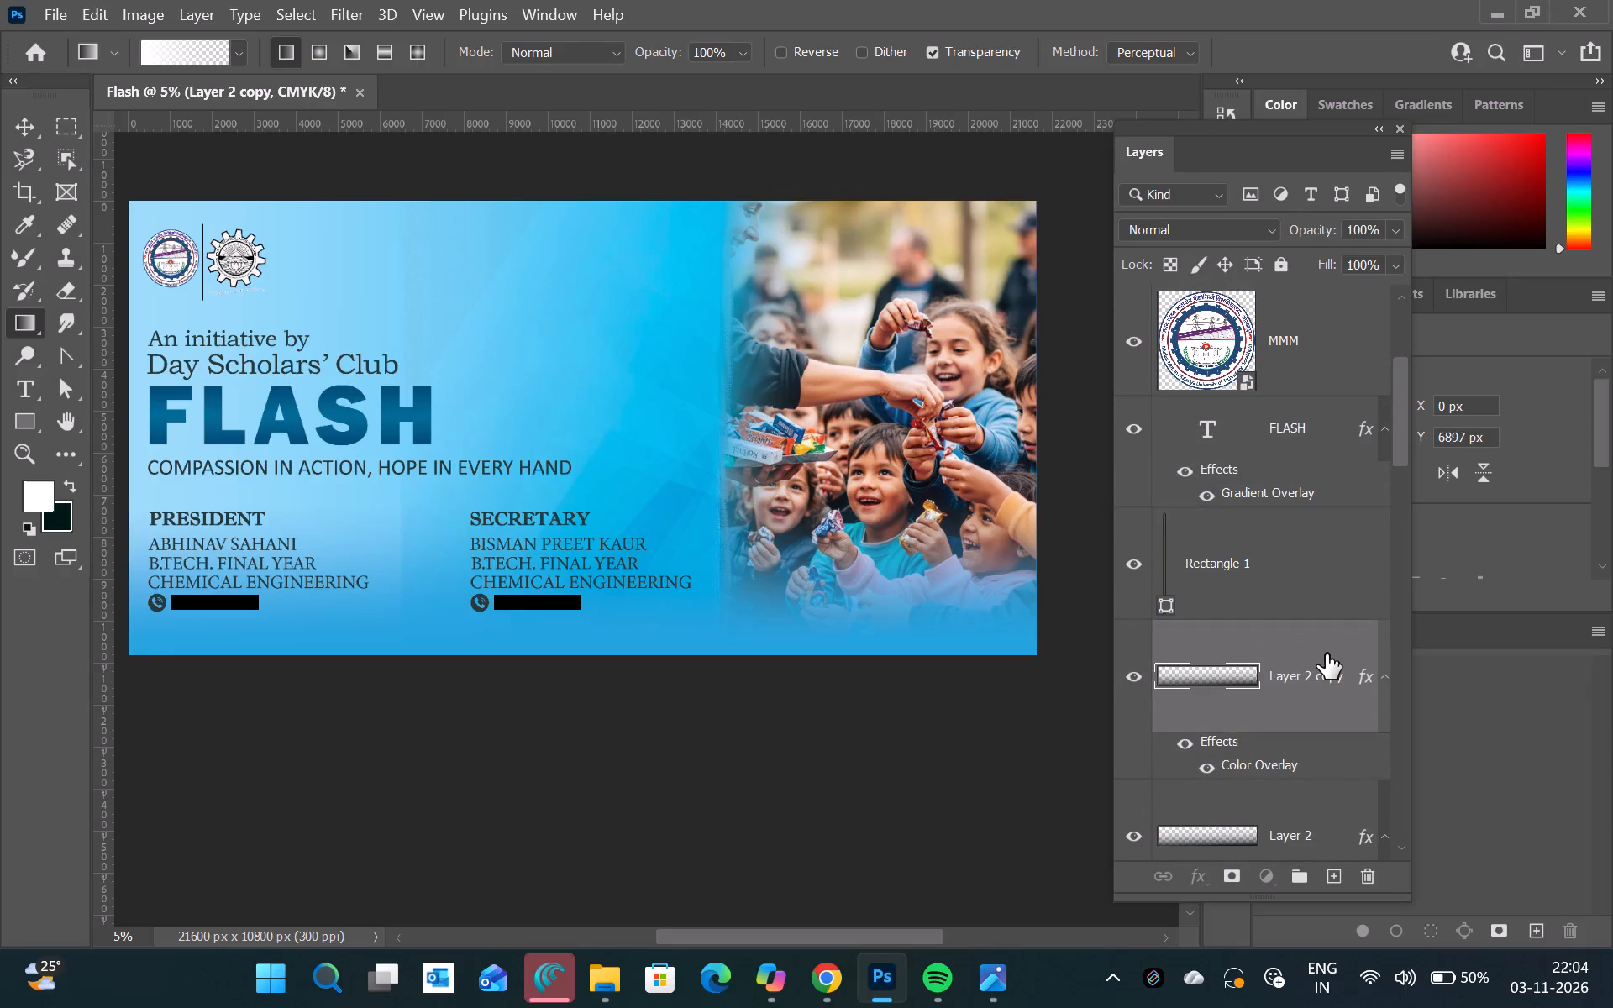
Flip Layer 2 copy vertically and move it over the banner's top edge, at about X 61 px and Y -493 px.
key(ctrl+t)
right_click(756, 593)
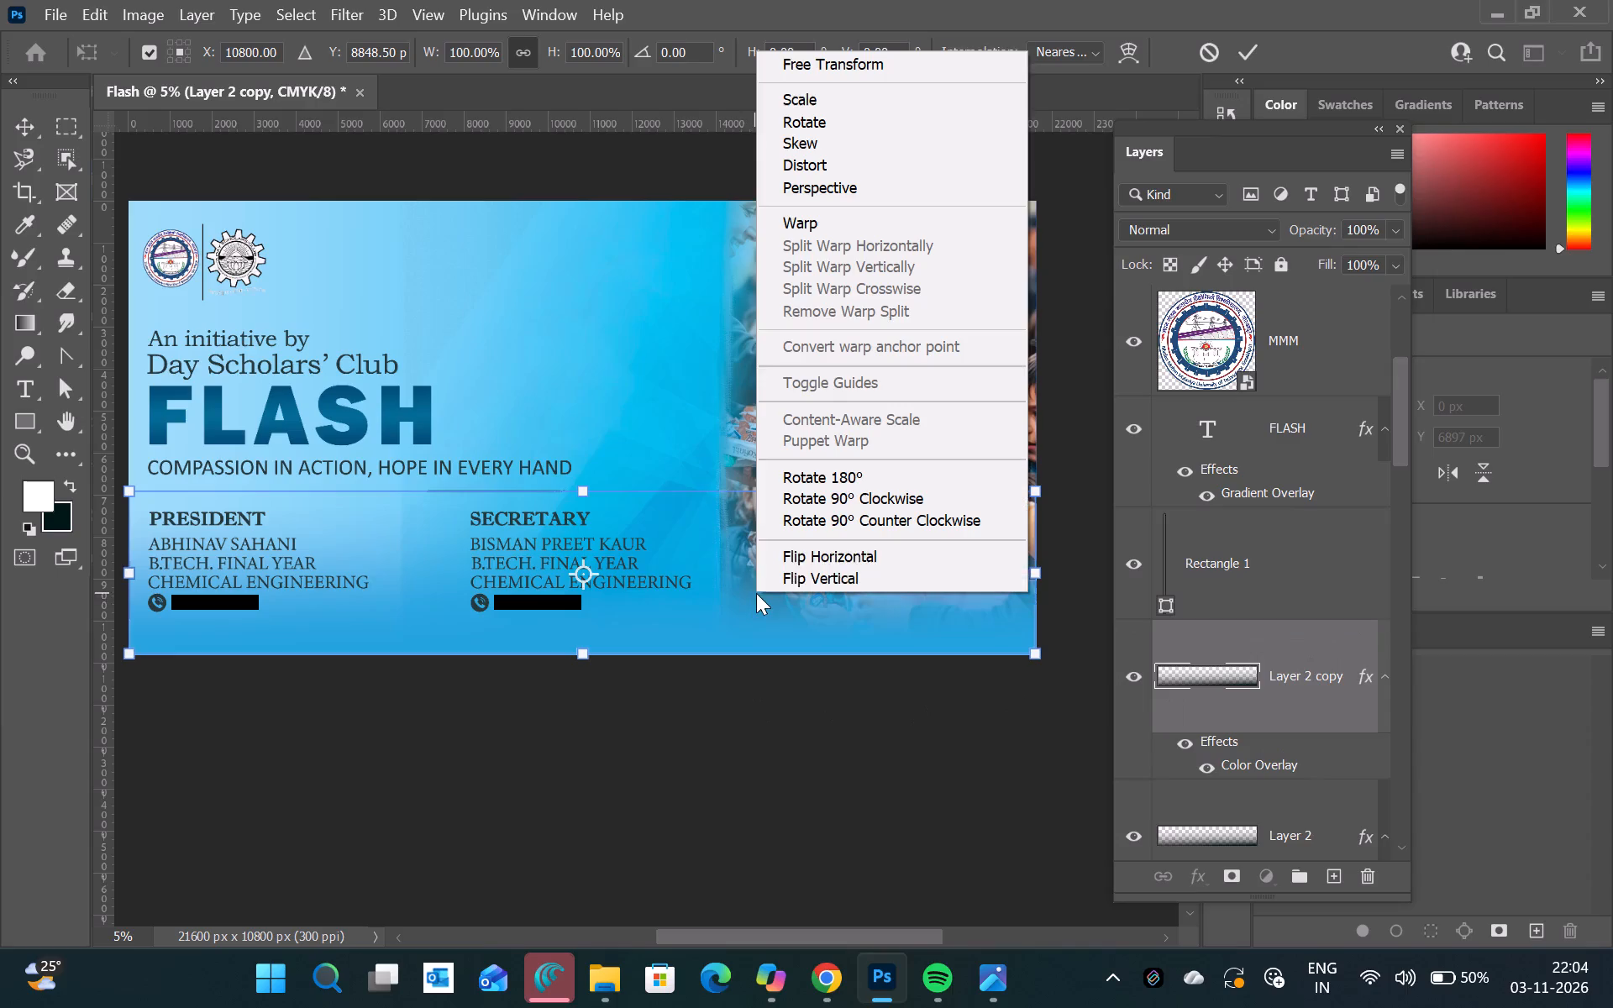
click(810, 551)
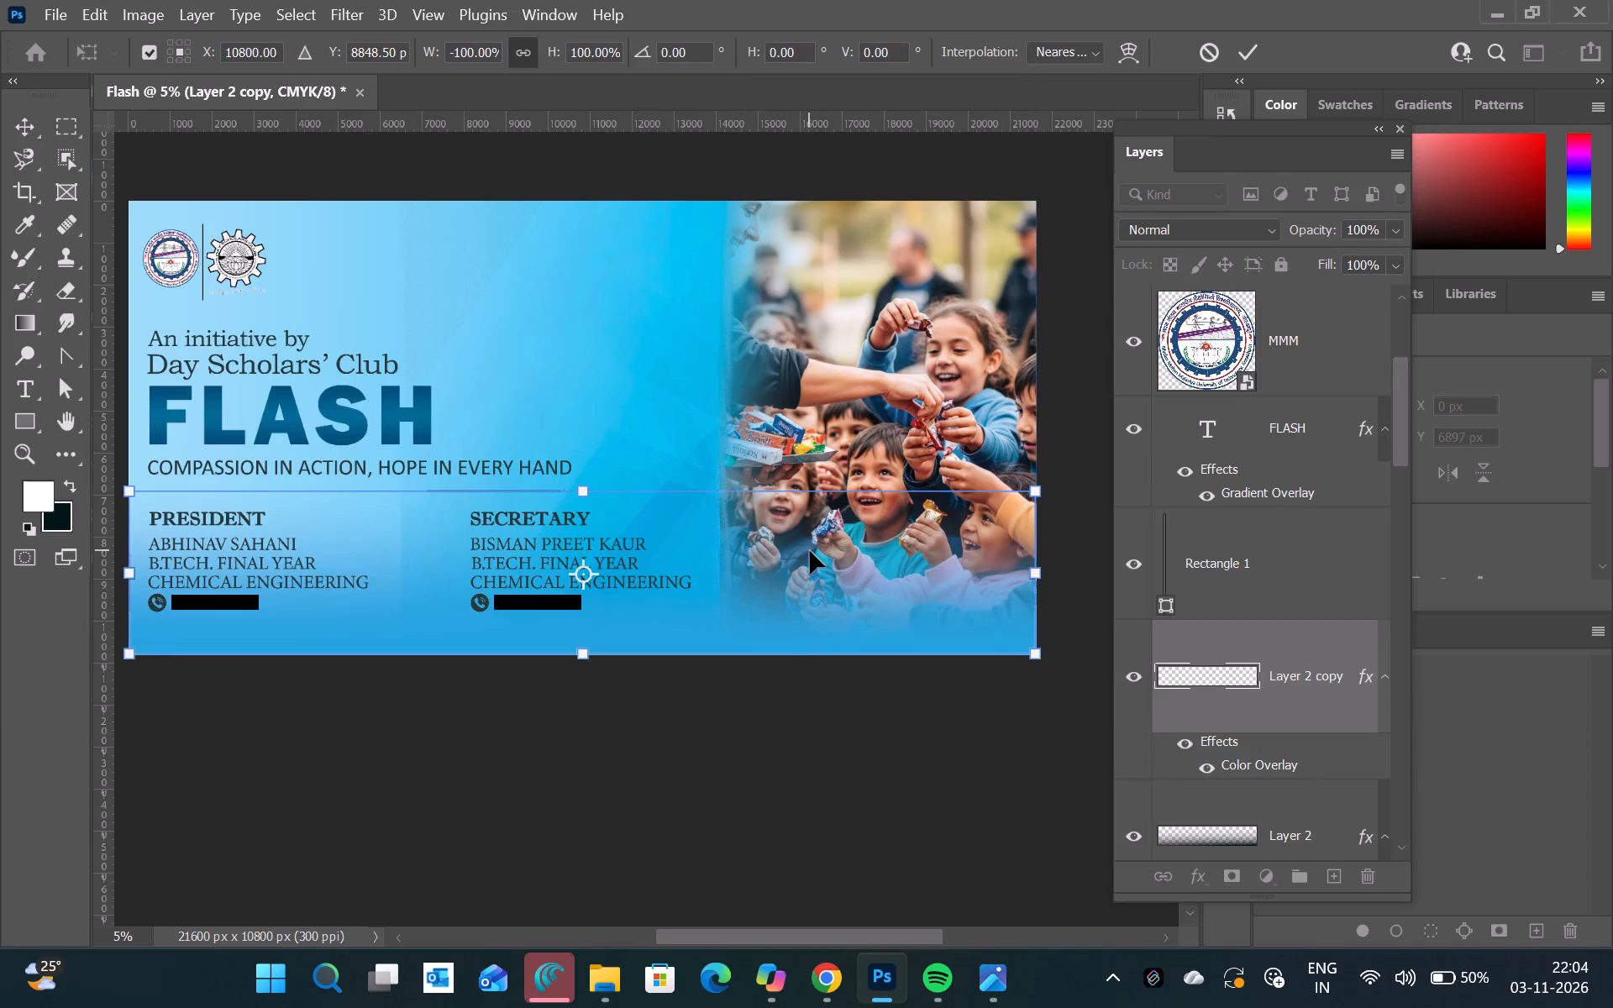
drag(810, 551, 800, 250)
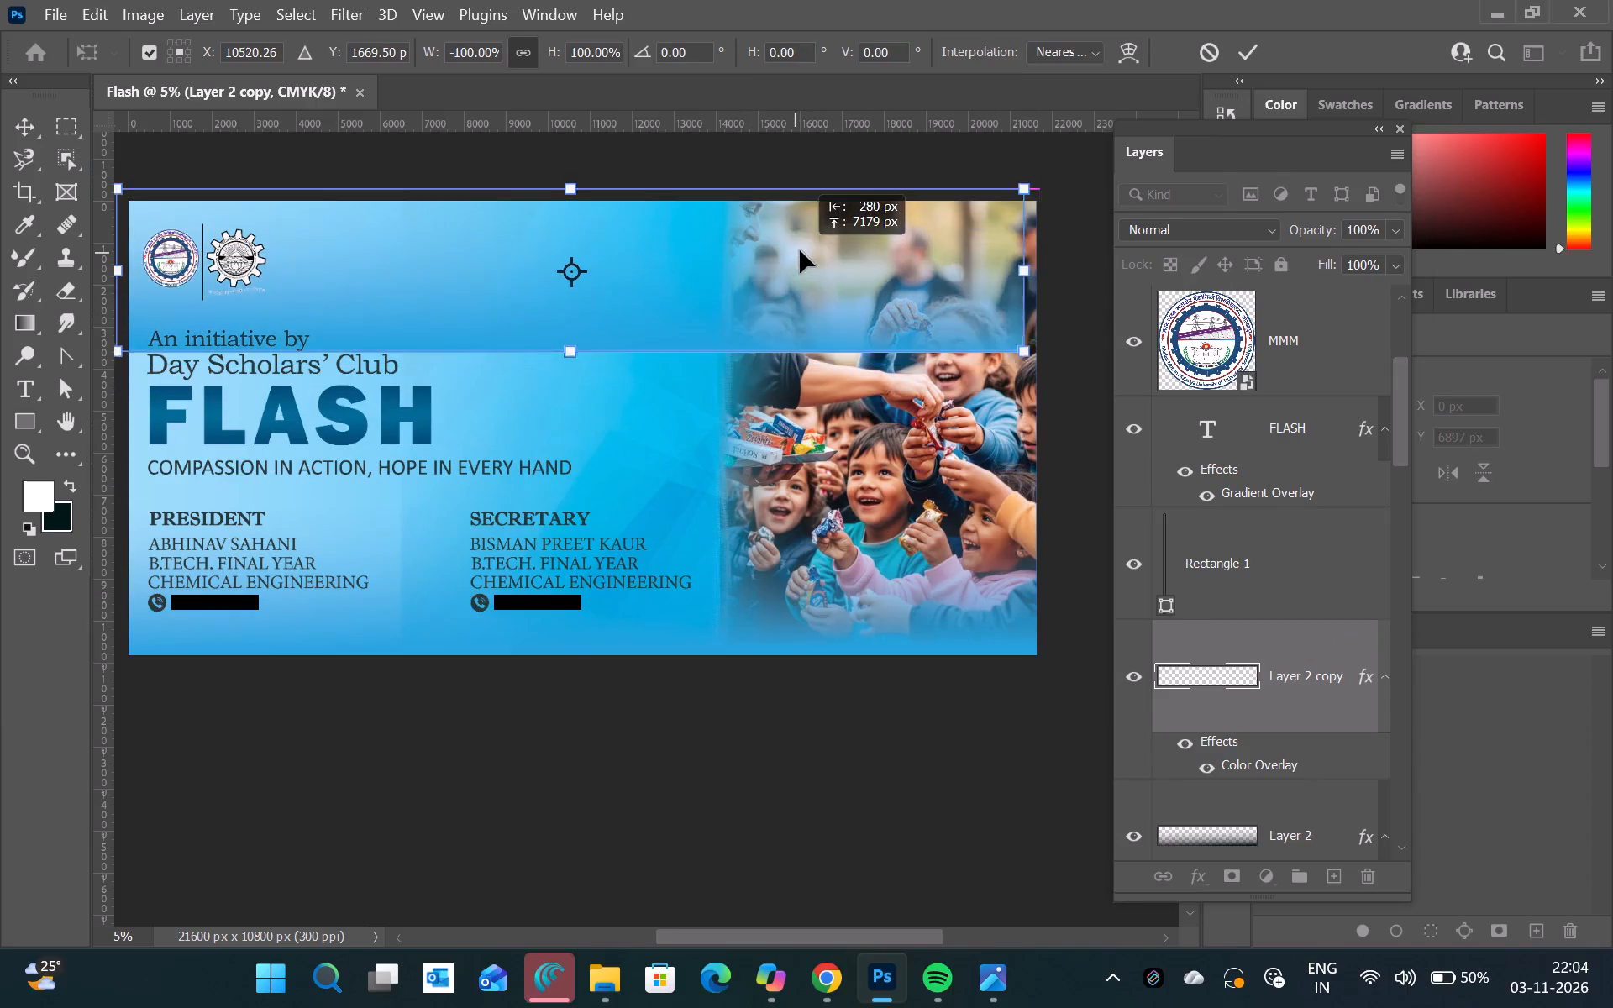
drag(800, 250, 812, 241)
right_click(812, 241)
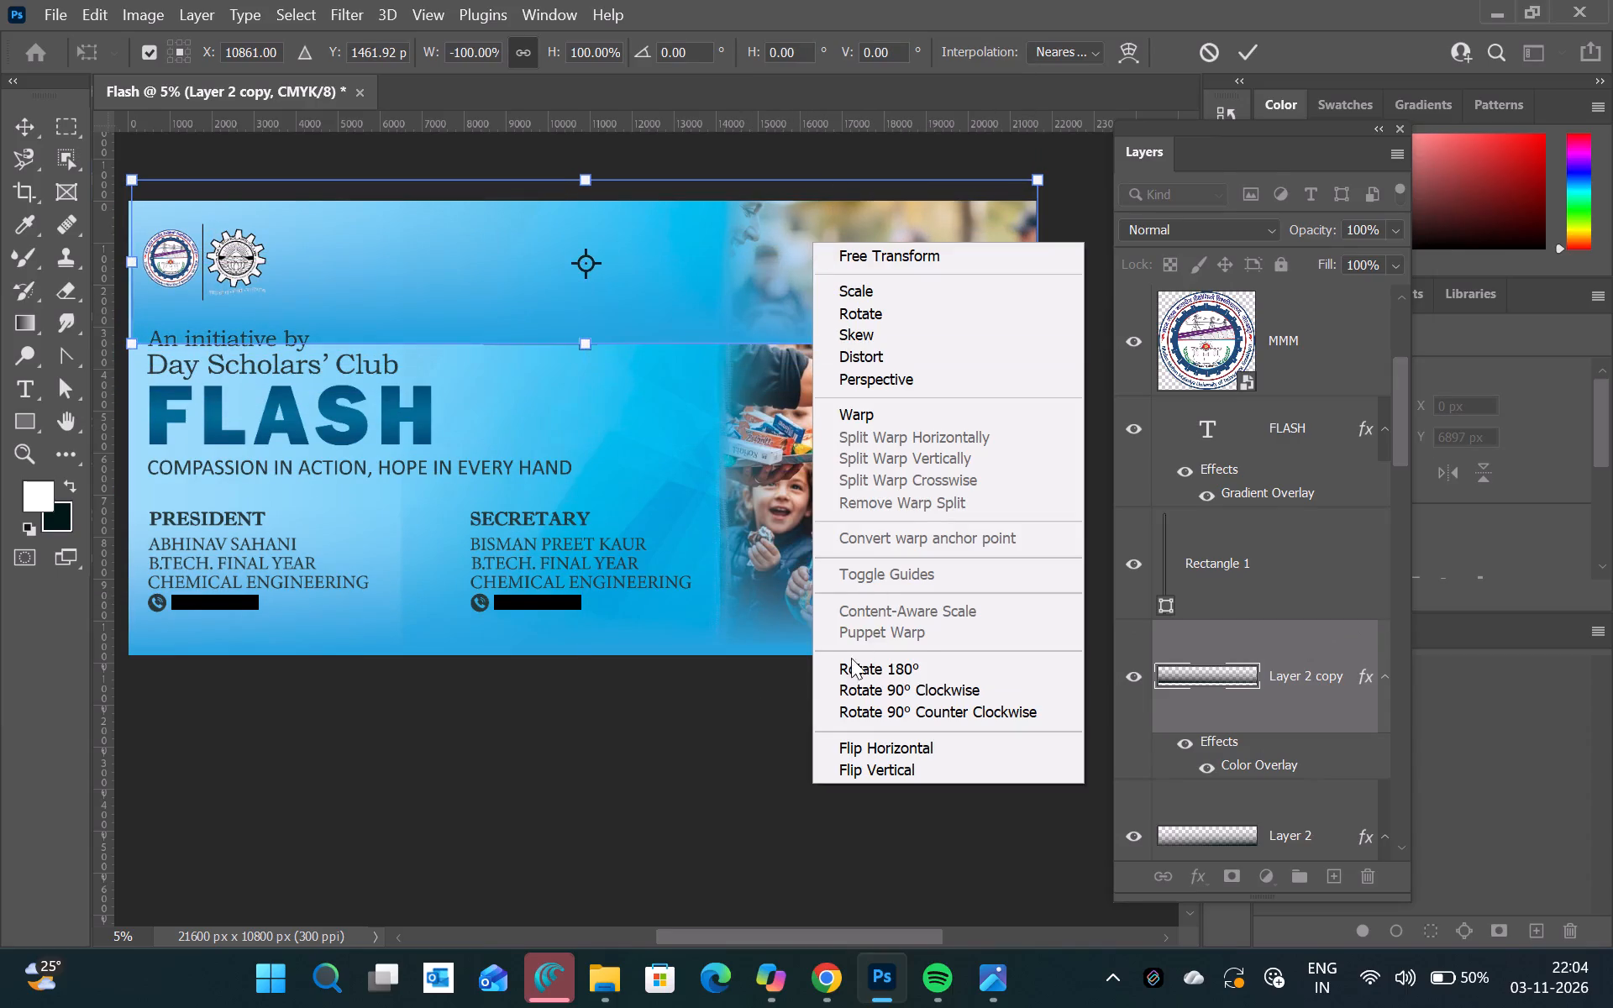
click(868, 753)
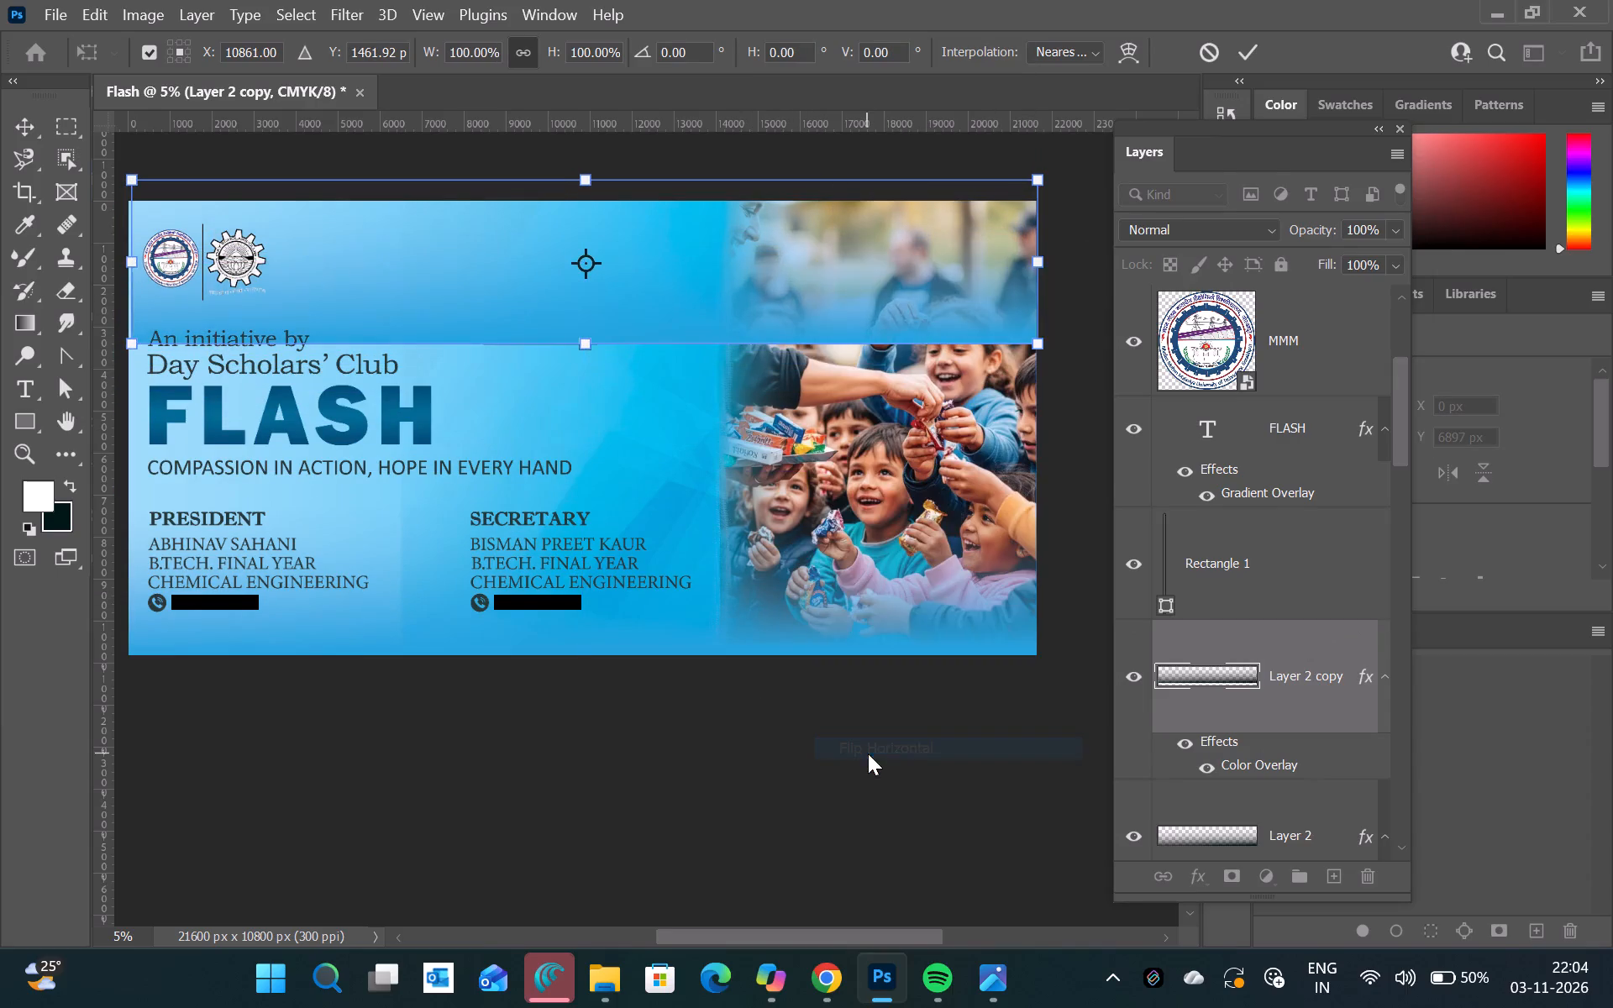
drag(896, 318, 890, 241)
right_click(890, 241)
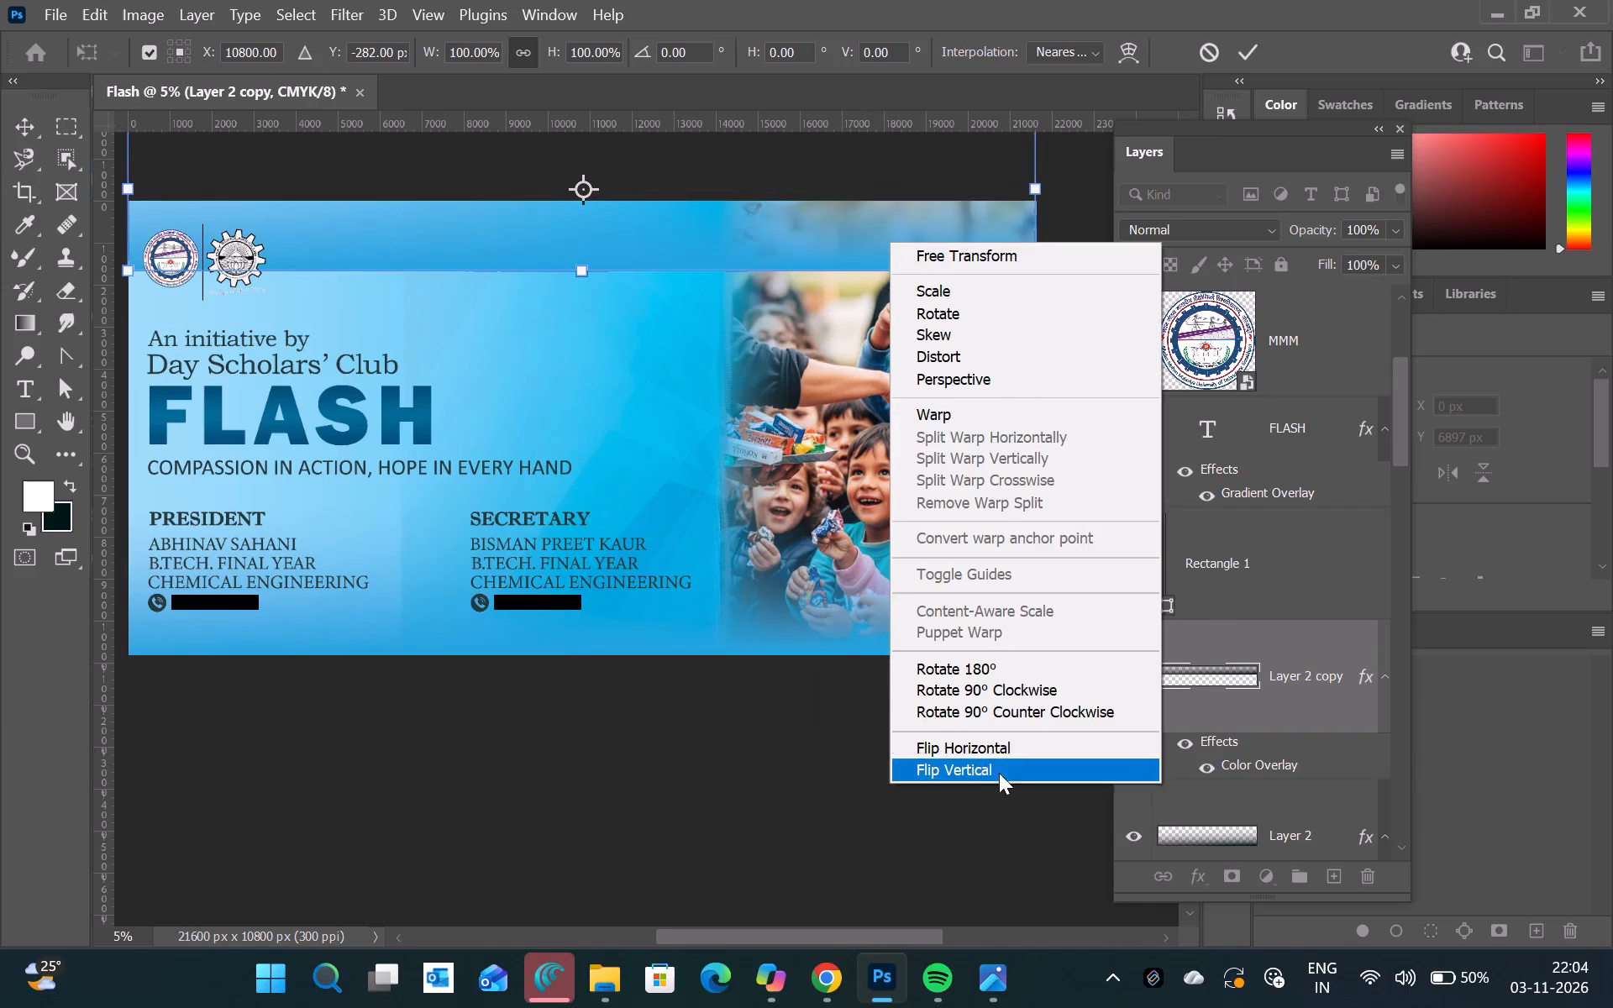
click(990, 781)
click(1003, 771)
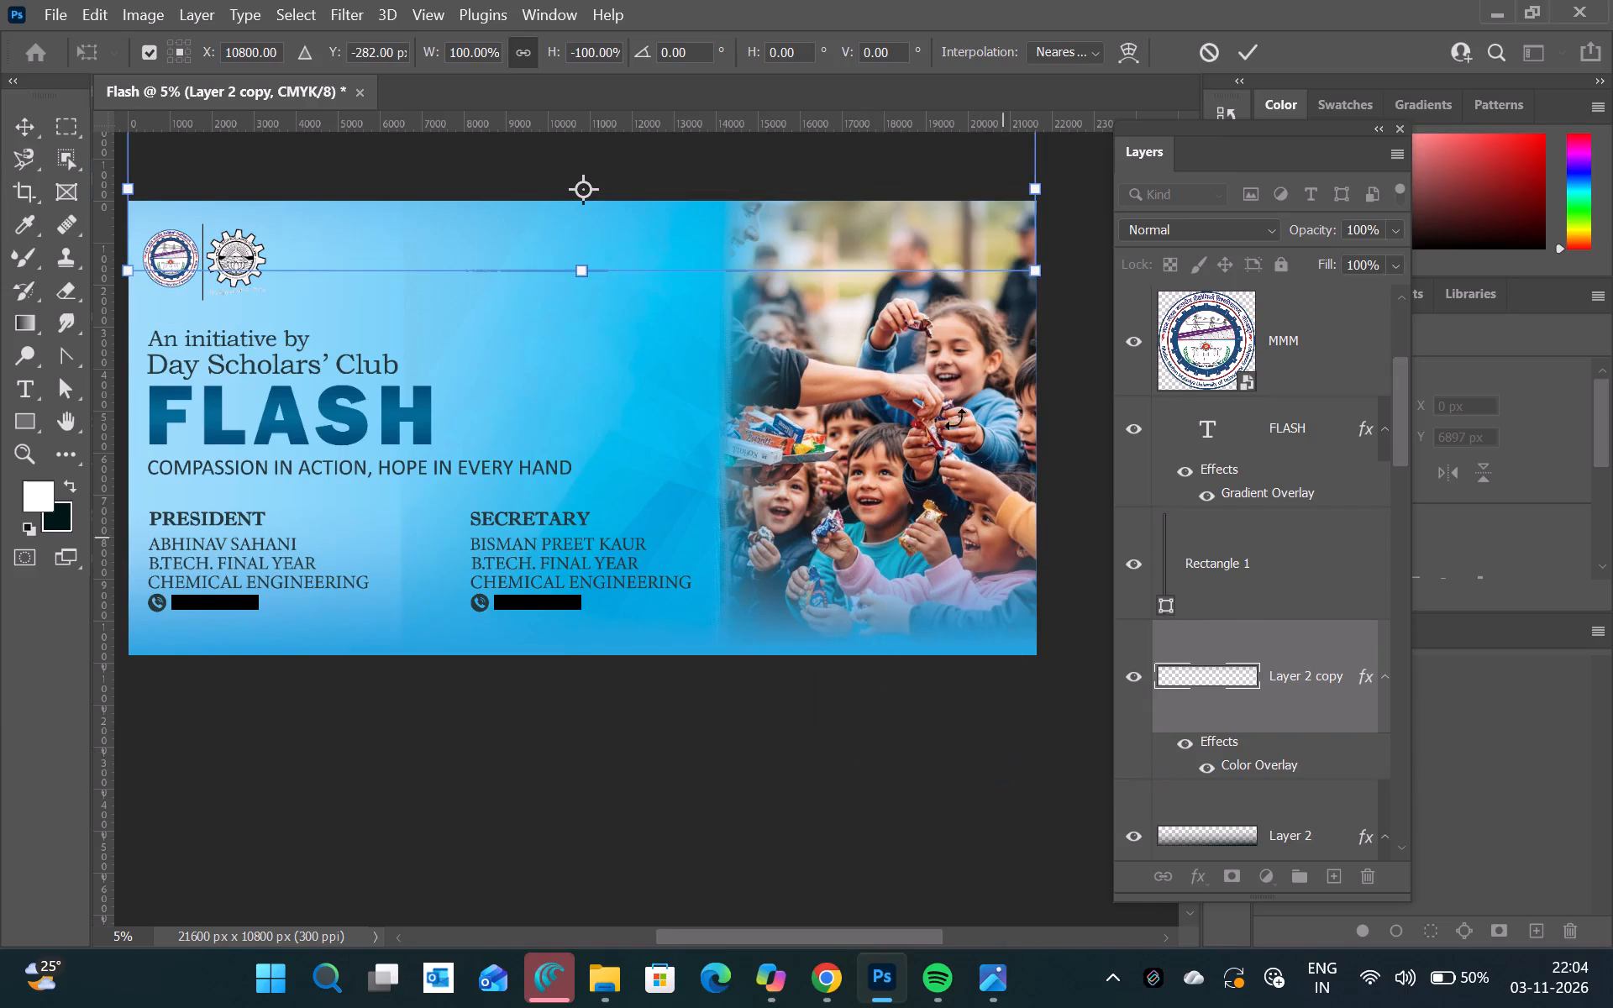
drag(901, 239, 905, 312)
click(1249, 50)
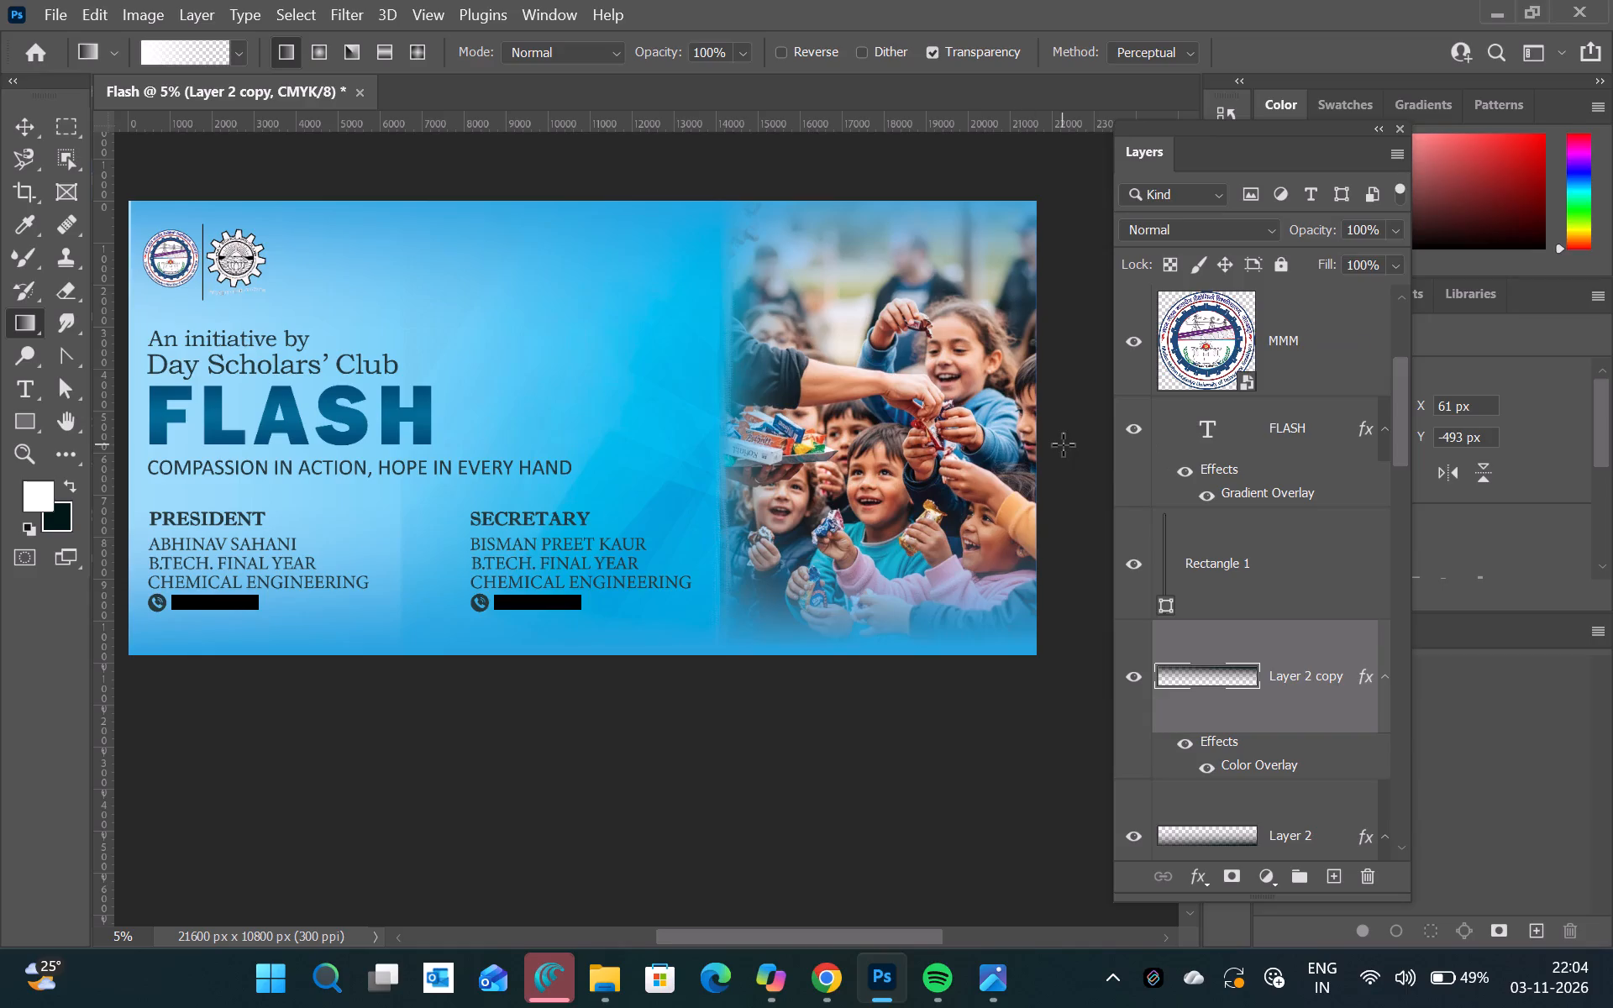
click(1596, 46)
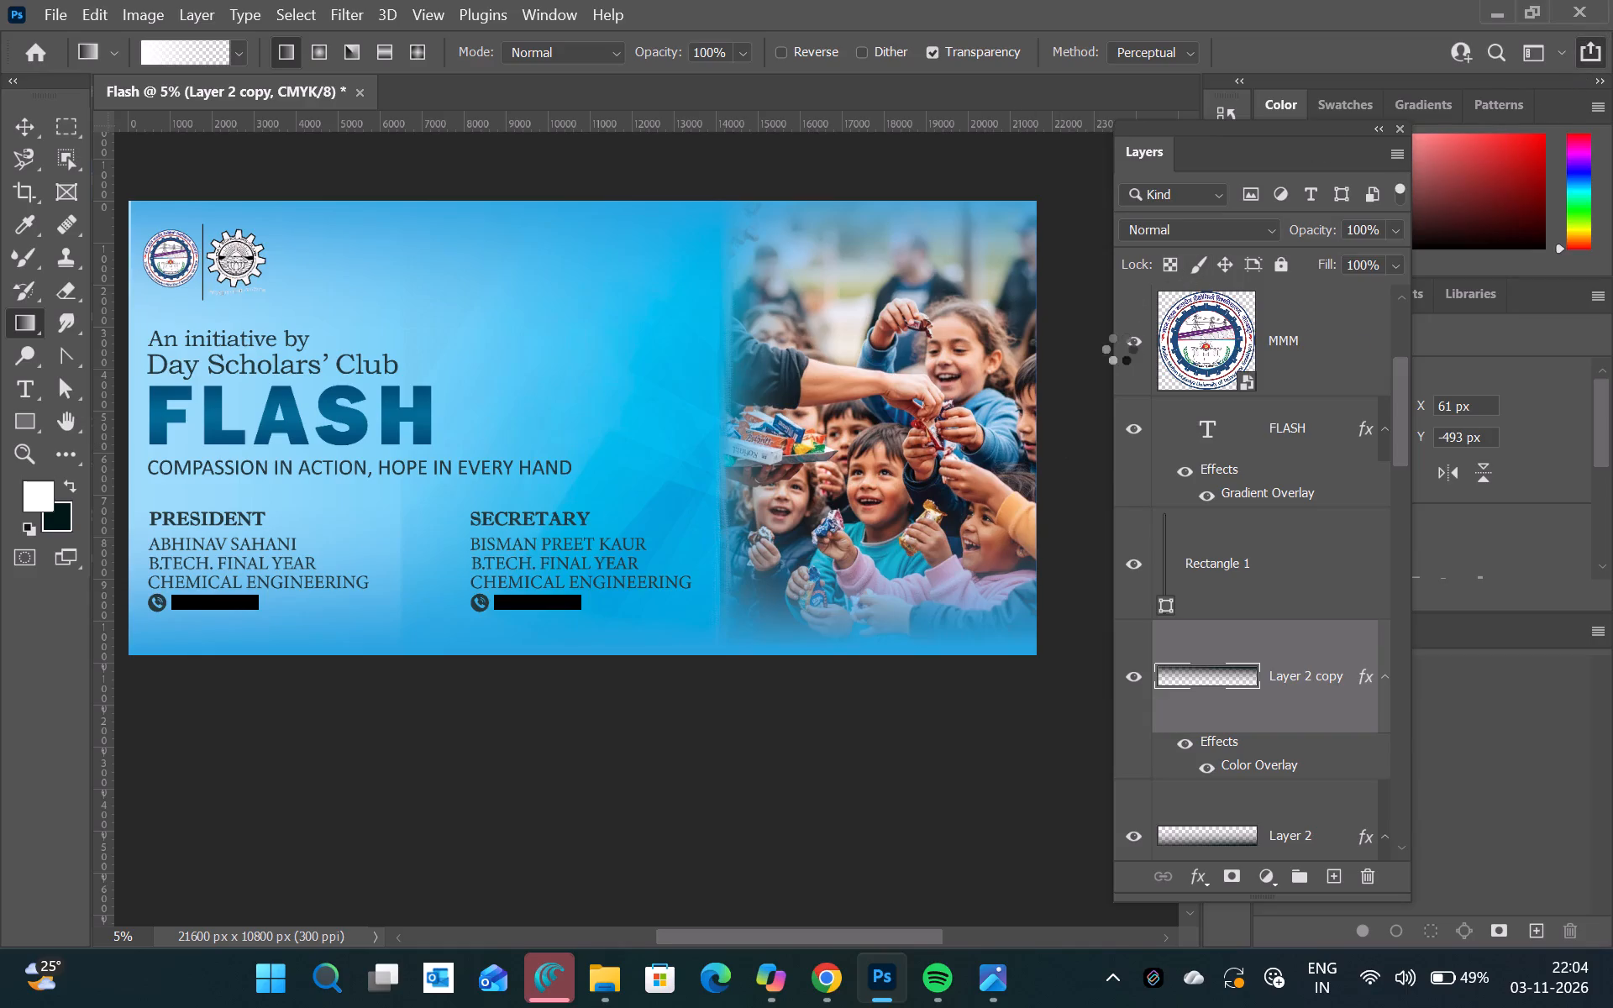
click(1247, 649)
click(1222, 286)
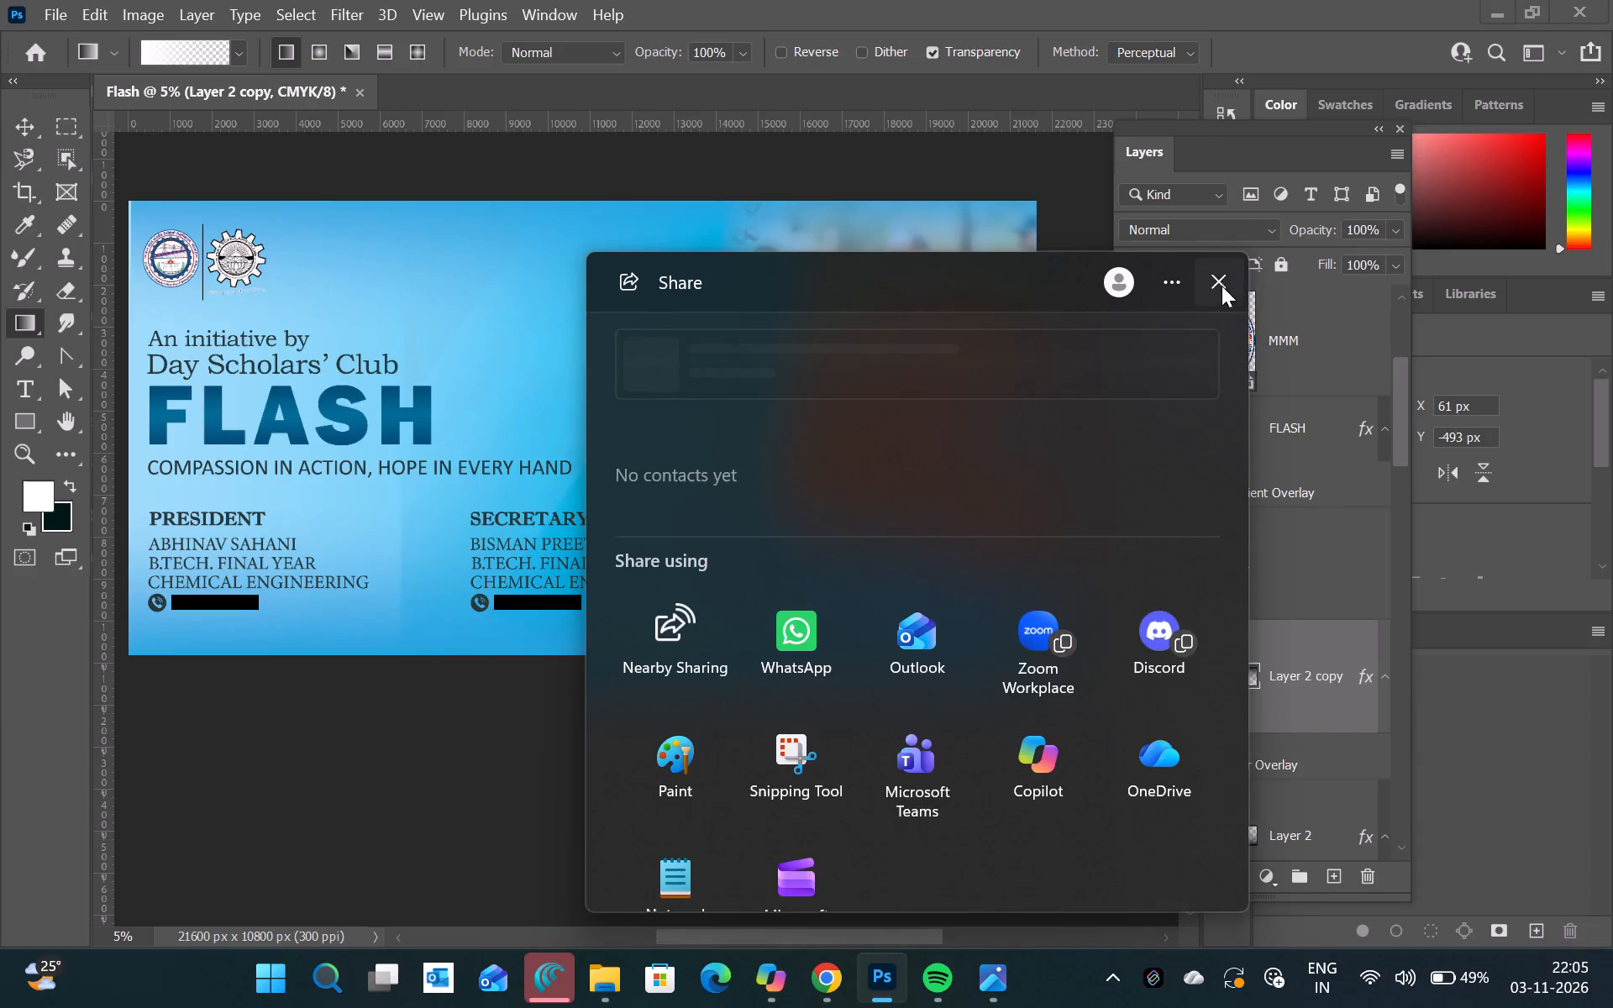
Nudge Layer 2 copy left to X 1 px so it lines up with the banner's left edge.
key(ctrl+t)
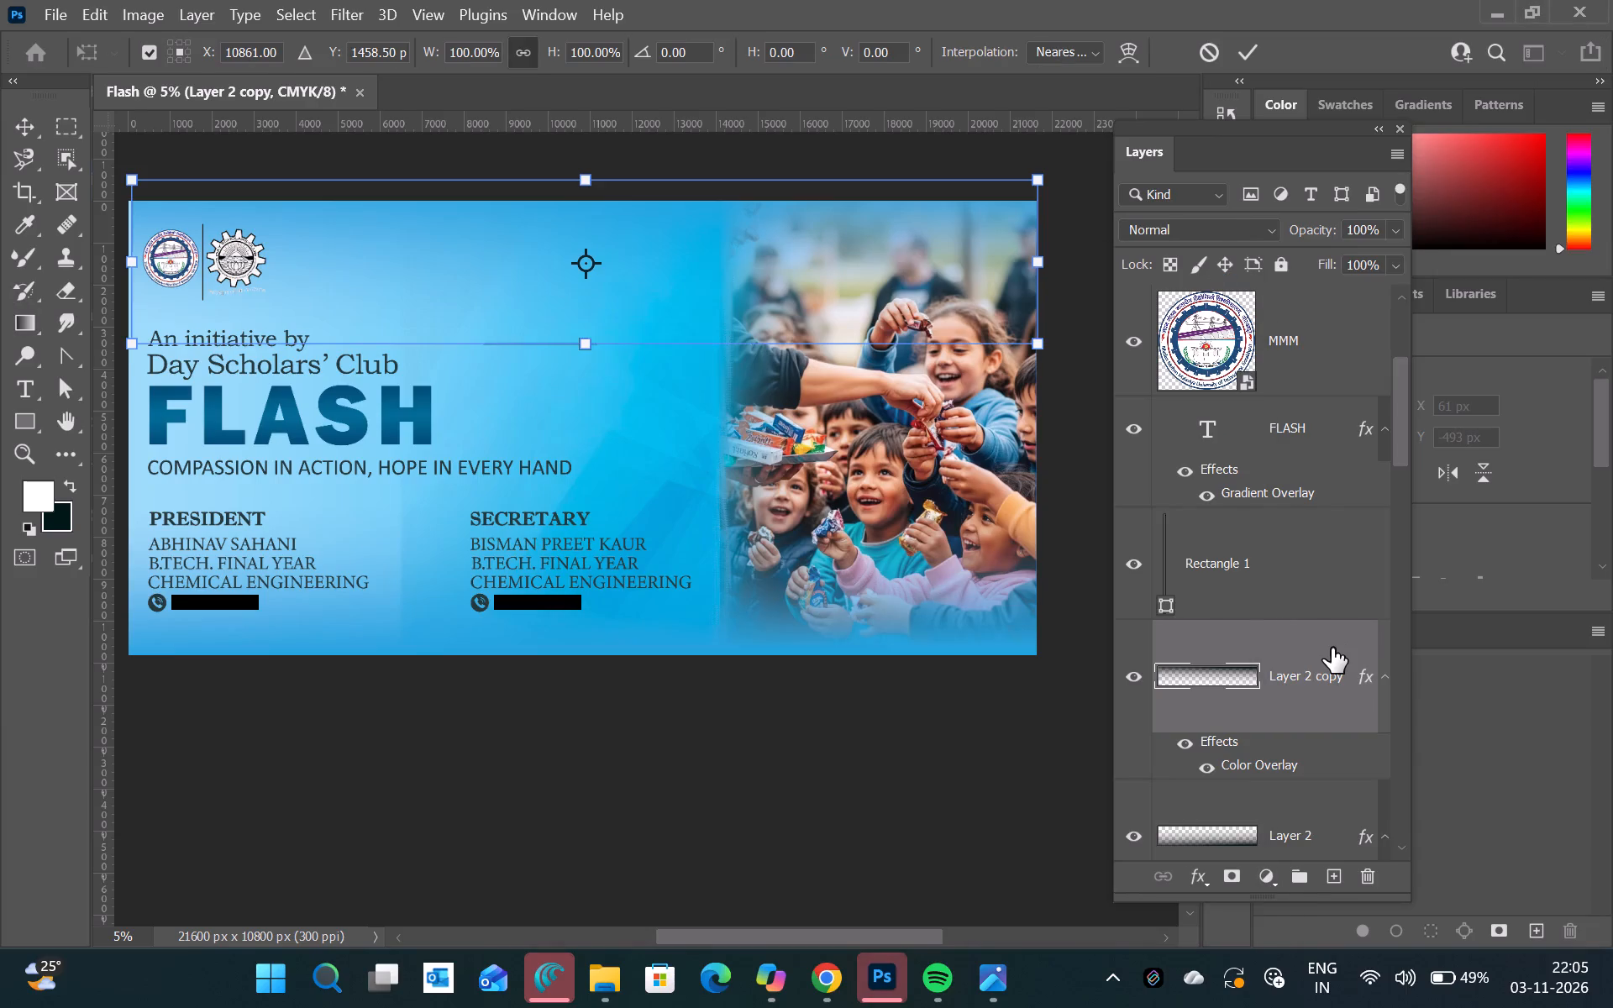
key(Left)
key(Left)
key(Left)
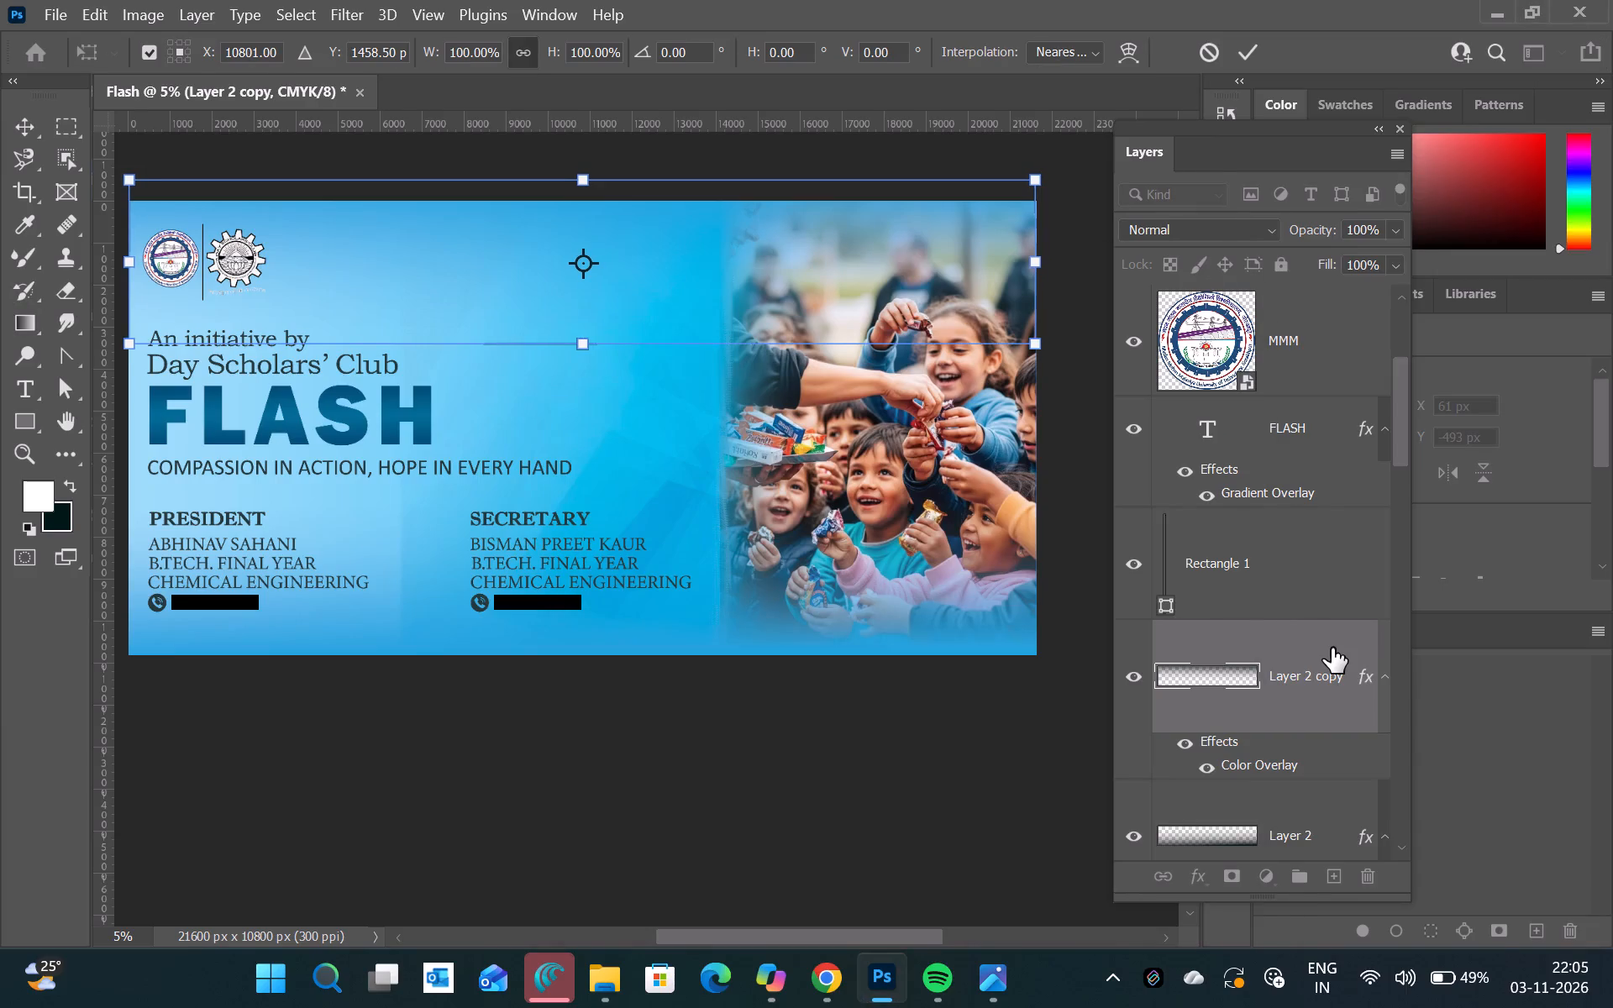
key(Return)
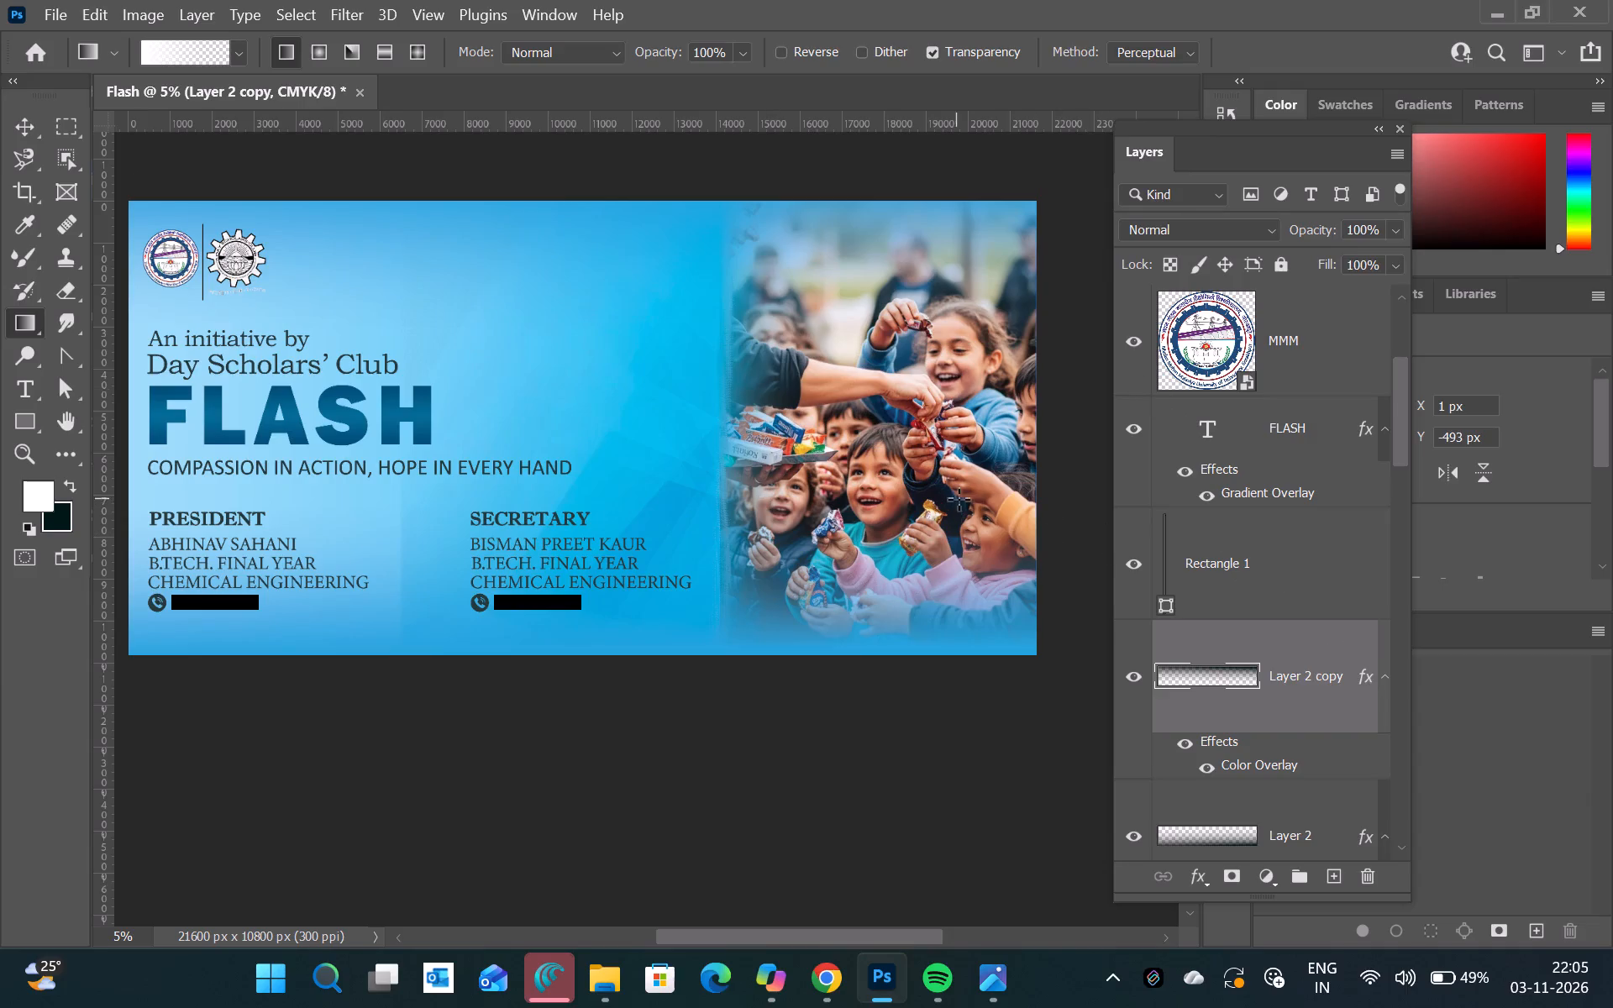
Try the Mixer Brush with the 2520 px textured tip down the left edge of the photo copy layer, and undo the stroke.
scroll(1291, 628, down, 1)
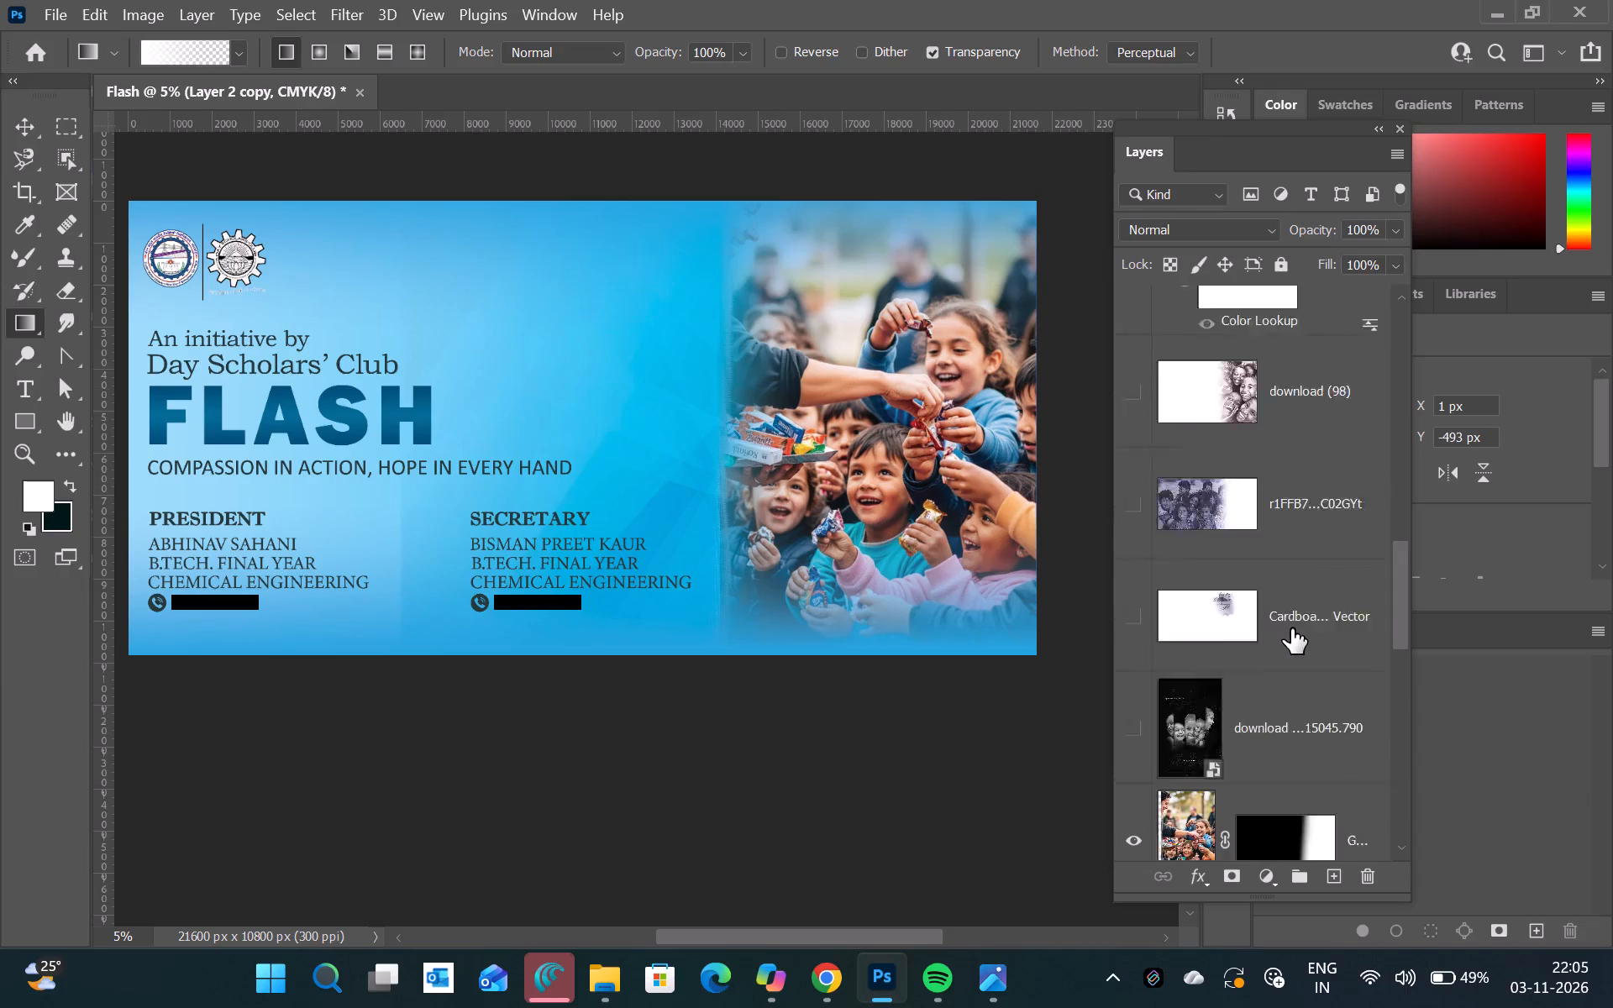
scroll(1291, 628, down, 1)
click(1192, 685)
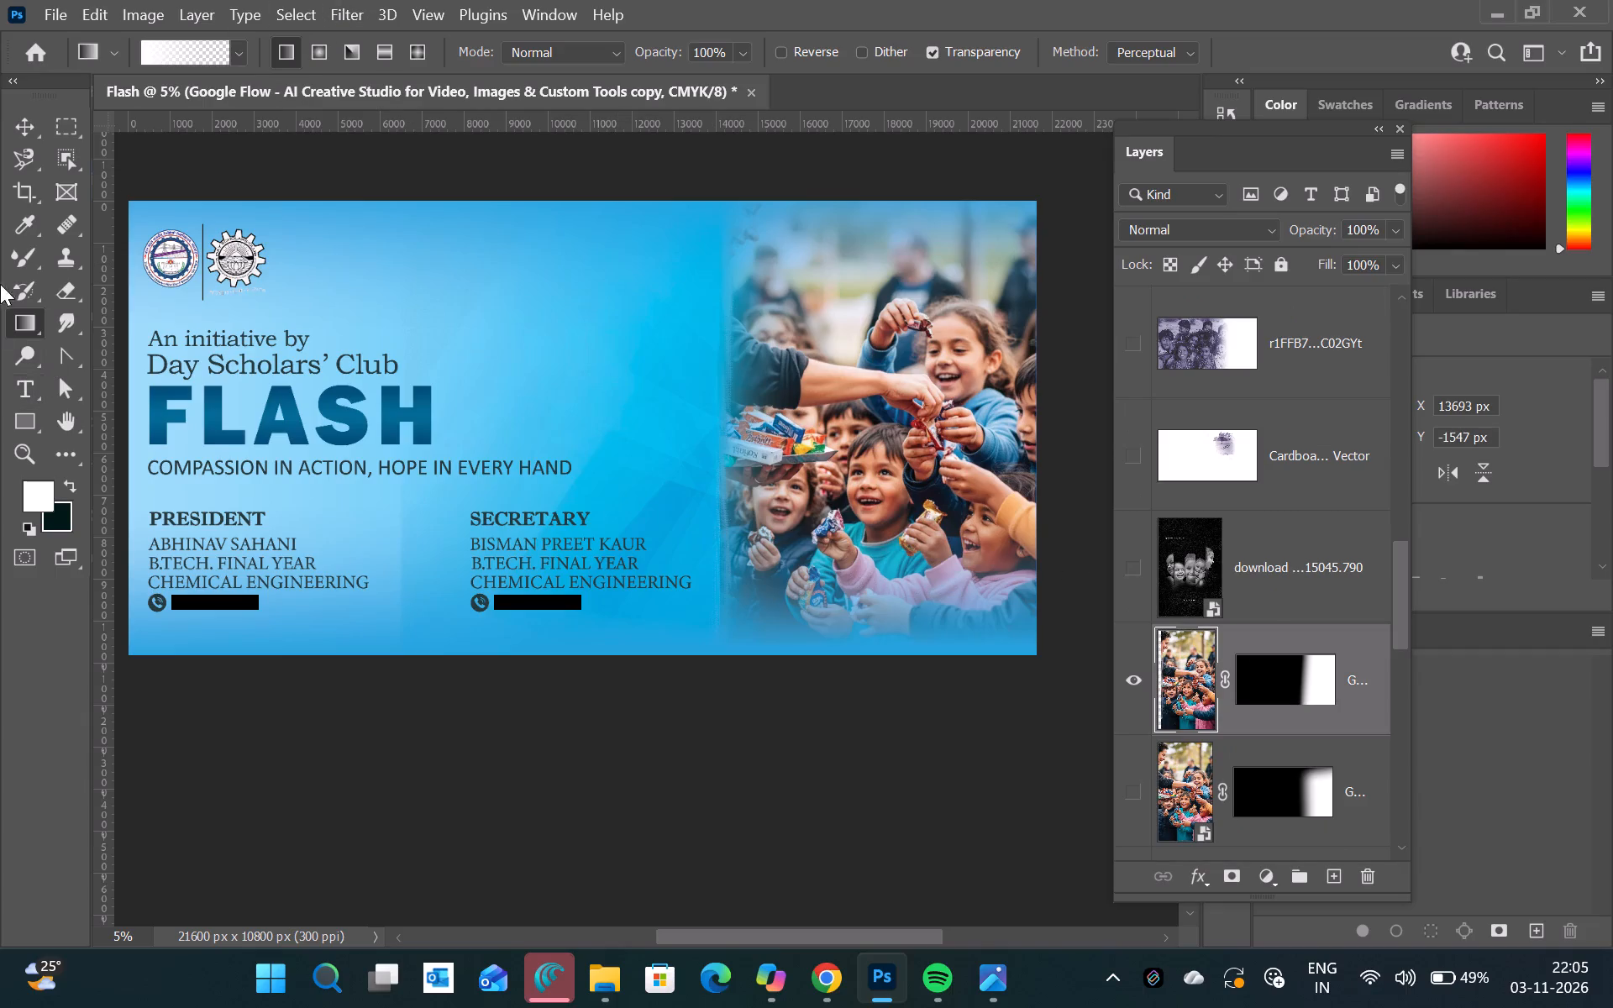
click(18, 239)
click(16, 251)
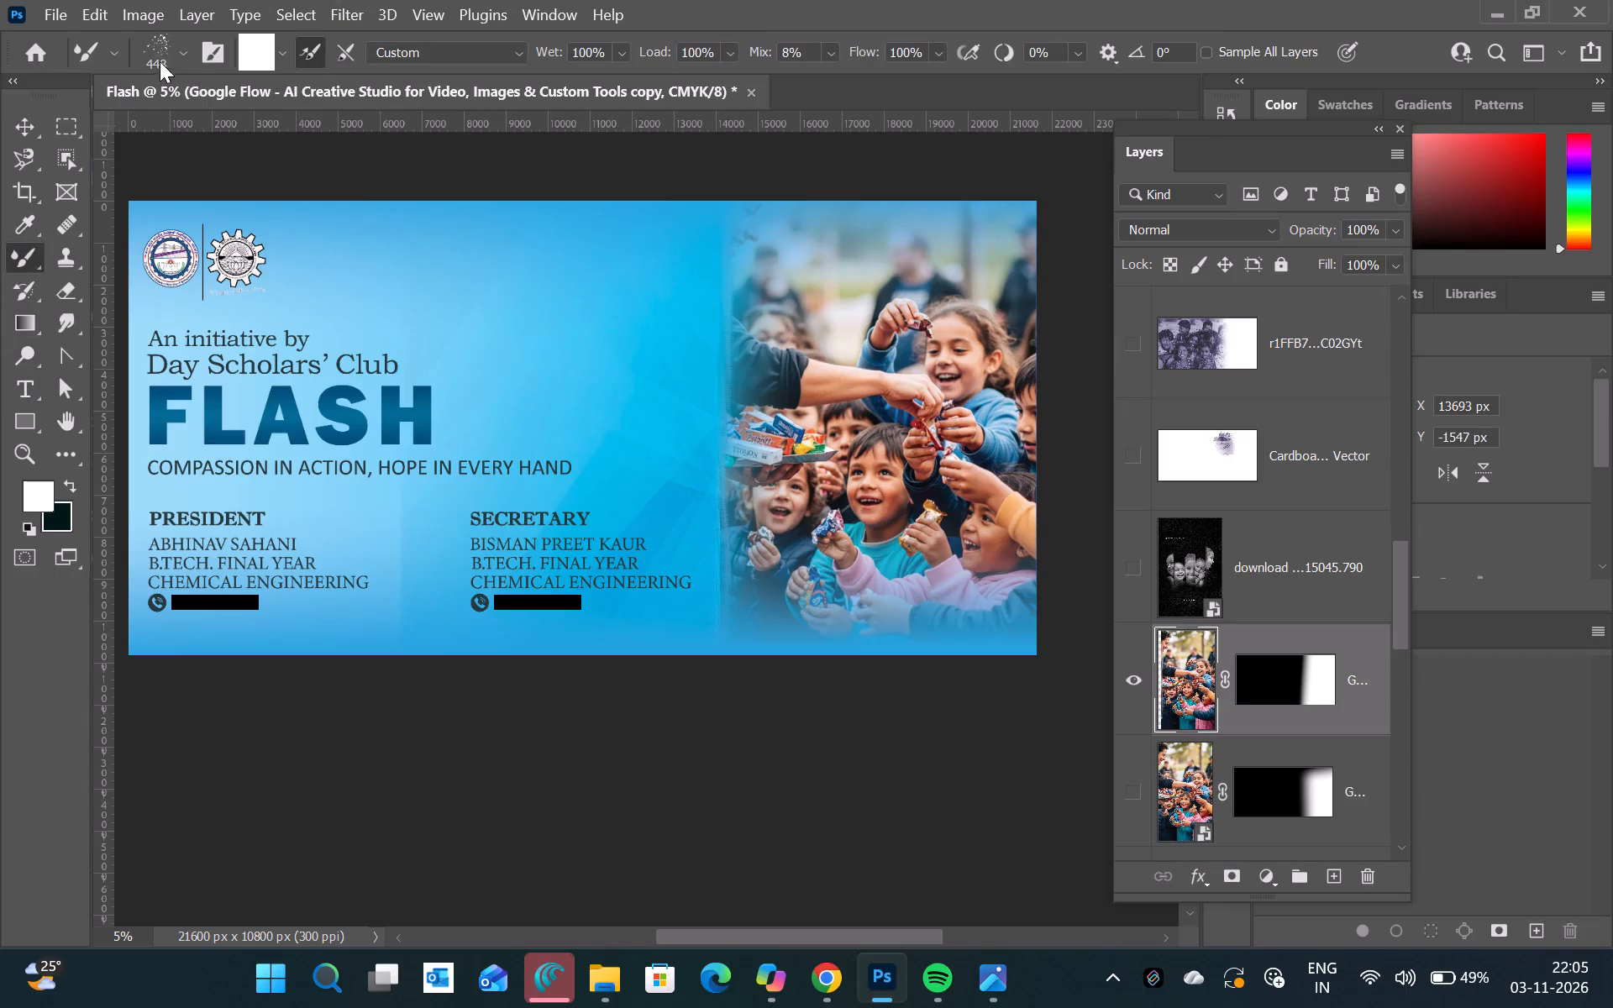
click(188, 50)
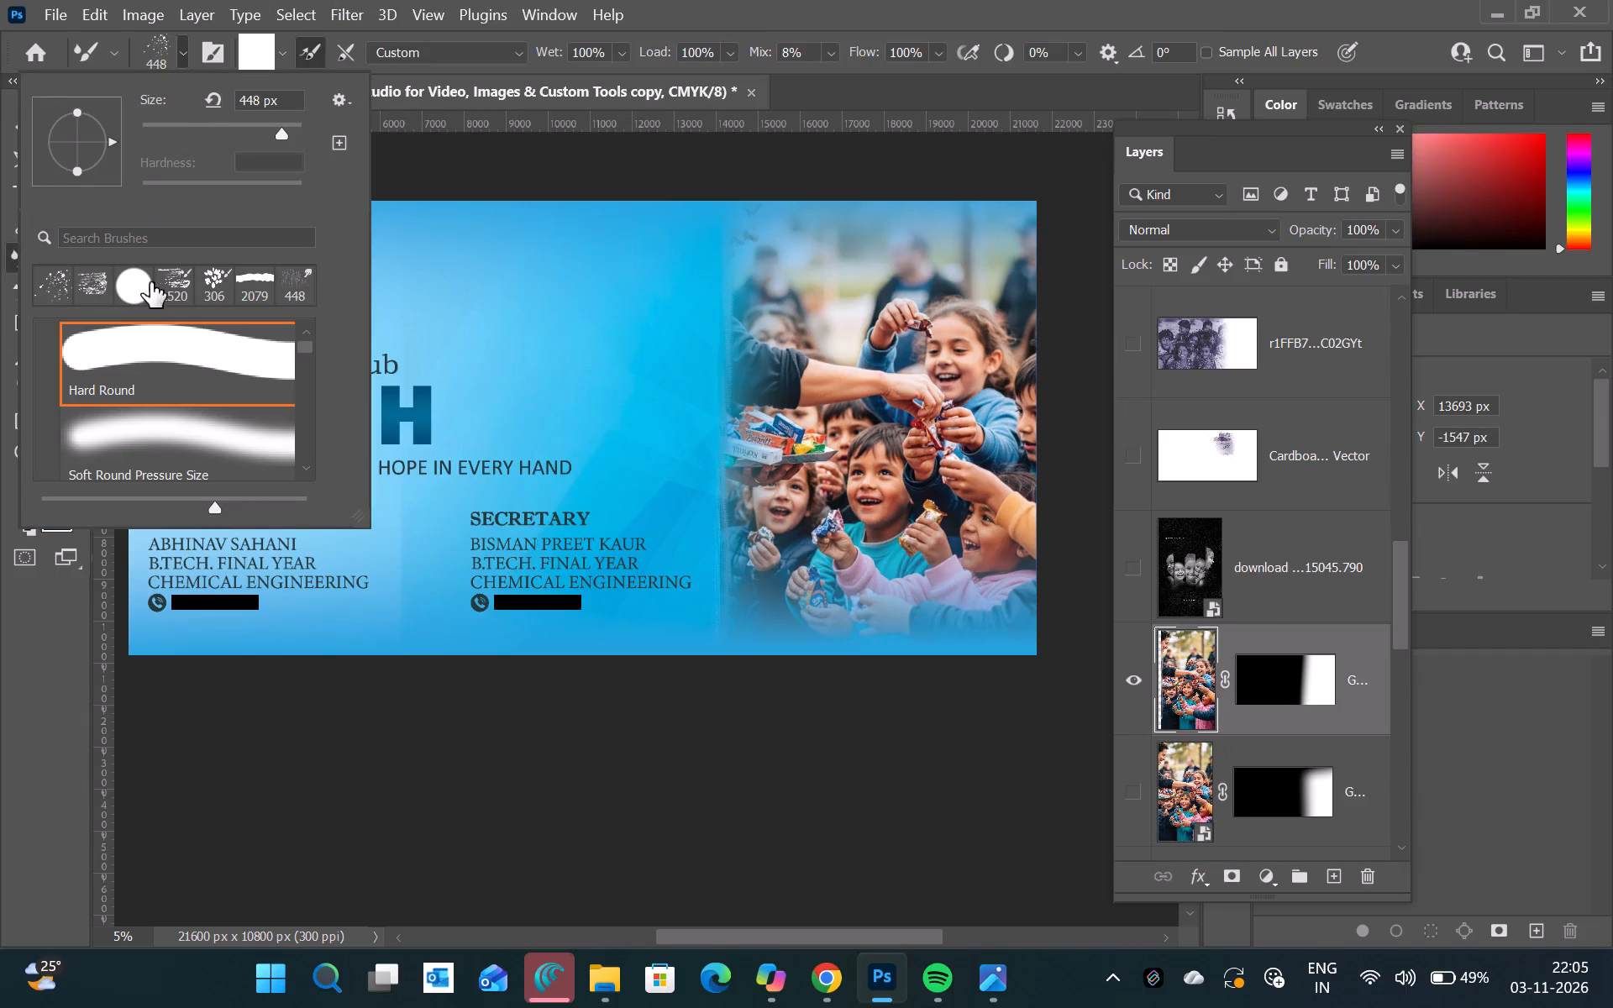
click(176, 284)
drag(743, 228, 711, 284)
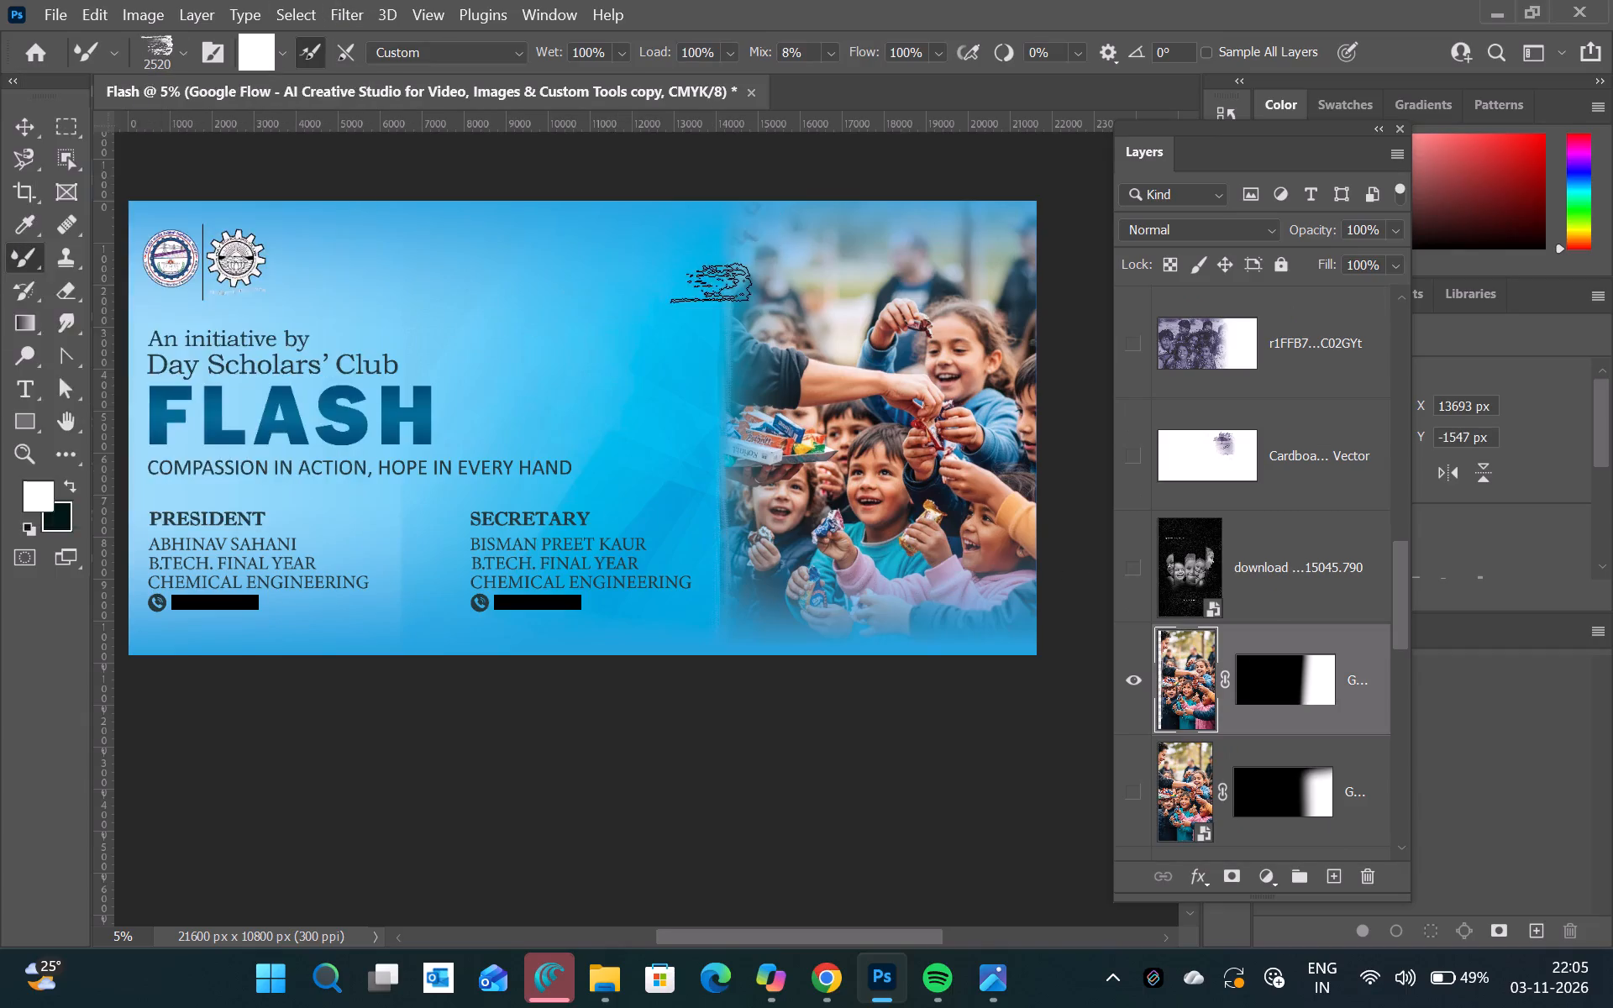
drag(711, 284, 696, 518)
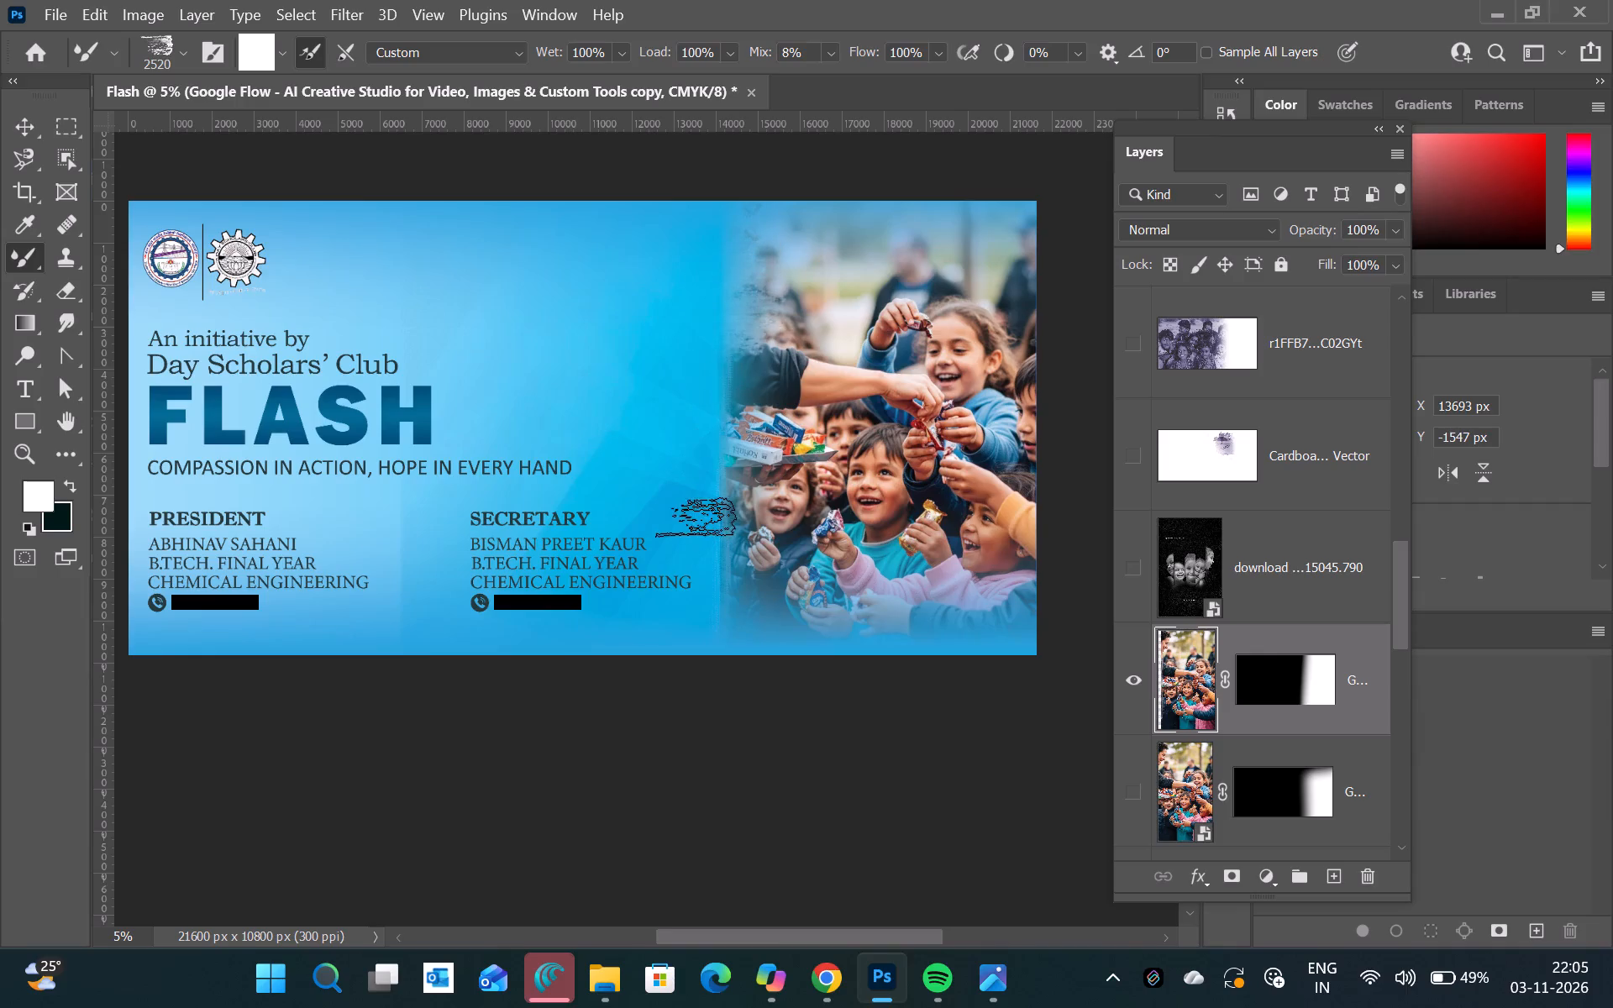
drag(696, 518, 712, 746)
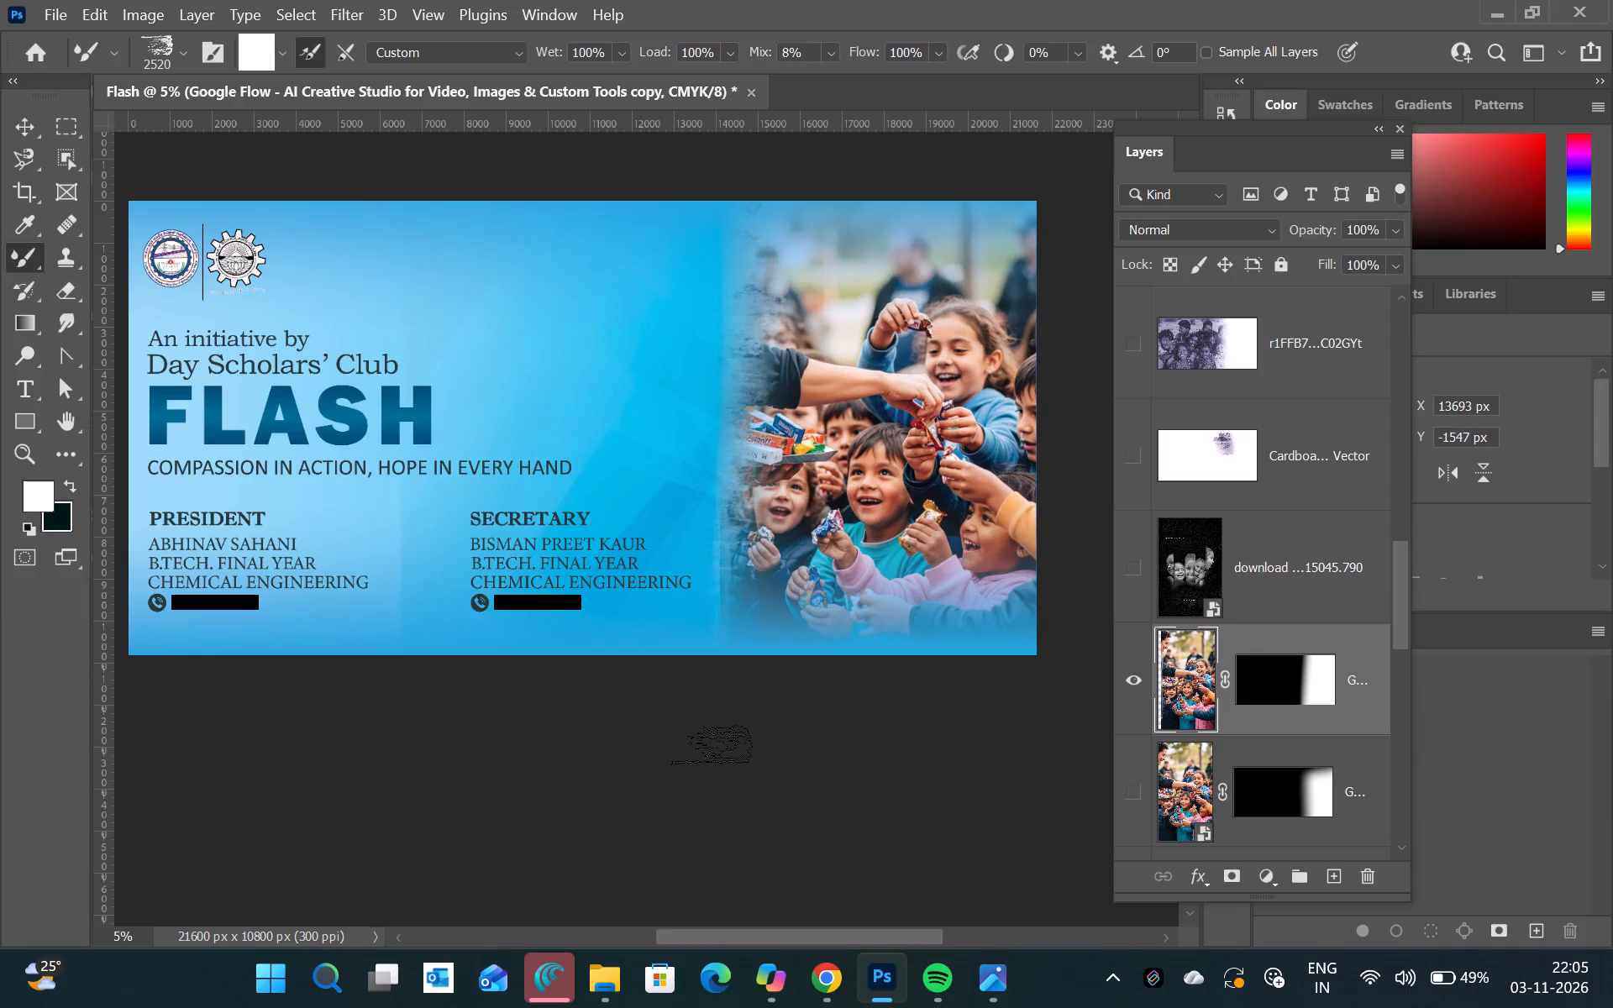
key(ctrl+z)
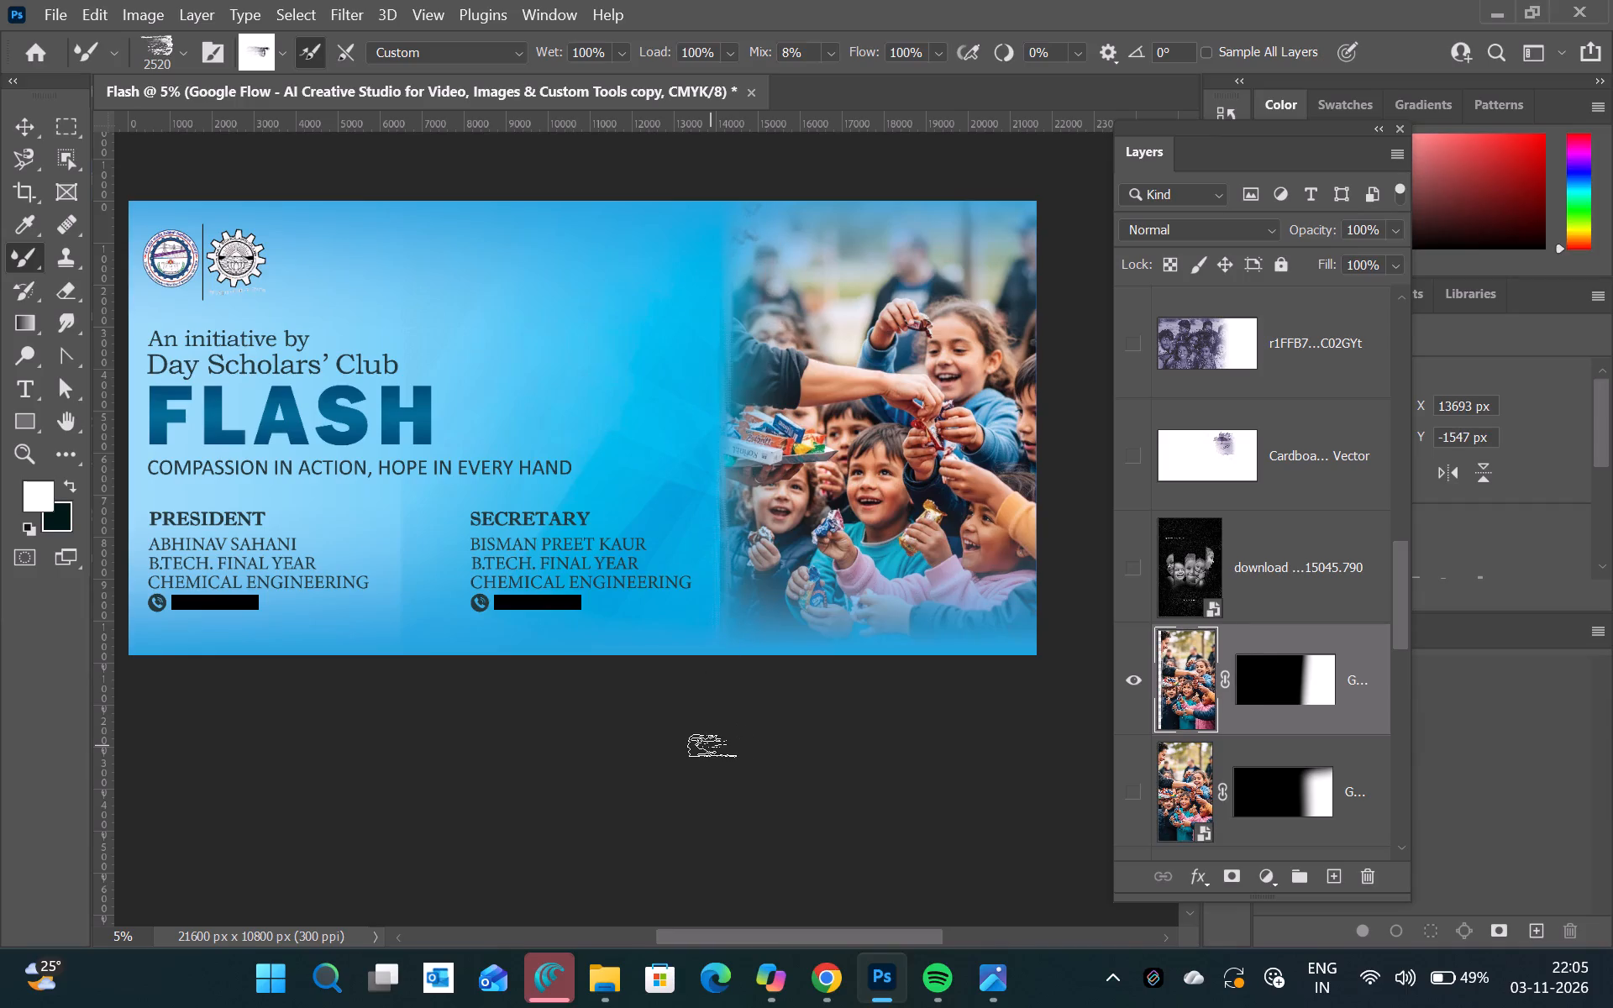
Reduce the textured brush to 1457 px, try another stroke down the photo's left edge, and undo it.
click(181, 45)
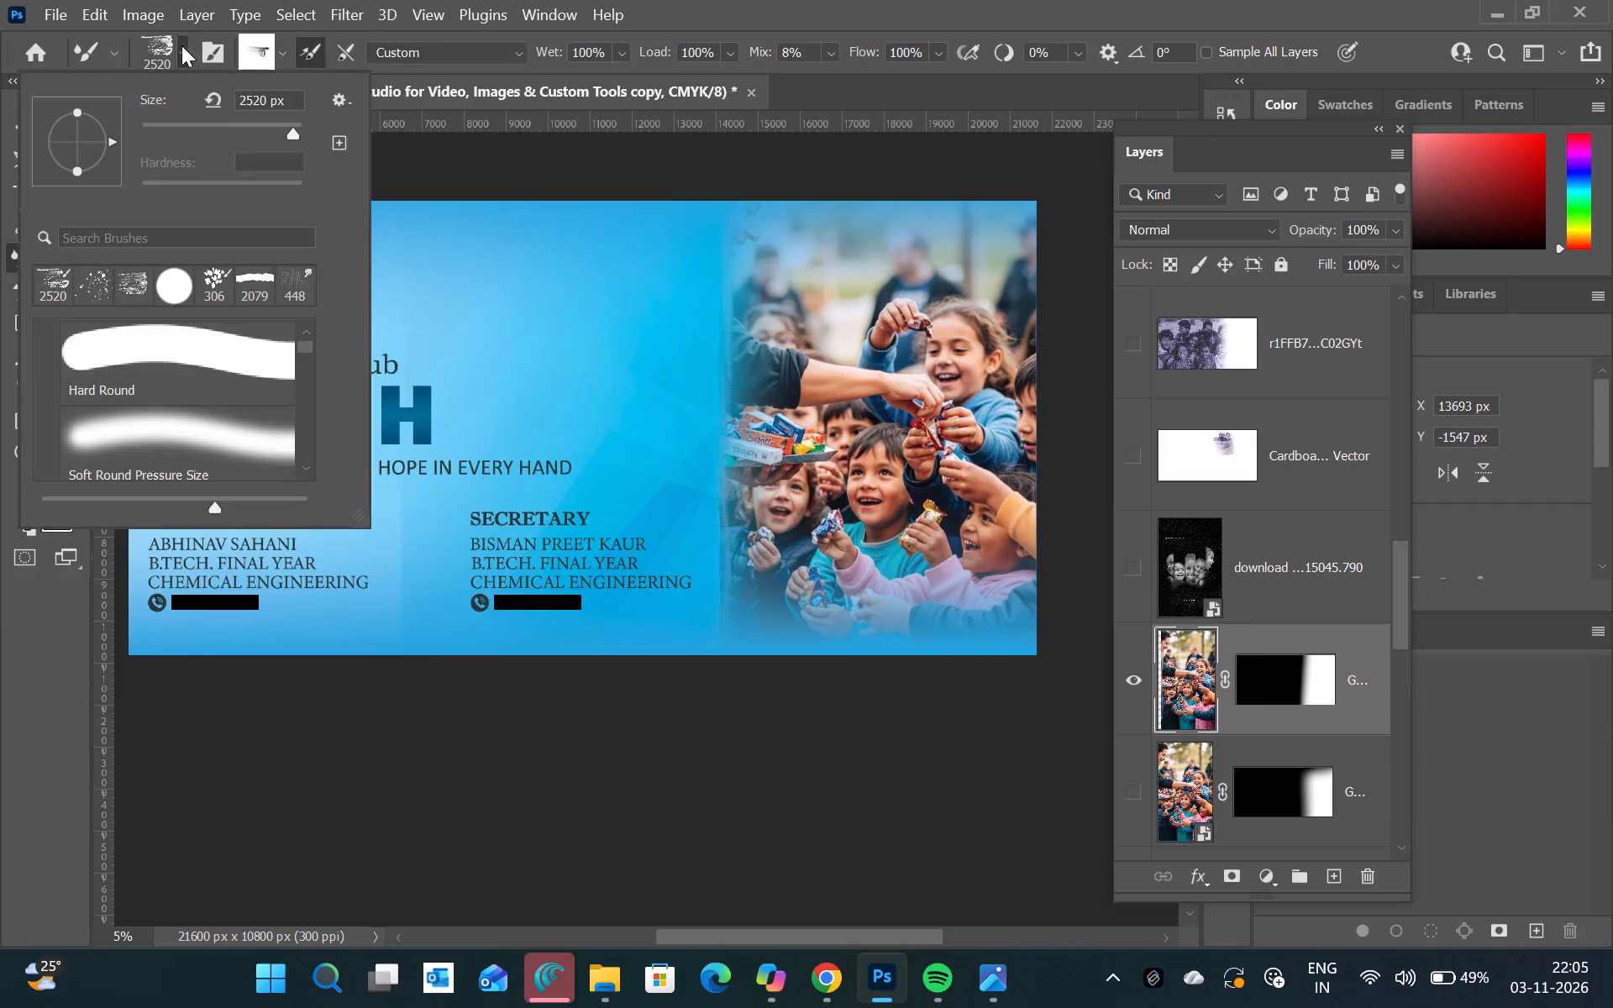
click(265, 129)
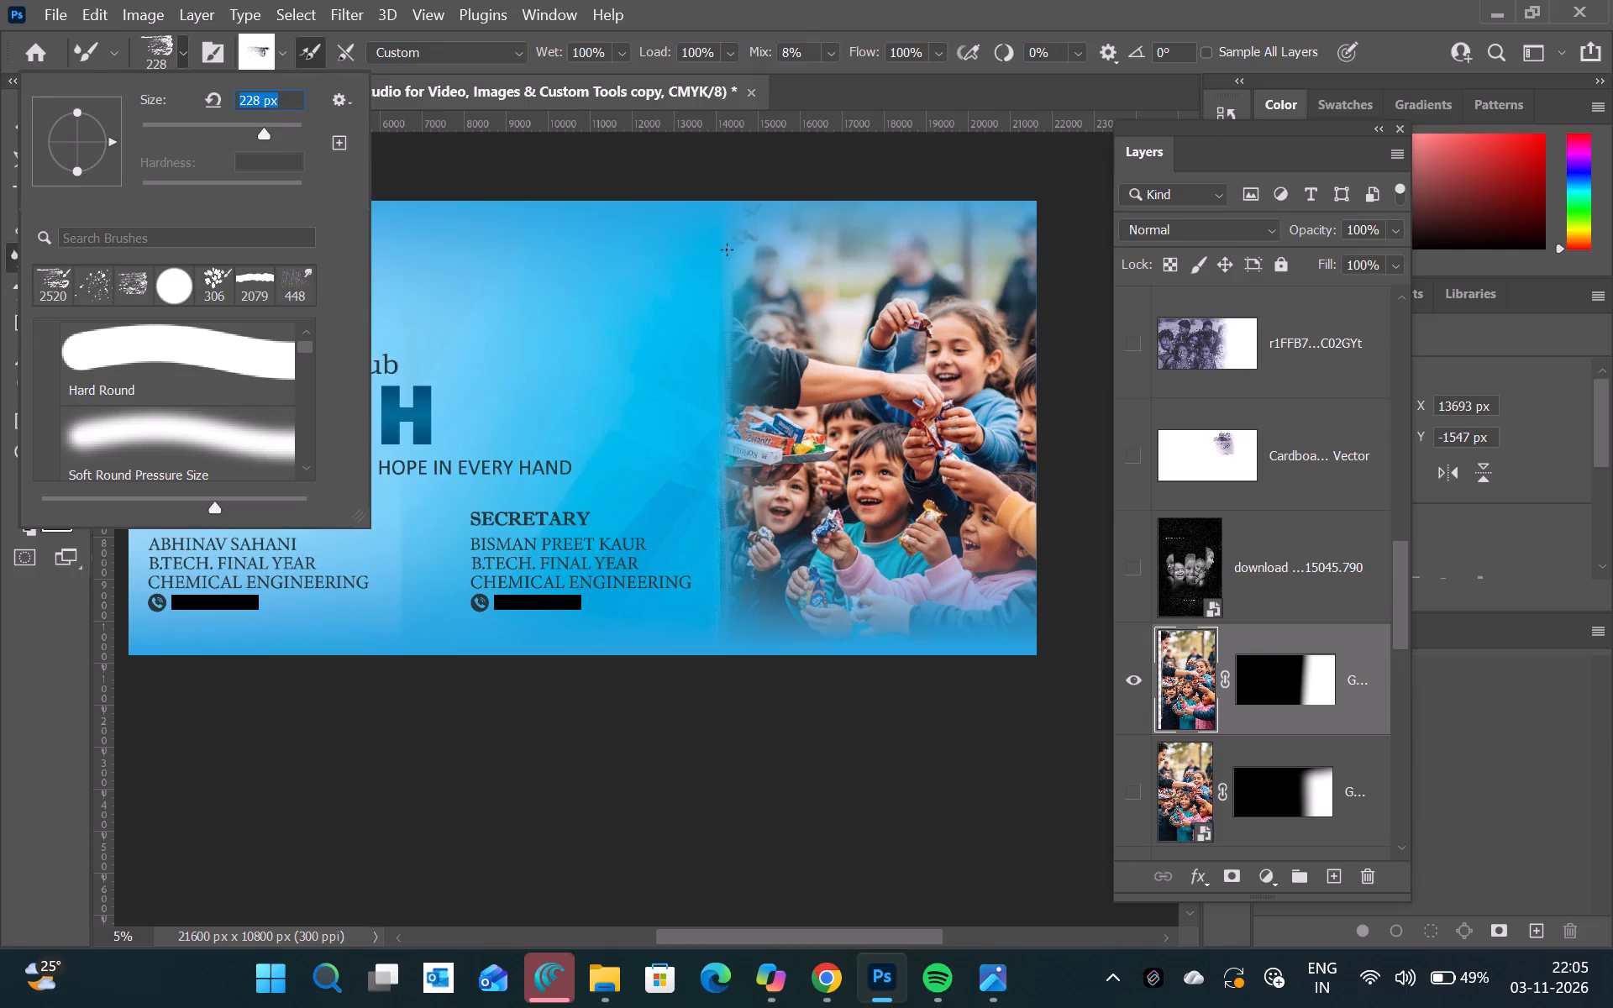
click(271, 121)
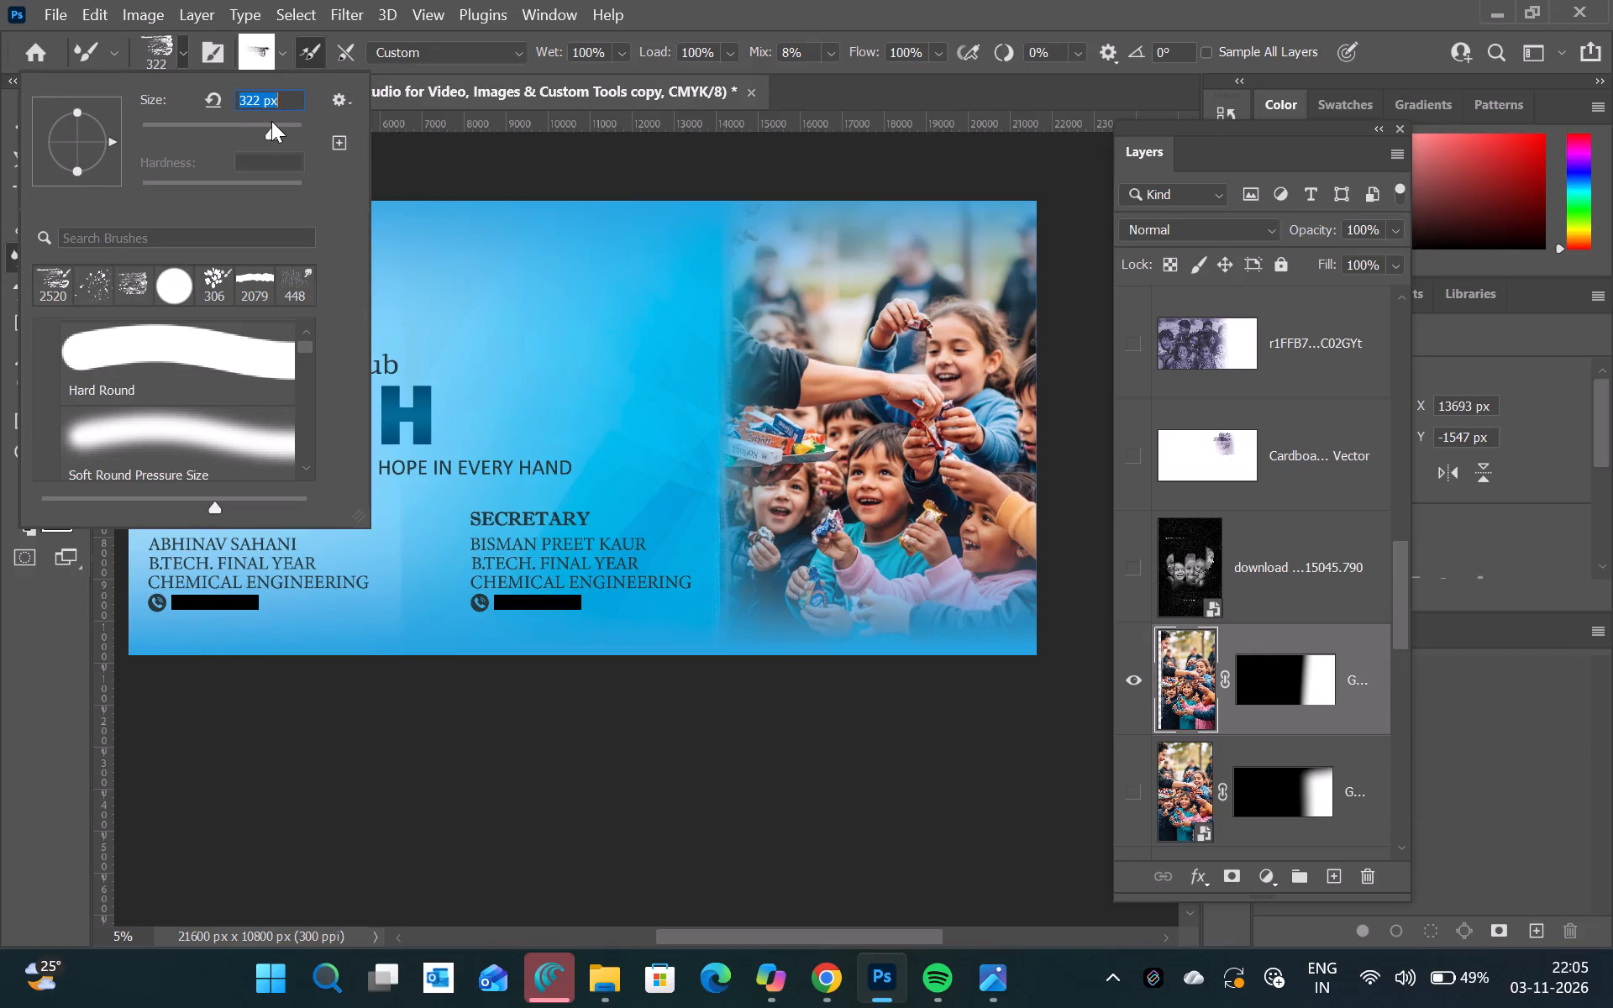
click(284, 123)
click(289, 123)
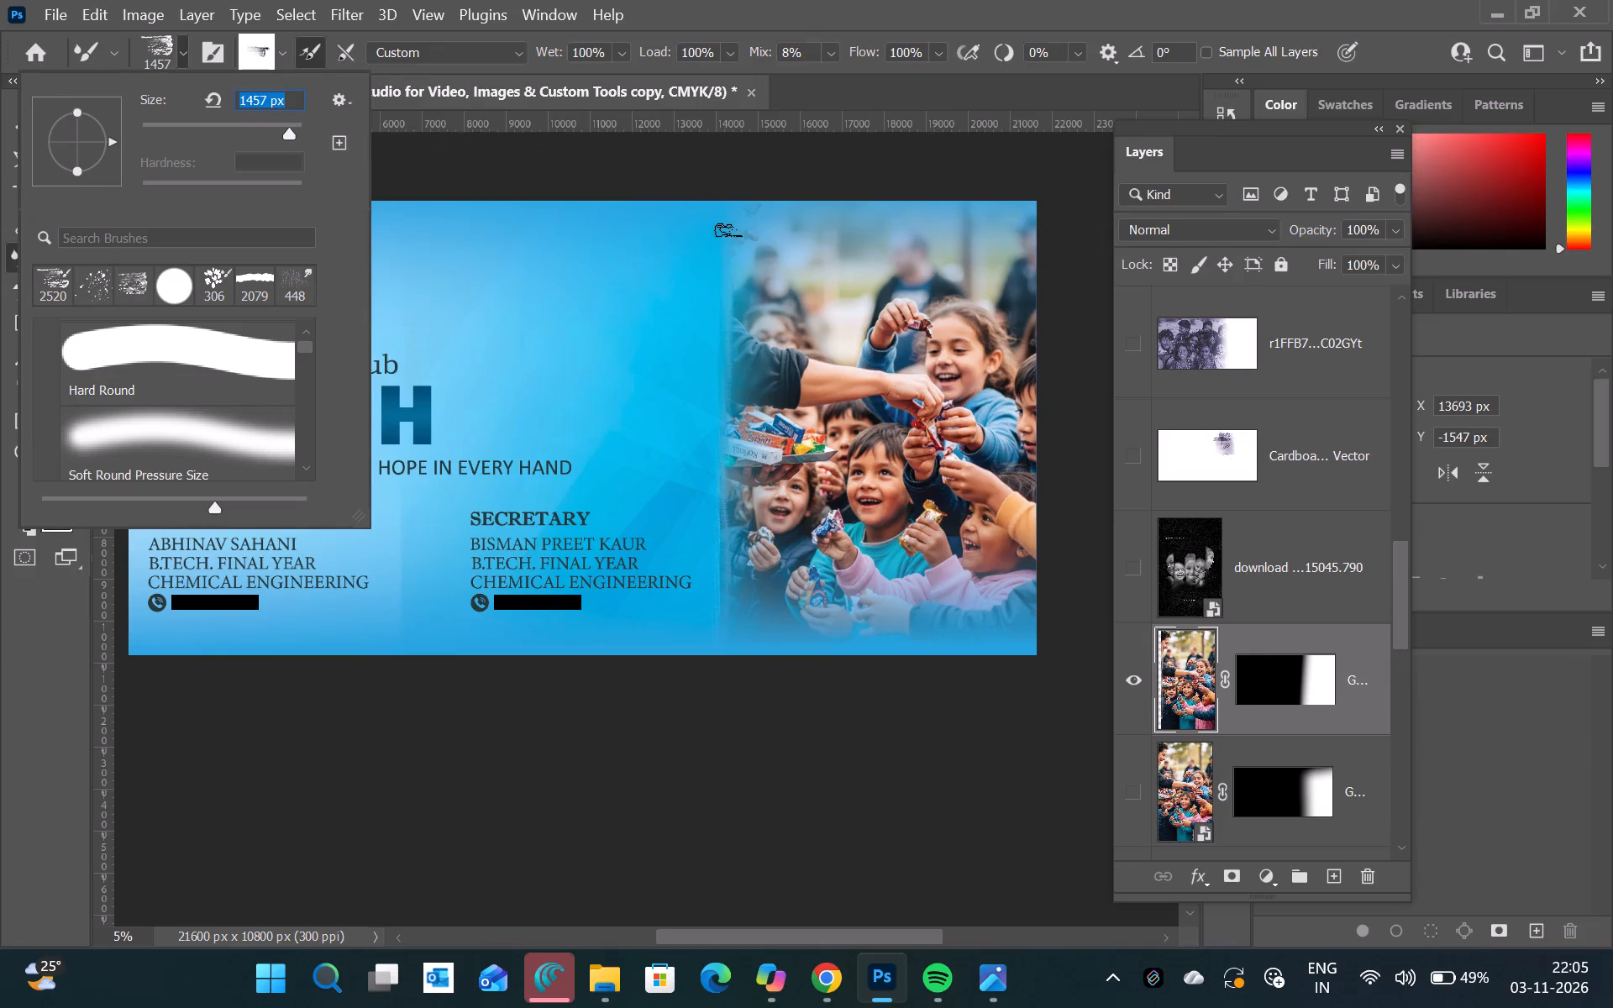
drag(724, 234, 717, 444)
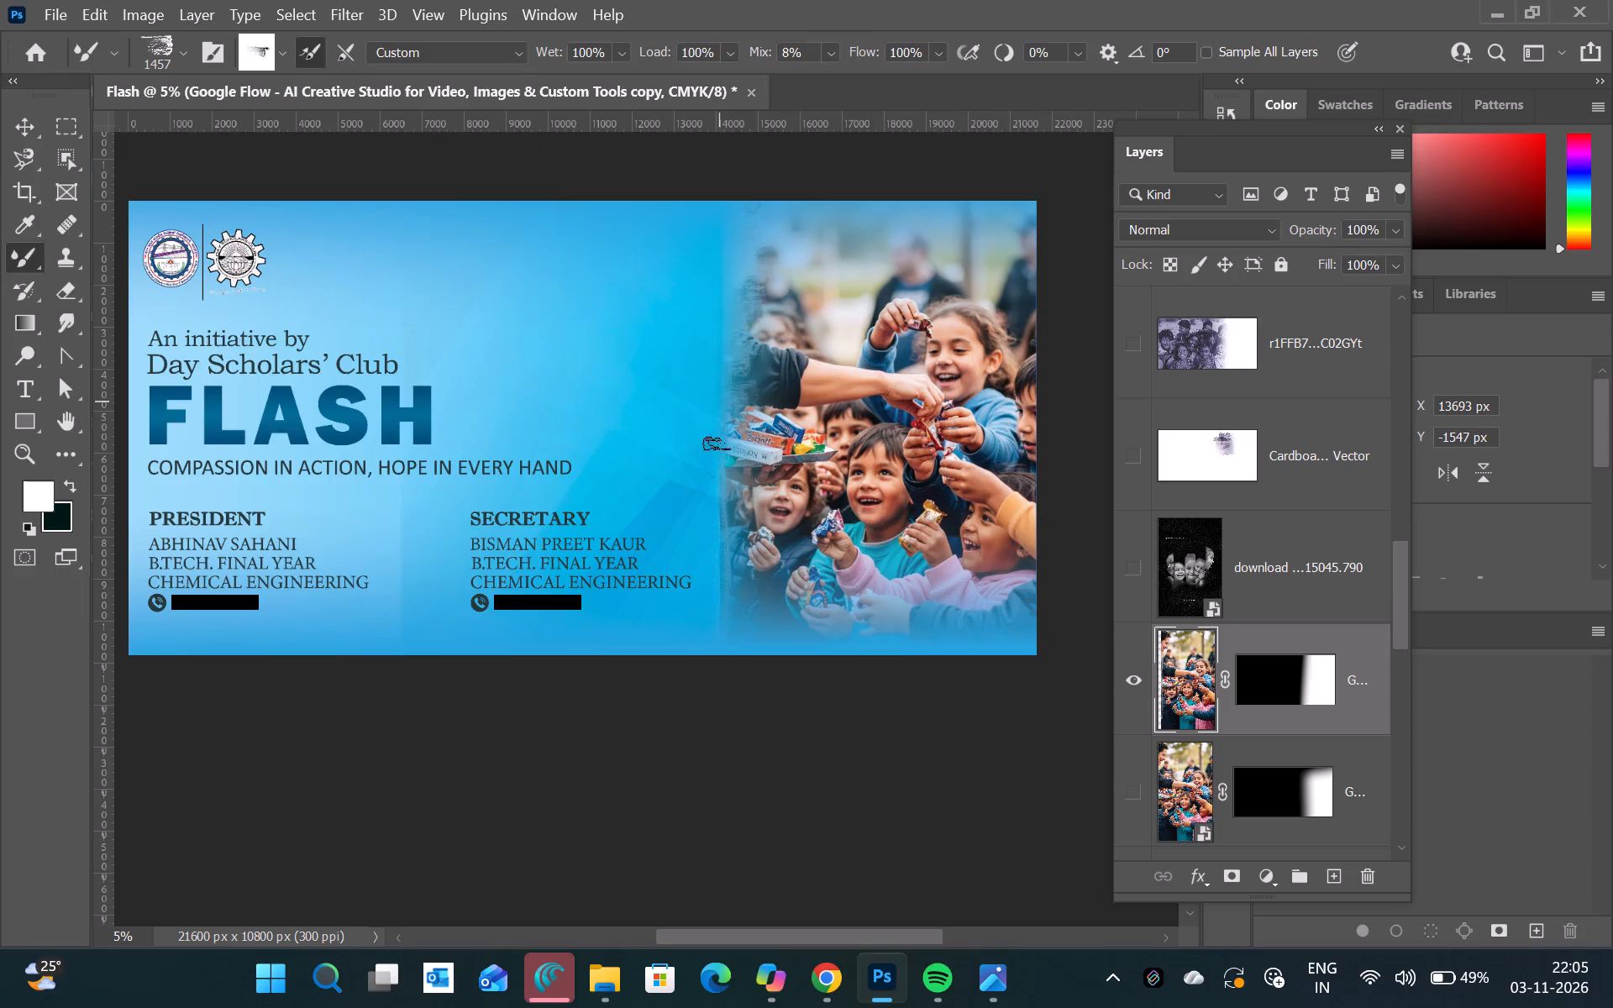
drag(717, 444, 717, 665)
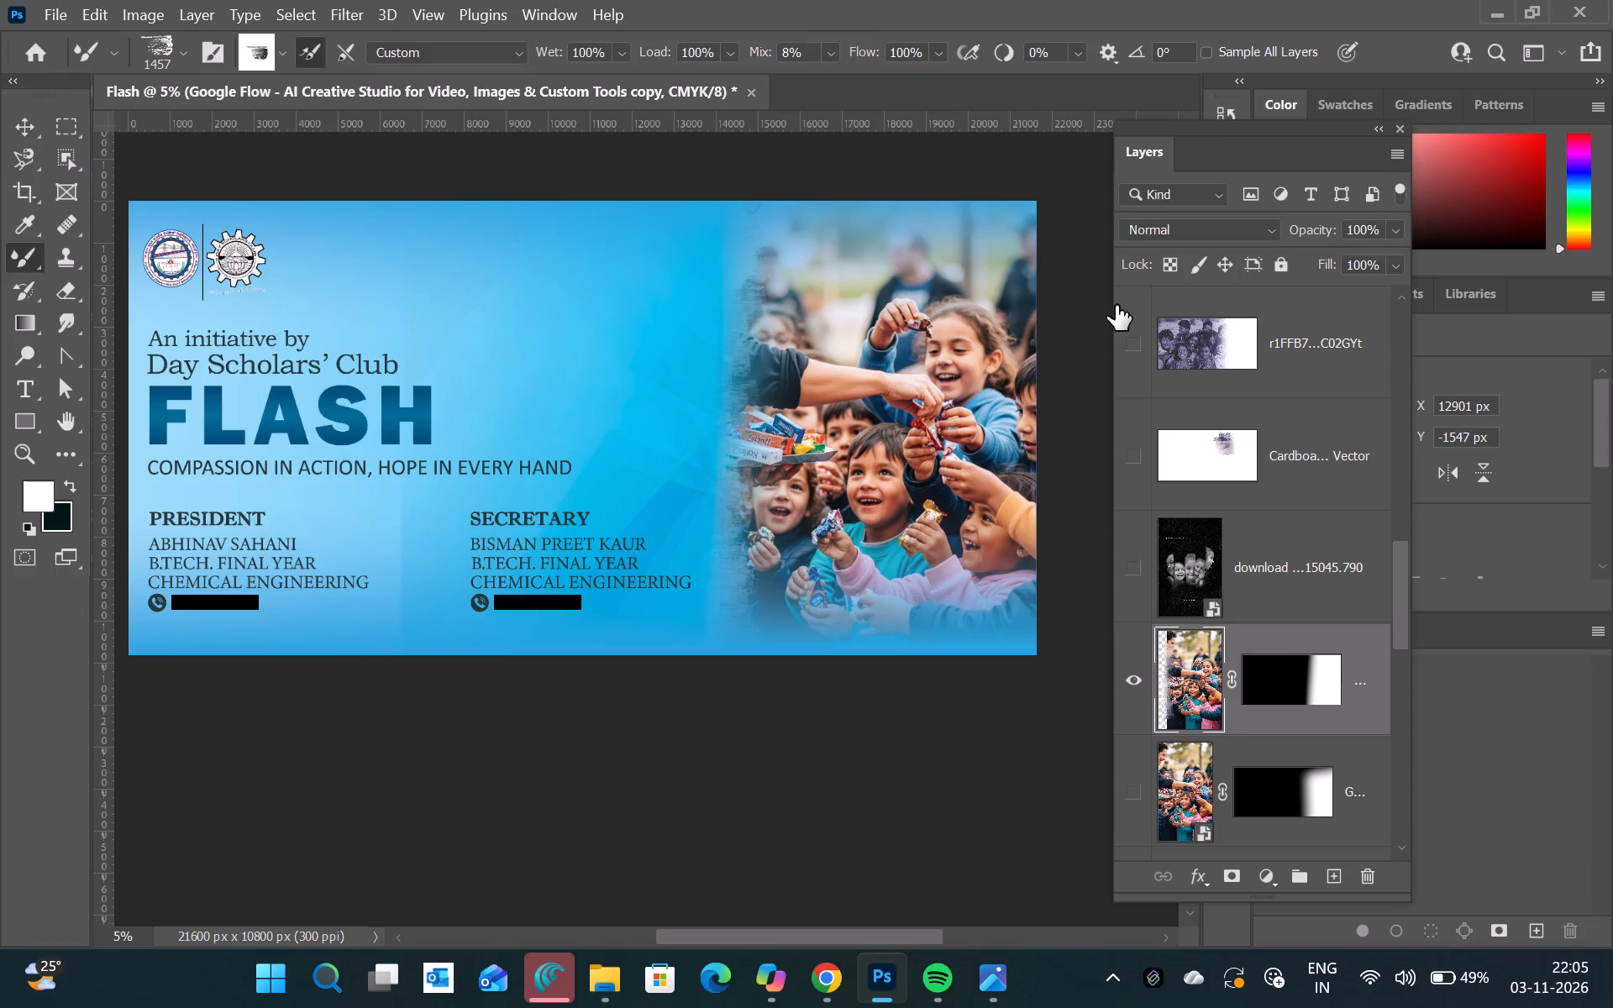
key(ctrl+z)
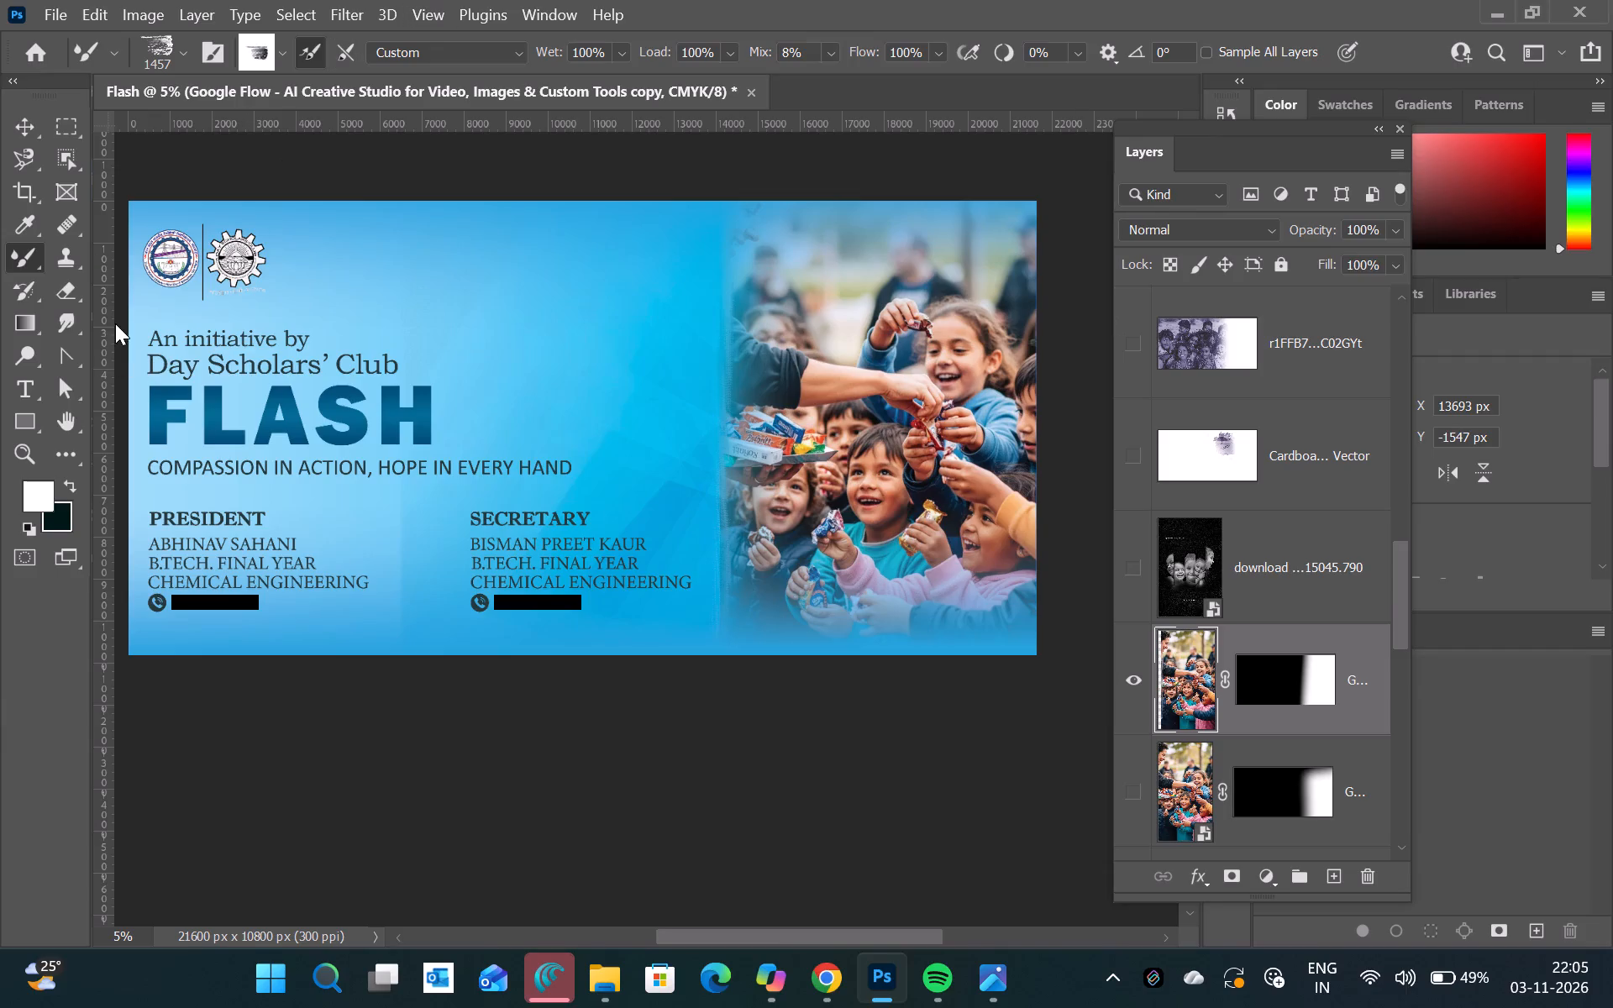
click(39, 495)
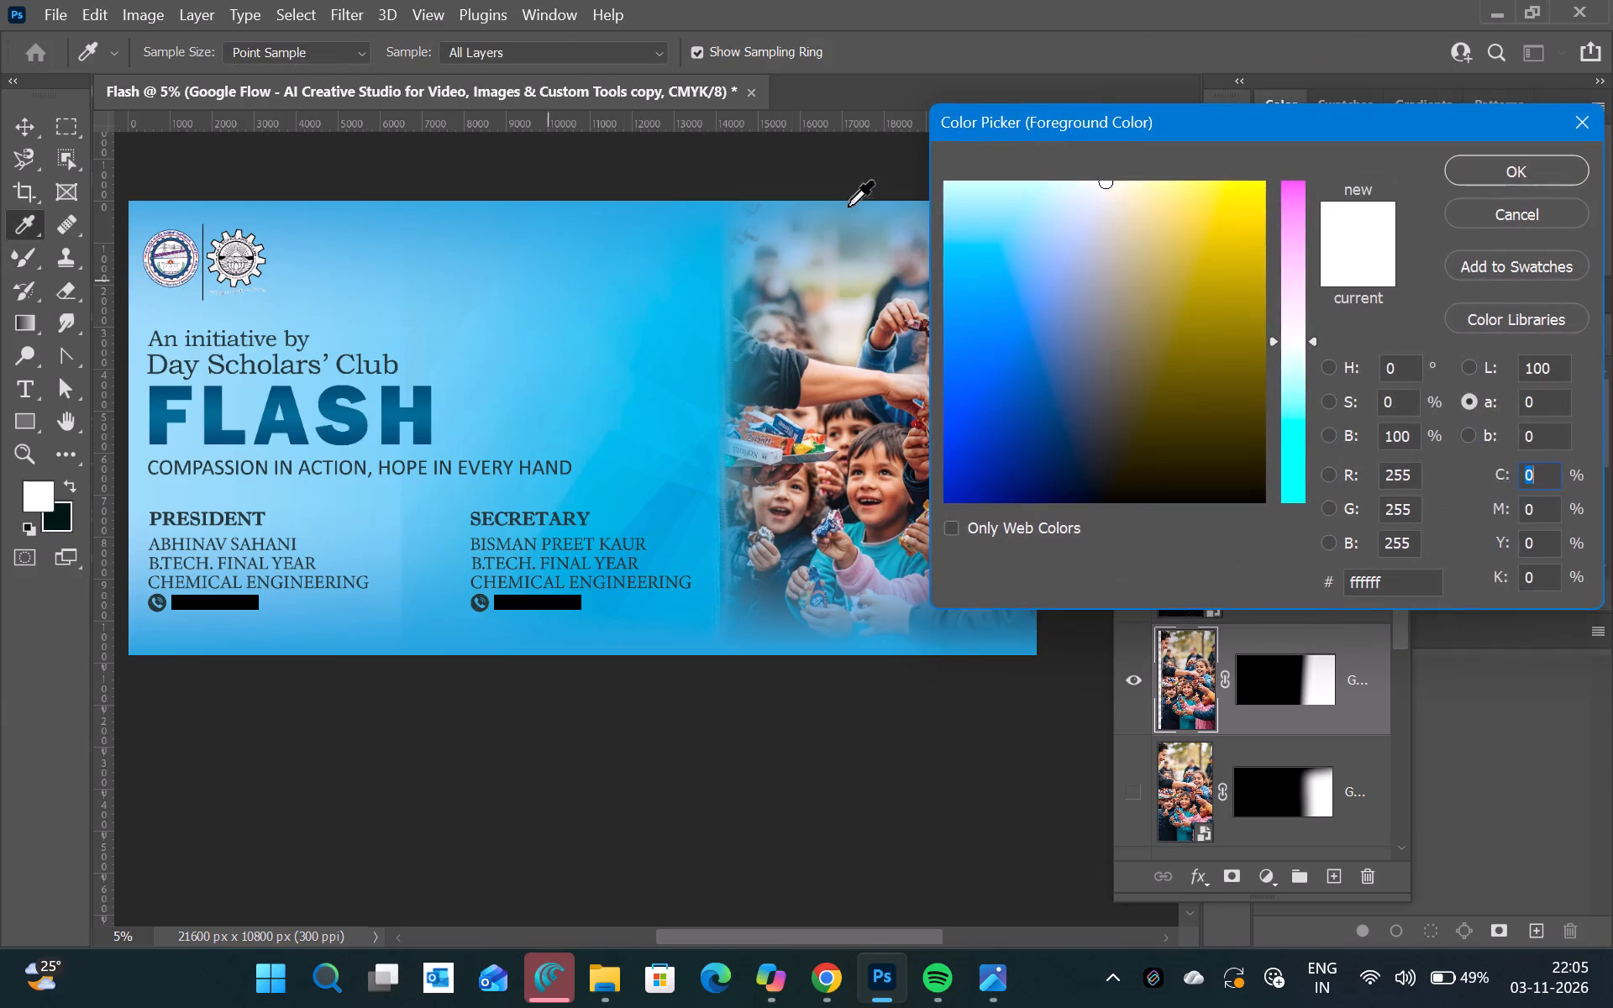
Set the foreground colour to a bright blue and paint with the 1457 px textured Mixer Brush down the photo copy's left edge.
click(1029, 353)
click(1505, 176)
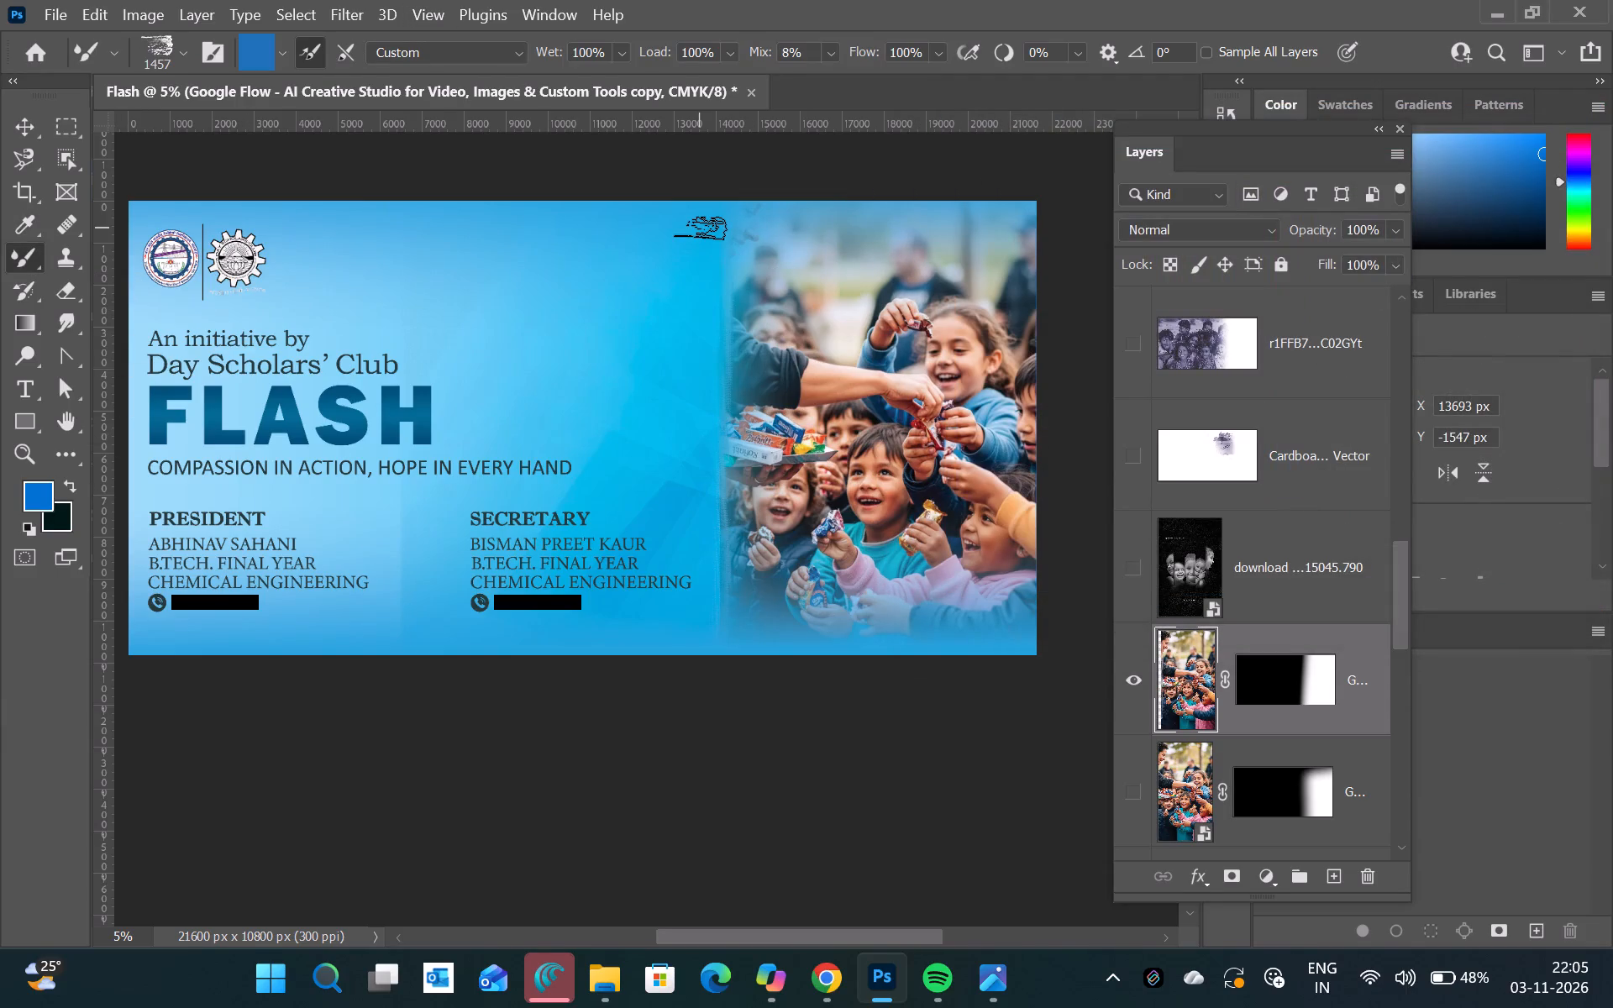
drag(701, 228, 721, 386)
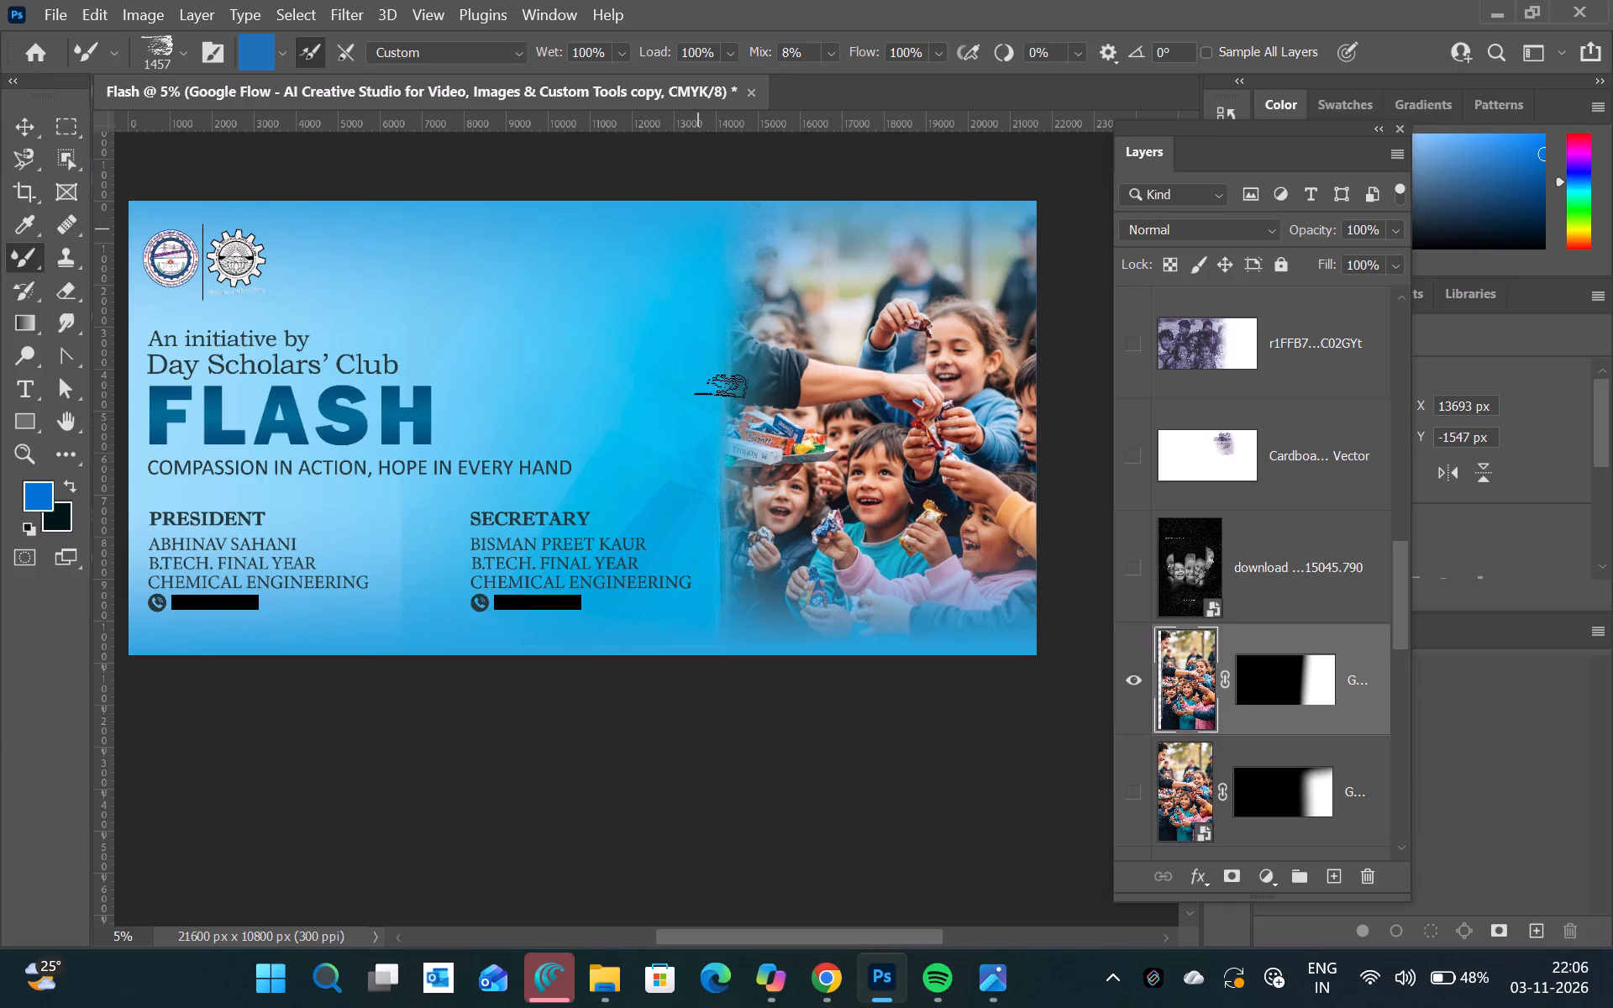
drag(721, 386, 730, 640)
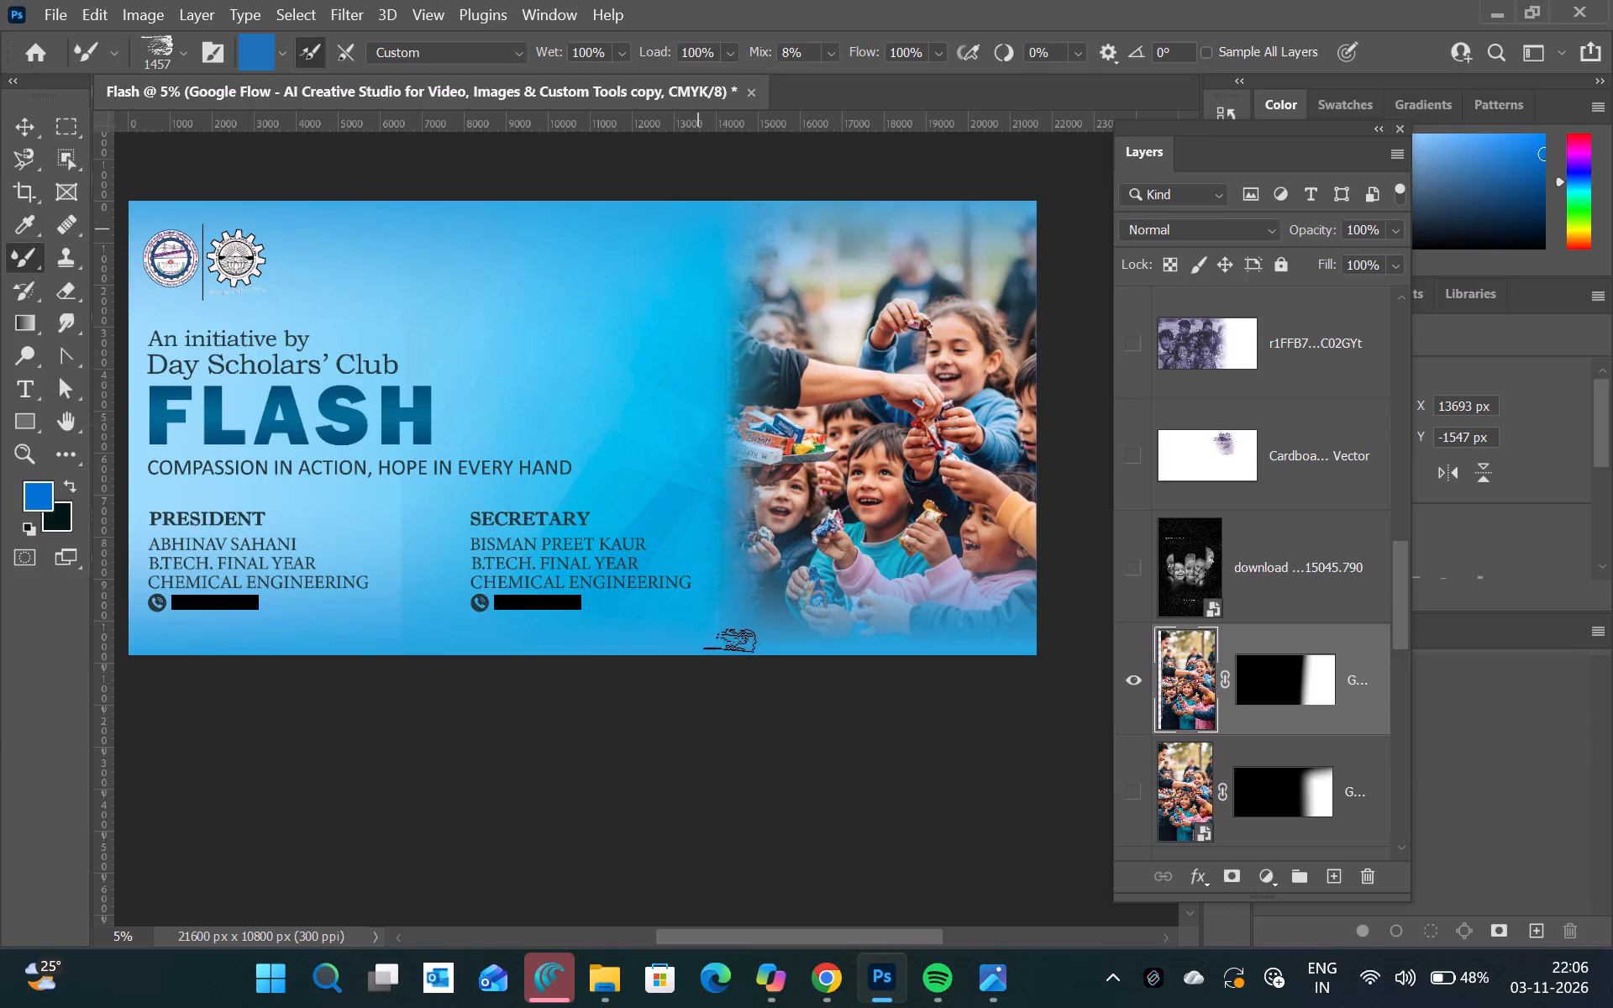
drag(730, 640, 728, 661)
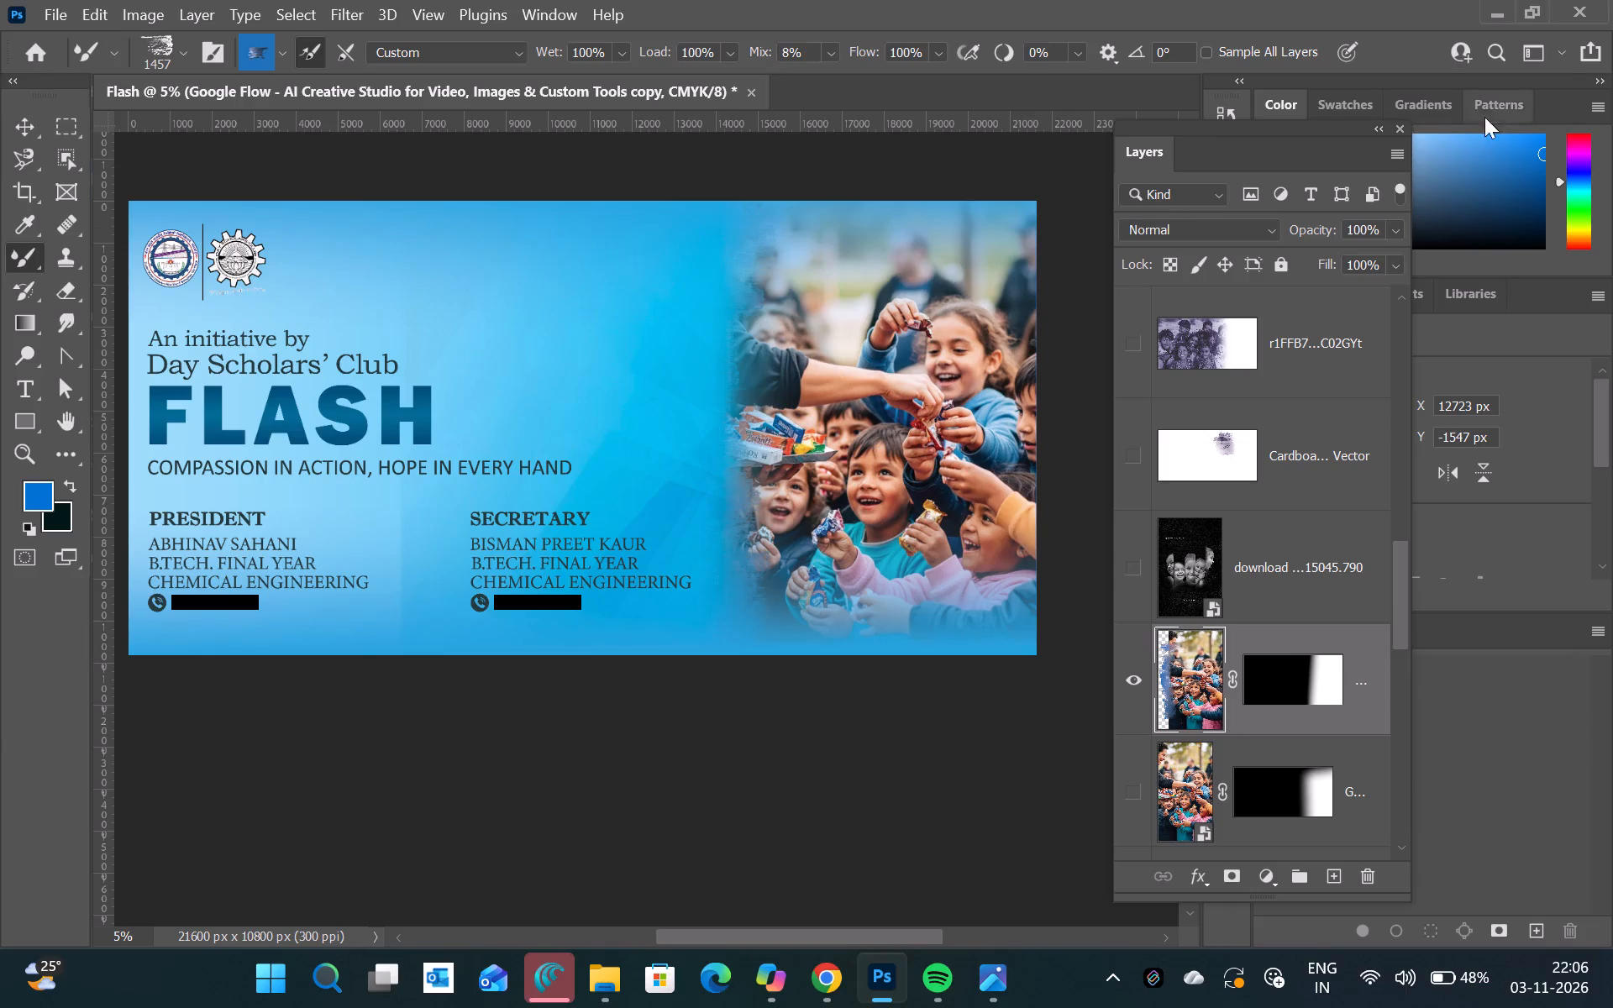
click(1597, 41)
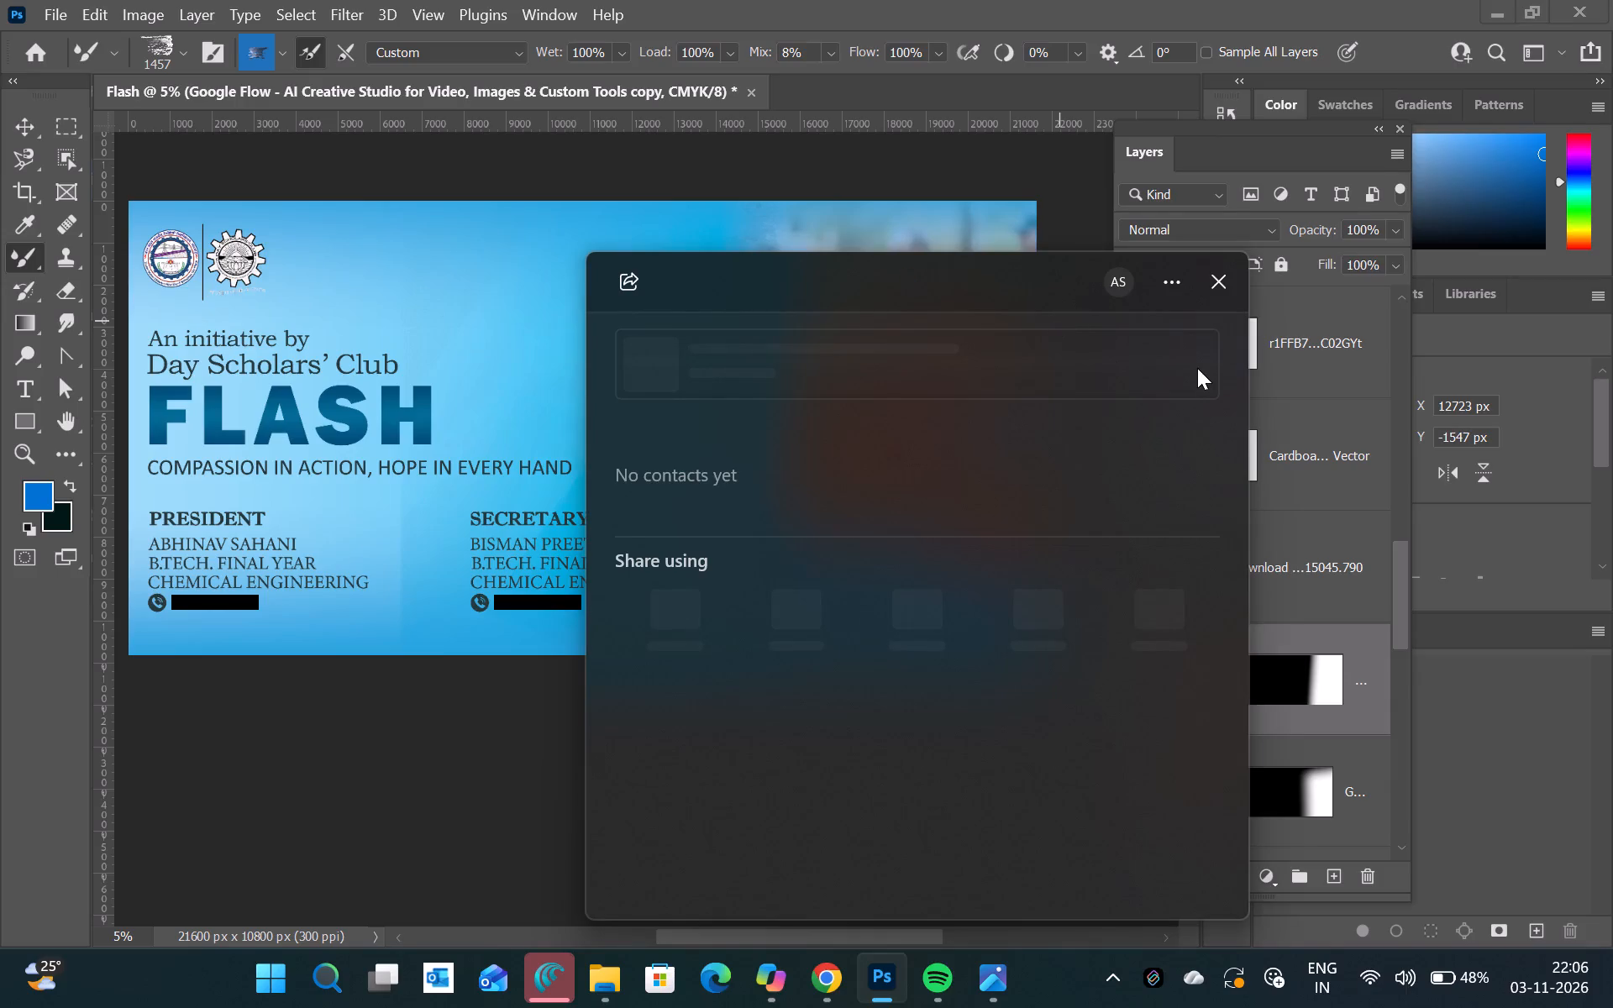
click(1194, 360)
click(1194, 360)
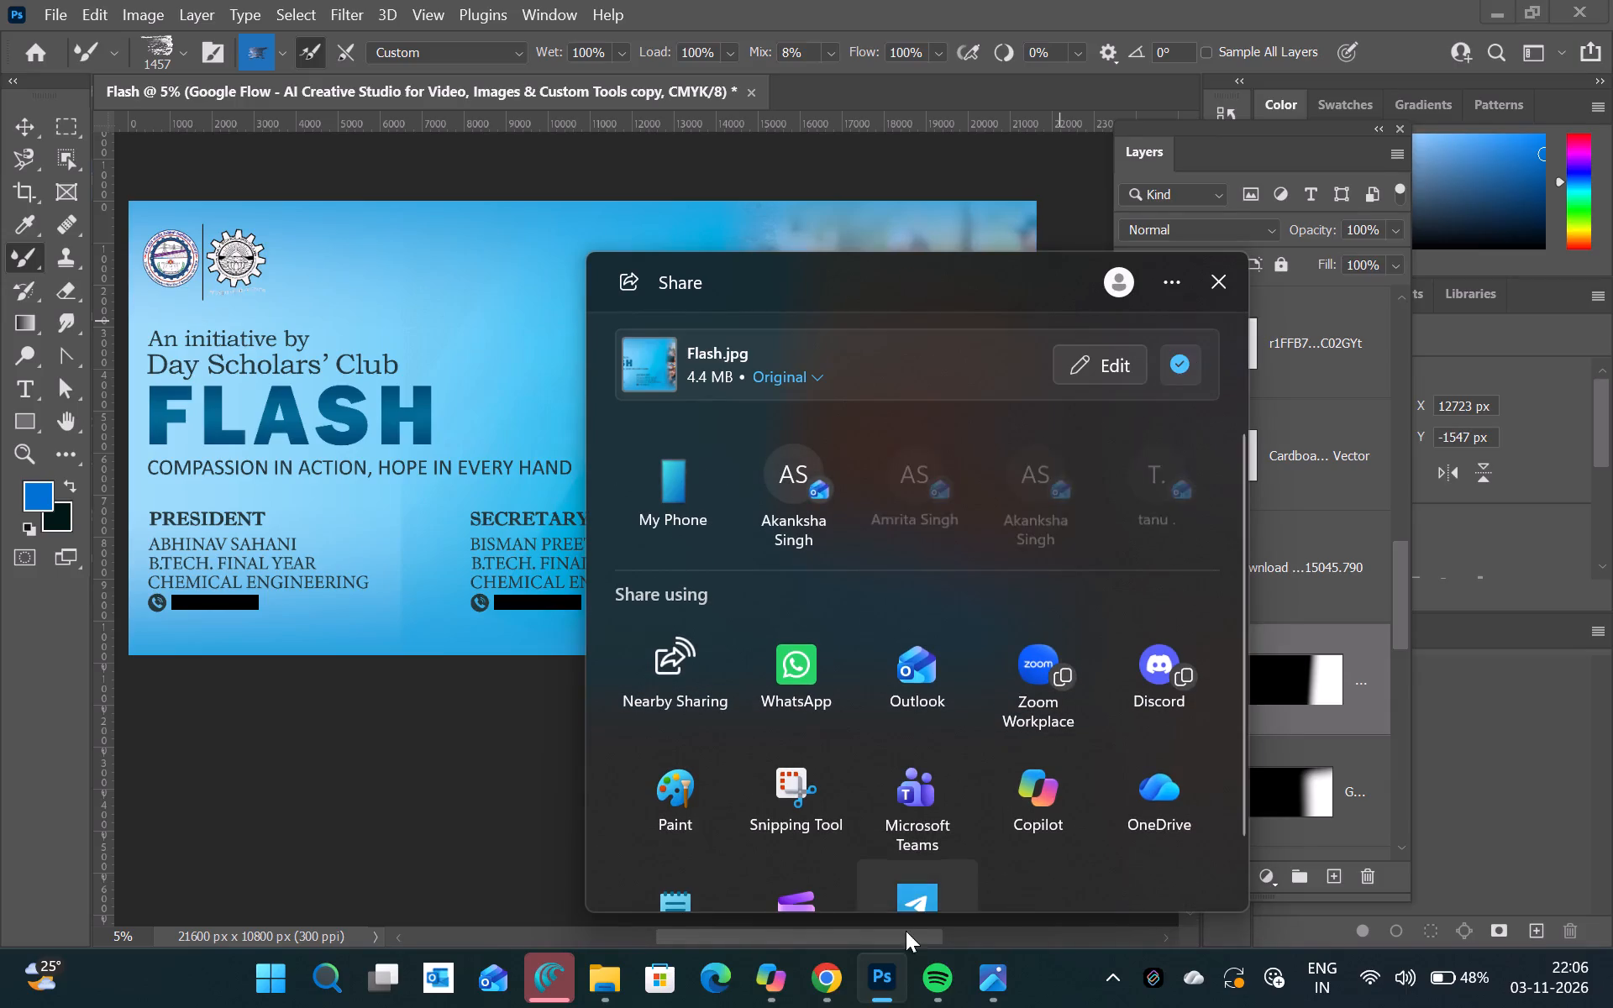
Switch to File Explorer and bring up the Downloads folder with the downloaded reference images.
click(842, 979)
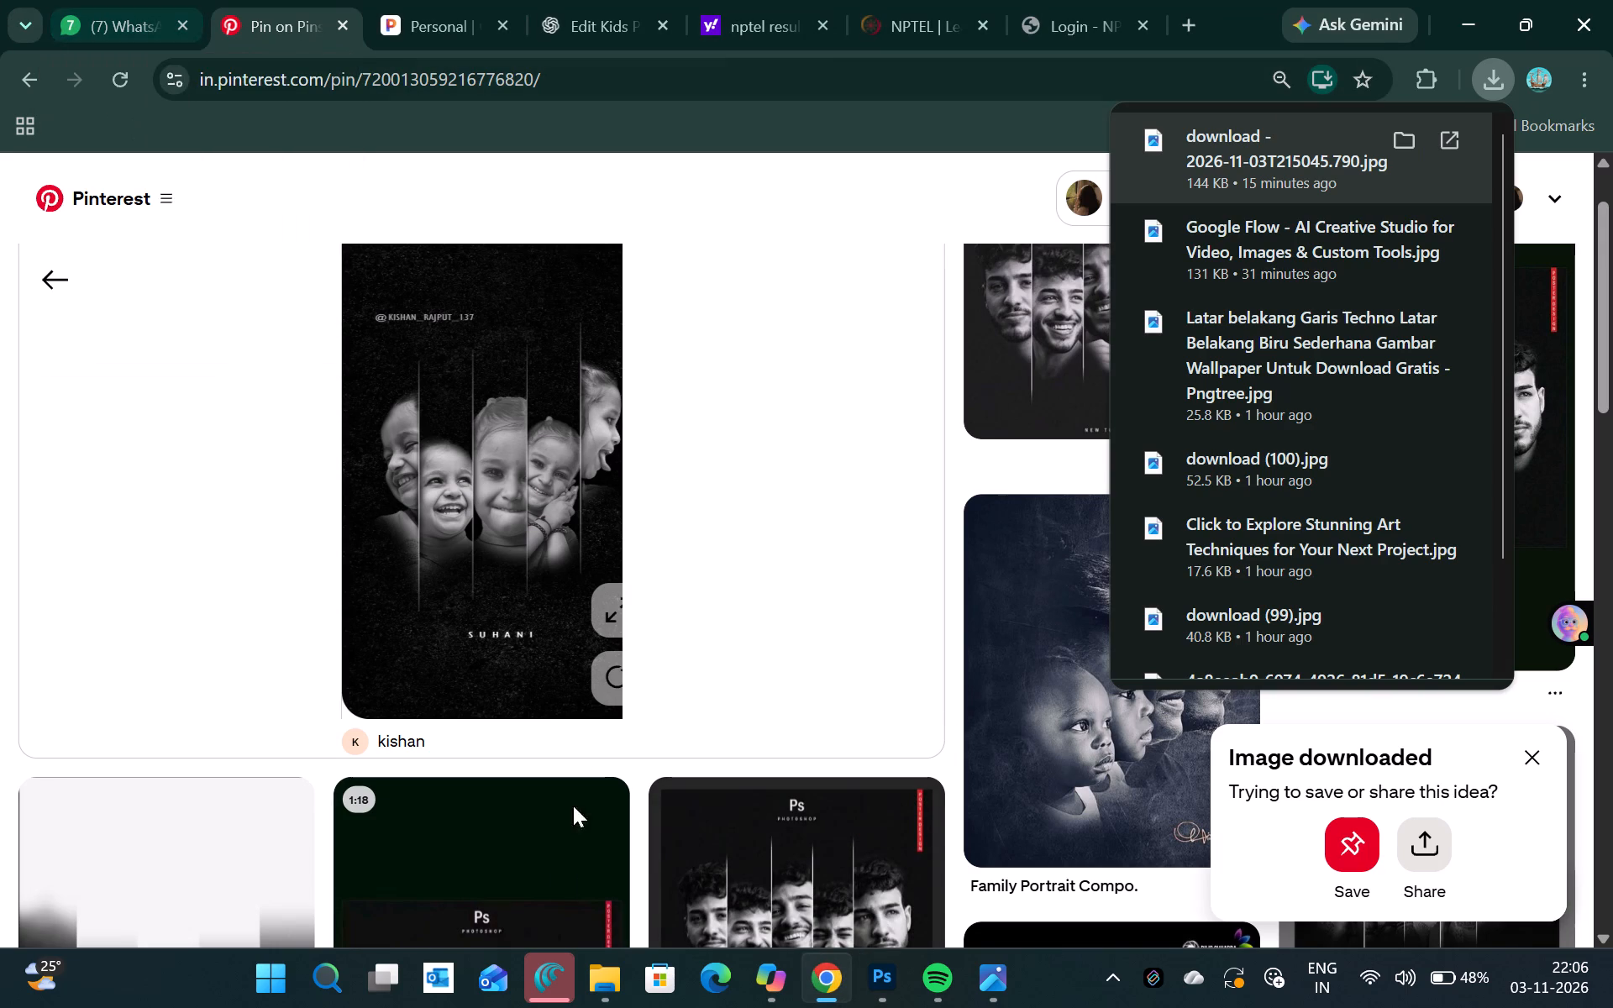
click(612, 978)
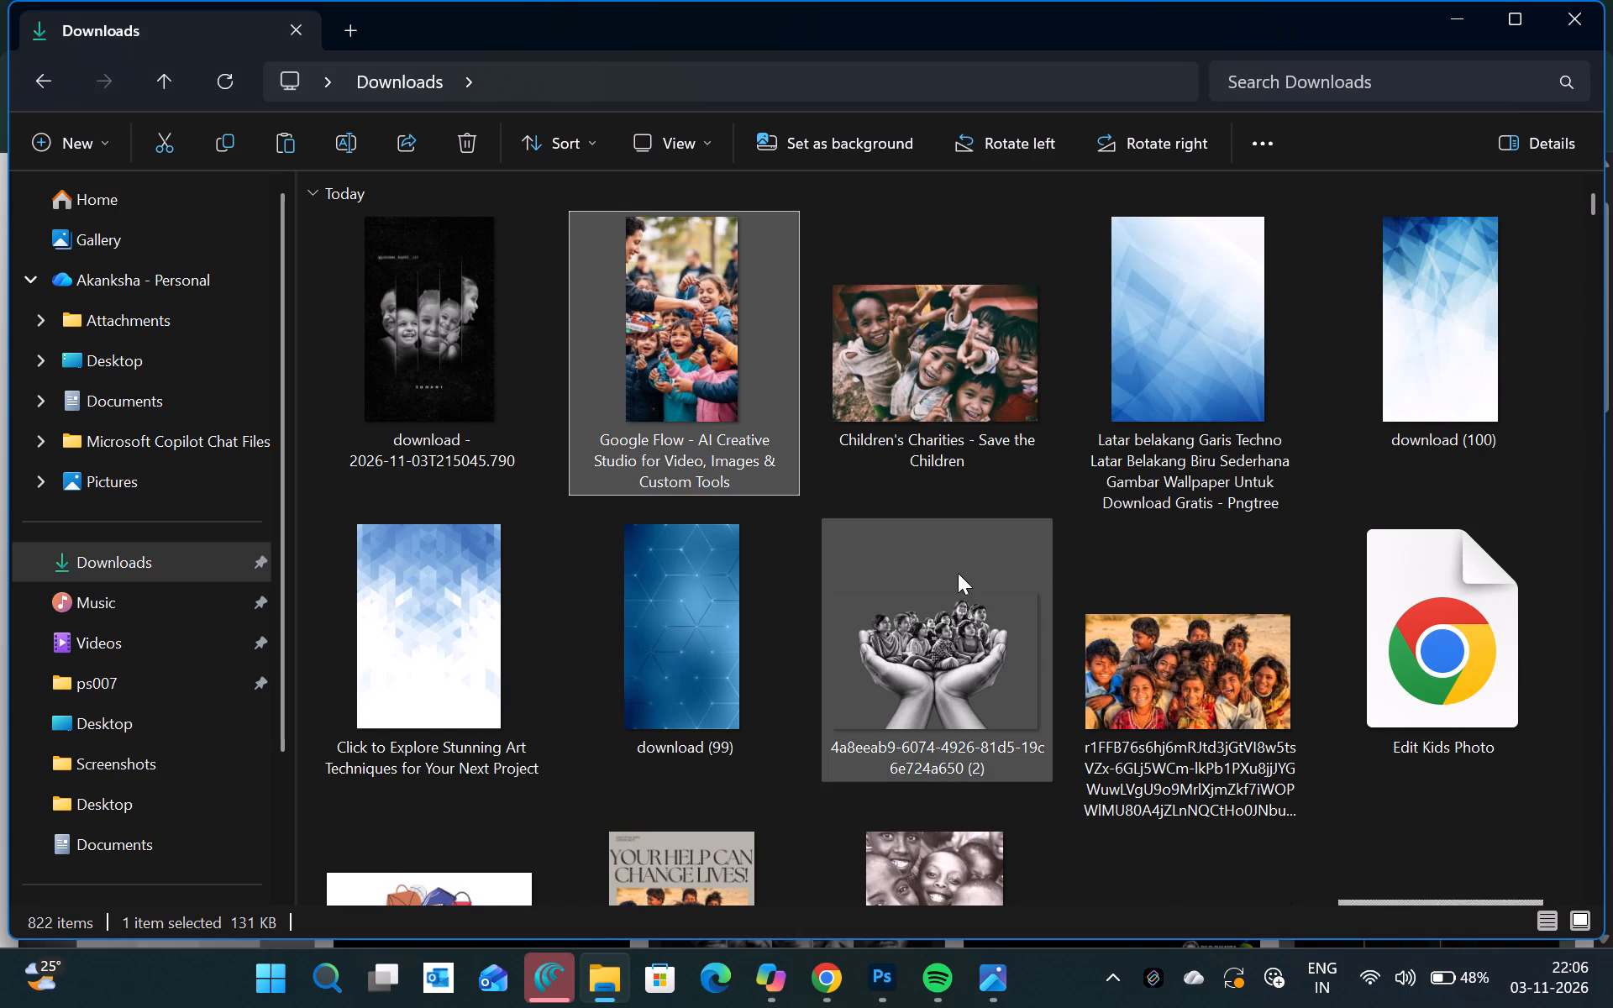
Look through the recent images in the Downloads folder for usable banner material.
scroll(958, 573, down, 6)
scroll(958, 573, up, 3)
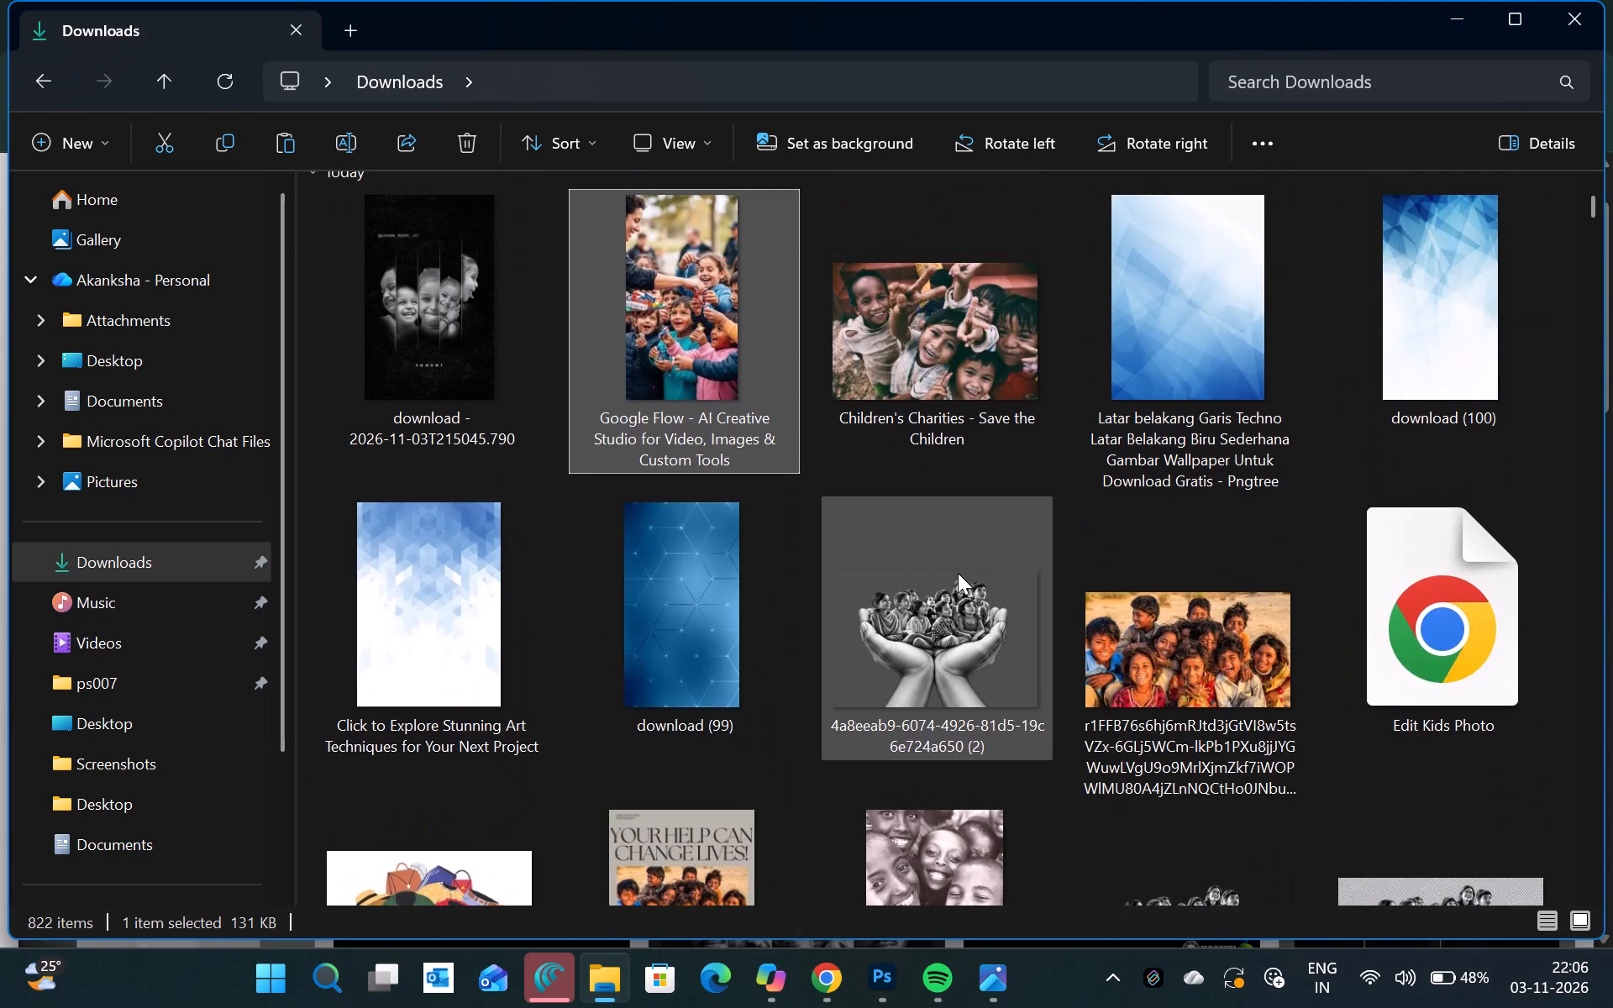
Switch to Pinterest in Chrome and go back through the opened collage pins to the "frames in banner" results.
click(829, 974)
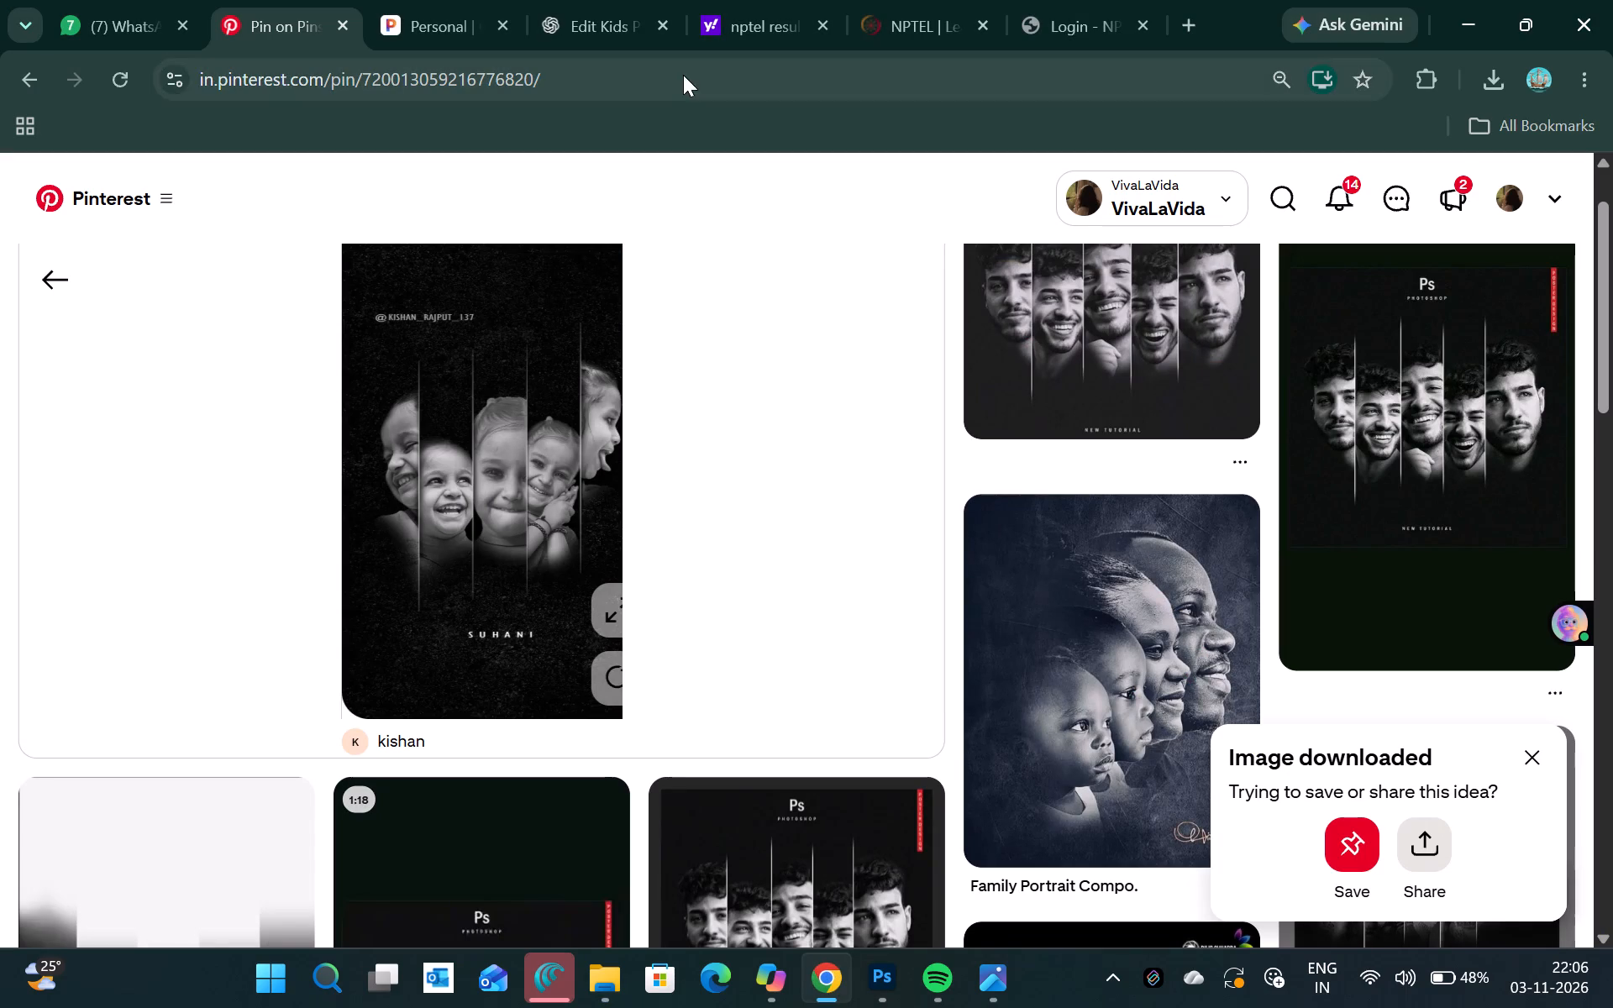
scroll(789, 374, down, 6)
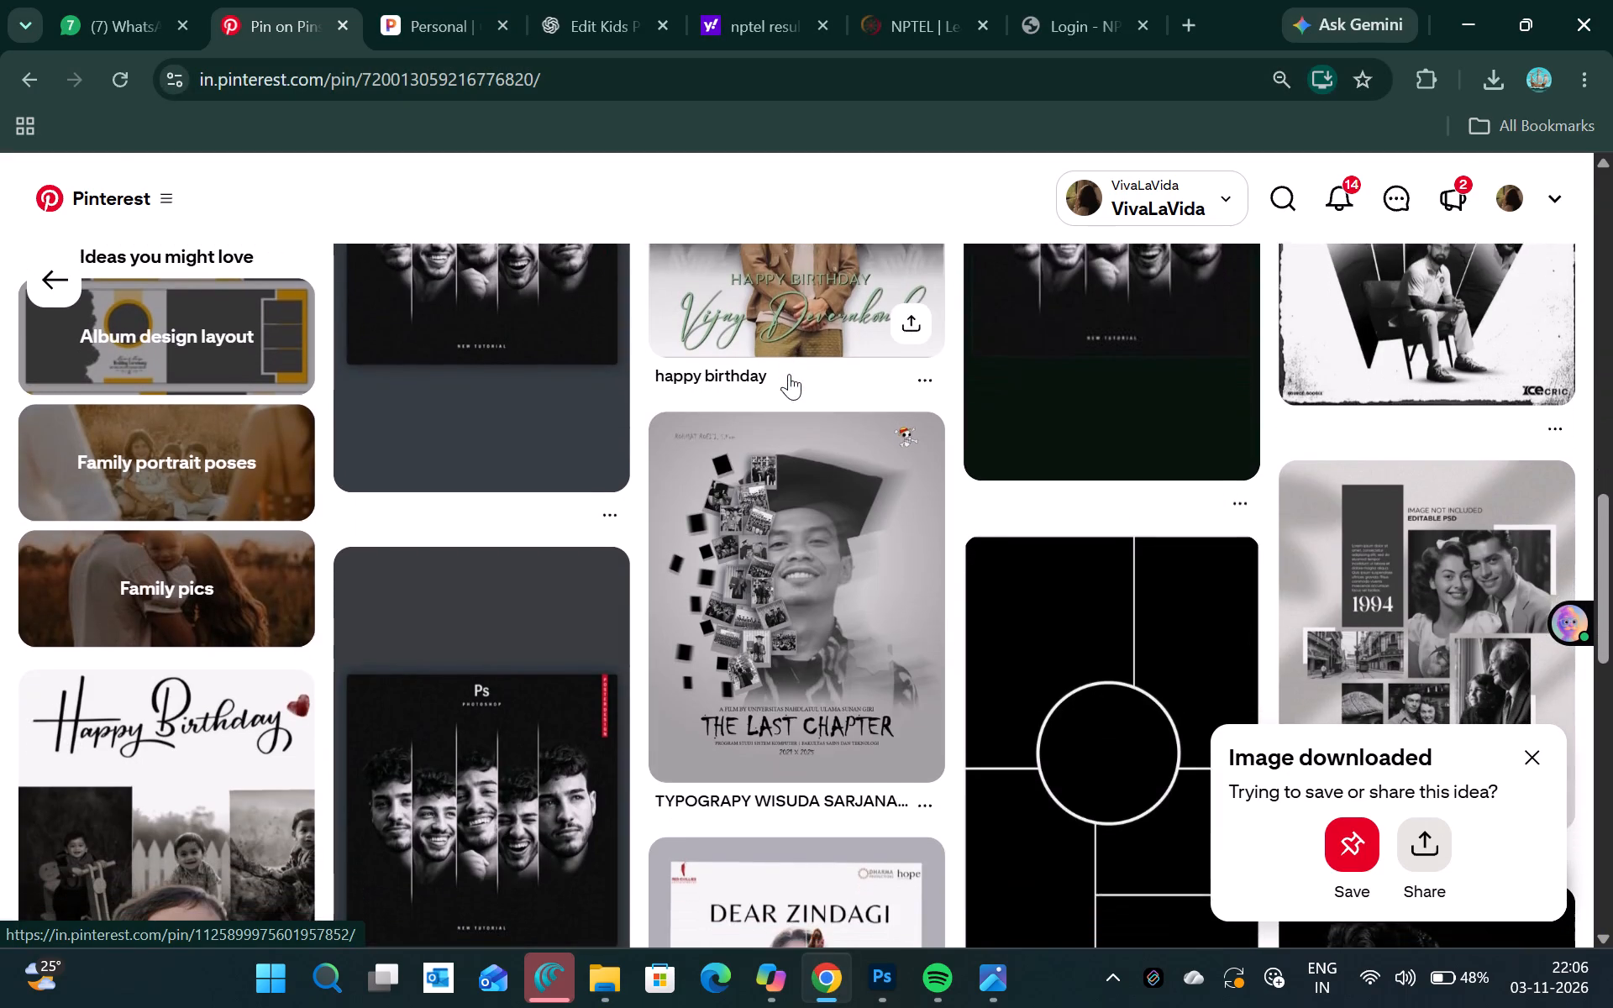
click(53, 260)
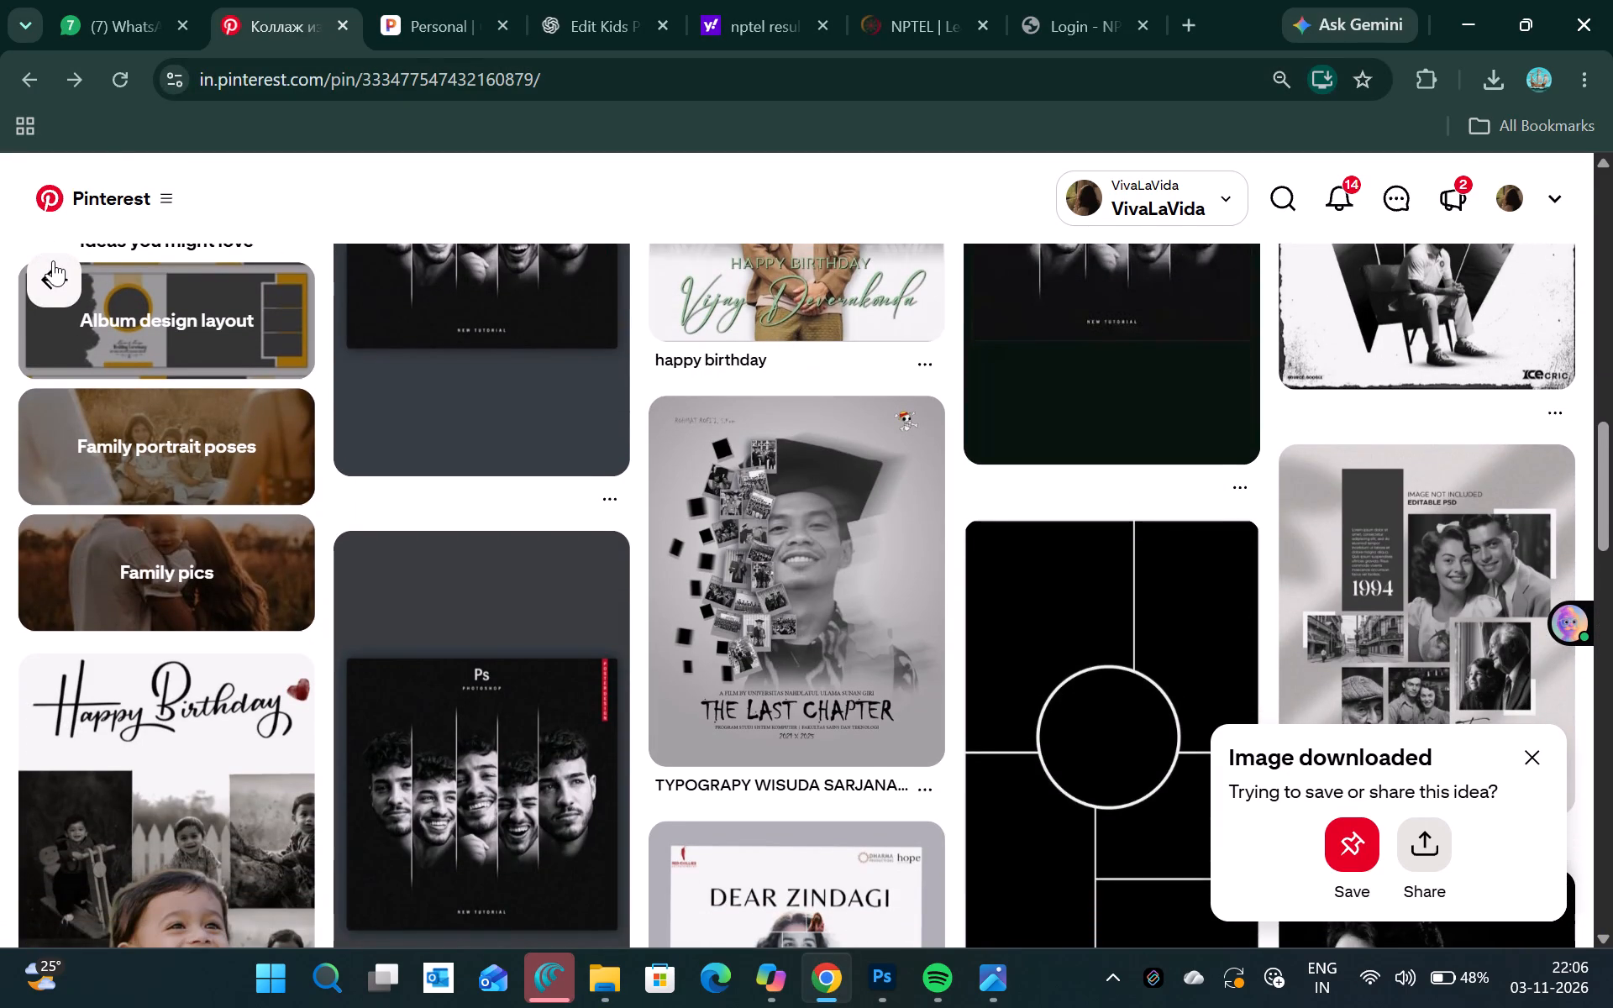
scroll(559, 305, up, 5)
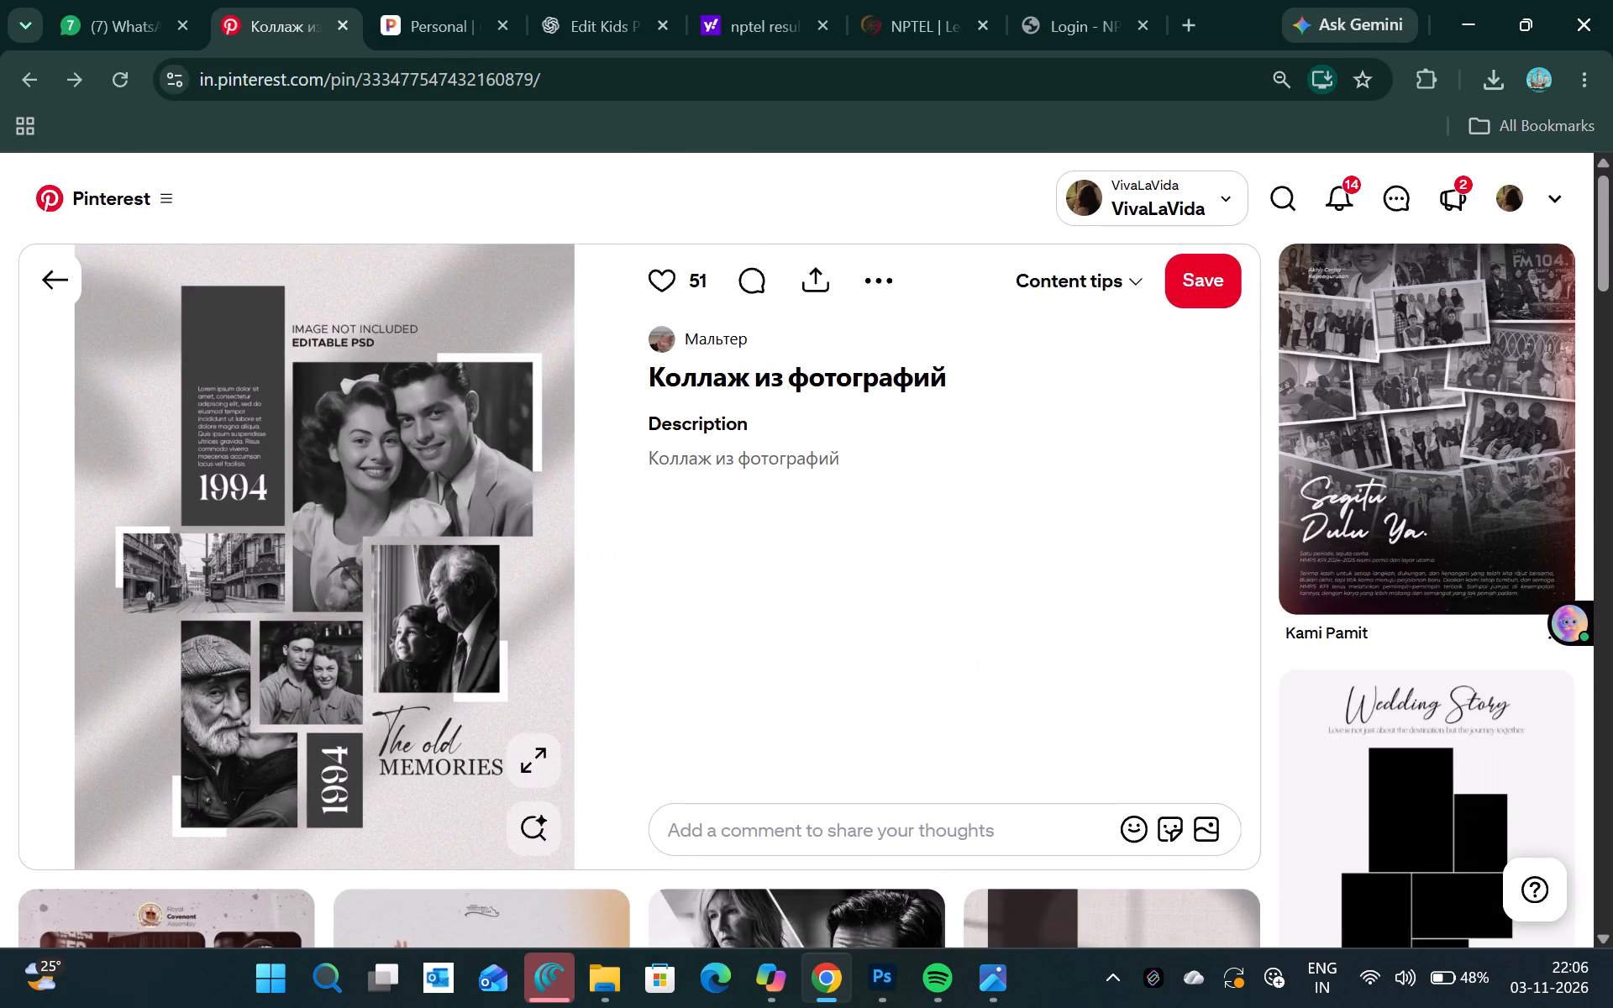
scroll(738, 383, down, 3)
click(46, 272)
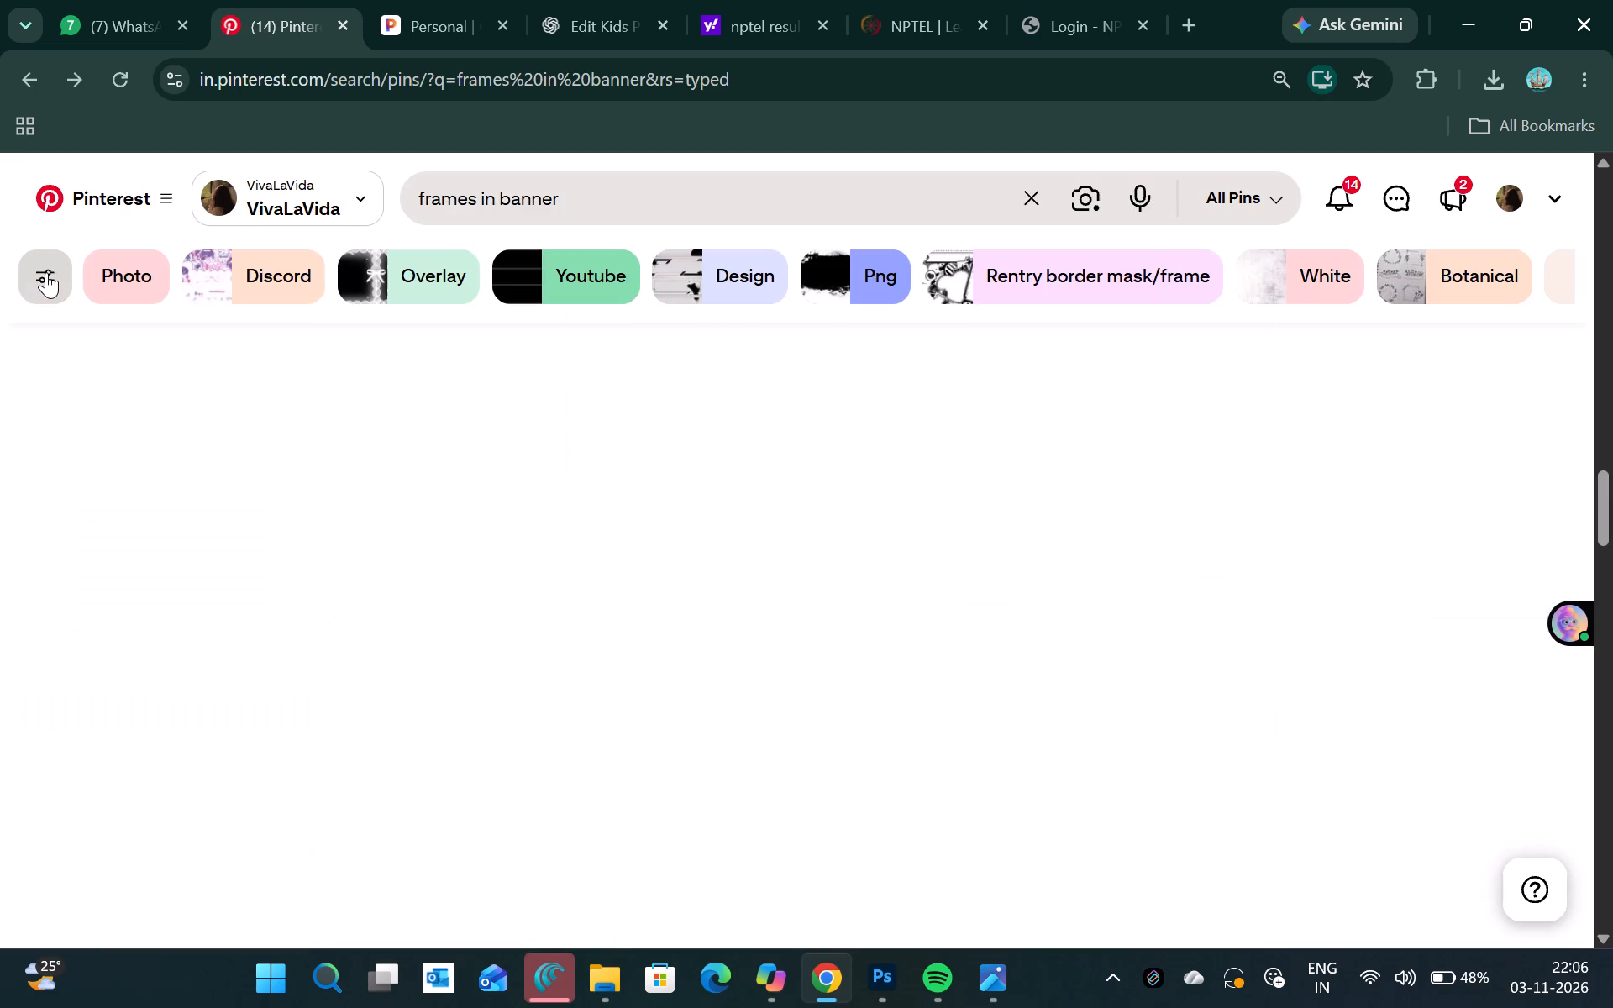
scroll(499, 309, up, 1)
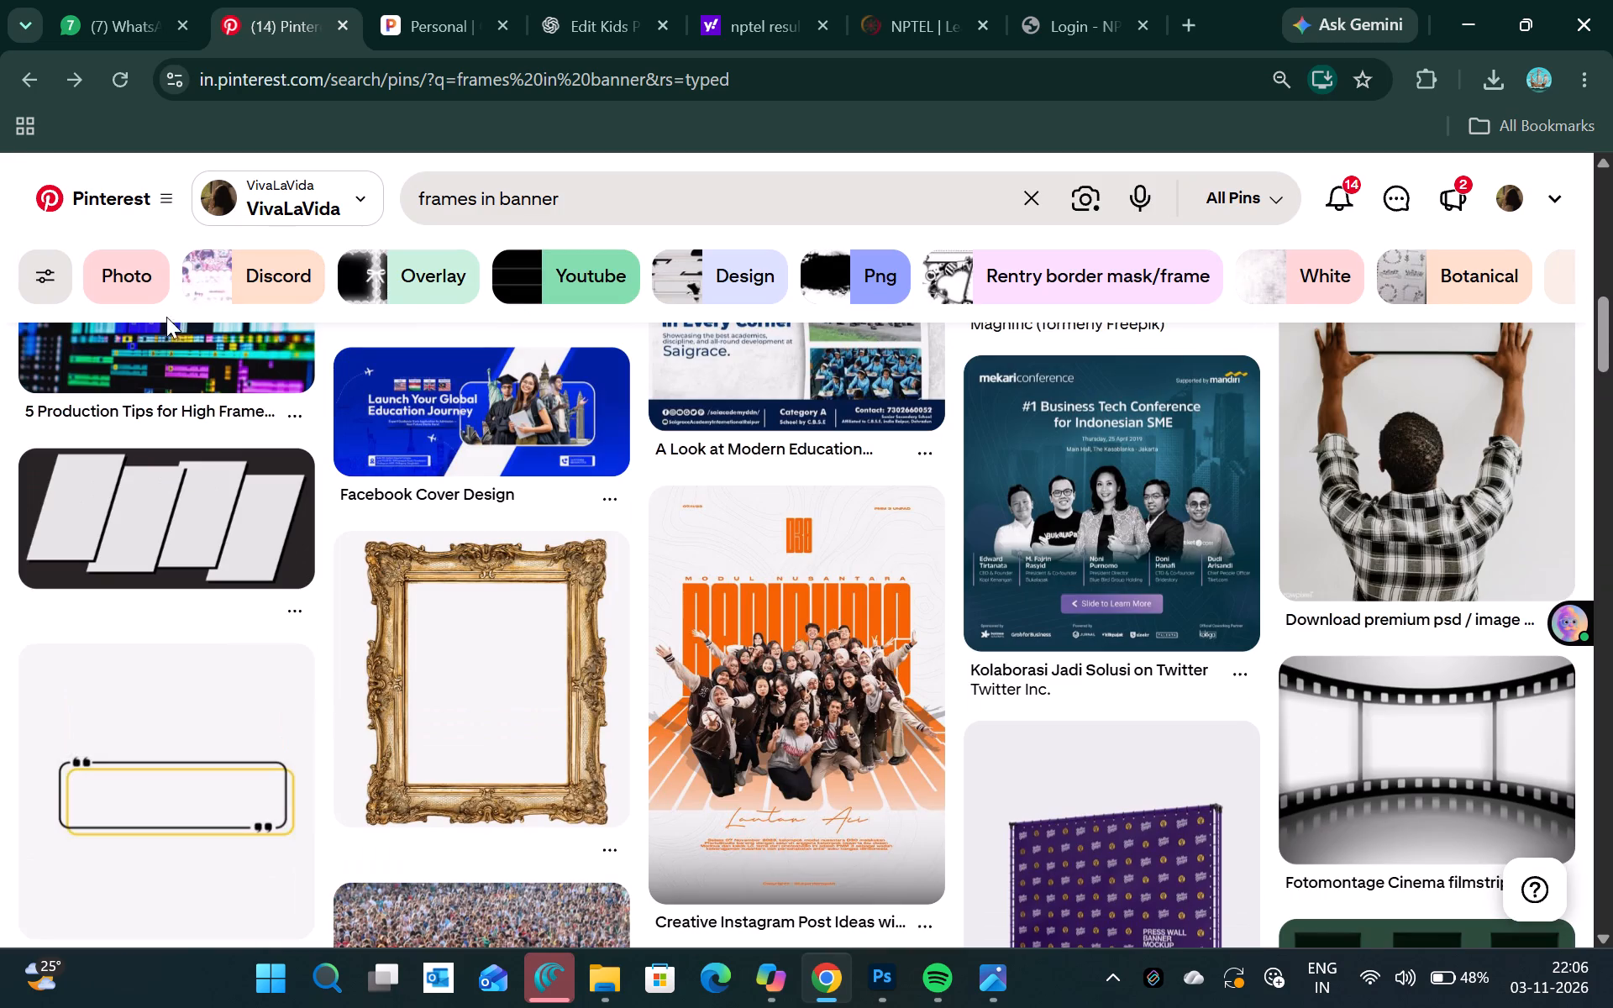
Replace the Pinterest search with the recent search "donation poster".
click(587, 186)
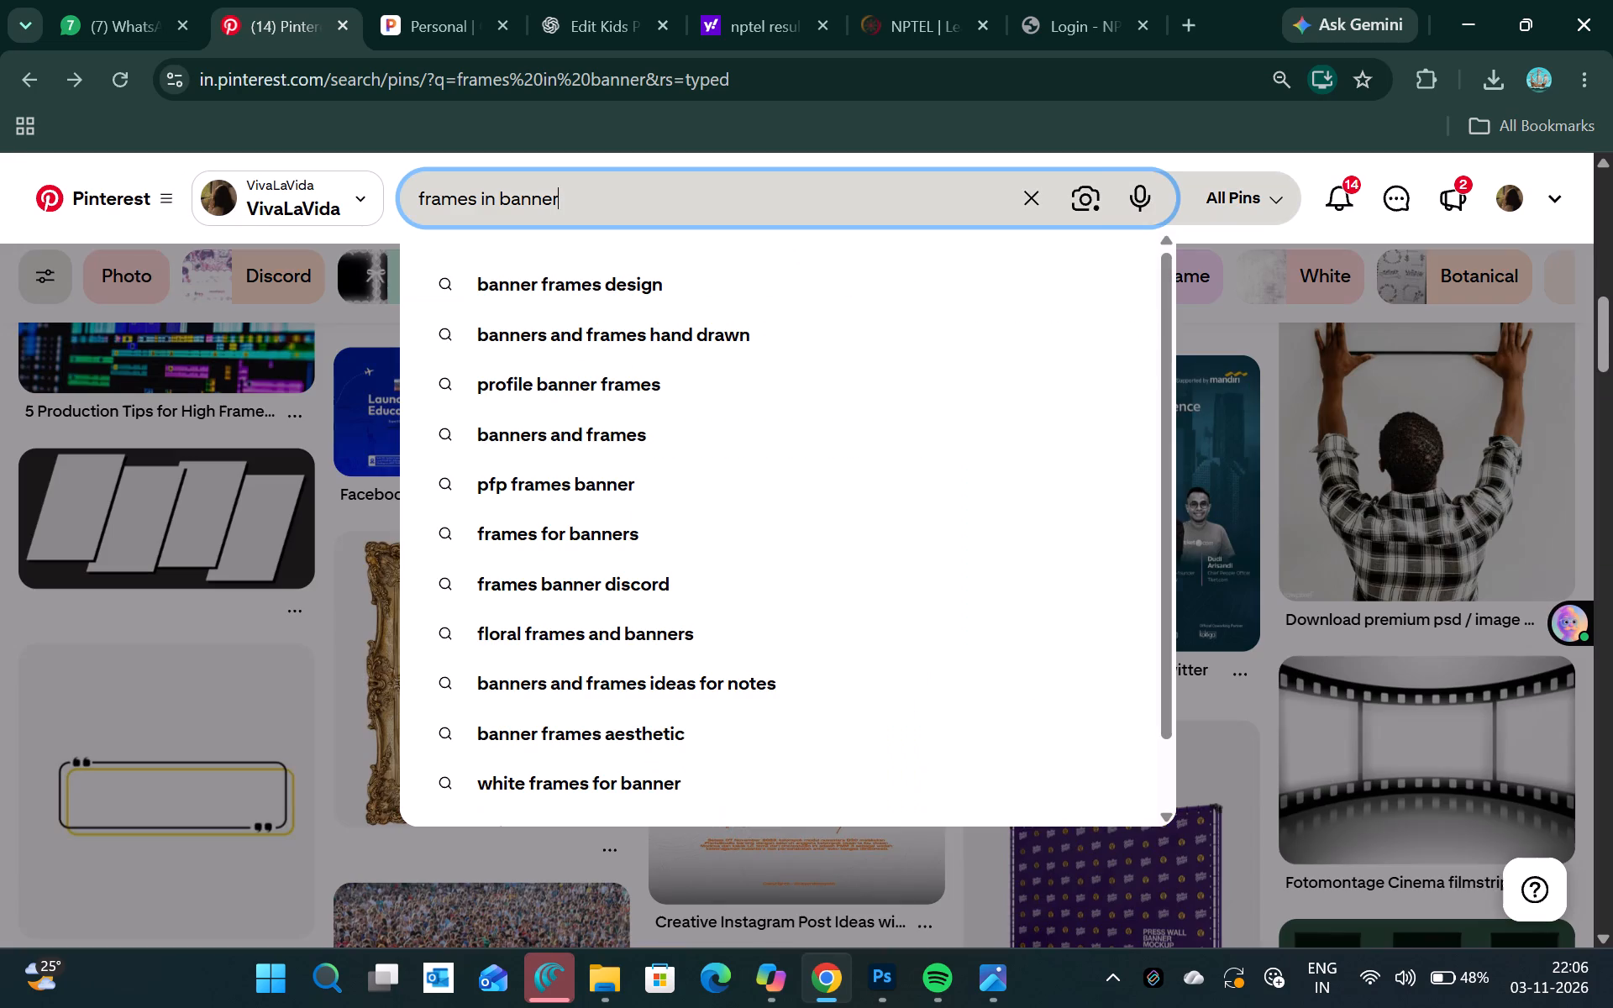
click(1026, 195)
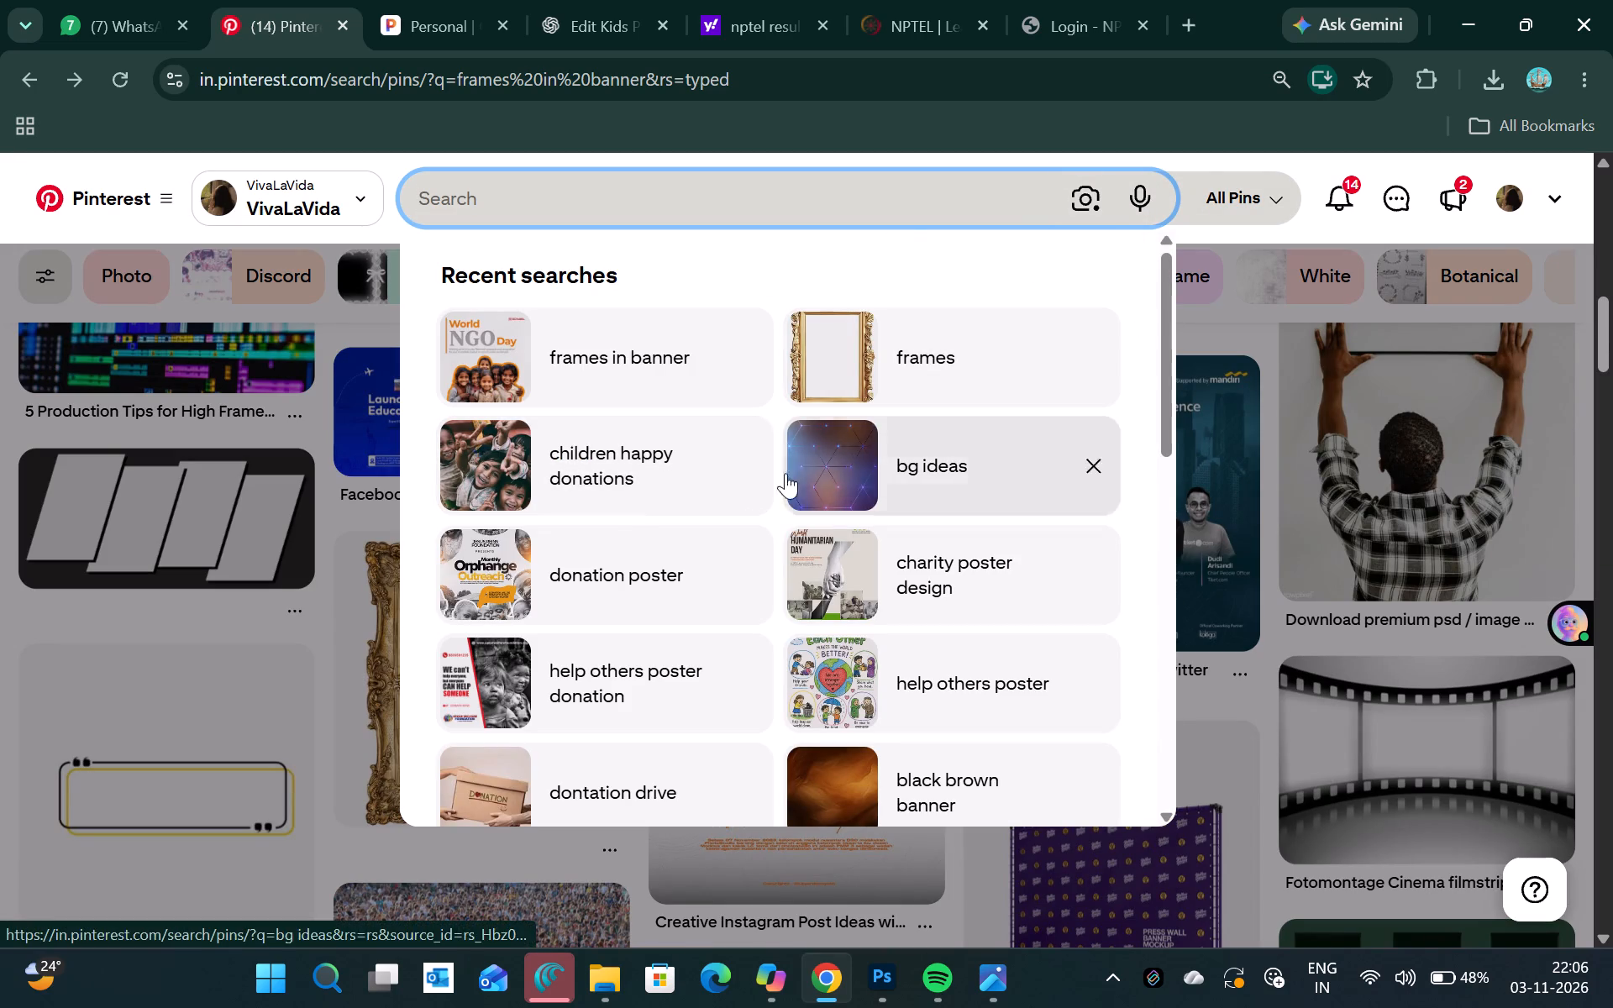
click(583, 573)
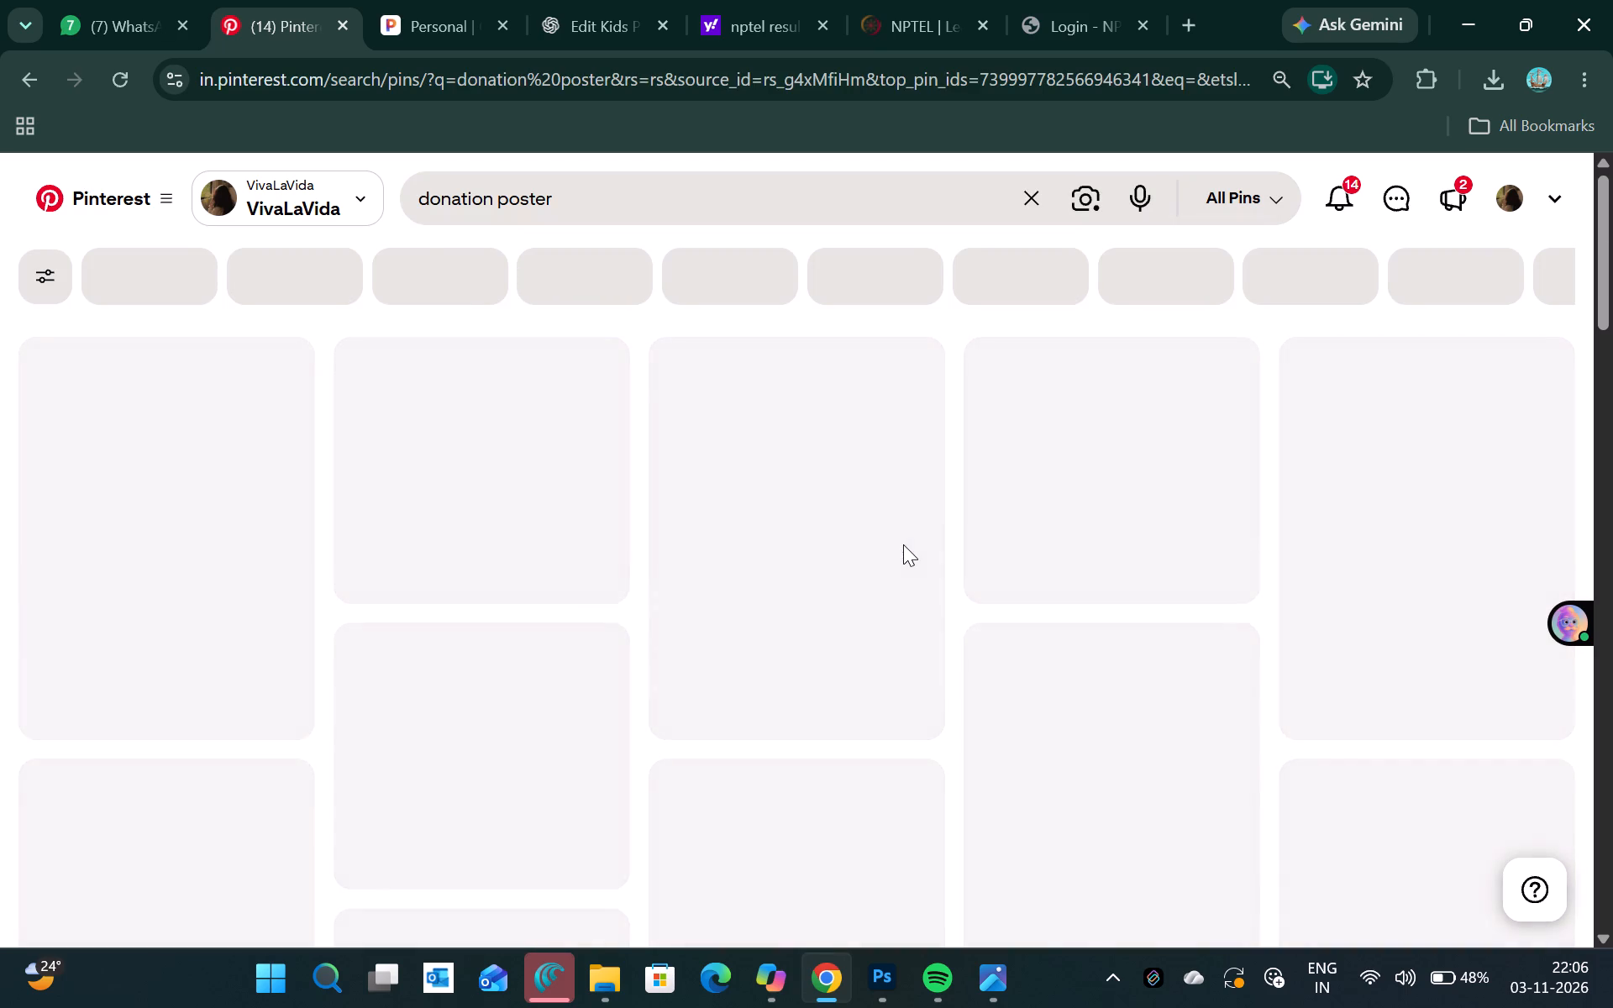
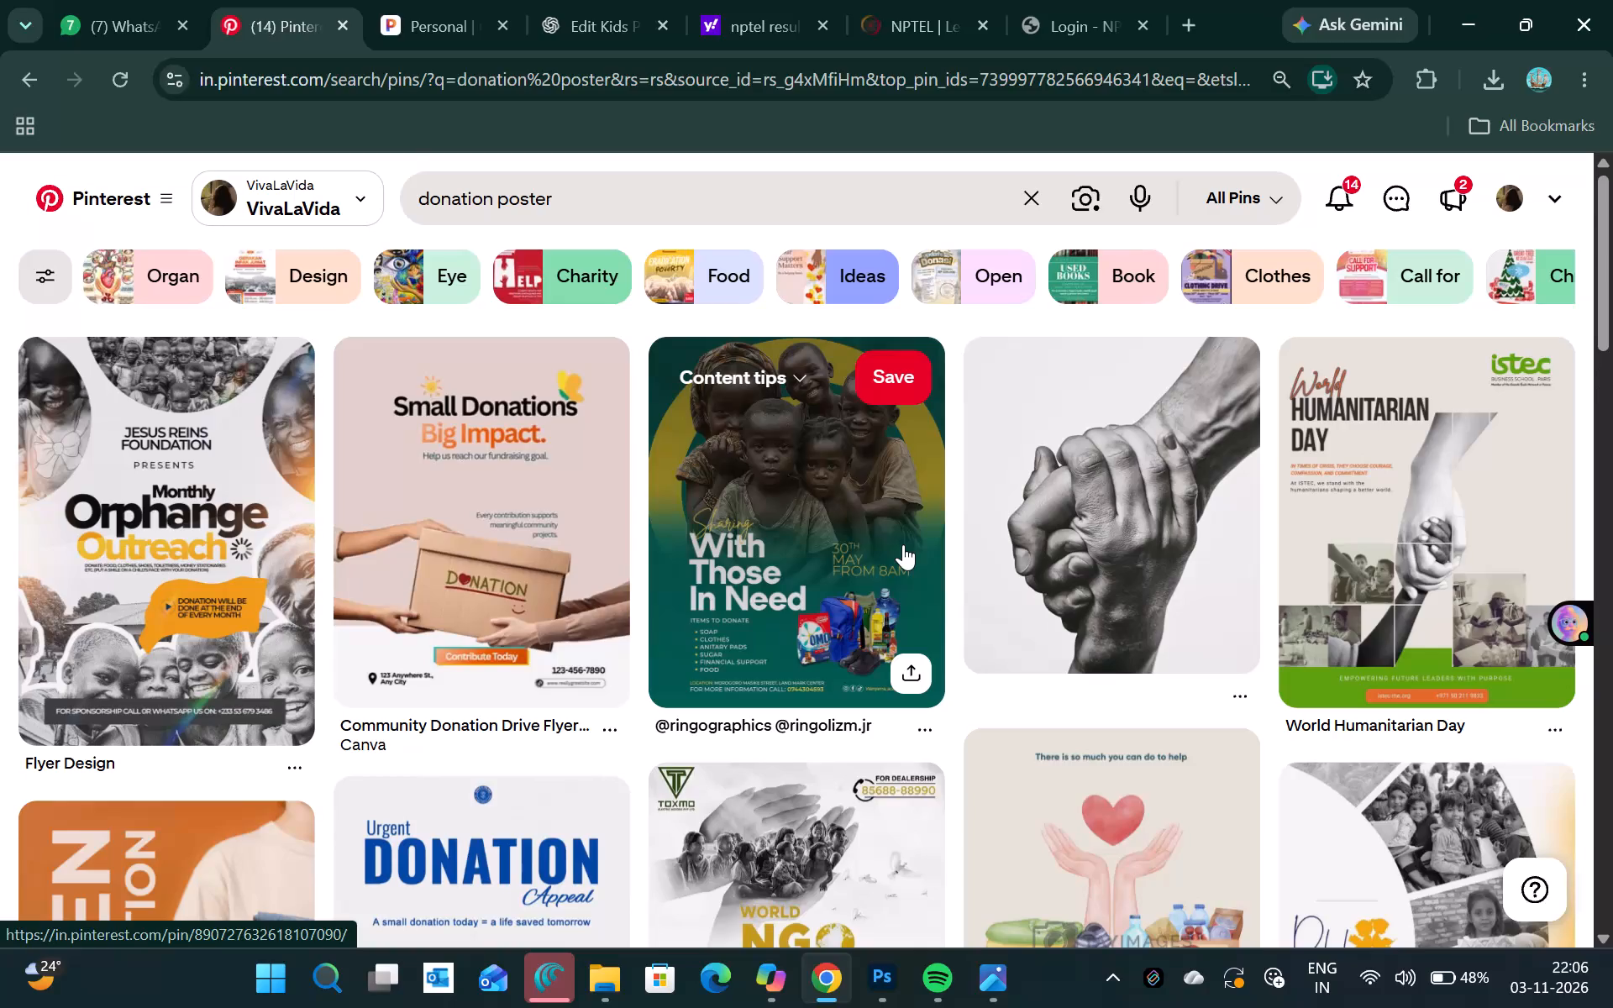
Open the black-and-white clasped hands pin from the donation poster results and browse its related helping-hand images.
scroll(903, 544, down, 1)
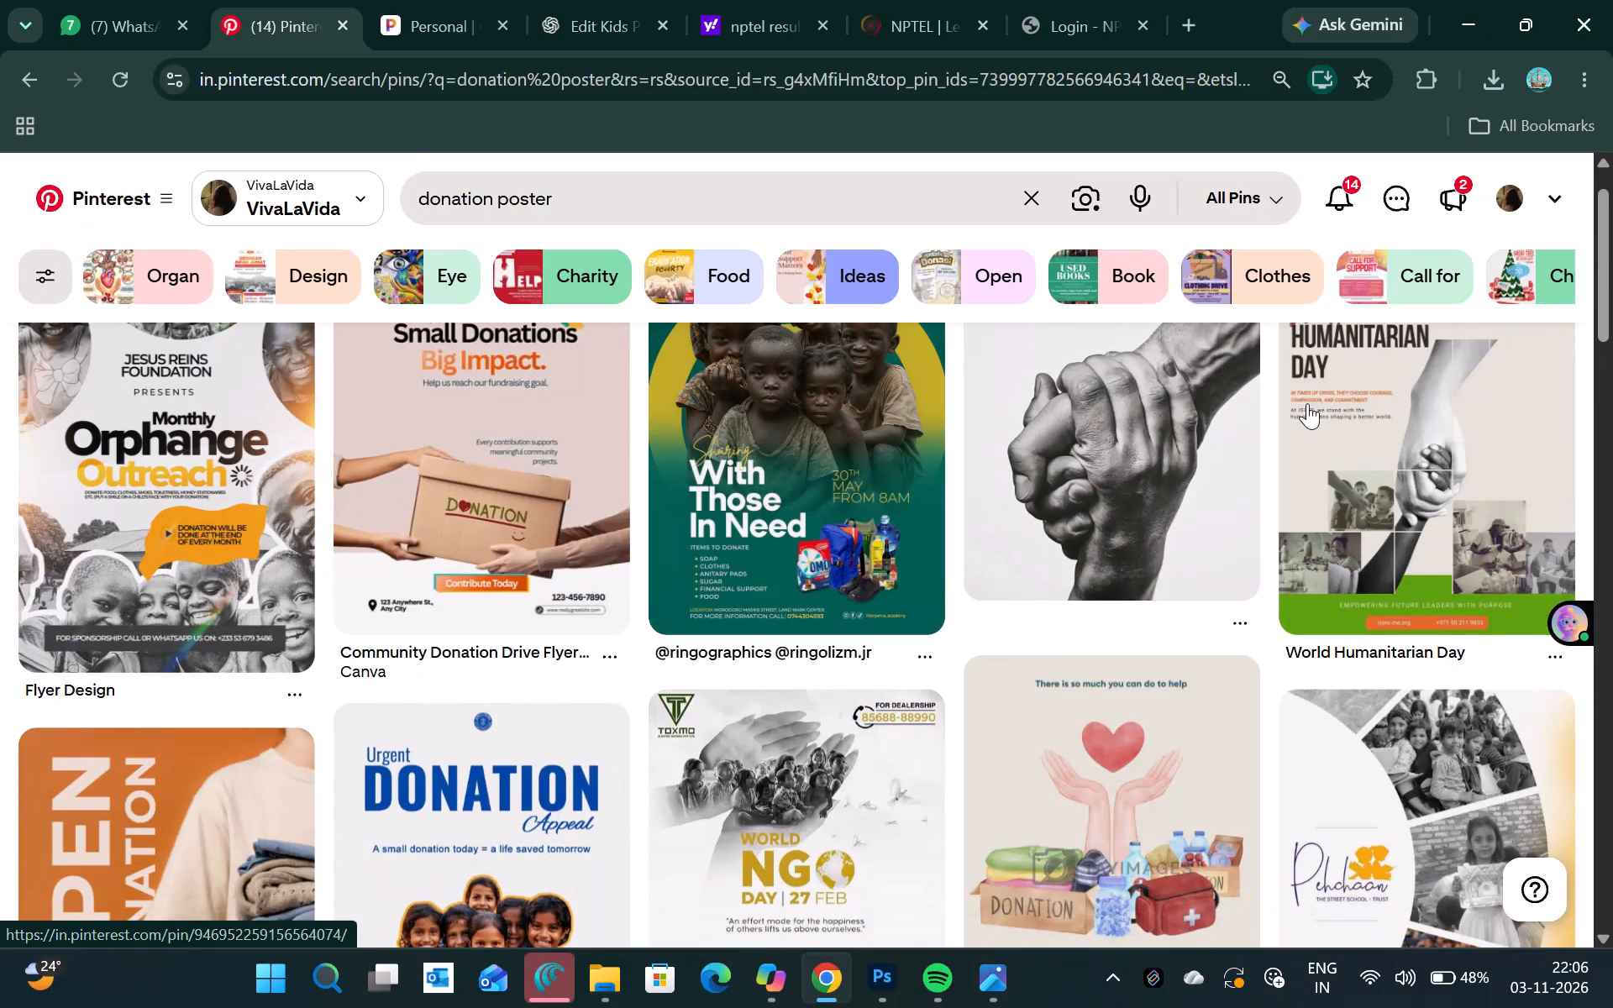
click(1157, 442)
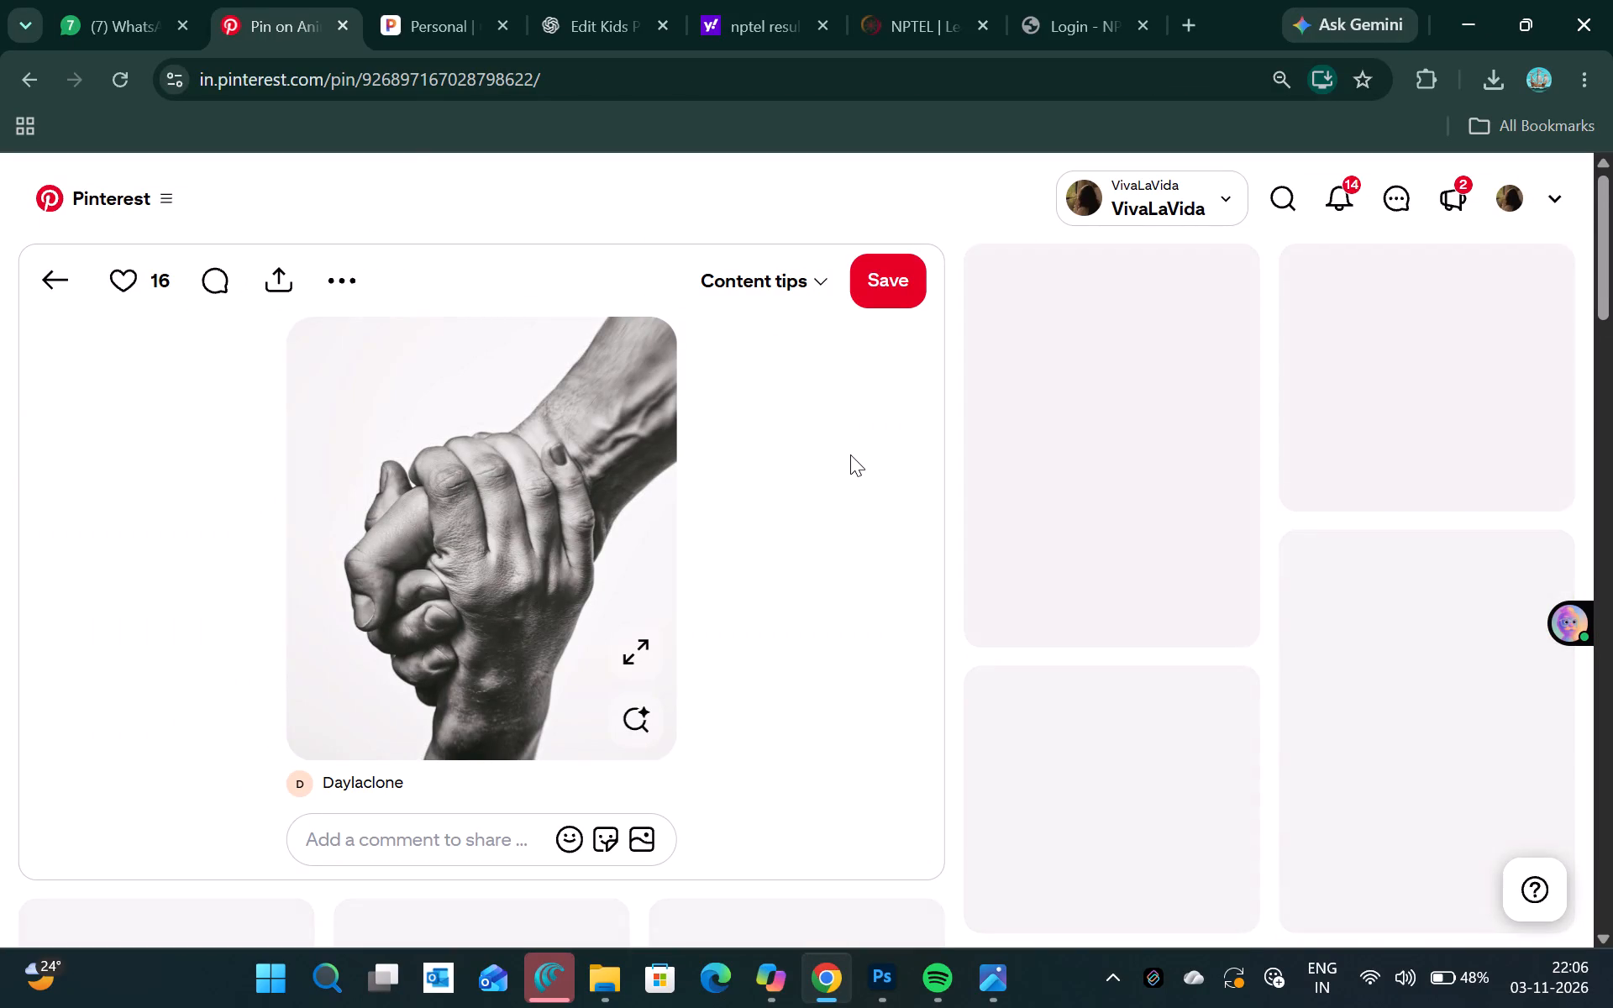
scroll(1072, 436, down, 2)
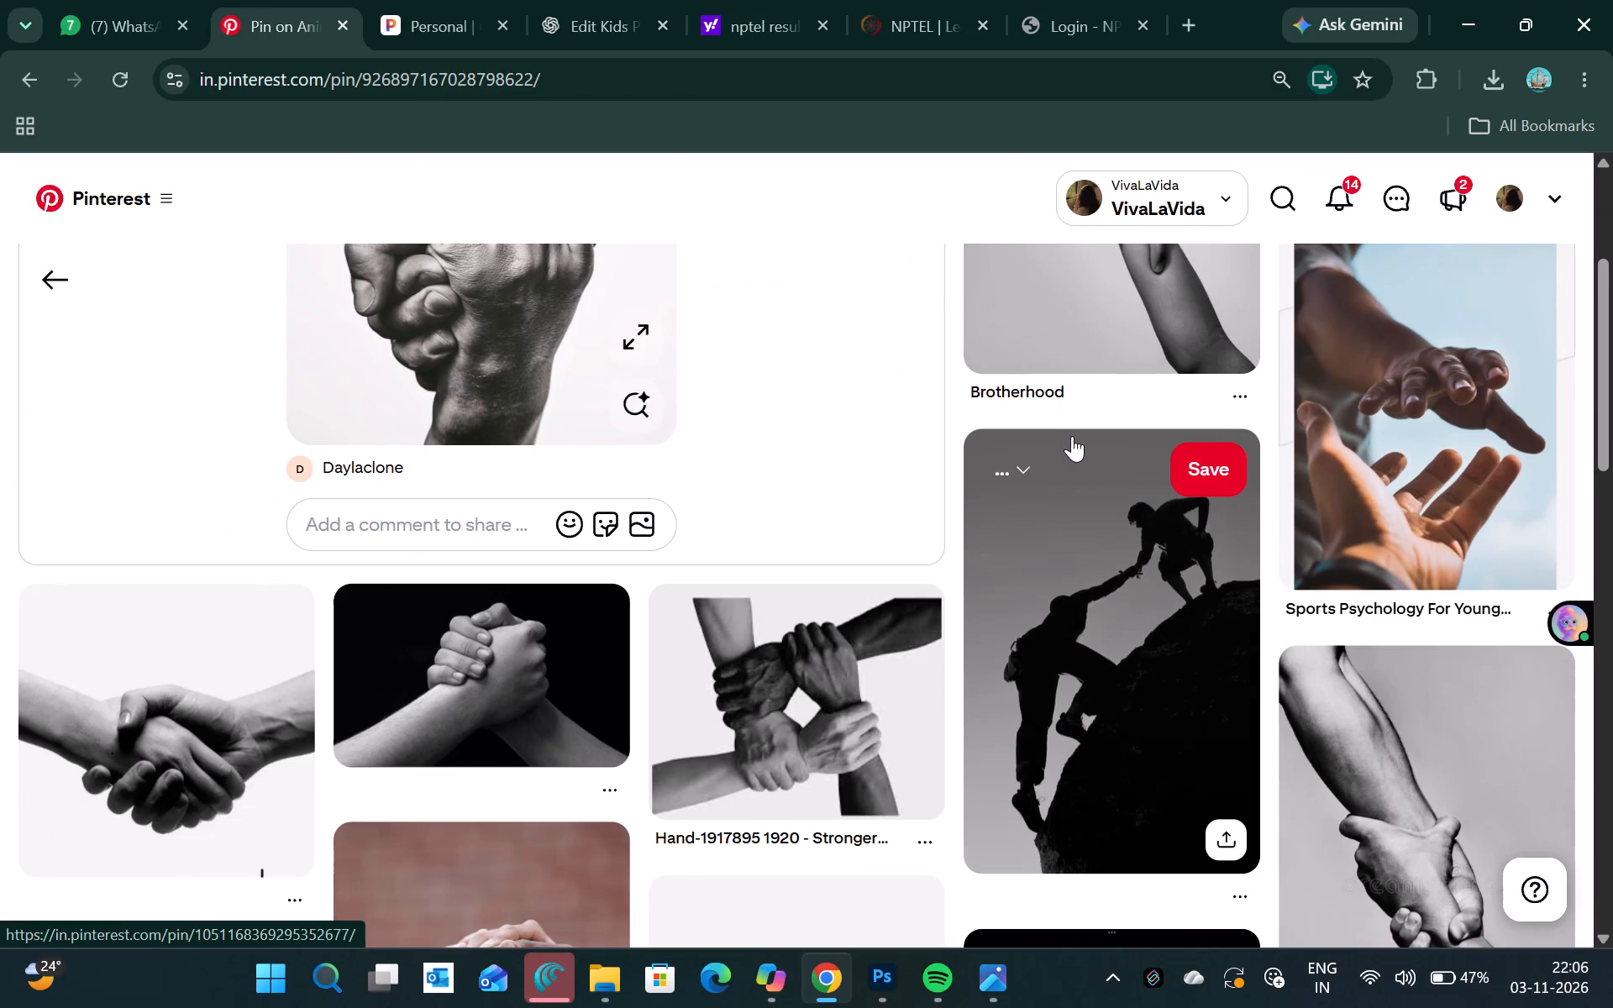
scroll(1072, 436, down, 2)
scroll(1324, 572, down, 2)
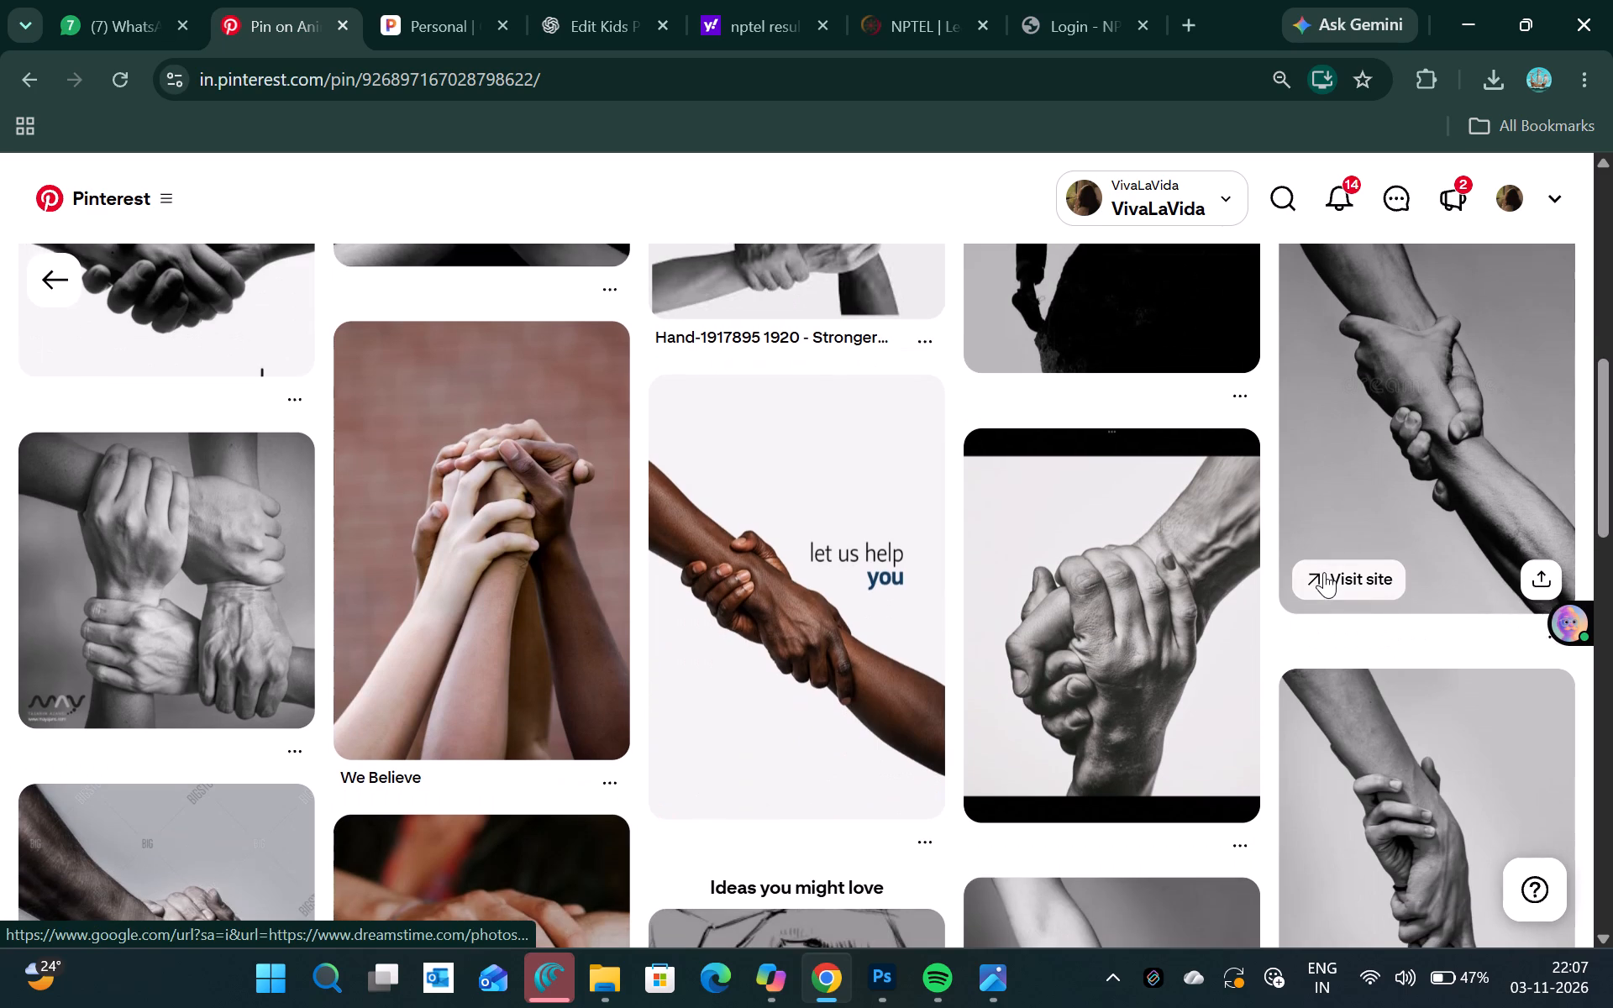
scroll(1324, 572, down, 2)
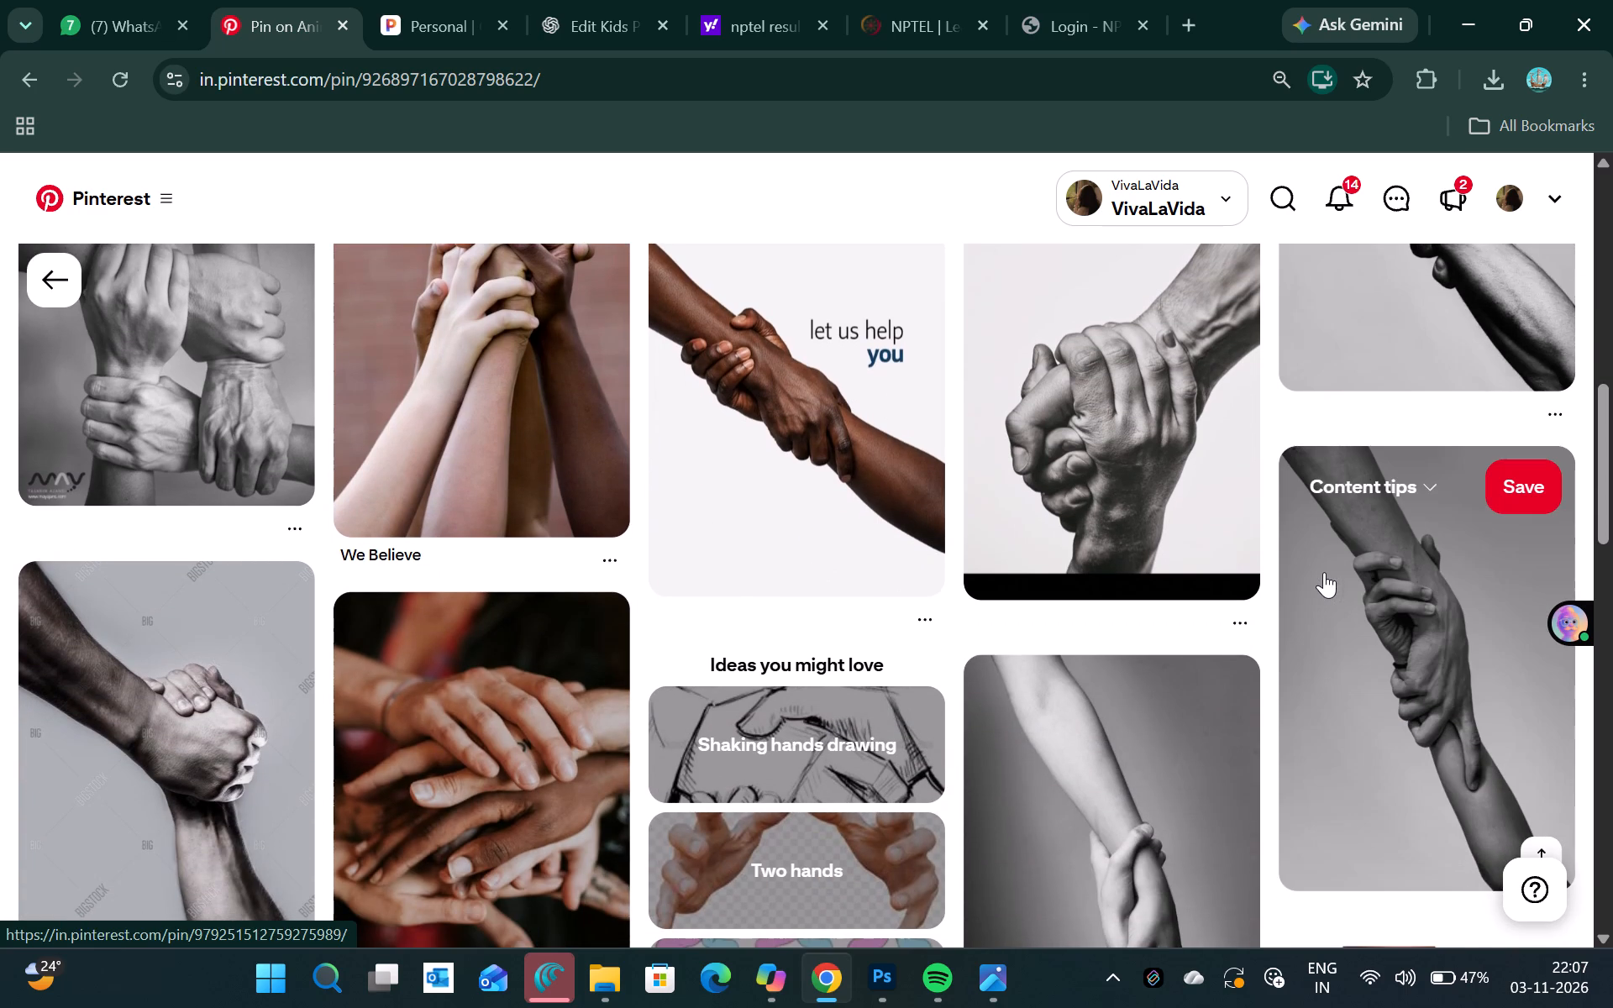
scroll(1151, 418, down, 1)
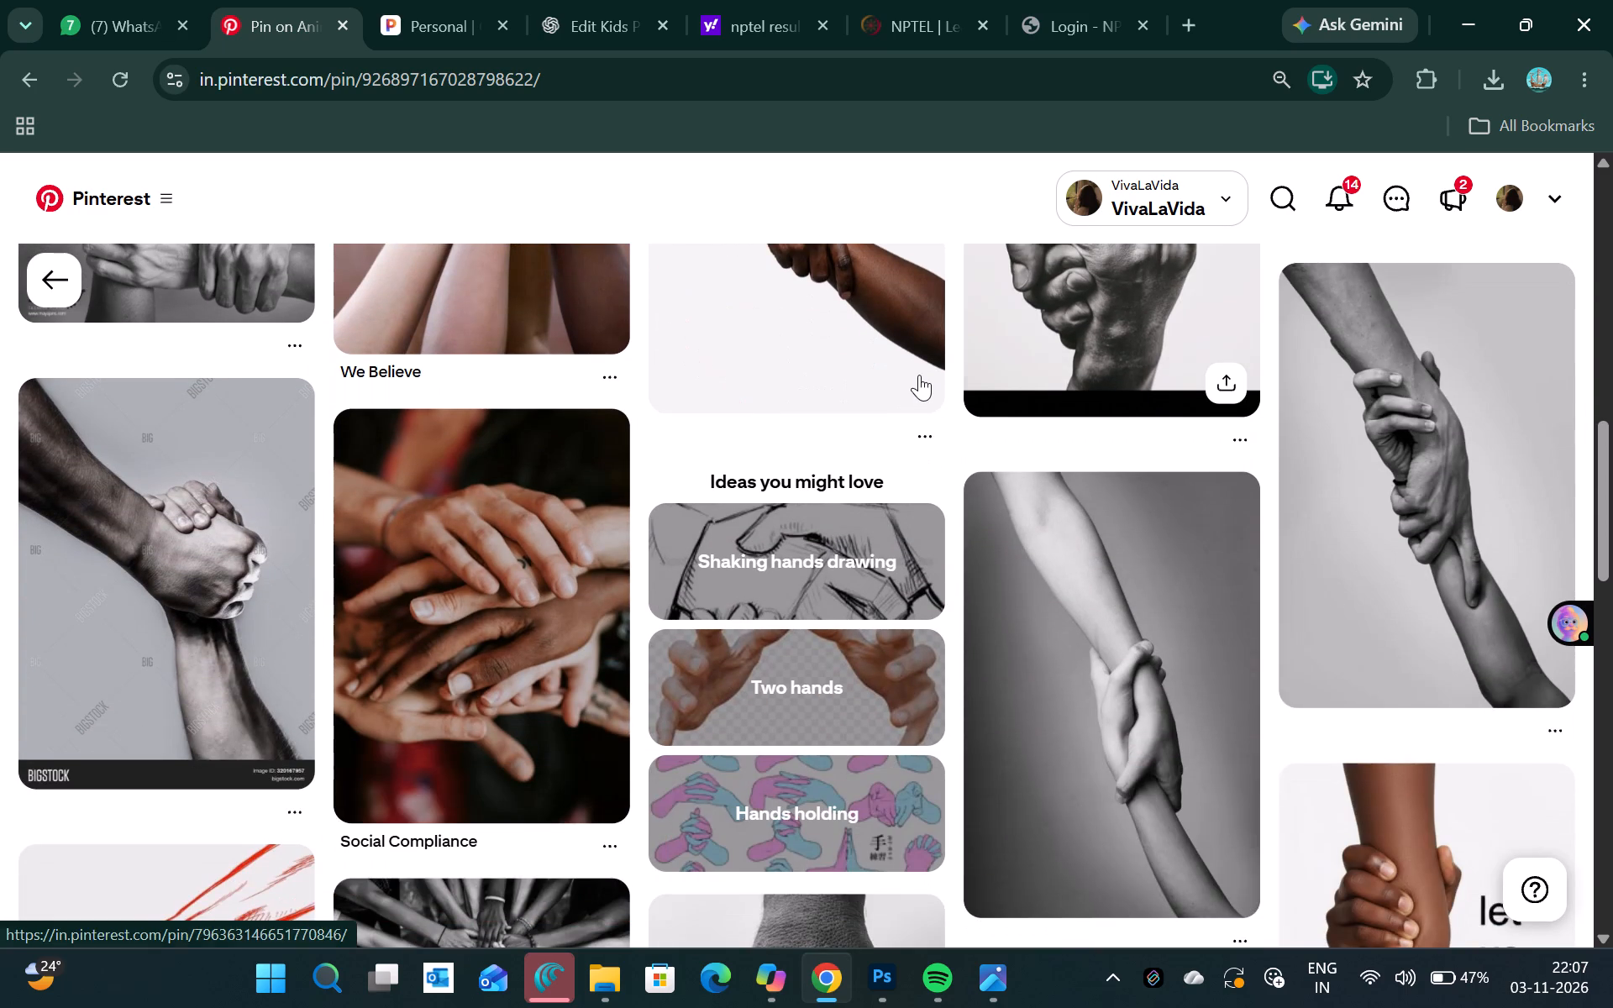
scroll(919, 375, down, 3)
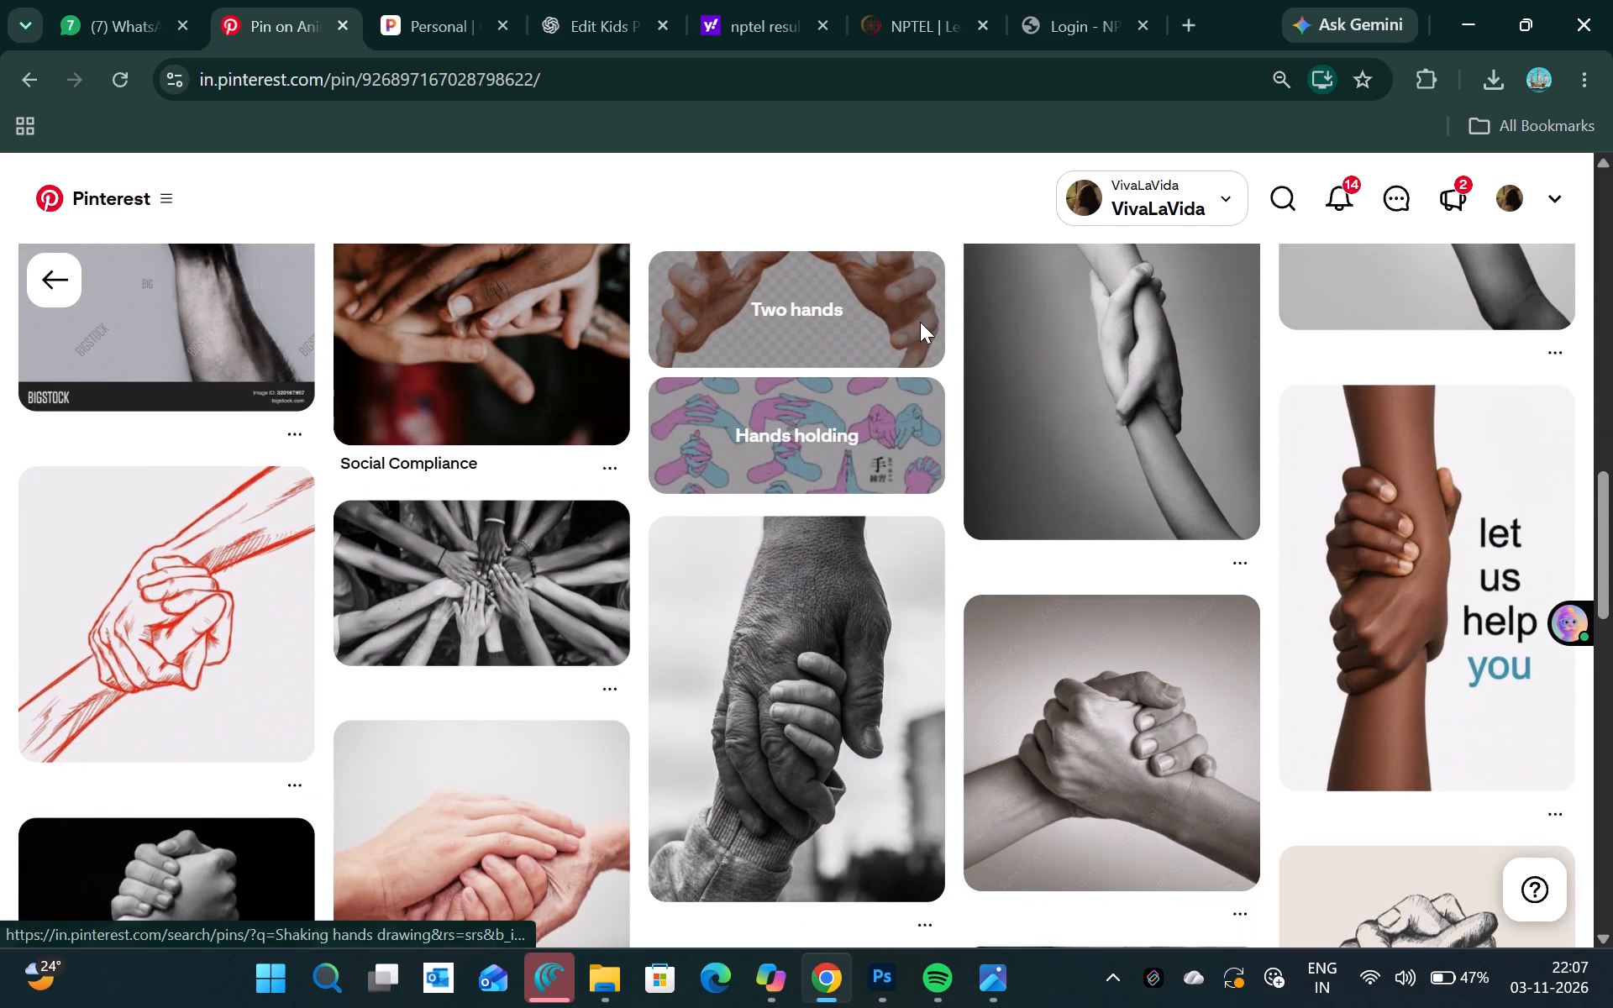
scroll(920, 322, down, 2)
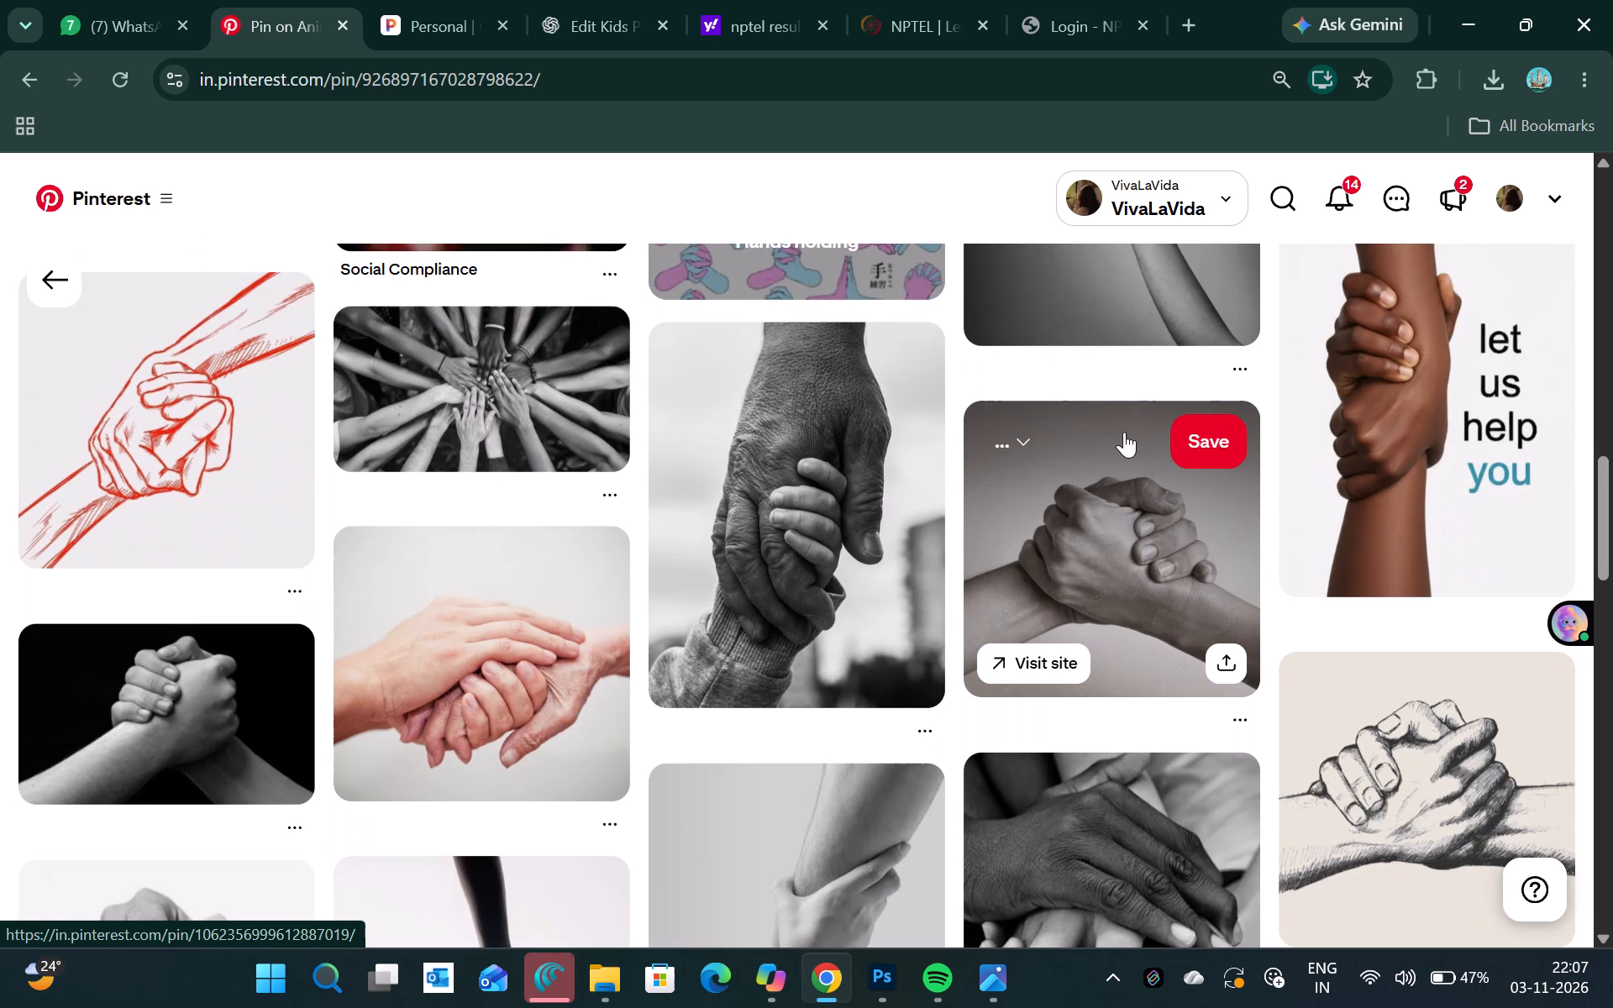
scroll(1124, 432, down, 2)
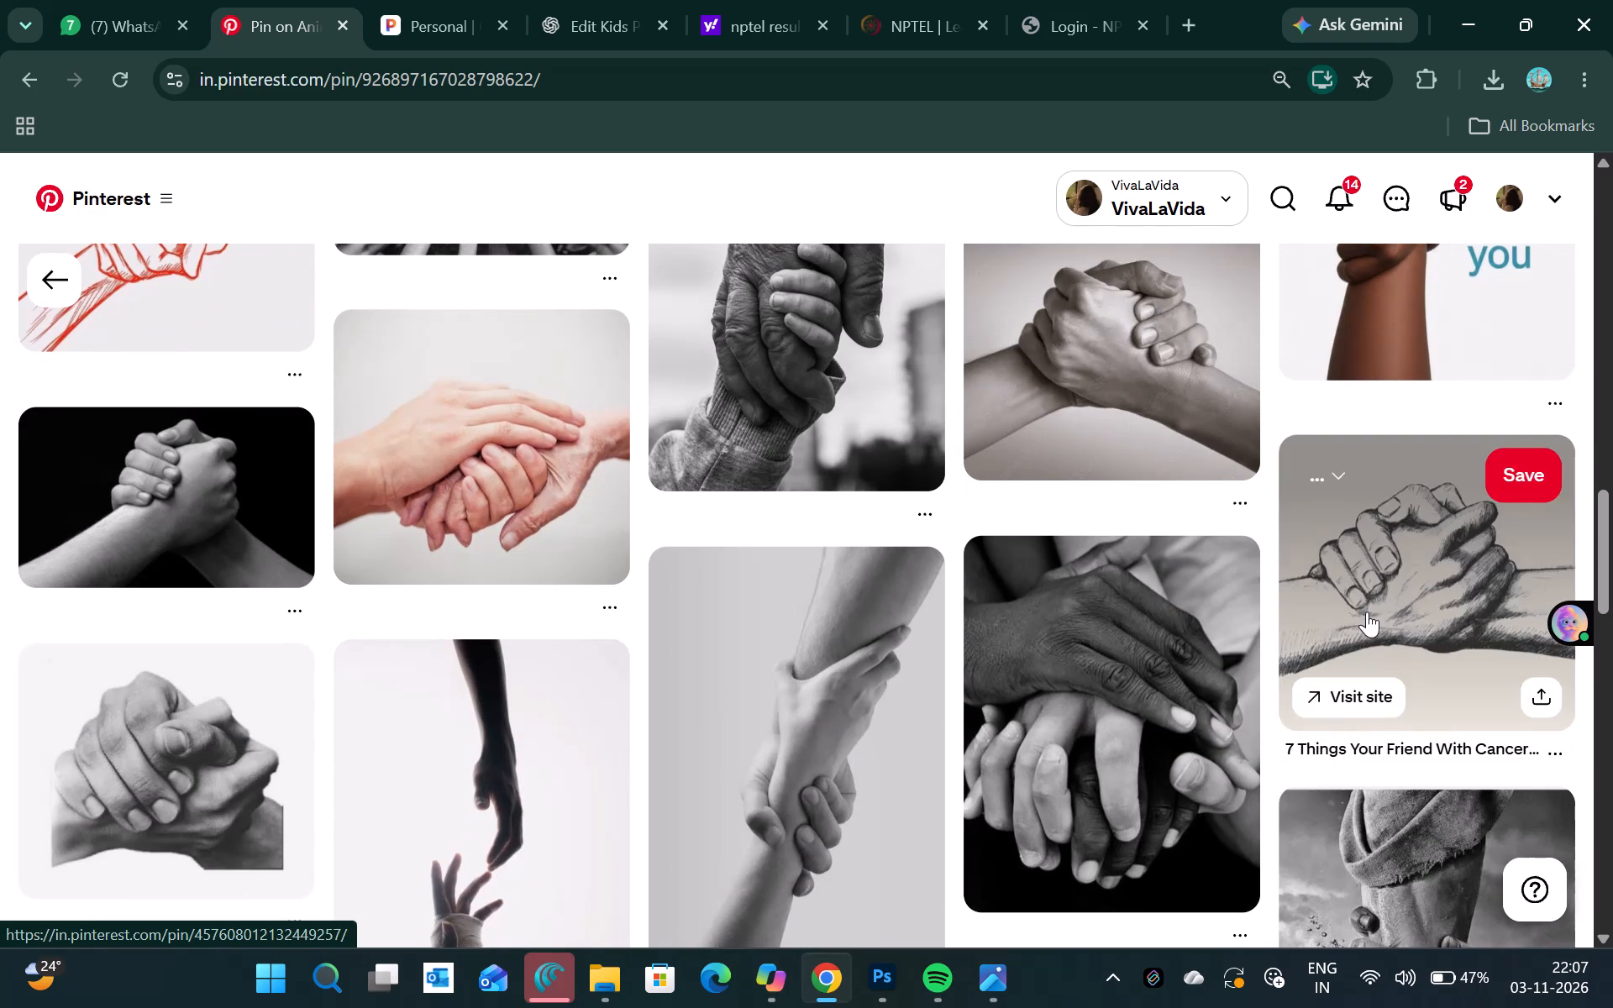
Open the sketched handclasp pin "7 Things Your Friend With Cancer Wants You to Do" and examine its related hand illustrations.
click(1367, 612)
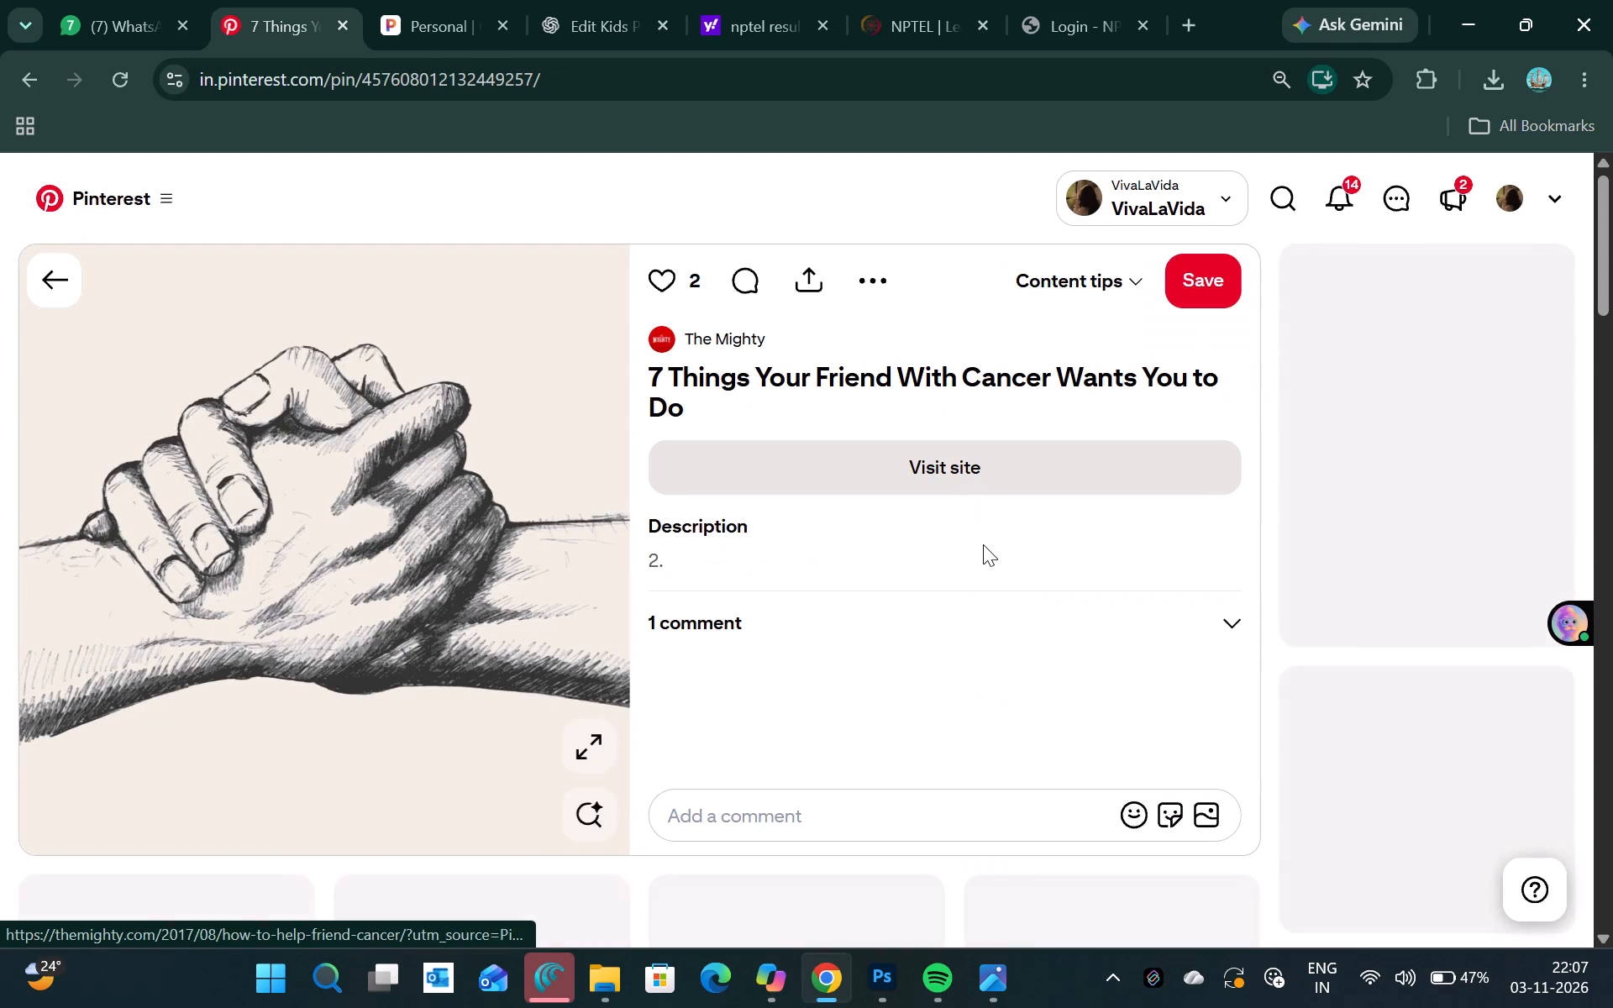
scroll(983, 544, down, 3)
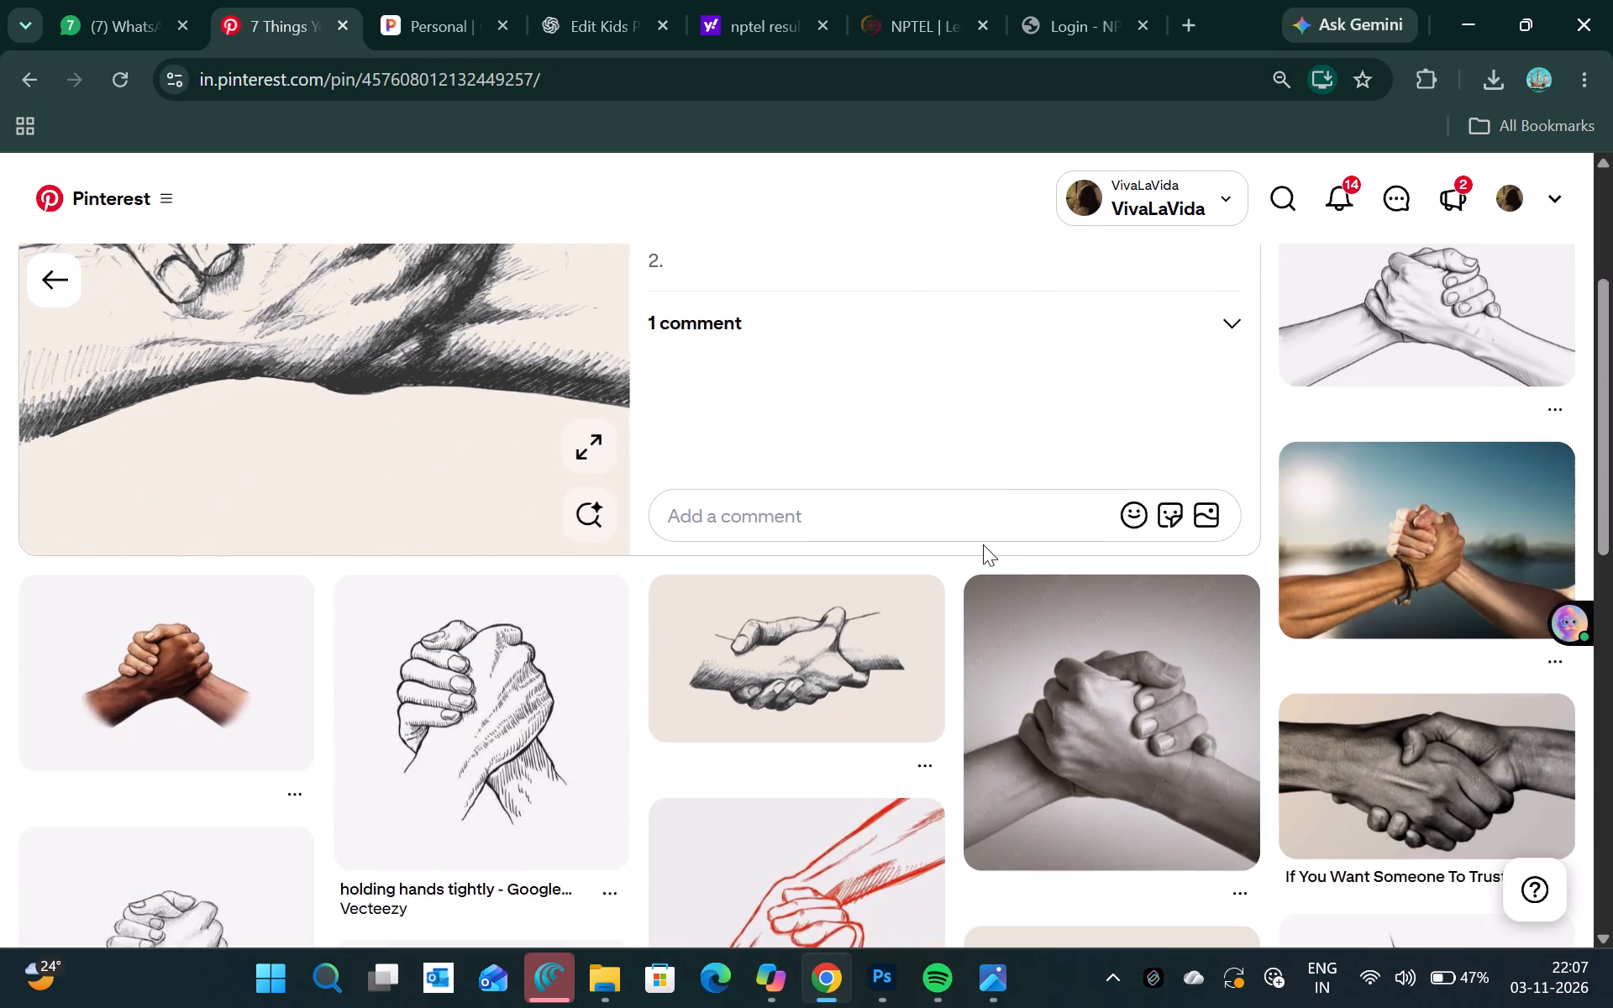
scroll(983, 544, down, 3)
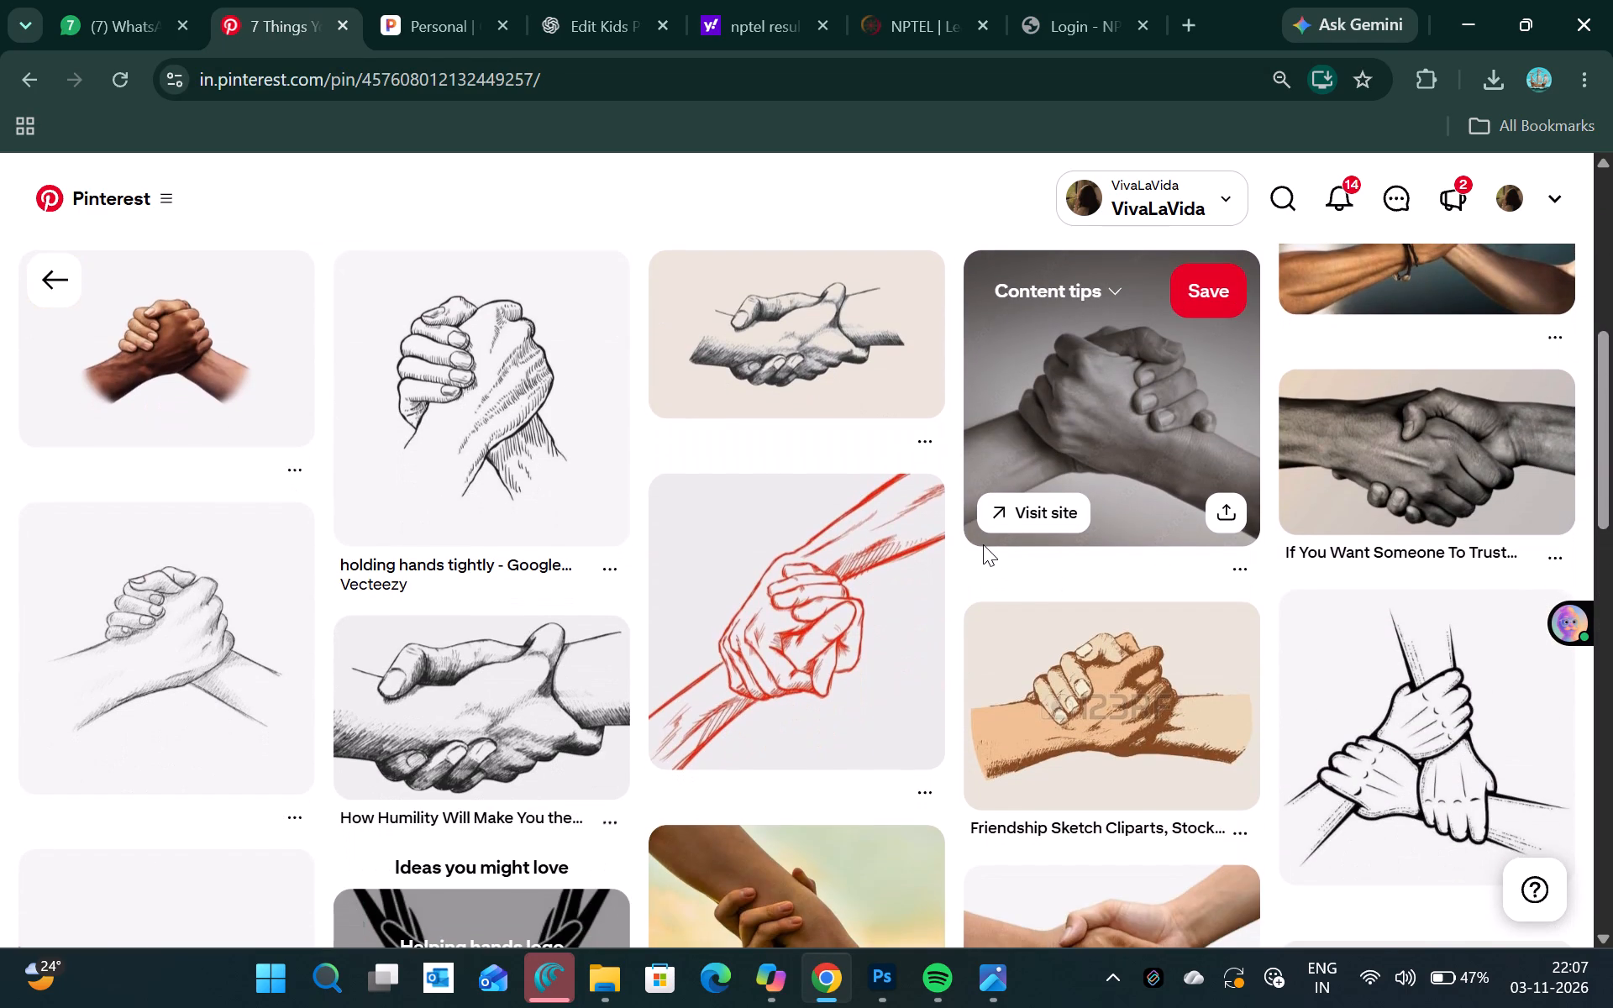
scroll(983, 544, down, 5)
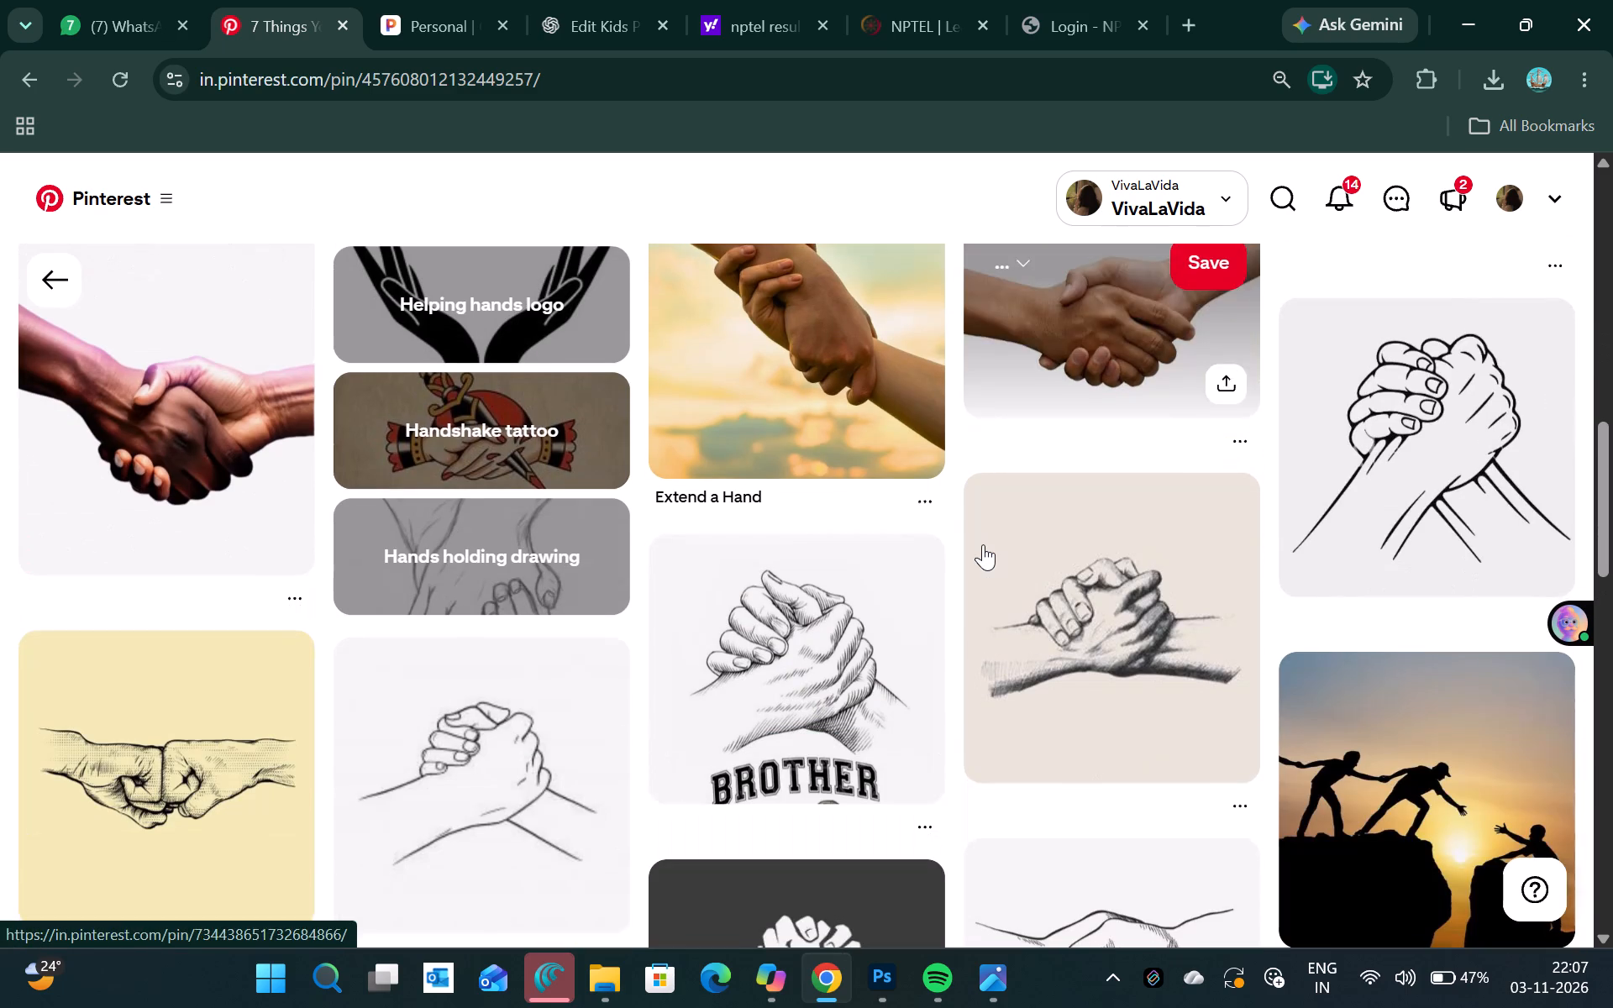
scroll(983, 544, down, 3)
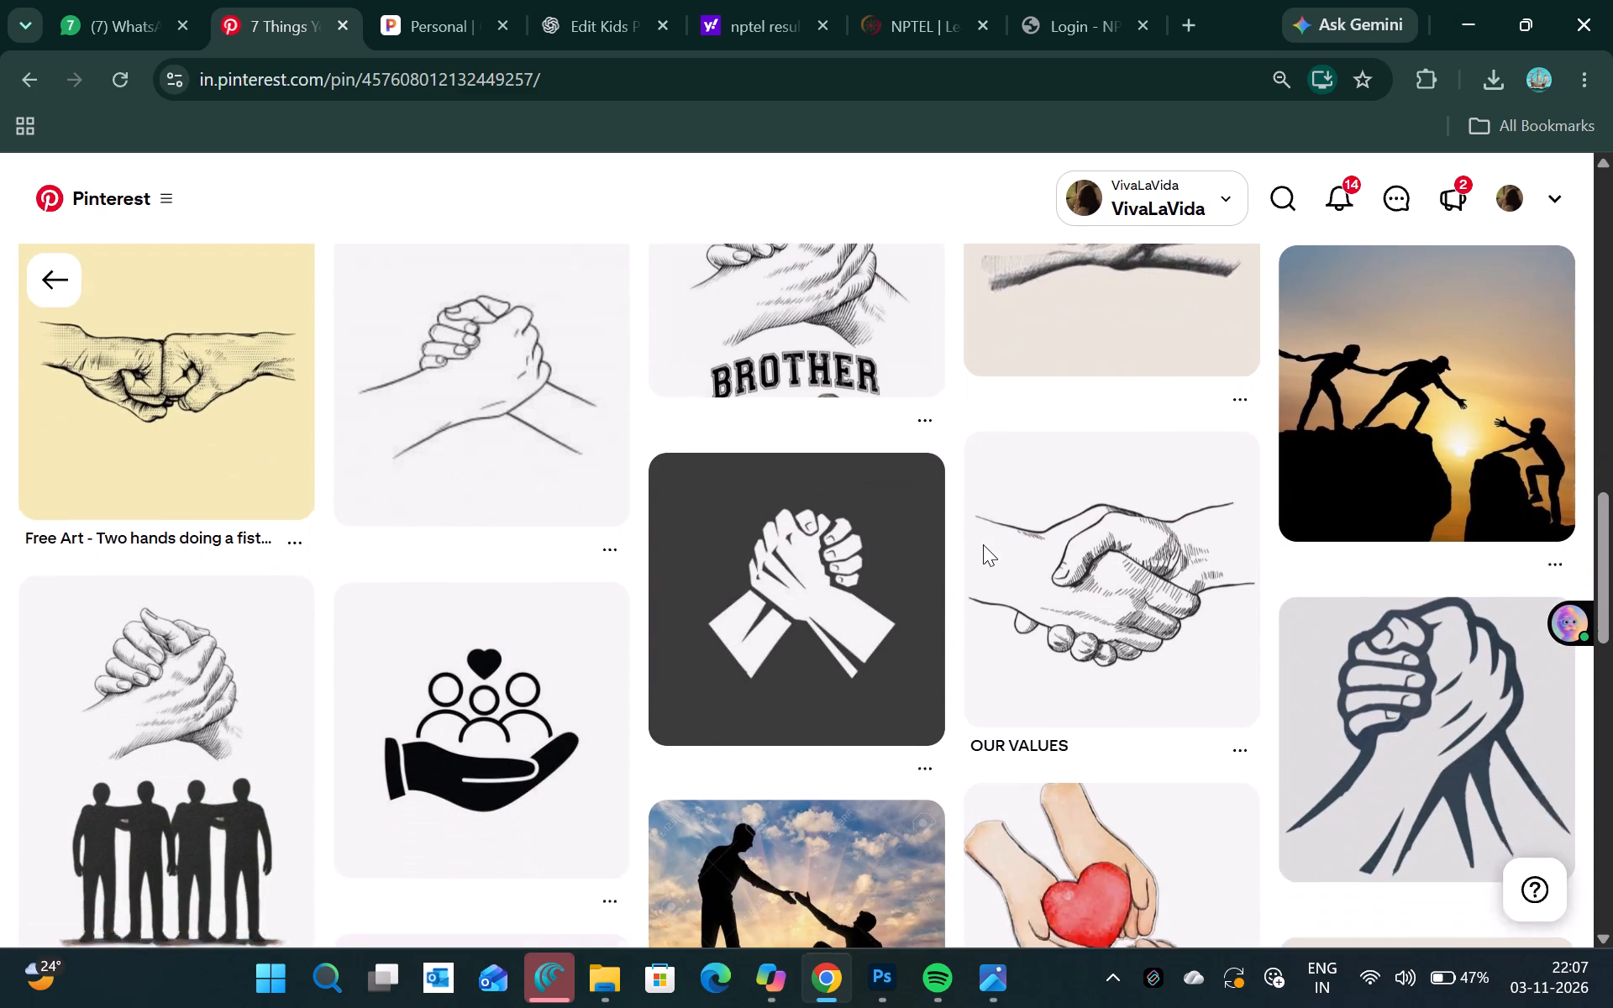
scroll(983, 544, down, 2)
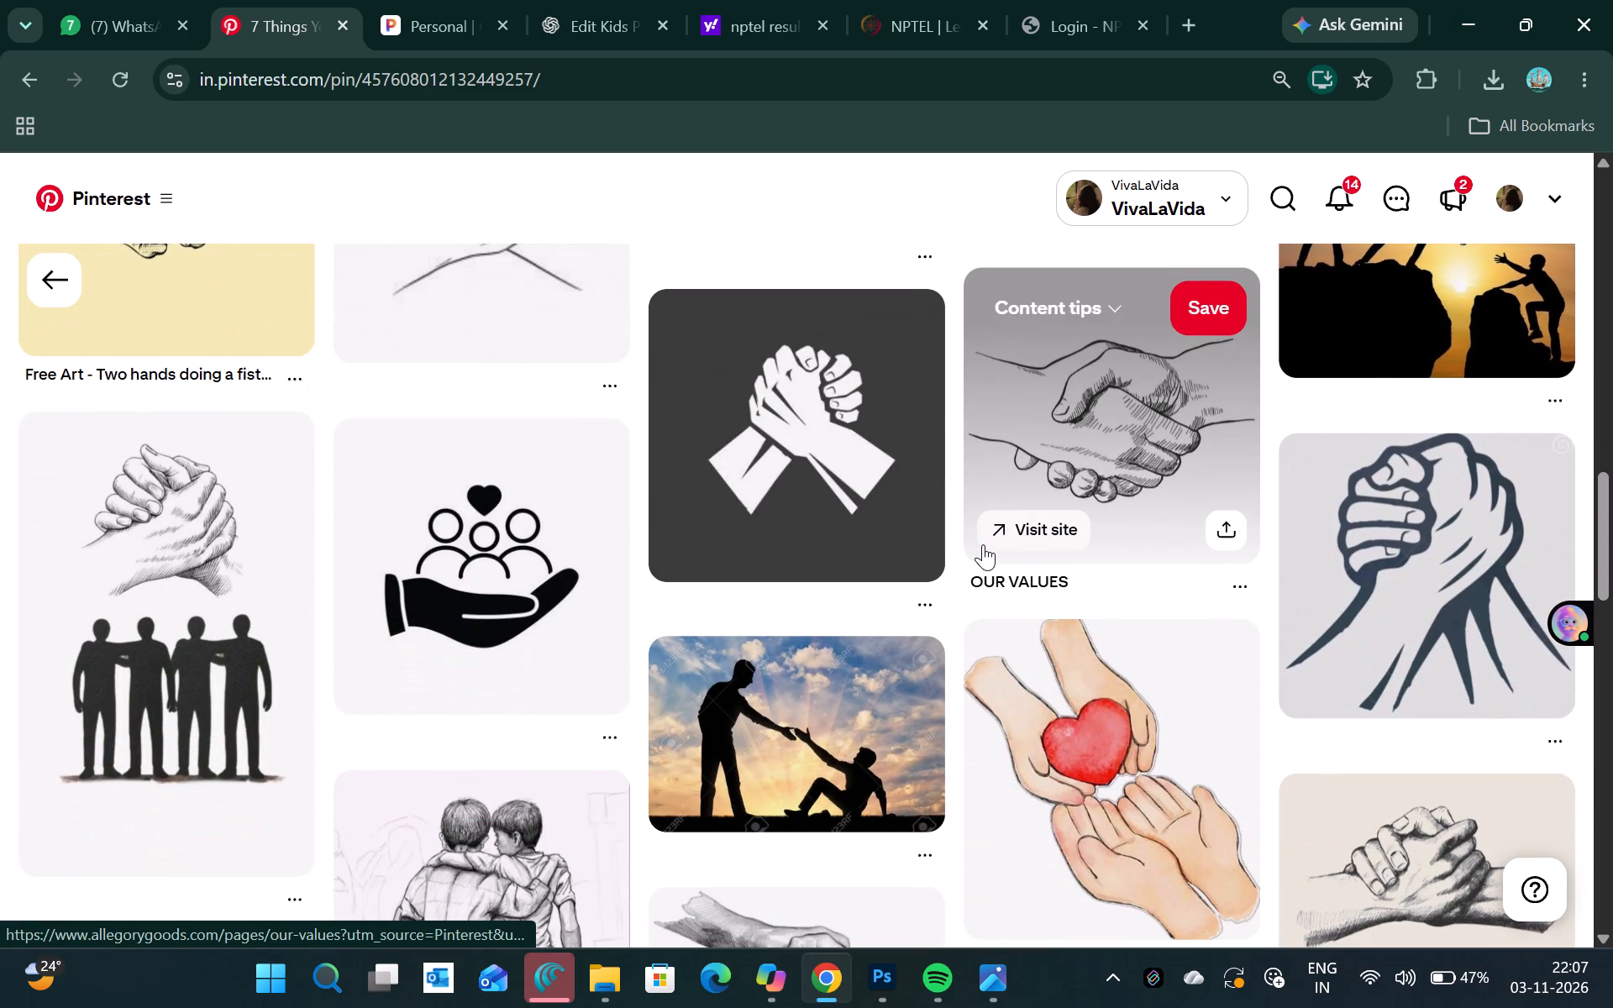
scroll(983, 544, down, 4)
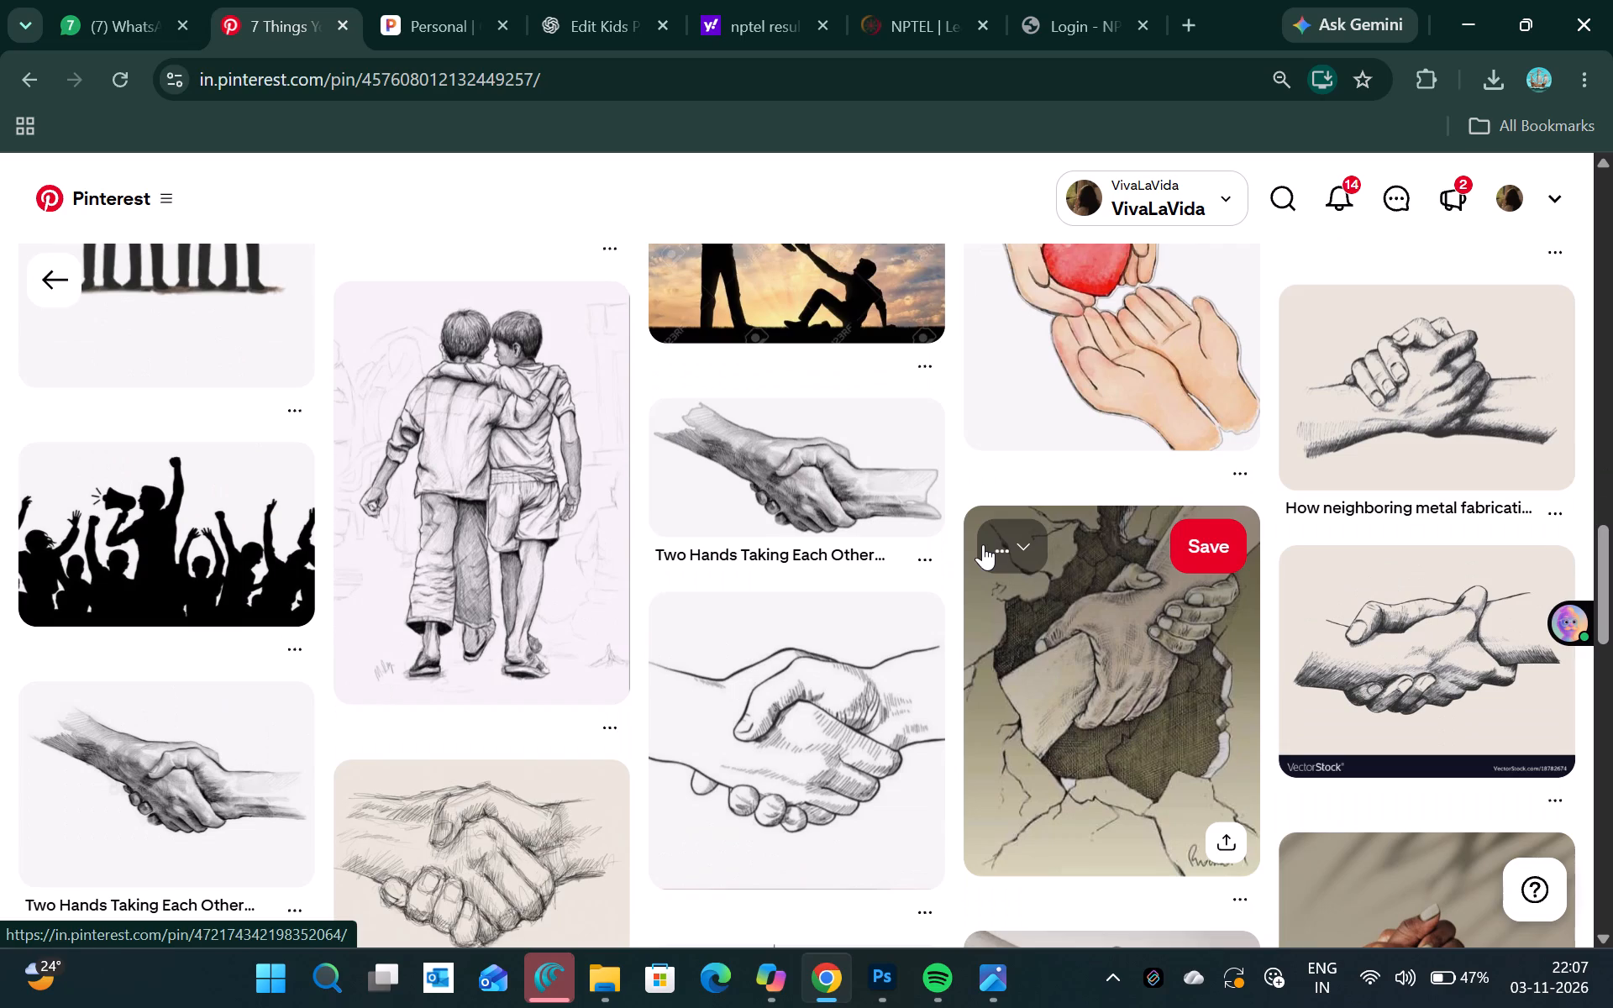
scroll(983, 544, down, 4)
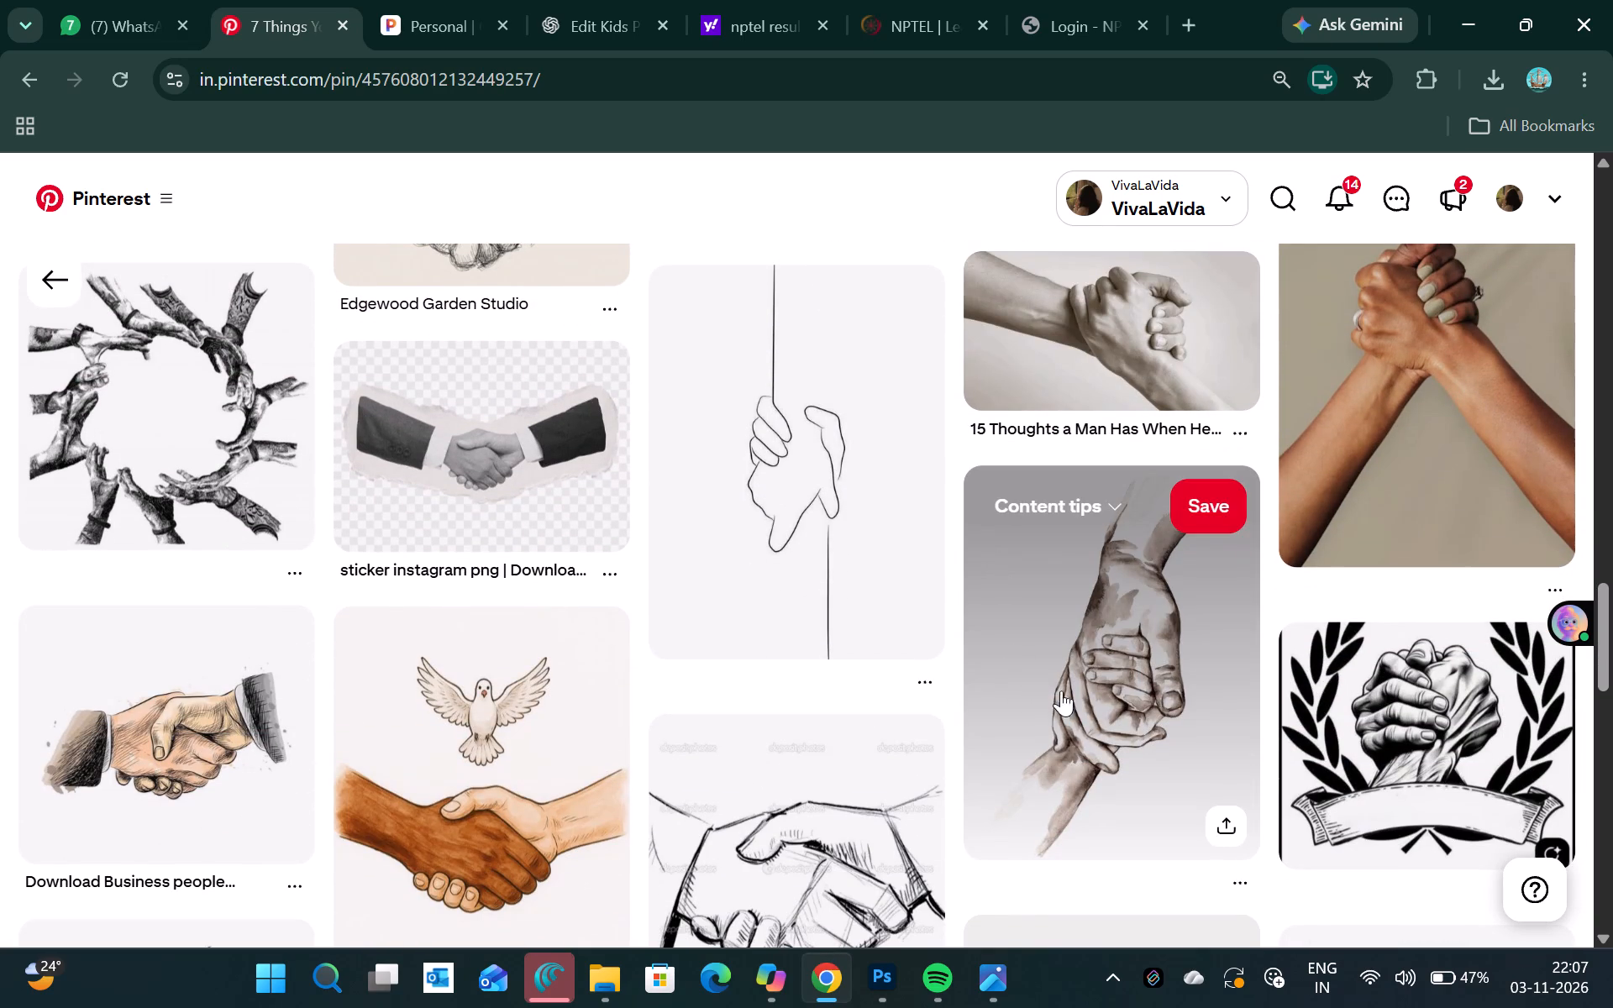
scroll(863, 725, down, 2)
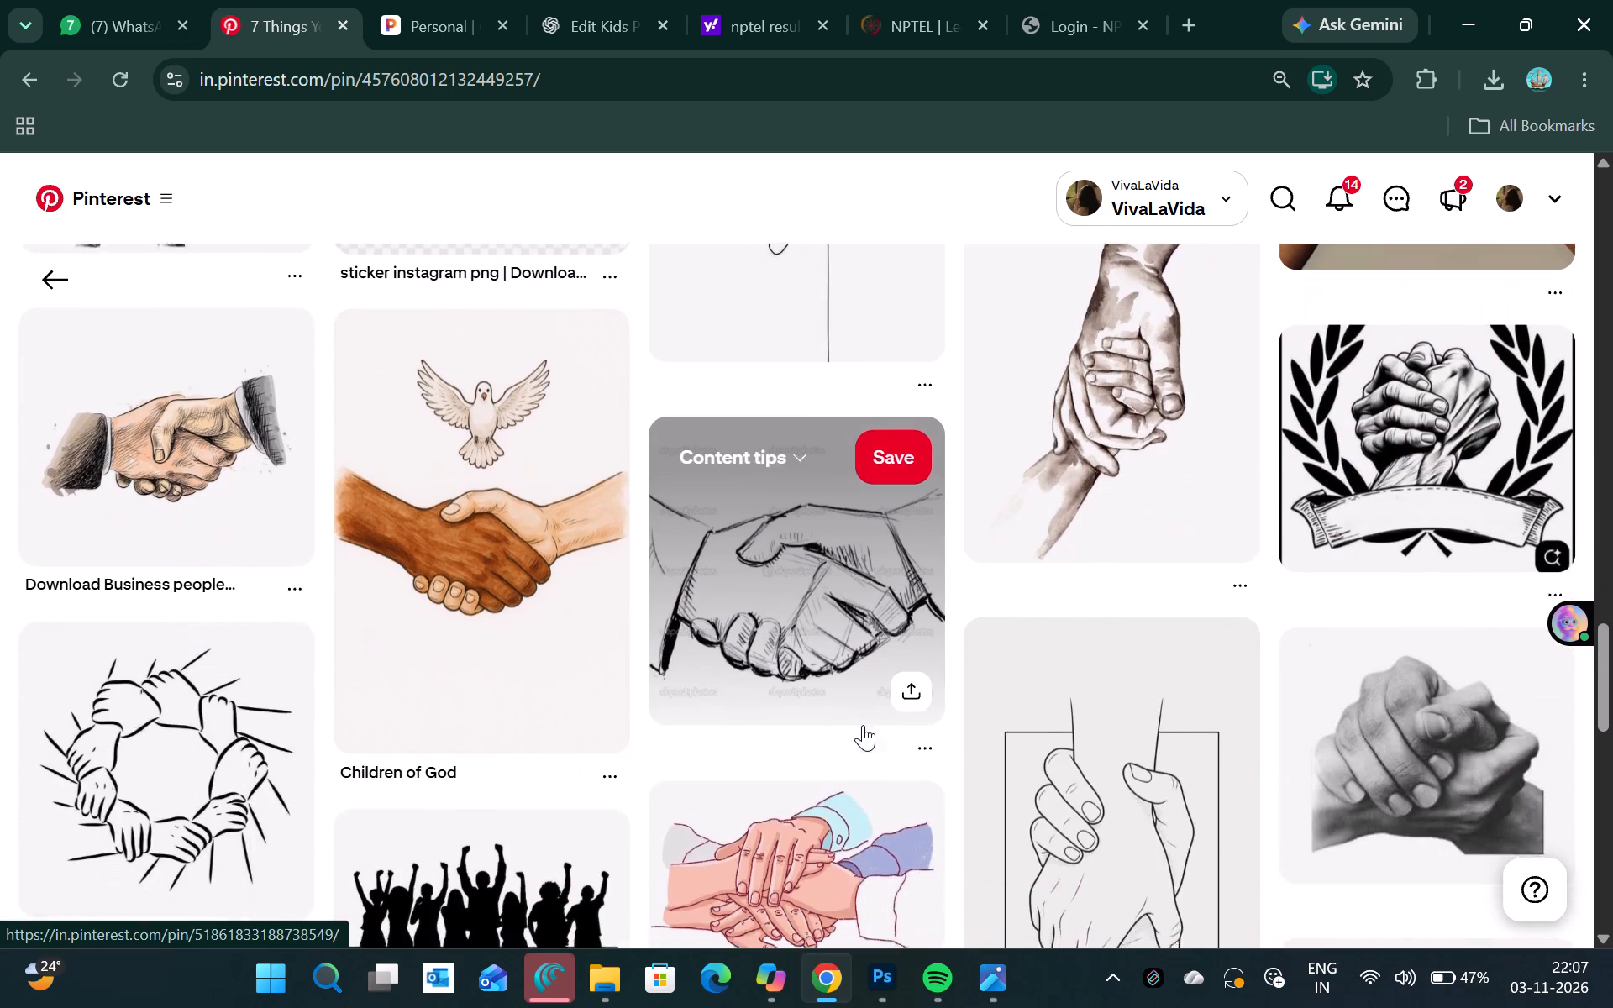
scroll(863, 725, down, 2)
scroll(1149, 731, down, 2)
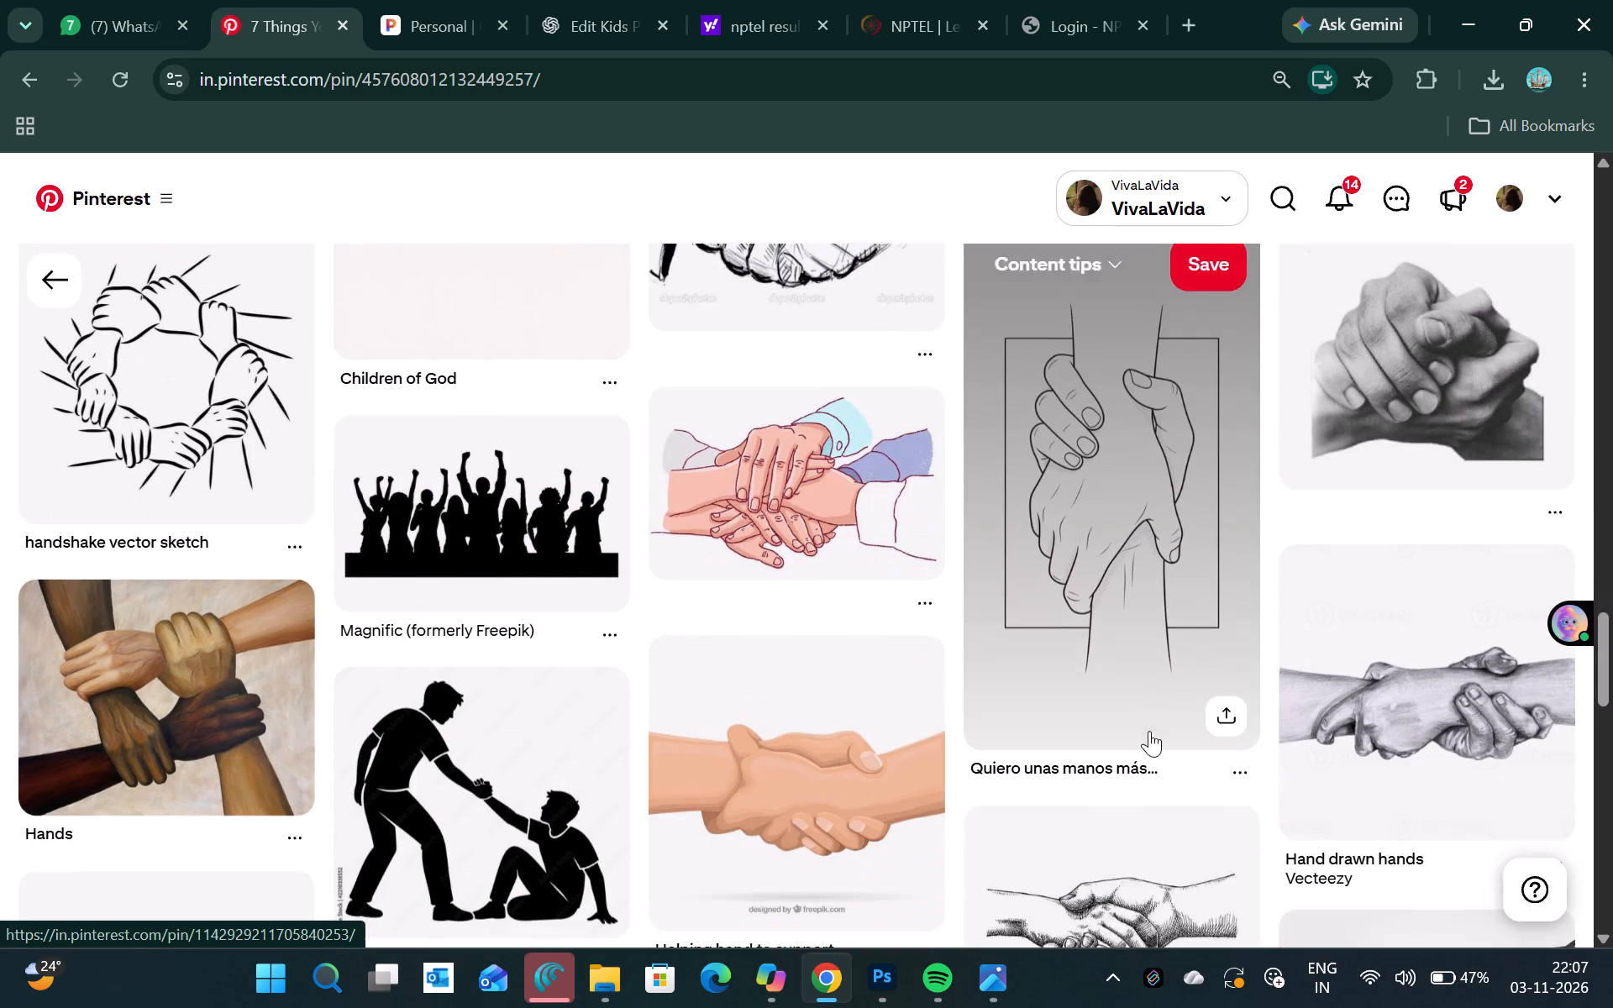
Open Vecteezy's "Hand drawn hands" pin and look through its related pencil-style hand drawings.
click(1396, 677)
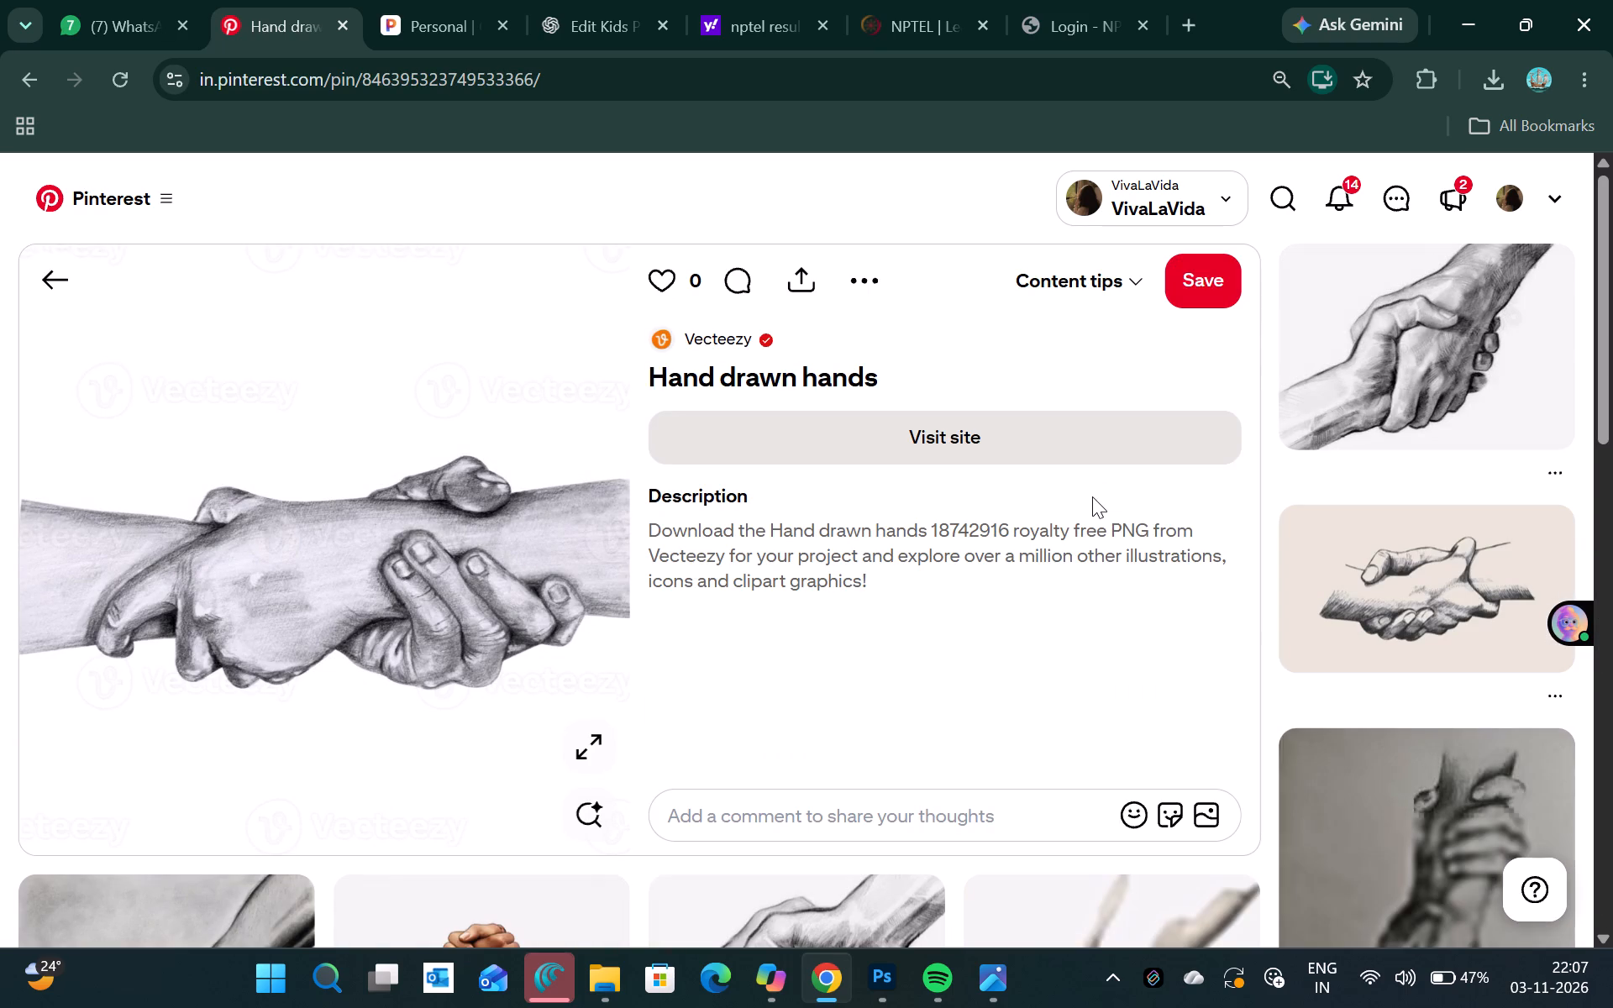
scroll(980, 485, down, 1)
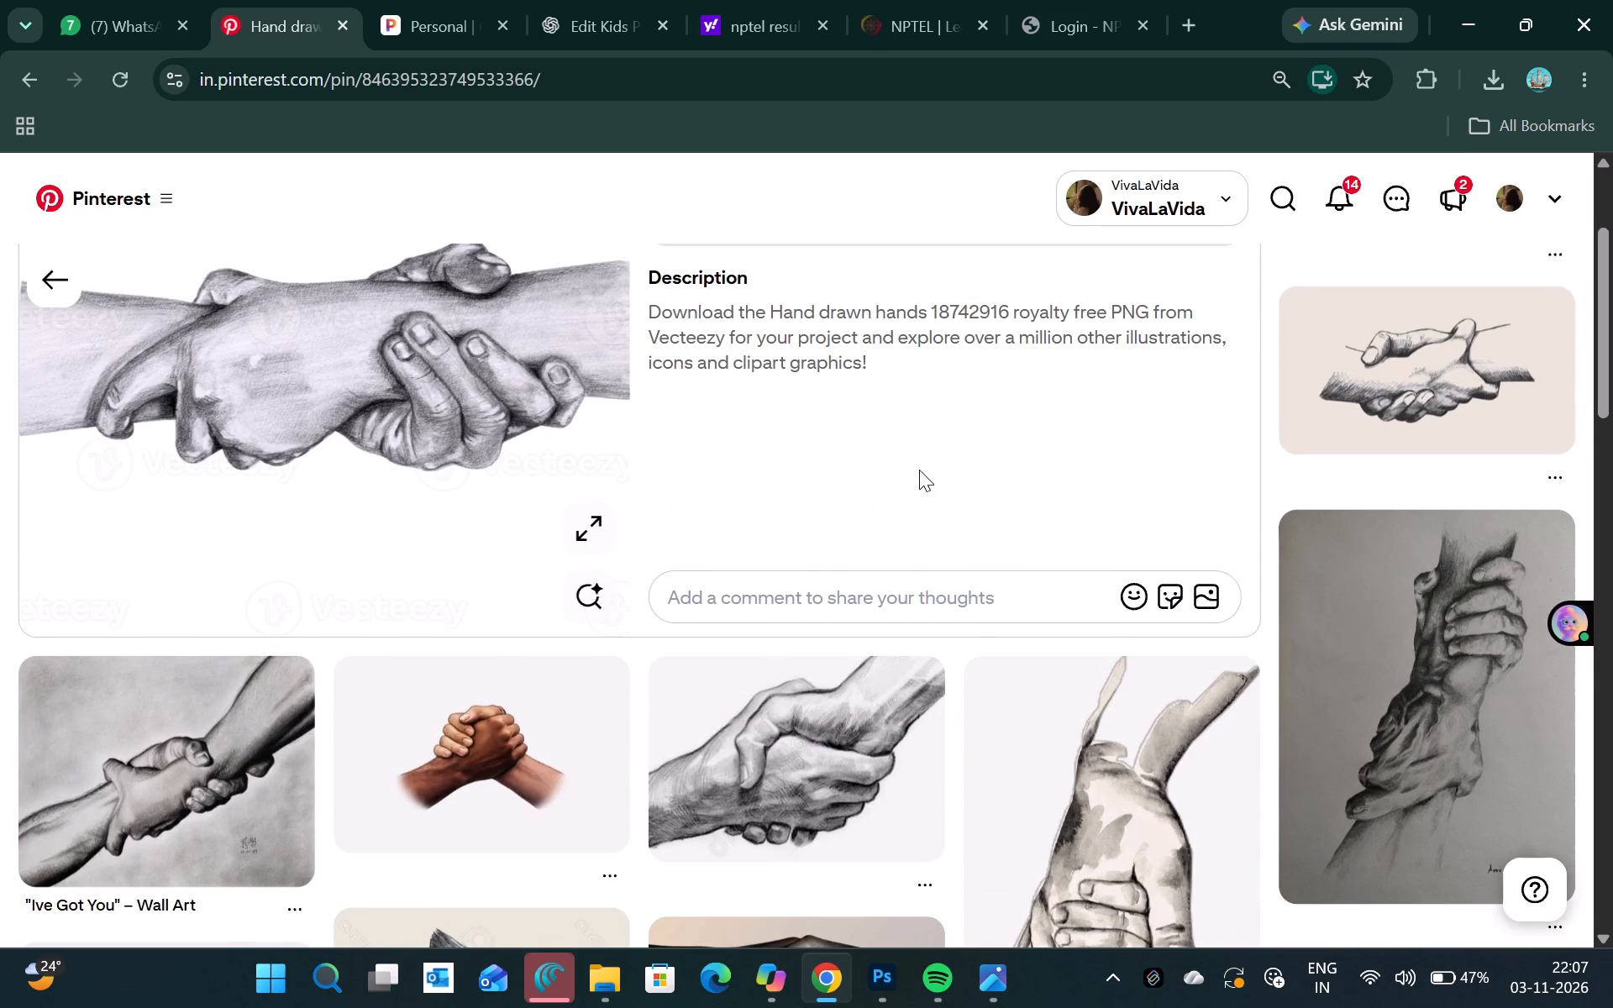
scroll(919, 470, down, 1)
scroll(919, 470, up, 1)
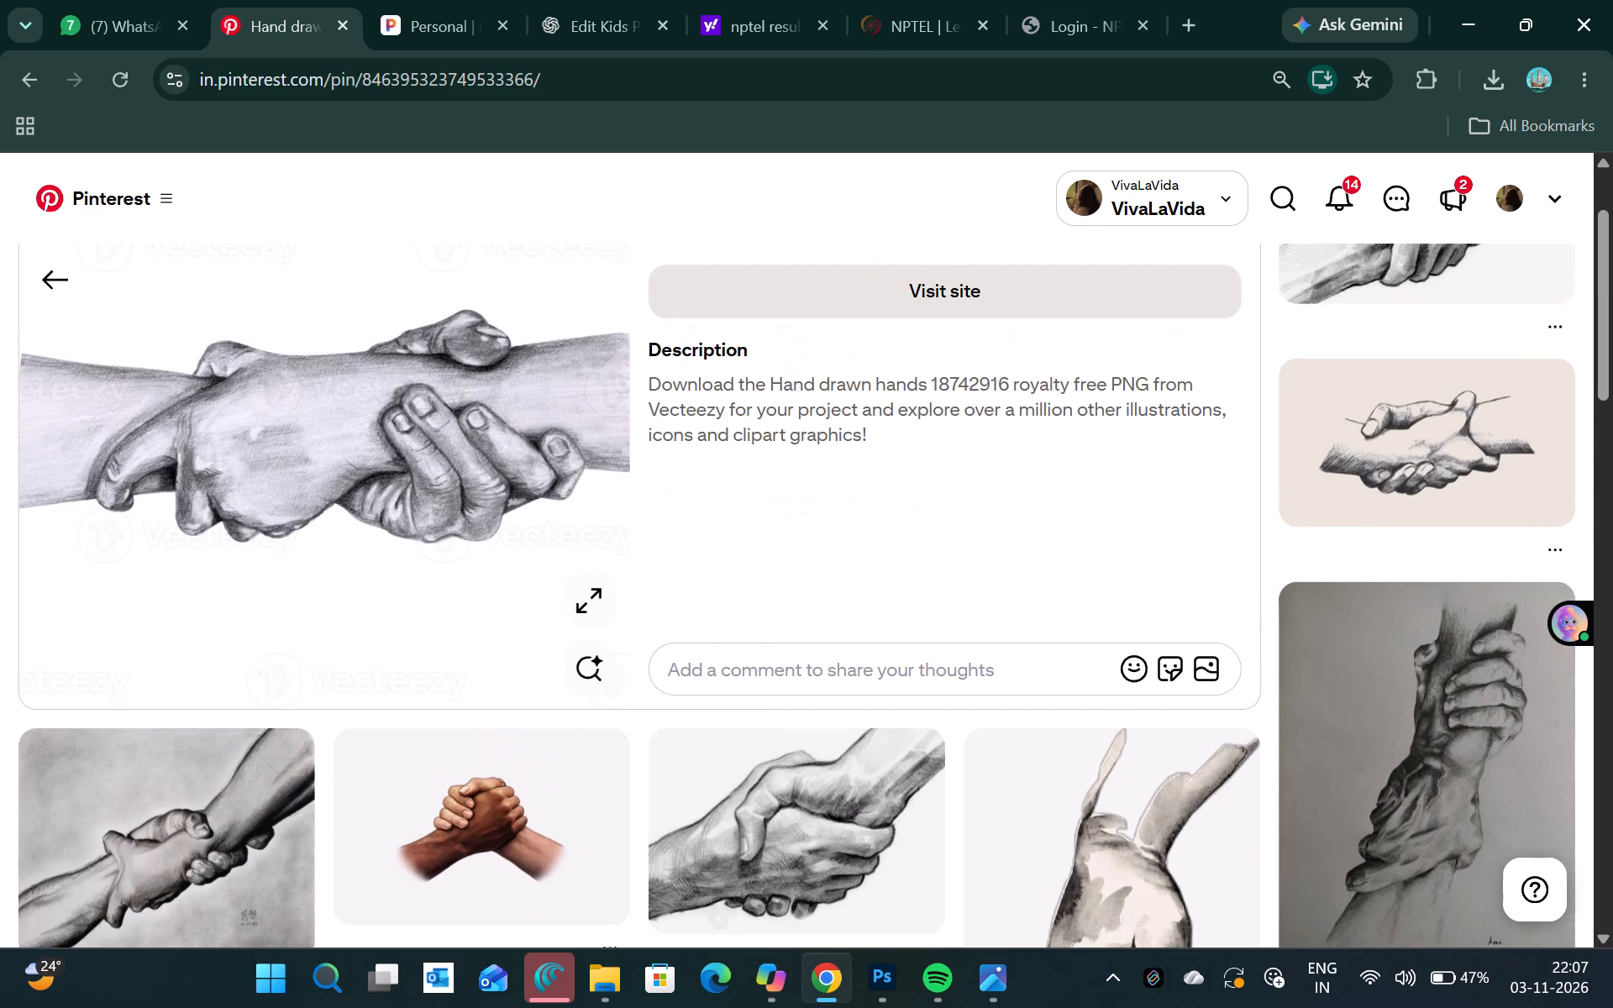
scroll(891, 451, down, 3)
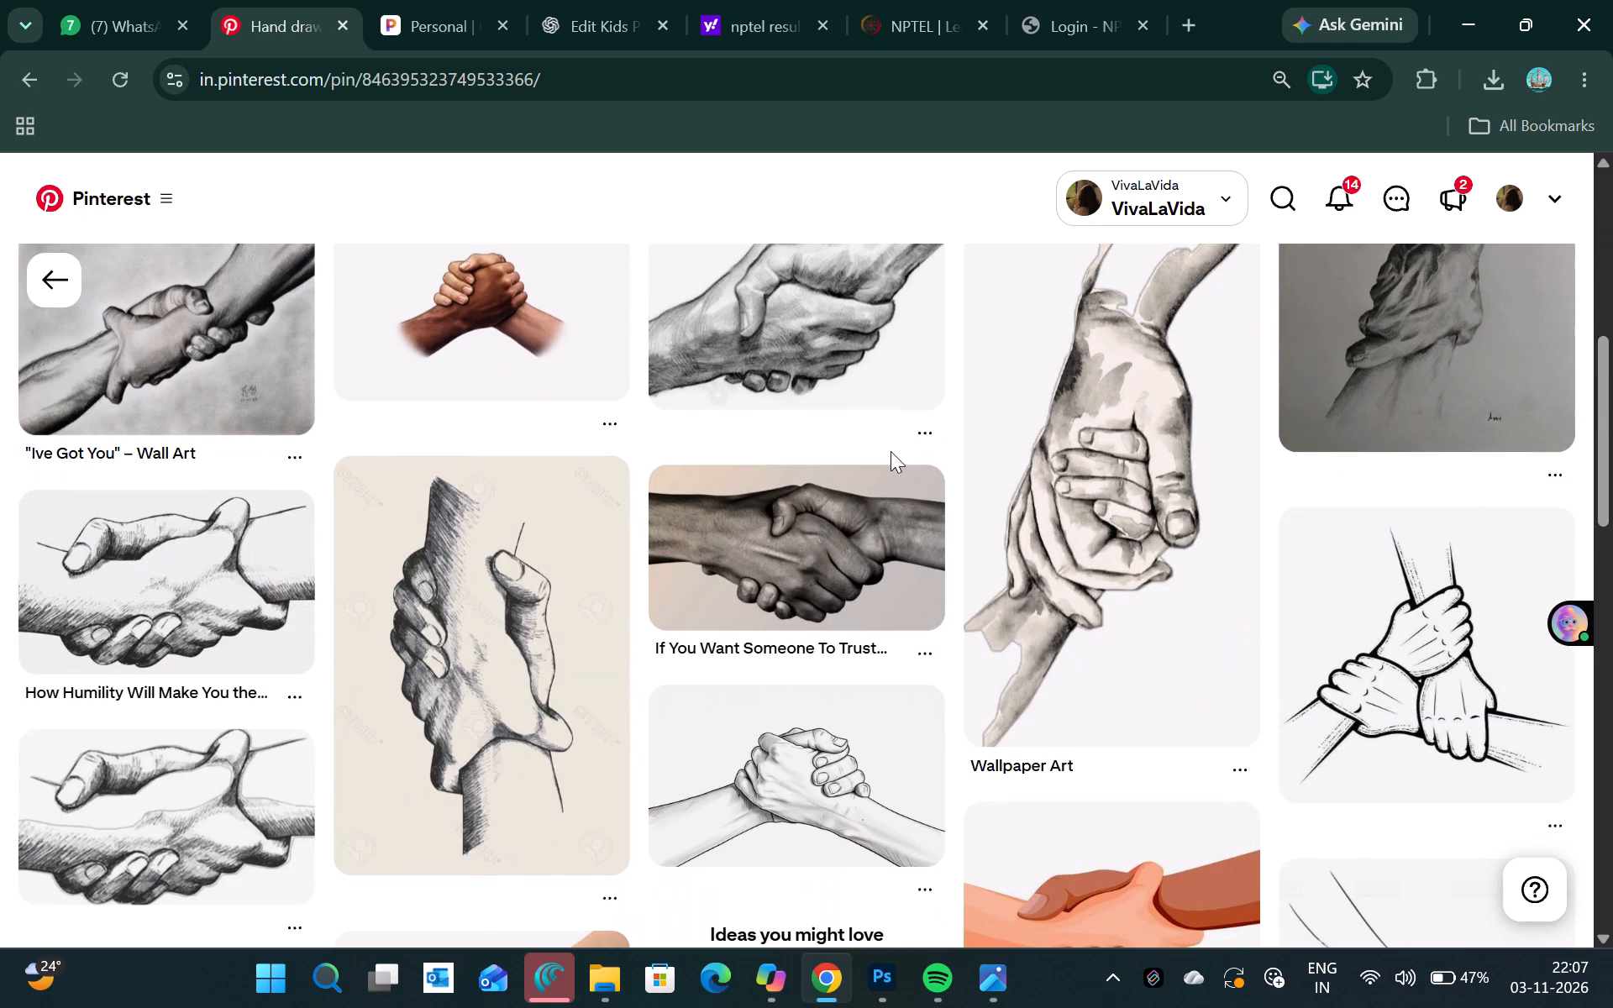
scroll(891, 451, down, 2)
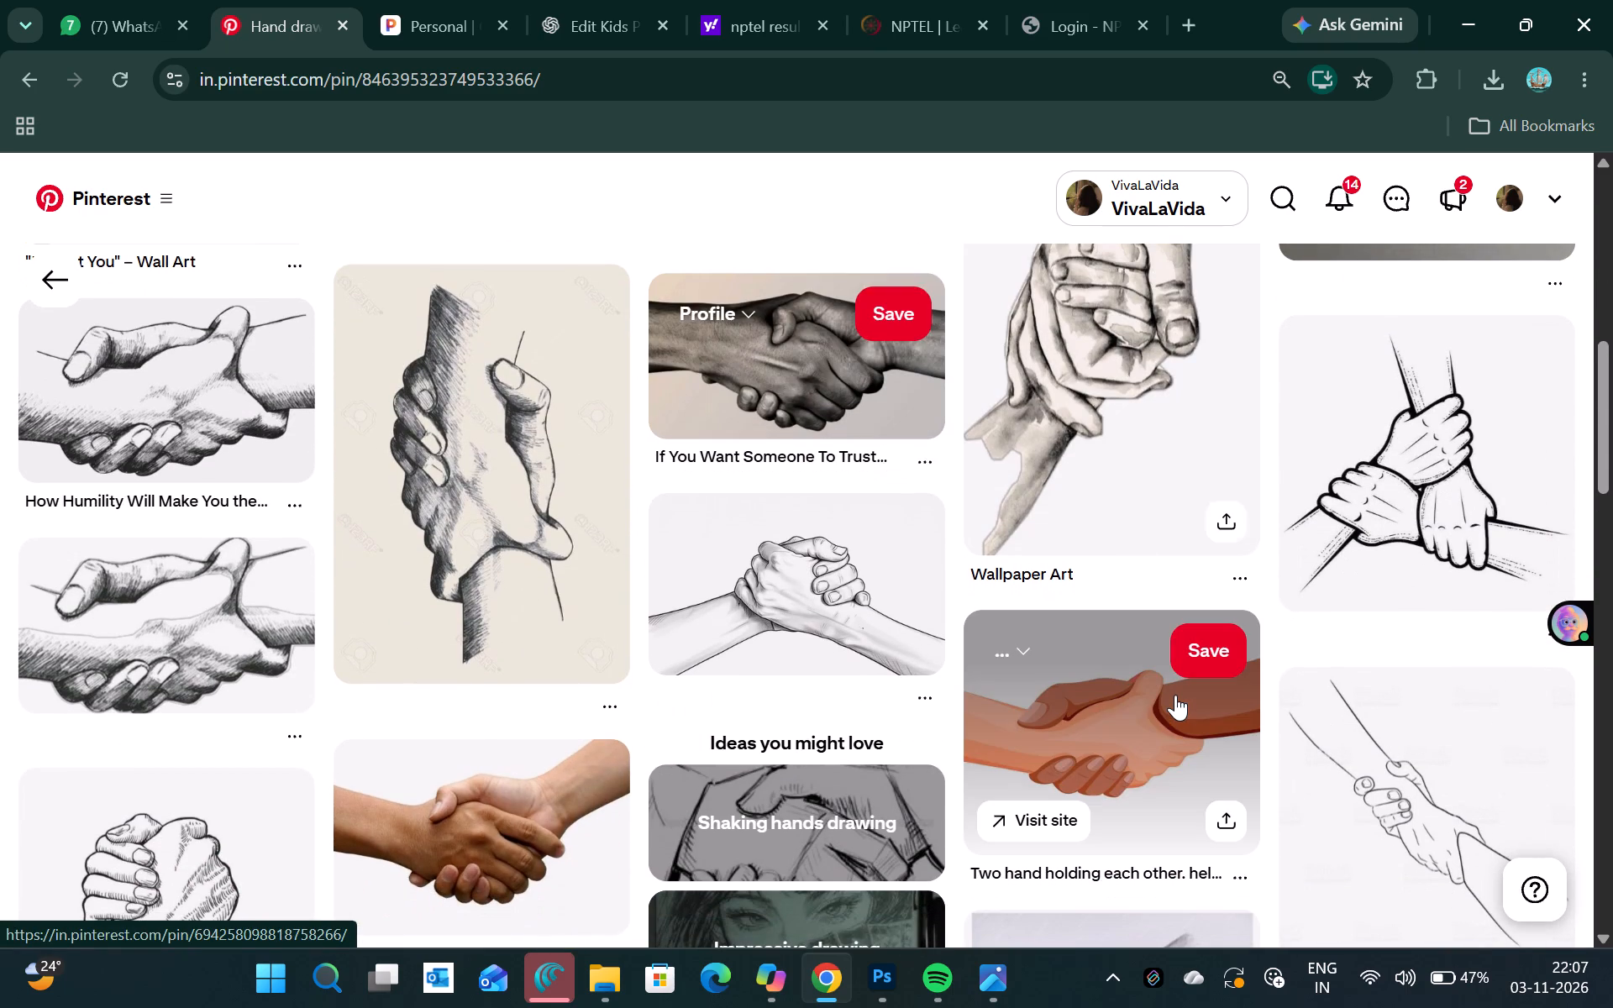
Open the cartoon pin of two hands holding each other and browse its related handshake and support illustrations.
click(1175, 695)
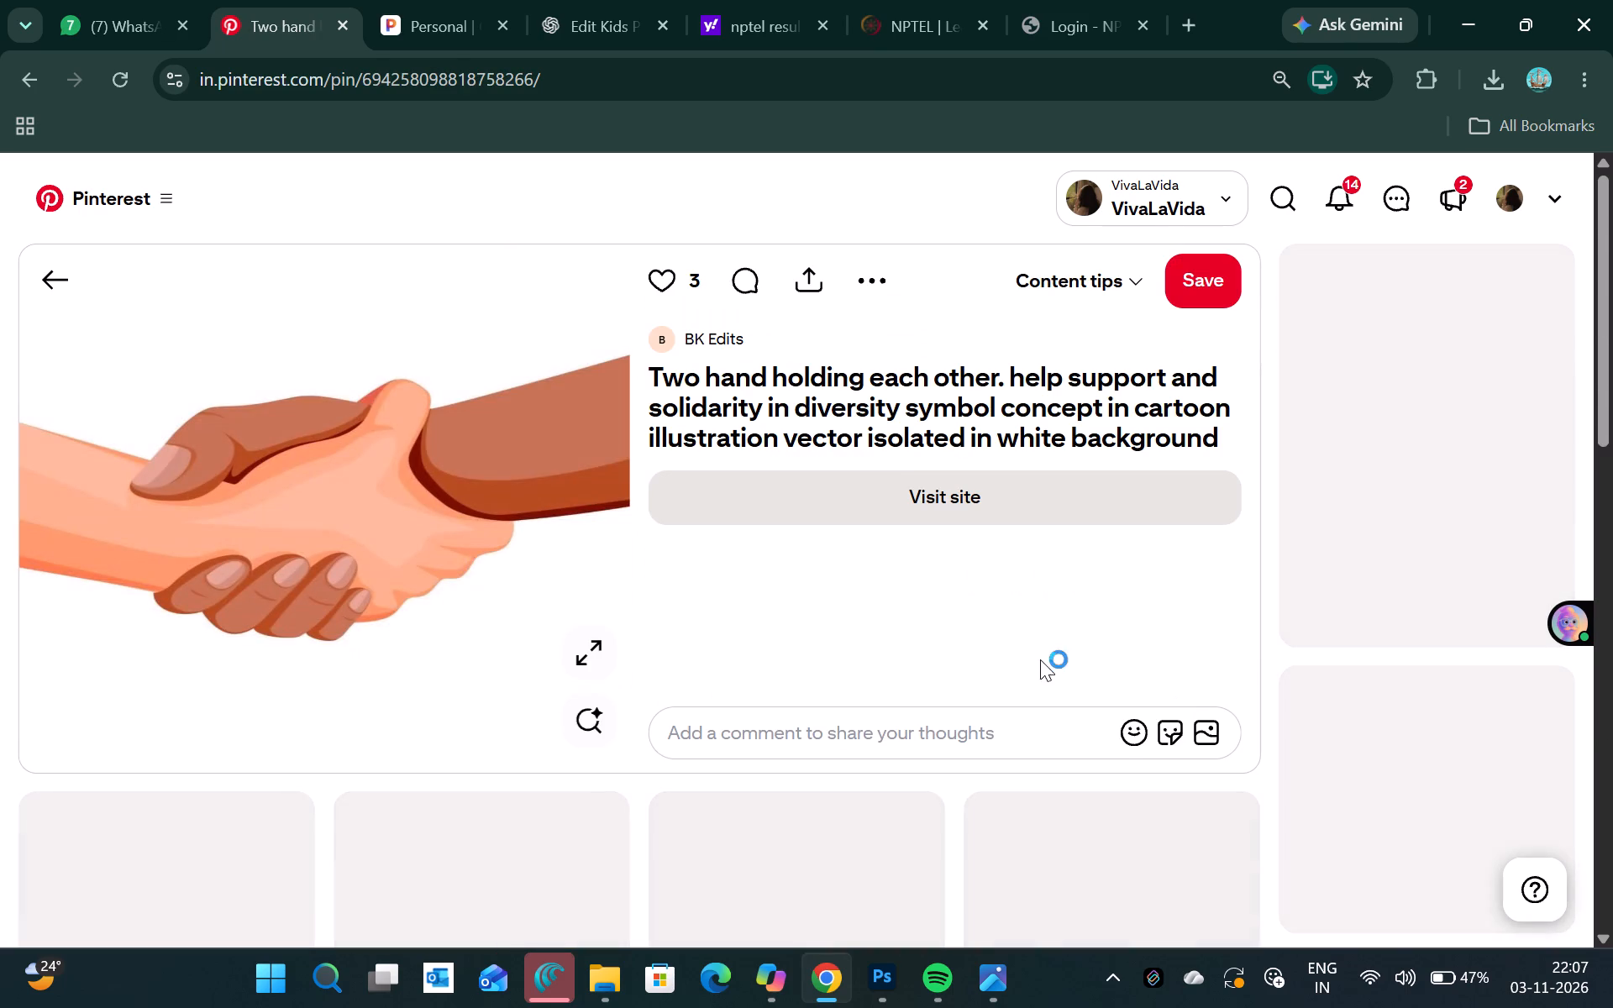
scroll(1013, 651, down, 2)
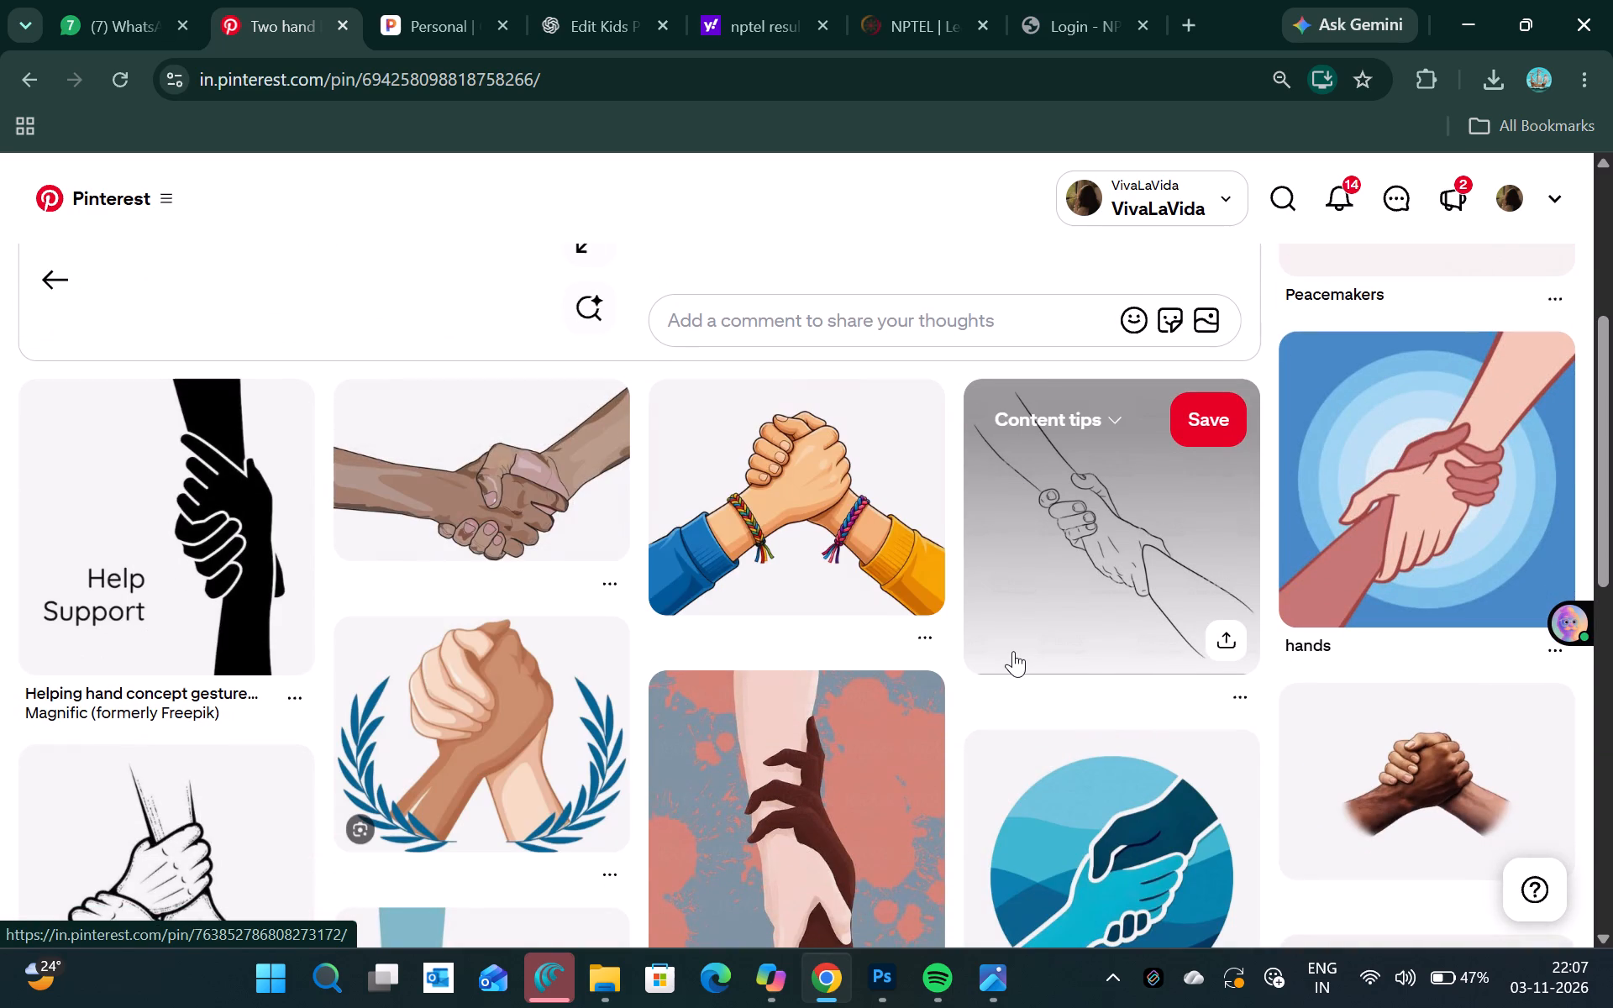
scroll(1013, 651, down, 1)
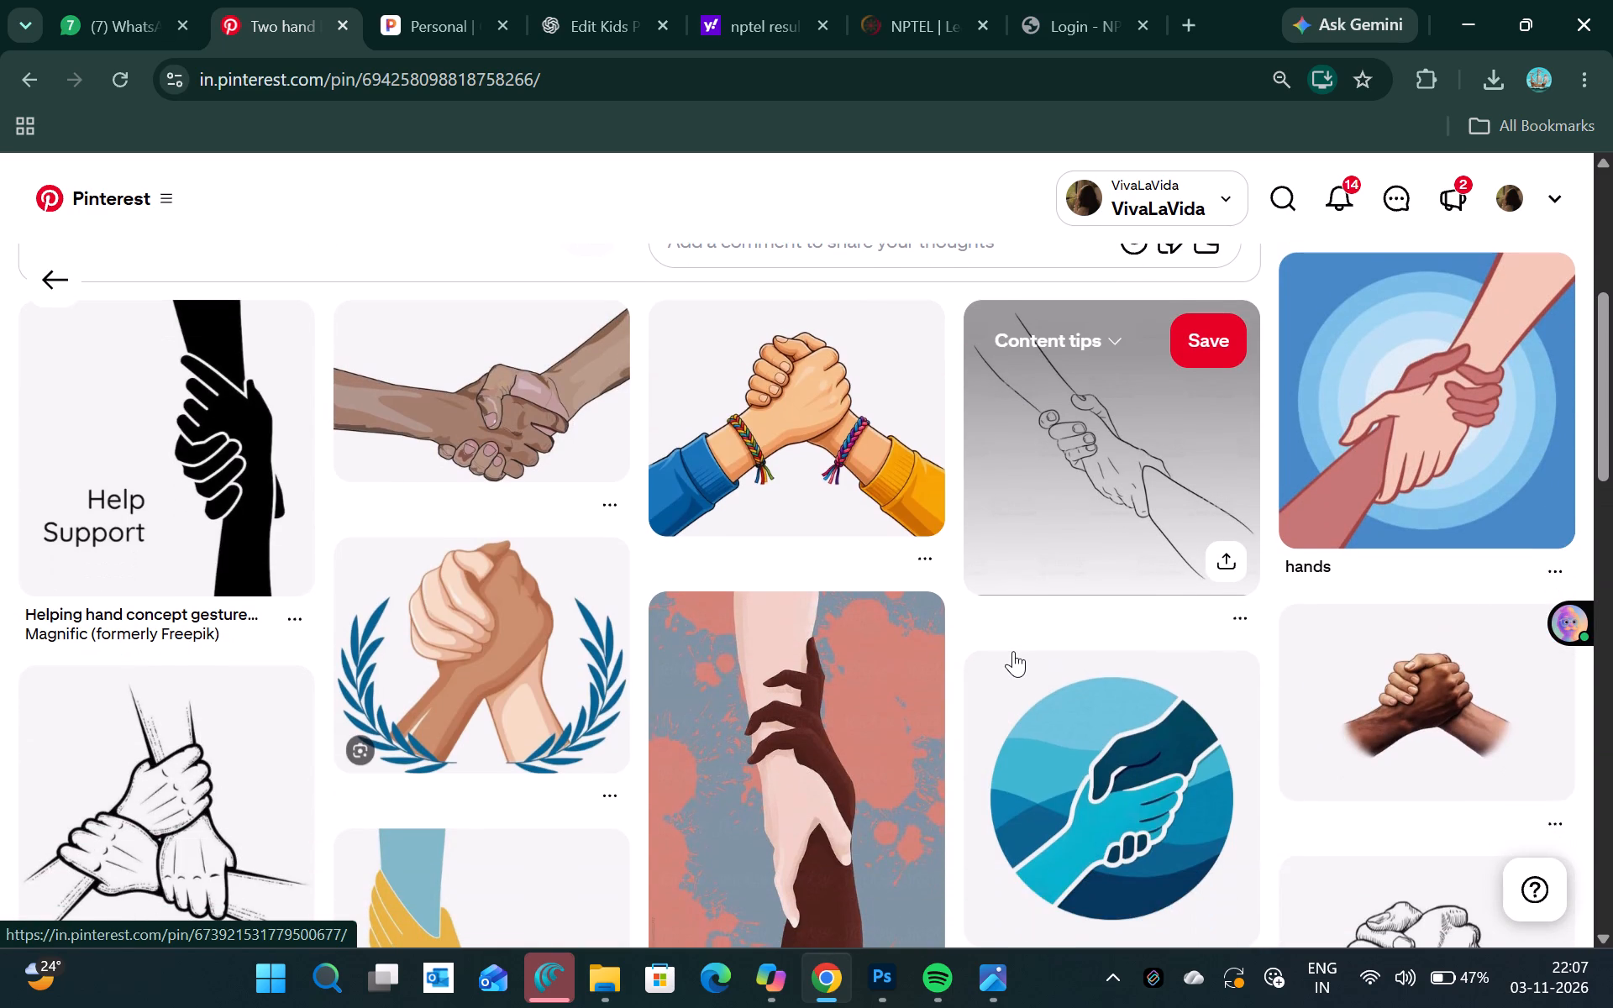
scroll(1013, 651, down, 1)
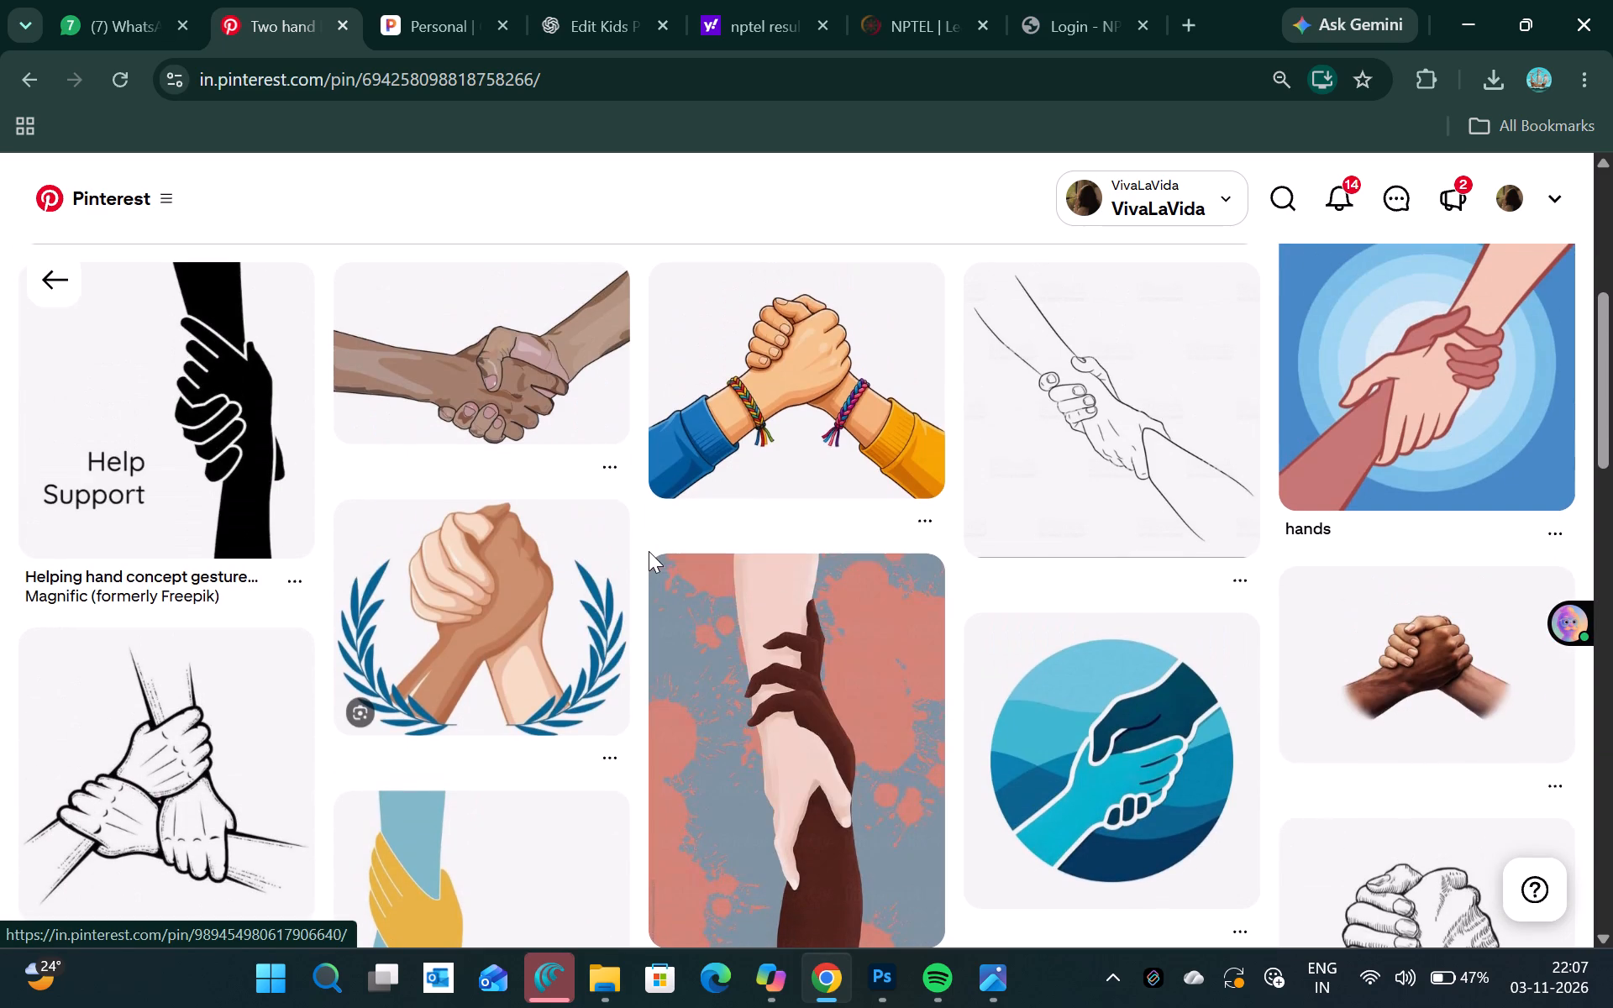
scroll(649, 551, up, 2)
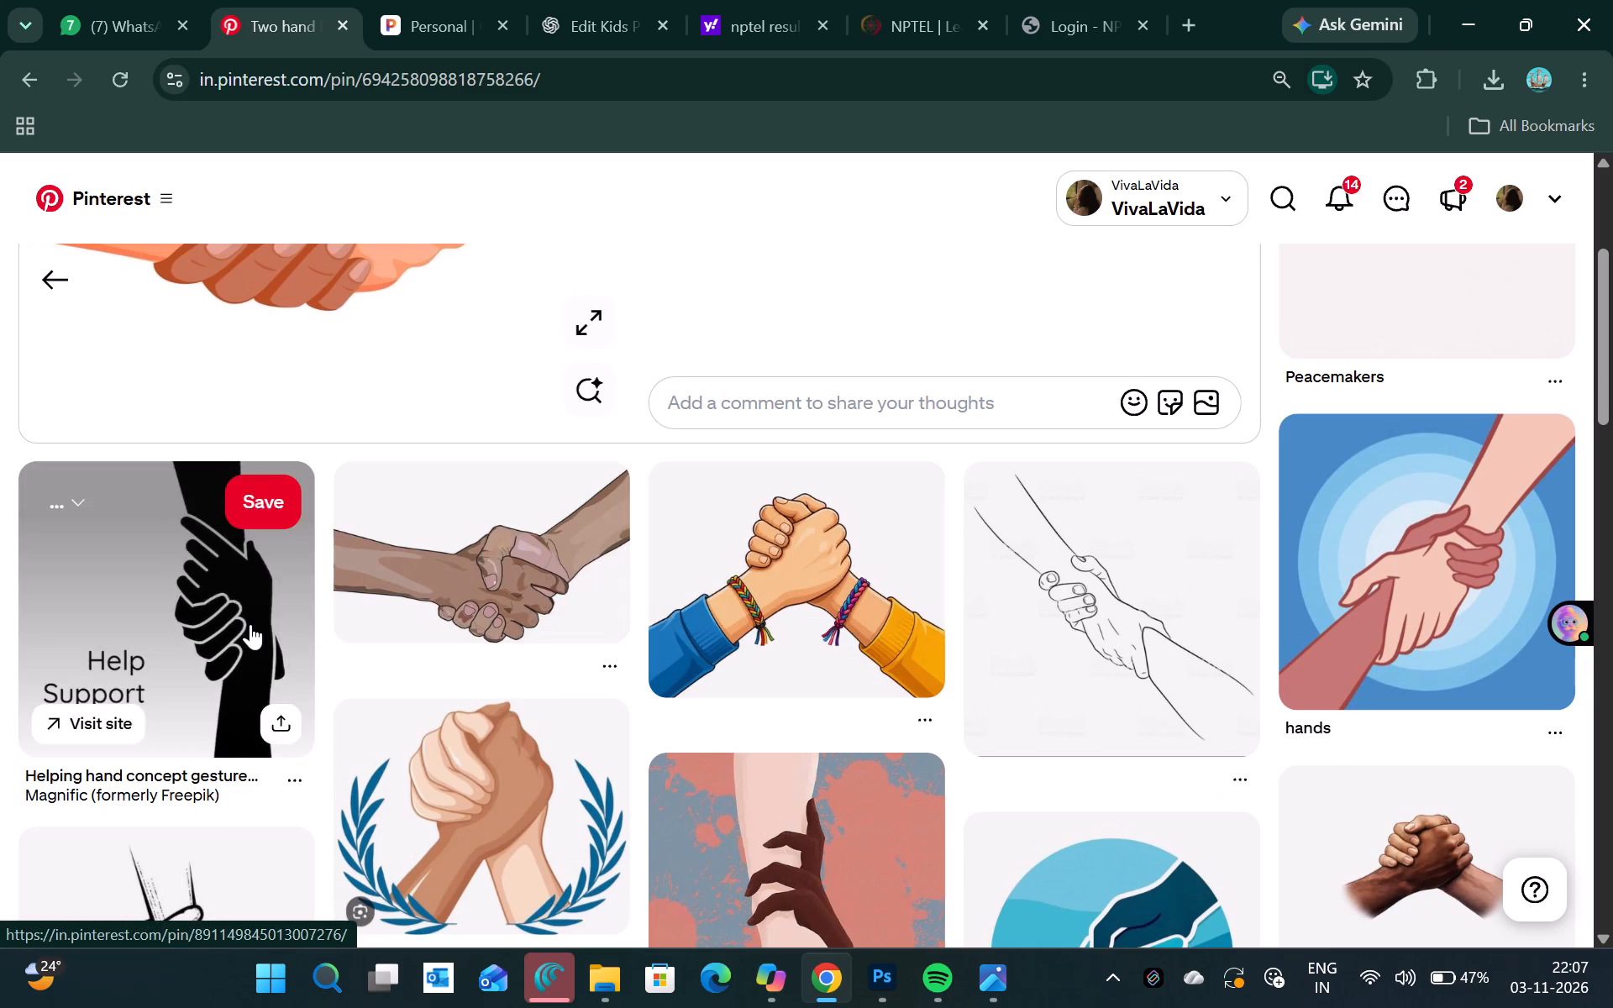
scroll(490, 681, down, 7)
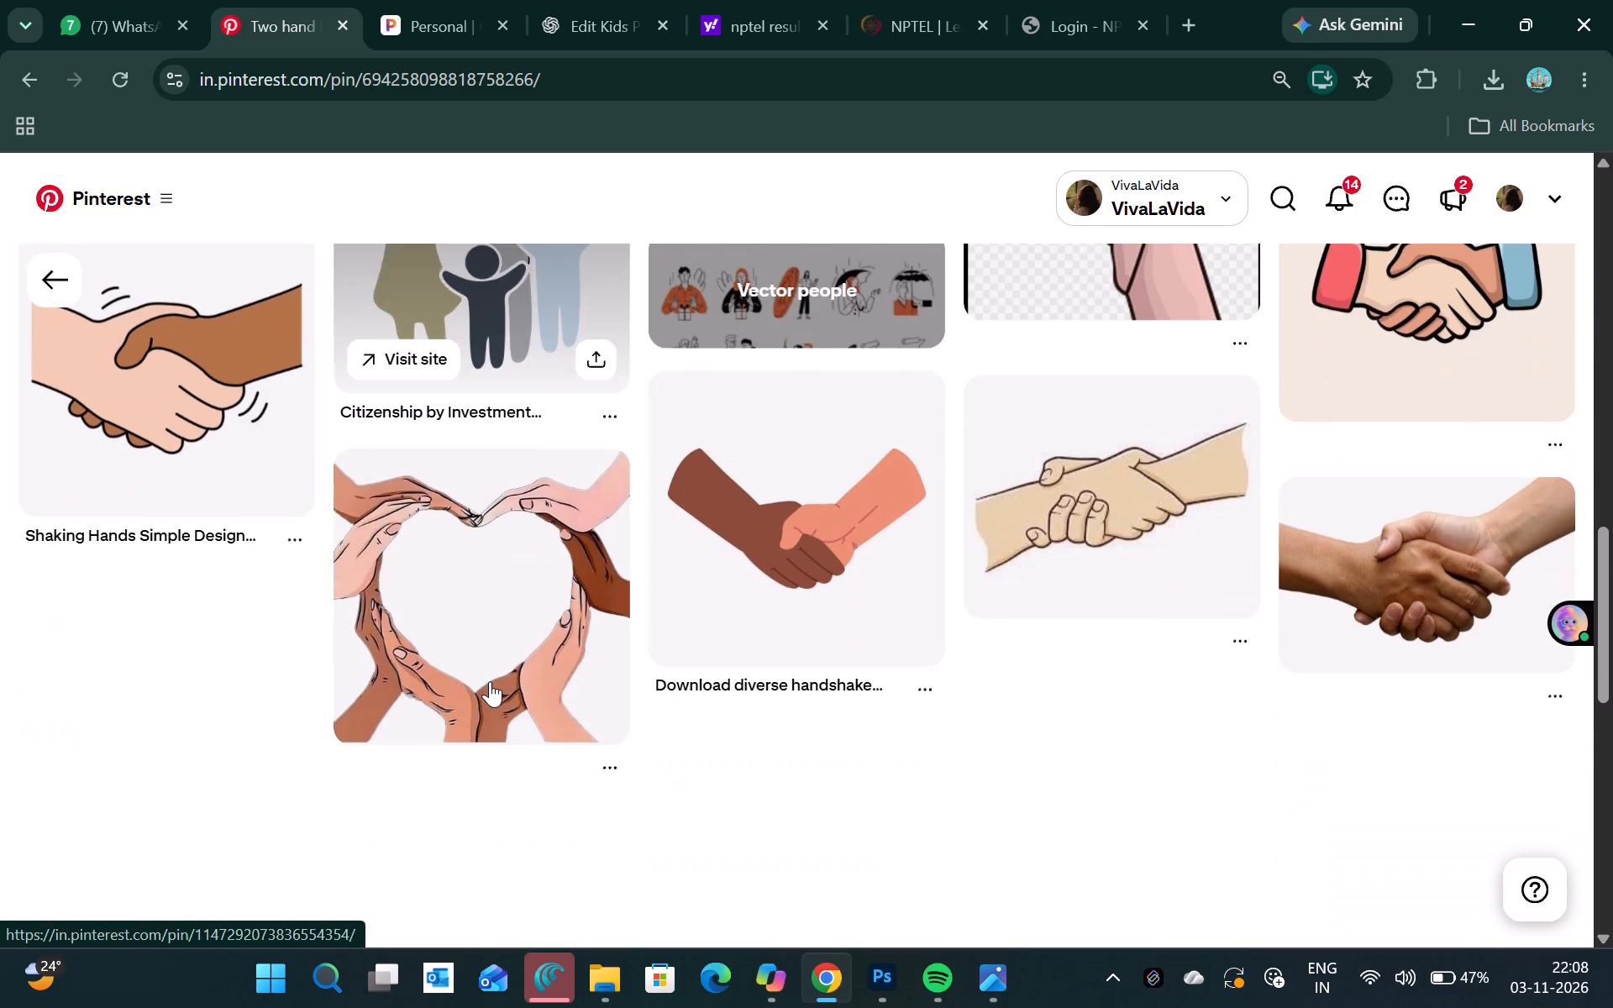
scroll(490, 681, down, 4)
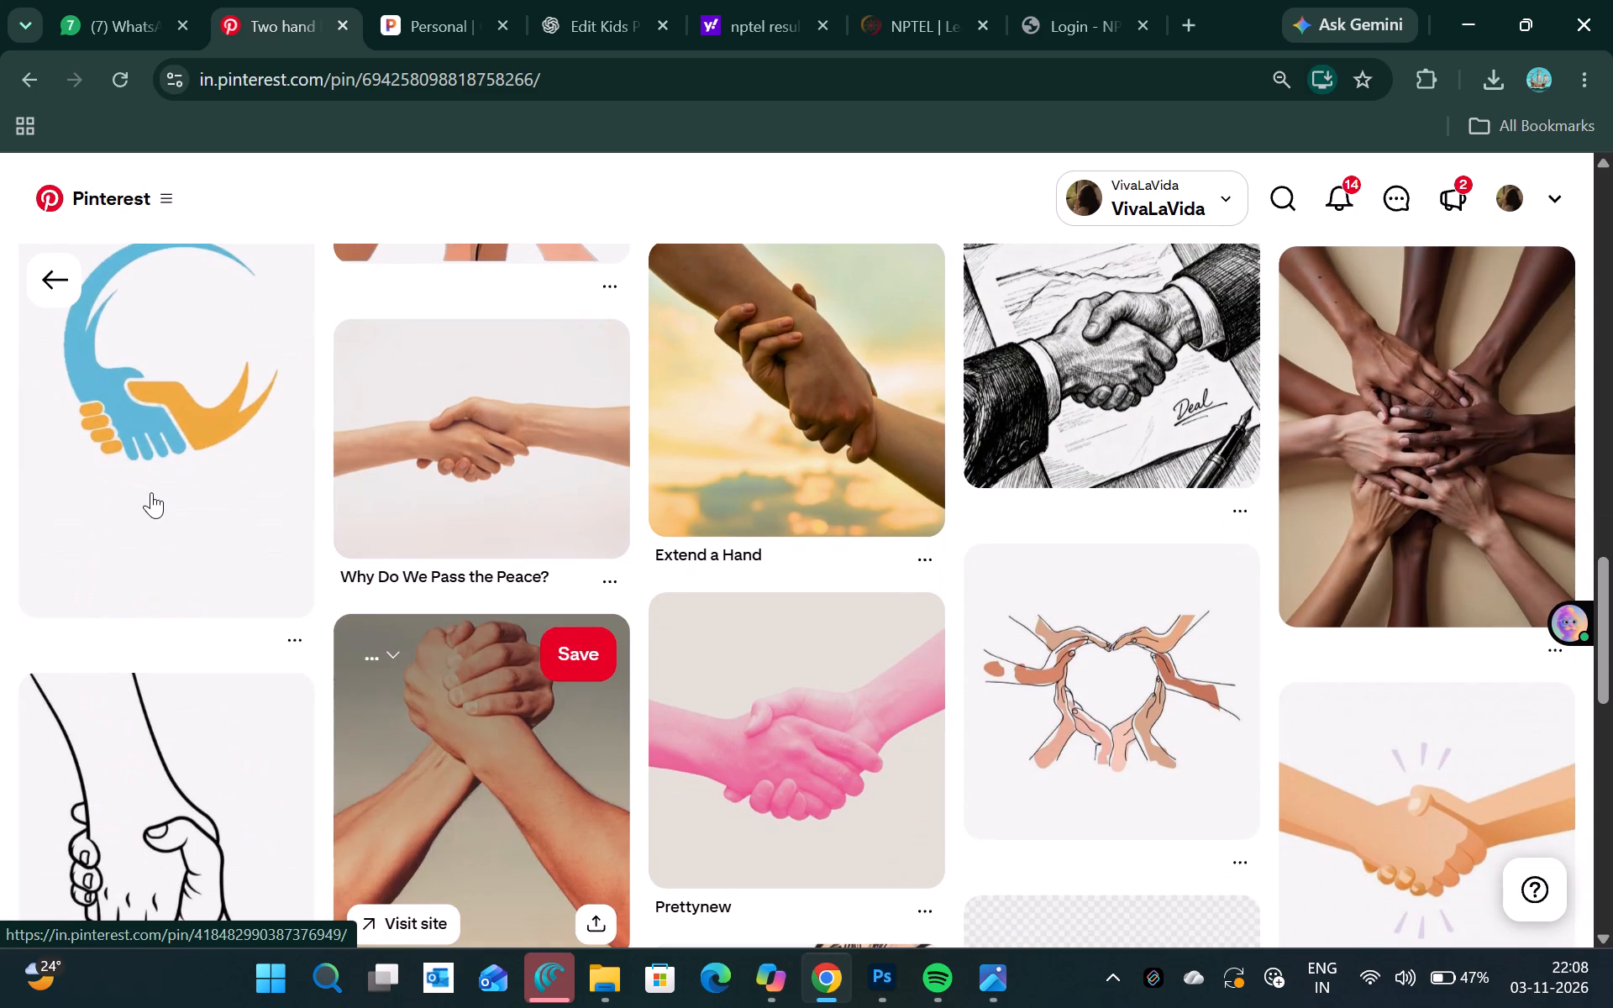
Return to the "Hand drawn hands" related pins and open the grey photo of one hand gripping another's wrist.
click(51, 267)
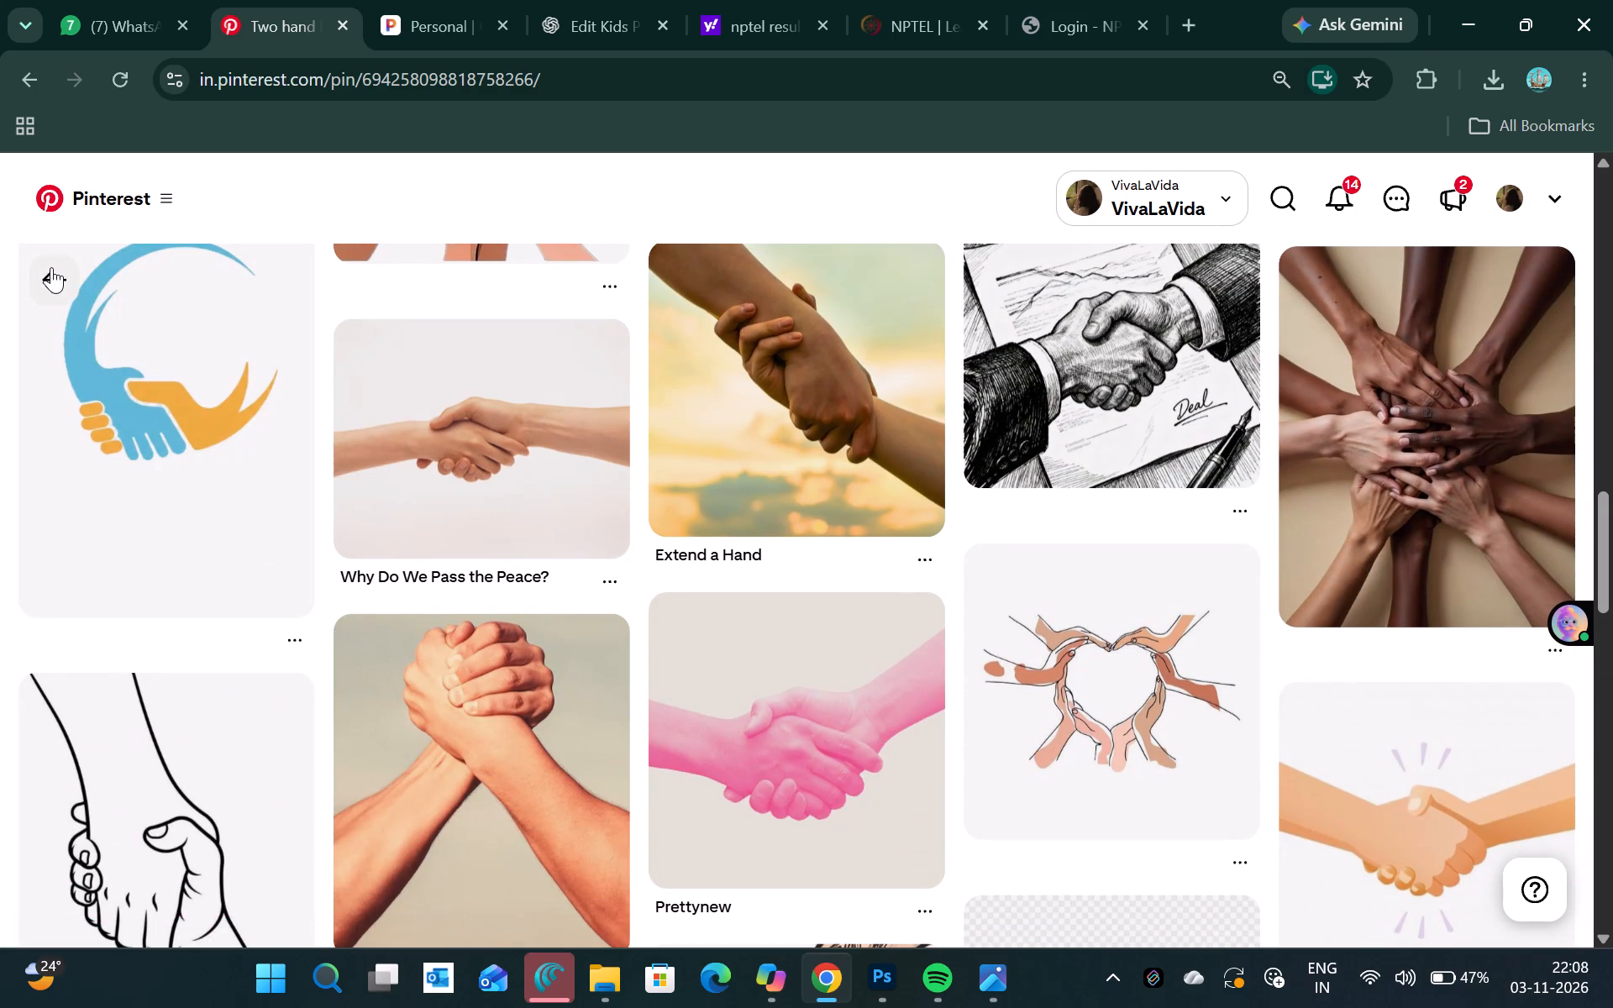
scroll(523, 475, down, 2)
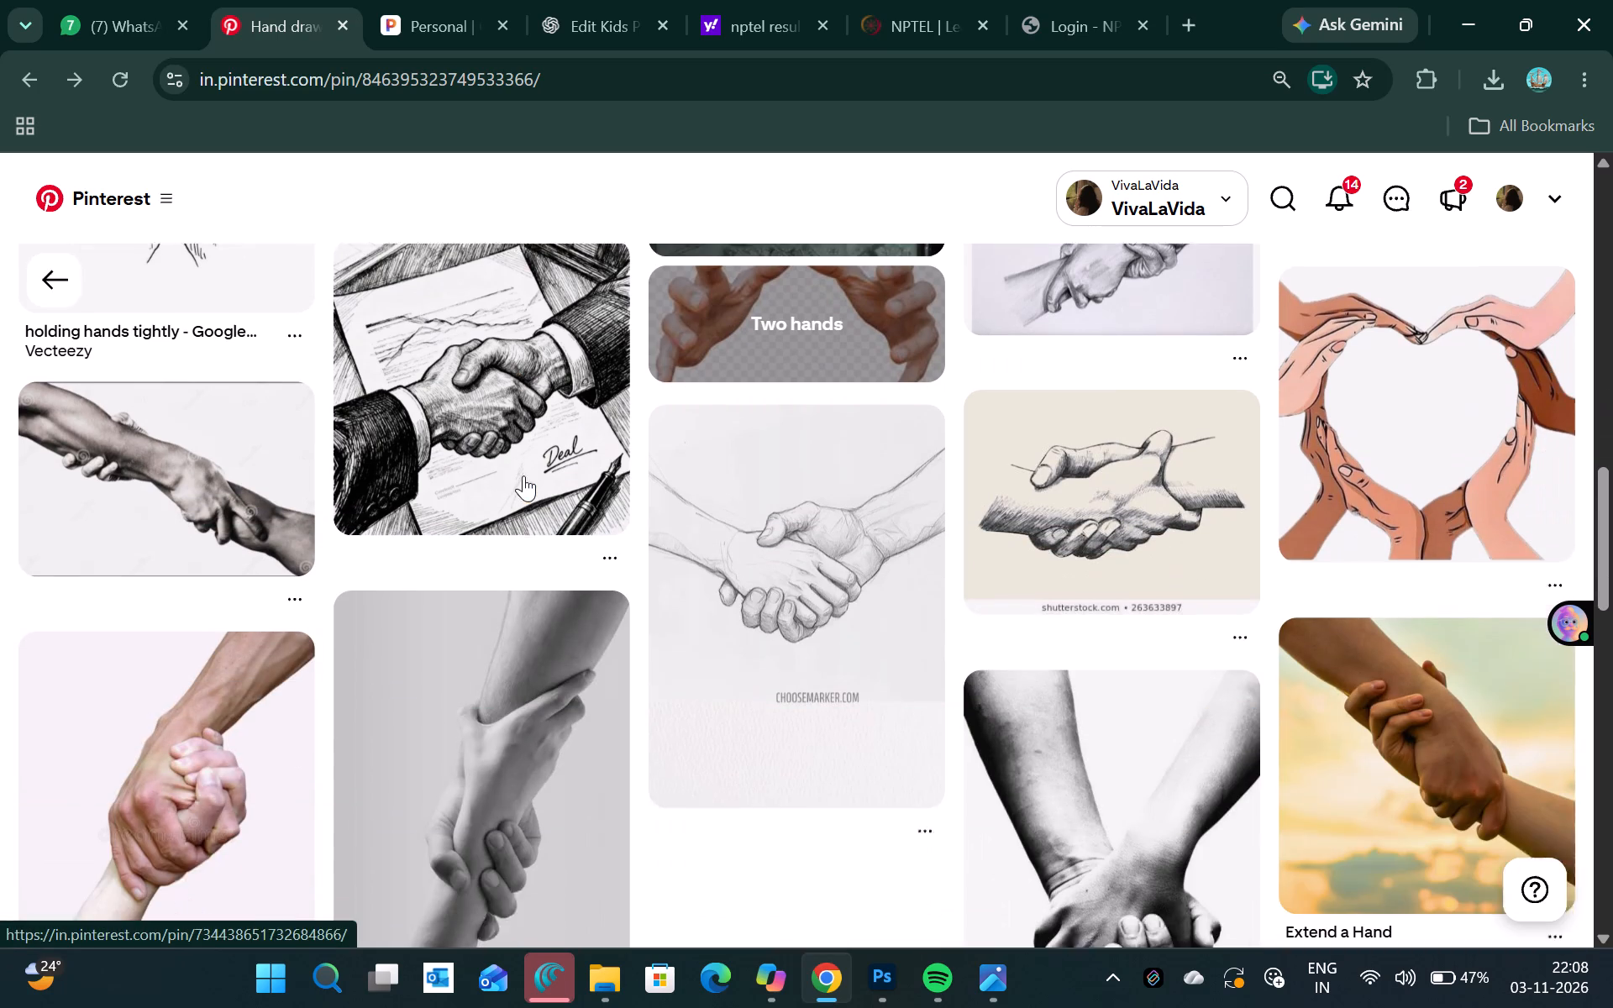
scroll(523, 475, down, 1)
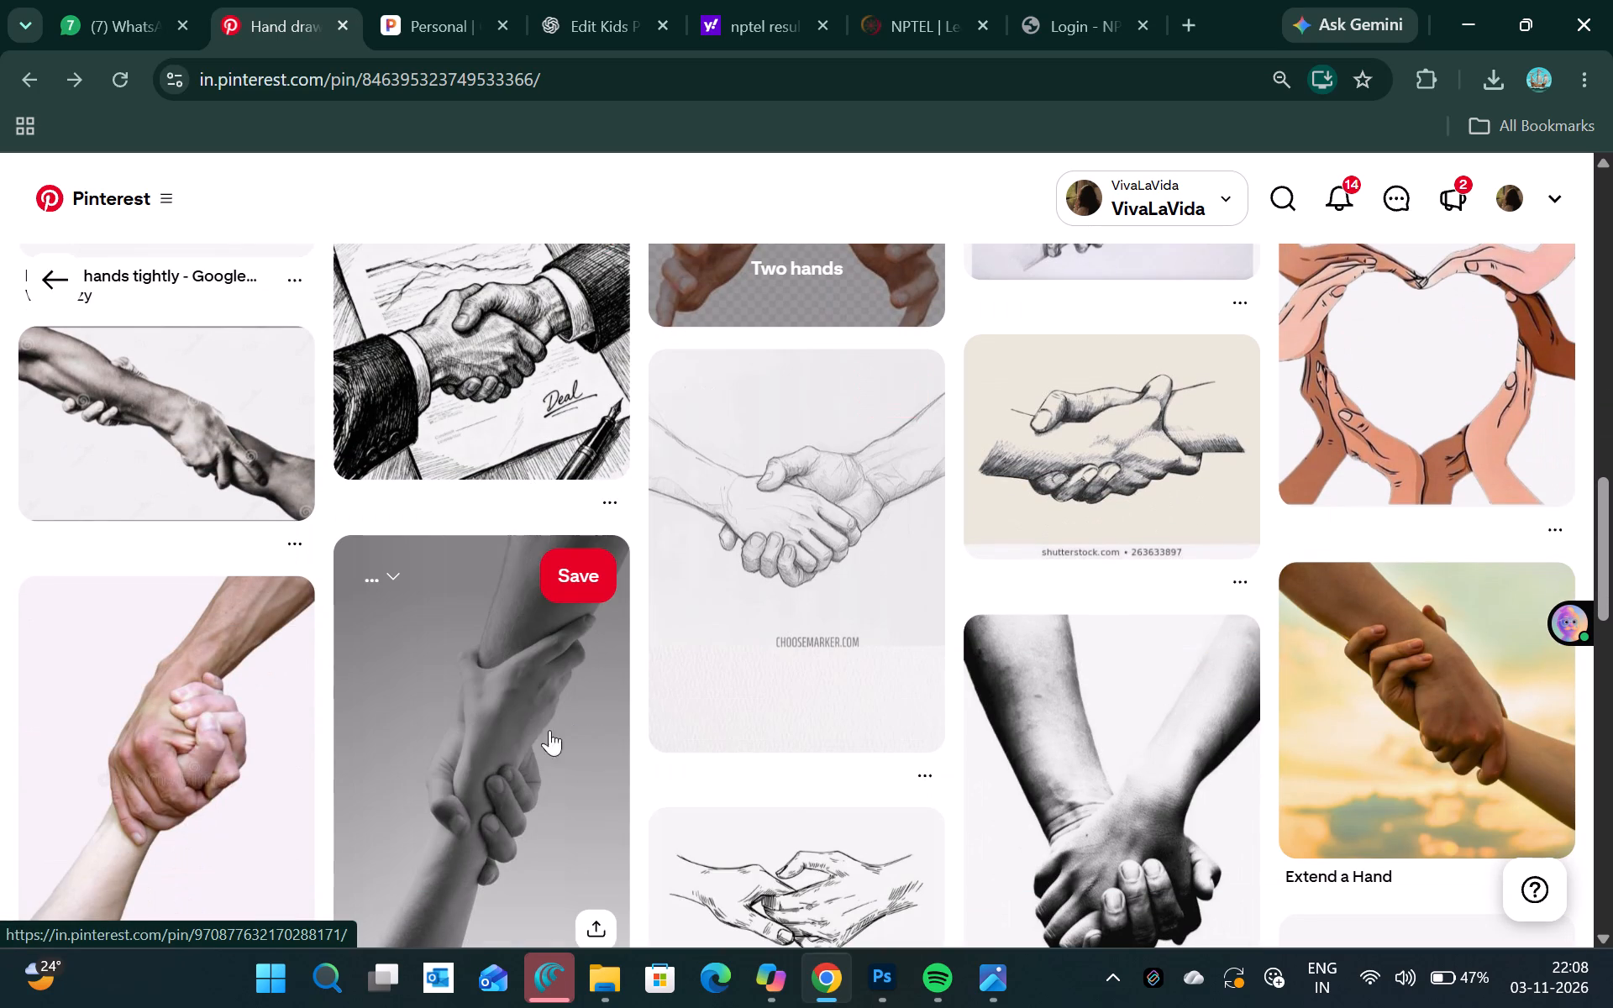
scroll(515, 743, down, 2)
click(498, 553)
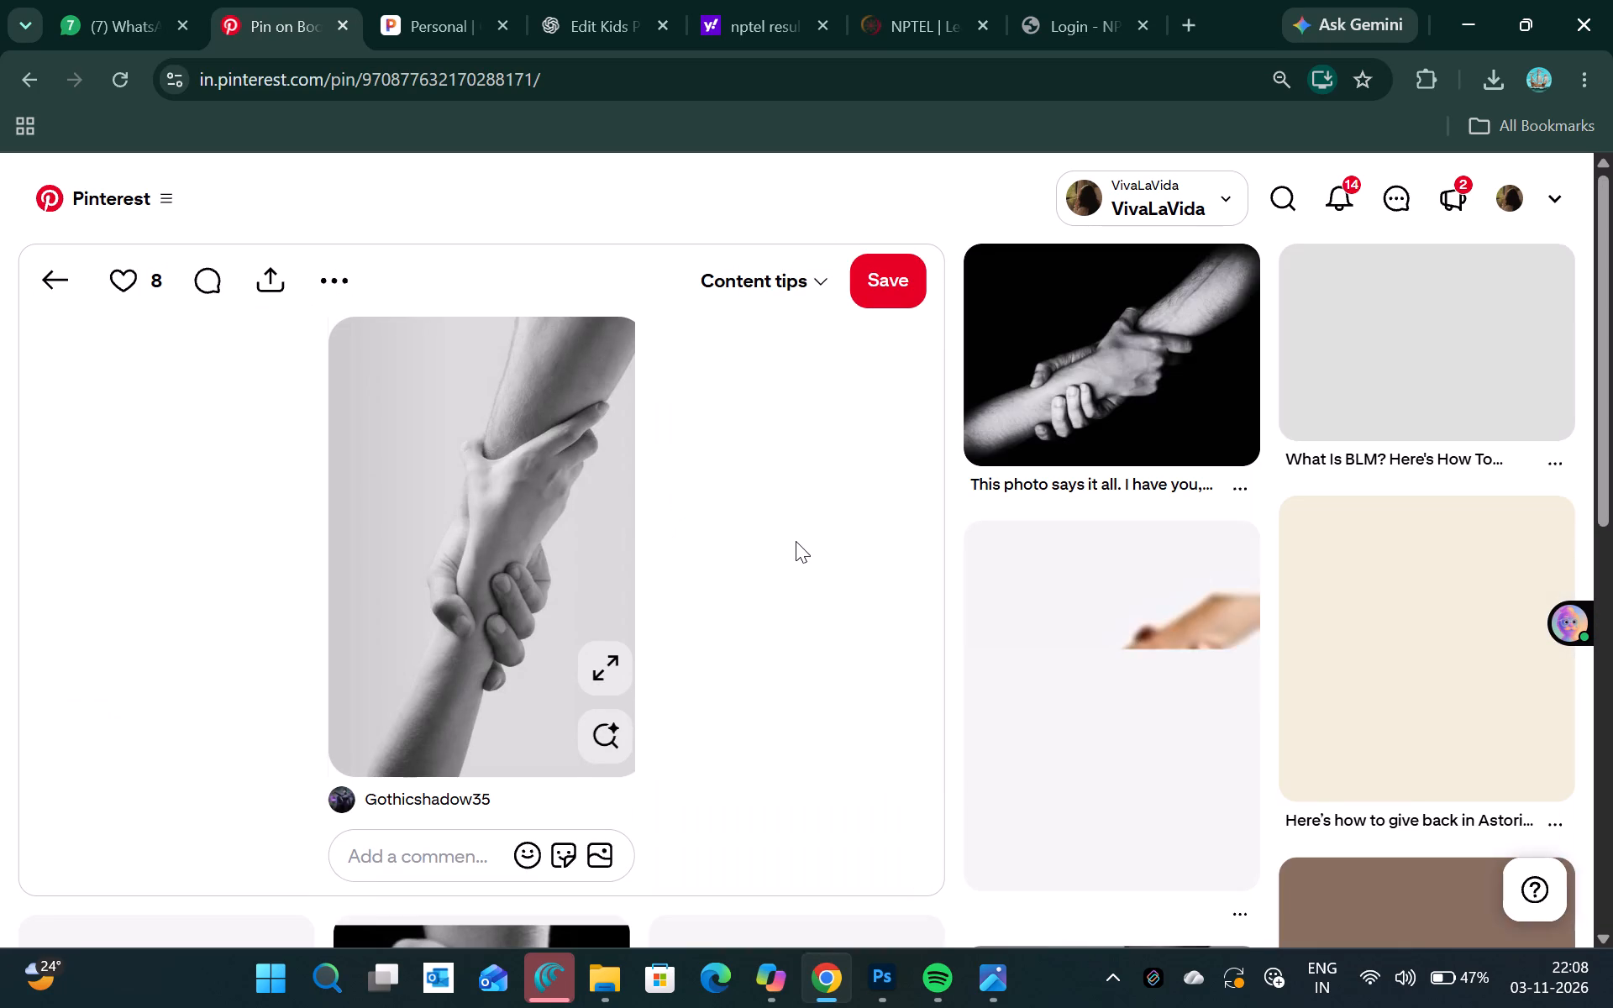
Look through the pins related to the grey wrist-grip photo and open the "HELP connecting people" poster pin.
scroll(796, 541, down, 2)
scroll(1010, 630, down, 1)
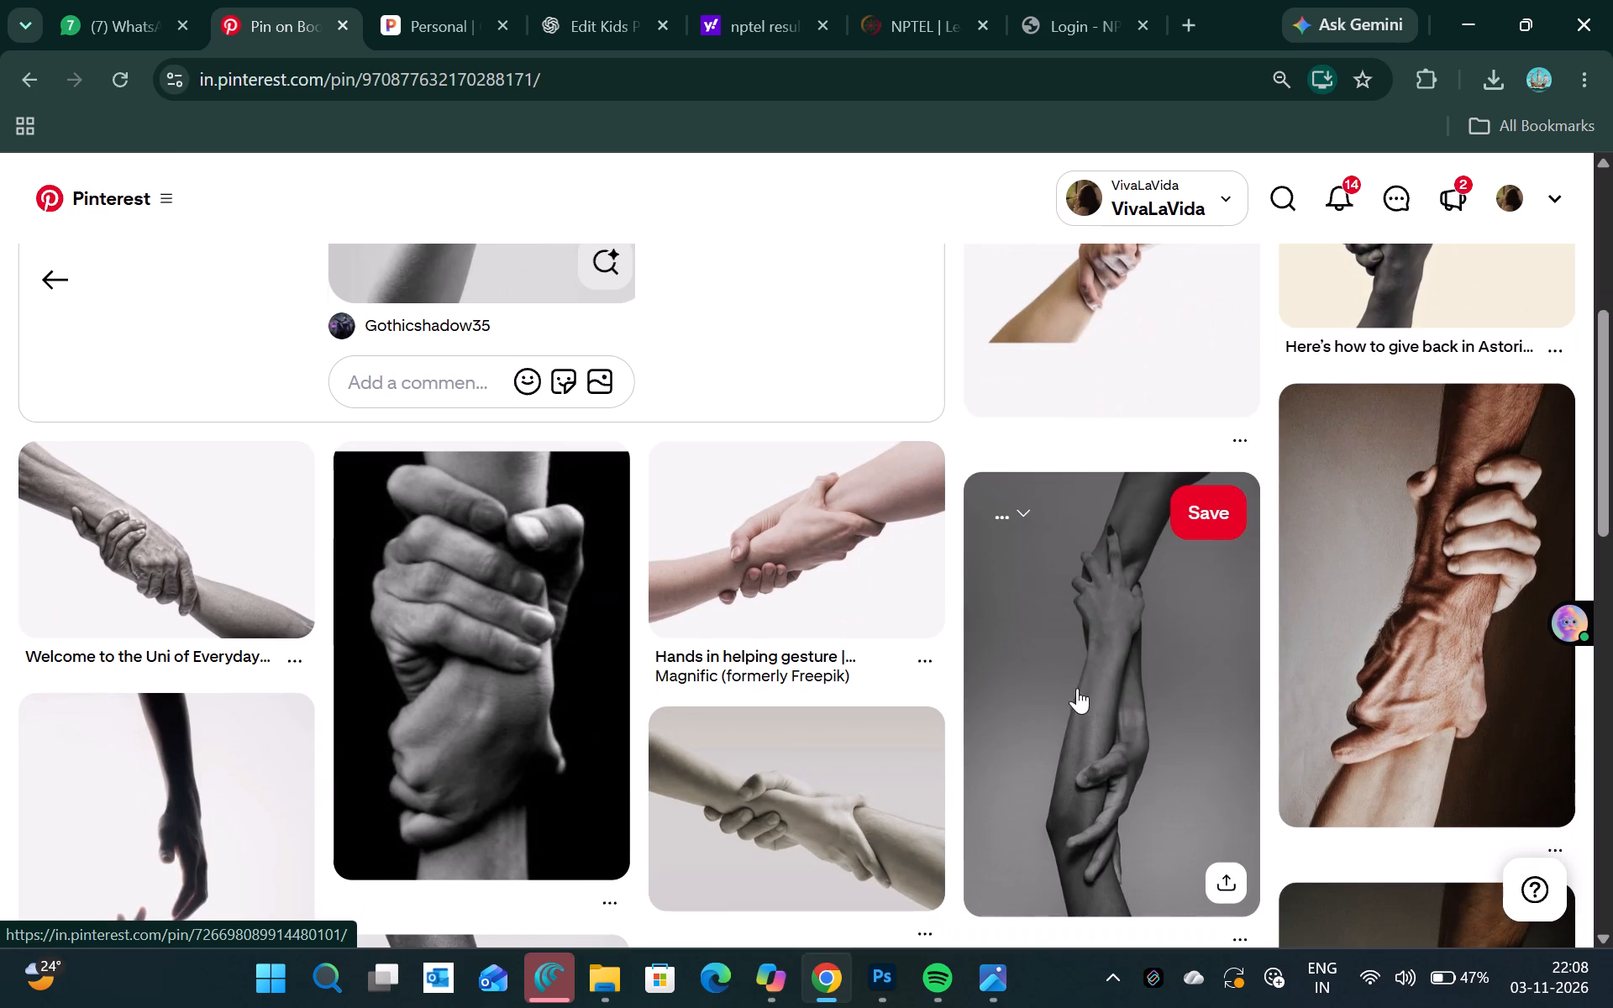
scroll(1081, 741, down, 4)
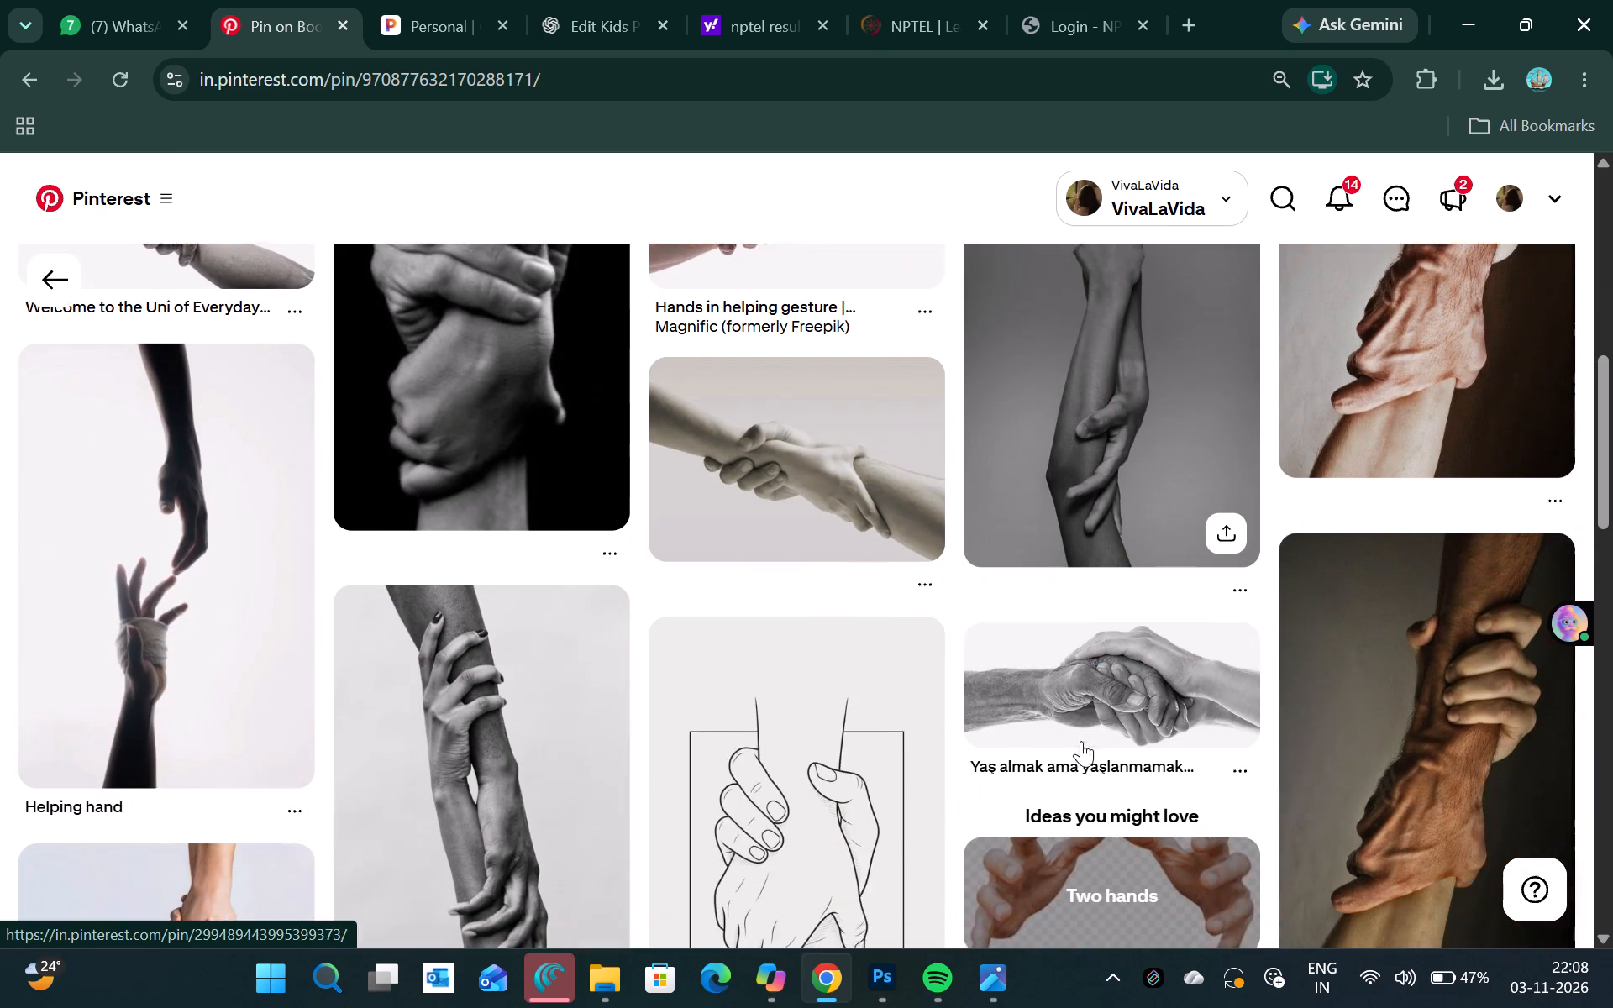
scroll(1081, 741, down, 1)
scroll(911, 854, down, 1)
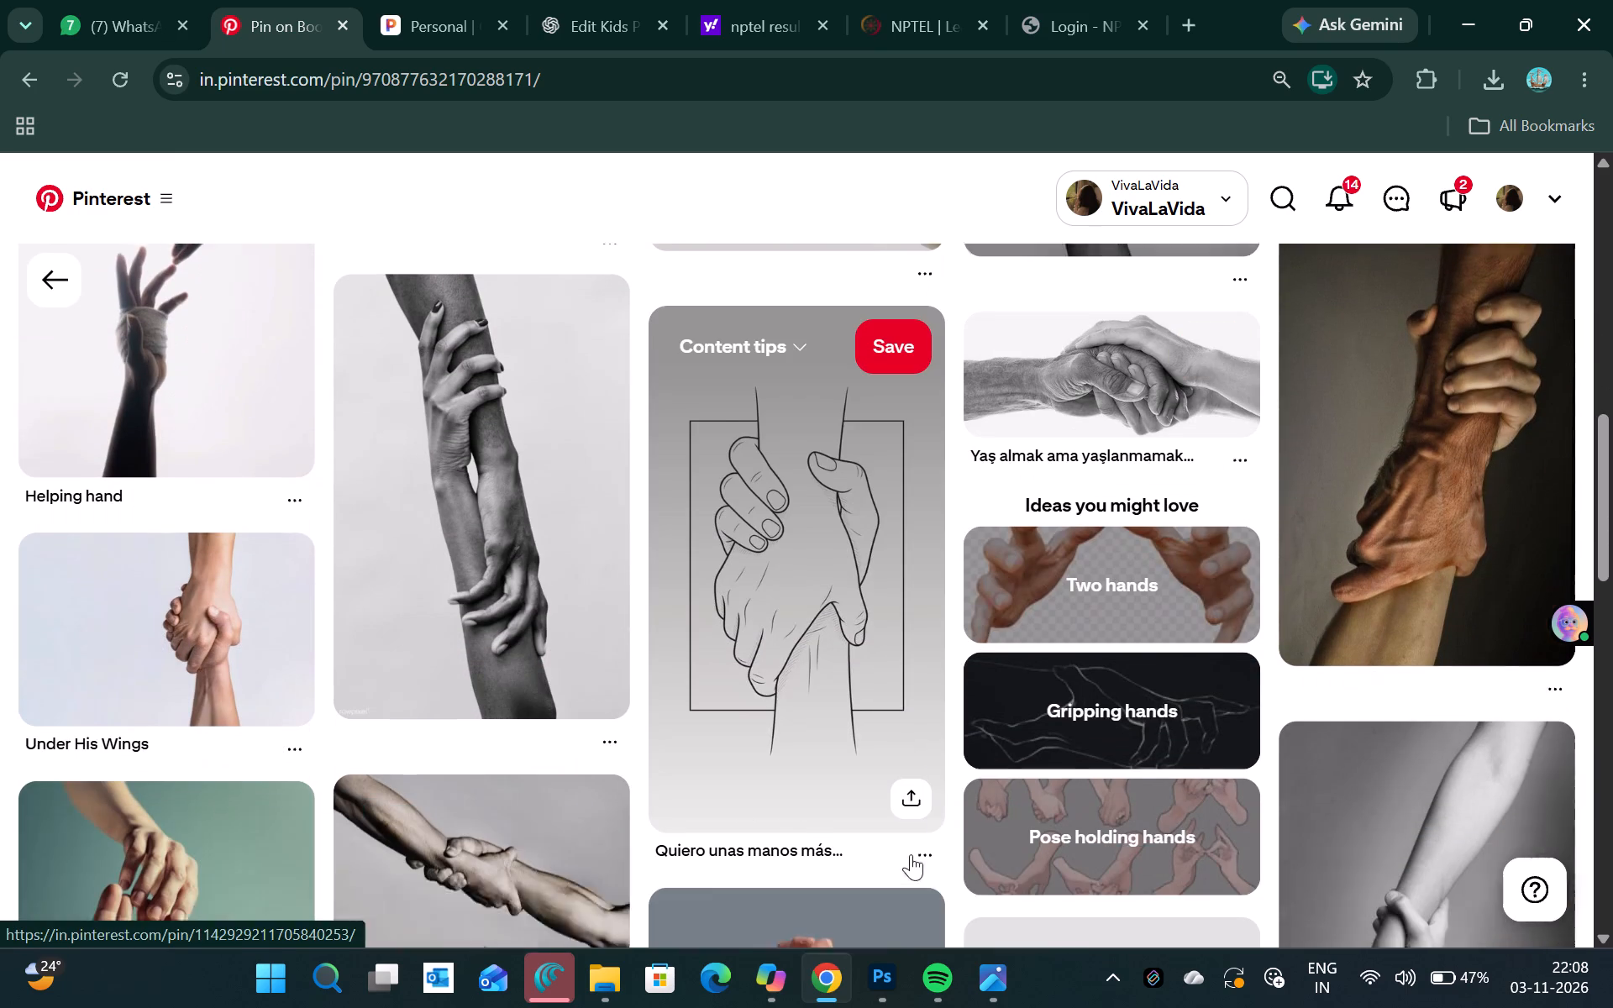
scroll(911, 854, down, 1)
scroll(754, 811, down, 3)
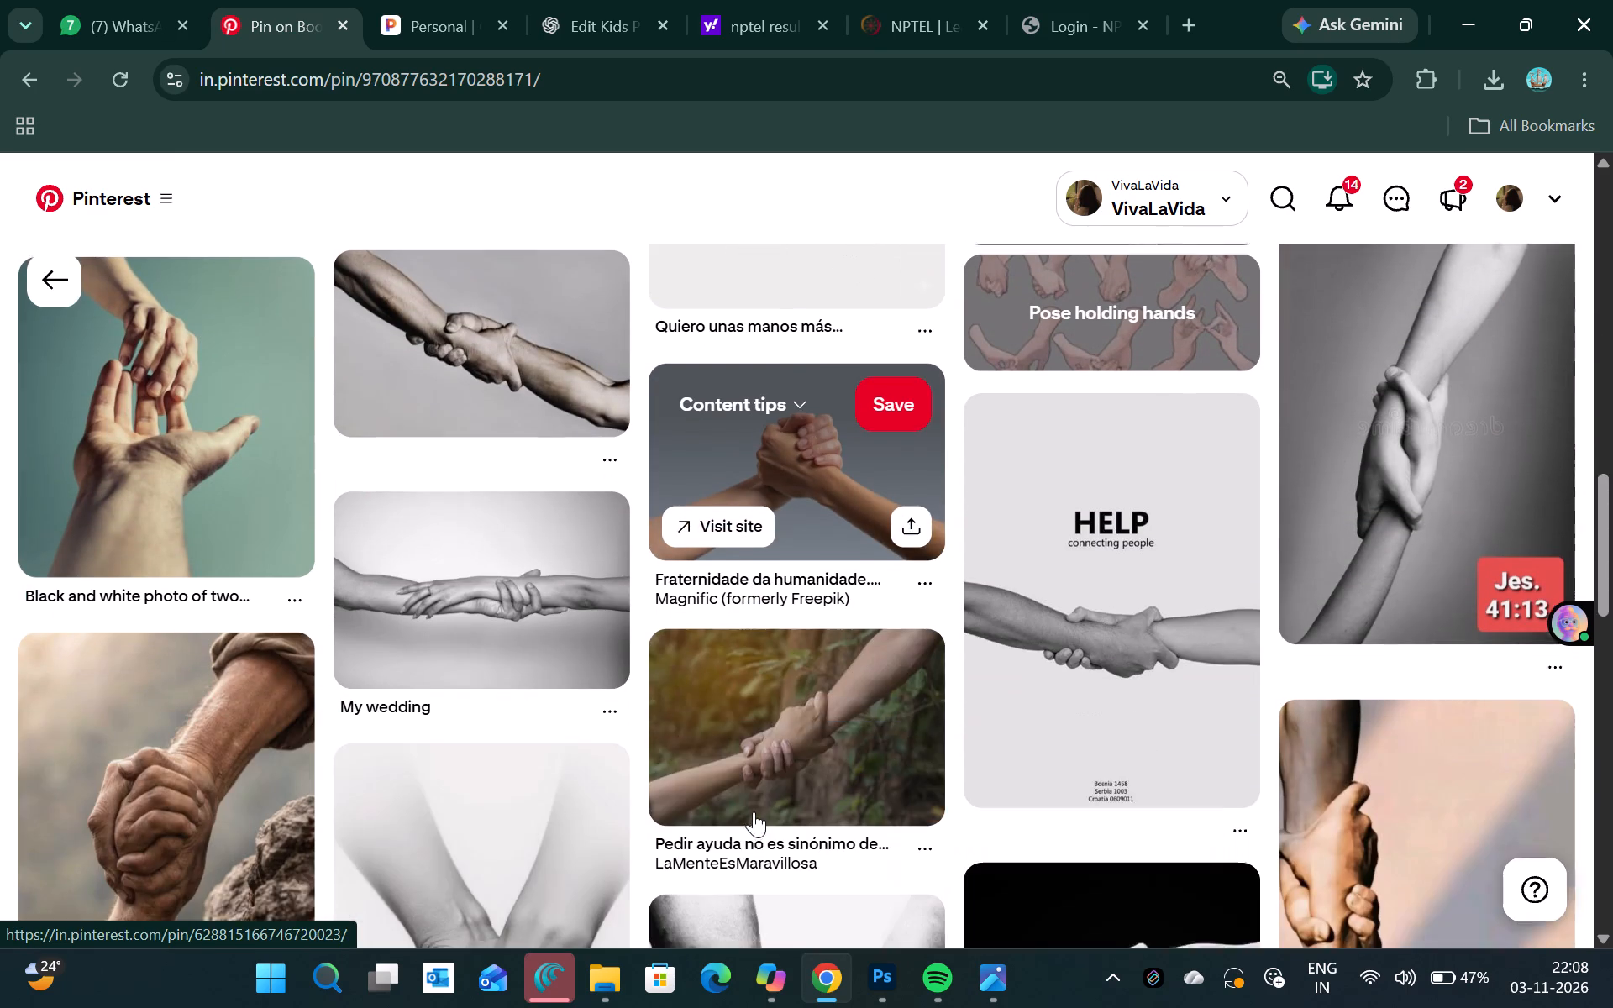
scroll(754, 811, down, 1)
scroll(827, 706, down, 1)
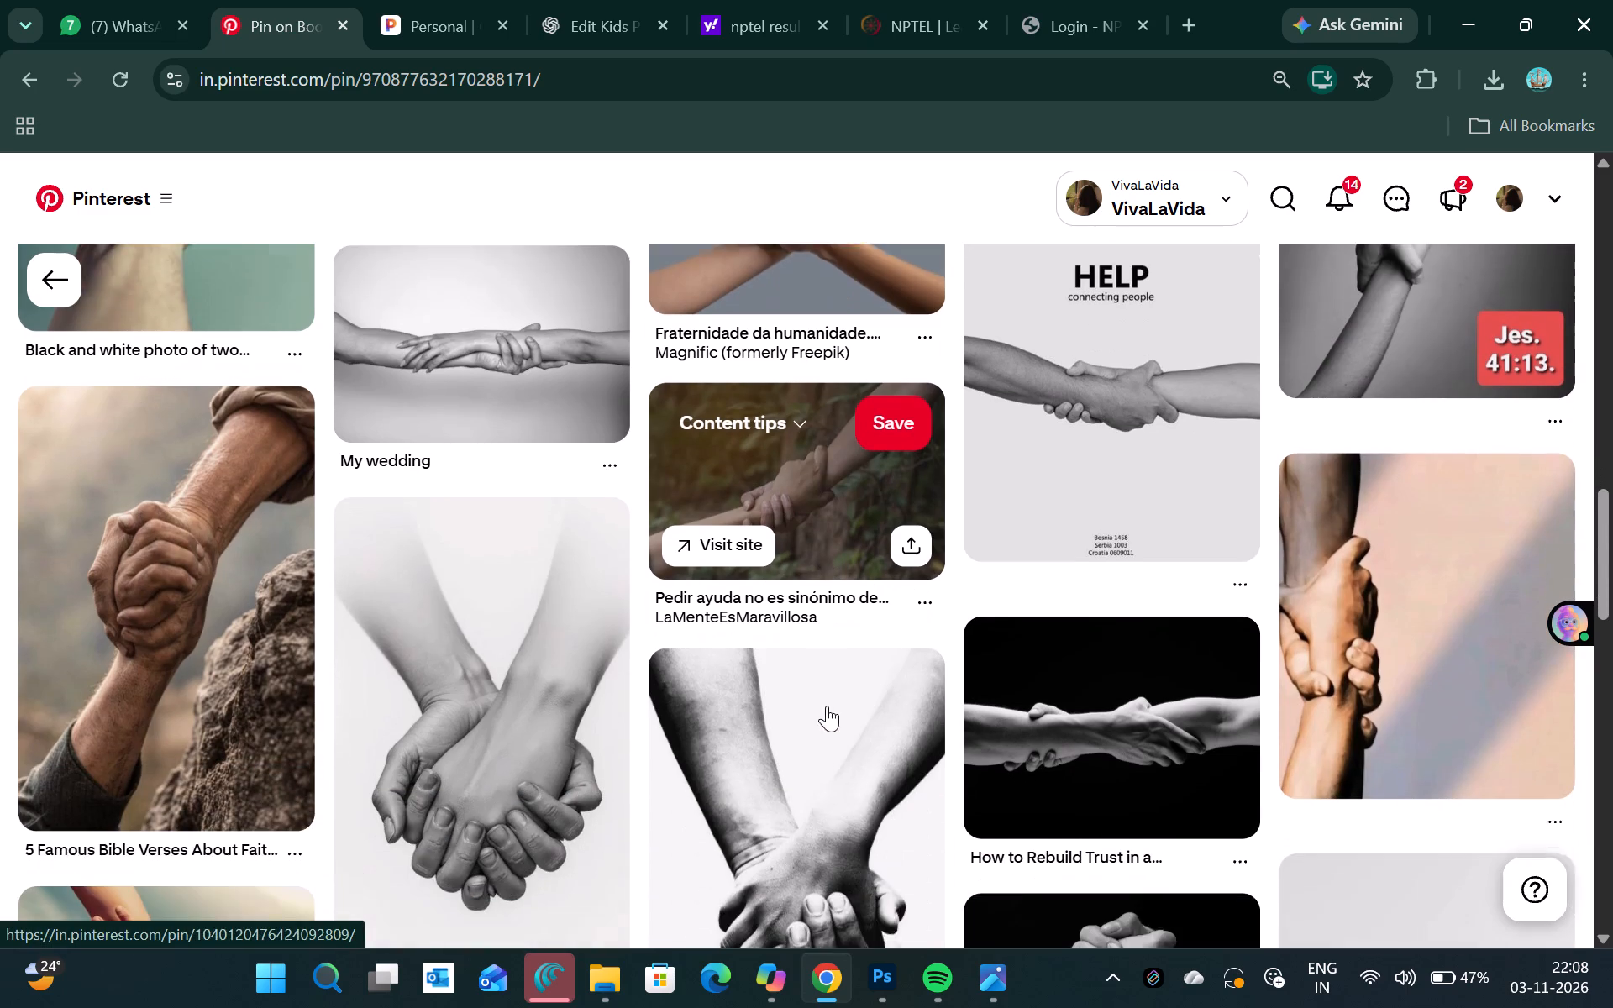
scroll(827, 706, down, 1)
scroll(827, 706, up, 1)
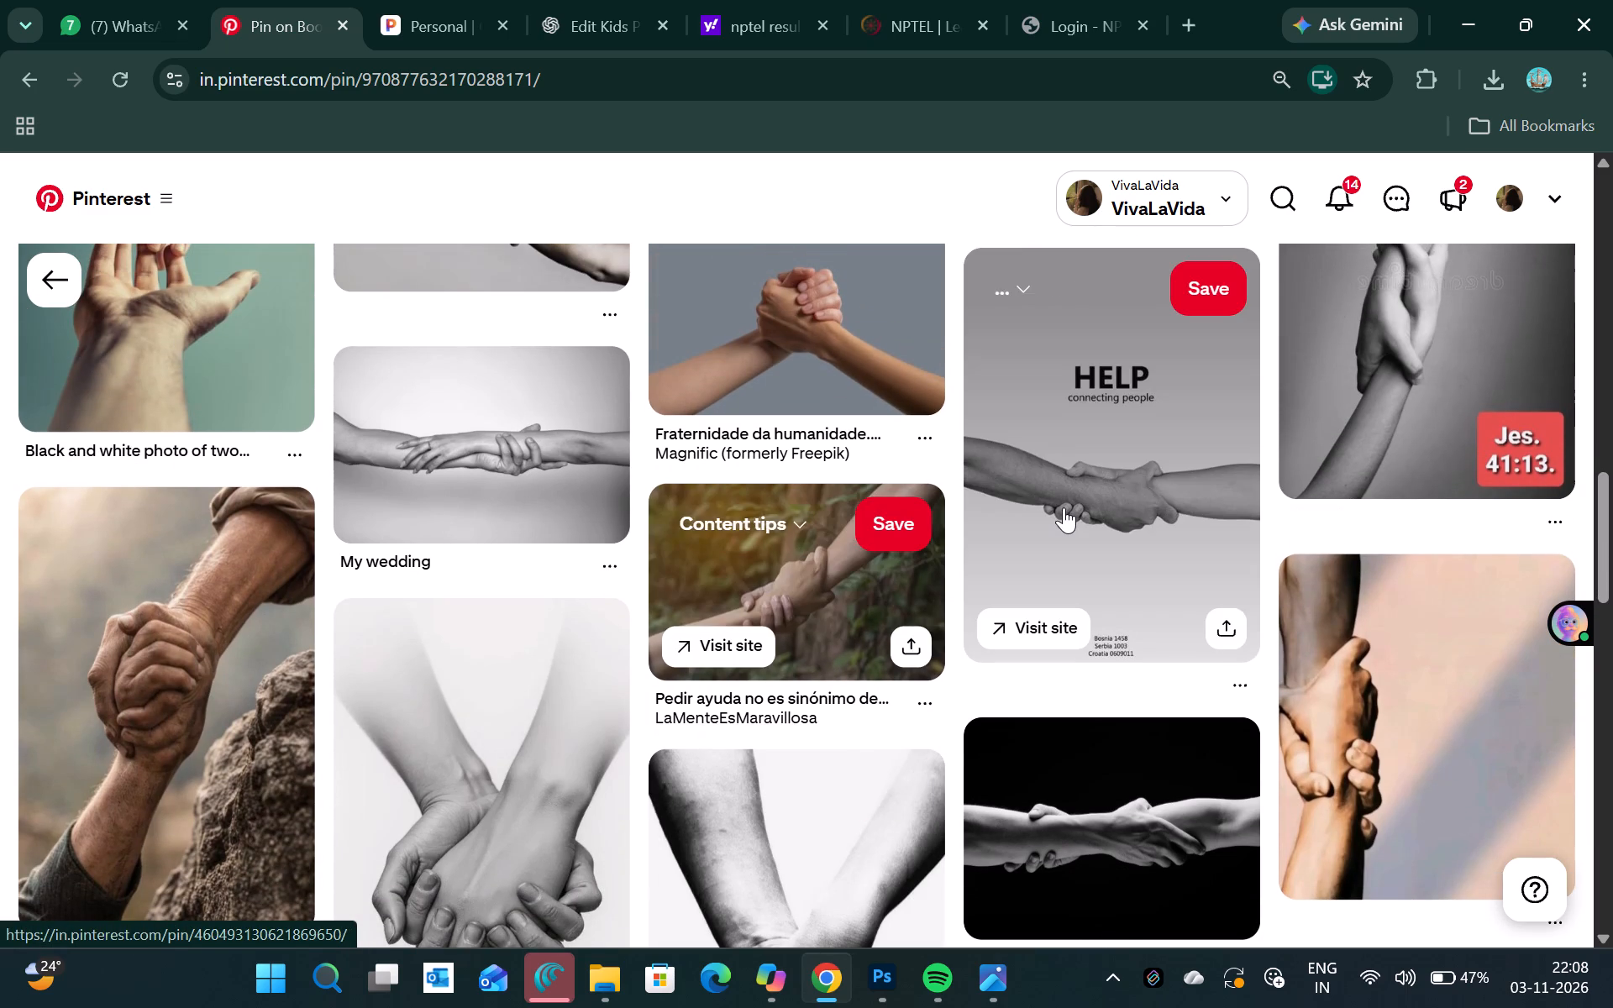
click(1064, 507)
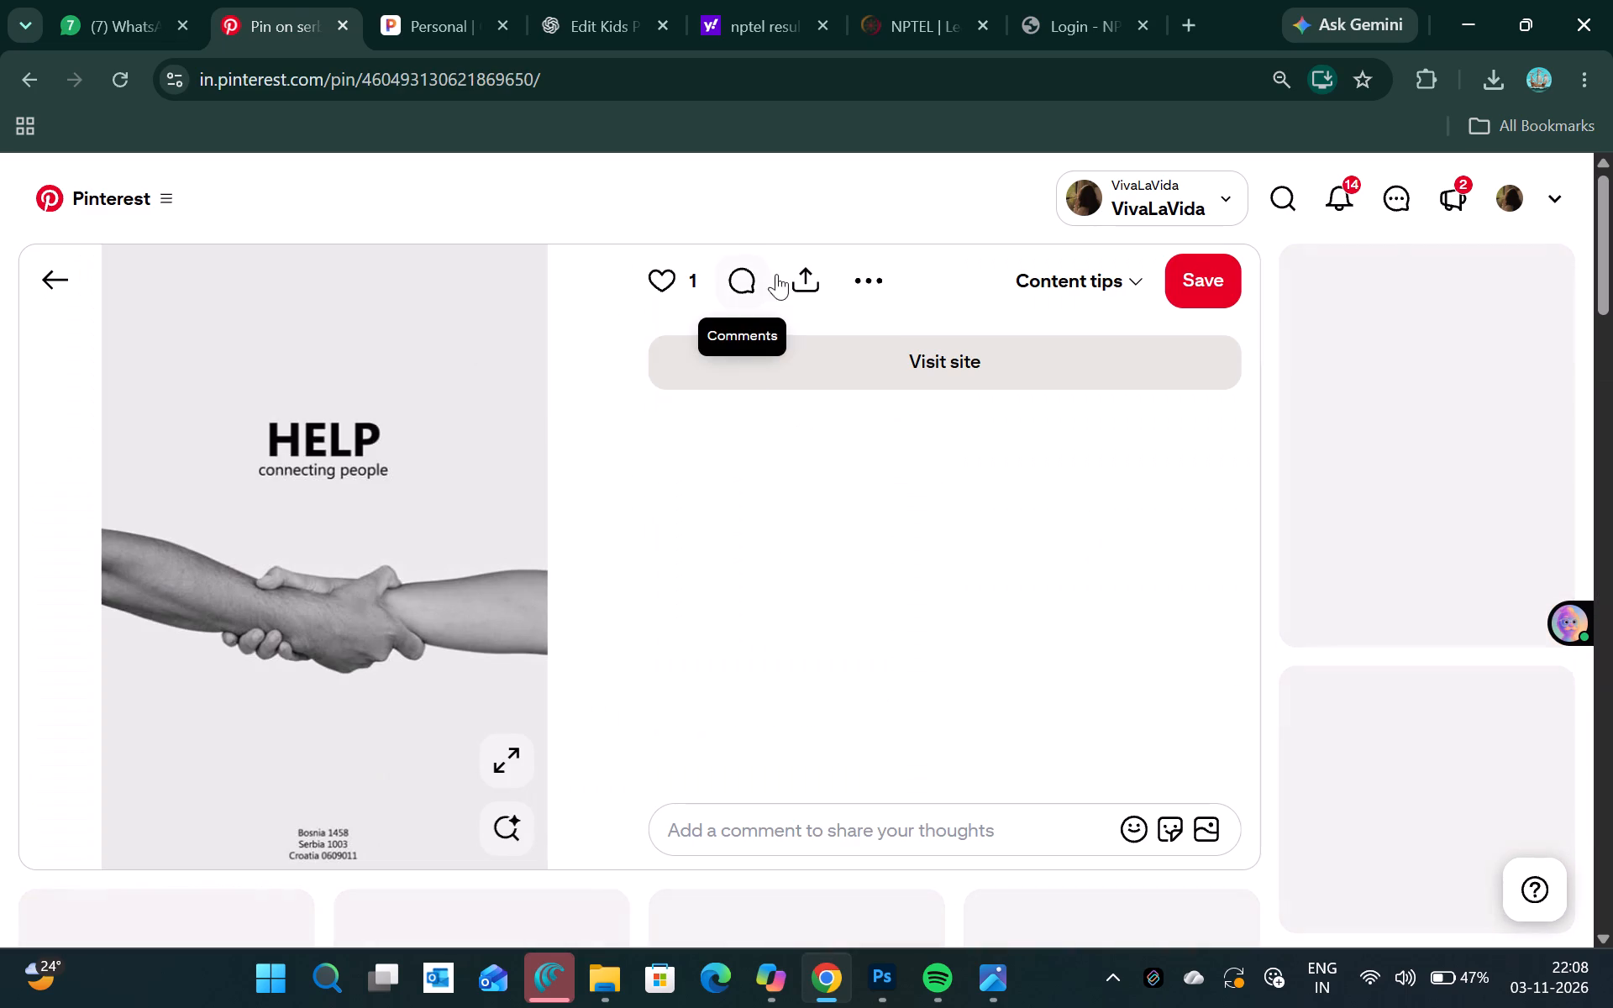
Look through the HELP poster's related pins and open the black silhouette "Help Support" helping-hand vector pin.
scroll(988, 465, down, 1)
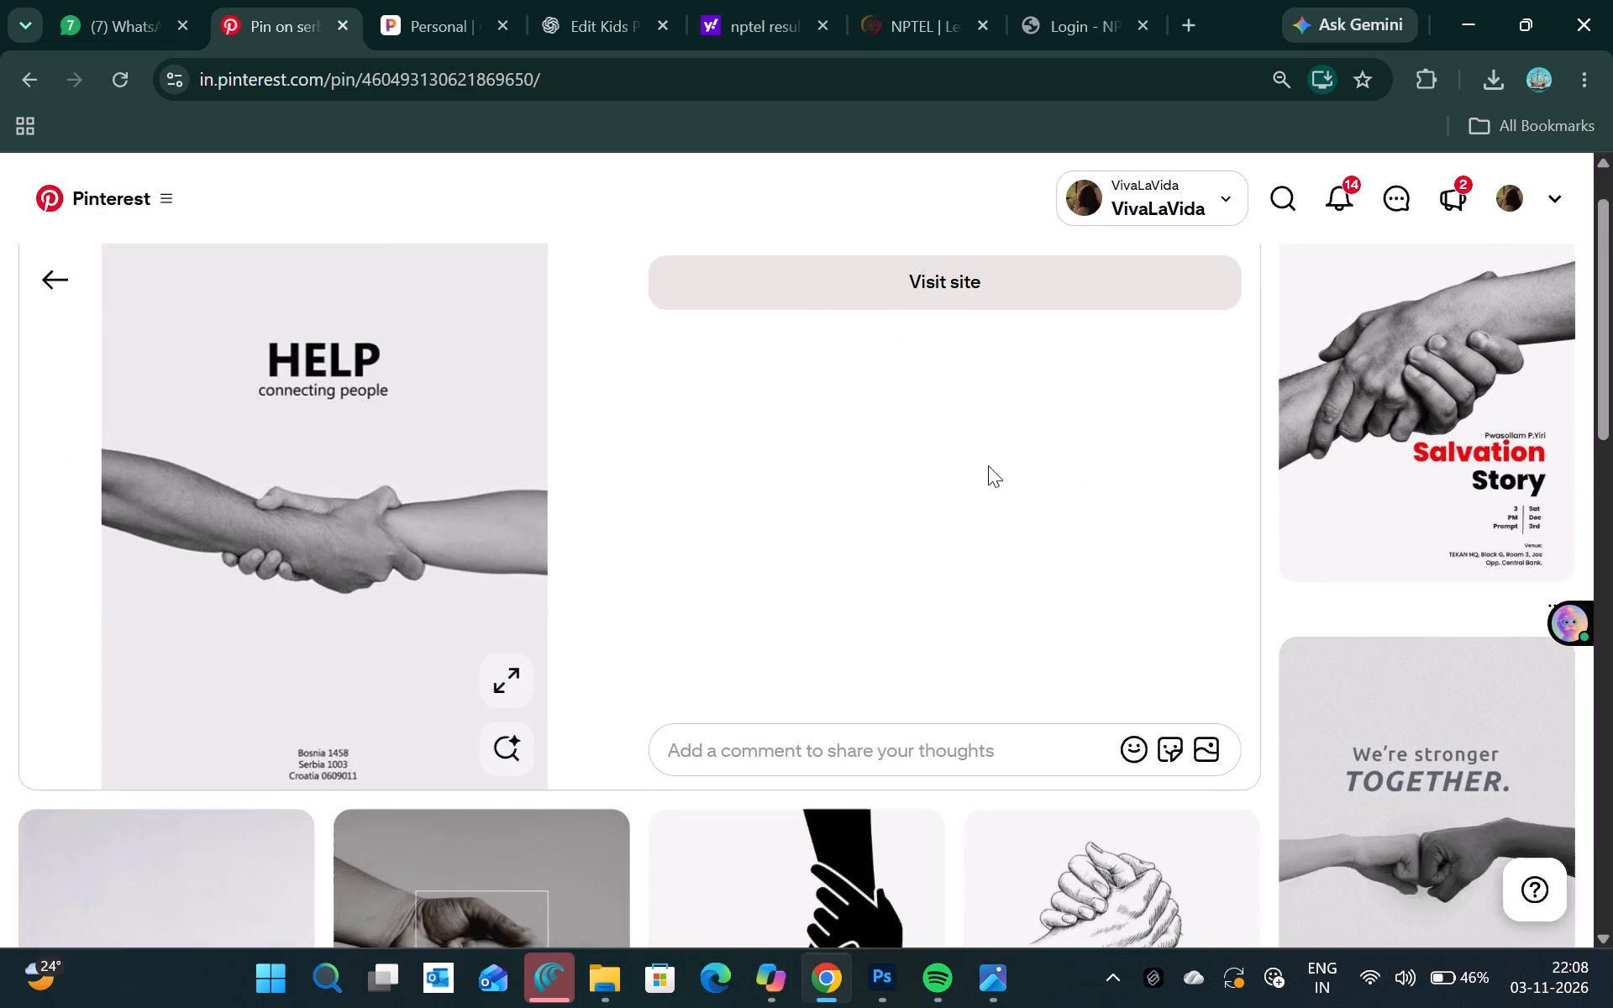
scroll(988, 465, down, 3)
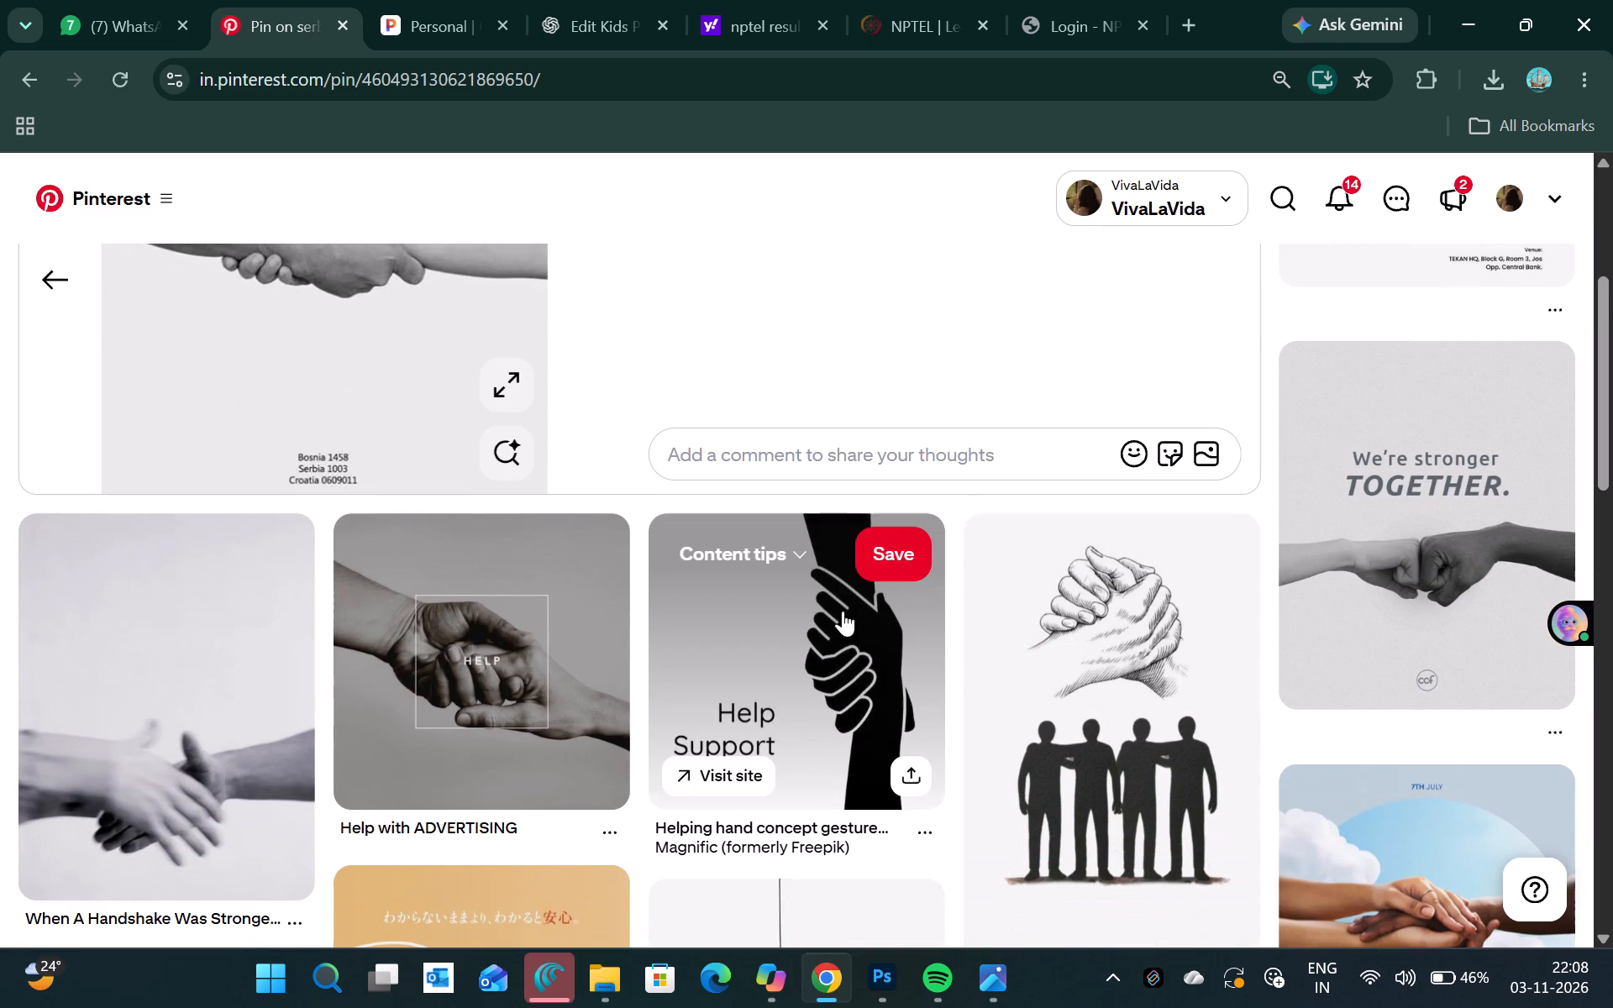
click(843, 611)
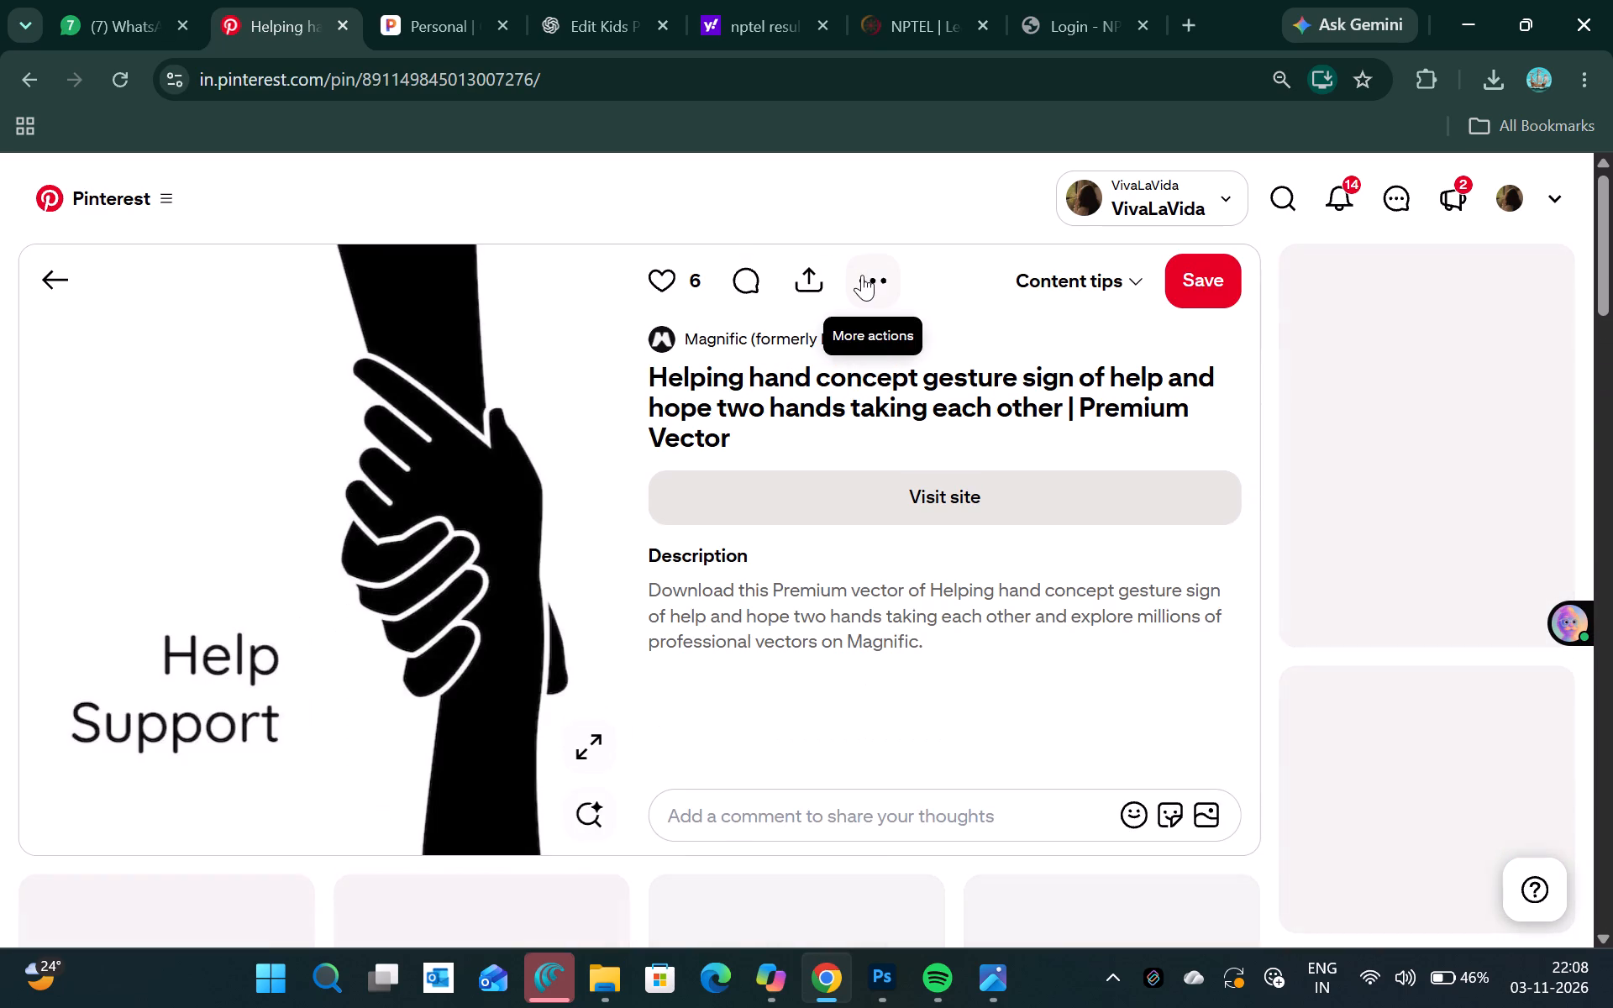
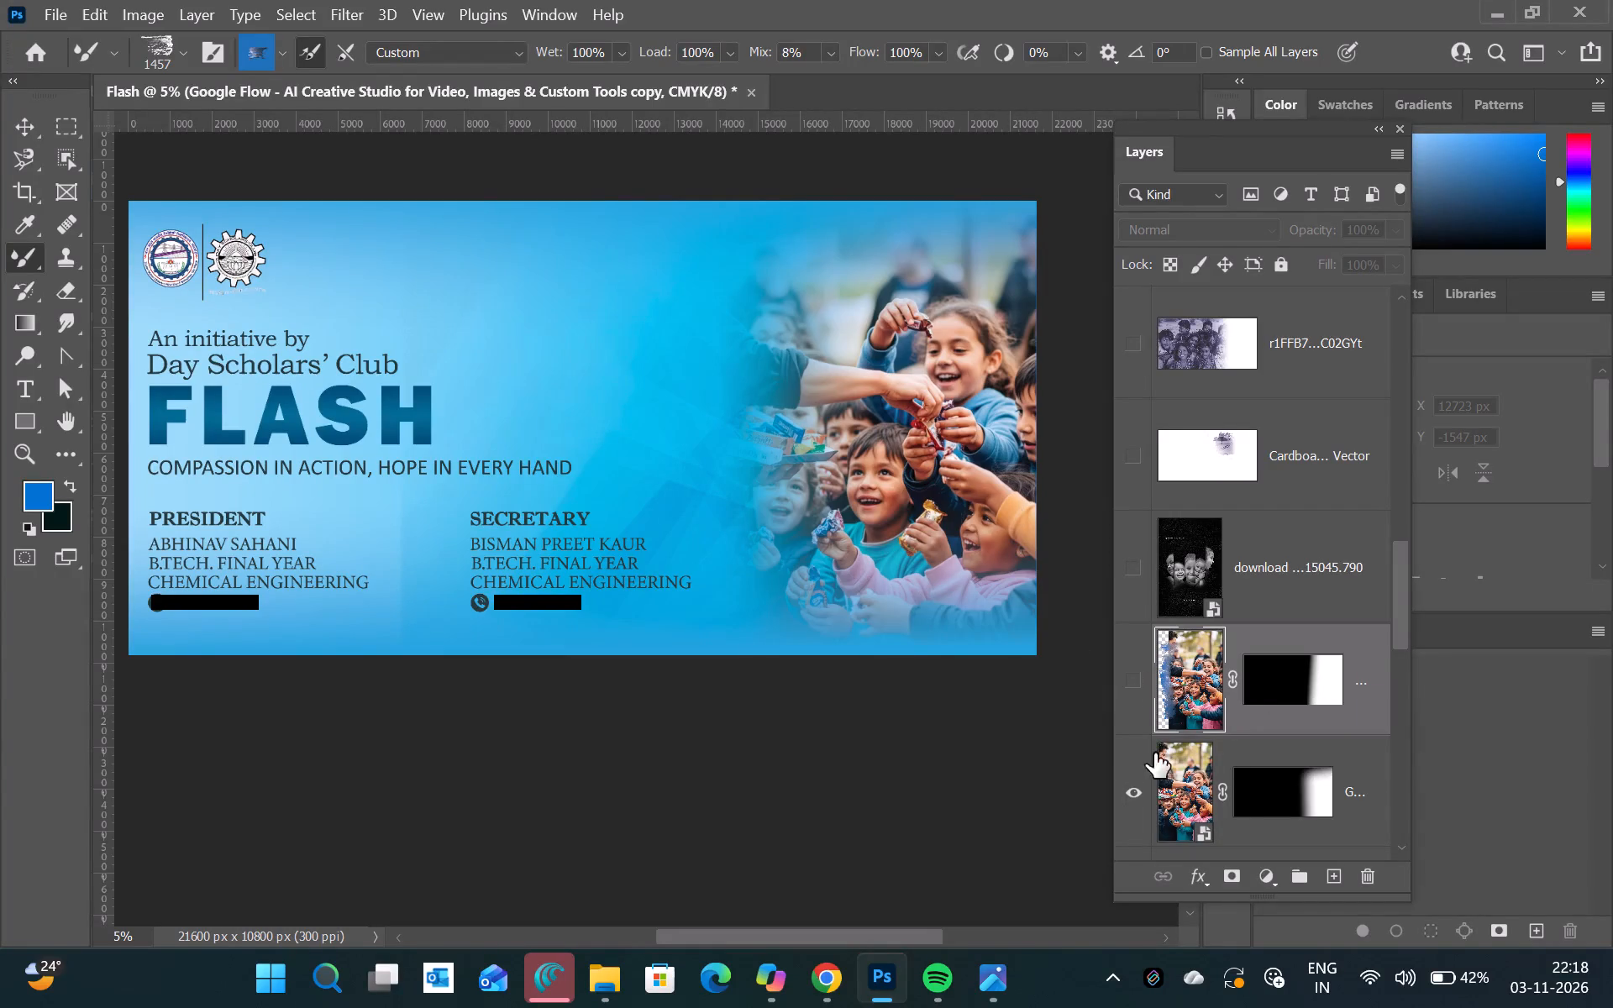
Delete the layer mask from the visible Google Flow photo layer of the children, keeping the photo itself.
click(1280, 797)
scroll(1280, 797, down, 1)
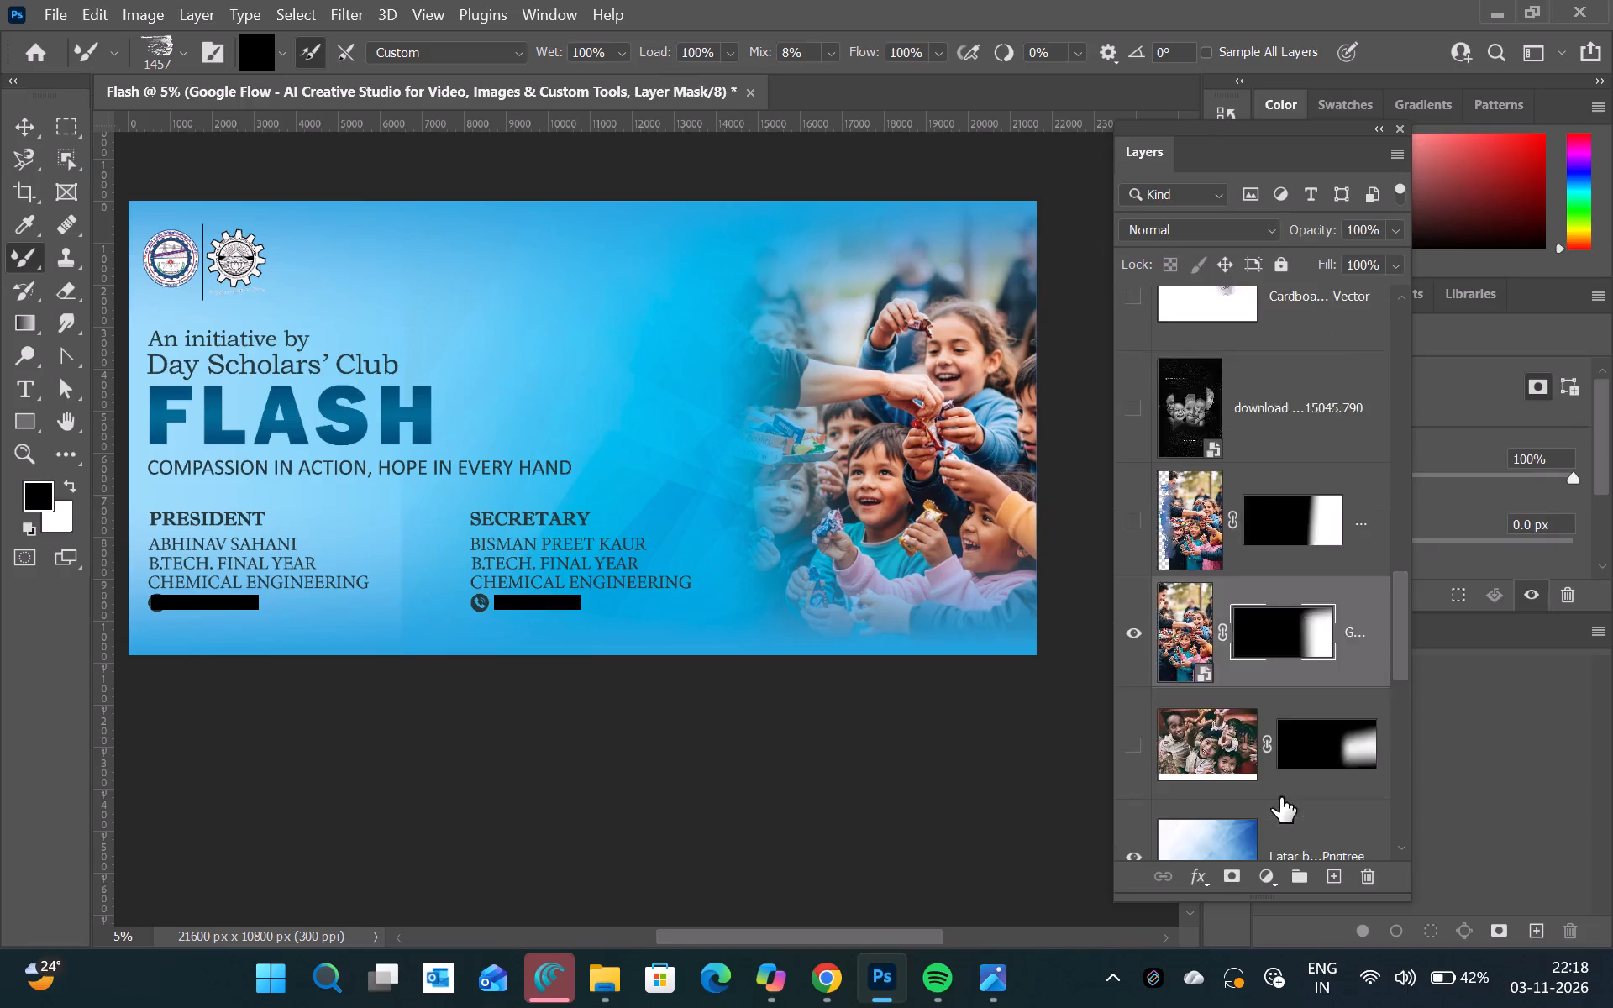
scroll(1280, 797, down, 1)
click(1353, 497)
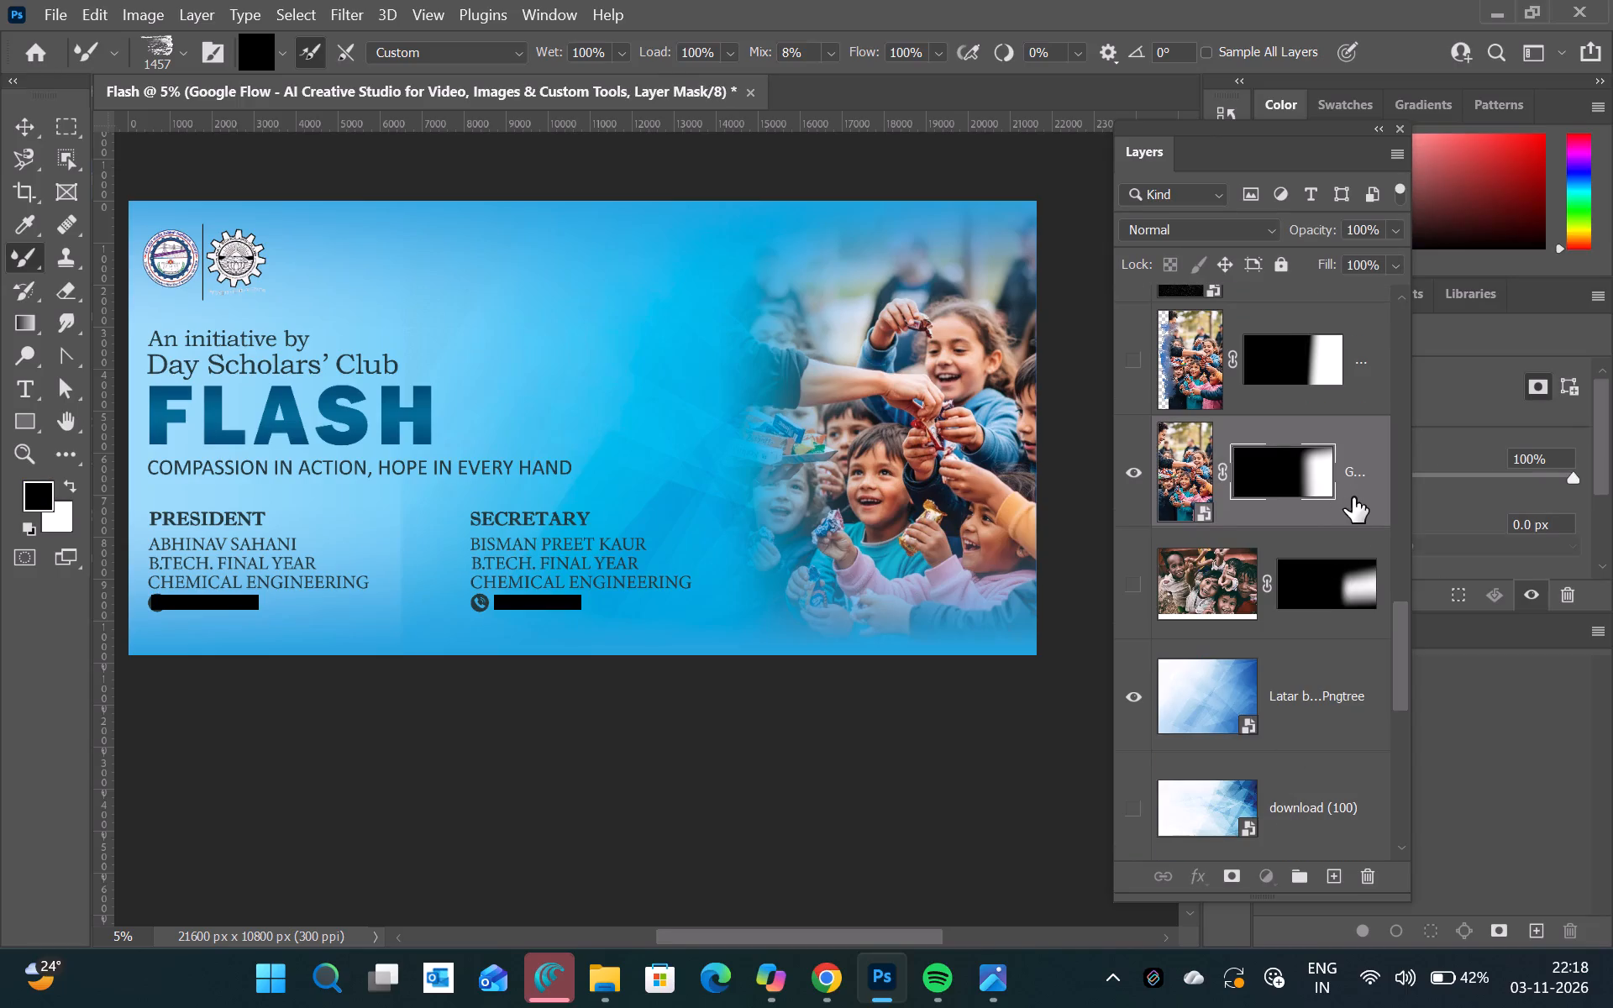
key(Delete)
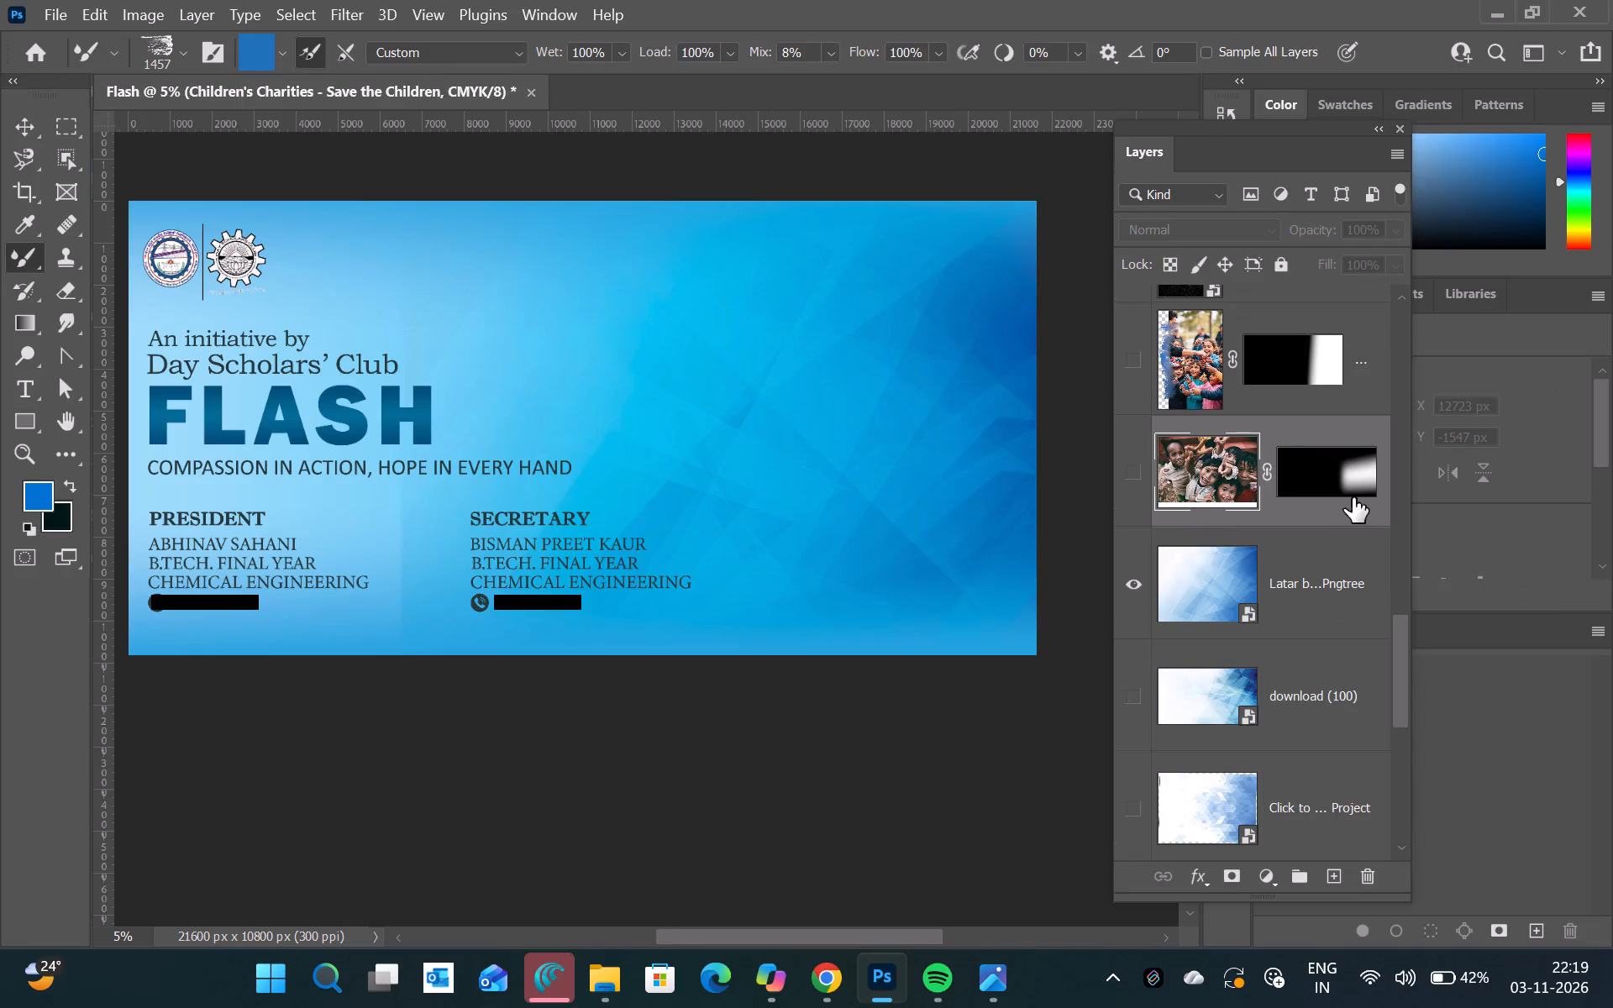
key(ctrl+z)
click(1271, 469)
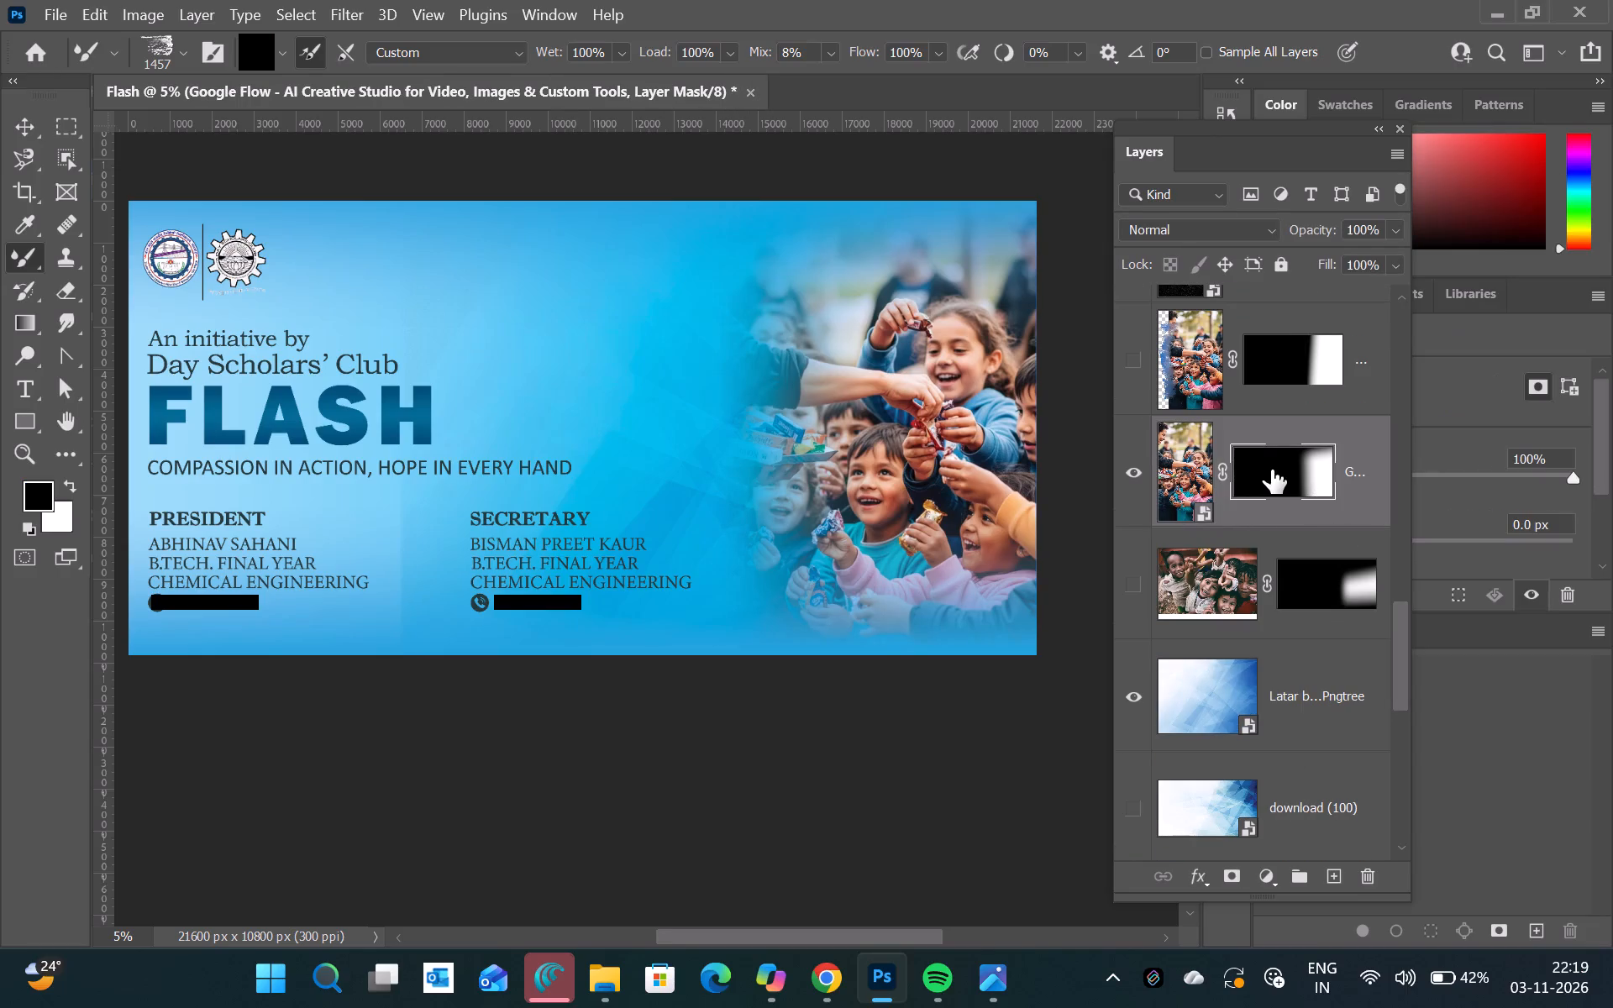
key(Delete)
Duplicate Layer 2, the blue fade strip with a Color Overlay.
scroll(1256, 444, up, 1)
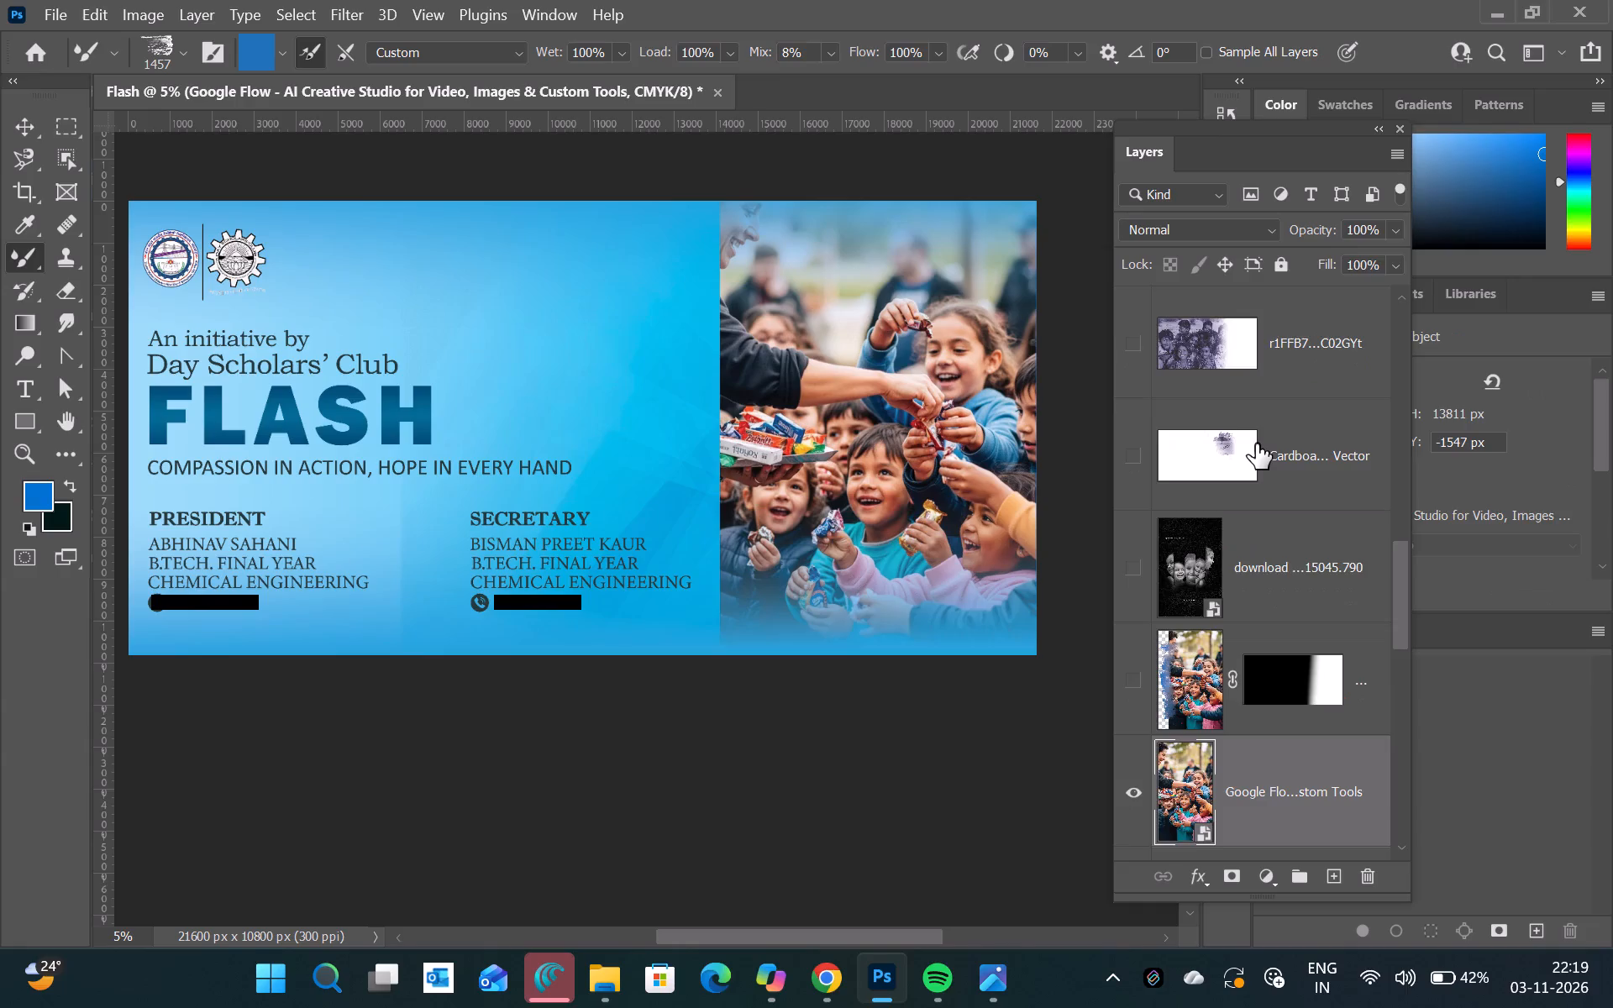
scroll(1256, 444, up, 1)
scroll(1256, 444, down, 4)
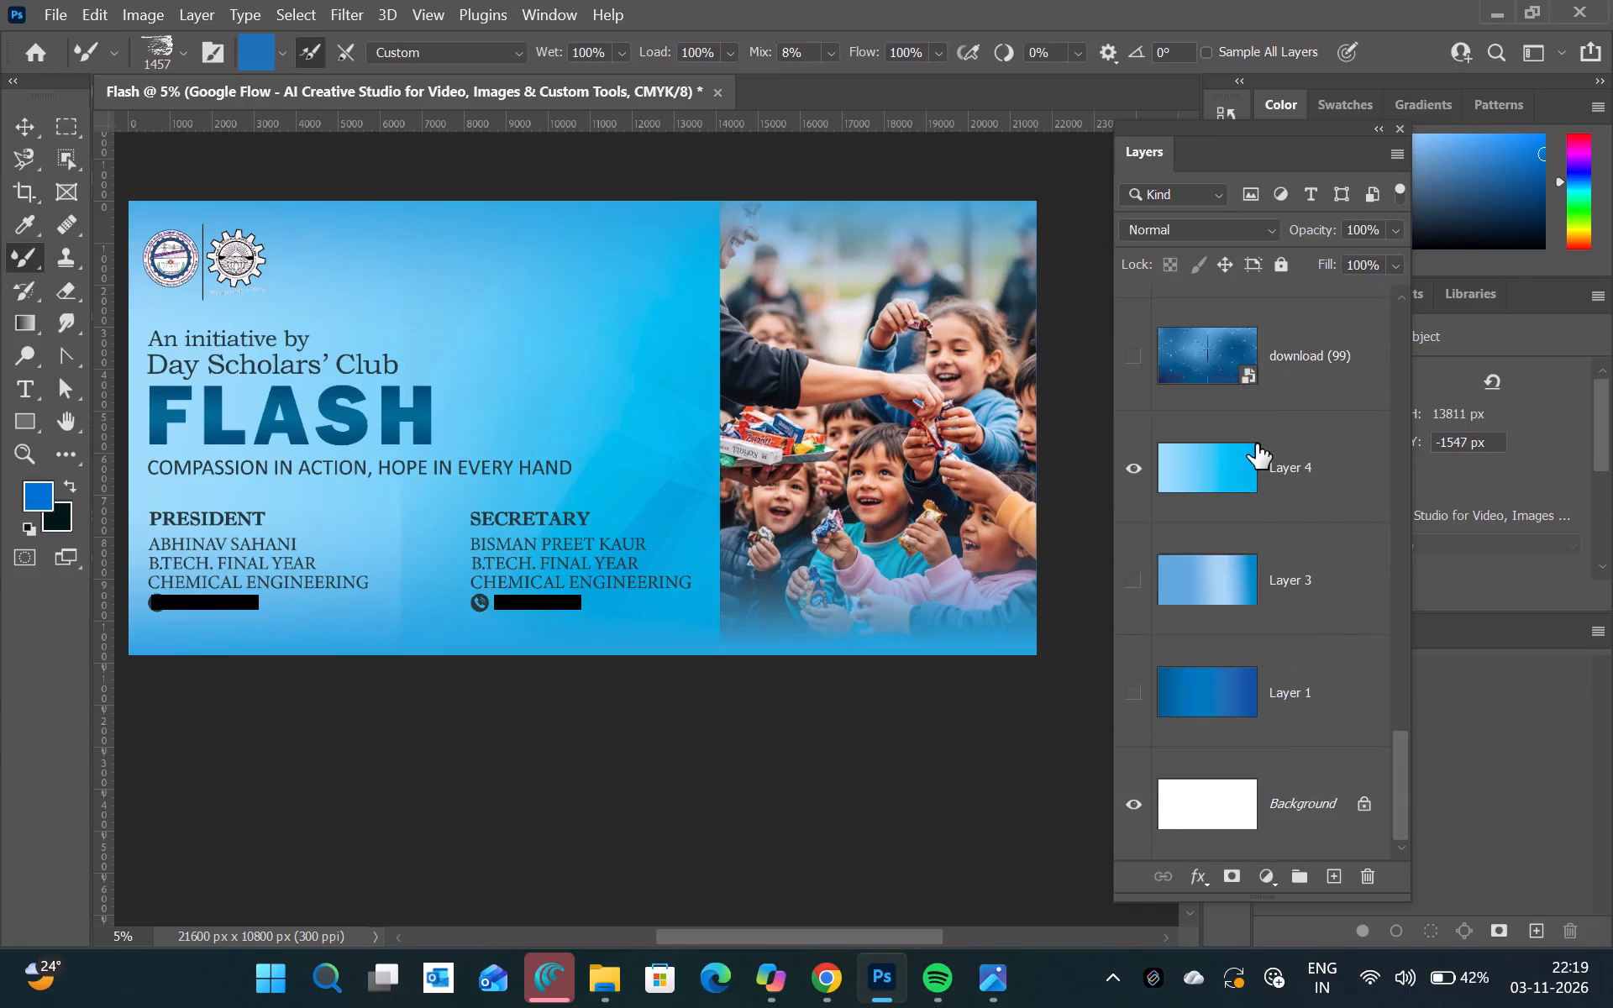
scroll(1256, 444, up, 3)
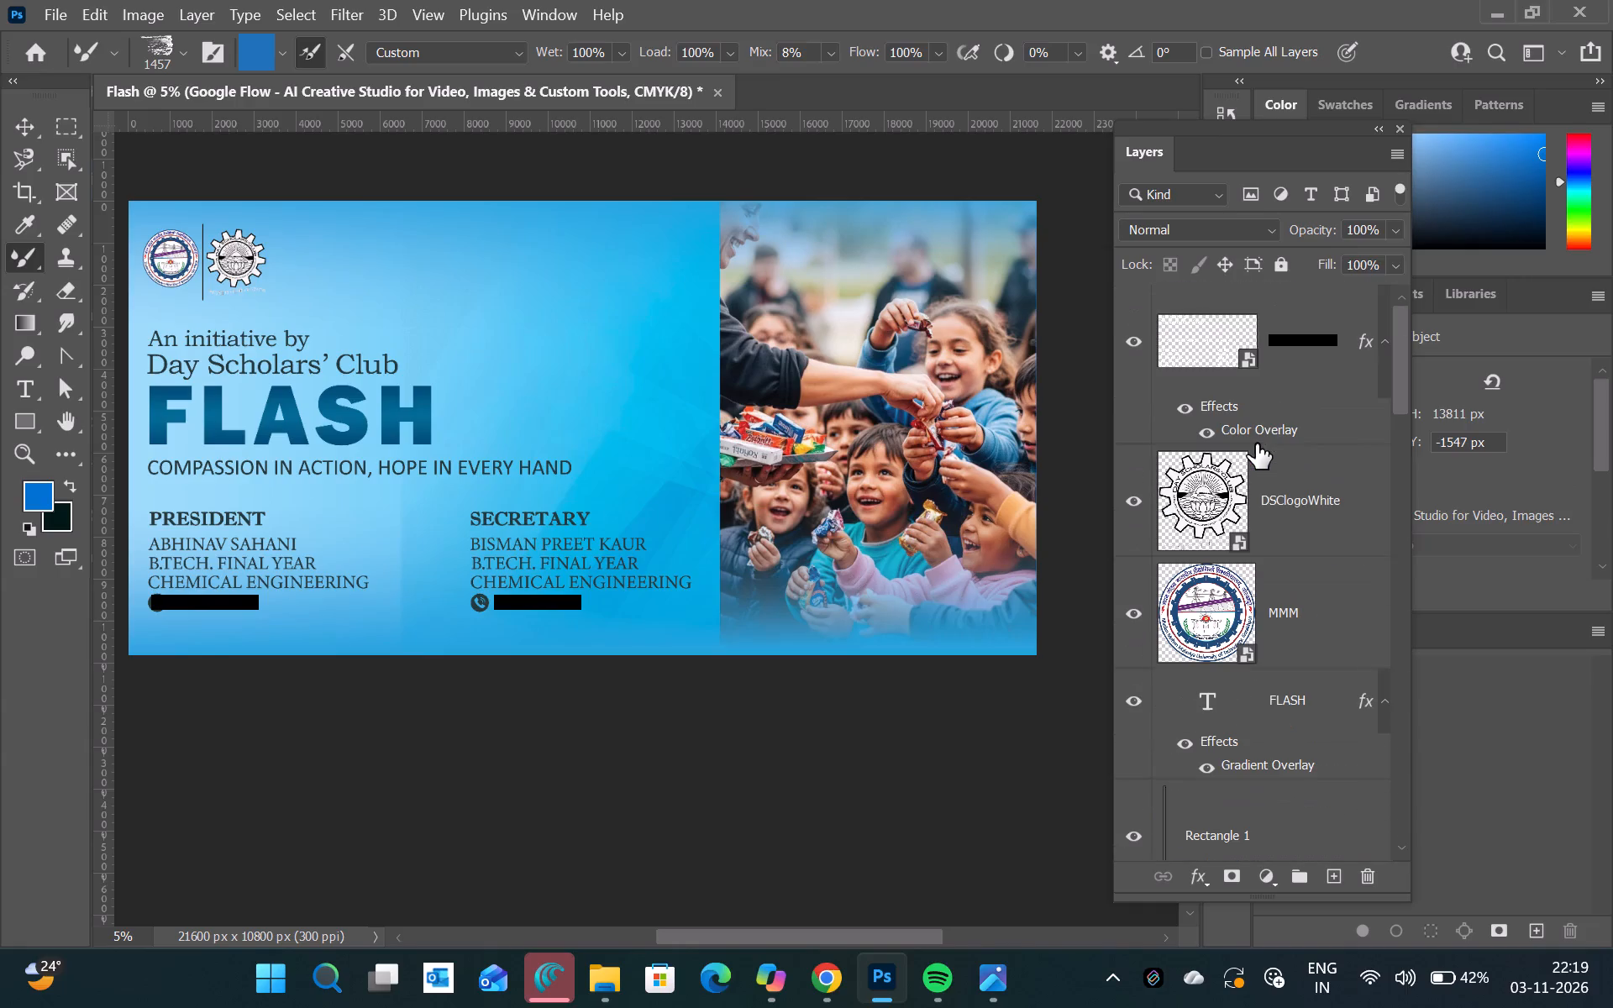
scroll(1256, 444, up, 1)
scroll(1256, 444, down, 2)
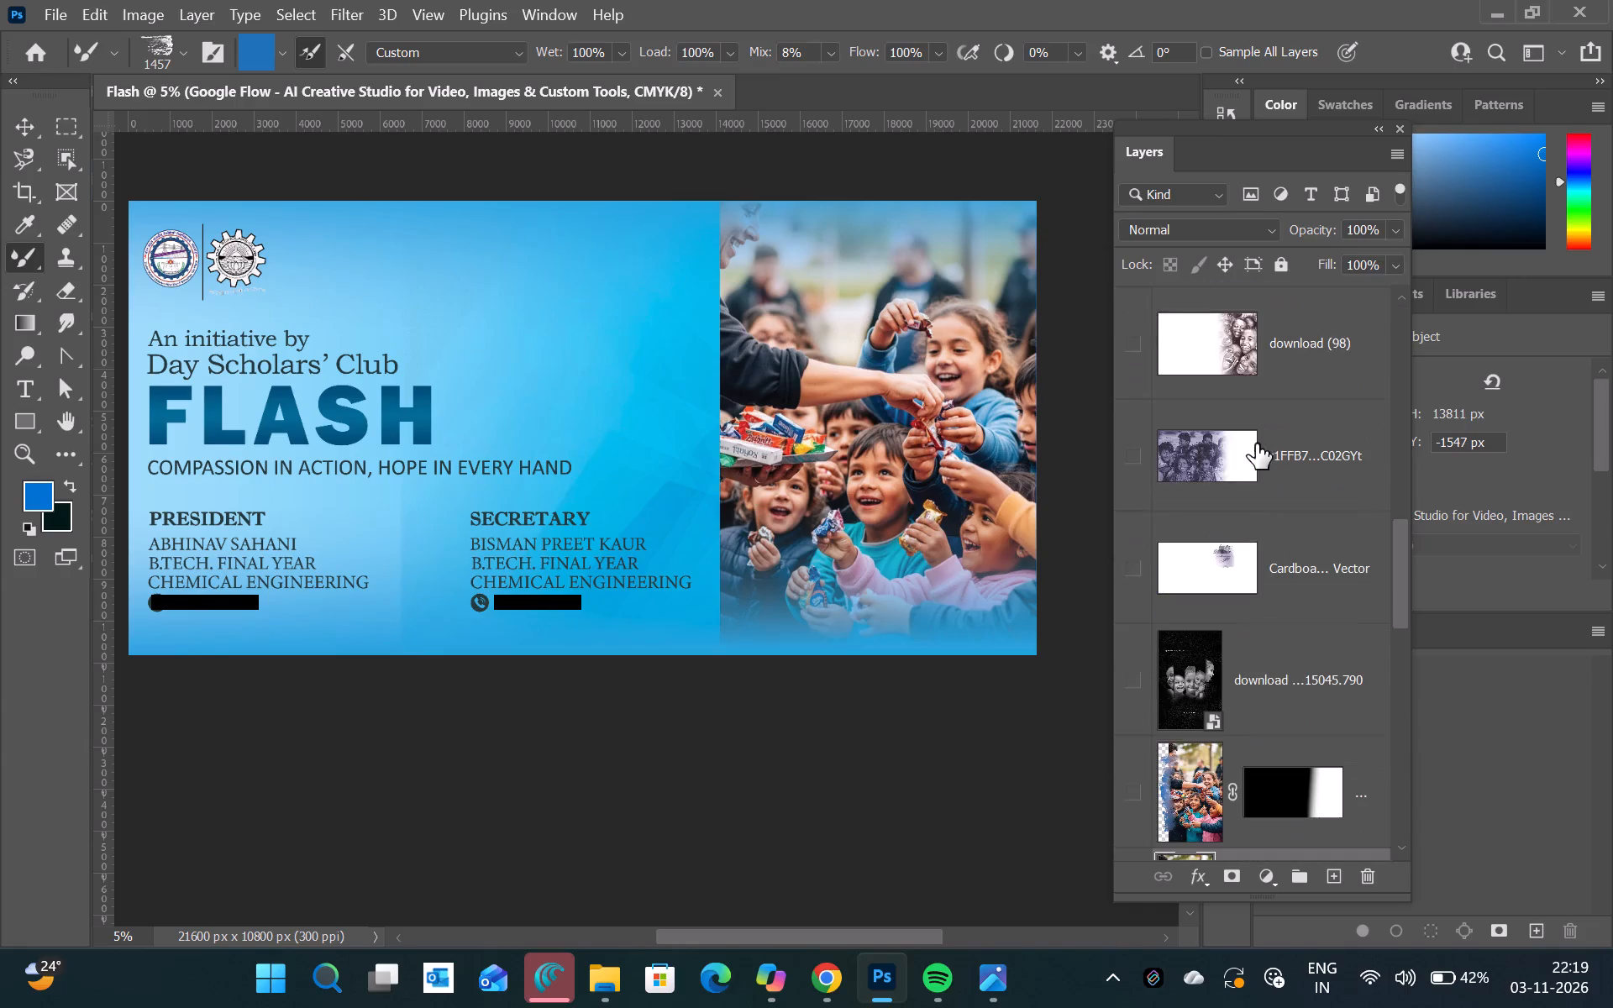
scroll(1256, 444, up, 1)
click(1261, 484)
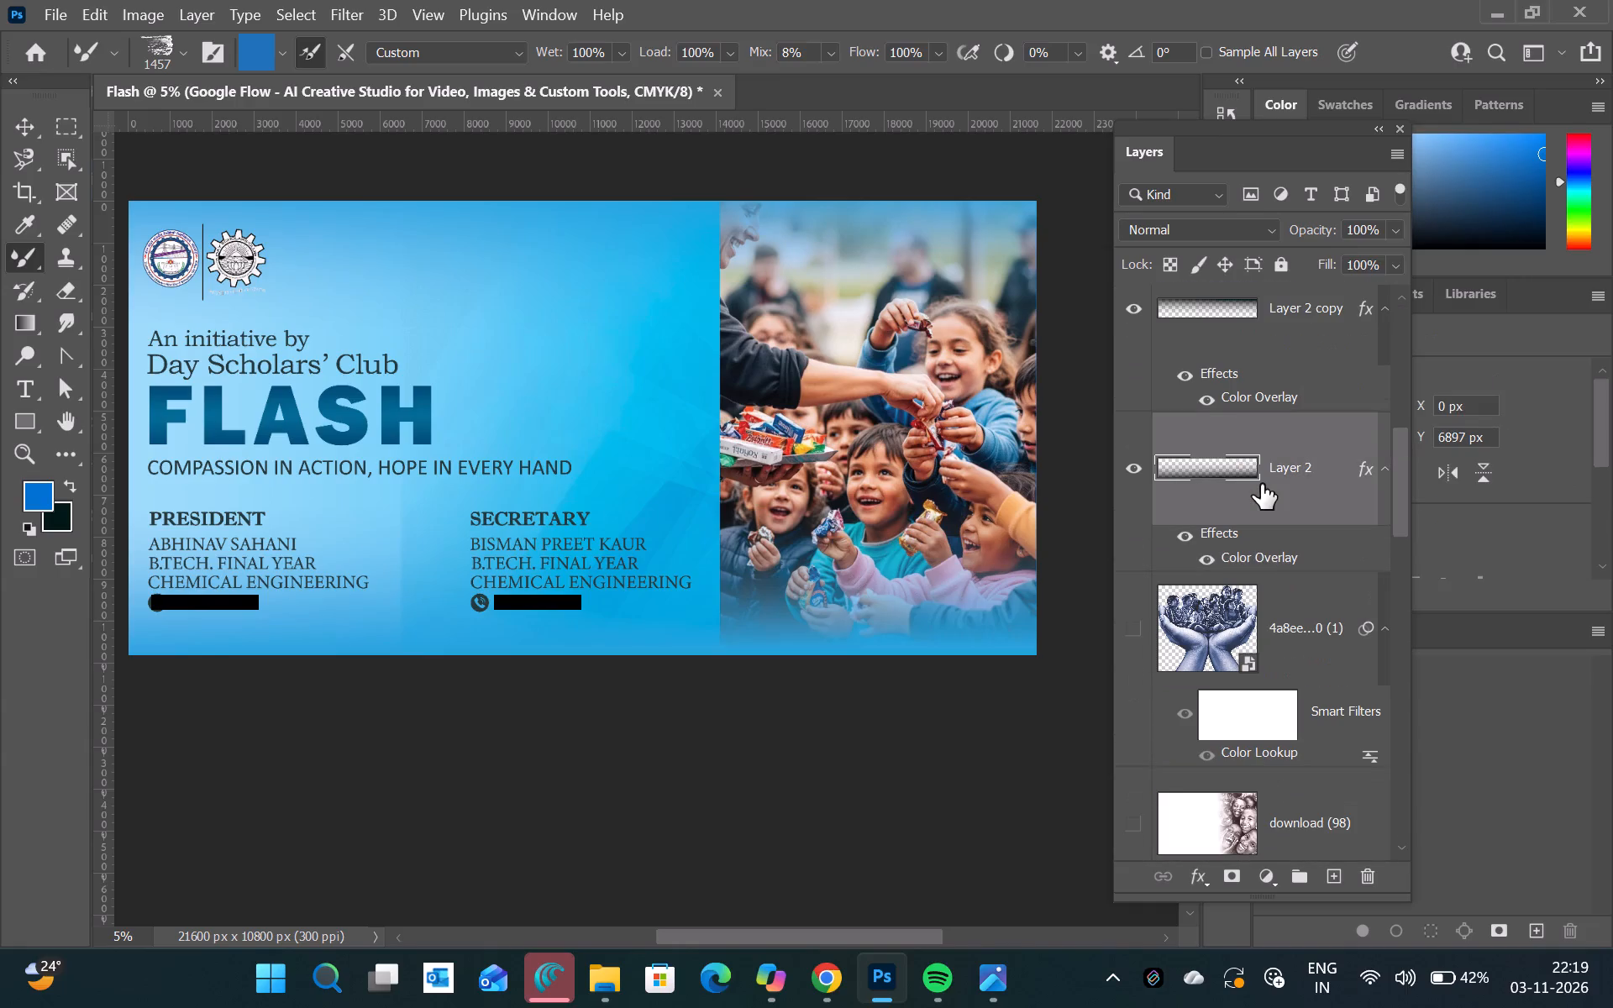
key(ctrl+j)
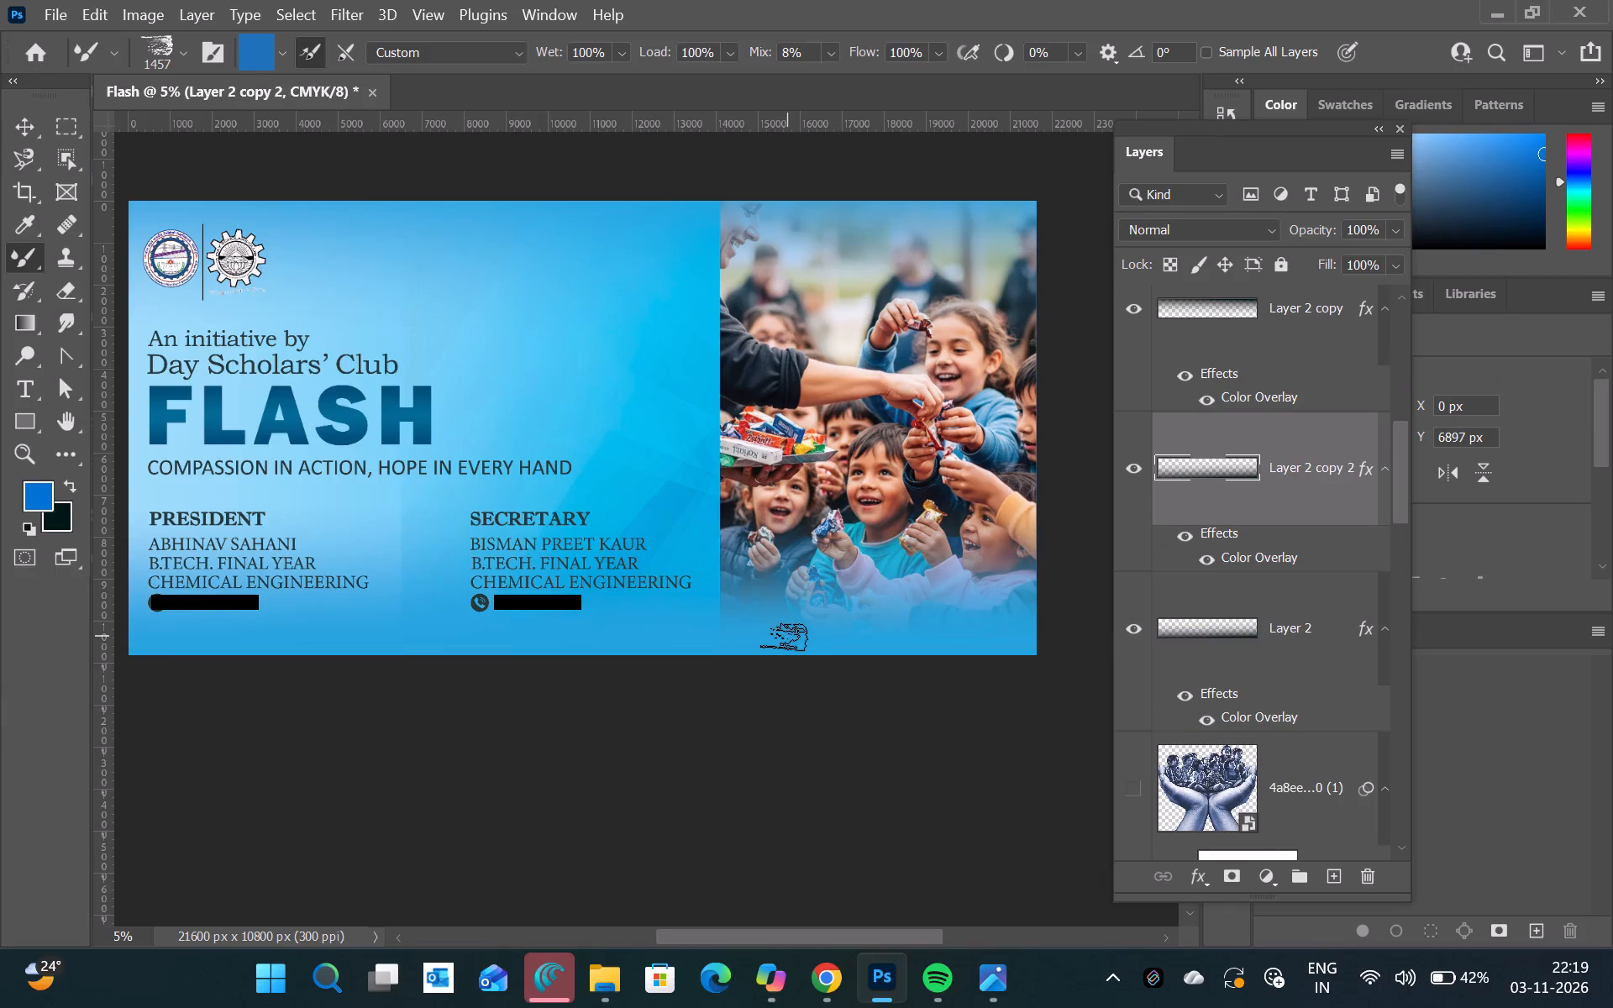
Rotate the duplicated fade strip to about 90° and place it vertically over the children photo's left edge.
click(28, 118)
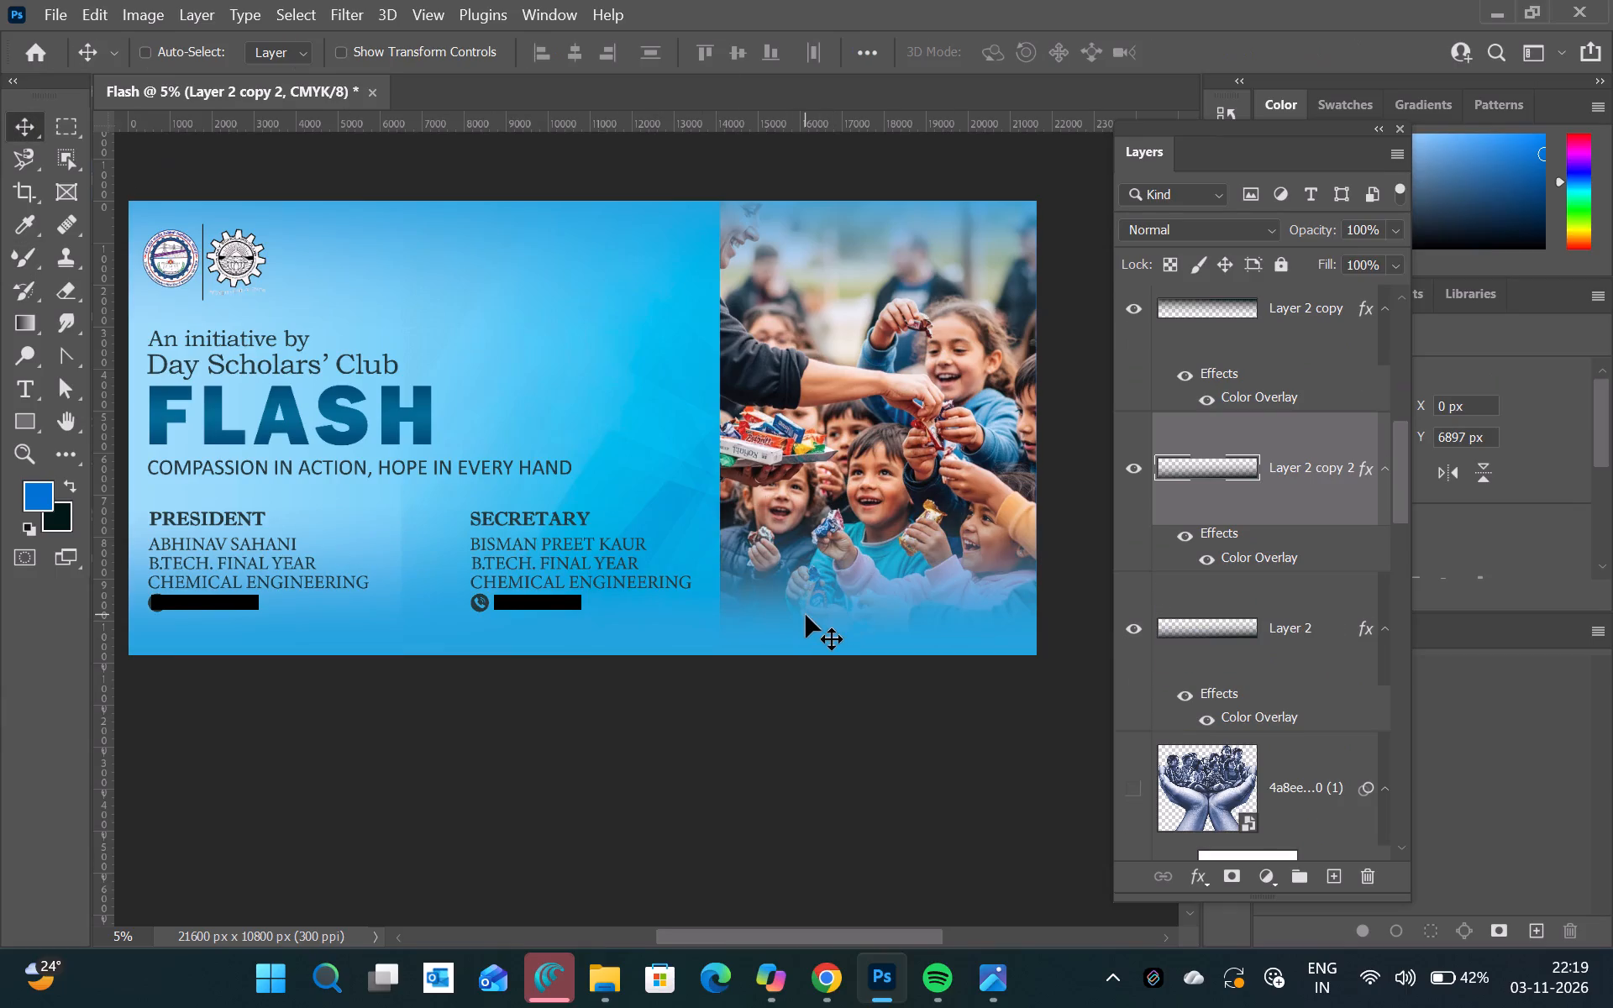
drag(806, 615, 867, 461)
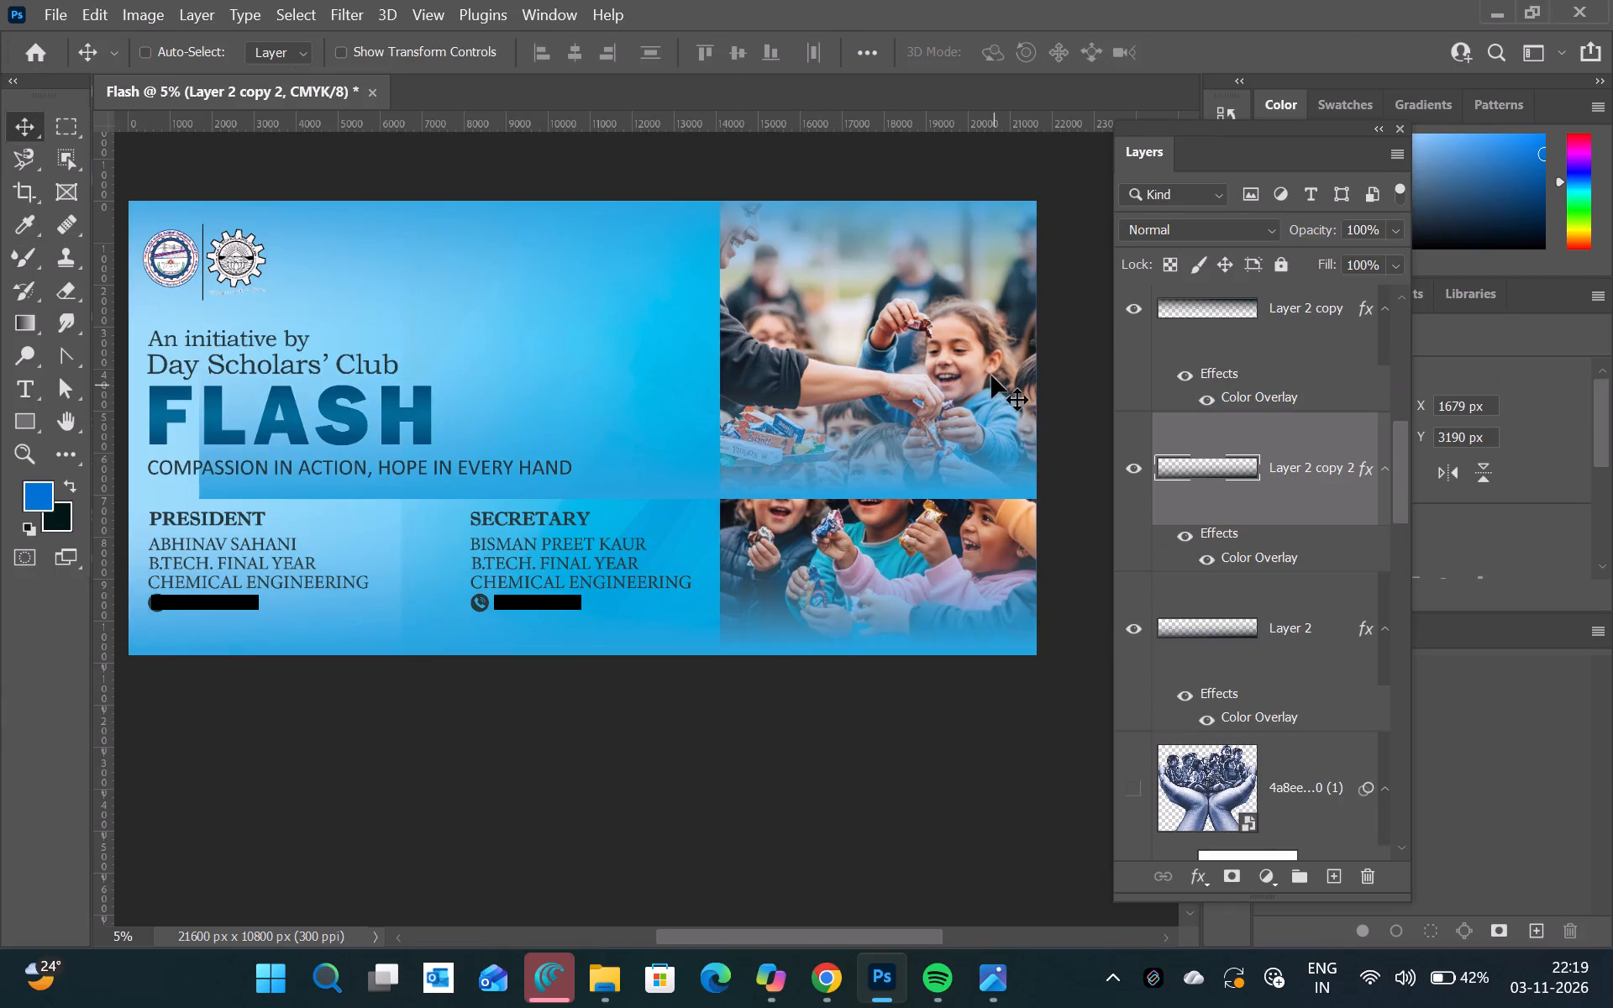
key(ctrl+t)
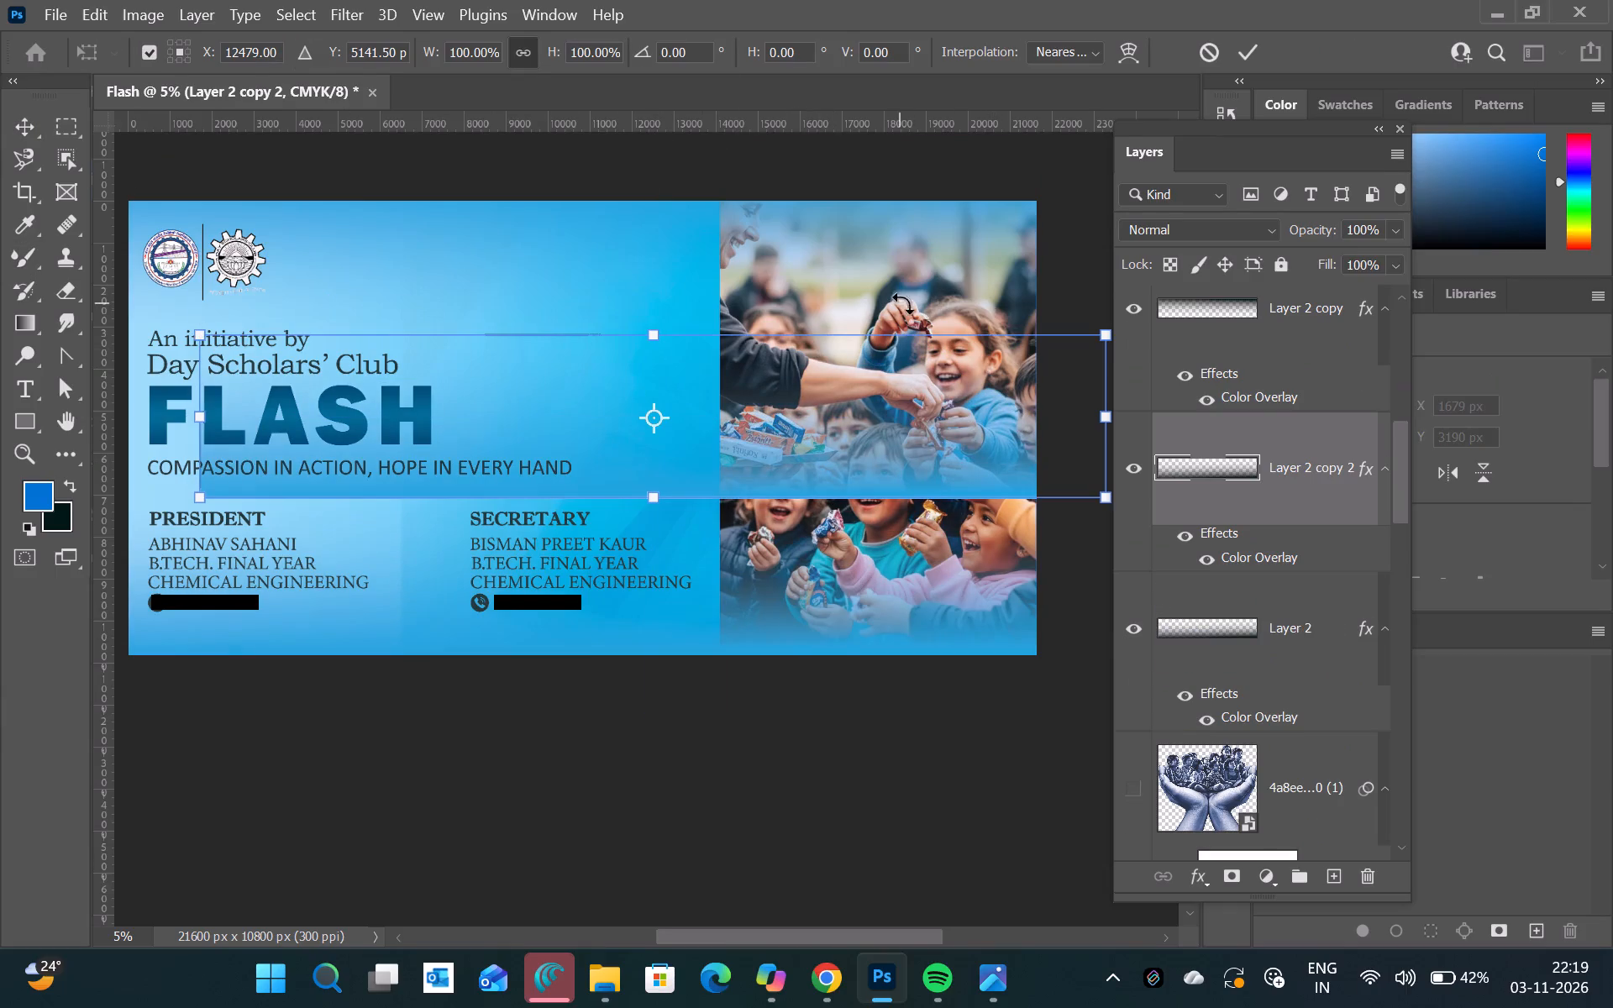
drag(910, 299, 767, 636)
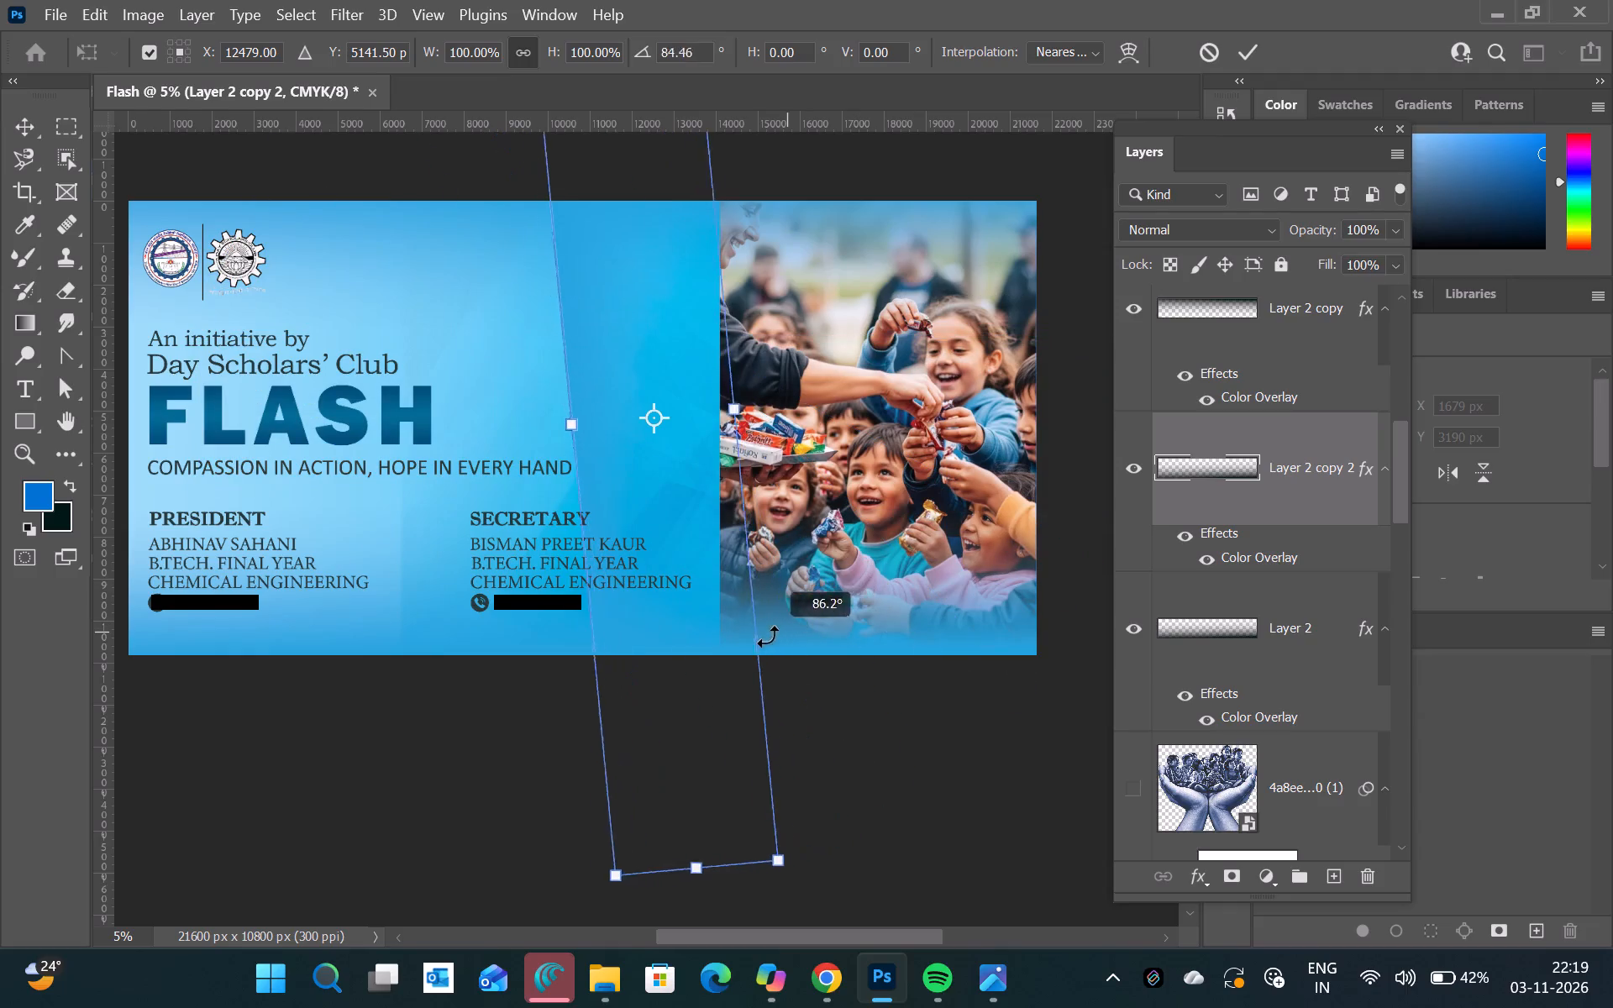
drag(767, 636, 750, 638)
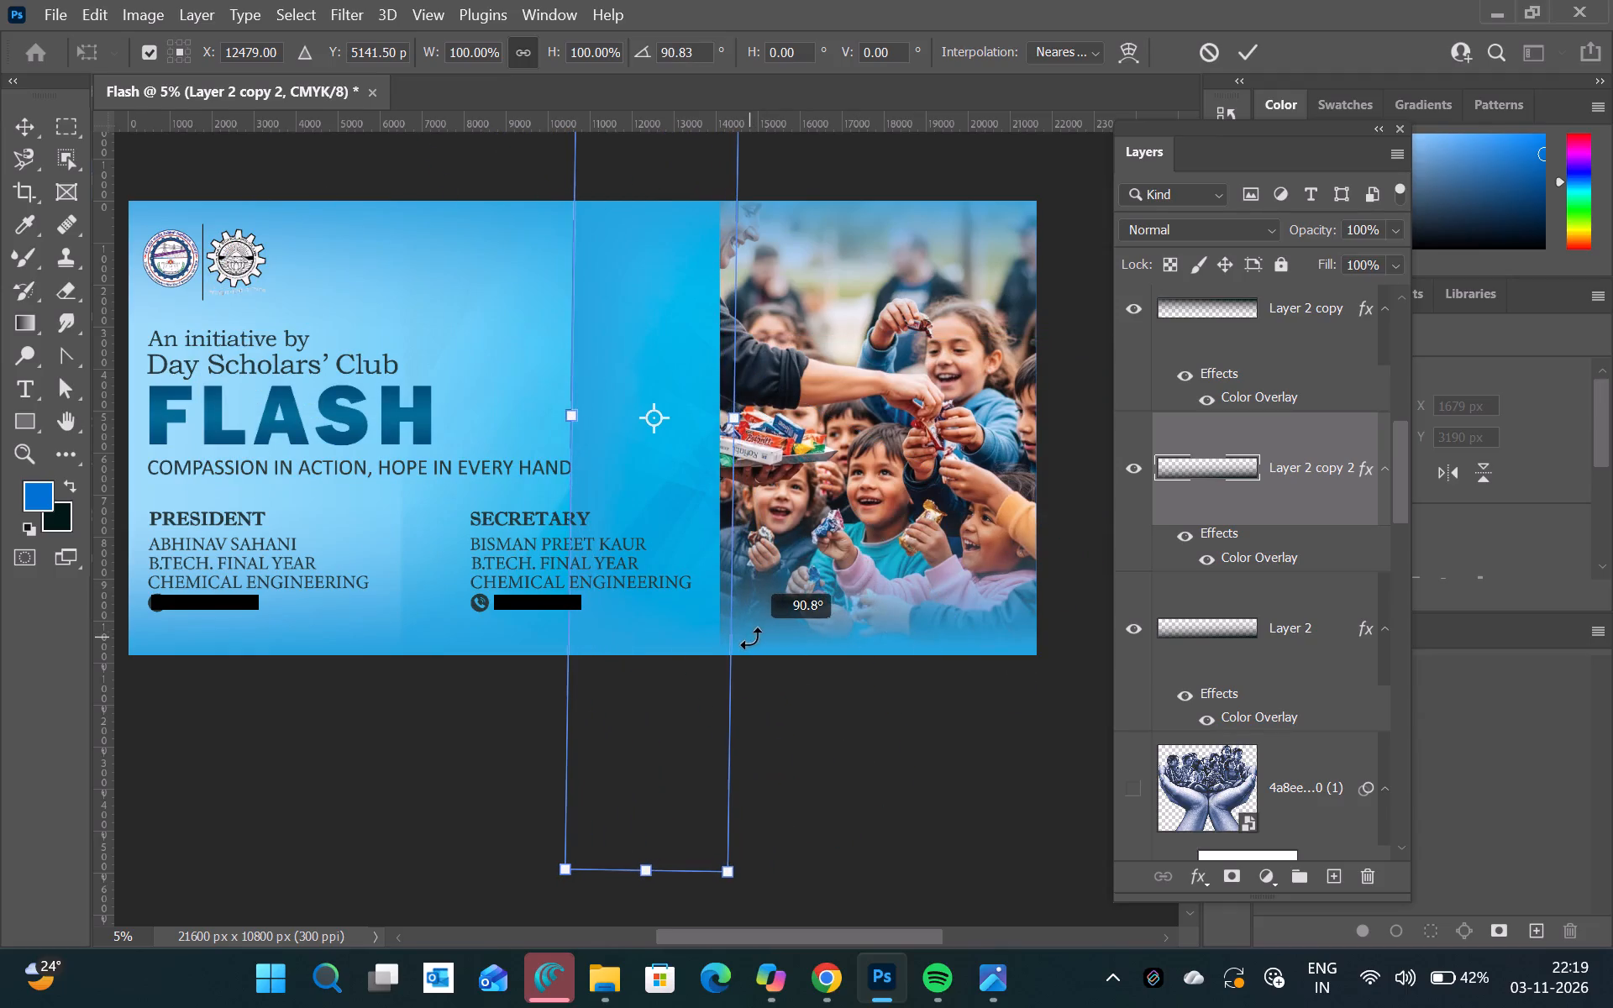
drag(750, 638, 753, 635)
drag(684, 575, 802, 581)
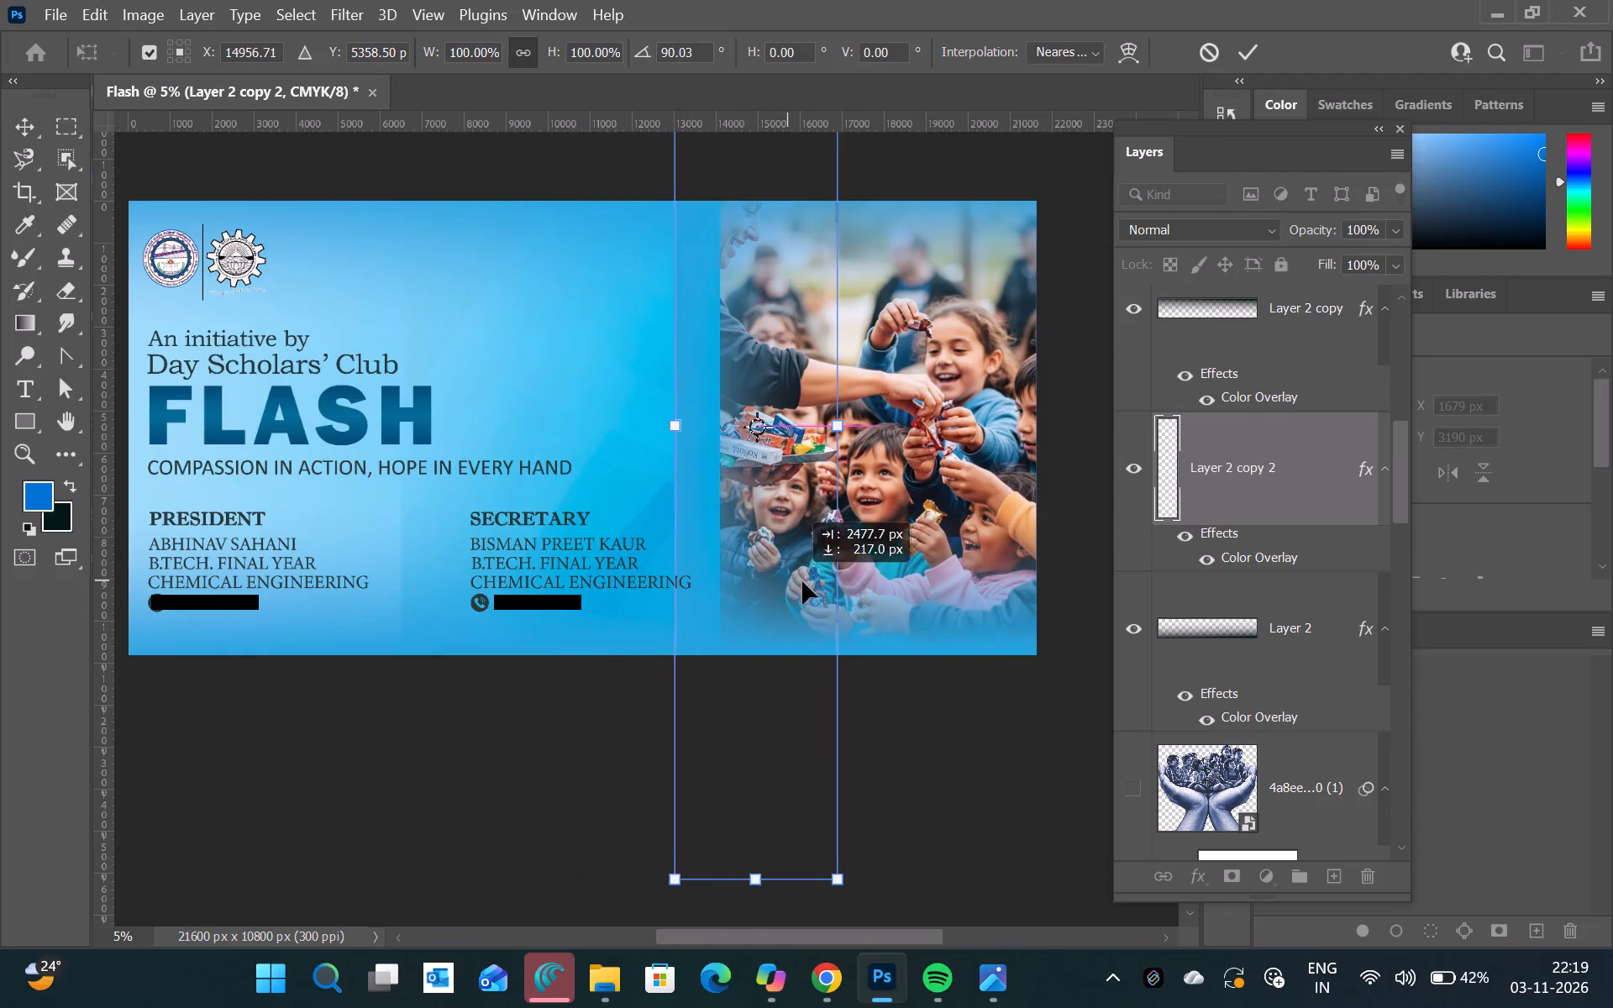
drag(802, 581, 833, 581)
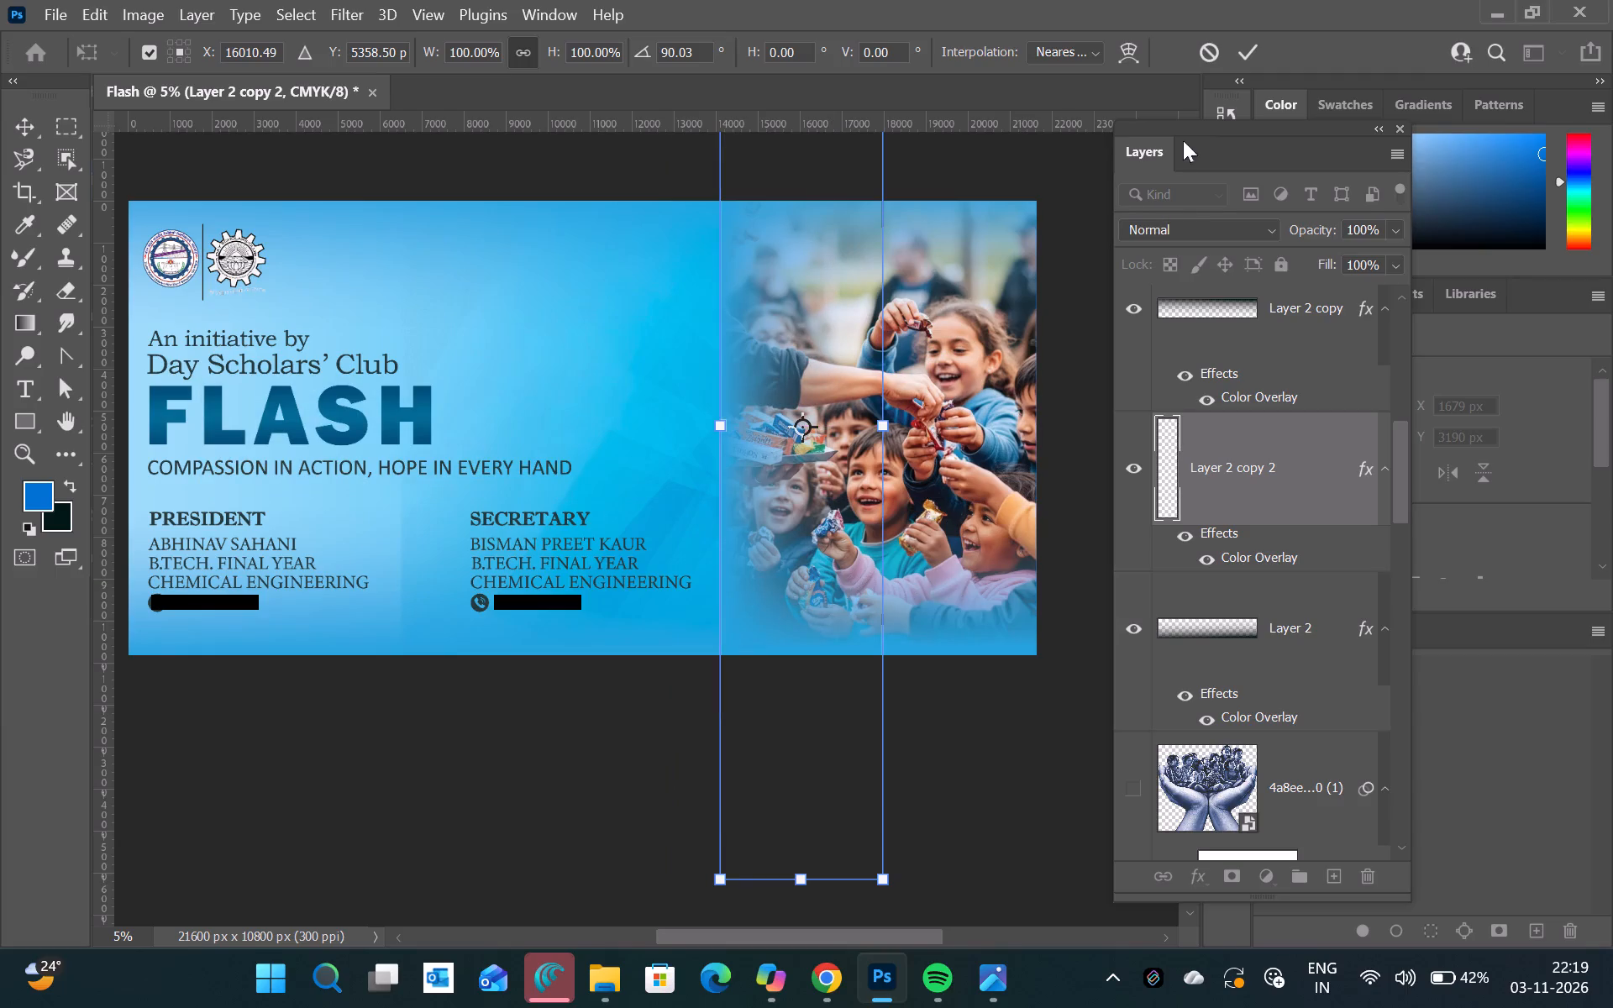
click(1248, 51)
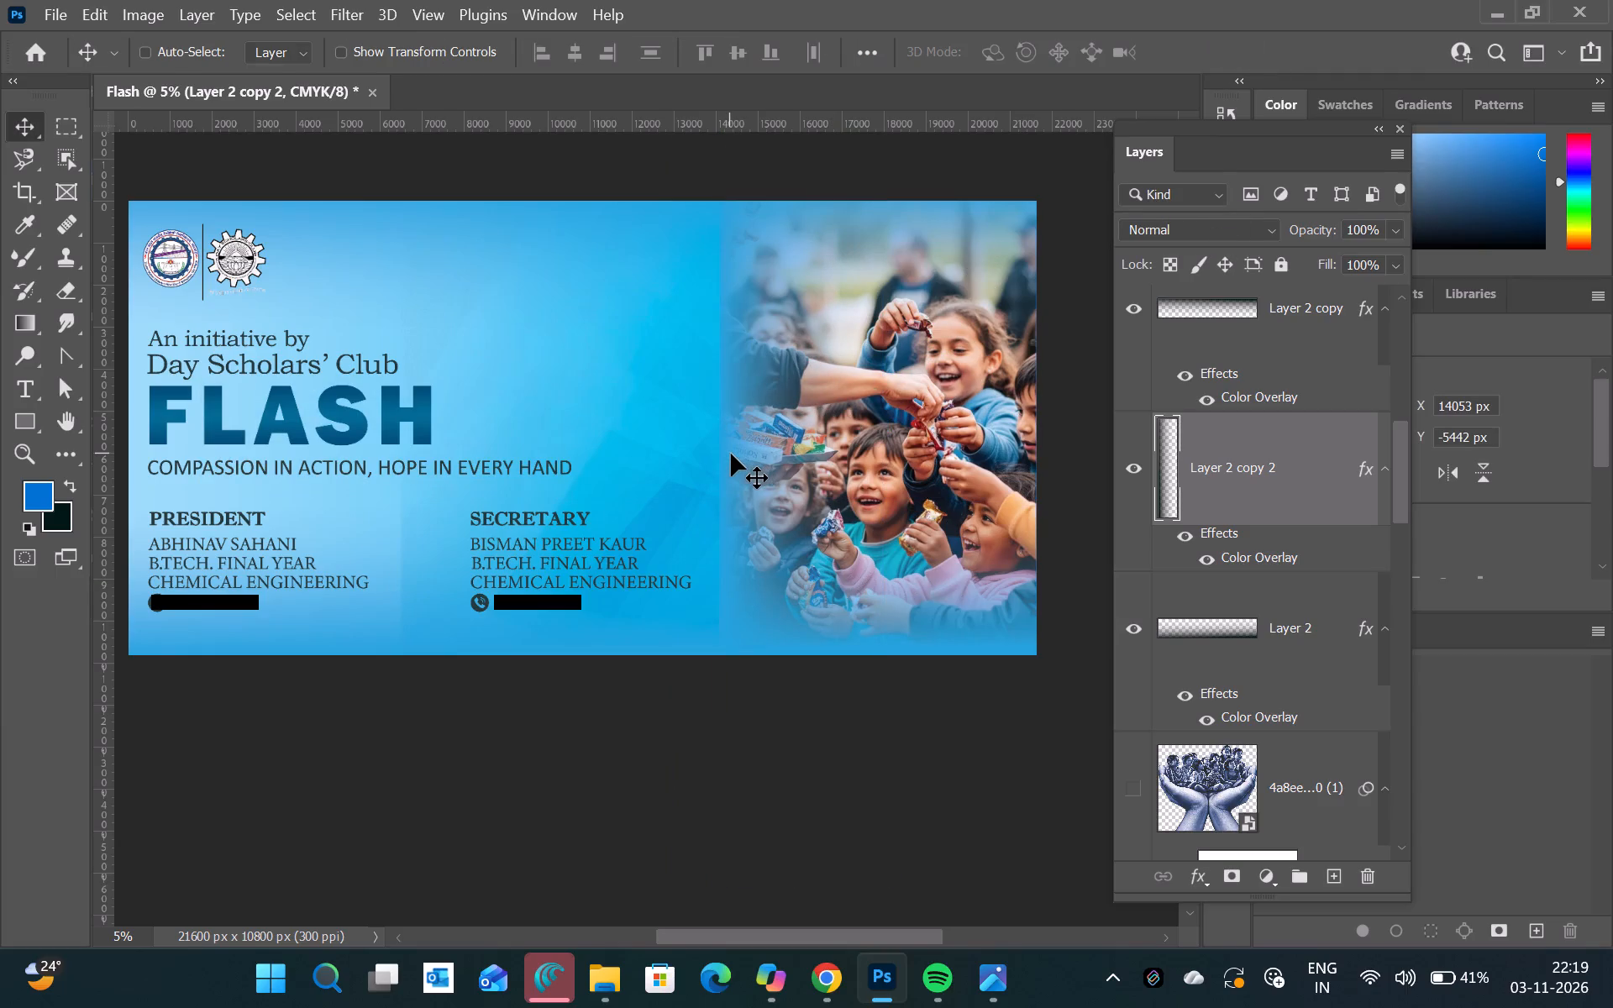
Set the vertical strip's Color Overlay to 00b2e7, sampled from the blue background beside the photo.
double_click(1253, 553)
drag(1016, 253, 1301, 149)
click(1506, 260)
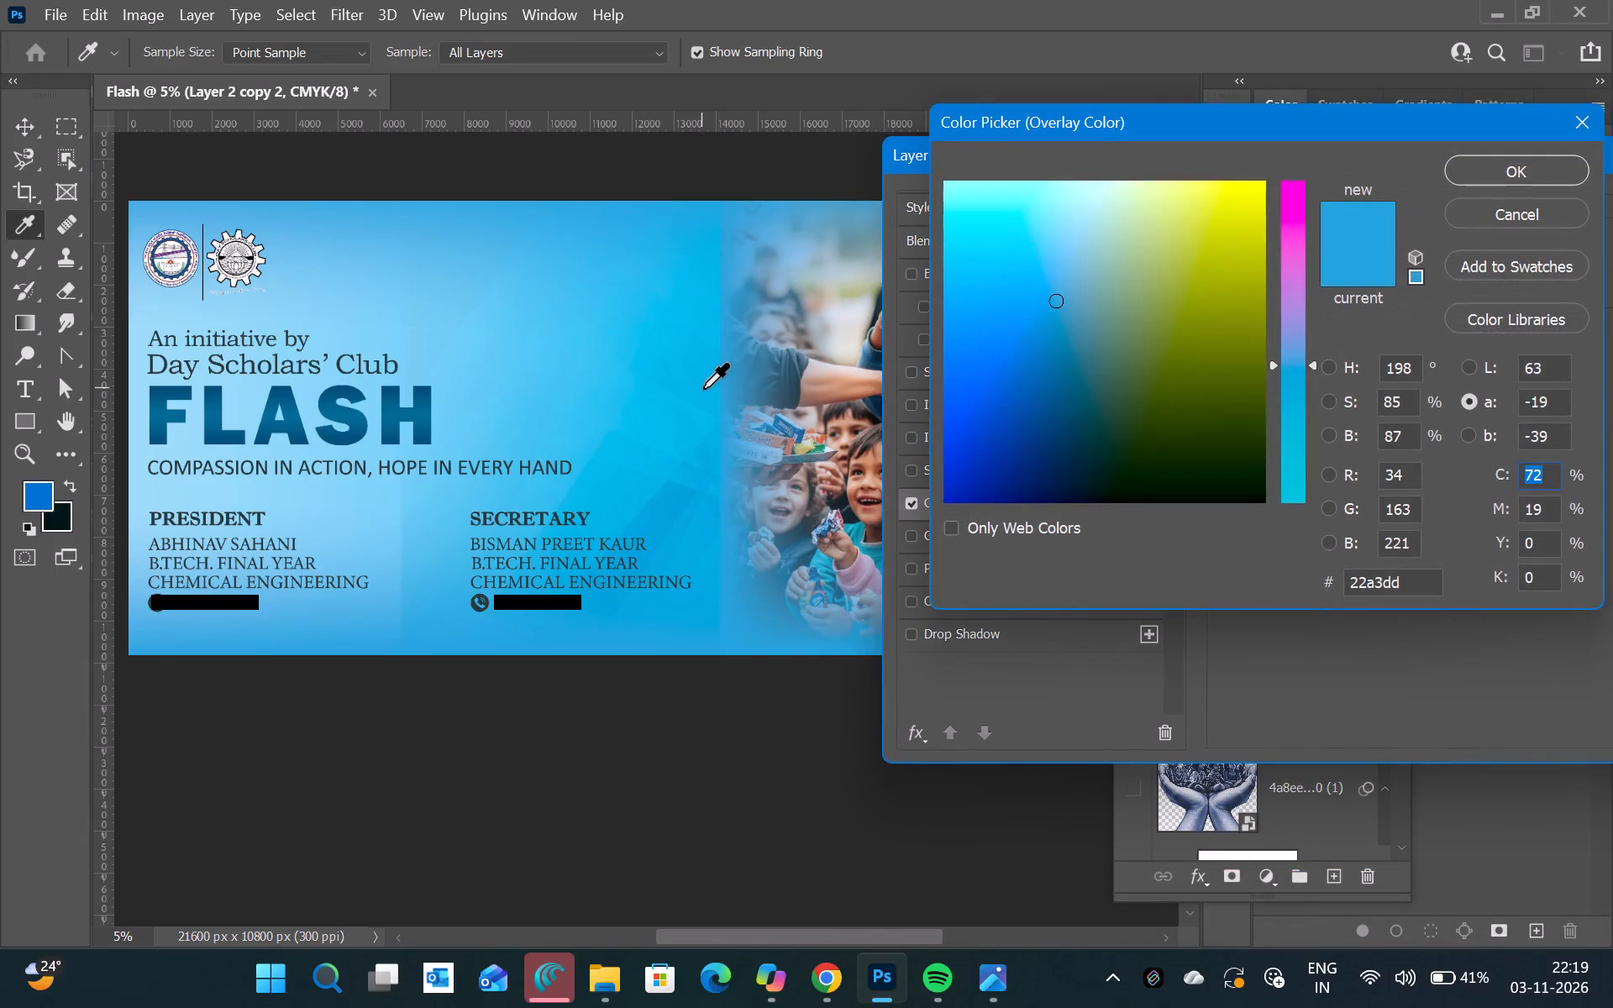
click(703, 388)
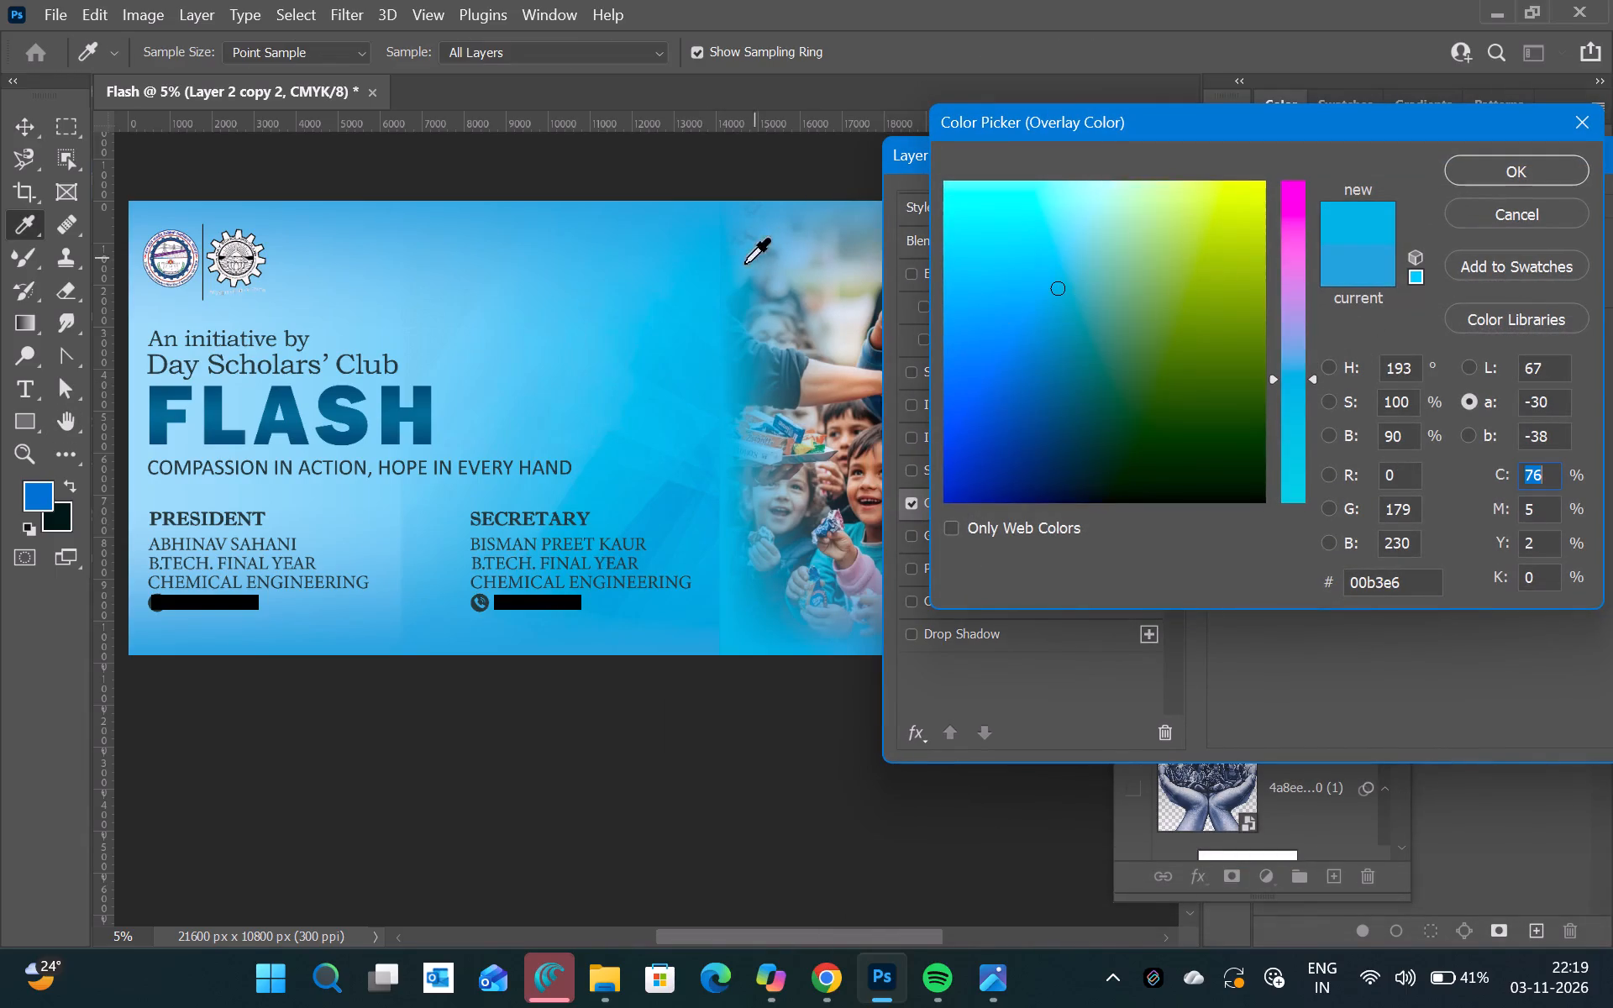
click(714, 276)
click(705, 254)
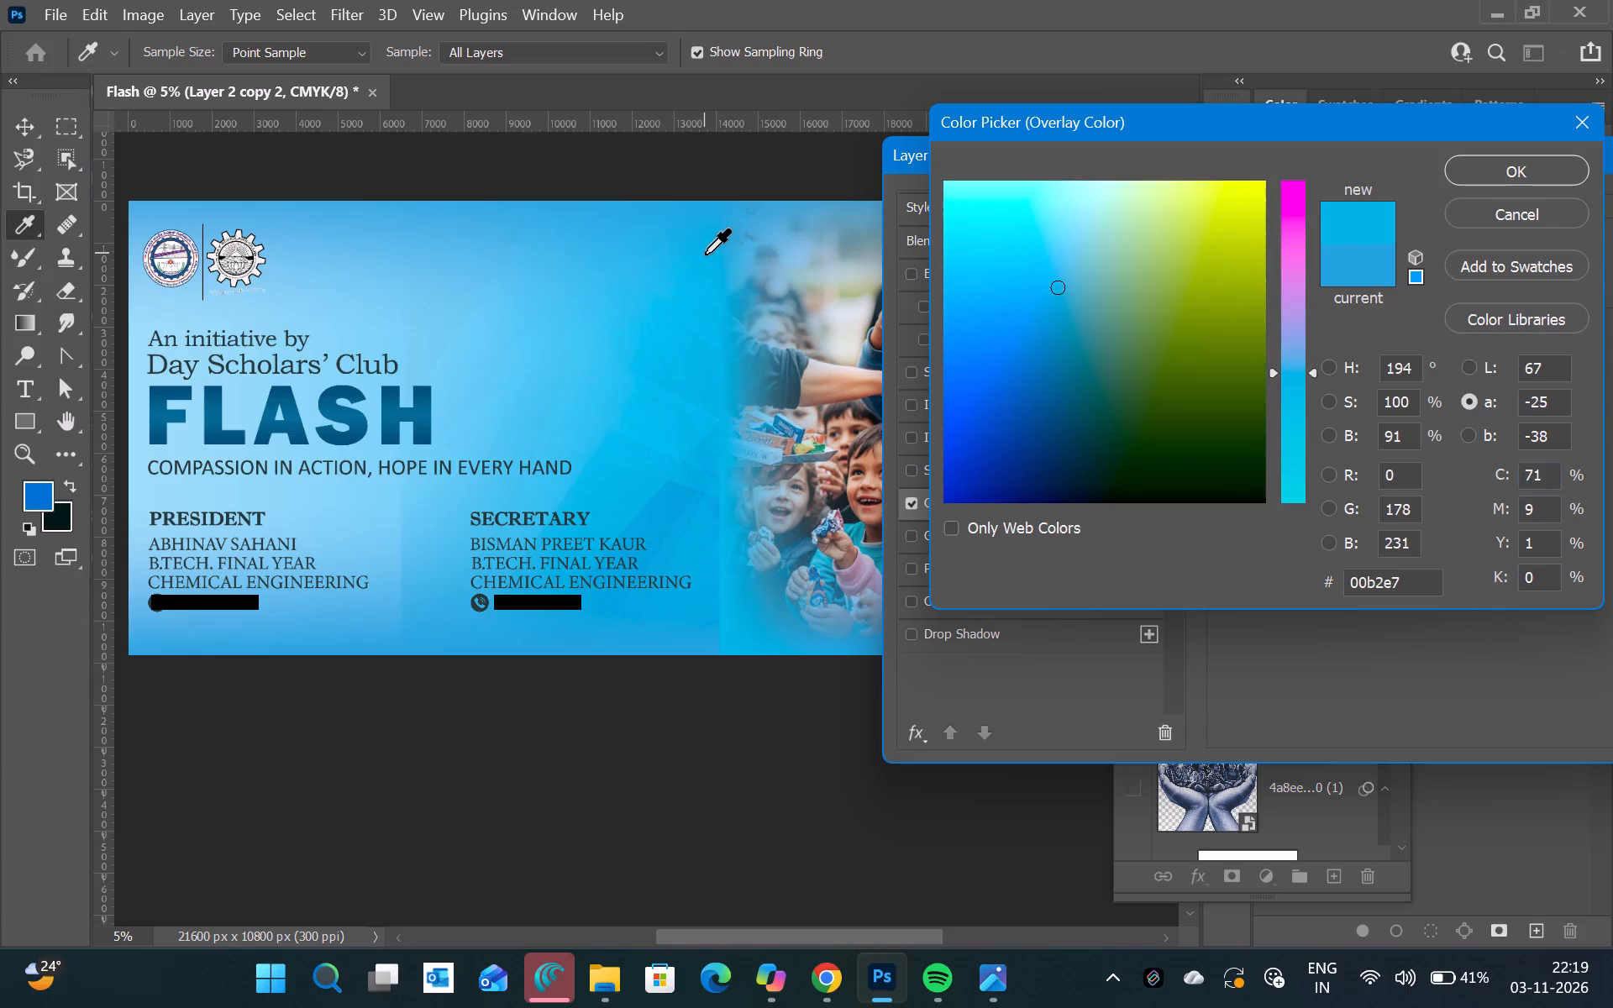
click(1521, 162)
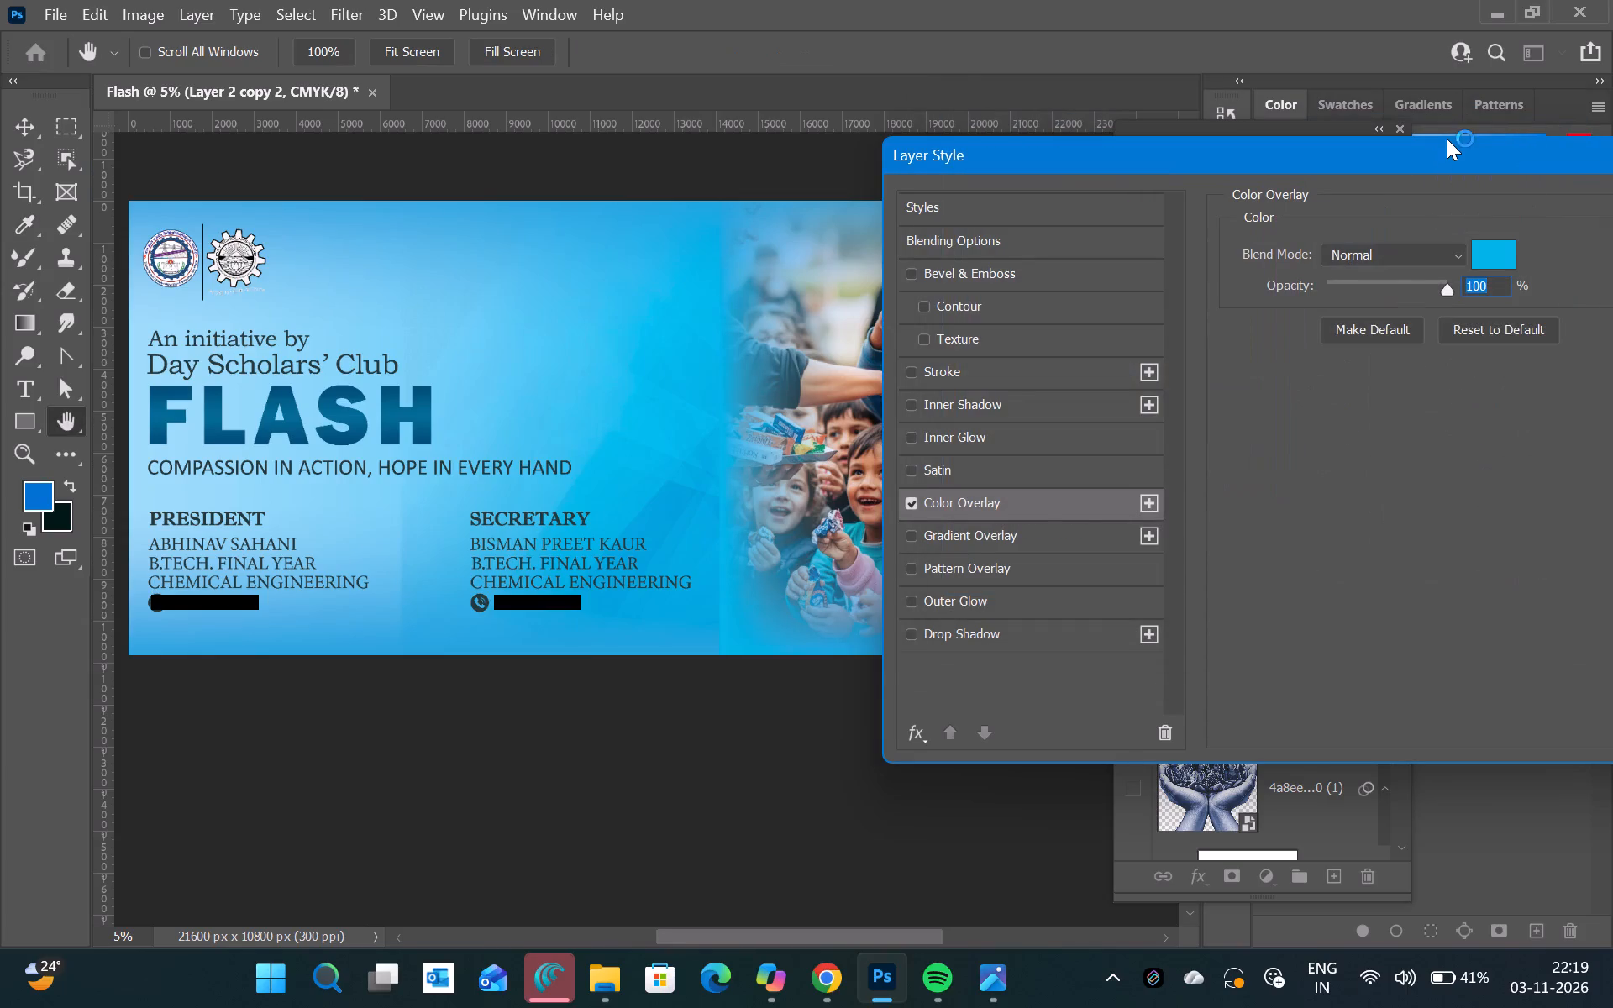
click(1447, 139)
drag(1422, 156, 1161, 187)
click(1492, 232)
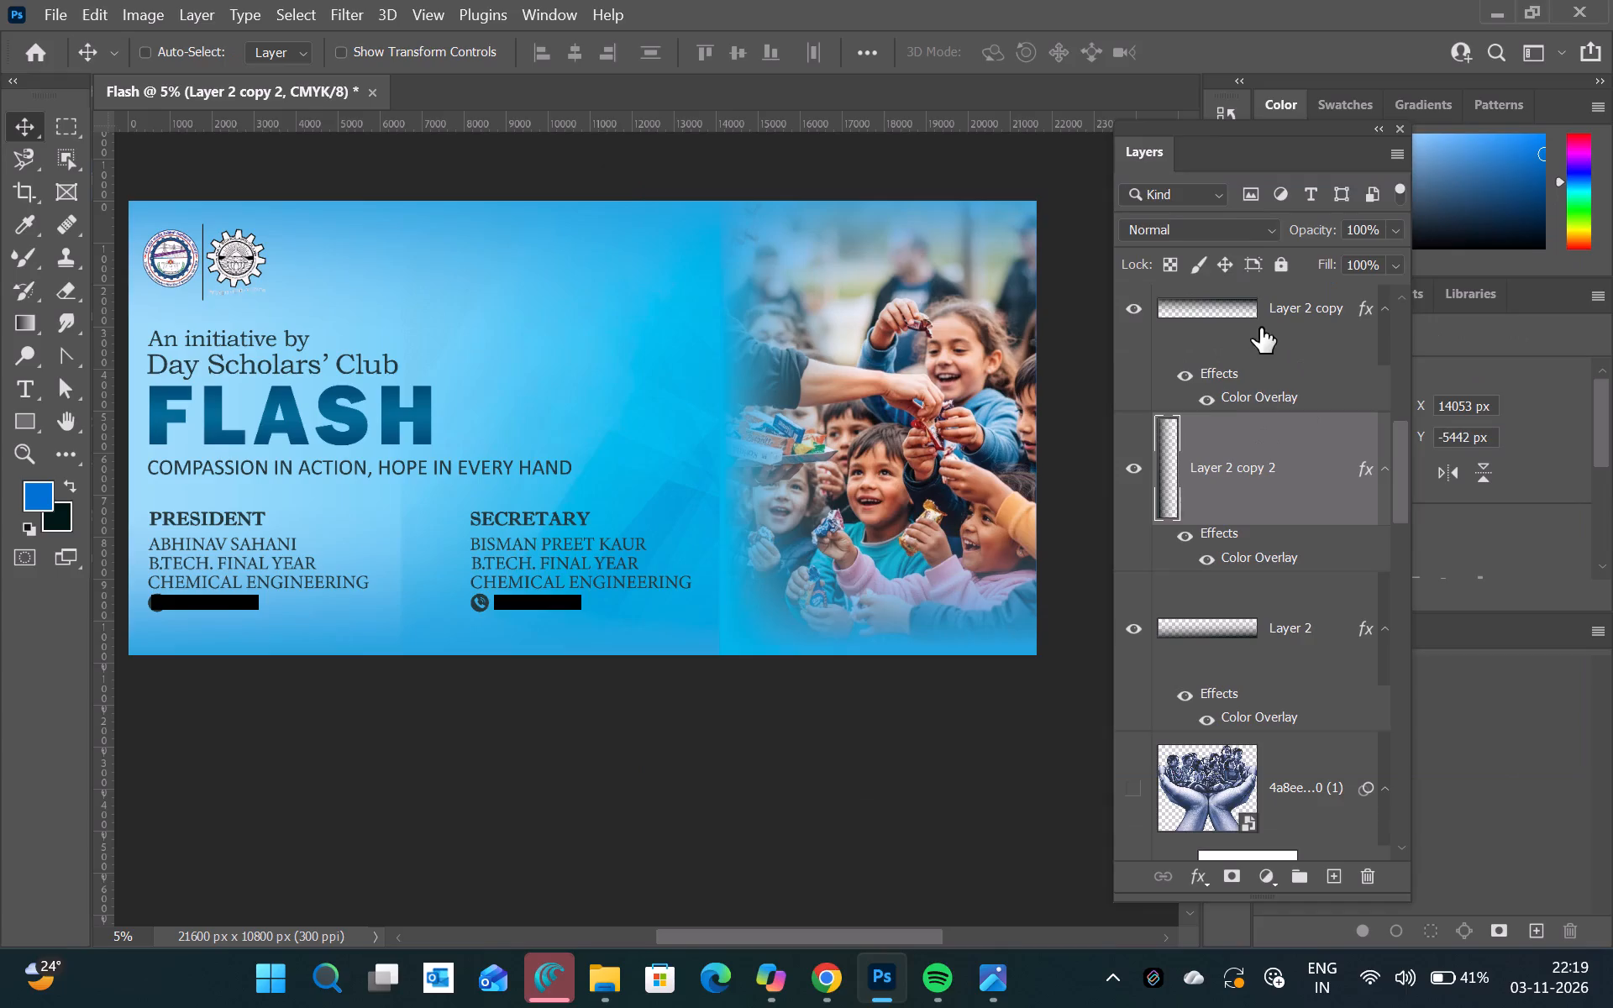
Try the Divide and Linear Dodge (Add) blend modes on the vertical strip layer and settle on Multiply.
click(1247, 223)
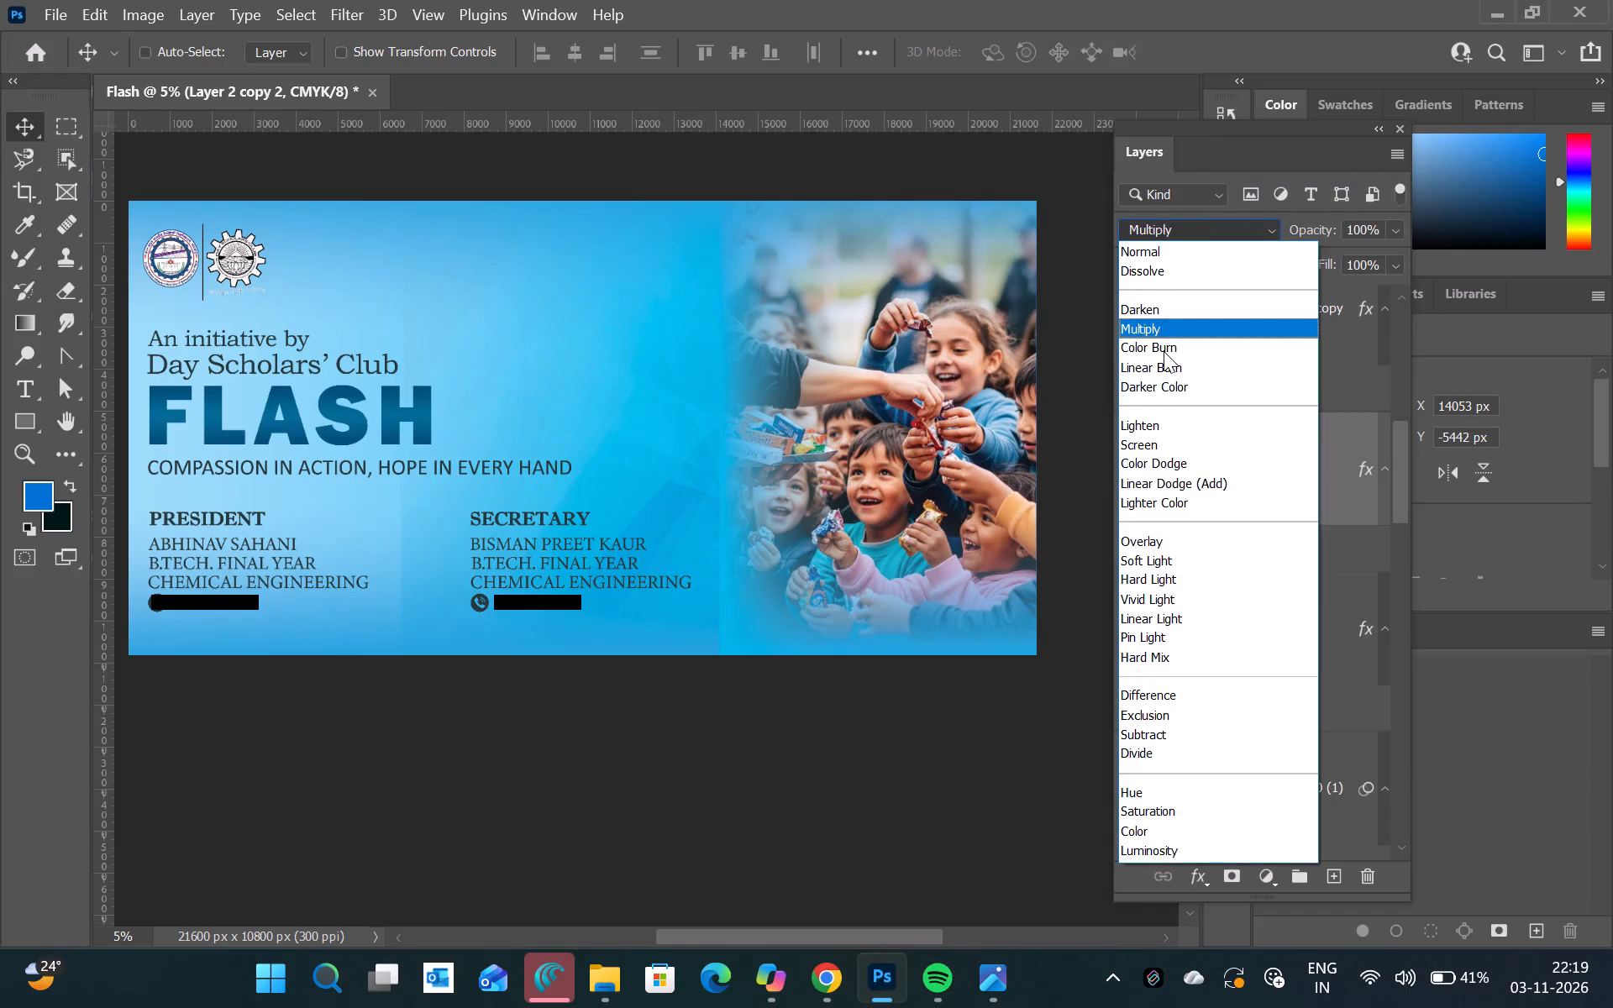
click(1158, 769)
click(1169, 752)
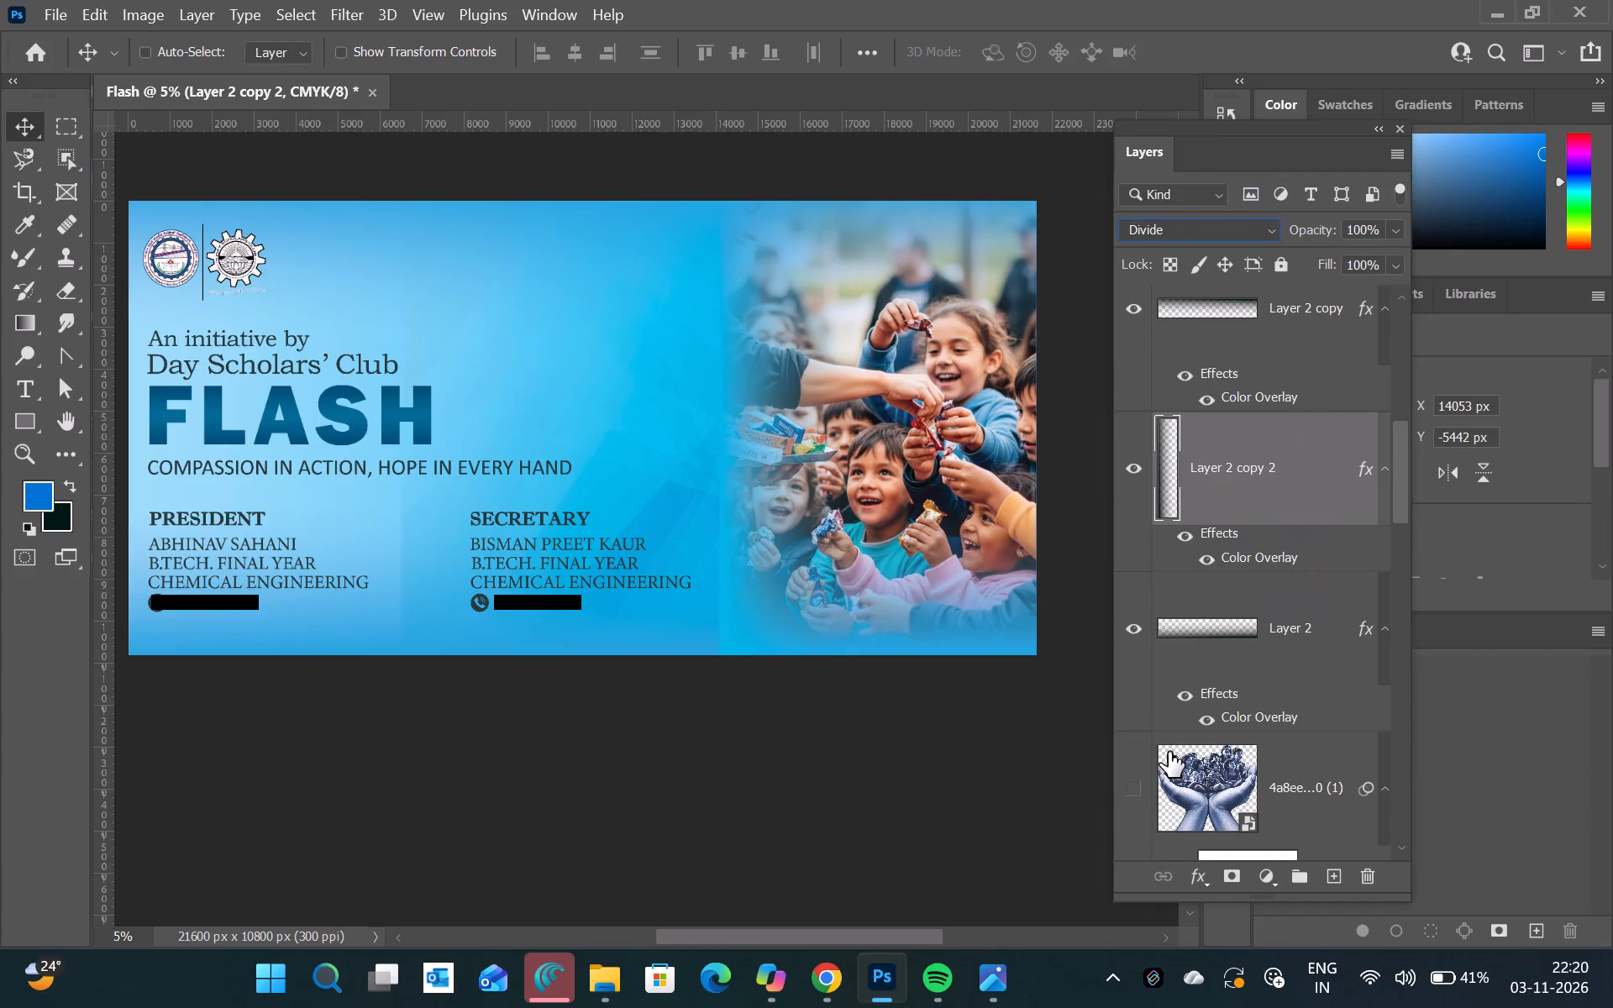
drag(1262, 229, 1221, 473)
click(1221, 473)
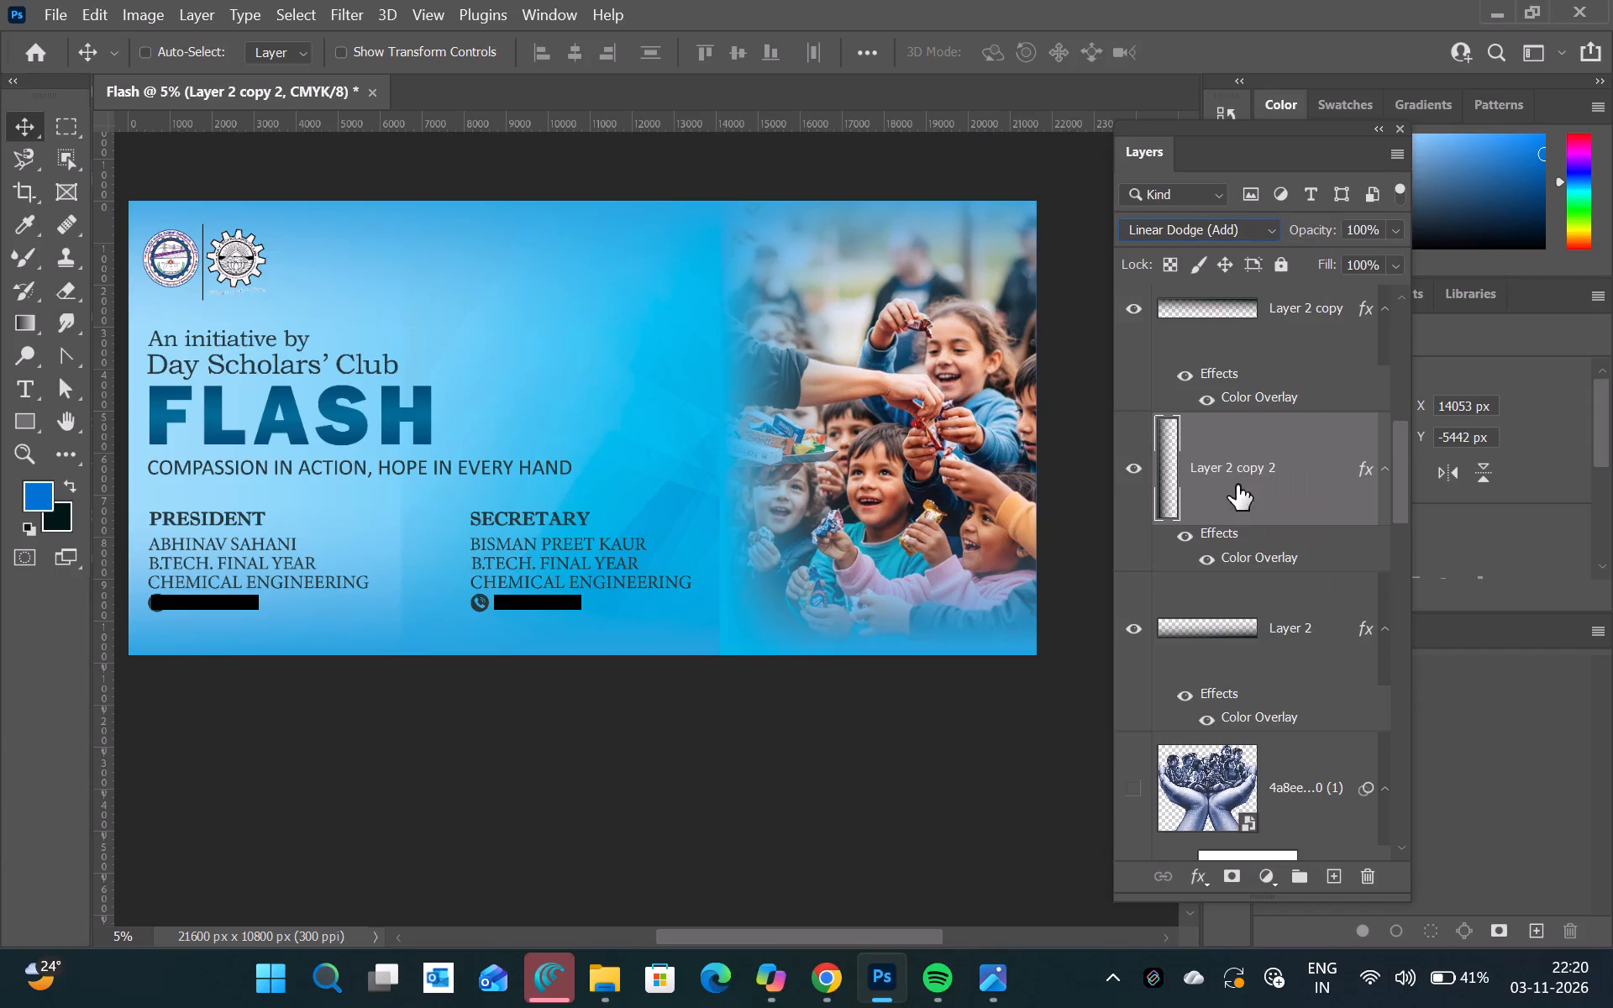
drag(1202, 237, 1154, 320)
click(1154, 320)
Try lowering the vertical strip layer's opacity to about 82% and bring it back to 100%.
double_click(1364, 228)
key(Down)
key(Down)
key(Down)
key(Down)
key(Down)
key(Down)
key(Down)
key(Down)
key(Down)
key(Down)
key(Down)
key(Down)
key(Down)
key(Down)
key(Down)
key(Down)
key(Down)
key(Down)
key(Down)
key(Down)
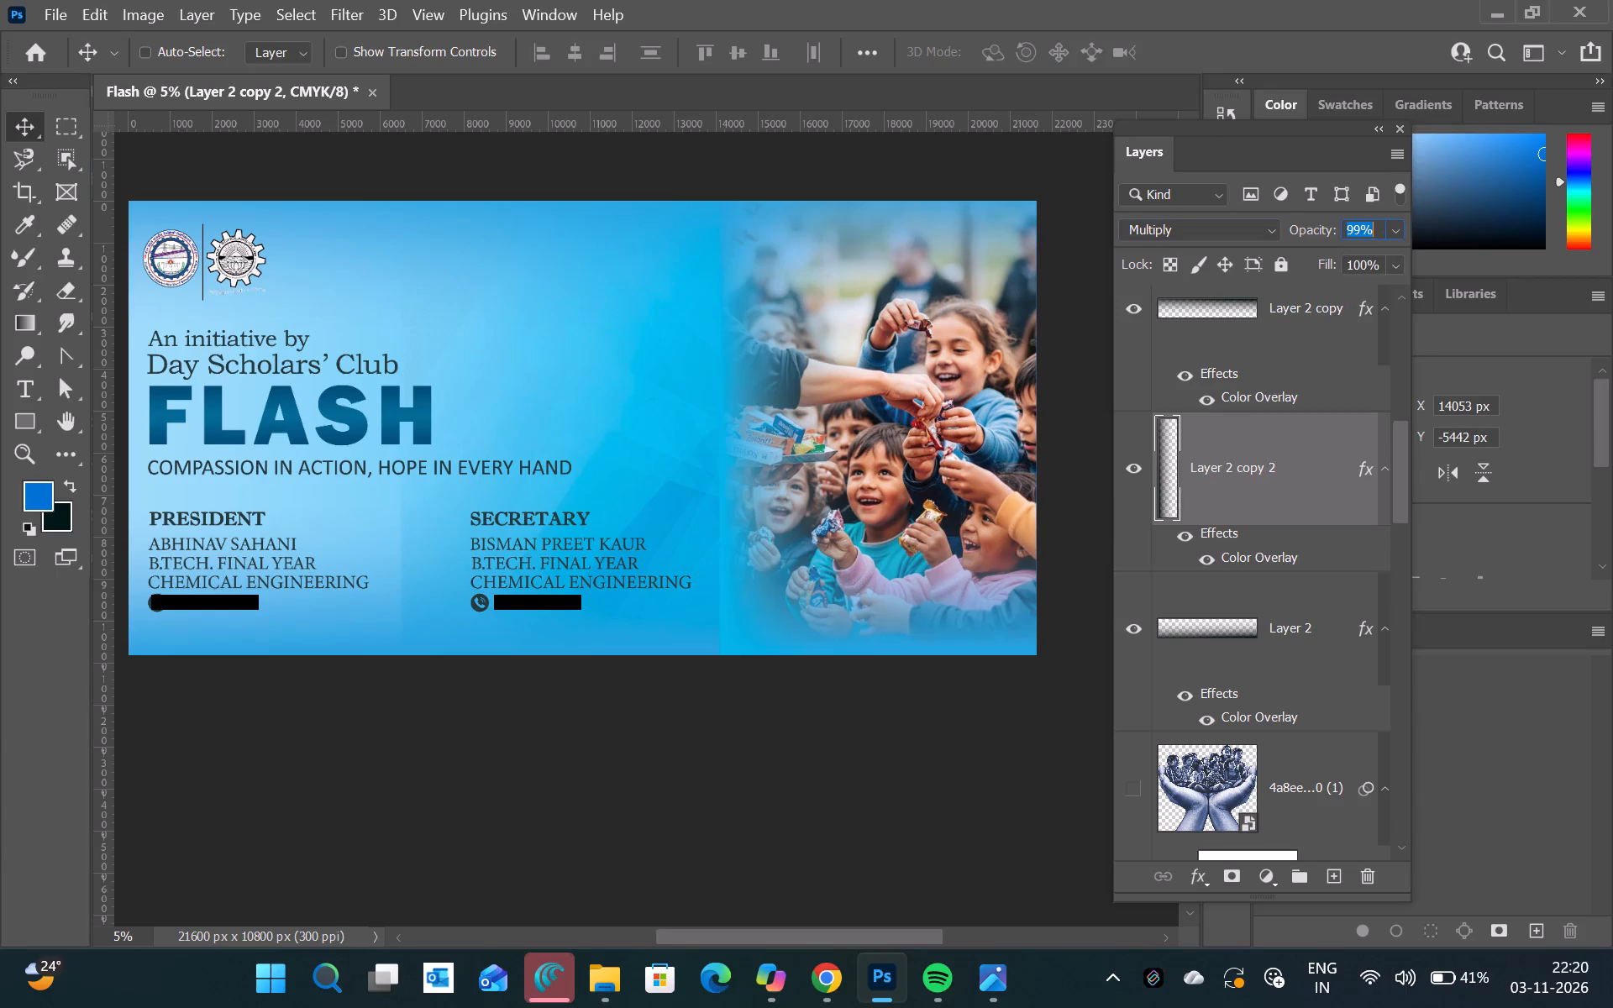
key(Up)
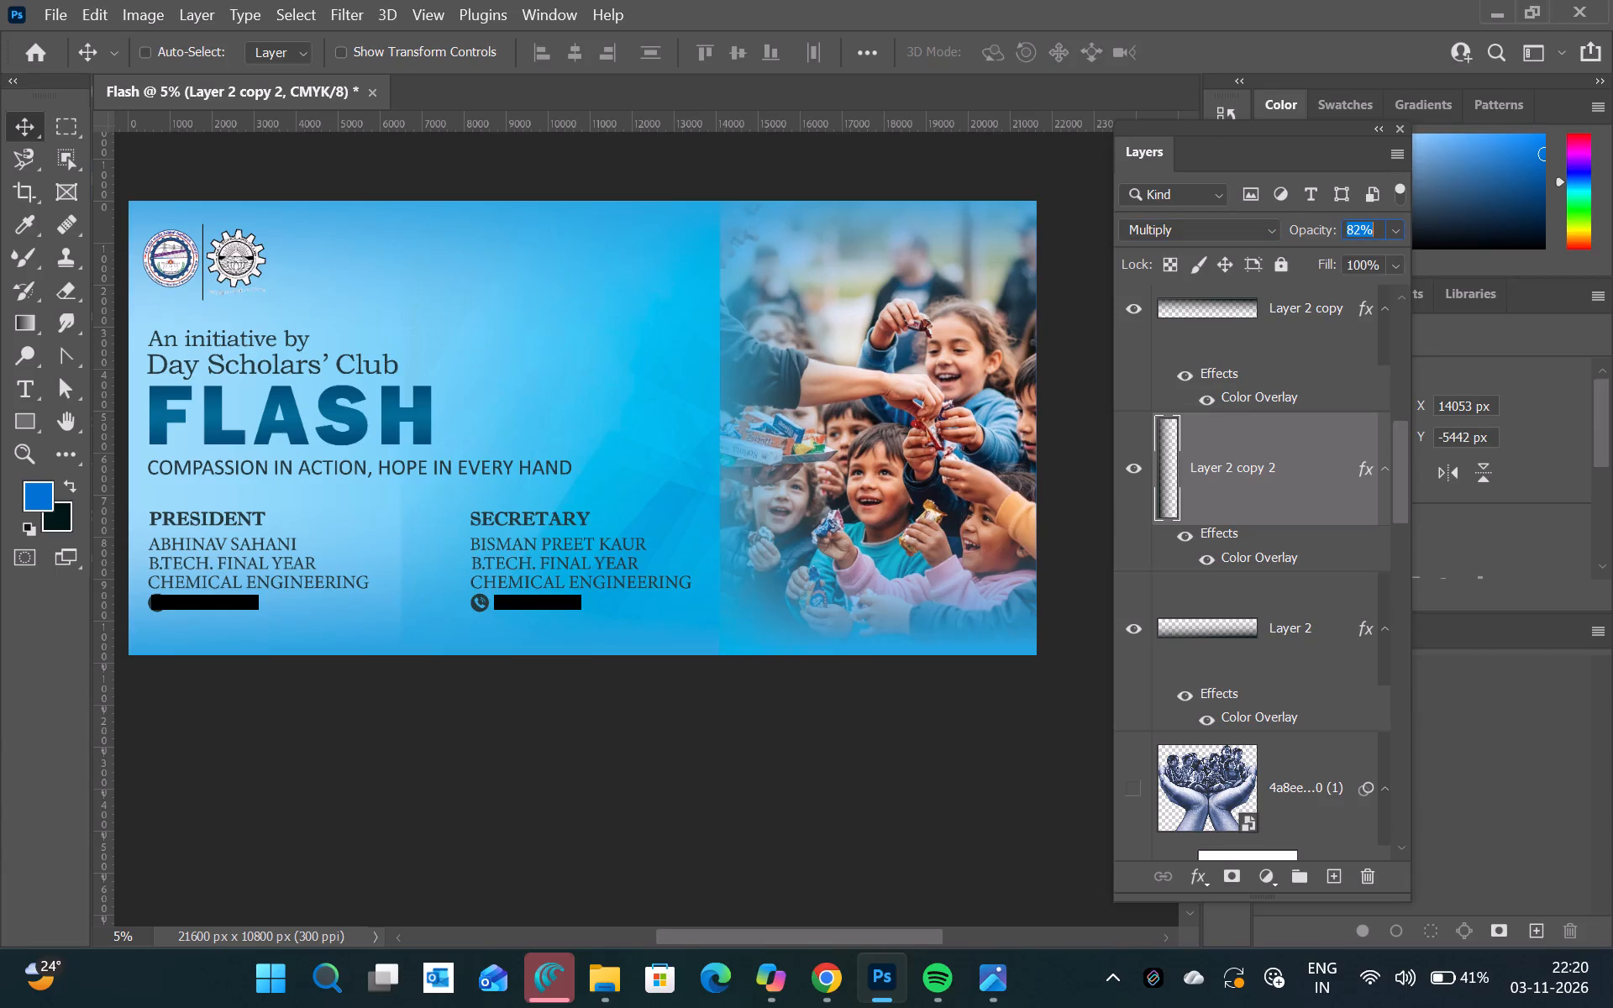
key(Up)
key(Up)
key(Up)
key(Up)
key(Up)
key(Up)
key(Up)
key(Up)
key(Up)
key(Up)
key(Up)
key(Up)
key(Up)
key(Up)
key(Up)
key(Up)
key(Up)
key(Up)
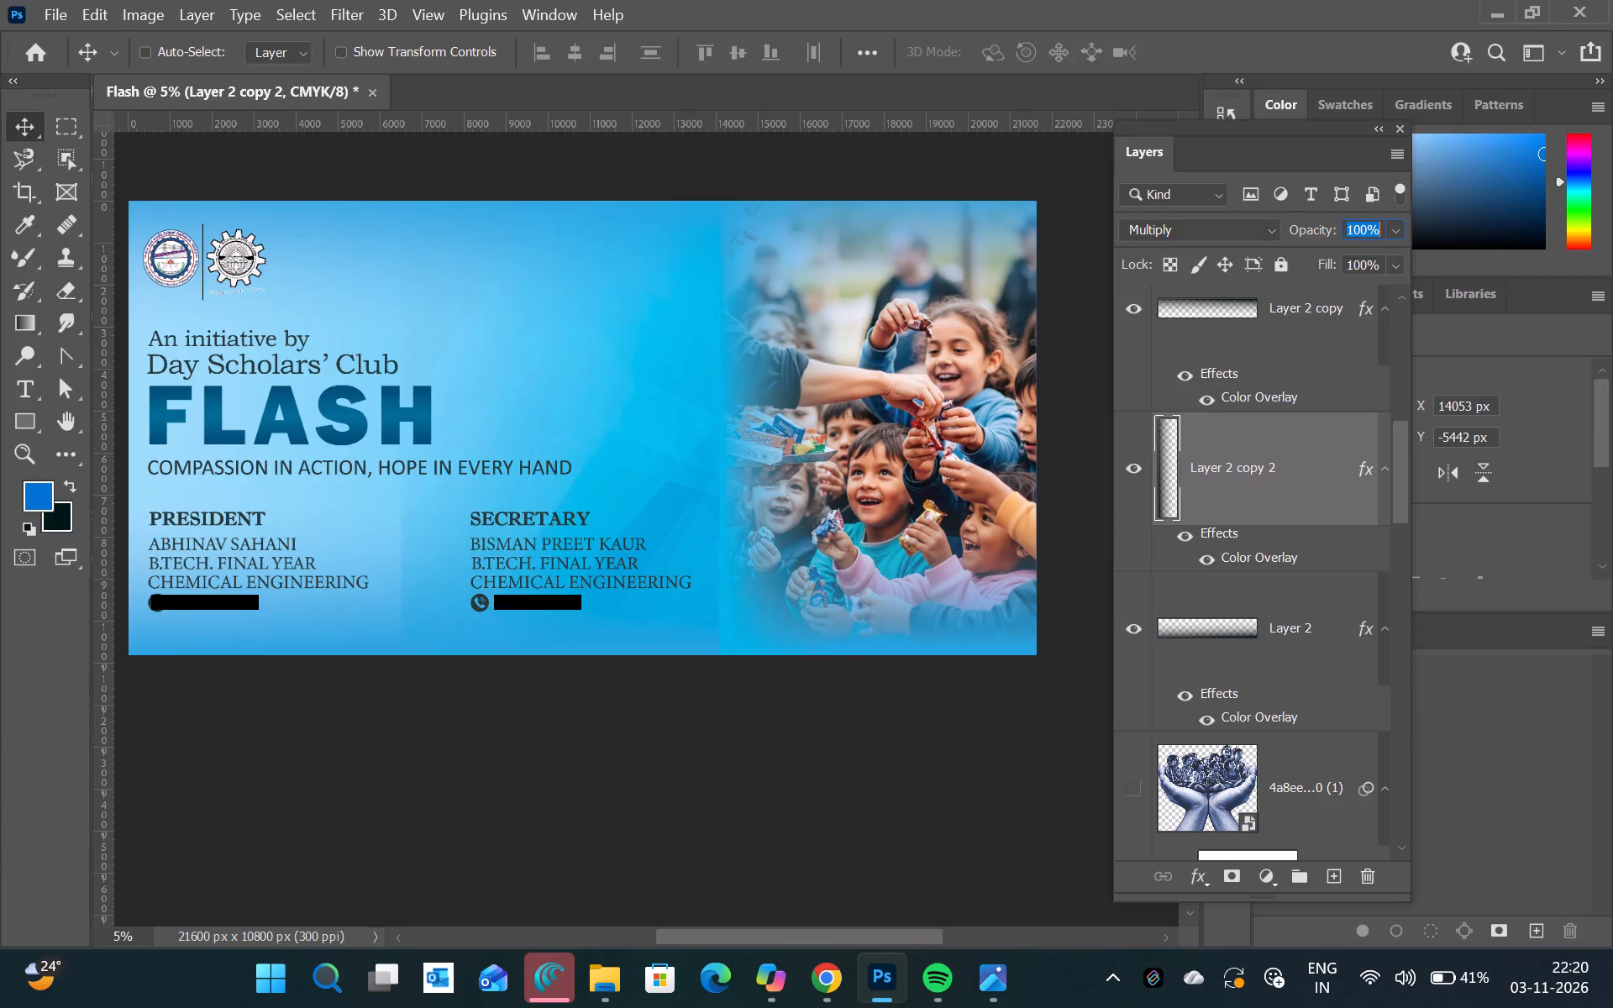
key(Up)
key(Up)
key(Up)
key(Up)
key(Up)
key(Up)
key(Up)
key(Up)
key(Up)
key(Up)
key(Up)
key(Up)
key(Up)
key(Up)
Nudge the vertical fade strip sideways over the children photo's left edge to about X 14013 px.
key(Right)
key(Right)
key(Right)
key(Right)
key(ctrl+t)
key(Right)
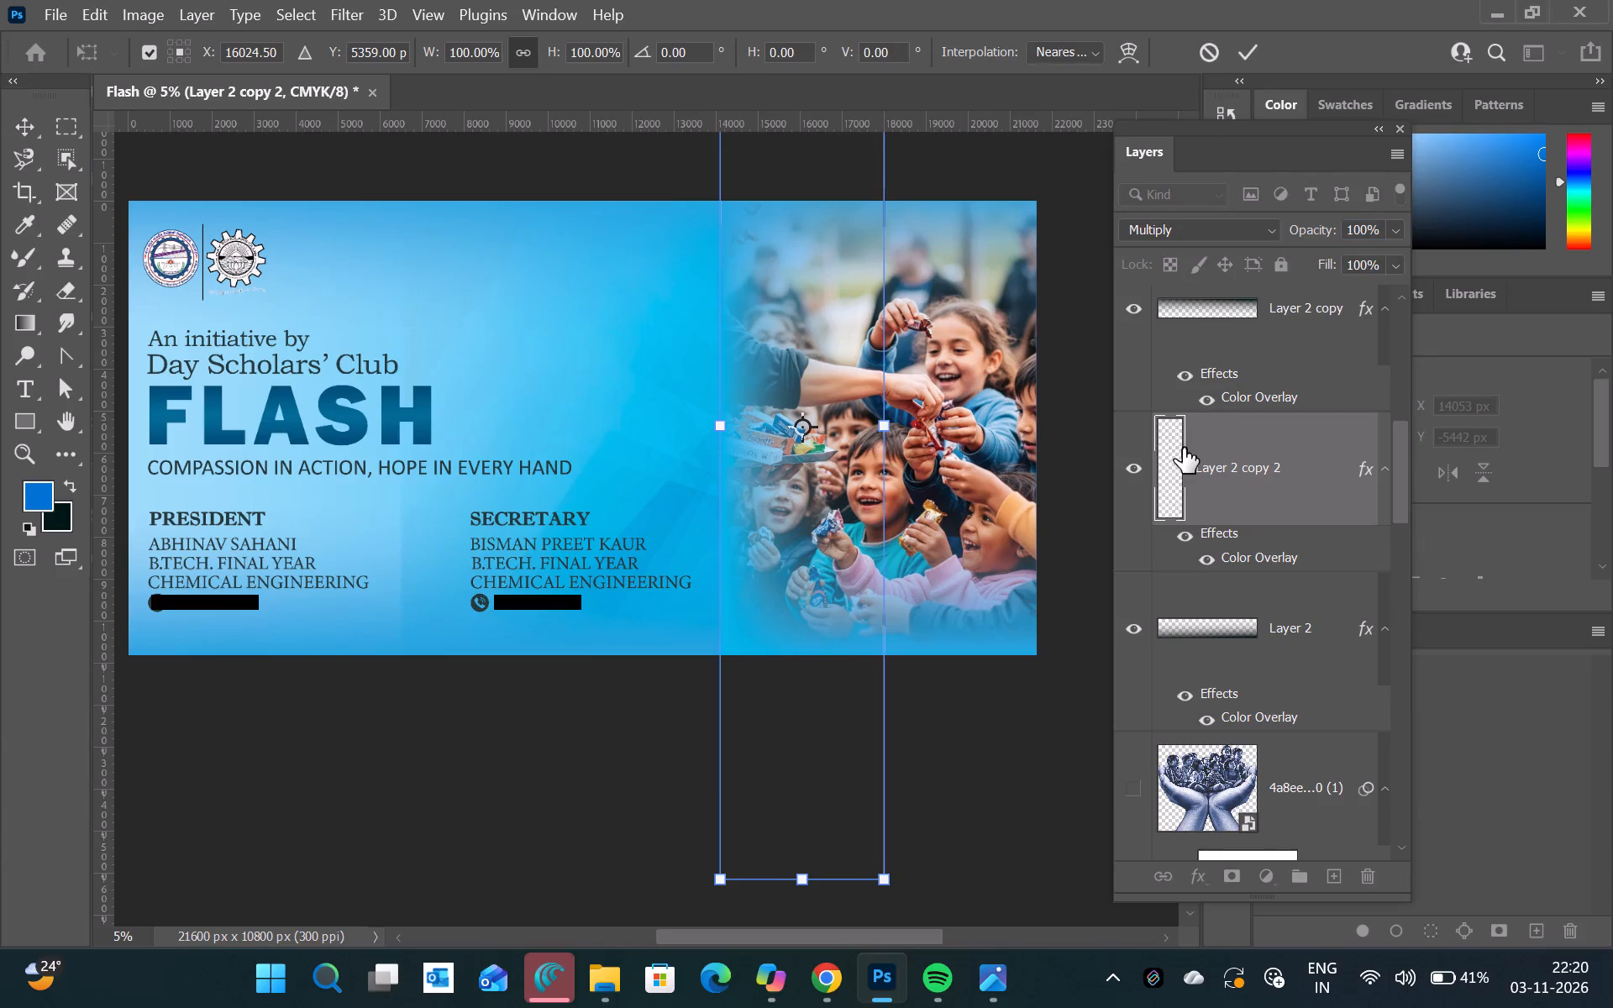
key(Right)
key(Right)
key(Left)
key(Left)
key(Left)
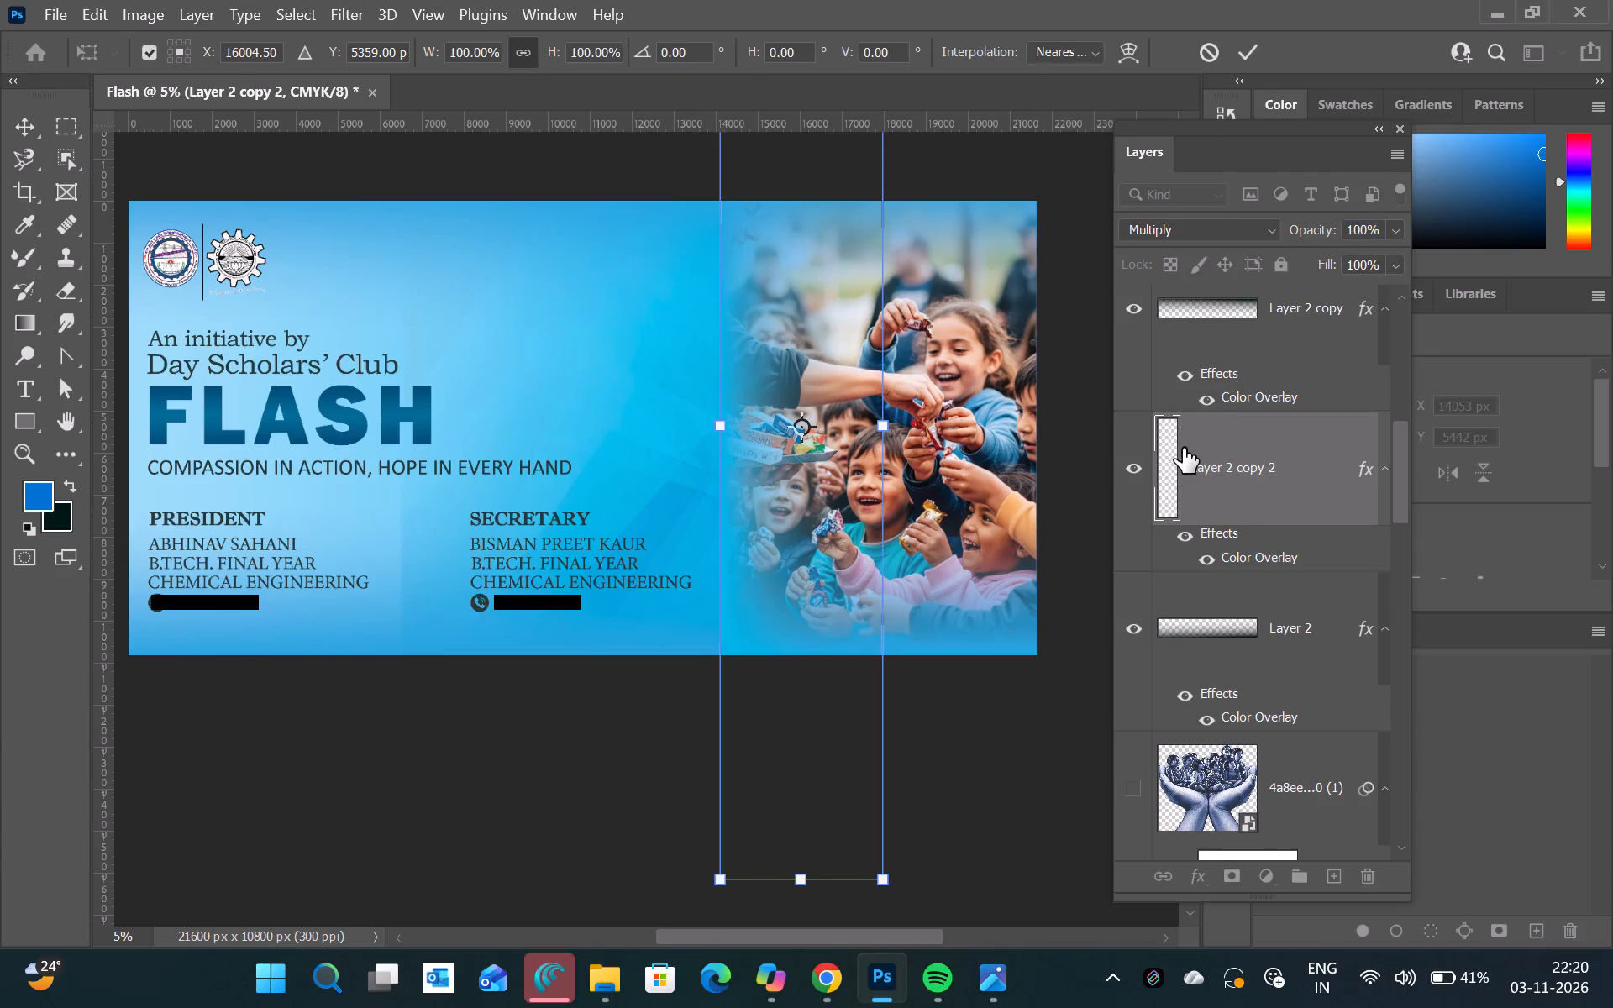
key(Left)
key(Left)
key(Left)
key(Left)
key(Left)
key(Left)
key(Left)
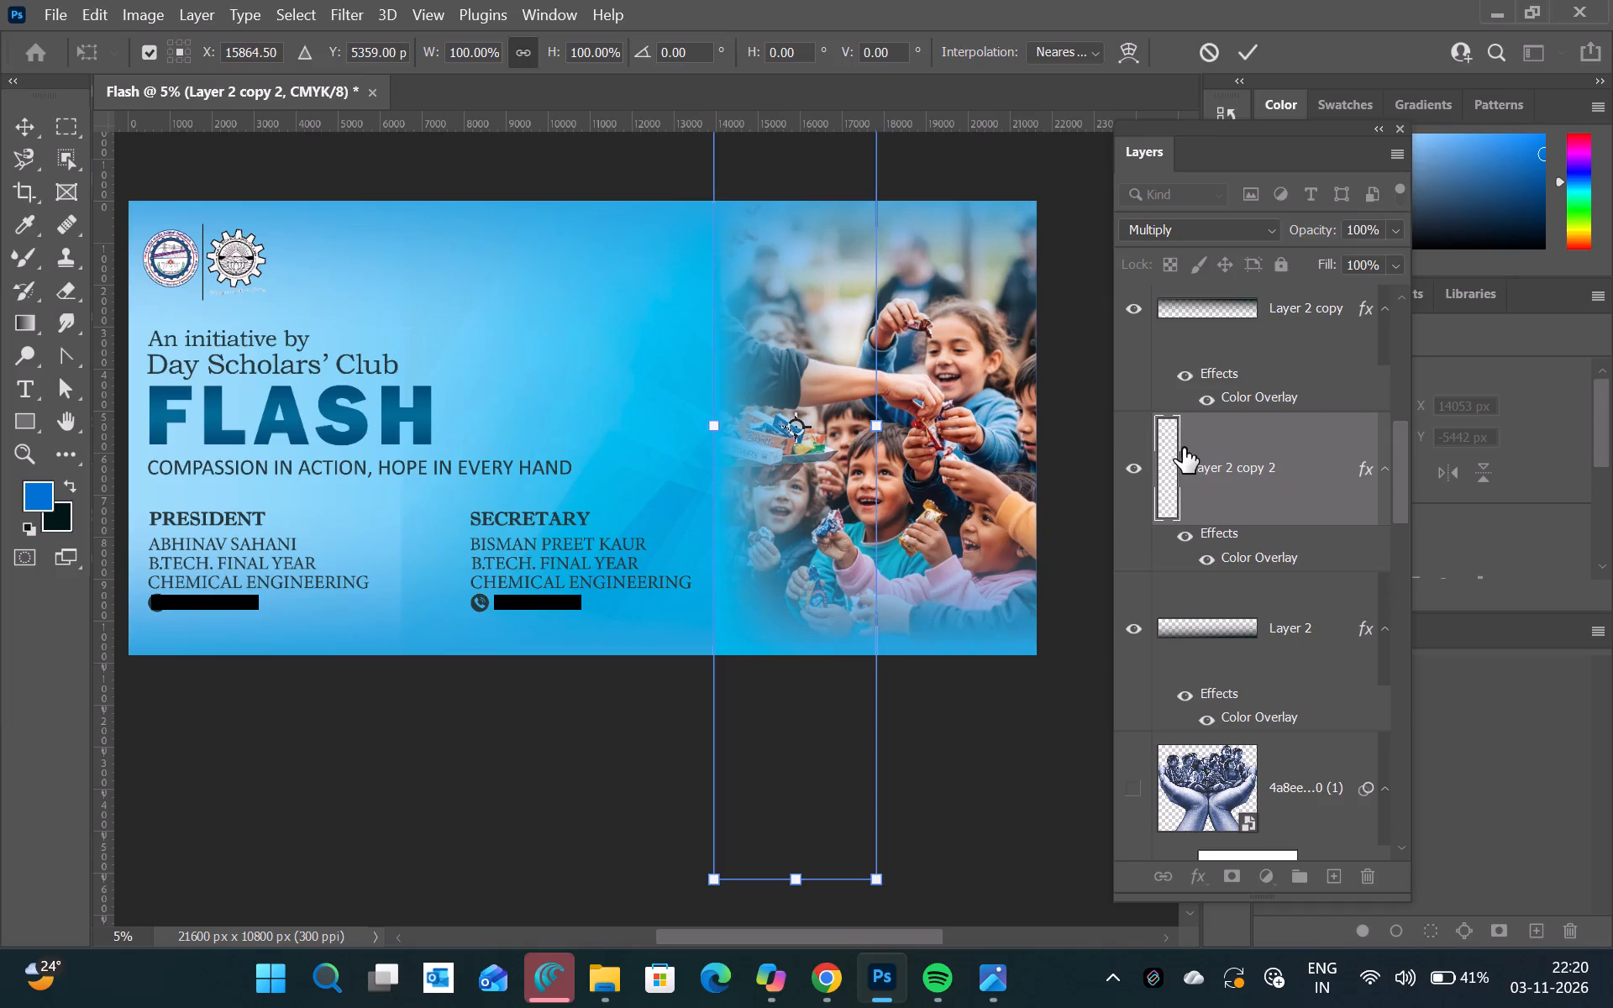
key(Left)
key(Left)
key(Left)
key(Left)
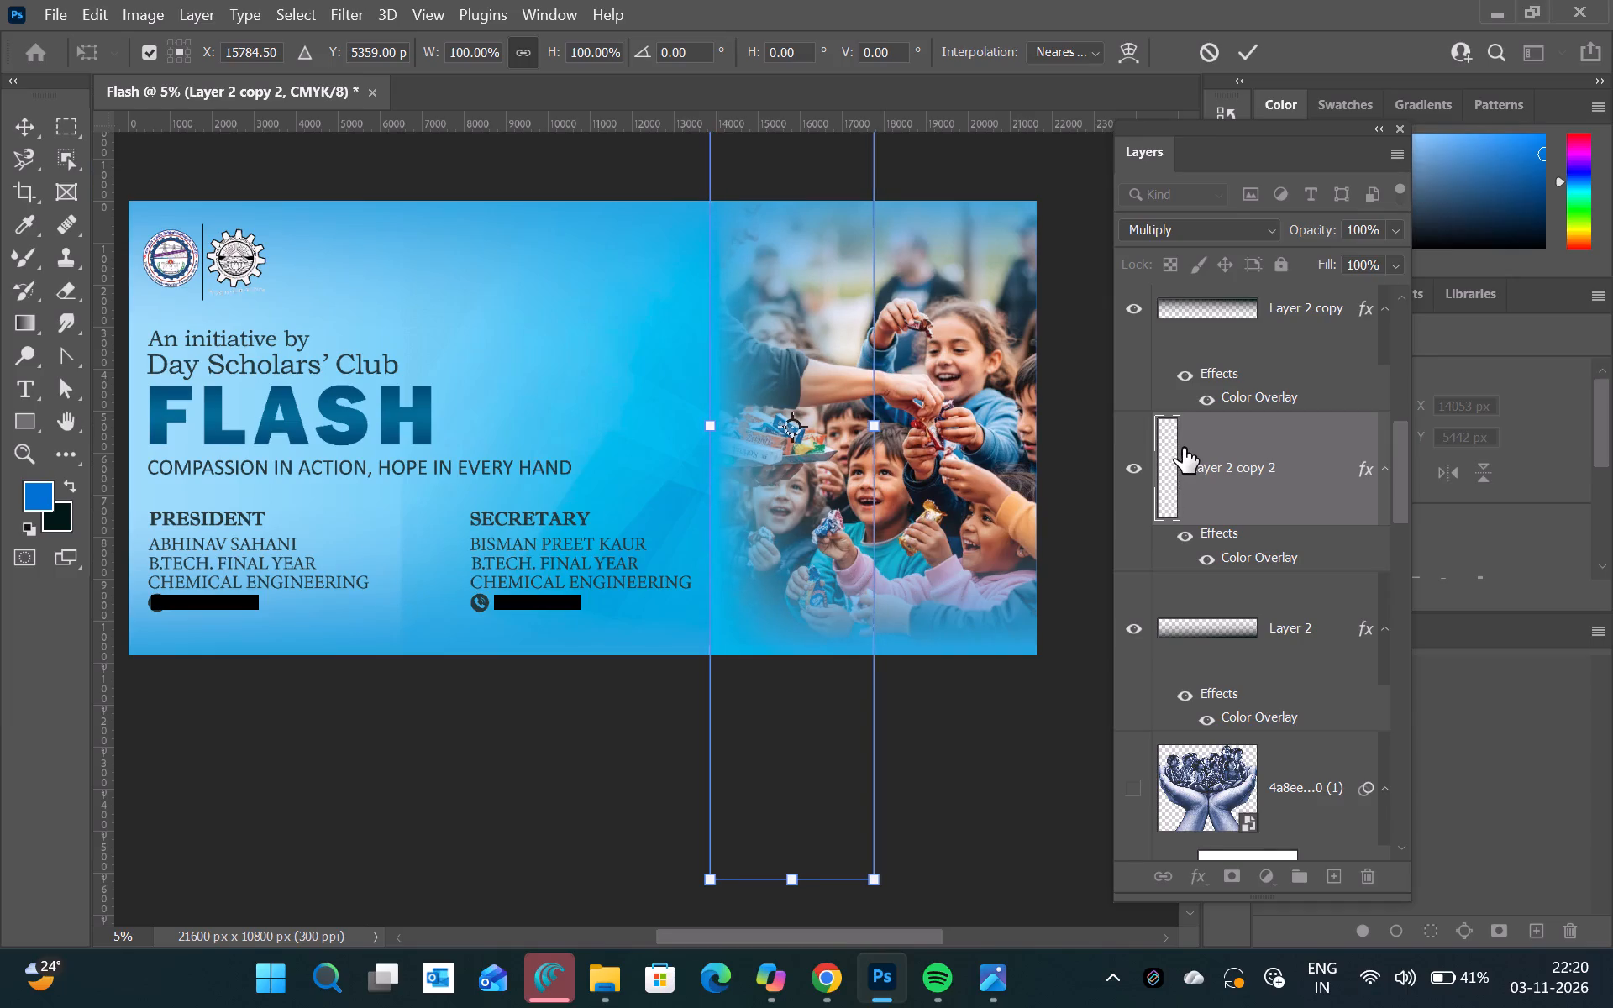
key(Right)
key(Right)
key(Right)
key(Right)
key(Right)
key(Right)
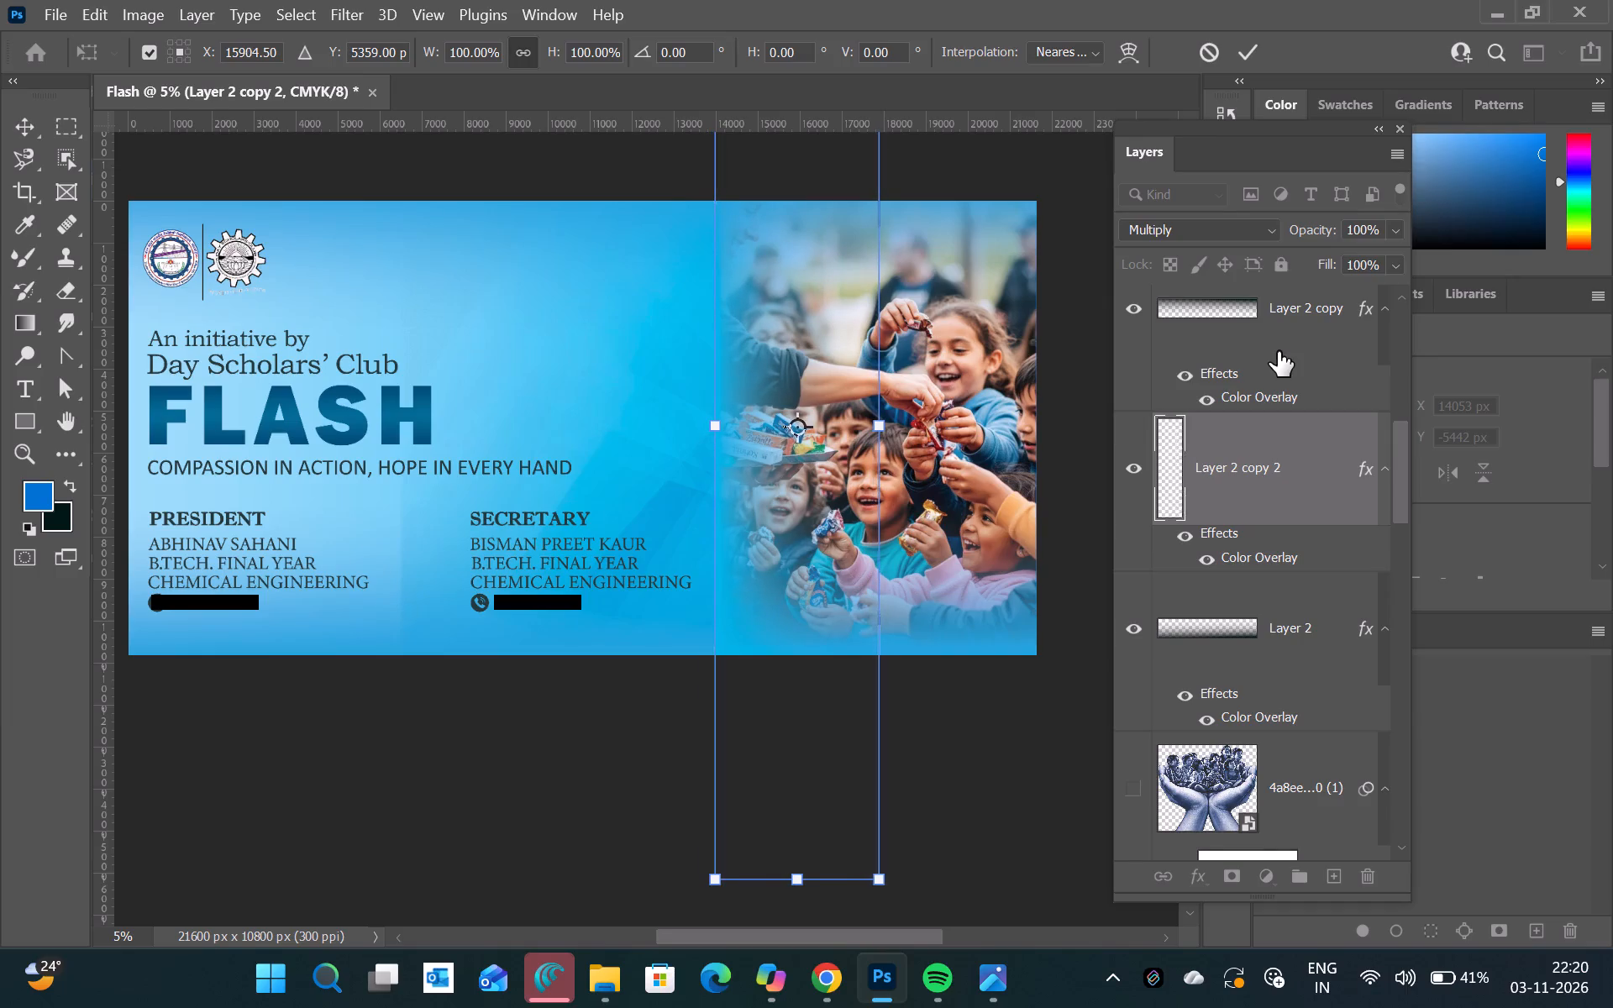
key(Right)
key(Right)
key(Right)
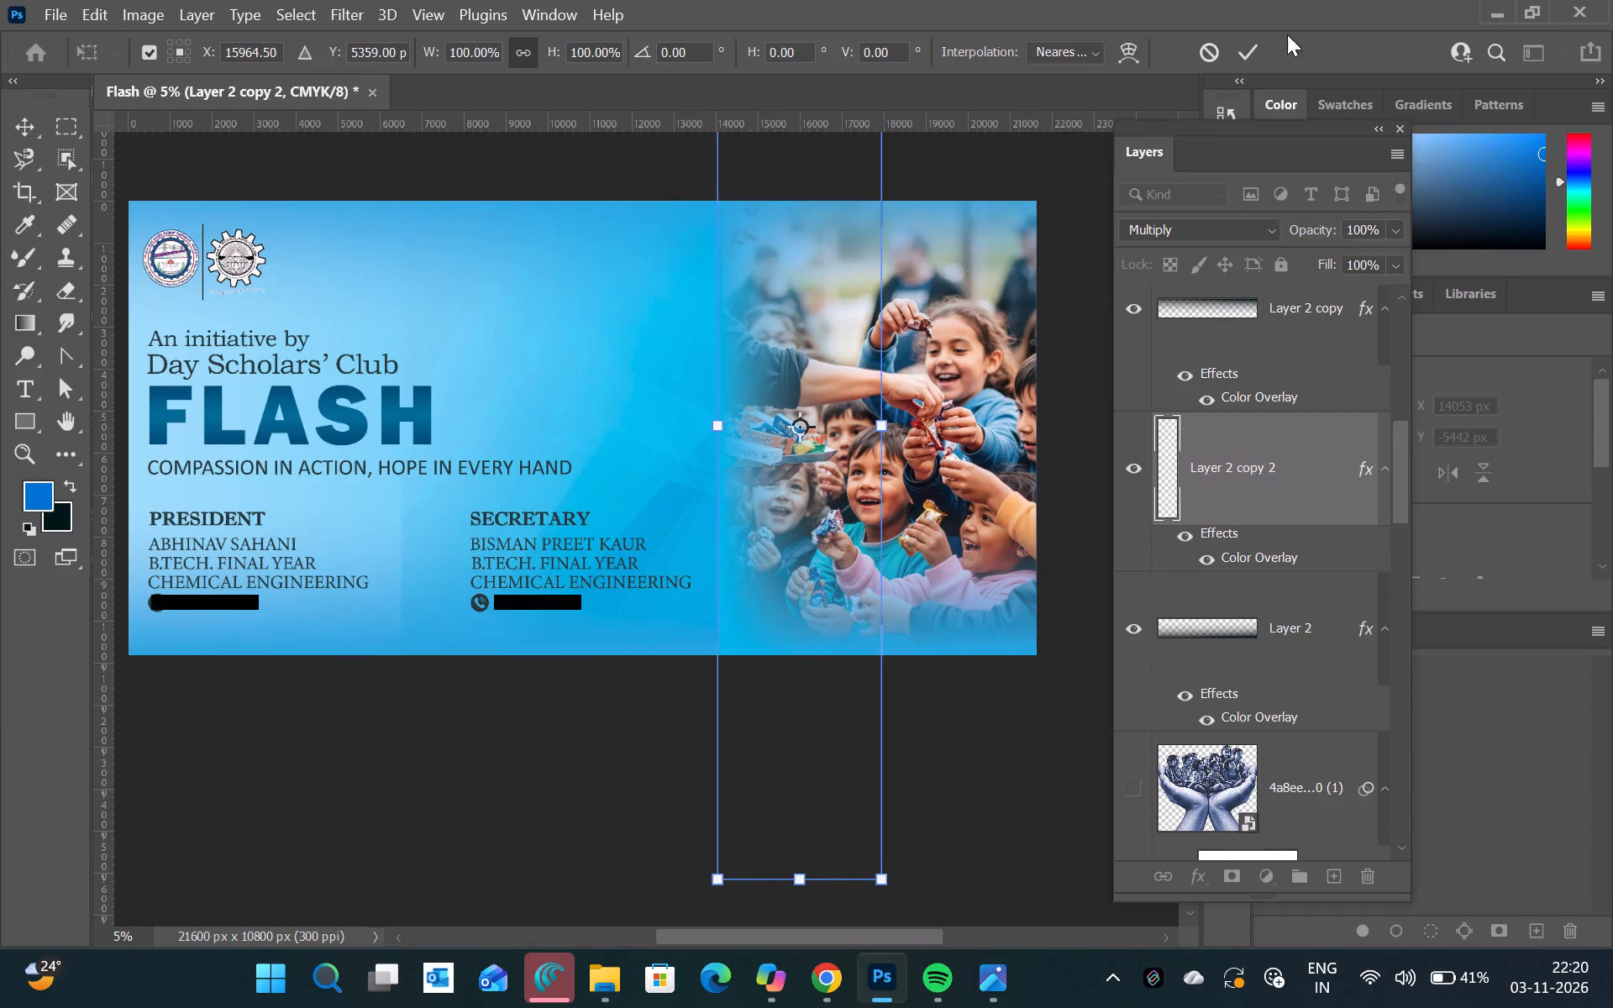
click(1259, 43)
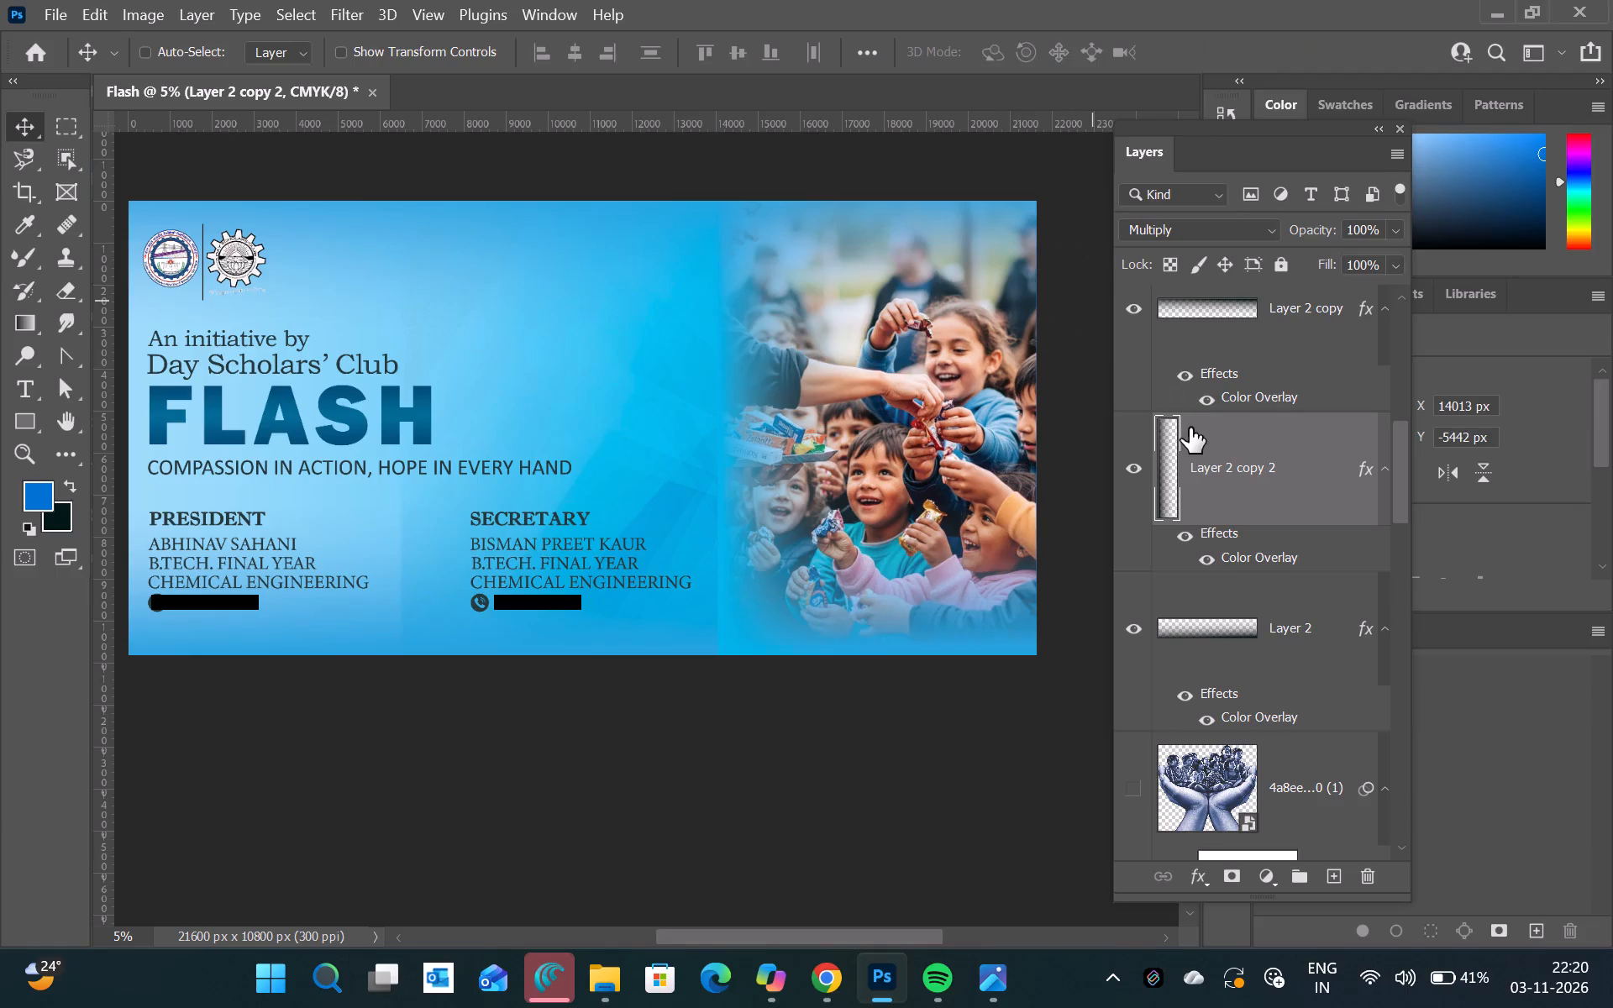
Set the vertical strip layer's blend mode to Exclusion.
click(1244, 225)
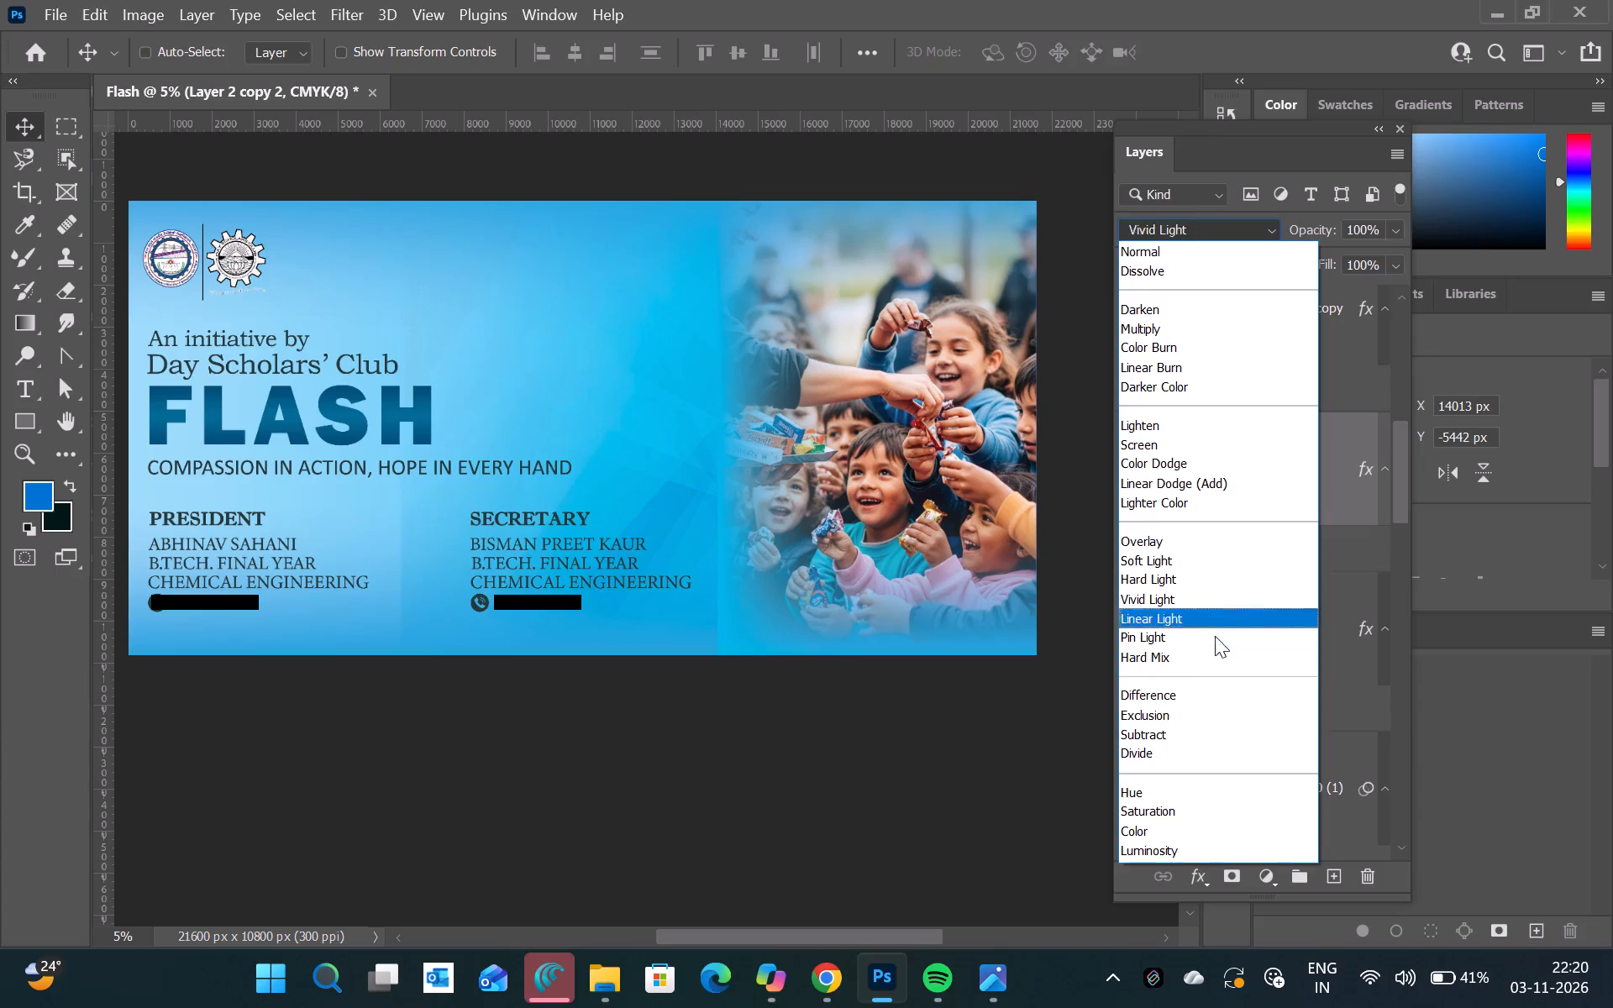
click(1201, 716)
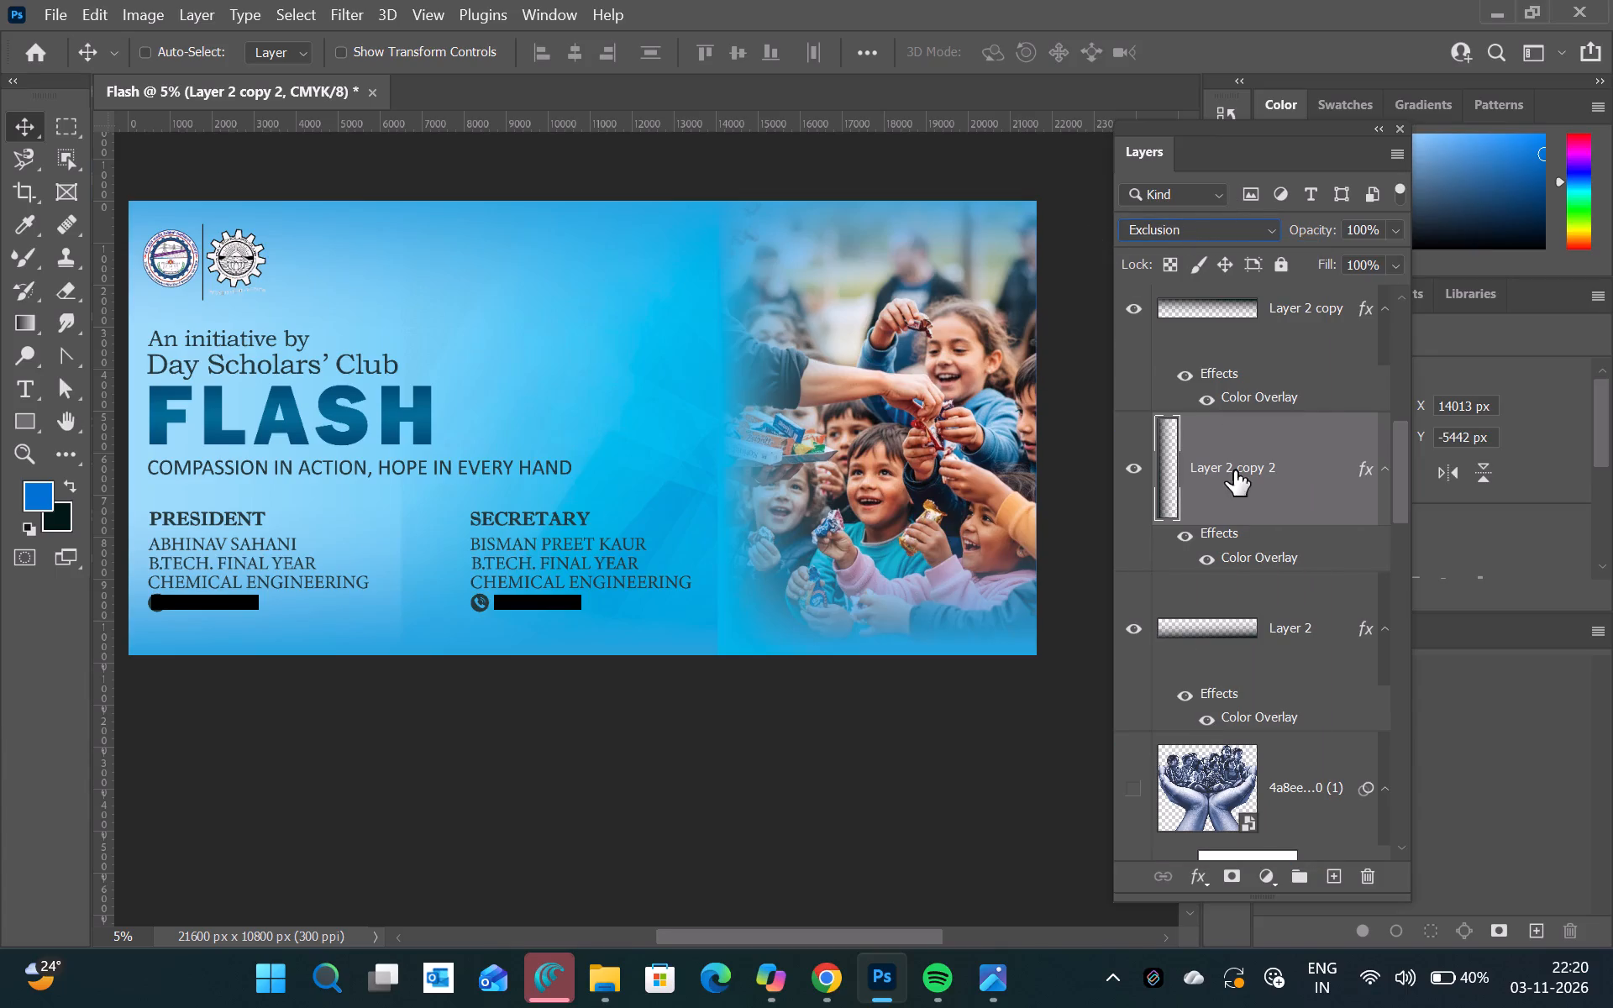
Try several blues for the vertical strip's Color Overlay in Normal mode and settle on 00dbff.
double_click(1239, 555)
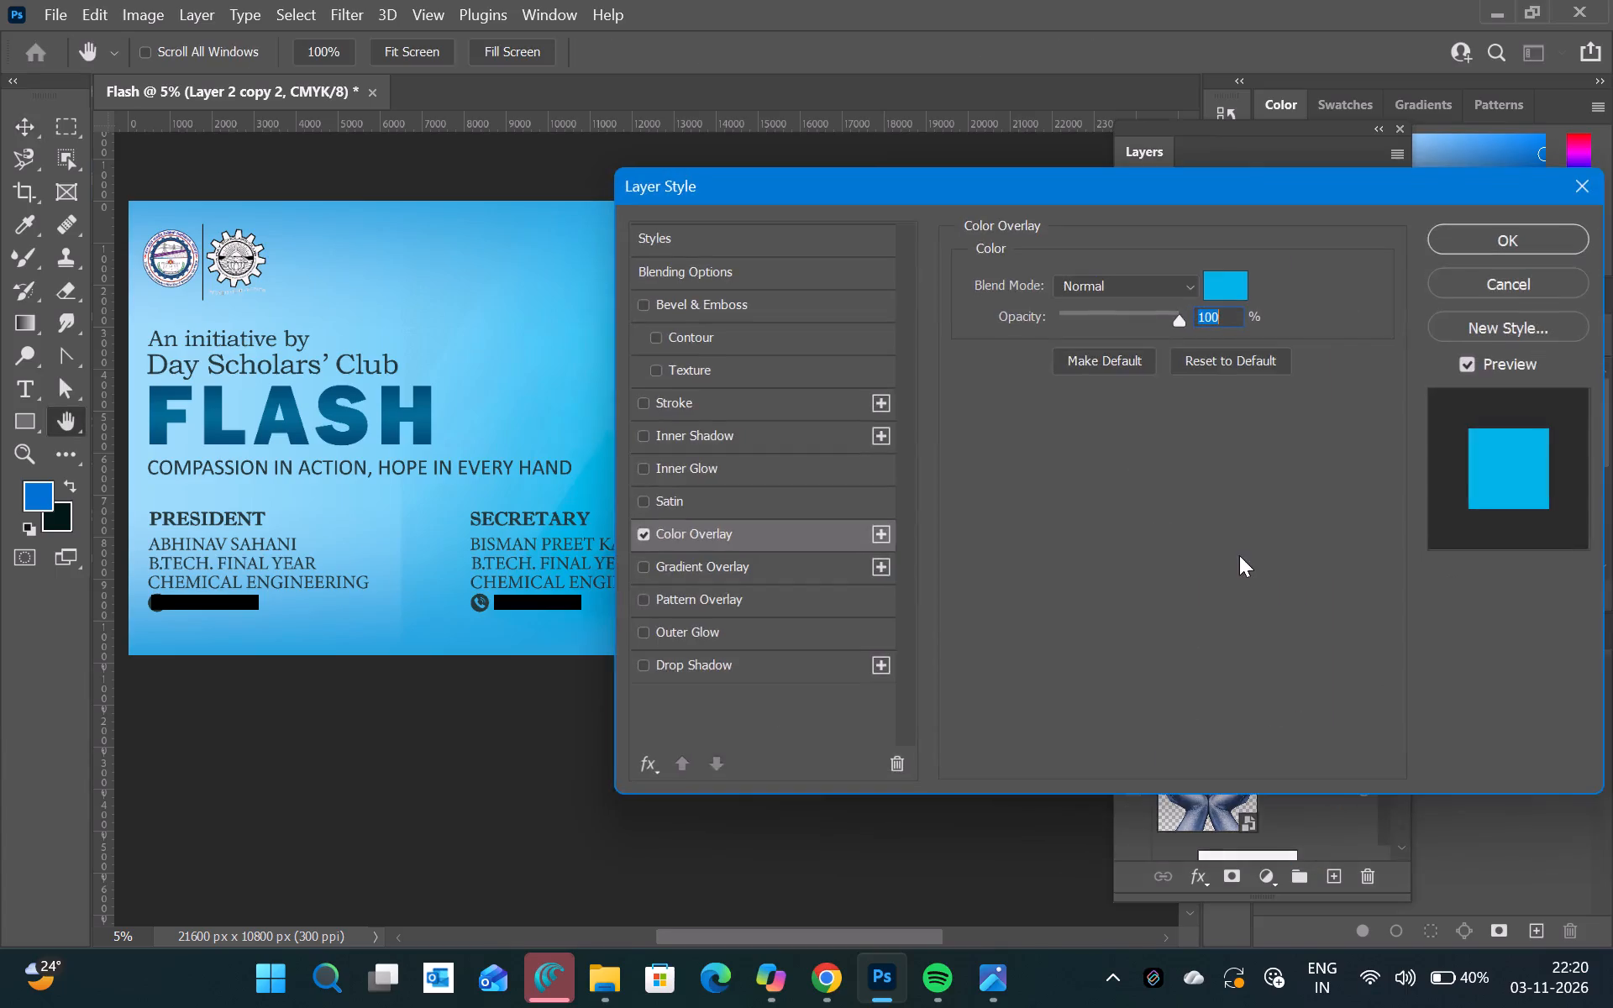
drag(1018, 206, 1270, 172)
drag(1201, 180, 1475, 156)
click(1455, 261)
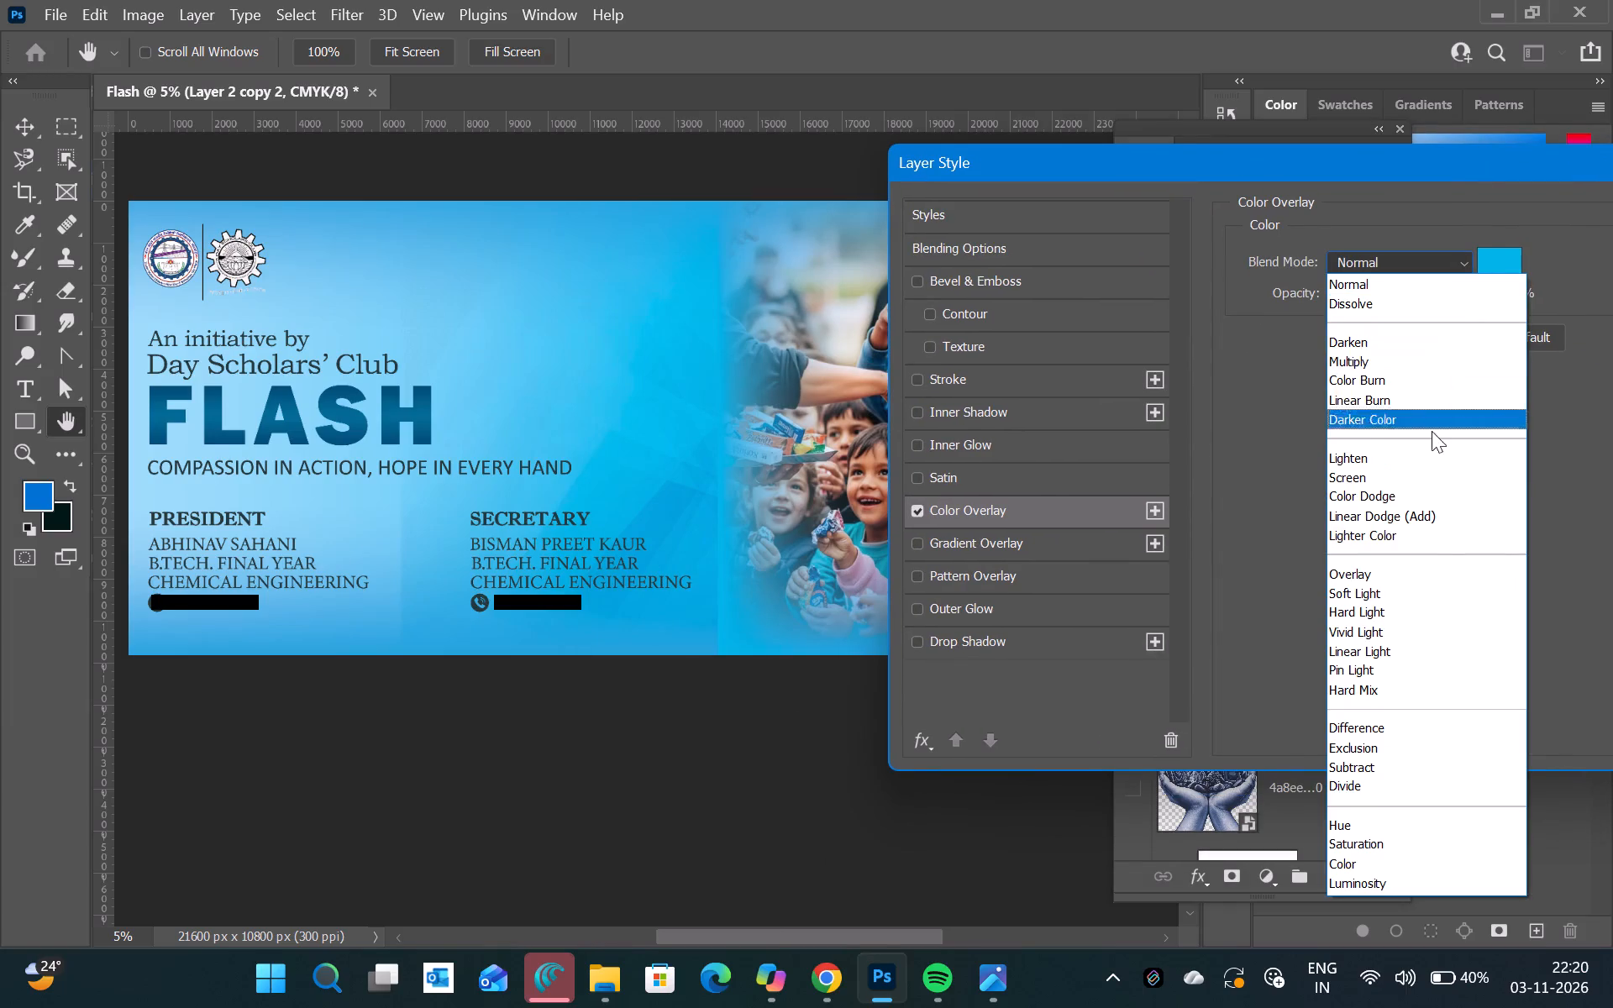
click(1356, 278)
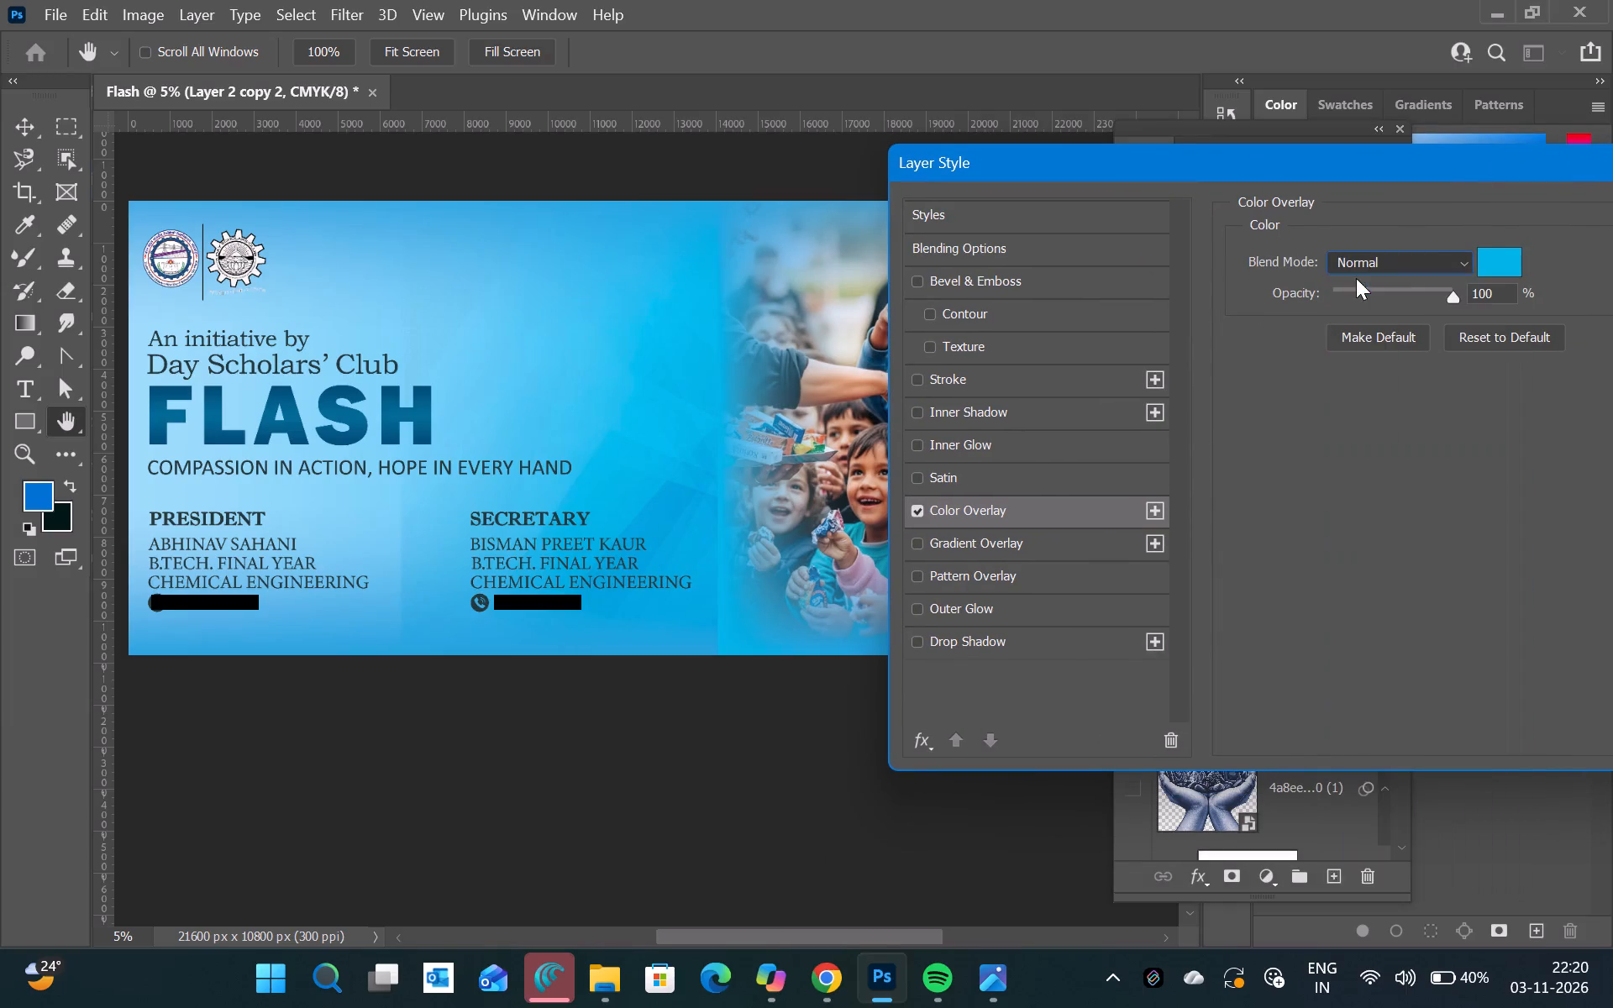
click(1489, 271)
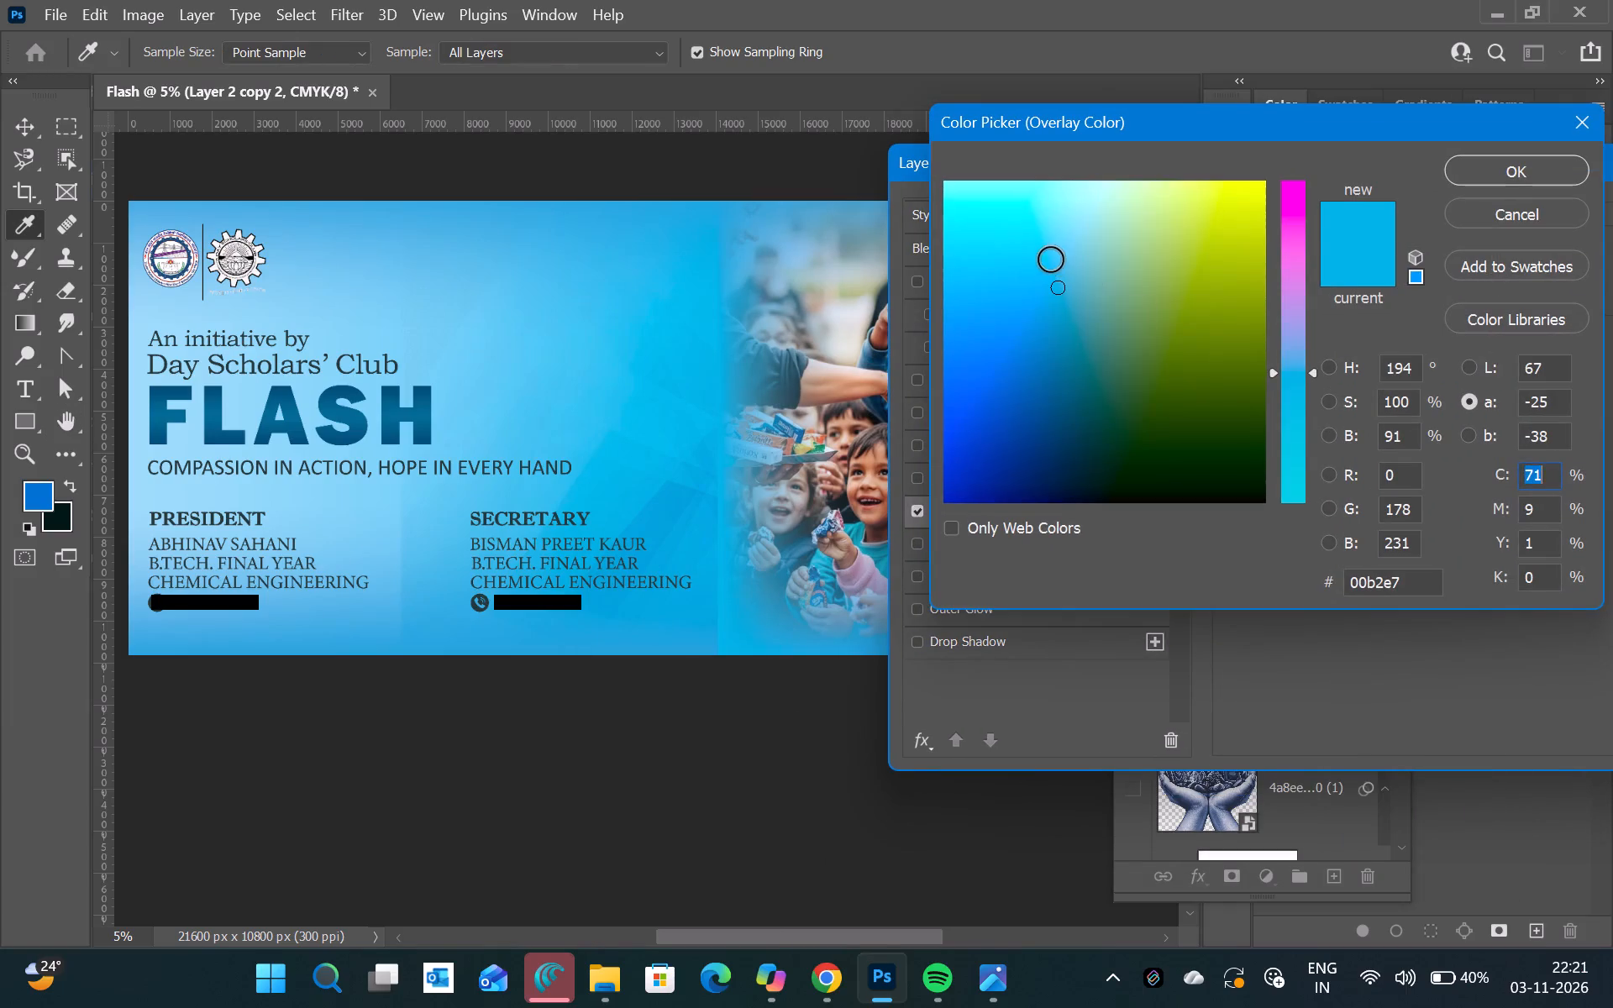
click(1051, 260)
click(1028, 260)
click(1001, 288)
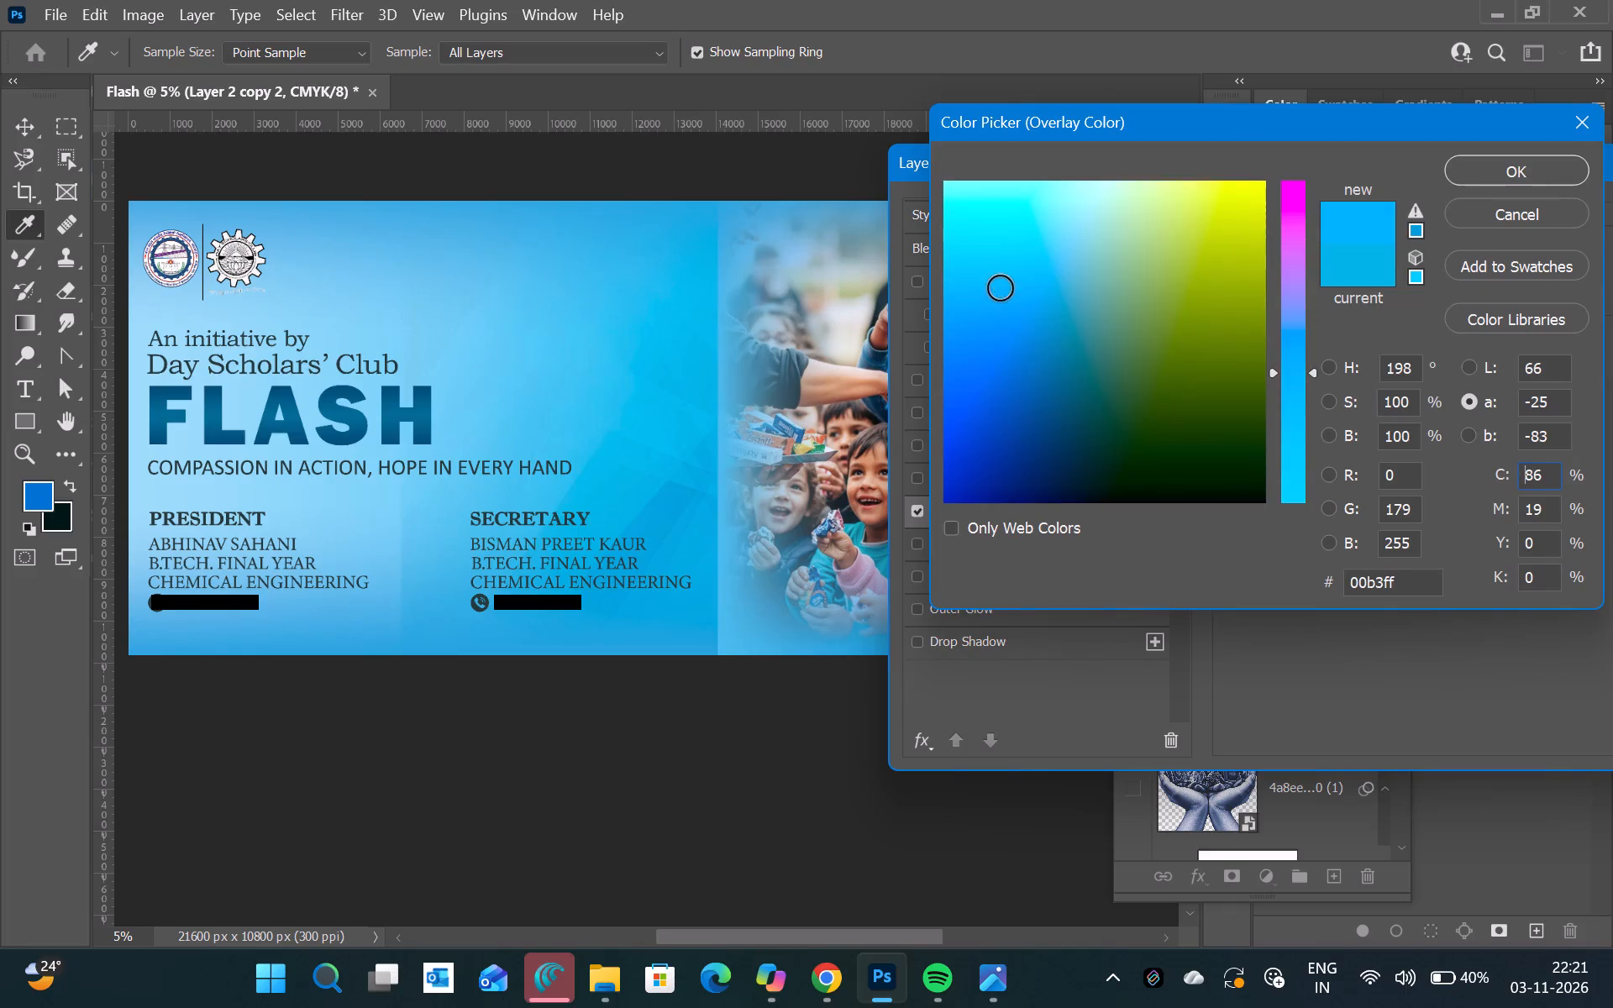
click(1027, 313)
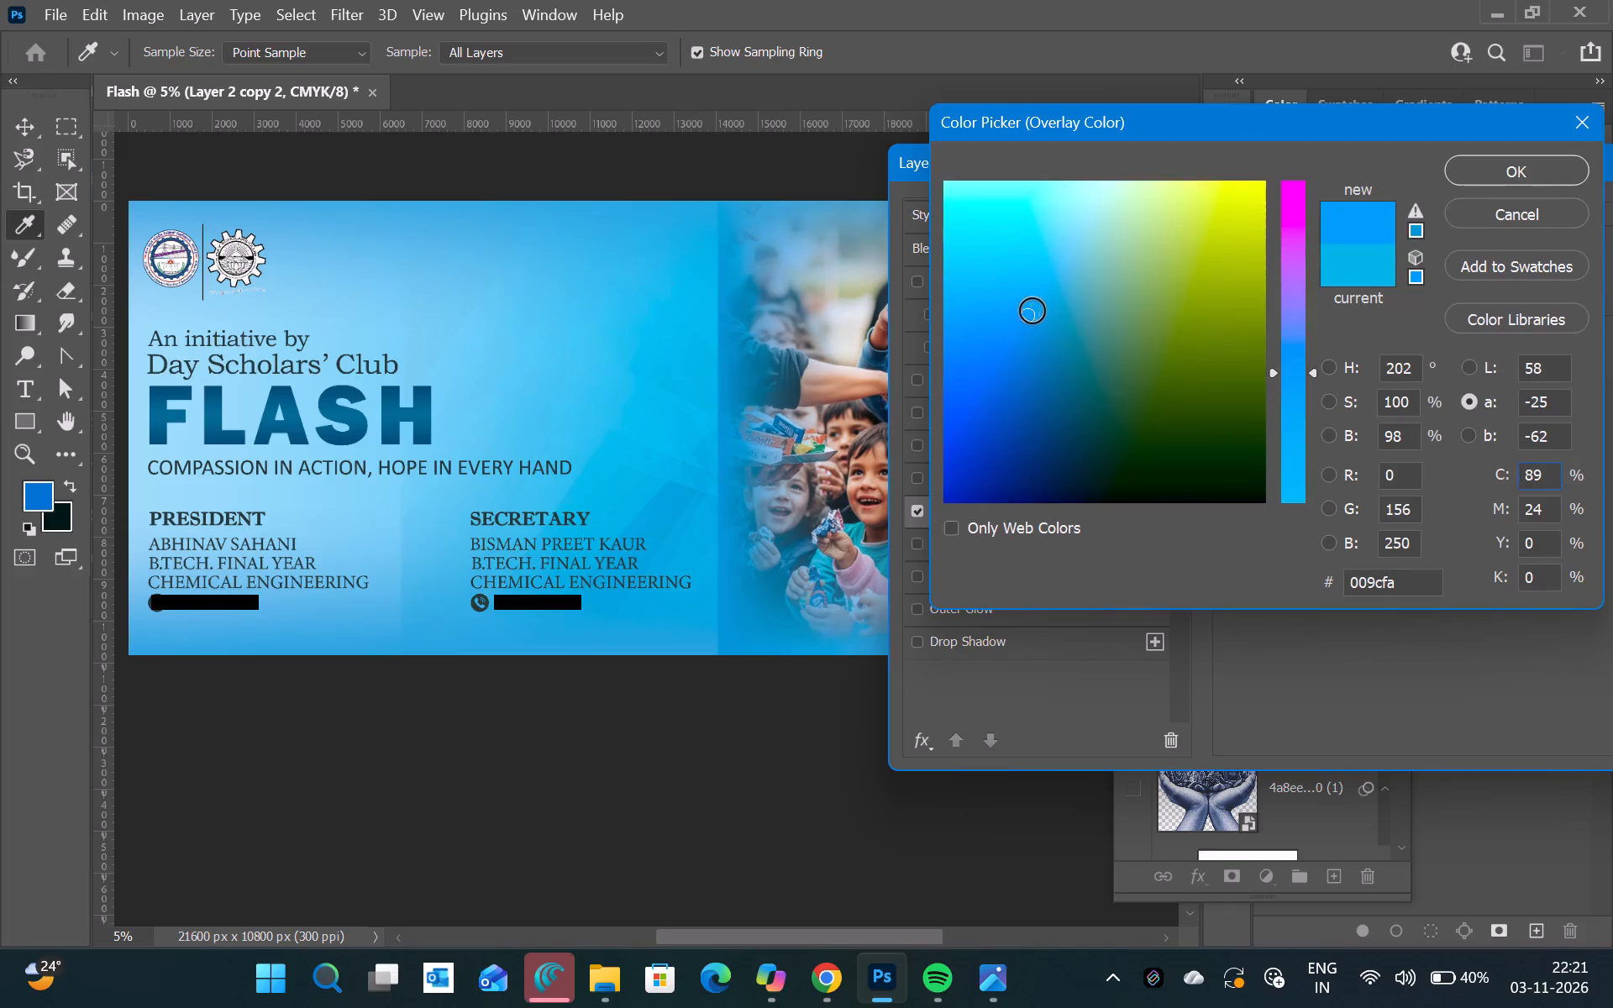
click(1058, 286)
click(1068, 260)
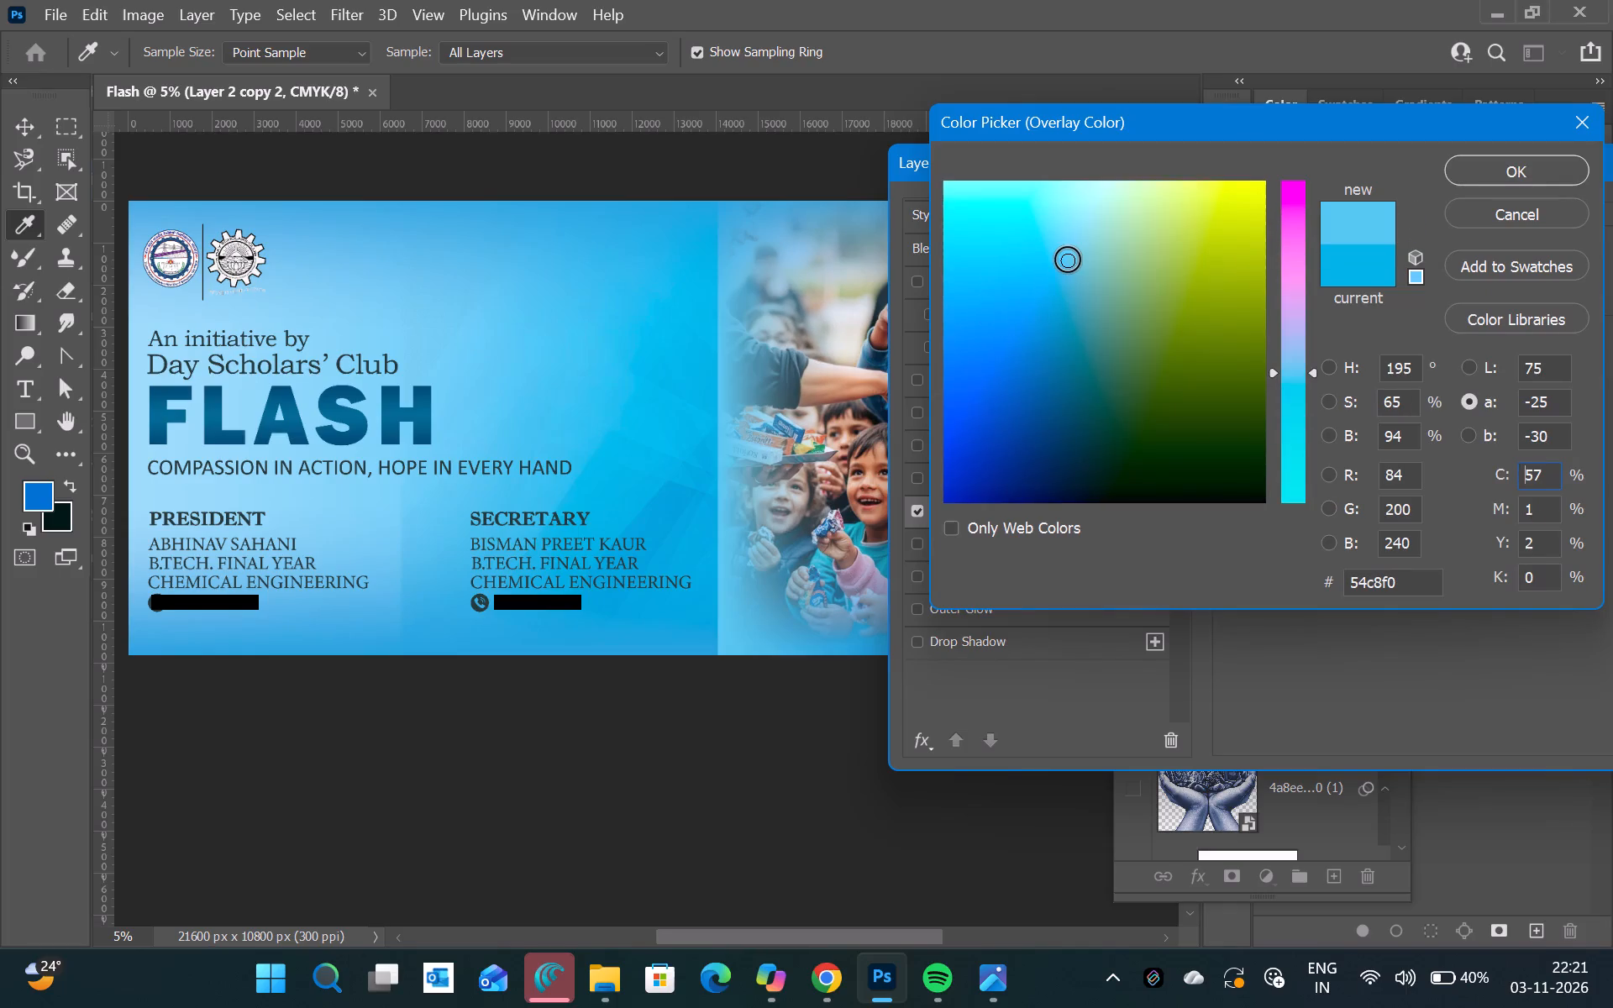
click(1068, 289)
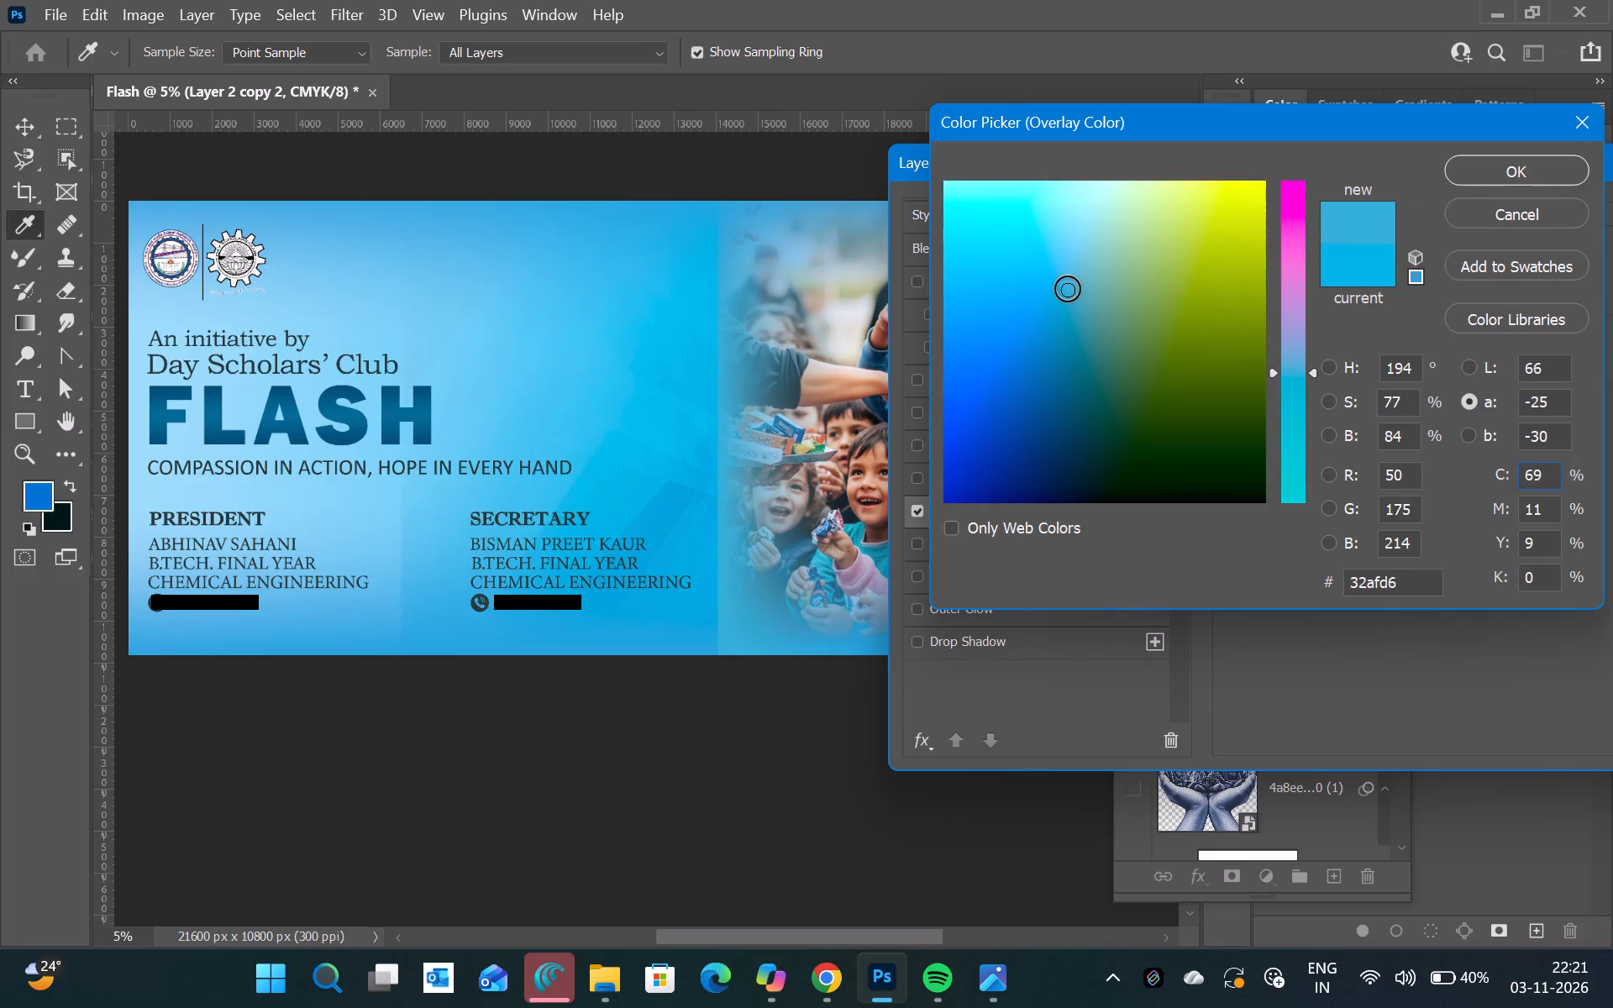
click(1028, 235)
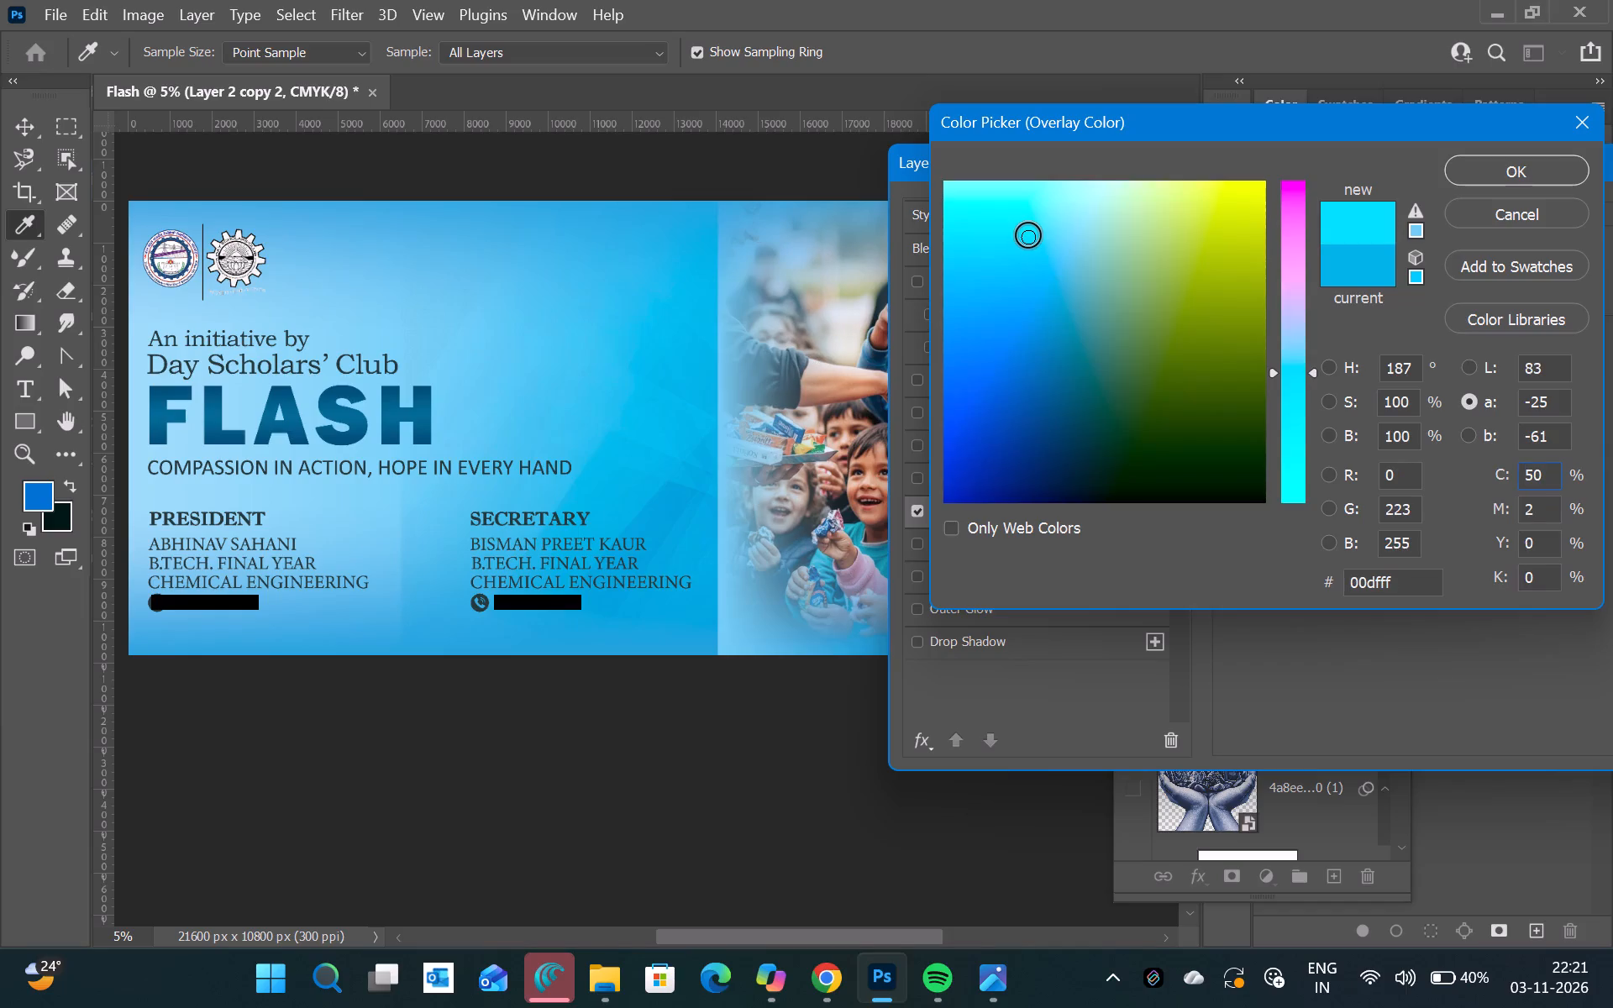
click(967, 242)
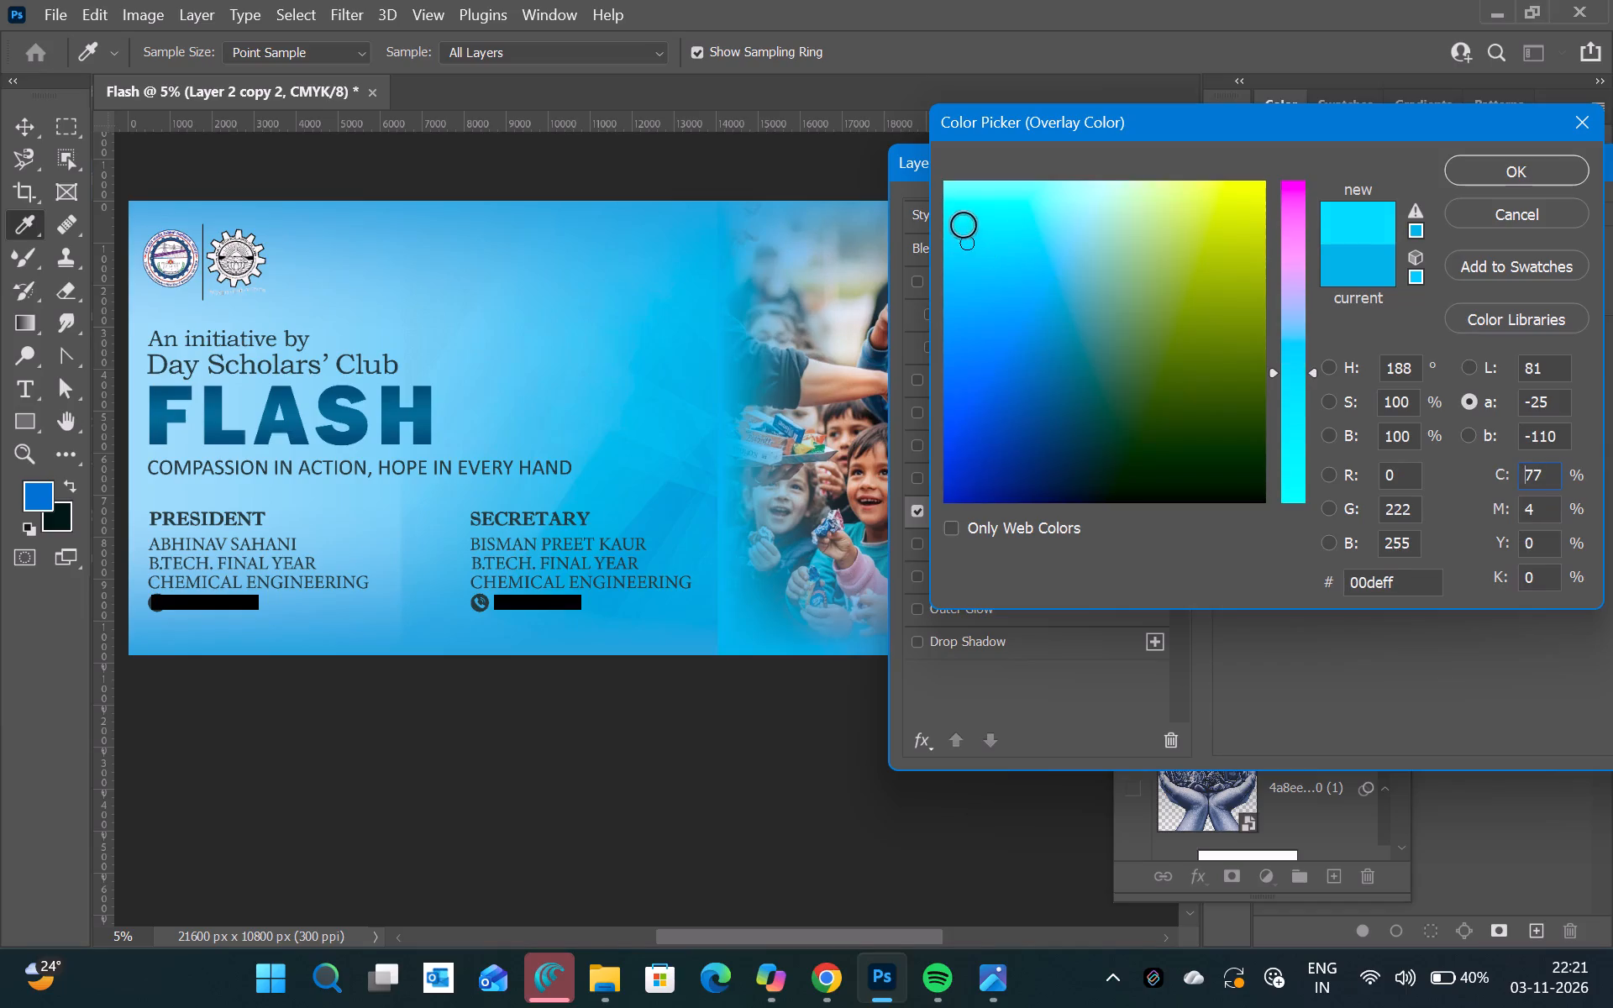
click(964, 225)
click(955, 246)
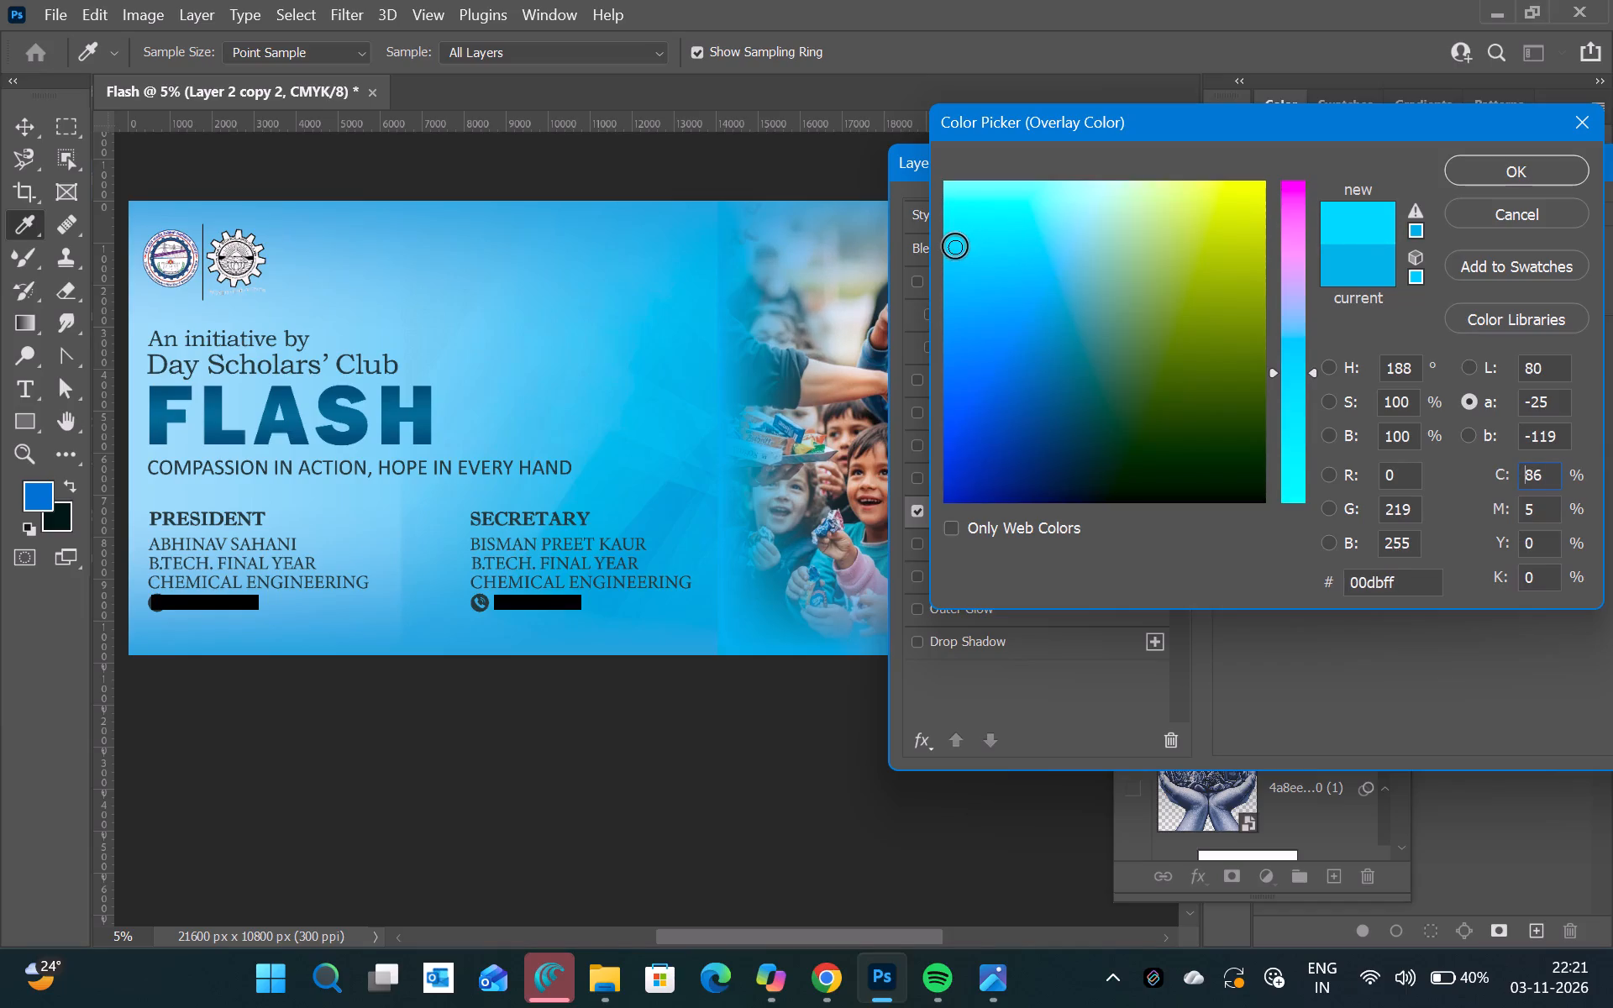
click(1475, 169)
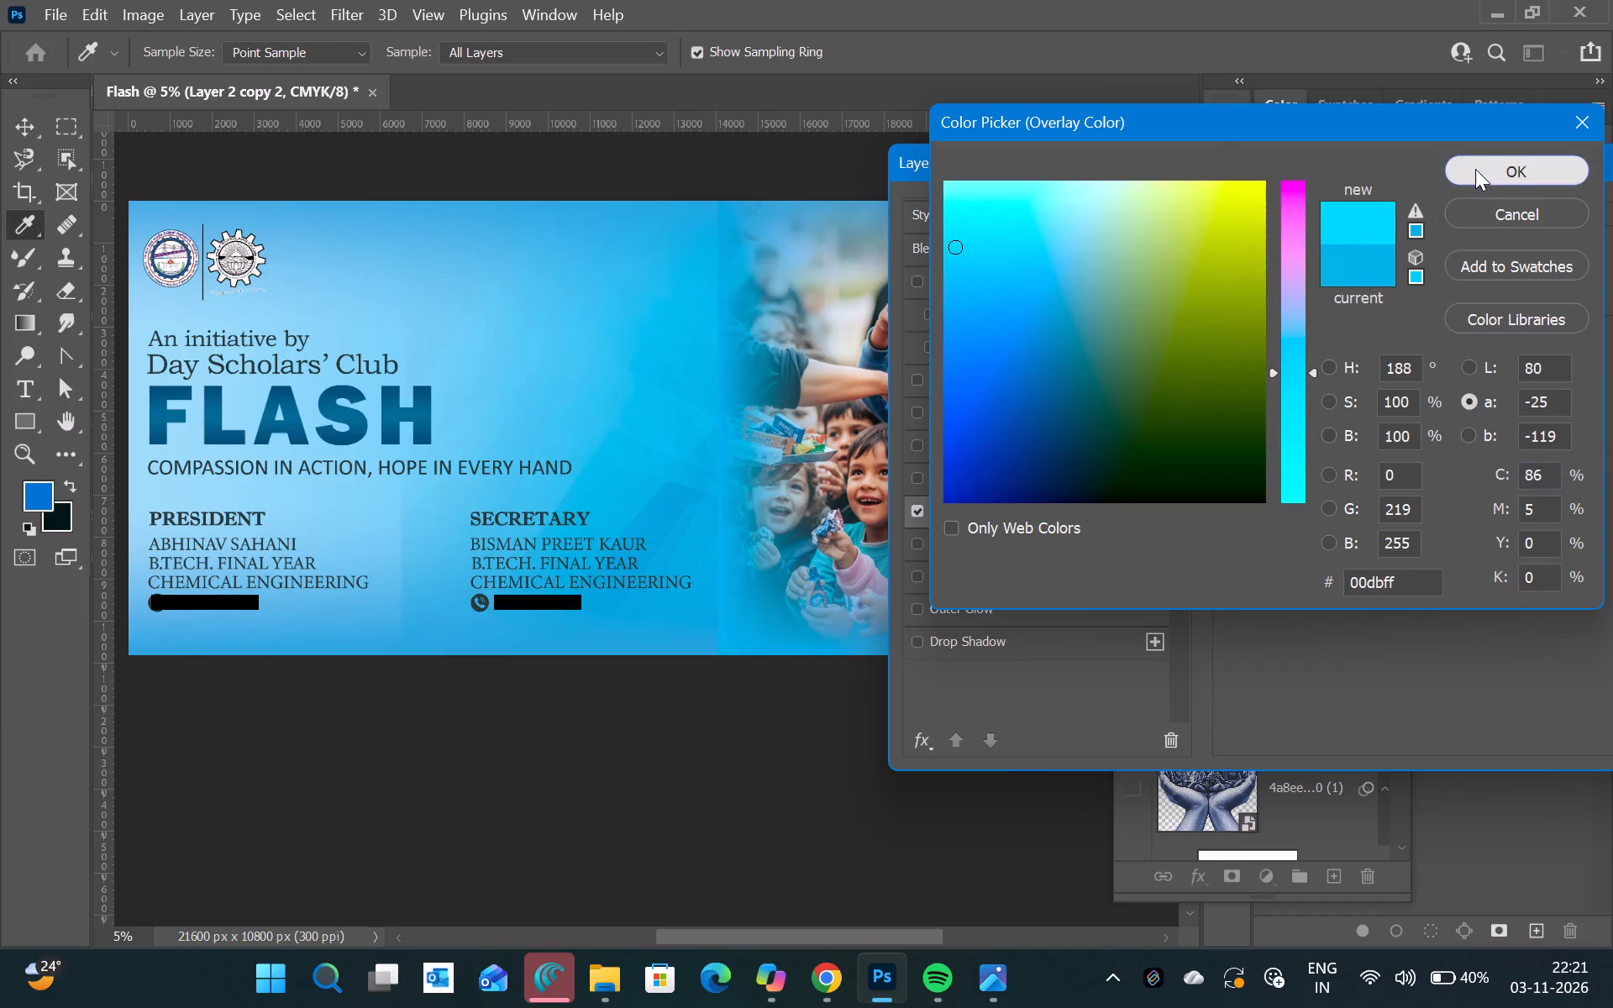
Apply the 00dbff Color Overlay at 100% opacity to the vertical strip layer.
drag(1479, 166, 1179, 228)
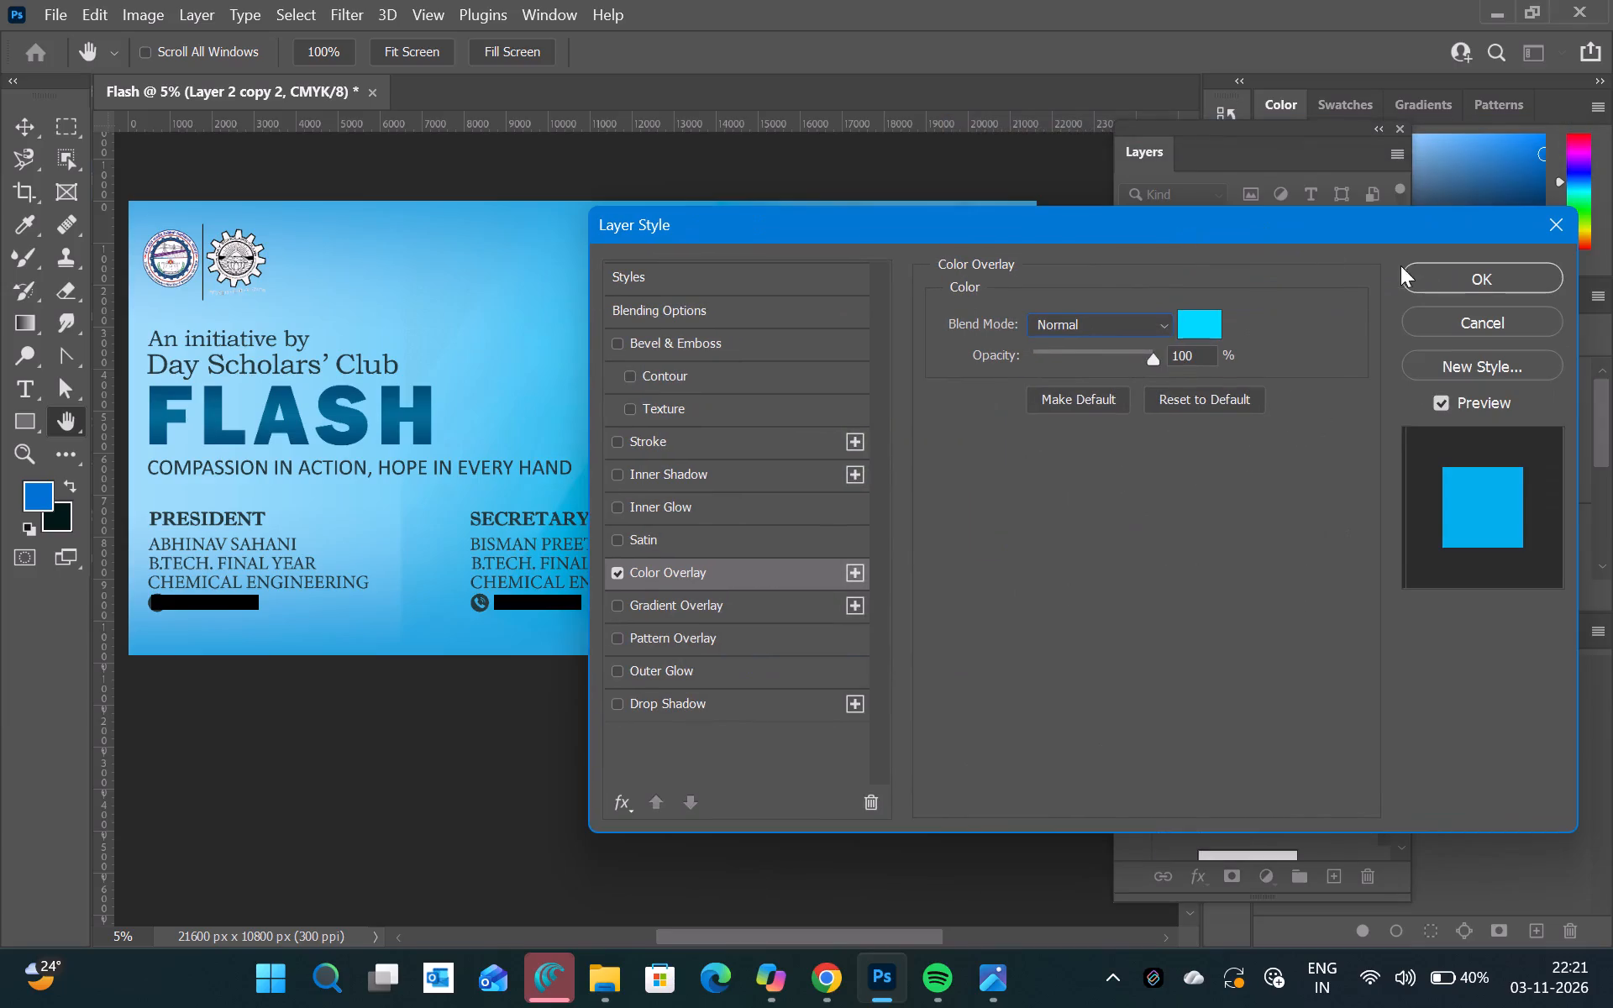
click(1474, 285)
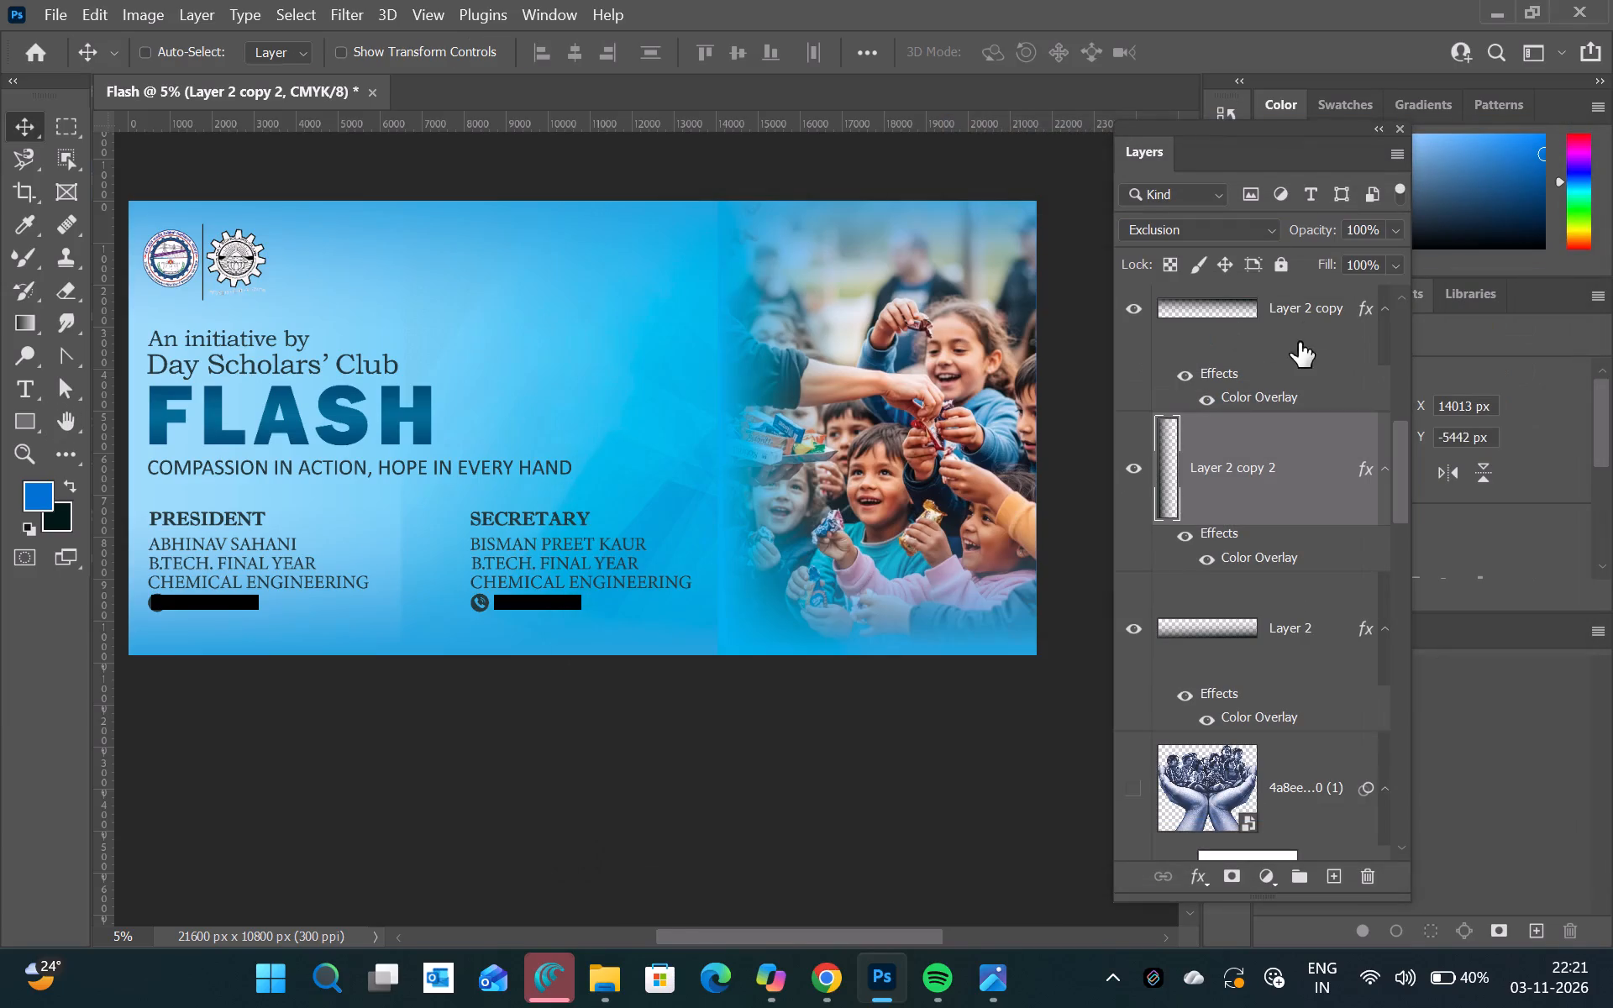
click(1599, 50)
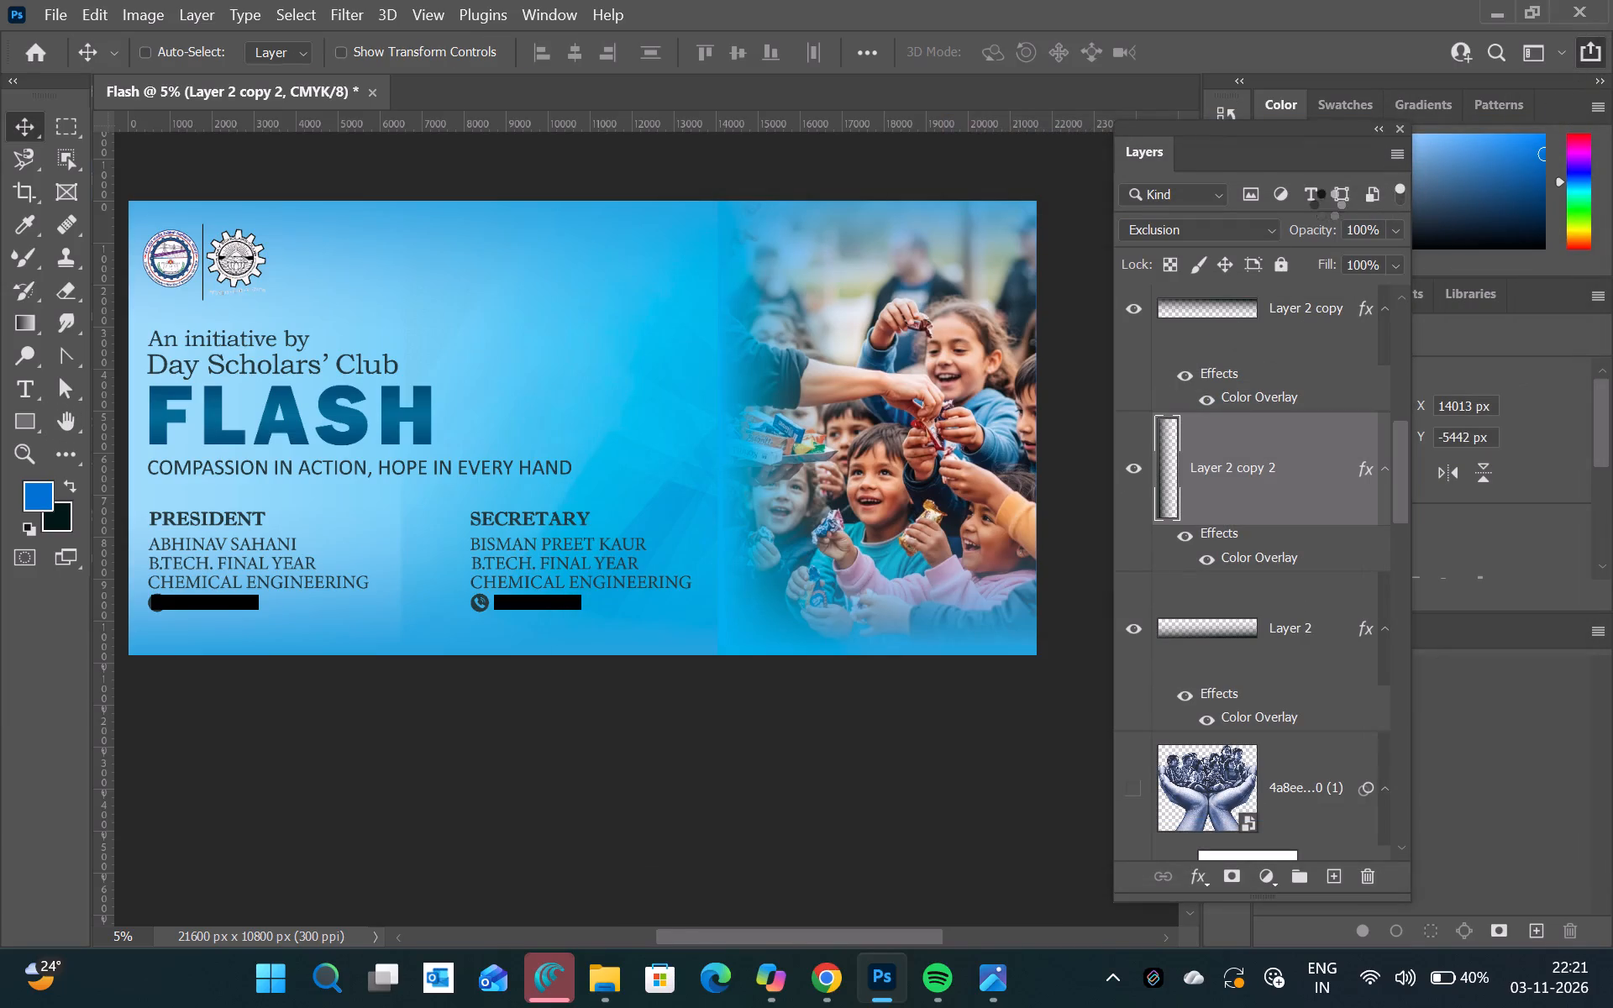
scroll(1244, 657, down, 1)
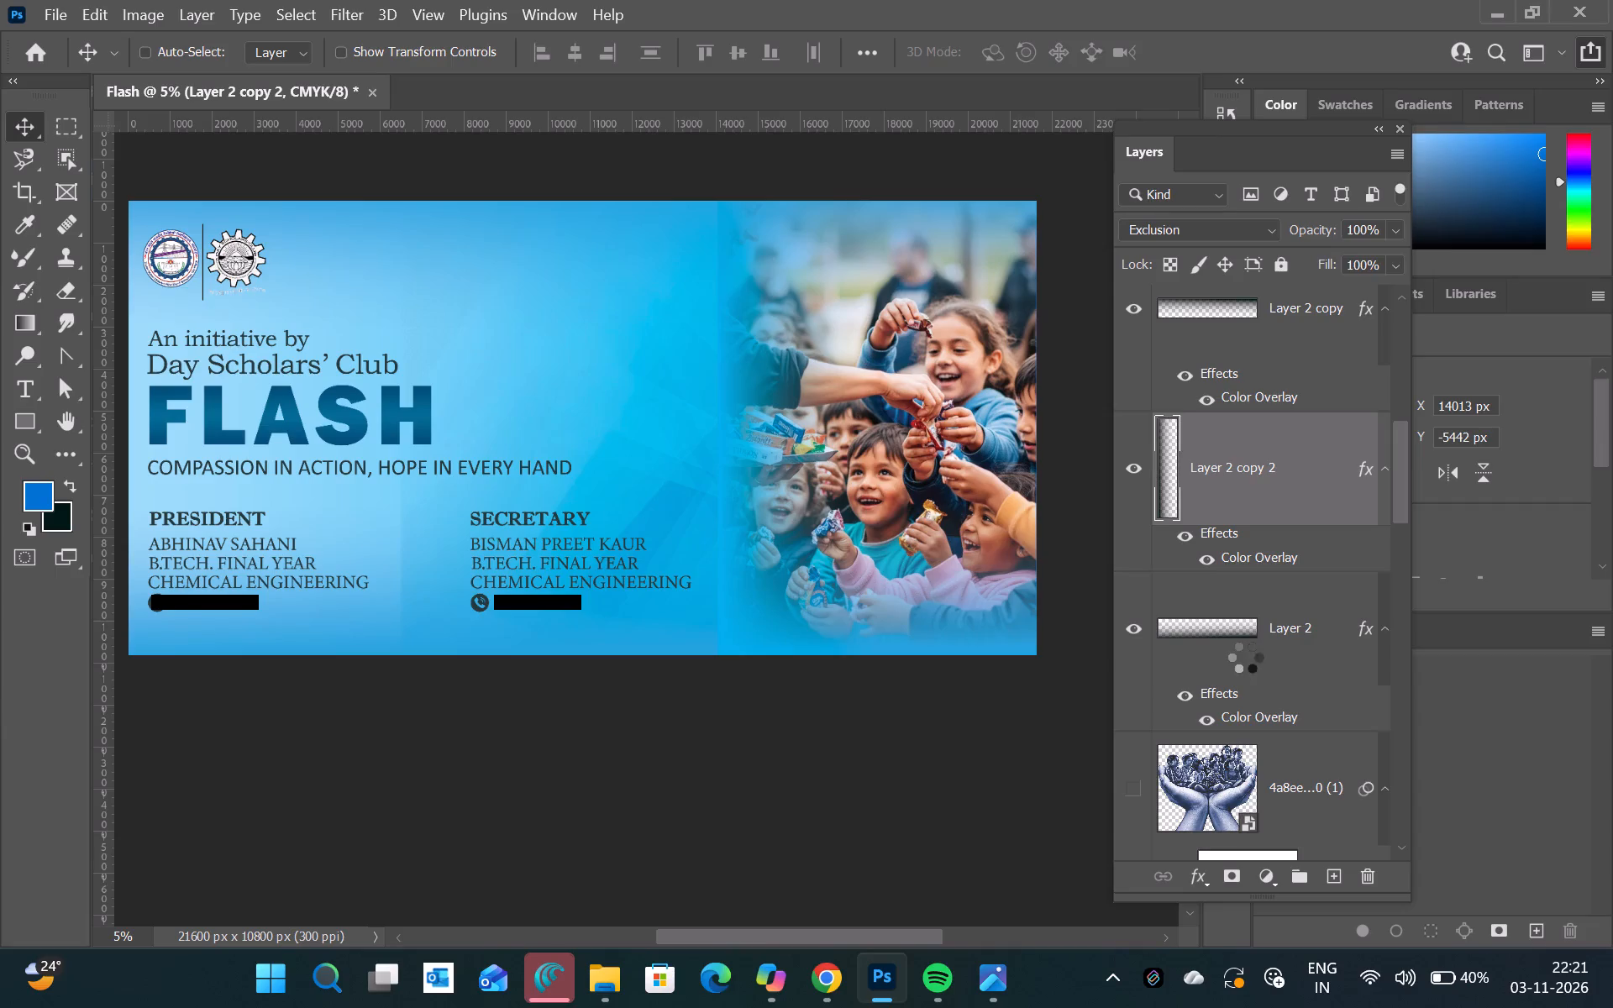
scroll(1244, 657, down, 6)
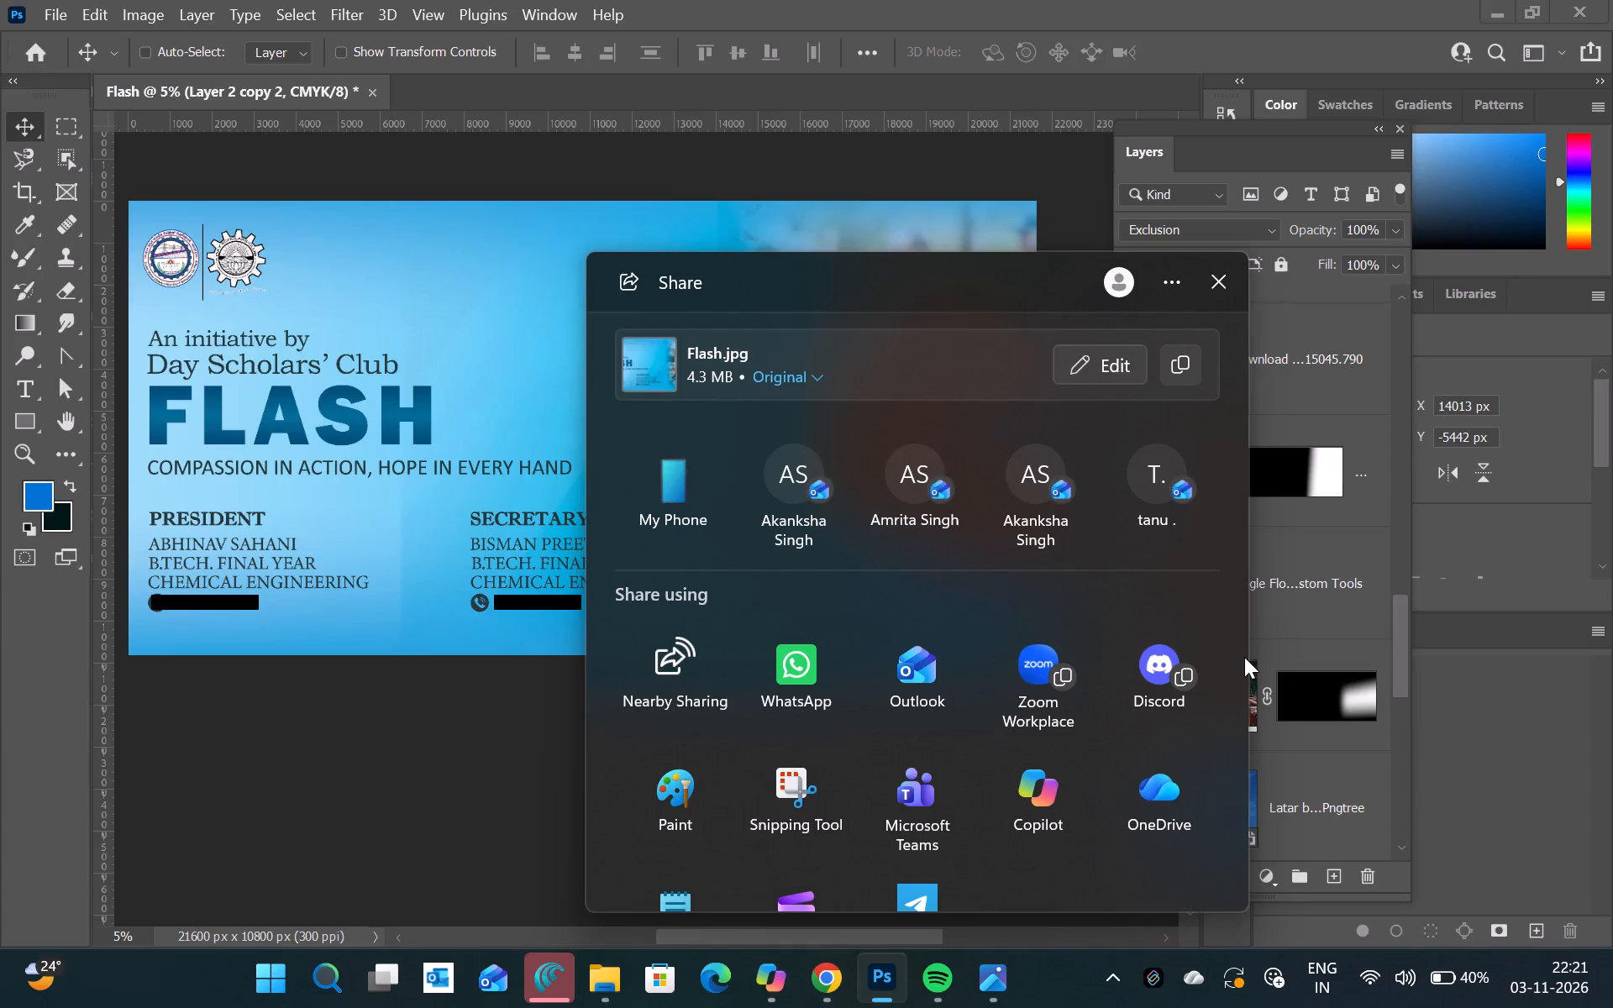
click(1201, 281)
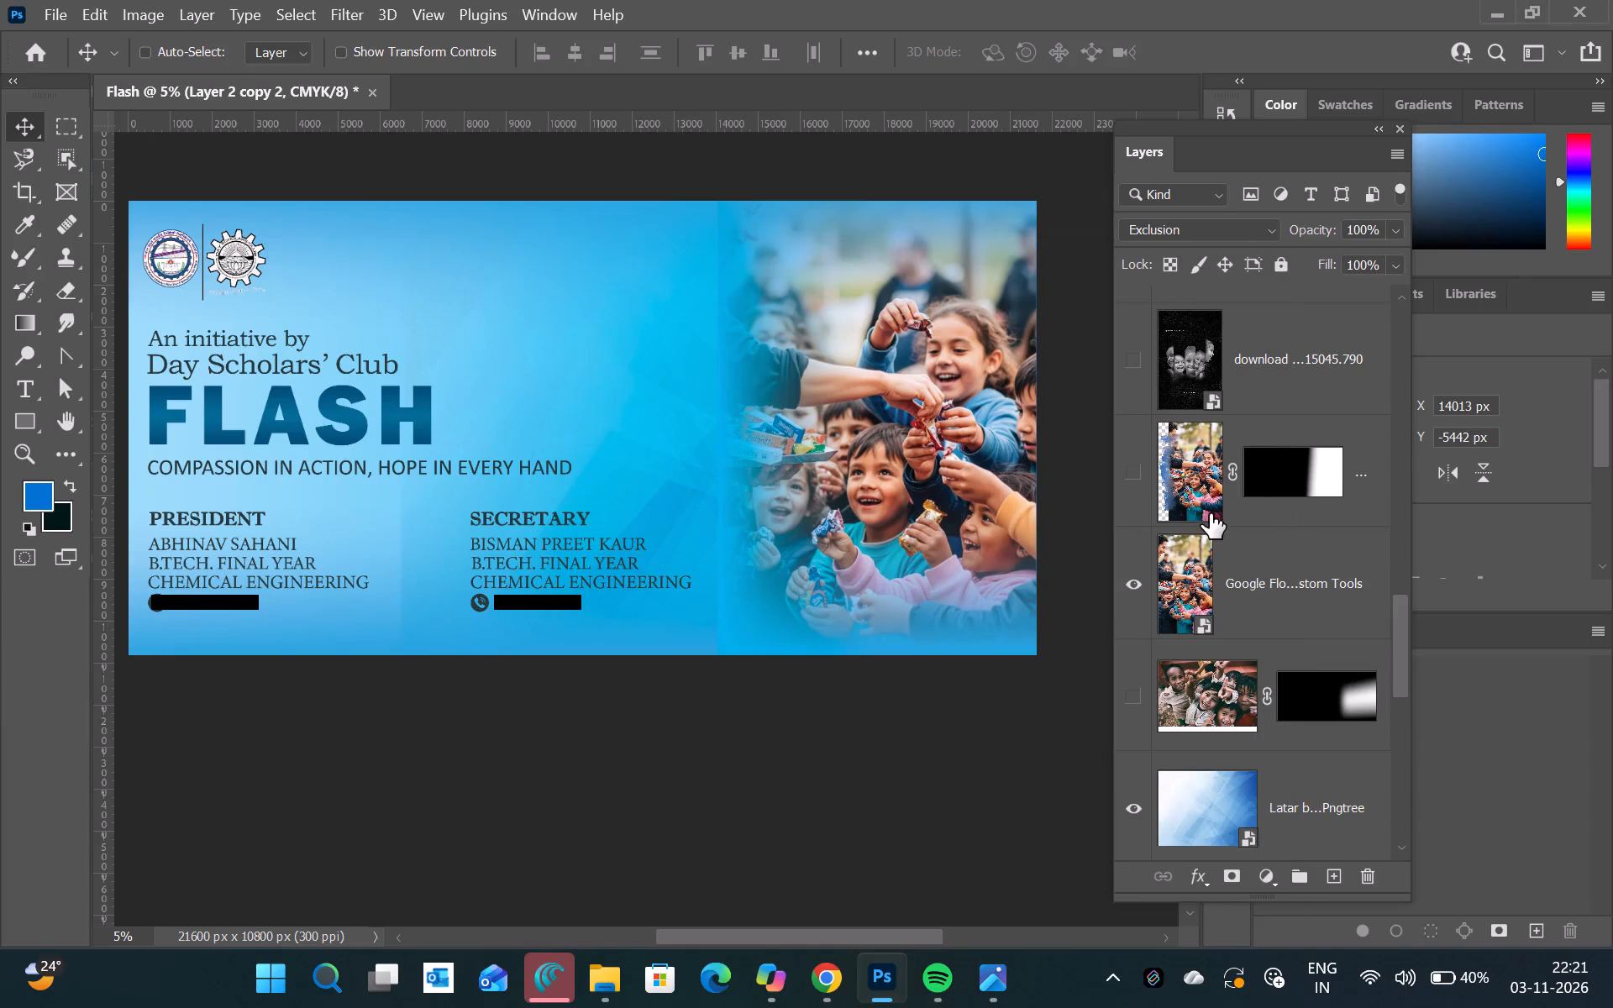
Look through the photo and background layers below the fade strips and return to the vertical strip layer.
scroll(1235, 532, down, 3)
scroll(1235, 532, up, 3)
scroll(1235, 532, down, 1)
scroll(1213, 523, up, 1)
click(1184, 495)
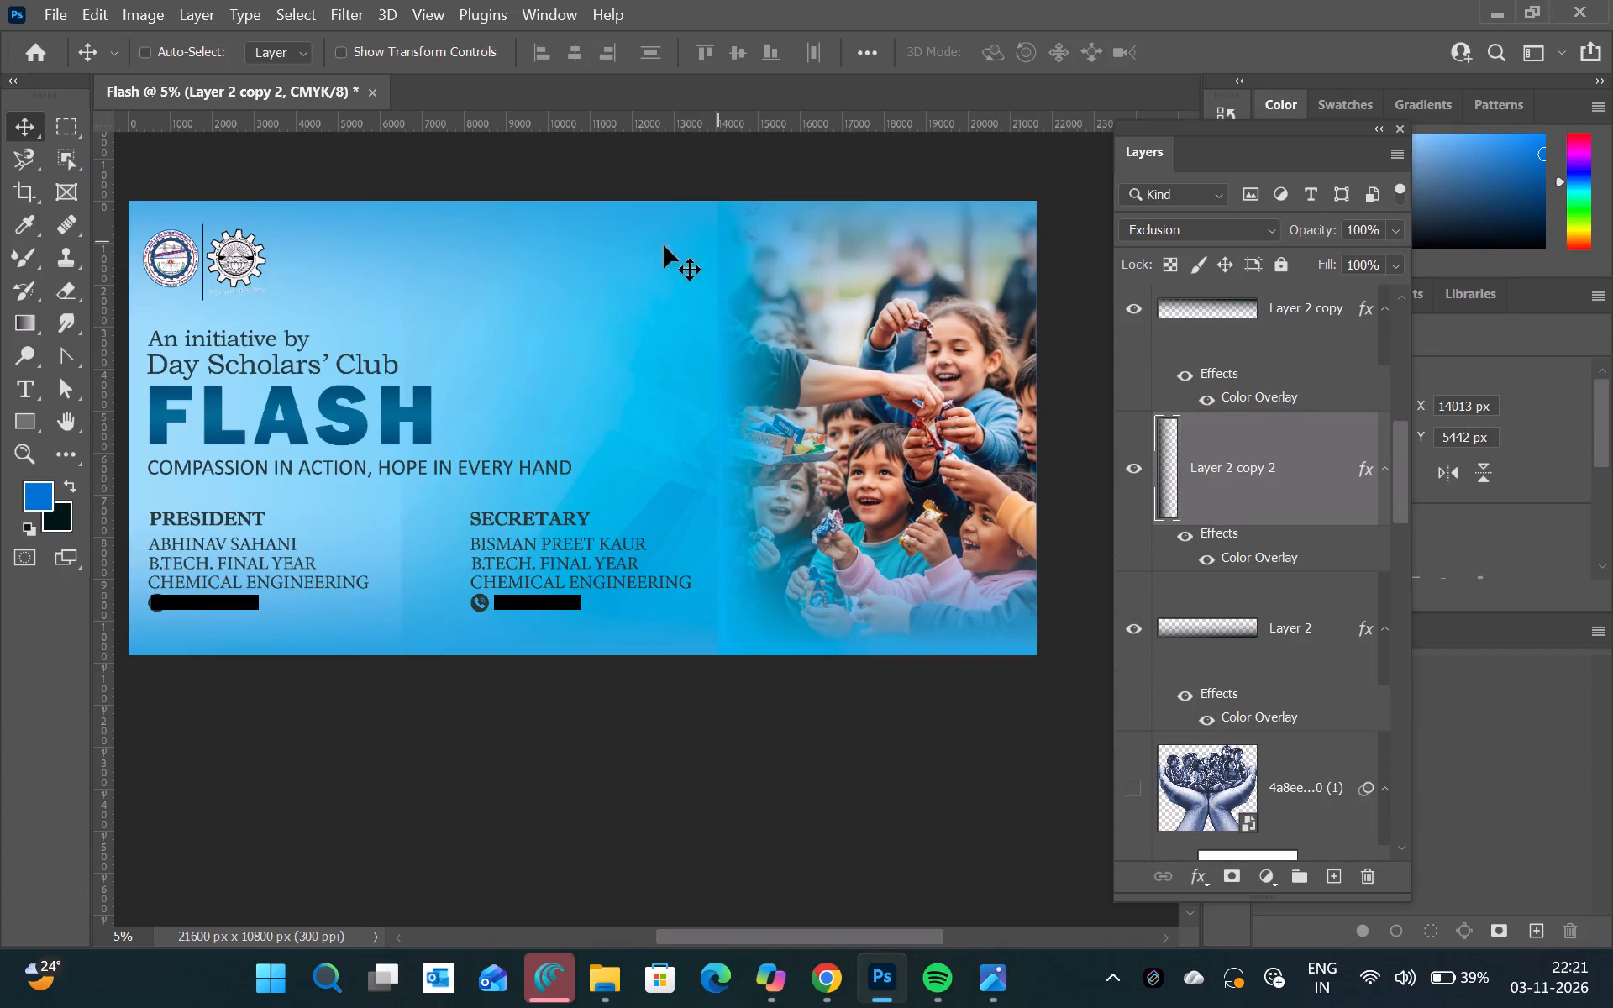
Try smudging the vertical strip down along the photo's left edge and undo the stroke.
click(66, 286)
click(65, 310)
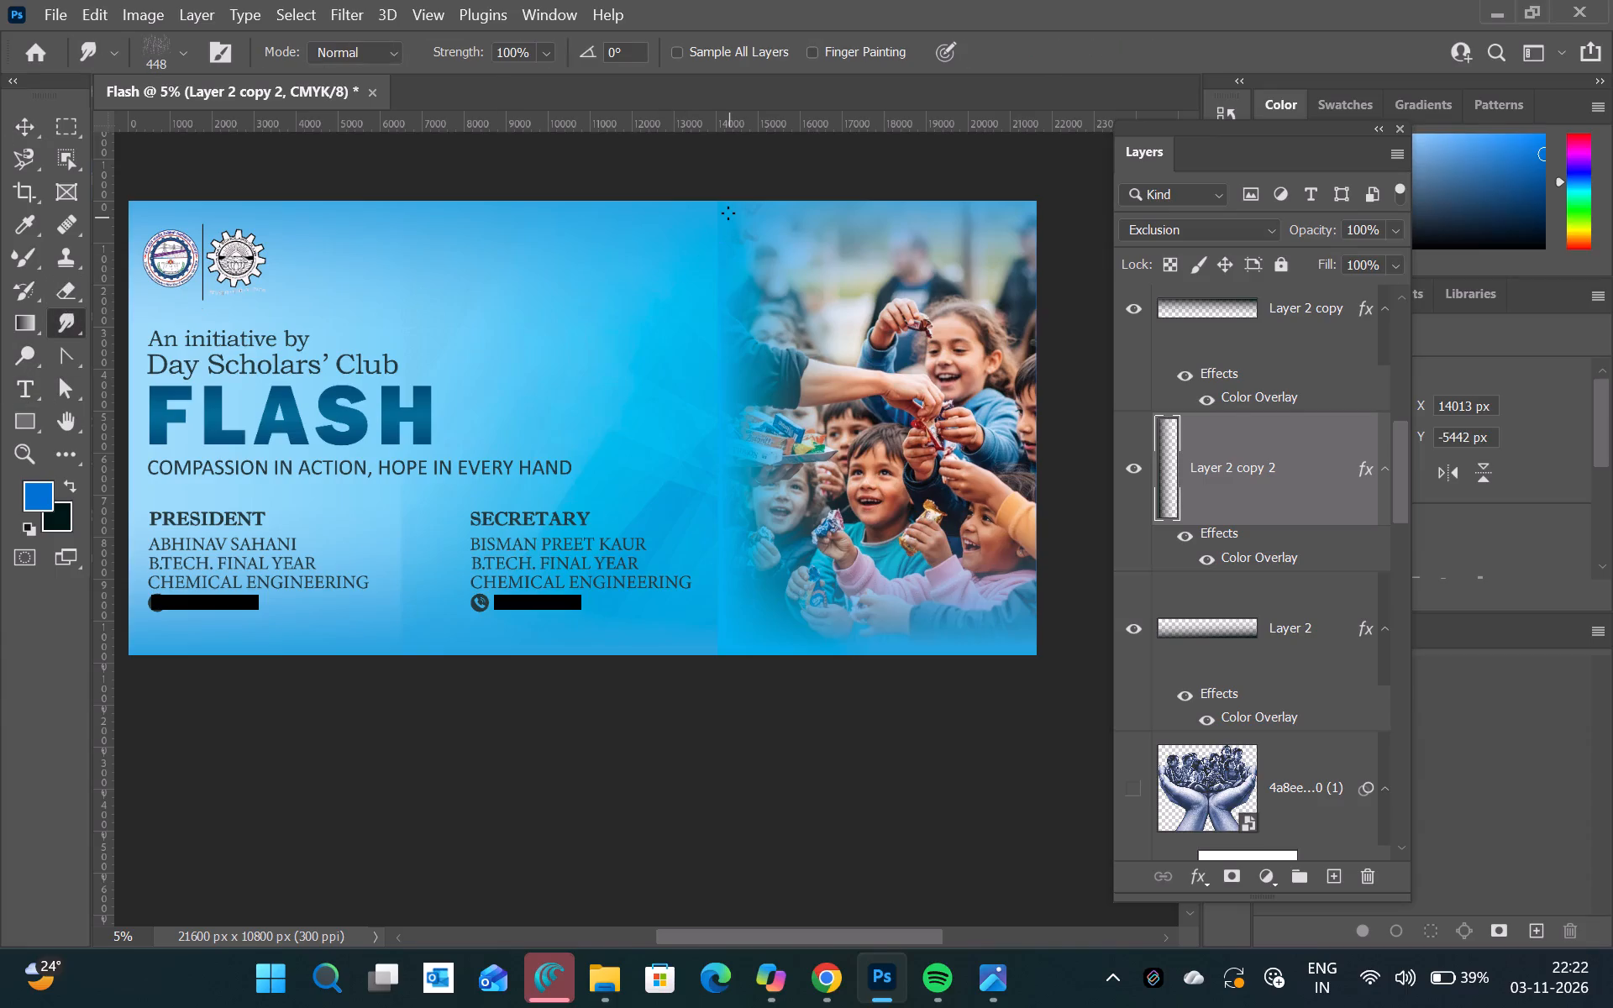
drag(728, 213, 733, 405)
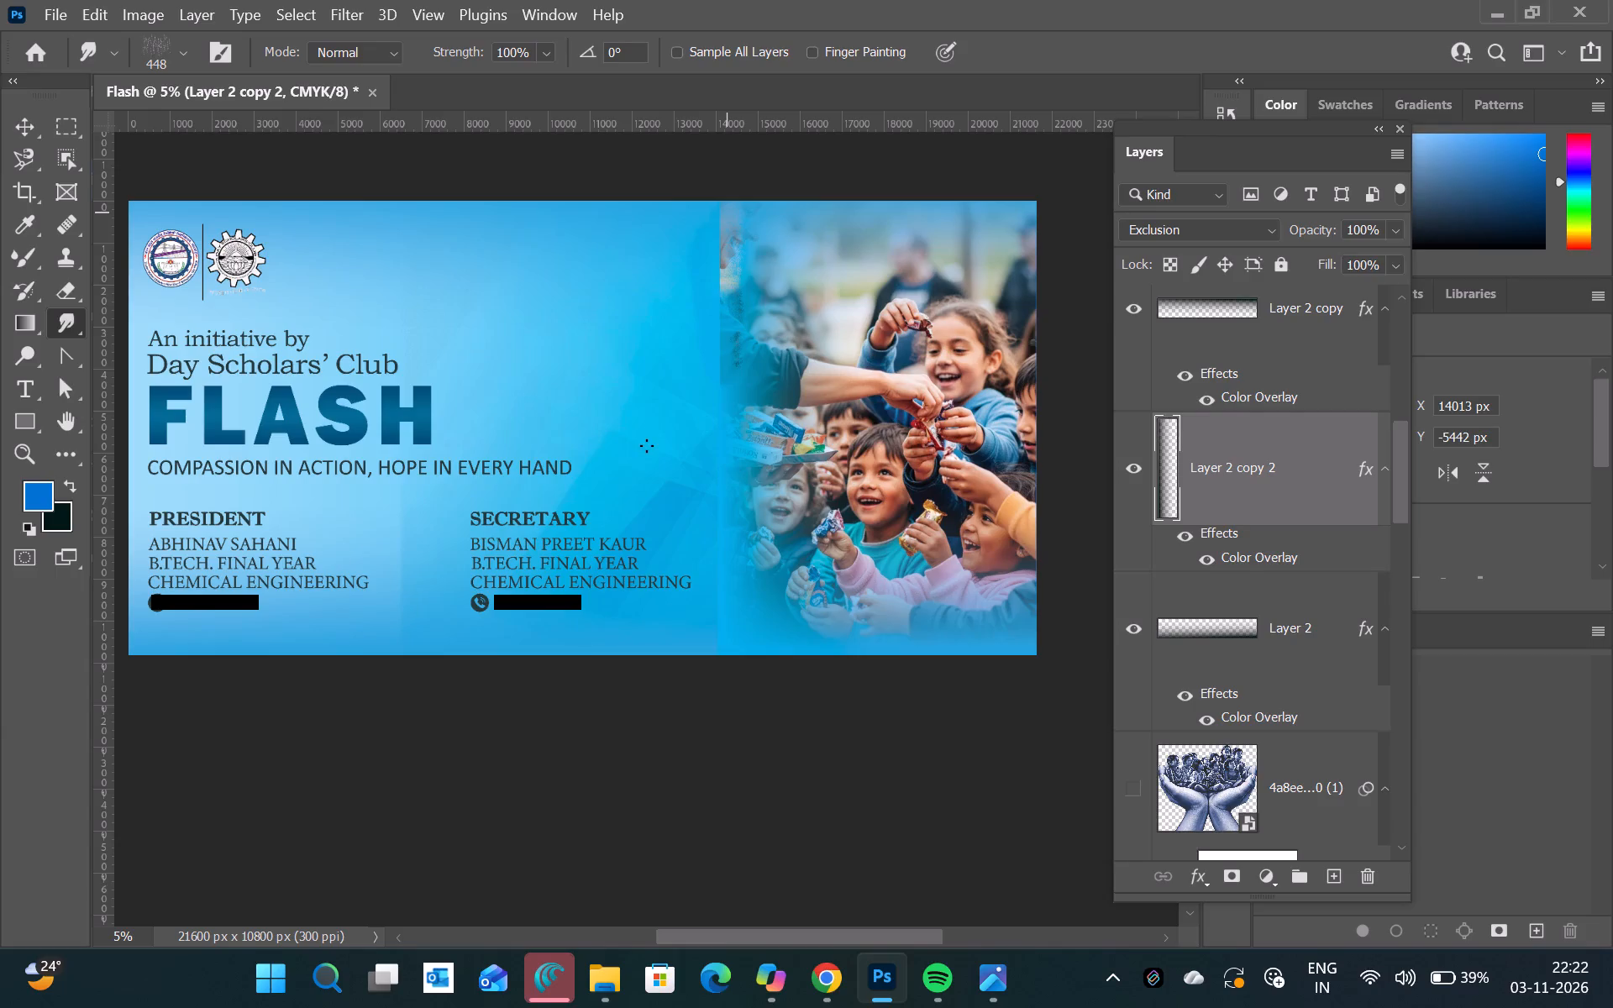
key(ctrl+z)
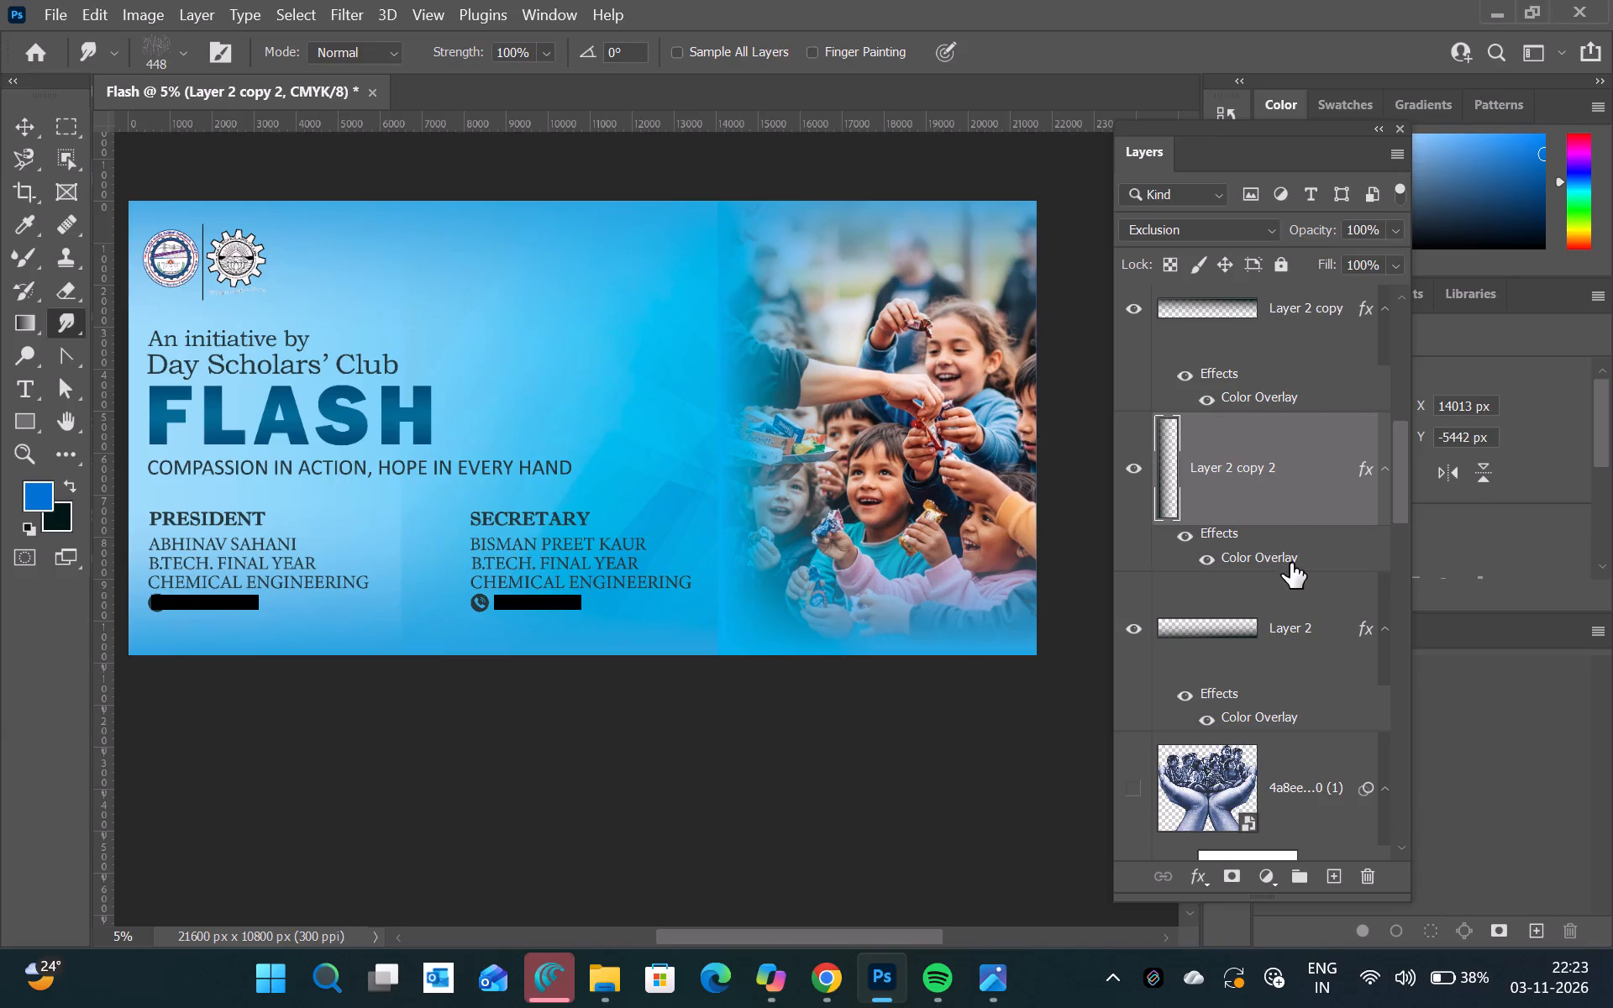
Scale the vertical strip proportionally to 50% so that it spans the banner's height from top to bottom edge.
click(1237, 480)
key(ctrl+t)
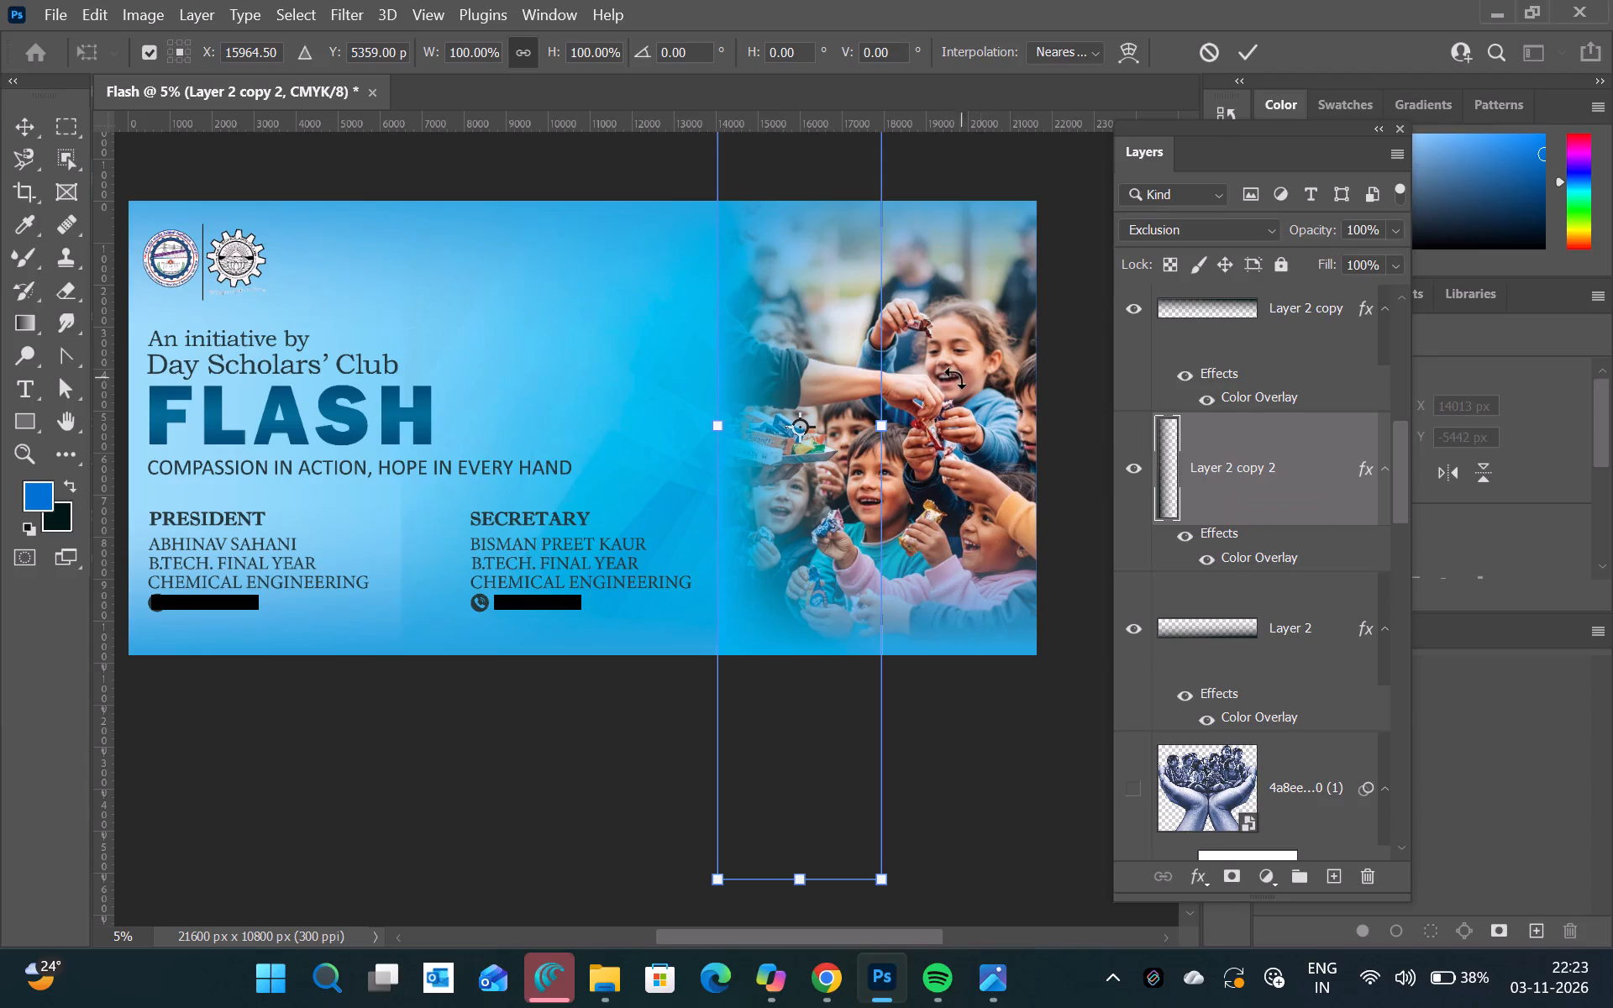
drag(791, 875, 797, 664)
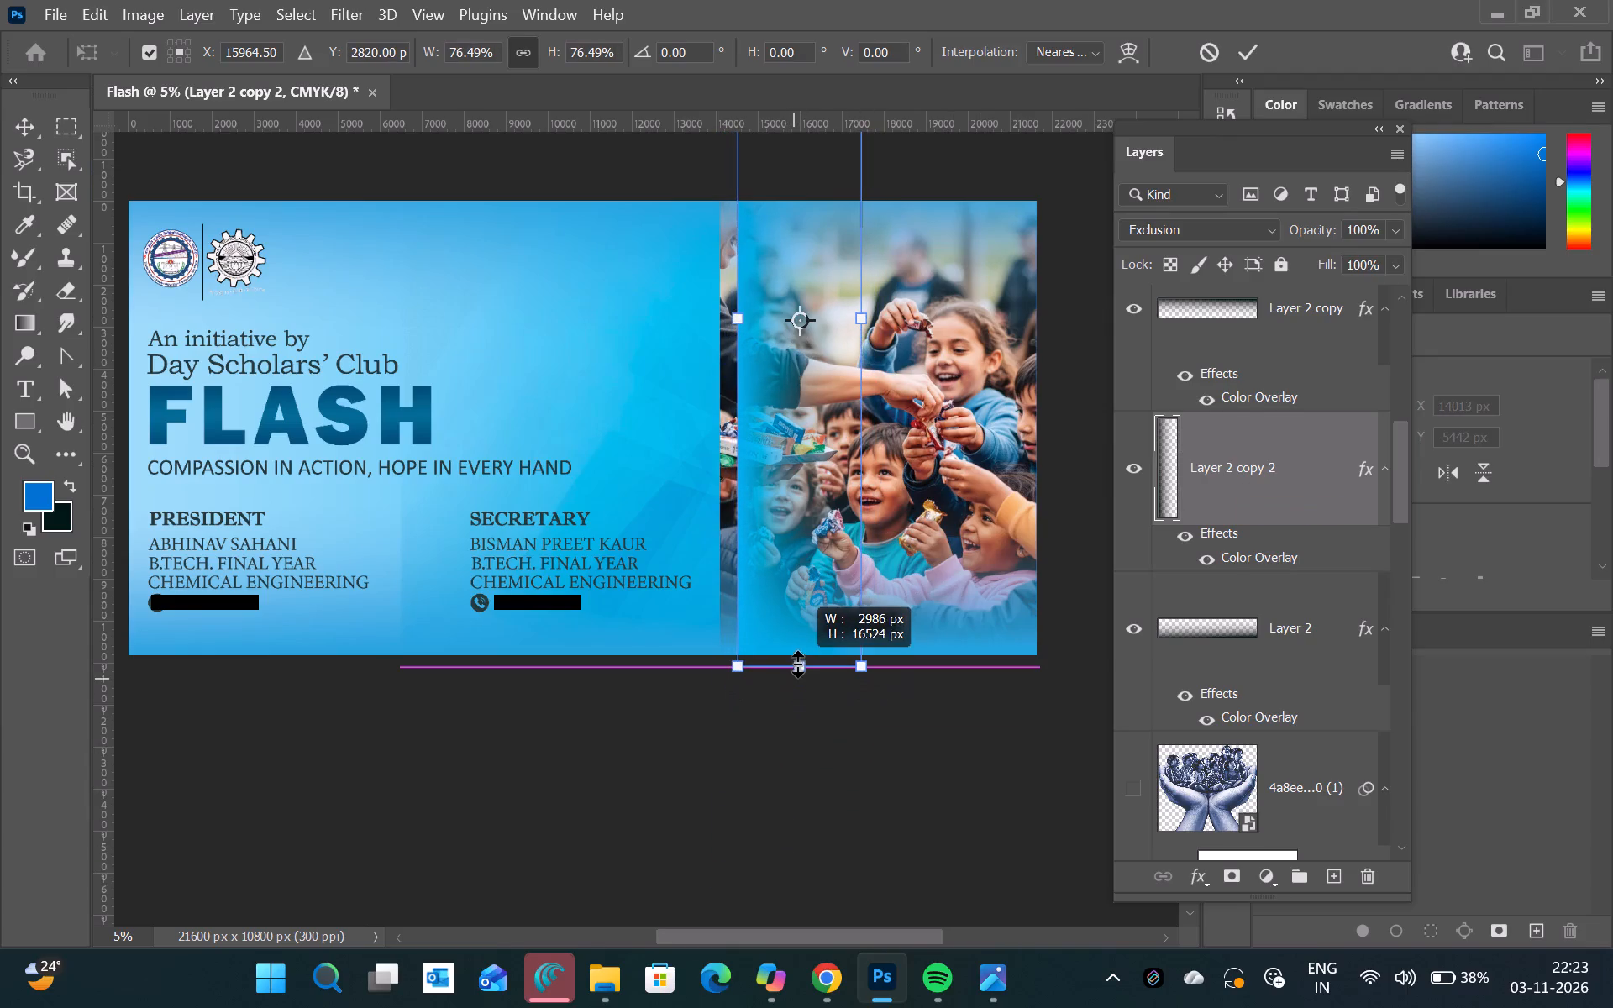
drag(797, 664, 798, 643)
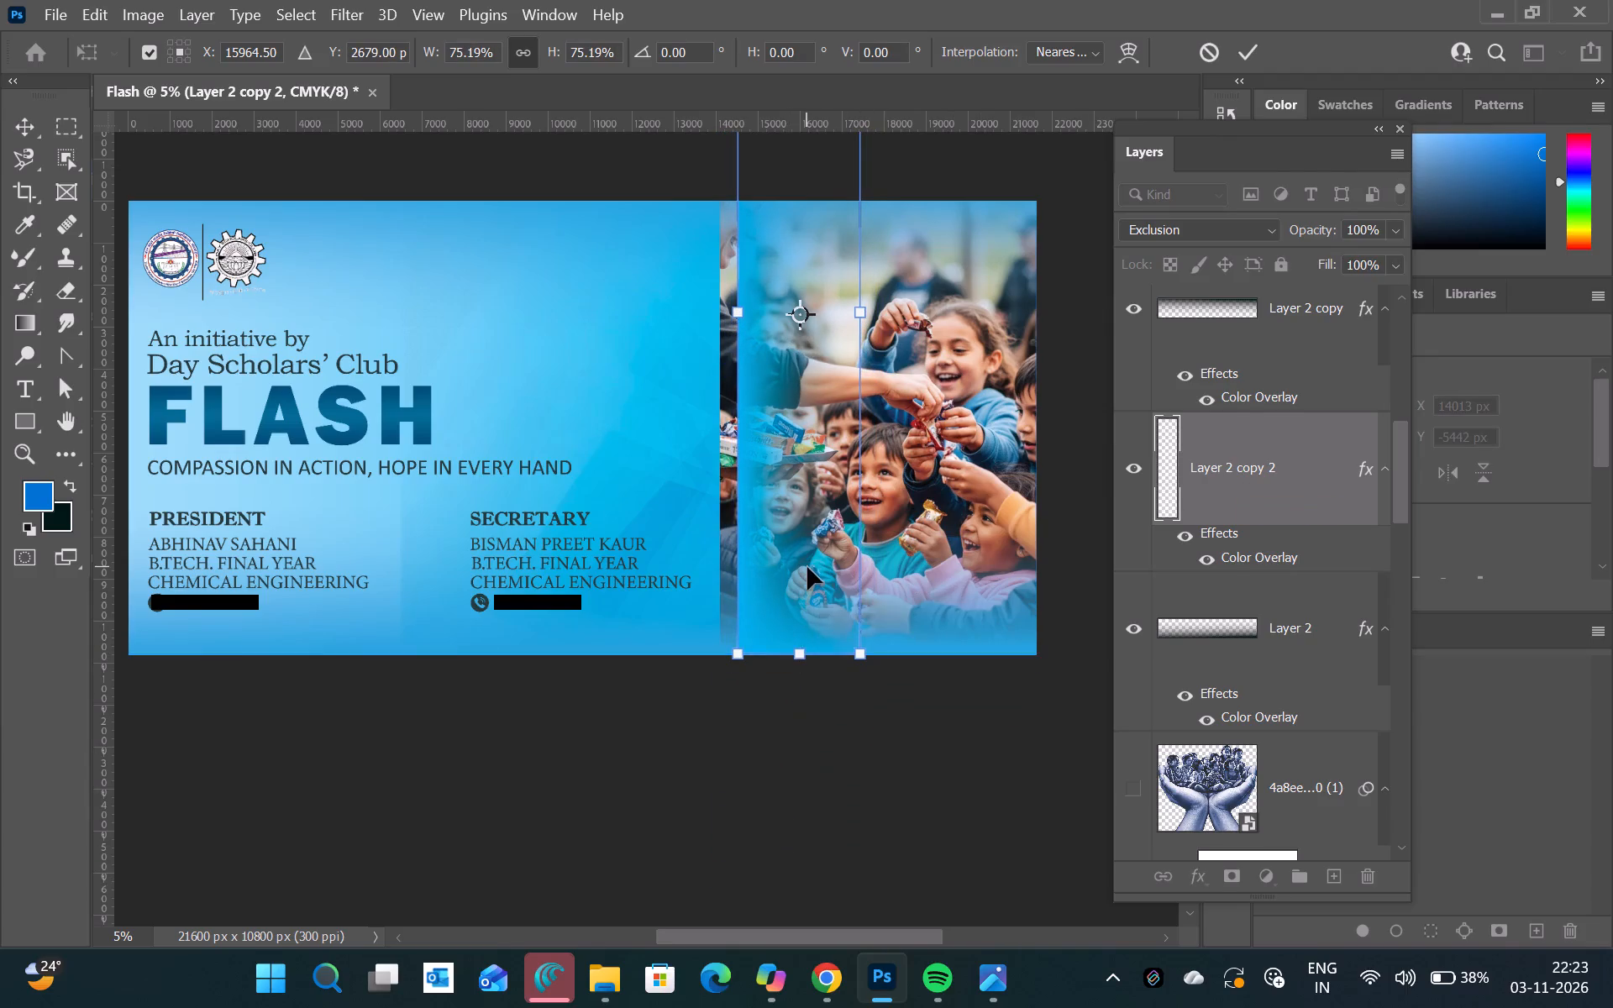
scroll(807, 567, up, 1)
scroll(808, 396, up, 1)
right_drag(800, 408, 792, 636)
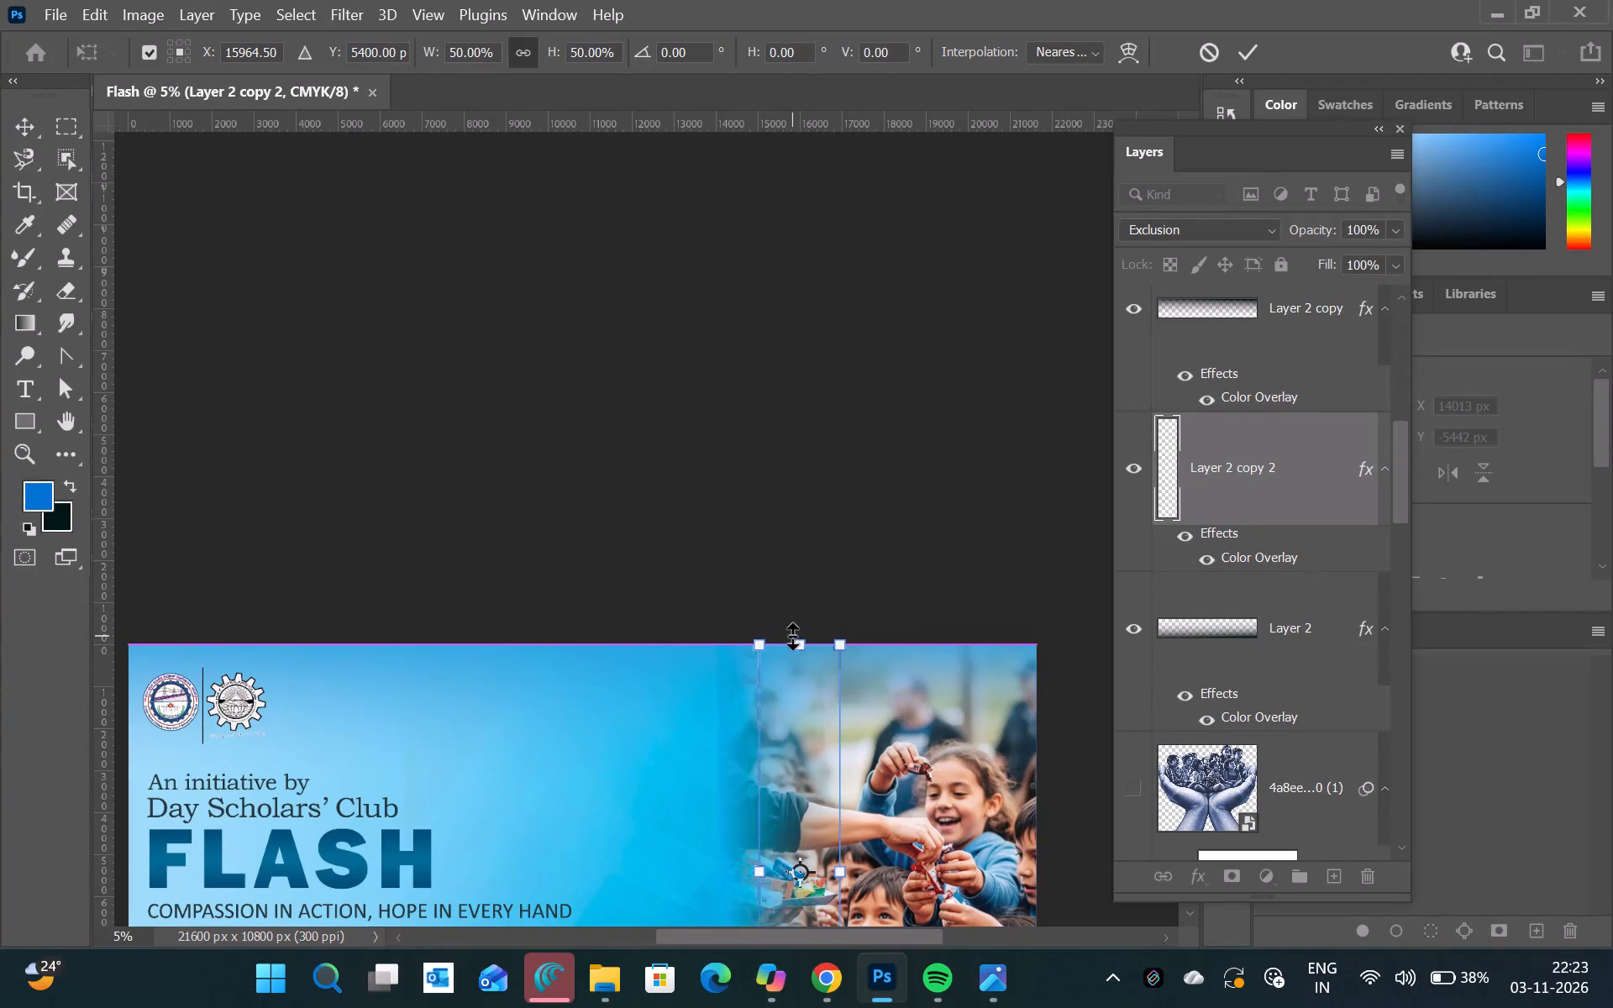
Move the vertical strip to X 14964.50 px, Y 4880 px so it covers the children photo's left edge, and apply the transform.
scroll(792, 636, down, 1)
key(Up)
key(Up)
key(Up)
key(Up)
key(Up)
key(Up)
key(Up)
key(Up)
key(Up)
key(Up)
key(Up)
key(Up)
key(Up)
key(Up)
key(Up)
key(Up)
key(Up)
key(Up)
key(Up)
key(Up)
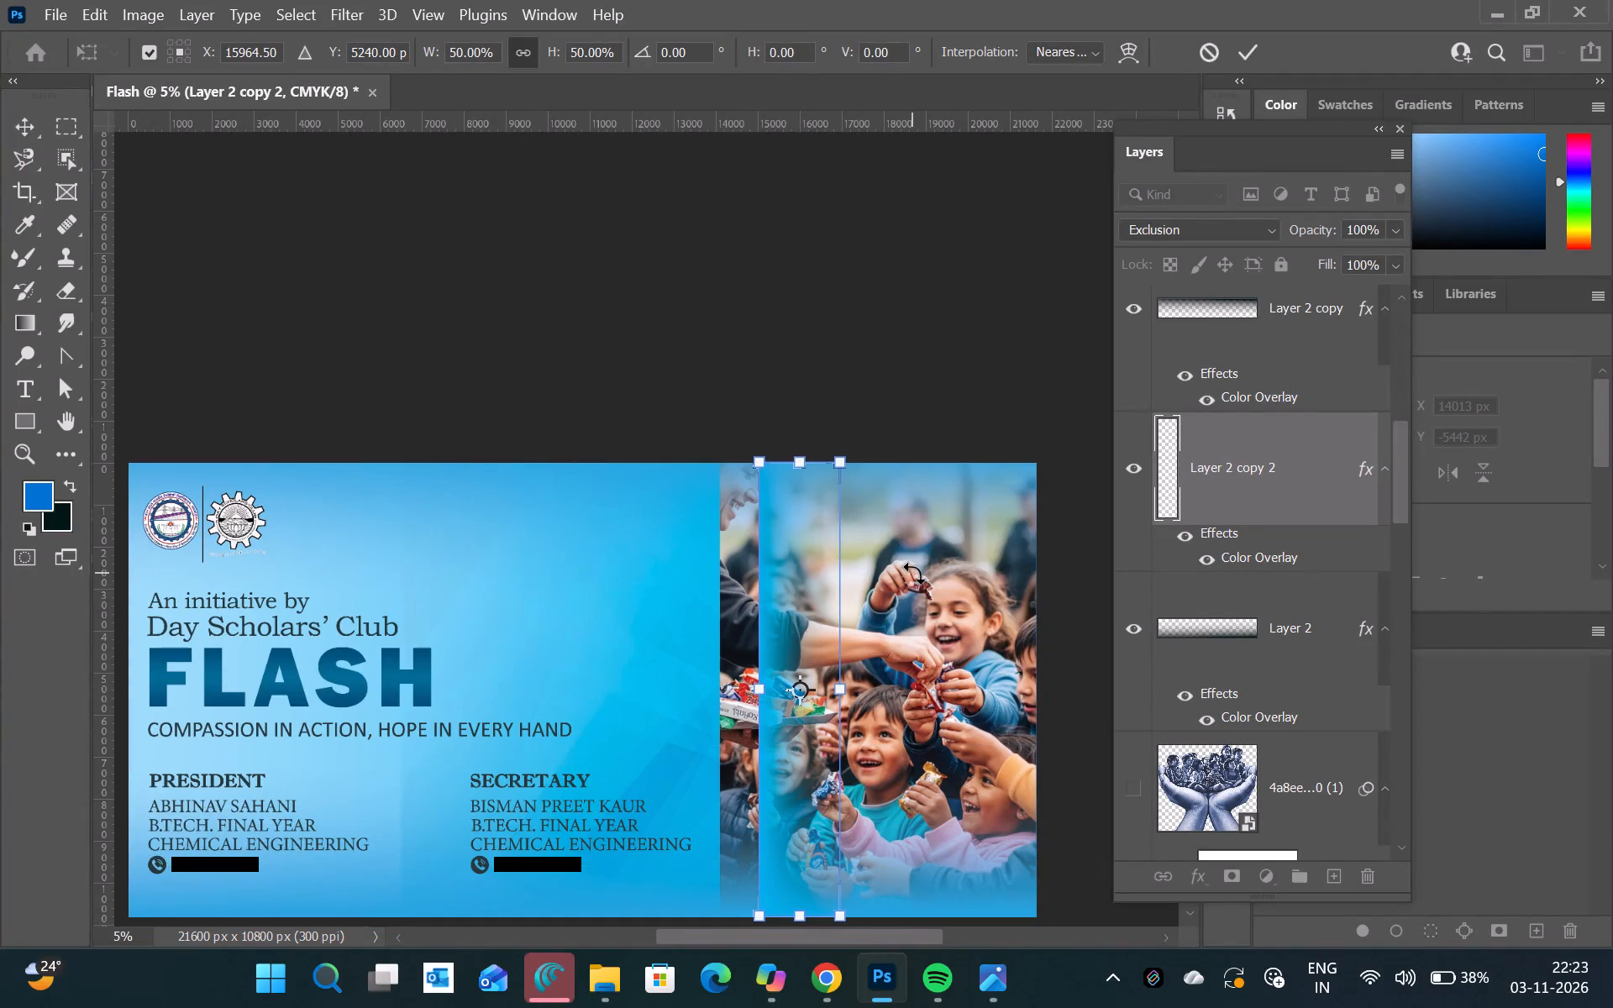
key(Left)
key(Left)
key(Left)
key(Left)
key(Left)
key(Left)
key(Left)
key(Left)
key(Left)
key(Left)
key(Left)
key(Left)
key(Left)
key(Left)
key(Left)
key(Left)
key(Left)
key(Left)
key(Left)
key(Left)
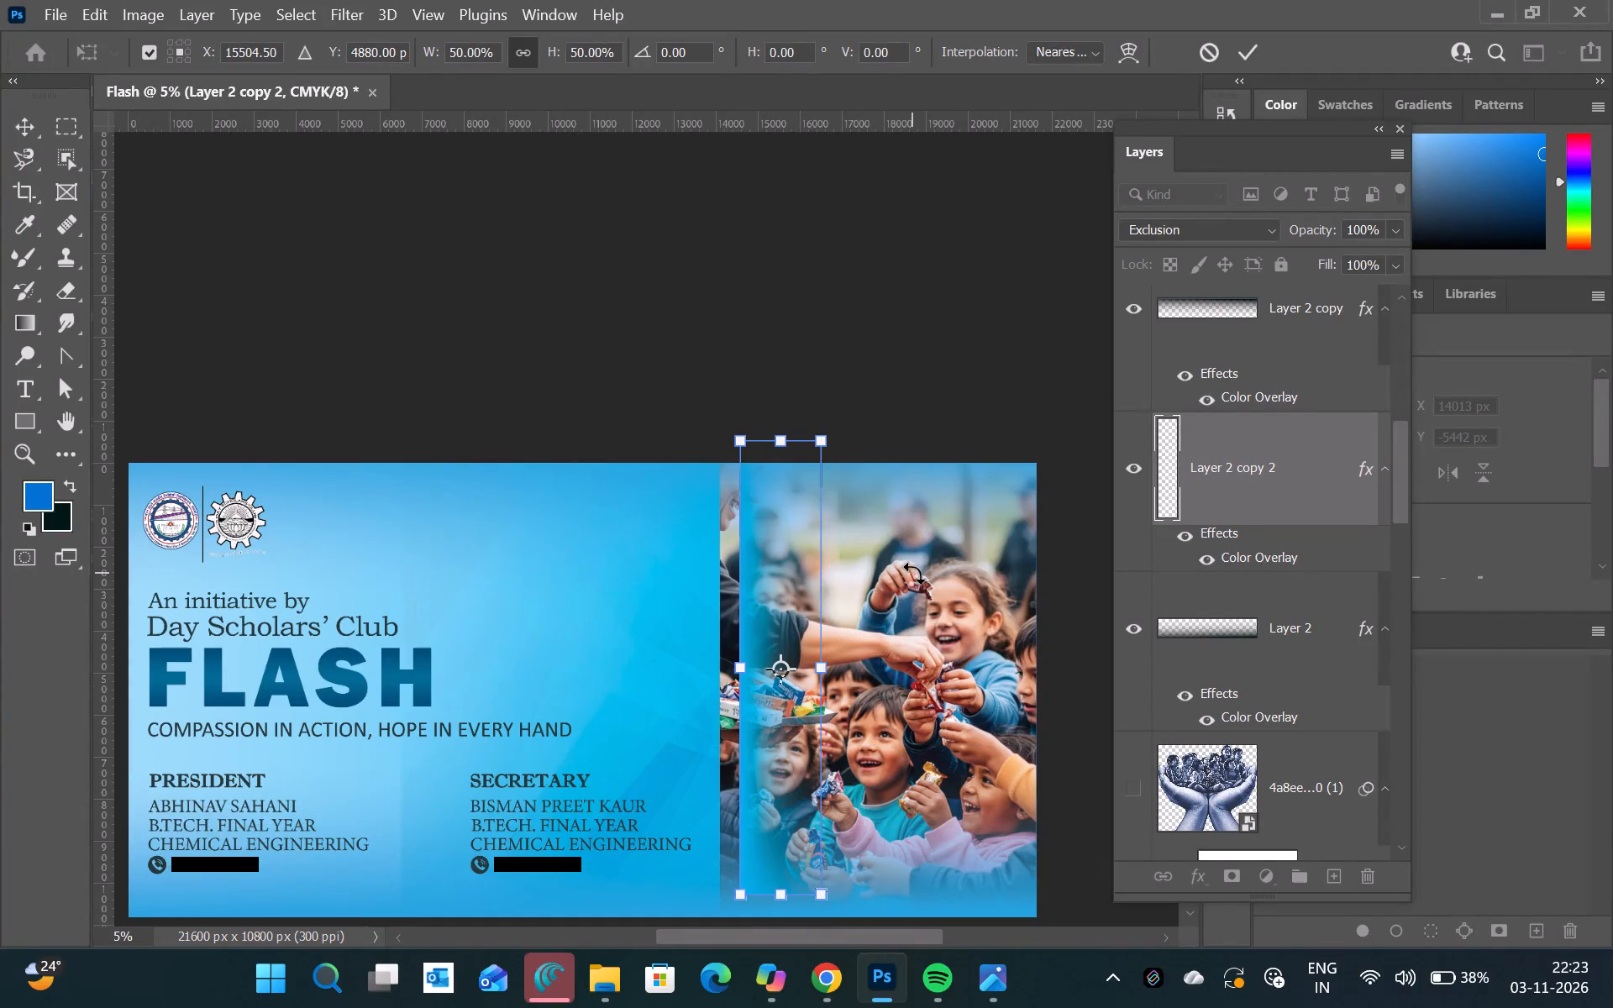
key(Left)
key(Left)
key(Left)
key(Left)
key(Left)
key(Left)
key(Left)
key(Left)
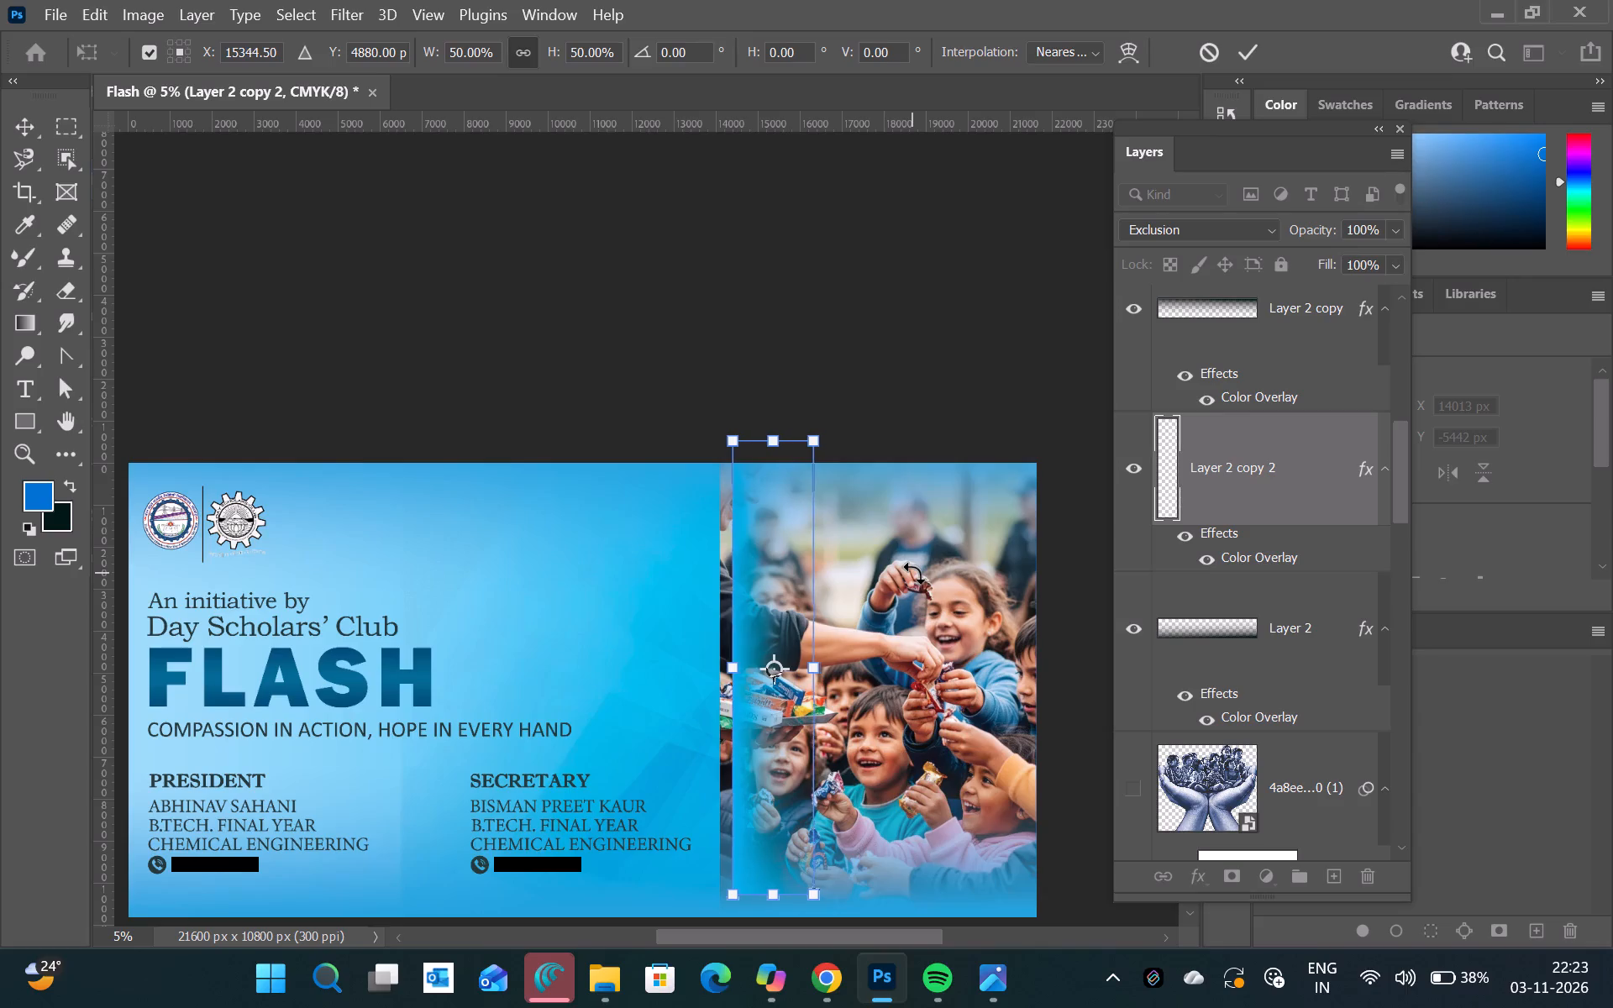
key(Left)
key(Left)
key(Left)
key(Left)
key(Left)
key(Left)
key(Left)
key(Left)
key(Left)
key(Left)
key(Left)
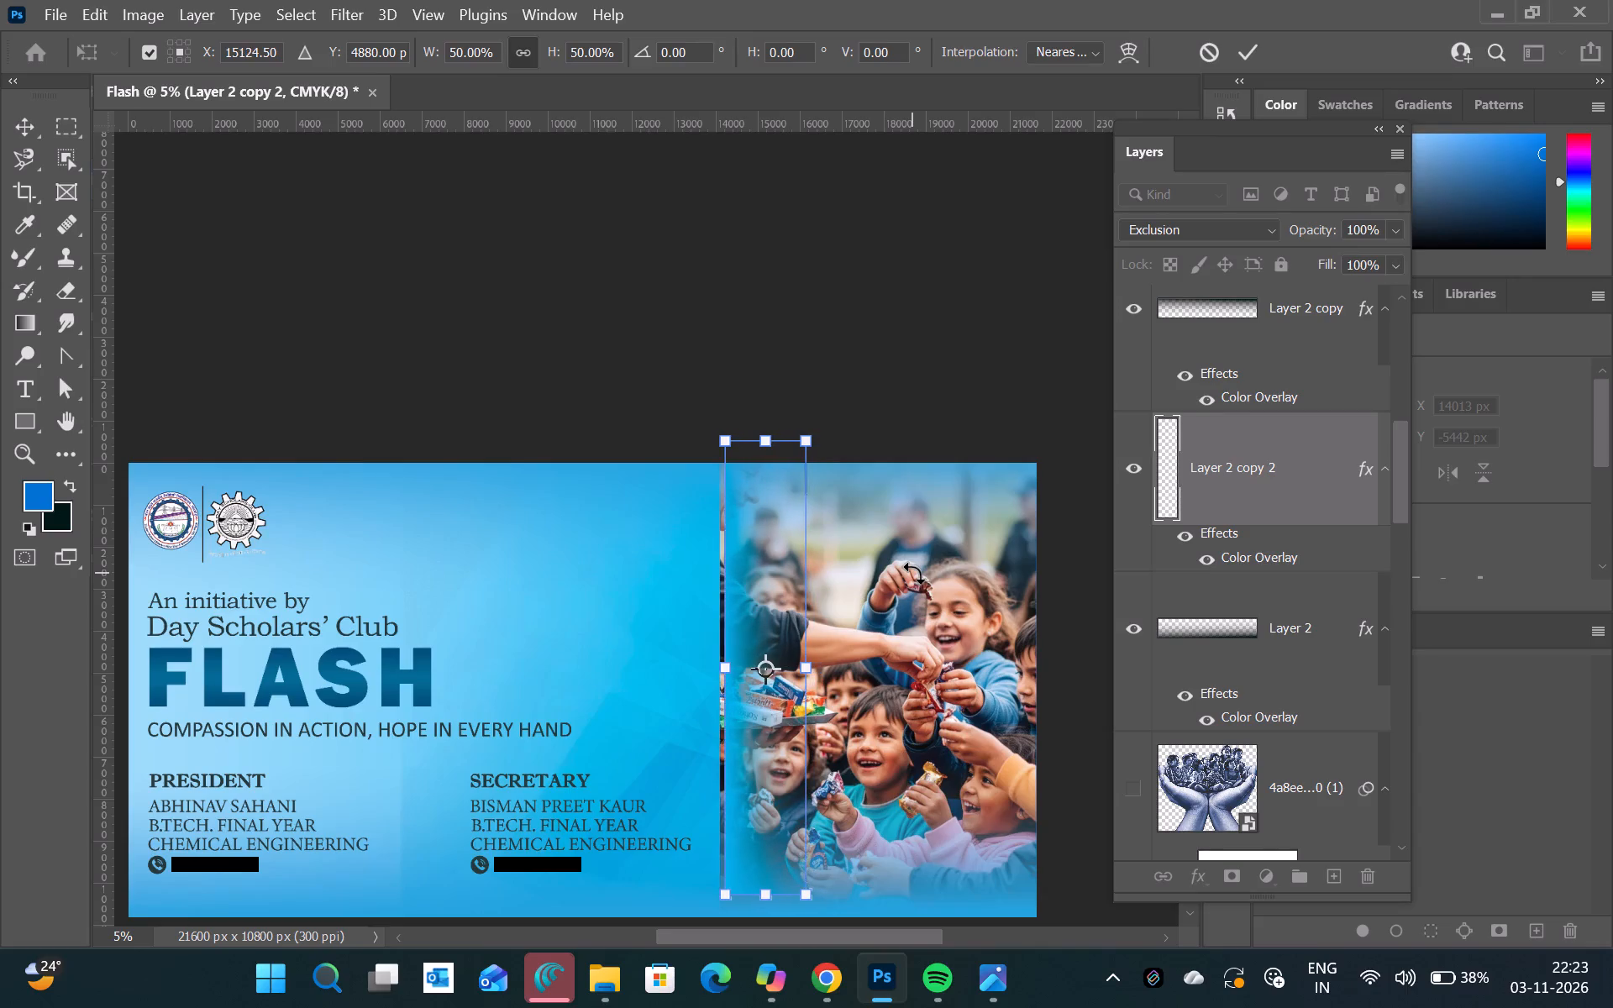
key(Left)
key(Left)
key(Left)
key(Left)
key(Left)
key(Left)
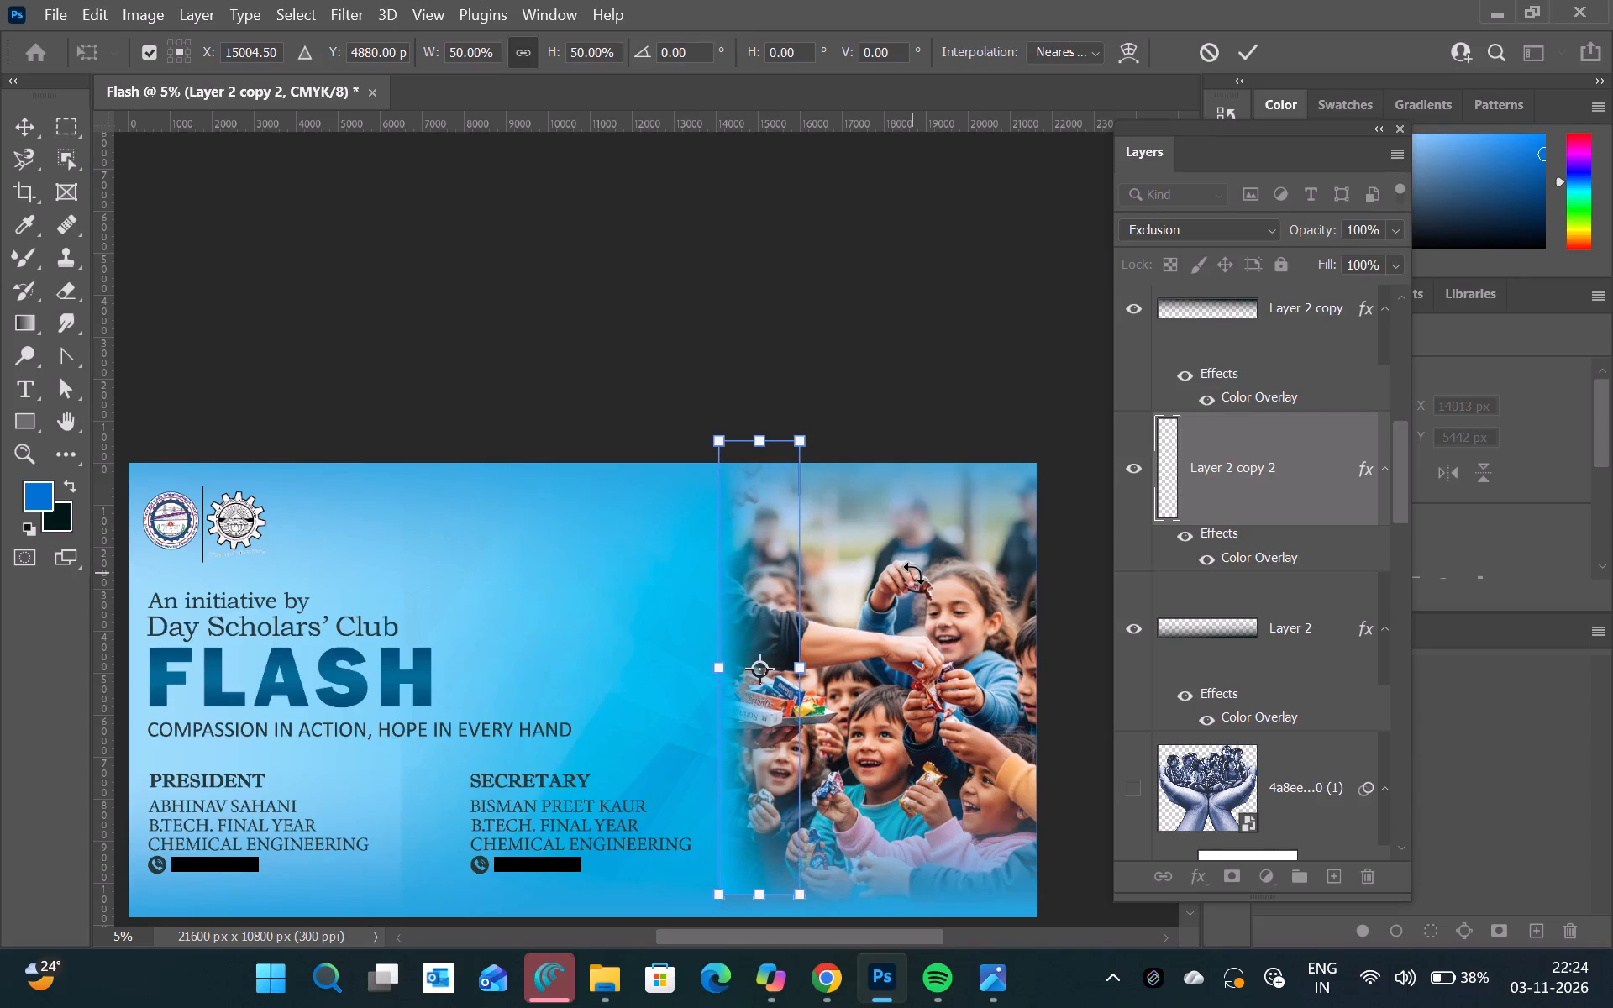
key(Left)
key(Left)
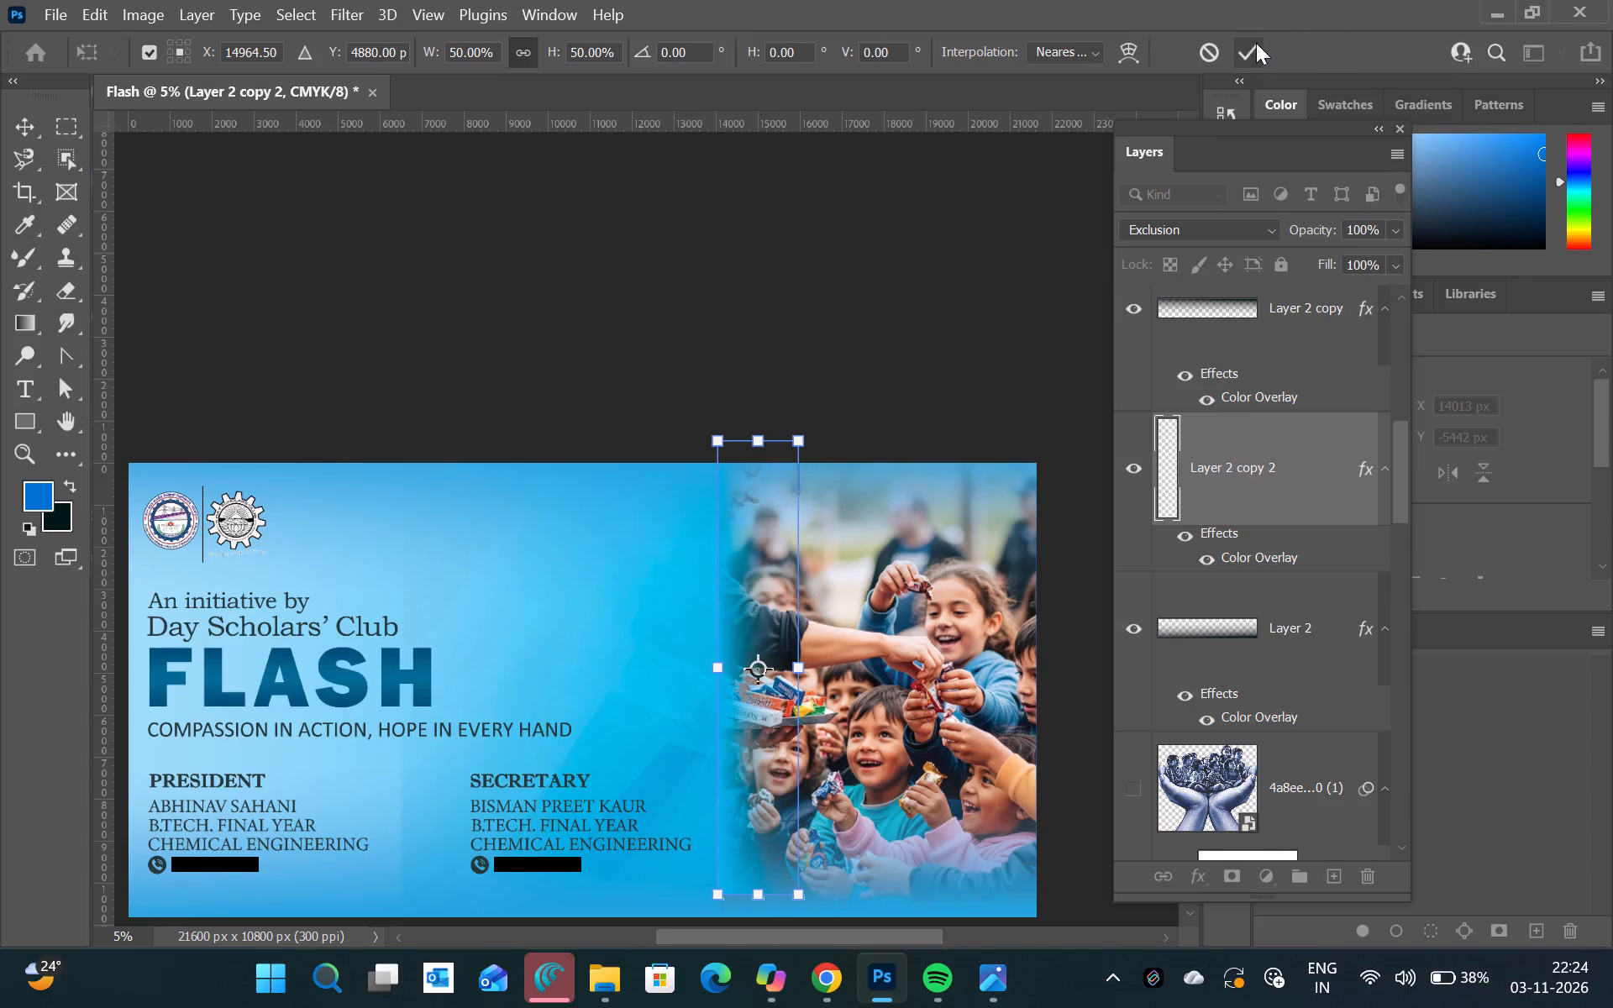
click(1256, 43)
Move the vertical strip straight down to Y 5400 px so it spans the banner from top to bottom edge, and apply the transform.
scroll(1084, 227, down, 2)
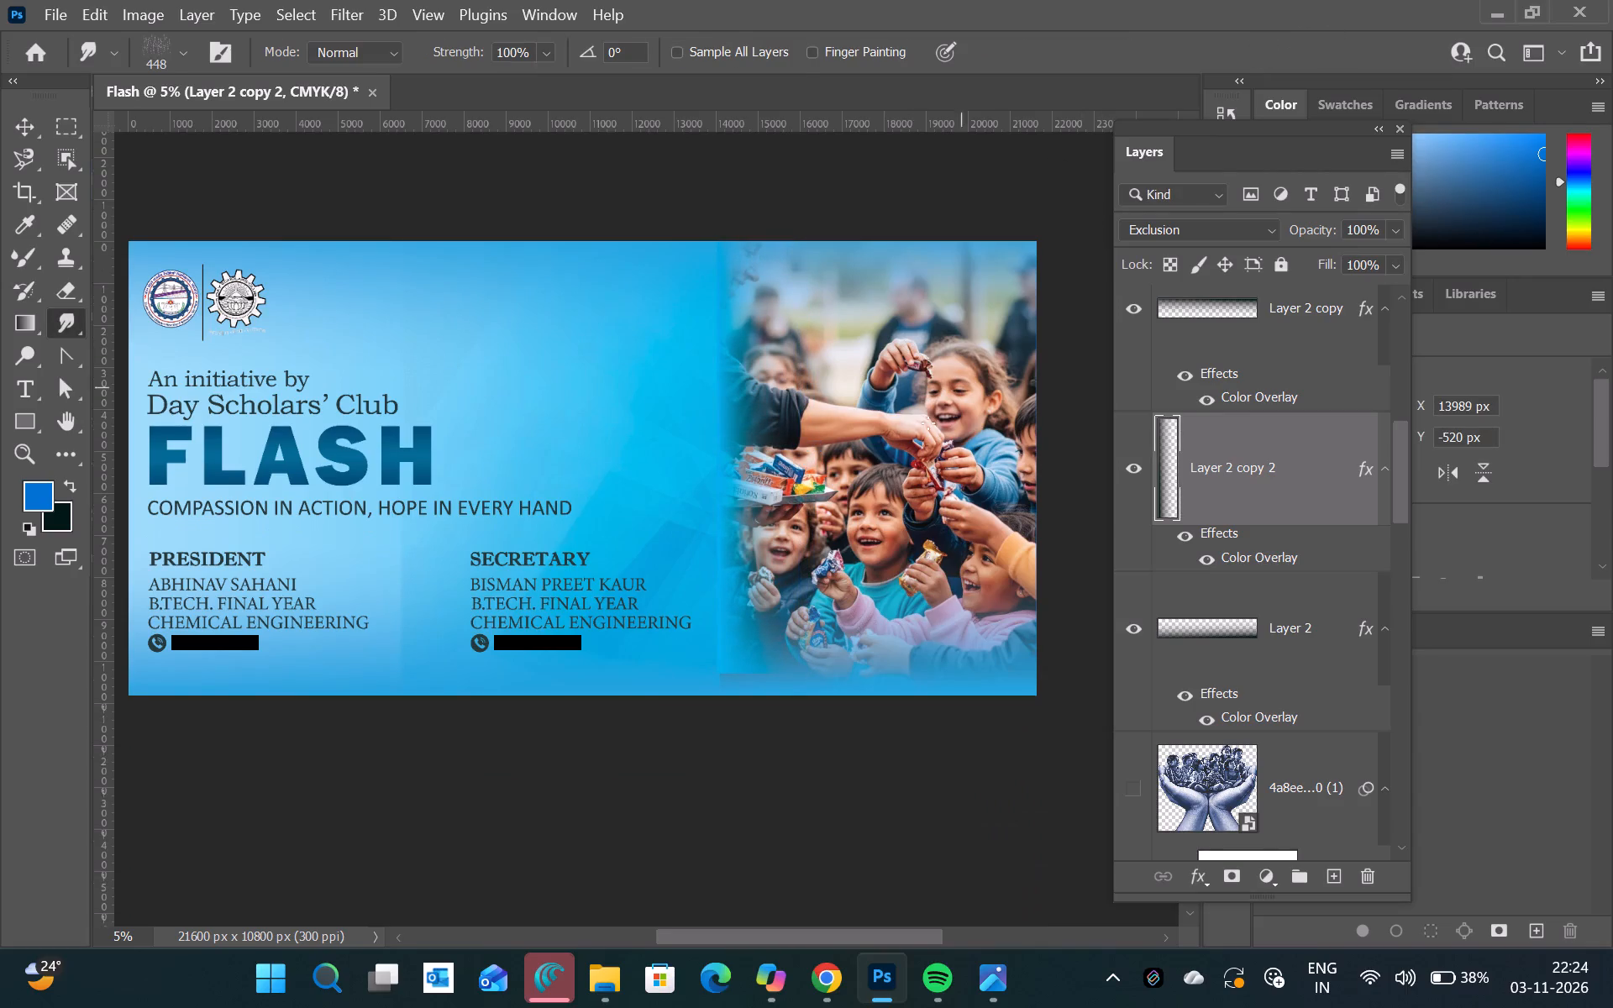
key(Down)
key(Down)
key(Down)
key(Down)
key(Down)
key(Down)
key(Down)
key(Down)
key(Down)
key(Down)
key(Down)
key(Down)
key(Down)
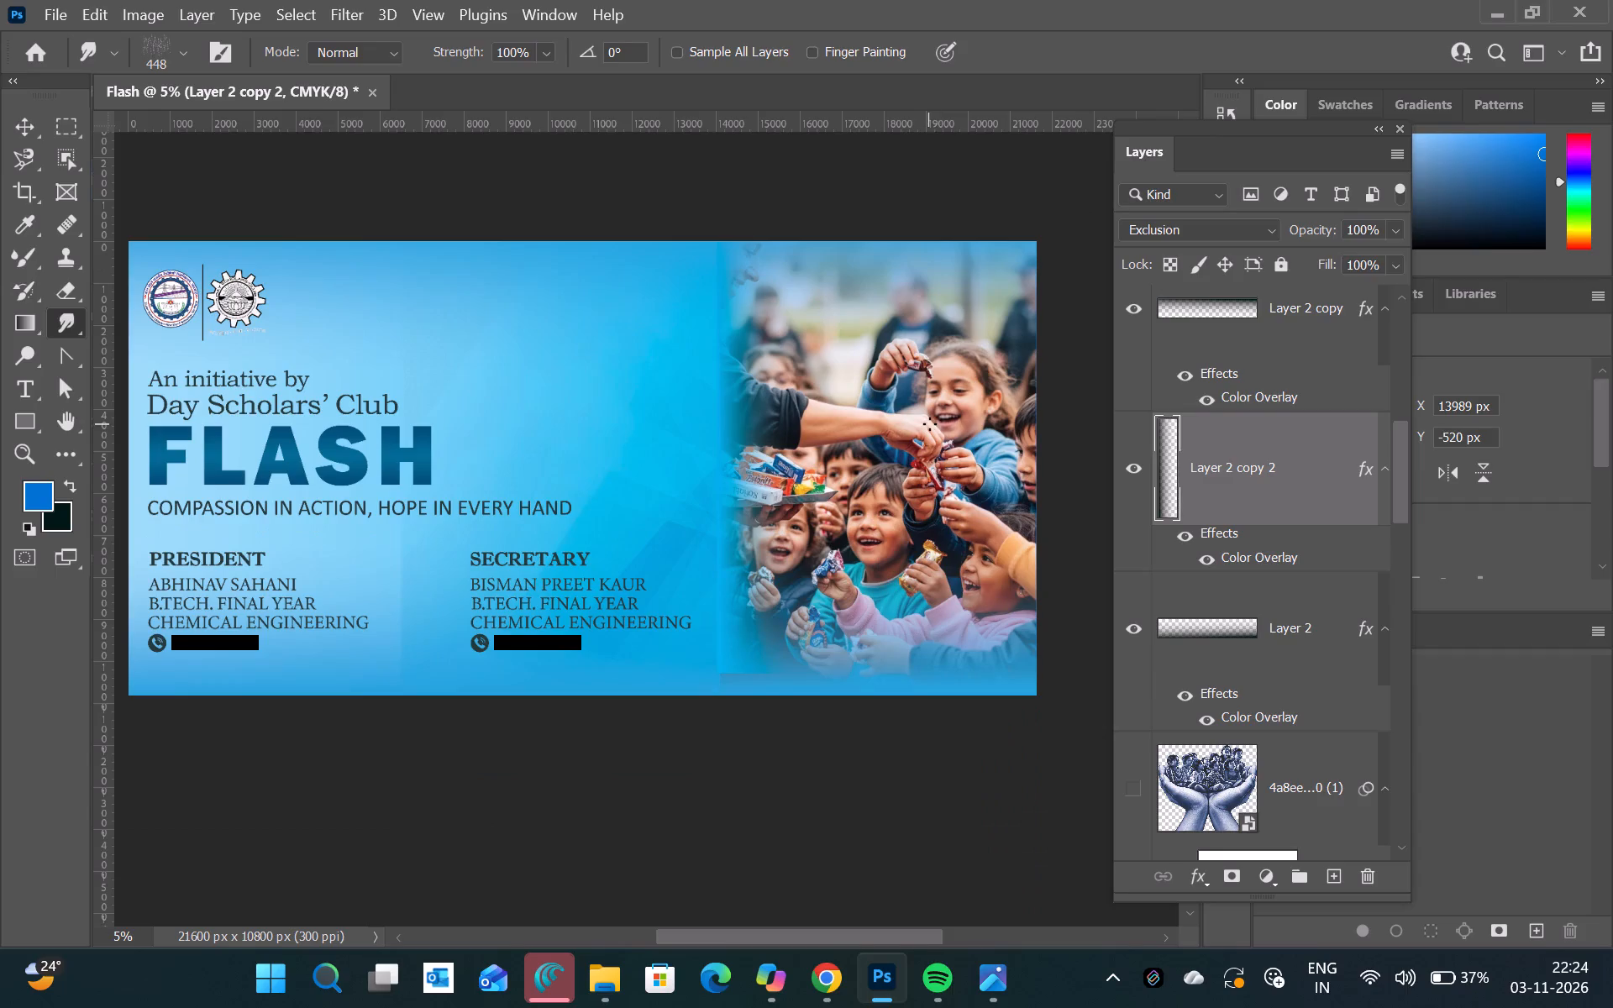
key(ctrl+t)
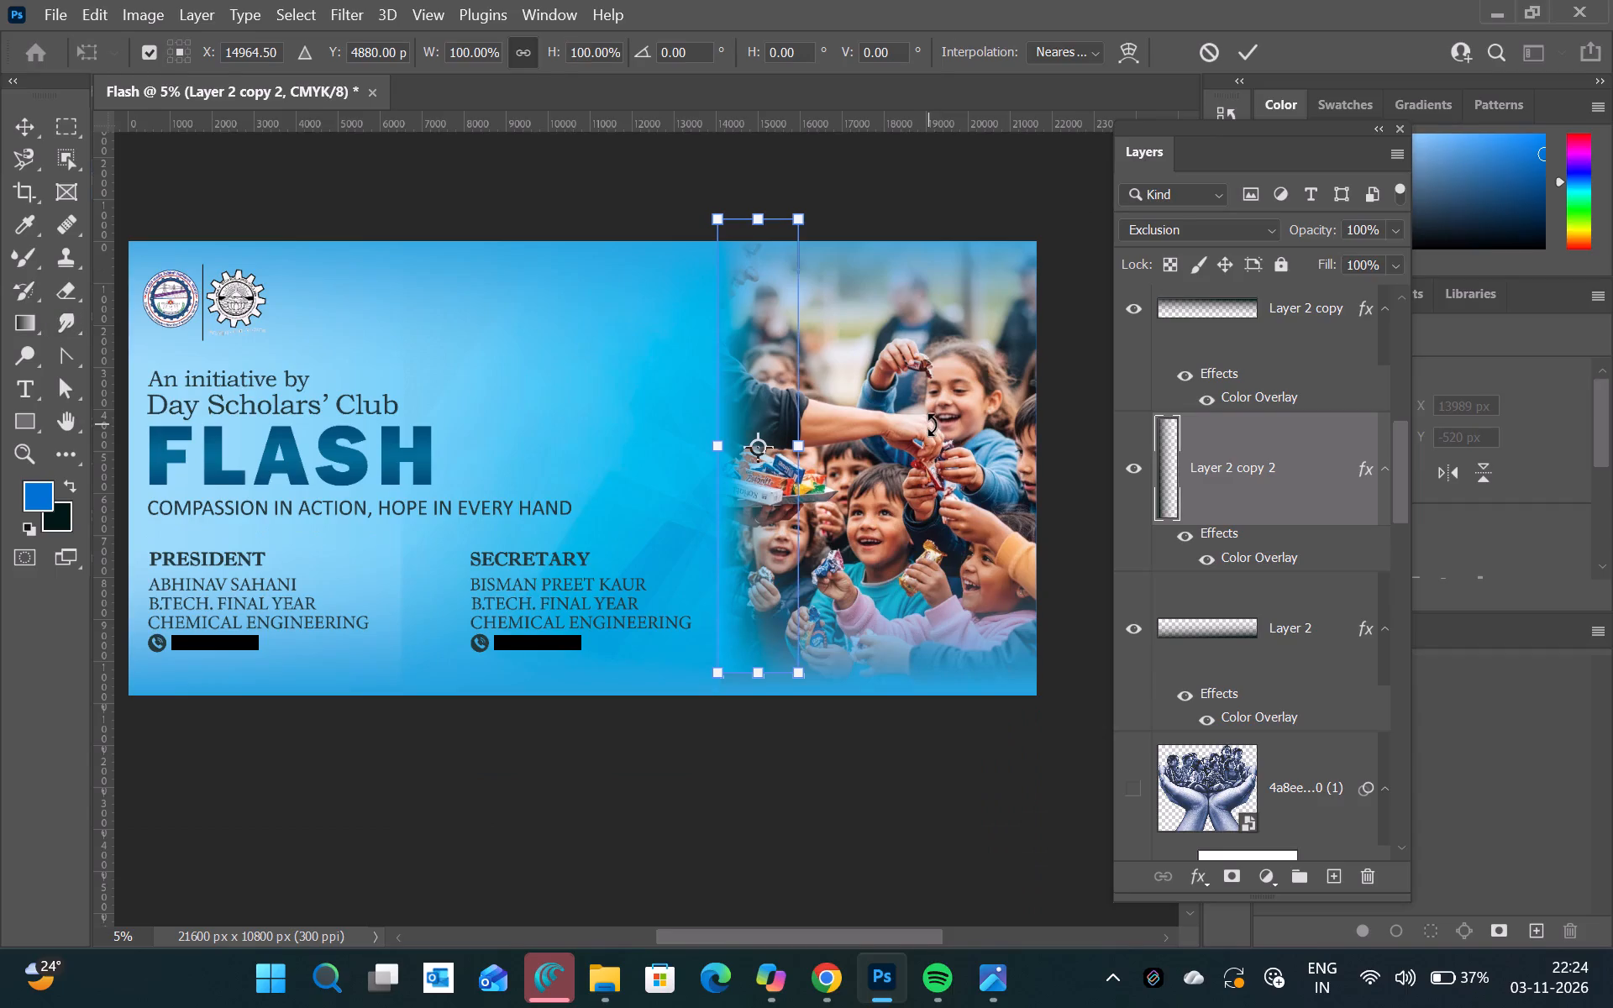
key(Down)
key(Down)
key(Down)
key(Down)
key(Down)
key(Down)
key(Down)
key(Down)
key(Down)
key(Down)
key(Down)
key(Down)
key(Down)
key(Down)
key(Down)
key(Down)
key(Down)
key(Down)
key(Down)
key(Down)
key(Down)
key(Down)
key(Down)
key(Down)
key(Down)
key(Down)
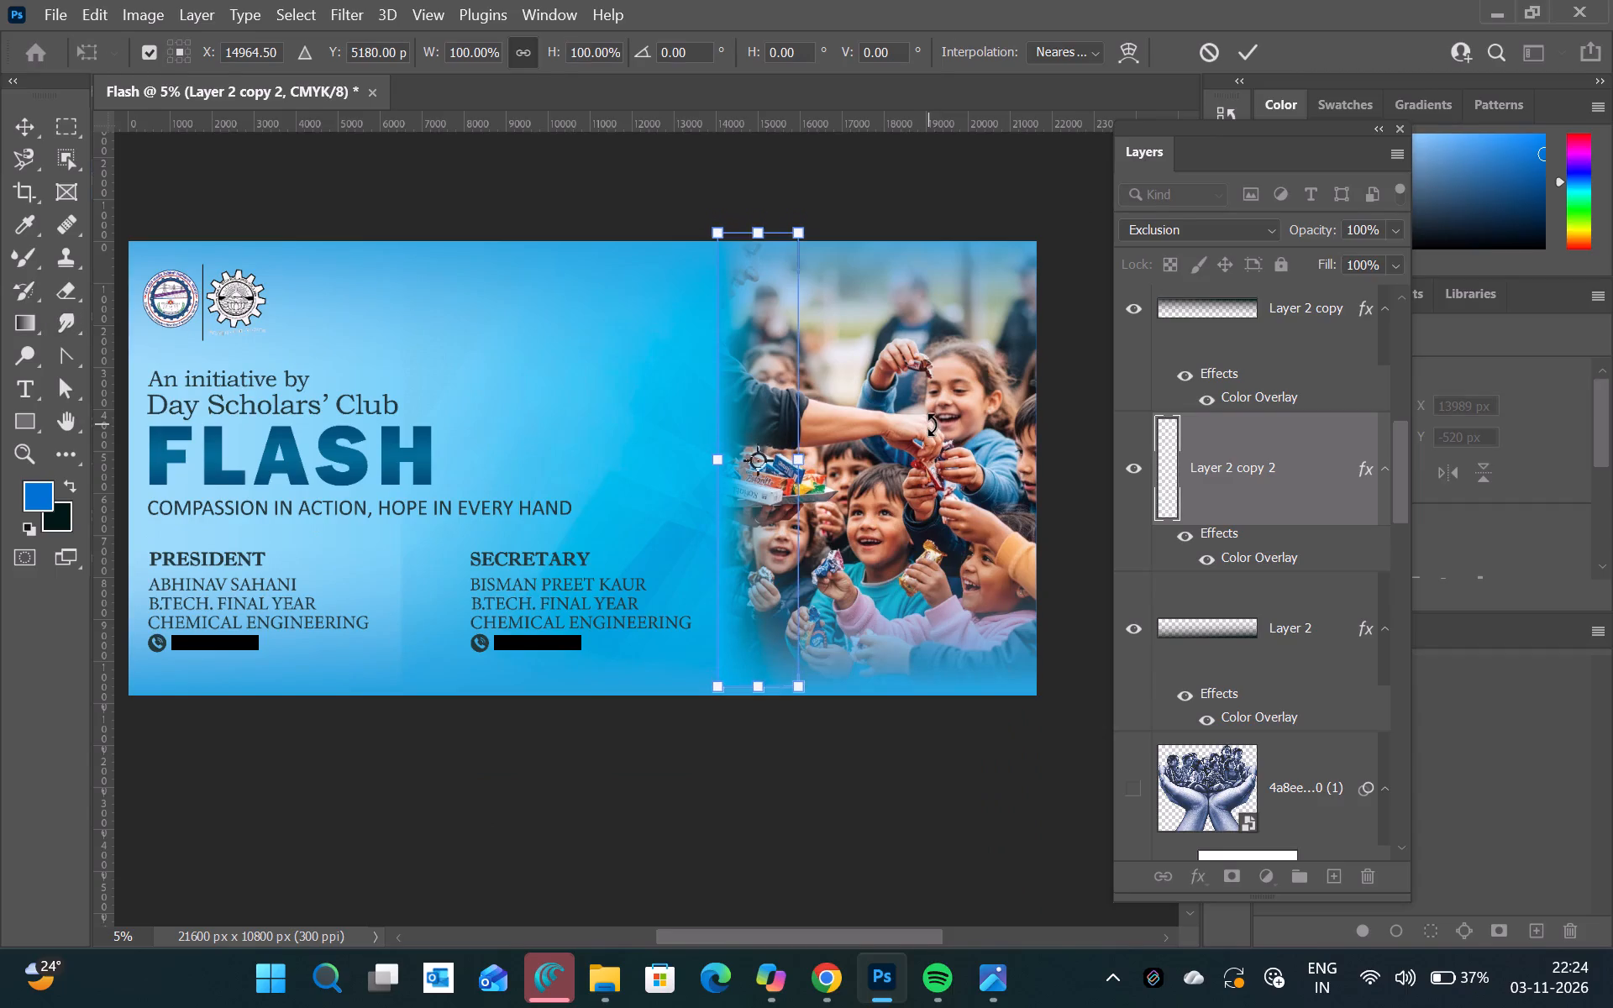
click(1261, 55)
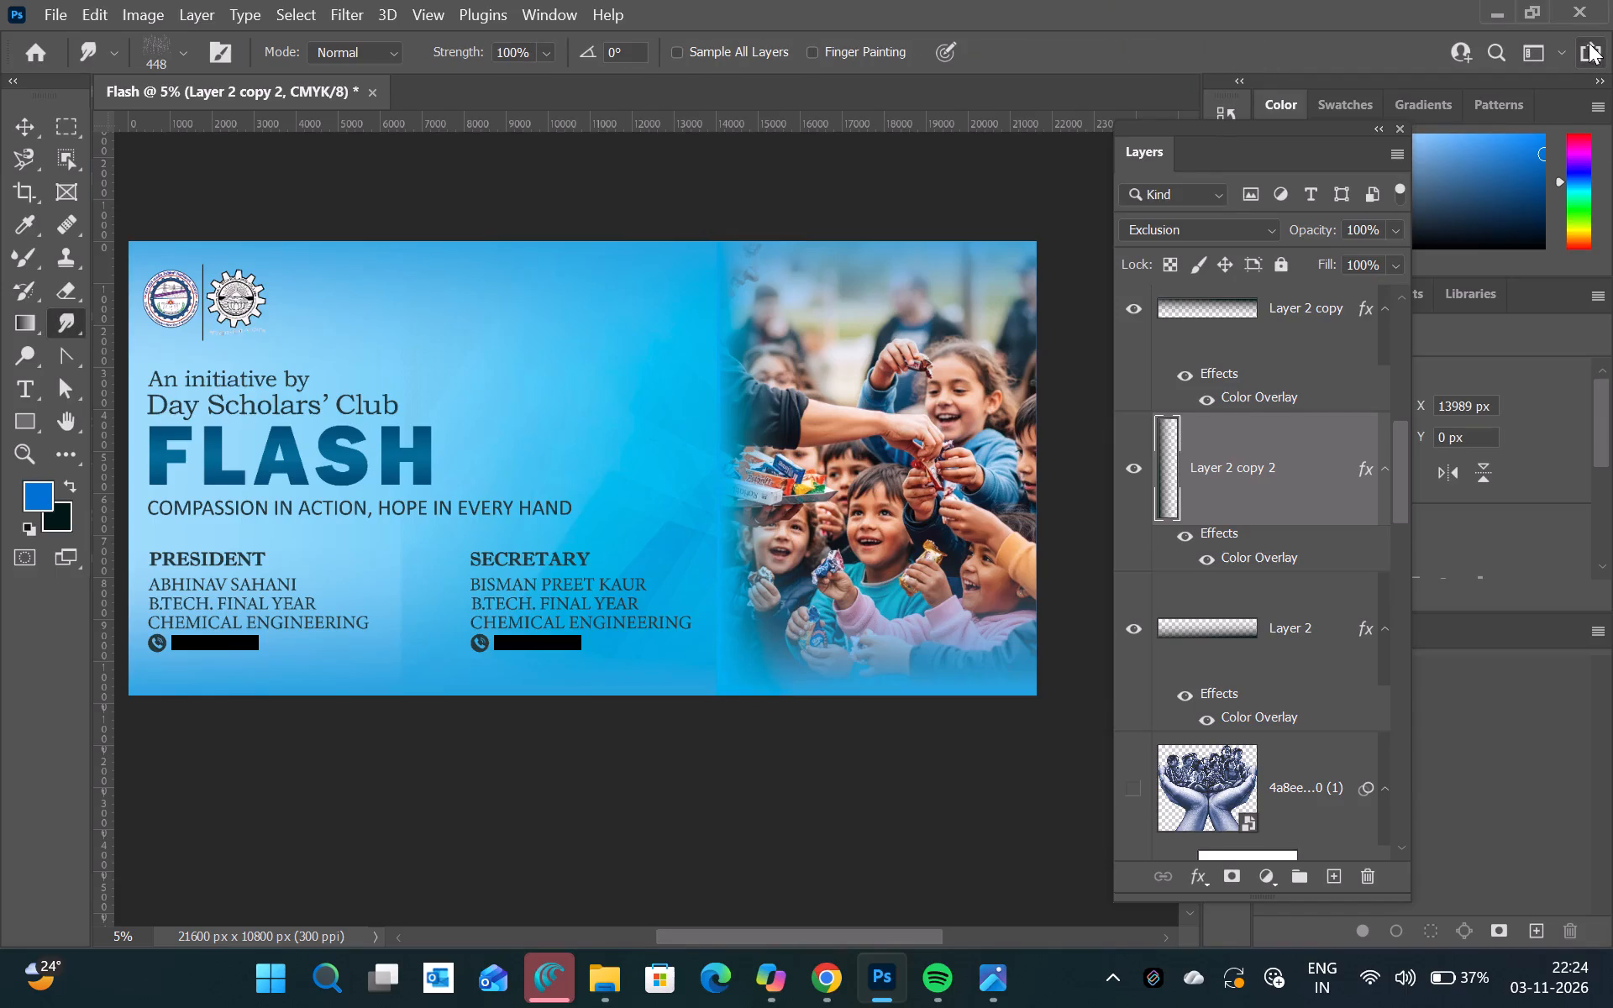
Apply Color Balance to the visible children photo layer with the midtones' Cyan–Red level at -81.
scroll(1264, 500, down, 2)
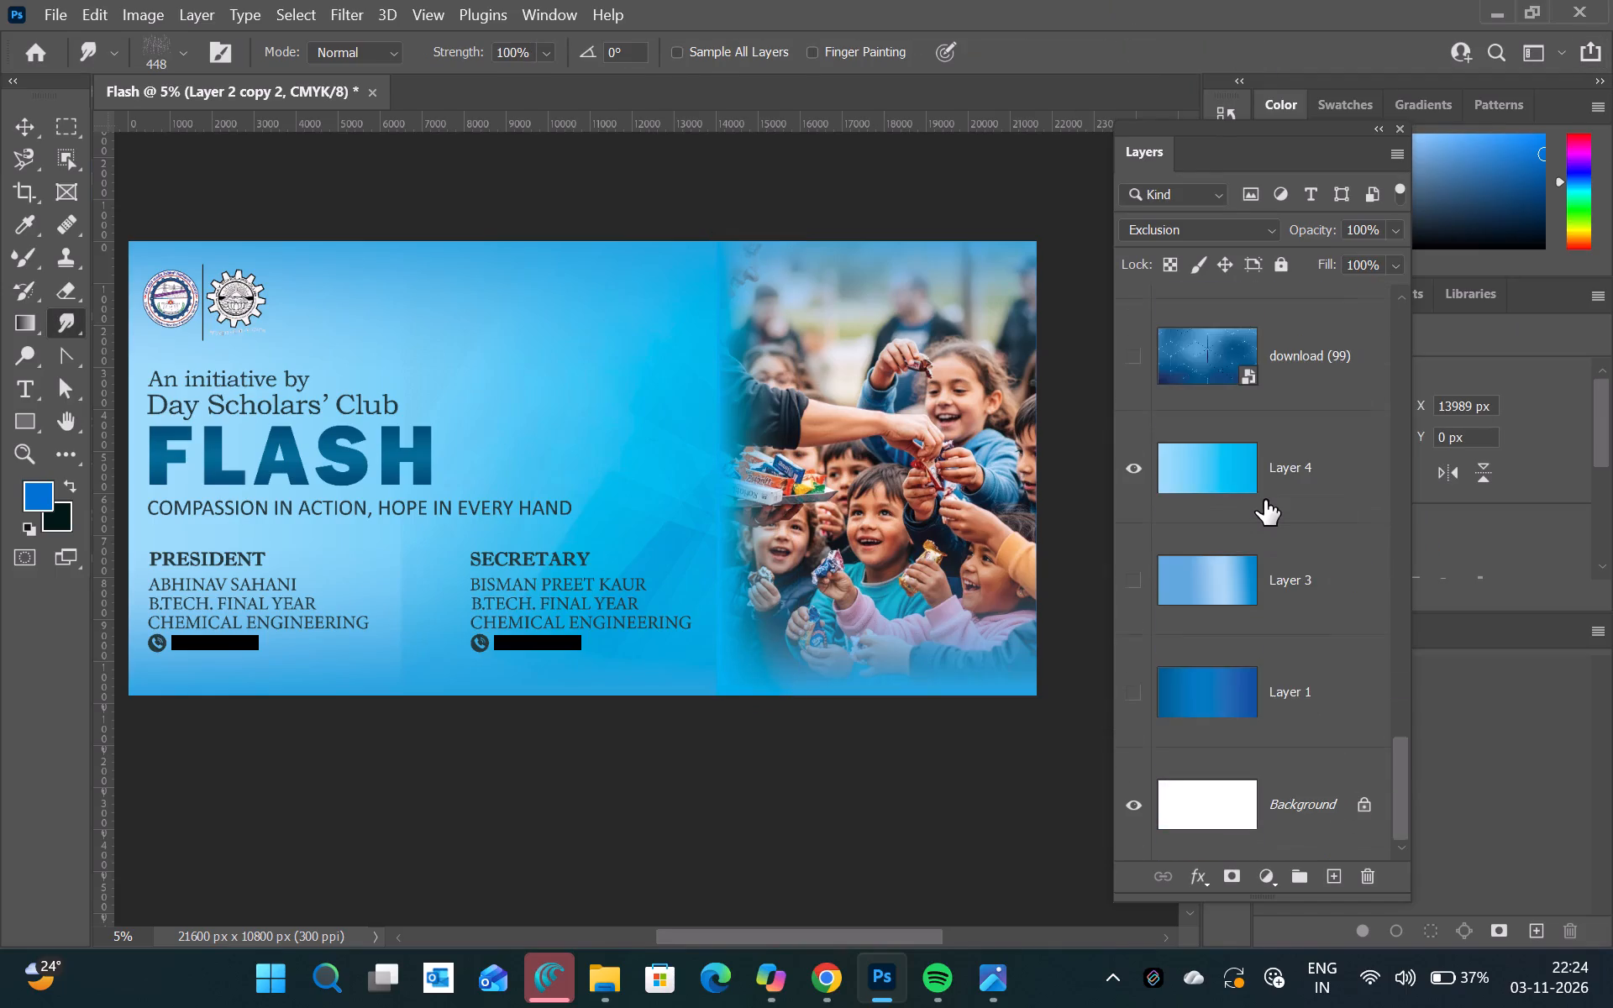
scroll(1264, 500, up, 1)
click(1177, 741)
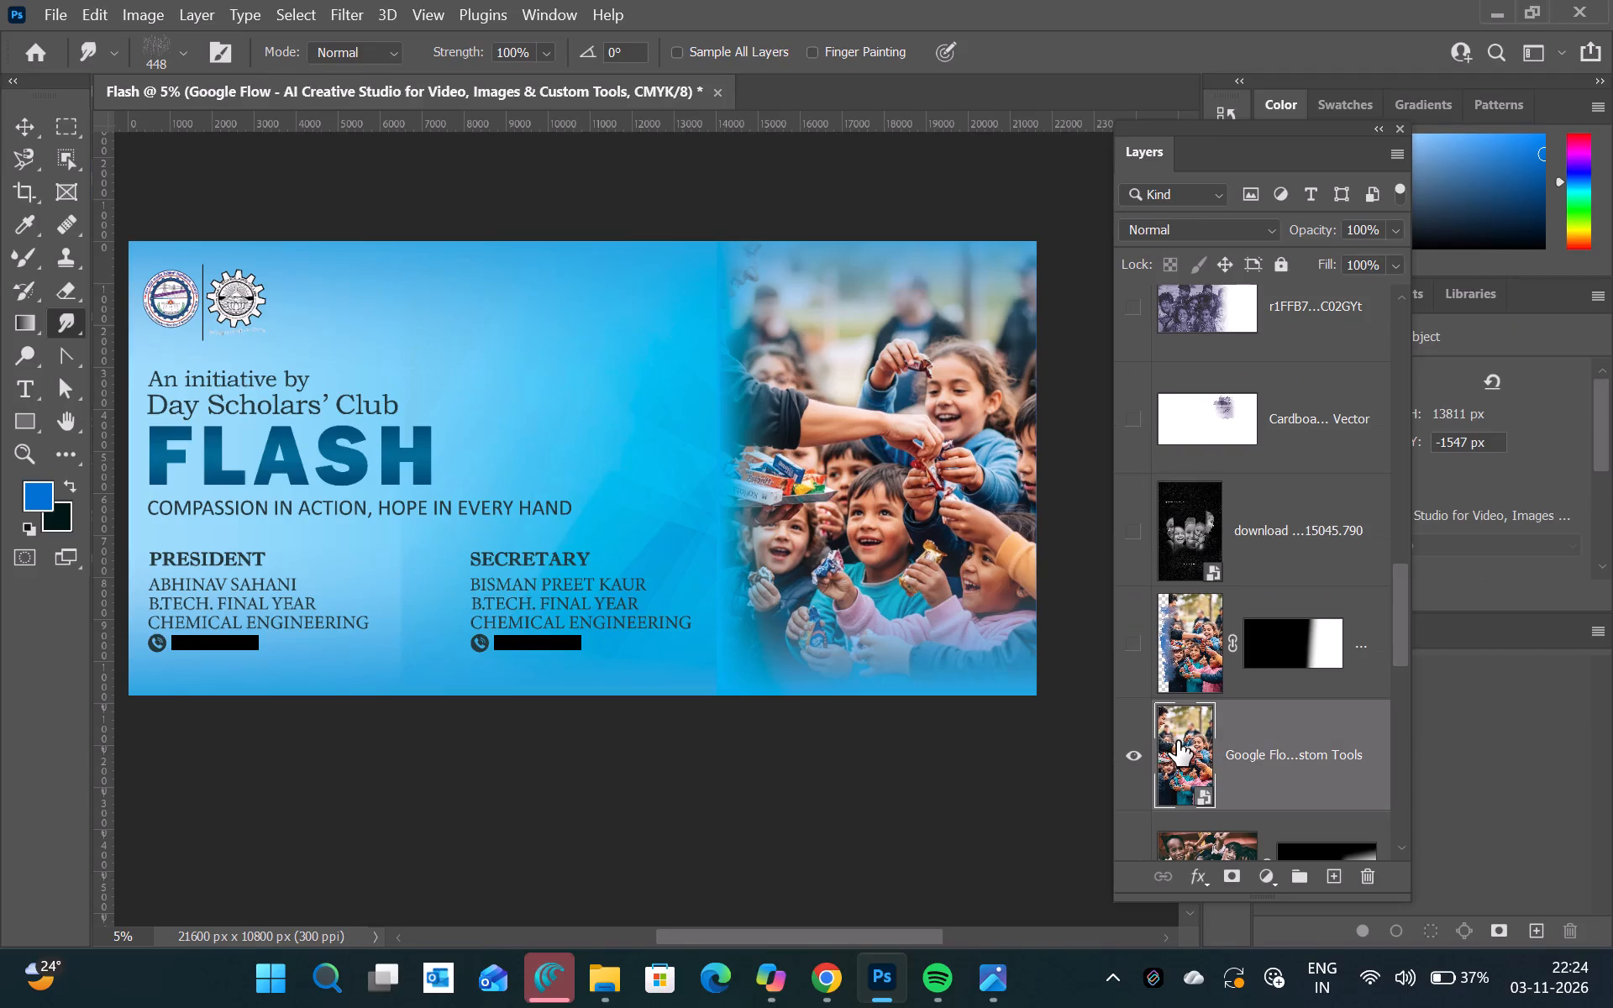
click(157, 13)
click(200, 76)
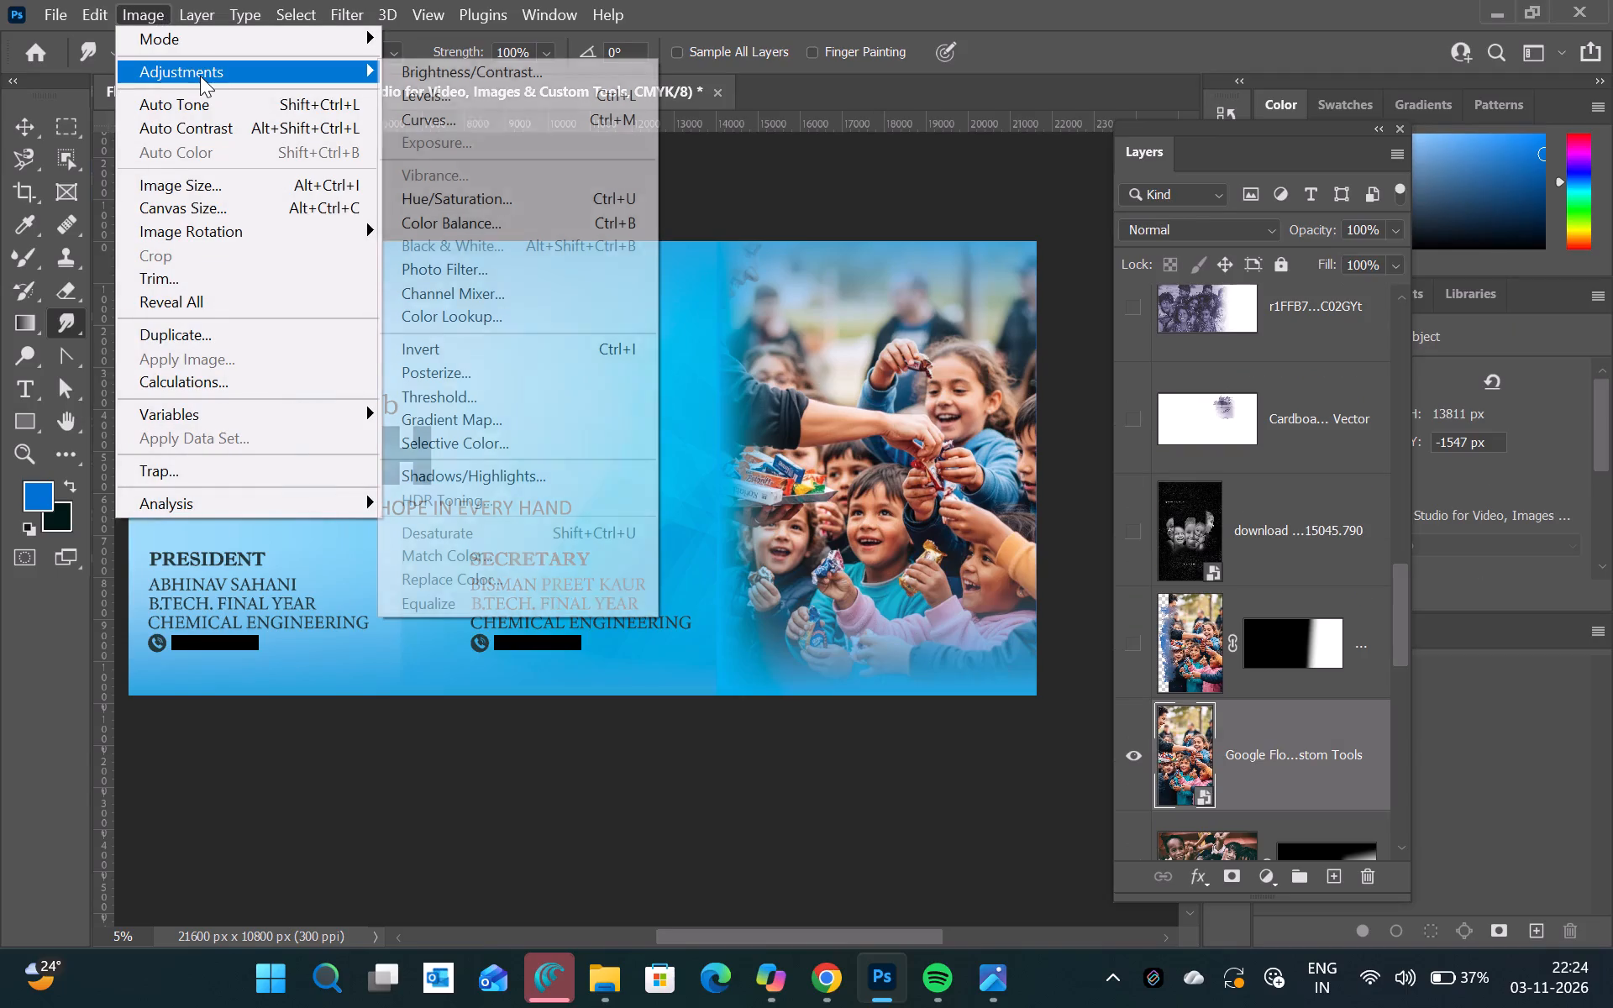
click(472, 211)
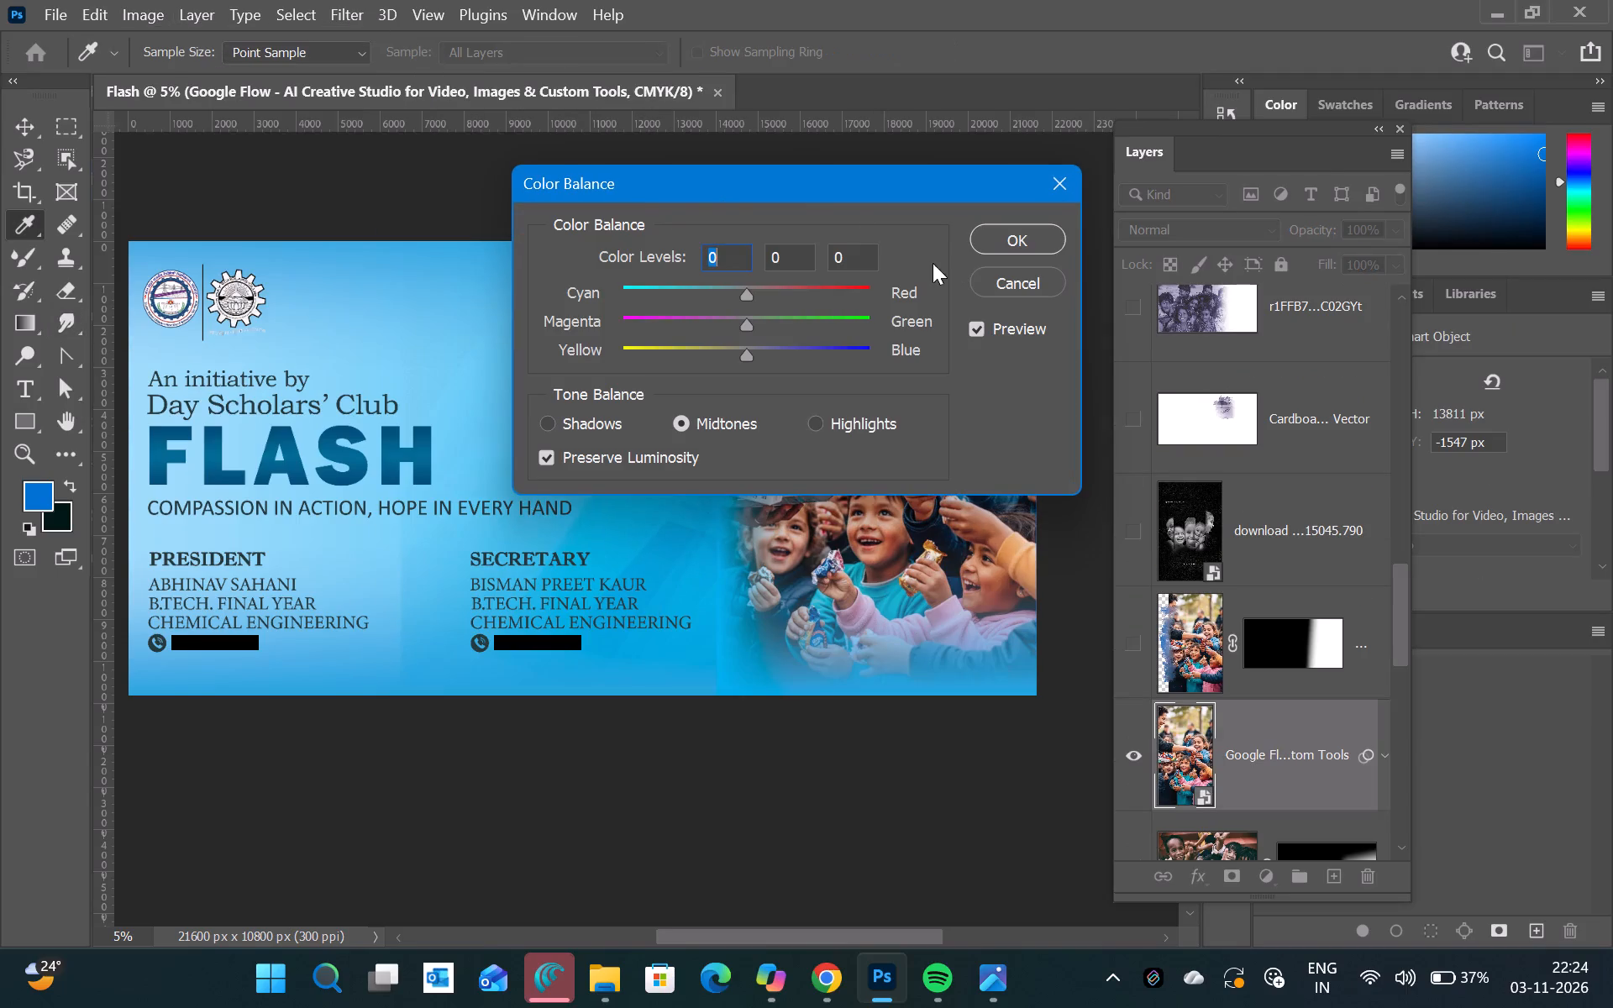
drag(819, 176, 1333, 145)
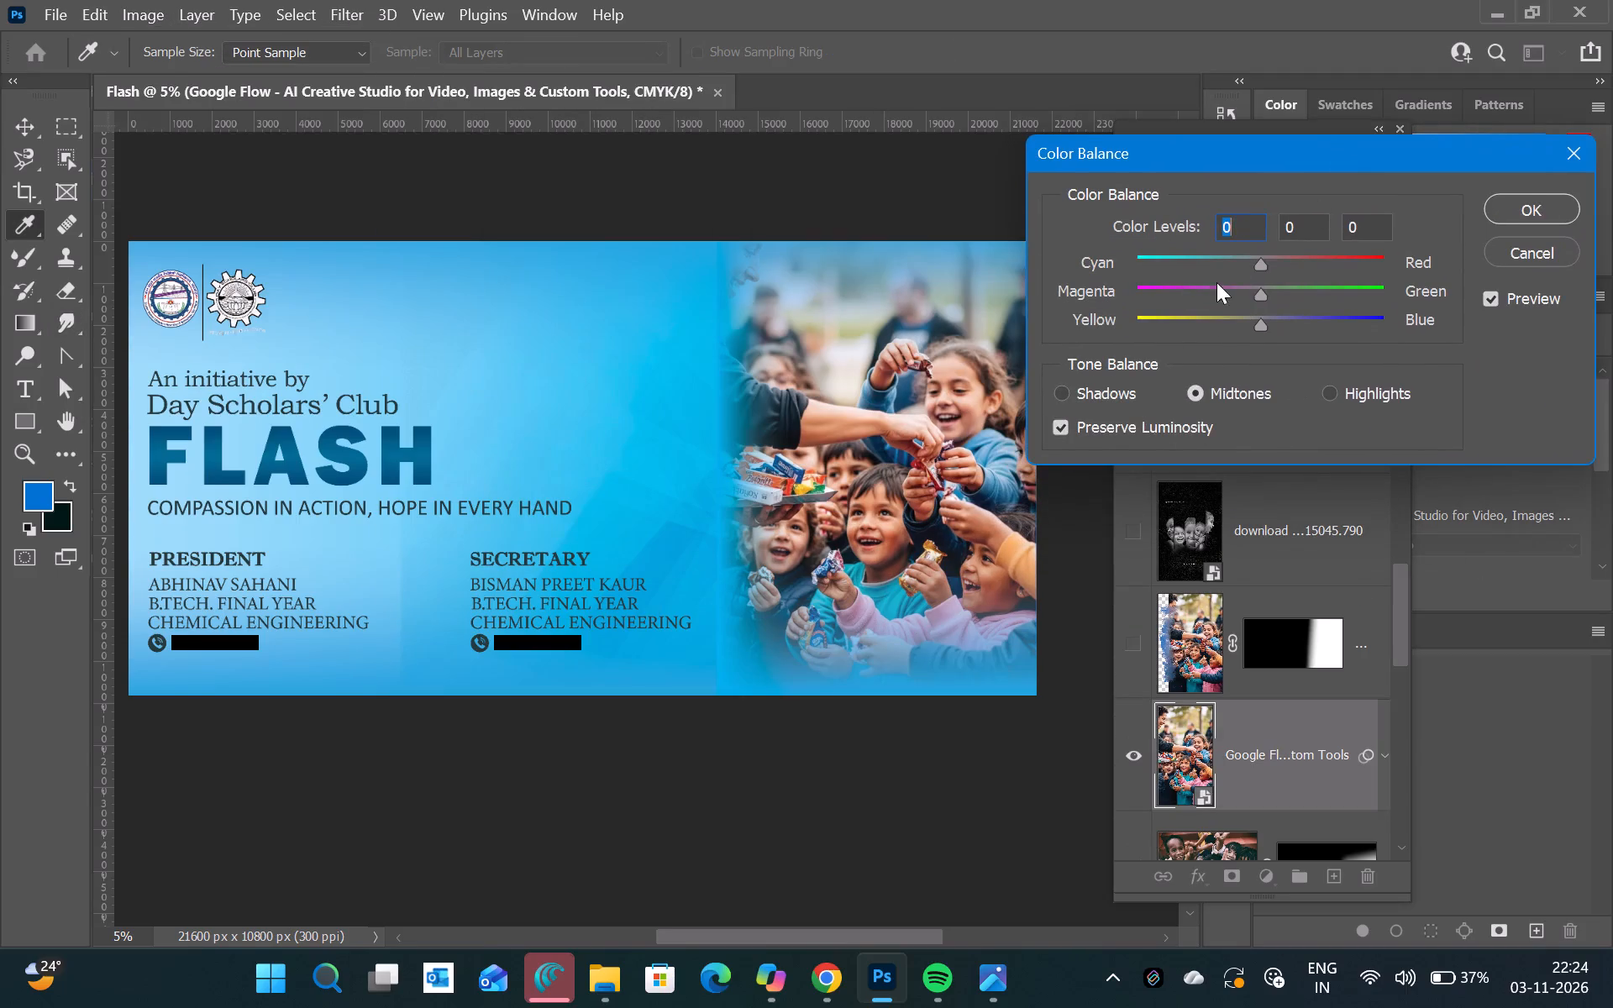
drag(1258, 260, 1162, 266)
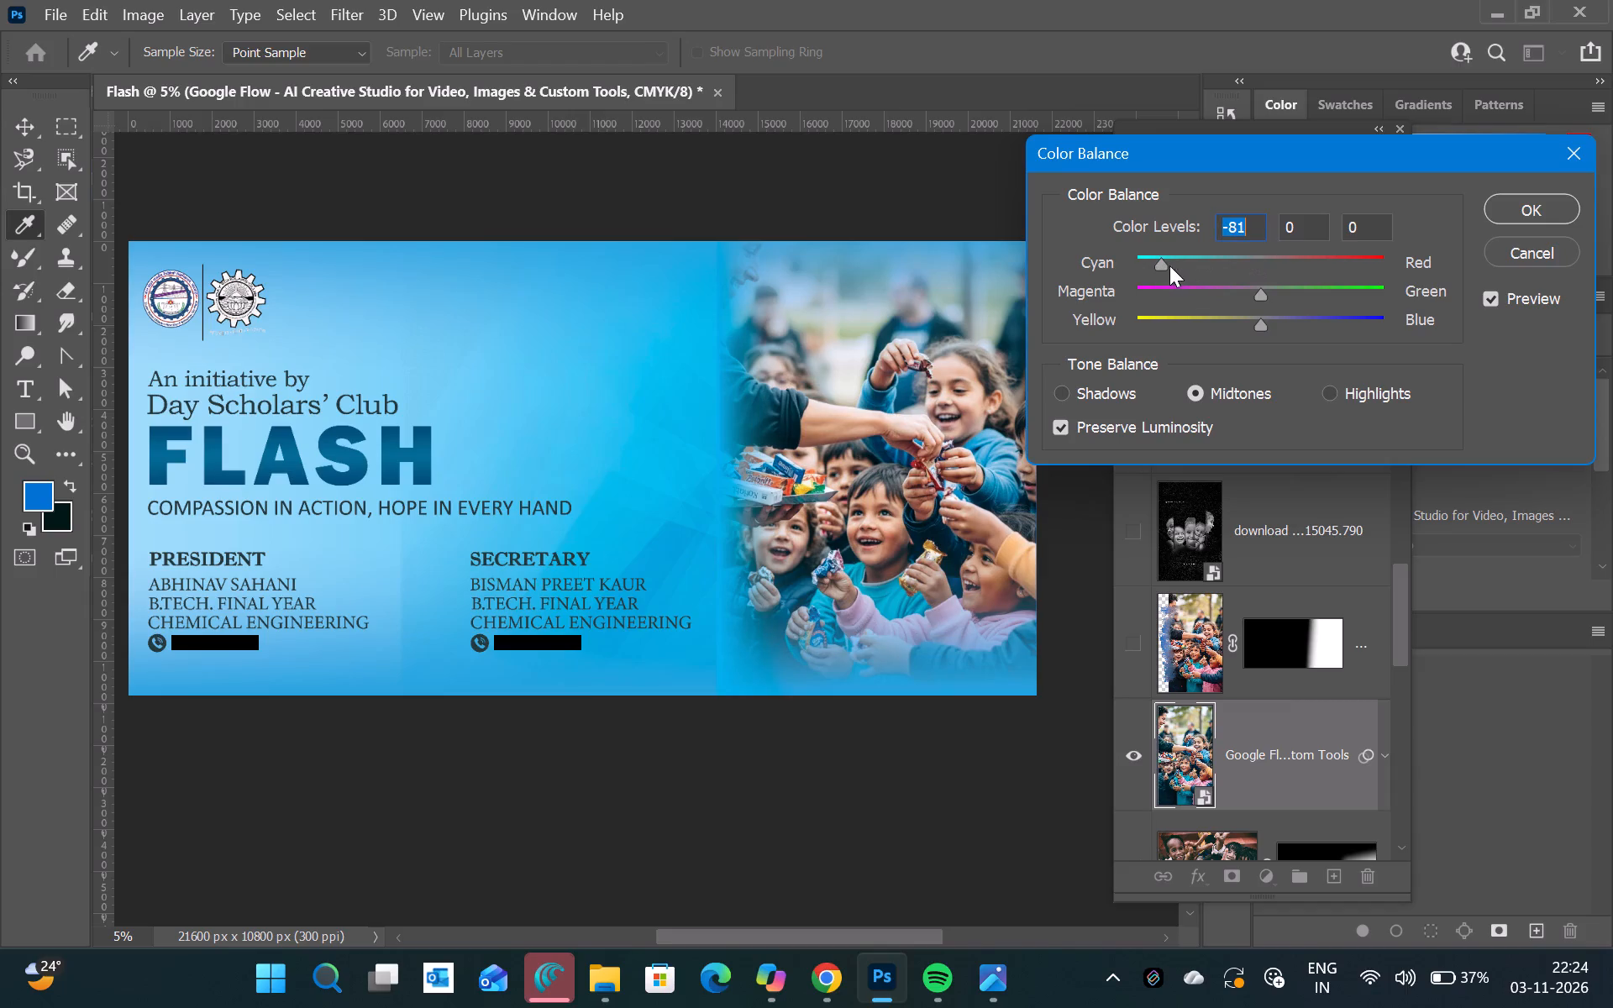
click(1512, 197)
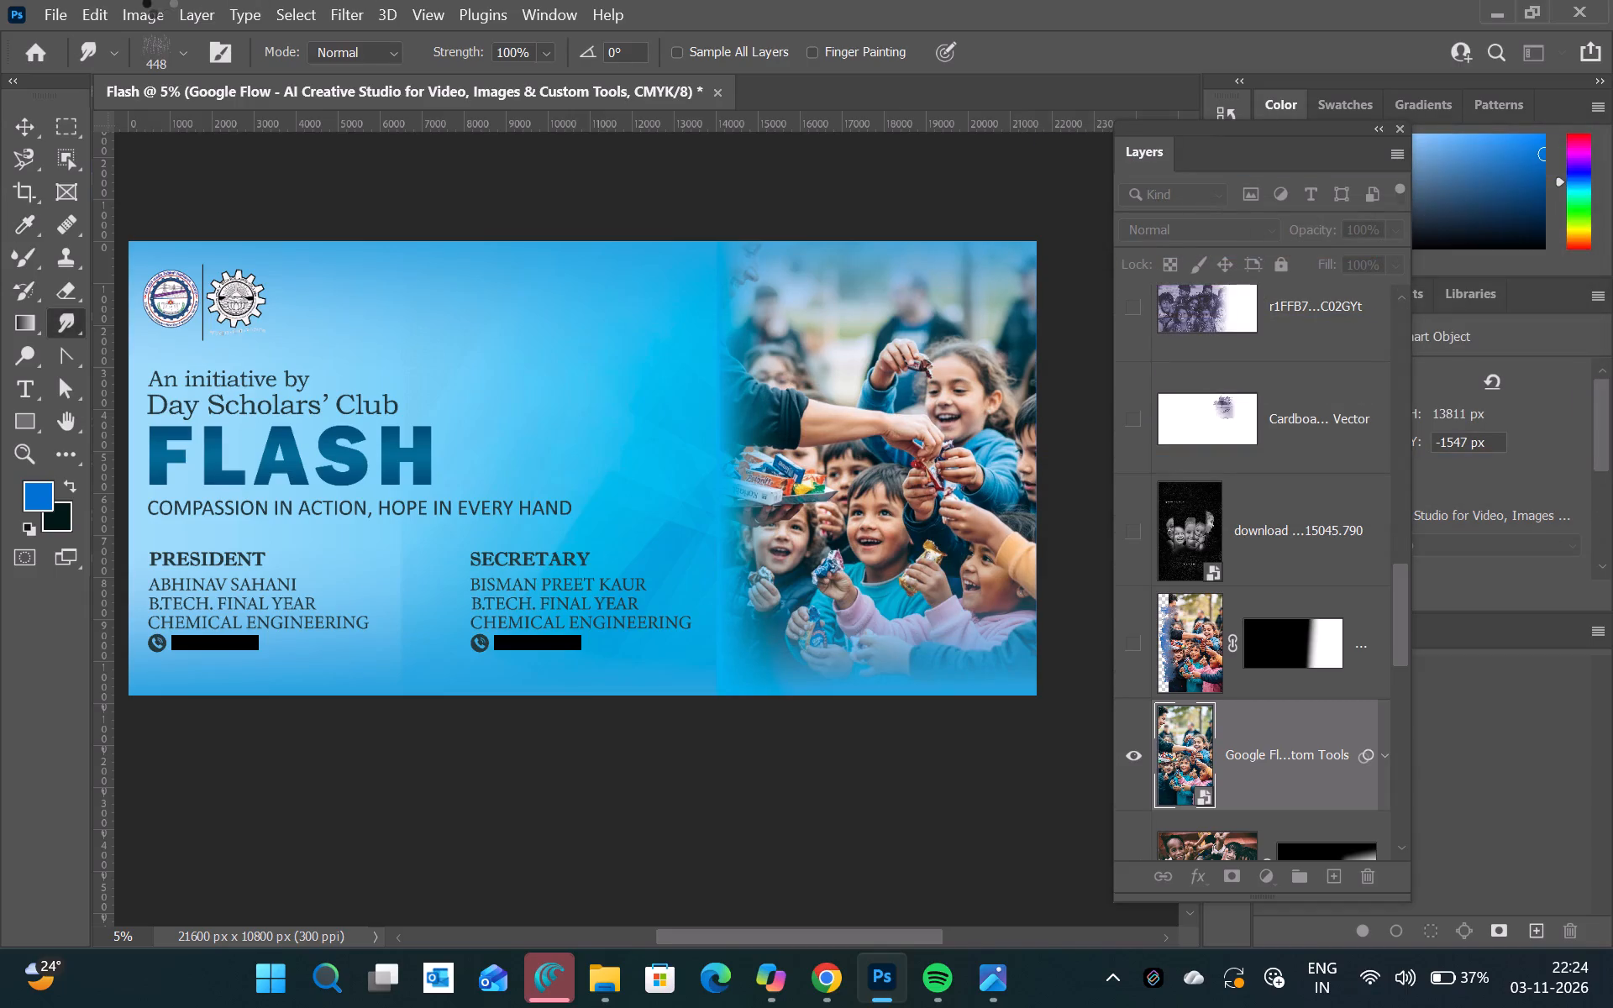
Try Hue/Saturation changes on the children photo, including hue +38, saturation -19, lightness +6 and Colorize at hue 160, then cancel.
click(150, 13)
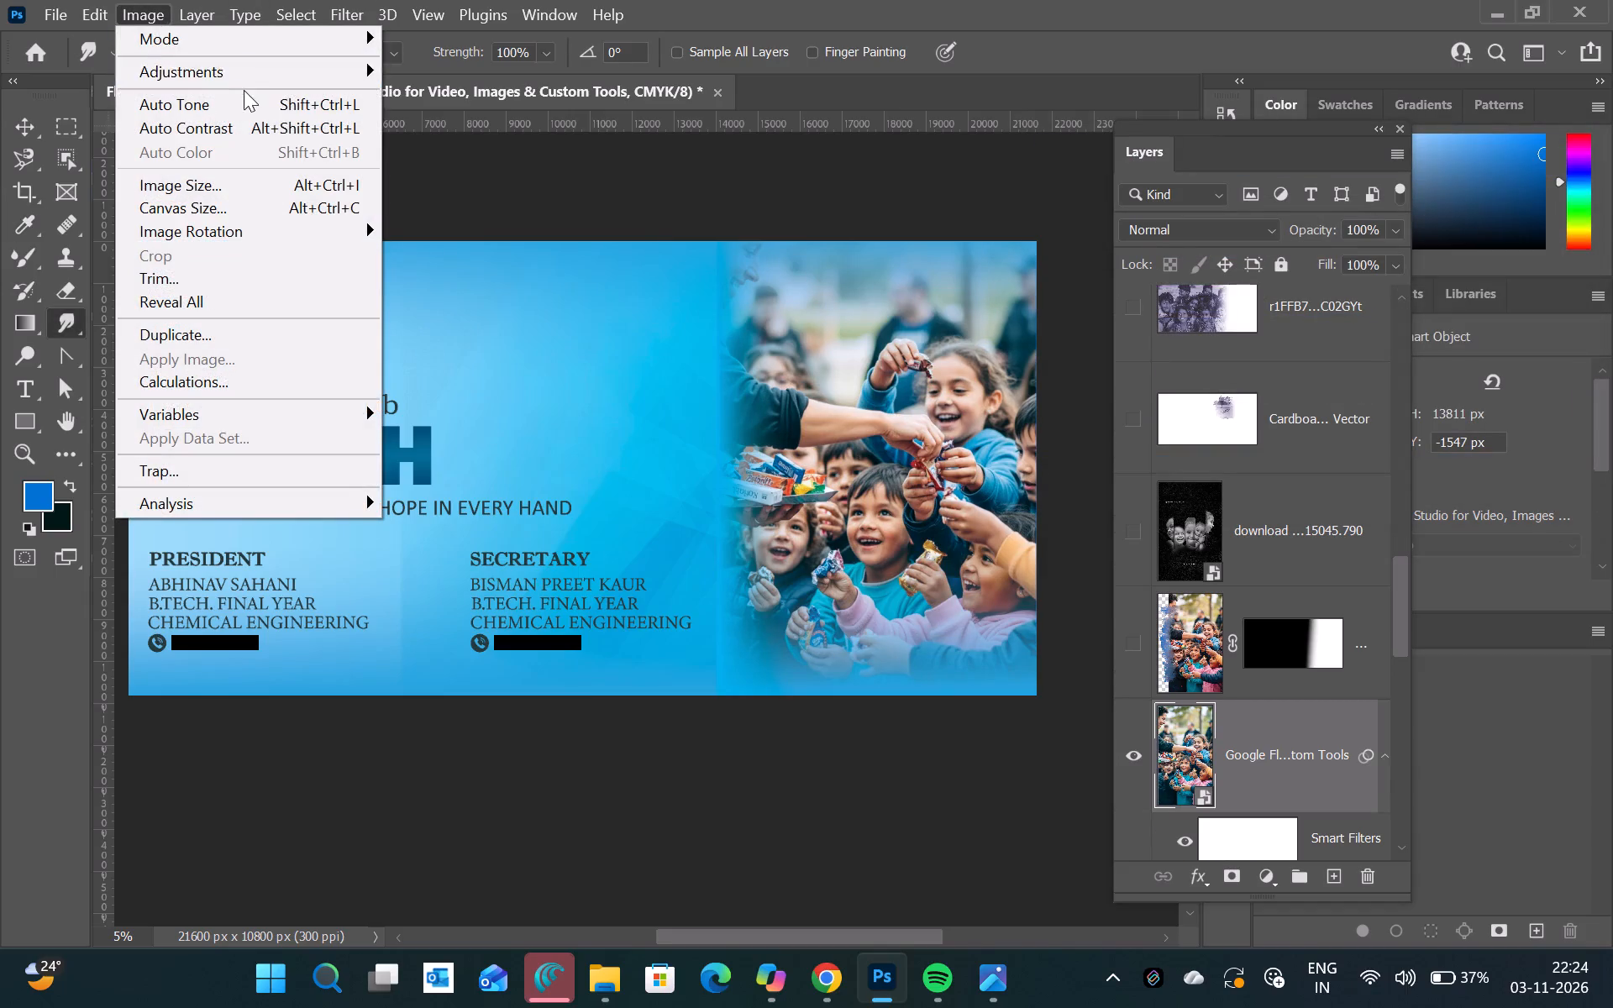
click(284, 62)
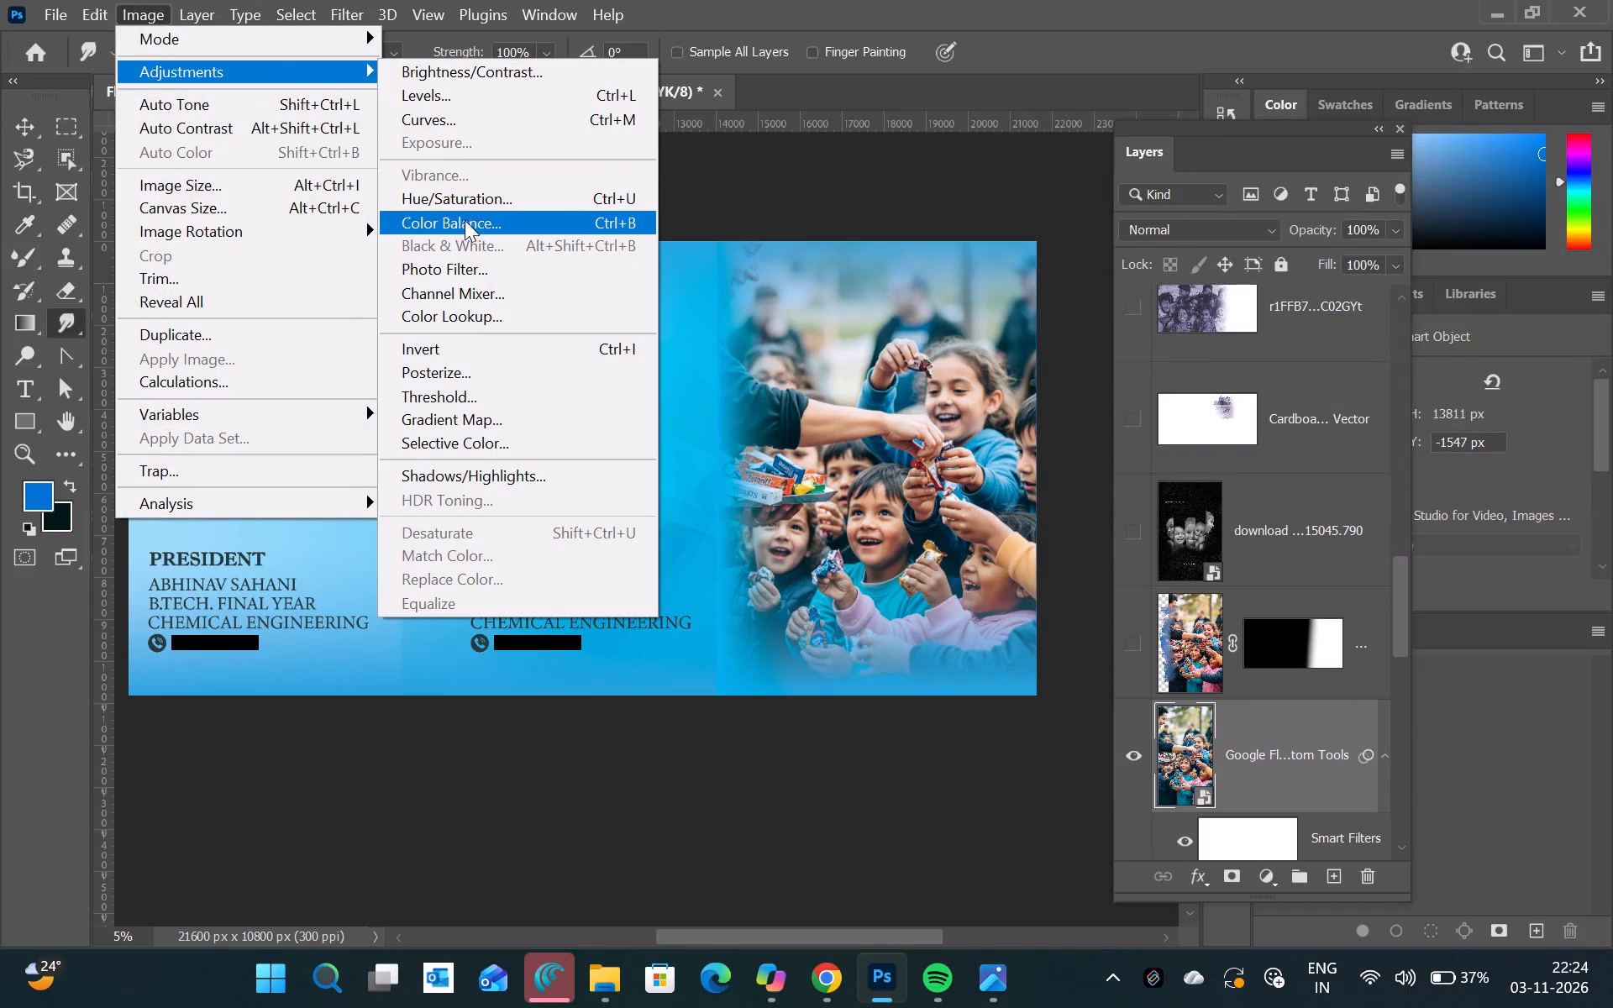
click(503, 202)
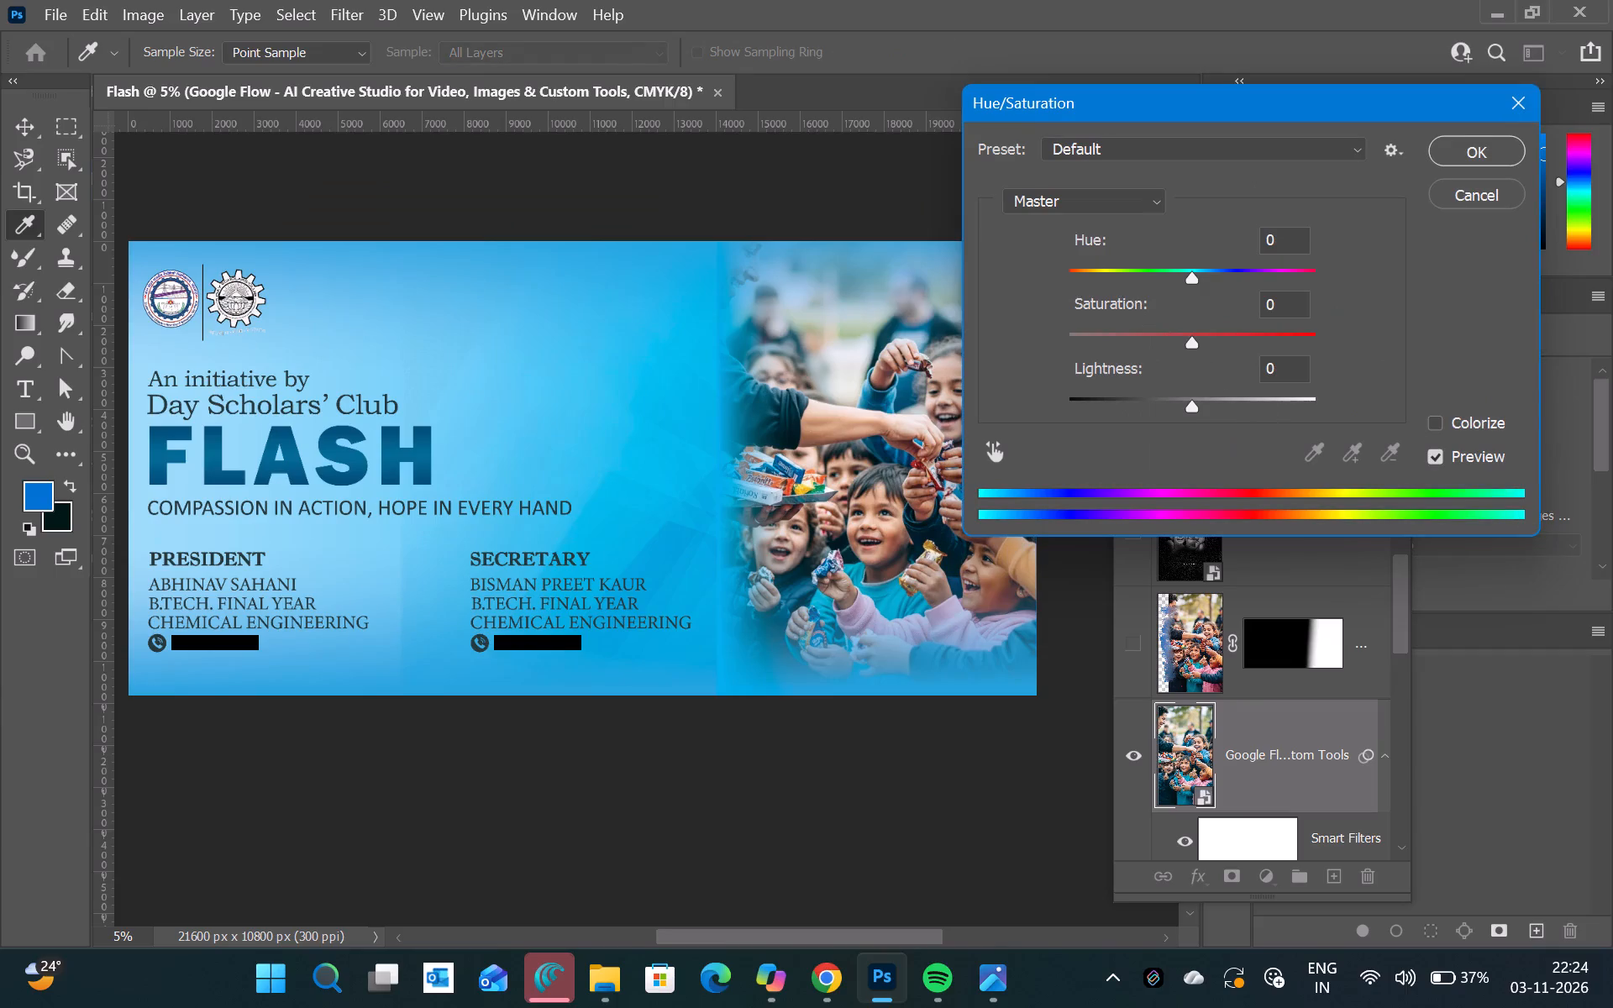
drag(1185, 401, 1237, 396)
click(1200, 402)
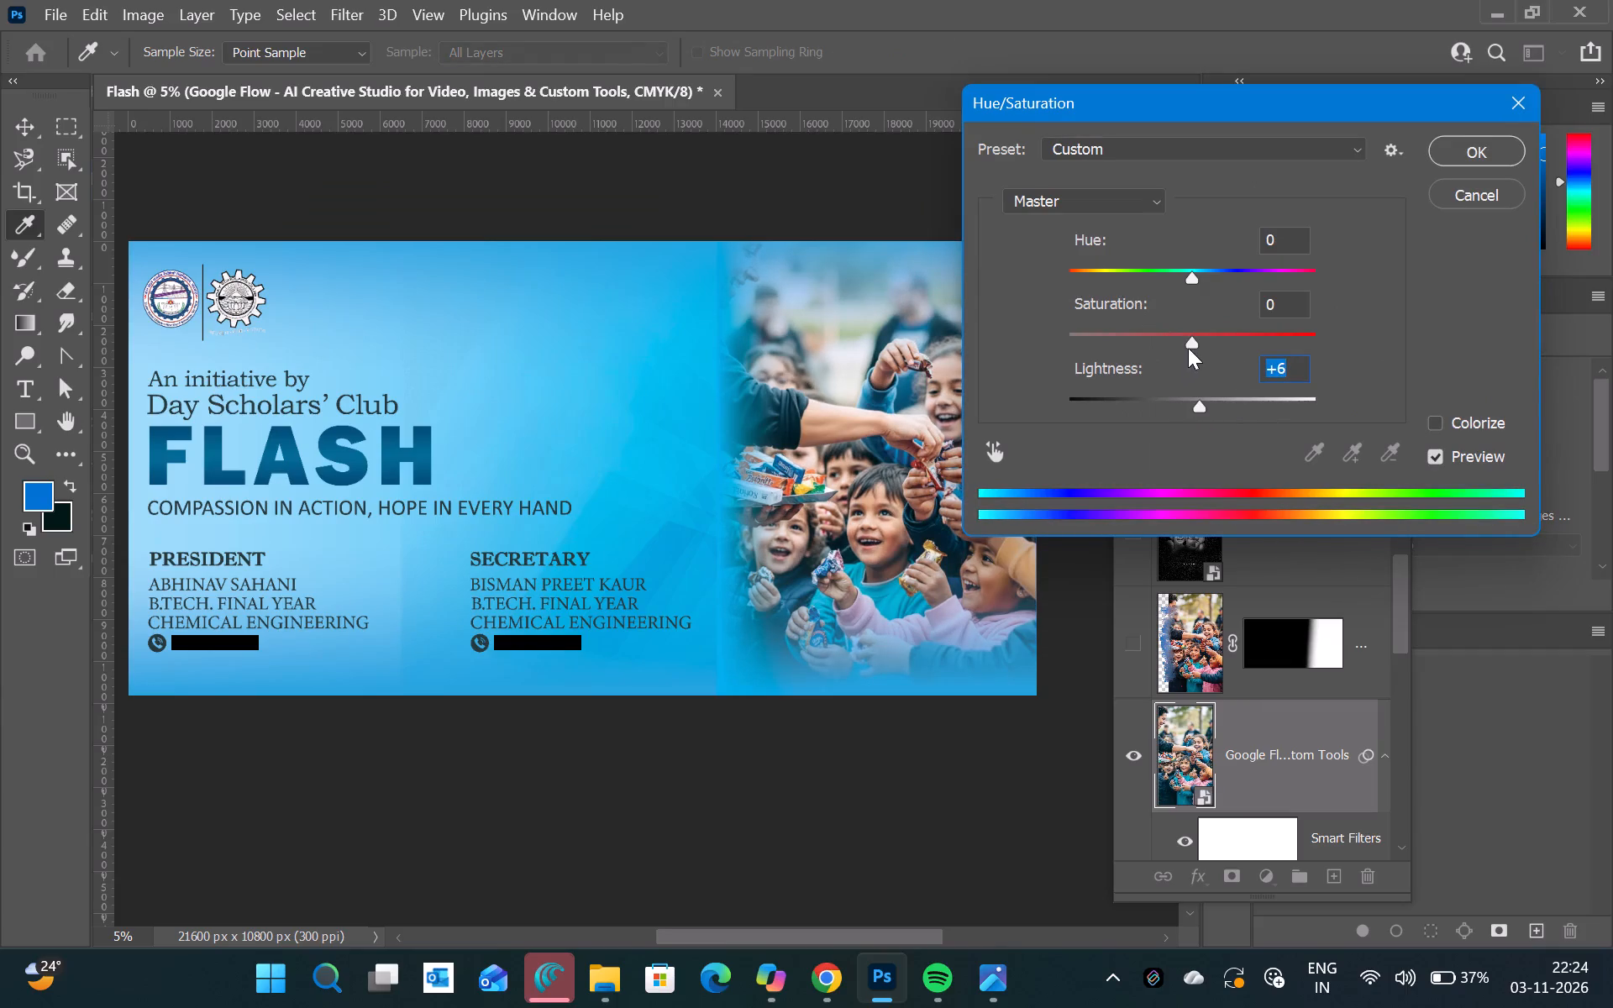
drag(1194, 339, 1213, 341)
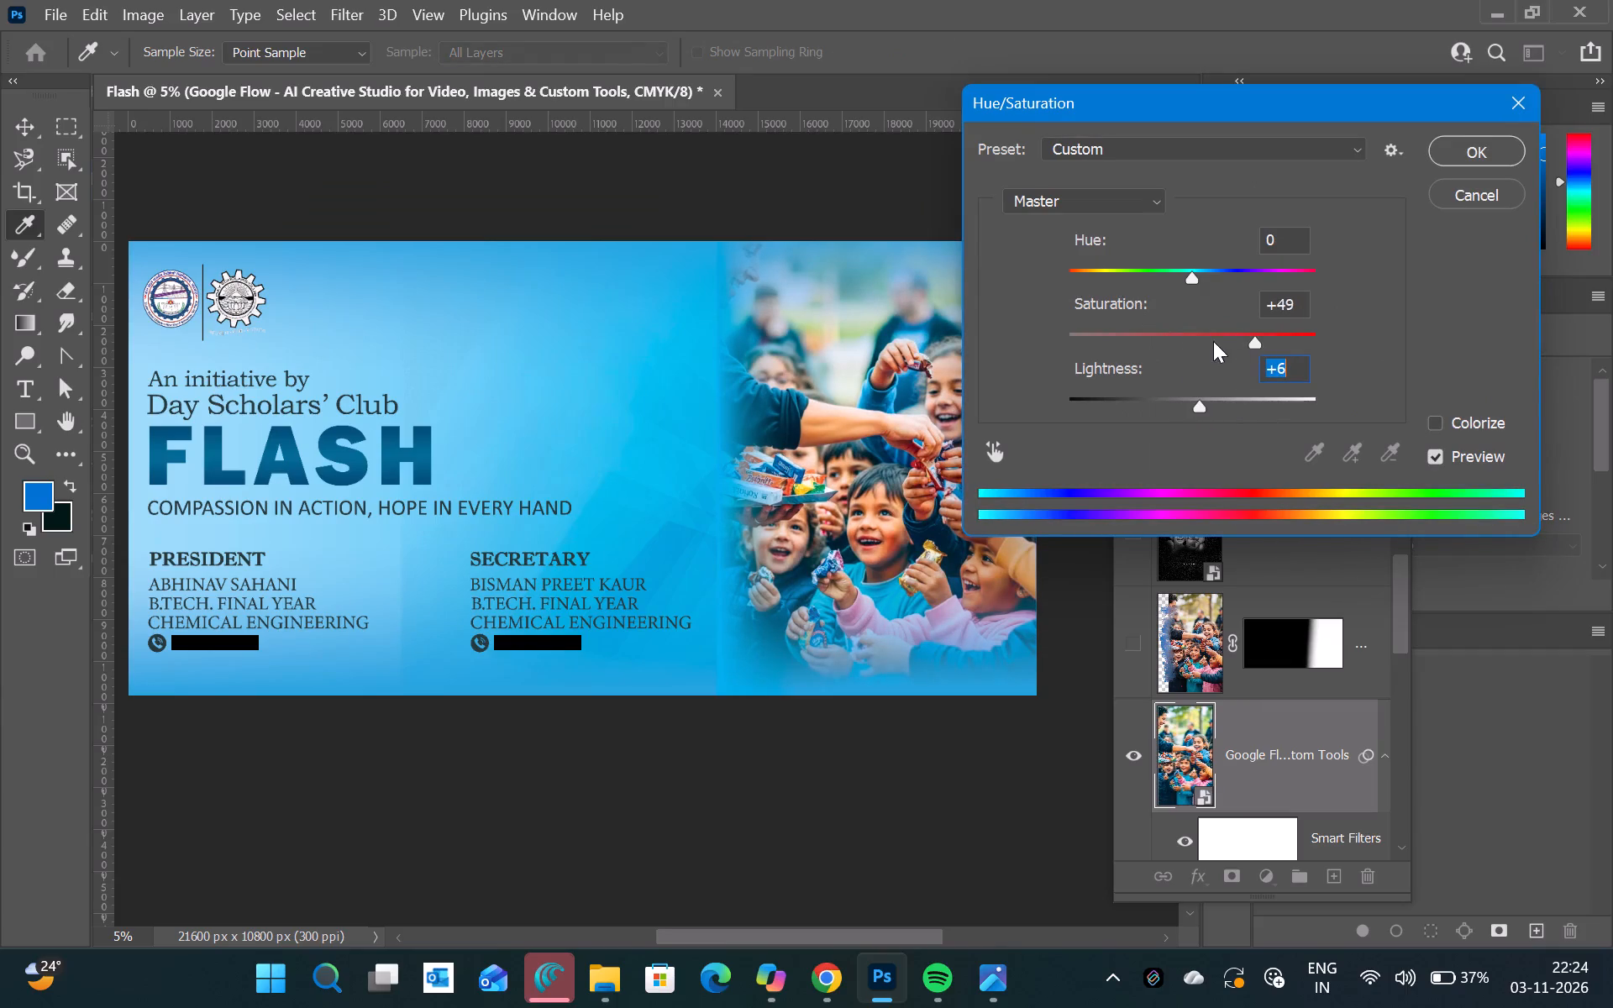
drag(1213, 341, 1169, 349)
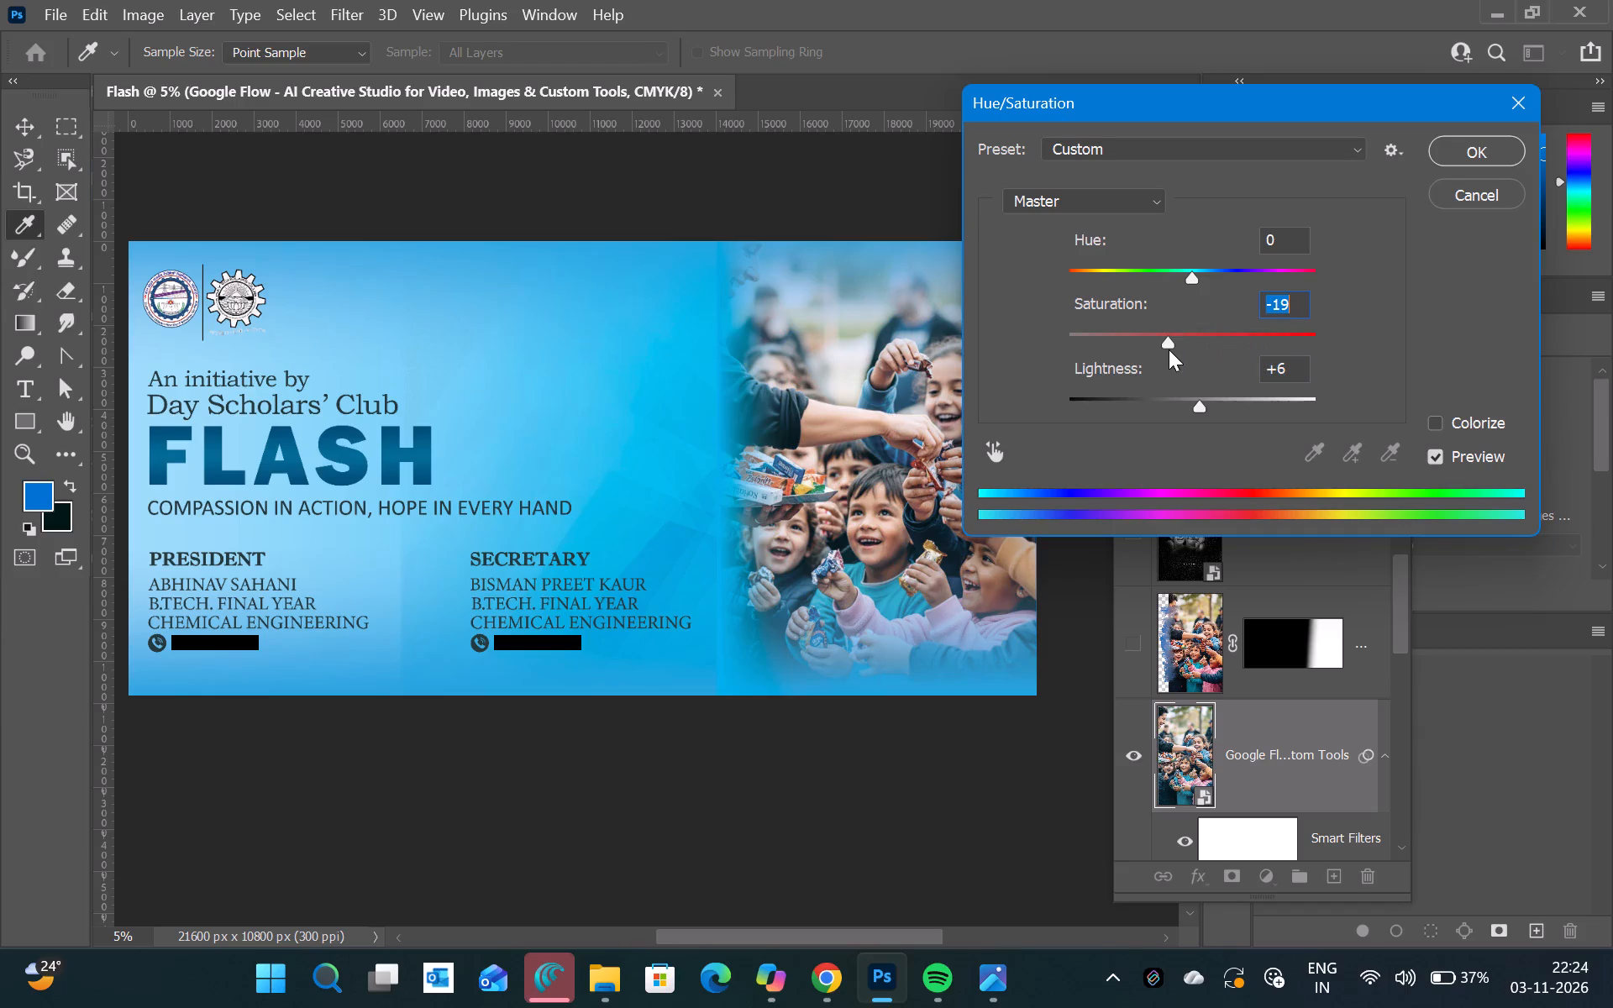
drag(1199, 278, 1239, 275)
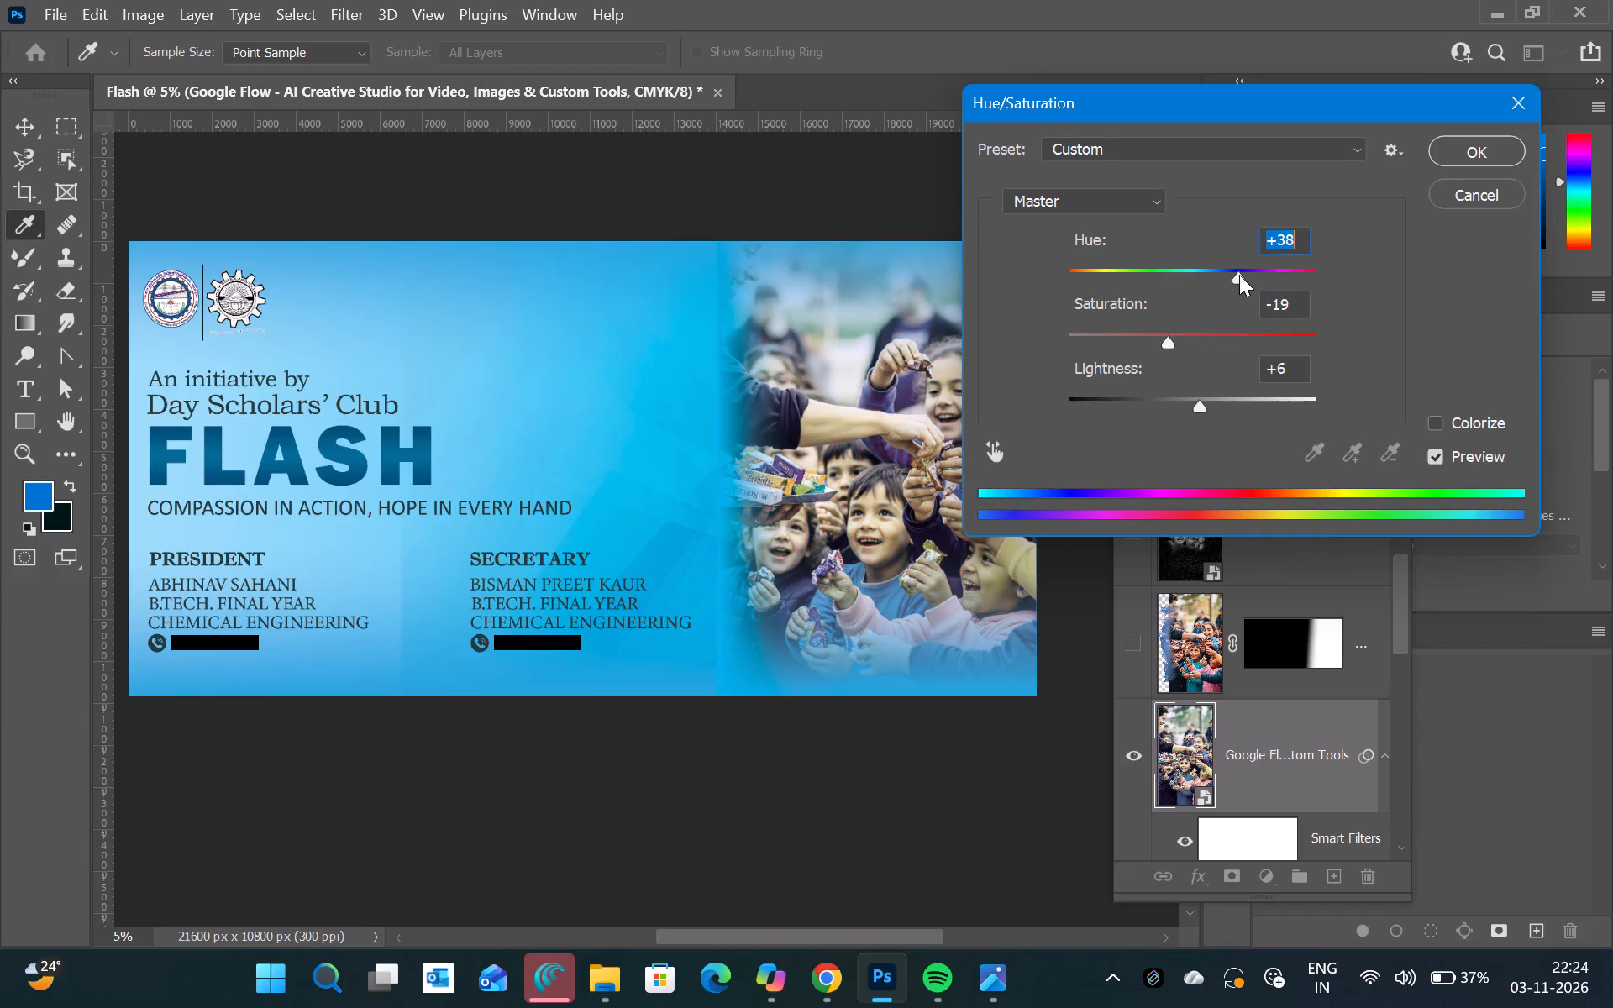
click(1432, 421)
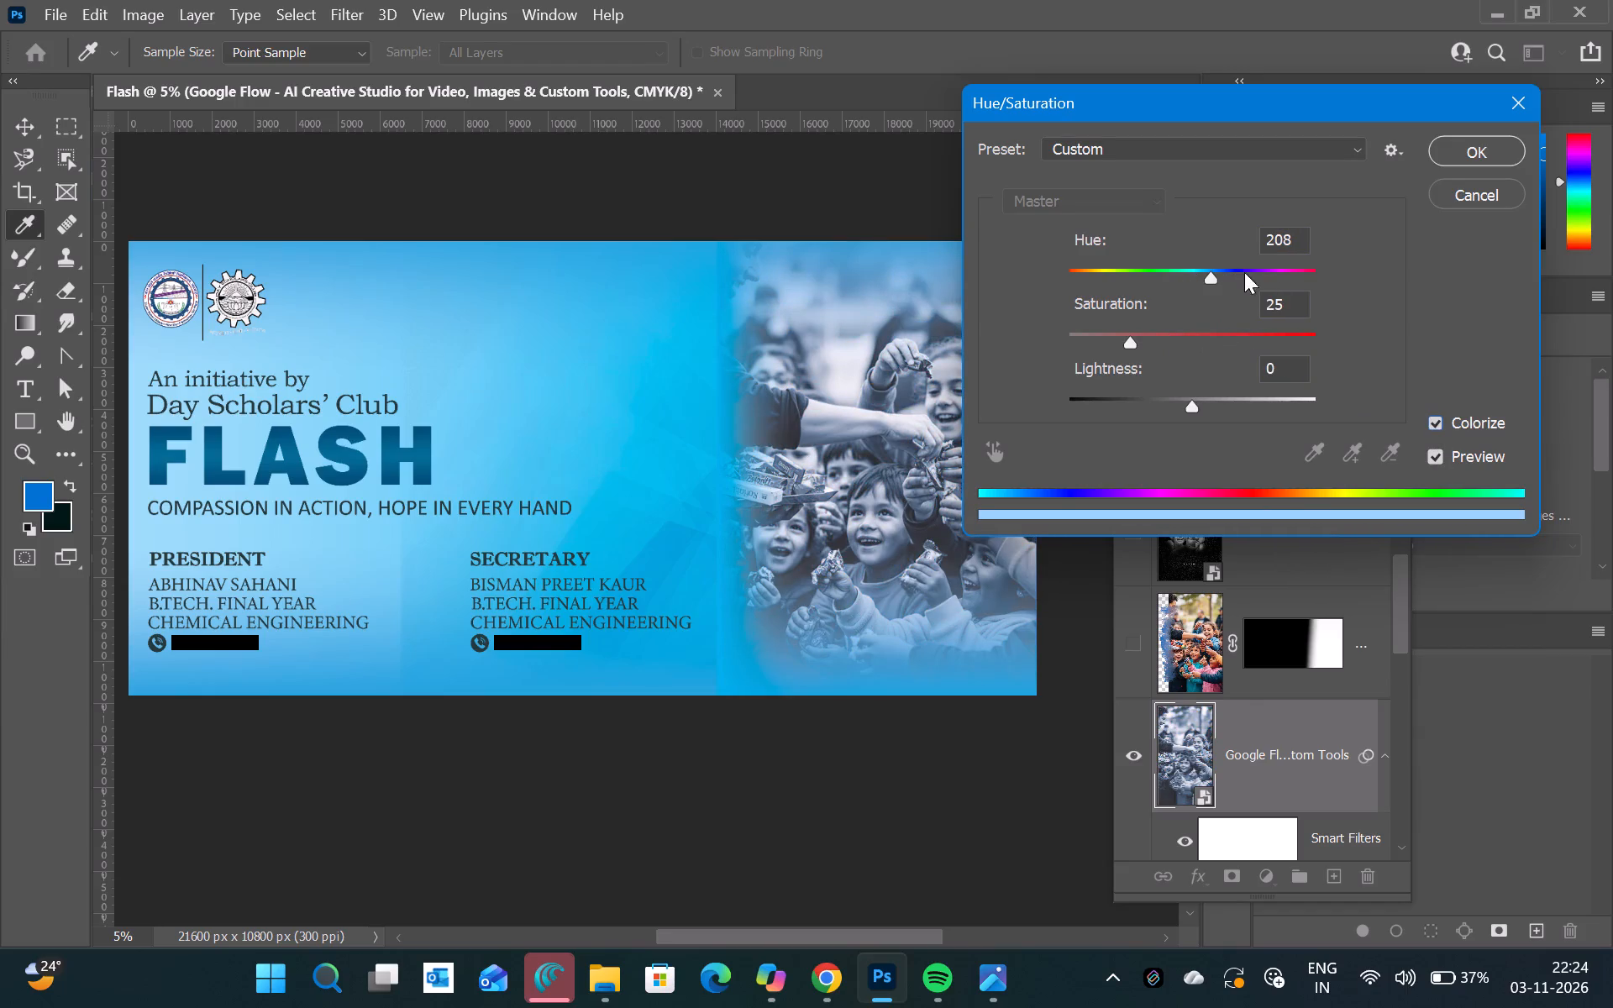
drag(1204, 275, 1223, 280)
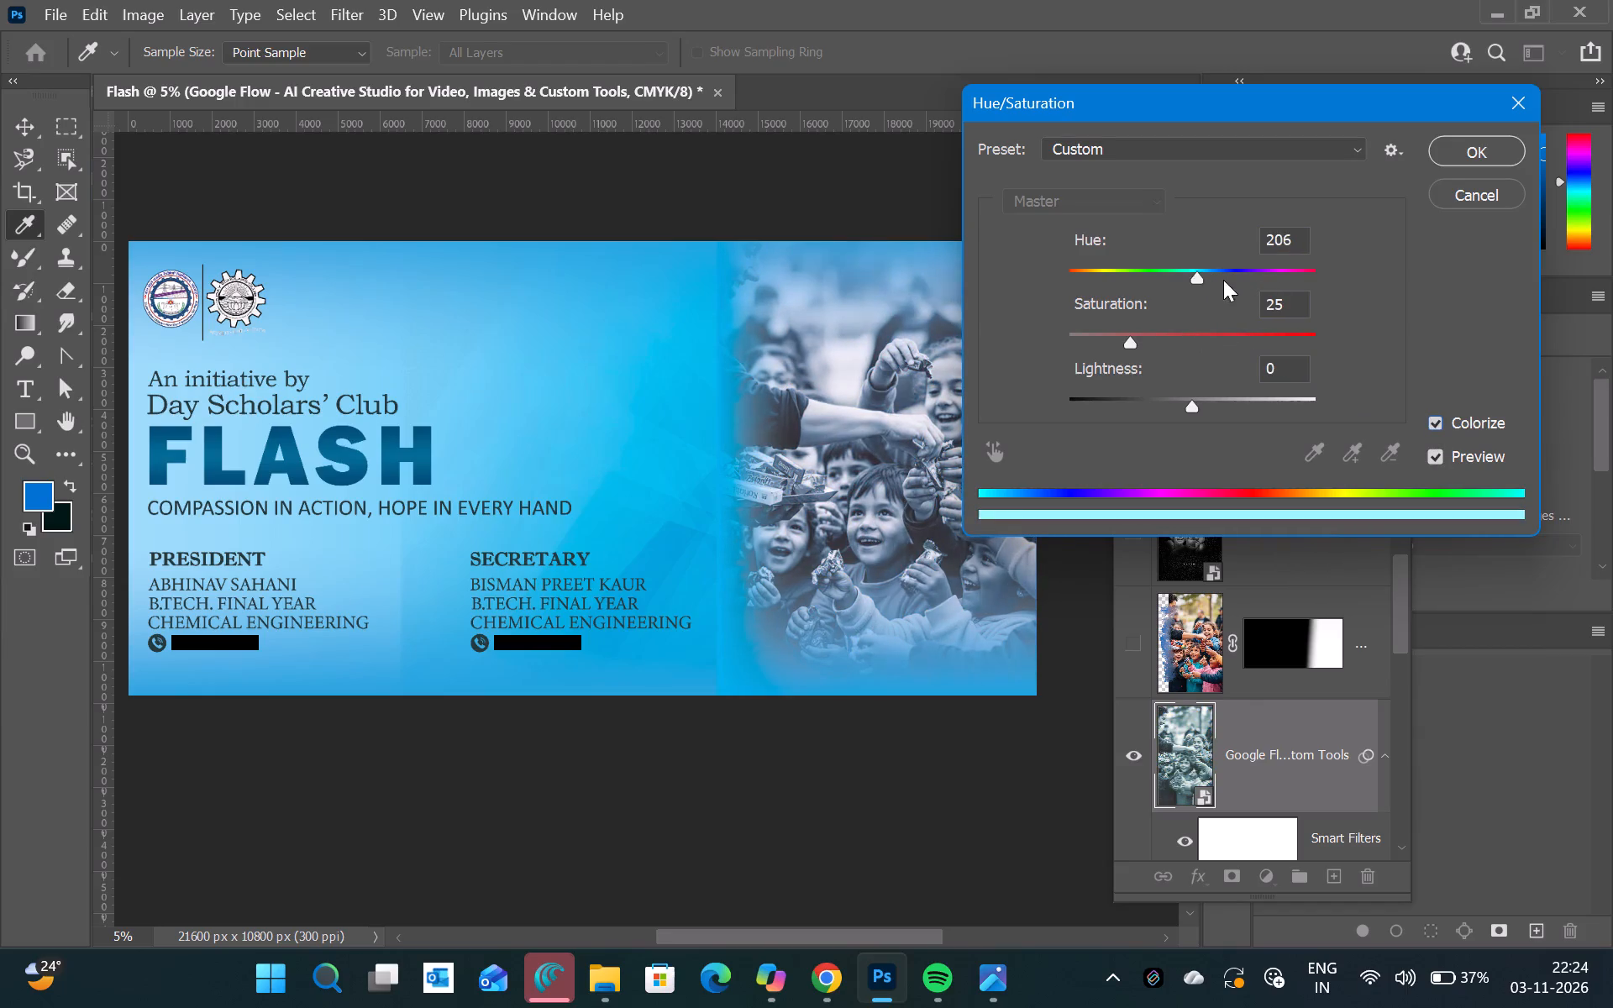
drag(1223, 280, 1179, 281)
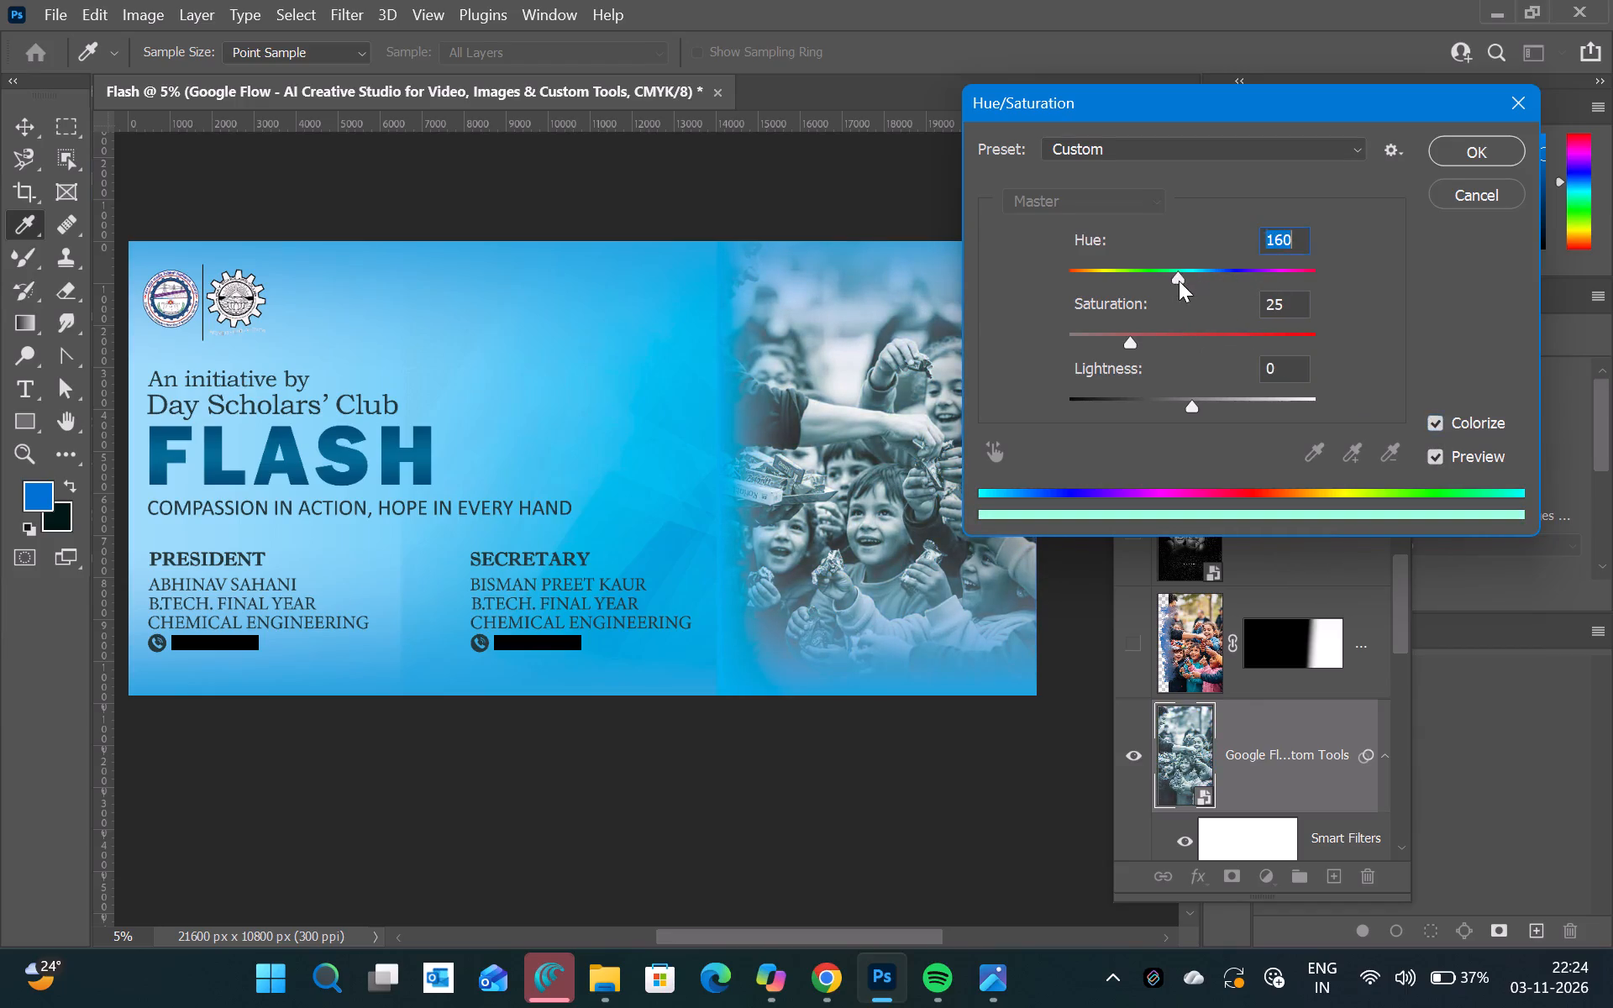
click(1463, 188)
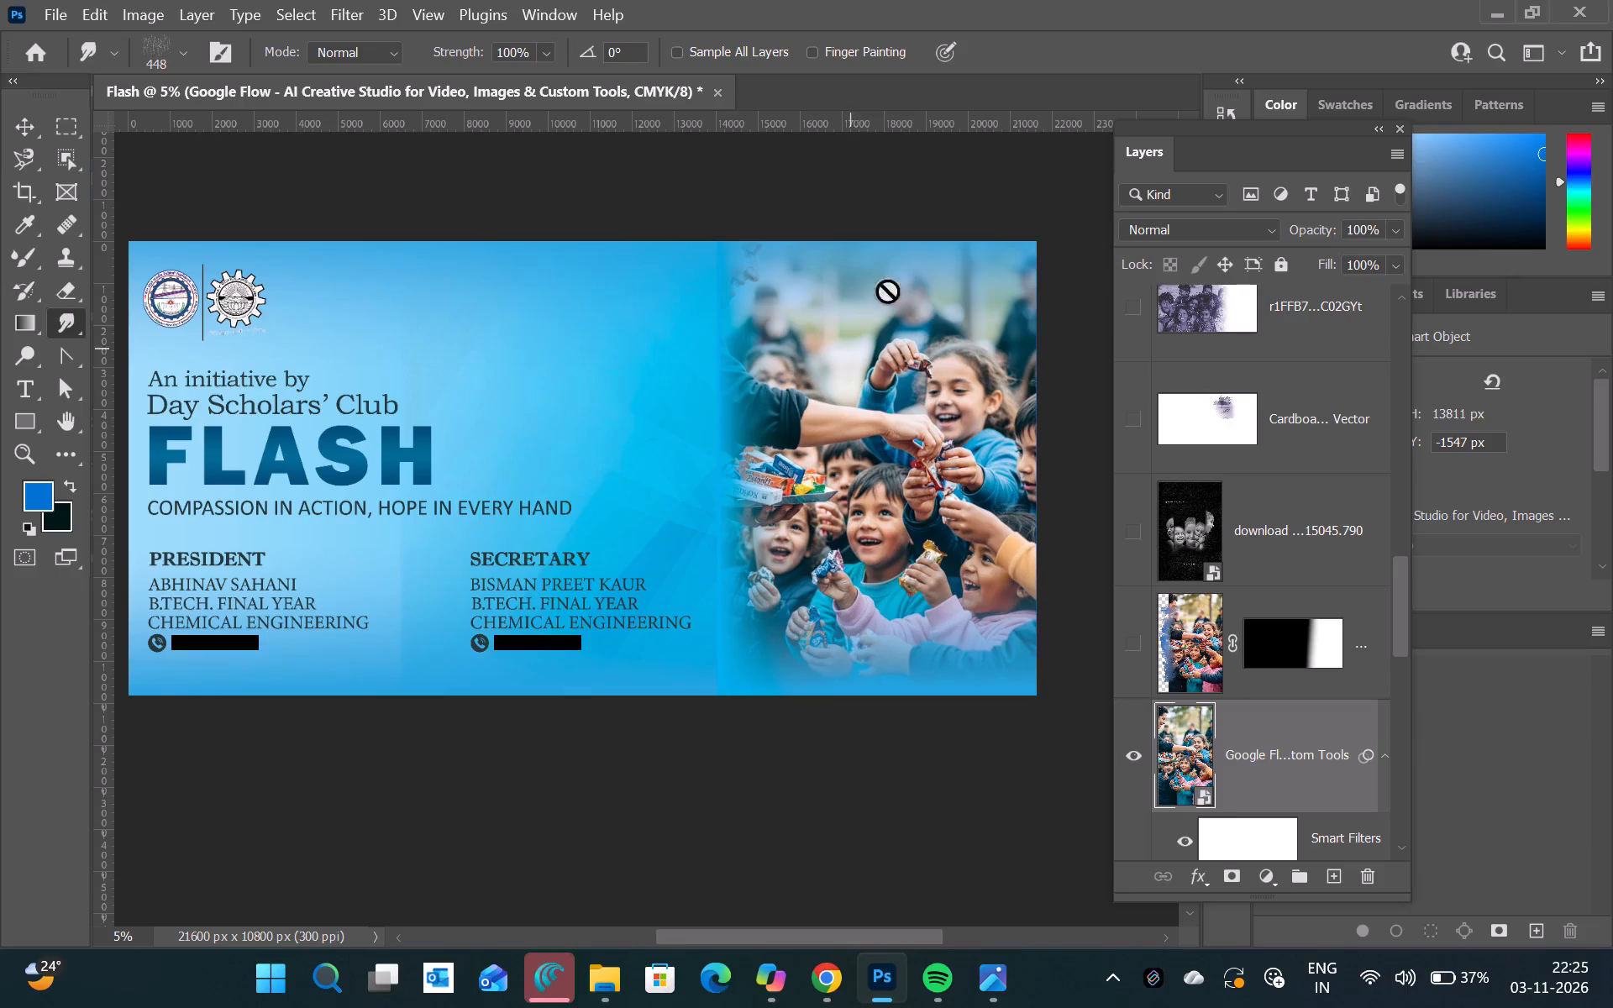
Add a new empty layer directly above the children photo layer.
scroll(1198, 494, up, 1)
scroll(1198, 494, down, 1)
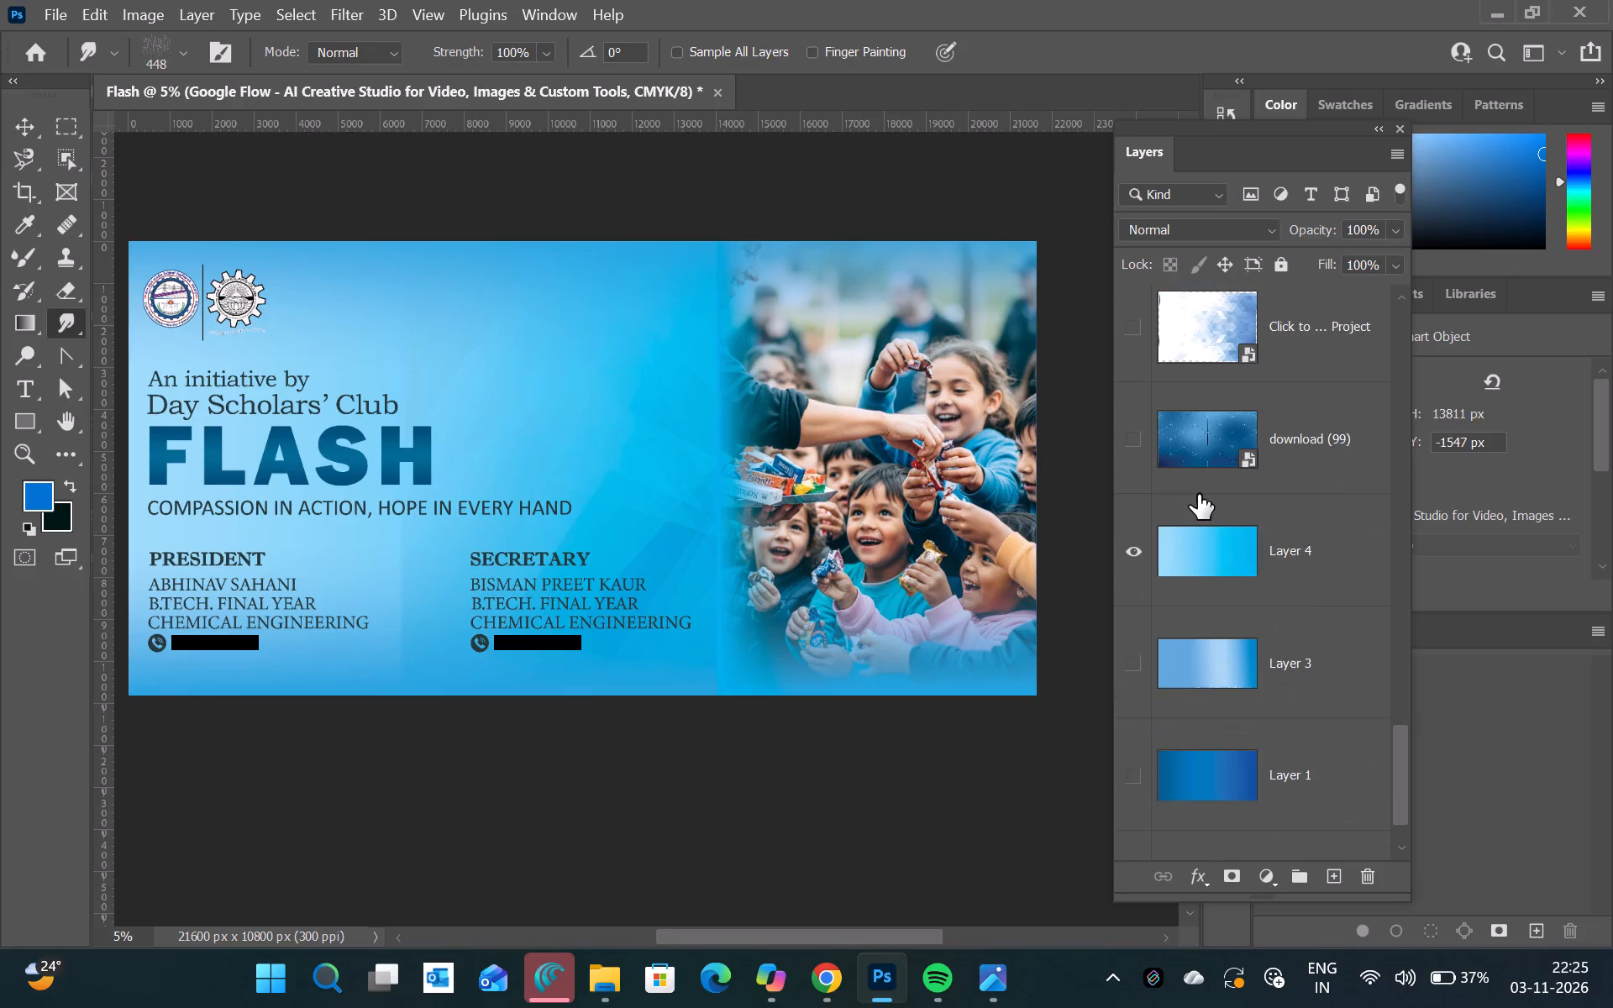
scroll(1198, 494, up, 1)
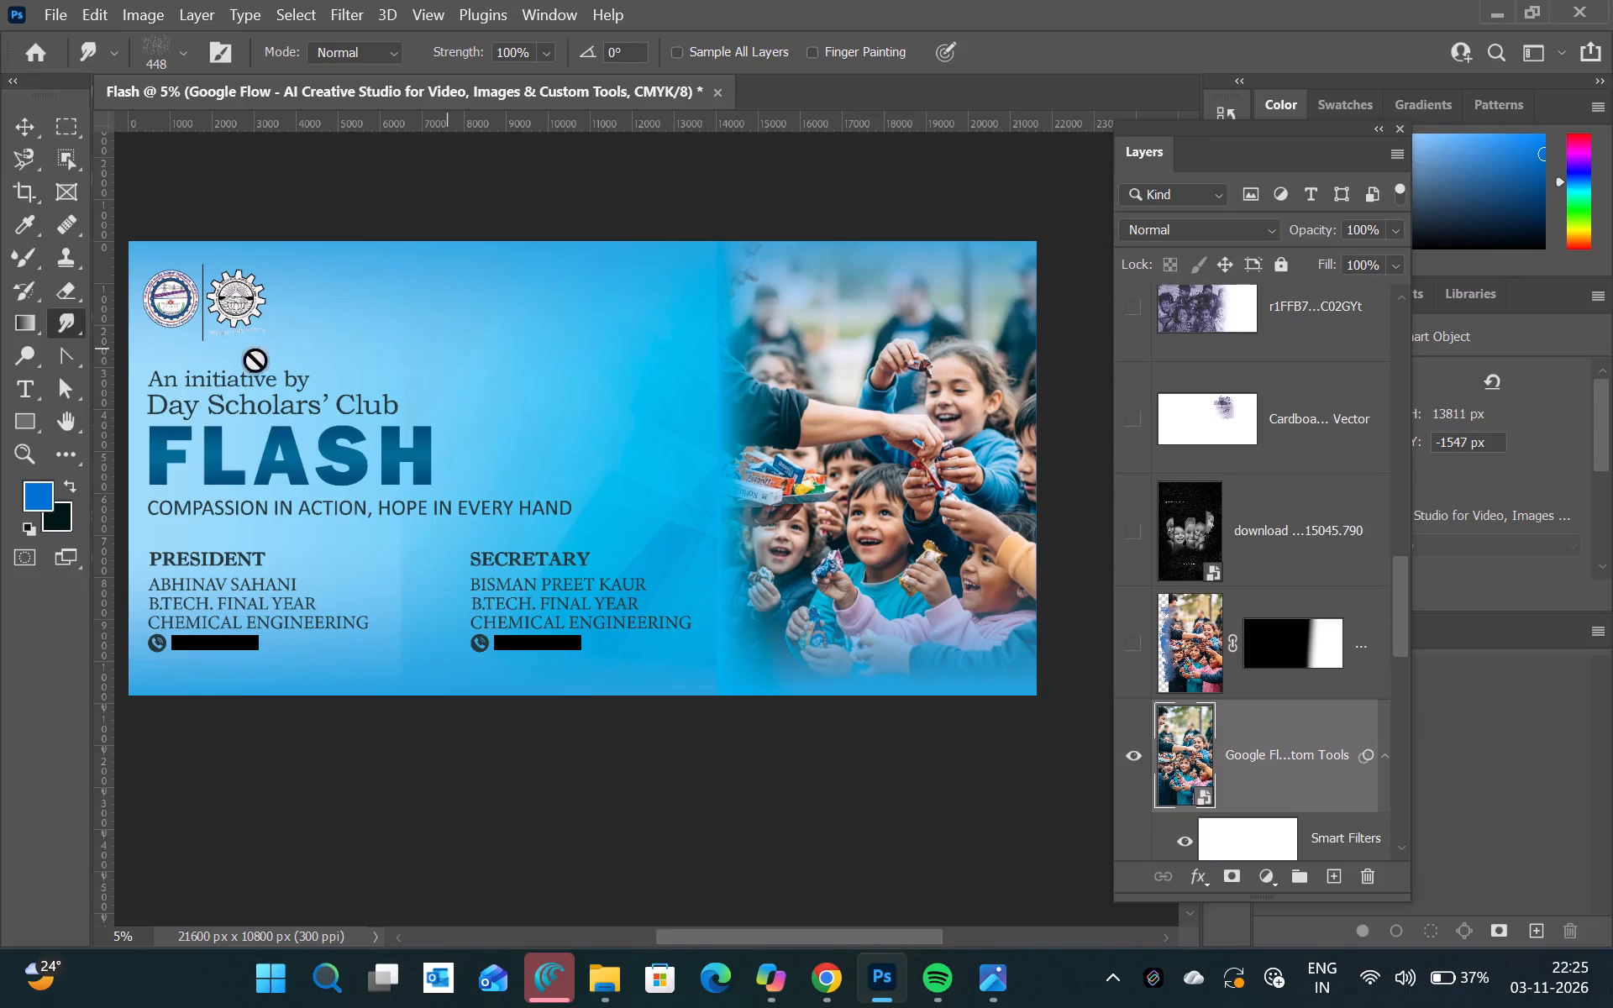
click(1335, 874)
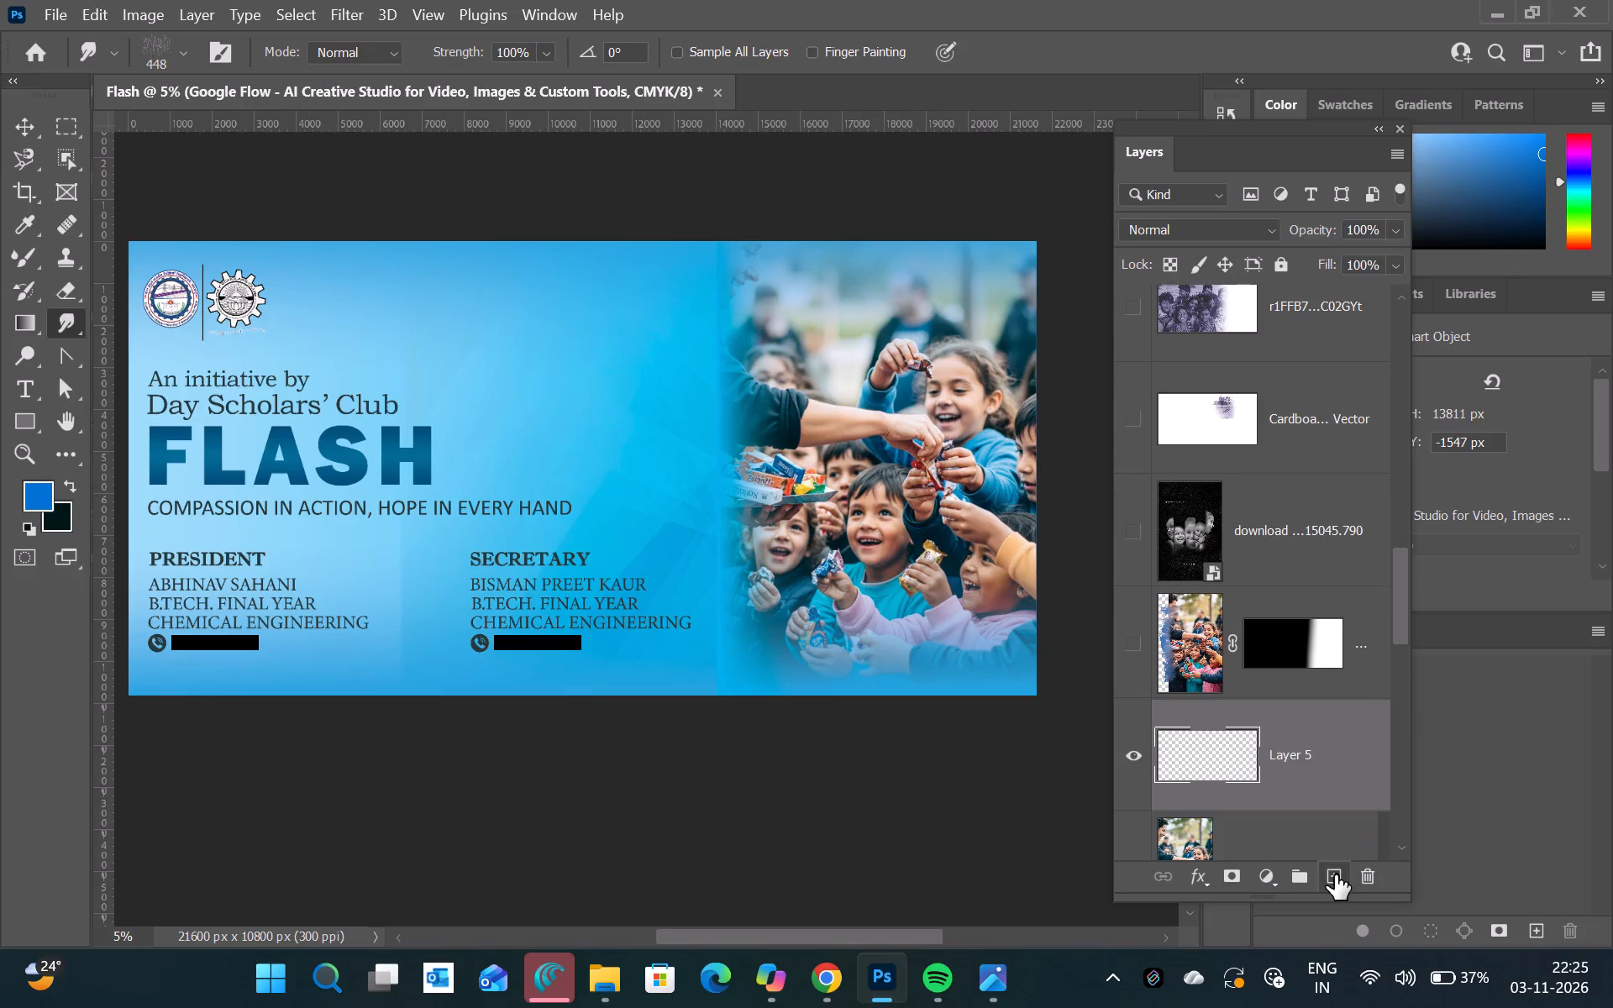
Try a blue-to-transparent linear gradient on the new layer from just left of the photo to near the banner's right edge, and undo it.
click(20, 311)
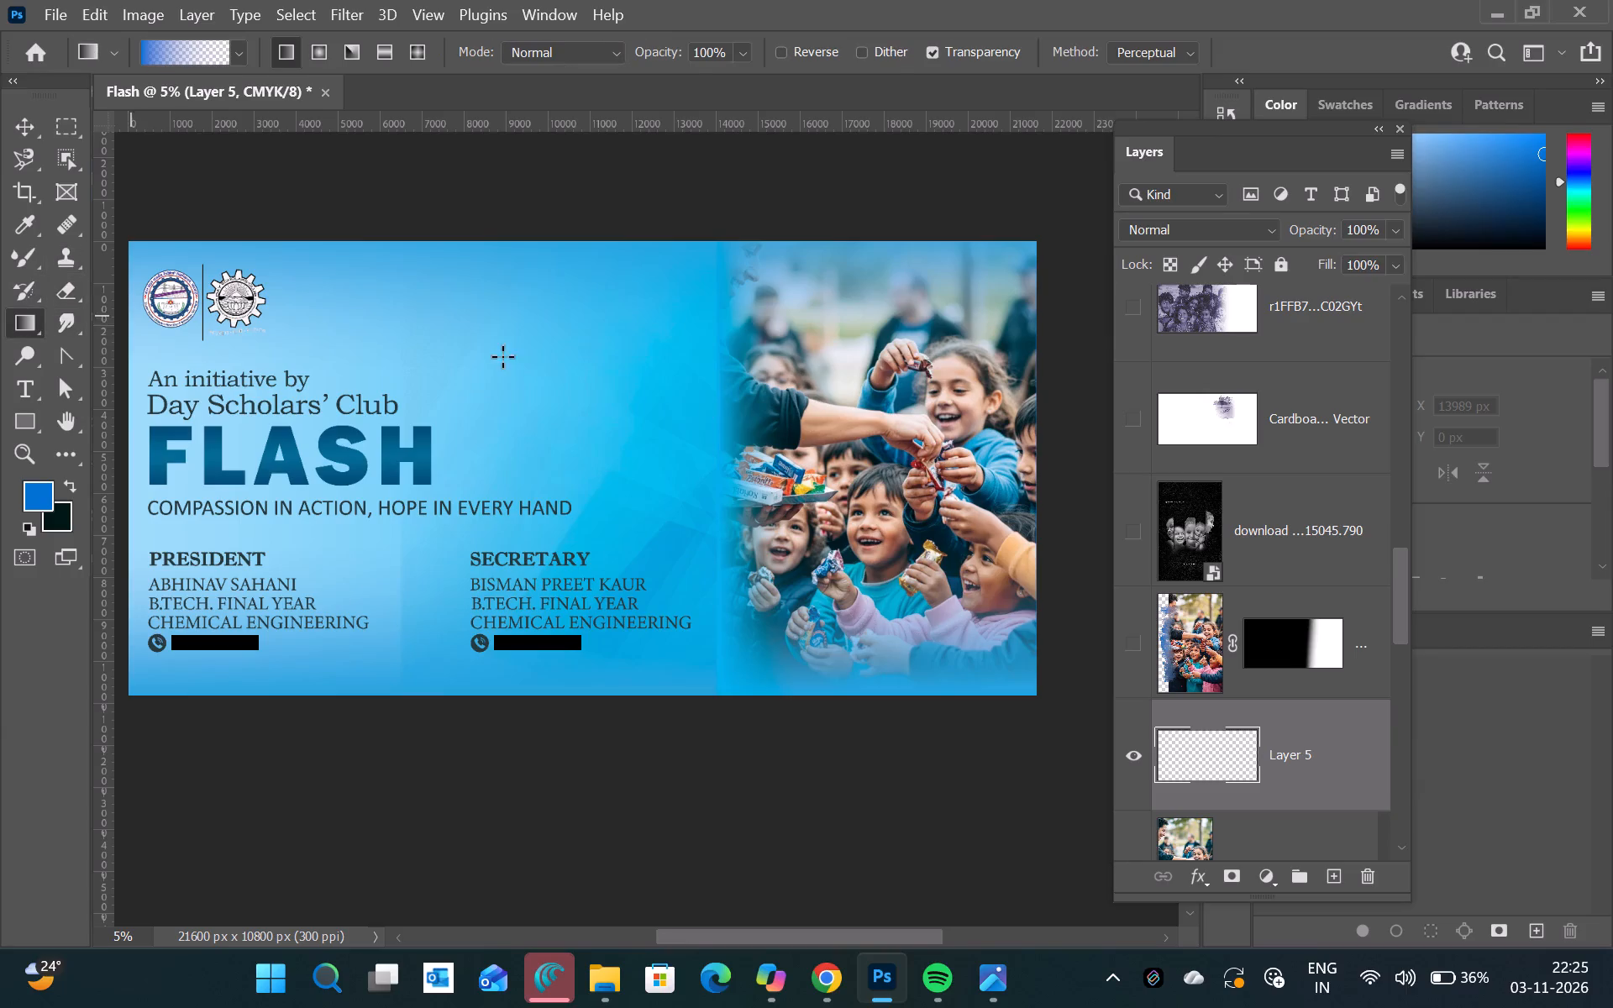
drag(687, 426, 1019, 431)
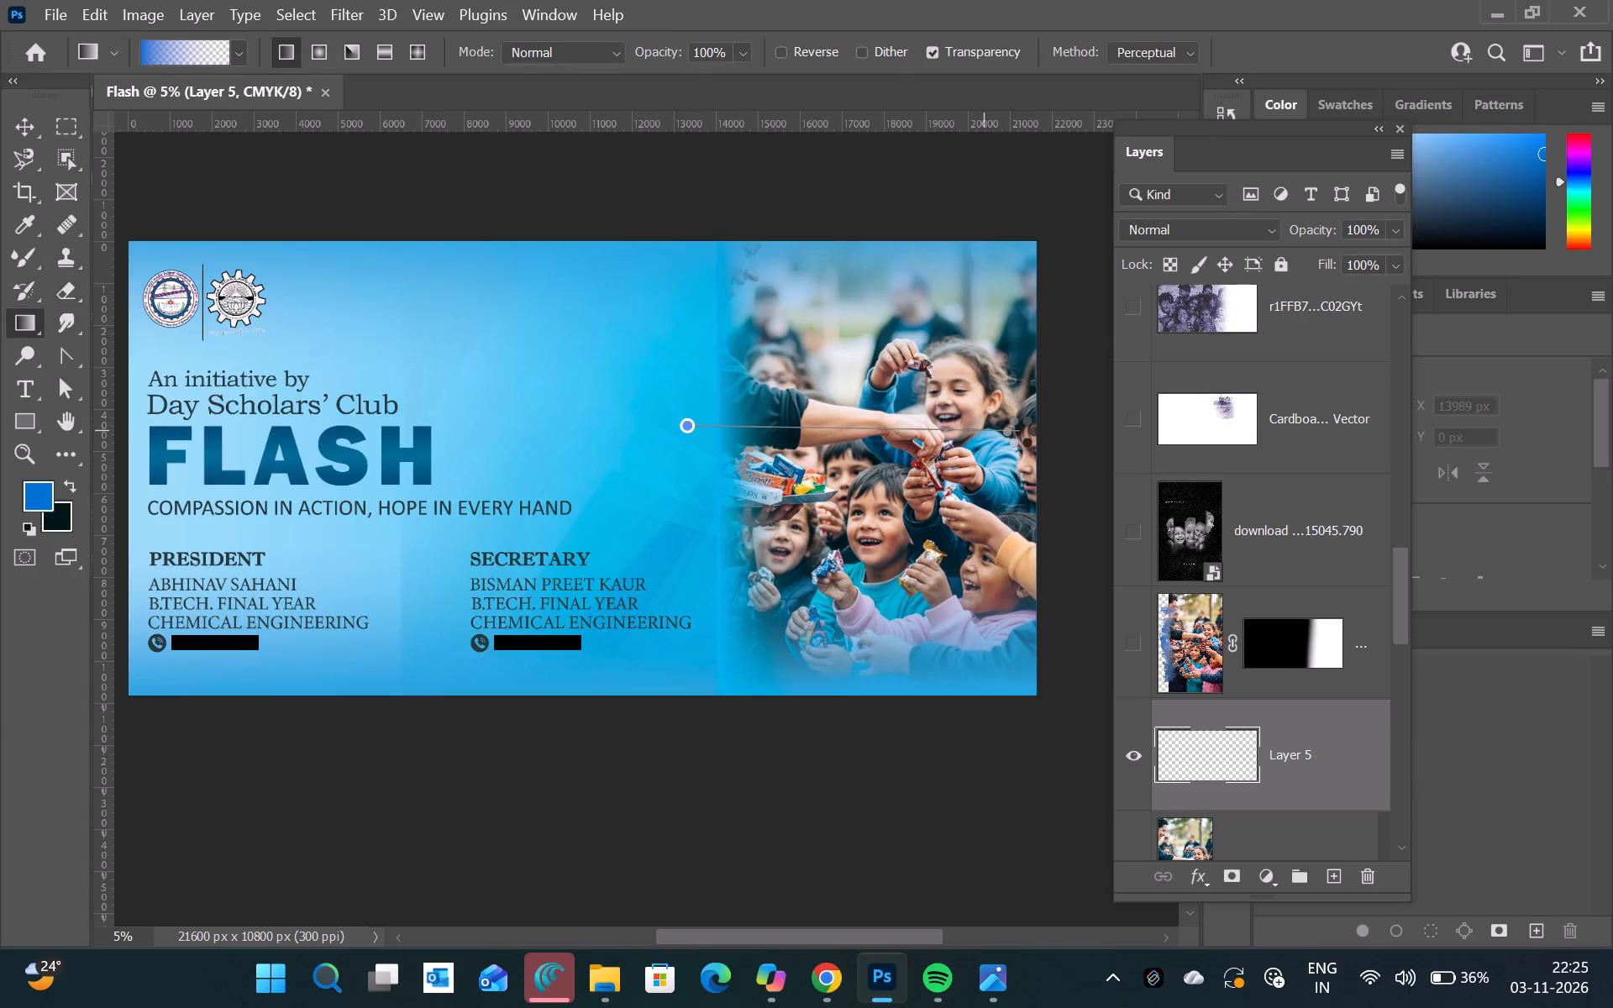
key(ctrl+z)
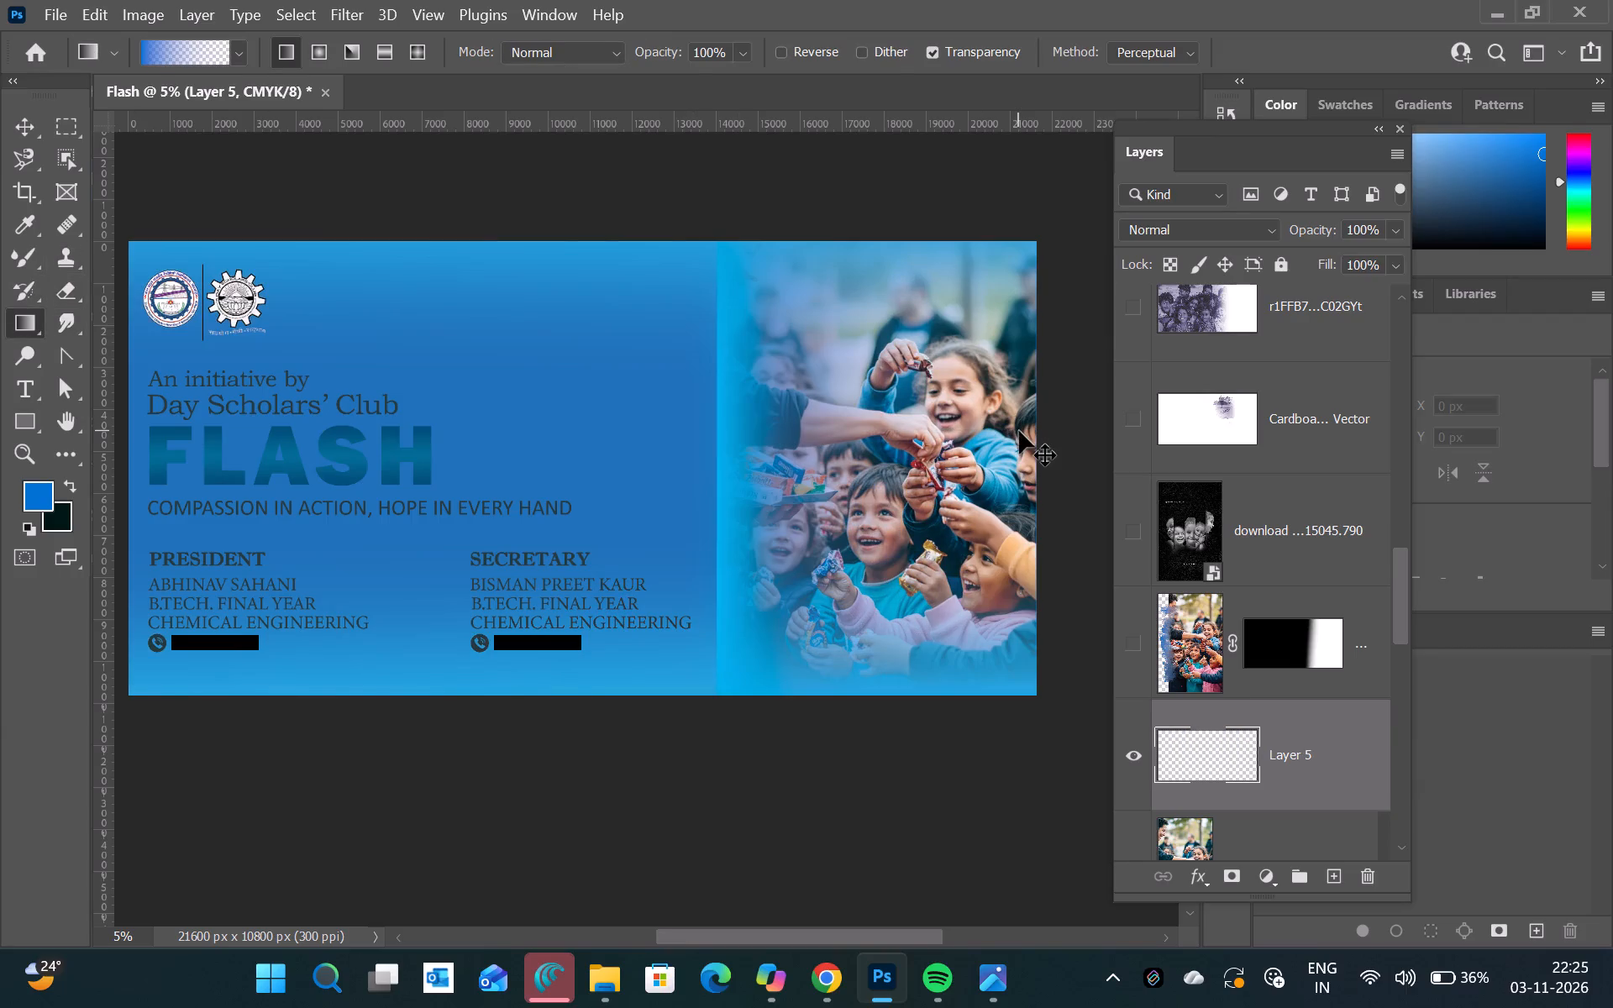
Delete the empty Layer 5 above the visible children photo layer.
click(1235, 771)
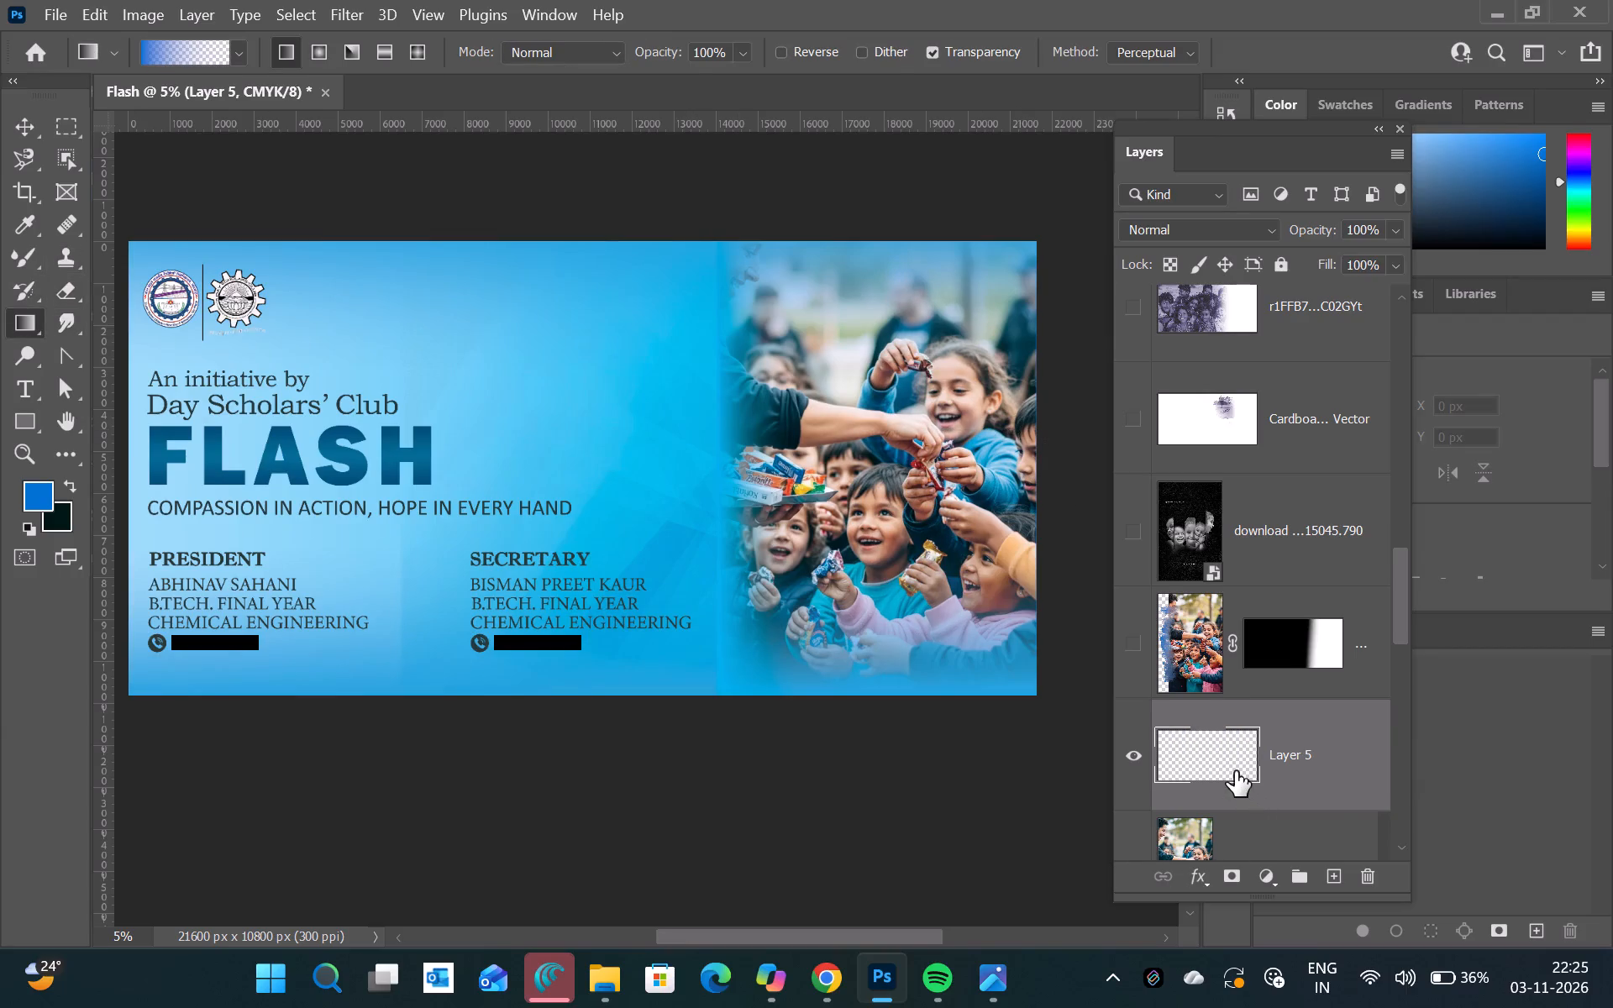
key(Delete)
Add a layer mask to the visible children photo layer with the Color Balance smart filter.
scroll(1321, 719, down, 1)
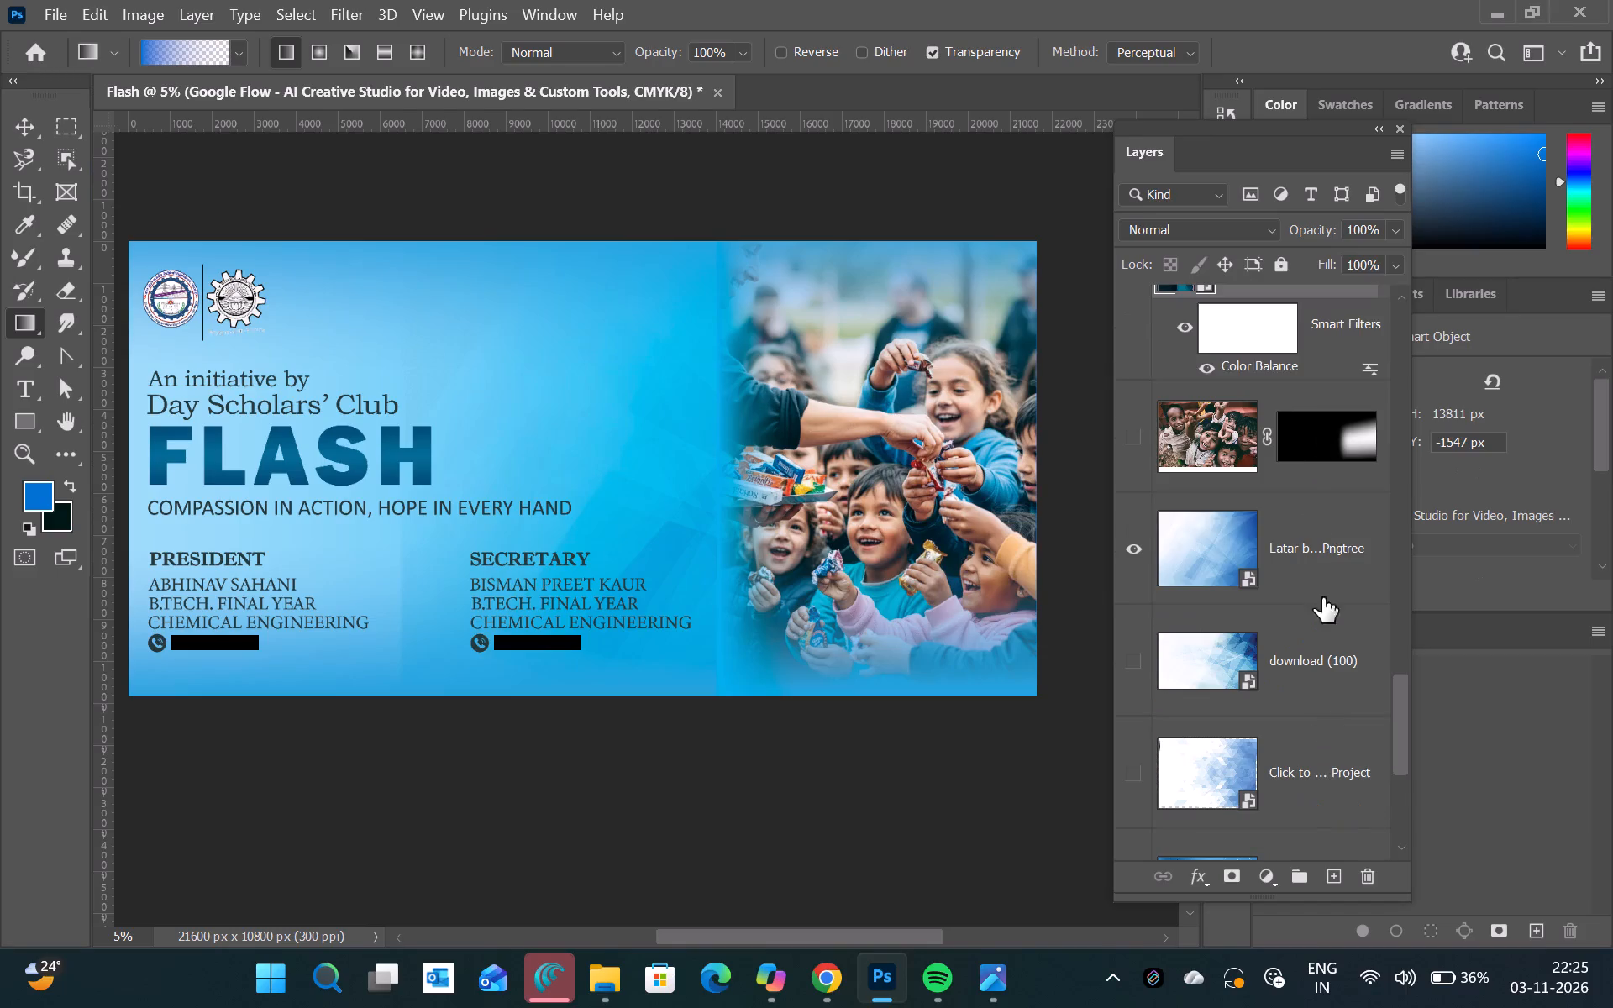
scroll(1316, 506, up, 1)
click(1227, 730)
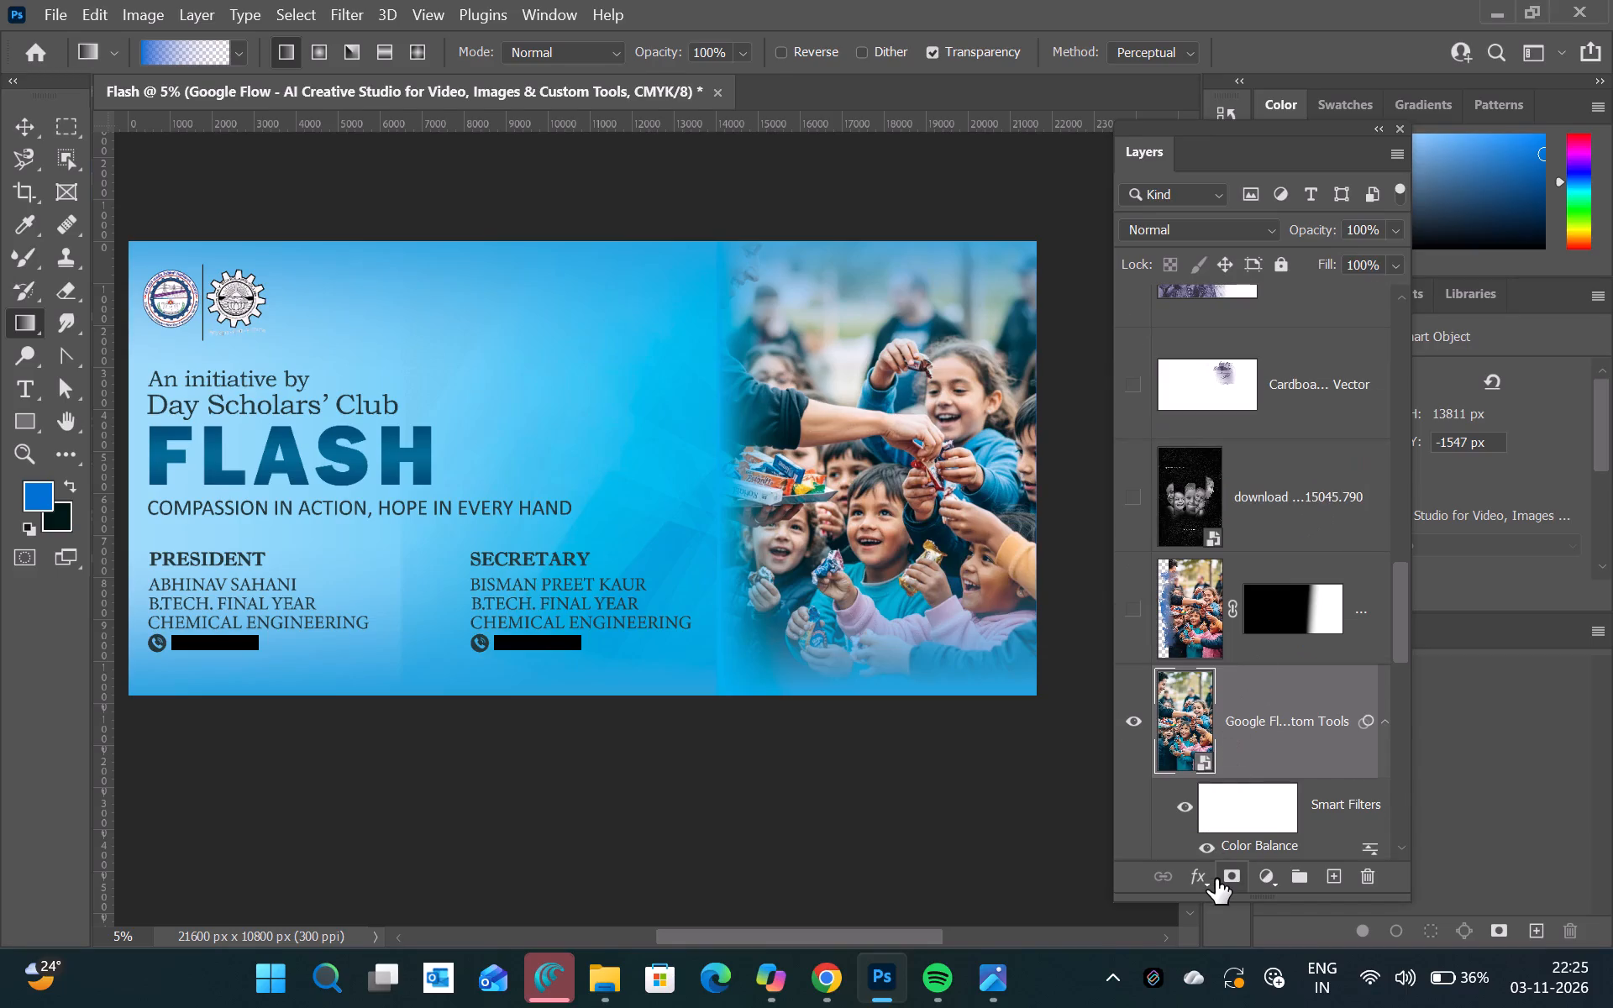
click(1216, 879)
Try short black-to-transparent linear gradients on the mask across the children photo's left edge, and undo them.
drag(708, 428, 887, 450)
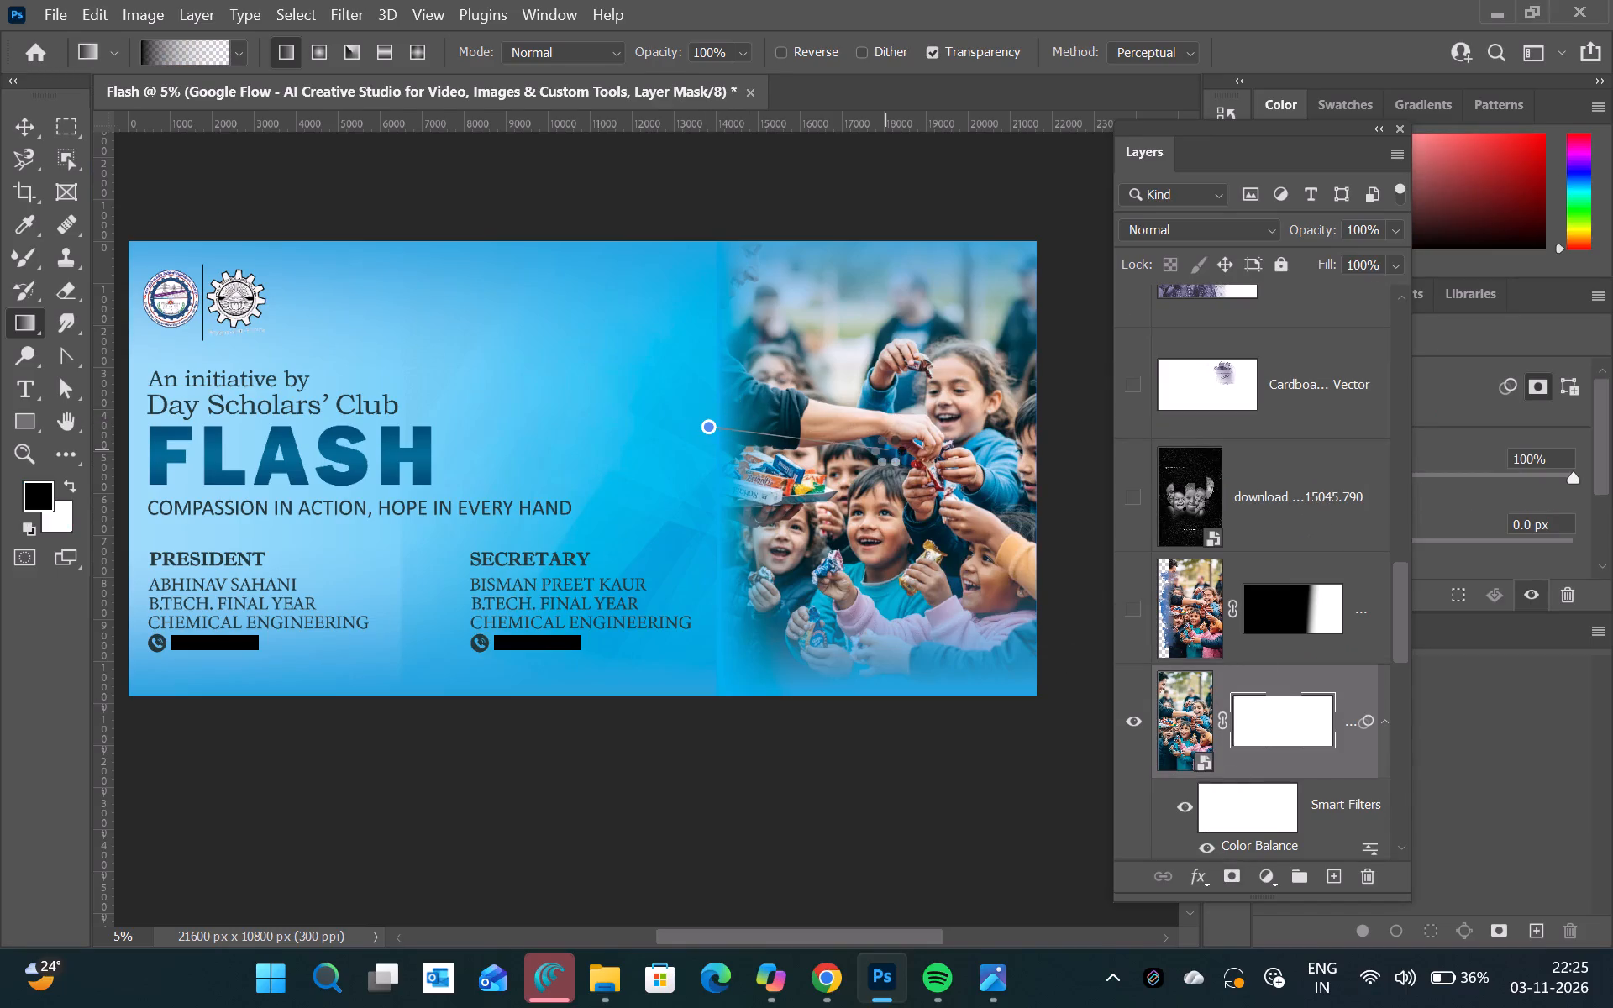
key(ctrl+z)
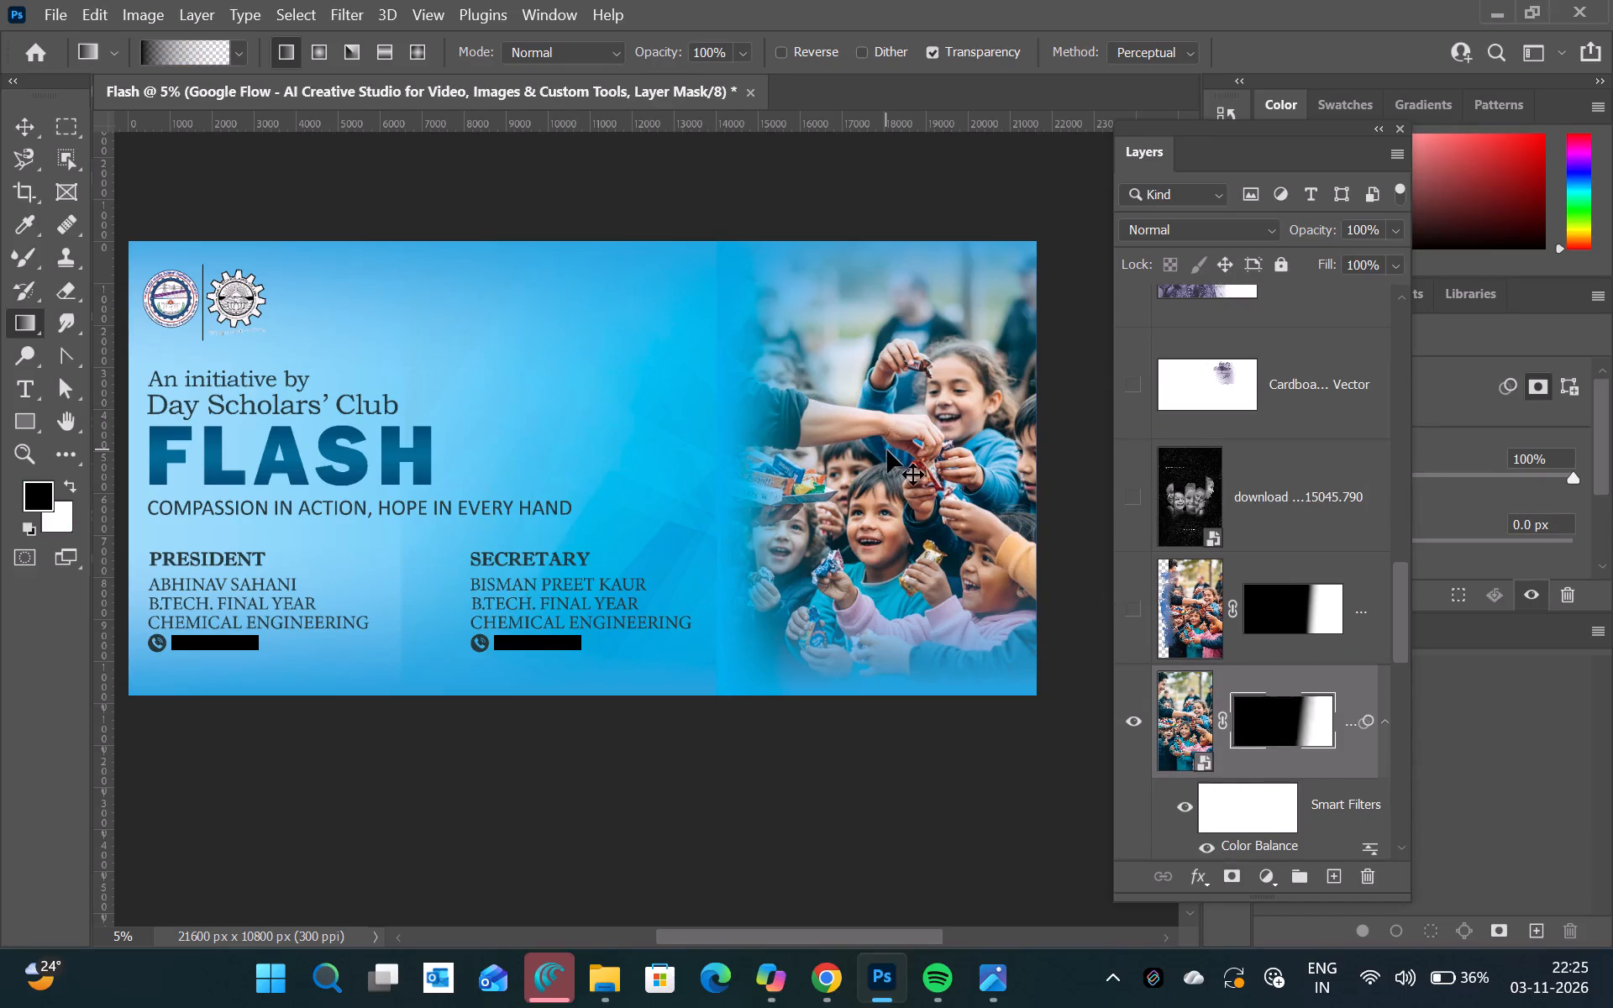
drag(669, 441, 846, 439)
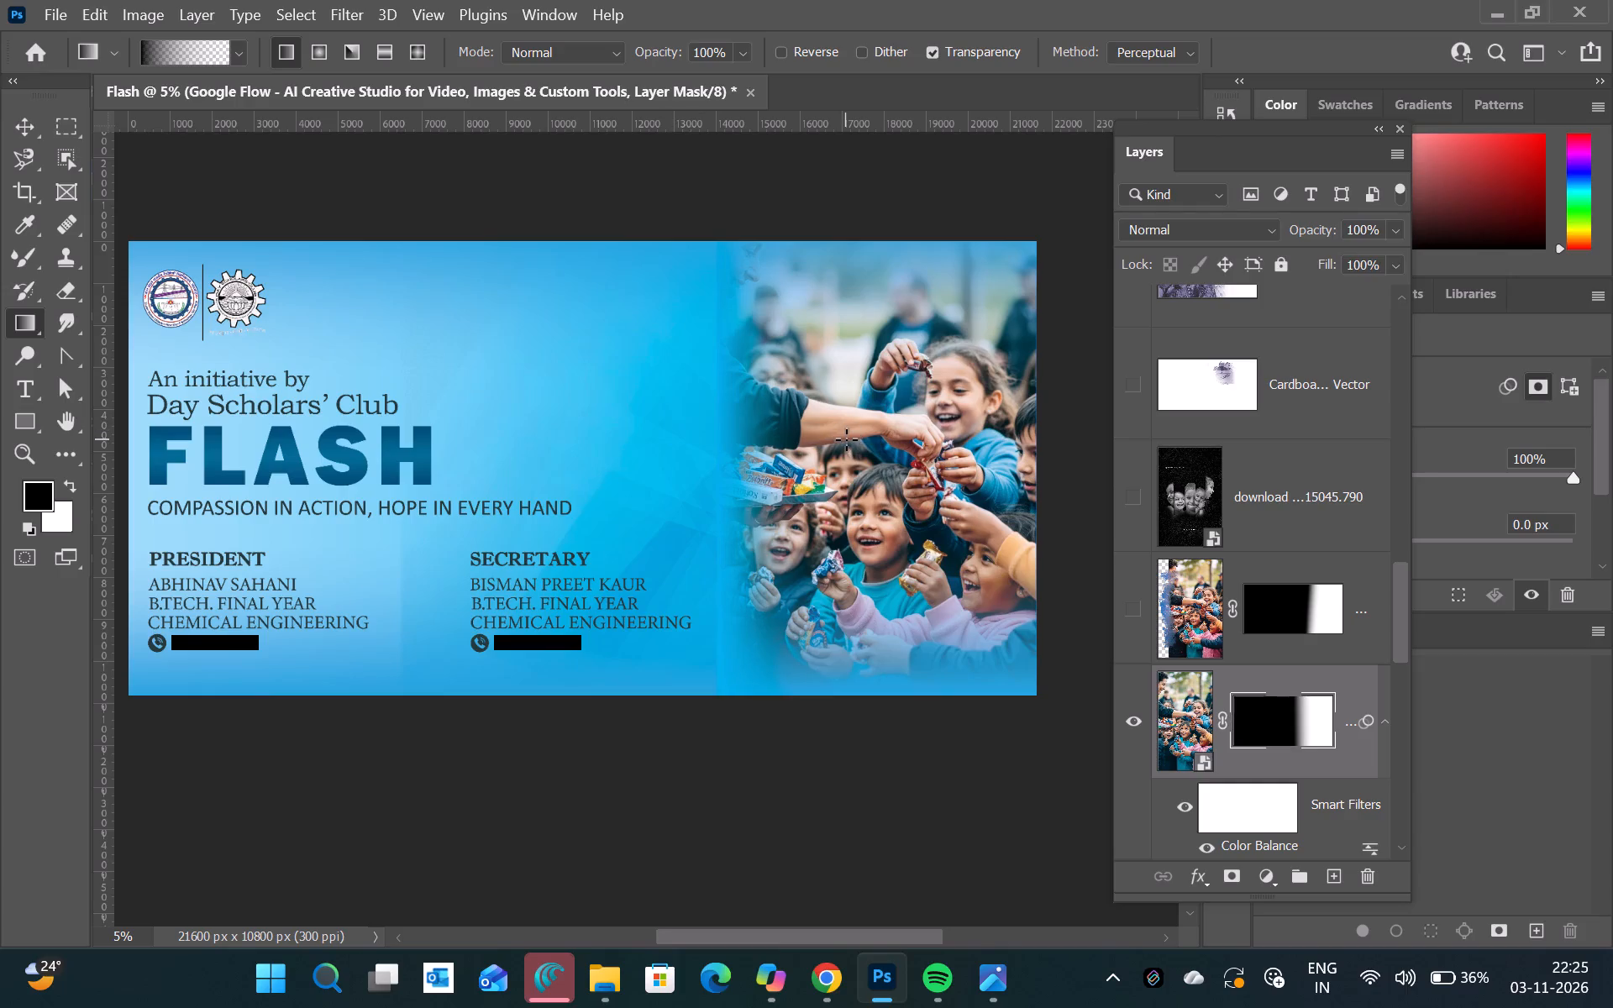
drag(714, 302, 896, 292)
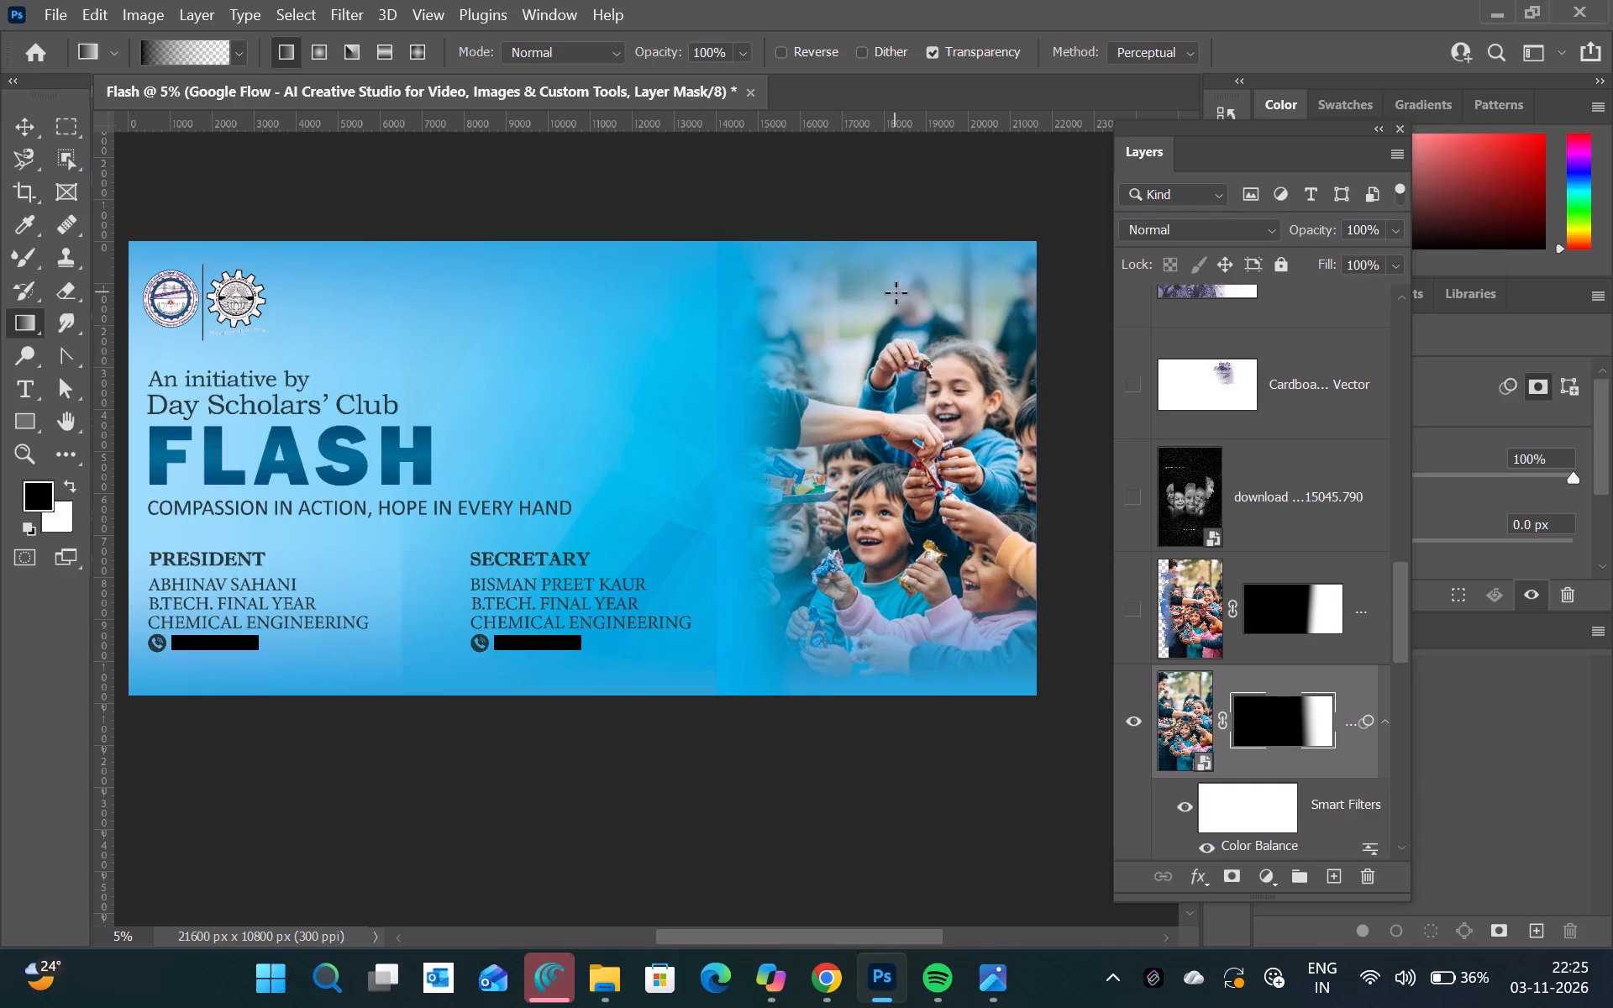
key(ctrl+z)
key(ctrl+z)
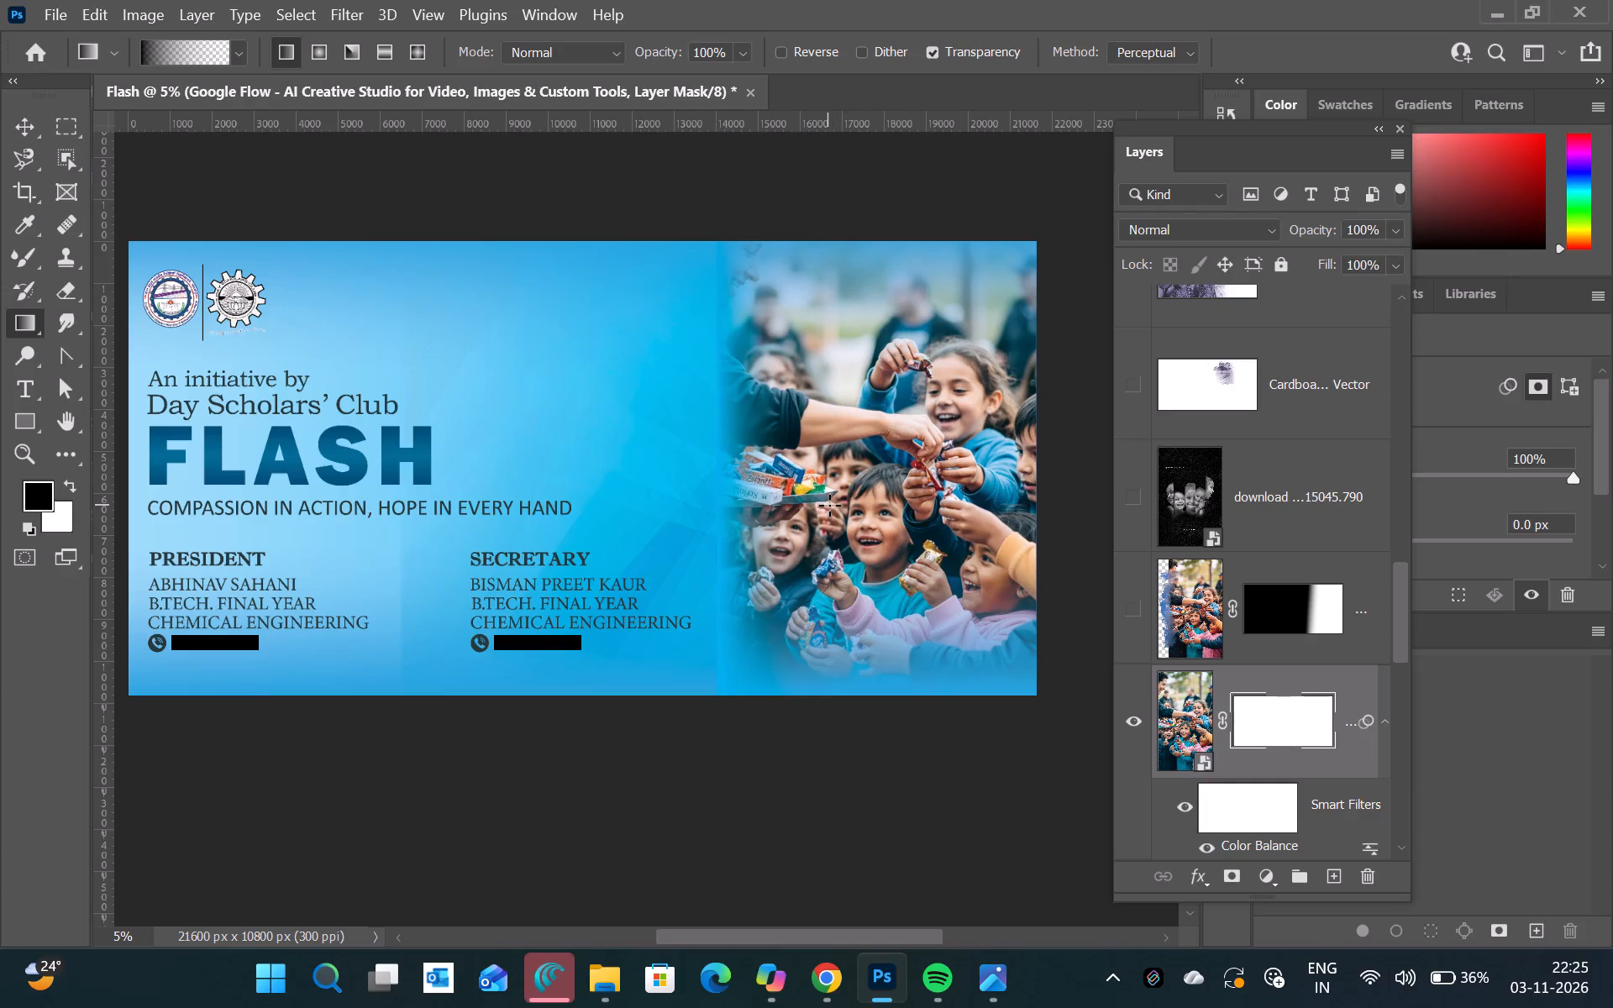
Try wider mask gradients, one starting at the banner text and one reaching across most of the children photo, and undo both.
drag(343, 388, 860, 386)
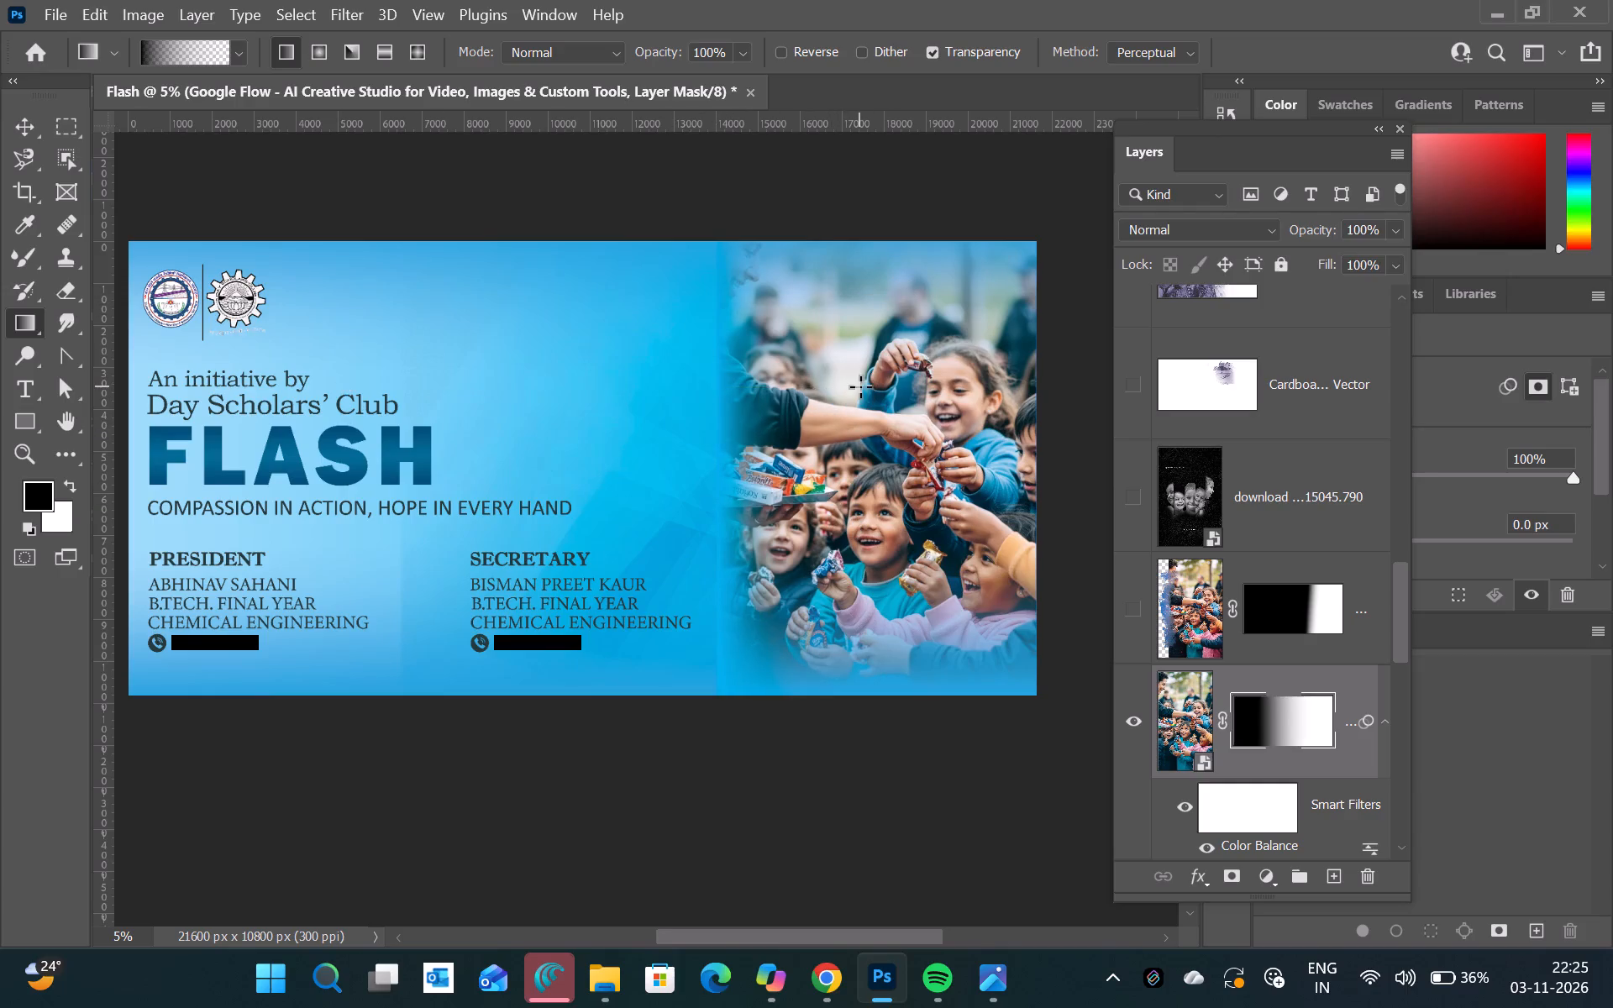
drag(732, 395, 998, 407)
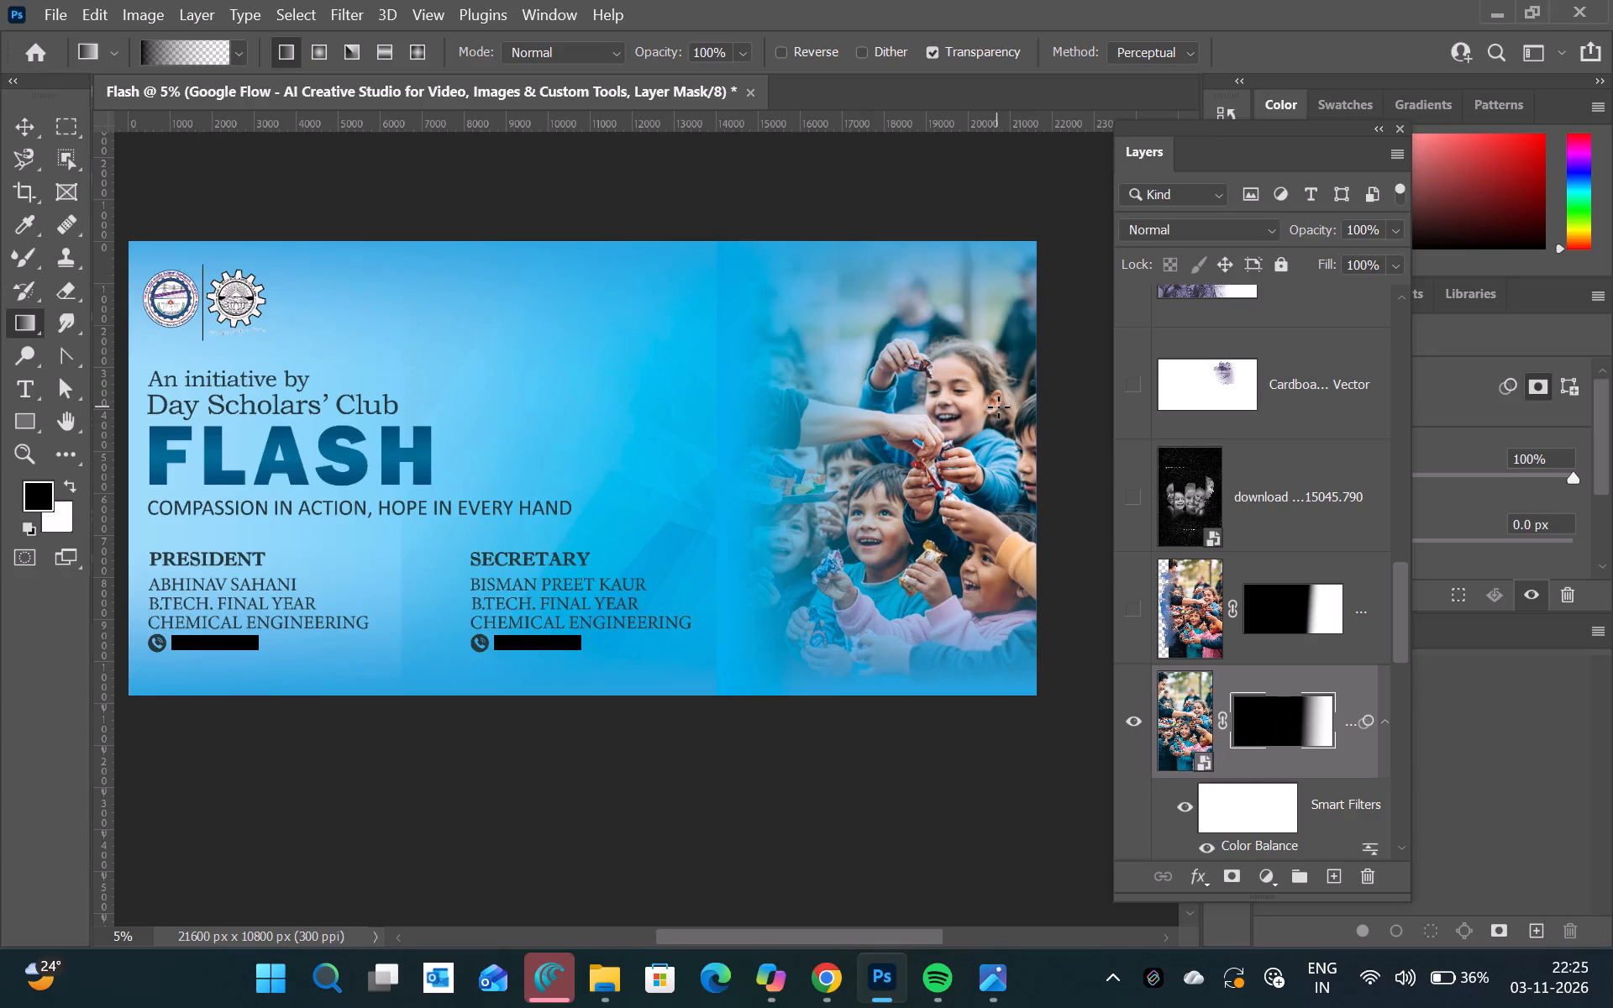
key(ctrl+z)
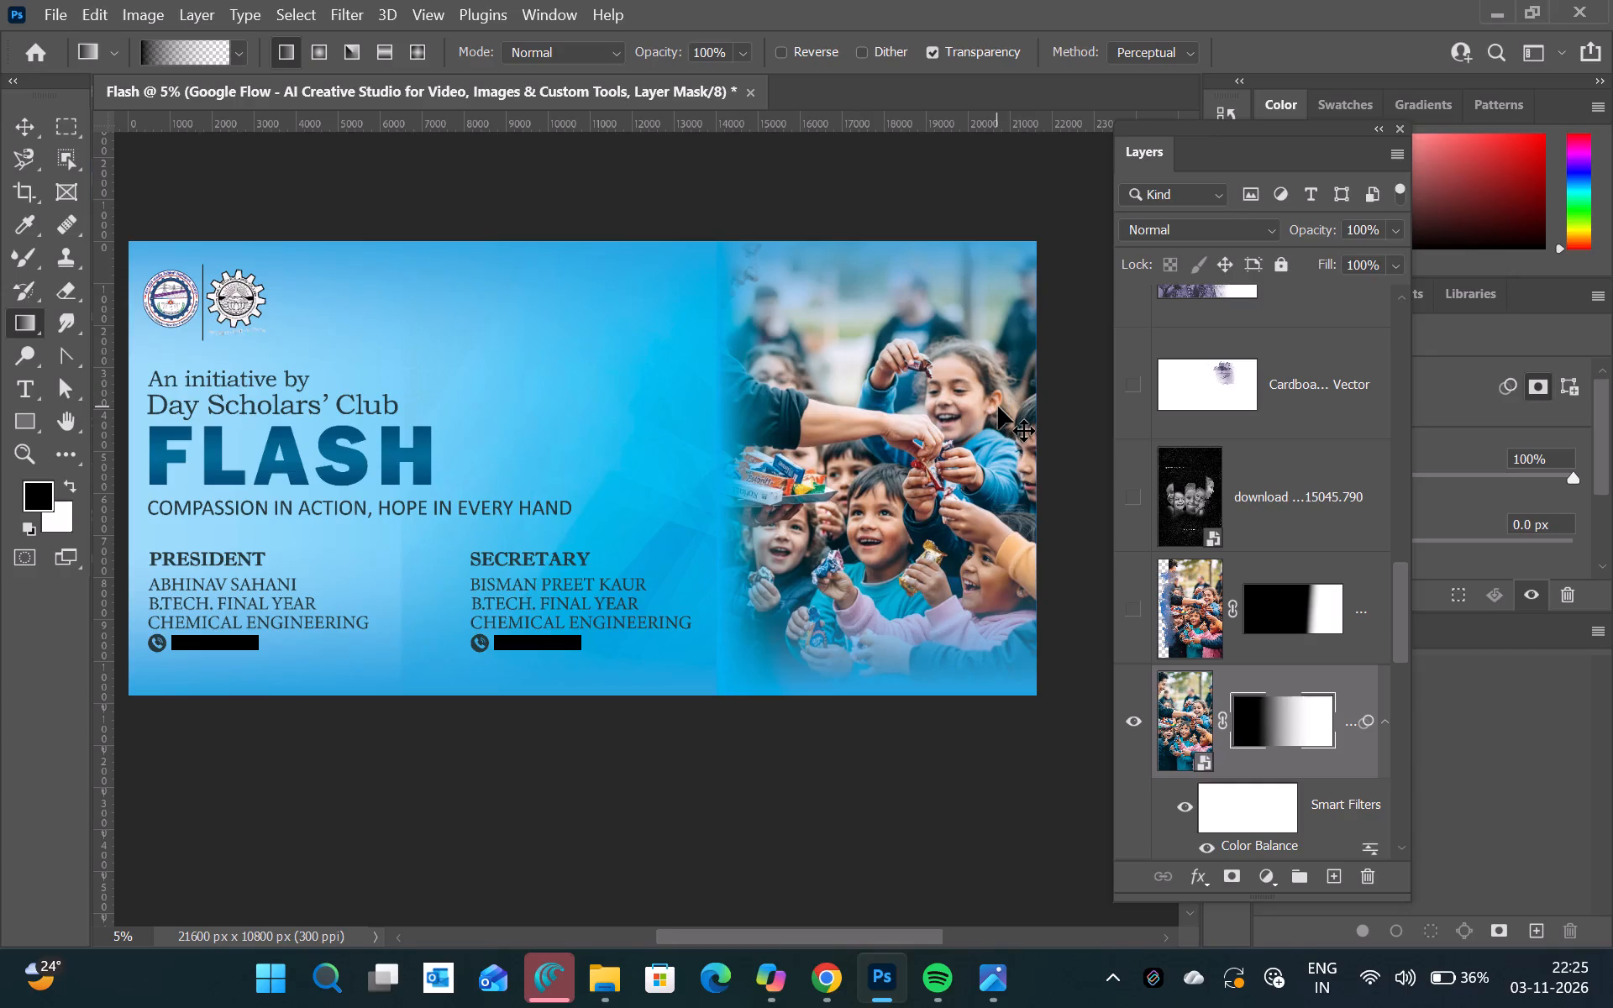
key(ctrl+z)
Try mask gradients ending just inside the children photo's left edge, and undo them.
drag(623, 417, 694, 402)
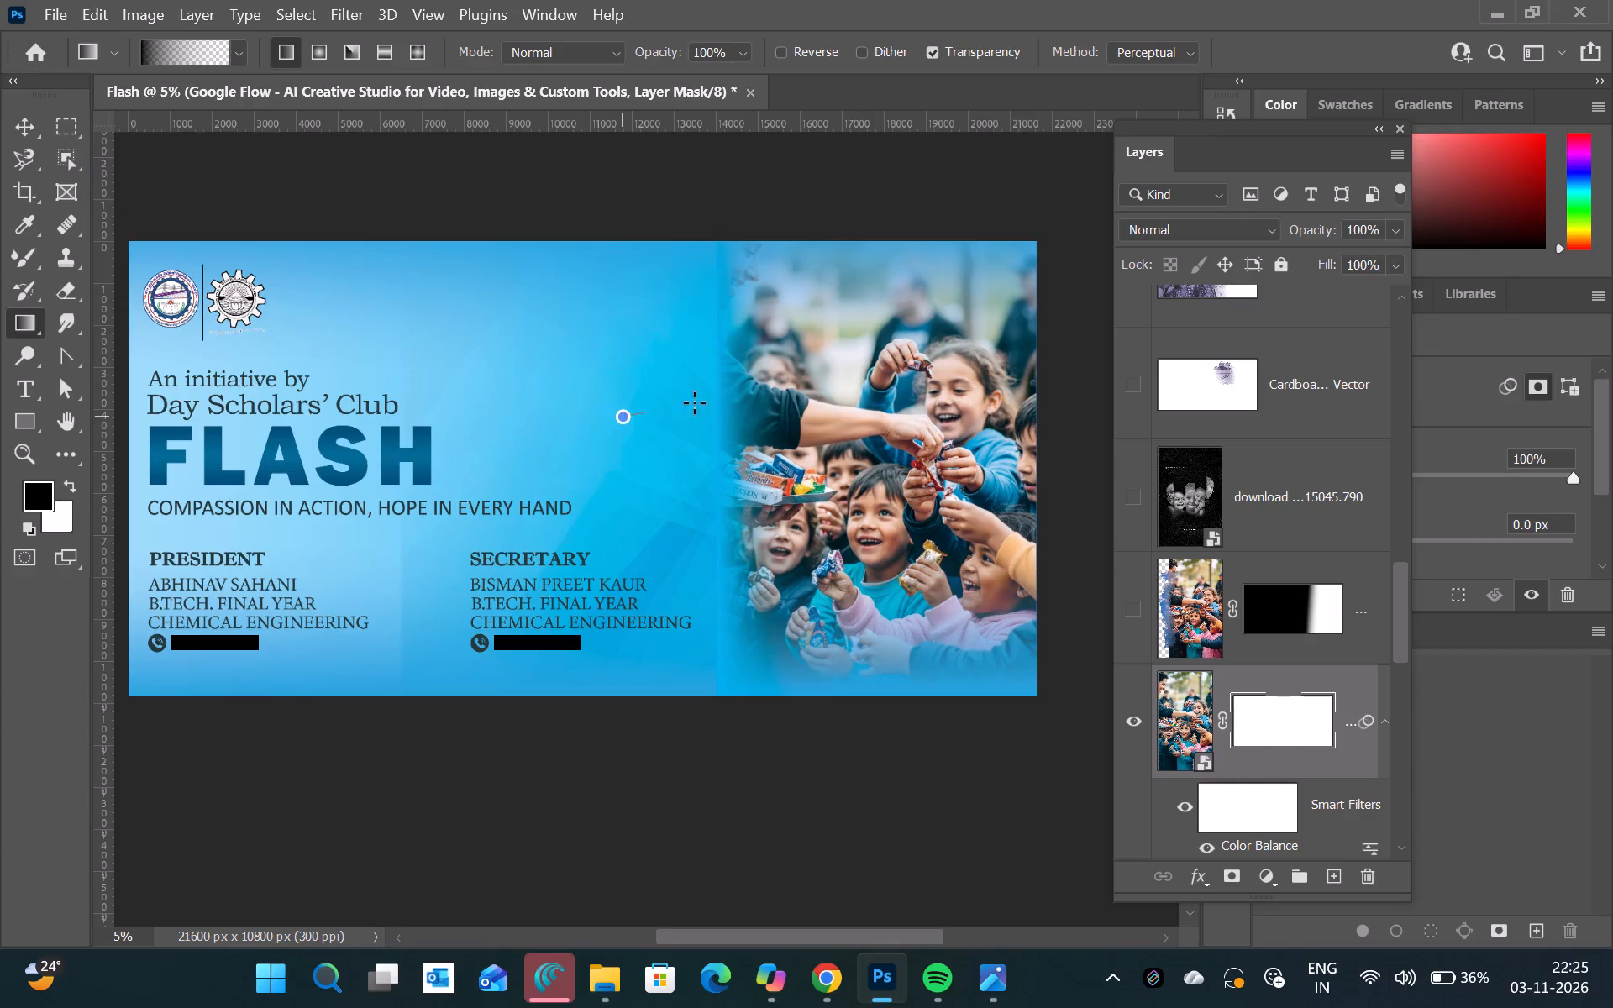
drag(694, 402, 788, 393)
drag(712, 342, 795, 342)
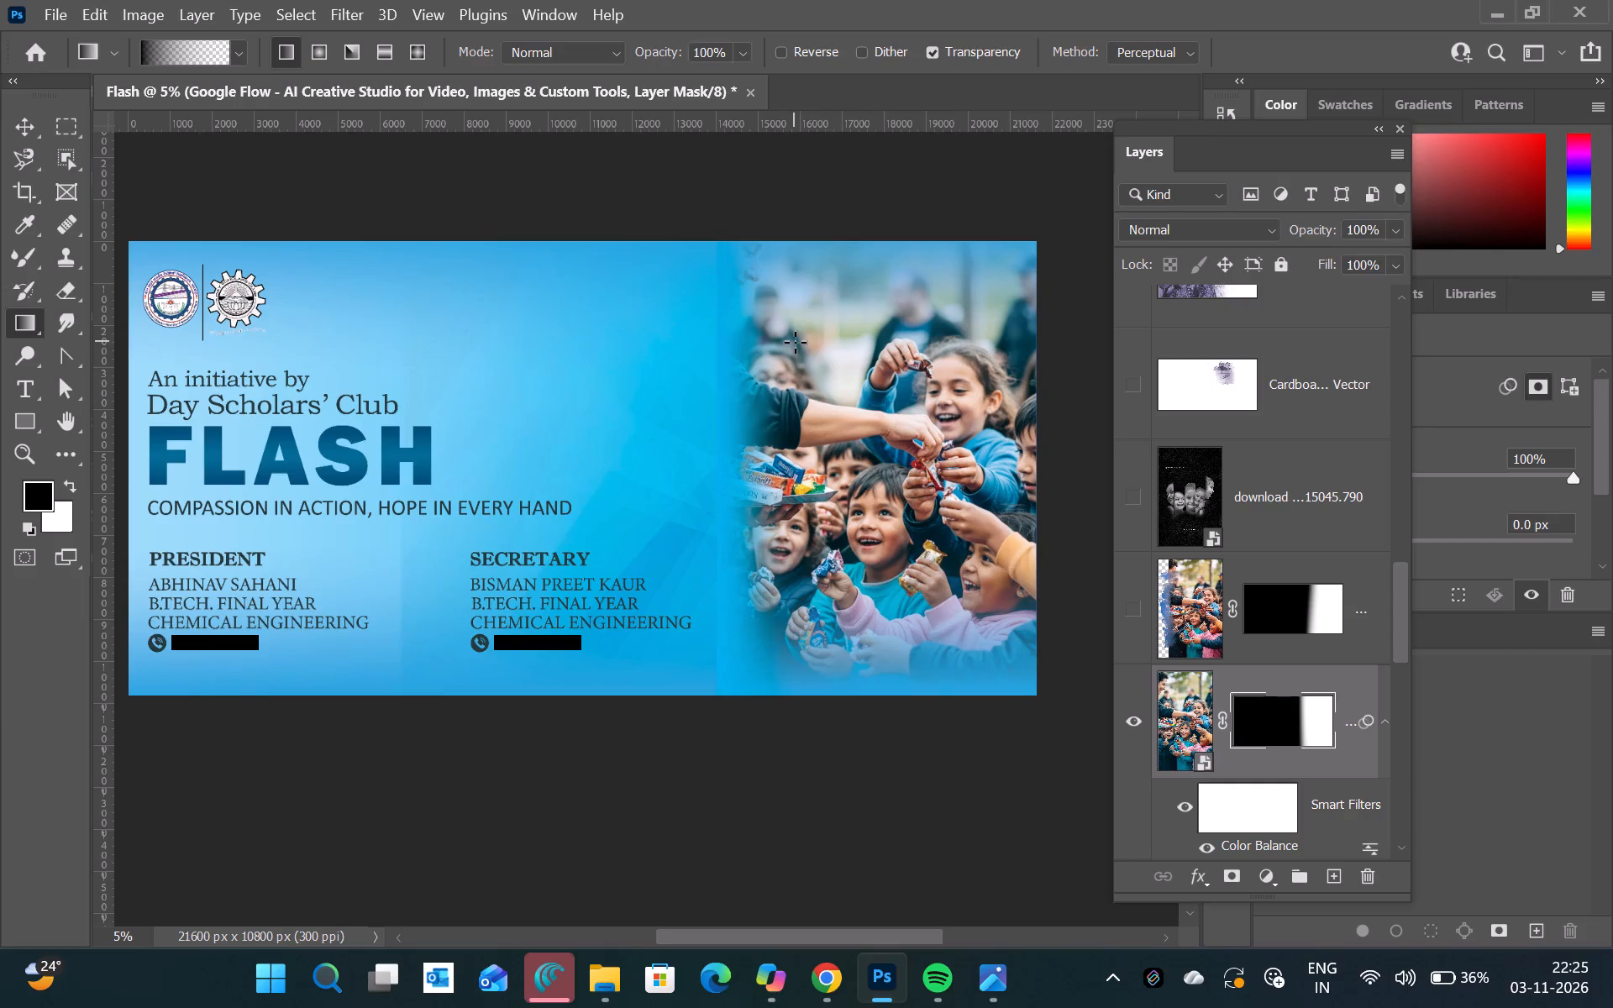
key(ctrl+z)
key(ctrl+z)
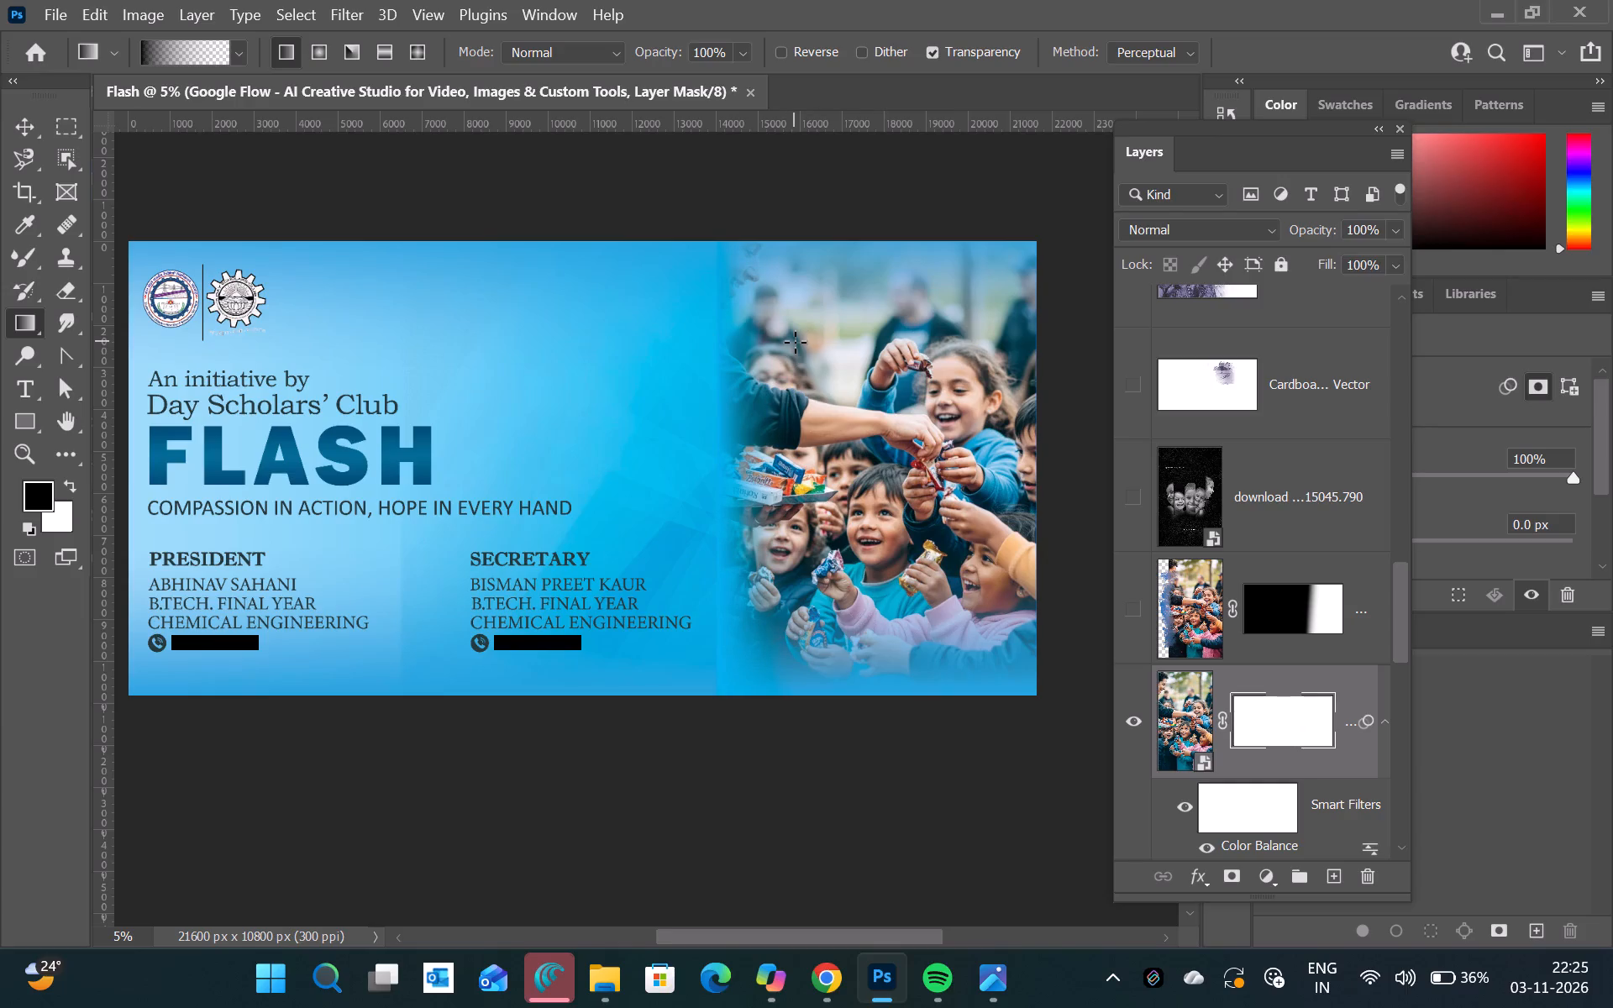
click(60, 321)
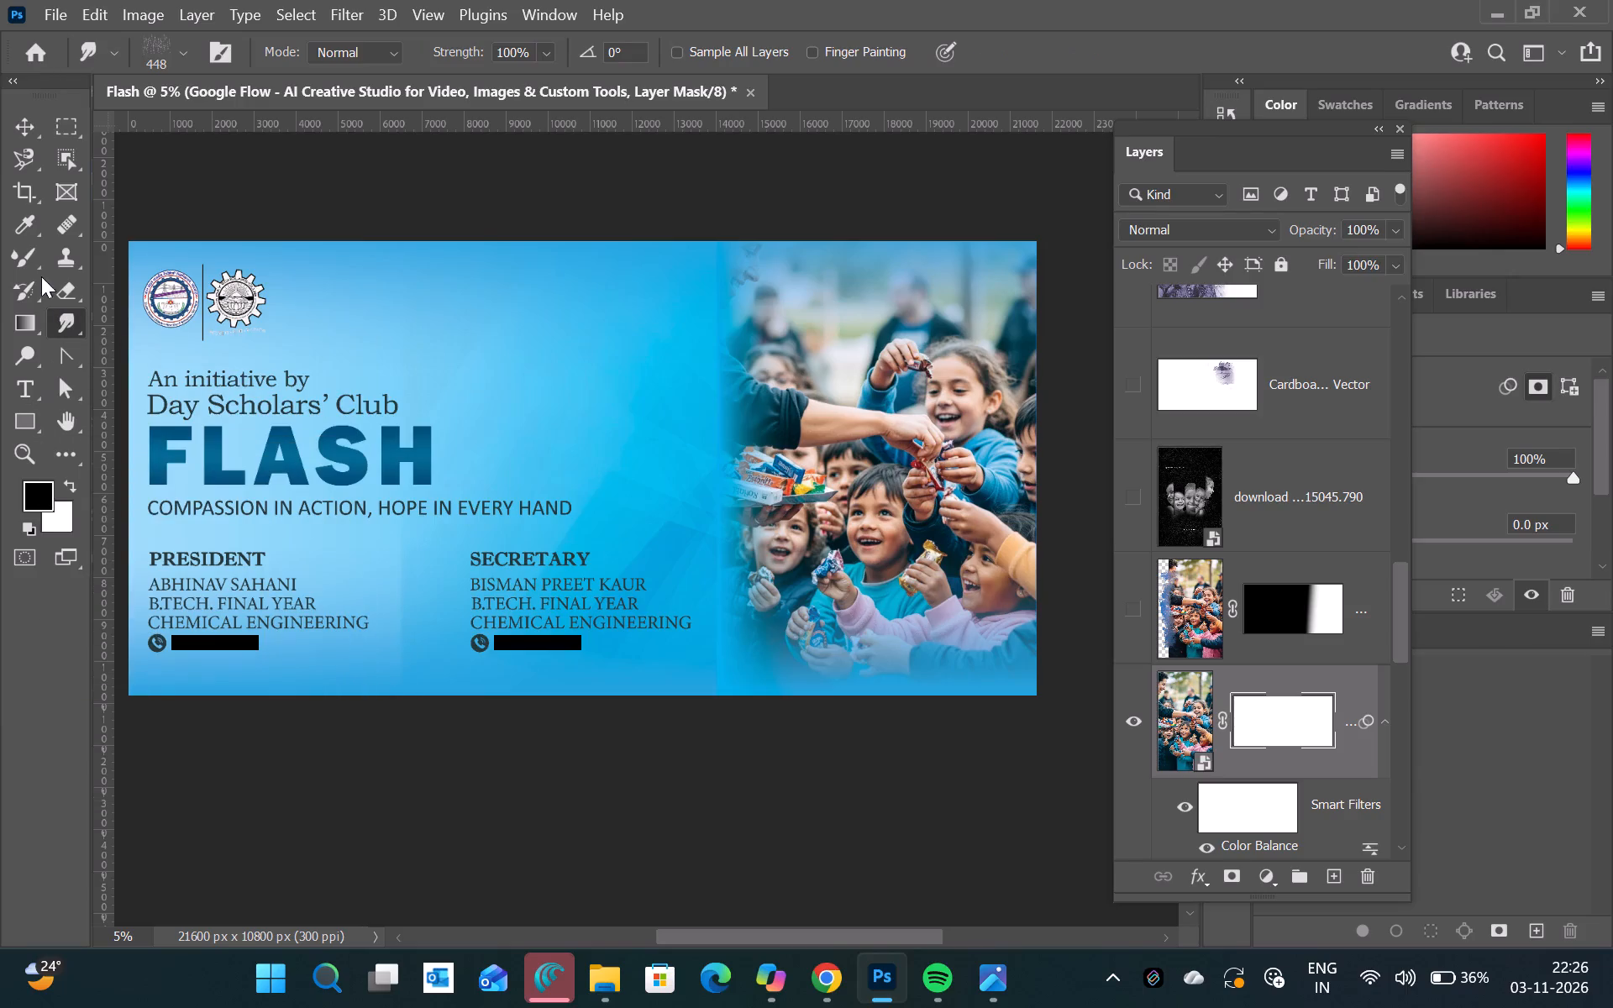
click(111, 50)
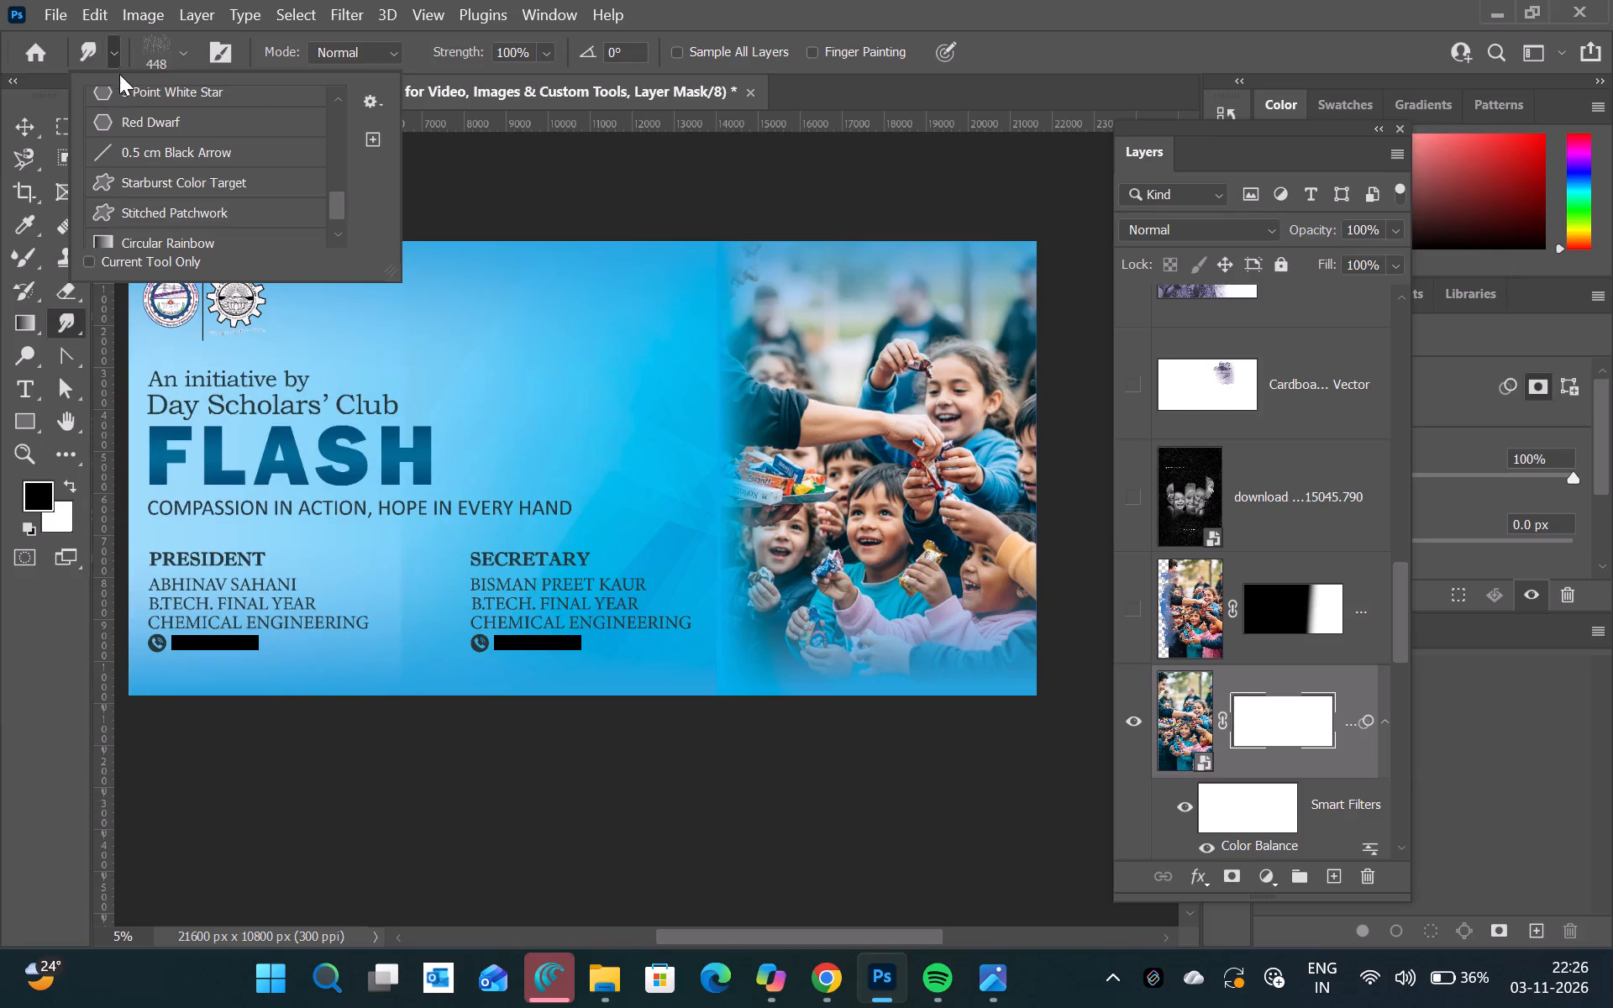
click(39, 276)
Paint the children photo's layer mask black with the 1457 px Mixer Brush in vertical strokes along the photo's left edge.
click(33, 254)
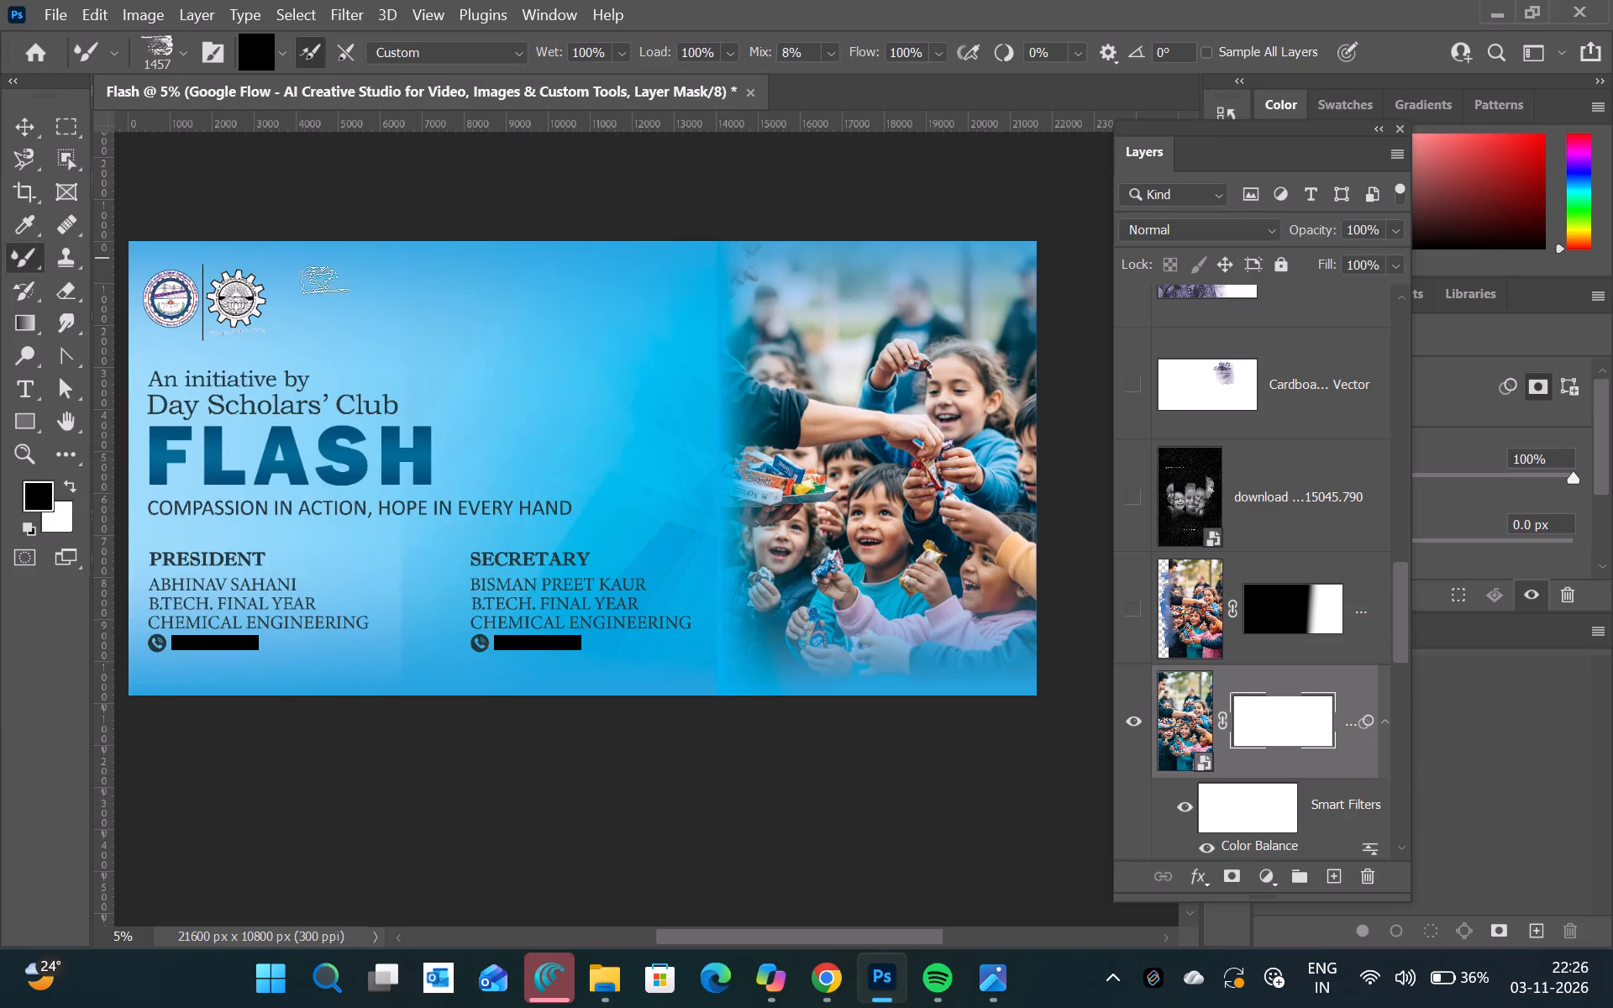
drag(728, 253, 728, 592)
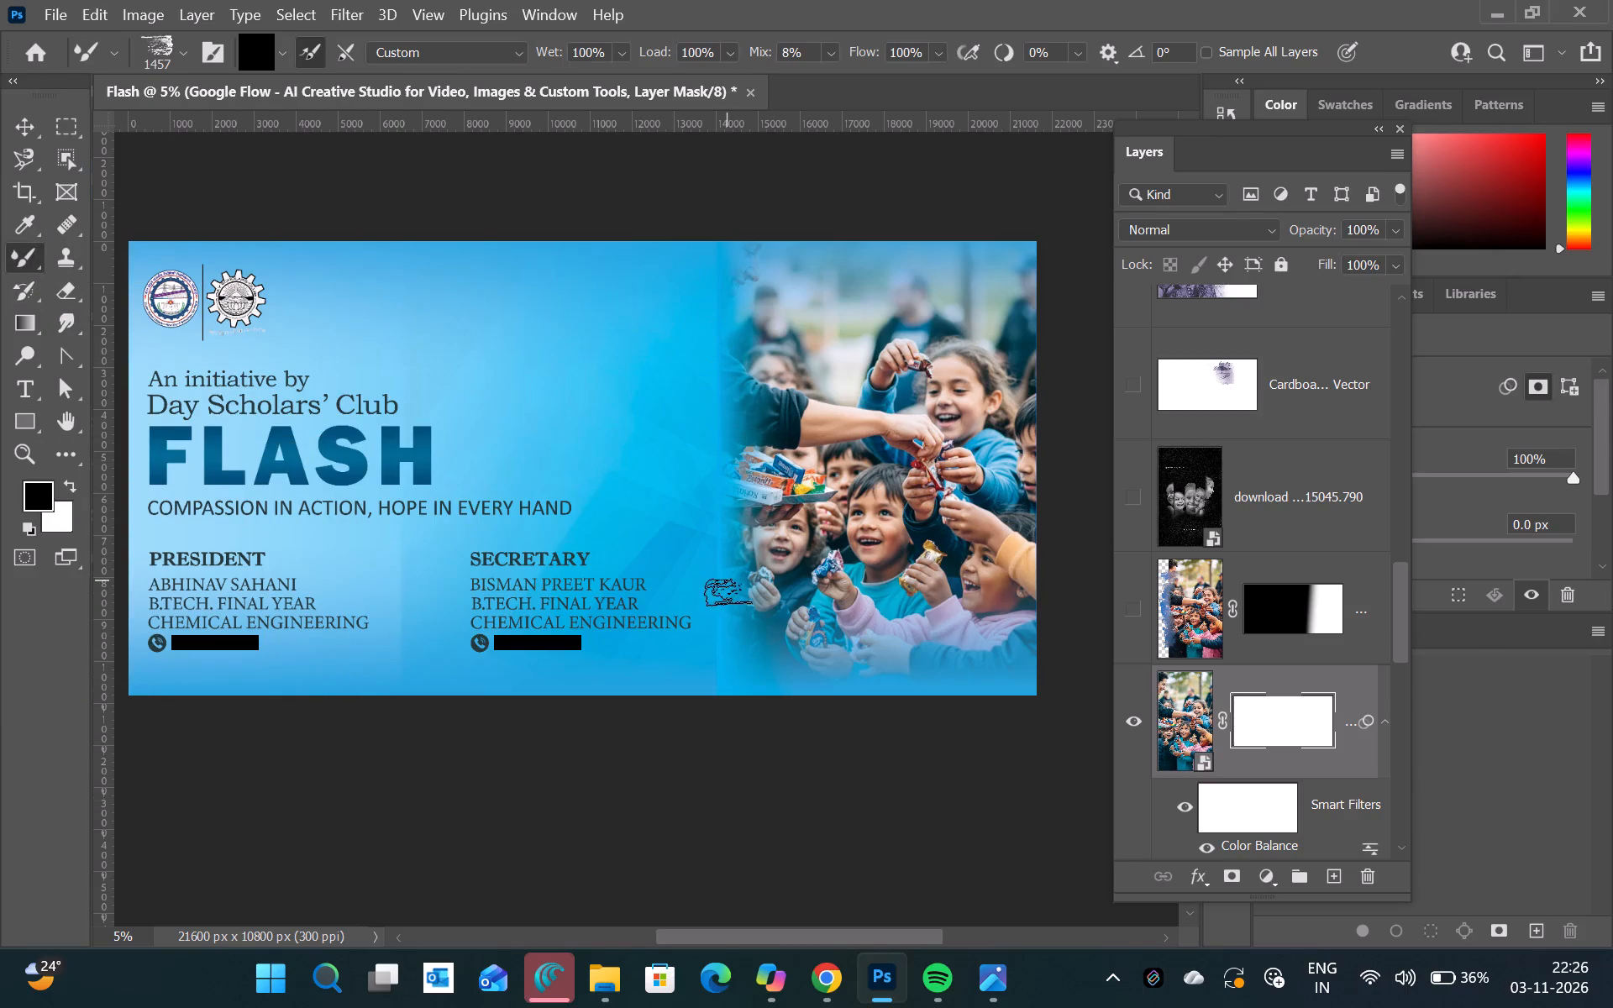
drag(728, 592, 717, 669)
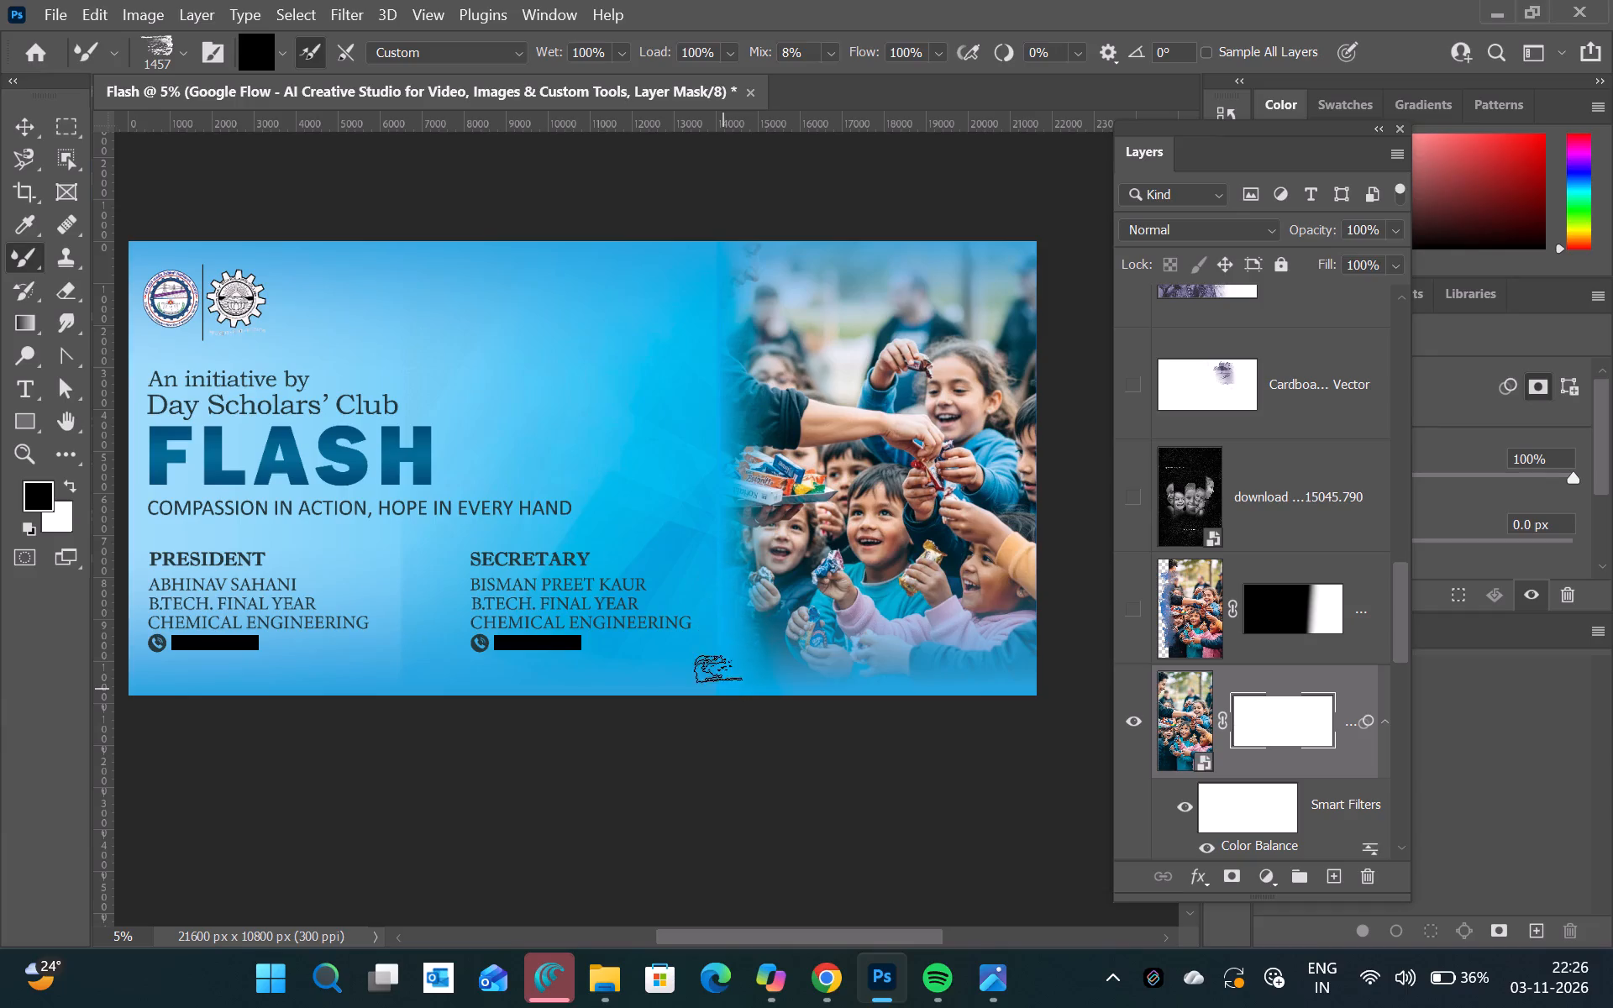
drag(717, 669, 723, 387)
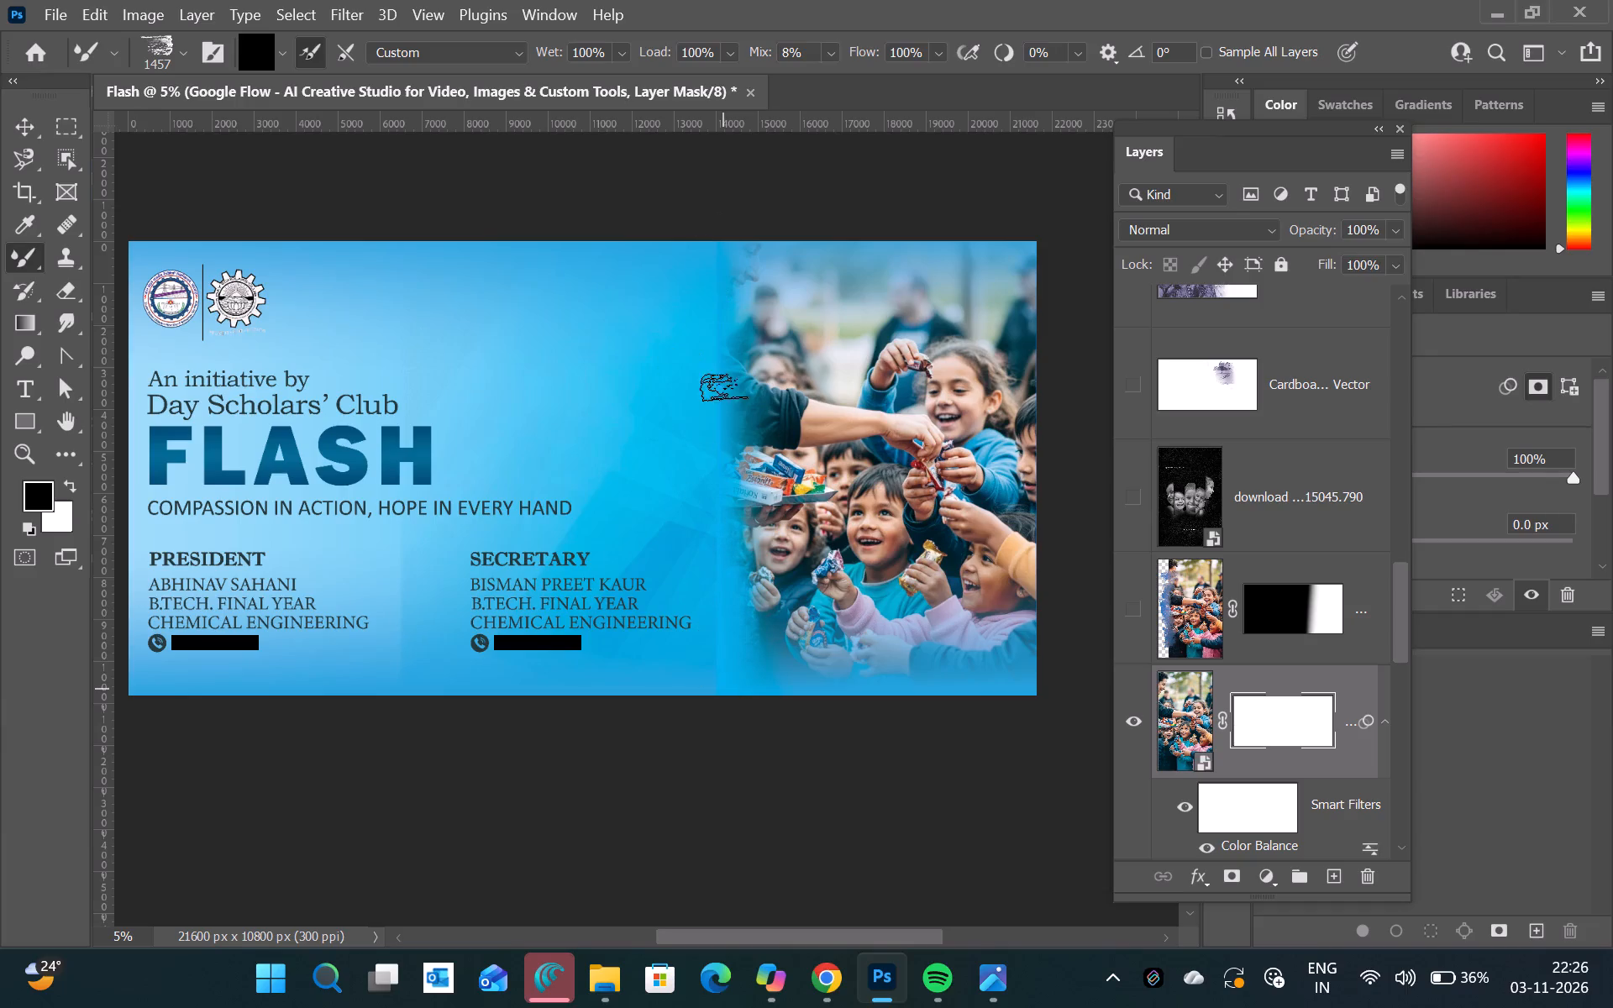
drag(723, 387, 757, 743)
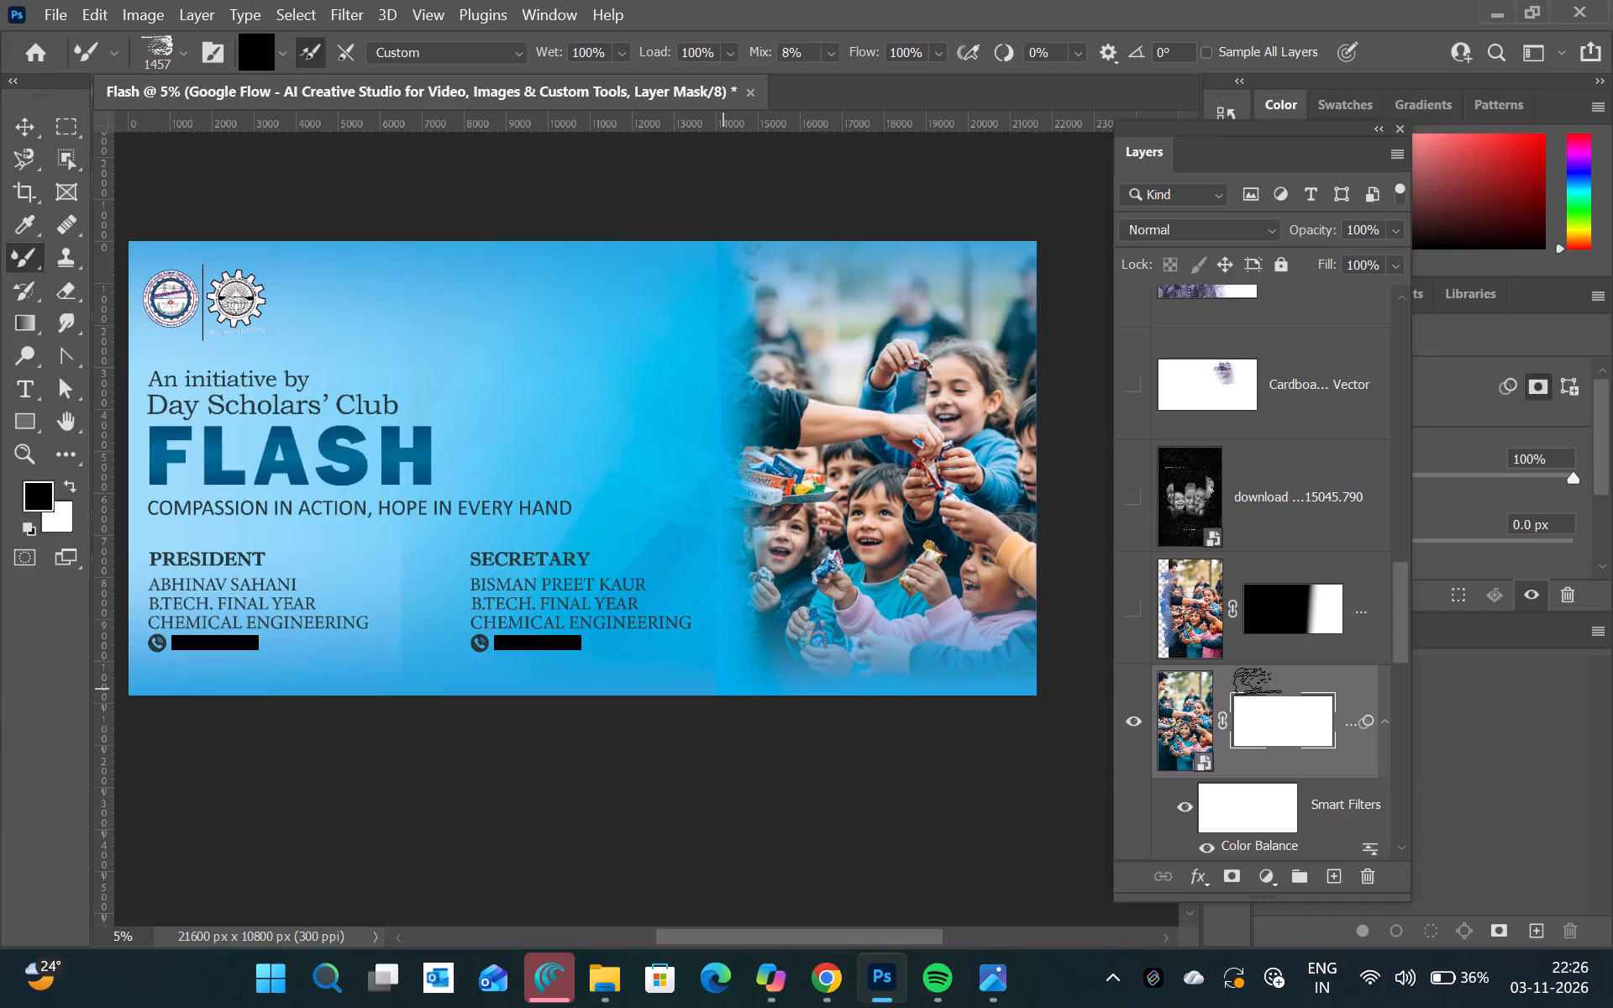
scroll(1257, 681, down, 1)
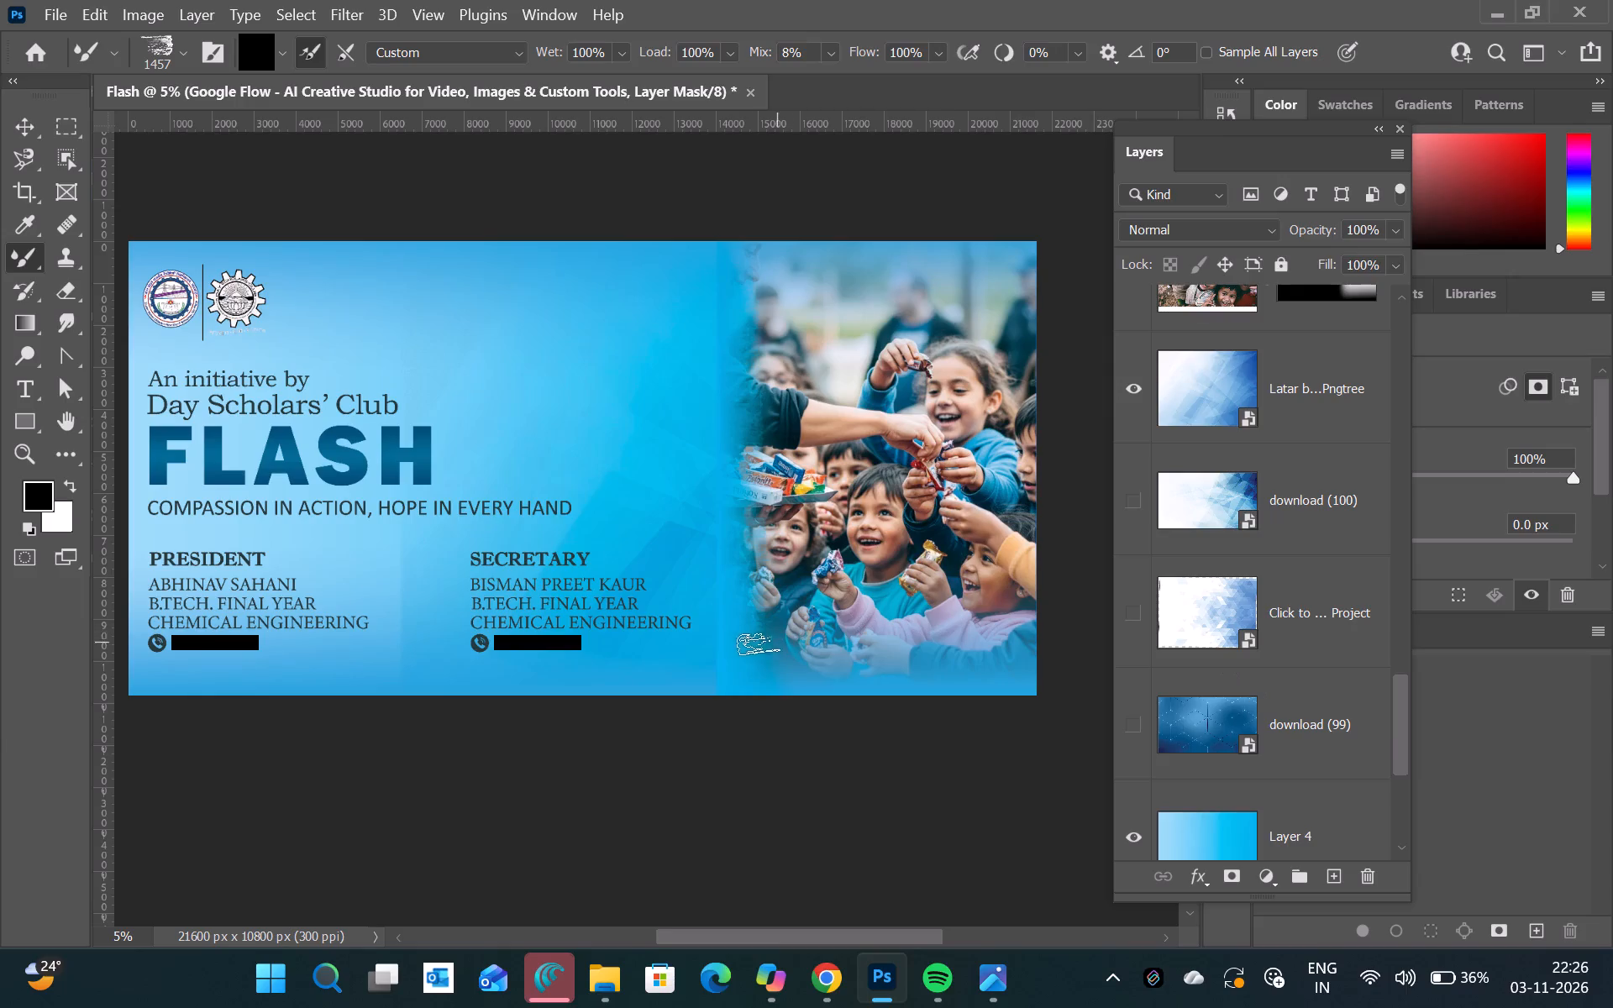
click(716, 619)
drag(721, 647, 693, 601)
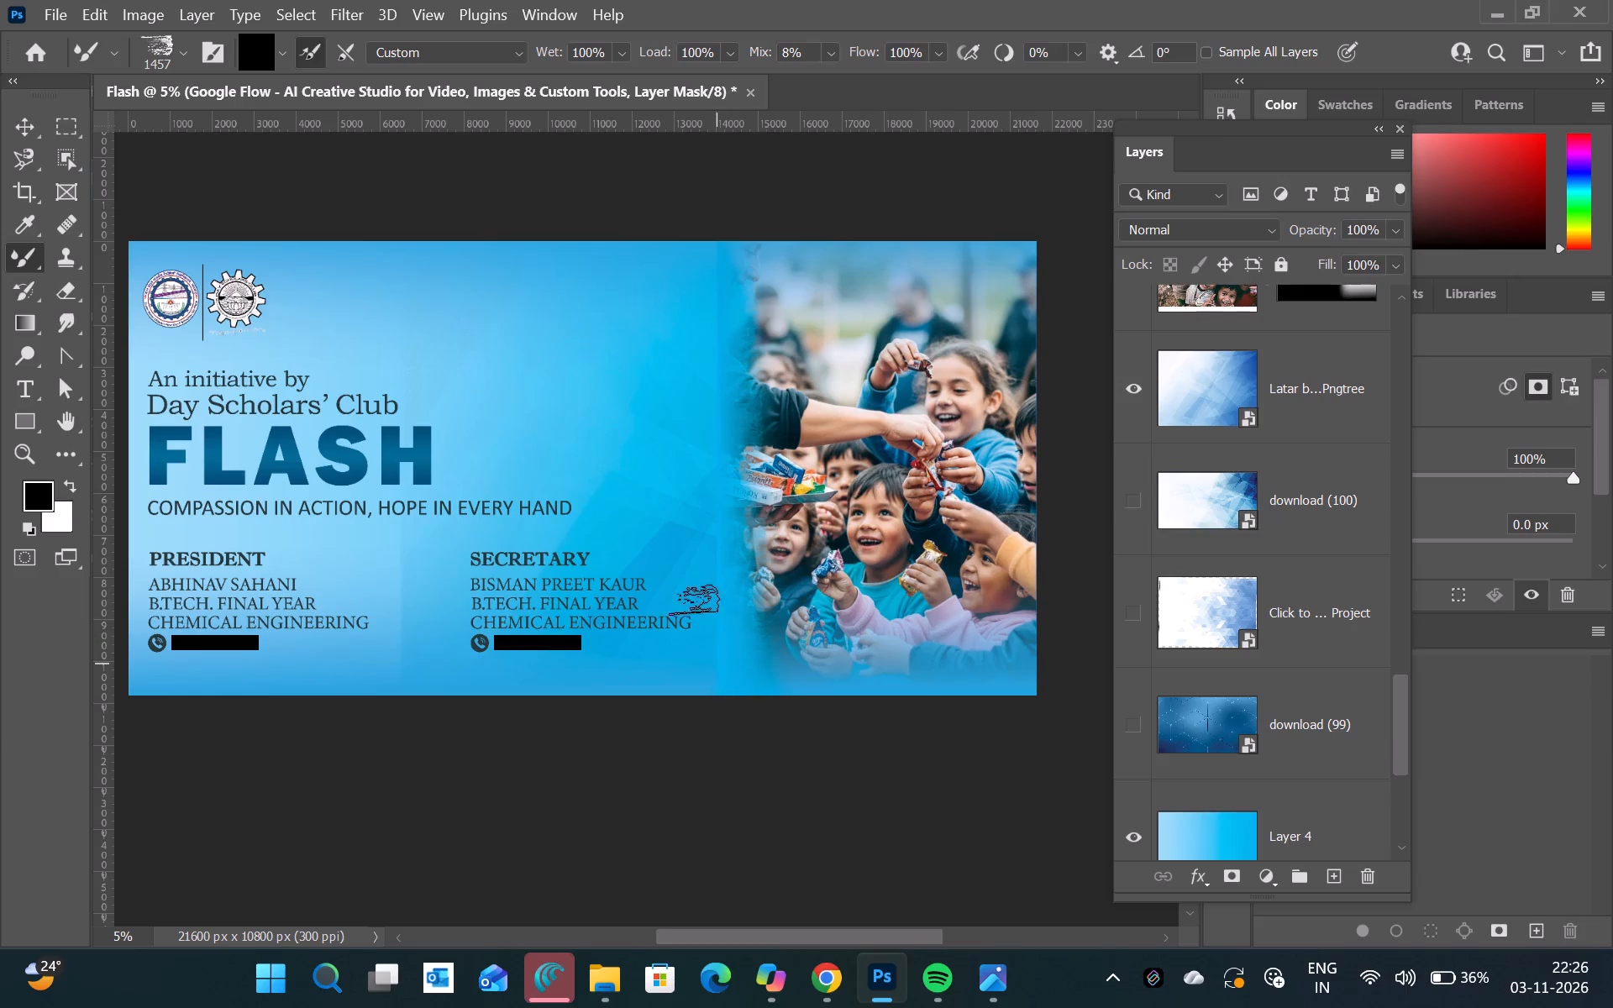
drag(693, 601, 706, 441)
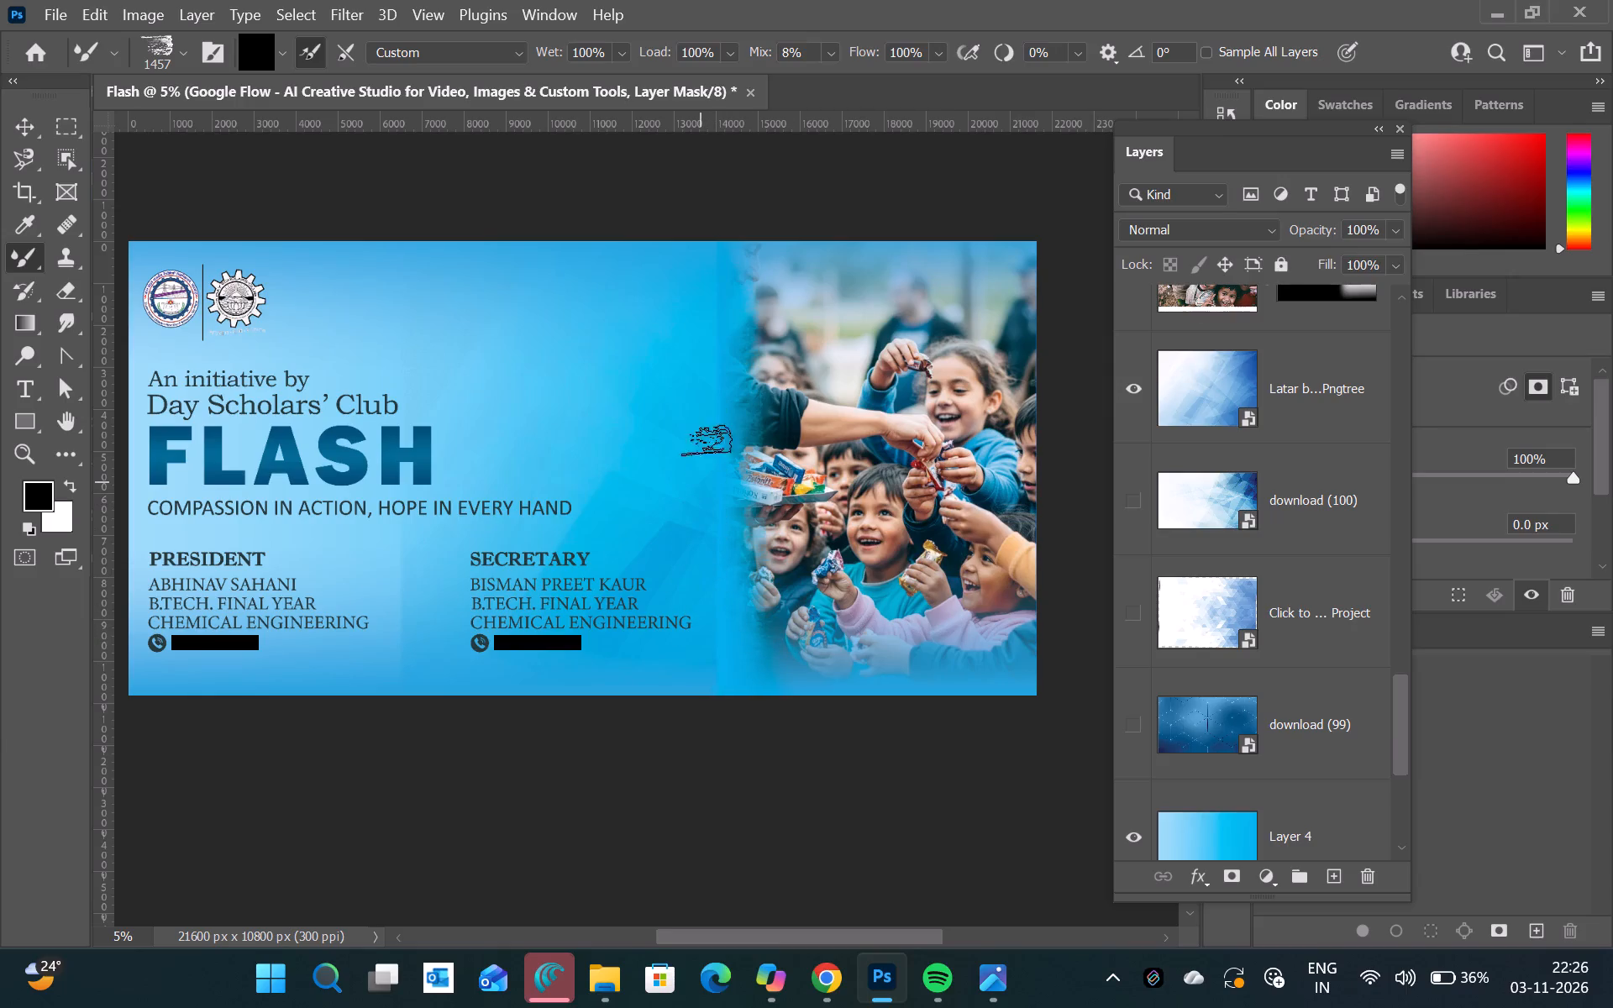
drag(706, 441, 712, 245)
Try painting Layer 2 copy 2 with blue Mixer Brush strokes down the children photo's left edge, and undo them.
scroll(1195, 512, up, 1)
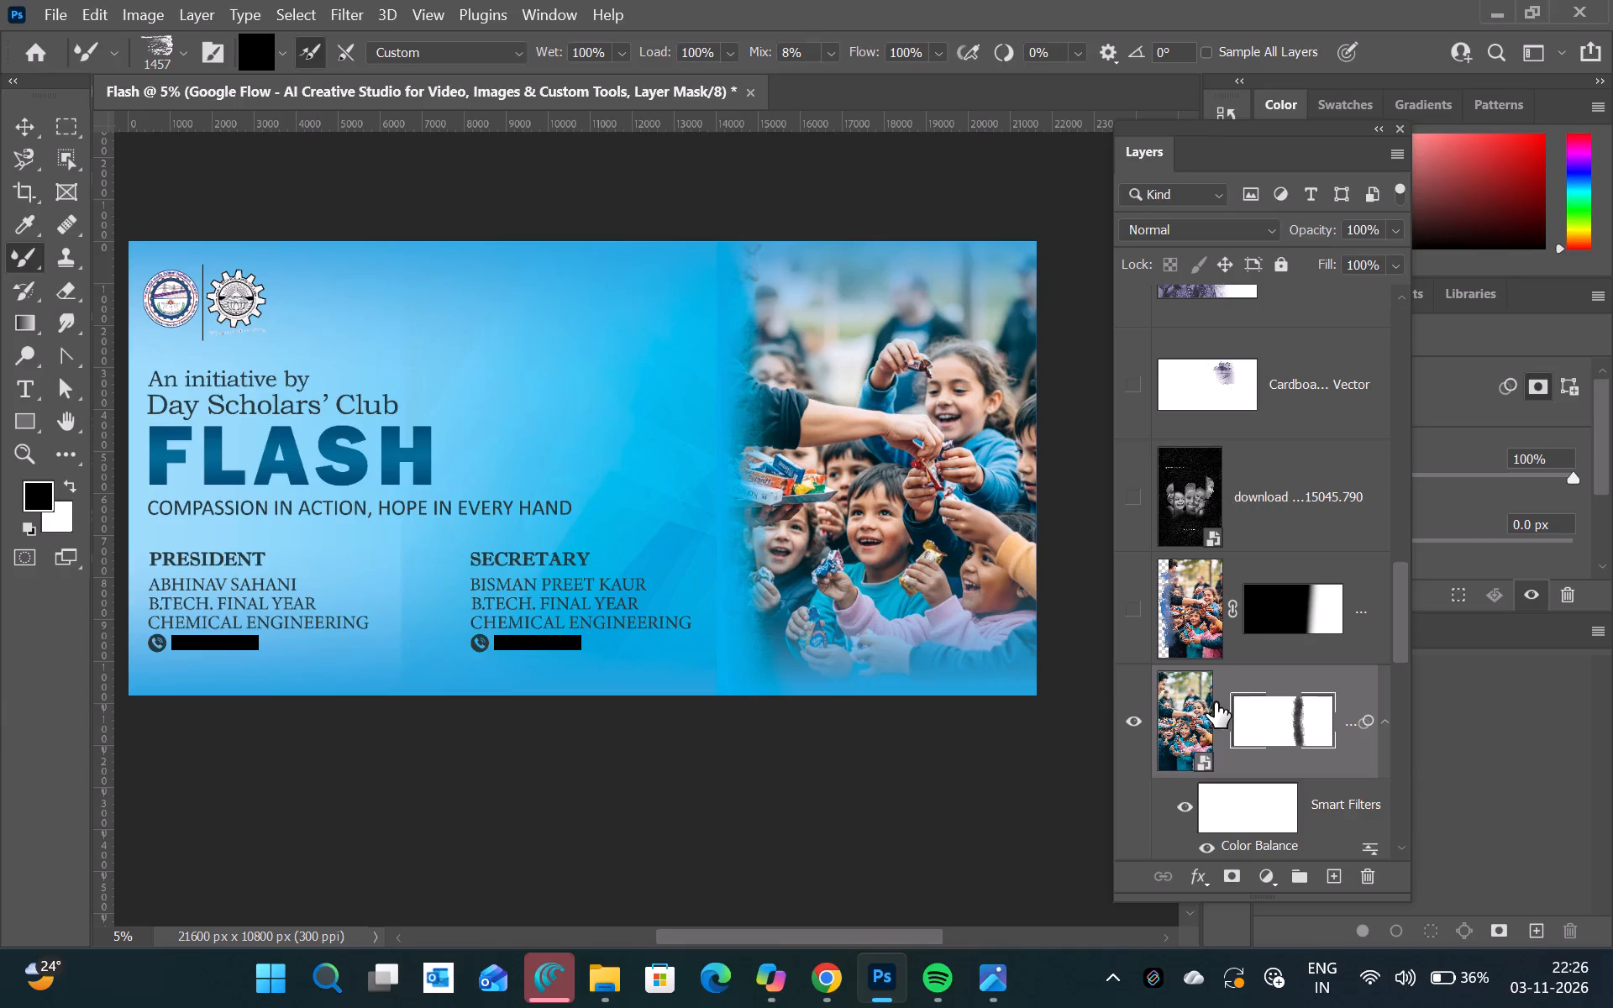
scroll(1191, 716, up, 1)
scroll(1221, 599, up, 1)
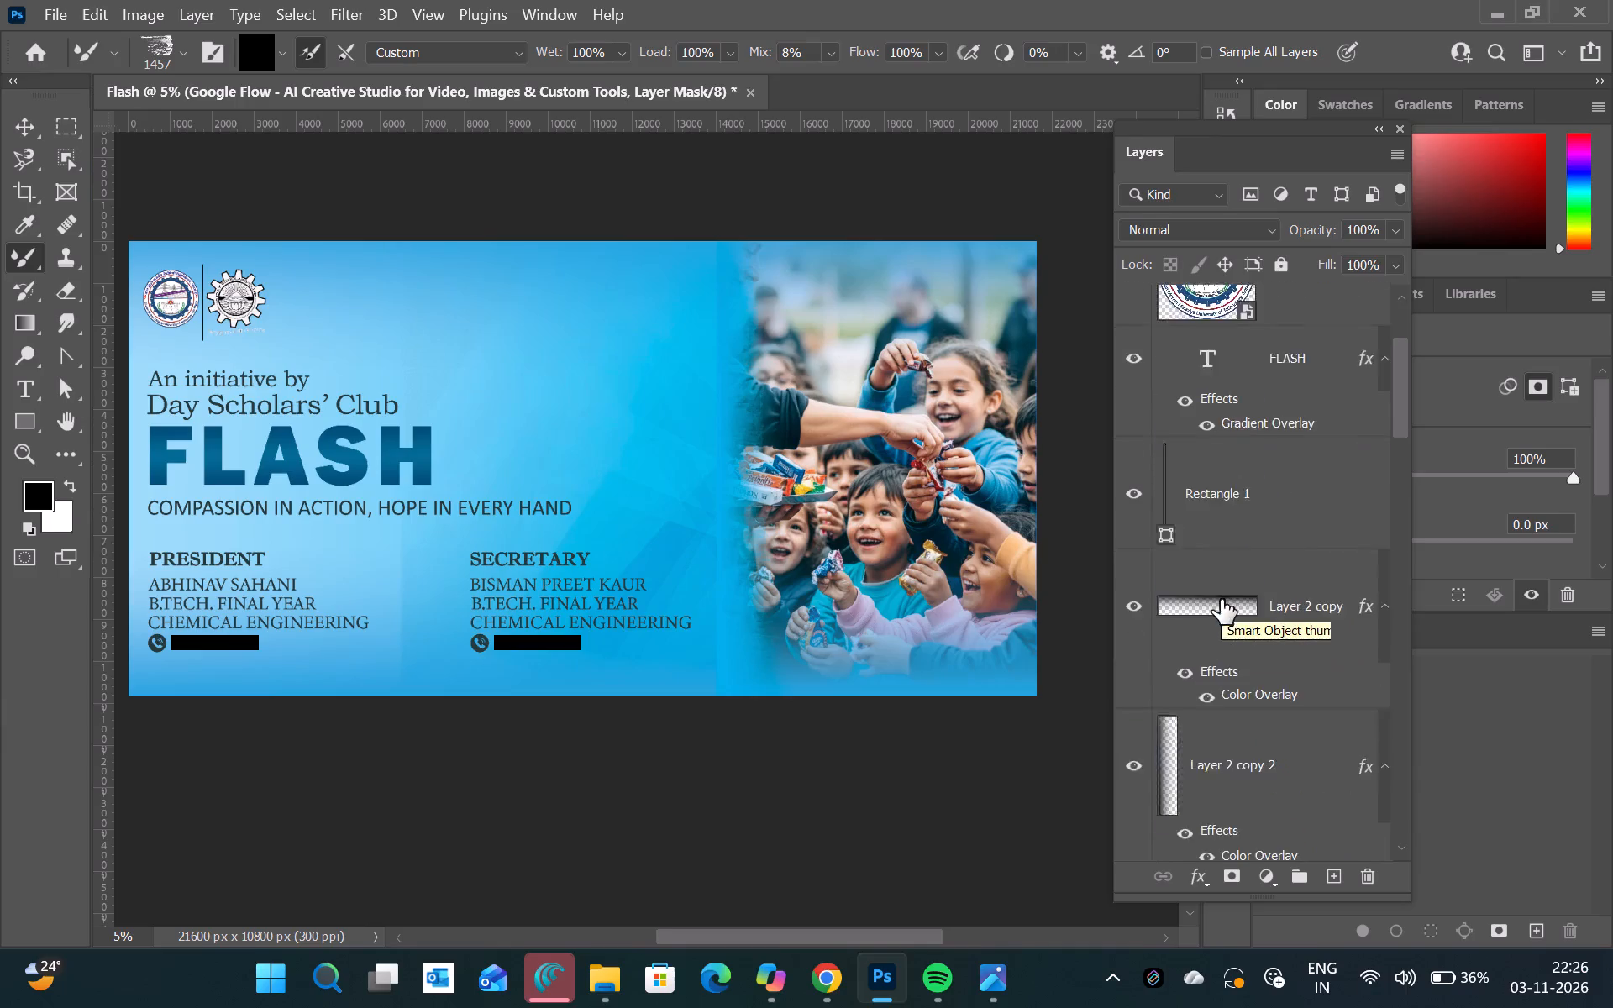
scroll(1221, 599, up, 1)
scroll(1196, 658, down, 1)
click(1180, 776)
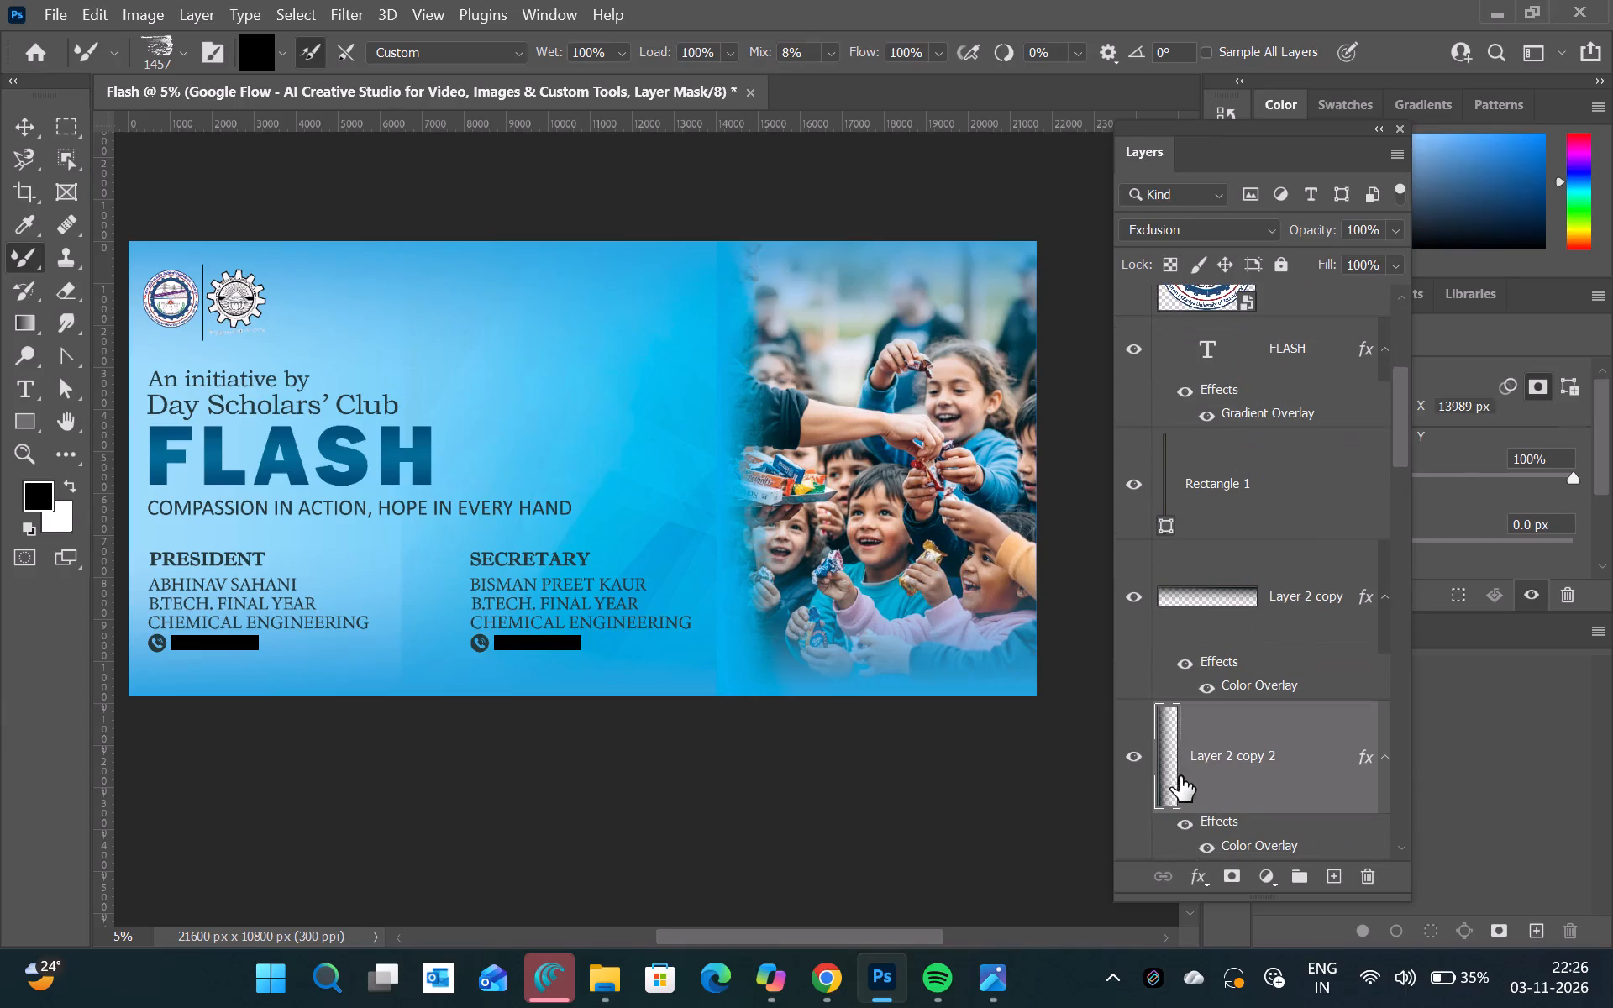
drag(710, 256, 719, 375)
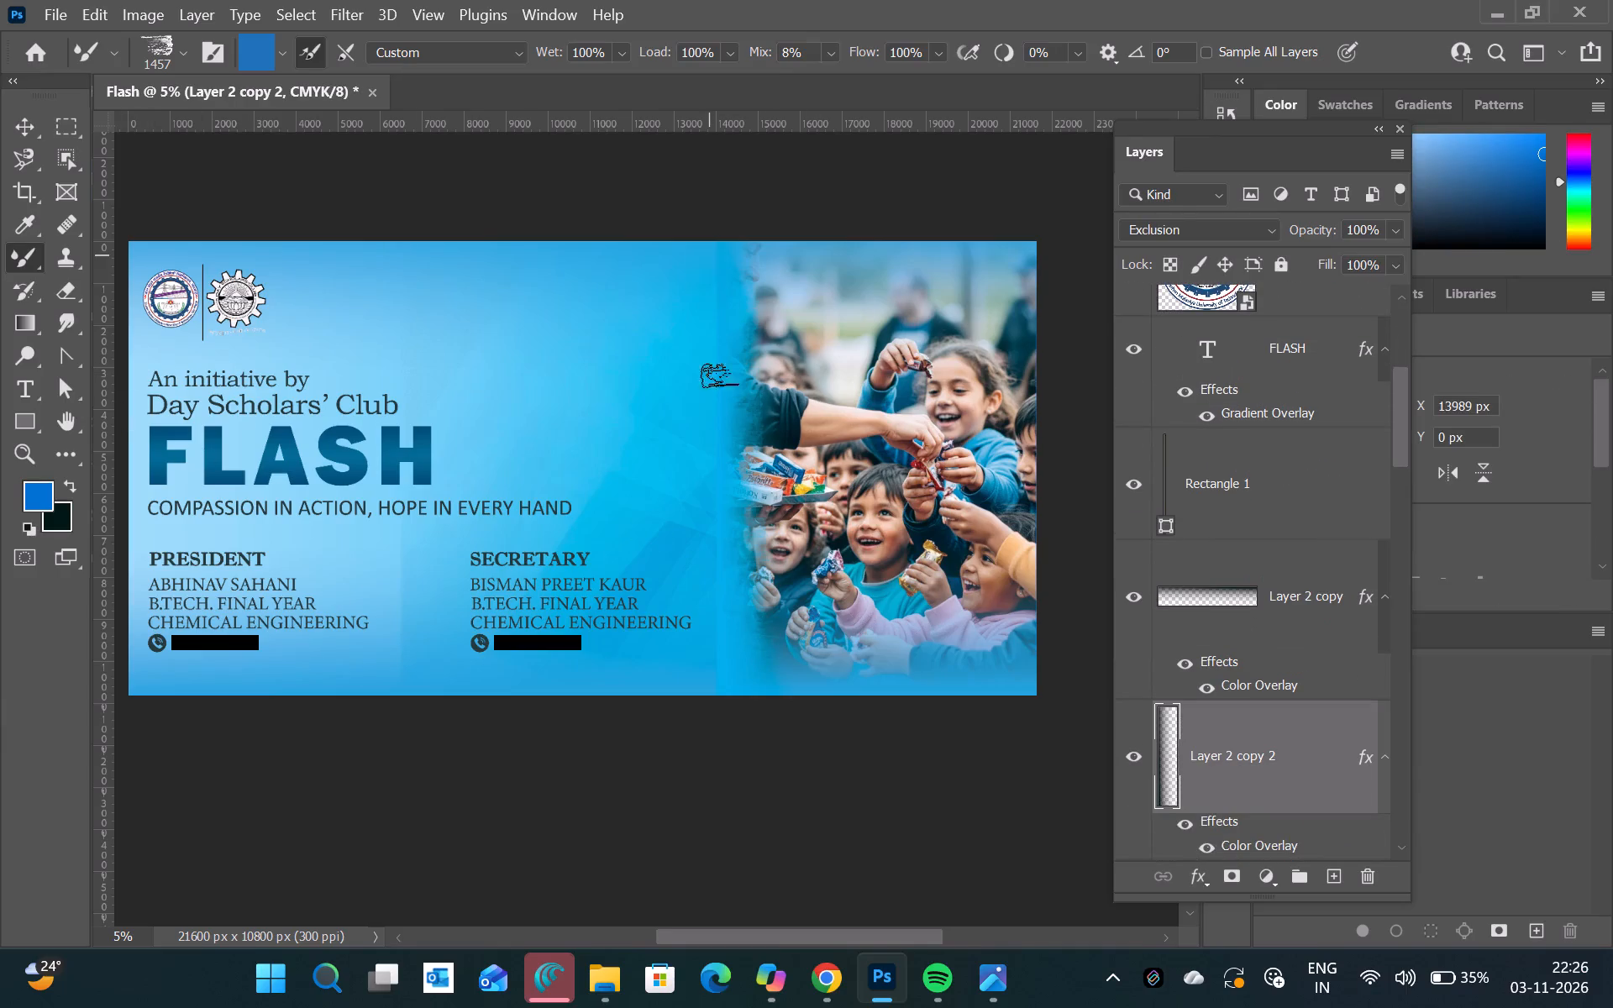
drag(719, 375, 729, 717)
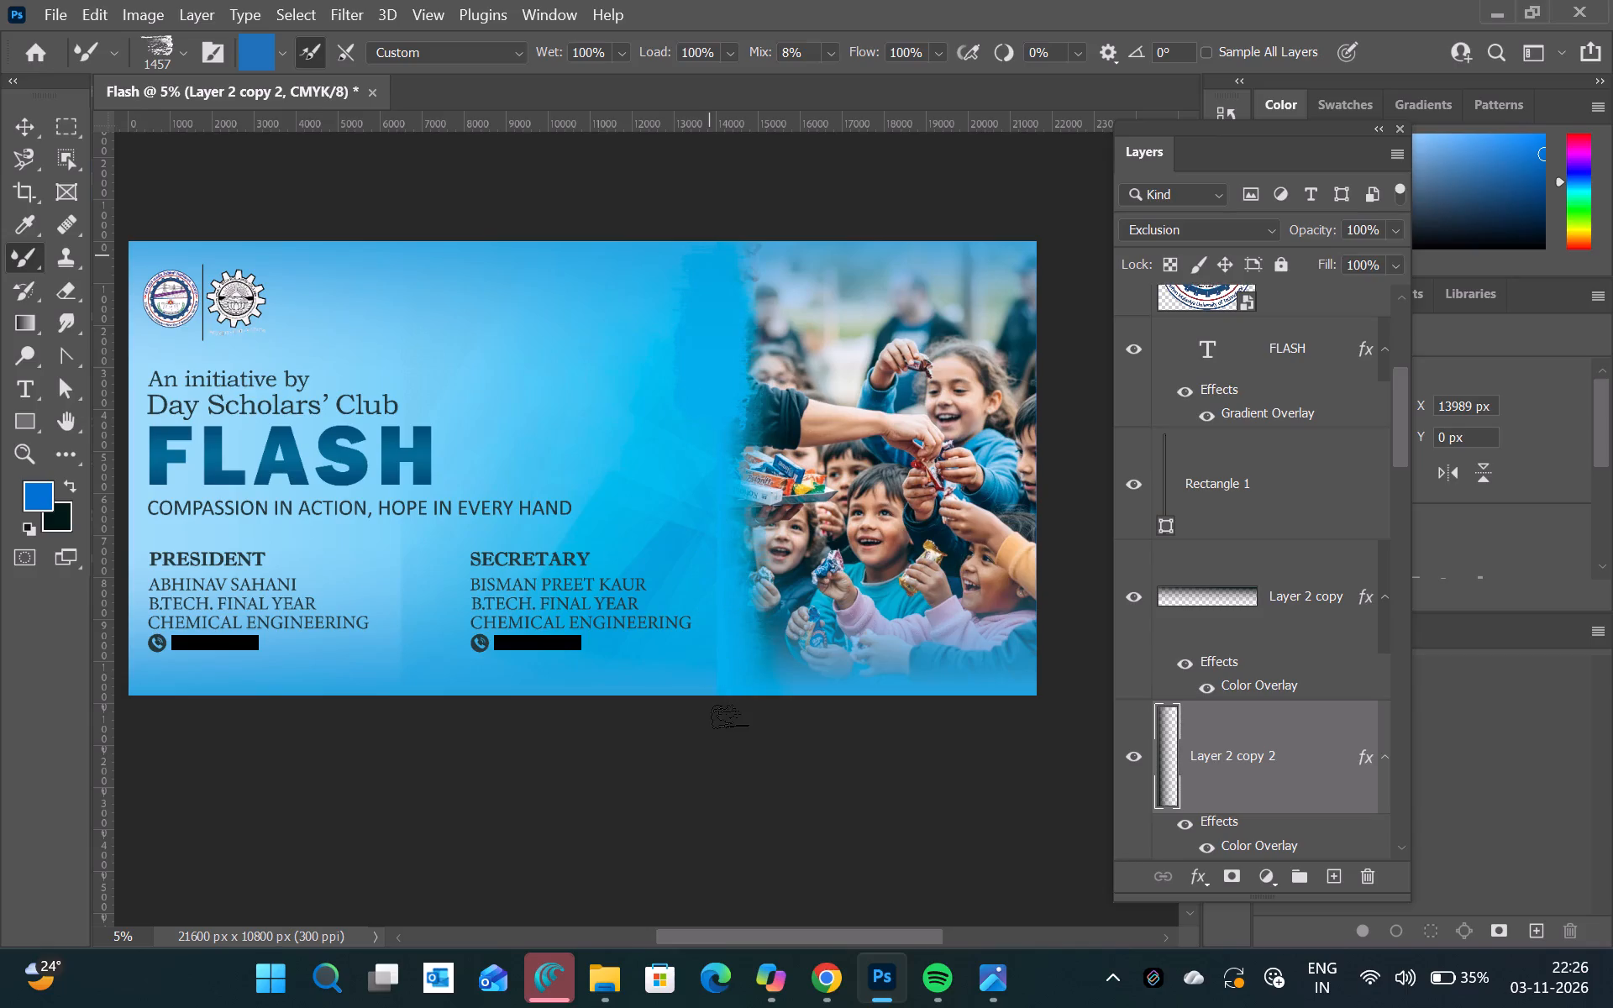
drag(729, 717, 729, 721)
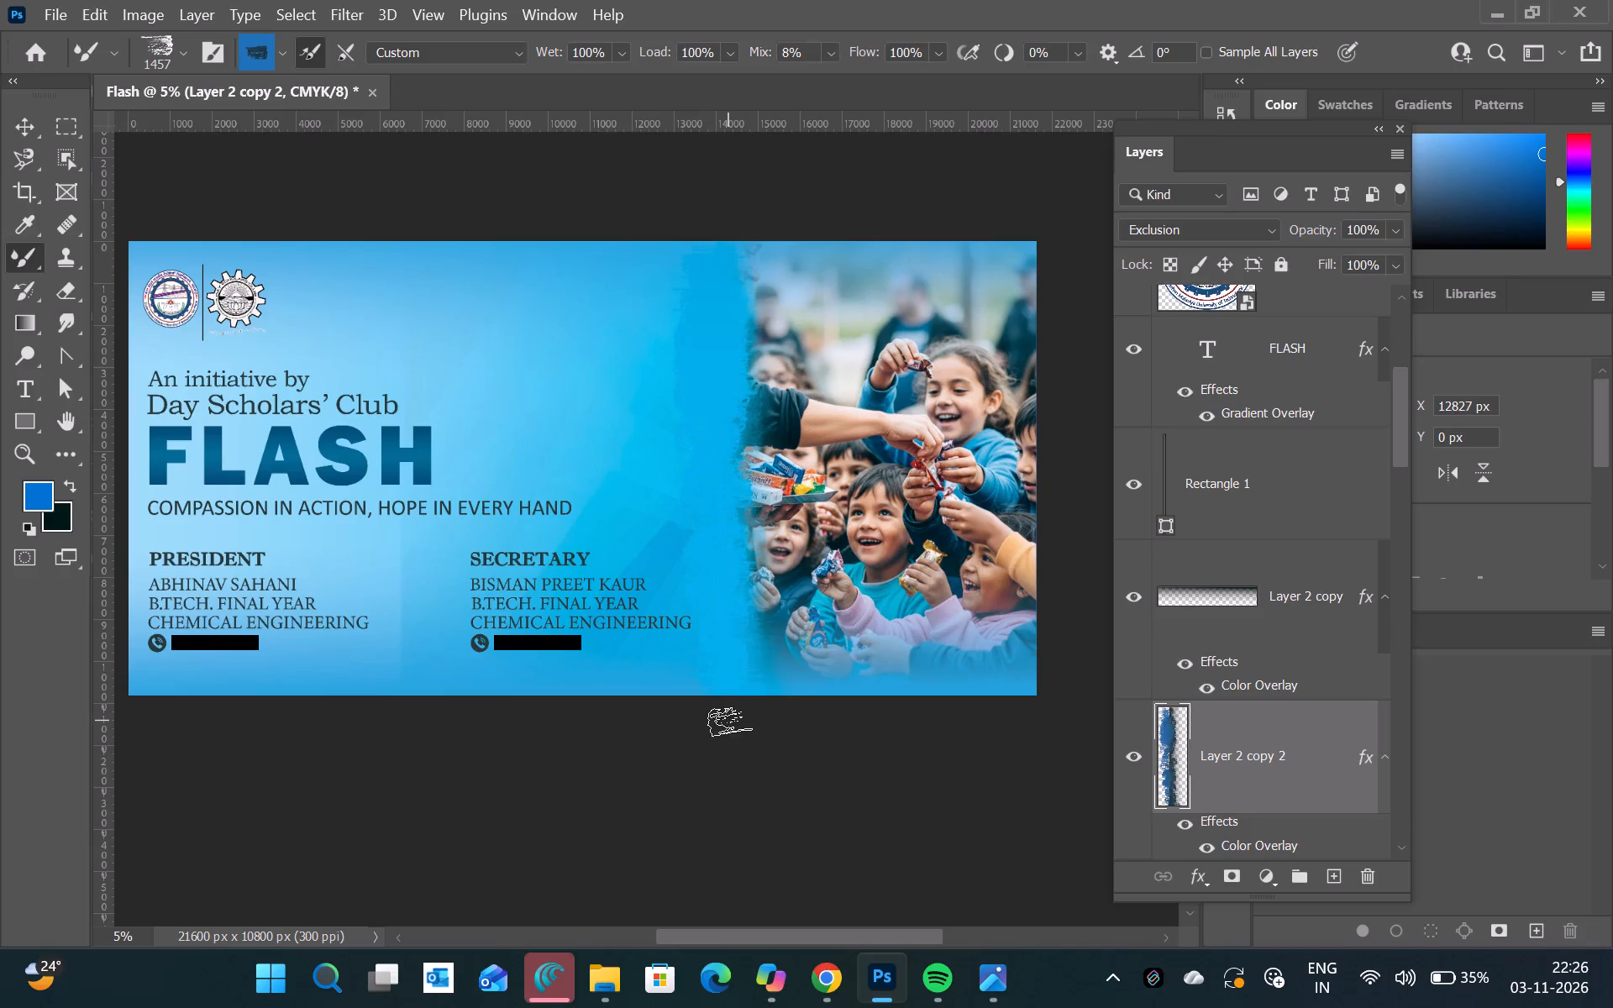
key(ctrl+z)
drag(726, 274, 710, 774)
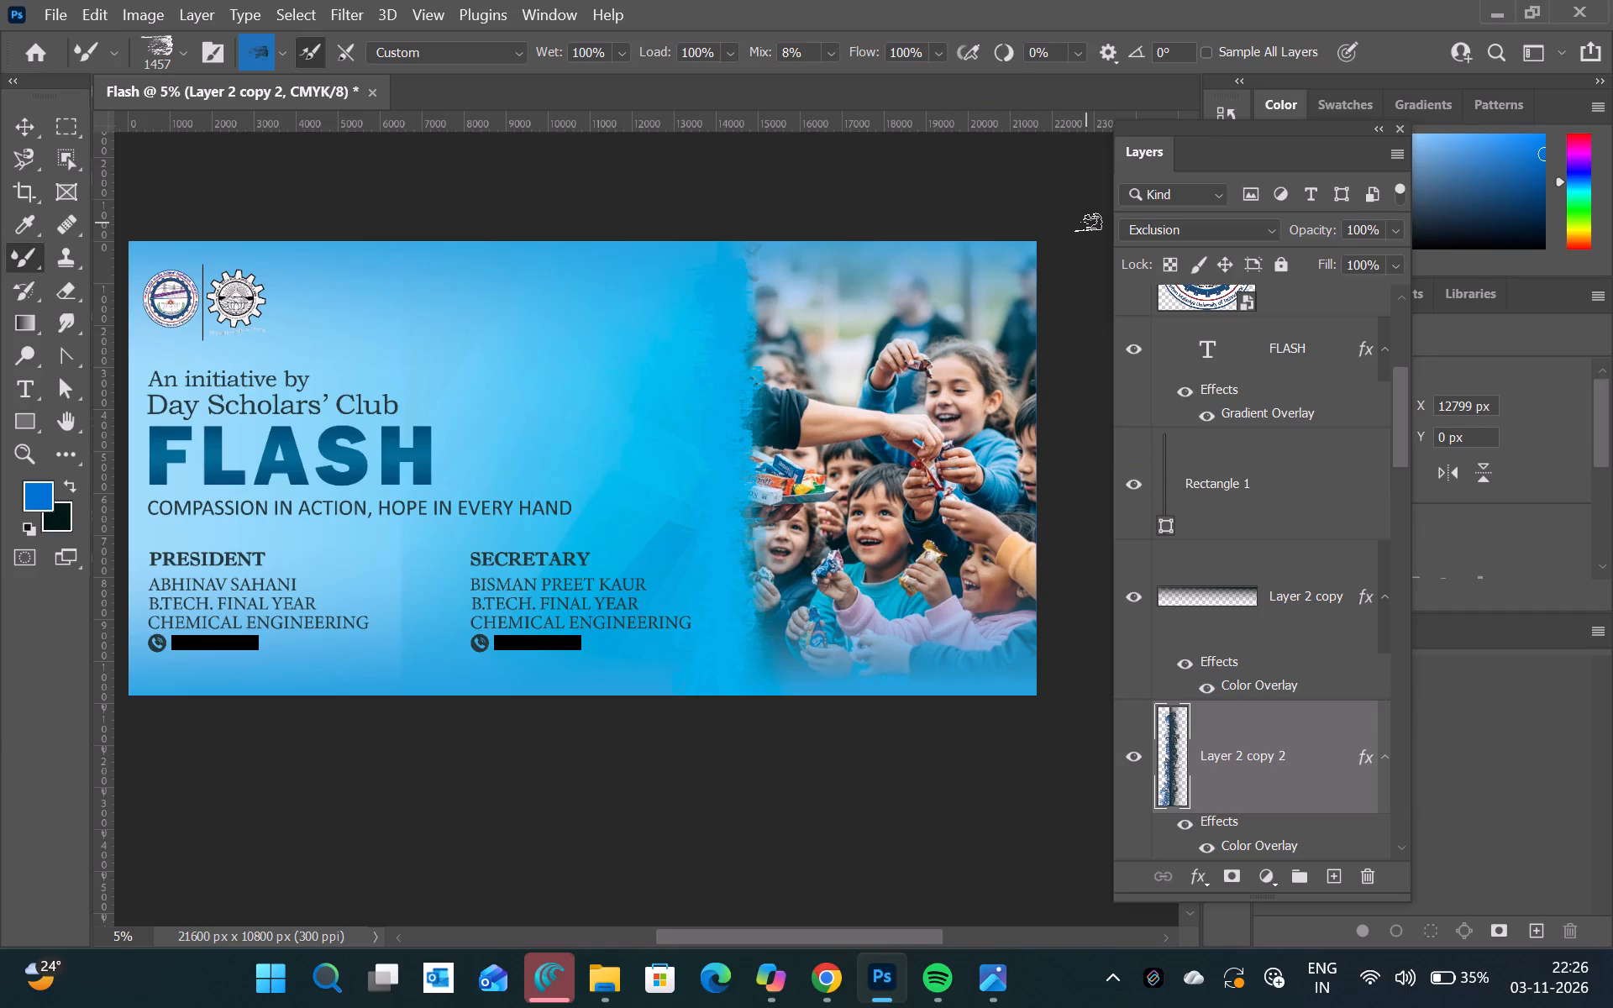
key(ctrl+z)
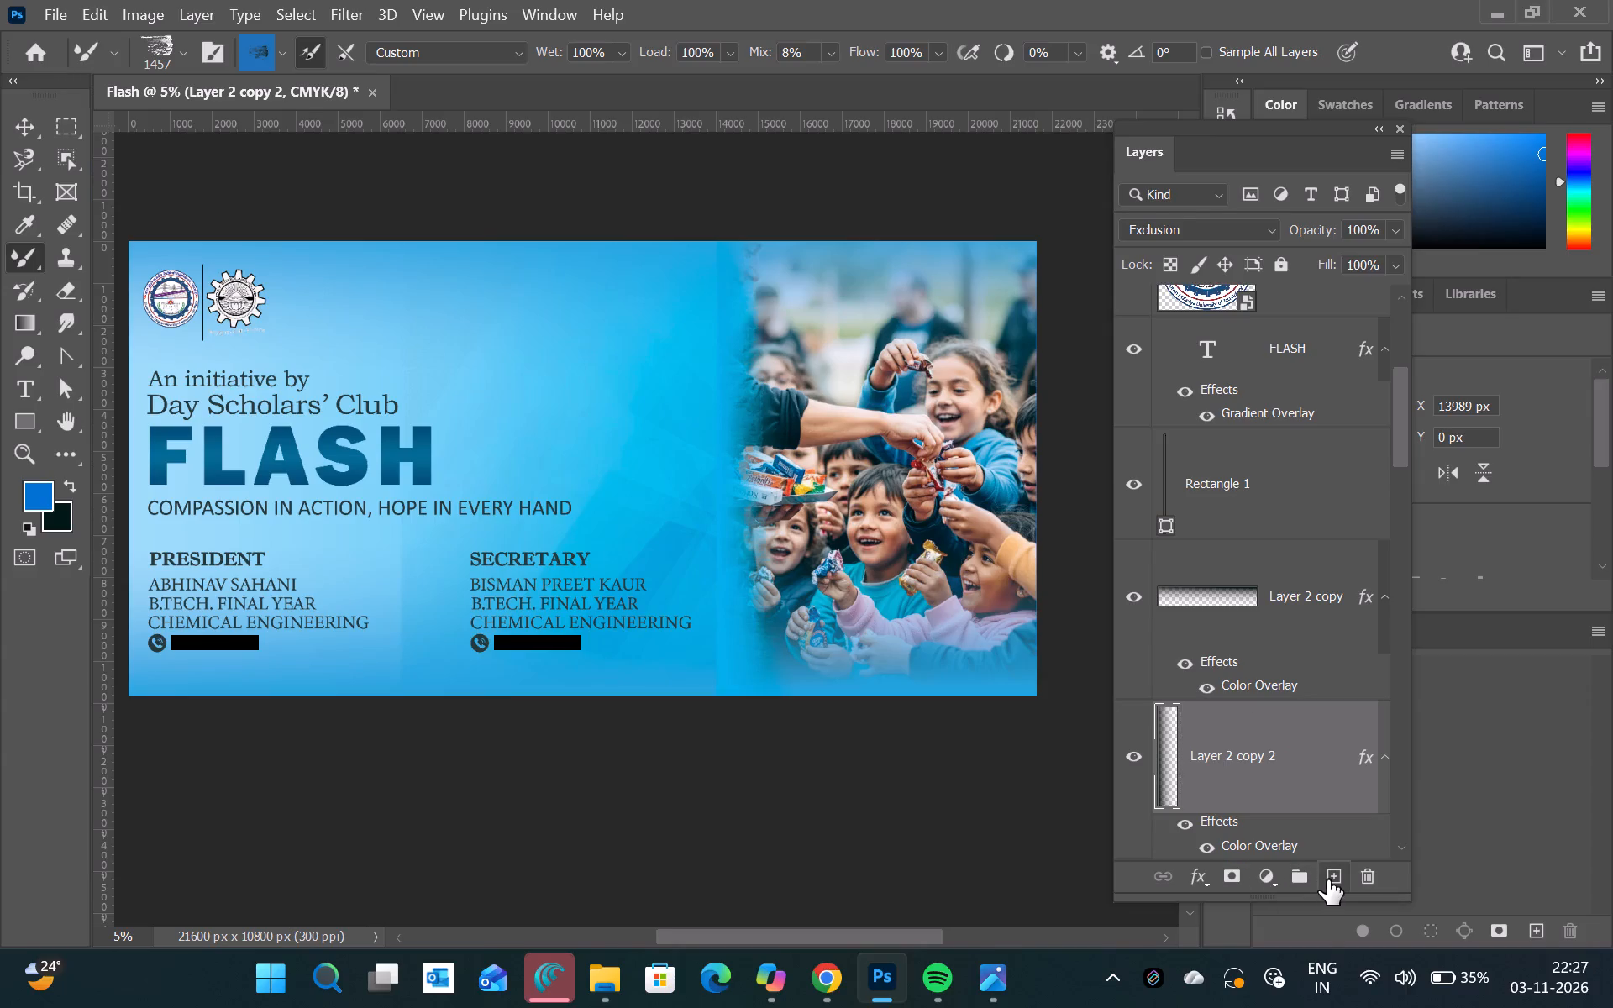
Add a new layer above Layer 2 copy 2 and paint a full-height blue Mixer Brush stroke along the children photo's left edge.
click(1327, 879)
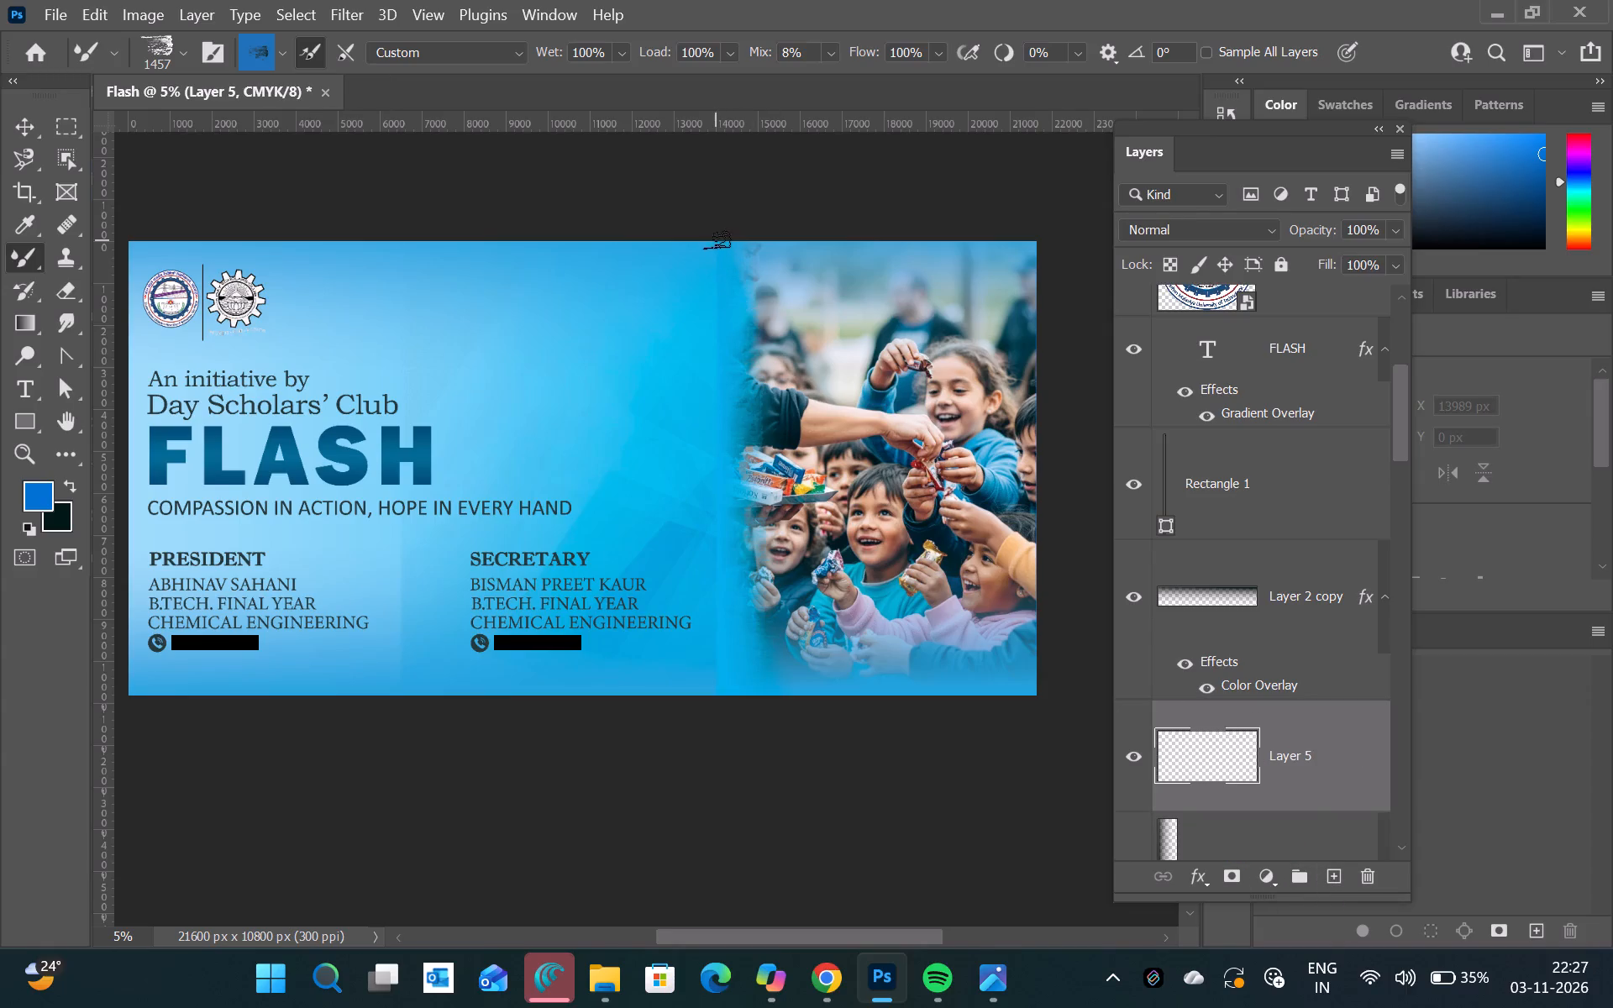
drag(717, 240, 719, 743)
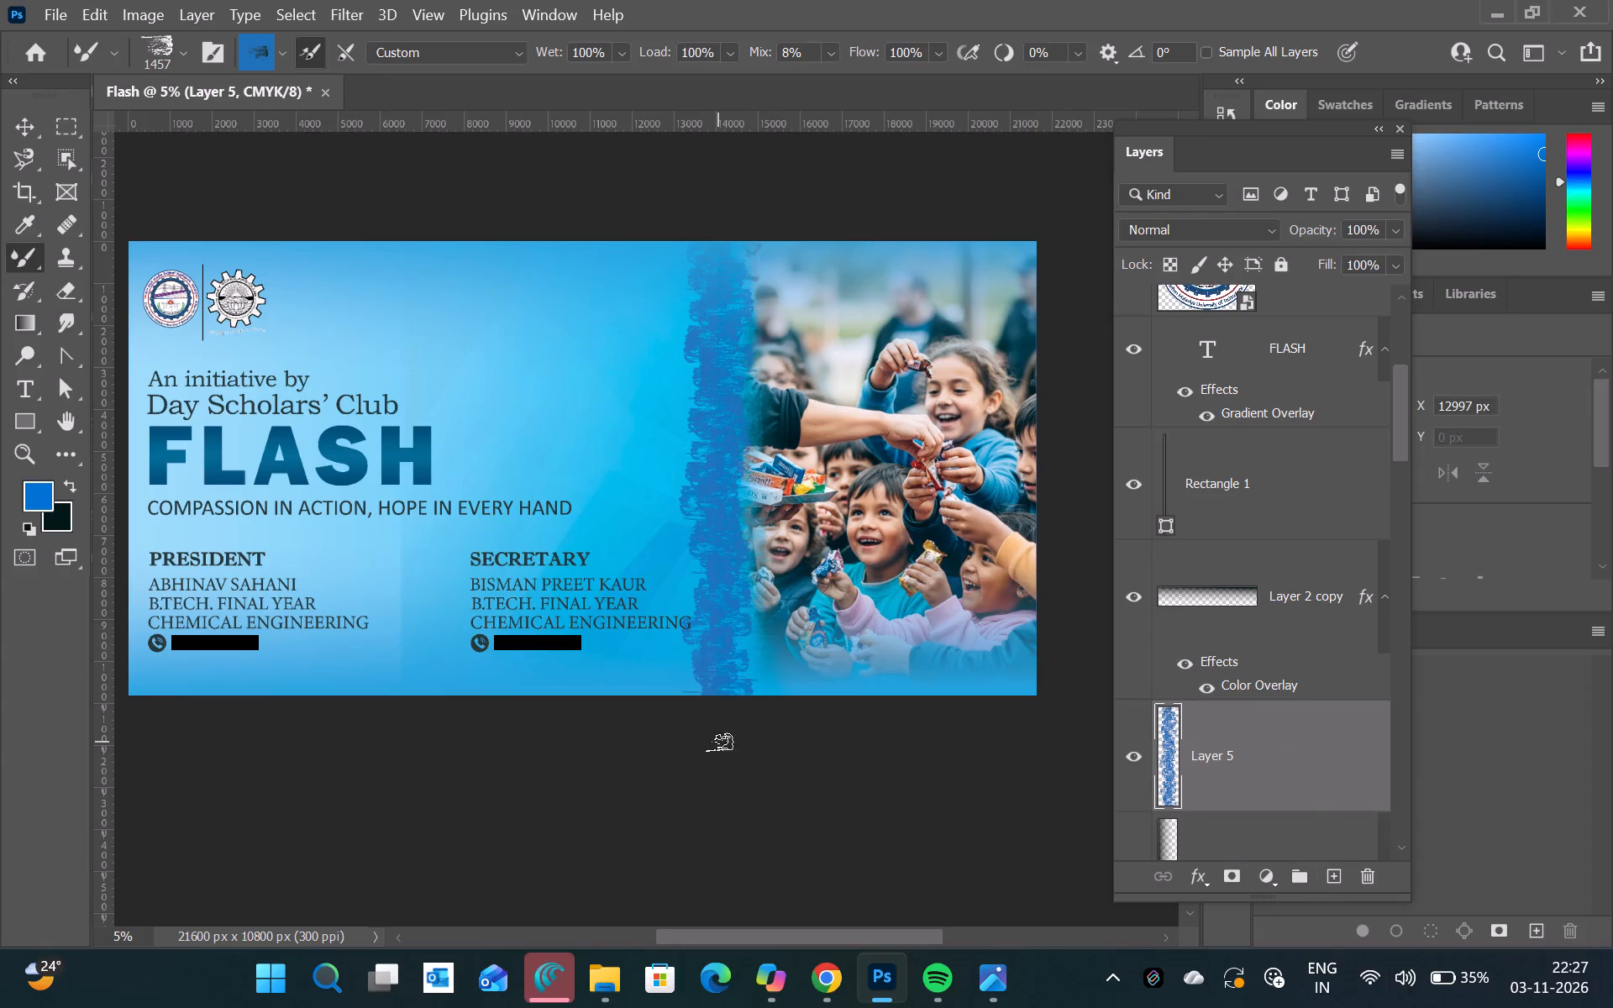
Replace the dark blue stroke on Layer 5 with a short Mixer Brush stroke in sampled blue 00adea at the top of the photo's left edge.
key(ctrl+z)
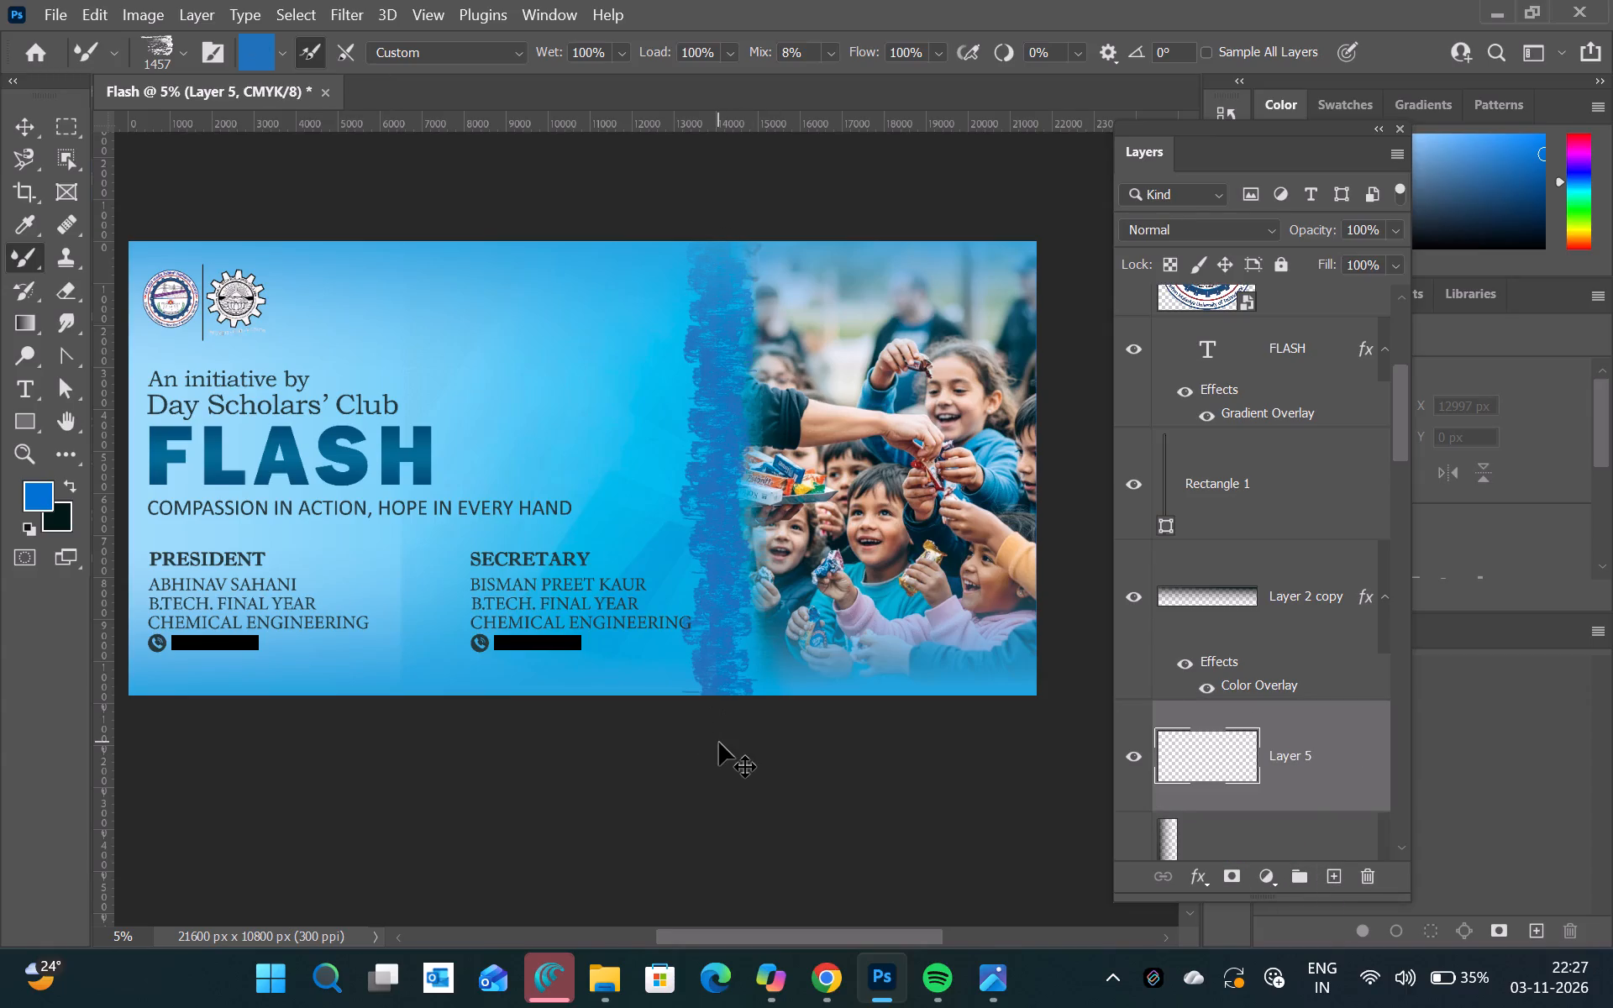
click(32, 491)
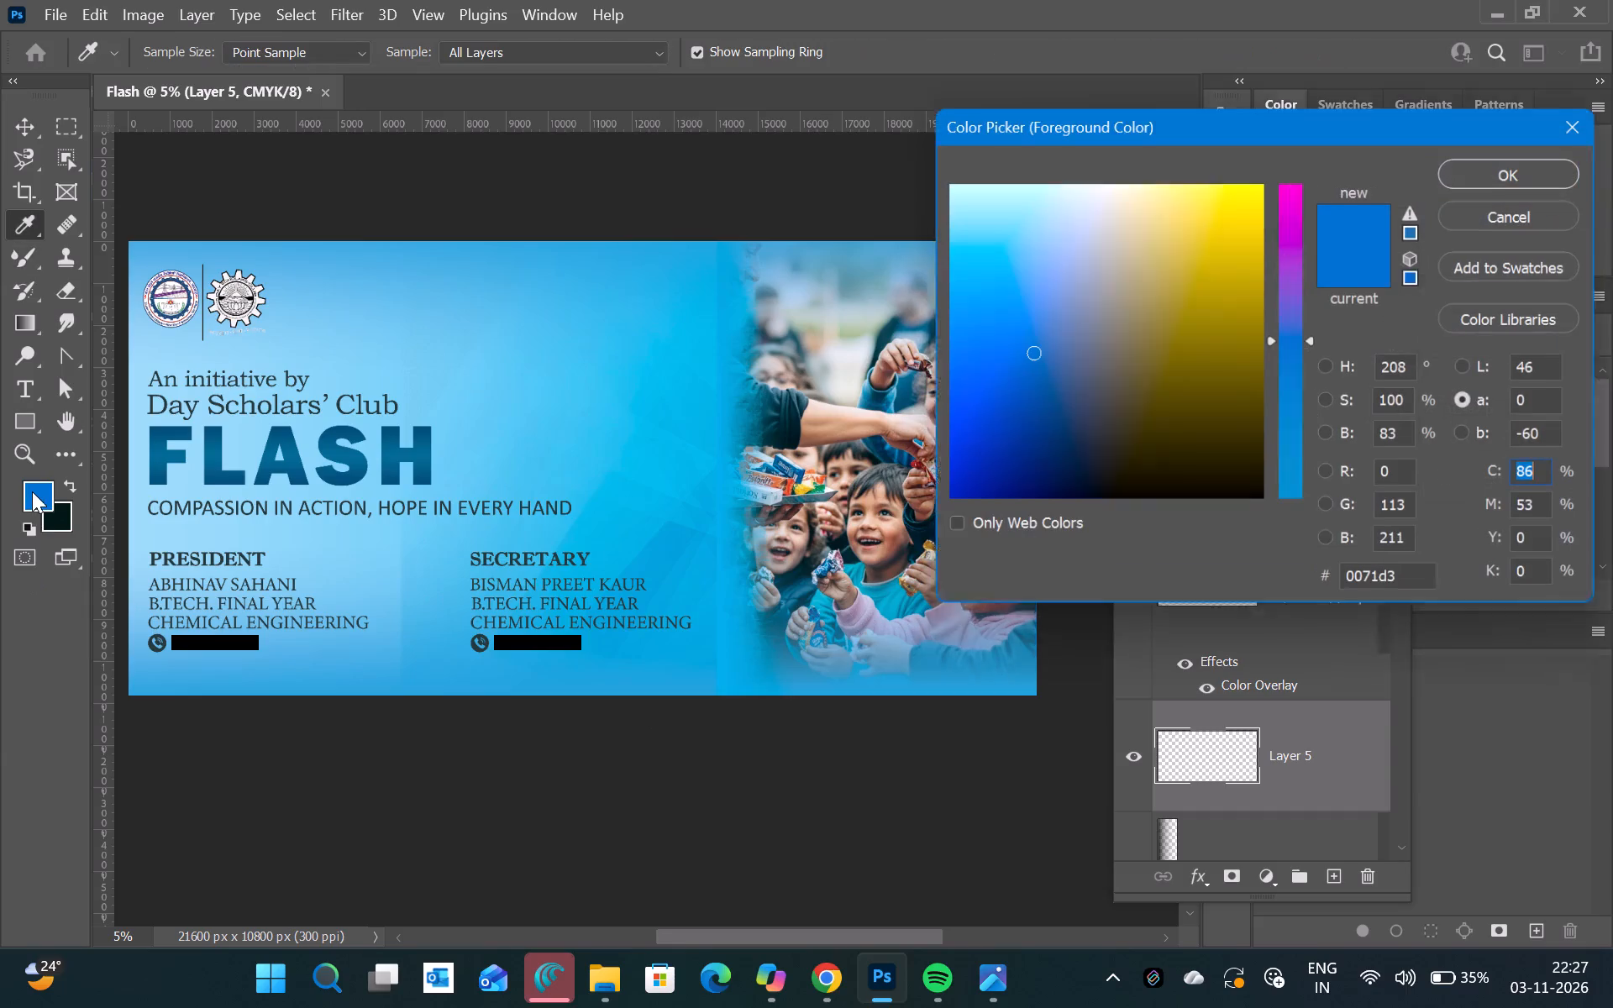
click(717, 435)
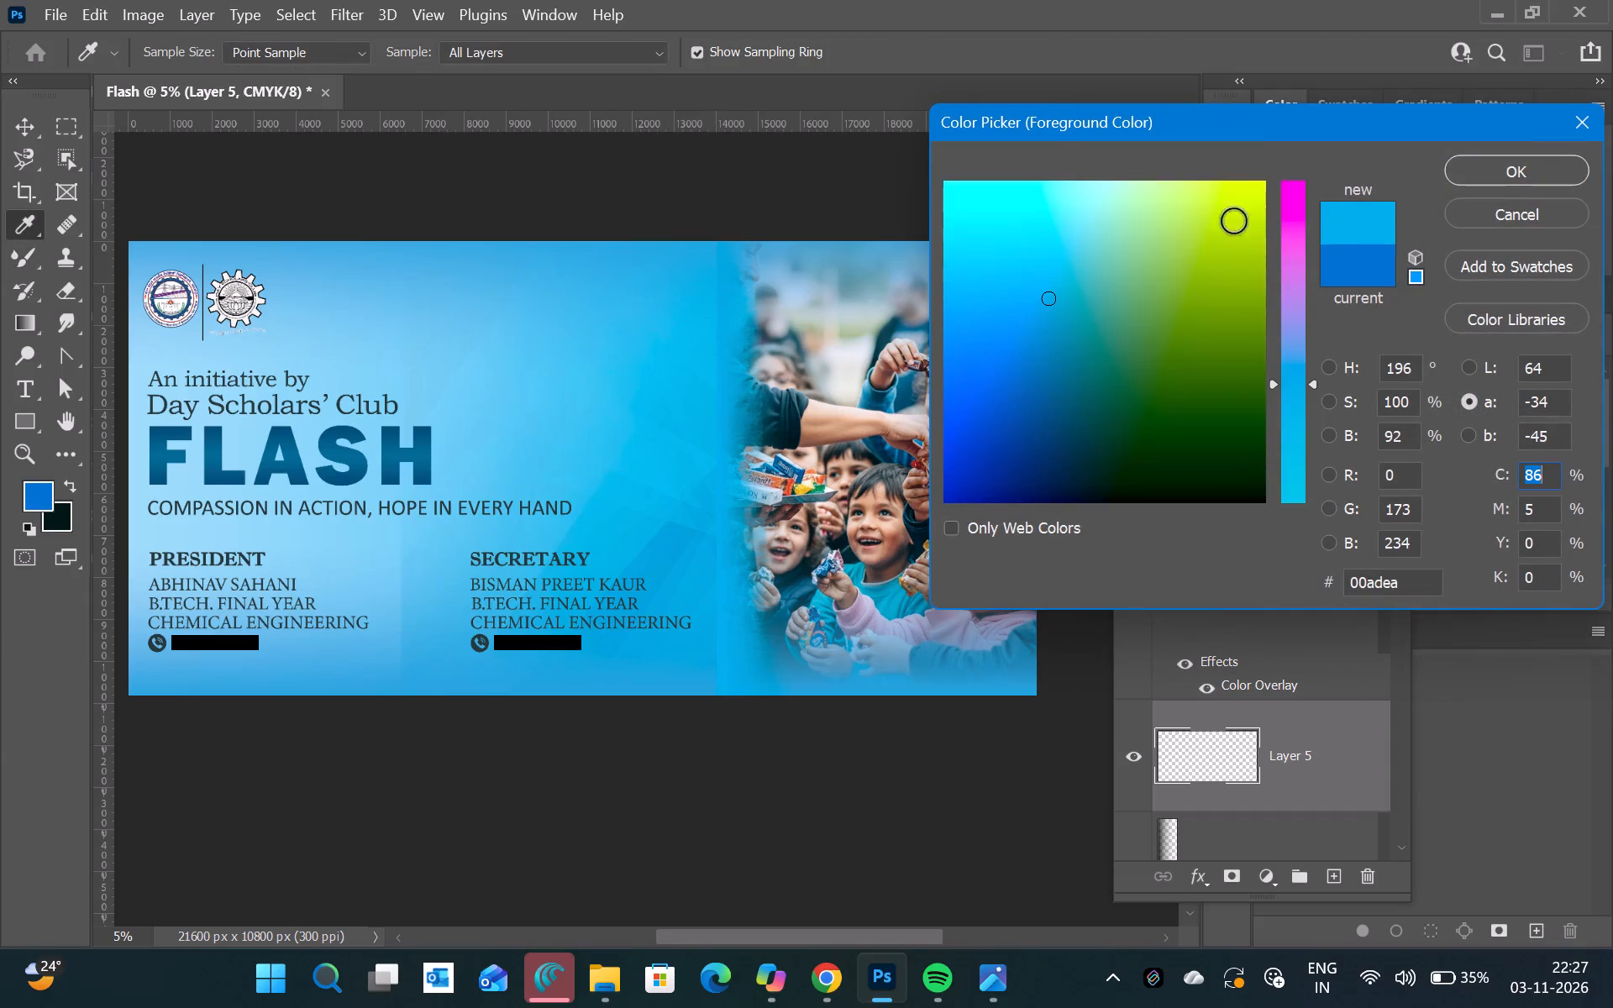
click(1455, 176)
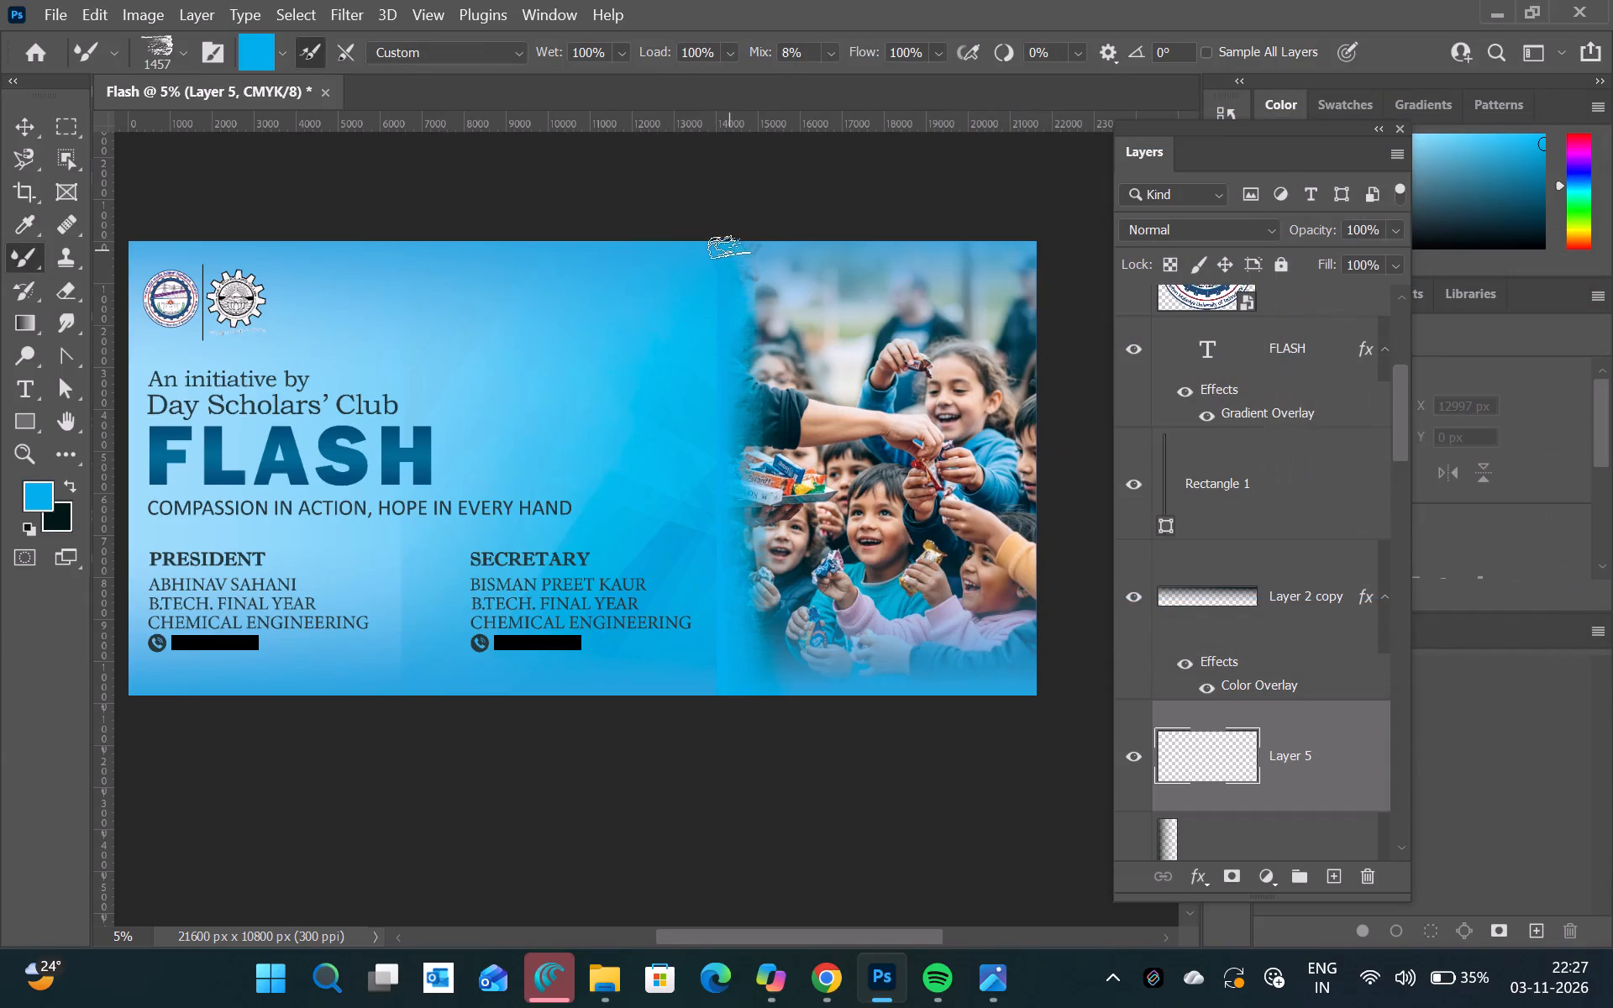
drag(728, 246, 742, 745)
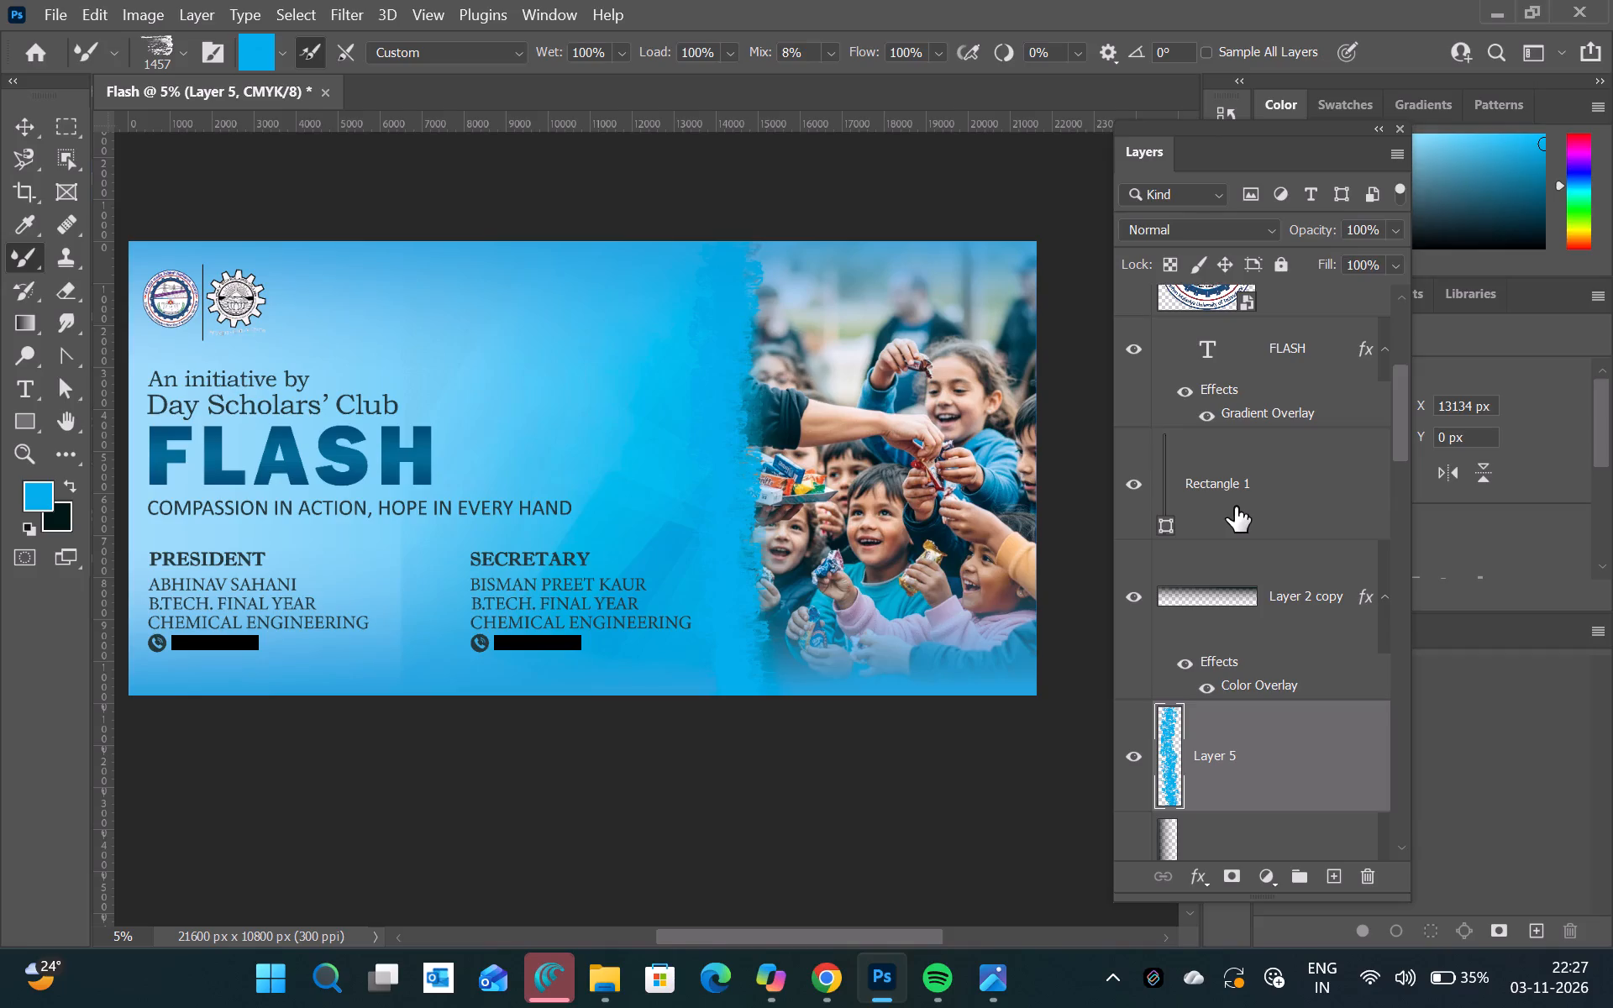
key(ctrl+z)
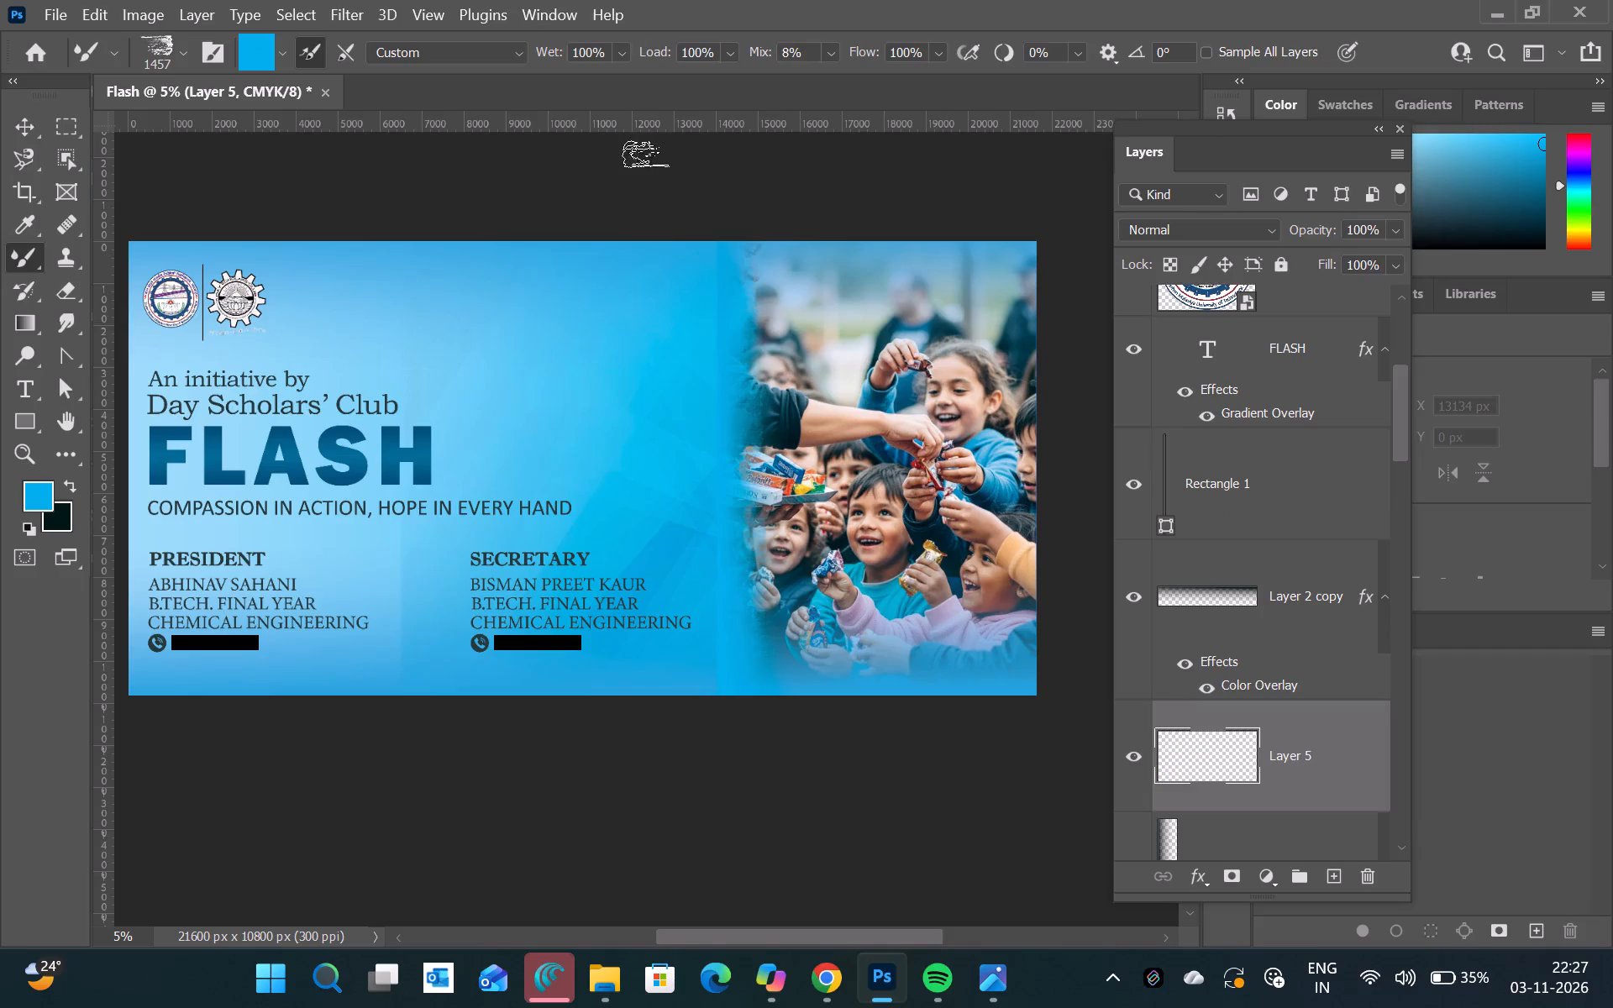
drag(718, 256, 718, 324)
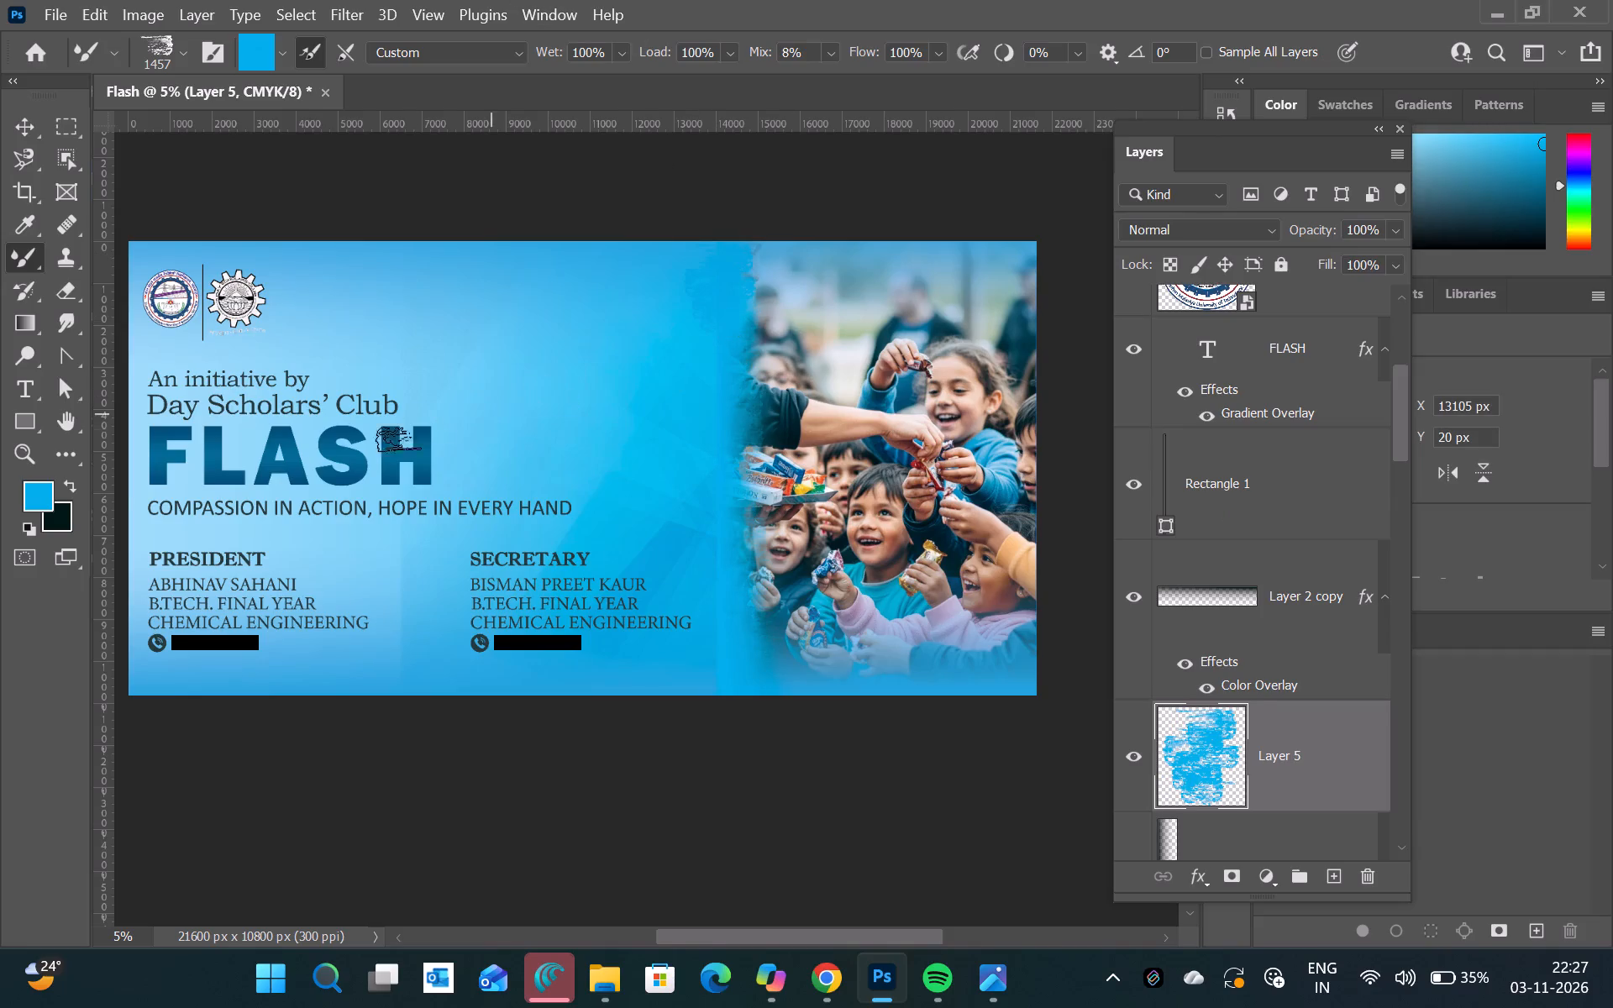
Sample the lighter background blue 00b7e9 and paint a short stroke on Layer 5 over the upper-middle part of the photo's left edge.
click(41, 503)
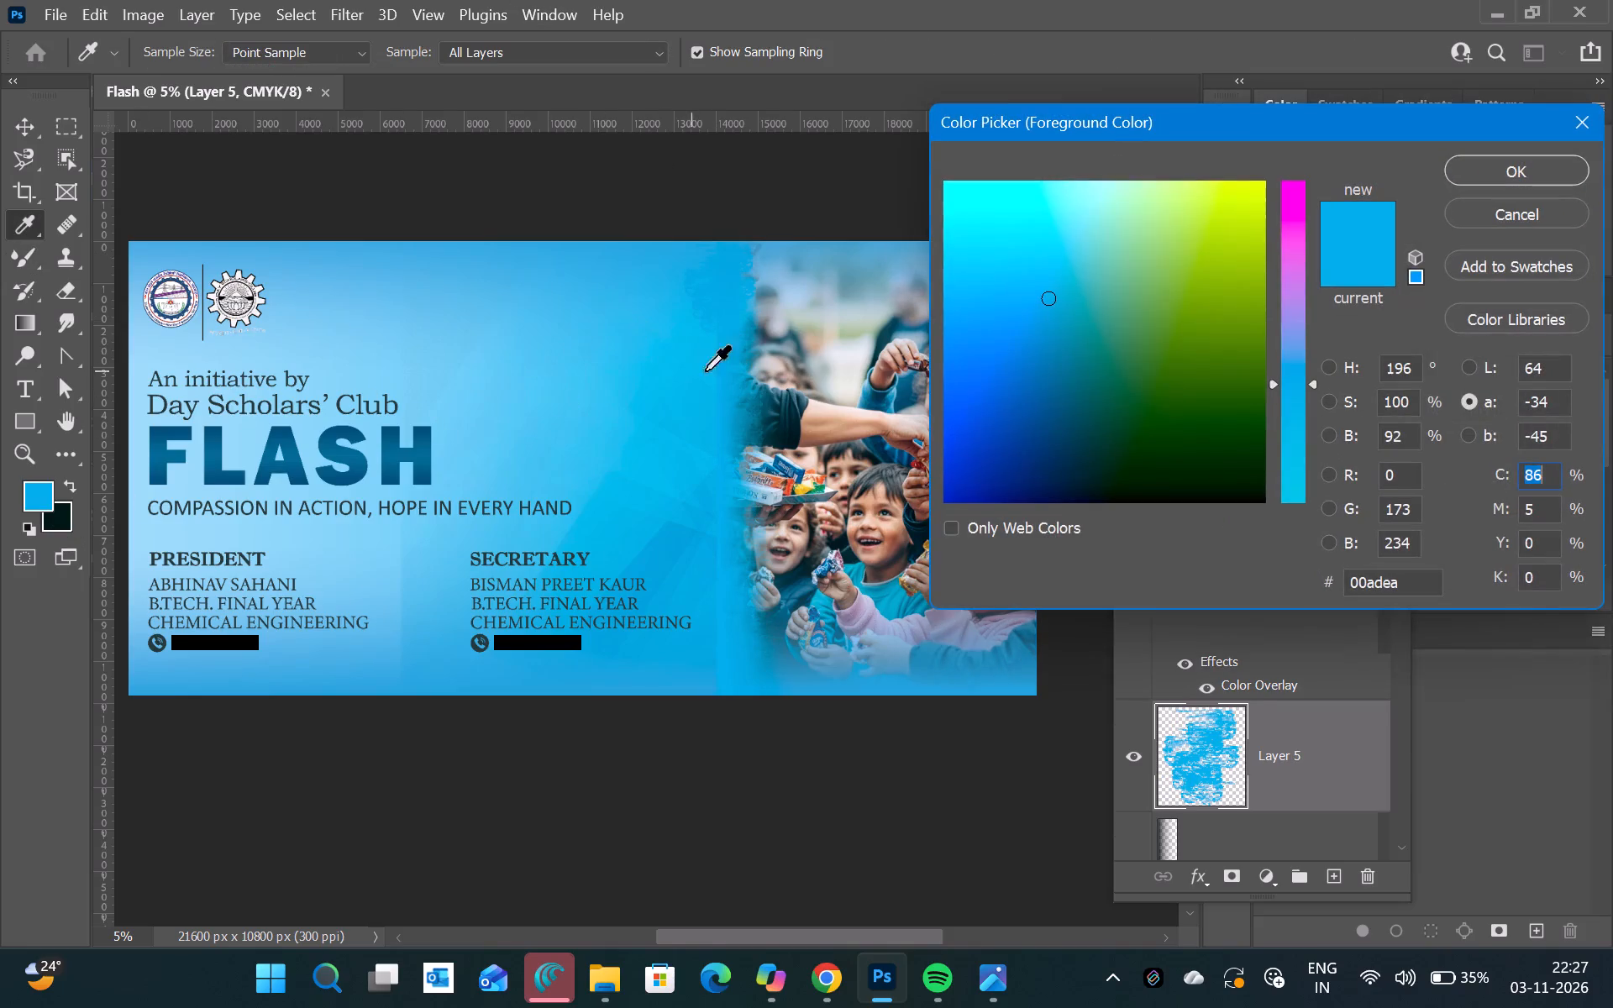
click(707, 364)
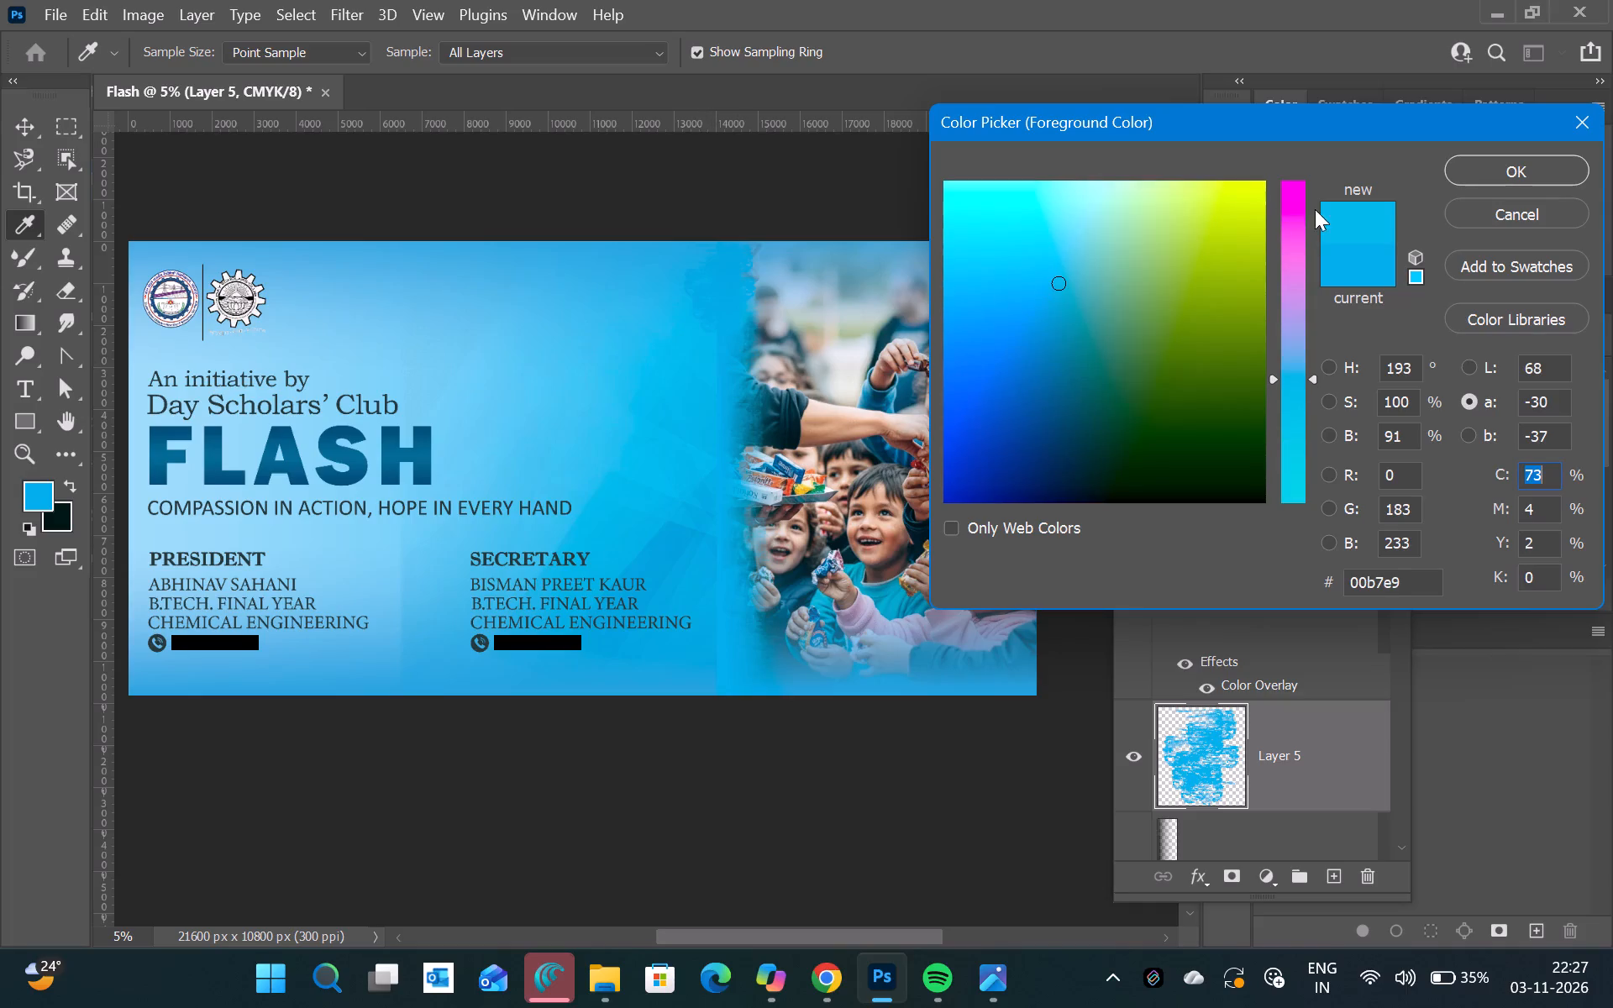
click(1482, 162)
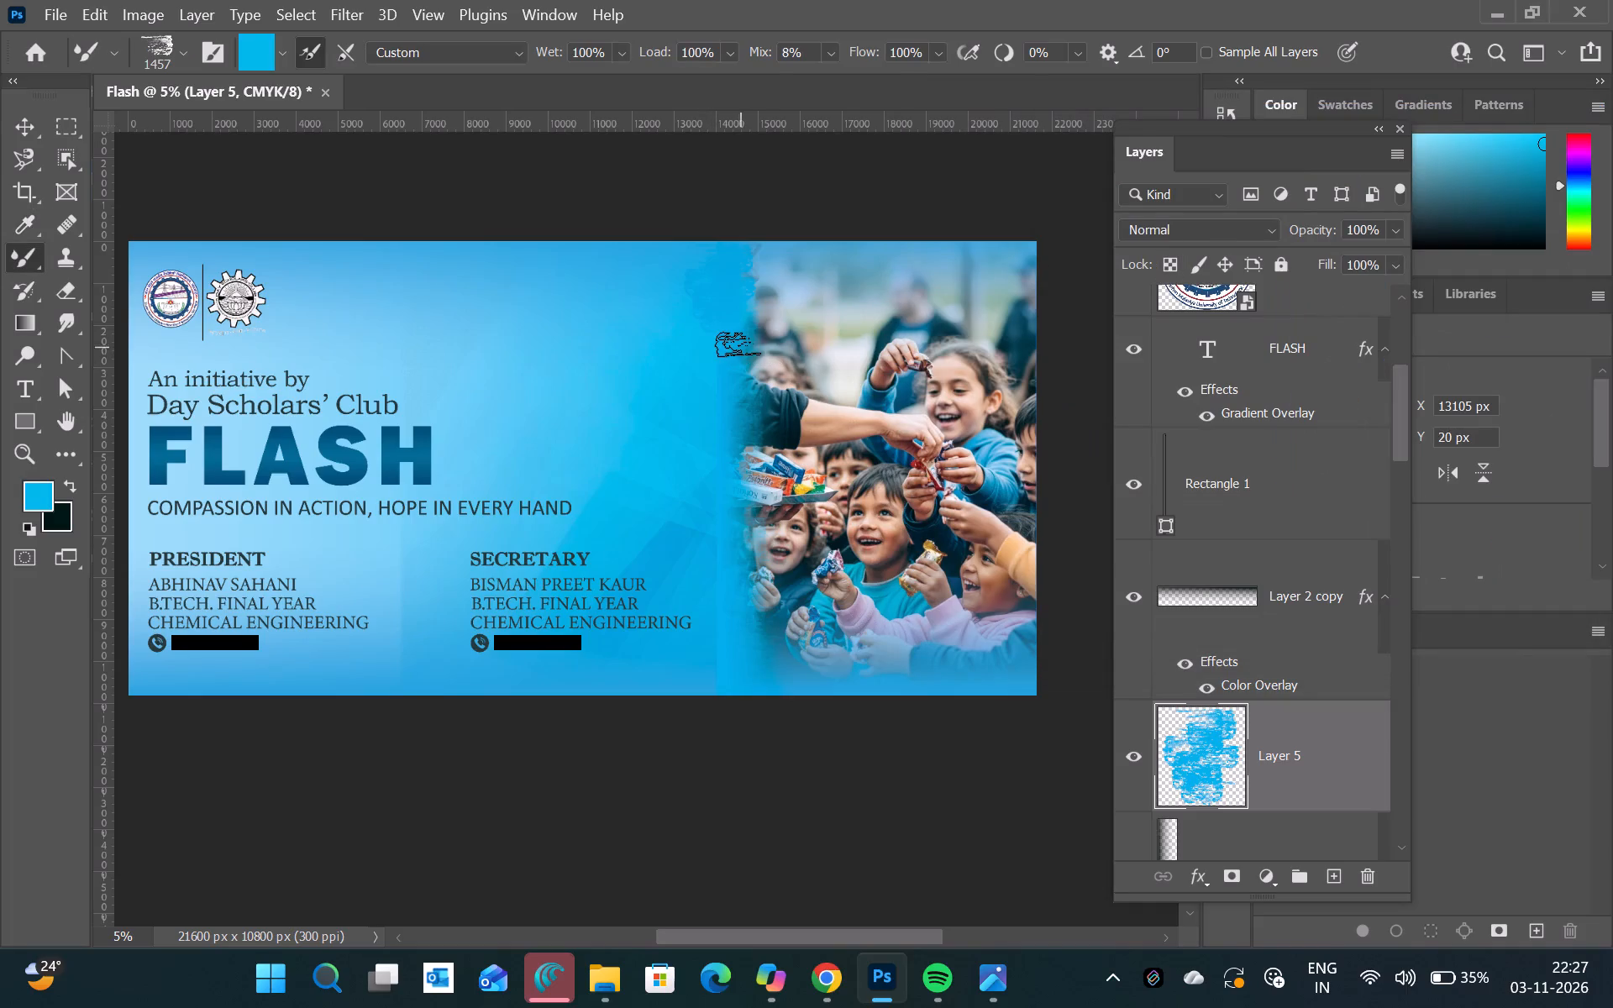
drag(728, 342, 719, 444)
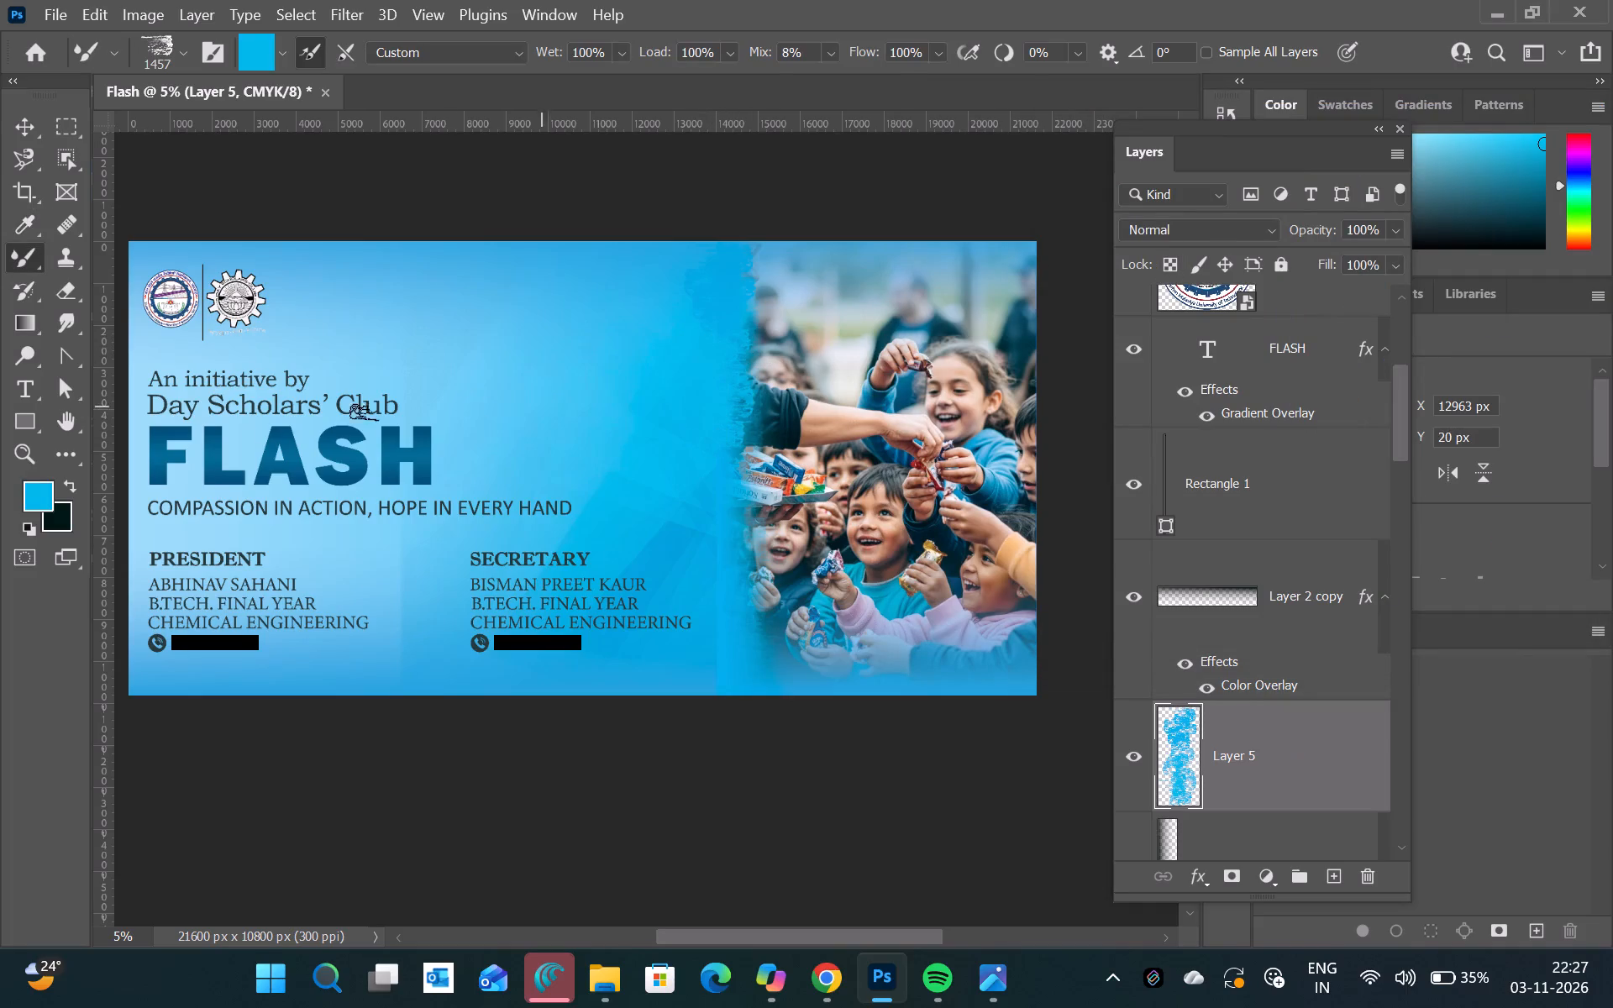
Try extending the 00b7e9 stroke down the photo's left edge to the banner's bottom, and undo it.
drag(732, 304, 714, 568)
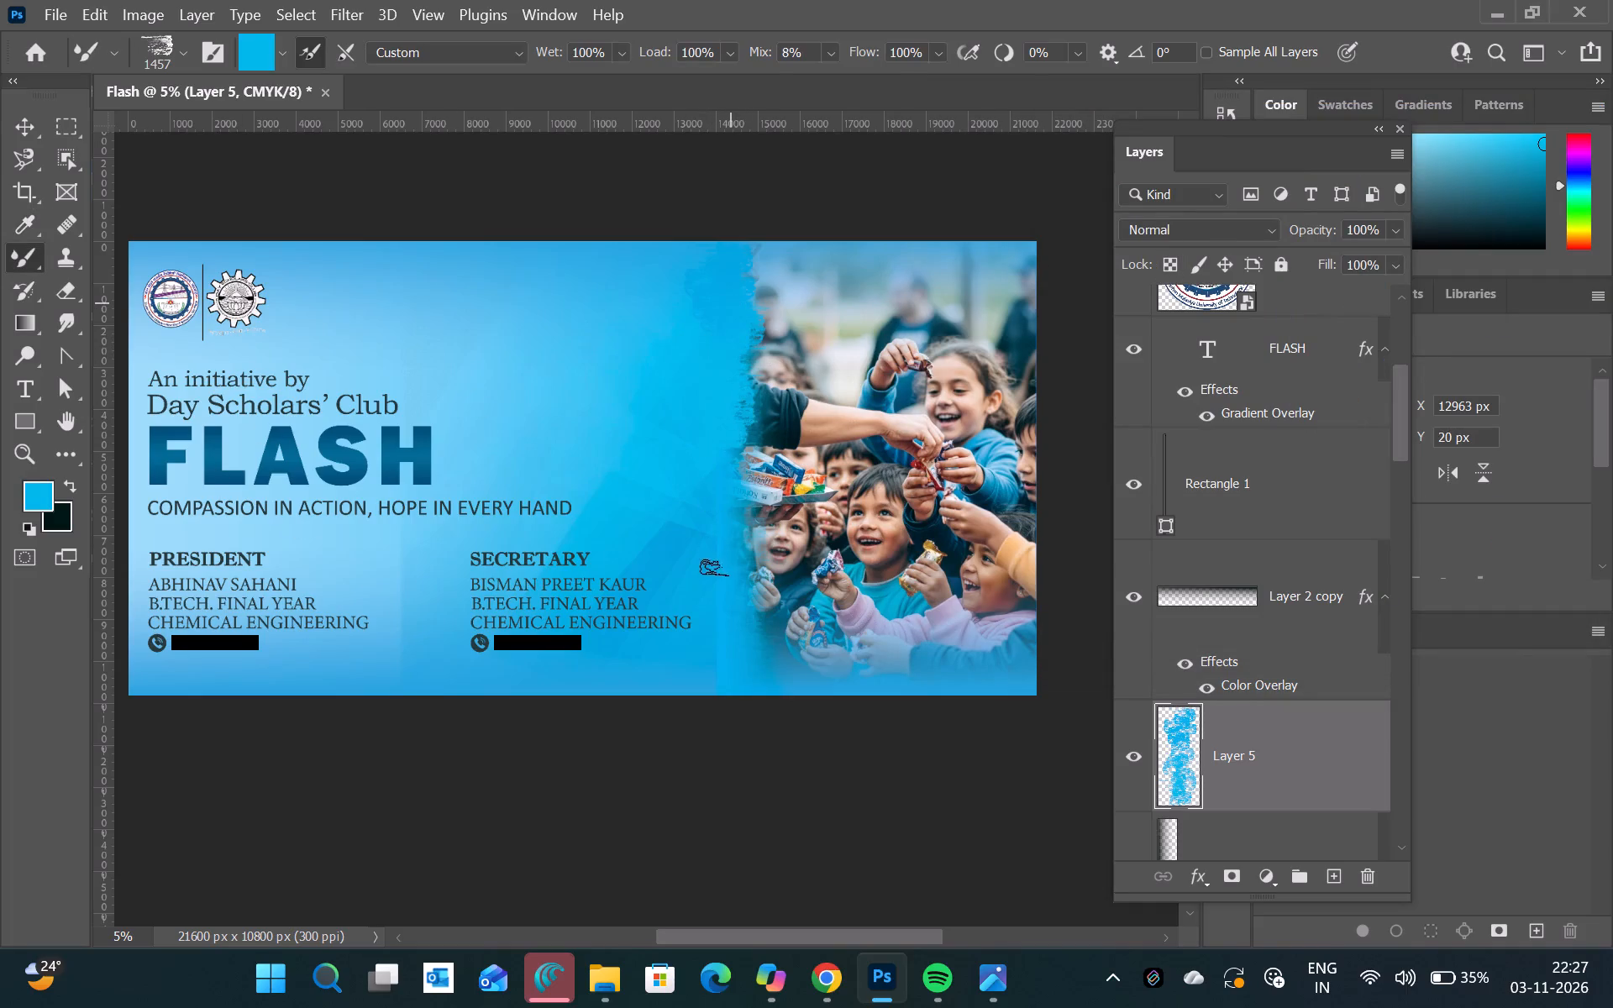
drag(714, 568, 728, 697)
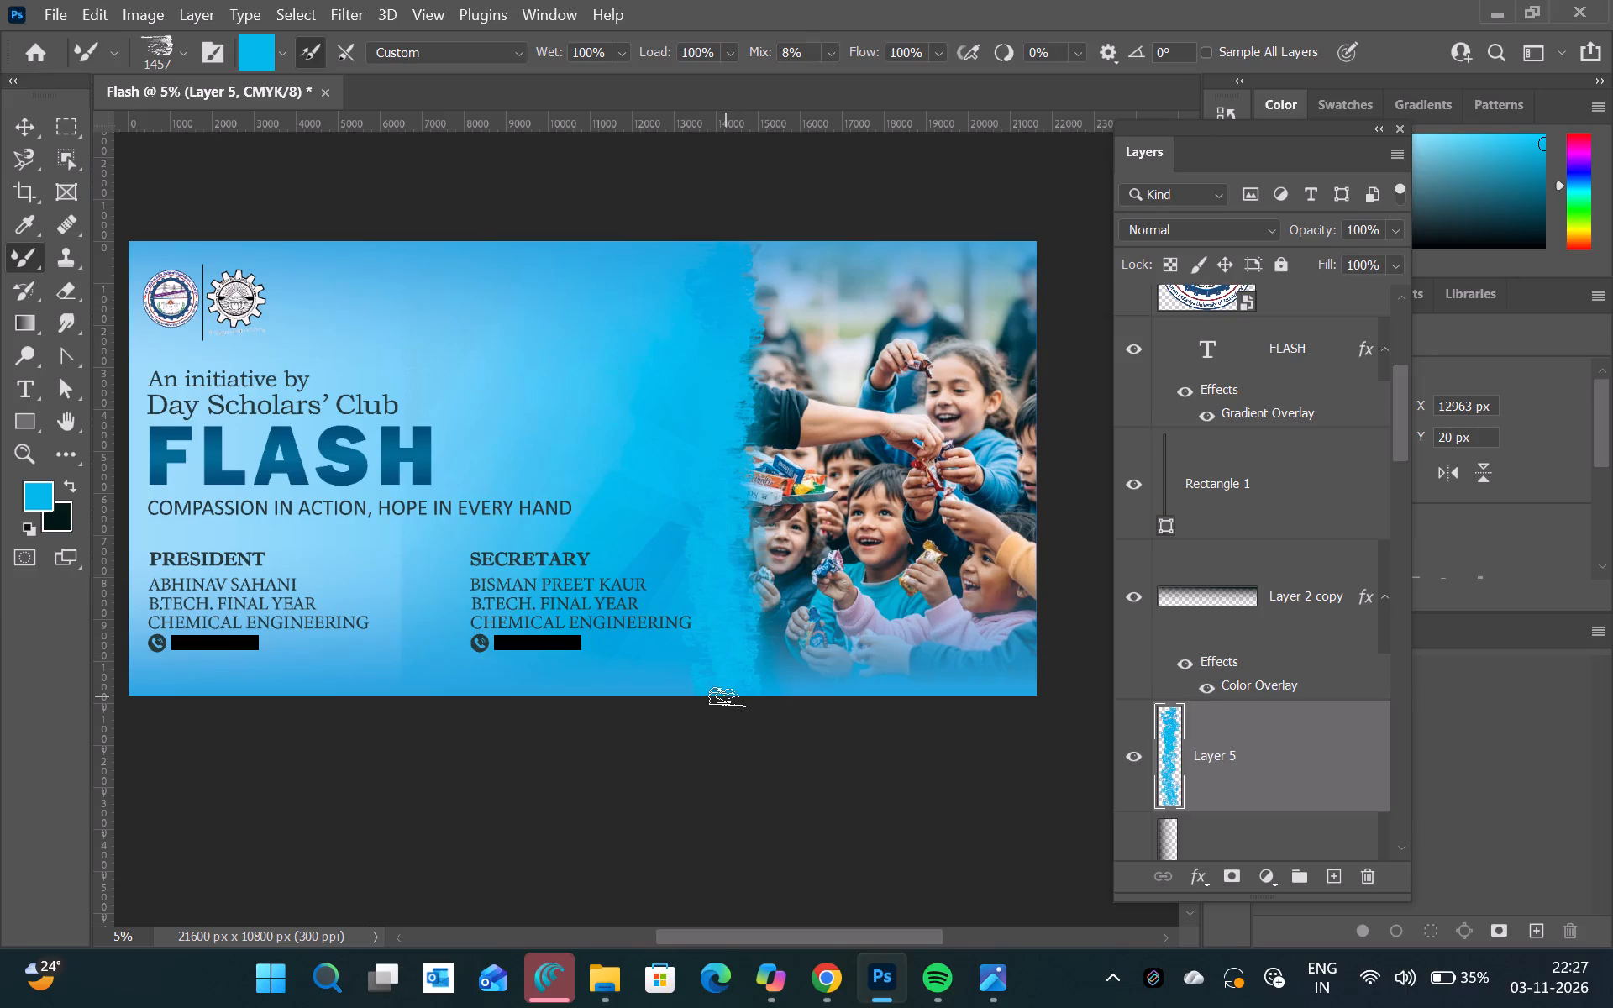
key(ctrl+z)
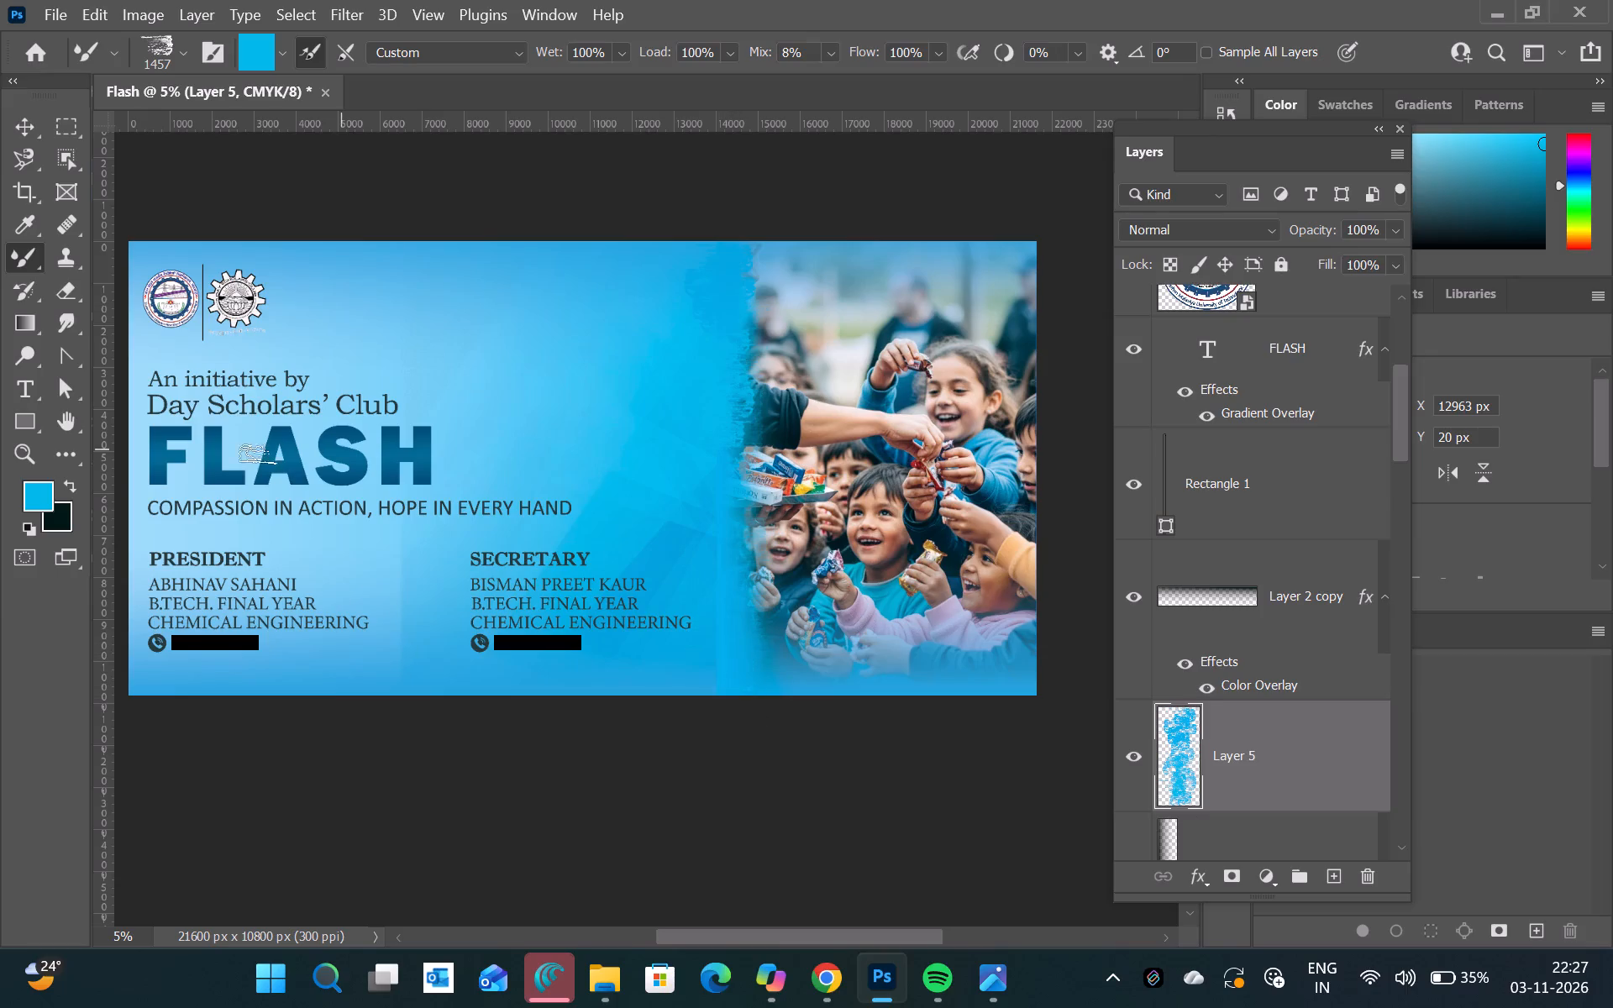
Sample blue 00a8e0 near the banner's bottom and paint the lower part of the photo's left edge on Layer 5.
click(48, 495)
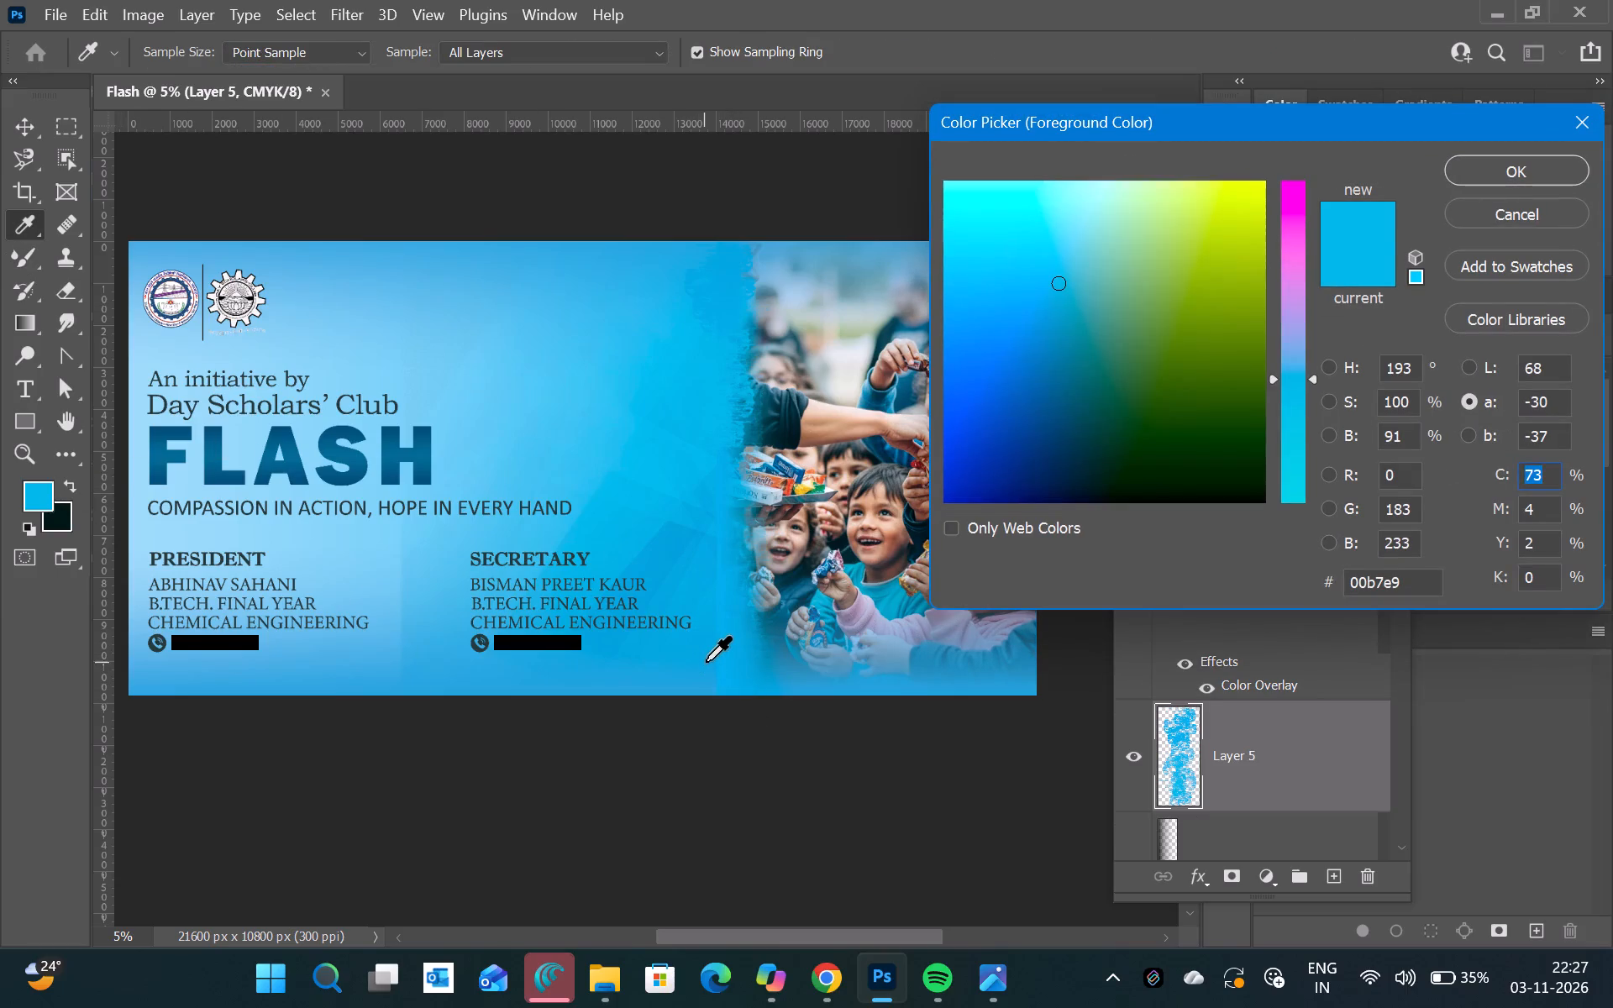
click(707, 649)
click(1504, 165)
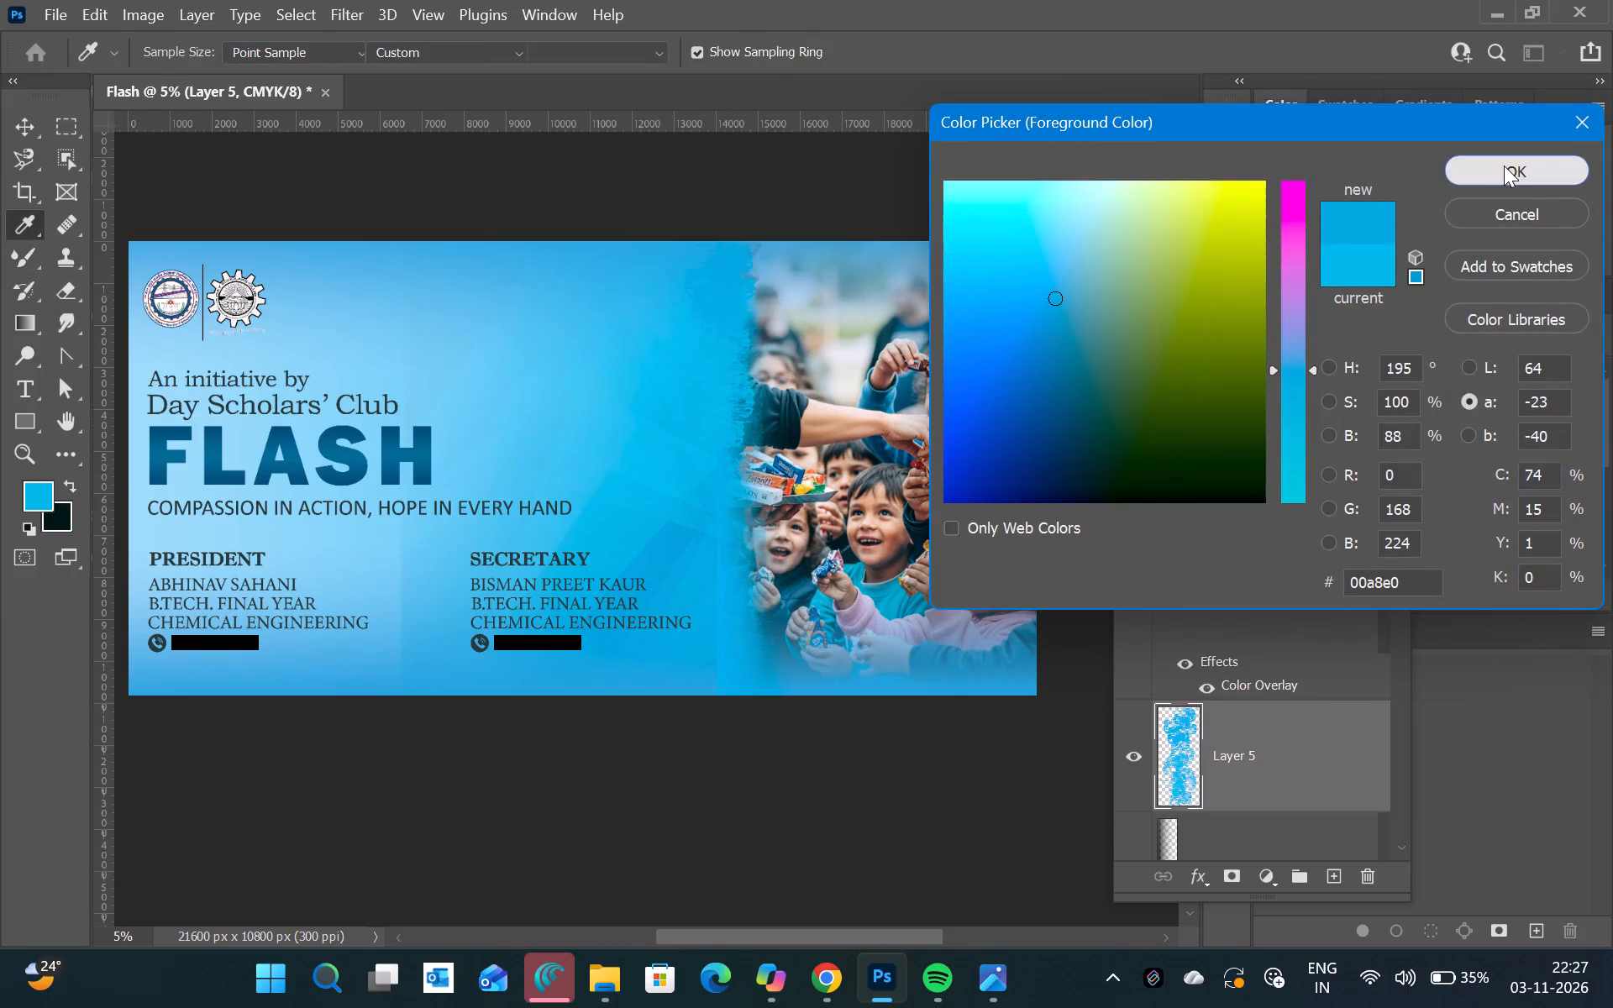
drag(724, 682, 711, 572)
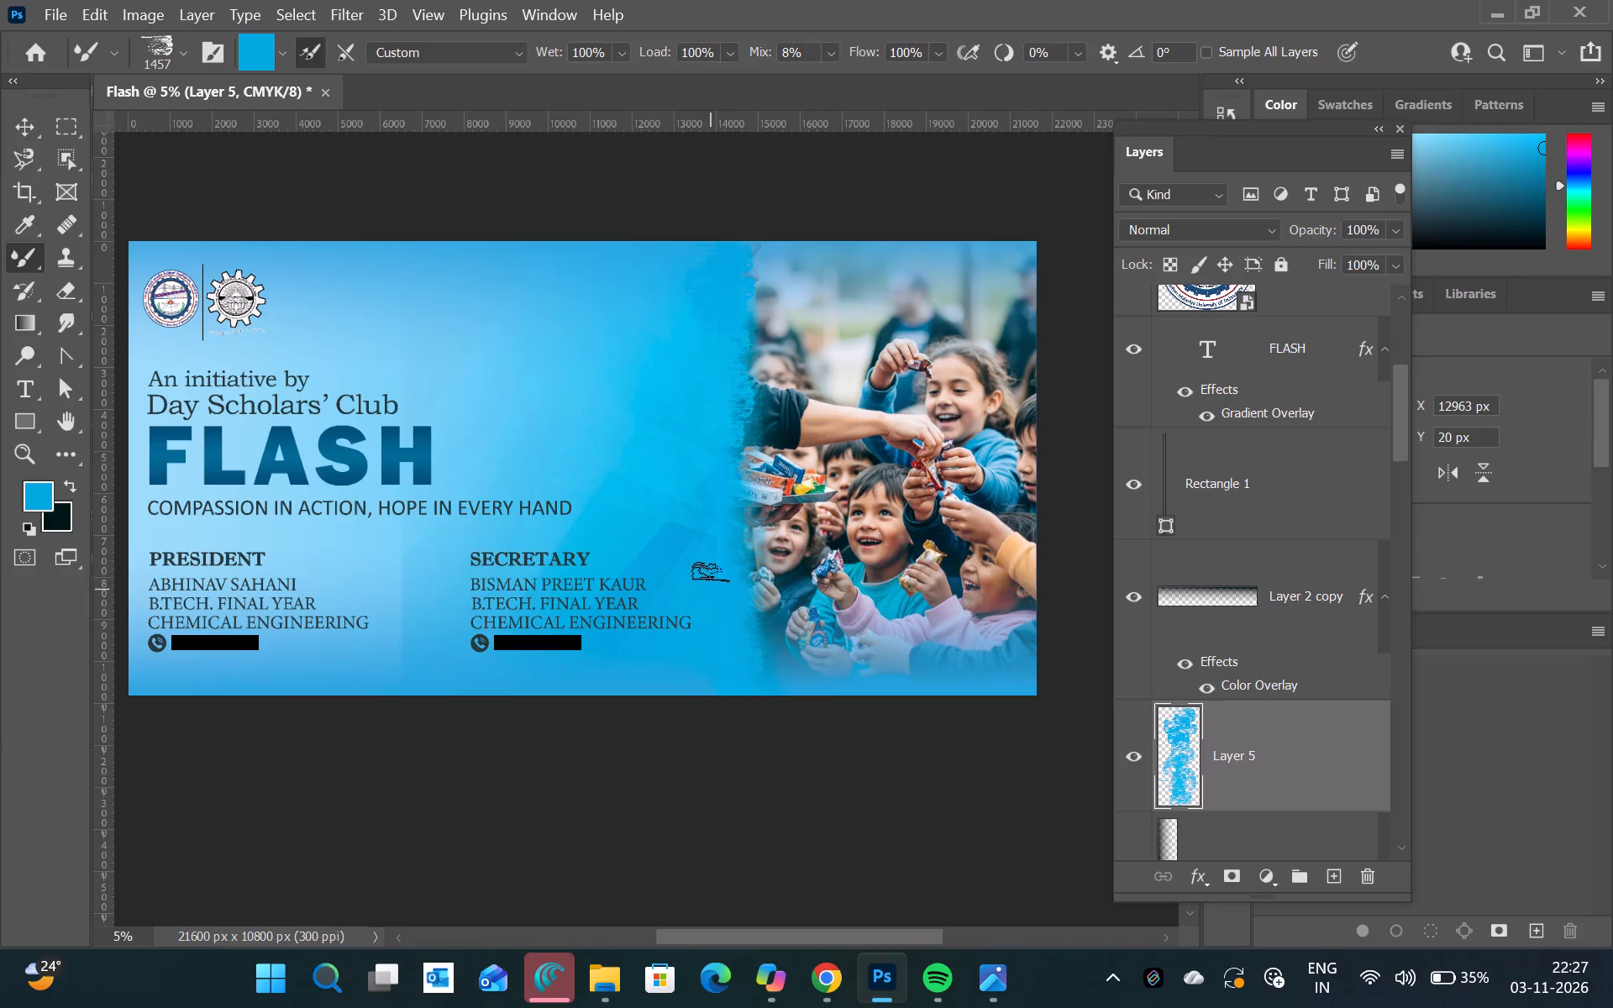
Sample blue 00a6df beside the photo and paint a short stroke on Layer 5 over the lower-middle part of its left edge.
click(46, 496)
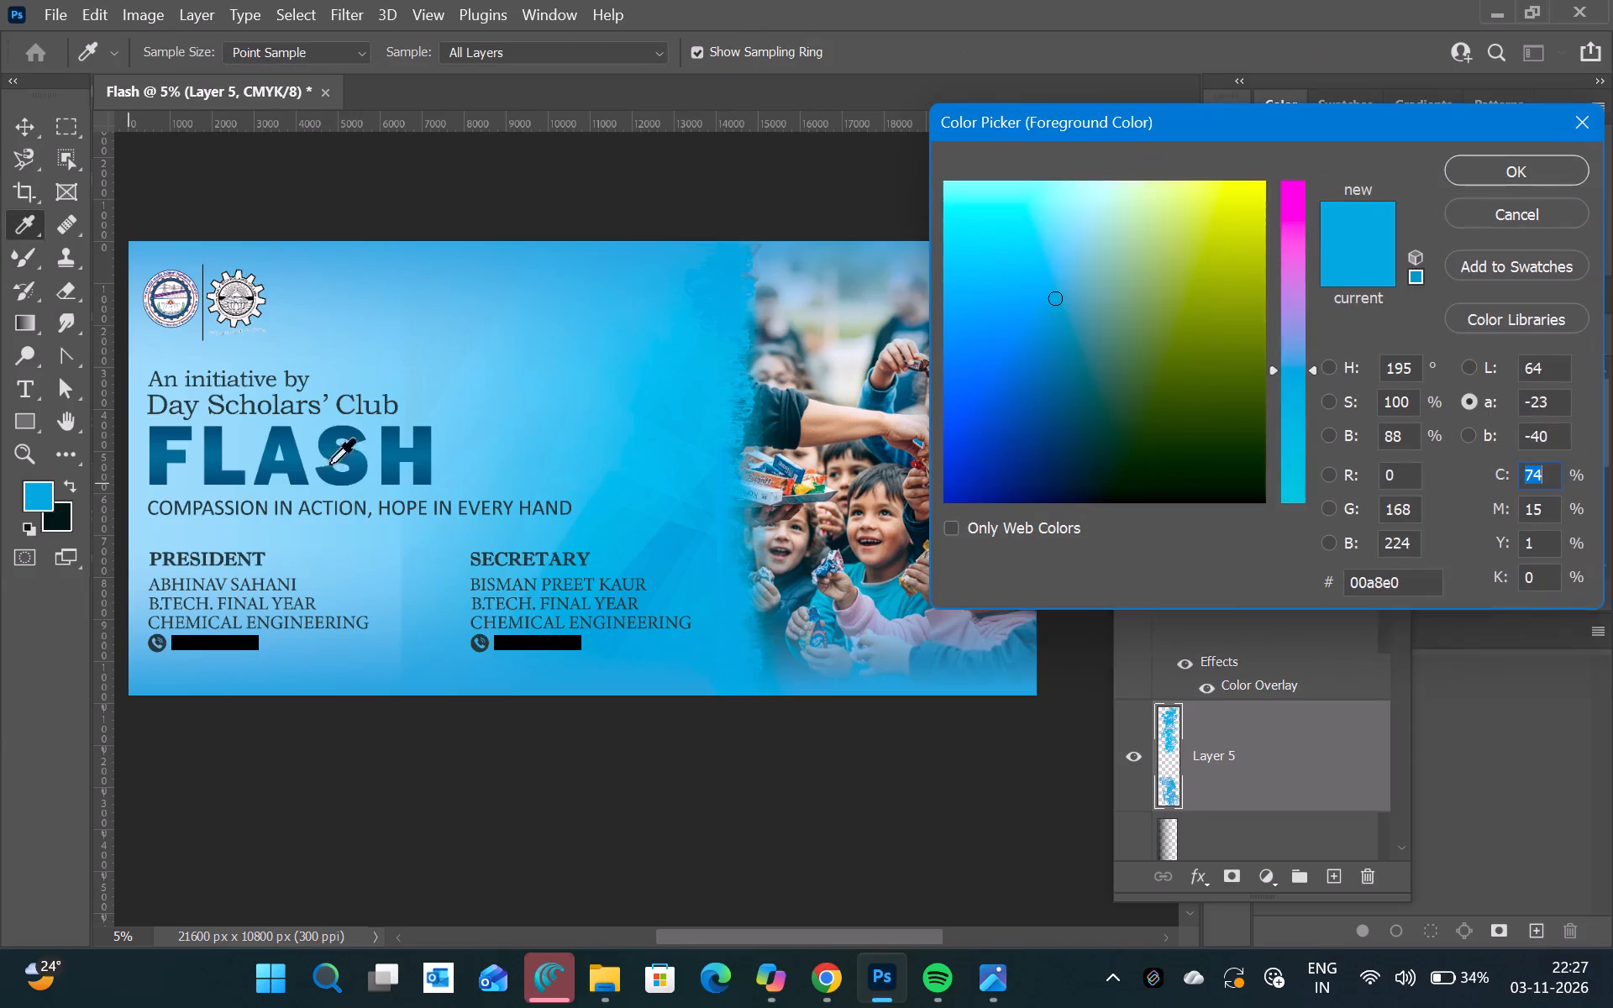
click(713, 539)
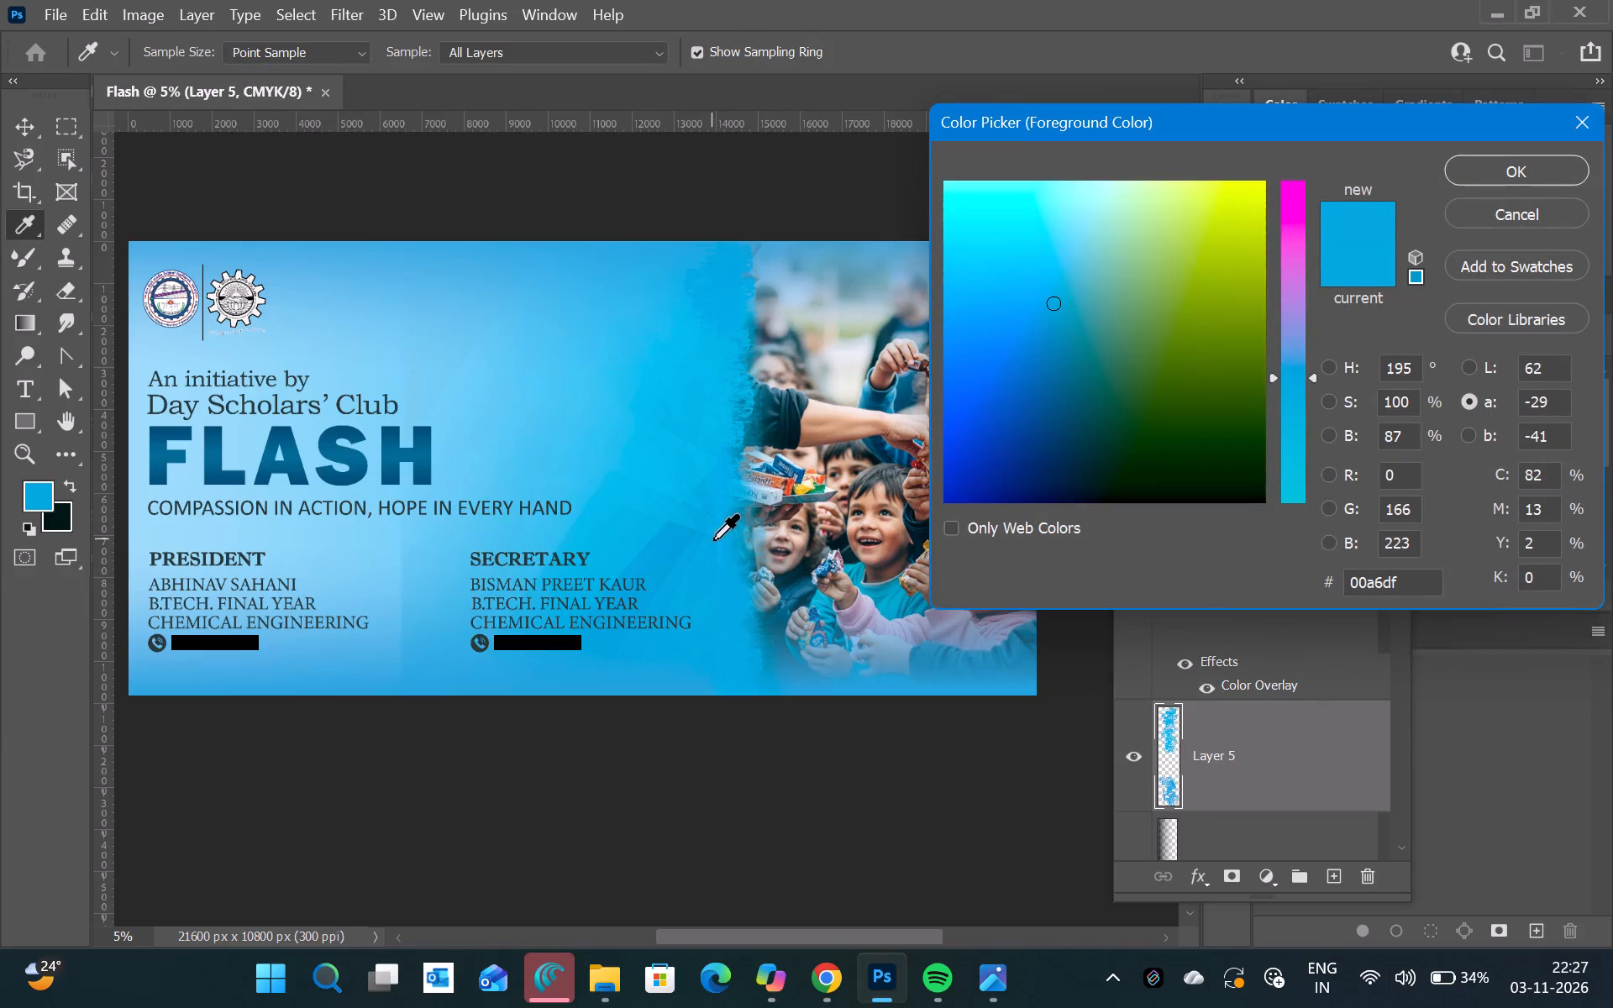
click(1502, 164)
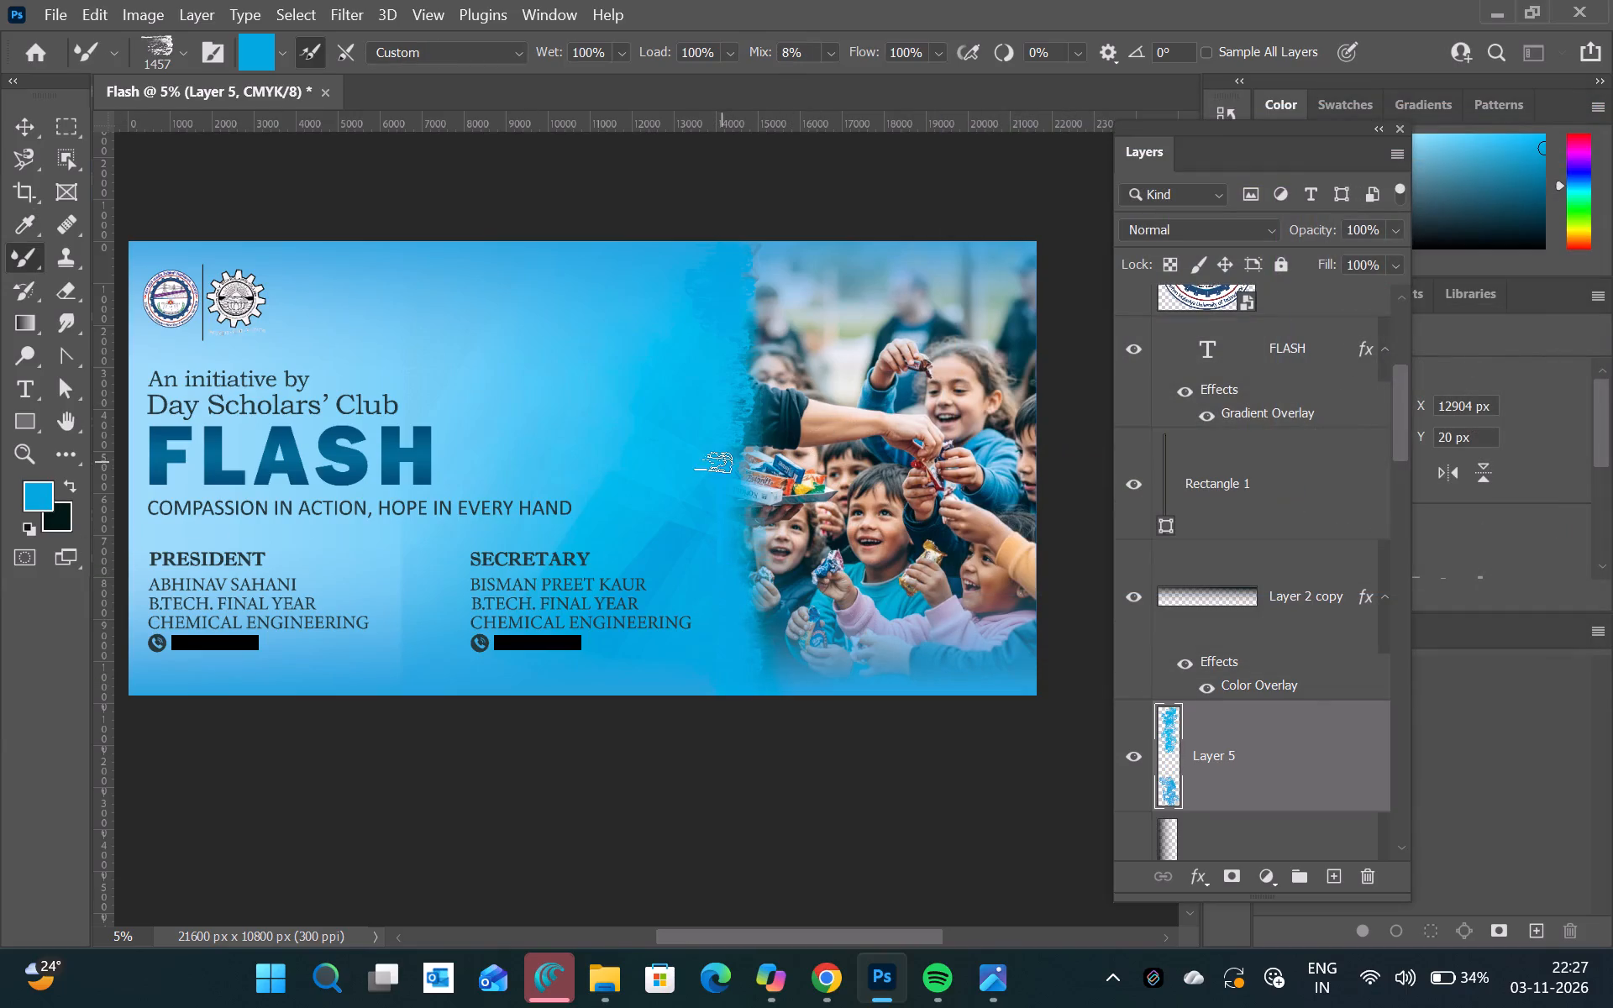
drag(712, 450, 712, 552)
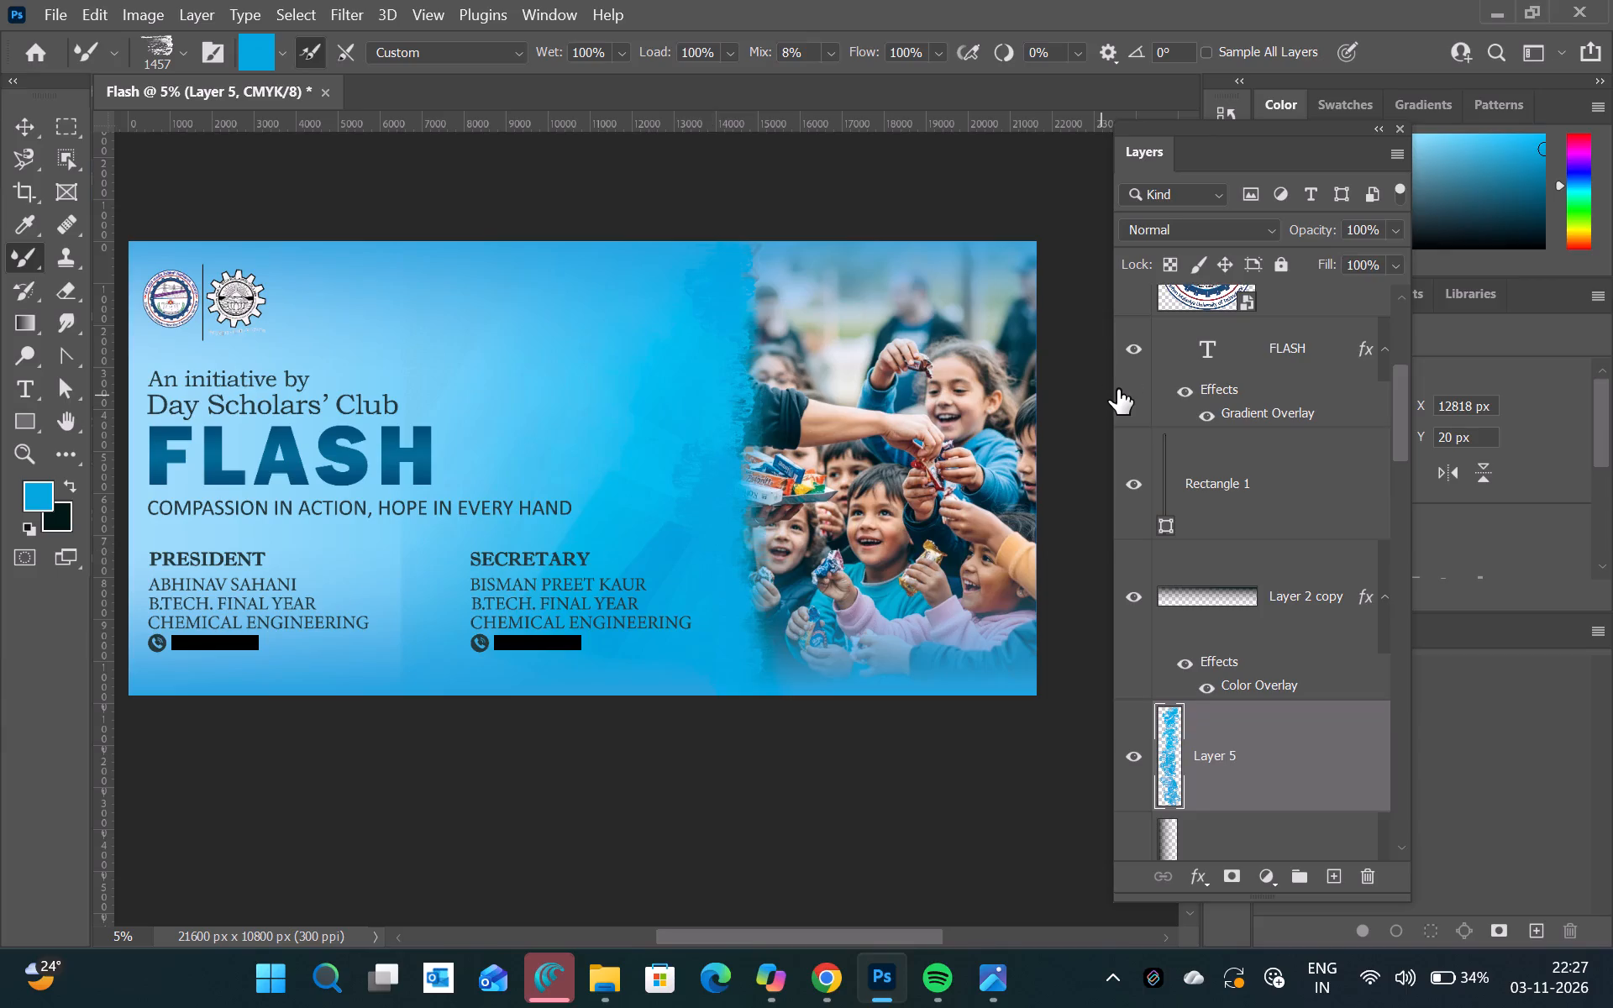
key(ctrl+z)
drag(718, 551, 717, 495)
Sample blue 00b6ea beside the photo and paint over the middle of its left edge on Layer 5.
click(35, 495)
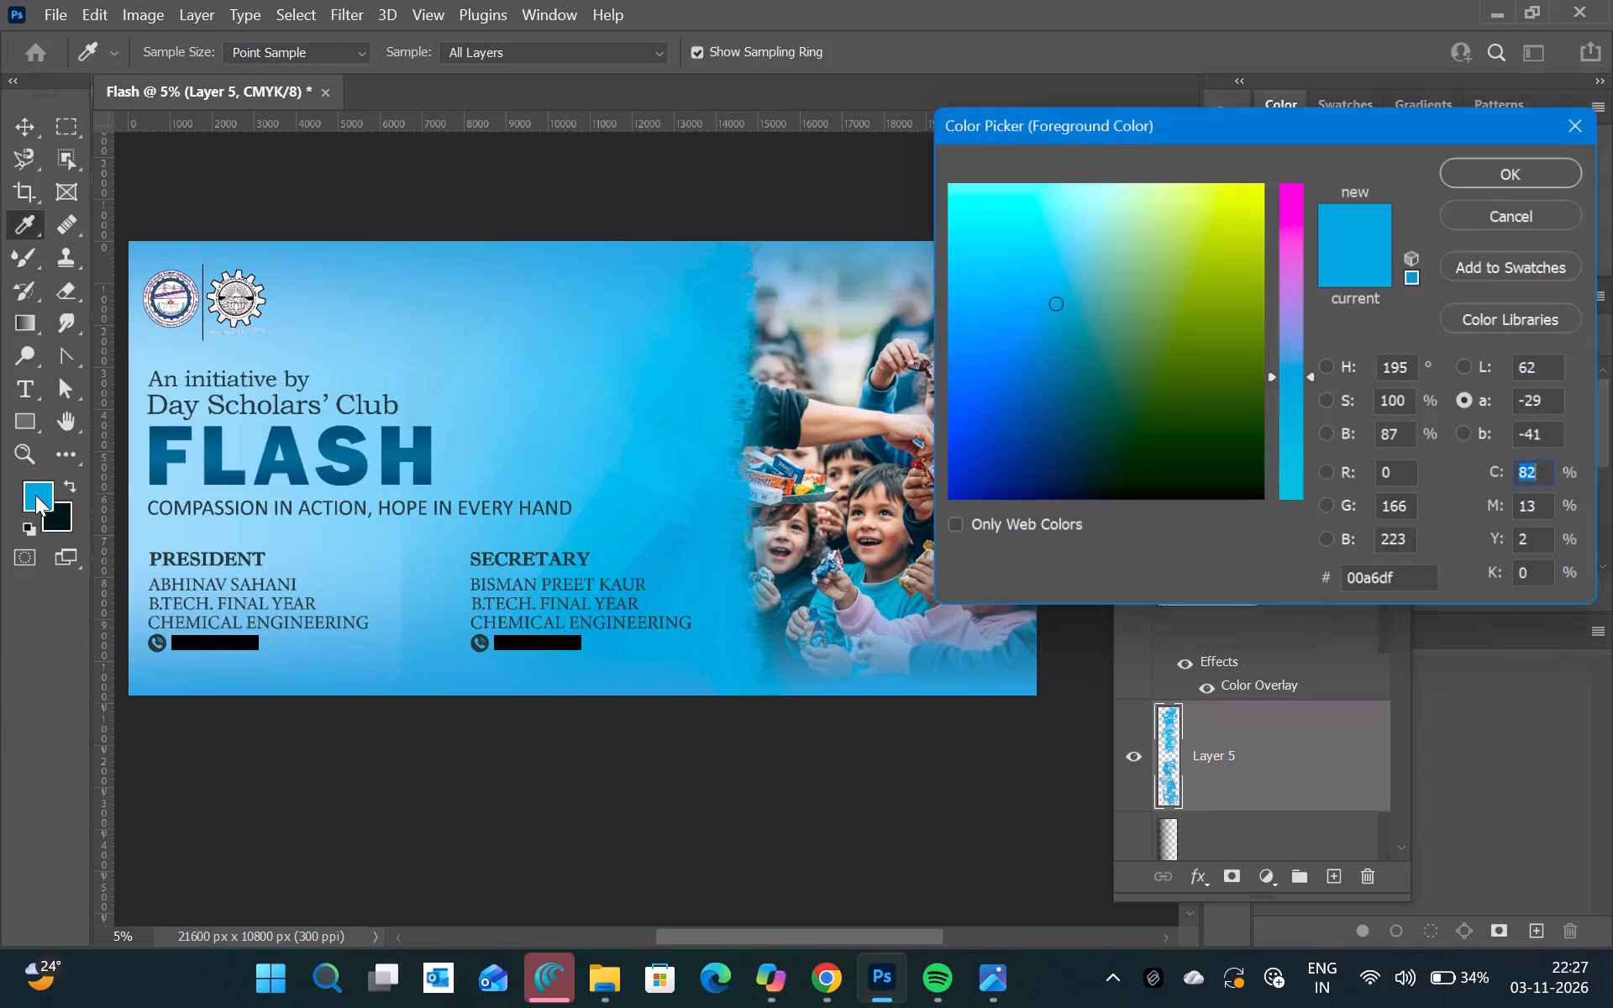
click(711, 465)
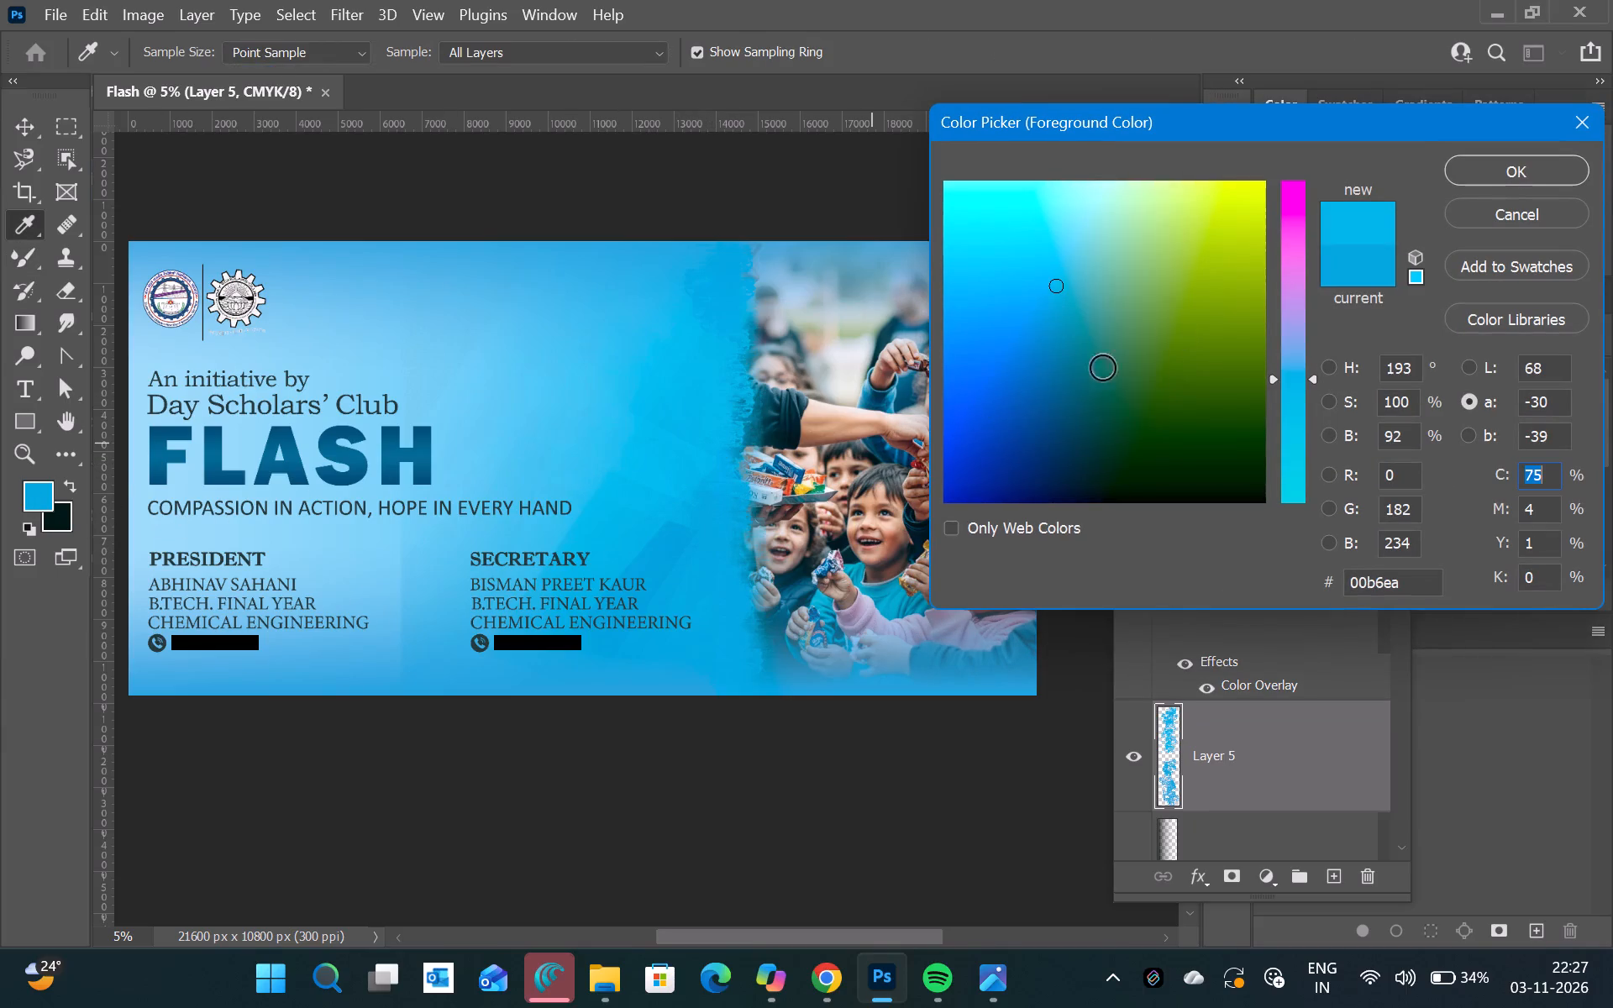
click(1474, 167)
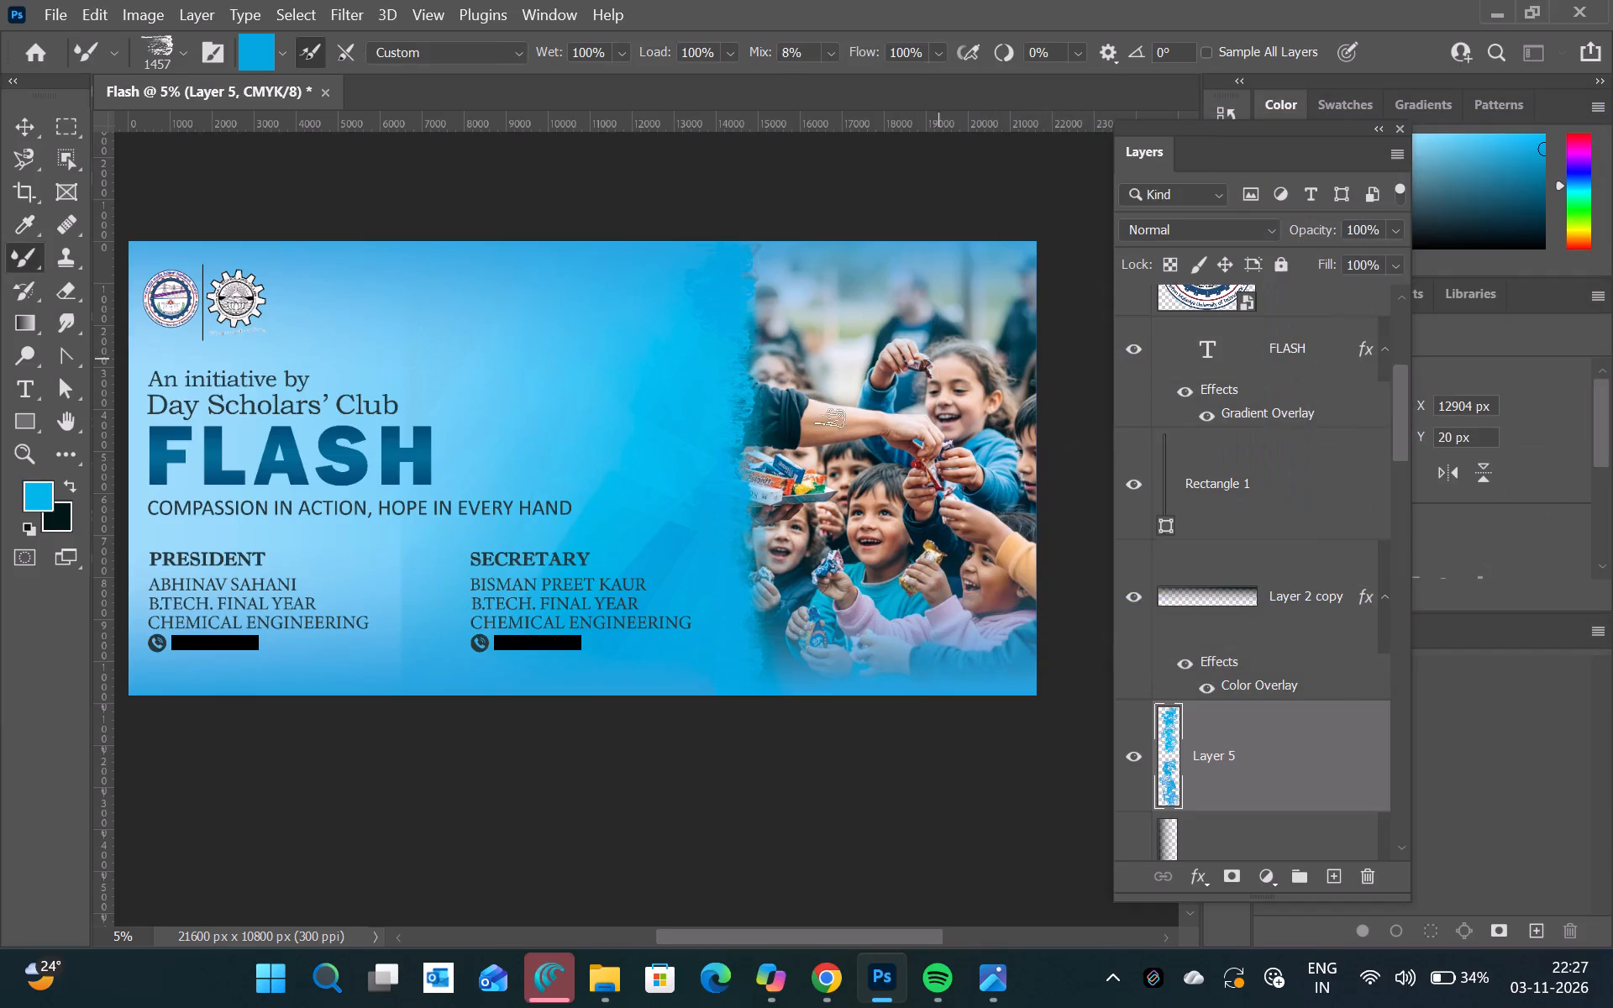
drag(731, 404, 710, 487)
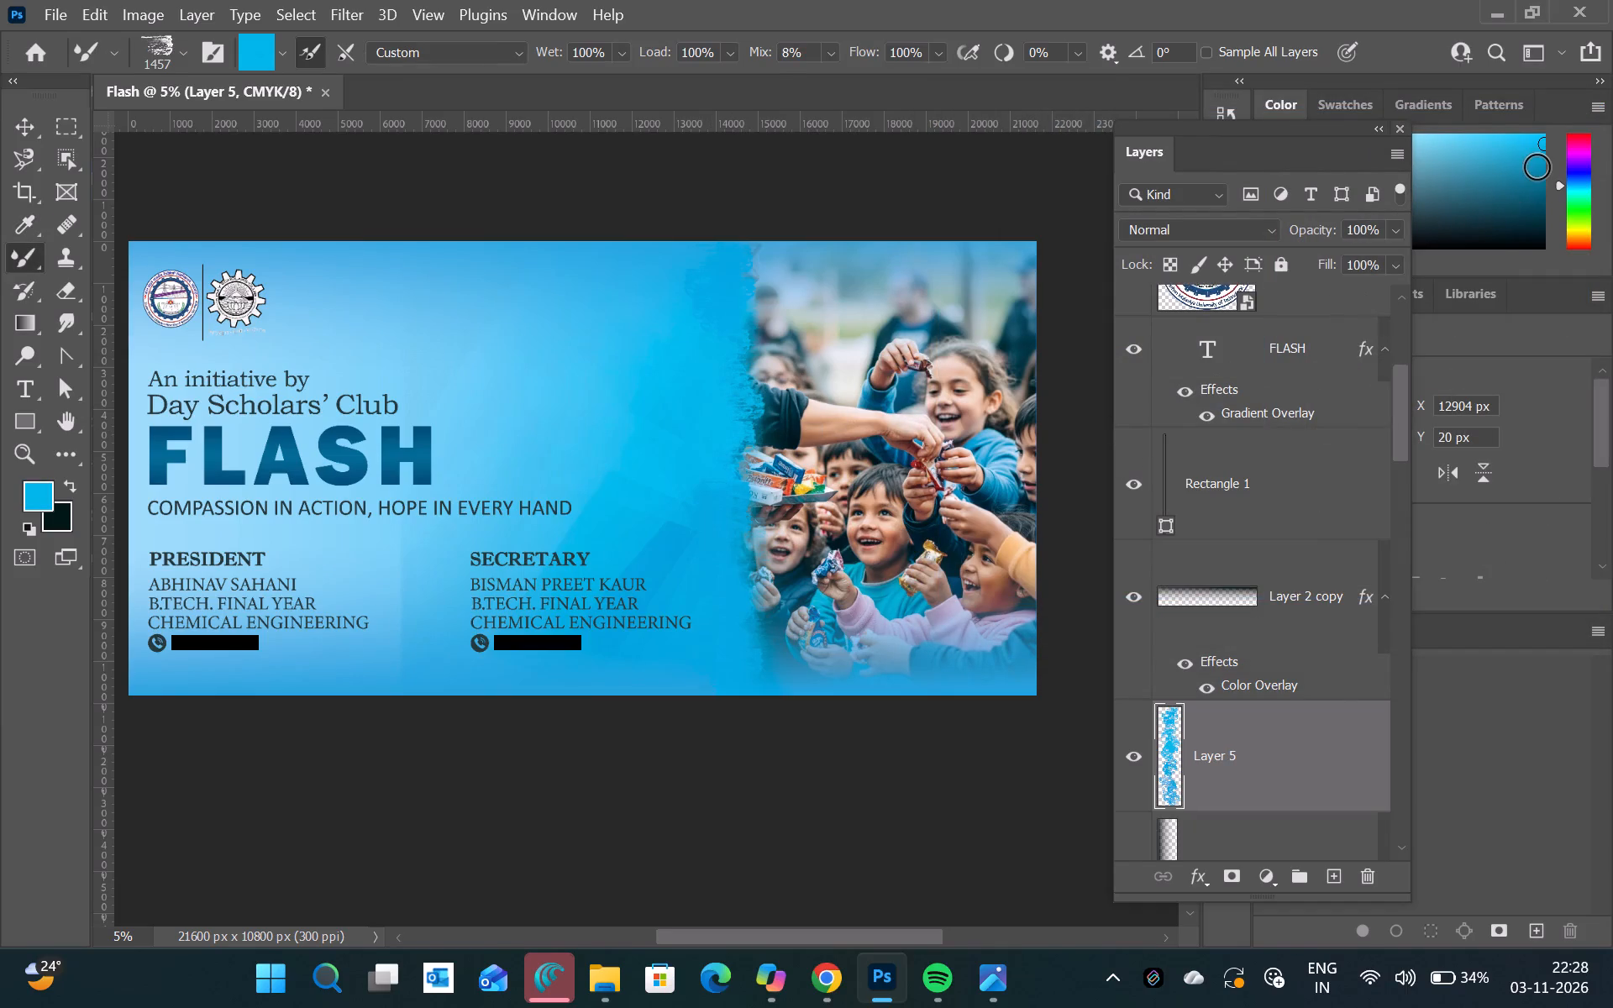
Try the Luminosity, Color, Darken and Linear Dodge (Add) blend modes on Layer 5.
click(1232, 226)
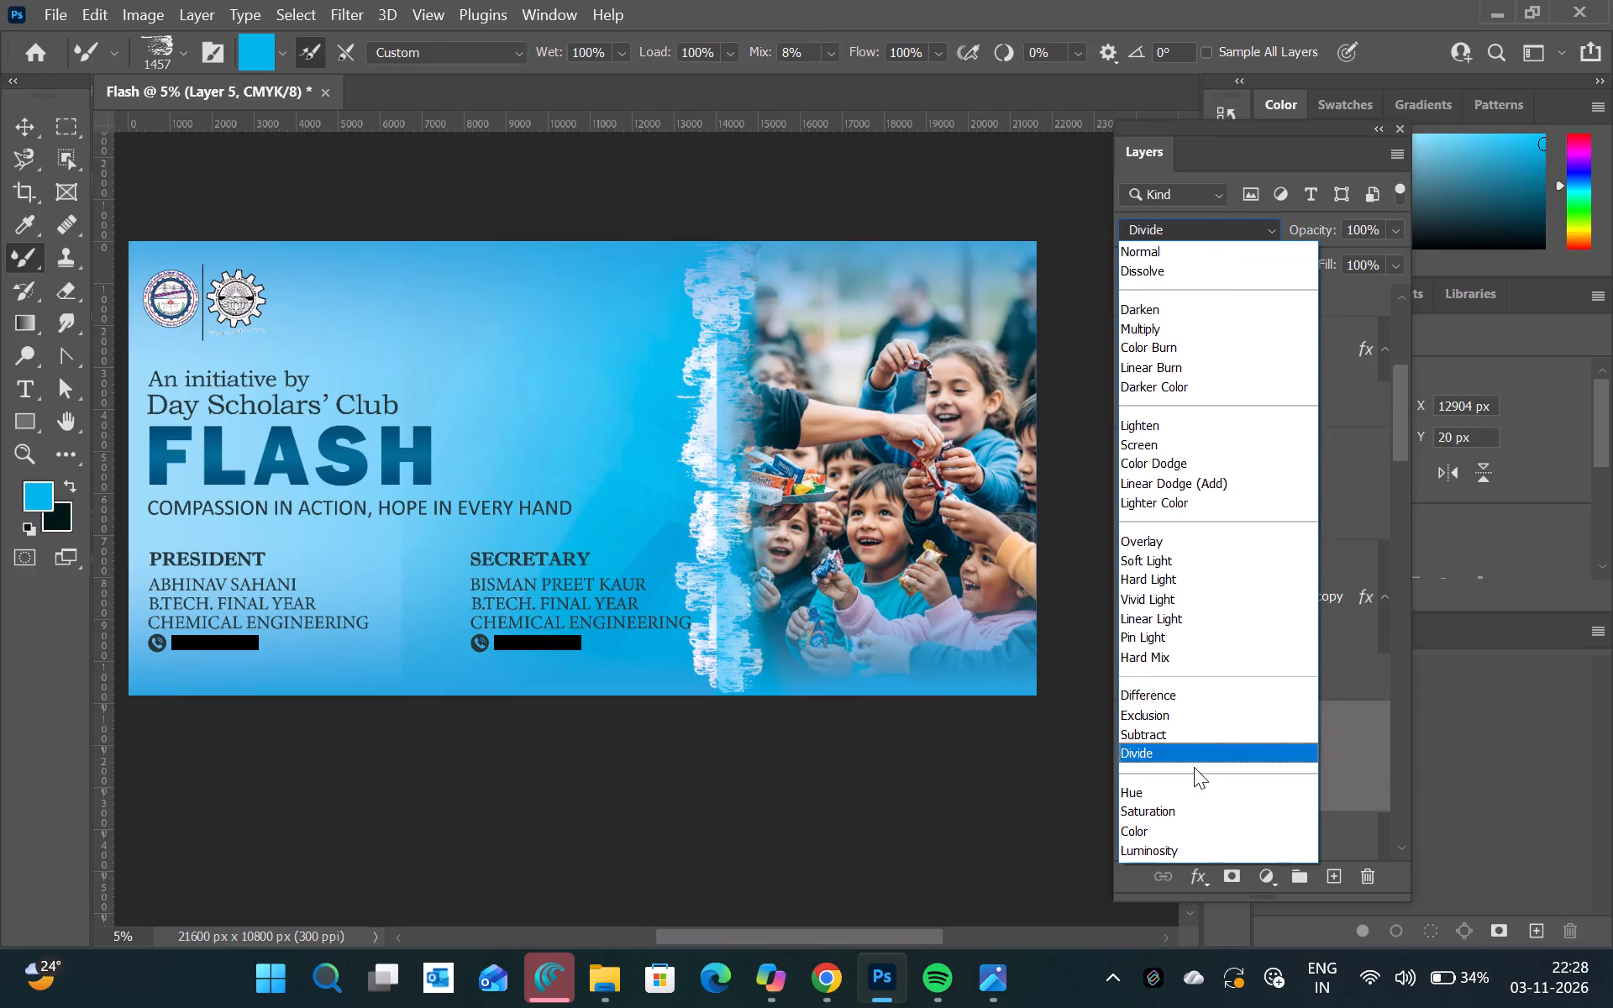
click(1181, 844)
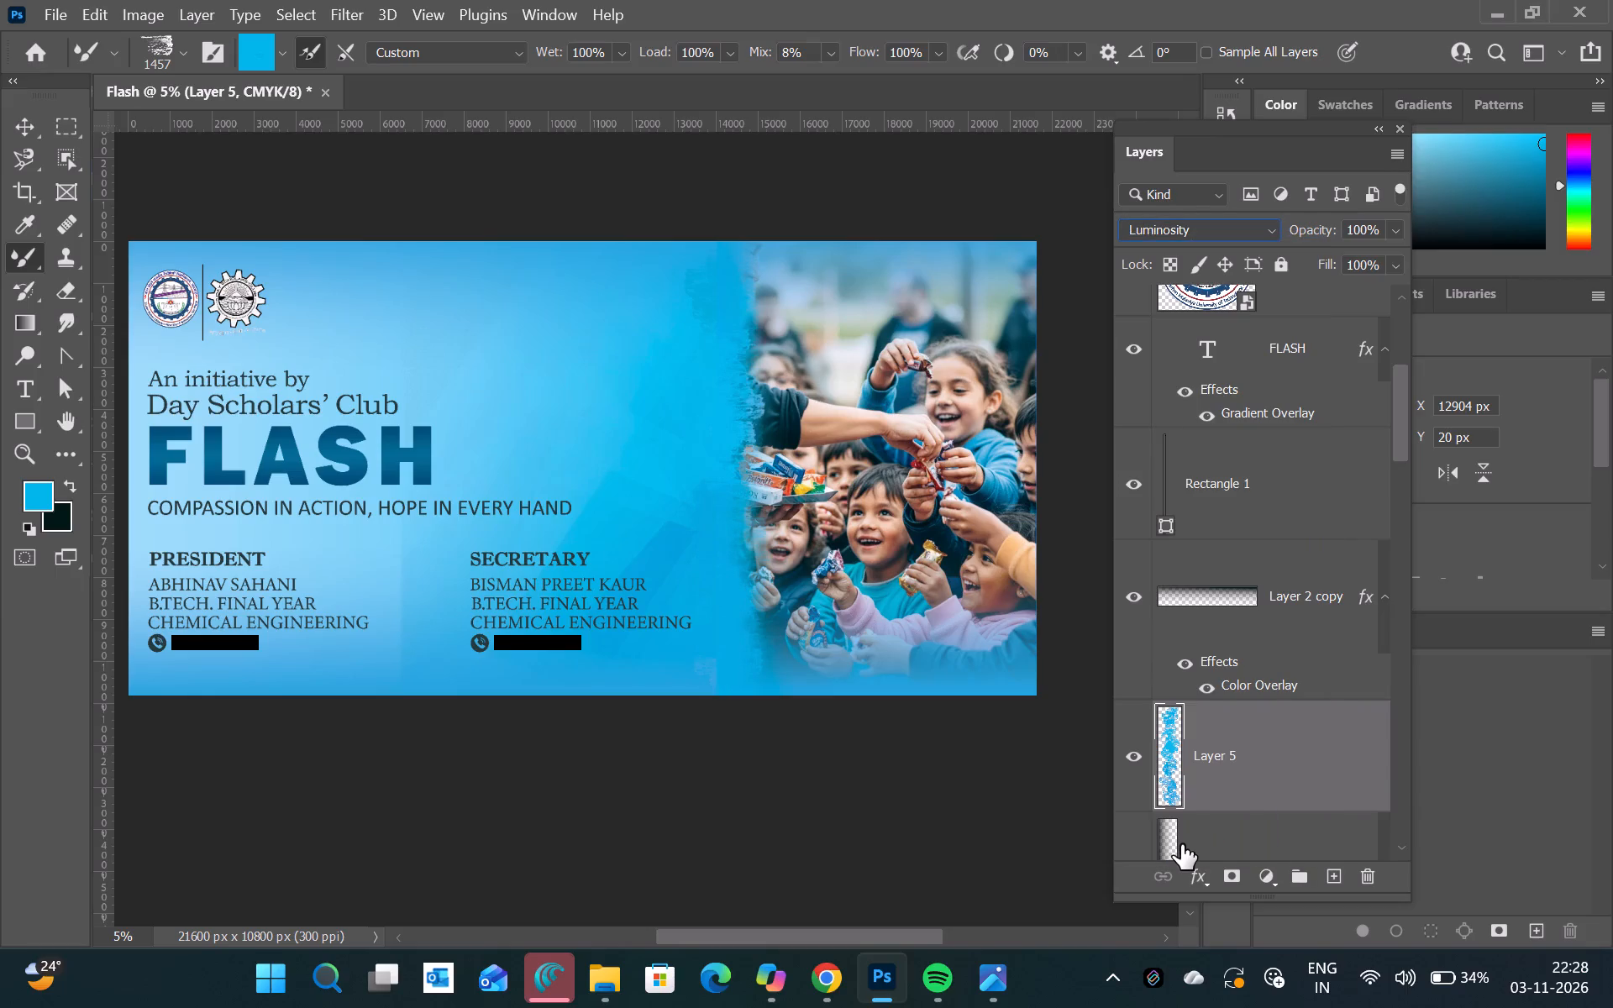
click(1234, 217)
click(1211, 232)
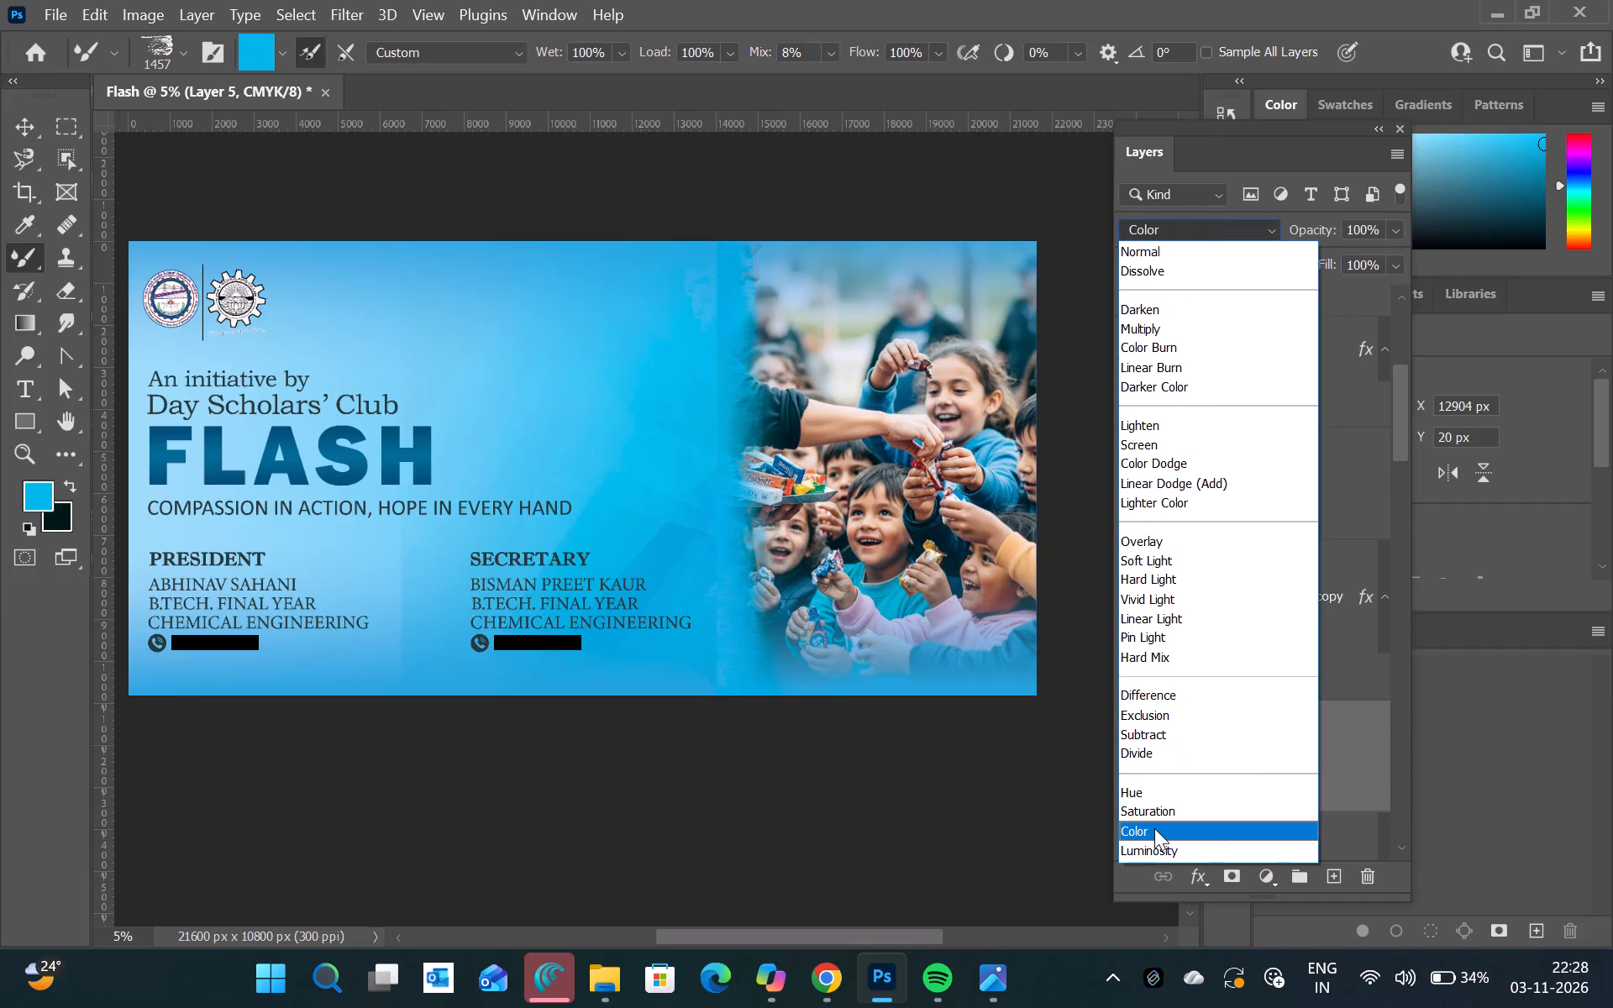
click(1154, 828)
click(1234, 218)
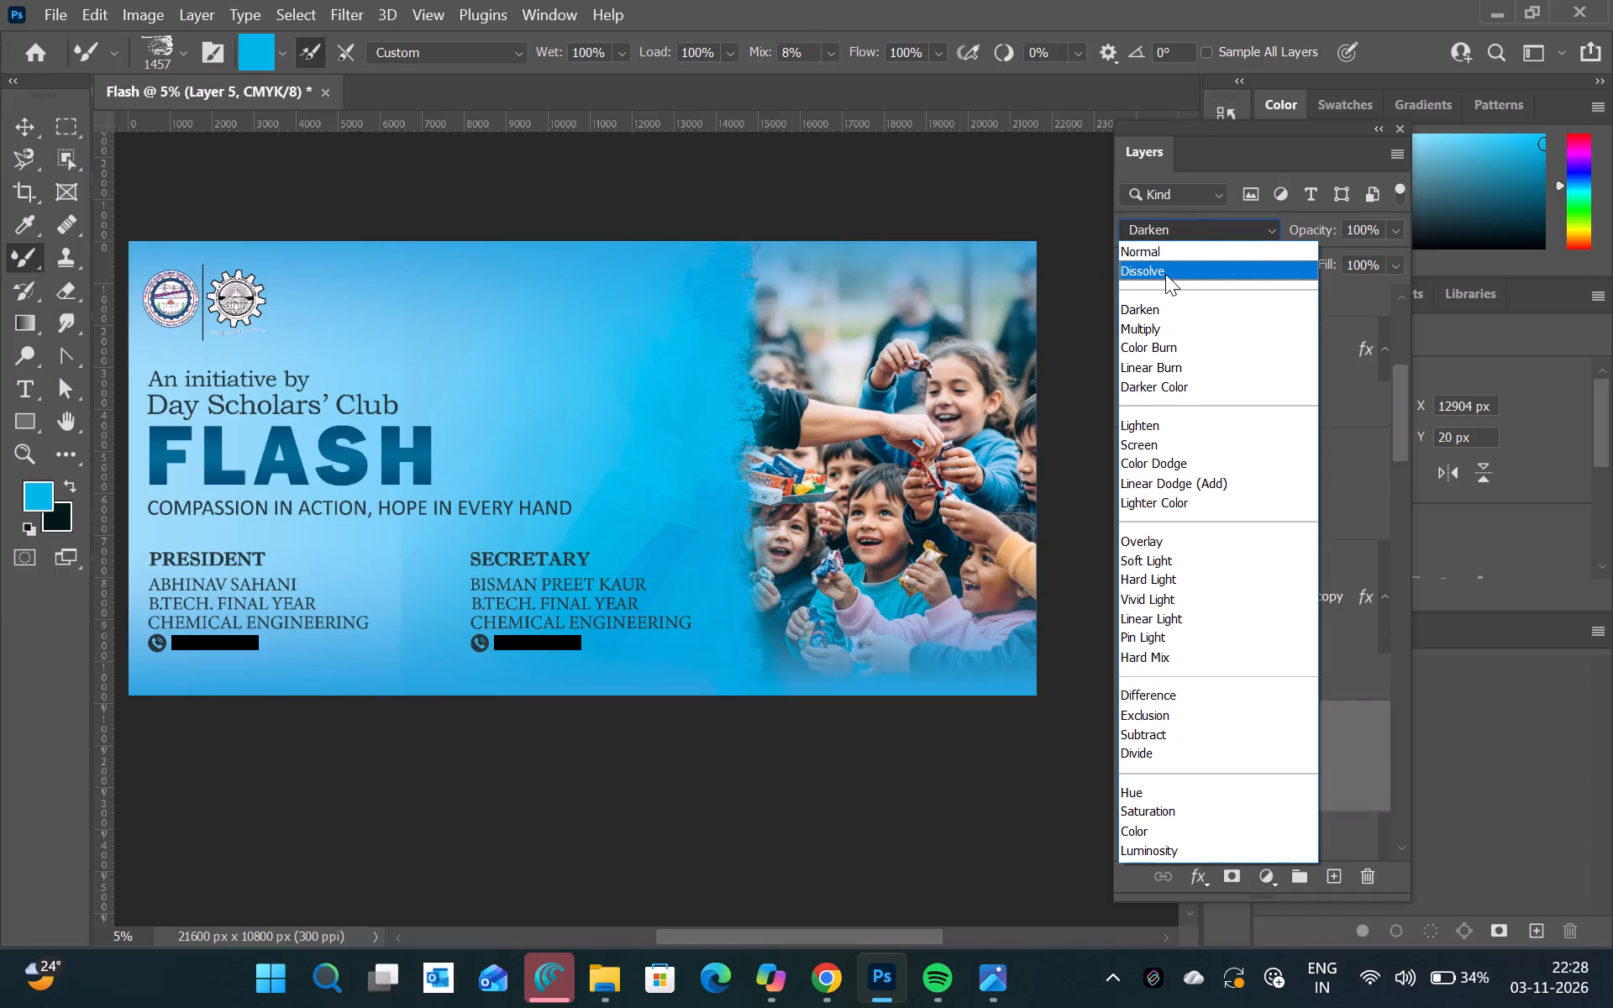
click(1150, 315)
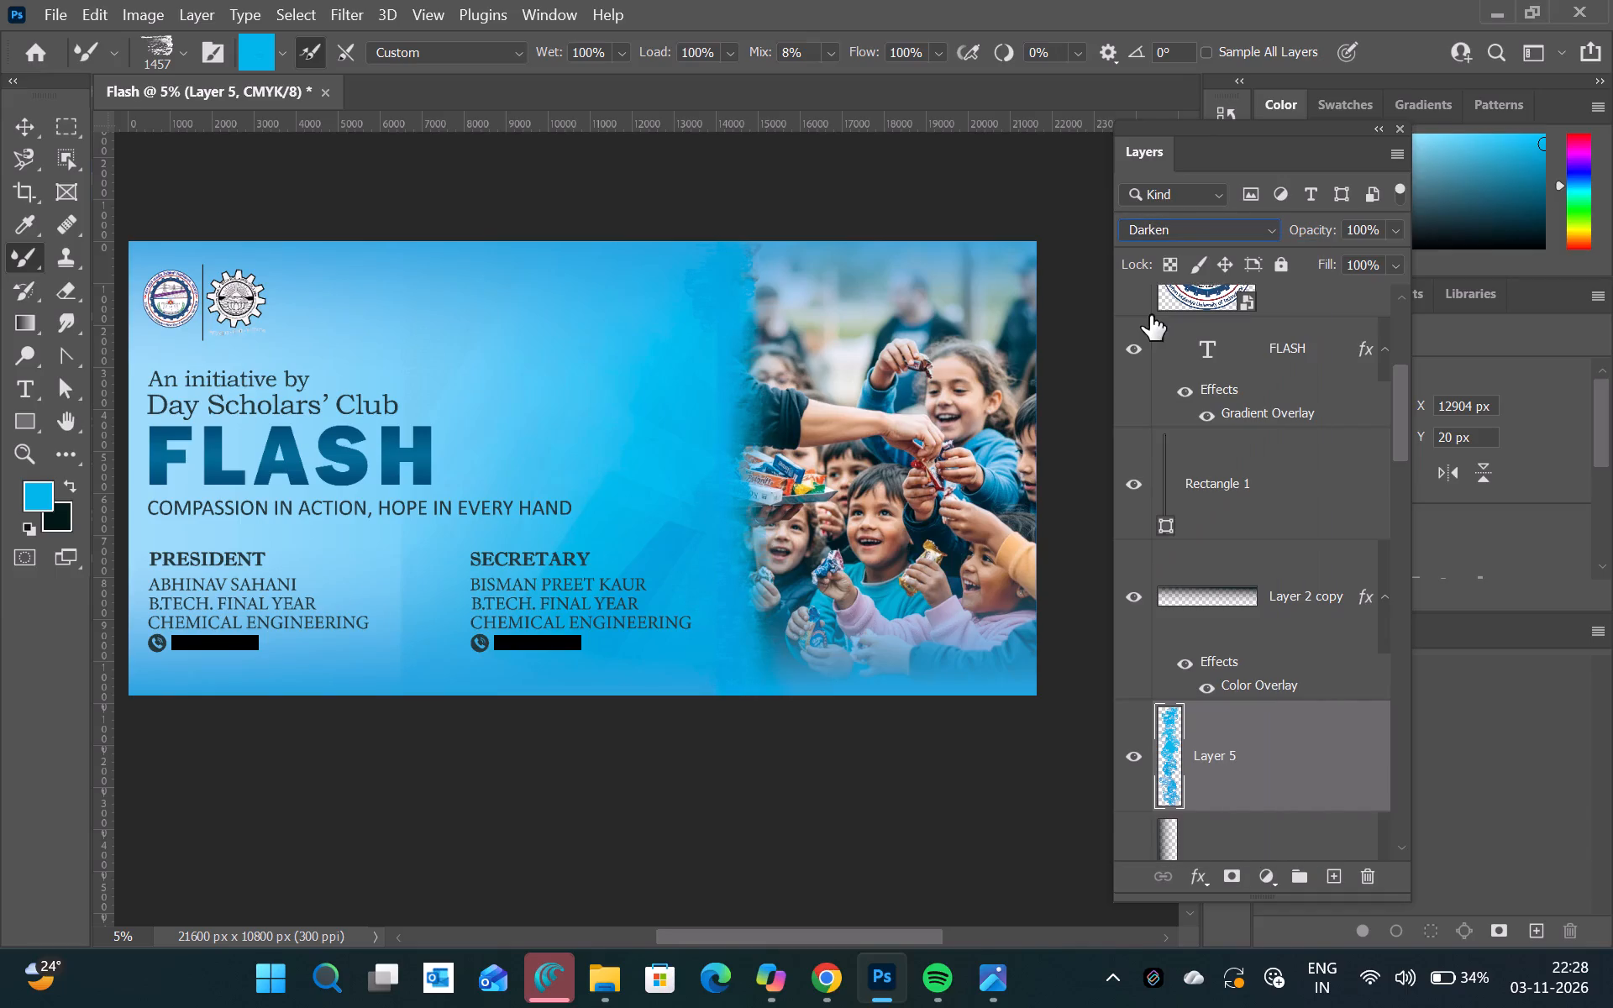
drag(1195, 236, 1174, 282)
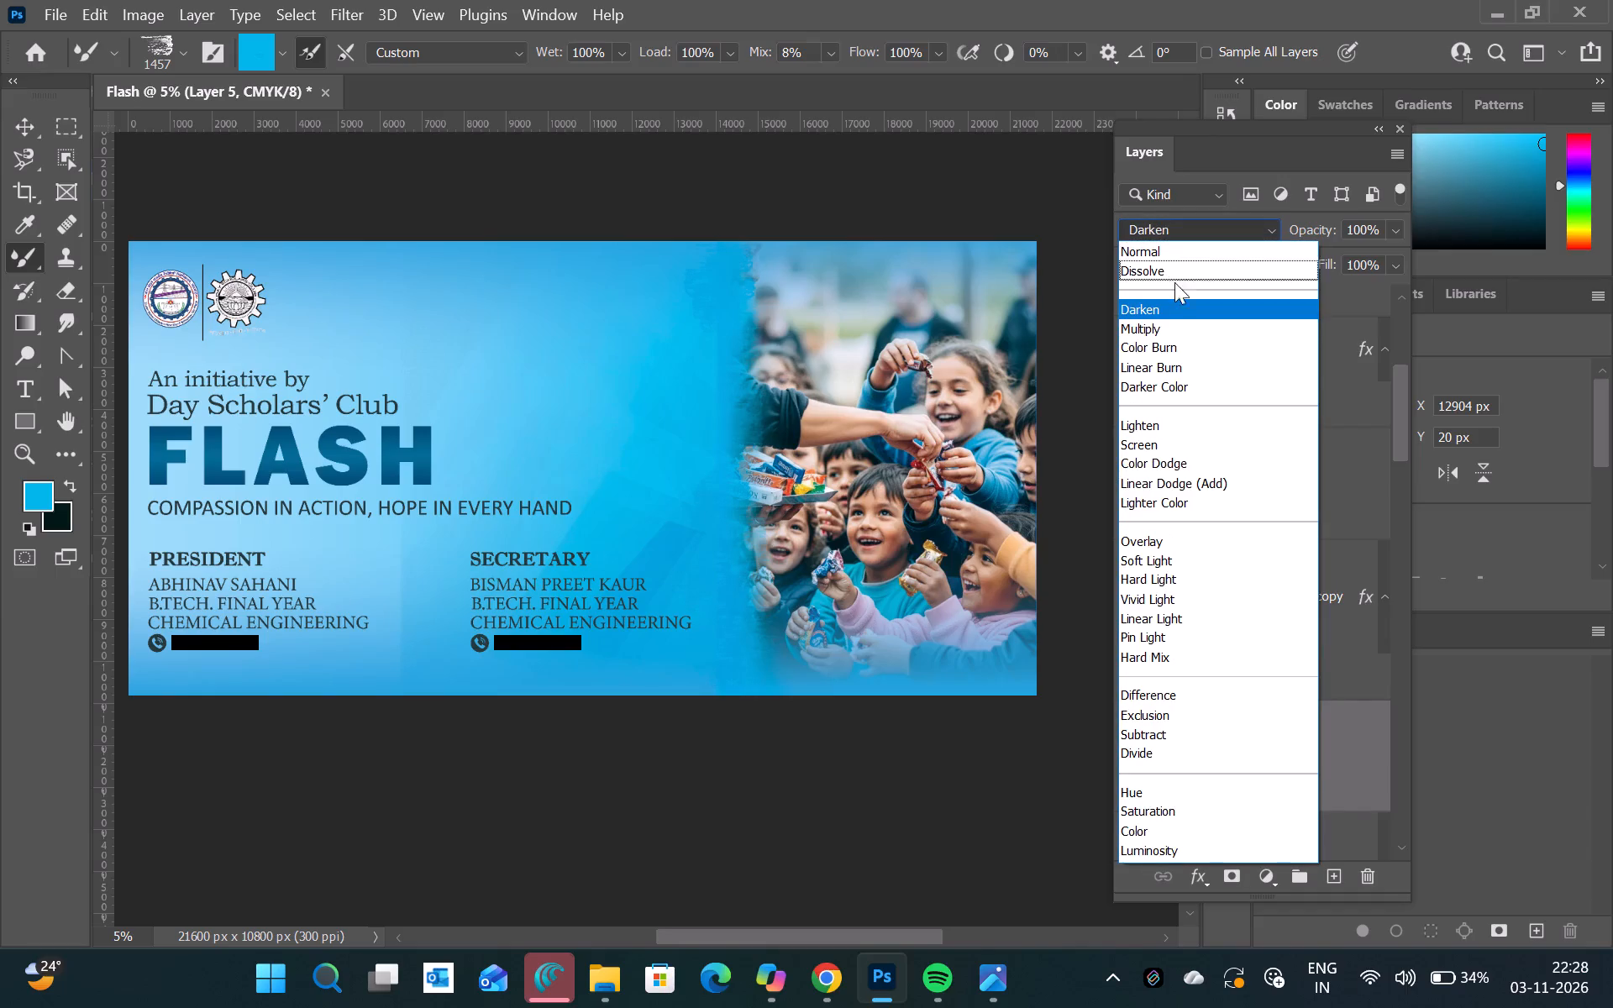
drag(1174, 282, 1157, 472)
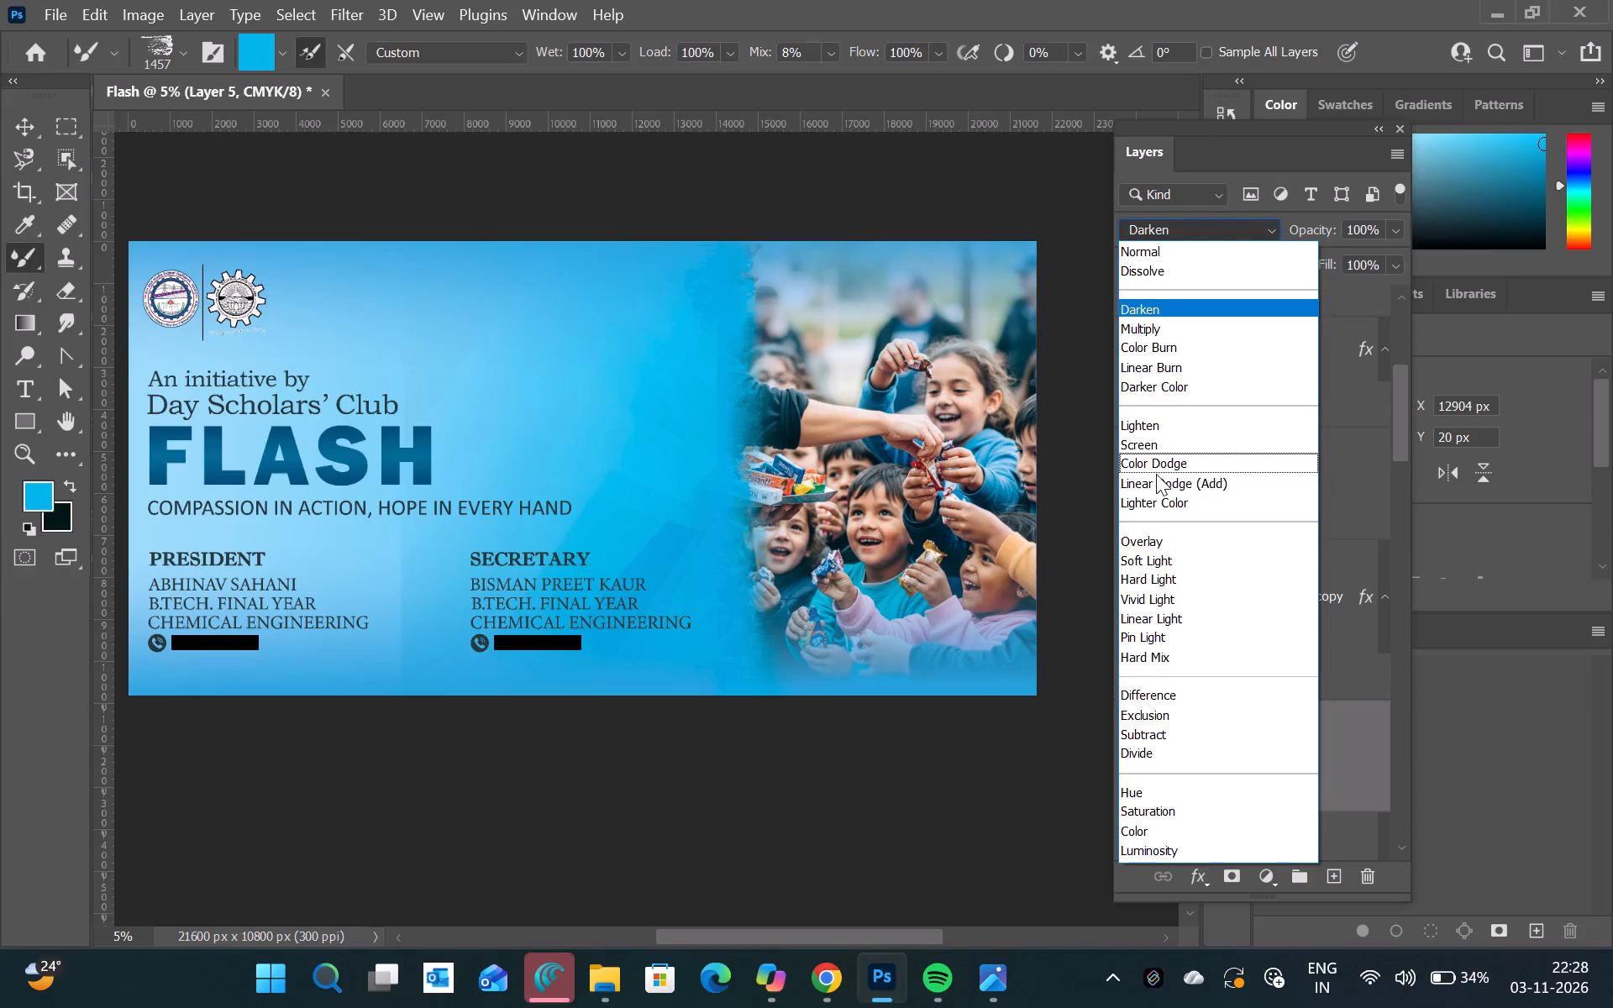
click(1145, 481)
Set Layer 5's blend mode to Overlay.
click(1217, 228)
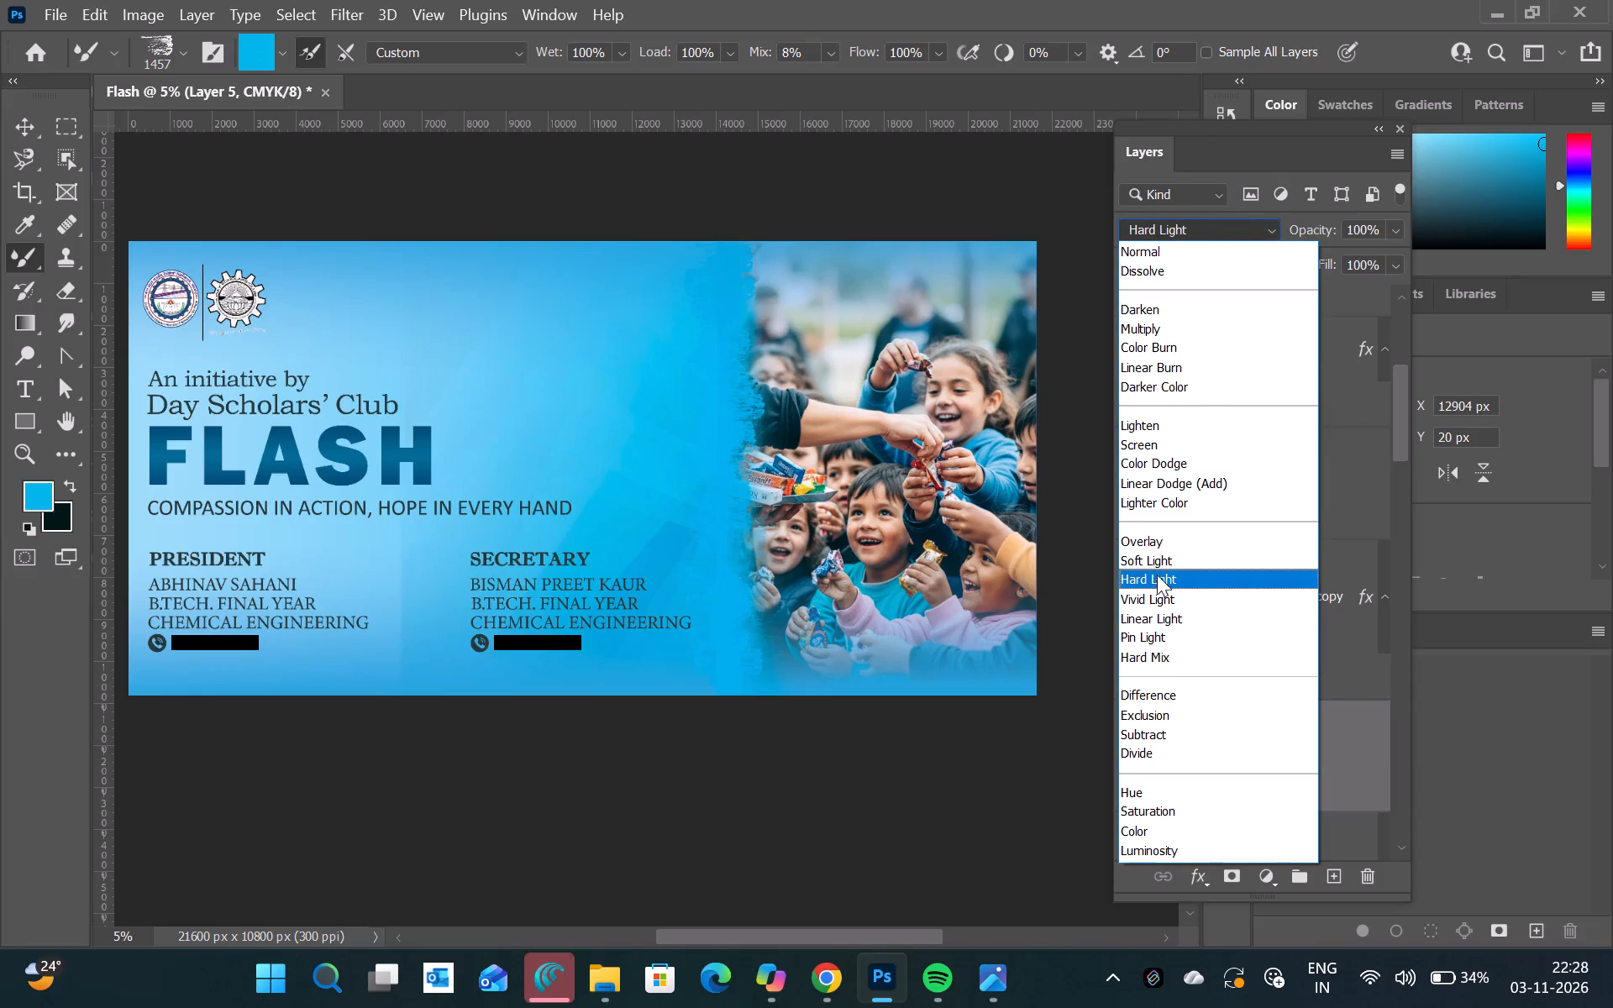
click(1184, 534)
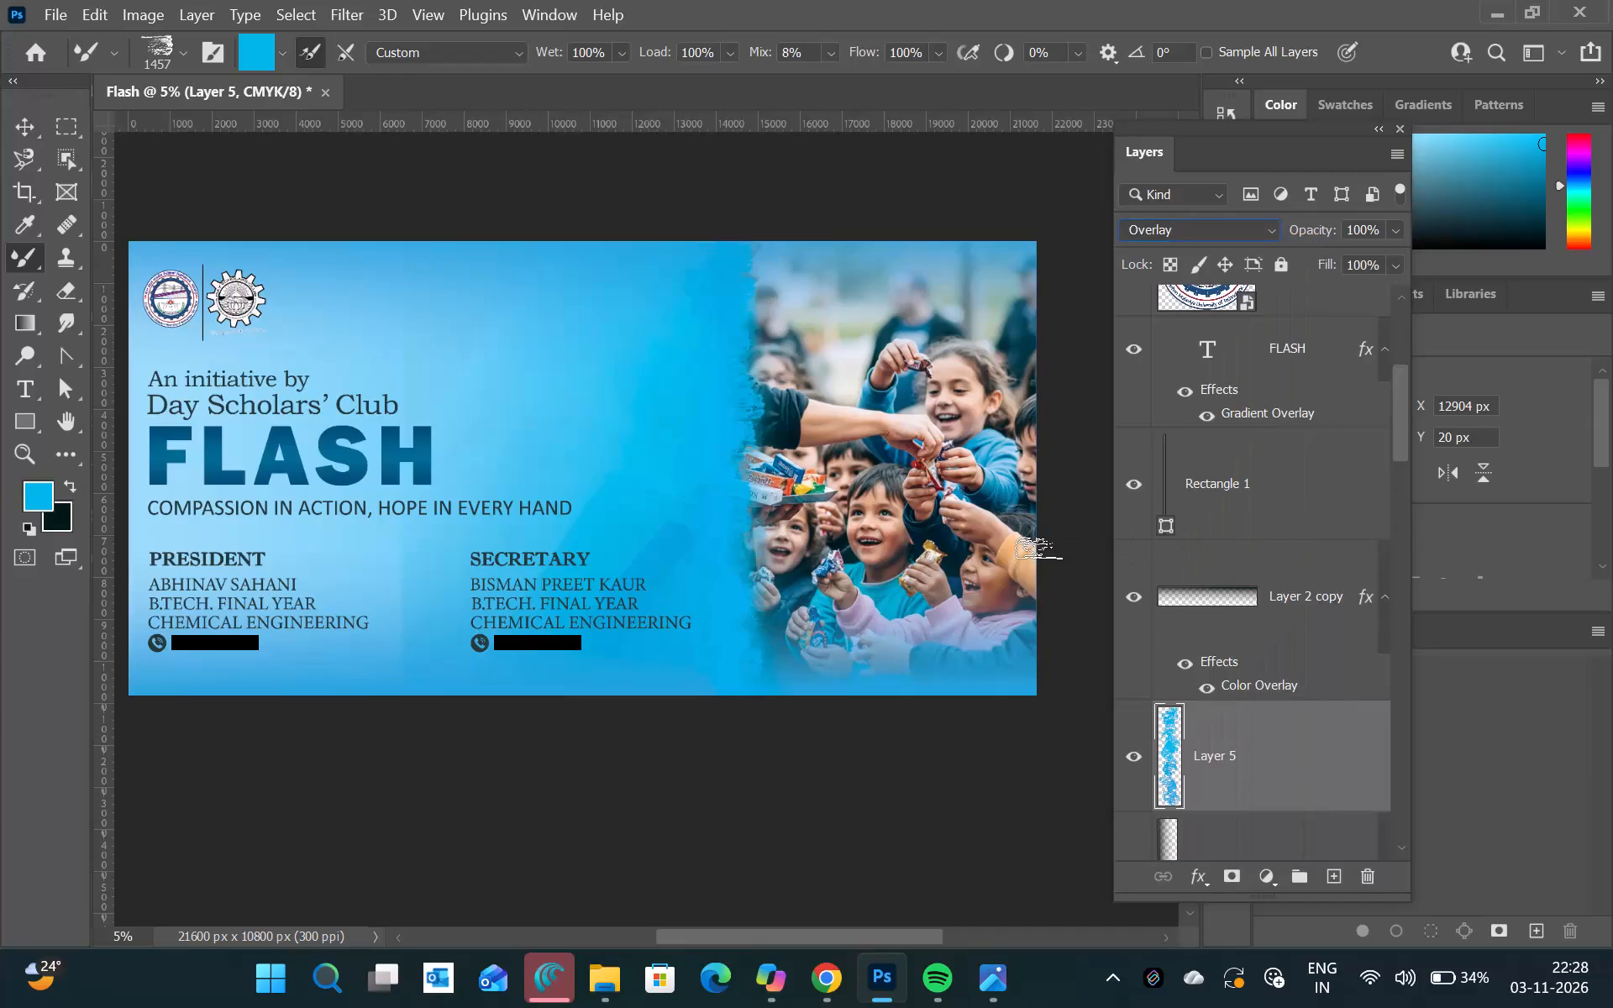